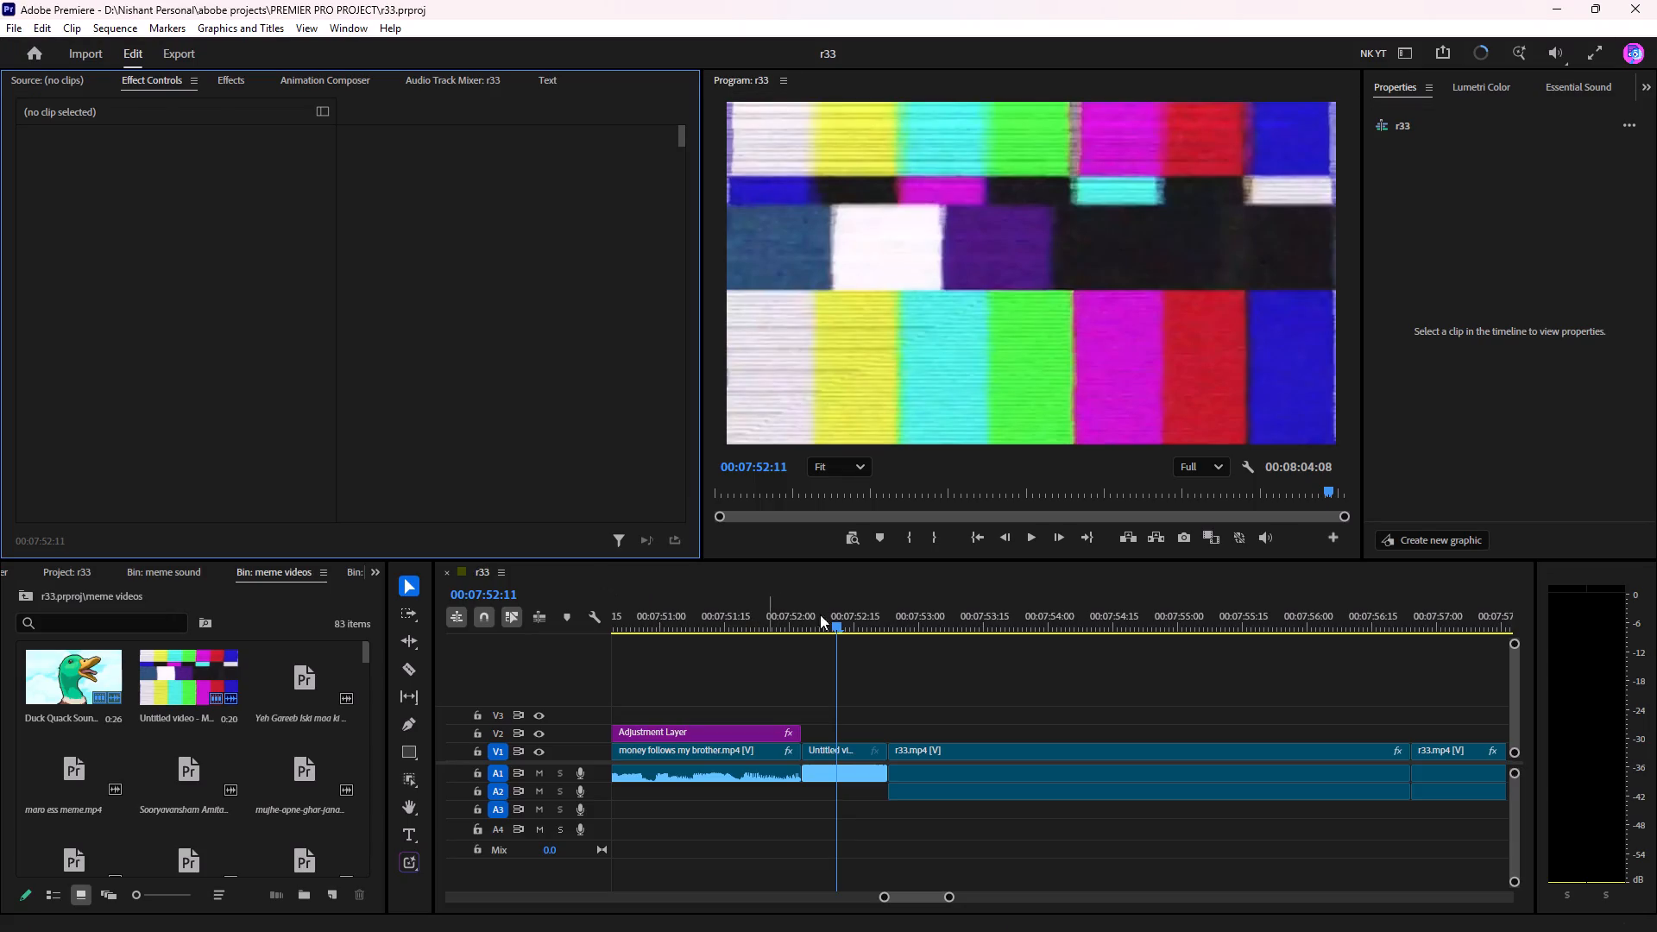
Play back the r33 sequence across the "money follows my brother" meme clip and the colour-bar clip that follows it.
{"action": "left_click_drag", "start_coordinate": [793, 614], "coordinate": [825, 655]}
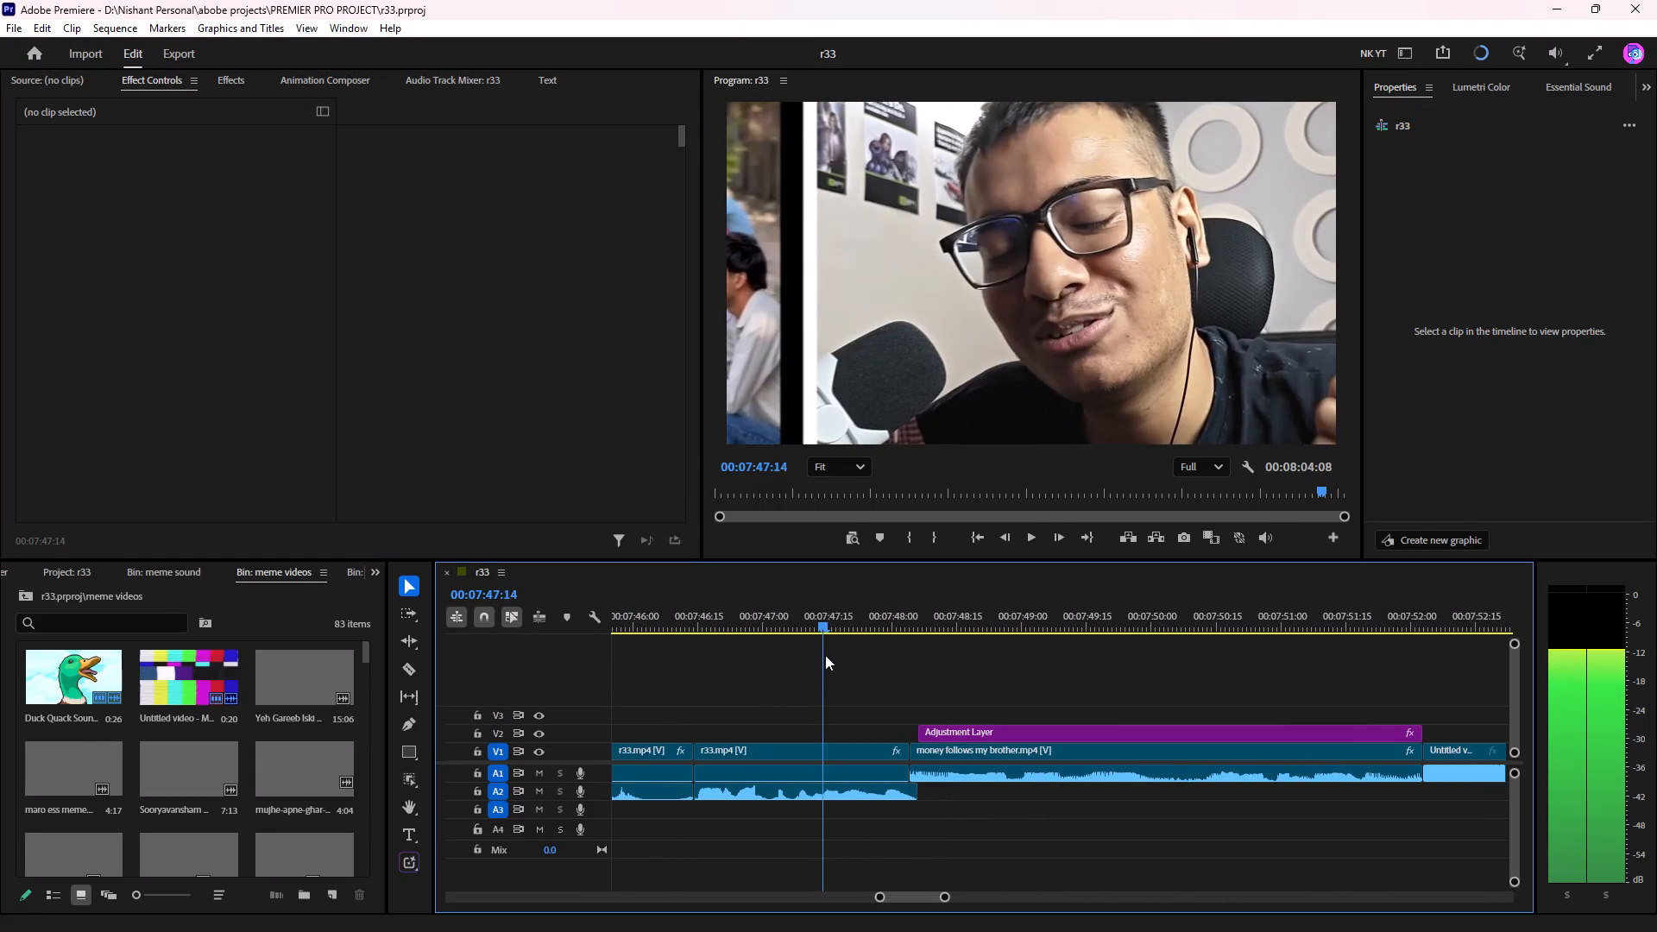
{"action": "left_click_drag", "start_coordinate": [825, 655], "coordinate": [838, 652]}
{"action": "key", "text": "space"}
{"action": "scroll", "coordinate": [847, 619], "scroll_direction": "down", "scroll_amount": 5}
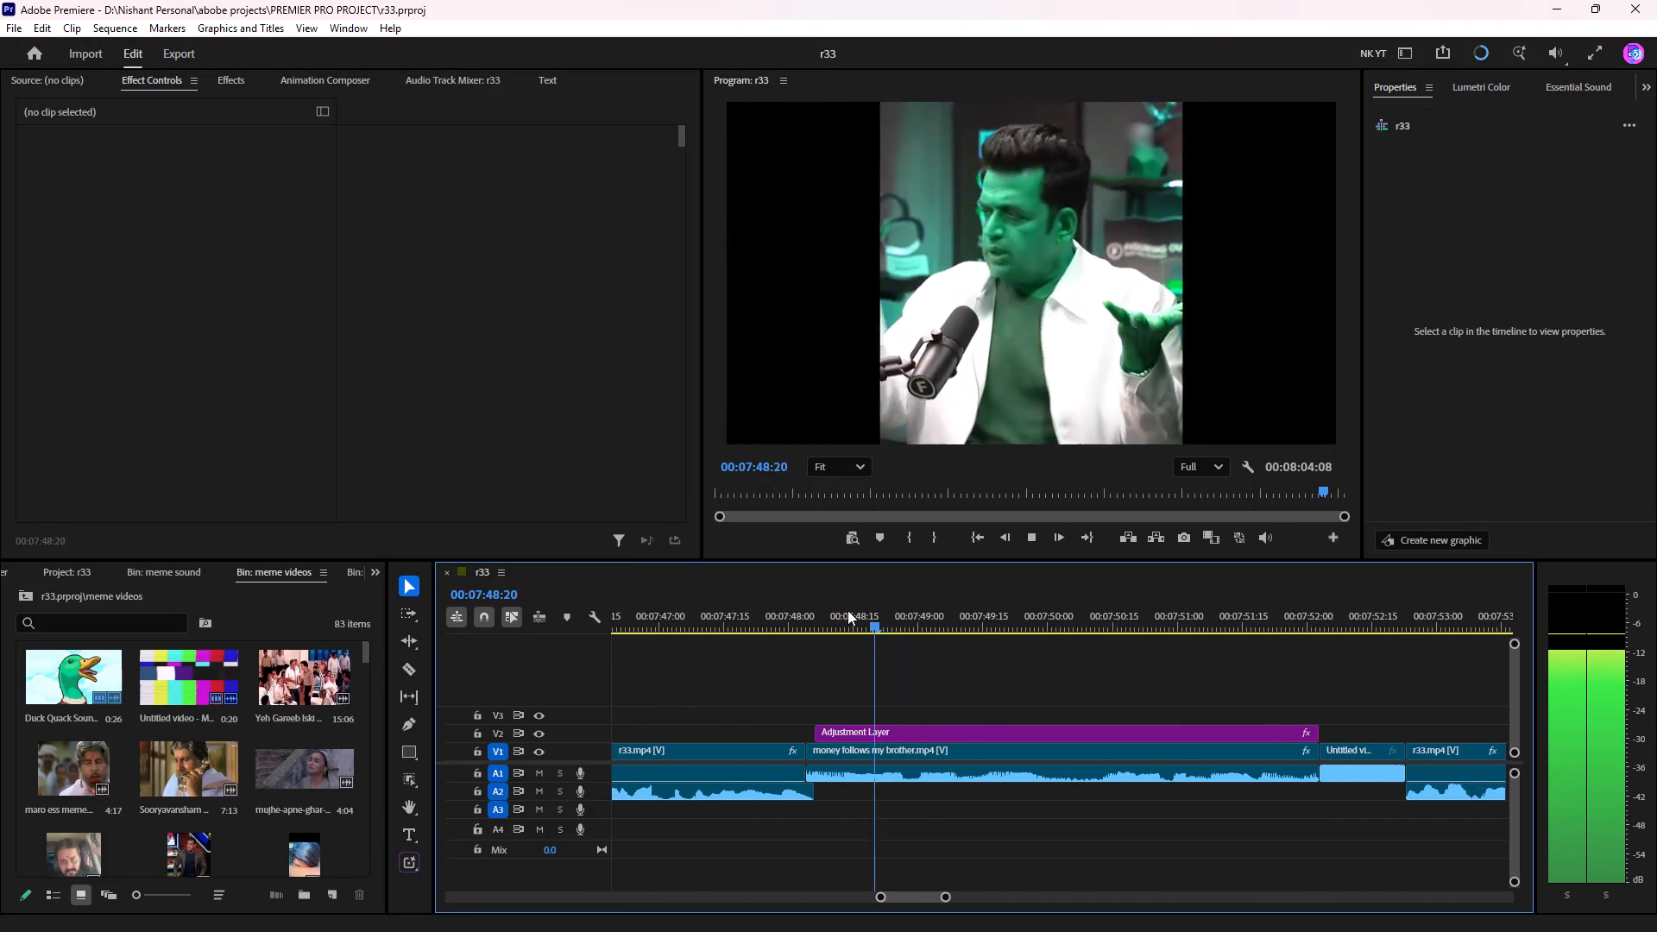
{"action": "scroll", "coordinate": [847, 610], "scroll_direction": "down", "scroll_amount": 6}
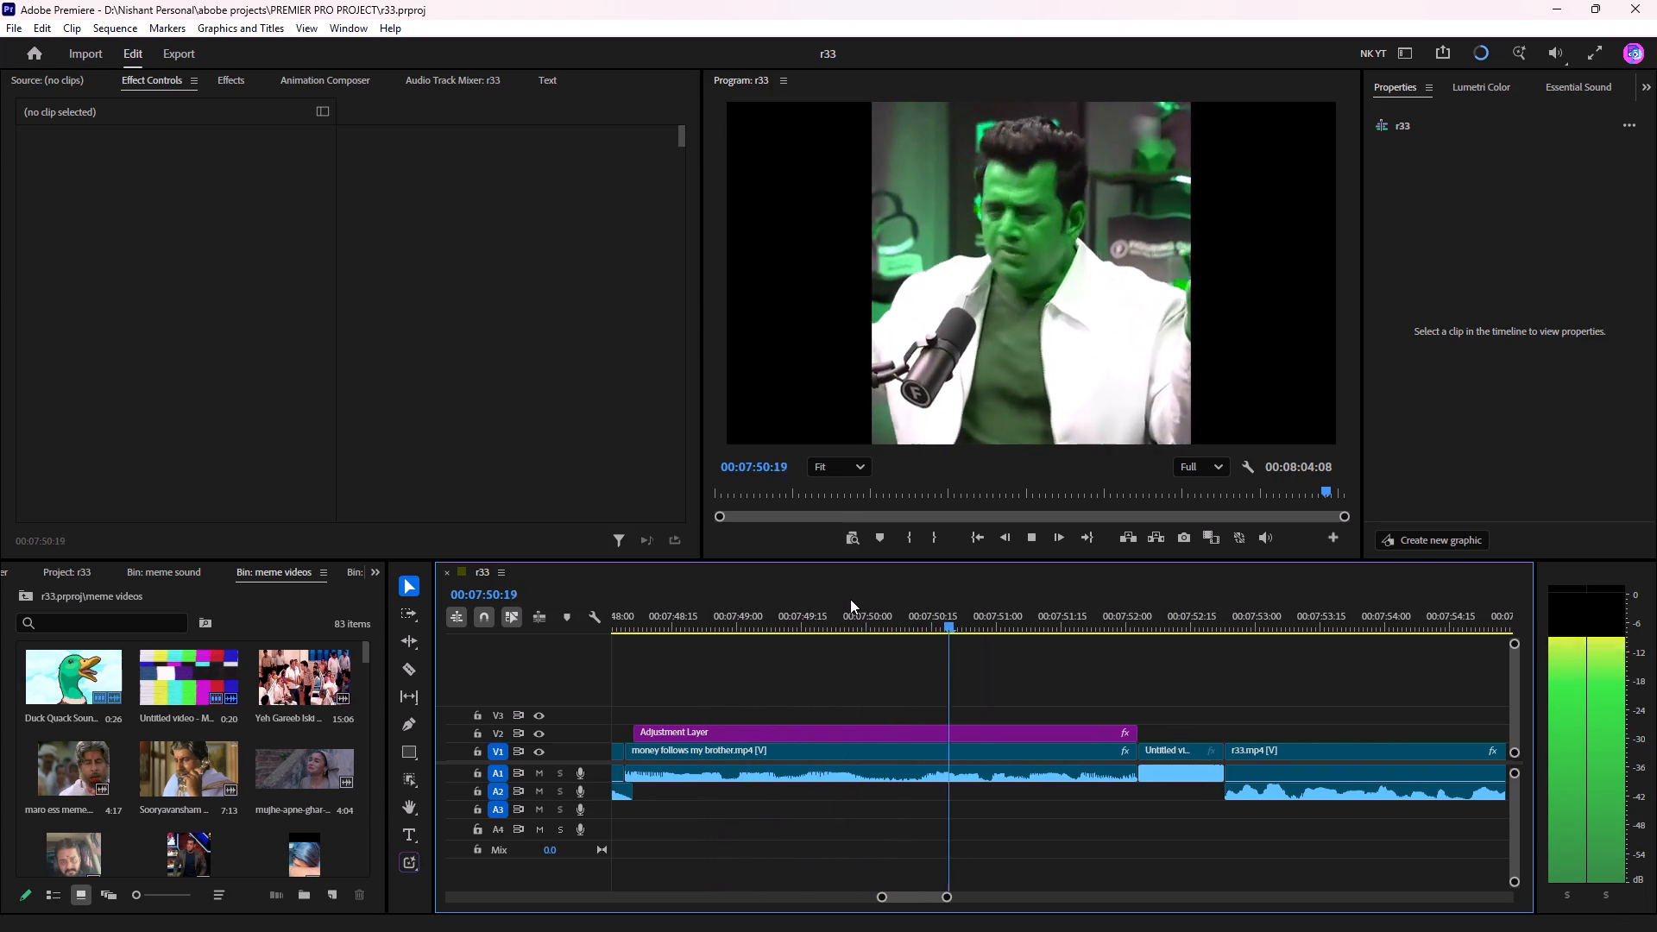
{"action": "scroll", "coordinate": [848, 605], "scroll_direction": "down", "scroll_amount": 3}
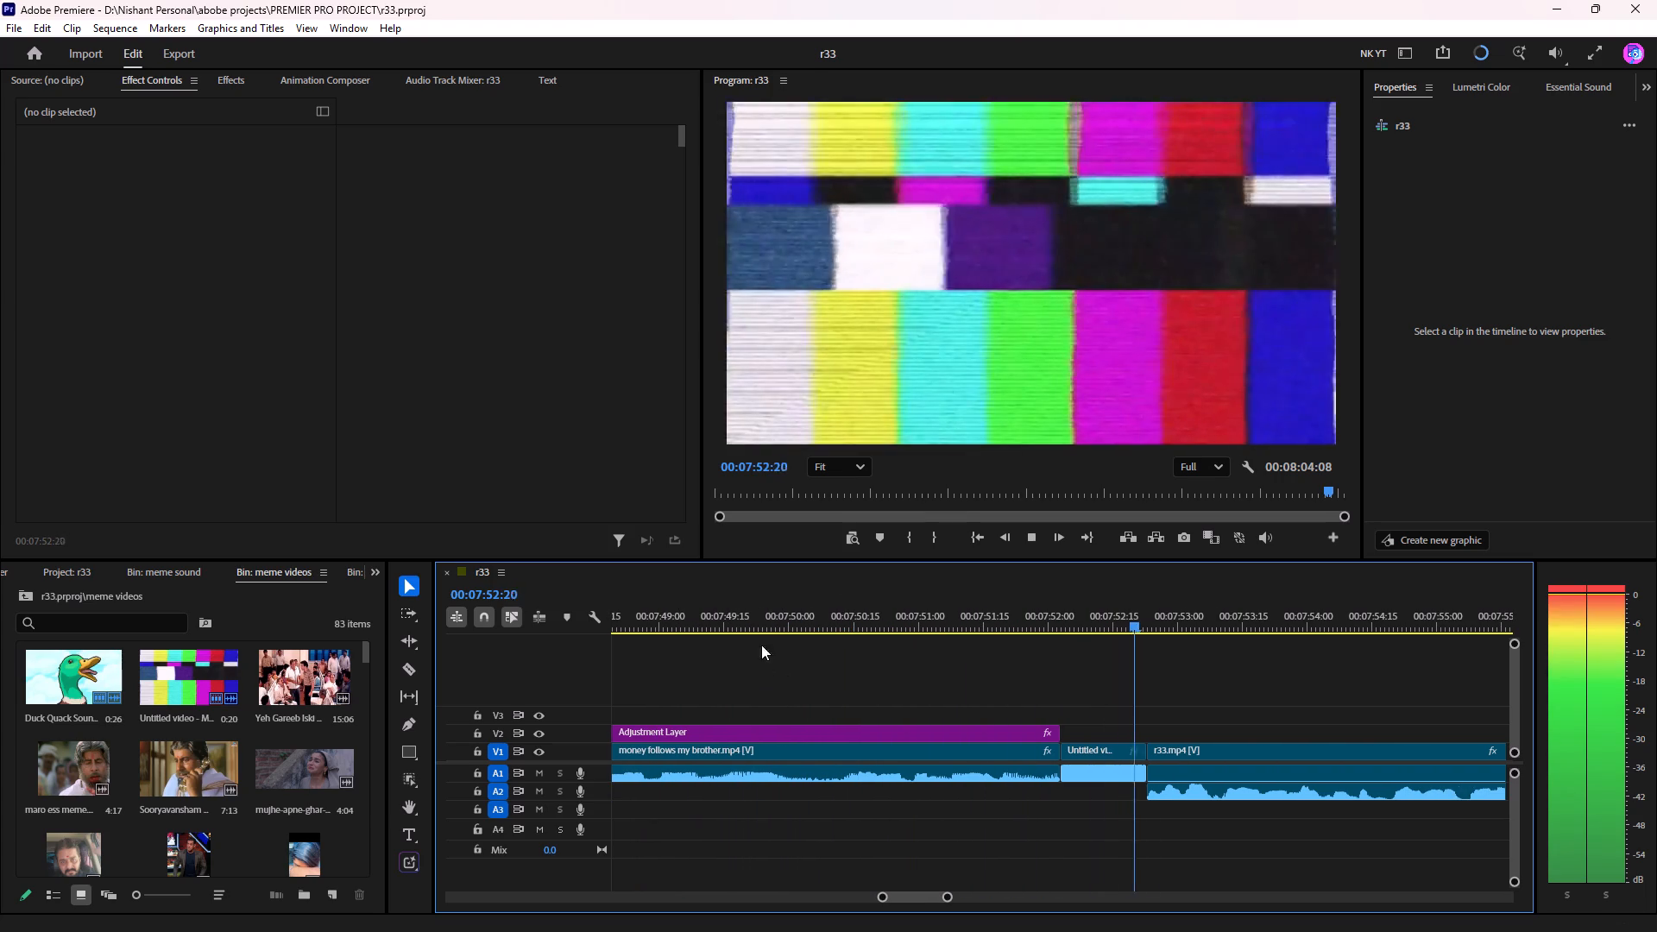
{"action": "scroll", "coordinate": [1009, 548], "scroll_direction": "down", "scroll_amount": 5}
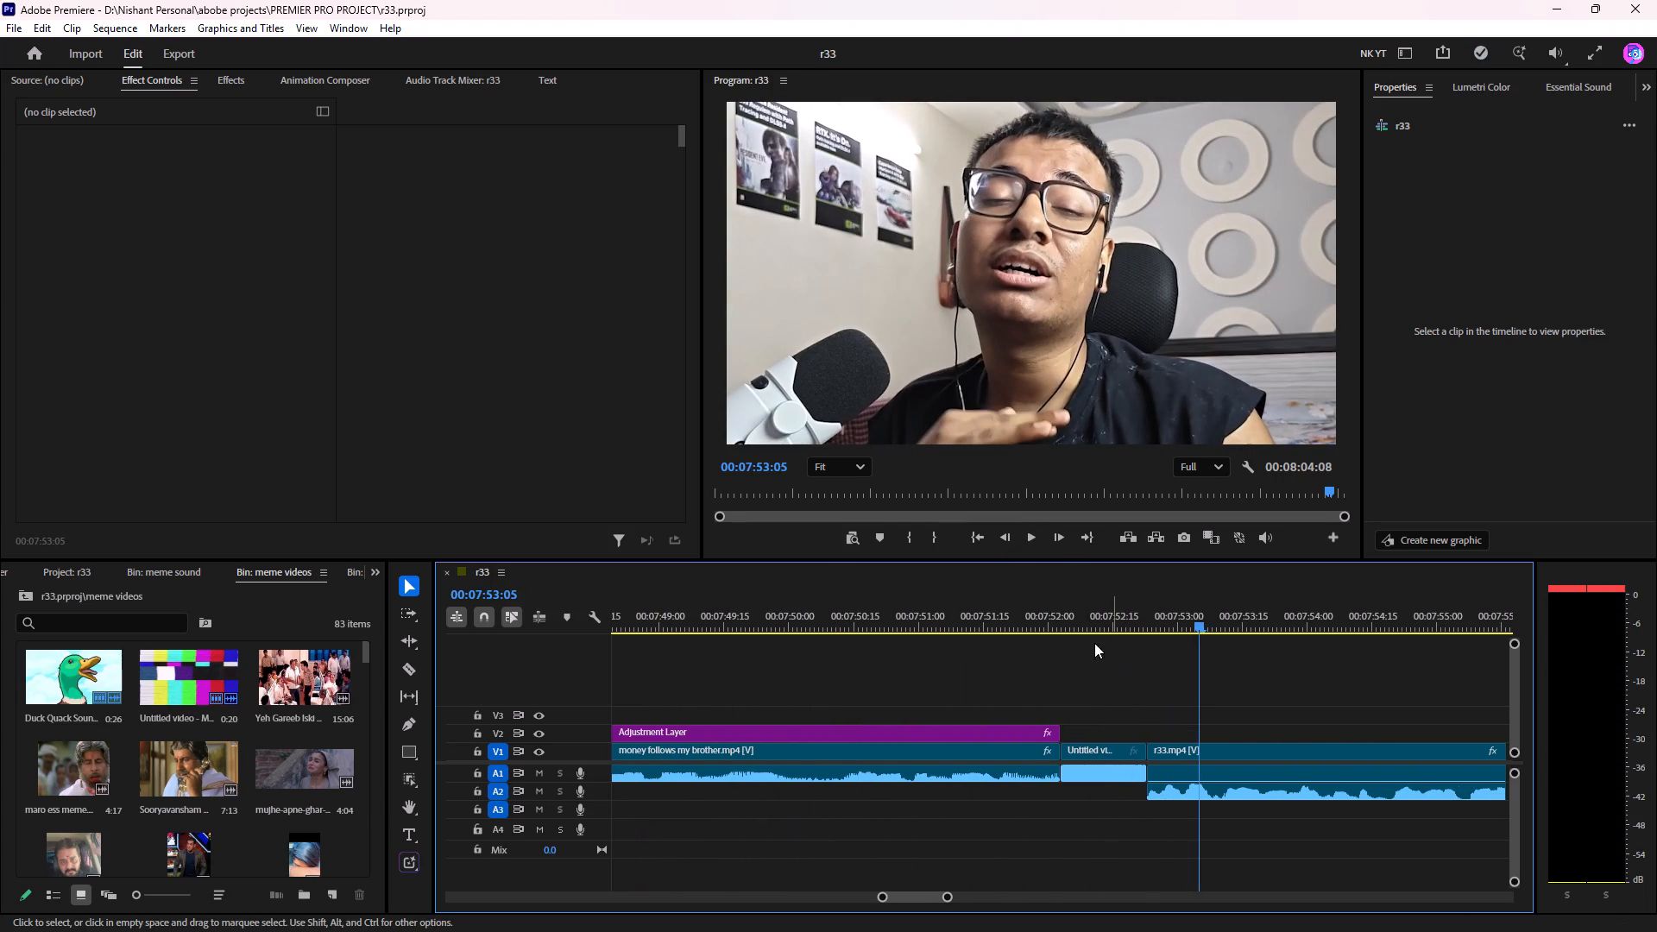
Review the closing r33.mp4 talking clips up to near the end of the r33 sequence.
{"action": "key", "text": "space"}
{"action": "key", "text": "space"}
{"action": "key", "text": "space"}
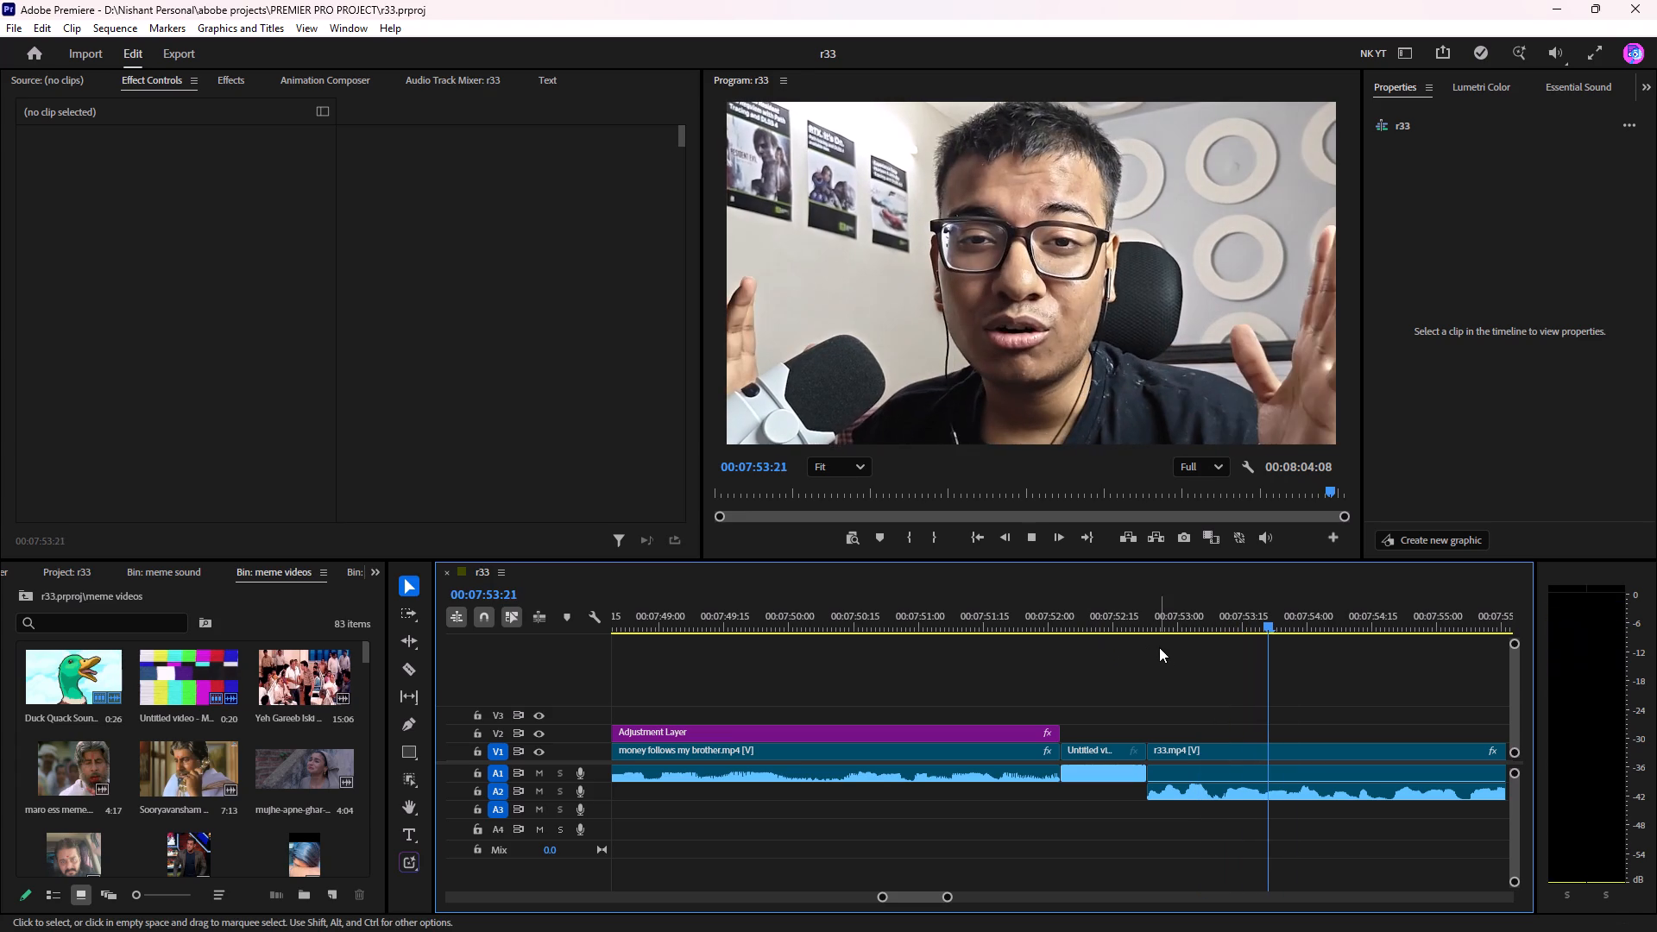
{"action": "scroll", "coordinate": [1159, 643], "scroll_direction": "down", "scroll_amount": 4}
{"action": "key", "text": "space"}
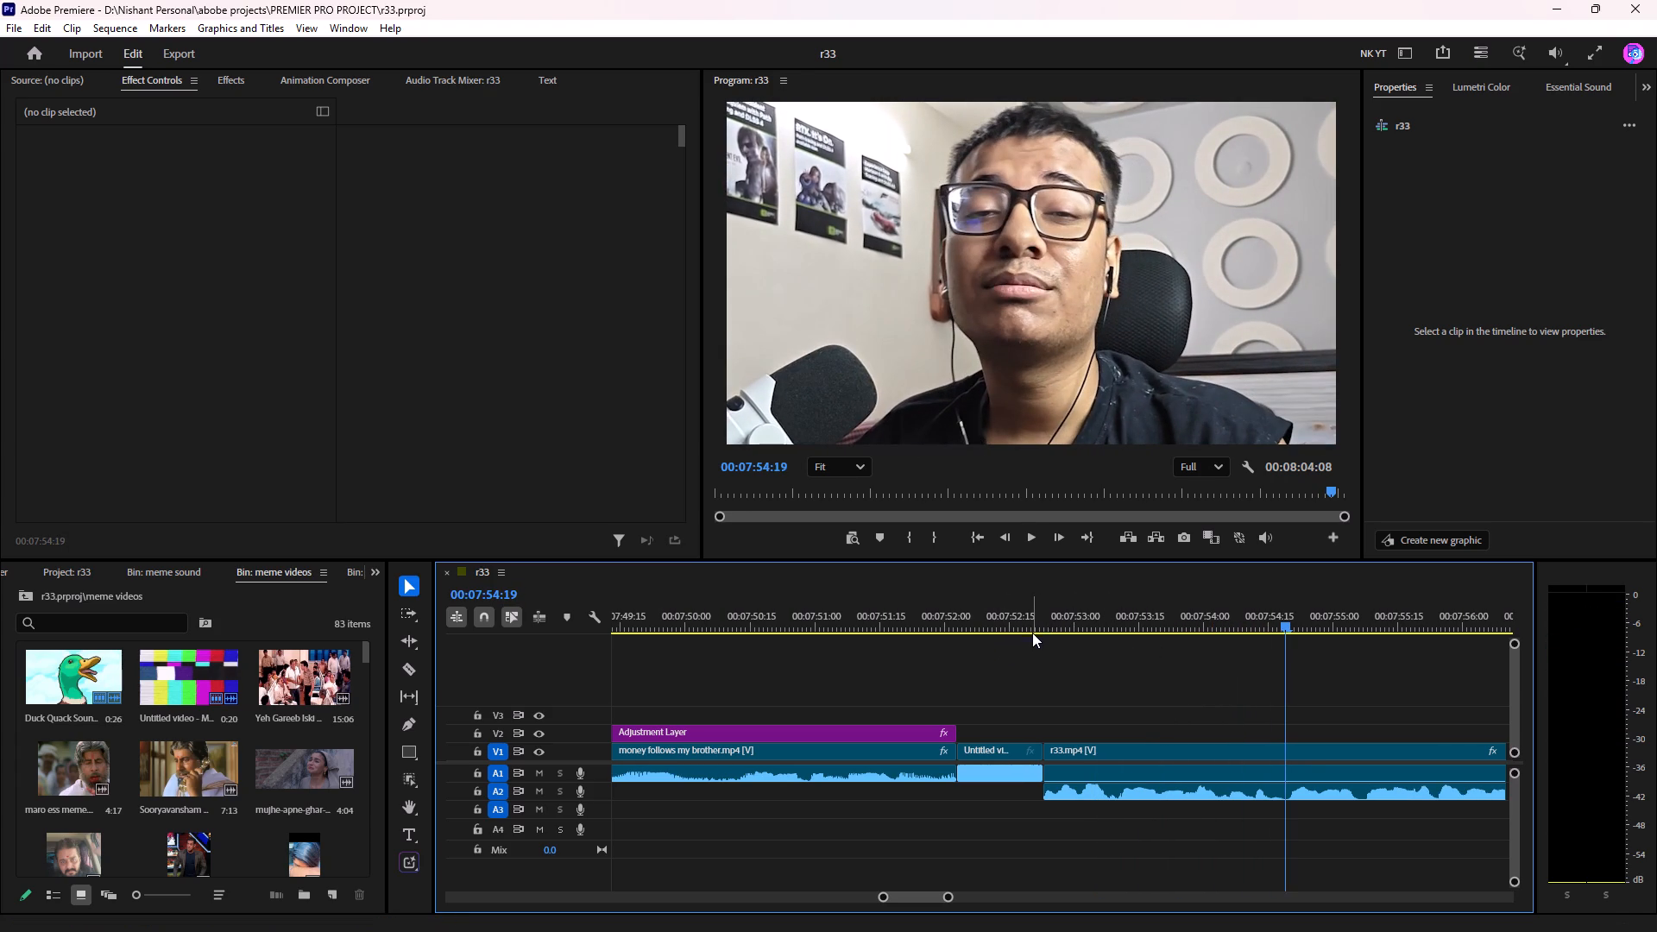
{"action": "scroll", "coordinate": [1032, 633], "scroll_direction": "down", "scroll_amount": 10}
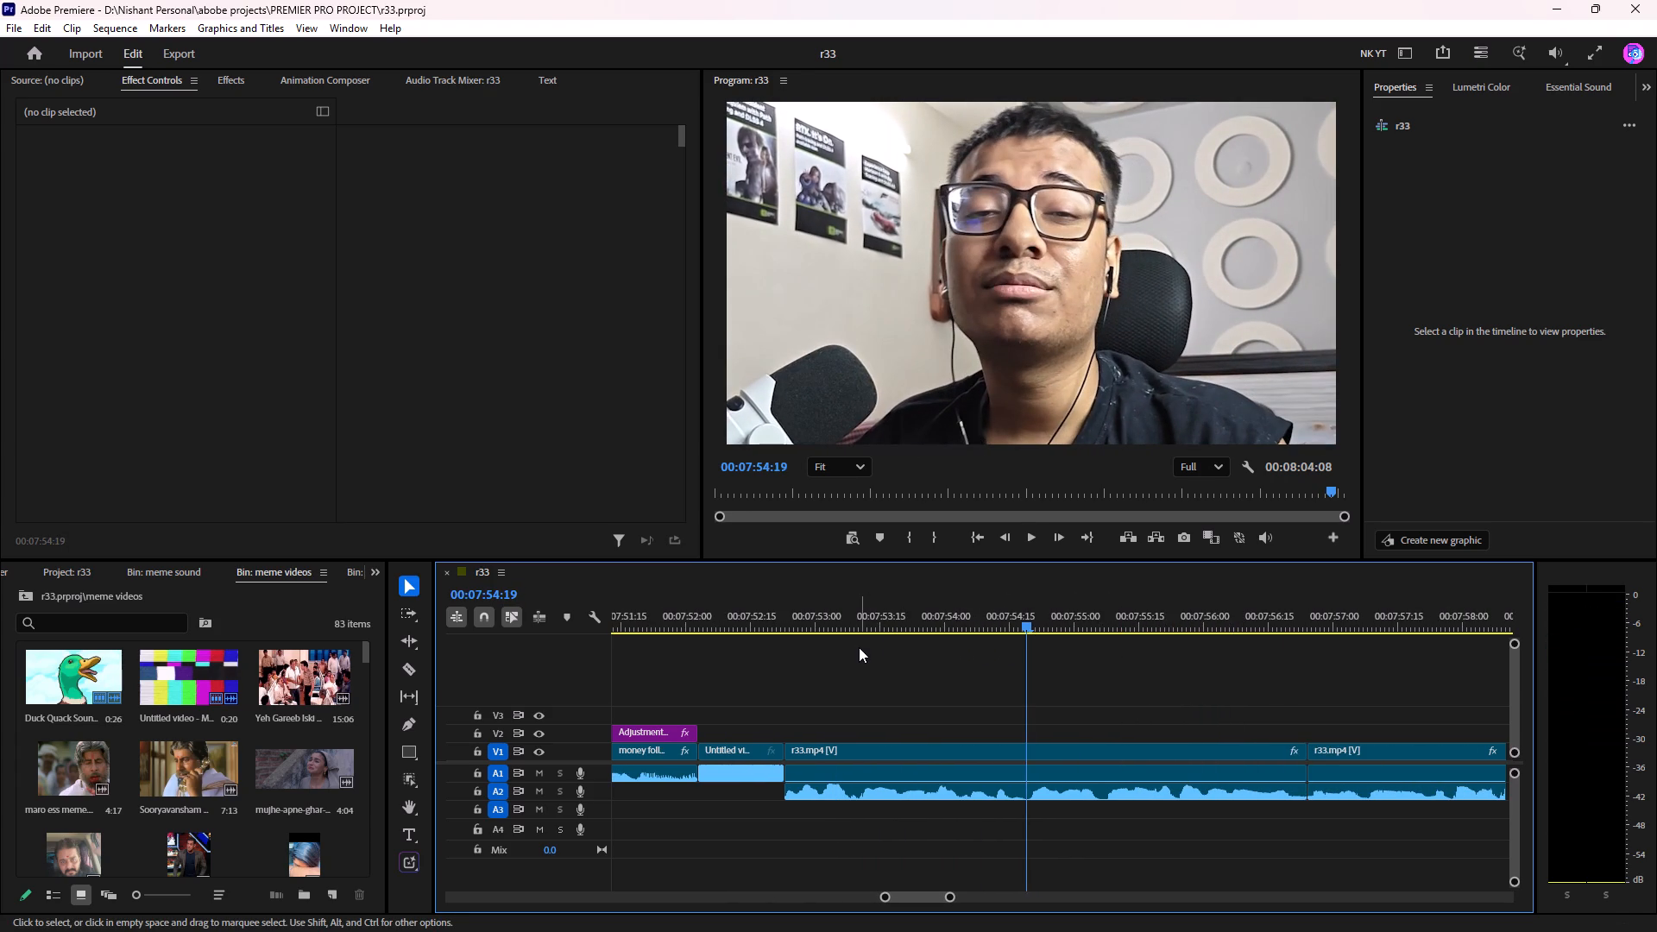
{"action": "key", "text": "space"}
{"action": "scroll", "coordinate": [1031, 670], "scroll_direction": "down", "scroll_amount": 3}
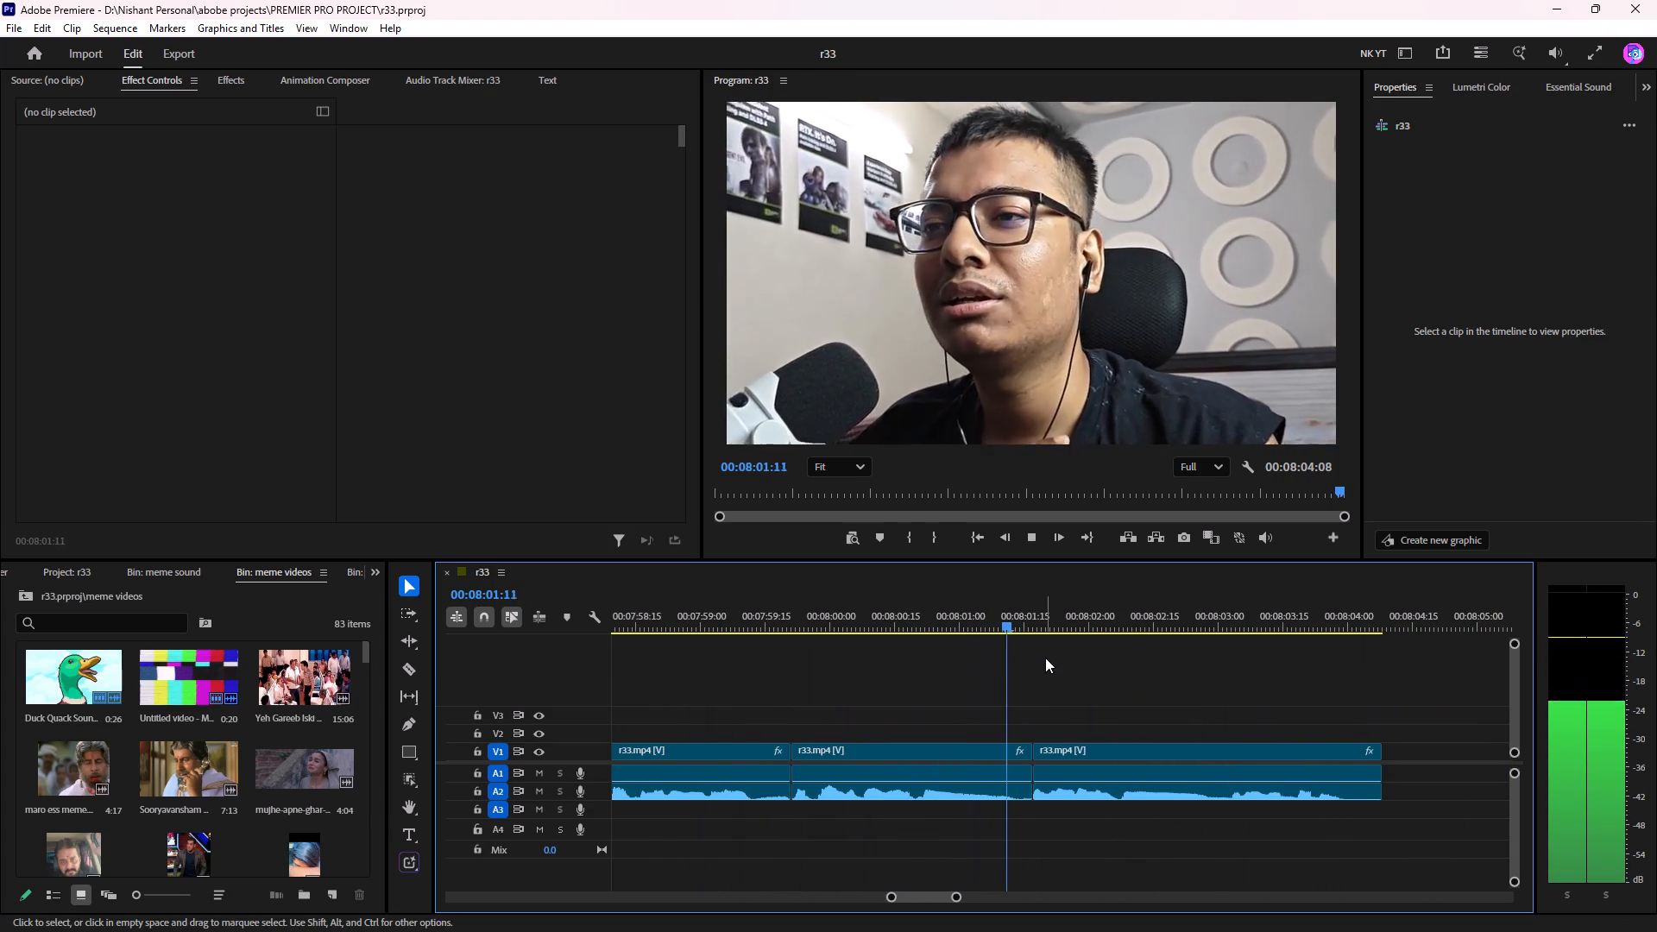
{"action": "scroll", "coordinate": [1045, 655], "scroll_direction": "down", "scroll_amount": 4}
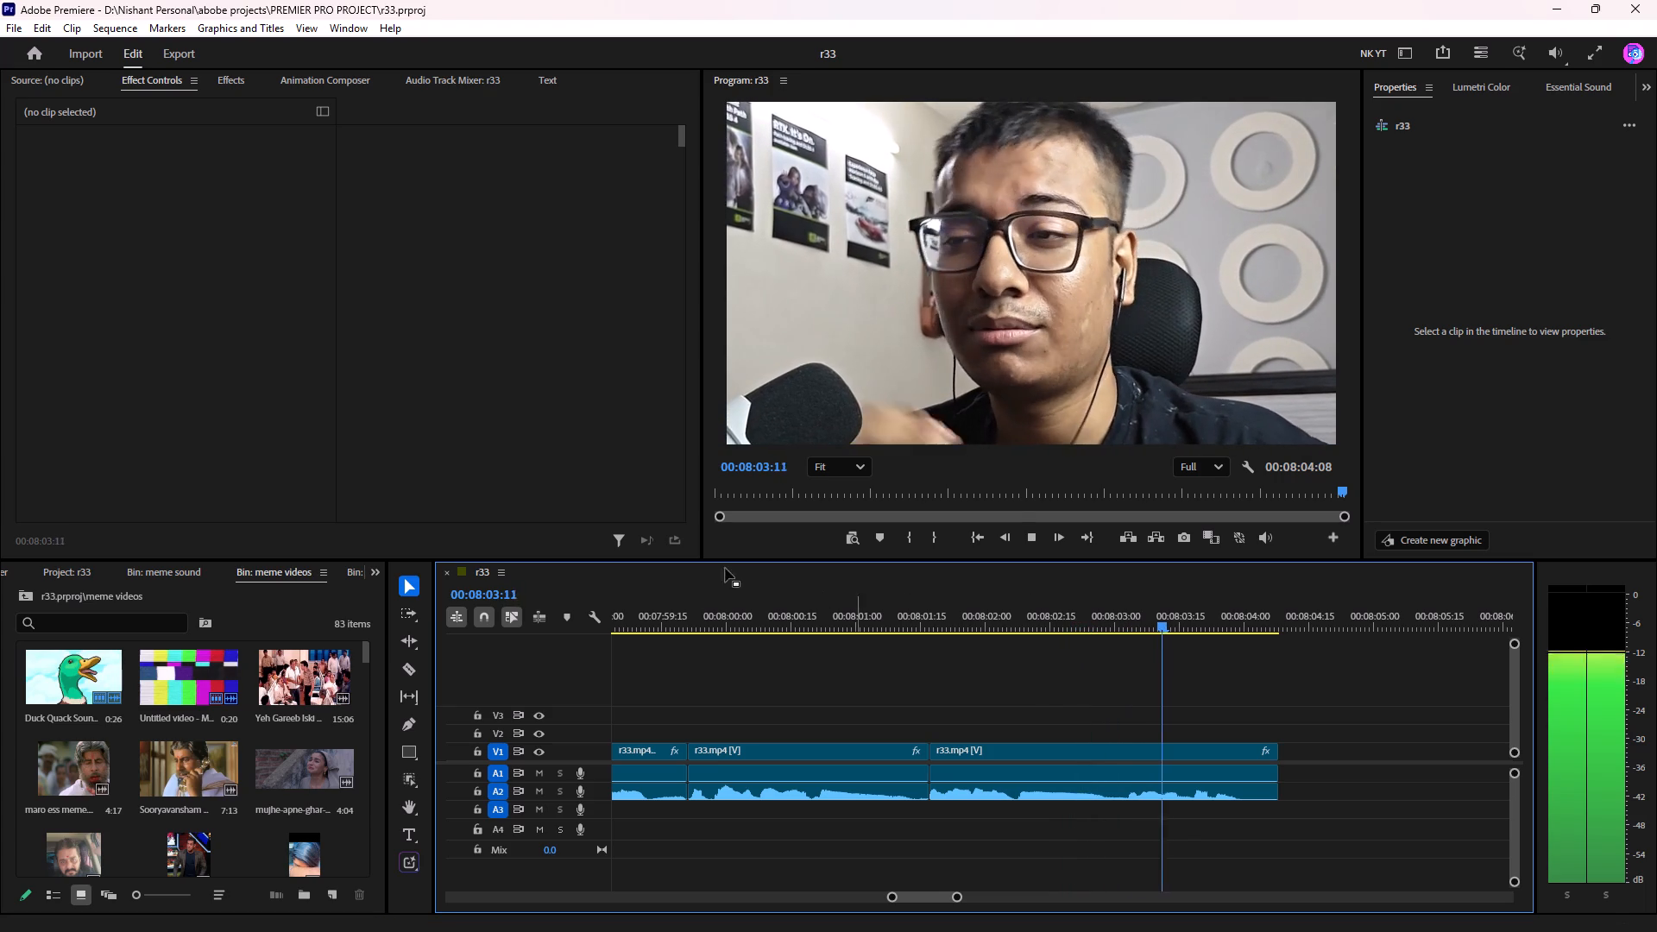
{"action": "key", "text": "space"}
Open the project ruff work.prproj from the PREMIER PRO PROJECT folder, without relinking missing media or locating mask files.
{"action": "left_click", "coordinate": [18, 28]}
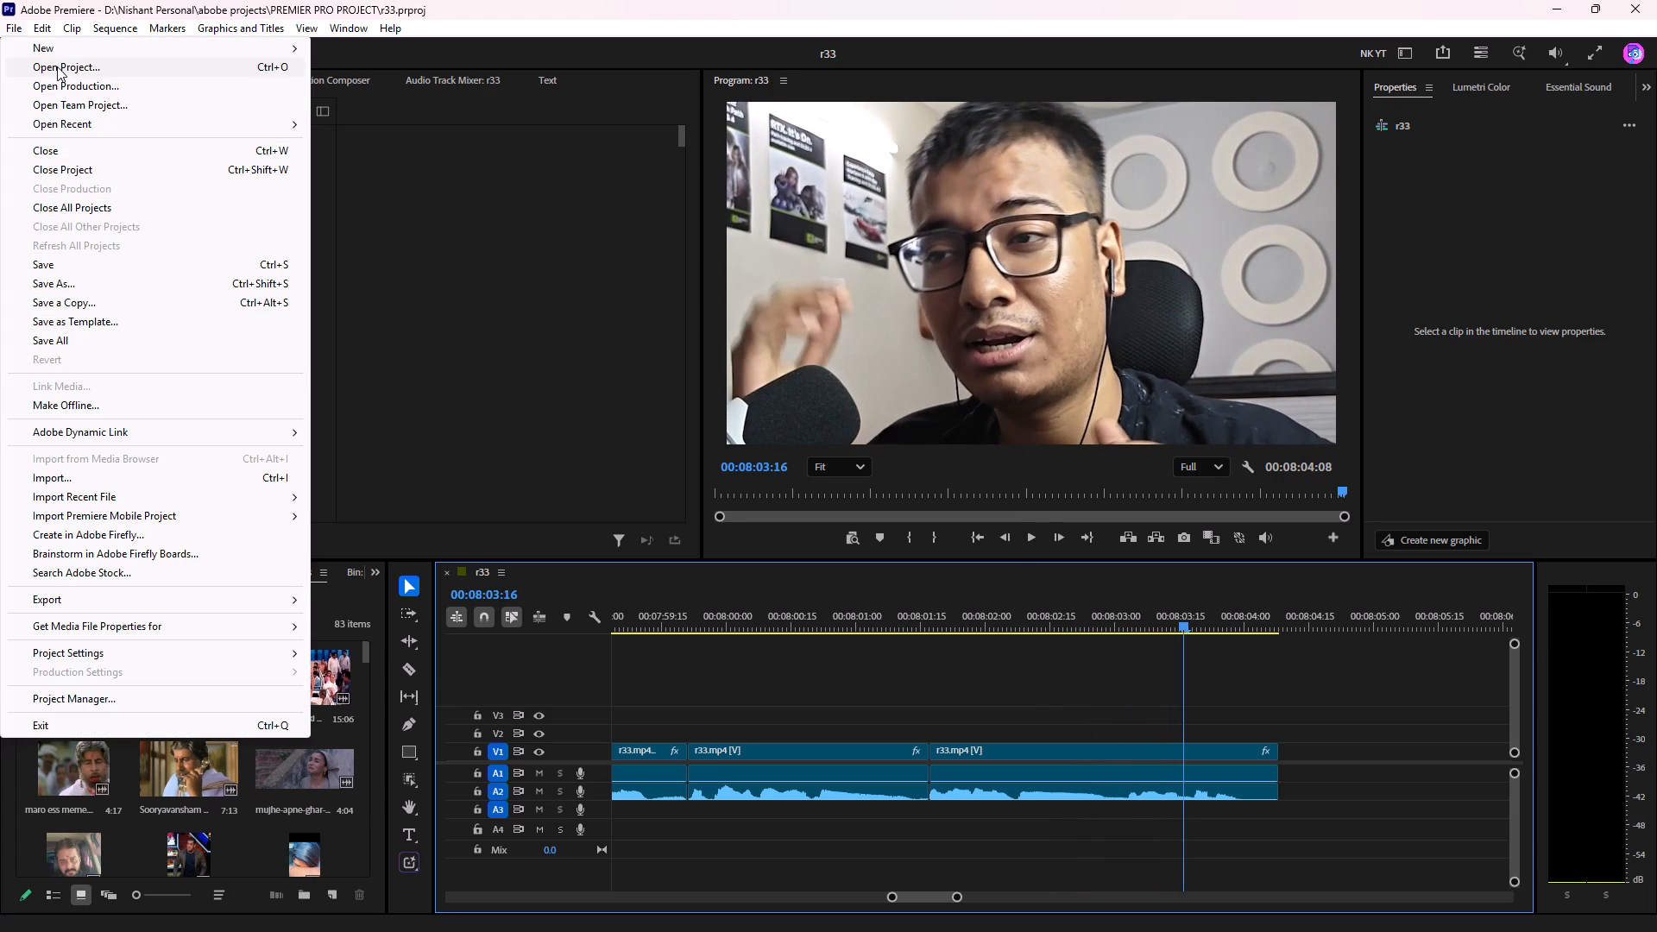
{"action": "left_click", "coordinate": [57, 66]}
{"action": "scroll", "coordinate": [167, 247], "scroll_direction": "down", "scroll_amount": 4}
{"action": "scroll", "coordinate": [88, 272], "scroll_direction": "down", "scroll_amount": 3}
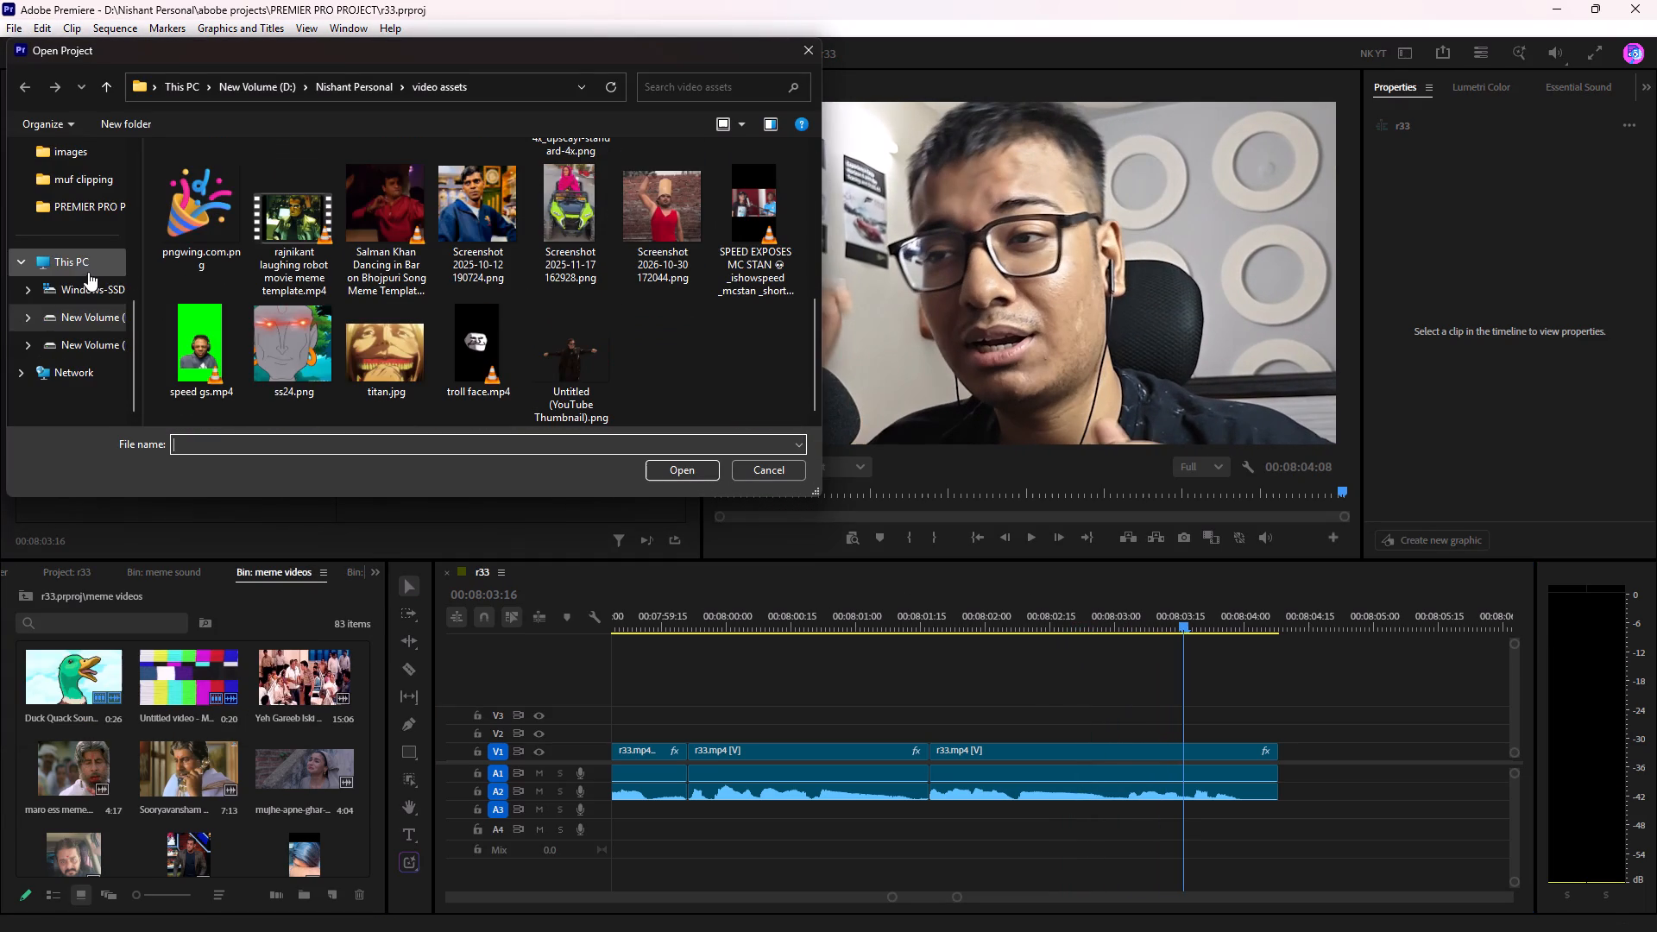
{"action": "scroll", "coordinate": [52, 293], "scroll_direction": "down", "scroll_amount": 3}
{"action": "left_click", "coordinate": [85, 339]}
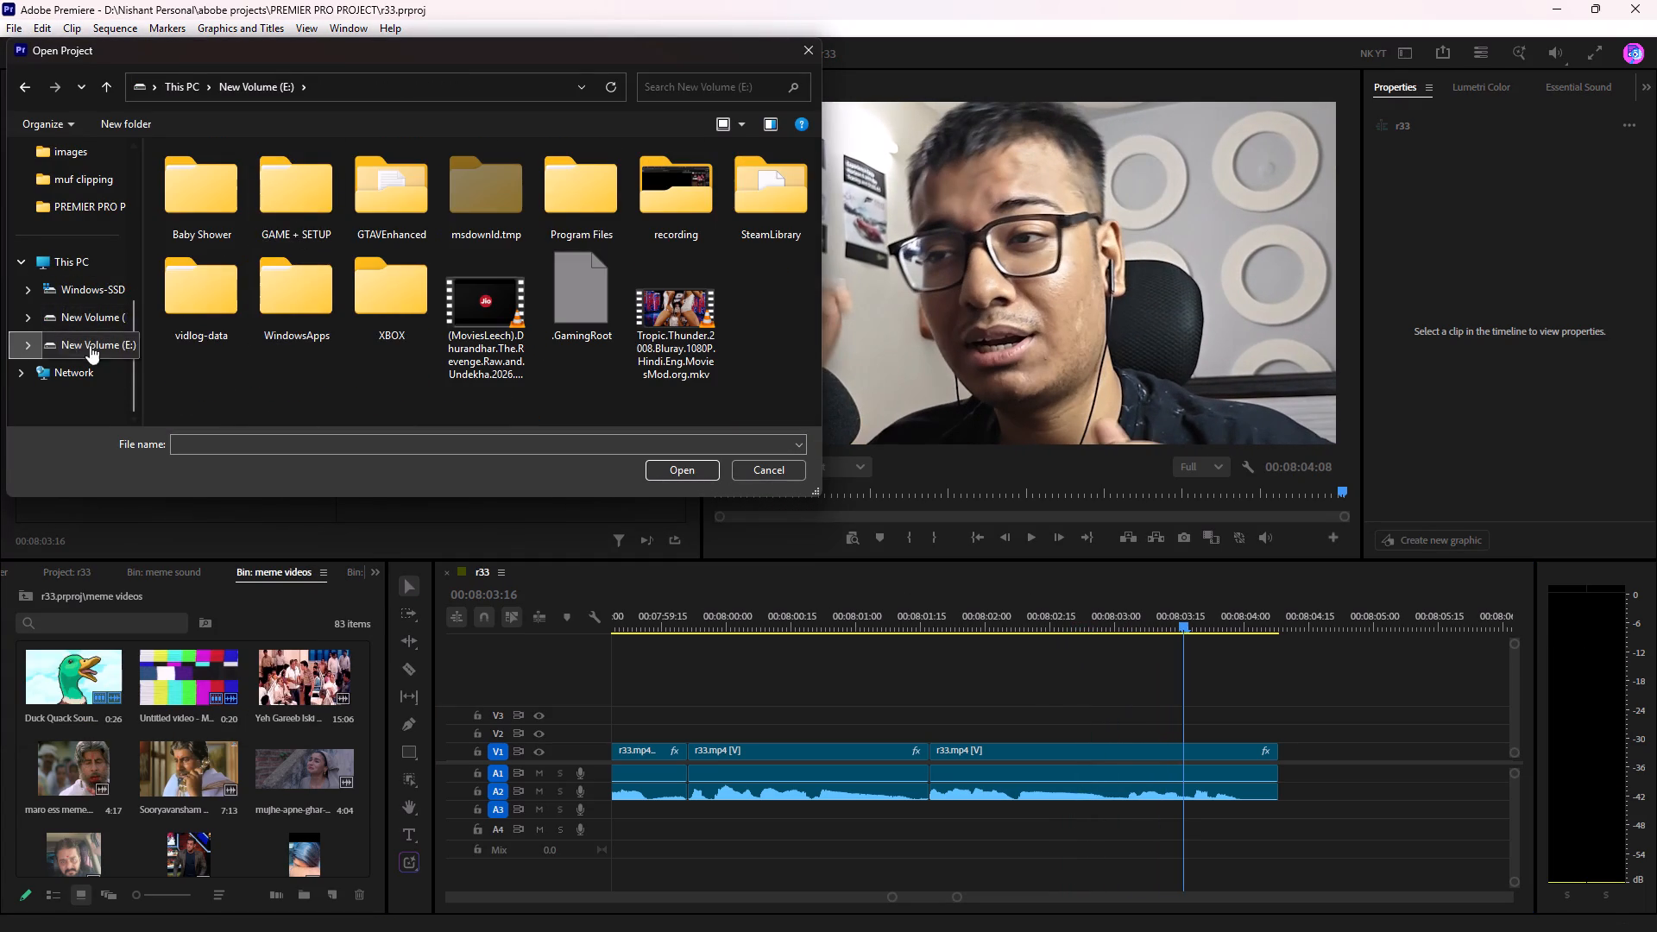
{"action": "scroll", "coordinate": [88, 318], "scroll_direction": "up", "scroll_amount": 2}
{"action": "left_click", "coordinate": [91, 269]}
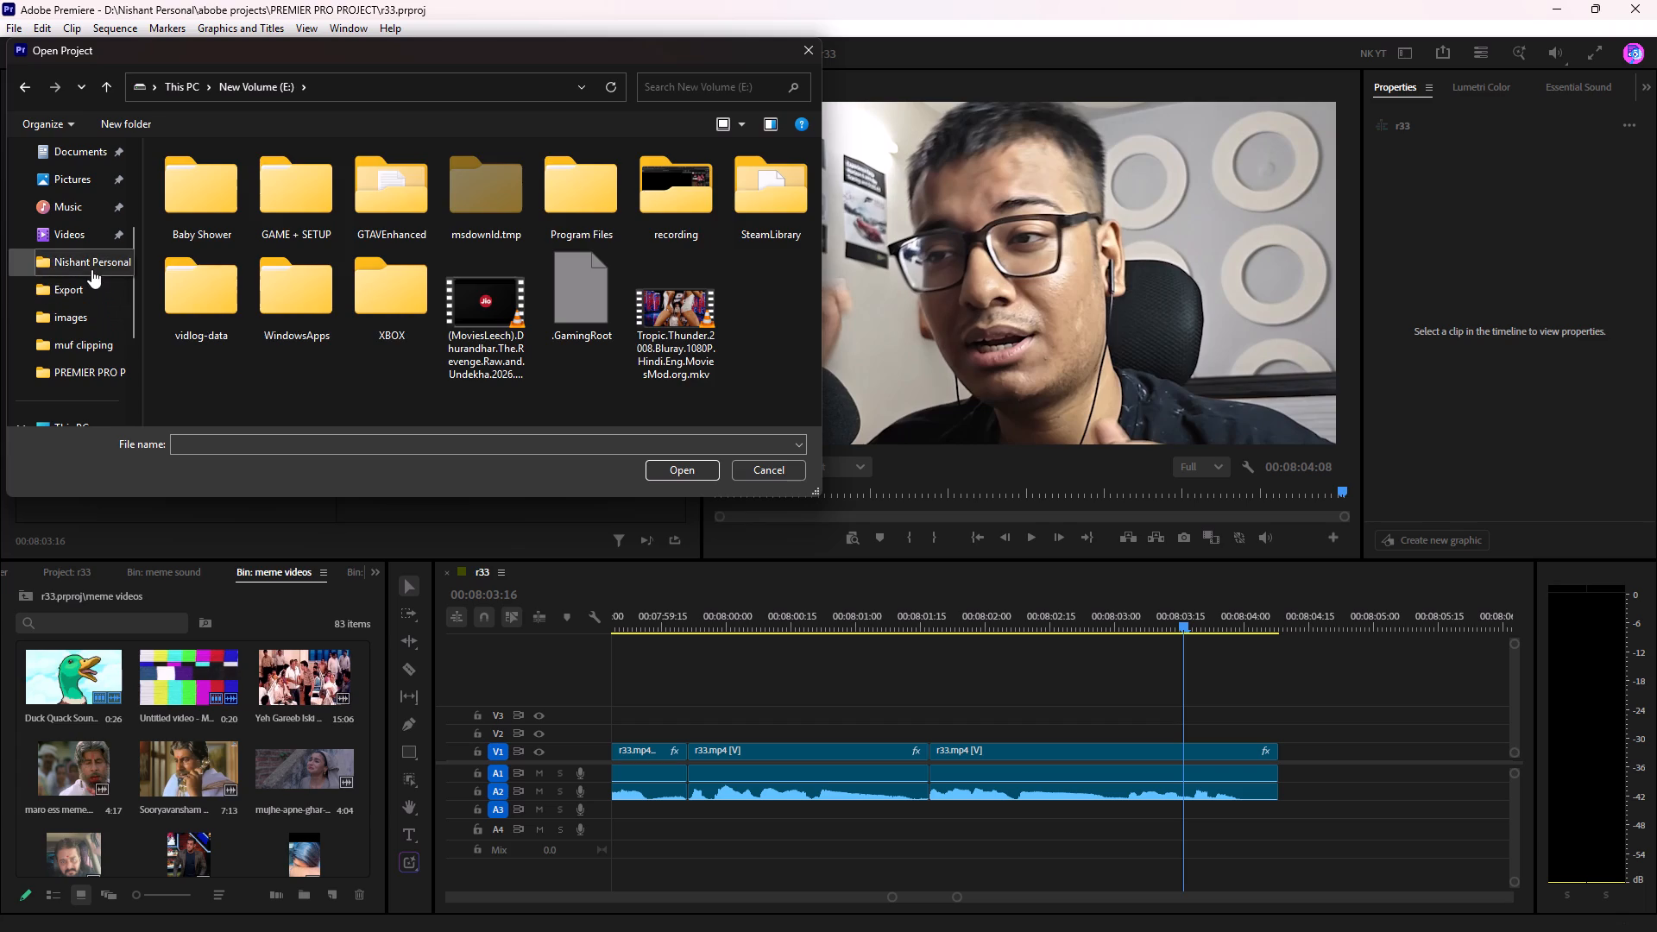
{"action": "double_click", "coordinate": [248, 172]}
{"action": "double_click", "coordinate": [213, 228]}
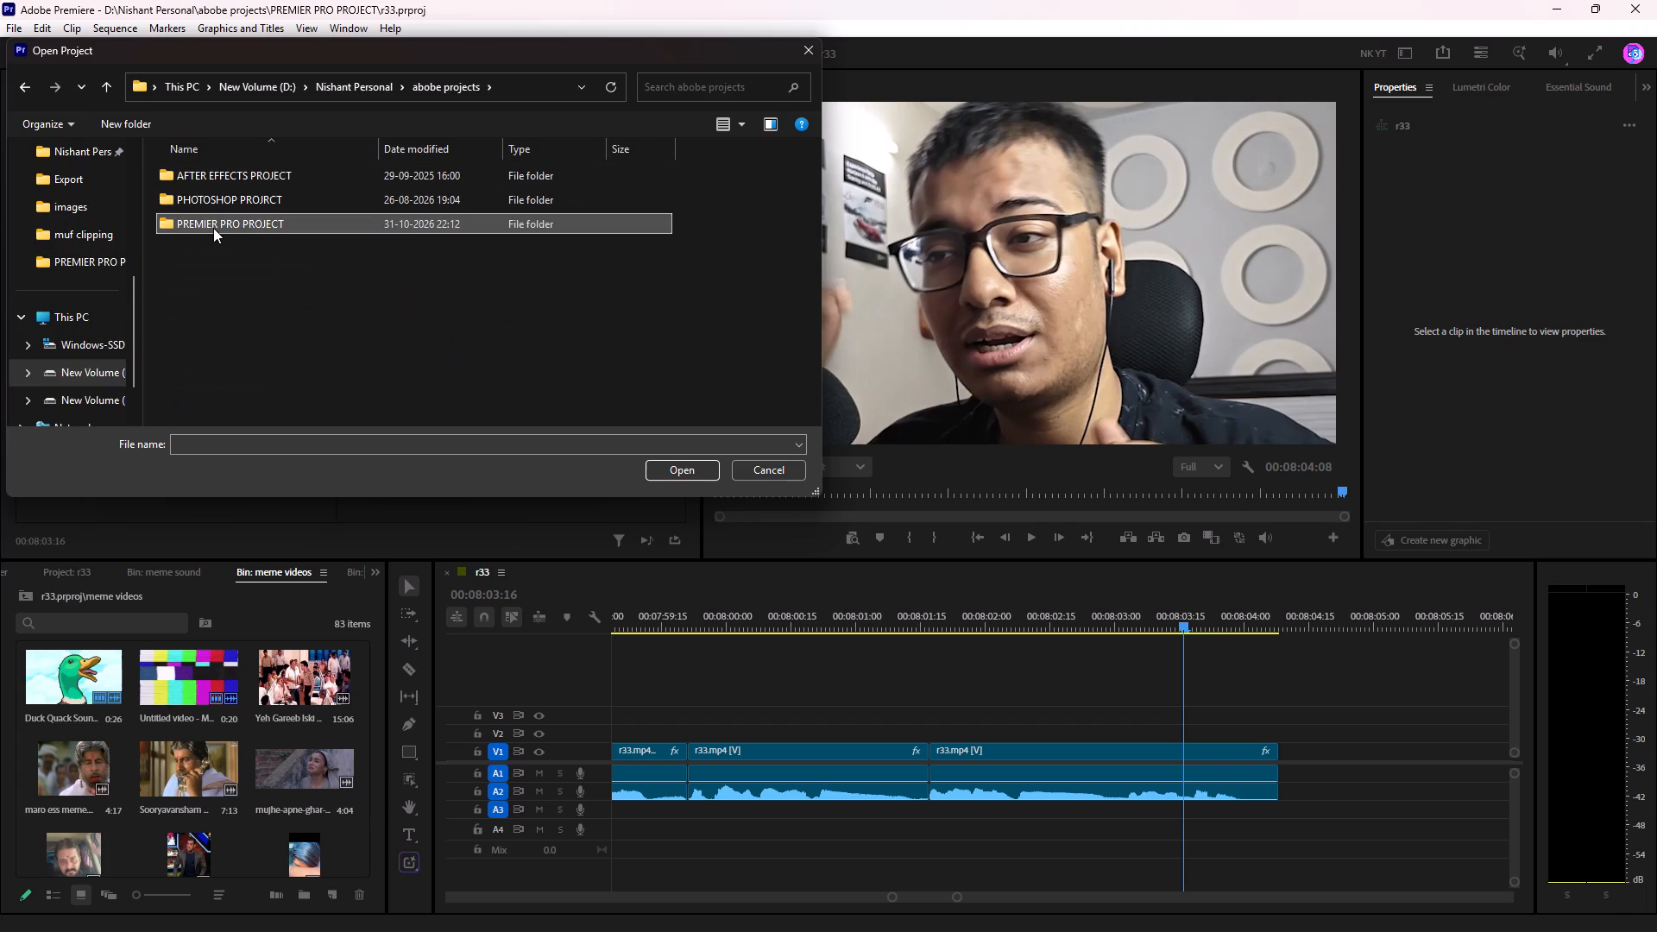
{"action": "scroll", "coordinate": [231, 263], "scroll_direction": "down", "scroll_amount": 2}
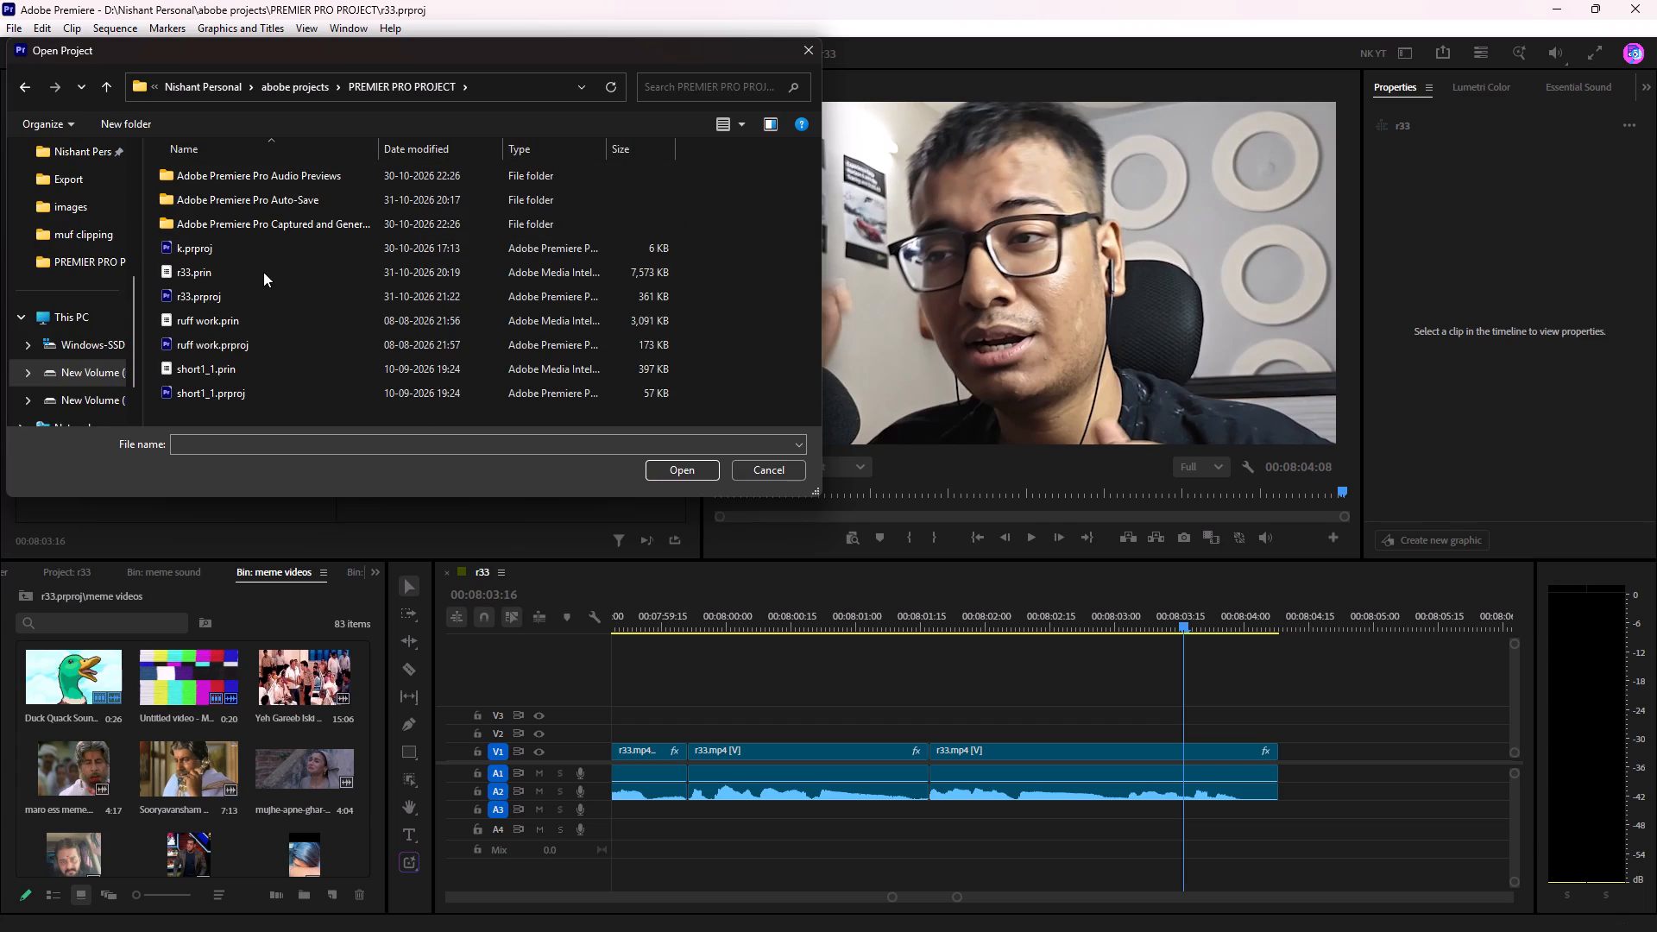
{"action": "scroll", "coordinate": [278, 280], "scroll_direction": "down", "scroll_amount": 3}
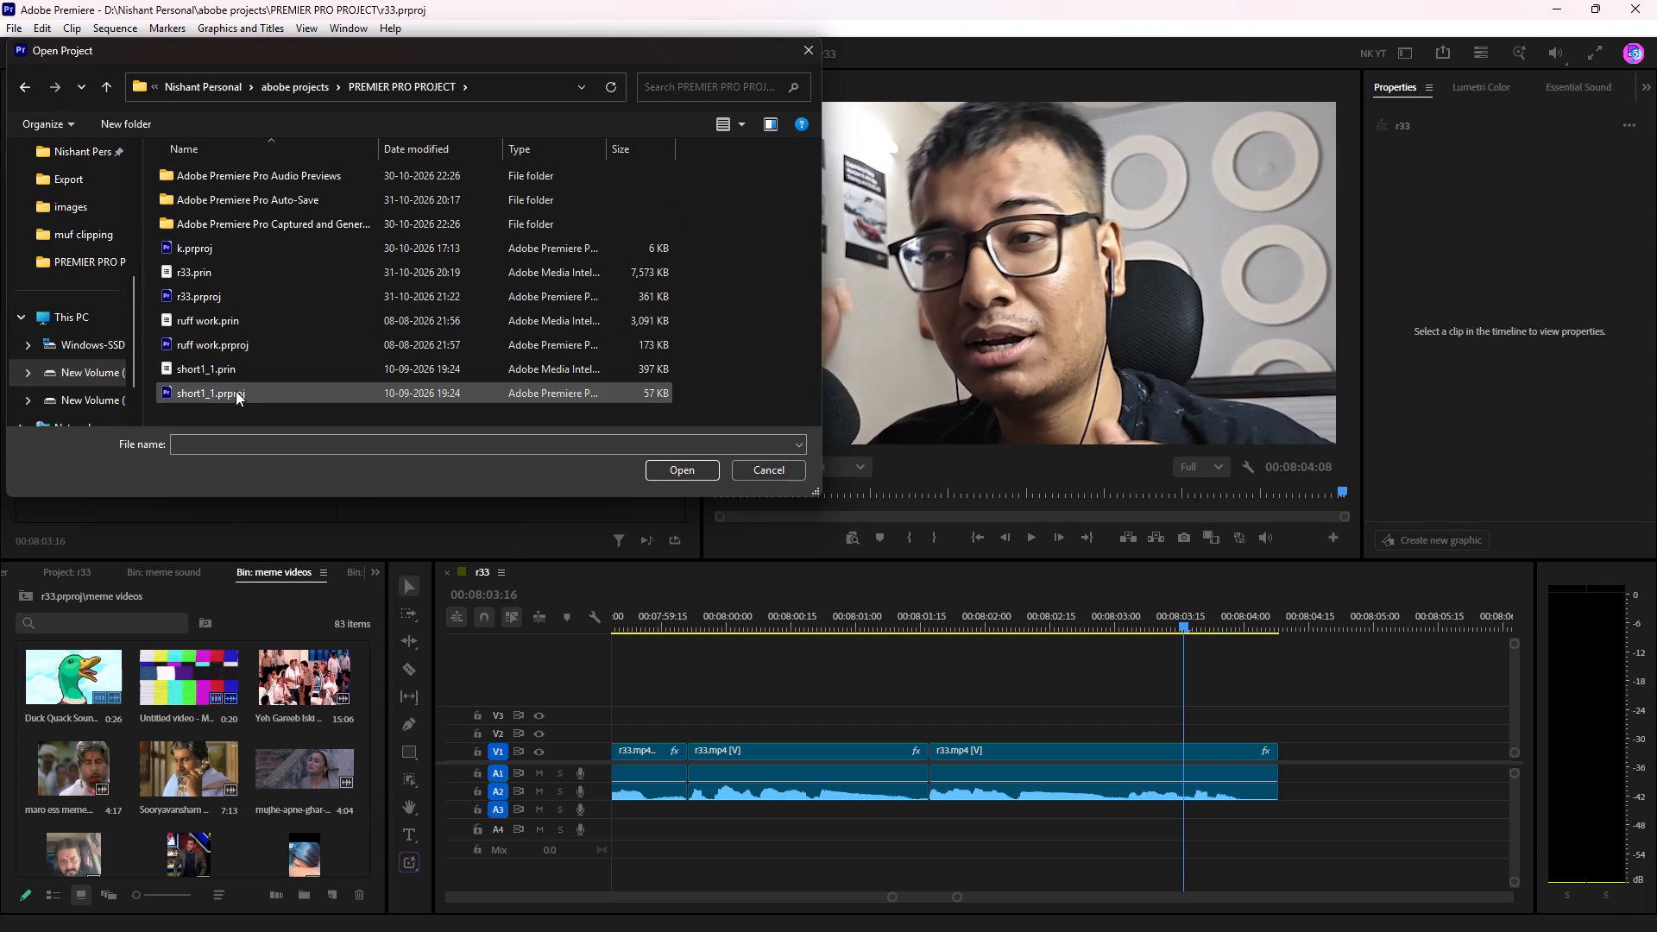
{"action": "double_click", "coordinate": [224, 343]}
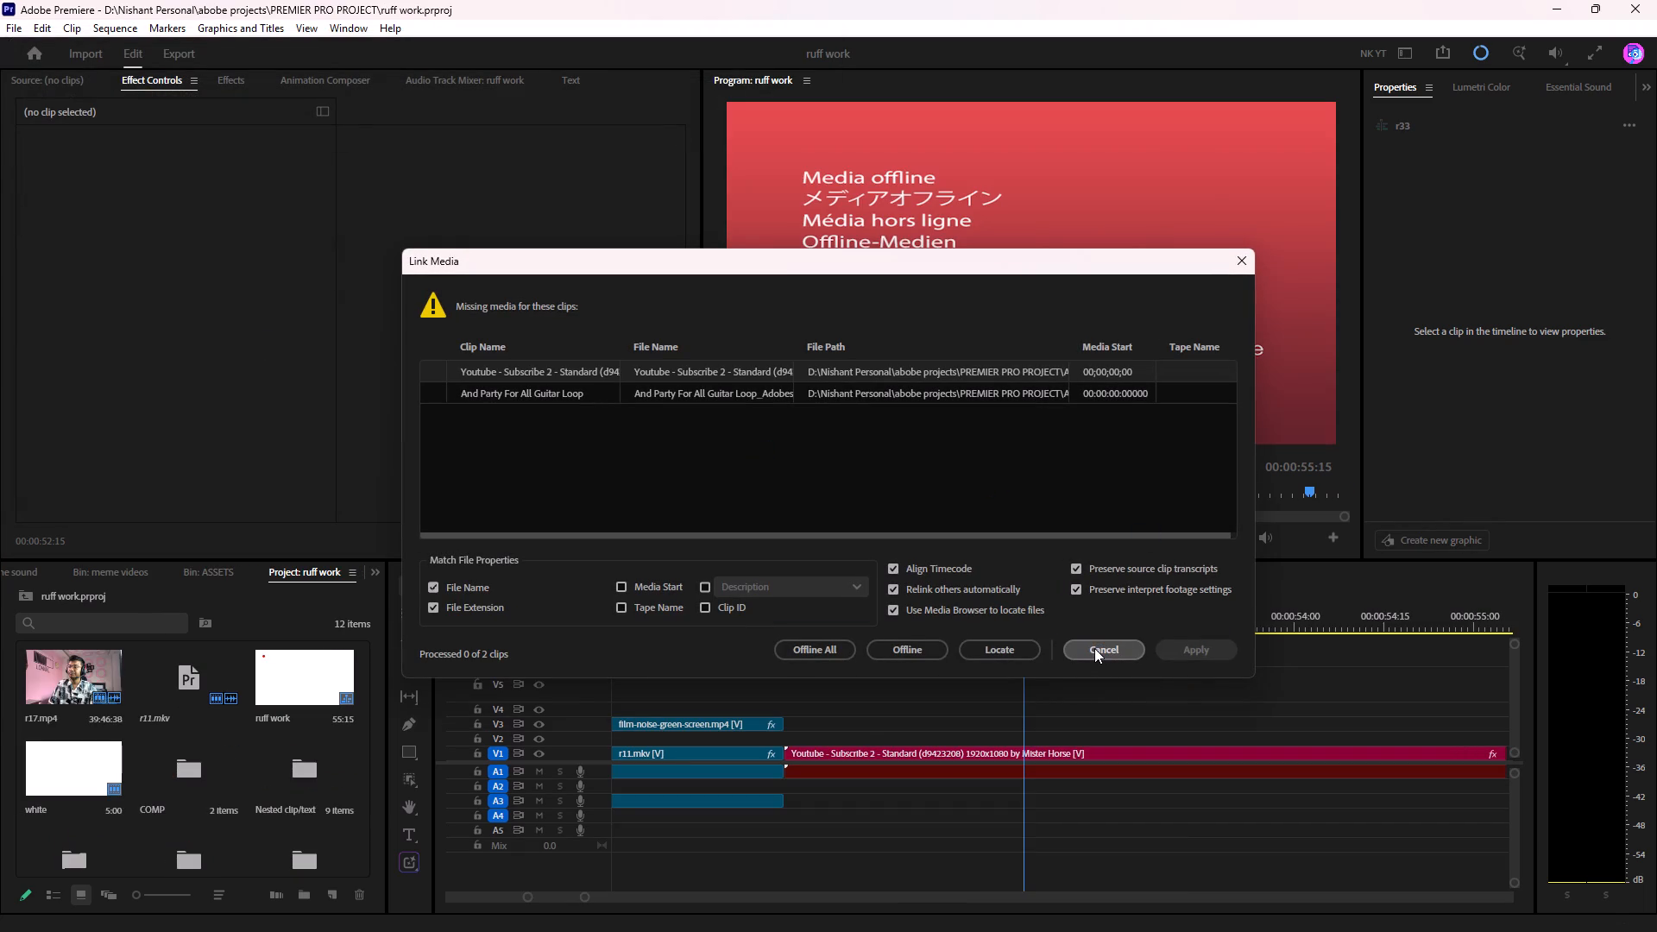
{"action": "left_click", "coordinate": [1094, 648]}
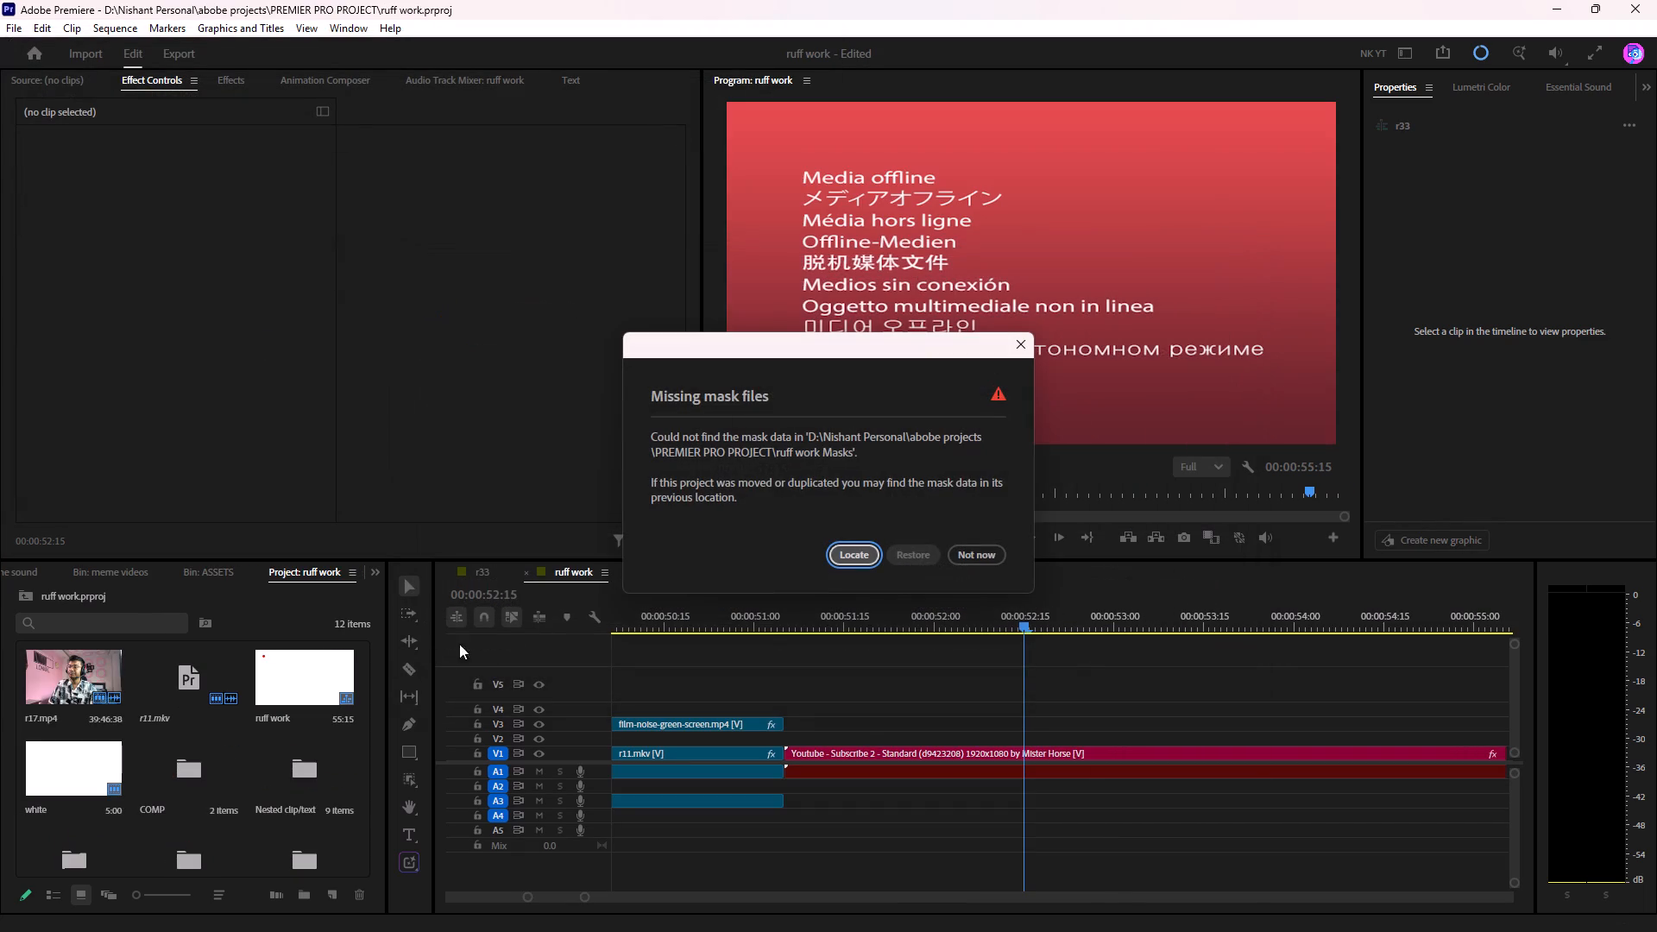
{"action": "left_click", "coordinate": [960, 560]}
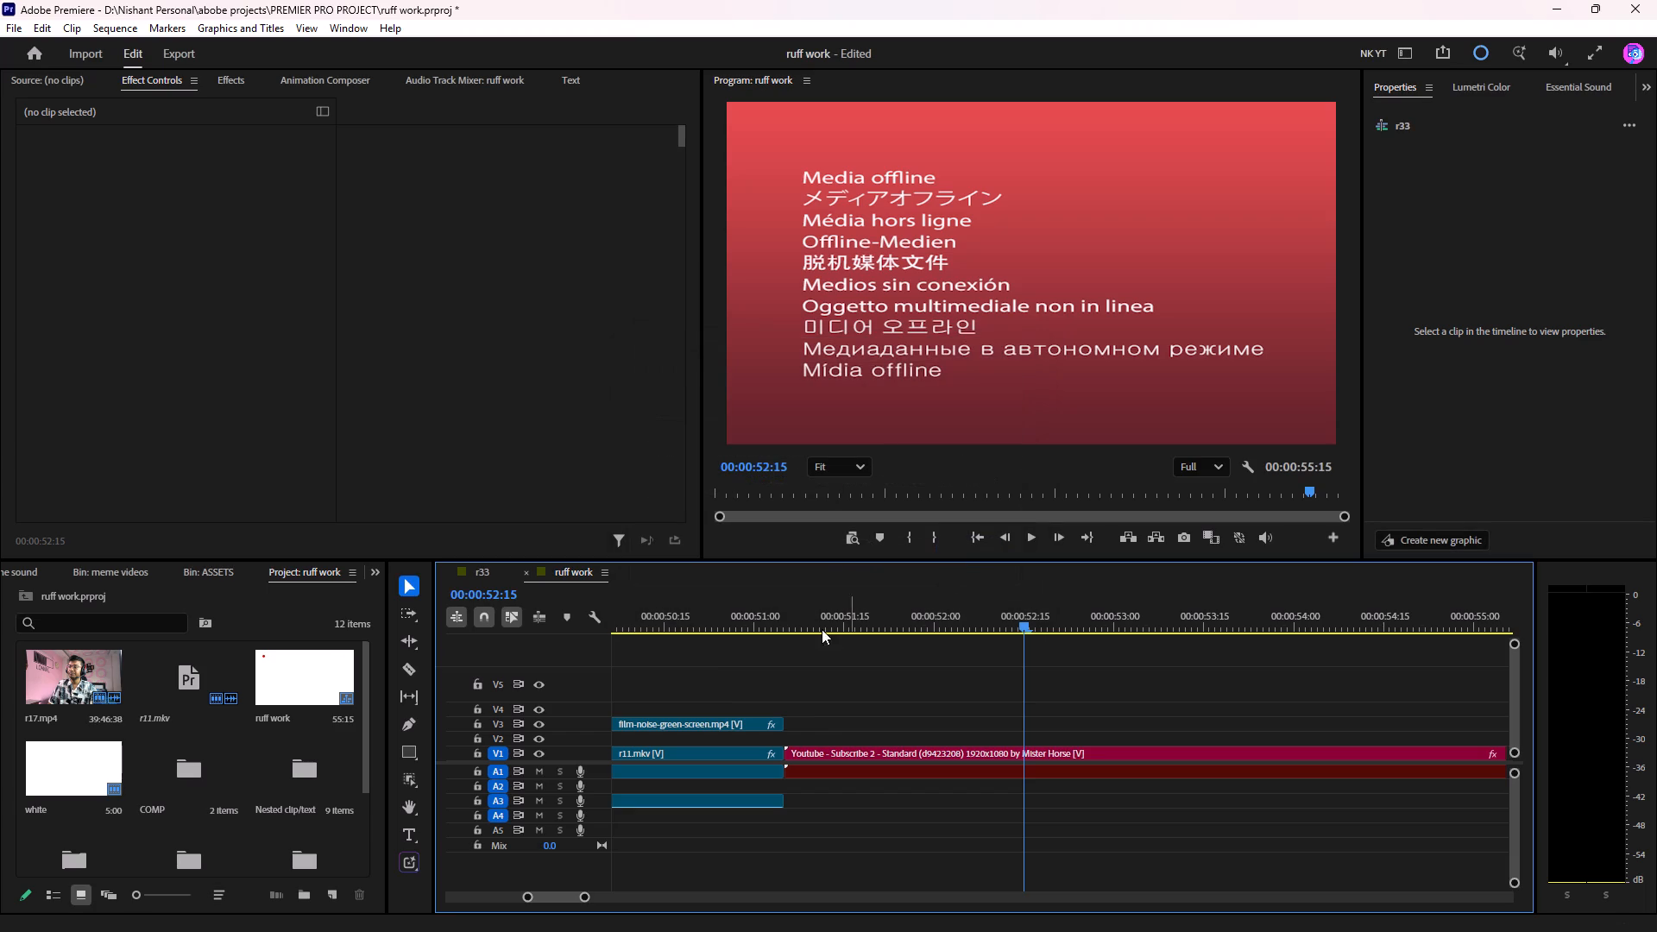
Dismiss the font resolution dialog and examine the end of the ruff work timeline around the r11.mkv and Youtube - Subscribe clips.
{"action": "left_click_drag", "start_coordinate": [962, 622], "coordinate": [828, 628]}
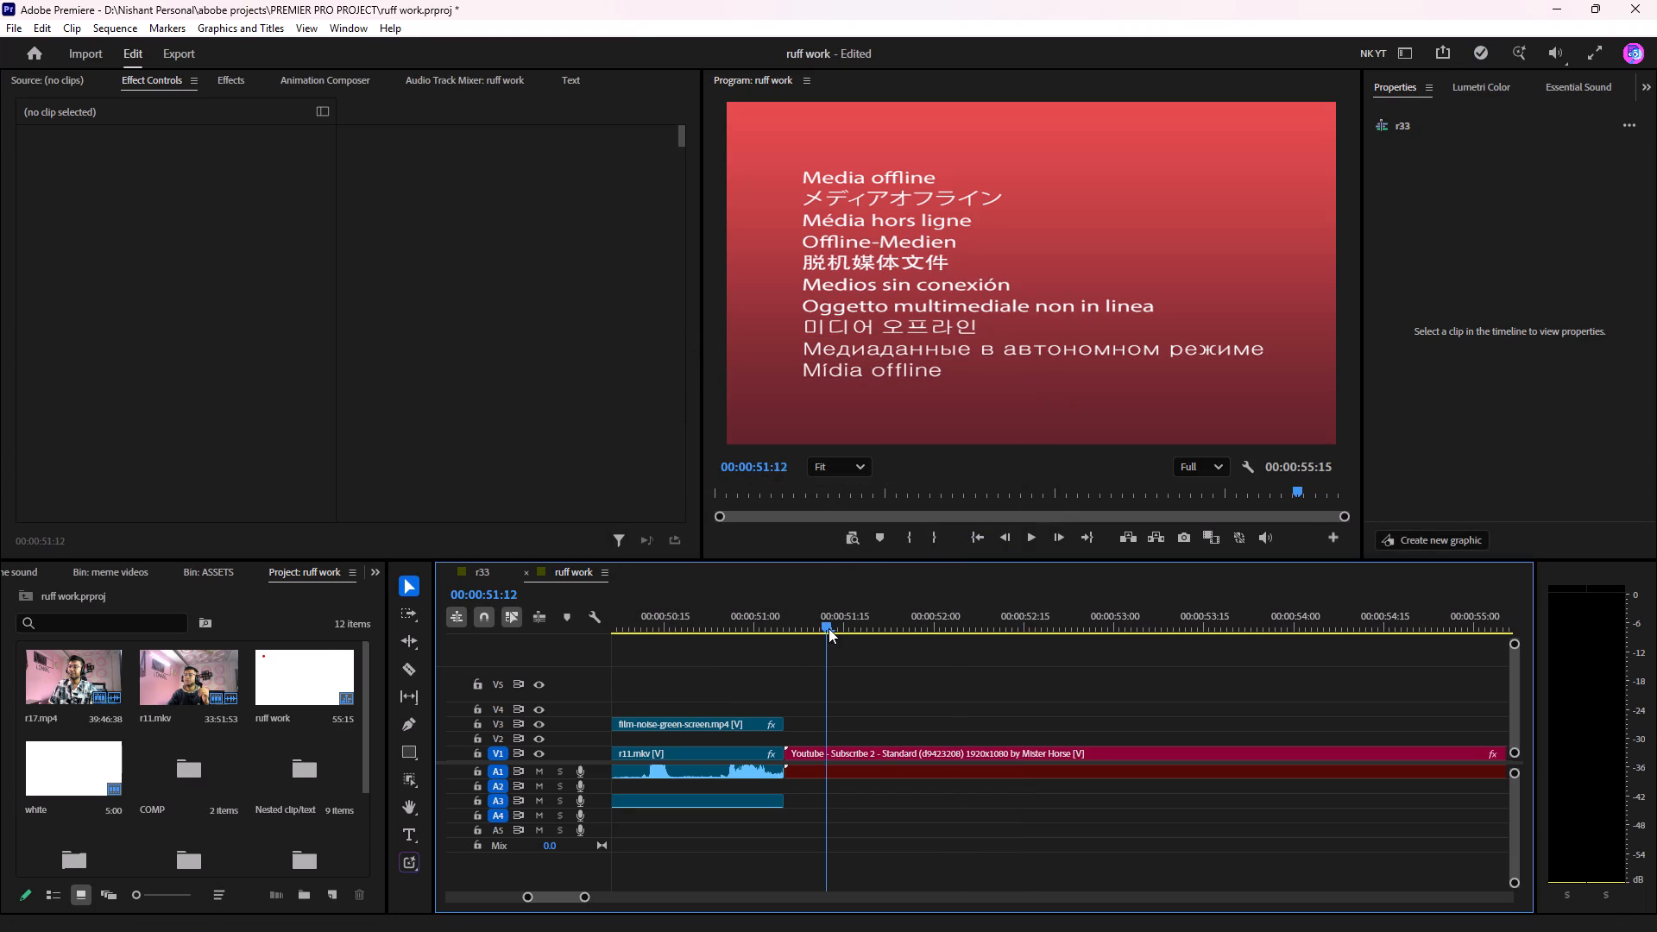
{"action": "left_click_drag", "start_coordinate": [828, 628], "coordinate": [1383, 633]}
{"action": "left_click", "coordinate": [1038, 596]}
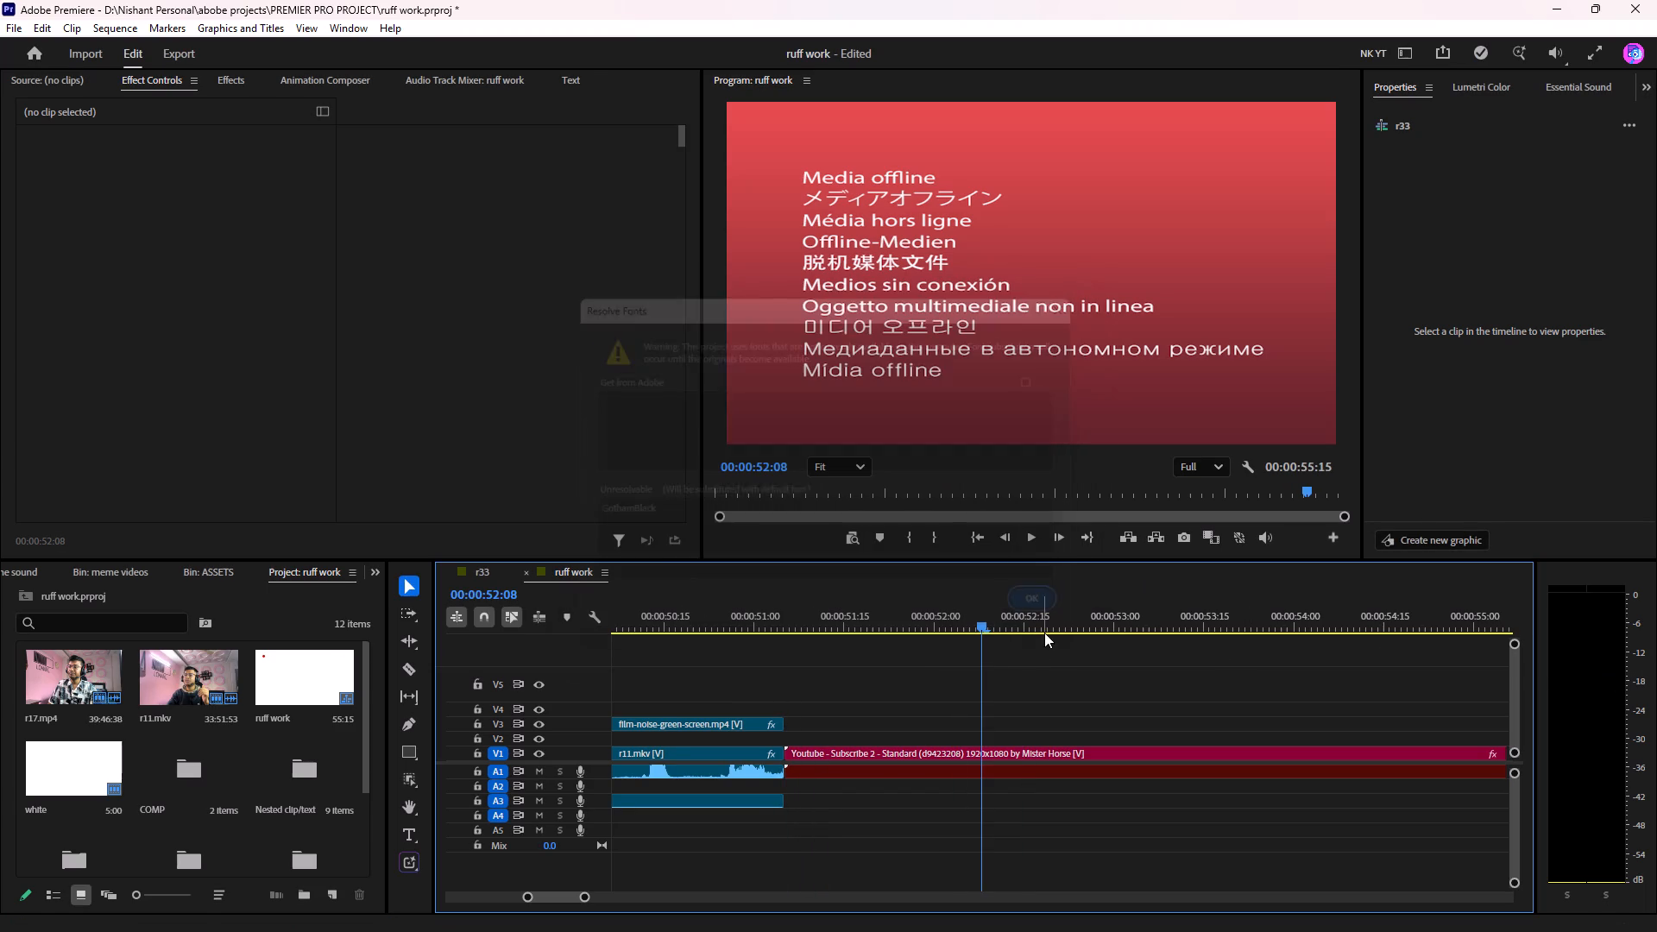
{"action": "left_click_drag", "start_coordinate": [1050, 633], "coordinate": [1383, 633]}
{"action": "left_click_drag", "start_coordinate": [1333, 614], "coordinate": [486, 632]}
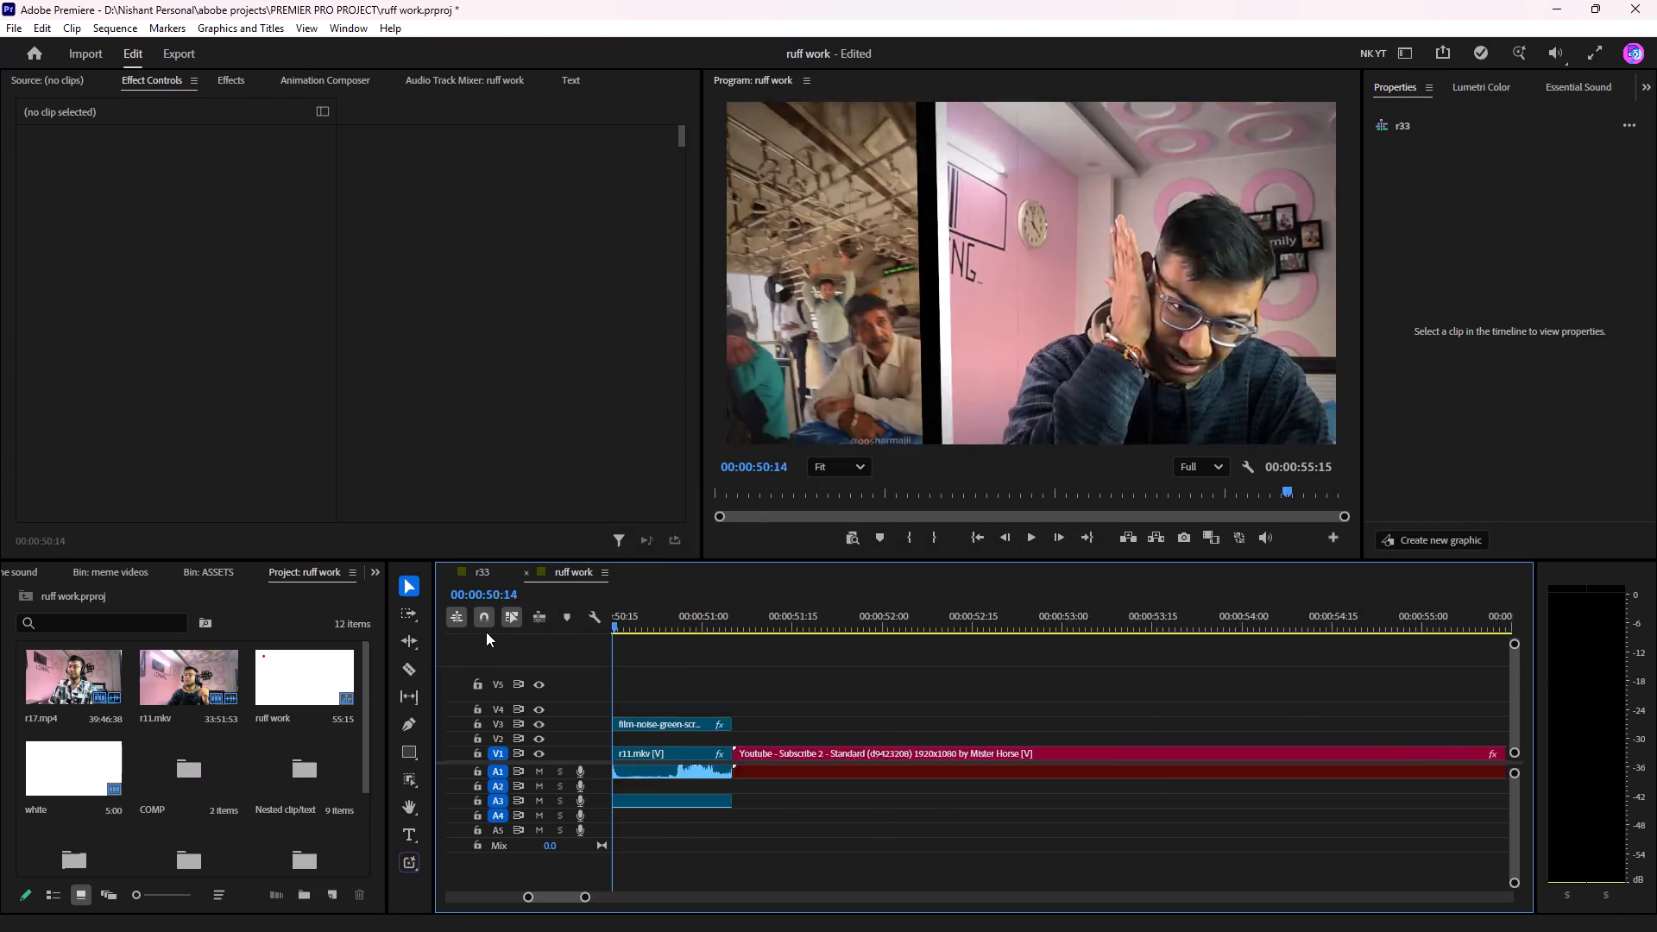
{"action": "left_click_drag", "start_coordinate": [486, 632], "coordinate": [882, 719]}
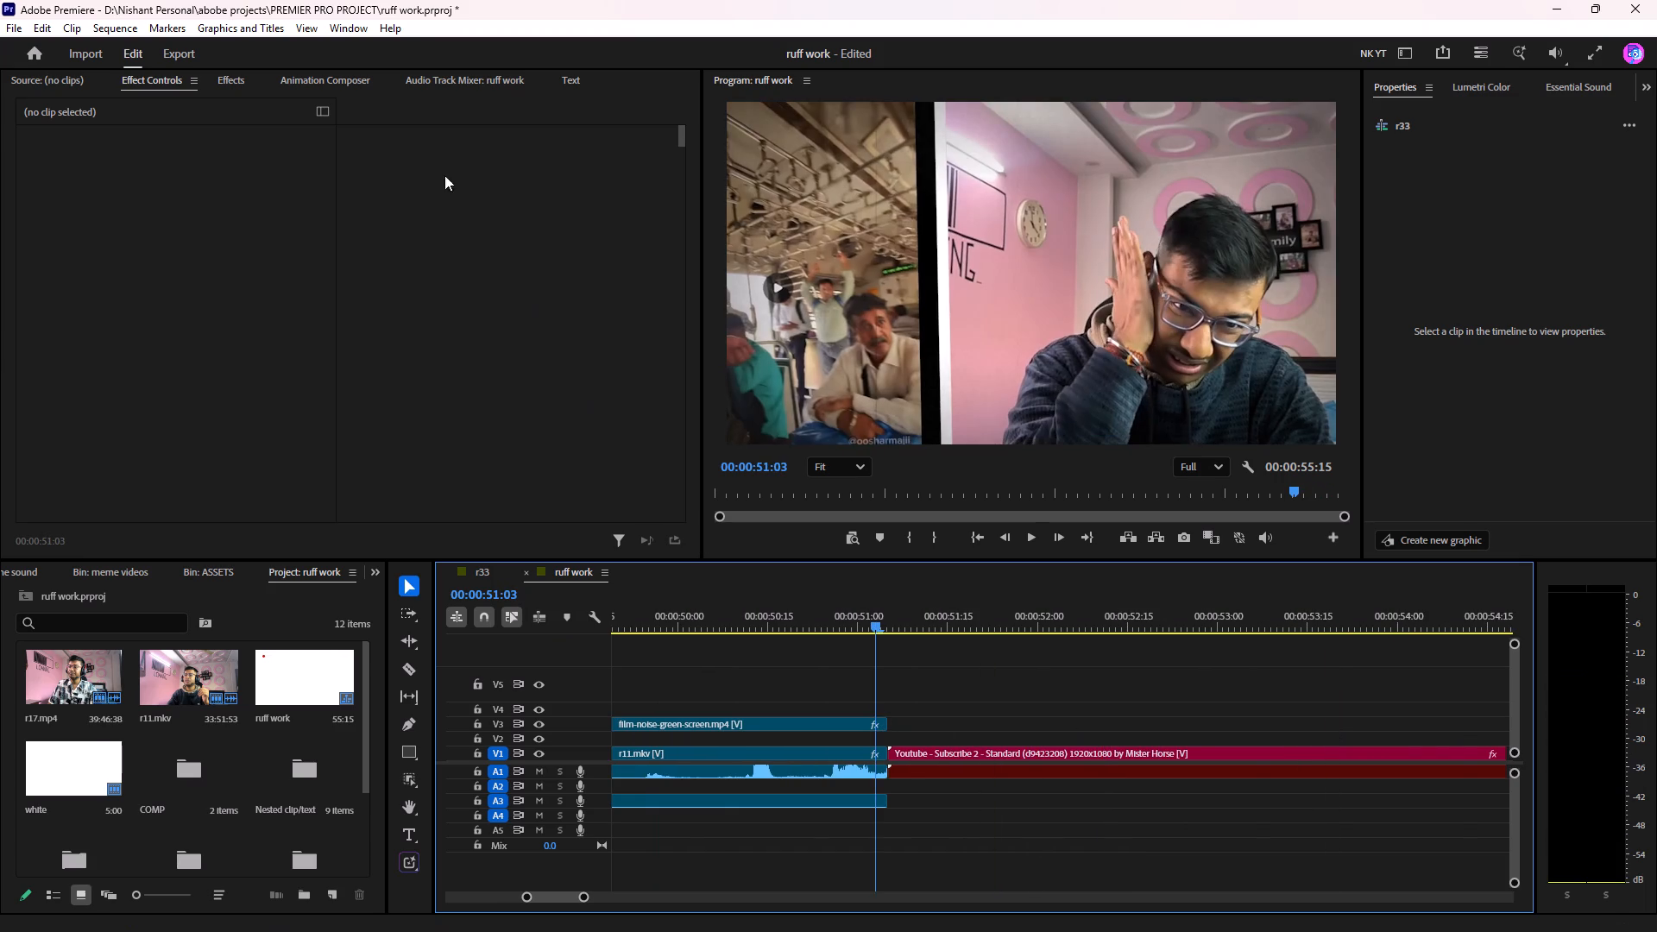
Show the Animation Composer browser.
{"action": "left_click", "coordinate": [442, 76]}
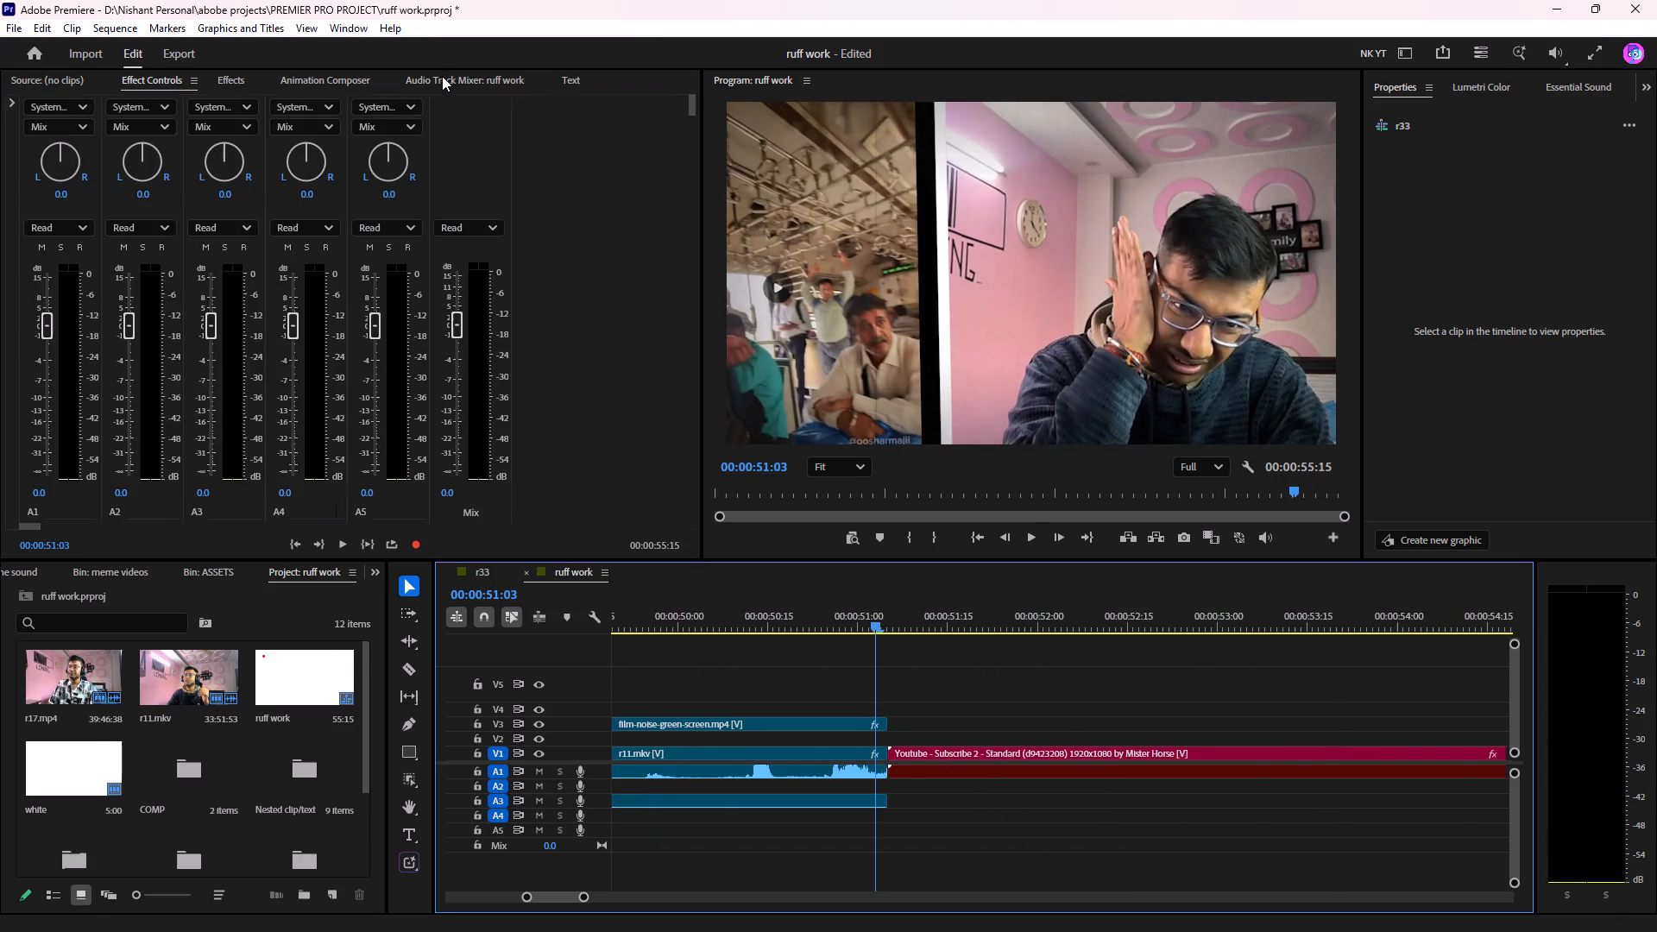
{"action": "left_click", "coordinate": [292, 79]}
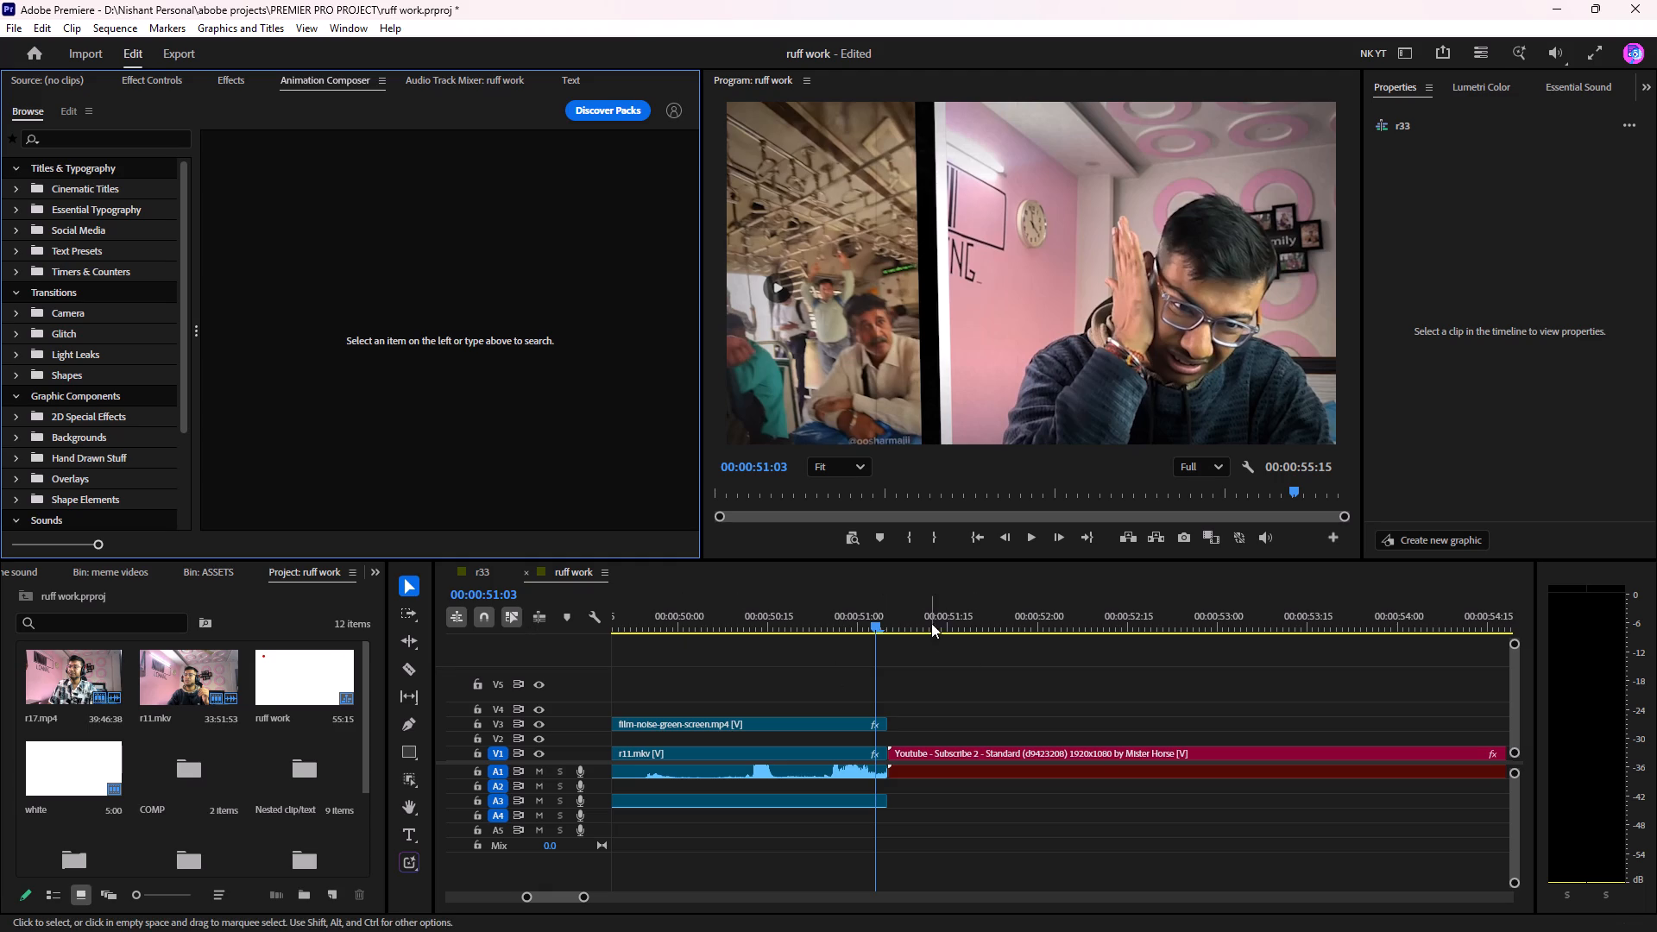
Review the earlier parts of the ruff work sequence, including the REACTION VIDEO titles, cloud background section and meme reaction intro.
{"action": "left_click_drag", "start_coordinate": [939, 616], "coordinate": [287, 590]}
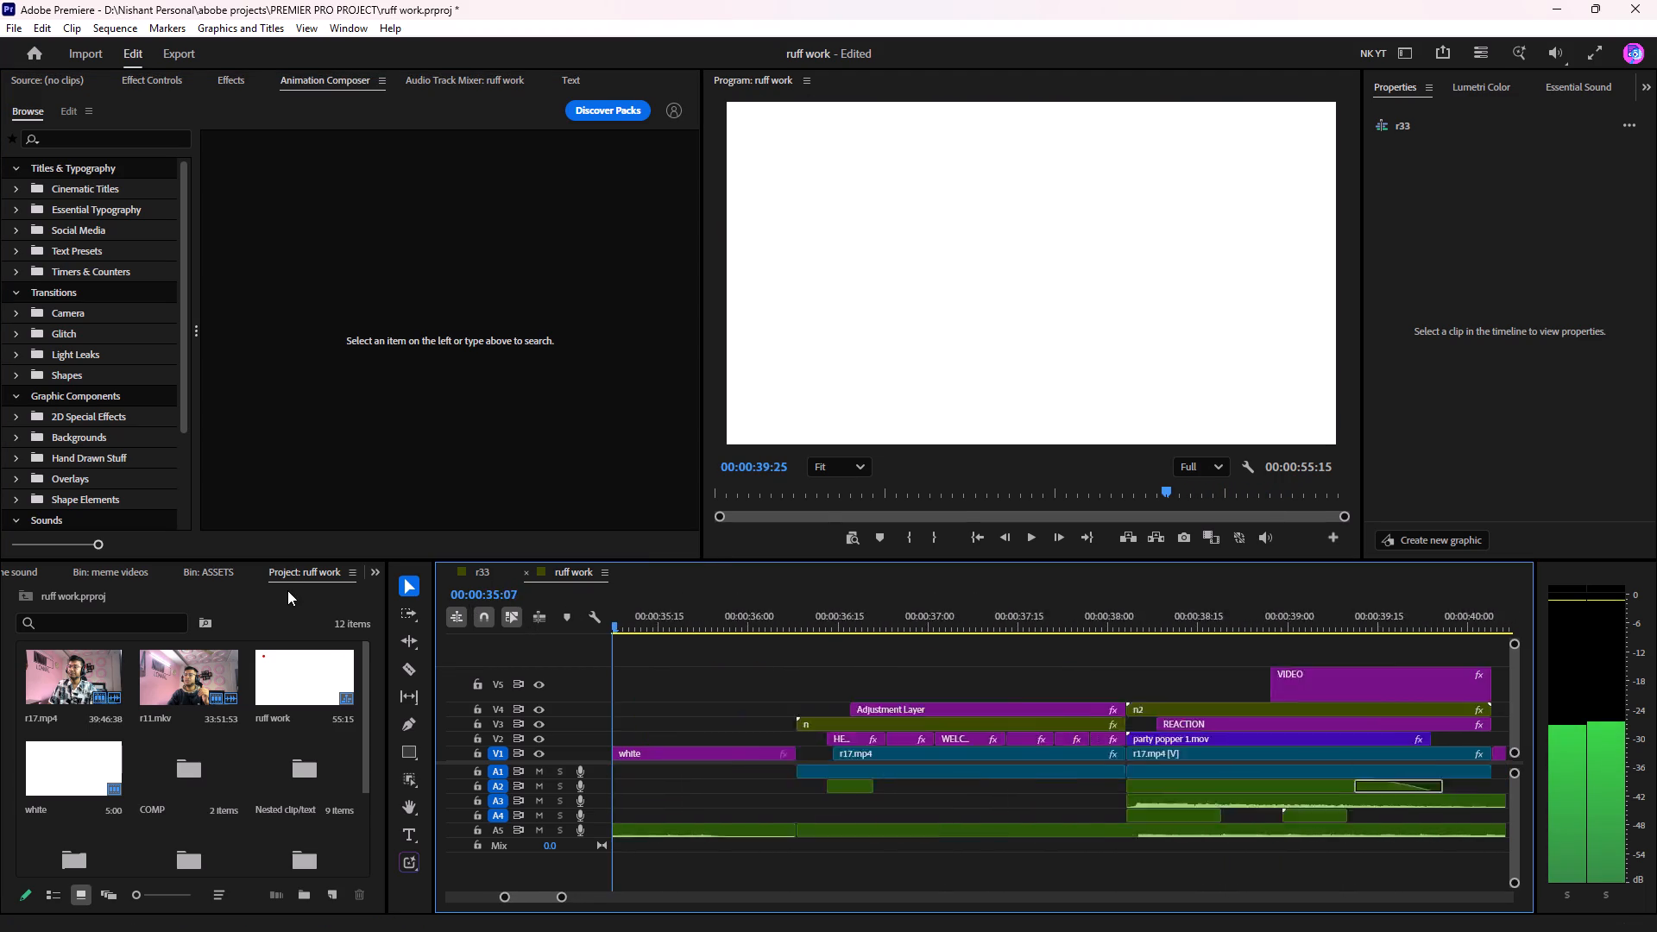
{"action": "left_click_drag", "start_coordinate": [287, 590], "coordinate": [1178, 683]}
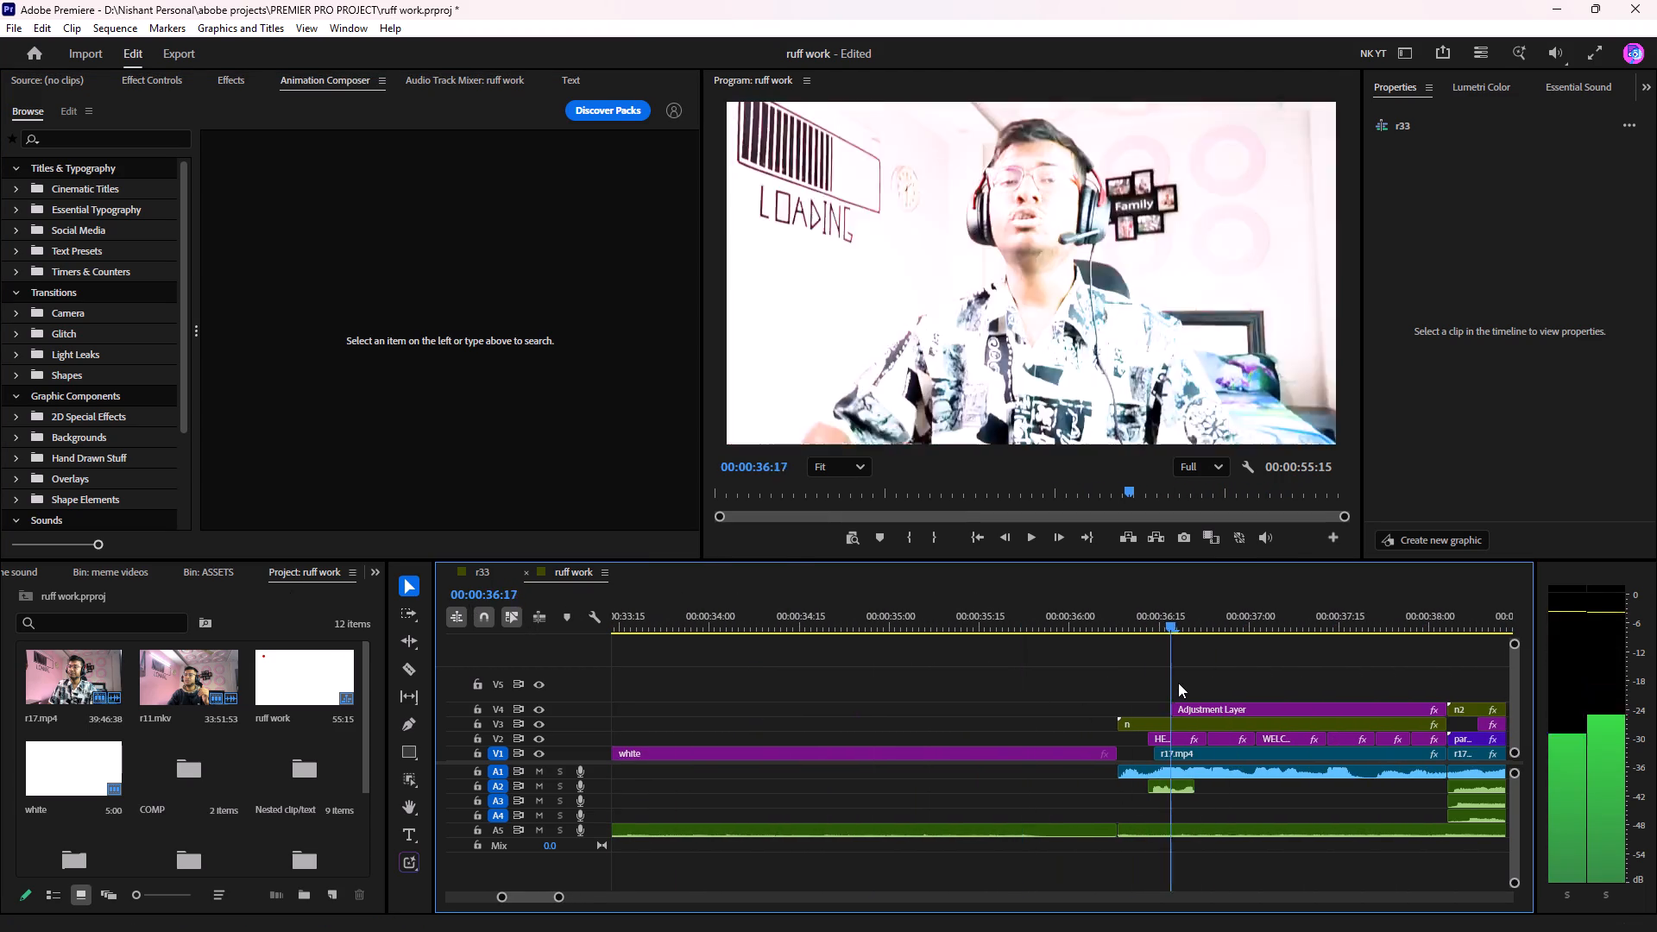
{"action": "left_click_drag", "start_coordinate": [1178, 683], "coordinate": [733, 658]}
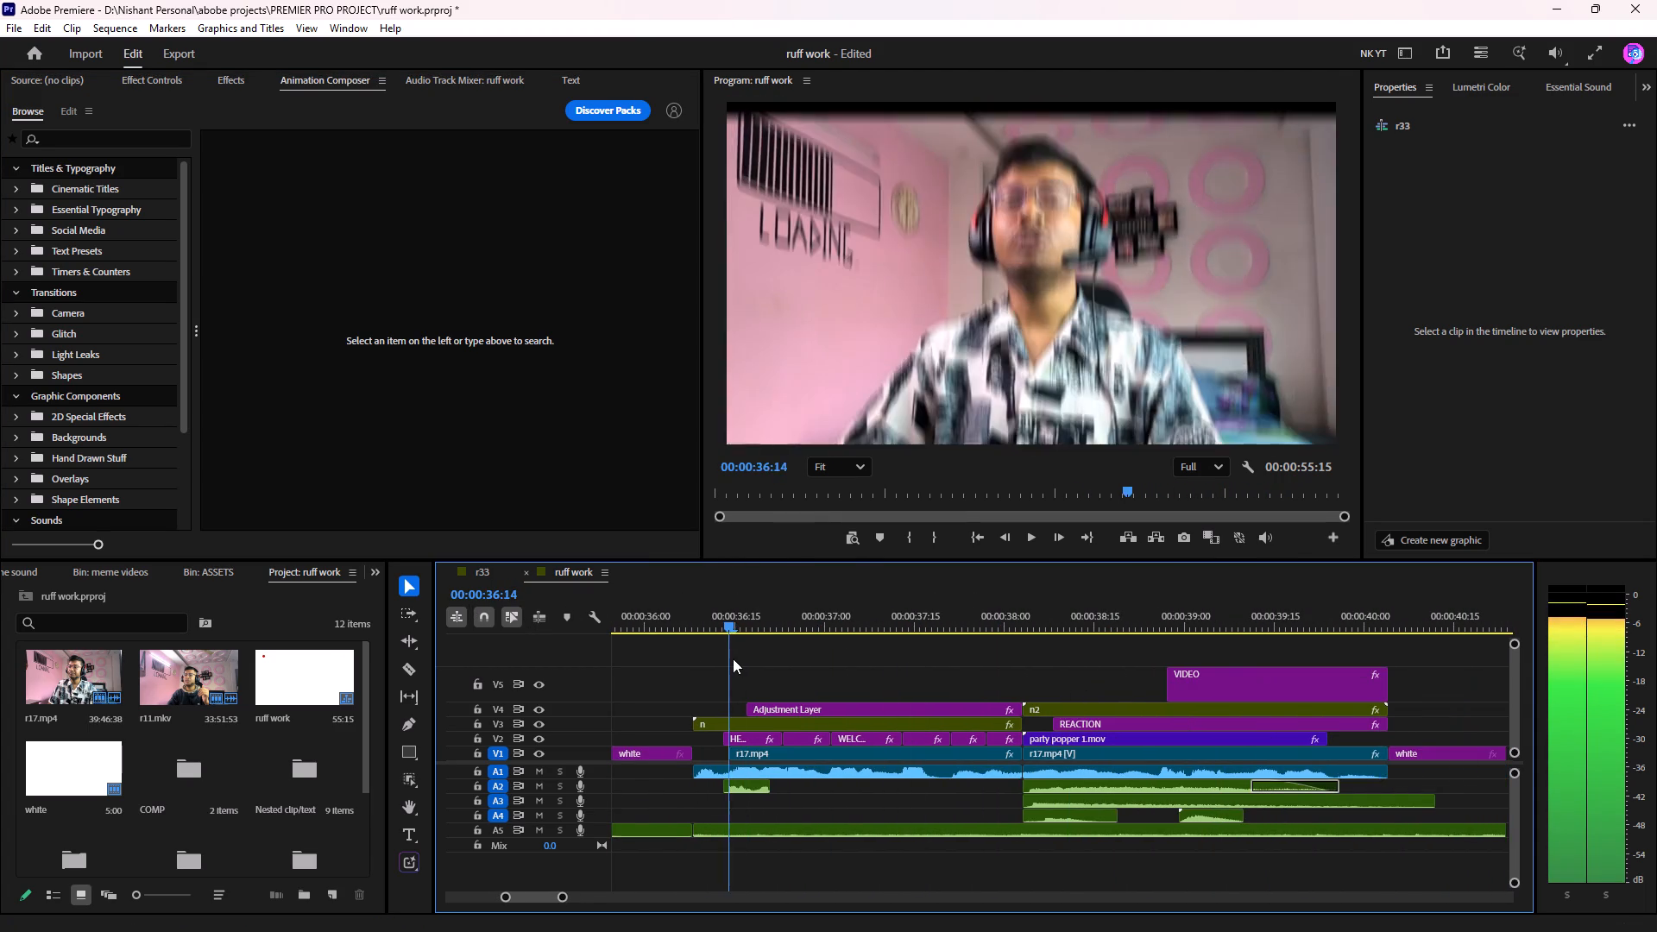
{"action": "left_click_drag", "start_coordinate": [733, 658], "coordinate": [1139, 662]}
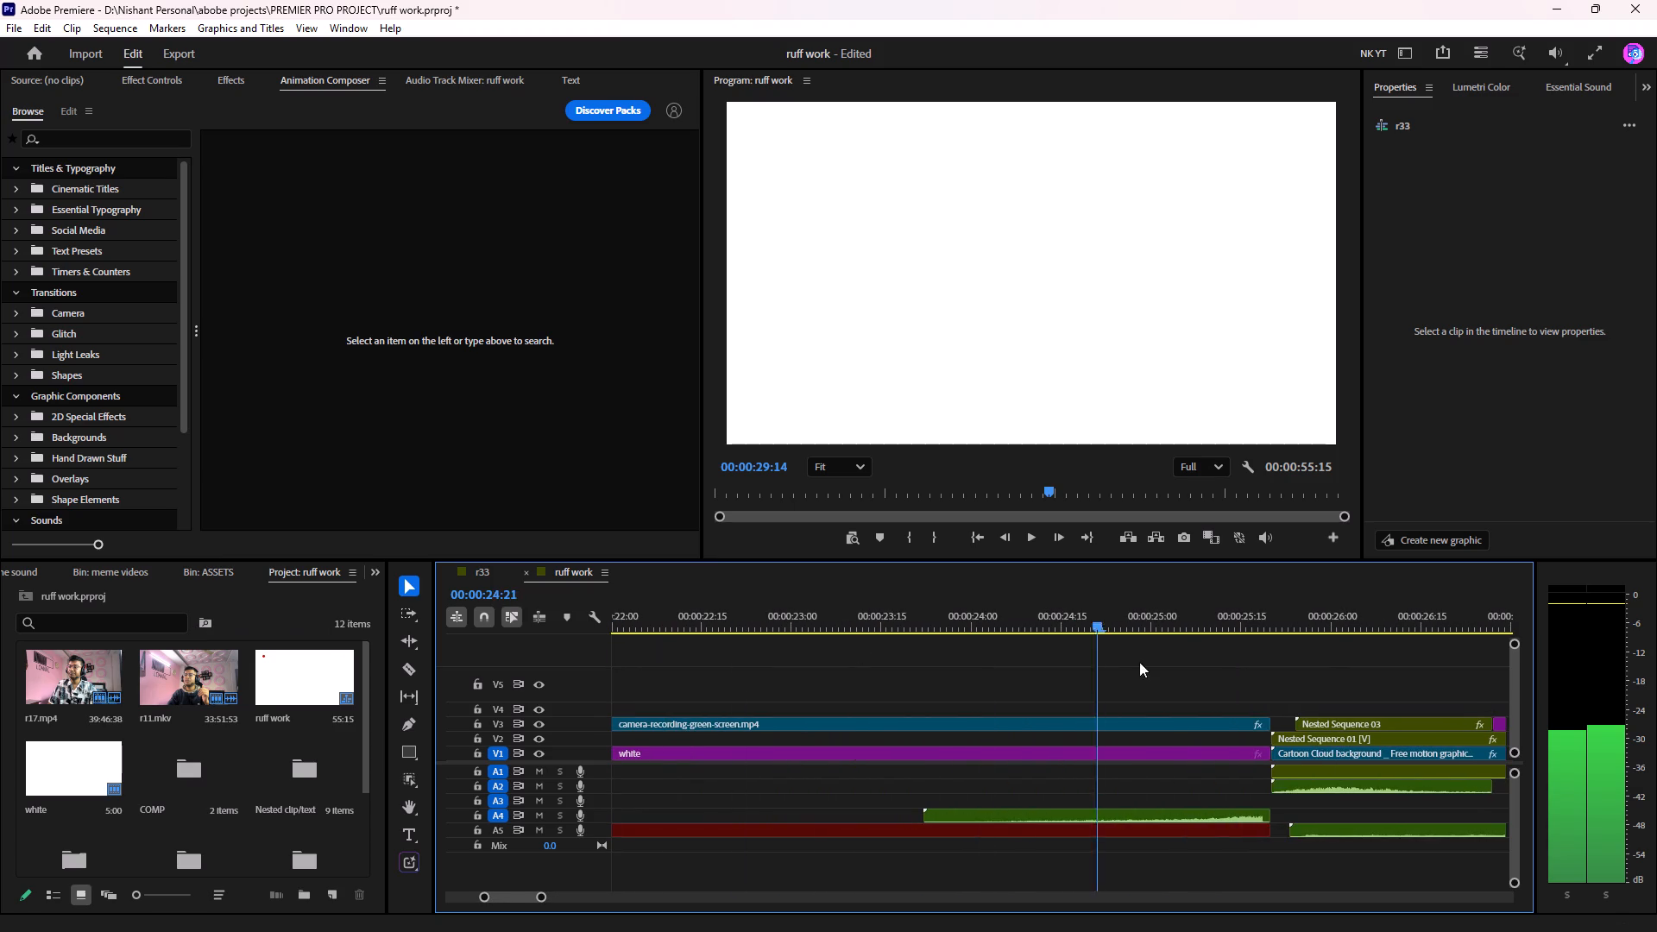
{"action": "left_click_drag", "start_coordinate": [1139, 662], "coordinate": [1164, 697]}
{"action": "left_click", "coordinate": [1258, 638]}
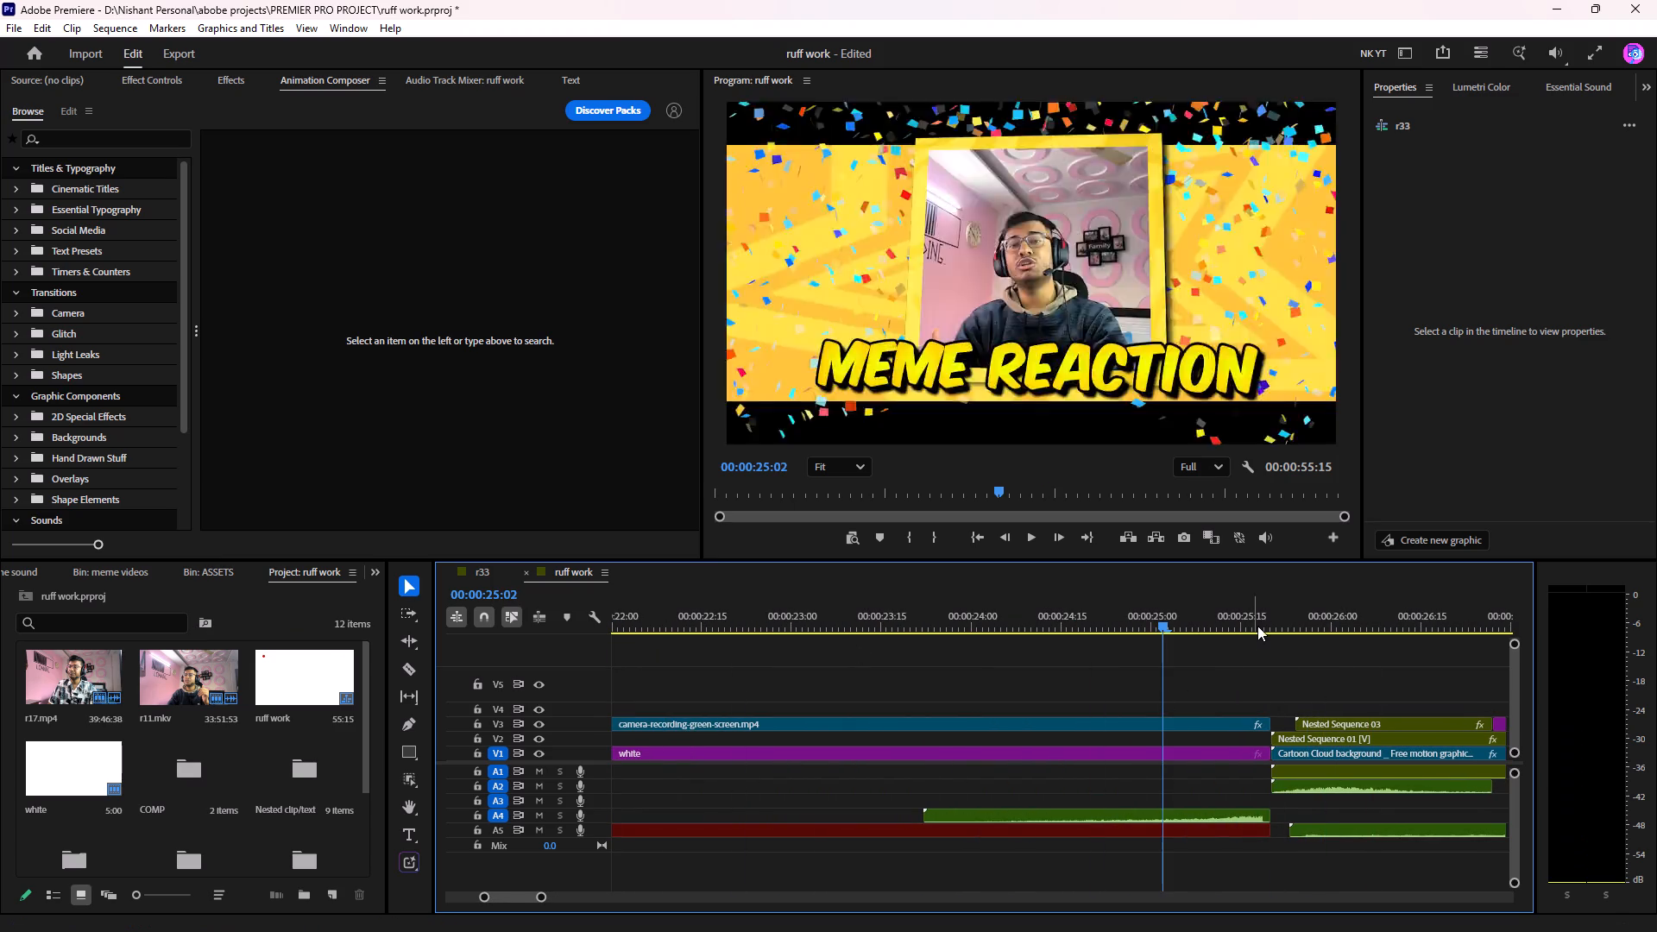
{"action": "left_click", "coordinate": [1257, 625]}
{"action": "key", "text": "space"}
{"action": "scroll", "coordinate": [1253, 631], "scroll_direction": "down", "scroll_amount": 2}
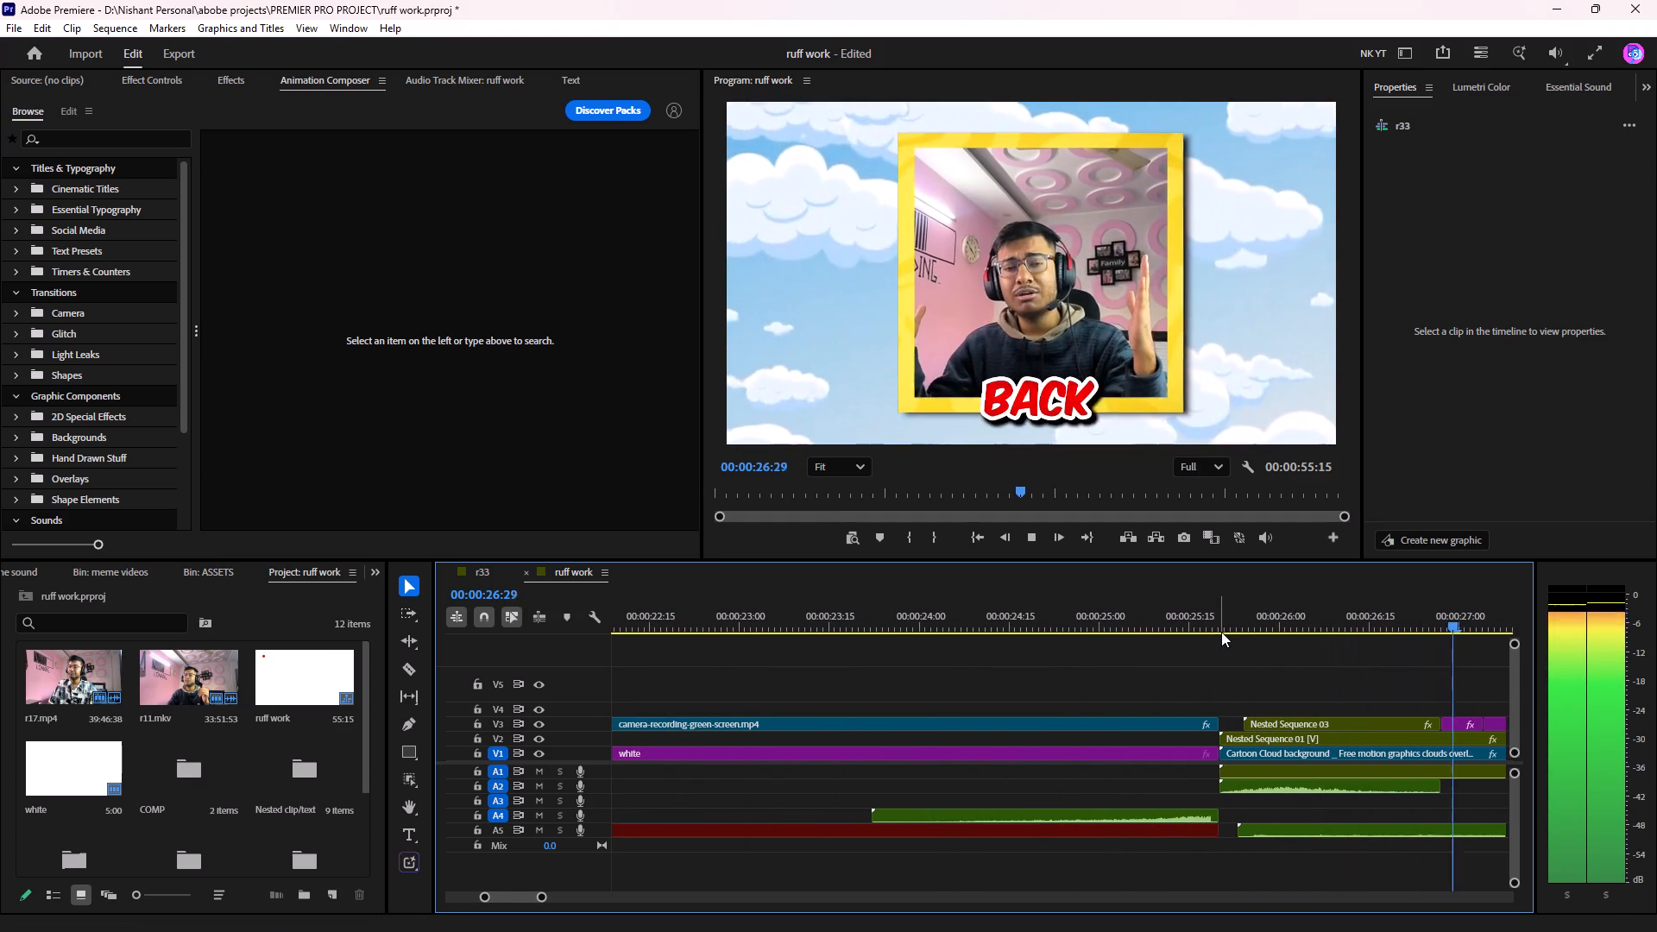
{"action": "key", "text": "space"}
{"action": "left_click_drag", "start_coordinate": [783, 621], "coordinate": [841, 659]}
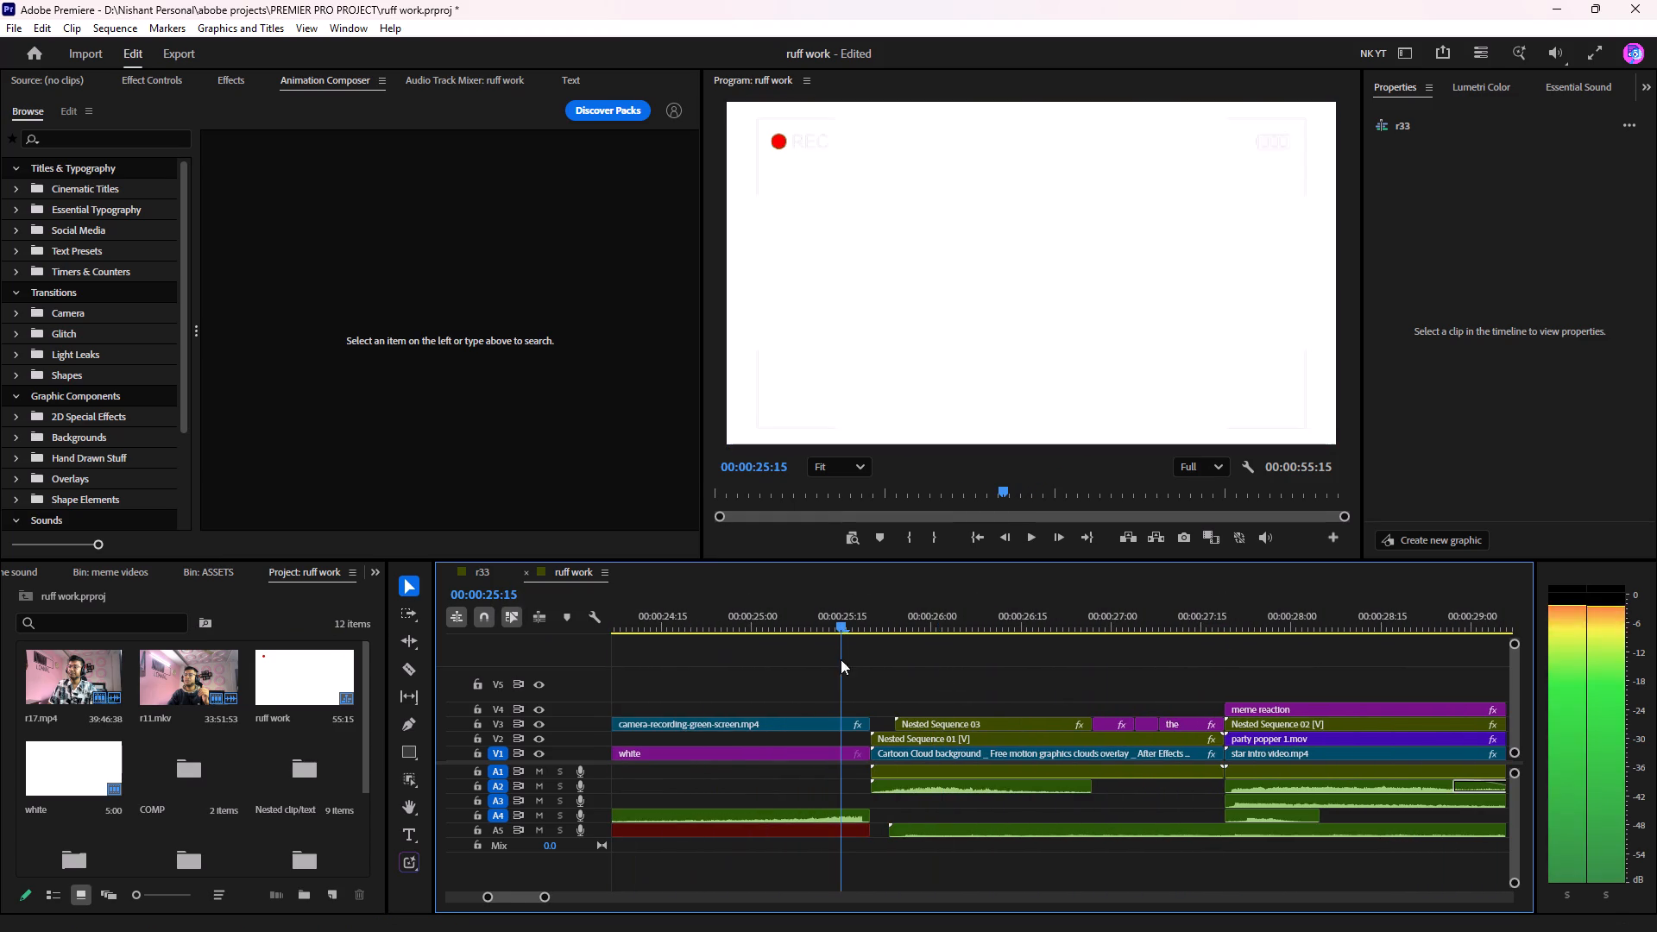
{"action": "left_click_drag", "start_coordinate": [841, 659], "coordinate": [840, 659]}
{"action": "key", "text": "space"}
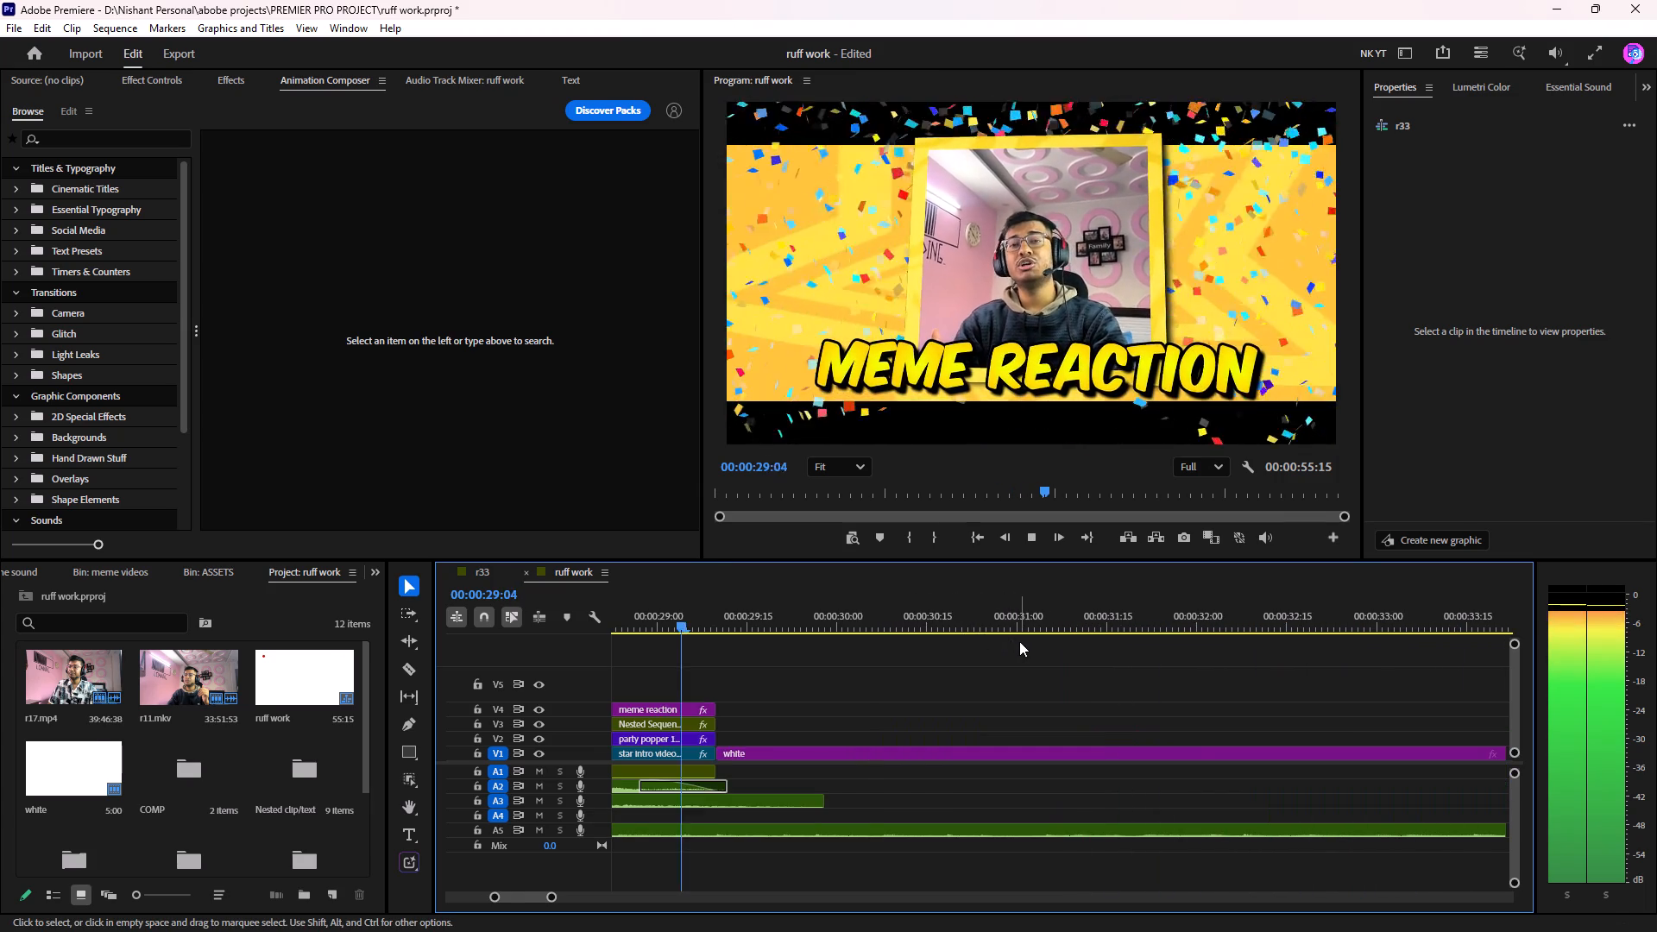
{"action": "left_click_drag", "start_coordinate": [1024, 622], "coordinate": [1317, 665]}
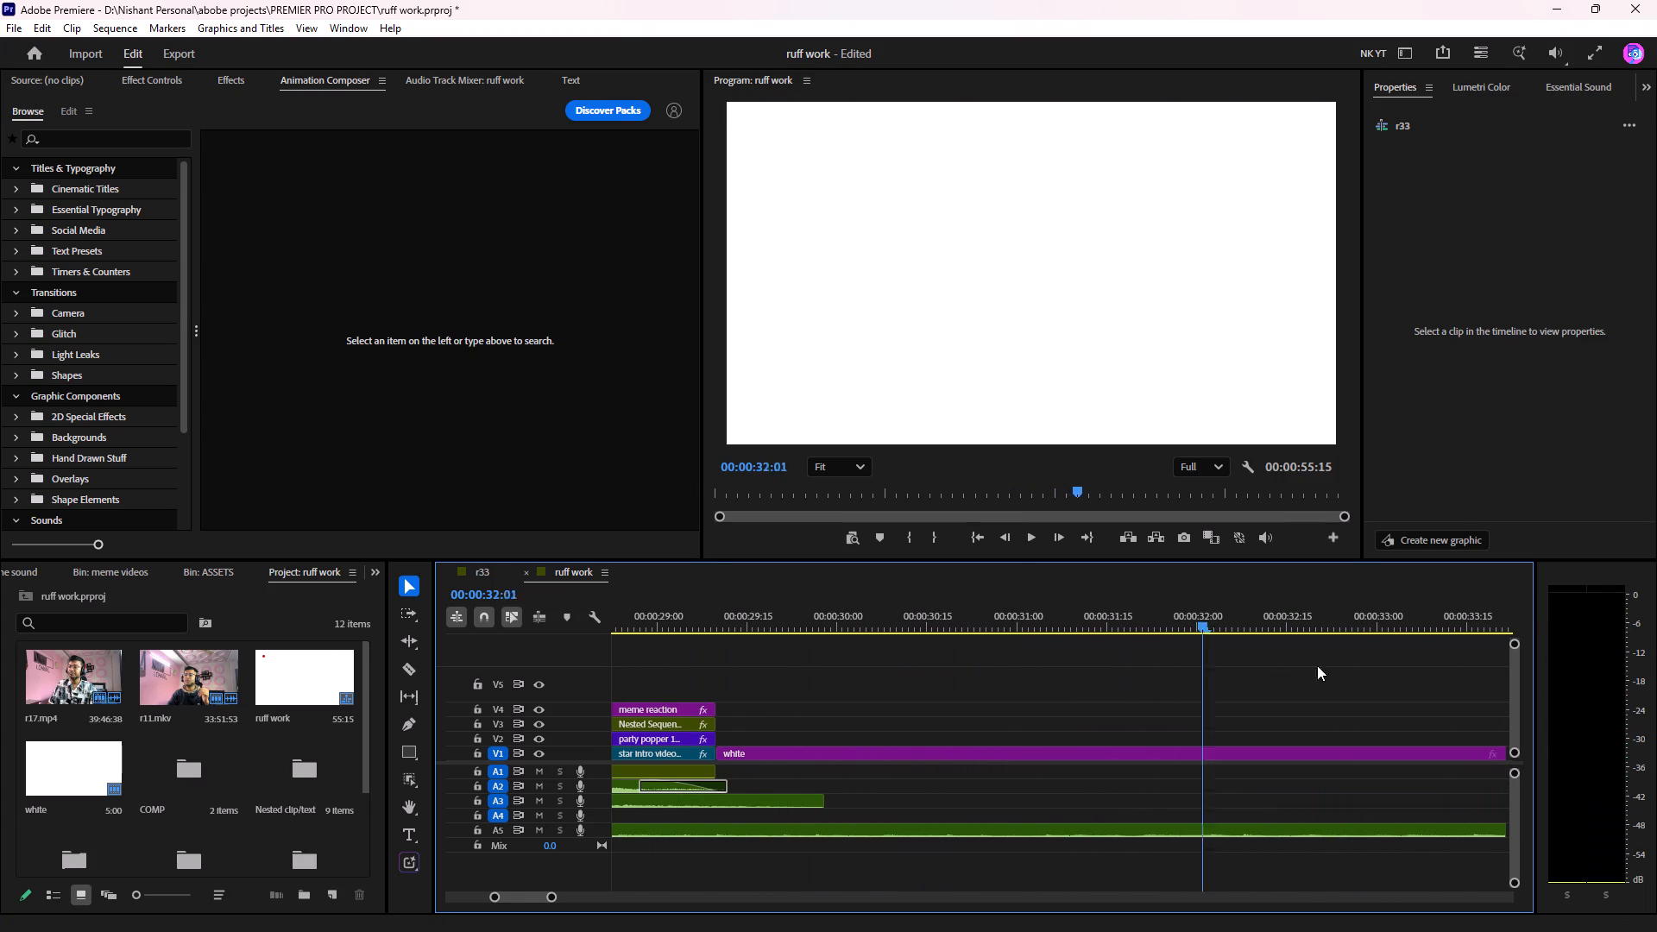
Play back the ruff work sequence around the REACTION VIDEO titles and meme reaction intro, and its opening camera-recording section.
{"action": "left_click_drag", "start_coordinate": [1317, 665], "coordinate": [971, 677]}
{"action": "key", "text": "space"}
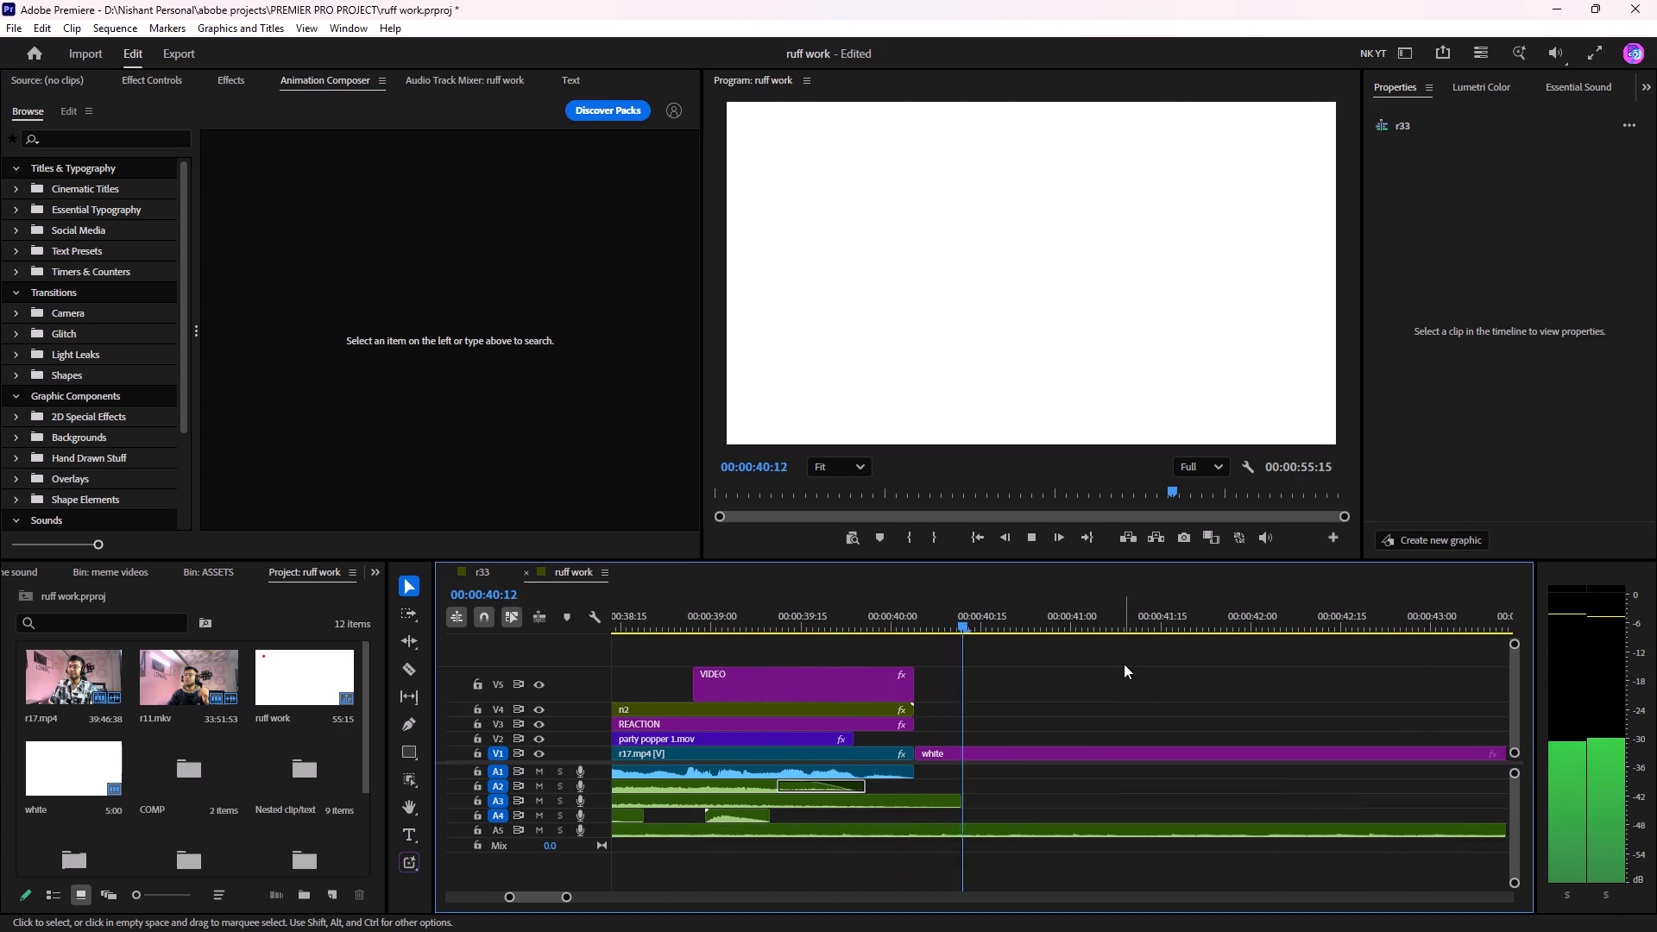
{"action": "key", "text": "space"}
{"action": "left_click_drag", "start_coordinate": [1009, 619], "coordinate": [395, 627]}
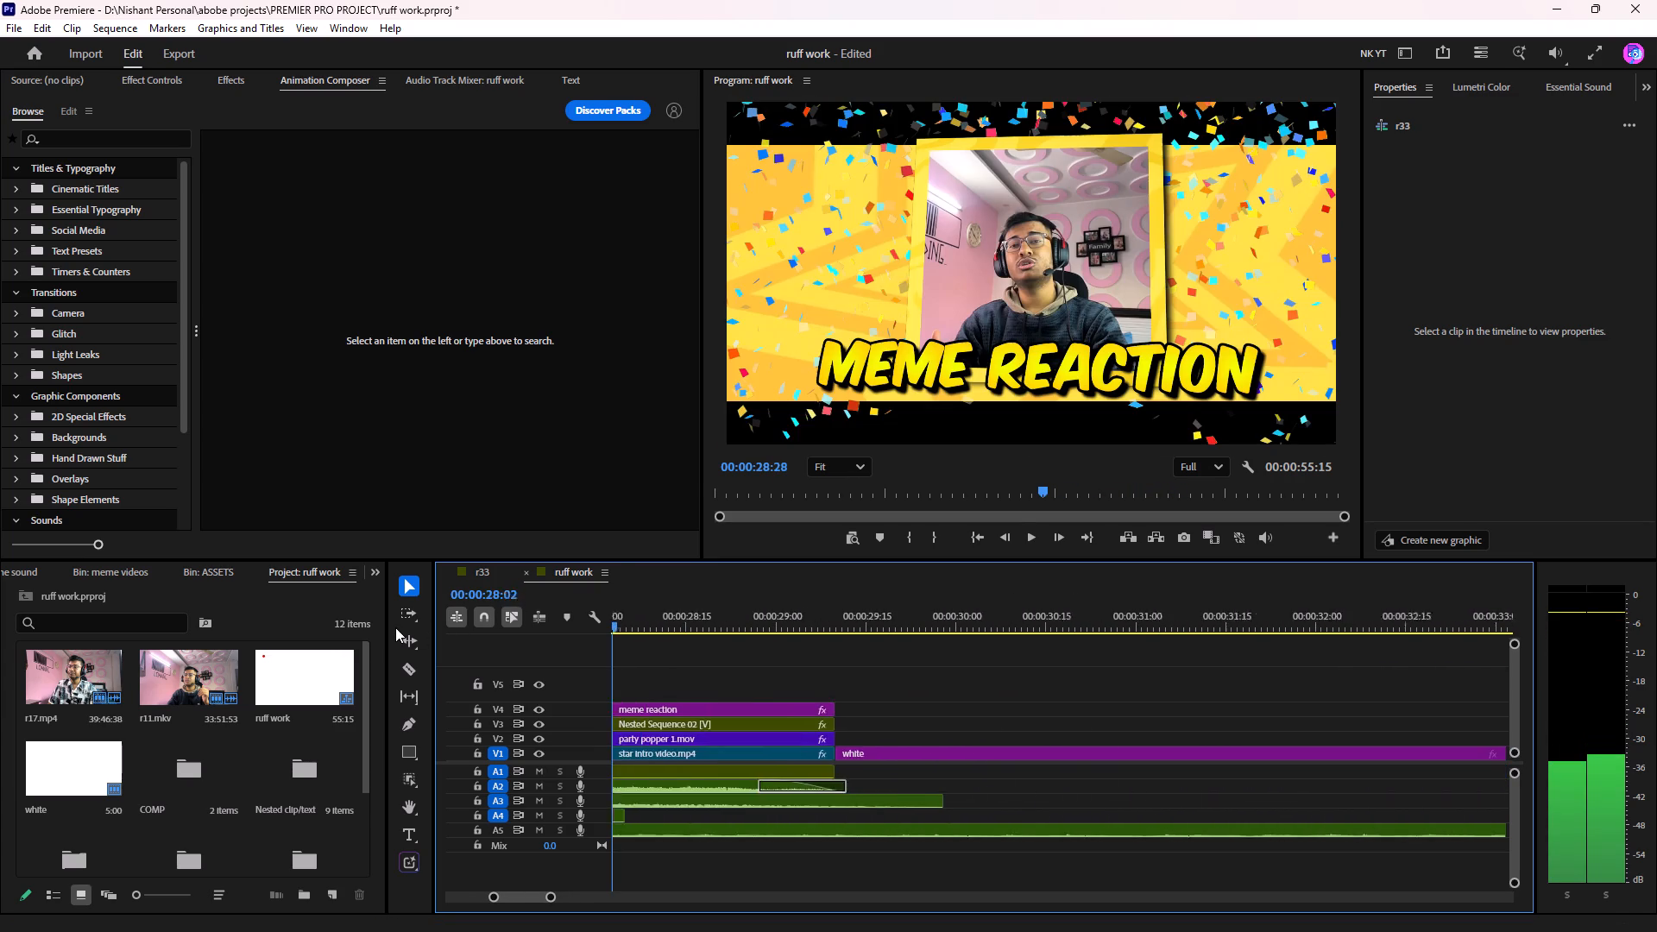
{"action": "left_click_drag", "start_coordinate": [395, 627], "coordinate": [360, 627]}
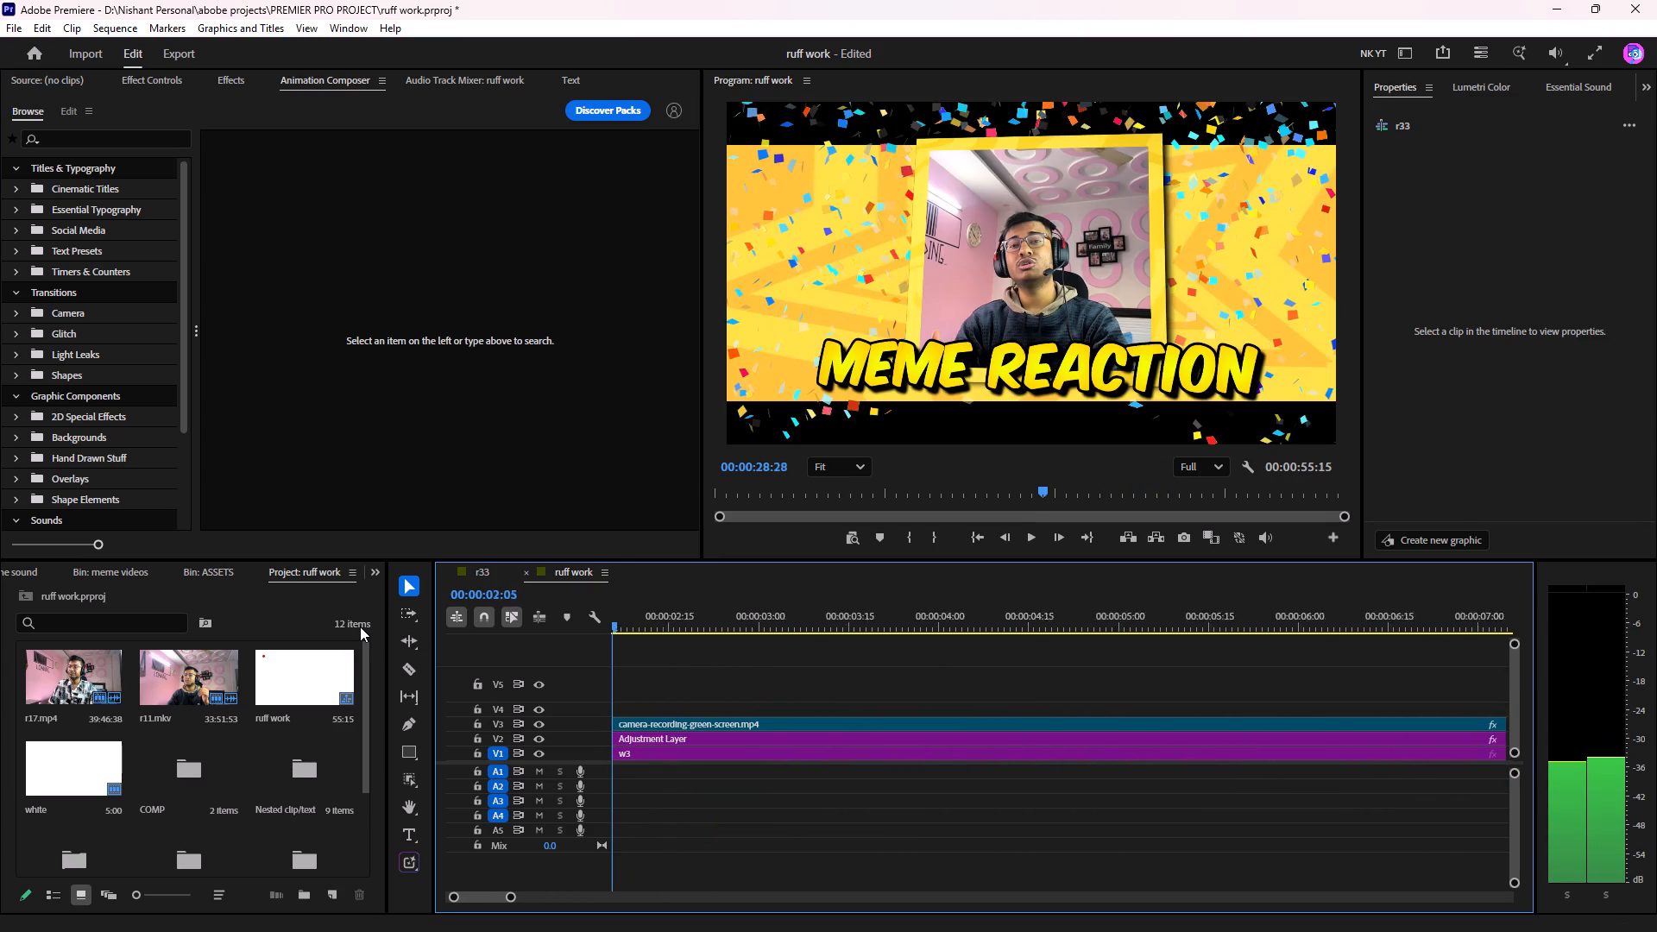
{"action": "left_click_drag", "start_coordinate": [360, 627], "coordinate": [618, 687]}
{"action": "key", "text": "space"}
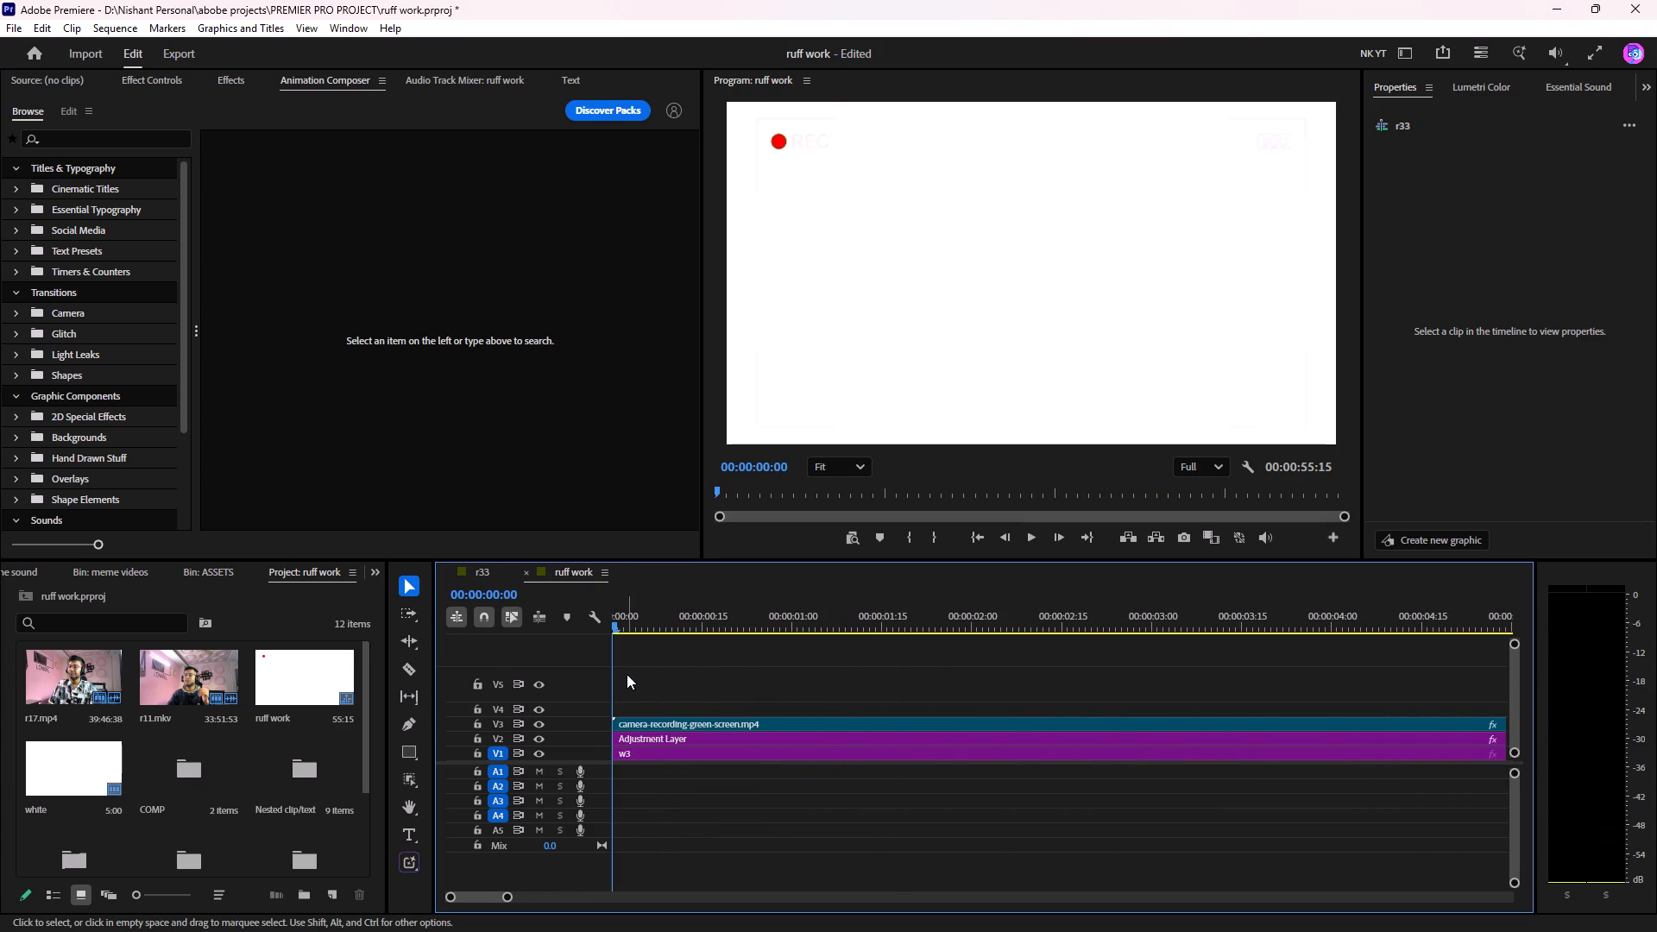
{"action": "key", "text": "space"}
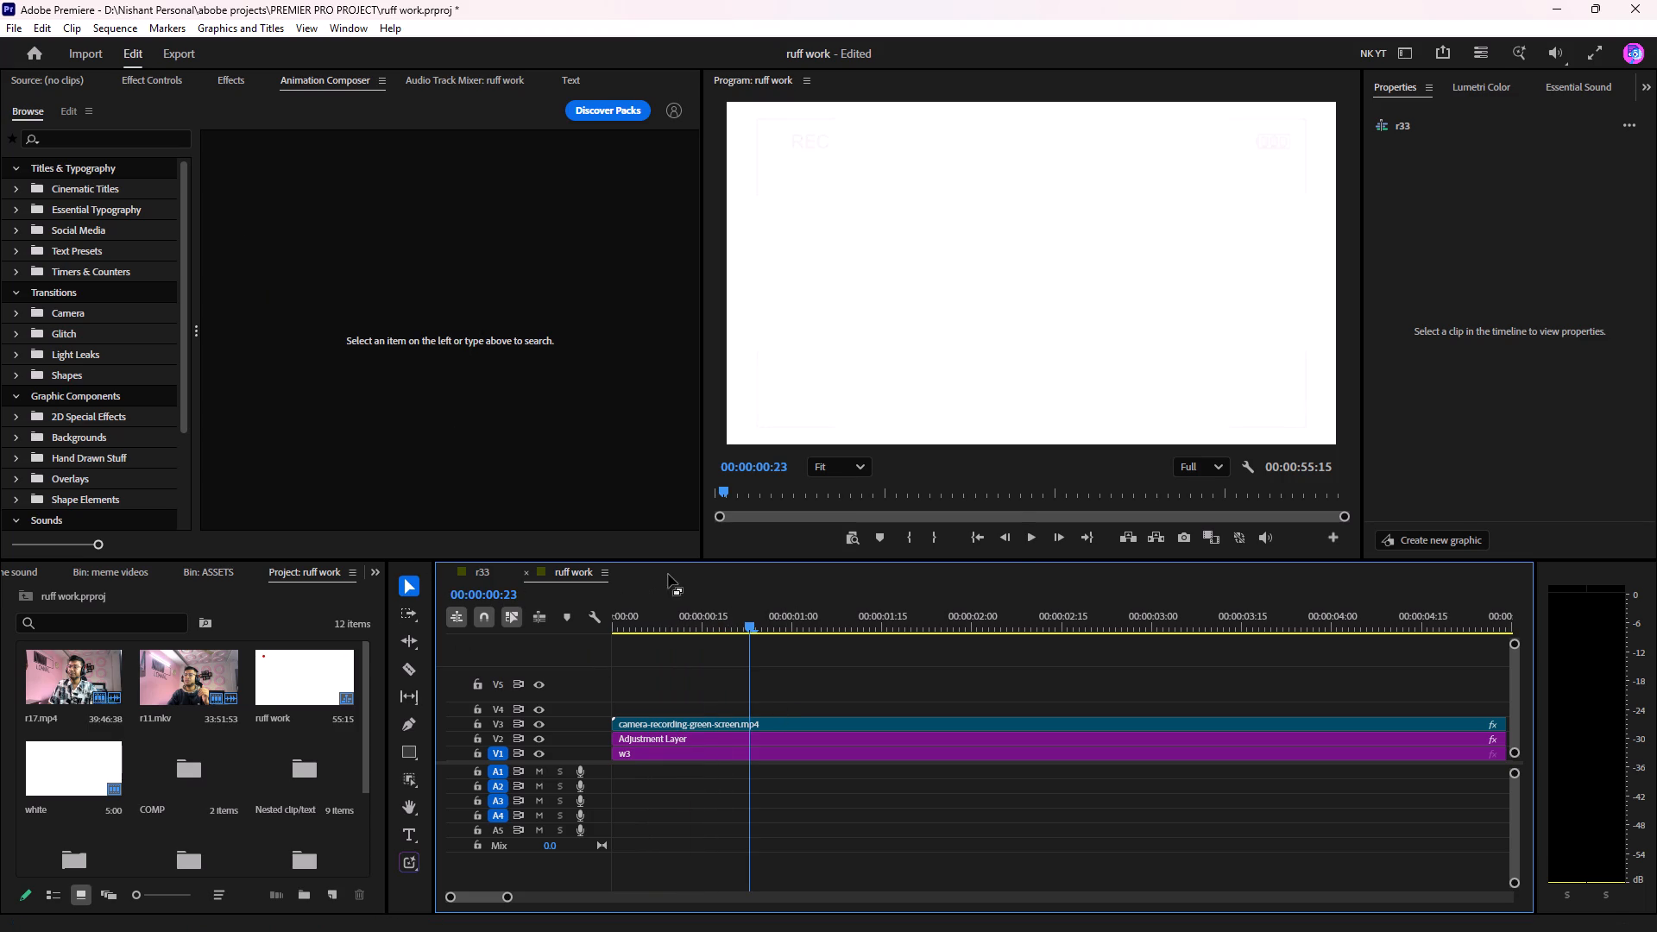
Examine the end of the r33 sequence around 00:08:00, and scrub through the opening of the ruff work sequence.
{"action": "left_click", "coordinate": [480, 570]}
{"action": "left_click_drag", "start_coordinate": [730, 616], "coordinate": [677, 618]}
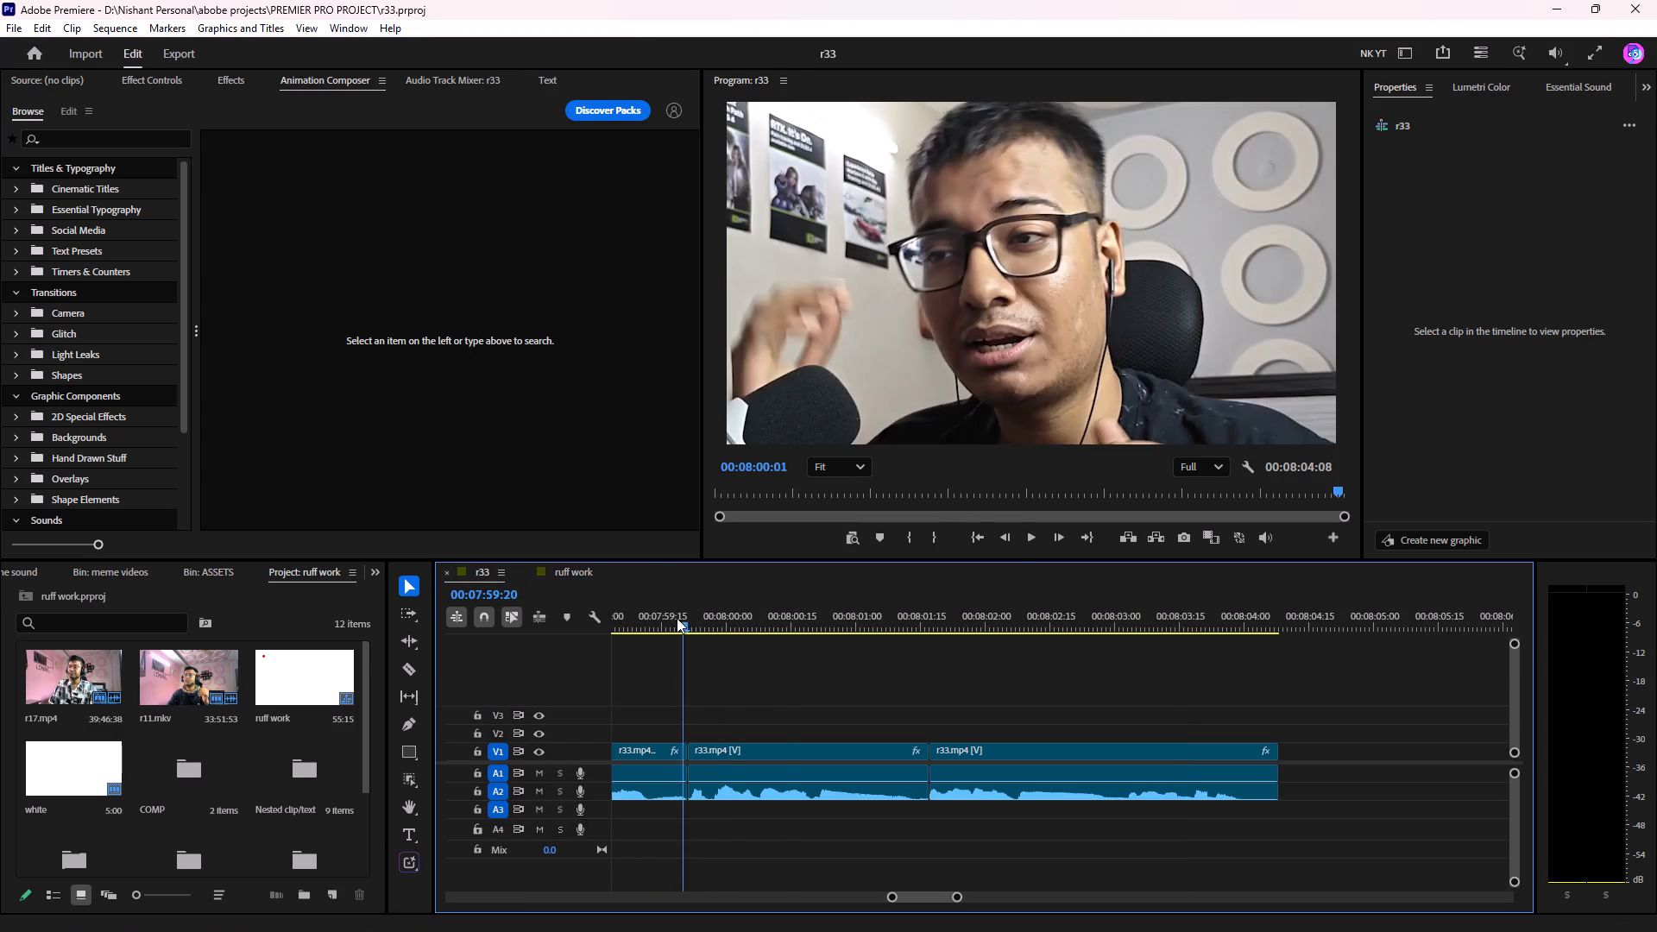
{"action": "left_click_drag", "start_coordinate": [677, 618], "coordinate": [787, 621]}
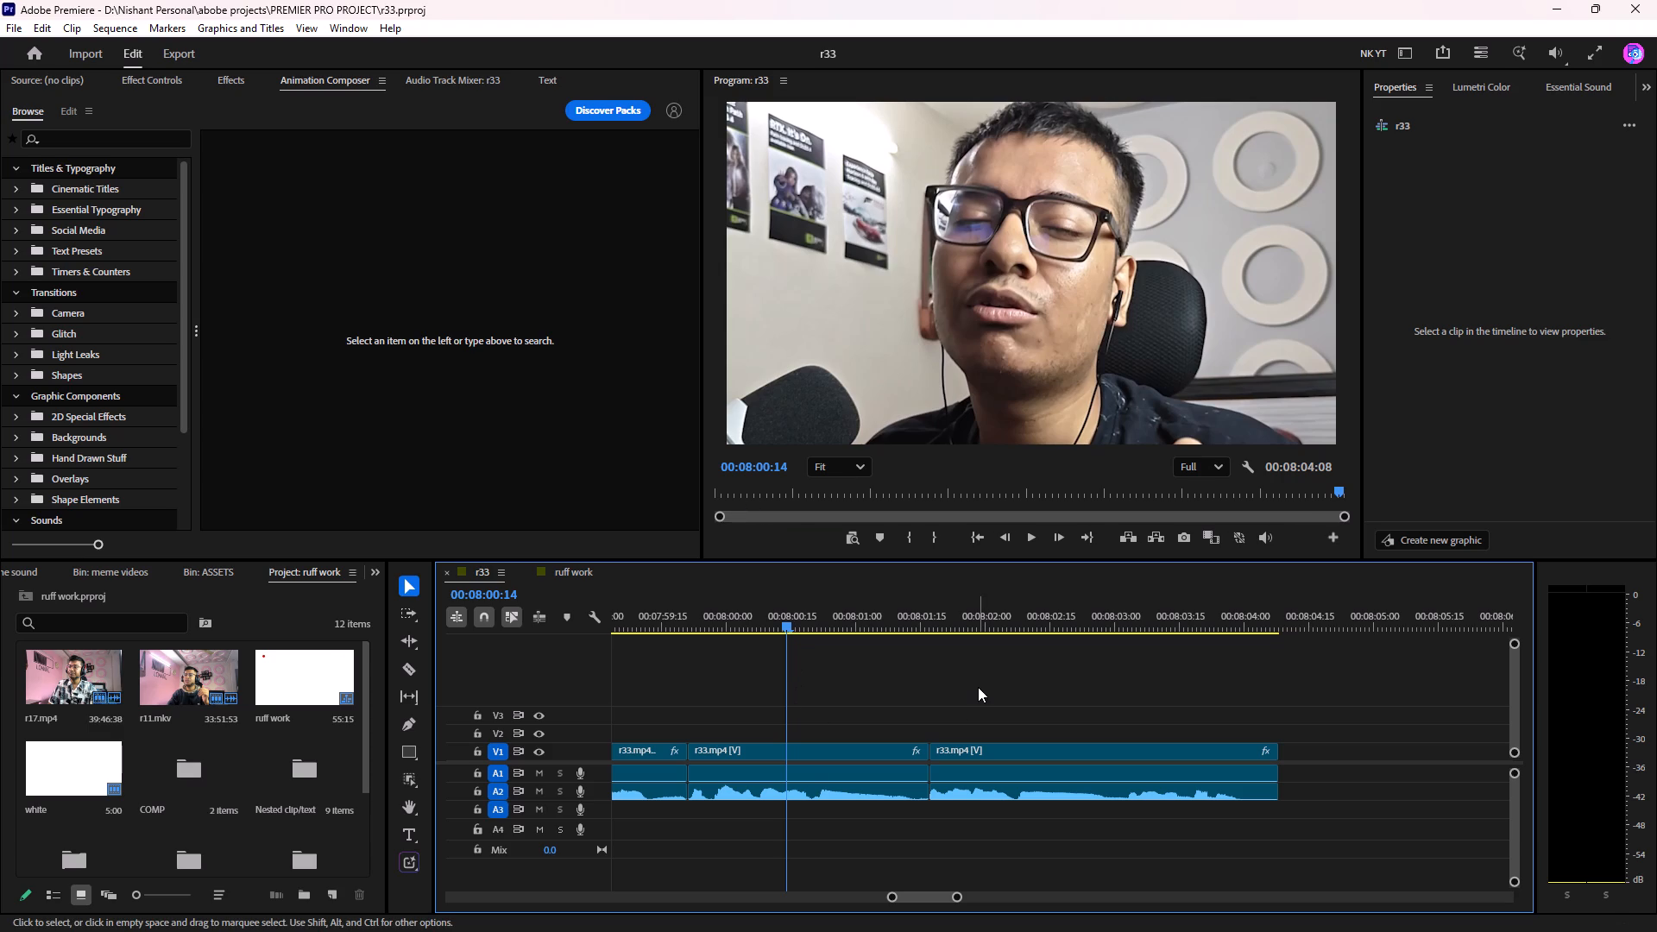
{"action": "left_click", "coordinate": [574, 574]}
{"action": "left_click_drag", "start_coordinate": [790, 622], "coordinate": [1146, 613]}
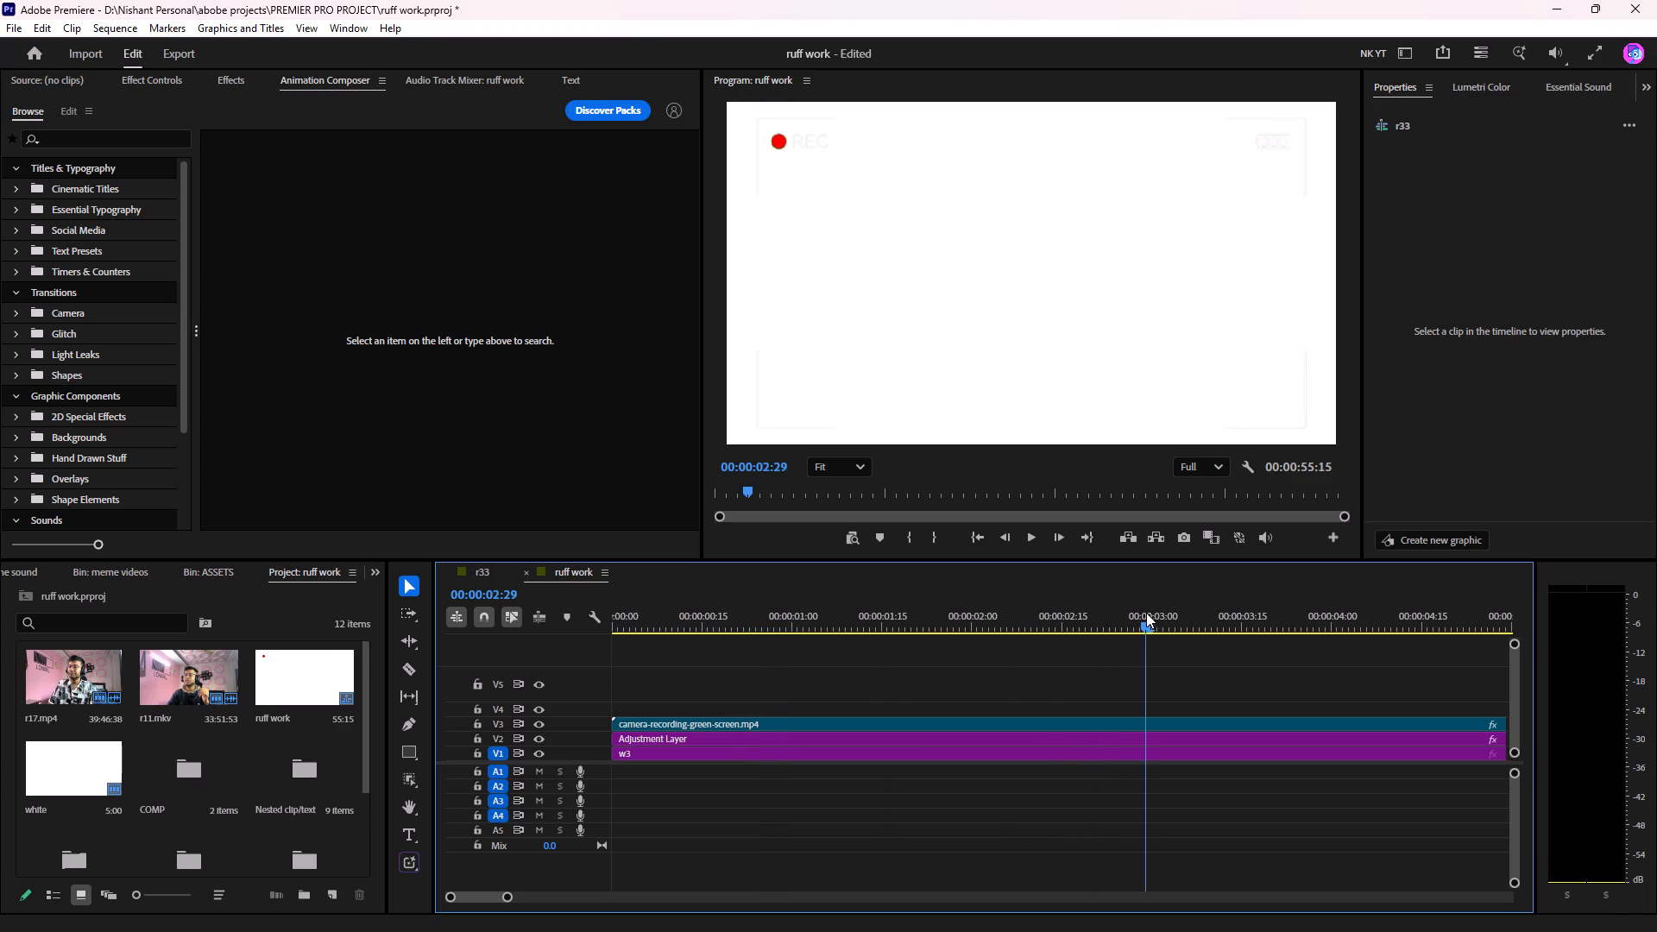
{"action": "left_click_drag", "start_coordinate": [1146, 613], "coordinate": [587, 622]}
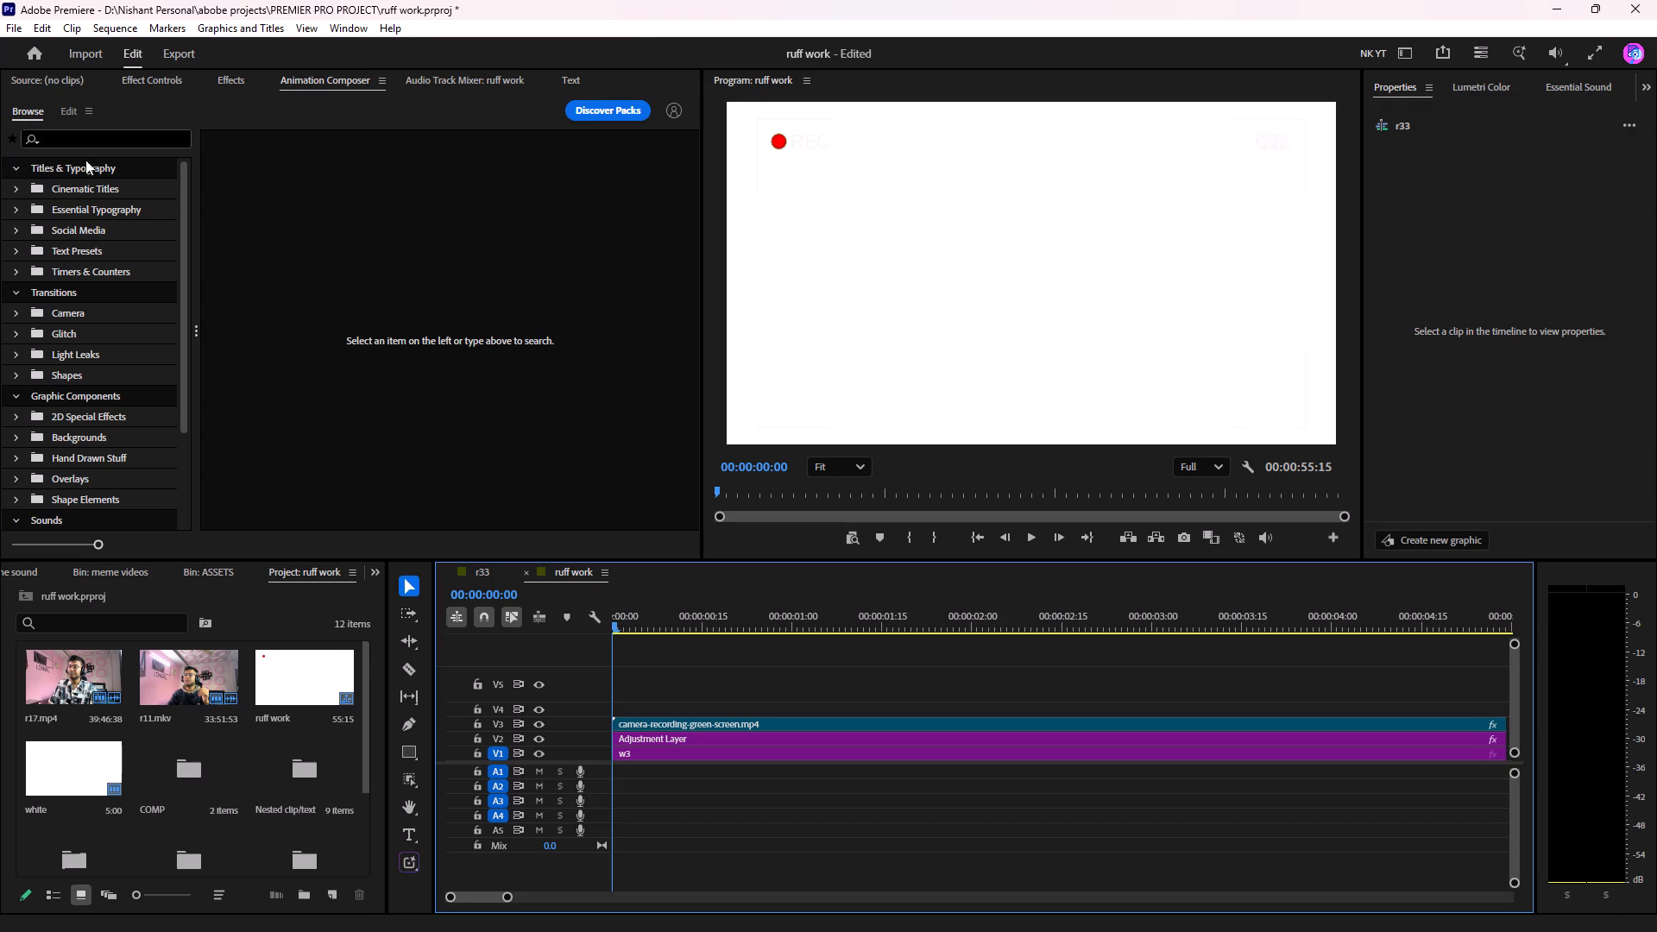
Browse Animation Composer's Cinematic Titles, Essential Typography, Text Presets and Timers & Counters presets.
{"action": "left_click", "coordinate": [103, 186]}
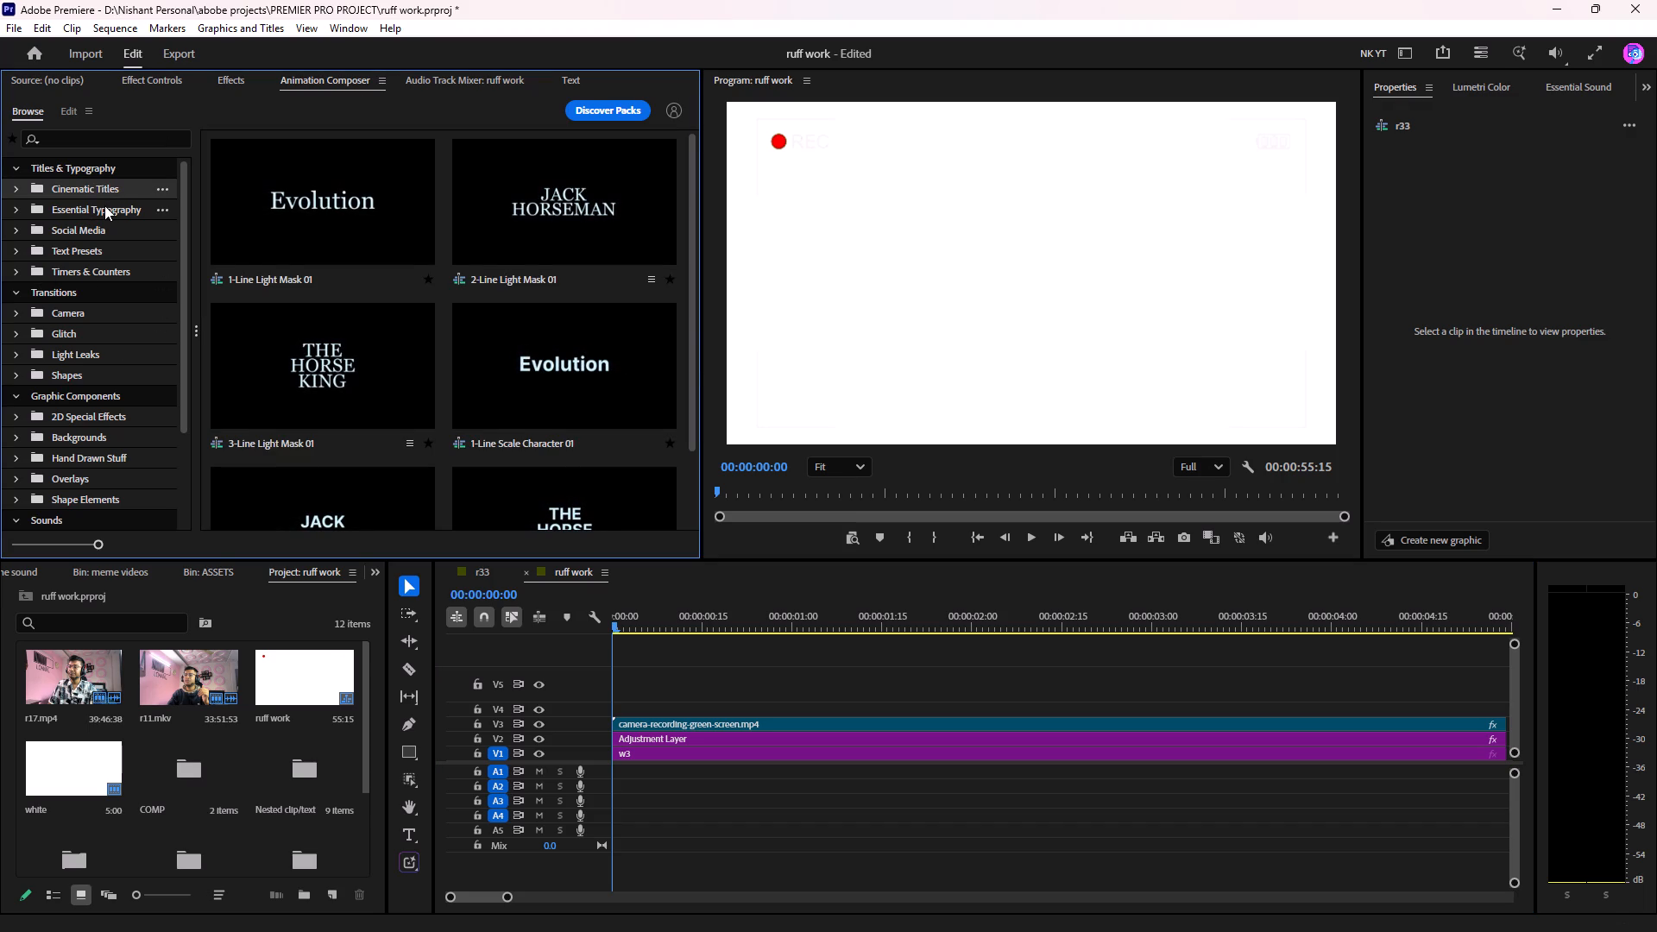
{"action": "left_click", "coordinate": [104, 205]}
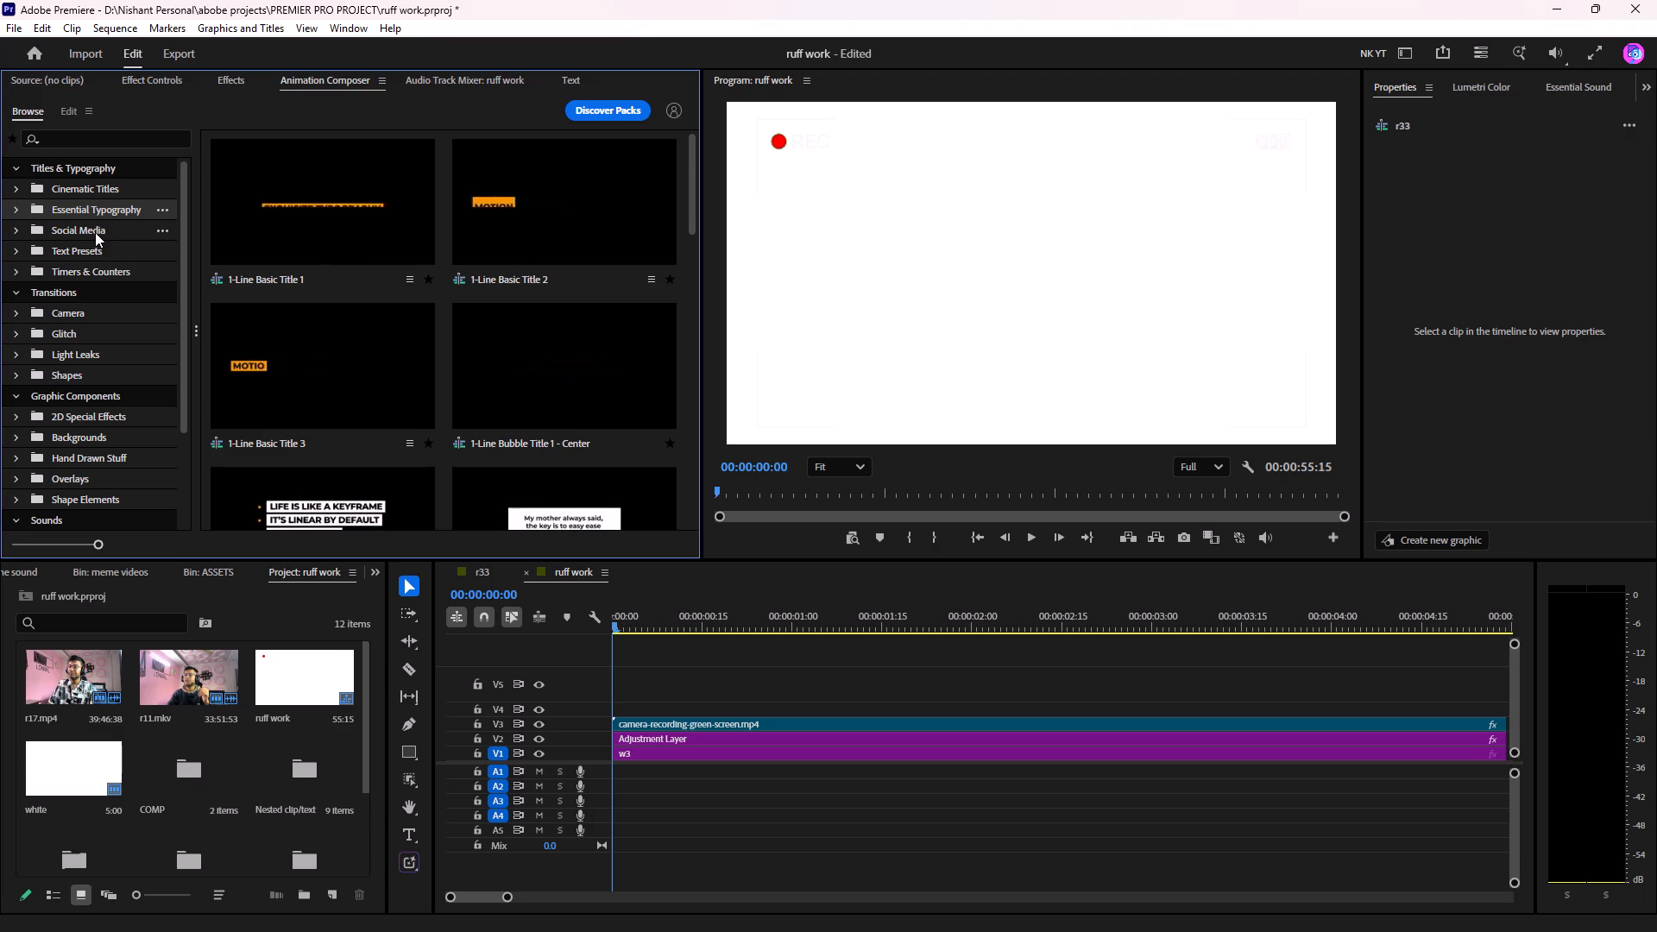
{"action": "left_click", "coordinate": [102, 246]}
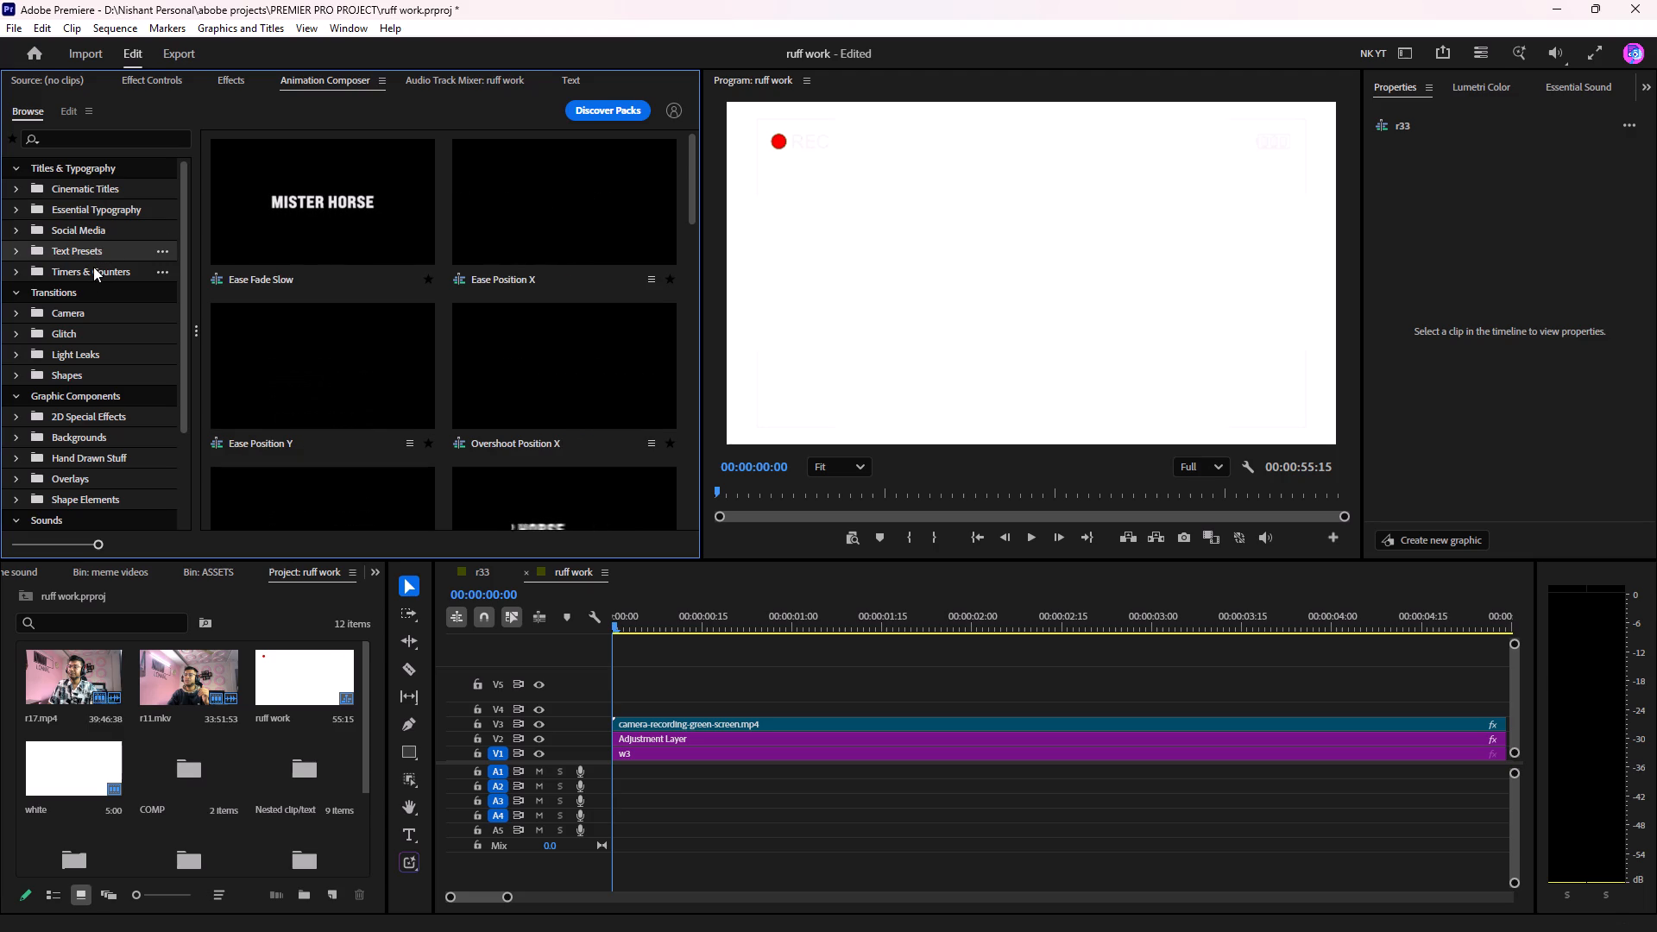
{"action": "scroll", "coordinate": [463, 384], "scroll_direction": "down", "scroll_amount": 2}
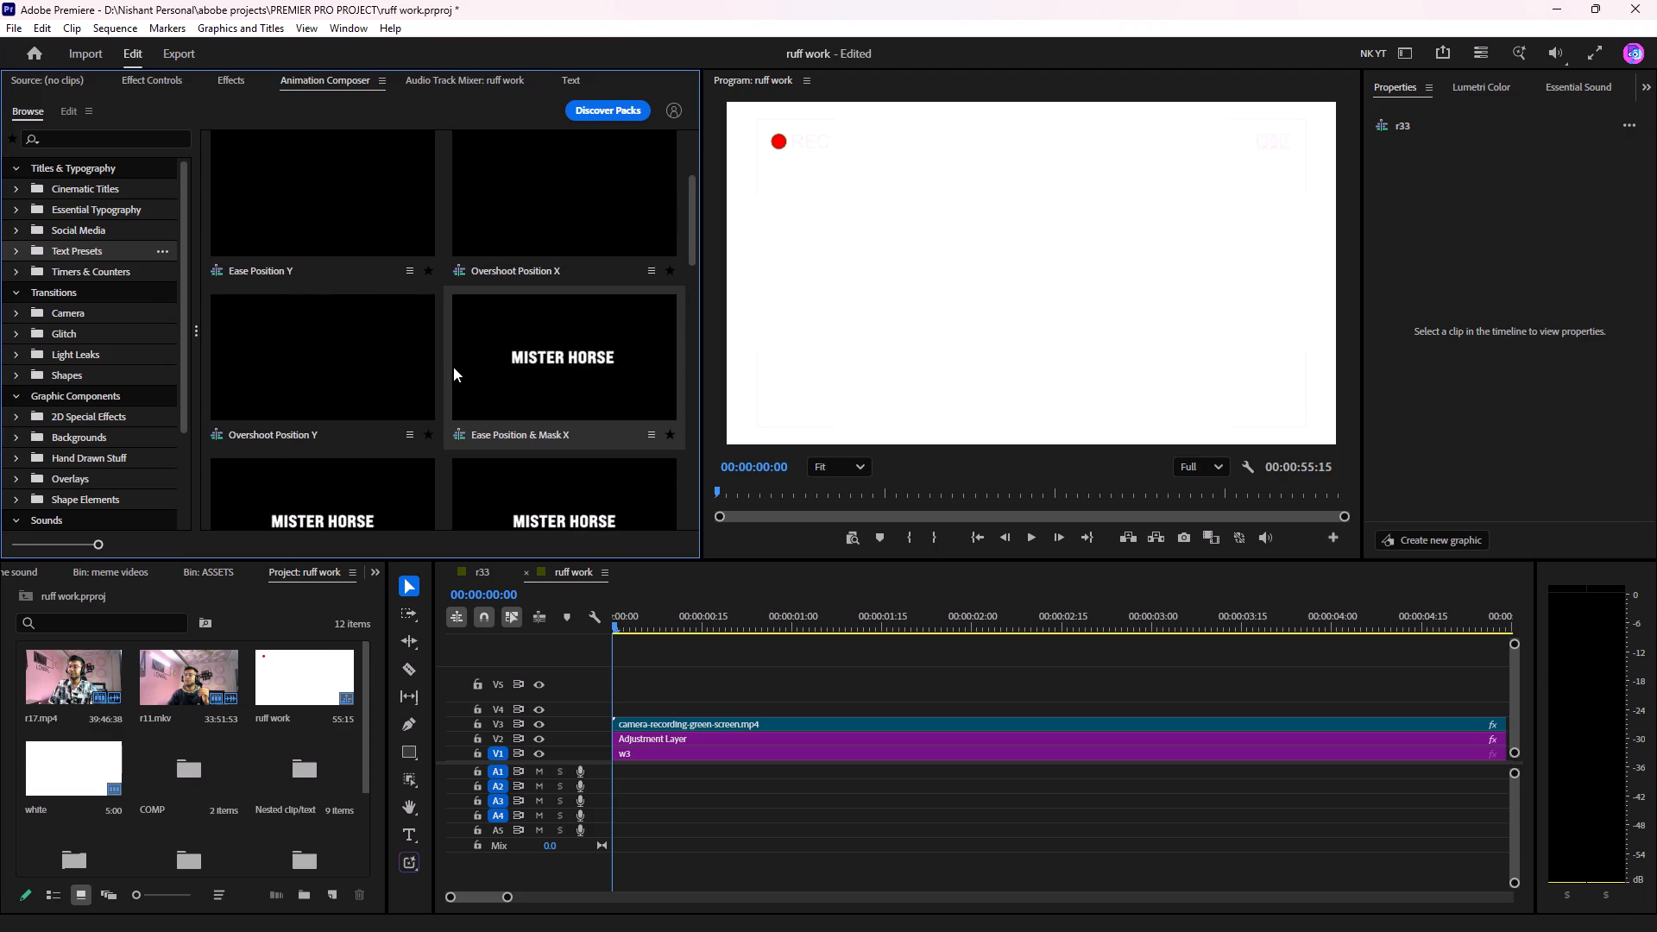
{"action": "scroll", "coordinate": [439, 359], "scroll_direction": "down", "scroll_amount": 2}
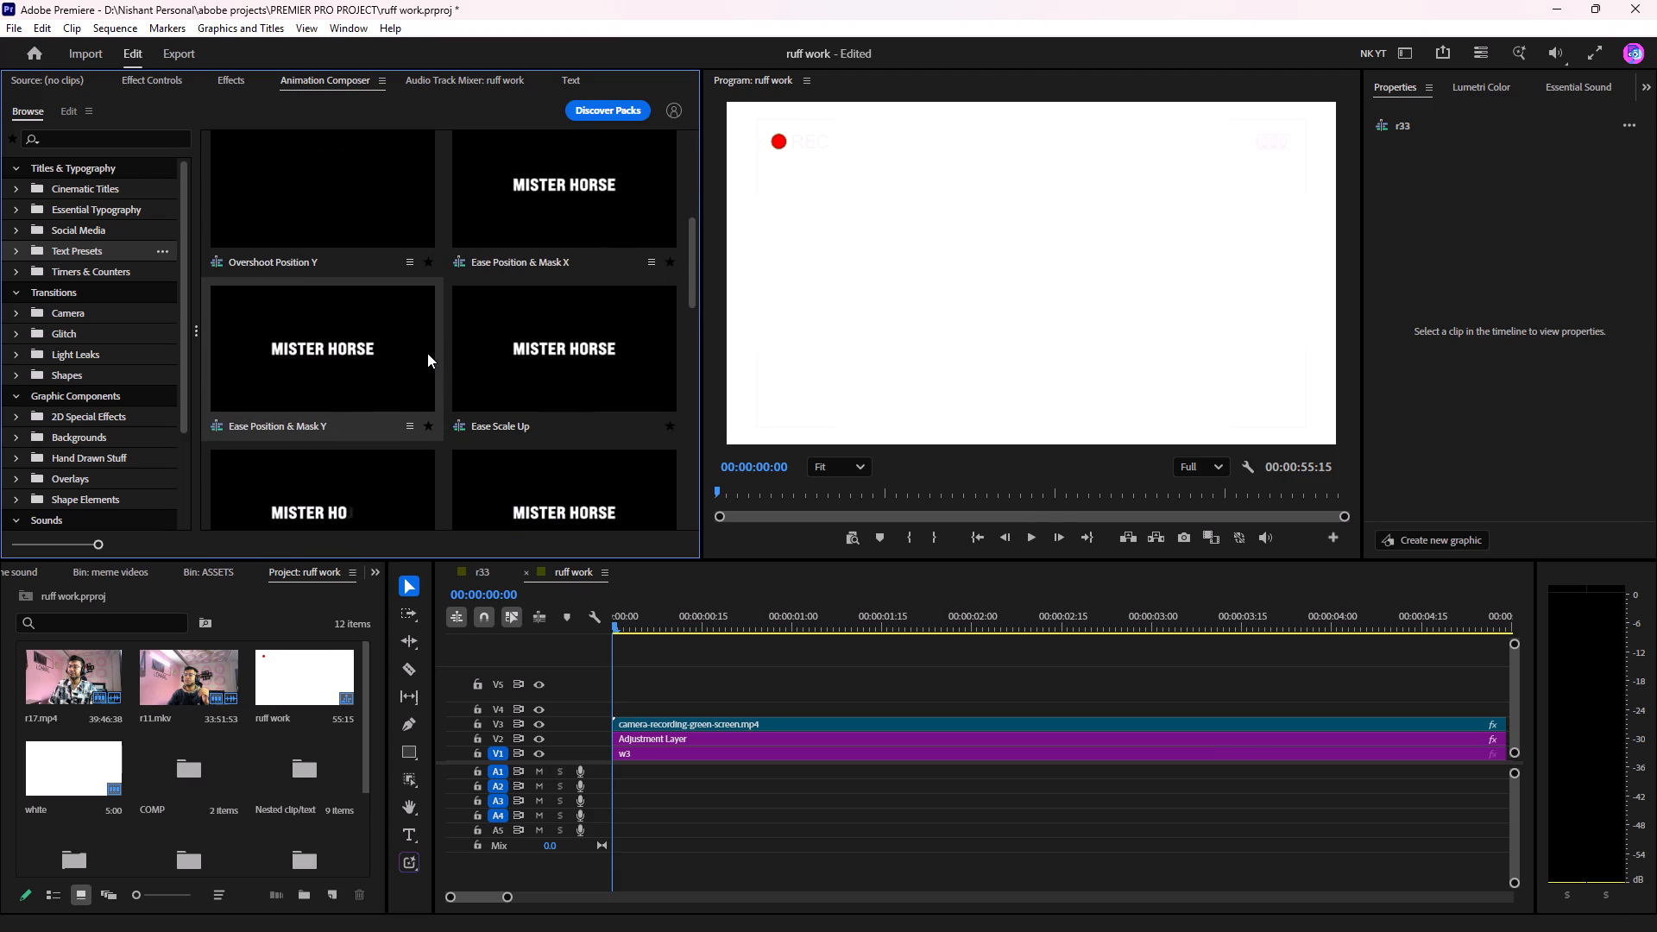
{"action": "scroll", "coordinate": [427, 353], "scroll_direction": "down", "scroll_amount": 2}
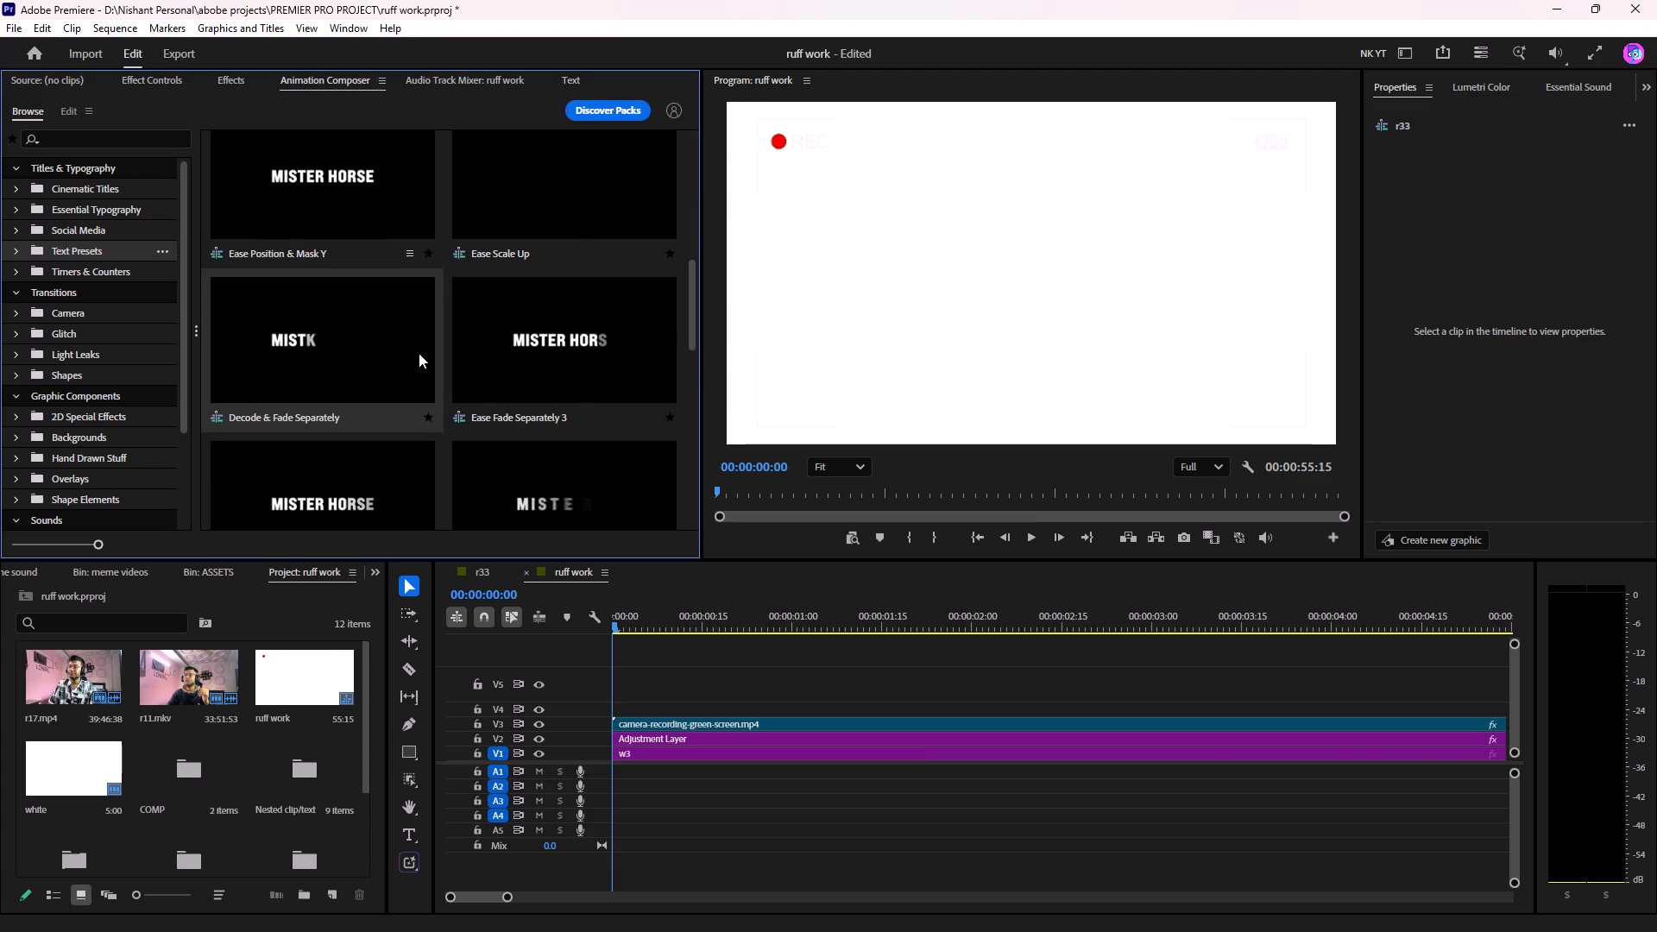
{"action": "scroll", "coordinate": [100, 264], "scroll_direction": "down", "scroll_amount": 1}
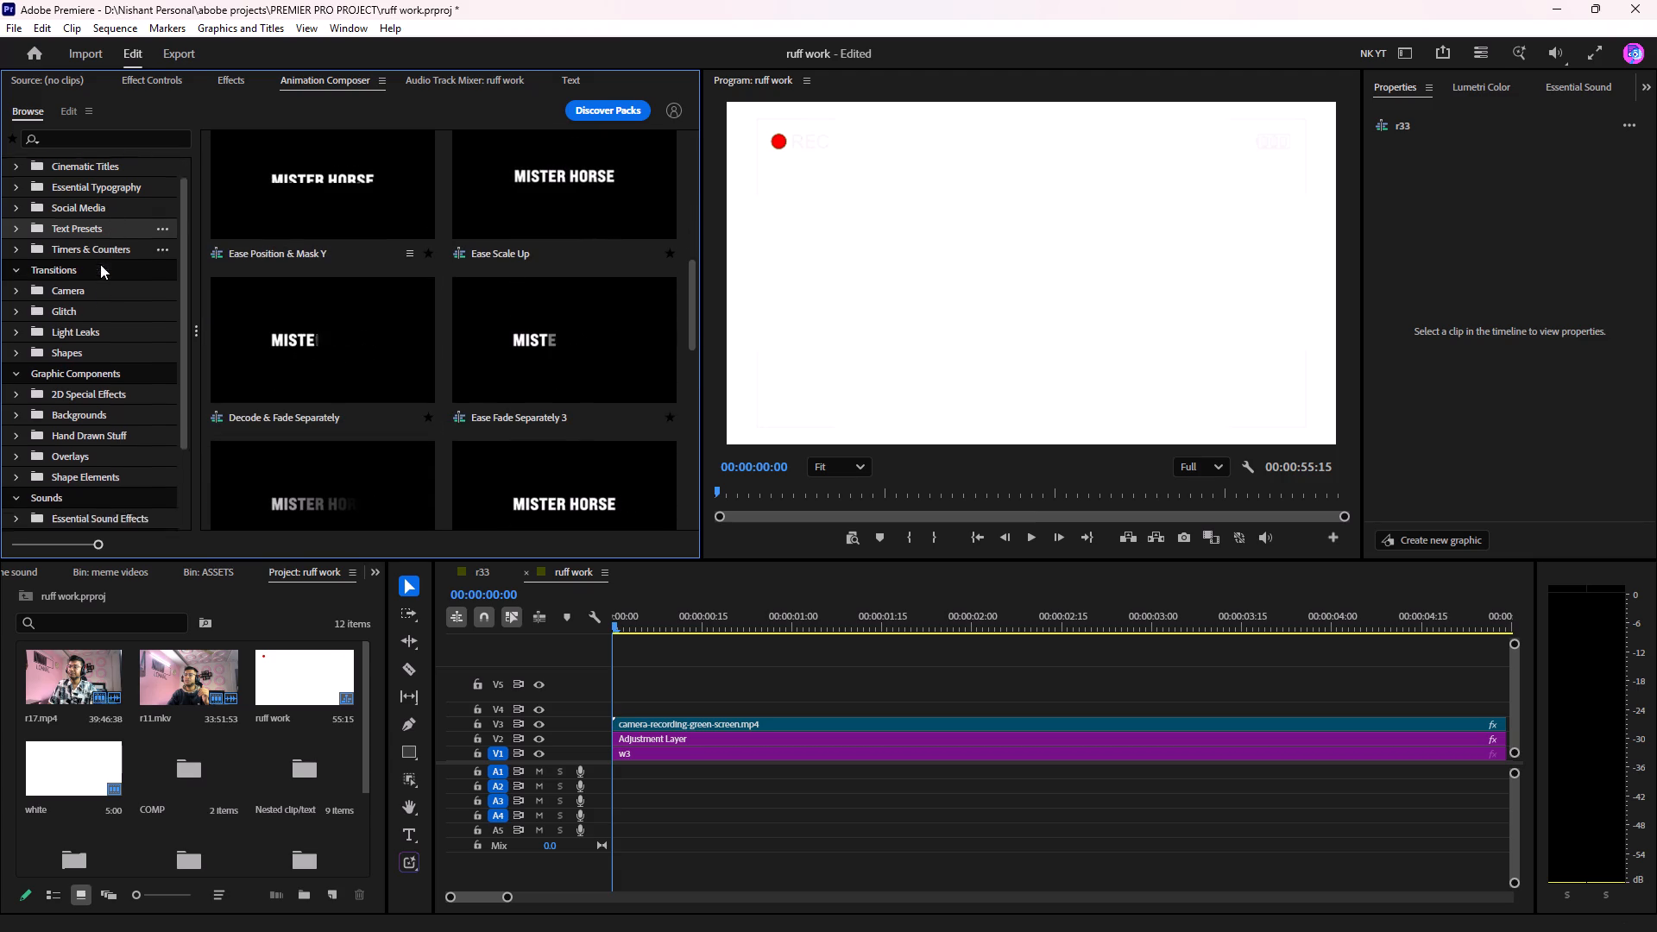
{"action": "left_click", "coordinate": [103, 177]}
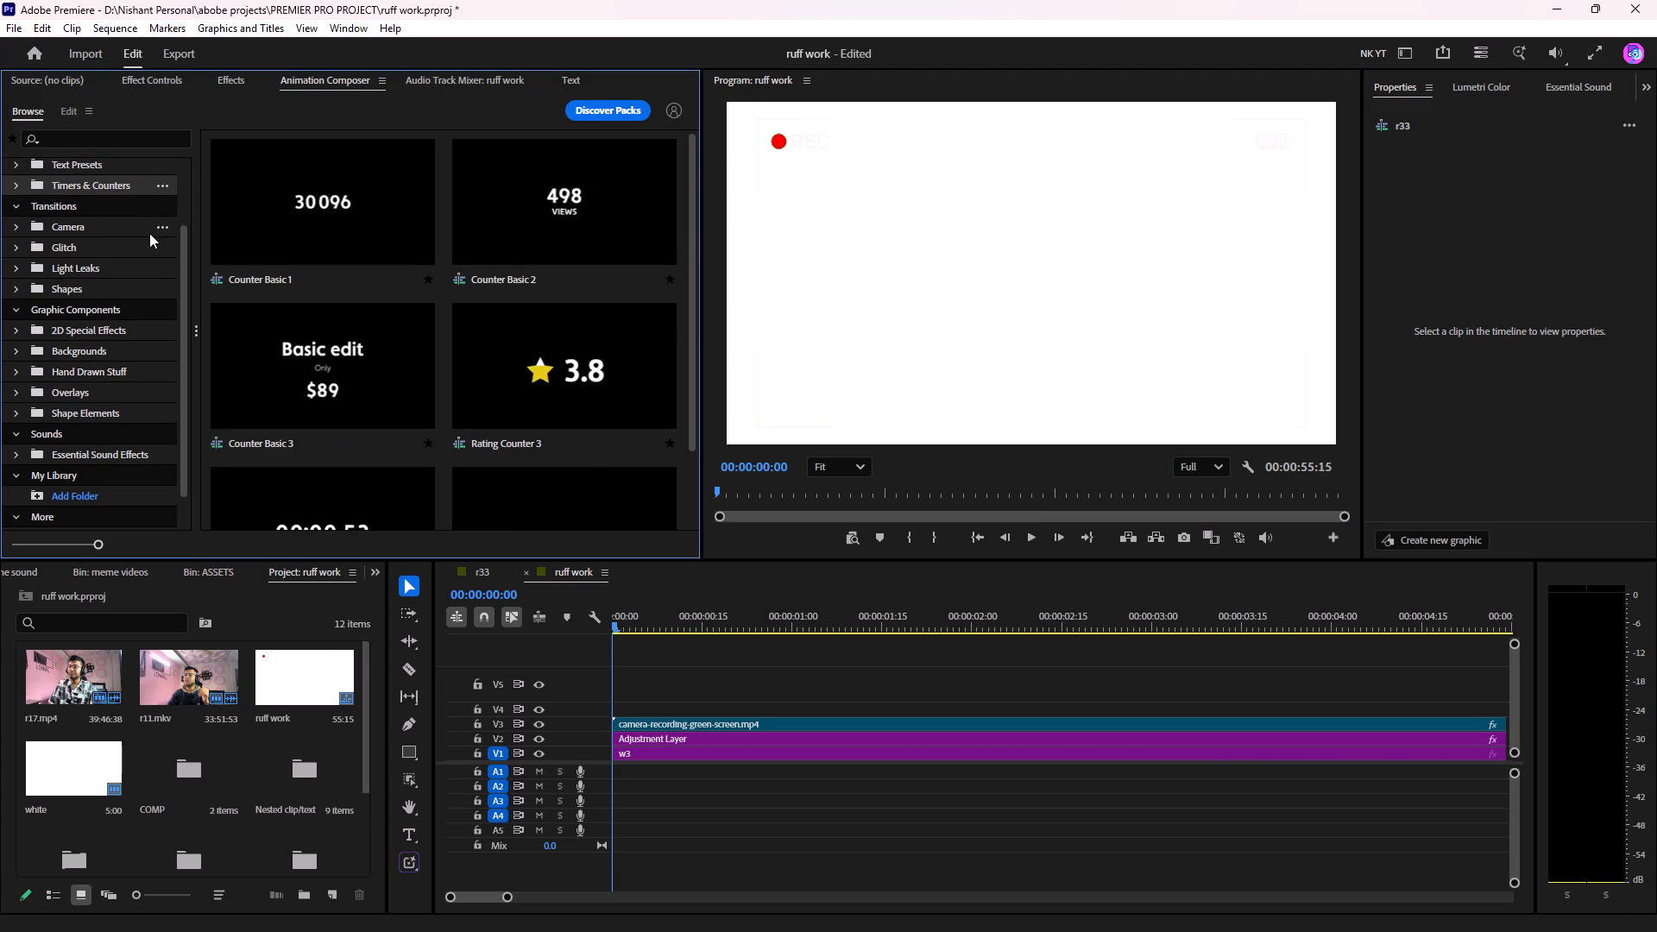
{"action": "scroll", "coordinate": [395, 312], "scroll_direction": "down", "scroll_amount": 2}
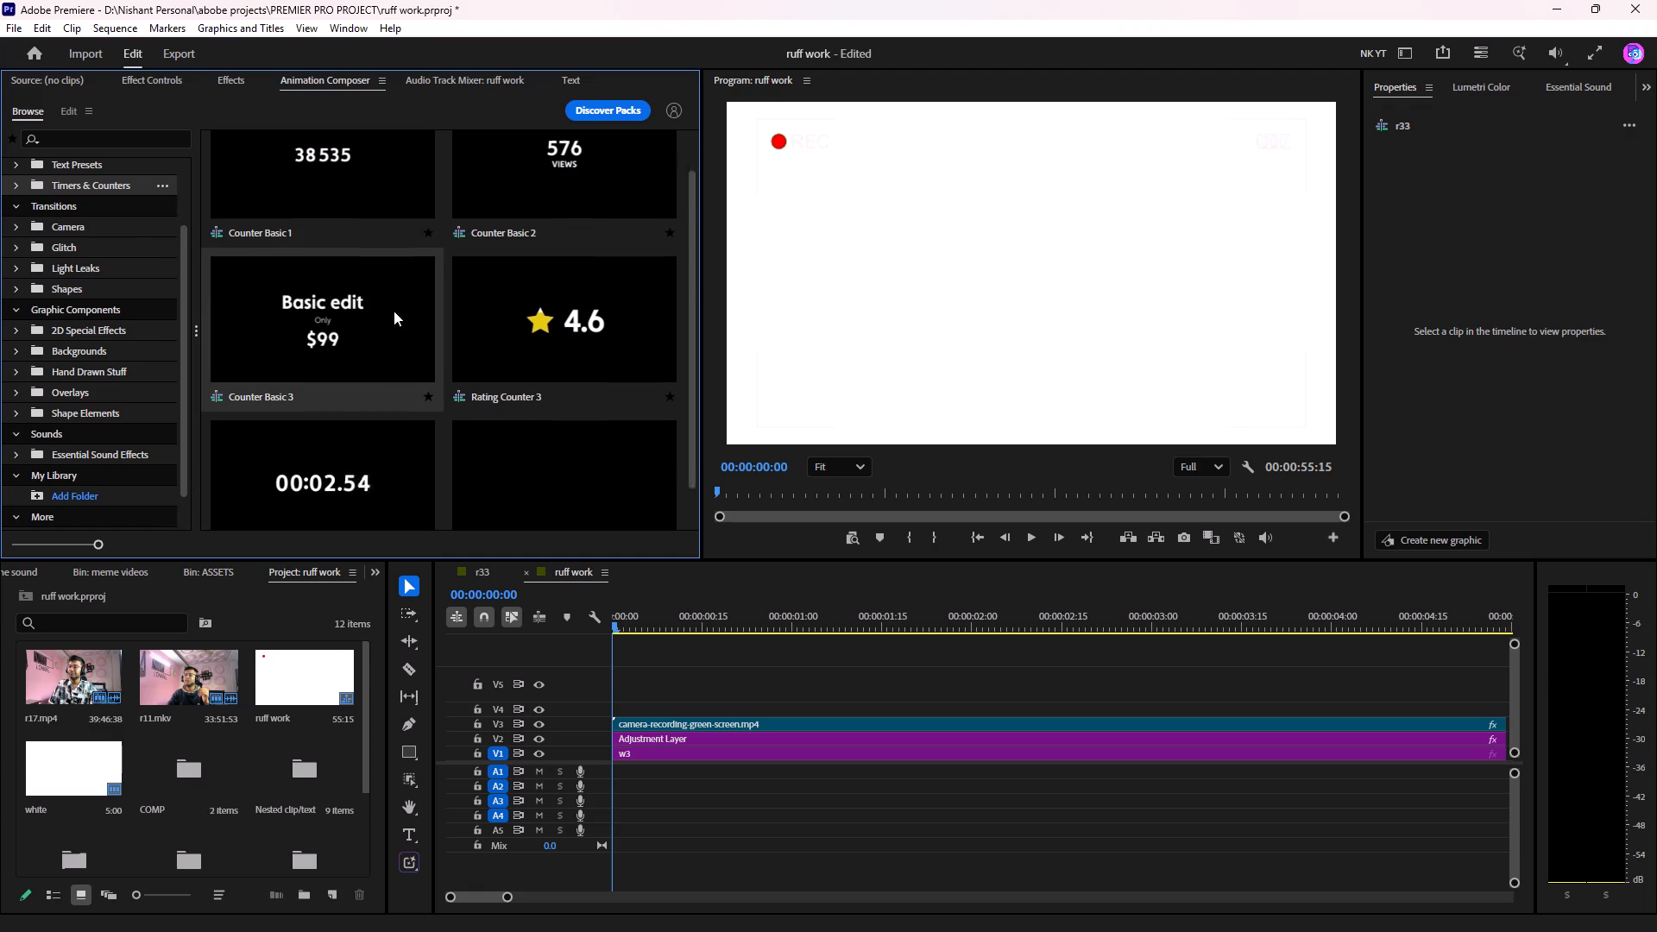
{"action": "scroll", "coordinate": [183, 293], "scroll_direction": "down", "scroll_amount": 1}
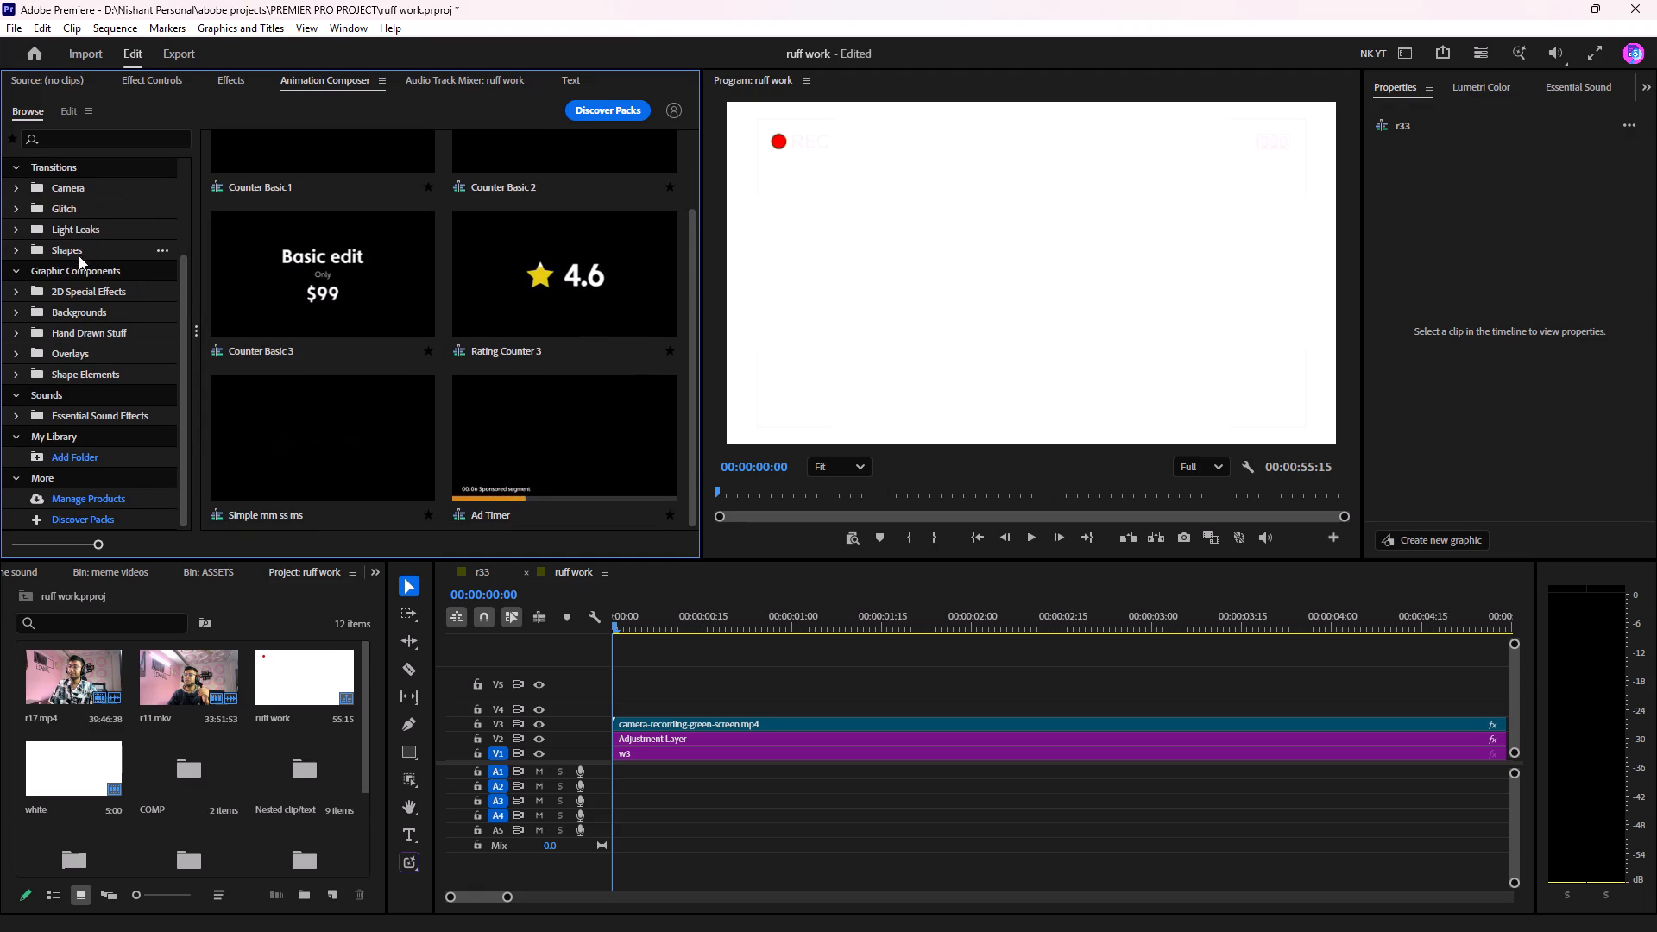
Browse the Graphic Components presets: Backgrounds, 2D Special Effects, Hand Drawn Stuff, Overlays and Shape Elements.
{"action": "left_click", "coordinate": [81, 308]}
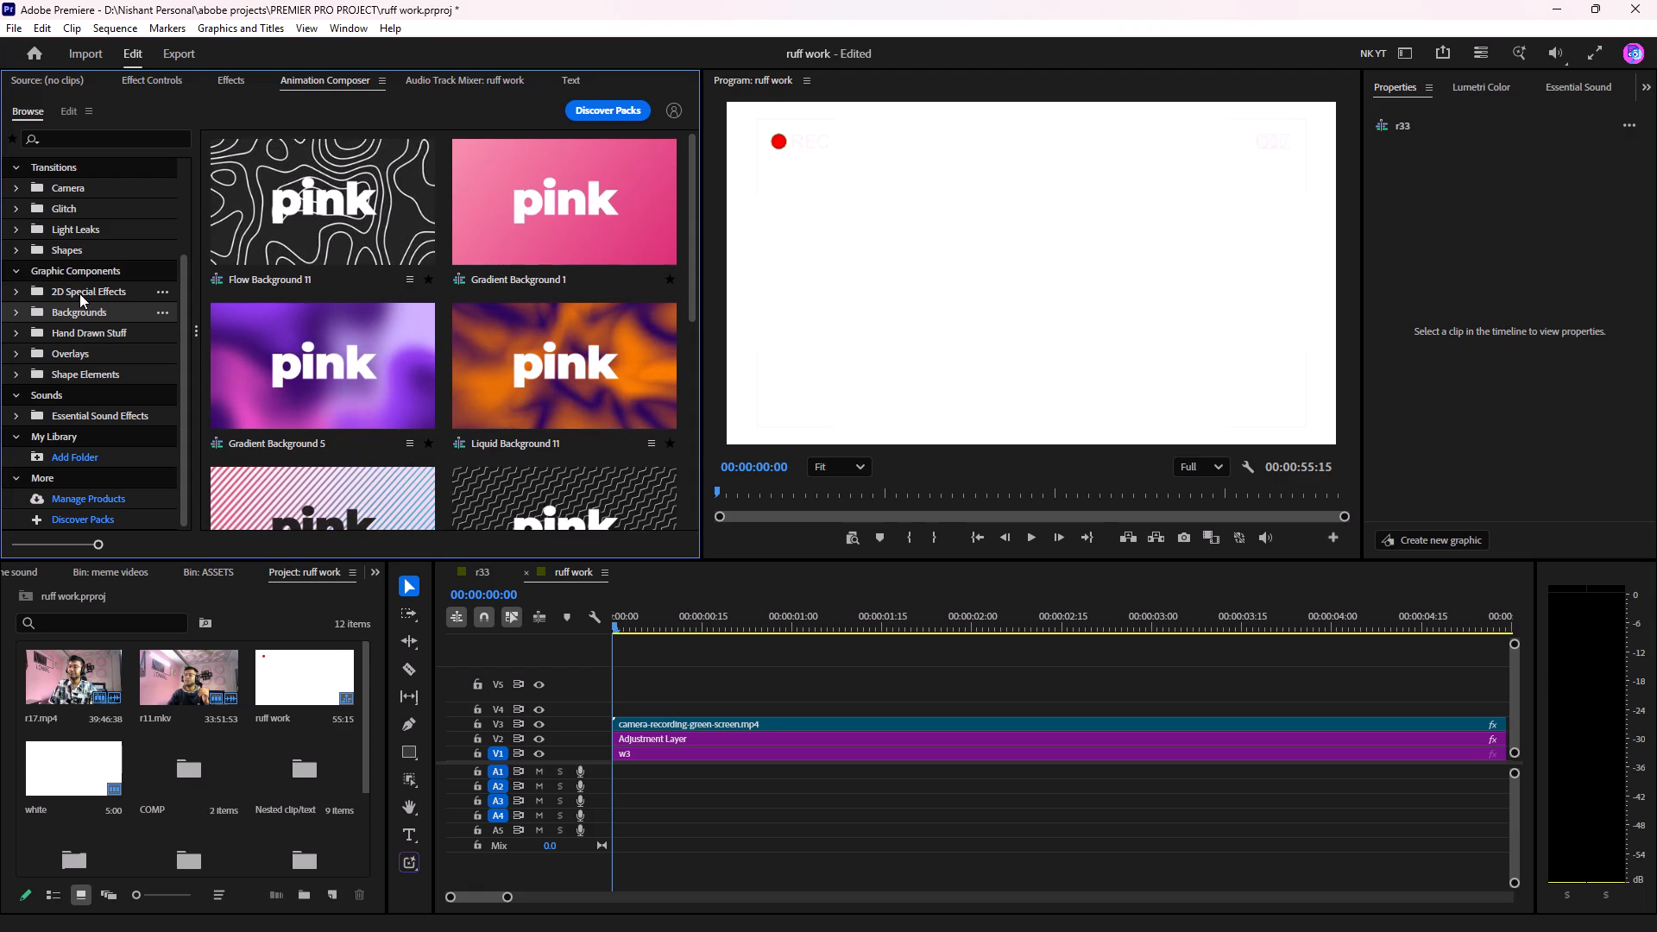
{"action": "left_click", "coordinate": [79, 296]}
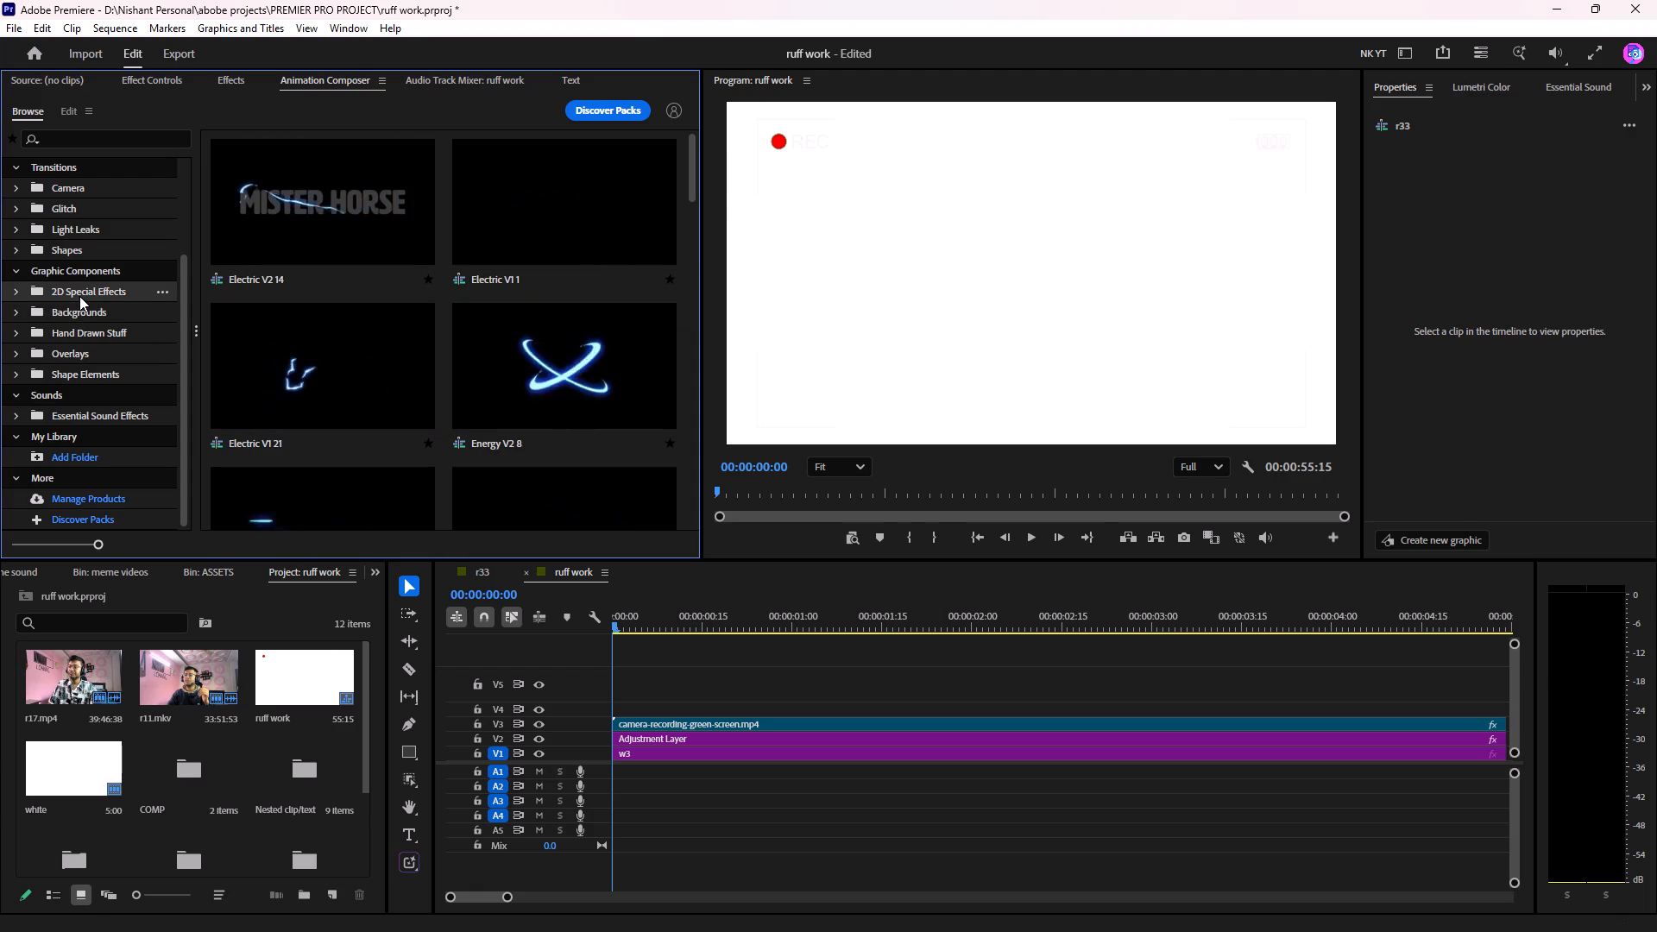
{"action": "left_click", "coordinate": [72, 332]}
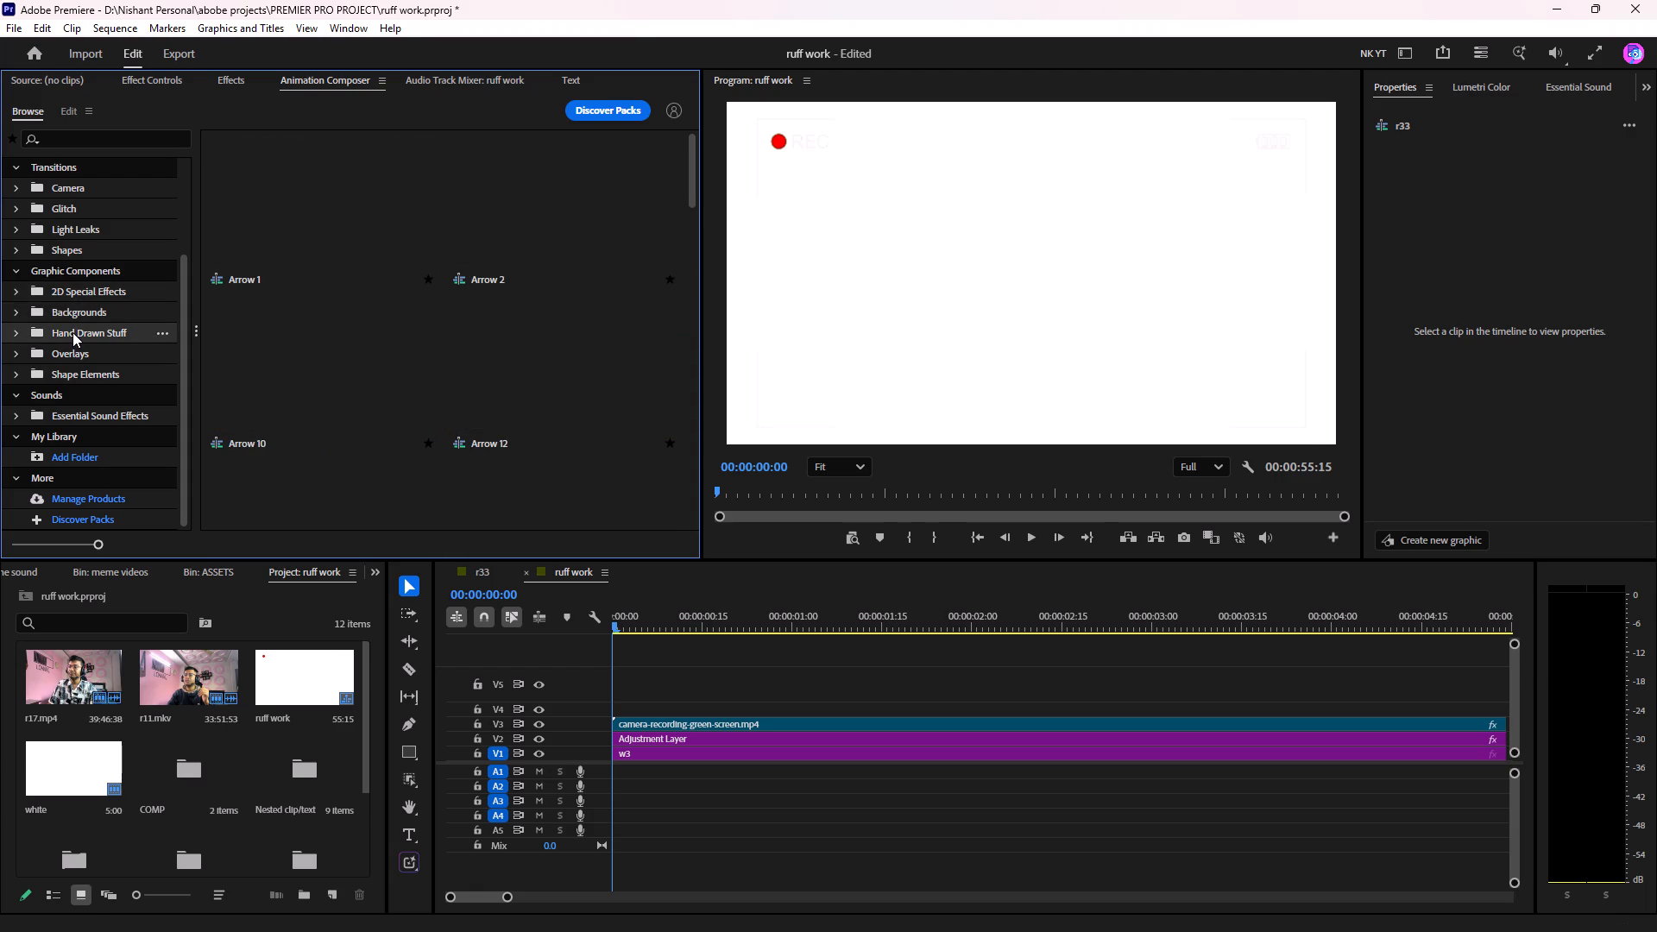
{"action": "left_click", "coordinate": [72, 355]}
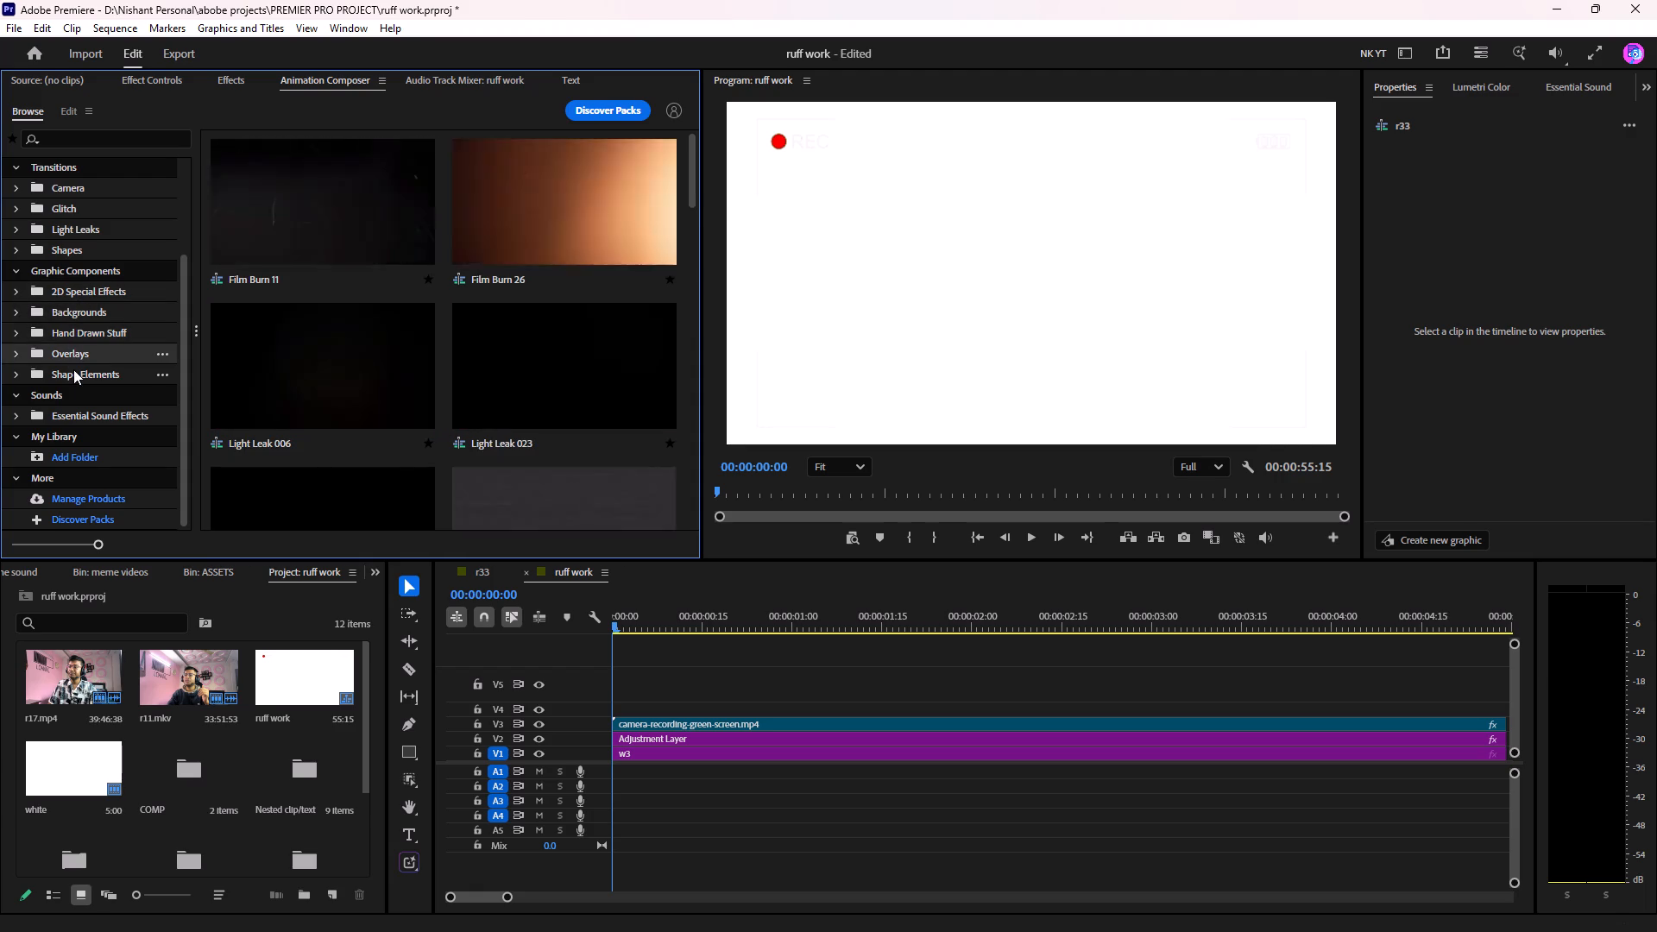
{"action": "left_click", "coordinate": [73, 370]}
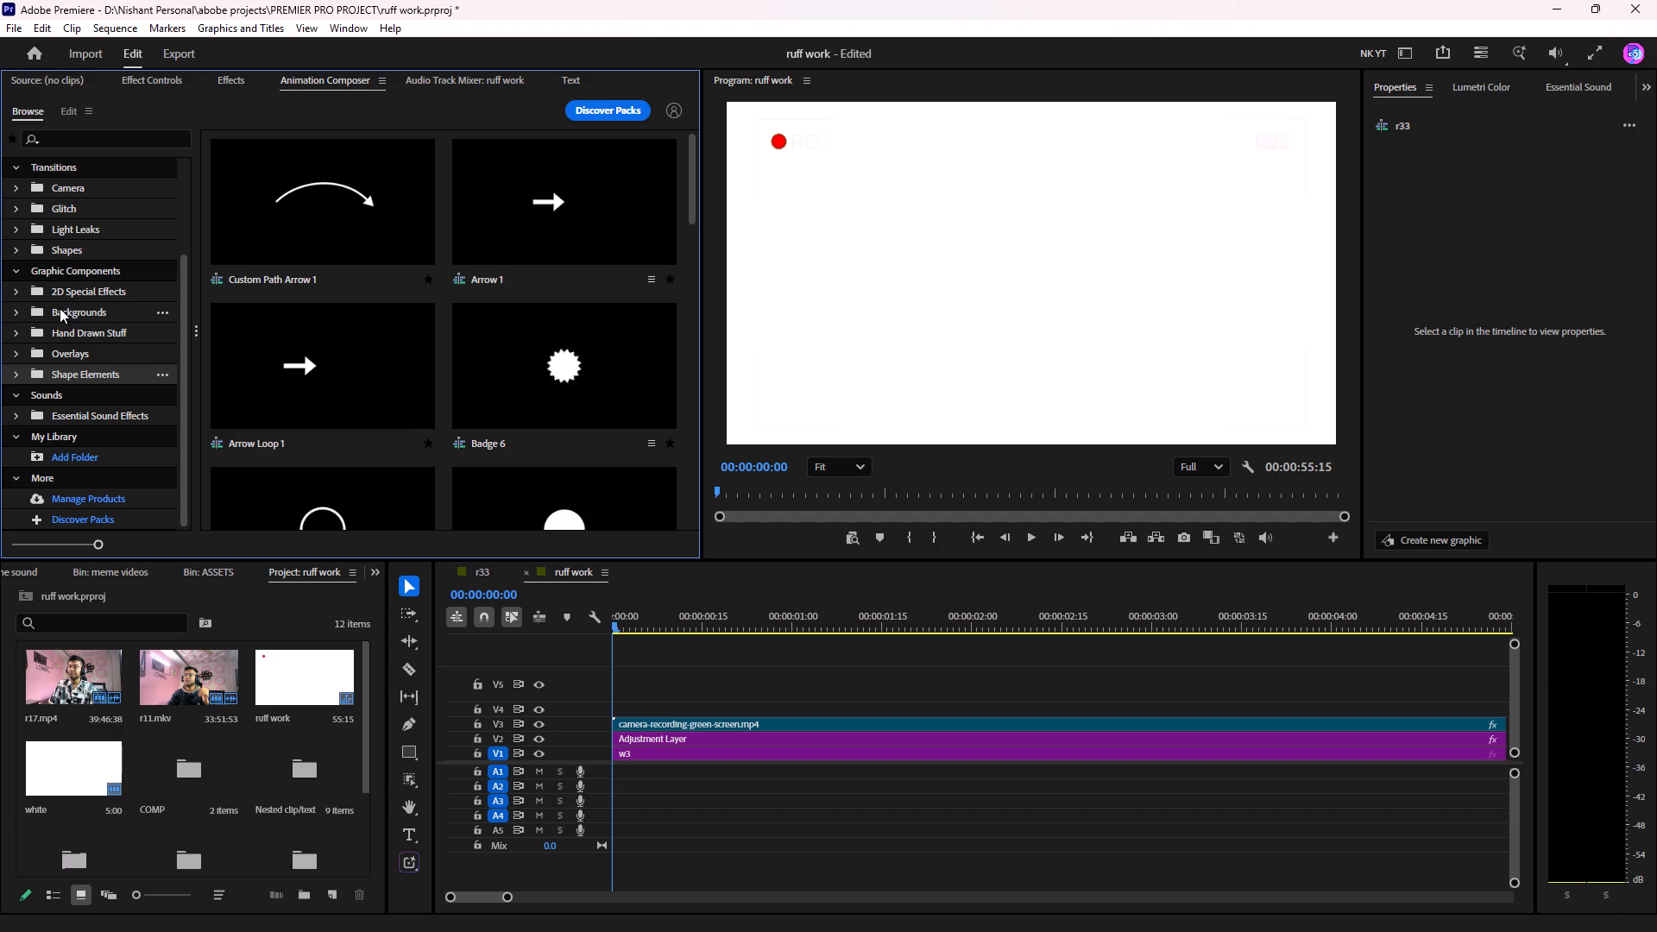
Browse the Transitions presets, including the Camera, Glitch and Light Leaks categories and the whole group.
{"action": "scroll", "coordinate": [60, 303], "scroll_direction": "up", "scroll_amount": 1}
{"action": "left_click", "coordinate": [97, 277]}
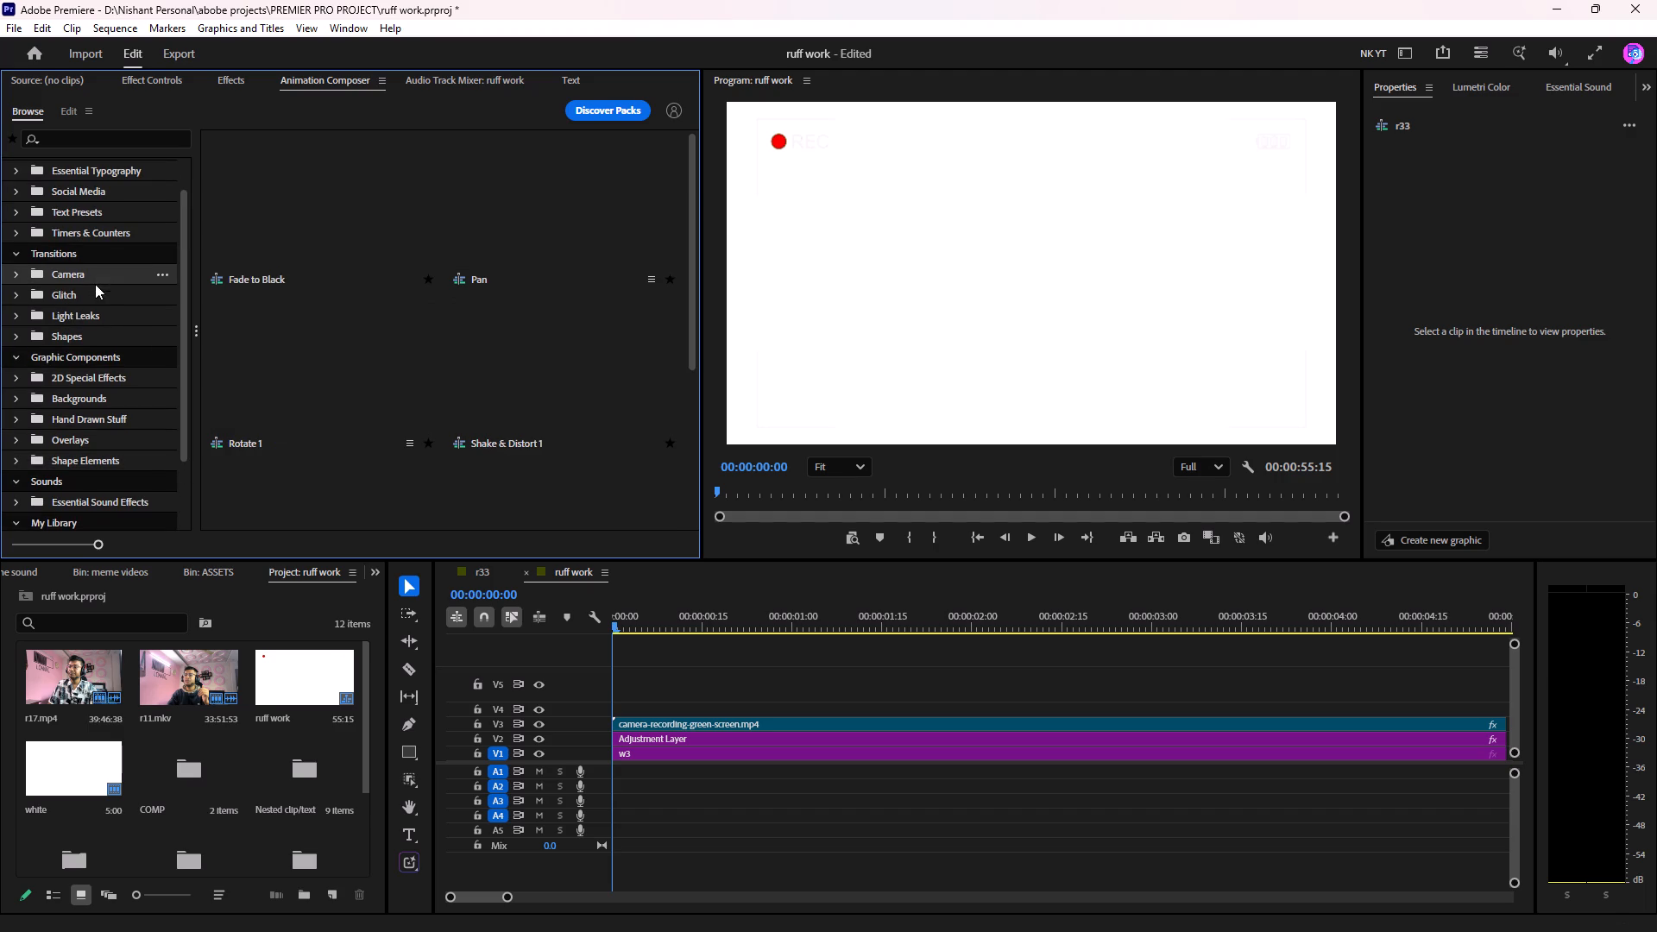
{"action": "left_click", "coordinate": [96, 293]}
{"action": "left_click", "coordinate": [95, 318]}
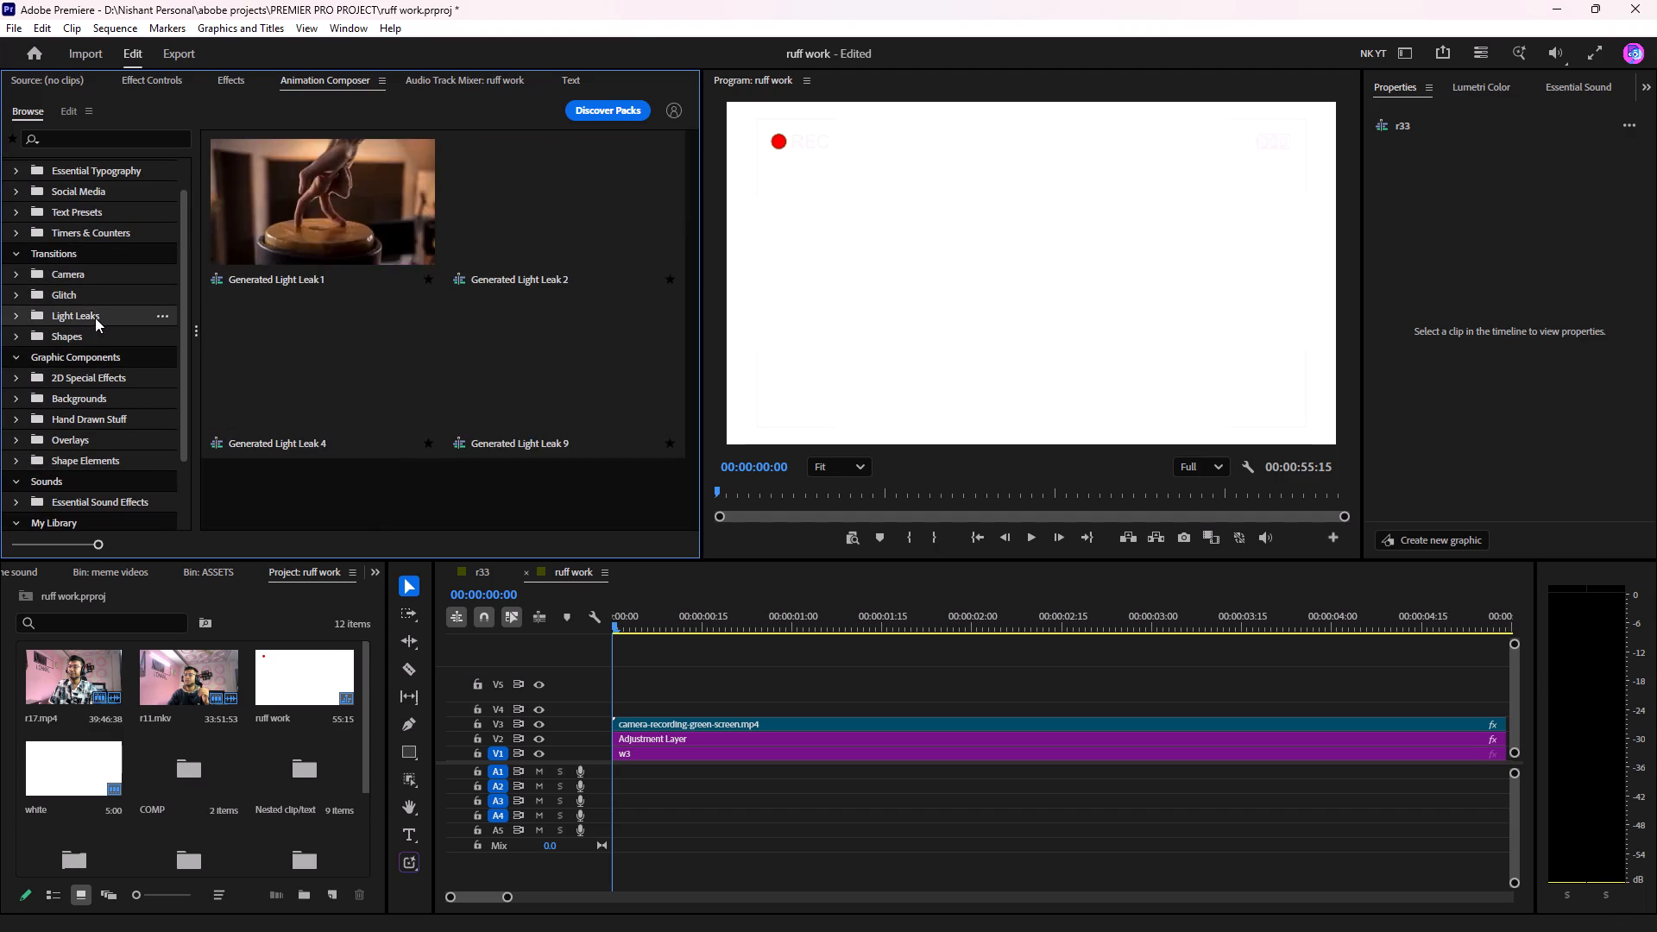
{"action": "left_click", "coordinate": [105, 262]}
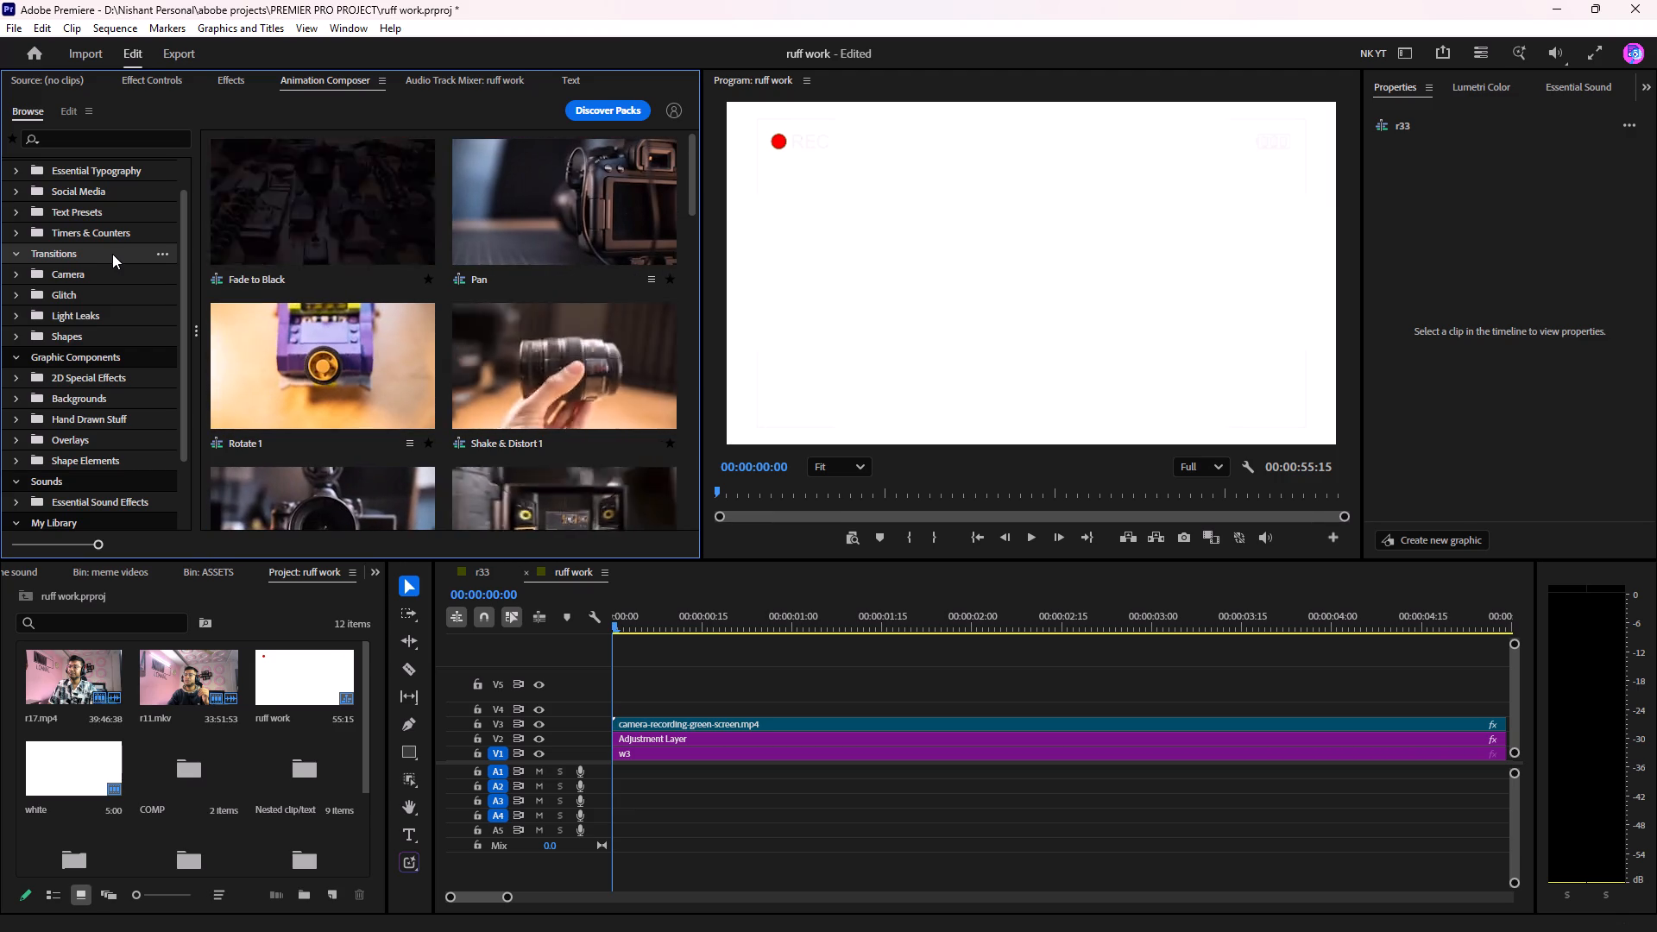
Browse the Shape Elements, 2D Special Effects and Cinematic Titles presets in Animation Composer.
{"action": "scroll", "coordinate": [72, 334], "scroll_direction": "down", "scroll_amount": 3}
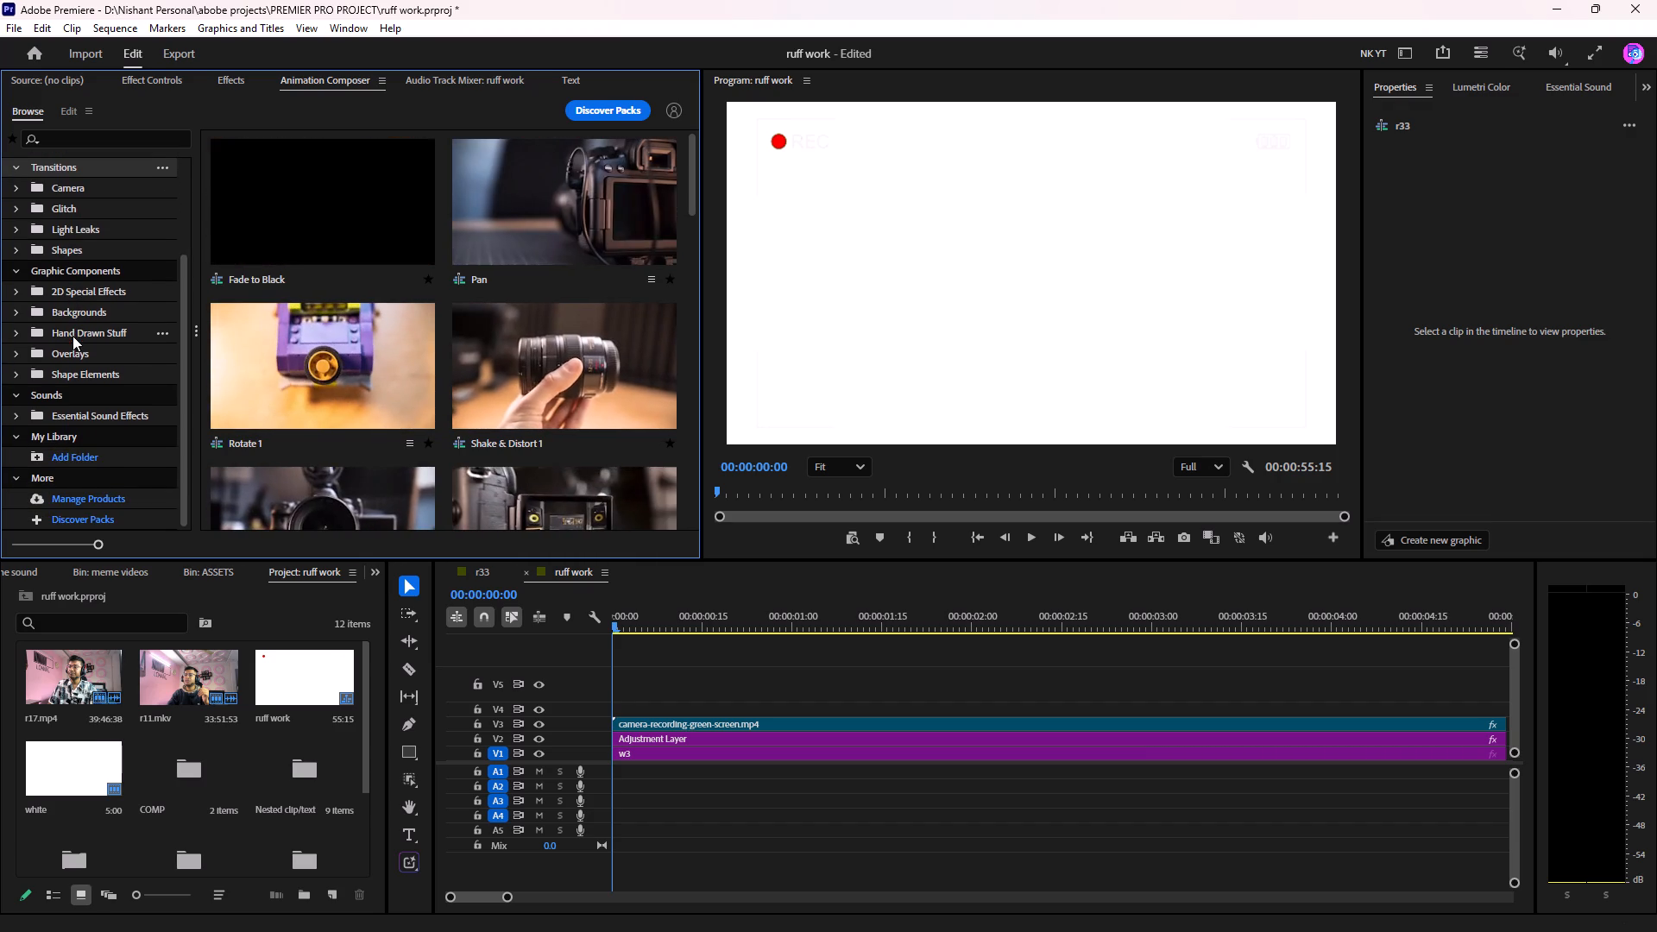
{"action": "left_click", "coordinate": [89, 377]}
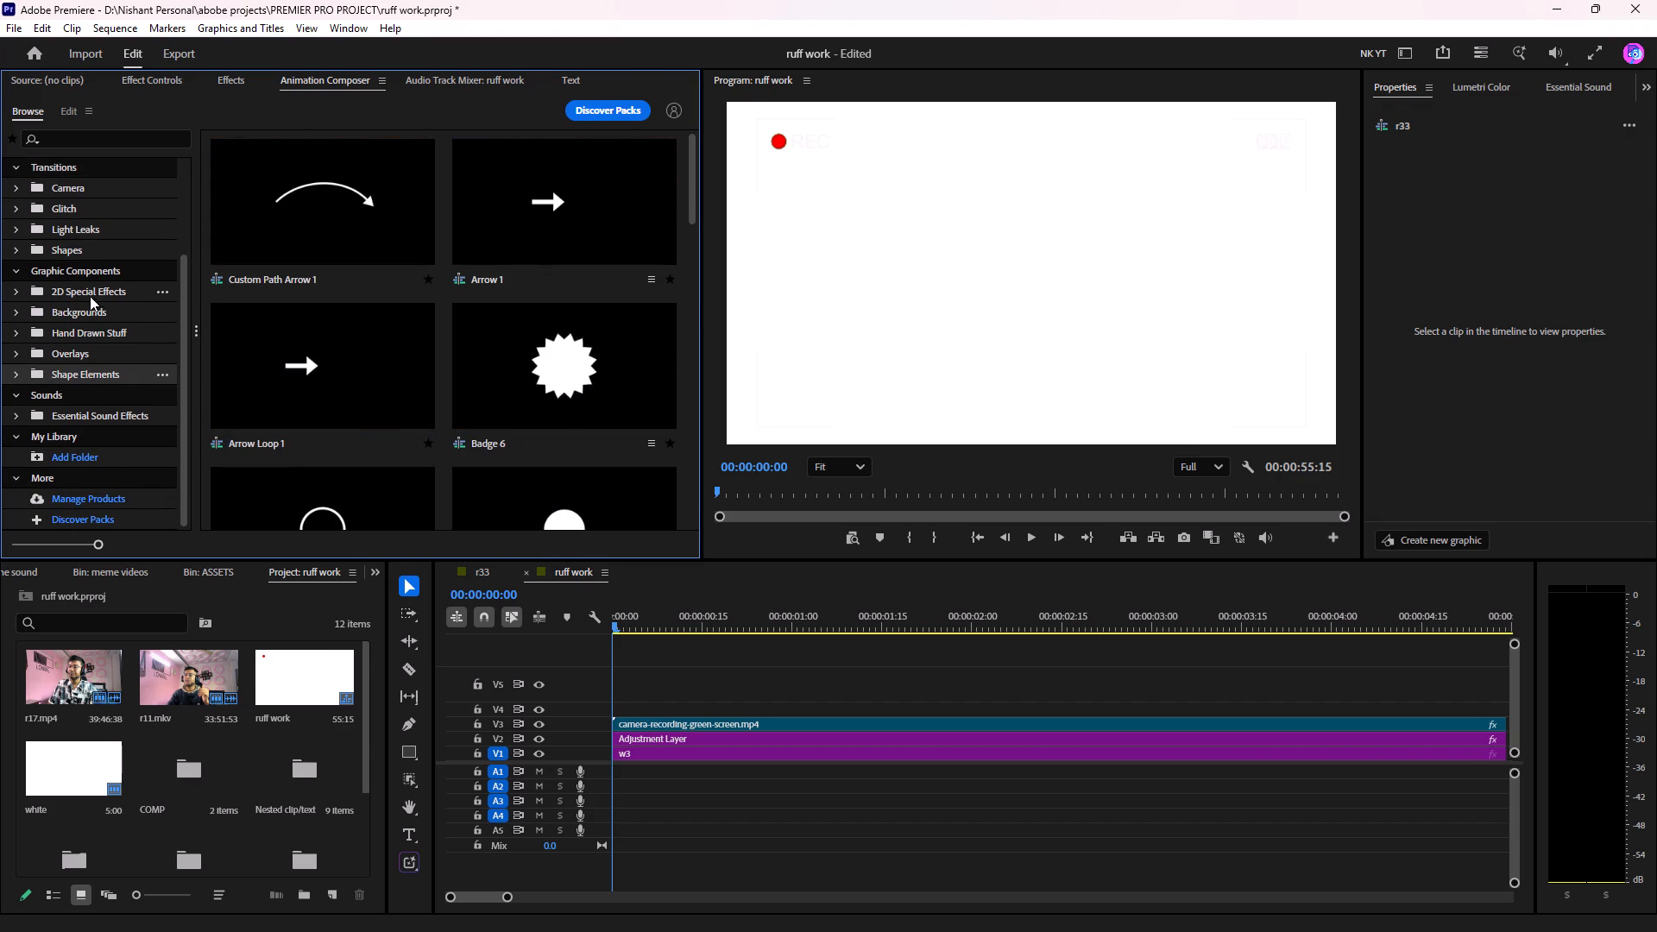
{"action": "left_click", "coordinate": [89, 291]}
{"action": "scroll", "coordinate": [96, 317], "scroll_direction": "up", "scroll_amount": 5}
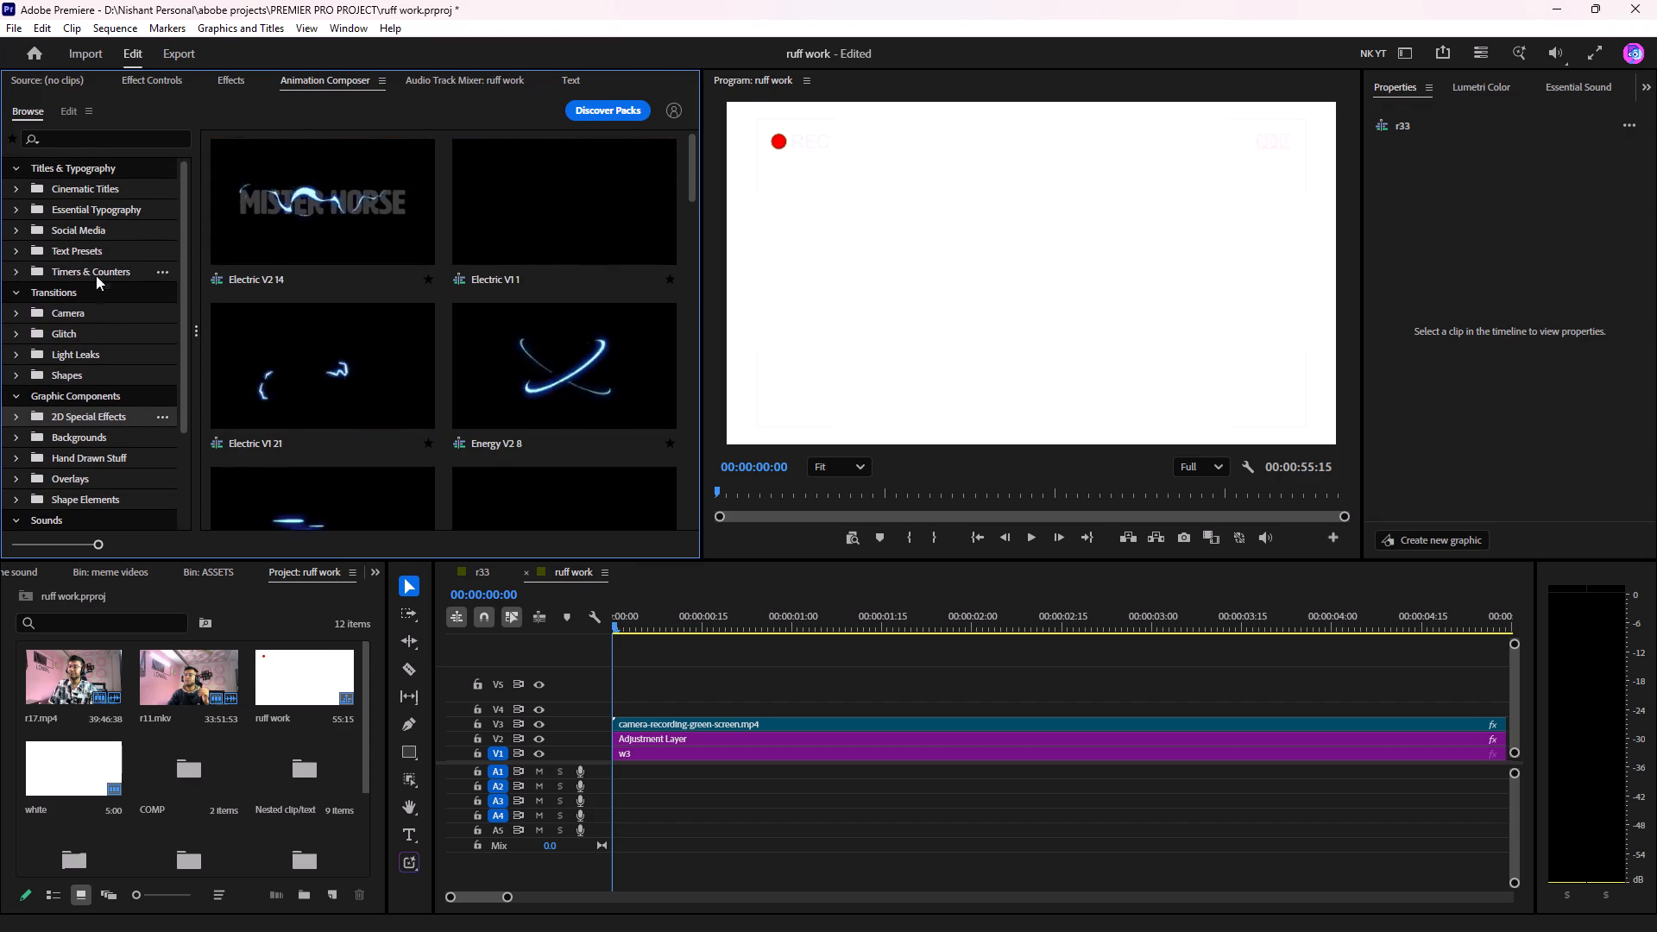
{"action": "left_click", "coordinate": [103, 190]}
{"action": "scroll", "coordinate": [571, 335], "scroll_direction": "down", "scroll_amount": 4}
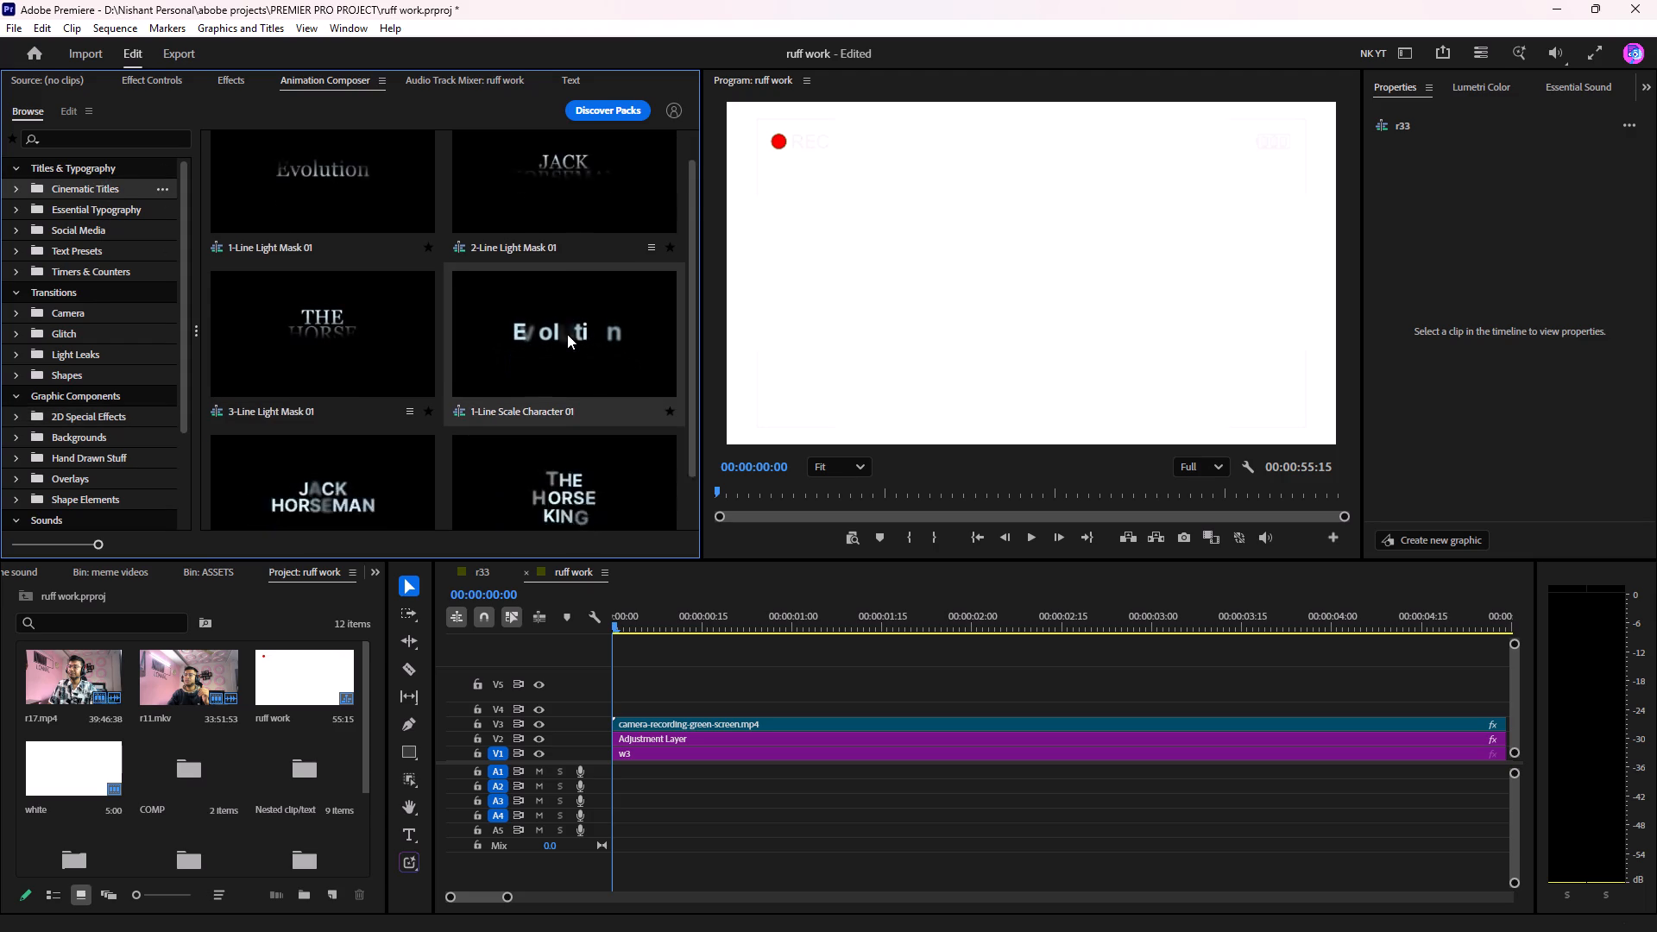
{"action": "scroll", "coordinate": [567, 334], "scroll_direction": "down", "scroll_amount": 4}
Browse the Social Media presets, examining the lower thirds, callouts and the Facebook and Instagram follow animations.
{"action": "left_click", "coordinate": [92, 228]}
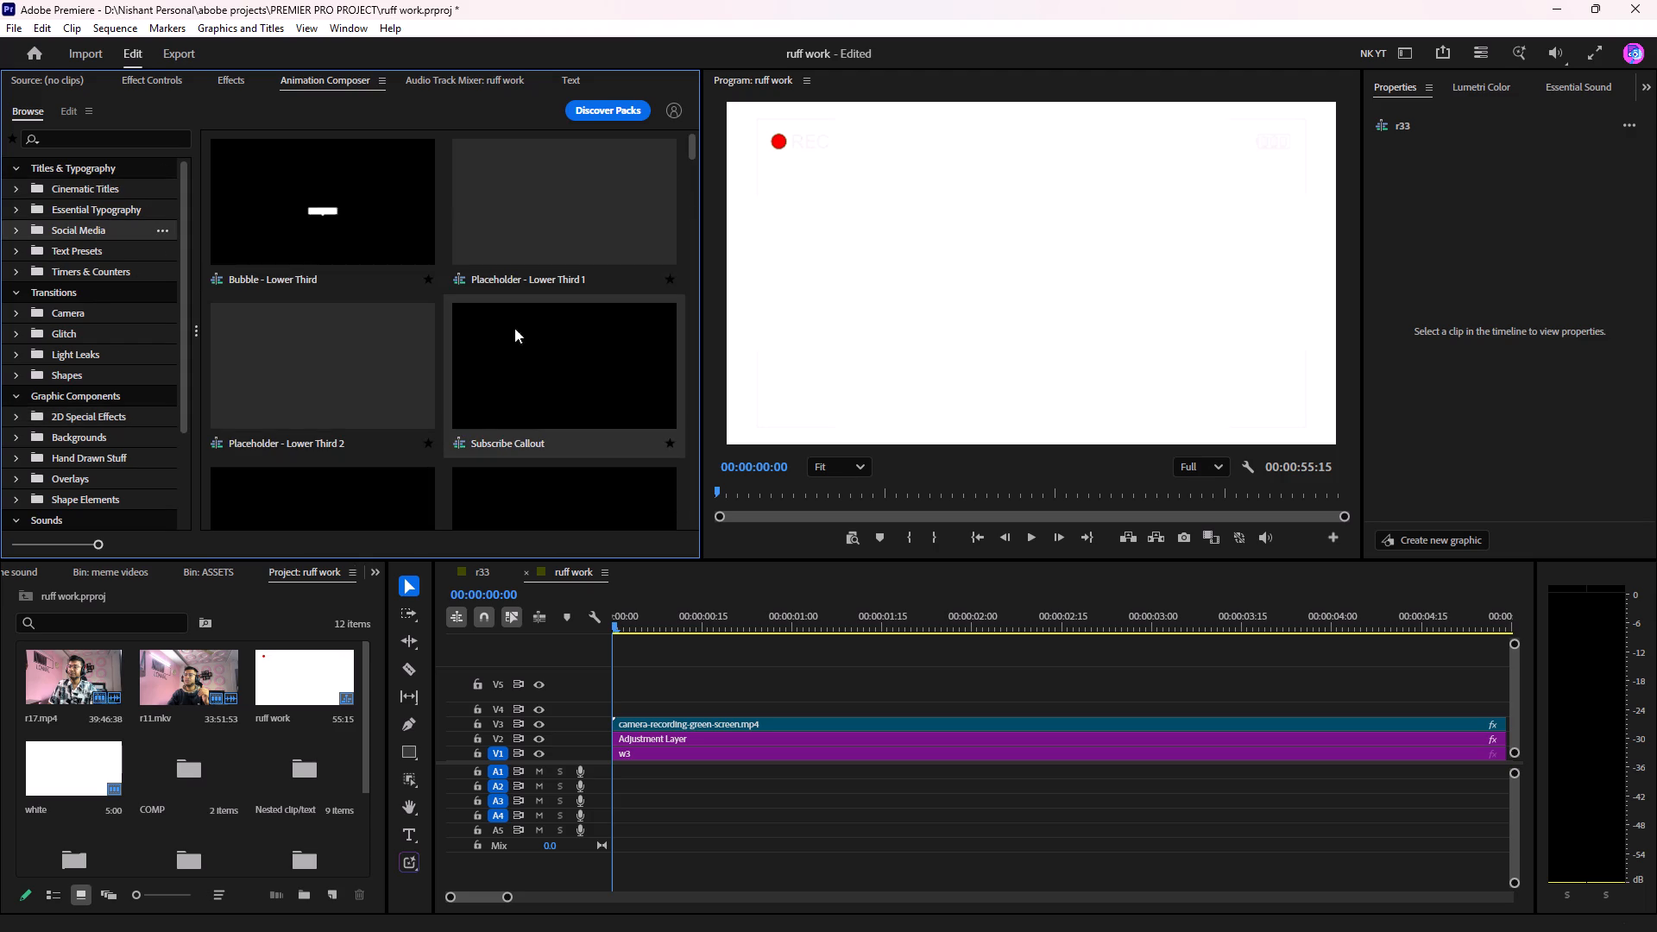
{"action": "scroll", "coordinate": [503, 247], "scroll_direction": "down", "scroll_amount": 3}
{"action": "scroll", "coordinate": [364, 265], "scroll_direction": "down", "scroll_amount": 5}
{"action": "scroll", "coordinate": [389, 257], "scroll_direction": "up", "scroll_amount": 1}
{"action": "scroll", "coordinate": [442, 306], "scroll_direction": "down", "scroll_amount": 2}
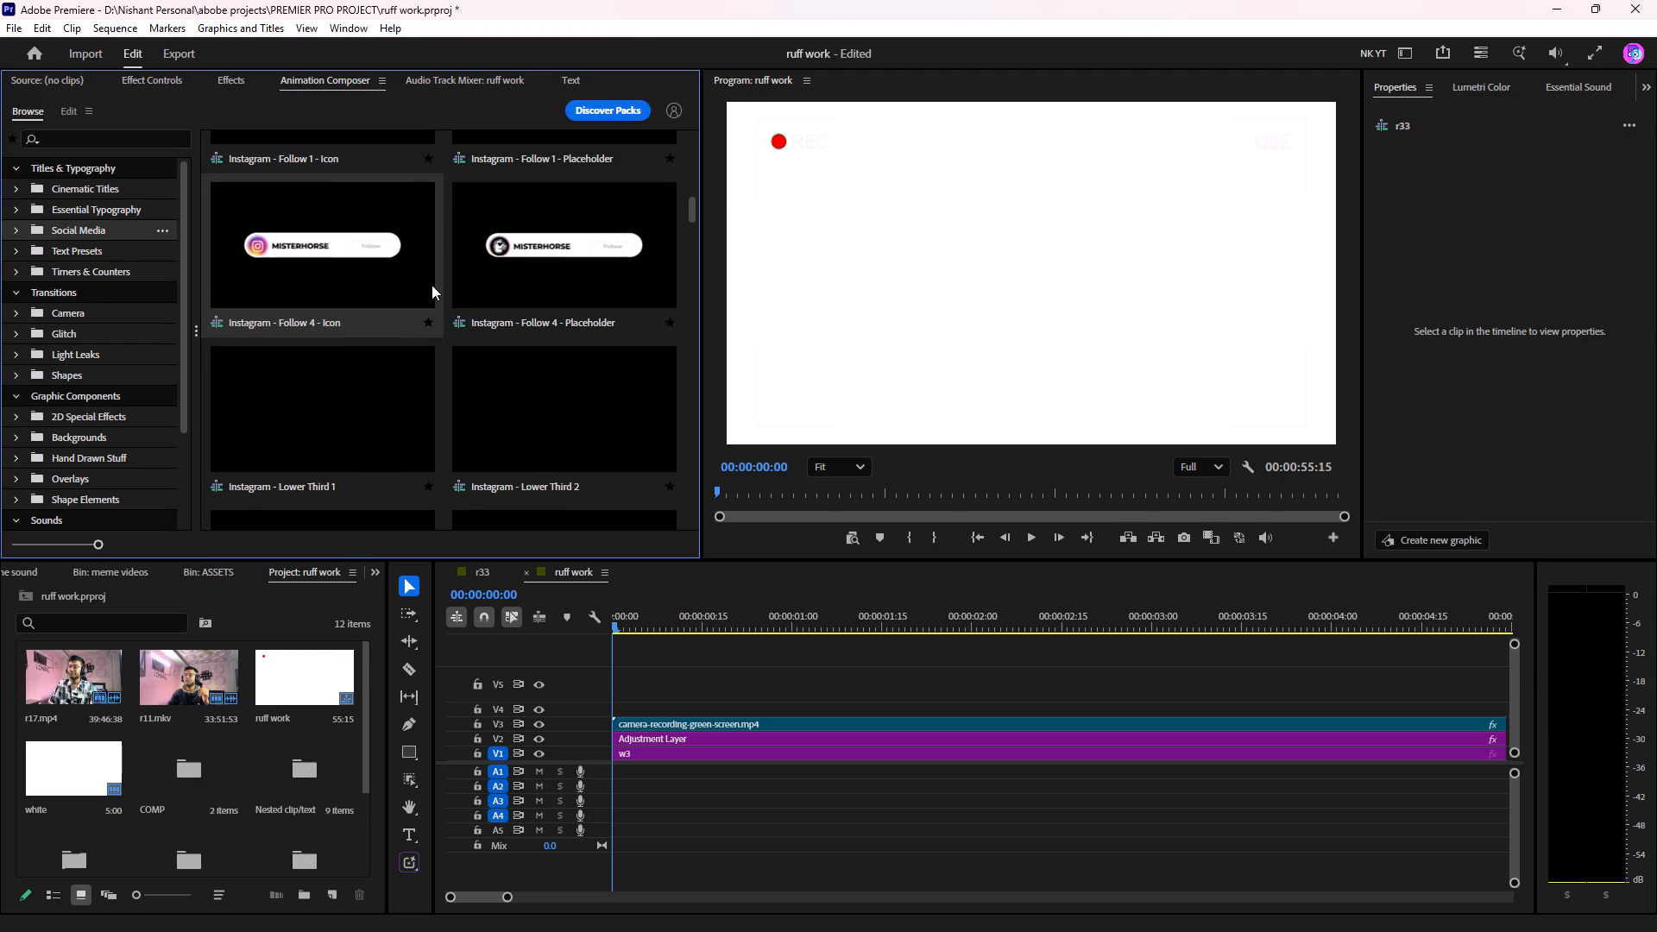
{"action": "scroll", "coordinate": [432, 285], "scroll_direction": "up", "scroll_amount": 1}
{"action": "scroll", "coordinate": [477, 244], "scroll_direction": "down", "scroll_amount": 3}
{"action": "scroll", "coordinate": [477, 244], "scroll_direction": "up", "scroll_amount": 3}
{"action": "scroll", "coordinate": [550, 304], "scroll_direction": "down", "scroll_amount": 1}
{"action": "scroll", "coordinate": [550, 304], "scroll_direction": "up", "scroll_amount": 2}
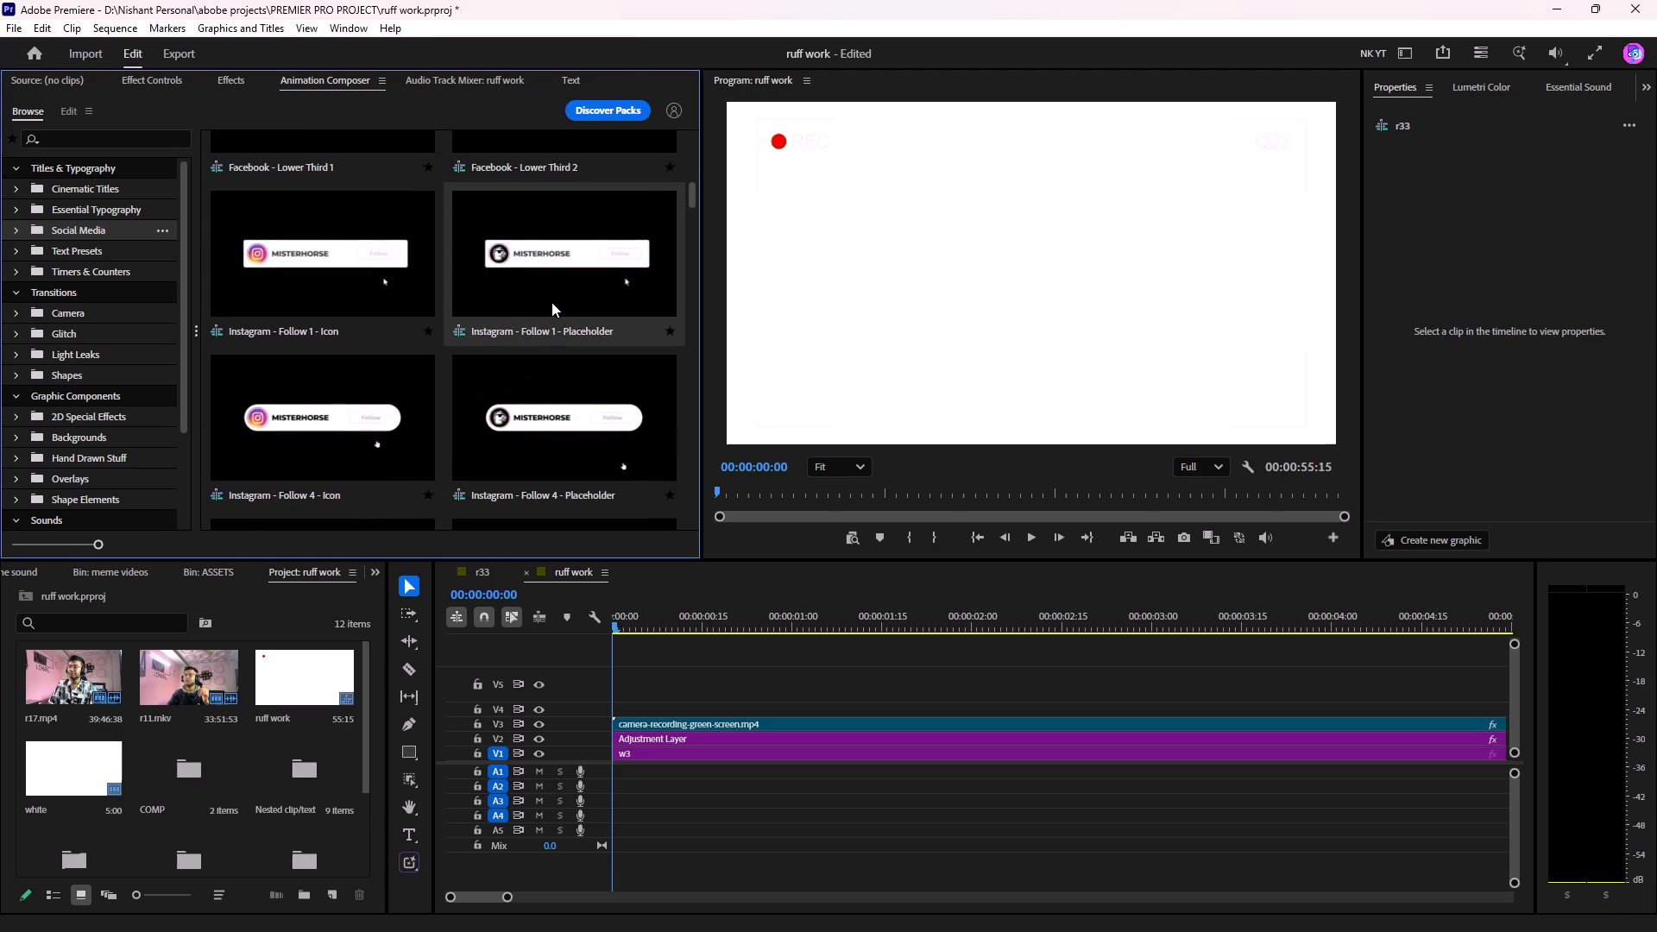
Examine the TikTok, Twitch and X follow and lower-third presets in the Social Media category.
{"action": "scroll", "coordinate": [551, 302], "scroll_direction": "down", "scroll_amount": 4}
{"action": "scroll", "coordinate": [320, 264], "scroll_direction": "down", "scroll_amount": 3}
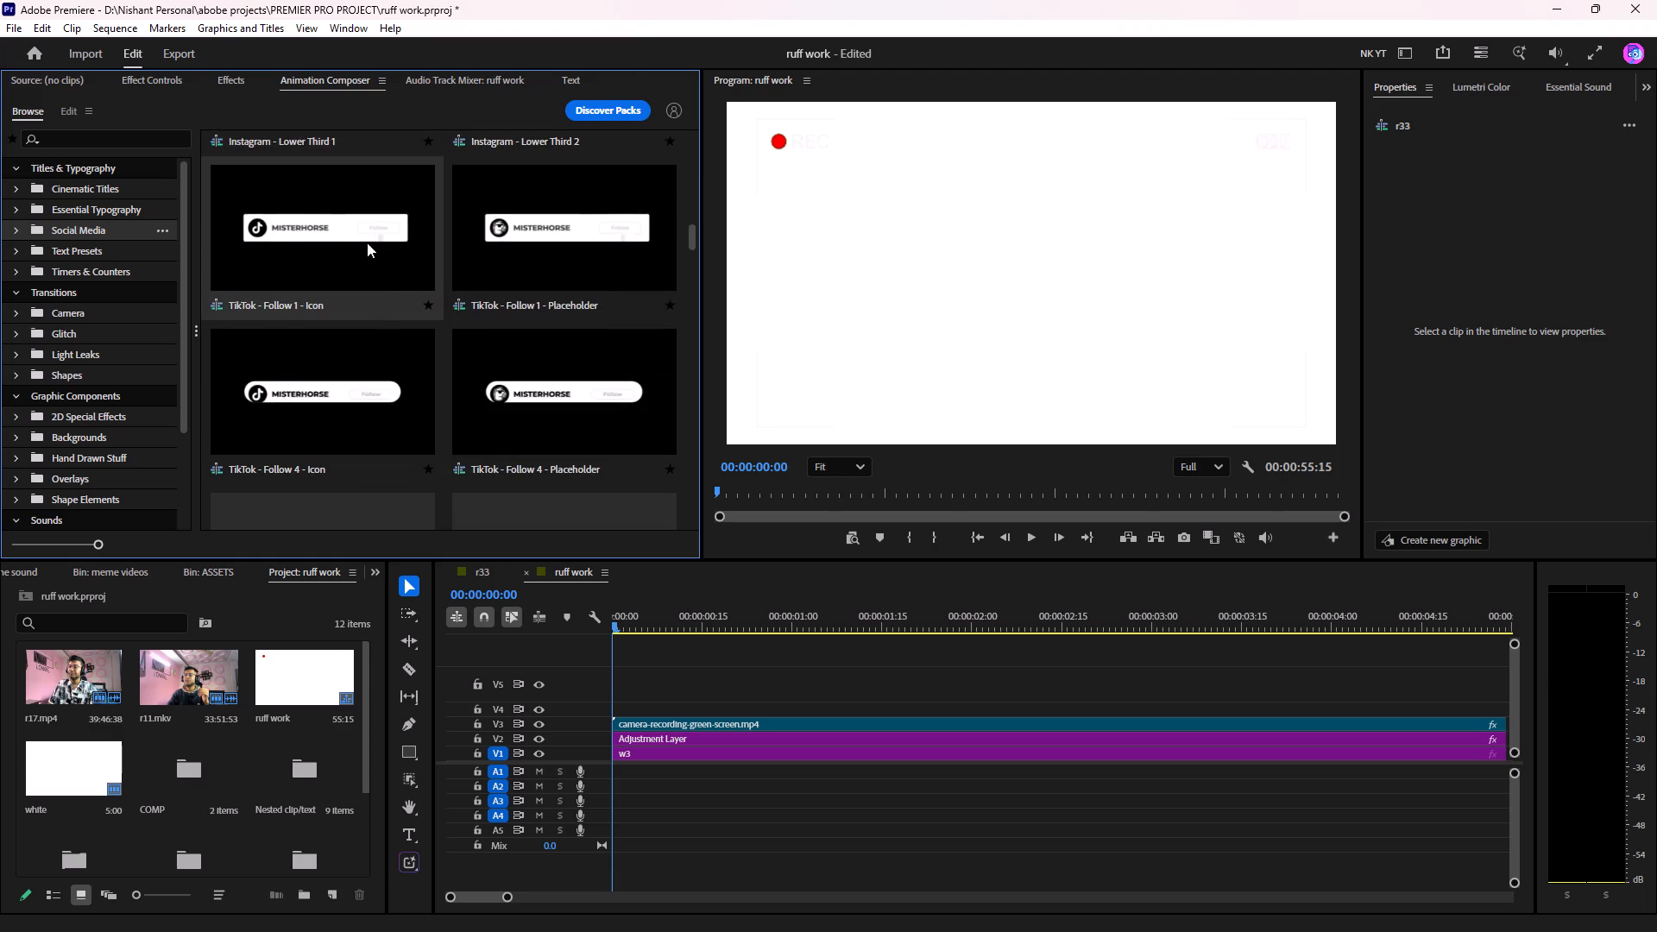
{"action": "scroll", "coordinate": [367, 242], "scroll_direction": "down", "scroll_amount": 1}
{"action": "scroll", "coordinate": [538, 238], "scroll_direction": "down", "scroll_amount": 2}
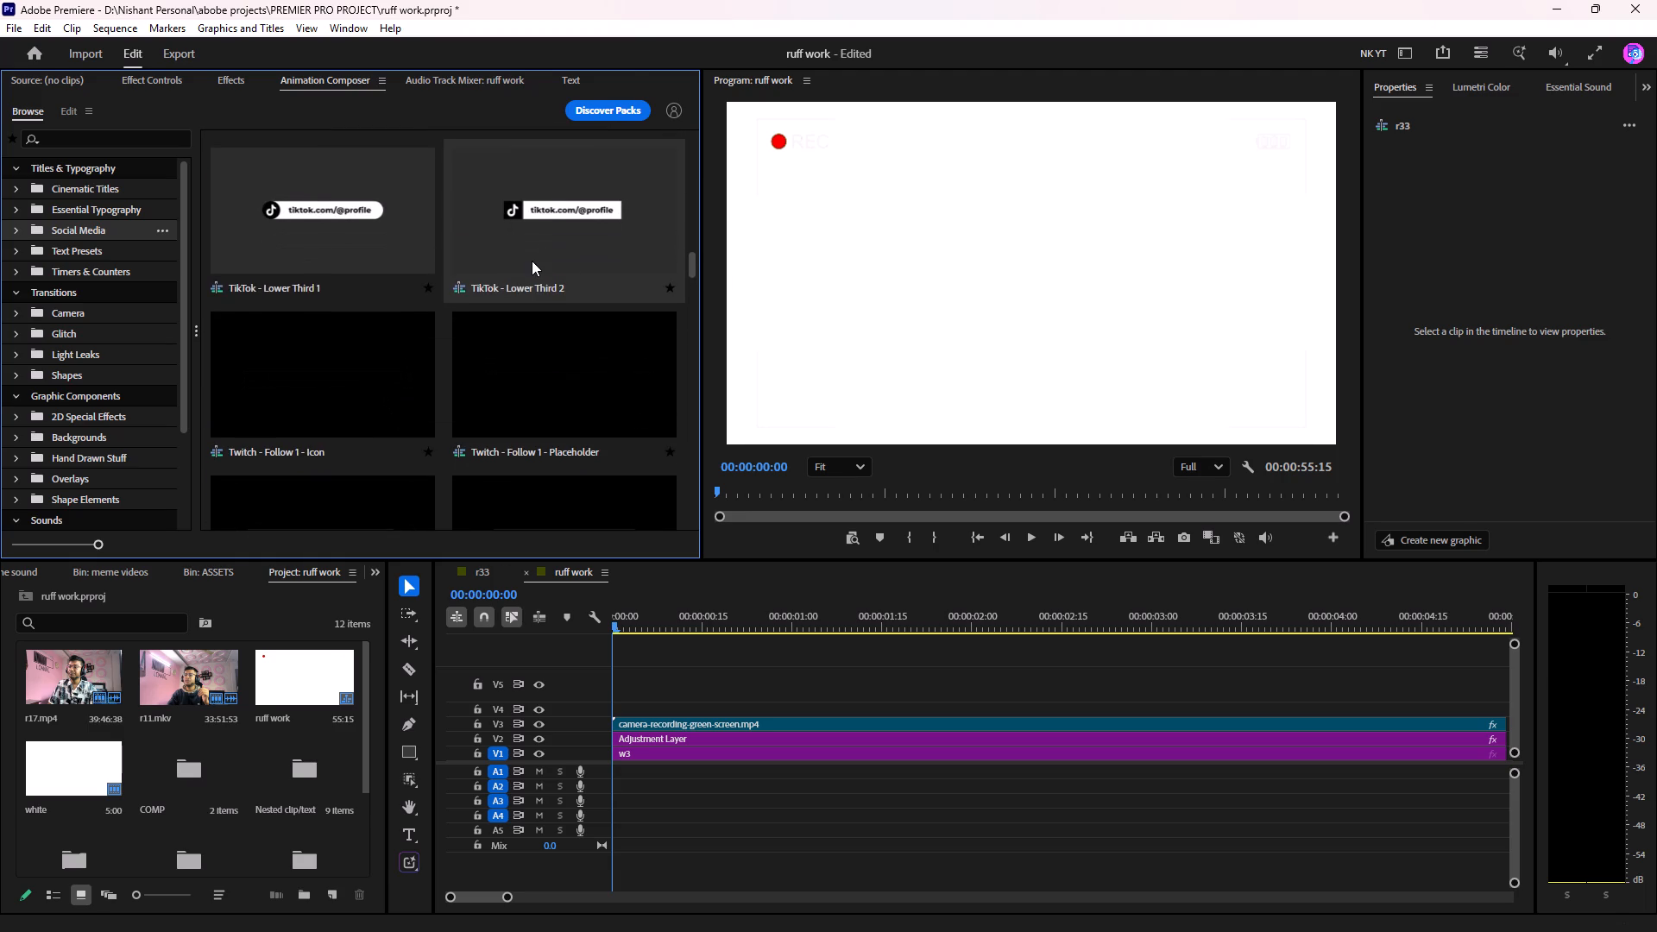
{"action": "scroll", "coordinate": [532, 264], "scroll_direction": "down", "scroll_amount": 4}
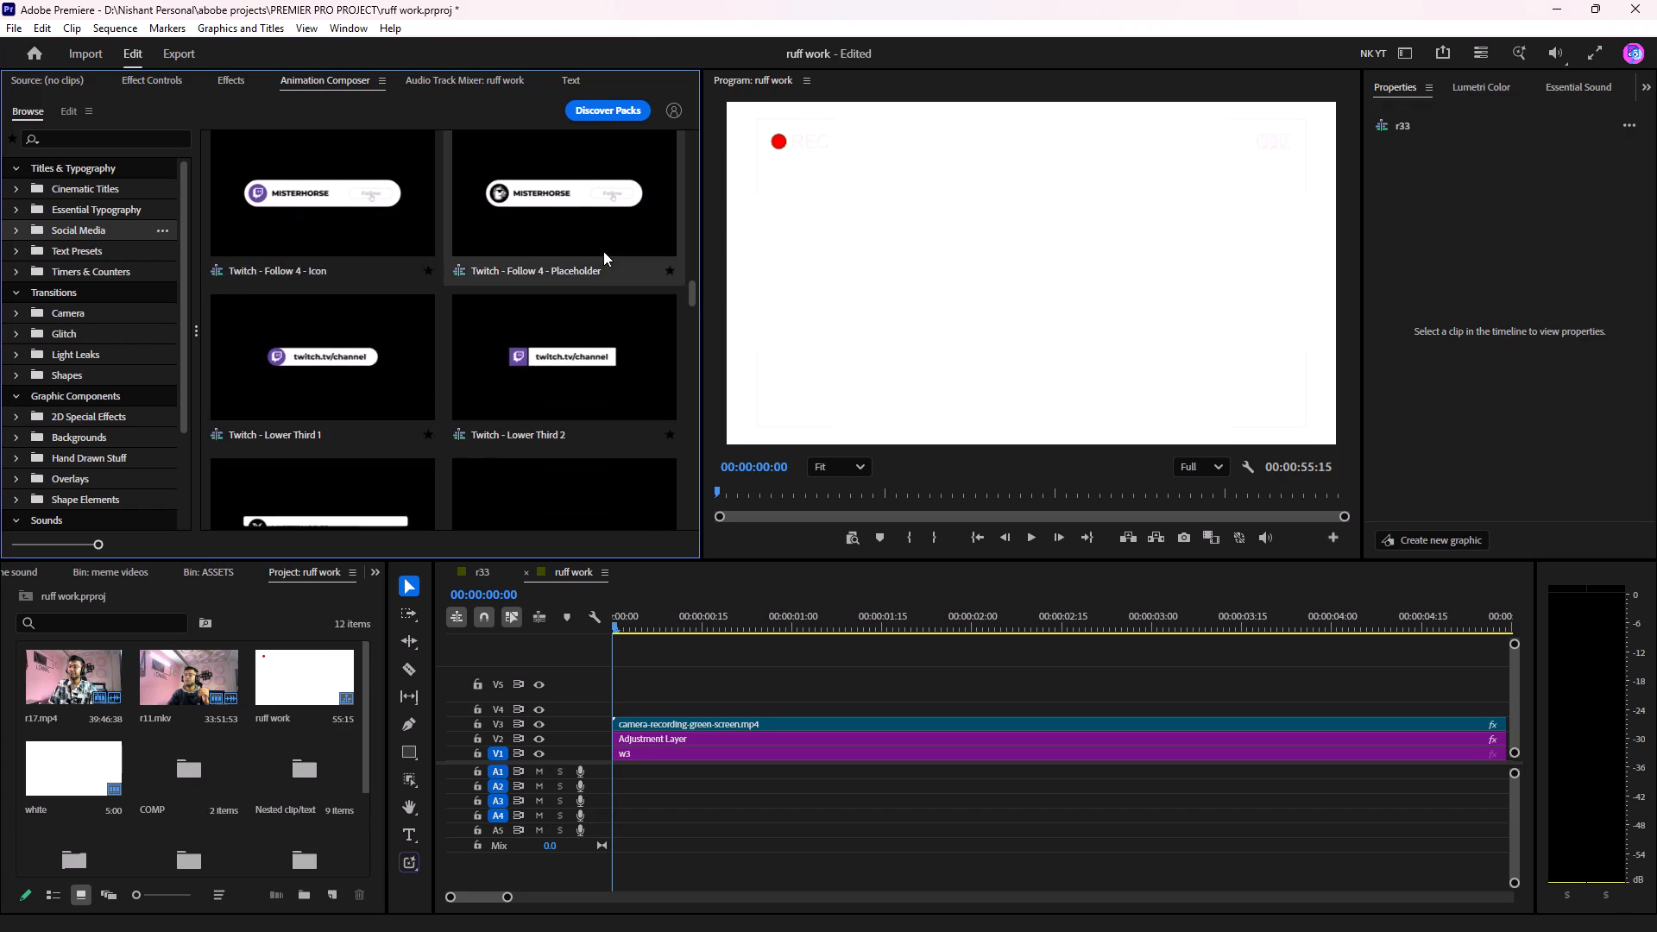
{"action": "scroll", "coordinate": [585, 265], "scroll_direction": "down", "scroll_amount": 4}
{"action": "scroll", "coordinate": [383, 214], "scroll_direction": "down", "scroll_amount": 4}
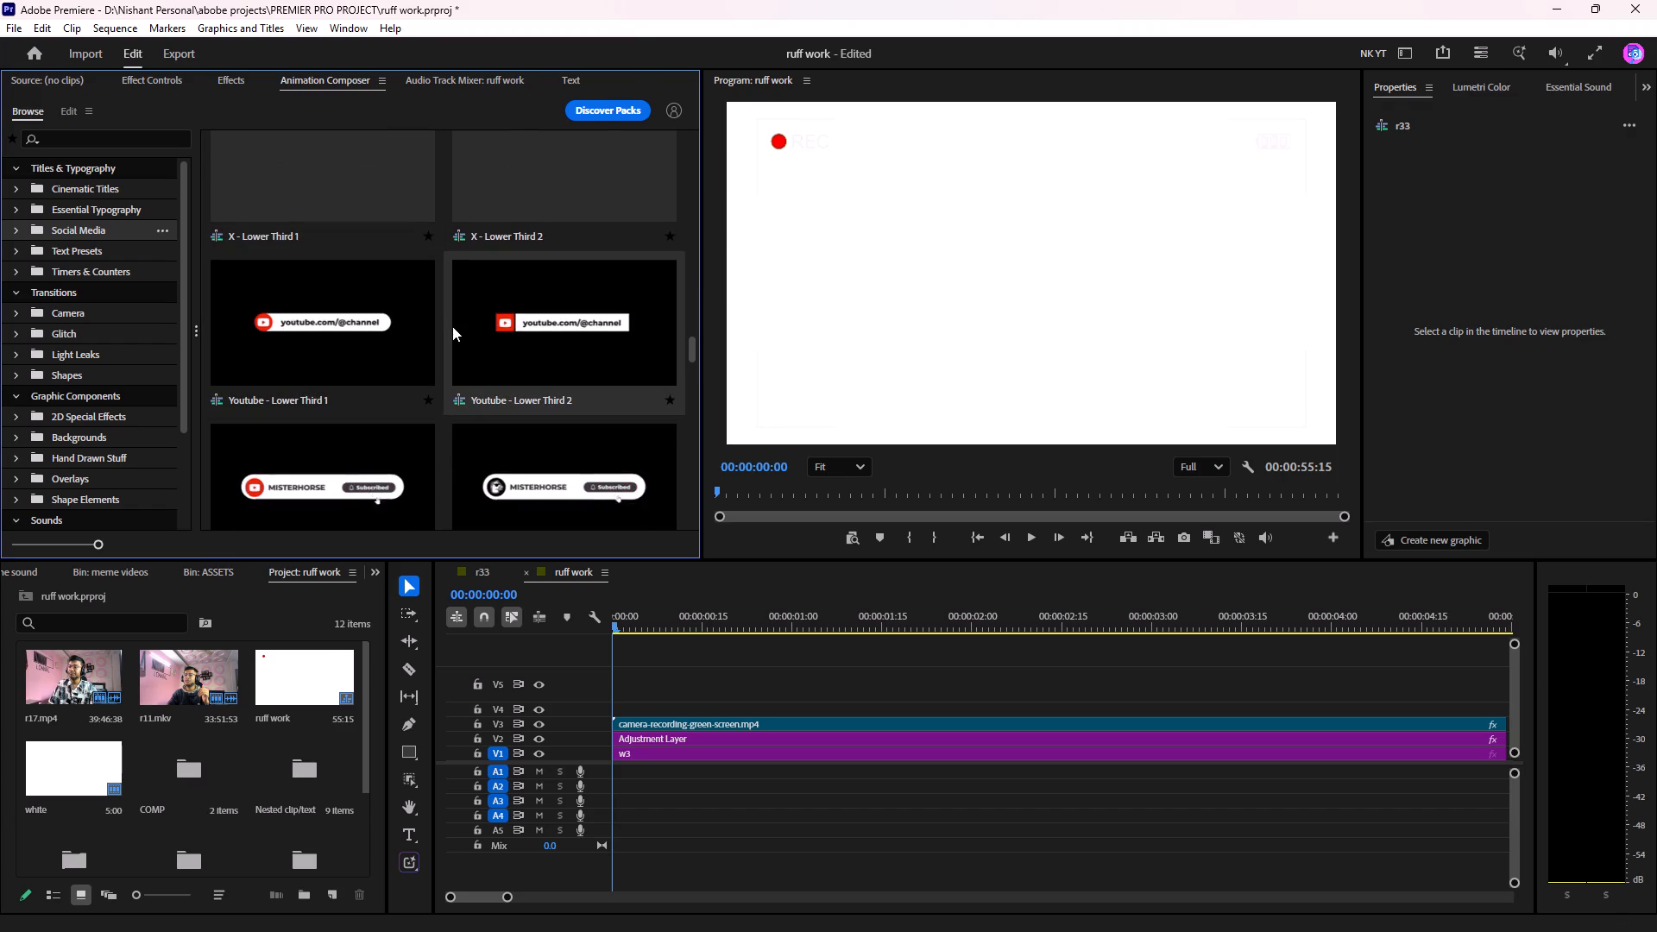
Examine the YouTube subscribe presets, subscribe buttons and notification icon animations in the Social Media category.
{"action": "scroll", "coordinate": [372, 339], "scroll_direction": "down", "scroll_amount": 3}
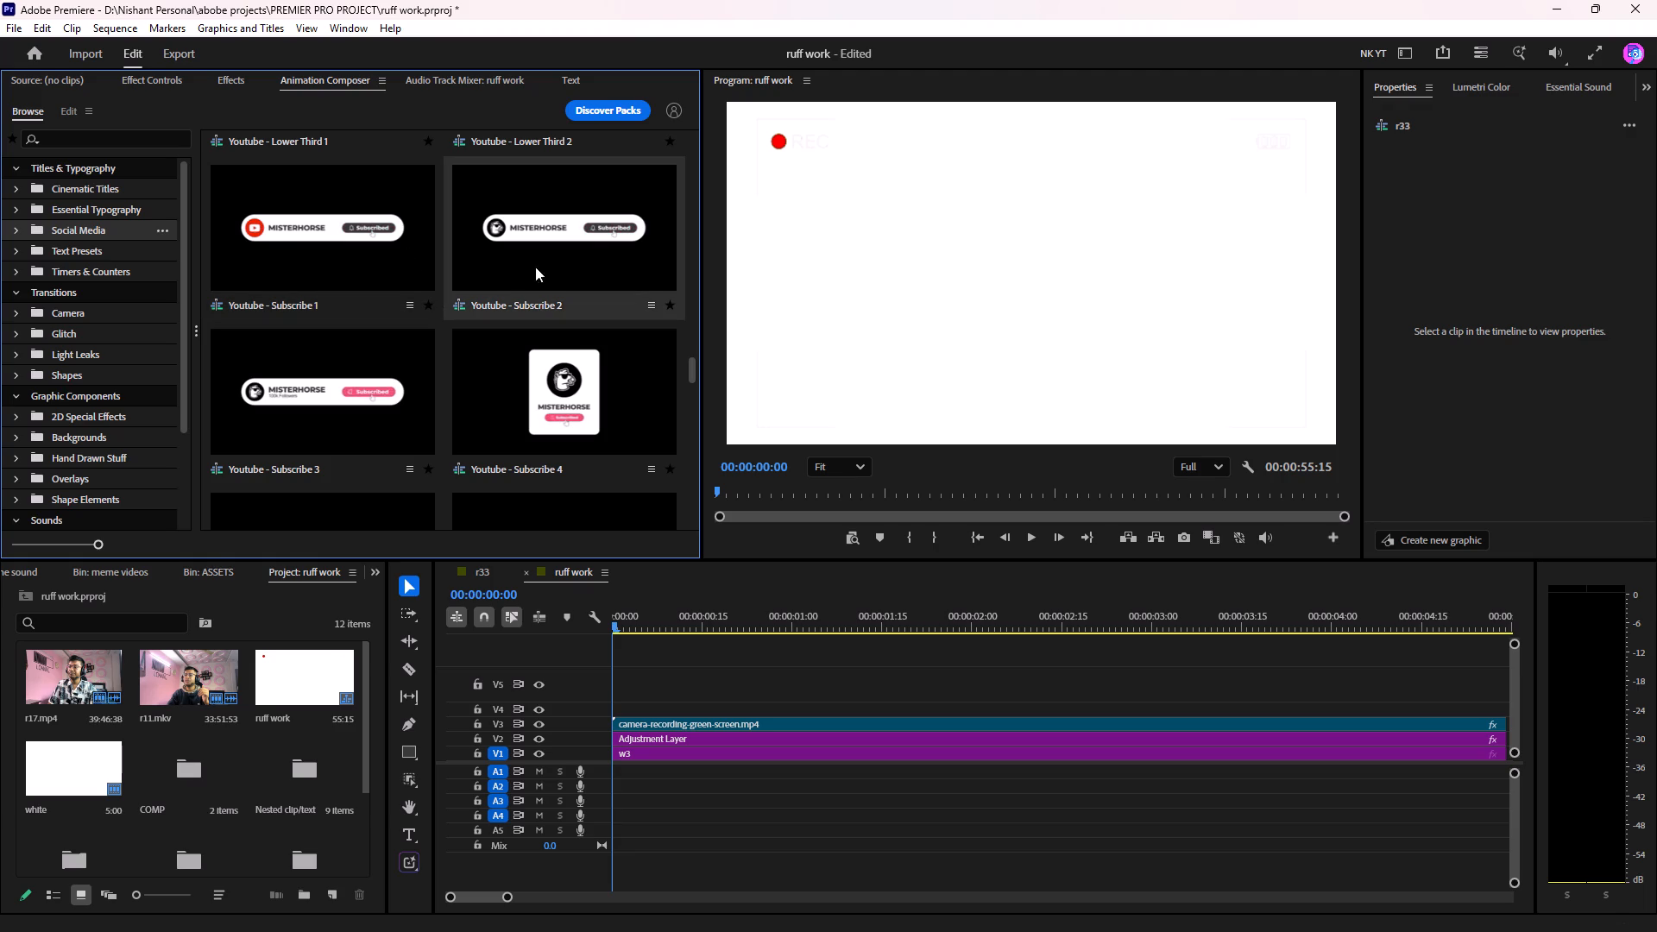
{"action": "scroll", "coordinate": [513, 318], "scroll_direction": "down", "scroll_amount": 2}
{"action": "scroll", "coordinate": [513, 303], "scroll_direction": "up", "scroll_amount": 1}
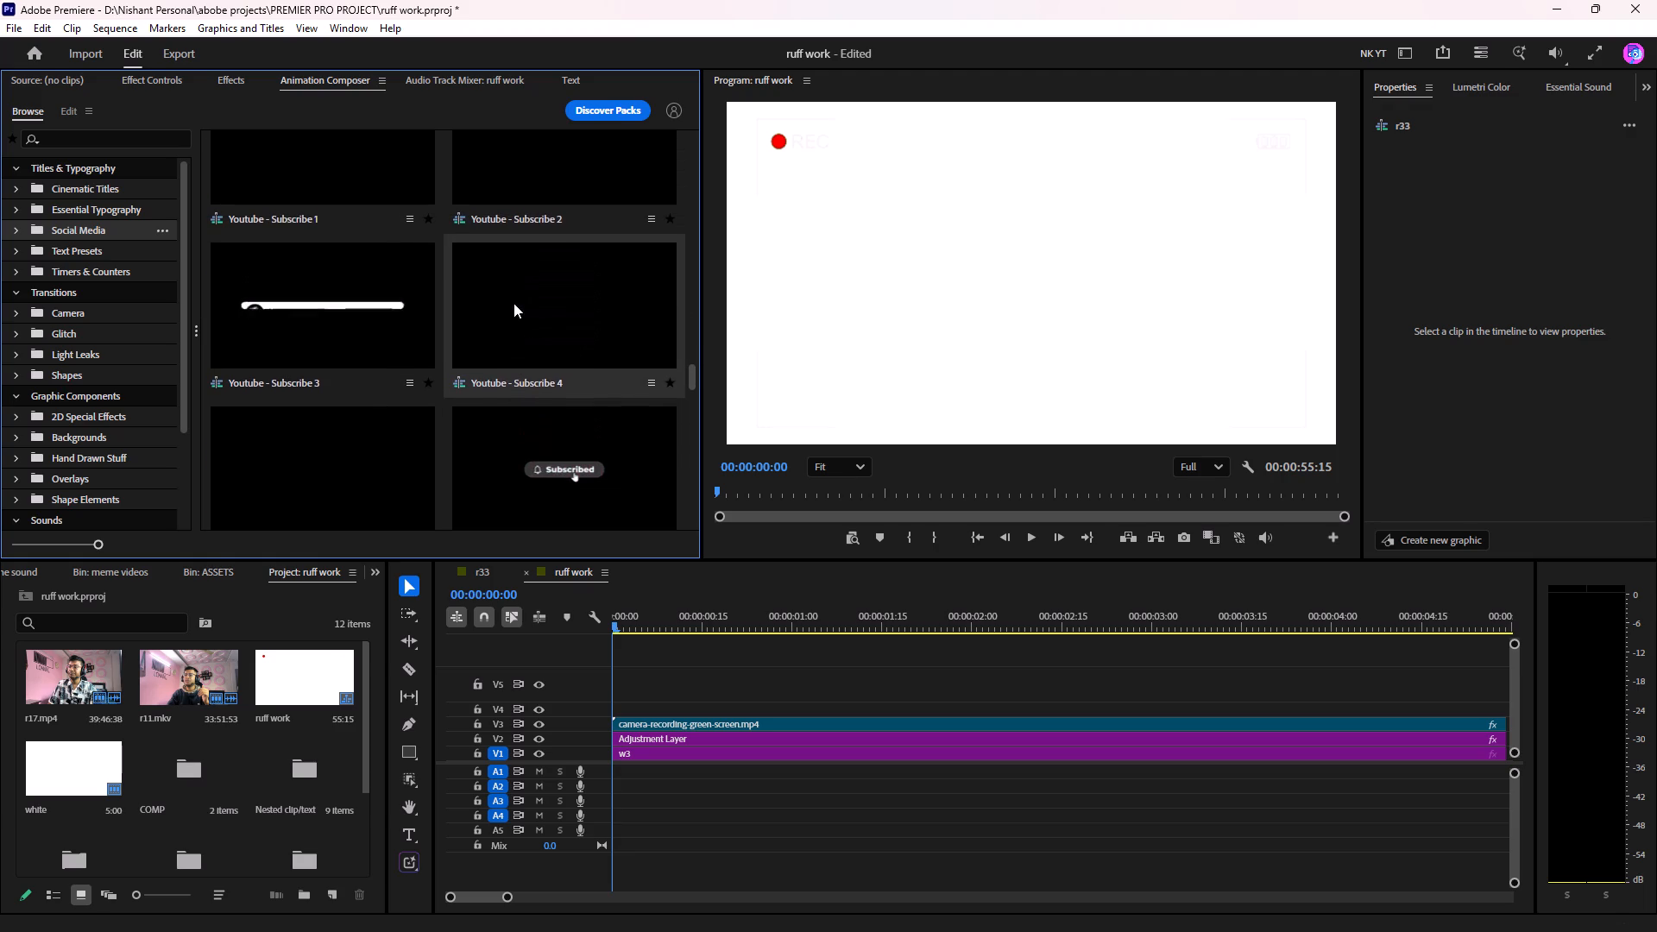
{"action": "scroll", "coordinate": [518, 302], "scroll_direction": "up", "scroll_amount": 2}
{"action": "scroll", "coordinate": [518, 302], "scroll_direction": "down", "scroll_amount": 1}
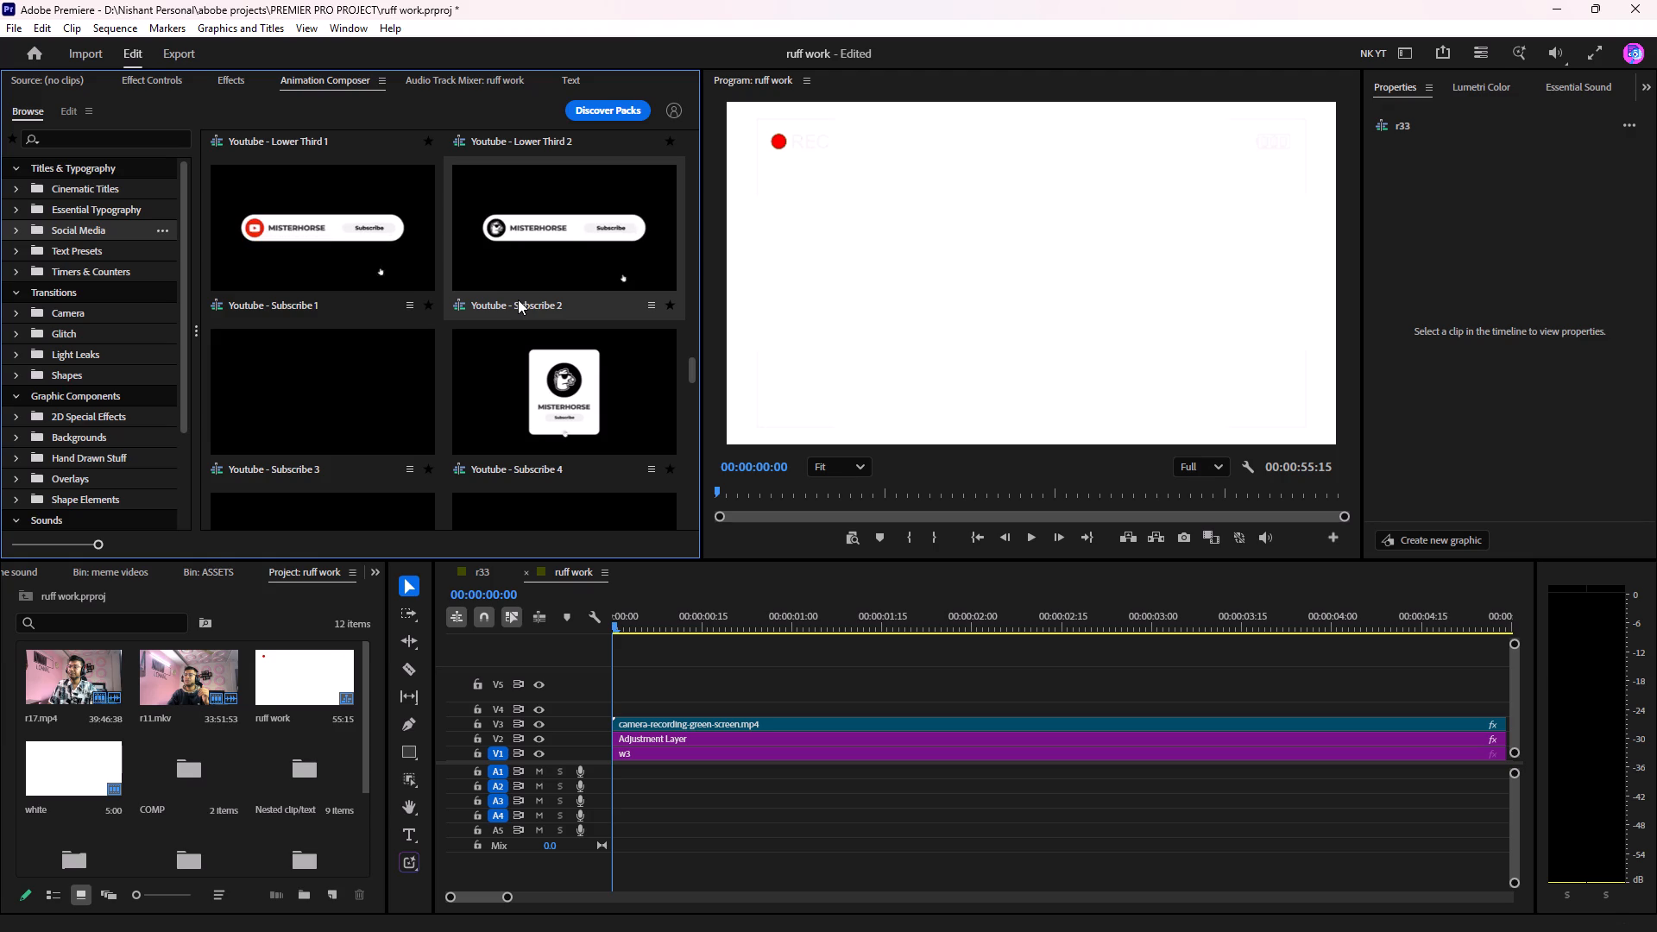
{"action": "scroll", "coordinate": [518, 299], "scroll_direction": "down", "scroll_amount": 2}
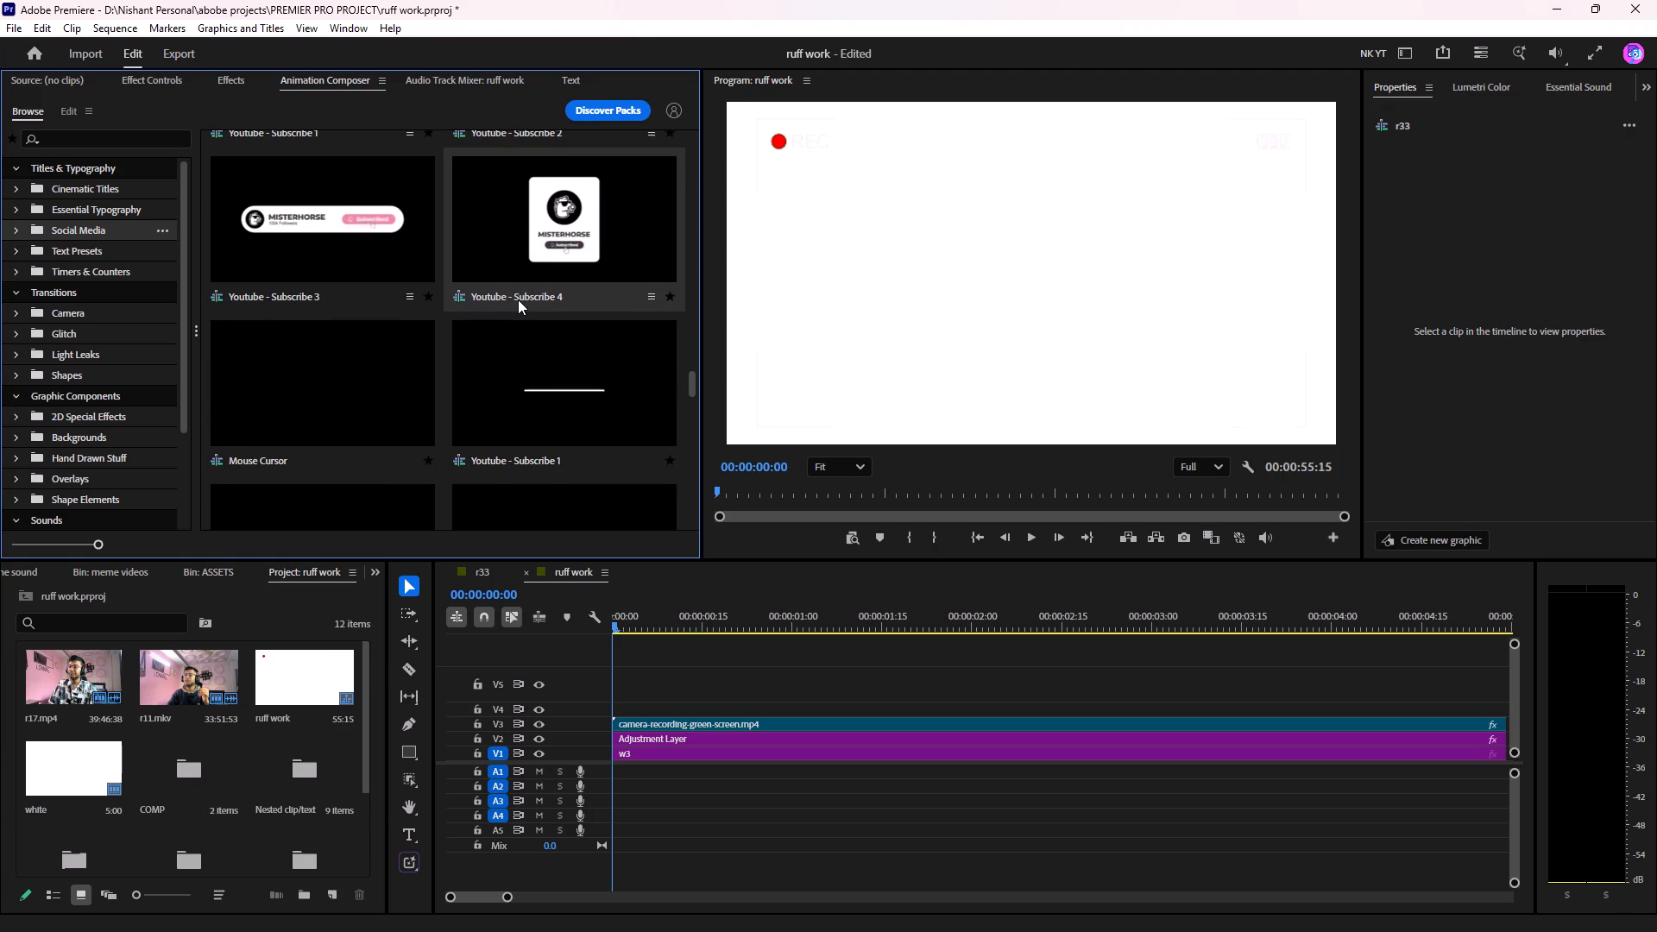
{"action": "scroll", "coordinate": [518, 299], "scroll_direction": "down", "scroll_amount": 1}
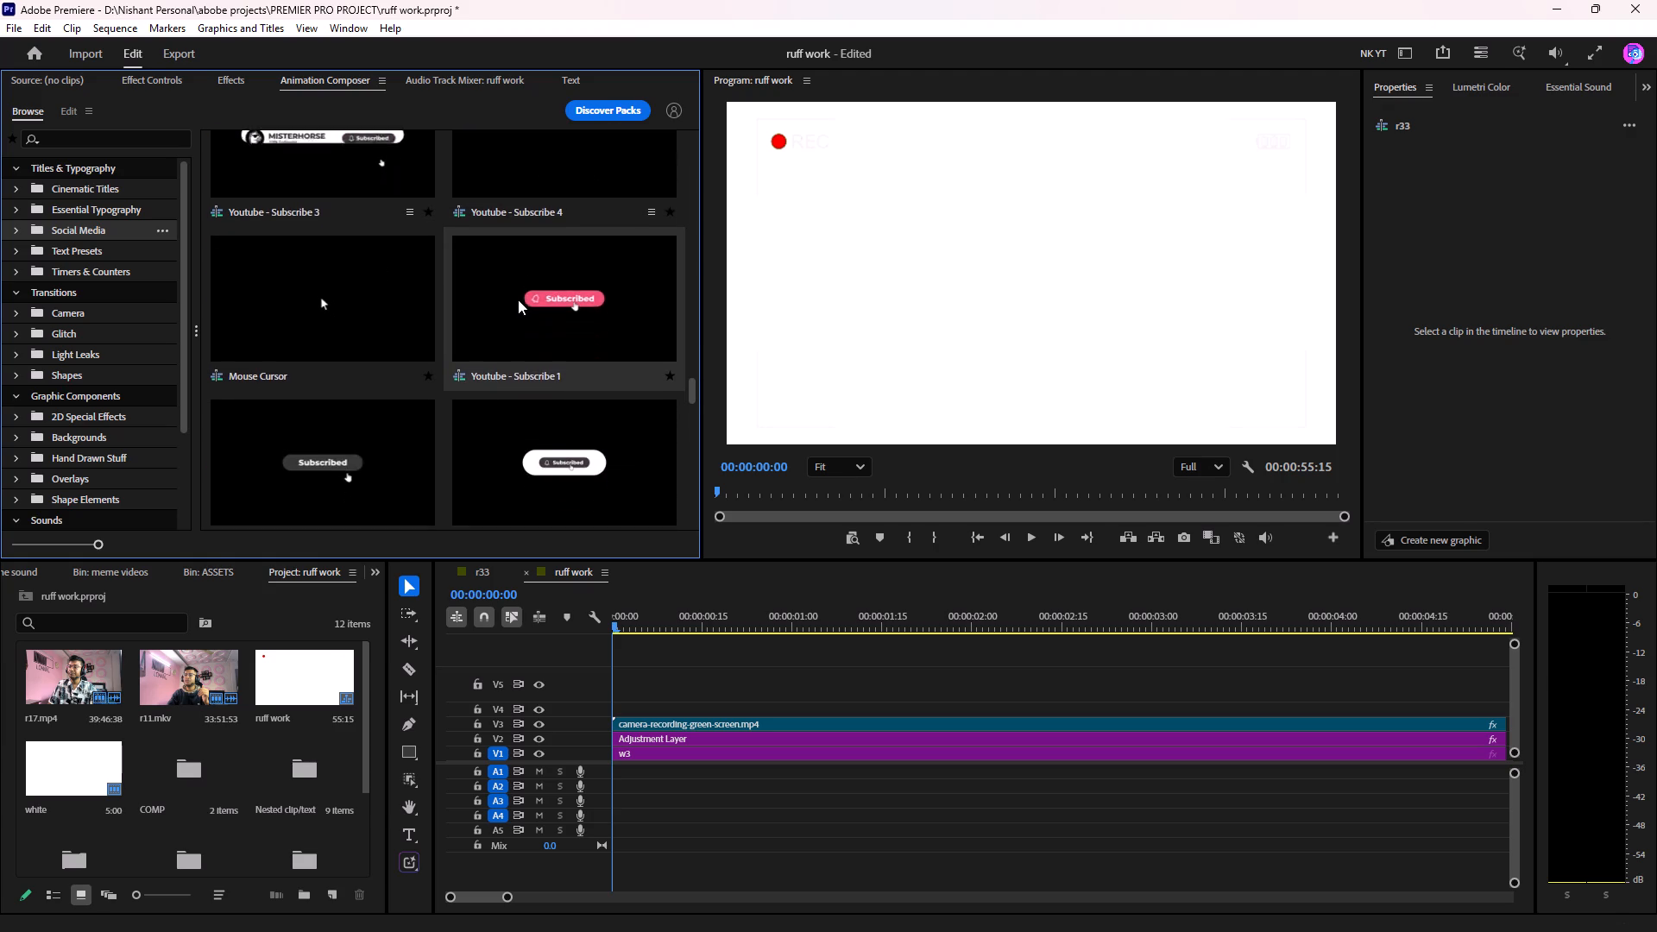
{"action": "scroll", "coordinate": [518, 298], "scroll_direction": "down", "scroll_amount": 2}
{"action": "scroll", "coordinate": [518, 298], "scroll_direction": "up", "scroll_amount": 1}
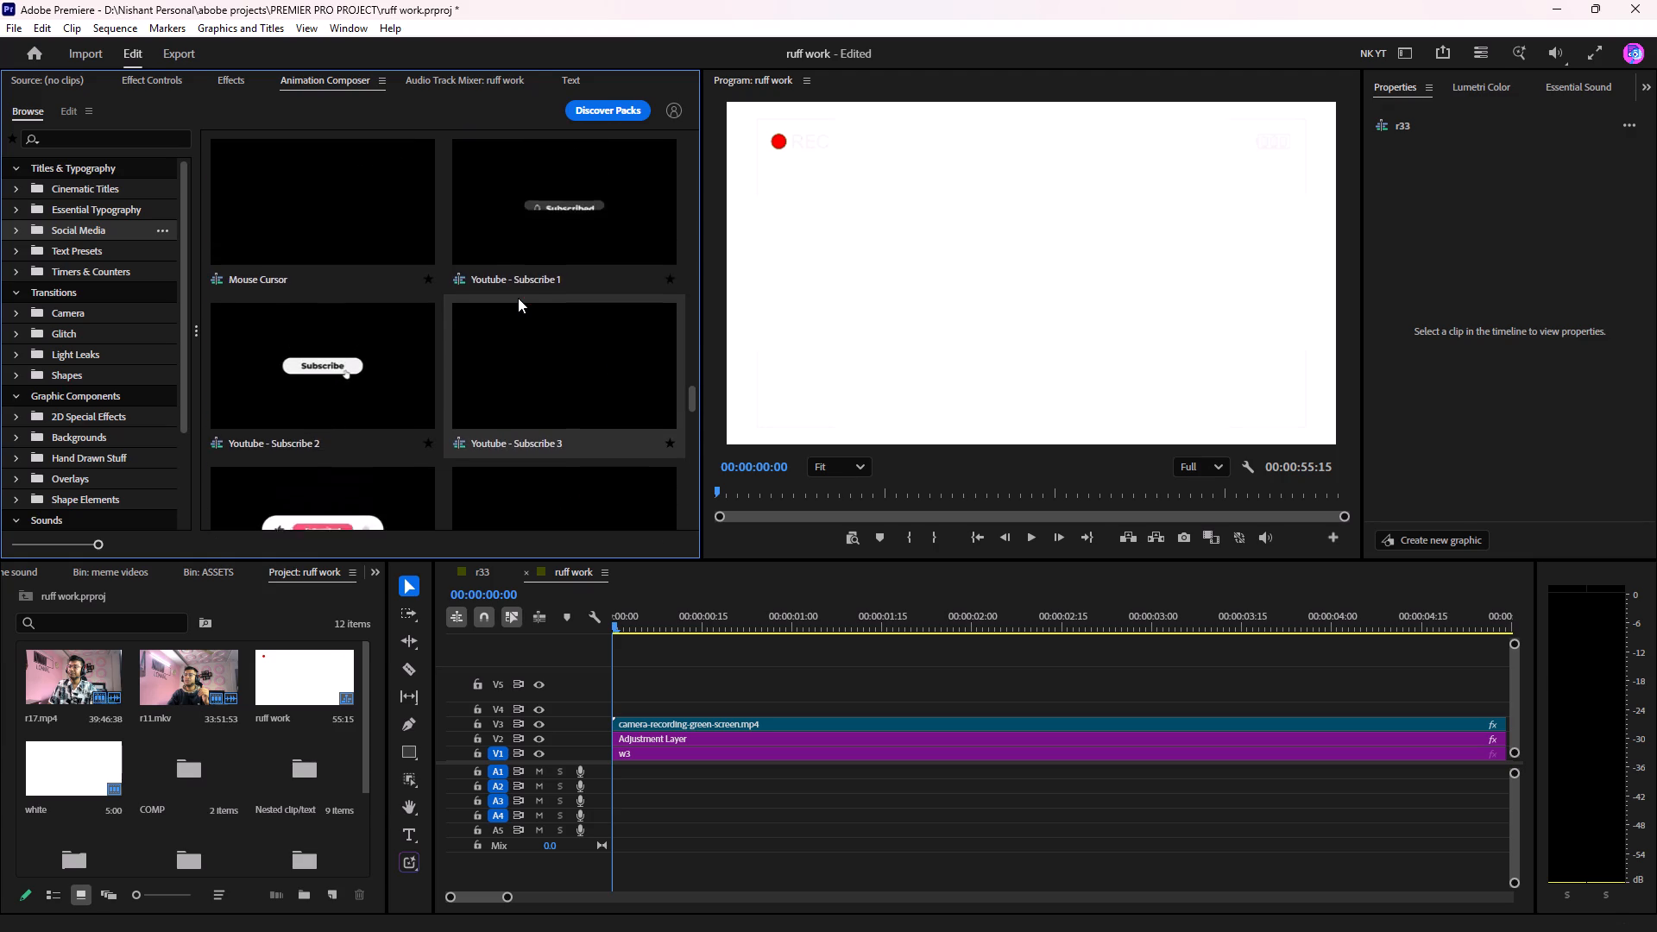
{"action": "scroll", "coordinate": [518, 298], "scroll_direction": "down", "scroll_amount": 2}
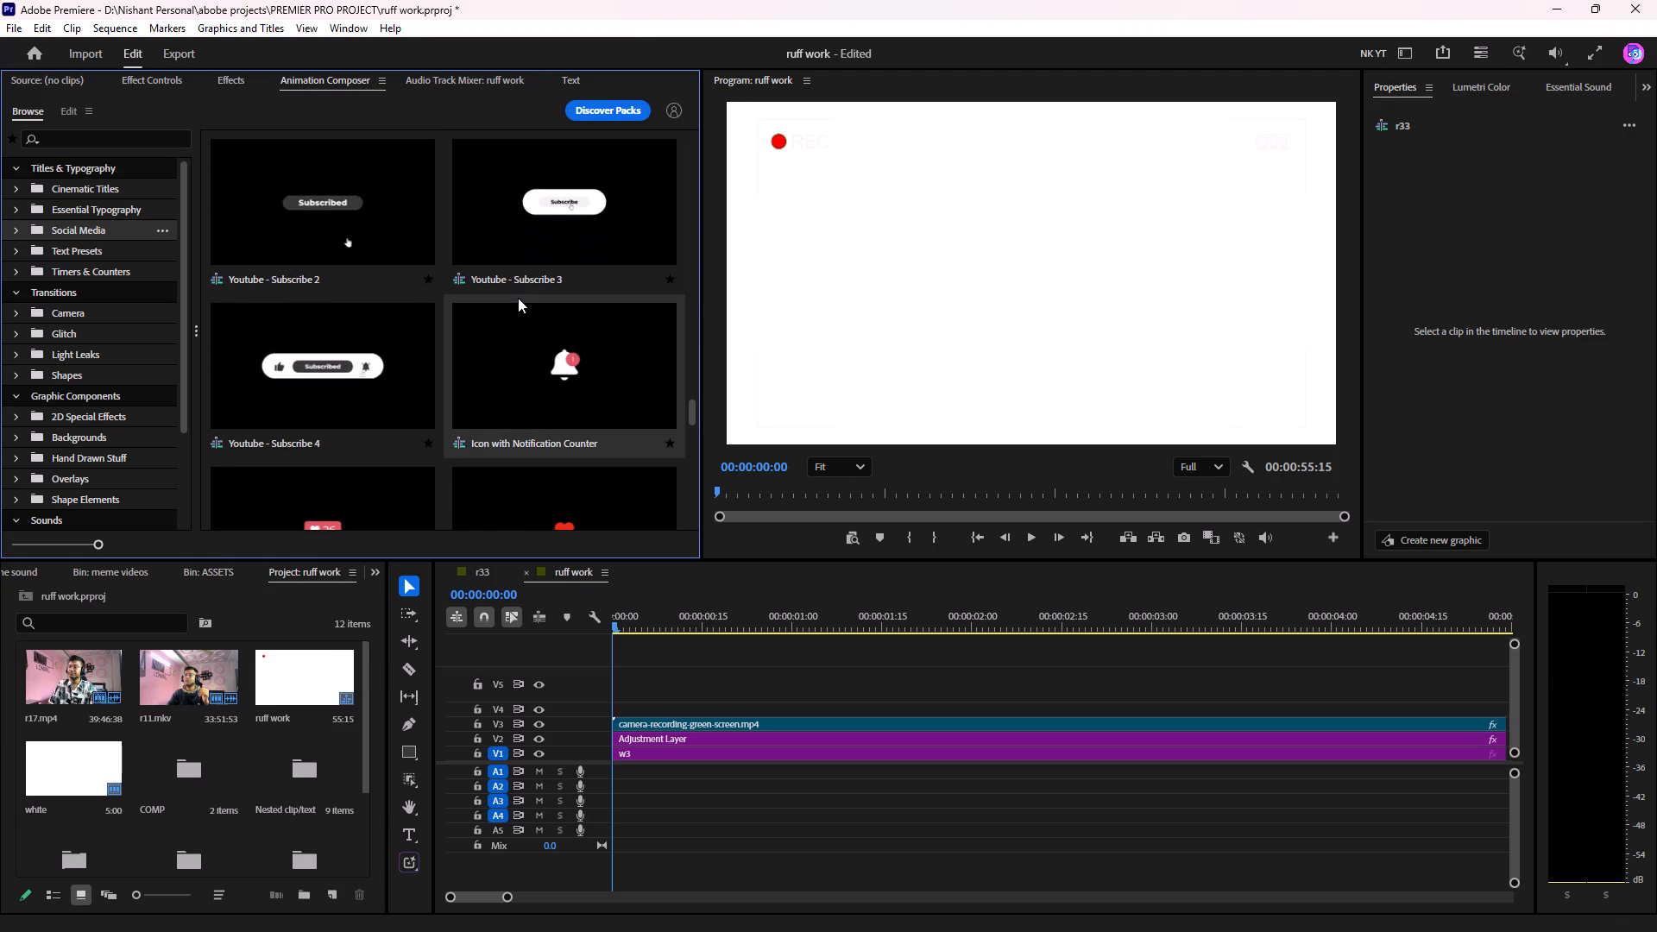
{"action": "scroll", "coordinate": [518, 298], "scroll_direction": "down", "scroll_amount": 2}
{"action": "scroll", "coordinate": [516, 296], "scroll_direction": "up", "scroll_amount": 7}
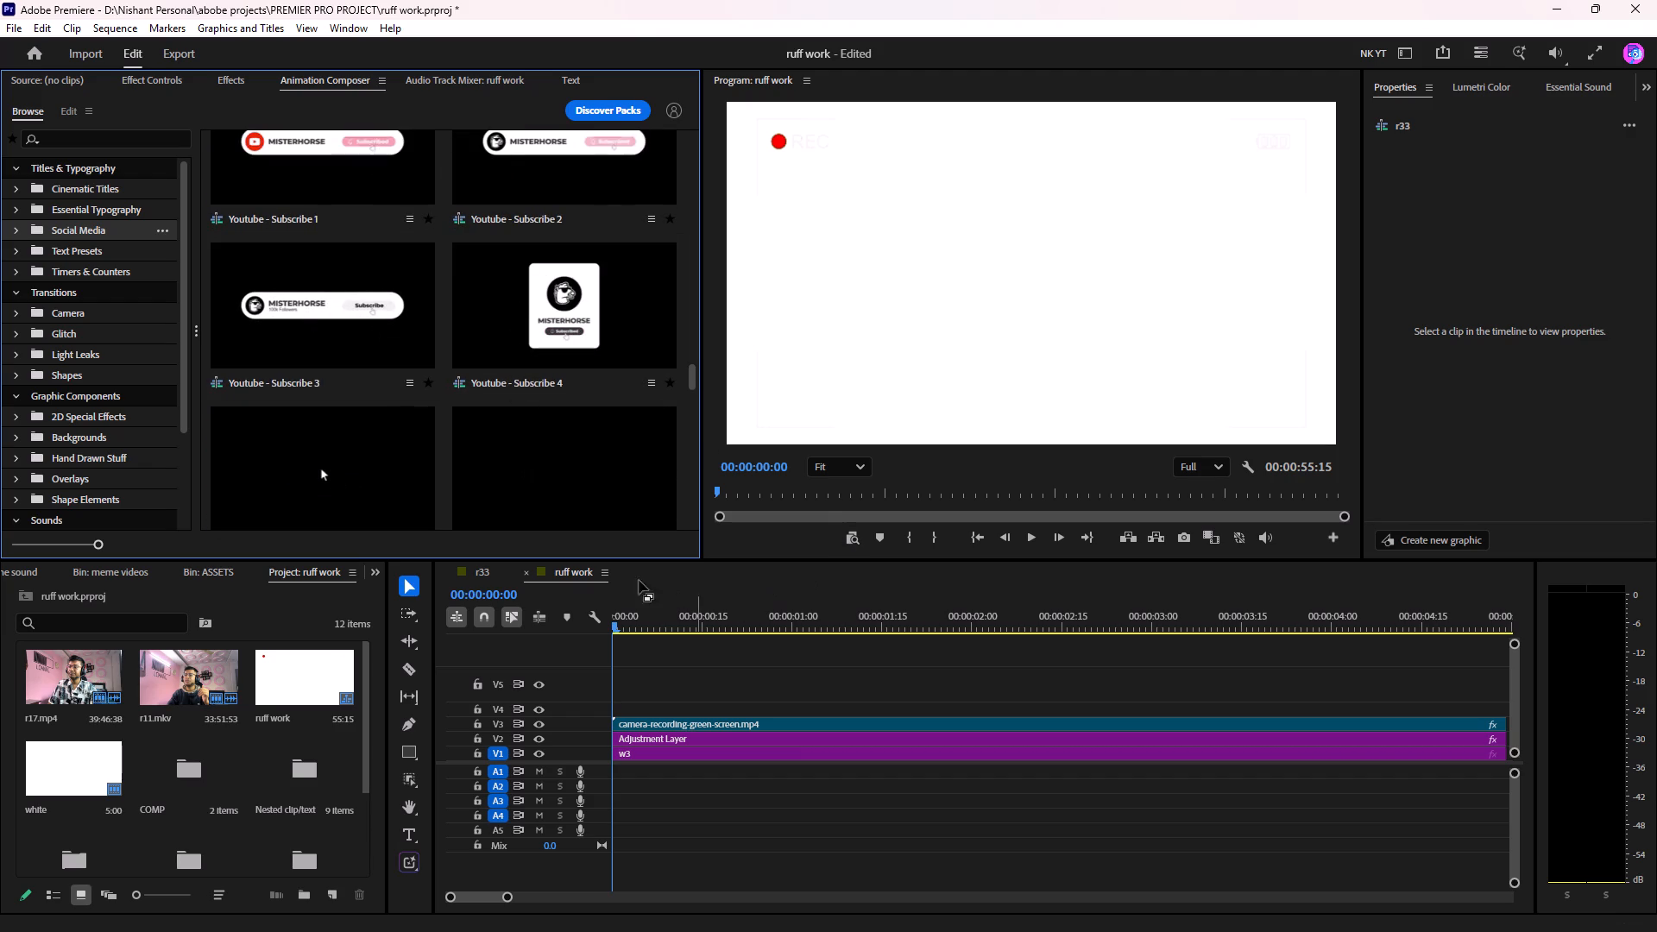
Check the r33 sequence briefly and return to the ruff work sequence.
{"action": "left_click", "coordinate": [481, 579]}
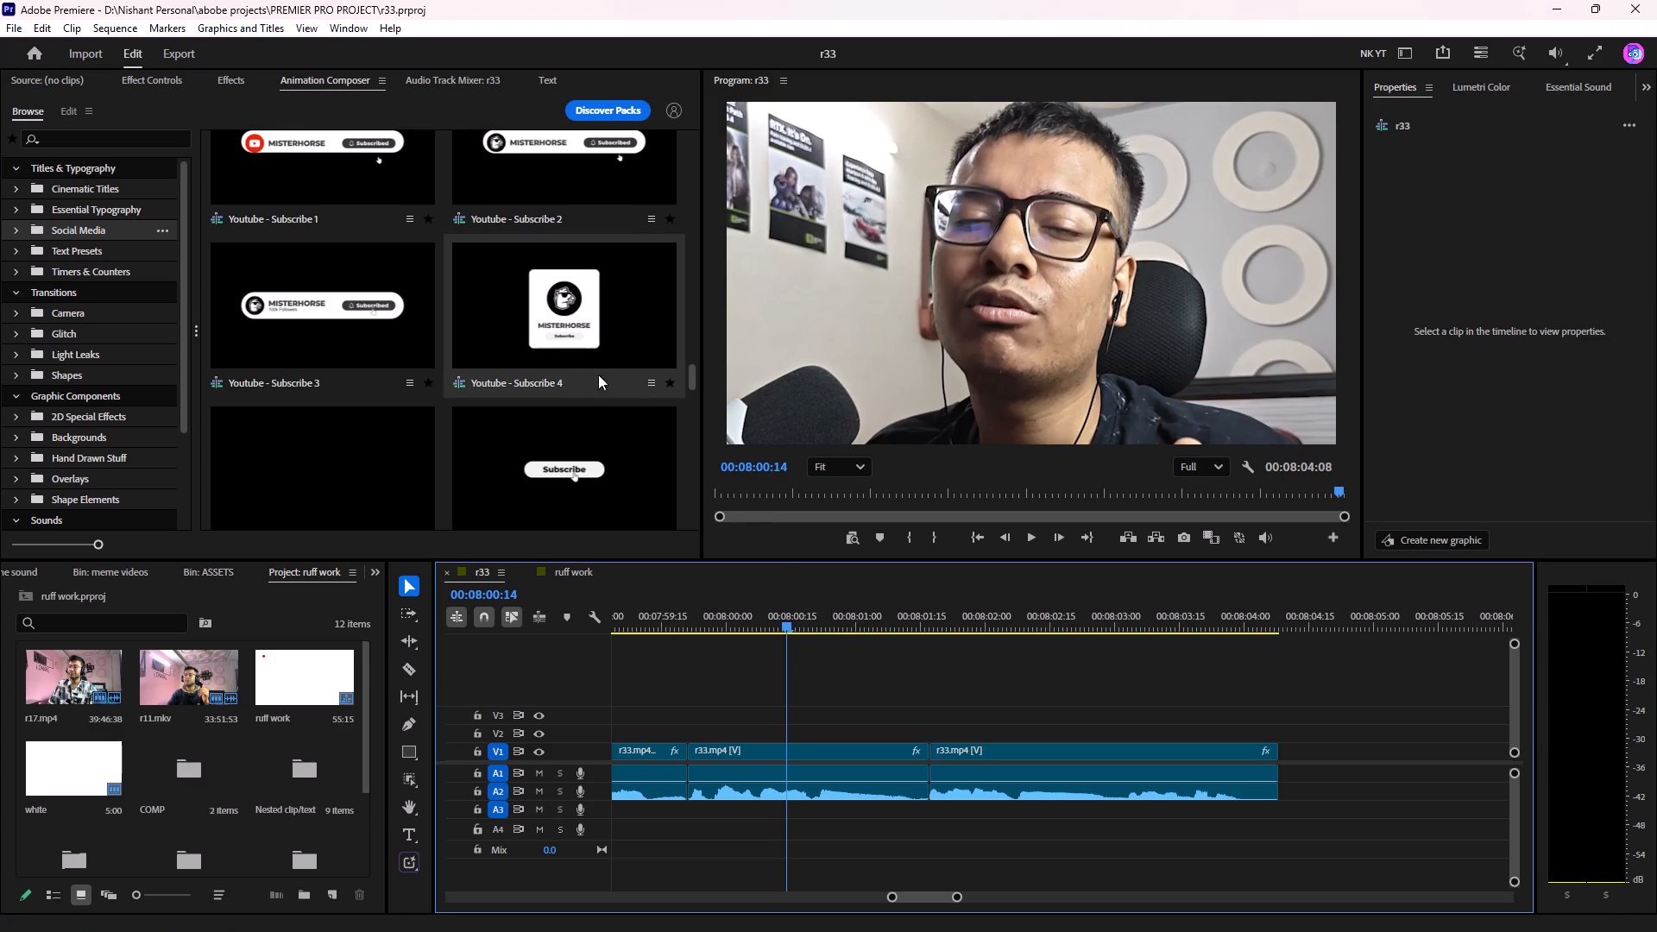
{"action": "left_click", "coordinate": [577, 574]}
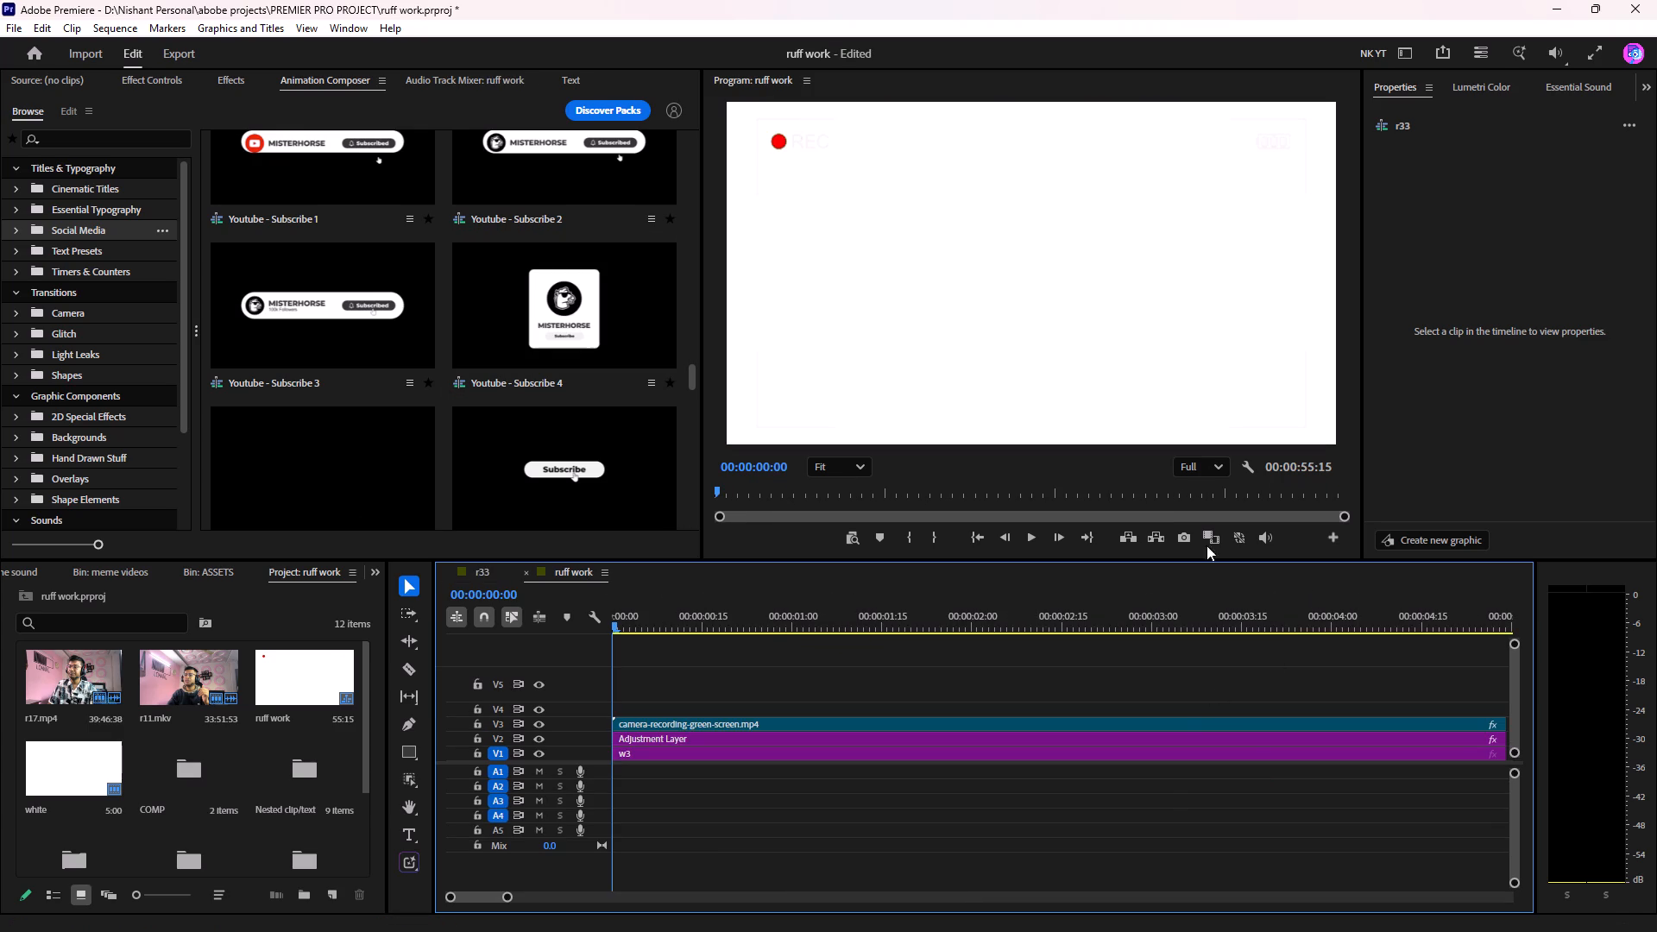
Examine the offline Youtube - Subscribe 2 clip at the end of the ruff work sequence, including its file details and media link options.
{"action": "left_click", "coordinate": [1289, 490]}
{"action": "left_click_drag", "start_coordinate": [1185, 611], "coordinate": [1282, 610]}
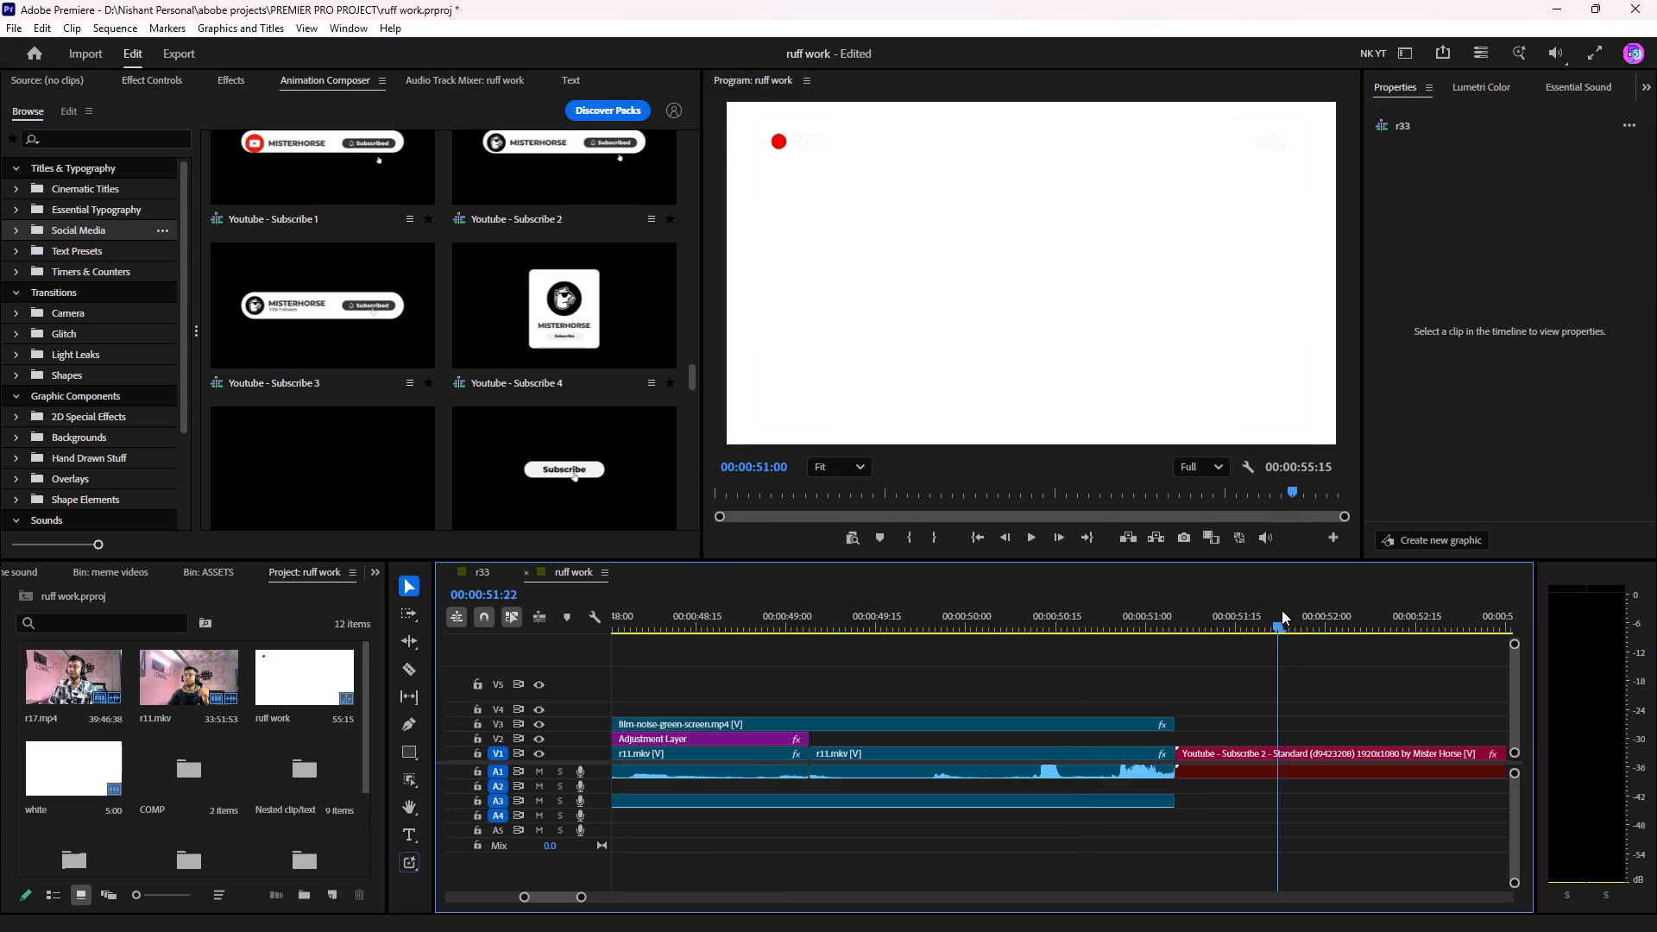
{"action": "left_click", "coordinate": [1303, 756]}
{"action": "double_click", "coordinate": [1303, 753]}
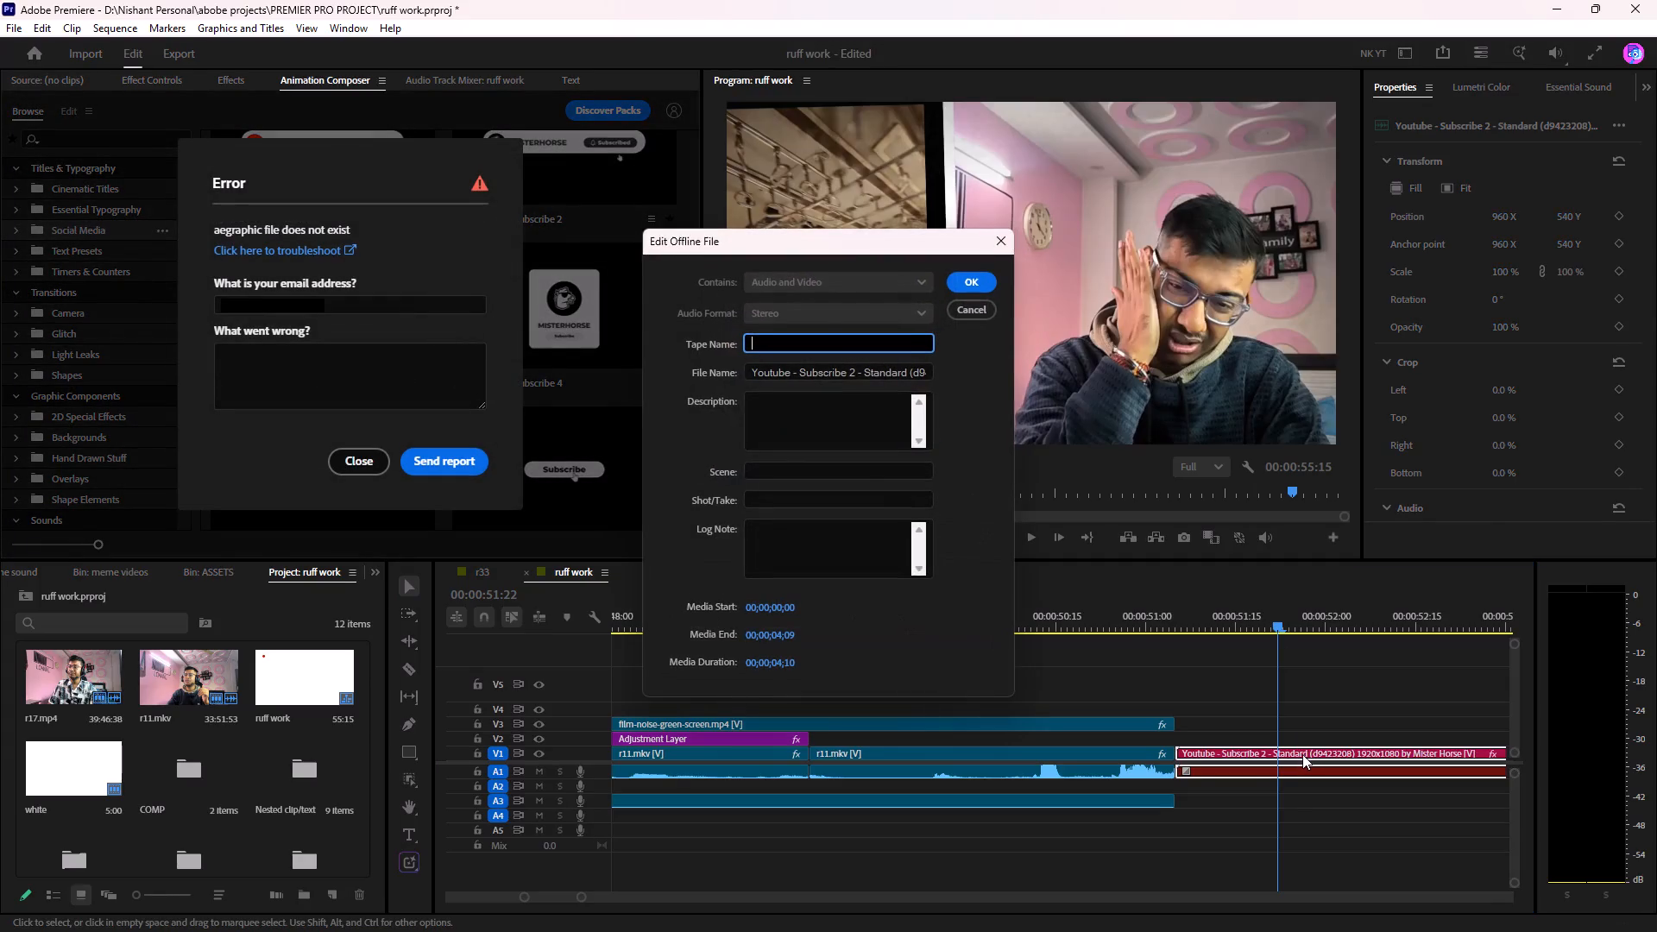
{"action": "left_click", "coordinate": [968, 312]}
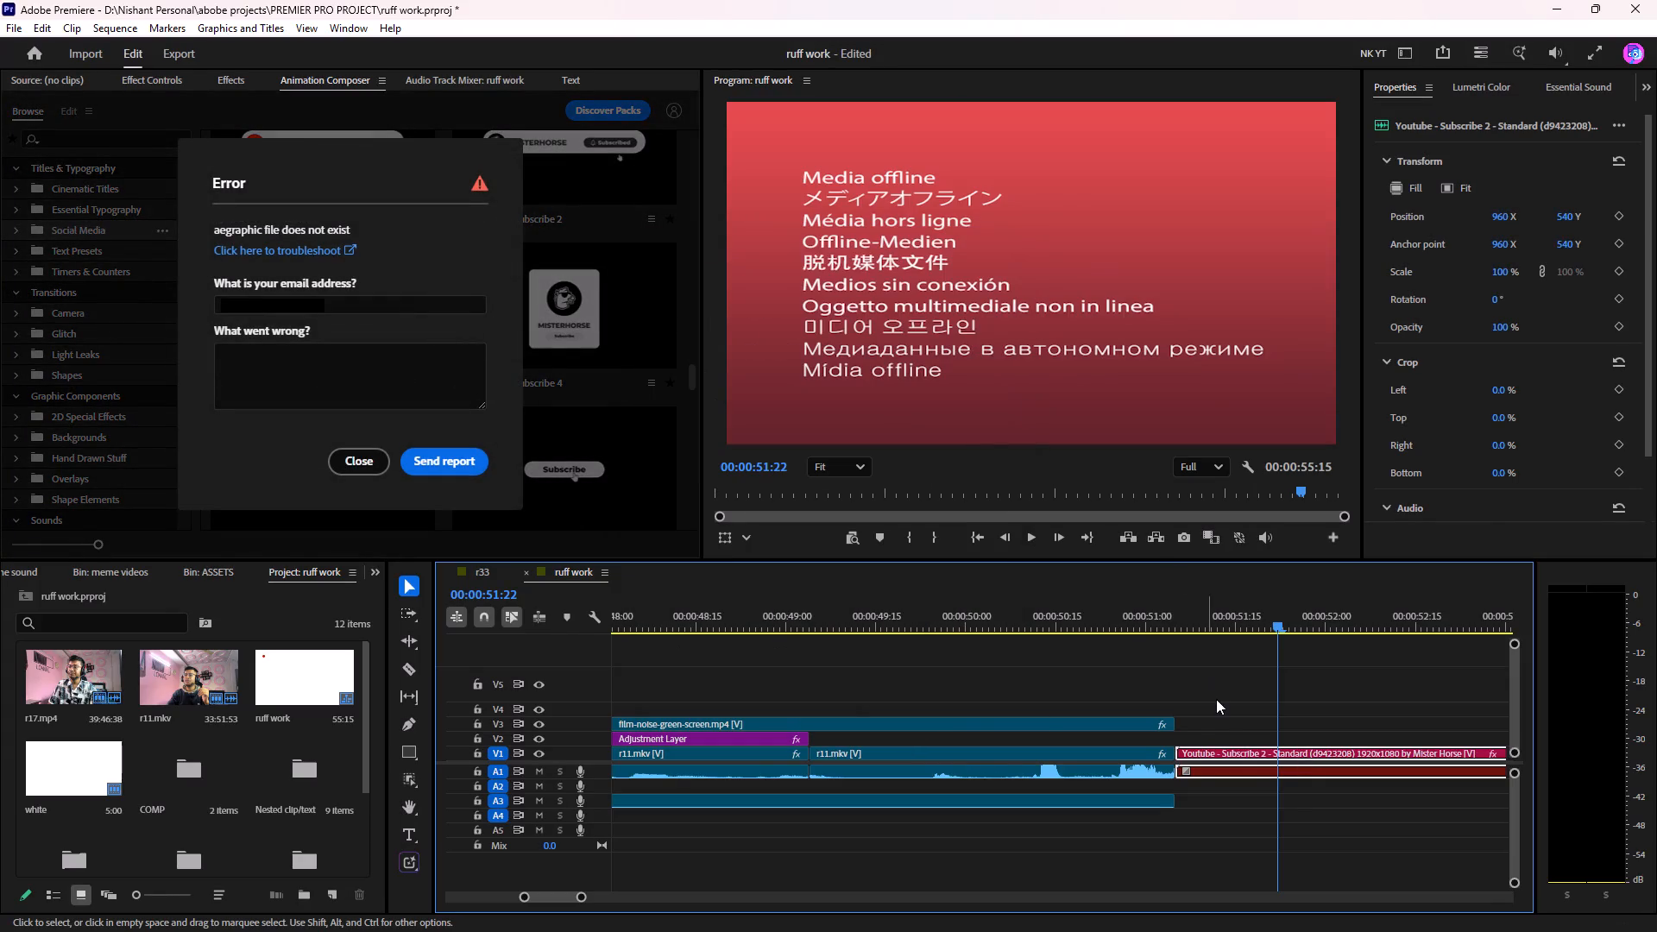
{"action": "right_click", "coordinate": [1232, 748]}
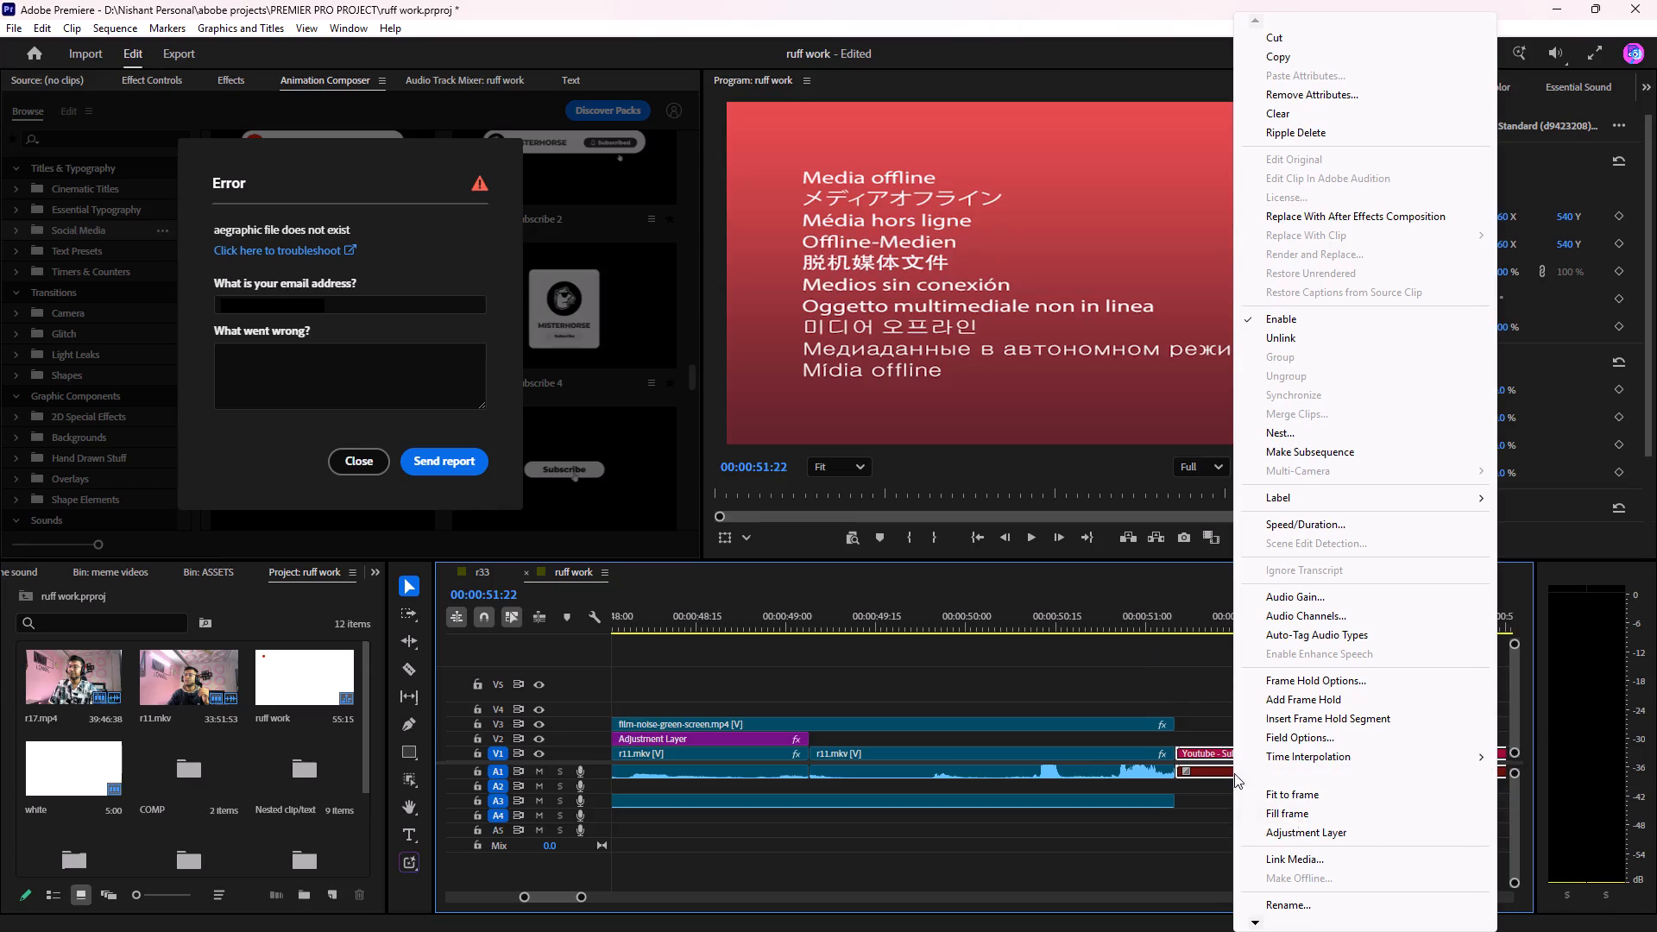
{"action": "left_click", "coordinate": [1320, 855]}
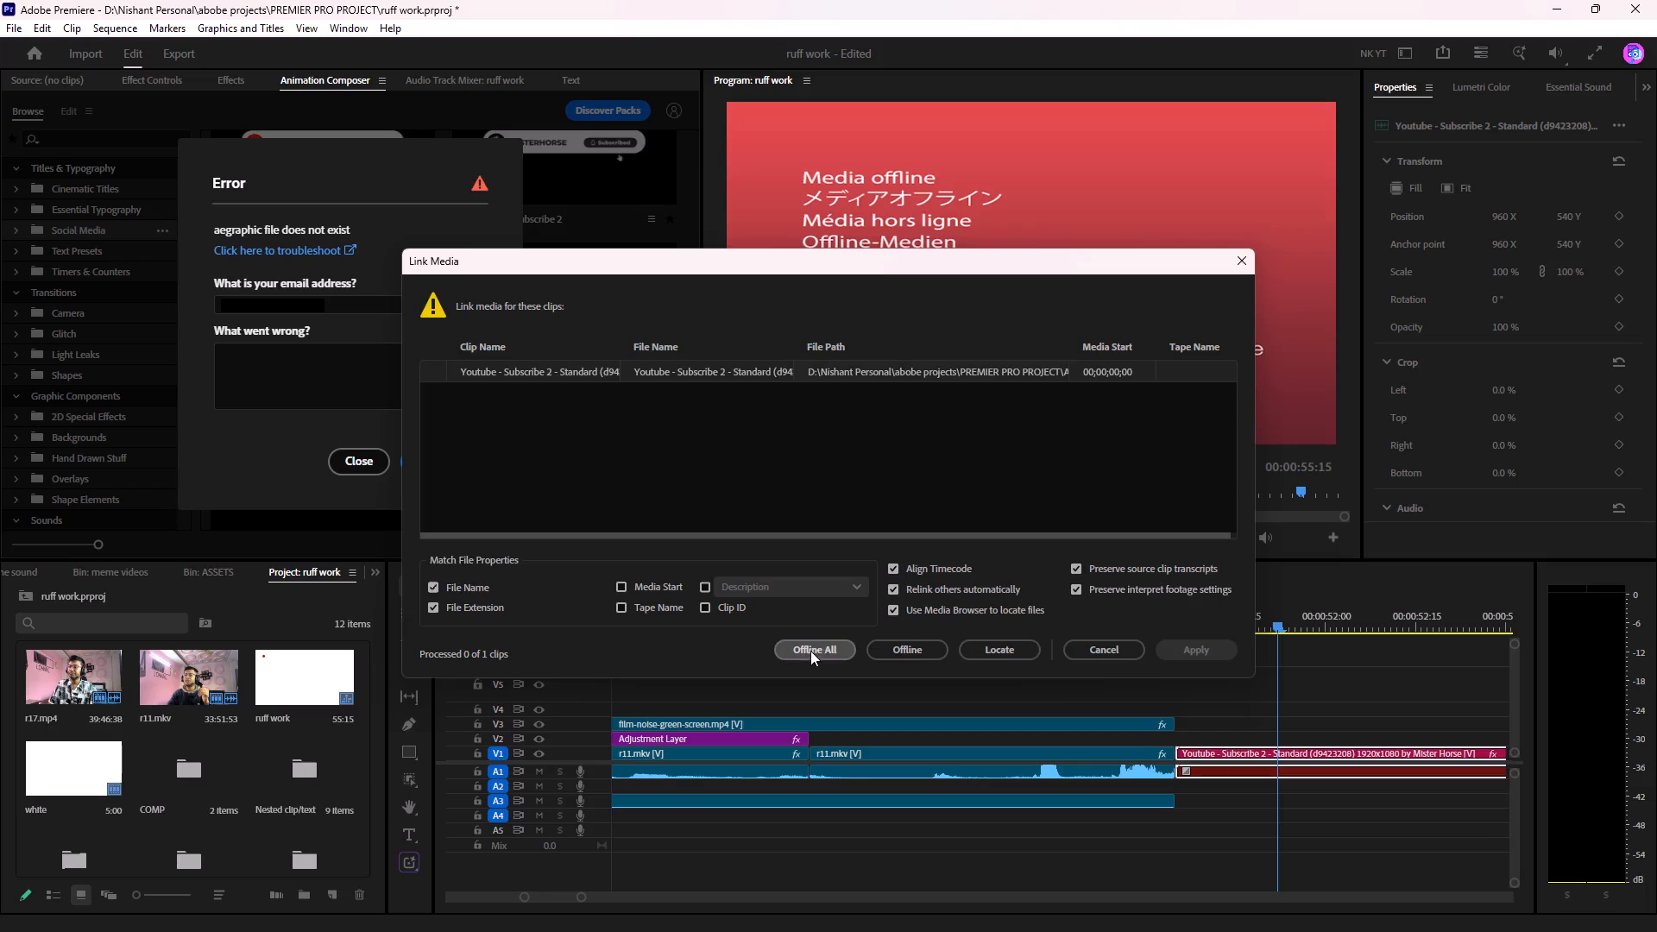
{"action": "left_click", "coordinate": [1099, 648]}
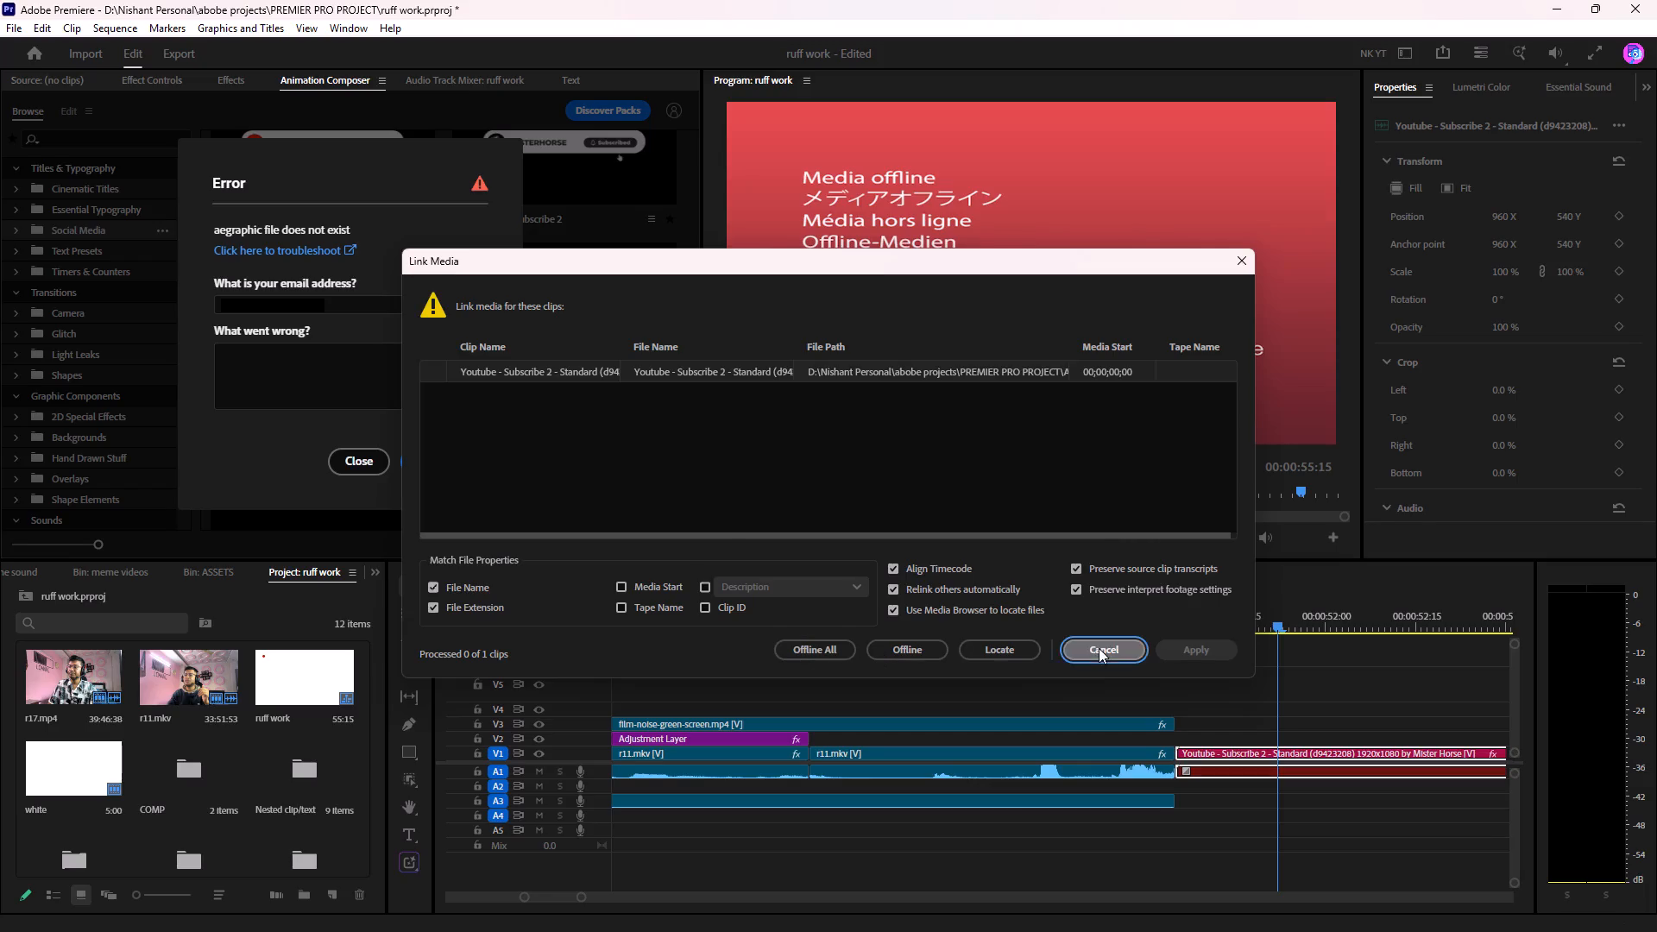
Delete the offline Youtube - Subscribe 2 clip and its audio from the sequence, and dismiss the Animation Composer error report.
{"action": "left_click_drag", "start_coordinate": [1237, 708], "coordinate": [1334, 802]}
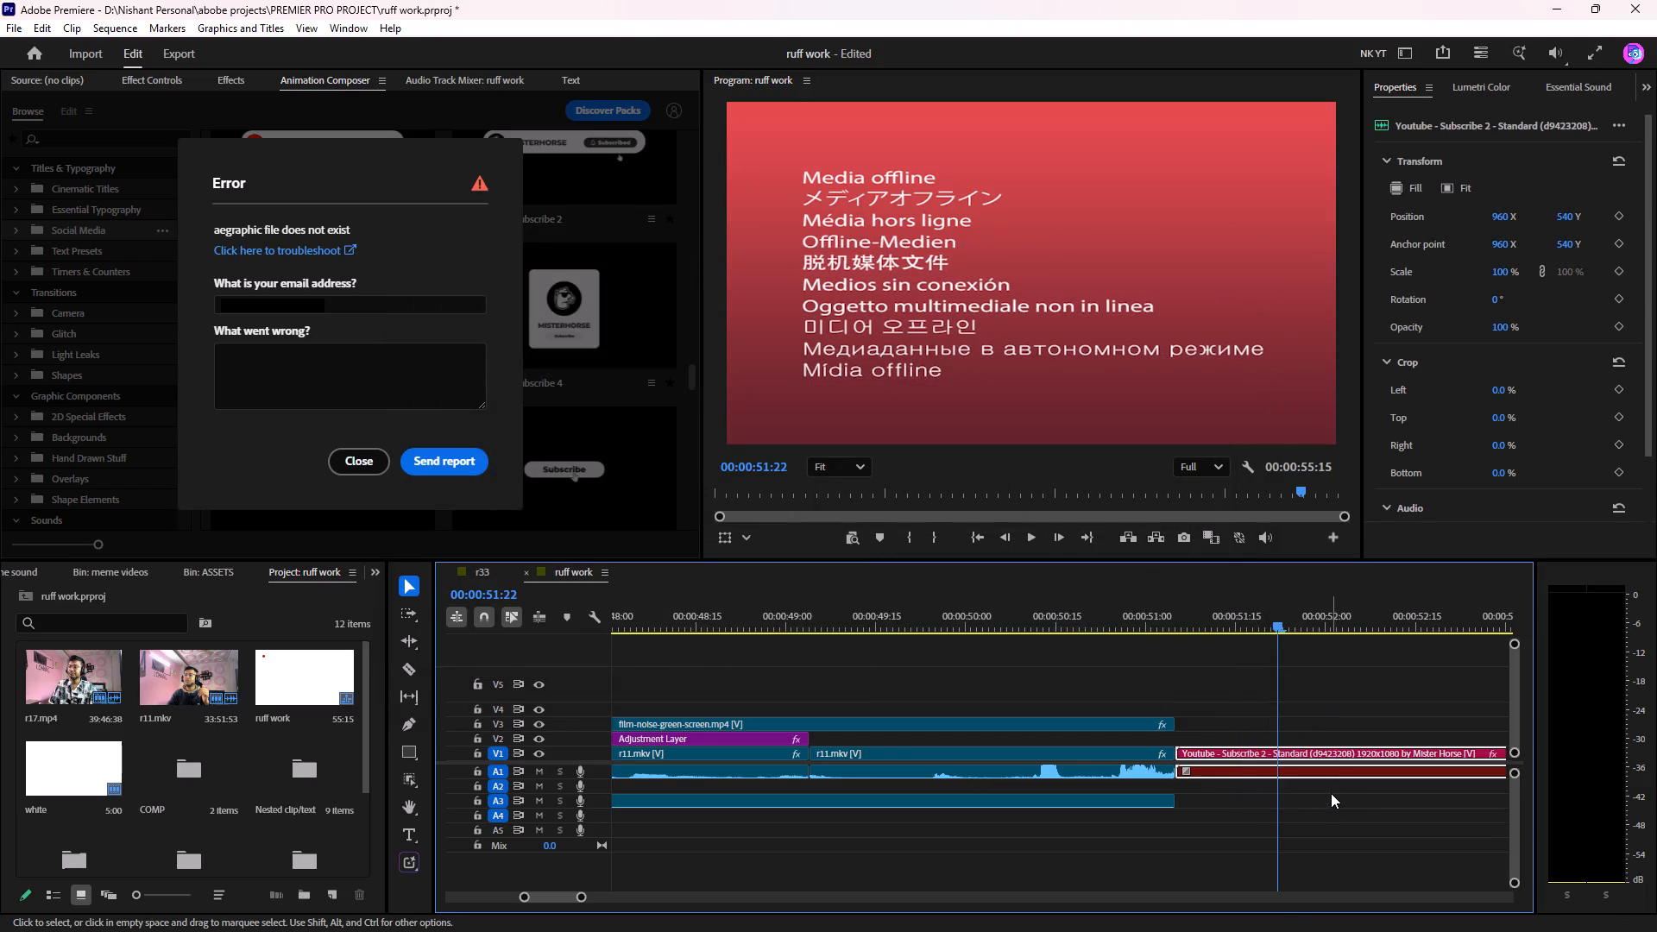
{"action": "key", "text": "Delete"}
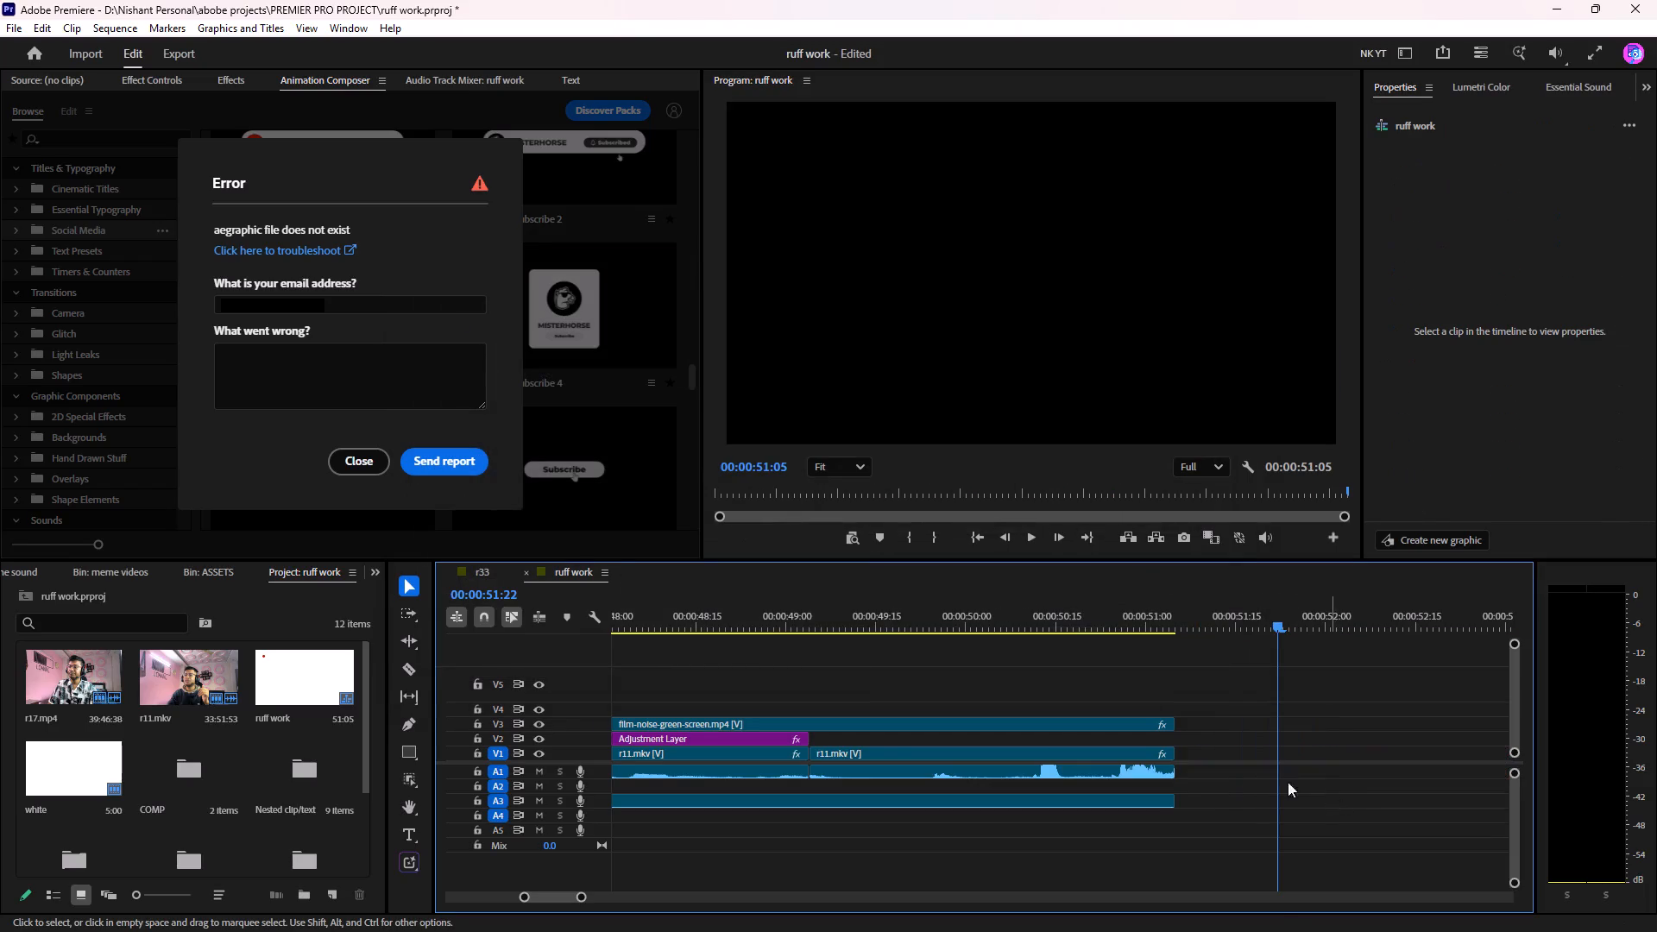
{"action": "left_click", "coordinate": [384, 463]}
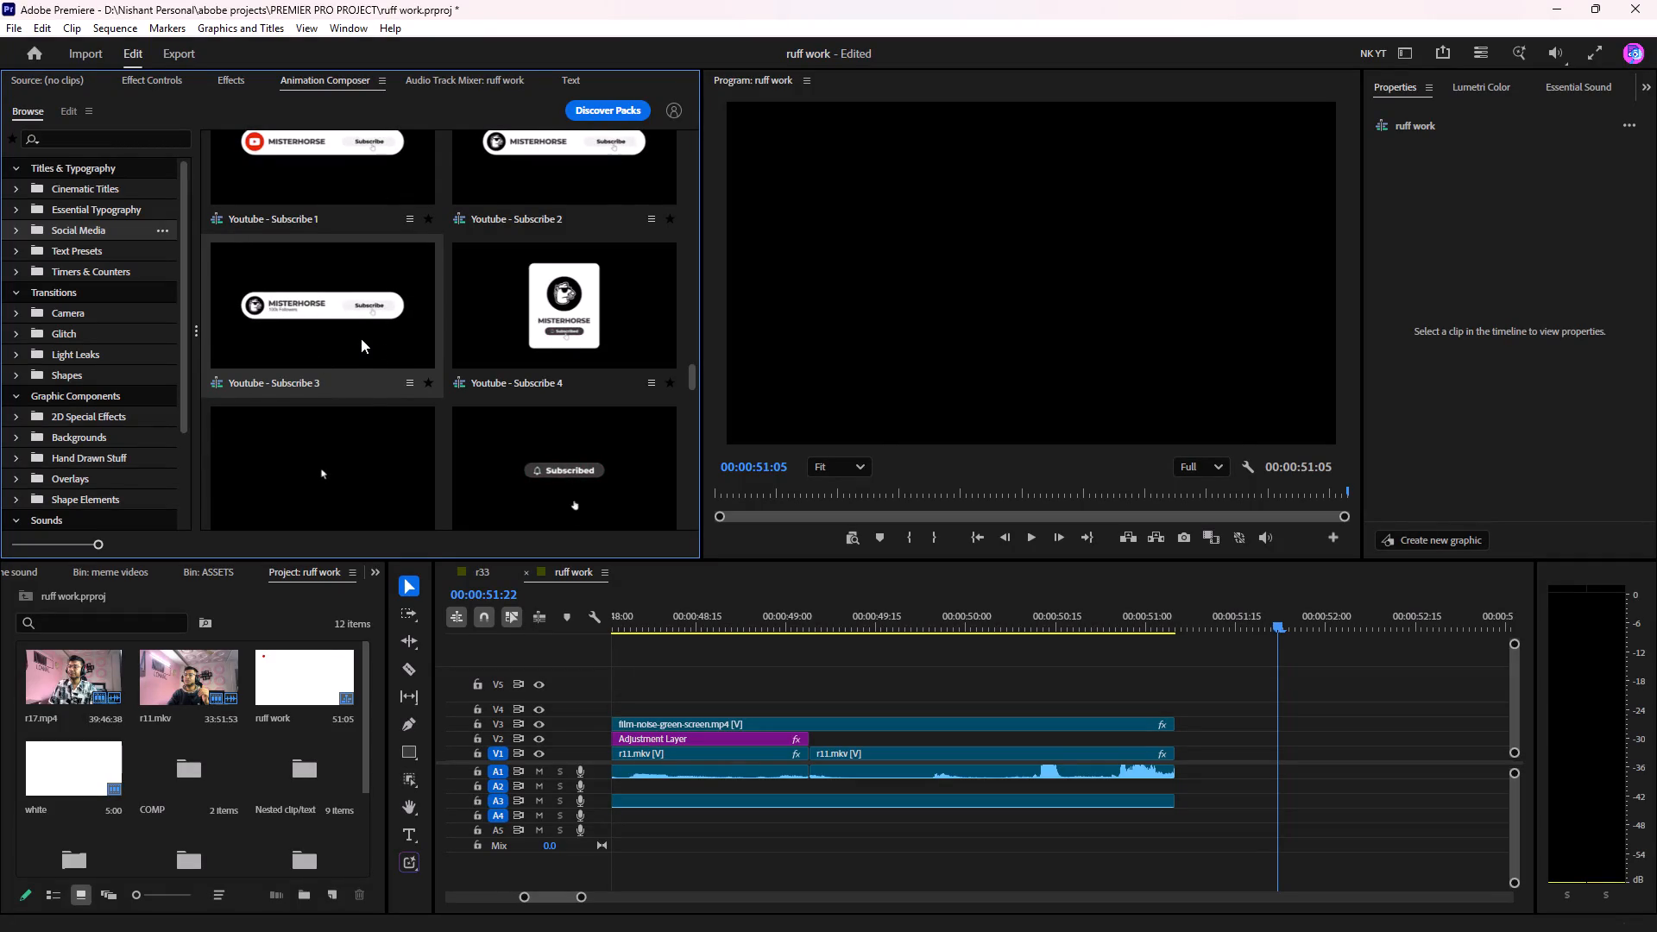
Preview the Like, Notify and Standard variants of the Youtube - Subscribe 1 preset.
{"action": "scroll", "coordinate": [360, 338], "scroll_direction": "up", "scroll_amount": 2}
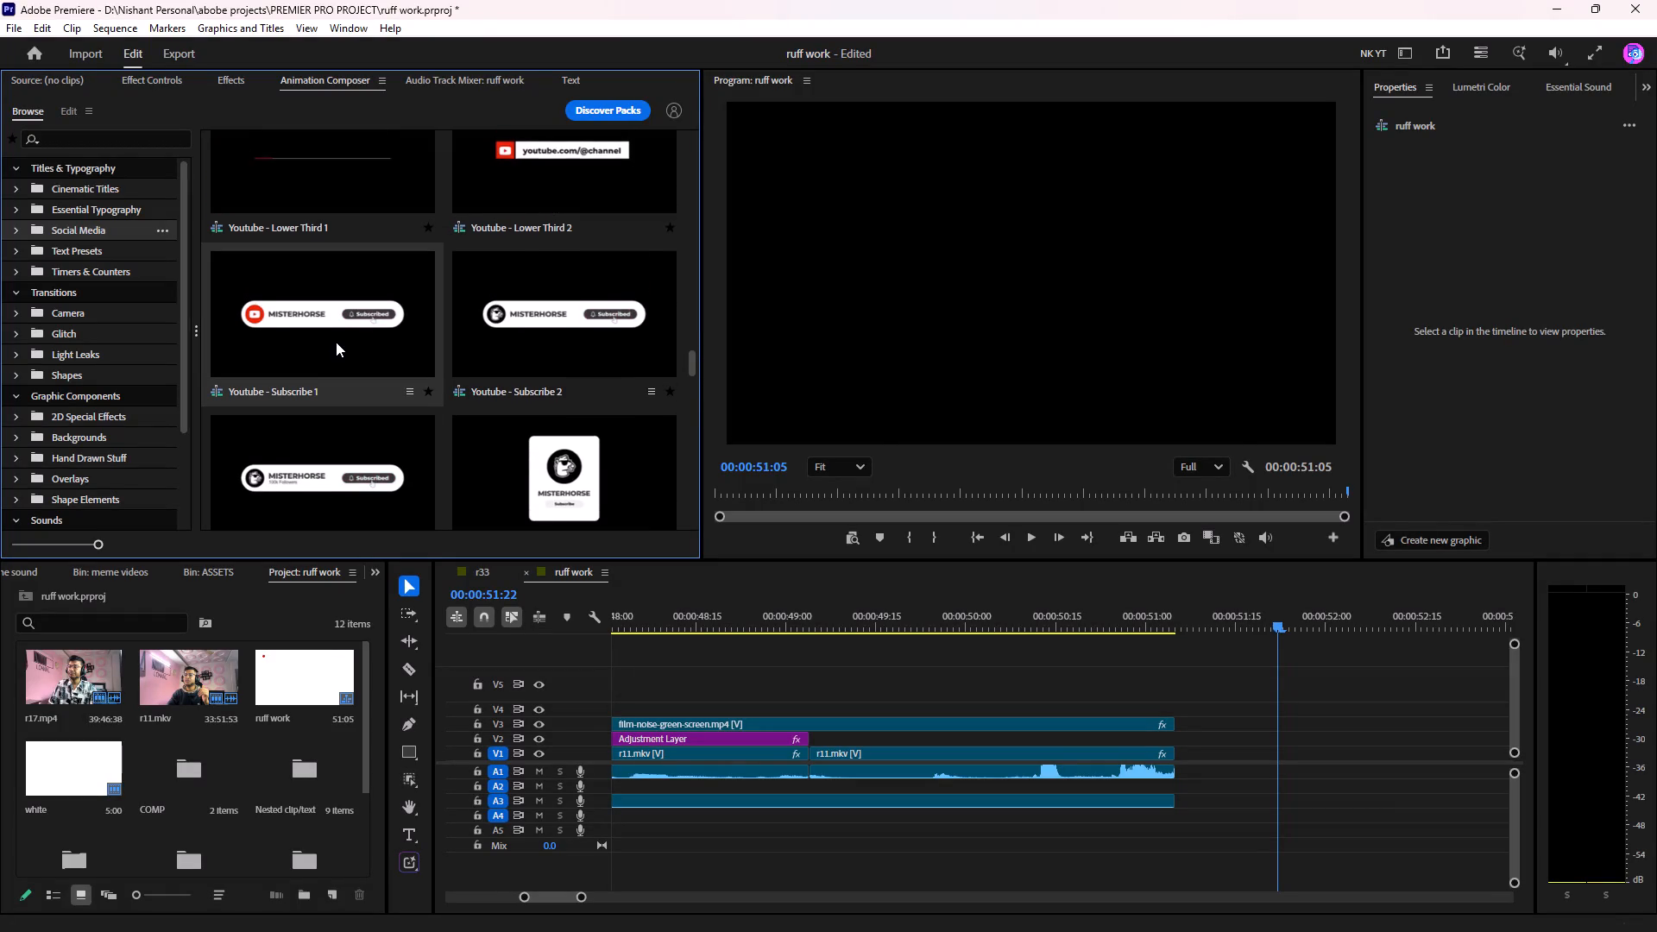
{"action": "scroll", "coordinate": [350, 342], "scroll_direction": "up", "scroll_amount": 1}
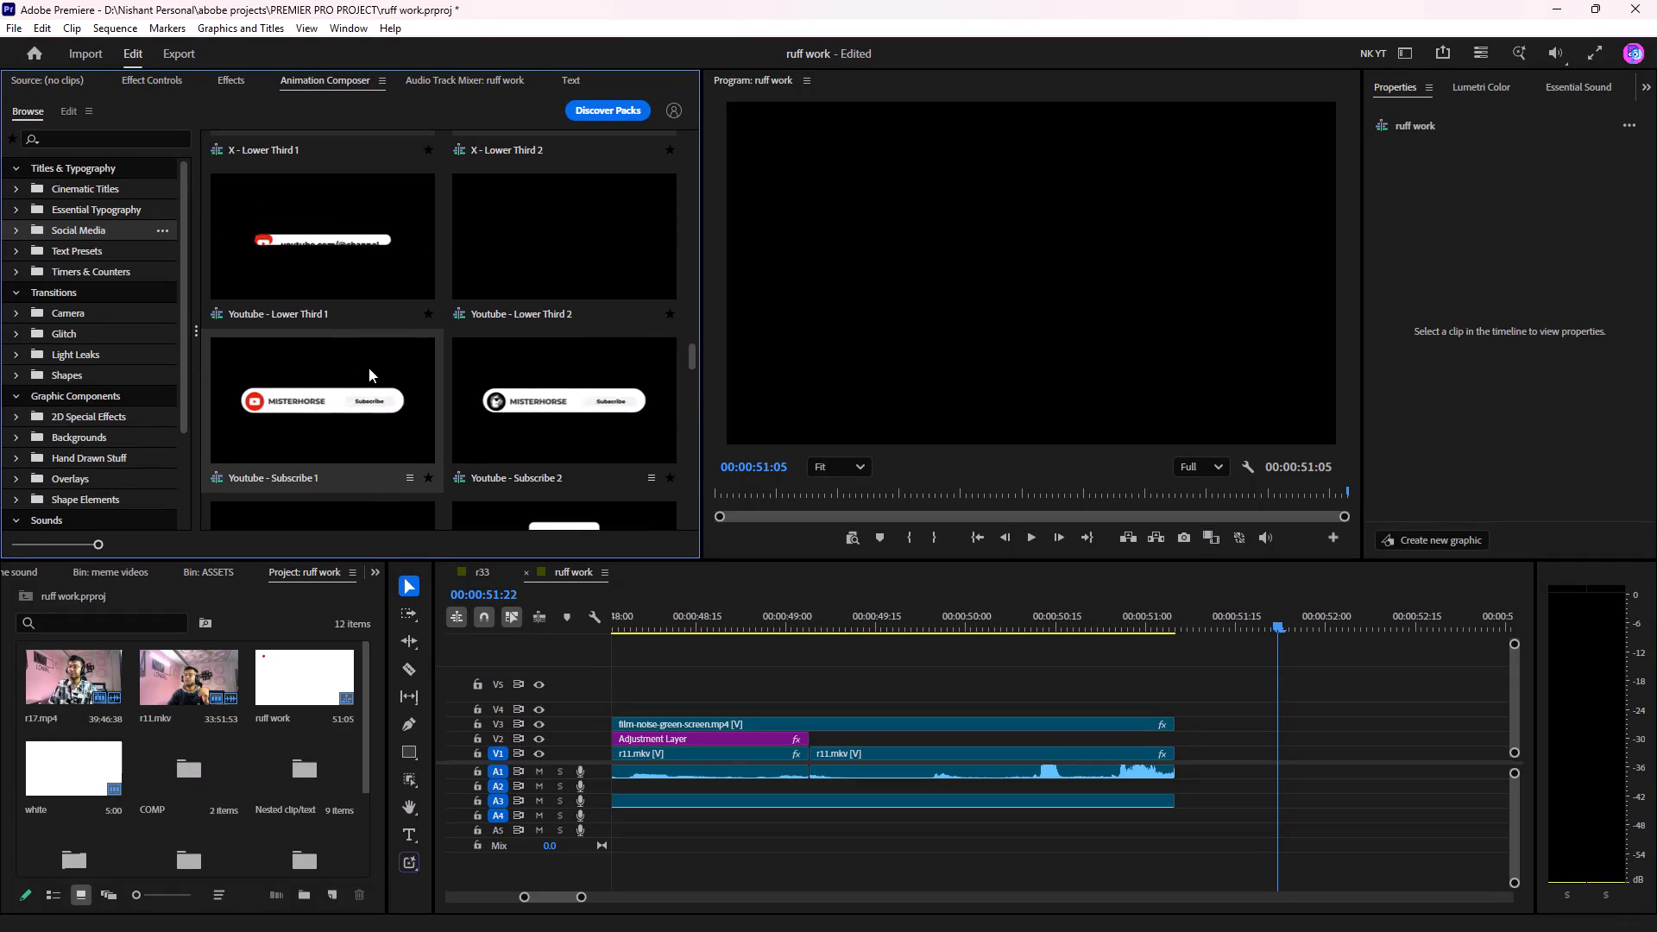
{"action": "scroll", "coordinate": [369, 368], "scroll_direction": "down", "scroll_amount": 1}
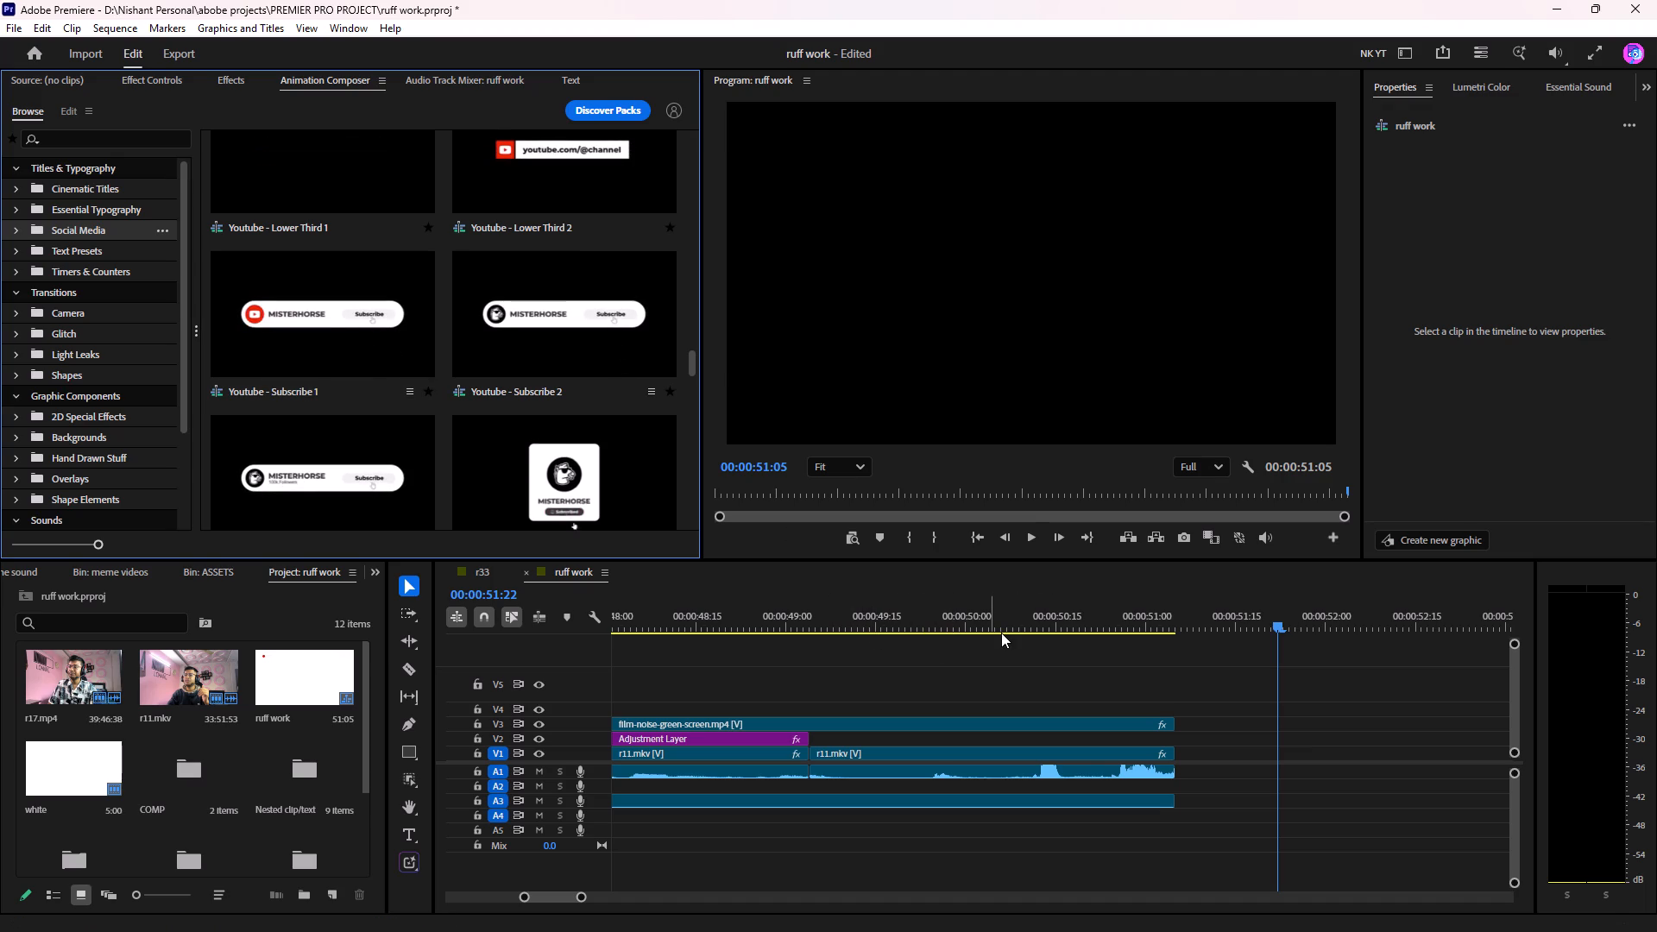
{"action": "left_click", "coordinate": [360, 336]}
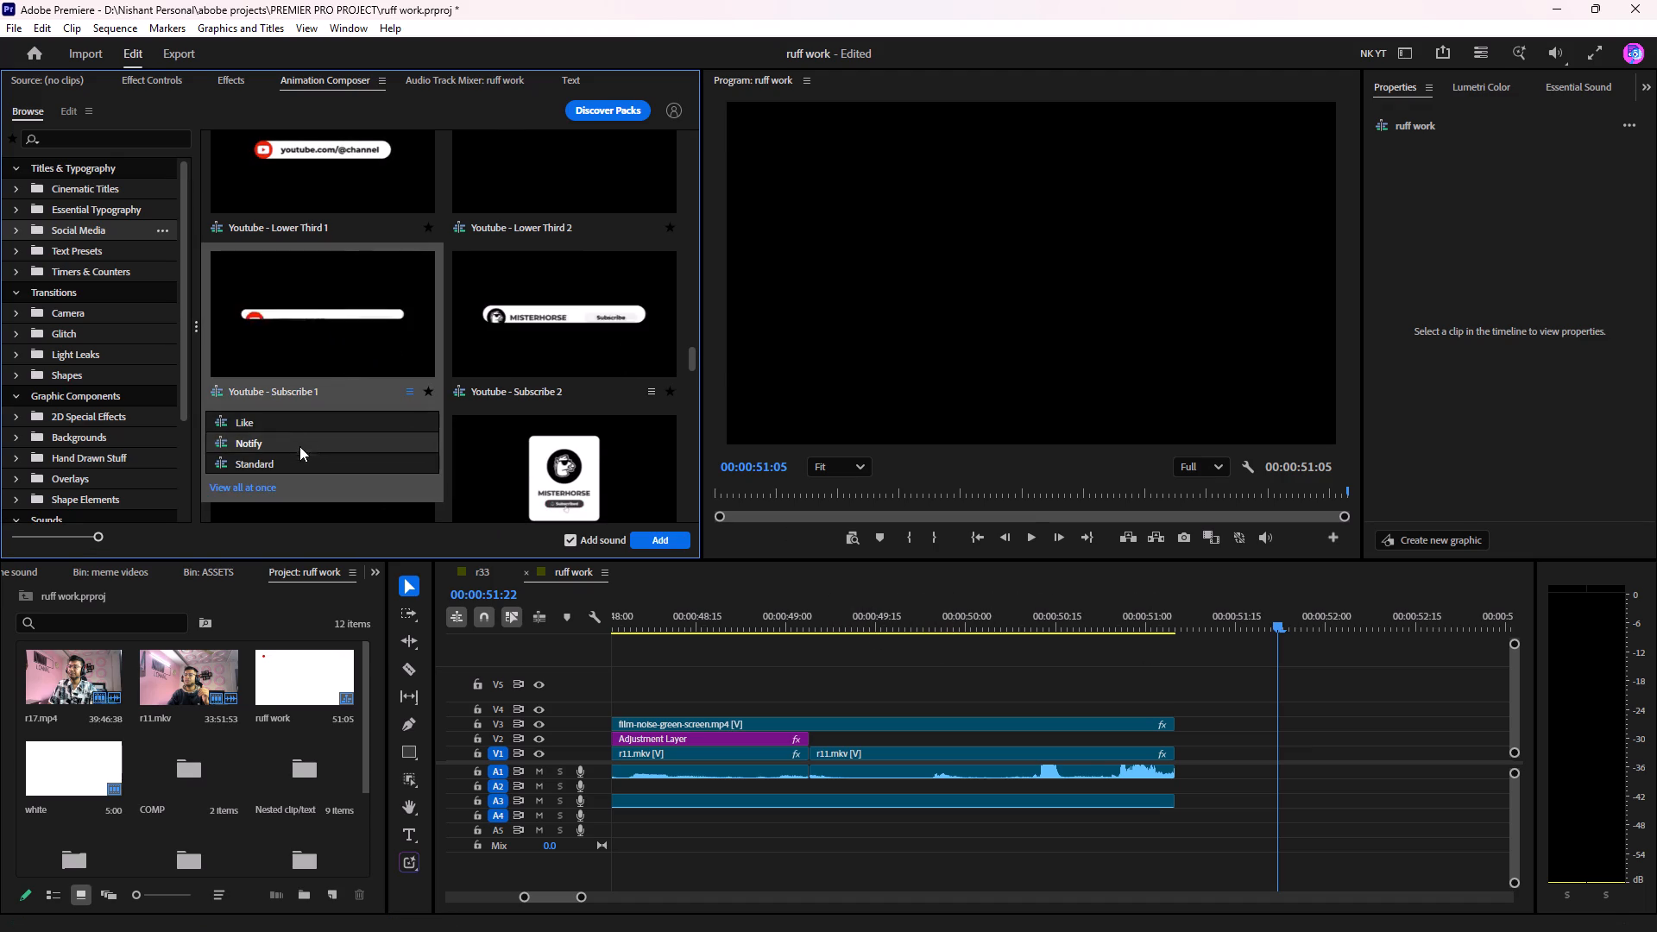
{"action": "left_click", "coordinate": [292, 465]}
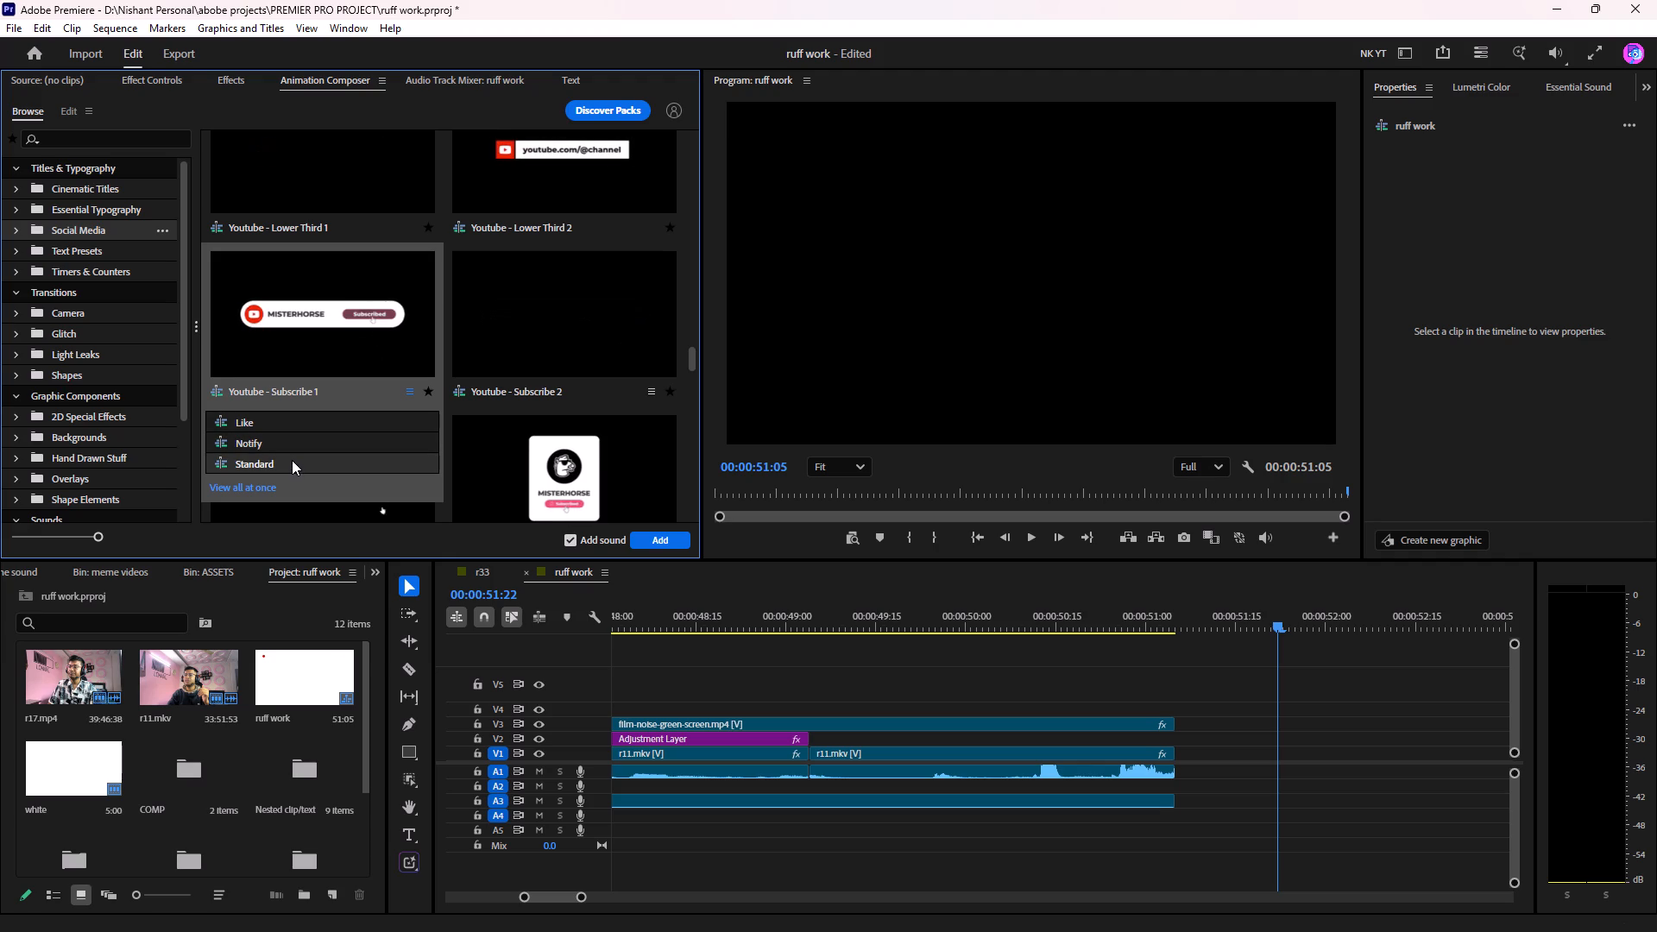
{"action": "left_click", "coordinate": [295, 446]}
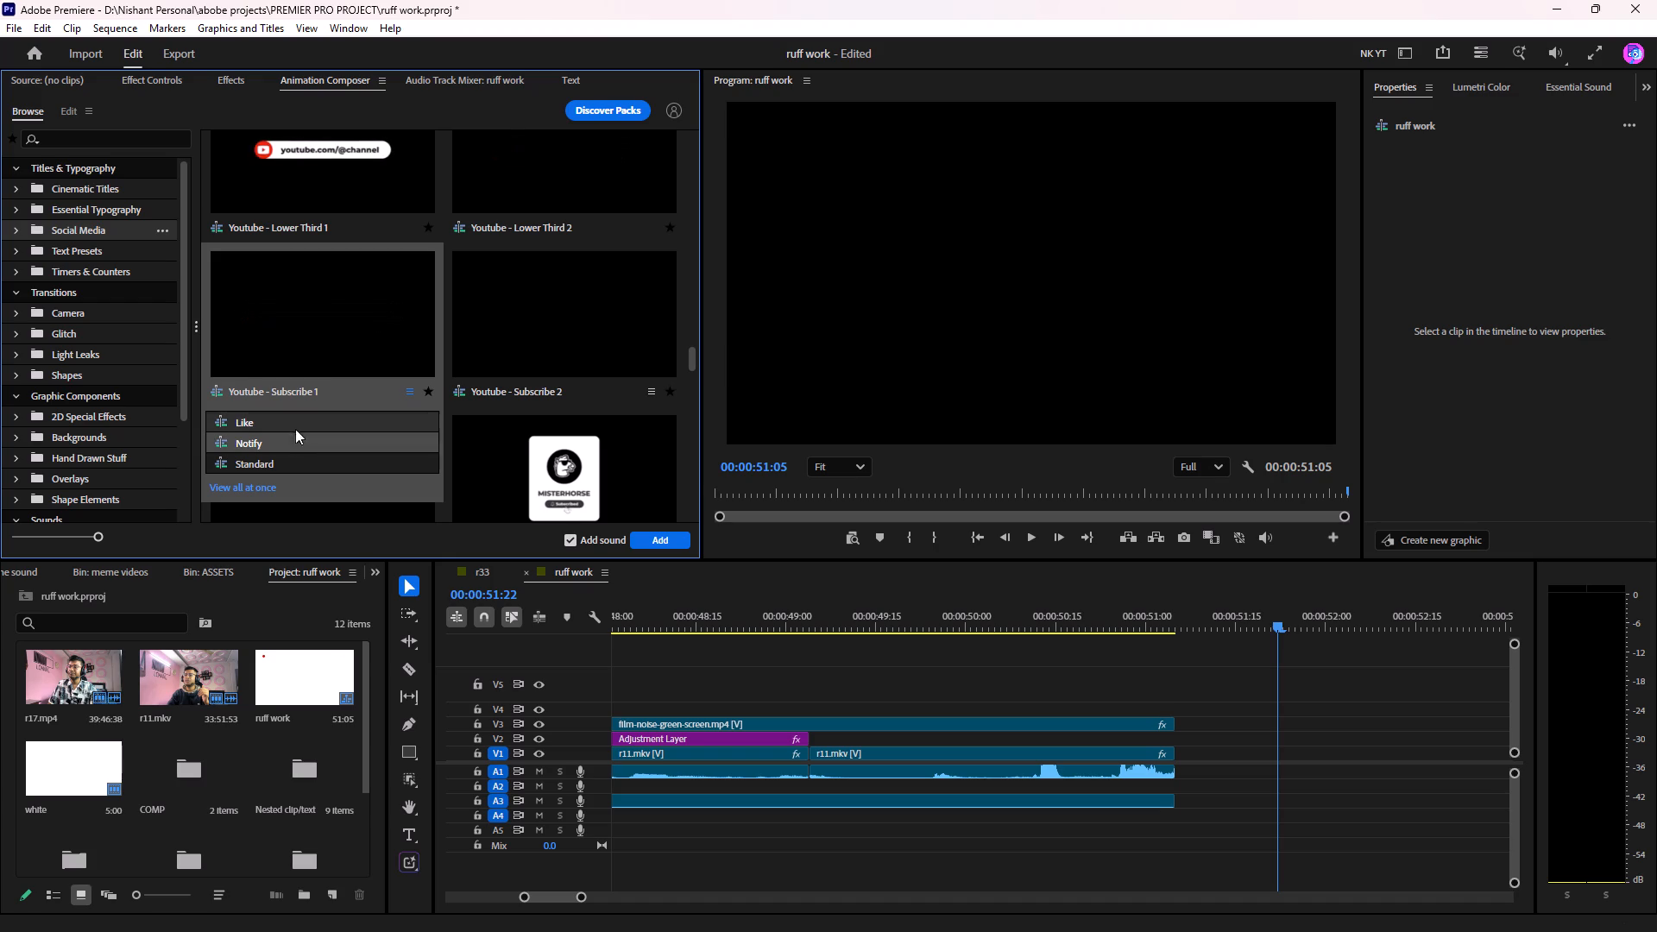
{"action": "left_click", "coordinate": [299, 419]}
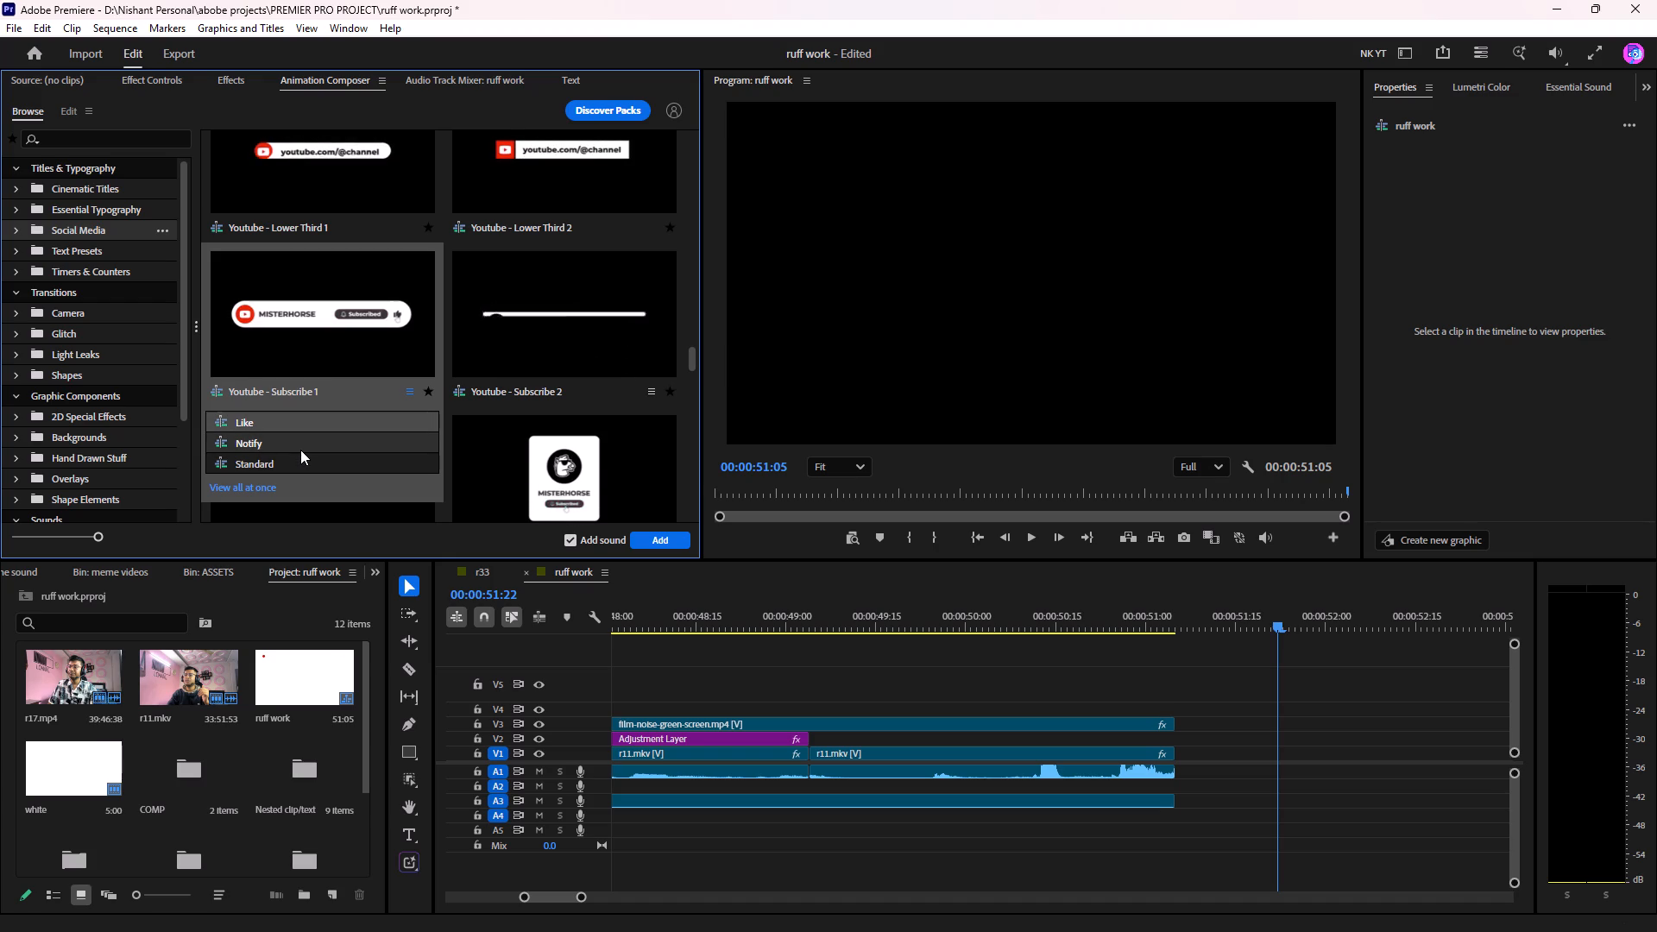
{"action": "left_click", "coordinate": [306, 447]}
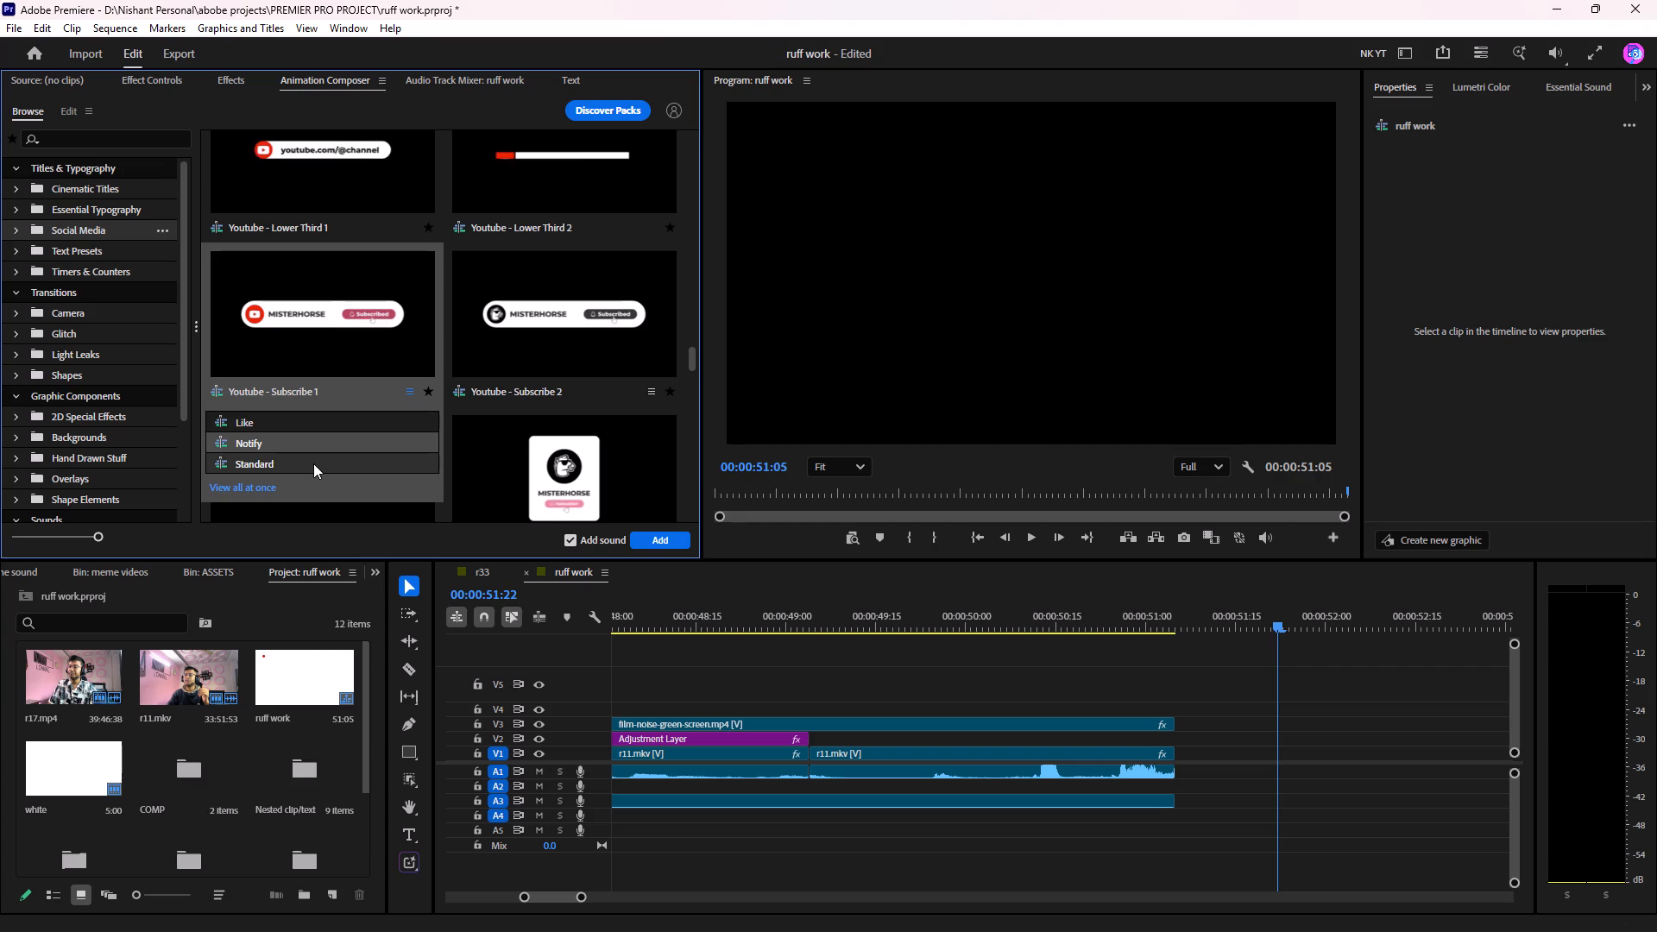
{"action": "left_click", "coordinate": [313, 463]}
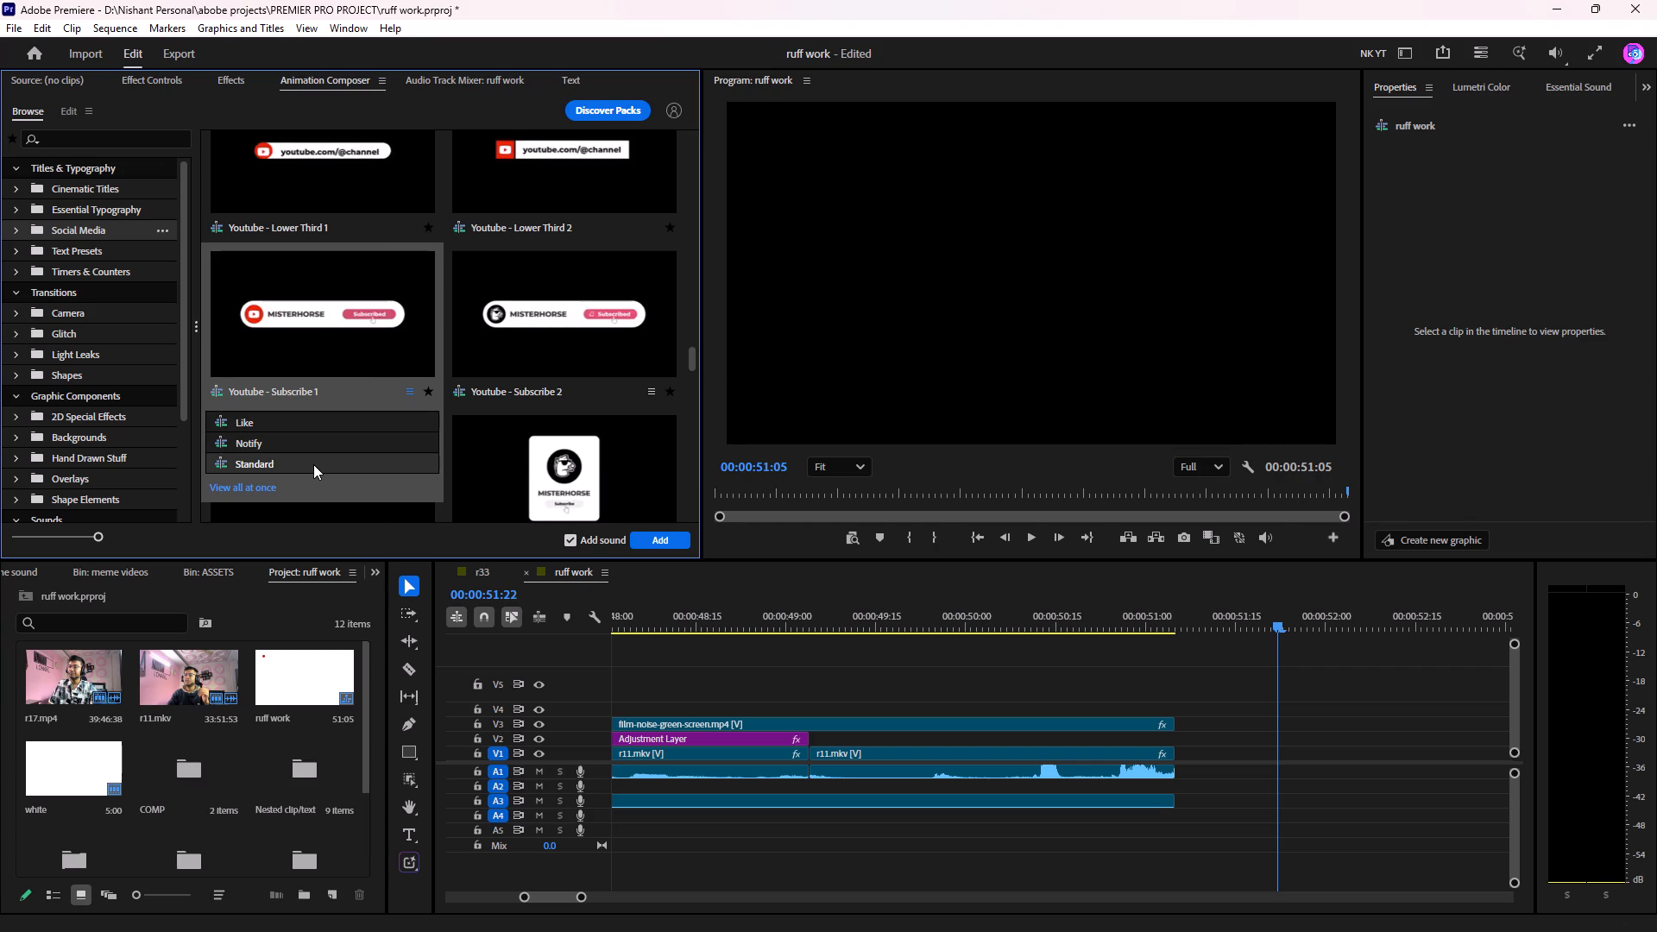
Add the Like variant of Youtube - Subscribe 1 to track V1 directly after the last r11.mkv clip, accepting the font substitution.
{"action": "left_click", "coordinate": [322, 418]}
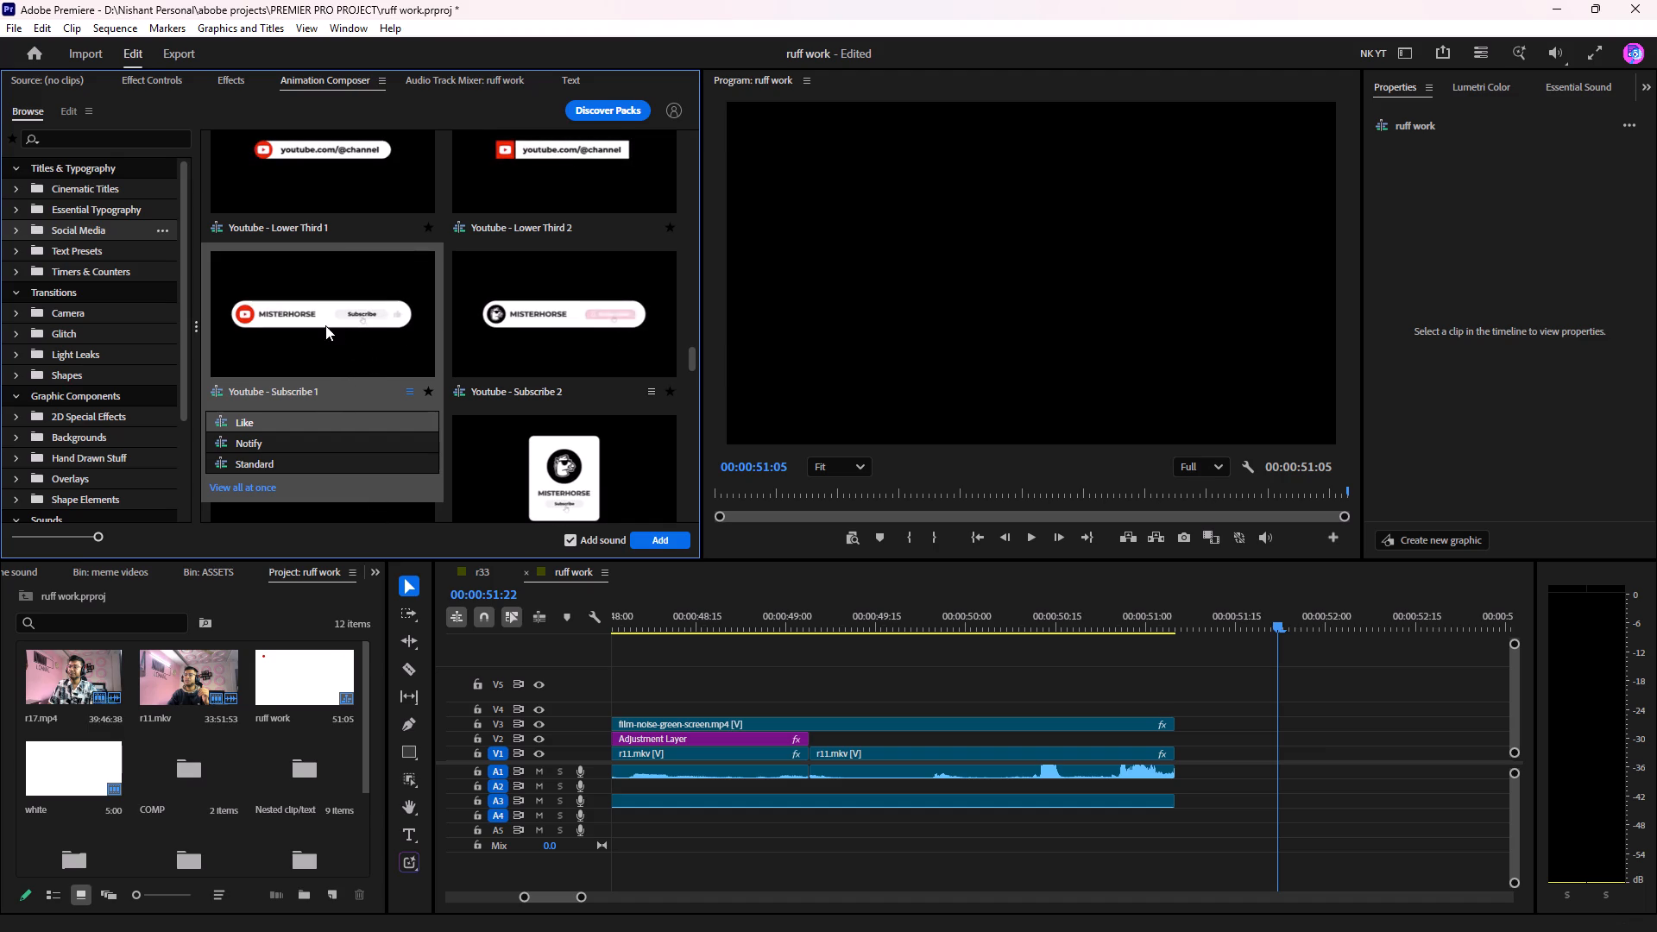
{"action": "left_click_drag", "start_coordinate": [334, 341], "coordinate": [1250, 764]}
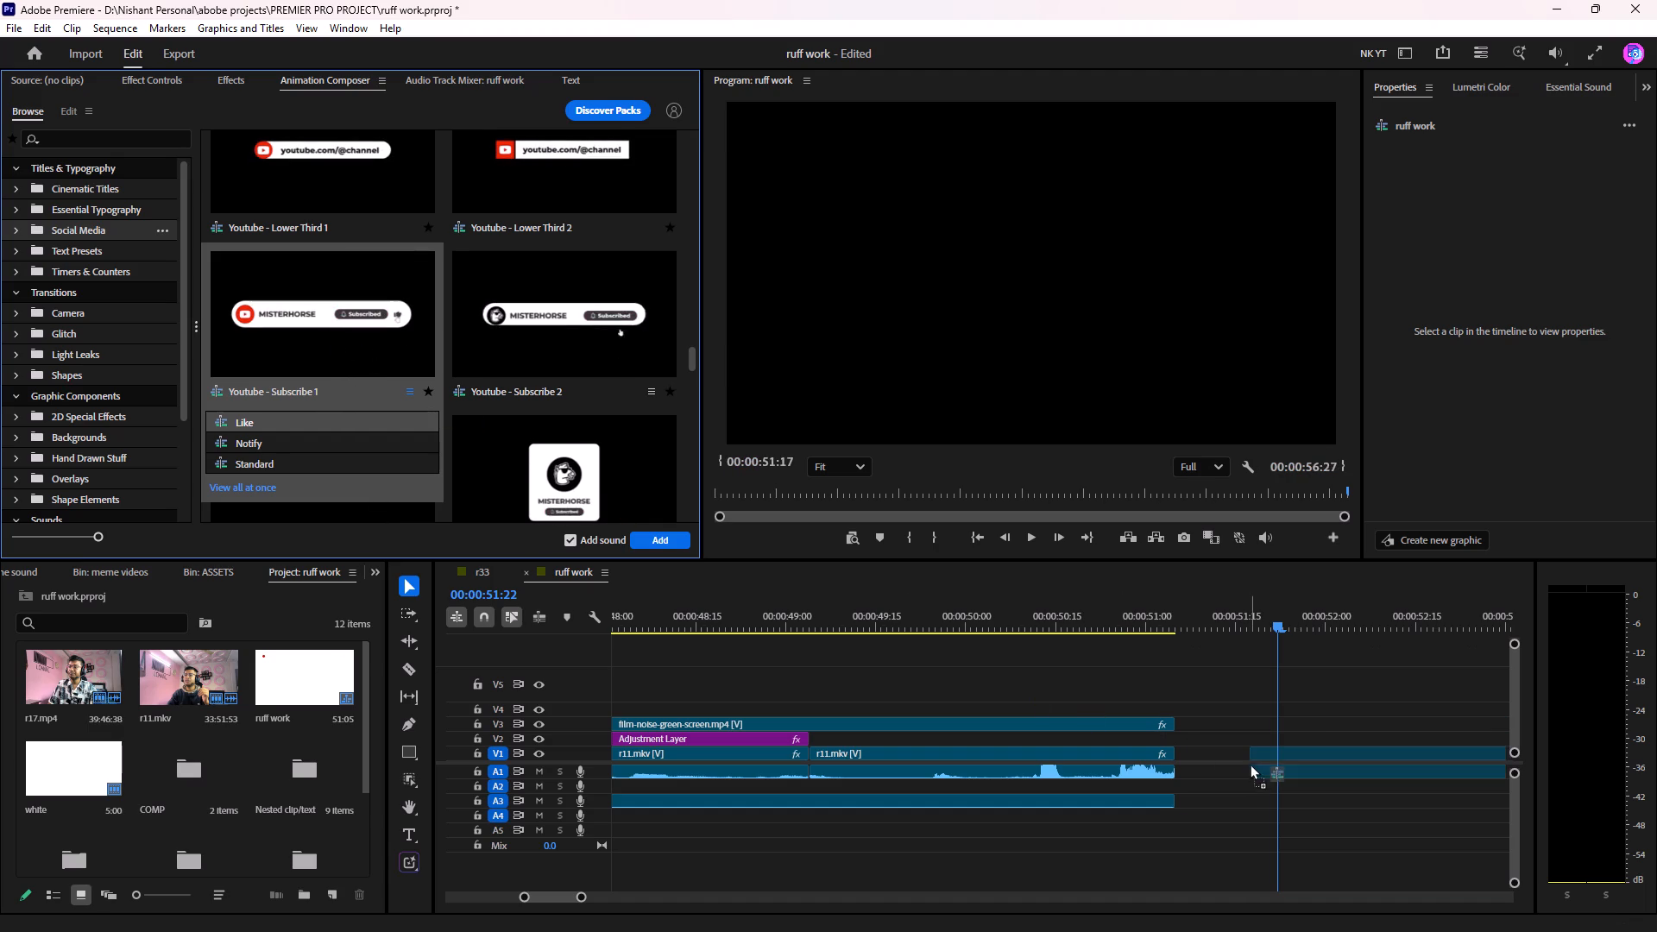
{"action": "left_click_drag", "start_coordinate": [1250, 764], "coordinate": [1182, 755]}
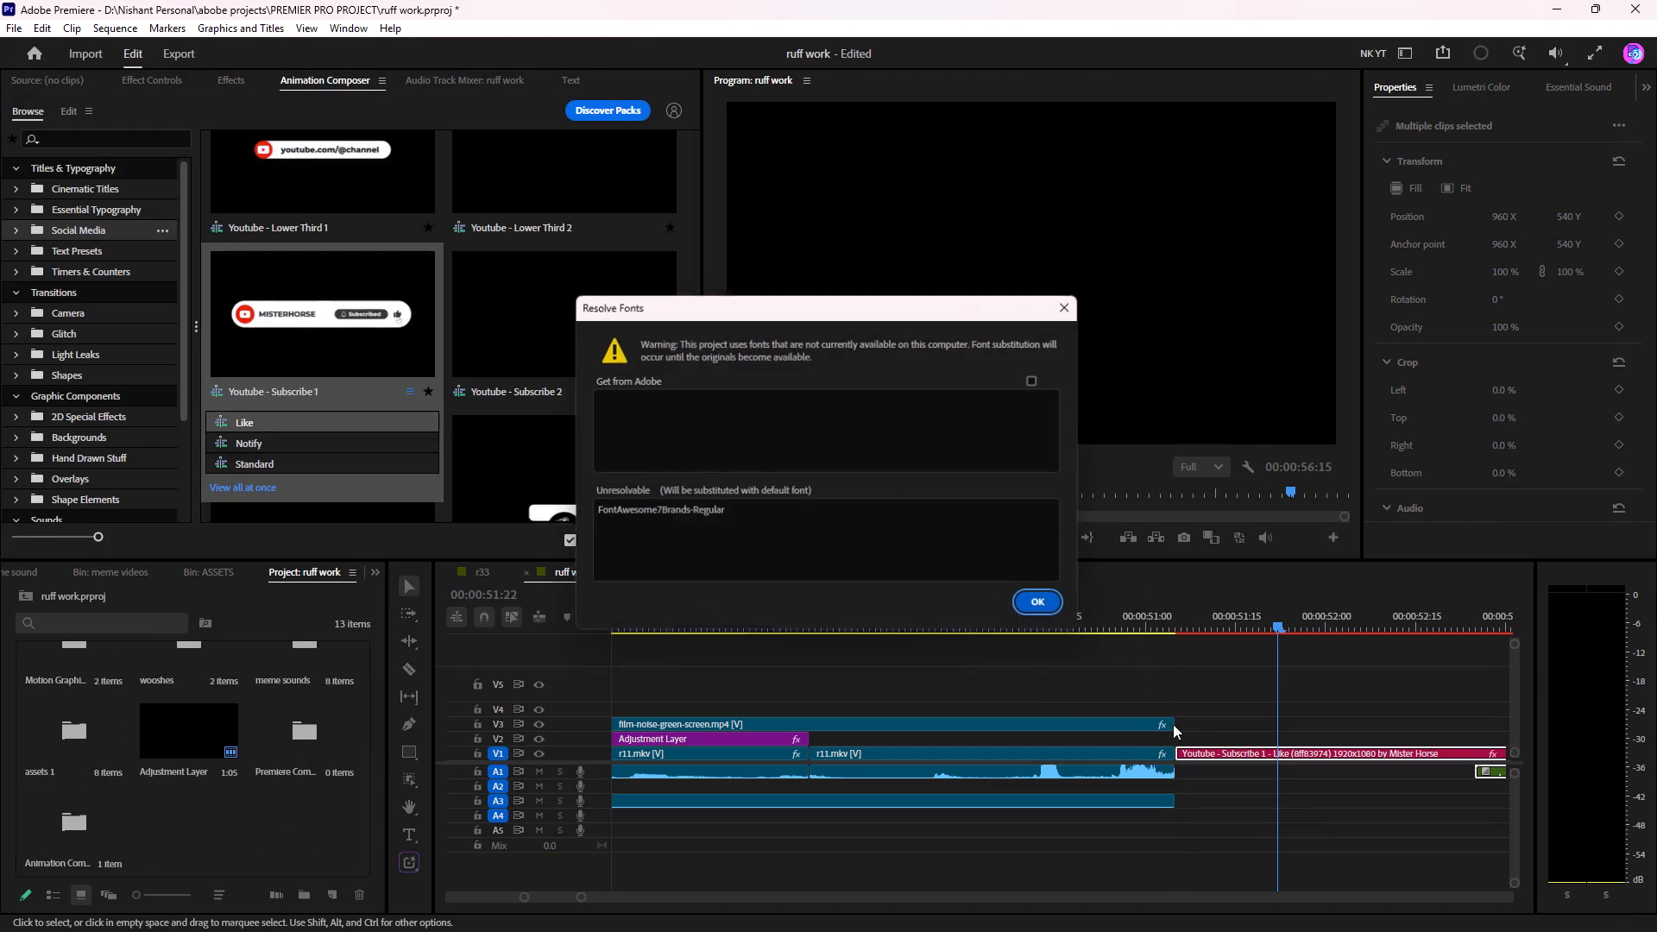
{"action": "left_click", "coordinate": [1044, 608]}
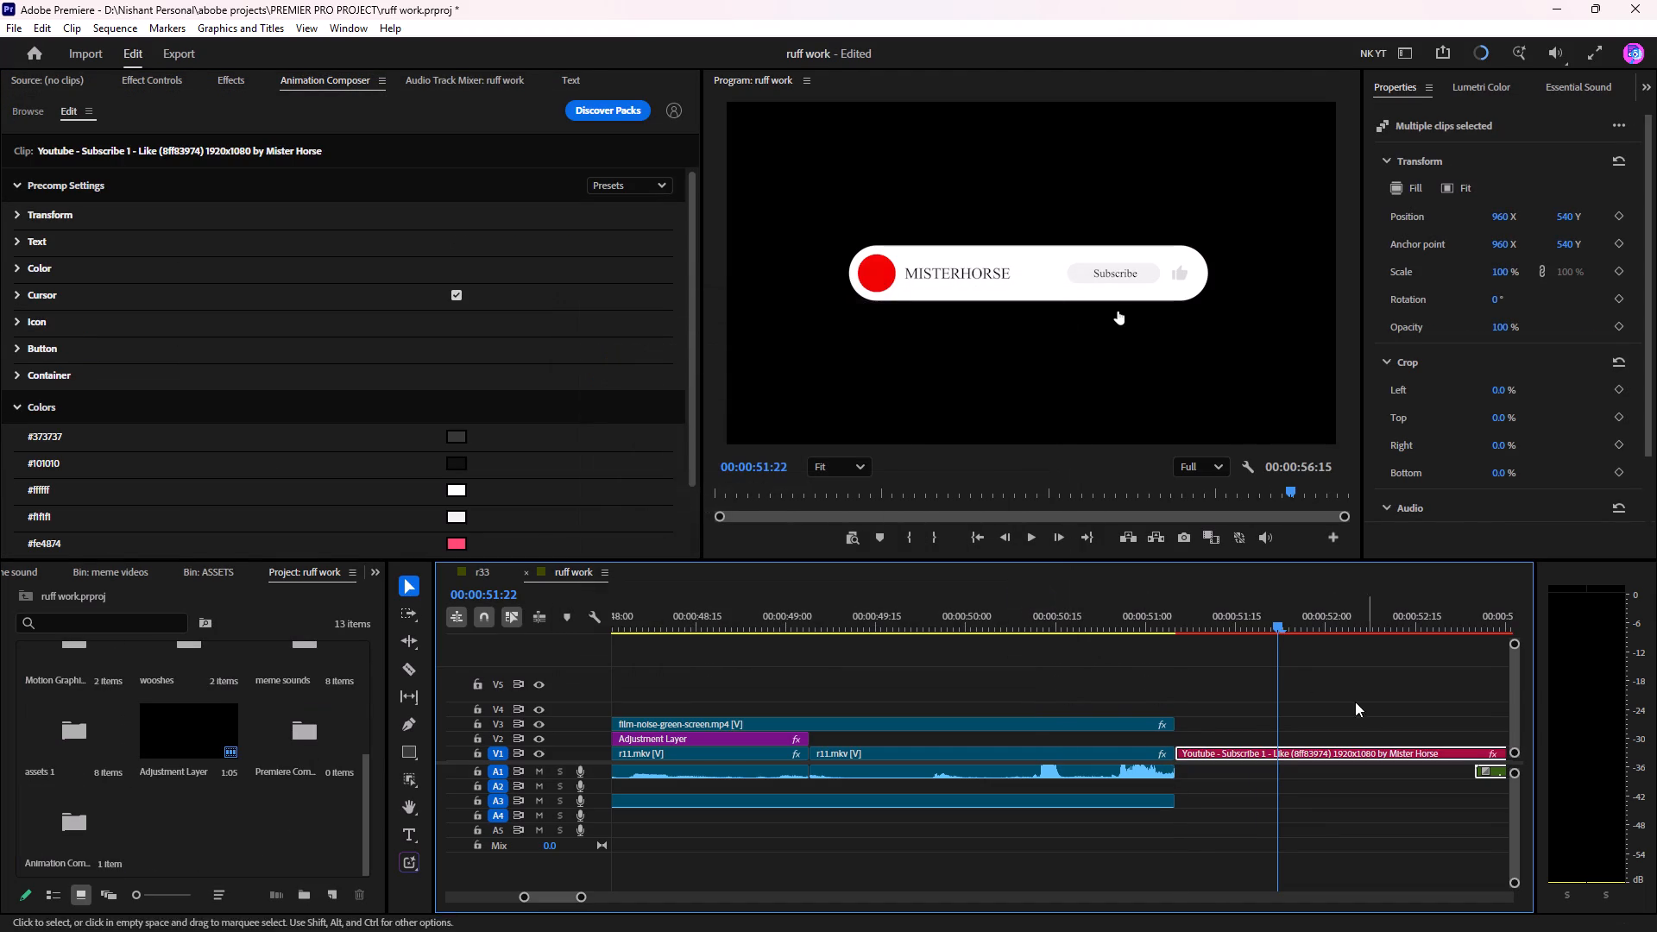
Play and scrub through the Youtube - Subscribe 1 - Like clip to check its subscribe and like animation.
{"action": "left_click", "coordinate": [1209, 623]}
{"action": "key", "text": "space"}
{"action": "scroll", "coordinate": [1254, 648], "scroll_direction": "down", "scroll_amount": 15}
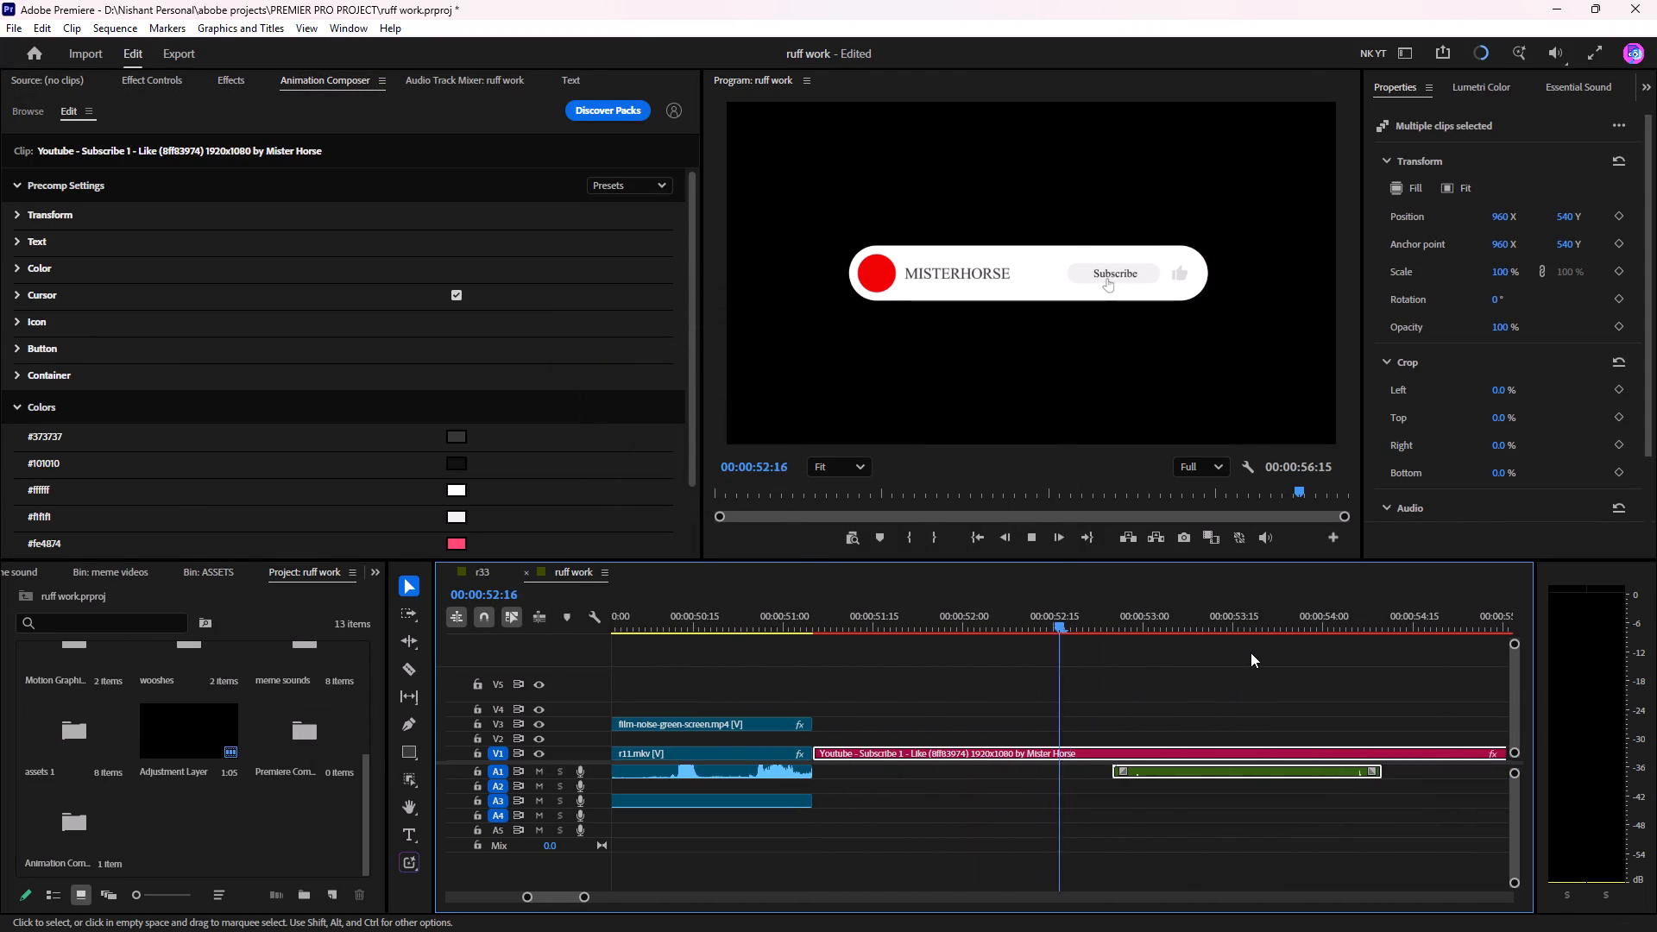
{"action": "scroll", "coordinate": [1251, 652], "scroll_direction": "down", "scroll_amount": 6}
{"action": "key", "text": "space"}
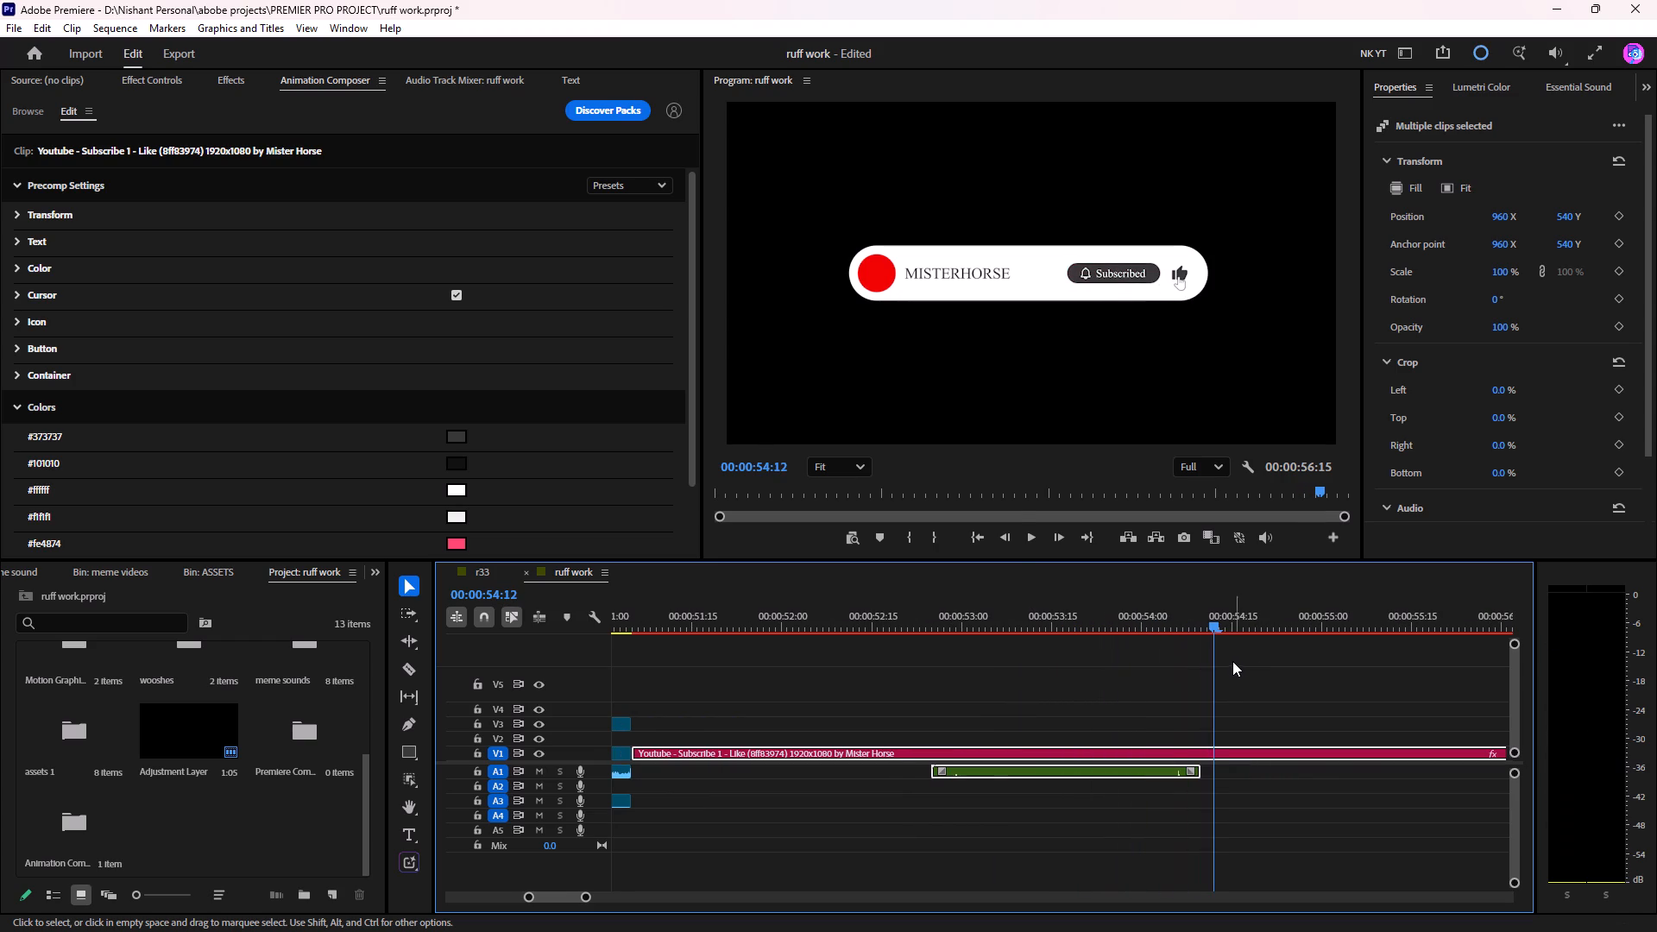
{"action": "left_click_drag", "start_coordinate": [1133, 617], "coordinate": [980, 629]}
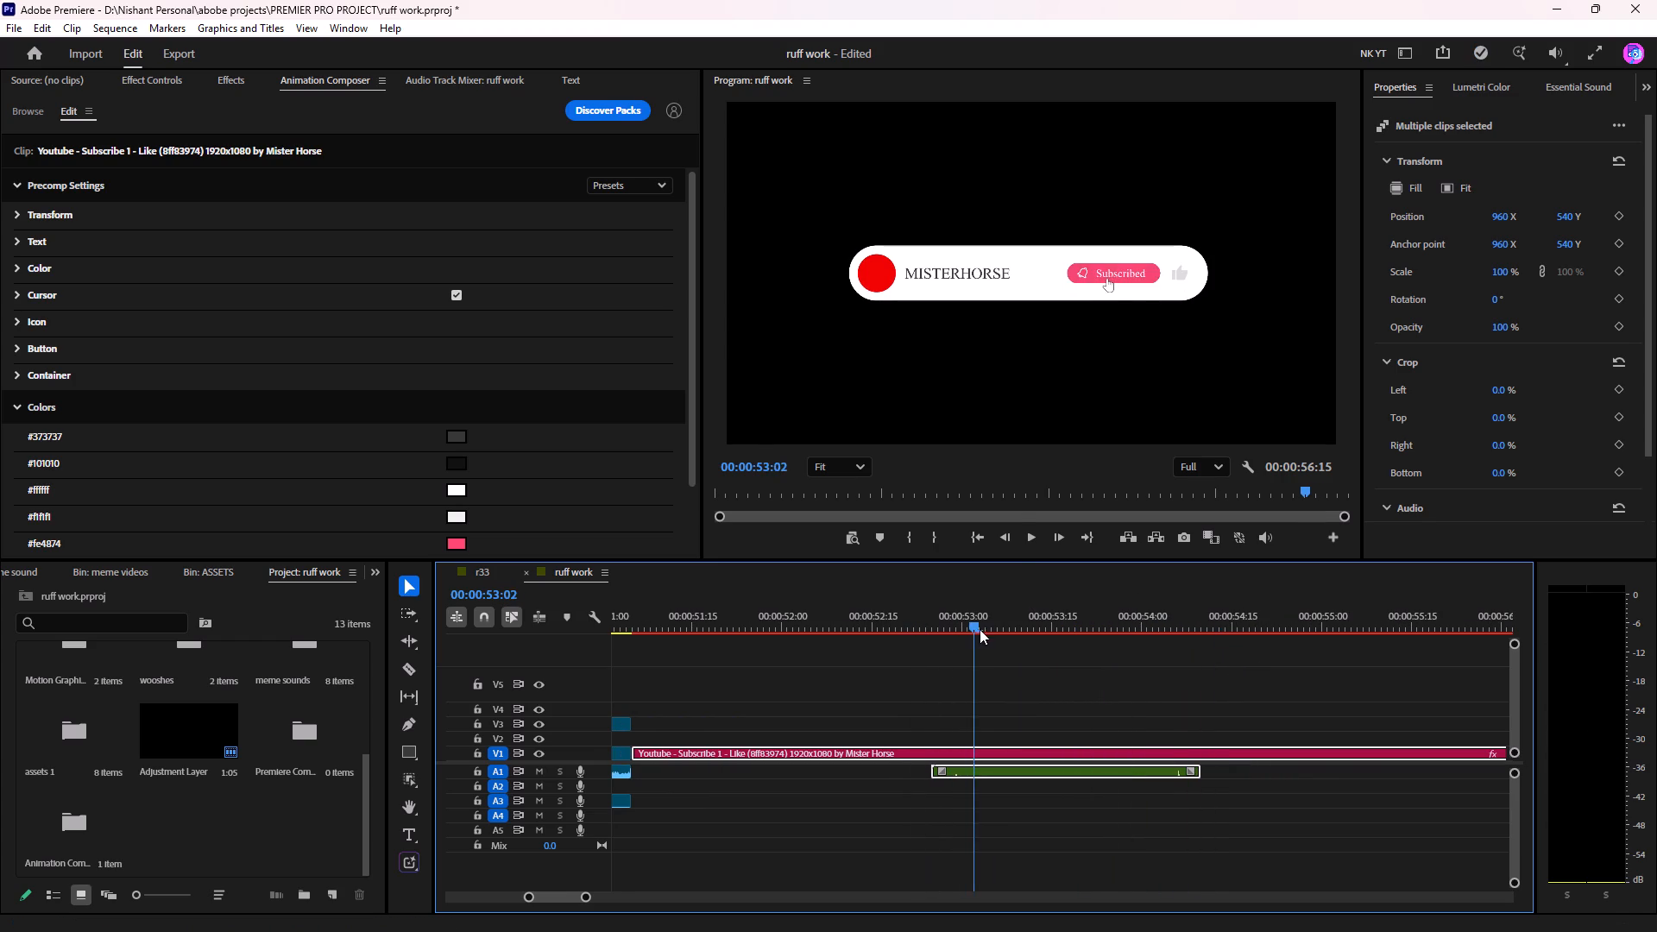
{"action": "left_click_drag", "start_coordinate": [980, 629], "coordinate": [1194, 660]}
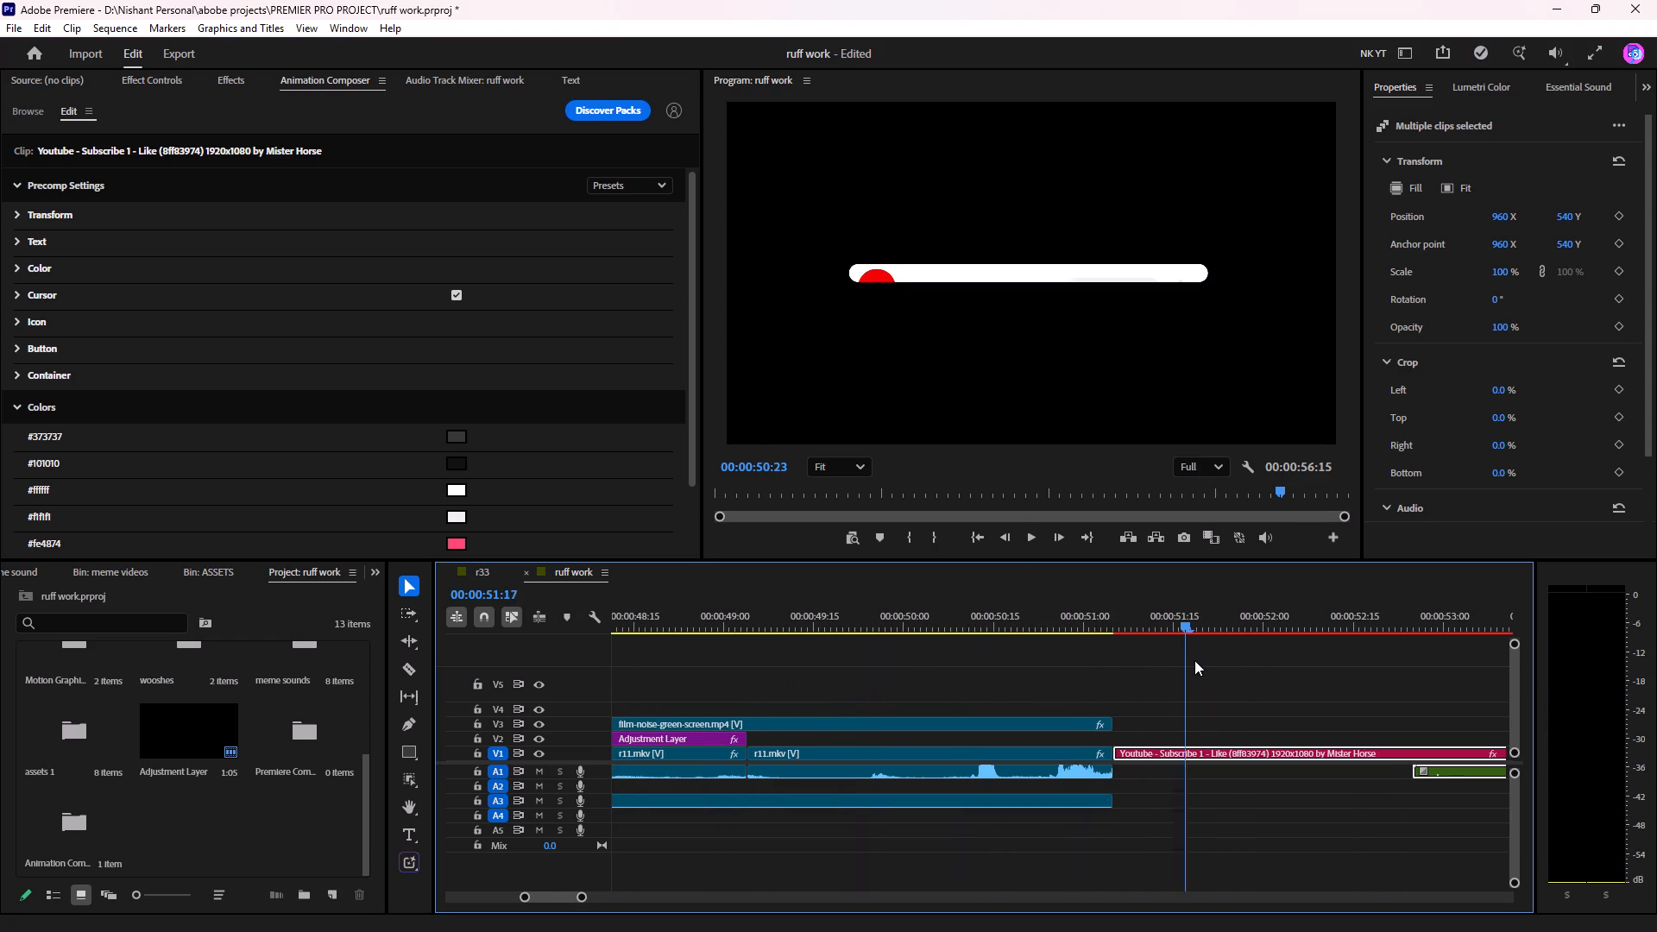
{"action": "left_click_drag", "start_coordinate": [1194, 660], "coordinate": [1195, 659]}
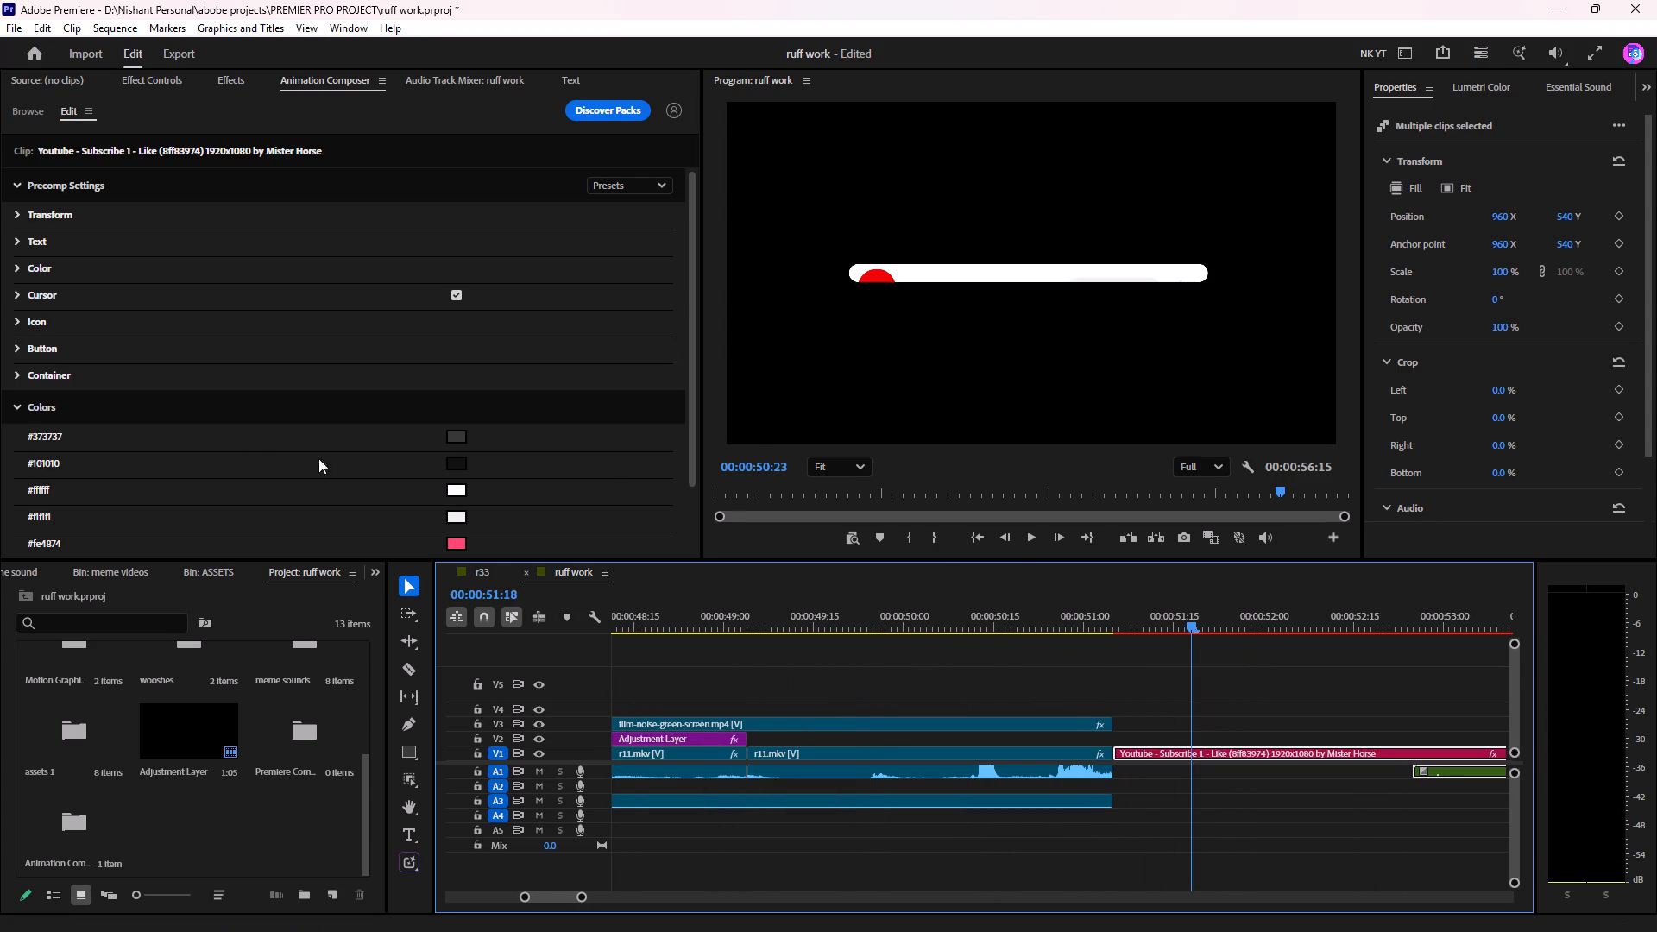
Examine the Youtube - Subscribe 1 - Like clip's colour and cursor settings and its transform, crop and audio properties.
{"action": "scroll", "coordinate": [362, 460], "scroll_direction": "down", "scroll_amount": 3}
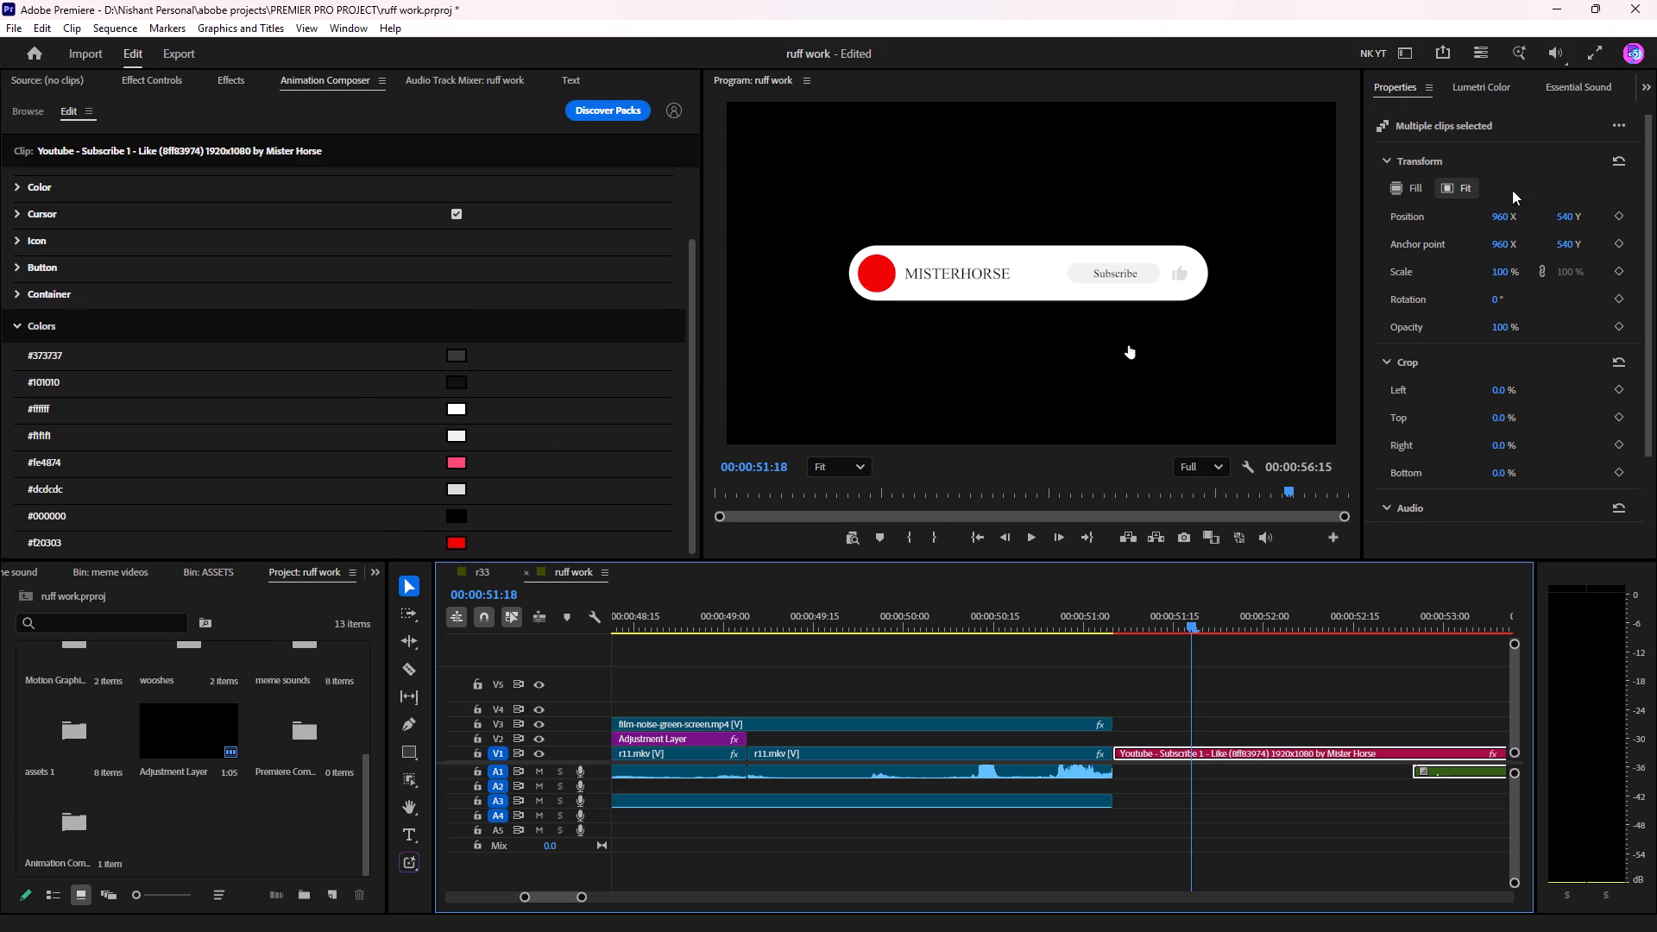
{"action": "scroll", "coordinate": [1538, 327], "scroll_direction": "down", "scroll_amount": 6}
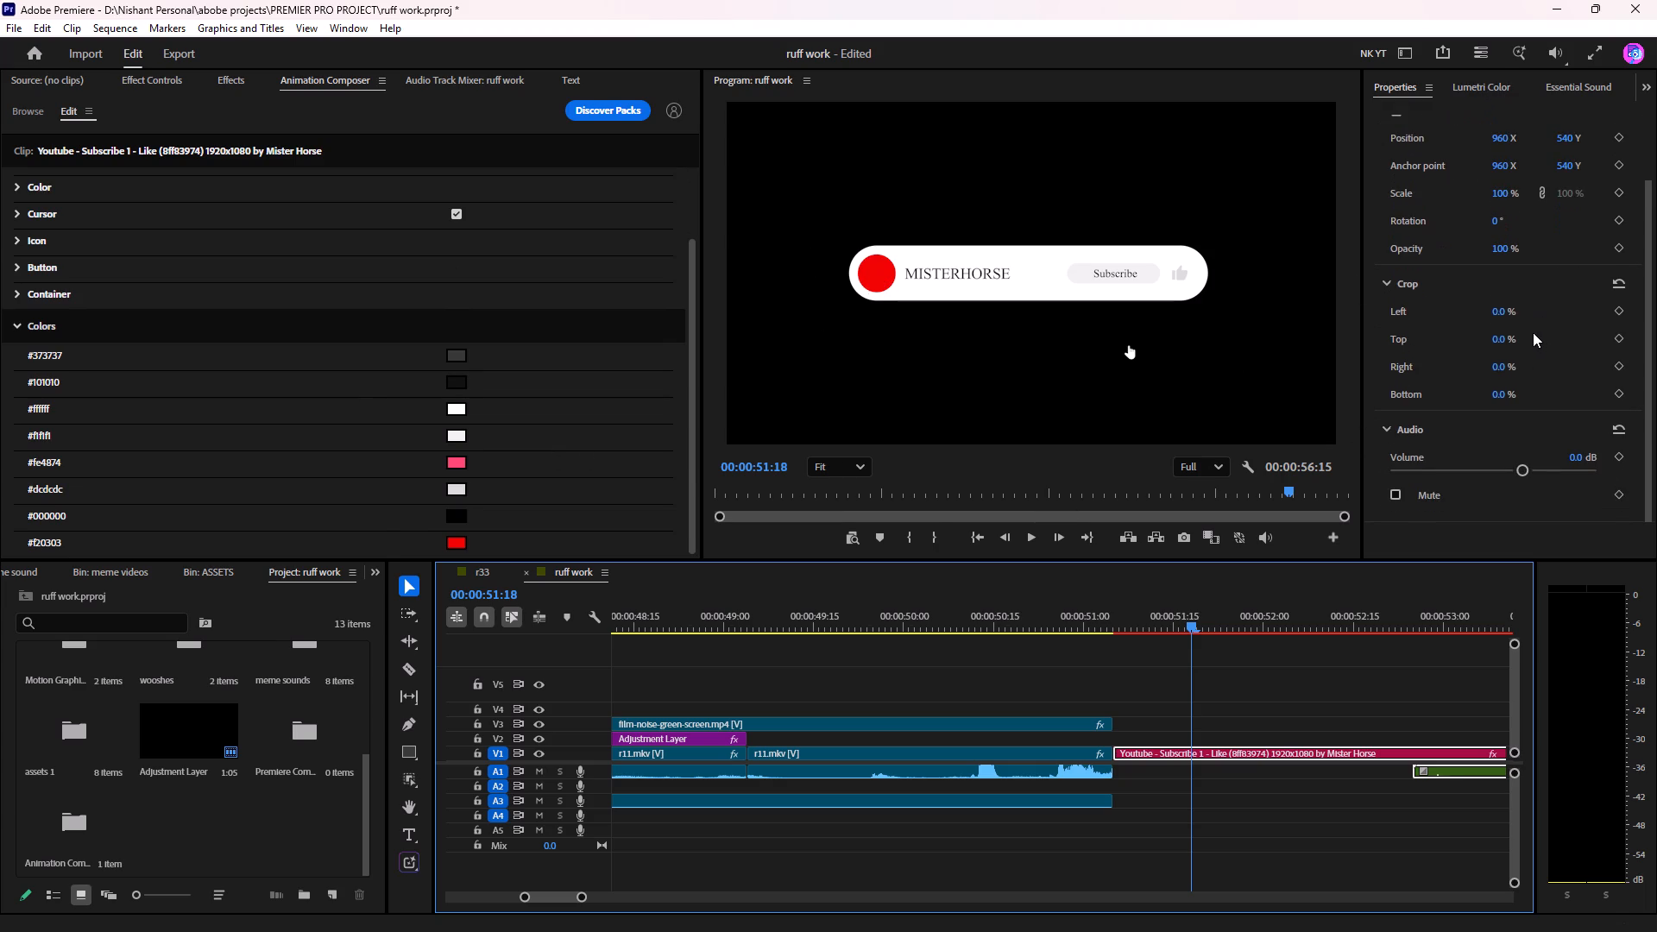
{"action": "scroll", "coordinate": [1533, 332], "scroll_direction": "down", "scroll_amount": 3}
{"action": "scroll", "coordinate": [1528, 332], "scroll_direction": "up", "scroll_amount": 11}
{"action": "key", "text": "space"}
{"action": "key", "text": "space"}
{"action": "scroll", "coordinate": [1288, 699], "scroll_direction": "down", "scroll_amount": 3}
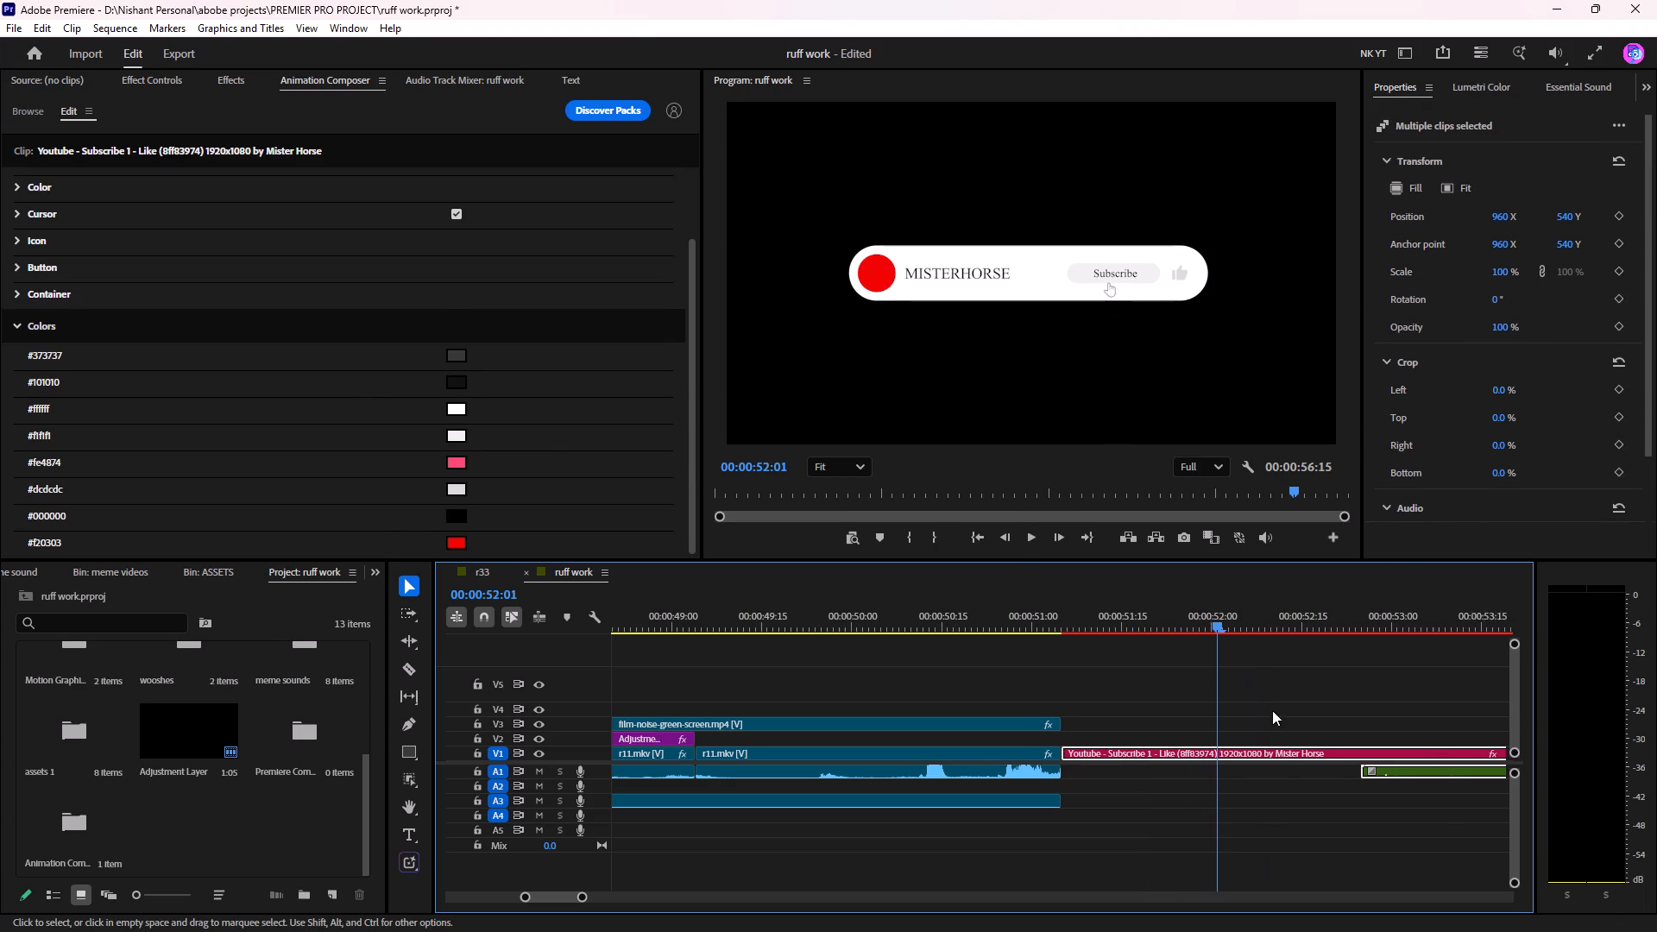
{"action": "scroll", "coordinate": [1272, 710], "scroll_direction": "down", "scroll_amount": 2}
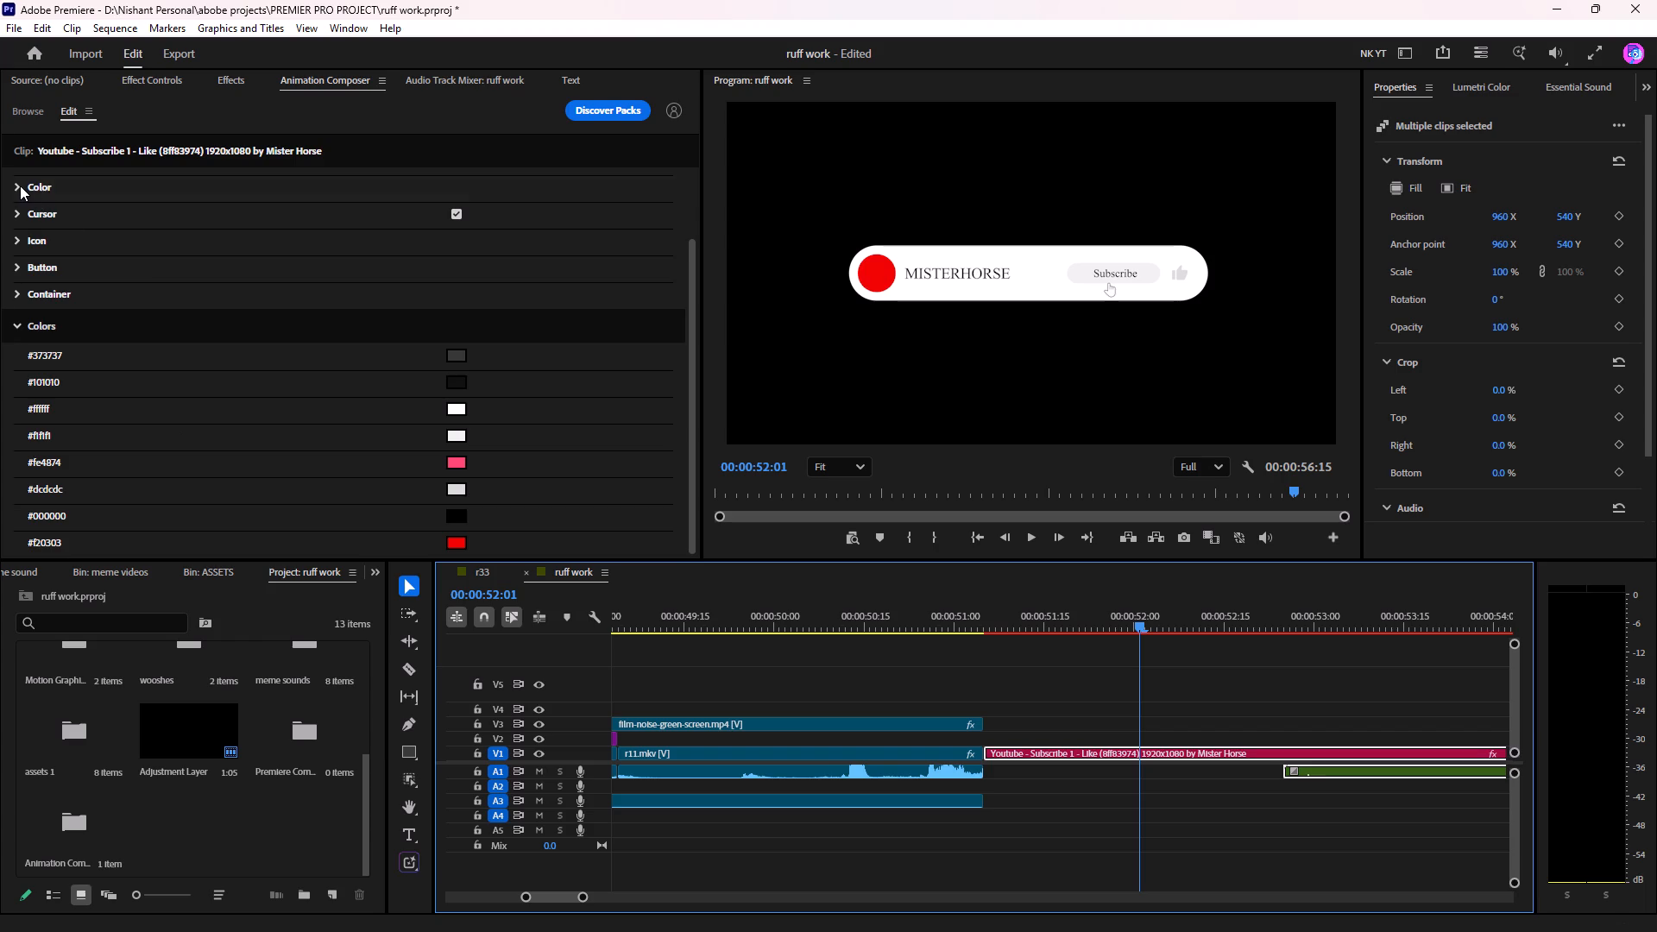
{"action": "left_click", "coordinate": [20, 186]}
{"action": "left_click", "coordinate": [20, 186]}
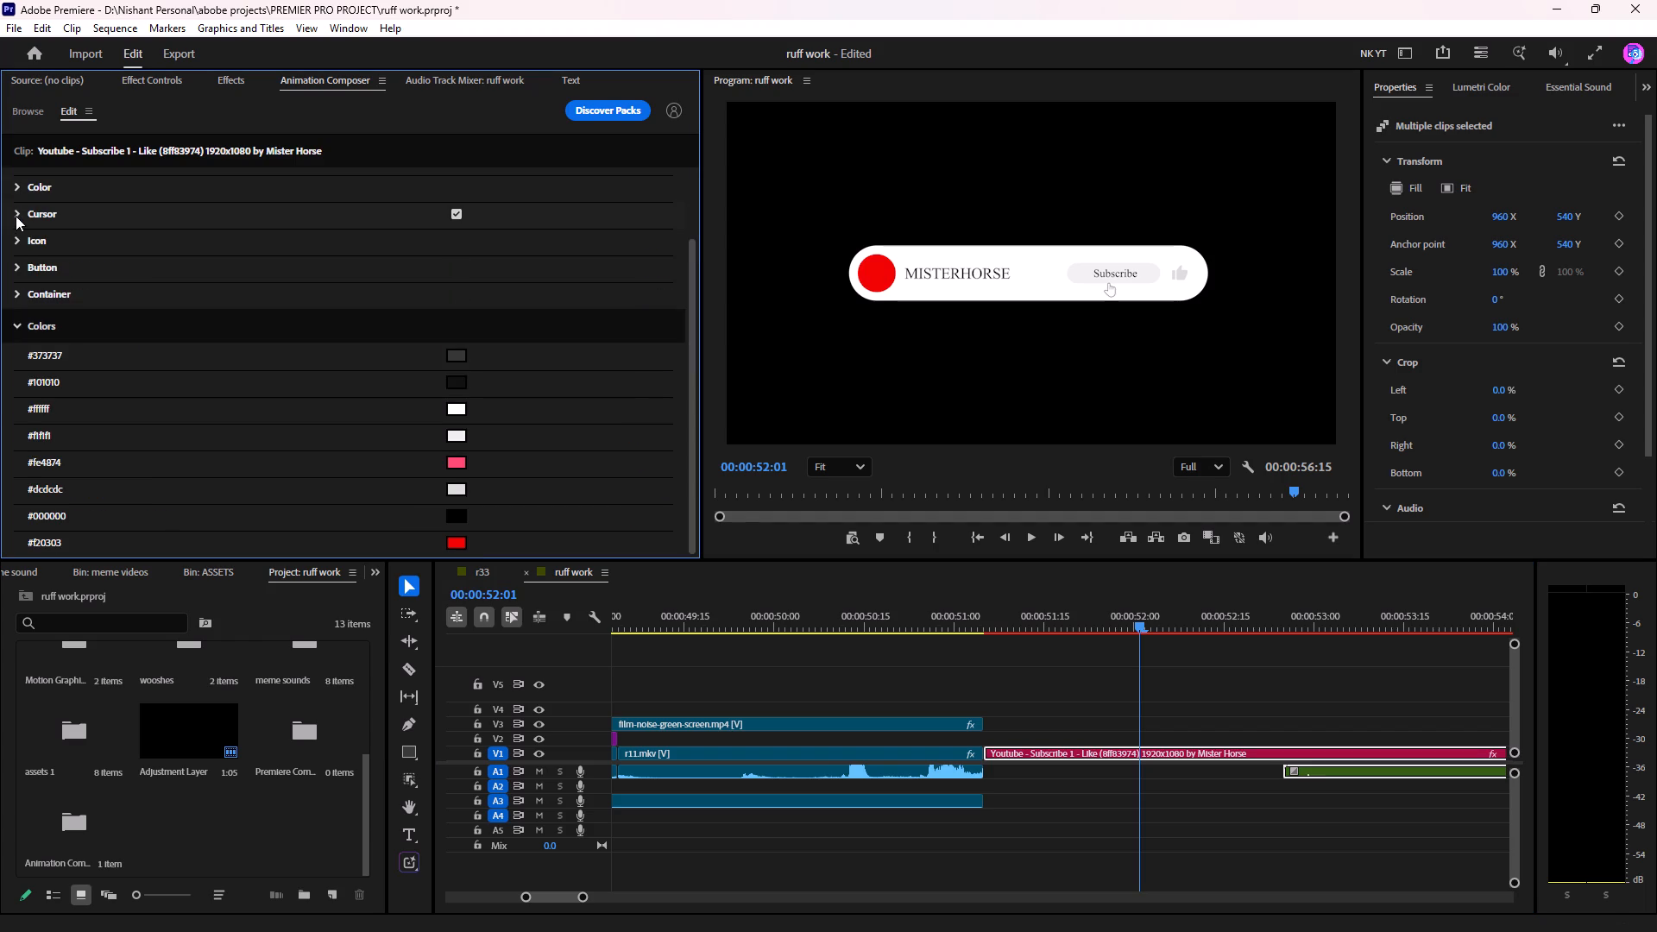
{"action": "left_click", "coordinate": [16, 216]}
{"action": "left_click", "coordinate": [16, 216]}
{"action": "left_click", "coordinate": [961, 274]}
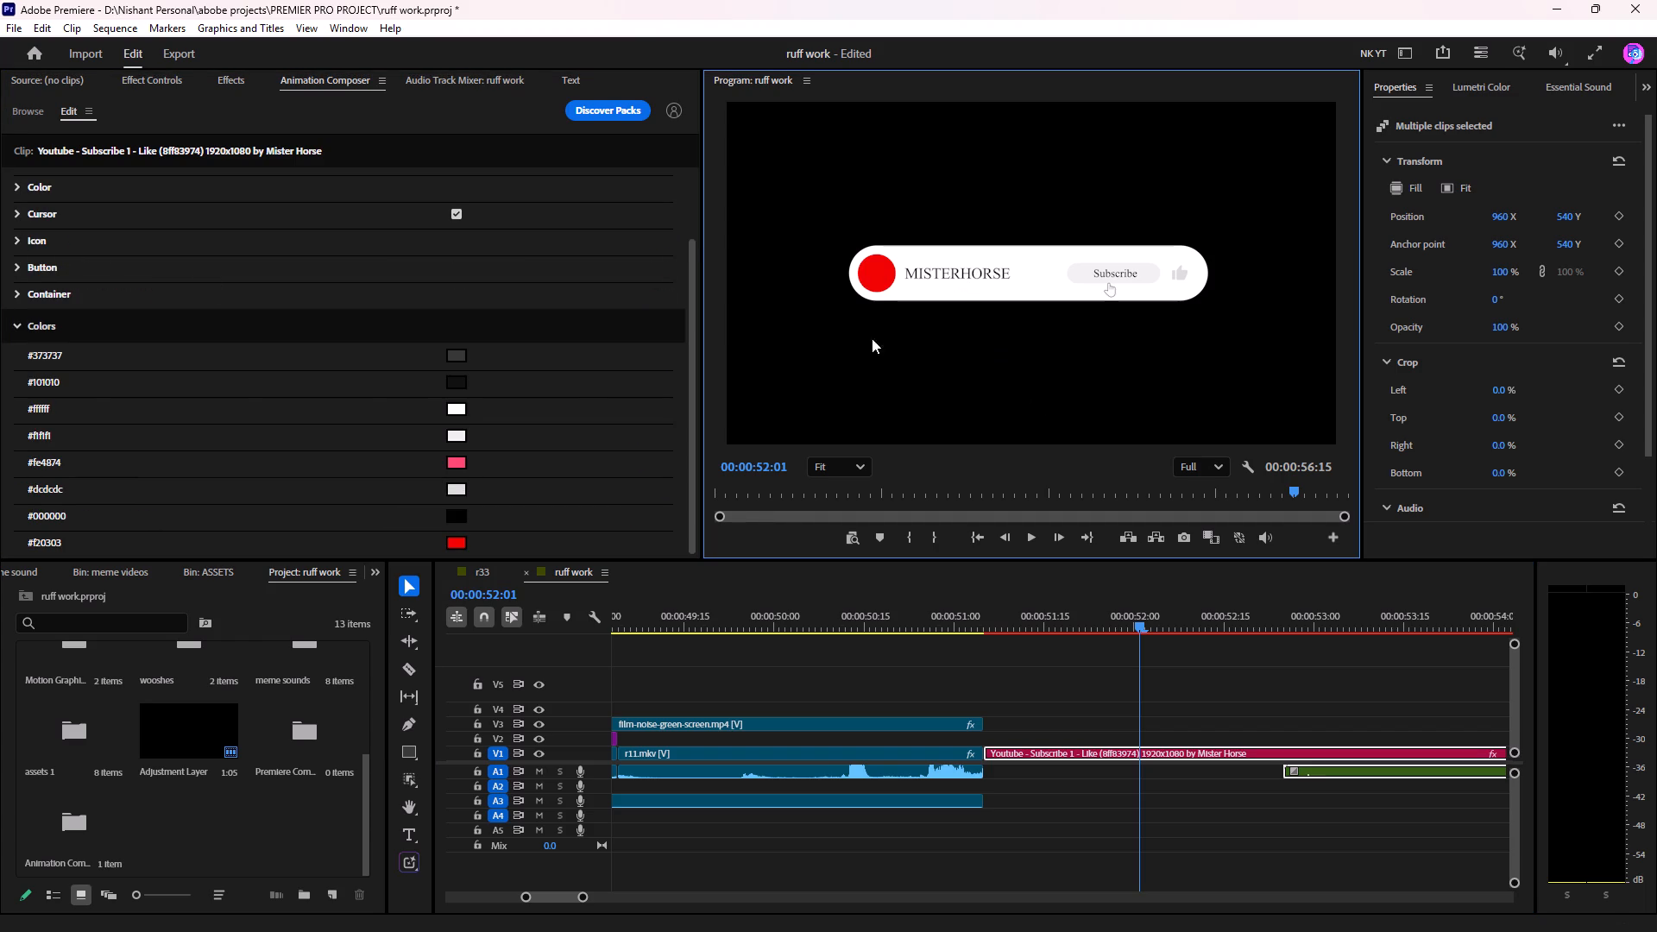
{"action": "scroll", "coordinate": [95, 363], "scroll_direction": "down", "scroll_amount": 8}
Delete the Youtube - Subscribe 1 - Like clip on V1 and its audio from the sequence.
{"action": "key", "text": "shift+z"}
{"action": "key", "text": "shift+z"}
{"action": "left_click", "coordinate": [1231, 733]}
{"action": "key", "text": "shift+z"}
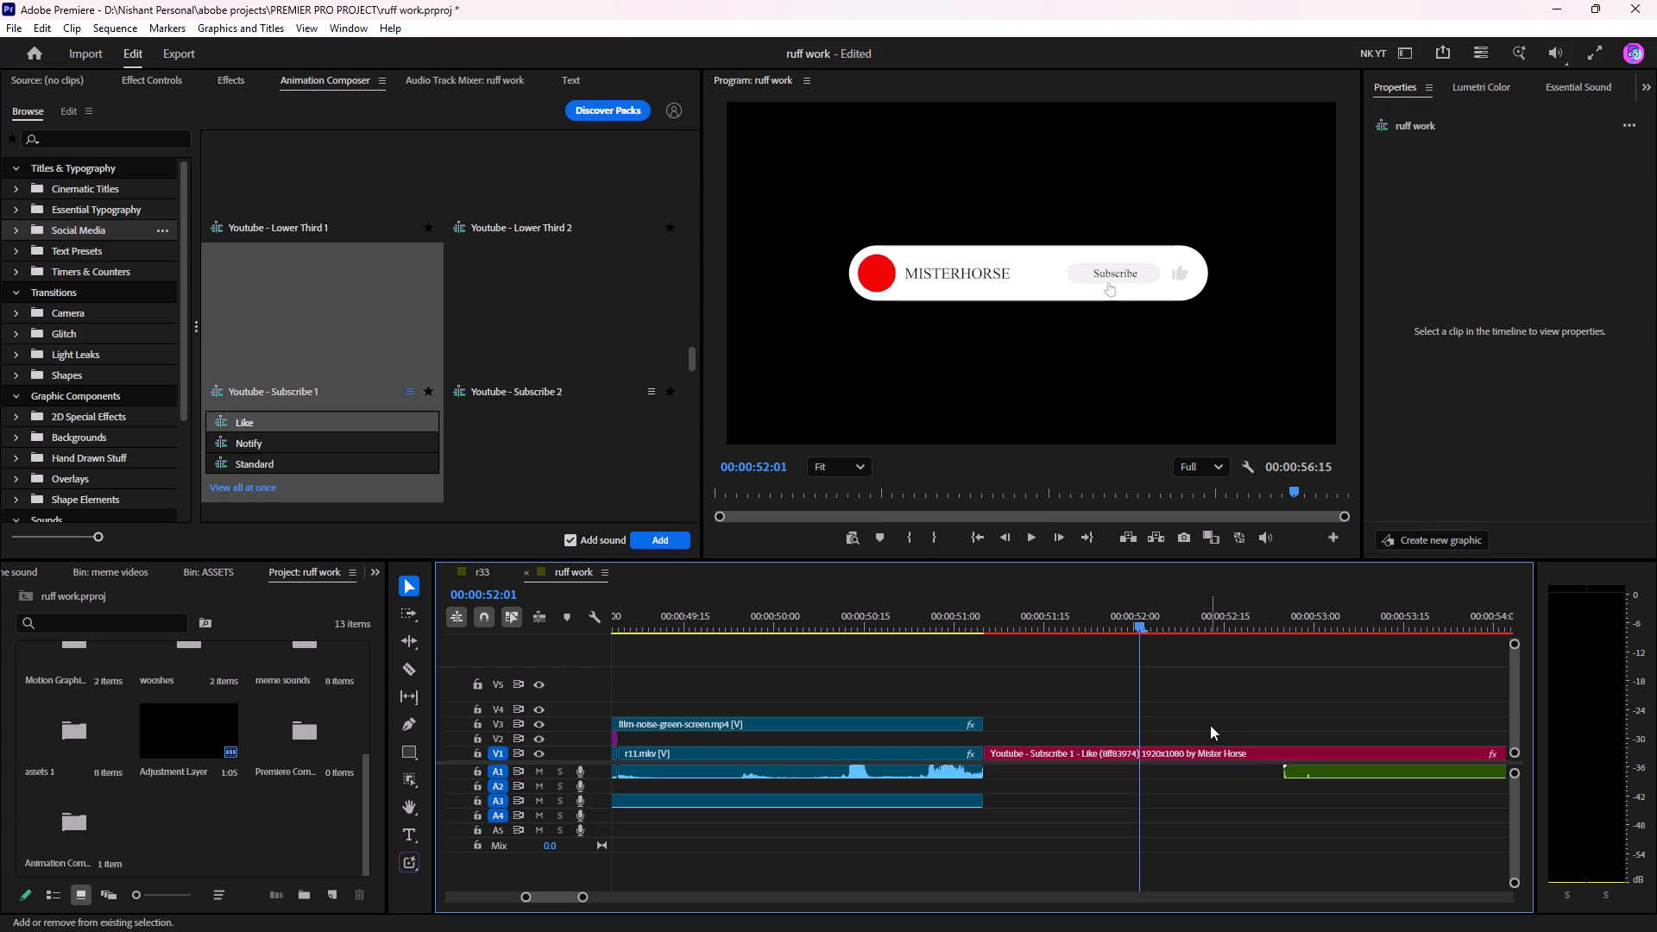
{"action": "key", "text": "shift+z"}
{"action": "key", "text": "shift+z"}
{"action": "key", "text": "shift+z"}
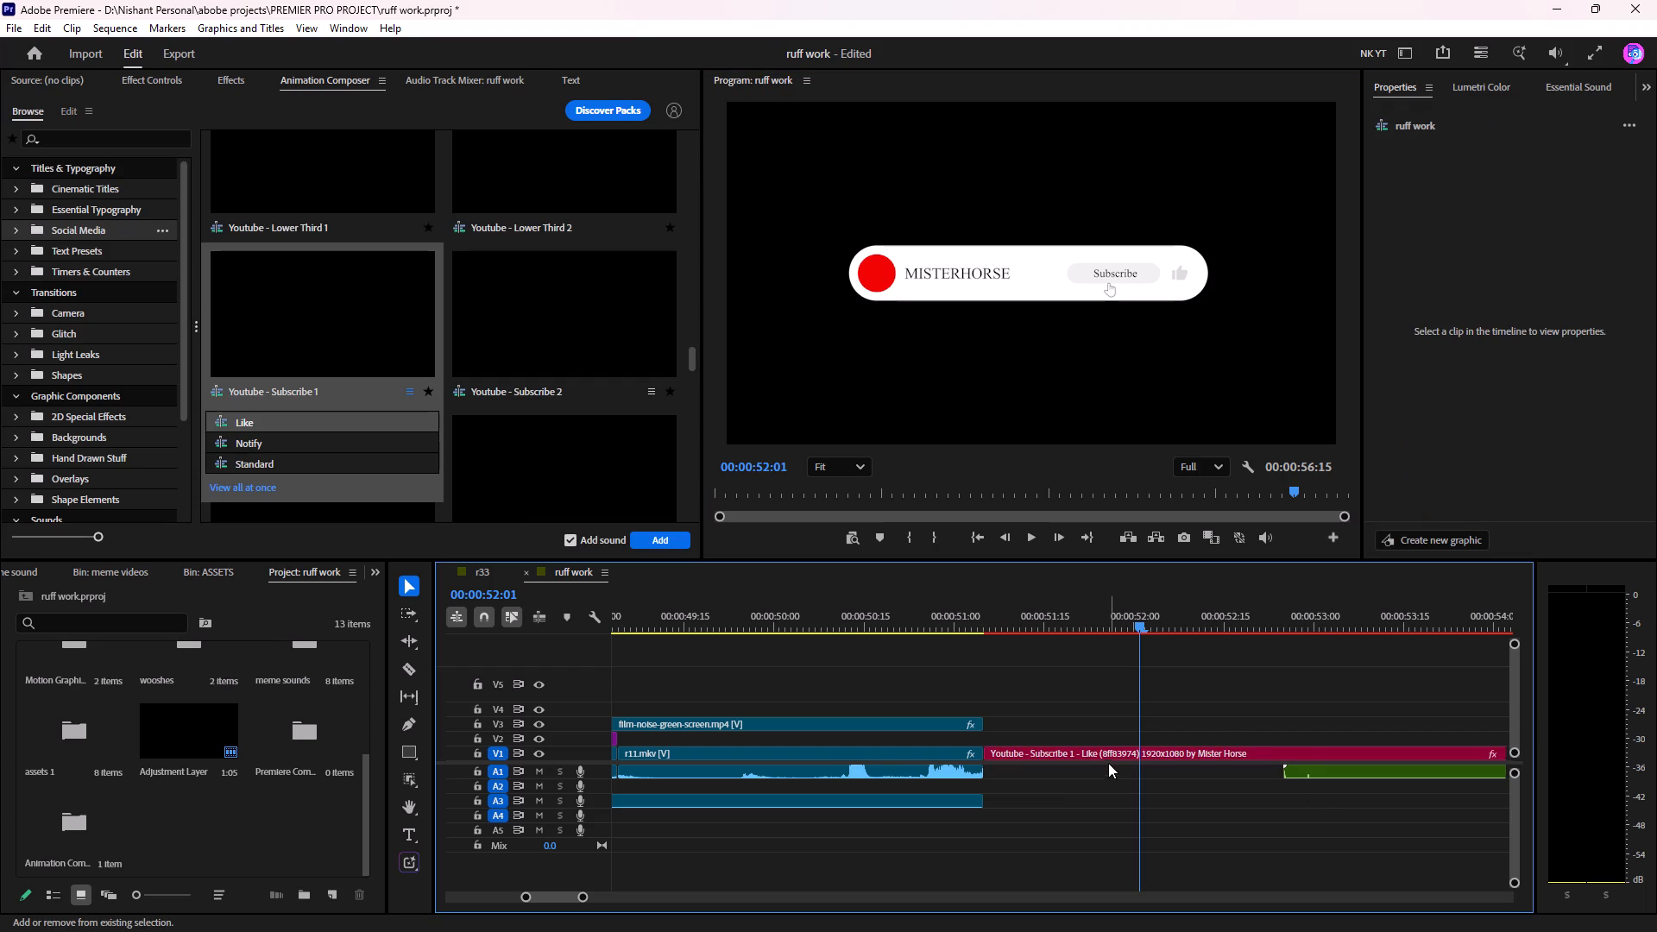
{"action": "left_click_drag", "start_coordinate": [1113, 720], "coordinate": [1323, 834]}
{"action": "key", "text": "Delete"}
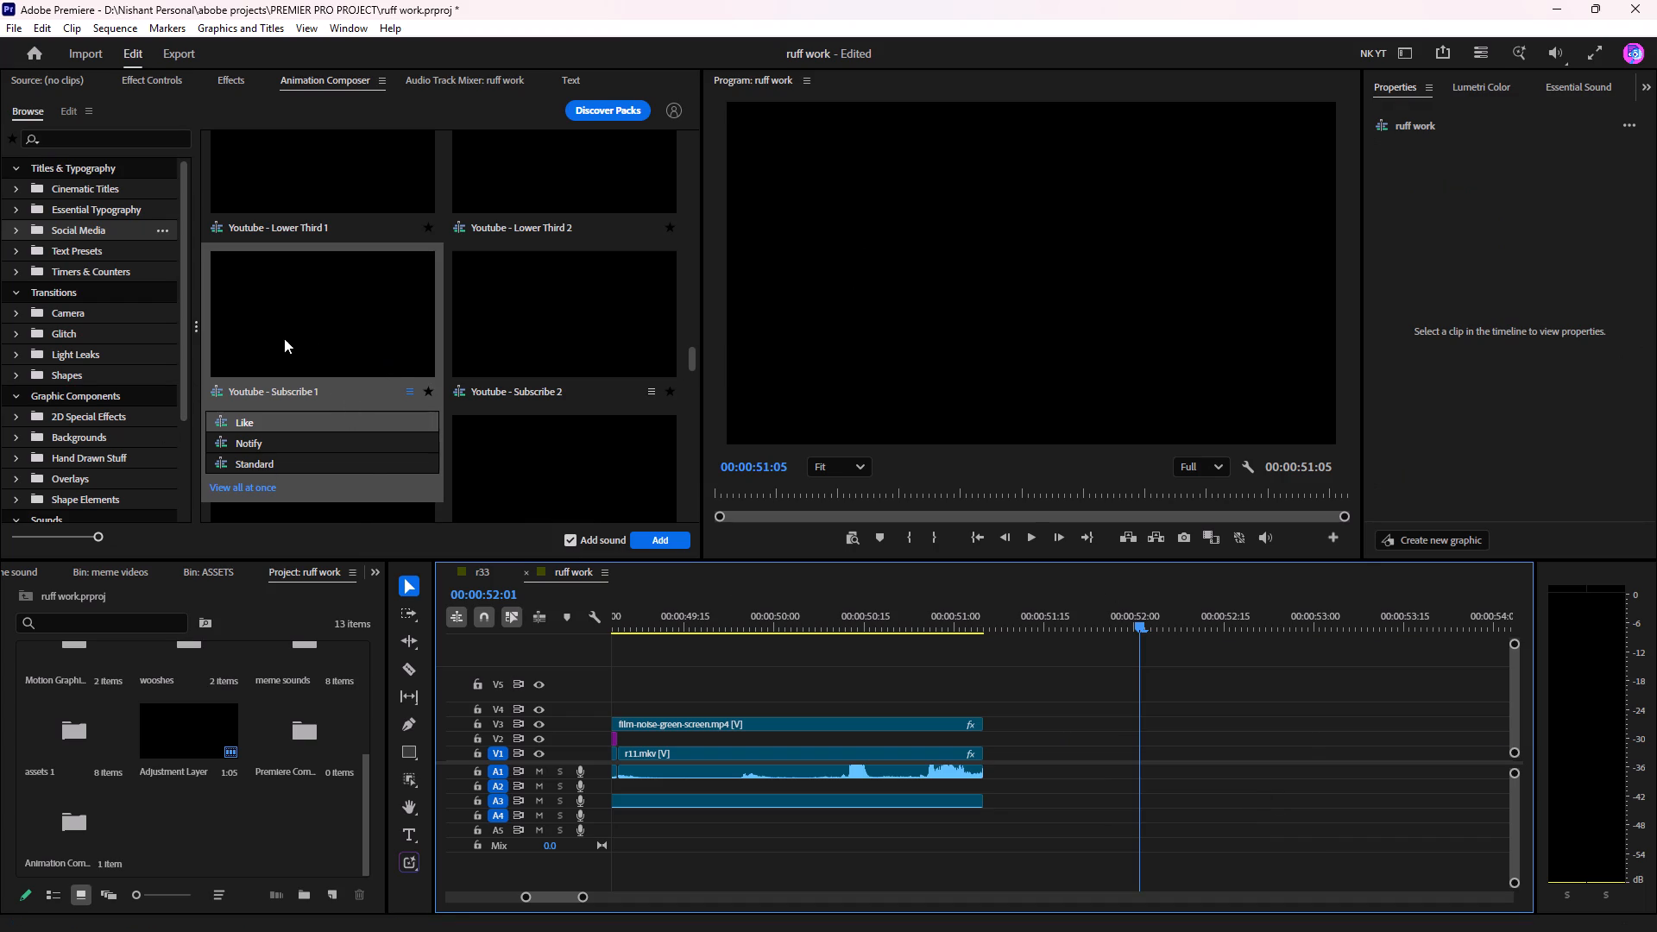
Add the Like variant of Youtube - Subscribe 1 to track V1 at about 00:00:51:15, leaving a short gap after the last r11.mkv clip.
{"action": "left_click", "coordinate": [600, 290]}
{"action": "left_click", "coordinate": [312, 325]}
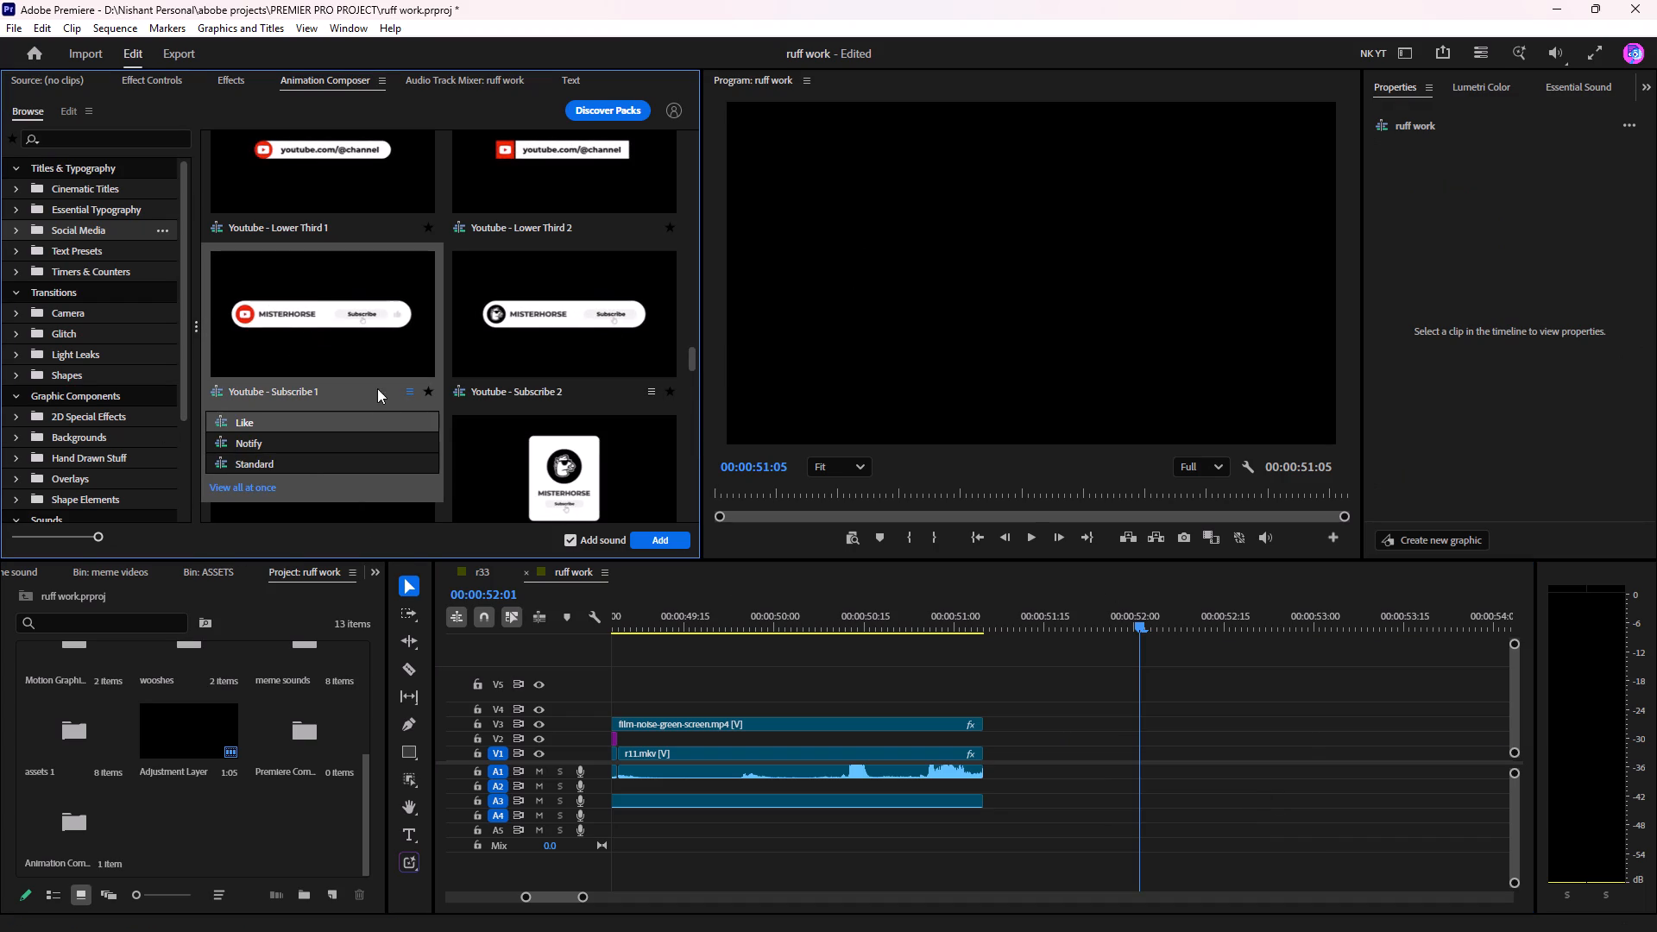
{"action": "left_click_drag", "start_coordinate": [338, 339], "coordinate": [1049, 763]}
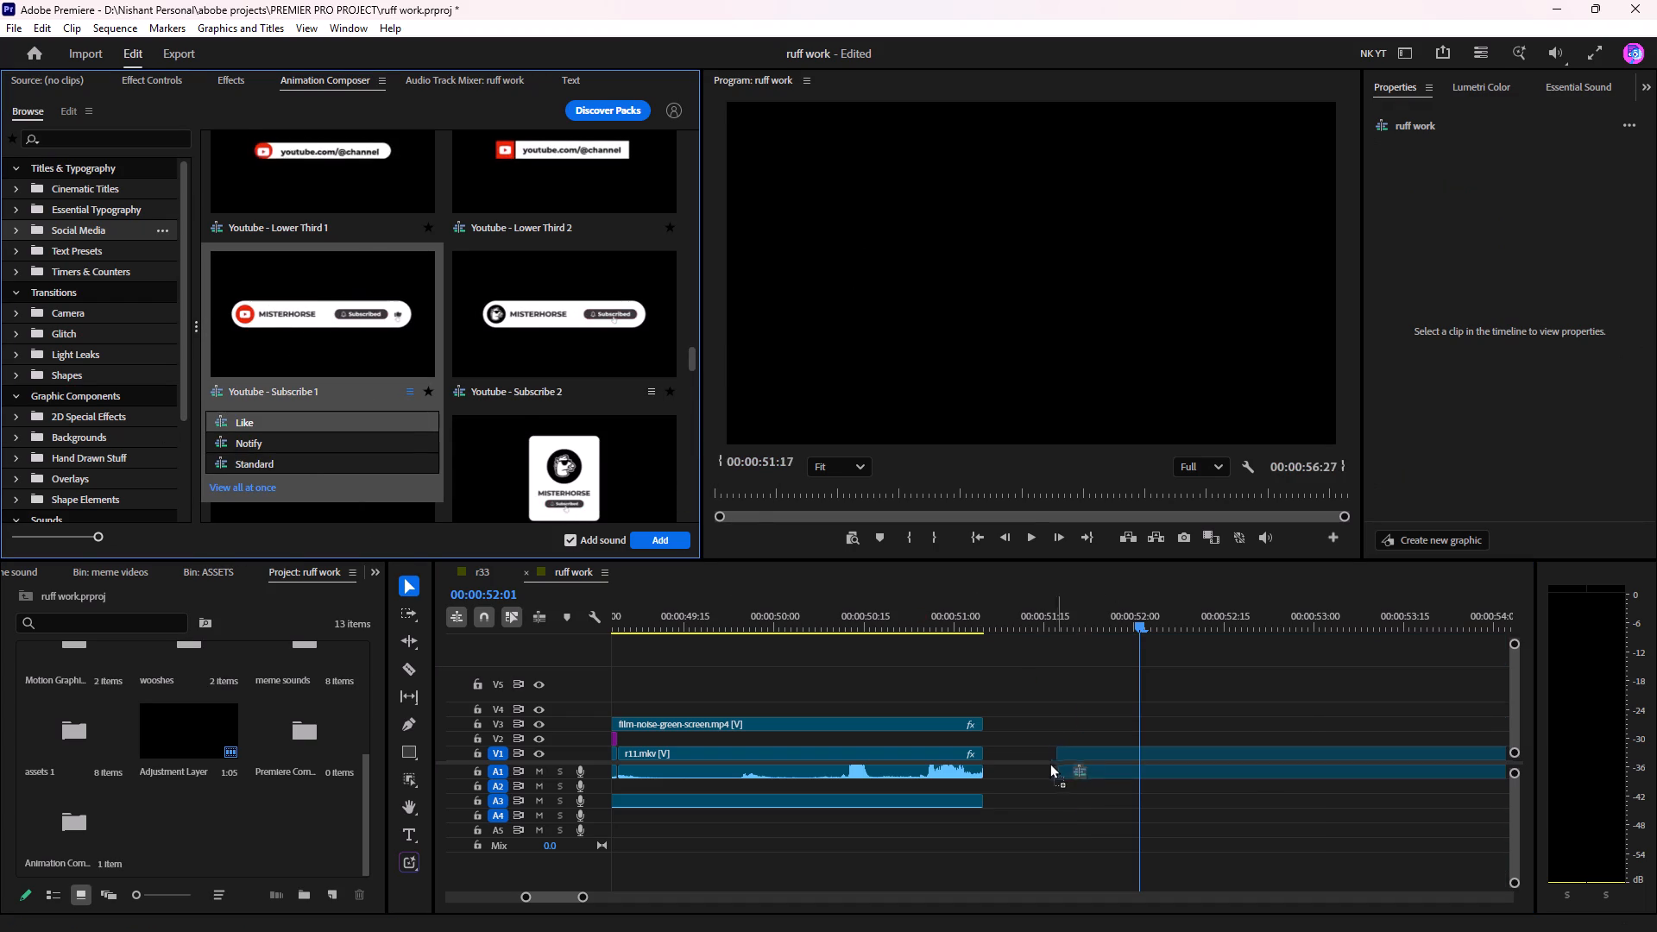
{"action": "left_click_drag", "start_coordinate": [1049, 763], "coordinate": [1045, 759]}
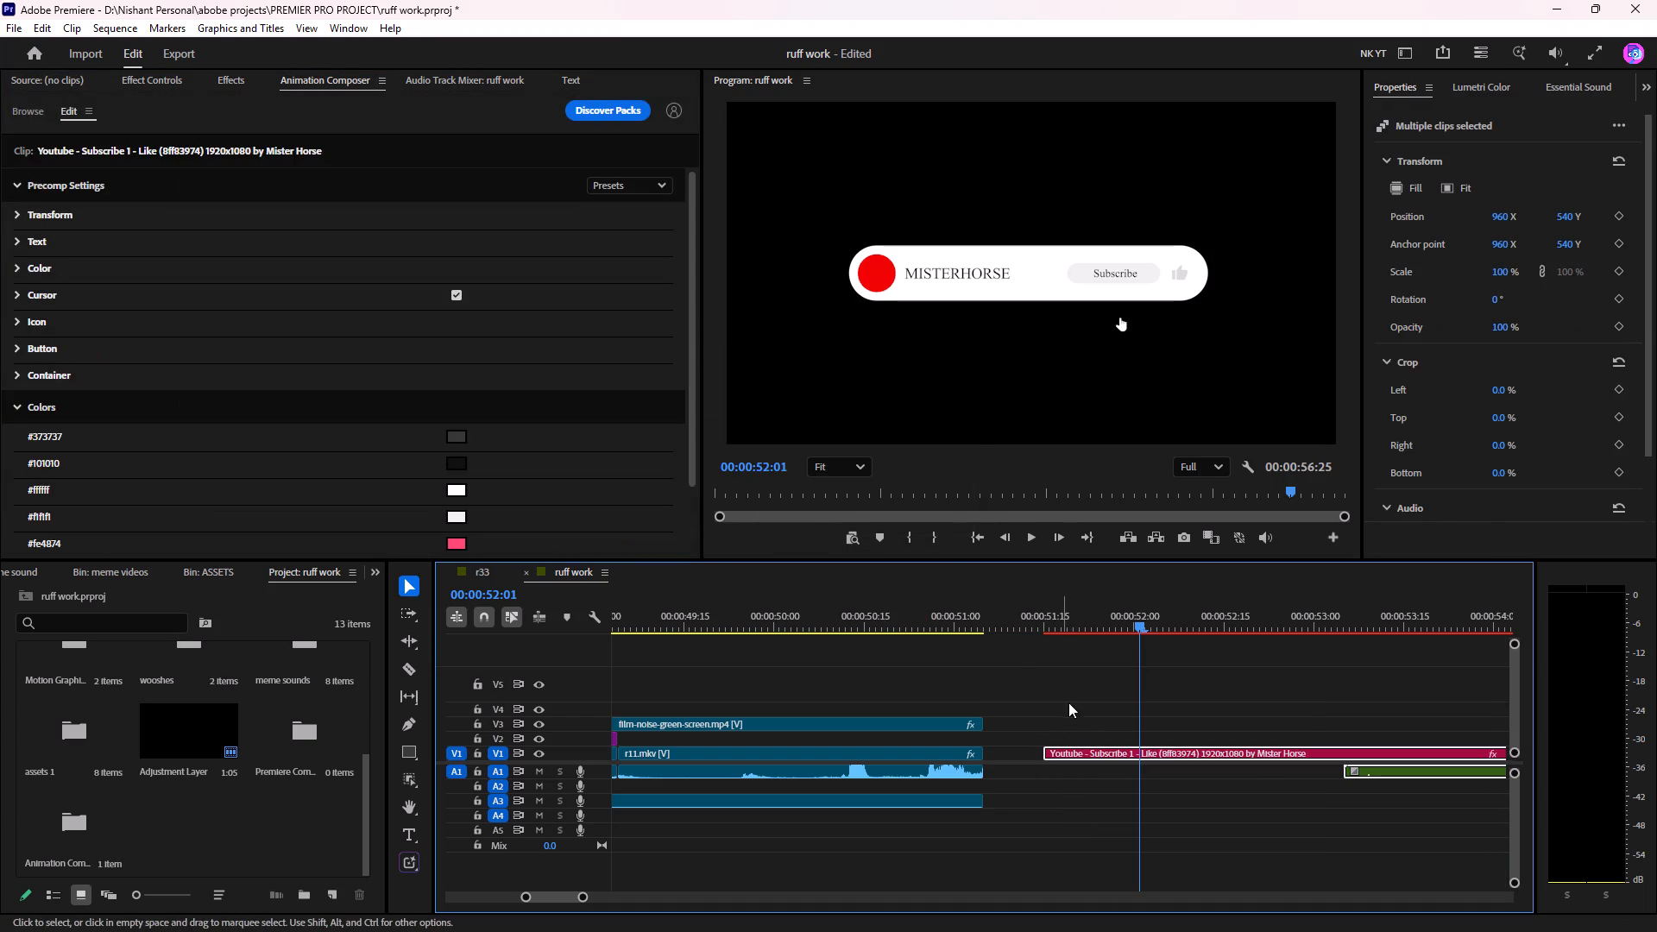
Look through the new subscribe clip's Button, Container, Transform, Text and Presets precomp settings.
{"action": "left_click", "coordinate": [31, 349]}
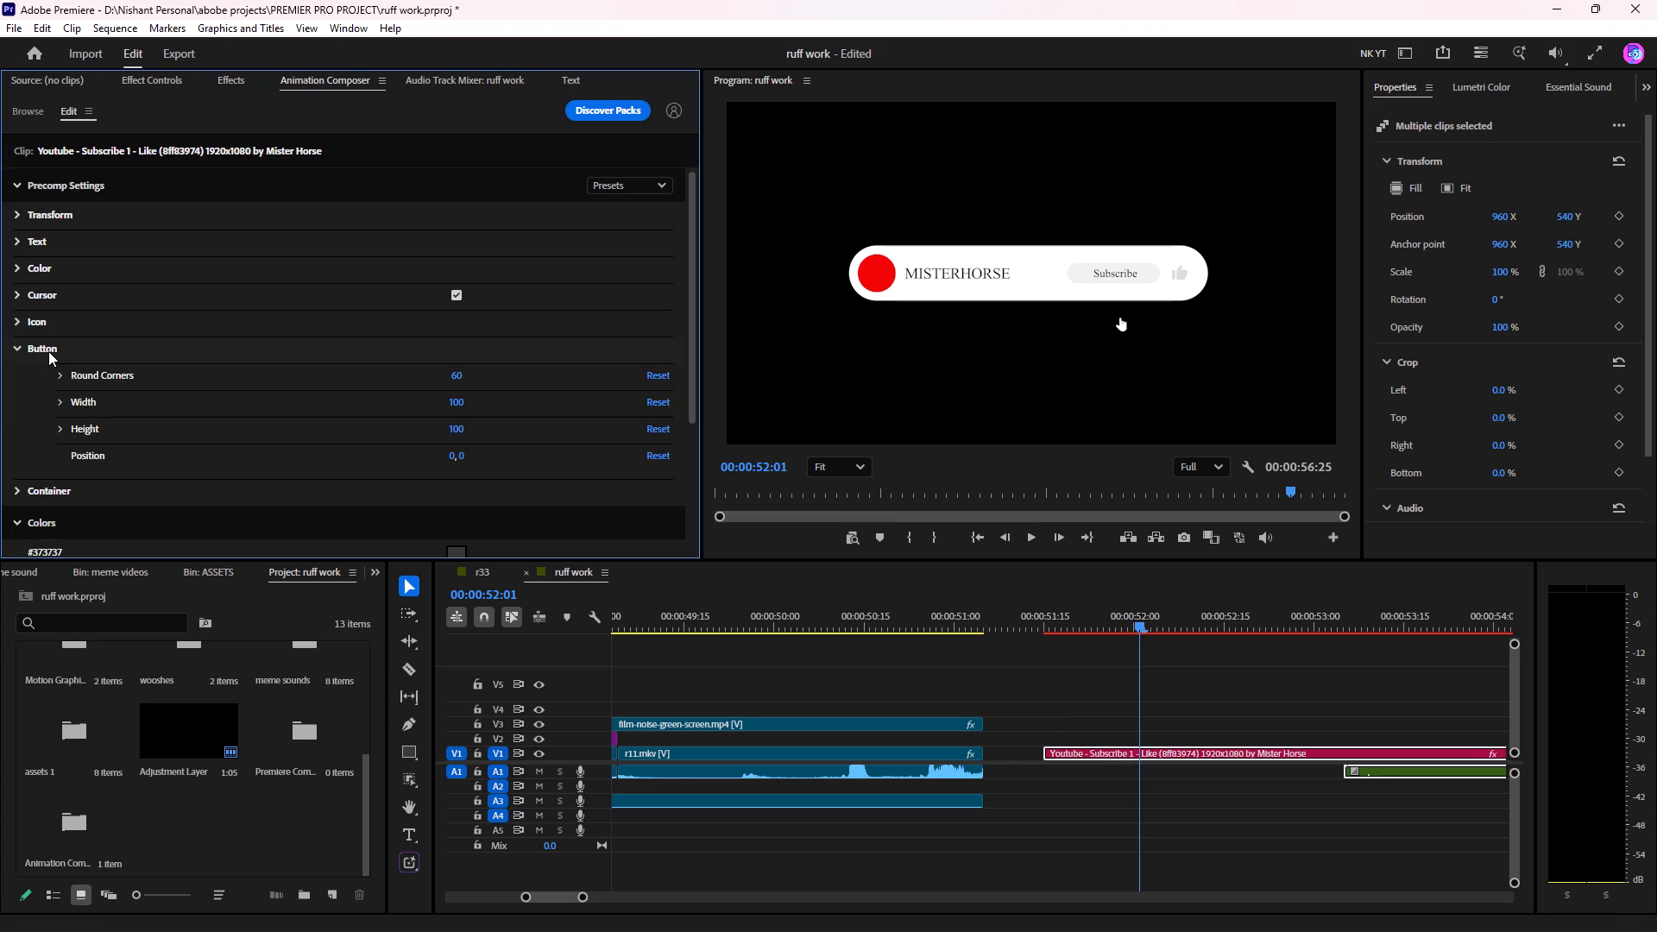
{"action": "left_click", "coordinate": [47, 351]}
{"action": "left_click", "coordinate": [38, 373]}
{"action": "left_click", "coordinate": [38, 374]}
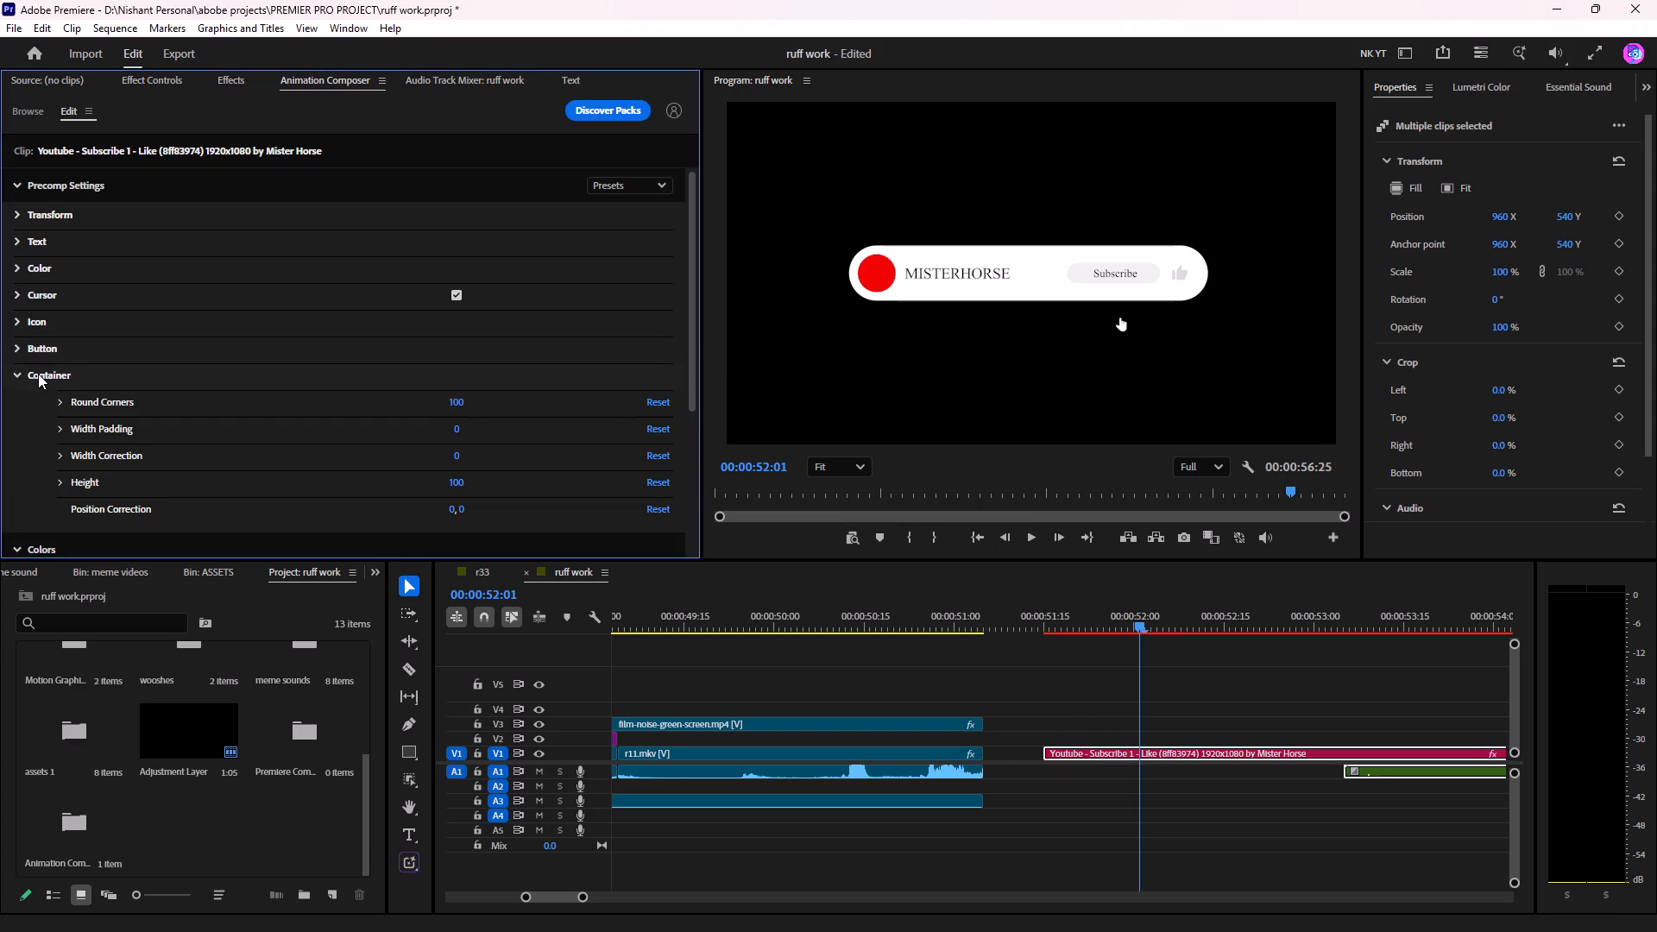
{"action": "left_click", "coordinate": [55, 216]}
{"action": "left_click", "coordinate": [60, 216]}
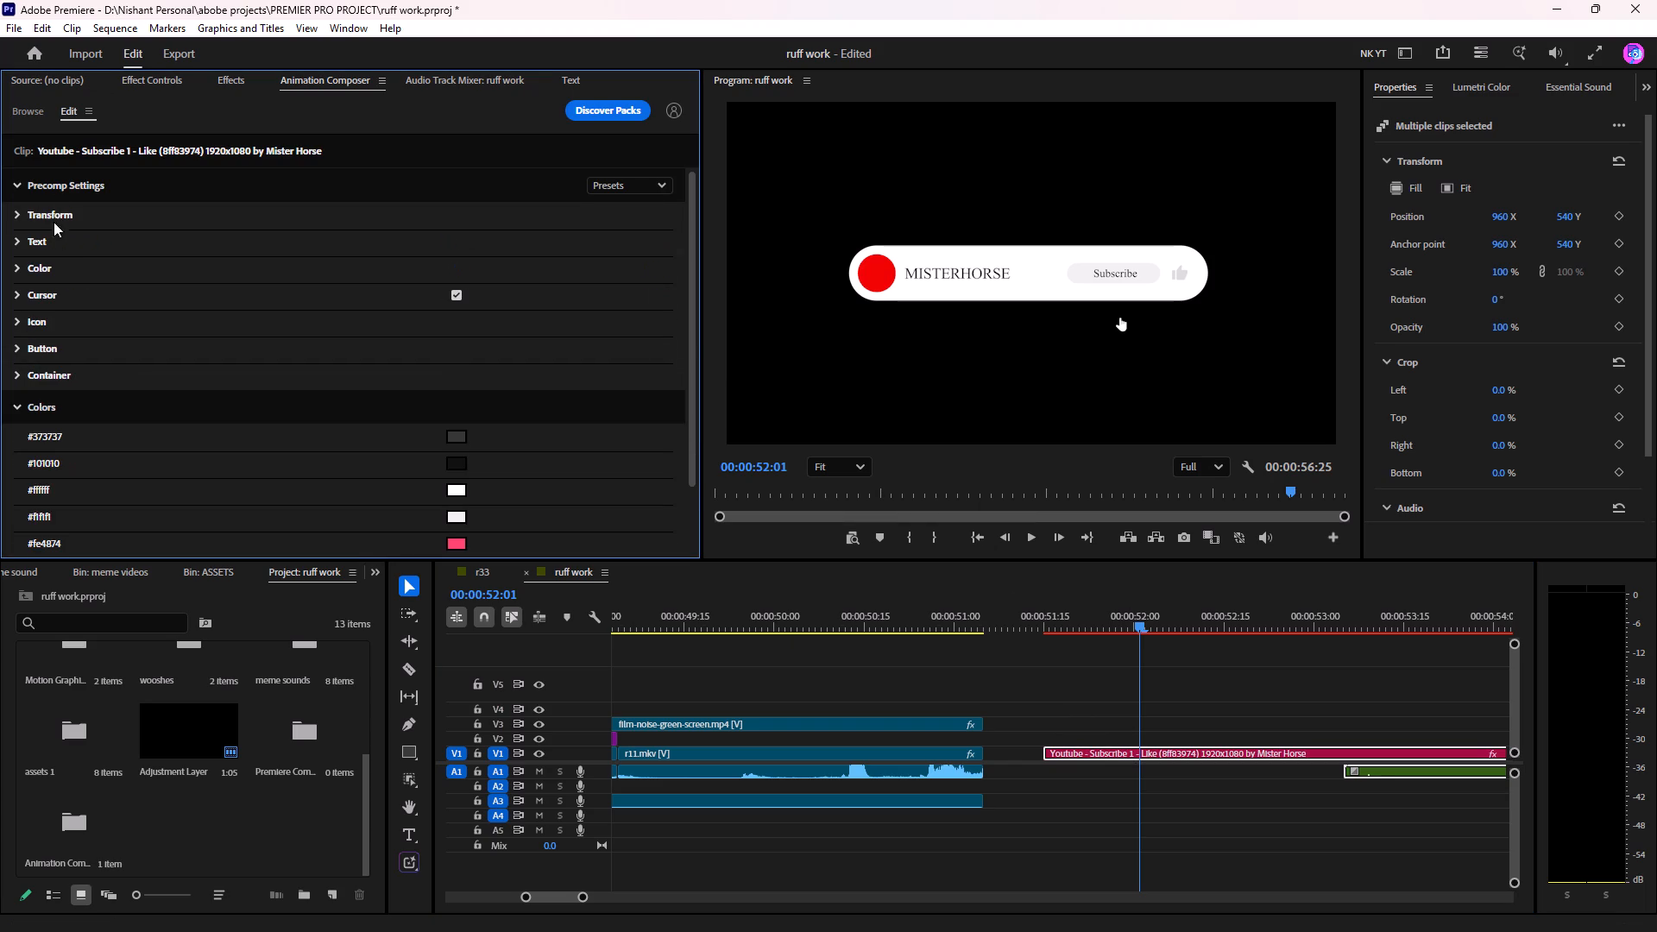
{"action": "left_click", "coordinate": [447, 156]}
{"action": "left_click", "coordinate": [630, 187]}
{"action": "left_click", "coordinate": [638, 192]}
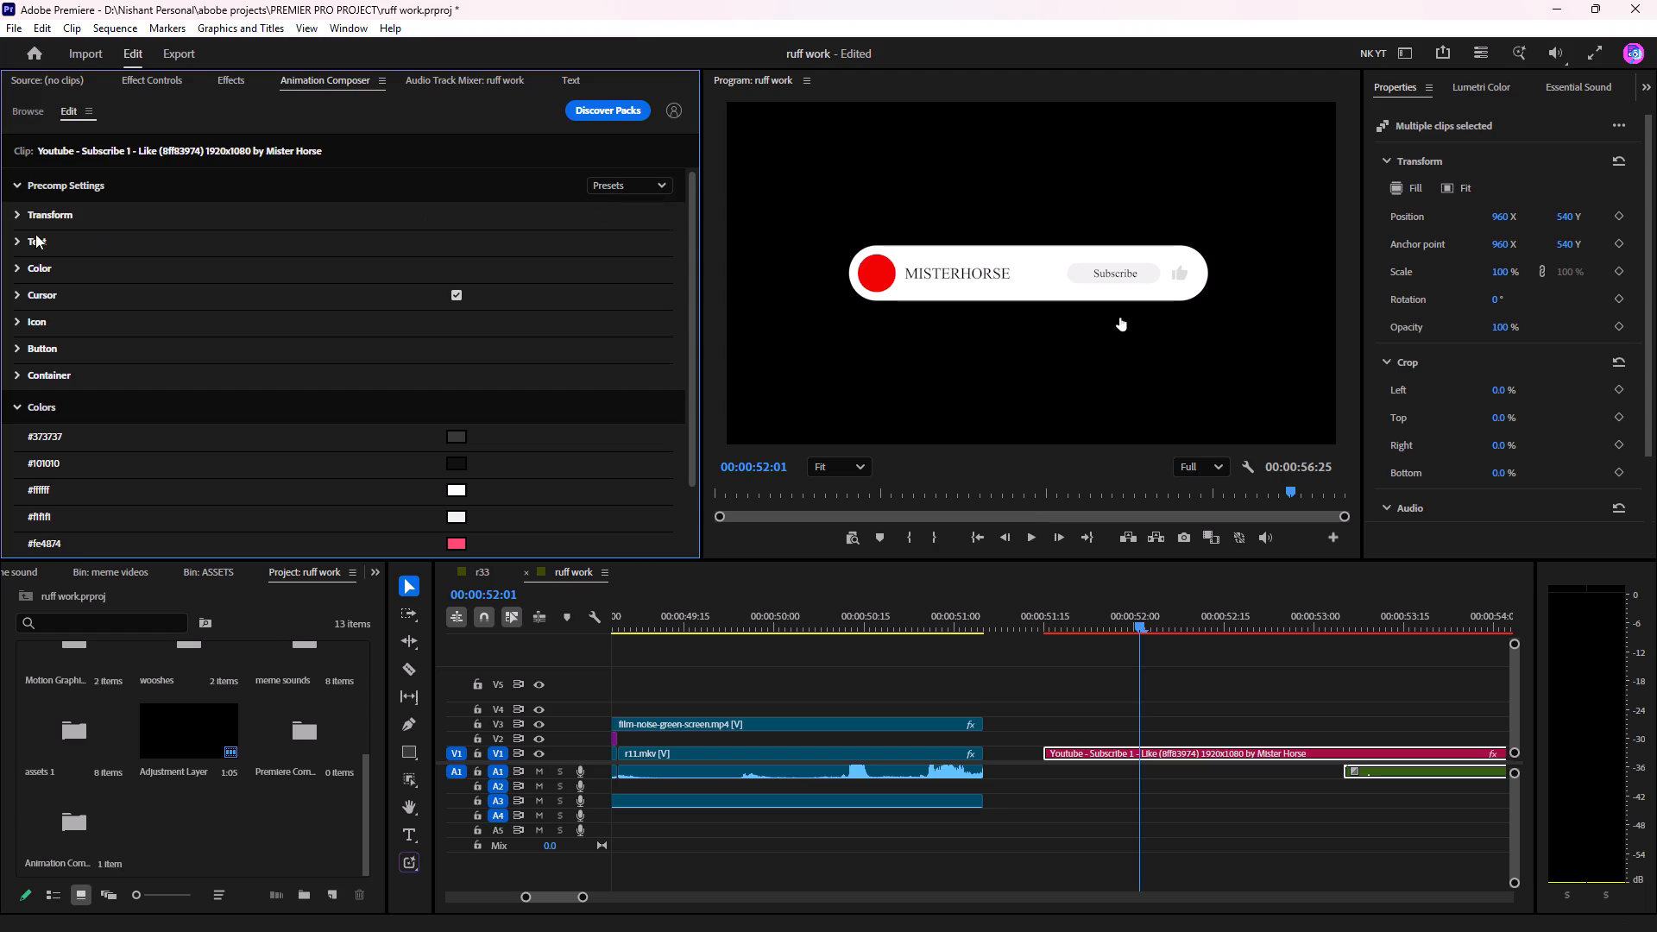
{"action": "left_click", "coordinate": [20, 240]}
{"action": "left_click", "coordinate": [39, 239]}
Select the subscribe graphic in the program view and examine its text properties and colour settings for the icon and channel name.
{"action": "left_click", "coordinate": [961, 269]}
{"action": "double_click", "coordinate": [962, 271]}
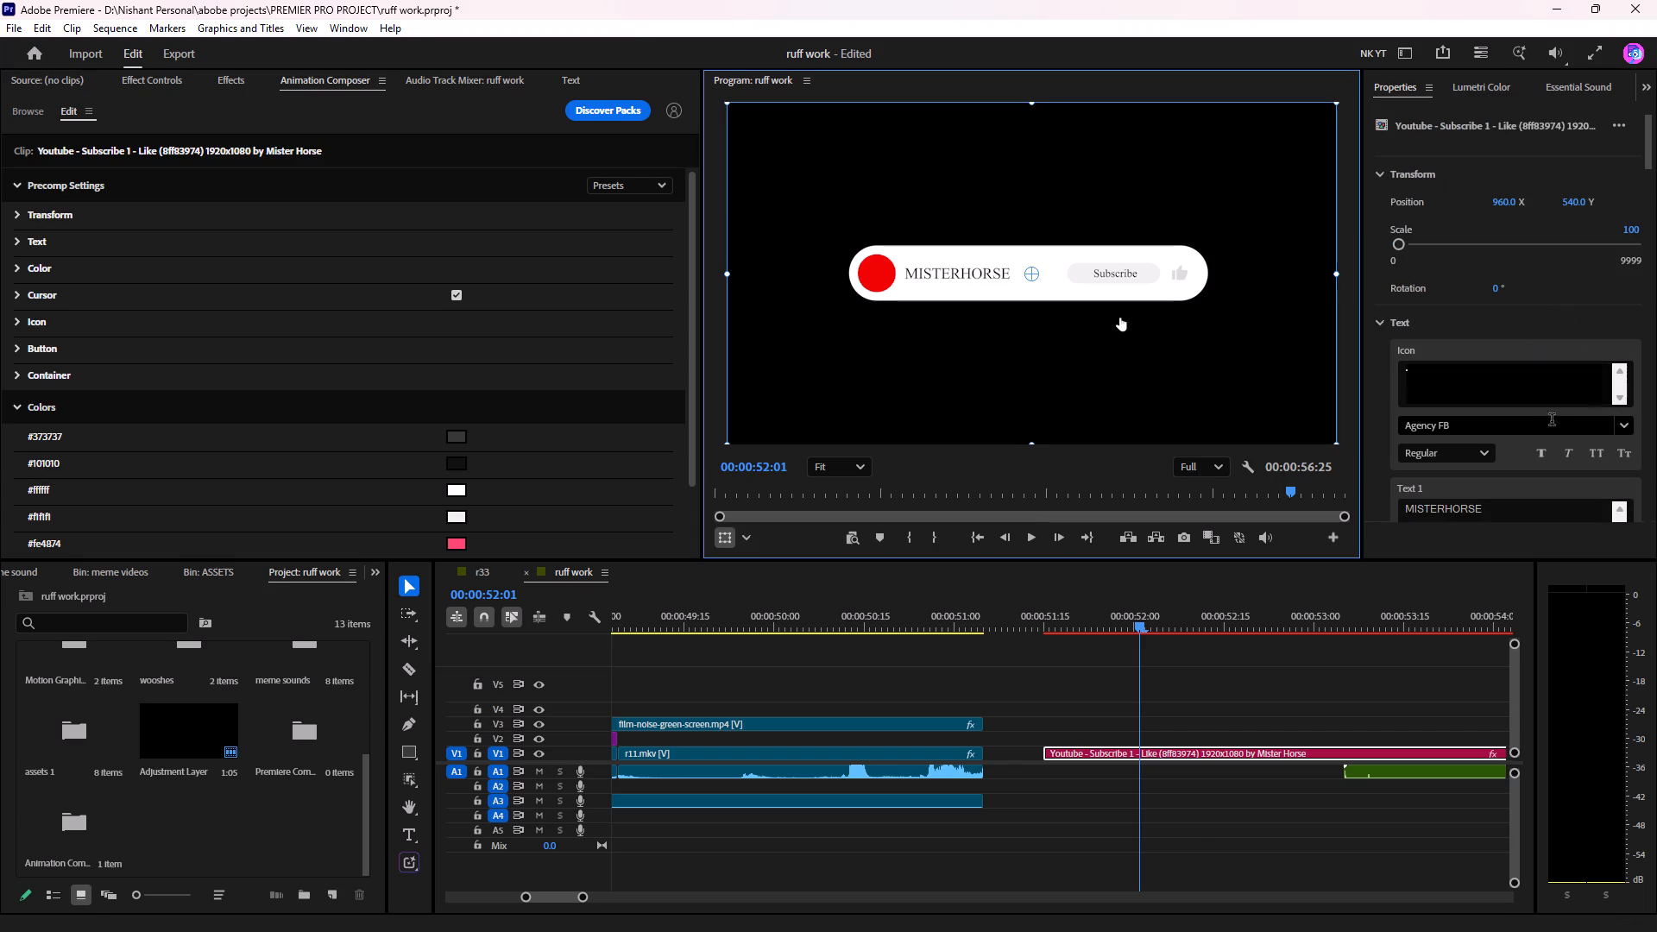
{"action": "key", "text": "space"}
{"action": "key", "text": "space"}
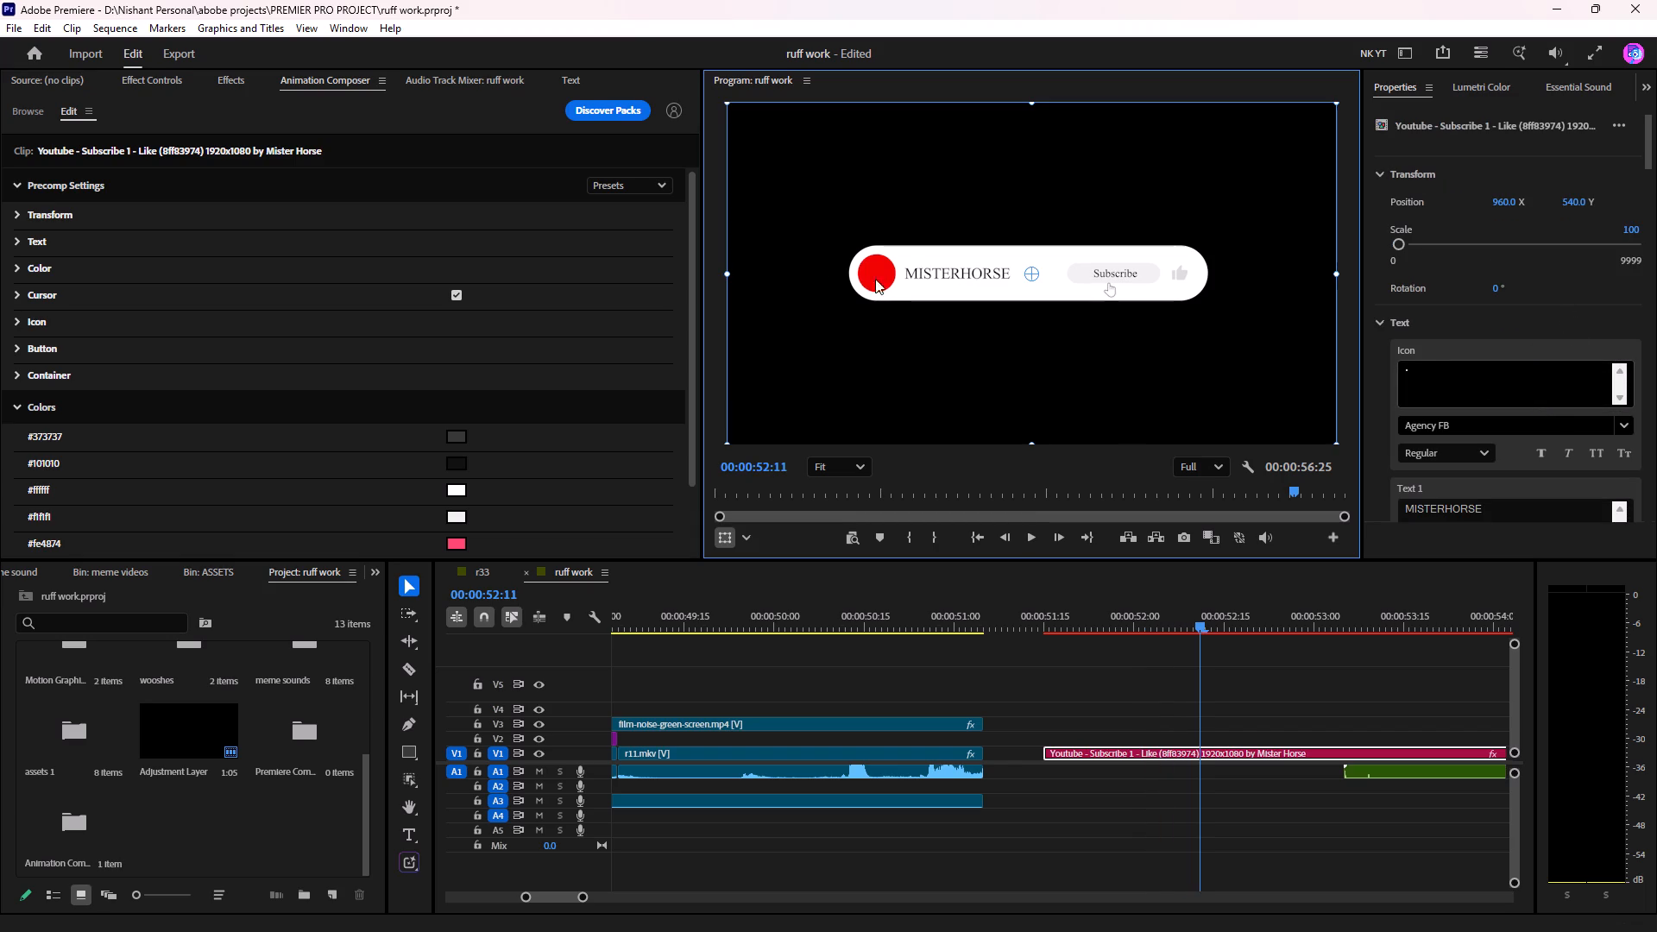
{"action": "left_click", "coordinate": [941, 272]}
{"action": "scroll", "coordinate": [1471, 387], "scroll_direction": "down", "scroll_amount": 3}
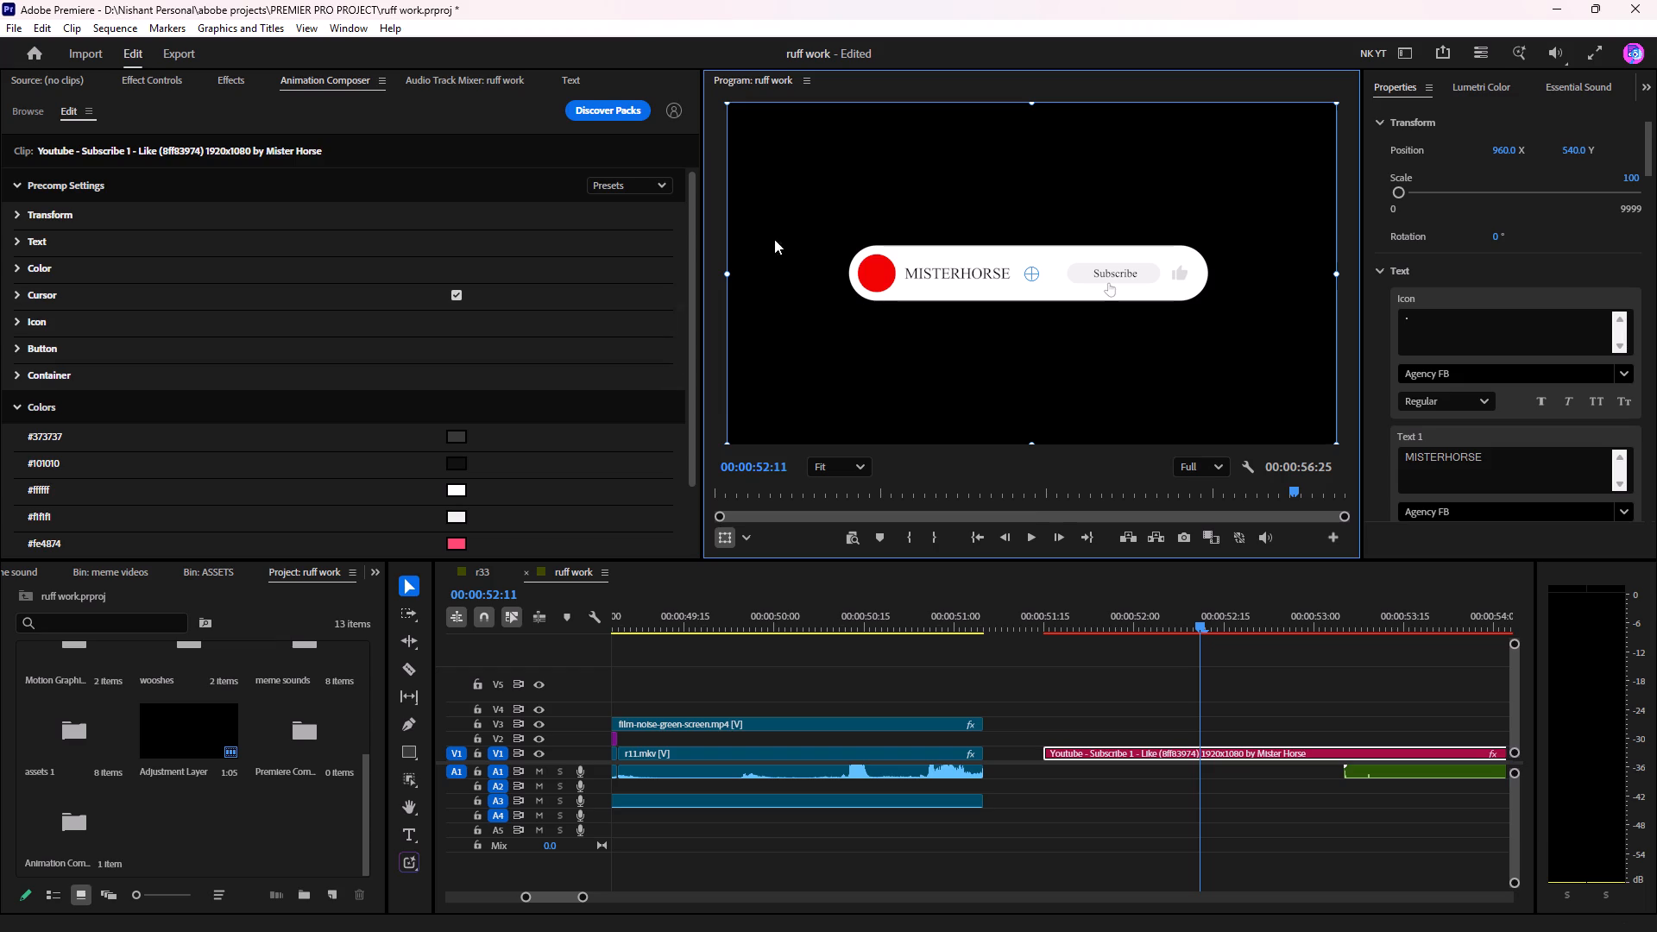
{"action": "left_click", "coordinate": [882, 274]}
{"action": "scroll", "coordinate": [19, 367], "scroll_direction": "down", "scroll_amount": 11}
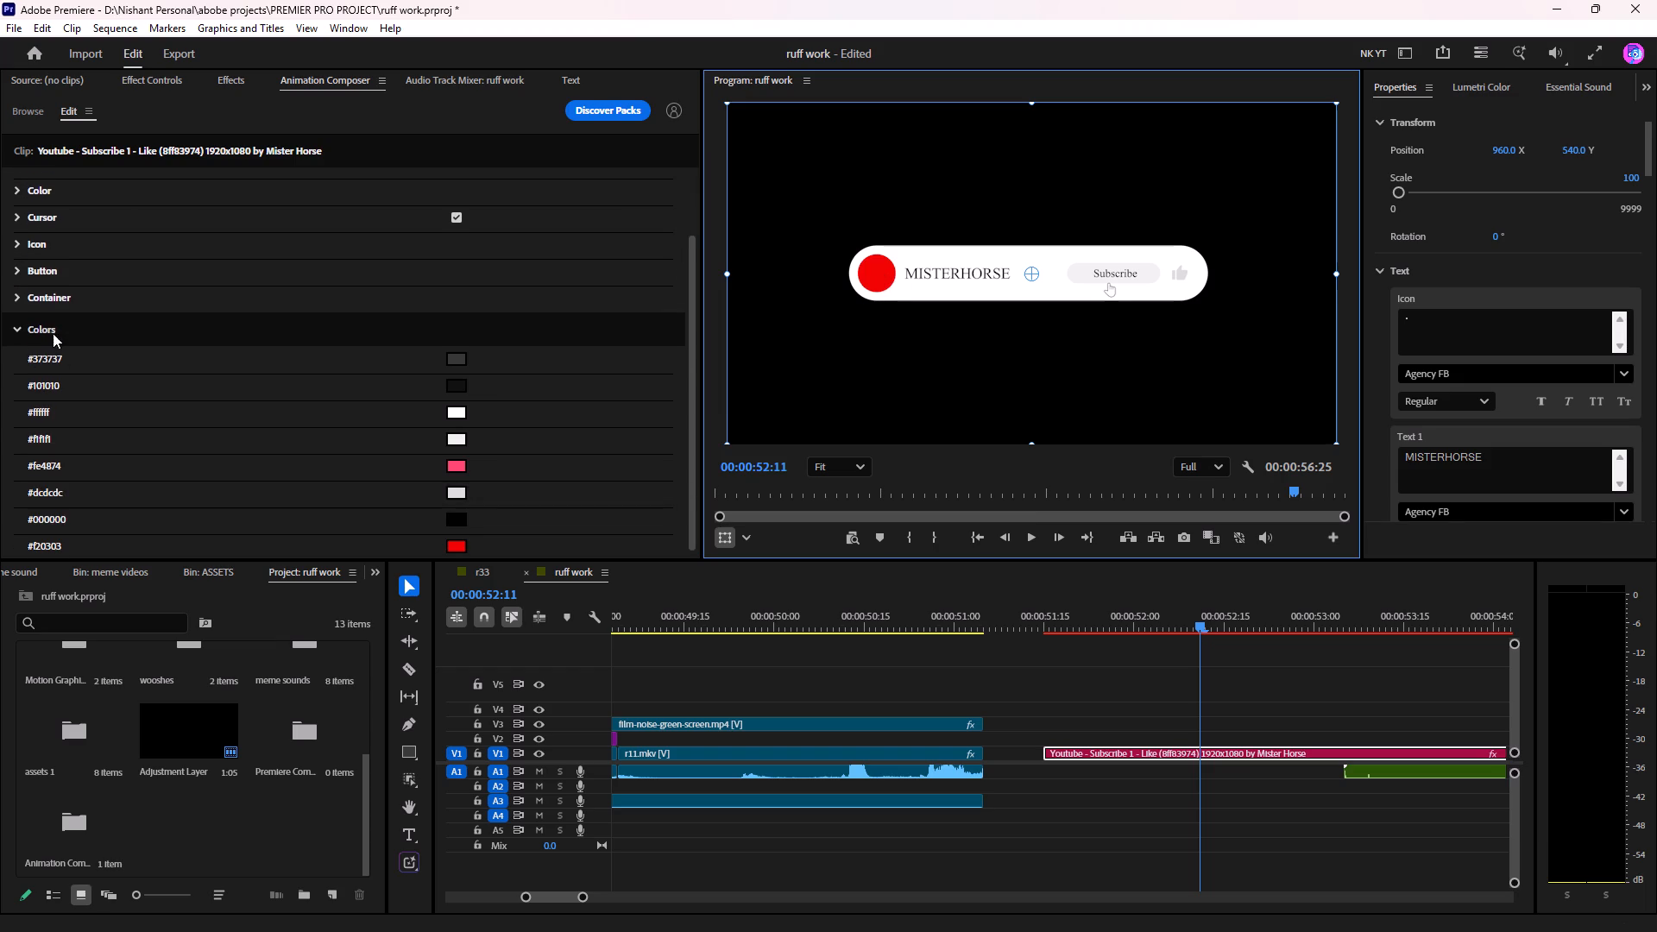
{"action": "scroll", "coordinate": [53, 333], "scroll_direction": "down", "scroll_amount": 2}
{"action": "scroll", "coordinate": [277, 372], "scroll_direction": "up", "scroll_amount": 12}
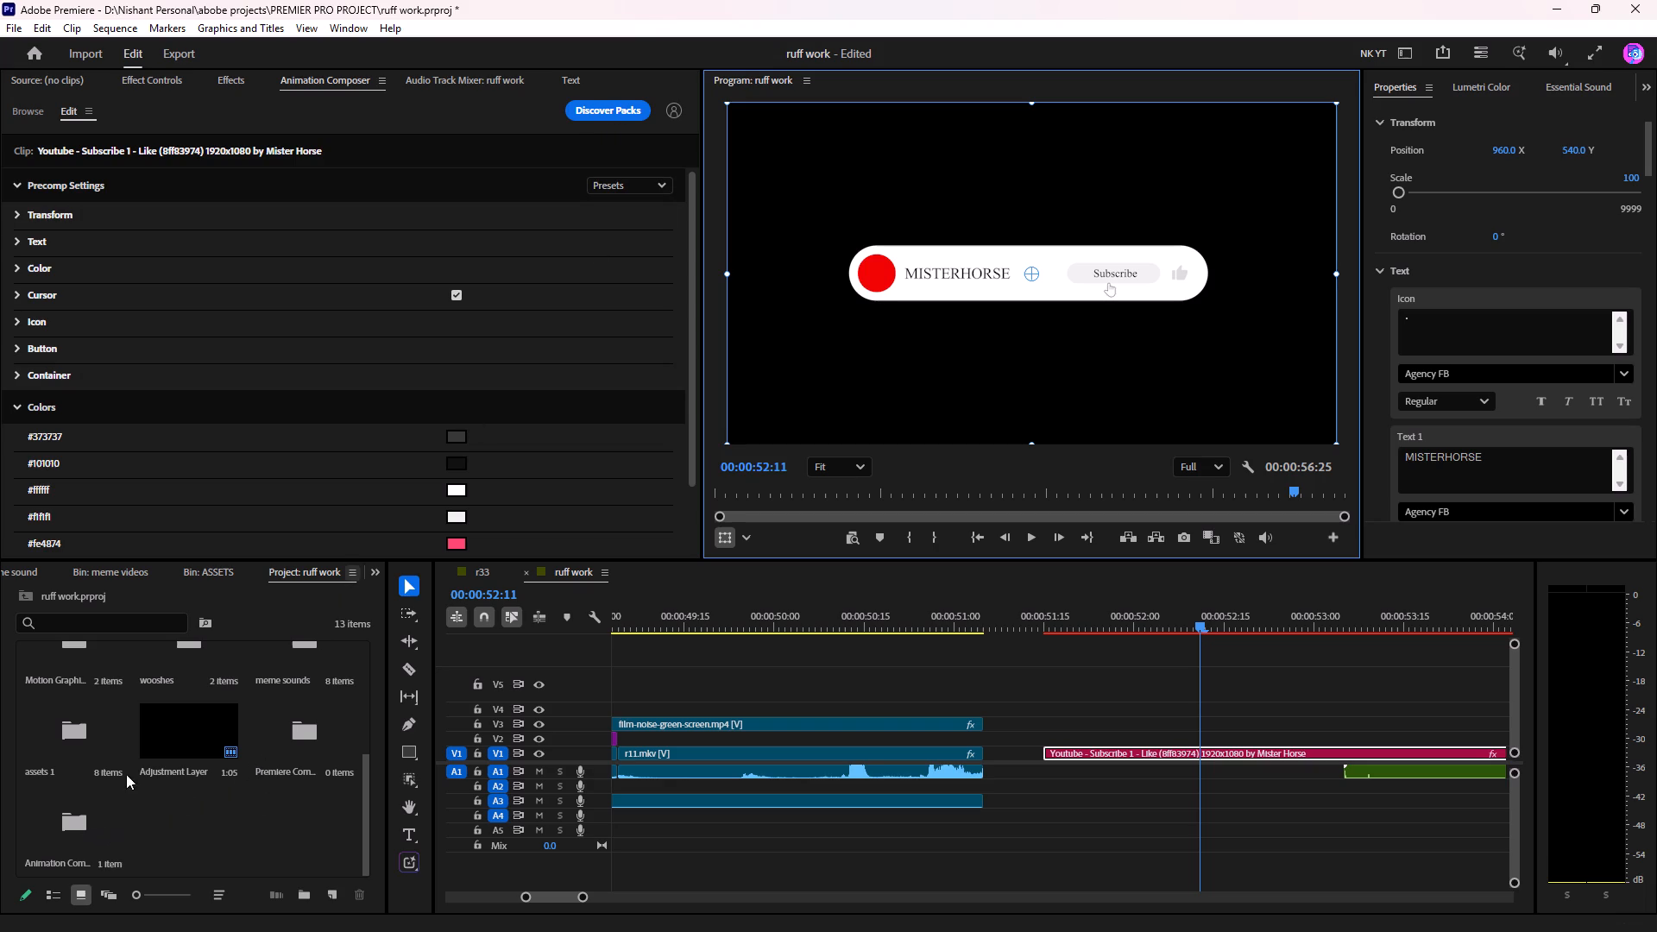
Open the assets 1 bin of the ruff work project to reach the channel logo image.
{"action": "scroll", "coordinate": [164, 778], "scroll_direction": "up", "scroll_amount": 2}
{"action": "scroll", "coordinate": [225, 732], "scroll_direction": "up", "scroll_amount": 2}
{"action": "left_click", "coordinate": [179, 763]}
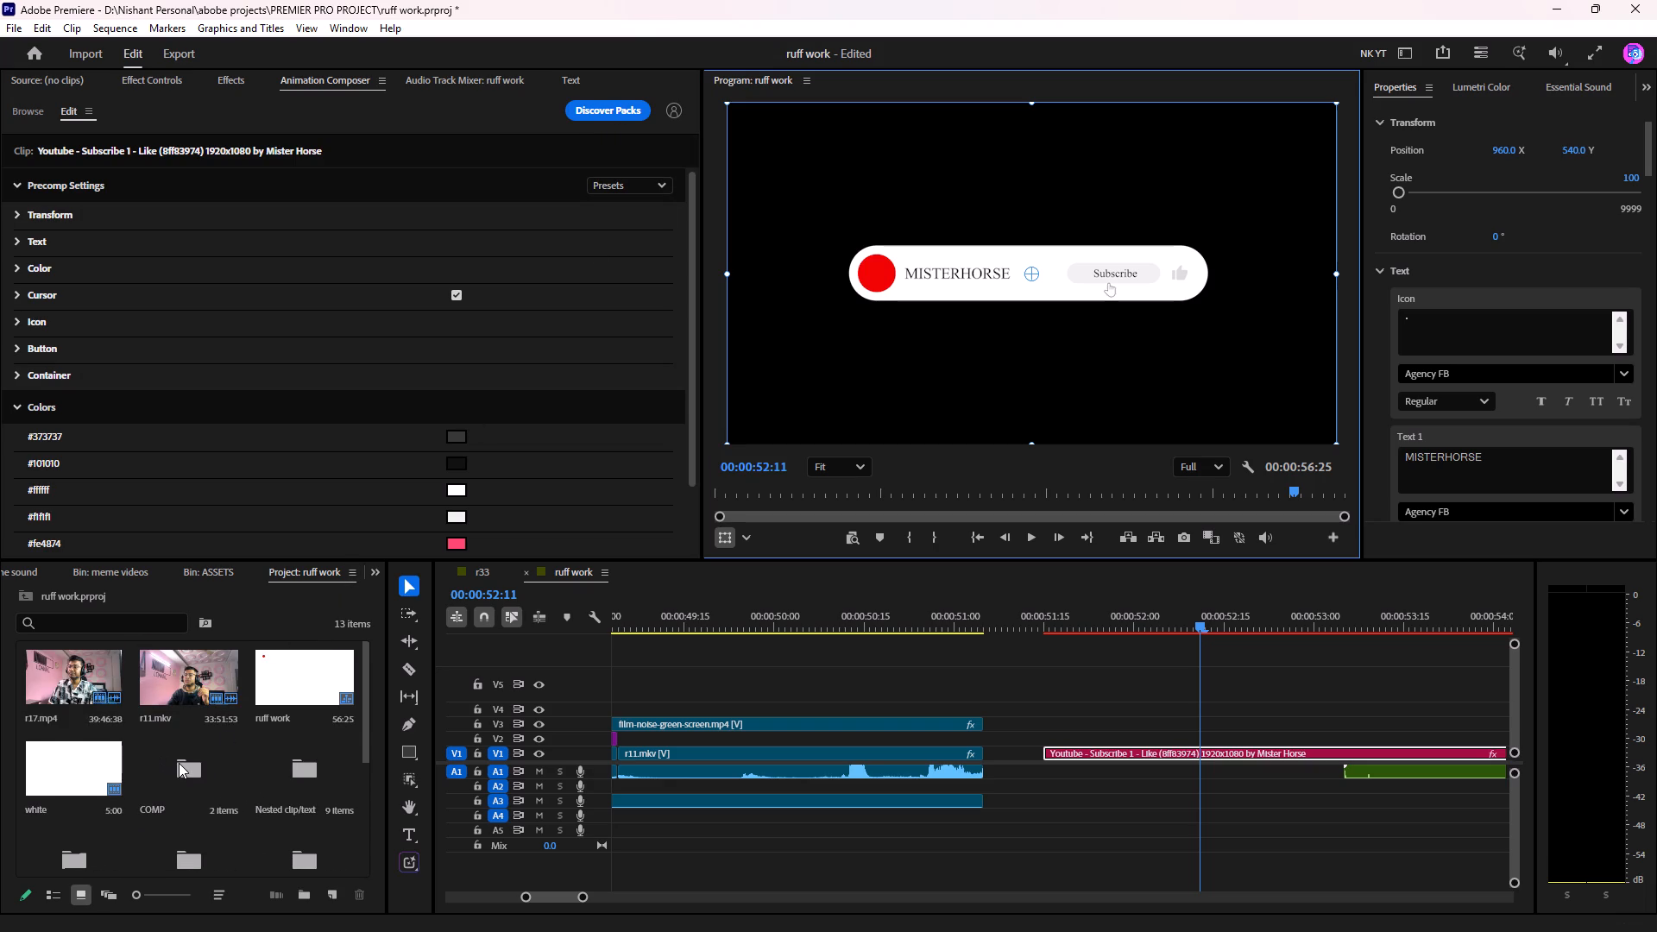
{"action": "scroll", "coordinate": [304, 761], "scroll_direction": "down", "scroll_amount": 1}
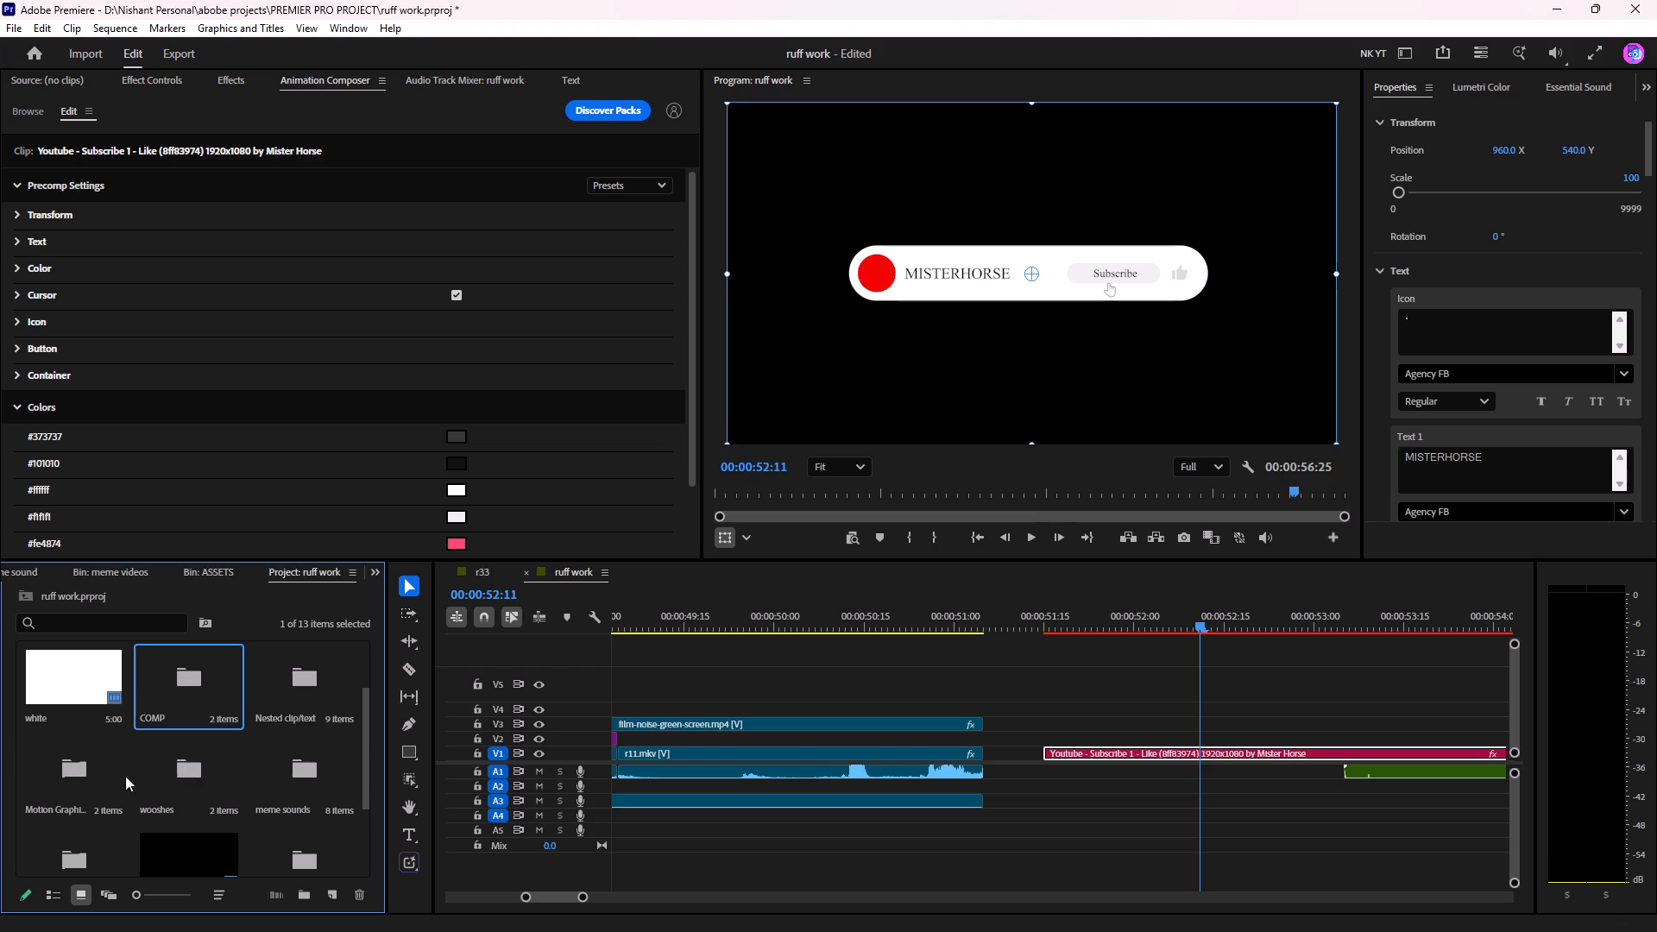
{"action": "scroll", "coordinate": [299, 769], "scroll_direction": "down", "scroll_amount": 1}
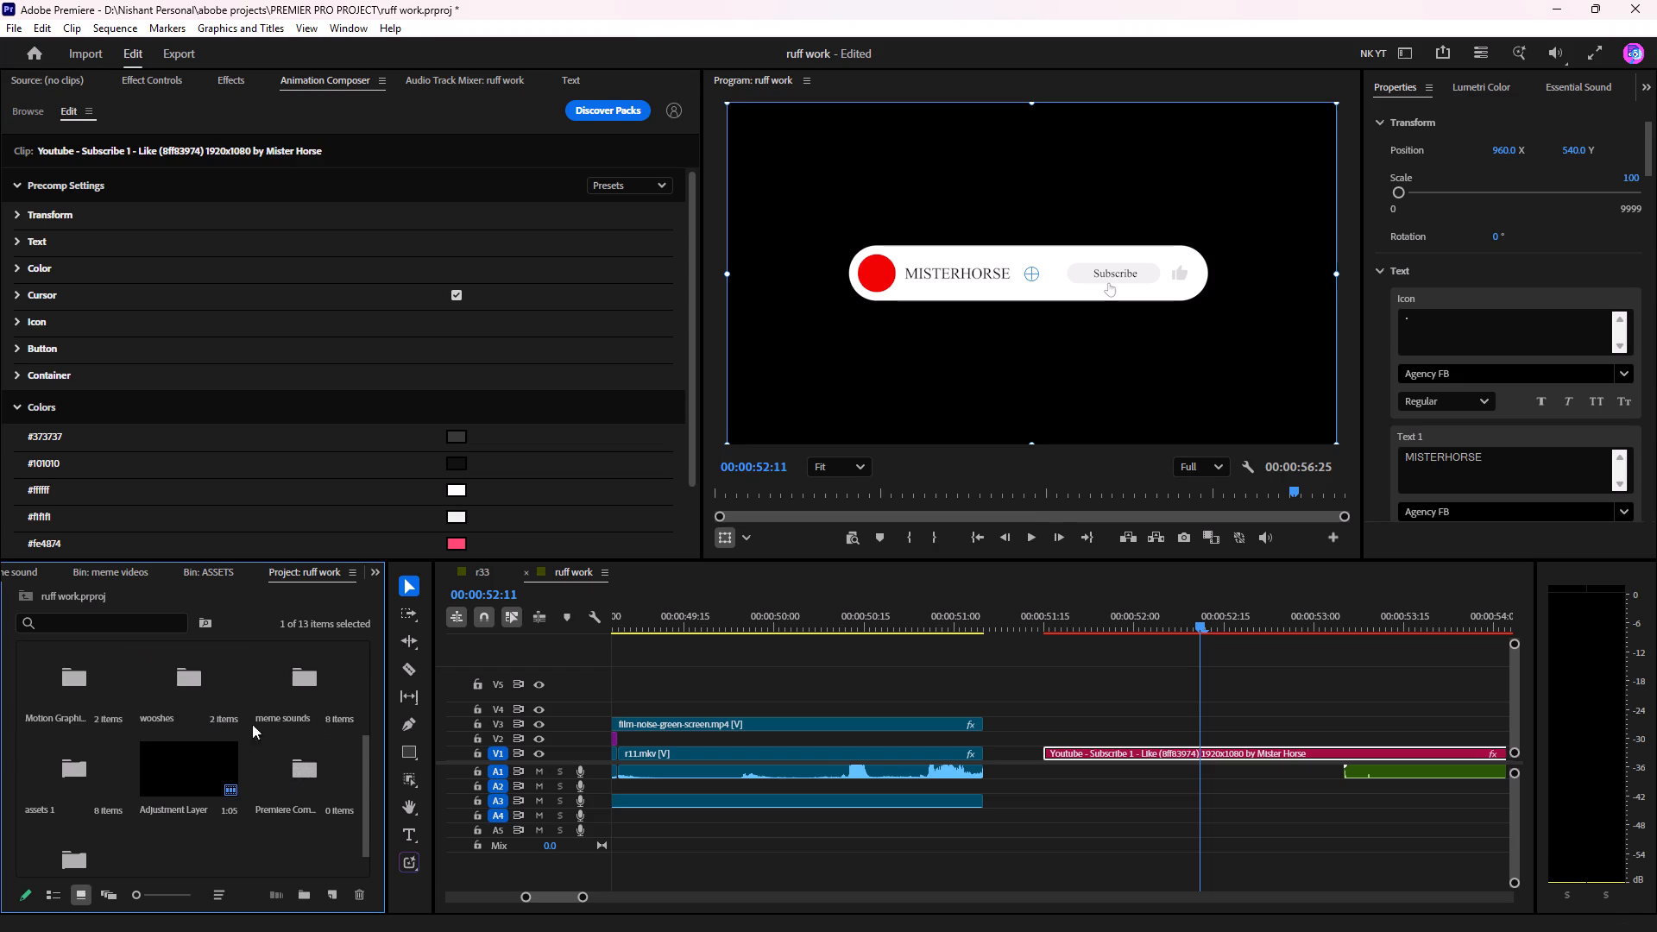
{"action": "double_click", "coordinate": [84, 764]}
{"action": "double_click", "coordinate": [71, 778]}
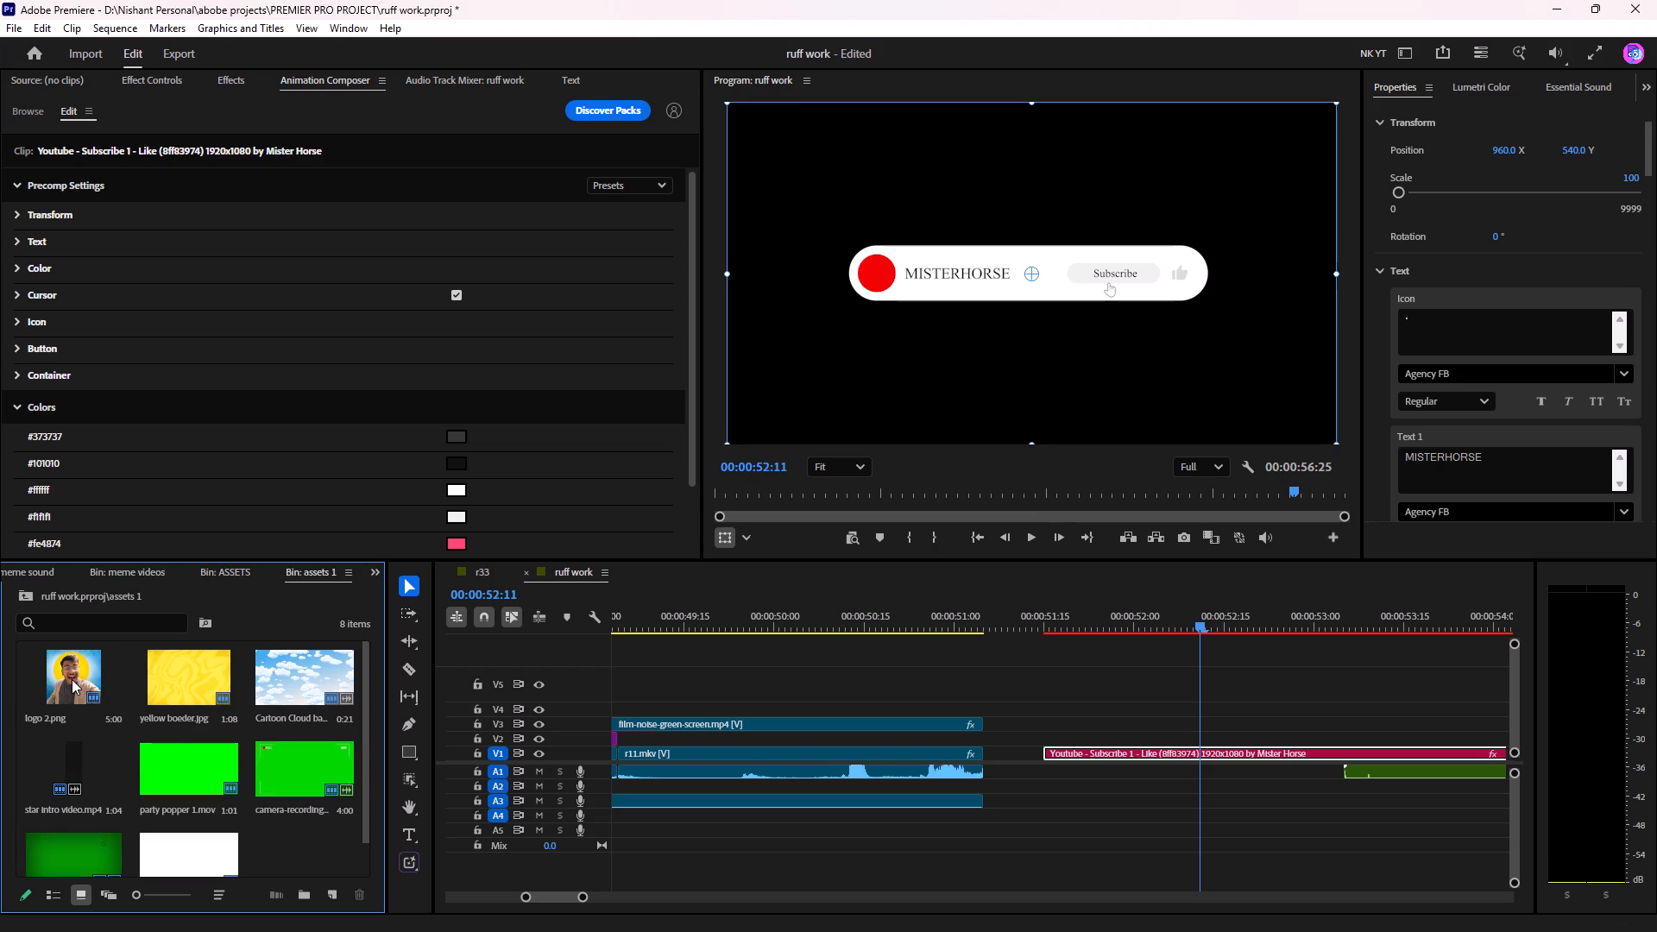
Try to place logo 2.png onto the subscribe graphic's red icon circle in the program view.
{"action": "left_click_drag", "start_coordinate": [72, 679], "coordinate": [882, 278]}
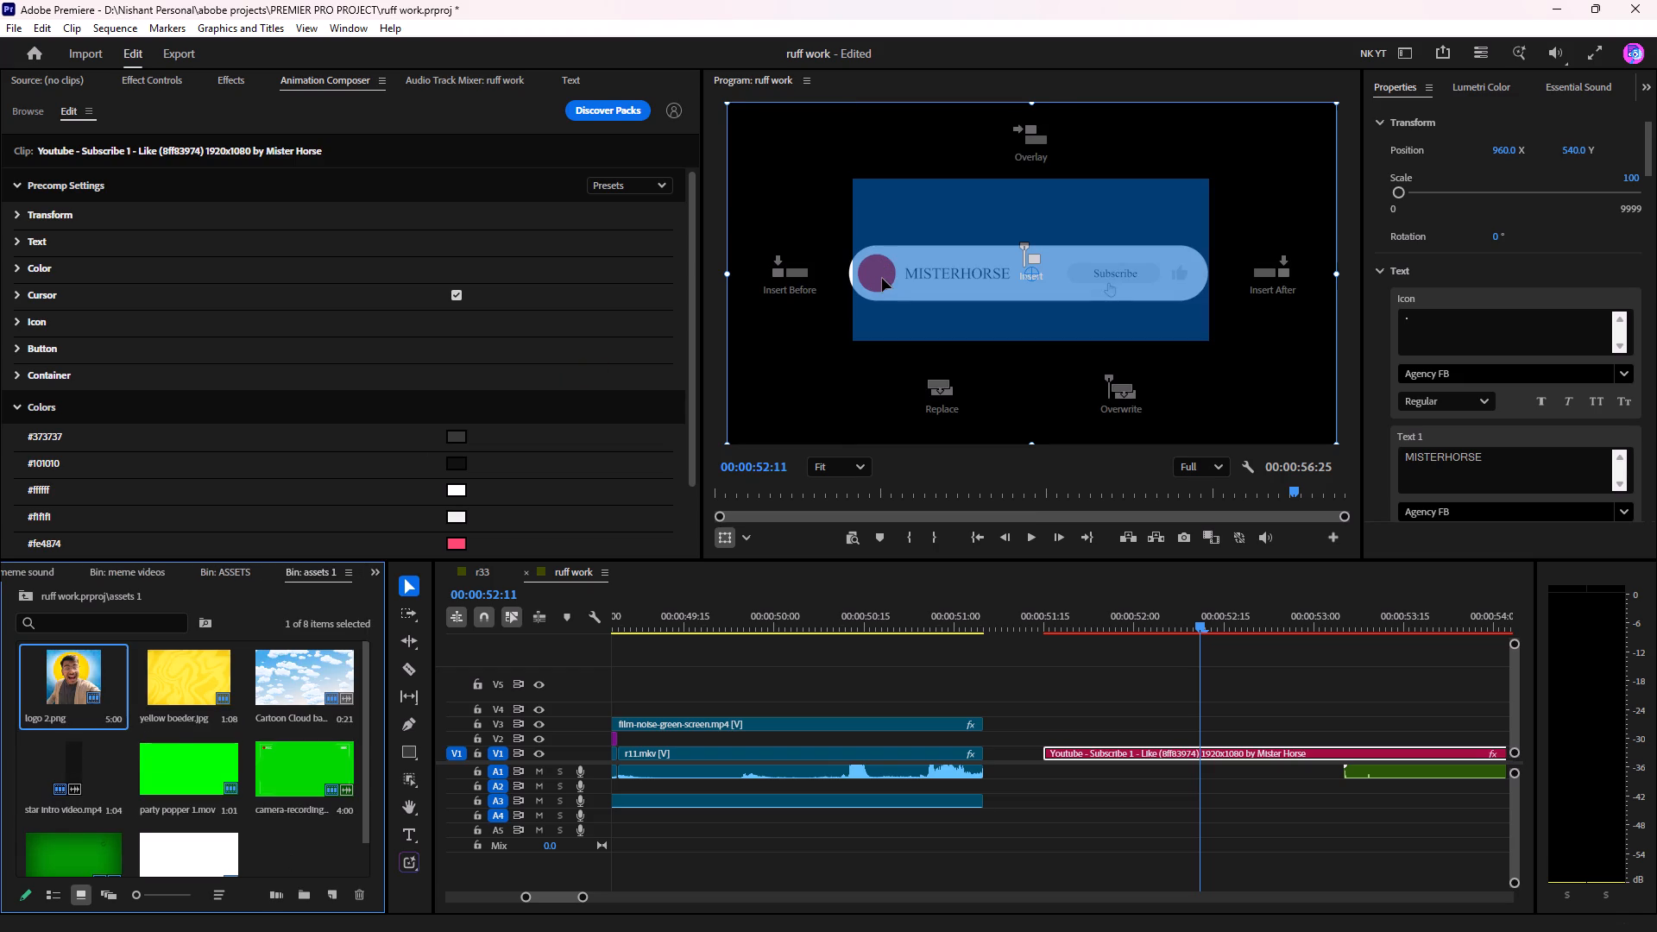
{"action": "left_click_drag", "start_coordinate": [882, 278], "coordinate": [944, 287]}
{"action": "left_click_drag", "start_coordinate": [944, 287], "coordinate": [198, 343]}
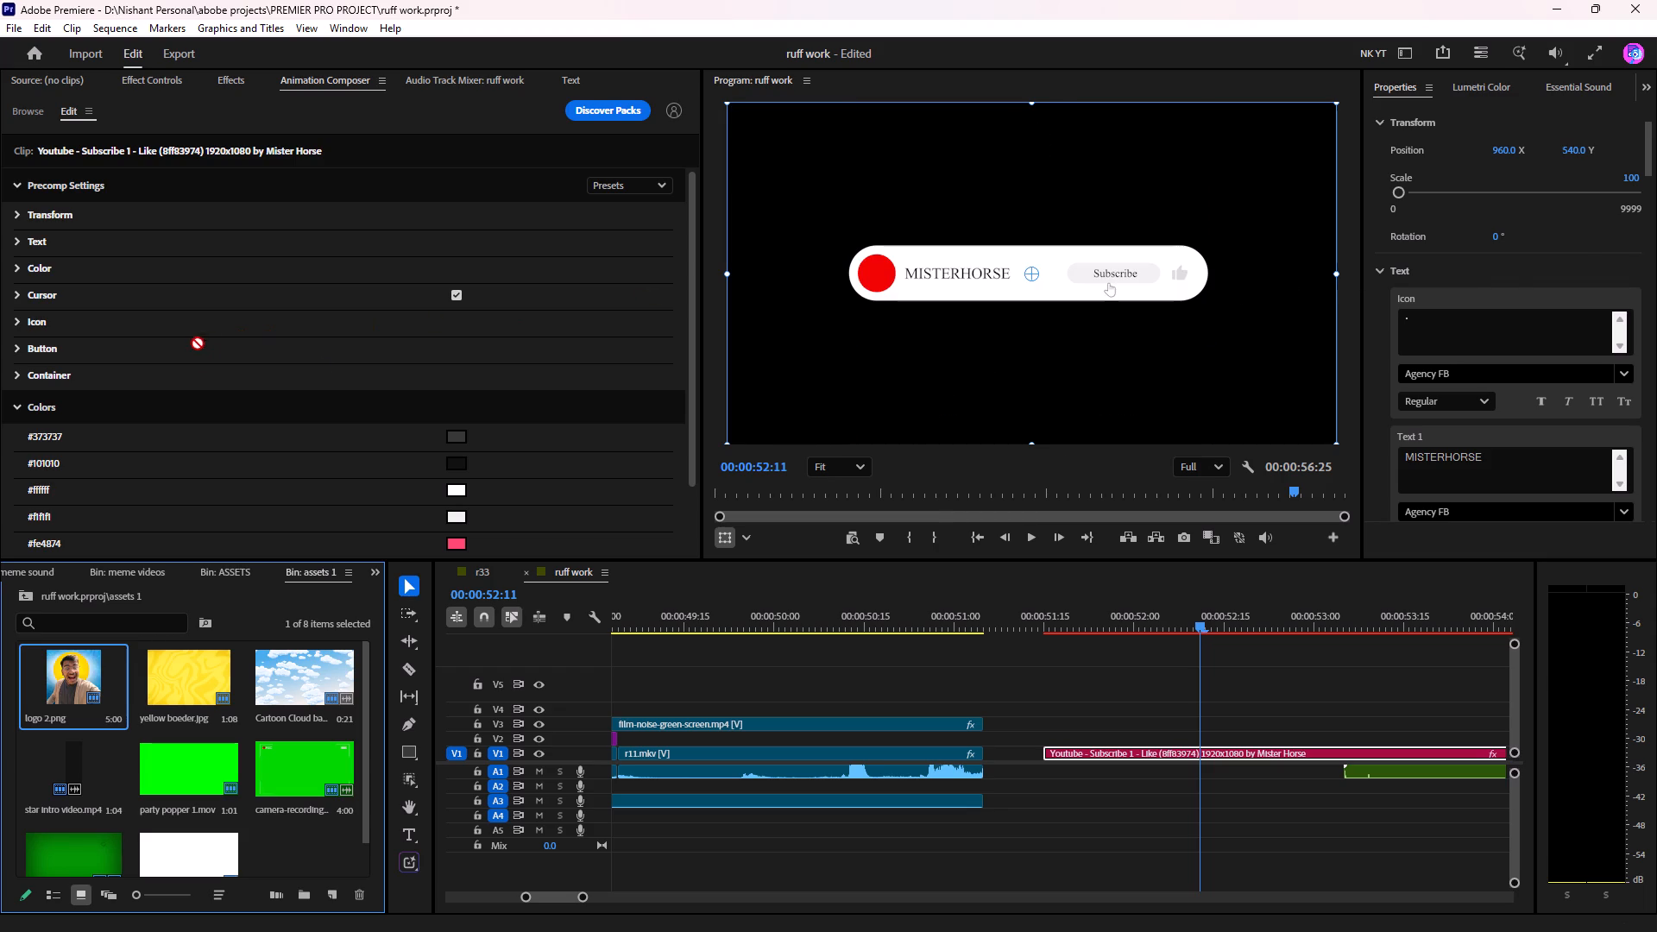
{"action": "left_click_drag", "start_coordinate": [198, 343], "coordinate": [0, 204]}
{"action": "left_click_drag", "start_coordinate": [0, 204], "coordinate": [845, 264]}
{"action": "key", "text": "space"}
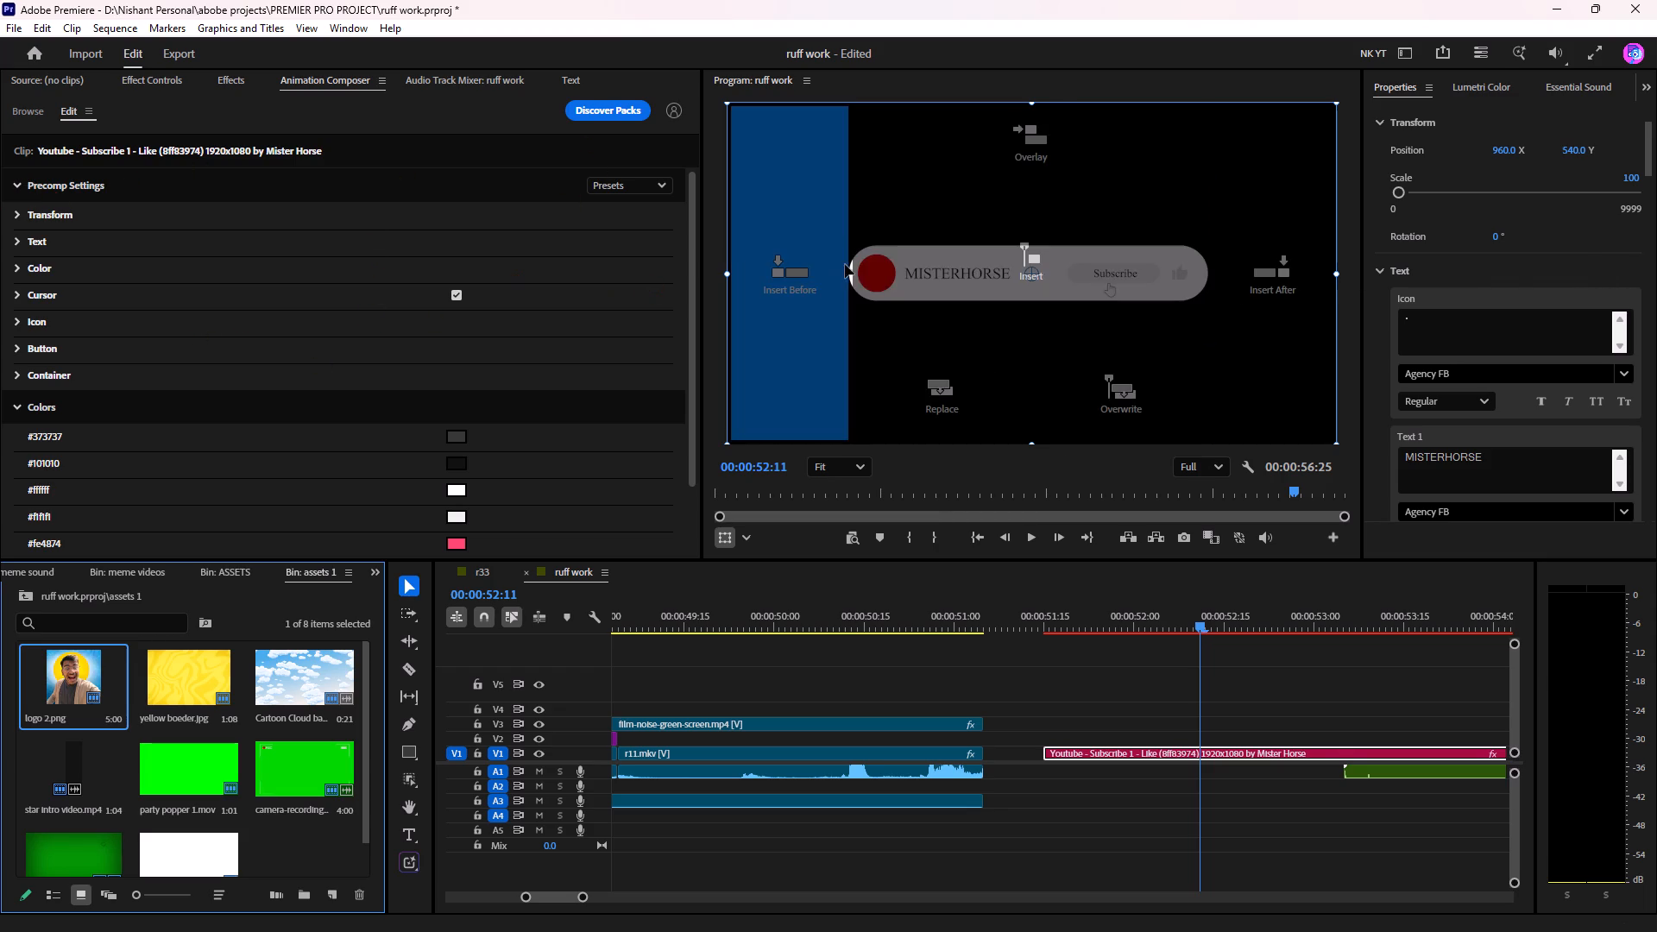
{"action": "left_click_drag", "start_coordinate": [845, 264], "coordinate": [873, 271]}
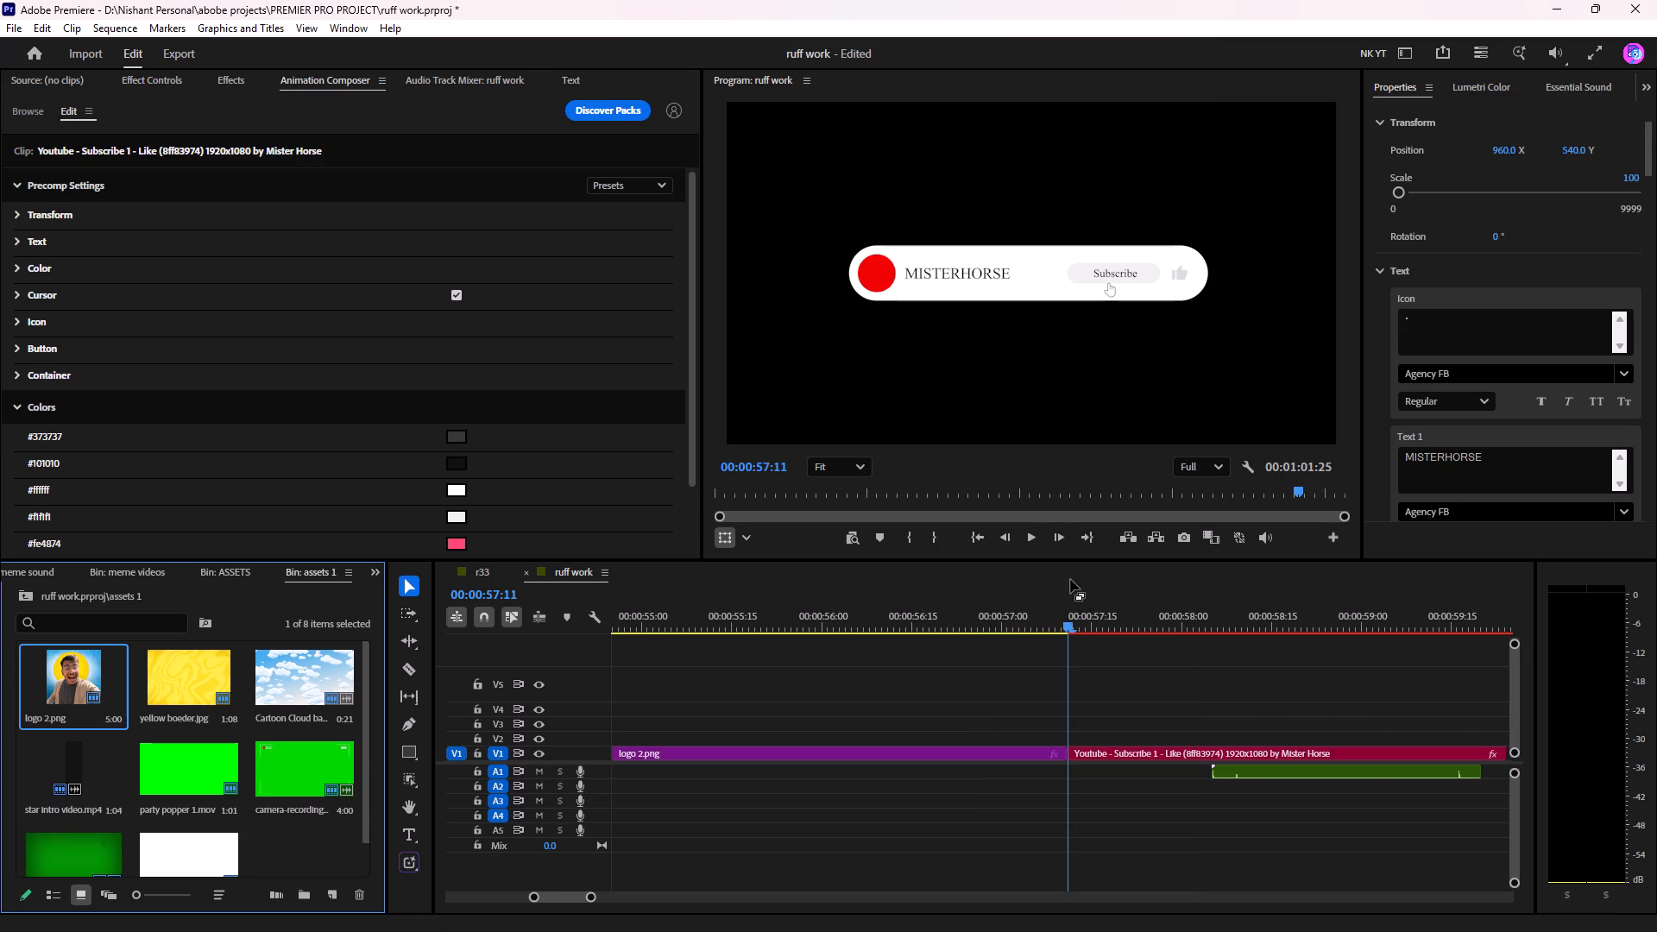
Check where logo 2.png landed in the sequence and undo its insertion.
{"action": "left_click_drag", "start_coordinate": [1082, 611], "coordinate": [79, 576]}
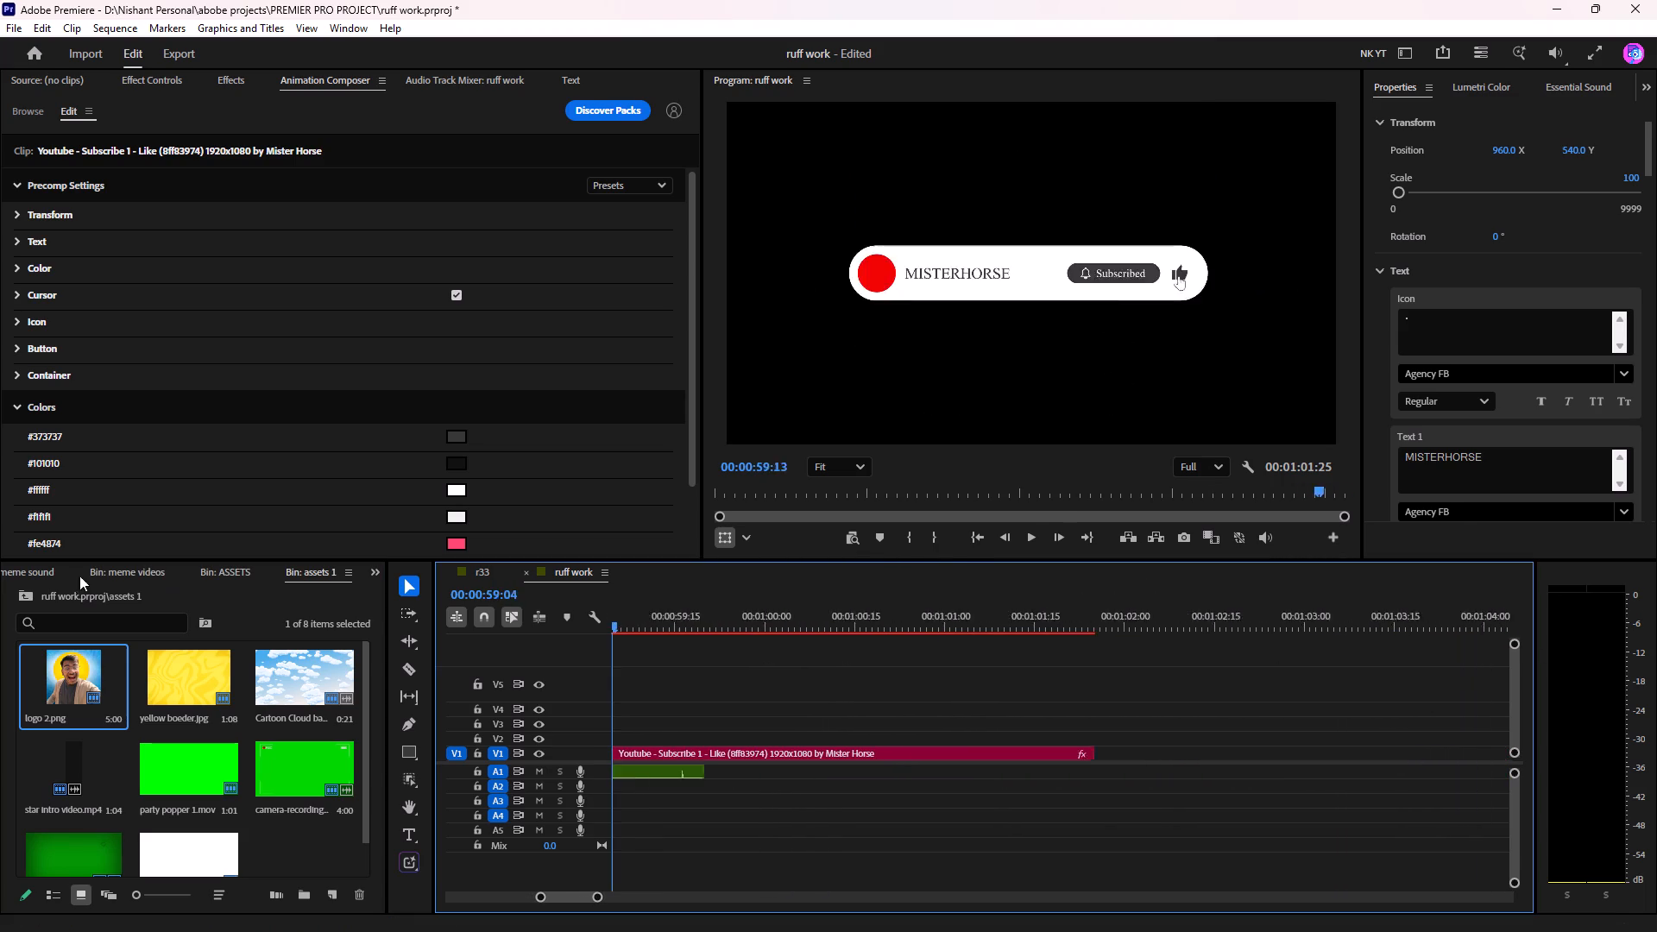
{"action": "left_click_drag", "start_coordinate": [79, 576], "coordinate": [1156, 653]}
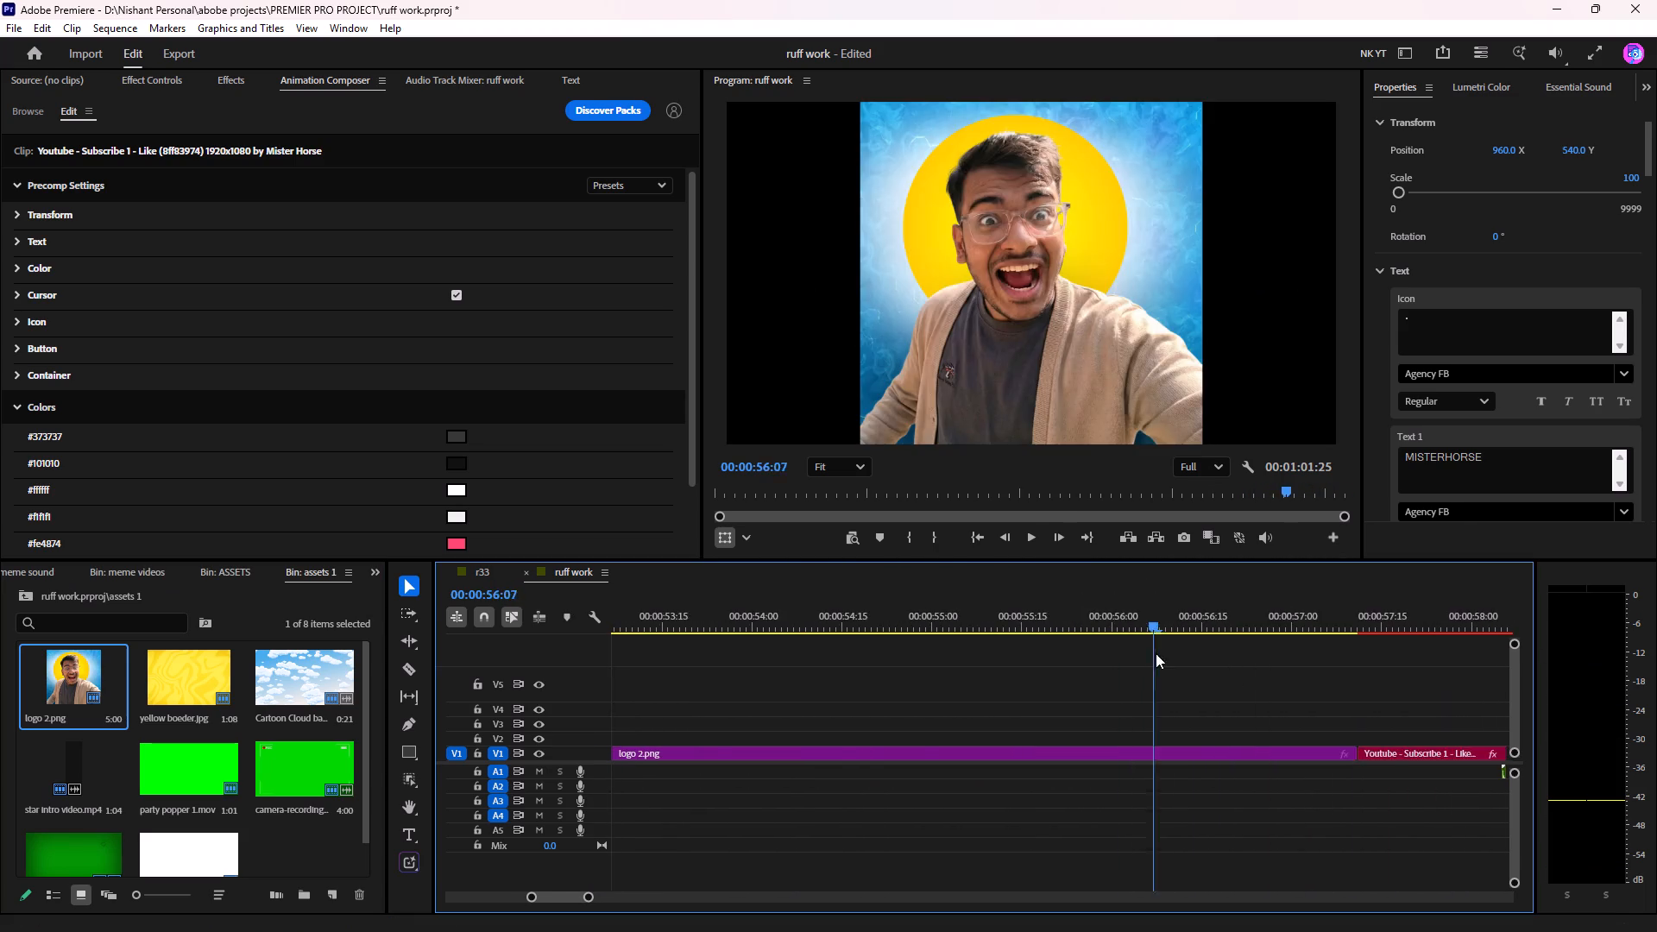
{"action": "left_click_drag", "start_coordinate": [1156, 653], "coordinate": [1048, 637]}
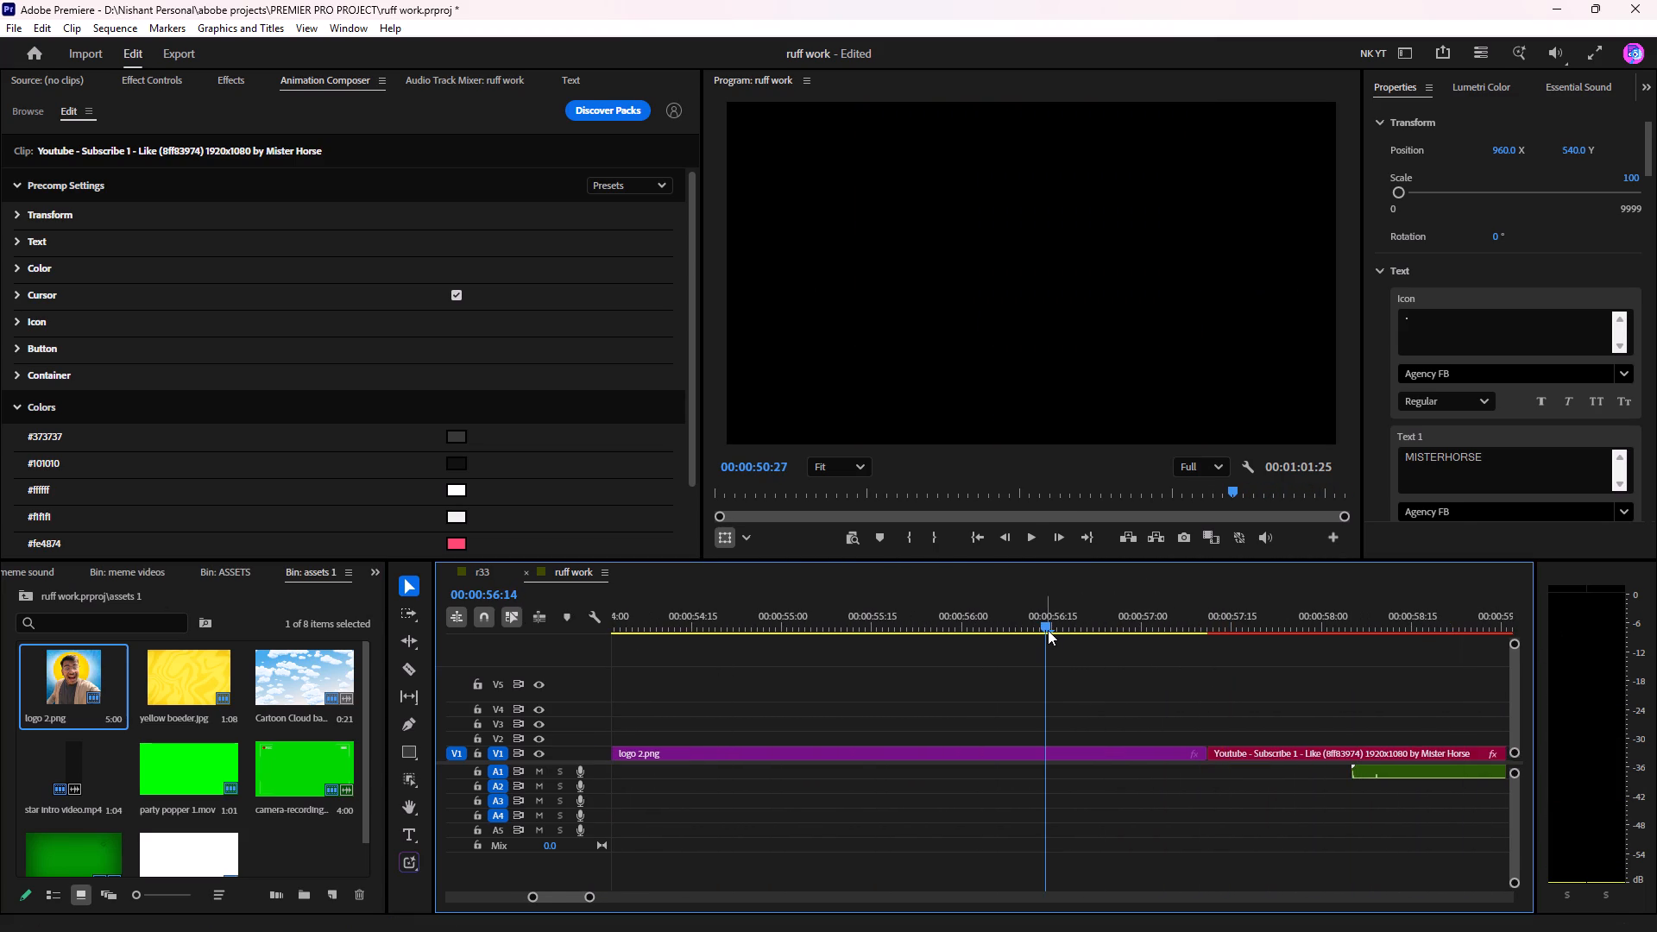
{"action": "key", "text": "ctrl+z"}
Move the playhead to 00:00:52:27 and check which options the subscribe graphic's red icon circle offers.
{"action": "left_click_drag", "start_coordinate": [793, 603], "coordinate": [935, 642]}
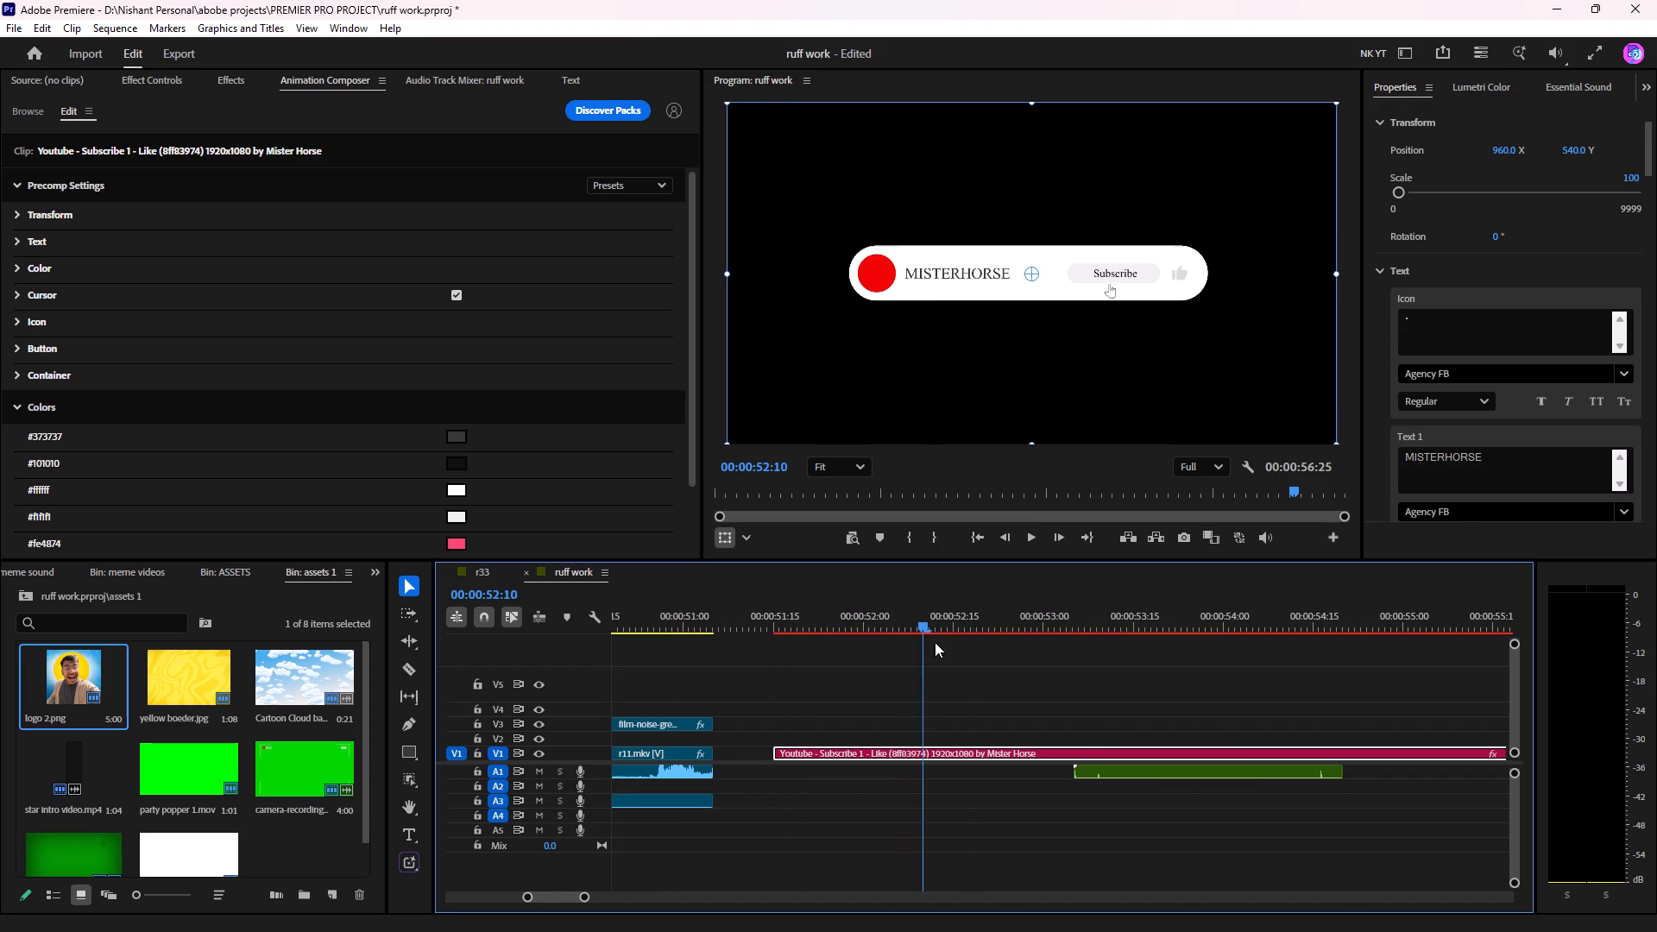
{"action": "left_click_drag", "start_coordinate": [935, 642], "coordinate": [1024, 652]}
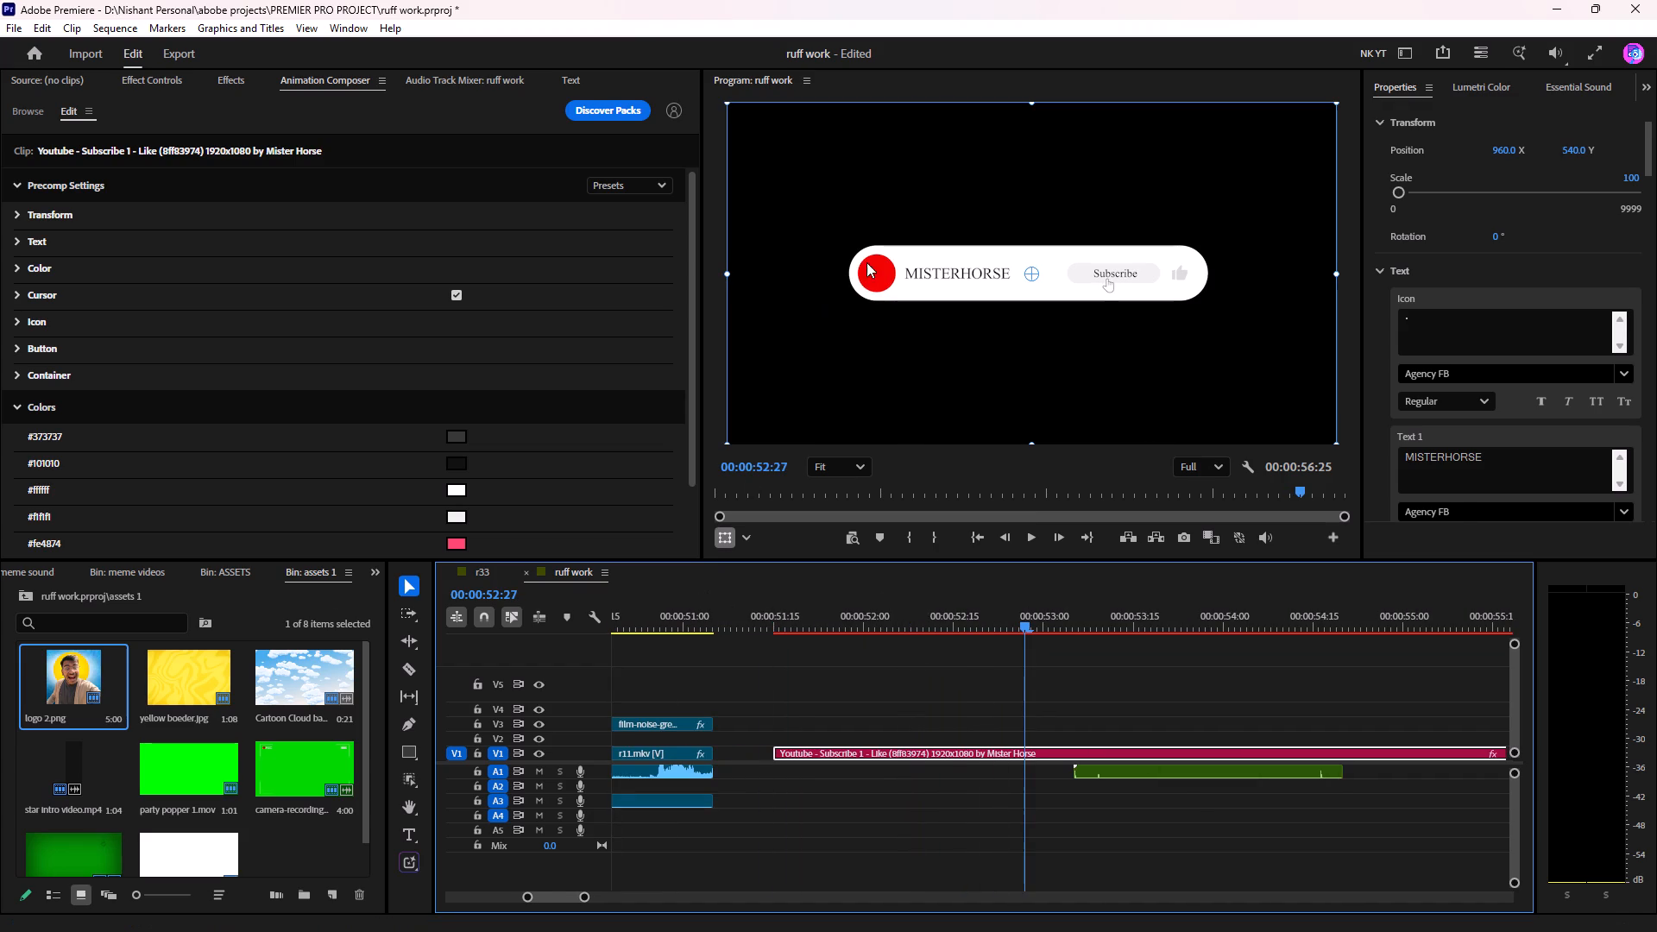
{"action": "triple_click", "coordinate": [881, 272]}
{"action": "right_click", "coordinate": [885, 272]}
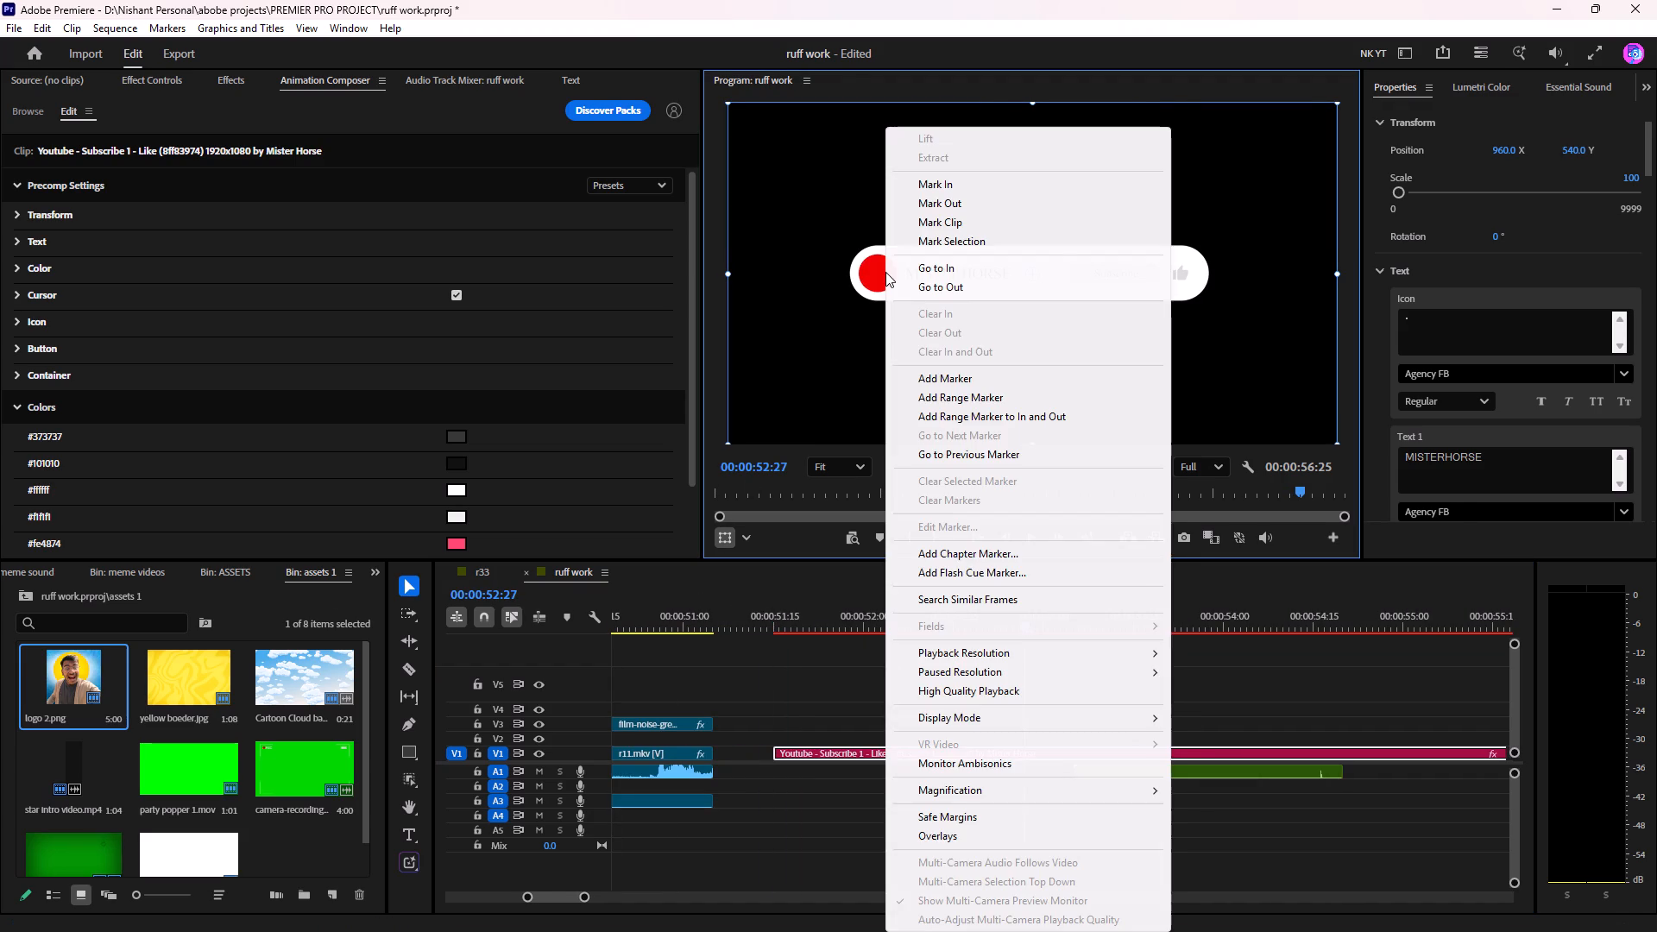
{"action": "left_click", "coordinate": [872, 275]}
Look through the subscribe clip's Transform, Text and Color precomp settings for a way to replace the icon.
{"action": "left_click", "coordinate": [70, 211]}
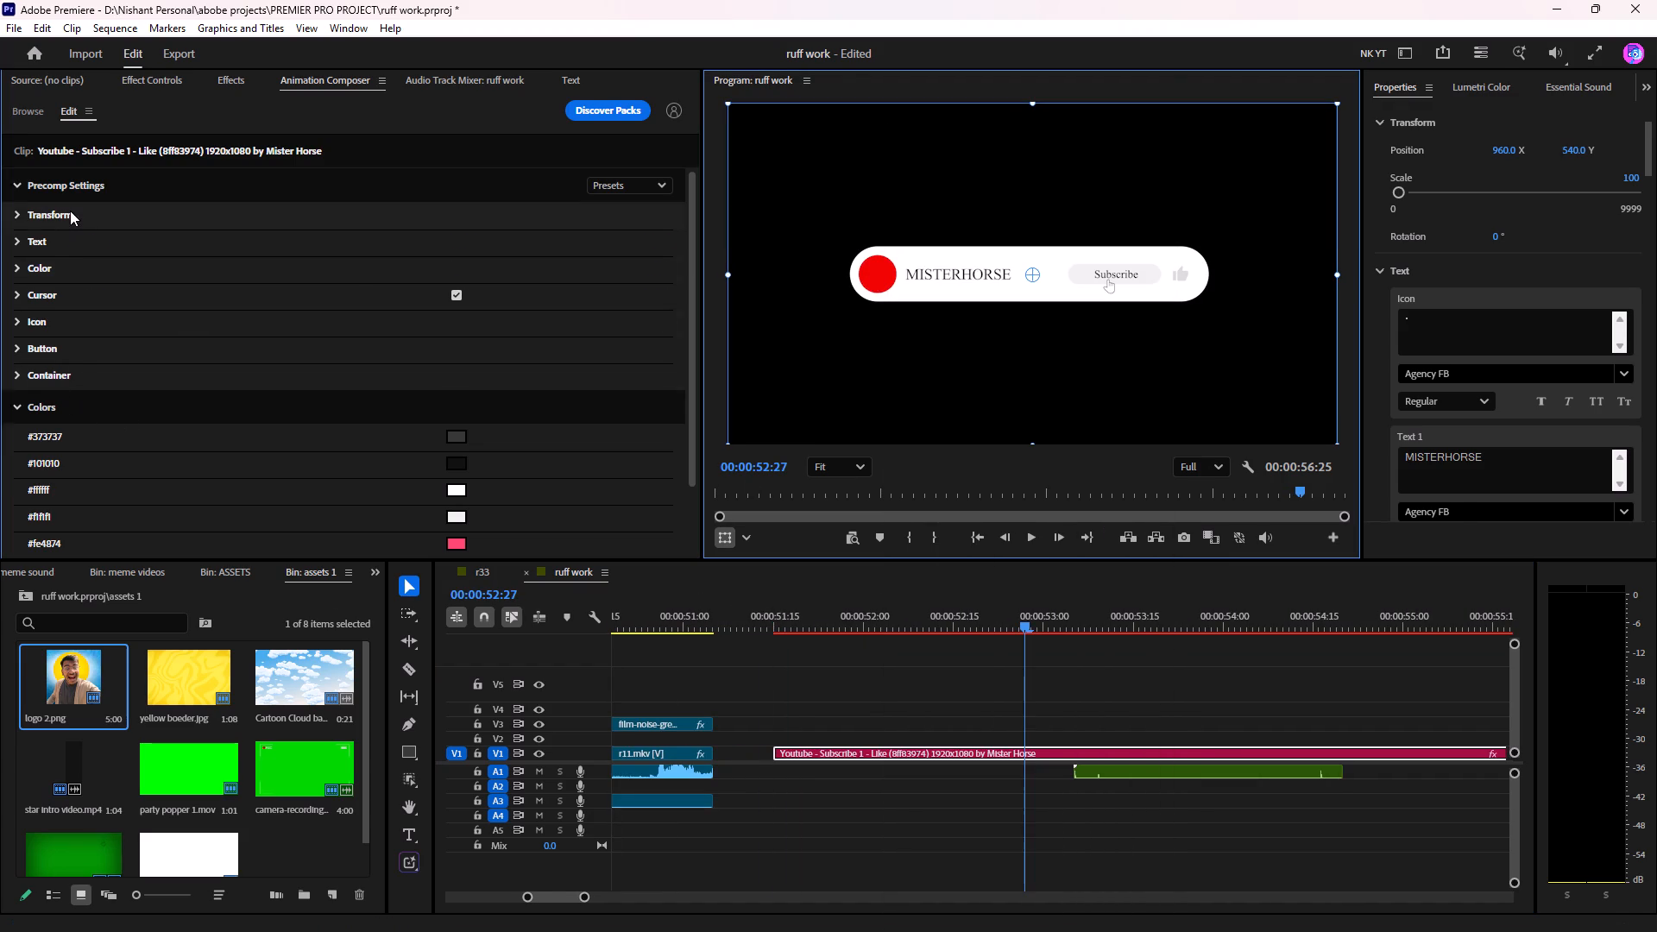
{"action": "left_click", "coordinate": [70, 211]}
{"action": "left_click", "coordinate": [60, 244]}
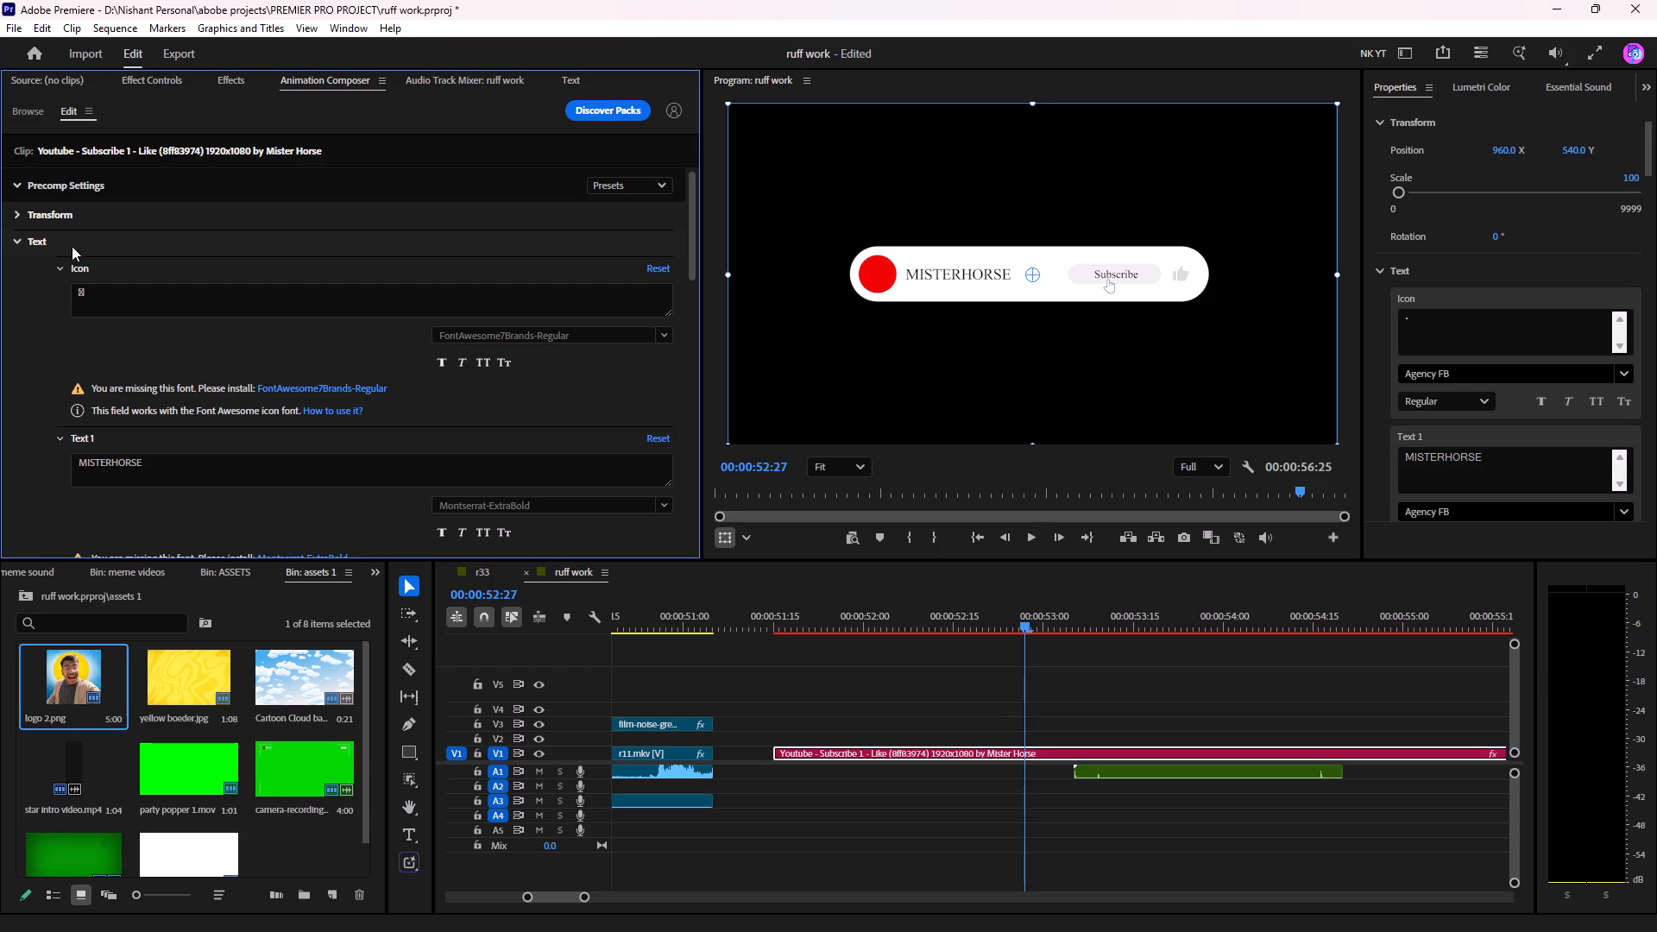
{"action": "scroll", "coordinate": [72, 249], "scroll_direction": "down", "scroll_amount": 9}
{"action": "scroll", "coordinate": [72, 249], "scroll_direction": "up", "scroll_amount": 7}
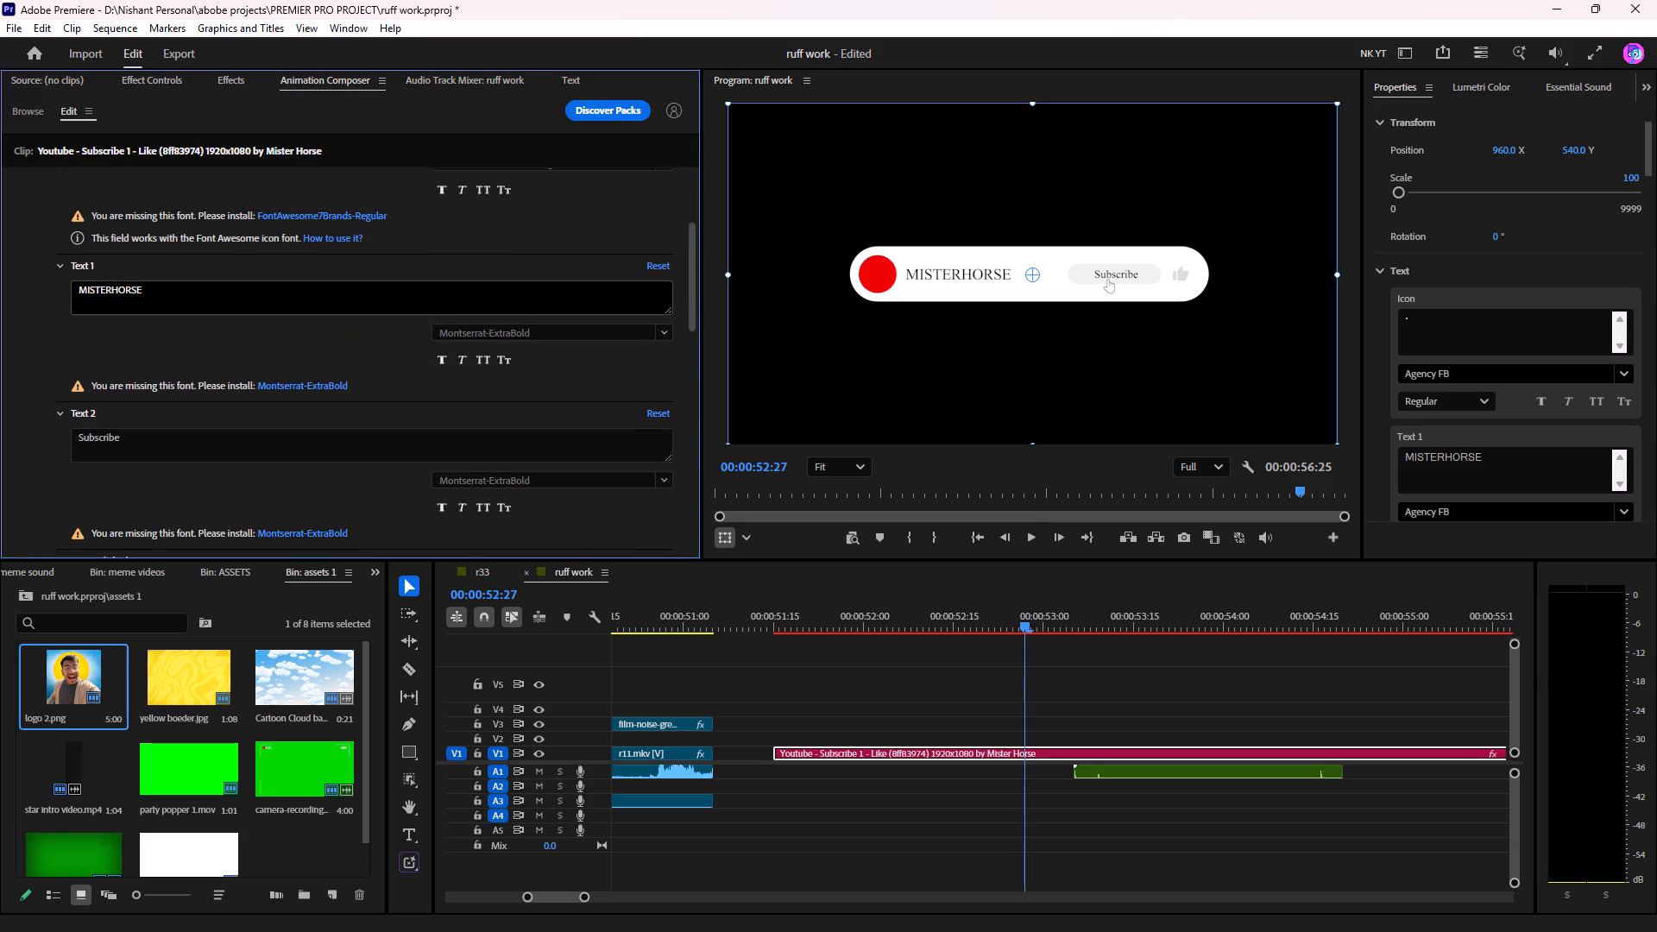
{"action": "scroll", "coordinate": [96, 303], "scroll_direction": "up", "scroll_amount": 3}
{"action": "left_click", "coordinate": [59, 243]}
{"action": "left_click", "coordinate": [54, 270]}
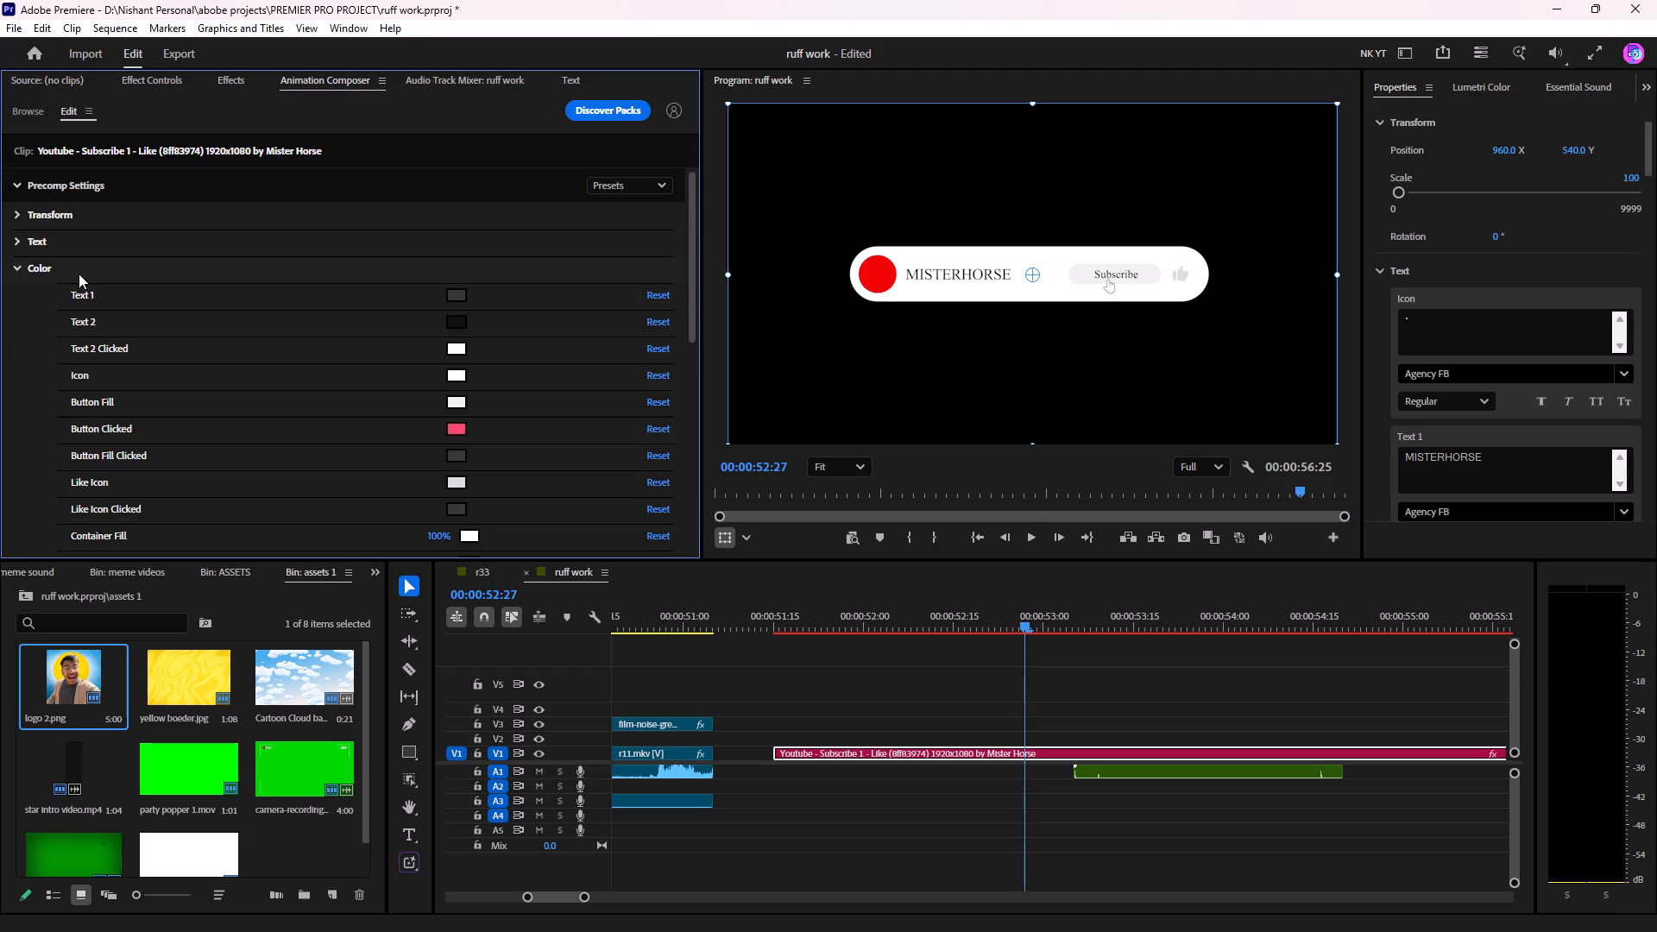
{"action": "scroll", "coordinate": [141, 297], "scroll_direction": "down", "scroll_amount": 6}
{"action": "scroll", "coordinate": [140, 292], "scroll_direction": "up", "scroll_amount": 2}
{"action": "scroll", "coordinate": [119, 373], "scroll_direction": "up", "scroll_amount": 3}
{"action": "left_click", "coordinate": [65, 238]}
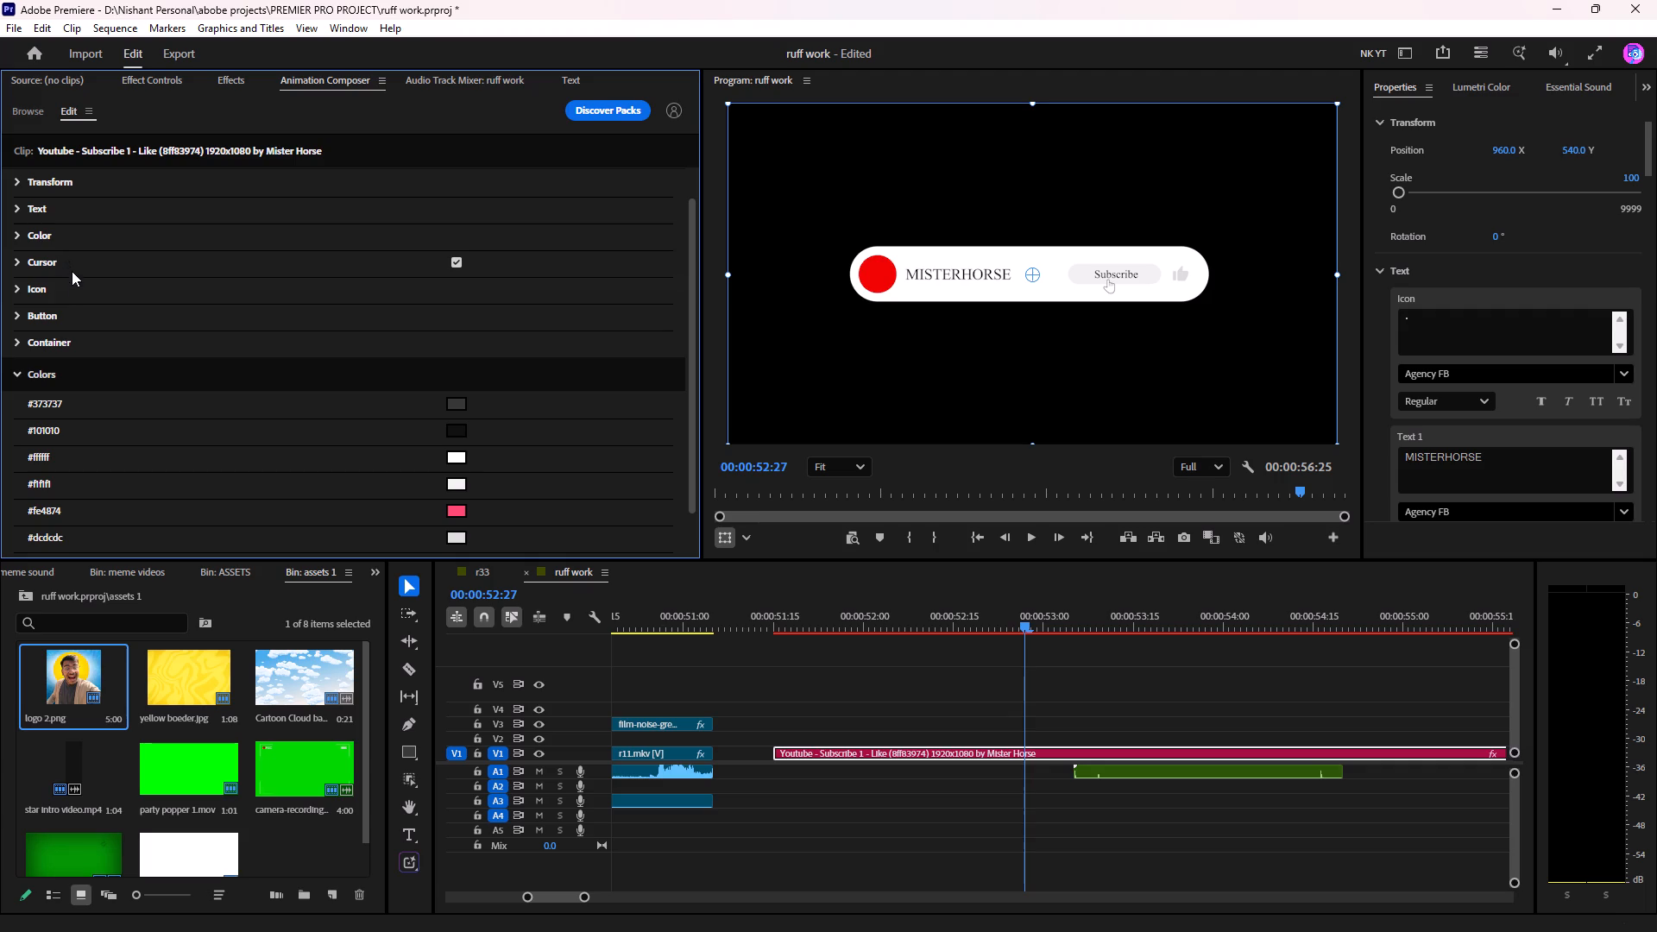
Examine the subscribe clip's Cursor, Icon, Button and Container precomp settings for an image option.
{"action": "left_click", "coordinate": [85, 263]}
{"action": "scroll", "coordinate": [96, 280], "scroll_direction": "down", "scroll_amount": 2}
{"action": "scroll", "coordinate": [96, 278], "scroll_direction": "up", "scroll_amount": 2}
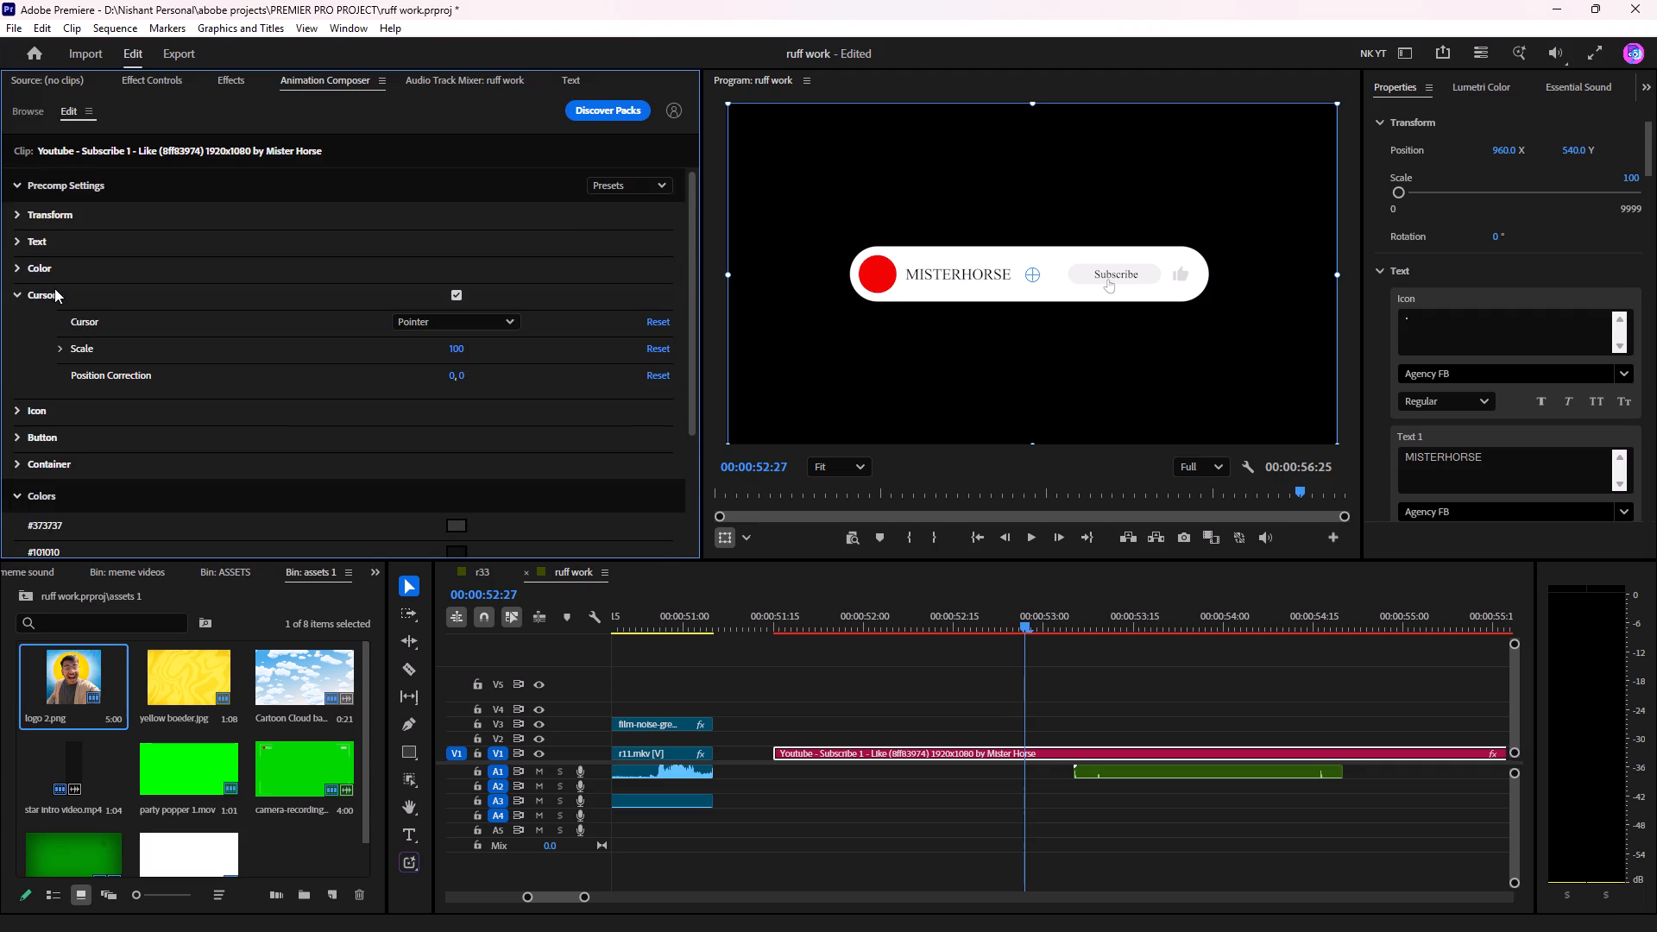
{"action": "left_click", "coordinate": [54, 288]}
{"action": "left_click", "coordinate": [50, 320]}
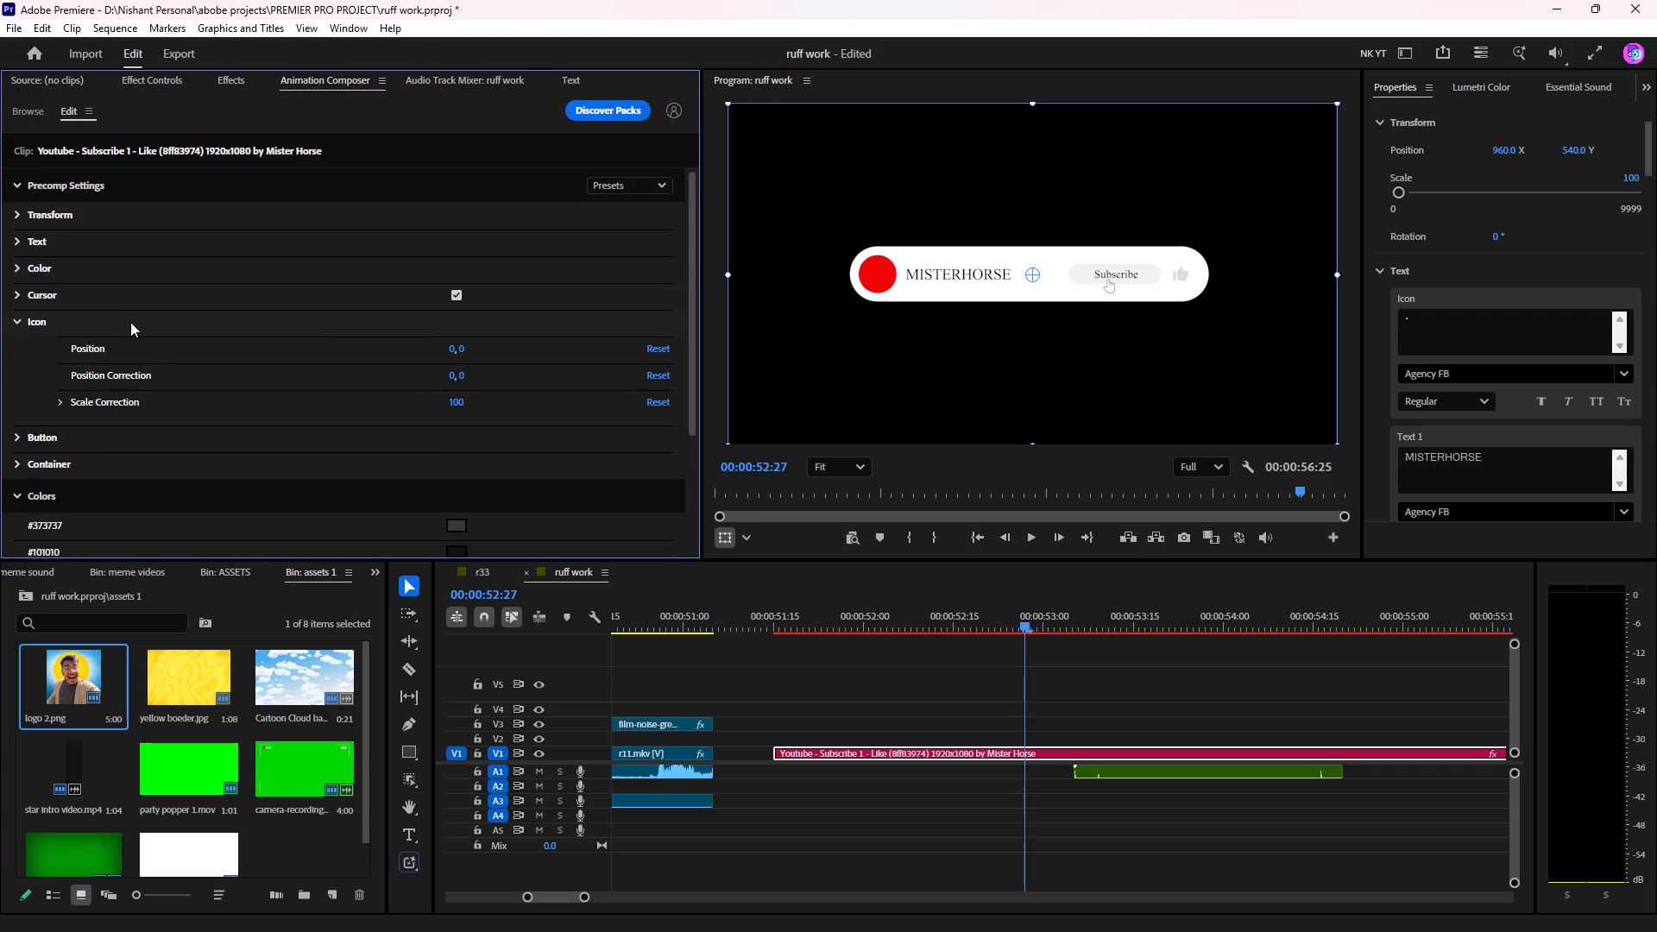
{"action": "left_click", "coordinate": [96, 324]}
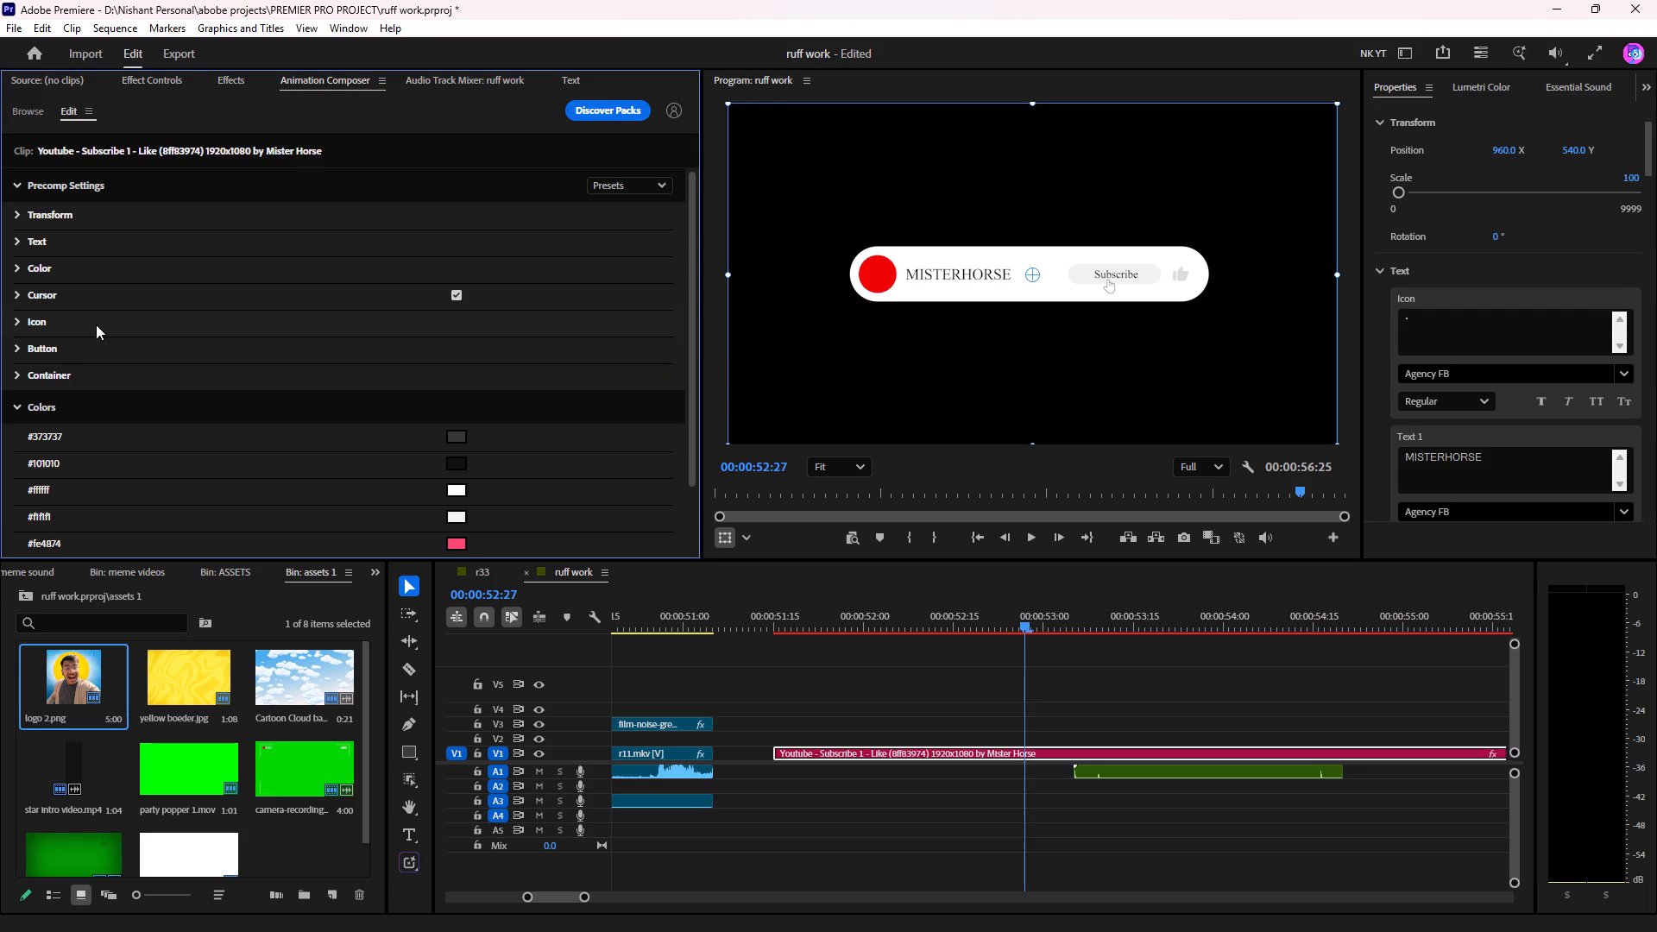
{"action": "left_click", "coordinate": [85, 352]}
{"action": "scroll", "coordinate": [99, 350], "scroll_direction": "down", "scroll_amount": 2}
{"action": "scroll", "coordinate": [118, 237], "scroll_direction": "up", "scroll_amount": 1}
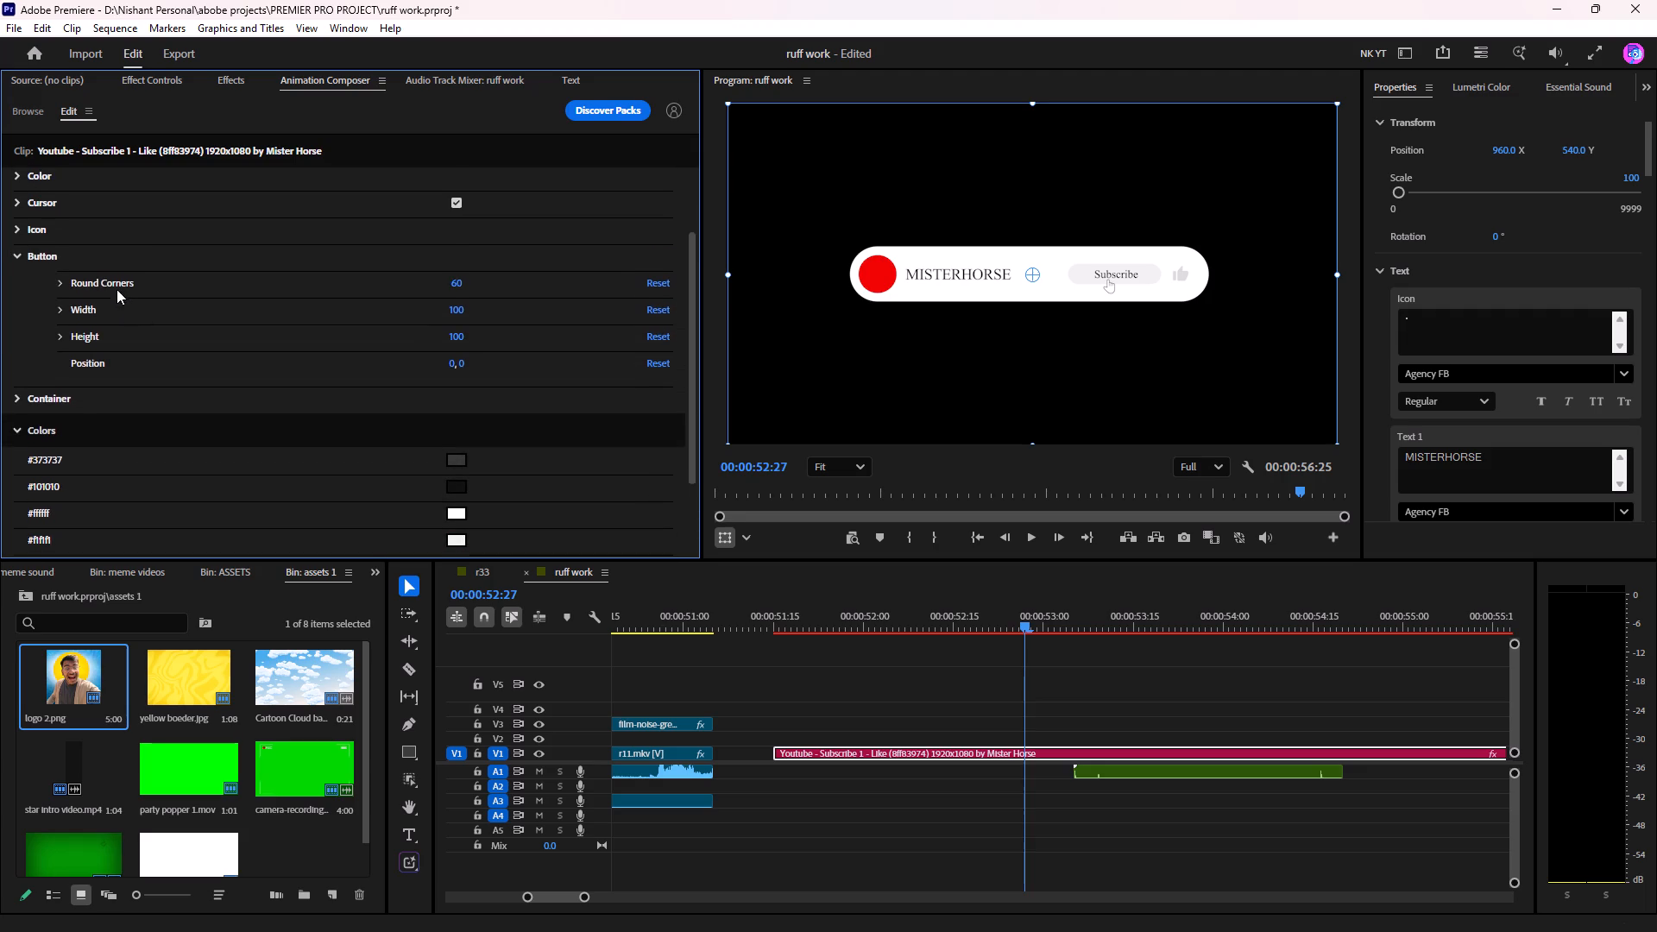
{"action": "left_click", "coordinate": [89, 260]}
{"action": "left_click", "coordinate": [91, 293]}
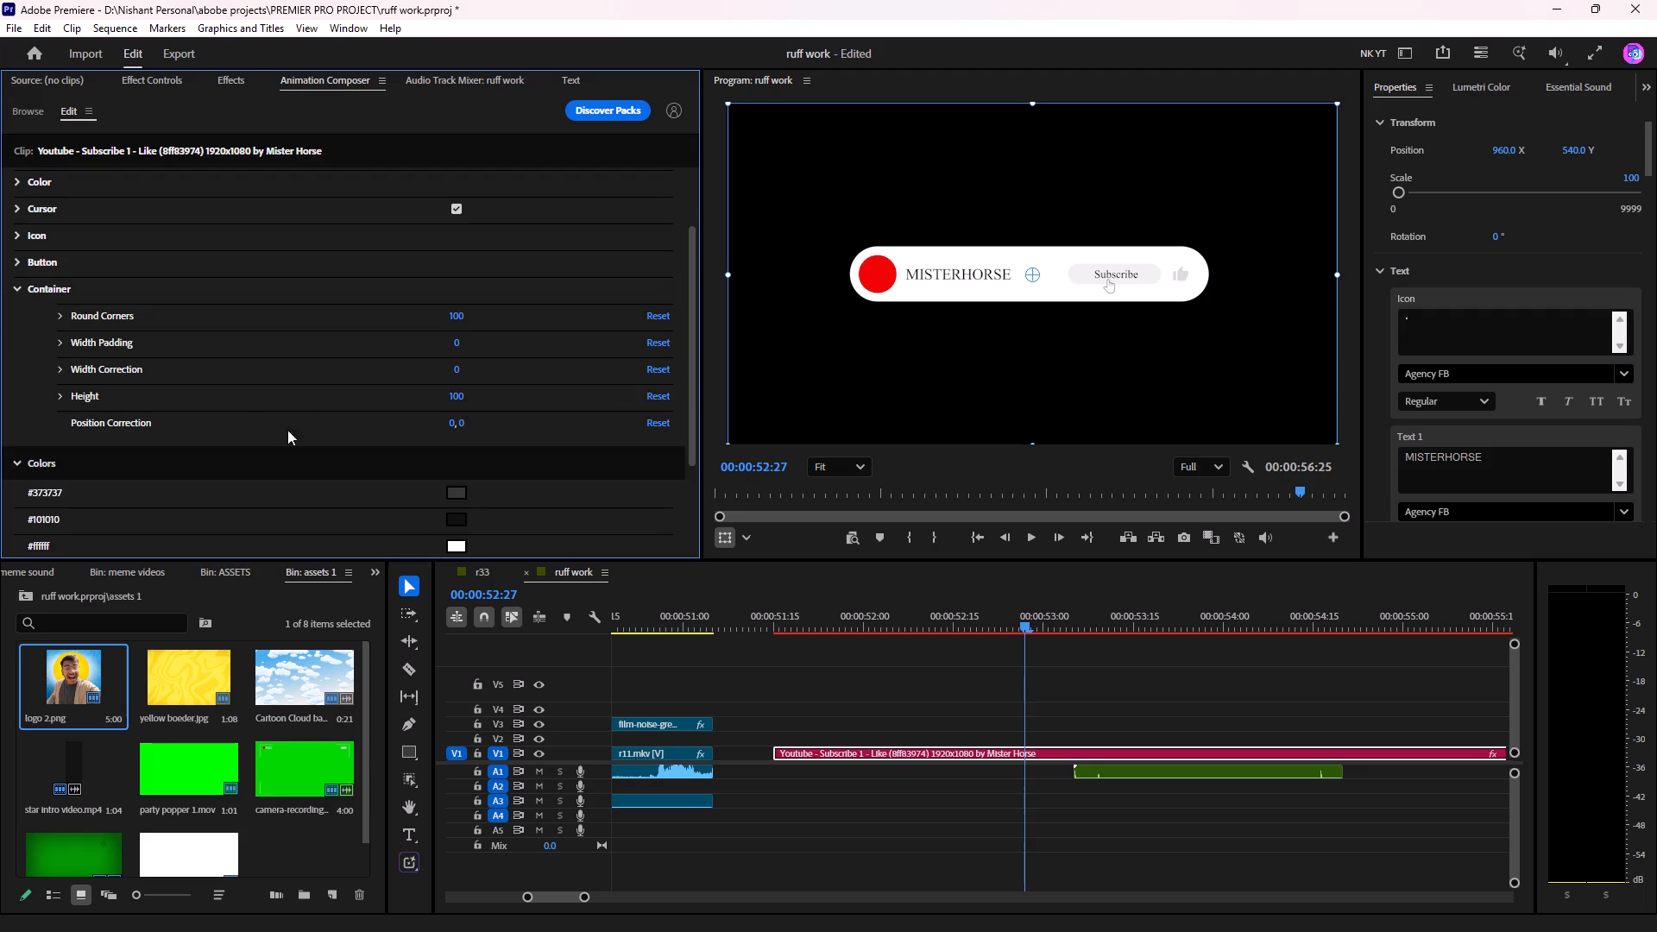
{"action": "left_click", "coordinate": [62, 286]}
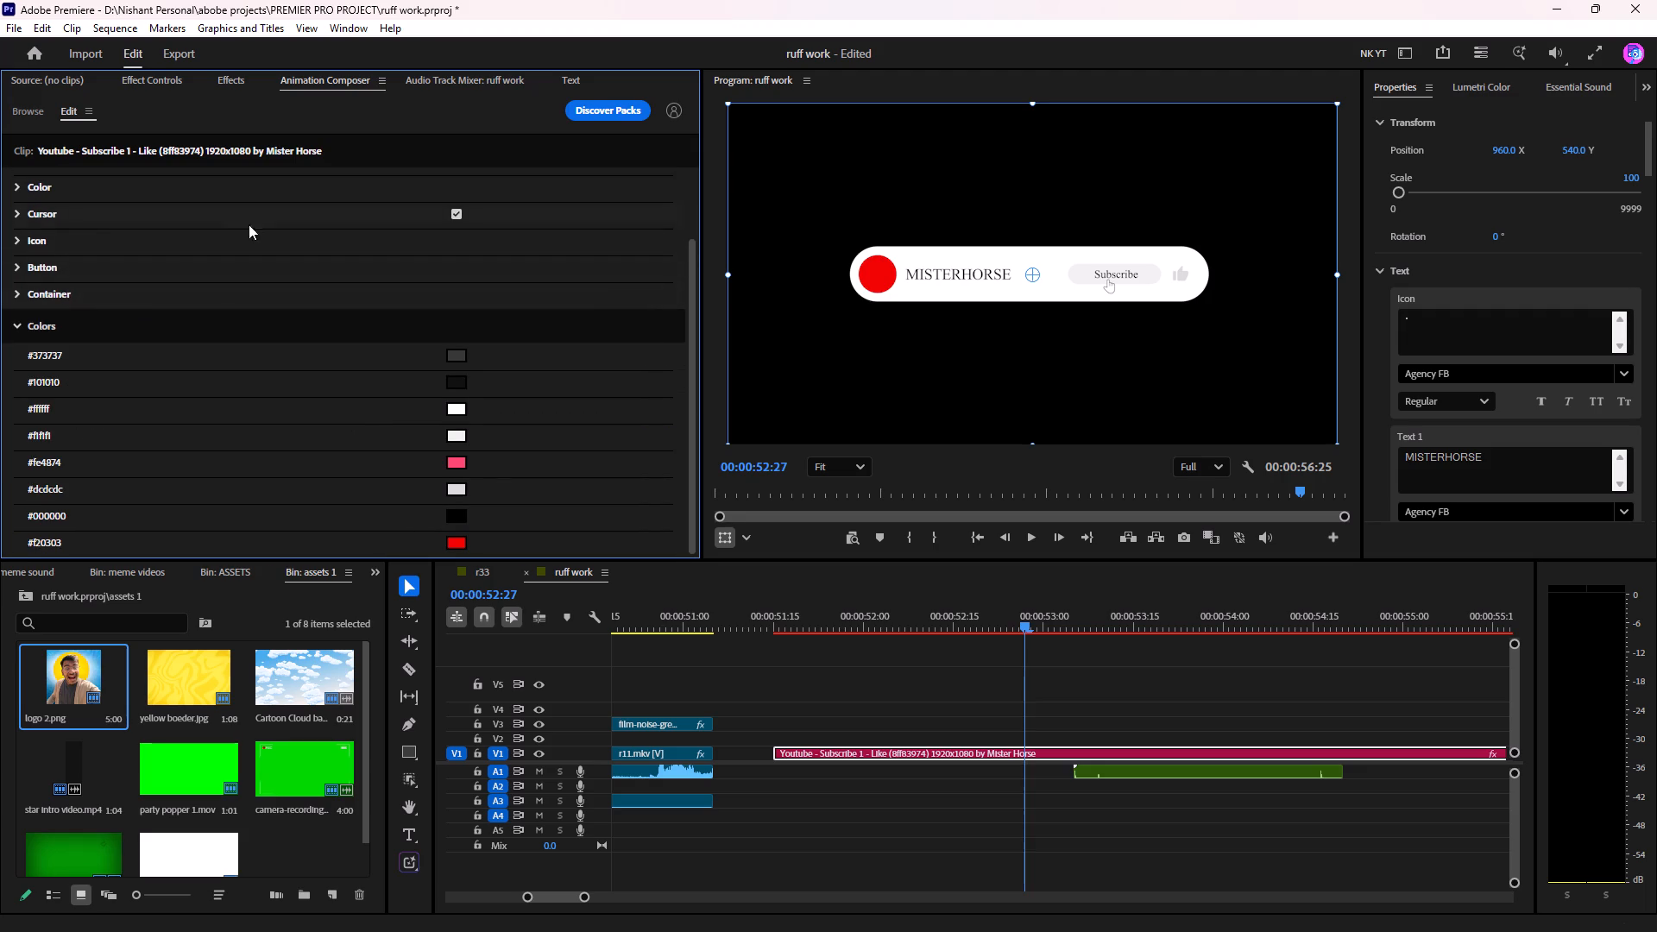
Review the subscribe clip's Colors list and precomp presets.
{"action": "scroll", "coordinate": [132, 351], "scroll_direction": "down", "scroll_amount": 7}
{"action": "scroll", "coordinate": [129, 349], "scroll_direction": "up", "scroll_amount": 1}
{"action": "scroll", "coordinate": [165, 403], "scroll_direction": "down", "scroll_amount": 5}
{"action": "scroll", "coordinate": [167, 405], "scroll_direction": "up", "scroll_amount": 2}
{"action": "scroll", "coordinate": [167, 403], "scroll_direction": "down", "scroll_amount": 10}
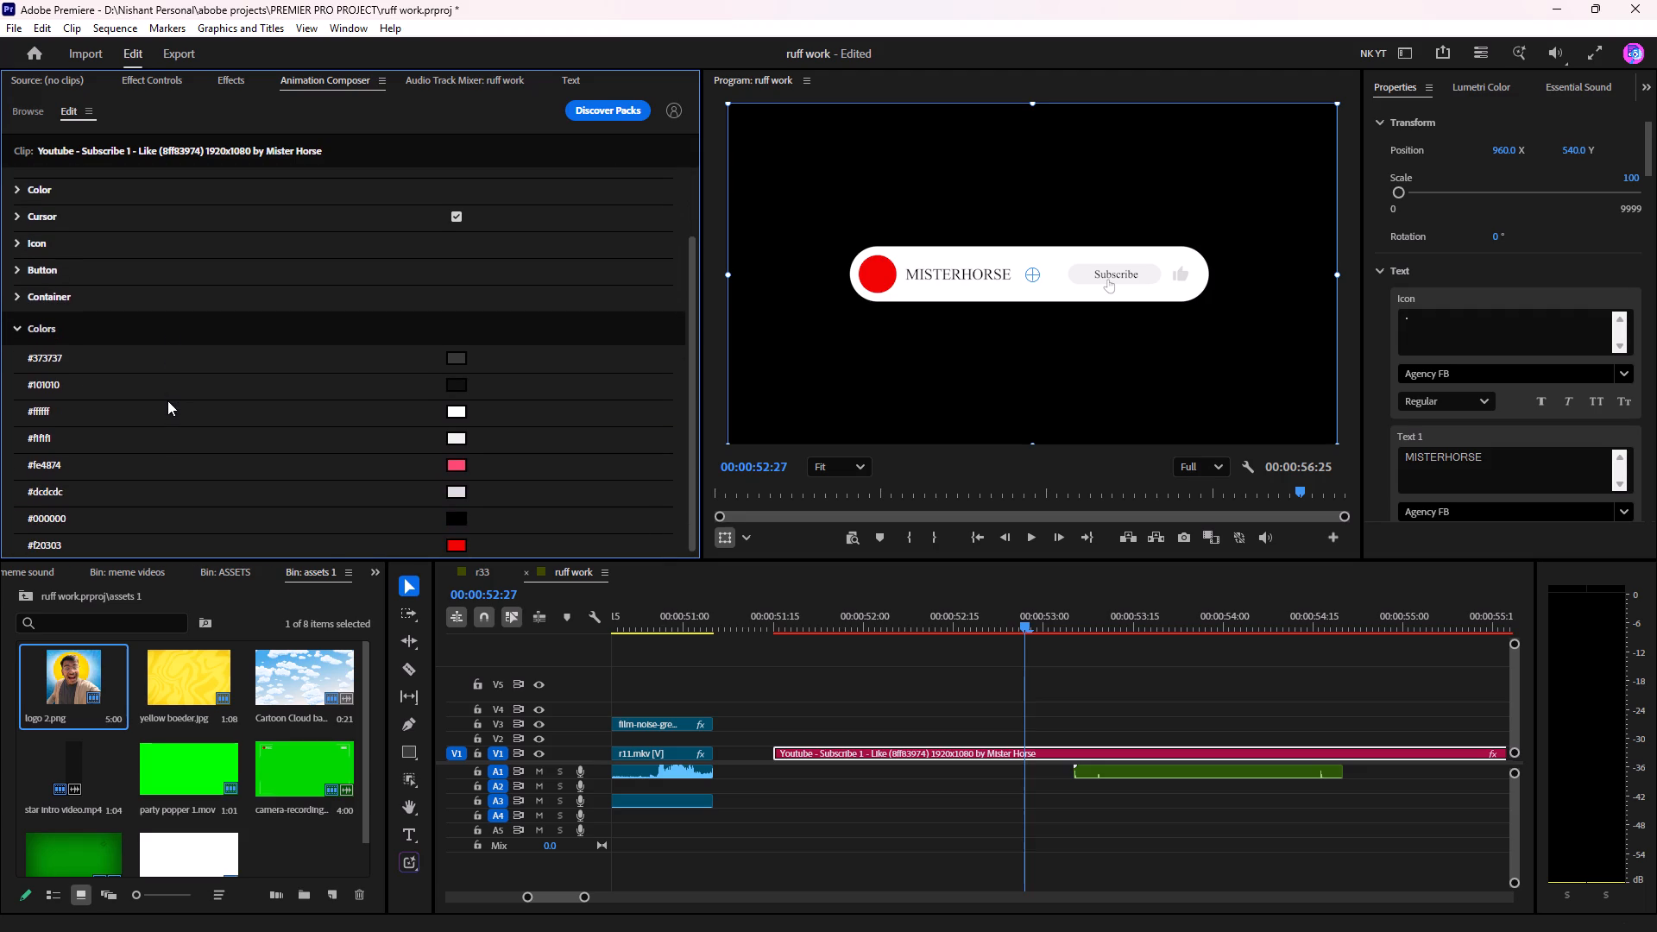
{"action": "scroll", "coordinate": [439, 431], "scroll_direction": "up", "scroll_amount": 5}
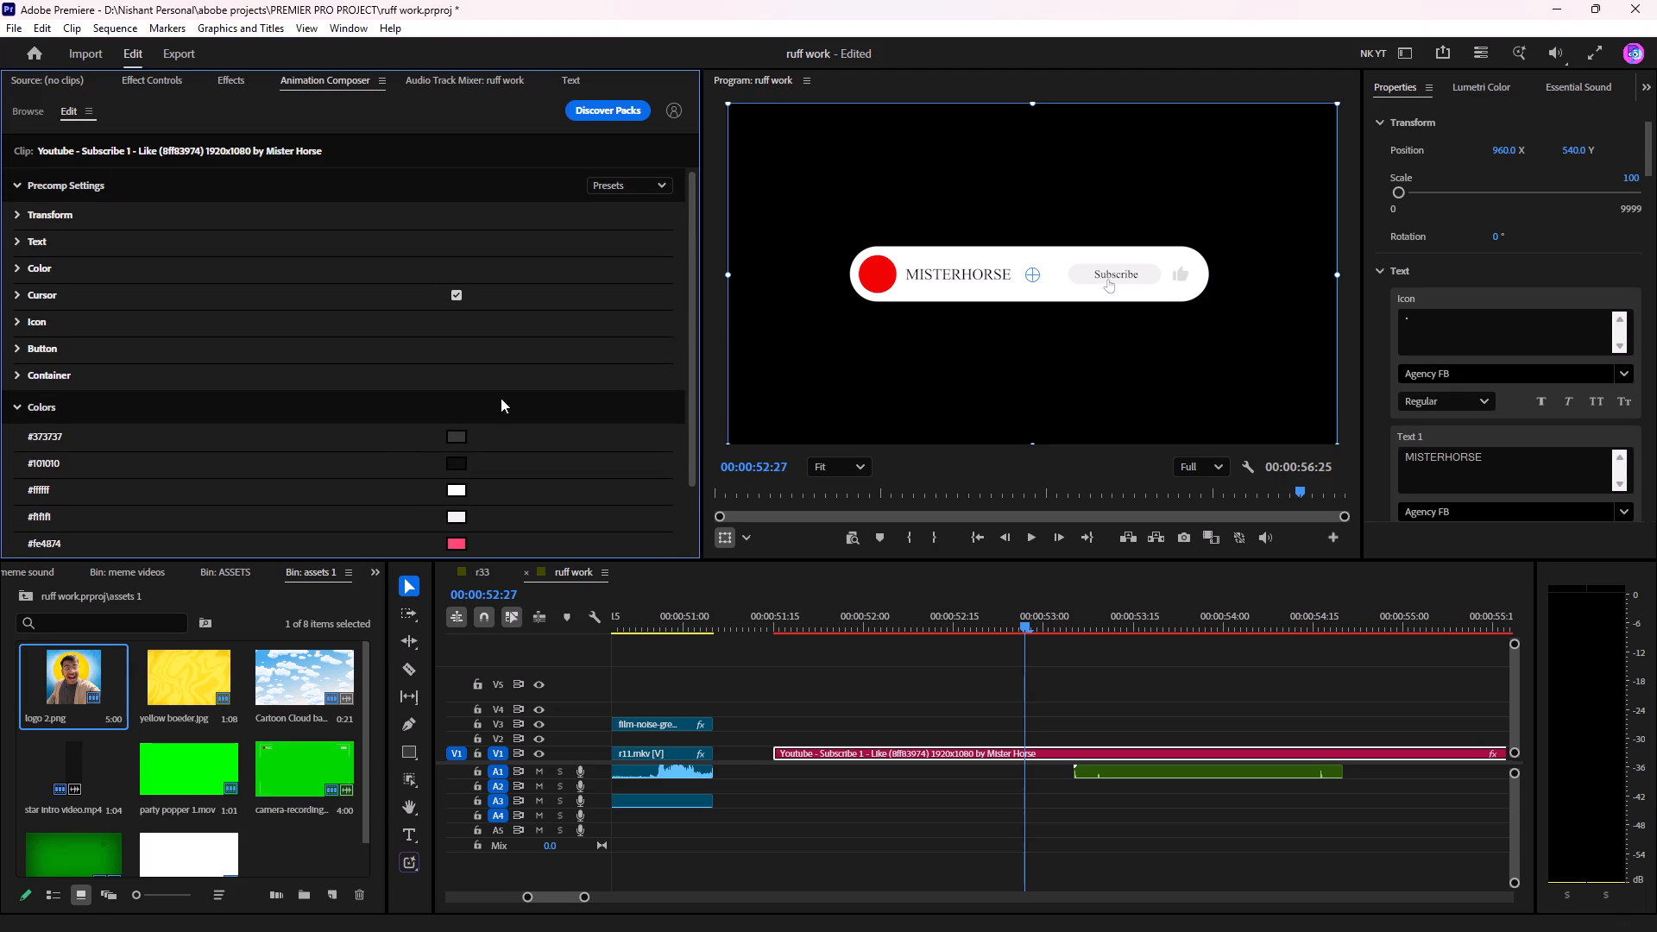
{"action": "scroll", "coordinate": [501, 396], "scroll_direction": "up", "scroll_amount": 4}
{"action": "left_click", "coordinate": [658, 179]}
{"action": "left_click", "coordinate": [656, 179]}
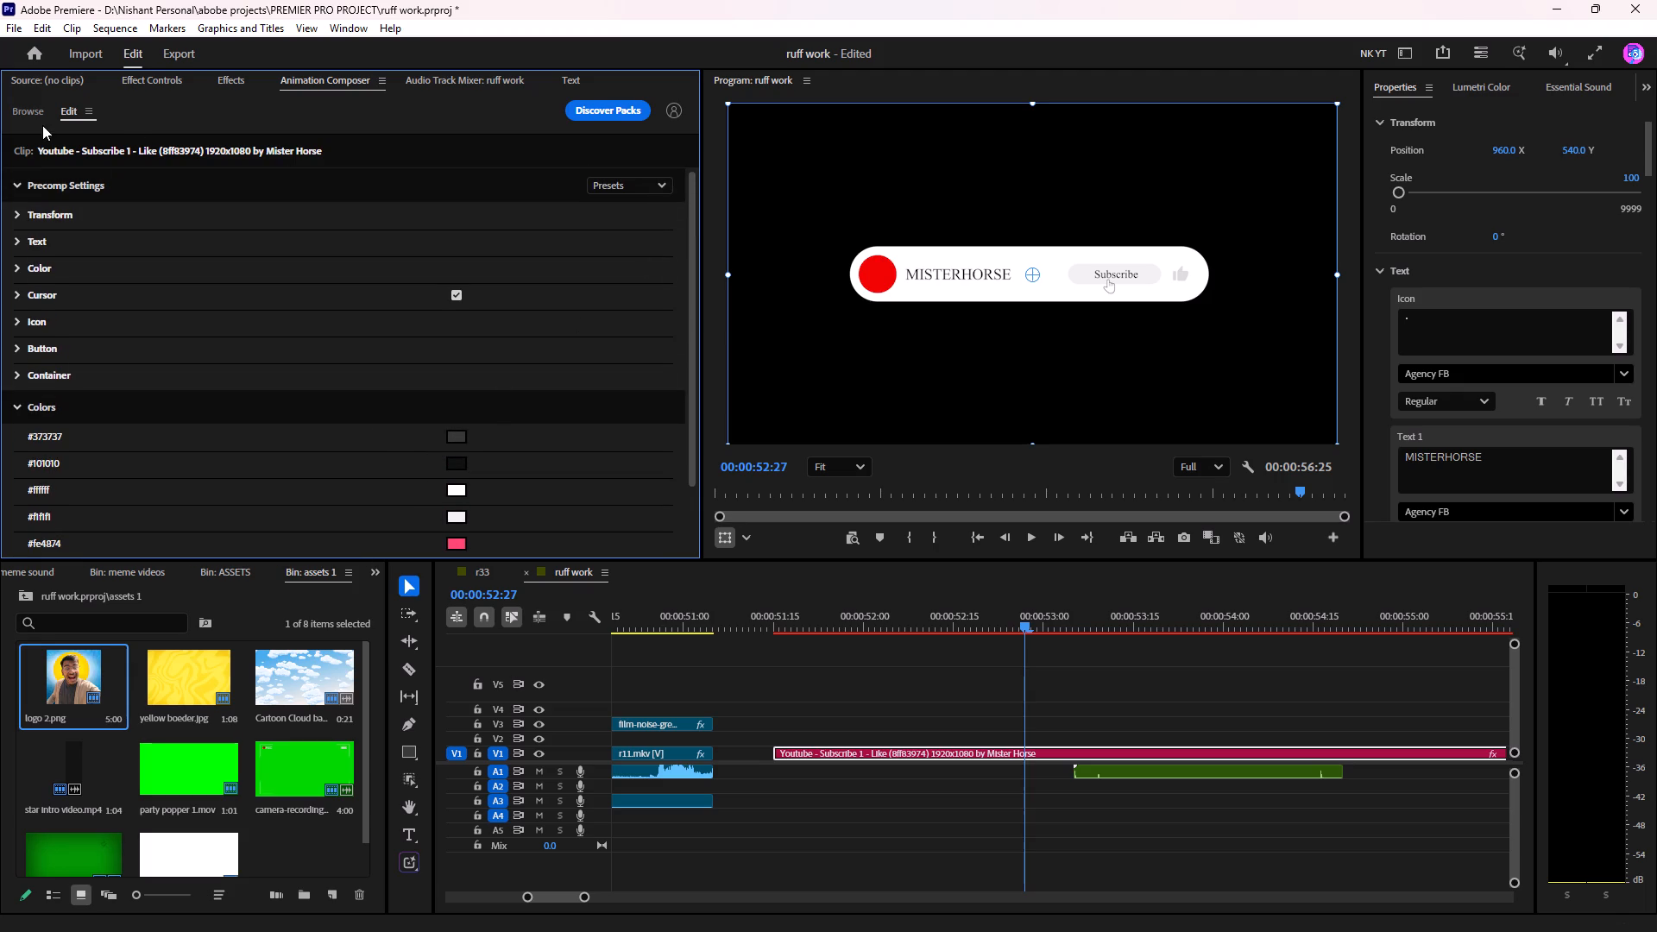
Choose the Like variant of Youtube - Subscribe 2 in the Animation Composer's Social Media category.
{"action": "left_click", "coordinate": [35, 110]}
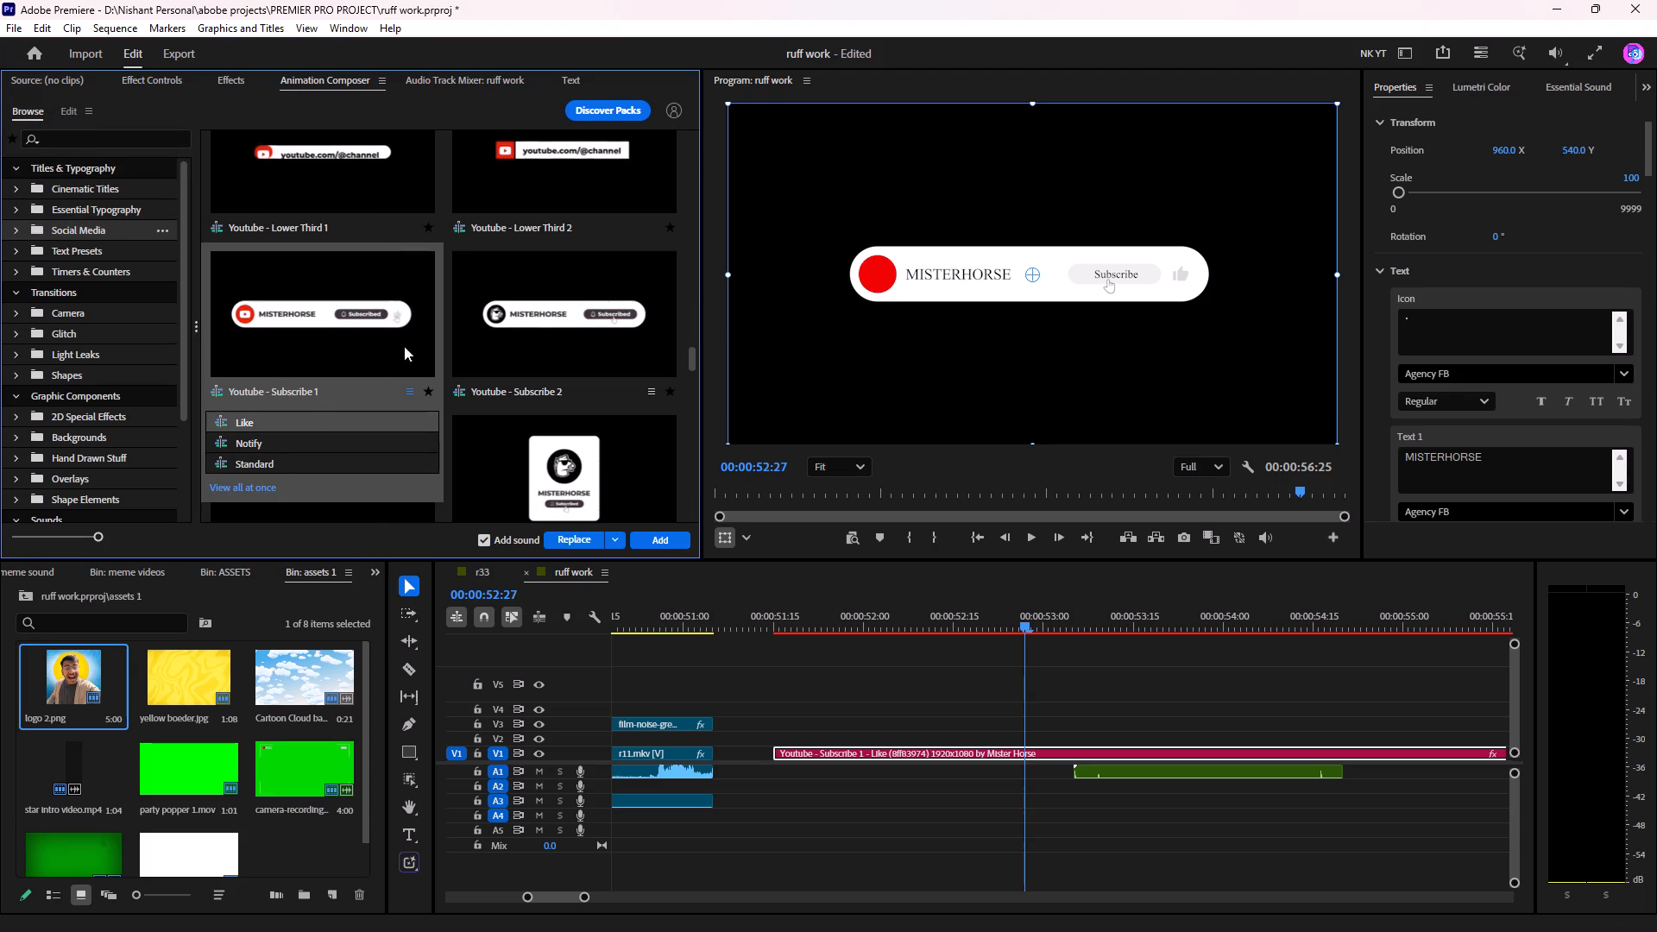
{"action": "left_click", "coordinate": [536, 332]}
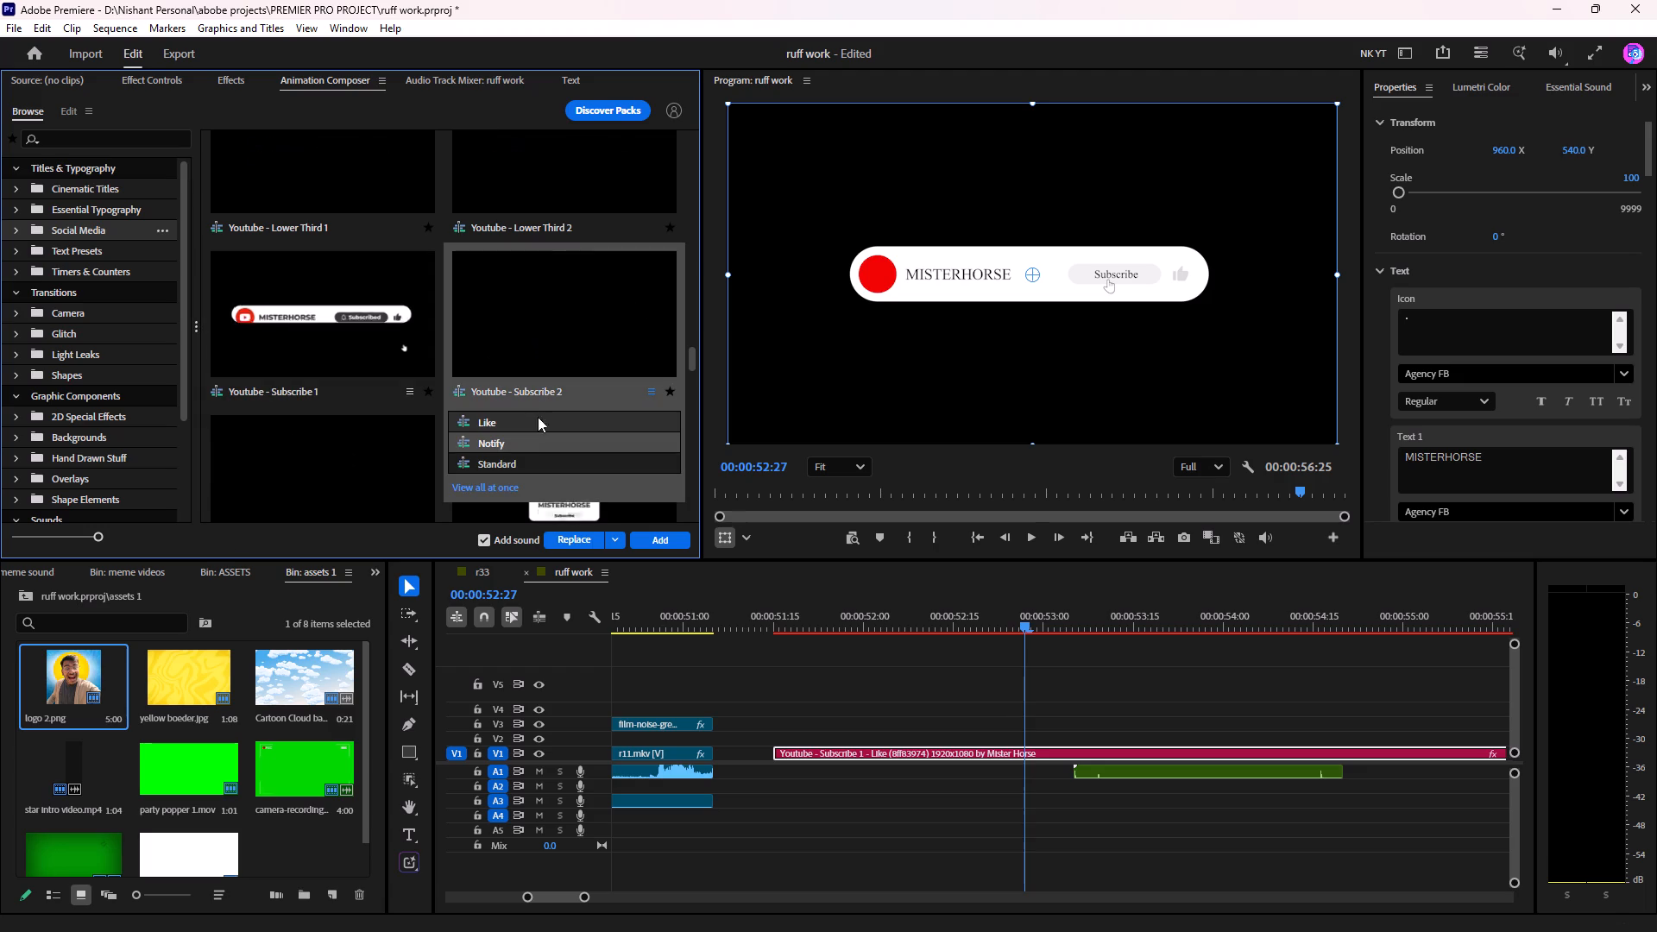
{"action": "left_click", "coordinate": [508, 419]}
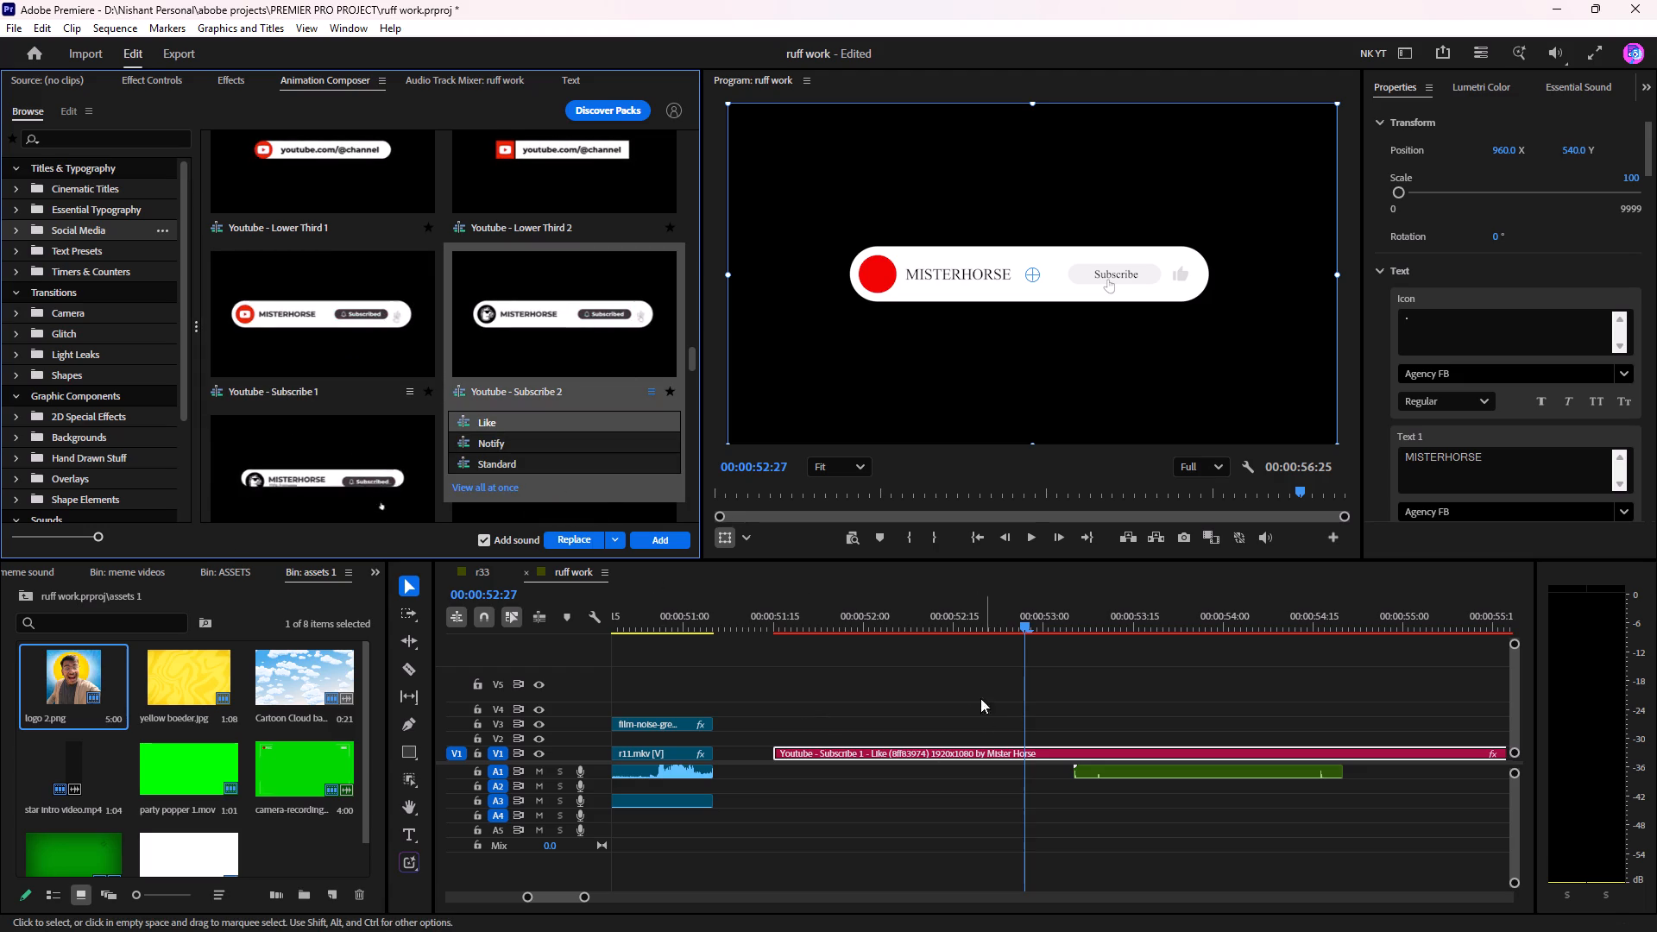
Delete the Youtube - Subscribe 1 - Like clip on V1 together with its audio from the sequence.
{"action": "left_click_drag", "start_coordinate": [948, 683], "coordinate": [1204, 847]}
{"action": "key", "text": "Delete"}
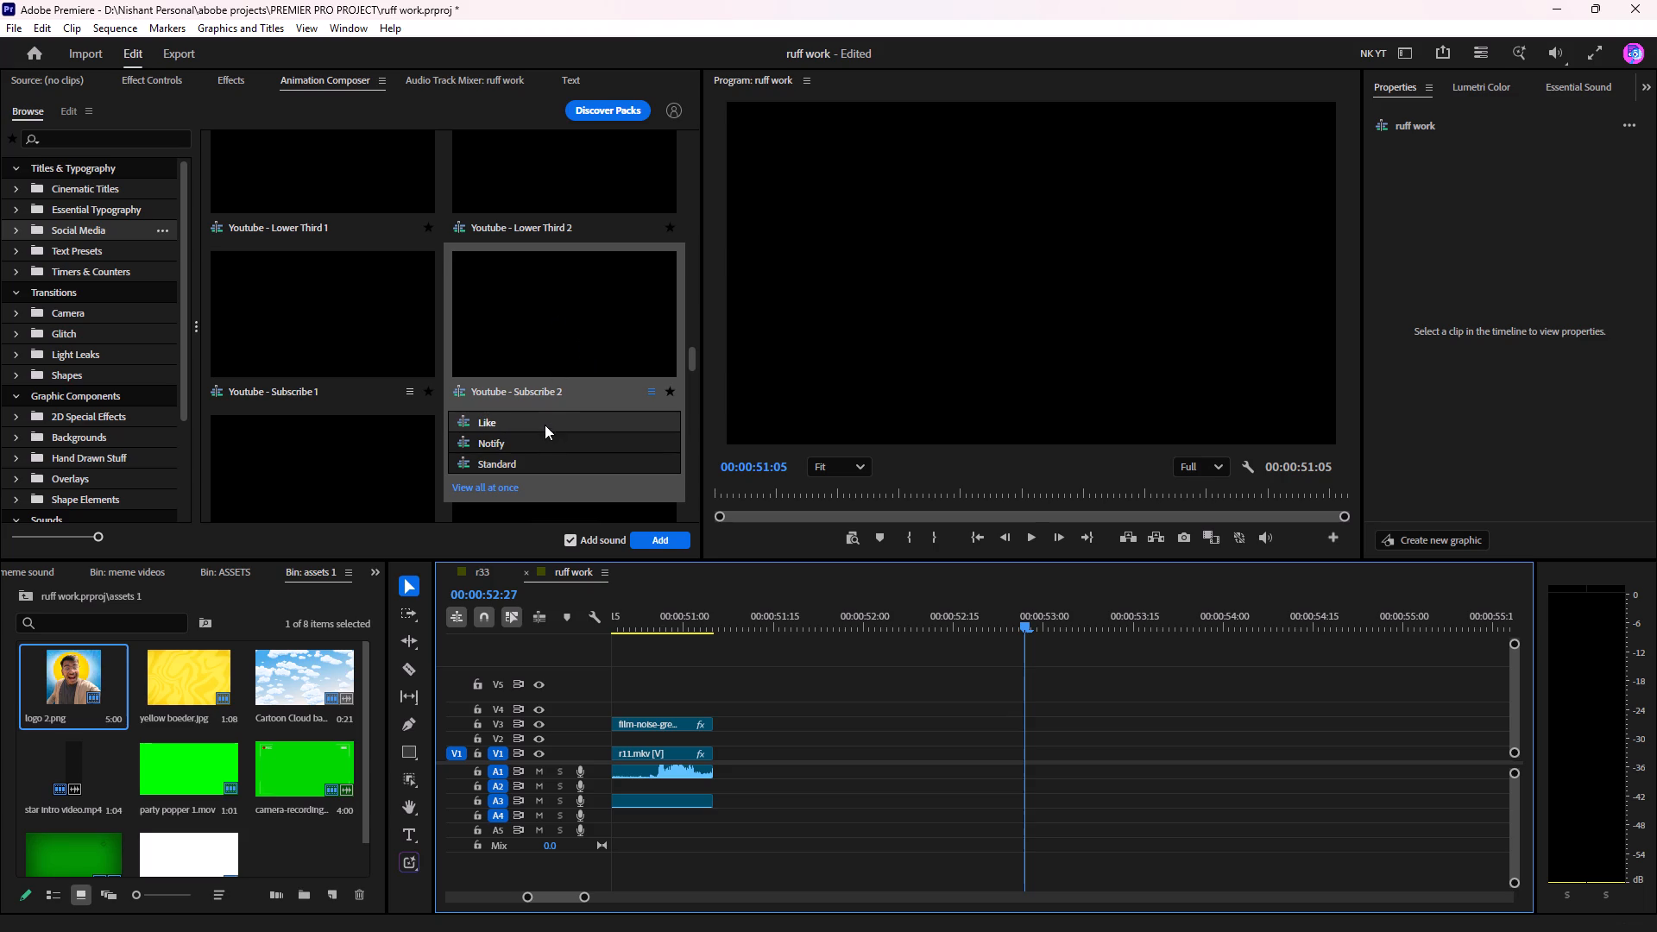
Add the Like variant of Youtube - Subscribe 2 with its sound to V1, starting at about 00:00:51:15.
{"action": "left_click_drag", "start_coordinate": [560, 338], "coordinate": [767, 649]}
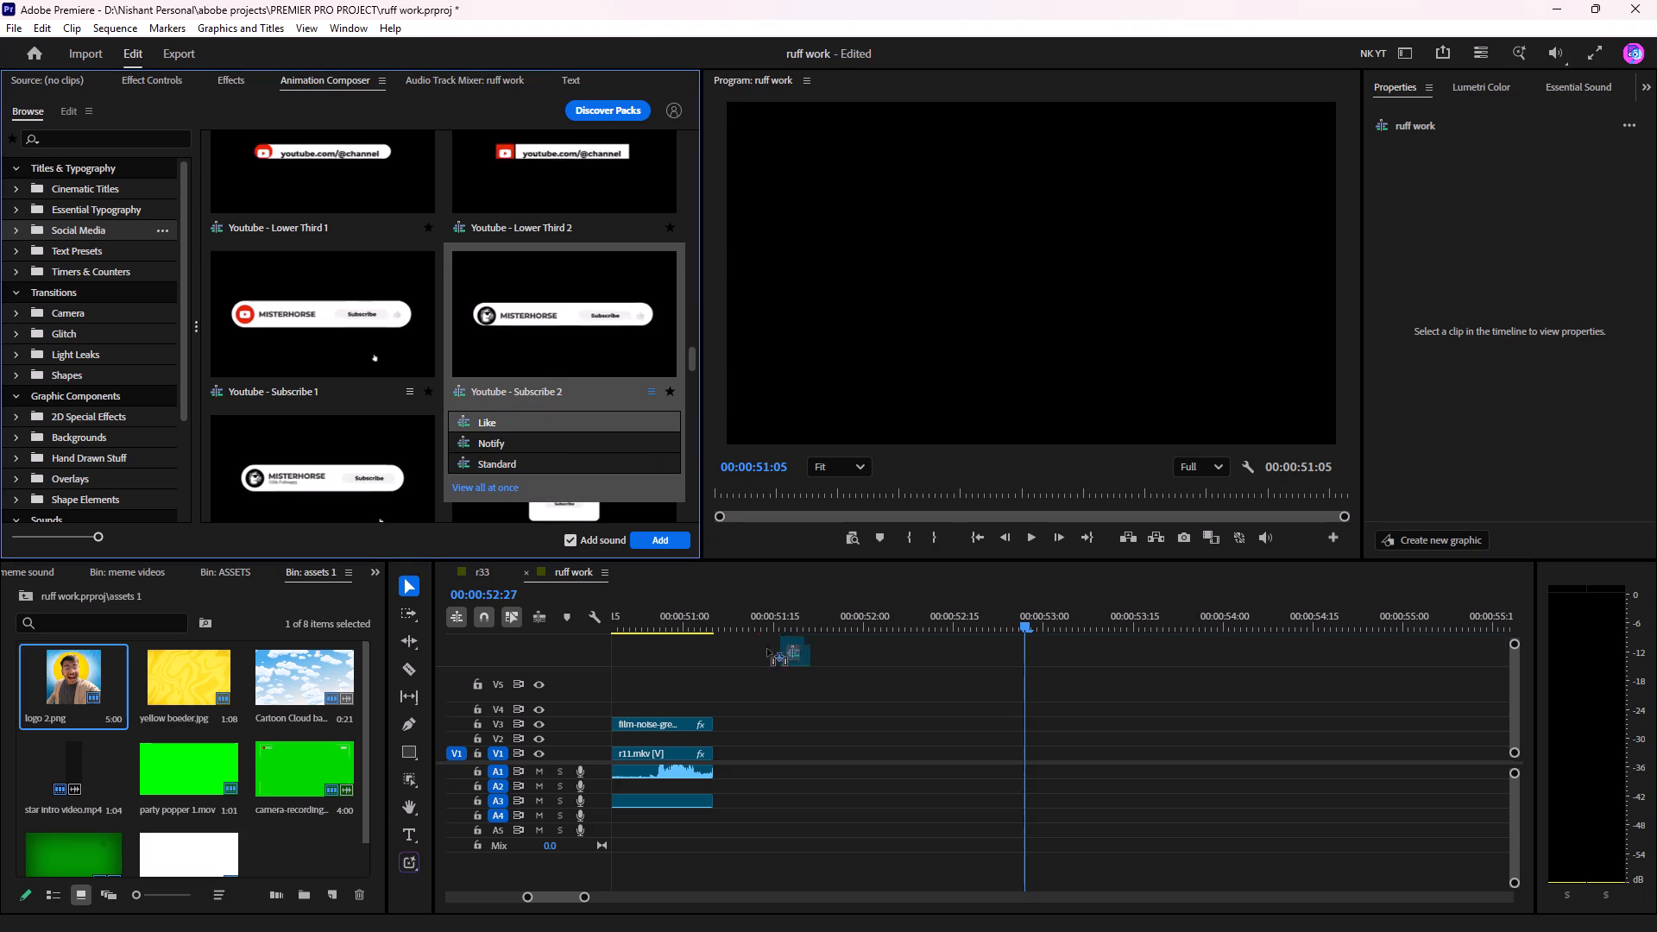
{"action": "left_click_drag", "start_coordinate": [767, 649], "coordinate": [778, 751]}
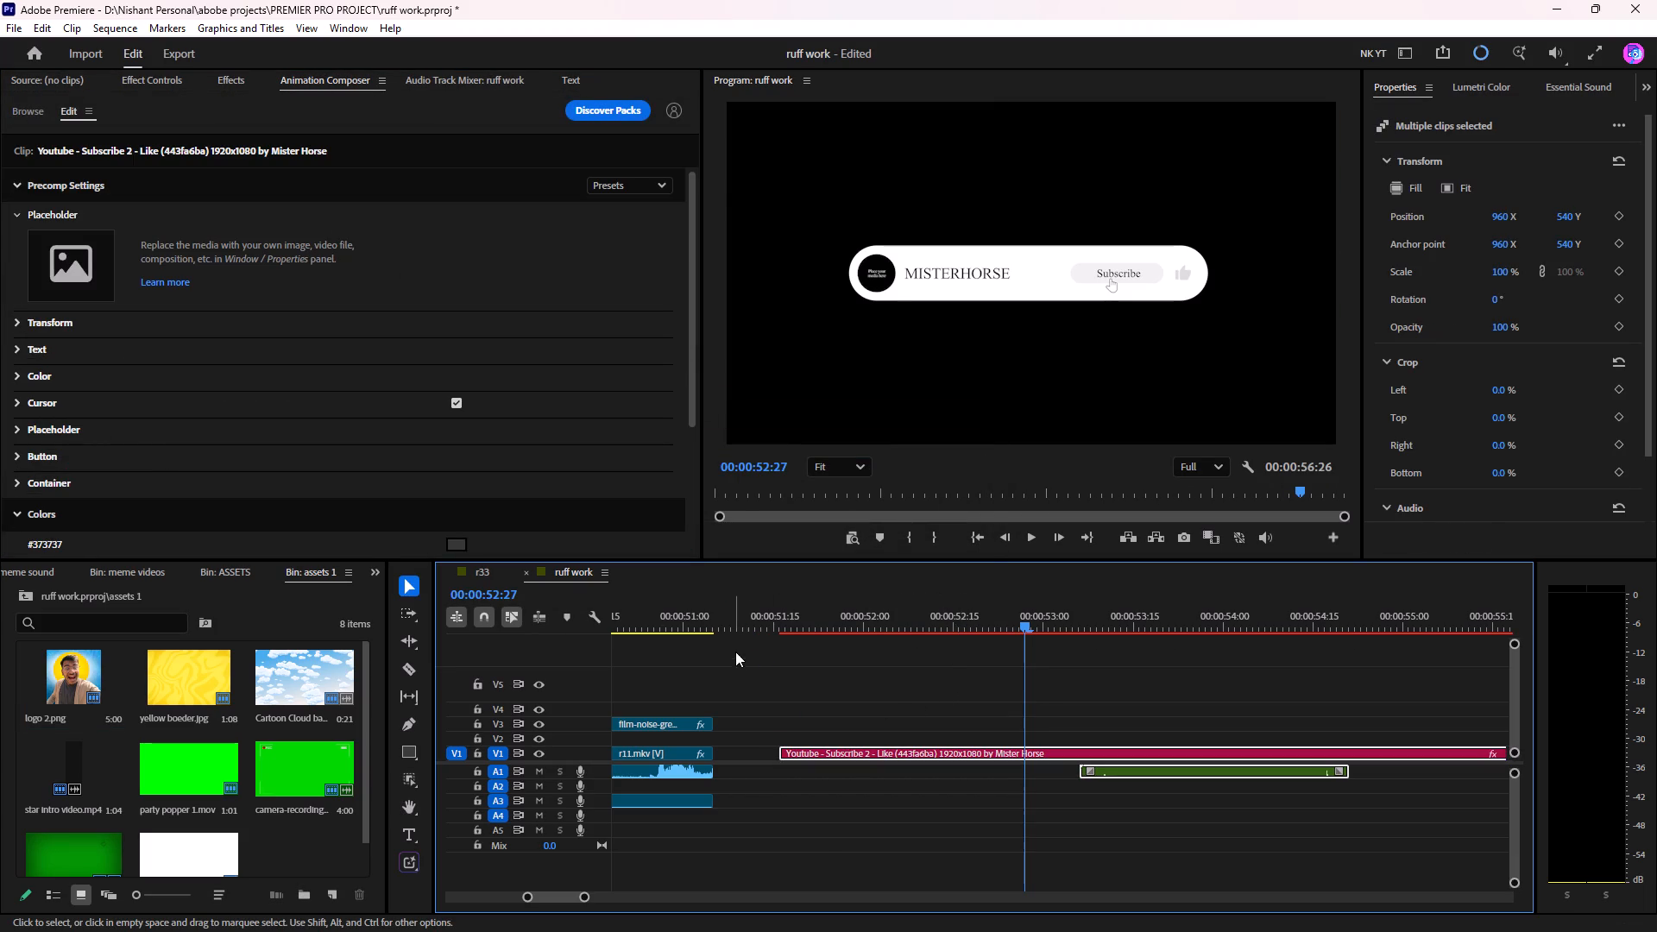
Play through the Youtube - Subscribe 2 animation in the sequence to check its subscribe and like actions.
{"action": "left_click_drag", "start_coordinate": [789, 614], "coordinate": [960, 624]}
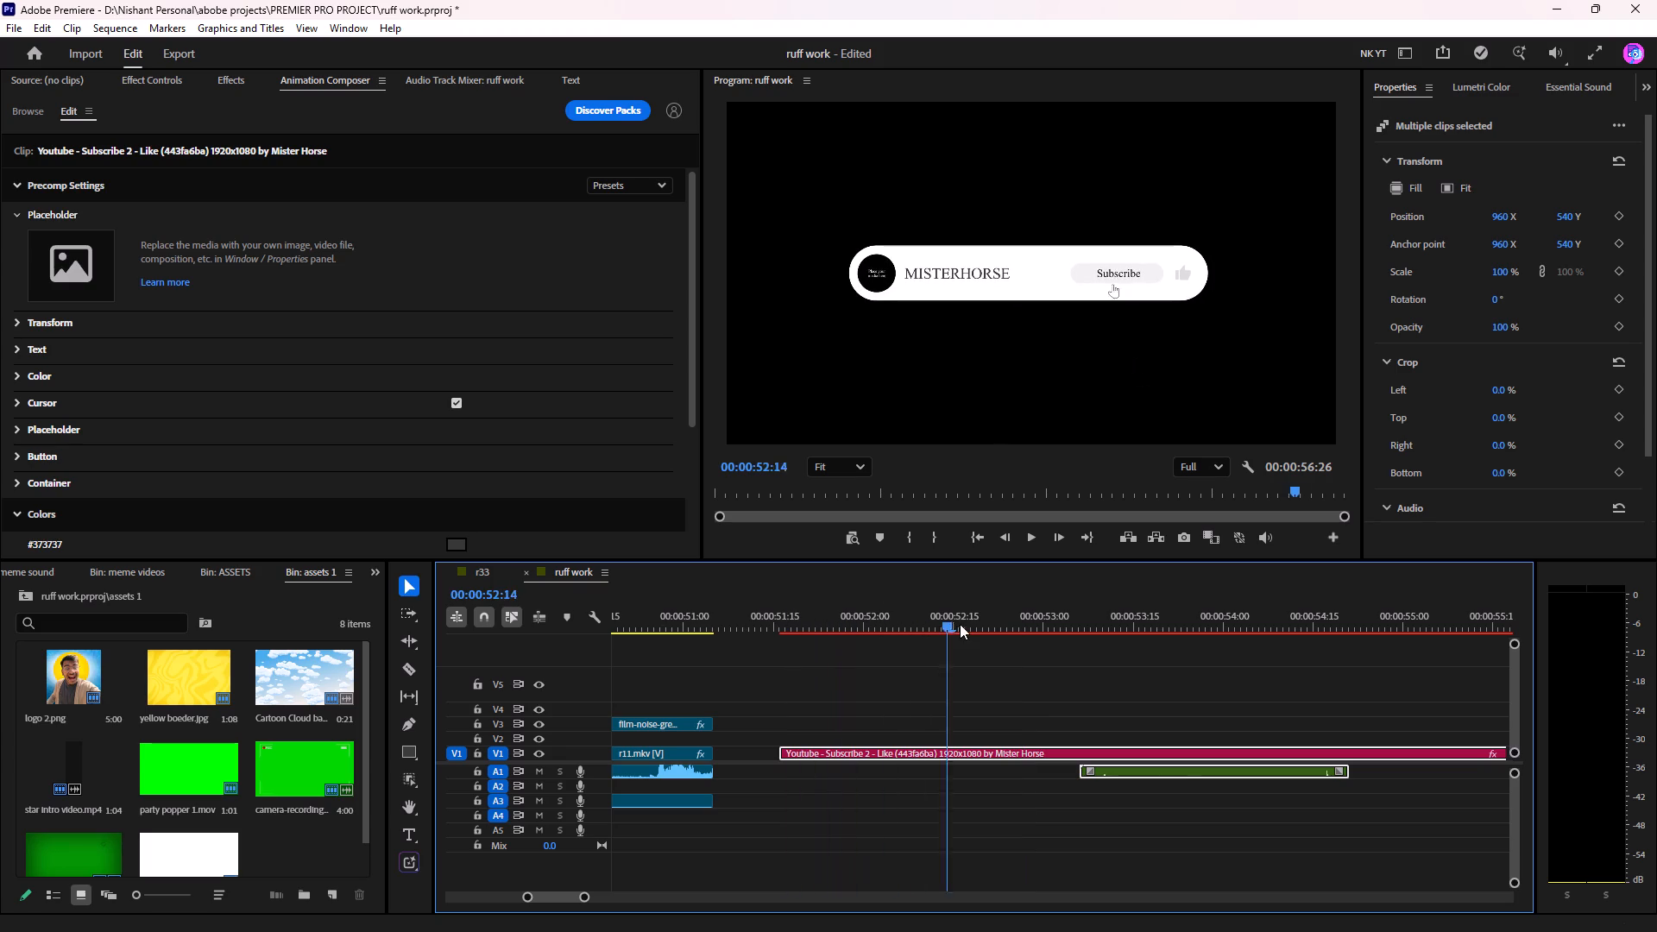
{"action": "left_click_drag", "start_coordinate": [960, 624], "coordinate": [980, 634]}
{"action": "key", "text": "space"}
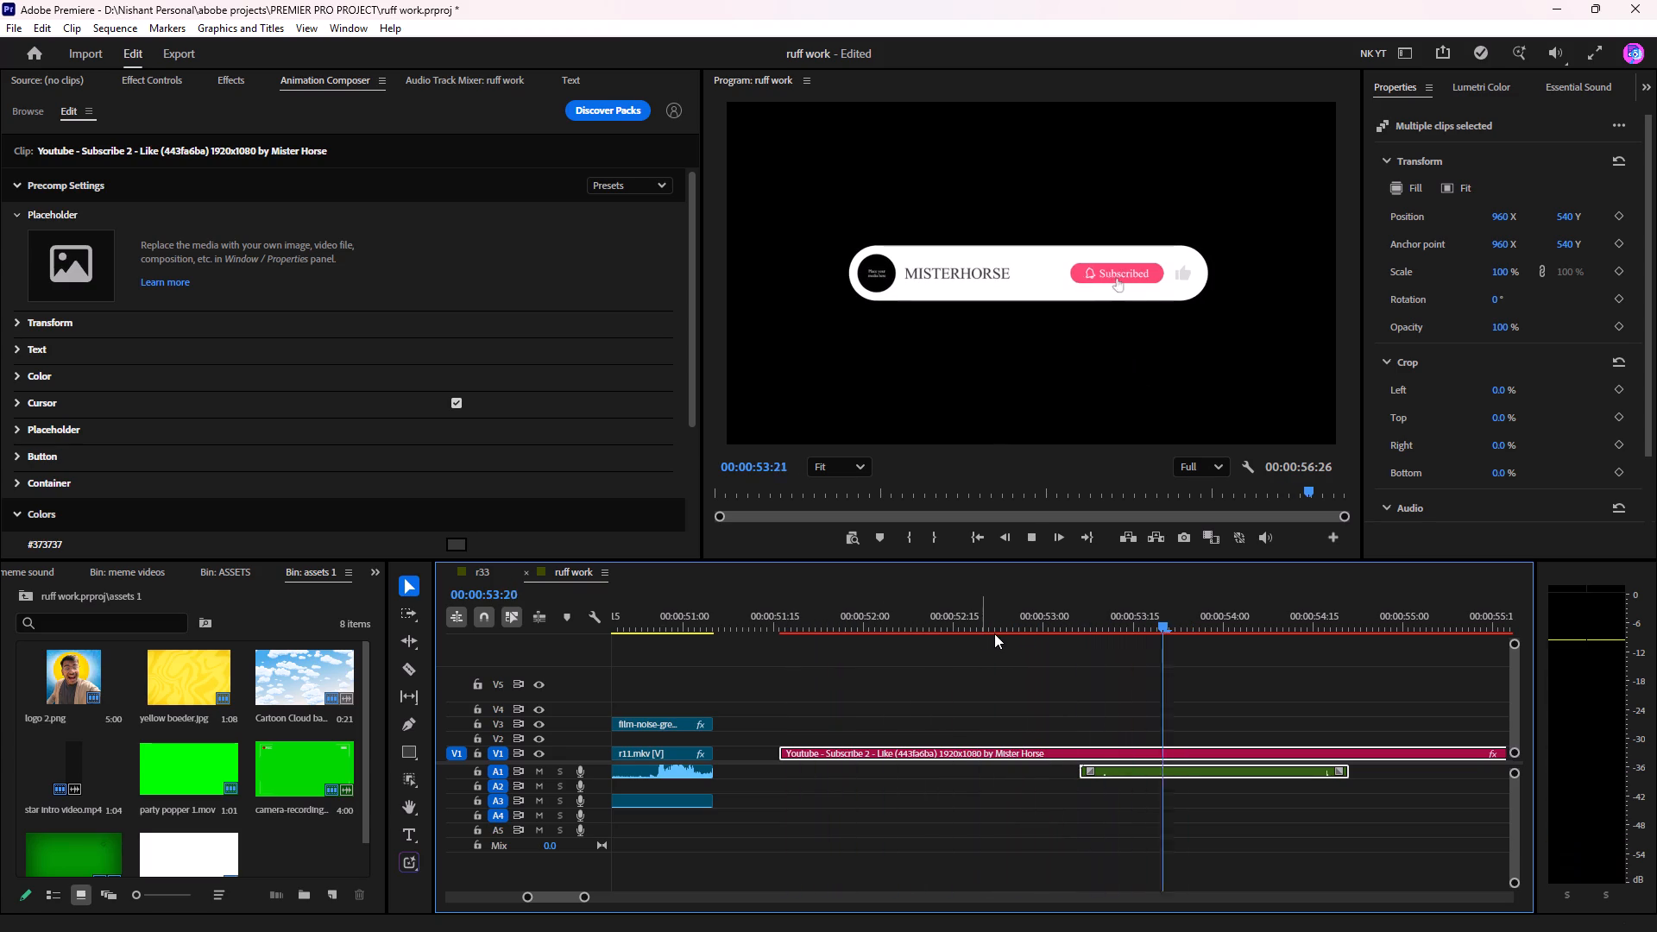
{"action": "scroll", "coordinate": [994, 633], "scroll_direction": "down", "scroll_amount": 1}
{"action": "key", "text": "space"}
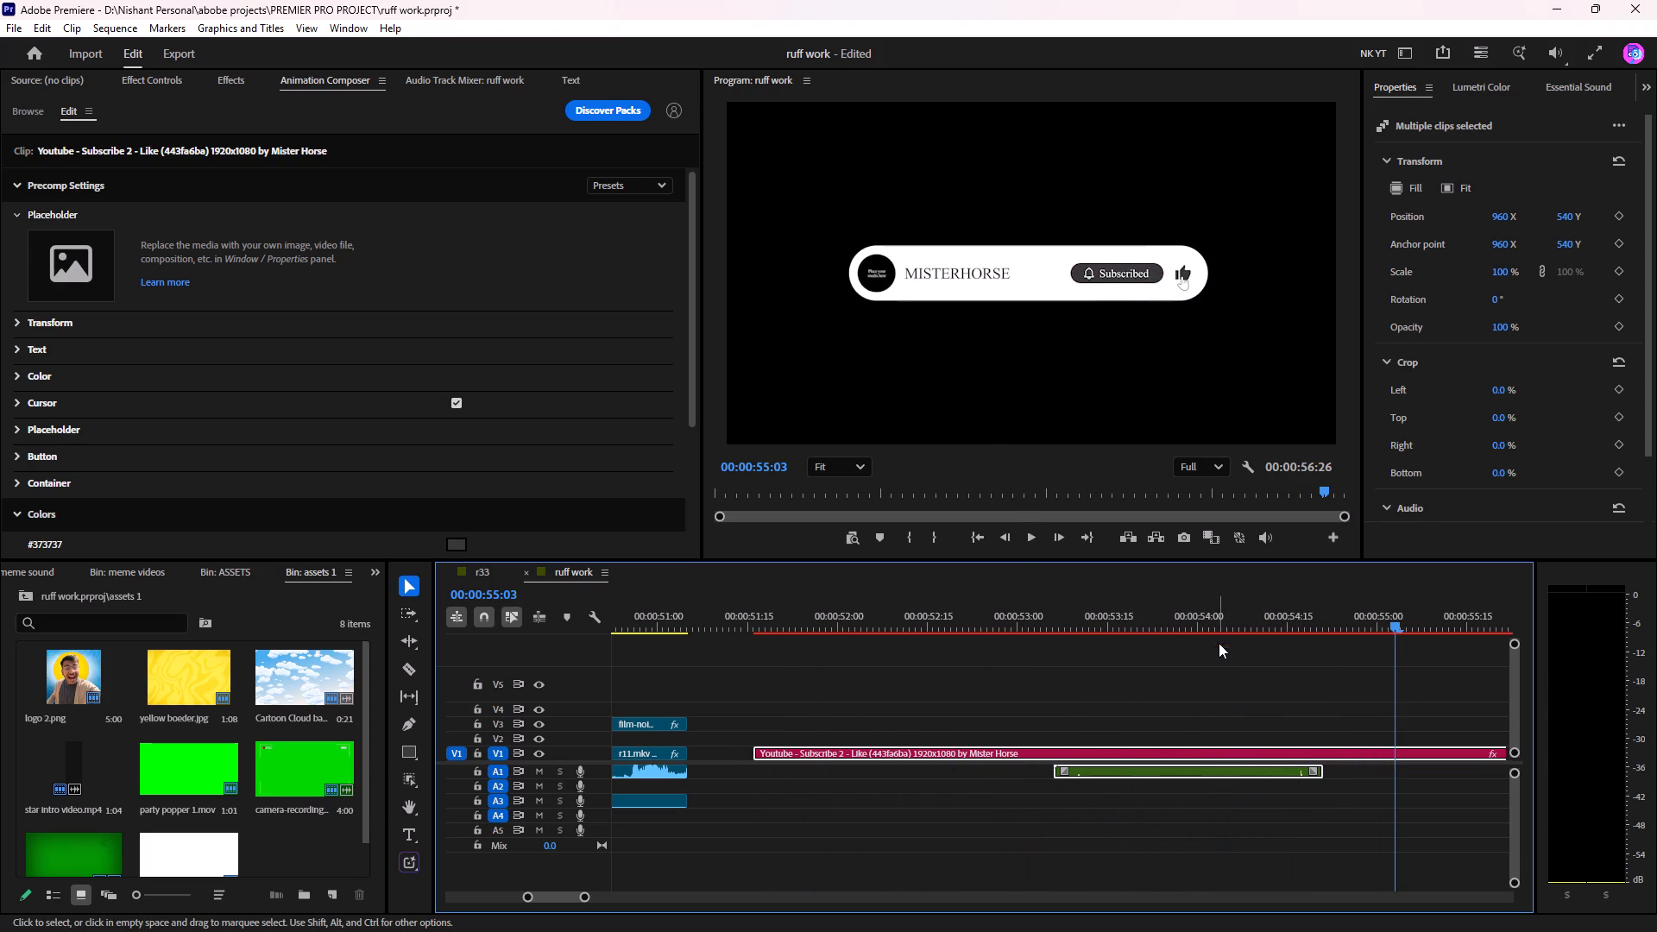
{"action": "left_click", "coordinate": [1235, 608]}
{"action": "key", "text": "space"}
{"action": "key", "text": "space"}
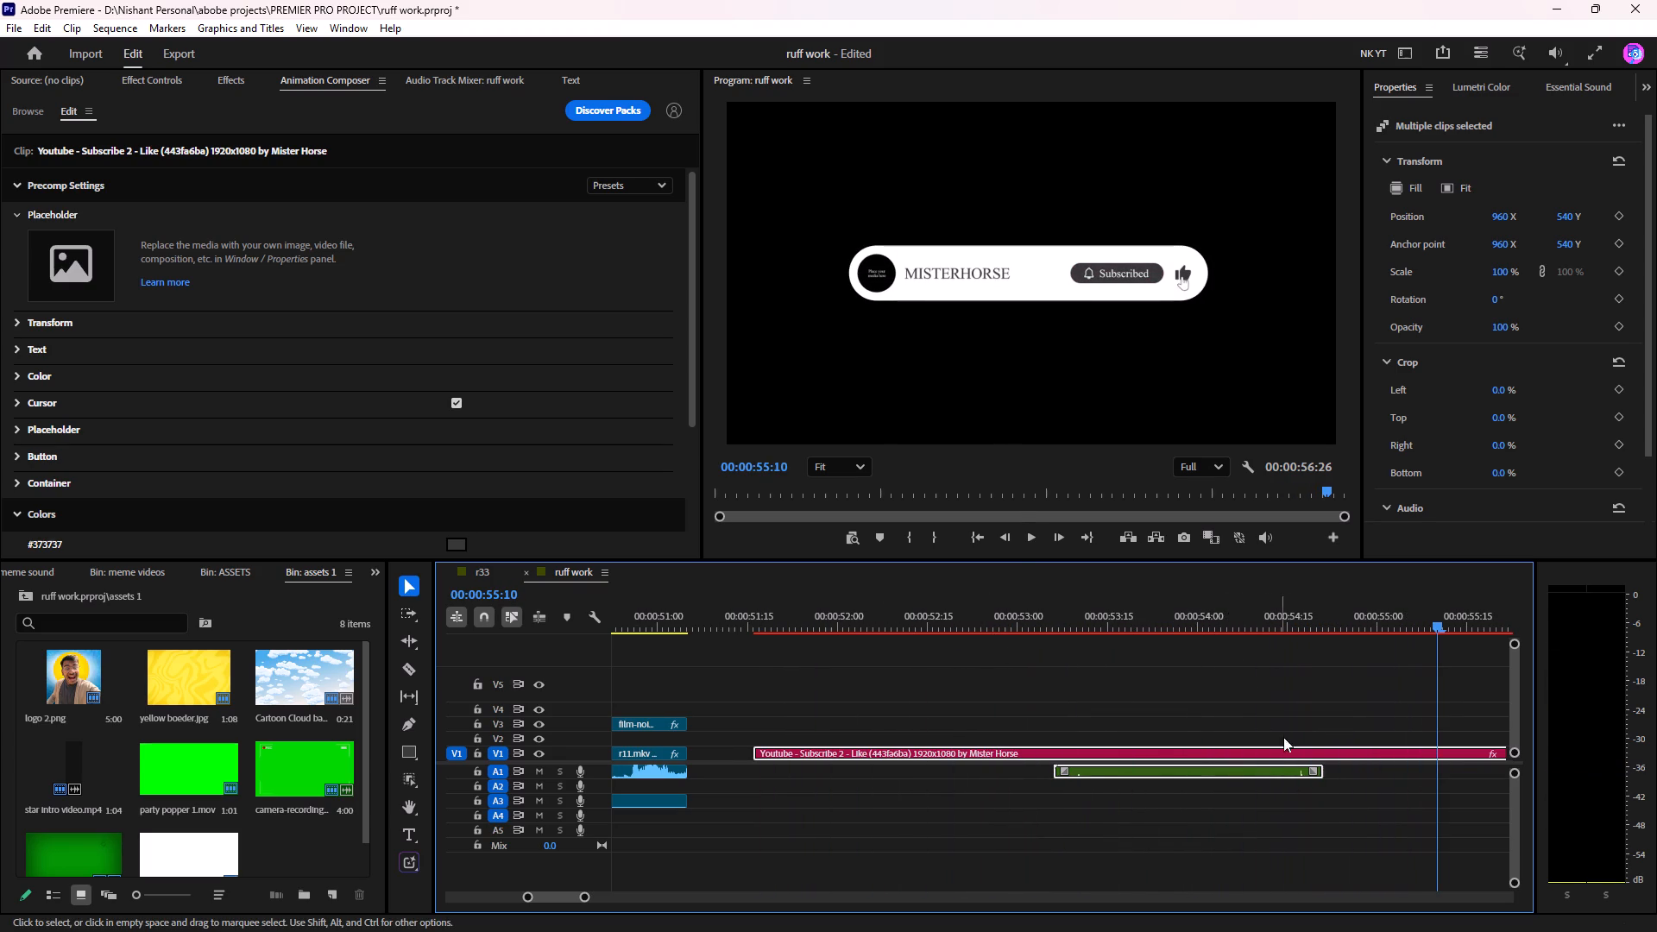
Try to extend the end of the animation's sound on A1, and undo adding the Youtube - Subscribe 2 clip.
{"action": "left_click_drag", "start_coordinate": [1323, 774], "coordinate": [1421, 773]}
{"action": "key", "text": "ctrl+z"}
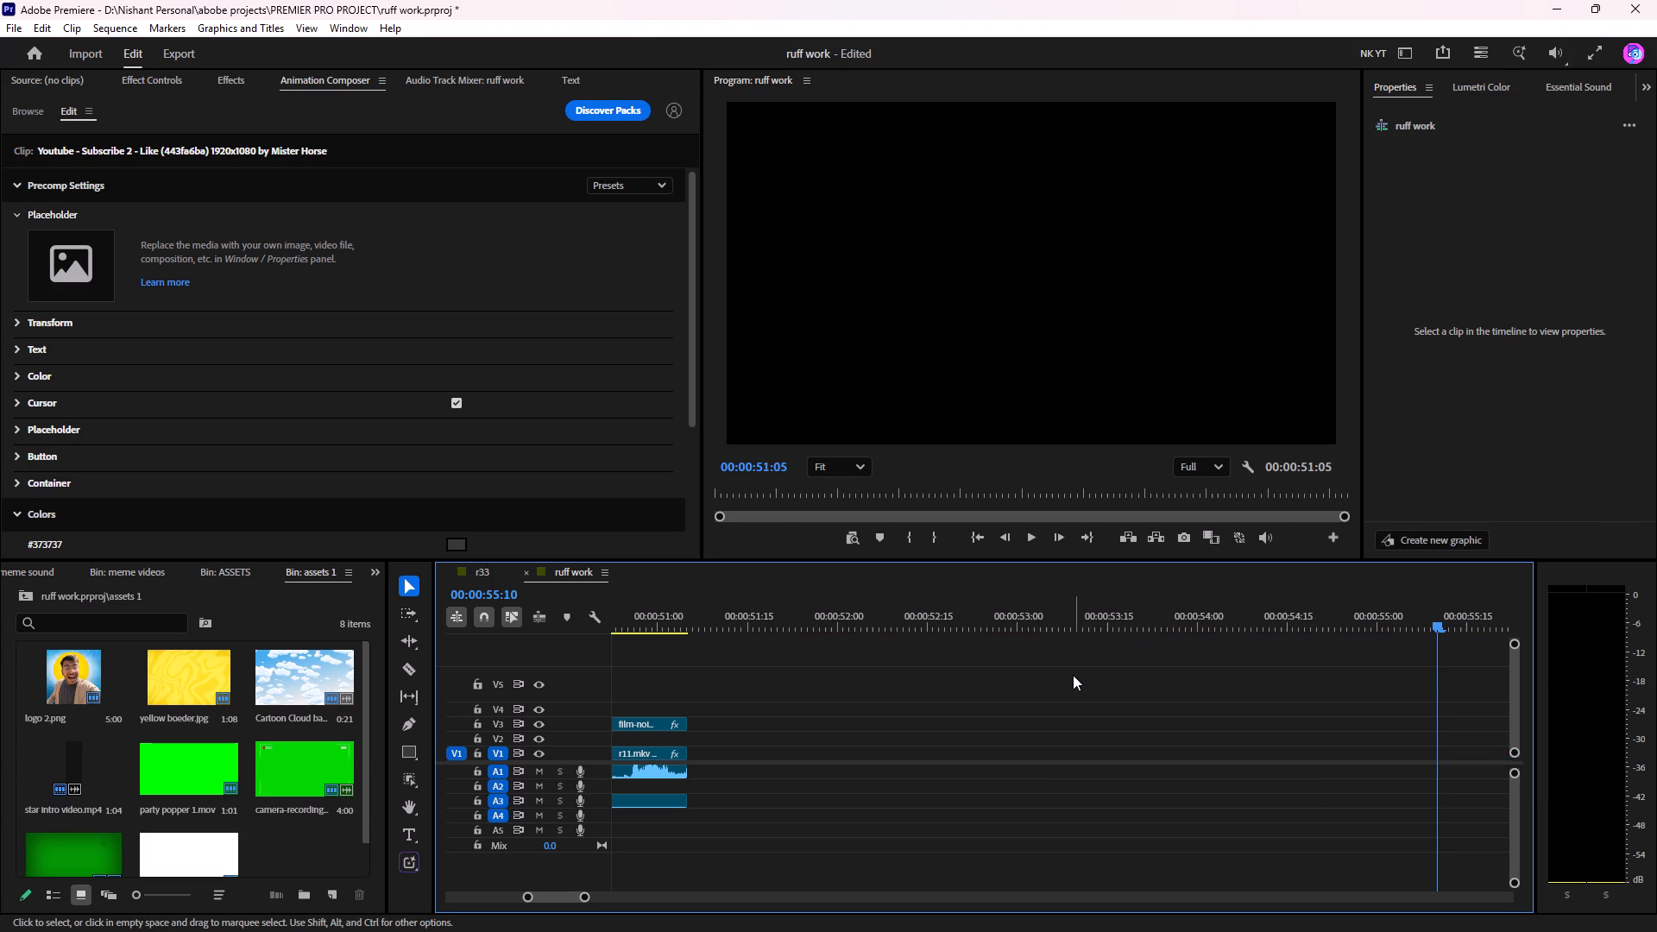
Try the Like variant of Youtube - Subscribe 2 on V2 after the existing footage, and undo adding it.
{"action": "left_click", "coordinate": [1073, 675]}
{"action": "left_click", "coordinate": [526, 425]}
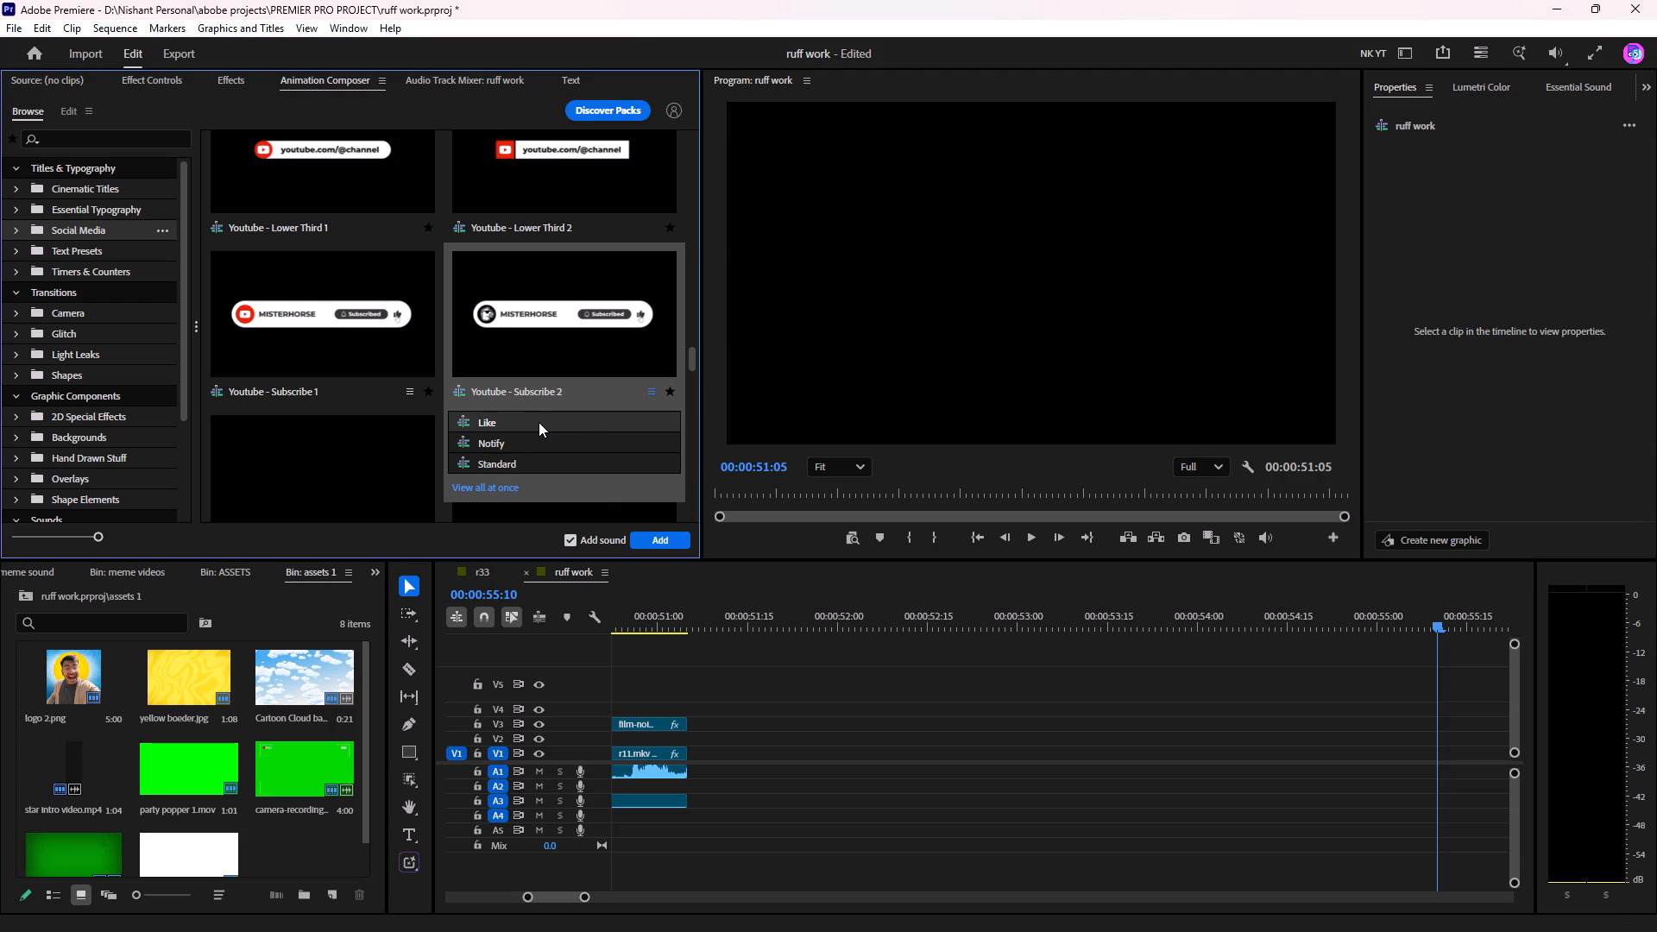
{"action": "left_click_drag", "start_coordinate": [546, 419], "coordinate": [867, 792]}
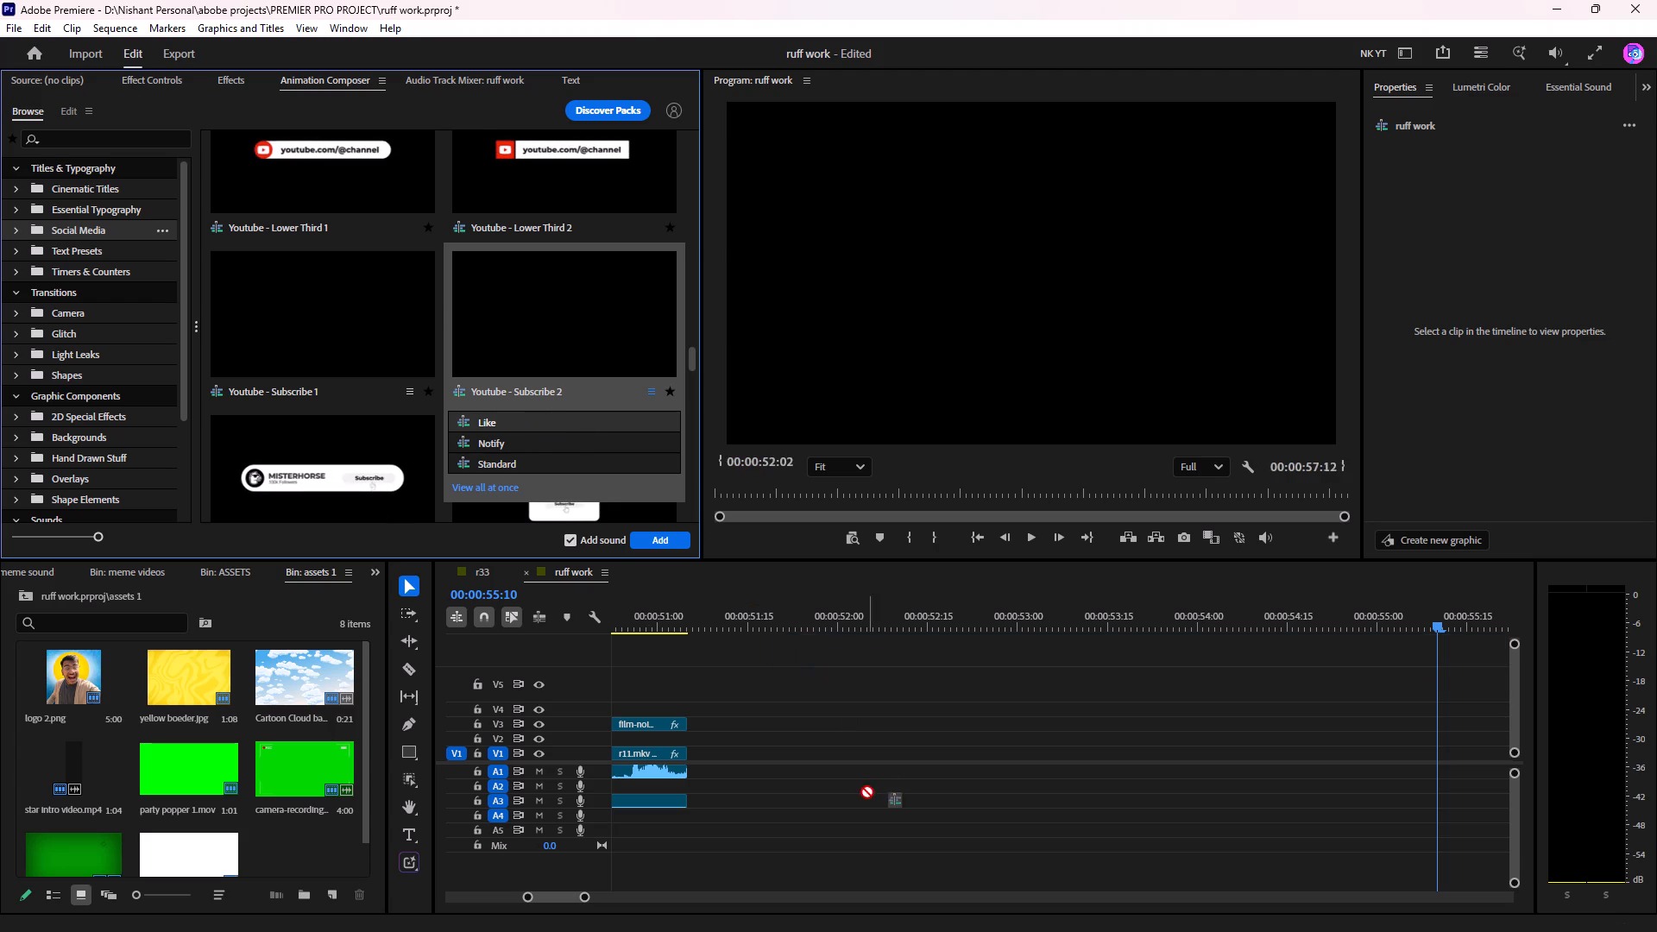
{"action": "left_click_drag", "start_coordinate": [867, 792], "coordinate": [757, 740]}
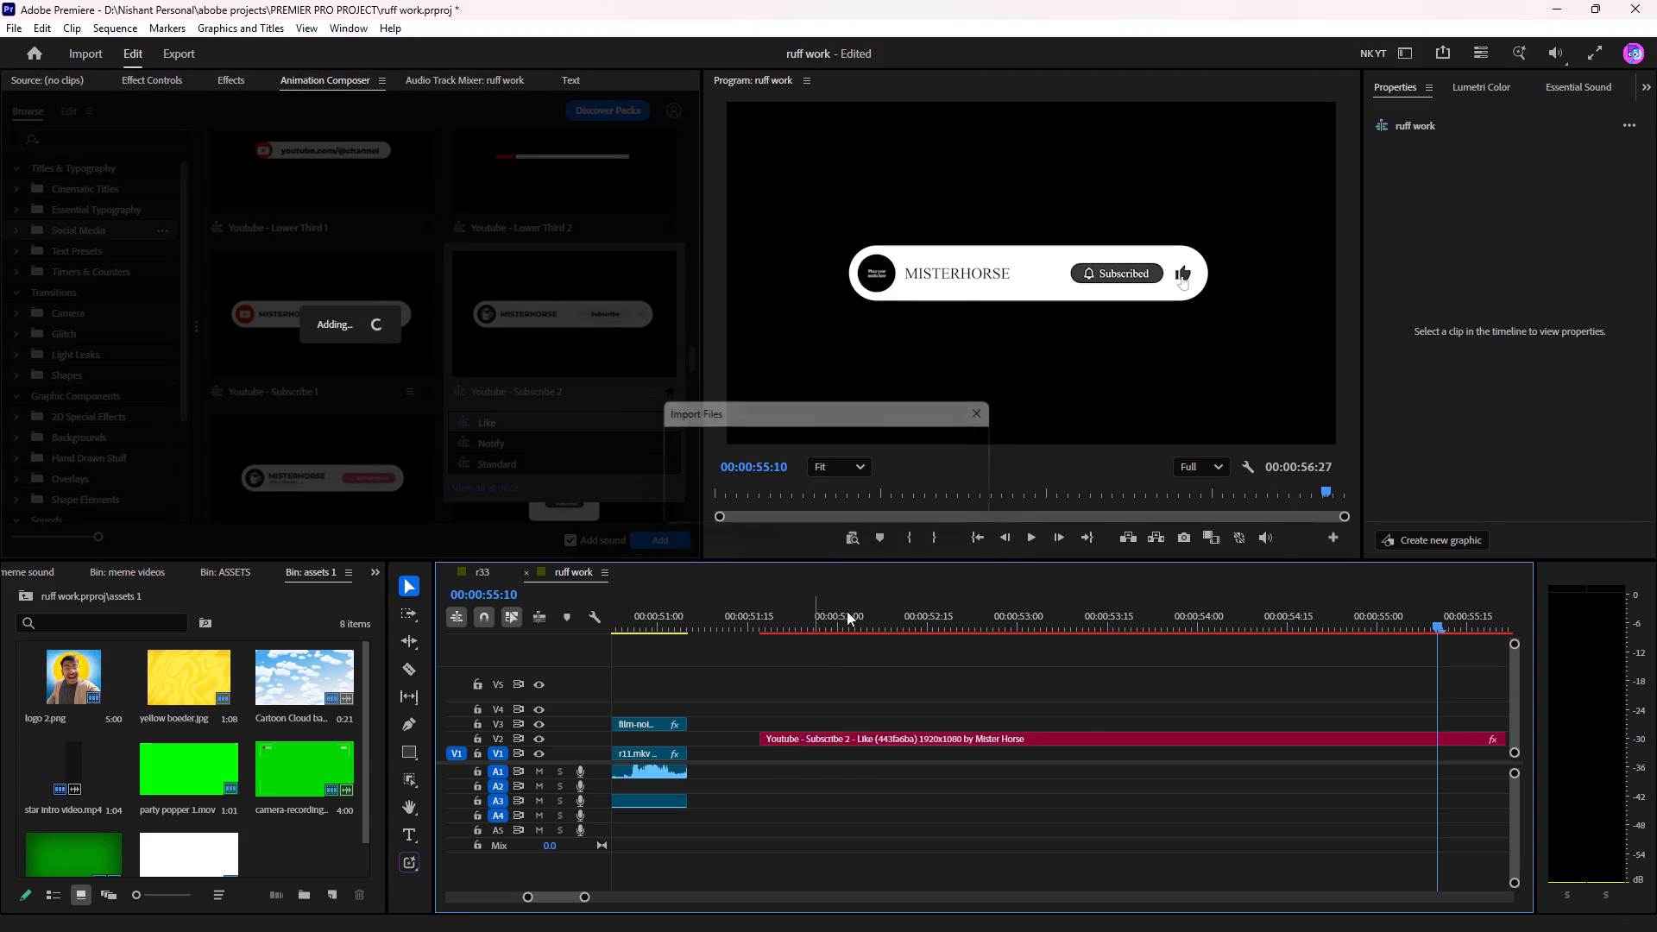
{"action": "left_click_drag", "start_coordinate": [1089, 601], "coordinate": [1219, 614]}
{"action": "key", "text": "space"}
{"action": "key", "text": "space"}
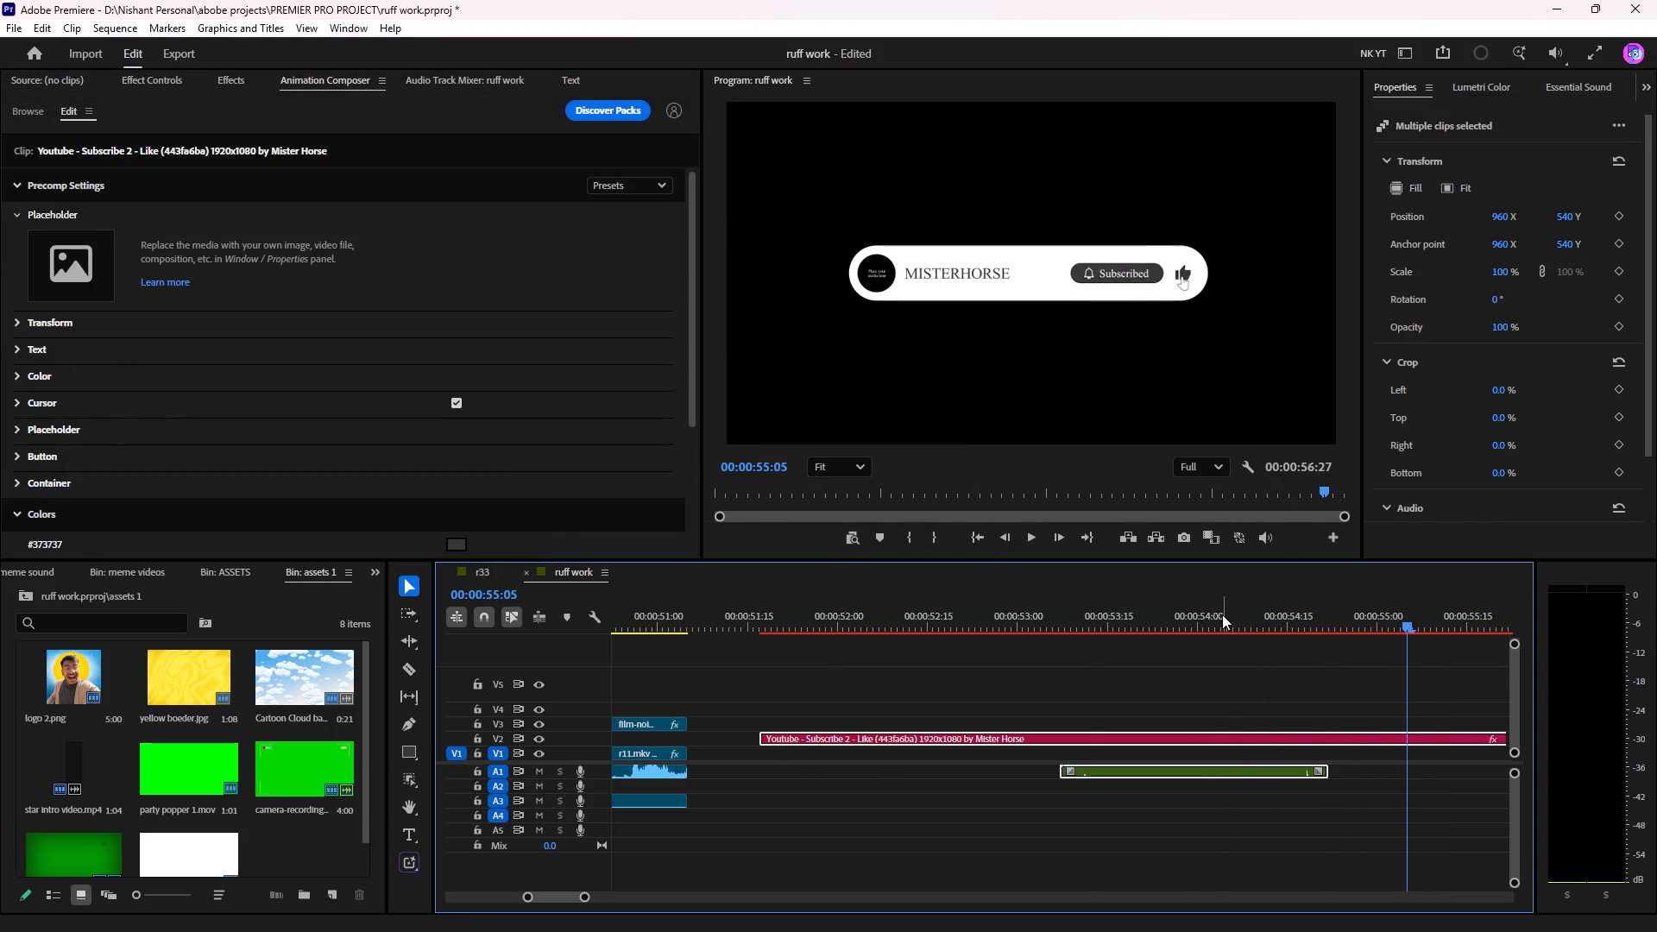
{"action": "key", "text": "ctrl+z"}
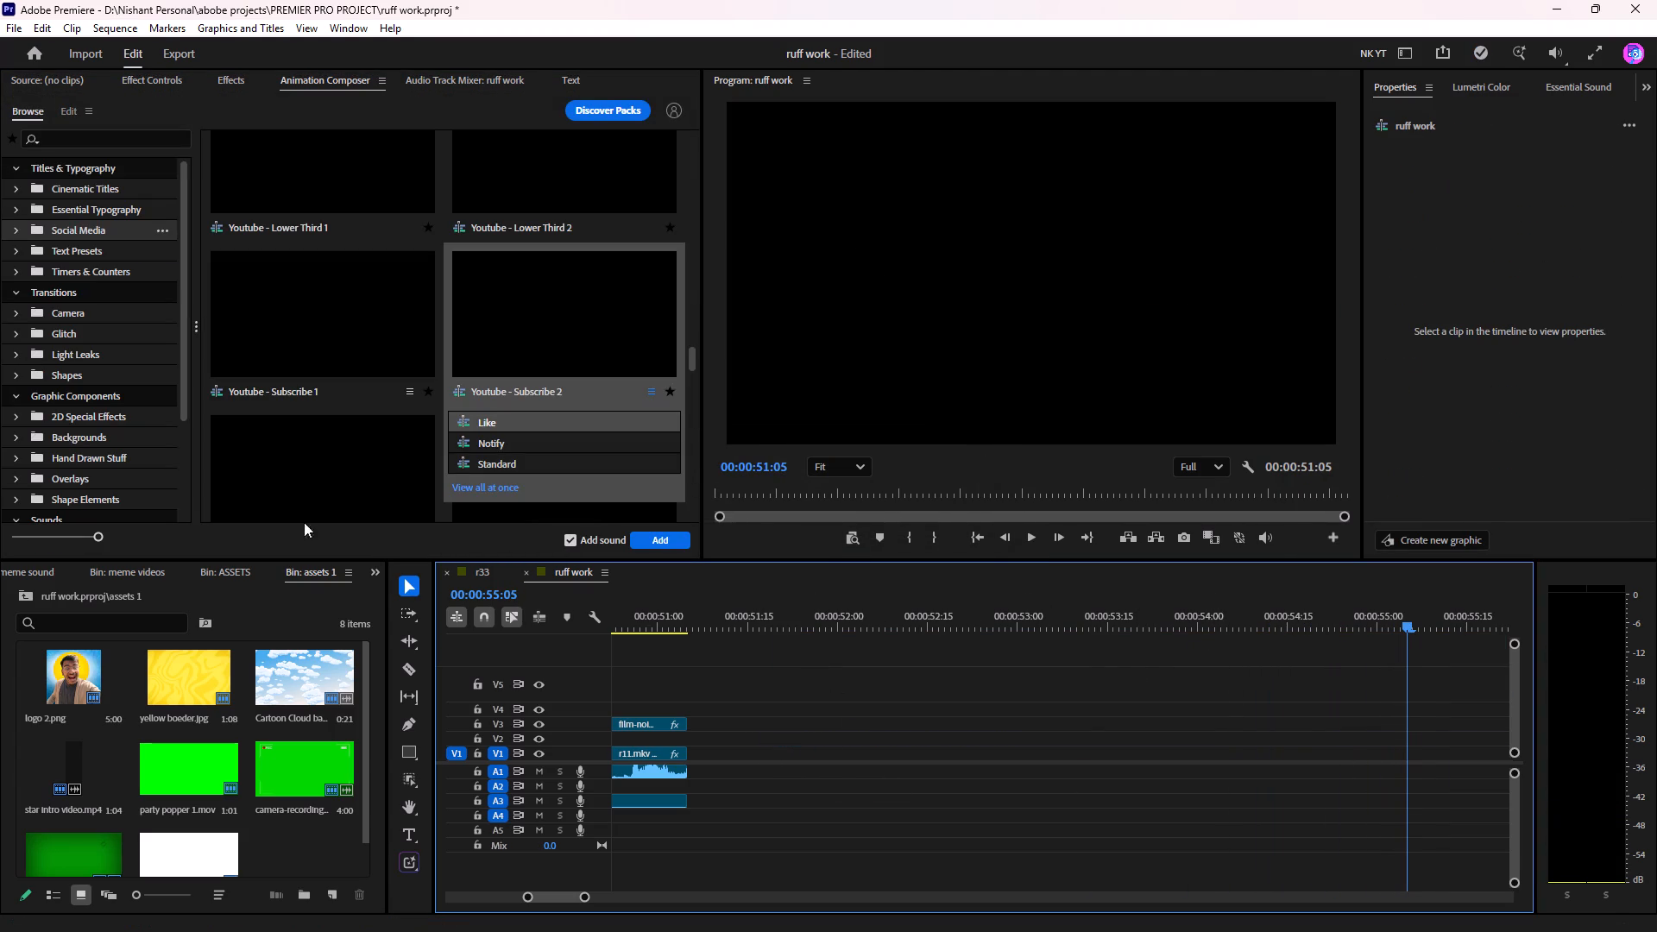
Choose the Like variant of Youtube - Subscribe 3 in the Animation Composer's Social Media category.
{"action": "scroll", "coordinate": [324, 364], "scroll_direction": "up", "scroll_amount": 2}
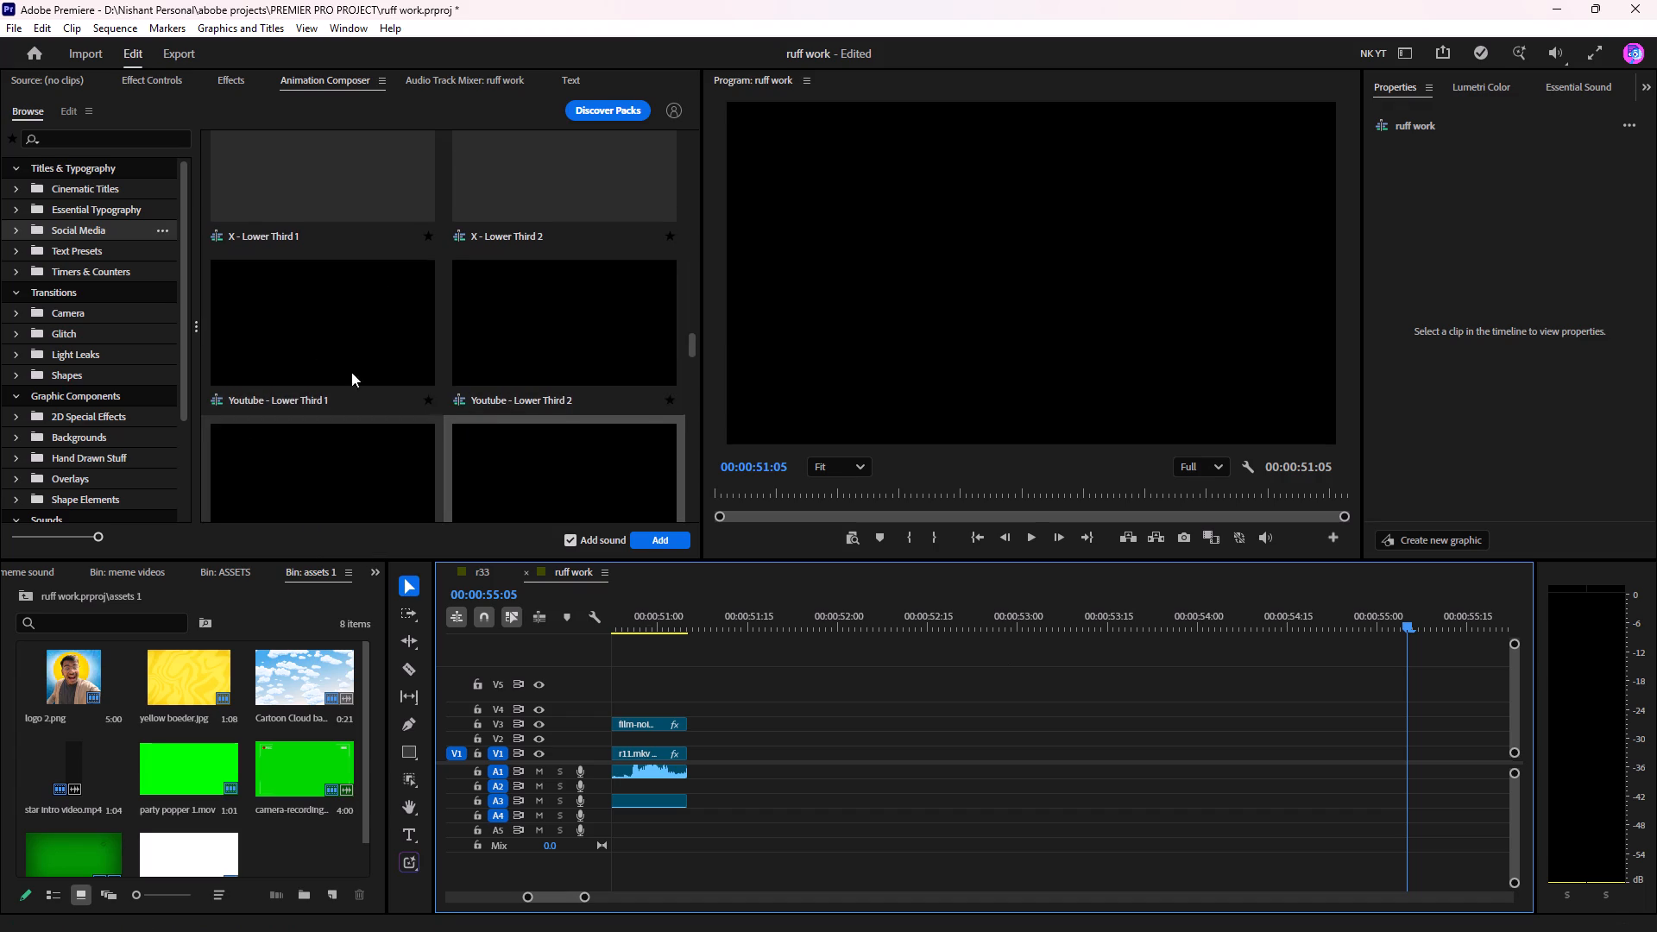
{"action": "scroll", "coordinate": [339, 261], "scroll_direction": "down", "scroll_amount": 3}
{"action": "scroll", "coordinate": [399, 350], "scroll_direction": "up", "scroll_amount": 1}
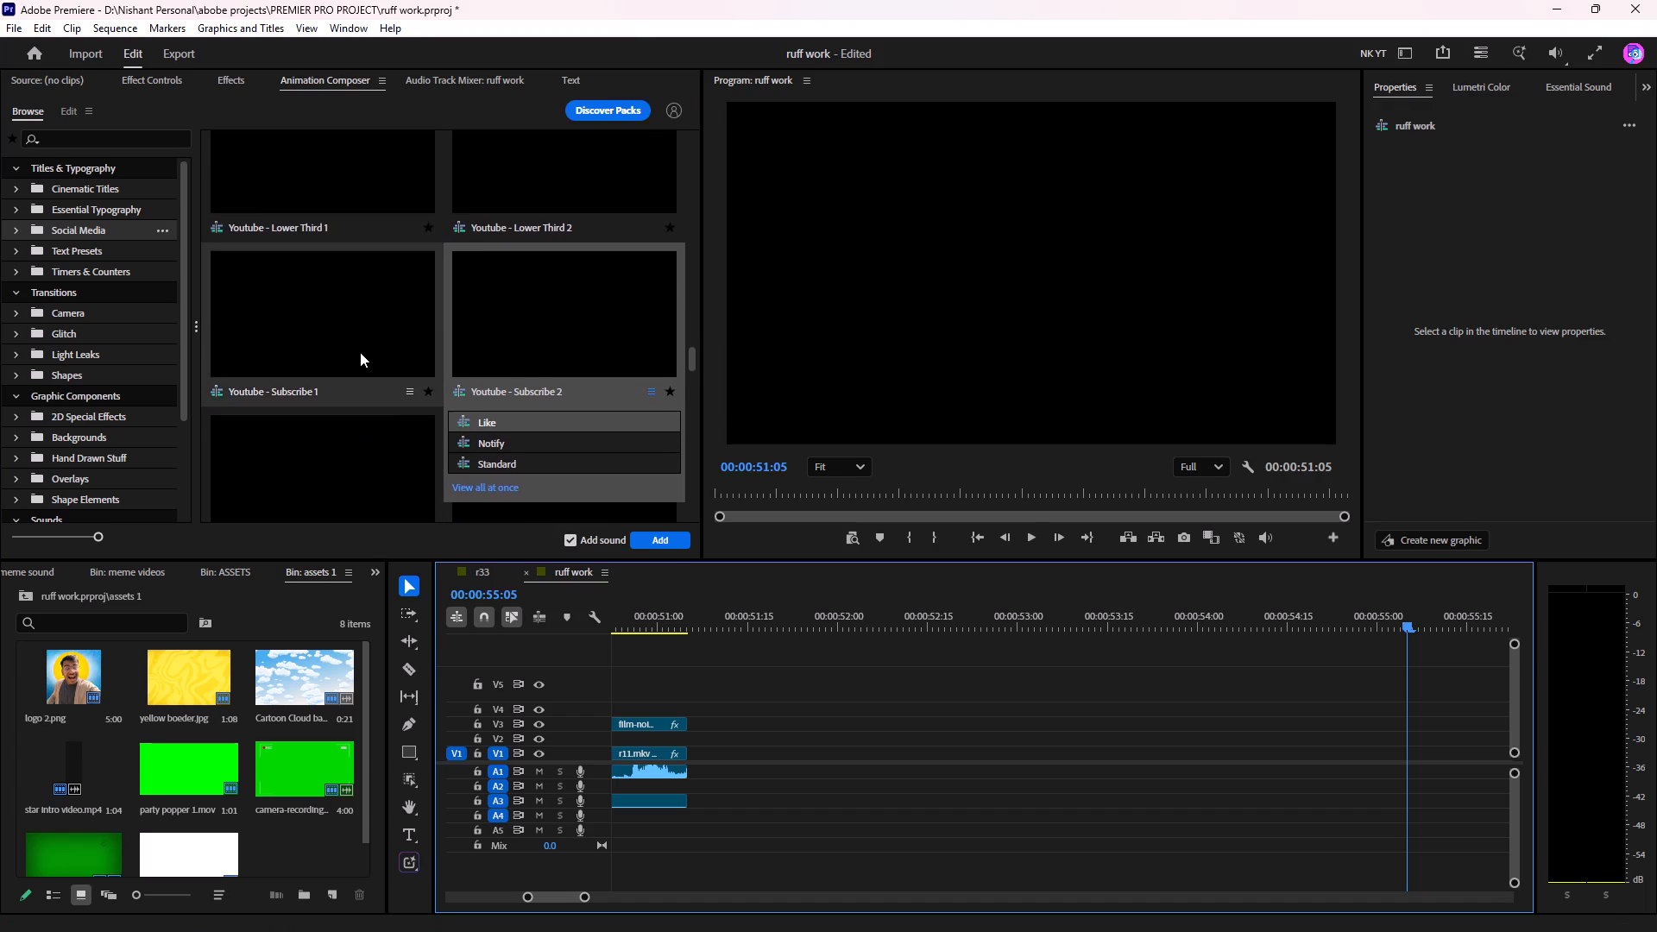
{"action": "left_click", "coordinate": [360, 352]}
{"action": "scroll", "coordinate": [520, 304], "scroll_direction": "up", "scroll_amount": 2}
{"action": "scroll", "coordinate": [349, 346], "scroll_direction": "down", "scroll_amount": 2}
{"action": "scroll", "coordinate": [399, 285], "scroll_direction": "down", "scroll_amount": 2}
{"action": "left_click", "coordinate": [360, 362]}
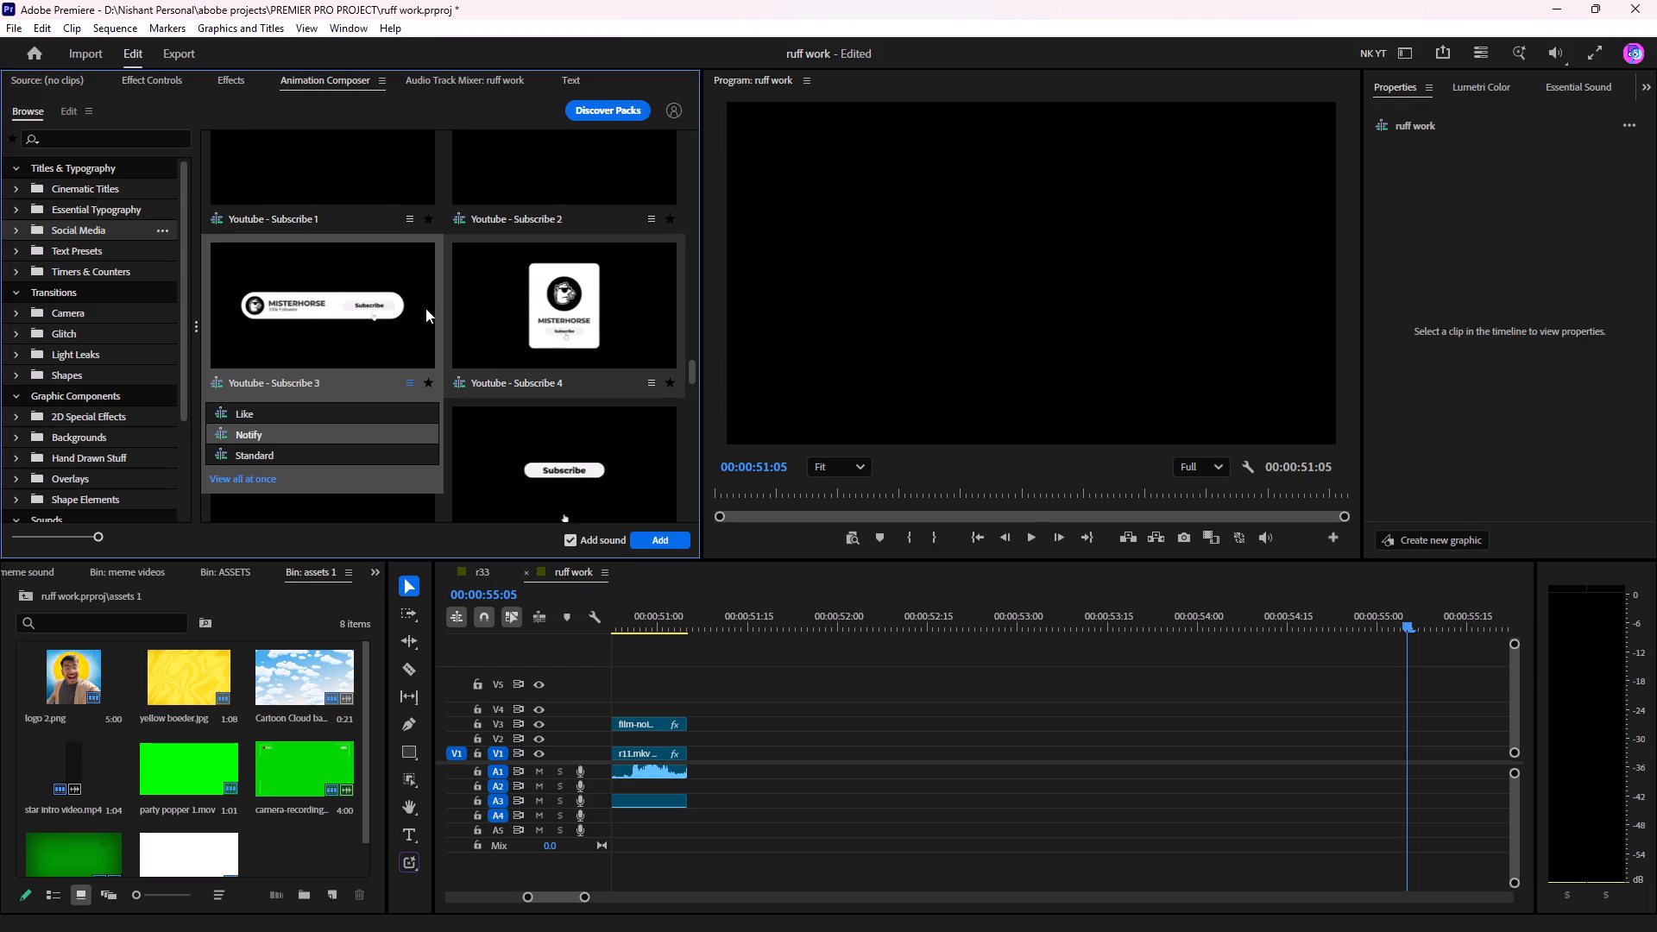
{"action": "left_click", "coordinate": [325, 414]}
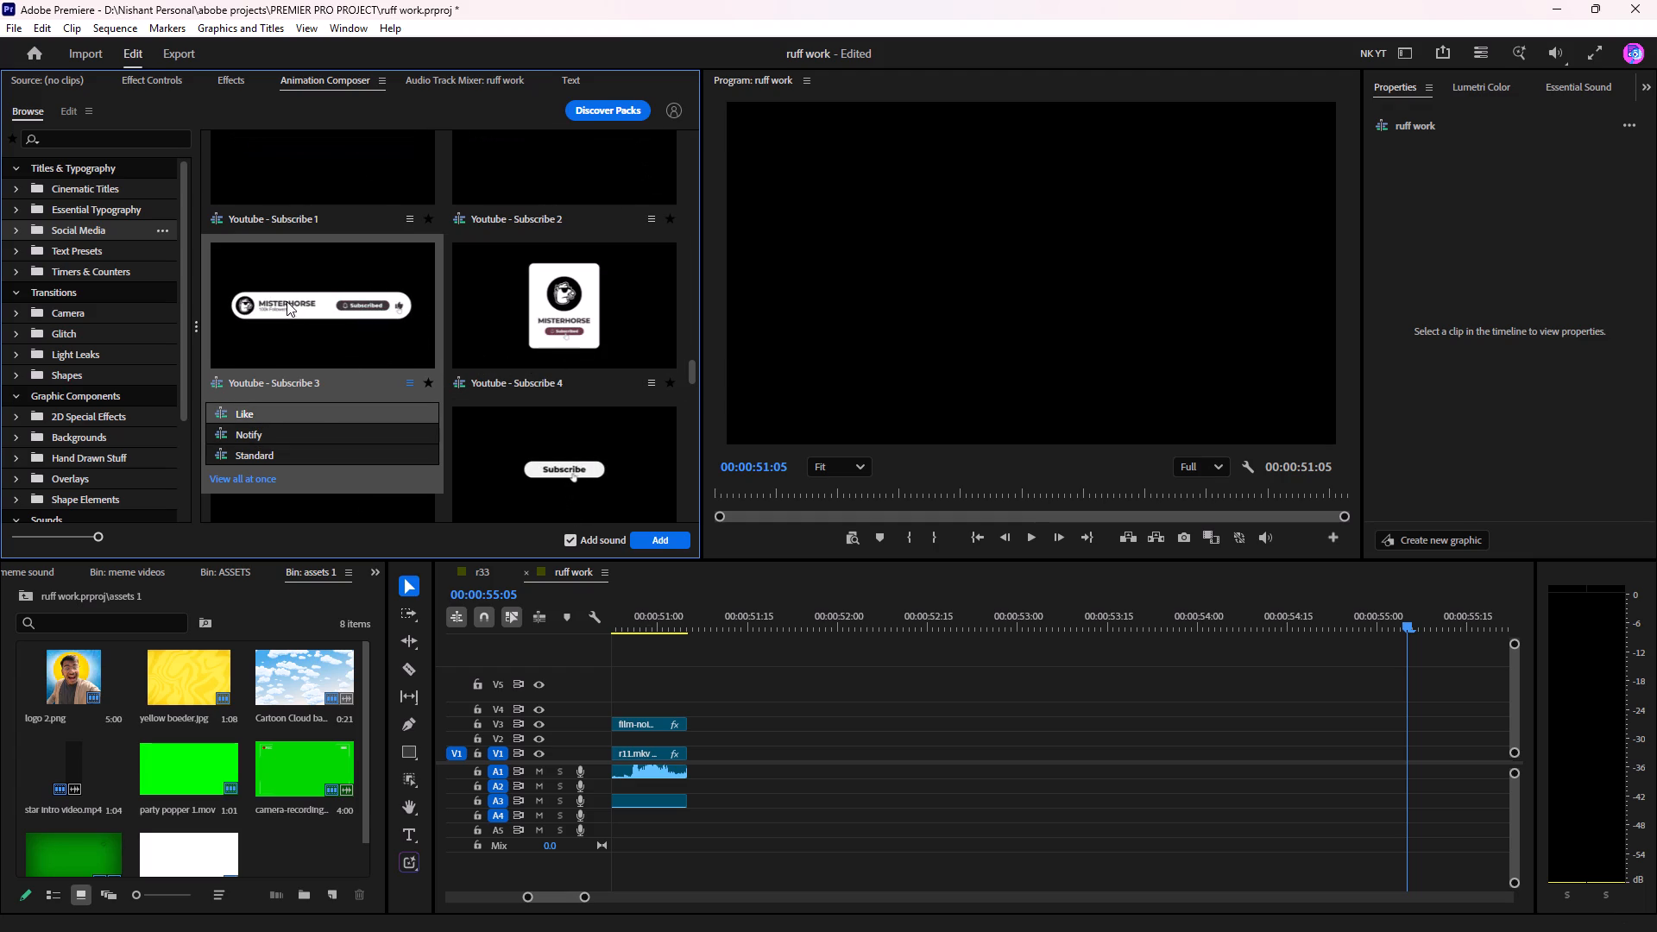
Add the Youtube - Subscribe 3 Like animation with its sound to V1, starting just before 00:00:52:00.
{"action": "left_click_drag", "start_coordinate": [288, 305], "coordinate": [816, 740]}
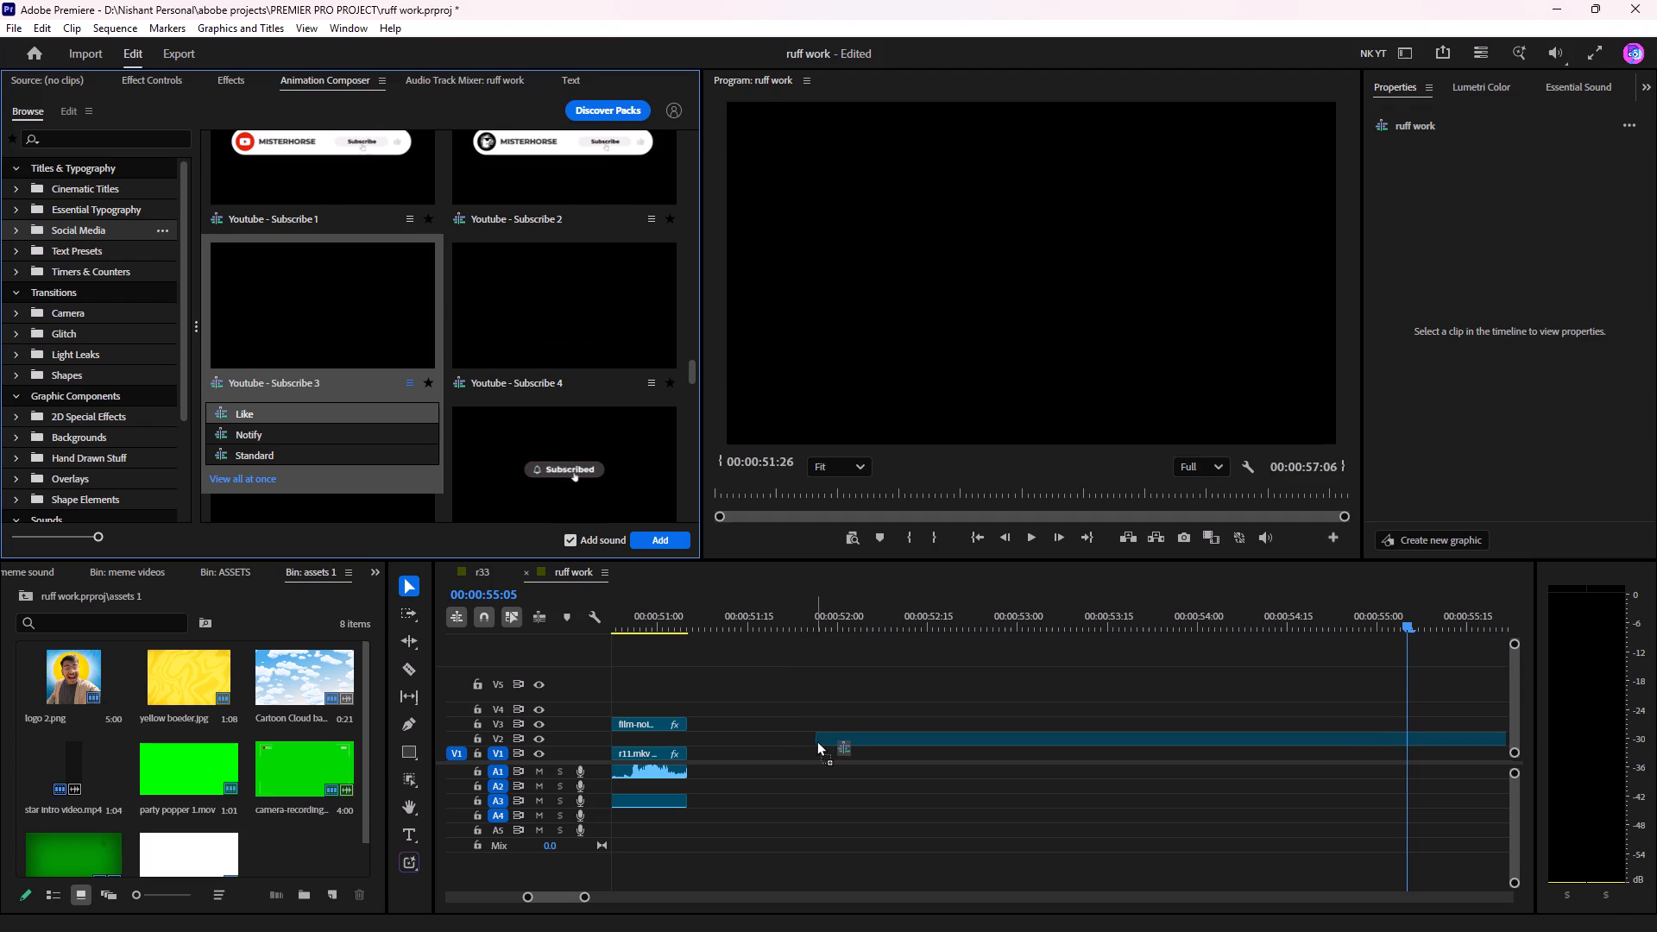
{"action": "left_click_drag", "start_coordinate": [816, 740], "coordinate": [817, 740]}
{"action": "left_click_drag", "start_coordinate": [828, 617], "coordinate": [828, 618]}
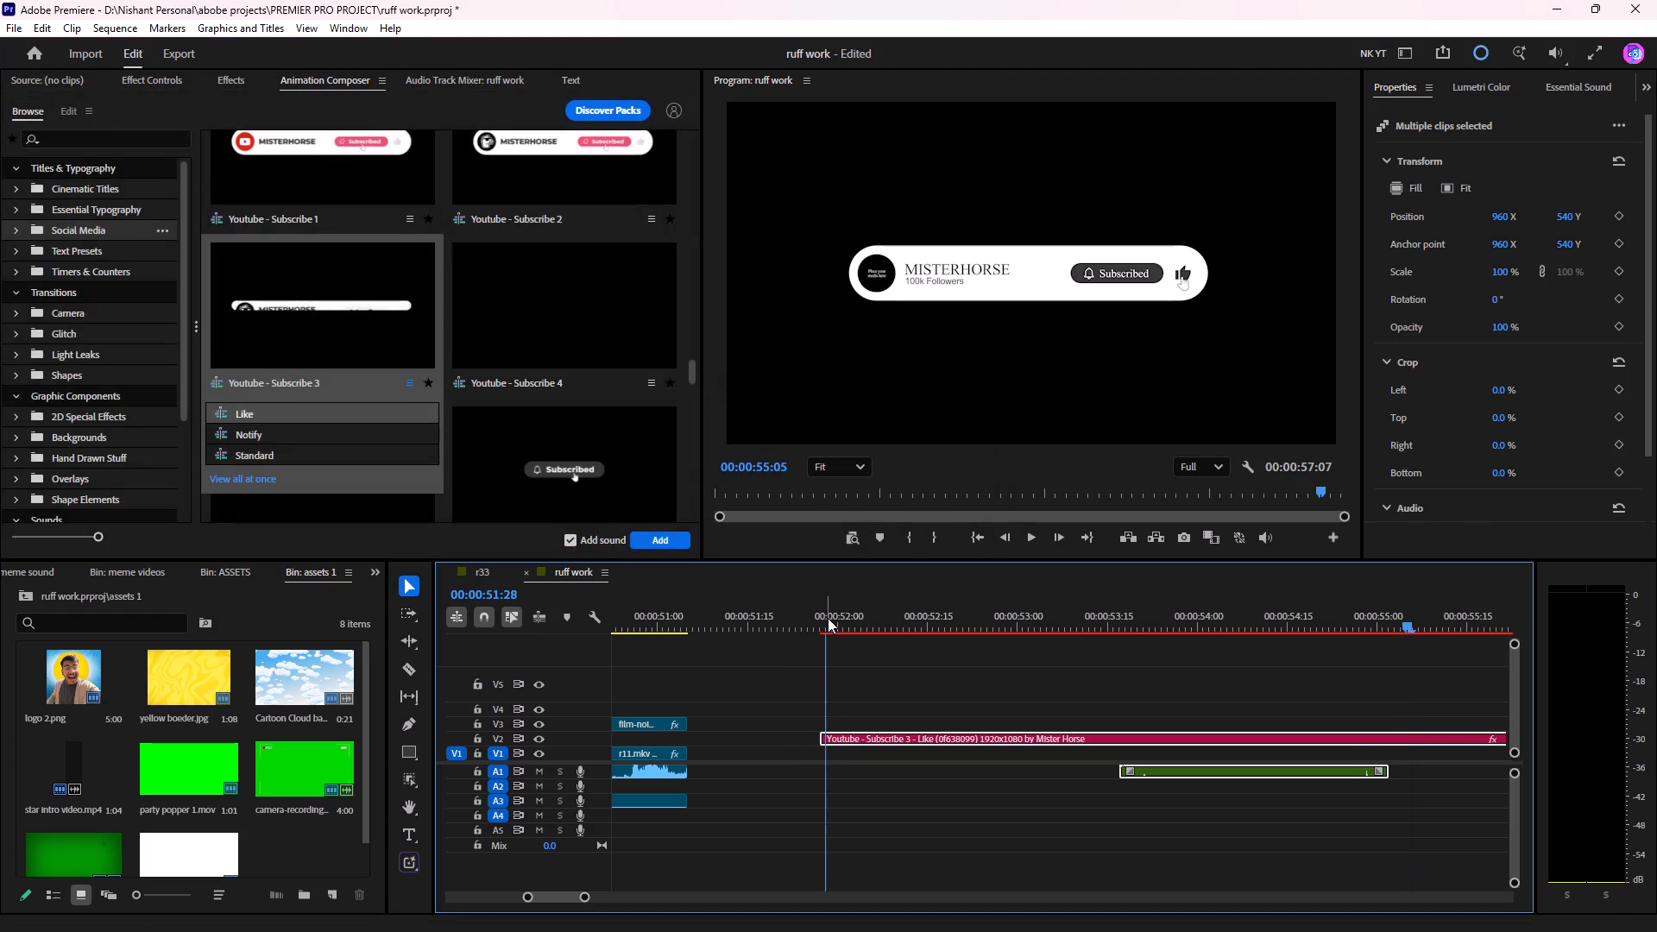
{"action": "left_click_drag", "start_coordinate": [828, 618], "coordinate": [856, 641]}
{"action": "left_click_drag", "start_coordinate": [911, 732], "coordinate": [915, 750]}
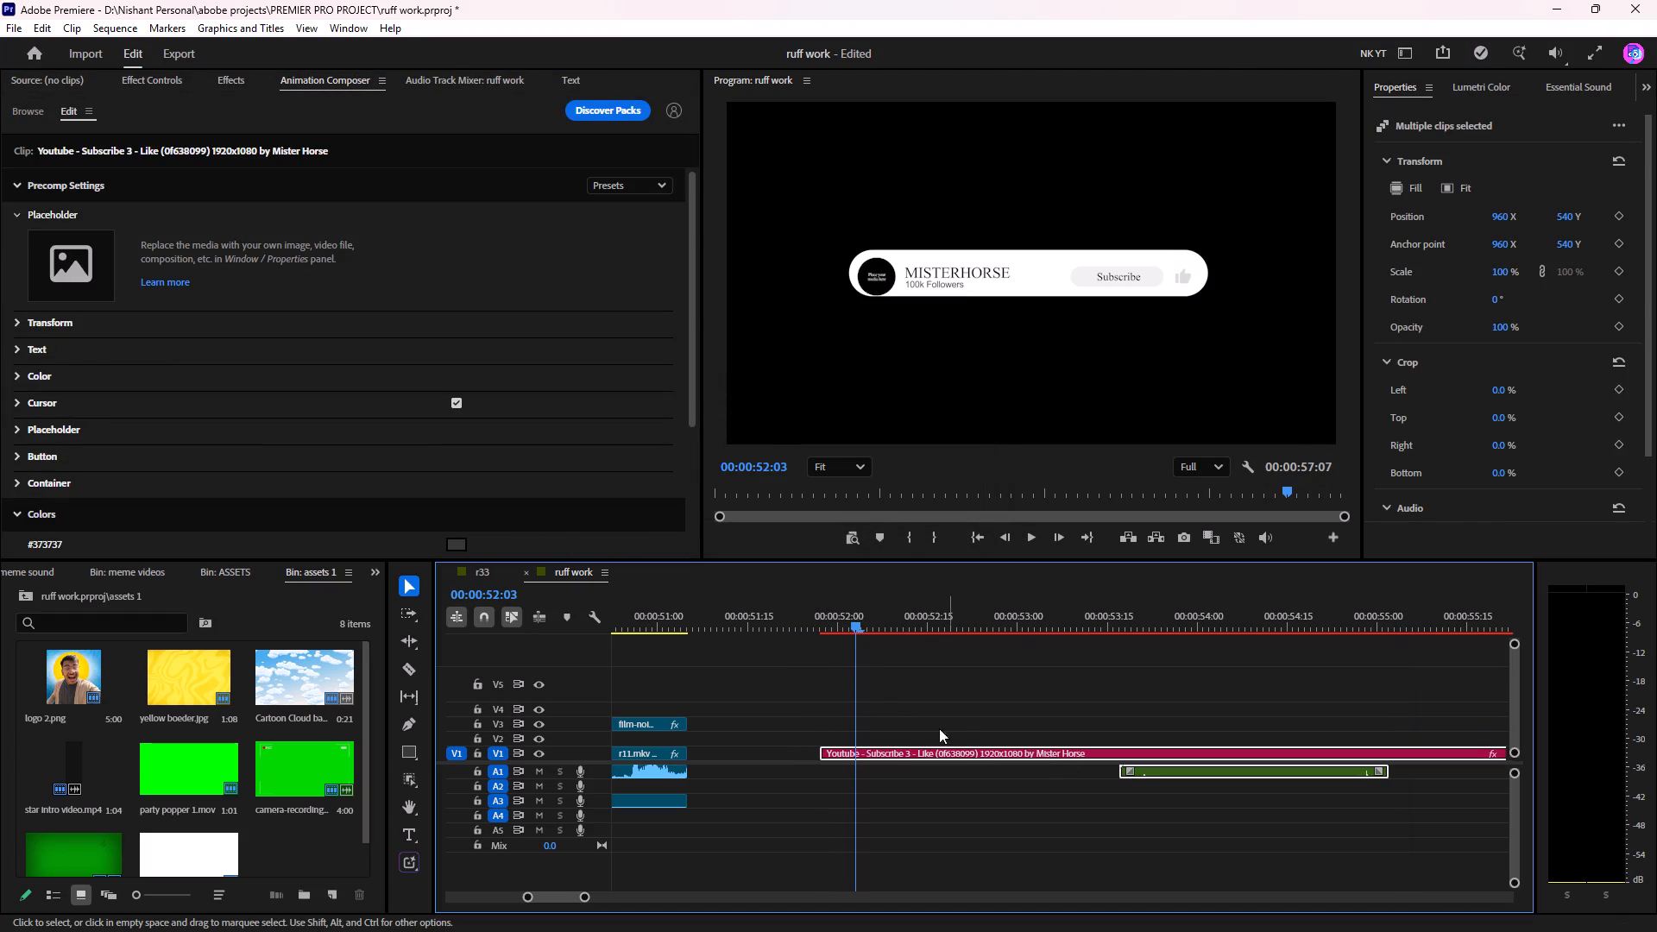
Play through the Youtube - Subscribe 3 animation from 00:00:52:03 to check its picture and sound.
{"action": "key", "text": "space"}
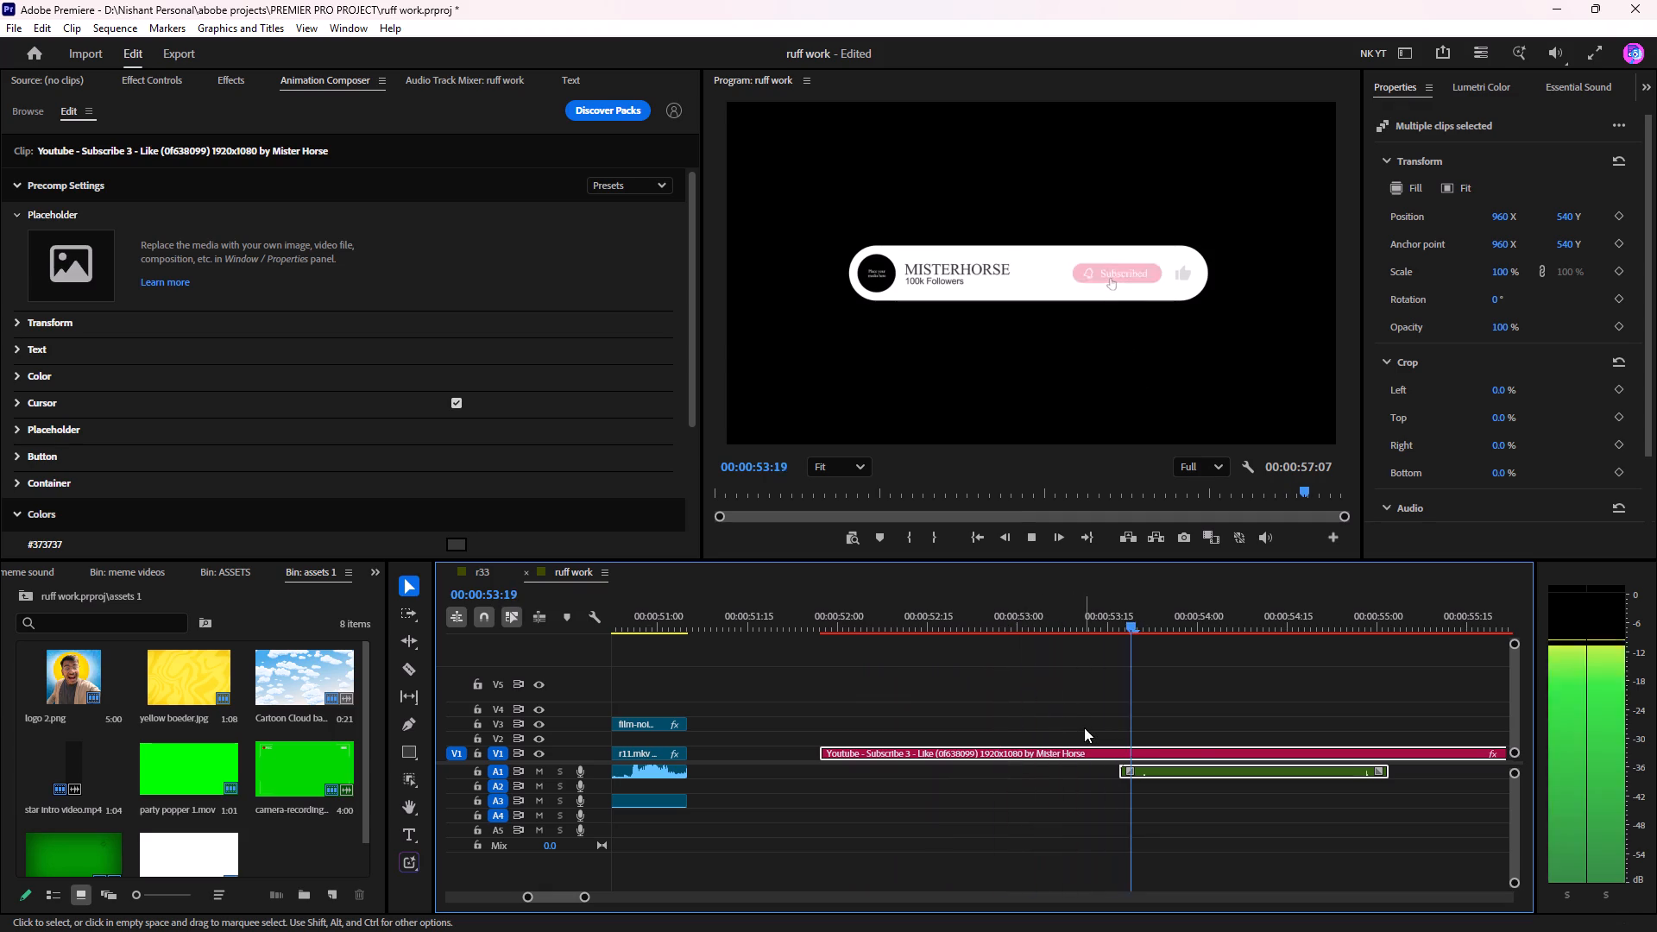
{"action": "key", "text": "space"}
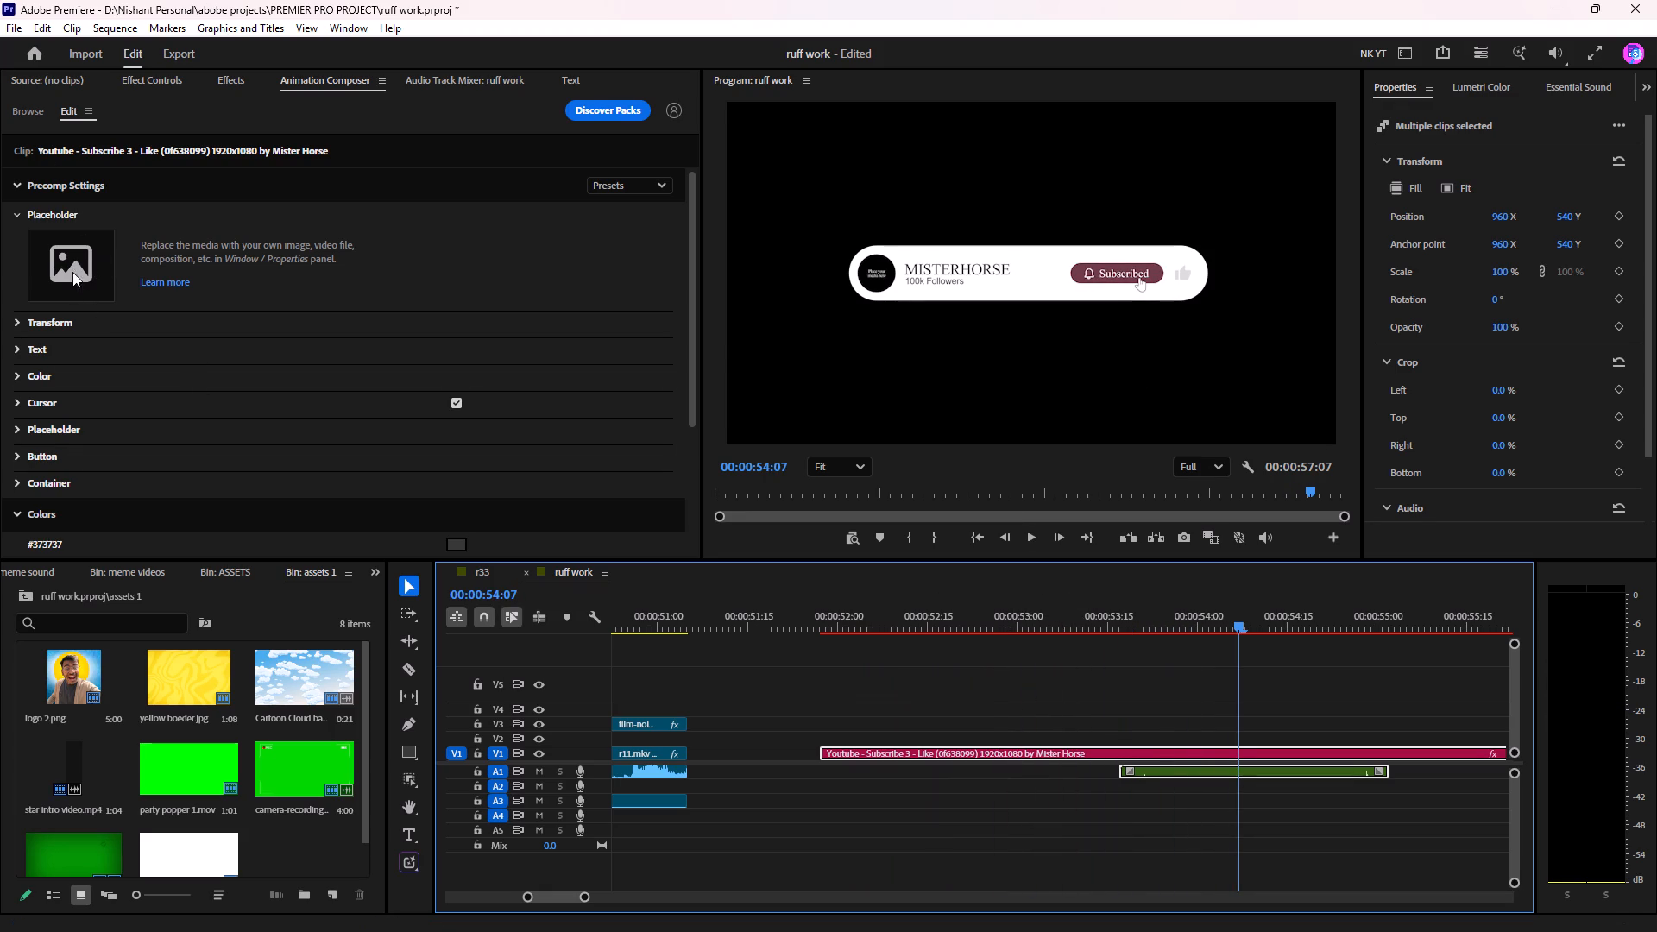
{"action": "key", "text": "space"}
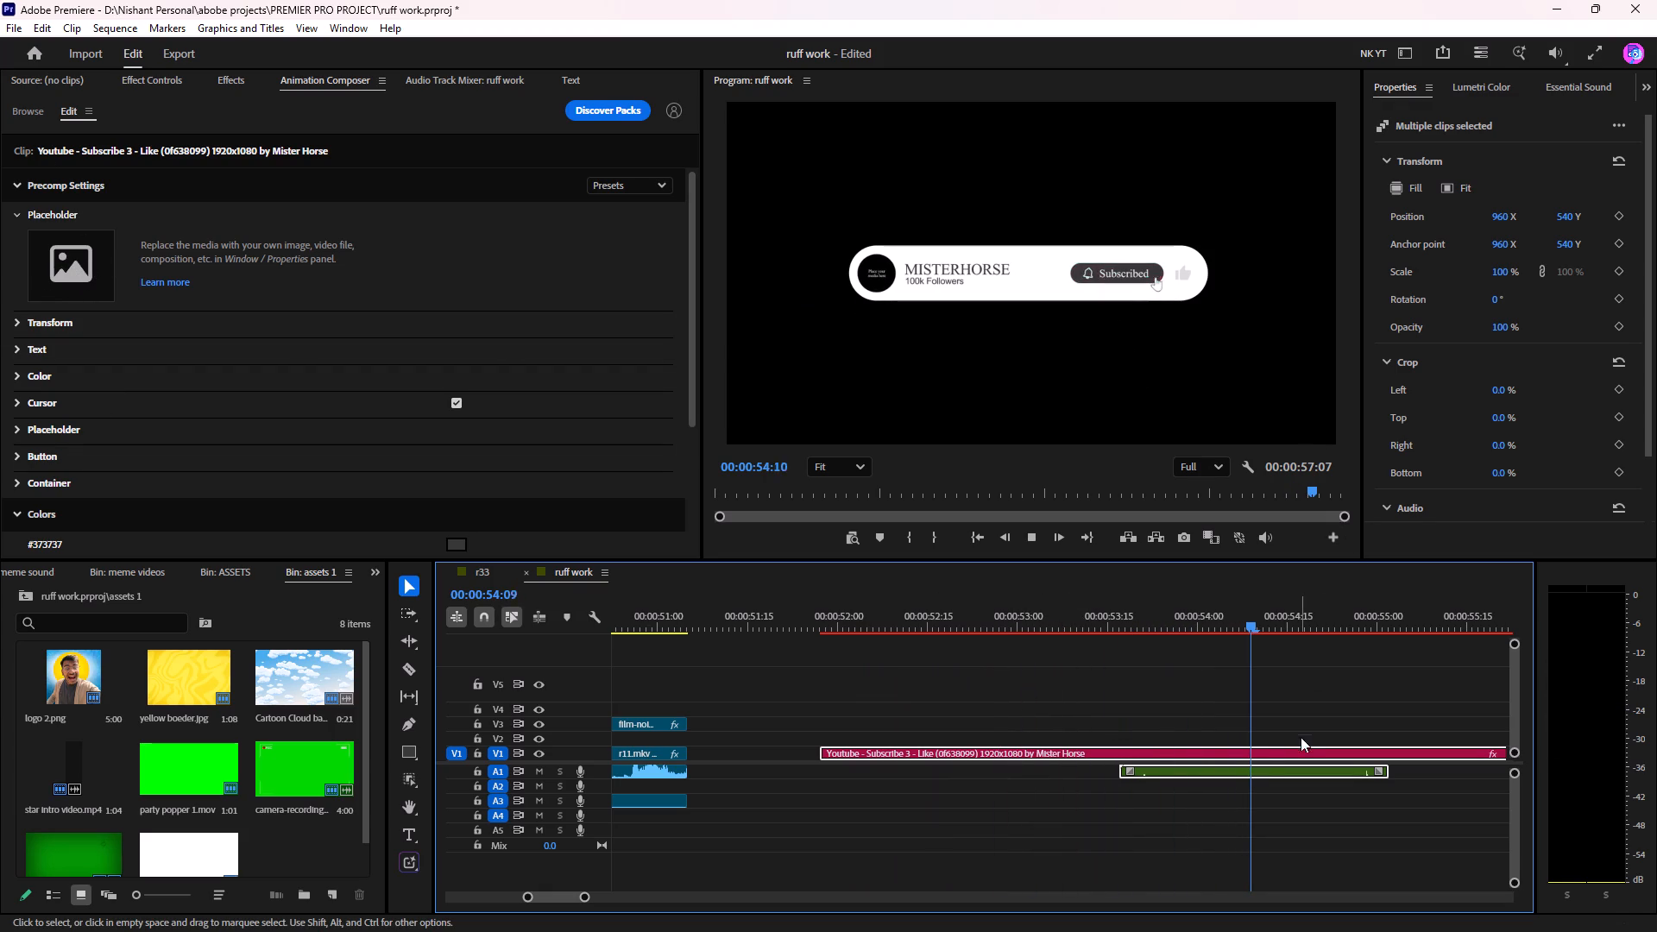
{"action": "key", "text": "space"}
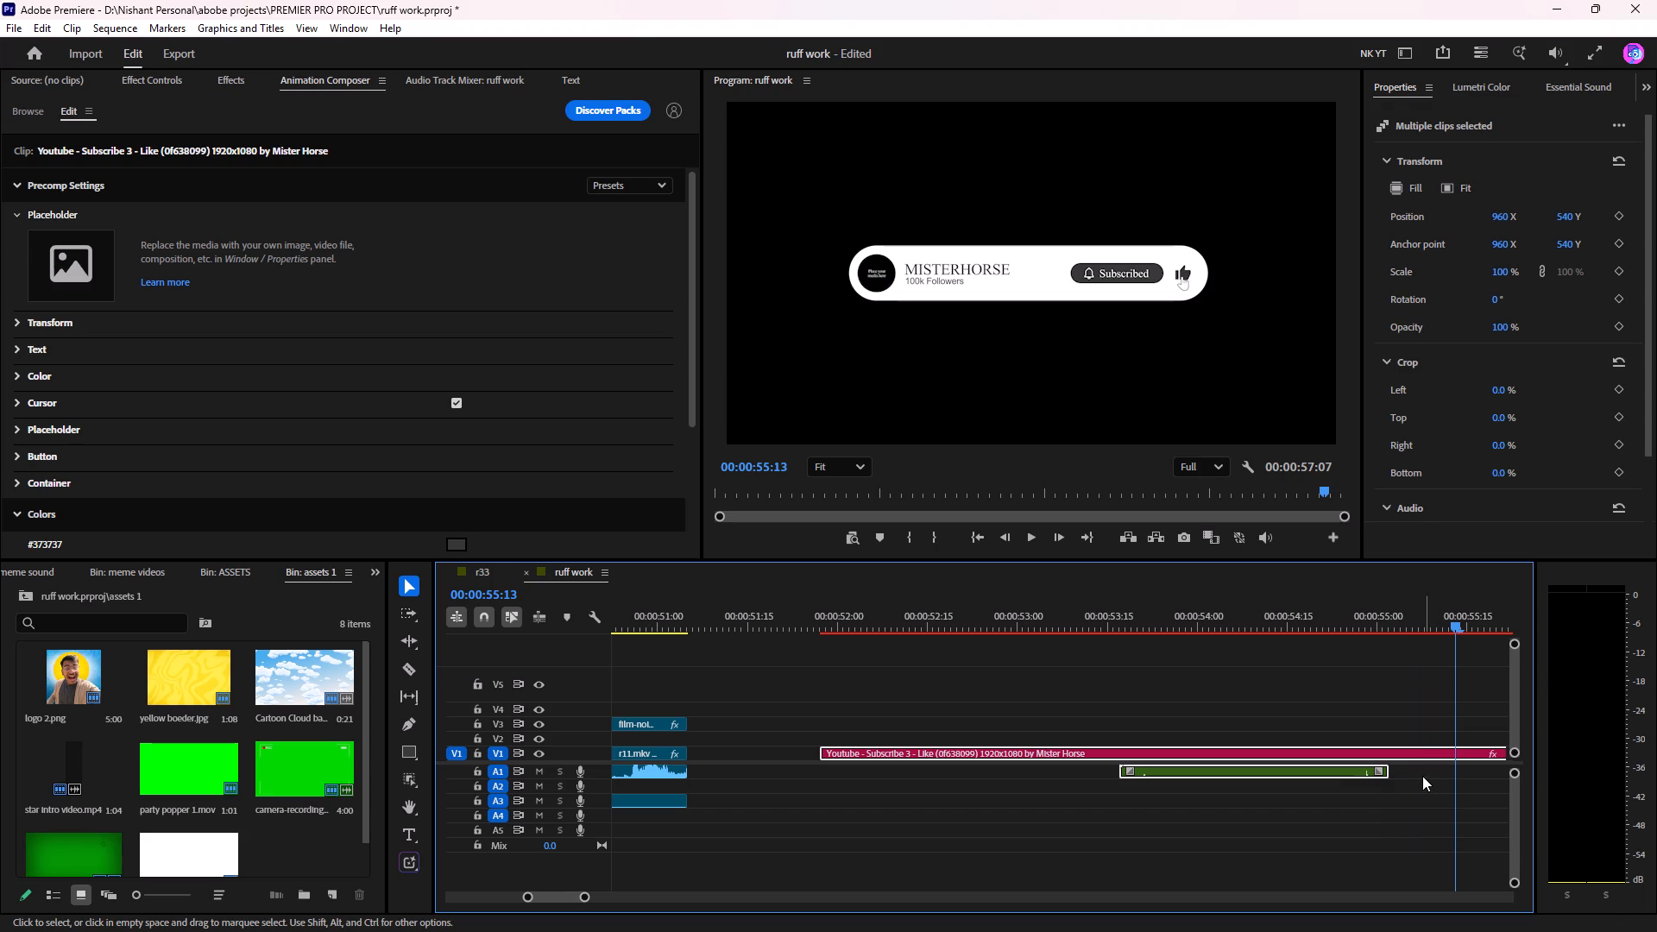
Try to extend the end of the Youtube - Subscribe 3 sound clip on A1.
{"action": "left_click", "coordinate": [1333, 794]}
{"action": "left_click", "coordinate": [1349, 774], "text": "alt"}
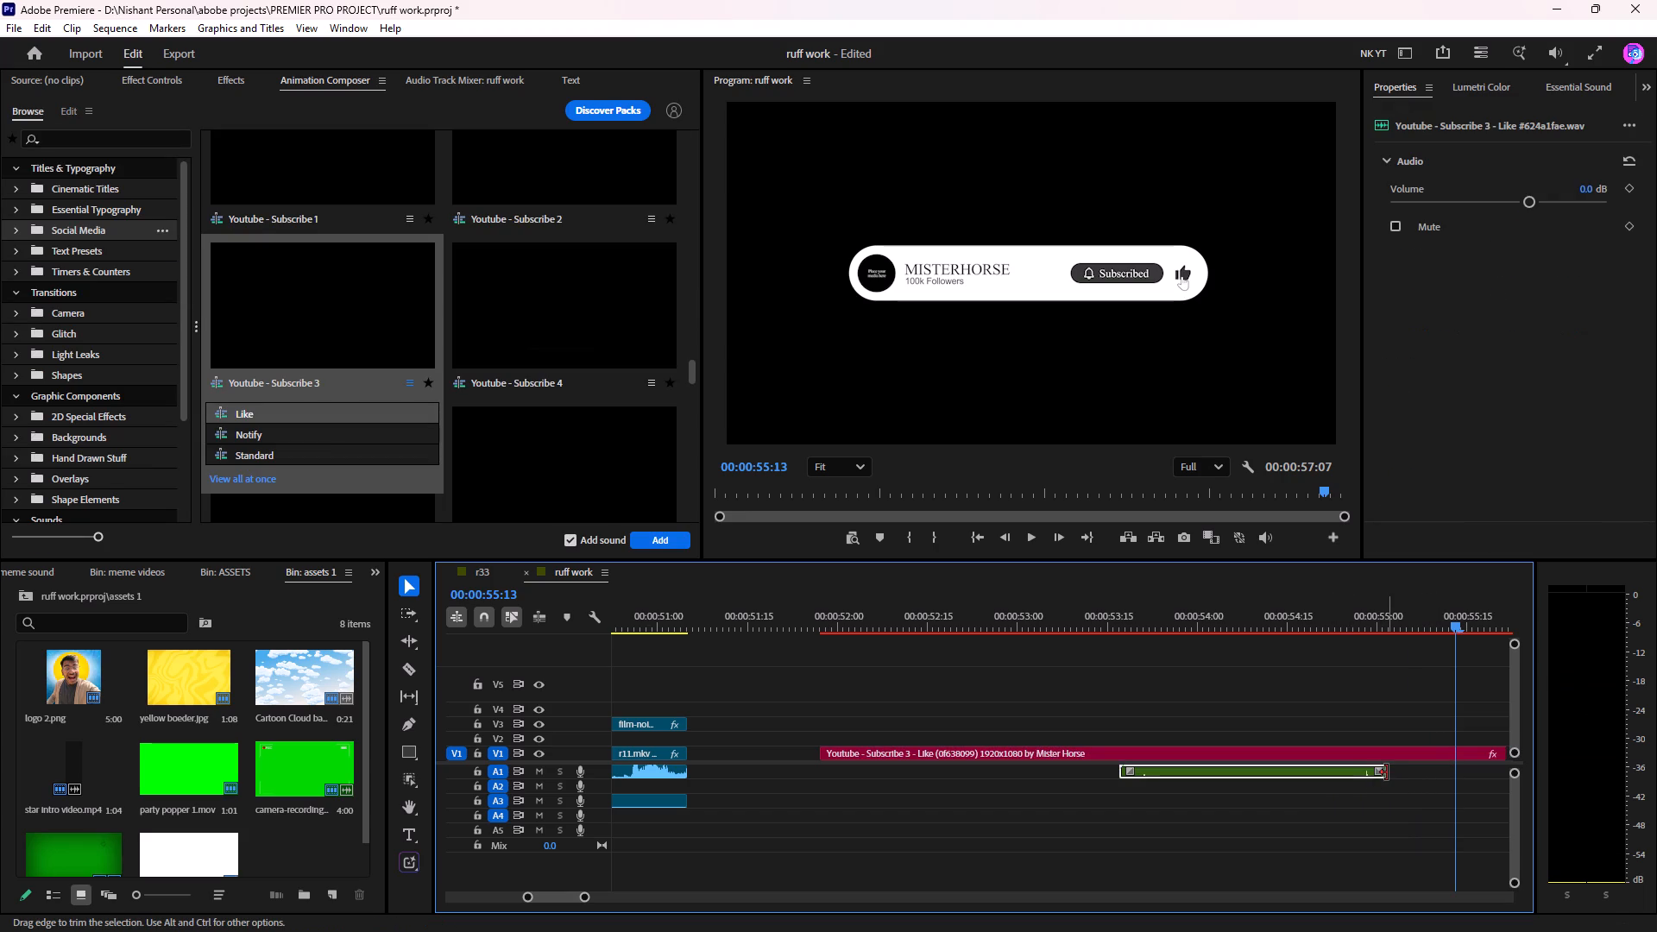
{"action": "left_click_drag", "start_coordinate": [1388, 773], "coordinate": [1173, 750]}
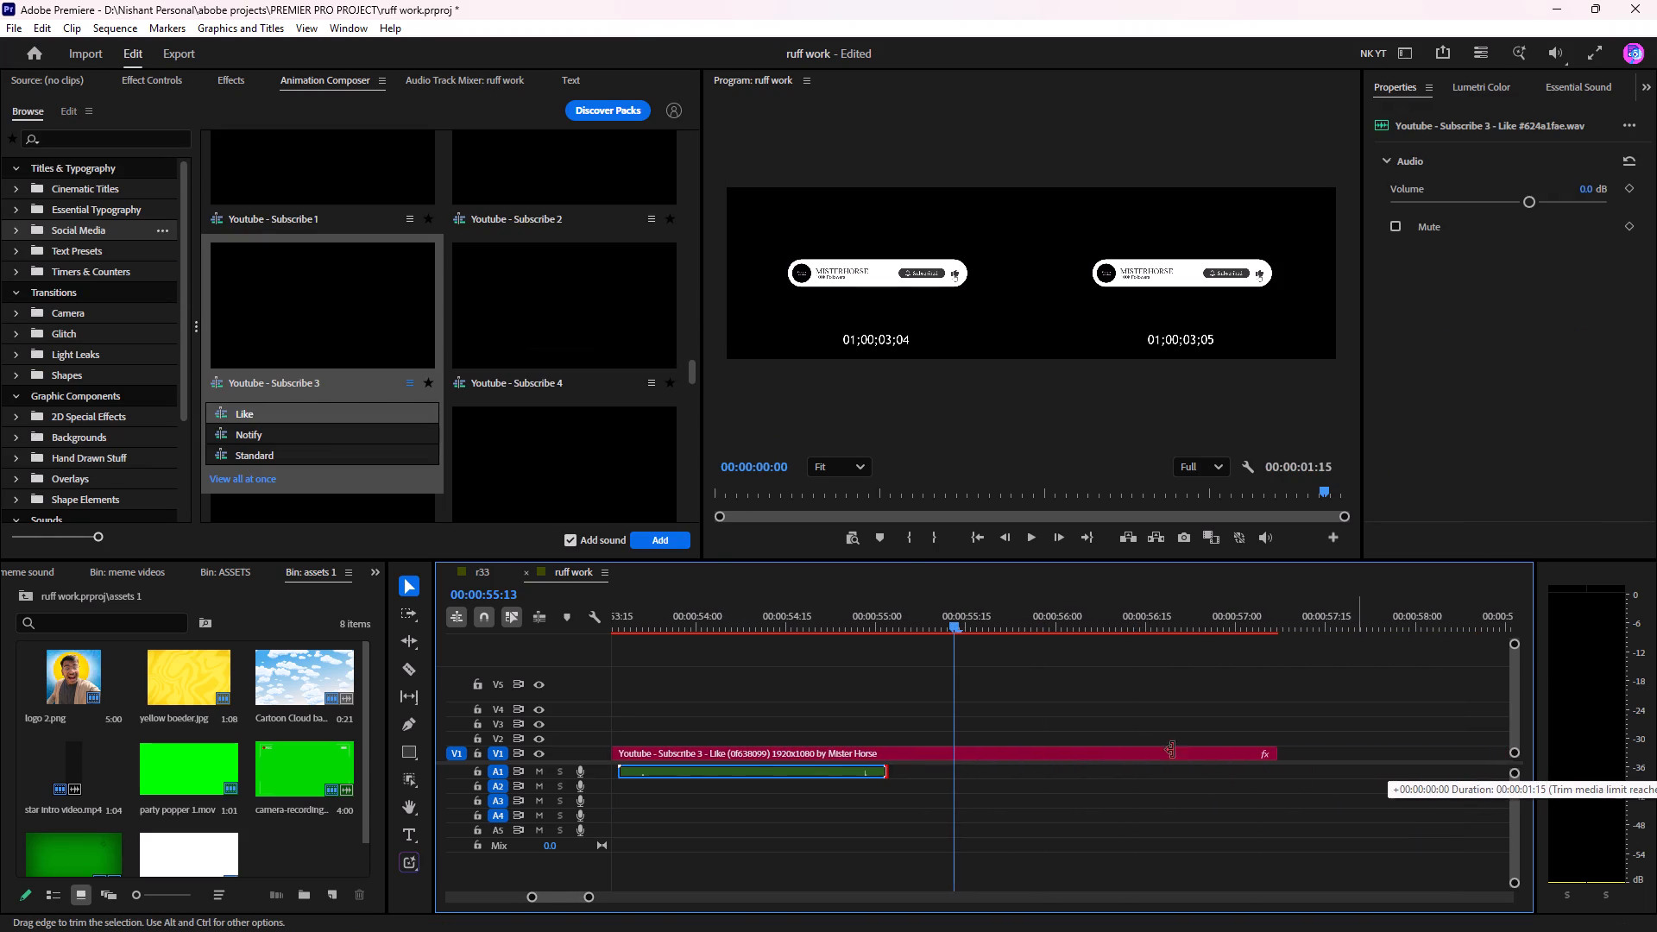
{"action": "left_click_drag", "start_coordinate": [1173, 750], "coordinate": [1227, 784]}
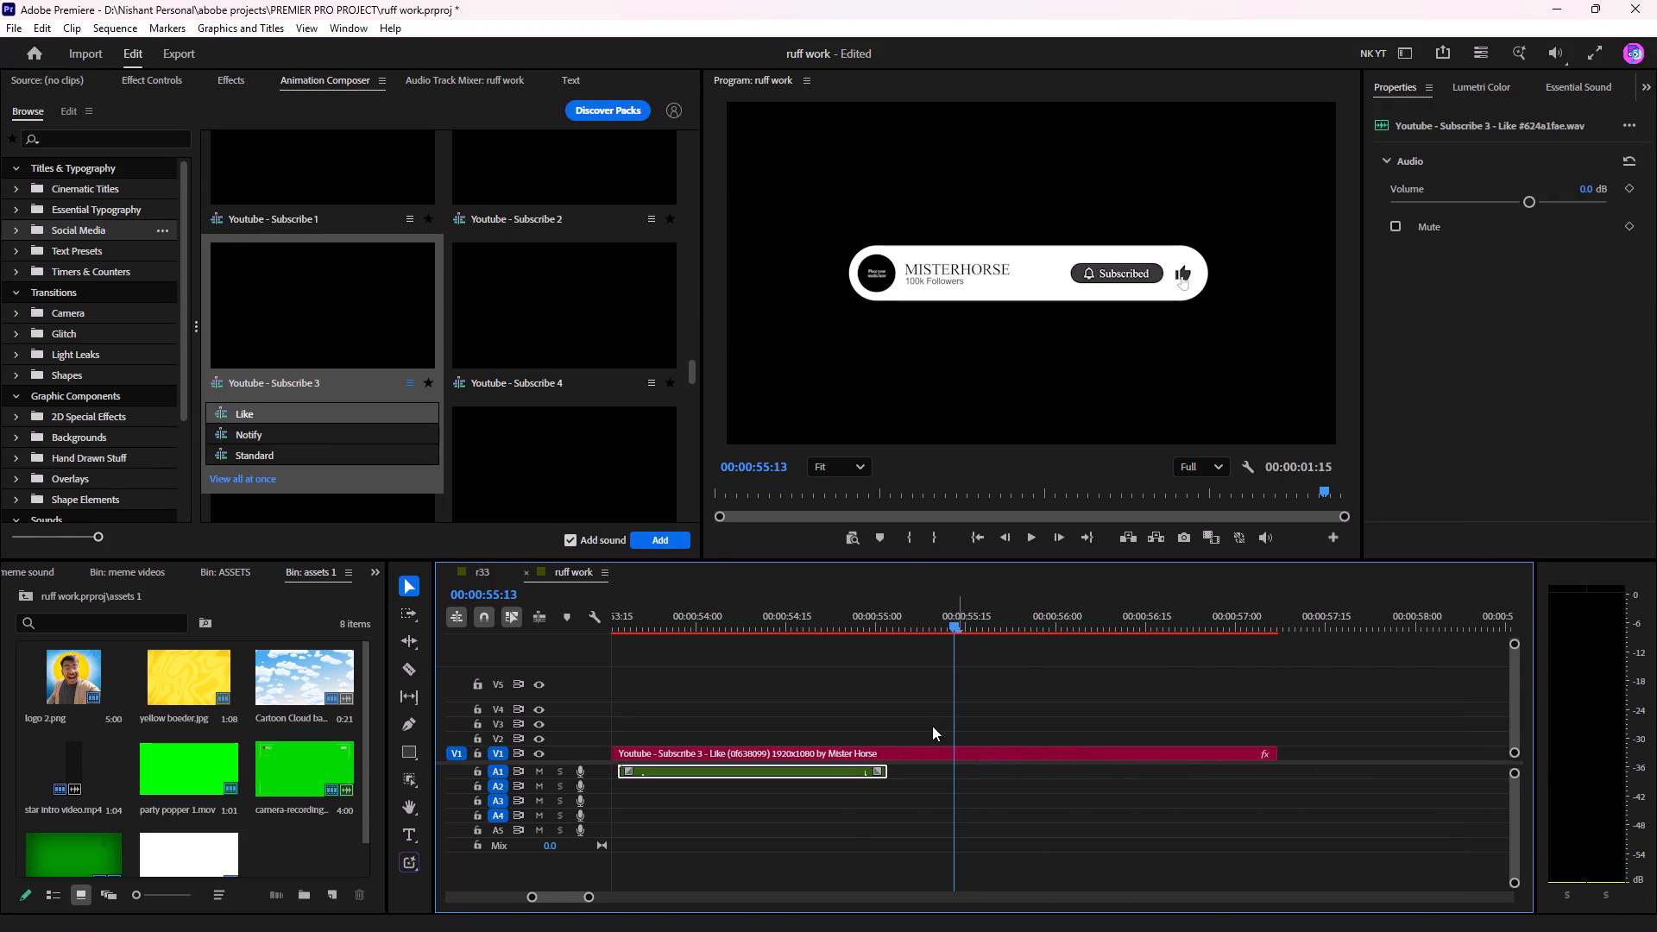
Preview the latter part of the subscribe animation and move the playhead back to 00:00:53:10.
{"action": "left_click", "coordinate": [838, 625]}
{"action": "key", "text": "space"}
{"action": "key", "text": "space"}
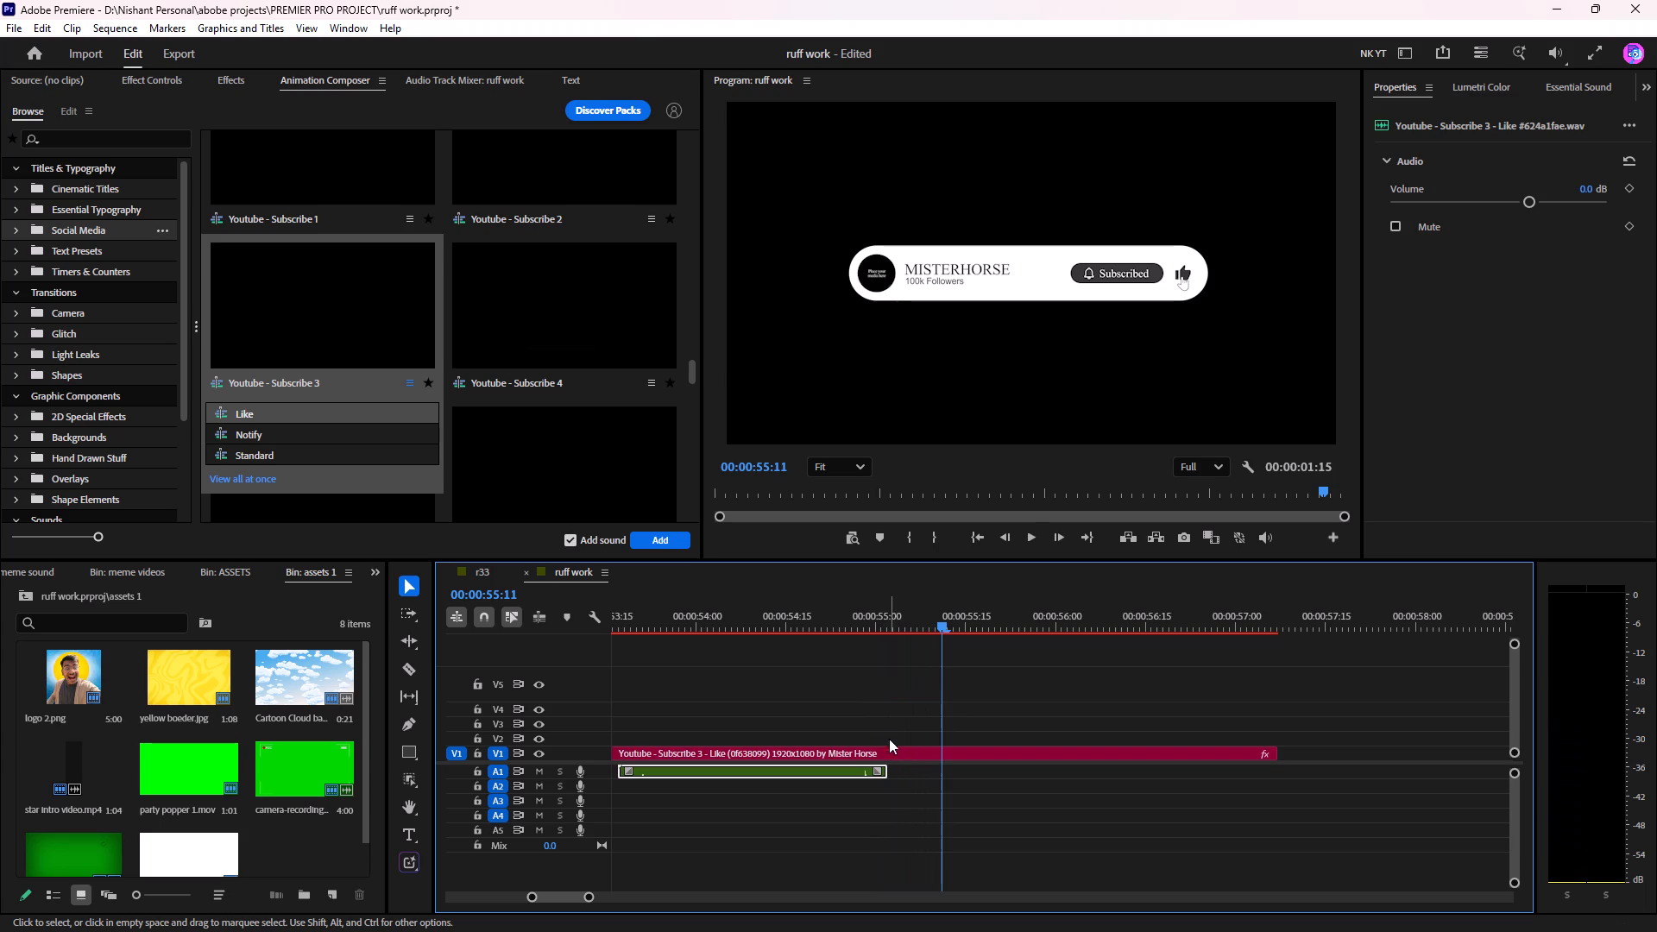
{"action": "left_click_drag", "start_coordinate": [1043, 617], "coordinate": [868, 622]}
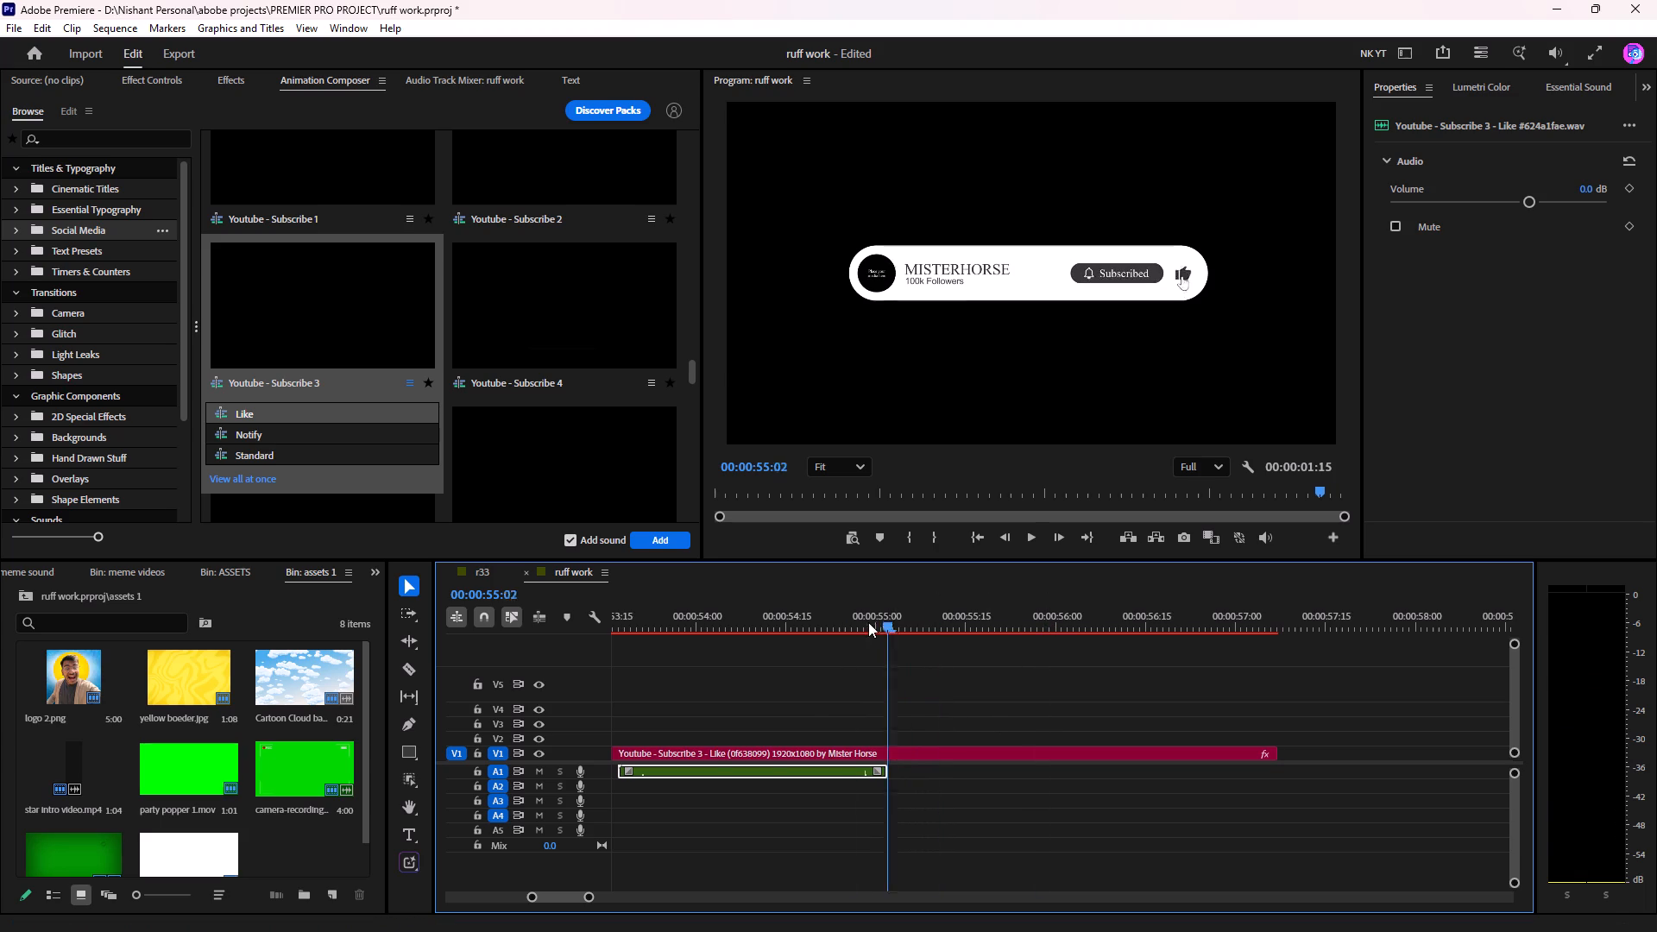
{"action": "left_click_drag", "start_coordinate": [868, 622], "coordinate": [939, 670]}
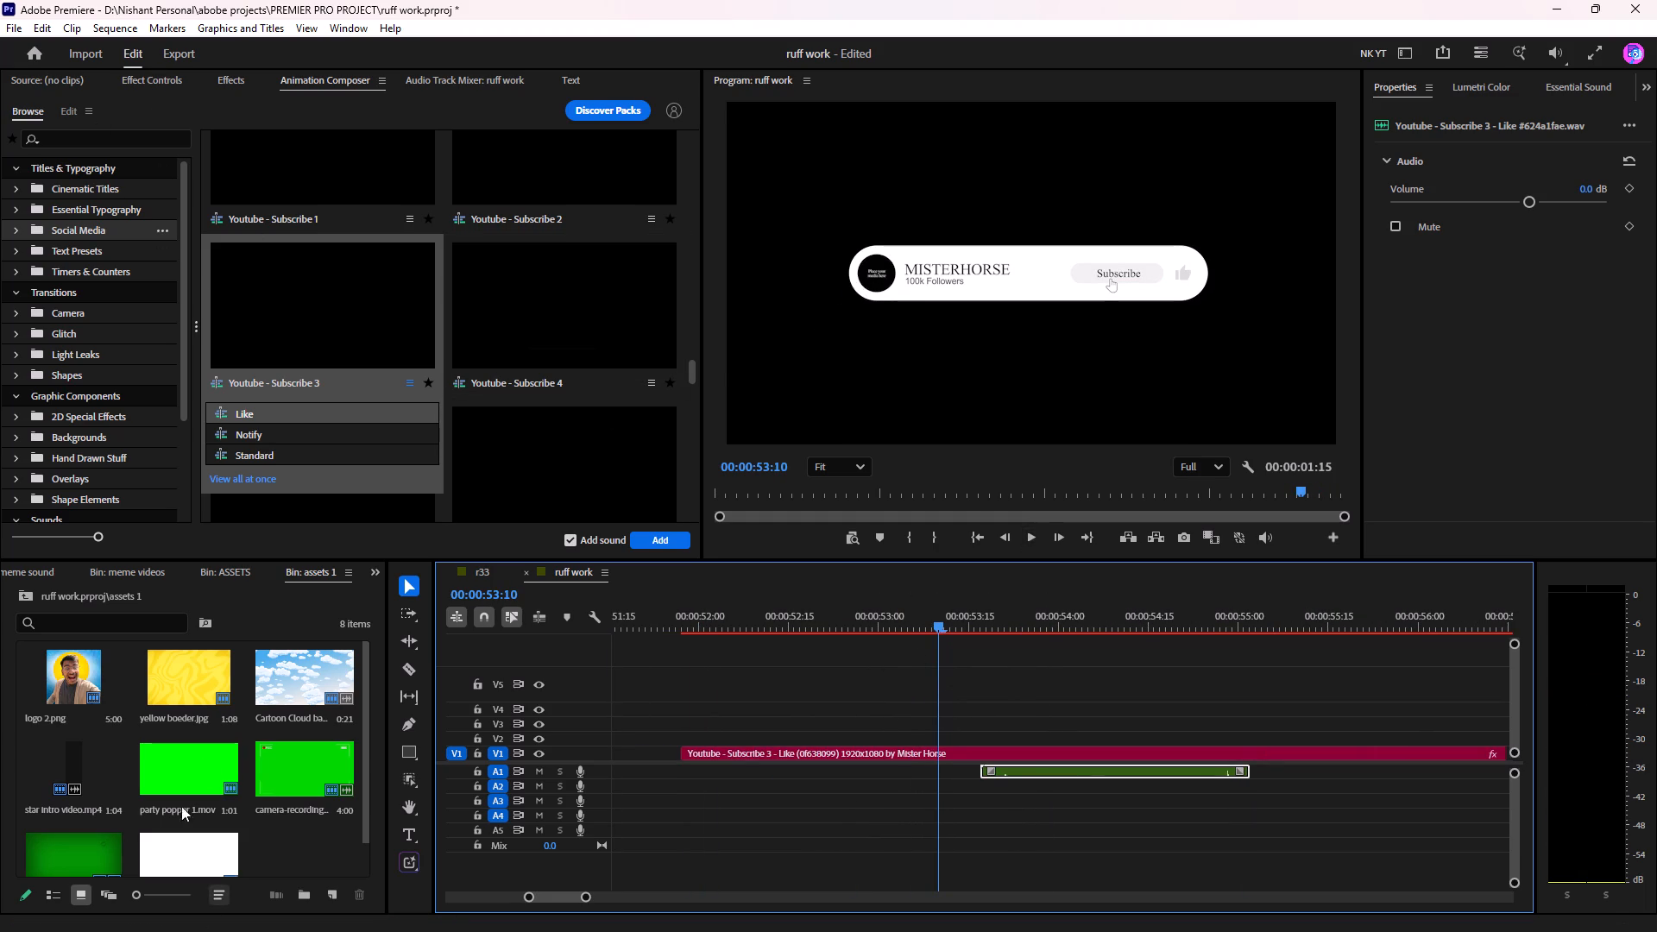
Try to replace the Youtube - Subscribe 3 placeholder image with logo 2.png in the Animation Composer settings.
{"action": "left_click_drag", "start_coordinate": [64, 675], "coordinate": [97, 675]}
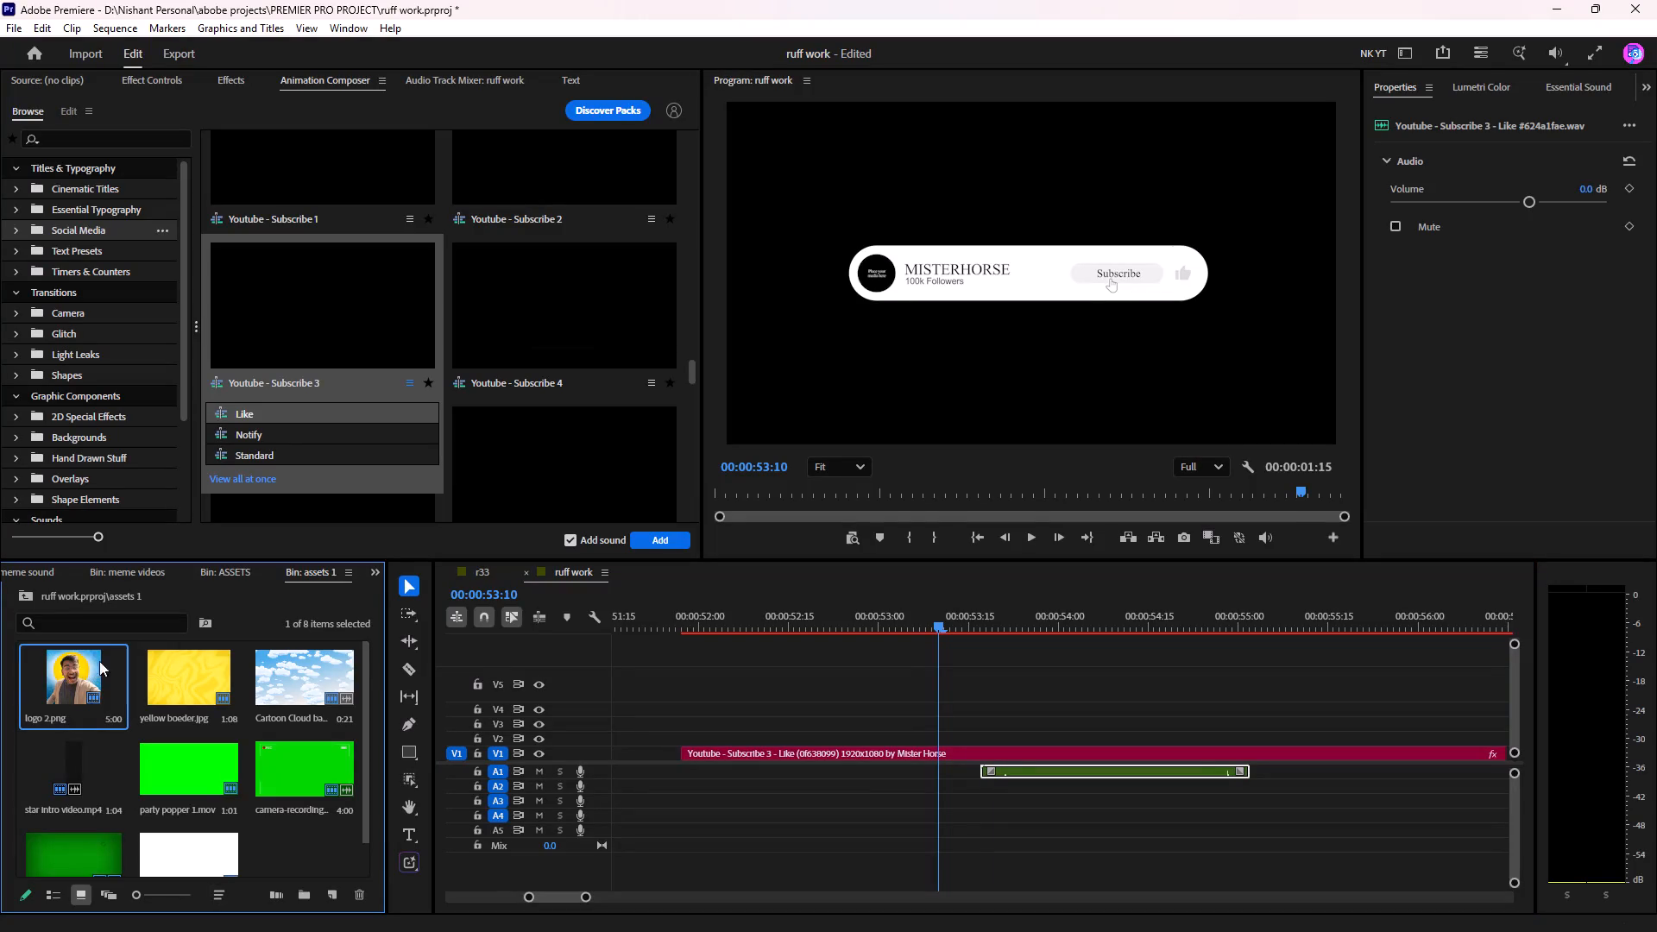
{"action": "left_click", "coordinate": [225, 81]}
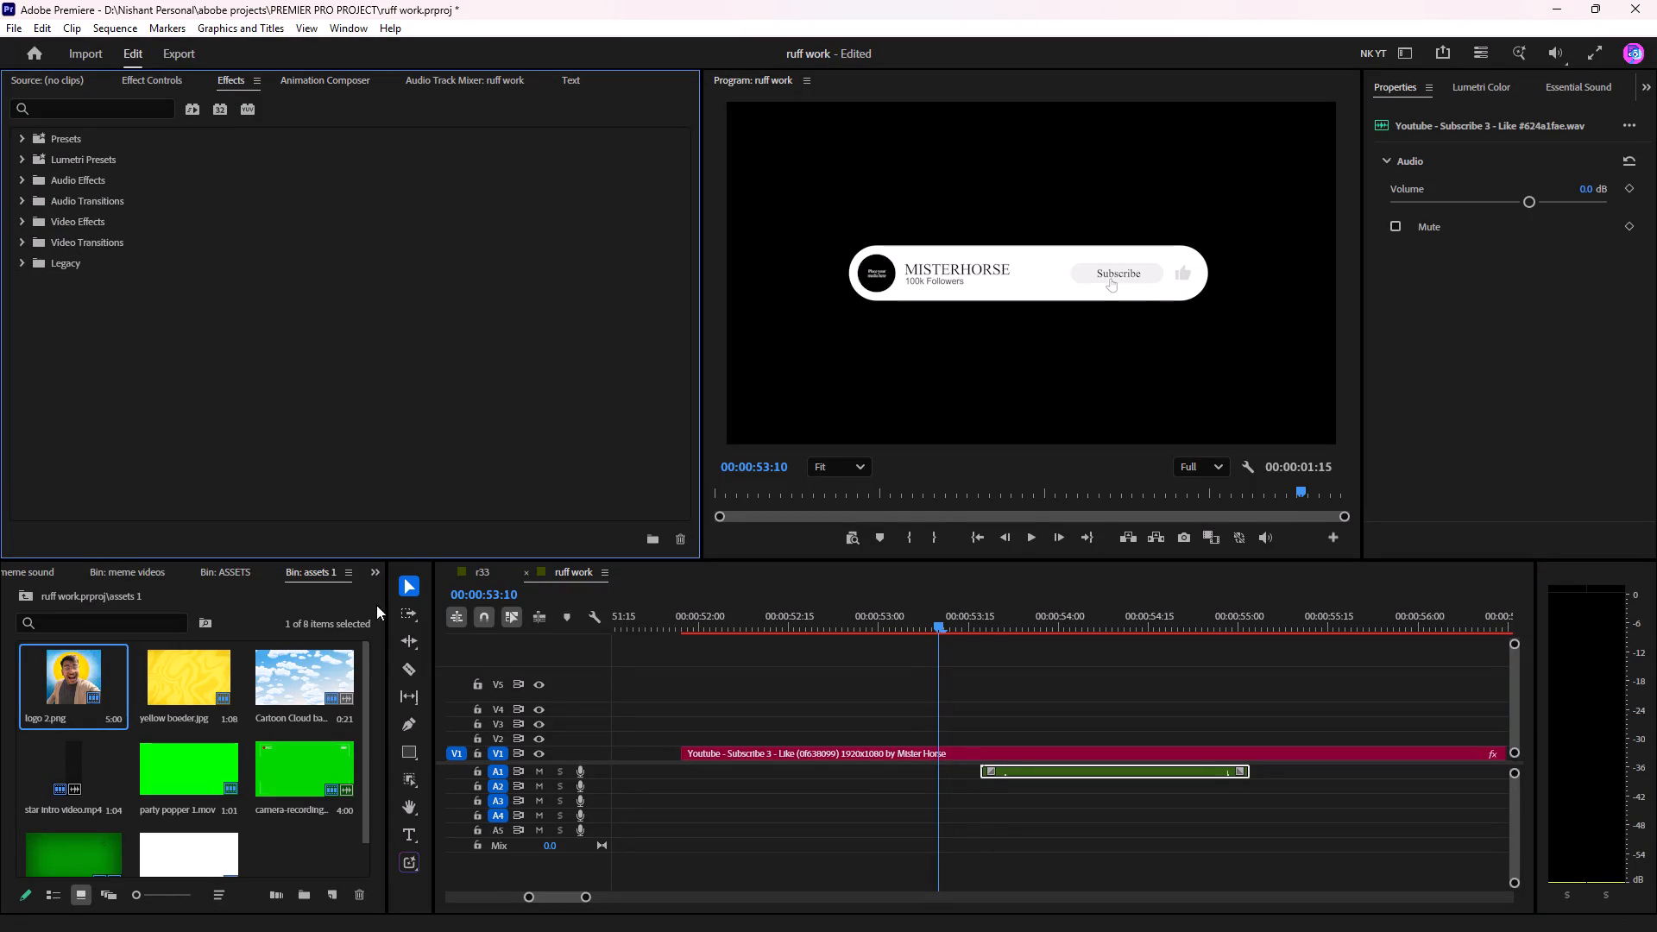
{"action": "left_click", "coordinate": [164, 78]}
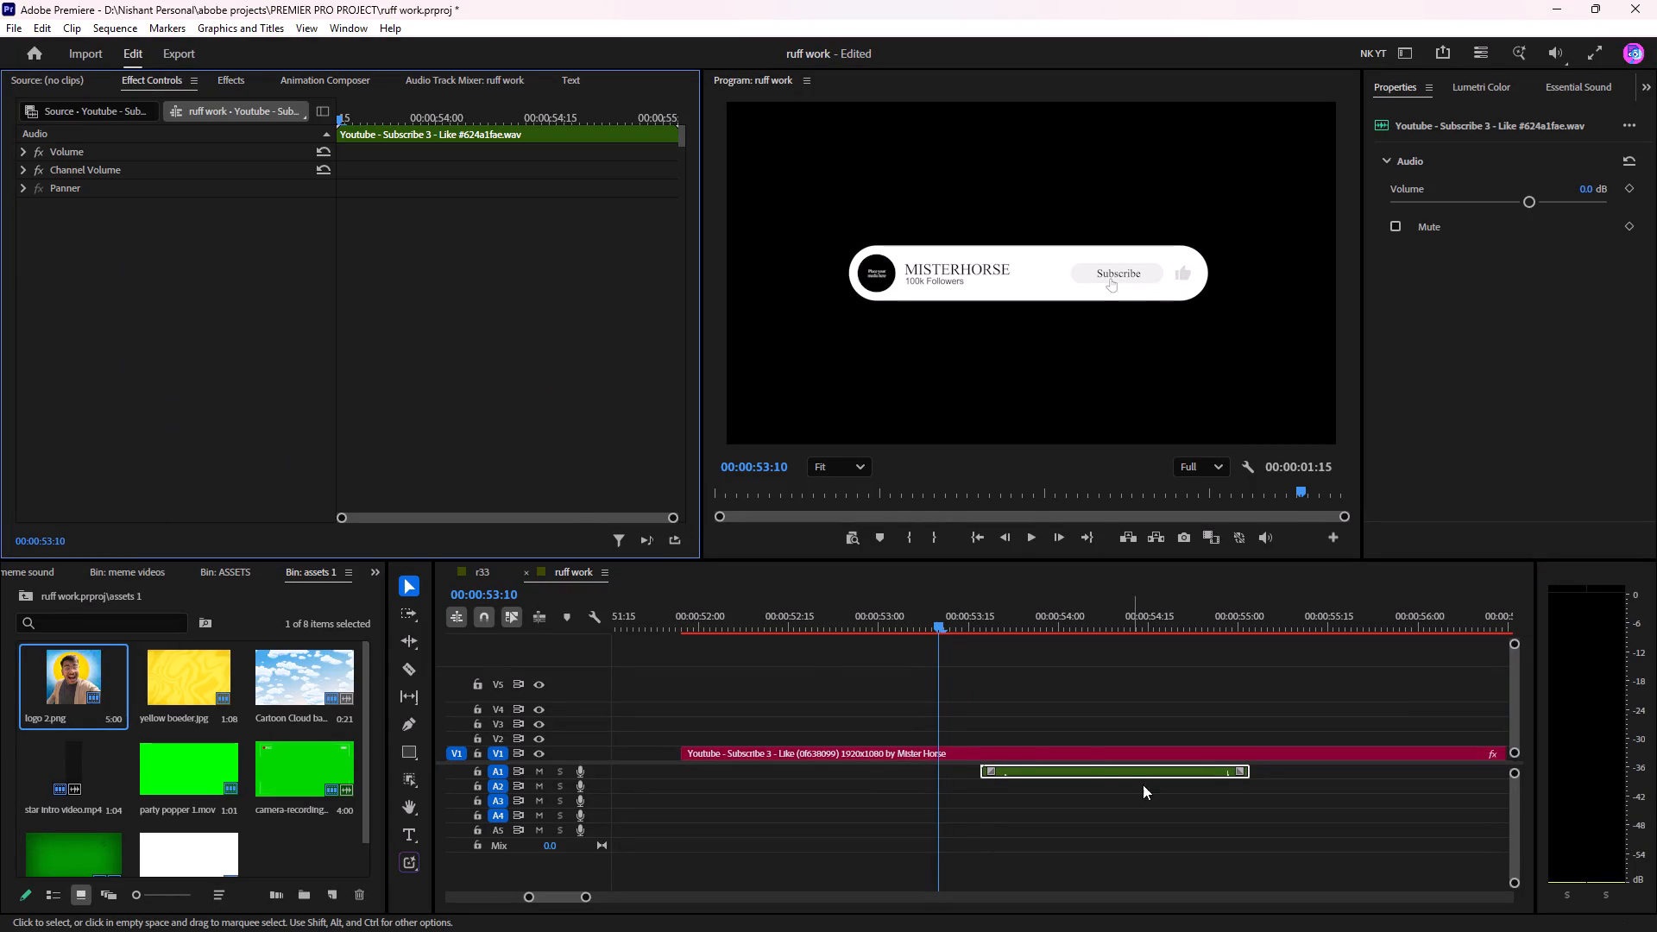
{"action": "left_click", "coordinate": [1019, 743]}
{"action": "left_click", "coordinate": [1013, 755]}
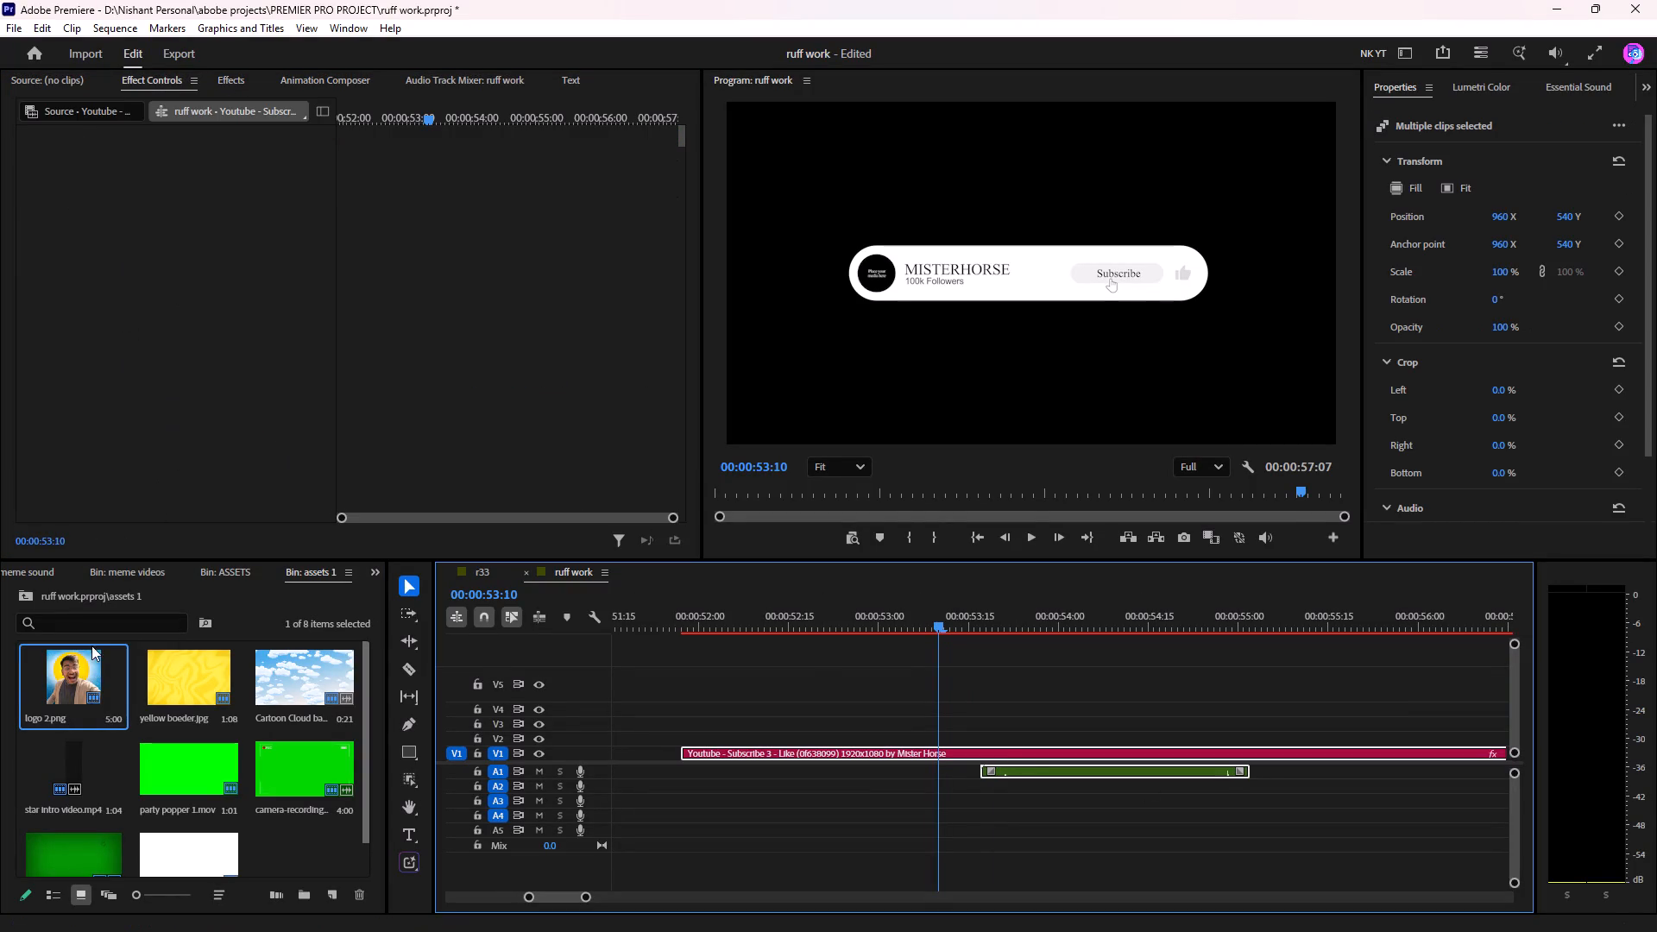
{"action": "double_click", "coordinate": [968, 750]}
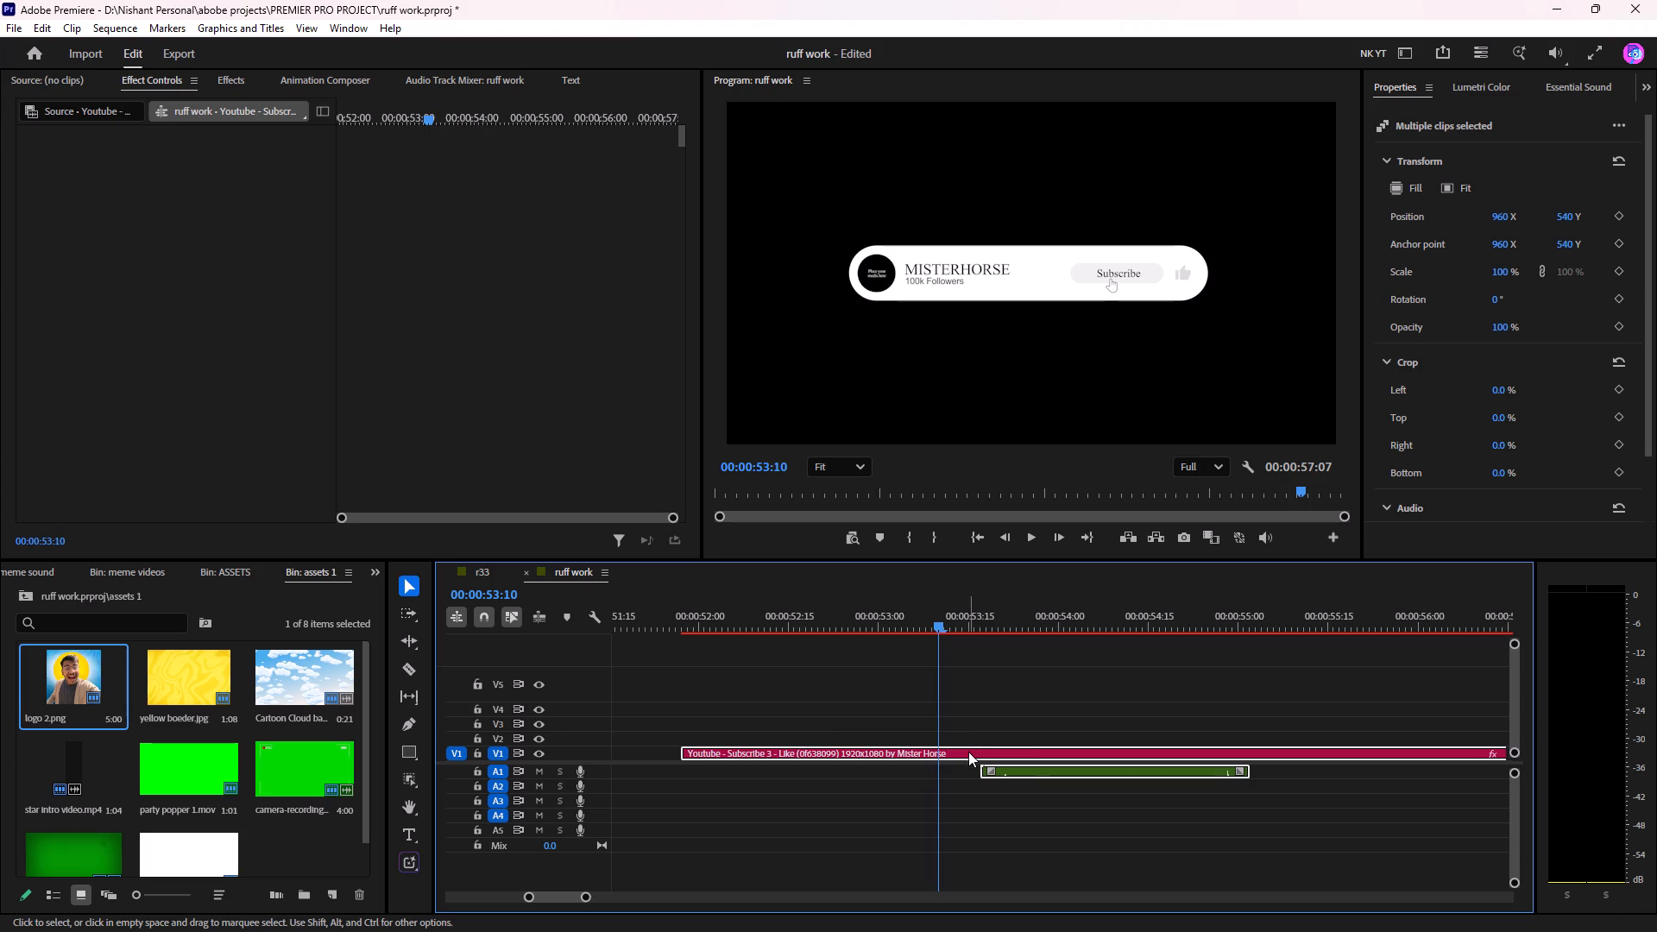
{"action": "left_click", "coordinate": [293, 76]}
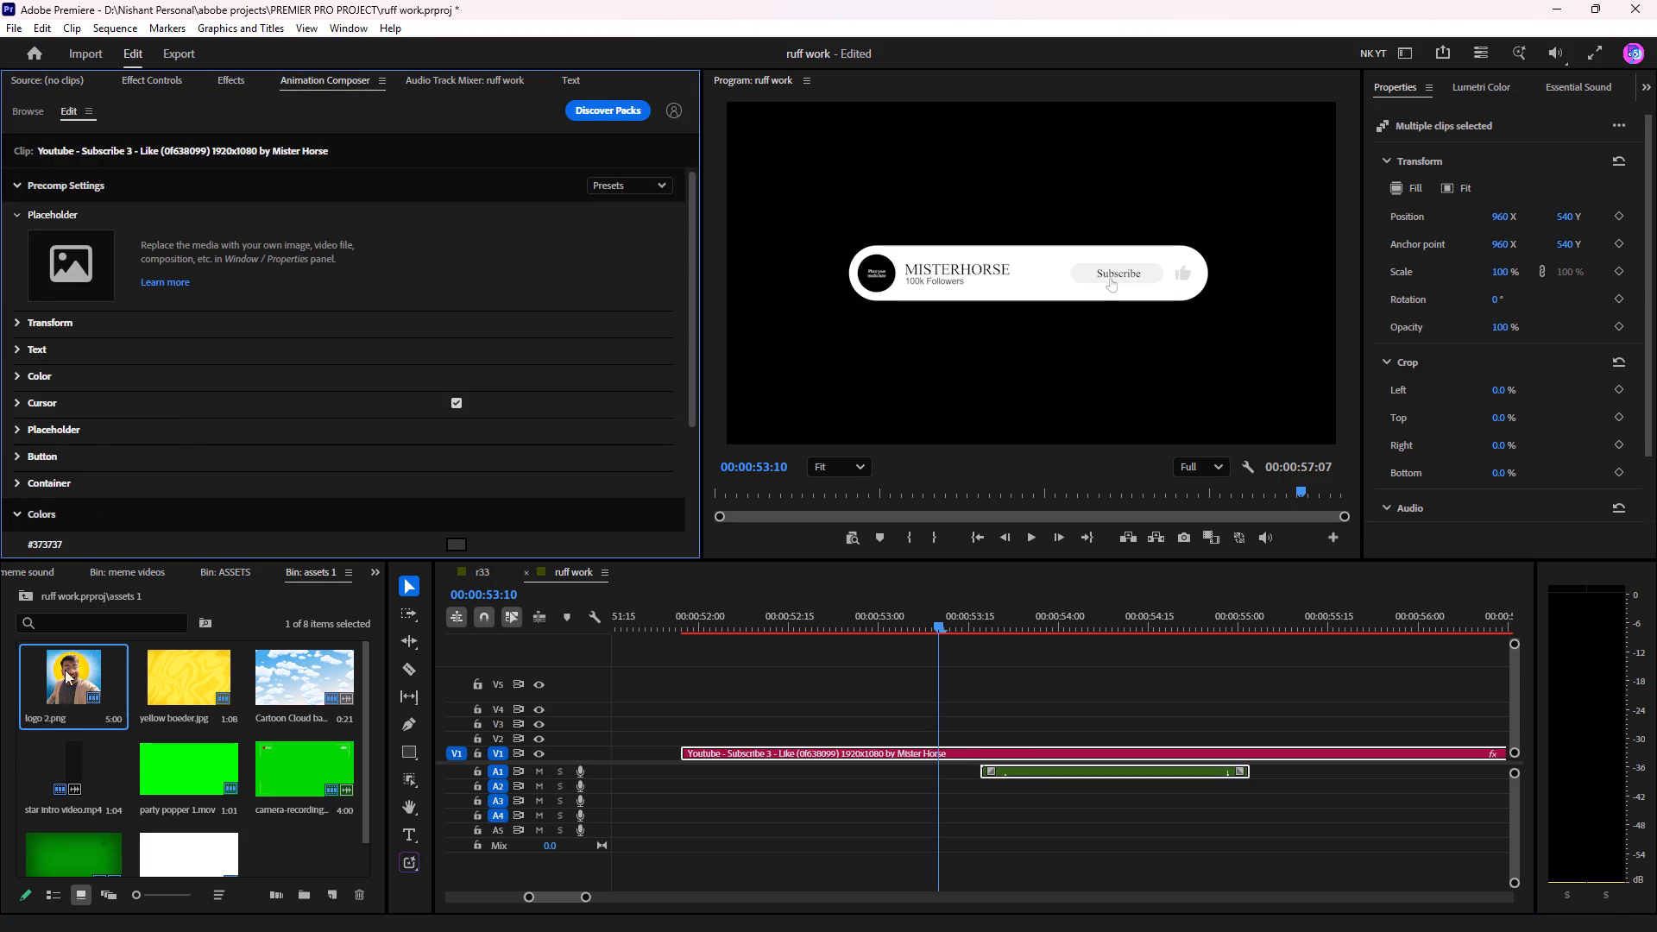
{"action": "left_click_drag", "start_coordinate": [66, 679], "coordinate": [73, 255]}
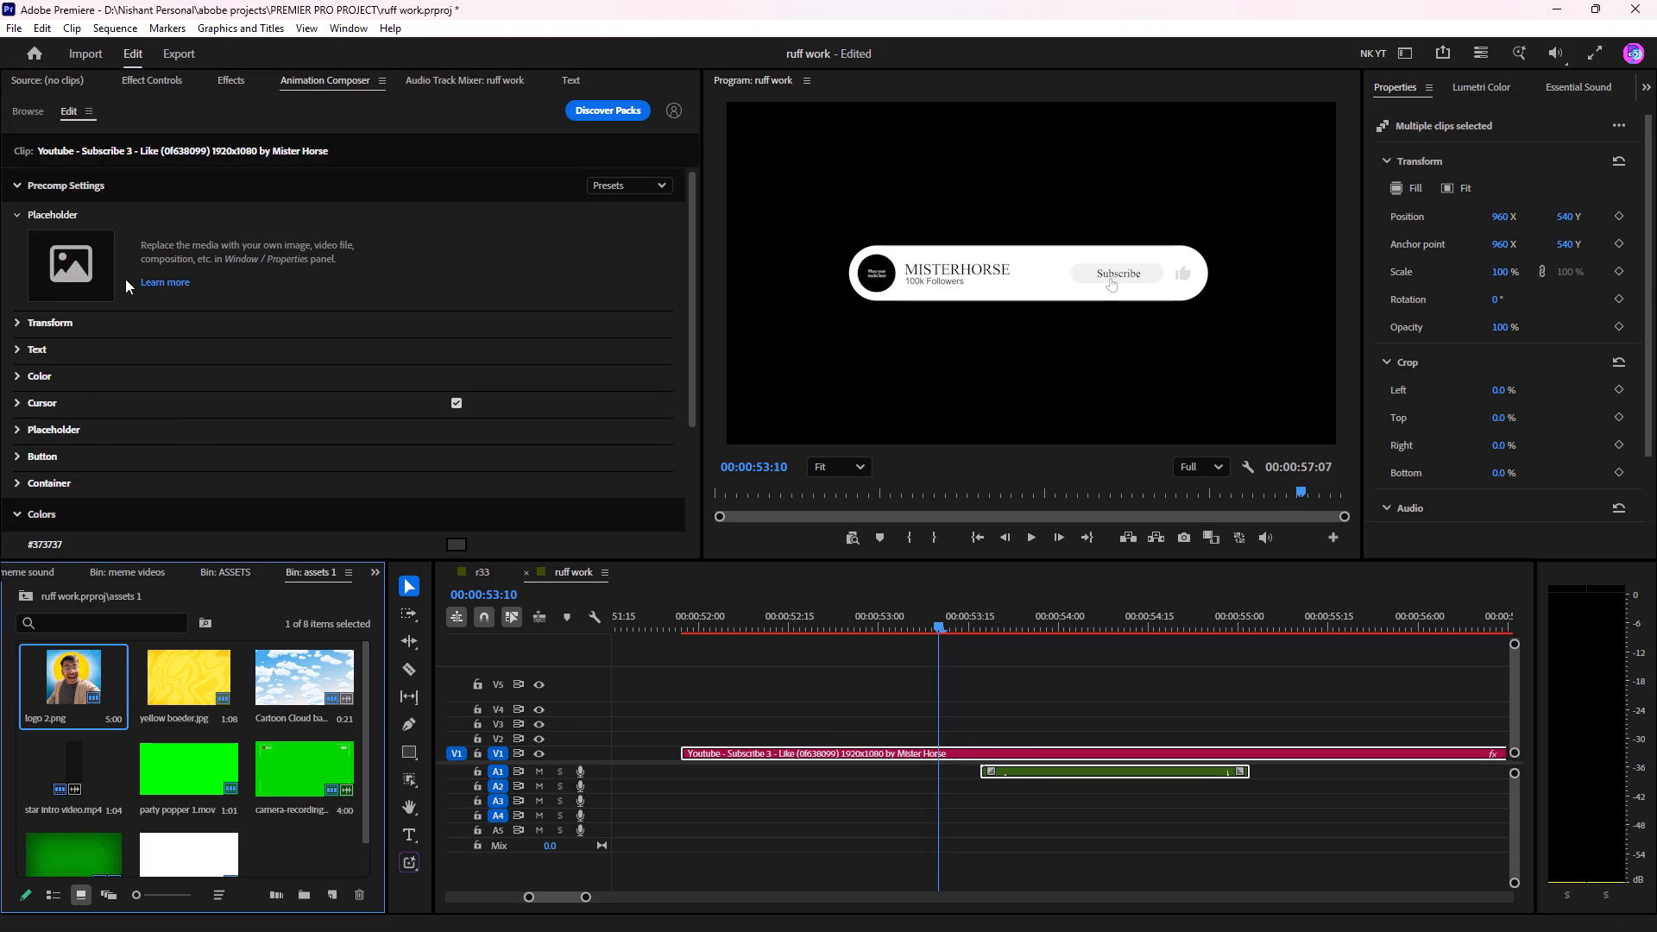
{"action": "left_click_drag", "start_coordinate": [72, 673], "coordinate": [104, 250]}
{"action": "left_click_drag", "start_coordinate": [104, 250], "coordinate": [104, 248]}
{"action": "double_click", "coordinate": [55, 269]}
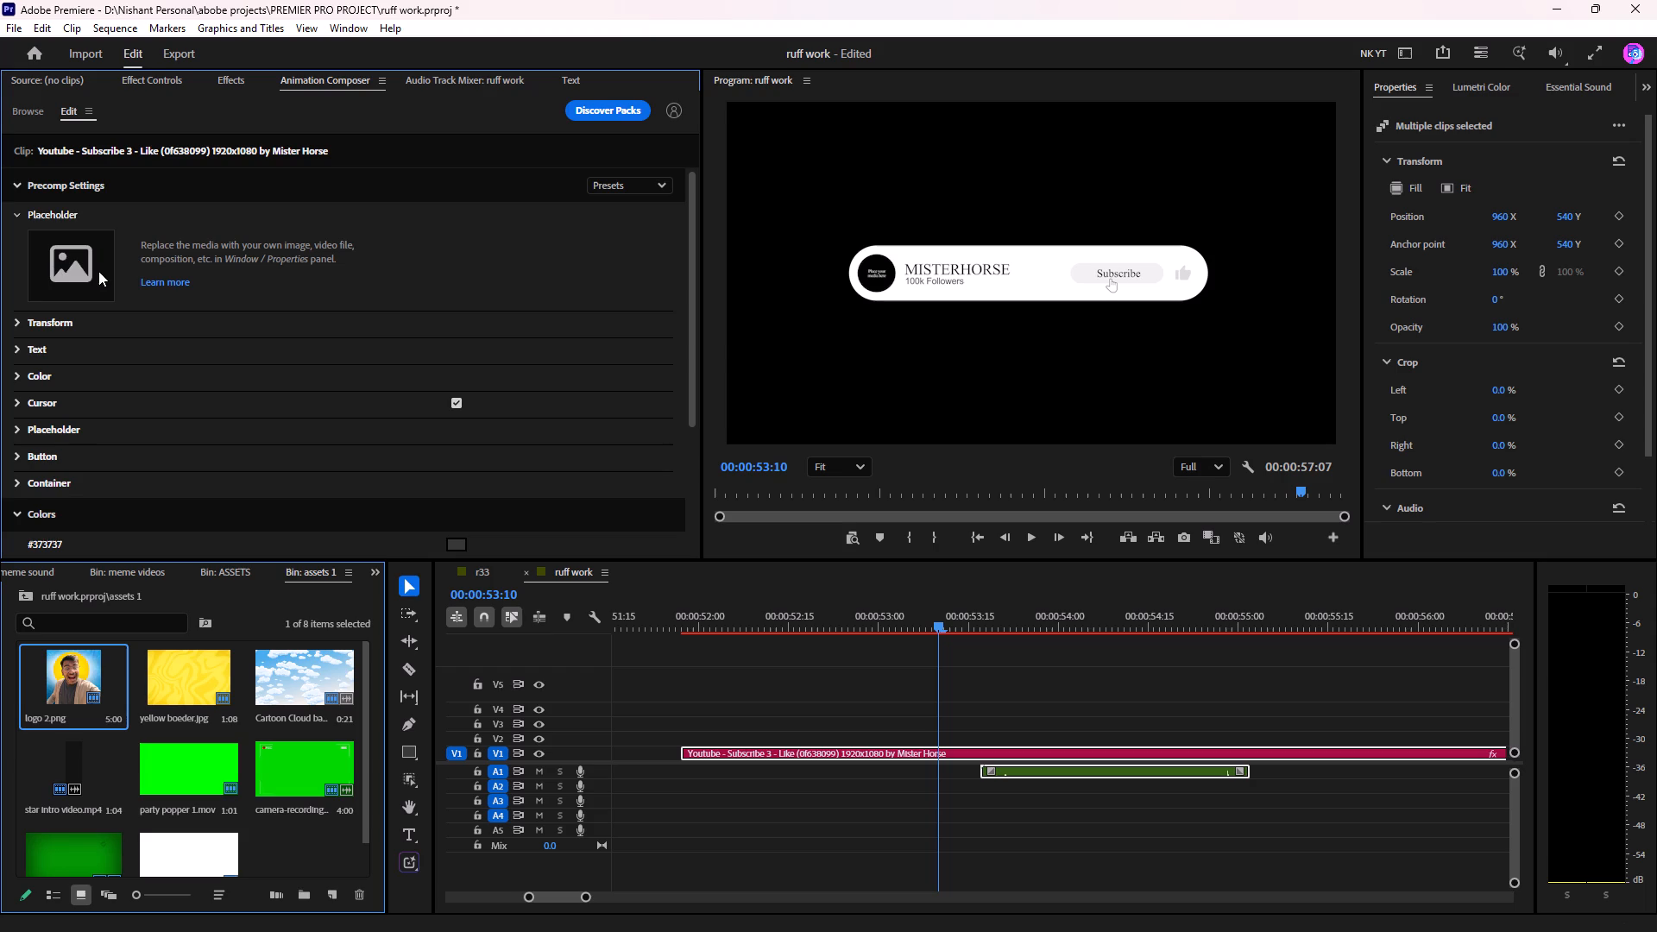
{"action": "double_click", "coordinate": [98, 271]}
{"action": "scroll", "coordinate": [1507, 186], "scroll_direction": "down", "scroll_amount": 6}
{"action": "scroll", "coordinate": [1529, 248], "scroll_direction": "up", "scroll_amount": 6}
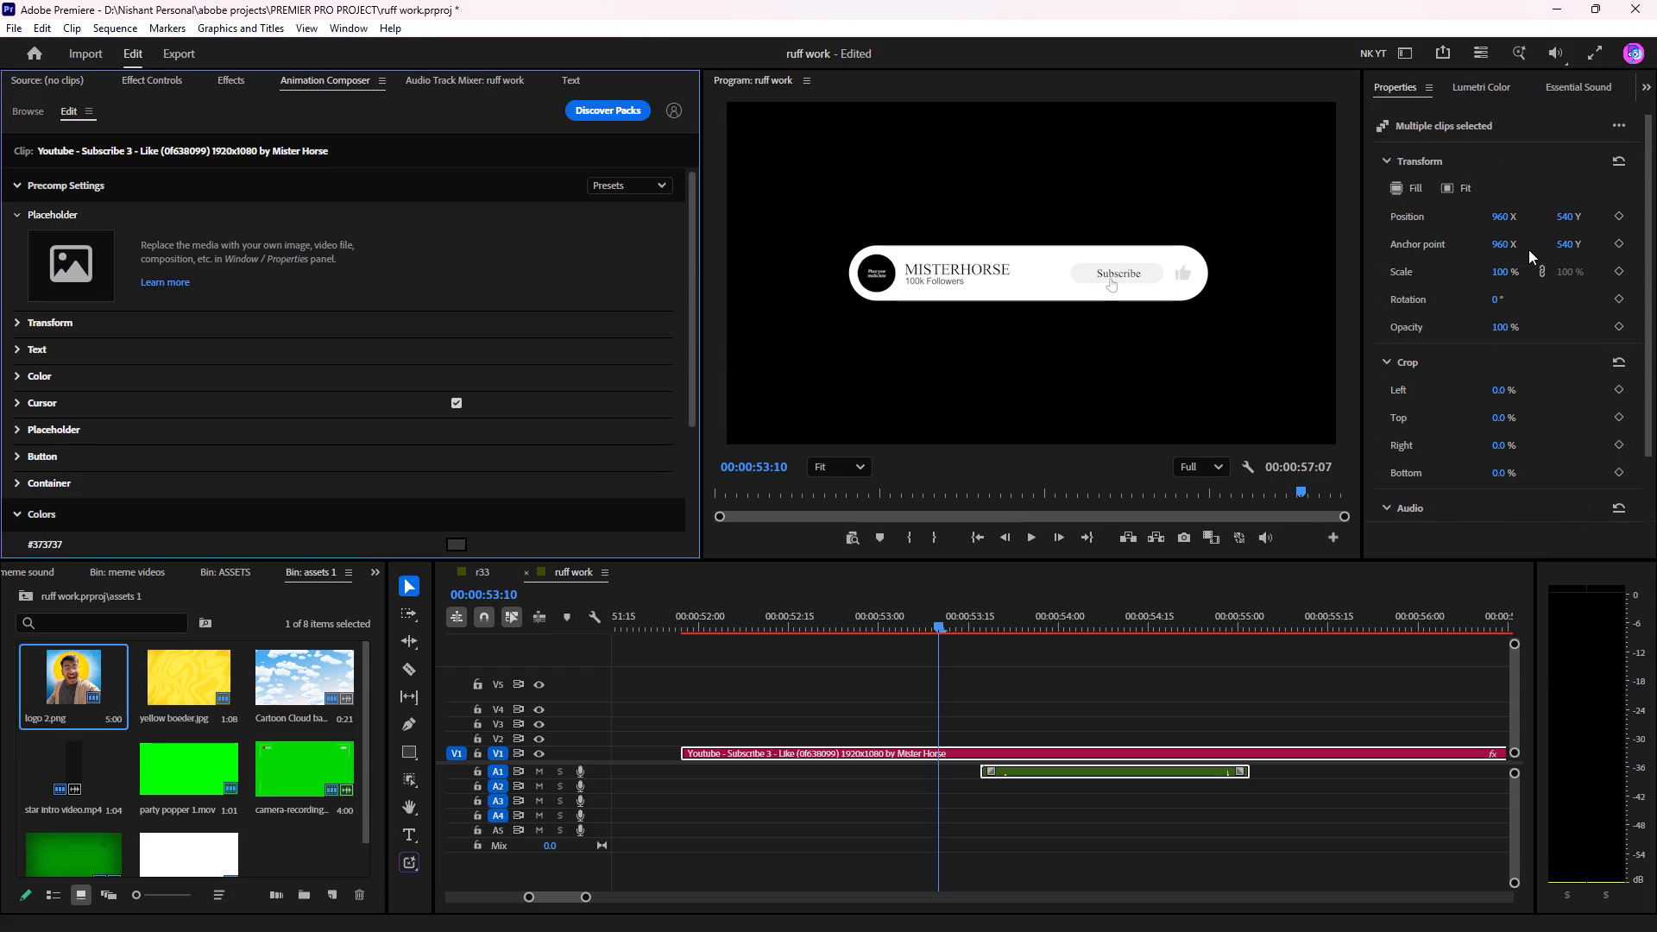
Preview the subscribe animation up to 00:00:53:21 and bring back the clip's Animation Composer settings.
{"action": "key", "text": "space"}
{"action": "scroll", "coordinate": [1528, 249], "scroll_direction": "up", "scroll_amount": 5}
{"action": "key", "text": "space"}
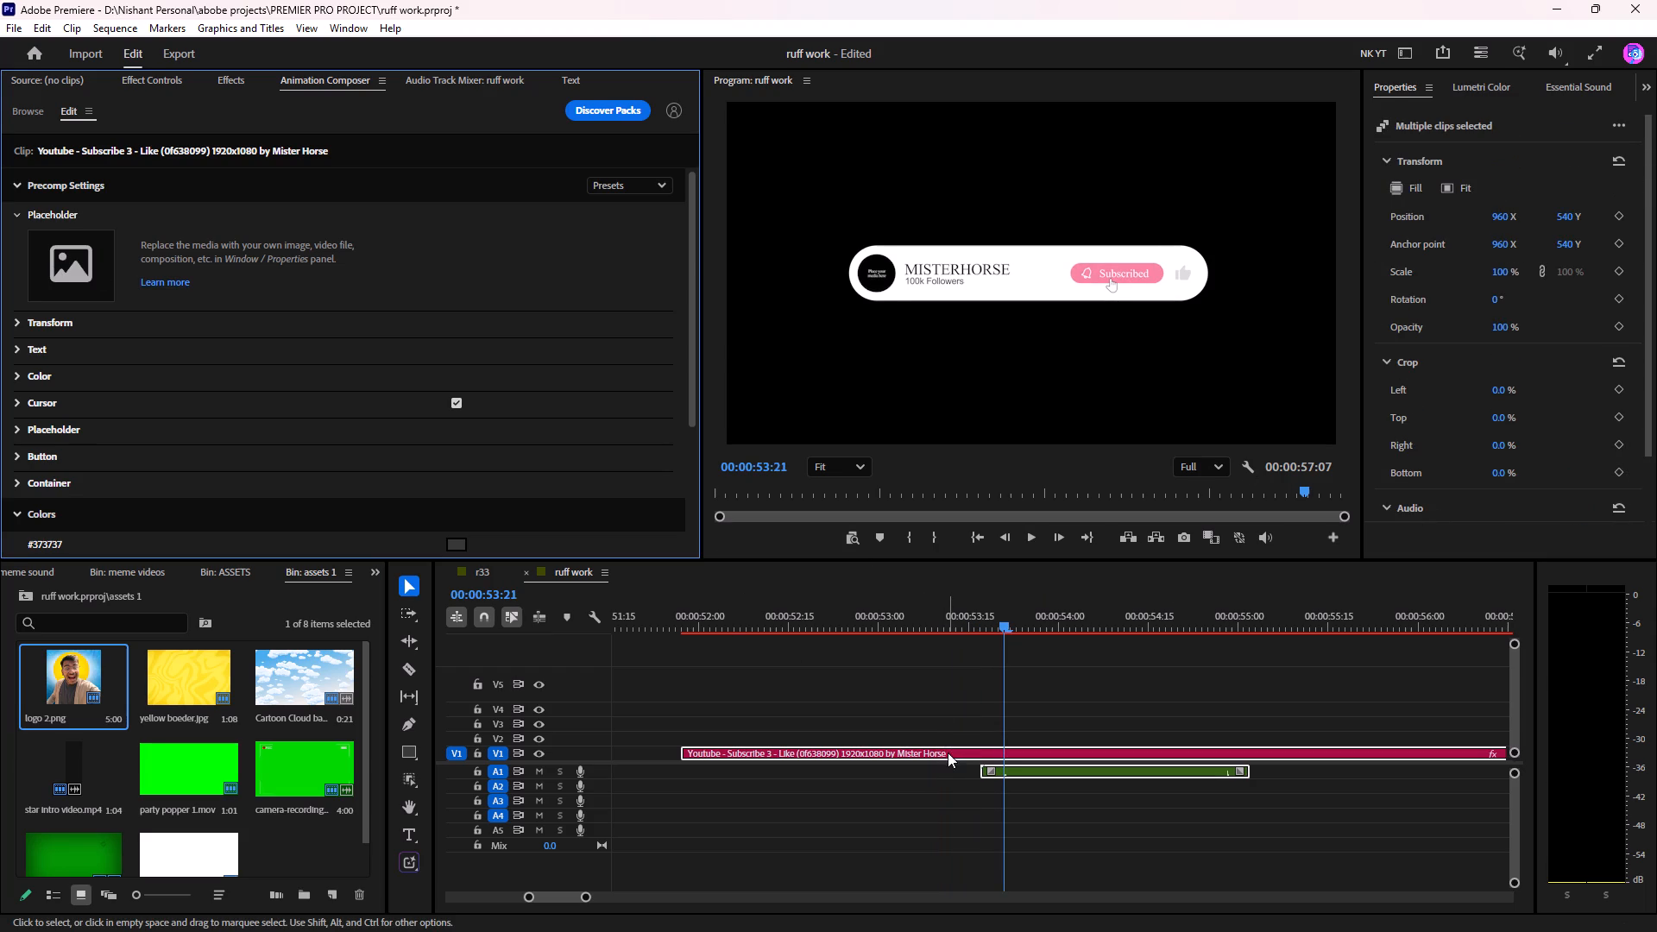
{"action": "double_click", "coordinate": [948, 753]}
{"action": "double_click", "coordinate": [947, 752]}
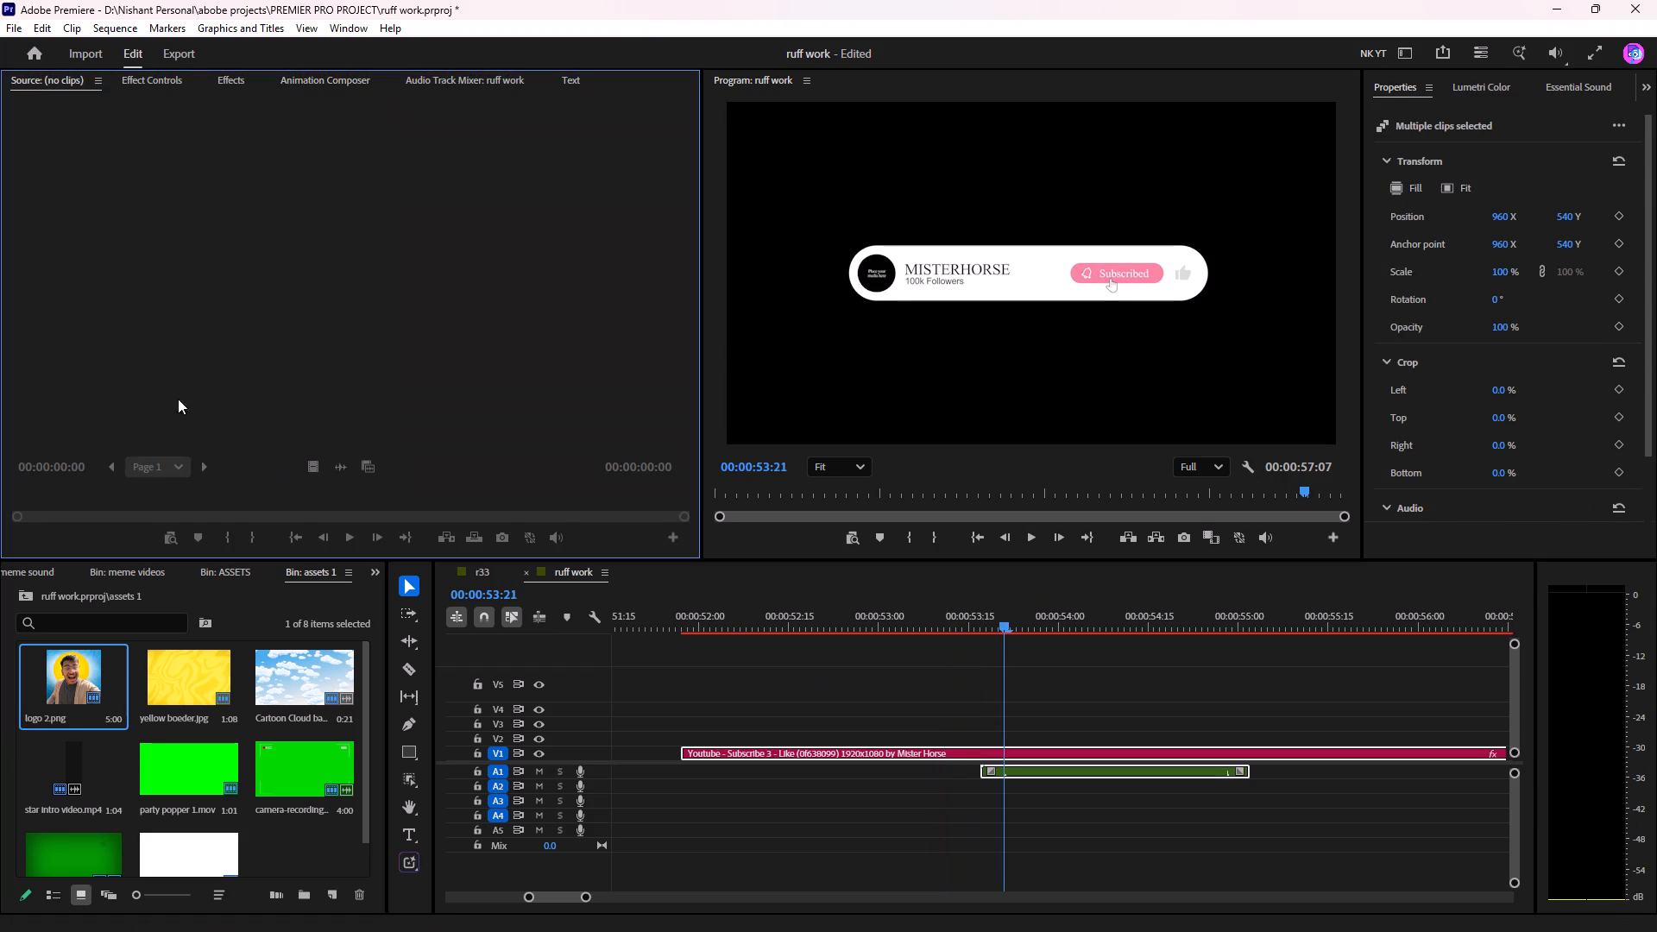
{"action": "left_click", "coordinate": [144, 76]}
{"action": "left_click", "coordinate": [219, 80]}
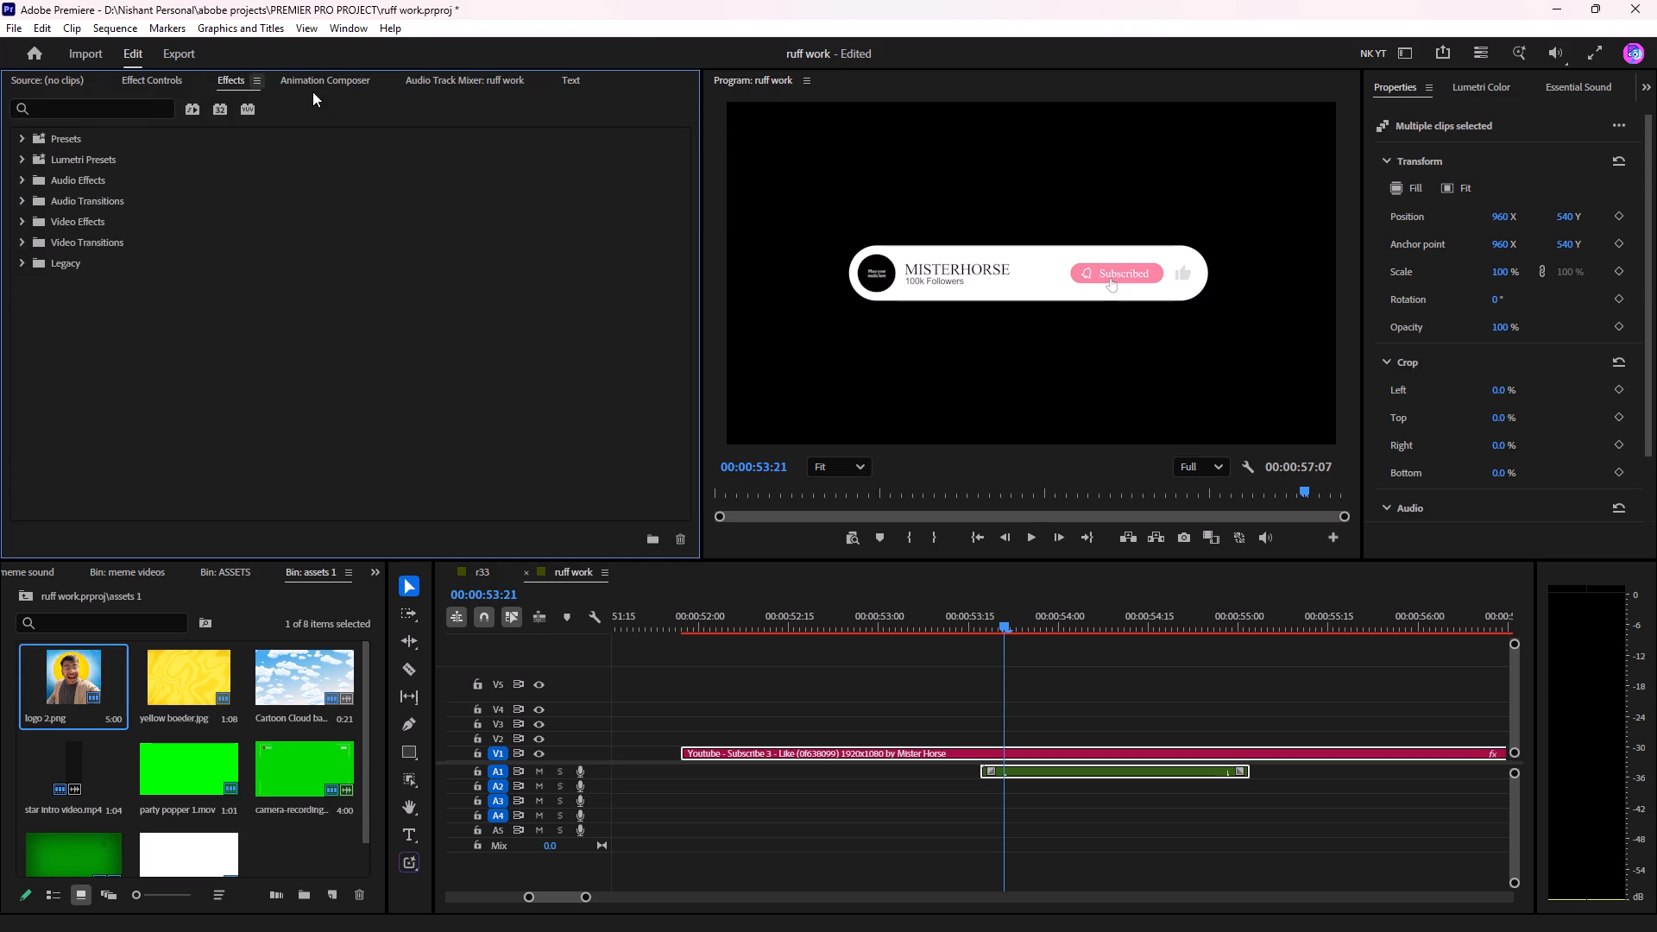
{"action": "left_click", "coordinate": [312, 88]}
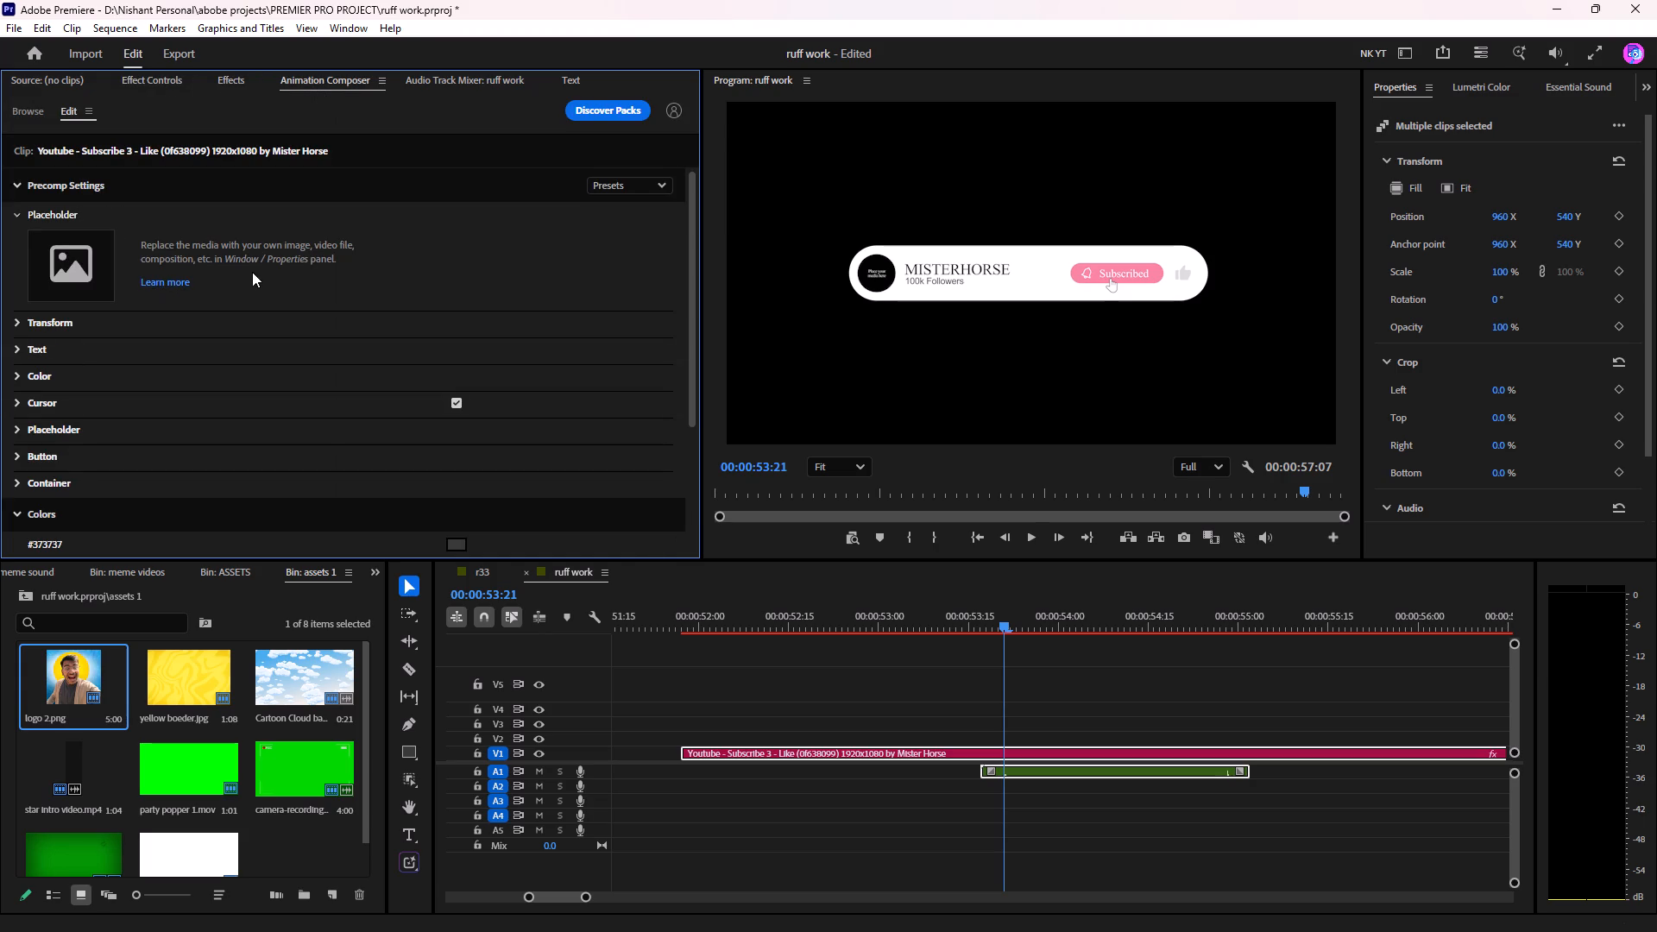
Examine the subscribe clip's Precomp settings, including Transform, Text and Colors, for a way to replace the placeholder image.
{"action": "left_click", "coordinate": [292, 261]}
{"action": "left_click", "coordinate": [294, 261]}
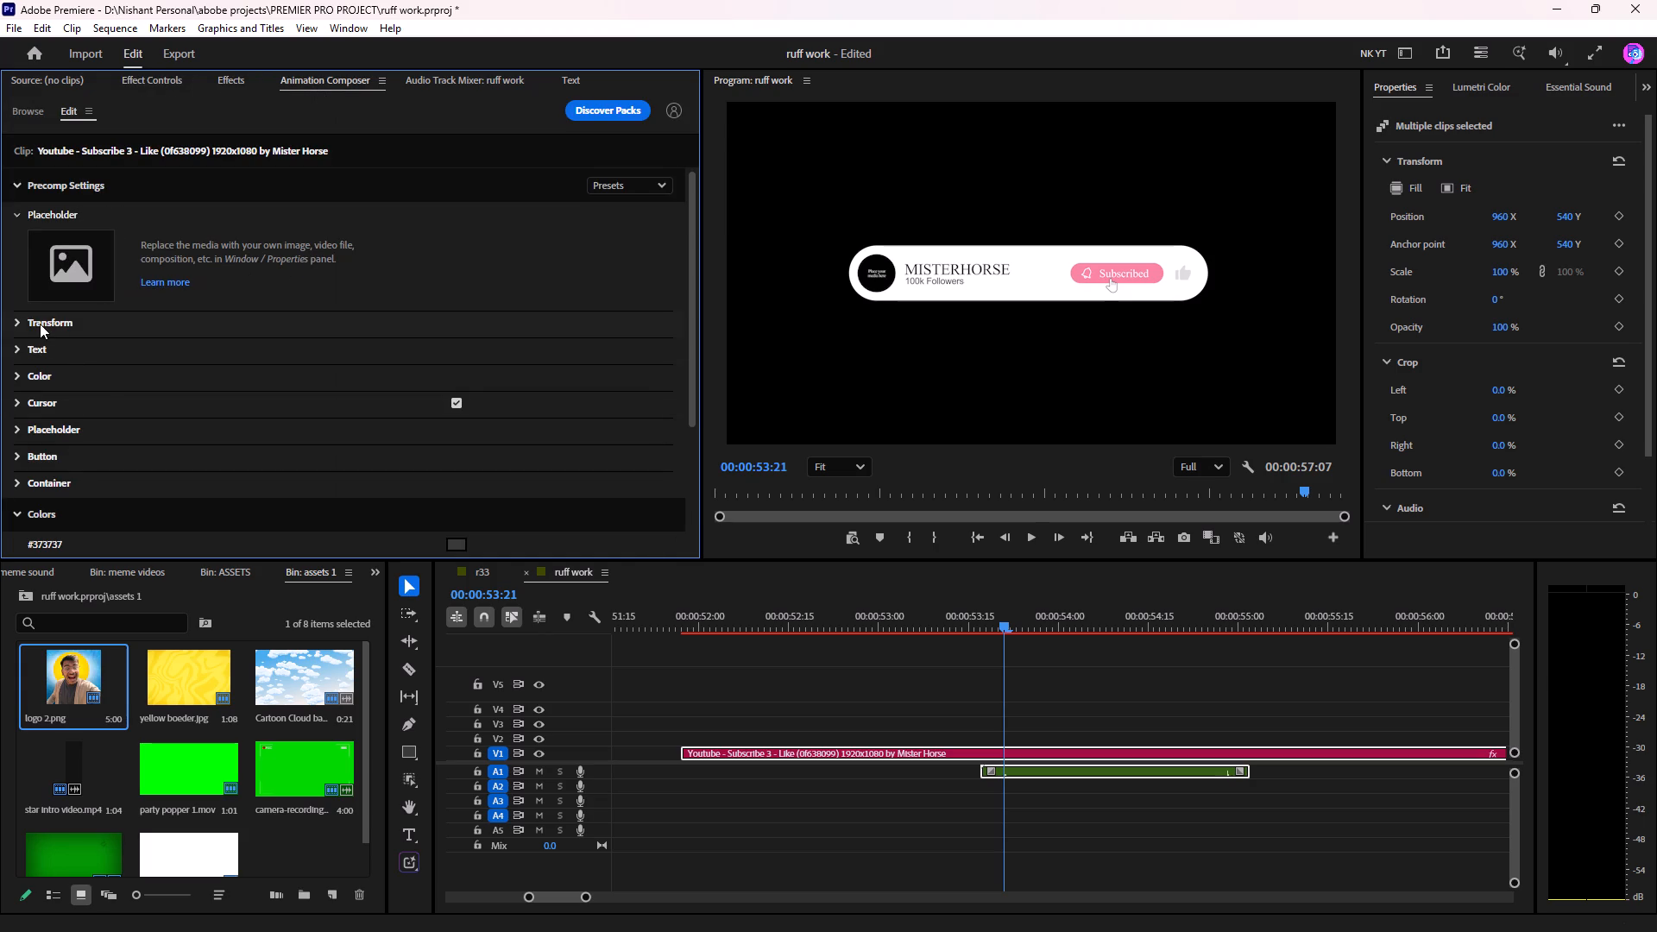
{"action": "left_click", "coordinate": [40, 324]}
{"action": "left_click", "coordinate": [45, 321]}
{"action": "left_click", "coordinate": [46, 347]}
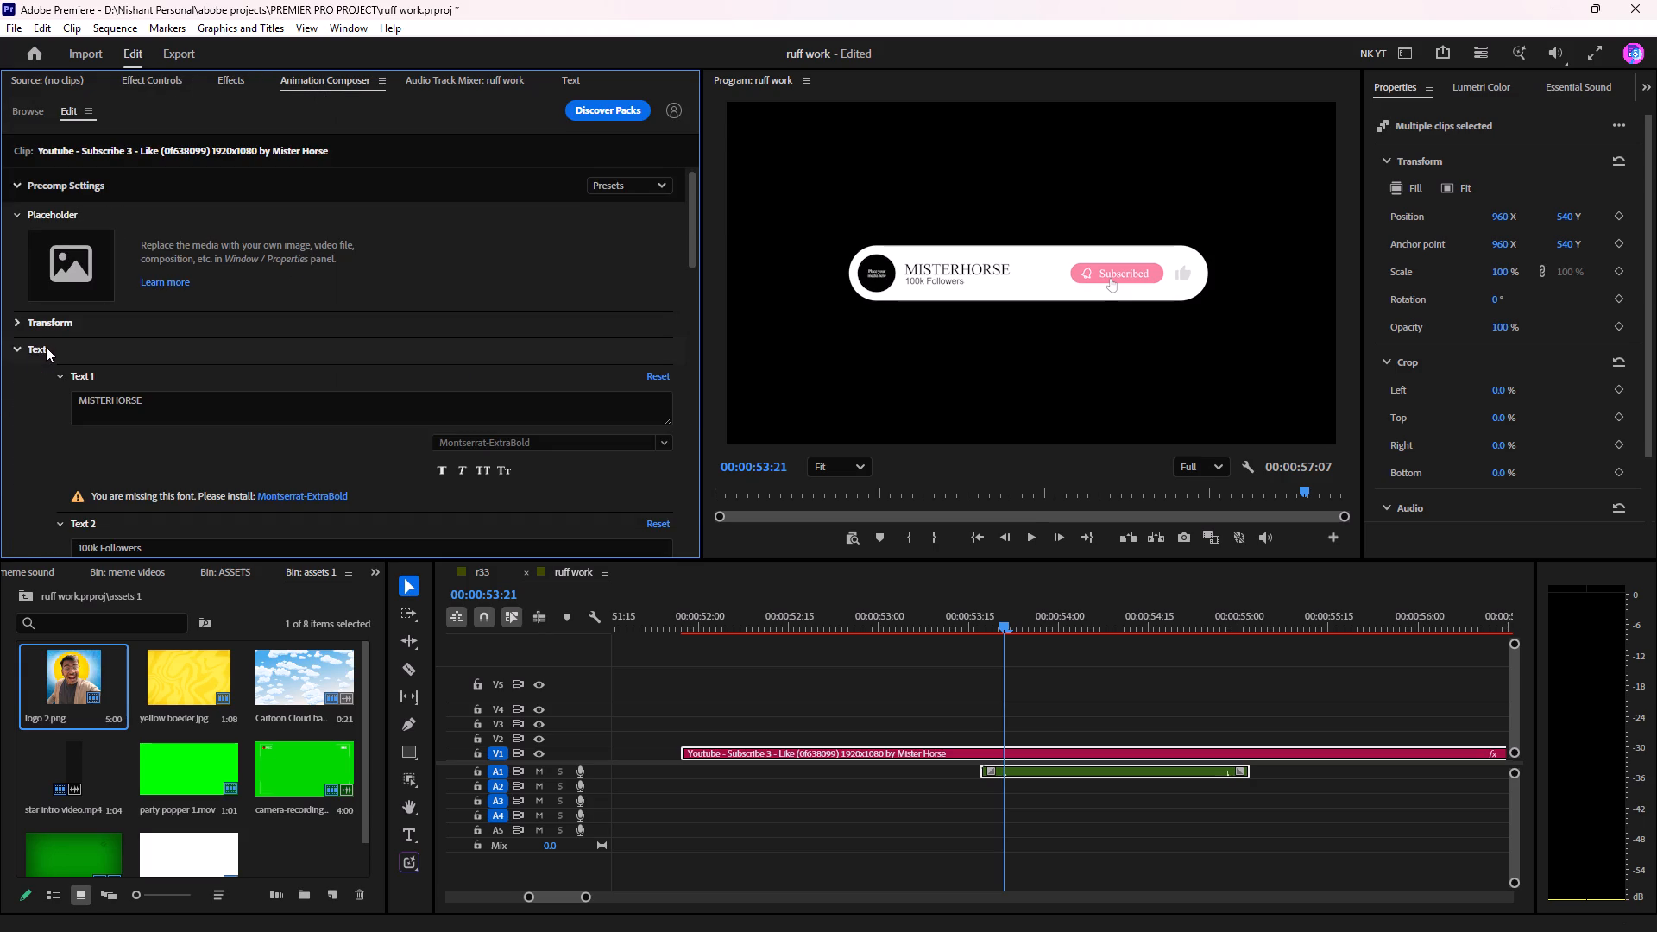
{"action": "left_click", "coordinate": [41, 348]}
{"action": "scroll", "coordinate": [38, 347], "scroll_direction": "down", "scroll_amount": 3}
{"action": "scroll", "coordinate": [72, 235], "scroll_direction": "up", "scroll_amount": 1}
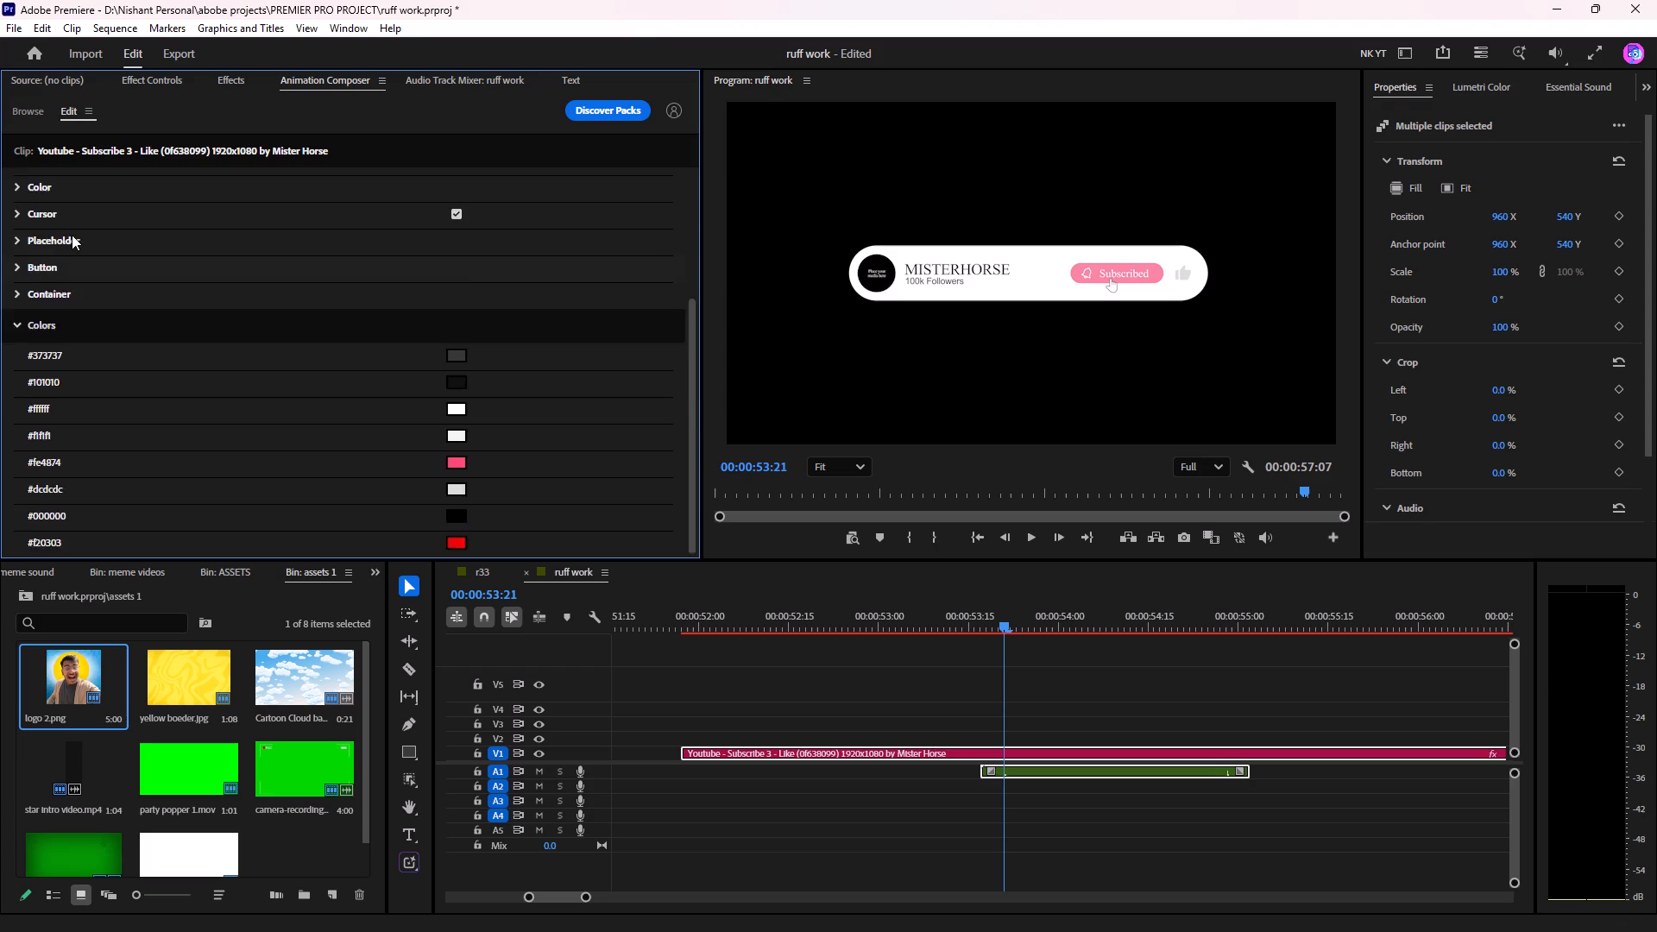
{"action": "scroll", "coordinate": [72, 235], "scroll_direction": "up", "scroll_amount": 1}
{"action": "left_click", "coordinate": [60, 354]}
{"action": "left_click", "coordinate": [57, 354]}
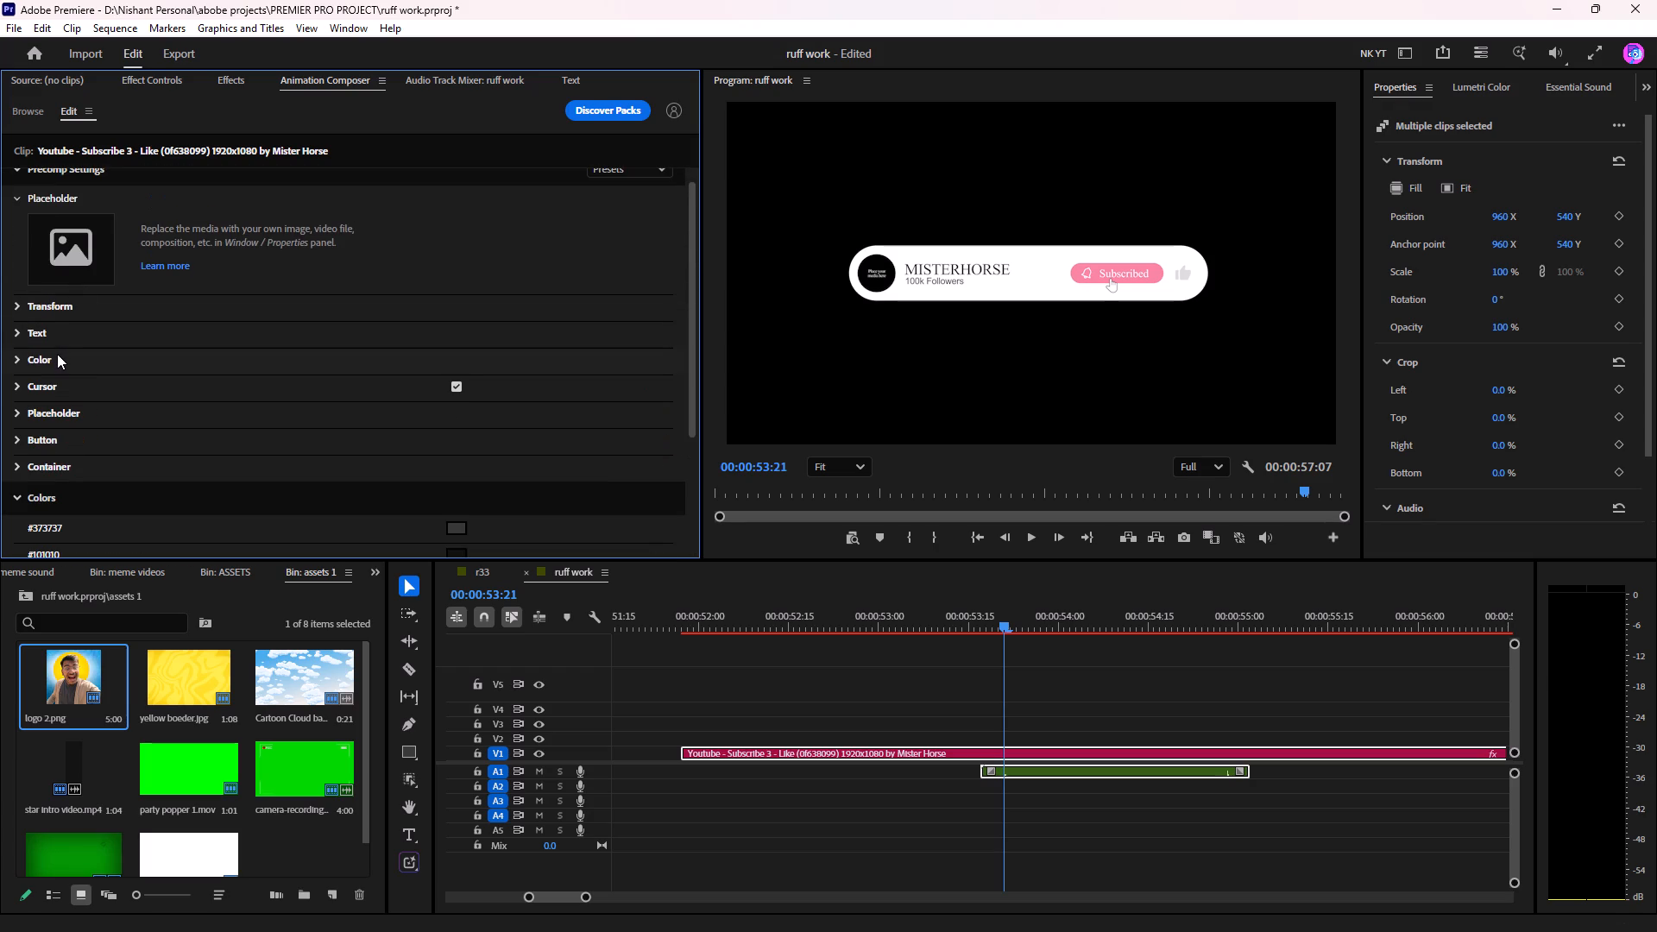
{"action": "left_click", "coordinate": [286, 241]}
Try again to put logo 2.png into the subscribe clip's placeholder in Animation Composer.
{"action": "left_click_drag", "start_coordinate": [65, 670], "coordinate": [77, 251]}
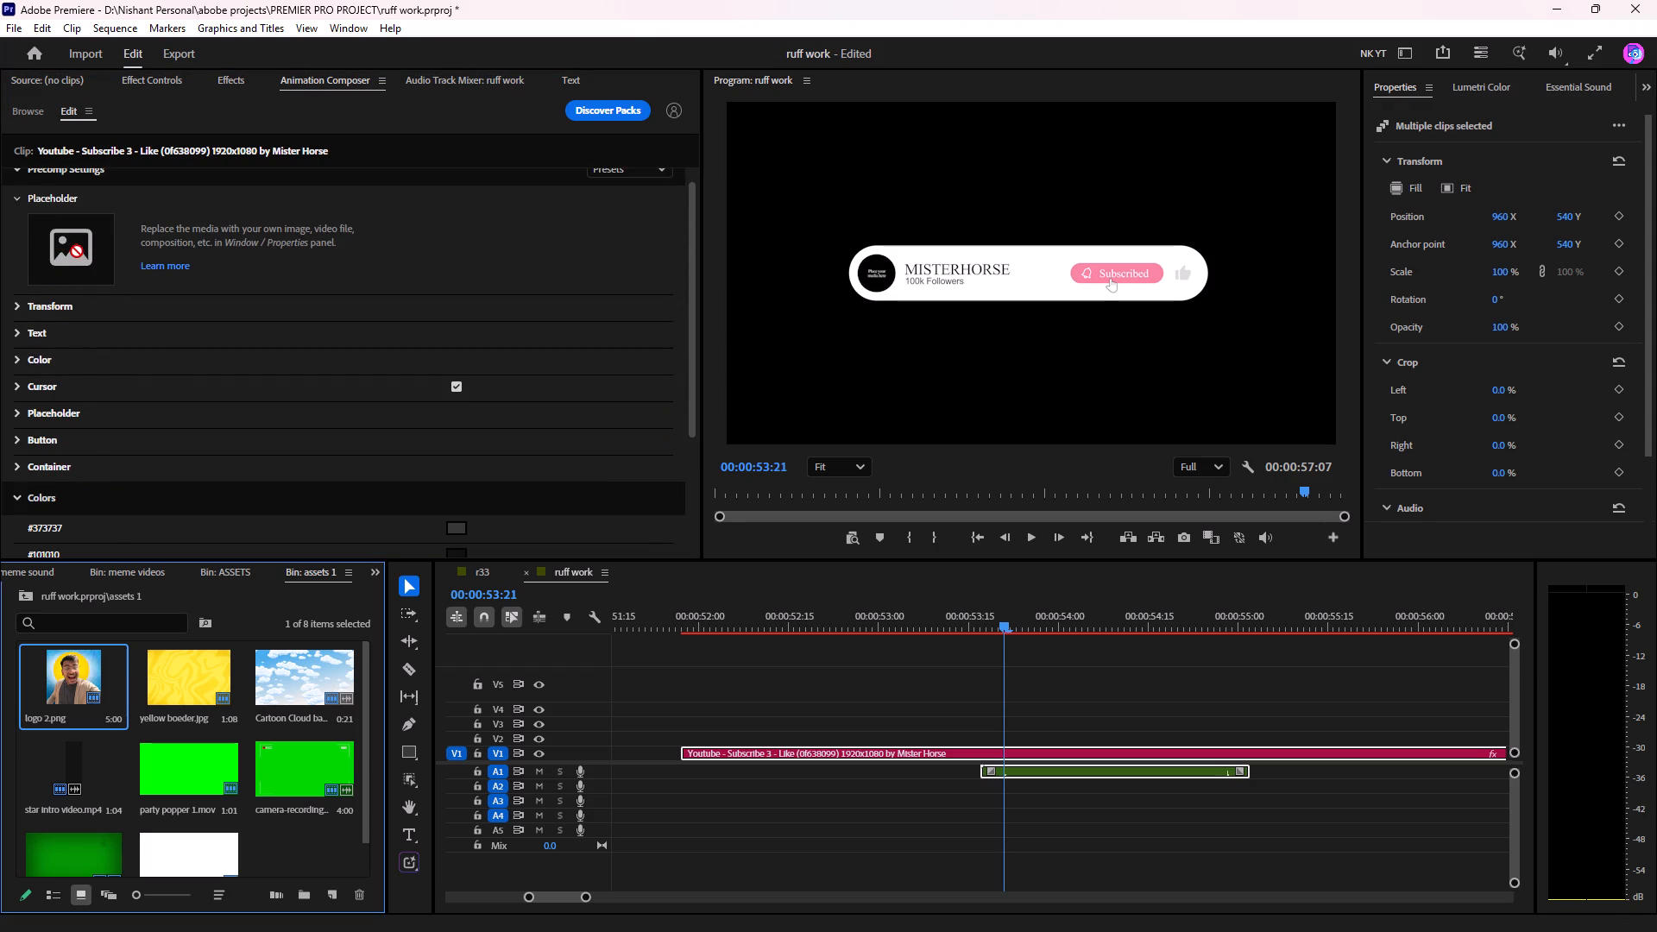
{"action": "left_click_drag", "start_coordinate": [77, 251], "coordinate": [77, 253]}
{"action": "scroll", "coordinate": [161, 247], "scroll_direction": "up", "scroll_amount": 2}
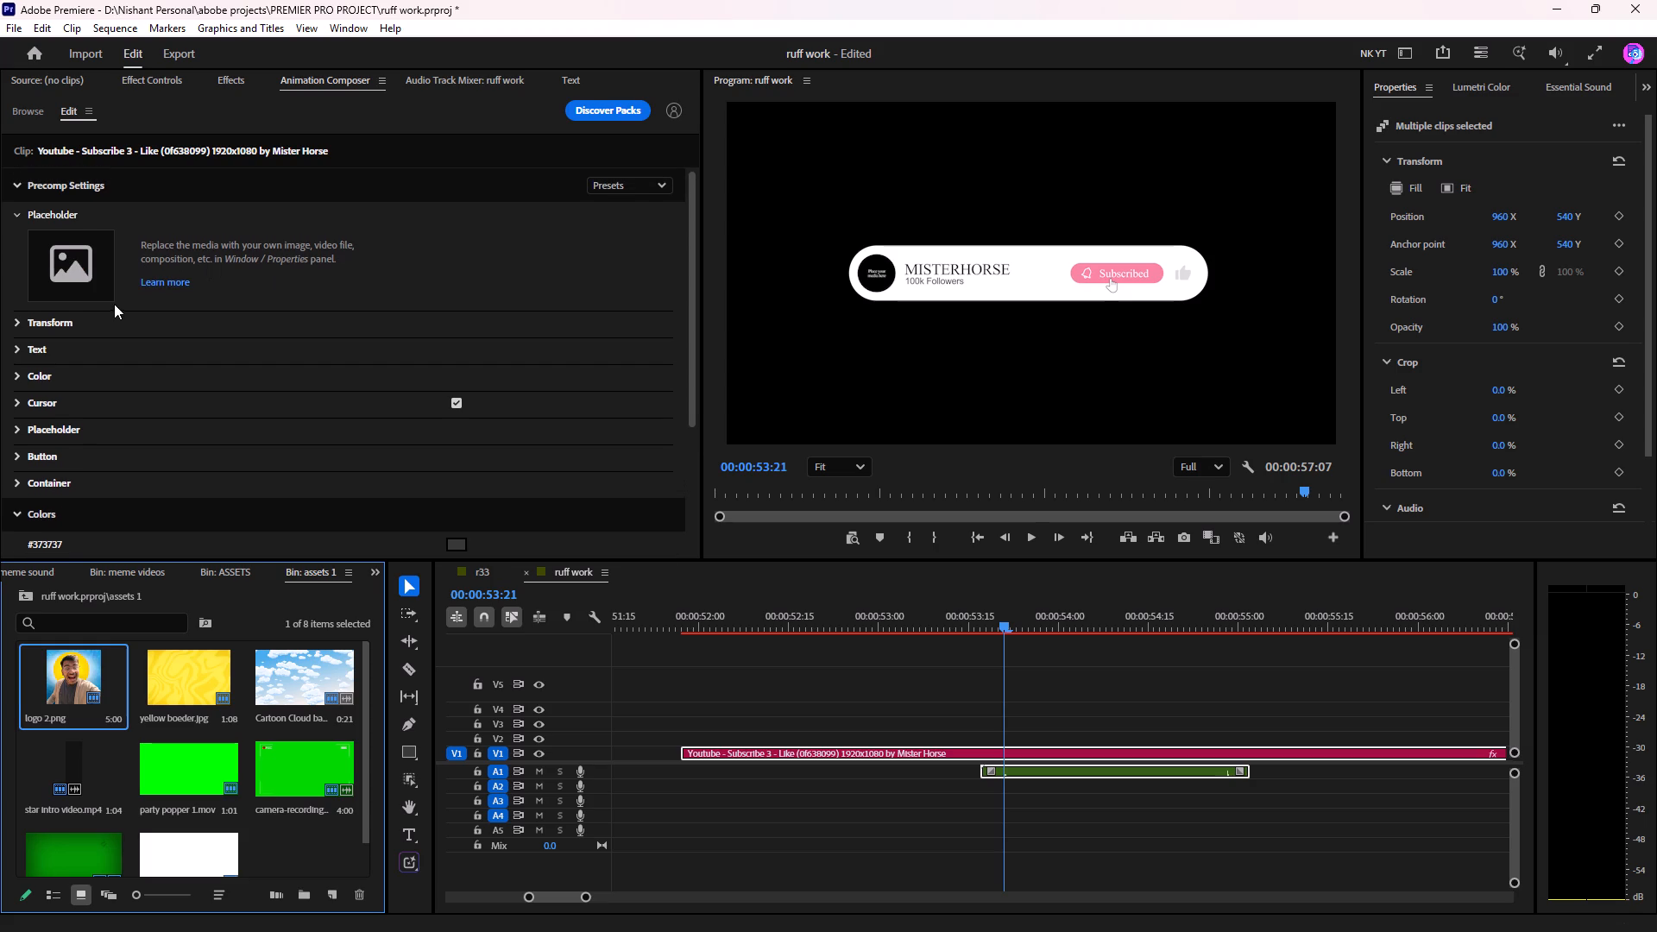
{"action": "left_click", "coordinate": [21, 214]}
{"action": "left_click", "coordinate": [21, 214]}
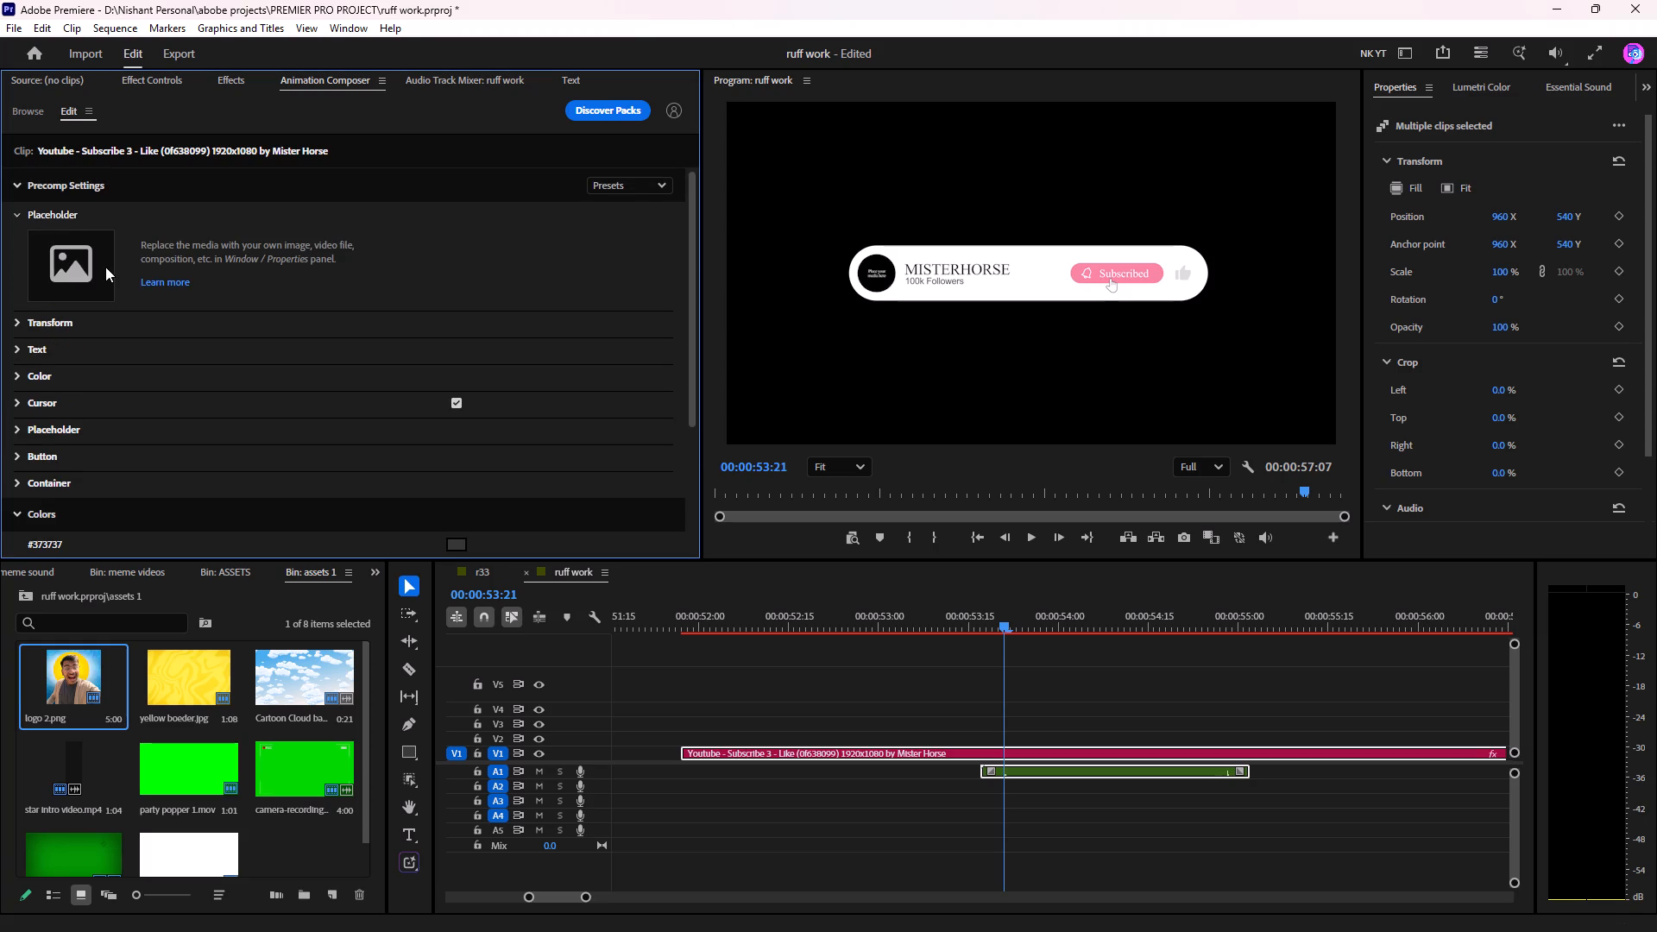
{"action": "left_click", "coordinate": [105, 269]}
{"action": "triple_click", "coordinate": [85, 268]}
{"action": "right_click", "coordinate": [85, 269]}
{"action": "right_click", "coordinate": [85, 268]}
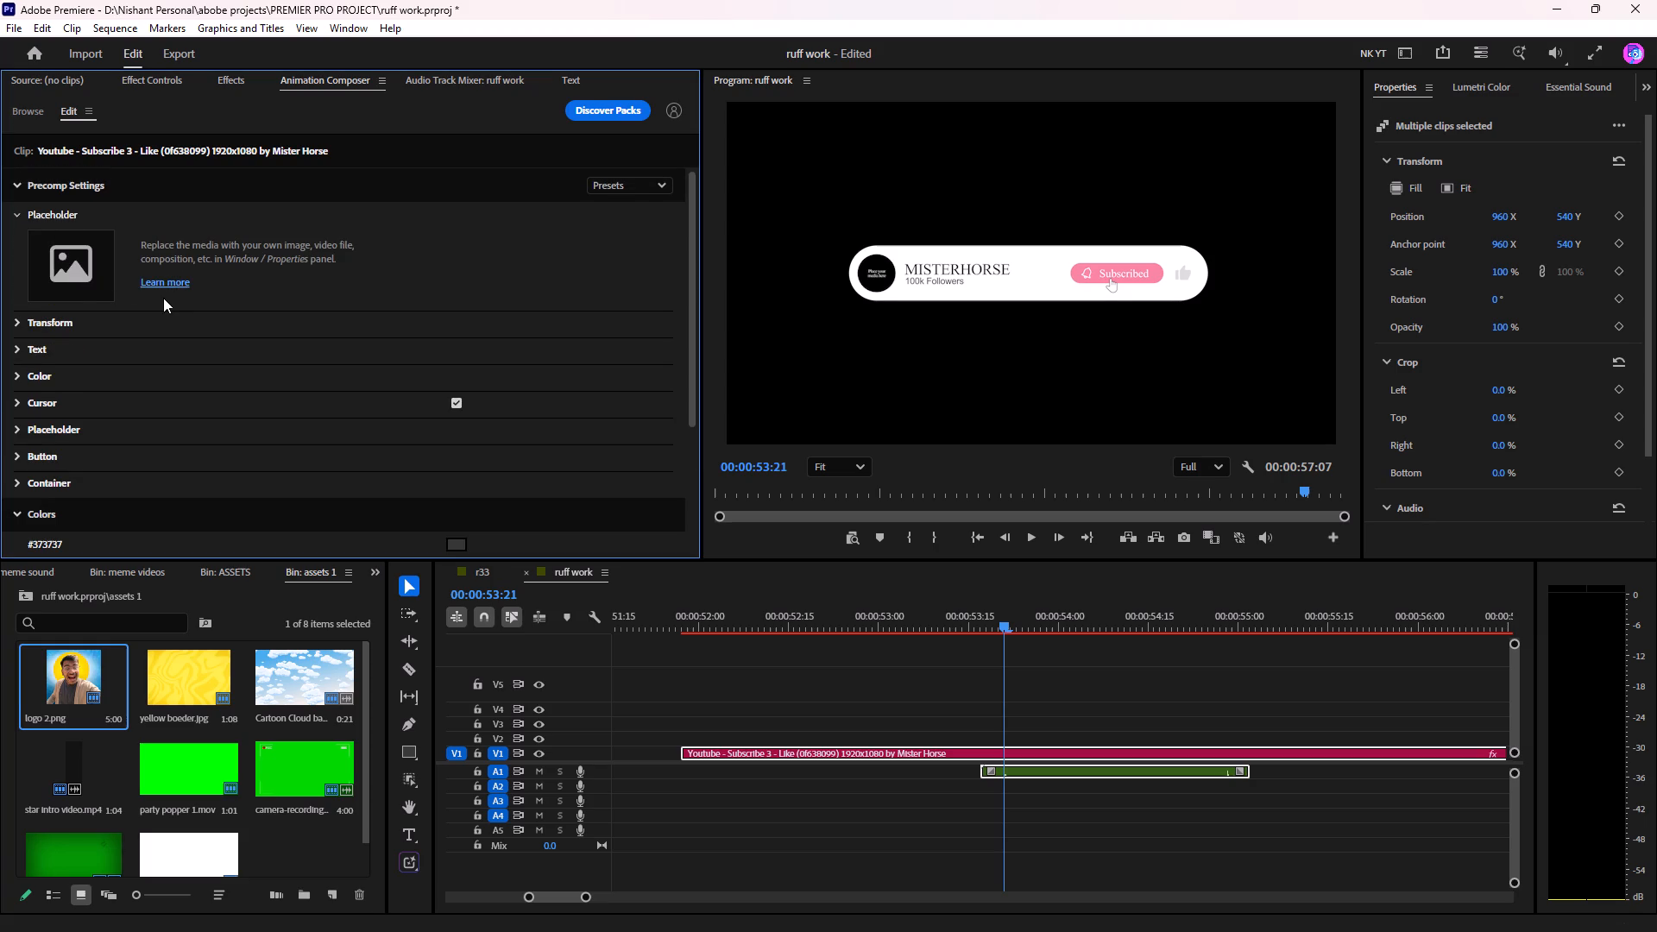
Open the Mister Horse help page on replacing placeholder media, read its instructions, close it and return to Premiere.
{"action": "left_click", "coordinate": [174, 281]}
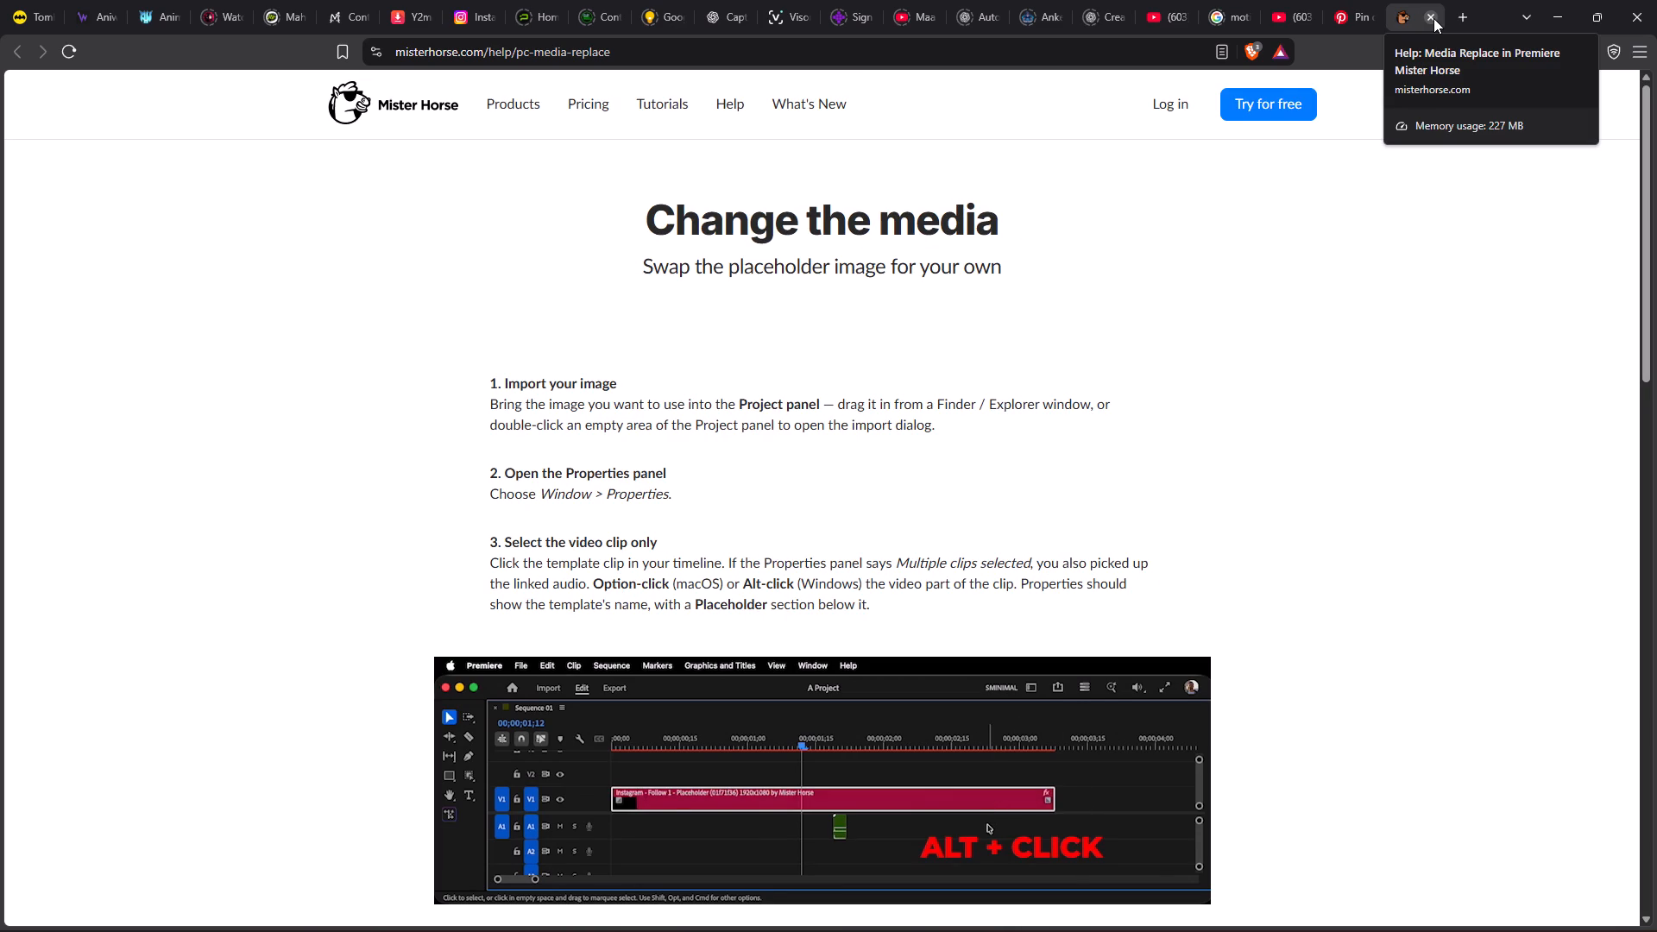
{"action": "scroll", "coordinate": [1151, 388], "scroll_direction": "down", "scroll_amount": 6}
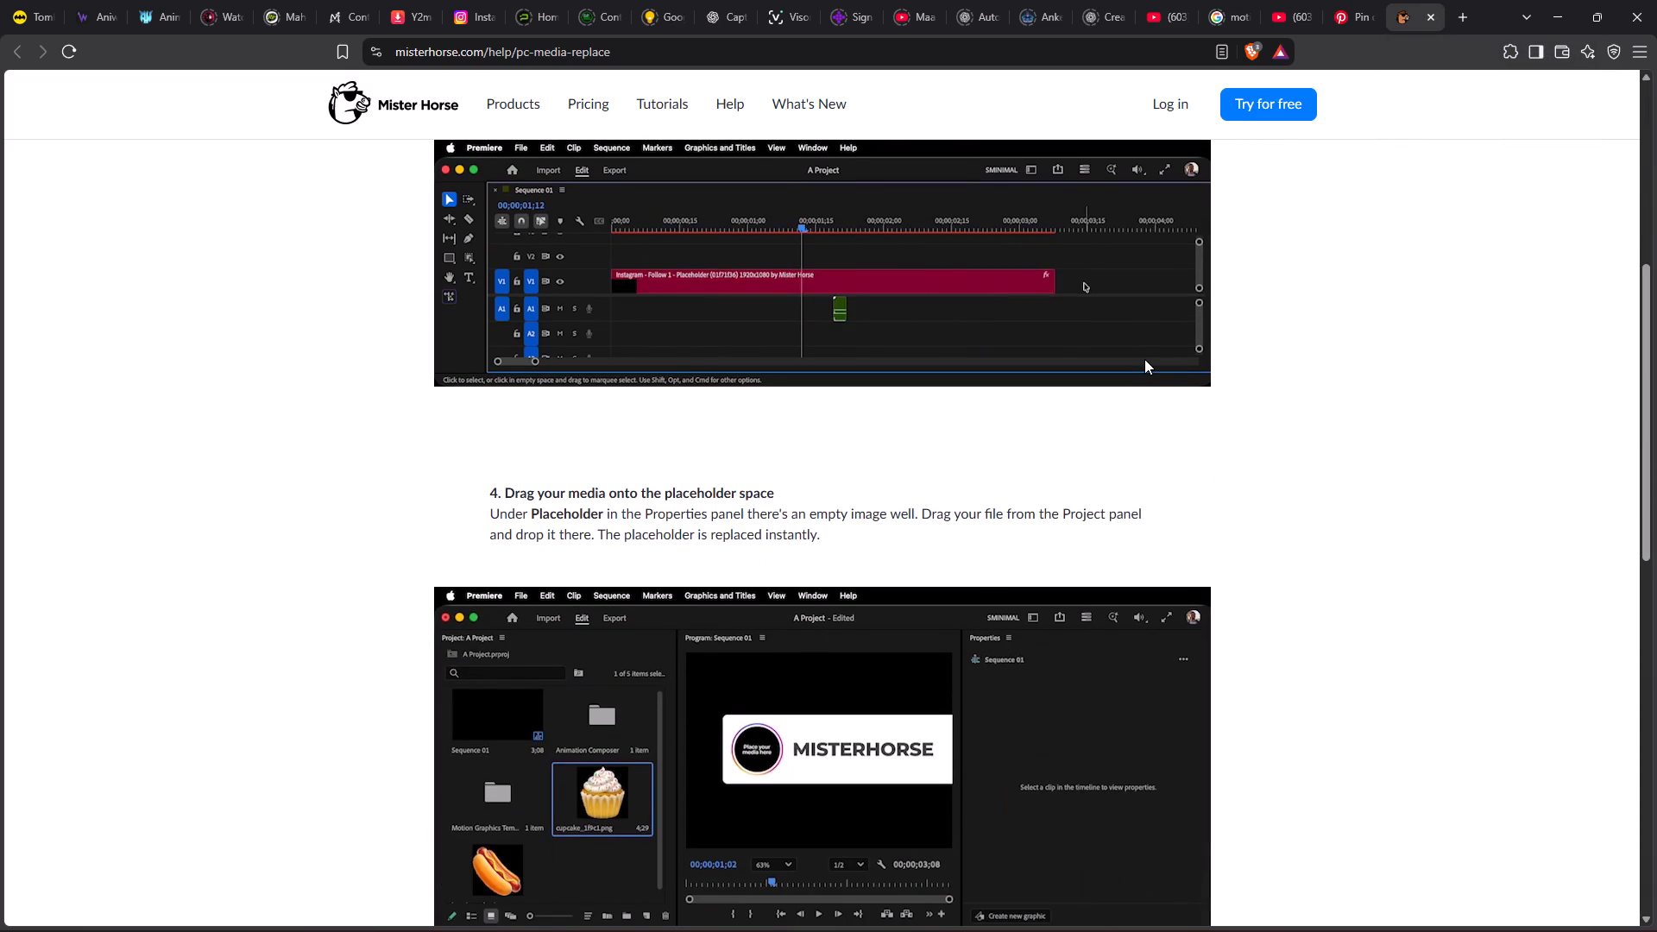
{"action": "scroll", "coordinate": [1146, 358], "scroll_direction": "down", "scroll_amount": 2}
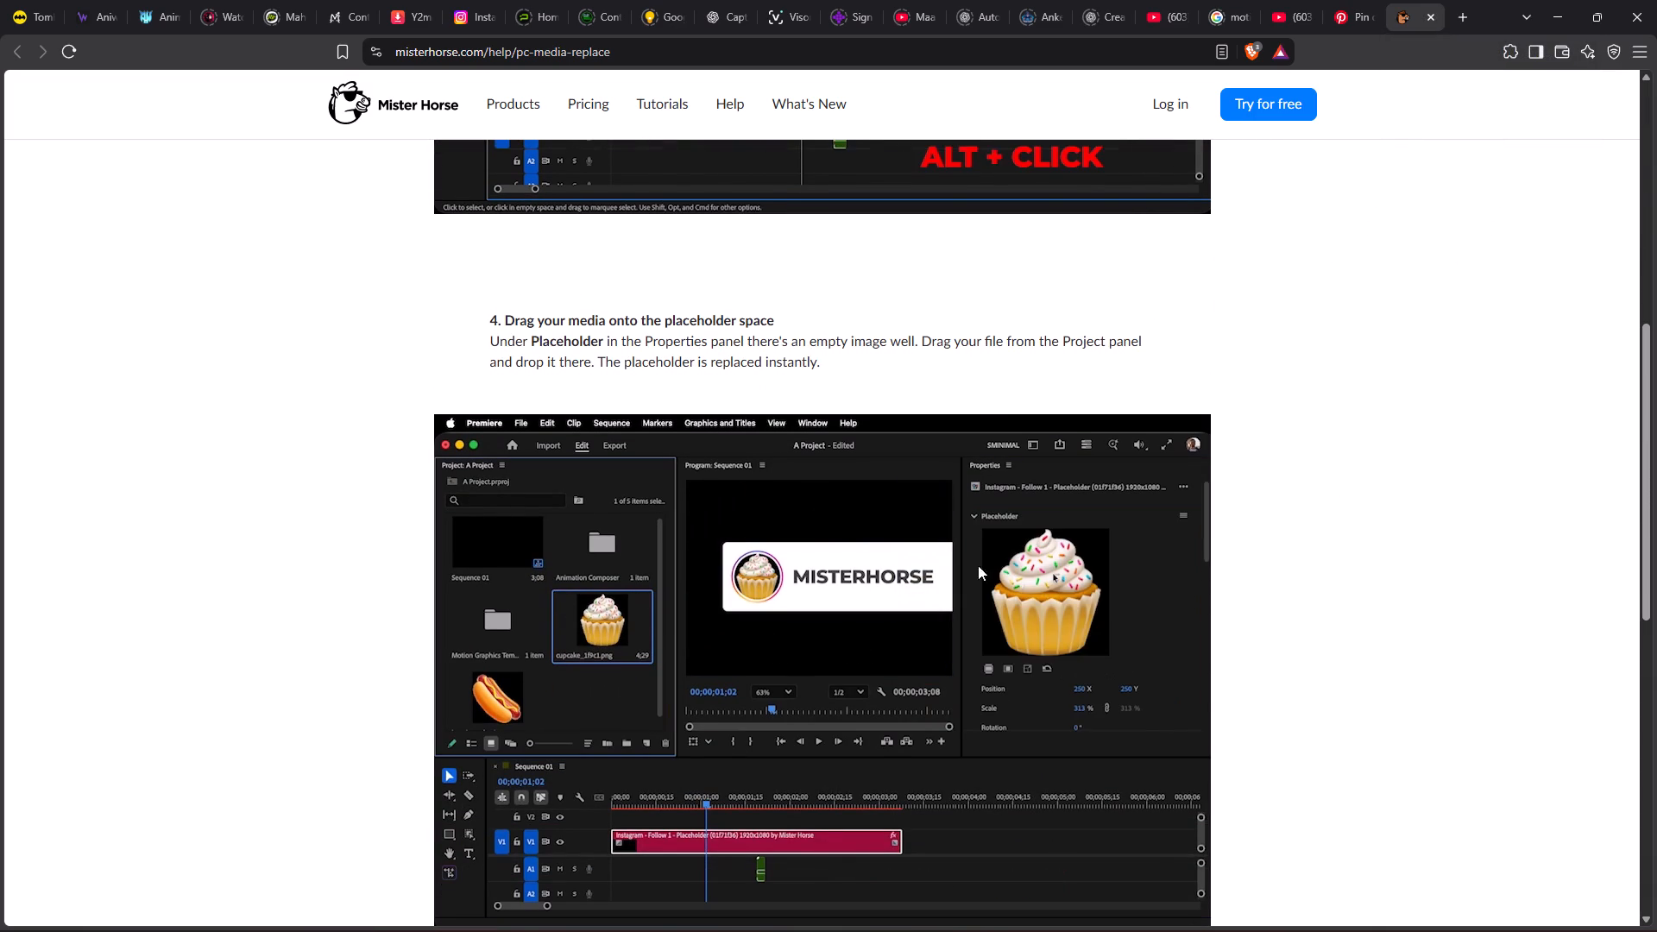
{"action": "left_click", "coordinate": [738, 467]}
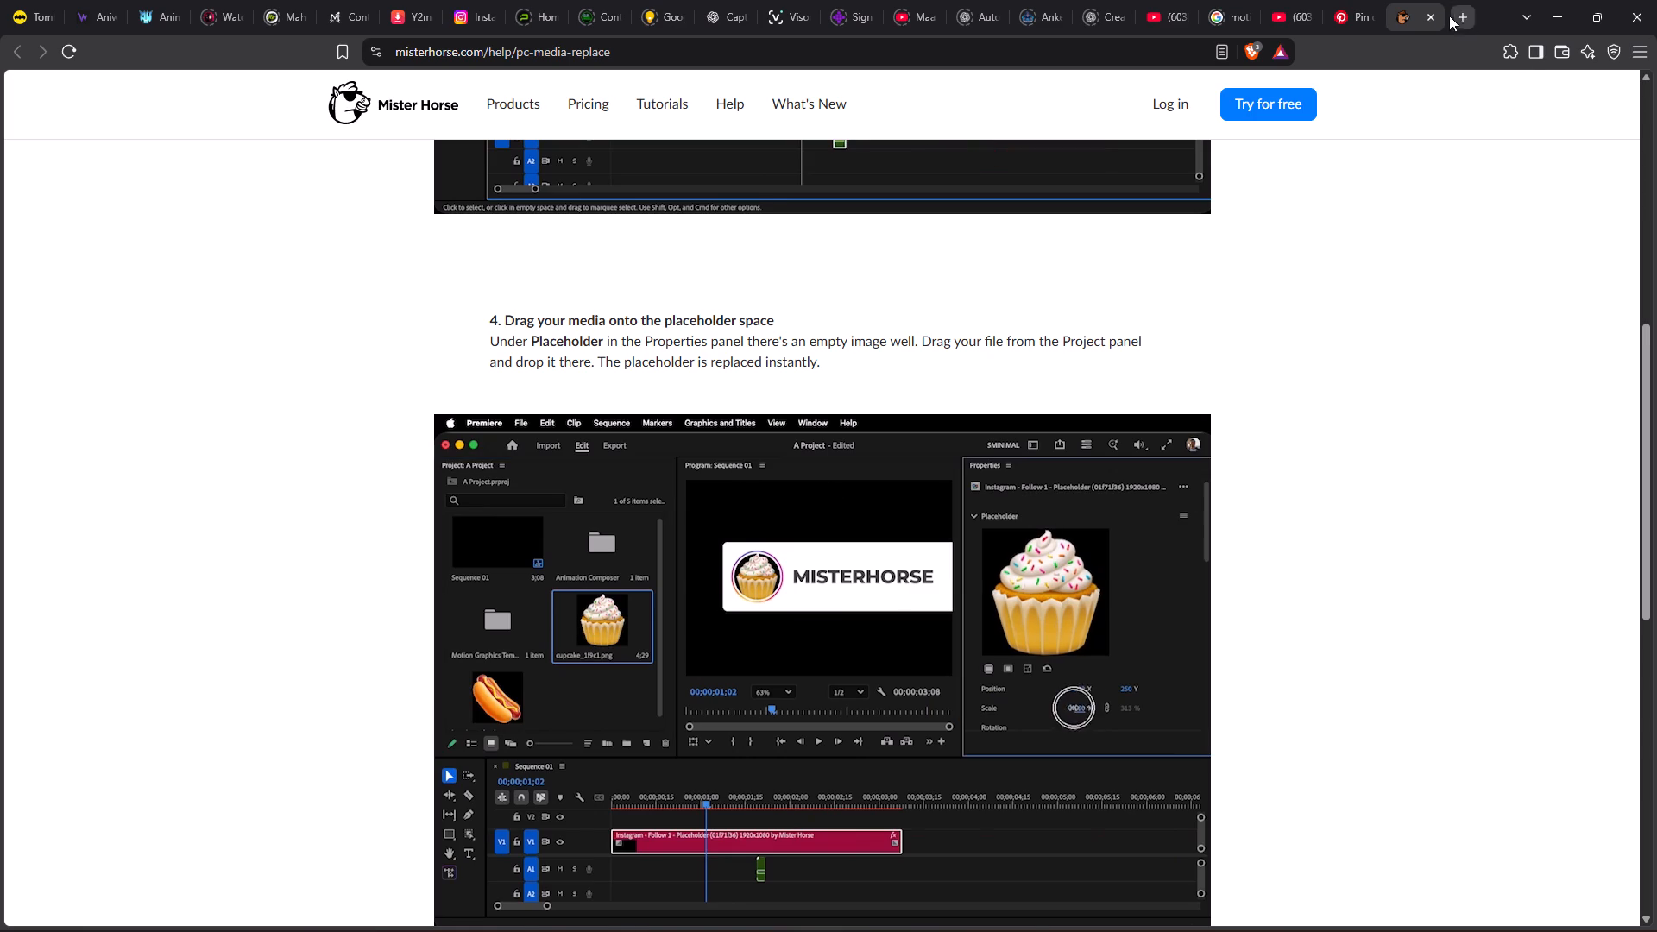
{"action": "left_click", "coordinate": [1432, 17]}
{"action": "left_click", "coordinate": [1564, 21]}
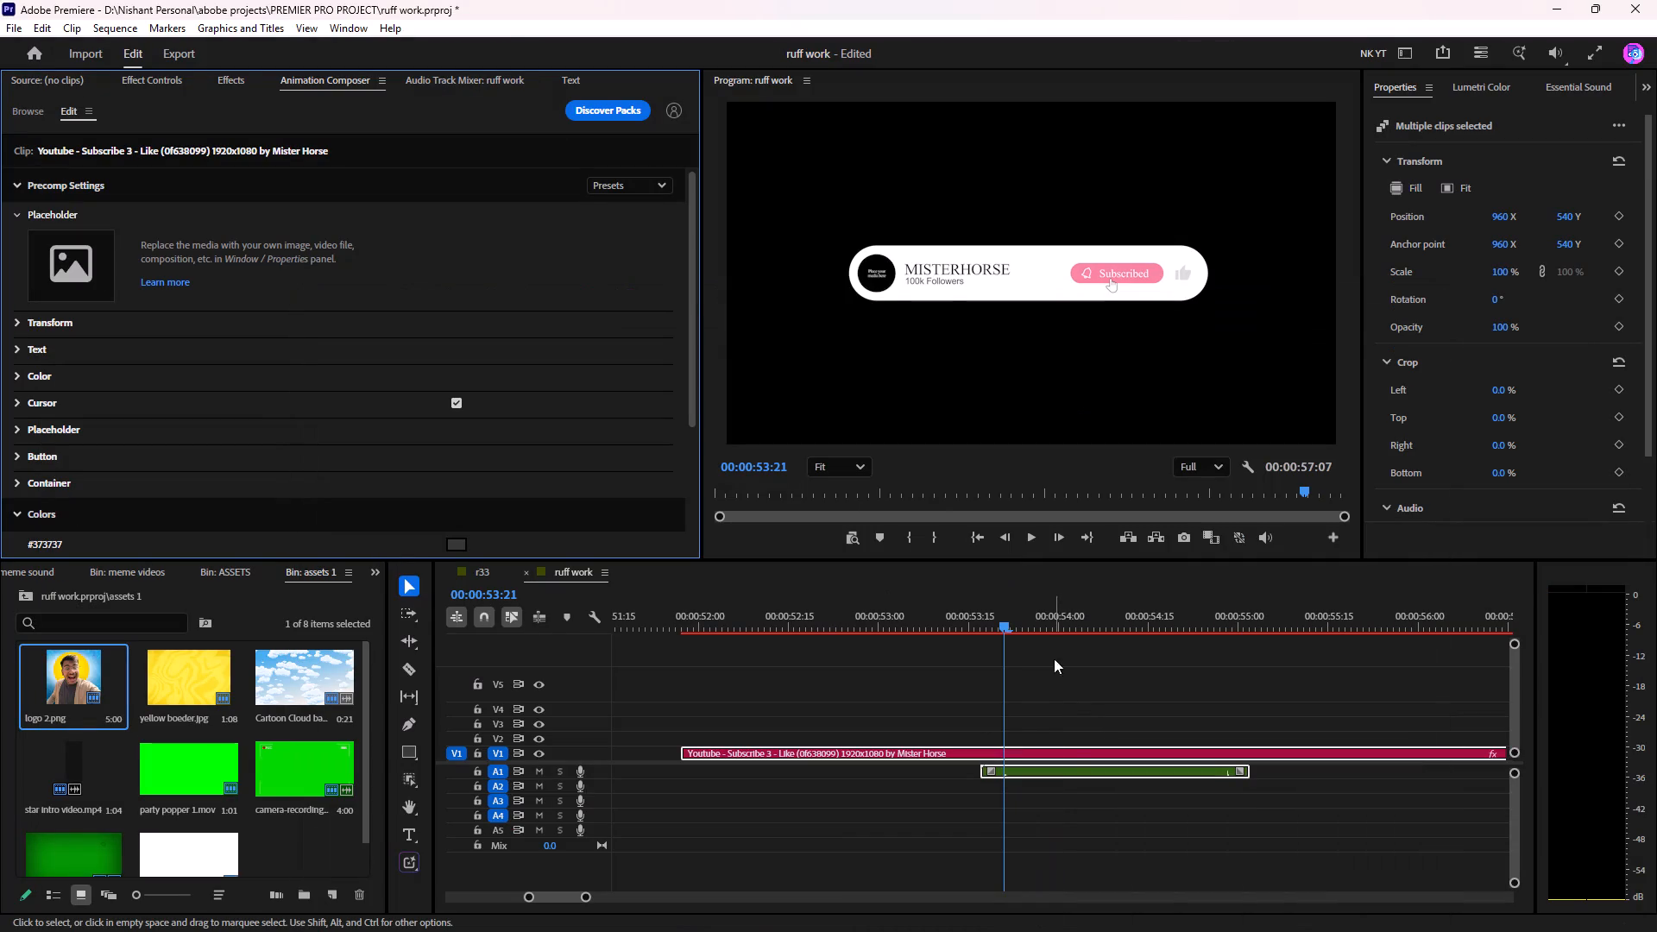
Examine the properties of the selected subscribe clip and its sound for the Placeholder section described in the help page.
{"action": "left_click", "coordinate": [1030, 704]}
{"action": "left_click", "coordinate": [845, 750]}
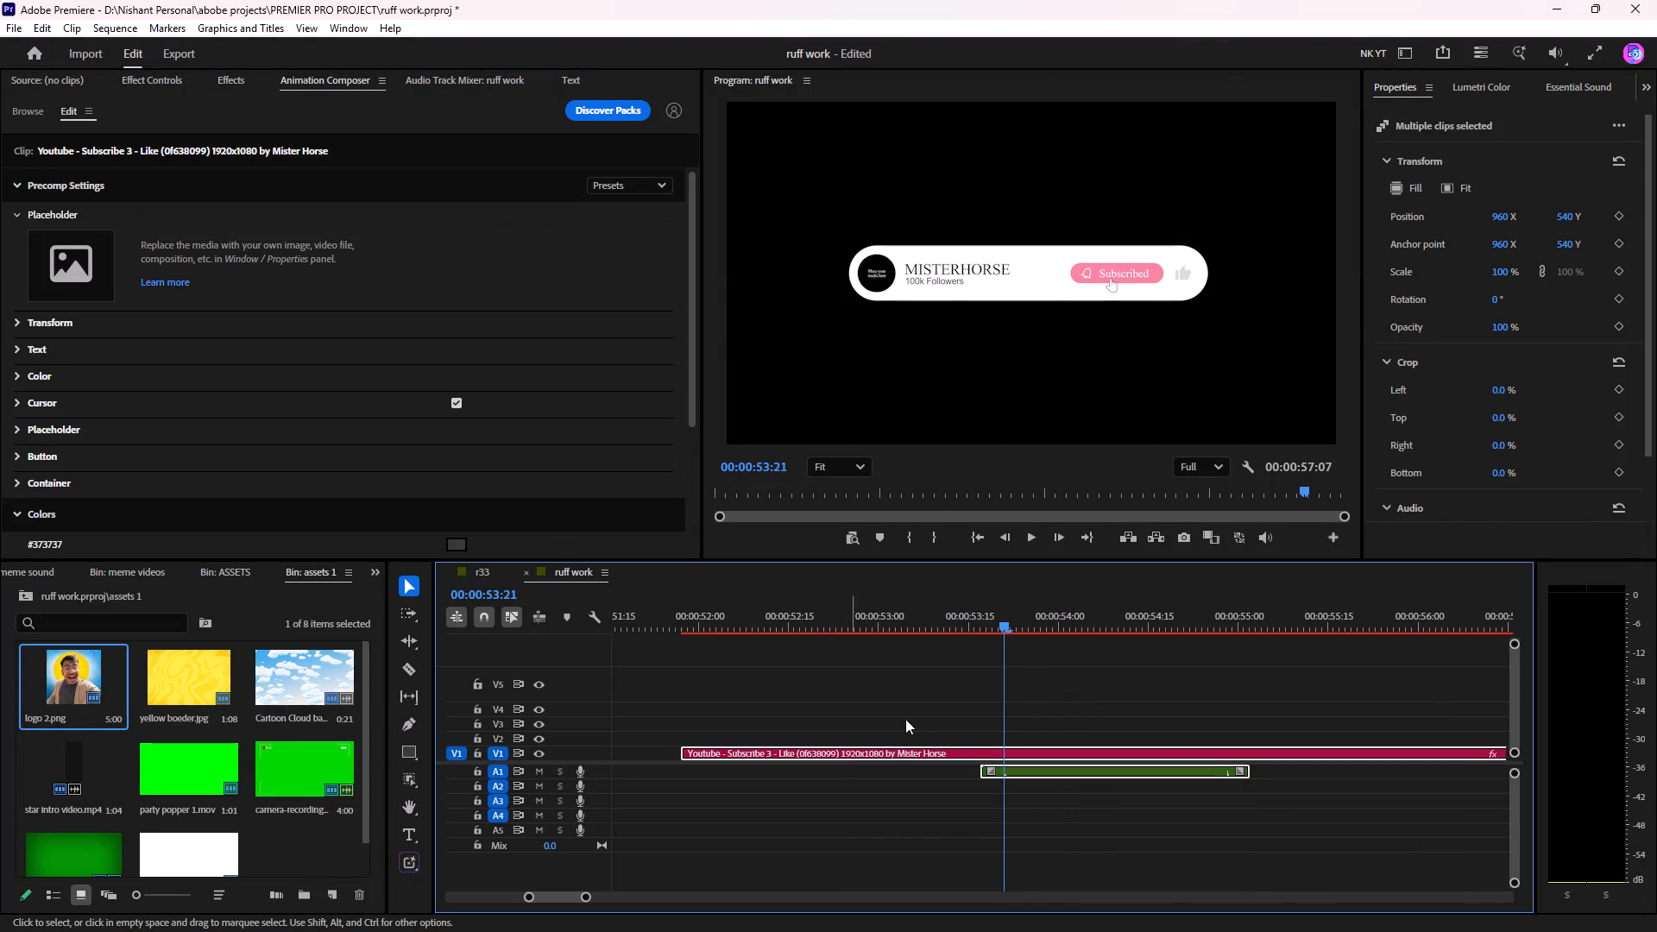
{"action": "scroll", "coordinate": [1478, 218], "scroll_direction": "down", "scroll_amount": 6}
{"action": "key", "text": "space"}
{"action": "key", "text": "space"}
{"action": "scroll", "coordinate": [1509, 324], "scroll_direction": "down", "scroll_amount": 4}
{"action": "scroll", "coordinate": [1506, 333], "scroll_direction": "up", "scroll_amount": 5}
{"action": "scroll", "coordinate": [1473, 133], "scroll_direction": "up", "scroll_amount": 4}
{"action": "left_click", "coordinate": [1511, 126]}
{"action": "double_click", "coordinate": [1459, 131]}
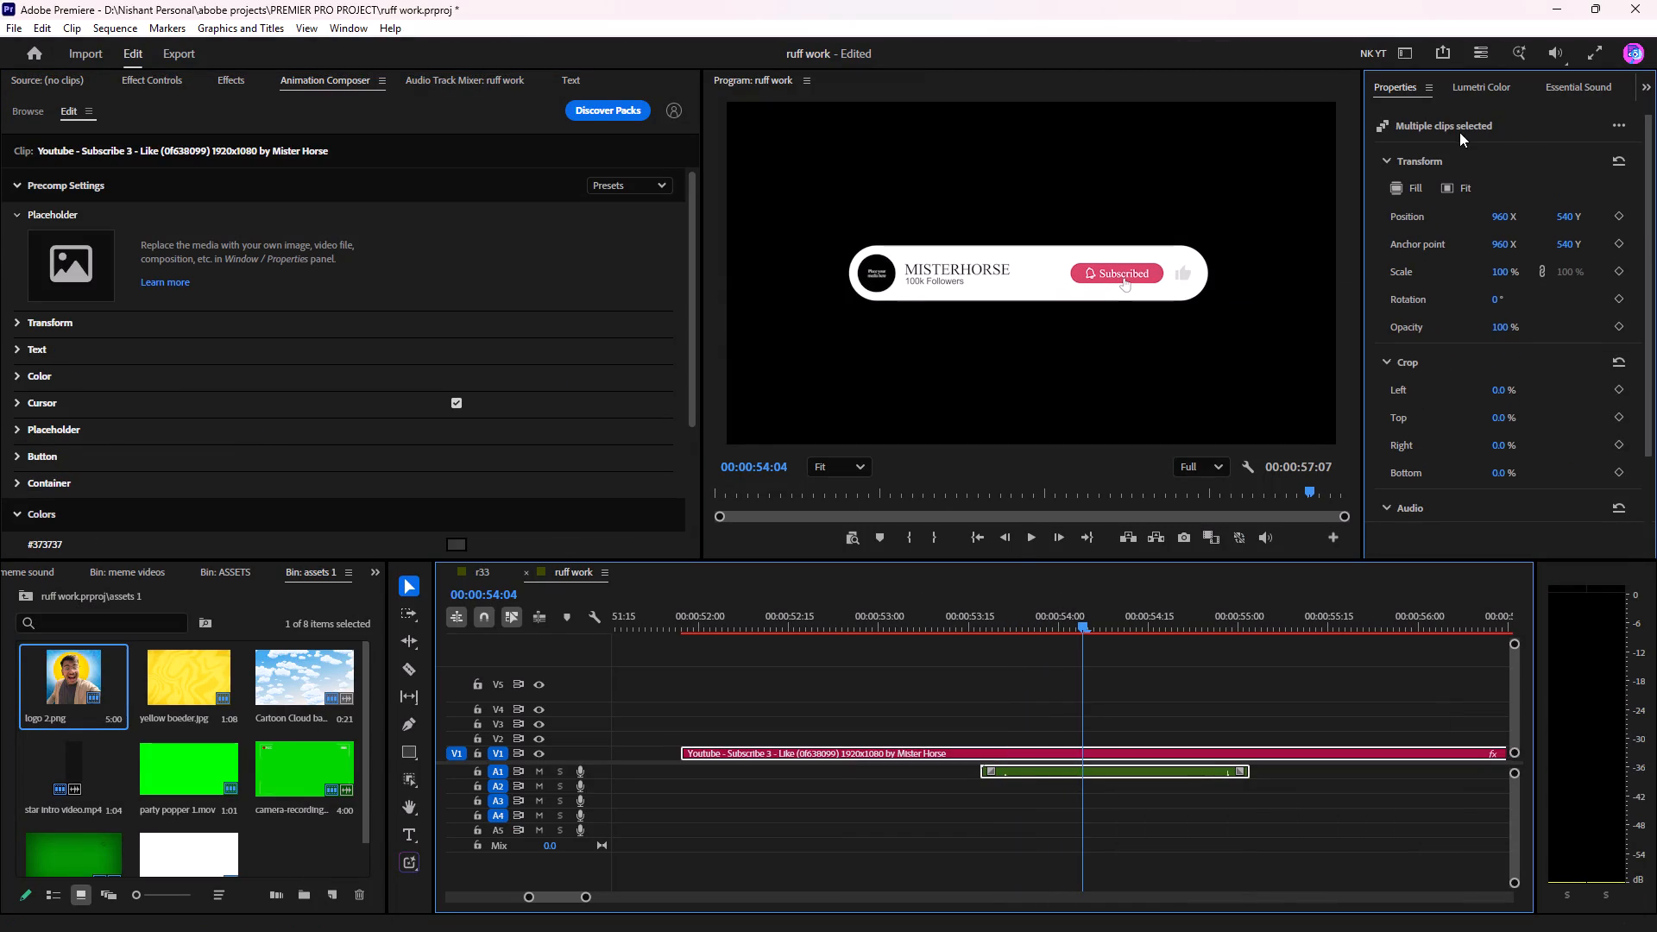
{"action": "left_click", "coordinate": [1622, 121]}
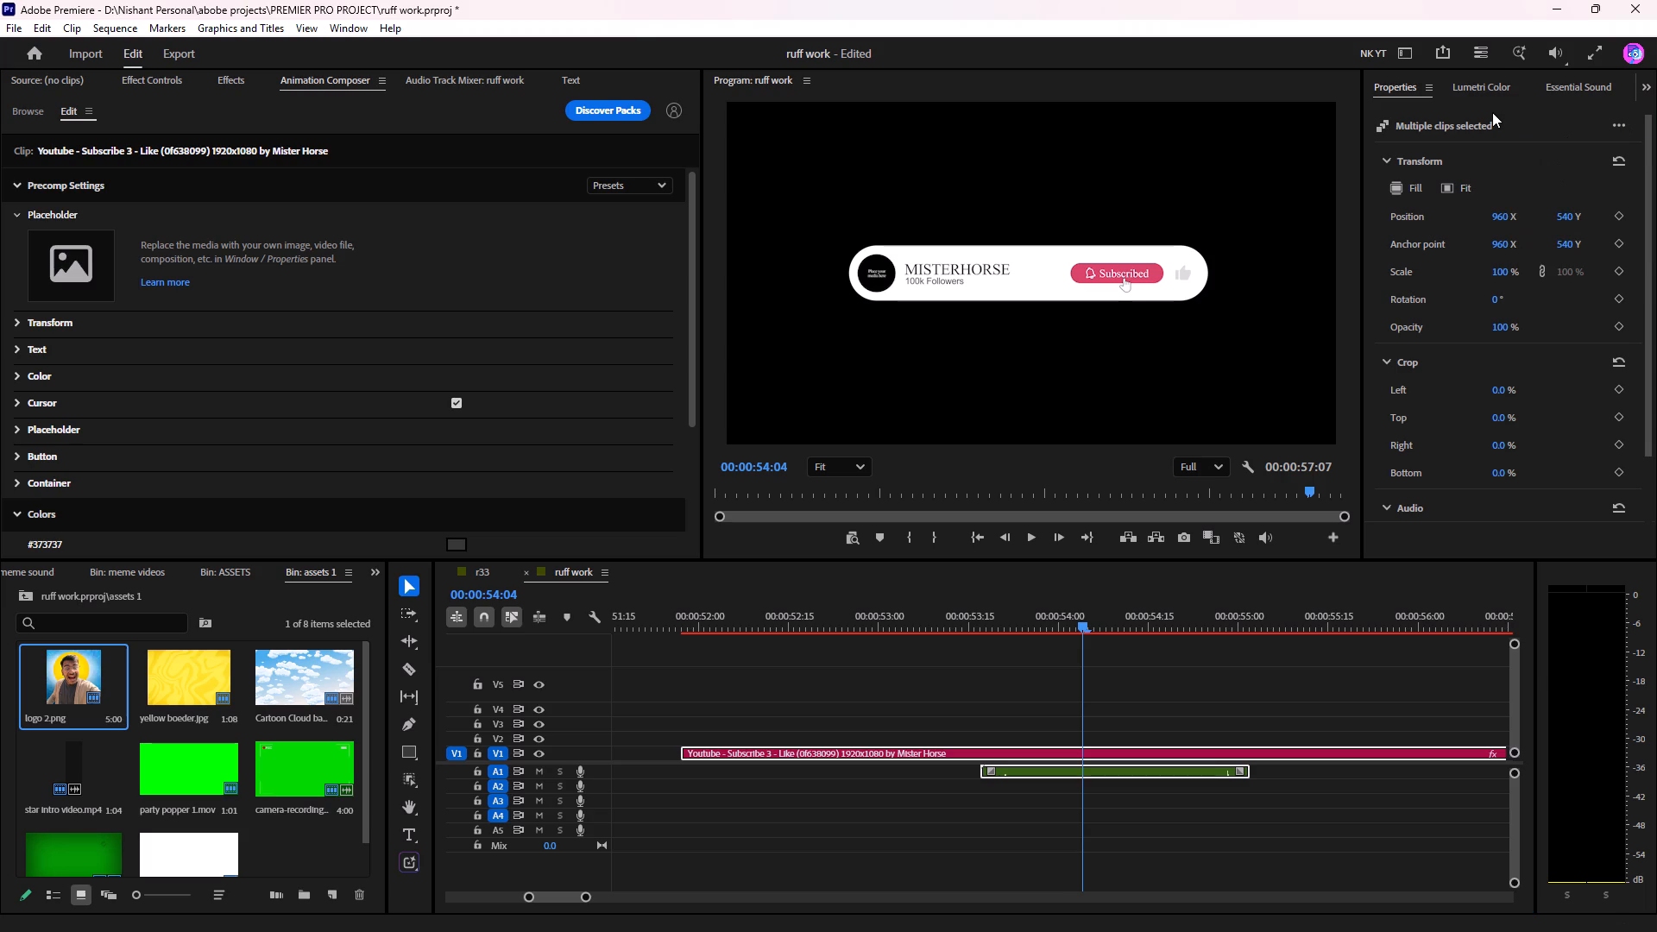
{"action": "left_click", "coordinate": [1492, 112]}
{"action": "left_click", "coordinate": [1392, 161]}
{"action": "left_click", "coordinate": [1388, 156]}
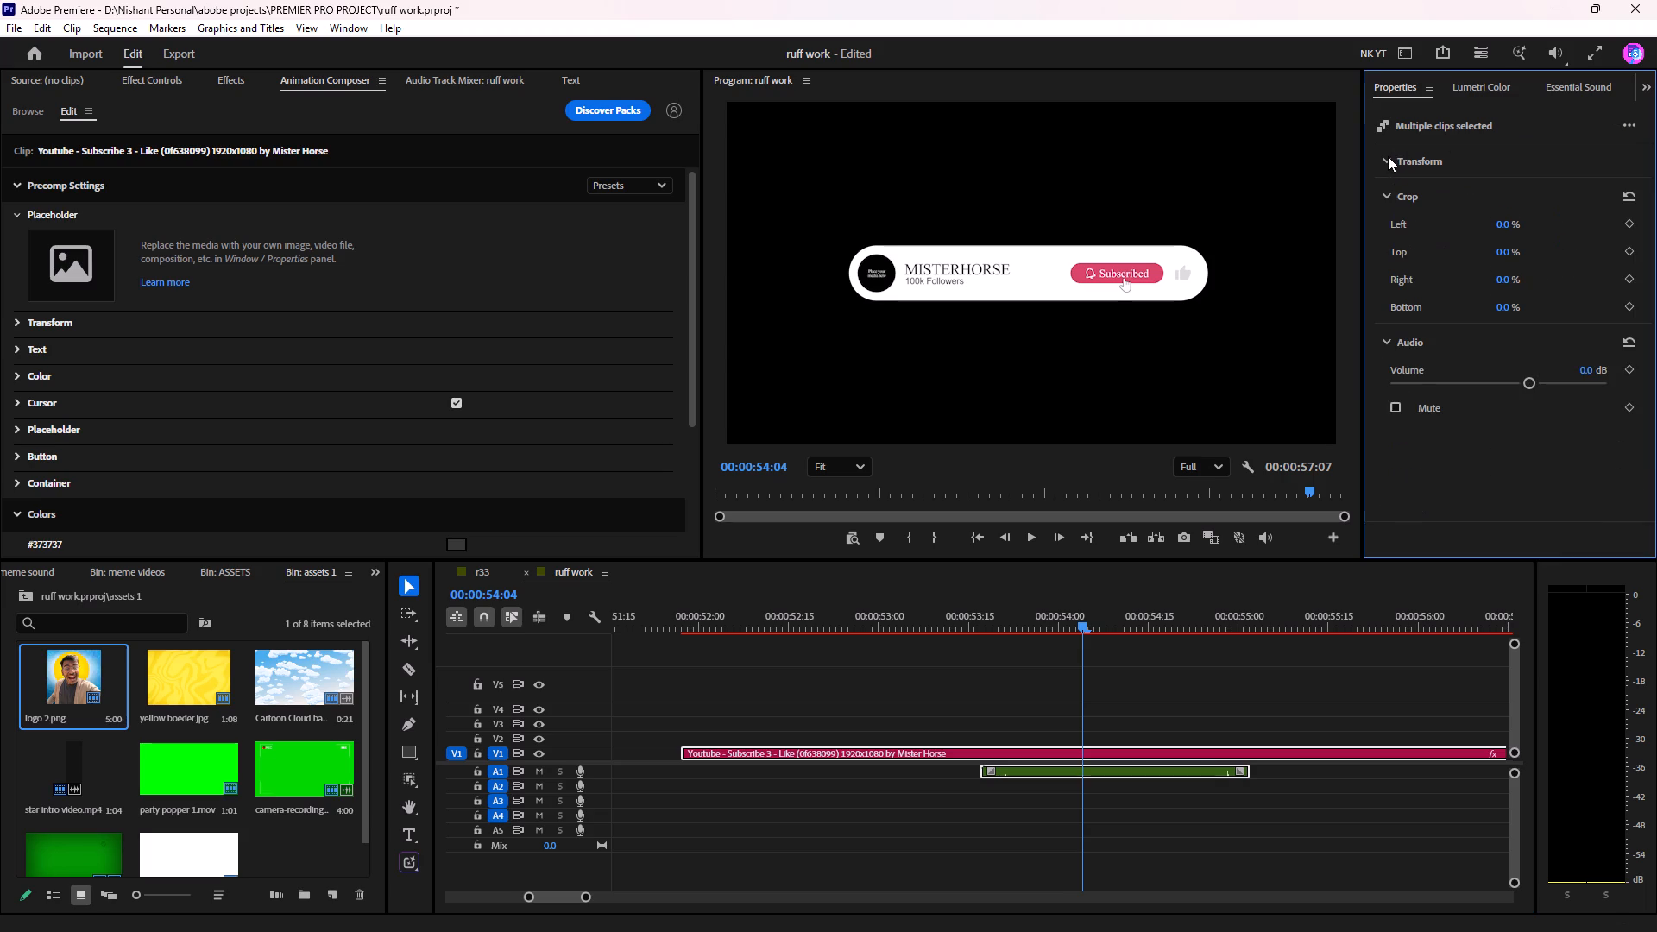
{"action": "left_click", "coordinate": [1388, 156]}
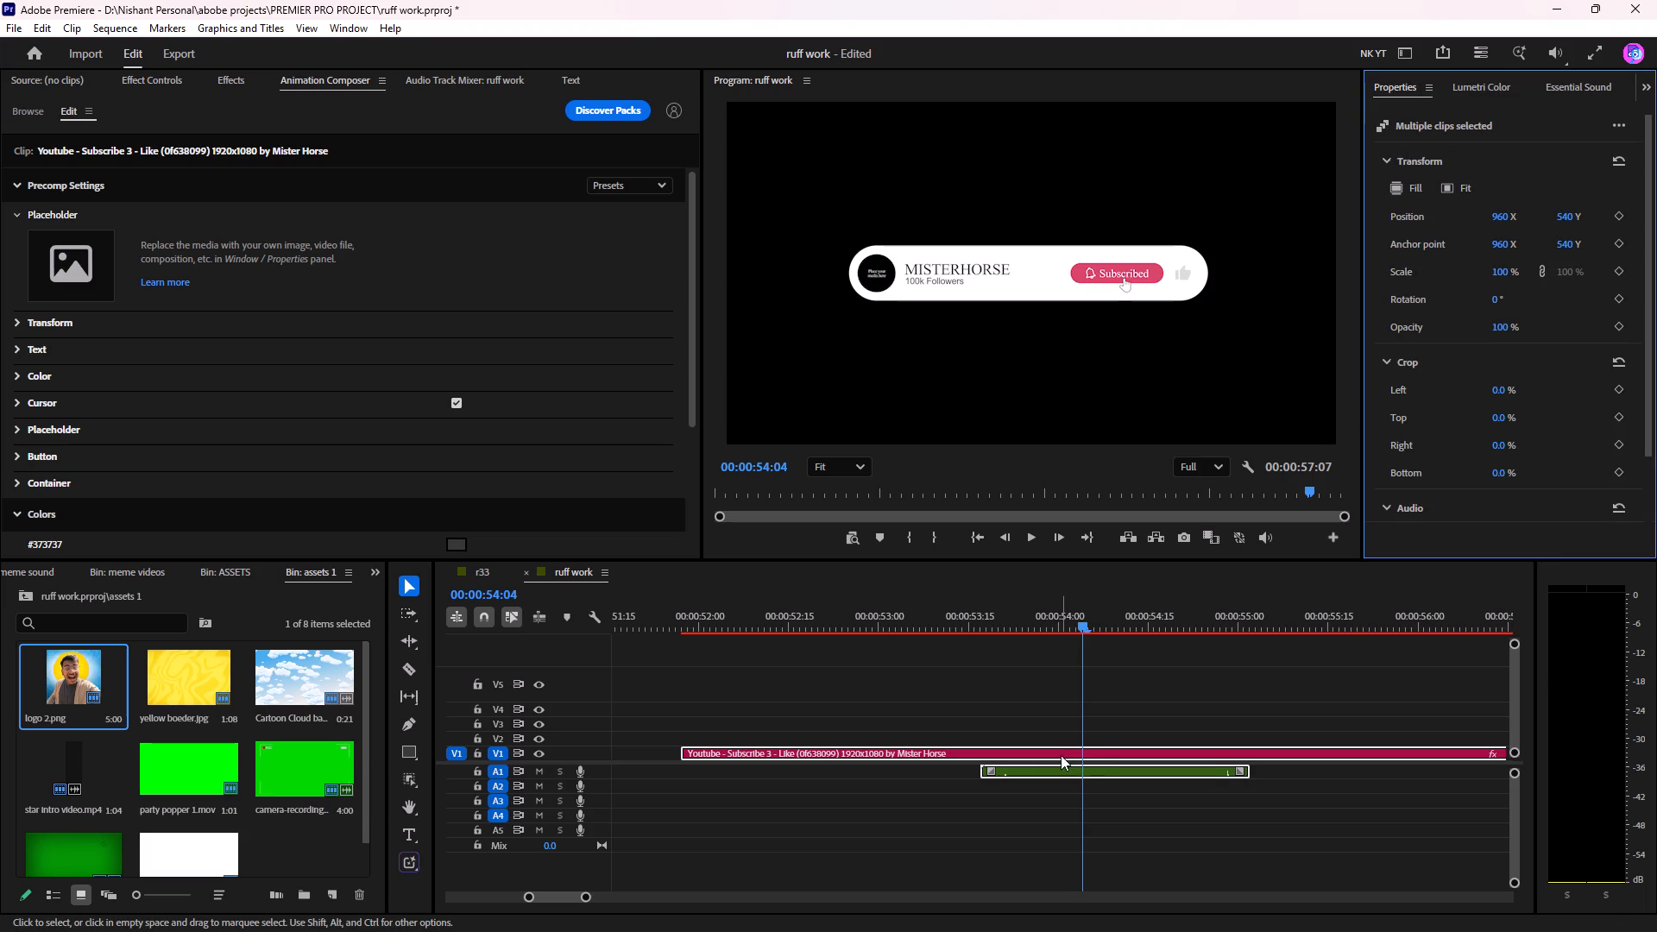
Check the available commands for the subscribe clip on V1, and clear the selection of the clip and its sound.
{"action": "double_click", "coordinate": [1062, 752]}
{"action": "right_click", "coordinate": [1062, 750]}
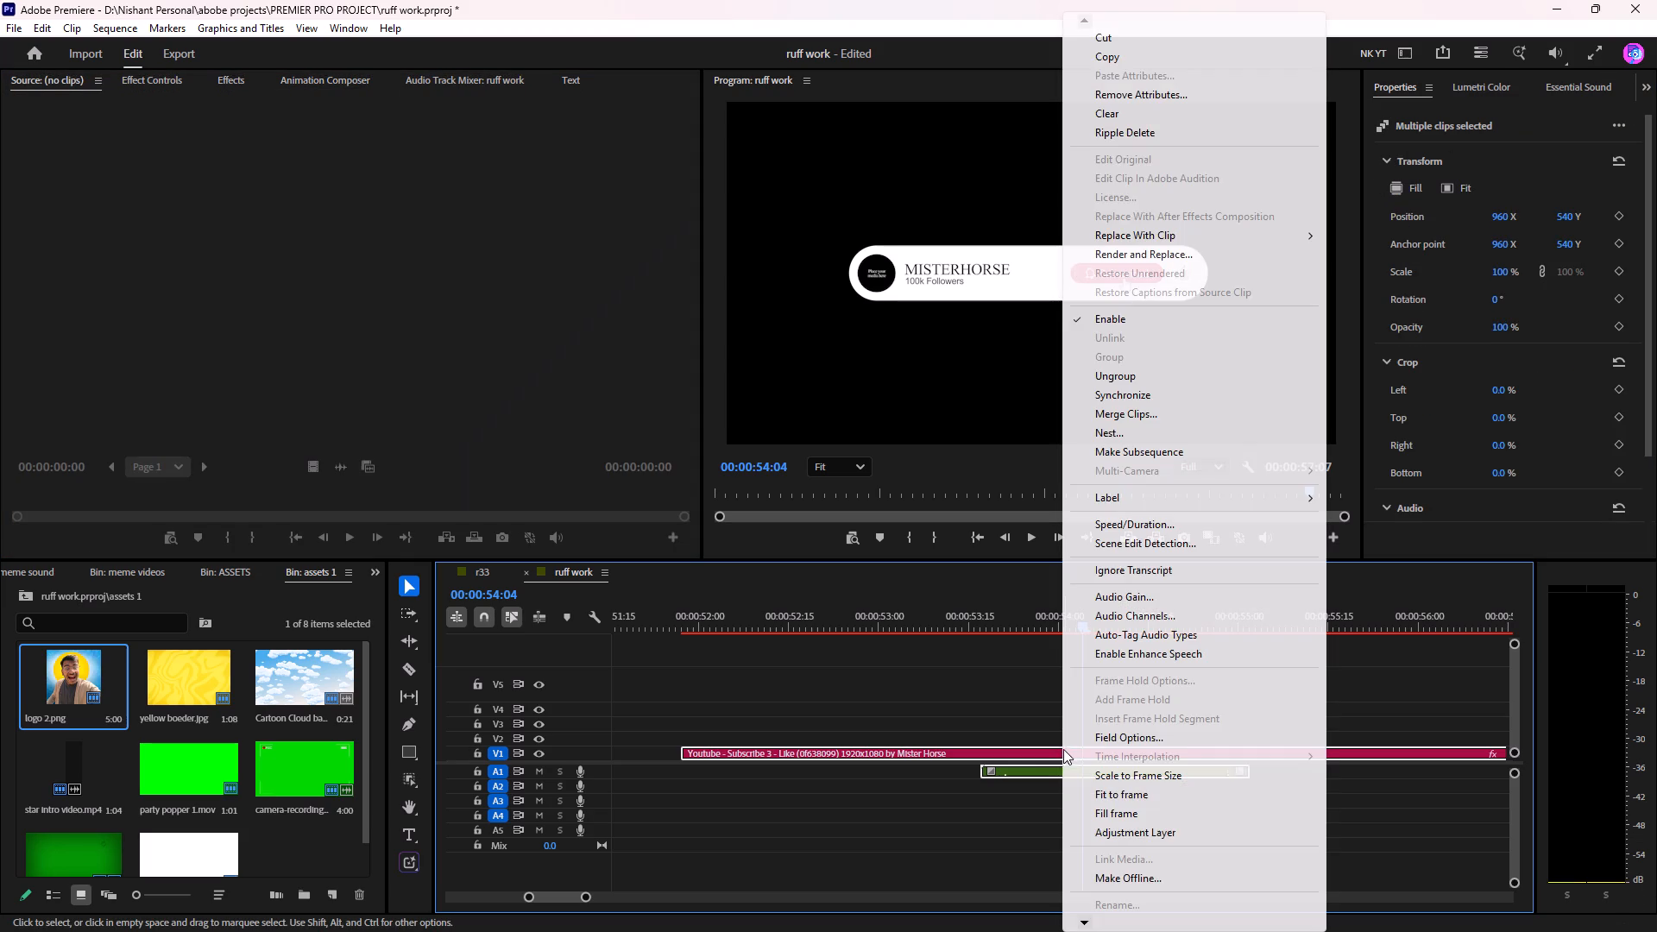
{"action": "left_click", "coordinate": [898, 715]}
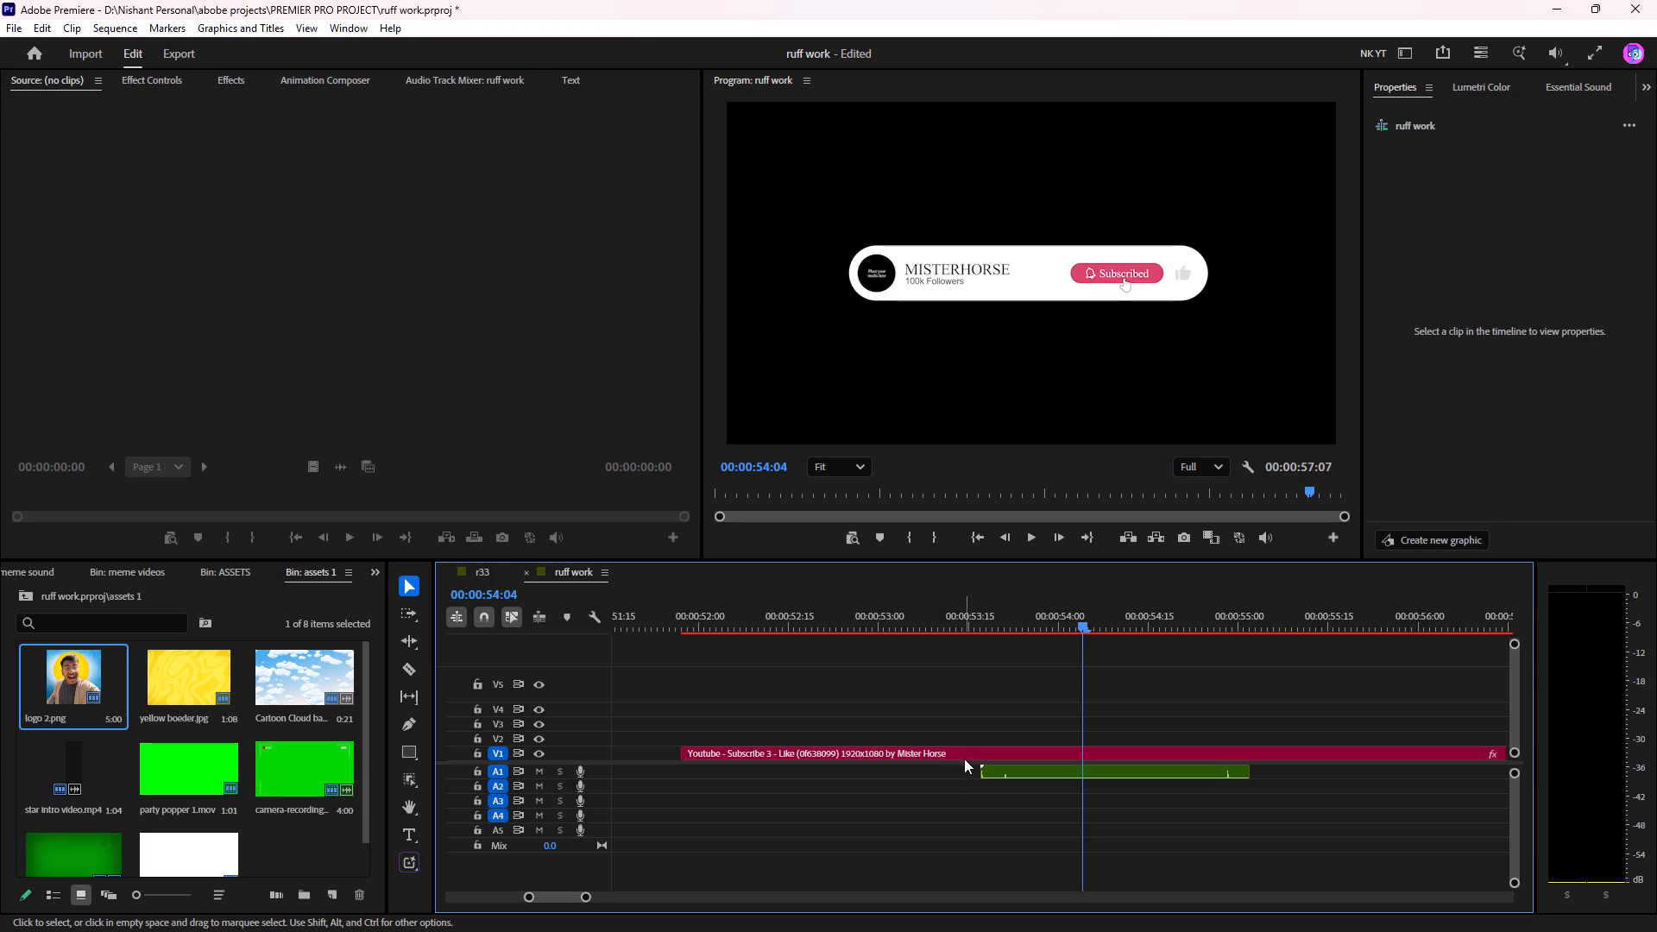
Recheck the properties of the subscribe clip on V1 and its sound for a placeholder setting.
{"action": "left_click", "coordinate": [967, 752]}
{"action": "scroll", "coordinate": [1528, 381], "scroll_direction": "down", "scroll_amount": 9}
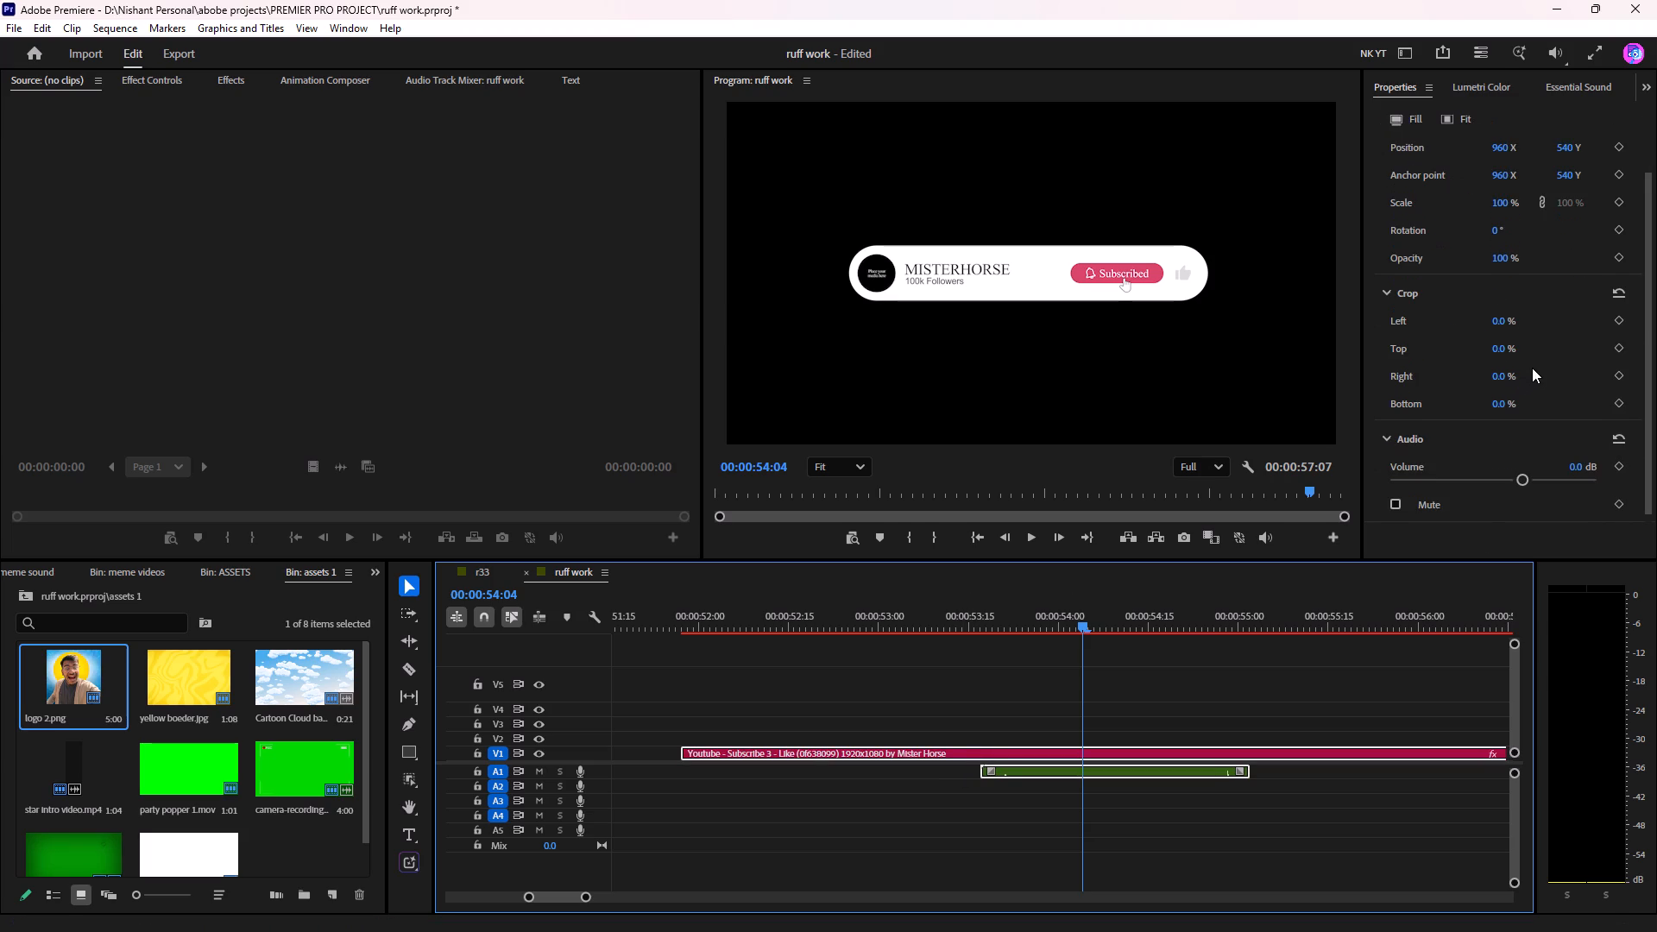
{"action": "left_click", "coordinate": [847, 672]}
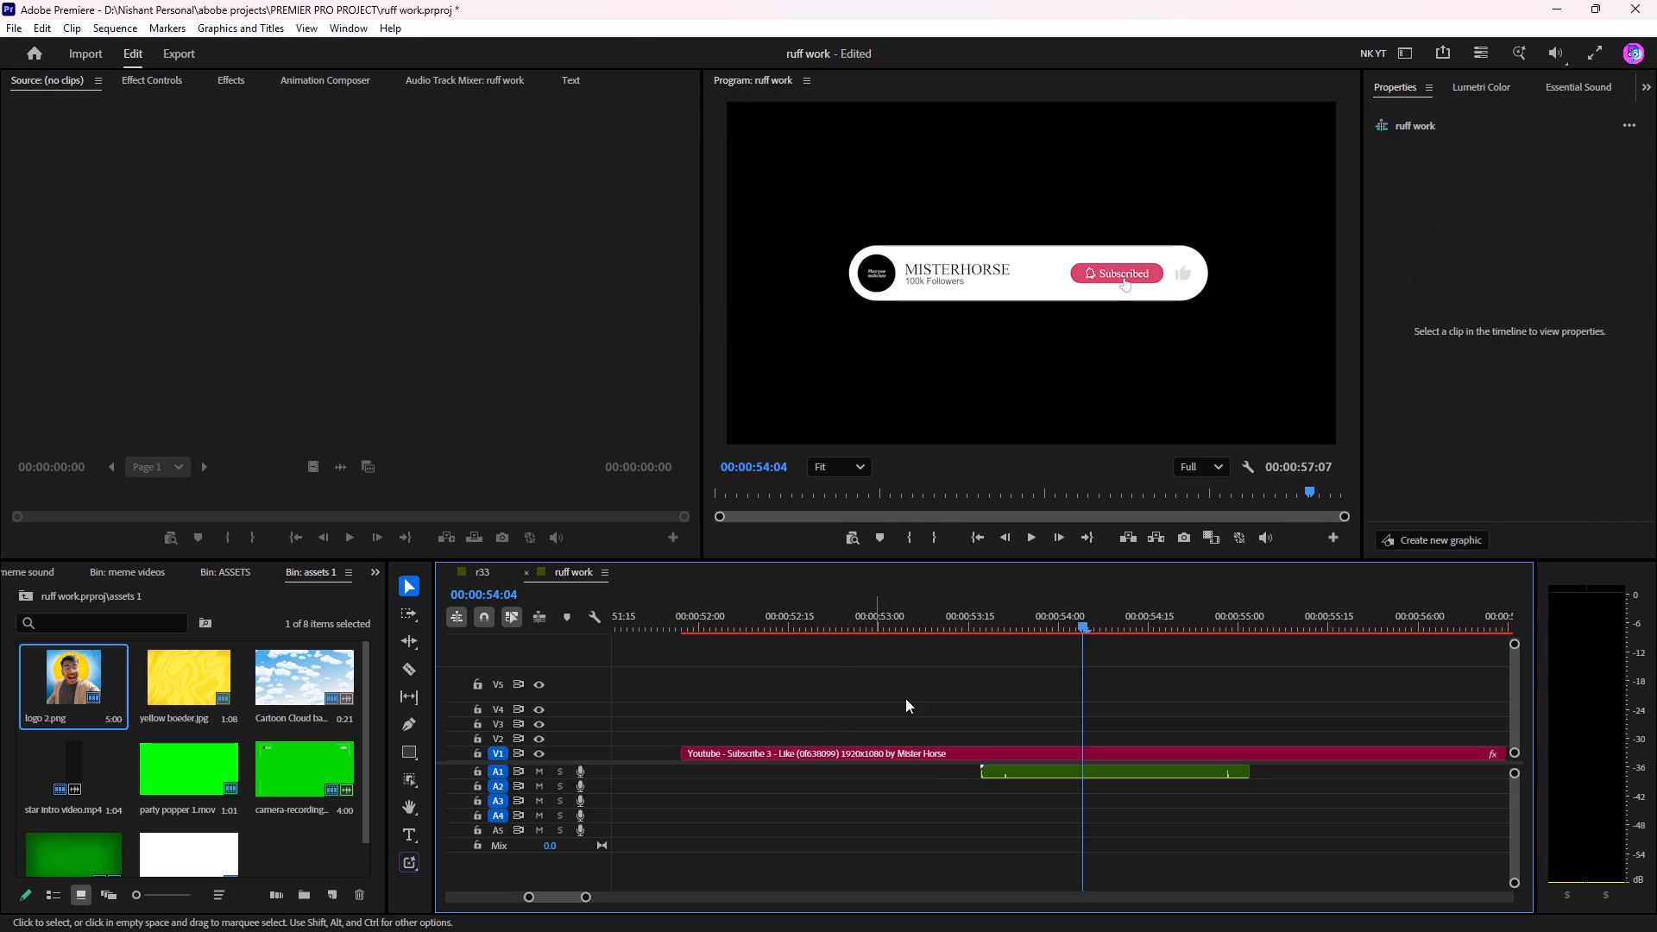
{"action": "left_click_drag", "start_coordinate": [970, 696], "coordinate": [1117, 851]}
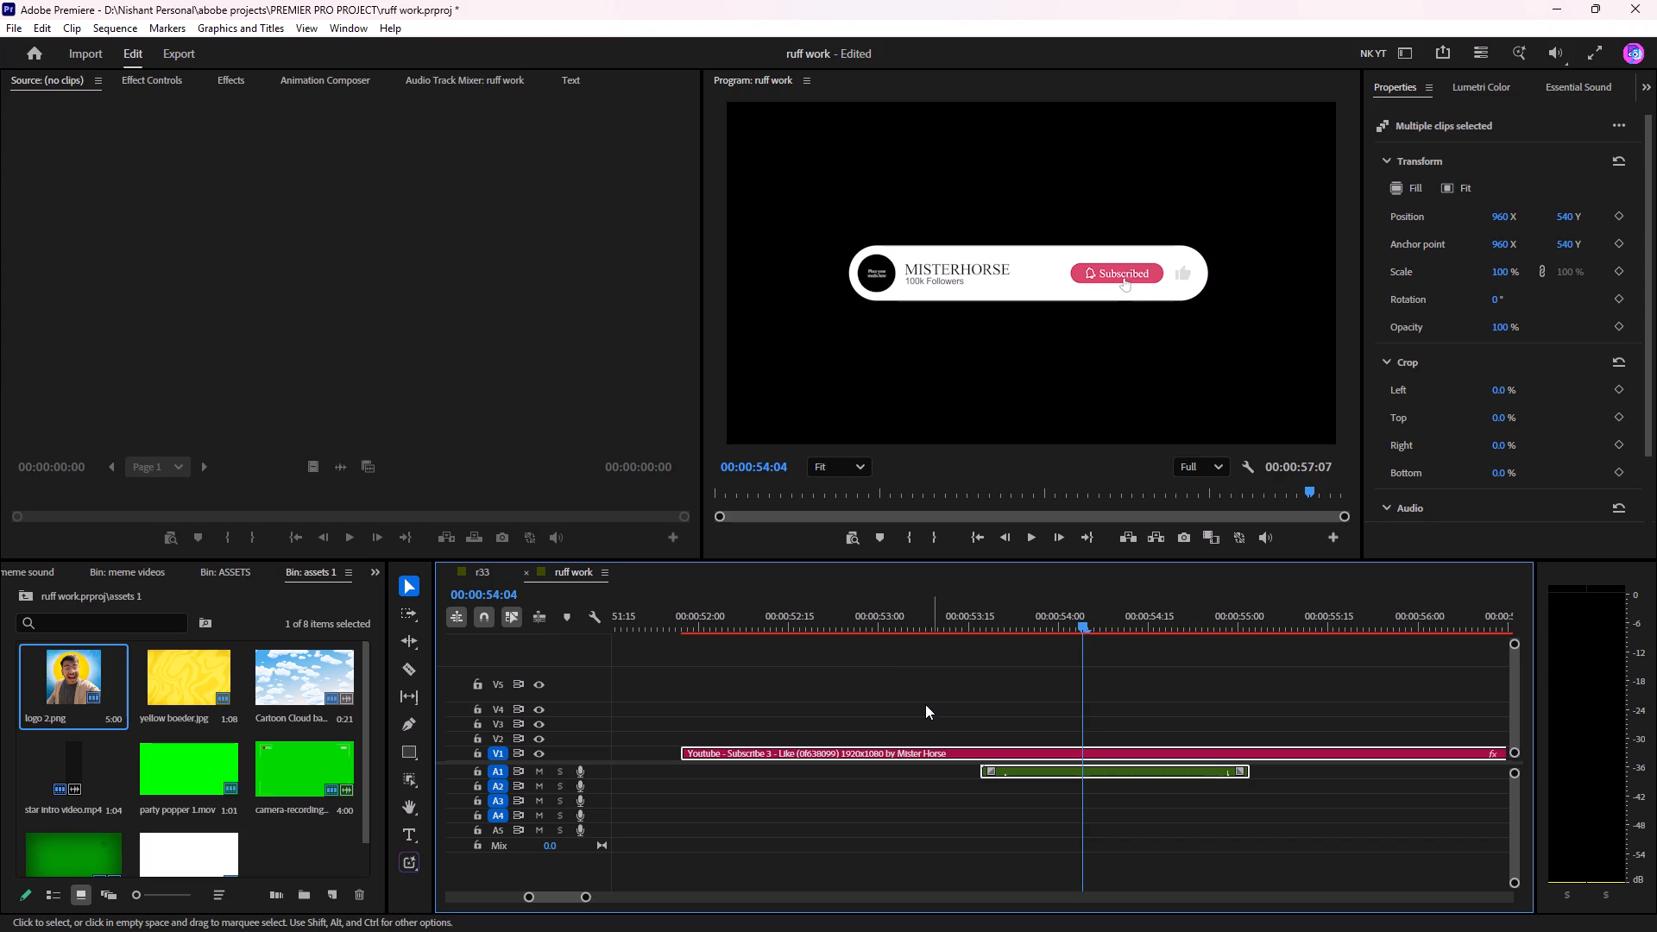
{"action": "left_click", "coordinate": [880, 690]}
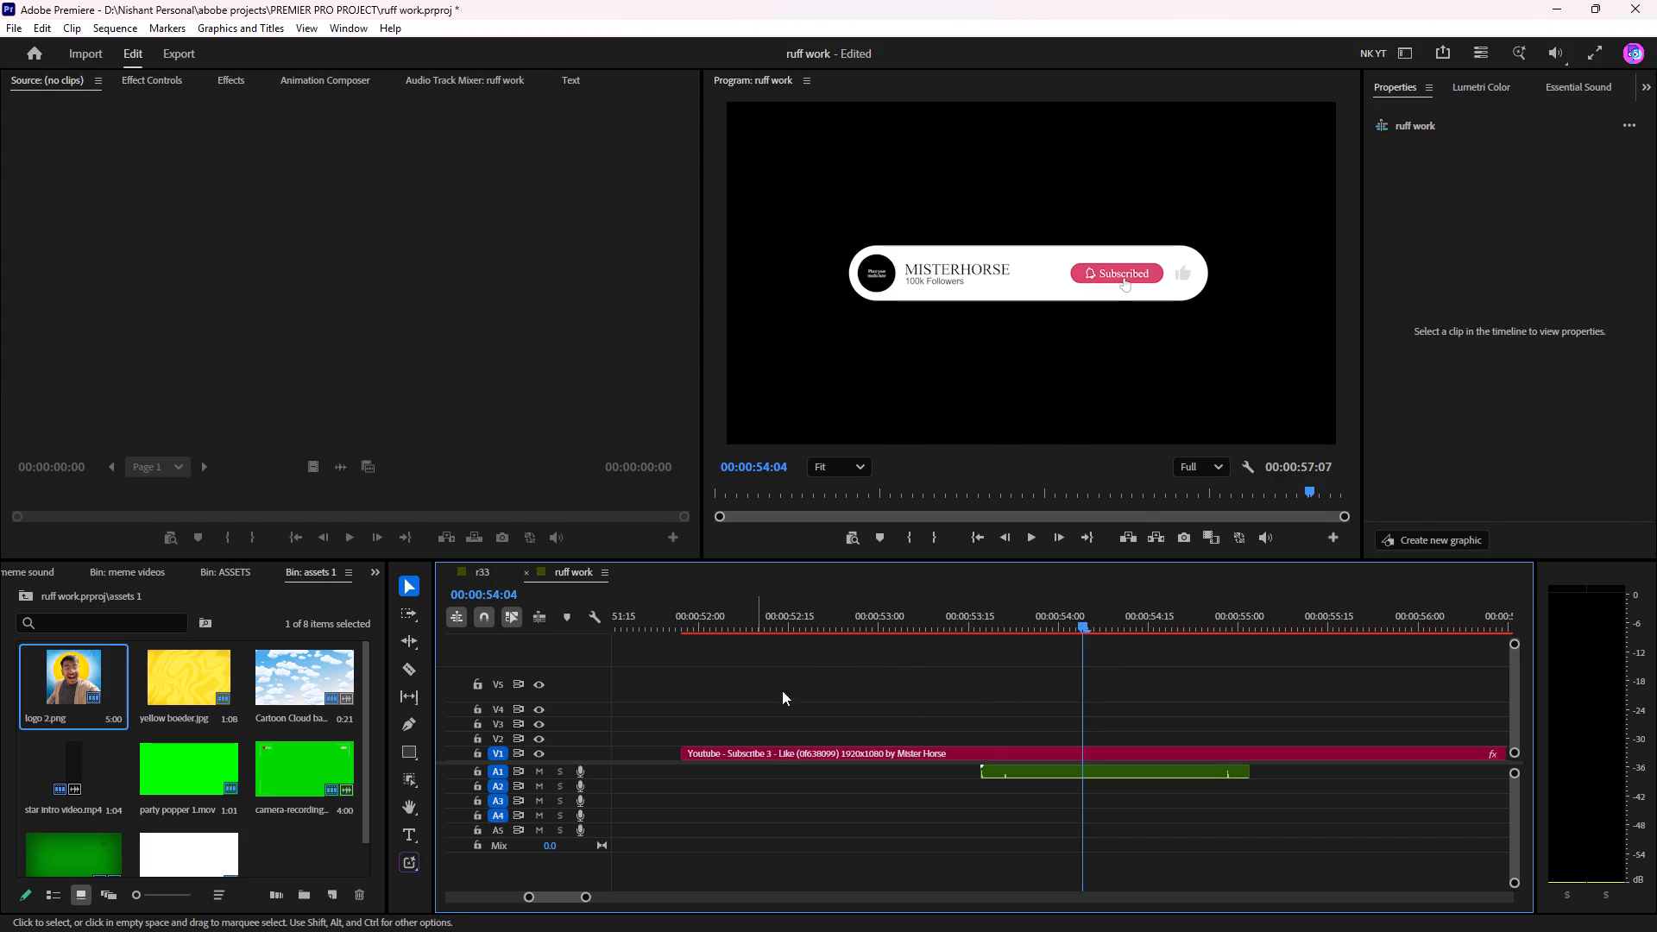
{"action": "left_click", "coordinate": [957, 745]}
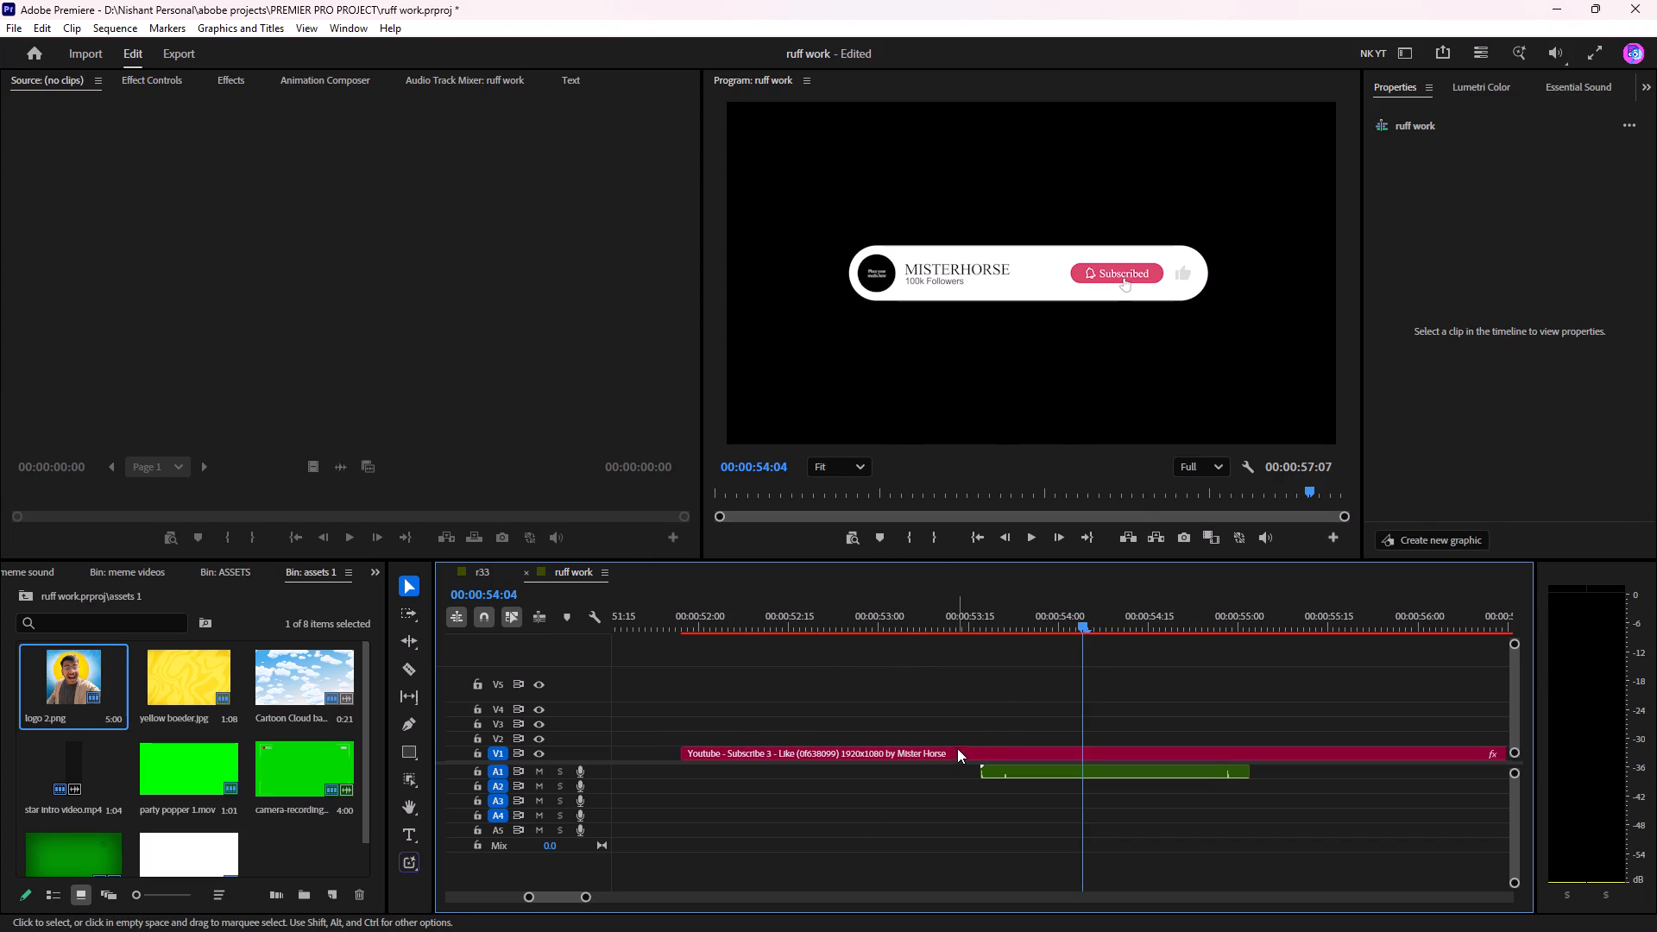
{"action": "left_click", "coordinate": [959, 752]}
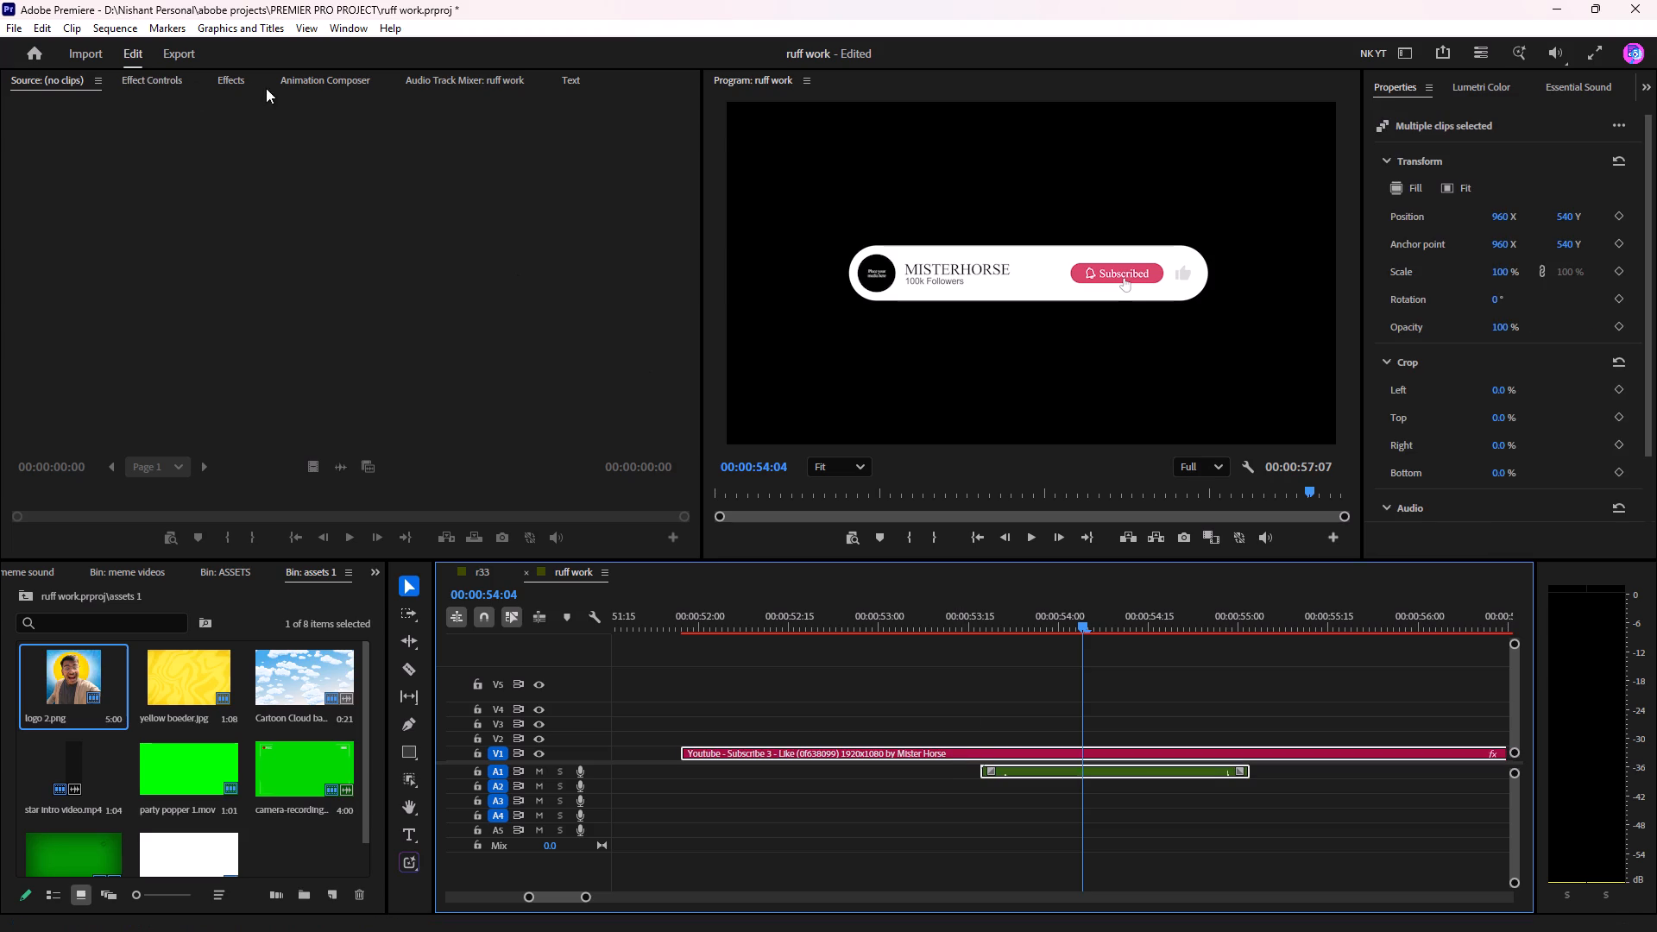
Inspect the subscribe clip in Effect Controls and the Source monitor, and reselect the clip together with its sound.
{"action": "left_click", "coordinate": [246, 81]}
{"action": "left_click", "coordinate": [174, 80]}
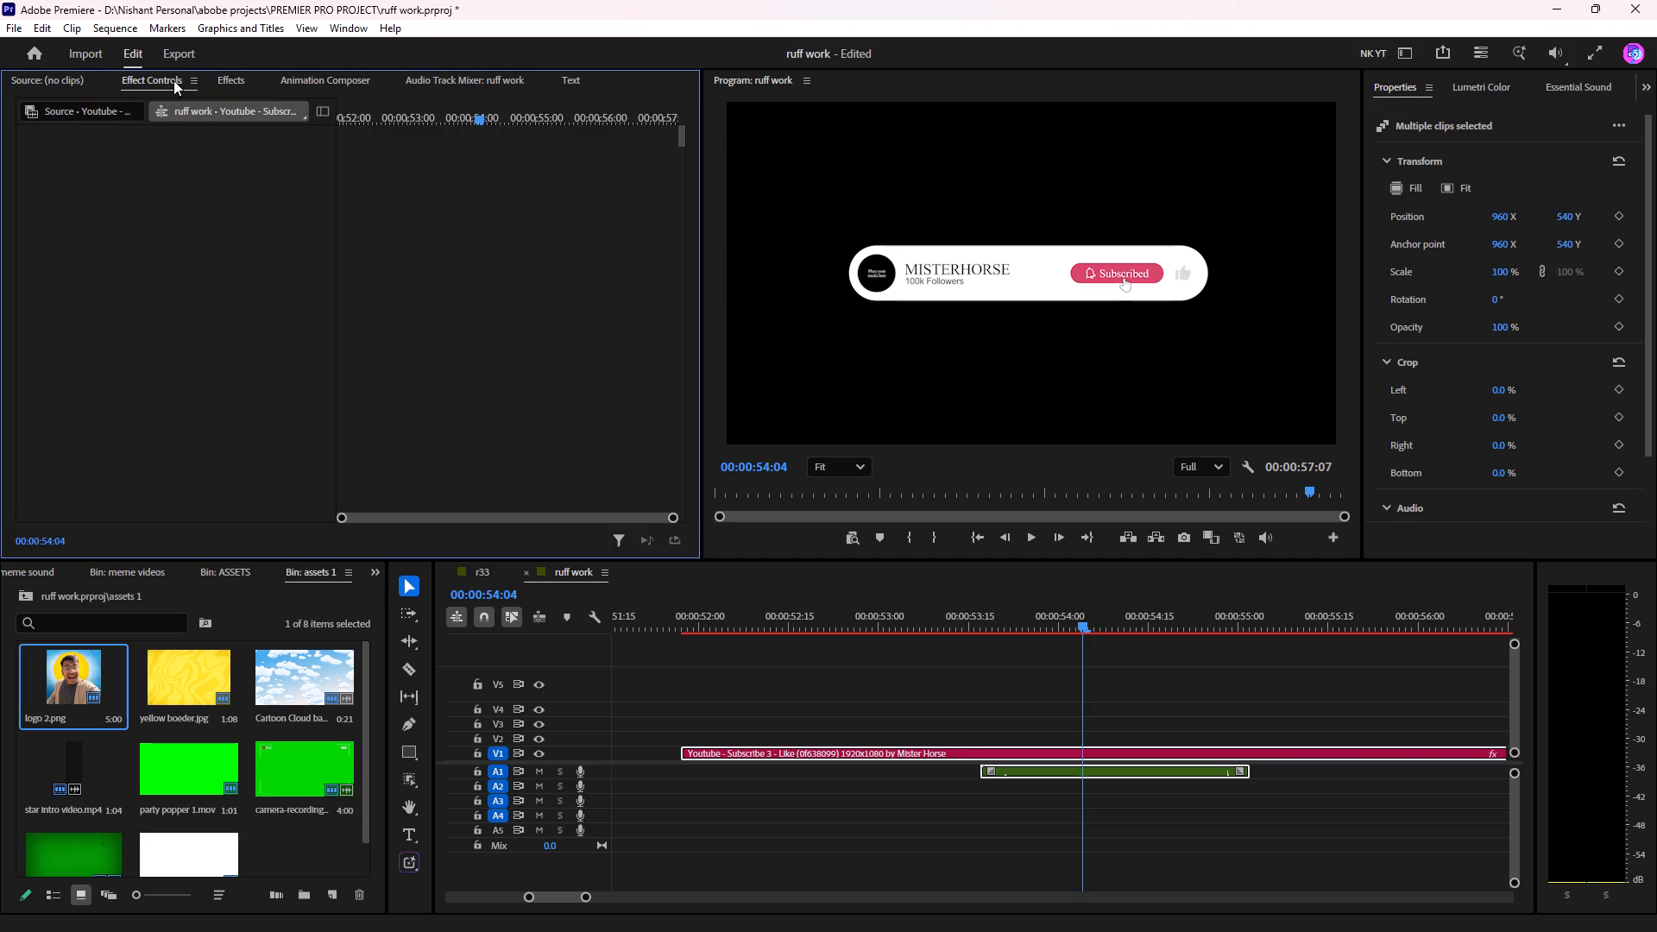
{"action": "left_click", "coordinate": [111, 114]}
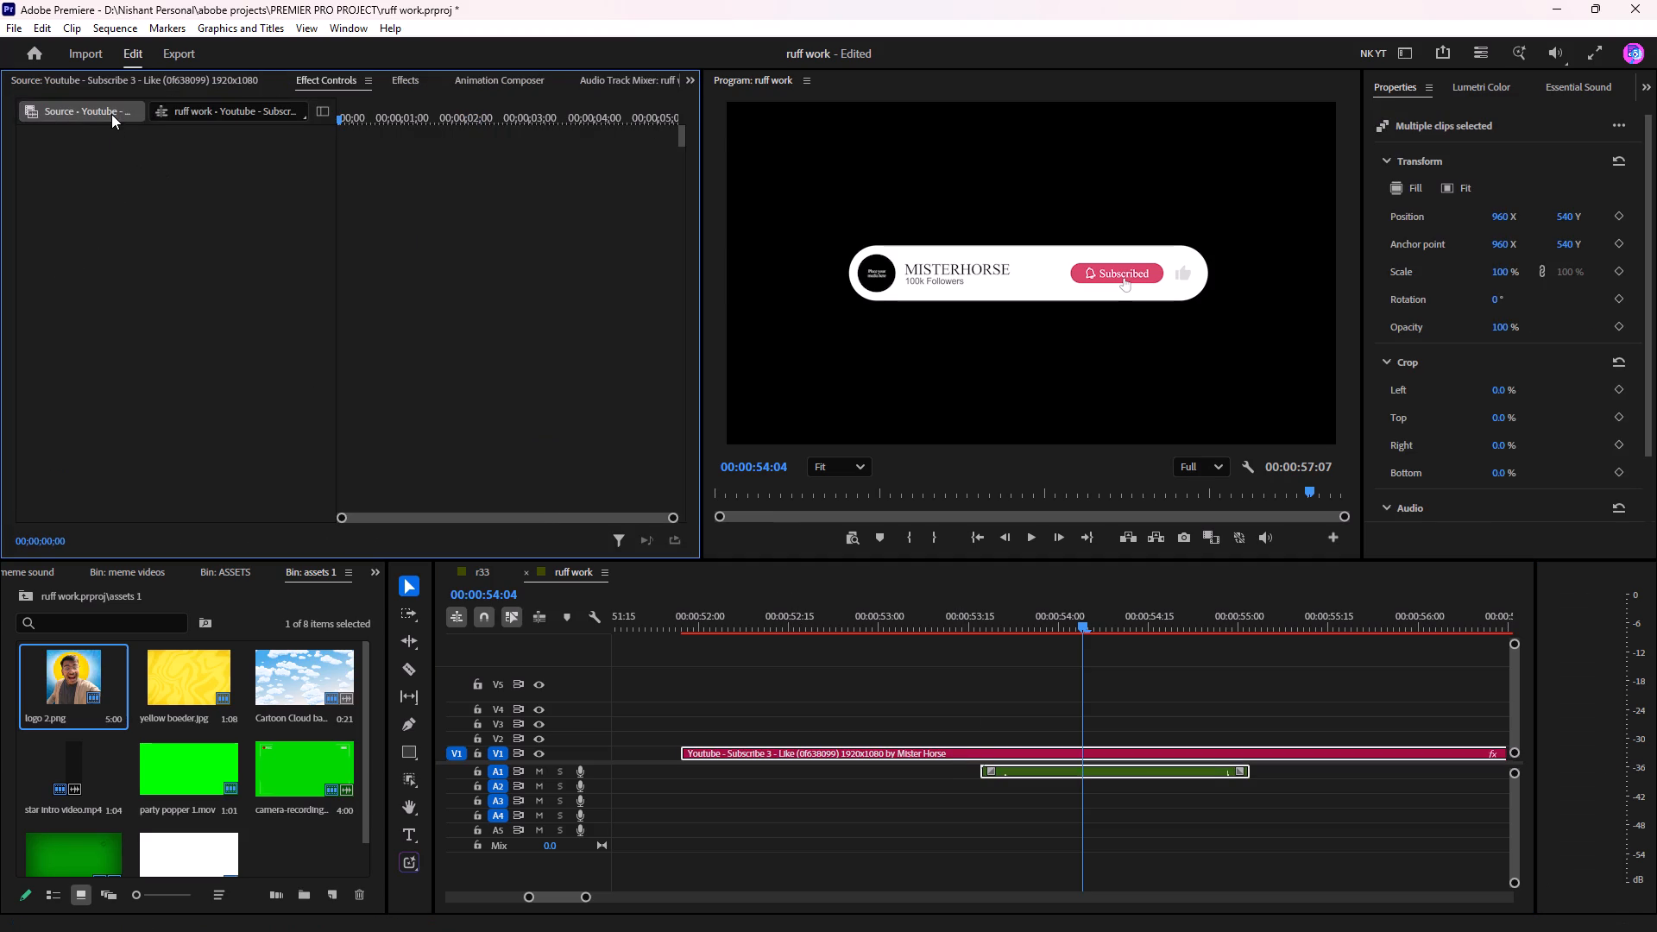
{"action": "left_click", "coordinate": [187, 116]}
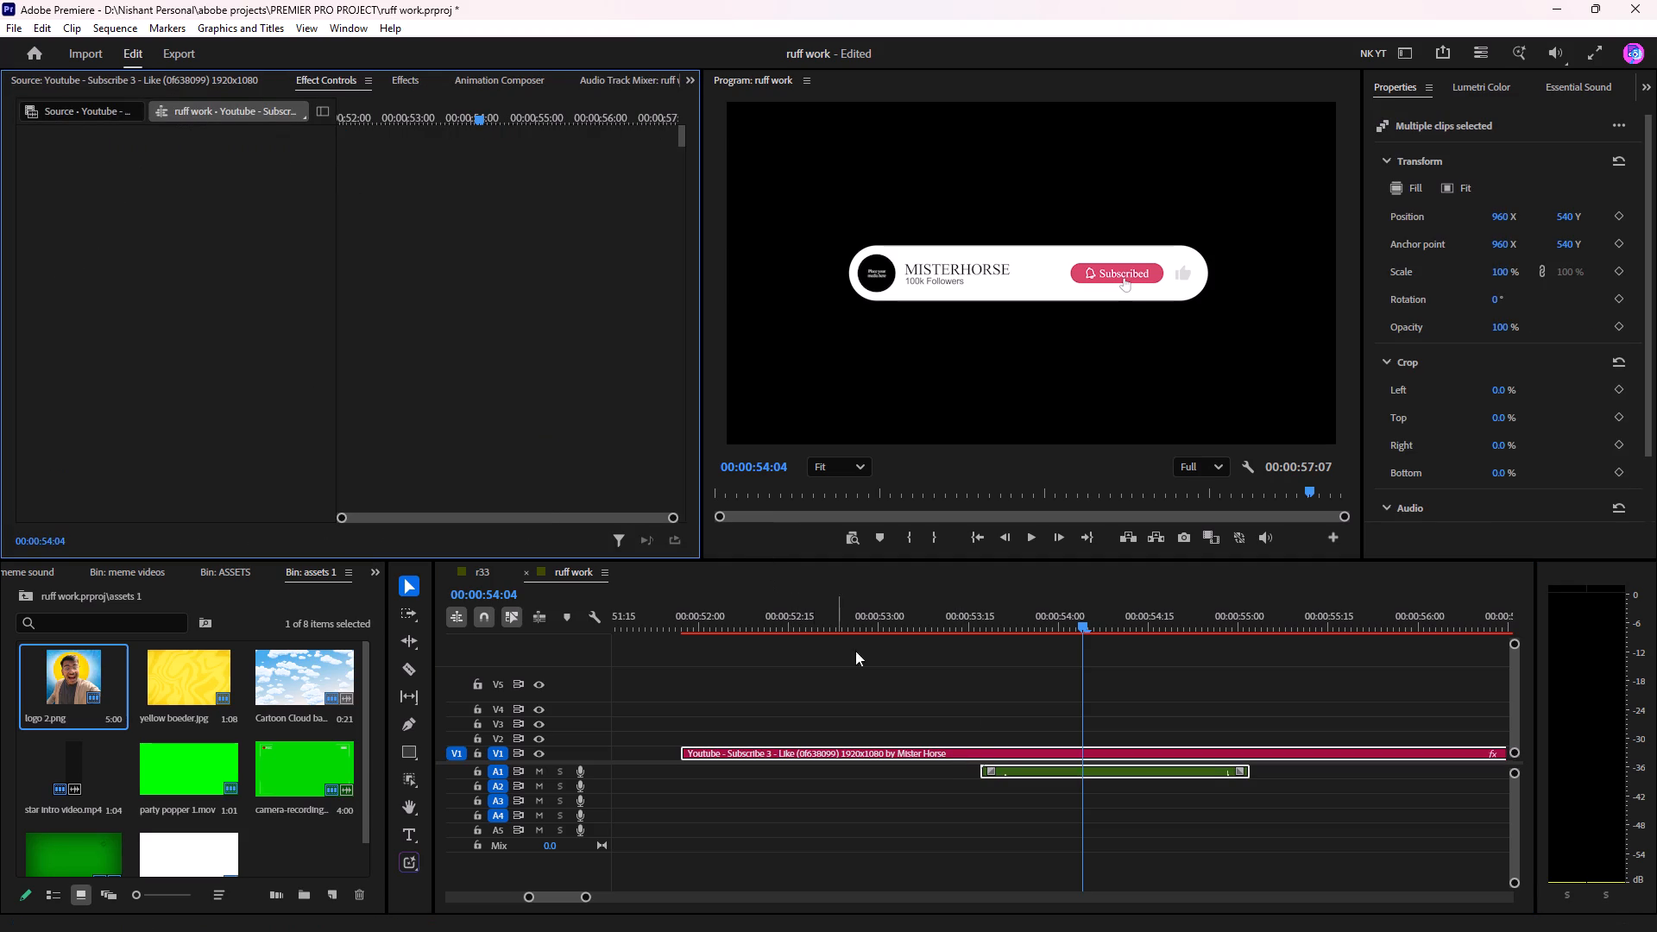
{"action": "left_click", "coordinate": [997, 759]}
{"action": "double_click", "coordinate": [999, 748]}
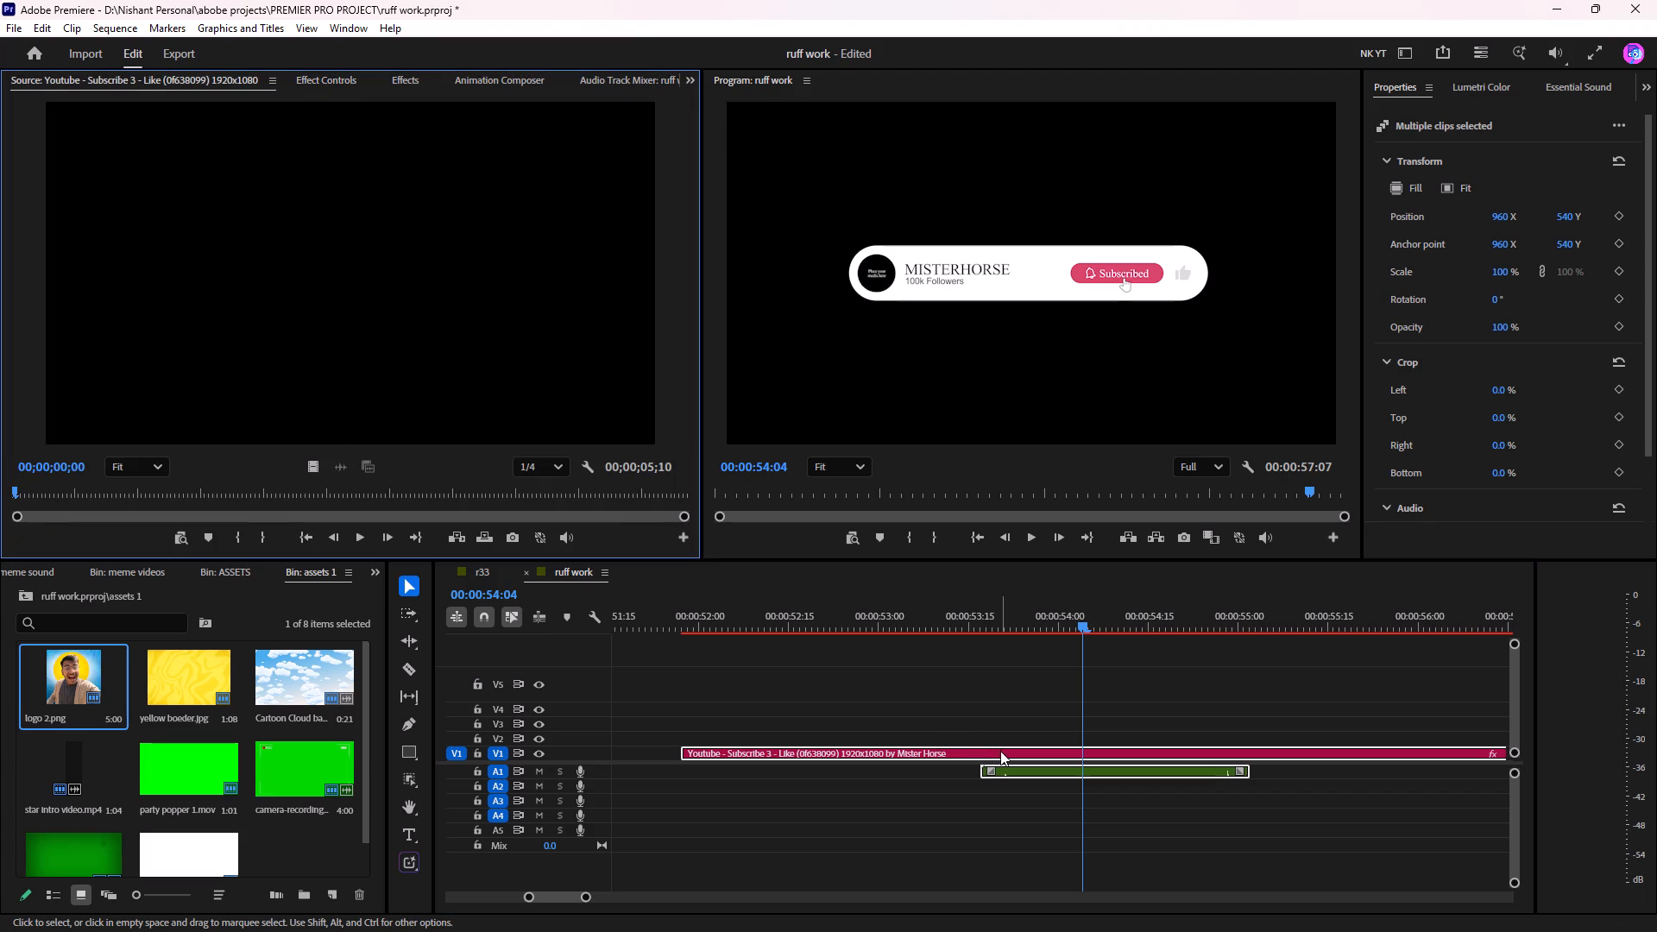
{"action": "double_click", "coordinate": [1000, 753]}
{"action": "left_click", "coordinate": [1024, 677]}
{"action": "left_click_drag", "start_coordinate": [992, 700], "coordinate": [1064, 821]}
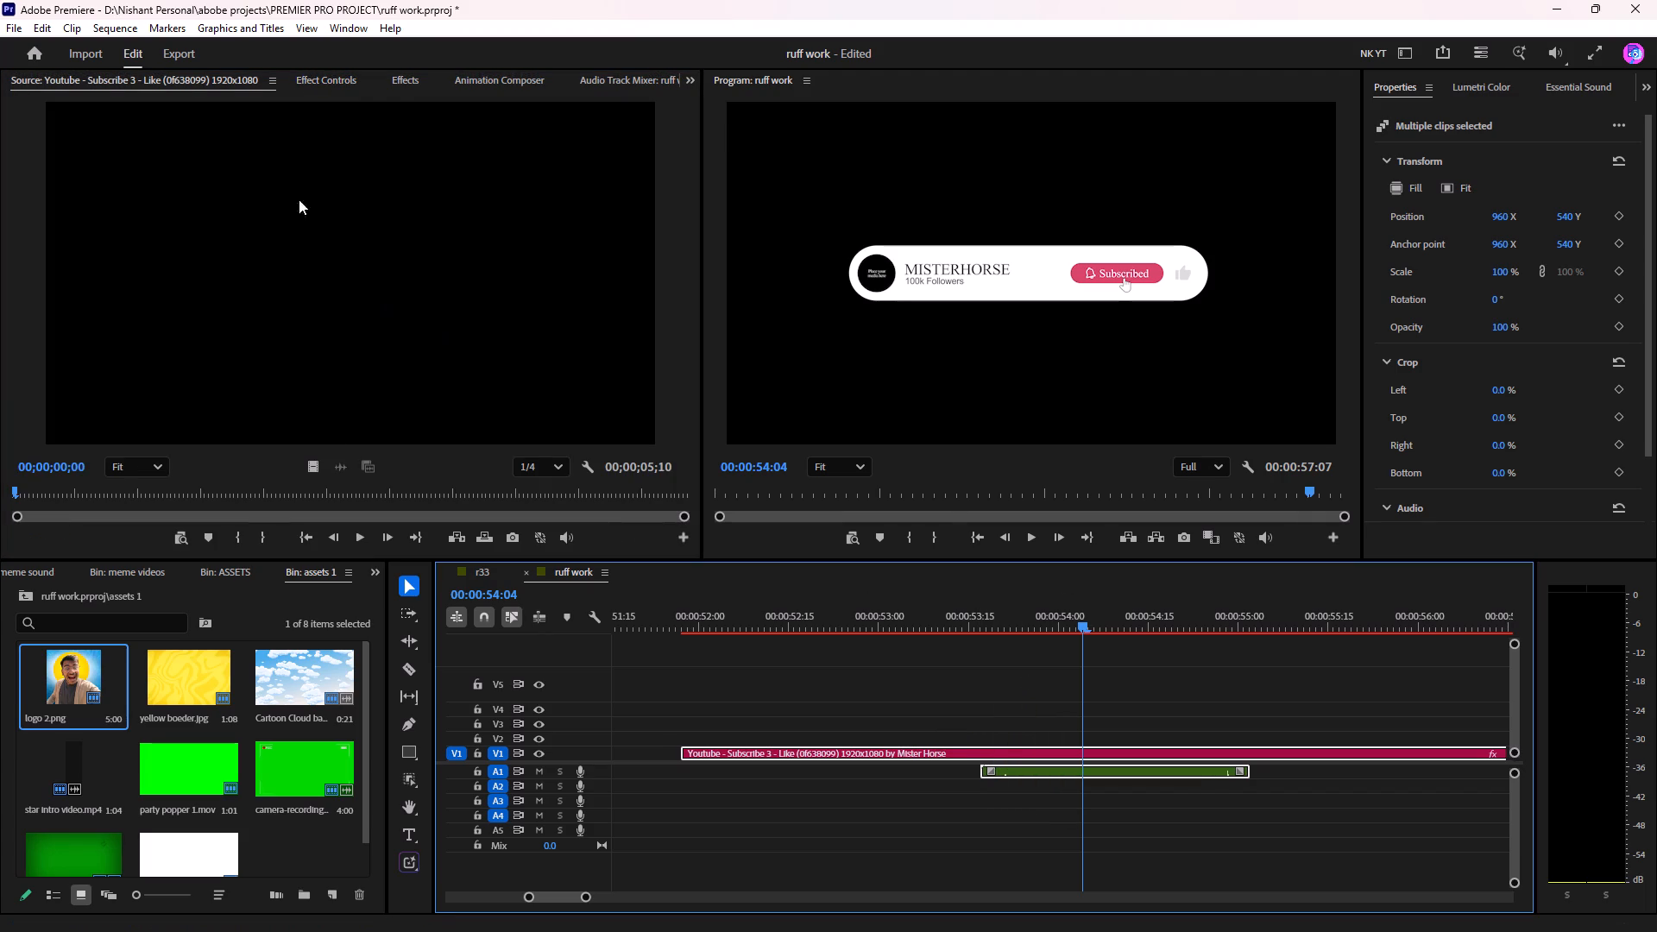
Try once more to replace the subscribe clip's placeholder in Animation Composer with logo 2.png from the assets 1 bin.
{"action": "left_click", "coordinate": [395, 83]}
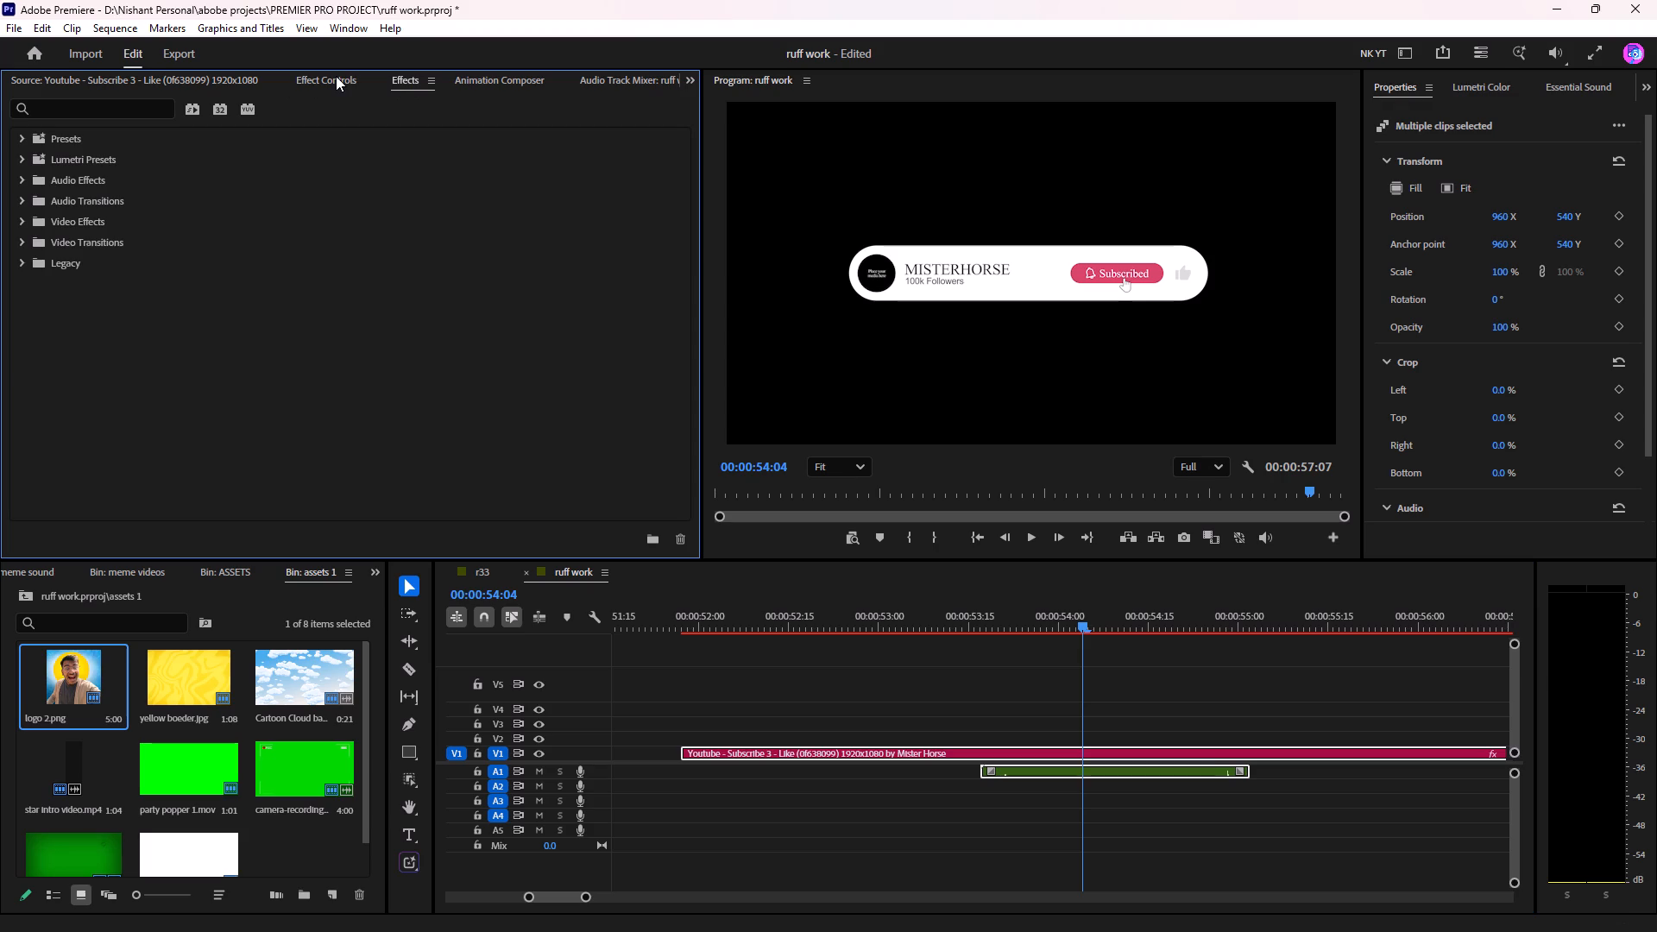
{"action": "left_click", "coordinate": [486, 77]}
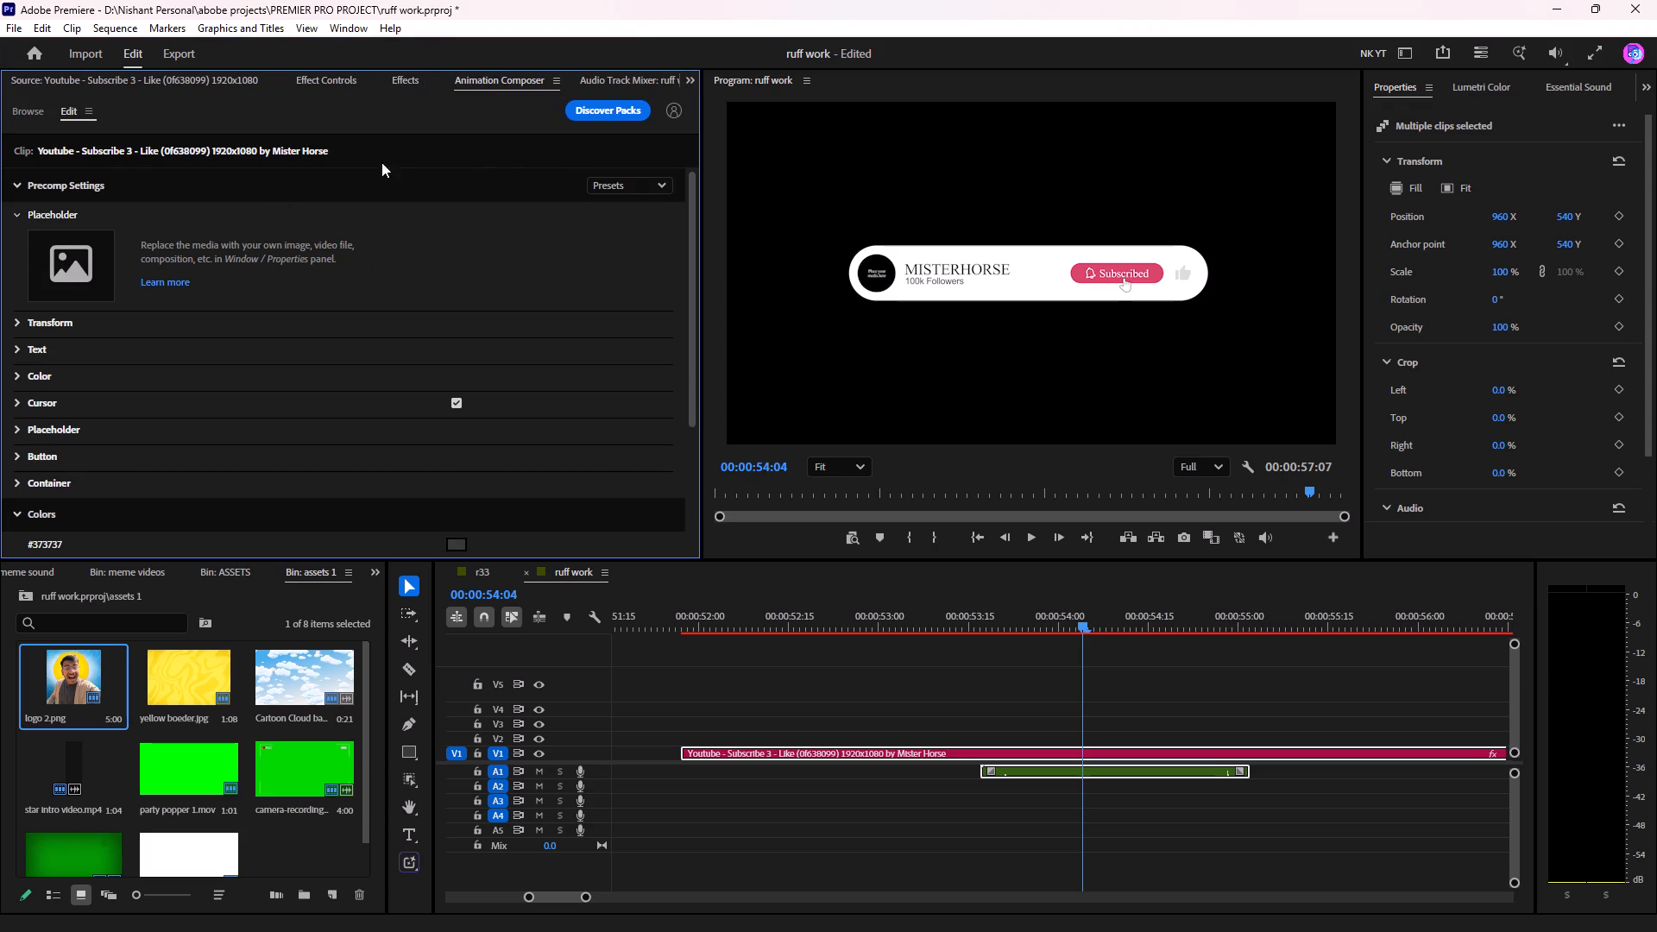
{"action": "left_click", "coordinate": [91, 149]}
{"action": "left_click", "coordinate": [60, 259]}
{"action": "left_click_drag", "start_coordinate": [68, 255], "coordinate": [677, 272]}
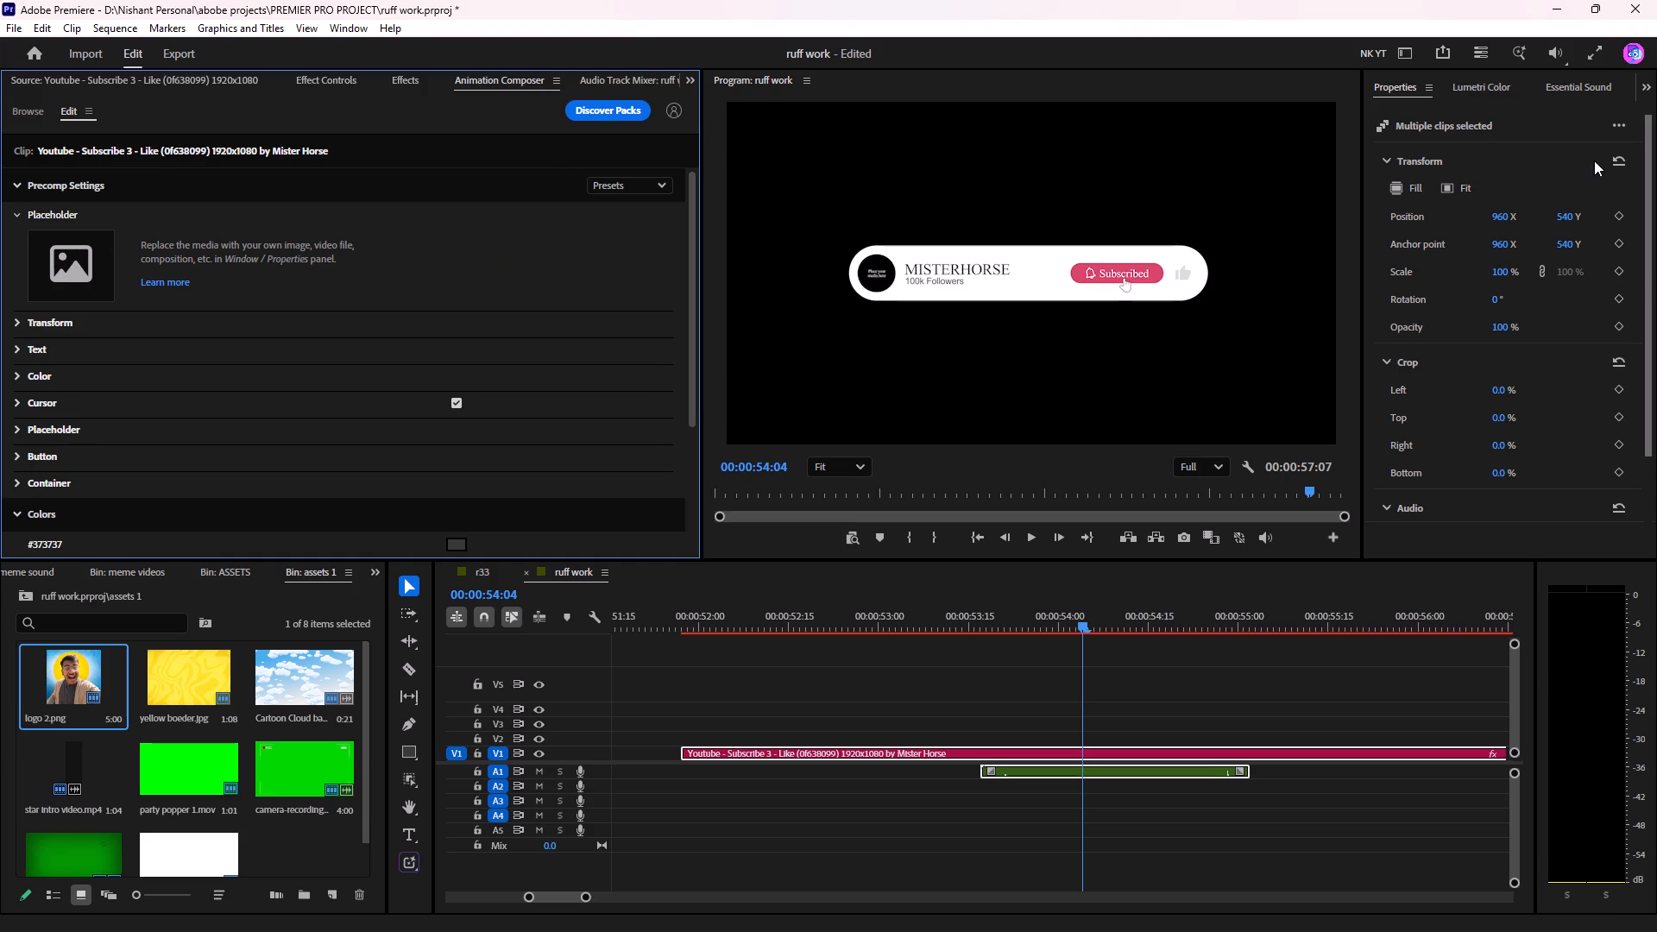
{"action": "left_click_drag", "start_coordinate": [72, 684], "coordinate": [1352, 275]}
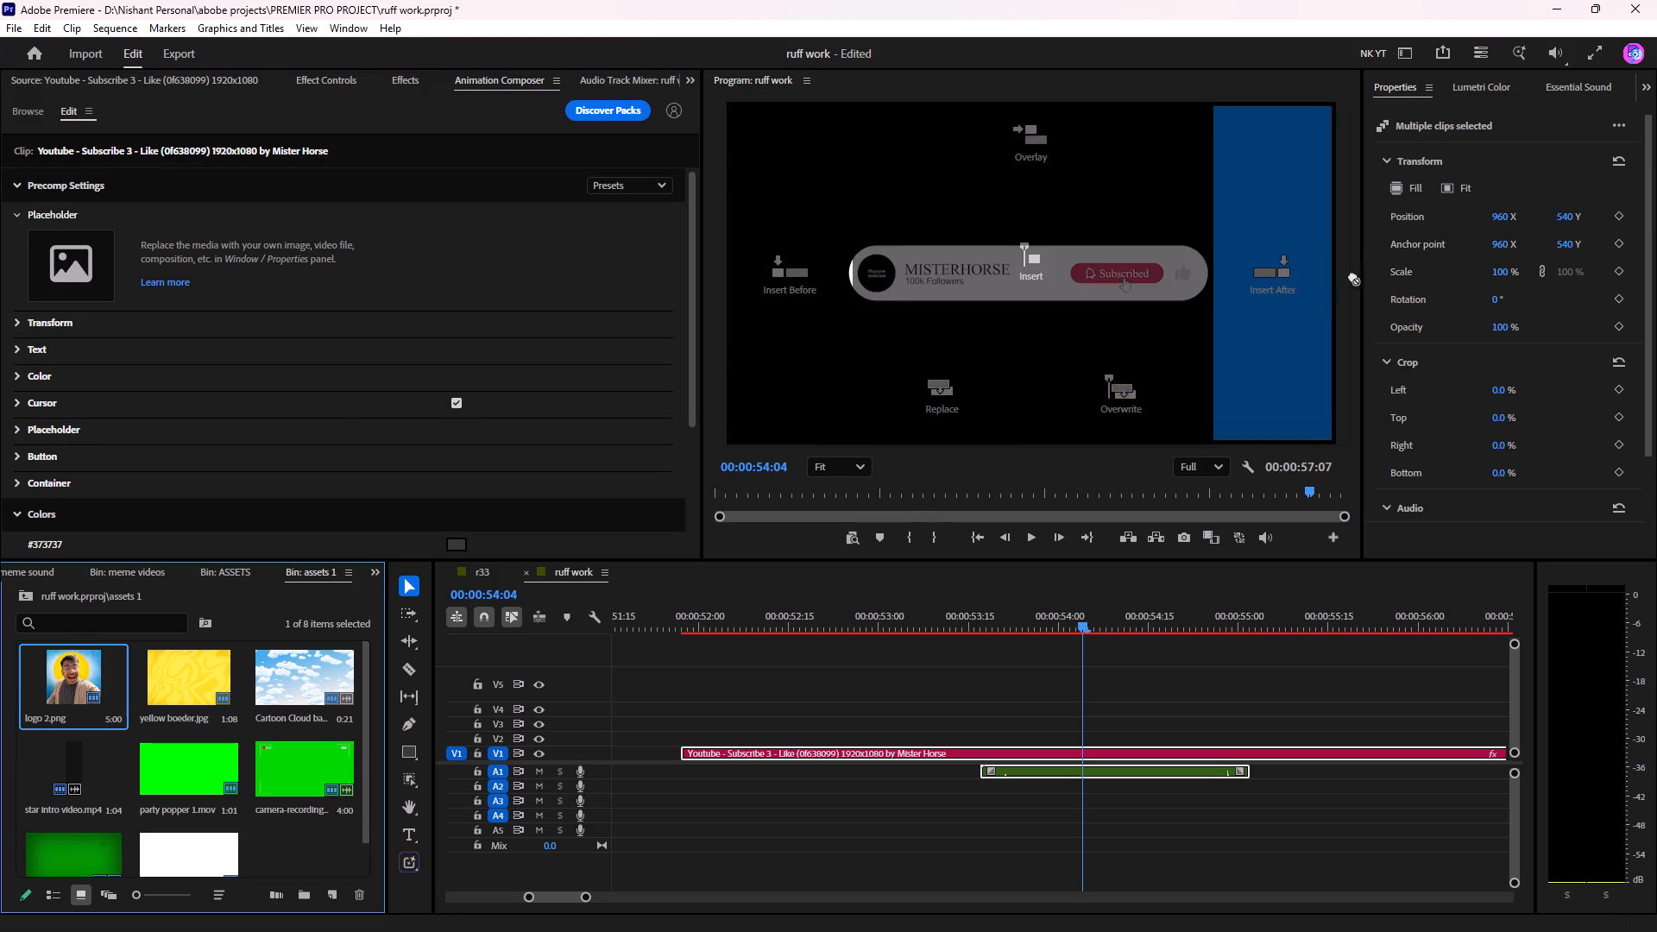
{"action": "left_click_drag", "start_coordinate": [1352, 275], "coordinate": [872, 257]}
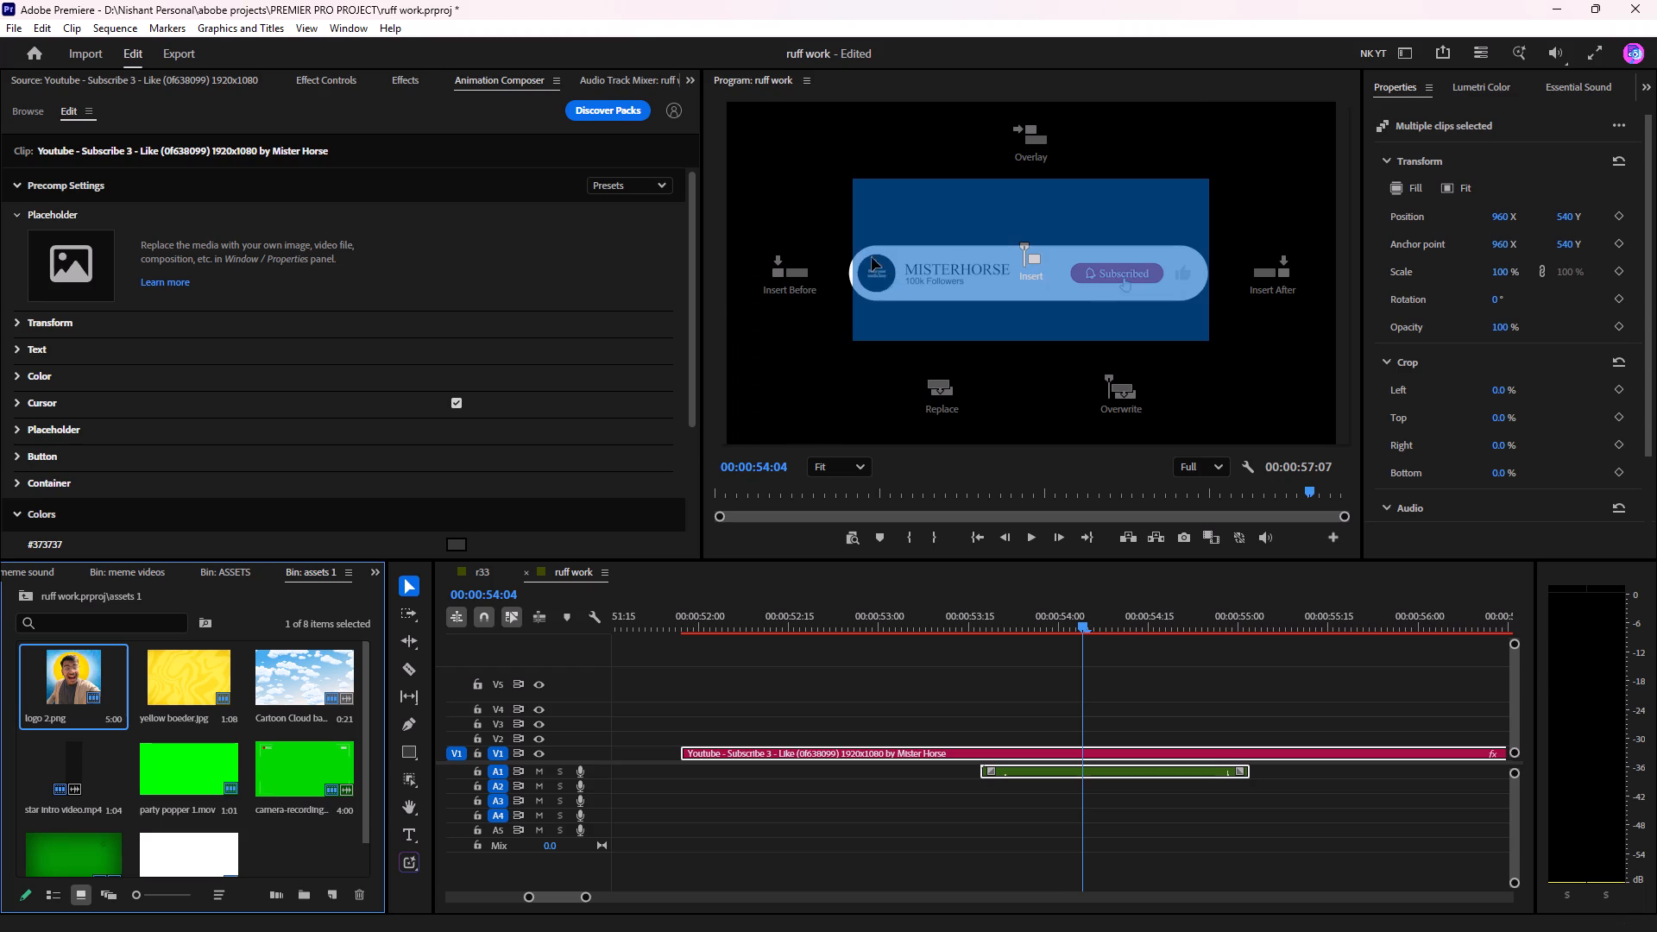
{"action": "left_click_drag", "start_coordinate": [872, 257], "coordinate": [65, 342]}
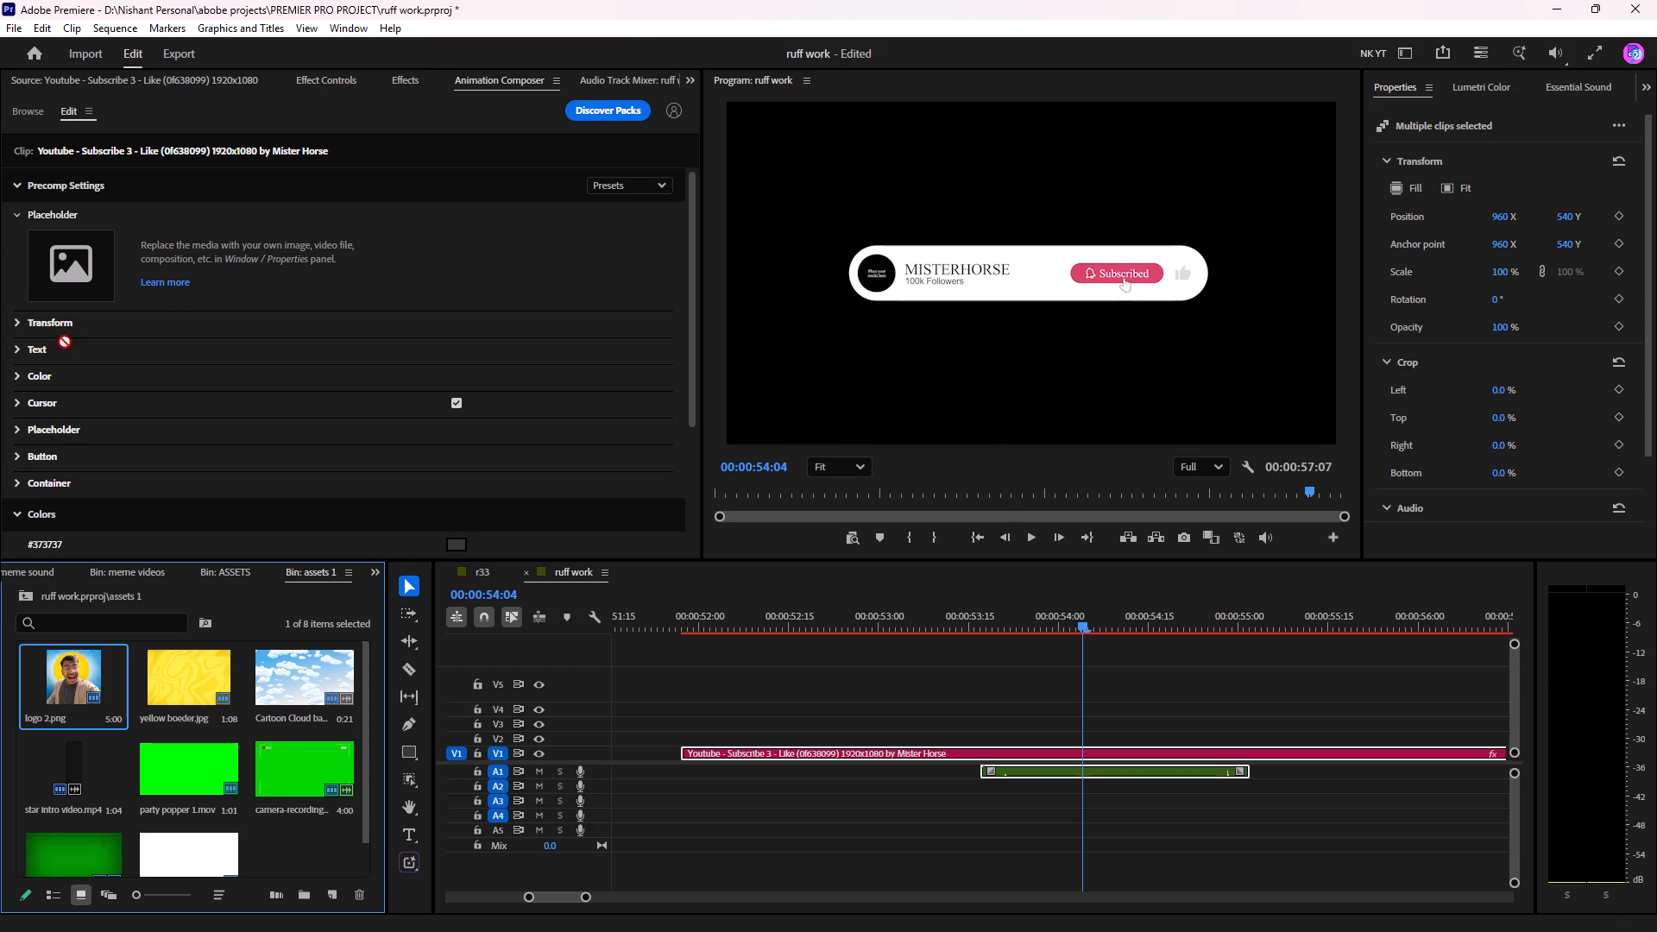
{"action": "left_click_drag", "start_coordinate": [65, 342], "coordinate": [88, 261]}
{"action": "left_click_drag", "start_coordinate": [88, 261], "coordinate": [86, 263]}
Delete the Youtube - Subscribe 3 - Like clip and its sound from the ruff work sequence.
{"action": "left_click_drag", "start_coordinate": [867, 667], "coordinate": [973, 802]}
{"action": "key", "text": "Delete"}
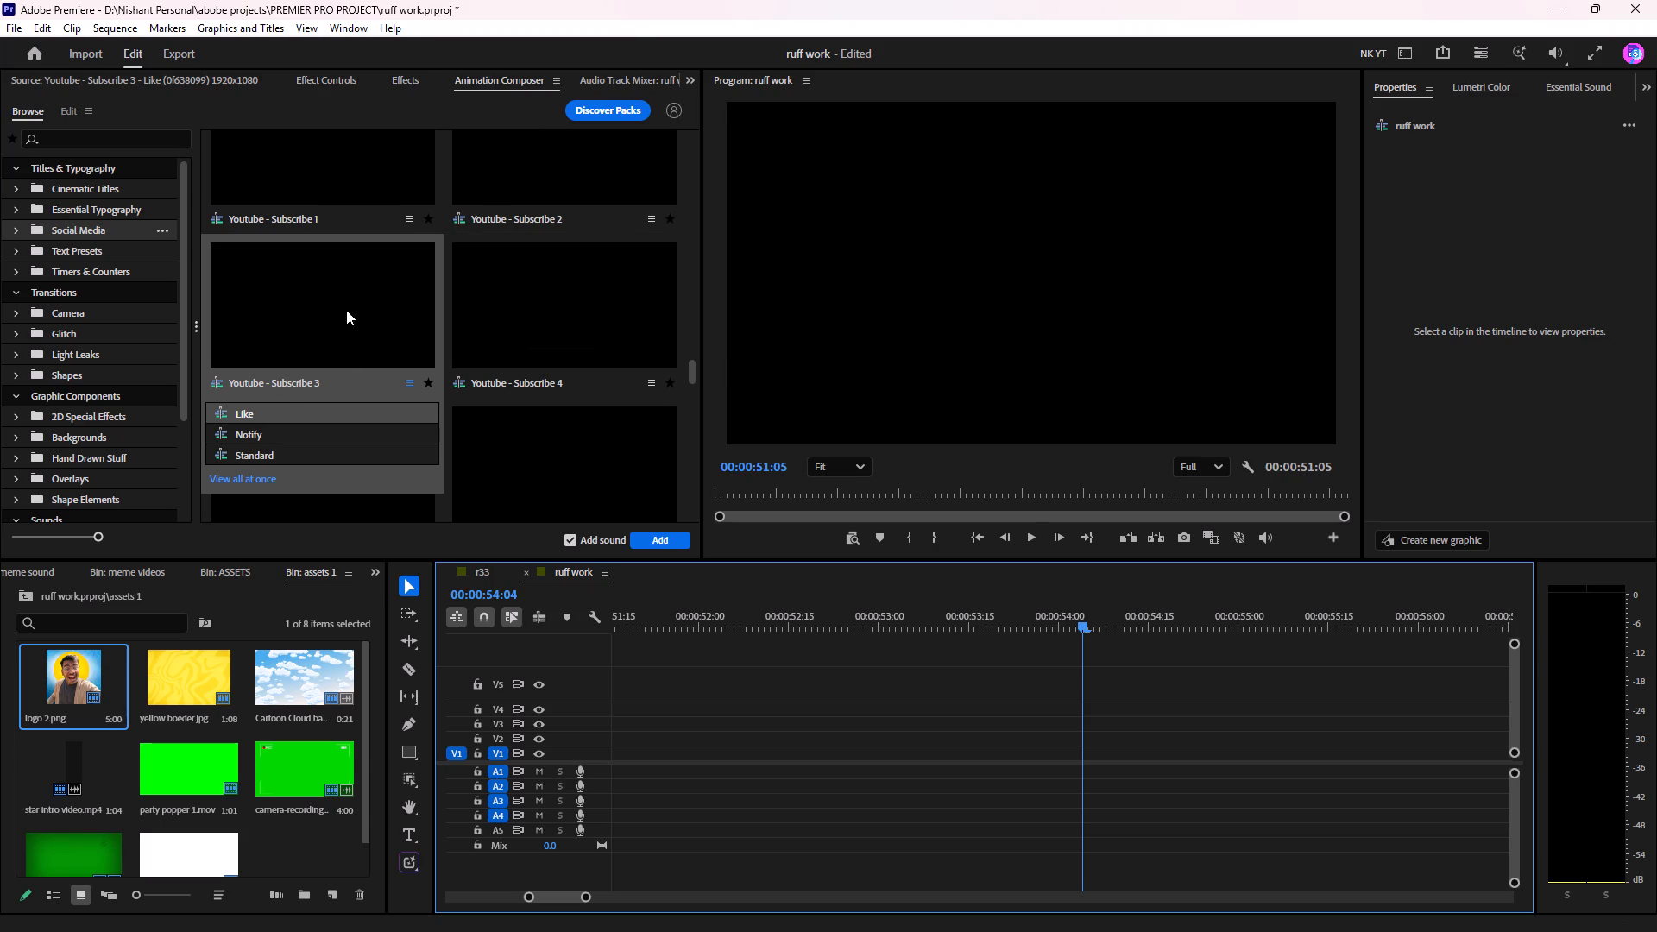
Browse the Social Media presets in Animation Composer for a different YouTube subscribe animation.
{"action": "left_click", "coordinate": [541, 321]}
{"action": "scroll", "coordinate": [532, 314], "scroll_direction": "up", "scroll_amount": 2}
{"action": "scroll", "coordinate": [547, 350], "scroll_direction": "down", "scroll_amount": 3}
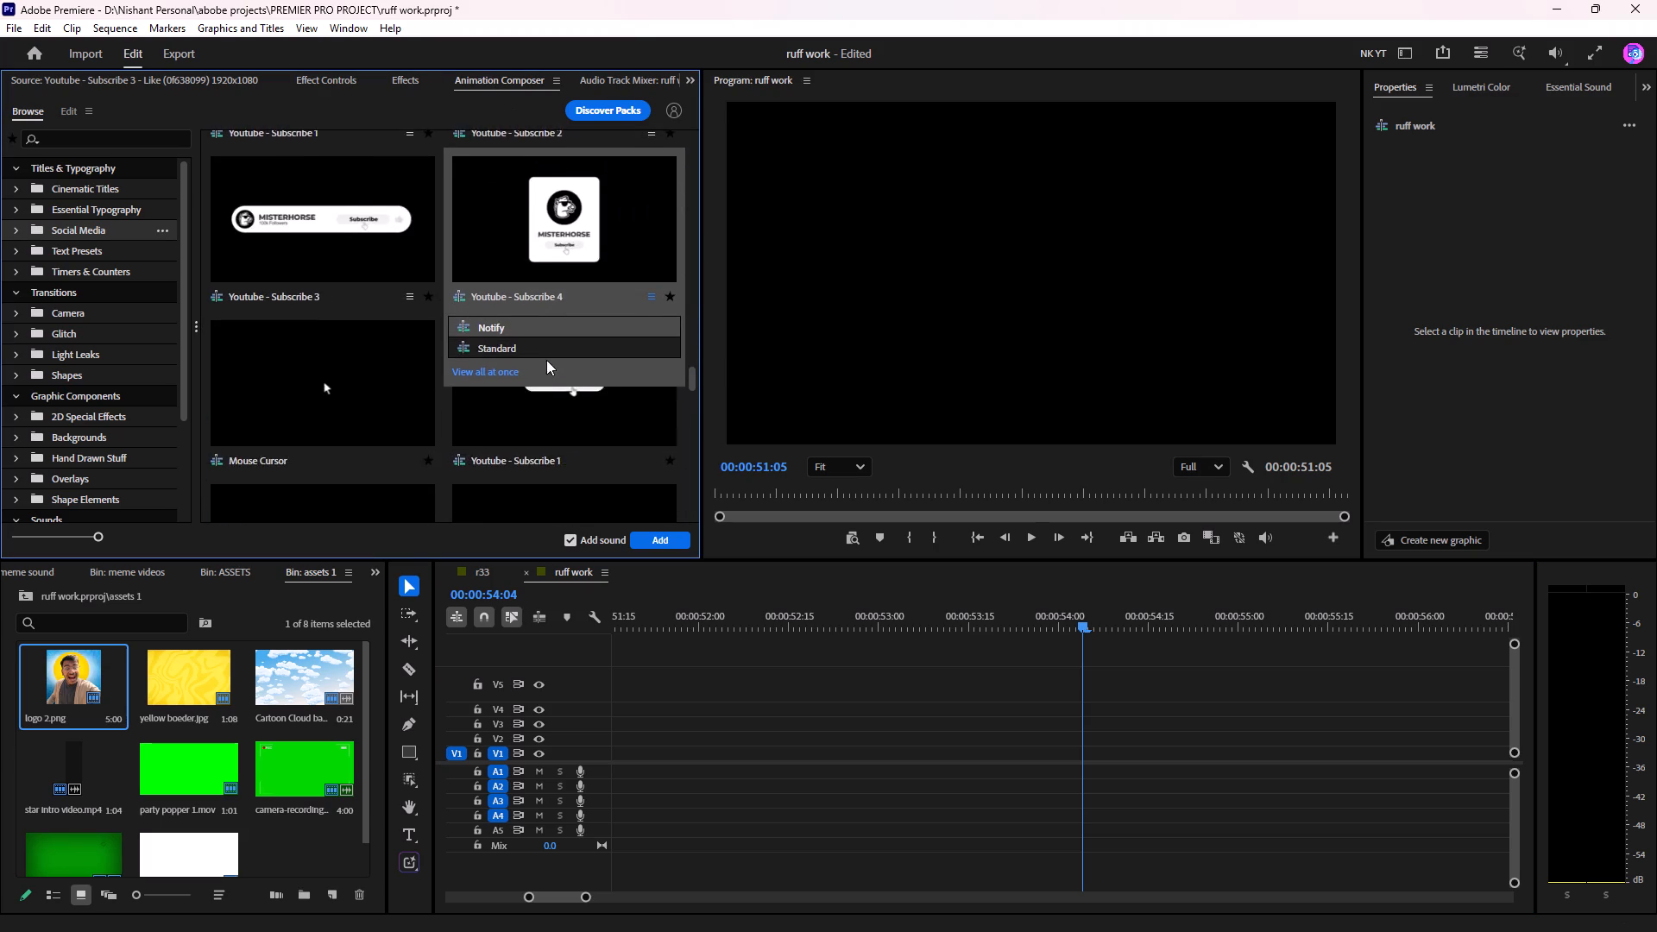
{"action": "scroll", "coordinate": [488, 406], "scroll_direction": "down", "scroll_amount": 1}
{"action": "left_click", "coordinate": [318, 331]}
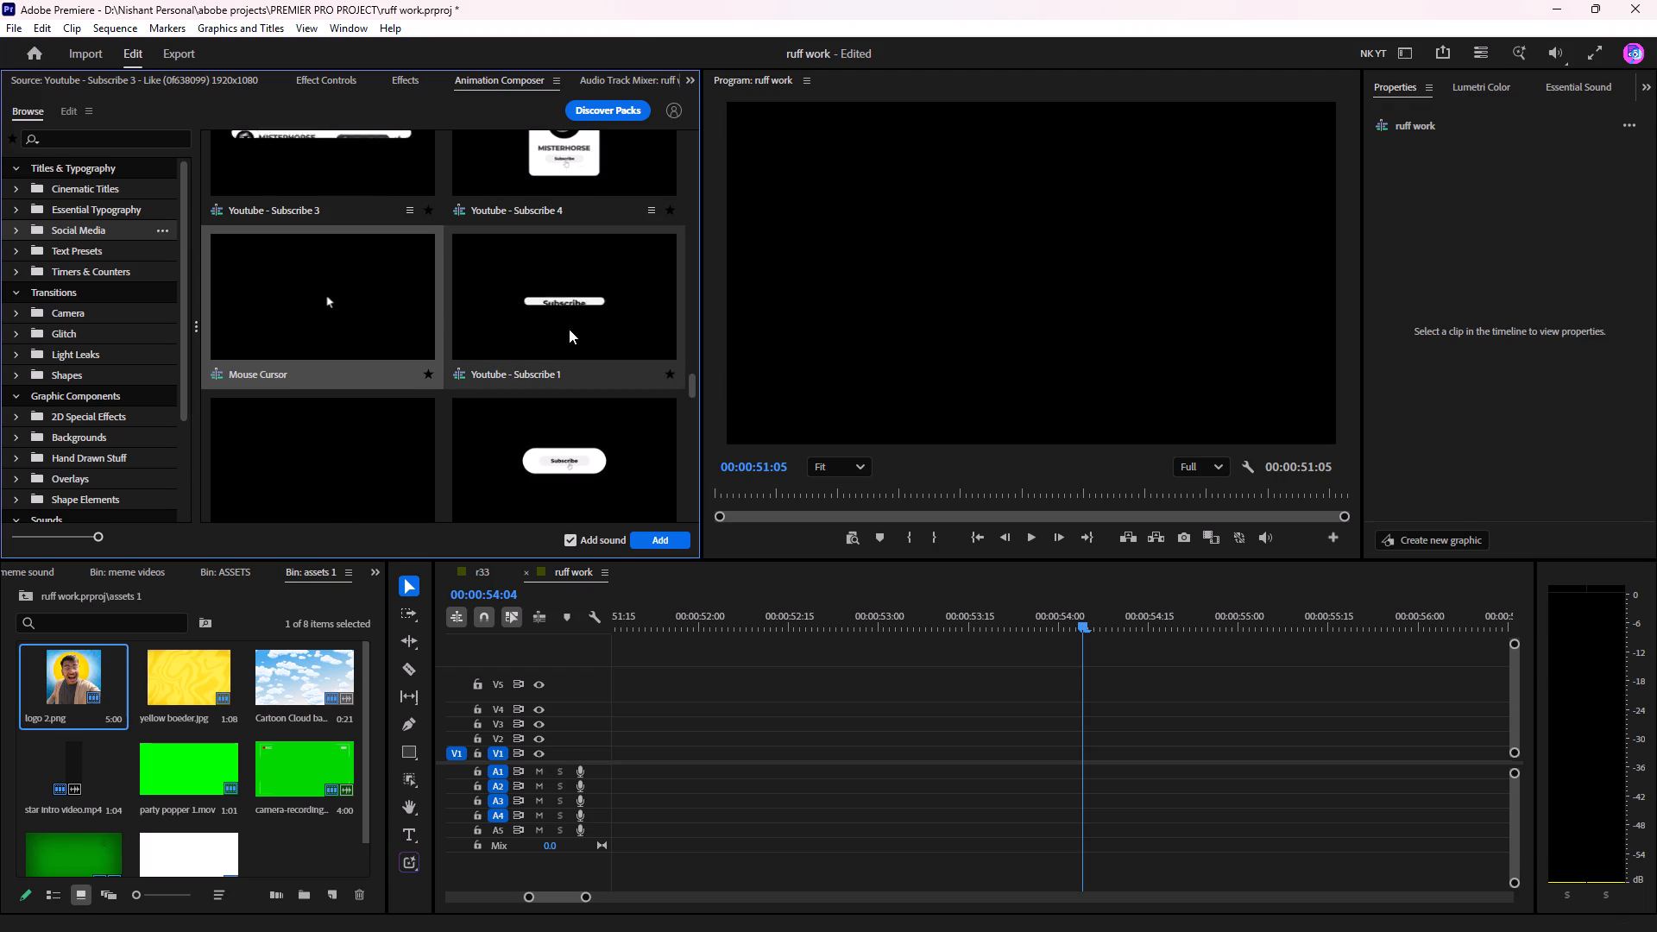
{"action": "scroll", "coordinate": [583, 324], "scroll_direction": "down", "scroll_amount": 2}
{"action": "scroll", "coordinate": [476, 331], "scroll_direction": "down", "scroll_amount": 1}
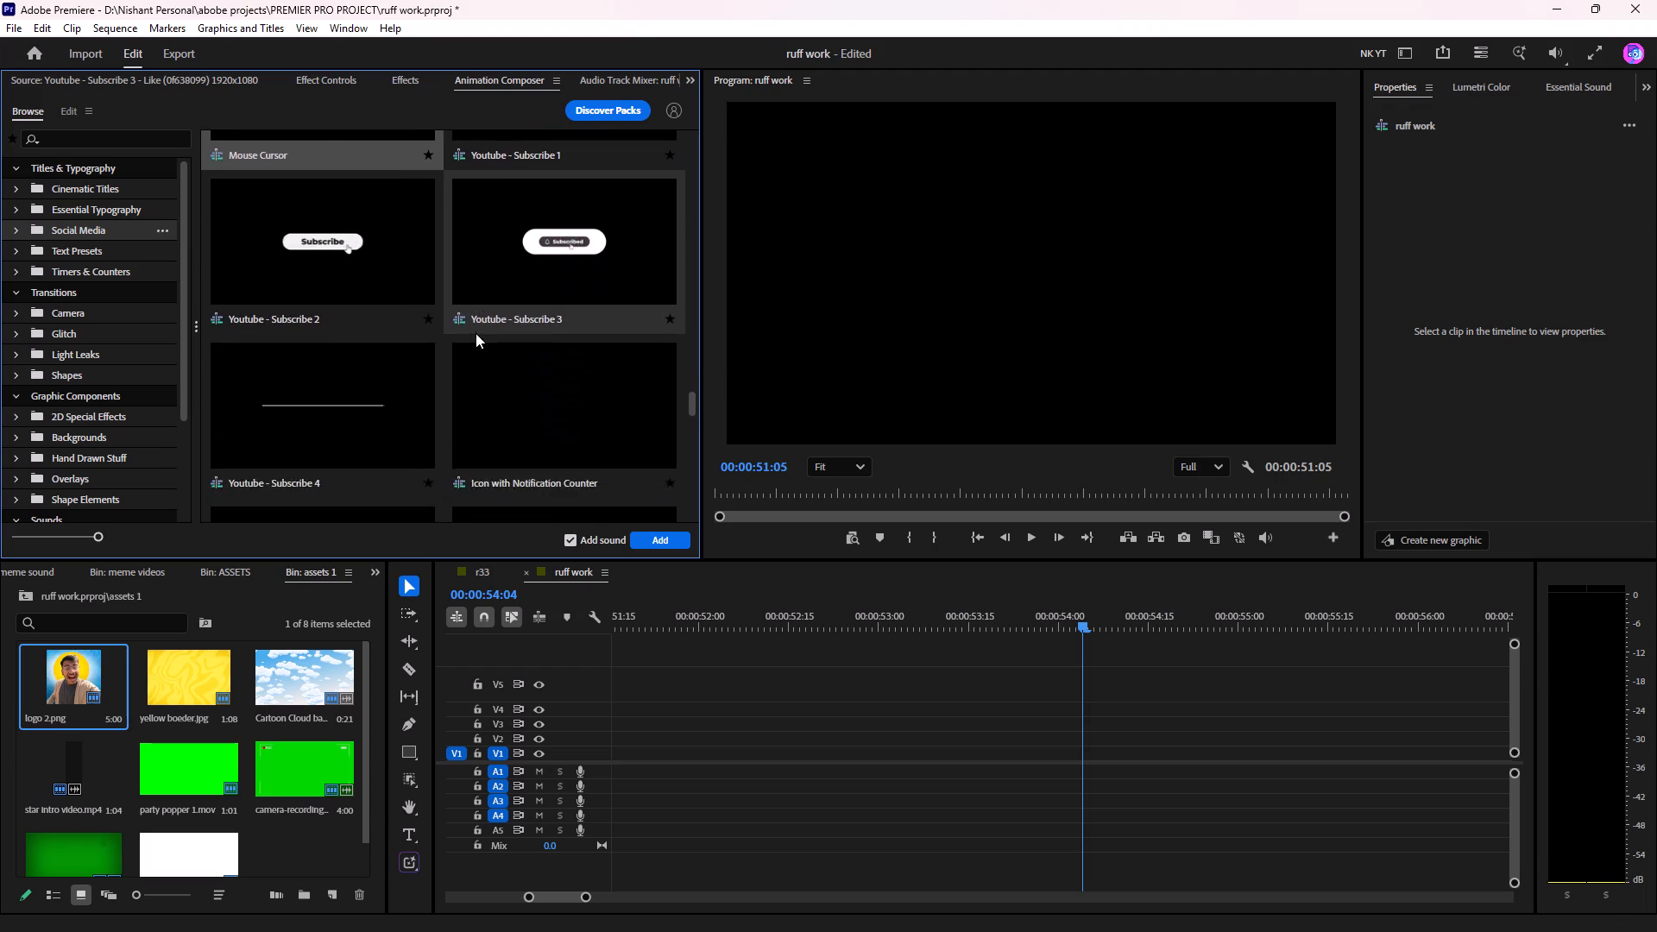
{"action": "scroll", "coordinate": [385, 313], "scroll_direction": "down", "scroll_amount": 2}
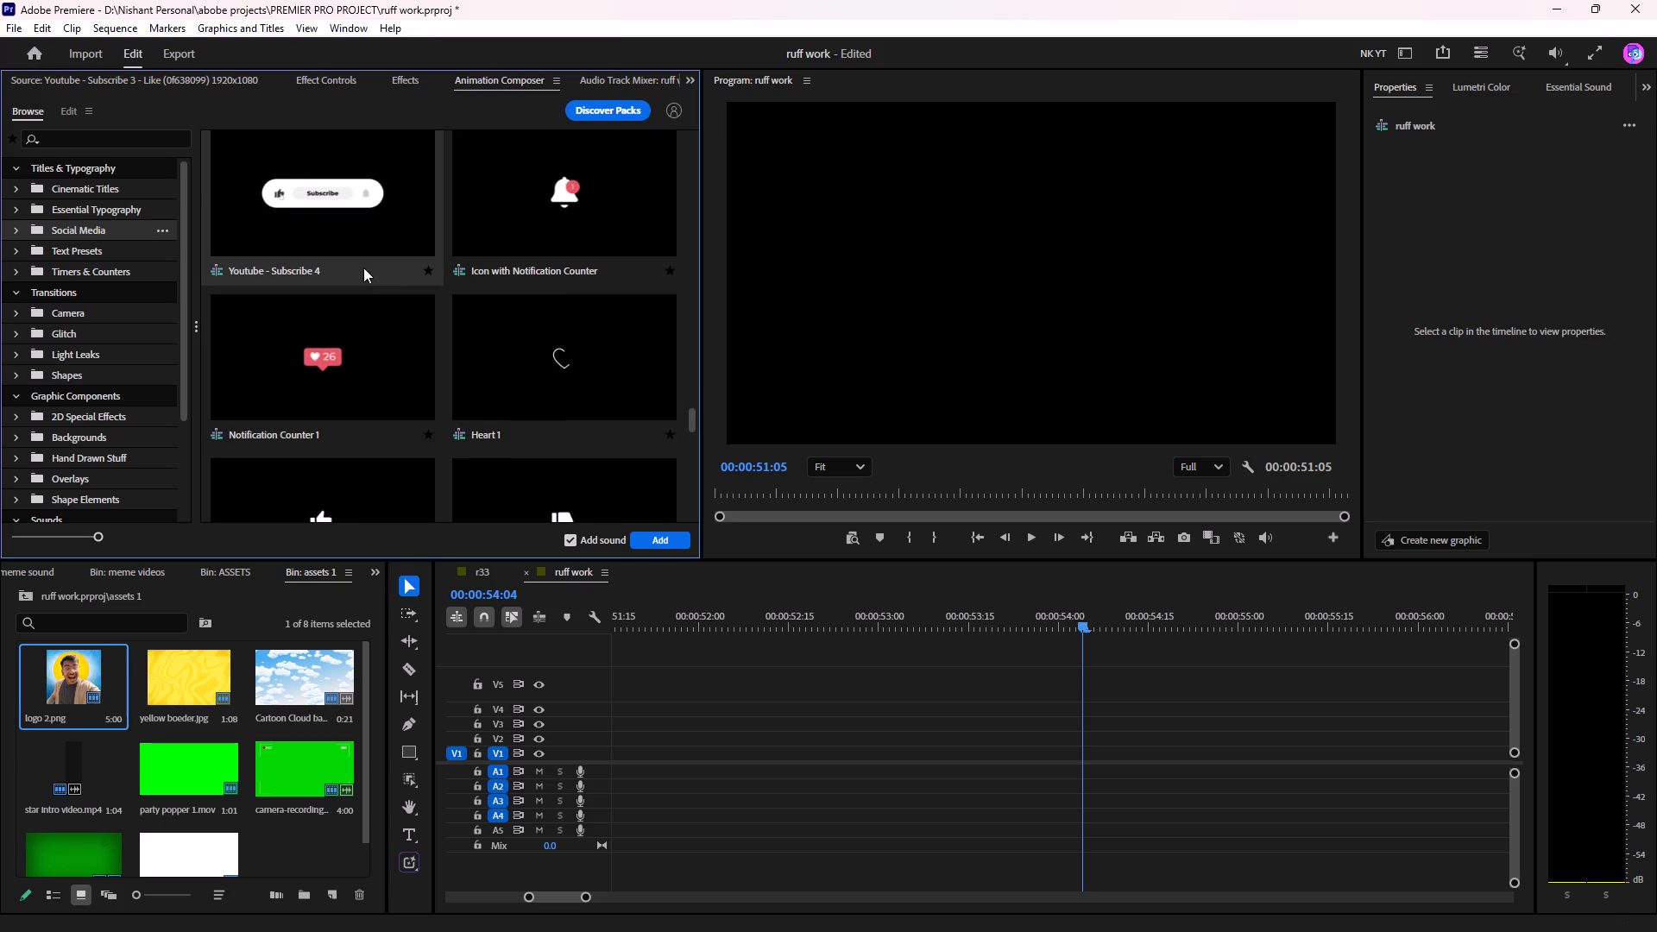
{"action": "left_click", "coordinate": [353, 199]}
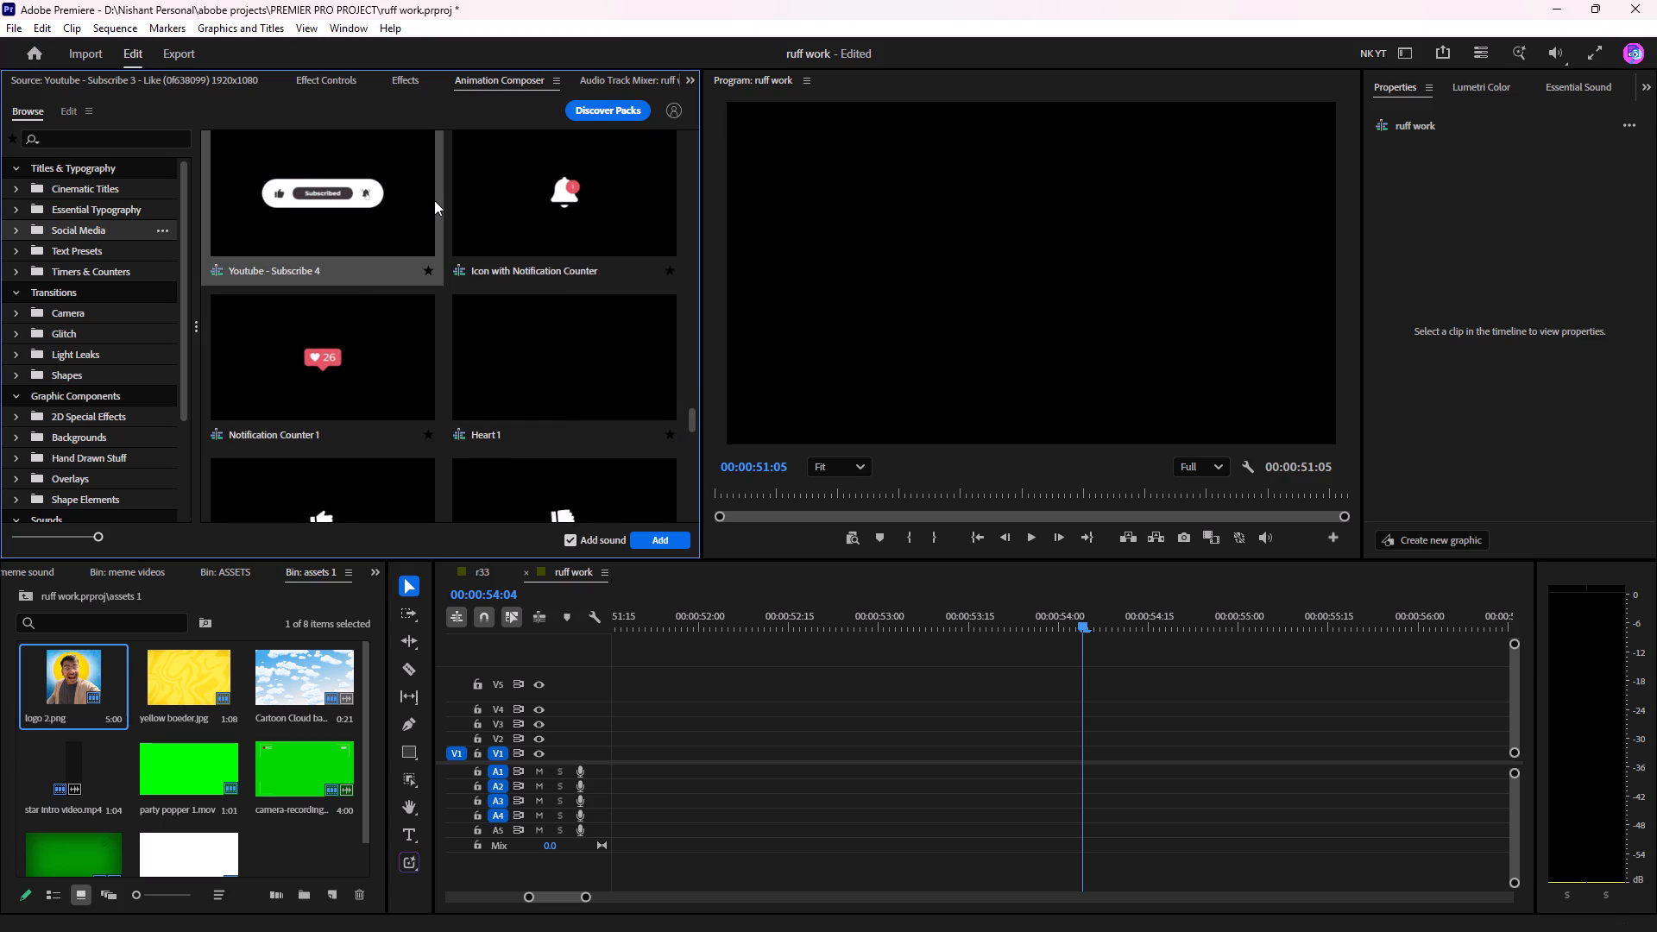
{"action": "scroll", "coordinate": [434, 200], "scroll_direction": "down", "scroll_amount": 3}
{"action": "scroll", "coordinate": [434, 200], "scroll_direction": "up", "scroll_amount": 2}
{"action": "scroll", "coordinate": [434, 200], "scroll_direction": "down", "scroll_amount": 3}
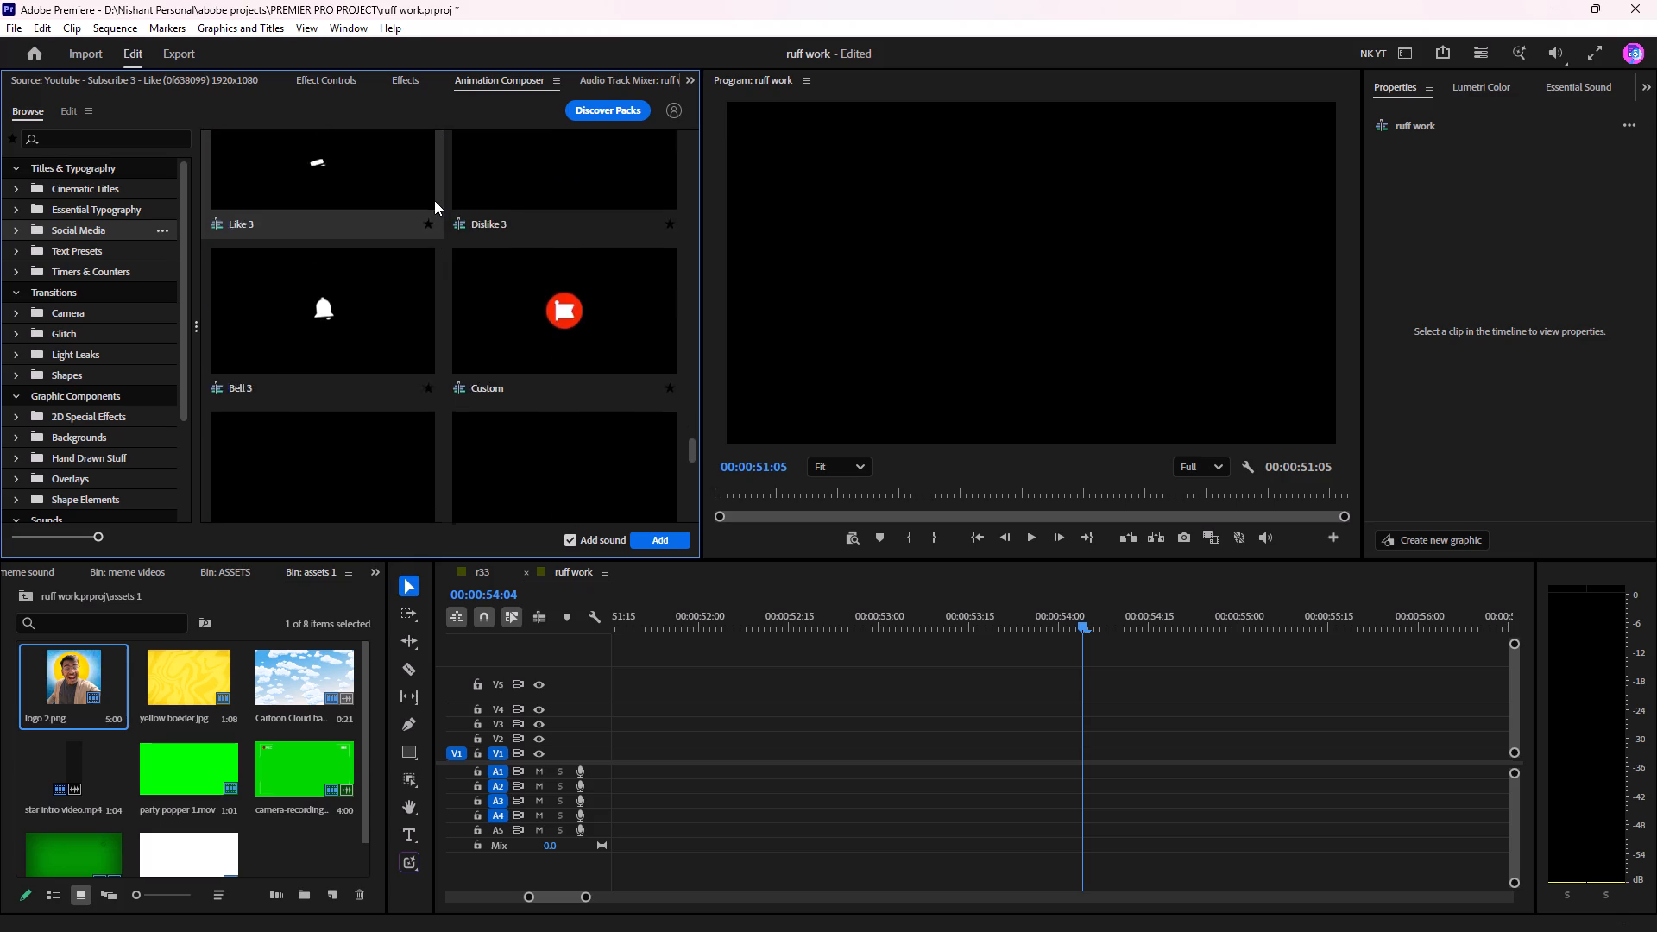
{"action": "scroll", "coordinate": [434, 200], "scroll_direction": "down", "scroll_amount": 6}
{"action": "scroll", "coordinate": [434, 198], "scroll_direction": "up", "scroll_amount": 4}
{"action": "scroll", "coordinate": [434, 198], "scroll_direction": "down", "scroll_amount": 3}
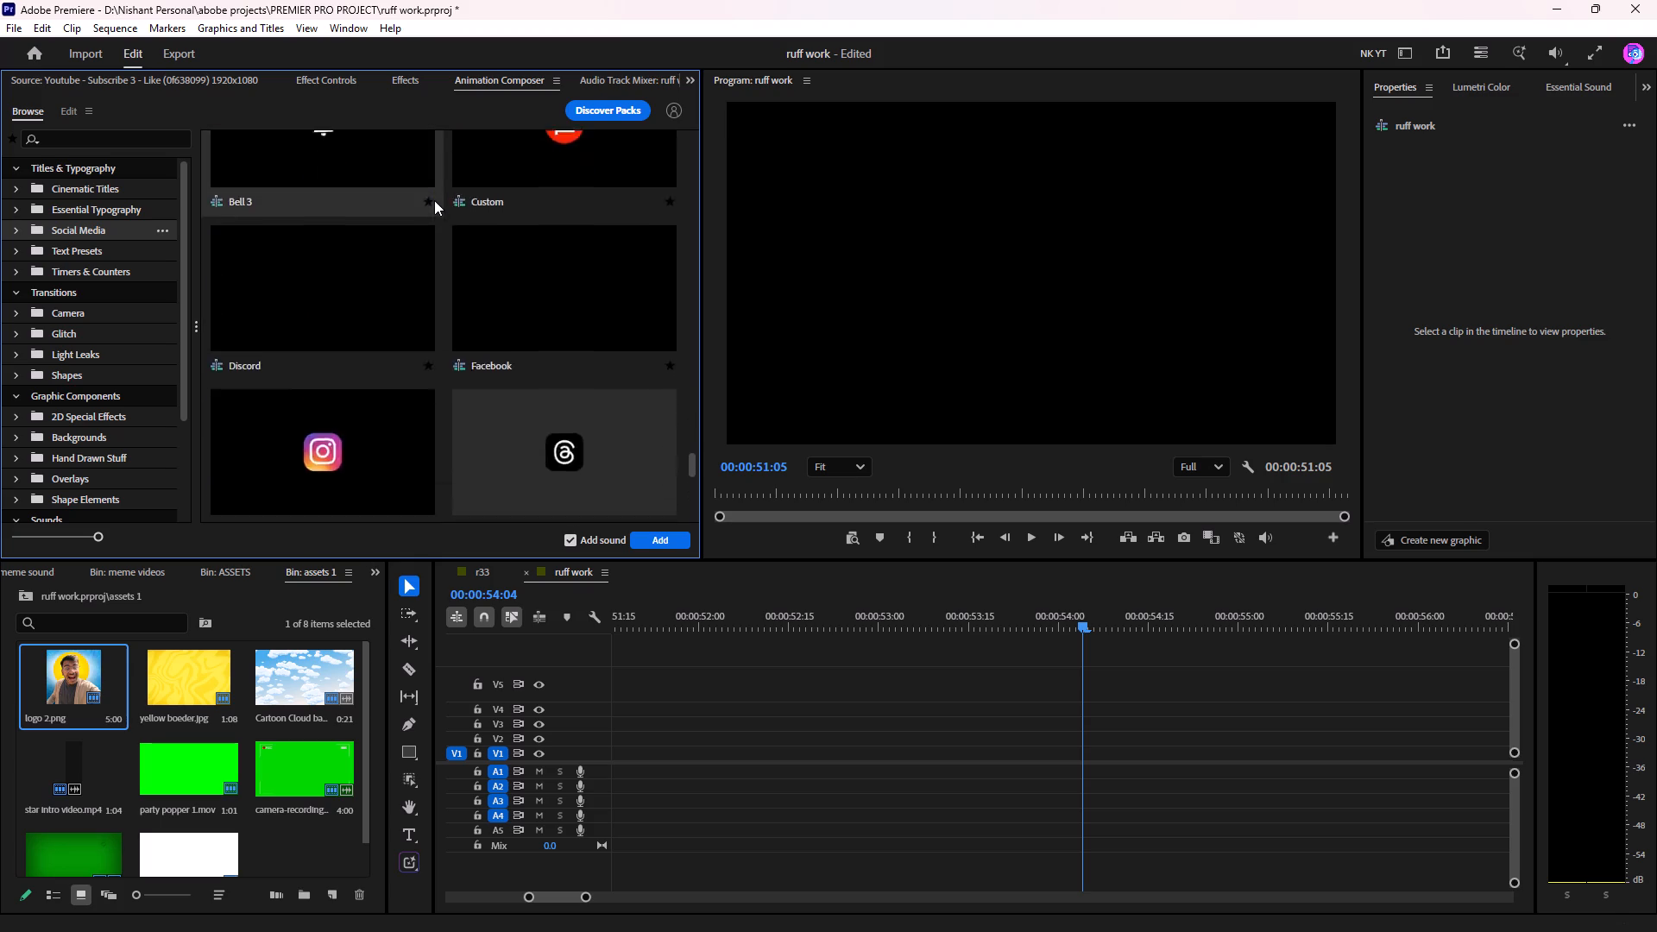
{"action": "scroll", "coordinate": [434, 200], "scroll_direction": "down", "scroll_amount": 8}
{"action": "scroll", "coordinate": [425, 326], "scroll_direction": "up", "scroll_amount": 7}
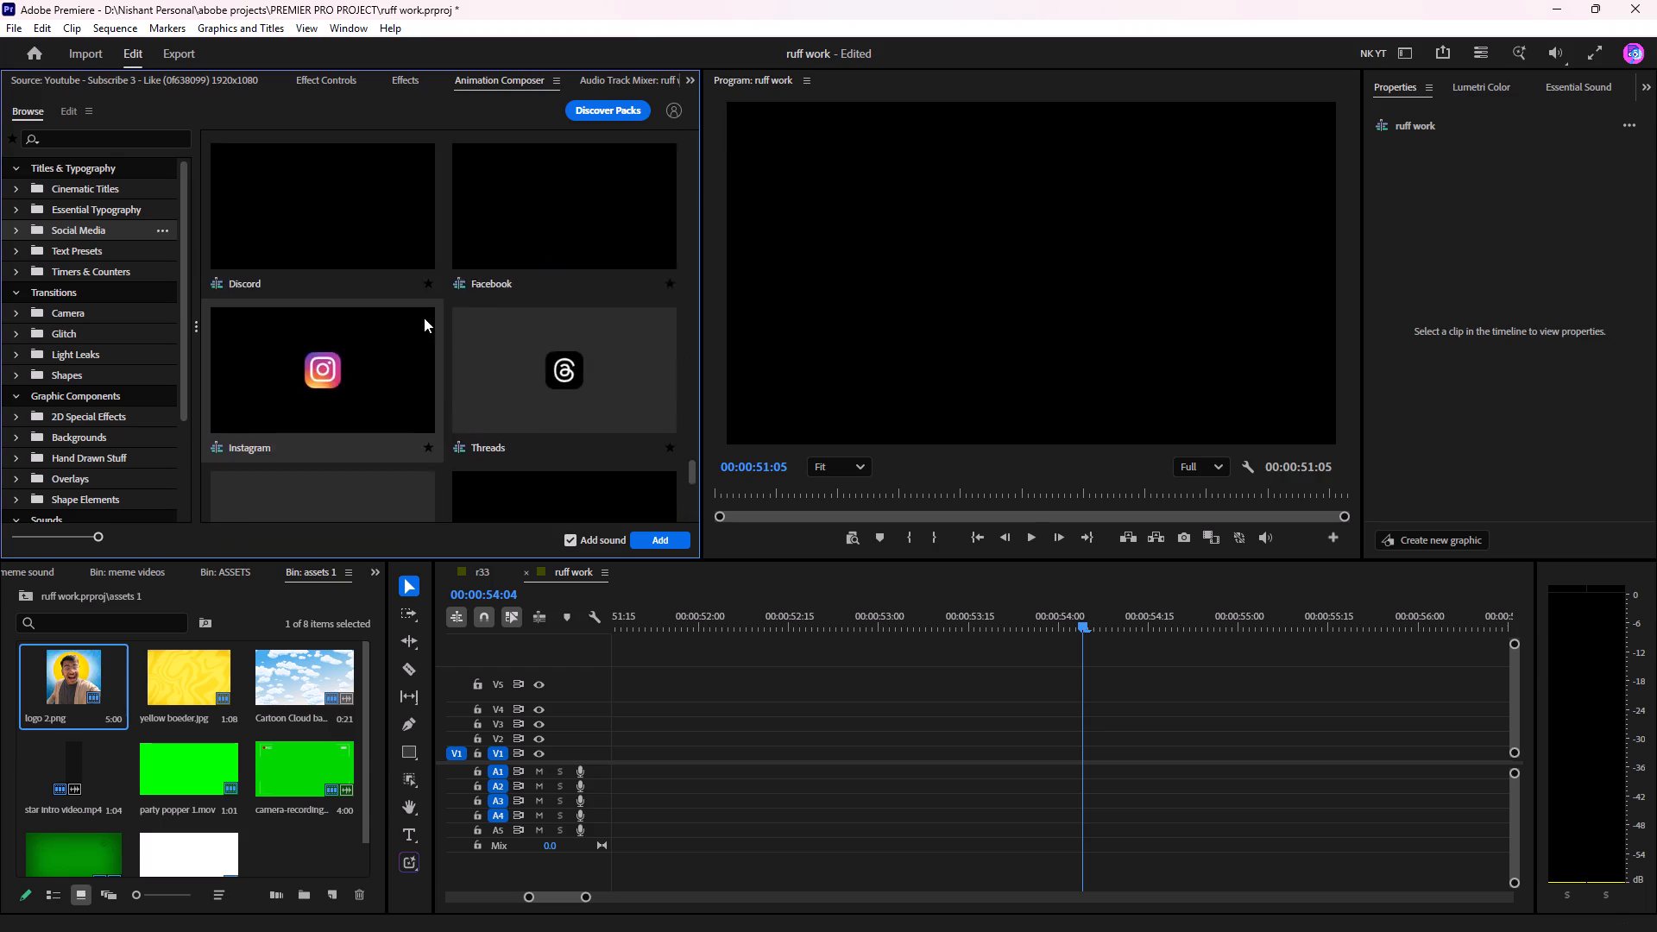
{"action": "scroll", "coordinate": [424, 318], "scroll_direction": "up", "scroll_amount": 15}
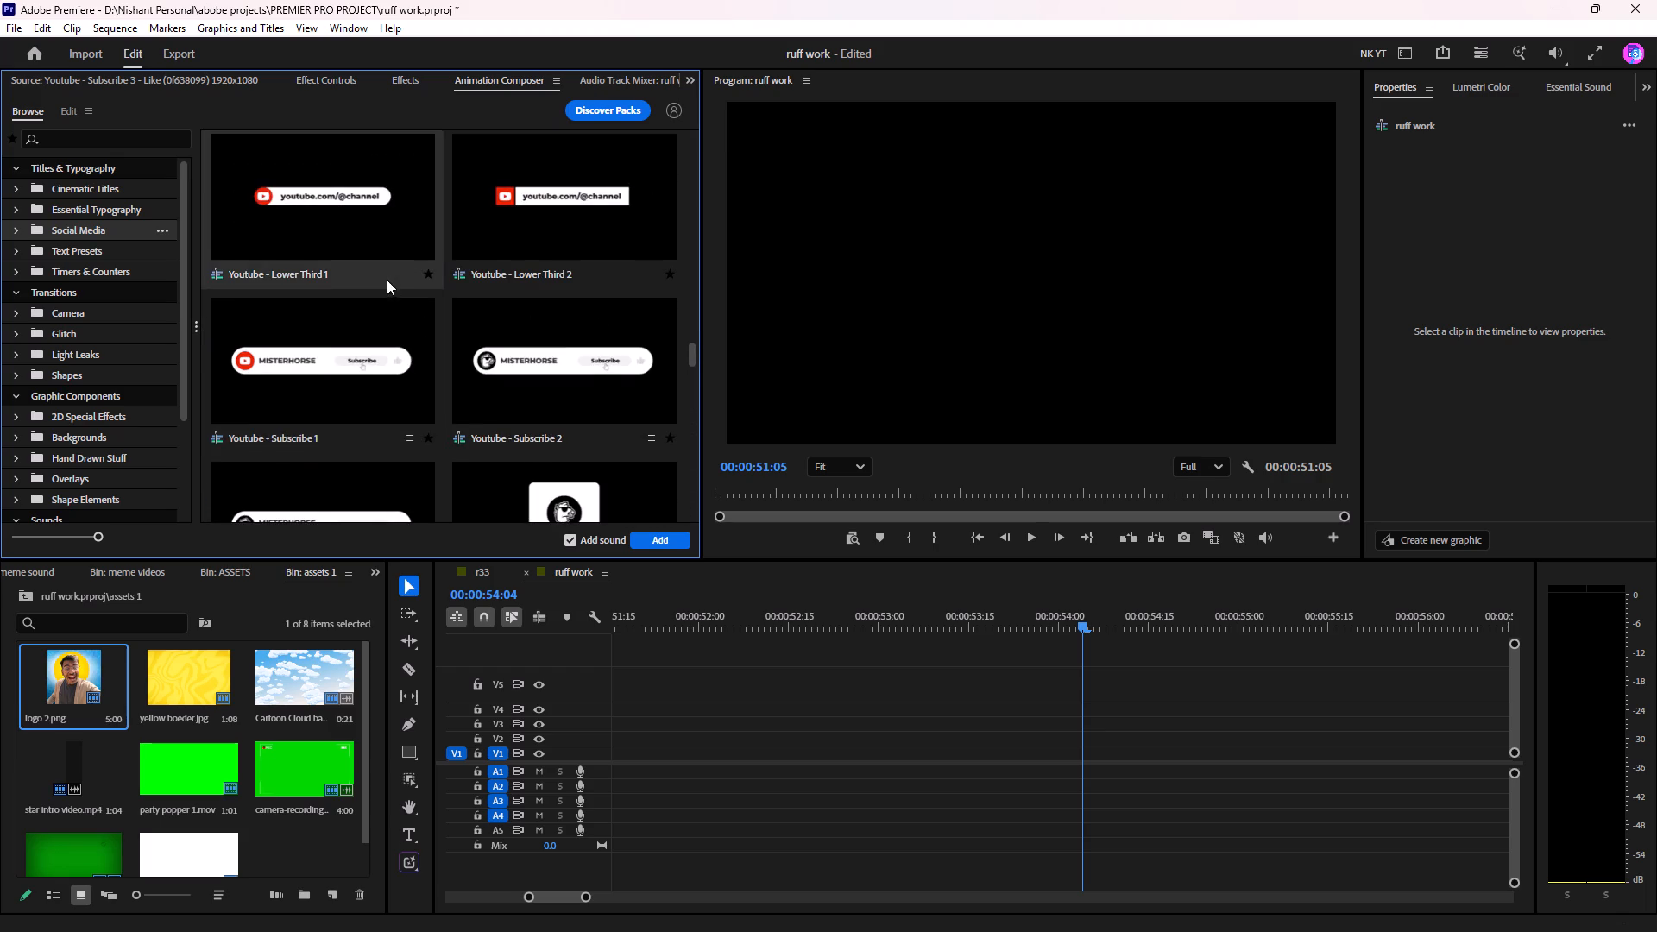
{"action": "scroll", "coordinate": [387, 279], "scroll_direction": "up", "scroll_amount": 1}
{"action": "scroll", "coordinate": [360, 331], "scroll_direction": "down", "scroll_amount": 1}
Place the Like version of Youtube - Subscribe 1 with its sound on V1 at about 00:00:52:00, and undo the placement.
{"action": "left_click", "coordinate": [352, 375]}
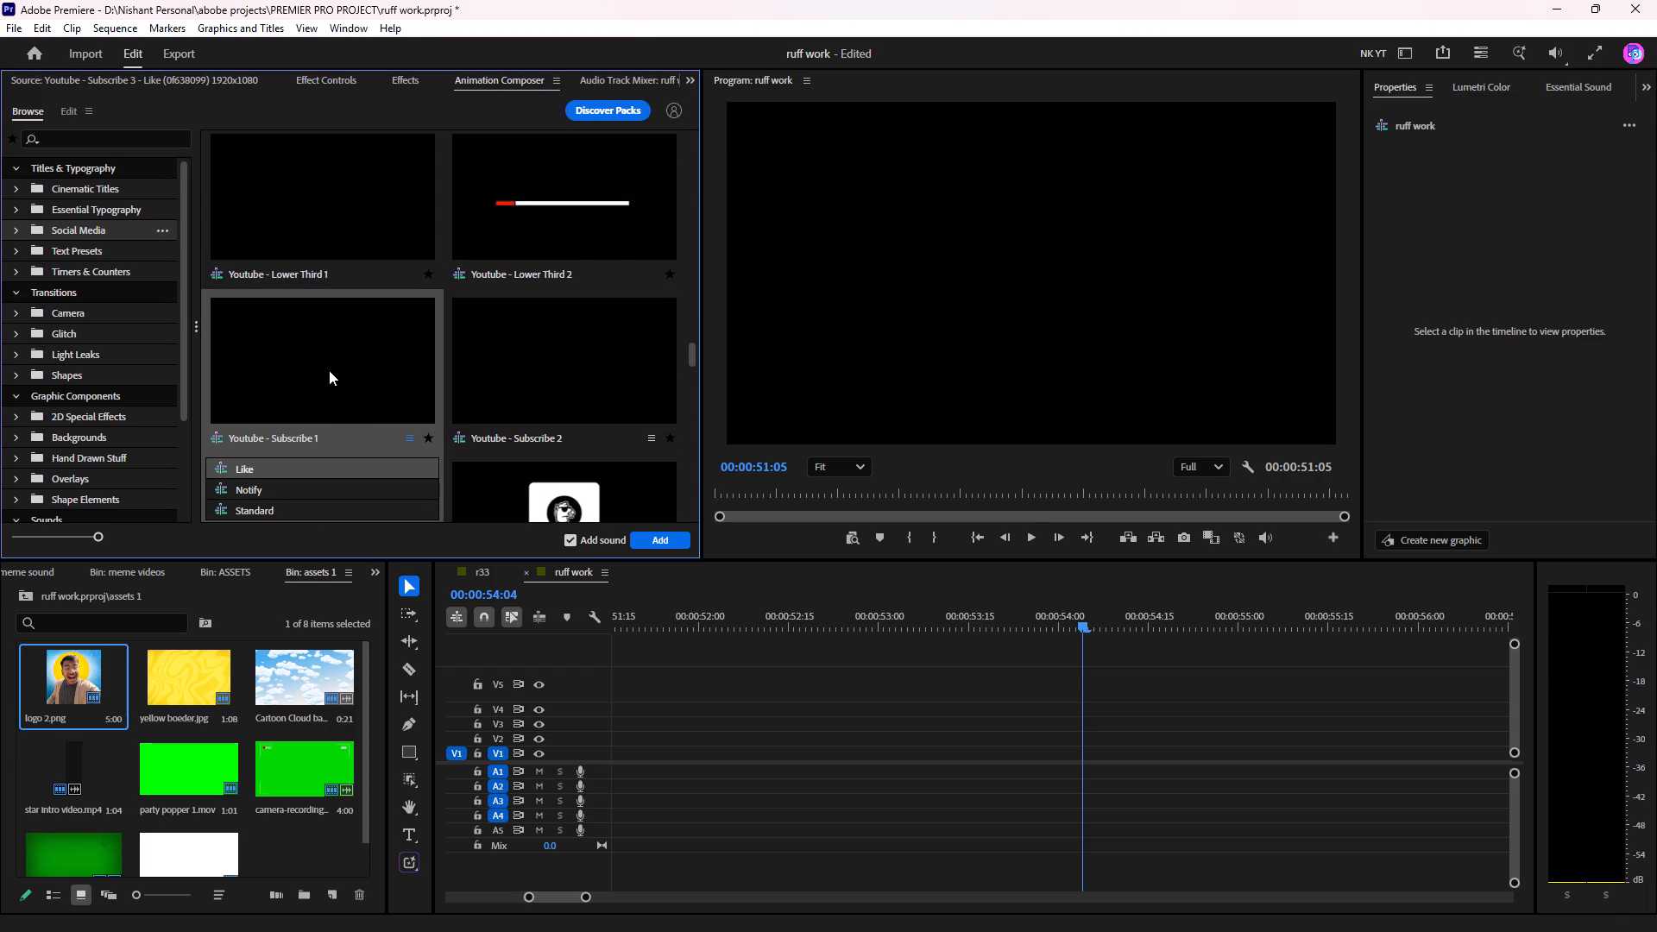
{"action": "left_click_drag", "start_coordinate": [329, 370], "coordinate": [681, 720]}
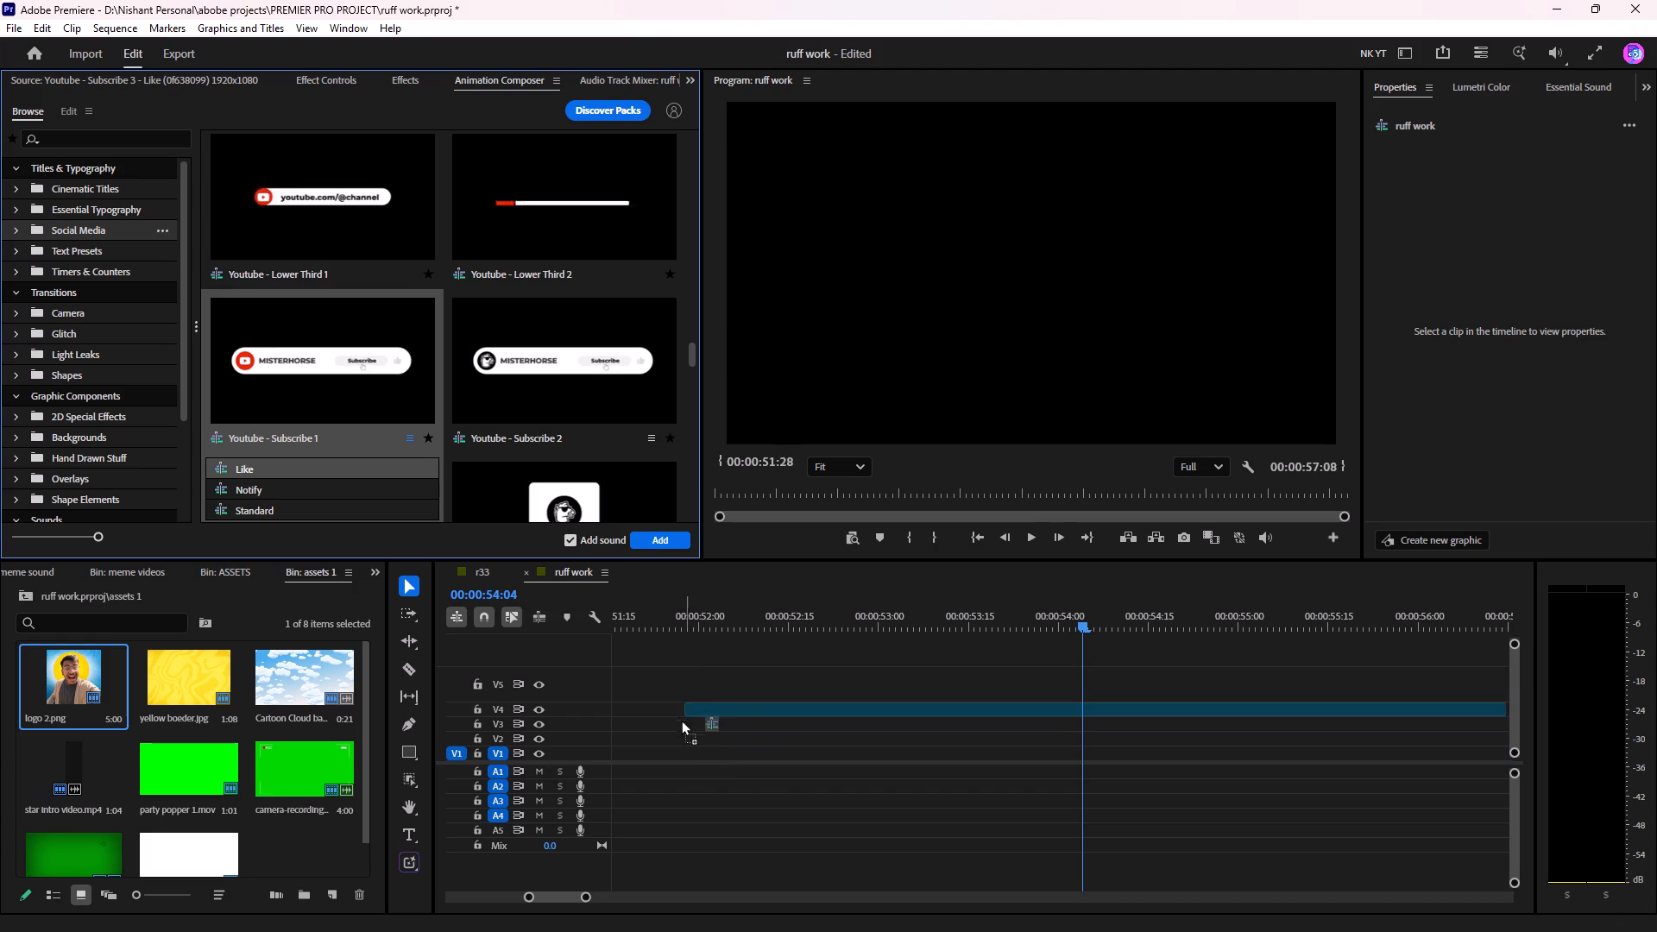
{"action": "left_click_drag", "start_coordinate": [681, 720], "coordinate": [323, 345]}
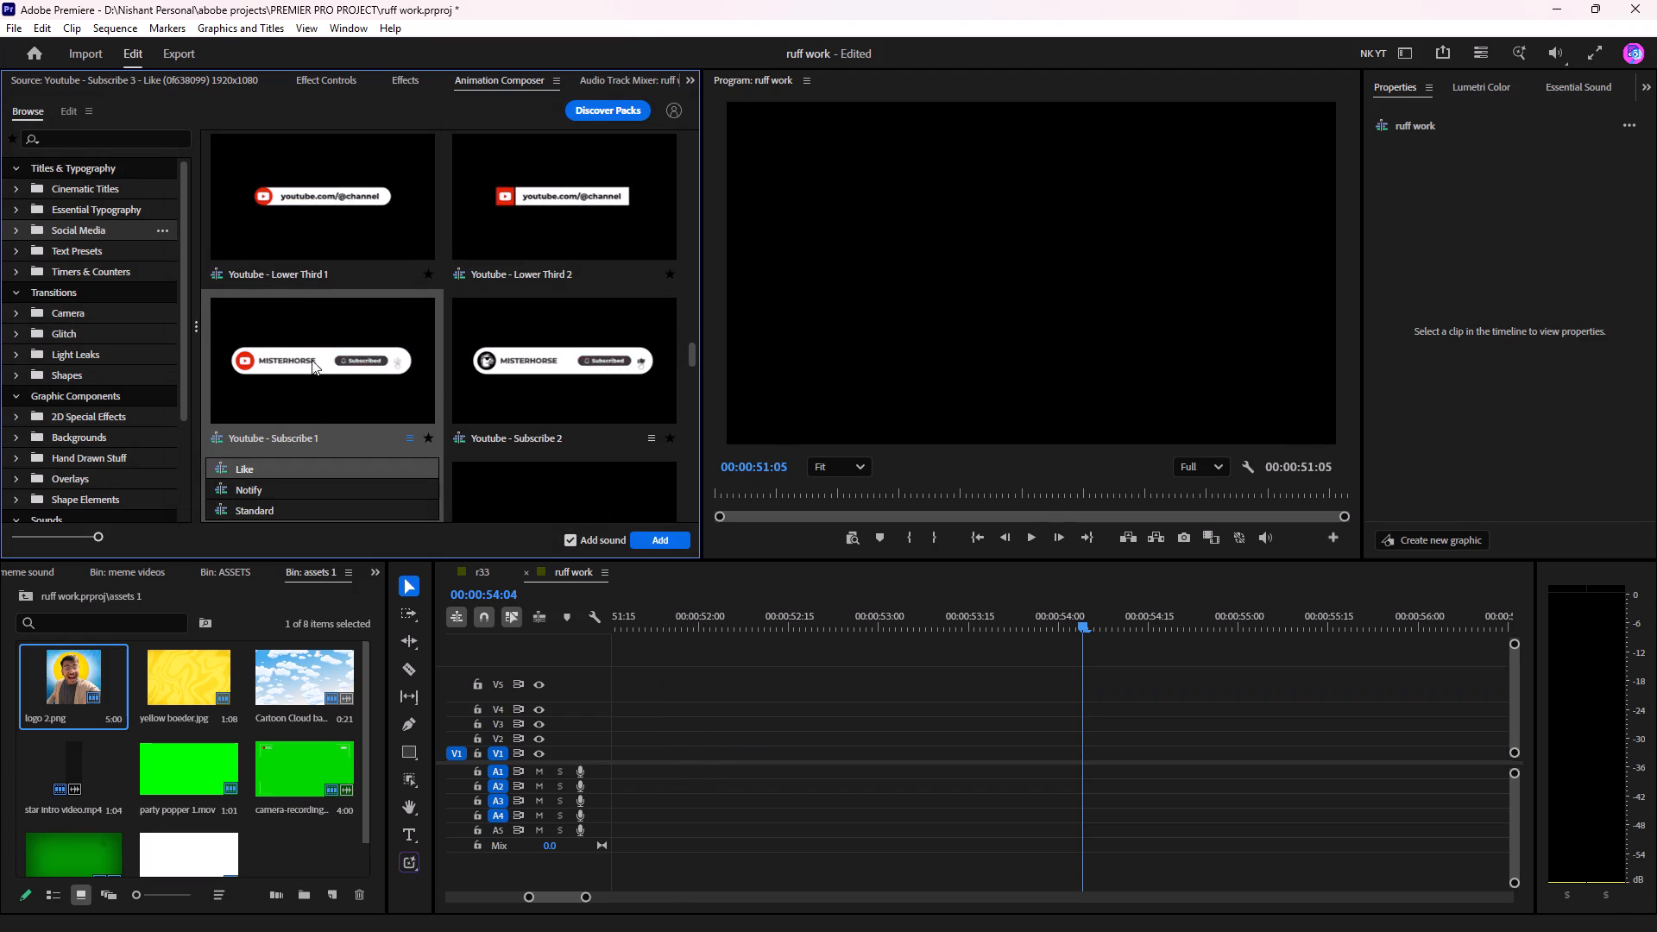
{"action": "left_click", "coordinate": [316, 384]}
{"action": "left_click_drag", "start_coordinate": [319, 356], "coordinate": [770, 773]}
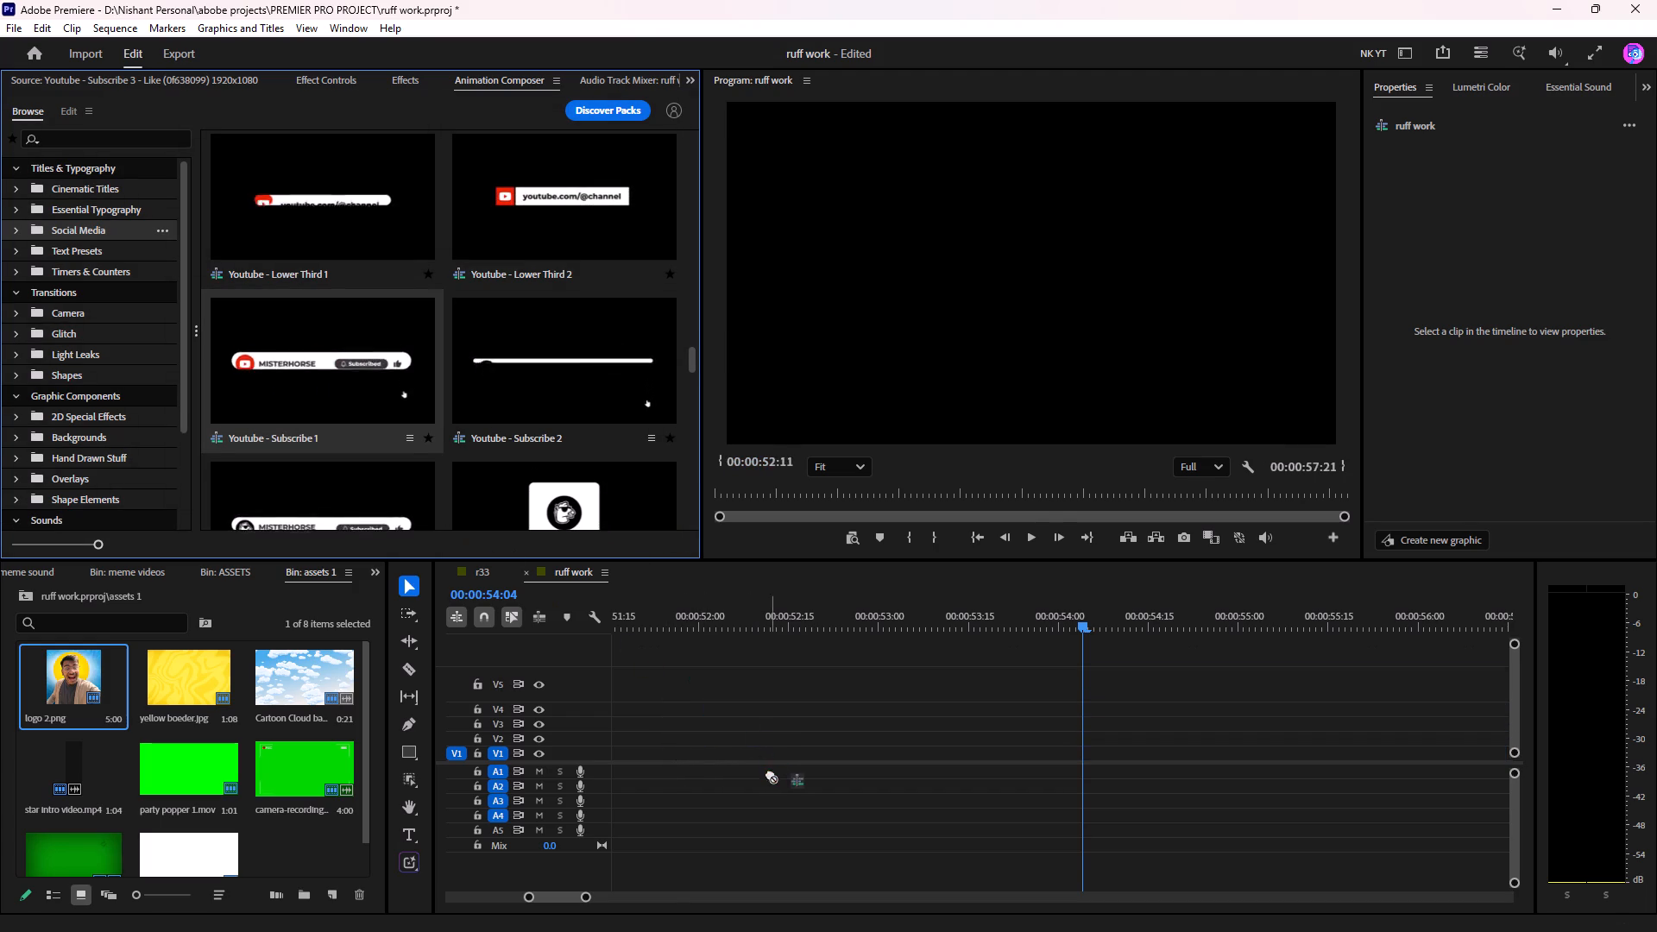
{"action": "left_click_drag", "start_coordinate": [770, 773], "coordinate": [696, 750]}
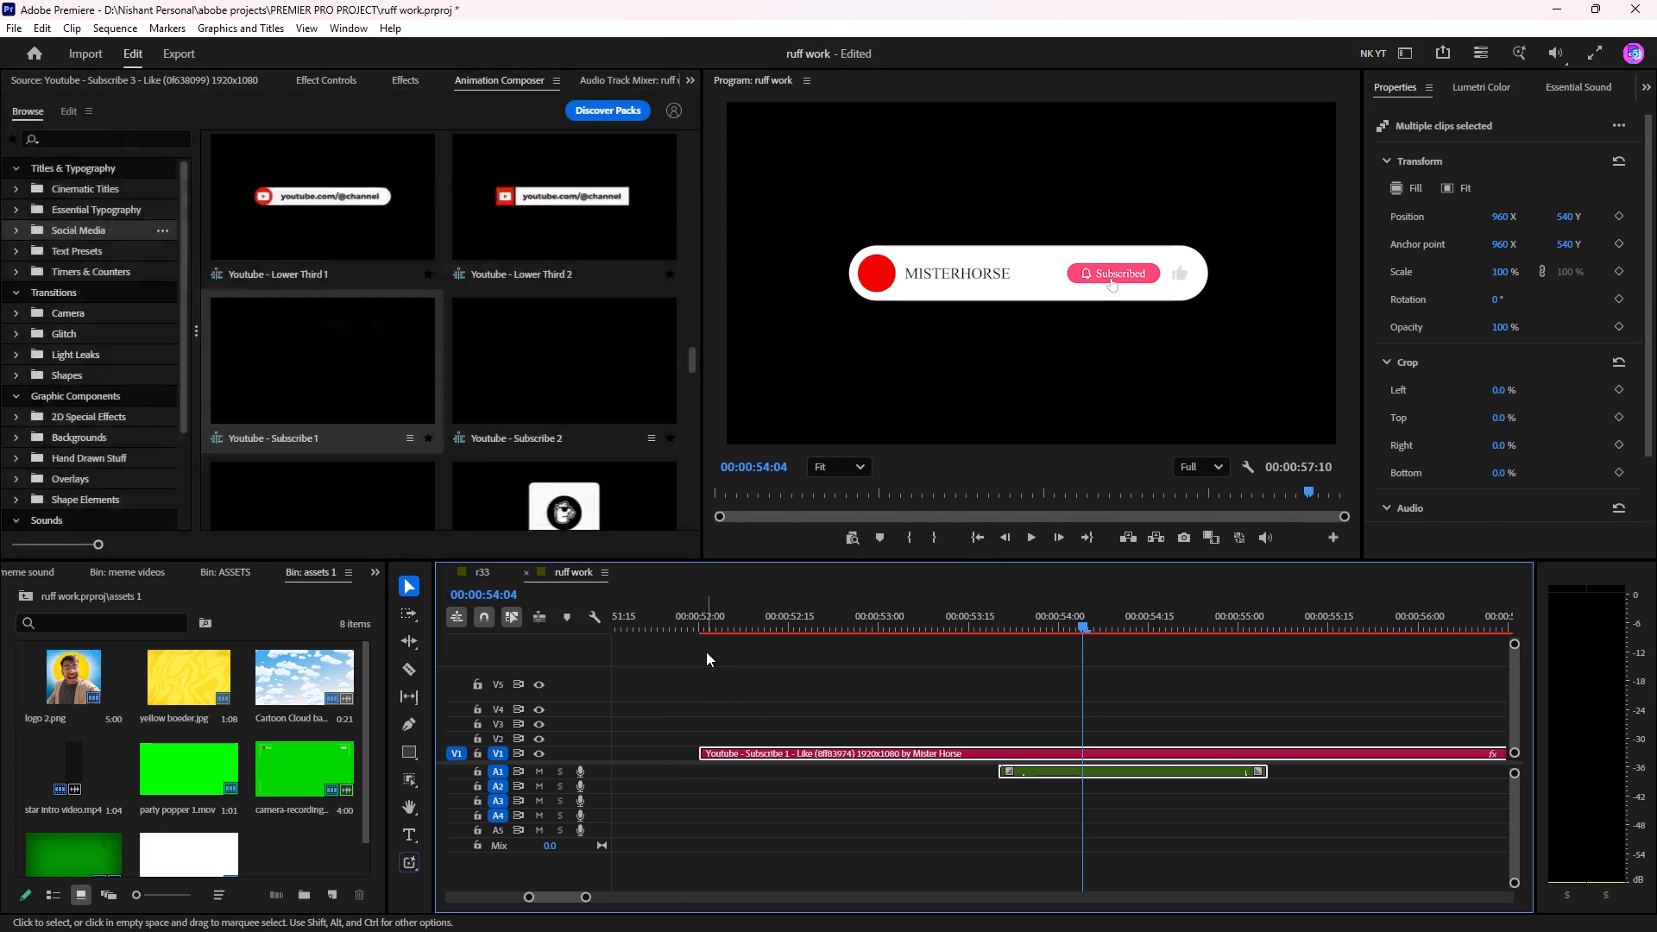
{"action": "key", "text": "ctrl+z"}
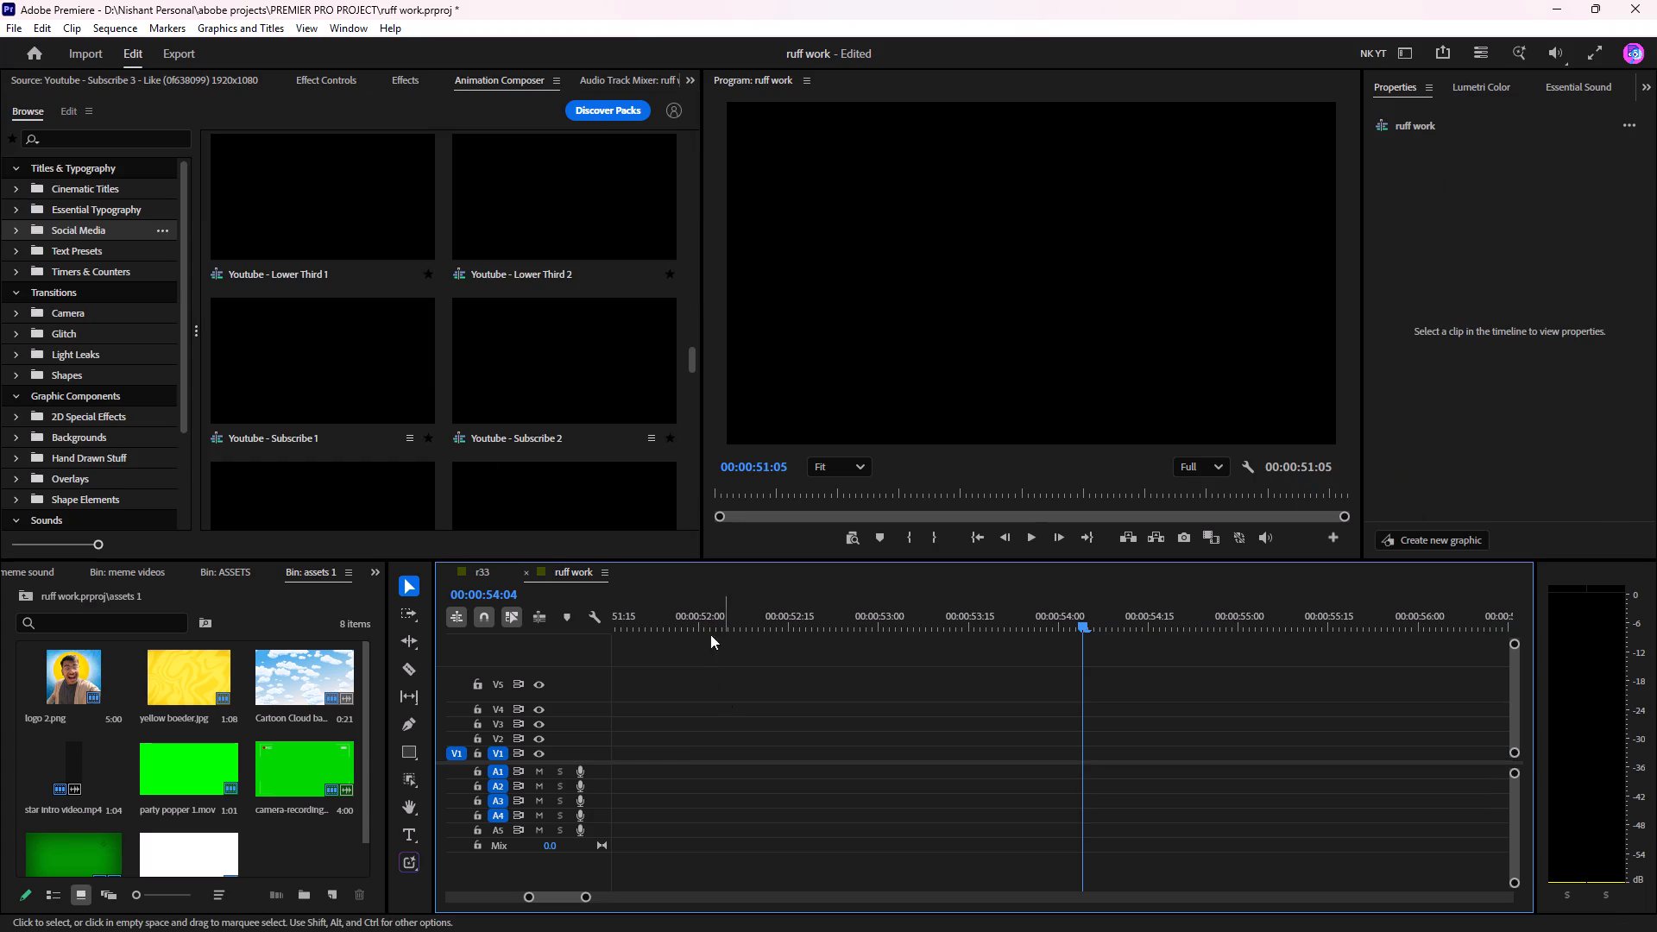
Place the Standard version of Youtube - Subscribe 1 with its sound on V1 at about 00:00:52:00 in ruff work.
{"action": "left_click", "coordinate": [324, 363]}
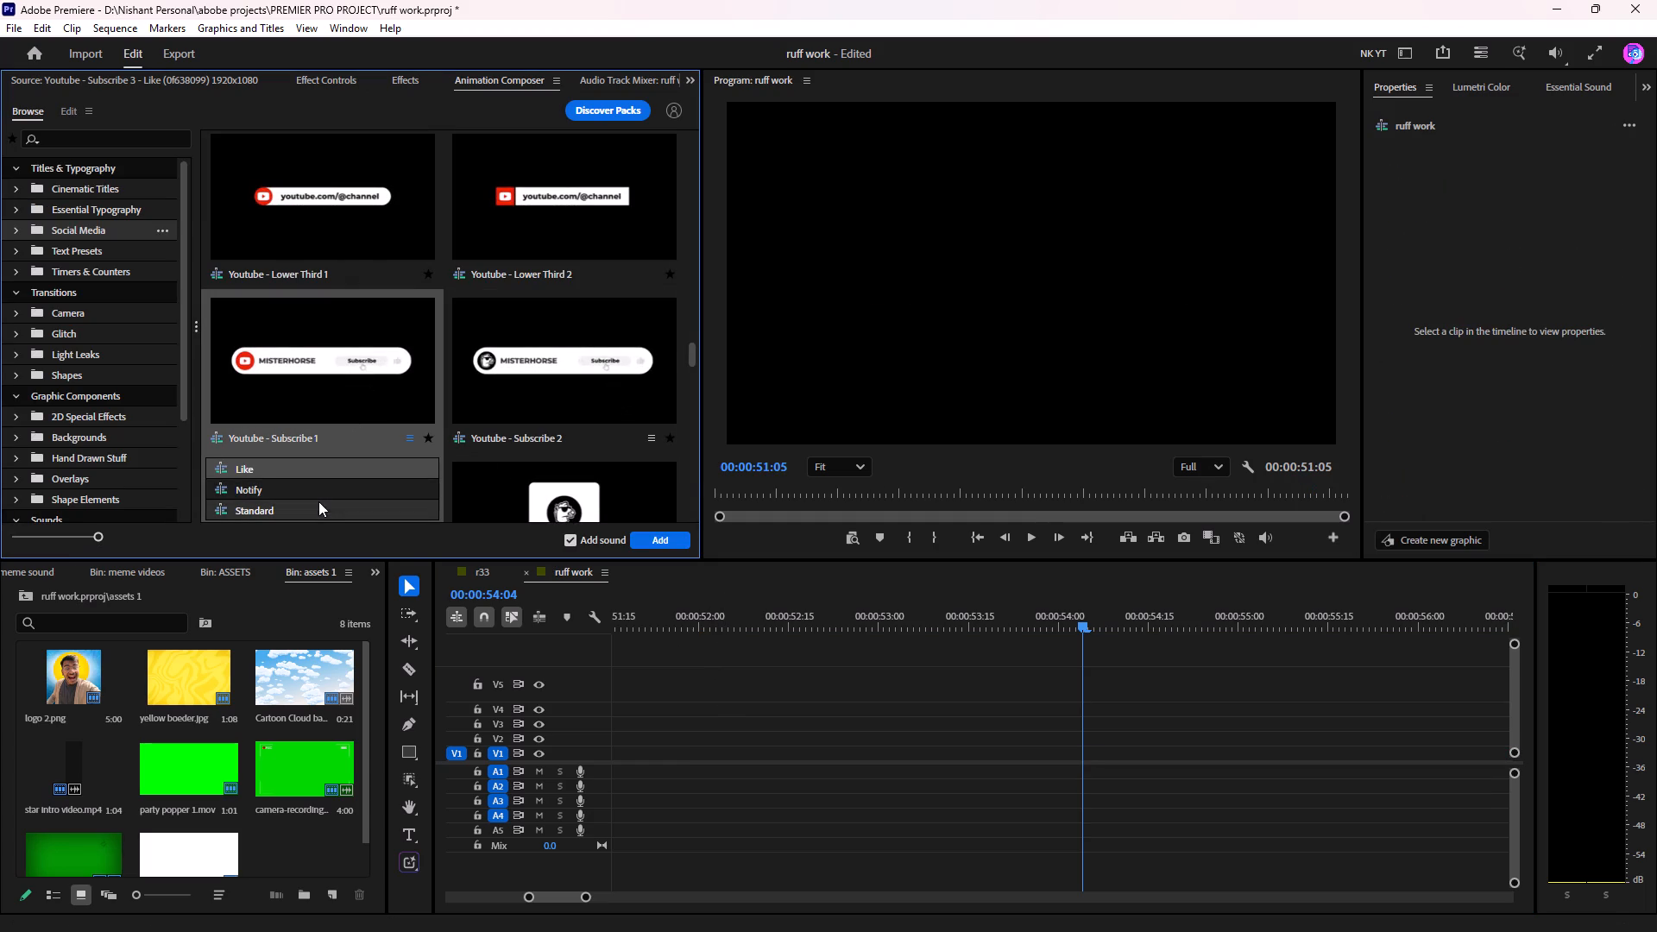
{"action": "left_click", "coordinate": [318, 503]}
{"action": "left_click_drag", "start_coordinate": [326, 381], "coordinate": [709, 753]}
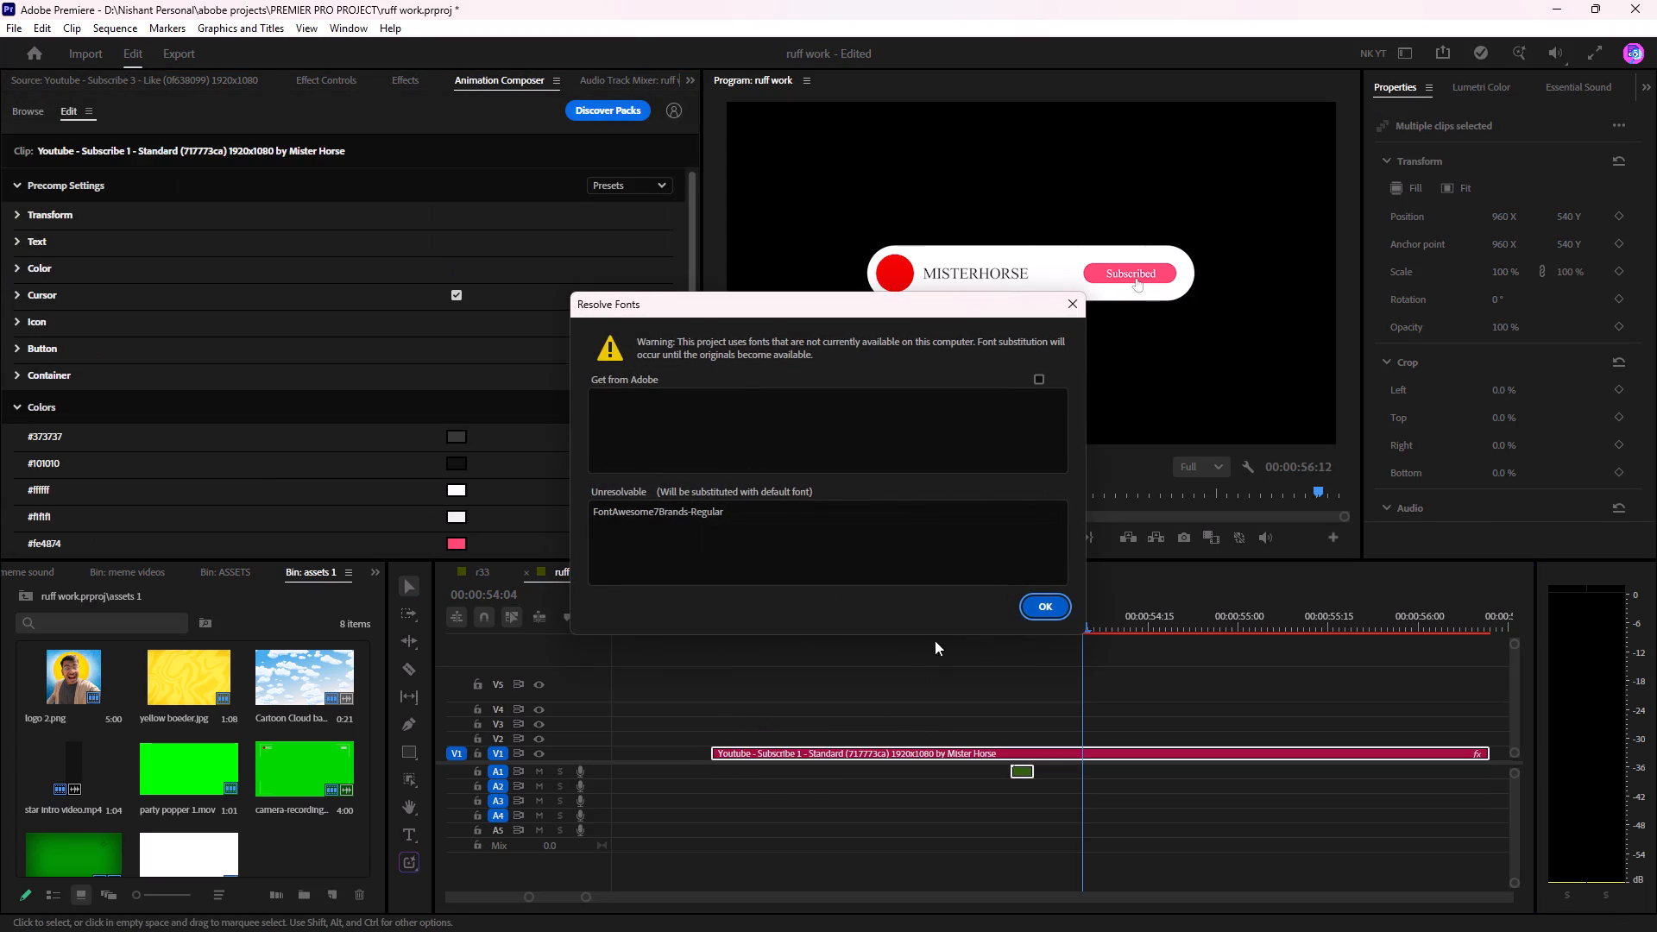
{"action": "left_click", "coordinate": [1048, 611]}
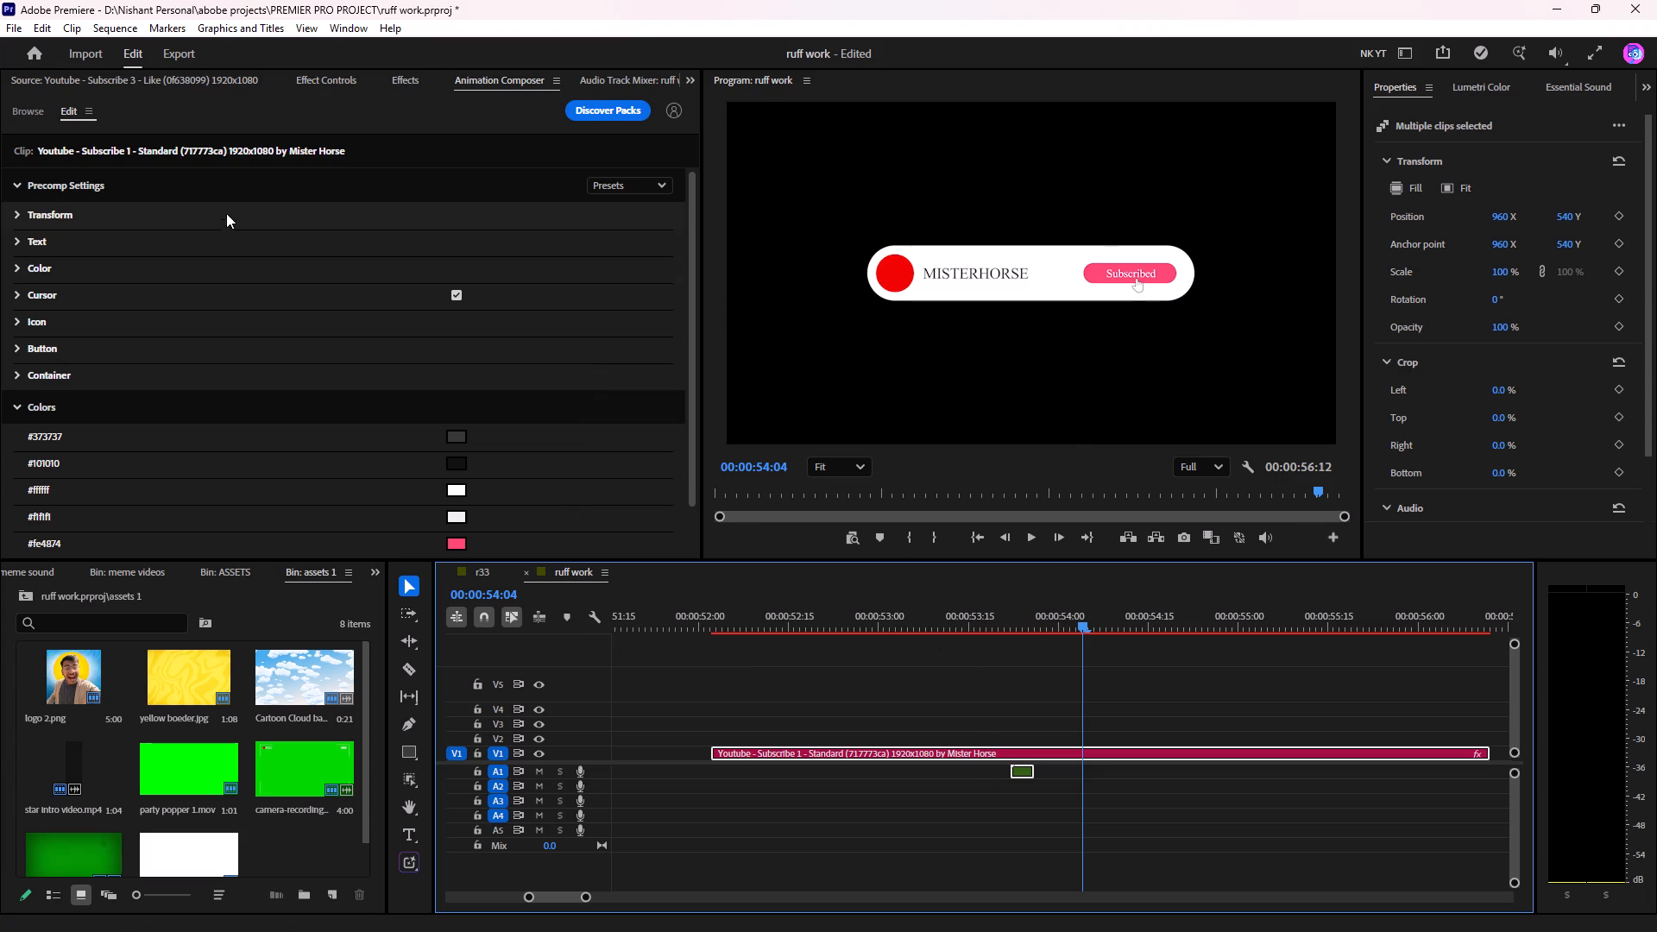
Examine the subscribe clip's Precomp Settings, Properties, Lumetri Color and Essential Sound options for ways to customise it.
{"action": "double_click", "coordinate": [62, 184]}
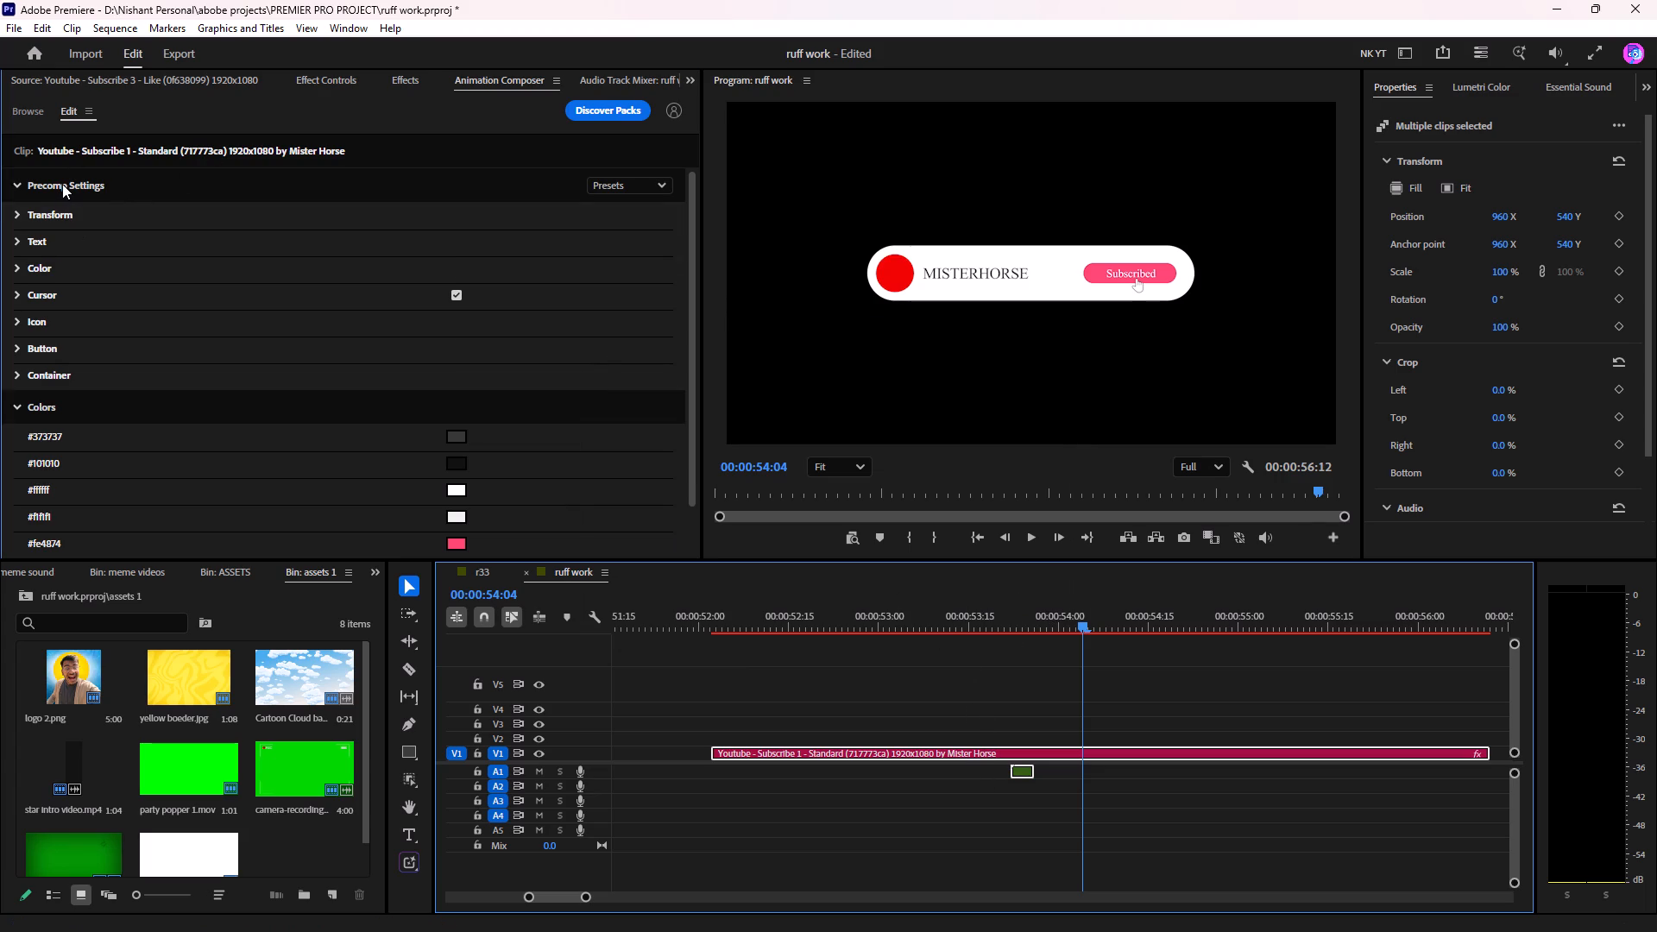
{"action": "left_click", "coordinate": [61, 182]}
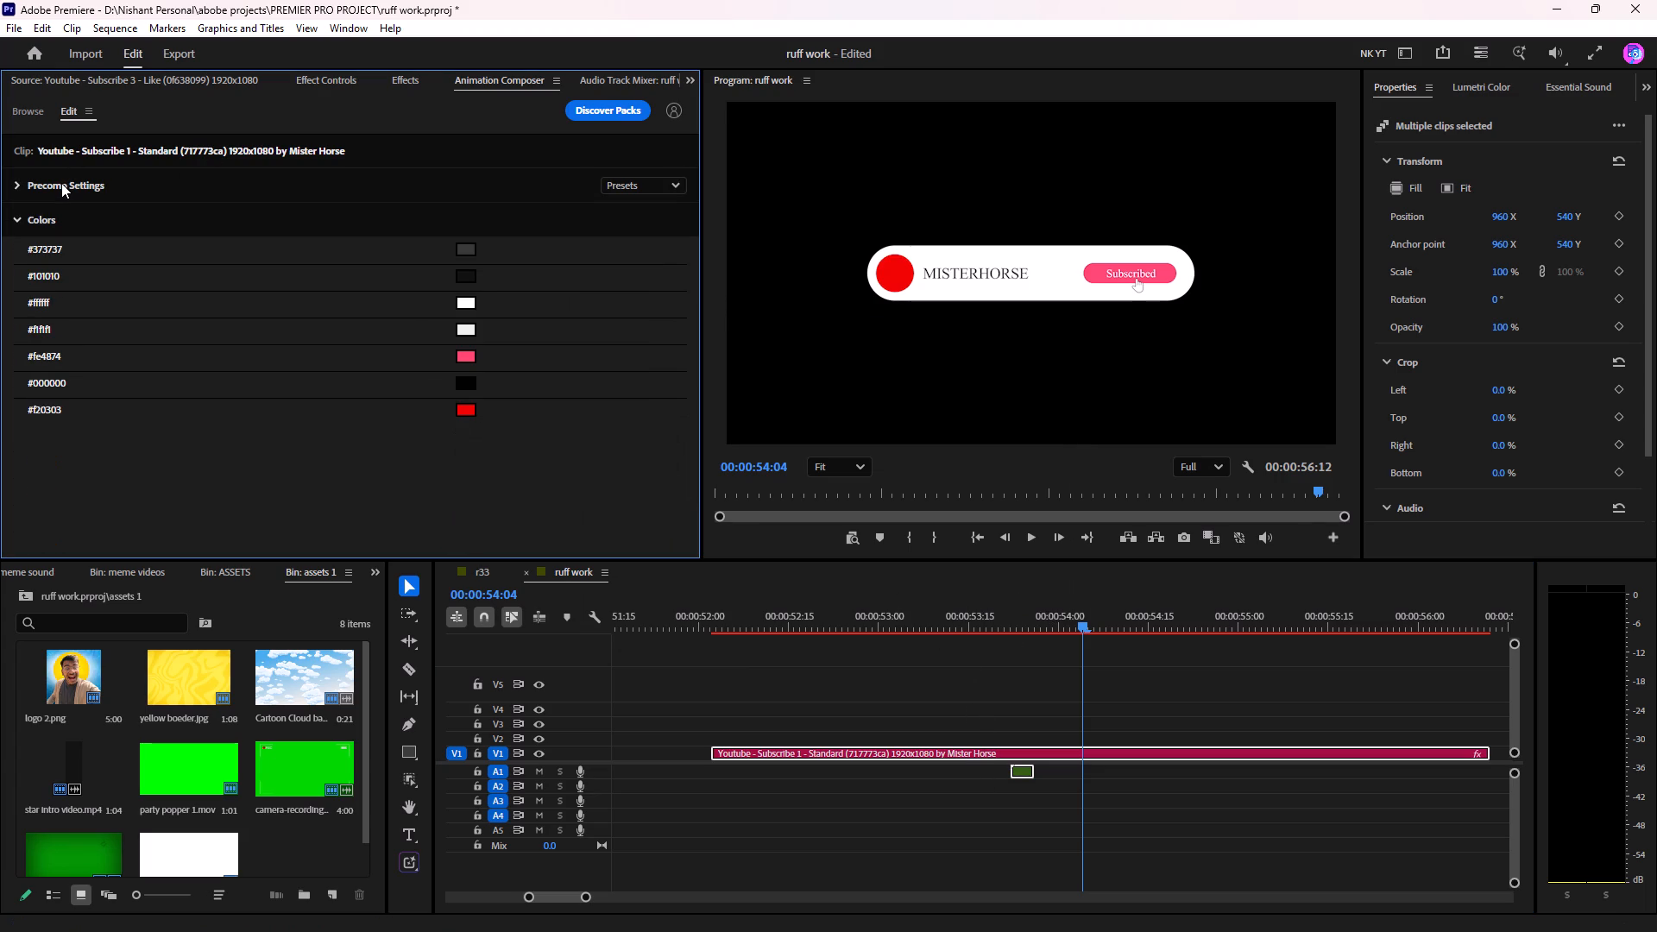
{"action": "left_click", "coordinate": [59, 184]}
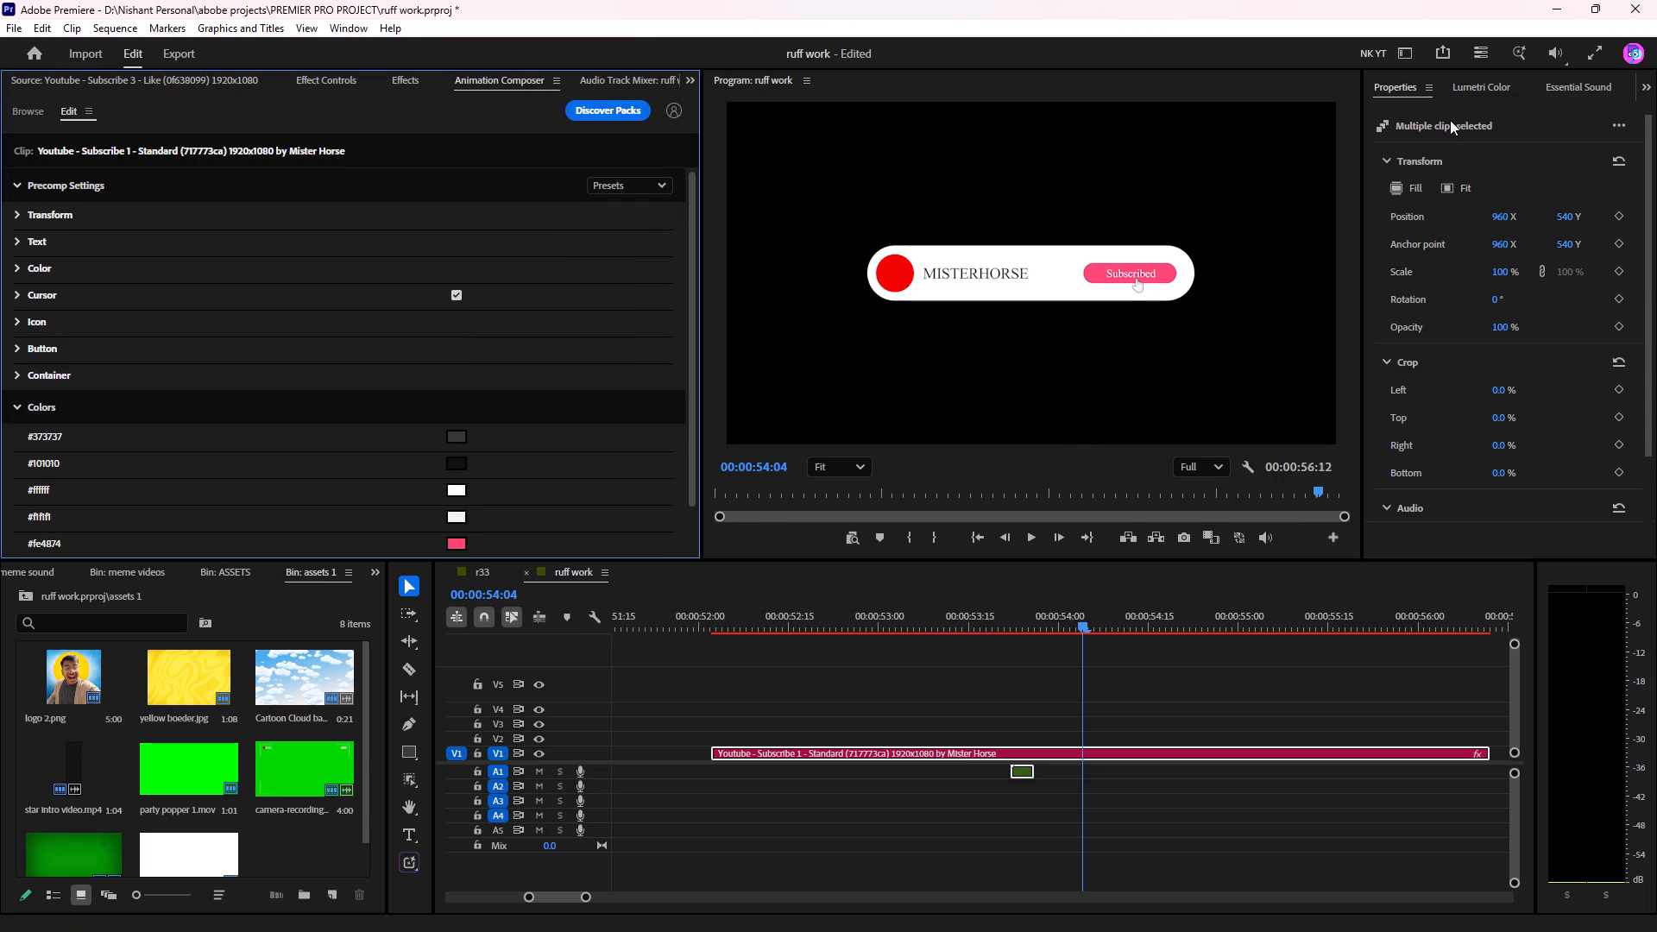
{"action": "left_click", "coordinate": [1485, 120]}
{"action": "left_click", "coordinate": [1490, 88]}
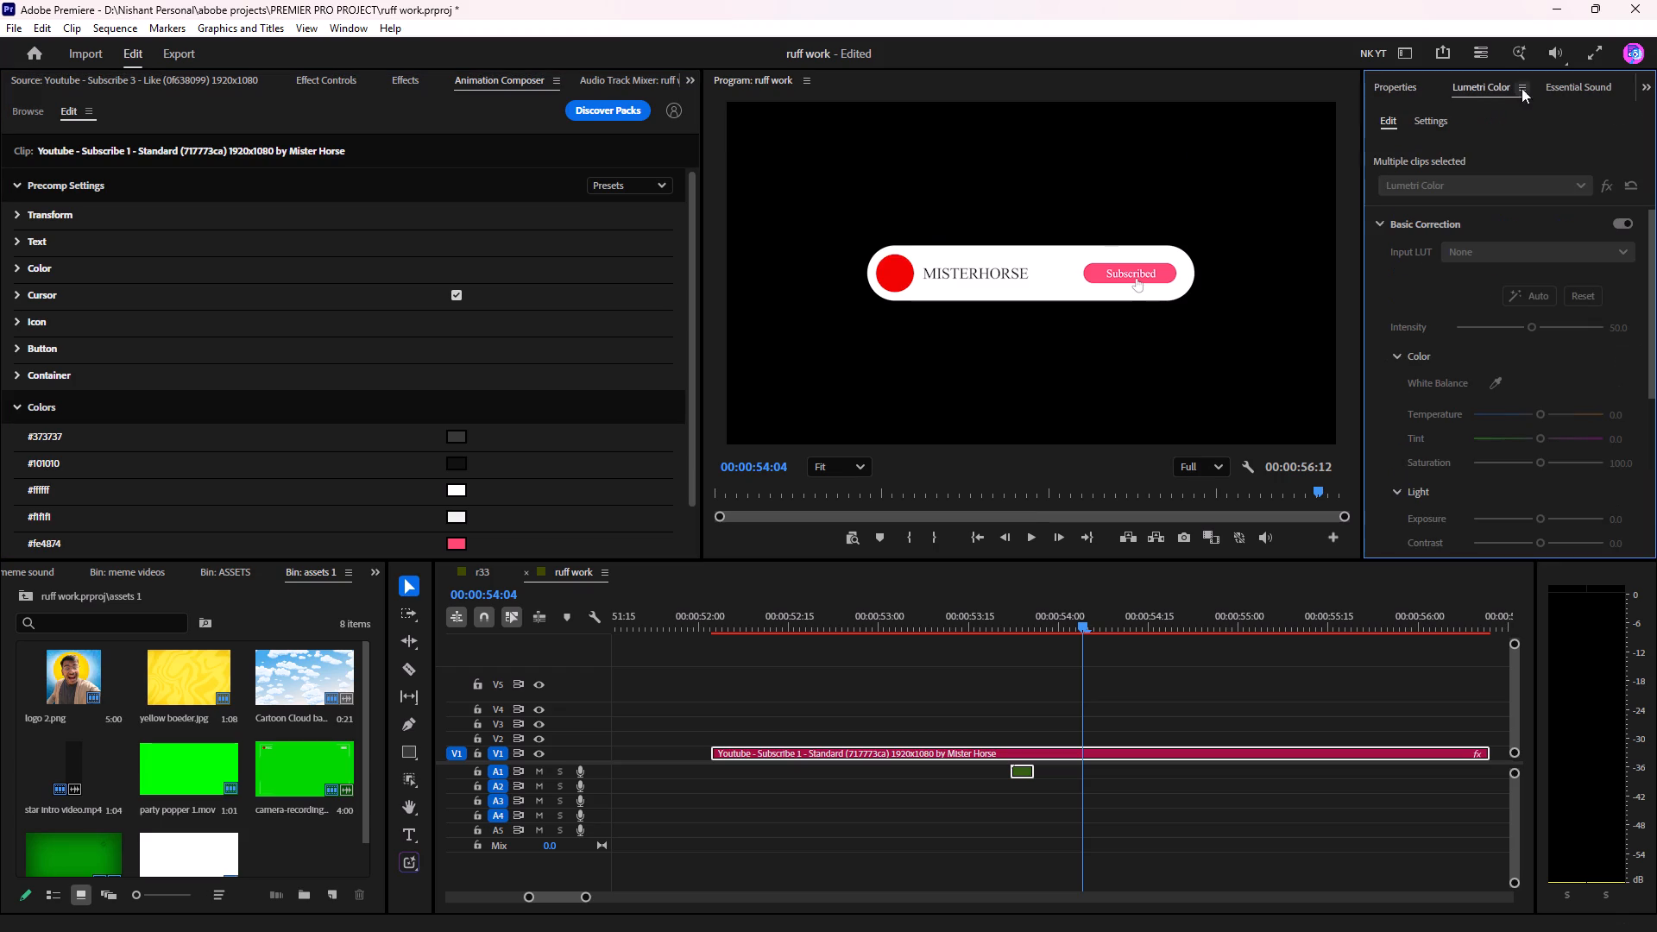
{"action": "left_click", "coordinate": [1654, 88]}
{"action": "left_click", "coordinate": [1602, 85]}
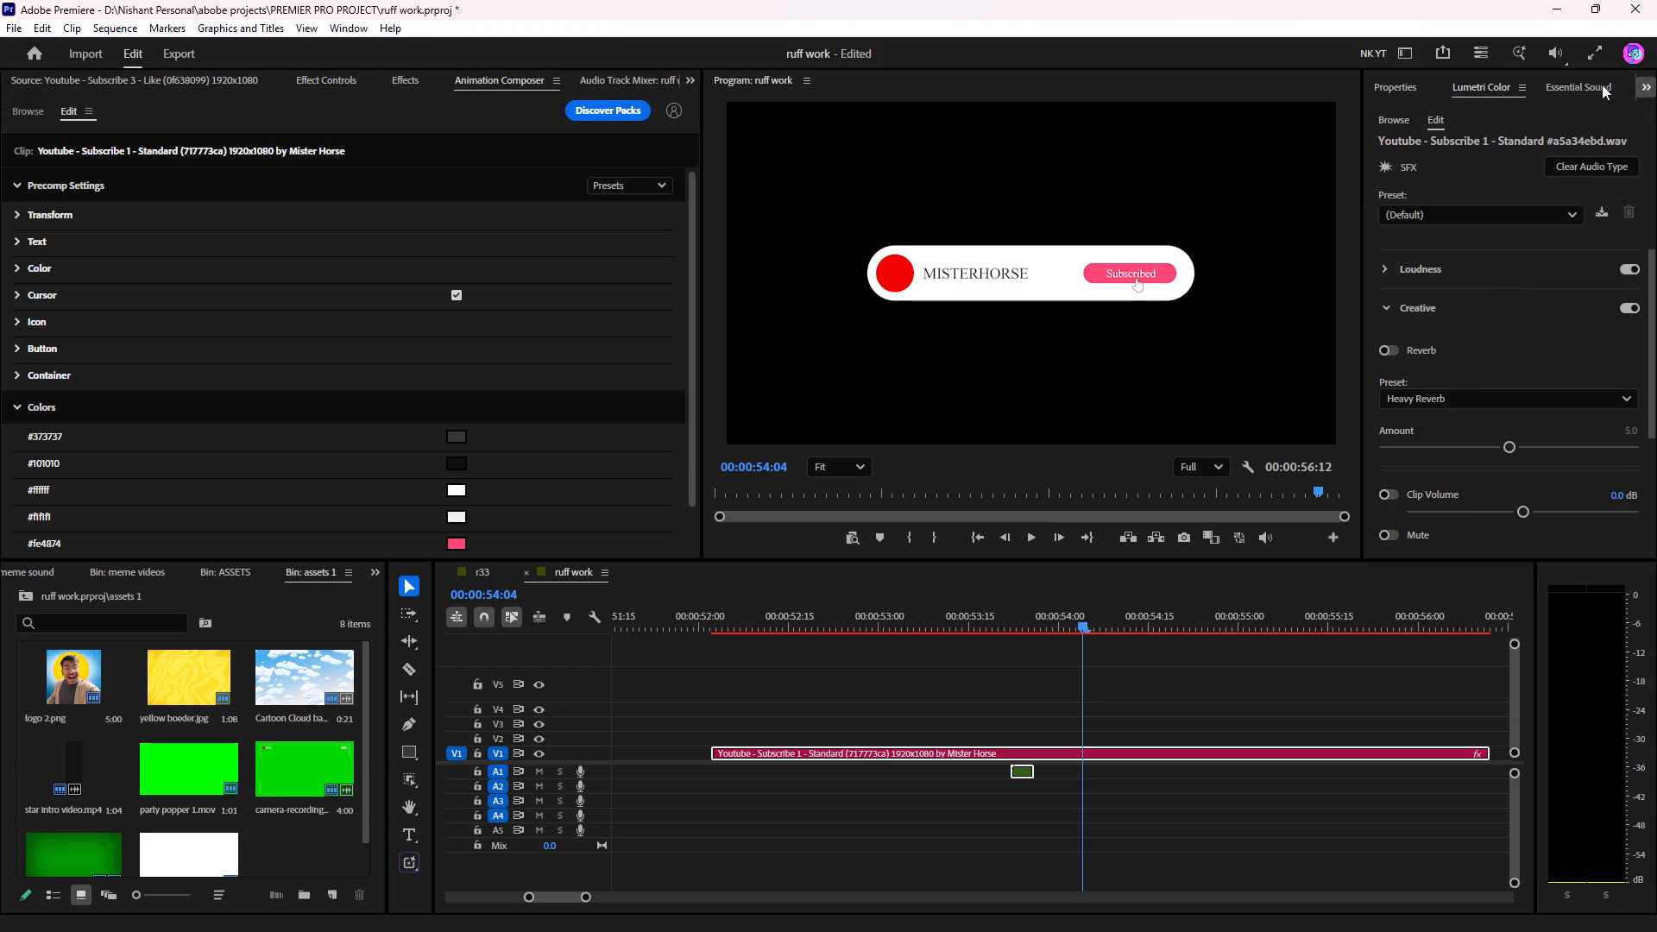
{"action": "left_click", "coordinate": [1396, 85]}
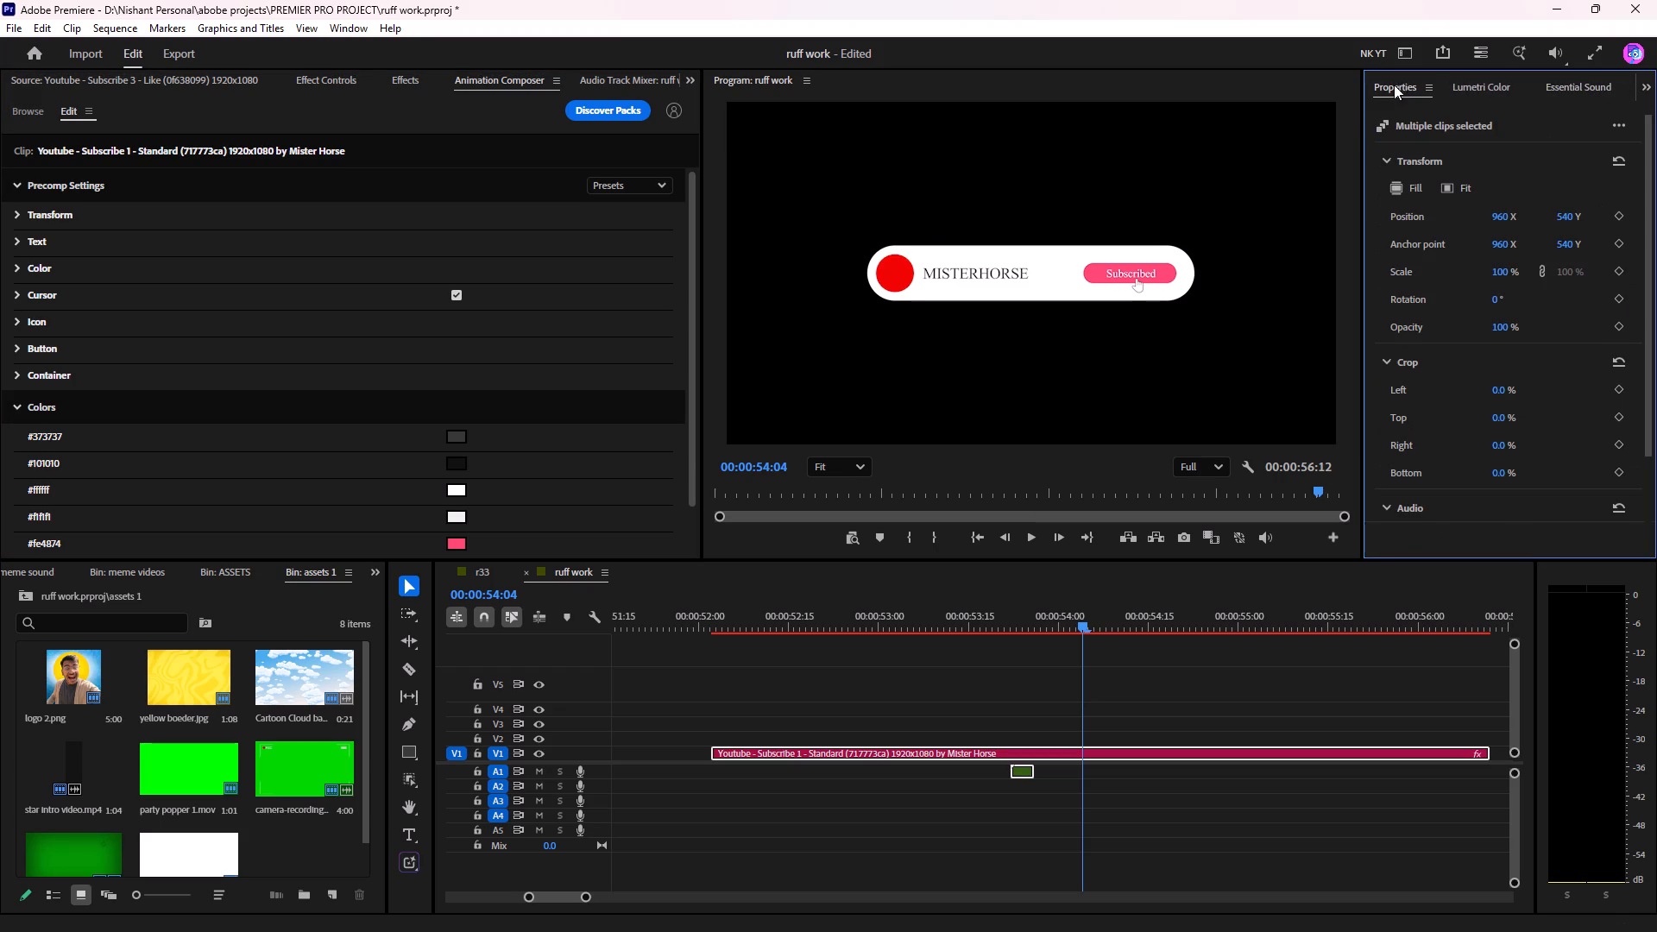
{"action": "triple_click", "coordinate": [1648, 86]}
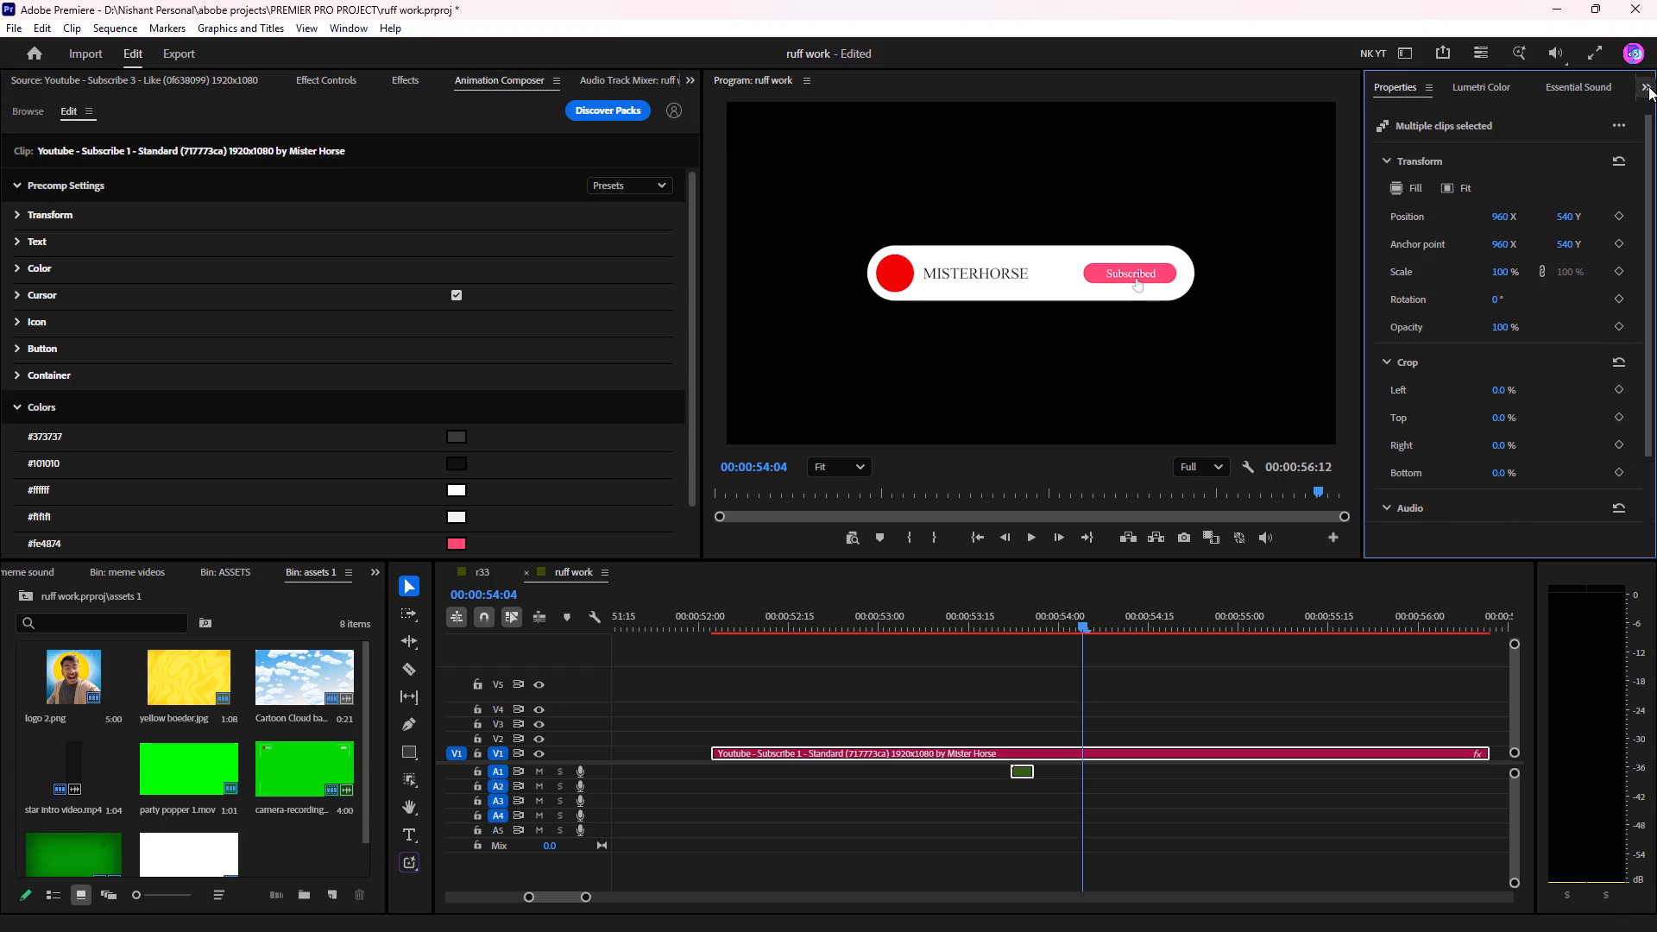
{"action": "left_click", "coordinate": [1648, 86]}
{"action": "scroll", "coordinate": [1464, 240], "scroll_direction": "down", "scroll_amount": 9}
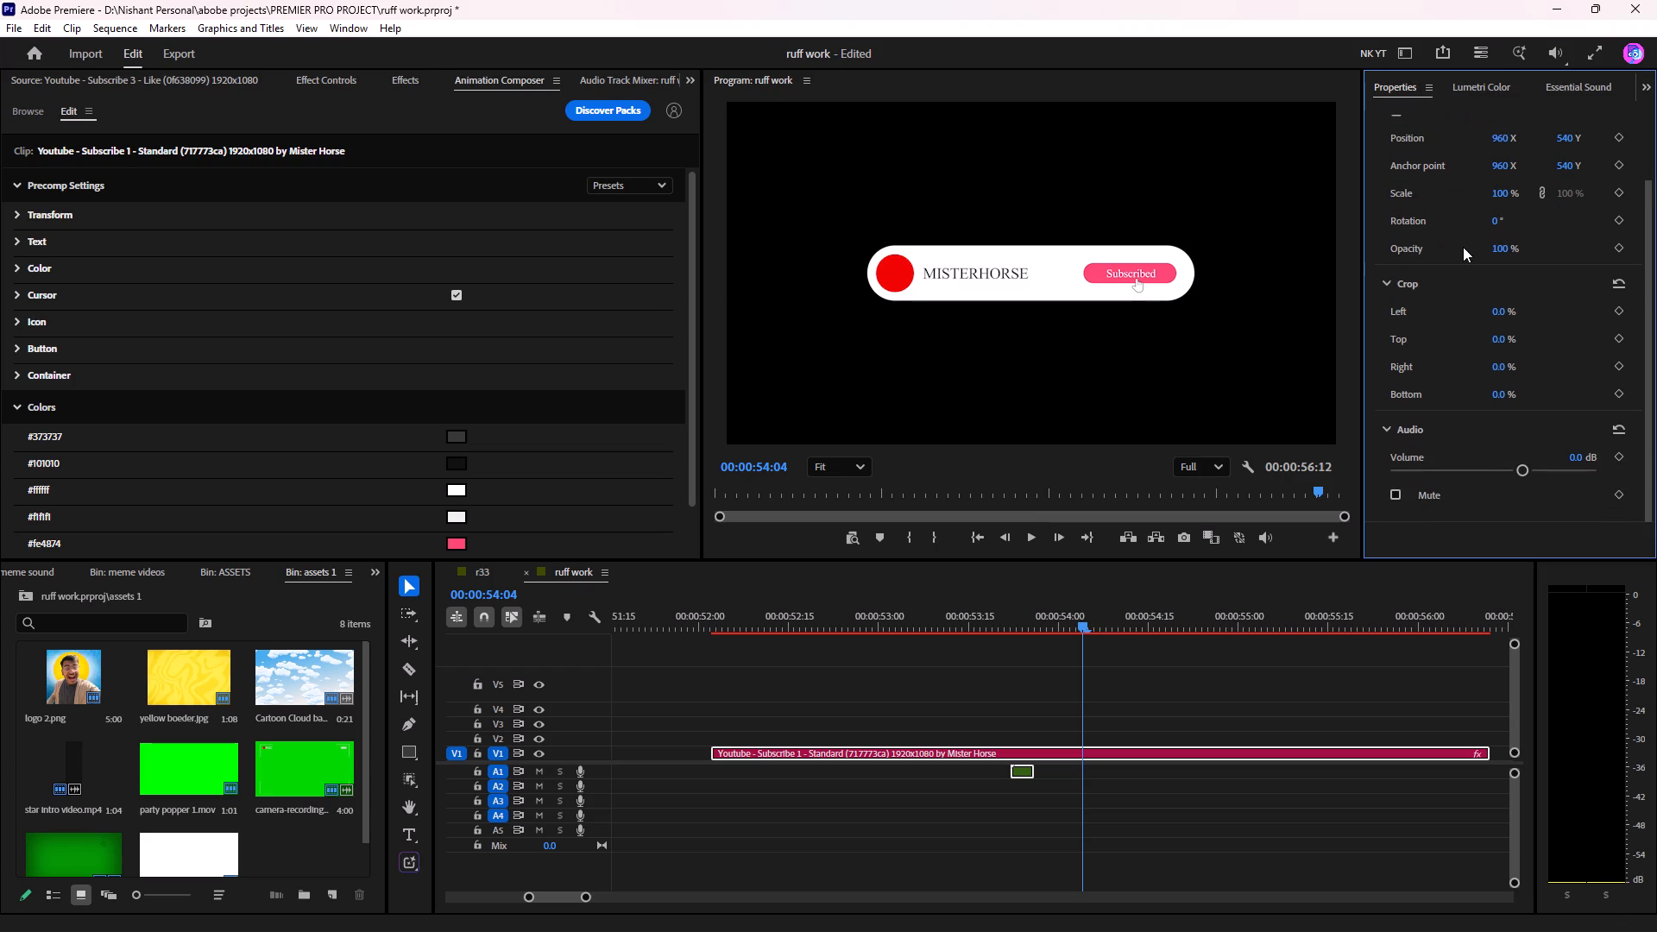
{"action": "scroll", "coordinate": [1463, 247], "scroll_direction": "down", "scroll_amount": 10}
{"action": "scroll", "coordinate": [1466, 253], "scroll_direction": "up", "scroll_amount": 1}
{"action": "scroll", "coordinate": [1466, 253], "scroll_direction": "down", "scroll_amount": 4}
{"action": "scroll", "coordinate": [1480, 317], "scroll_direction": "up", "scroll_amount": 10}
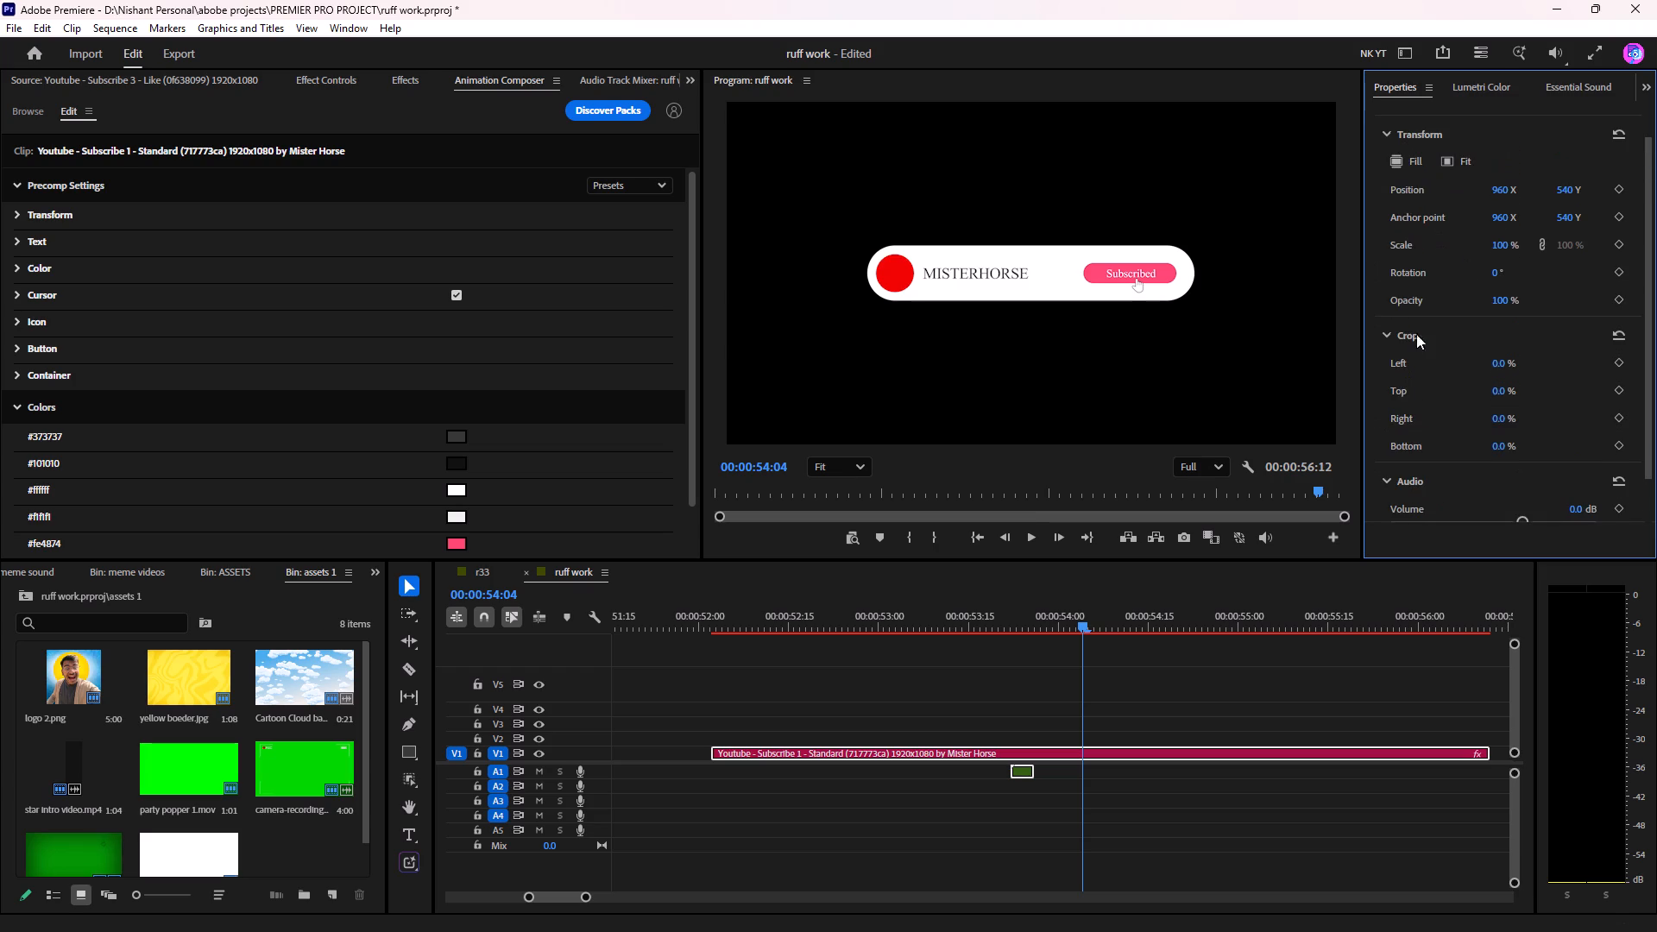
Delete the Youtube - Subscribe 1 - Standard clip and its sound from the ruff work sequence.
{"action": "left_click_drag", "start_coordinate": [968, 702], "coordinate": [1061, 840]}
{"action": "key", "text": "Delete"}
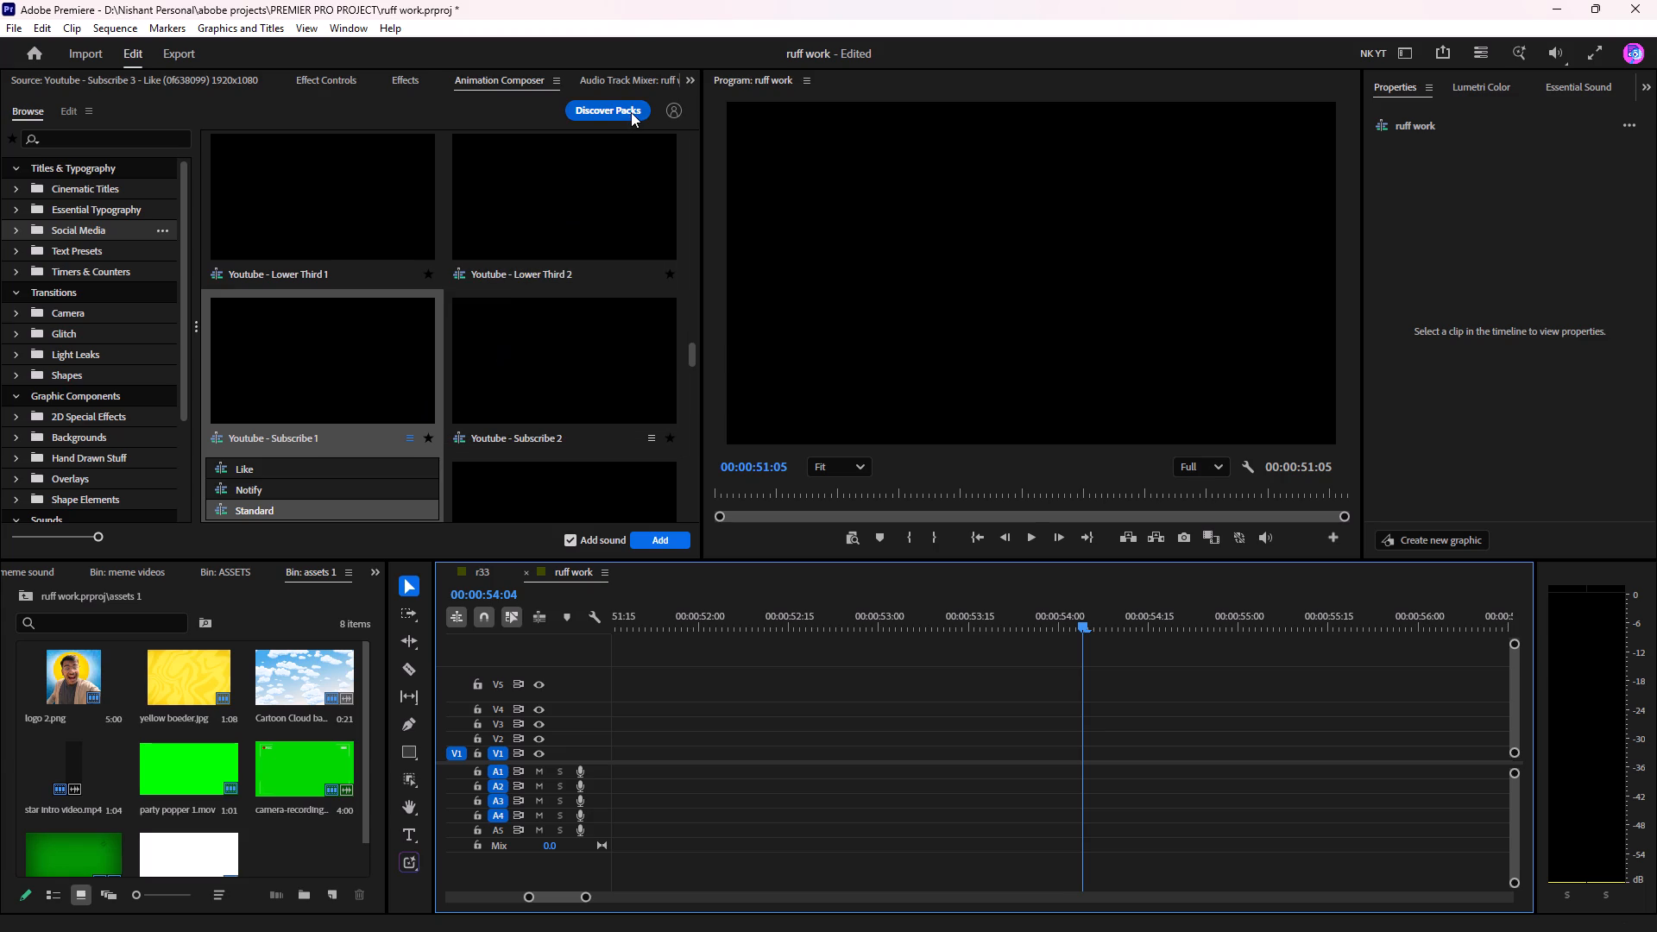
Browse the Social Media presets in Animation Composer for a simpler subscribe-button animation without a channel logo.
{"action": "left_click", "coordinate": [55, 108]}
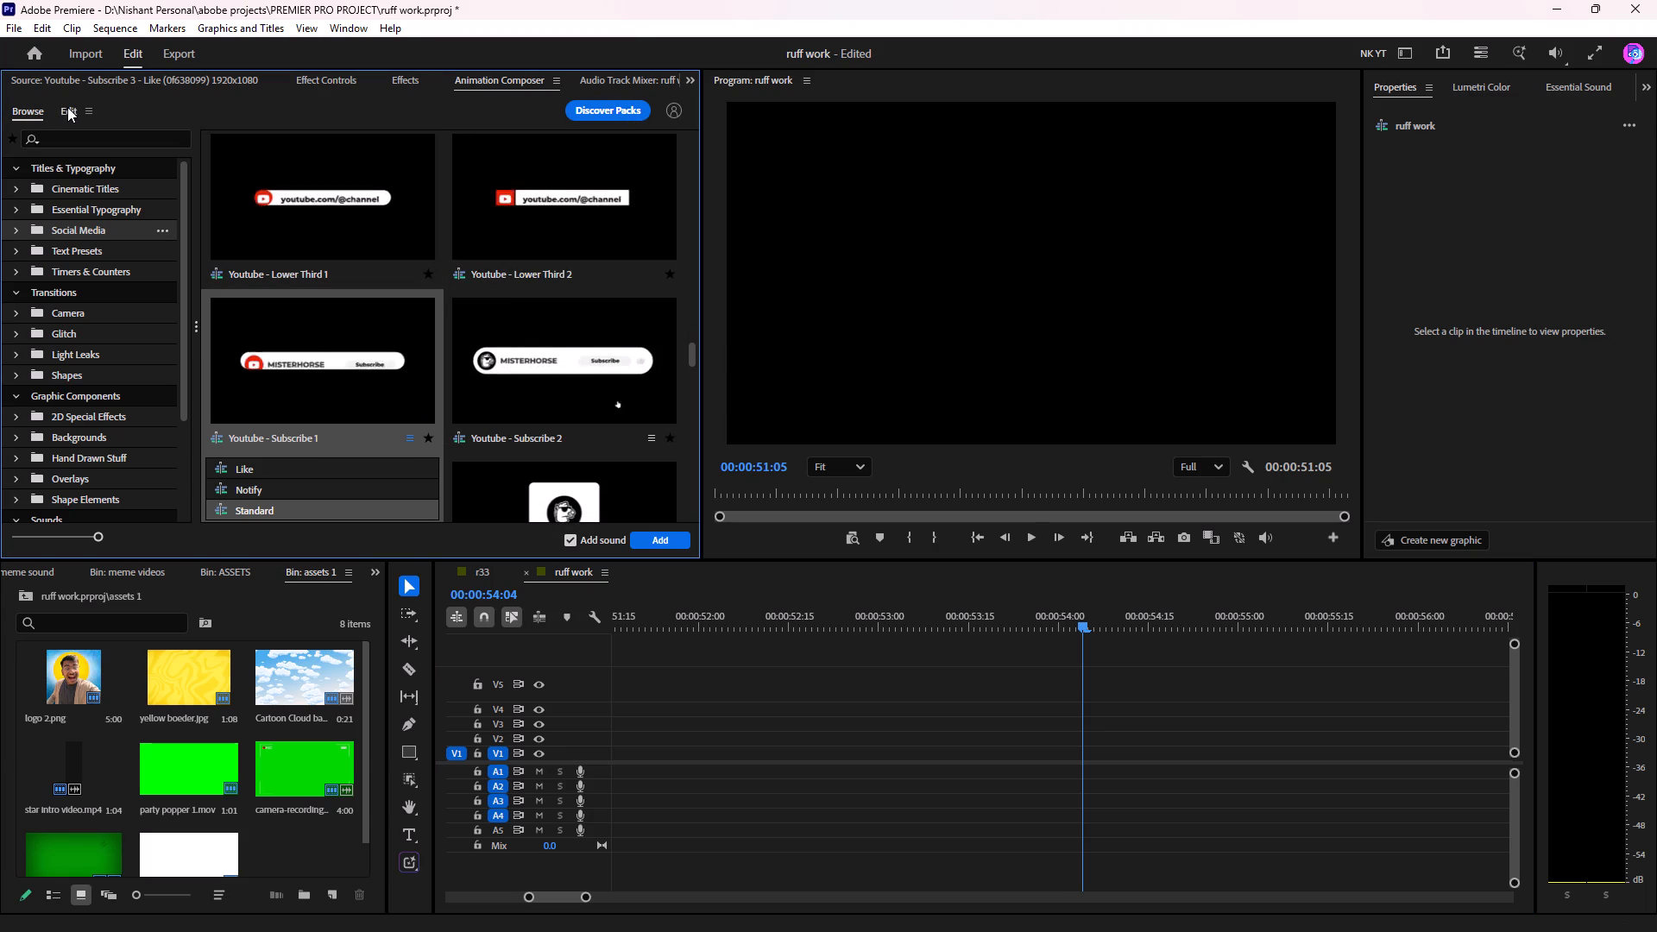
{"action": "left_click", "coordinate": [67, 107]}
{"action": "left_click", "coordinate": [39, 111]}
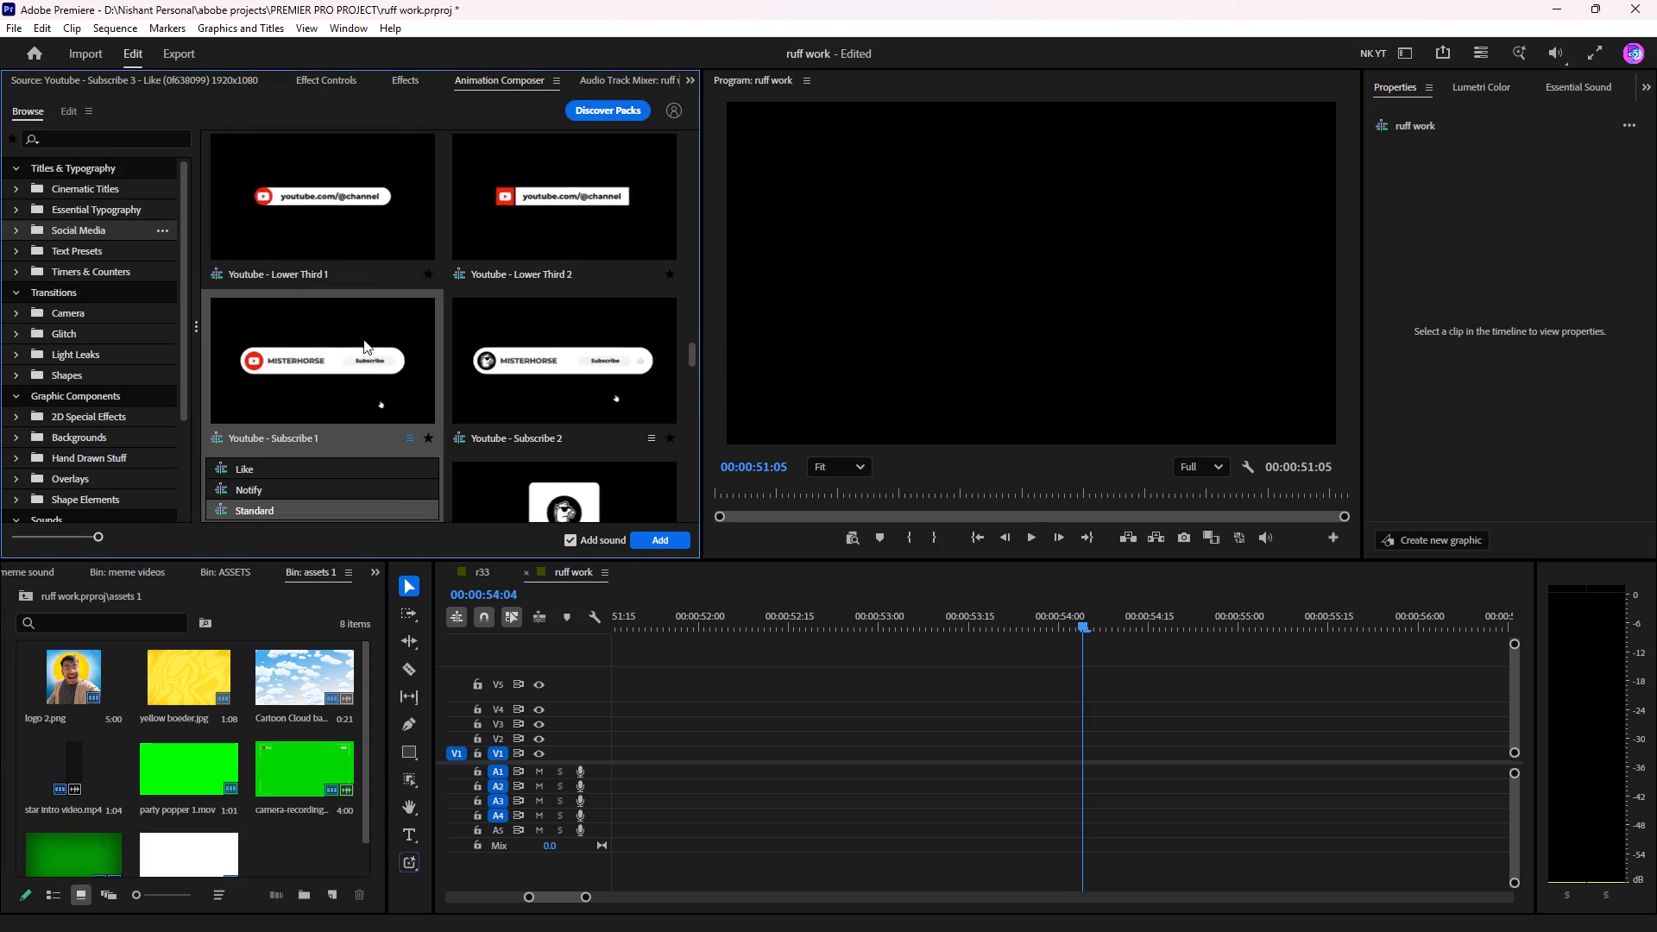
{"action": "scroll", "coordinate": [364, 309], "scroll_direction": "down", "scroll_amount": 9}
{"action": "scroll", "coordinate": [640, 320], "scroll_direction": "down", "scroll_amount": 2}
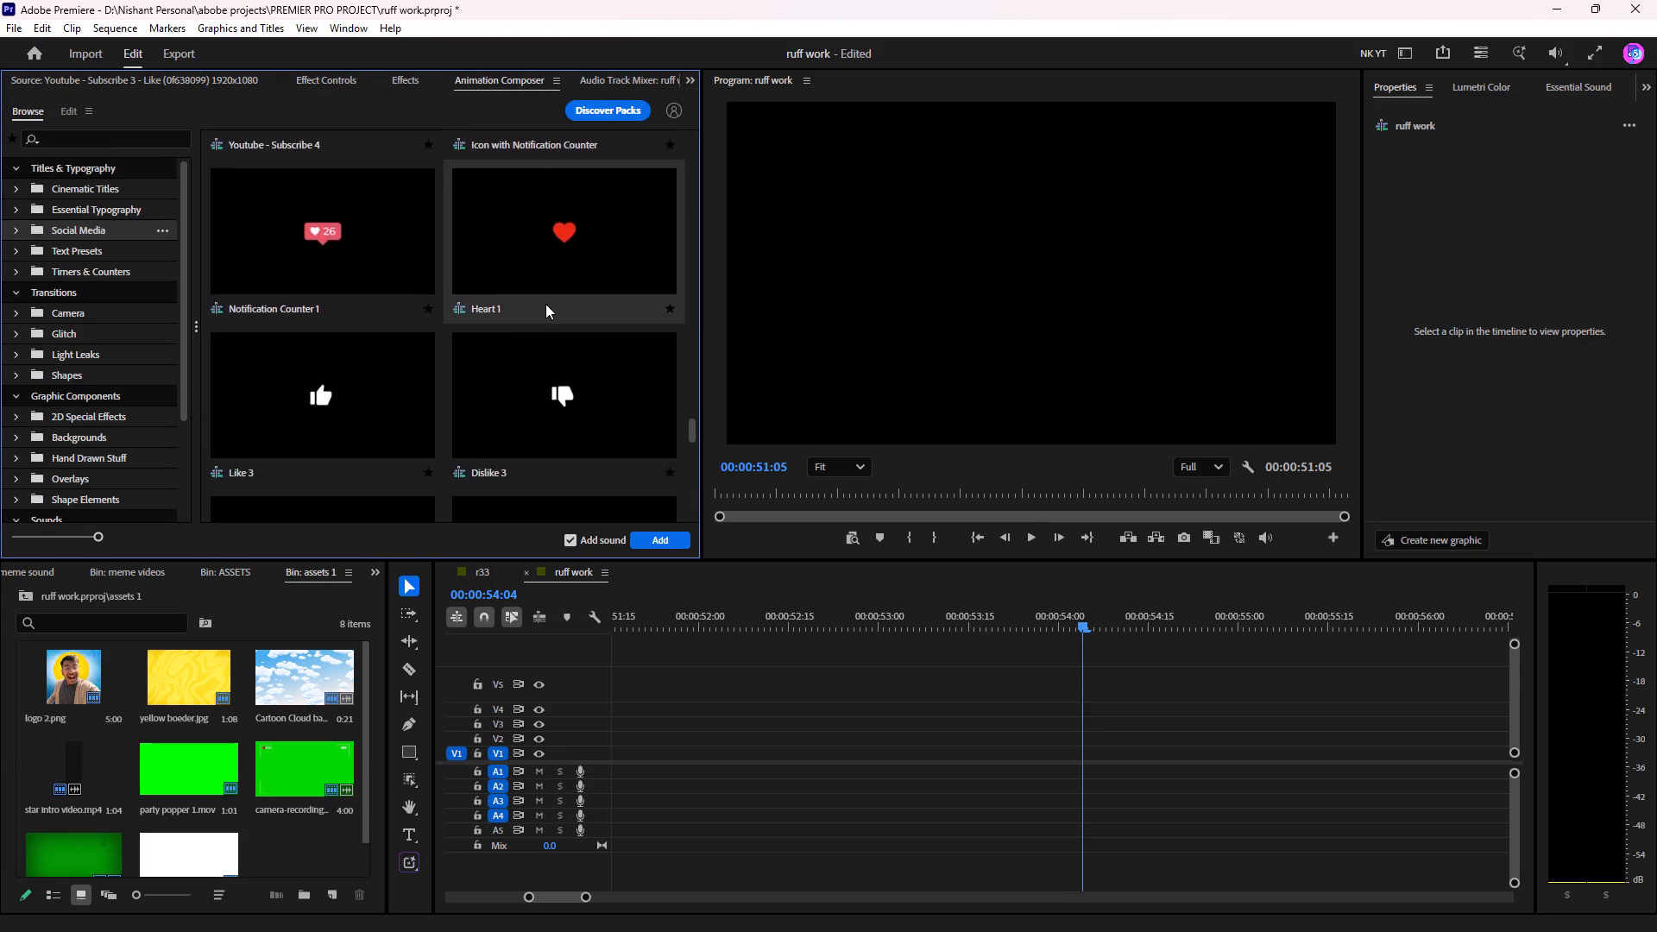
{"action": "scroll", "coordinate": [545, 304], "scroll_direction": "up", "scroll_amount": 3}
{"action": "scroll", "coordinate": [347, 376], "scroll_direction": "up", "scroll_amount": 2}
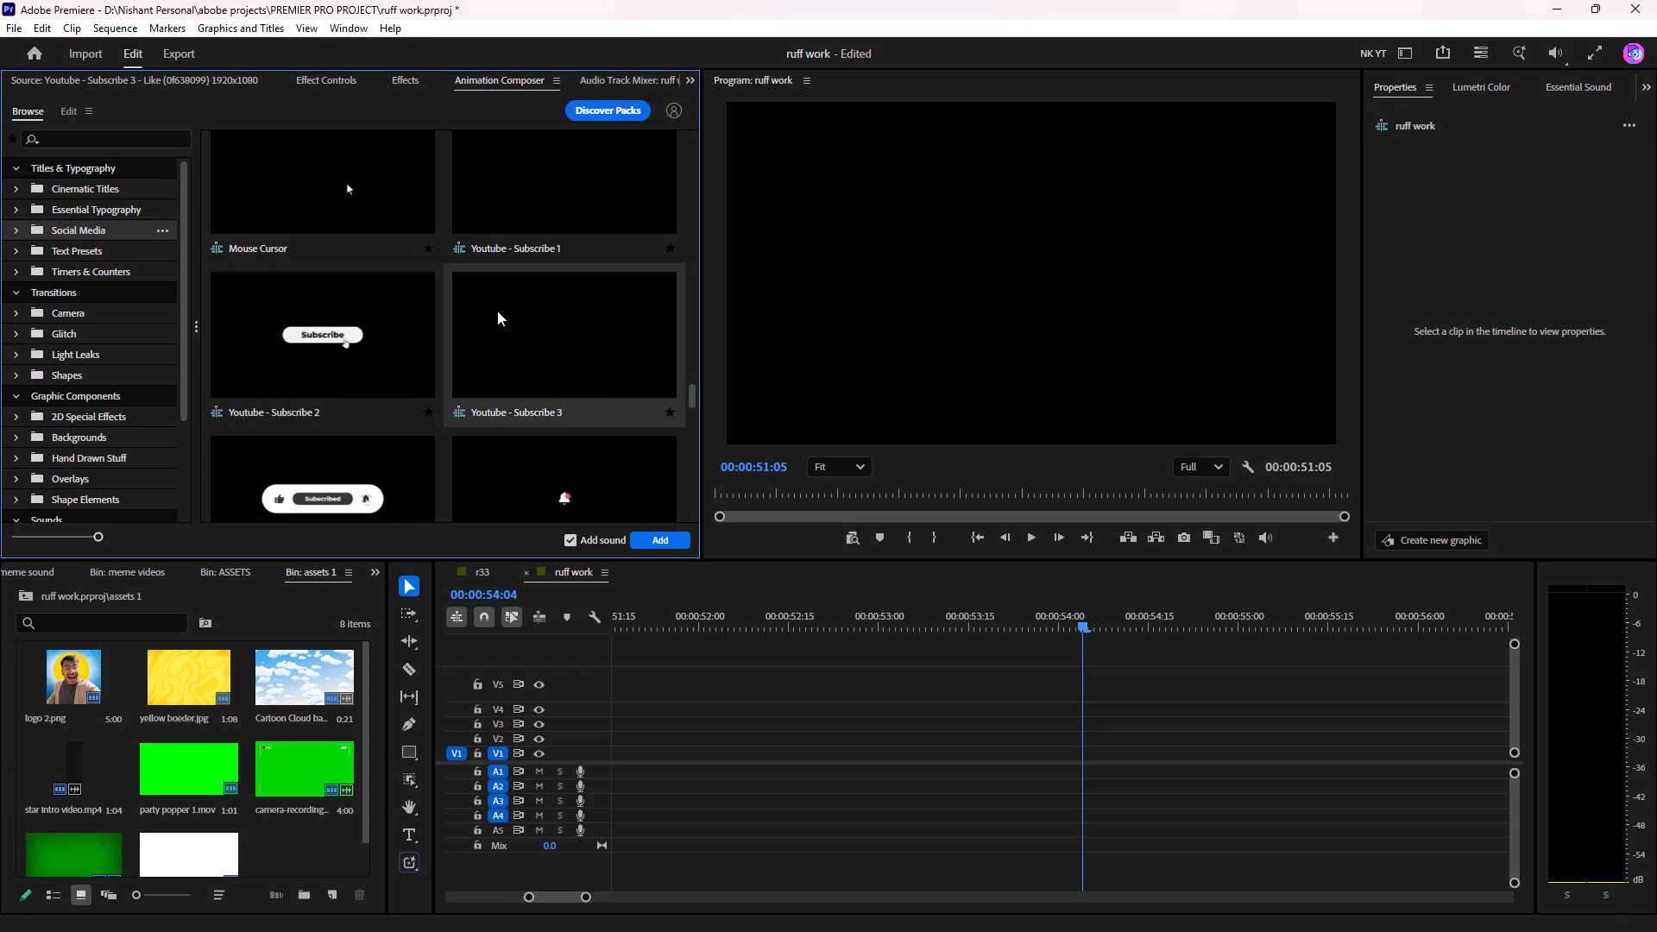
{"action": "scroll", "coordinate": [351, 348], "scroll_direction": "up", "scroll_amount": 1}
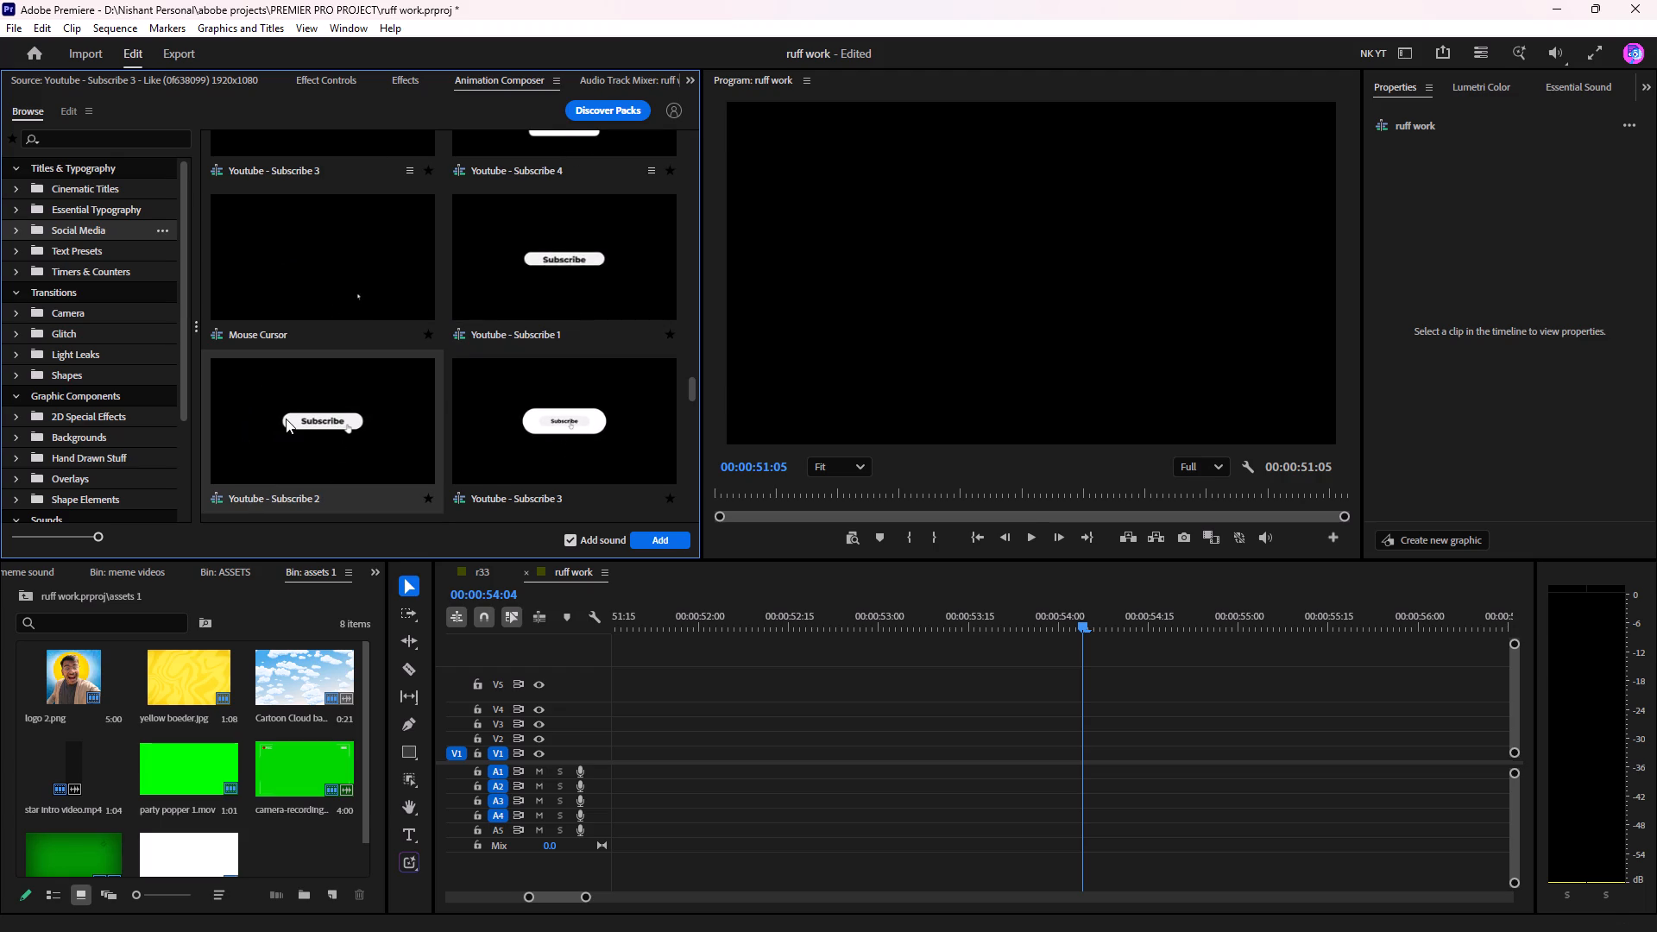
{"action": "left_click", "coordinate": [590, 244]}
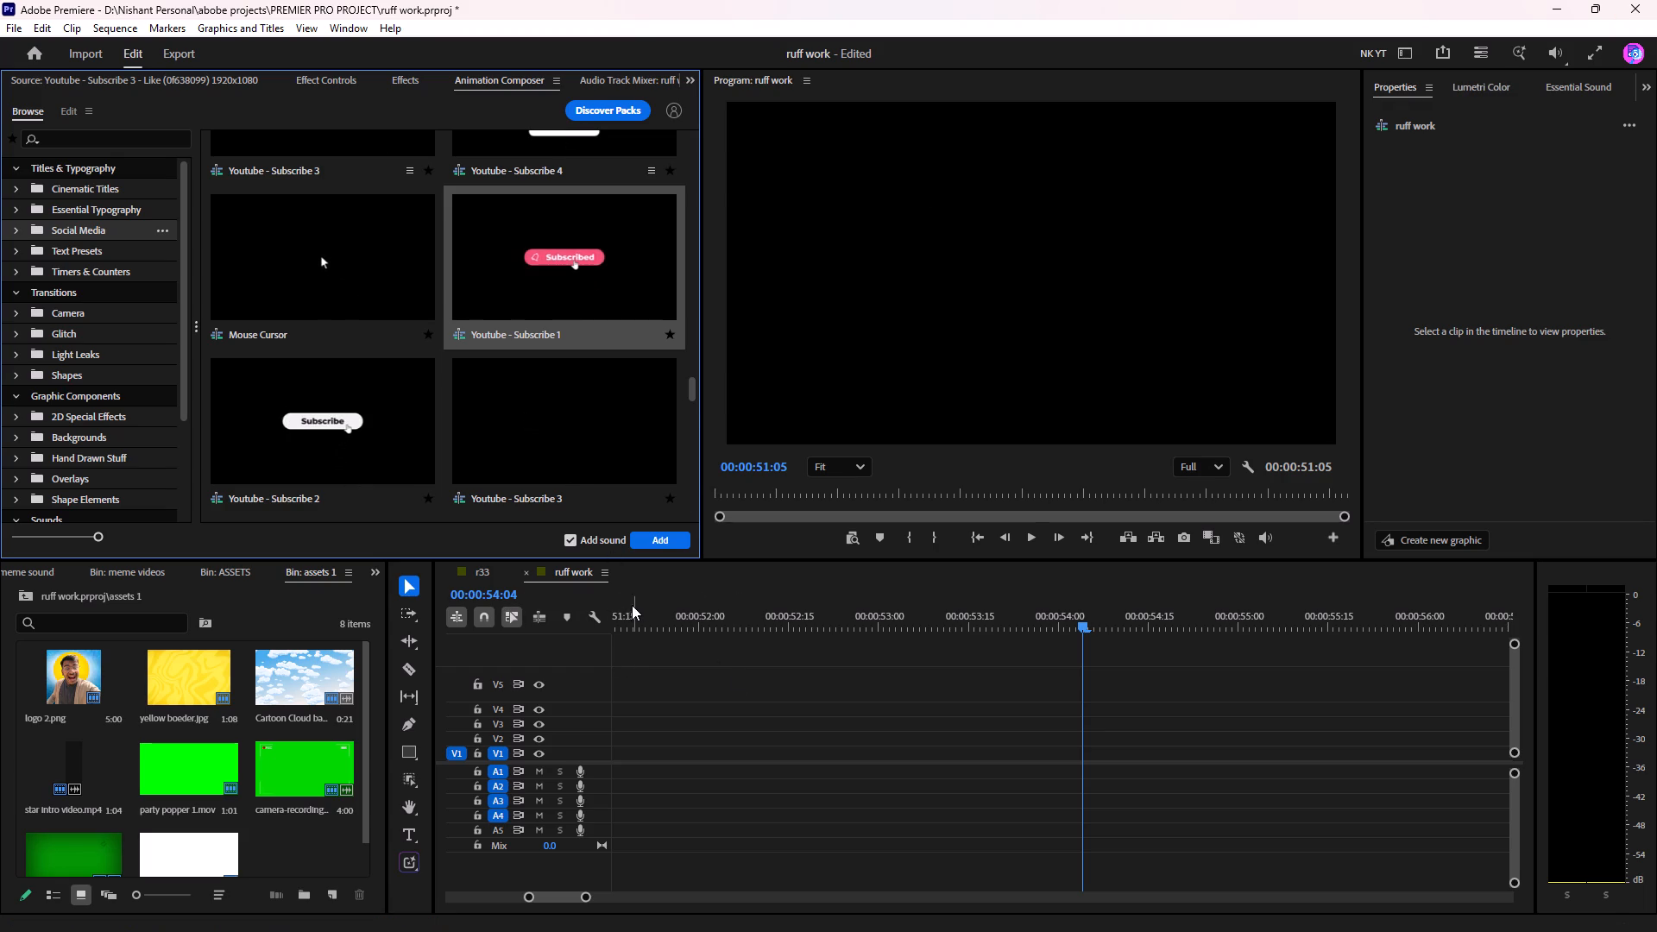
{"action": "left_click", "coordinate": [405, 85]}
In the r33 sequence, place the single-button Youtube - Subscribe 1 preset with its sound on V3 at about 00:07:59:21.
{"action": "left_click", "coordinate": [481, 578]}
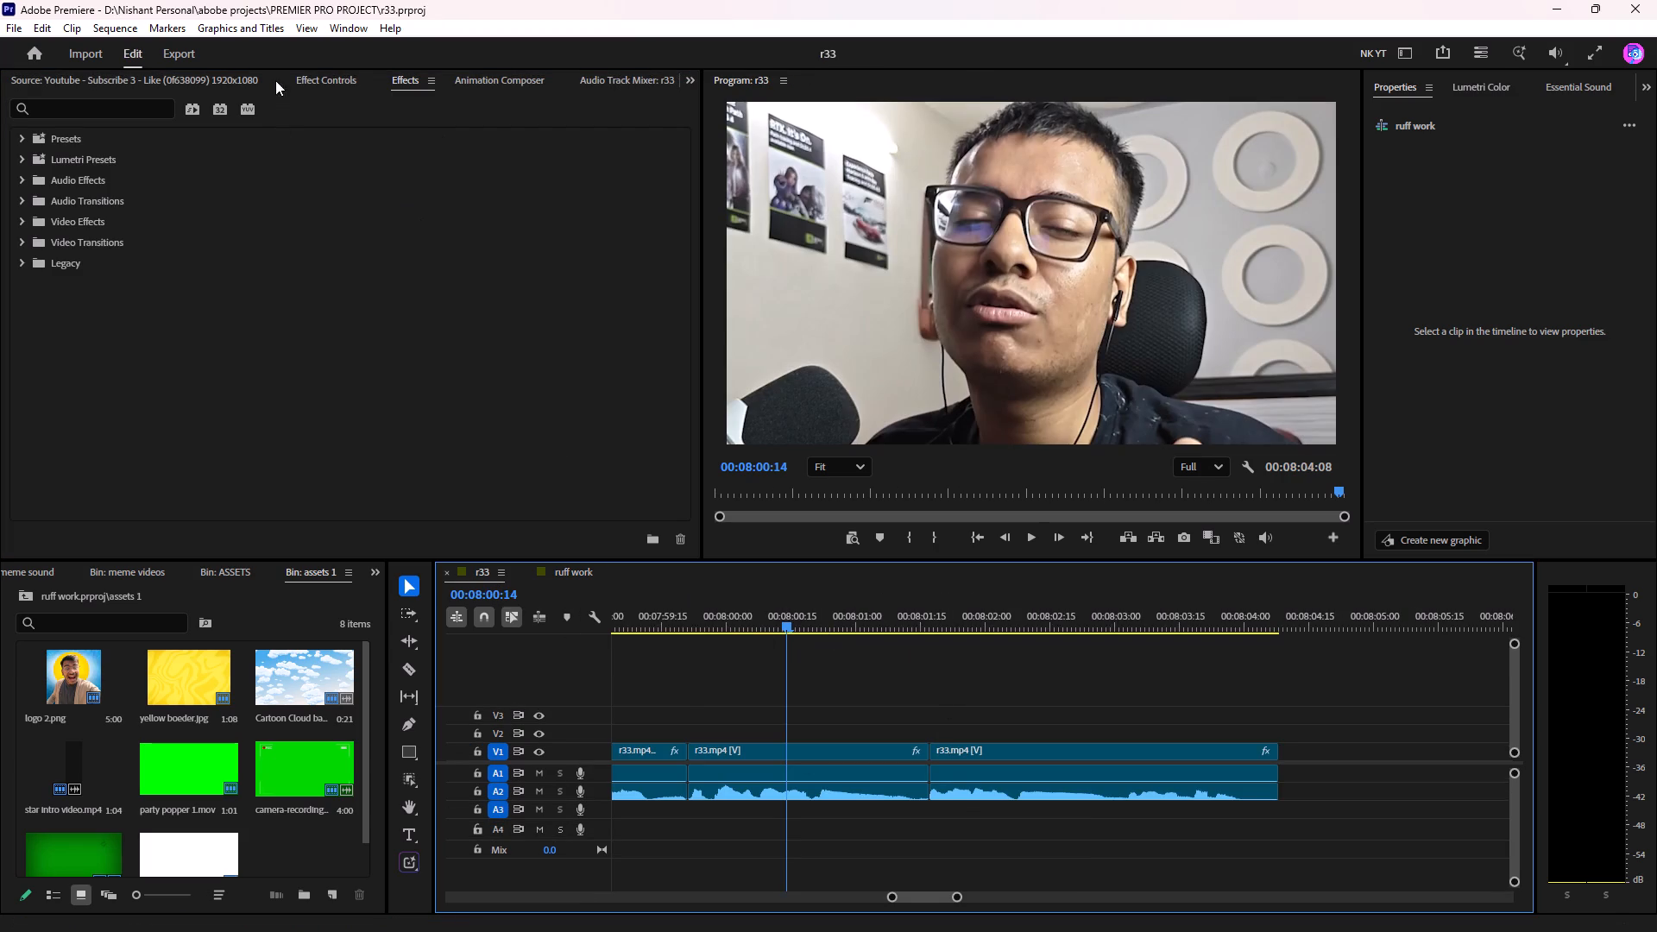
{"action": "left_click", "coordinate": [489, 86]}
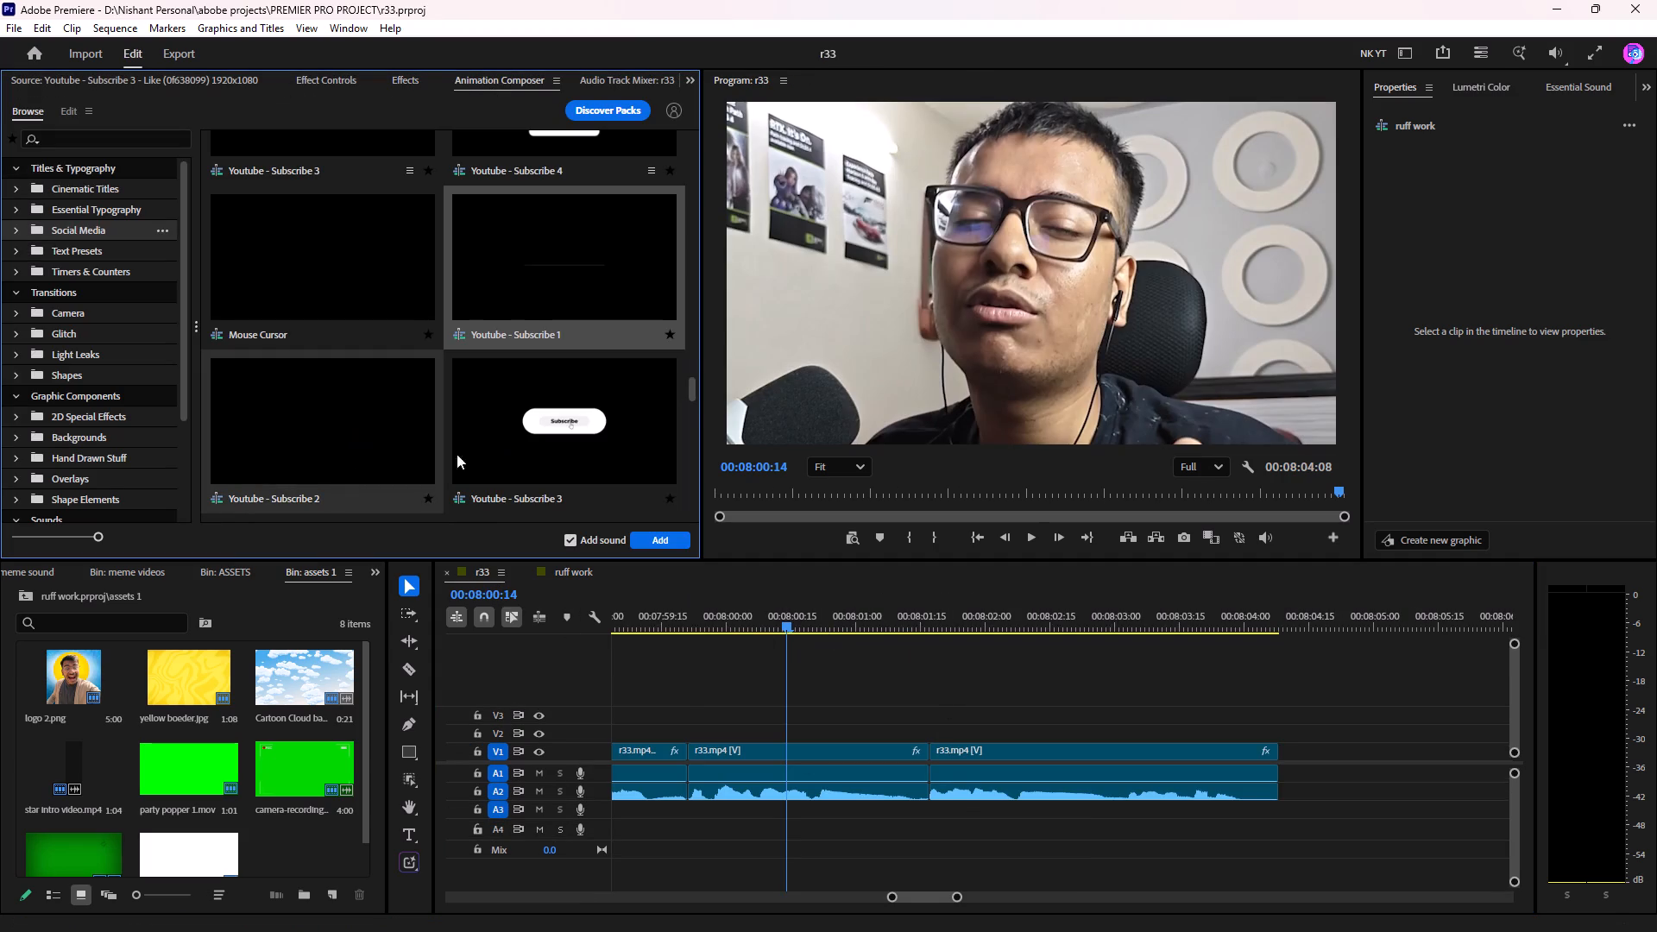
{"action": "left_click", "coordinate": [372, 406]}
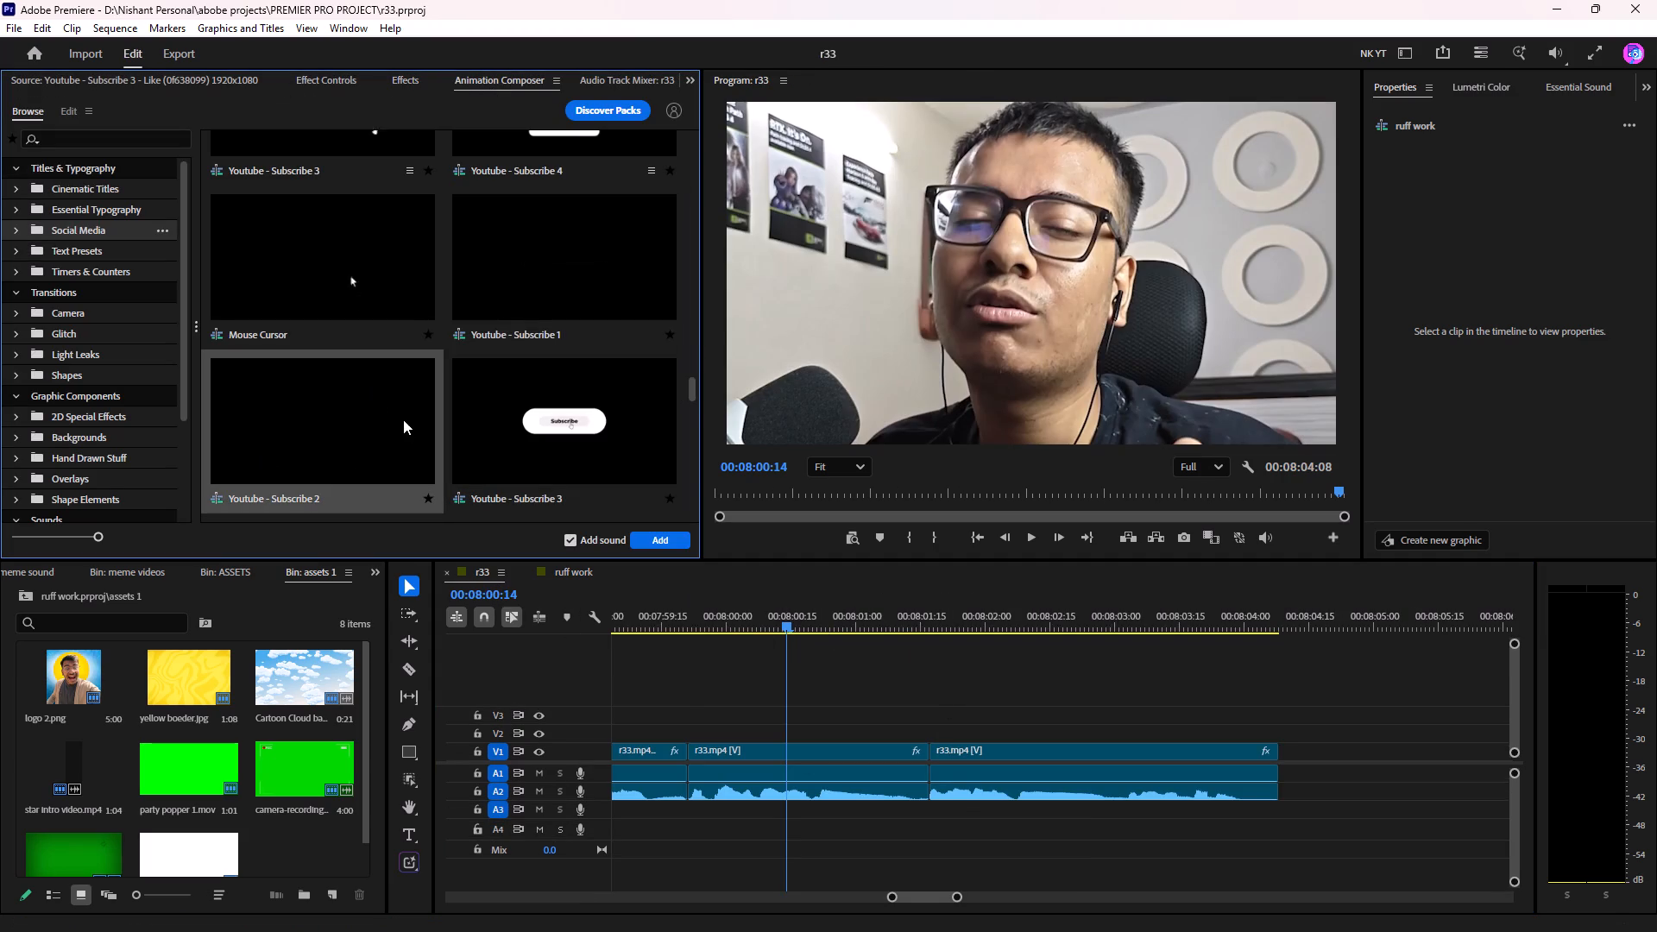
{"action": "left_click", "coordinate": [548, 274]}
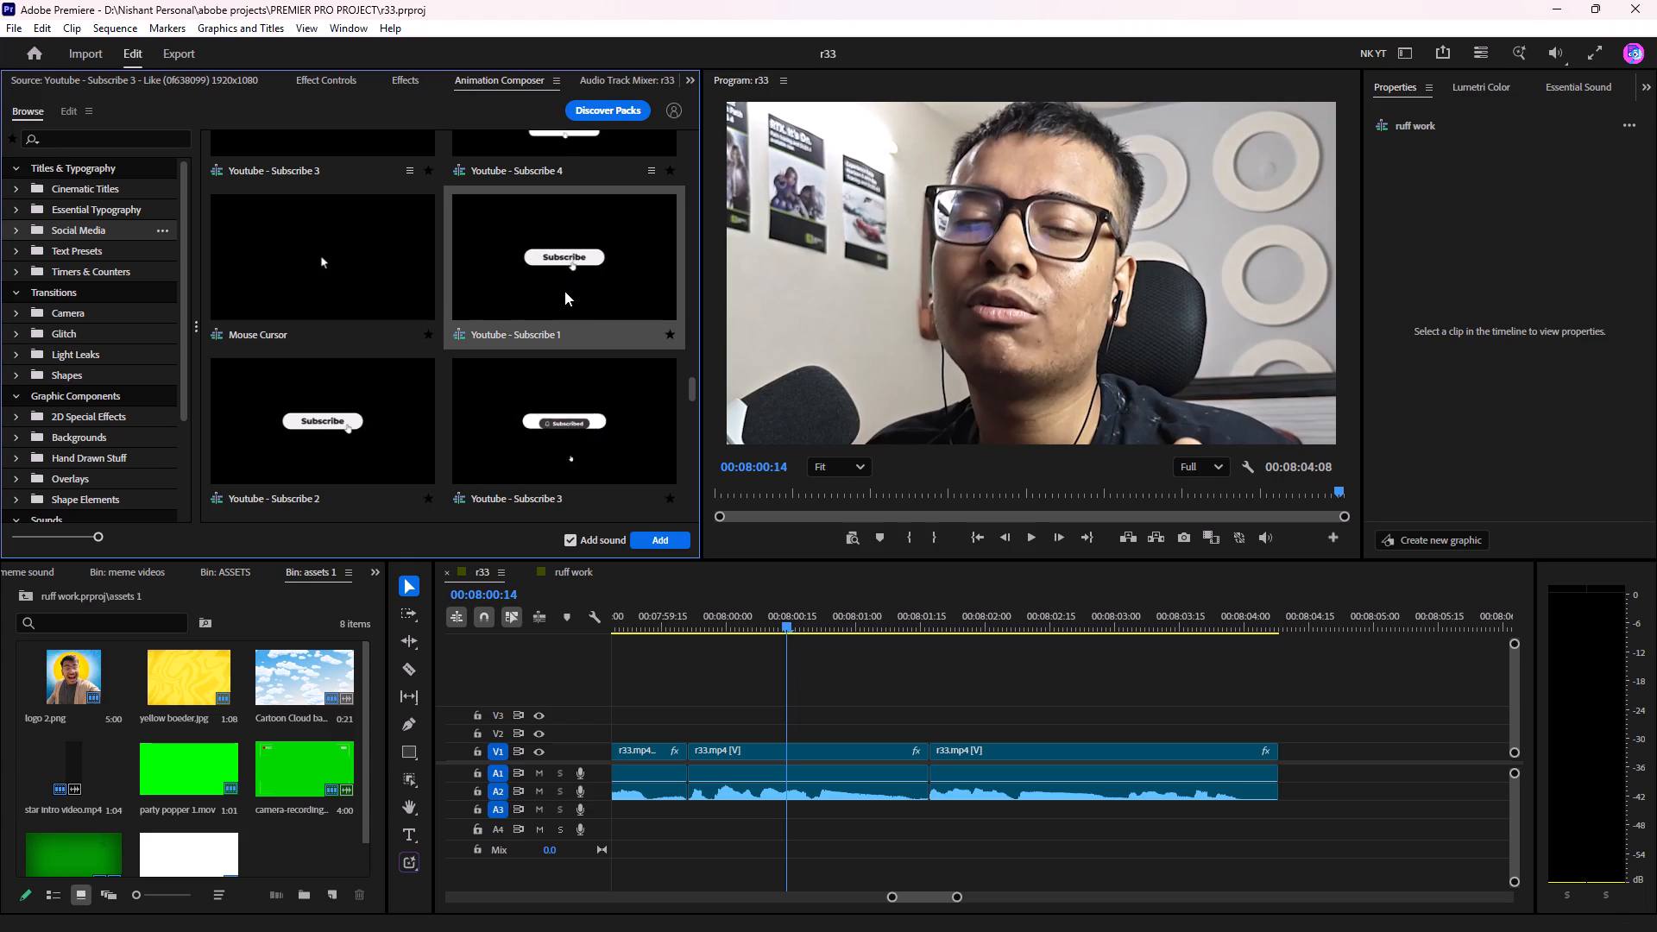
{"action": "left_click_drag", "start_coordinate": [564, 291], "coordinate": [689, 715]}
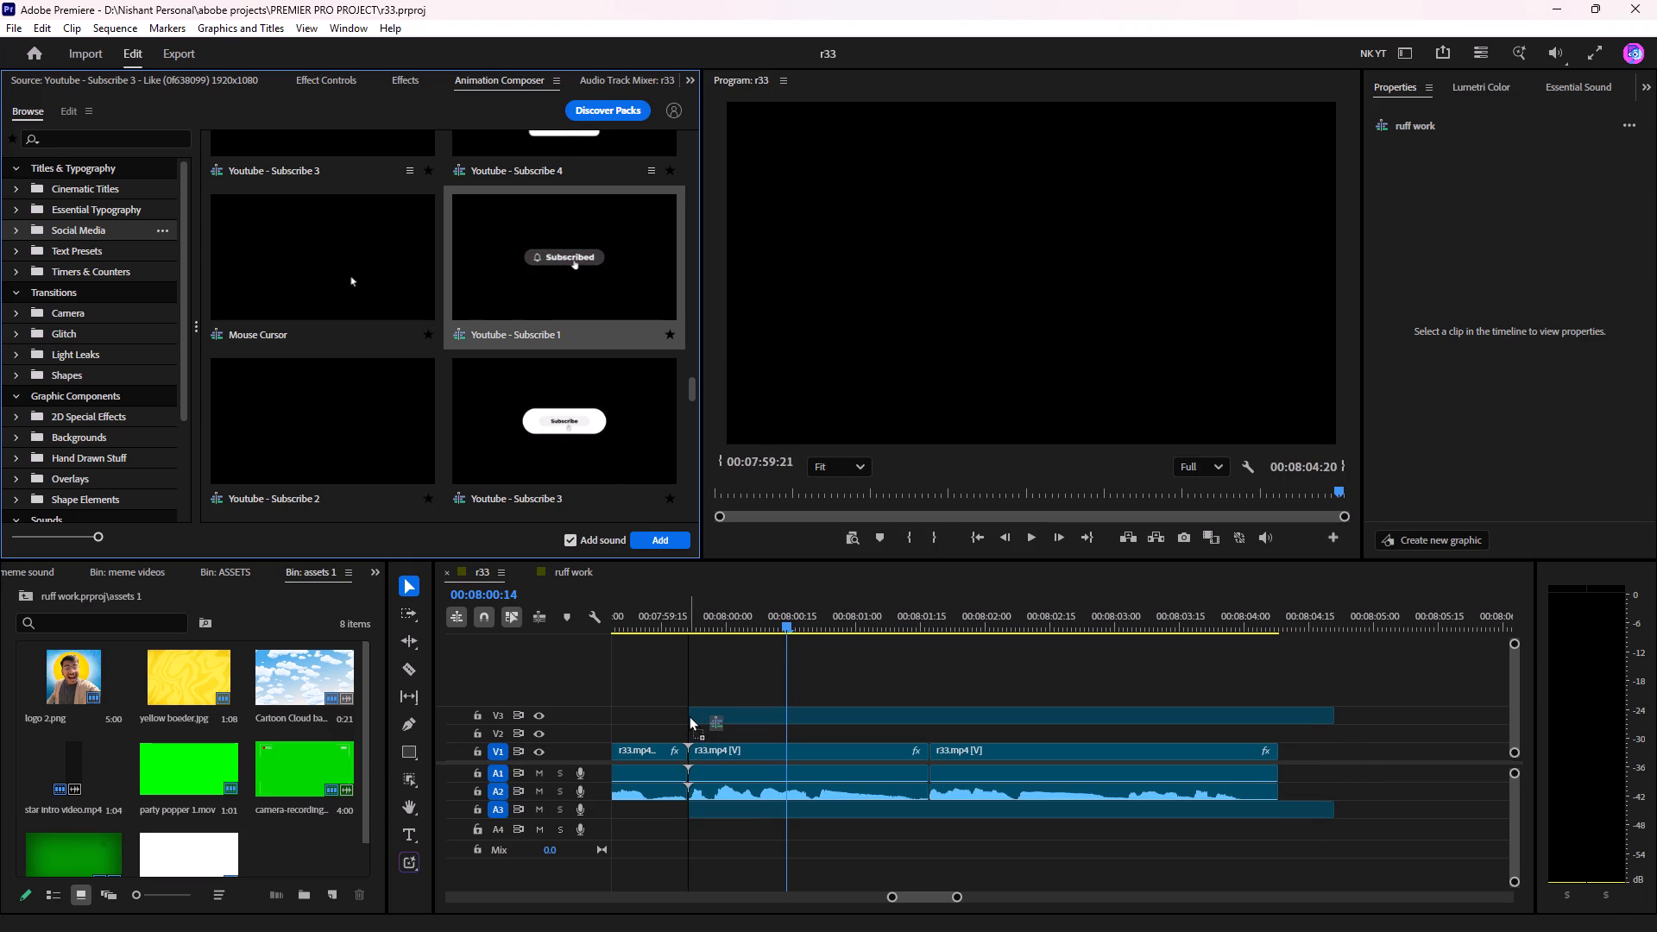
{"action": "left_click_drag", "start_coordinate": [689, 715], "coordinate": [688, 716]}
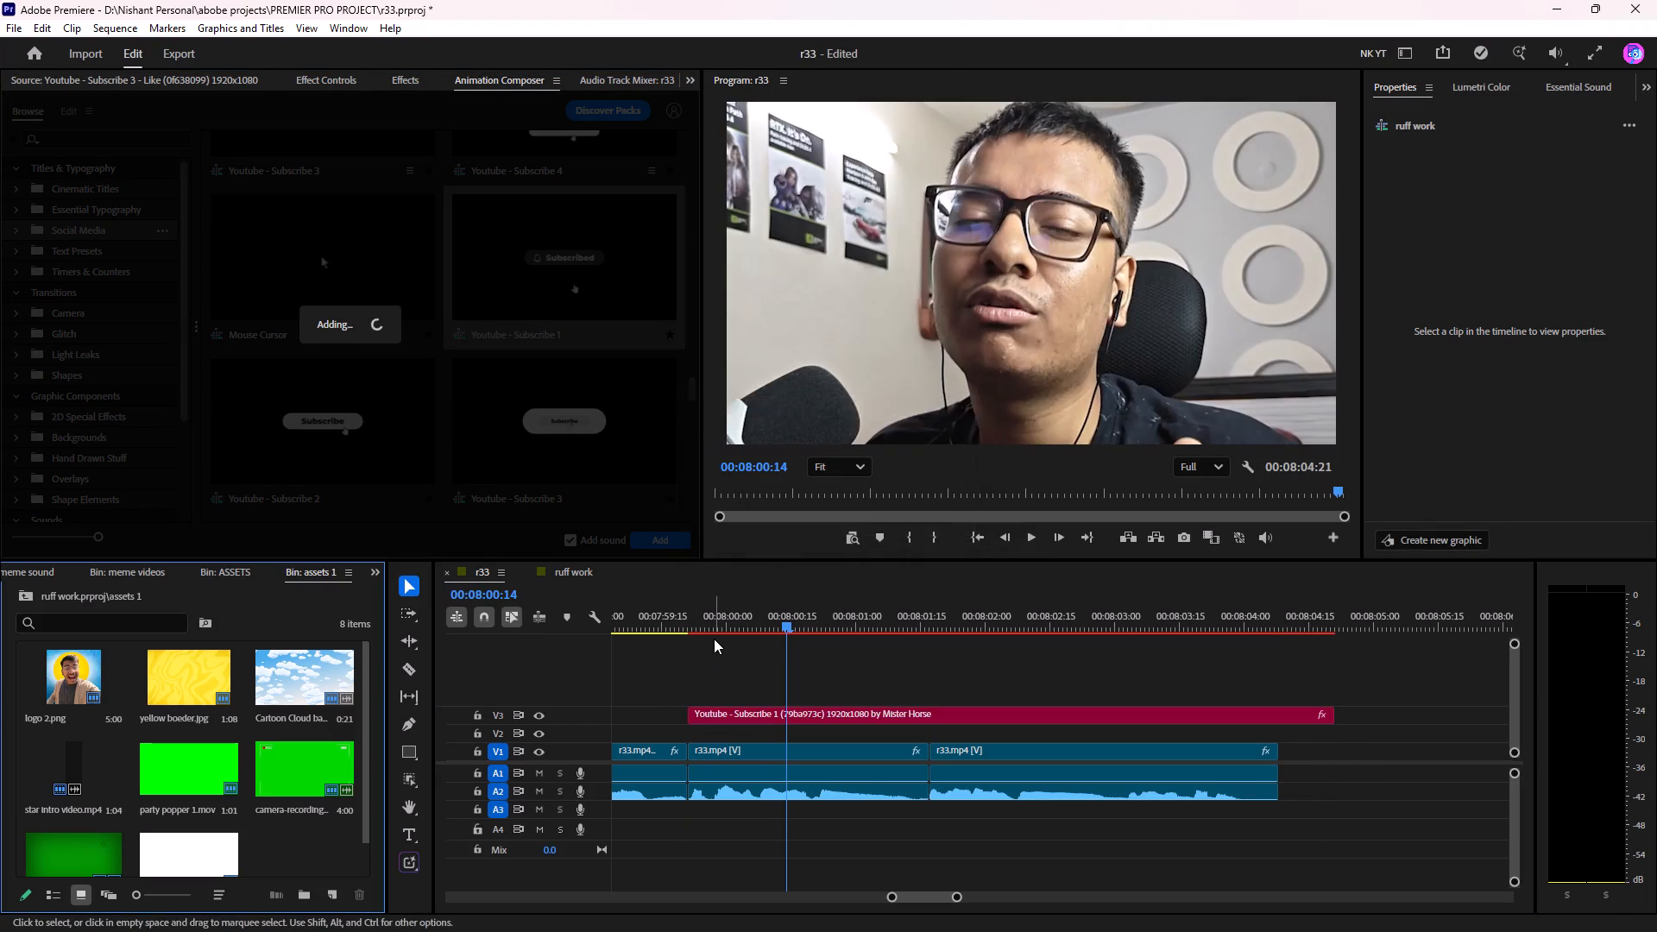
Play the r33 sequence around the subscribe animation, including from about 00:07:56:00, to check its timing against the speech.
{"action": "left_click_drag", "start_coordinate": [723, 615], "coordinate": [965, 712]}
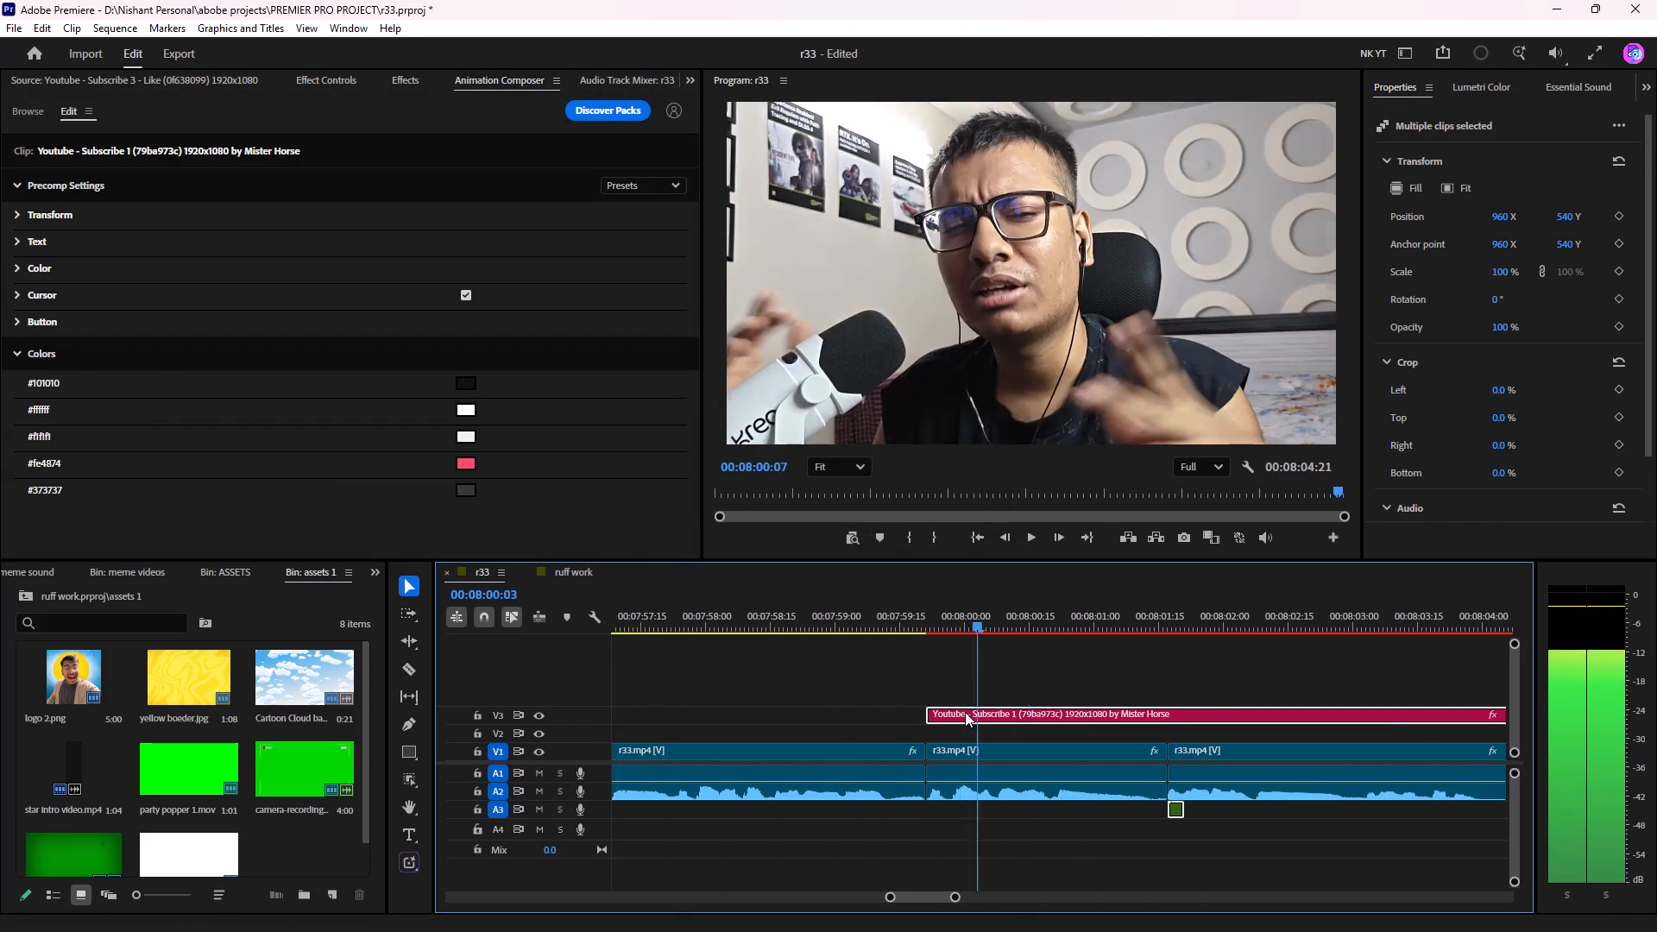
{"action": "left_click_drag", "start_coordinate": [965, 712], "coordinate": [871, 710]}
{"action": "key", "text": "space"}
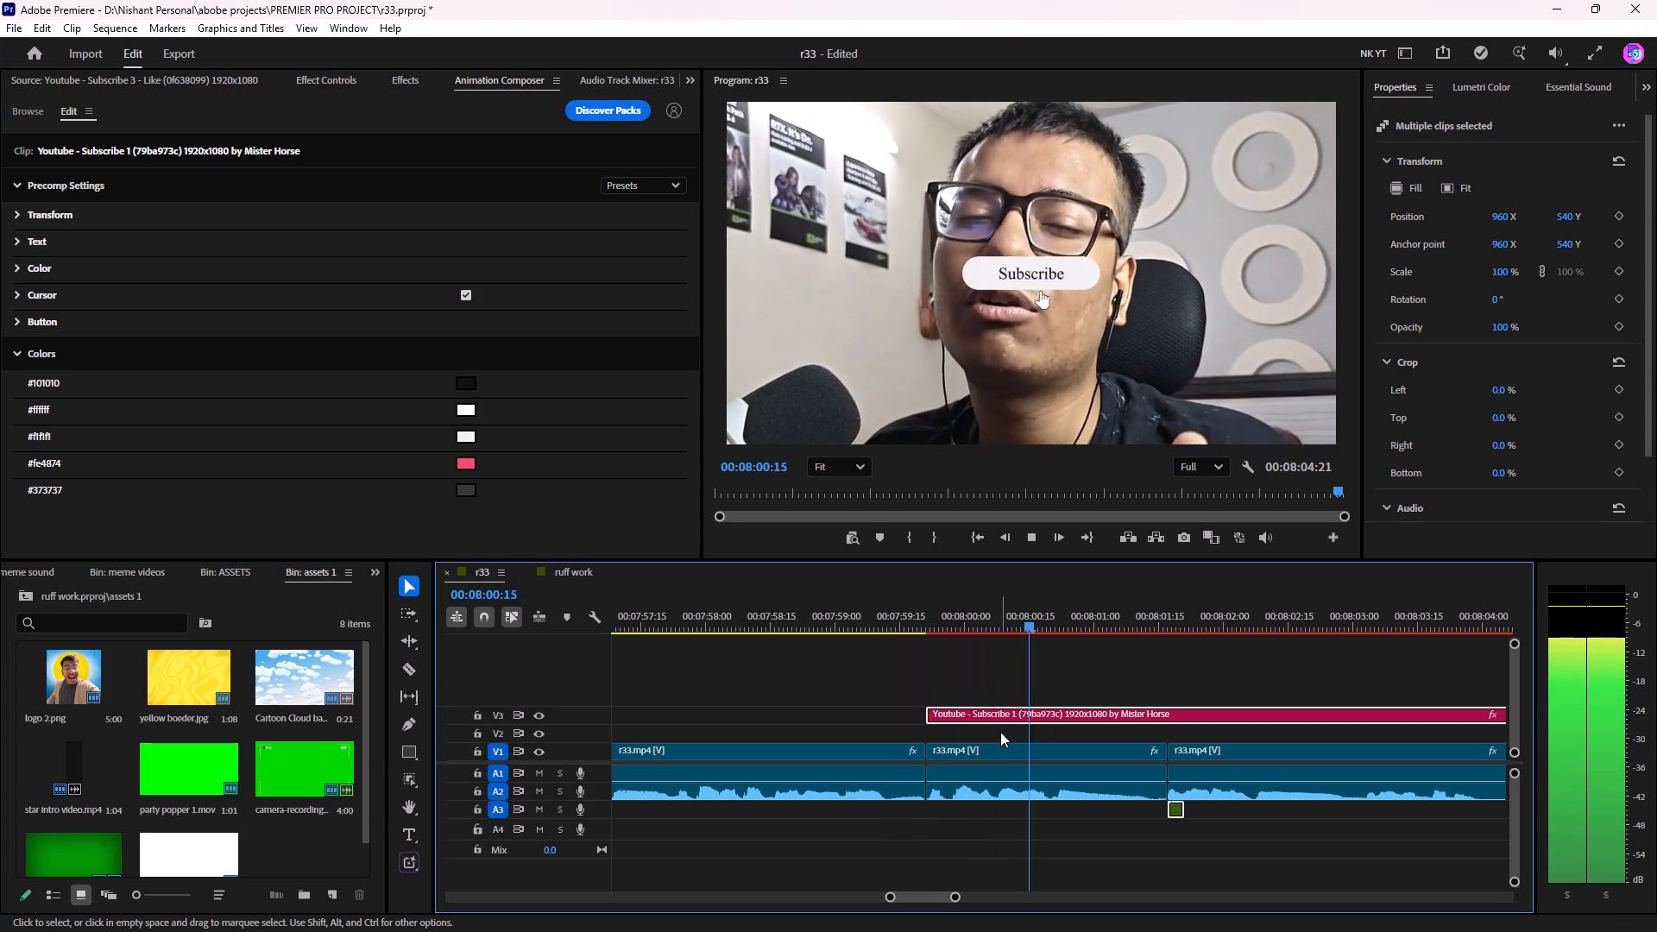
{"action": "key", "text": "space"}
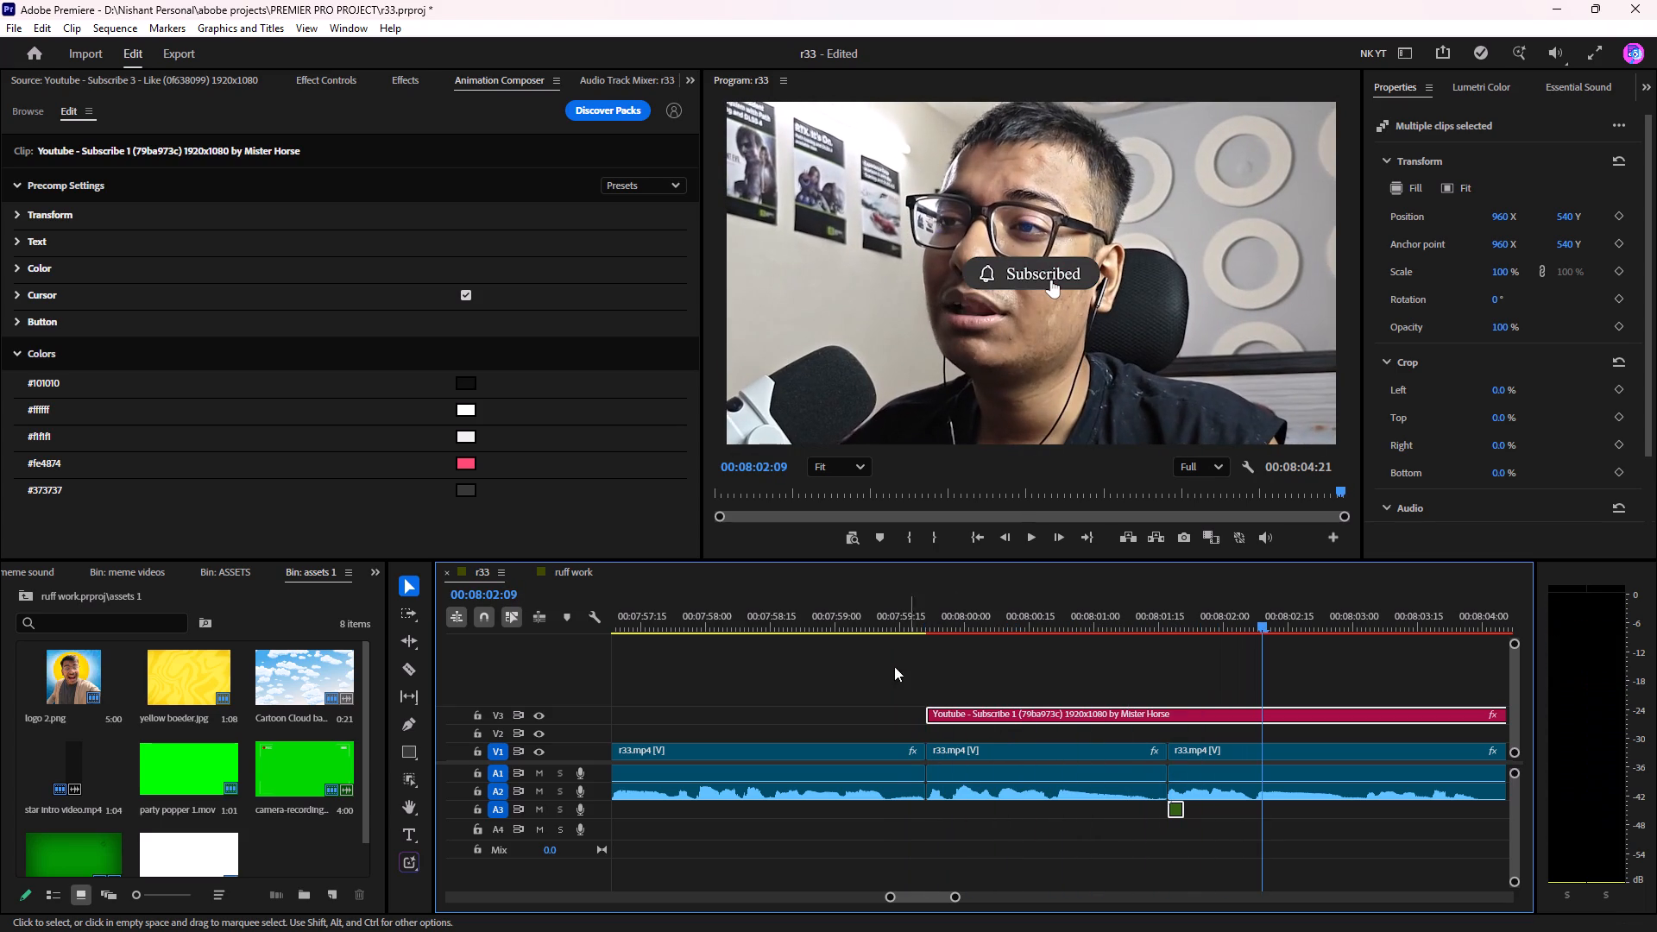
{"action": "left_click_drag", "start_coordinate": [892, 625], "coordinate": [806, 650]}
{"action": "key", "text": "space"}
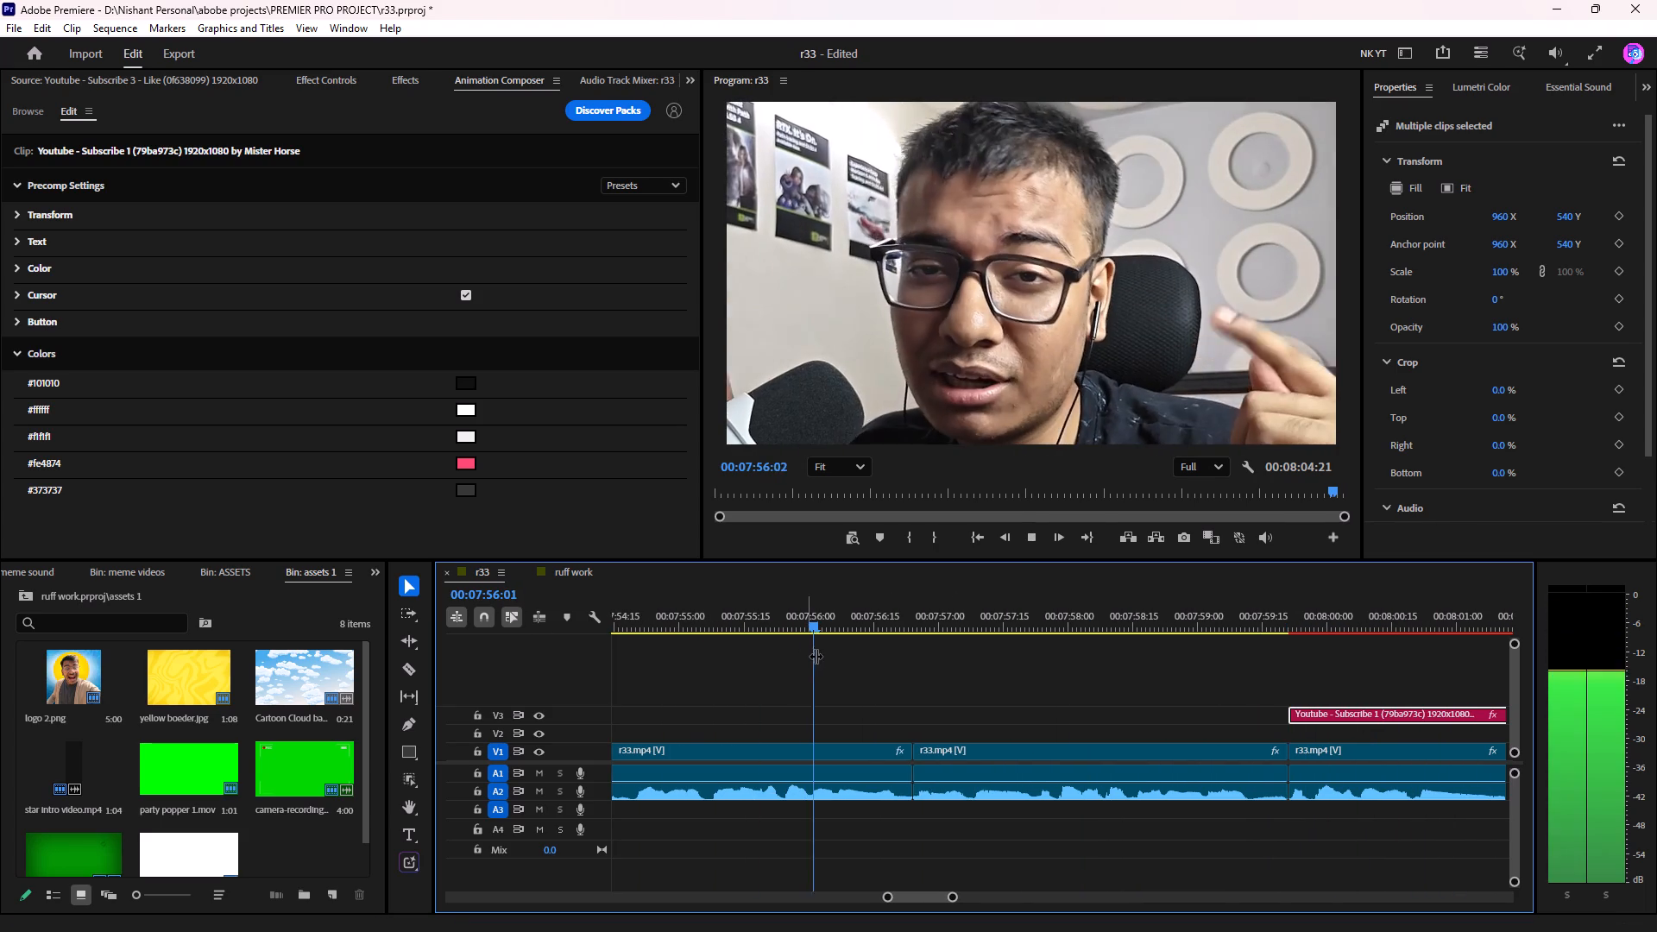
{"action": "scroll", "coordinate": [874, 685], "scroll_direction": "down", "scroll_amount": 9}
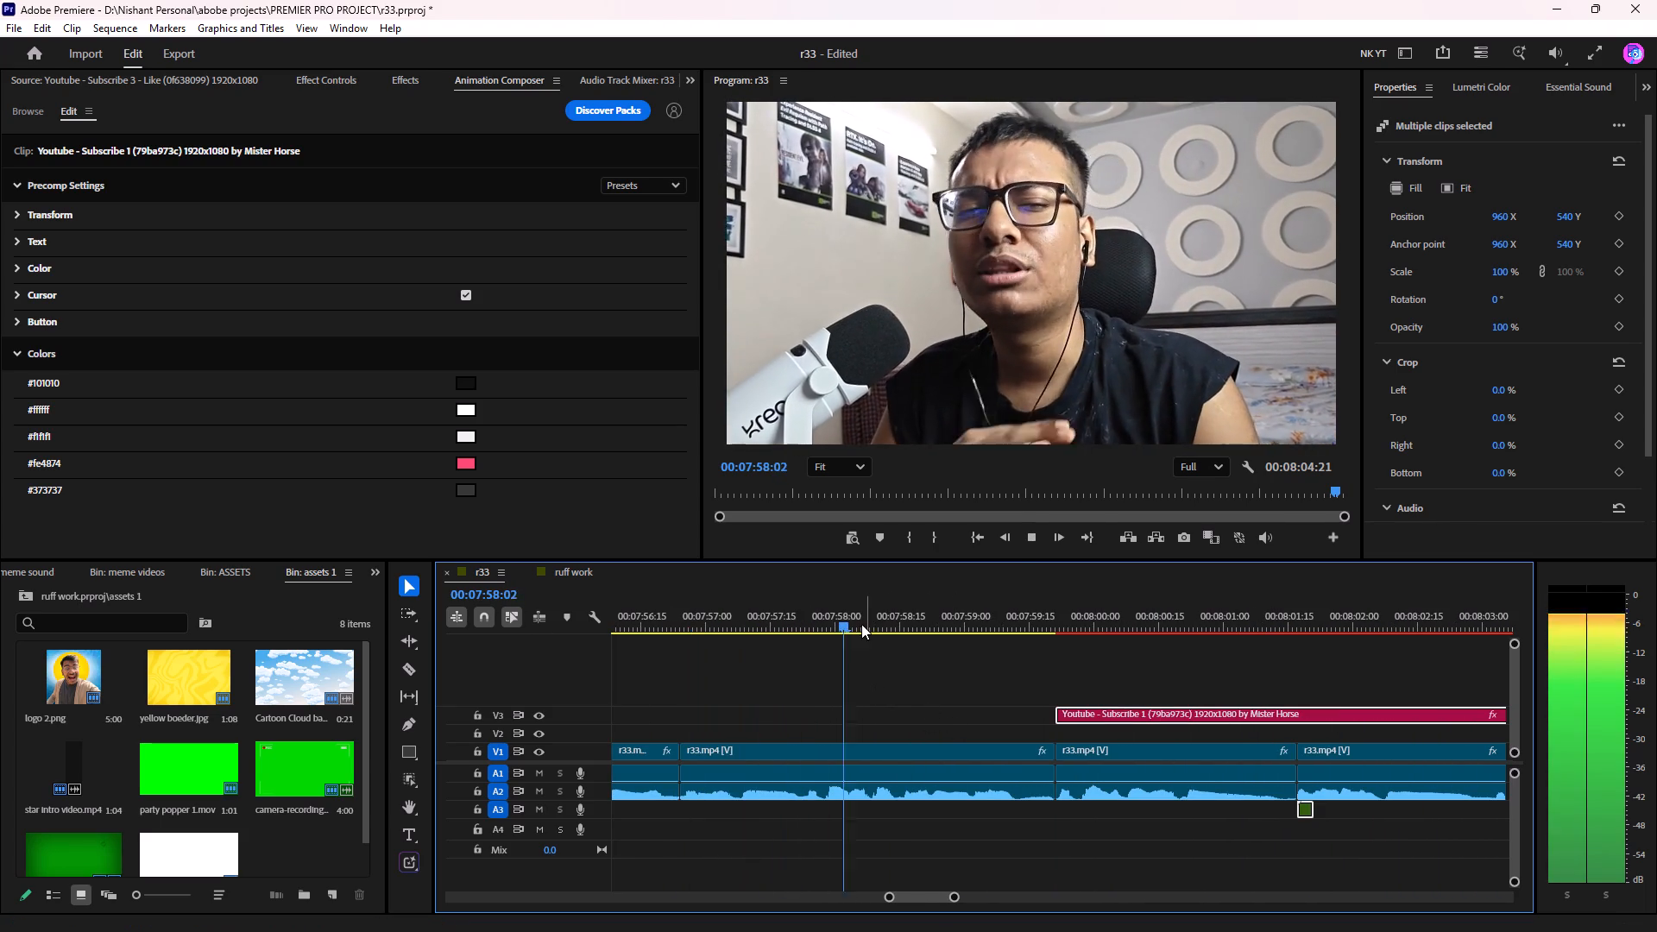
{"action": "left_click_drag", "start_coordinate": [885, 634], "coordinate": [894, 665]}
{"action": "left_click_drag", "start_coordinate": [1009, 630], "coordinate": [929, 631]}
Move the Youtube - Subscribe 1 clip and its sound earlier, onto V2 starting at about 00:07:56:07.
{"action": "left_click", "coordinate": [1114, 715]}
{"action": "left_click_drag", "start_coordinate": [1116, 713], "coordinate": [904, 727]}
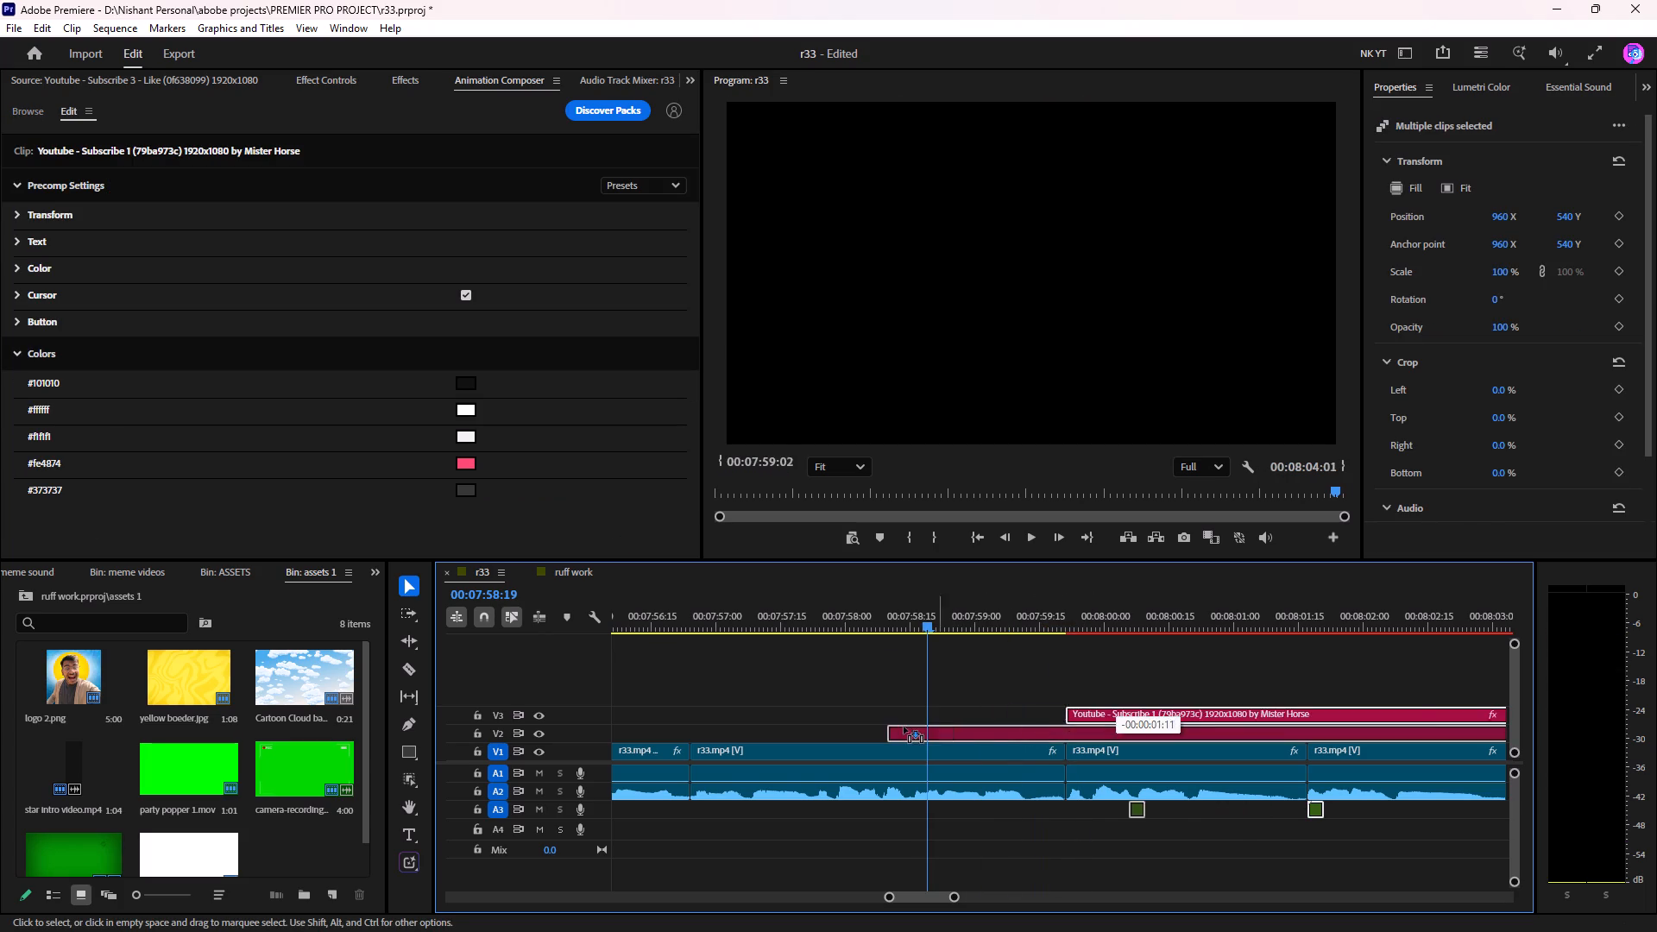
{"action": "left_click_drag", "start_coordinate": [904, 727], "coordinate": [668, 727]}
Play the r33 sequence ahead of the subscribe animation, including from about 00:07:53:00, to find an earlier speech cue for it.
{"action": "scroll", "coordinate": [765, 627], "scroll_direction": "up", "scroll_amount": 11}
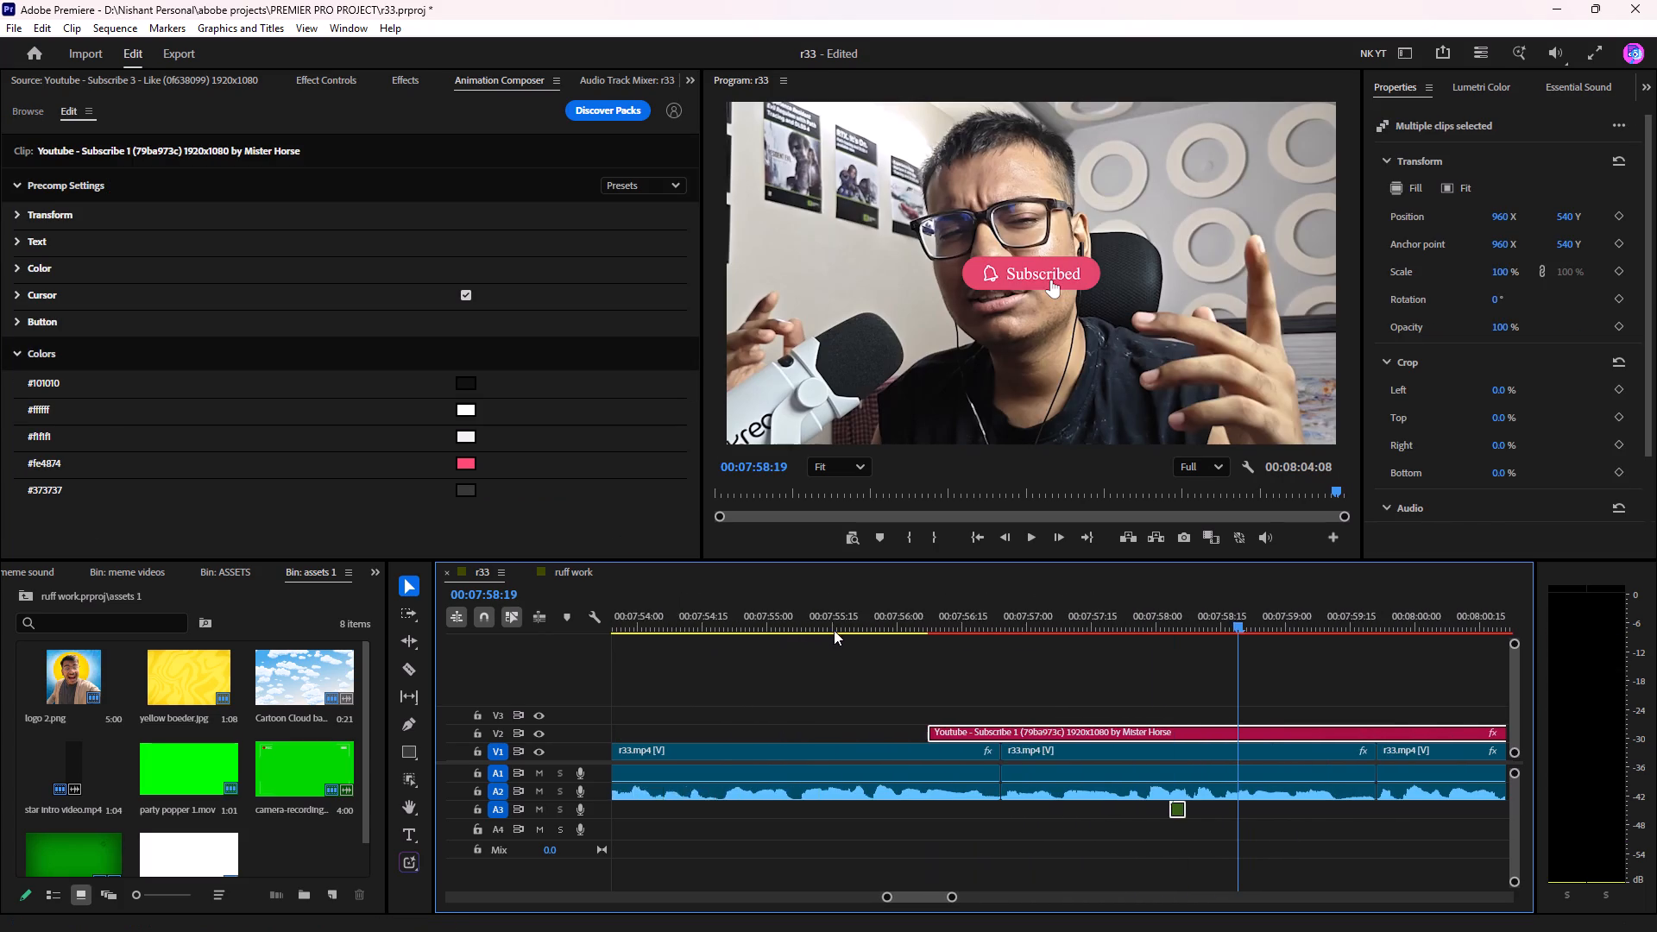
{"action": "scroll", "coordinate": [834, 630], "scroll_direction": "up", "scroll_amount": 6}
{"action": "left_click", "coordinate": [972, 608]}
{"action": "key", "text": "space"}
{"action": "scroll", "coordinate": [1030, 664], "scroll_direction": "down", "scroll_amount": 3}
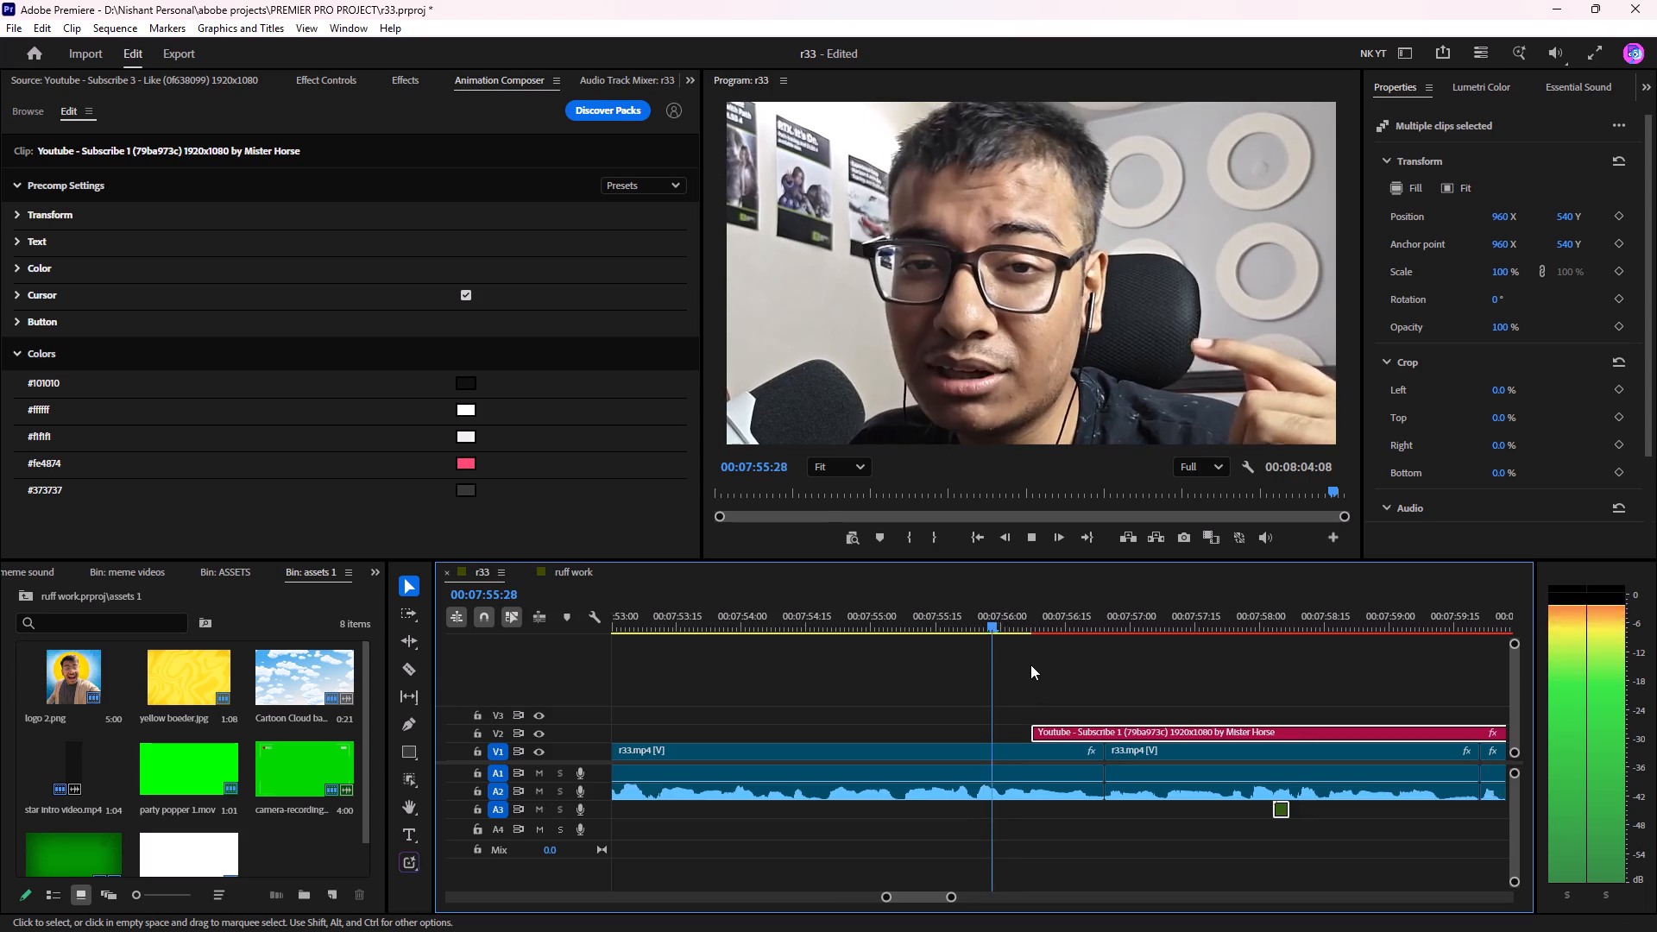
{"action": "scroll", "coordinate": [1030, 664], "scroll_direction": "down", "scroll_amount": 1}
{"action": "key", "text": "space"}
{"action": "scroll", "coordinate": [1062, 707], "scroll_direction": "right", "scroll_amount": 1}
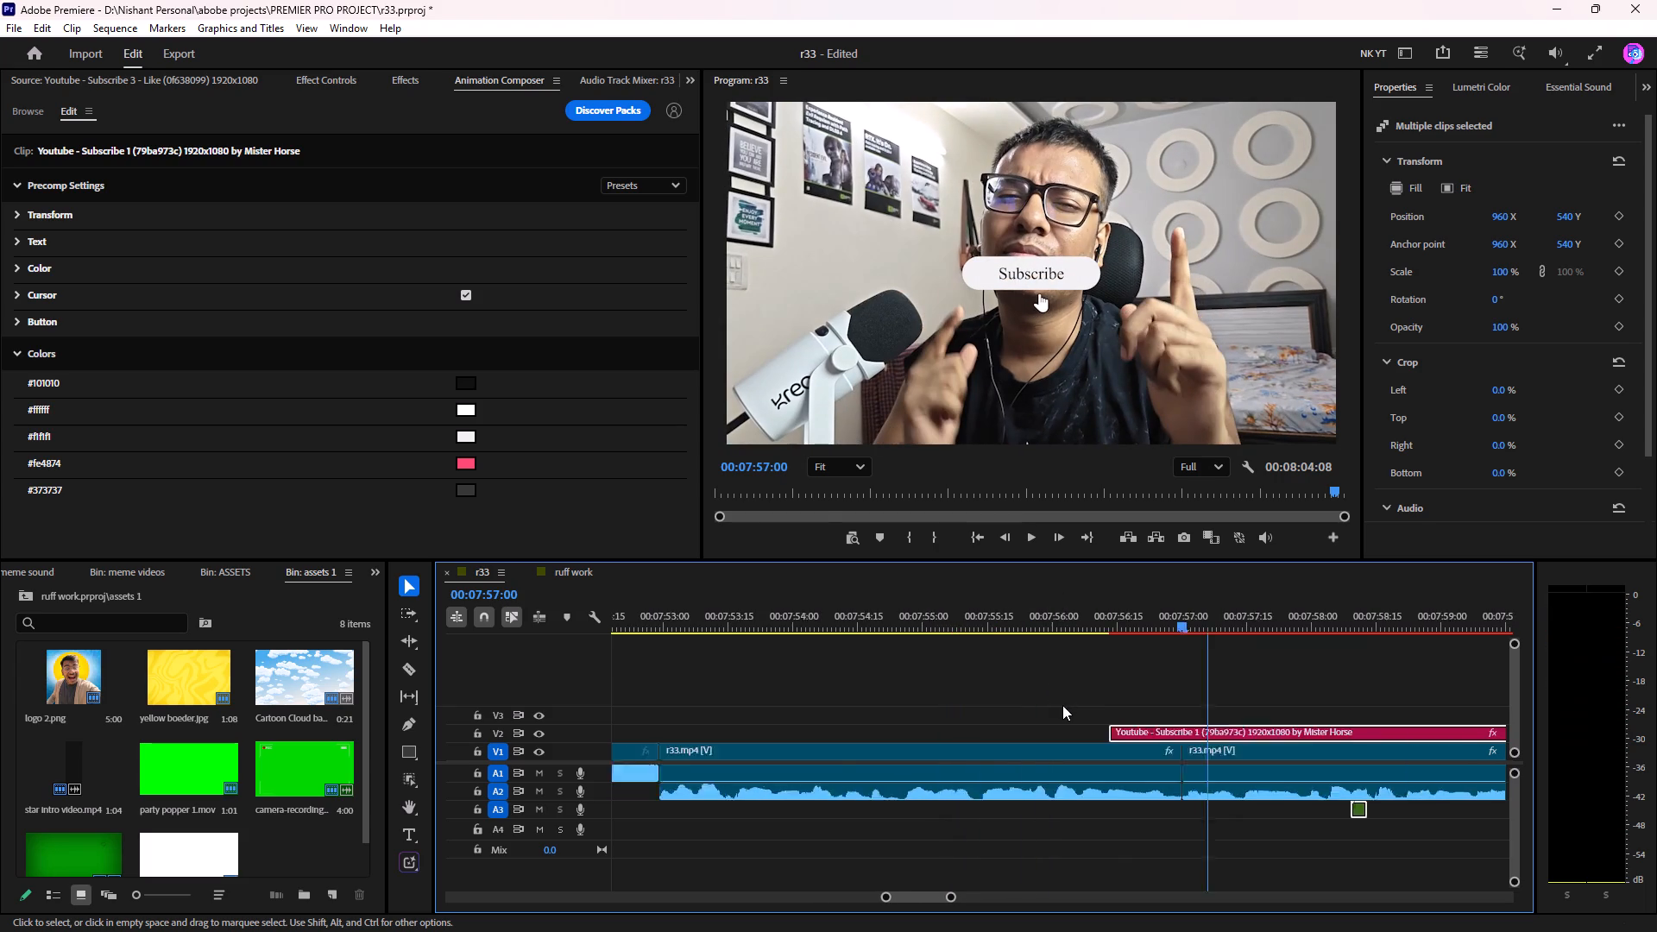
{"action": "scroll", "coordinate": [1062, 705], "scroll_direction": "right", "scroll_amount": 1}
{"action": "left_click", "coordinate": [728, 616]}
{"action": "key", "text": "space"}
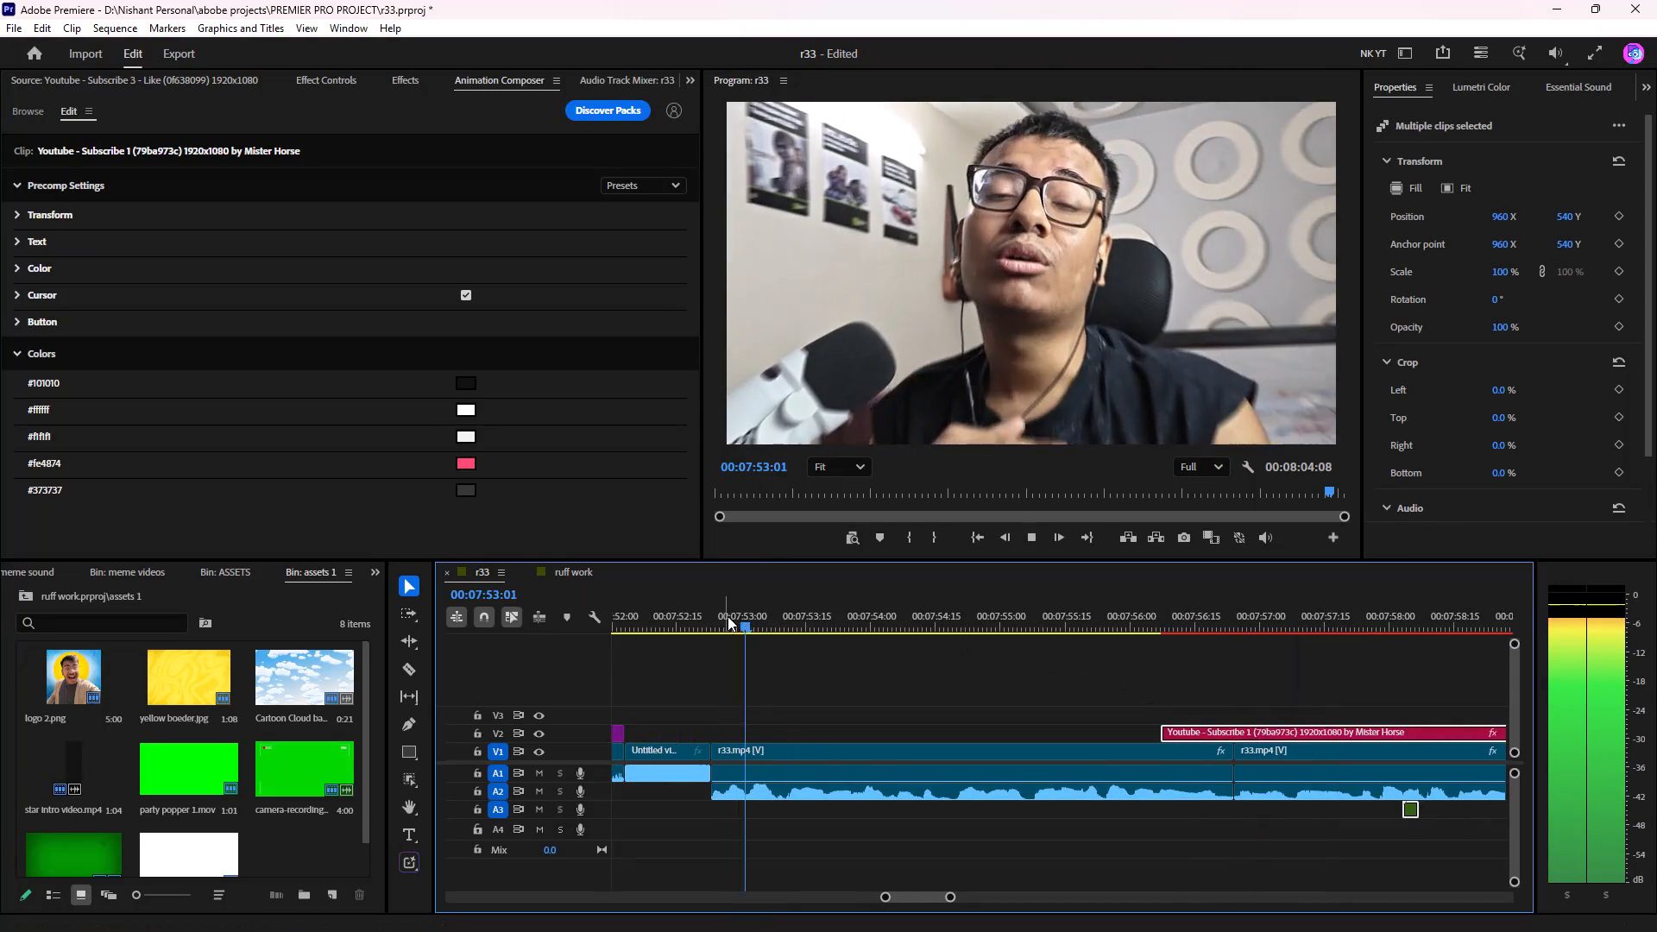
{"action": "scroll", "coordinate": [827, 641], "scroll_direction": "down", "scroll_amount": 3}
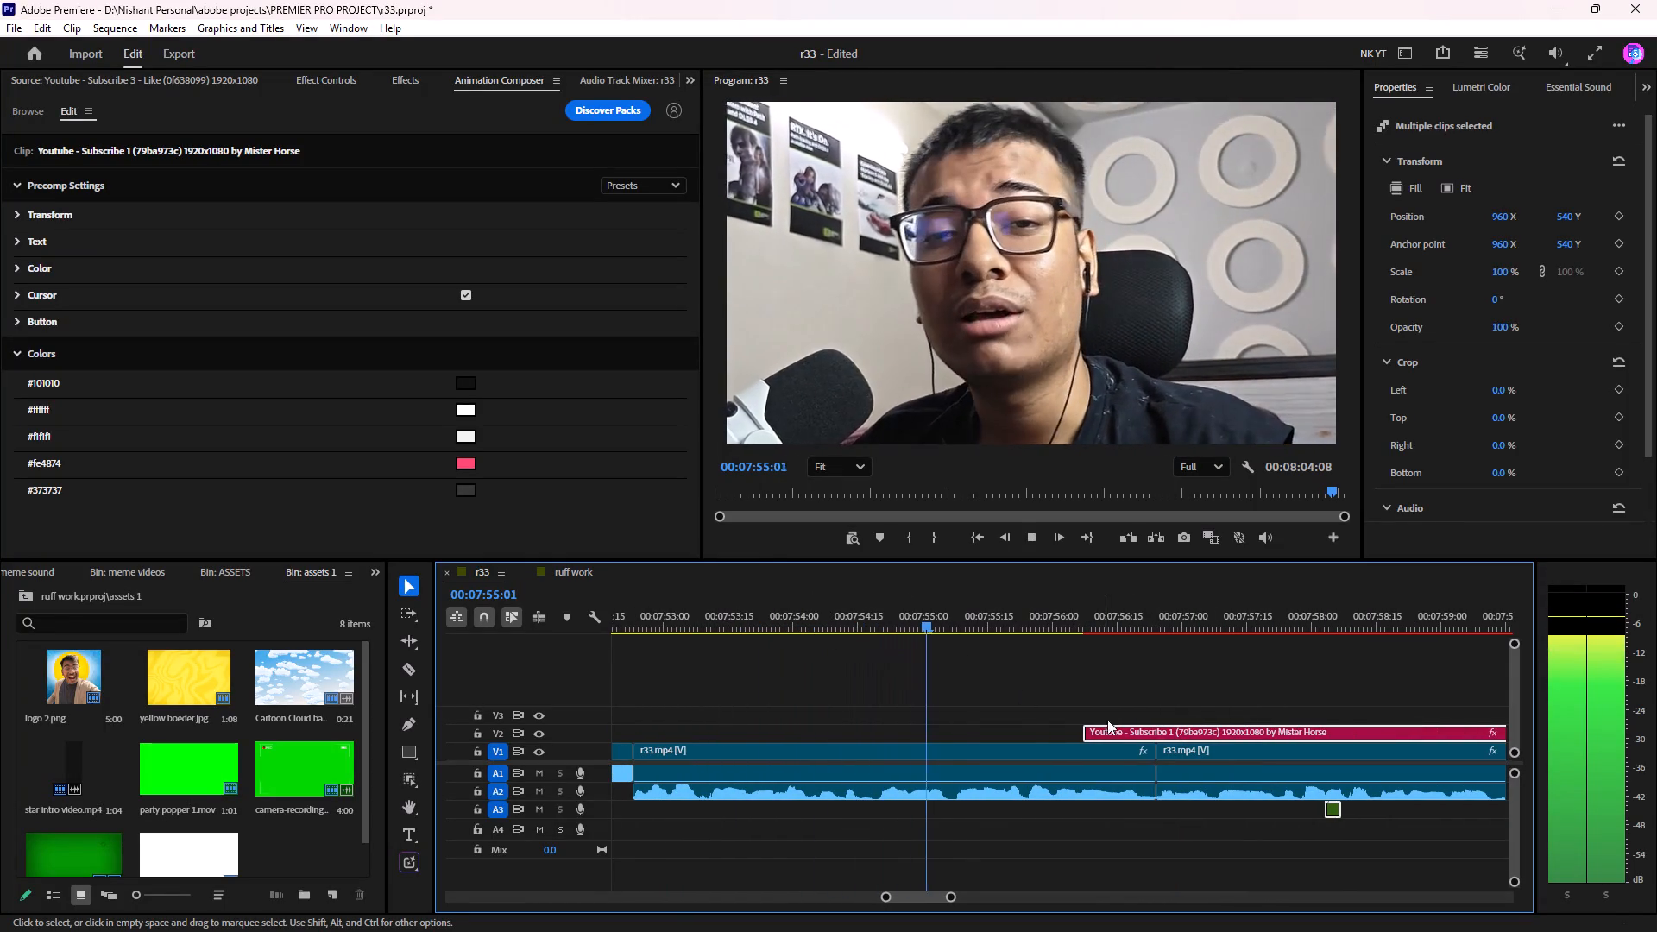
{"action": "key", "text": "space"}
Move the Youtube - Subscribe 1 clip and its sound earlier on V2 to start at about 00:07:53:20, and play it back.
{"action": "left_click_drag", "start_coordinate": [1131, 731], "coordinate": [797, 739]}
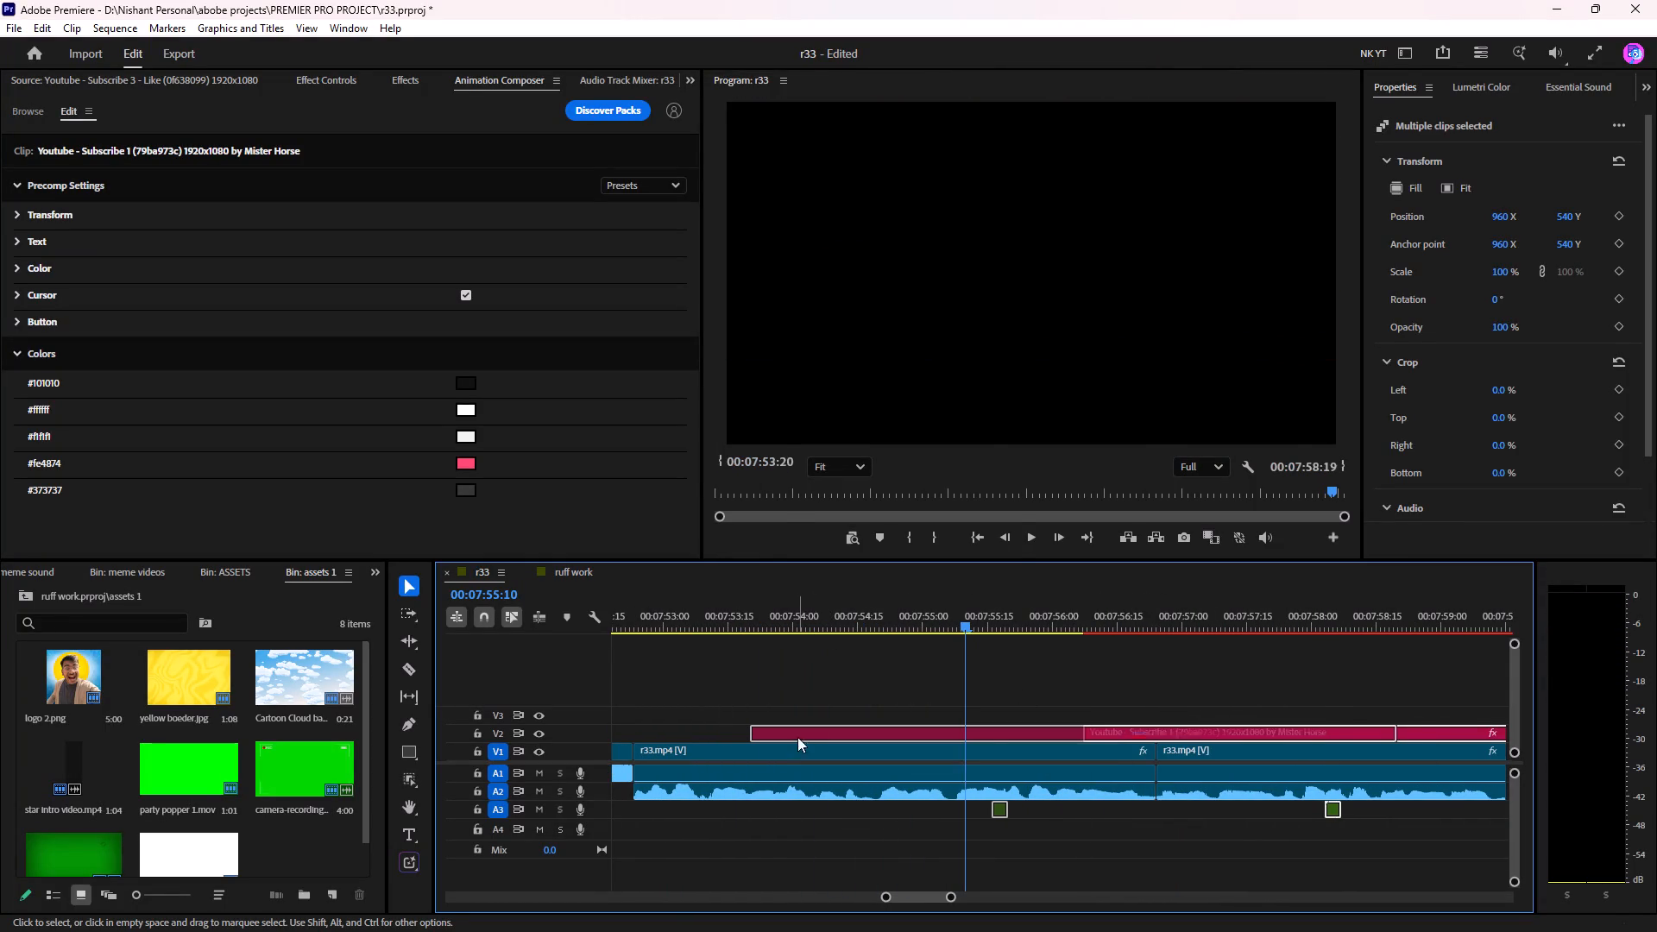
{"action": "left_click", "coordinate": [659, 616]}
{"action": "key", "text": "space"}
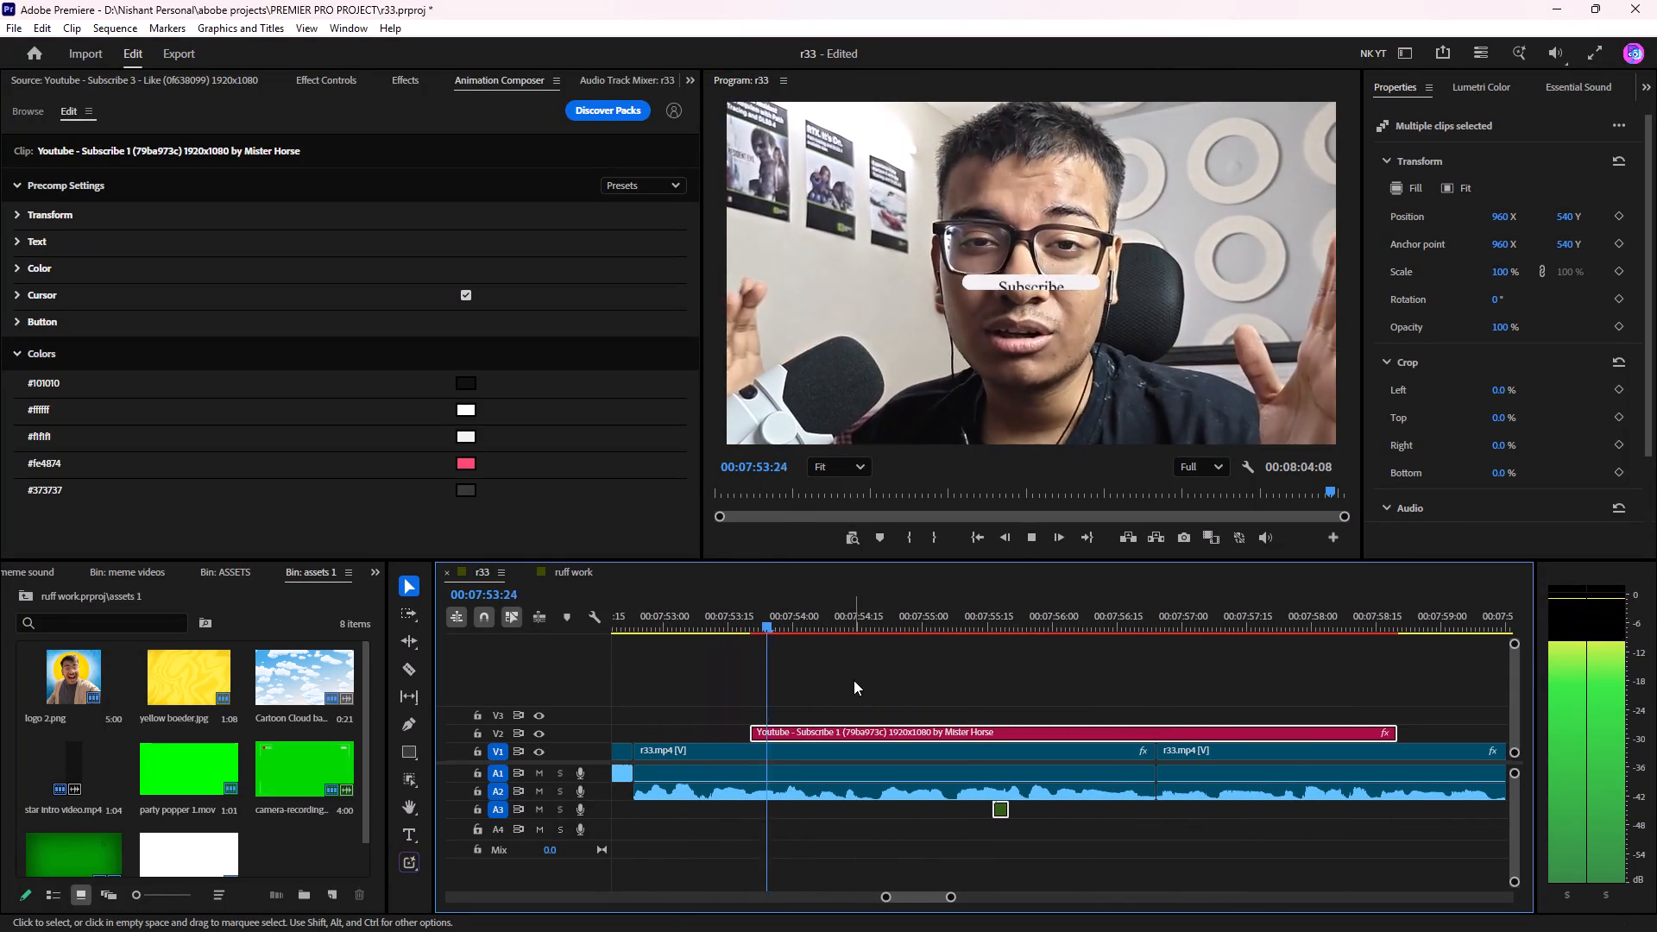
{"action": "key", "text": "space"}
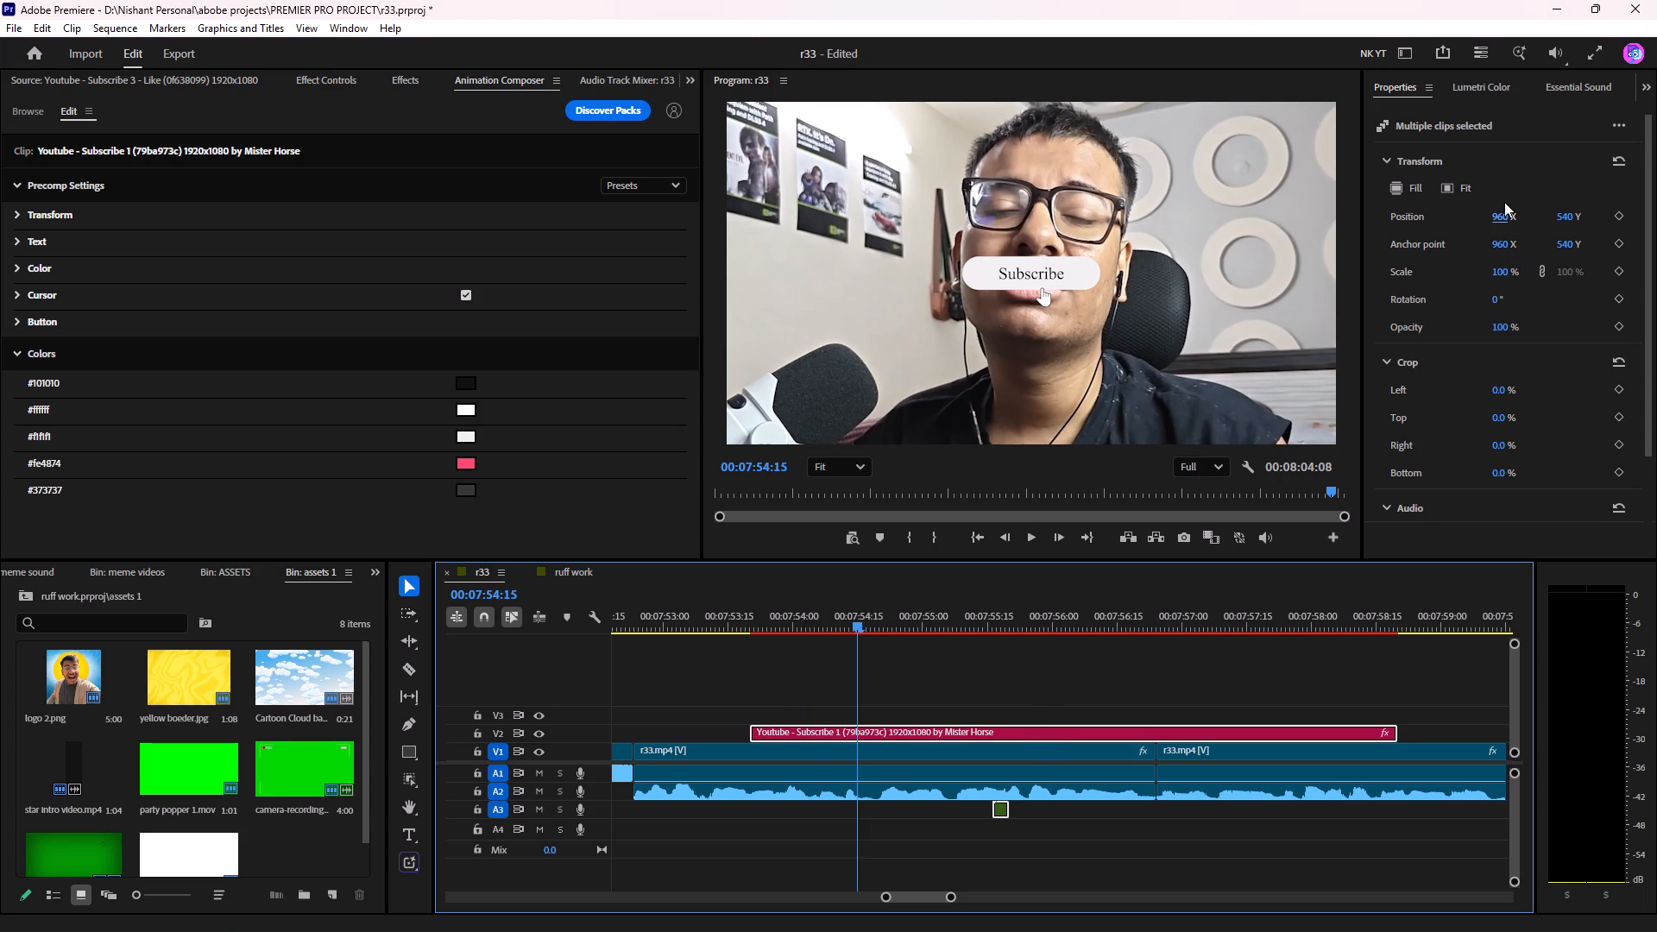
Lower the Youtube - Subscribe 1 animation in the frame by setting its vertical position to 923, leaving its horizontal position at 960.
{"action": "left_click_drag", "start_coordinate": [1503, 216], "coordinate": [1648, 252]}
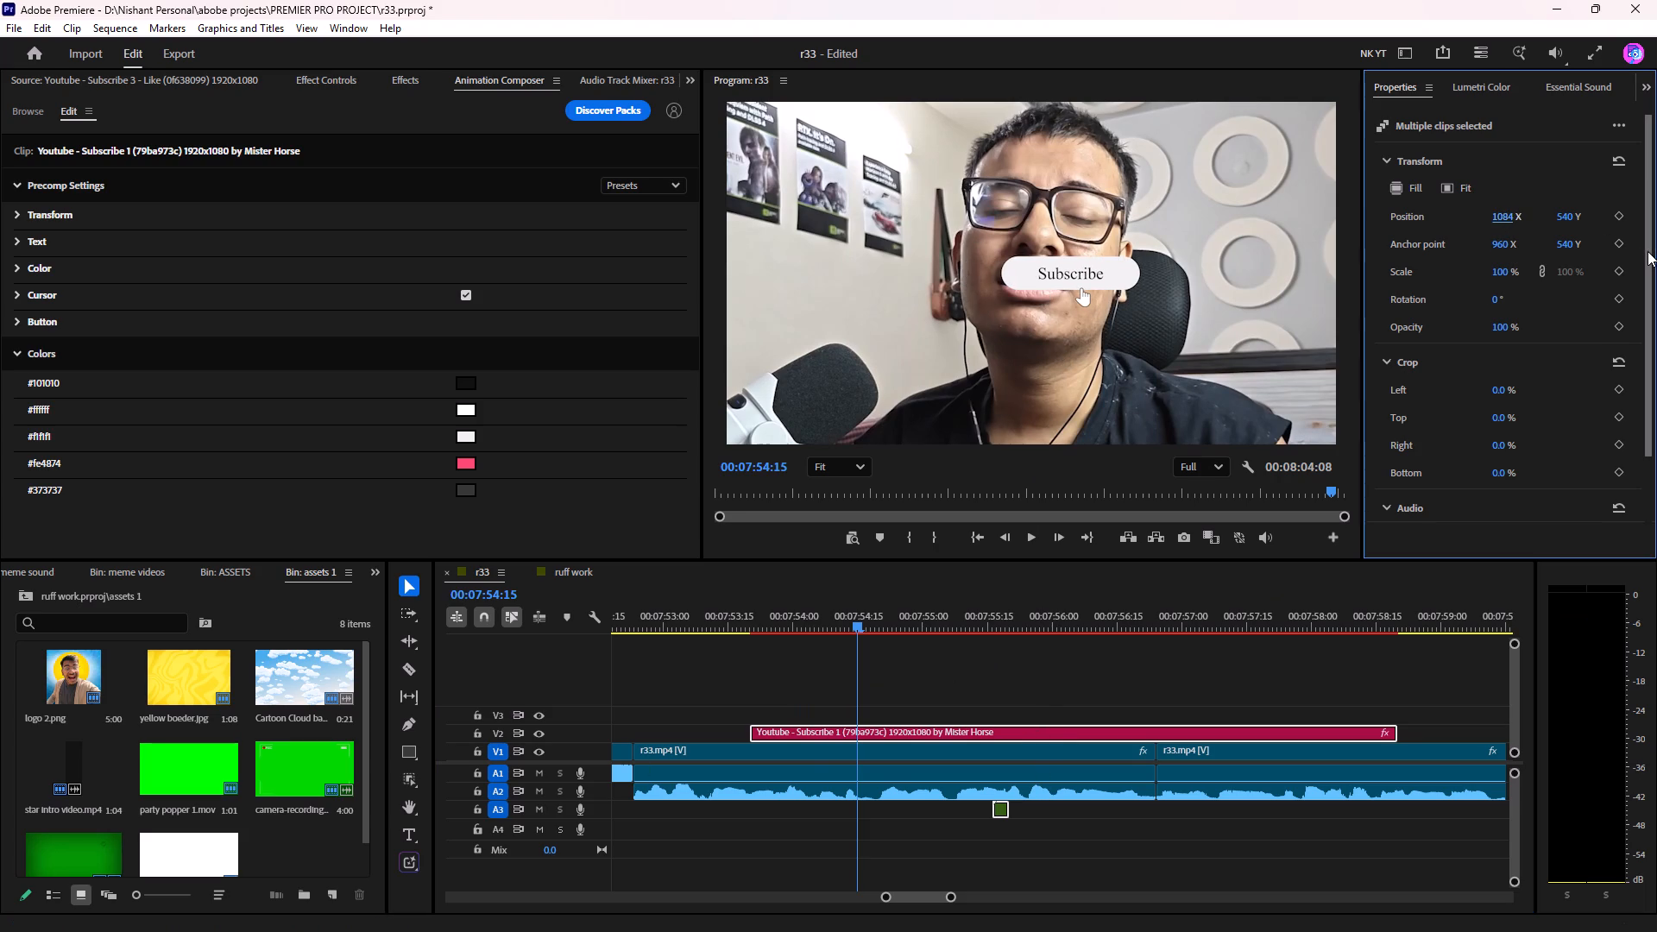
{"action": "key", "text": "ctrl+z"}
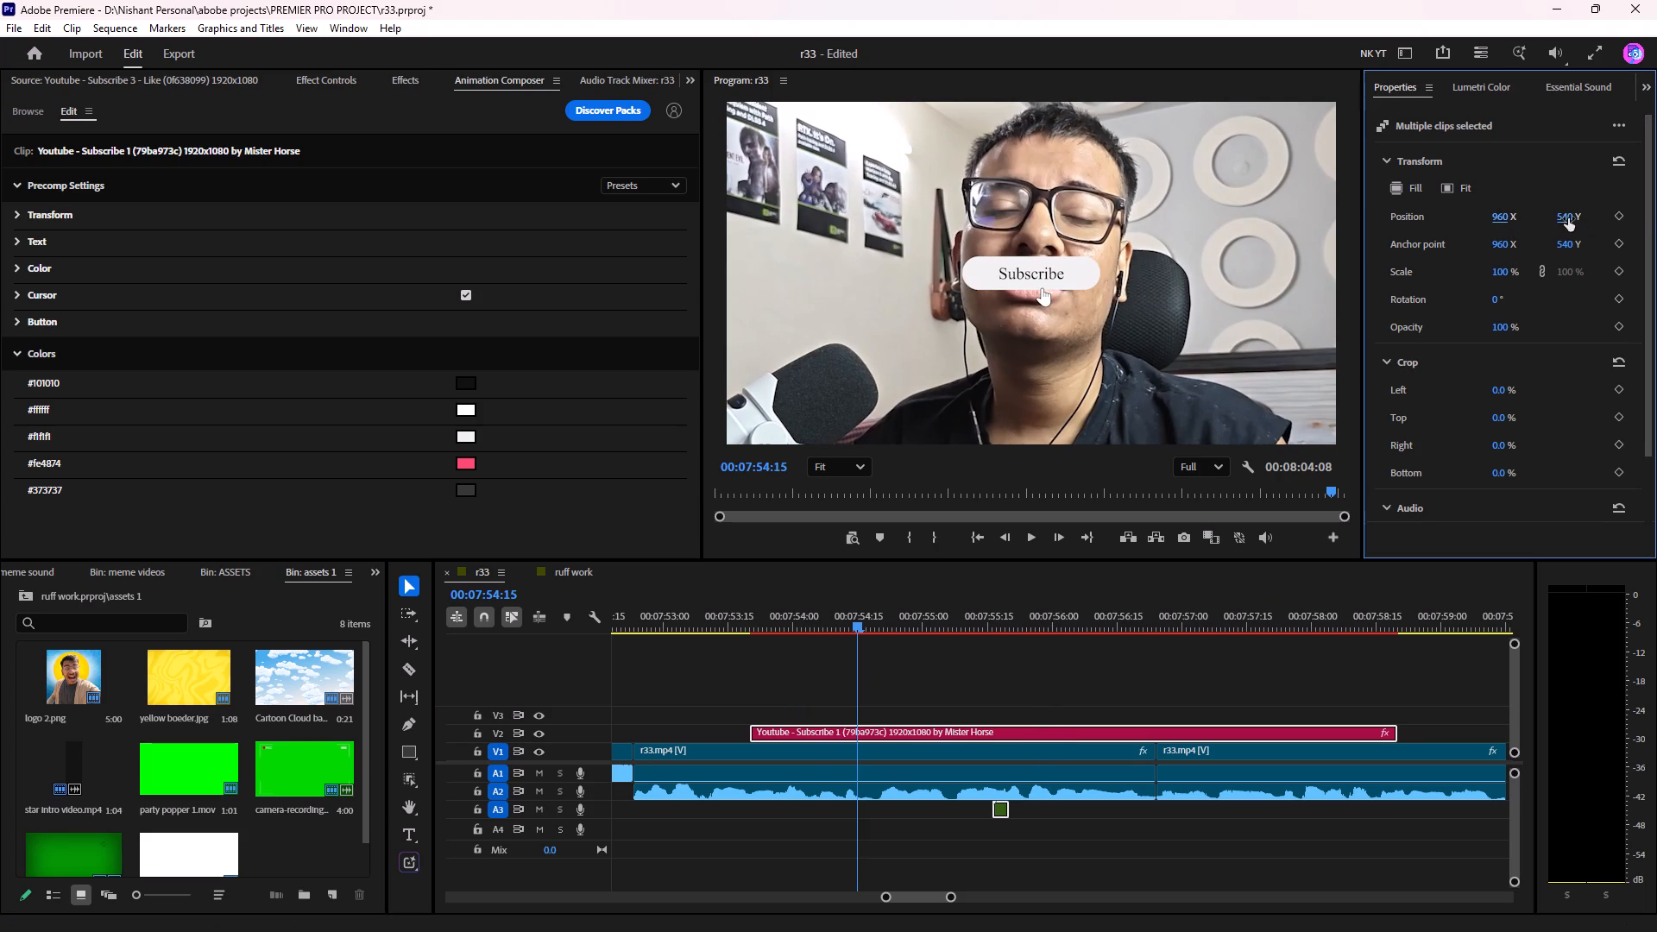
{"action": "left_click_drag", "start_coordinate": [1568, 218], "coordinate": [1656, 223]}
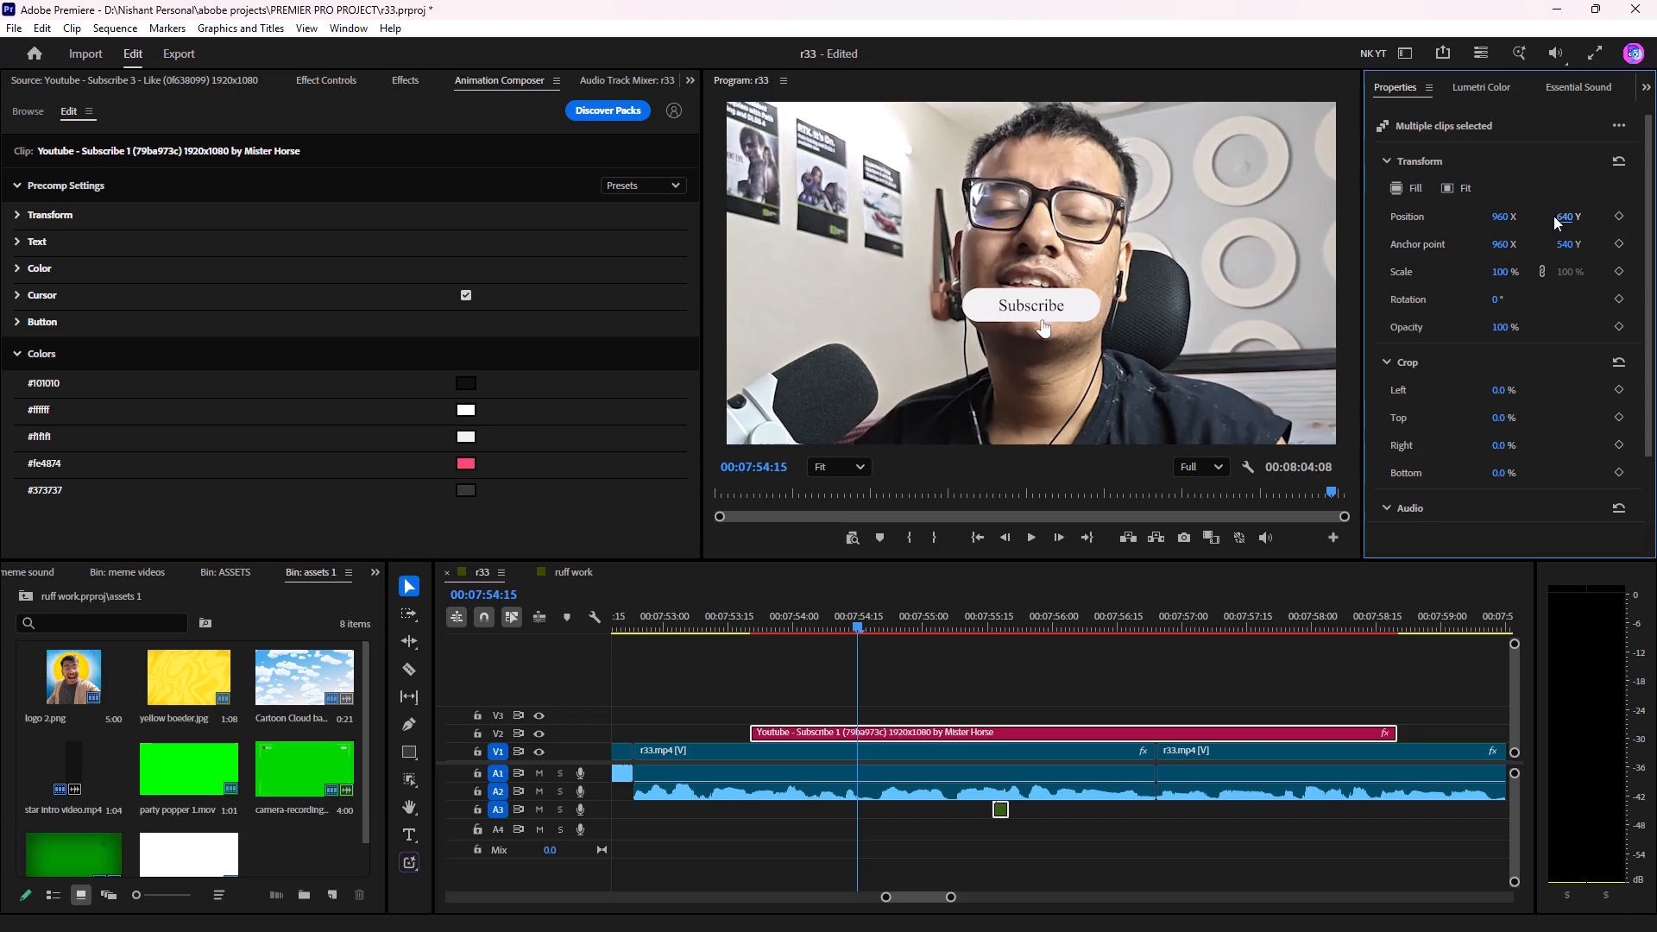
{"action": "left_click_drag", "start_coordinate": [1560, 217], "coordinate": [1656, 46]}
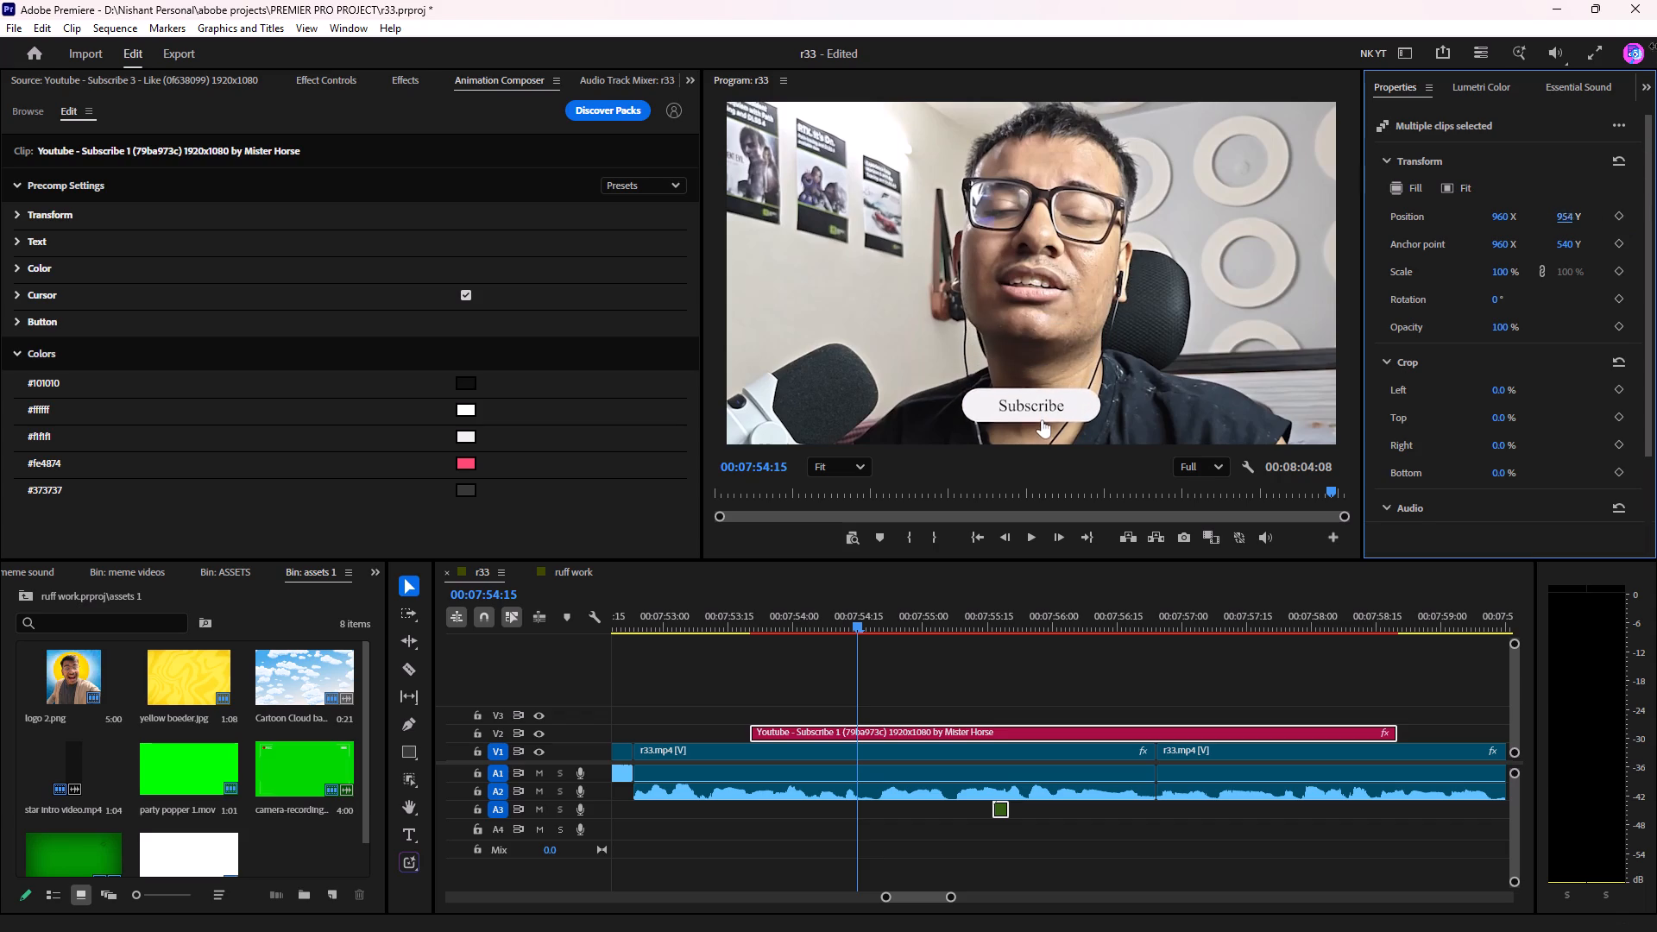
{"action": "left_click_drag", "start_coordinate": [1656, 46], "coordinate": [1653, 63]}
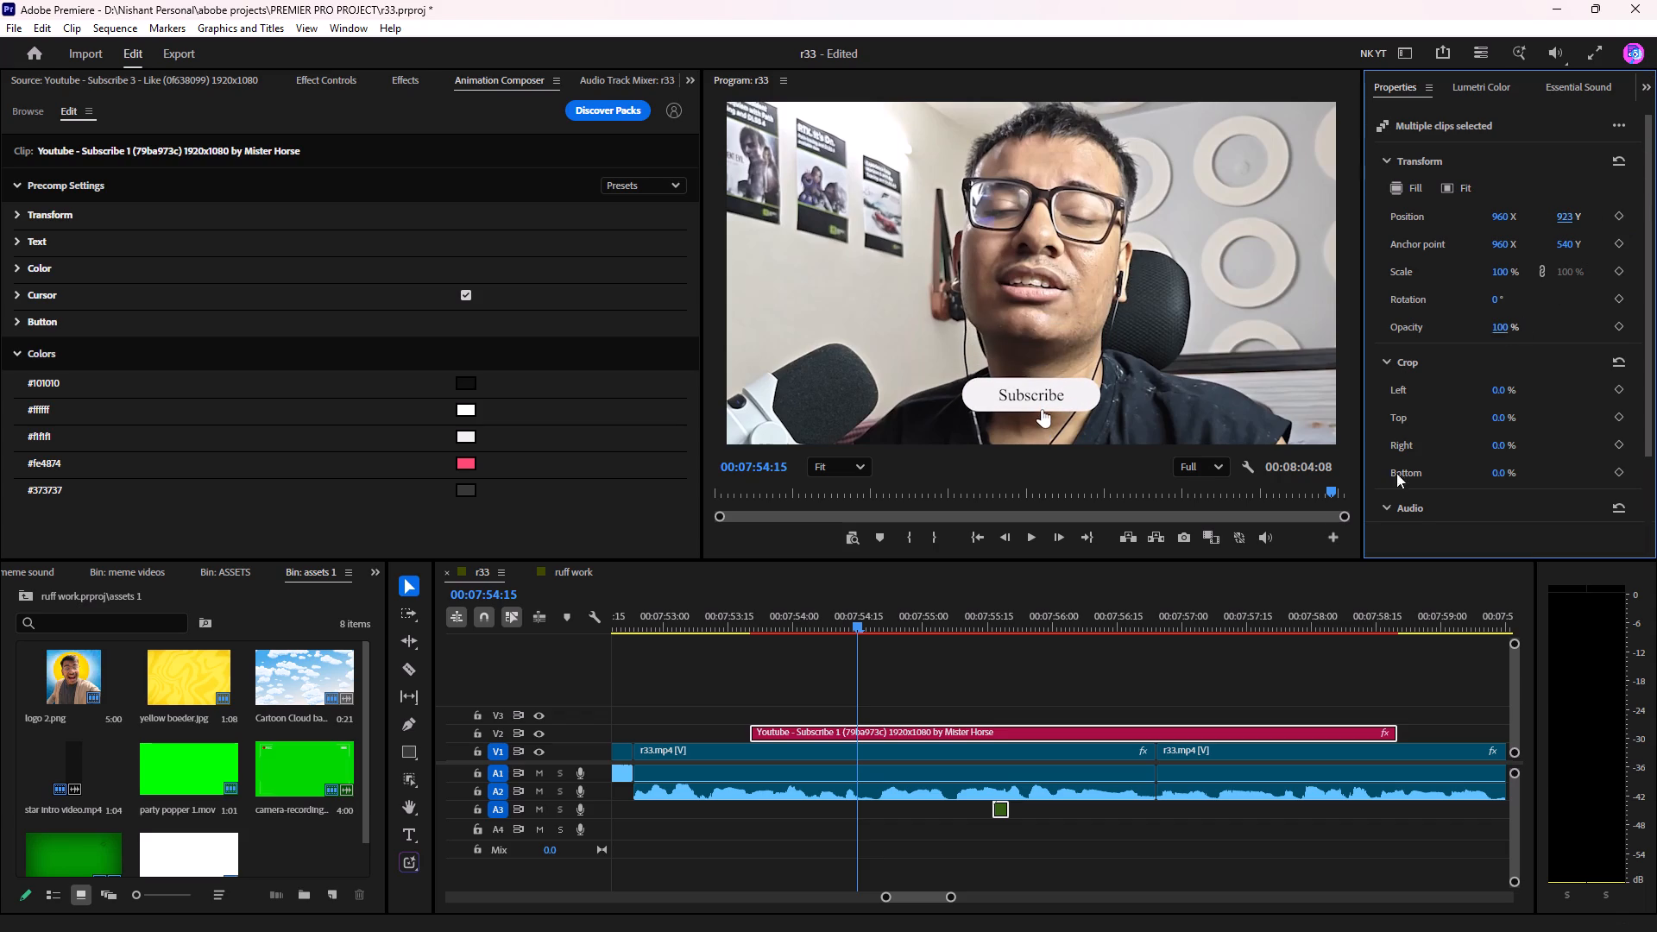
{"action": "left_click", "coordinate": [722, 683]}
Play through the Youtube - Subscribe 1 animation, and delete its clip together with its sound from the r33 sequence.
{"action": "left_click", "coordinate": [729, 624]}
{"action": "key", "text": "space"}
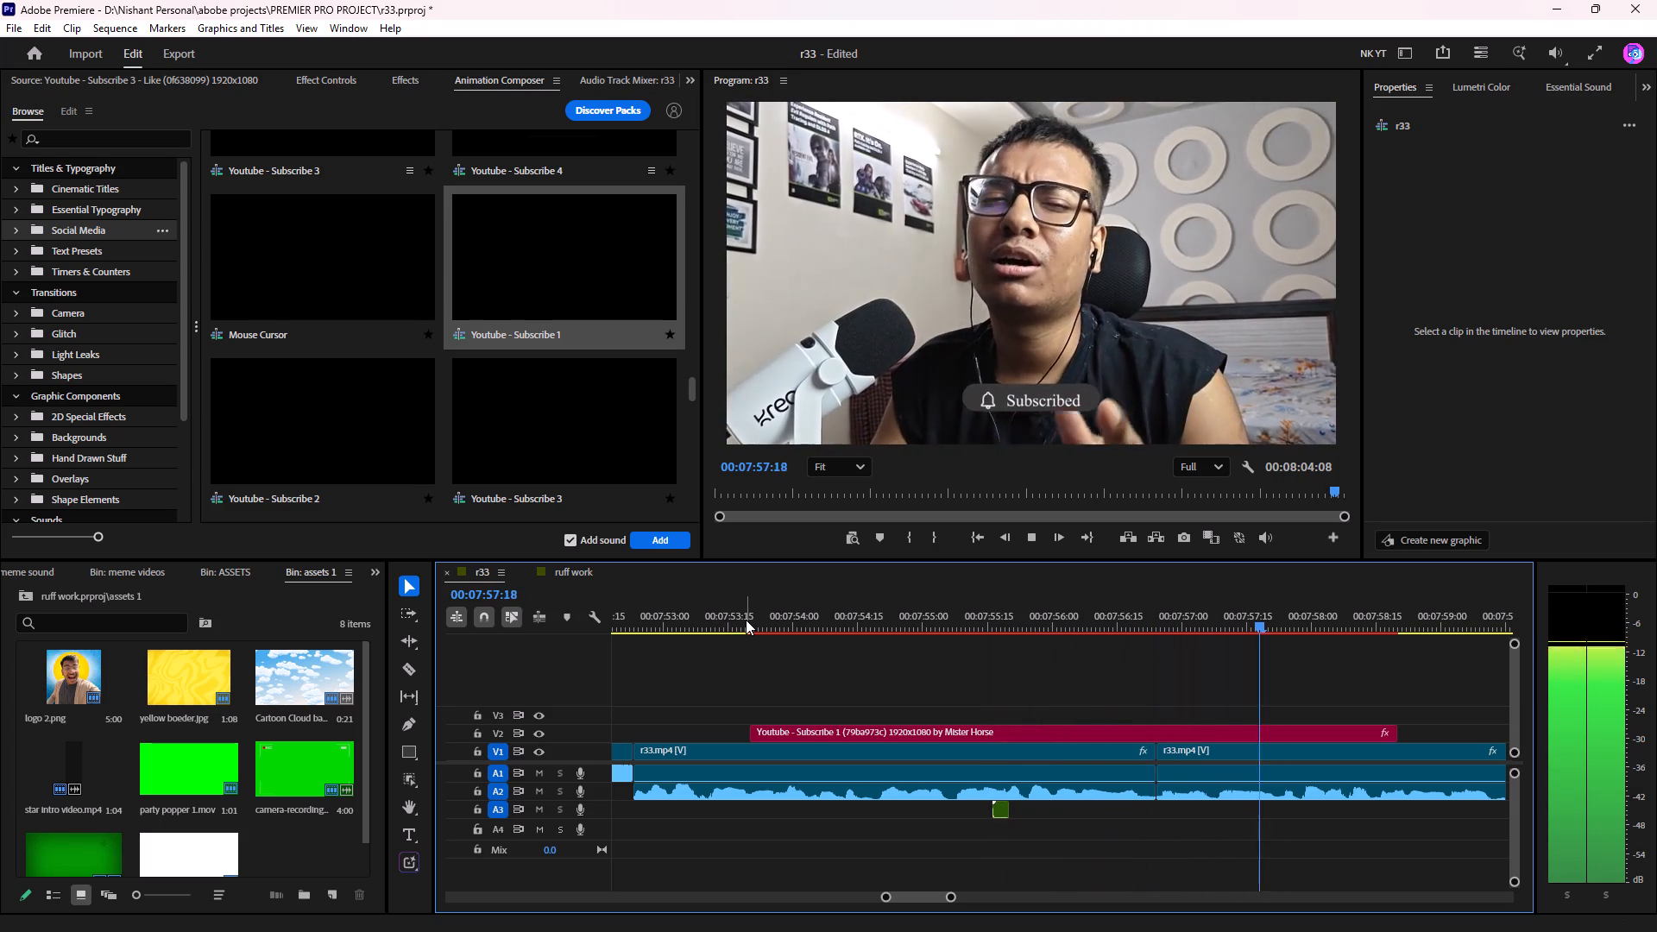
{"action": "scroll", "coordinate": [1110, 621], "scroll_direction": "down", "scroll_amount": 15}
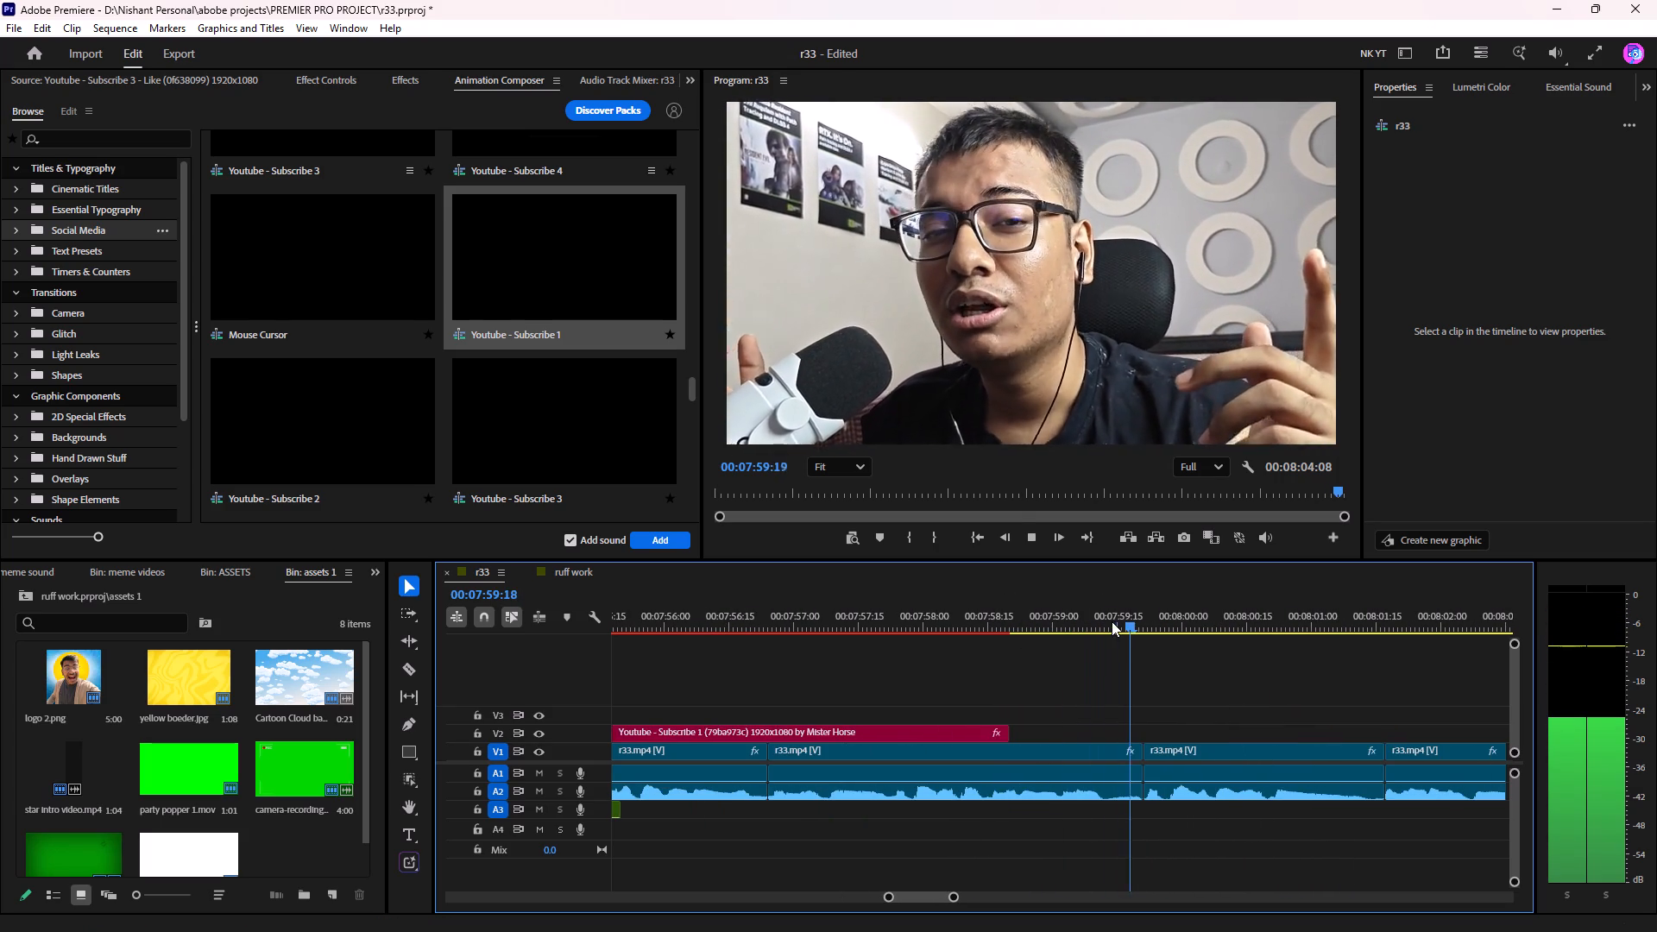
{"action": "key", "text": "space"}
{"action": "left_click", "coordinate": [921, 624]}
{"action": "left_click_drag", "start_coordinate": [926, 700], "coordinate": [865, 738]}
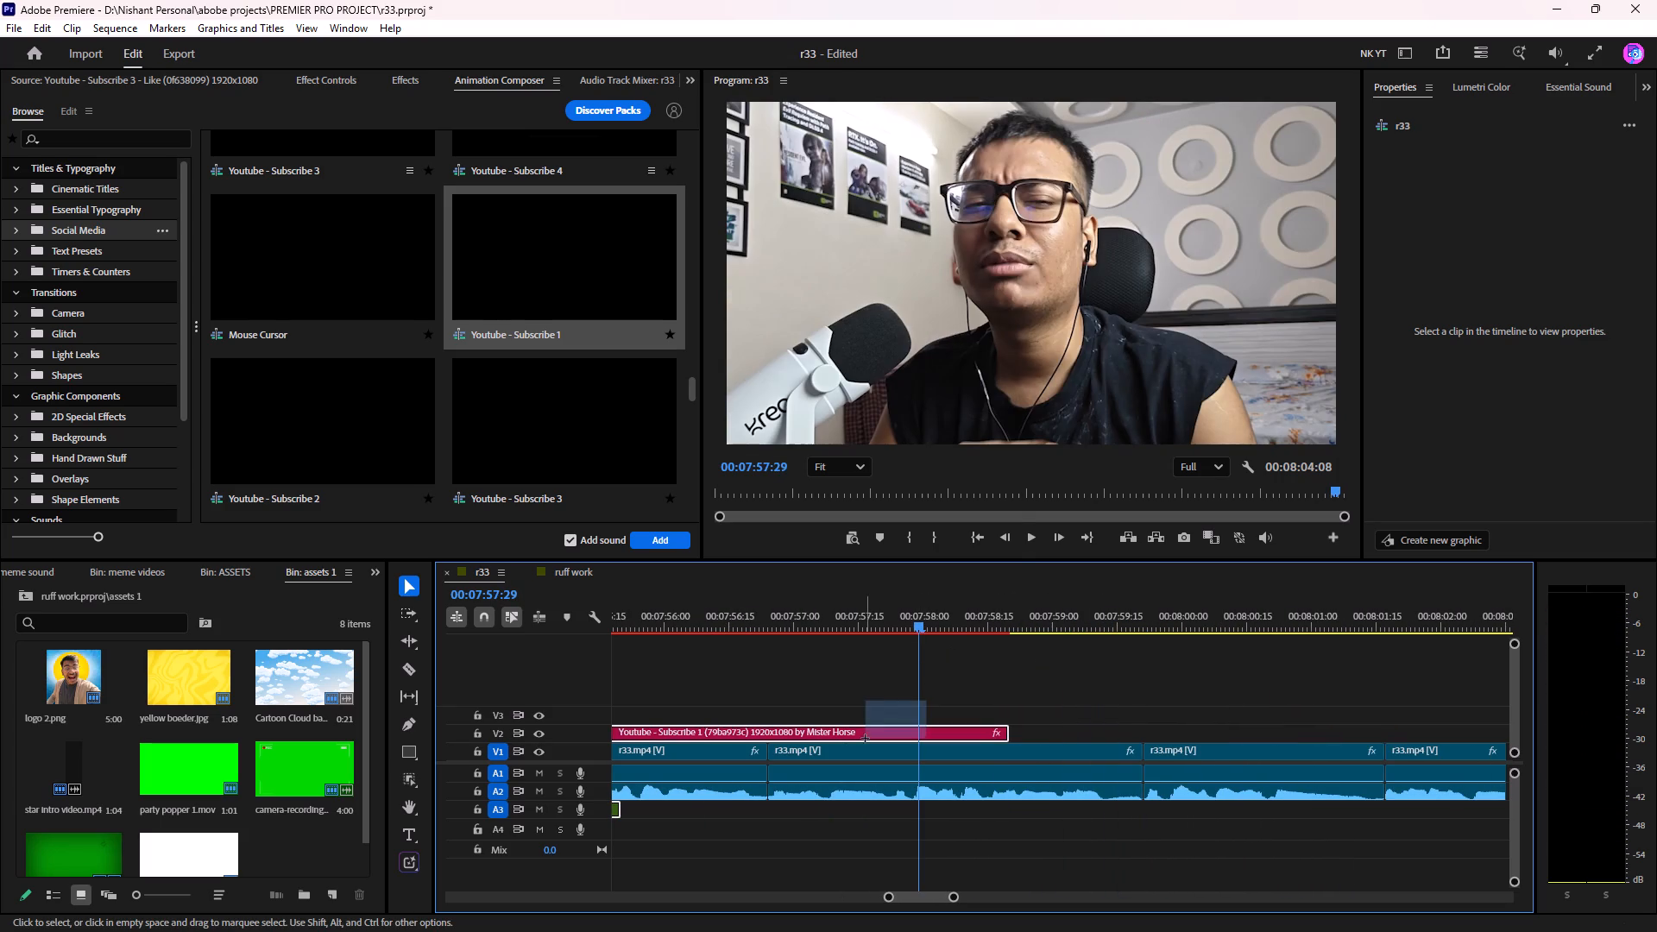
{"action": "left_click_drag", "start_coordinate": [865, 738], "coordinate": [864, 738]}
{"action": "key", "text": "Delete"}
Play the r33 sequence from about 00:07:53:00 to locate the subscribe cue, stopping at 00:07:53:23.
{"action": "scroll", "coordinate": [816, 661], "scroll_direction": "right", "scroll_amount": 2}
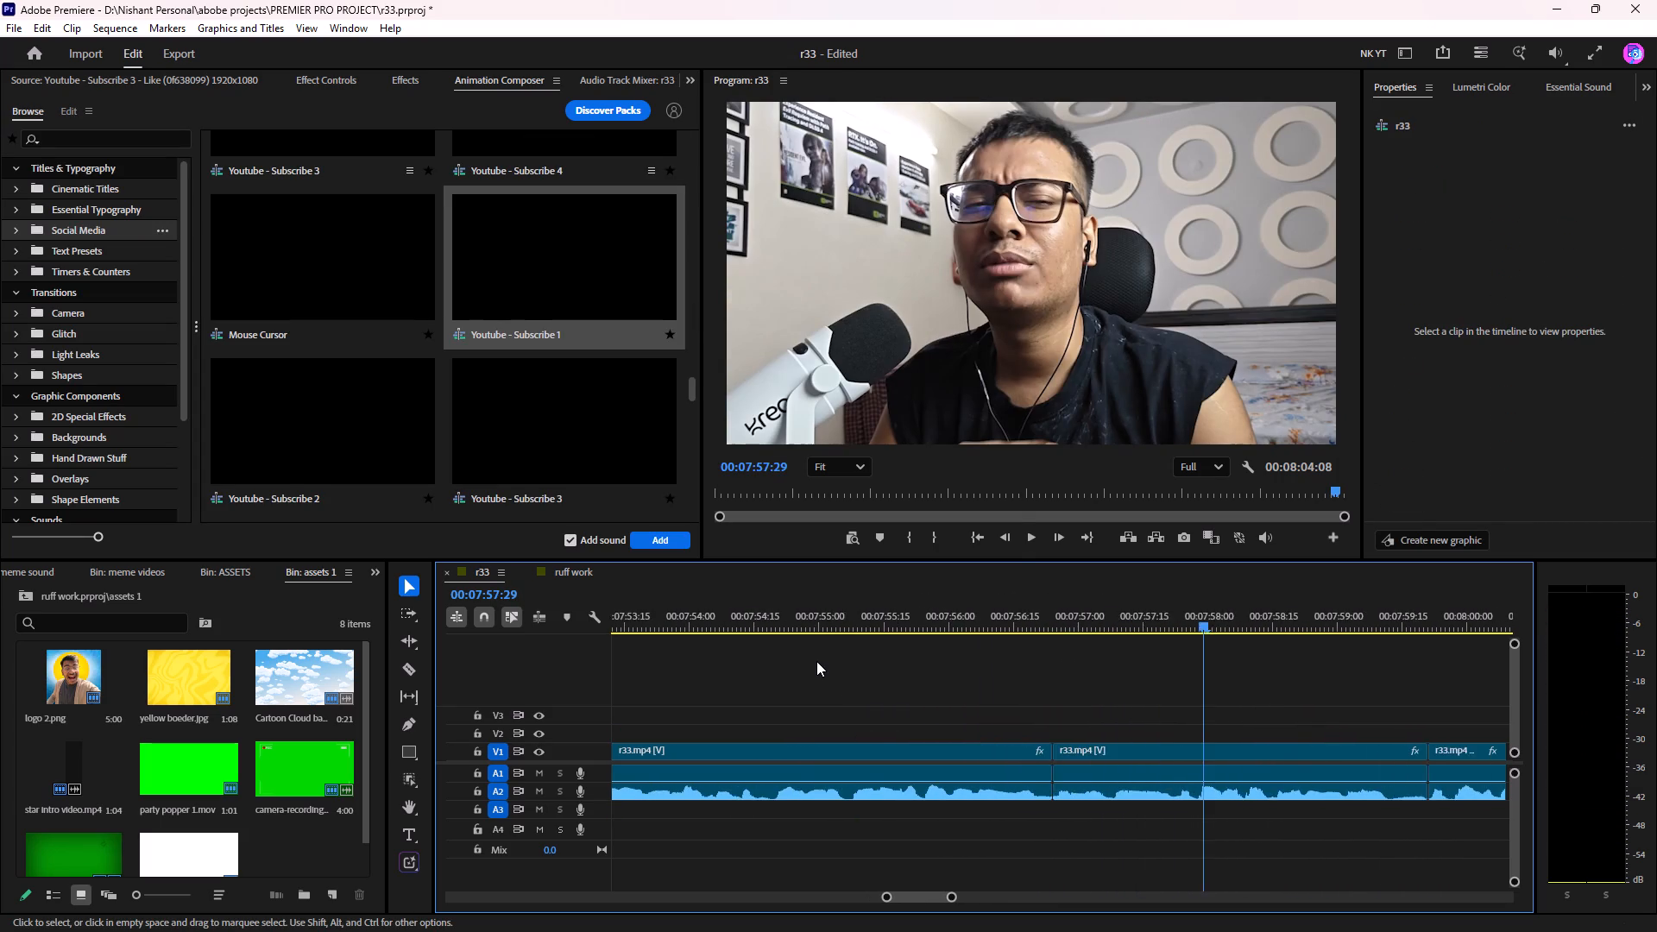
{"action": "scroll", "coordinate": [816, 661], "scroll_direction": "right", "scroll_amount": 2}
{"action": "left_click_drag", "start_coordinate": [1236, 614], "coordinate": [998, 669]}
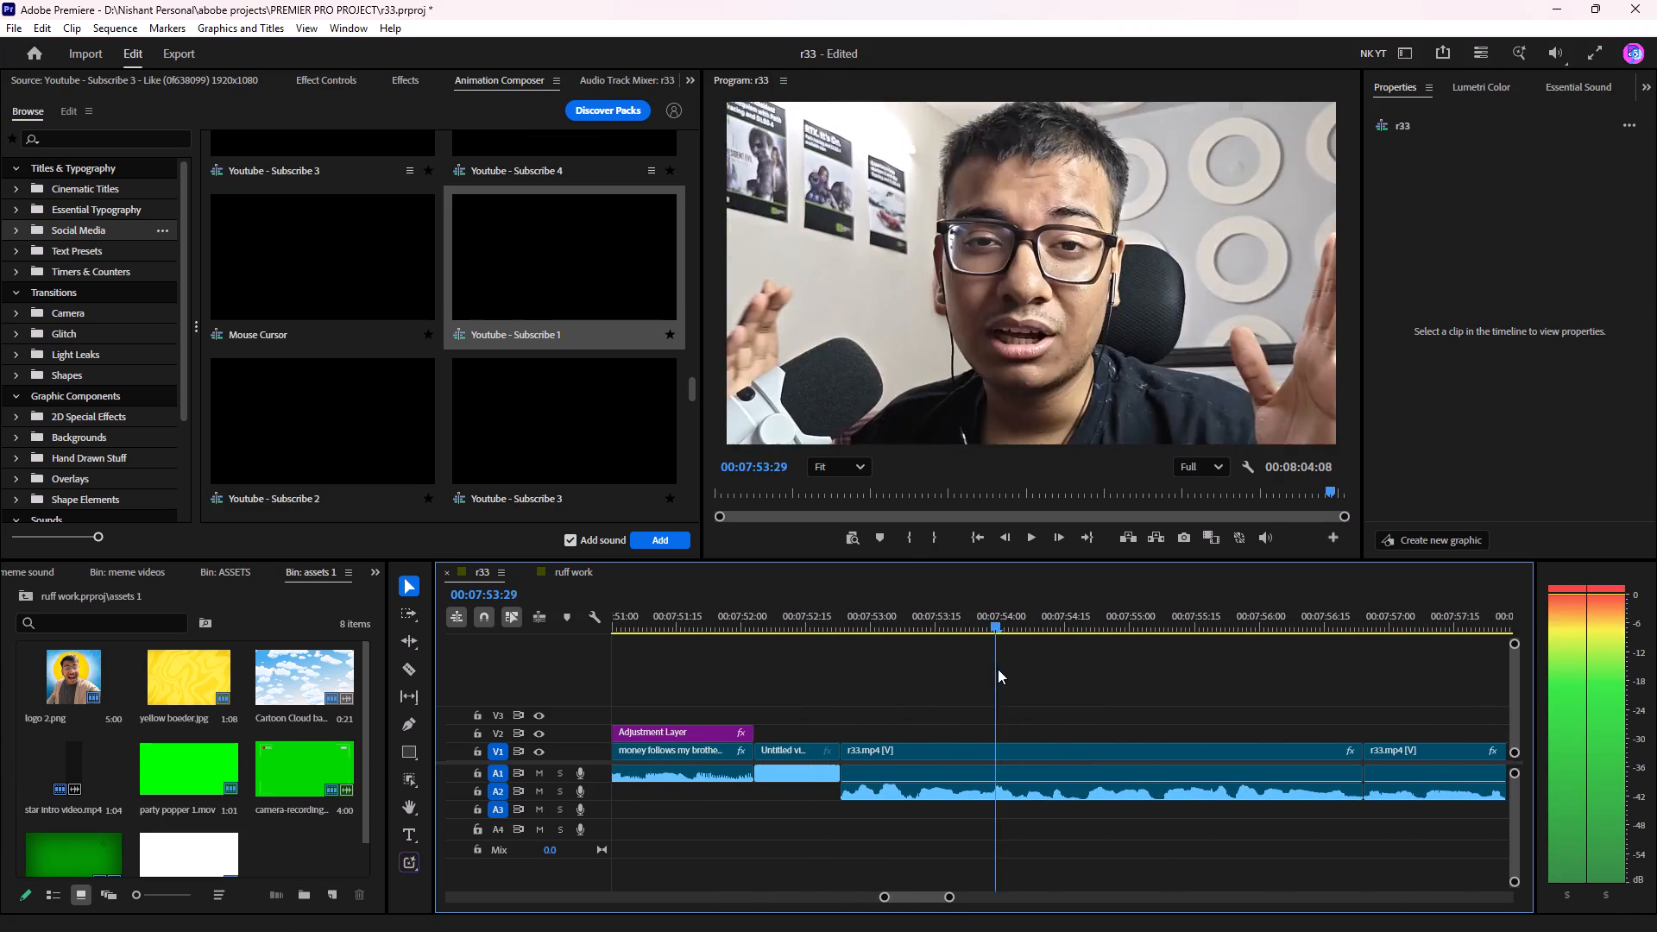
{"action": "left_click_drag", "start_coordinate": [998, 669], "coordinate": [878, 685]}
{"action": "key", "text": "space"}
{"action": "scroll", "coordinate": [1049, 671], "scroll_direction": "down", "scroll_amount": 9}
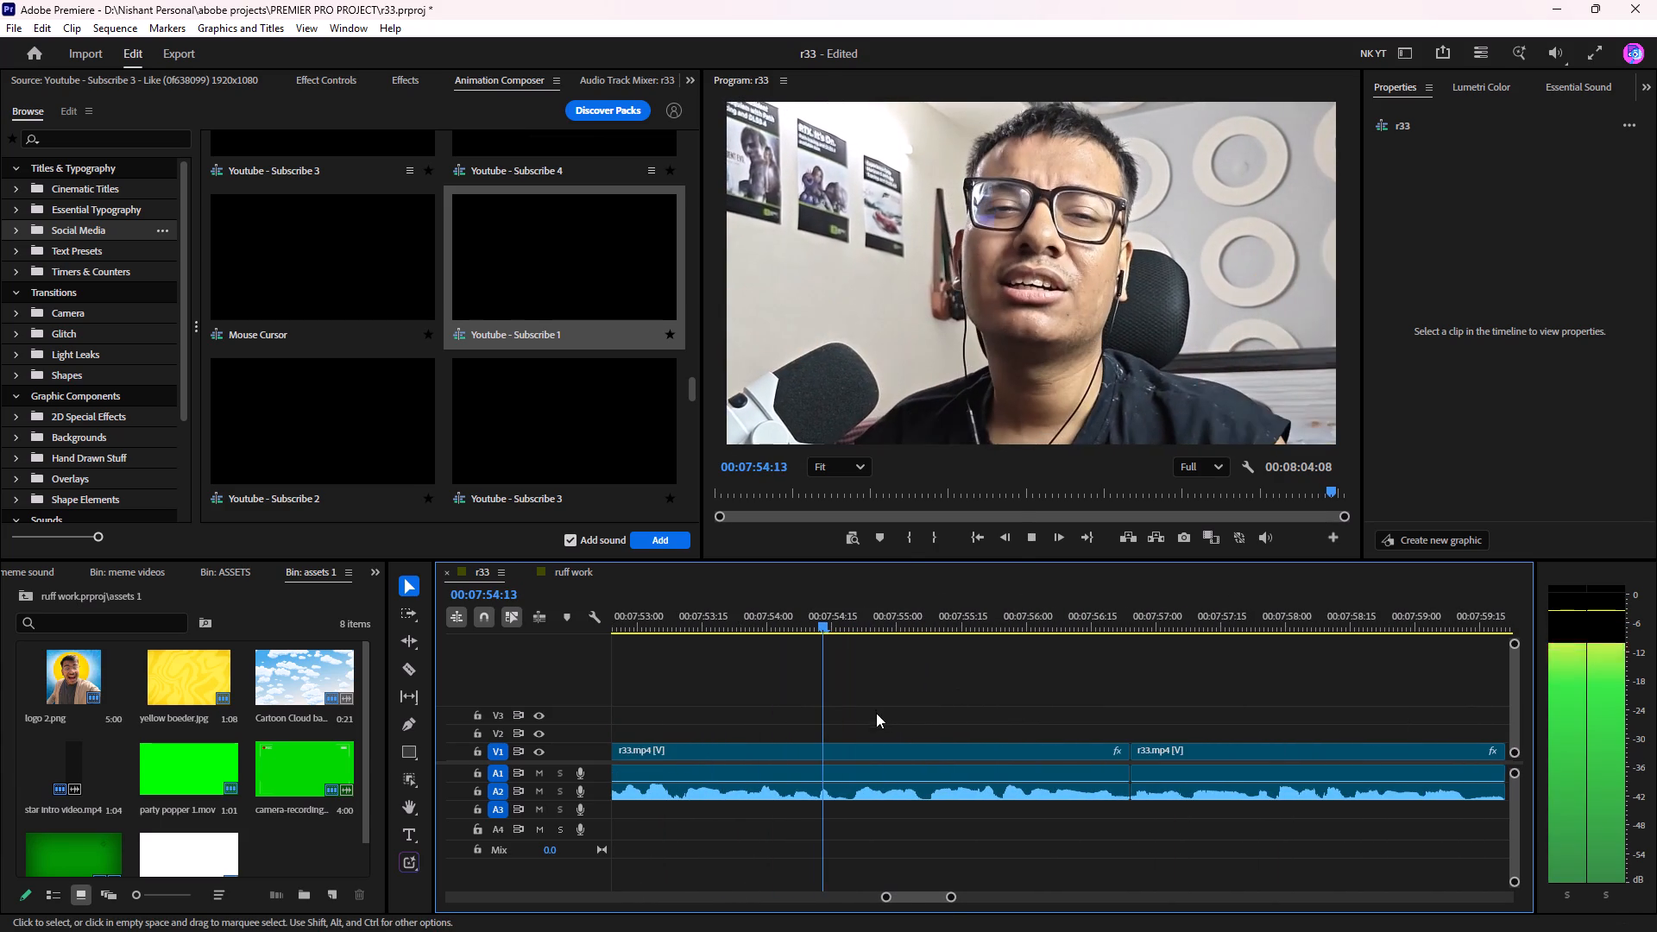
{"action": "key", "text": "space"}
{"action": "left_click", "coordinate": [691, 632]}
{"action": "key", "text": "space"}
{"action": "key", "text": "space"}
{"action": "key", "text": "space"}
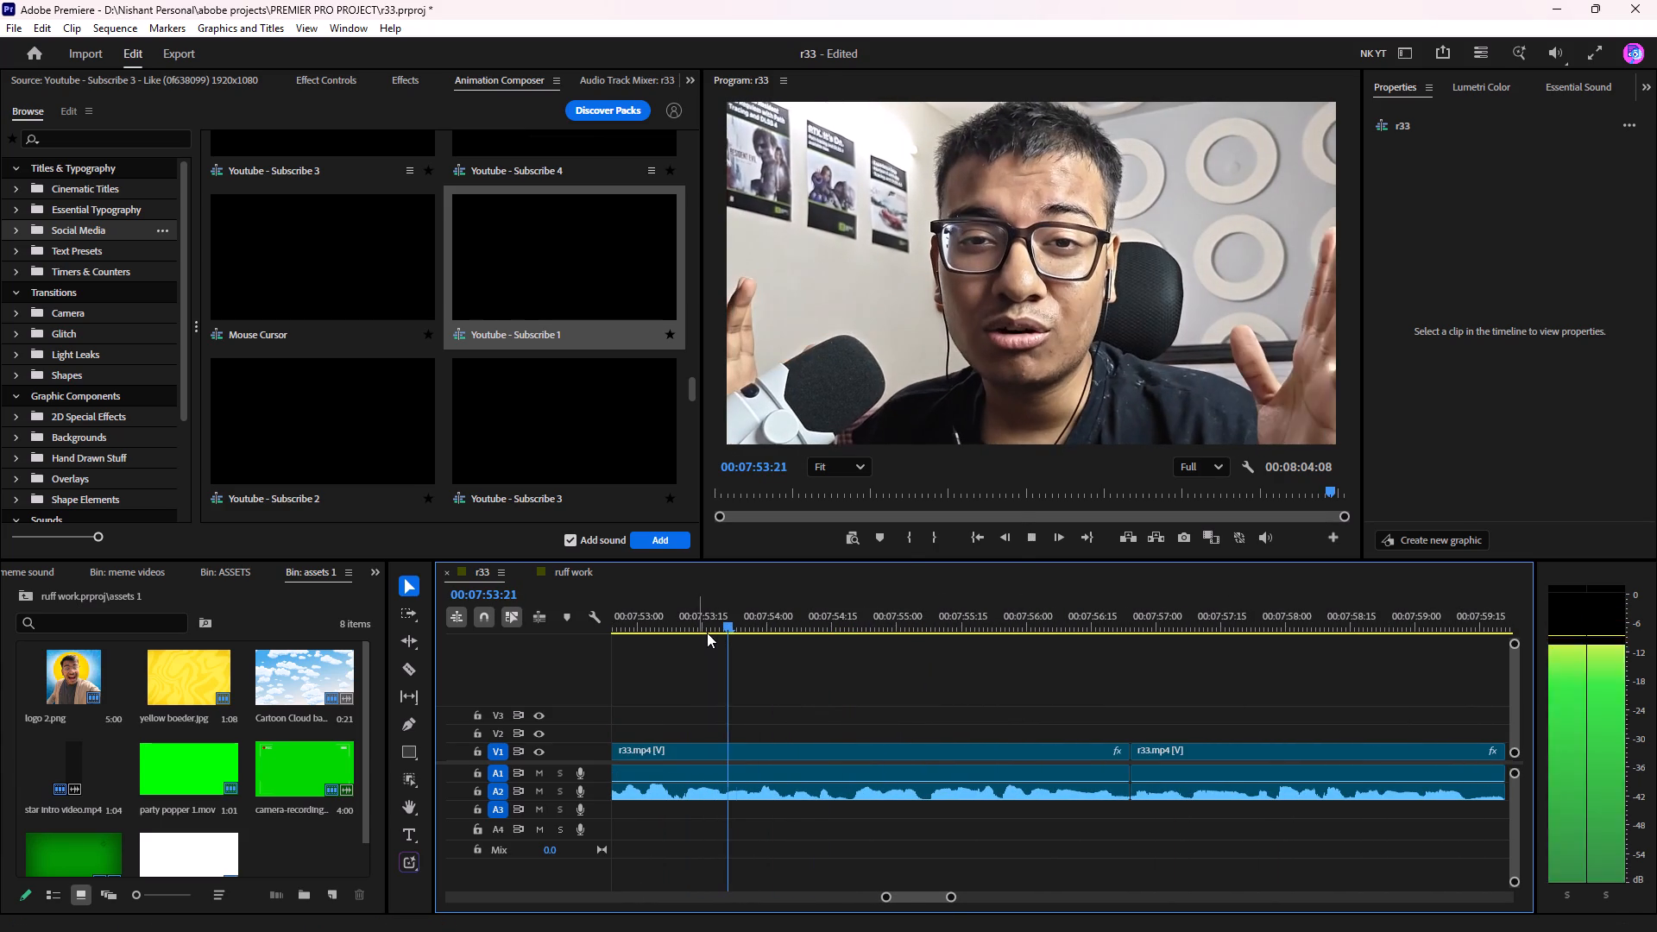
{"action": "key", "text": "space"}
Add the Animation Composer Youtube - Subscribe 4 preset with its sound at 00:07:53:23, placing the animation on V2.
{"action": "left_click", "coordinate": [566, 406]}
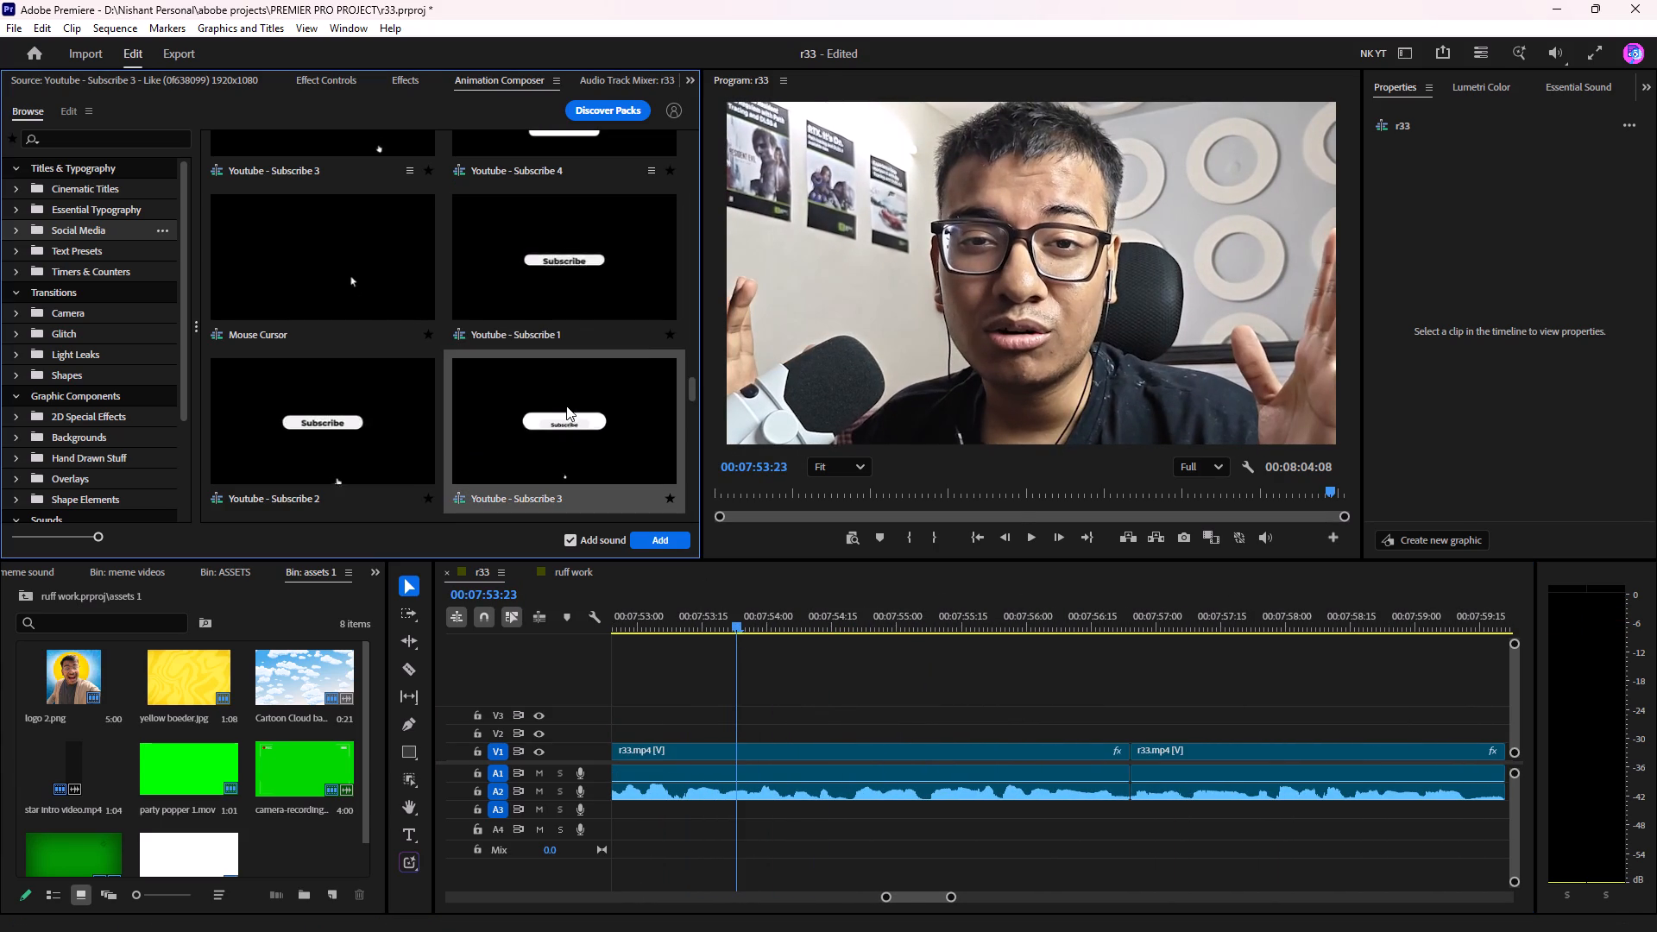
{"action": "scroll", "coordinate": [564, 401], "scroll_direction": "down", "scroll_amount": 3}
{"action": "left_click", "coordinate": [361, 327]}
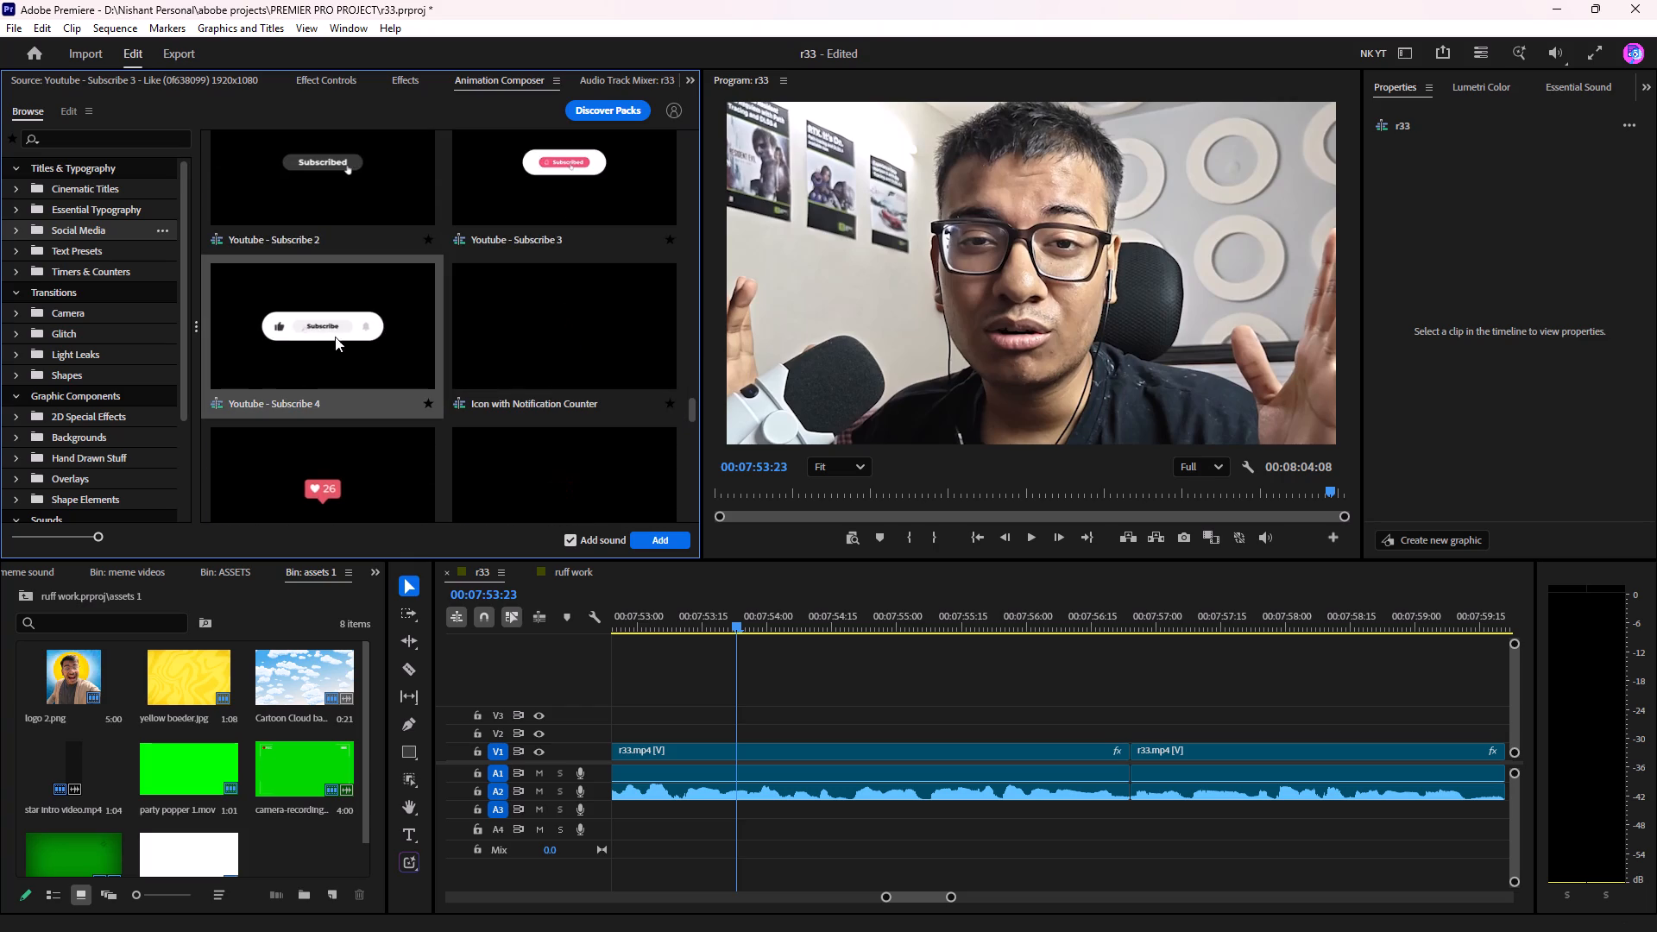
{"action": "left_click_drag", "start_coordinate": [334, 346], "coordinate": [735, 723]}
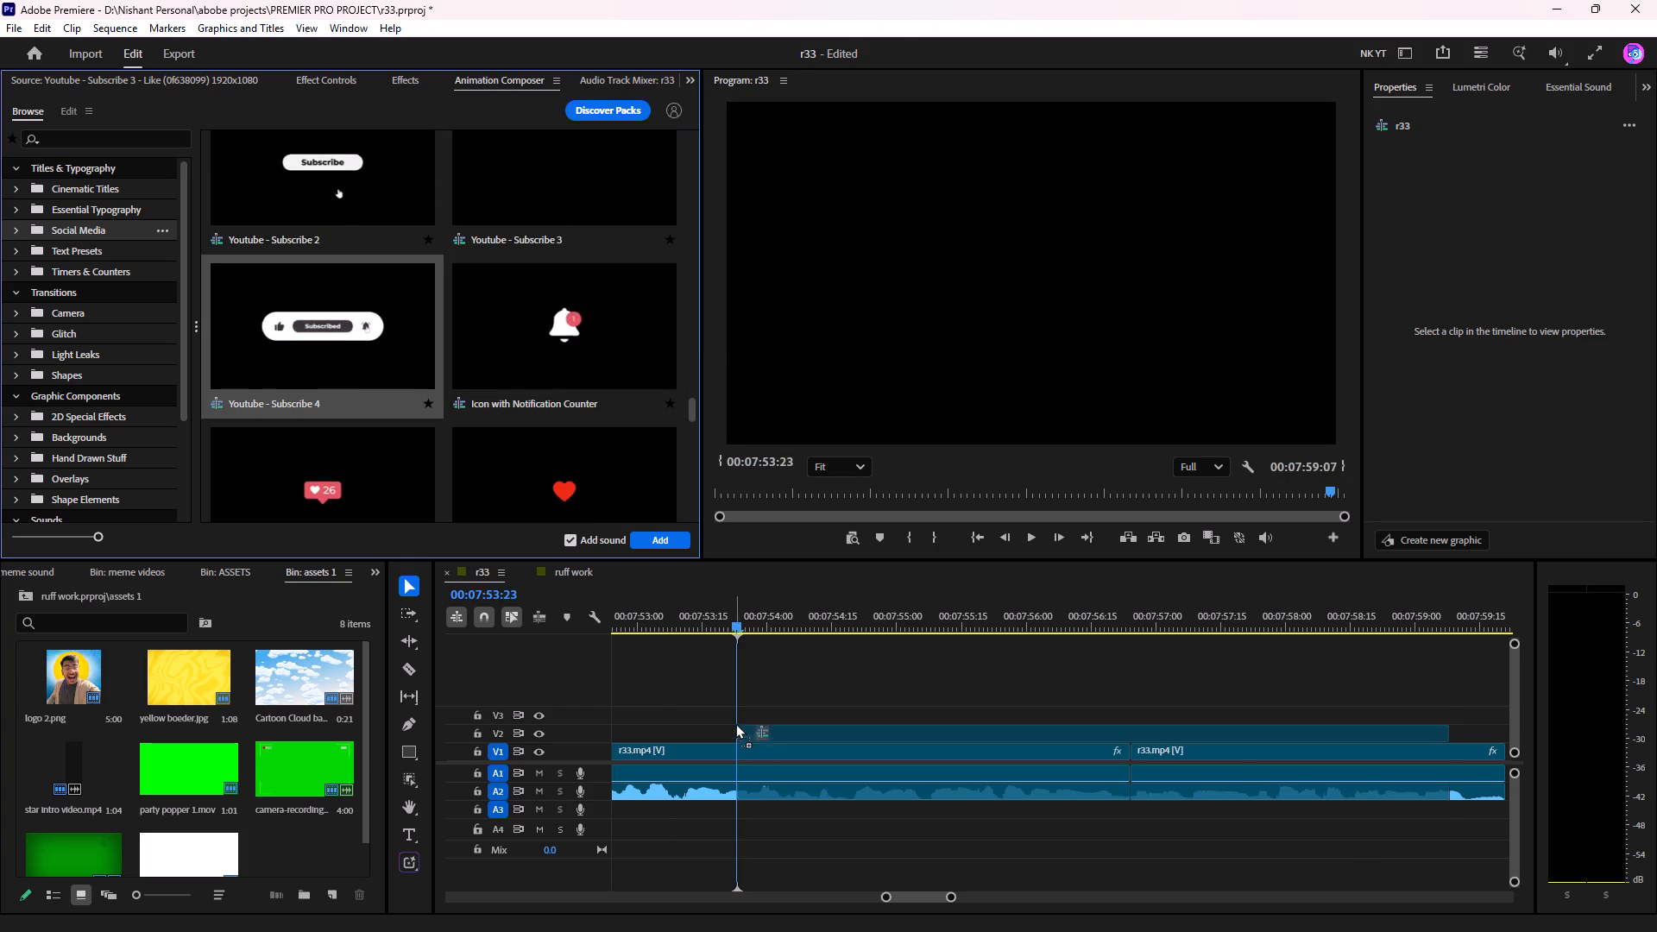
{"action": "left_click_drag", "start_coordinate": [735, 723], "coordinate": [737, 720]}
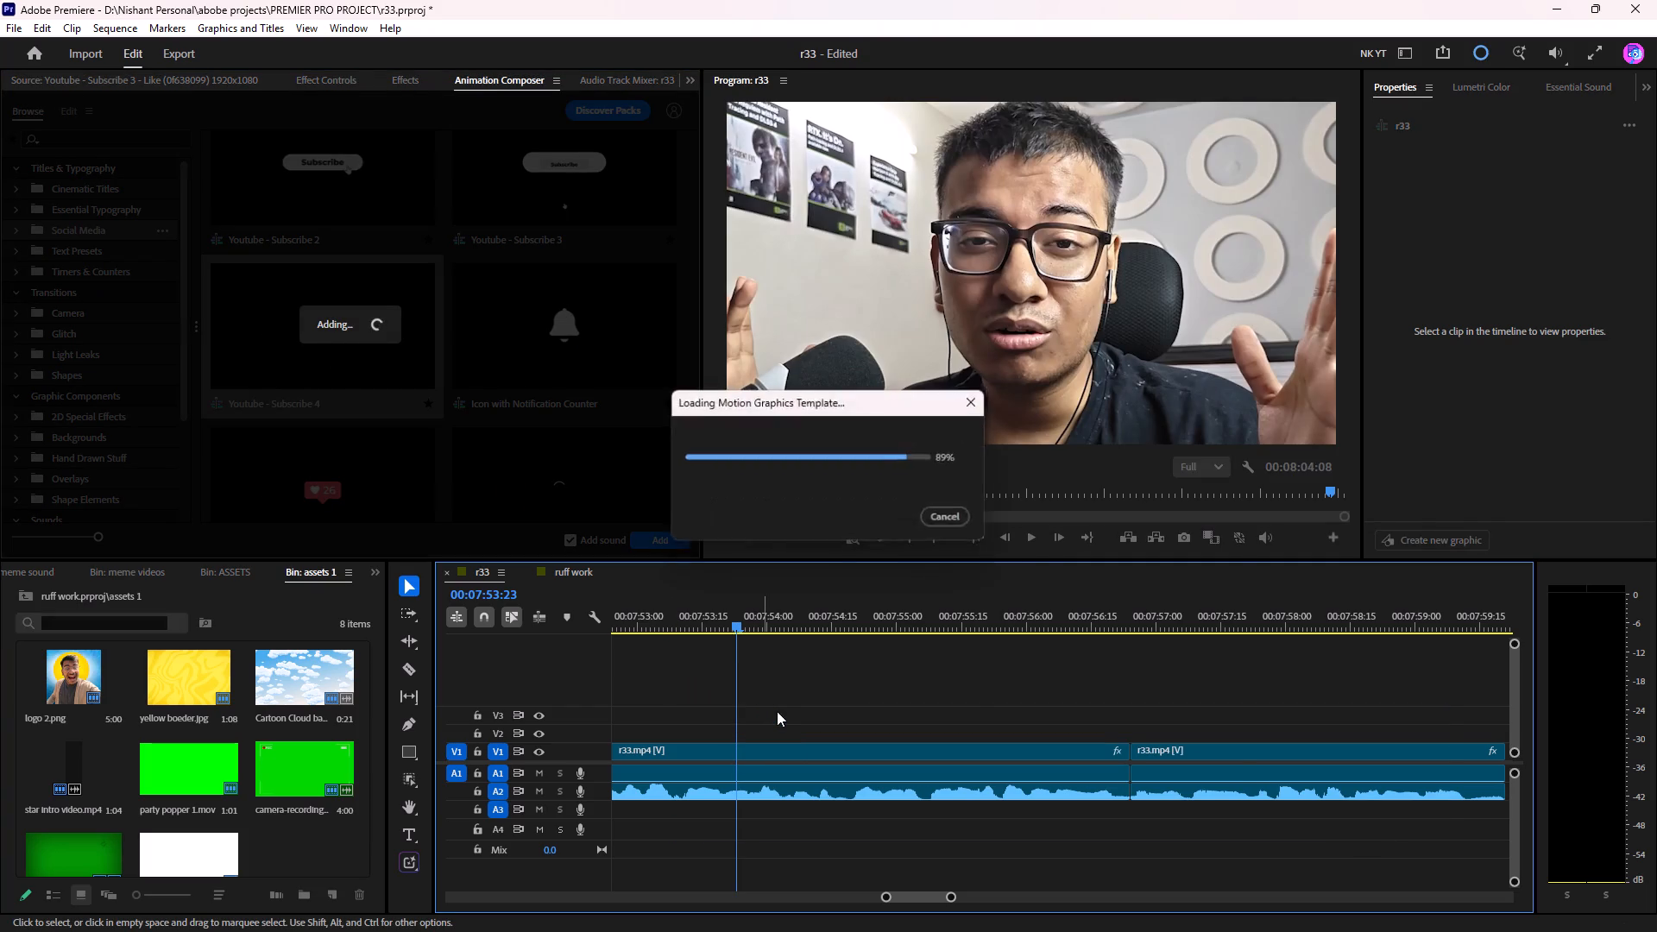
{"action": "left_click_drag", "start_coordinate": [782, 715], "coordinate": [780, 737]}
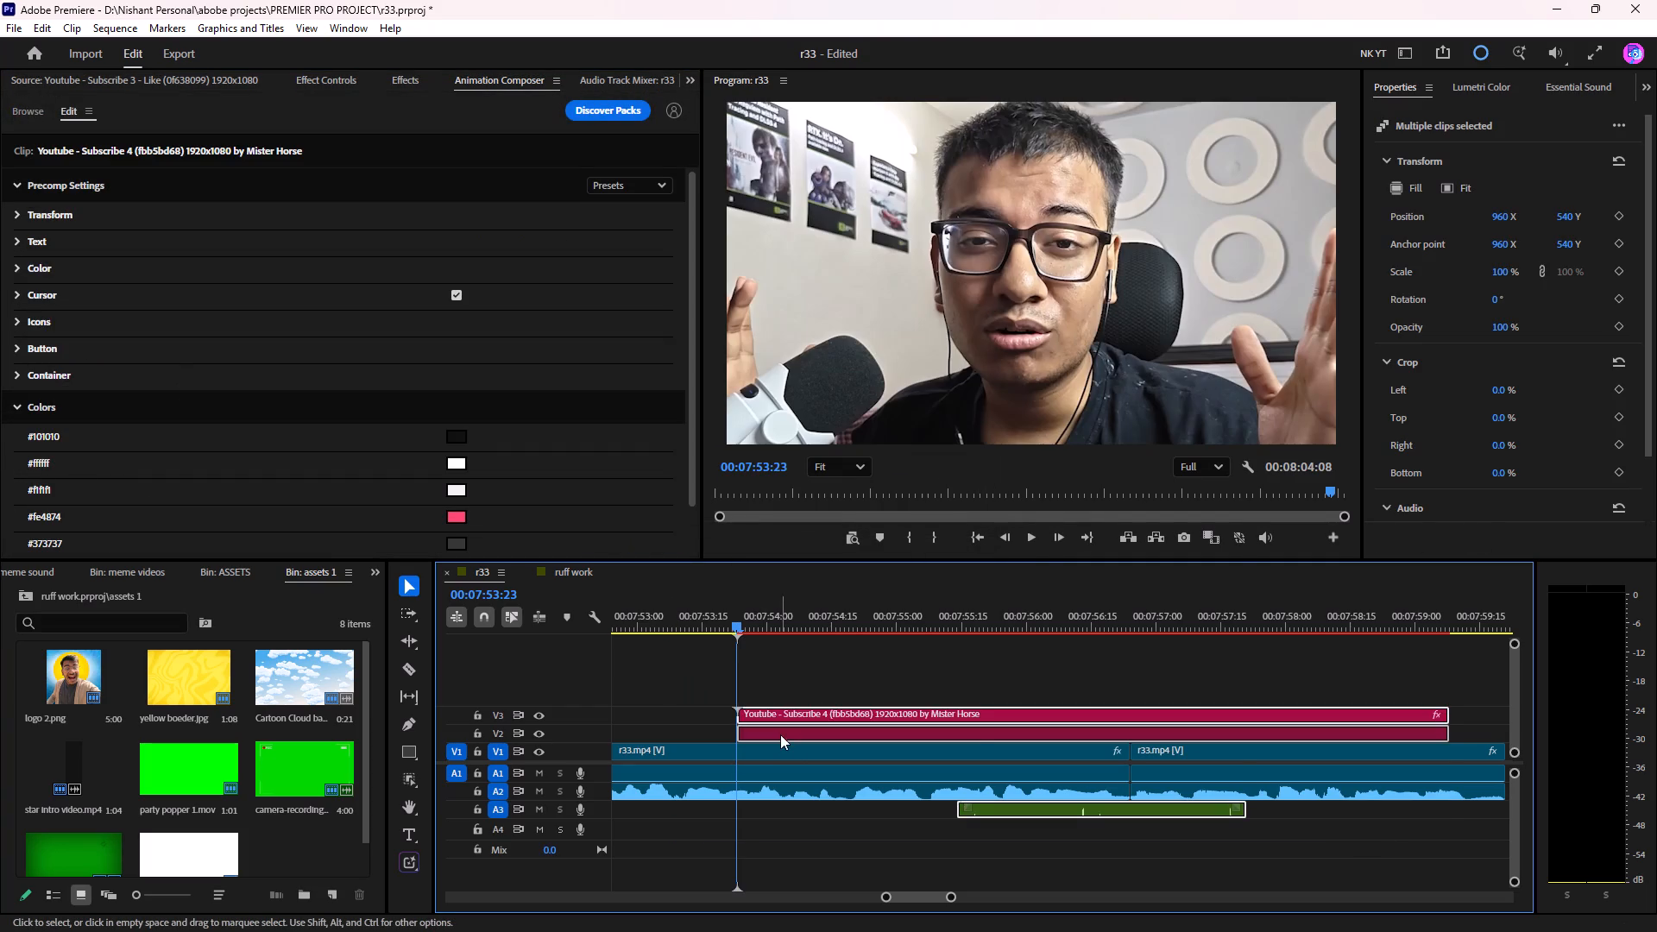
Play the r33 sequence from about 00:07:52:06 into the Youtube - Subscribe 4 animation to check its timing against the speech.
{"action": "left_click", "coordinate": [678, 608]}
{"action": "left_click", "coordinate": [730, 683]}
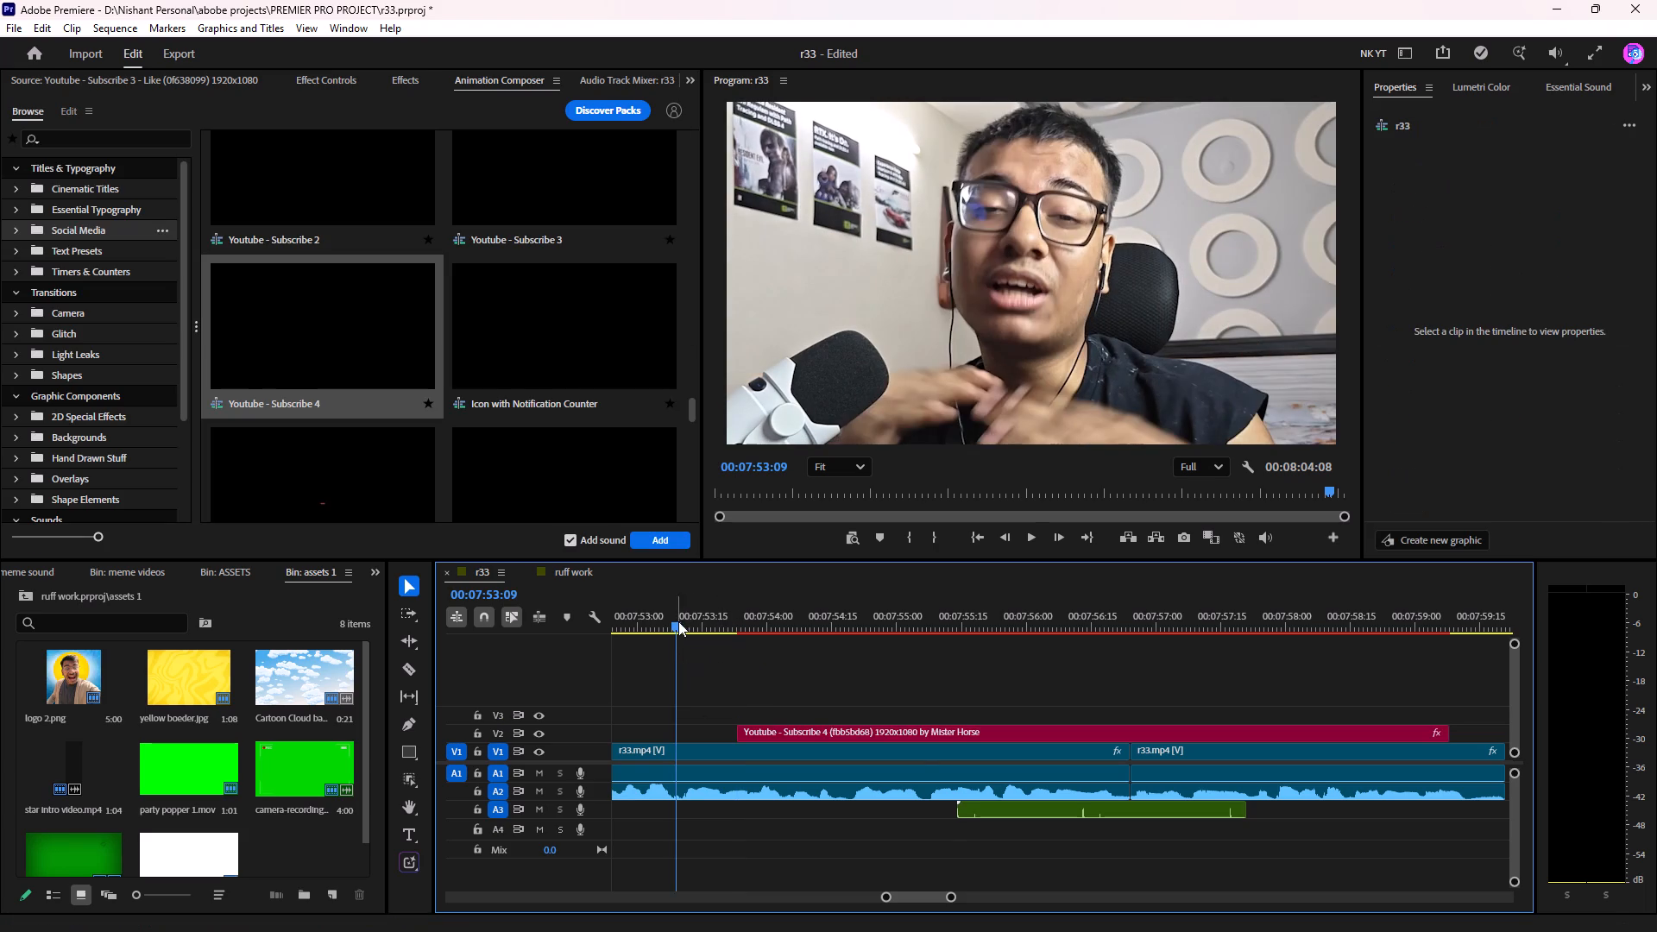
{"action": "left_click_drag", "start_coordinate": [678, 621], "coordinate": [993, 675]}
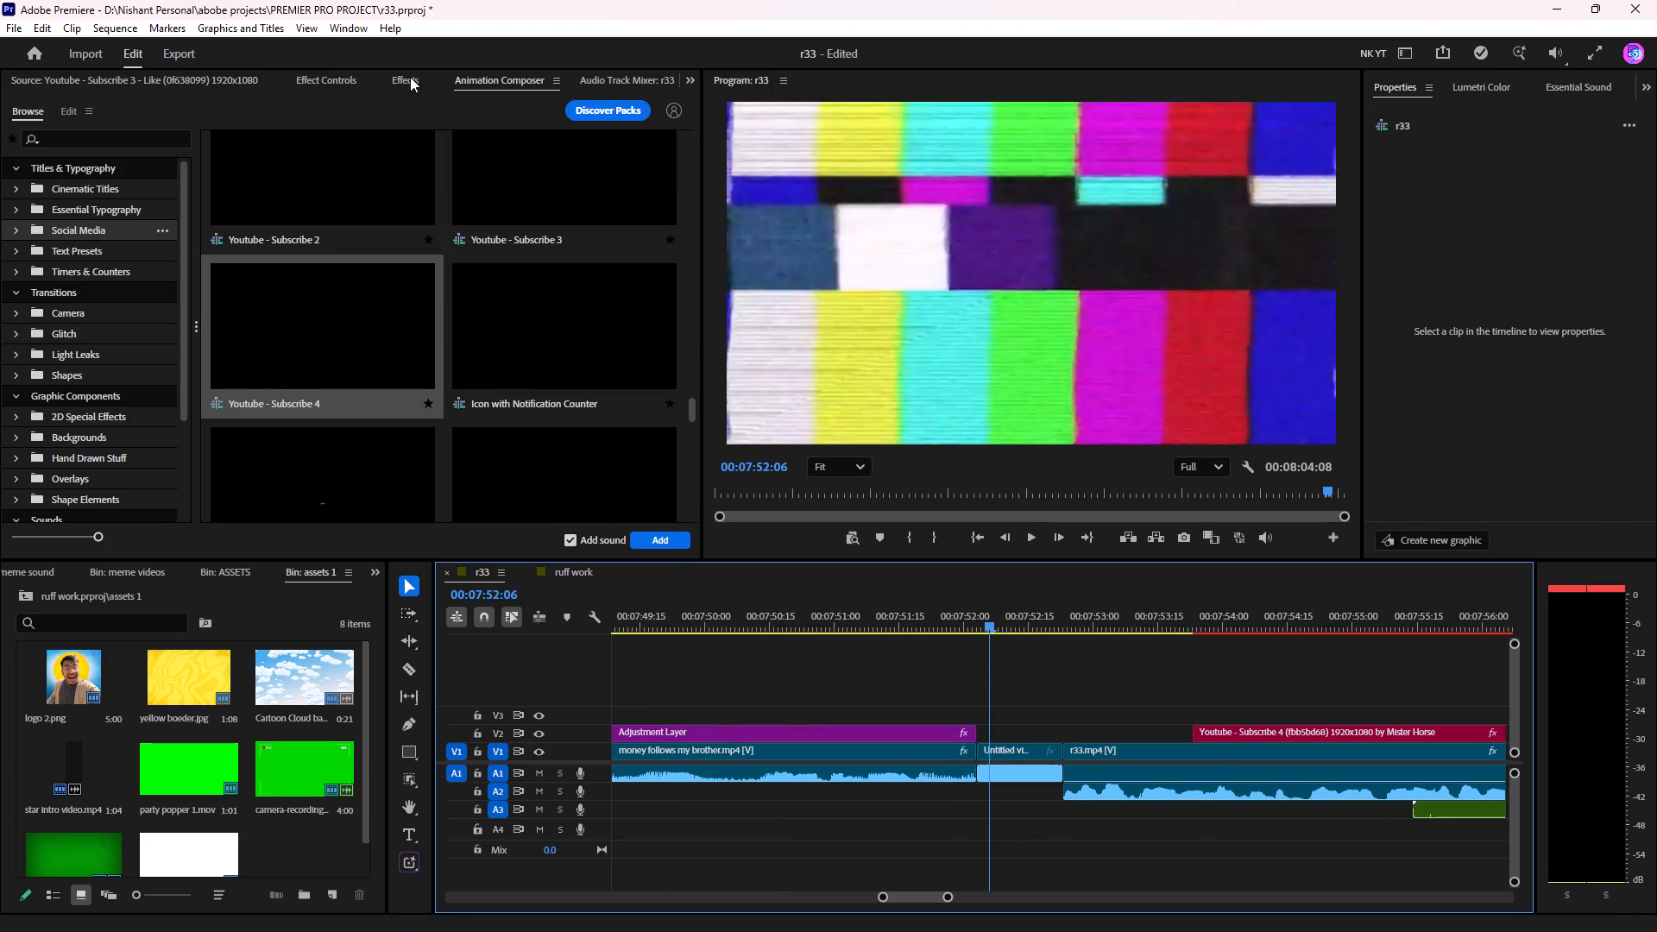
{"action": "left_click", "coordinate": [410, 77]}
{"action": "key", "text": "space"}
{"action": "scroll", "coordinate": [1093, 662], "scroll_direction": "down", "scroll_amount": 2}
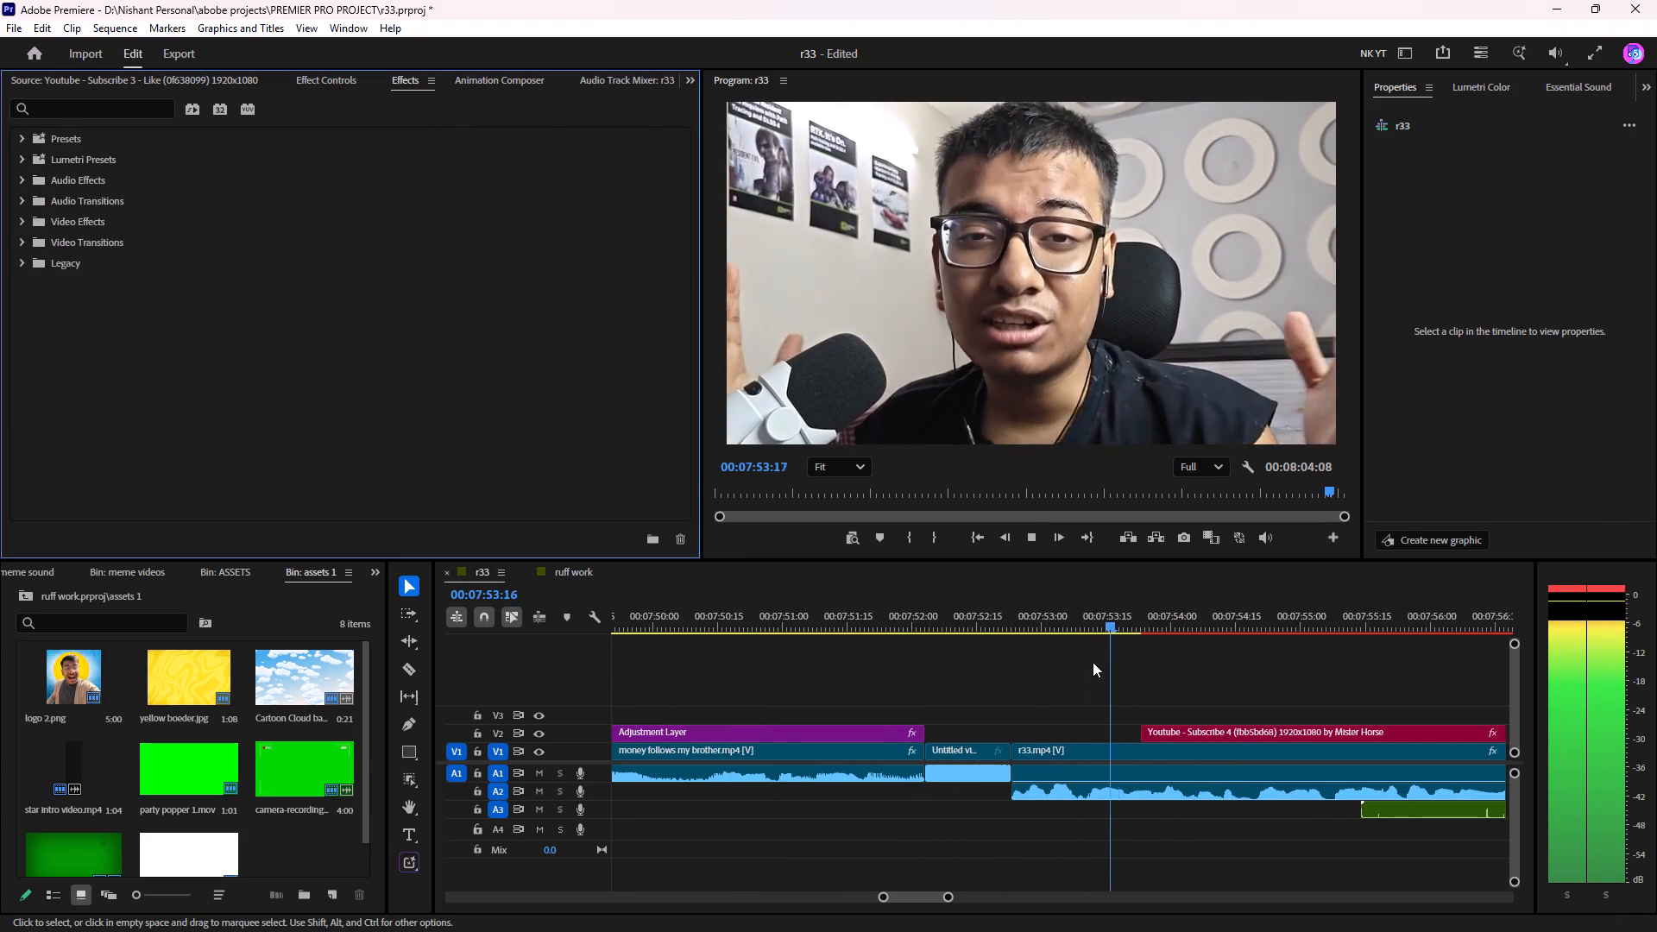
{"action": "scroll", "coordinate": [1093, 662], "scroll_direction": "down", "scroll_amount": 3}
{"action": "key", "text": "space"}
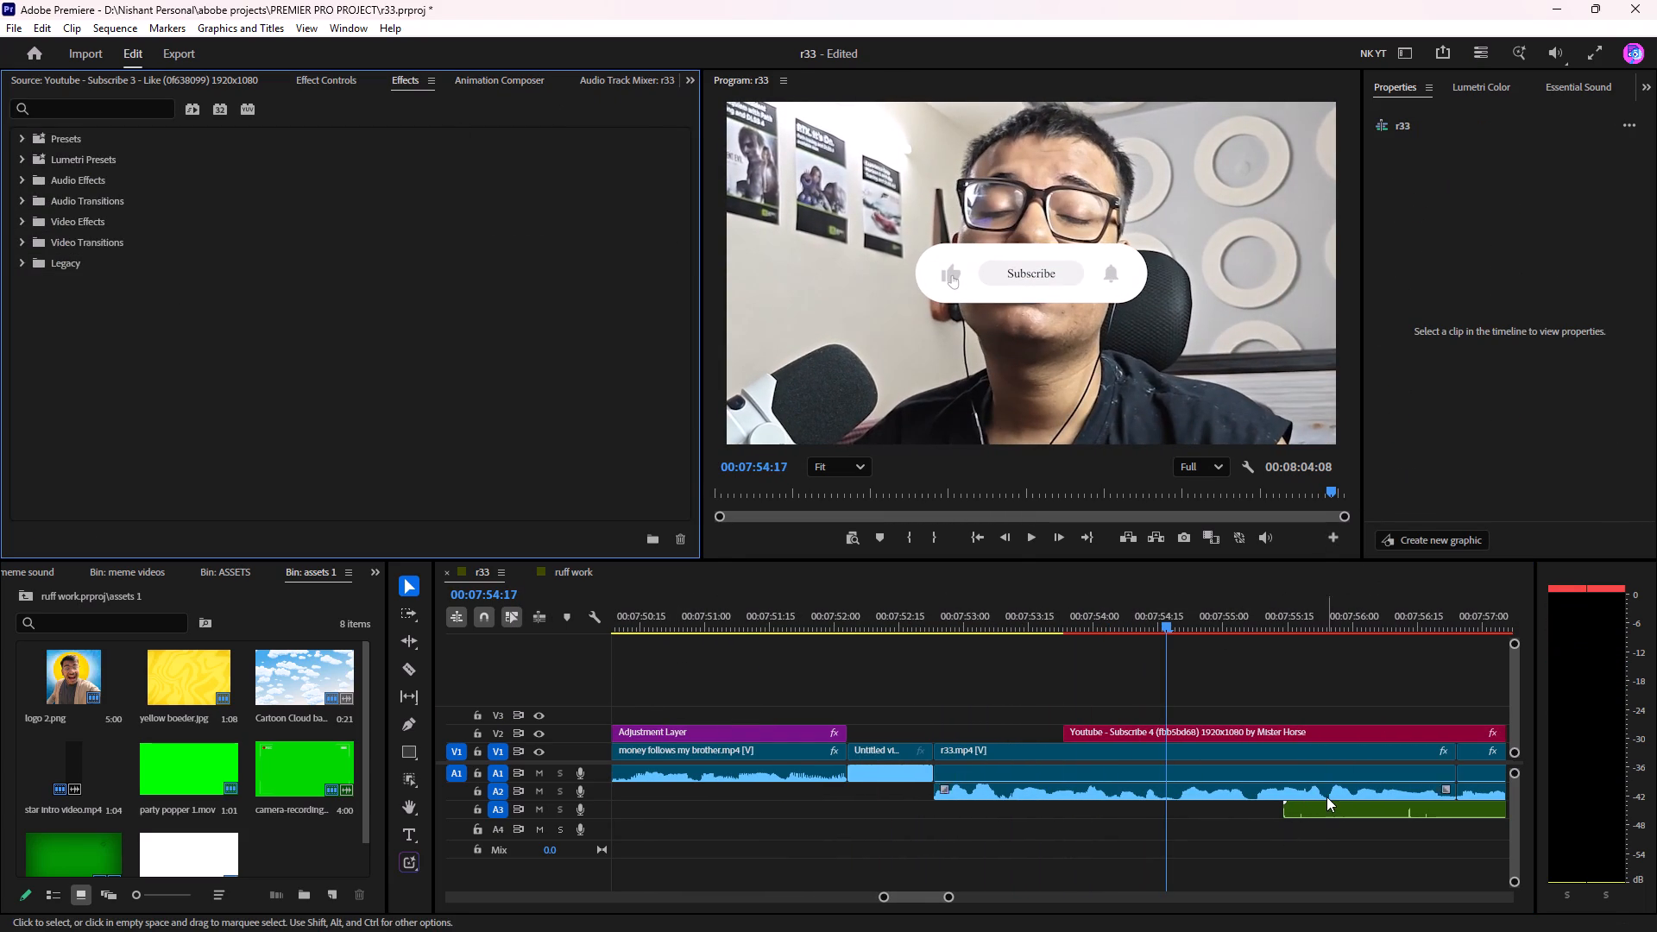
Lower the Youtube - Subscribe 4 animation in the frame to vertical position 949 and scale it down slightly.
{"action": "left_click", "coordinate": [1266, 734]}
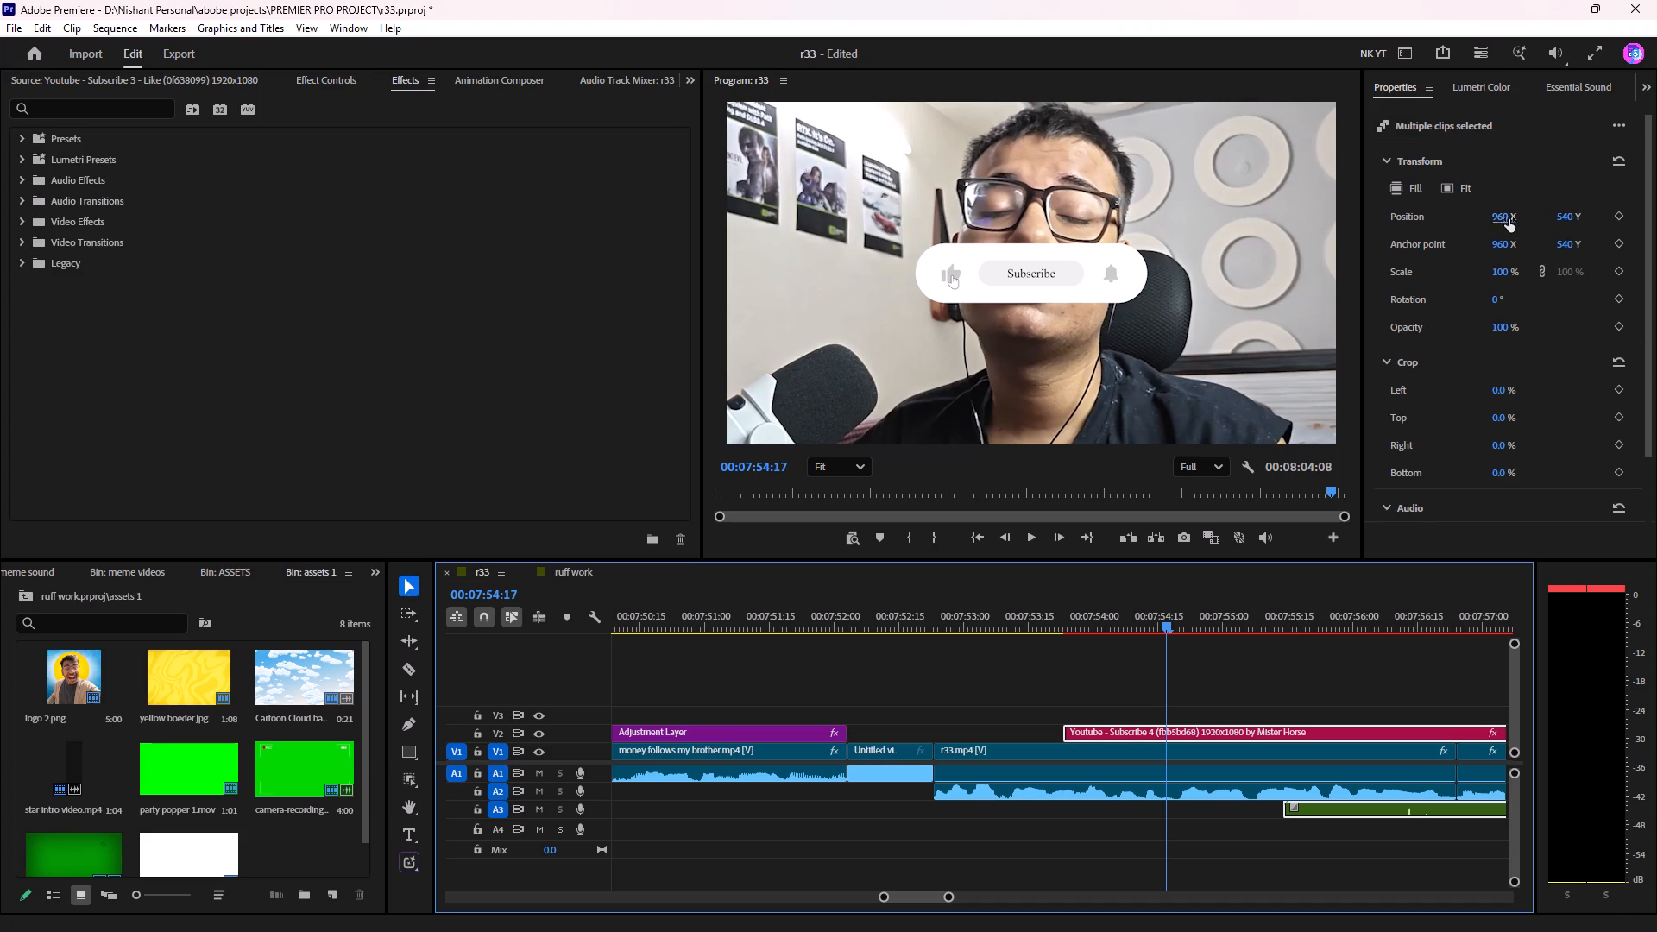
{"action": "left_click_drag", "start_coordinate": [1570, 219], "coordinate": [1656, 214]}
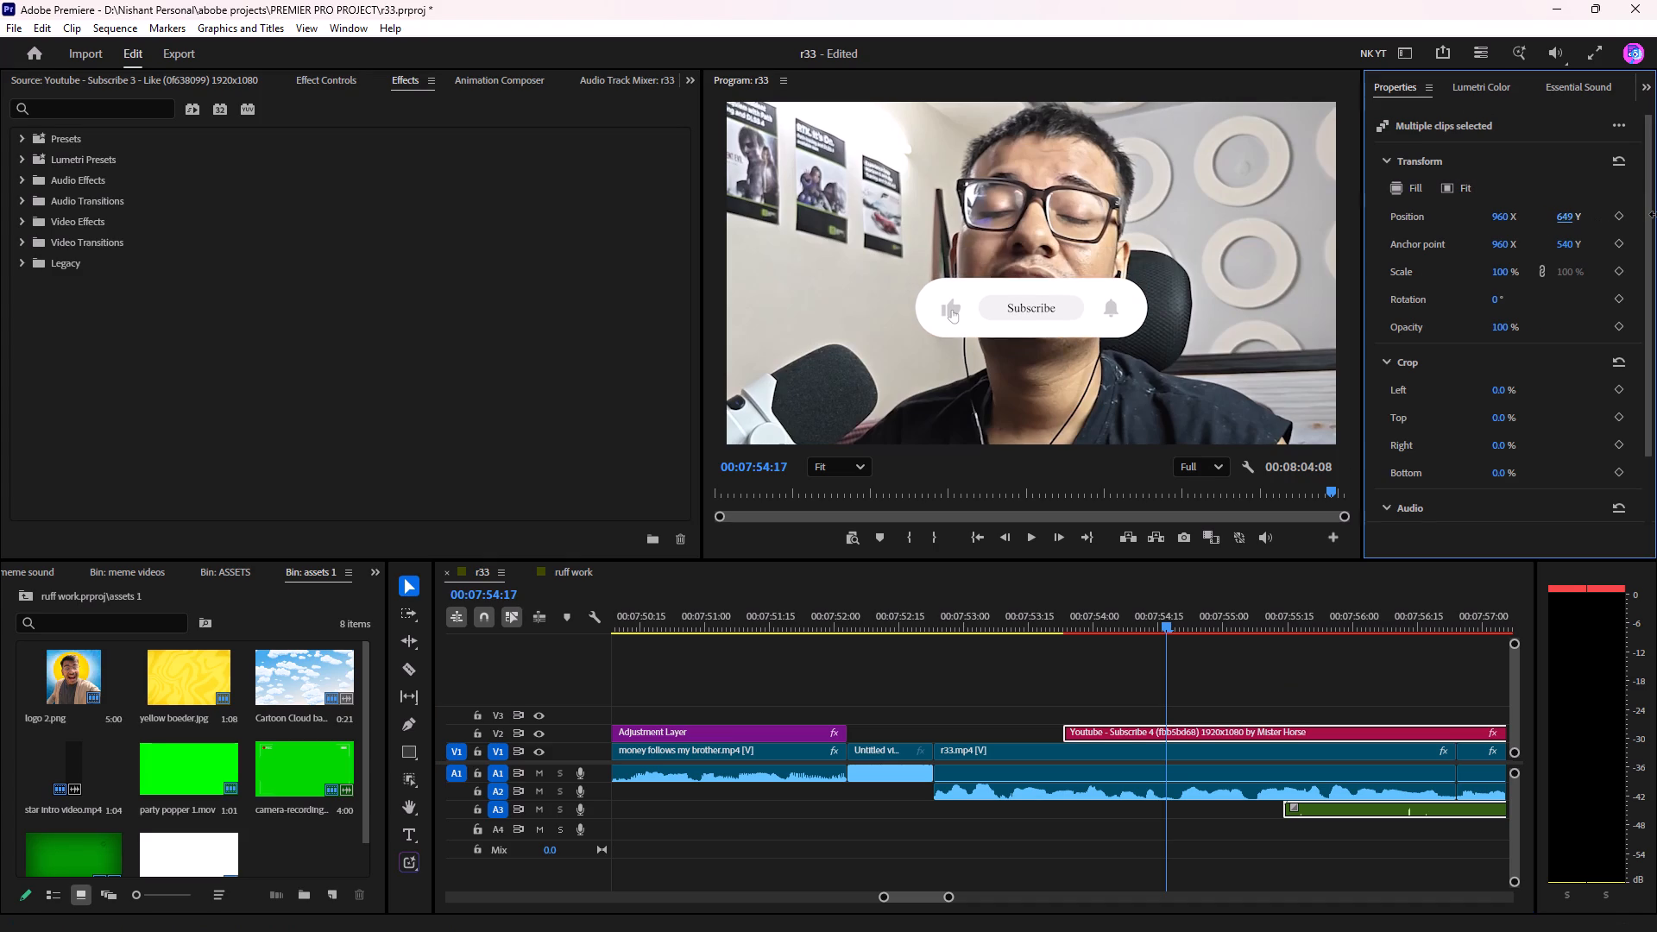
{"action": "left_click_drag", "start_coordinate": [1656, 214], "coordinate": [1656, 217]}
{"action": "left_click_drag", "start_coordinate": [1564, 216], "coordinate": [1656, 204]}
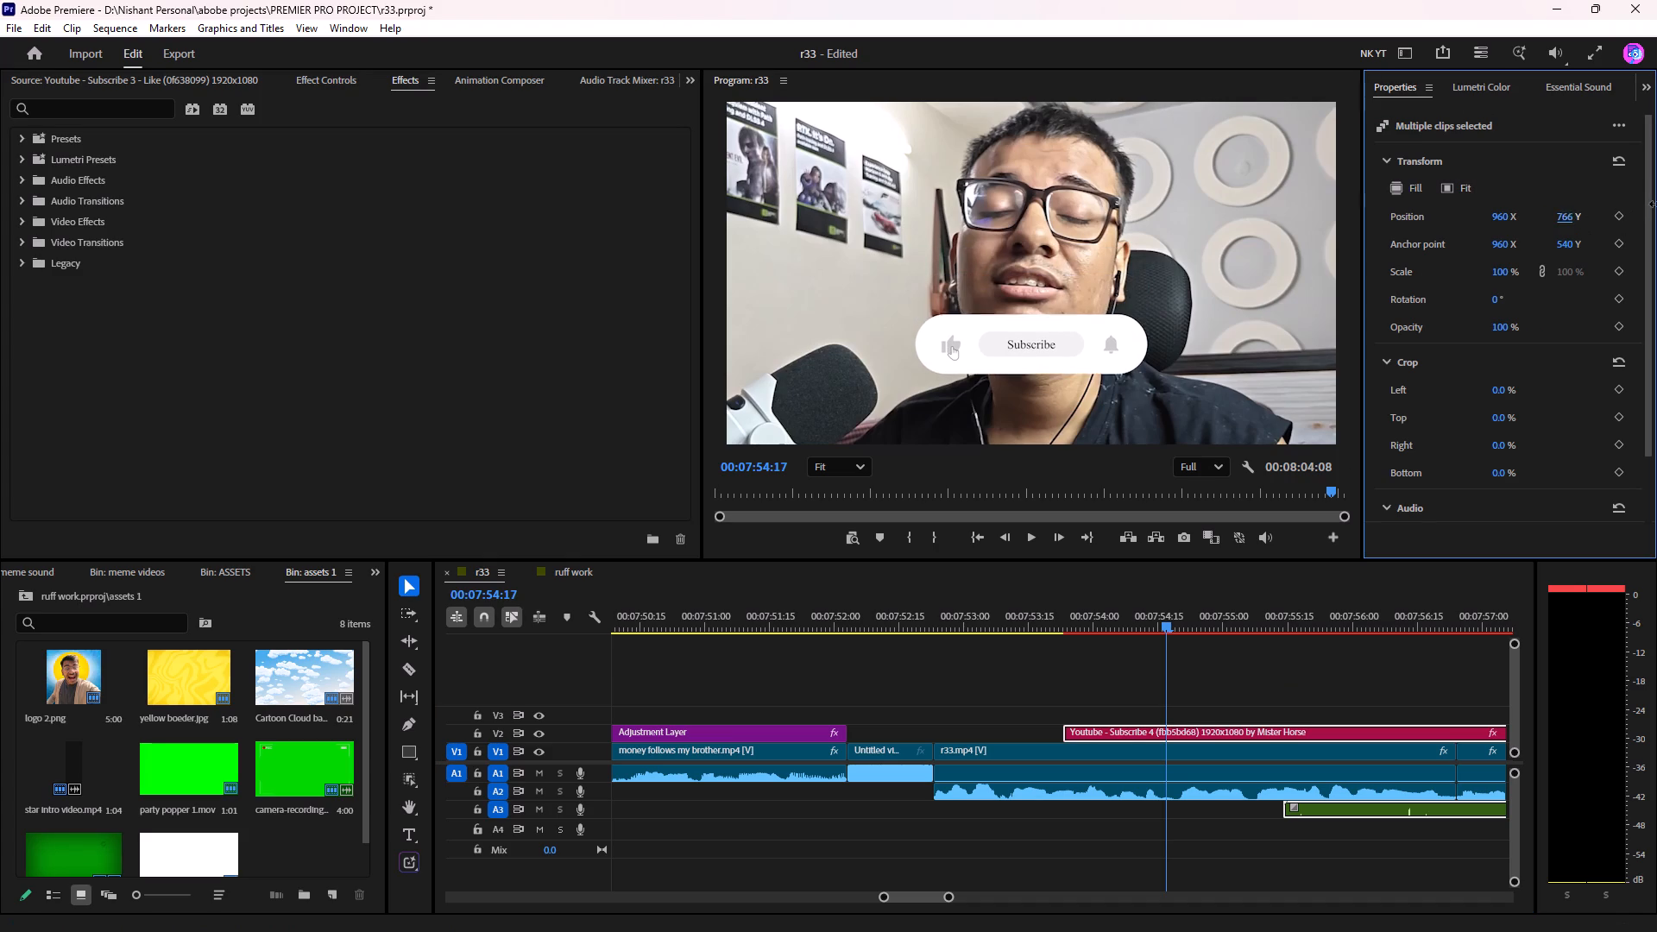
{"action": "left_click_drag", "start_coordinate": [1656, 204], "coordinate": [1656, 47]}
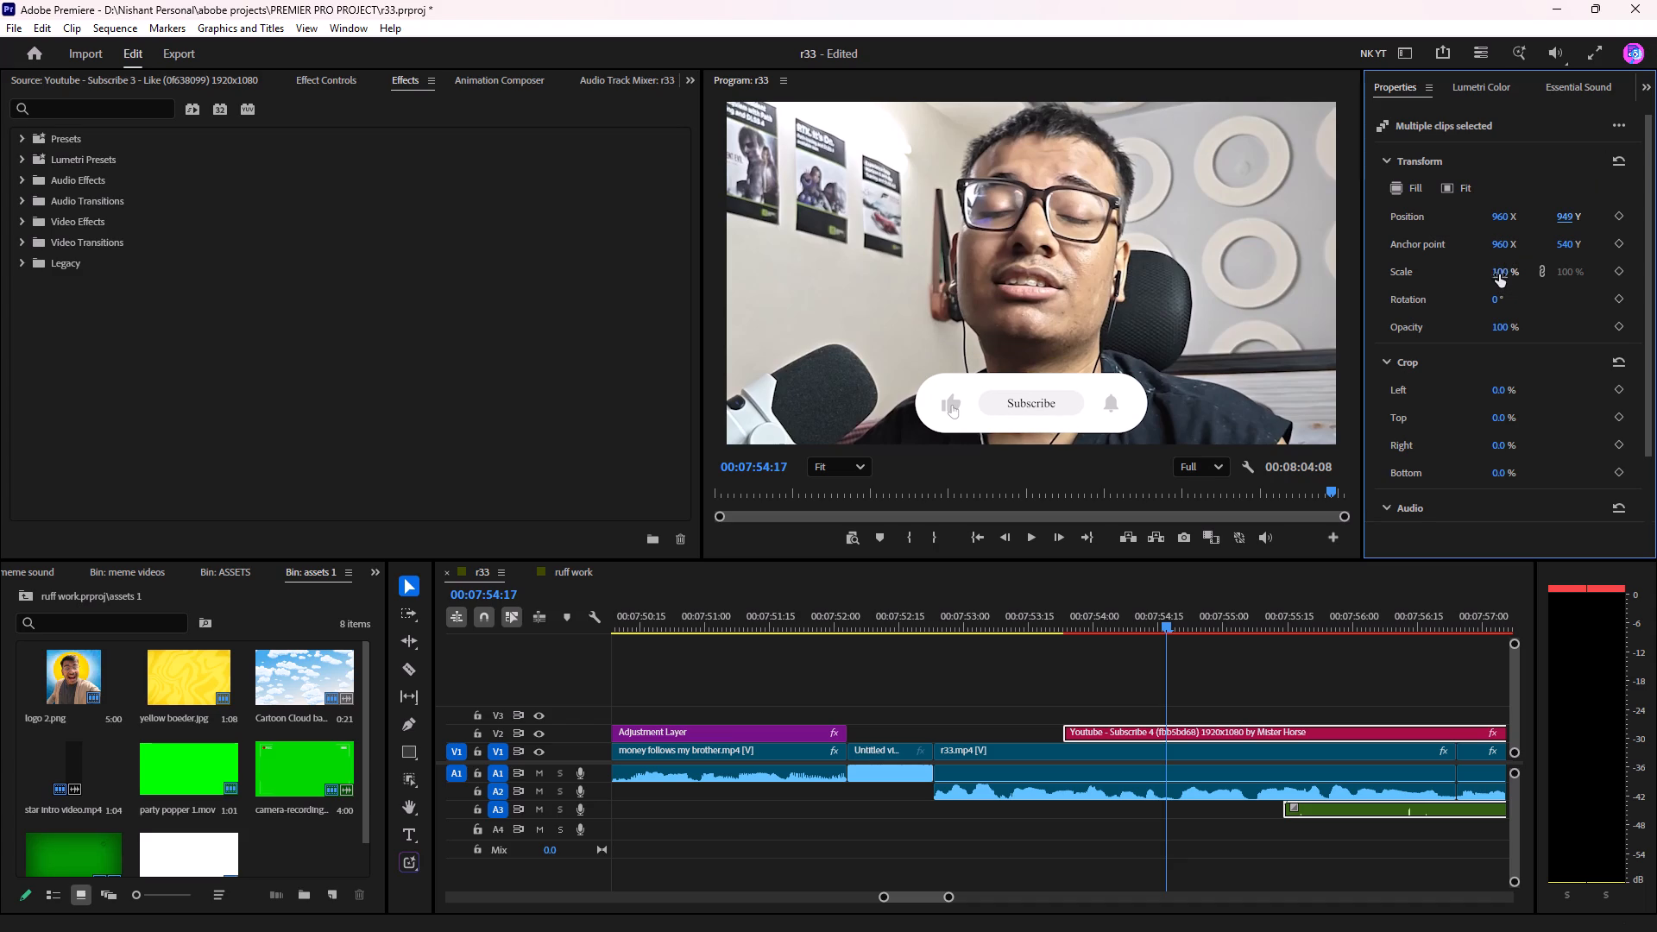
{"action": "left_click_drag", "start_coordinate": [1499, 274], "coordinate": [1491, 279]}
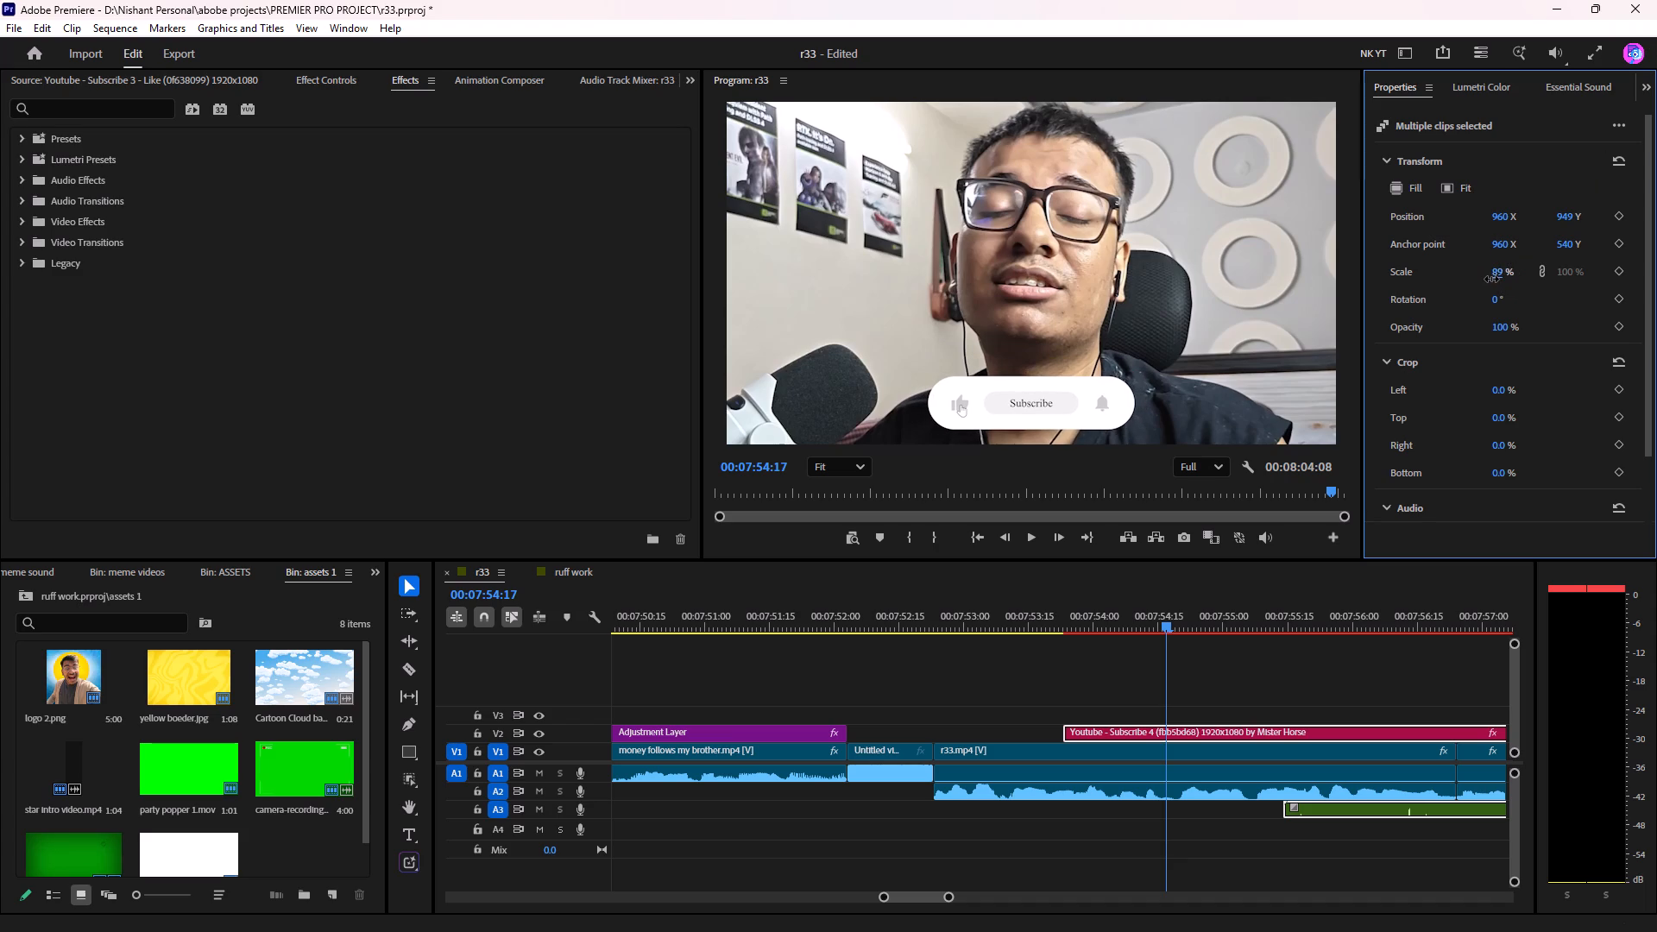
{"action": "left_click_drag", "start_coordinate": [1491, 279], "coordinate": [1487, 279]}
{"action": "left_click", "coordinate": [1063, 677]}
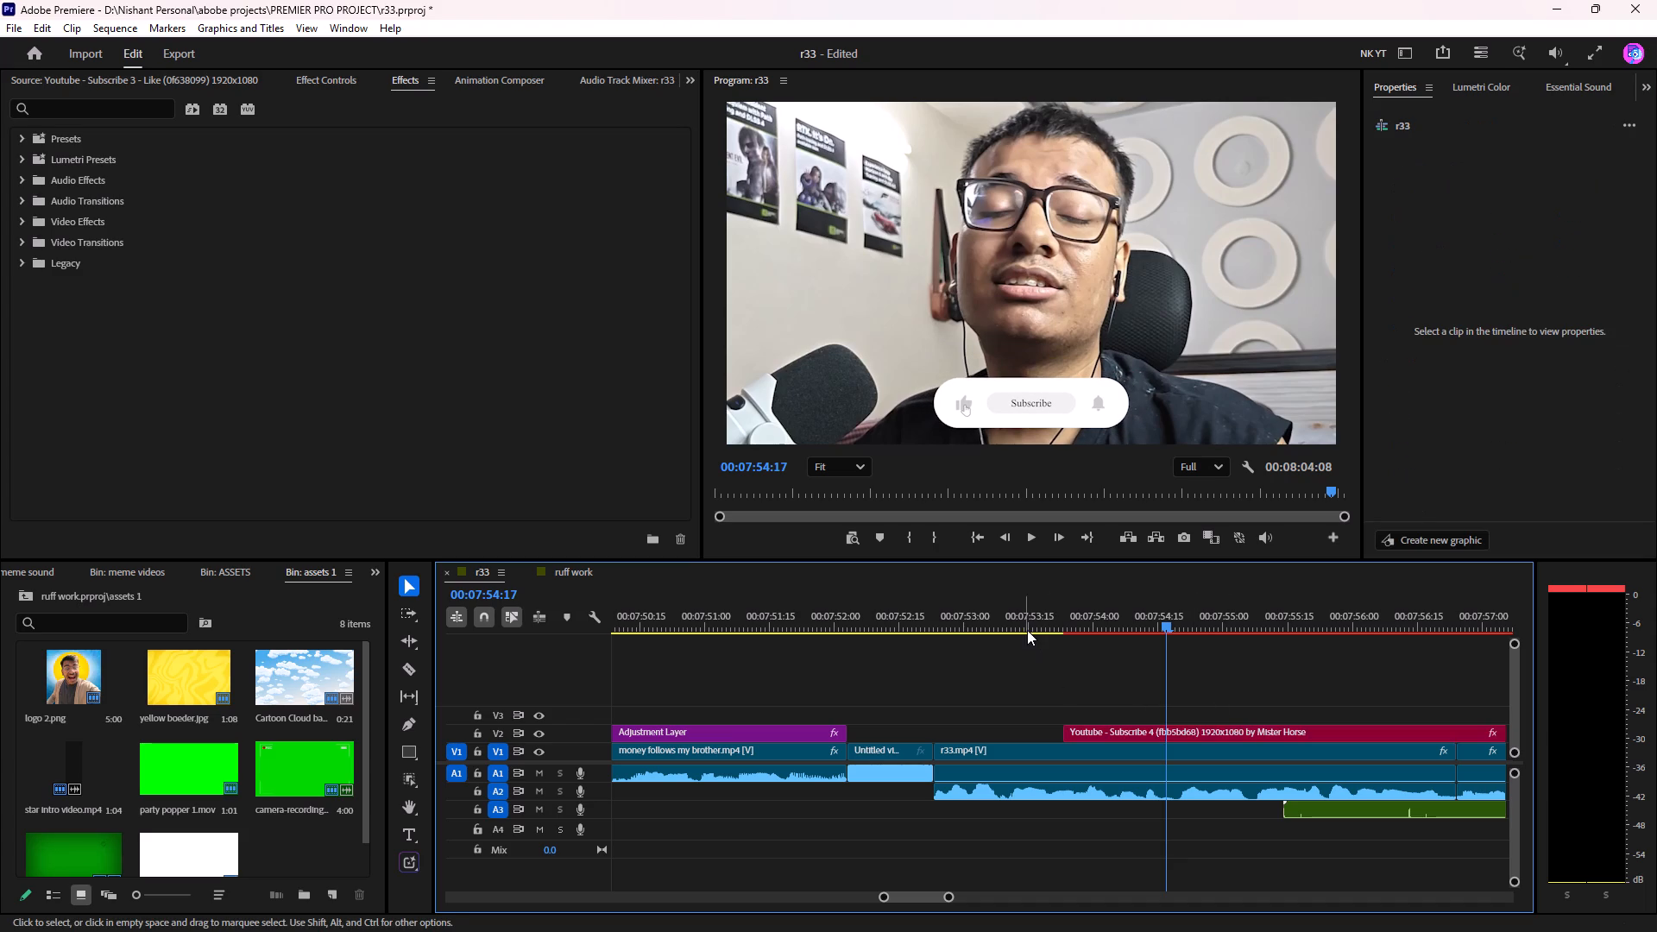
Play the r33 sequence from about 00:07:53 to its end to review the Youtube - Subscribe 4 animation and closing clips.
{"action": "left_click", "coordinate": [950, 615]}
{"action": "key", "text": "space"}
{"action": "scroll", "coordinate": [942, 608], "scroll_direction": "down", "scroll_amount": 2}
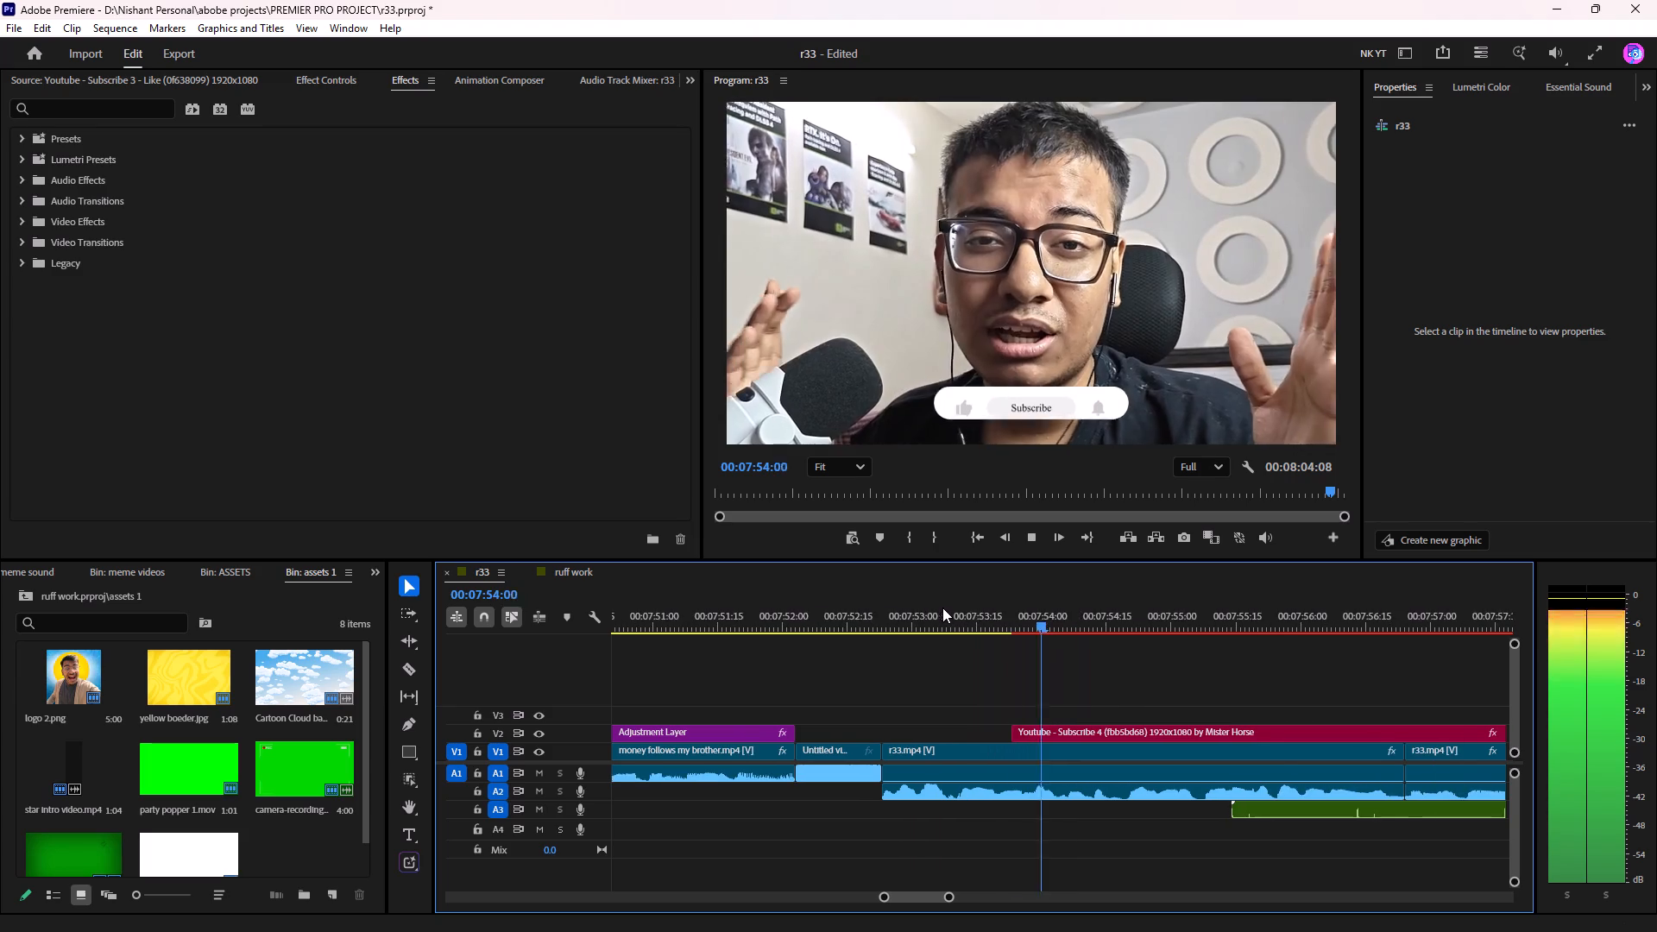
{"action": "scroll", "coordinate": [942, 608], "scroll_direction": "down", "scroll_amount": 13}
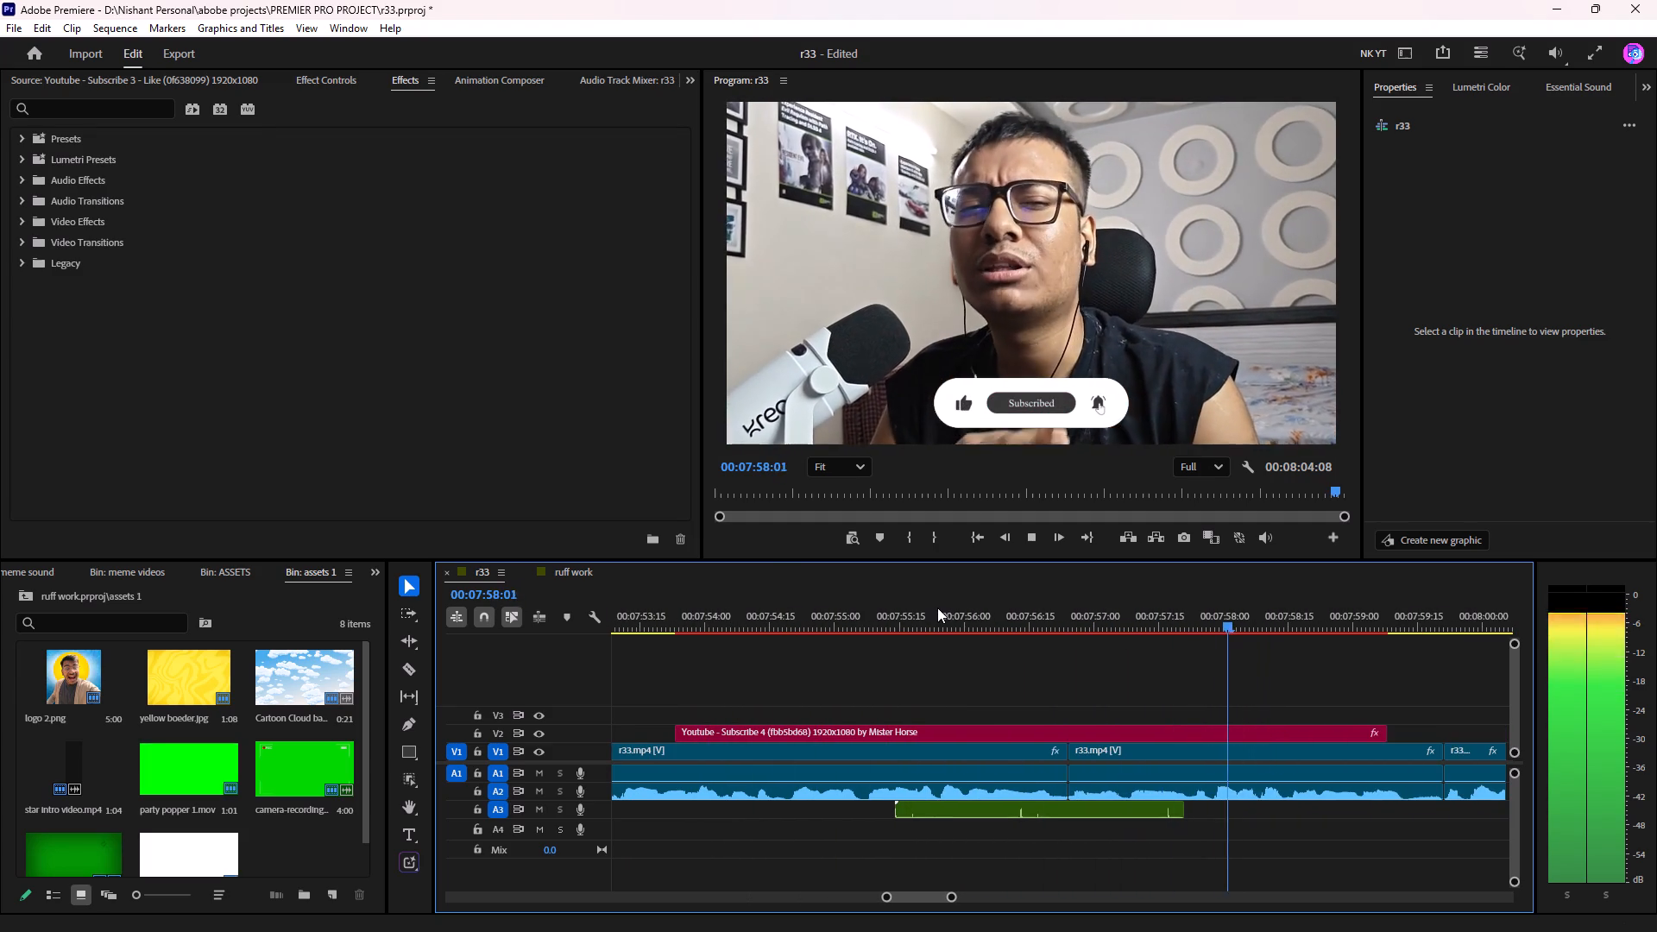
{"action": "scroll", "coordinate": [937, 605], "scroll_direction": "down", "scroll_amount": 16}
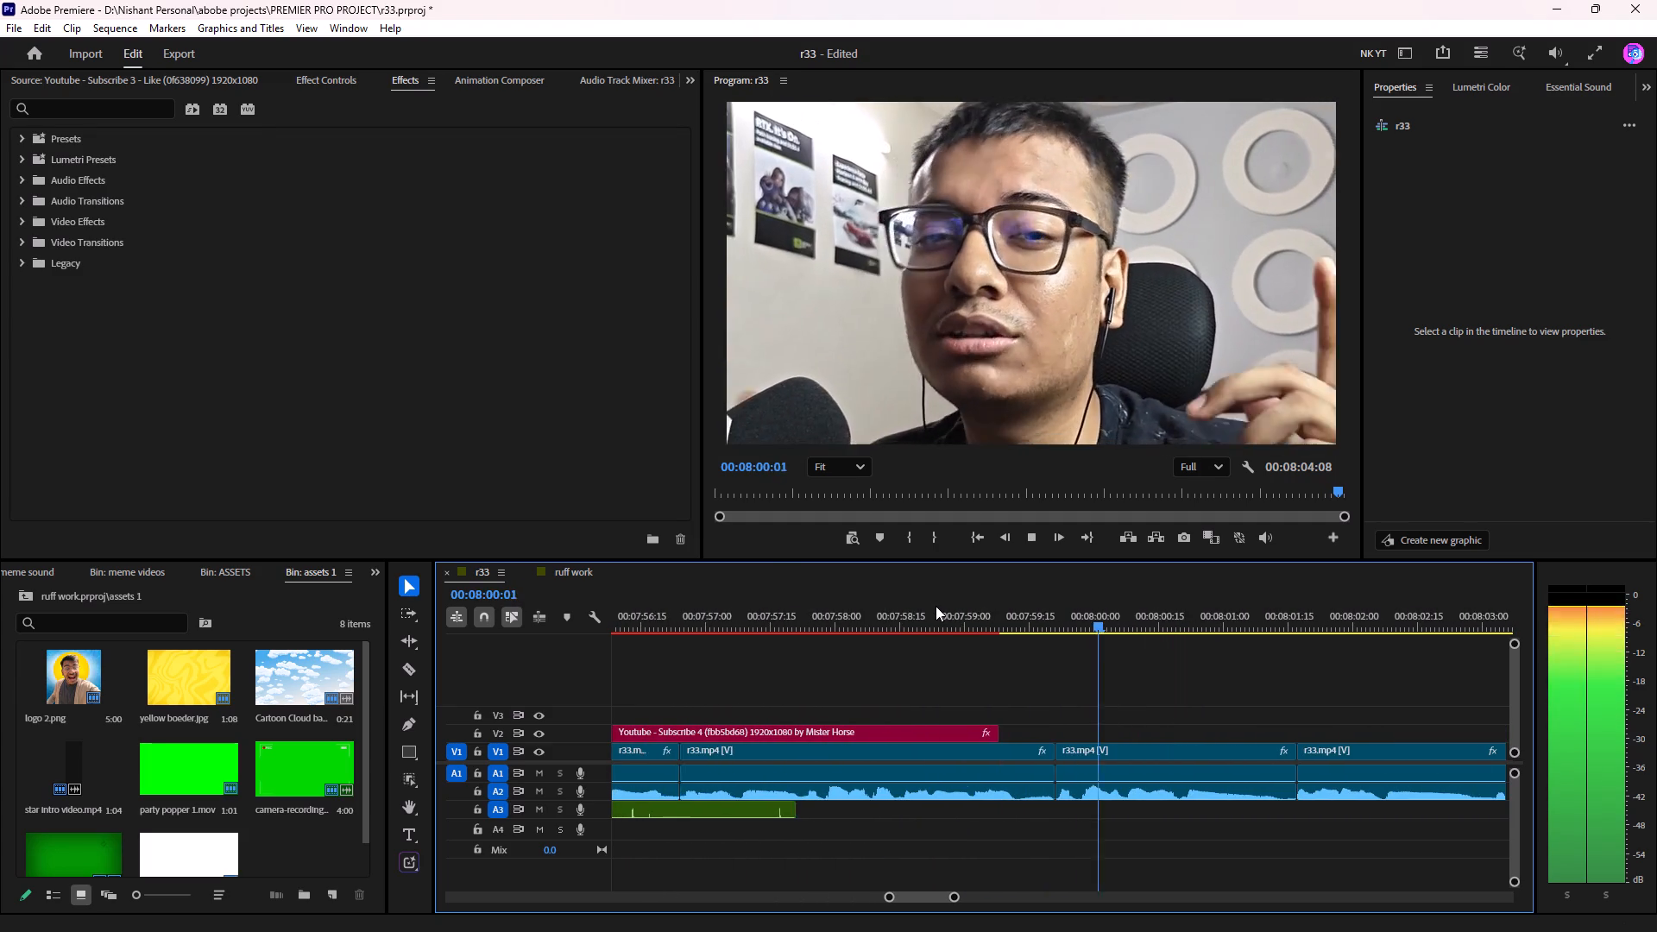
{"action": "scroll", "coordinate": [936, 606], "scroll_direction": "down", "scroll_amount": 3}
{"action": "scroll", "coordinate": [888, 687], "scroll_direction": "down", "scroll_amount": 3}
{"action": "scroll", "coordinate": [1008, 698], "scroll_direction": "down", "scroll_amount": 4}
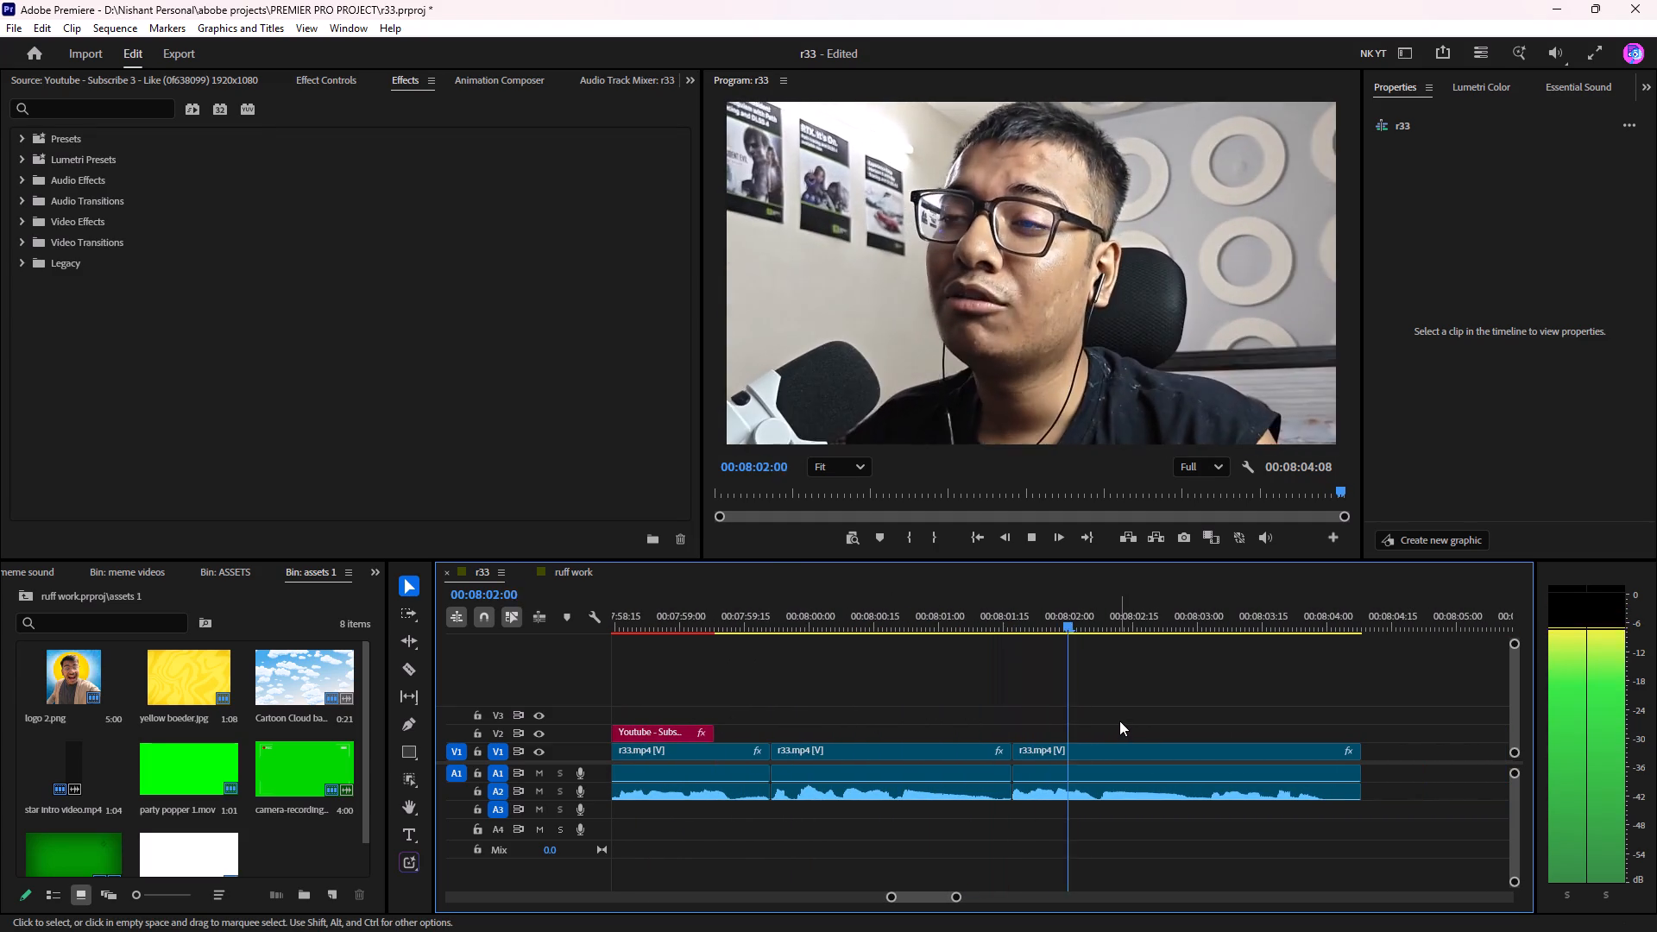
{"action": "scroll", "coordinate": [1121, 715], "scroll_direction": "down", "scroll_amount": 7}
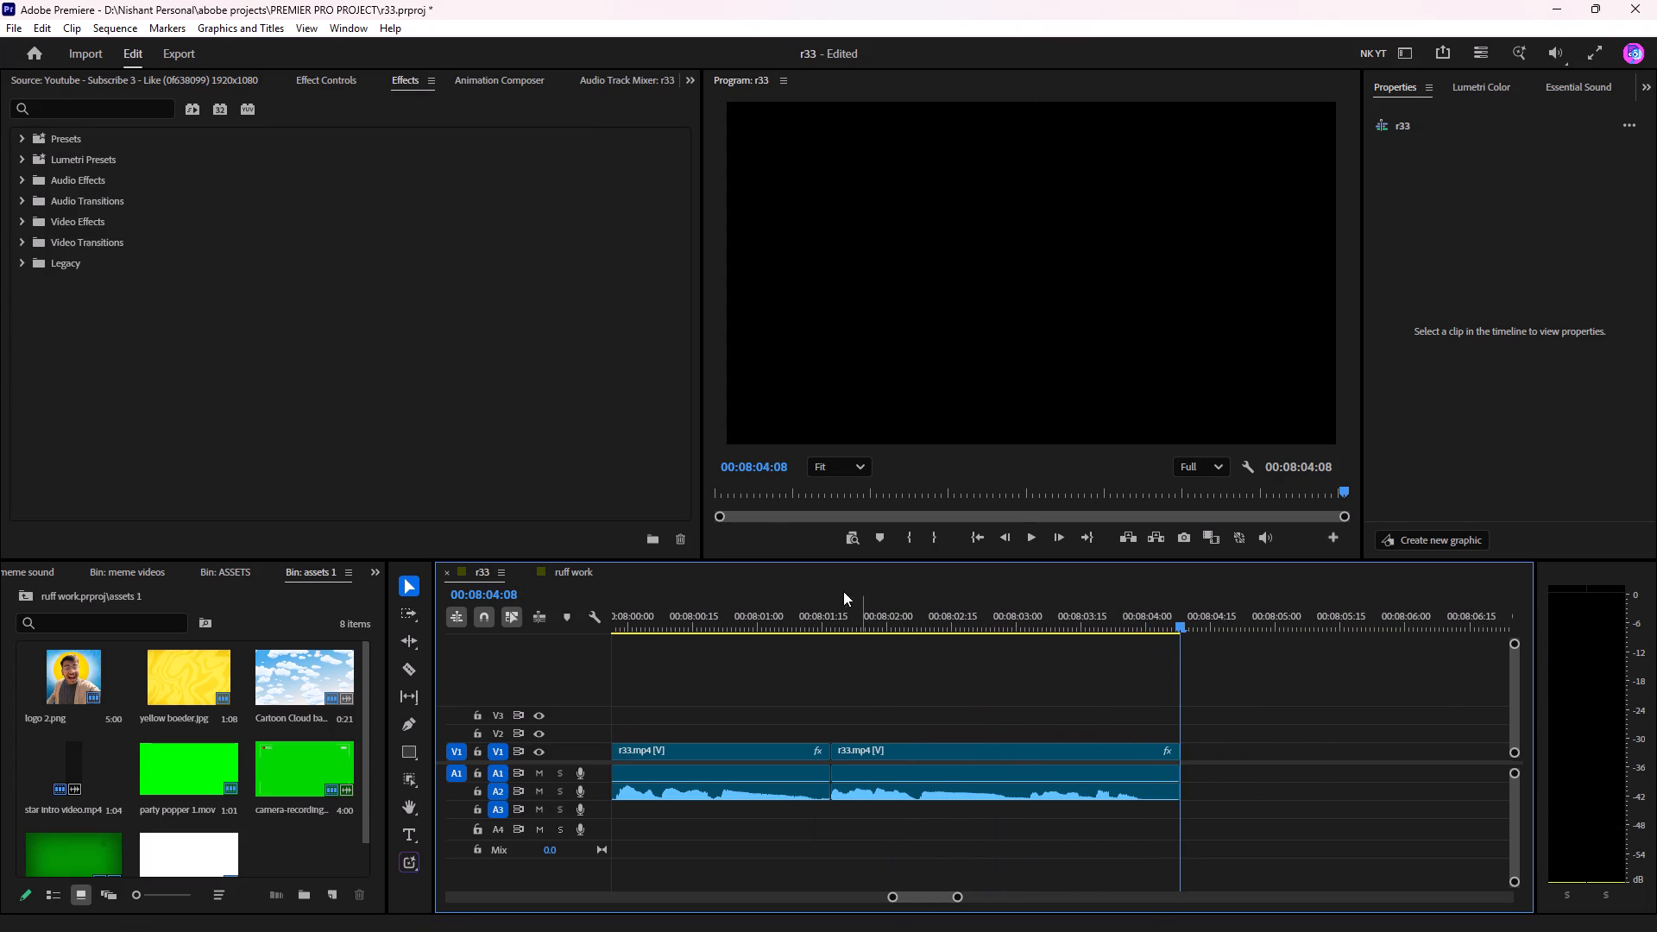
Save the r33 project.
{"action": "key", "text": "ctrl+s"}
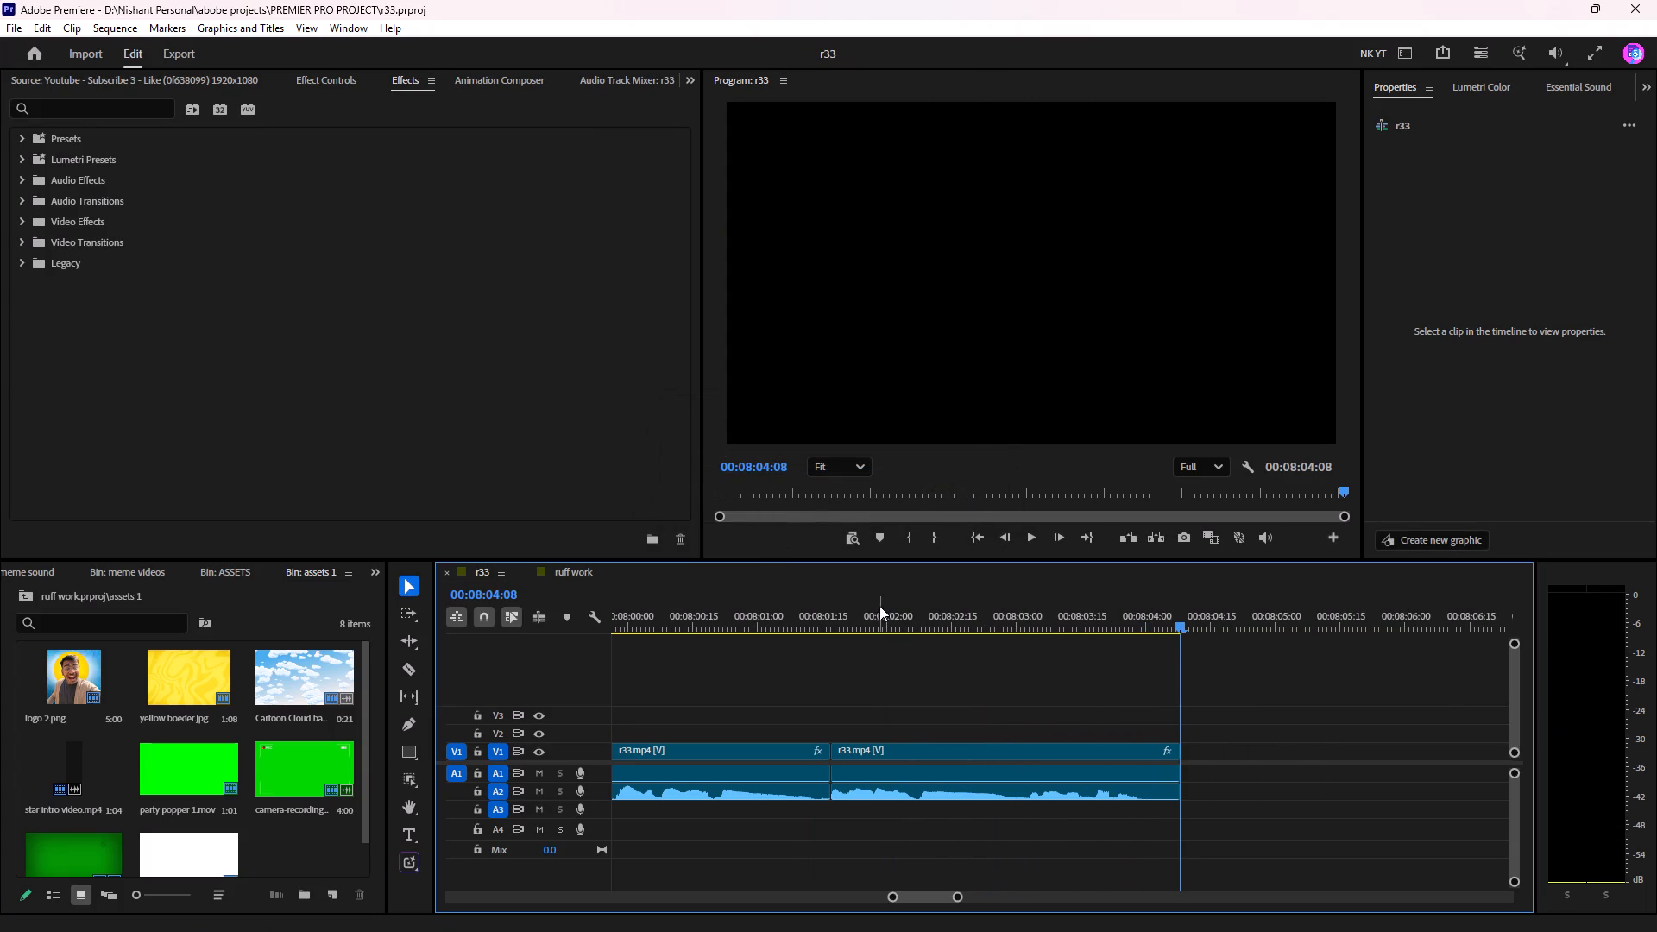
Close the ruff work project, saving its changes.
{"action": "left_click", "coordinate": [575, 568]}
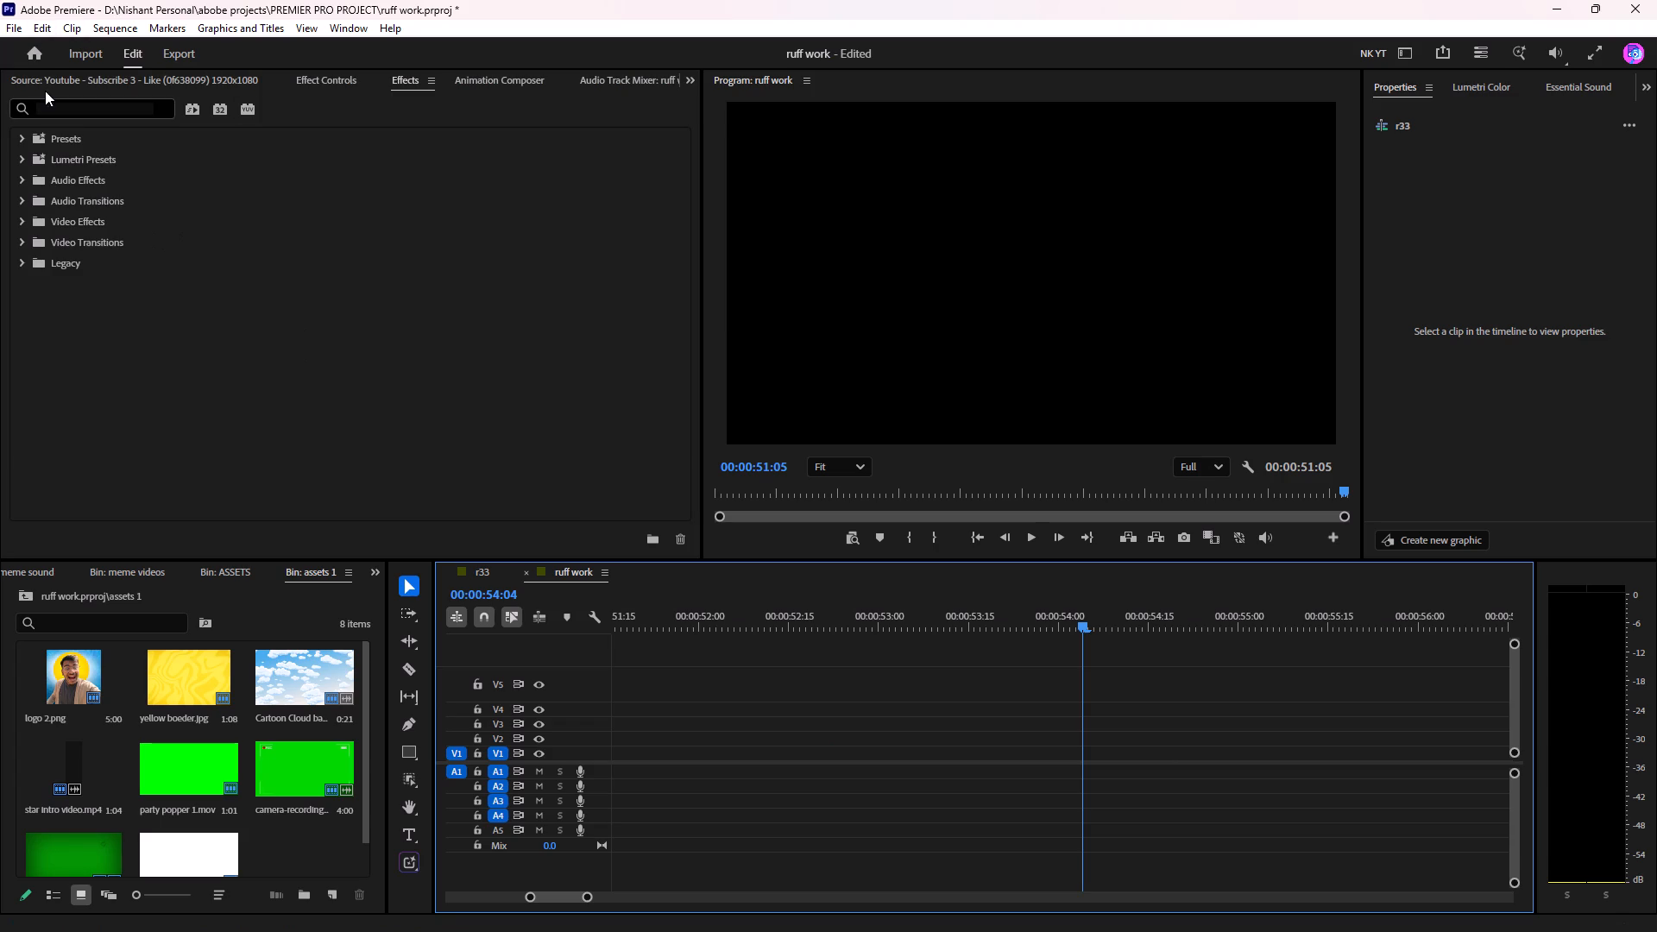
{"action": "left_click", "coordinate": [9, 28]}
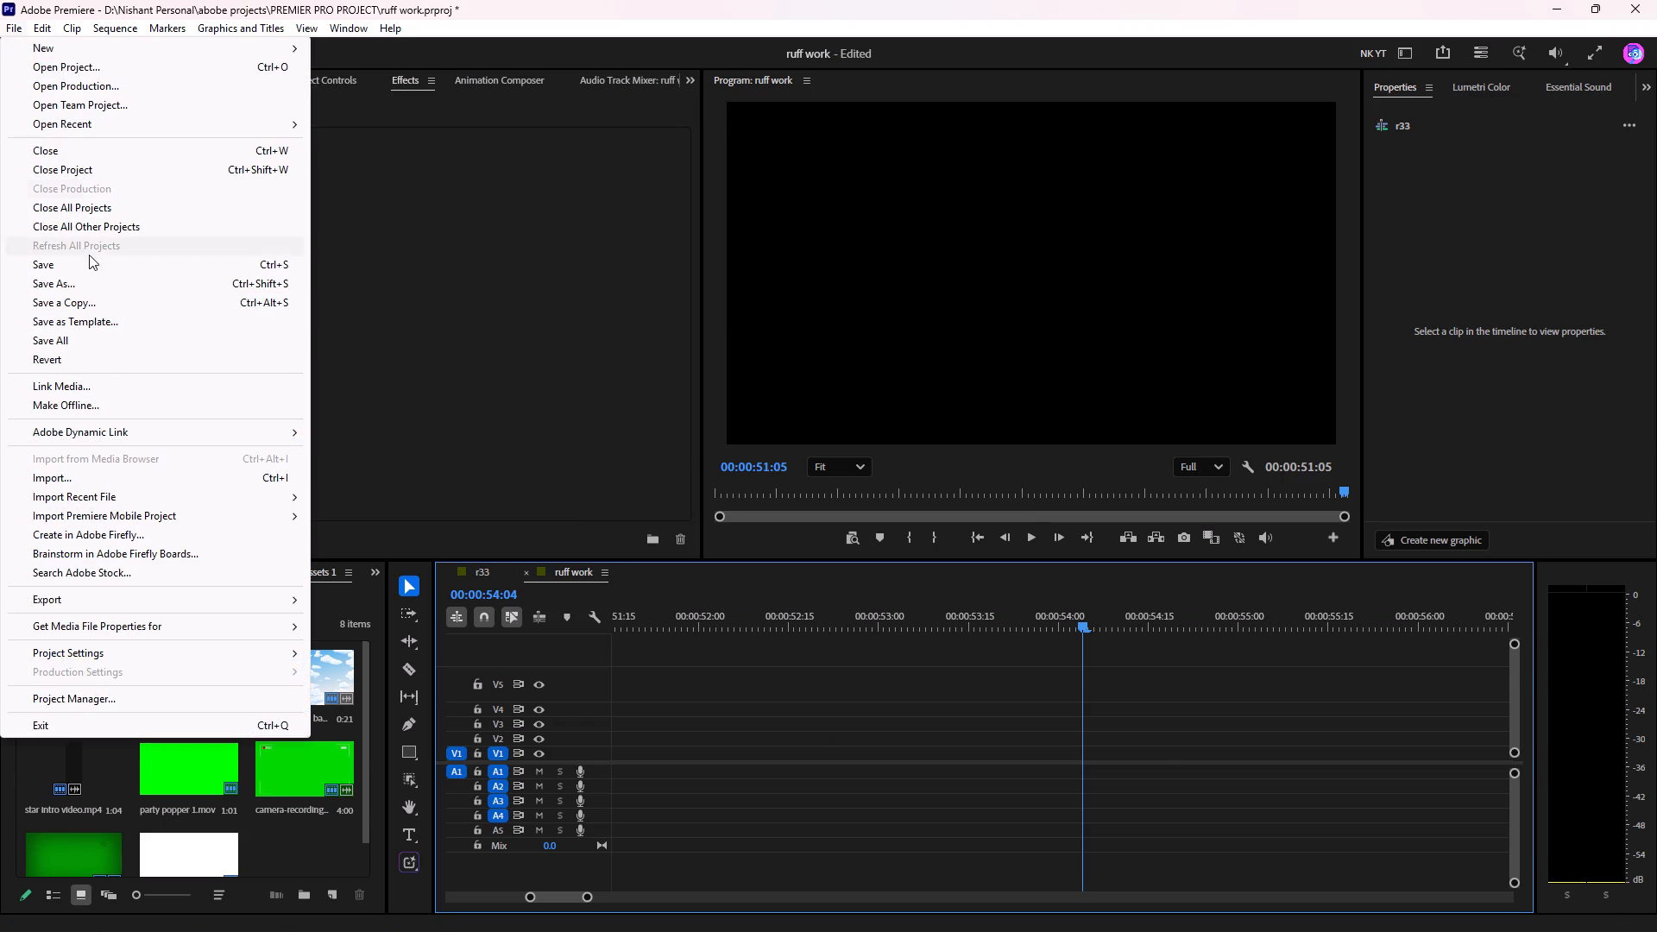
{"action": "left_click", "coordinate": [129, 173]}
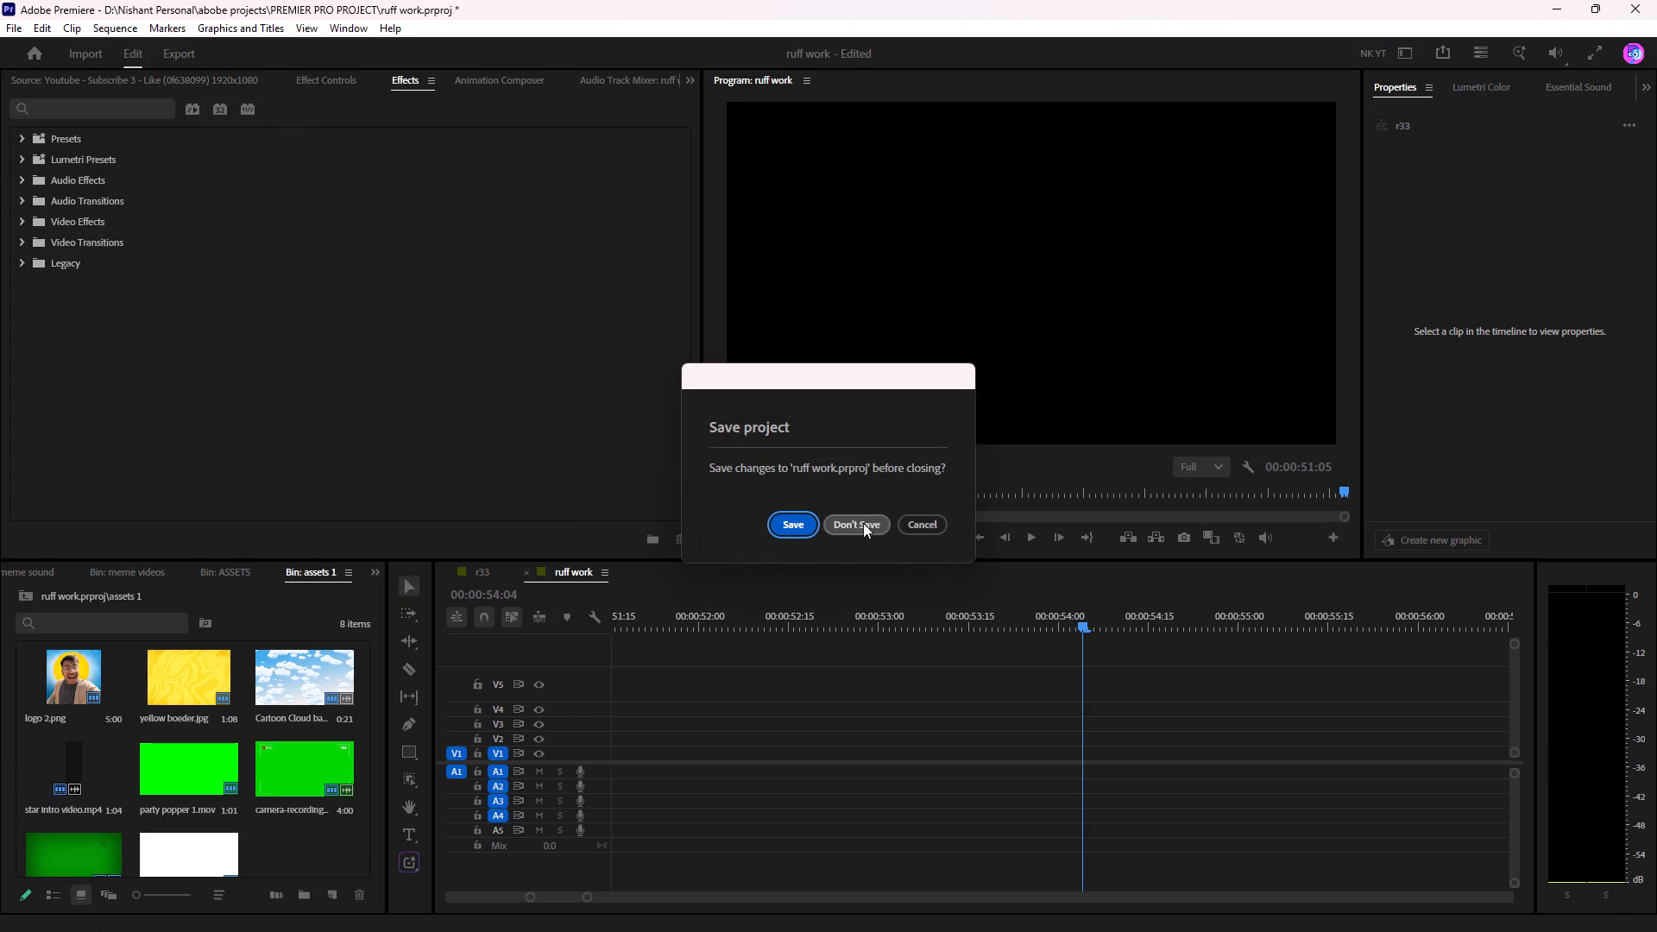
{"action": "left_click", "coordinate": [796, 526]}
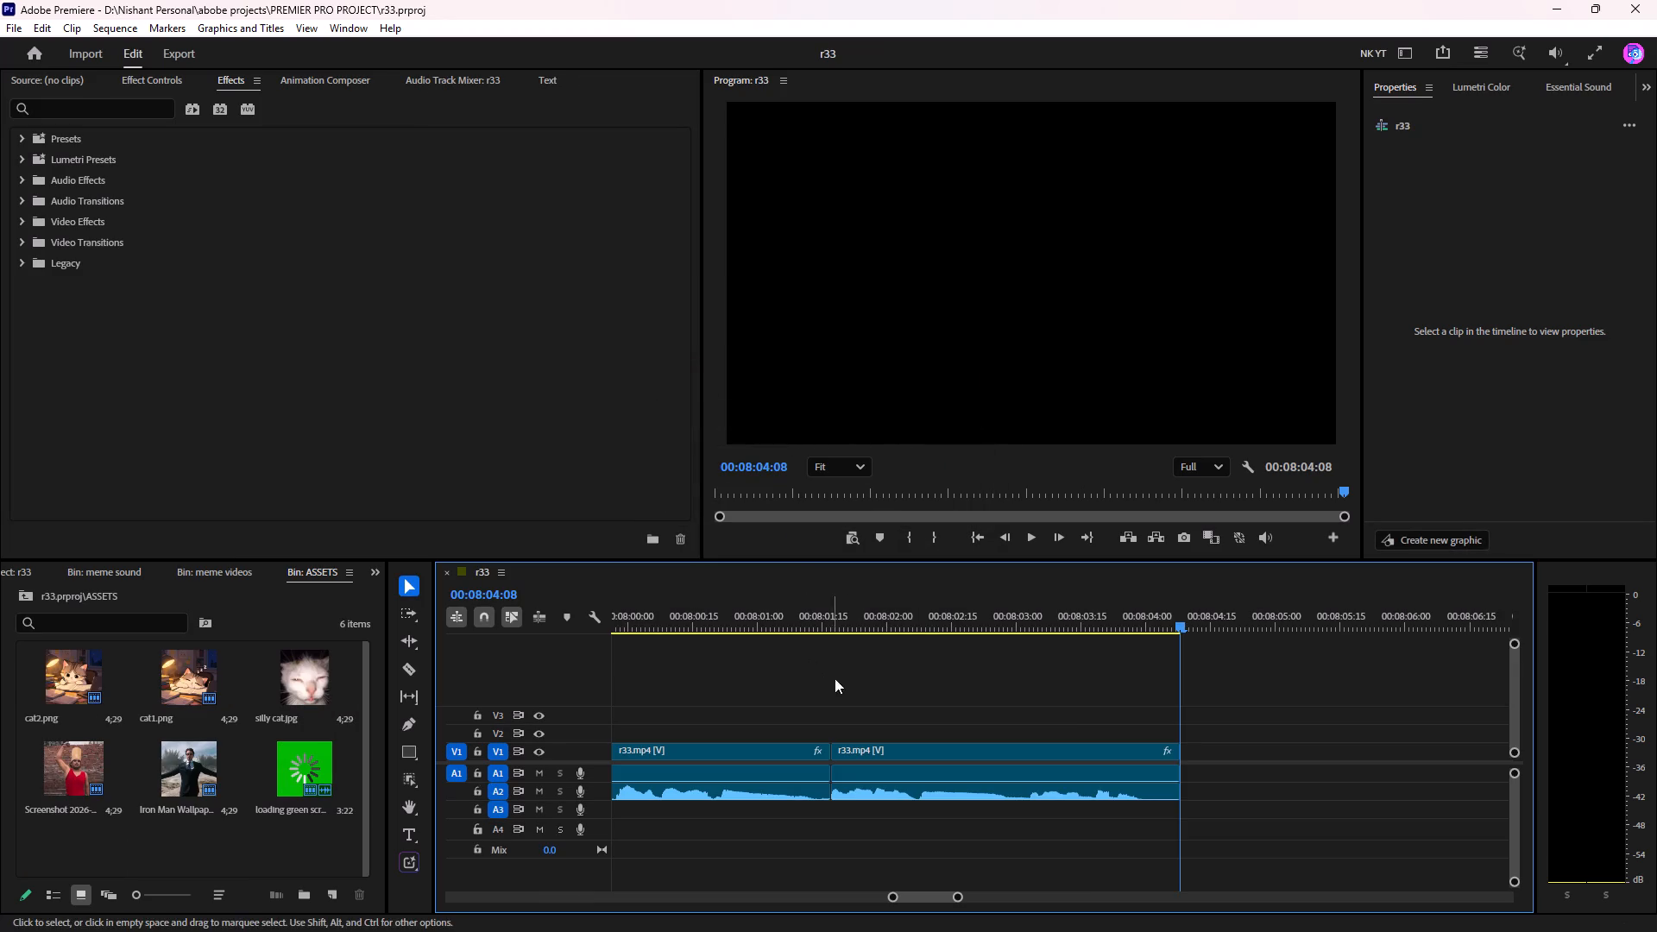
Review the Youtube - Subscribe 4 section and ending of r33 in full-screen playback from 00:07:53:08.
{"action": "left_click_drag", "start_coordinate": [936, 613], "coordinate": [1095, 649]}
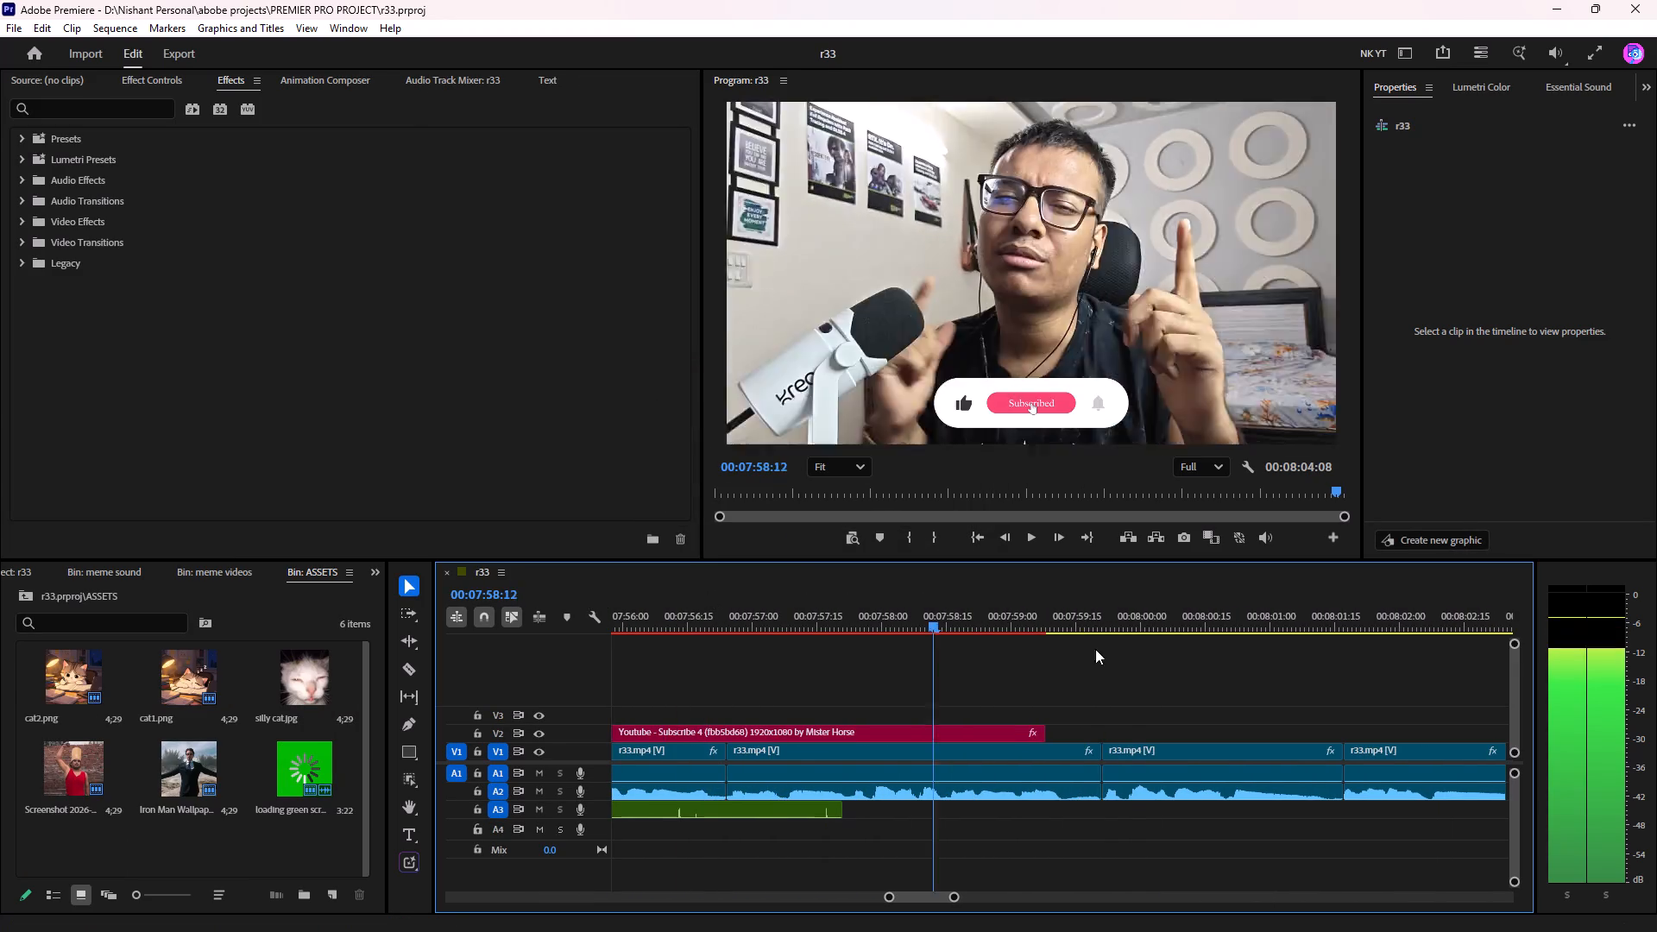
{"action": "left_click_drag", "start_coordinate": [1095, 649], "coordinate": [742, 642]}
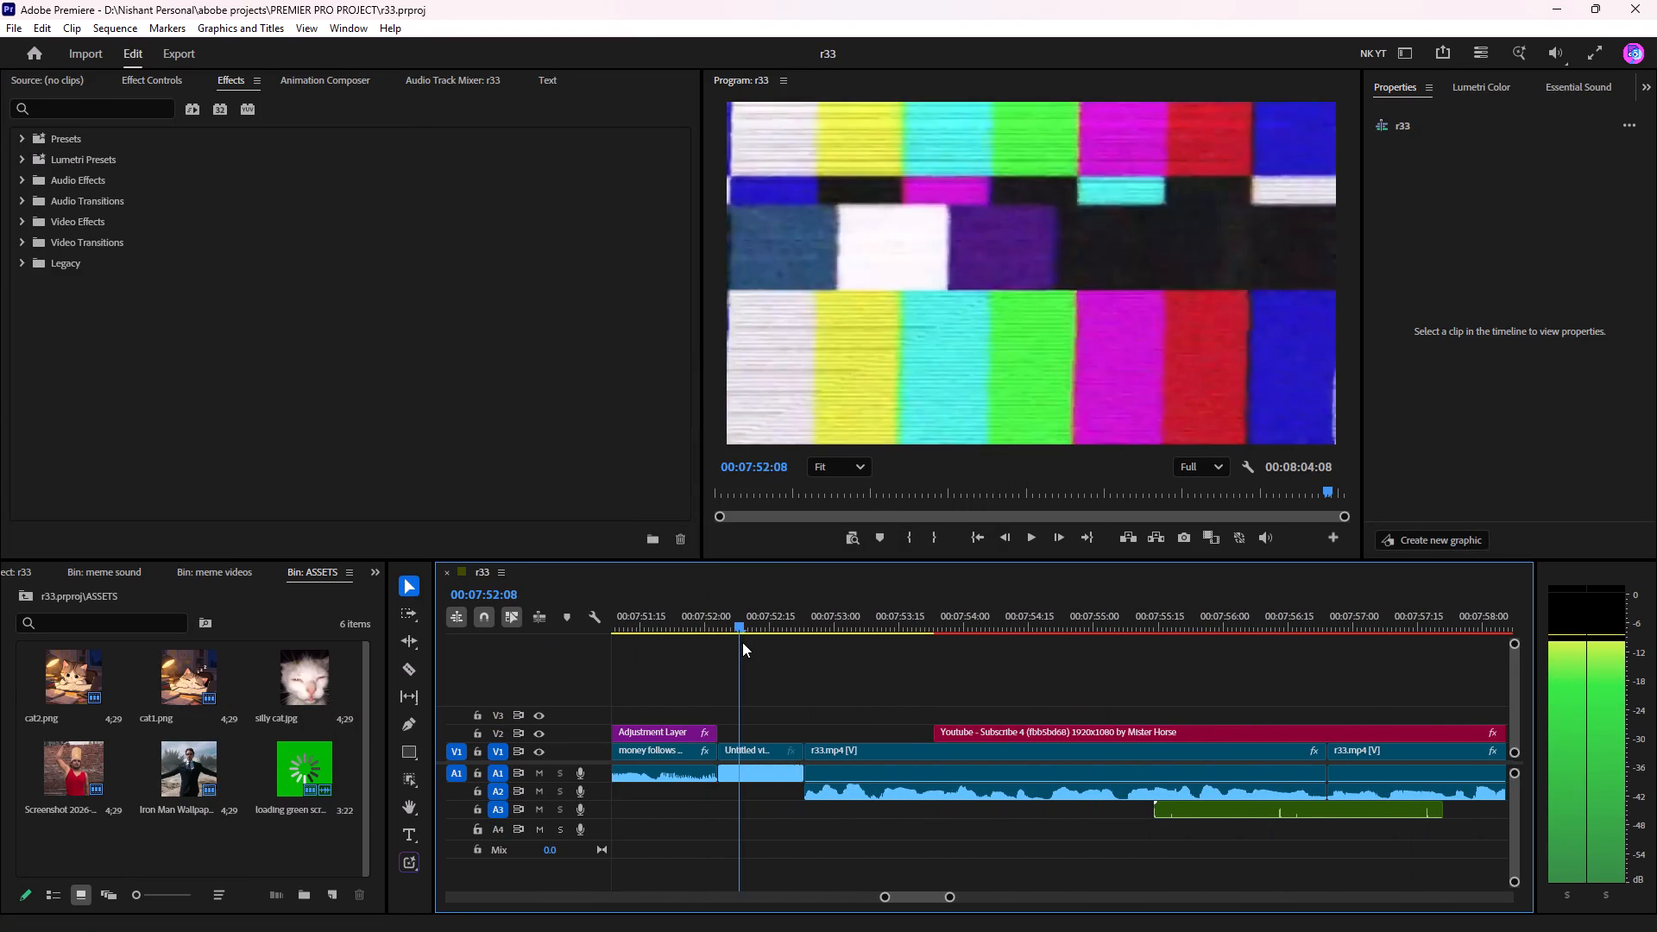
{"action": "left_click_drag", "start_coordinate": [742, 642], "coordinate": [825, 642]}
{"action": "key", "text": "space"}
{"action": "key", "text": "space"}
{"action": "left_click", "coordinate": [1594, 56]}
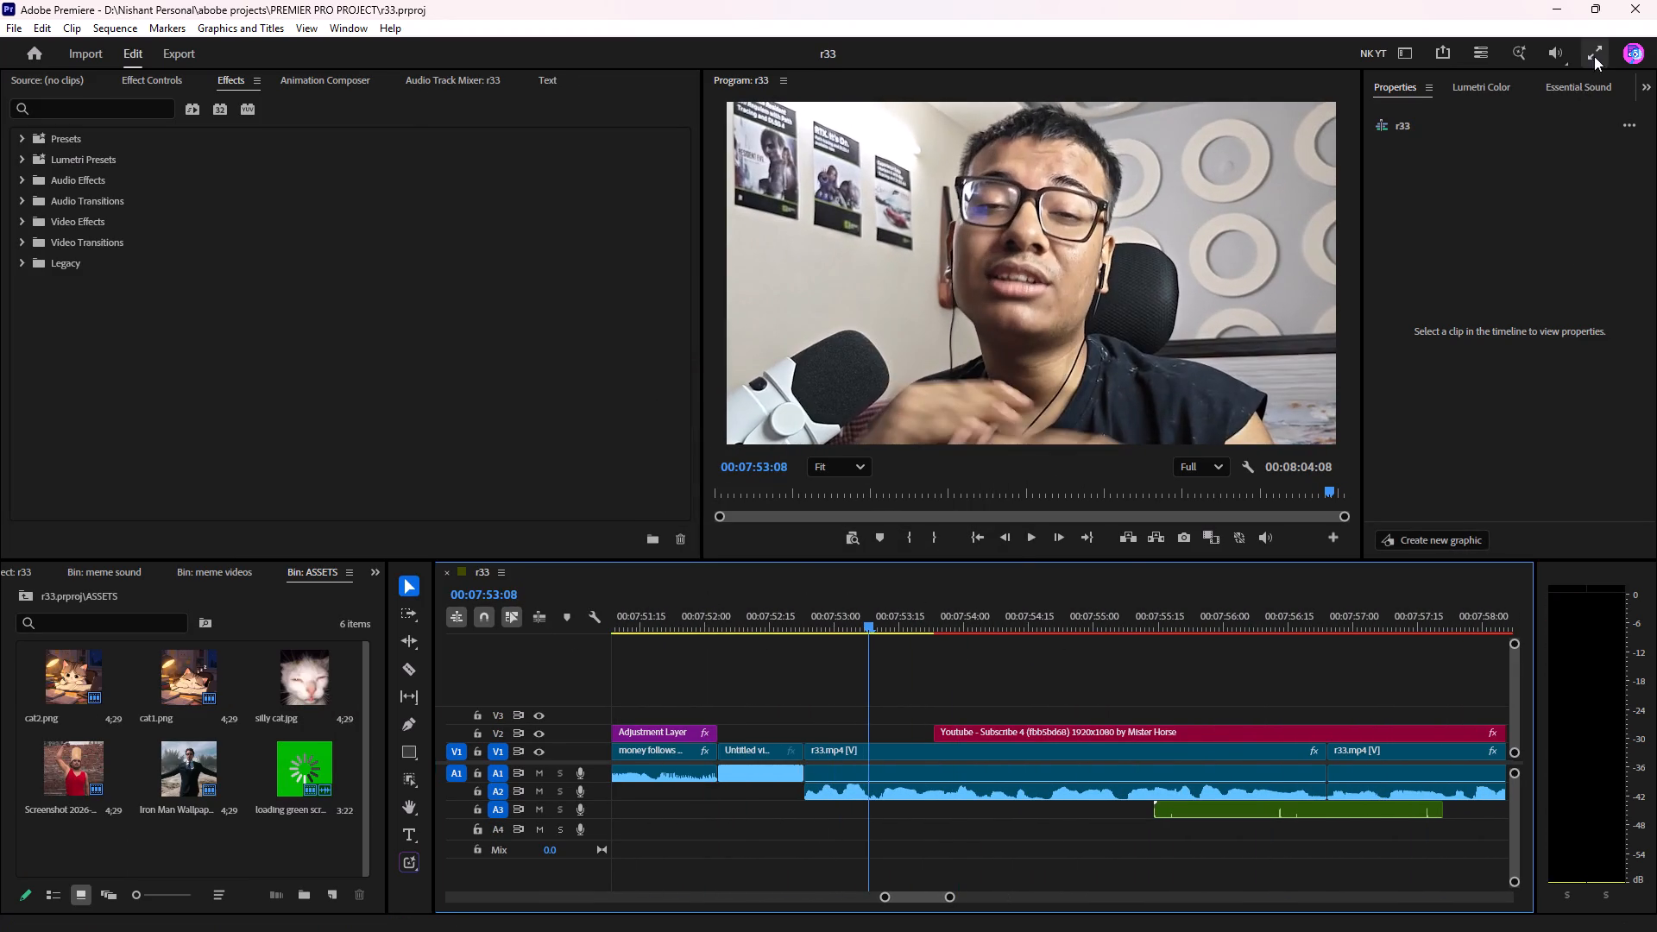
{"action": "key", "text": "space"}
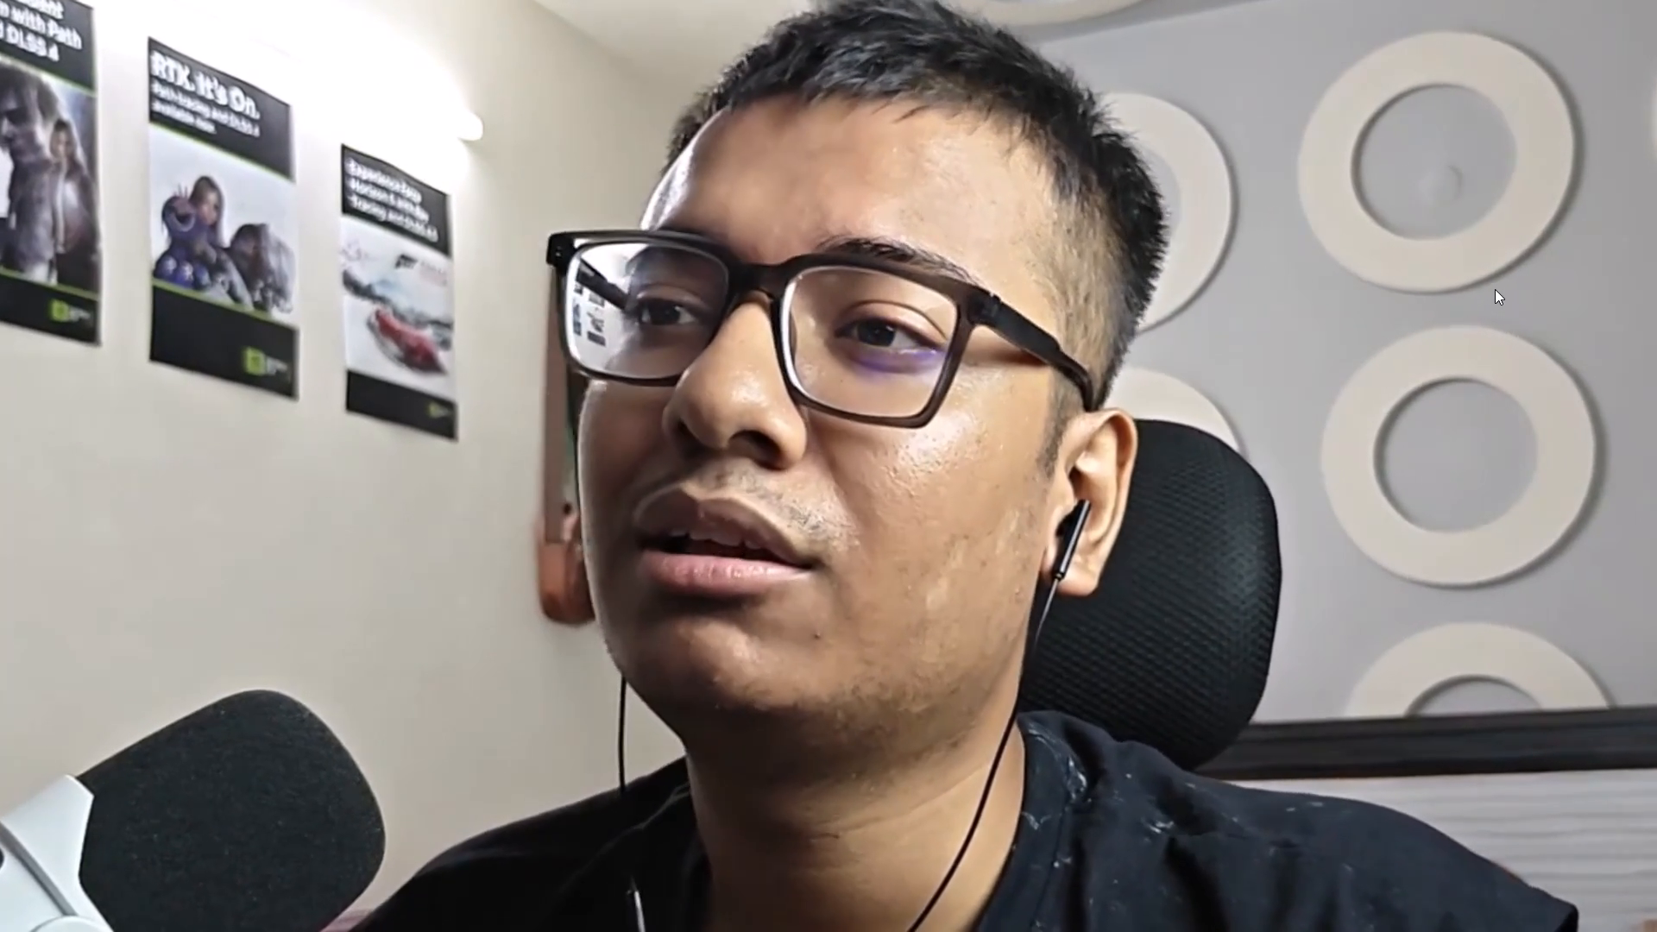
{"action": "key", "text": "Escape"}
Play the opening of the r33 sequence, stopping at 00:00:04:06.
{"action": "key", "text": "space"}
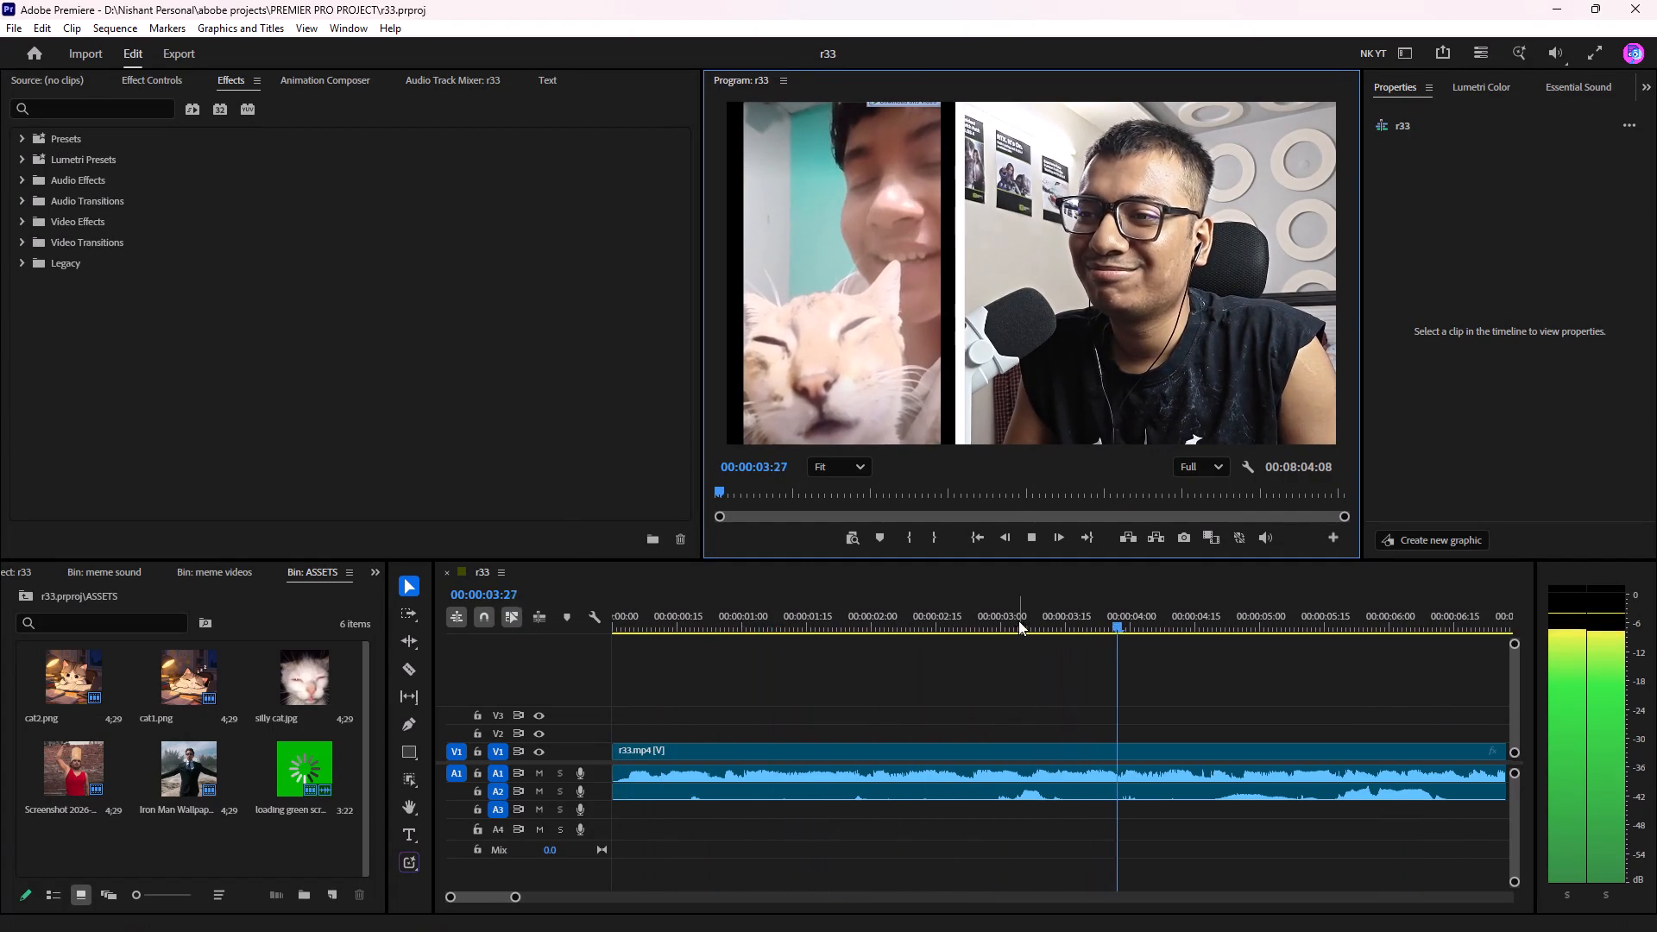
{"action": "key", "text": "space"}
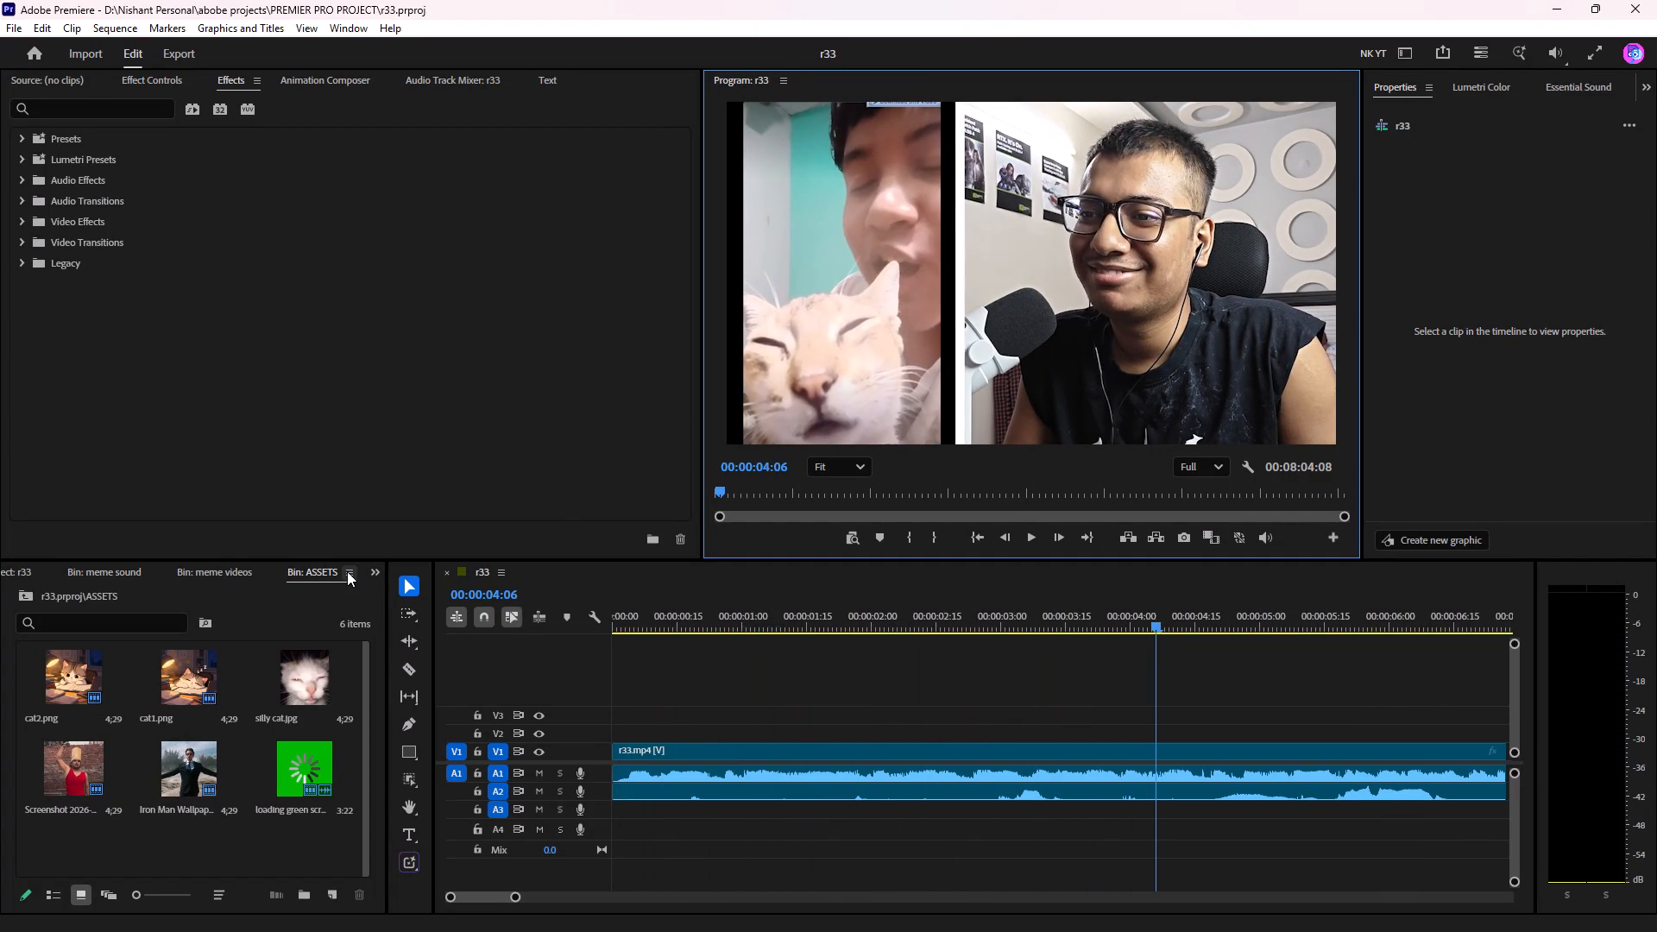
Close the ASSETS, meme videos and meme sound bins, leaving the r33 project's root contents open.
{"action": "left_click", "coordinate": [349, 573]}
{"action": "left_click", "coordinate": [463, 242]}
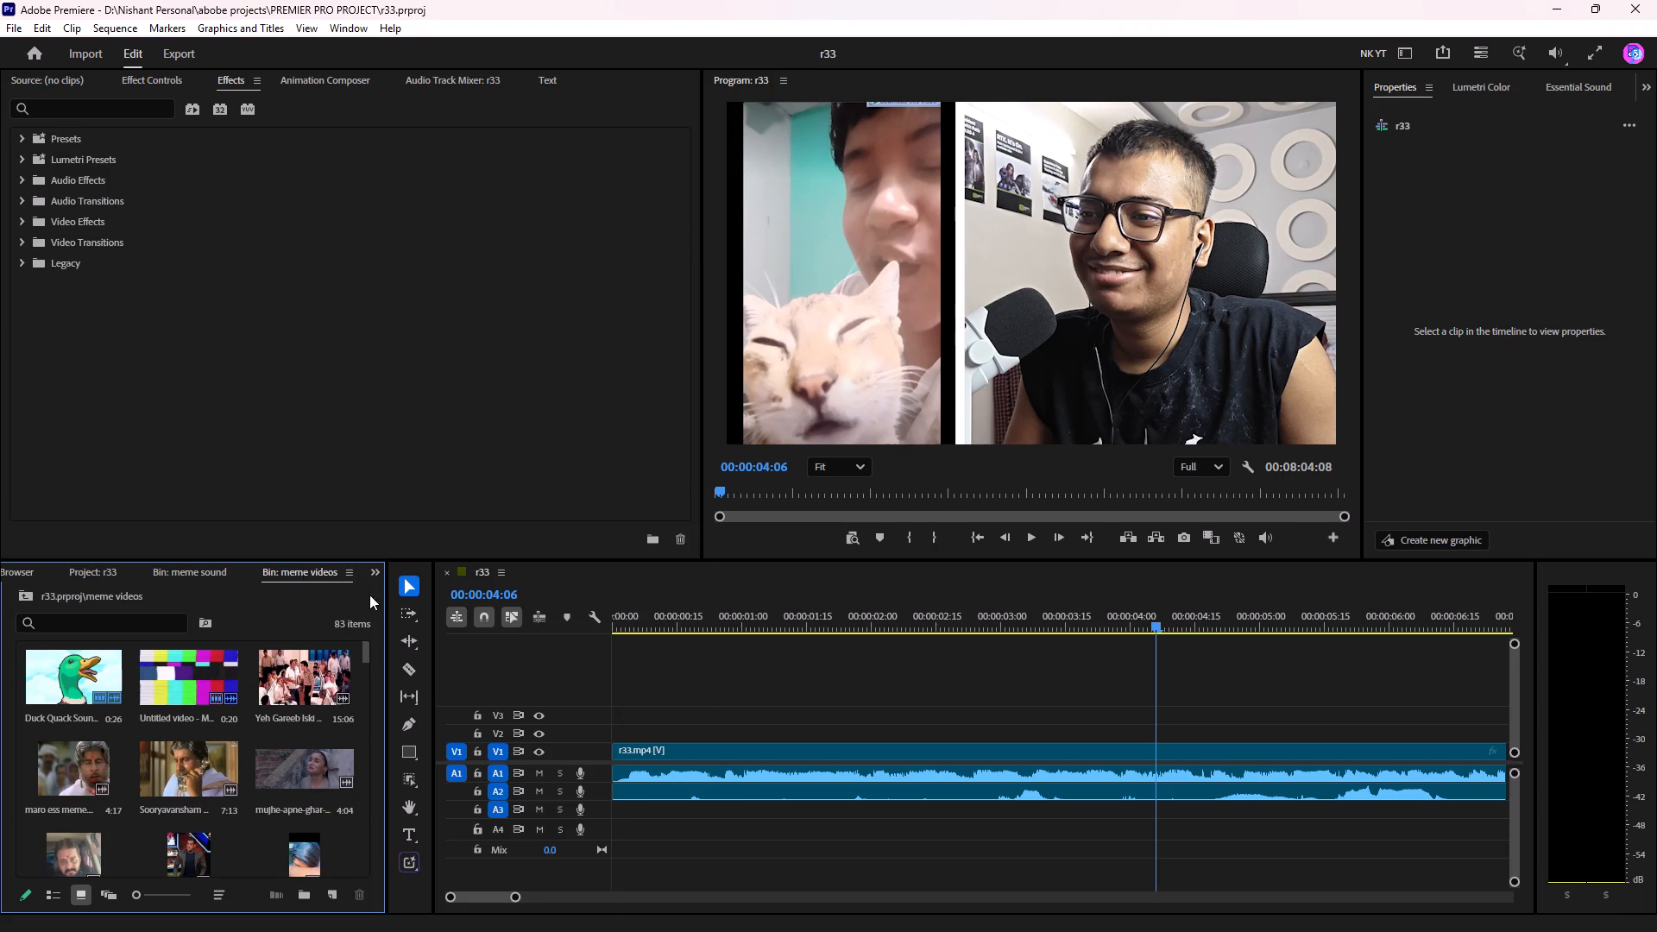
{"action": "left_click", "coordinate": [348, 569]}
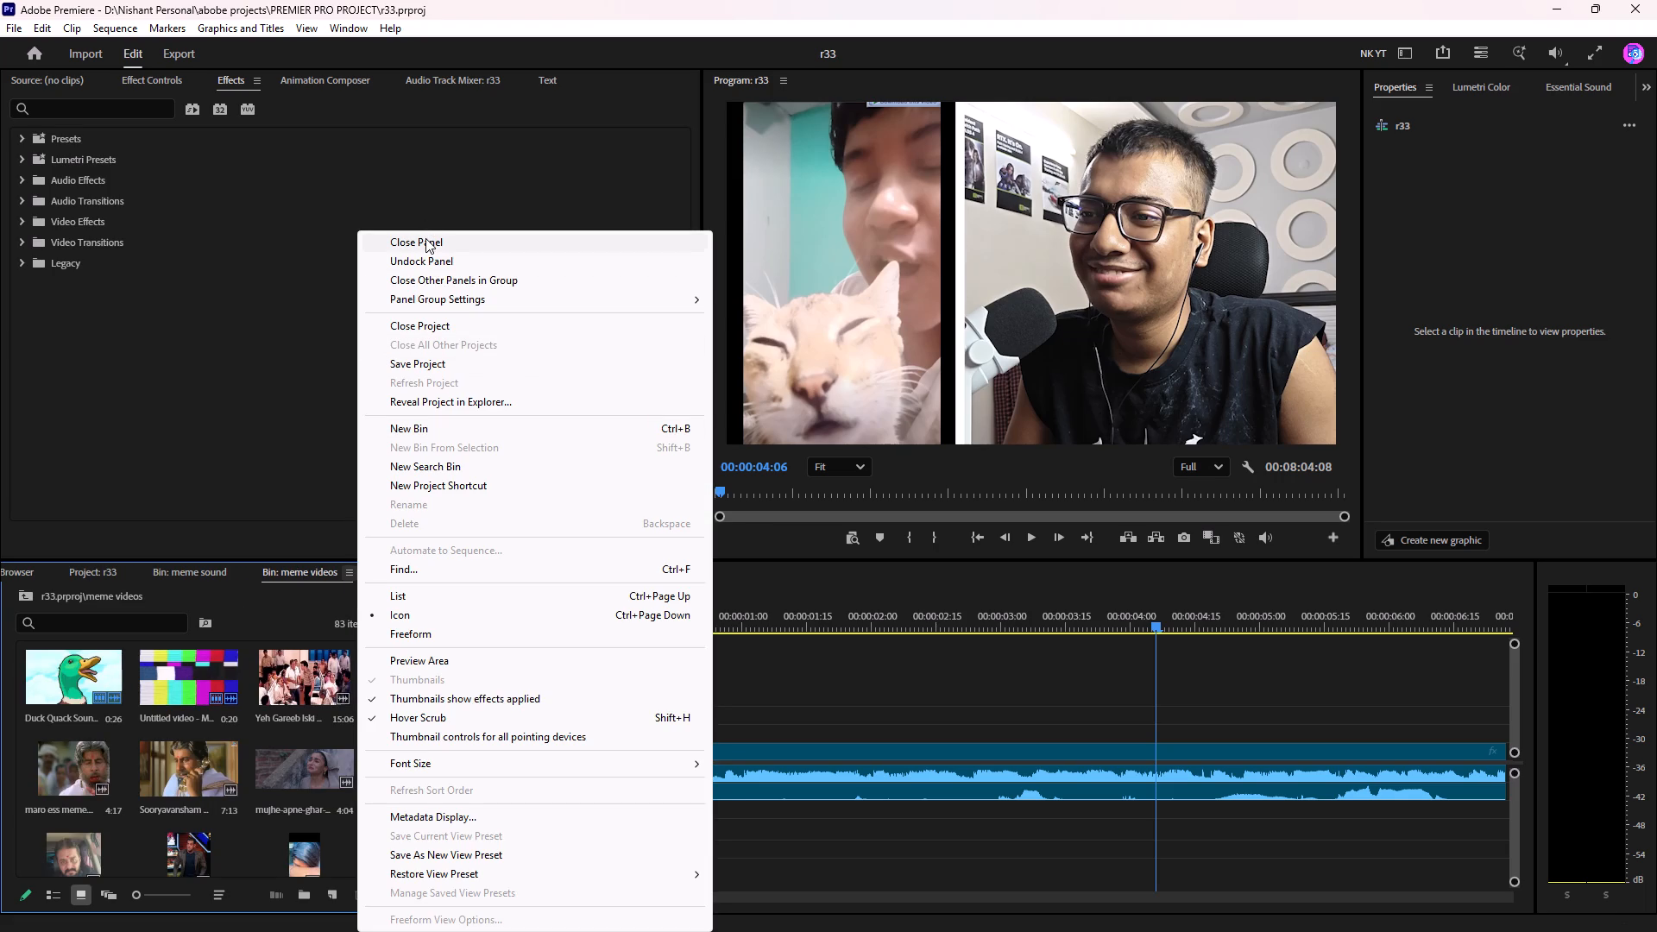
{"action": "left_click", "coordinate": [425, 238]}
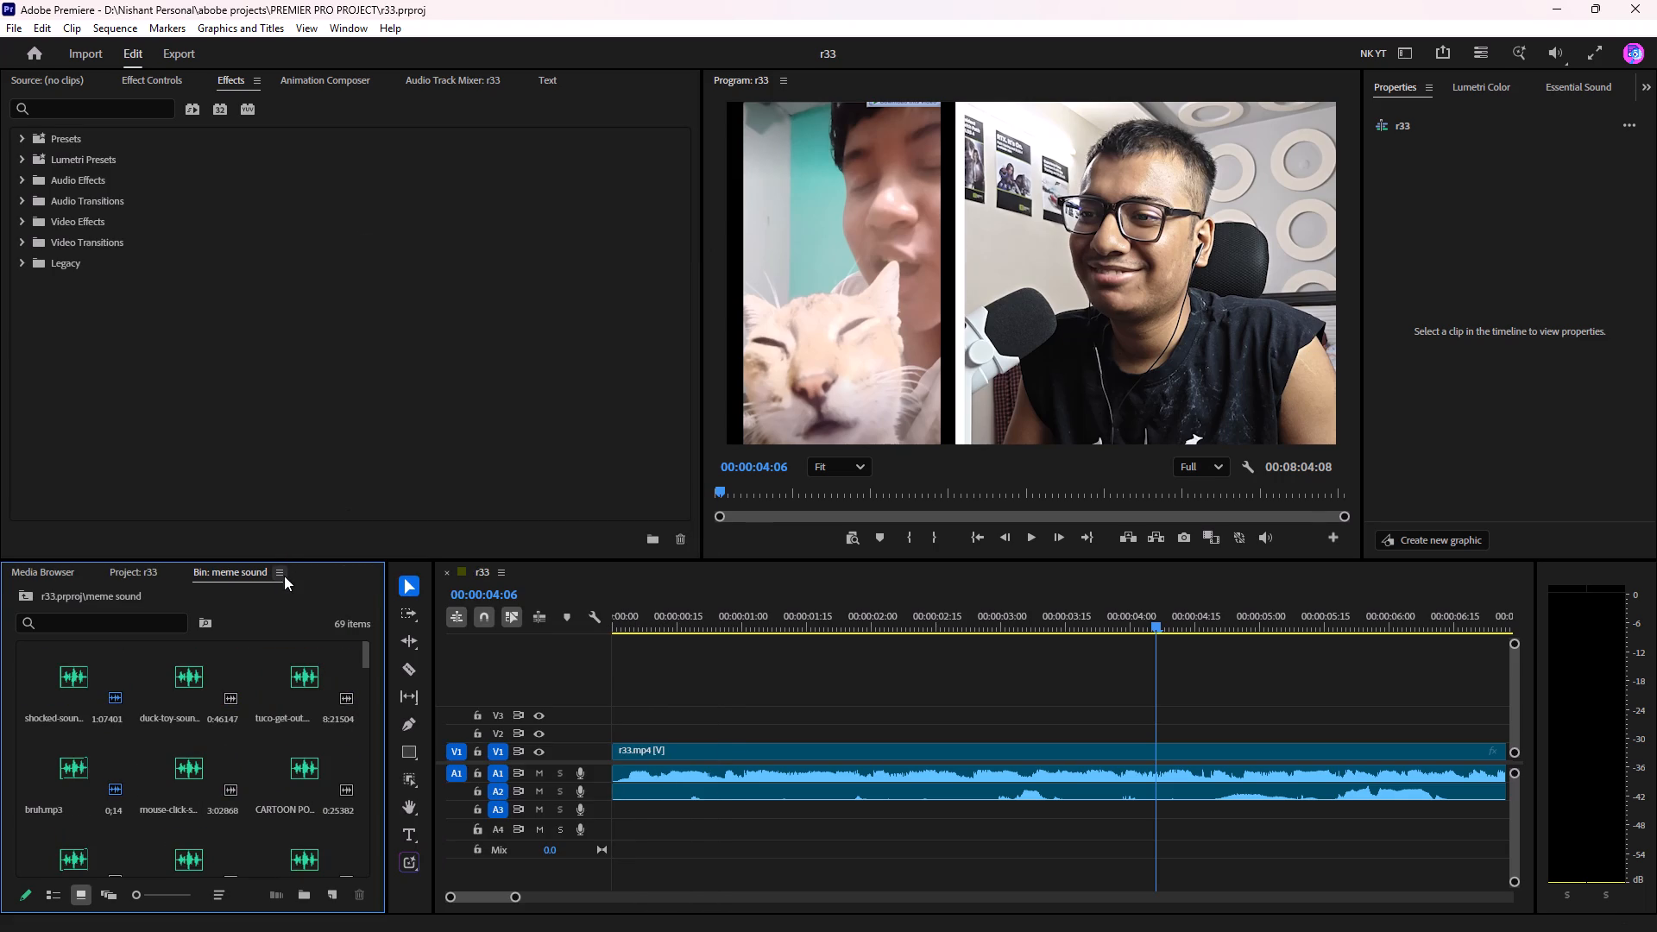
{"action": "left_click", "coordinate": [285, 574]}
{"action": "left_click", "coordinate": [395, 247]}
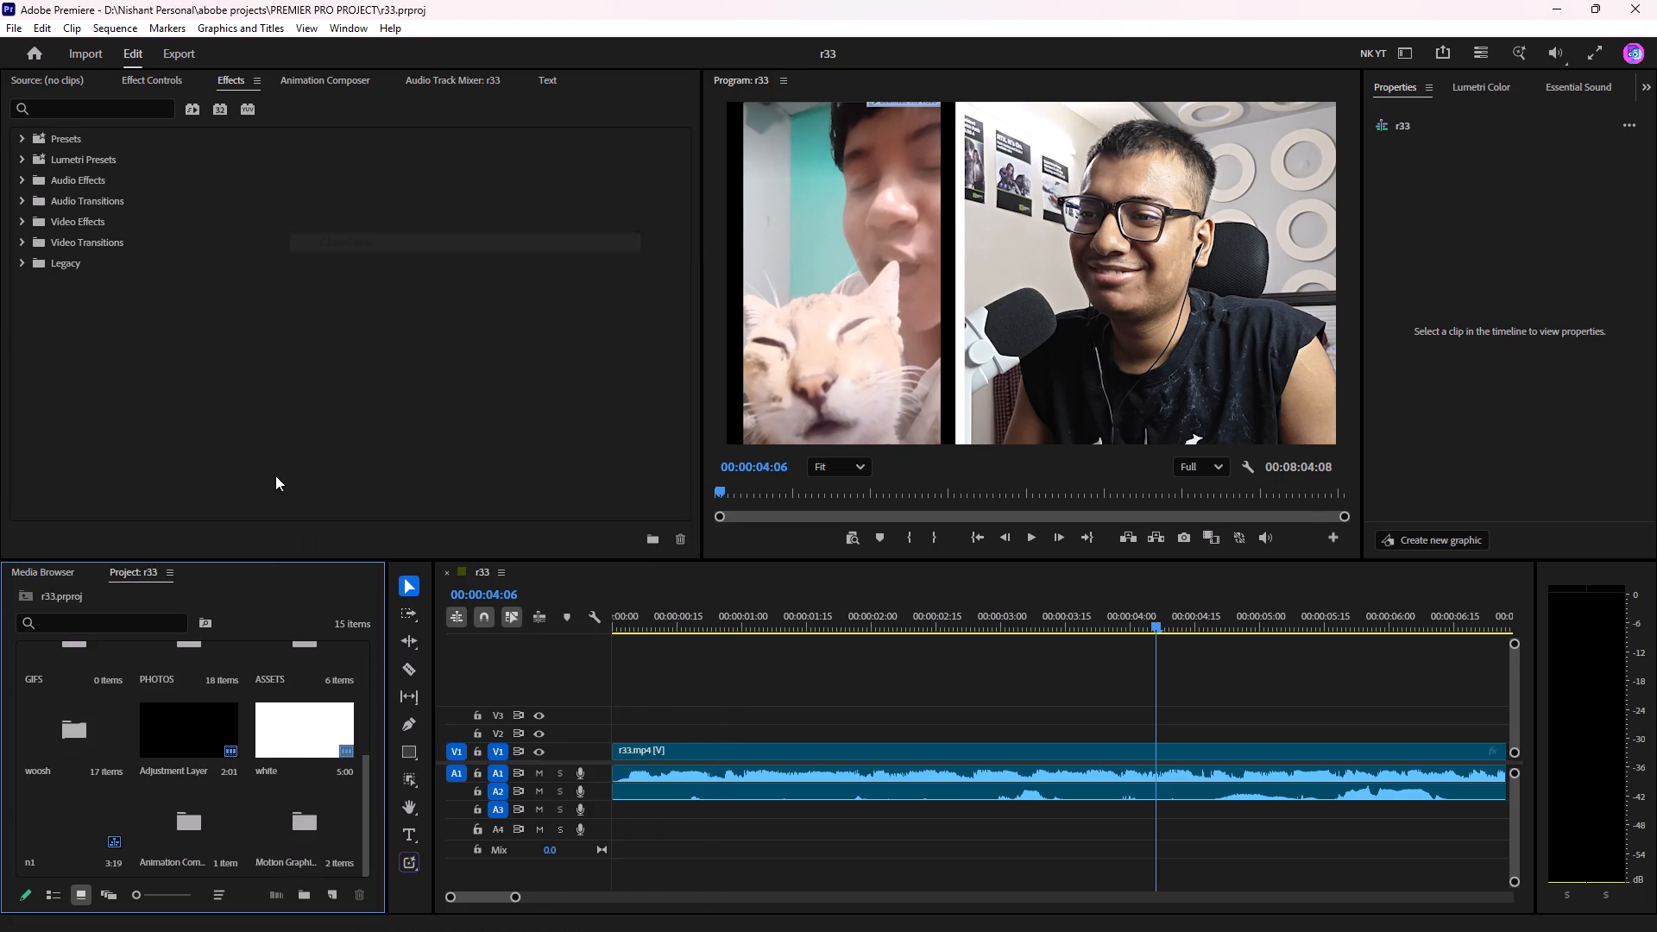
Open the music bin of the r33 project.
{"action": "scroll", "coordinate": [113, 752], "scroll_direction": "up", "scroll_amount": 2}
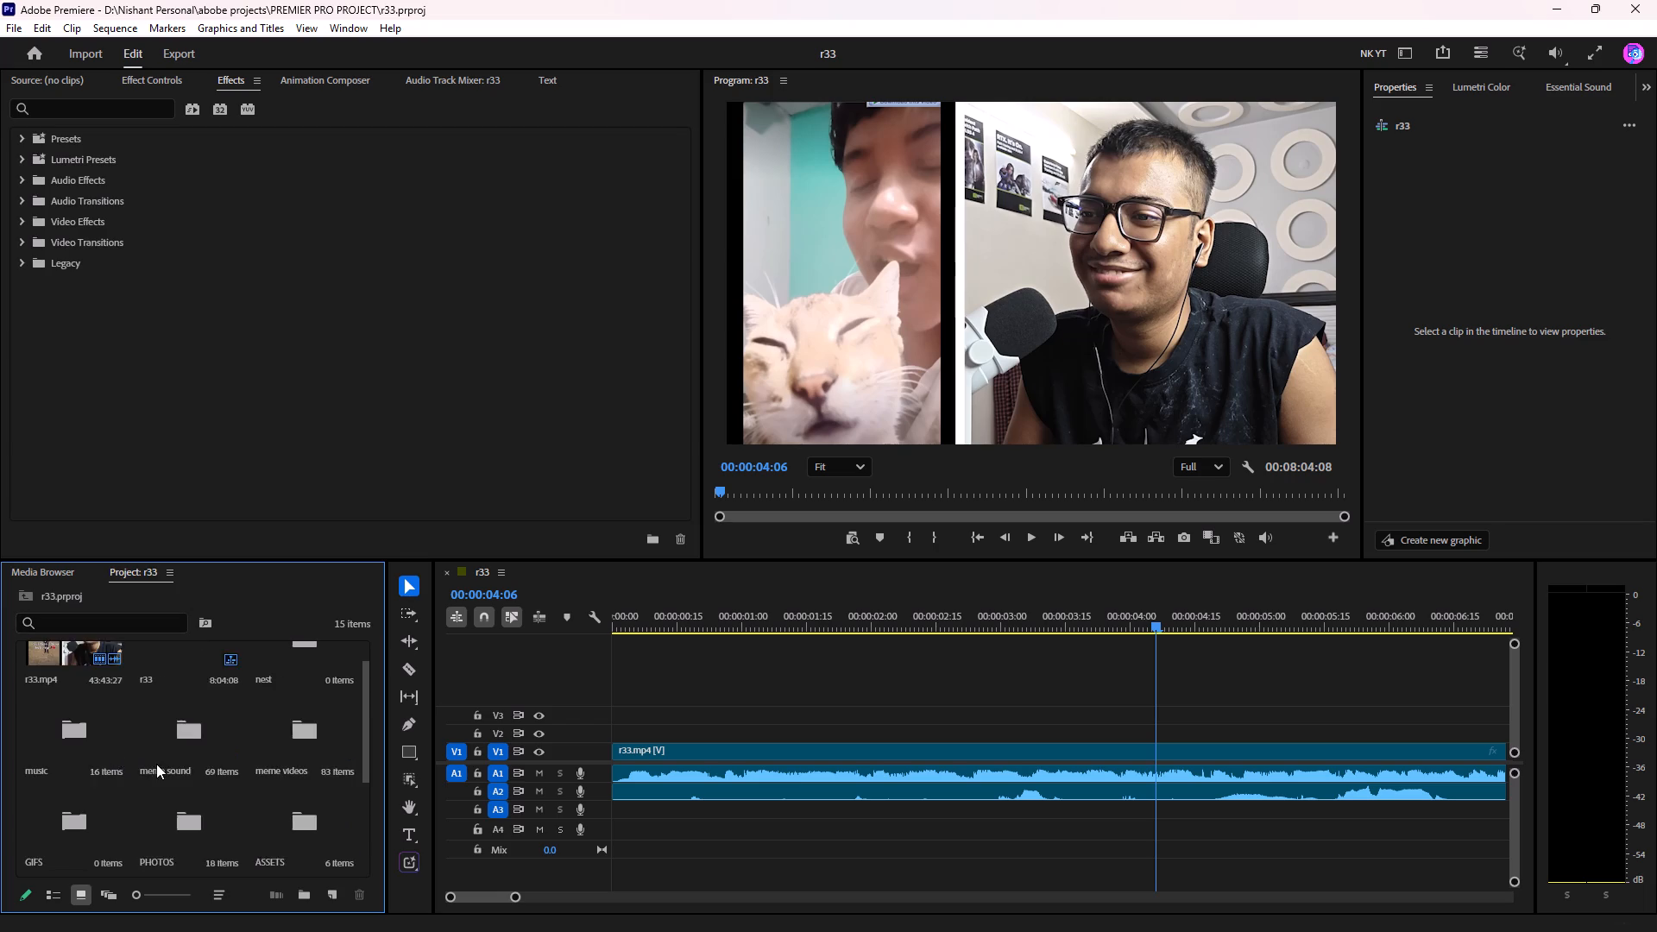
{"action": "scroll", "coordinate": [157, 764], "scroll_direction": "up", "scroll_amount": 2}
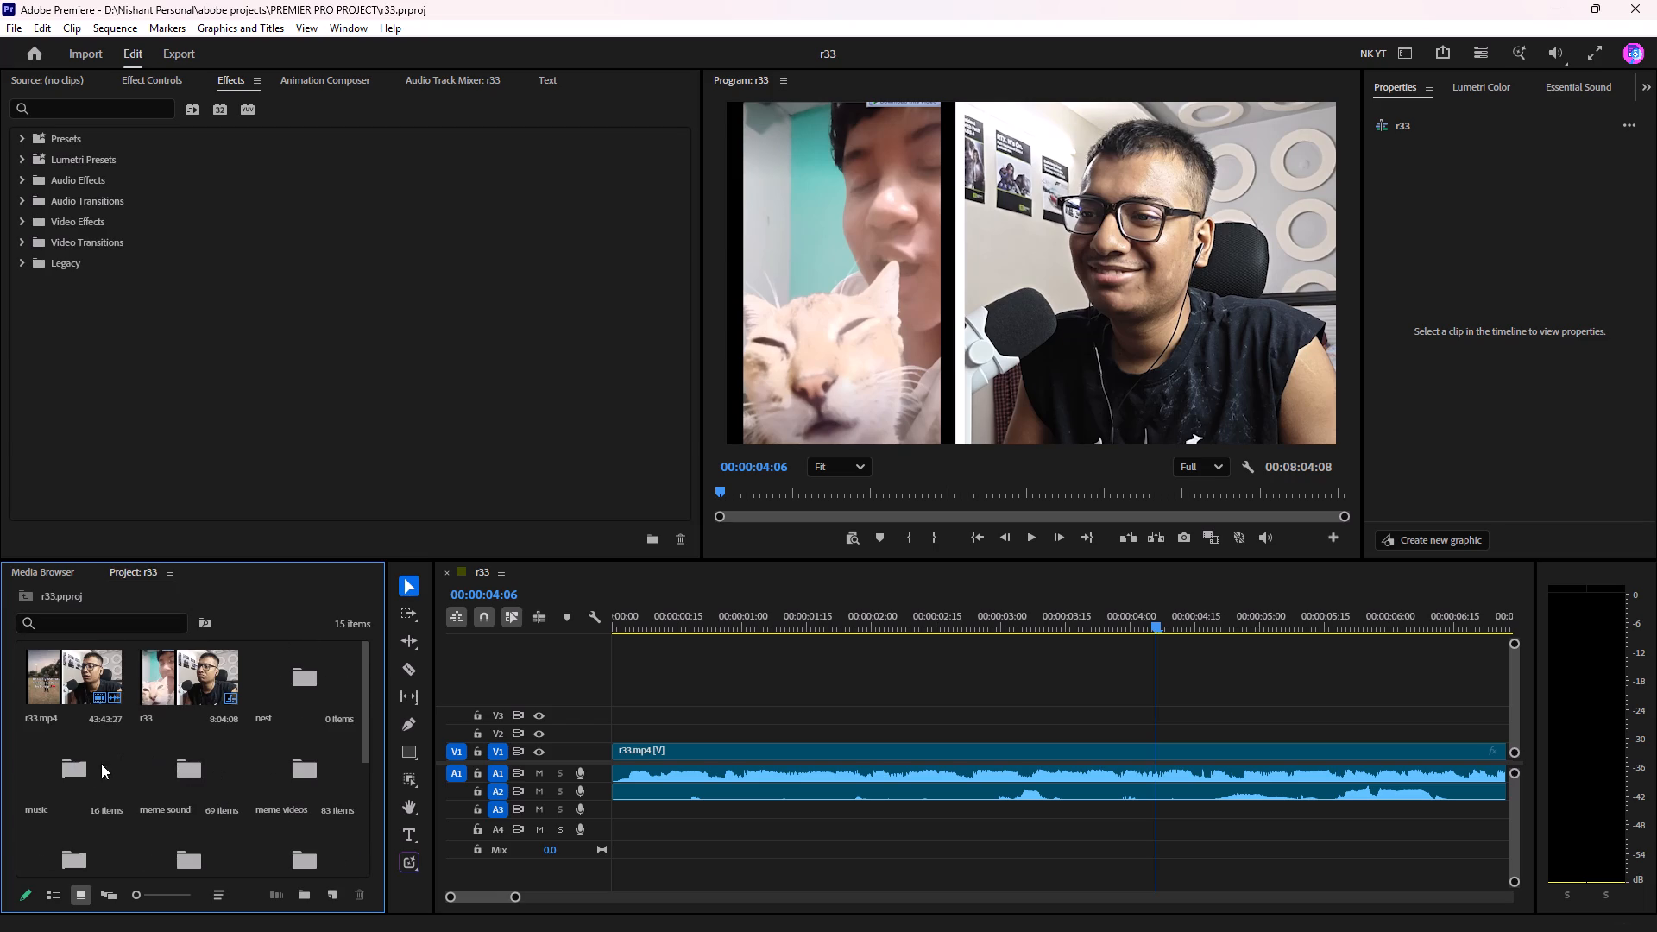
{"action": "double_click", "coordinate": [73, 765]}
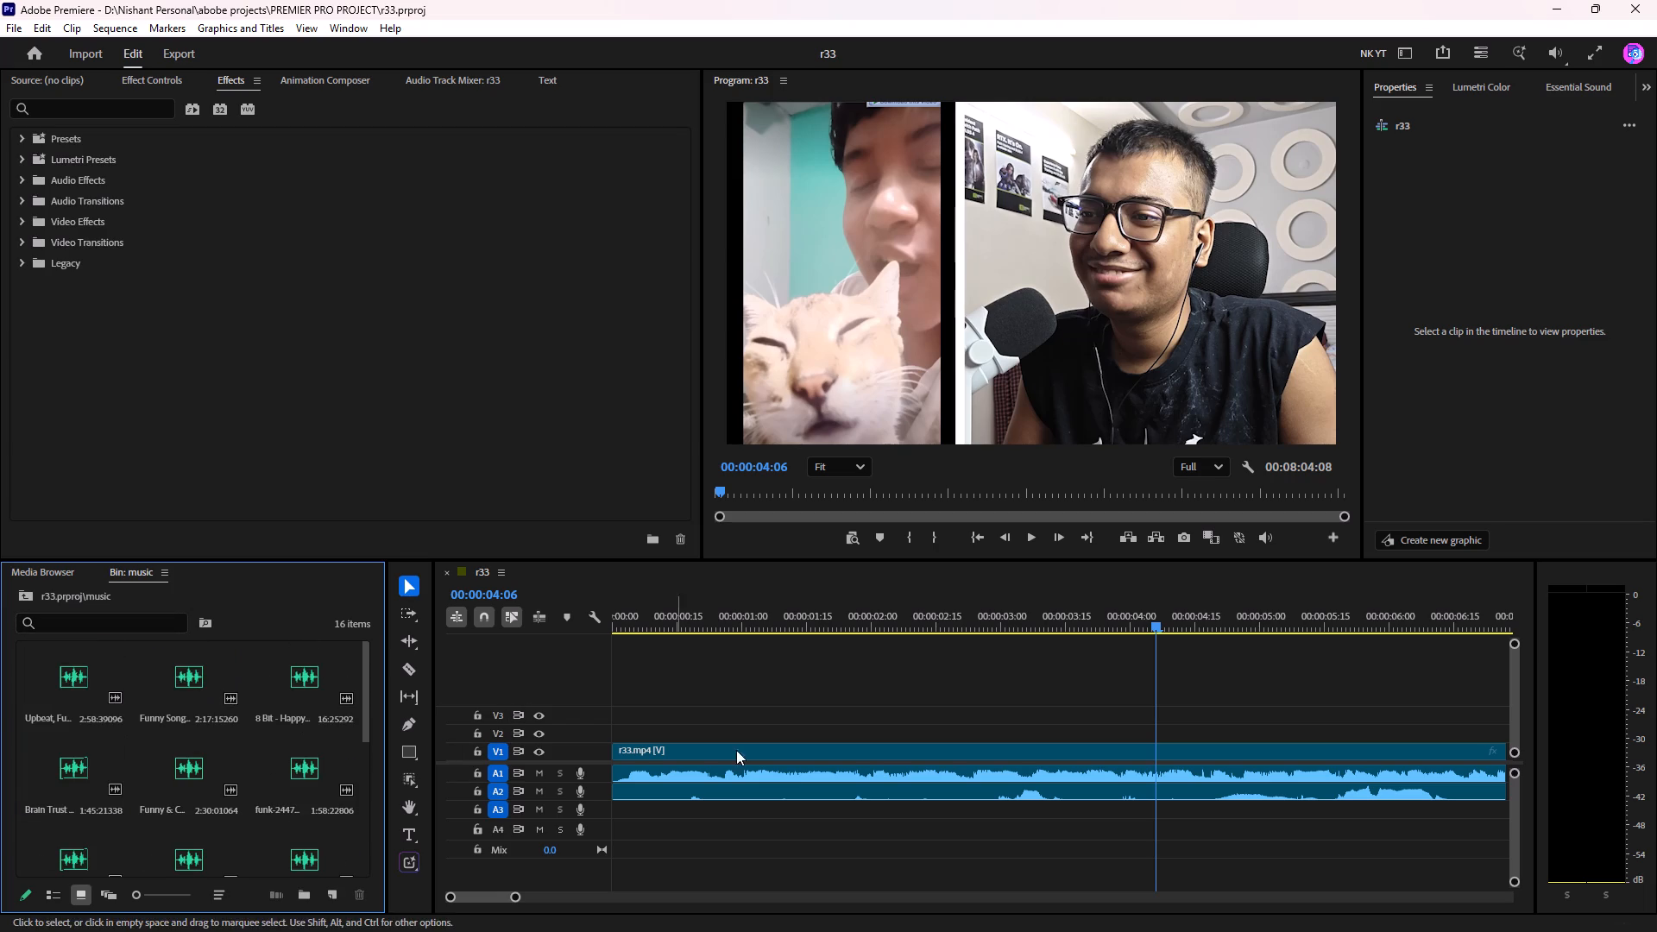
Play the r33 sequence from 00:00:04:06 through the end of the opening clip, stopping at 00:00:15:14.
{"action": "key", "text": "space"}
{"action": "scroll", "coordinate": [1245, 698], "scroll_direction": "down", "scroll_amount": 5}
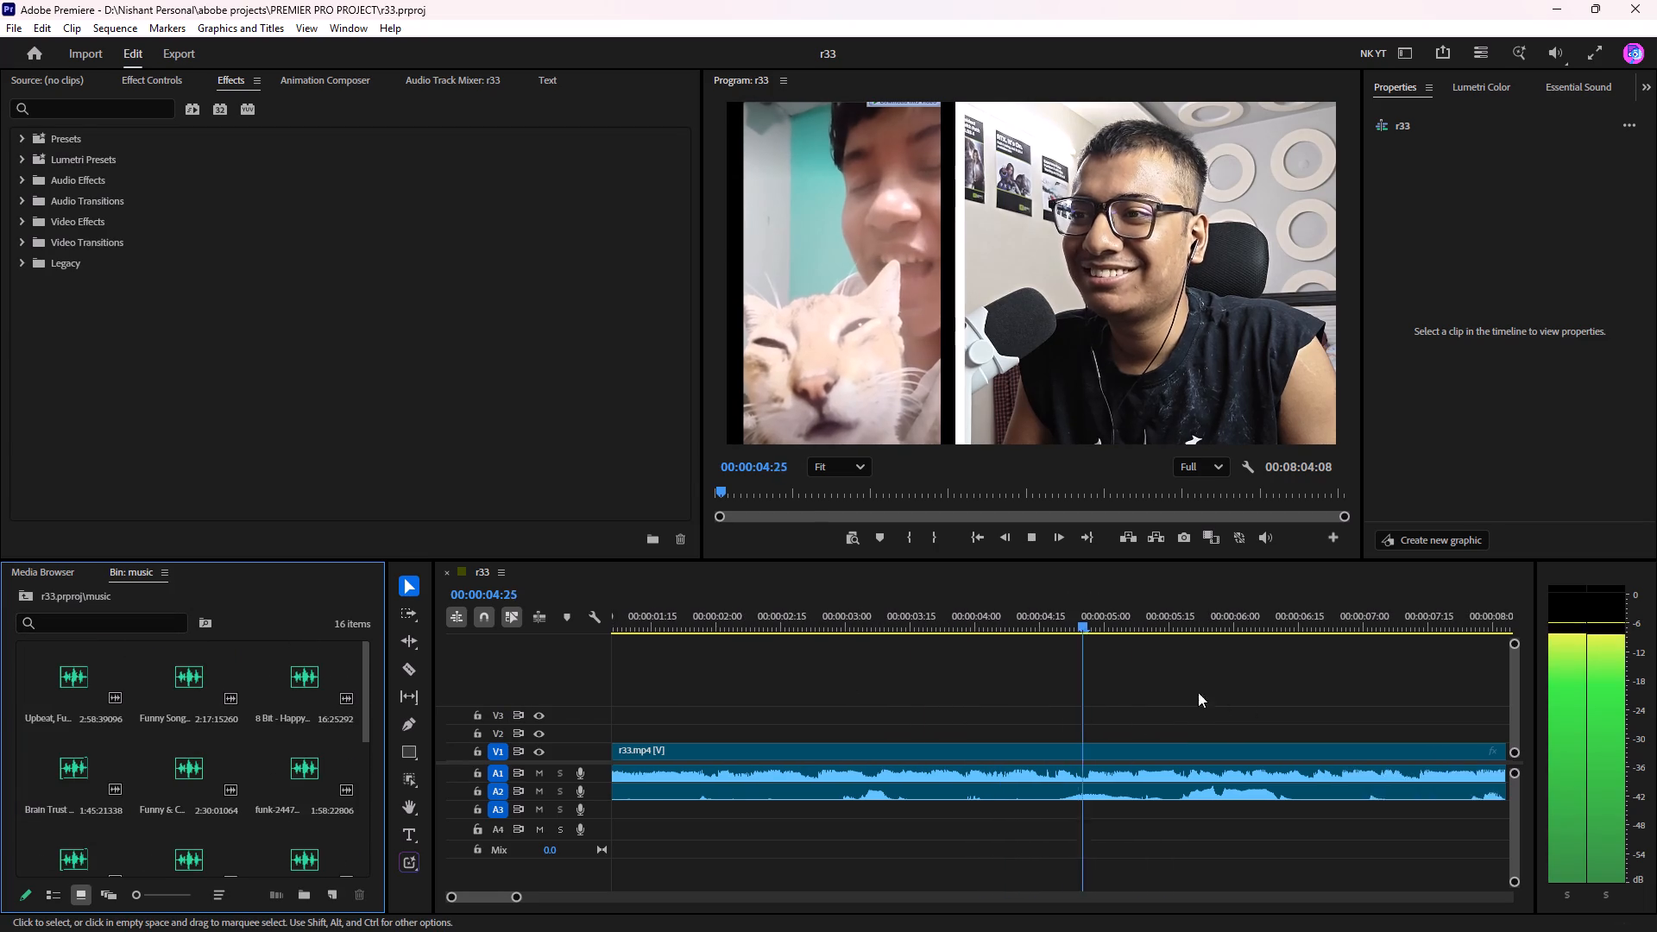
{"action": "scroll", "coordinate": [1198, 692], "scroll_direction": "down", "scroll_amount": 14}
{"action": "scroll", "coordinate": [956, 695], "scroll_direction": "down", "scroll_amount": 3}
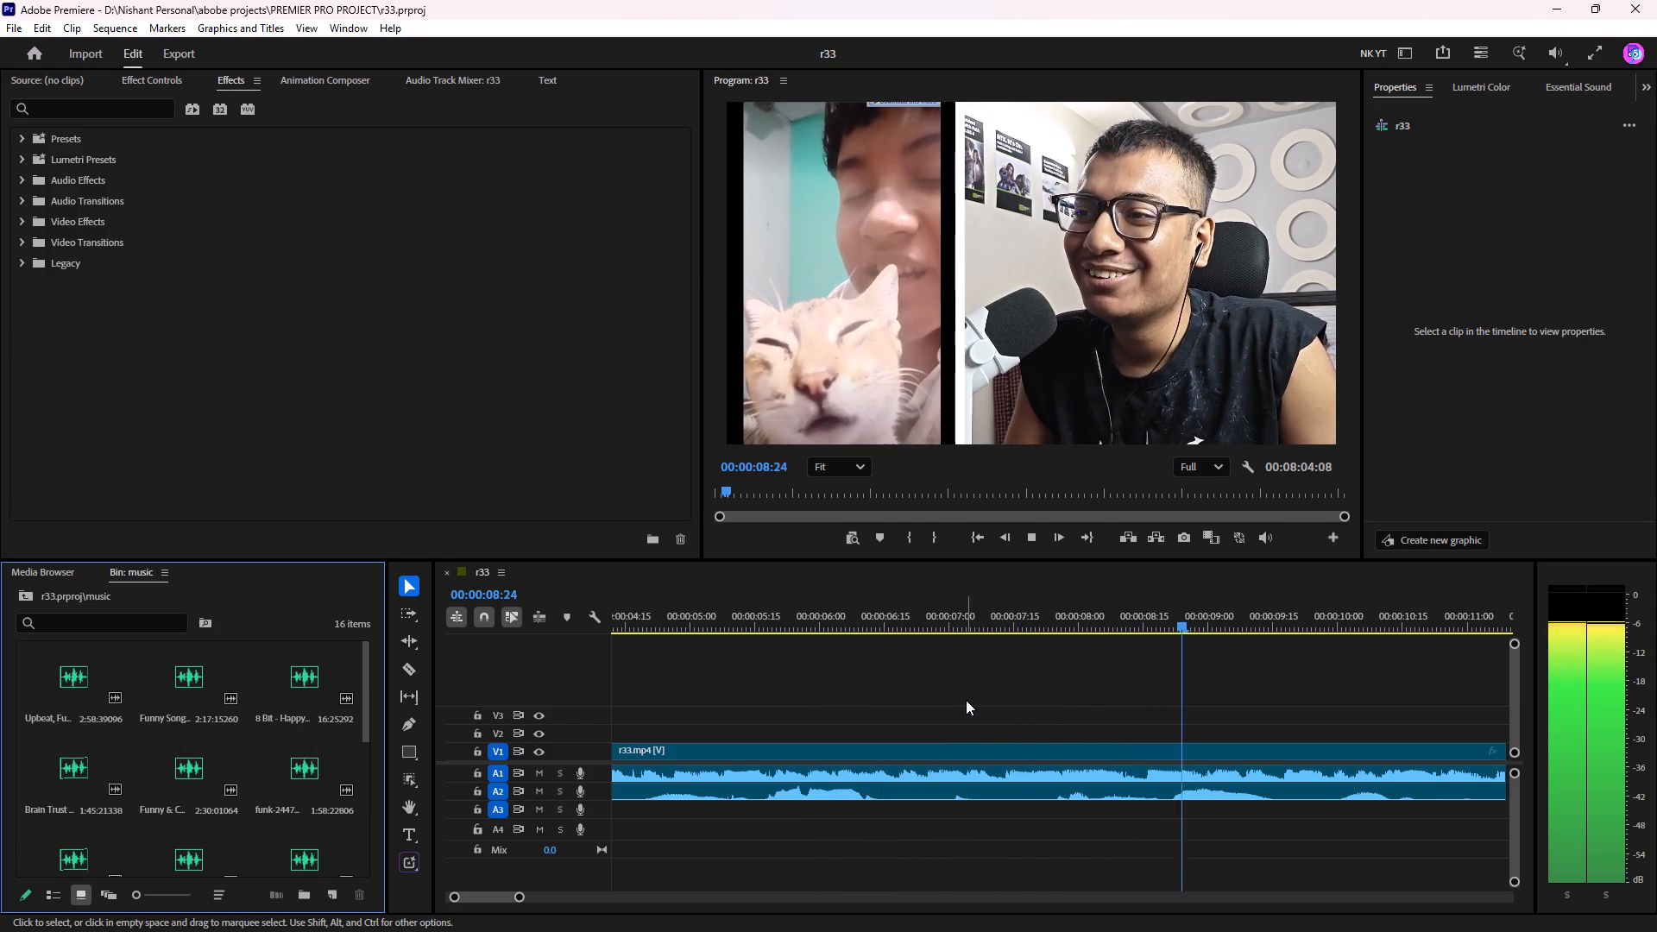
{"action": "scroll", "coordinate": [1182, 671], "scroll_direction": "down", "scroll_amount": 18}
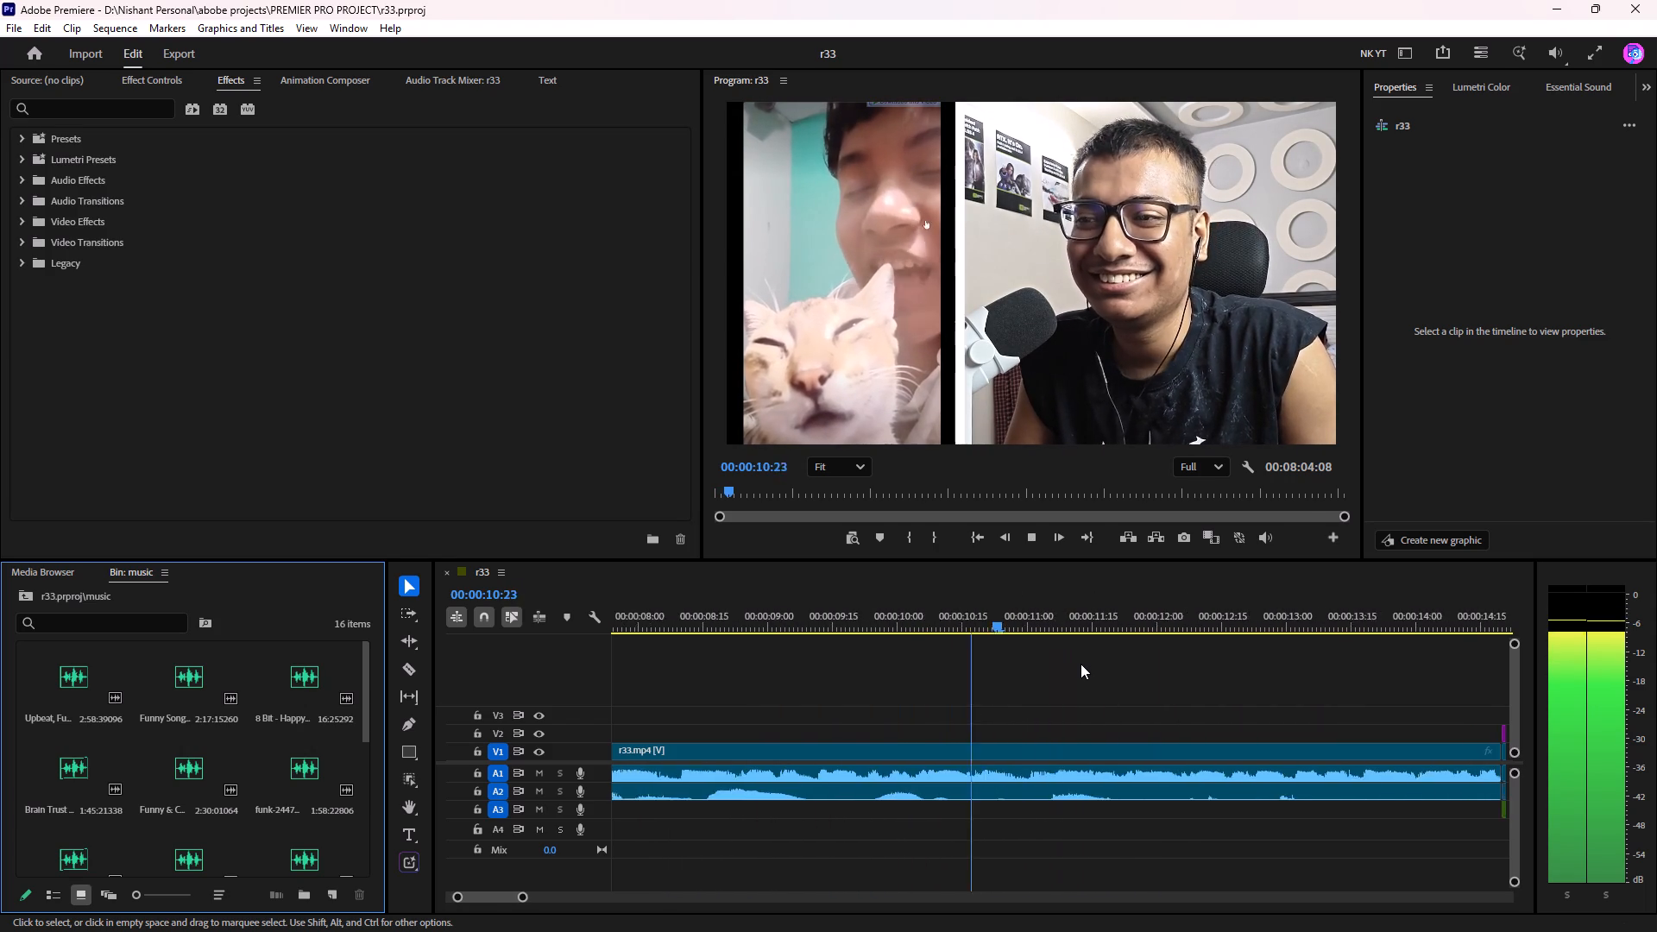
{"action": "scroll", "coordinate": [1081, 664], "scroll_direction": "down", "scroll_amount": 5}
{"action": "scroll", "coordinate": [1078, 665], "scroll_direction": "up", "scroll_amount": 1}
{"action": "scroll", "coordinate": [1016, 674], "scroll_direction": "down", "scroll_amount": 10}
{"action": "scroll", "coordinate": [827, 644], "scroll_direction": "down", "scroll_amount": 4}
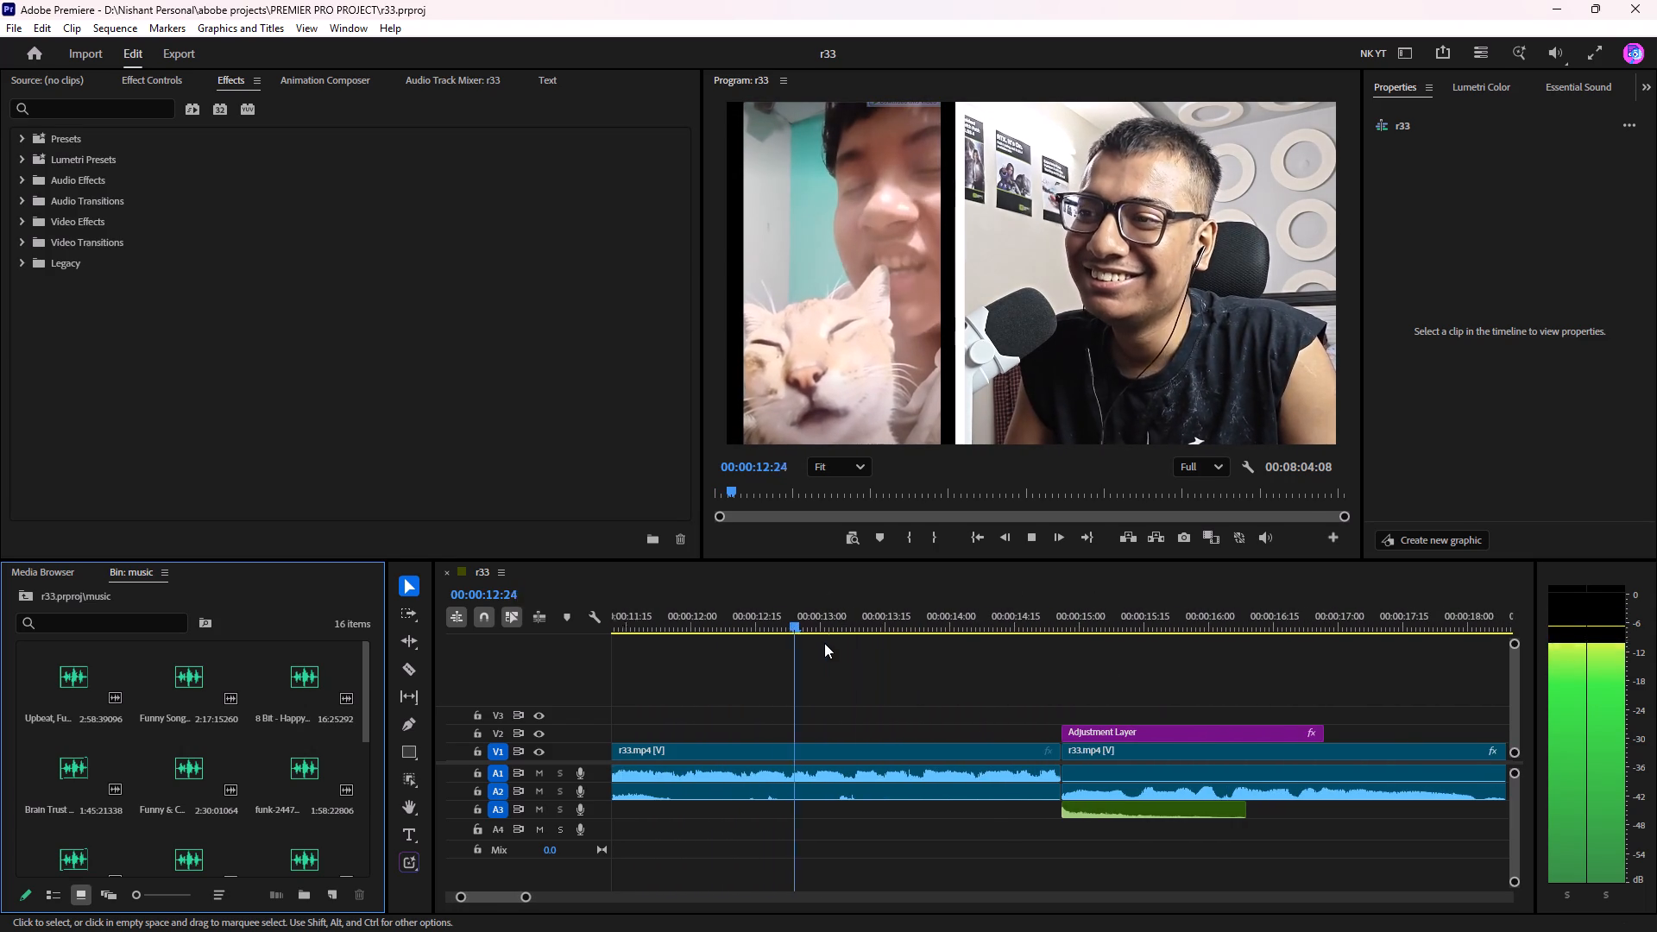
{"action": "scroll", "coordinate": [823, 641], "scroll_direction": "down", "scroll_amount": 7}
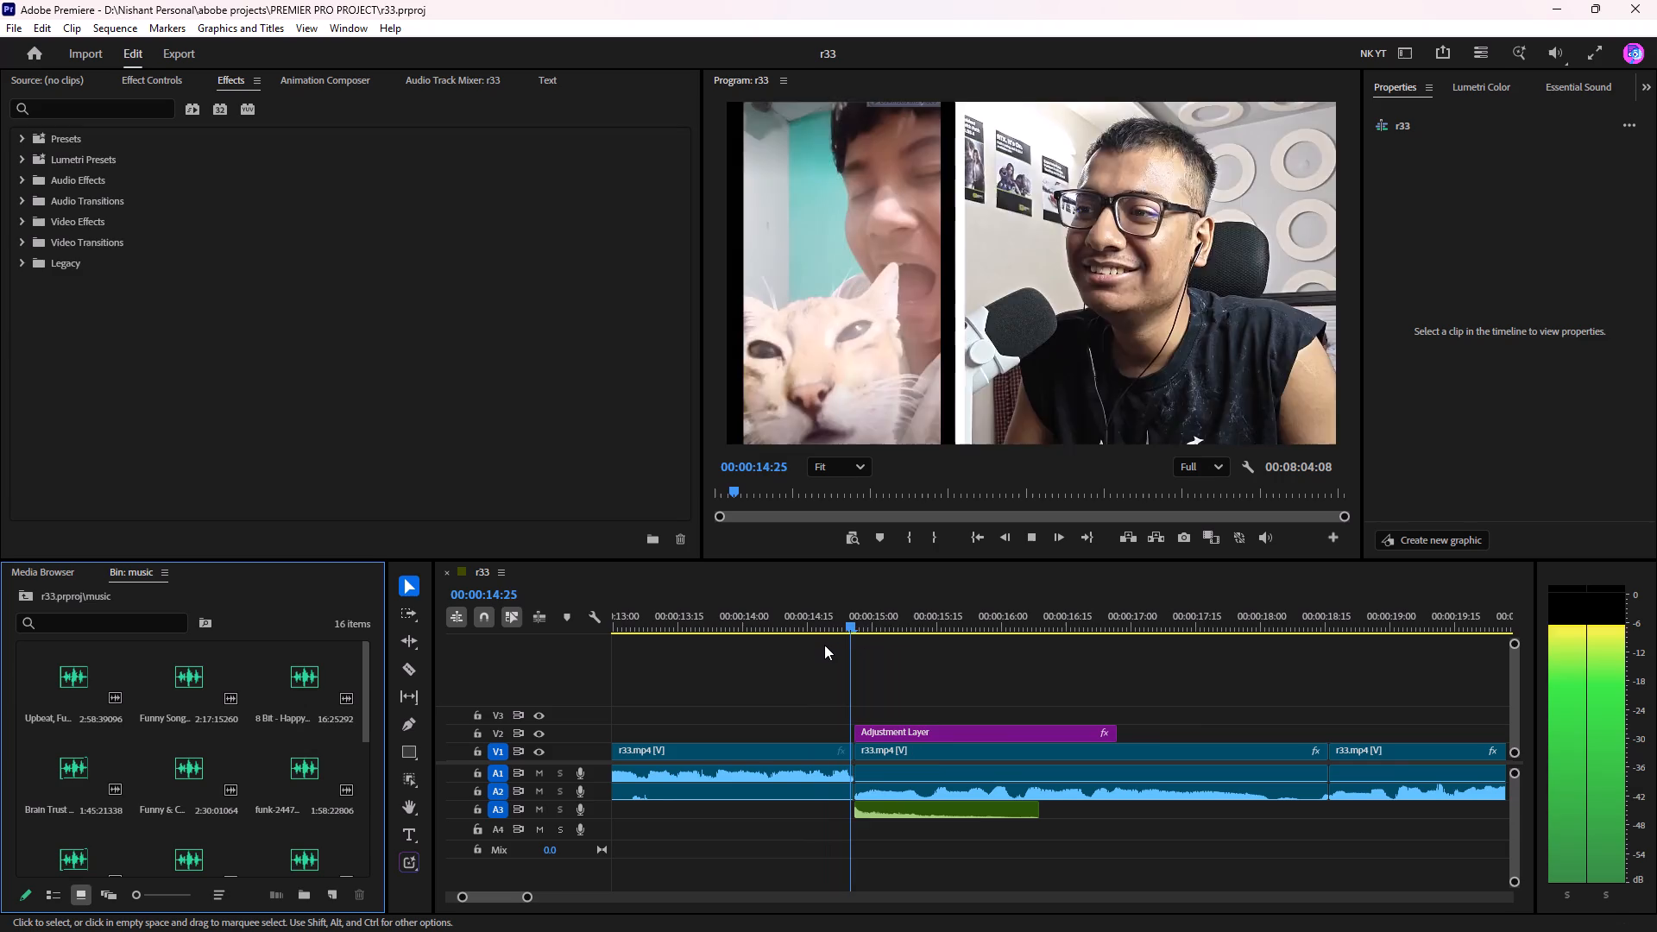
{"action": "key", "text": "space"}
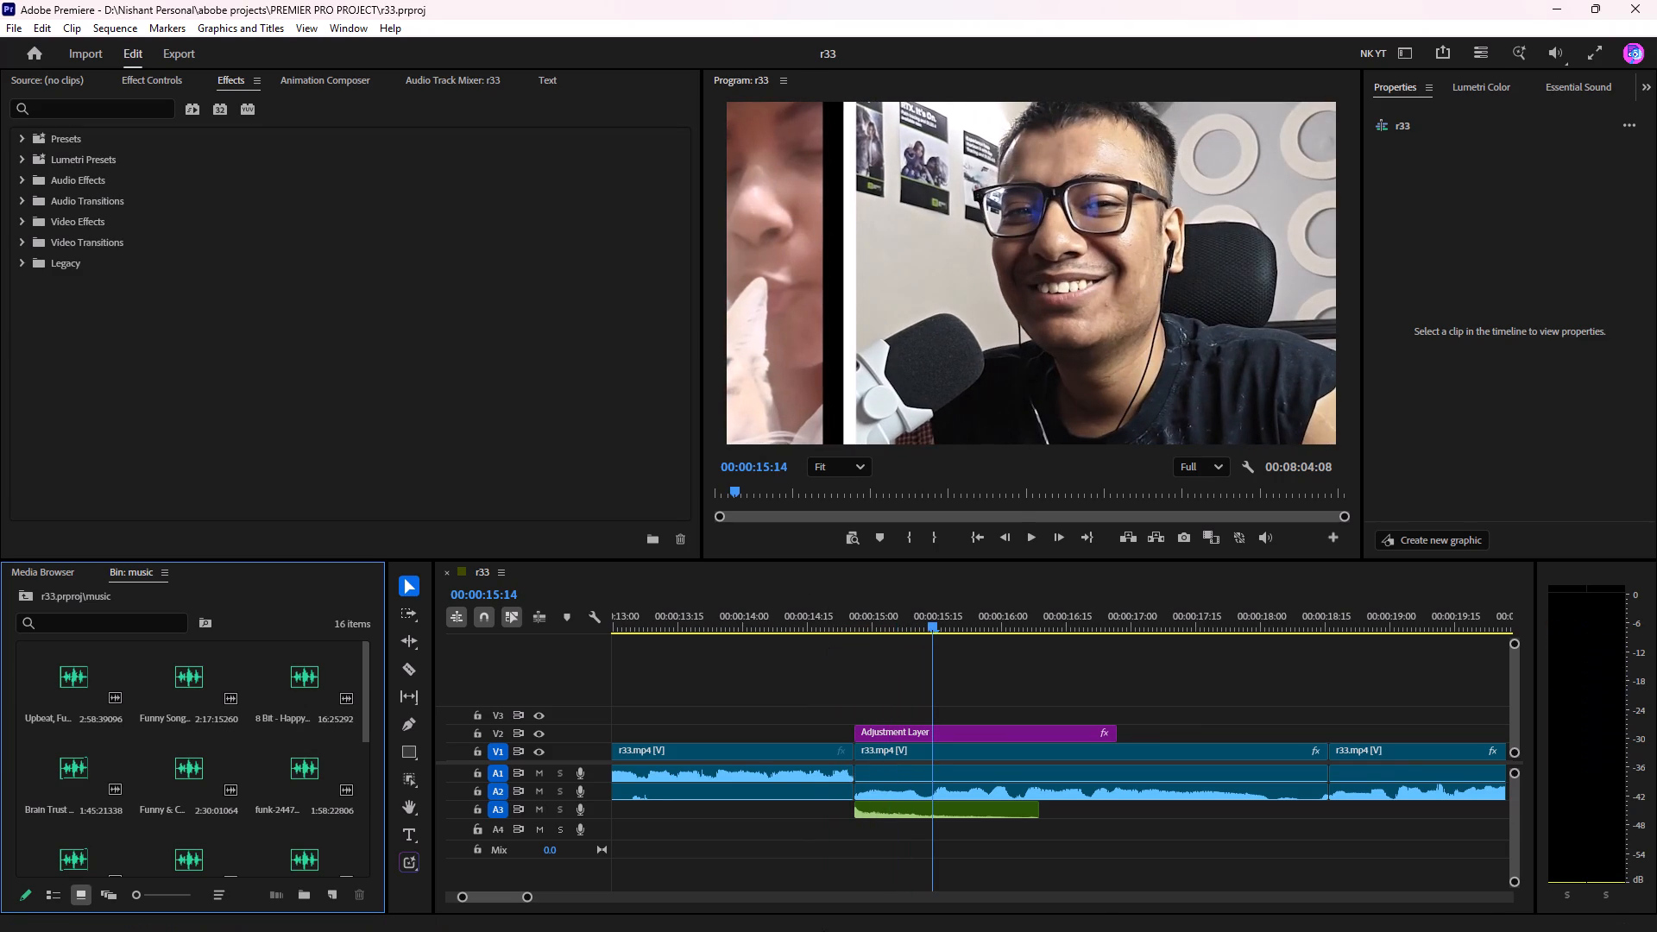
Switch to File Explorer and look through the muf clipping and assets folders inside MR BEAST on New Volume (D:).
{"action": "left_click", "coordinate": [866, 919]}
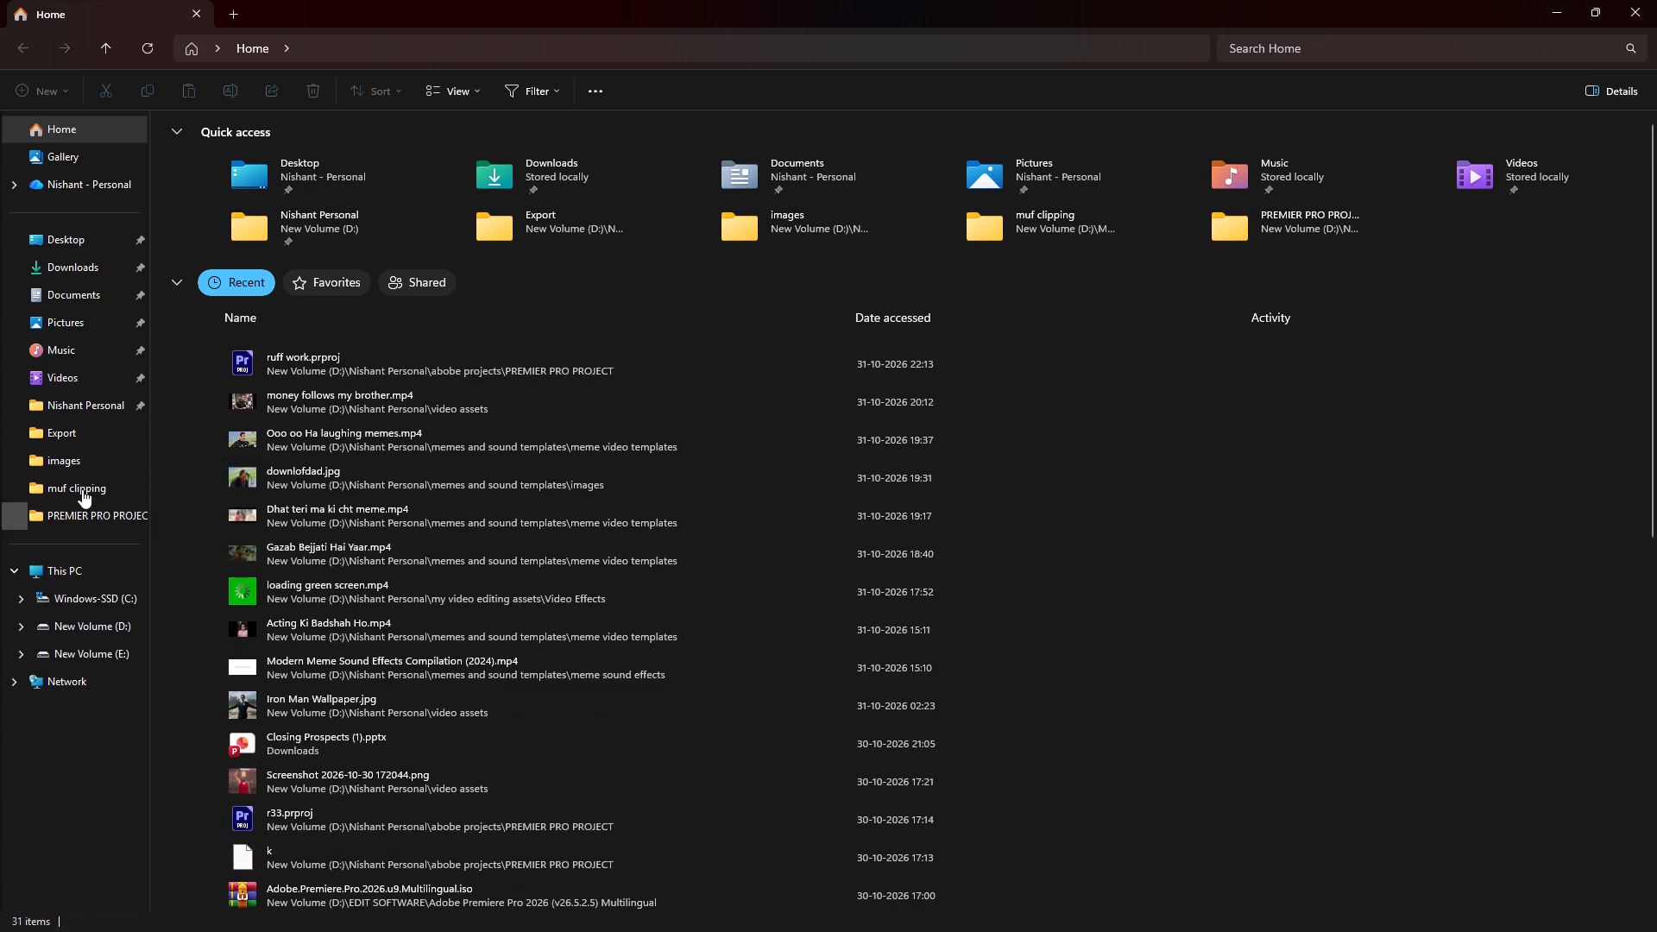
{"action": "left_click", "coordinate": [91, 628]}
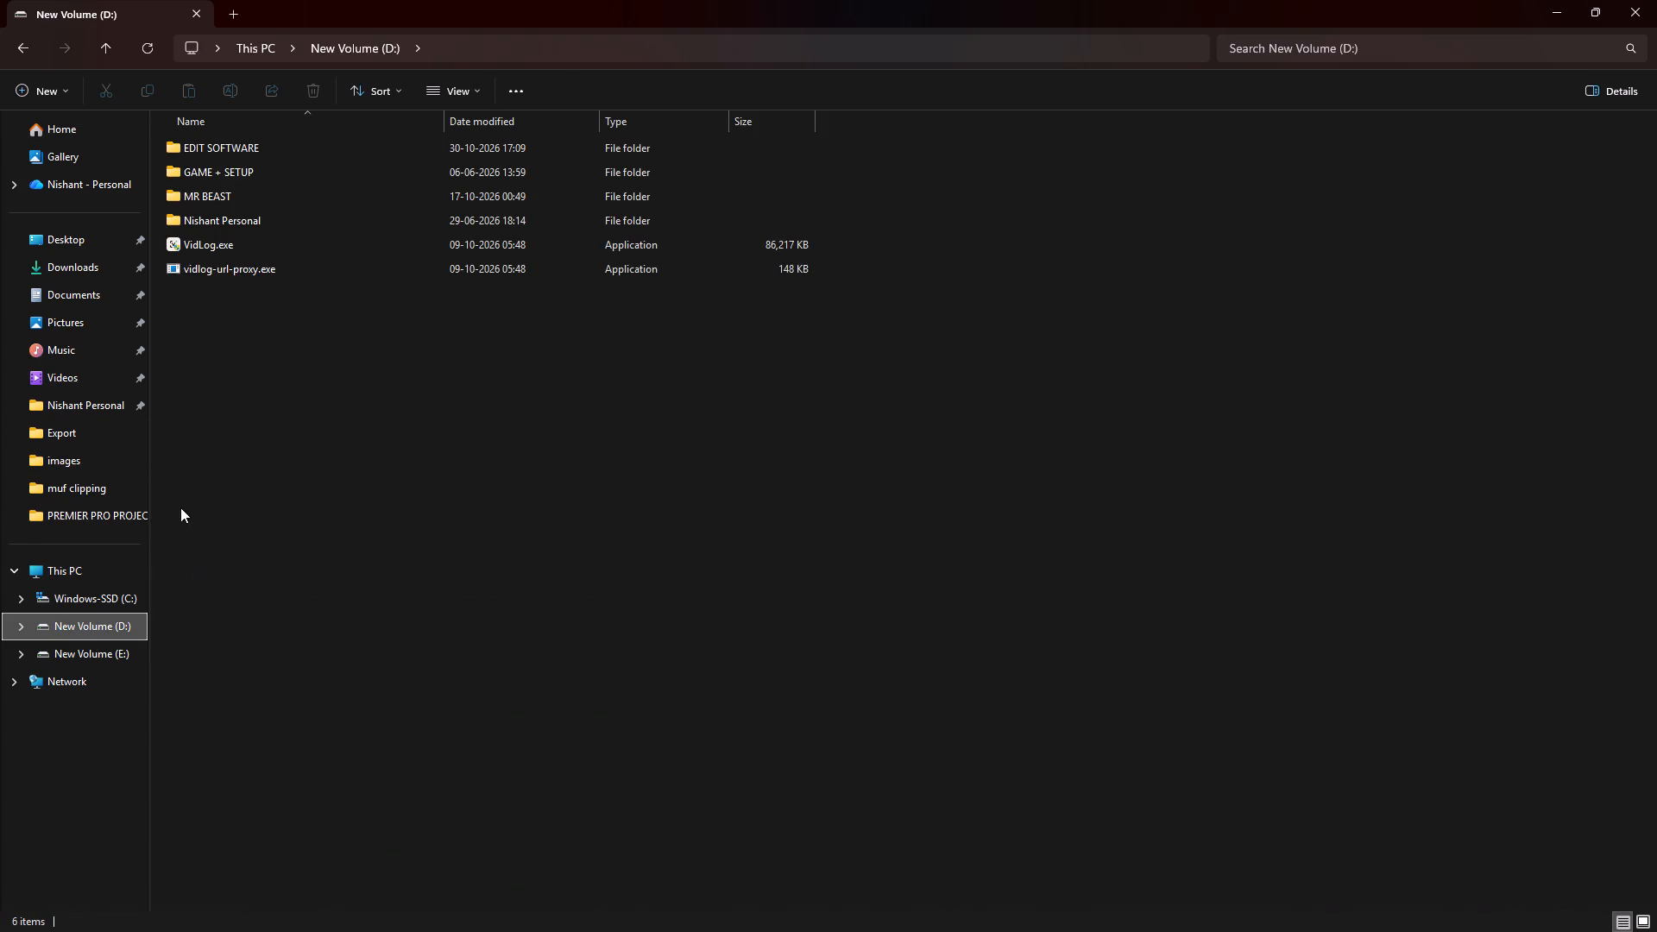
{"action": "double_click", "coordinate": [237, 194]}
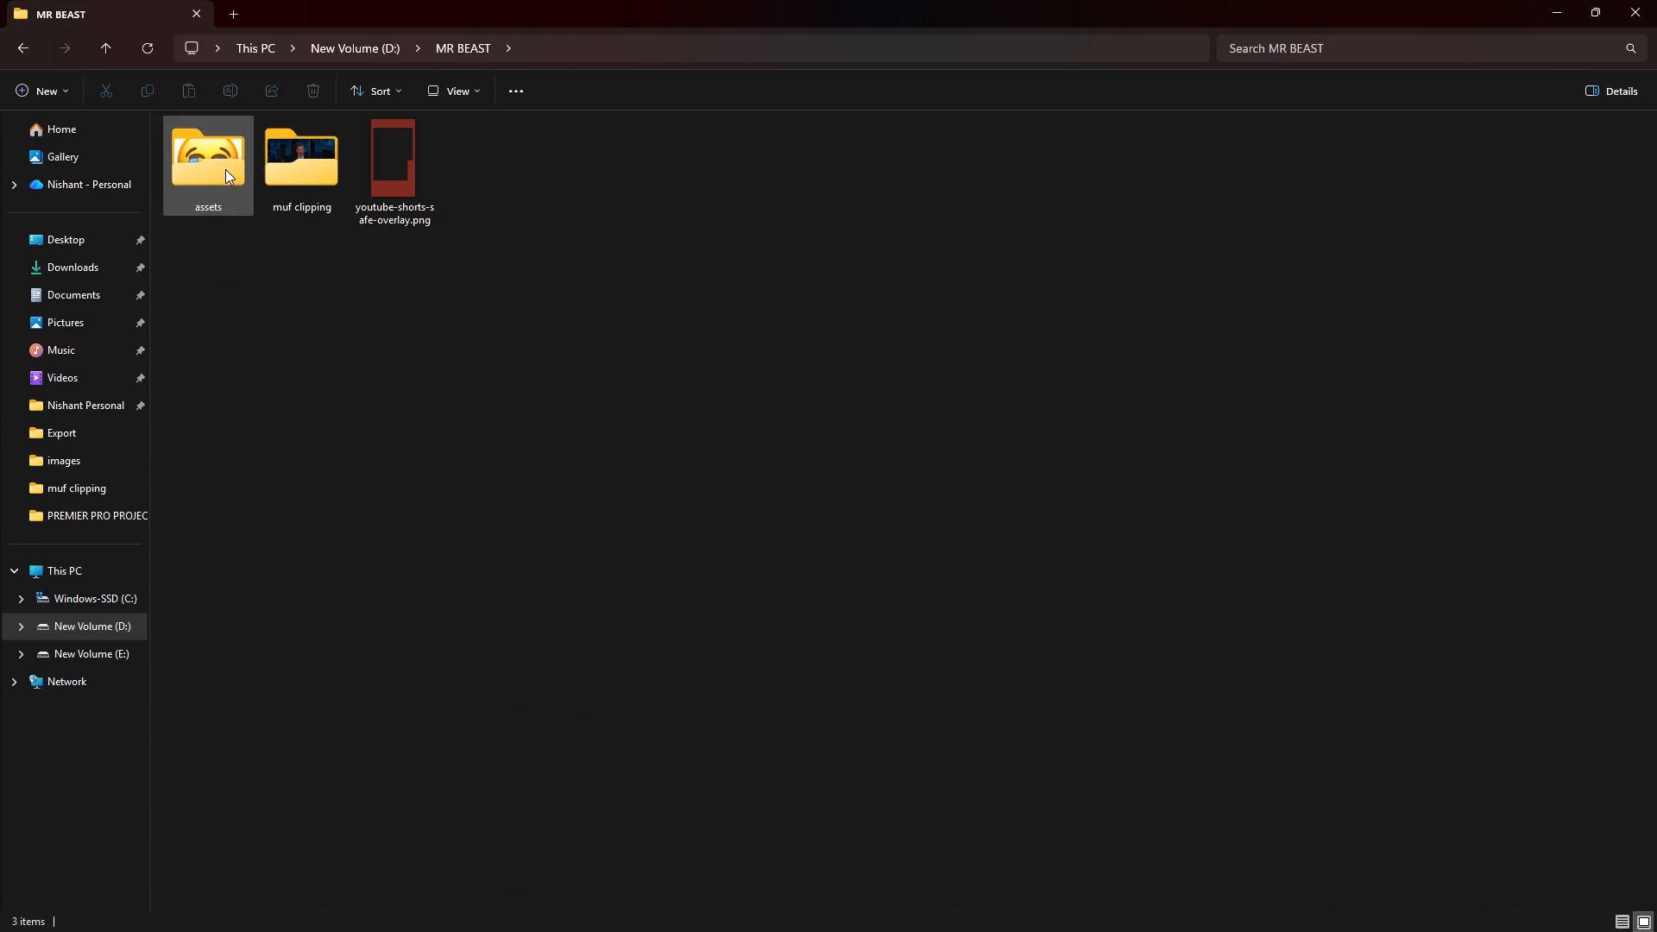
{"action": "double_click", "coordinate": [287, 162]}
{"action": "left_click", "coordinate": [25, 52]}
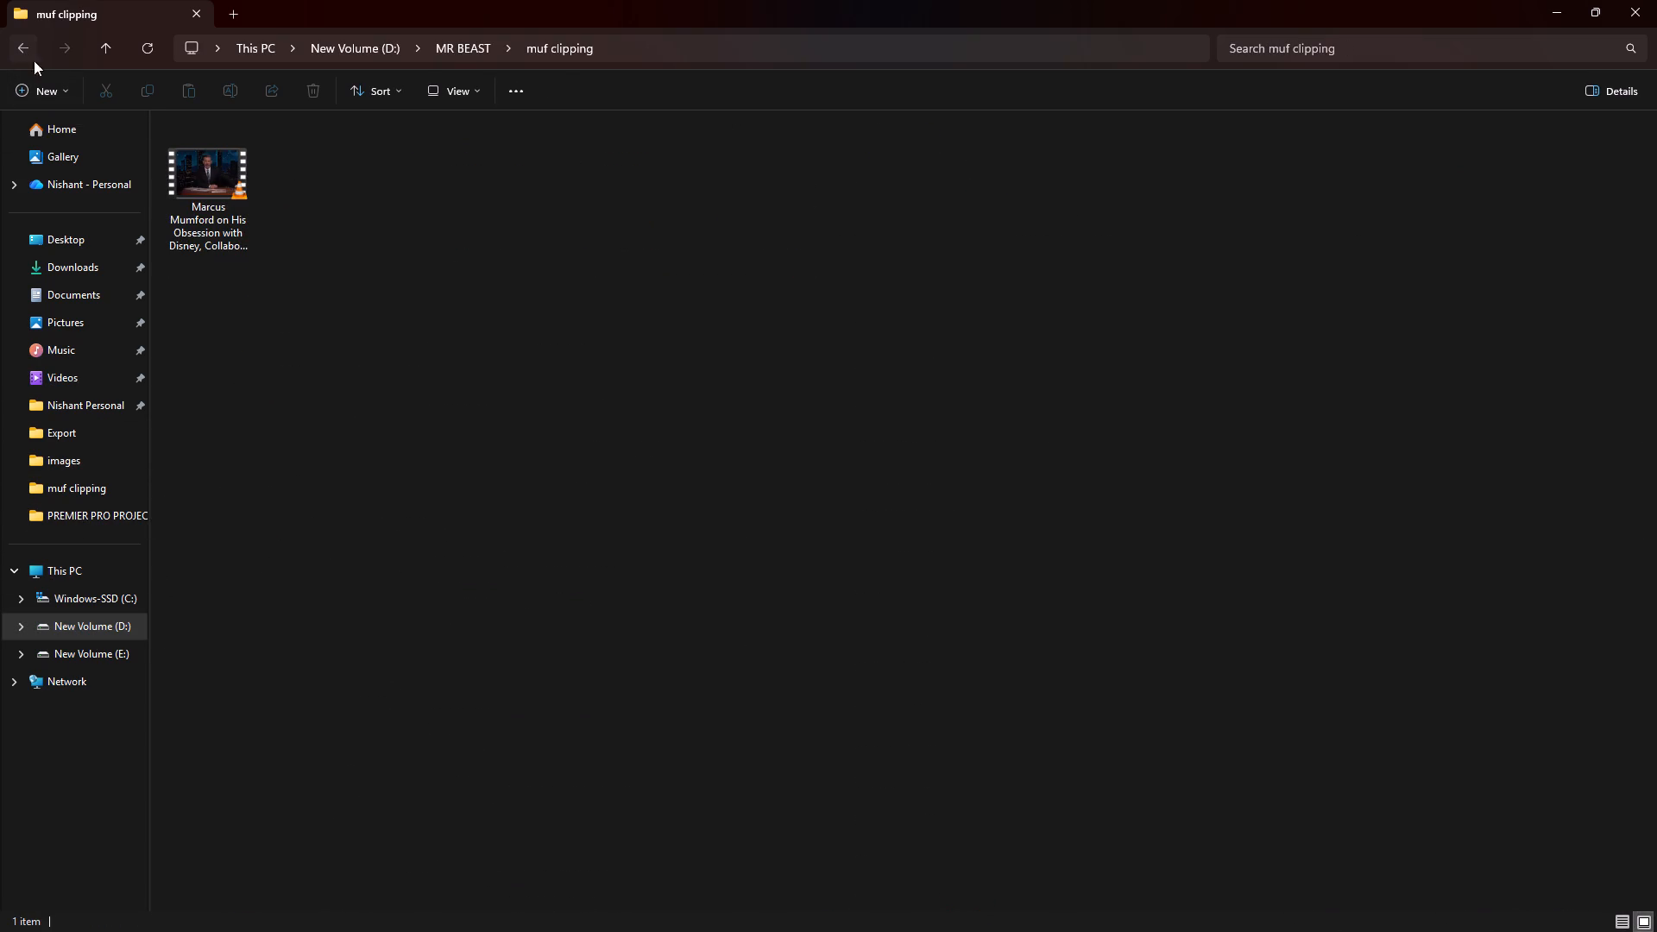
{"action": "double_click", "coordinate": [226, 203]}
{"action": "left_click", "coordinate": [21, 47]}
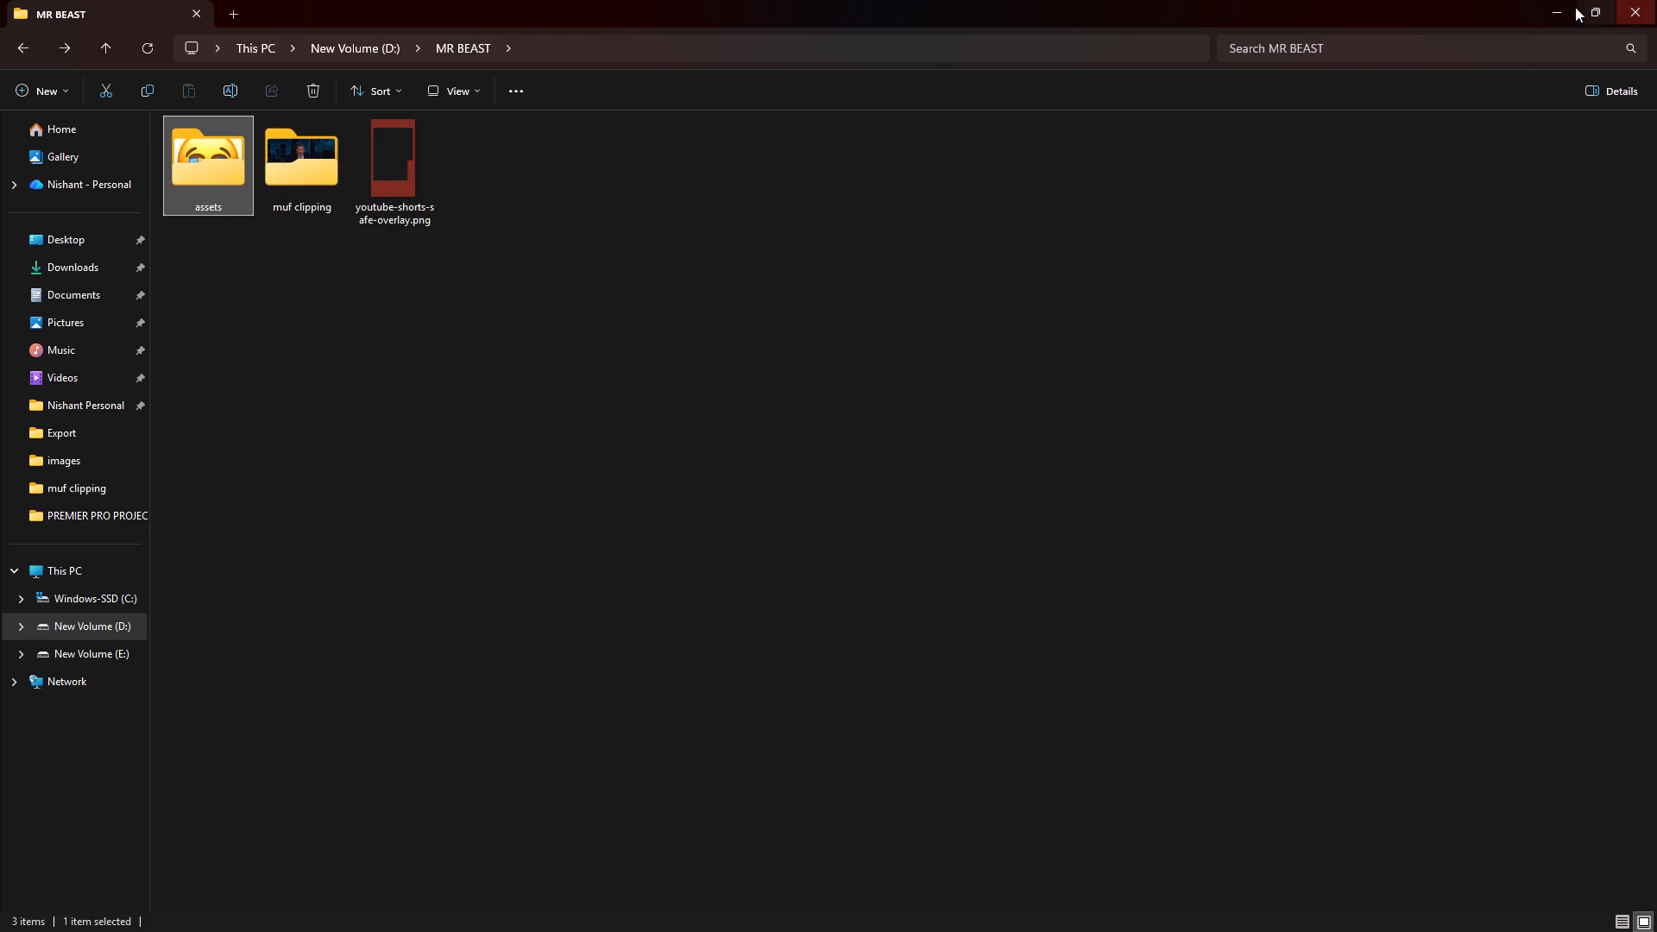
{"action": "left_click", "coordinate": [1553, 1]}
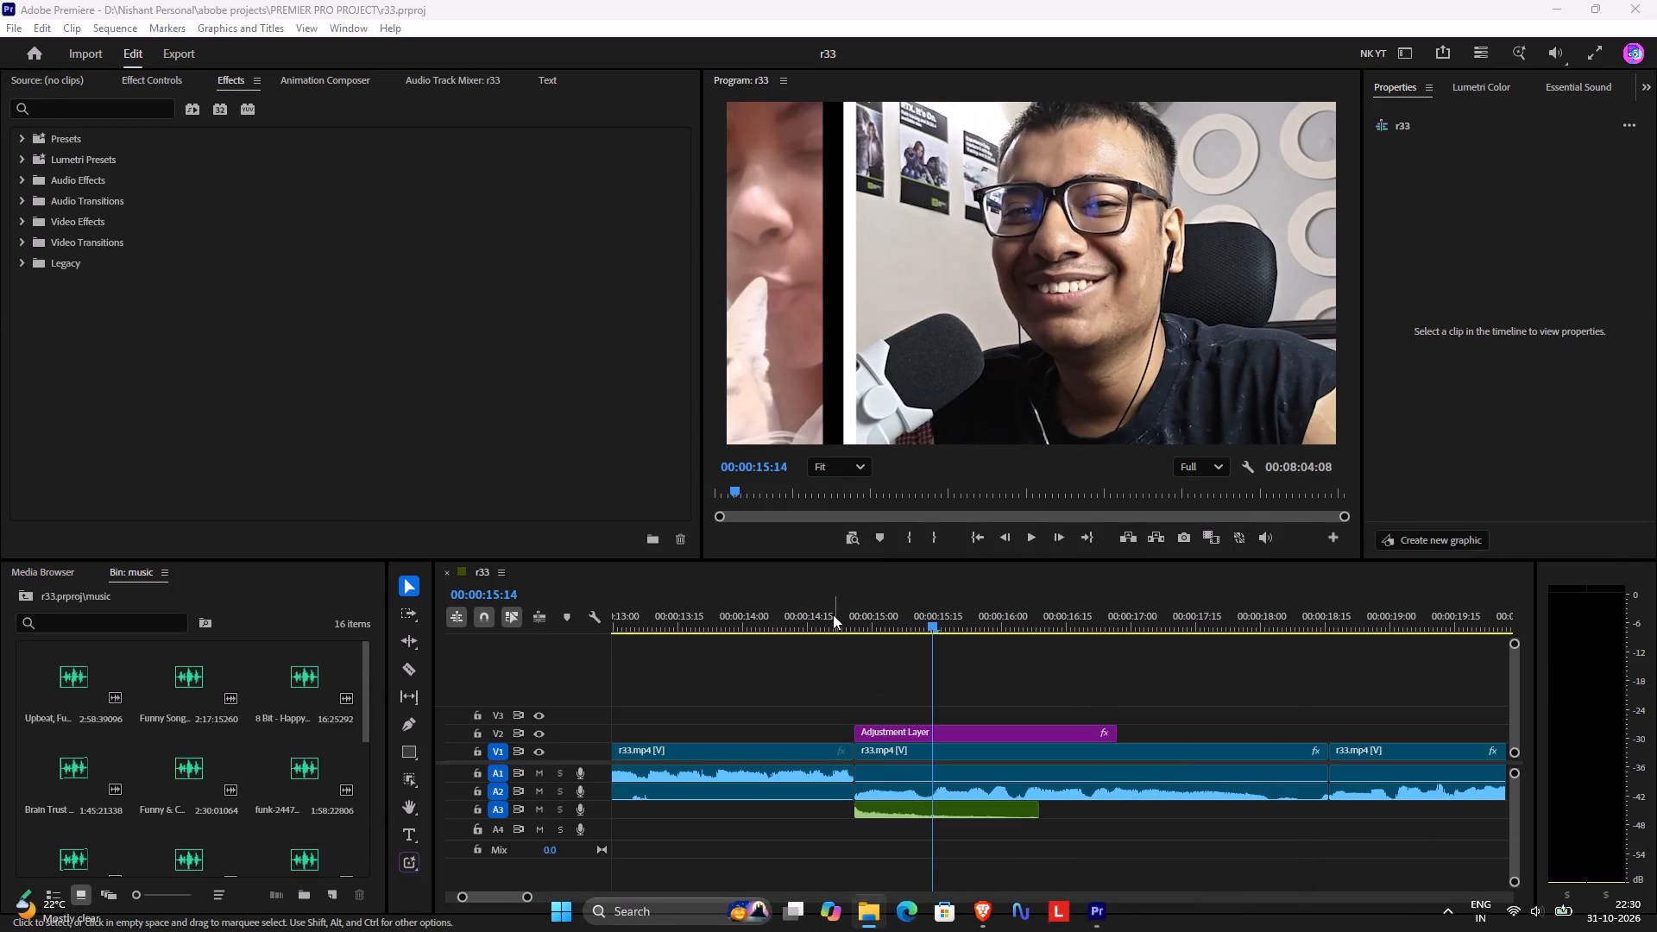
Return to Premiere Pro and play the r33 sequence from 00:00:15:14, stopping at 00:00:16:01.
{"action": "left_click", "coordinate": [833, 615]}
{"action": "key", "text": "space"}
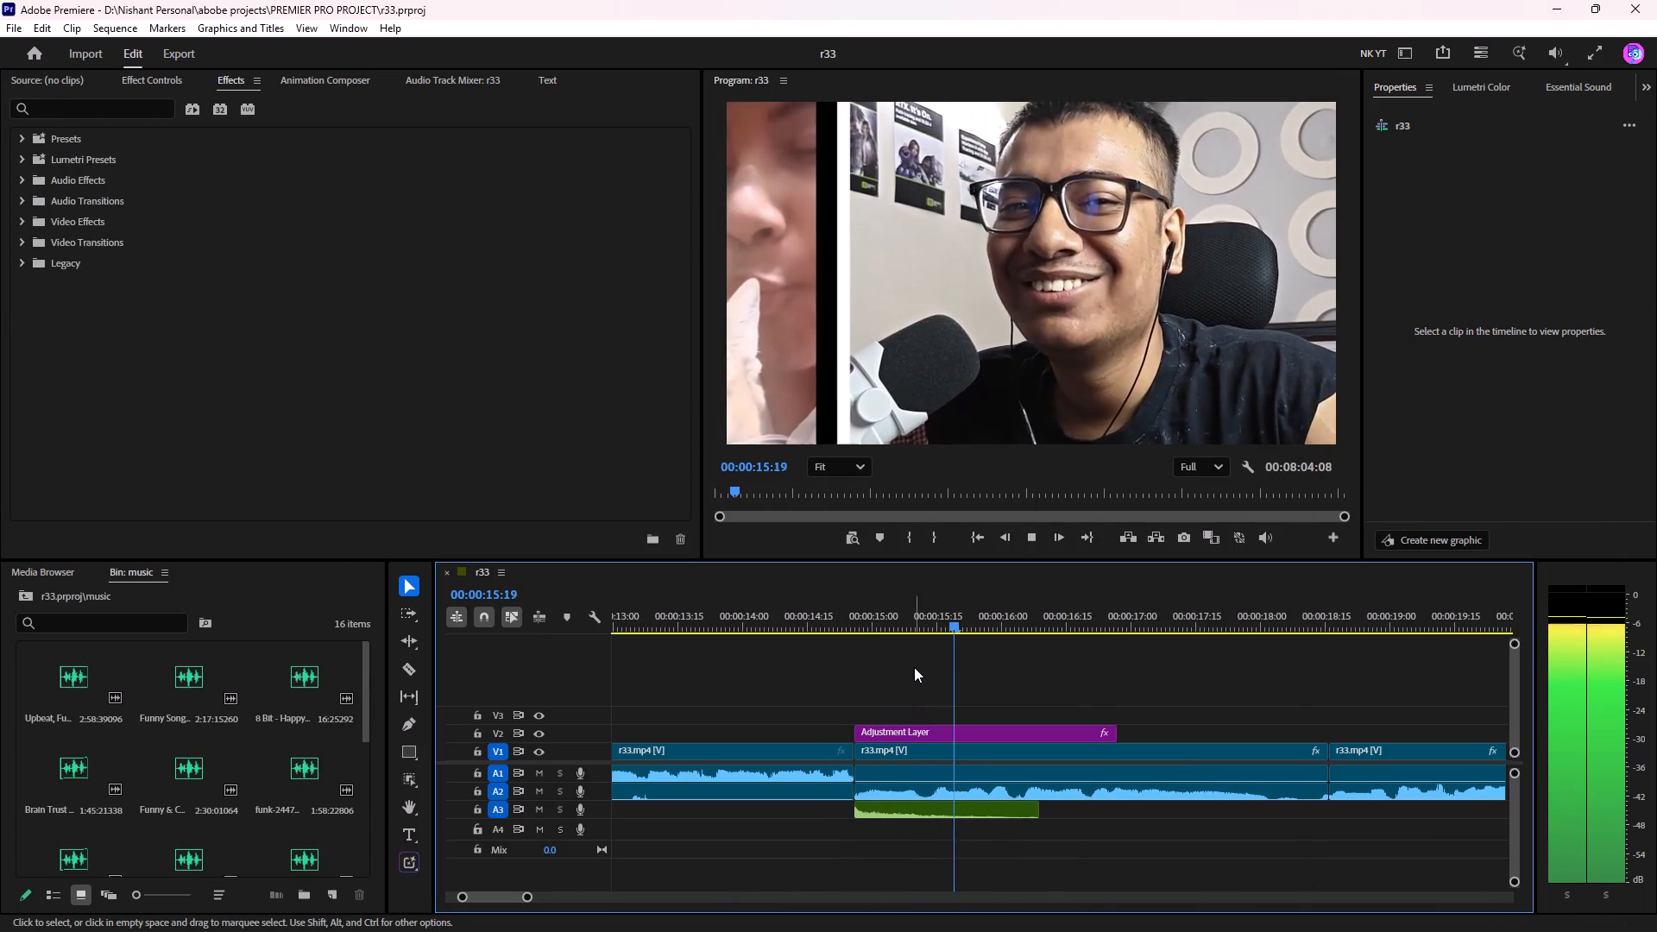
{"action": "key", "text": "space"}
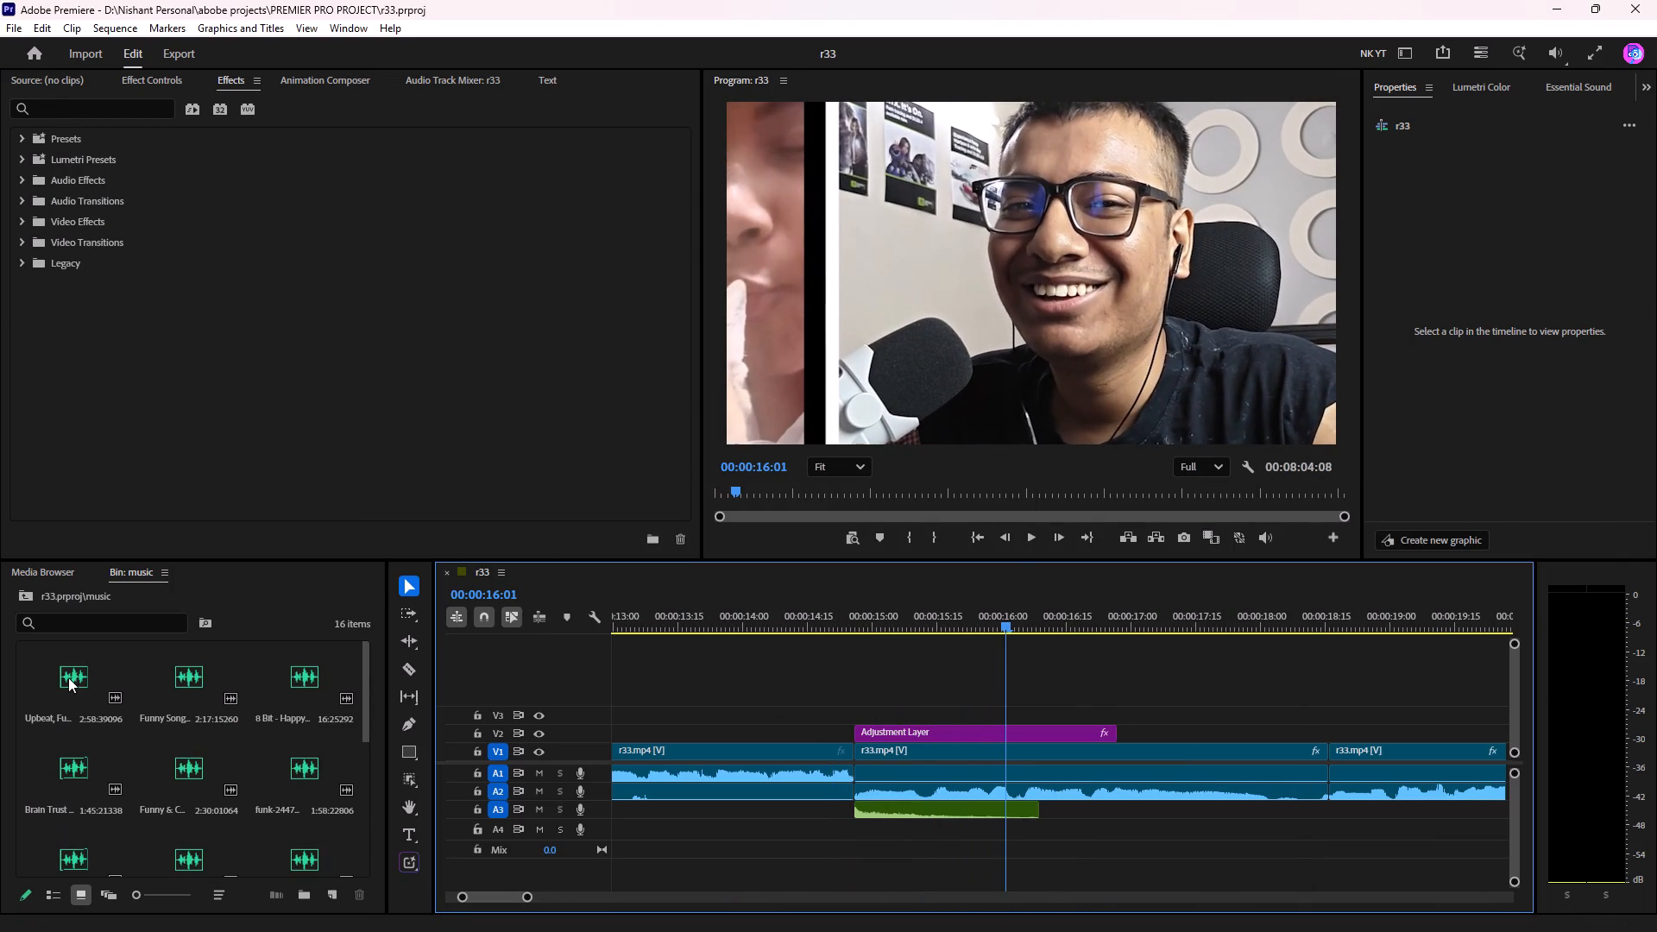
Preview the Upbeat, Funky, Groovy & Energetic track from the music bin, including its beginning, stopping at 00;00;03;16.
{"action": "double_click", "coordinate": [68, 677]}
{"action": "key", "text": "space"}
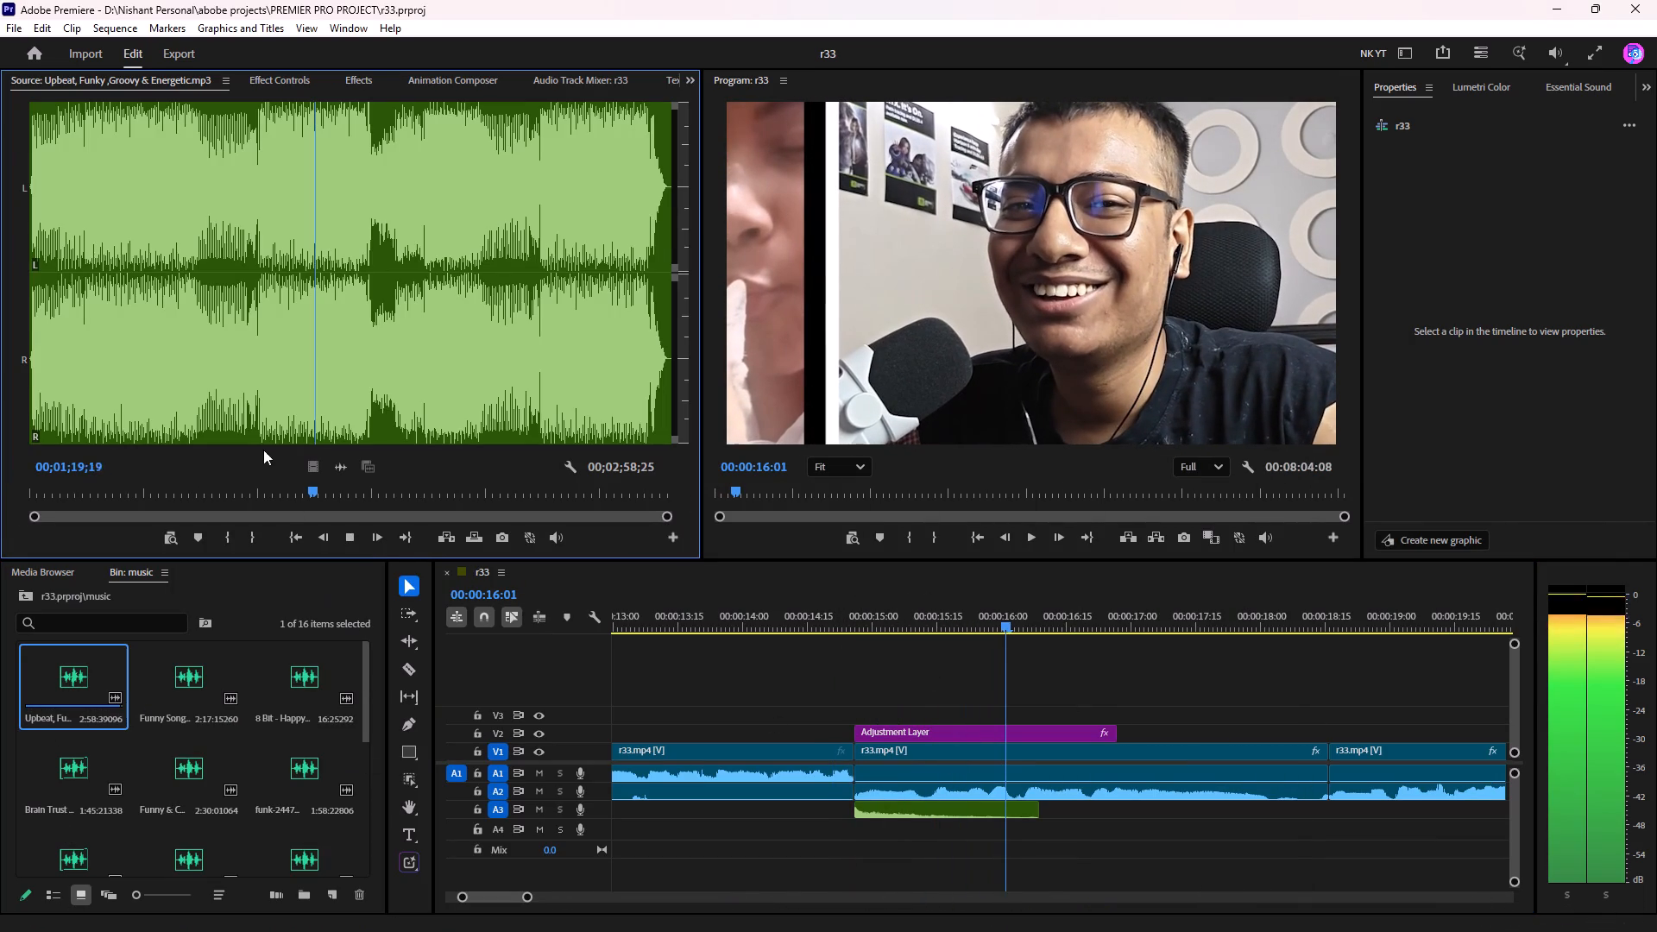
{"action": "left_click_drag", "start_coordinate": [251, 495], "coordinate": [0, 523]}
{"action": "key", "text": "space"}
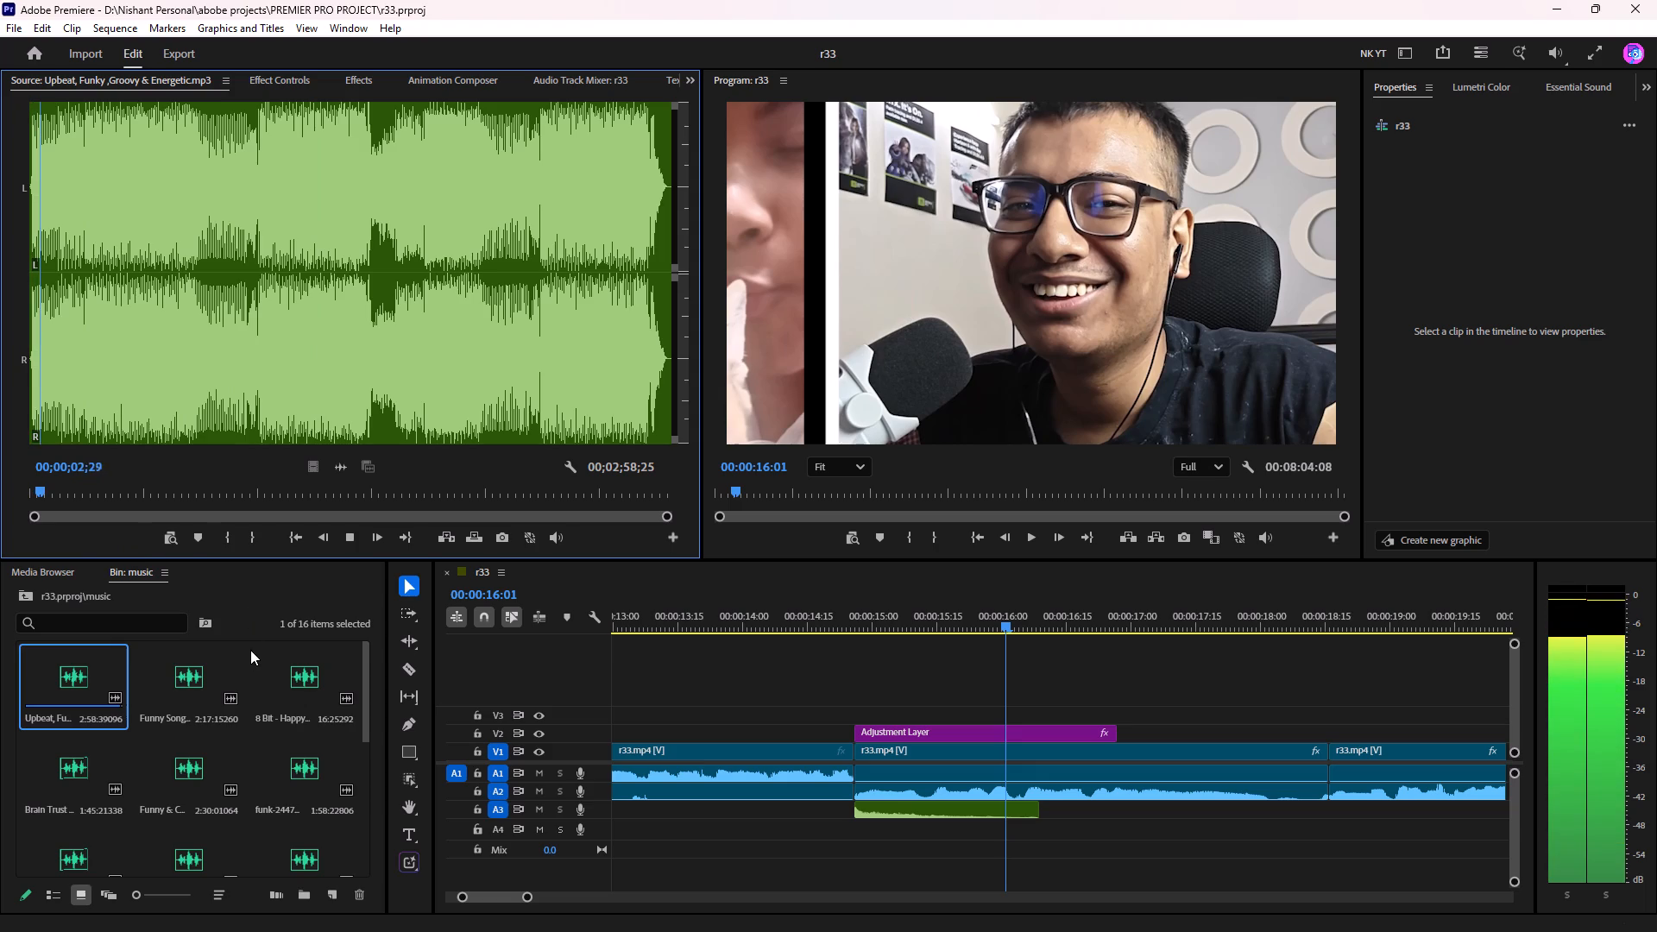
{"action": "key", "text": "space"}
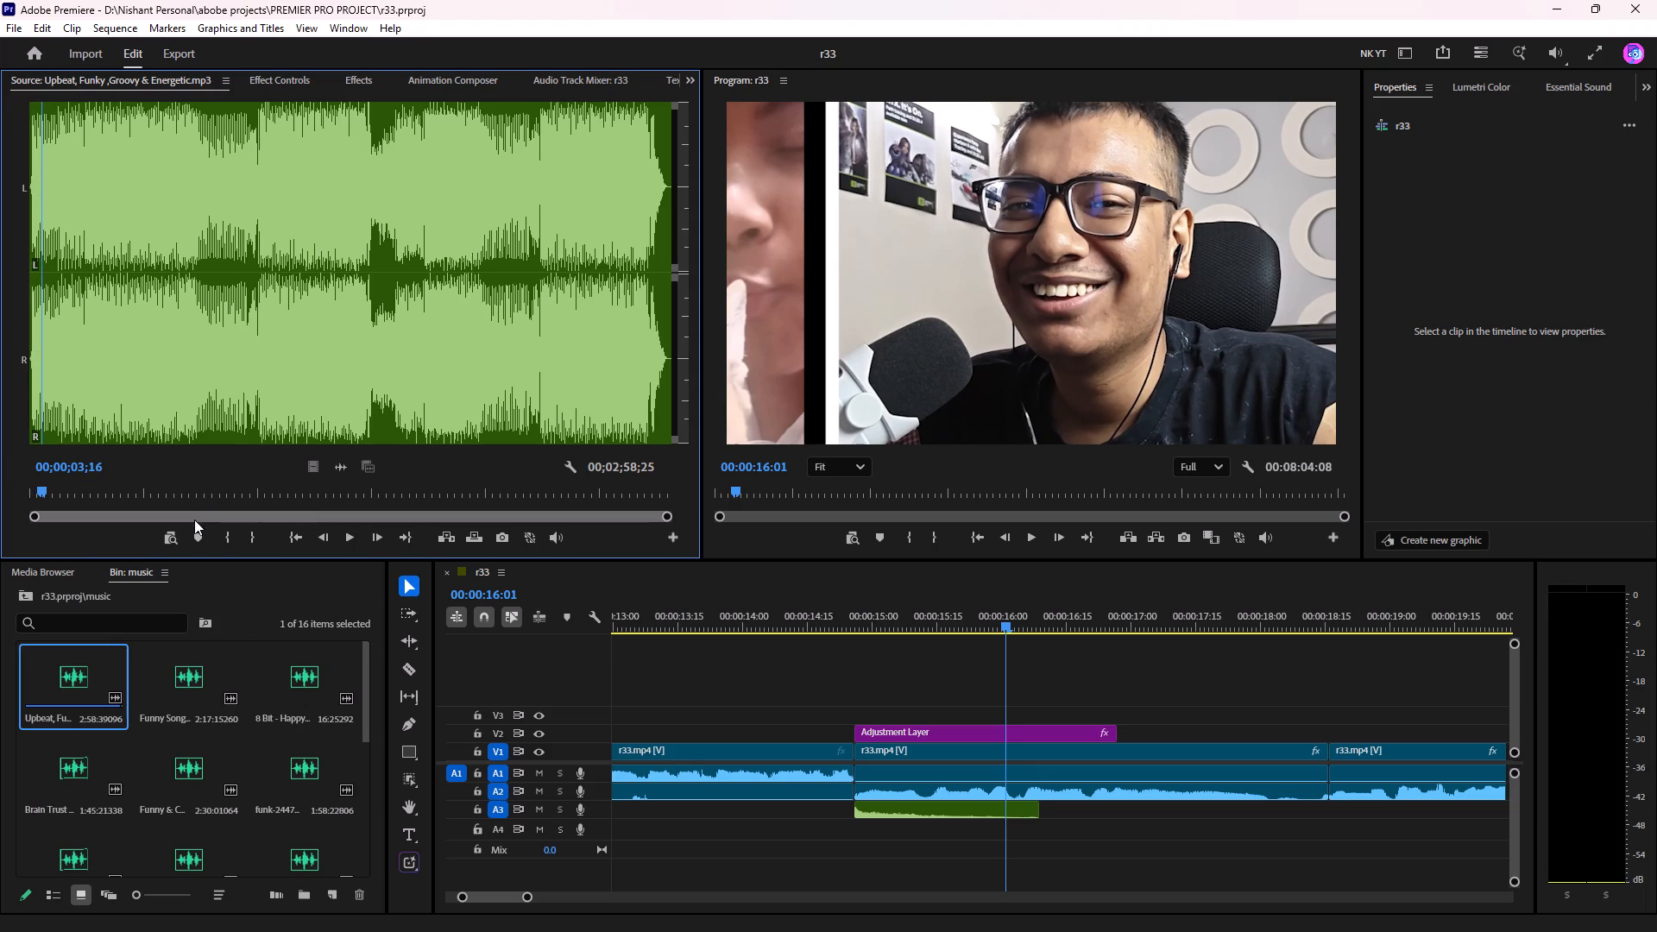
Preview the Funny Song - Comedic Background Music - Silly Chicken track, moving back to where its music starts, at 00;00;06;21.
{"action": "double_click", "coordinate": [175, 684]}
{"action": "key", "text": "space"}
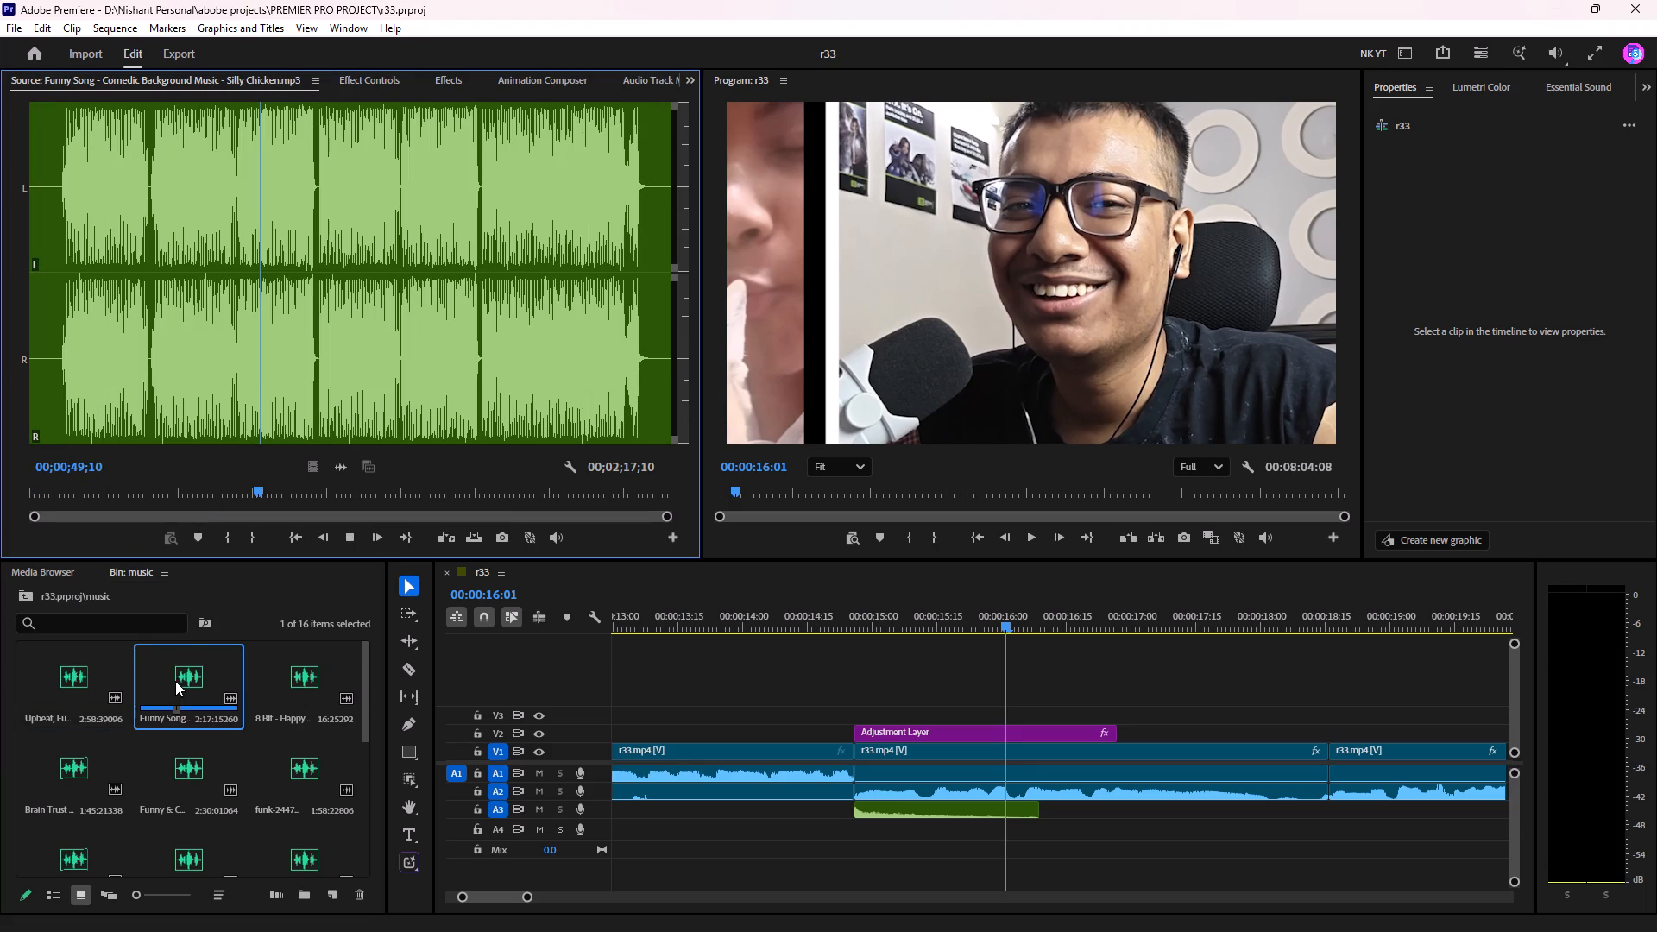
{"action": "left_click_drag", "start_coordinate": [161, 500], "coordinate": [68, 508]}
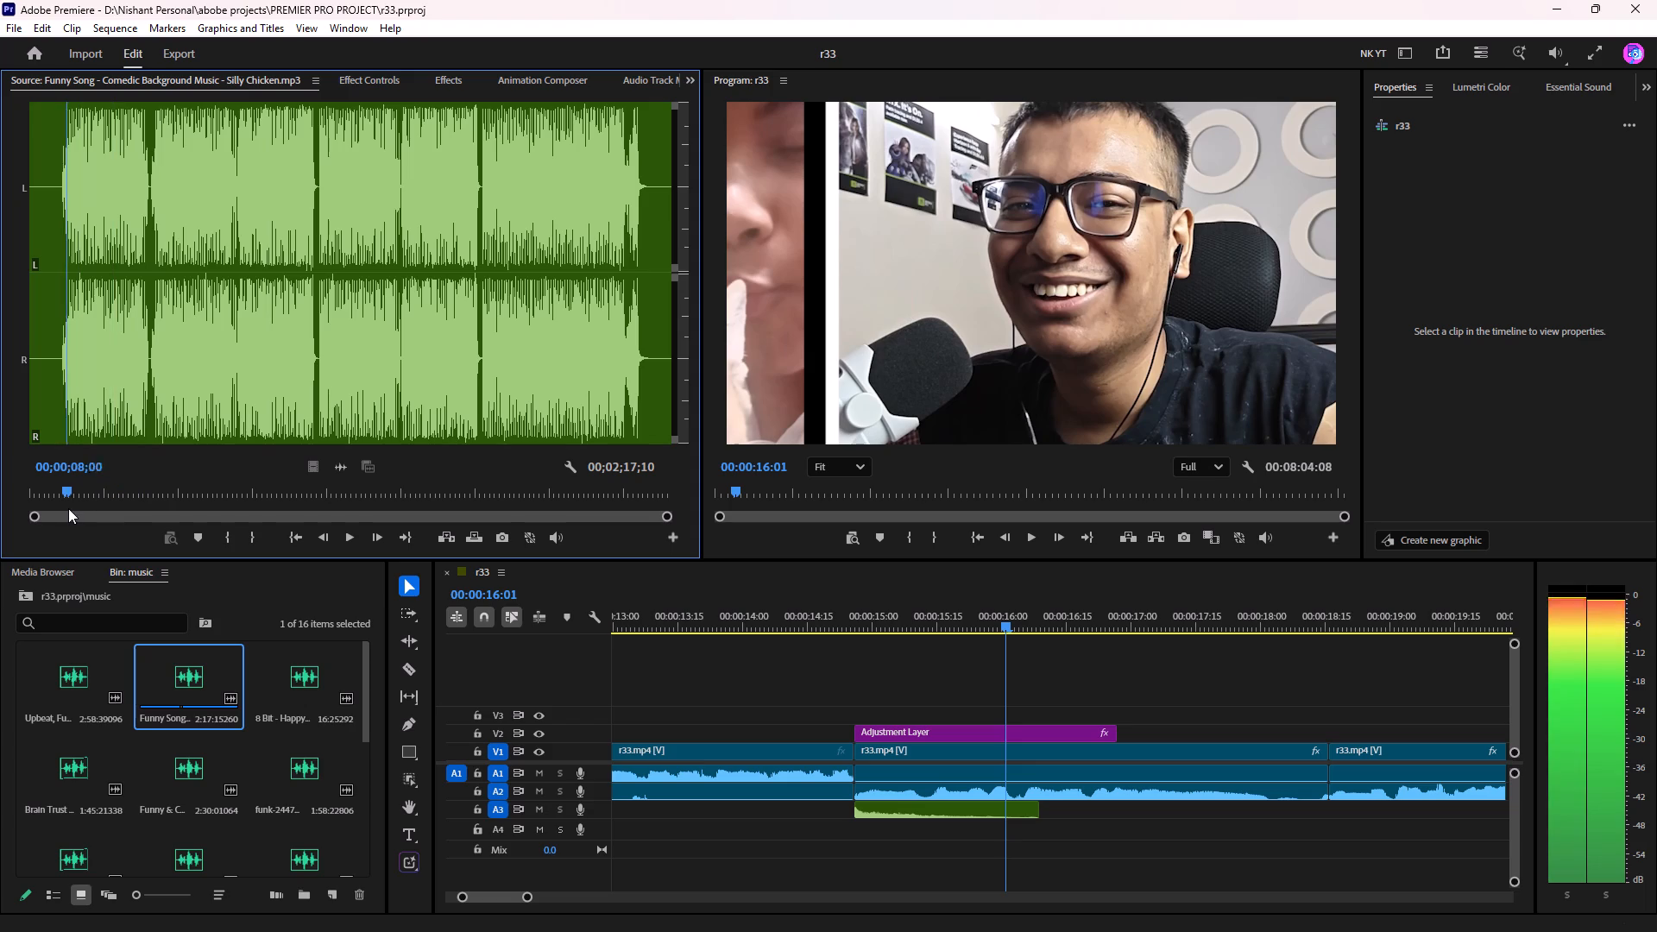
{"action": "left_click_drag", "start_coordinate": [68, 508], "coordinate": [62, 508]}
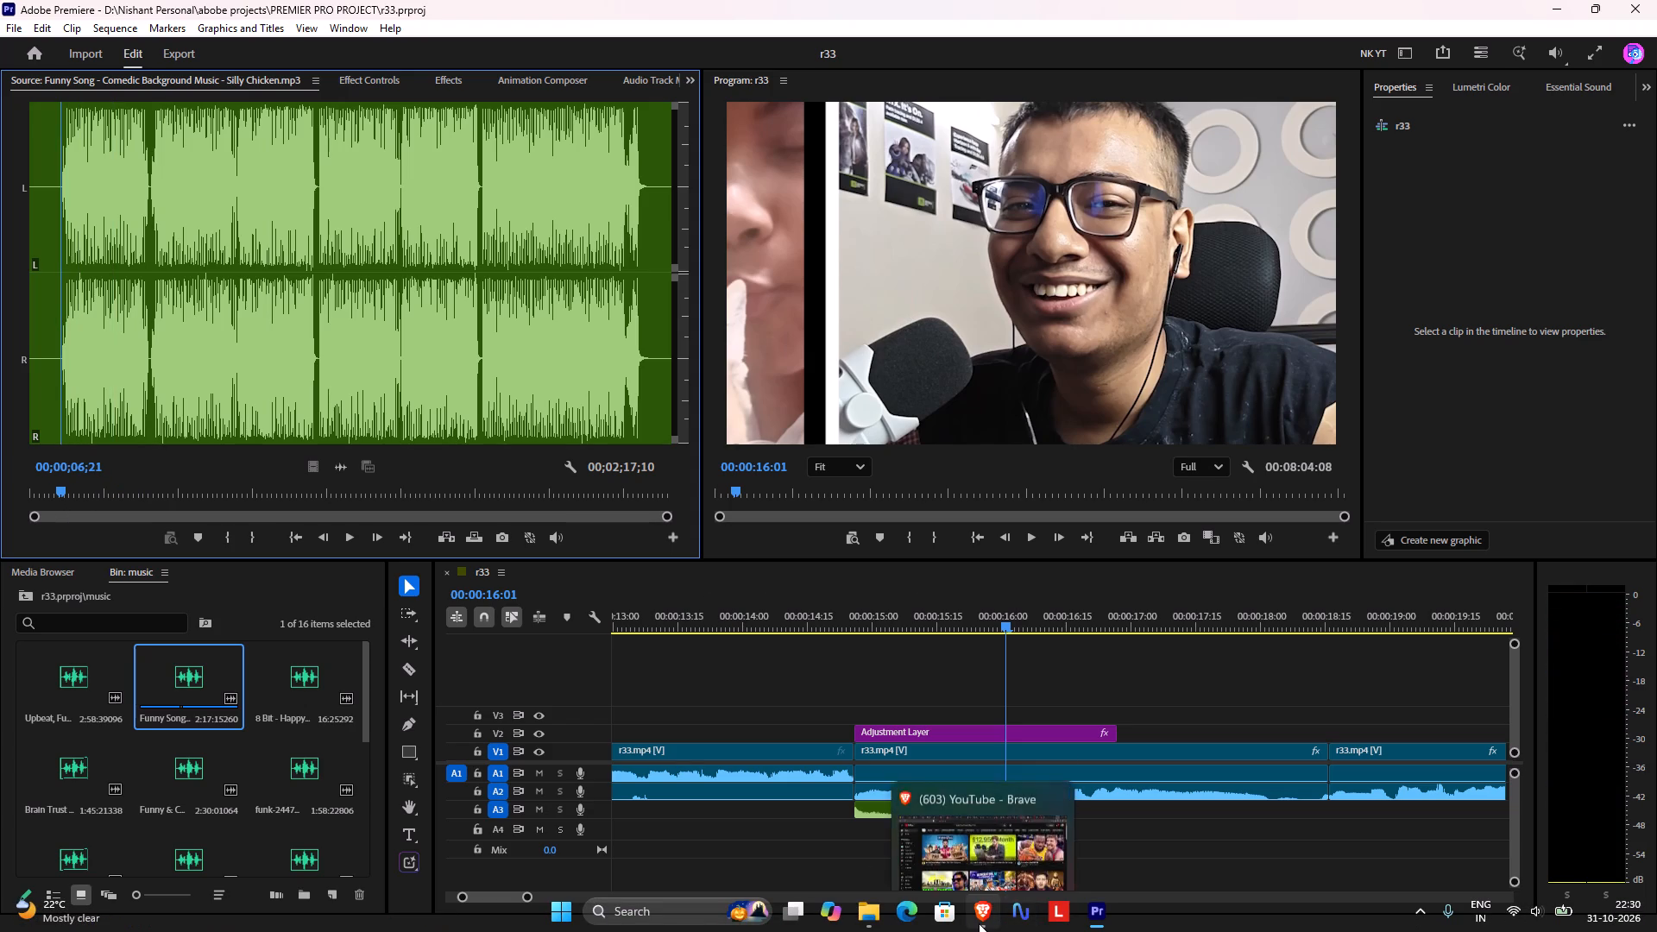
Switch to Brave and open a new browser tab.
{"action": "left_click", "coordinate": [979, 923]}
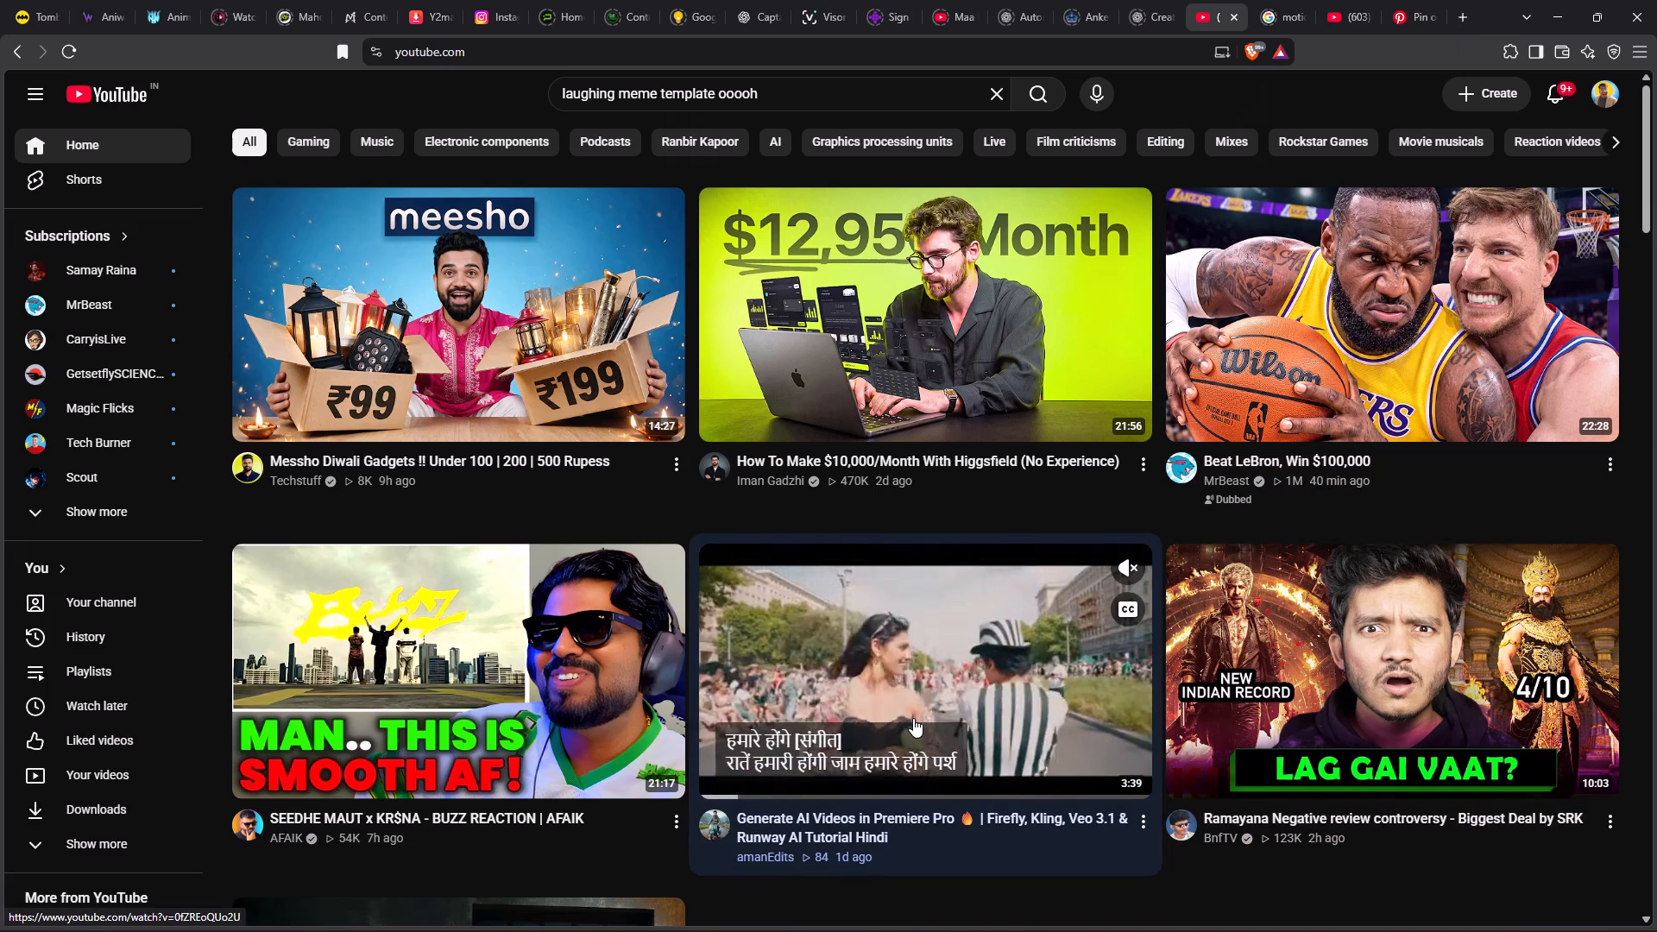
{"action": "left_click", "coordinate": [1463, 19]}
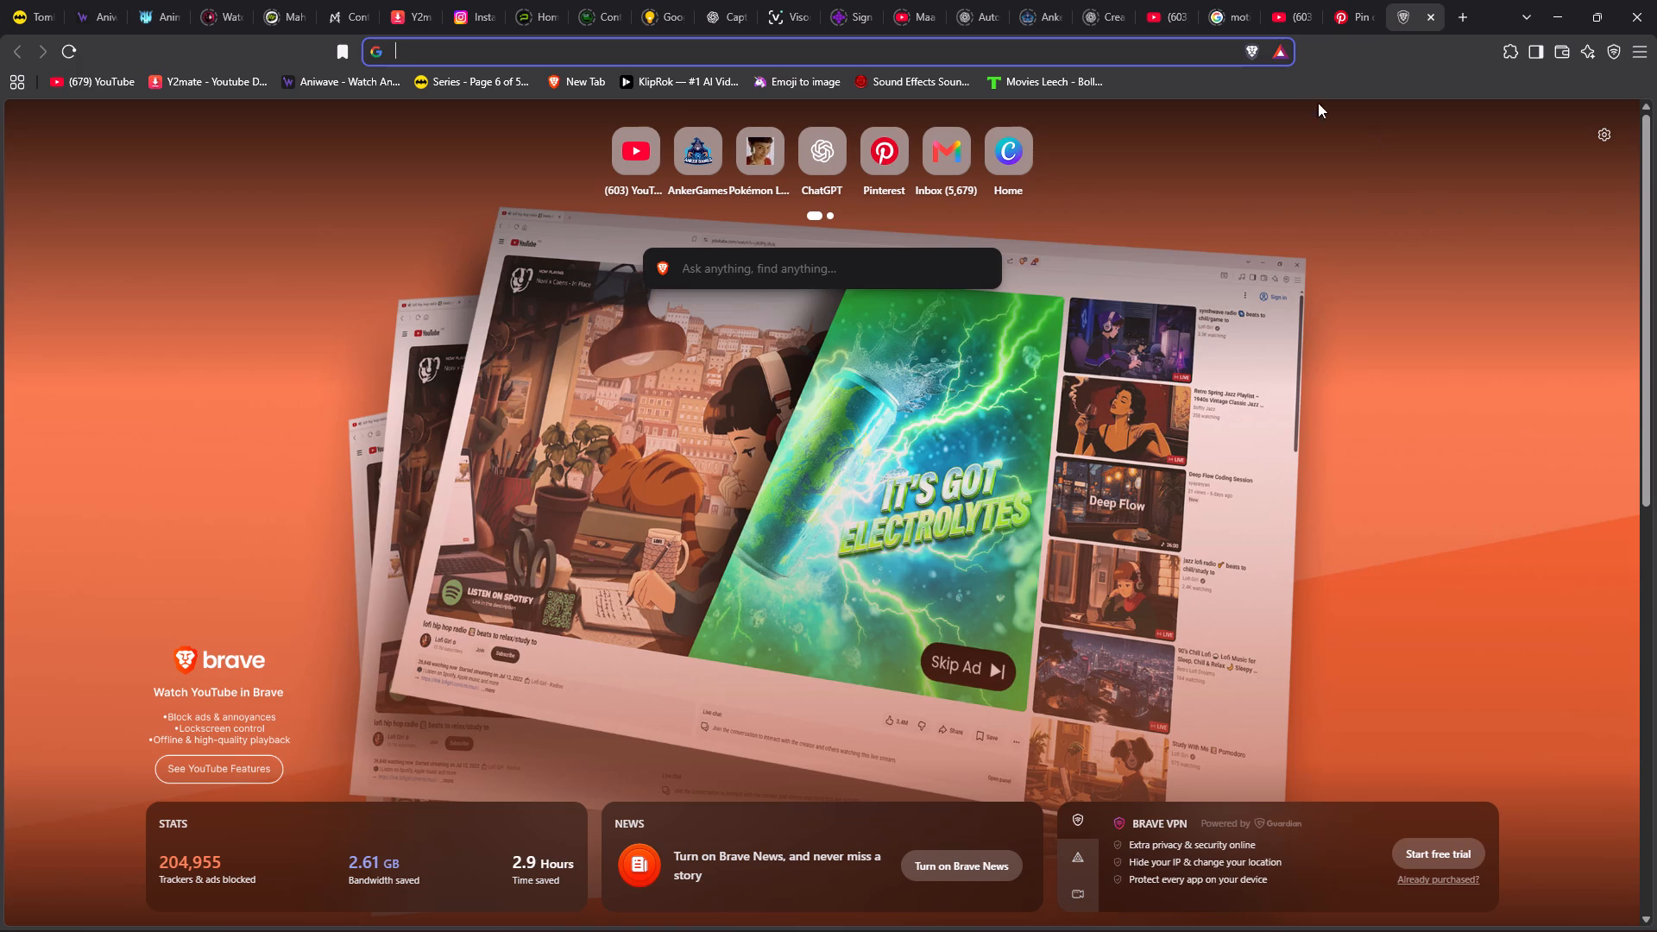
Return to Premiere Pro and play the r33 sequence from 00:00:14:15 up to the adjustment layer, stopping at 00:00:14:25.
{"action": "left_click", "coordinate": [1566, 16]}
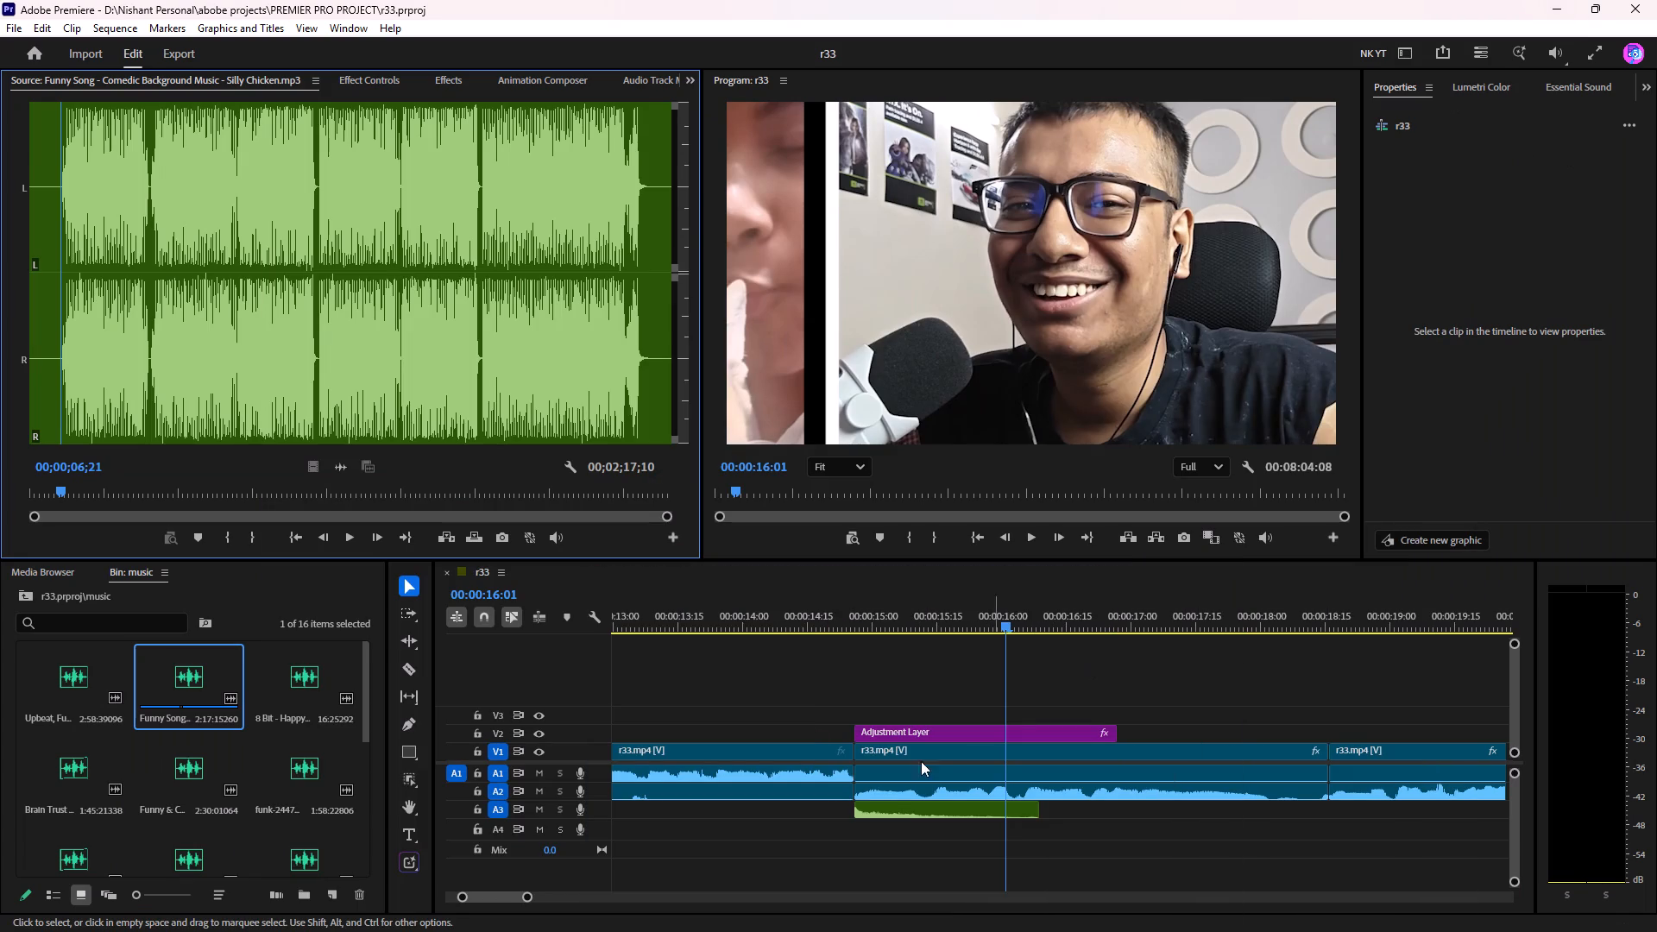
{"action": "left_click", "coordinate": [807, 604]}
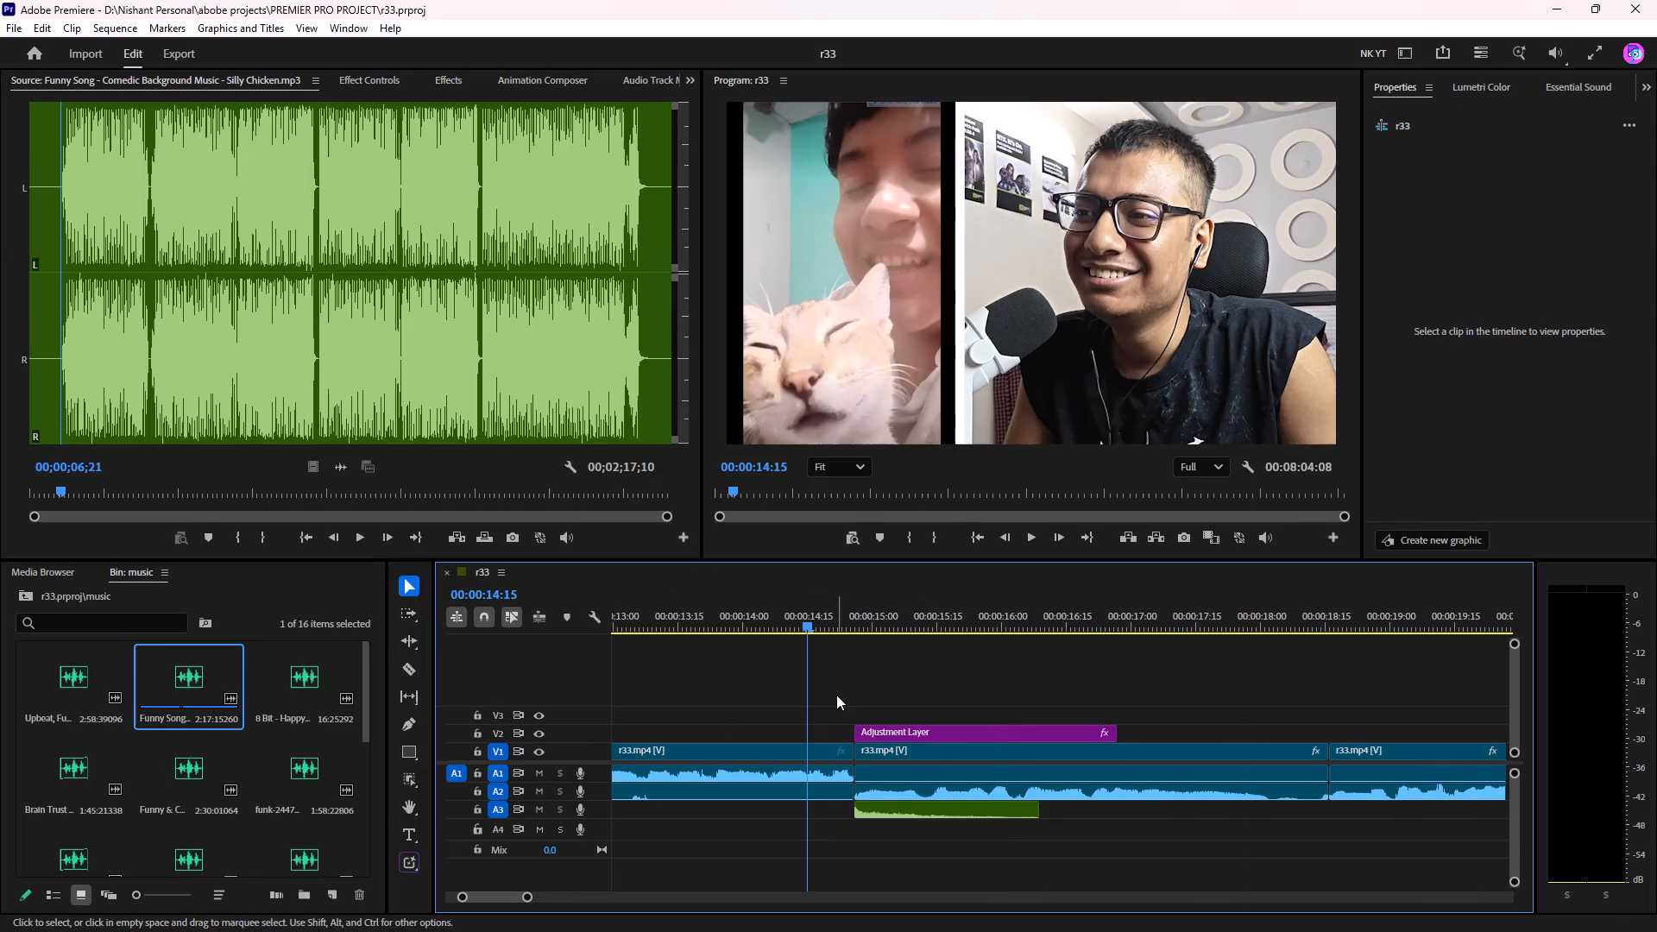
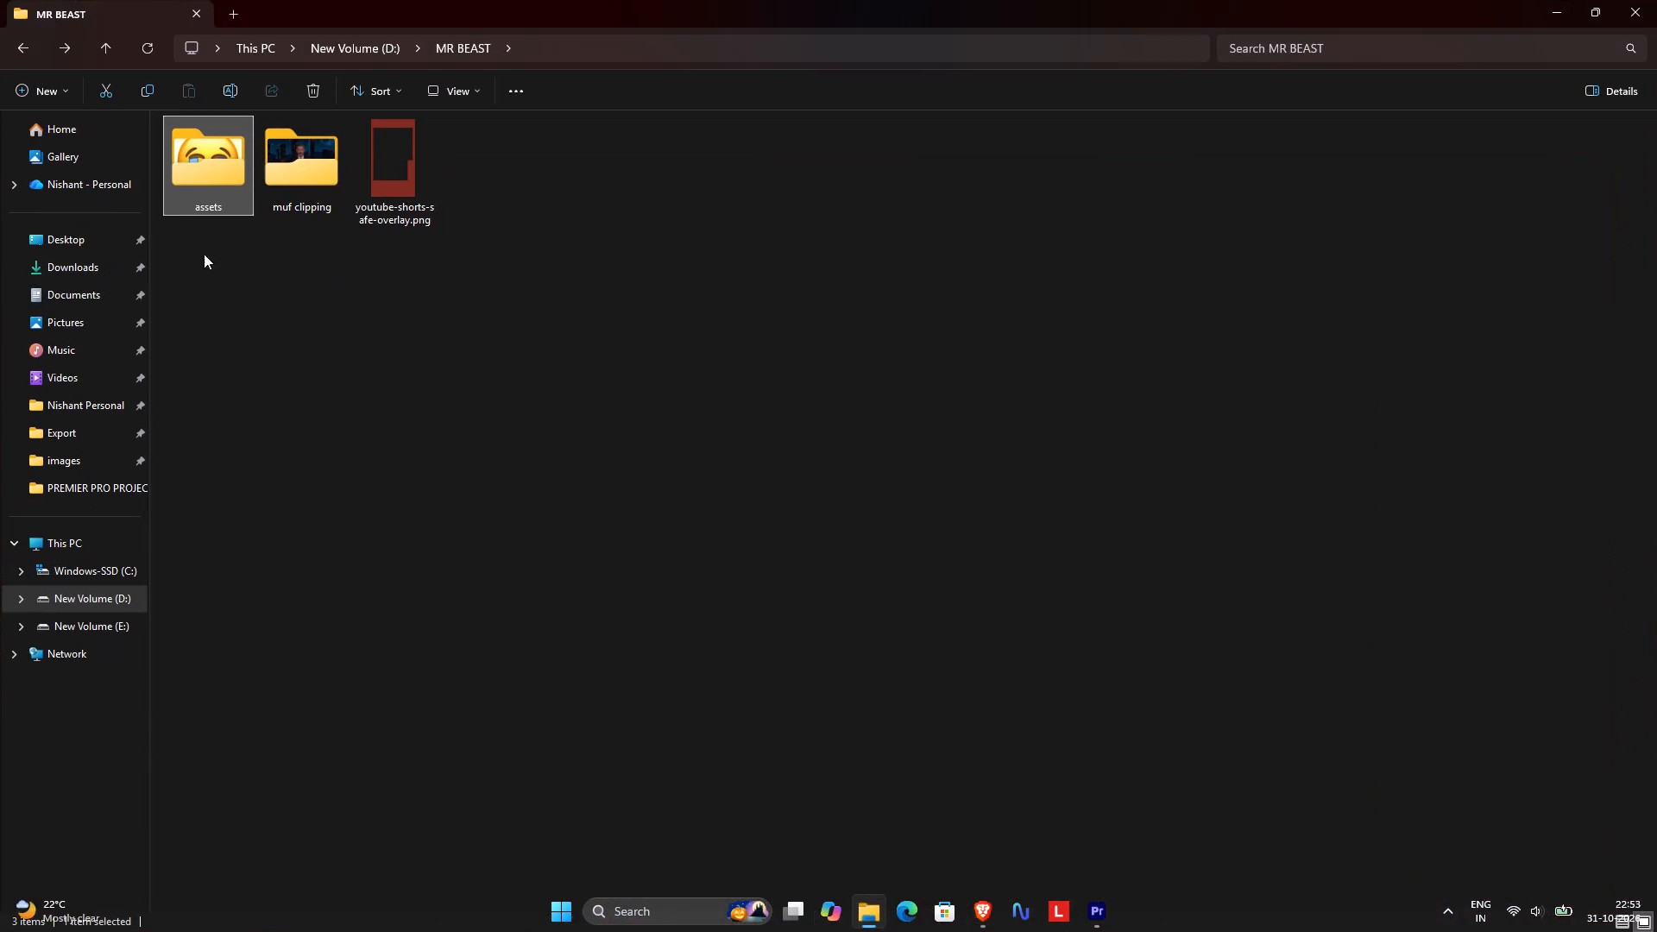
{"action": "left_click", "coordinate": [52, 273]}
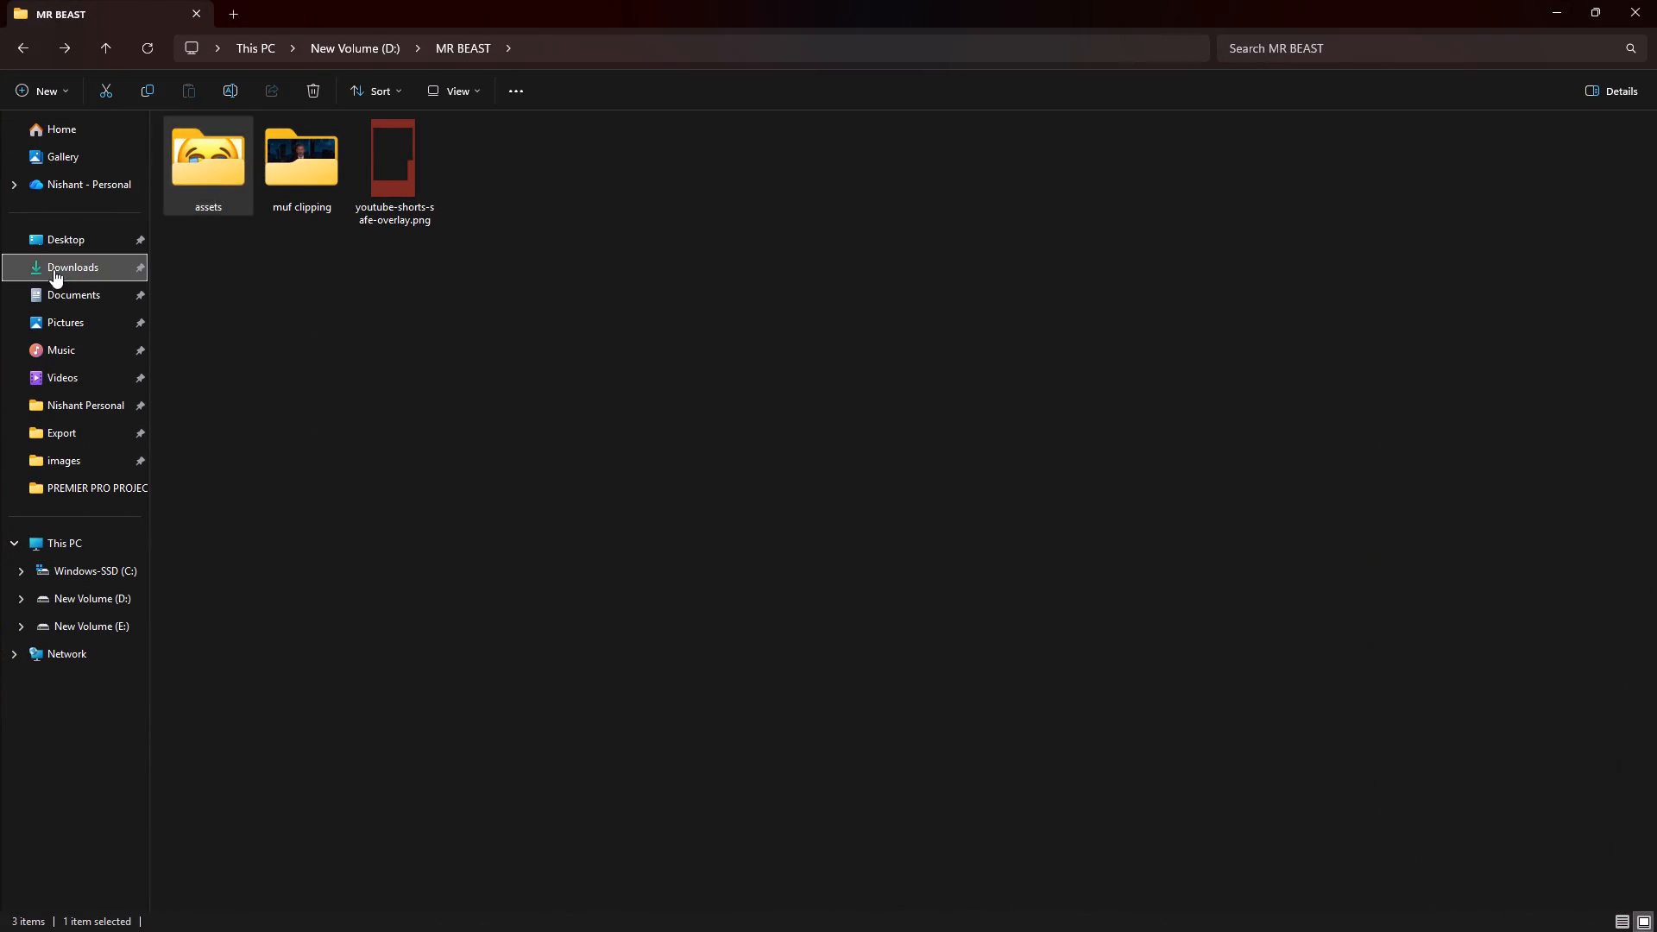
{"action": "double_click", "coordinate": [230, 186]}
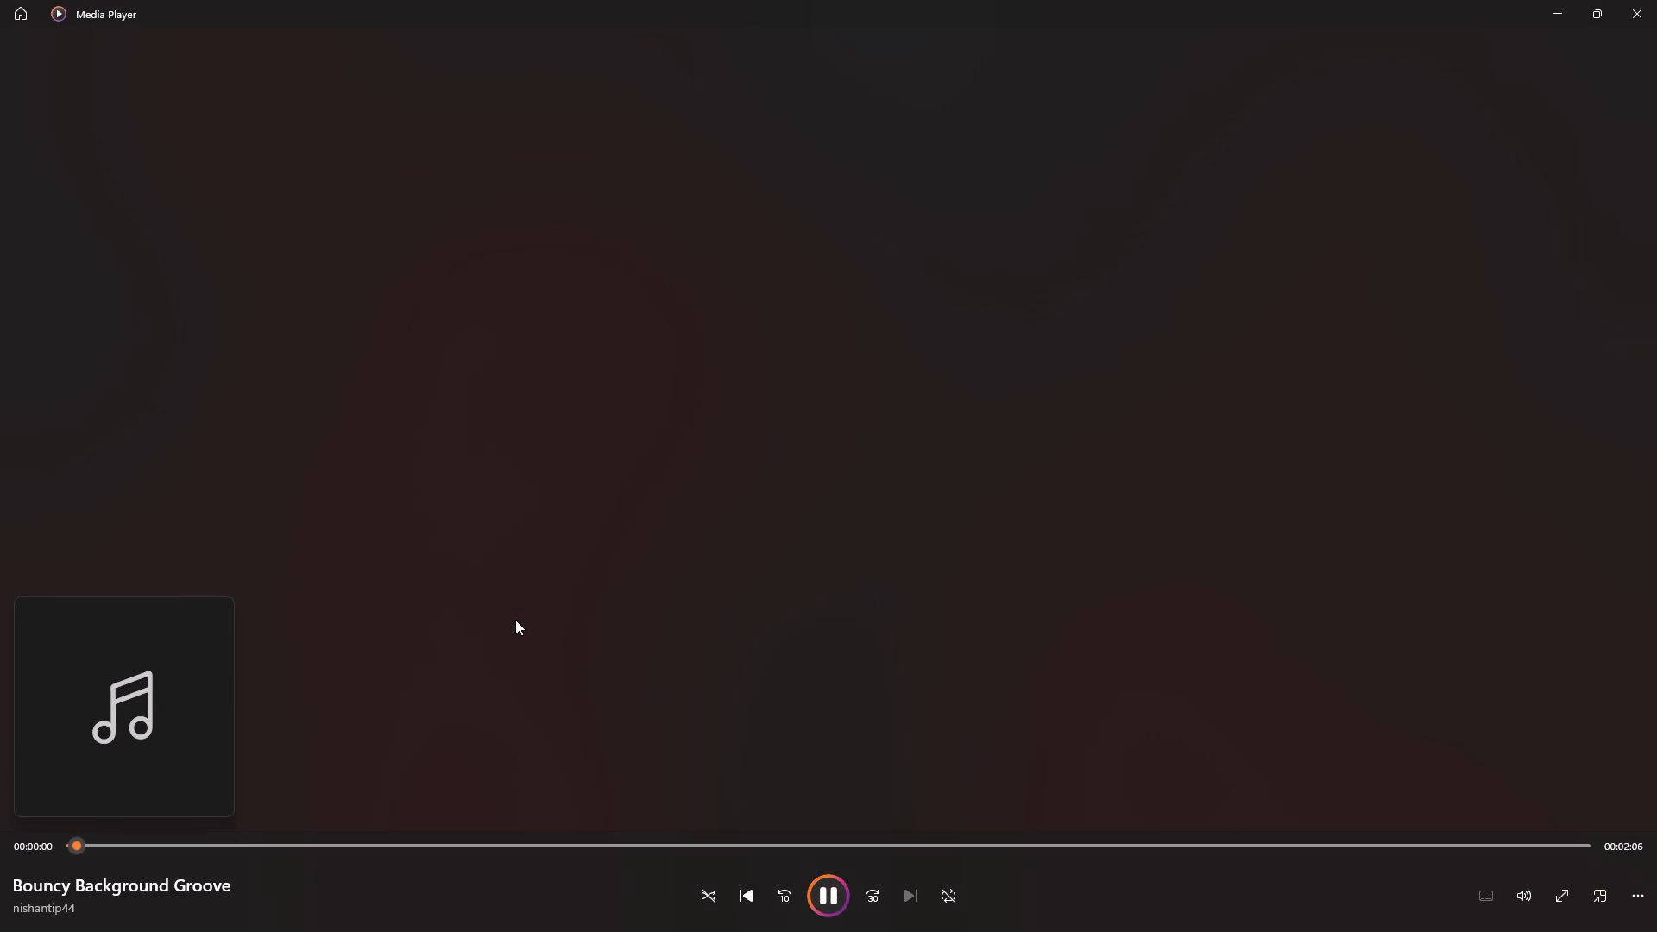
{"action": "left_click", "coordinate": [1656, 0]}
{"action": "double_click", "coordinate": [273, 200]}
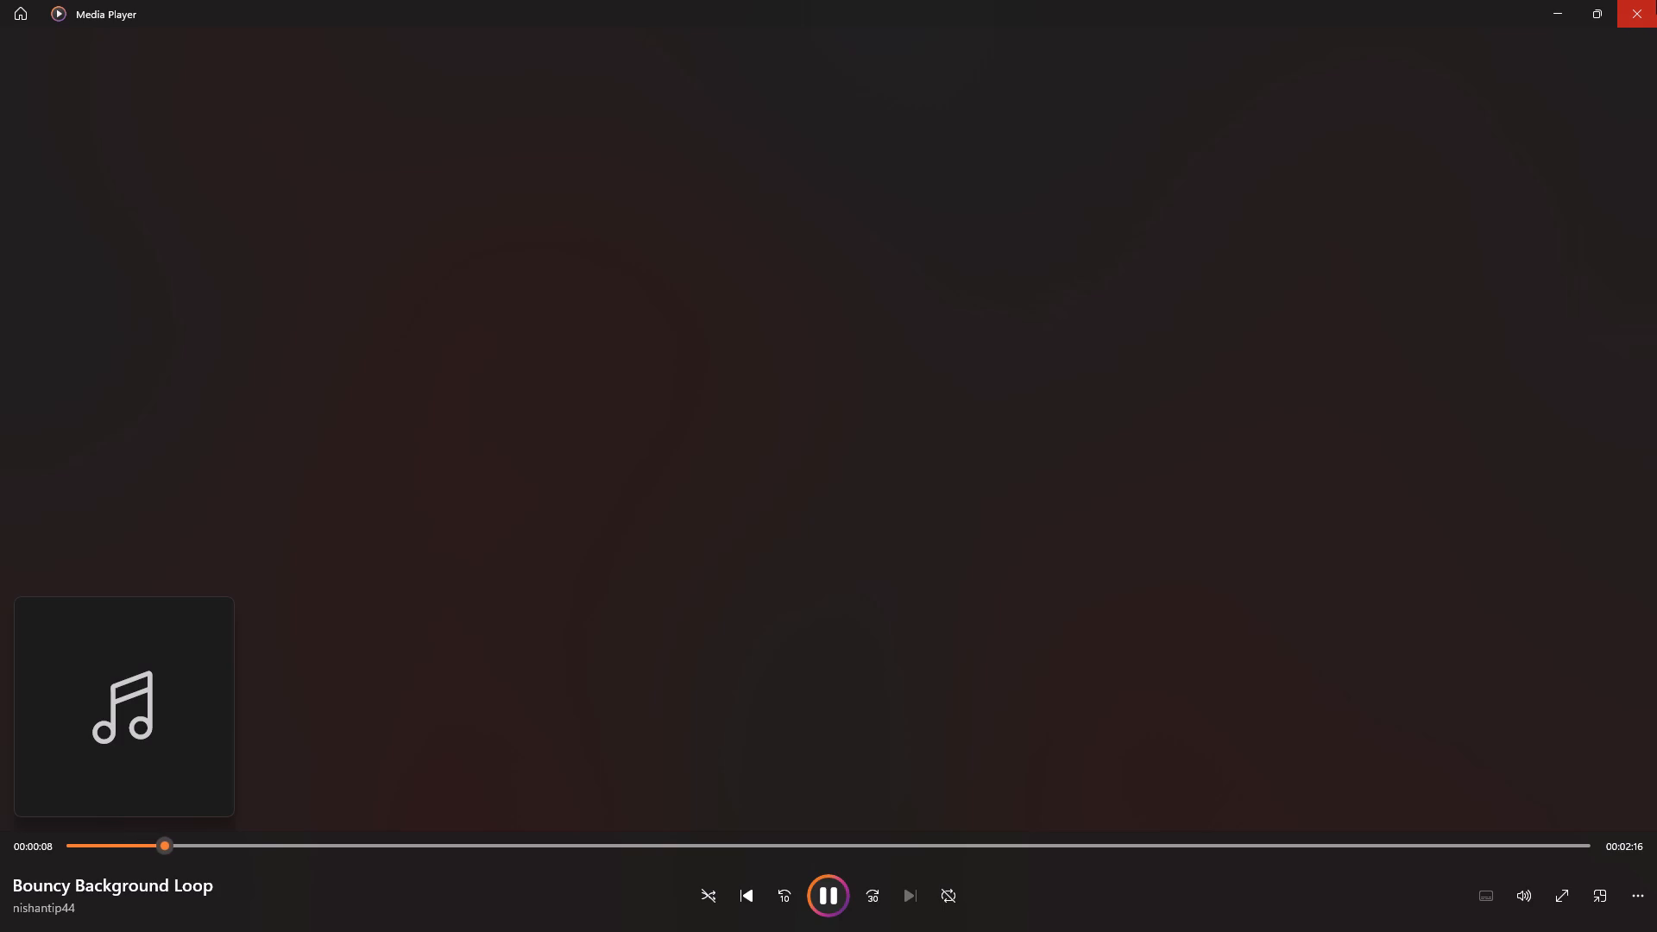
{"action": "left_click", "coordinate": [1656, 0]}
{"action": "double_click", "coordinate": [379, 167]}
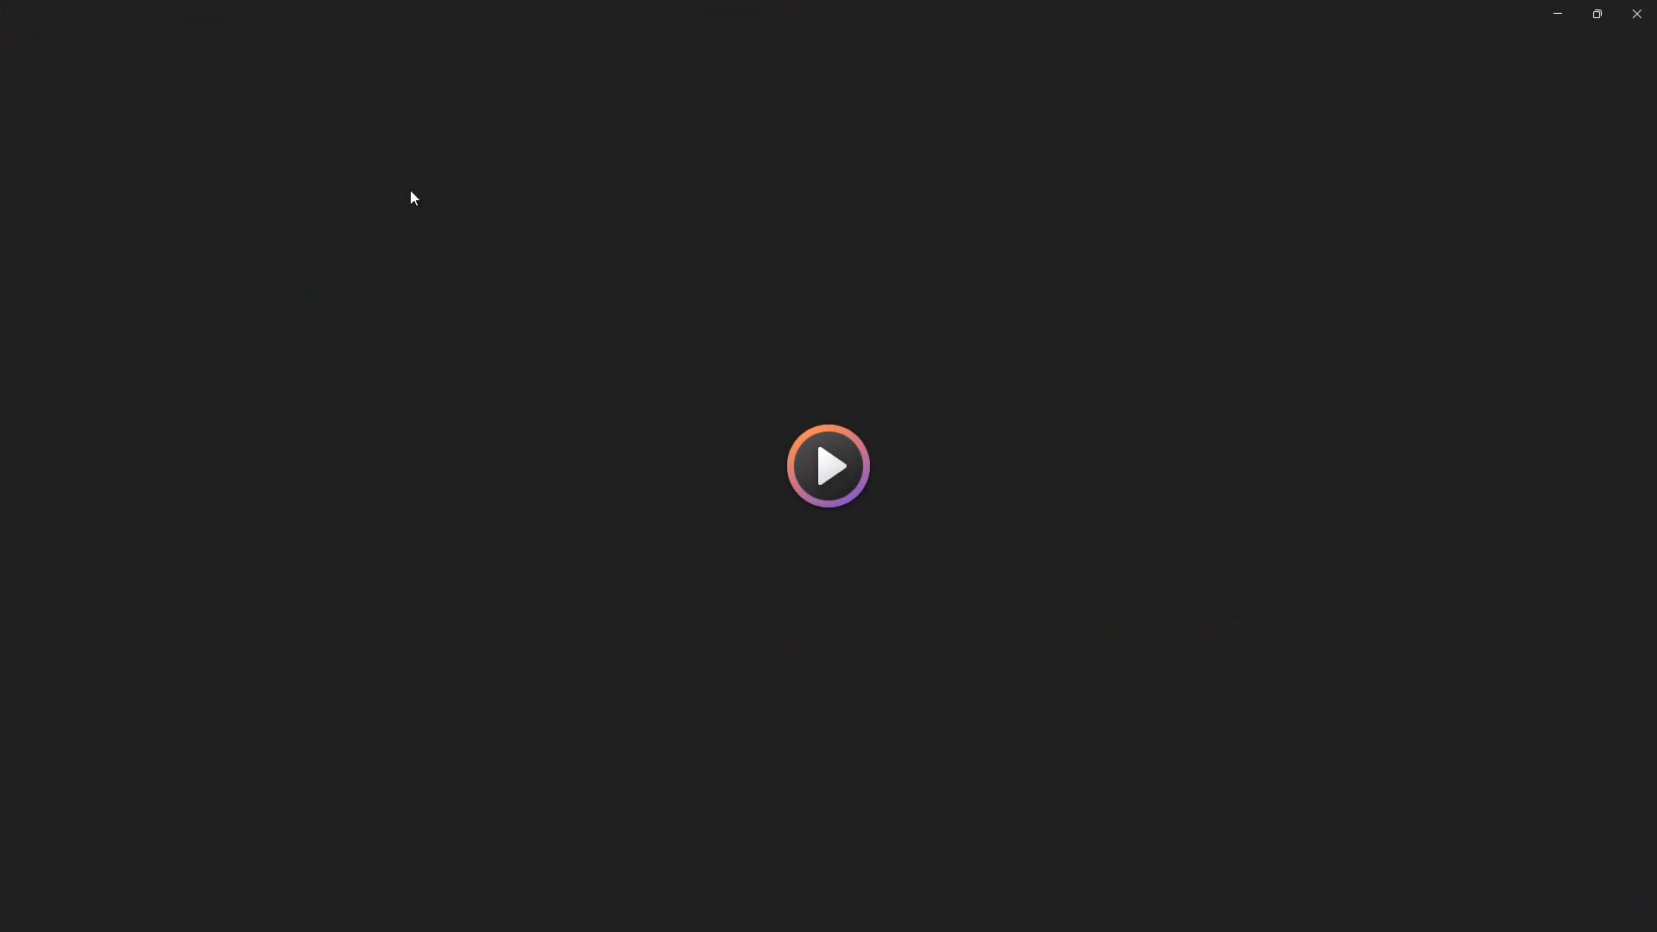
{"action": "left_click", "coordinate": [1656, 0]}
{"action": "double_click", "coordinate": [185, 179]}
{"action": "left_click", "coordinate": [1656, 0]}
{"action": "double_click", "coordinate": [356, 201]}
{"action": "left_click", "coordinate": [1656, 0]}
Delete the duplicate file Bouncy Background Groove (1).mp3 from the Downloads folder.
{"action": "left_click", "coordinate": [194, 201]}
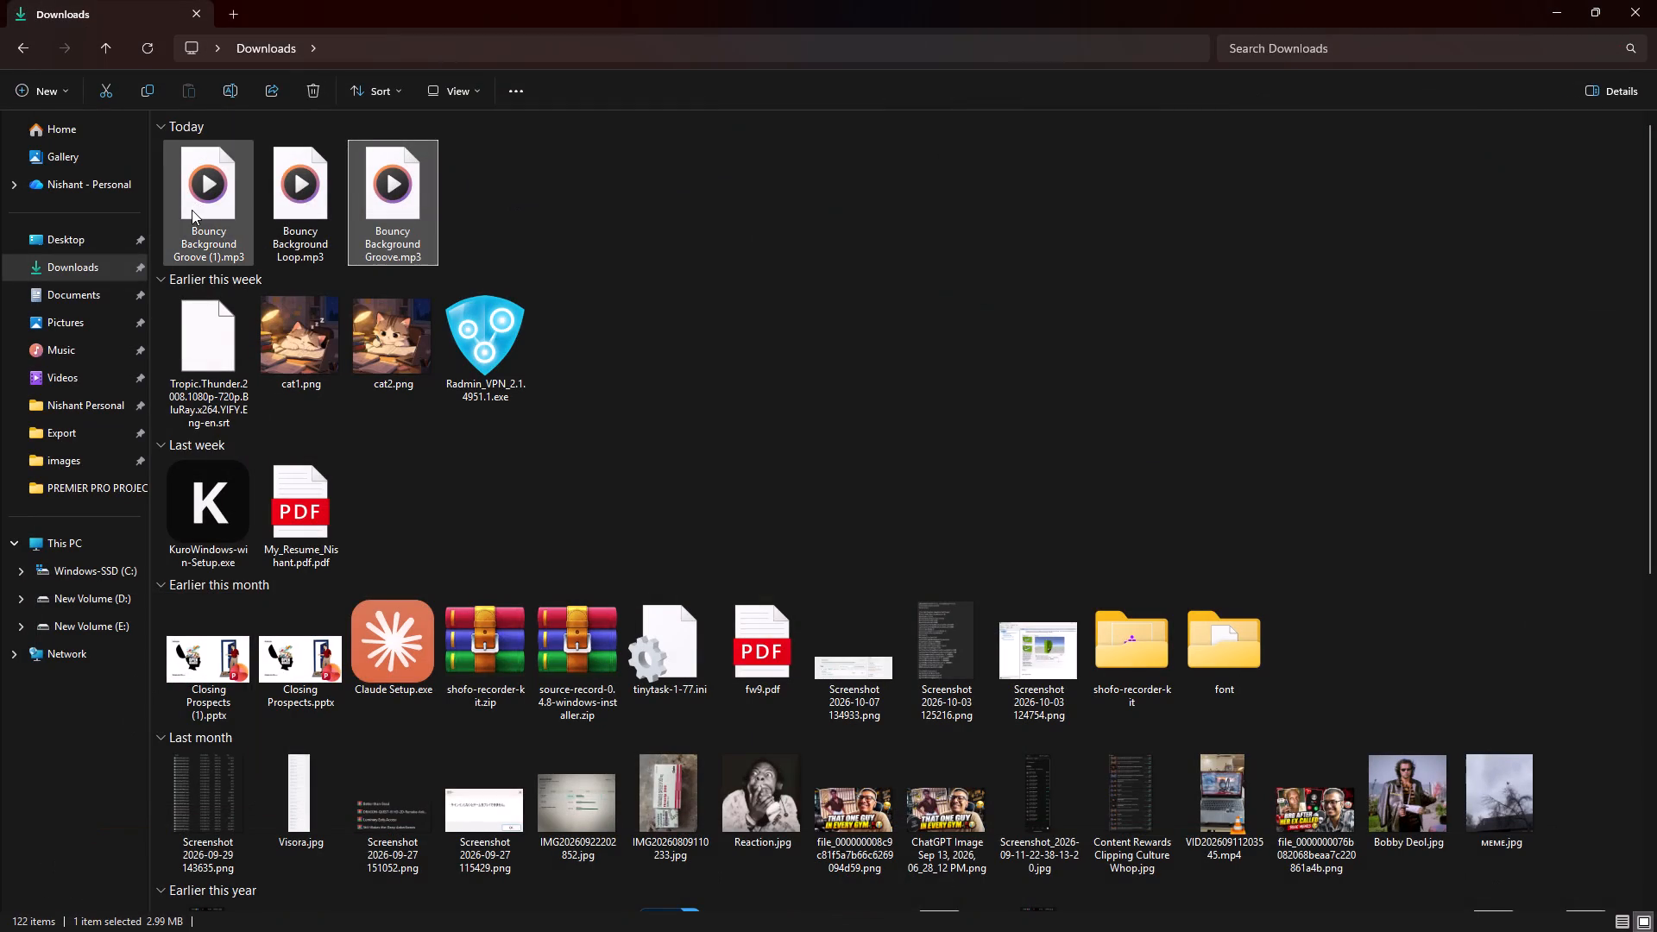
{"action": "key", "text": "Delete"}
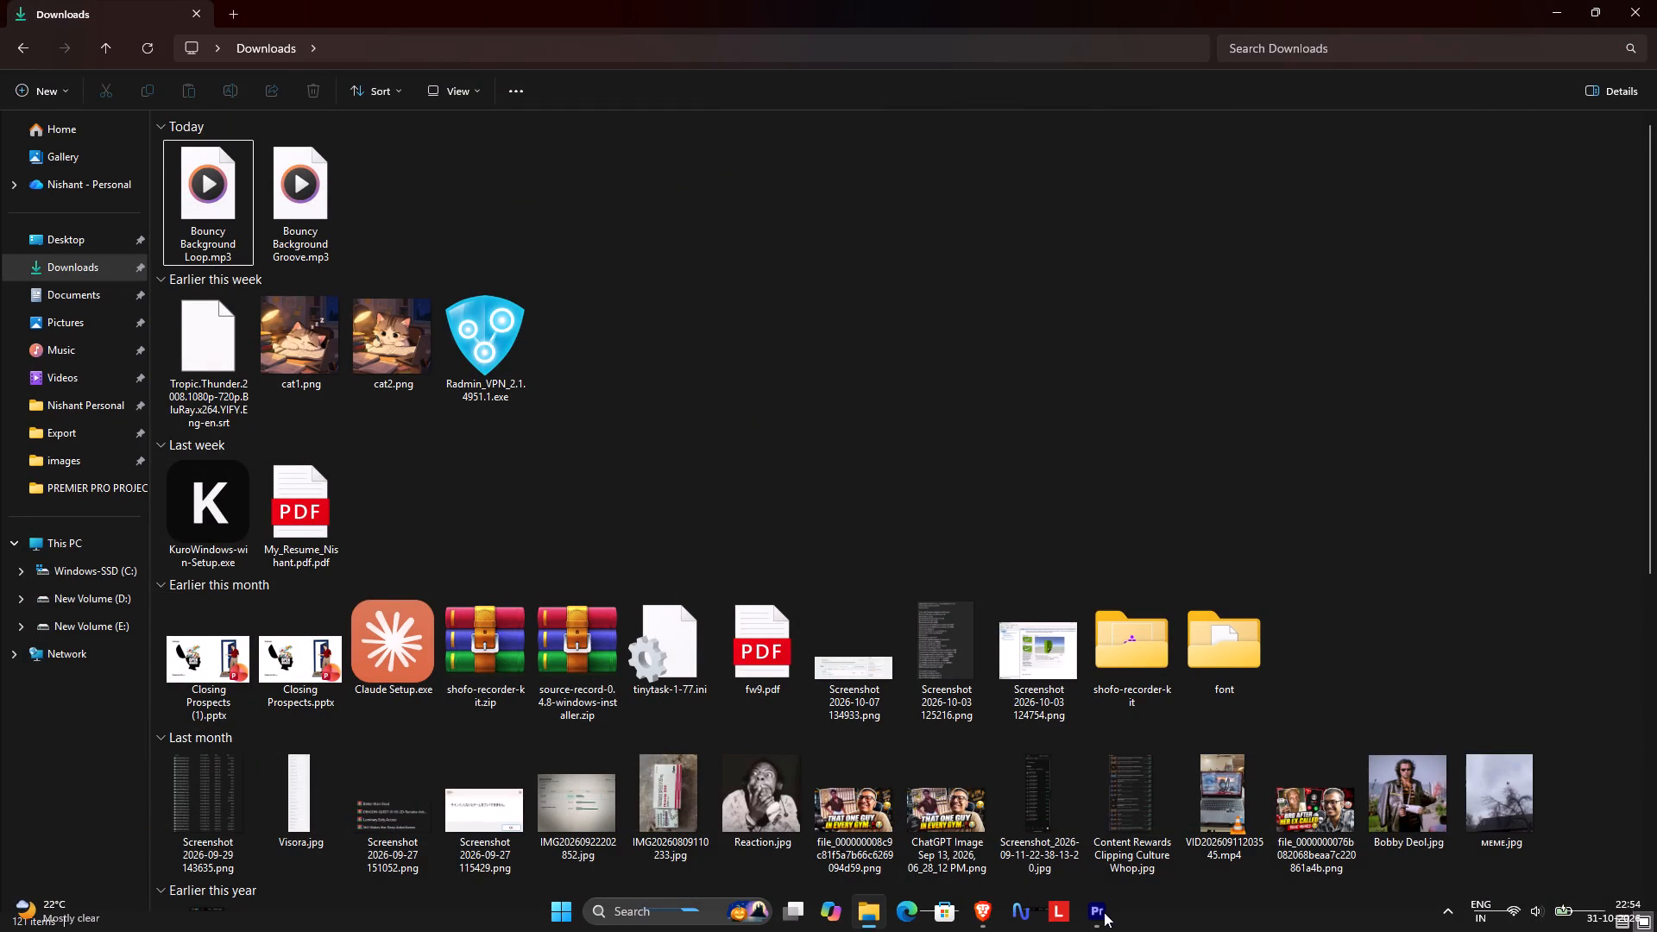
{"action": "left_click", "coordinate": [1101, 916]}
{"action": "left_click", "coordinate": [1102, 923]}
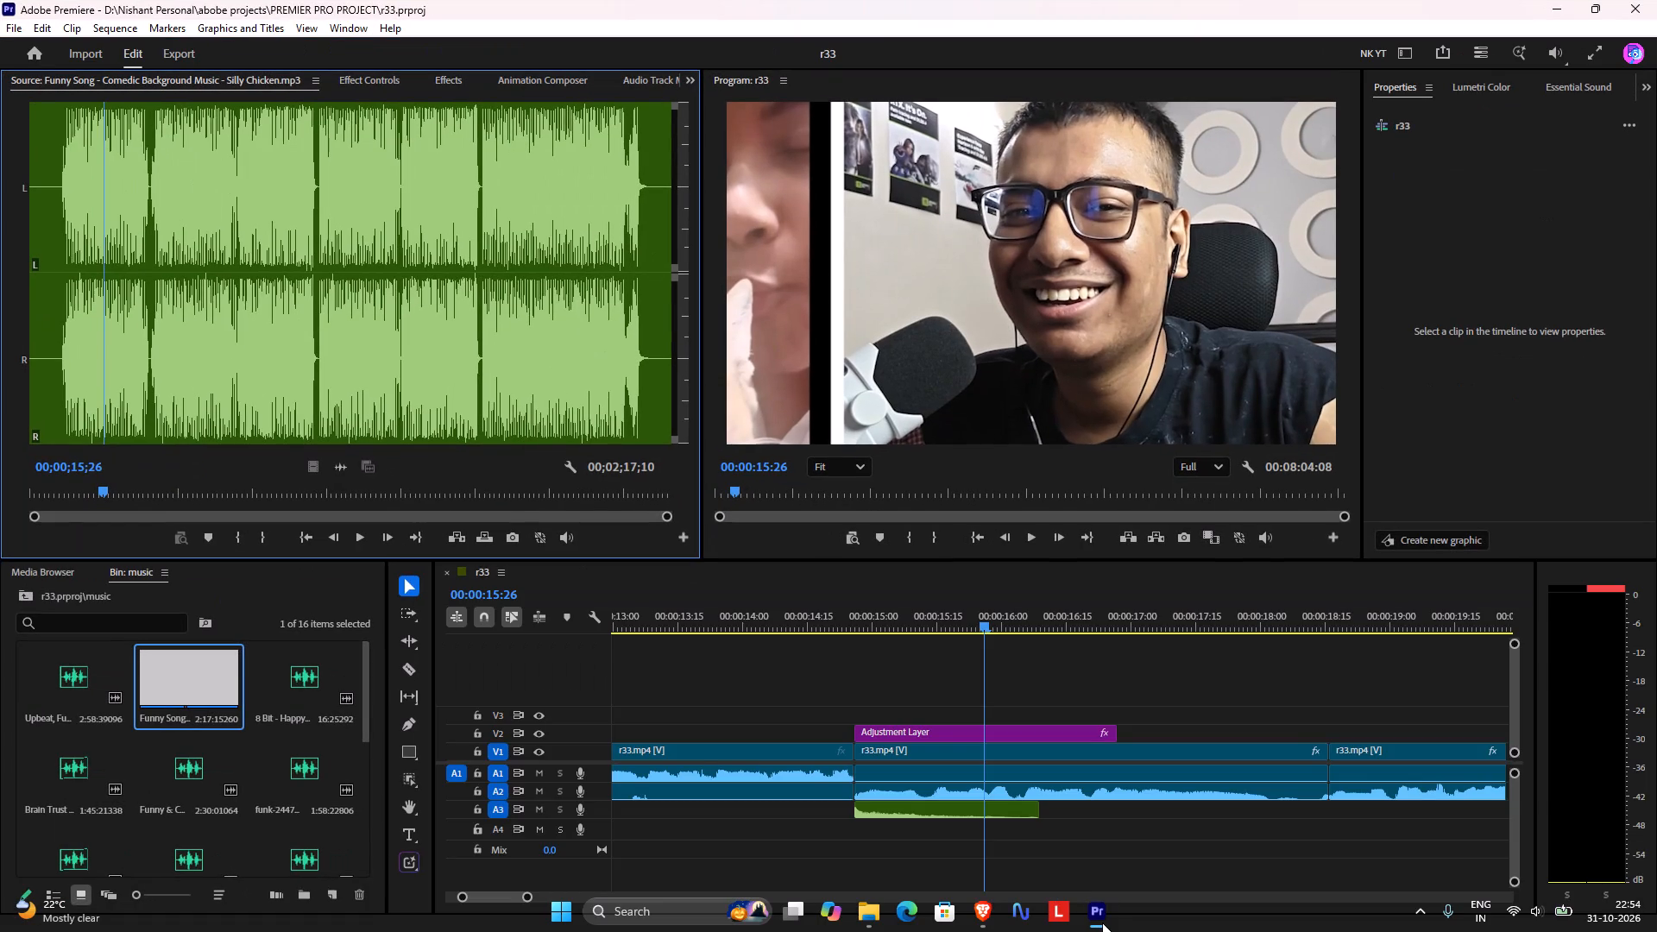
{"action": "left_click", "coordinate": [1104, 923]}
{"action": "left_click", "coordinate": [978, 913]}
{"action": "scroll", "coordinate": [920, 429], "scroll_direction": "up", "scroll_amount": 2}
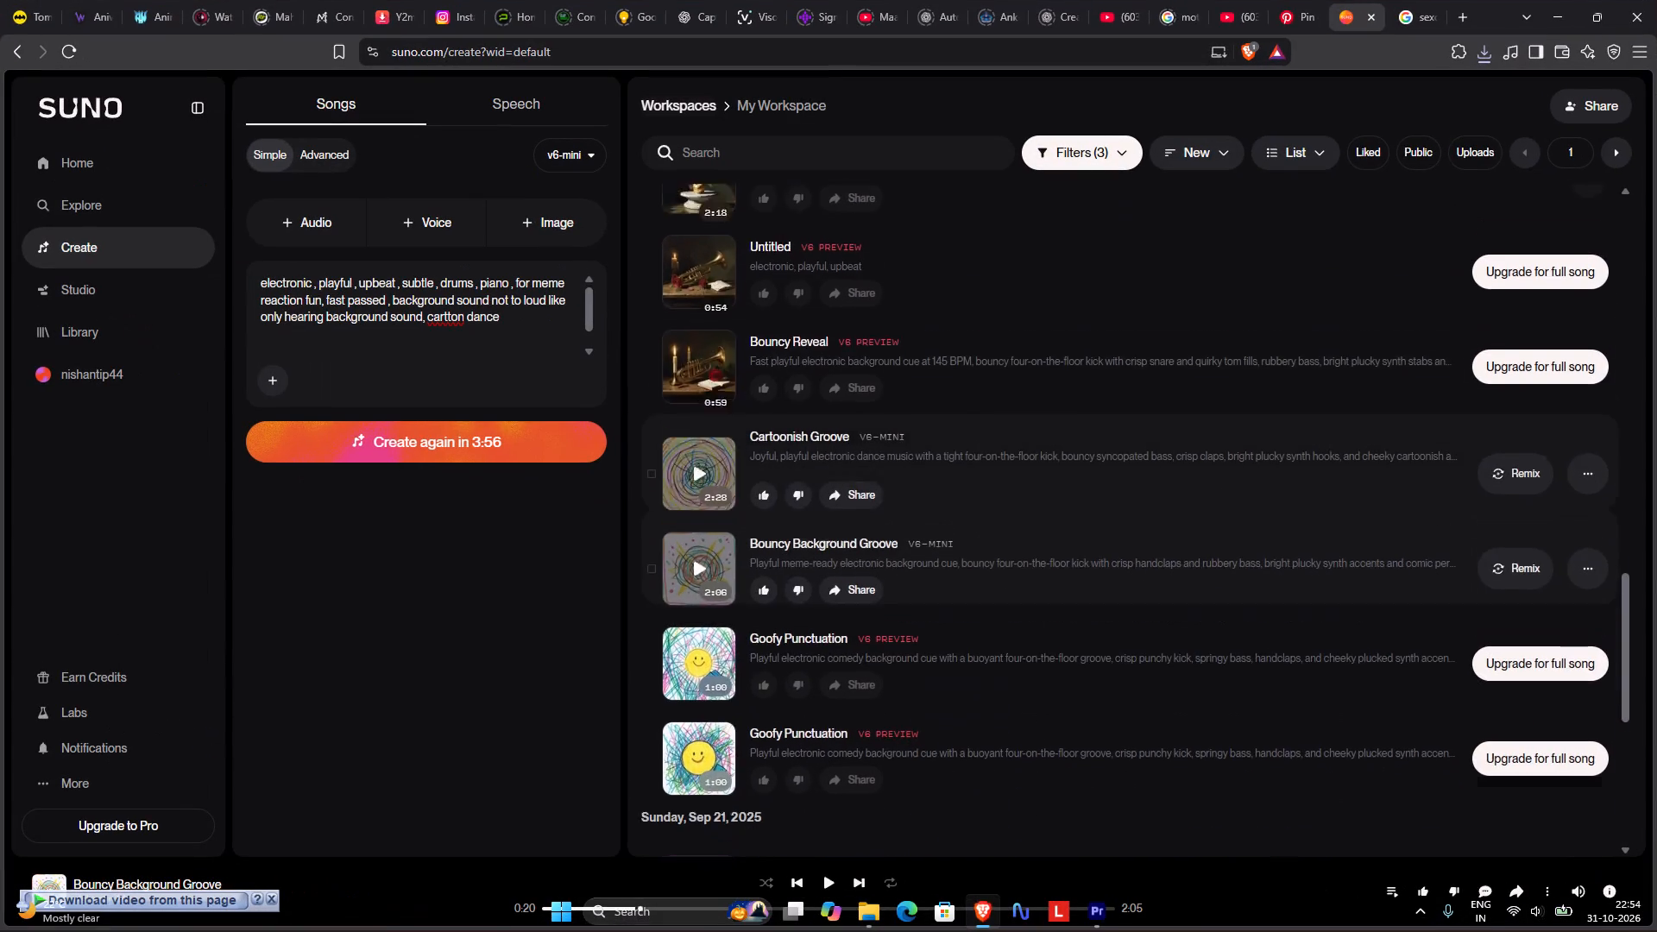
{"action": "scroll", "coordinate": [922, 430], "scroll_direction": "up", "scroll_amount": 20}
{"action": "scroll", "coordinate": [922, 430], "scroll_direction": "up", "scroll_amount": 6}
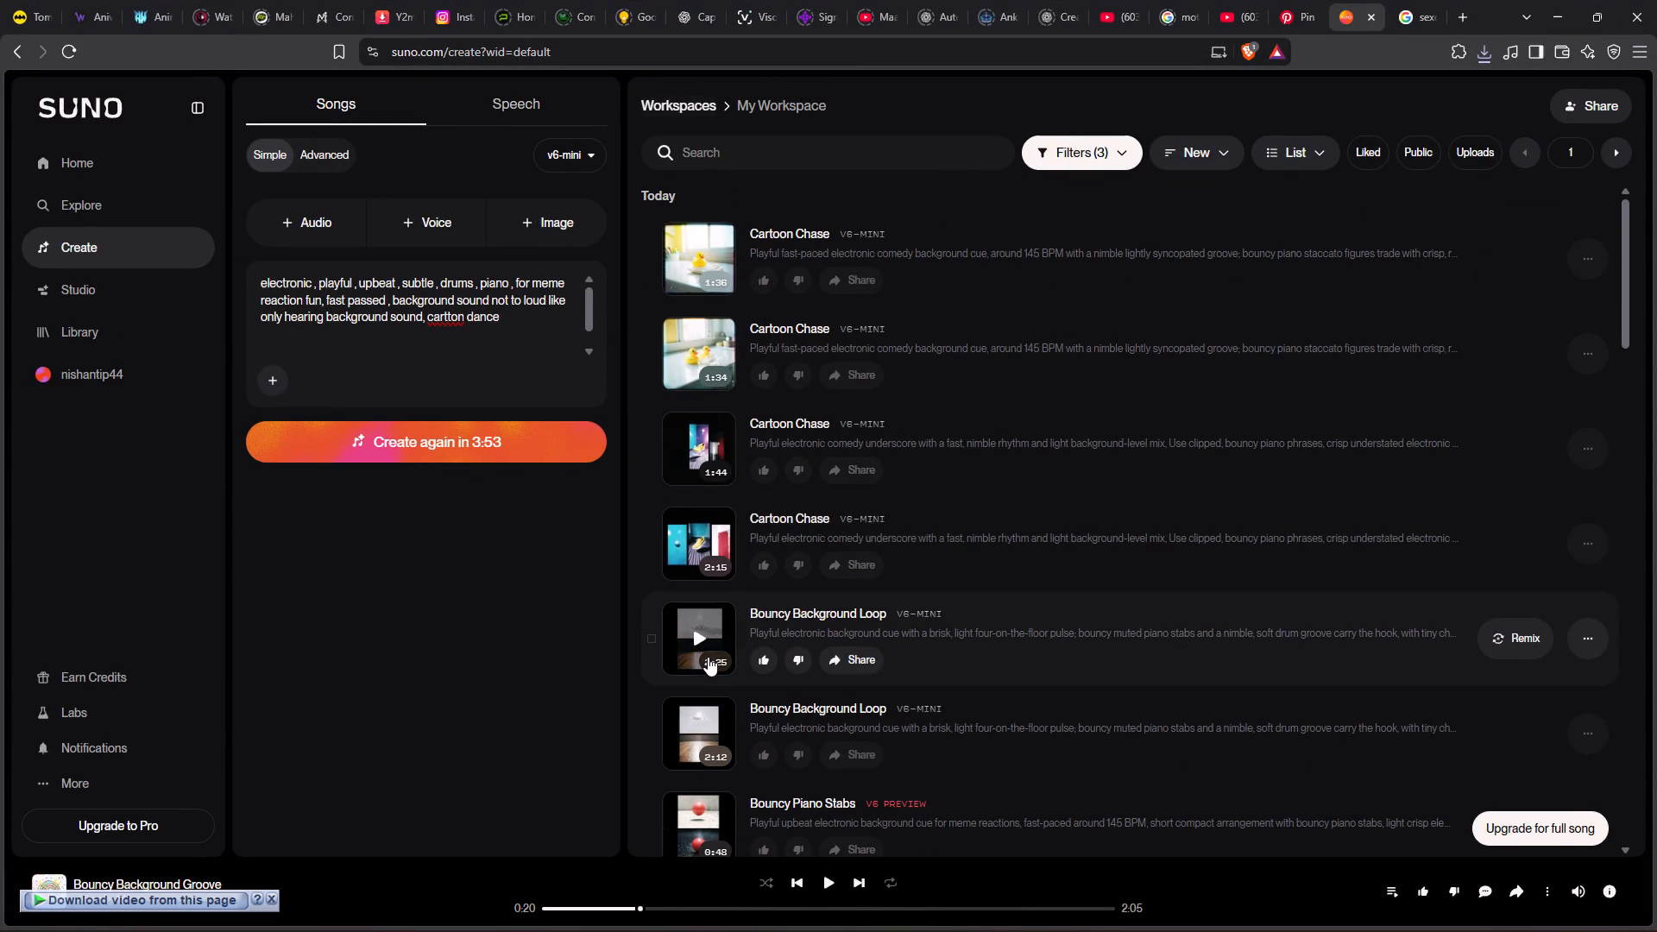
{"action": "left_click", "coordinate": [701, 633]}
{"action": "scroll", "coordinate": [789, 633], "scroll_direction": "down", "scroll_amount": 1}
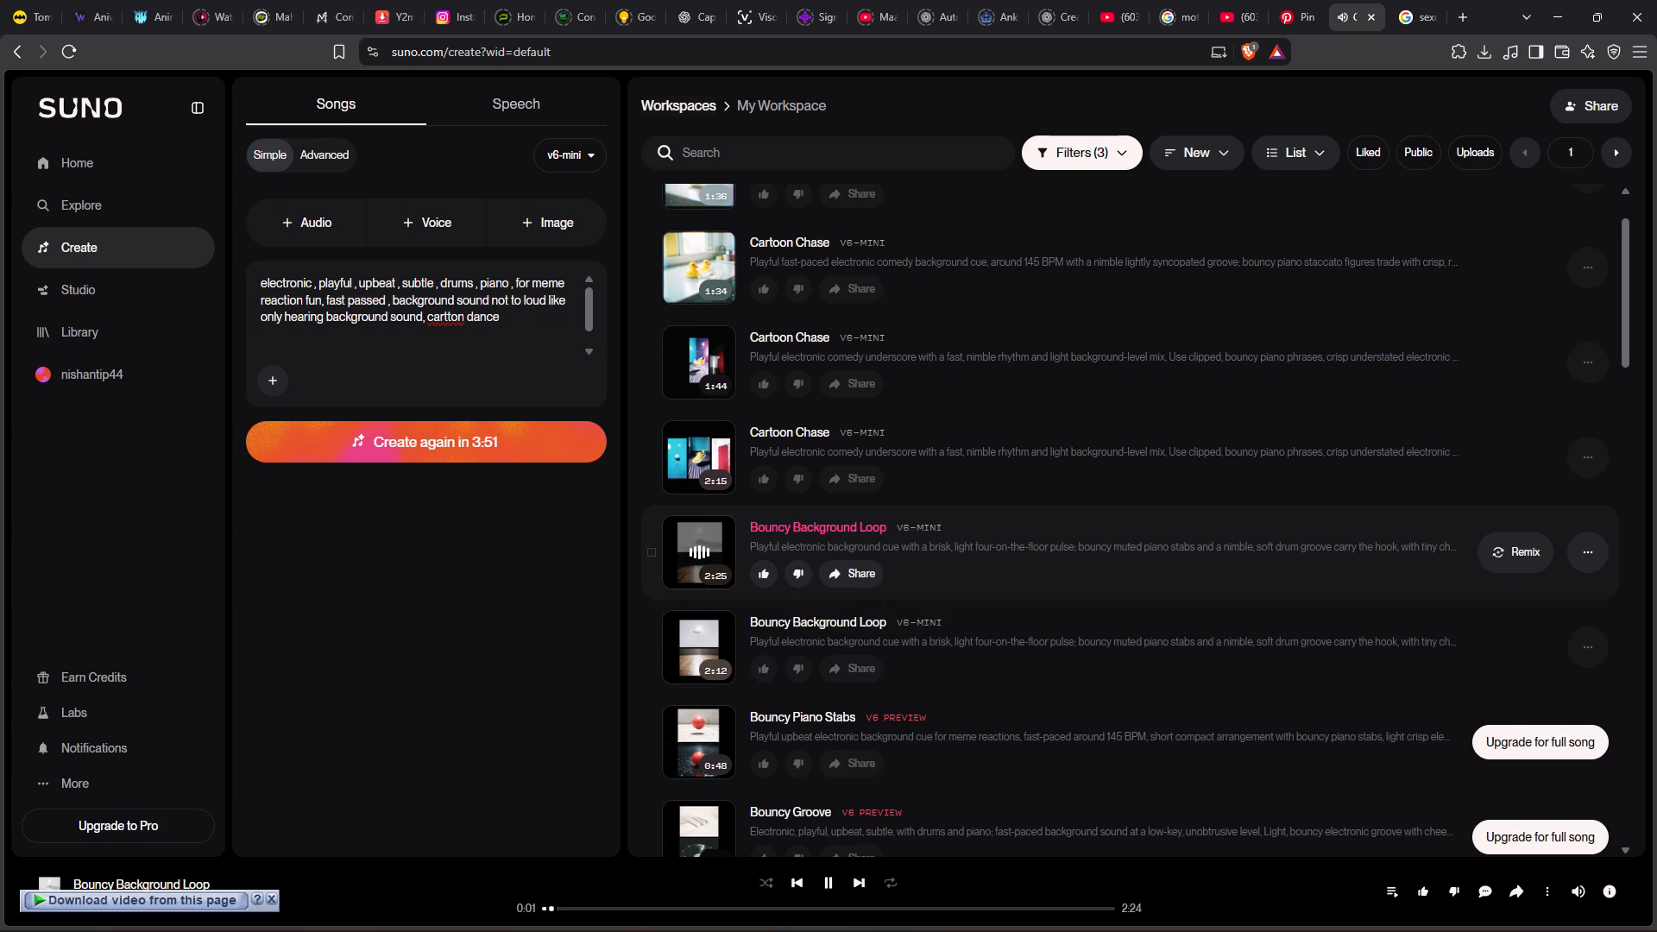
{"action": "left_click", "coordinate": [697, 547]}
{"action": "left_click", "coordinate": [1555, 9]}
{"action": "double_click", "coordinate": [280, 188]}
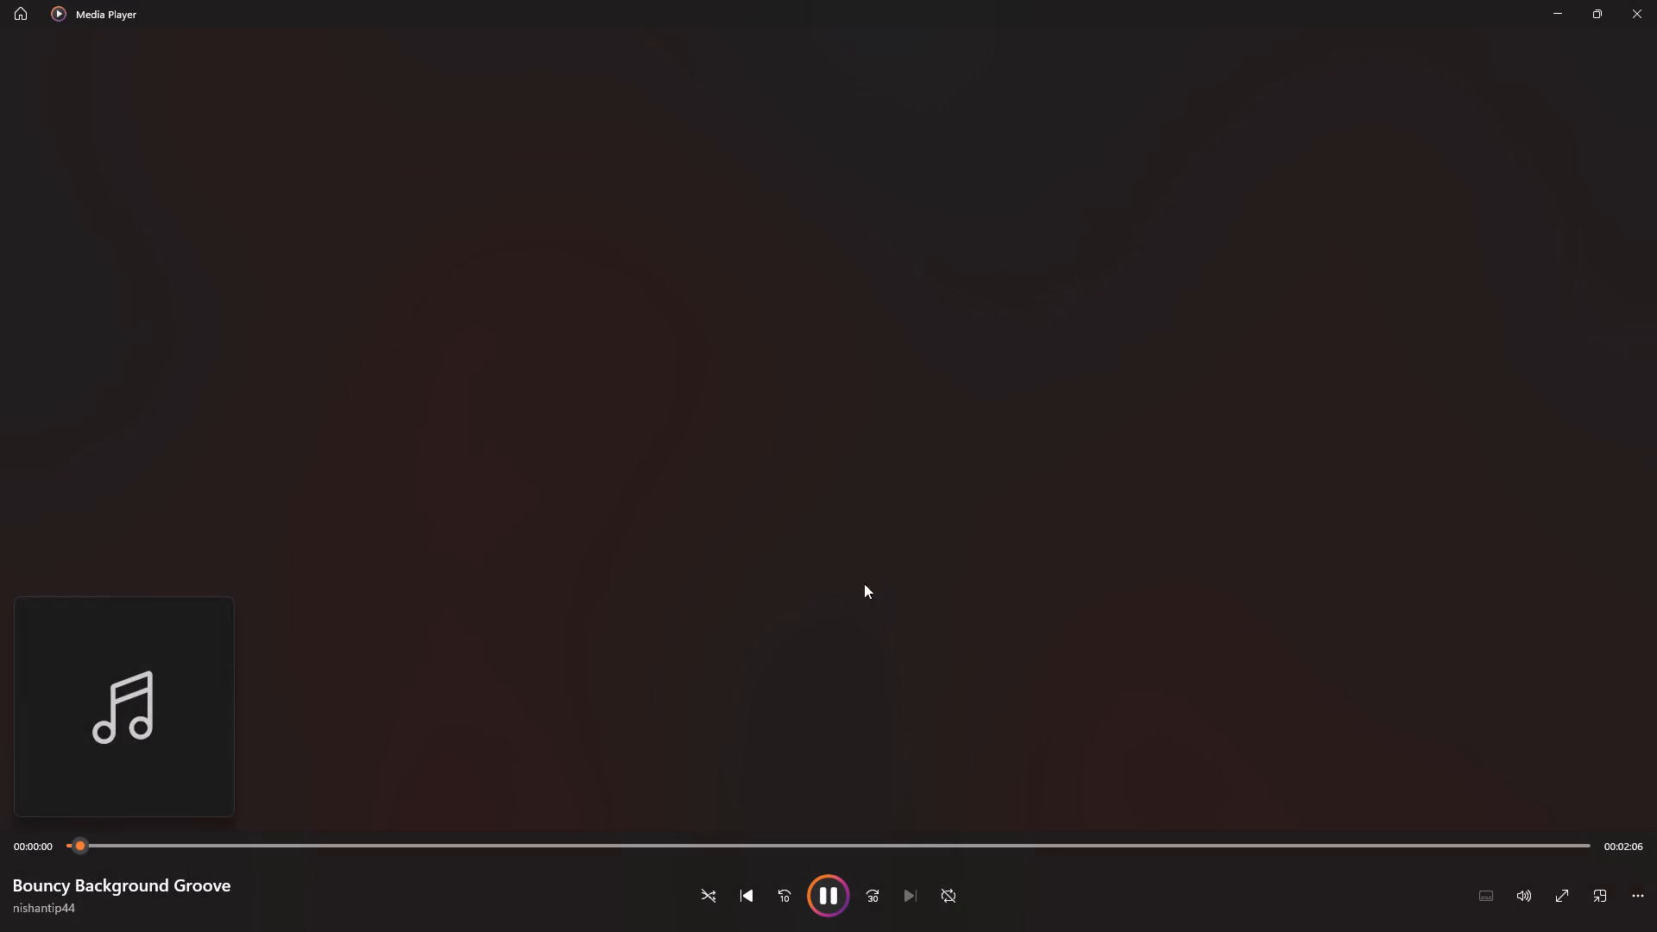
{"action": "left_click", "coordinate": [1656, 0]}
{"action": "double_click", "coordinate": [217, 195]}
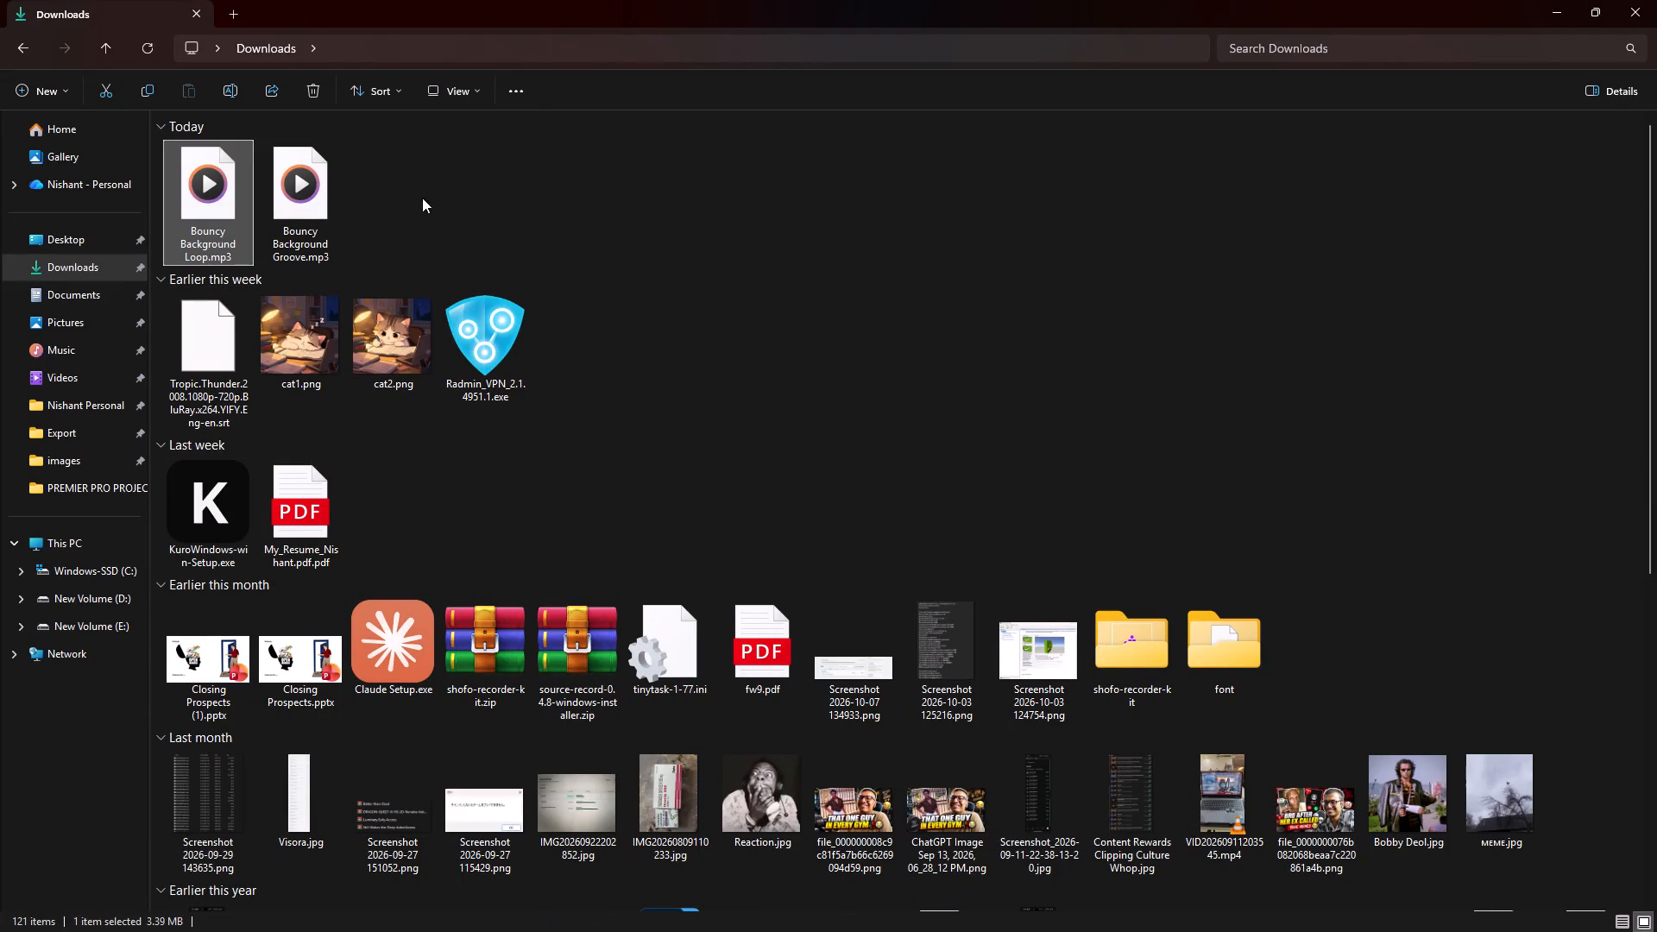
{"action": "left_click_drag", "start_coordinate": [420, 169], "coordinate": [413, 172]}
{"action": "left_click_drag", "start_coordinate": [413, 172], "coordinate": [192, 208]}
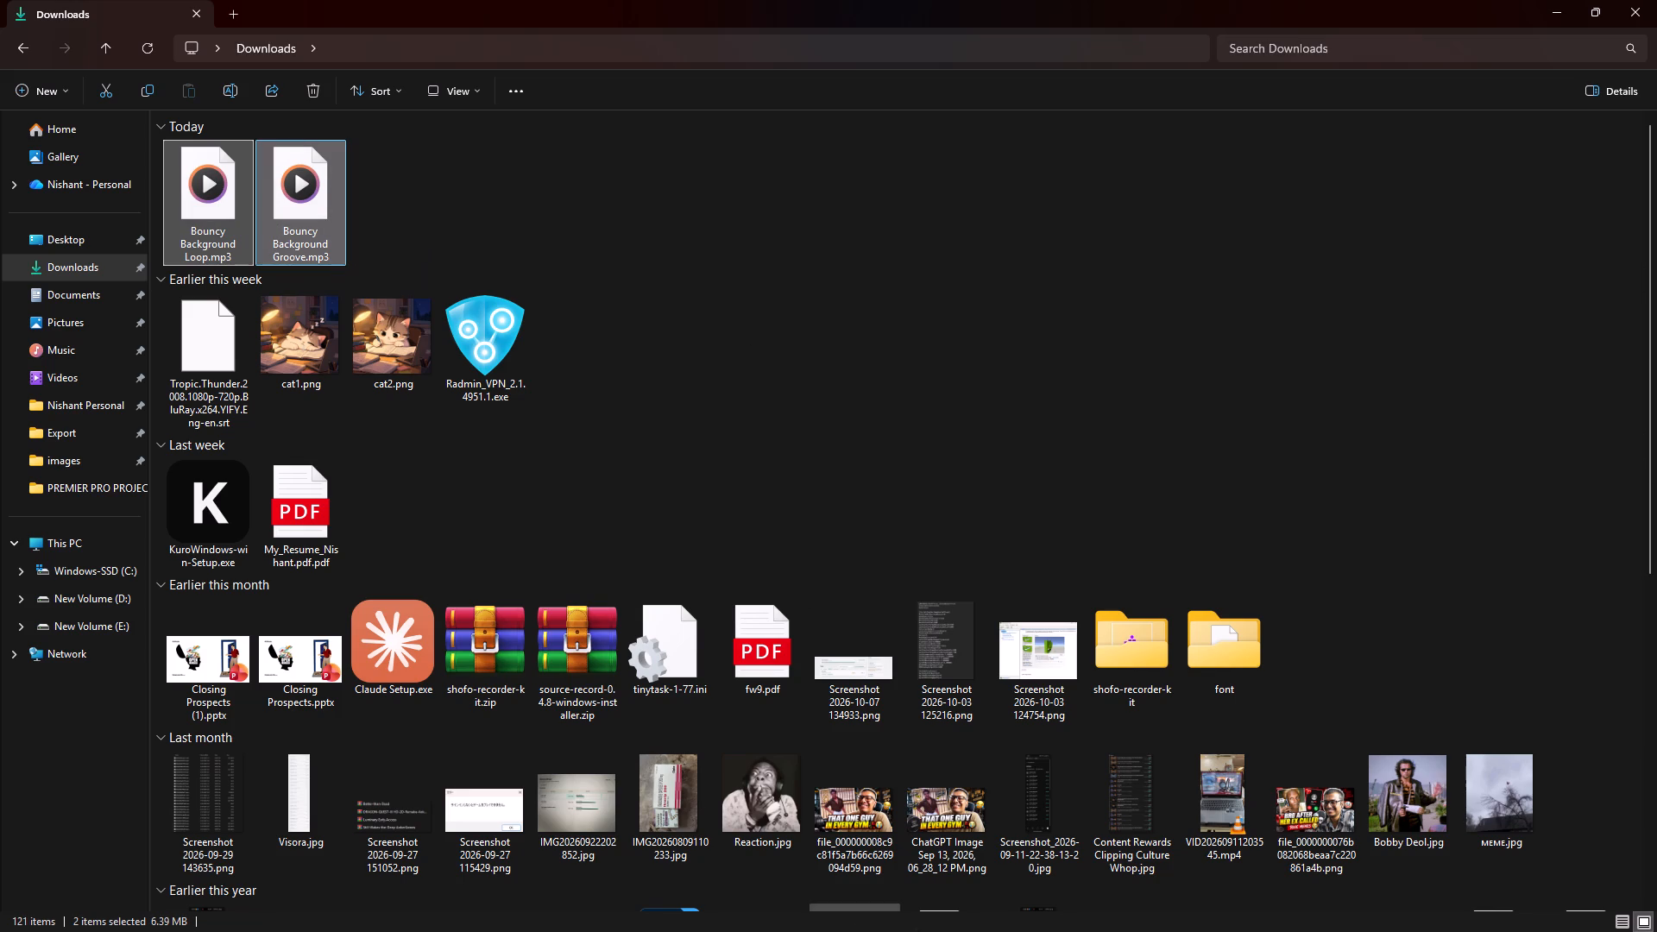
{"action": "left_click_drag", "start_coordinate": [222, 198], "coordinate": [1098, 897]}
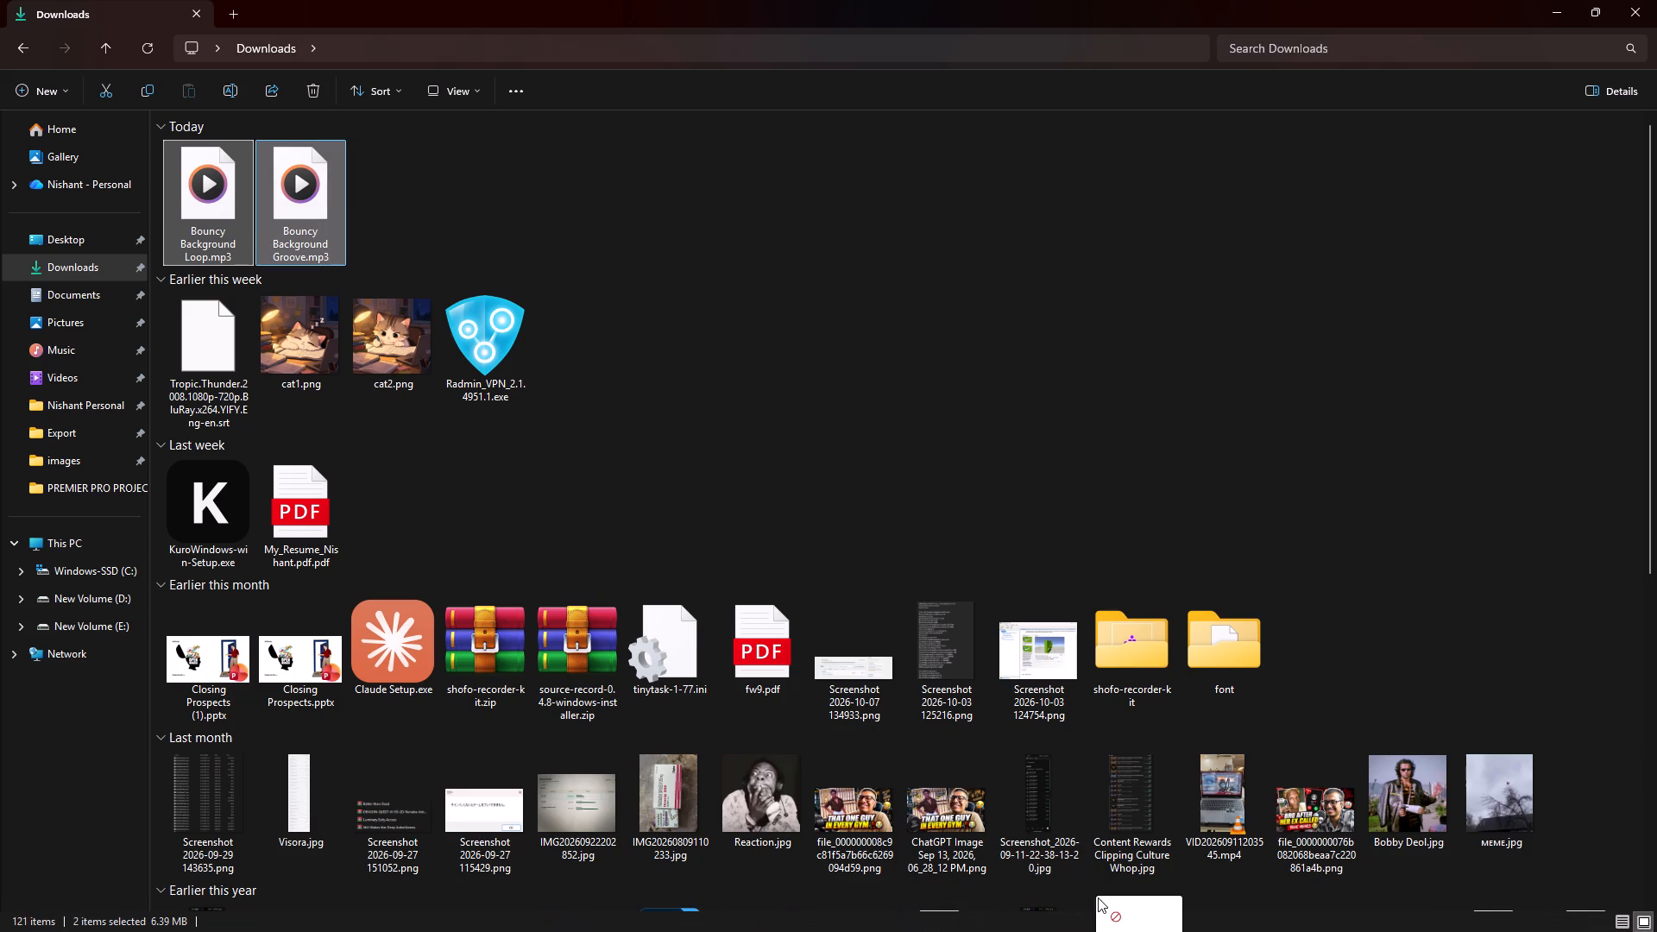
{"action": "left_click_drag", "start_coordinate": [1098, 897], "coordinate": [387, 182]}
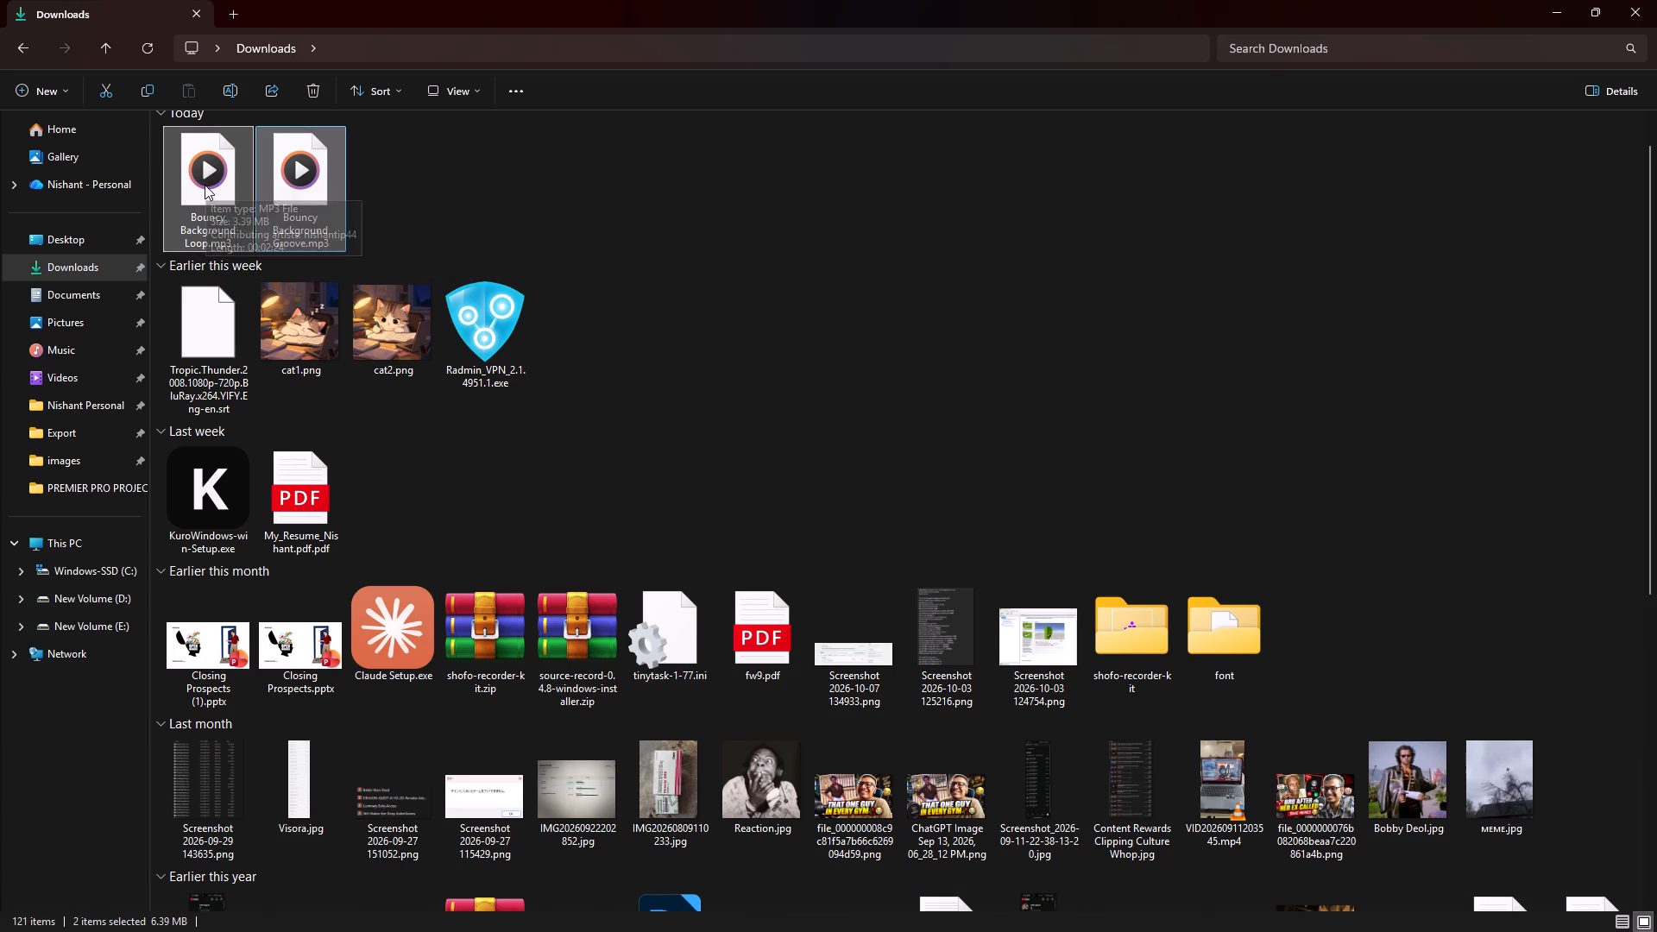
{"action": "key", "text": "ctrl+x"}
{"action": "left_click", "coordinate": [225, 9]}
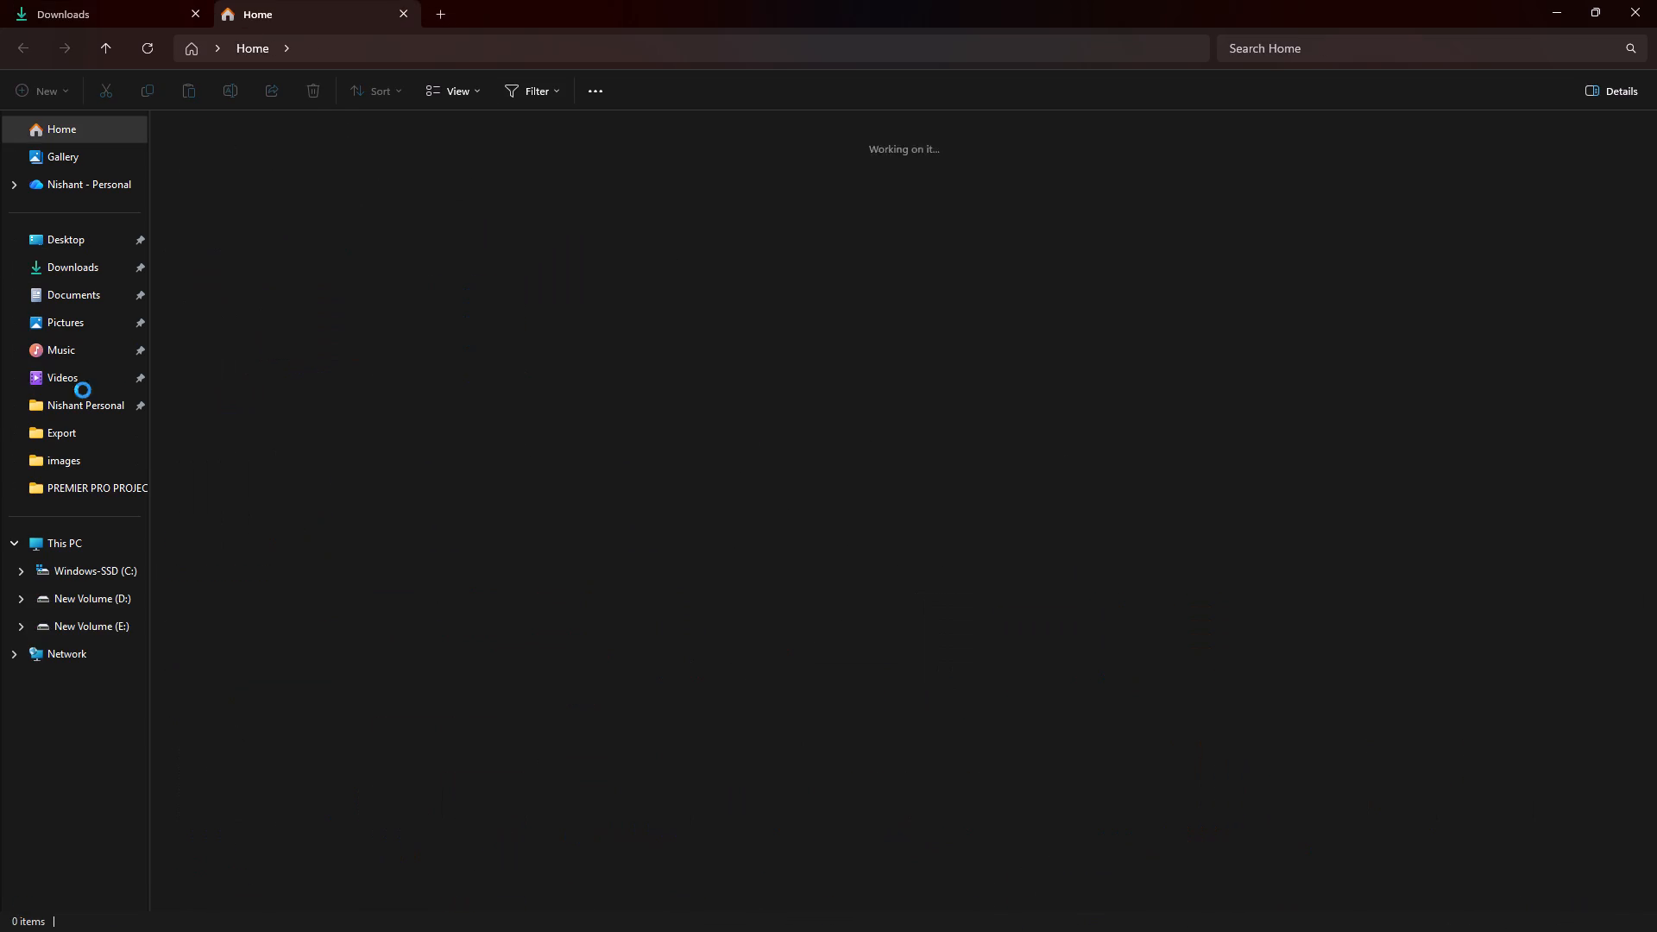
{"action": "left_click", "coordinate": [57, 620]}
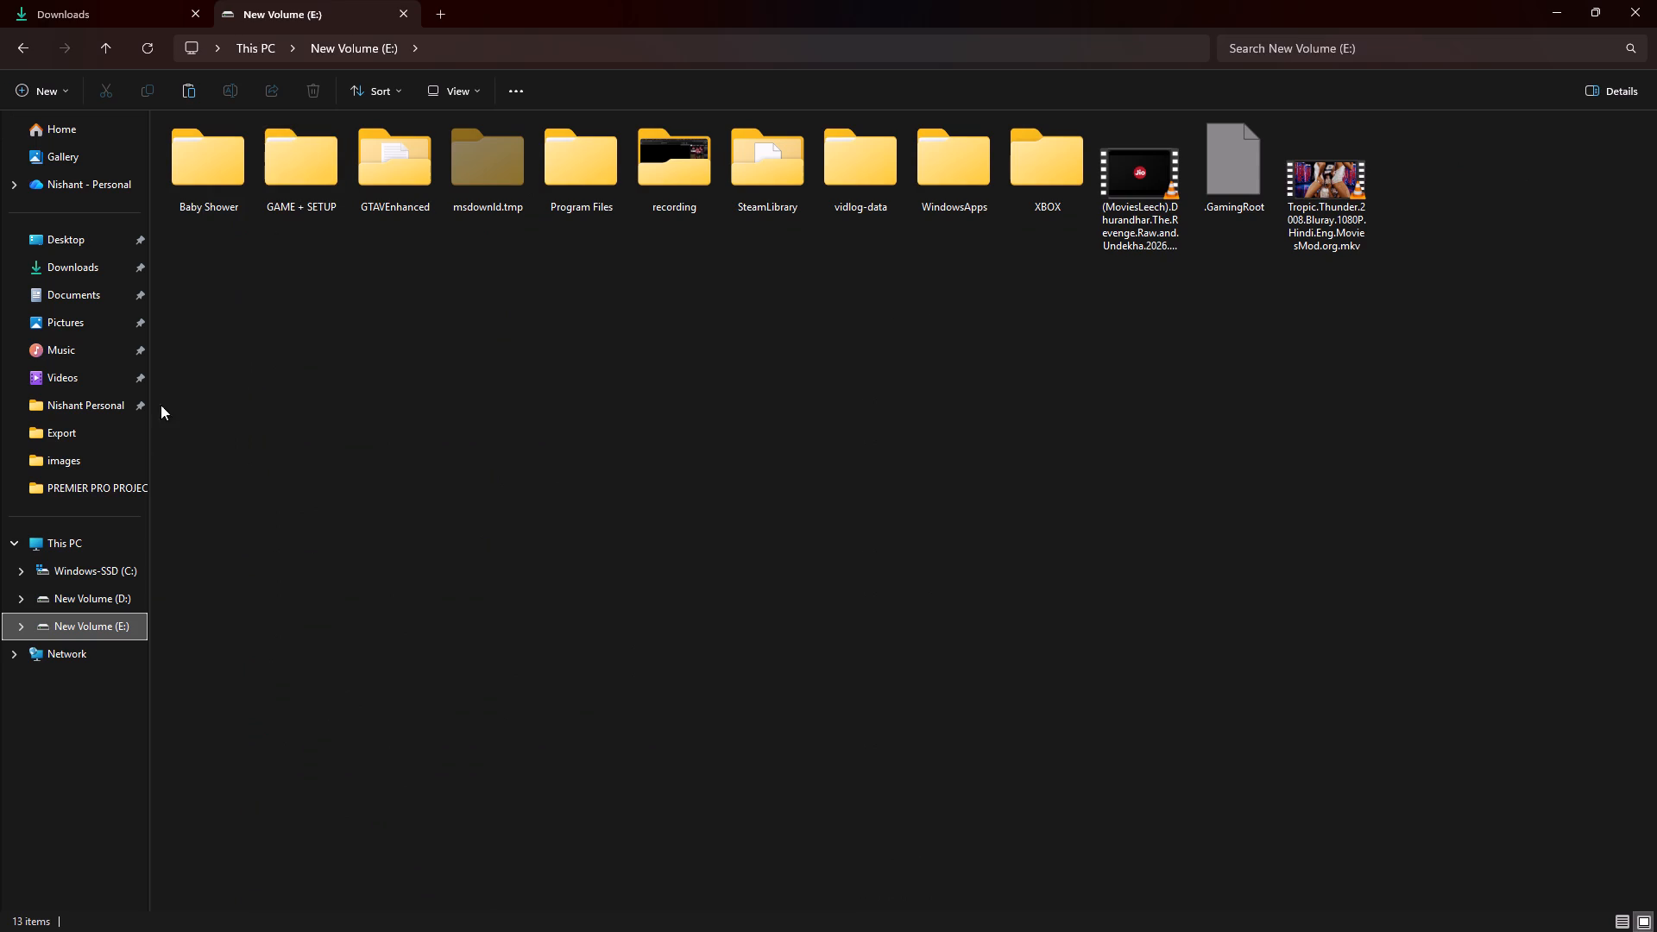
{"action": "left_click", "coordinate": [91, 413]}
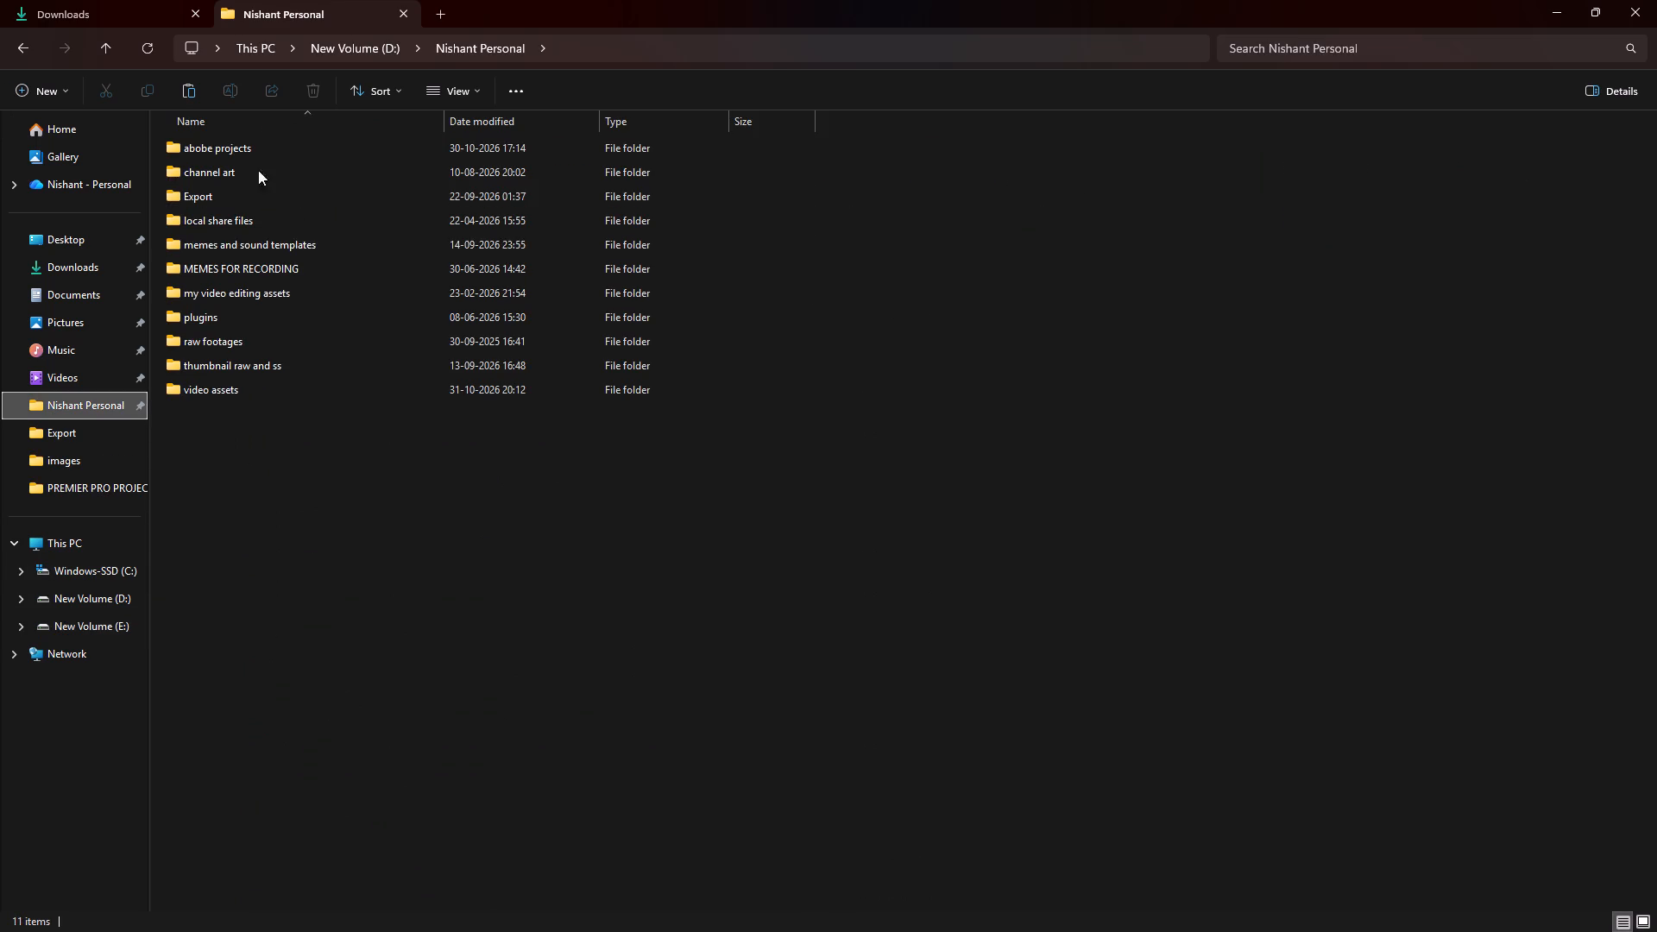
{"action": "double_click", "coordinate": [268, 249]}
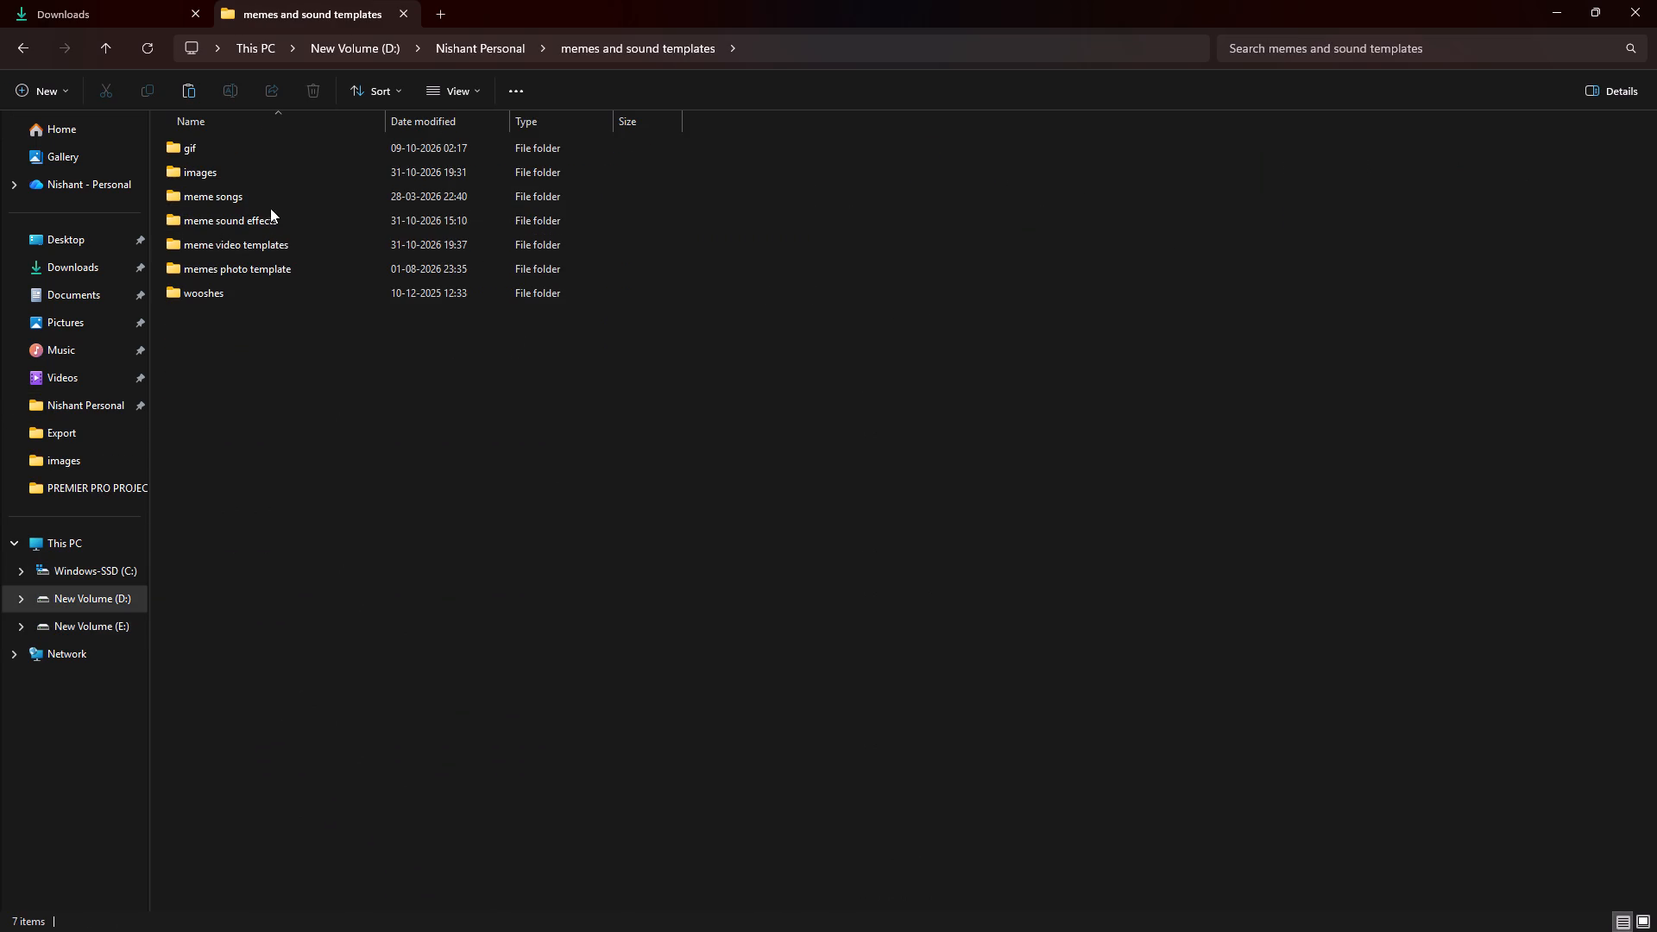
{"action": "double_click", "coordinate": [273, 203]}
{"action": "left_click", "coordinate": [469, 639]}
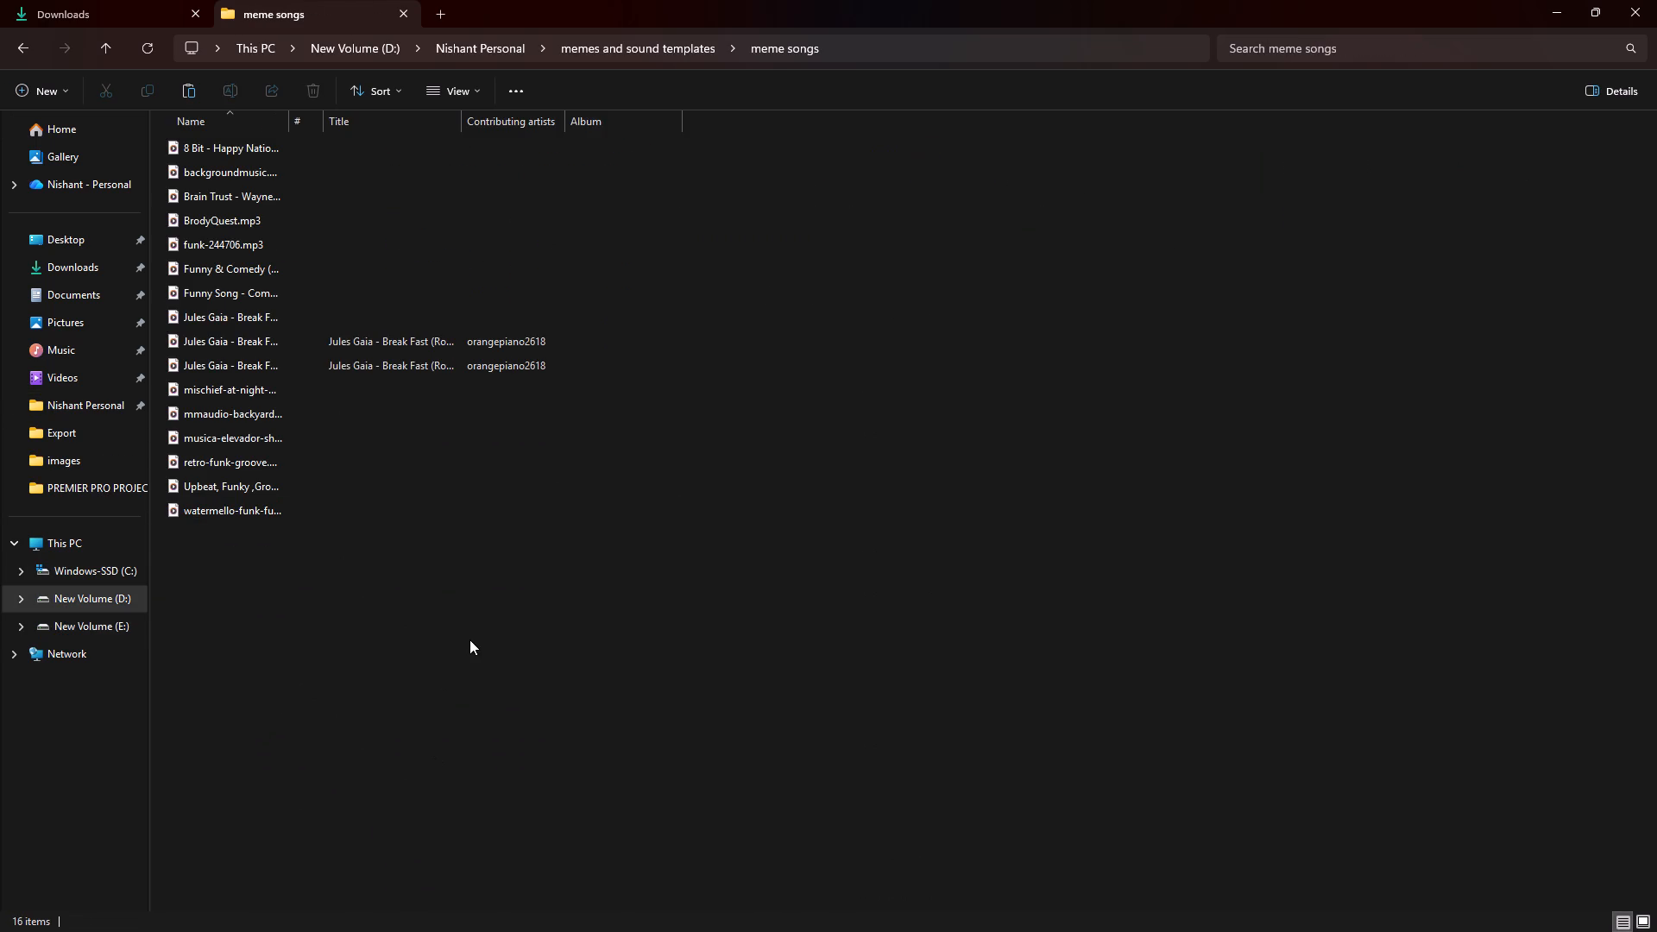
{"action": "key", "text": "ctrl+v"}
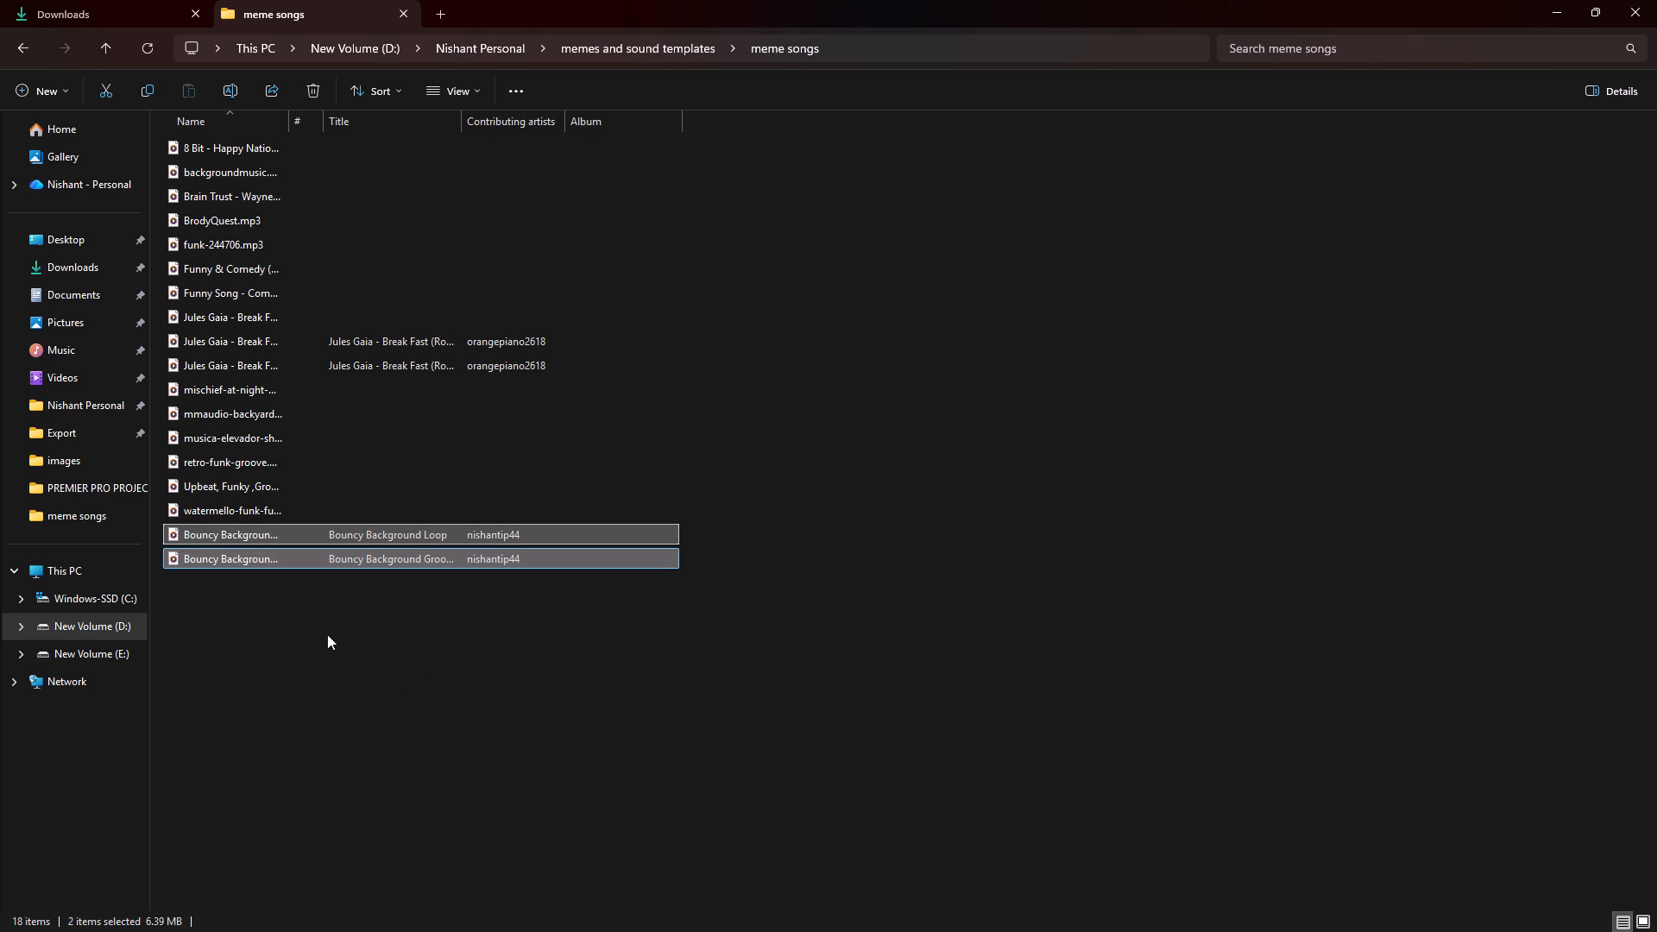
Import the two Bouncy Background MP3s from the meme songs folder into the music bin of the r33 project in Premiere.
{"action": "left_click", "coordinate": [314, 664]}
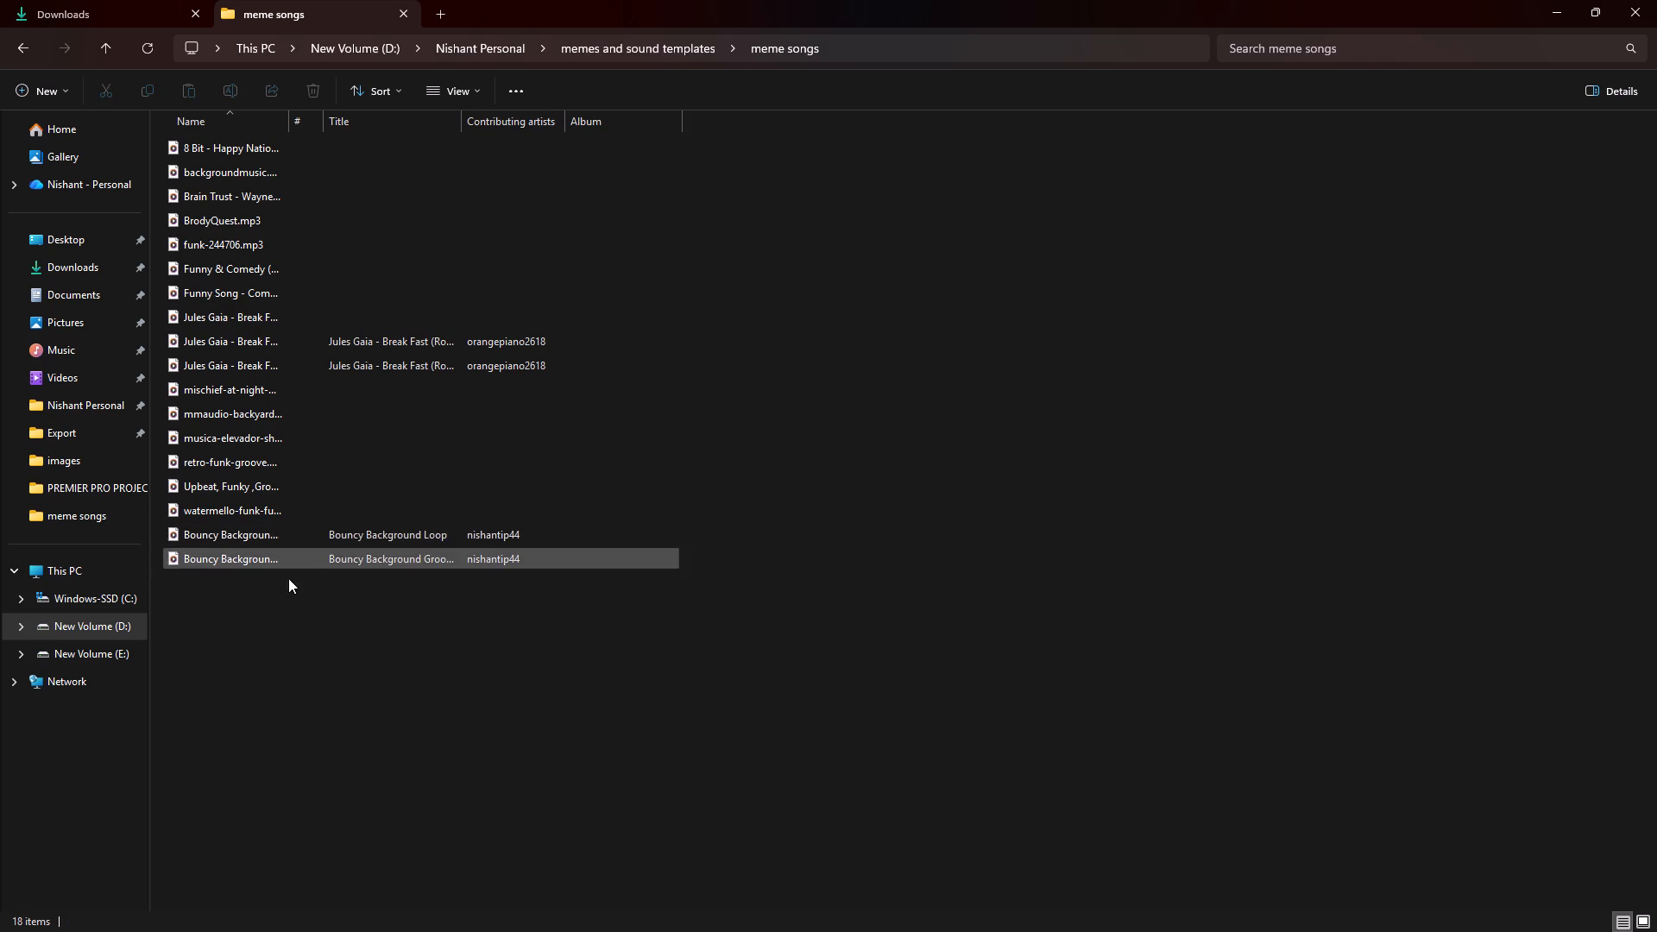
{"action": "left_click_drag", "start_coordinate": [285, 599], "coordinate": [315, 538]}
{"action": "left_click_drag", "start_coordinate": [316, 538], "coordinate": [1132, 923]}
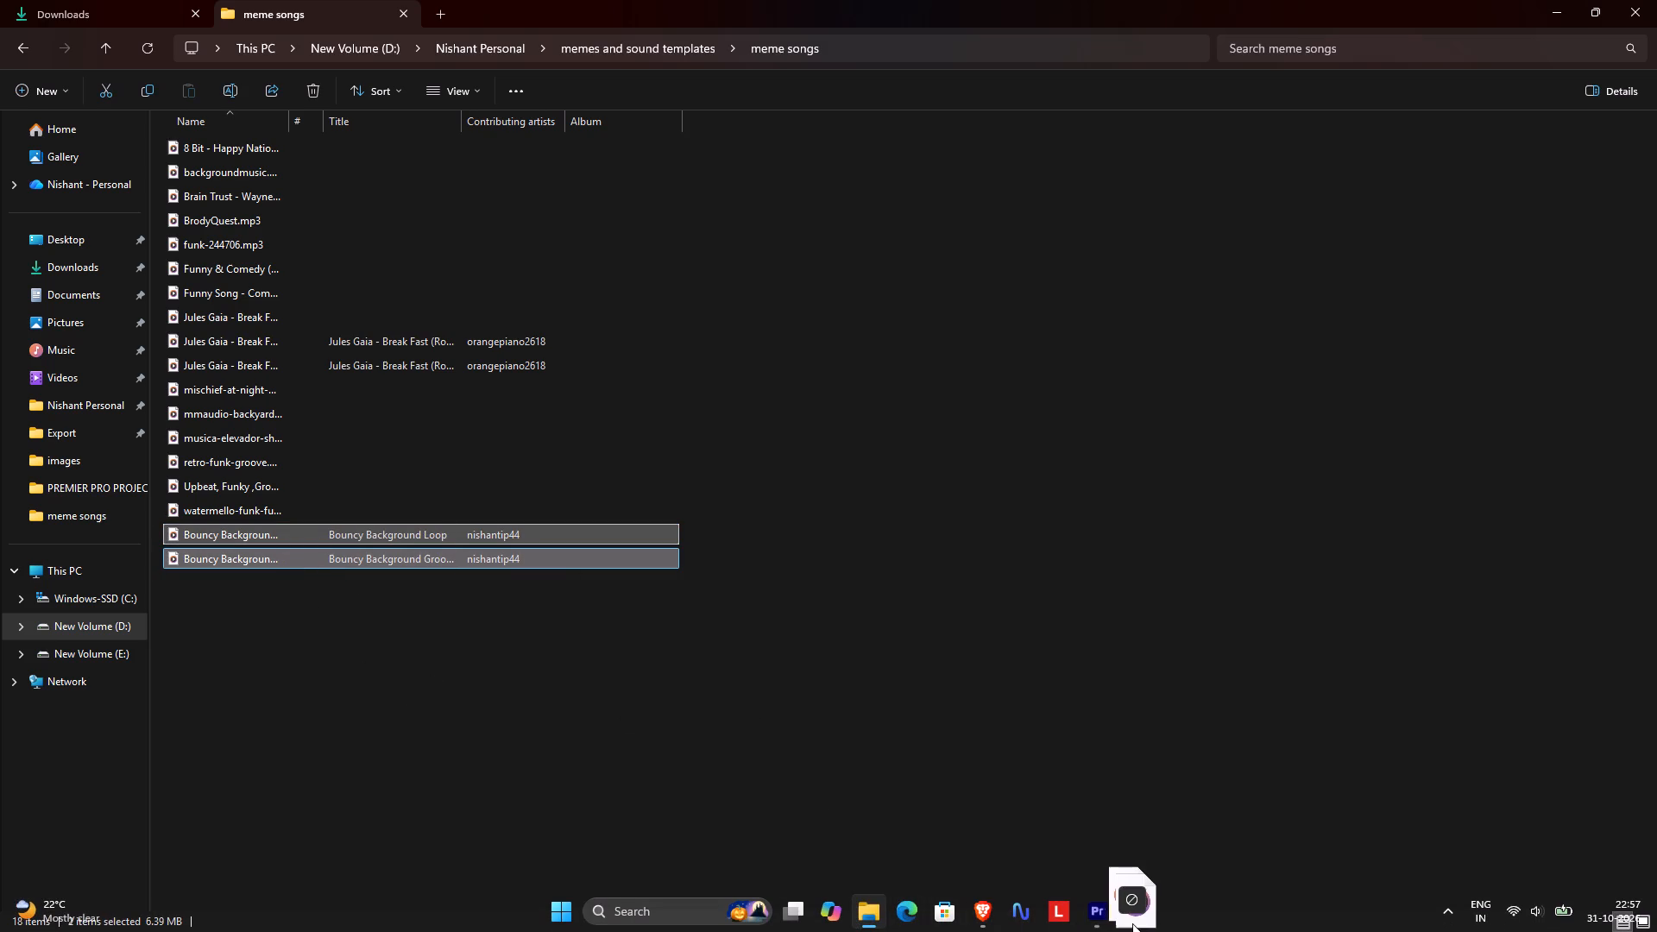
{"action": "left_click_drag", "start_coordinate": [1132, 923], "coordinate": [184, 744]}
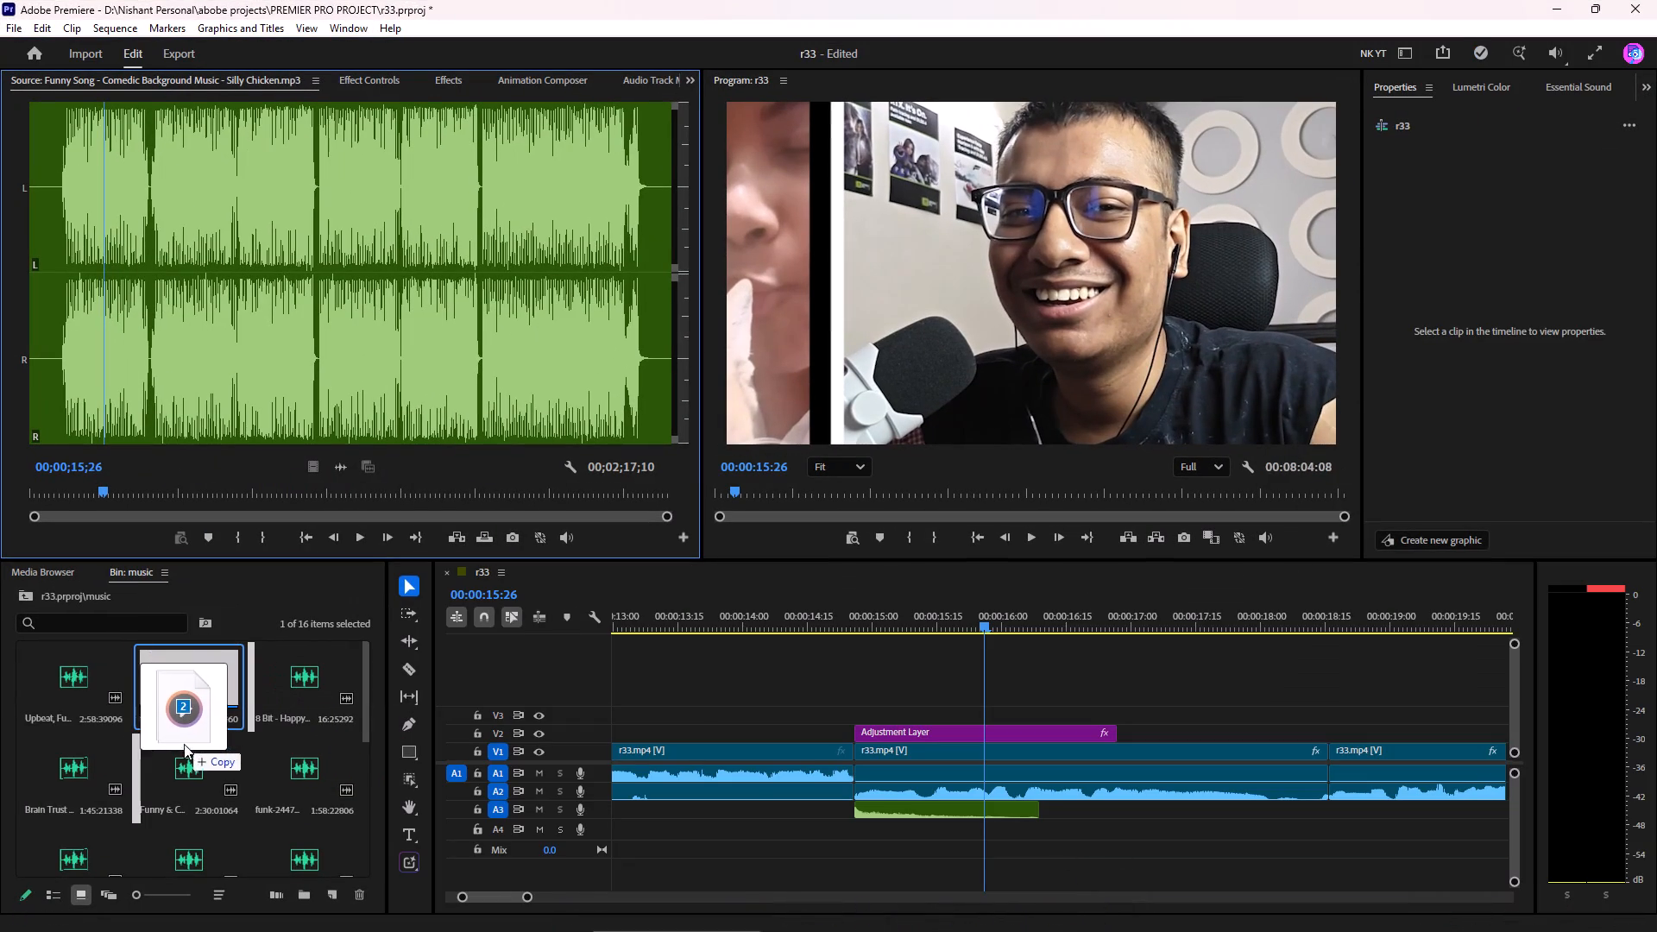
{"action": "left_click_drag", "start_coordinate": [184, 744], "coordinate": [64, 708]}
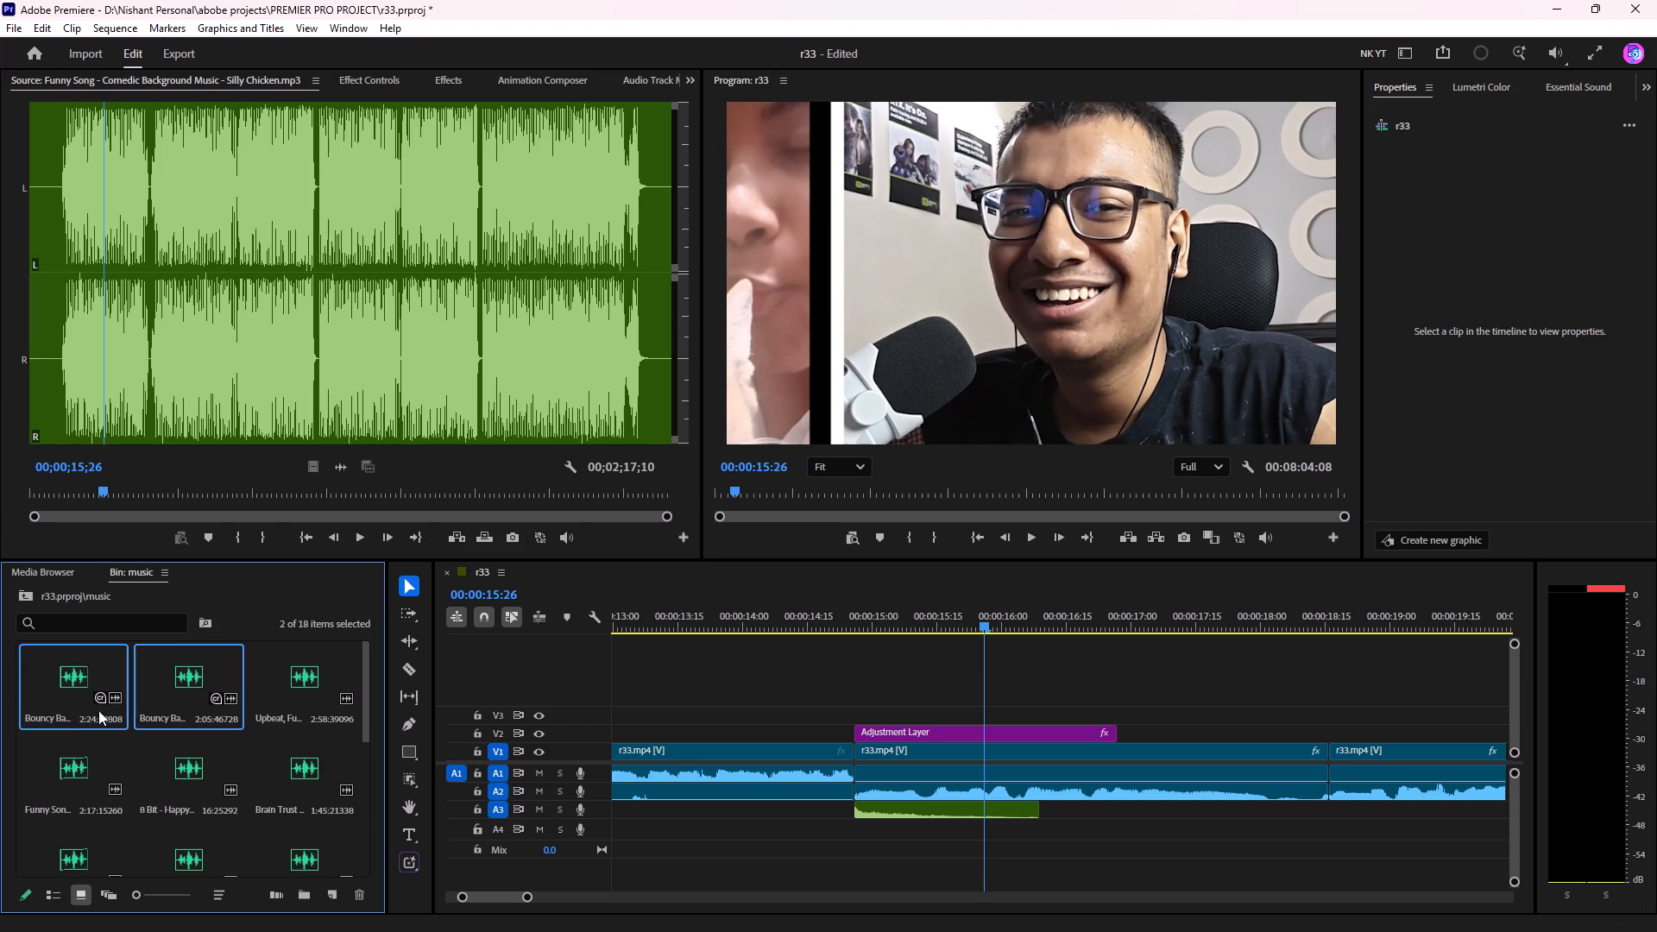
Audition Bouncy Background Groove.mp3 from its beginning in the Source Monitor, ending with the r33 playhead at 00:00:14:21.
{"action": "scroll", "coordinate": [155, 728], "scroll_direction": "up", "scroll_amount": 3}
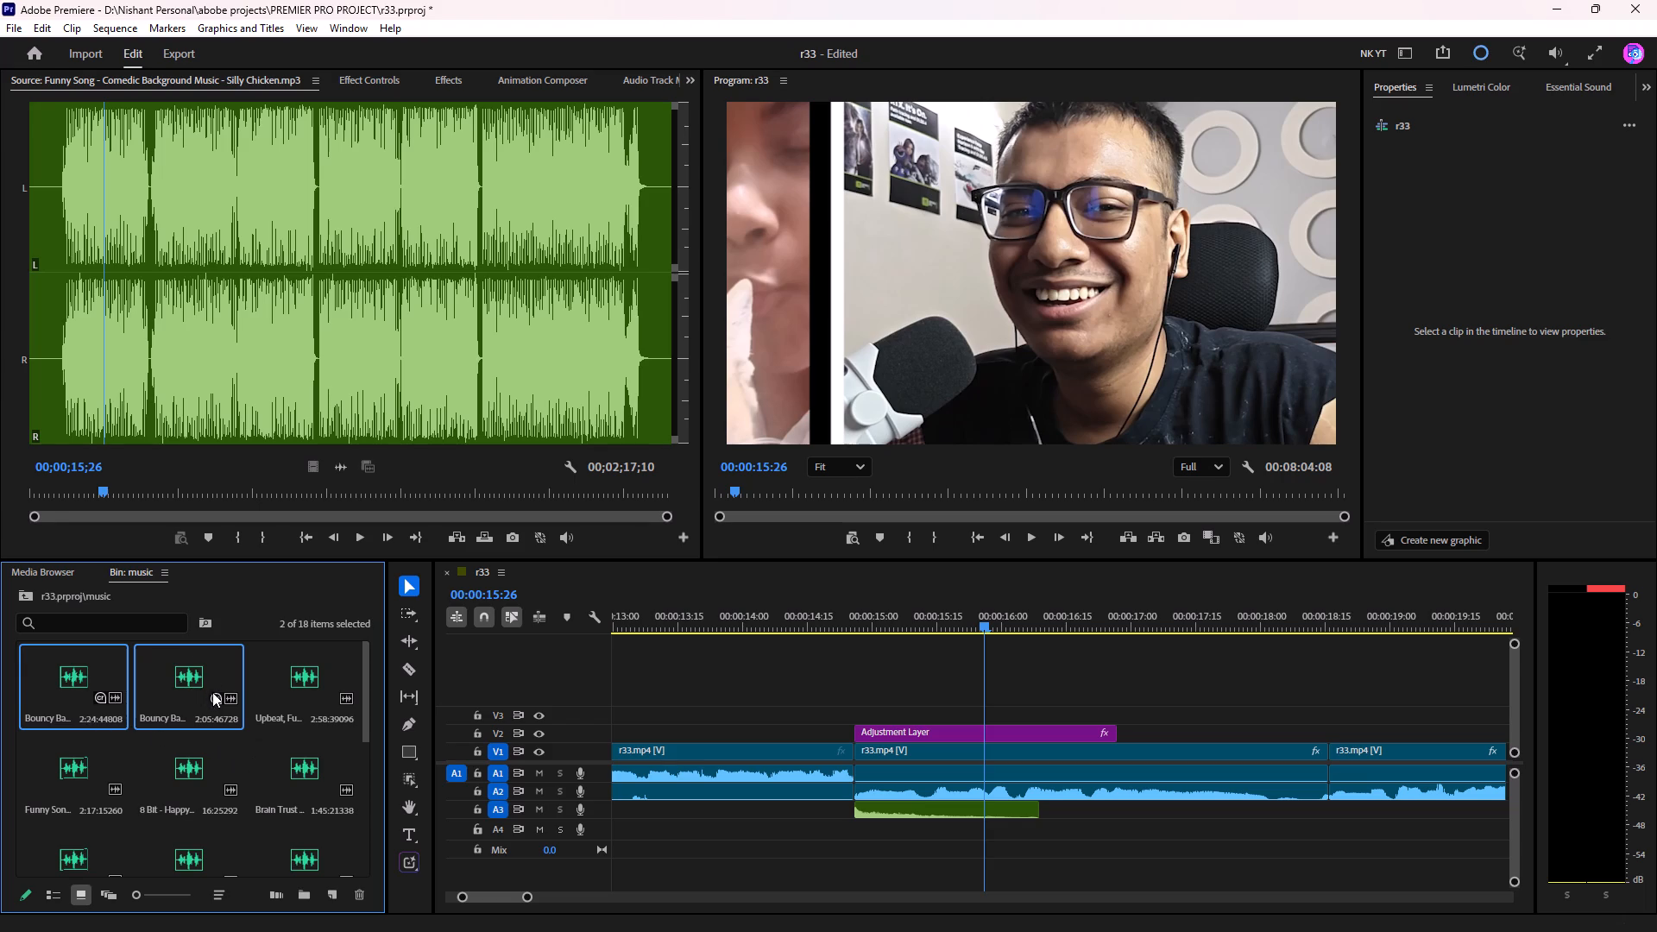
{"action": "double_click", "coordinate": [204, 684]}
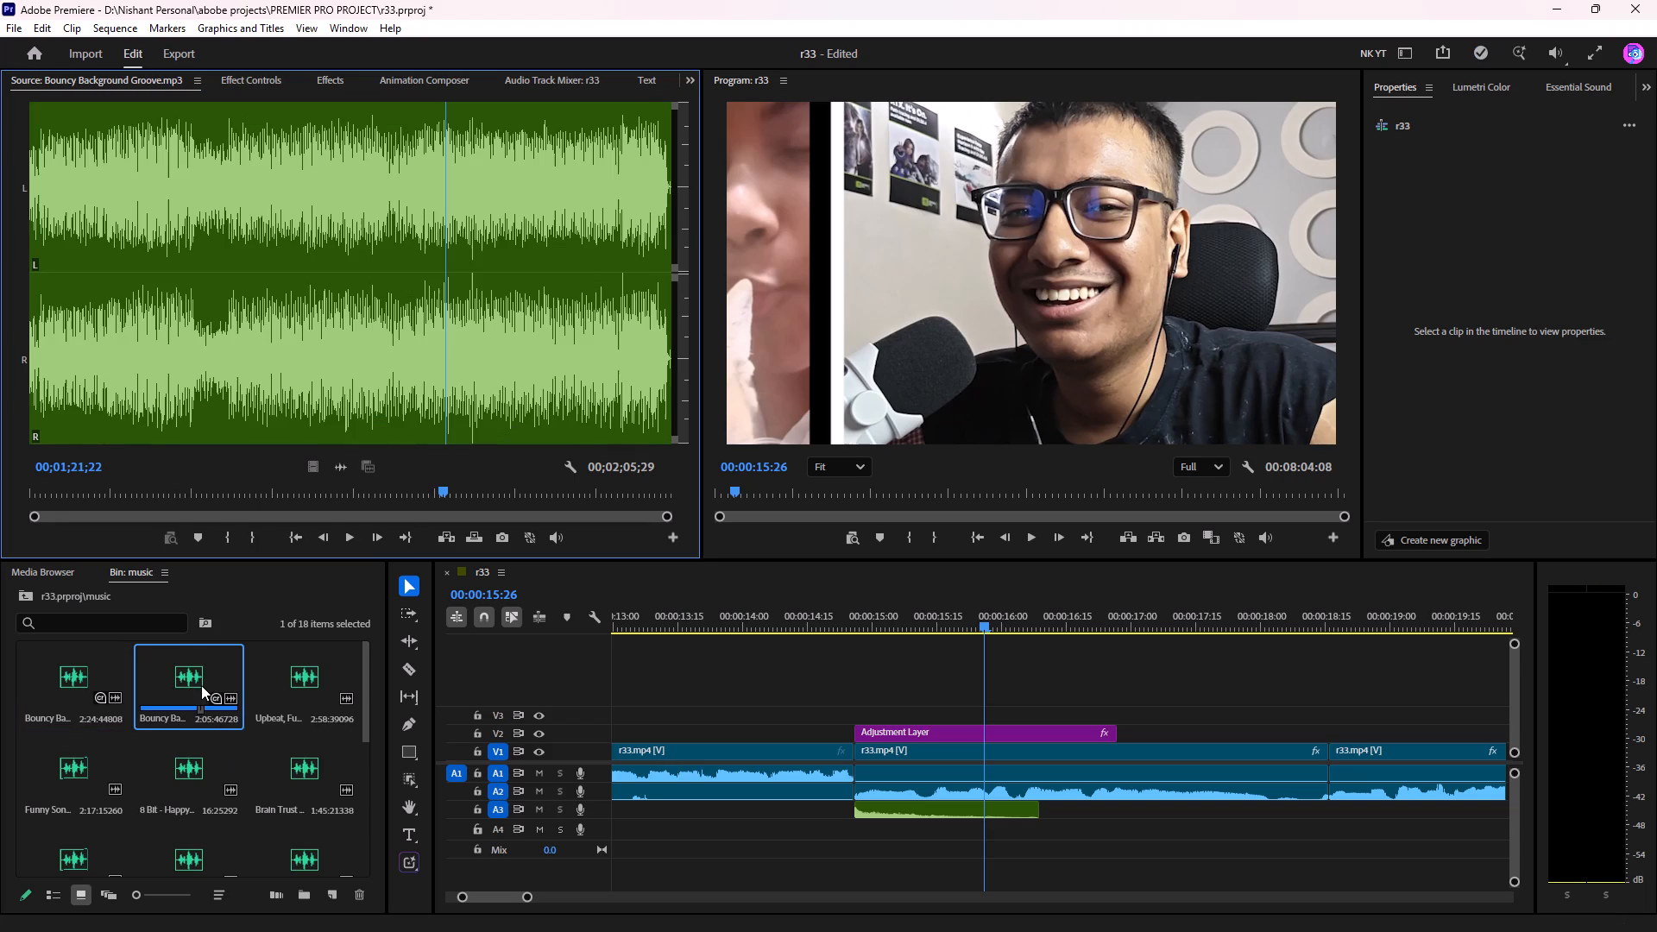
{"action": "left_click_drag", "start_coordinate": [247, 491], "coordinate": [0, 494]}
{"action": "key", "text": "space"}
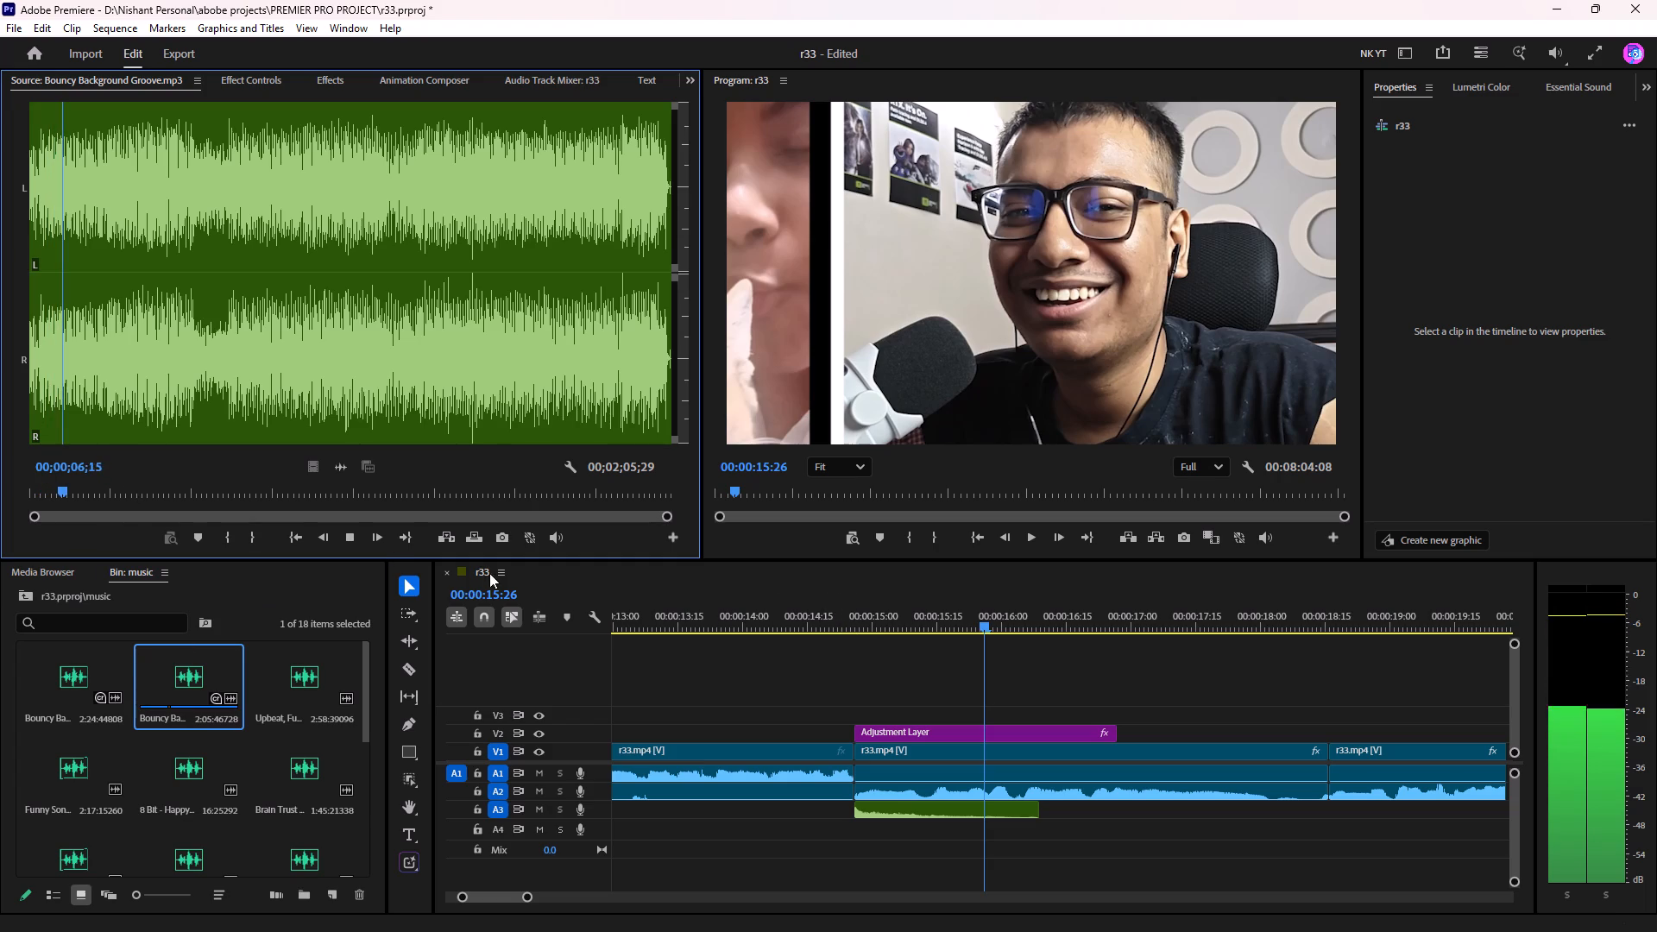
{"action": "left_click", "coordinate": [834, 614]}
Open Bouncy Background Loop.mp3 in the Source Monitor and audition its opening from the start and from about 10 seconds.
{"action": "double_click", "coordinate": [66, 671]}
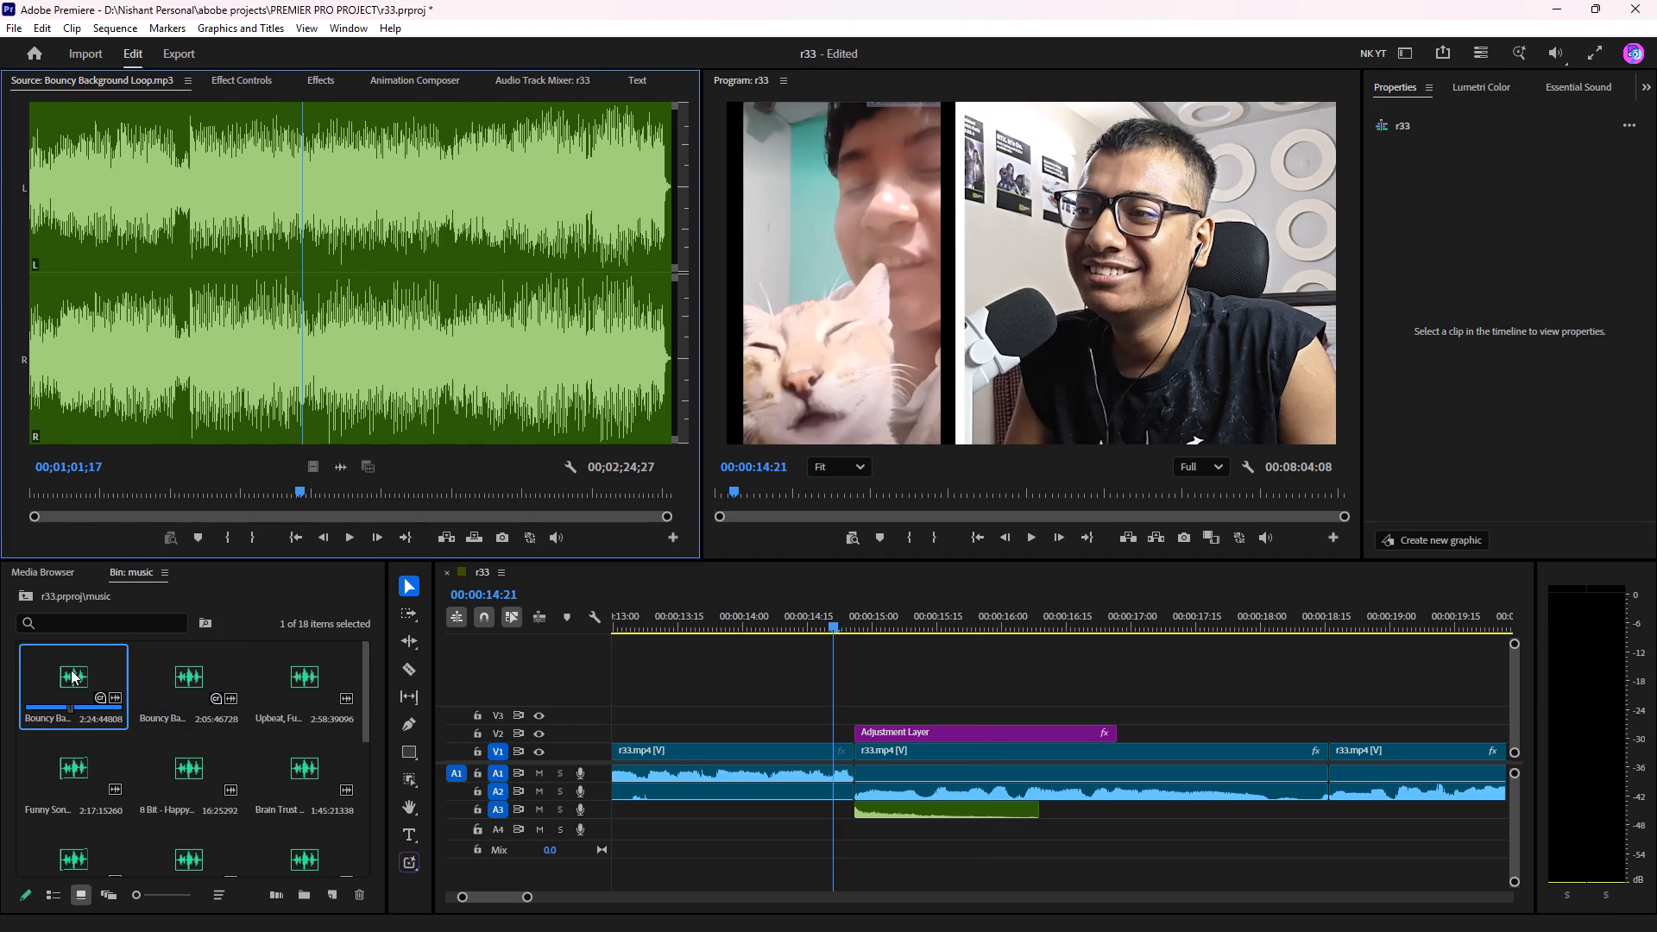
{"action": "key", "text": "space"}
{"action": "left_click_drag", "start_coordinate": [163, 504], "coordinate": [141, 494]}
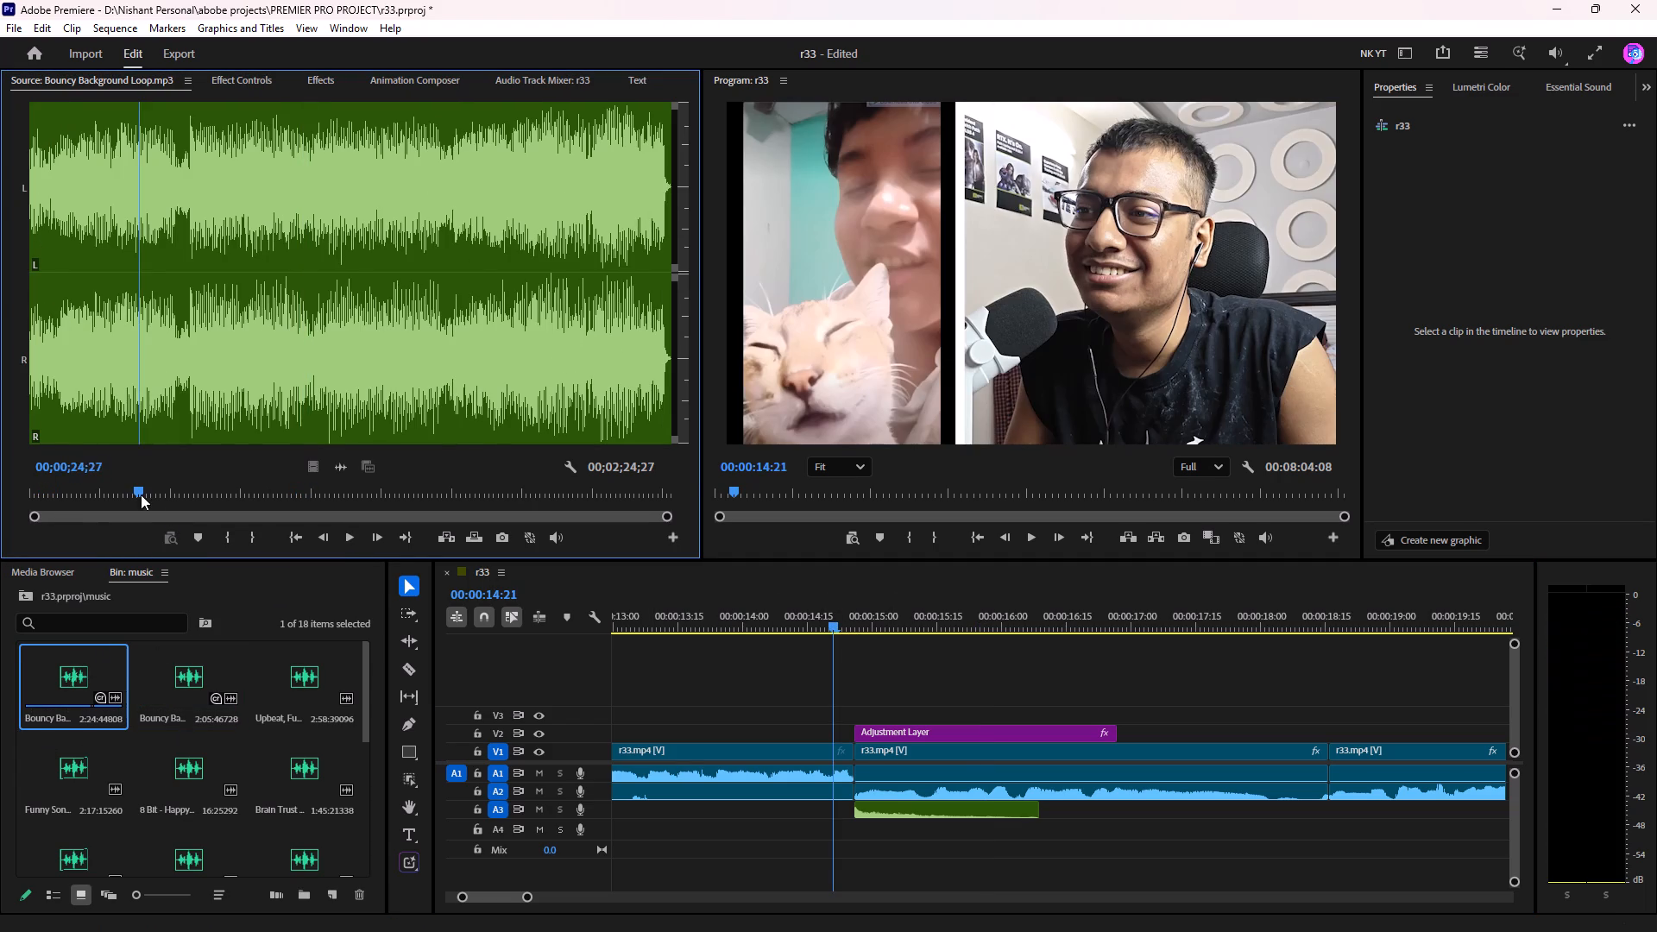
{"action": "left_click_drag", "start_coordinate": [141, 494], "coordinate": [8, 504]}
{"action": "key", "text": "space"}
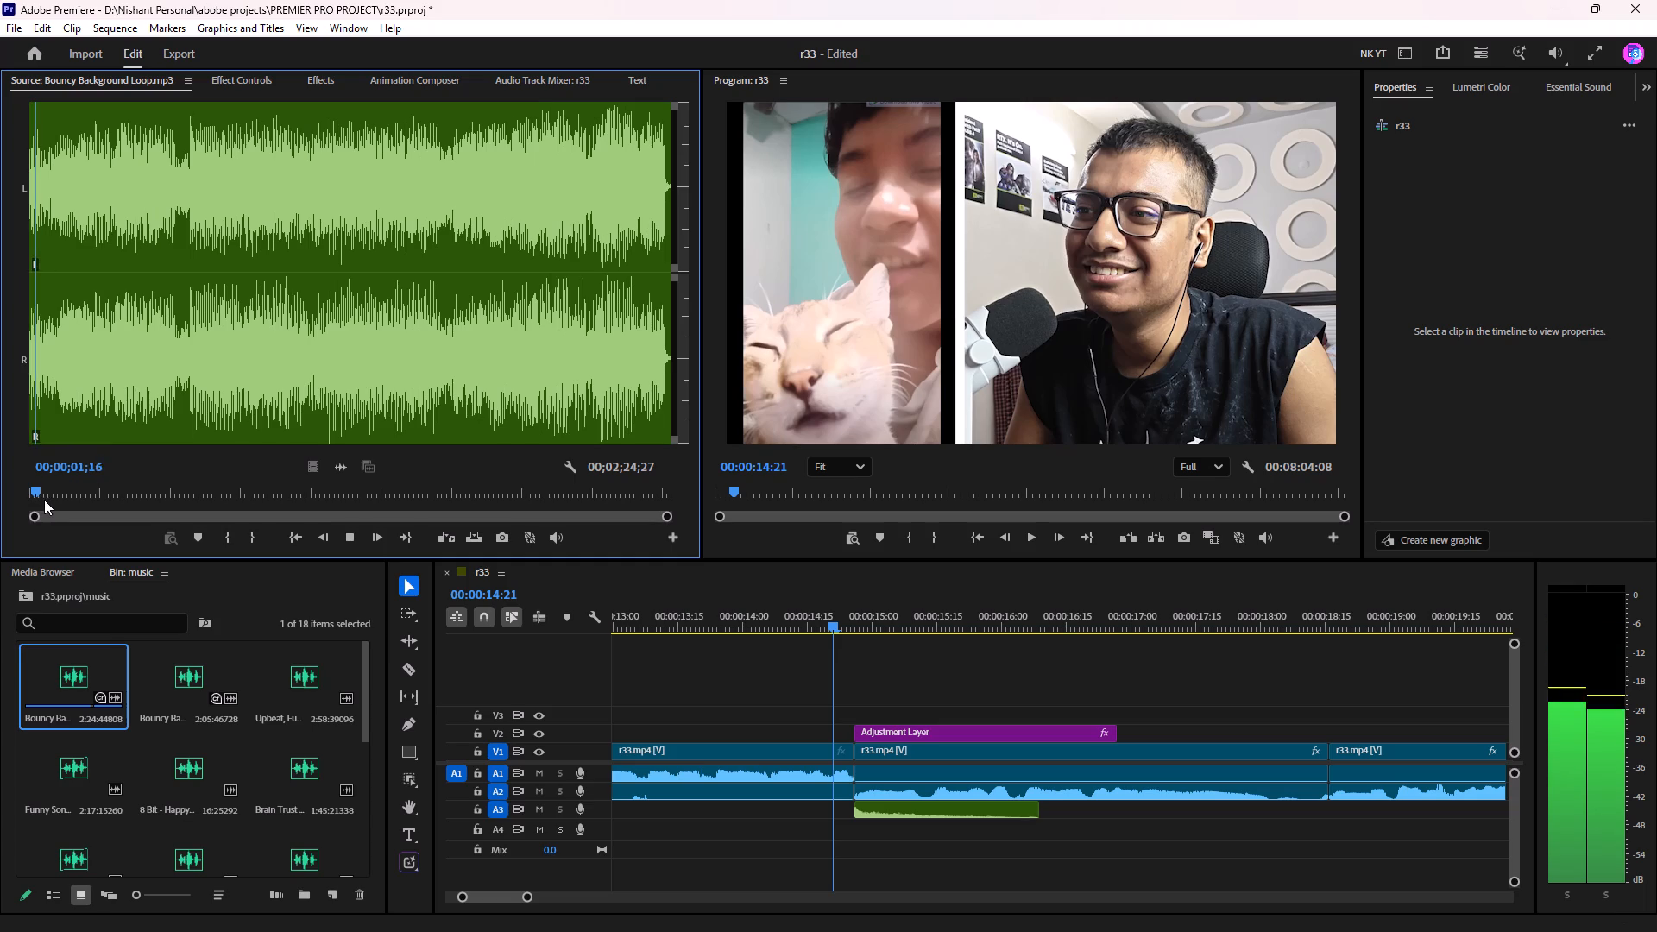
{"action": "left_click", "coordinate": [78, 488]}
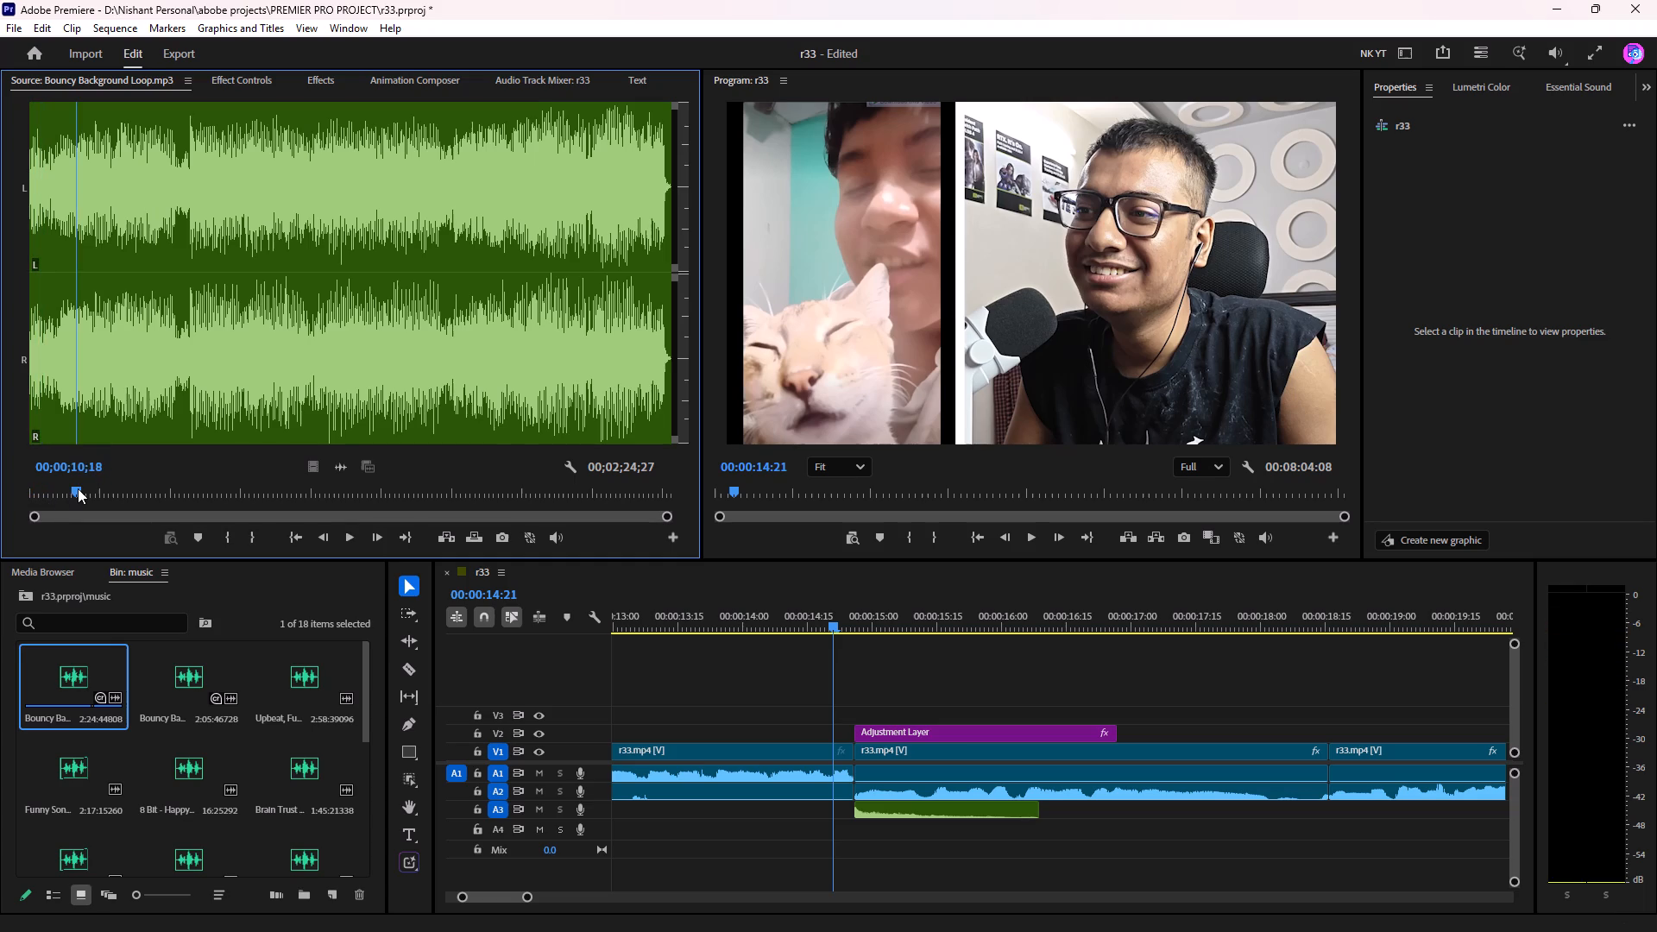
{"action": "key", "text": "space"}
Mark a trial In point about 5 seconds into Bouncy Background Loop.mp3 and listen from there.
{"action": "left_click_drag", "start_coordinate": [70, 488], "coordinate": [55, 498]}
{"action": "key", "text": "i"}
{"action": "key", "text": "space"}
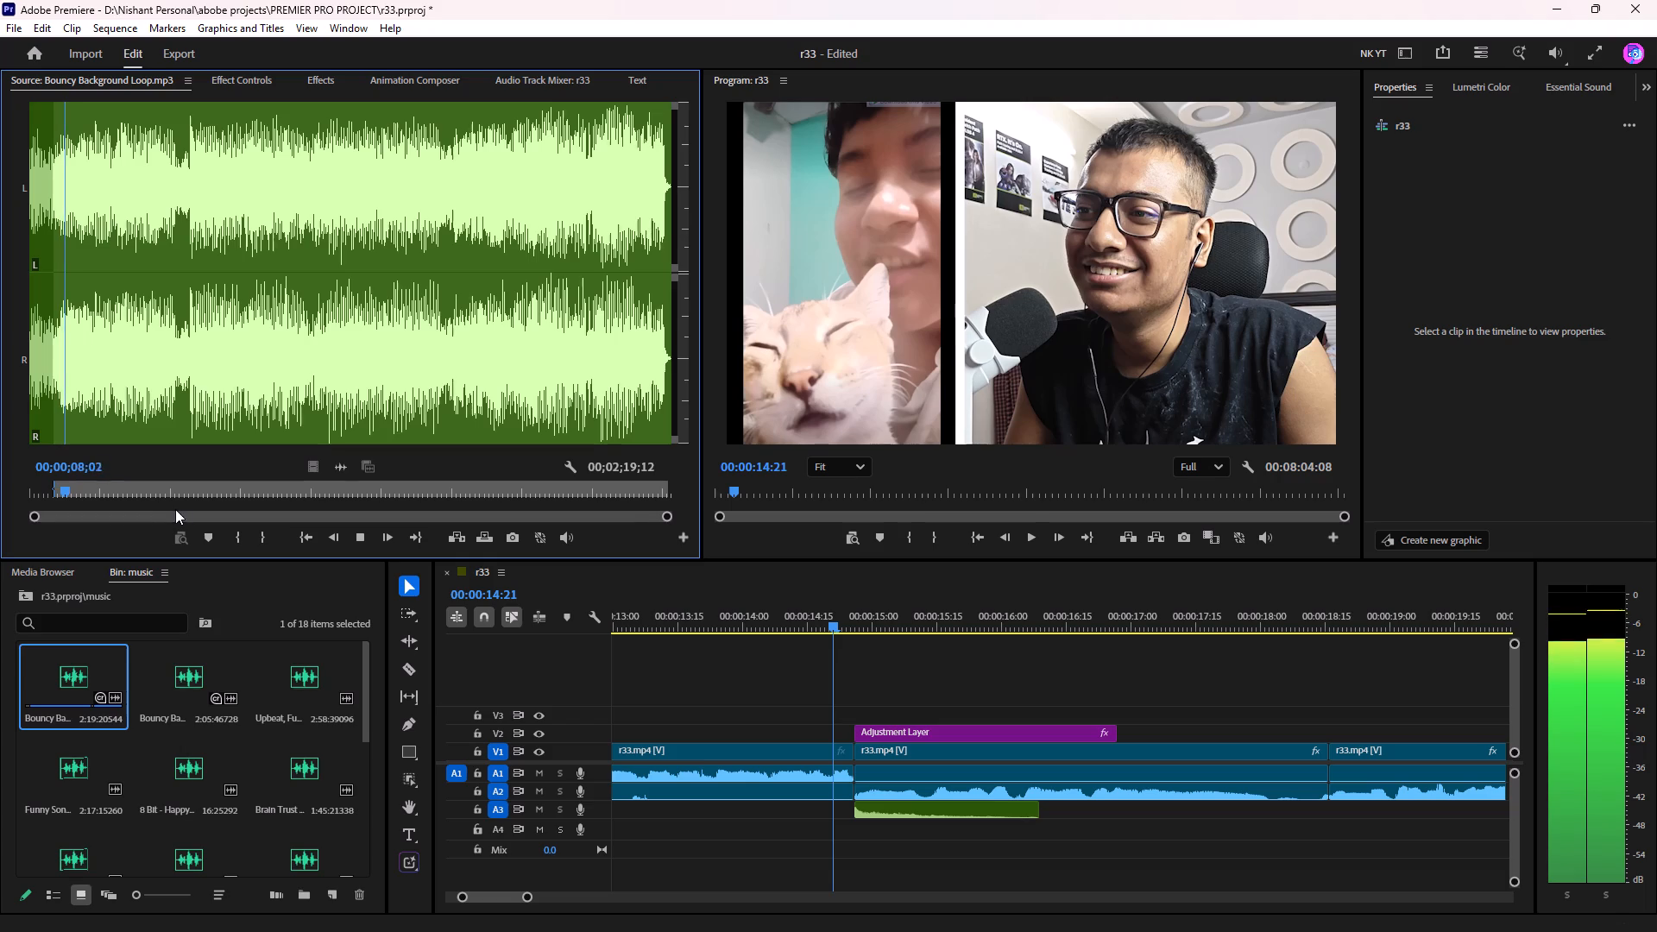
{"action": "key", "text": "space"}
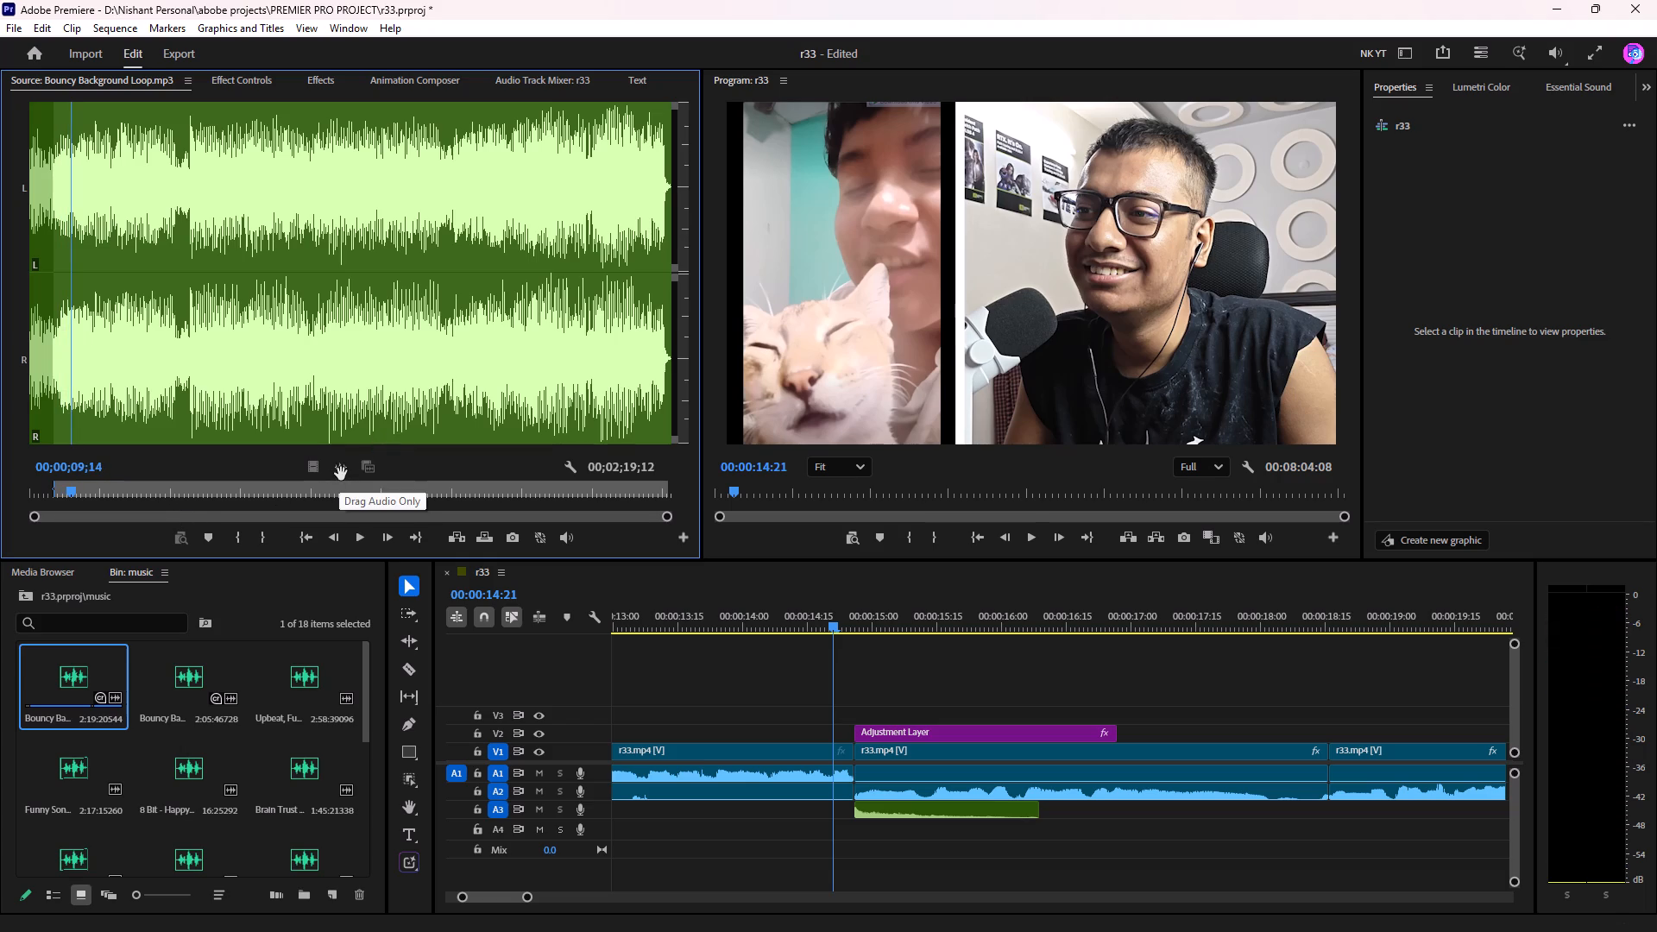
Set the In point of Bouncy Background Loop.mp3 to 00;00;06;14.
{"action": "left_click_drag", "start_coordinate": [68, 490], "coordinate": [55, 499]}
{"action": "key", "text": "i"}
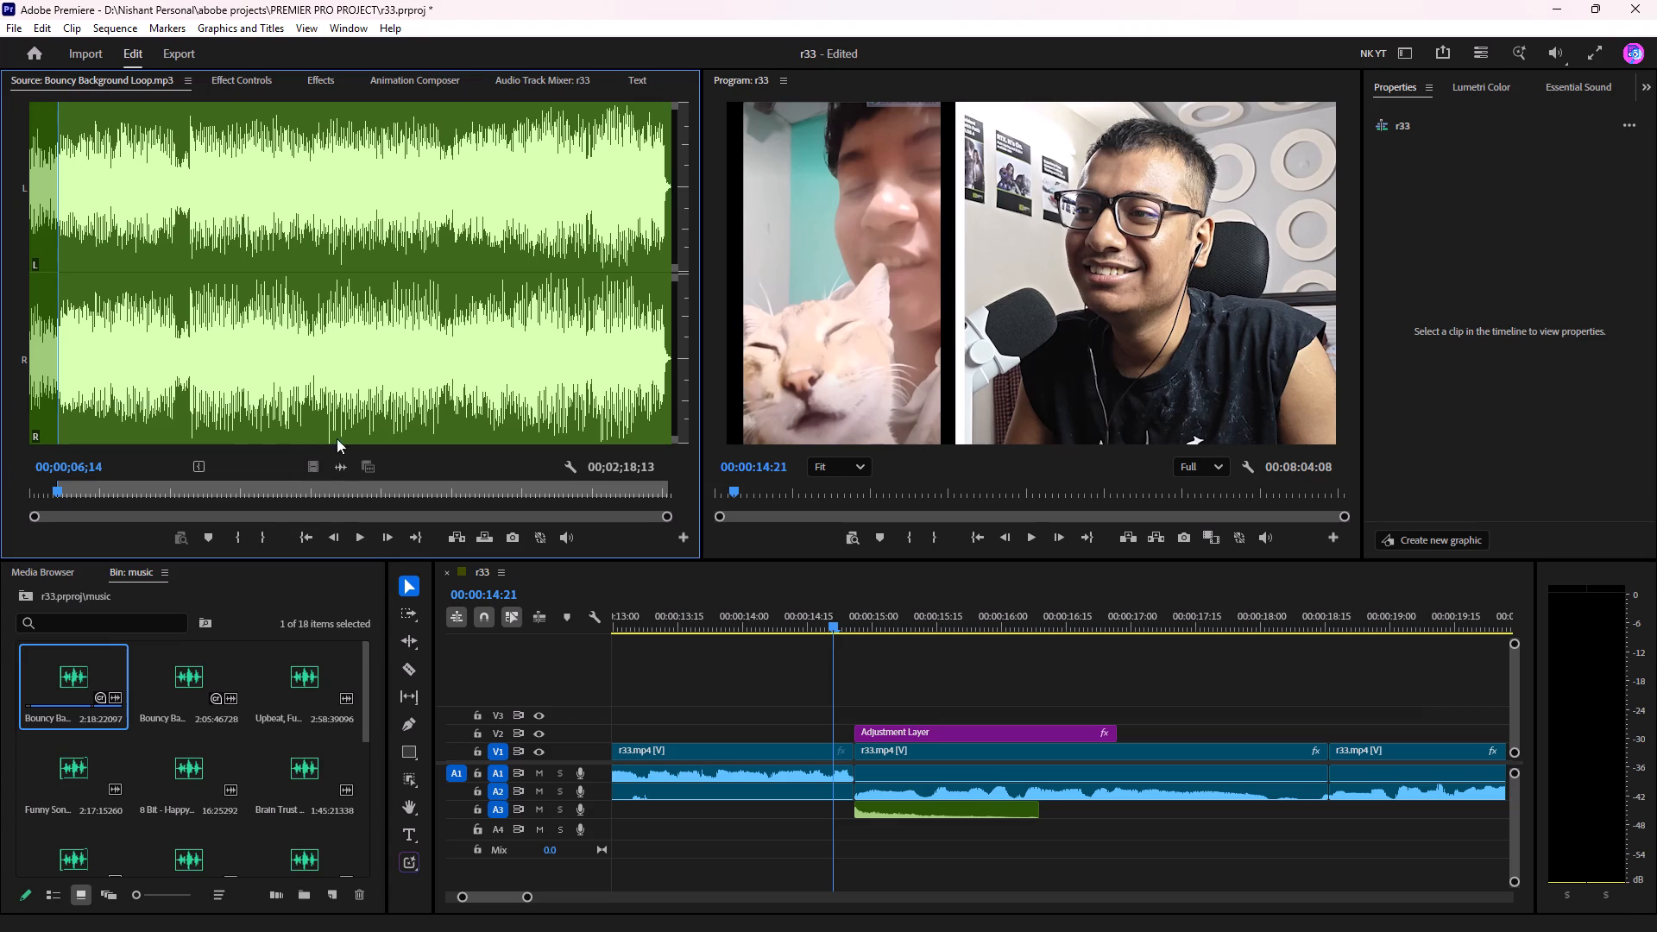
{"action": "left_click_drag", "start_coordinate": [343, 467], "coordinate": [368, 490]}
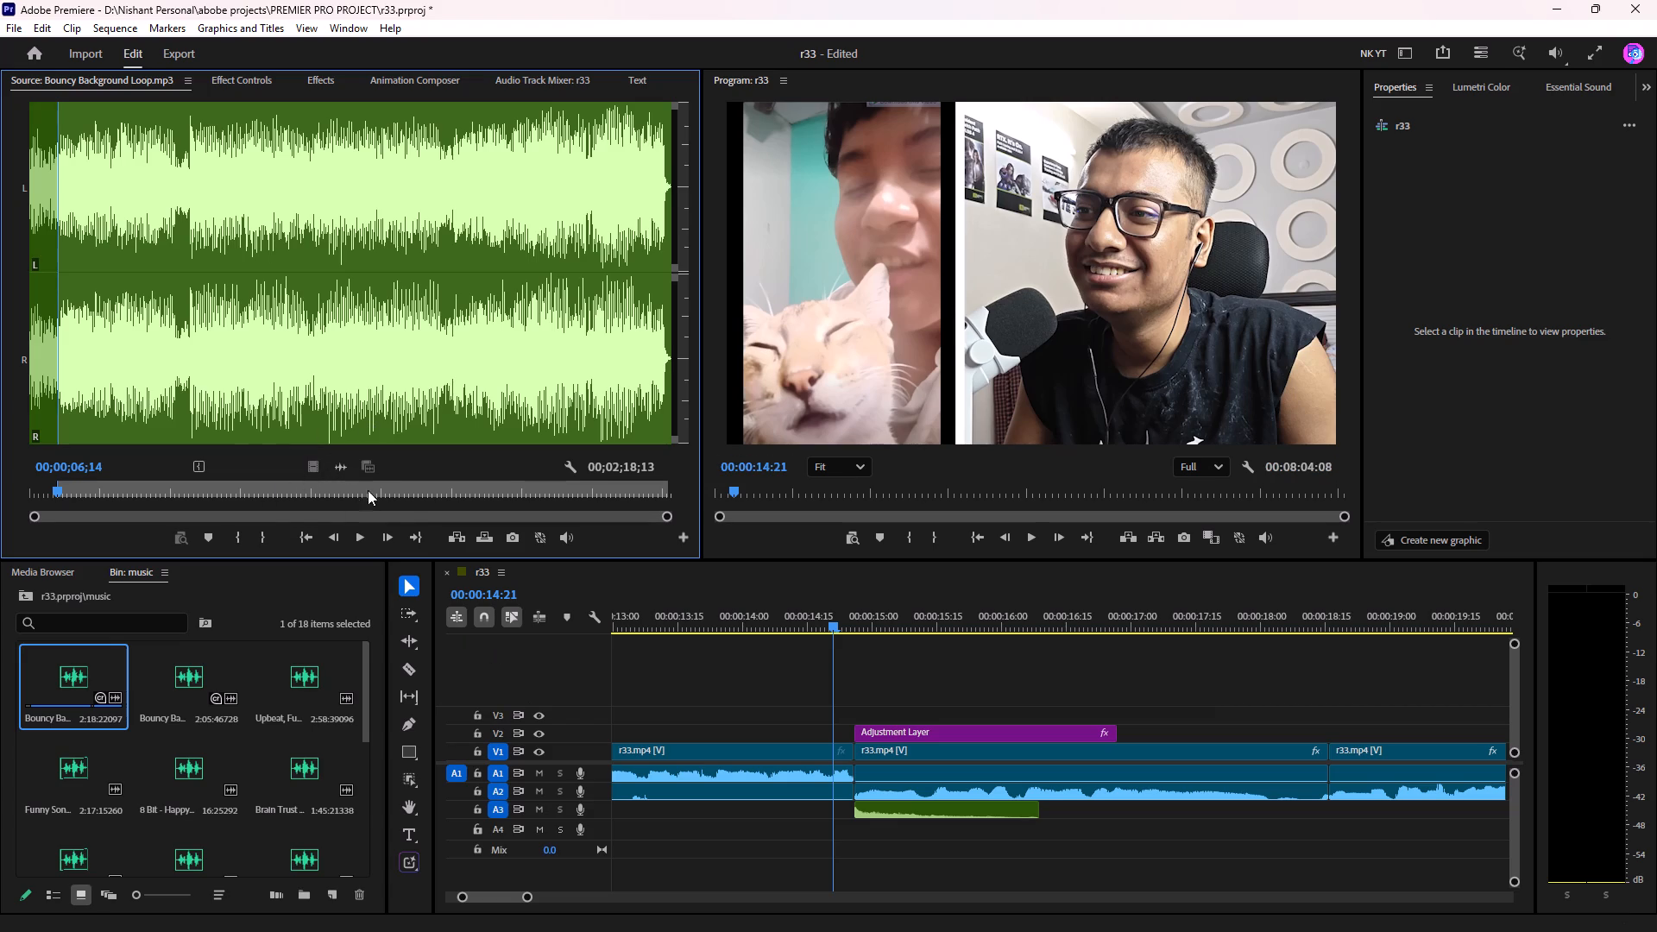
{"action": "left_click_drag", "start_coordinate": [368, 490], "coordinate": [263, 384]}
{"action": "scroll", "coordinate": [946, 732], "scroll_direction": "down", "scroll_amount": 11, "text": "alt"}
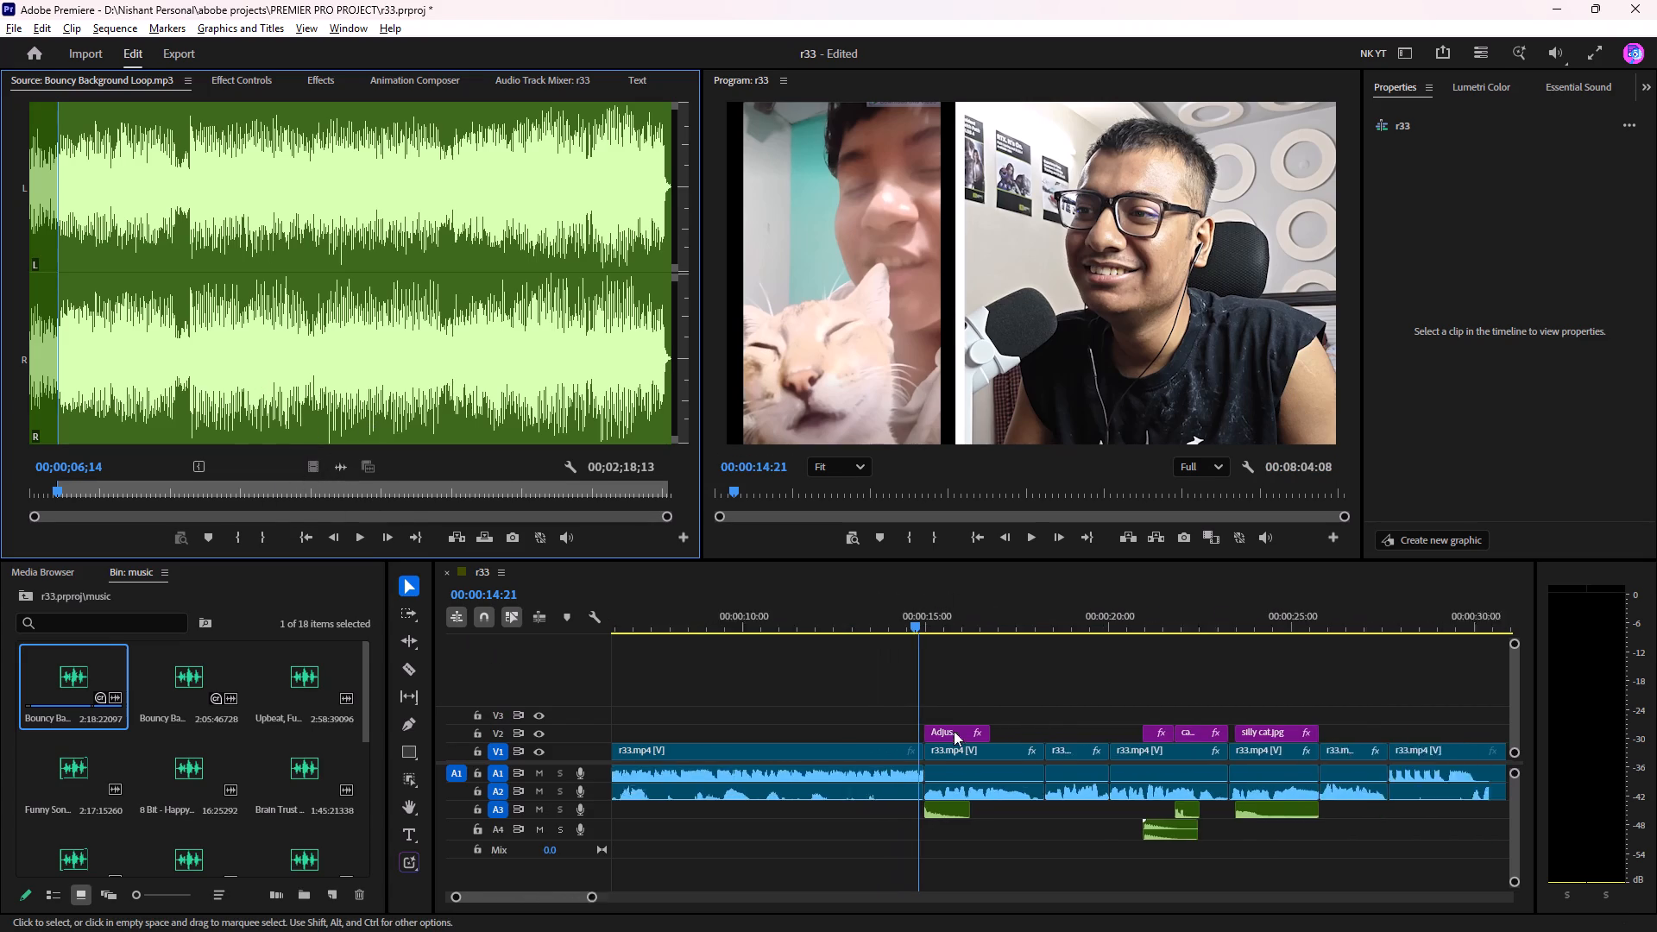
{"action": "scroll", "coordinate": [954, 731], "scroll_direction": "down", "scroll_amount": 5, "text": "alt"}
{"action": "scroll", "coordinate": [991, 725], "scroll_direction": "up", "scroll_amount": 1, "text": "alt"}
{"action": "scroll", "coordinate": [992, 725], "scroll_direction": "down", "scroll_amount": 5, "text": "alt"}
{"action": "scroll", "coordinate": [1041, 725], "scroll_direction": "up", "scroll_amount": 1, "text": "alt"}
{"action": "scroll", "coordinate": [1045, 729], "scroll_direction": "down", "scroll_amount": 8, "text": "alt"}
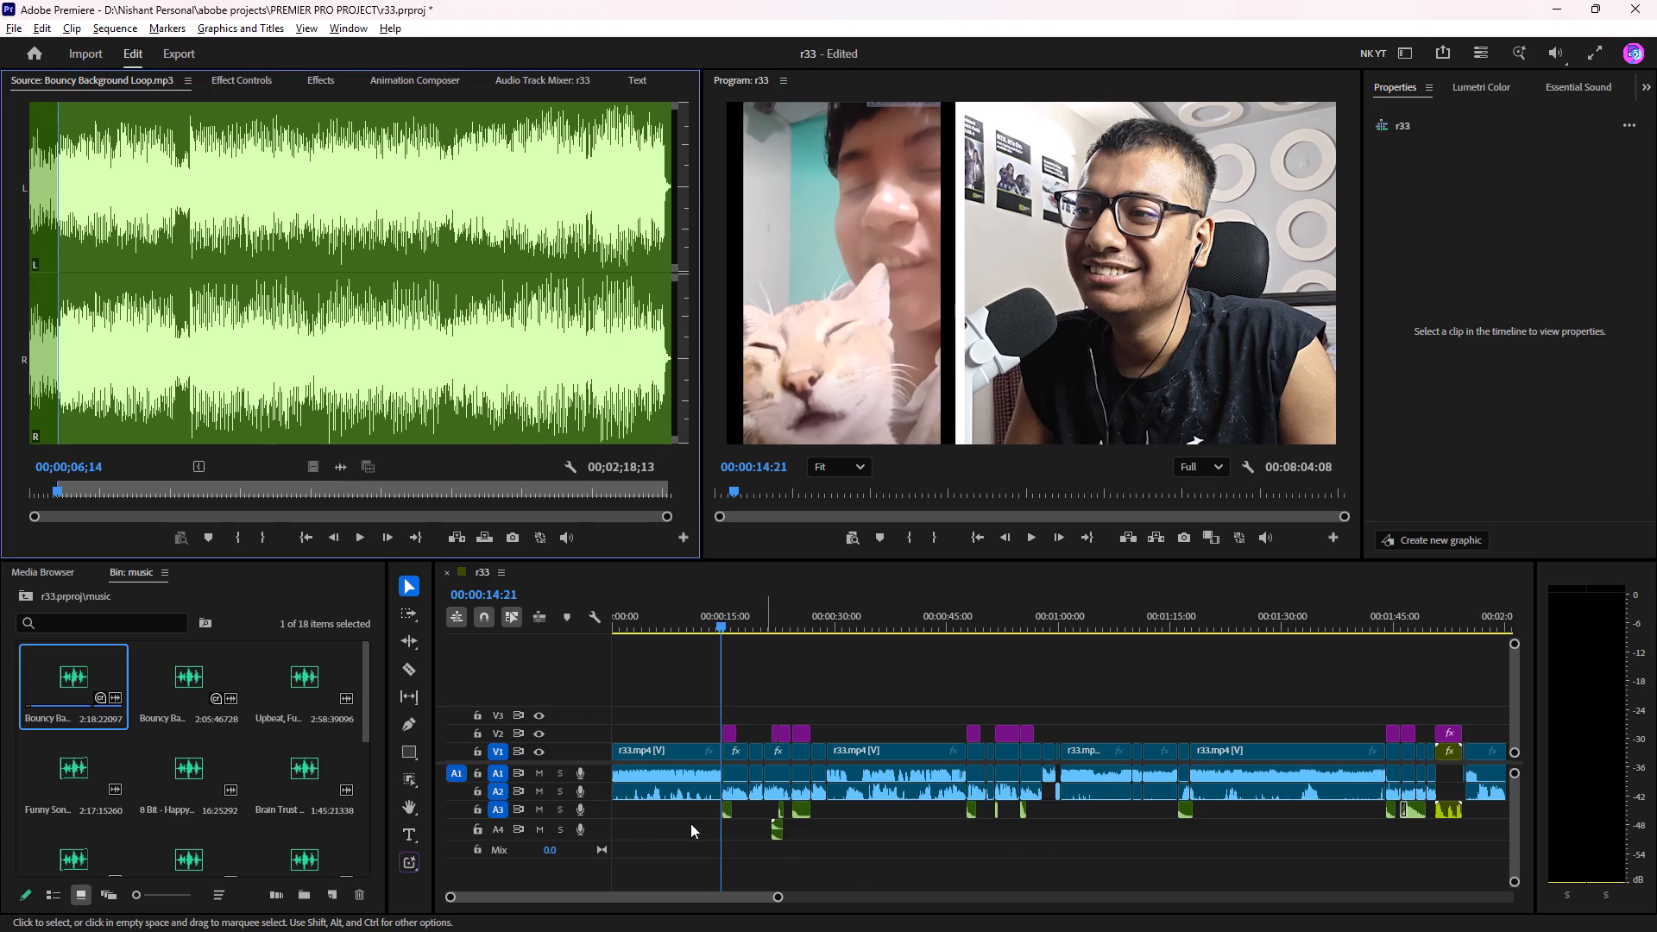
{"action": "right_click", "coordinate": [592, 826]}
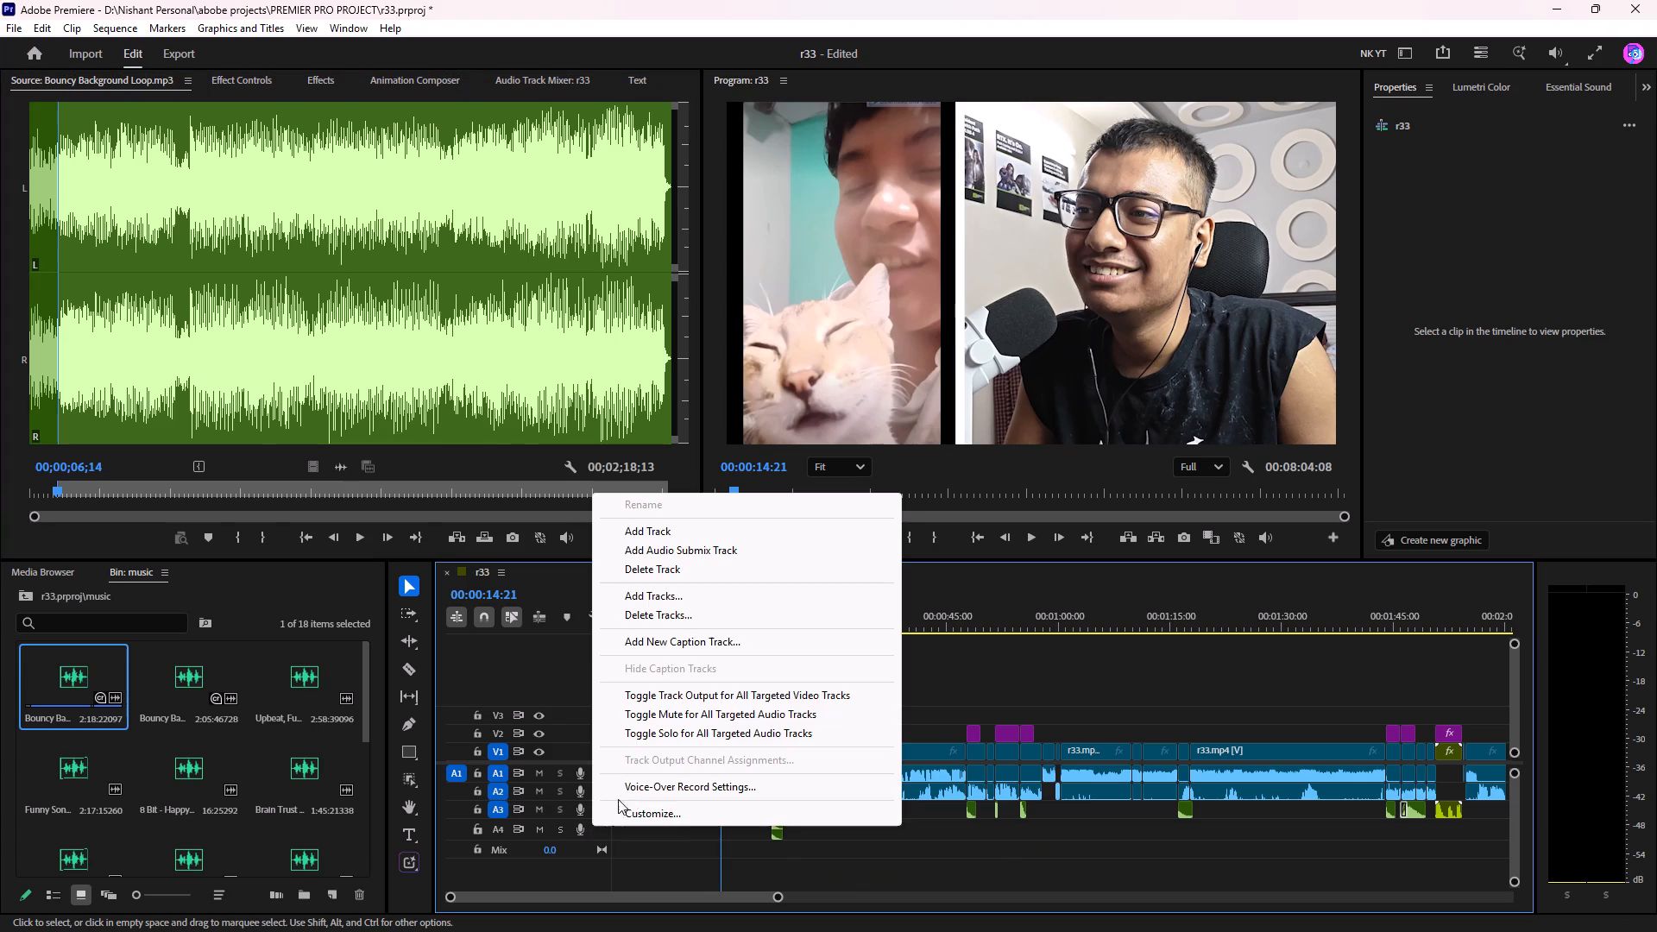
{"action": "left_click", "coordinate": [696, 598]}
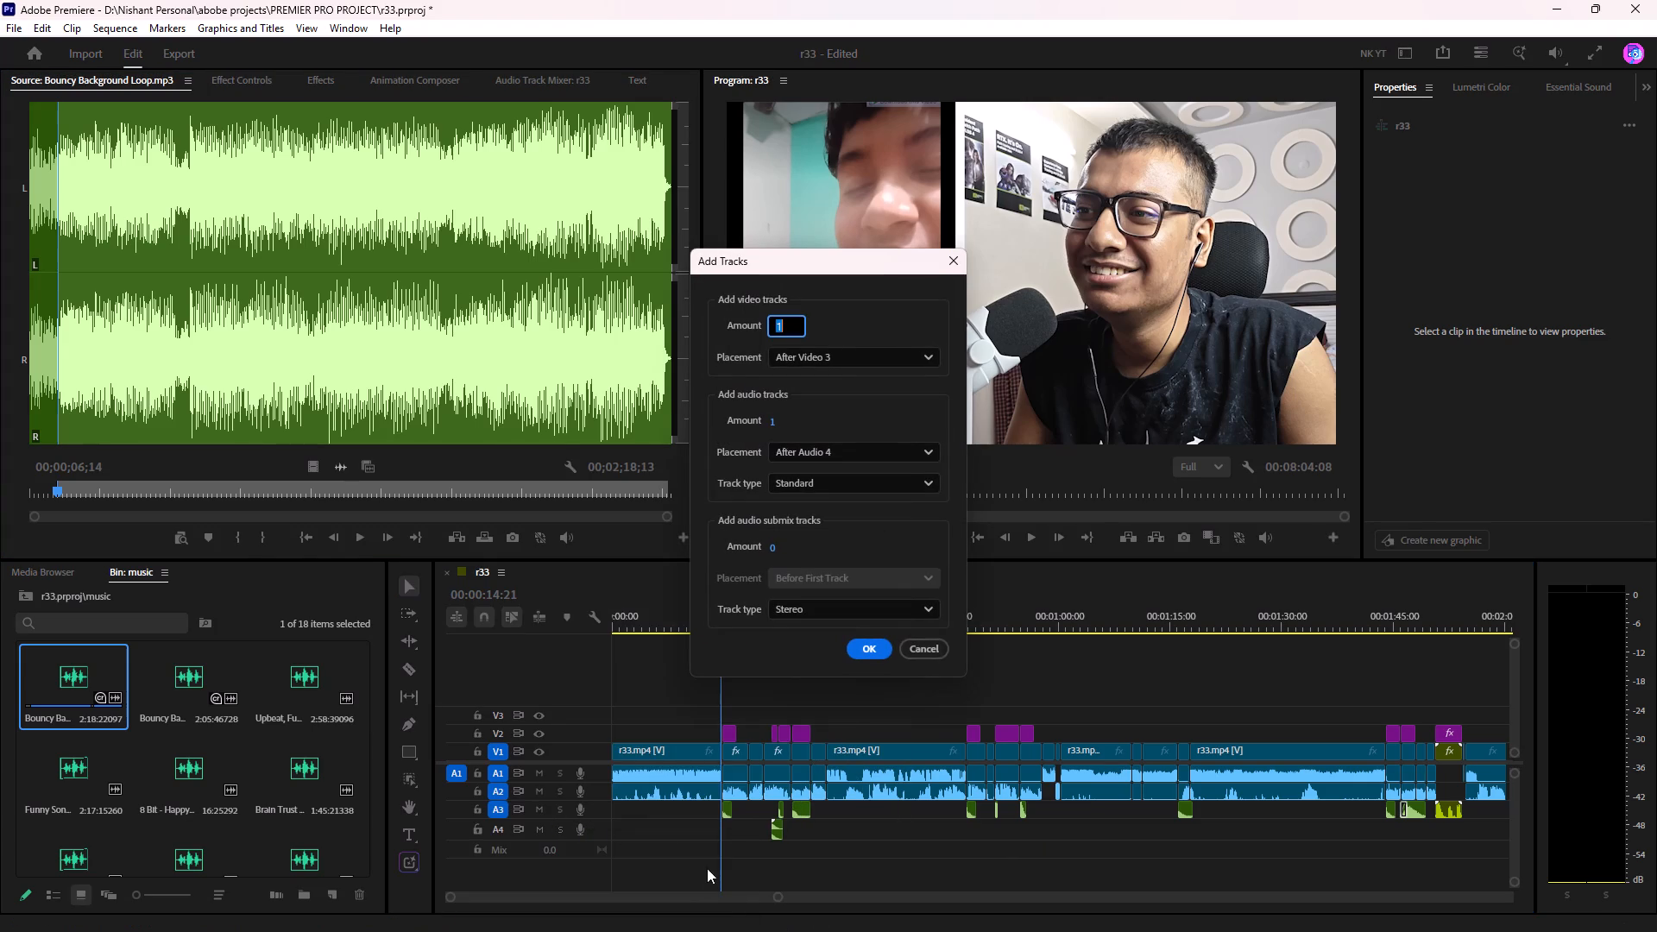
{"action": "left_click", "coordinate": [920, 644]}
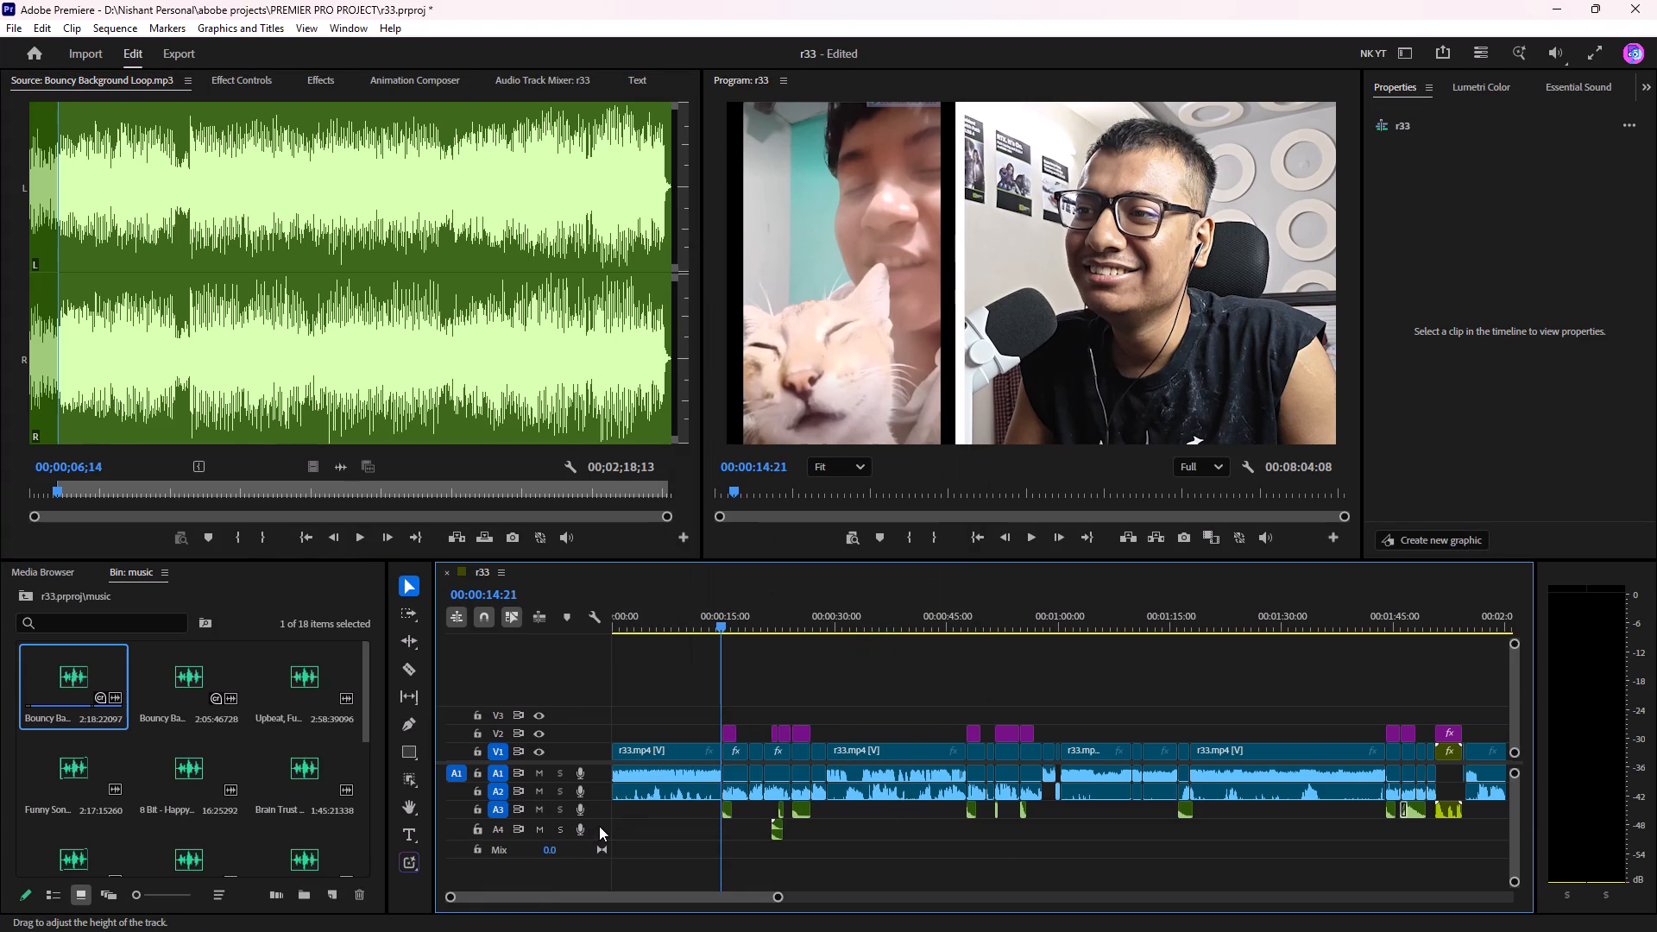
Add one audio track below A4 in the r33 sequence.
{"action": "right_click", "coordinate": [599, 825]}
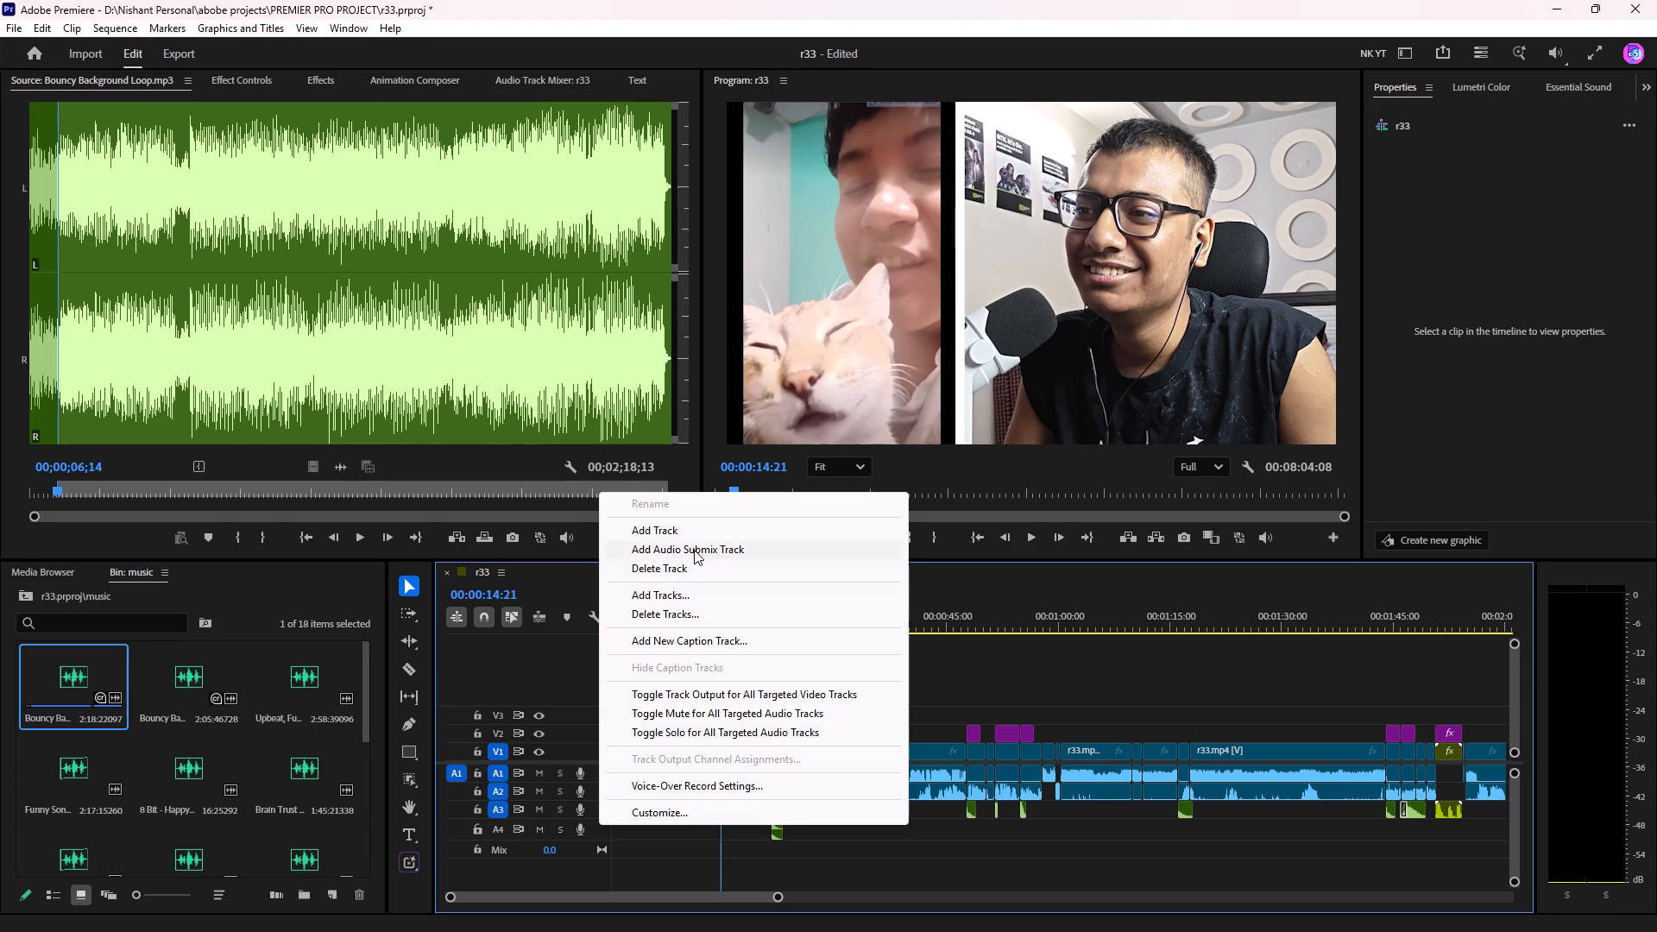
{"action": "left_click", "coordinate": [692, 533]}
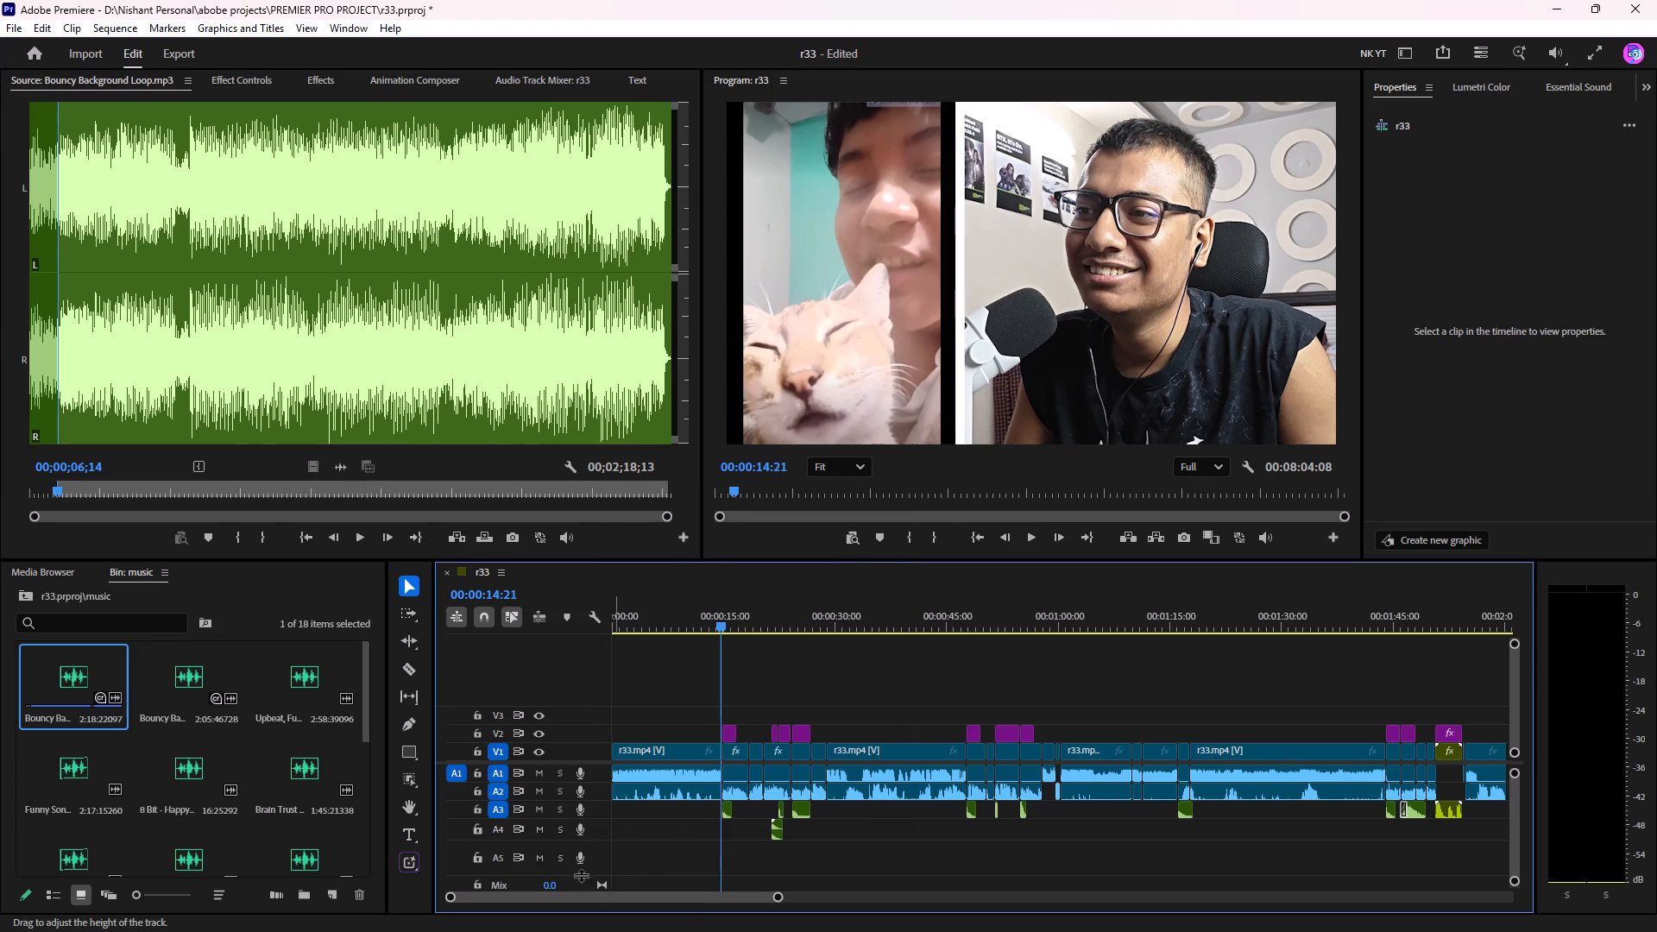
Resize the audio tracks so that A2, A3 and A4 are slimmer and the new A5 is taller.
{"action": "left_click_drag", "start_coordinate": [583, 872], "coordinate": [586, 839]}
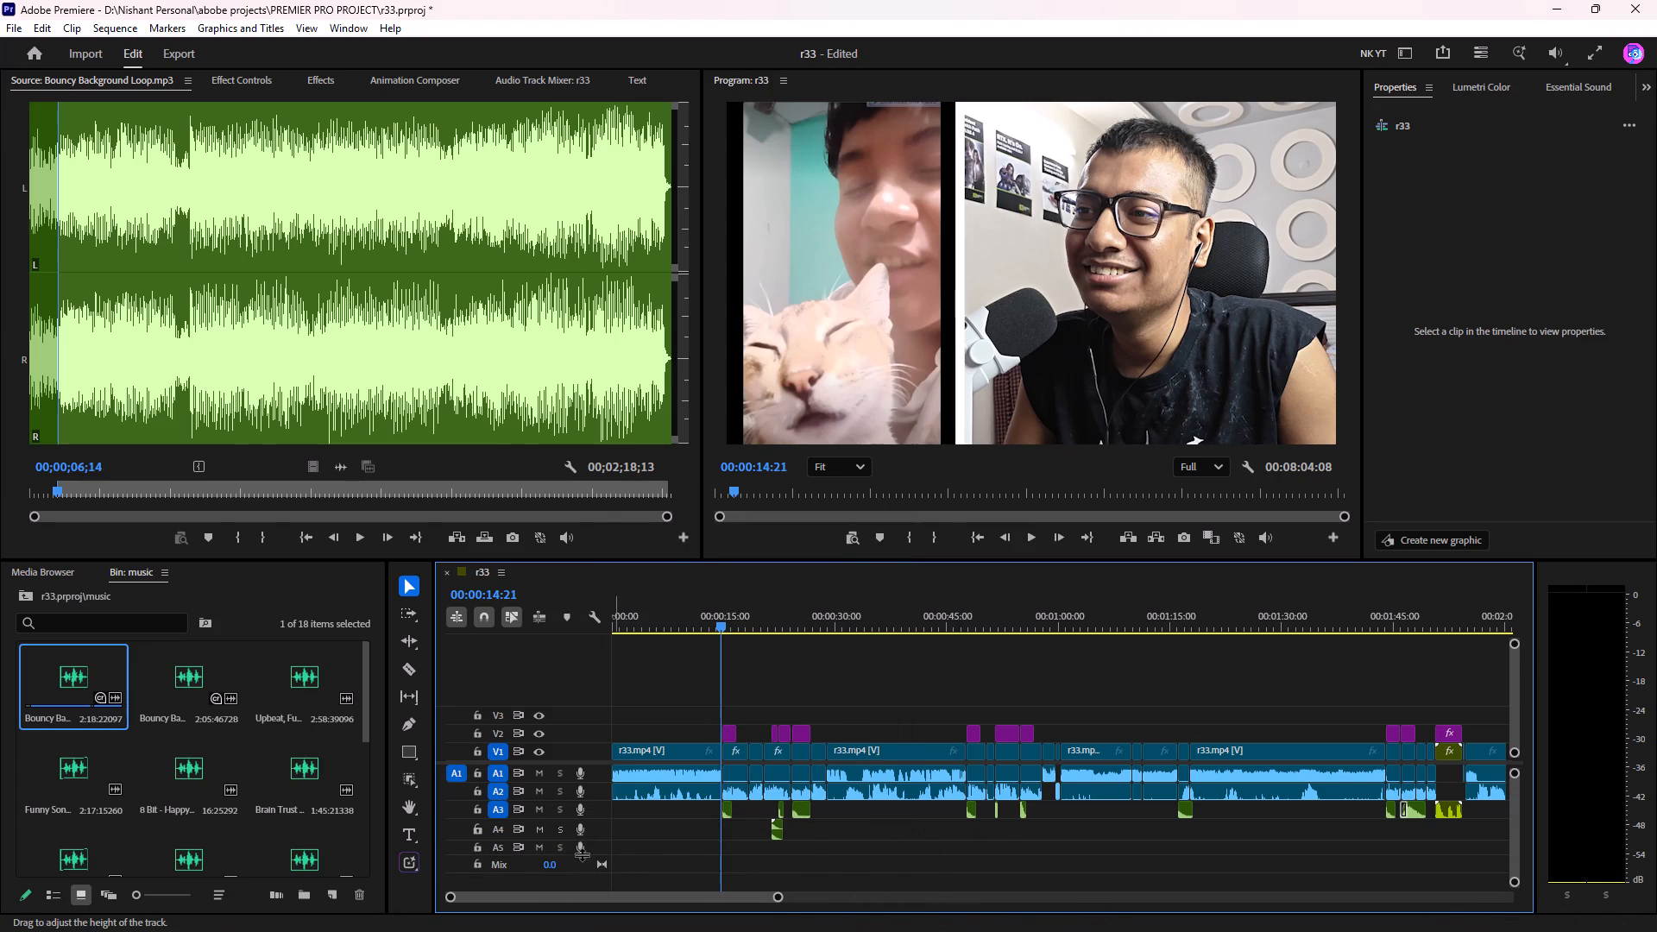
{"action": "left_click", "coordinate": [588, 853]}
{"action": "left_click_drag", "start_coordinate": [597, 852], "coordinate": [599, 875]}
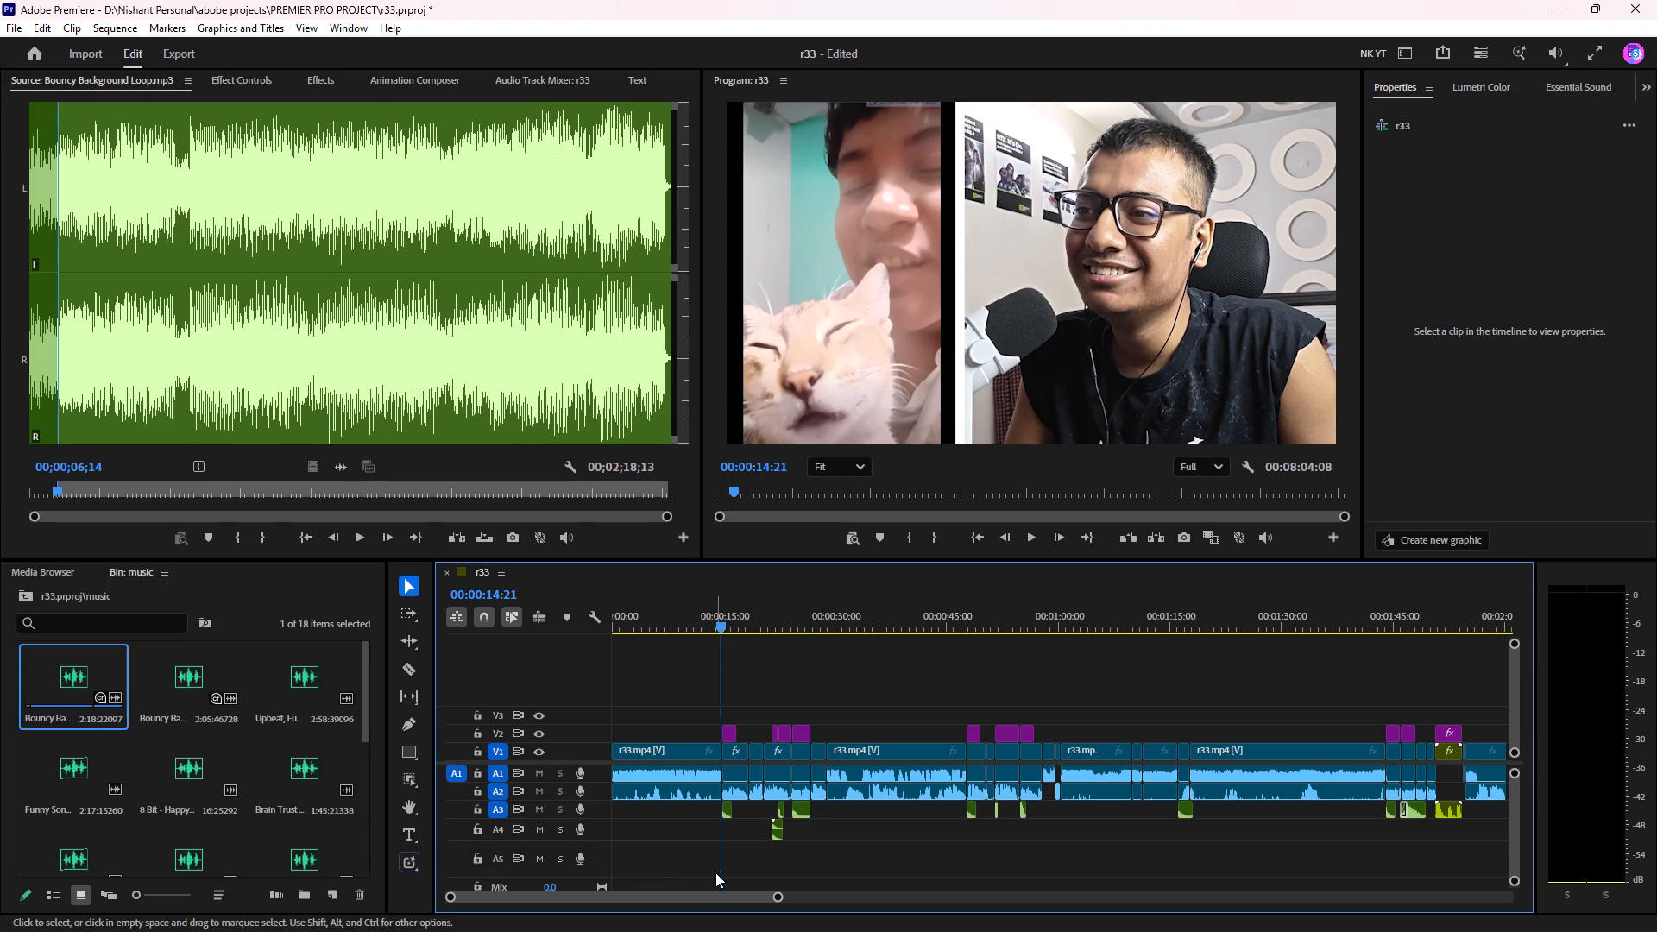
{"action": "left_click_drag", "start_coordinate": [600, 838], "coordinate": [597, 826]}
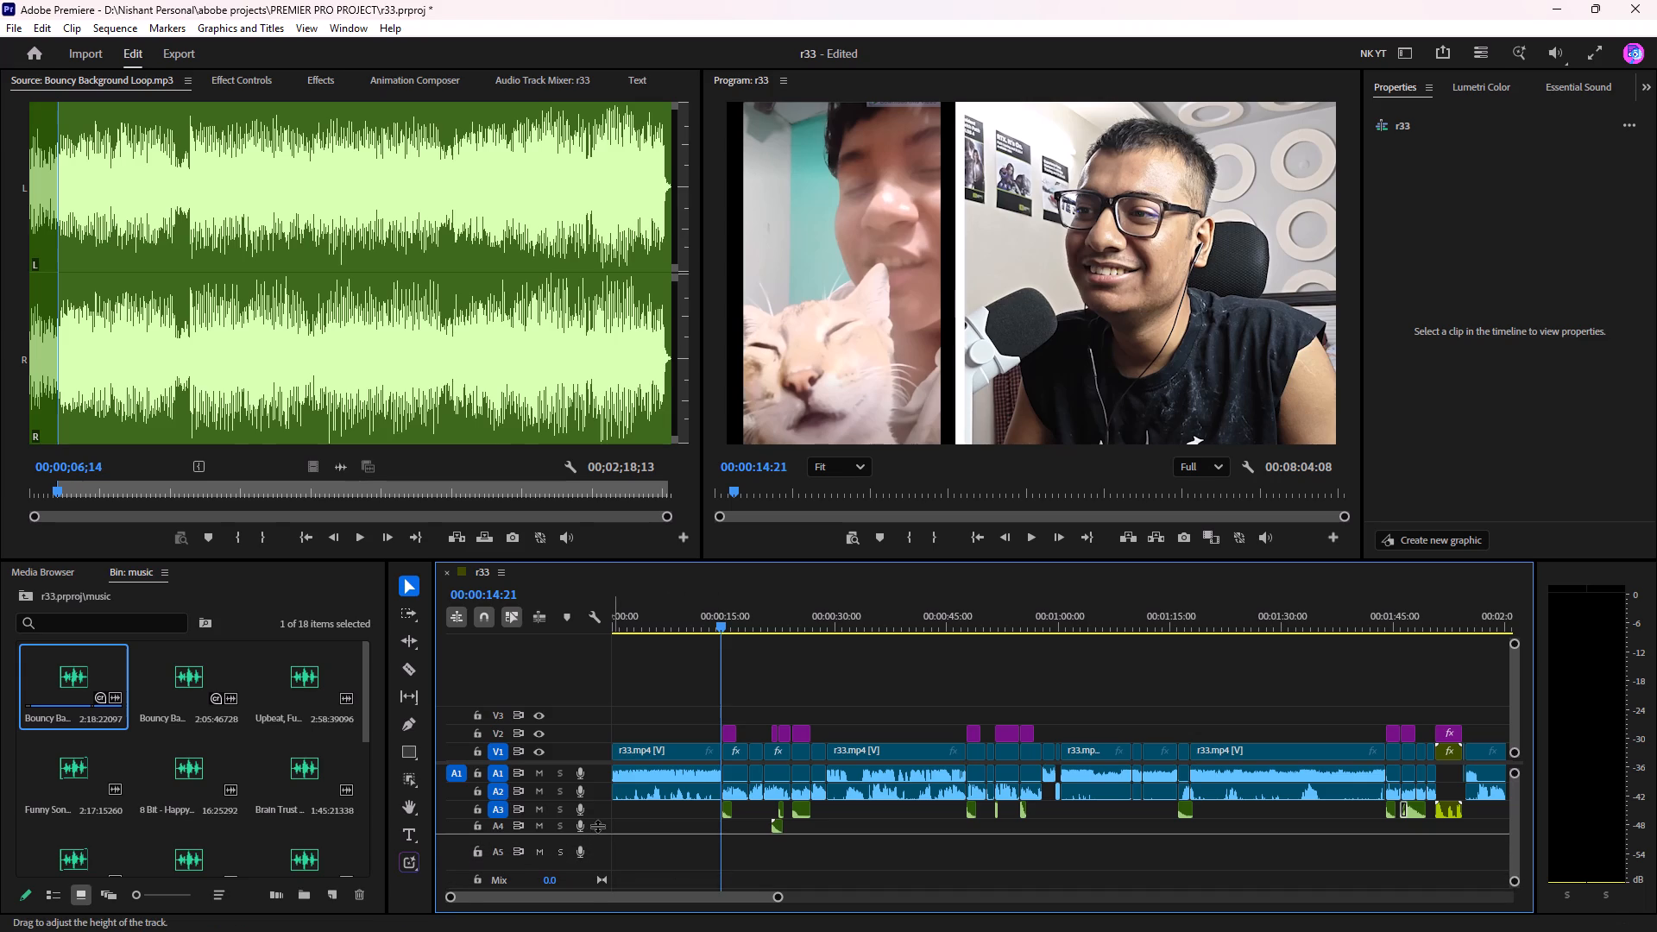
{"action": "left_click_drag", "start_coordinate": [597, 826], "coordinate": [599, 826]}
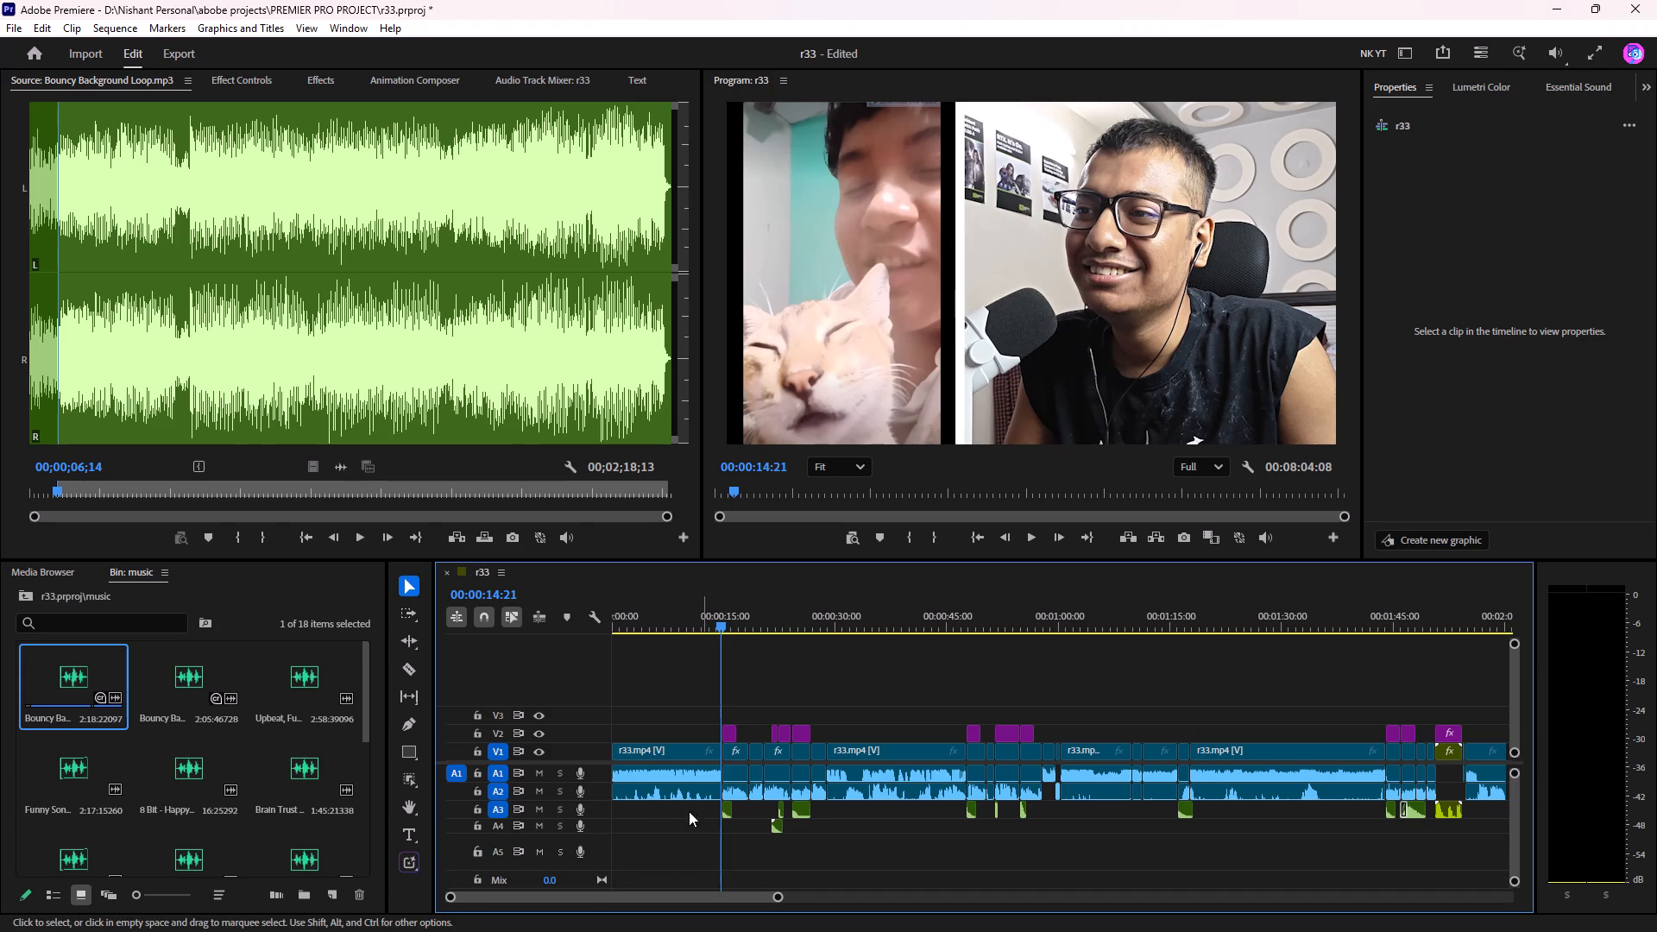
{"action": "left_click_drag", "start_coordinate": [599, 816], "coordinate": [596, 802]}
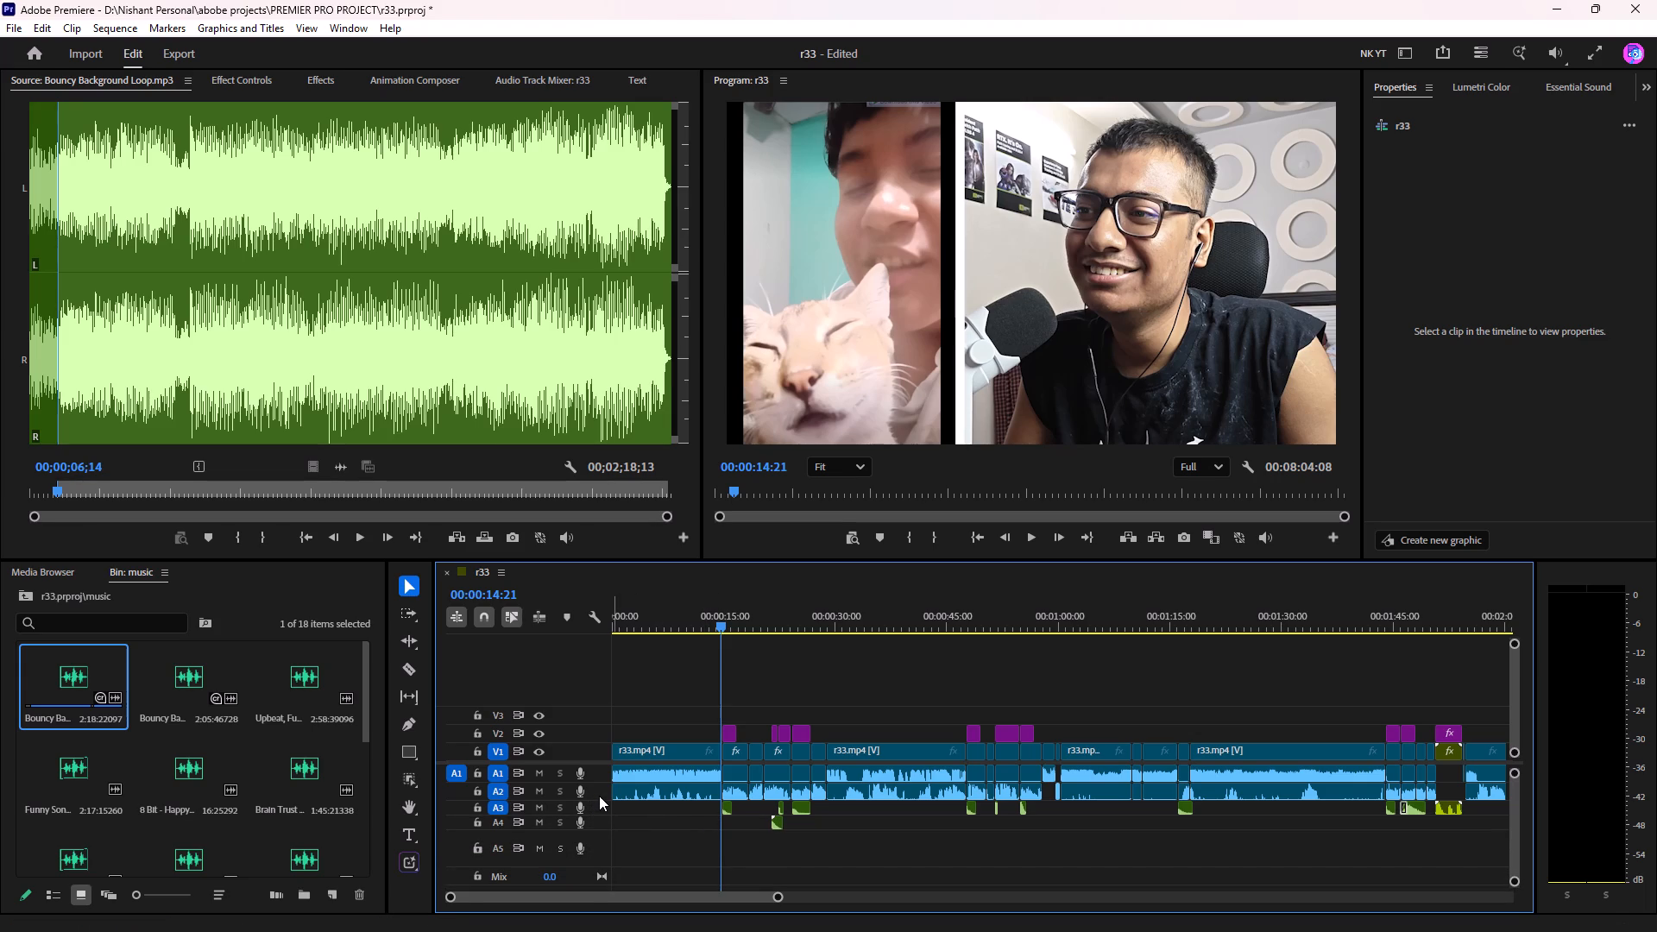
{"action": "left_click_drag", "start_coordinate": [598, 799], "coordinate": [595, 794]}
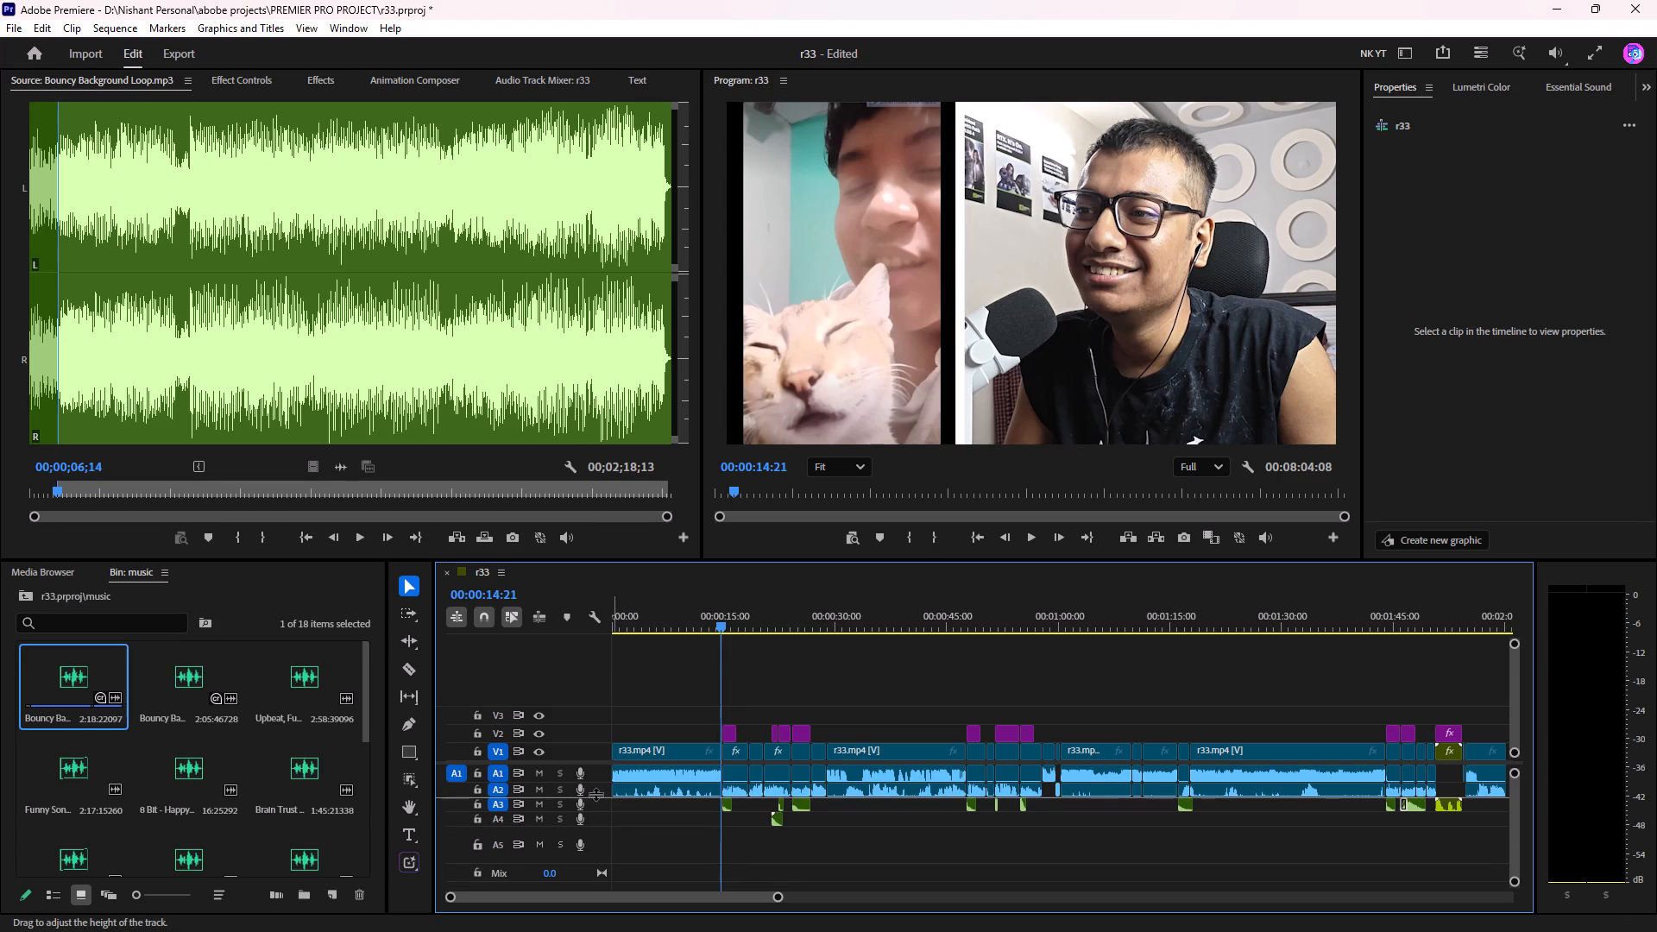
{"action": "left_click_drag", "start_coordinate": [595, 794], "coordinate": [595, 781]}
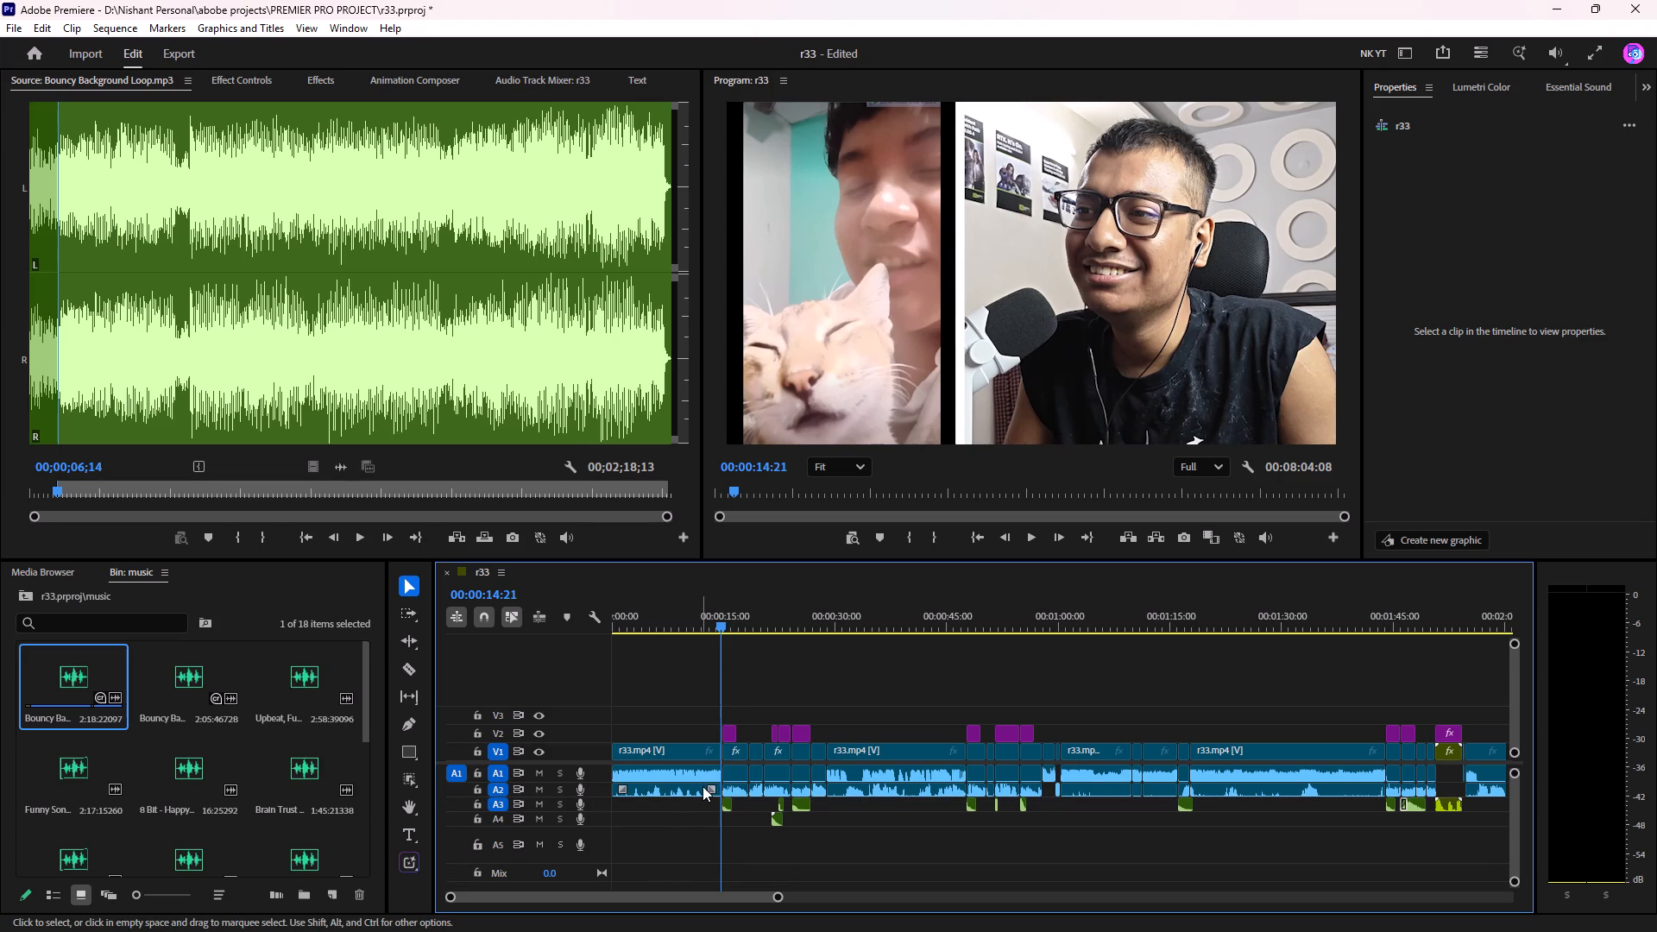
Place the marked Bouncy Background Loop.mp3 audio on track A5, starting about half a second before the first Adjustment Layer.
{"action": "scroll", "coordinate": [778, 843], "scroll_direction": "up", "scroll_amount": 4}
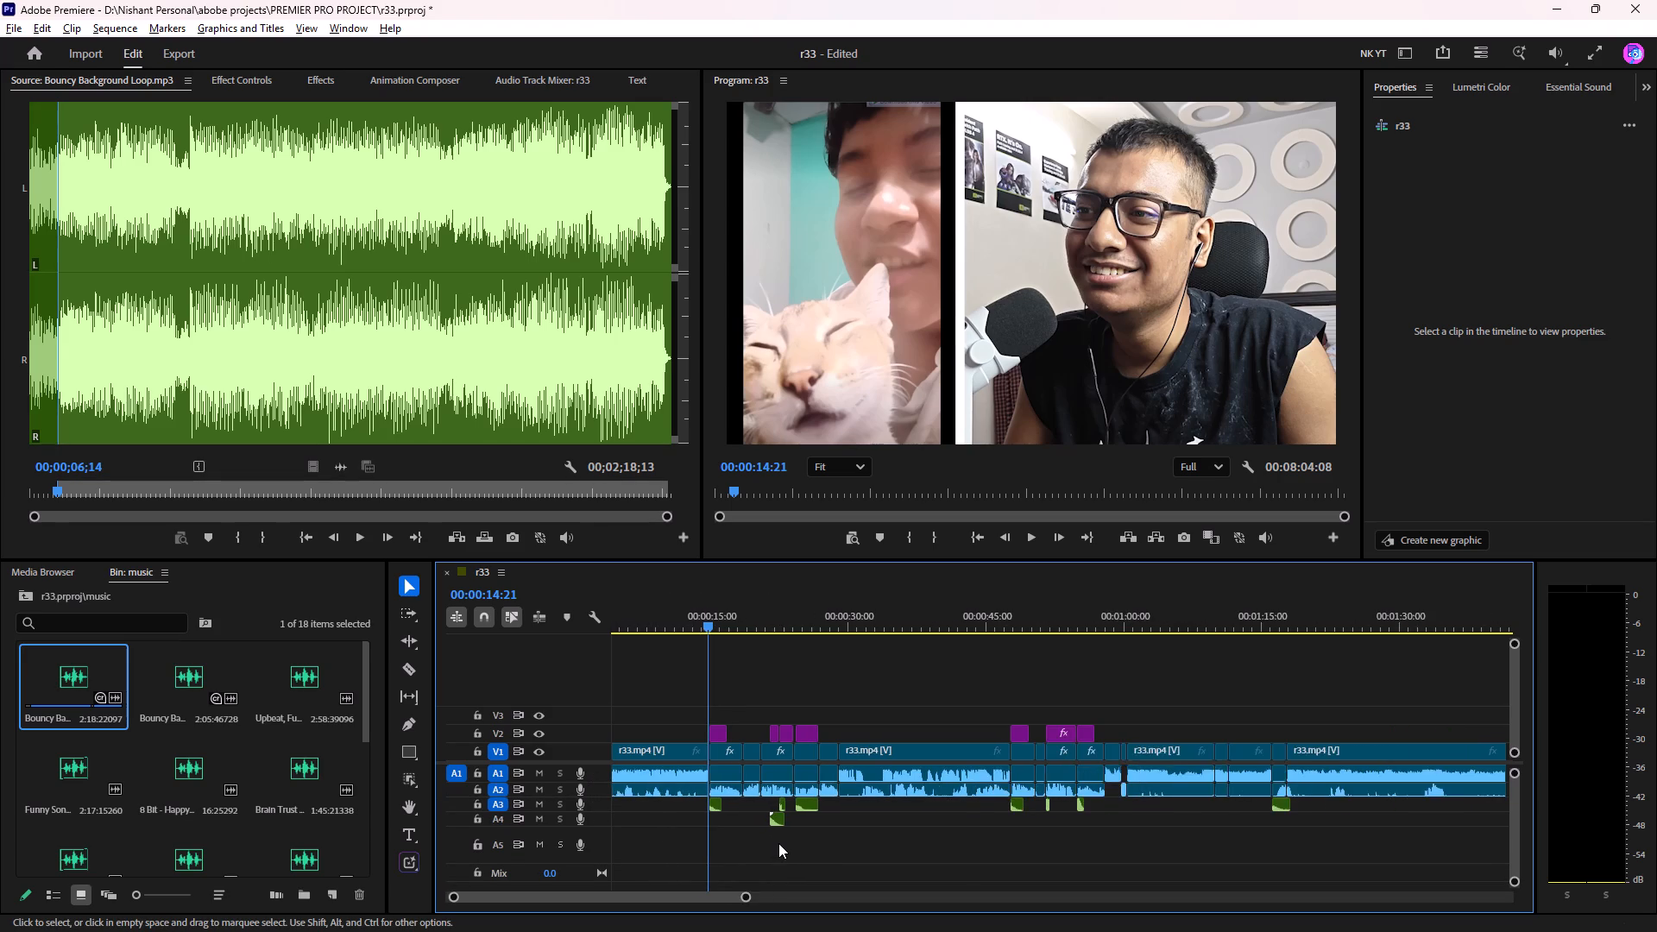
{"action": "scroll", "coordinate": [778, 843], "scroll_direction": "up", "scroll_amount": 2}
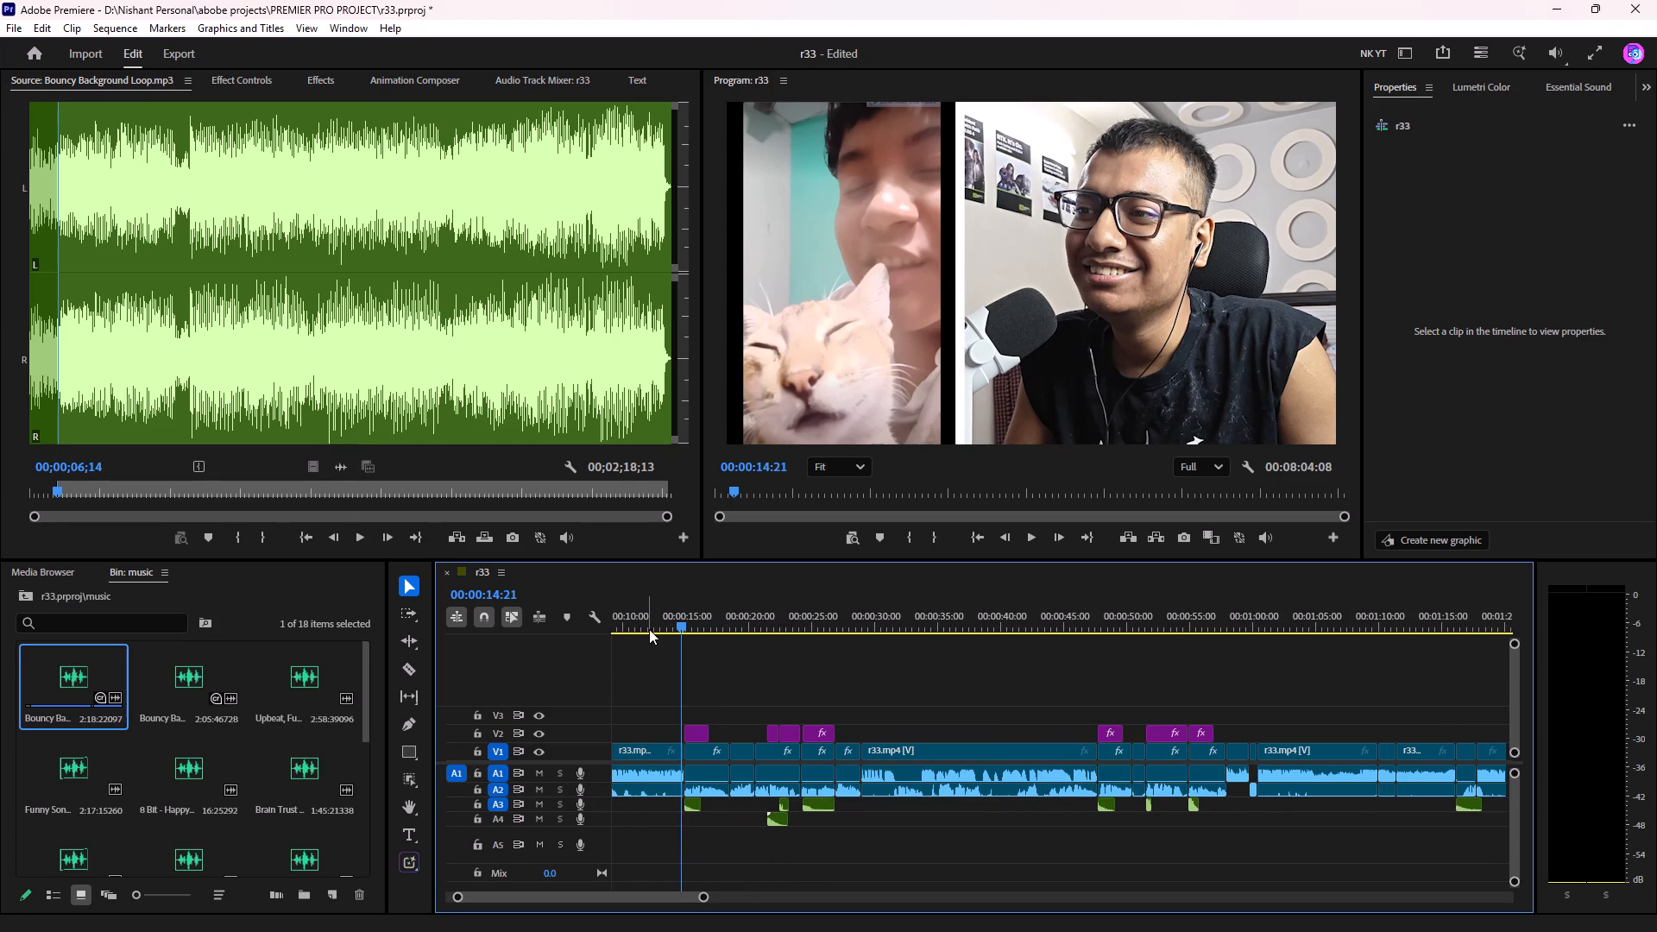
{"action": "left_click", "coordinate": [649, 629]}
{"action": "left_click_drag", "start_coordinate": [343, 473], "coordinate": [679, 891]}
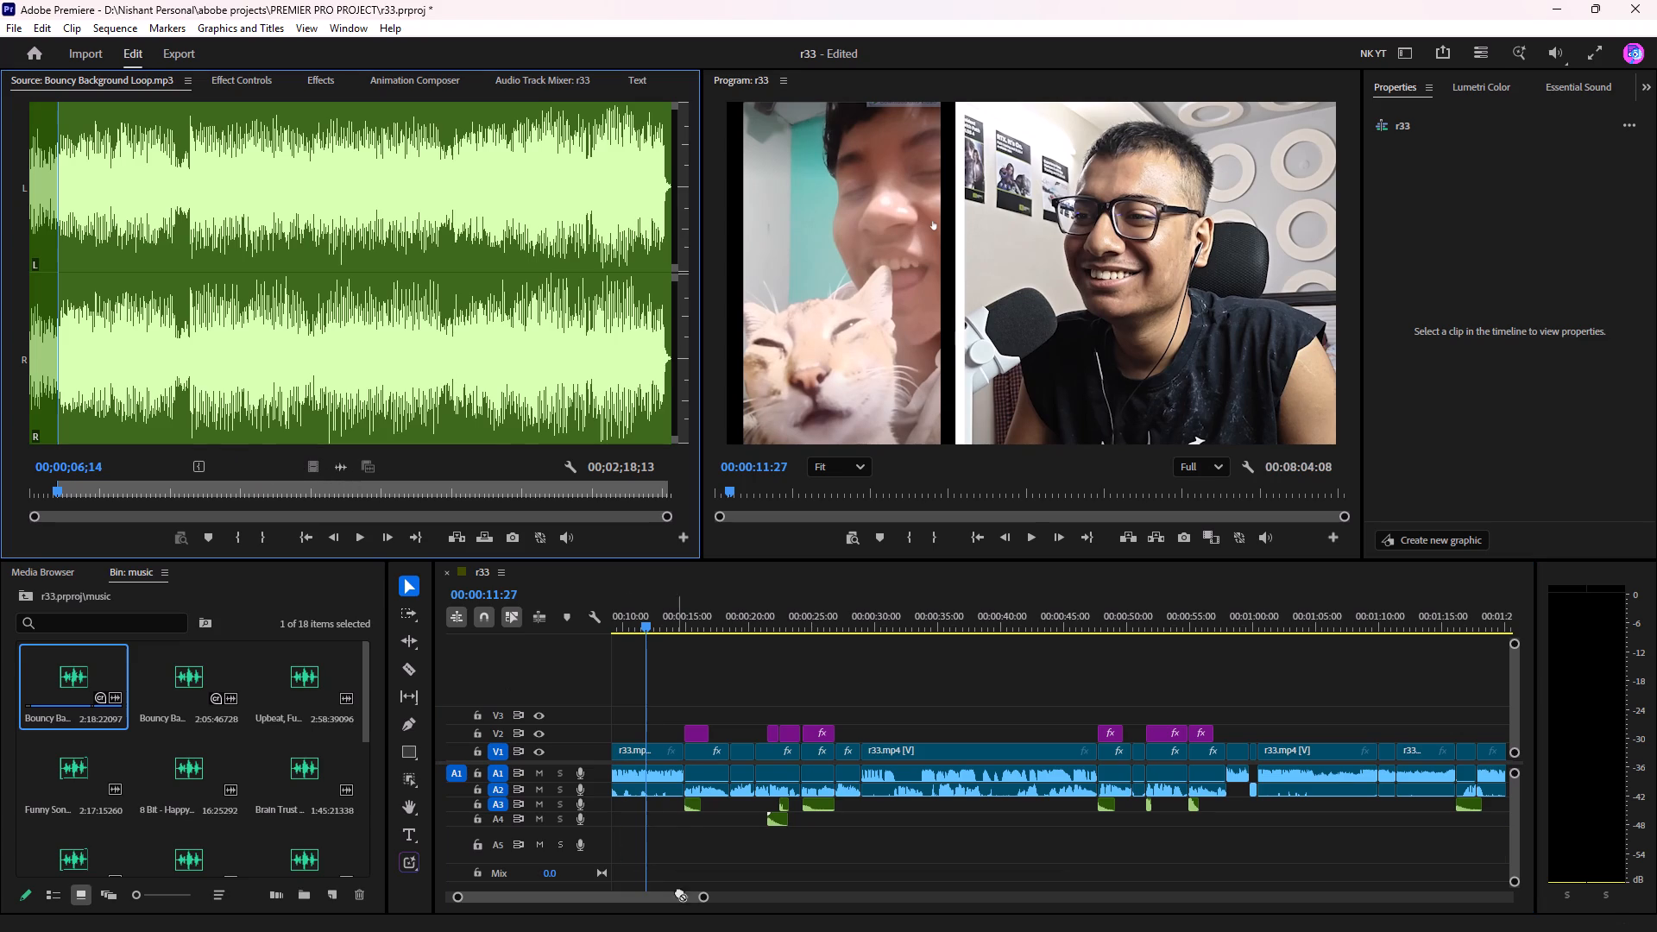
{"action": "left_click_drag", "start_coordinate": [679, 891], "coordinate": [680, 852]}
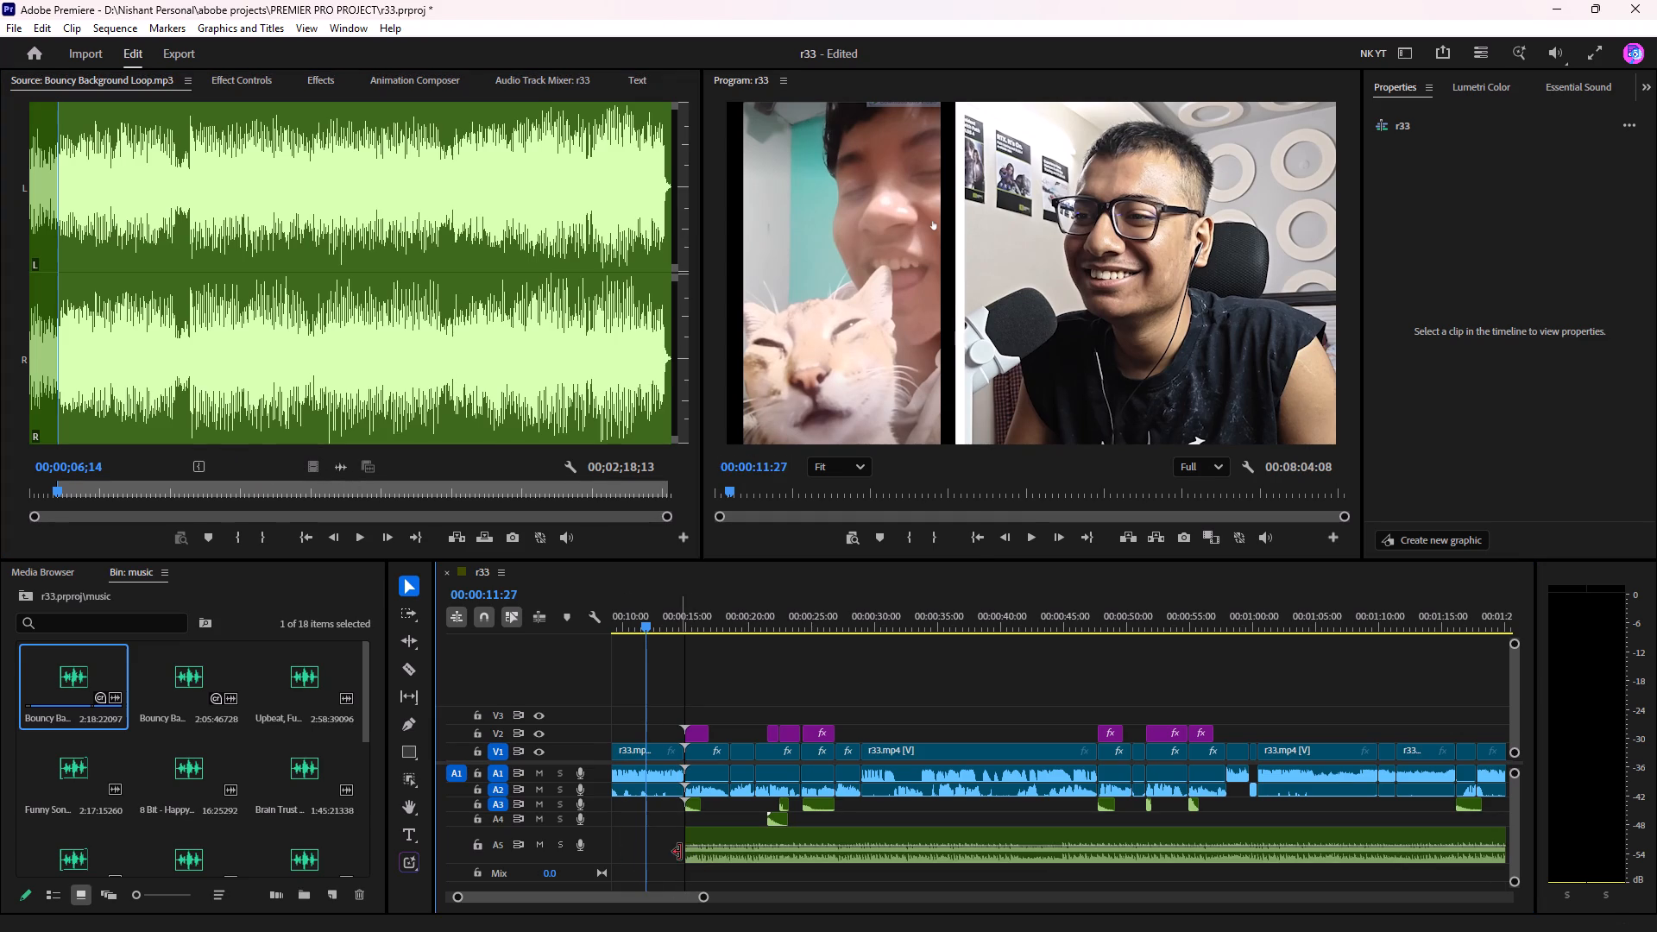
{"action": "scroll", "coordinate": [703, 854], "scroll_direction": "up", "scroll_amount": 4}
{"action": "scroll", "coordinate": [815, 836], "scroll_direction": "up", "scroll_amount": 5, "text": "ctrl"}
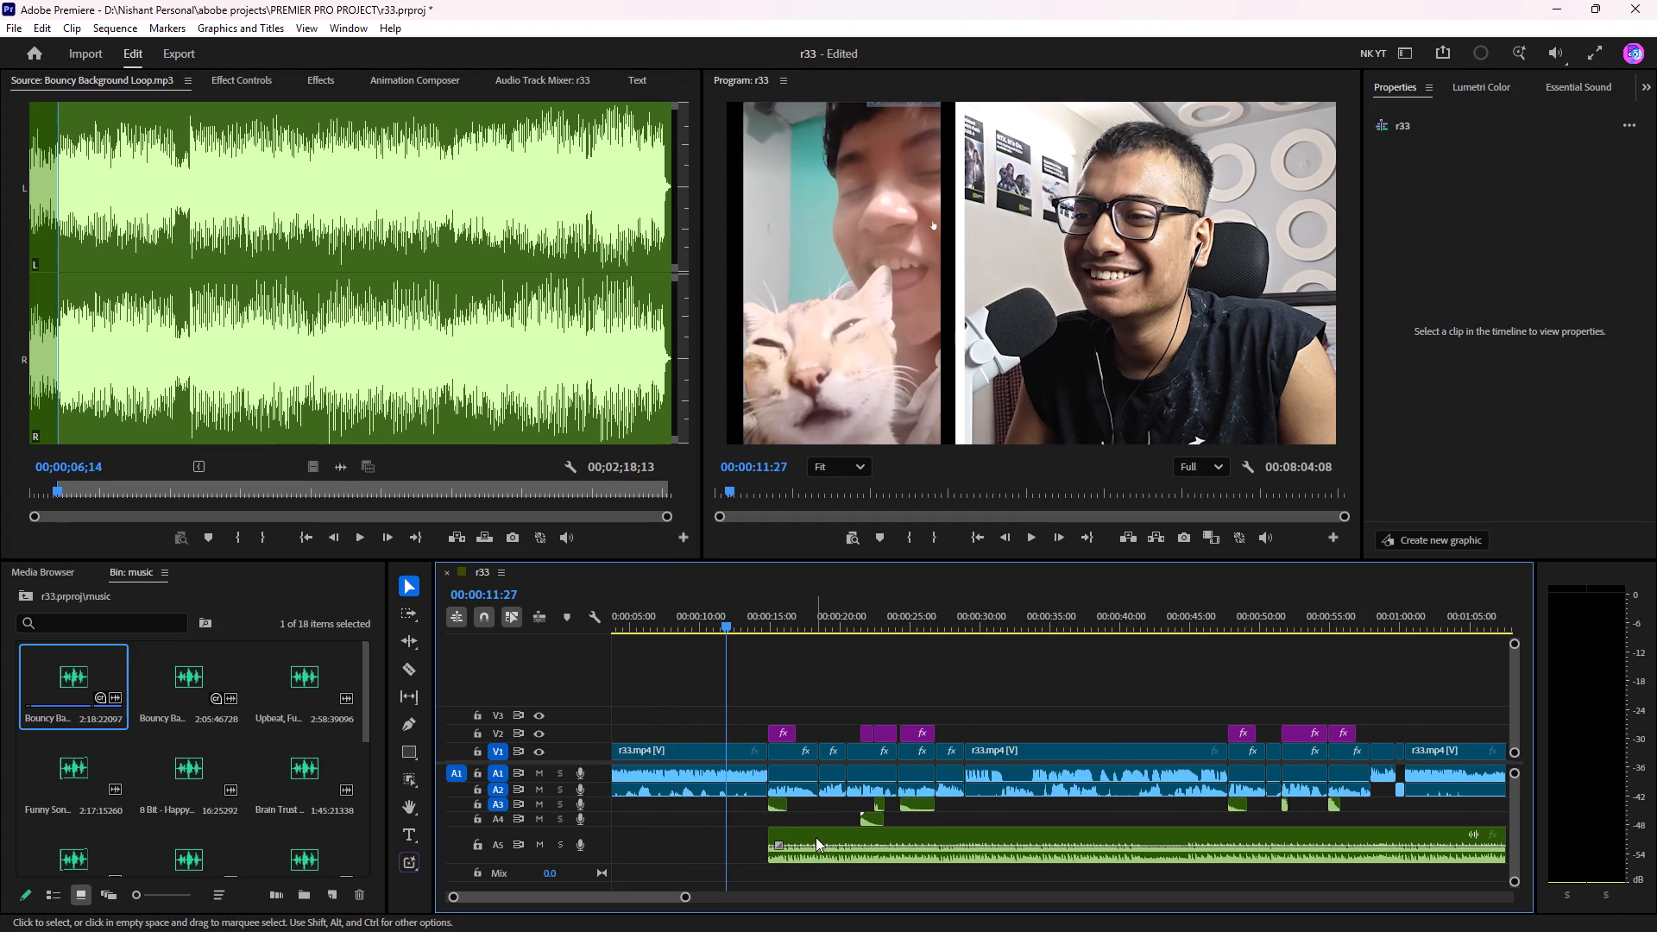
{"action": "scroll", "coordinate": [816, 837], "scroll_direction": "up", "scroll_amount": 8, "text": "ctrl"}
{"action": "left_click_drag", "start_coordinate": [755, 840], "coordinate": [722, 844]}
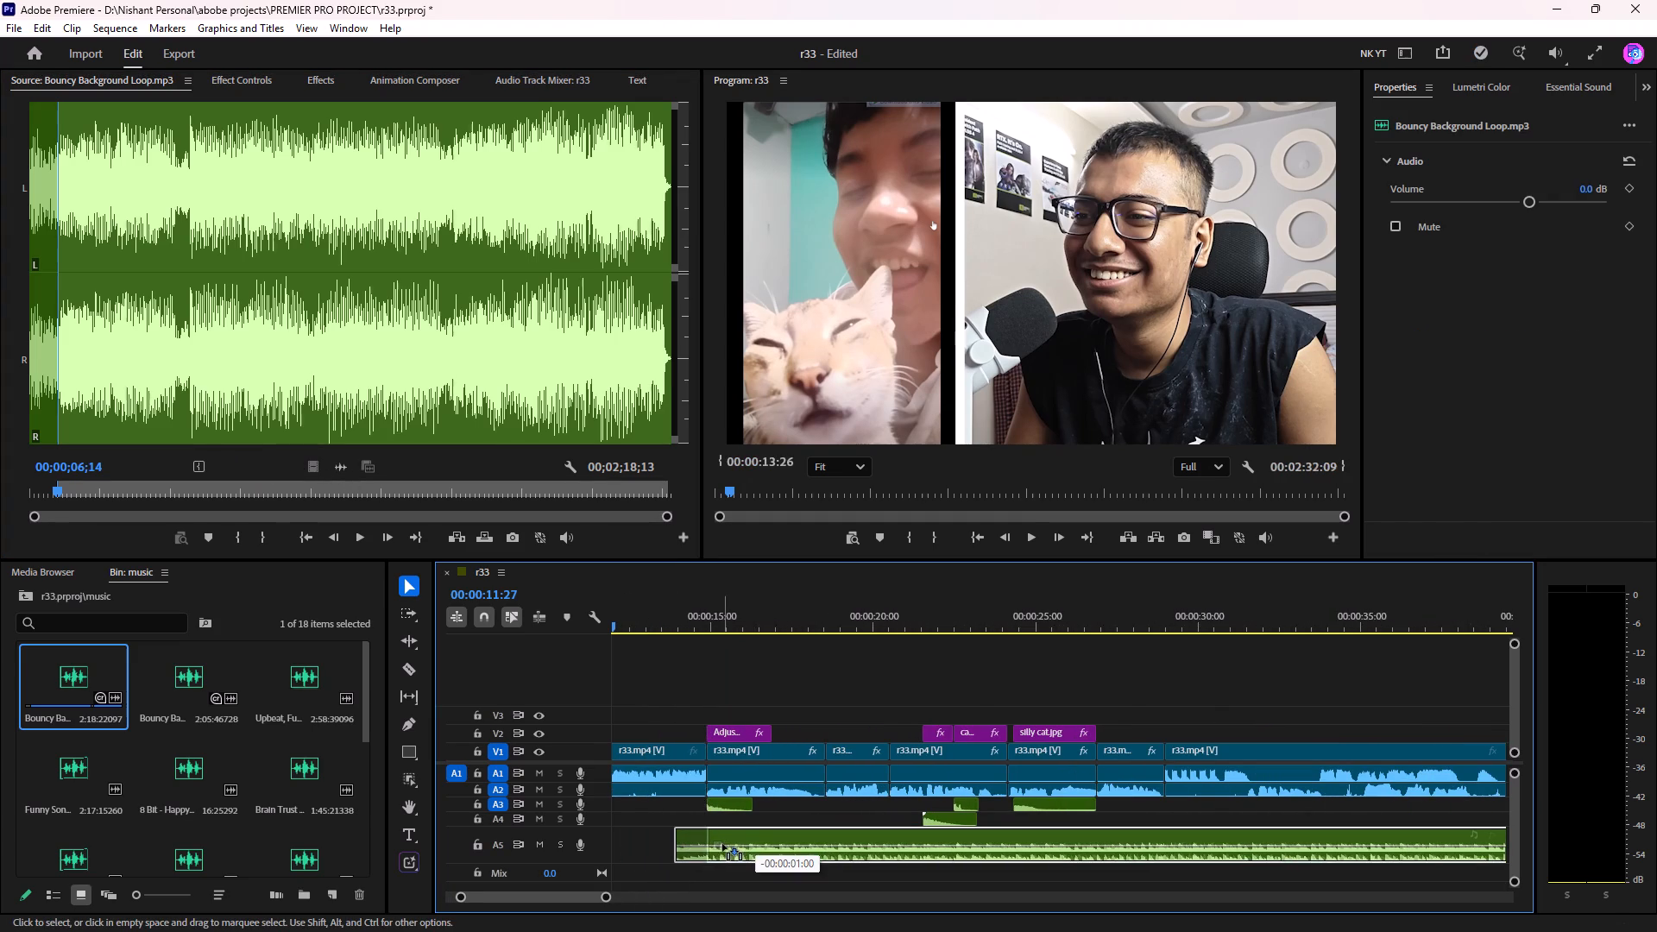
{"action": "left_click_drag", "start_coordinate": [722, 844], "coordinate": [738, 839]}
Give the A5 music clip a fade-in of about 1.2 seconds and play back its opening.
{"action": "left_click_drag", "start_coordinate": [702, 842], "coordinate": [714, 842]}
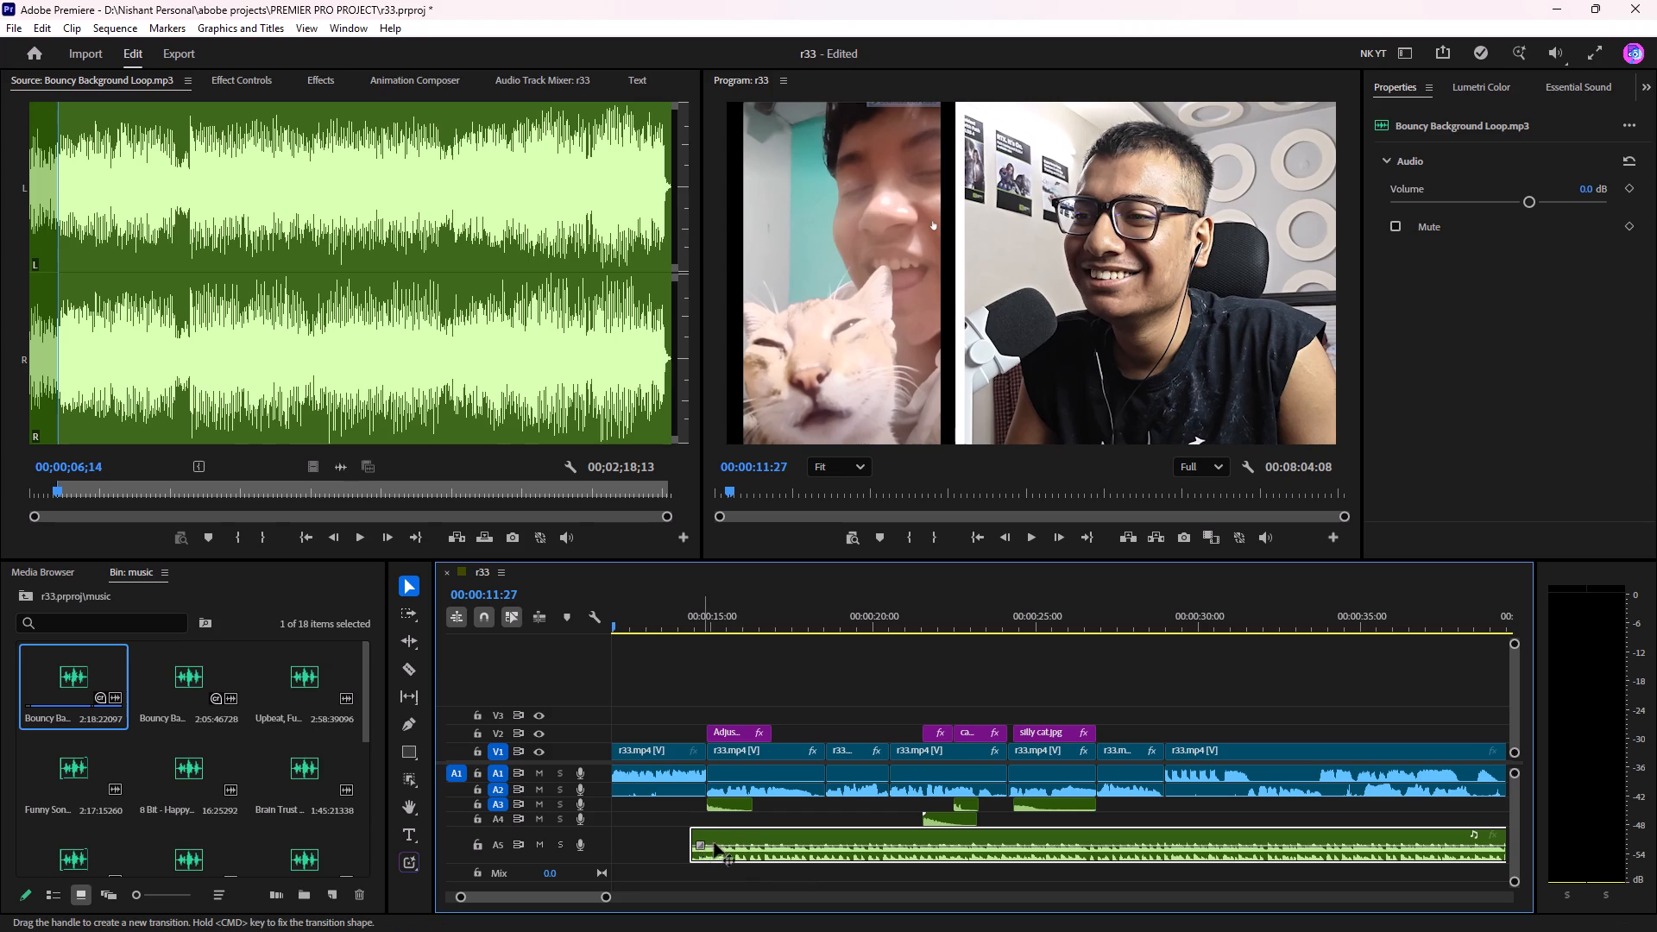
{"action": "left_click_drag", "start_coordinate": [714, 842], "coordinate": [734, 838]}
{"action": "left_click", "coordinate": [679, 604]}
{"action": "key", "text": "space"}
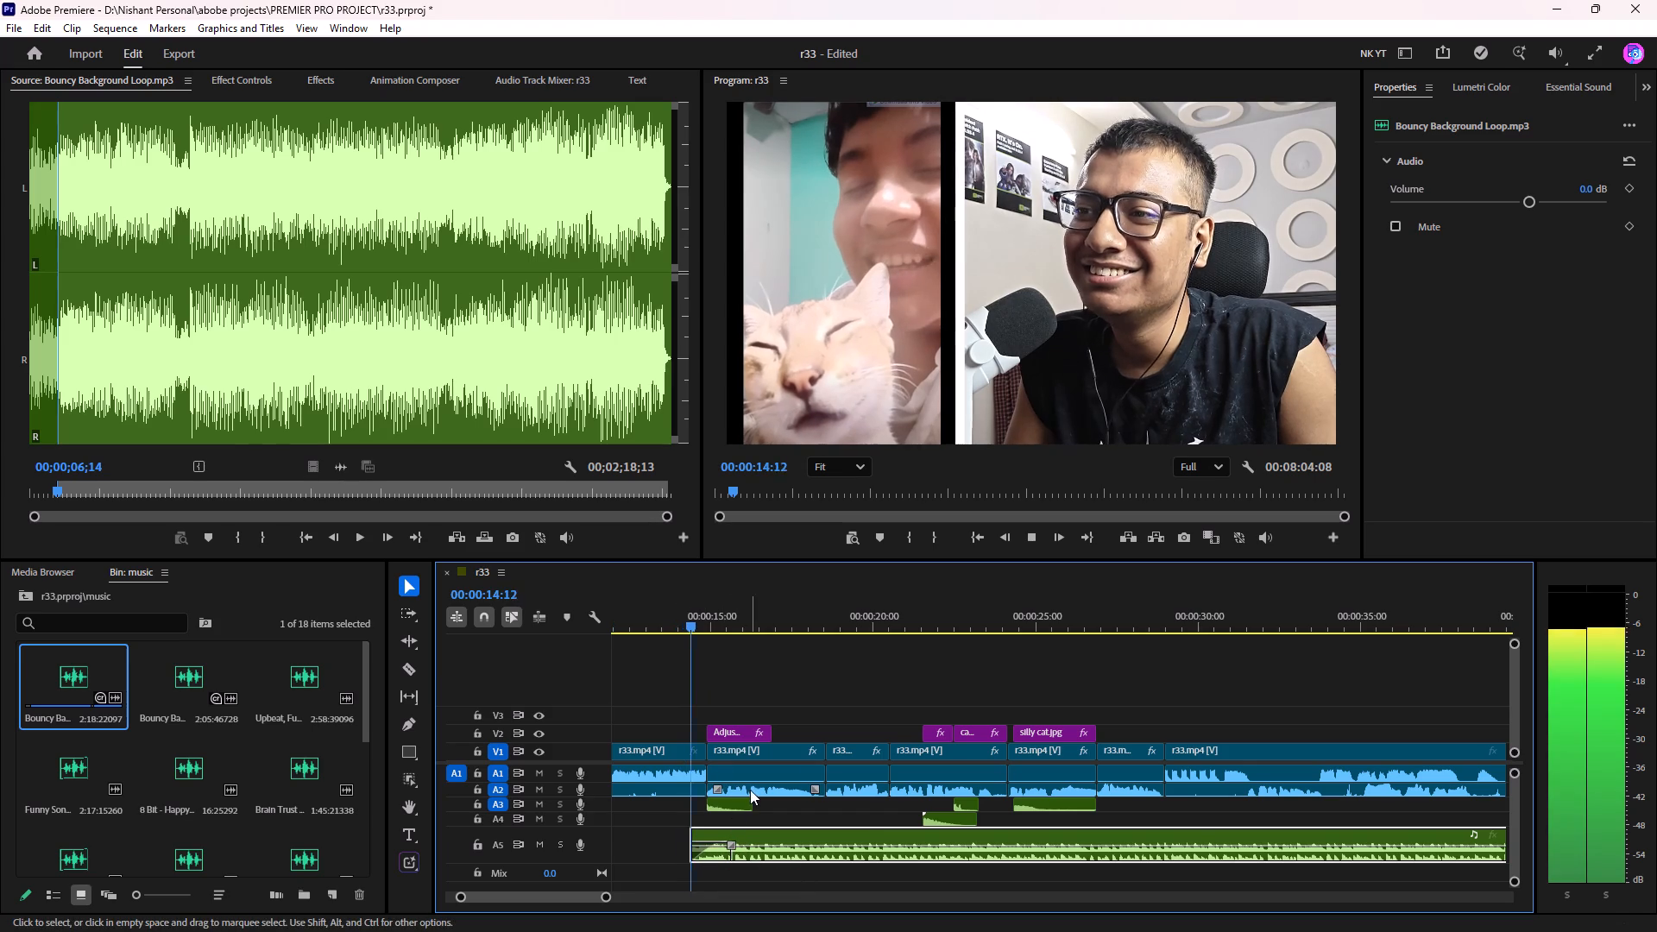
{"action": "key", "text": "space"}
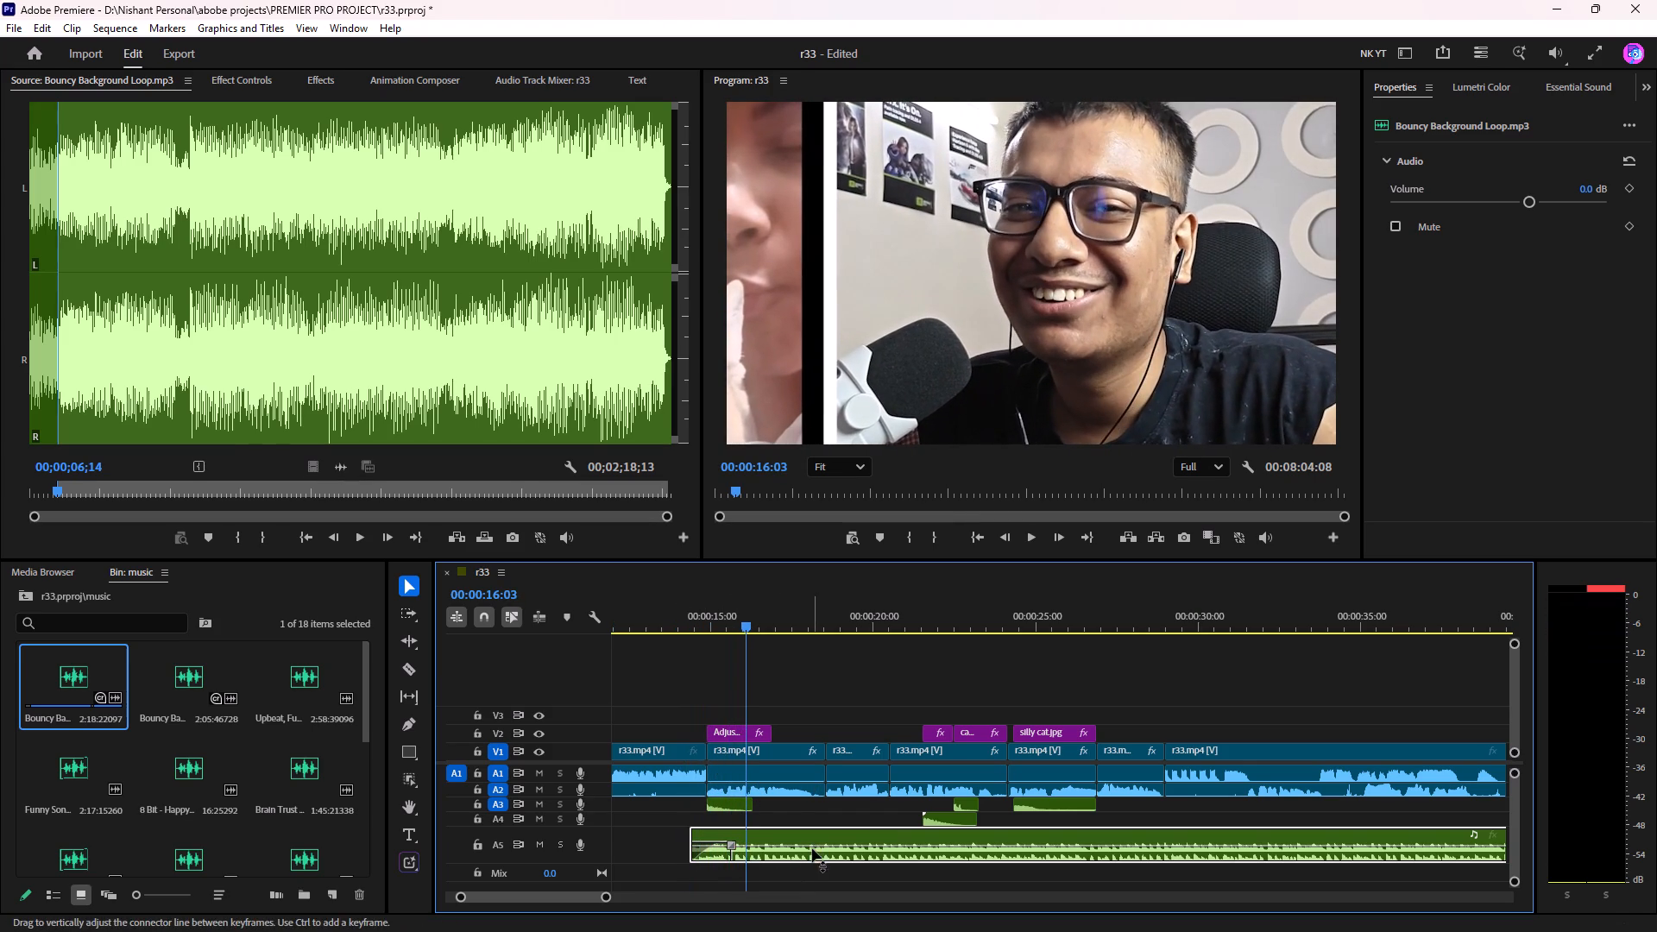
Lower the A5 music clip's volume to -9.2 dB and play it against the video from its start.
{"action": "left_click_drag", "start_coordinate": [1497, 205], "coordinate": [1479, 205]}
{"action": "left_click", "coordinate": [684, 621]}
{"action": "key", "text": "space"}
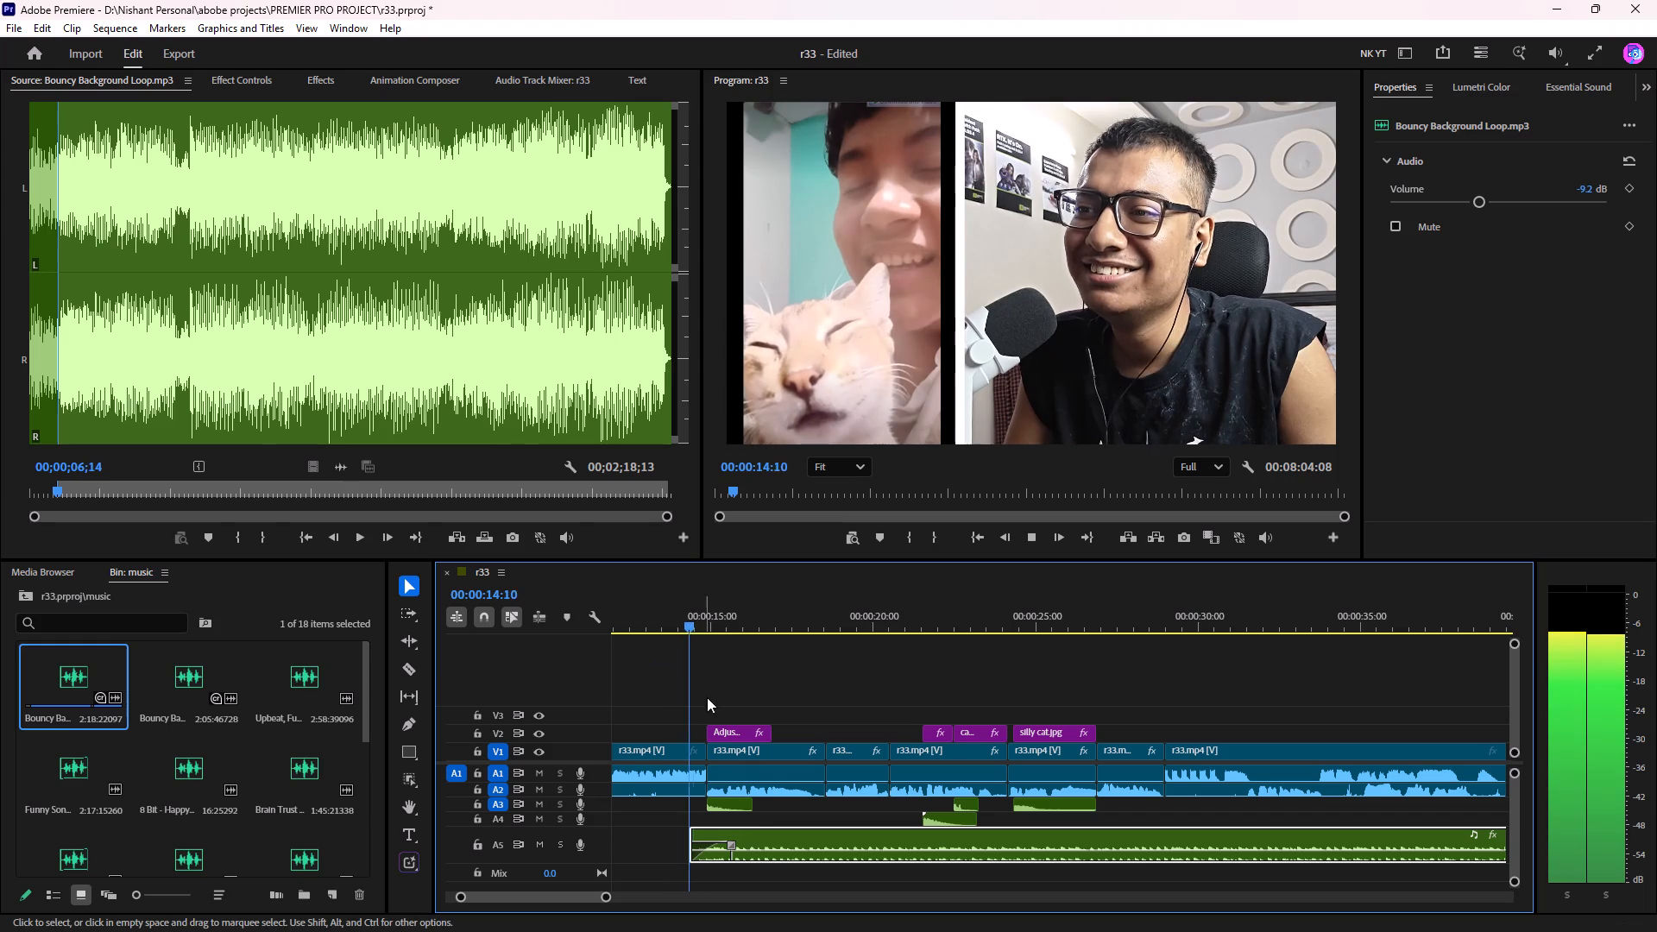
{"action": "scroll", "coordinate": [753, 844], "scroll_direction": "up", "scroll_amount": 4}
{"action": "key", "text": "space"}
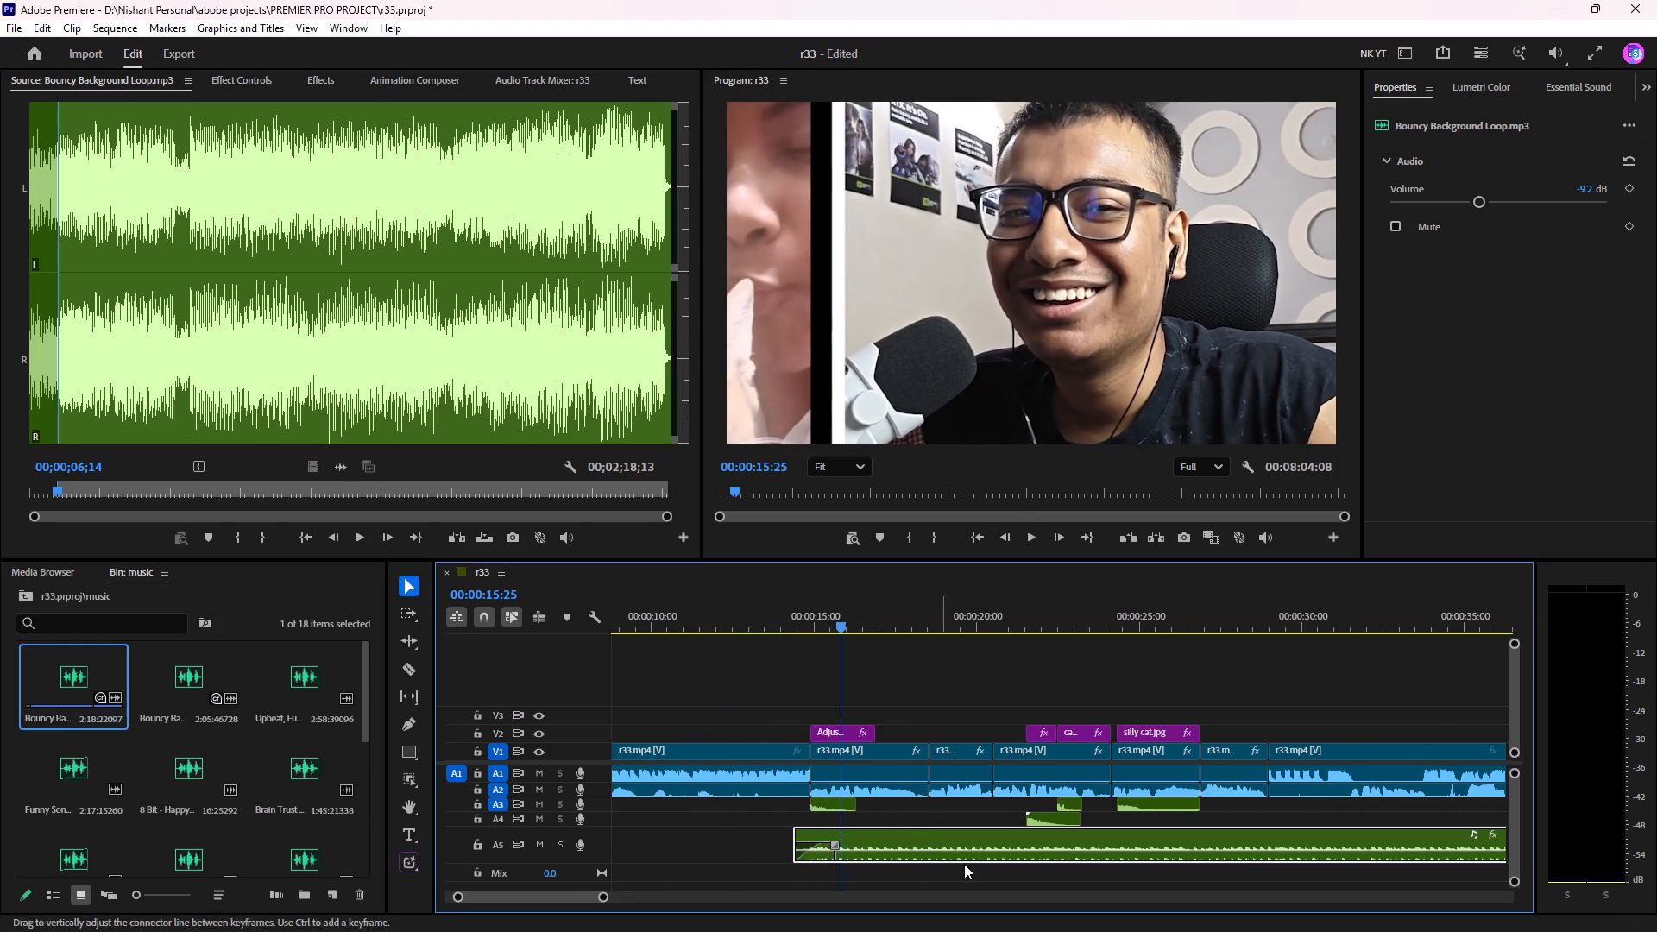
Move the A5 music clip about 0.3 seconds later, starting just before the Adjustment Layer, and play the transition.
{"action": "scroll", "coordinate": [987, 872], "scroll_direction": "up", "scroll_amount": 7, "text": "alt"}
{"action": "left_click_drag", "start_coordinate": [742, 834], "coordinate": [764, 831]}
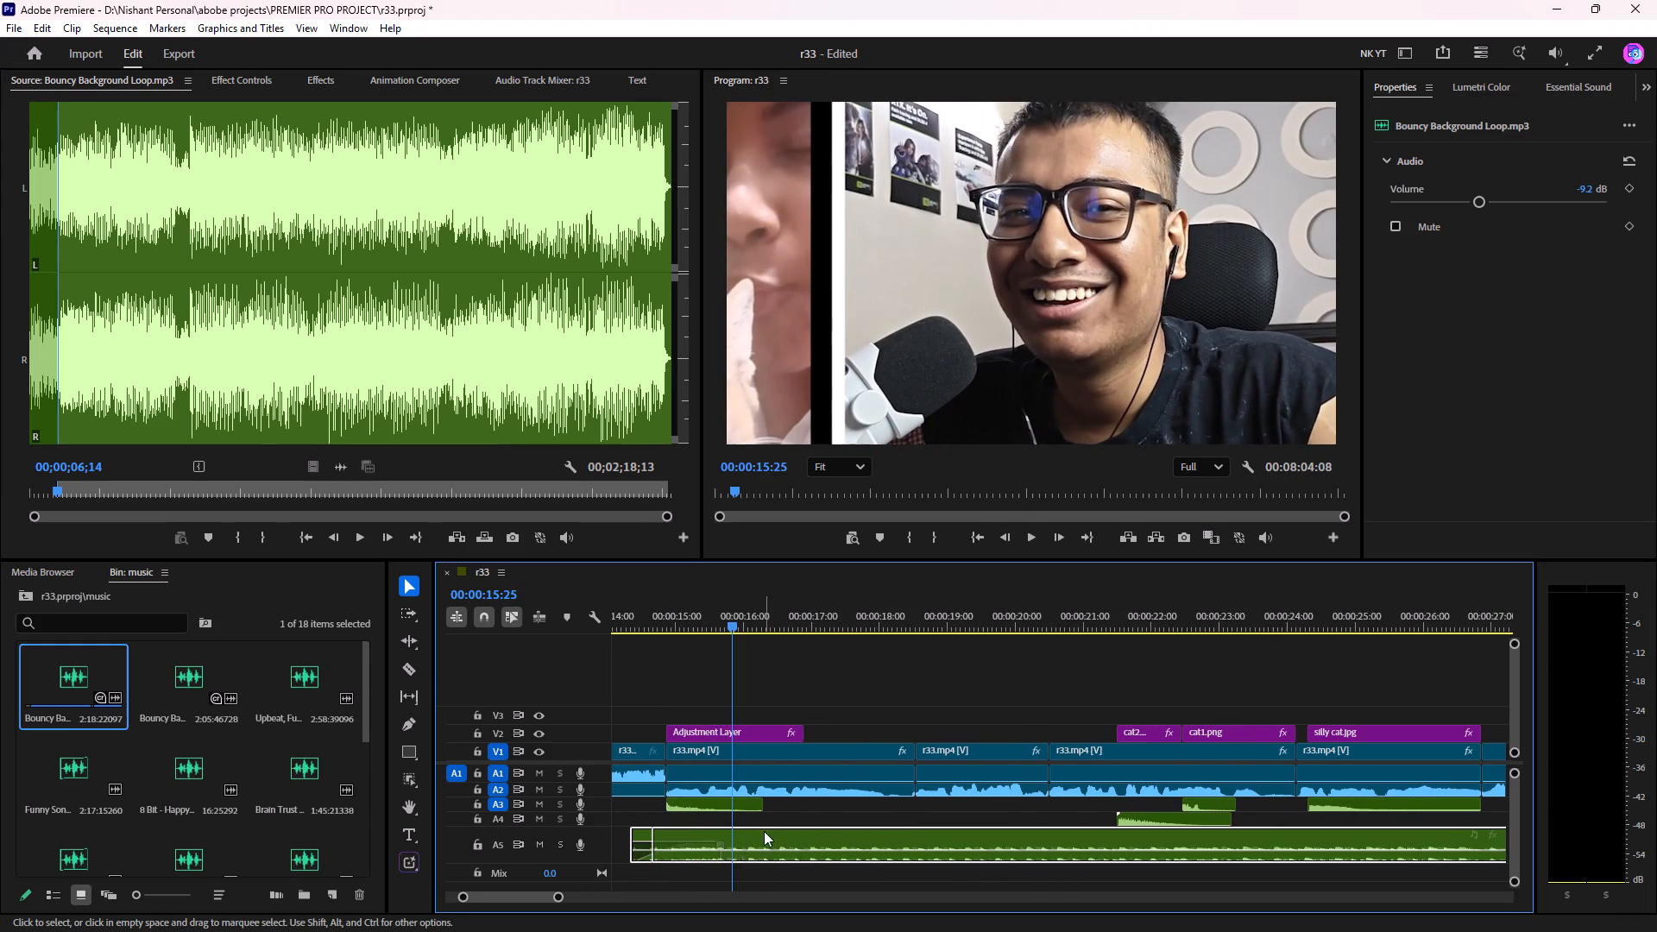
{"action": "left_click", "coordinate": [625, 622]}
{"action": "key", "text": "space"}
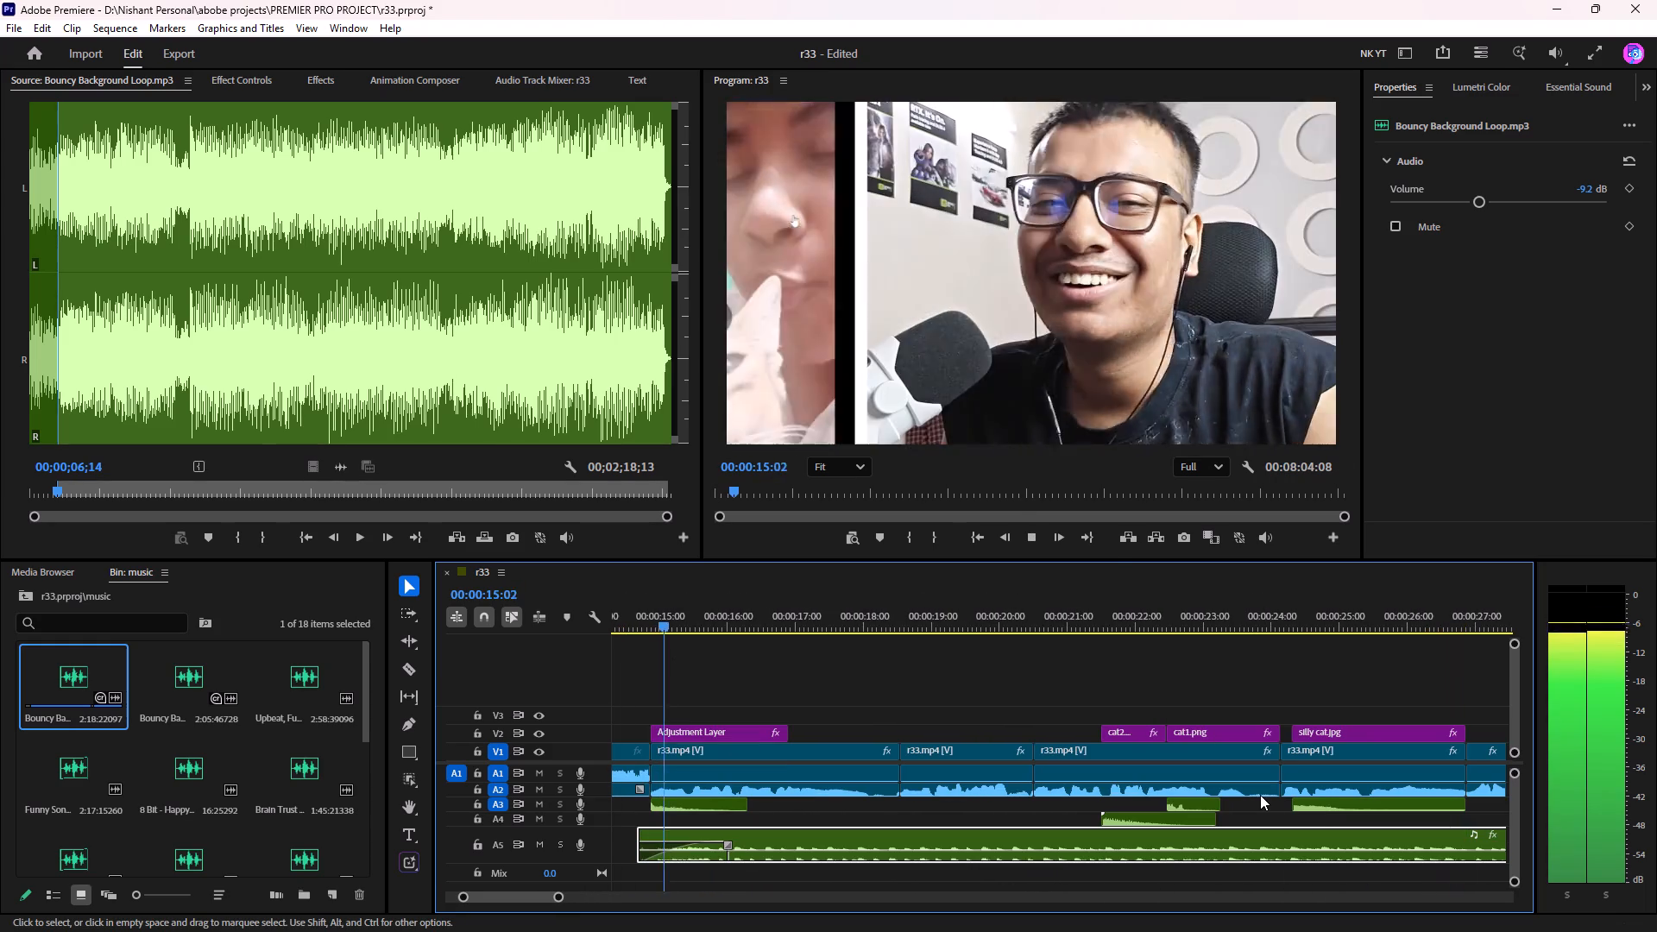
{"action": "key", "text": "space"}
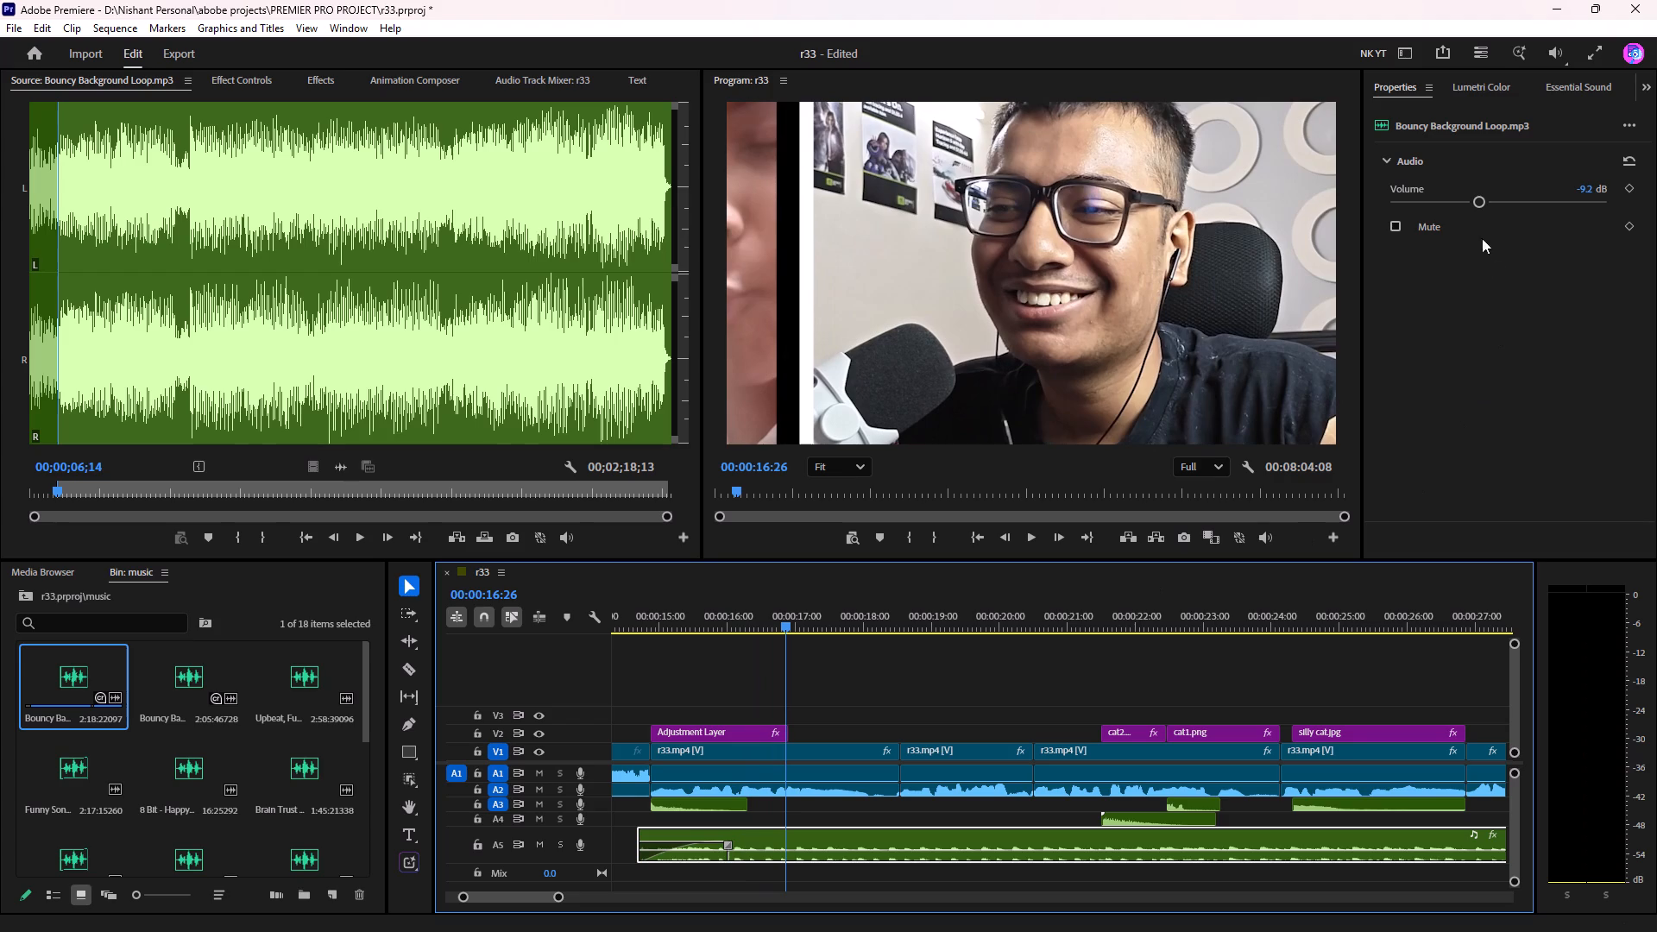
Set the A5 music clip's volume to -15.6 dB and listen from just before it starts to about 00:00:20:02.
{"action": "left_click_drag", "start_coordinate": [1467, 203], "coordinate": [1456, 205]}
{"action": "left_click_drag", "start_coordinate": [679, 612], "coordinate": [603, 638]}
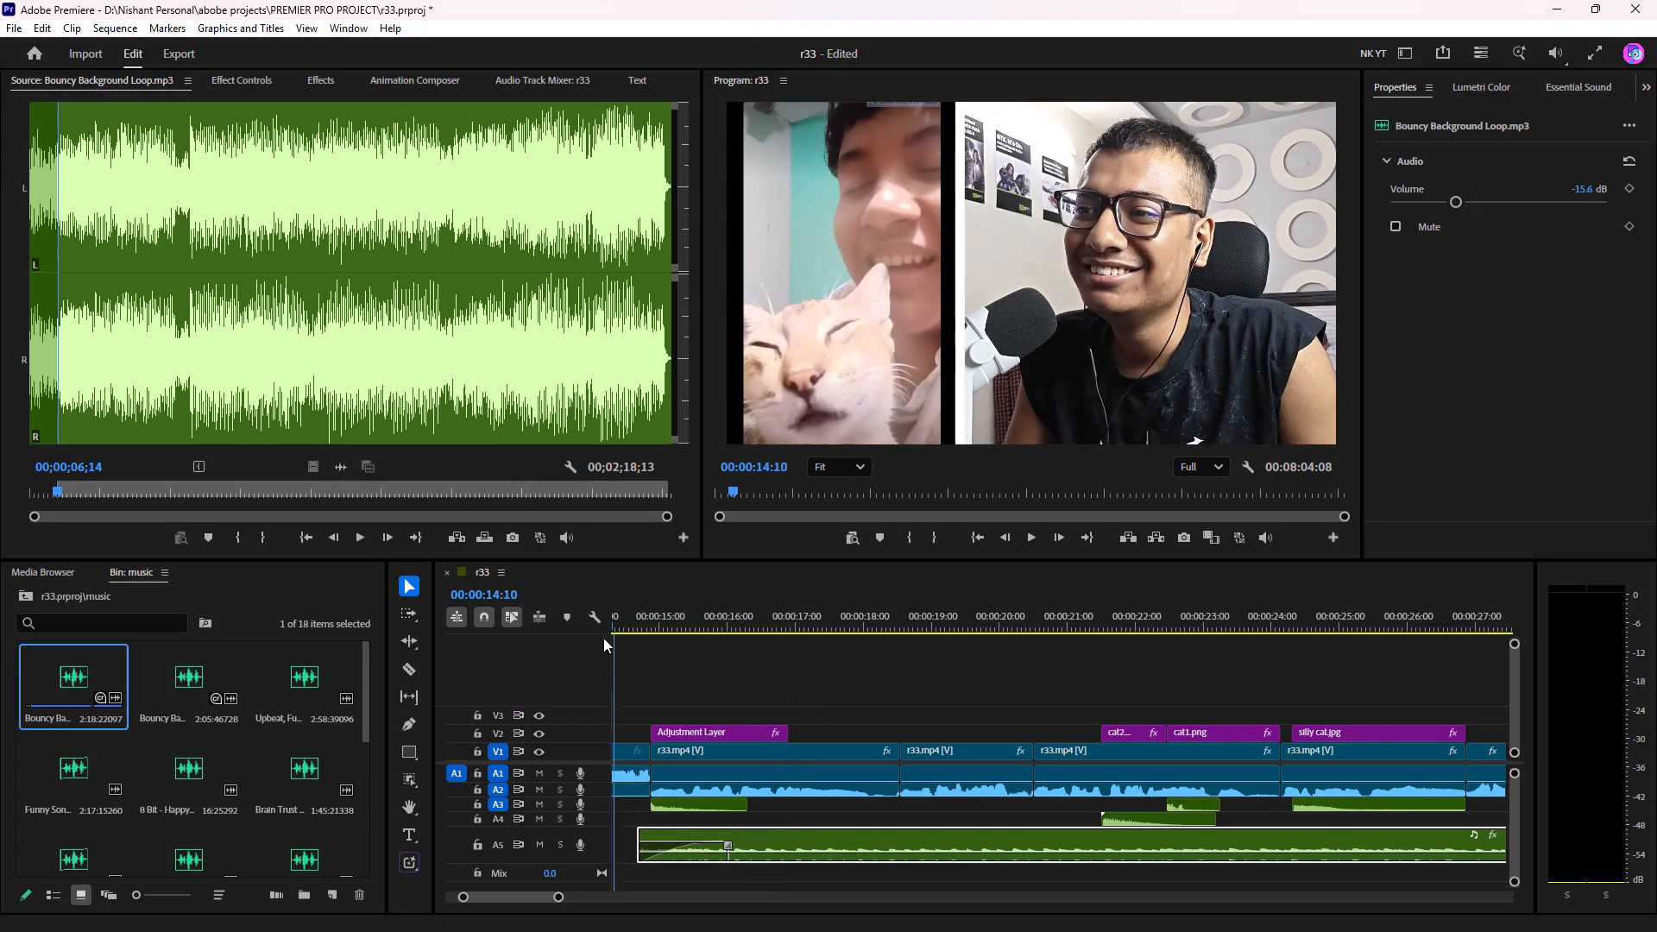
{"action": "left_click_drag", "start_coordinate": [603, 638], "coordinate": [683, 652]}
{"action": "key", "text": "space"}
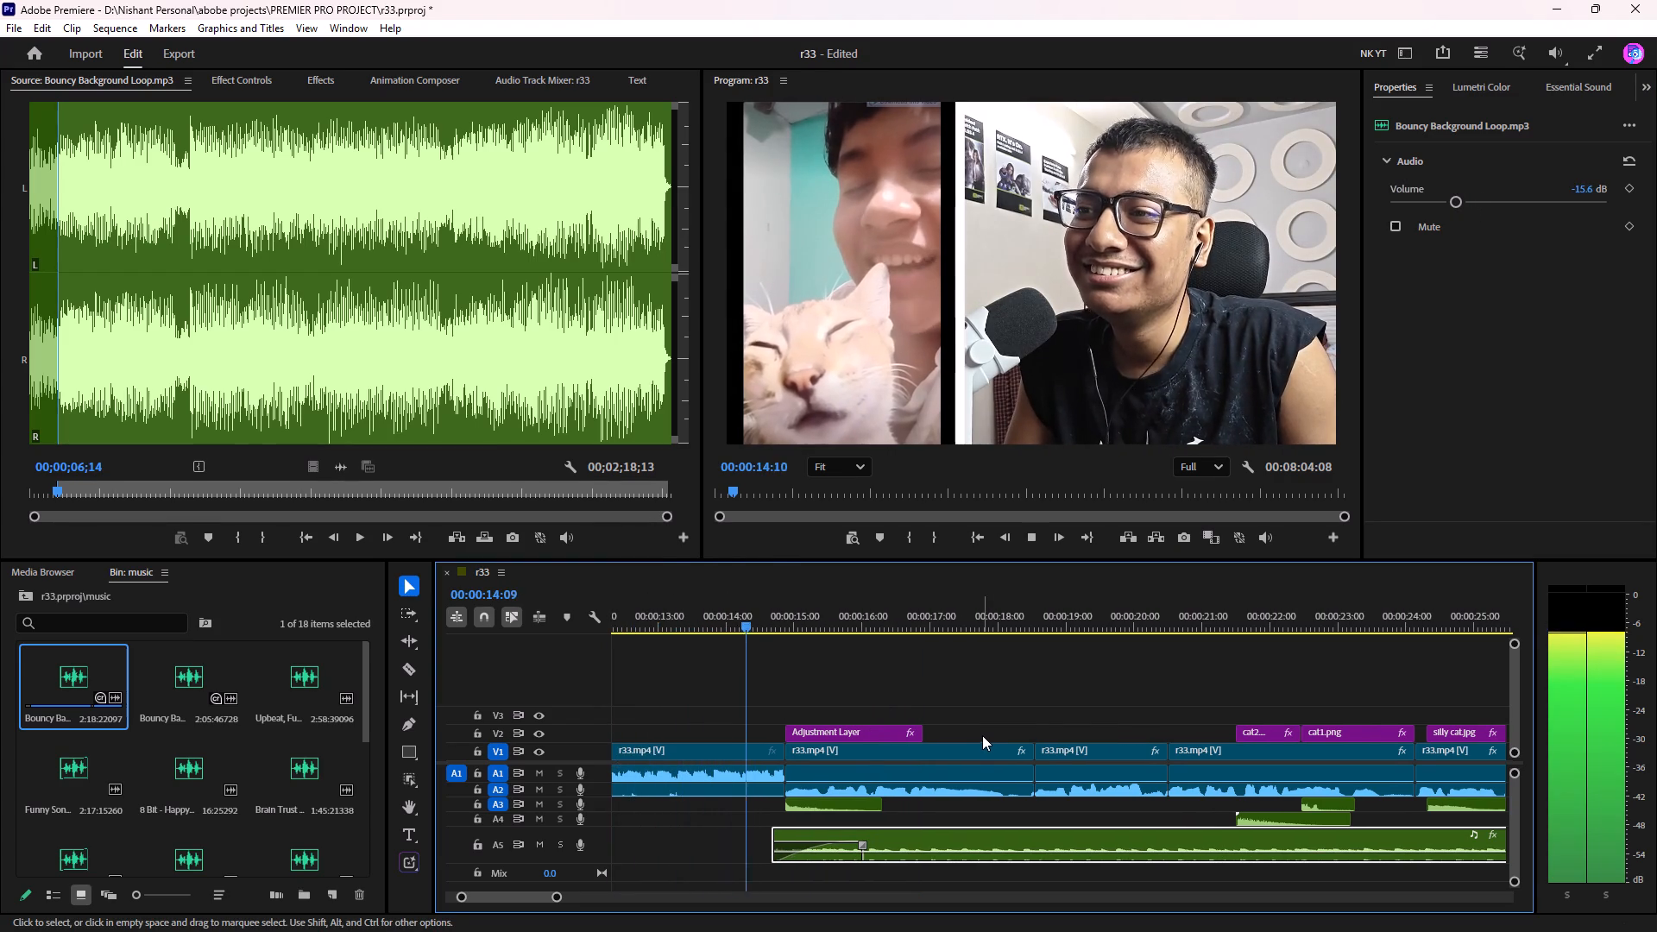
{"action": "scroll", "coordinate": [981, 735], "scroll_direction": "down", "scroll_amount": 3}
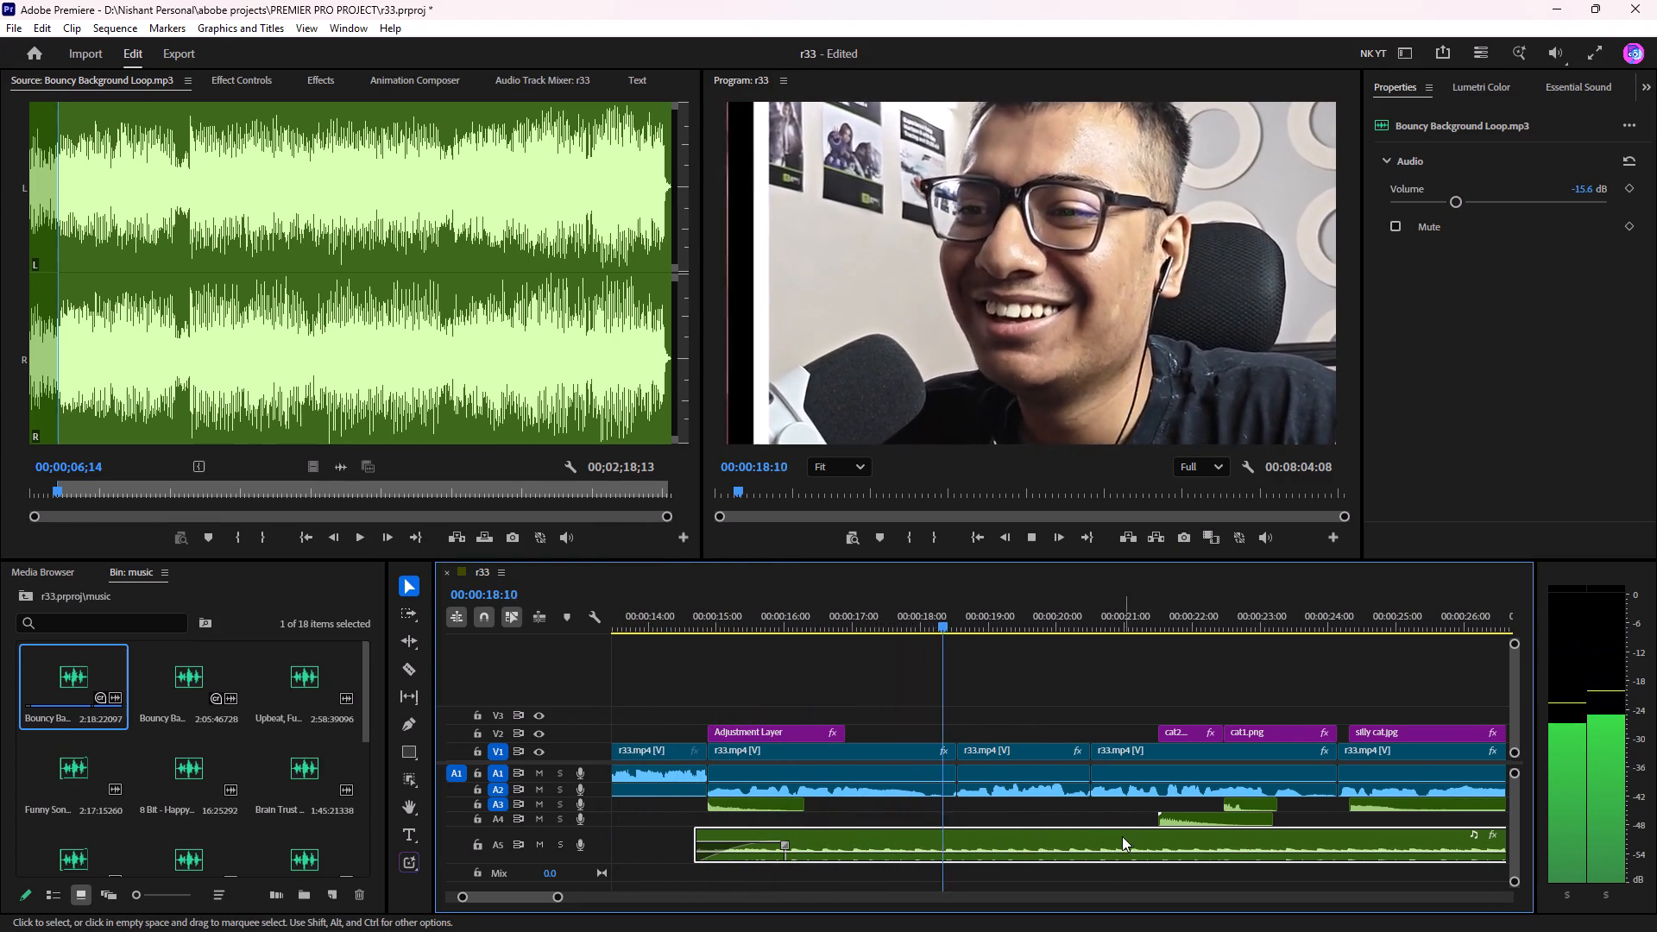
{"action": "key", "text": "space"}
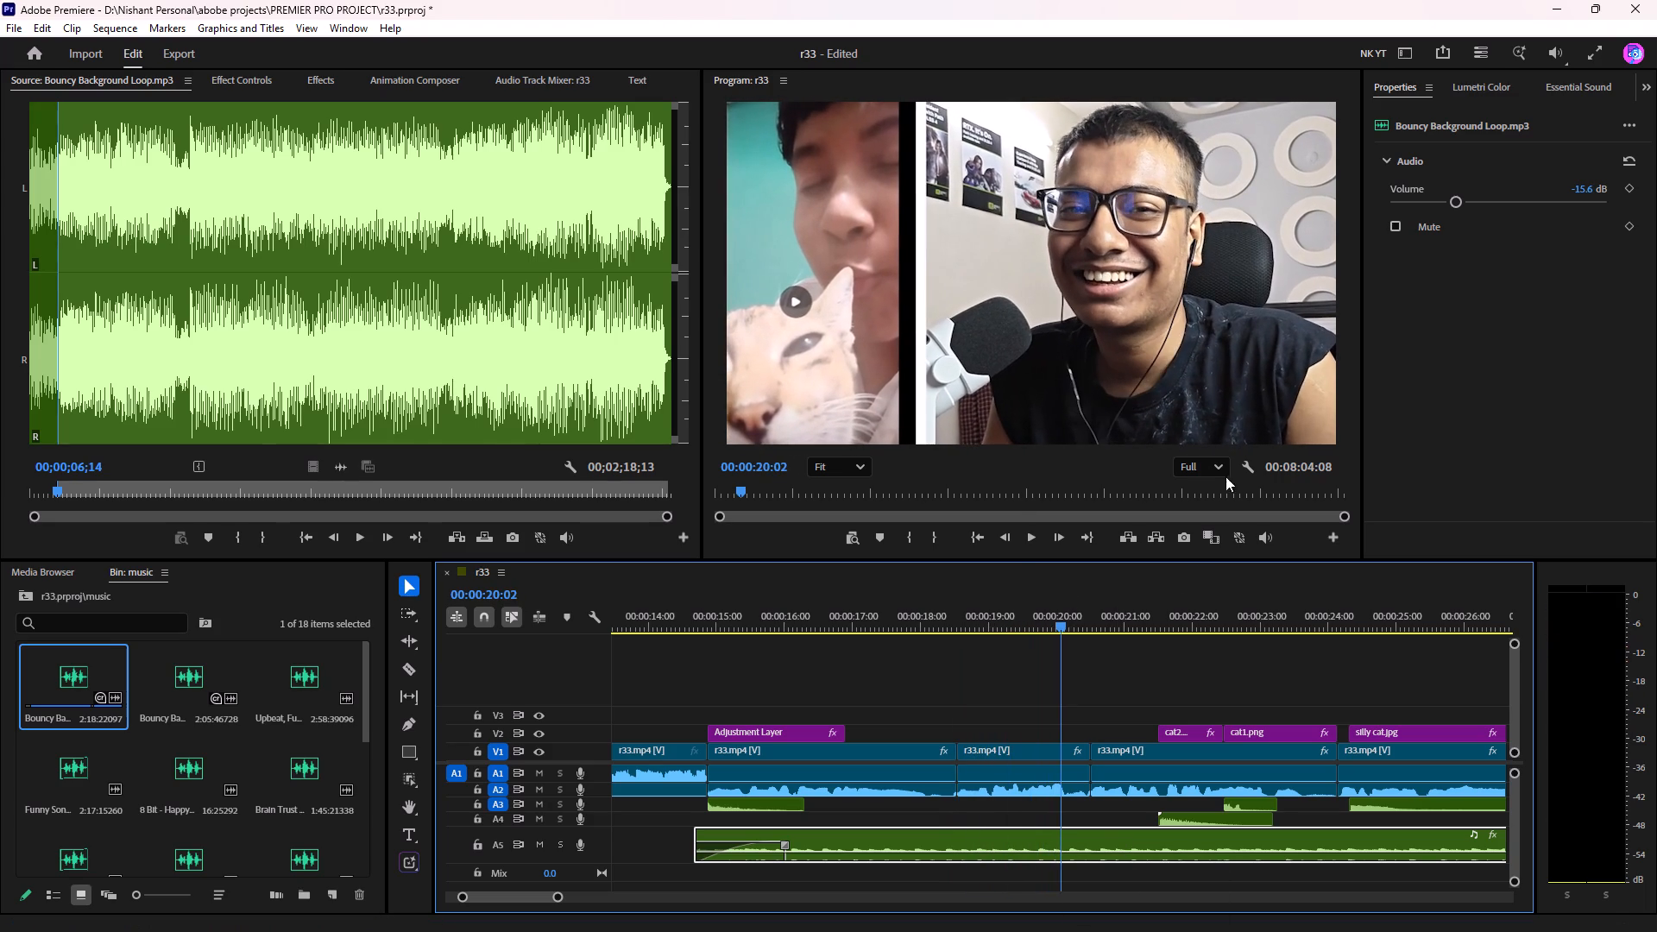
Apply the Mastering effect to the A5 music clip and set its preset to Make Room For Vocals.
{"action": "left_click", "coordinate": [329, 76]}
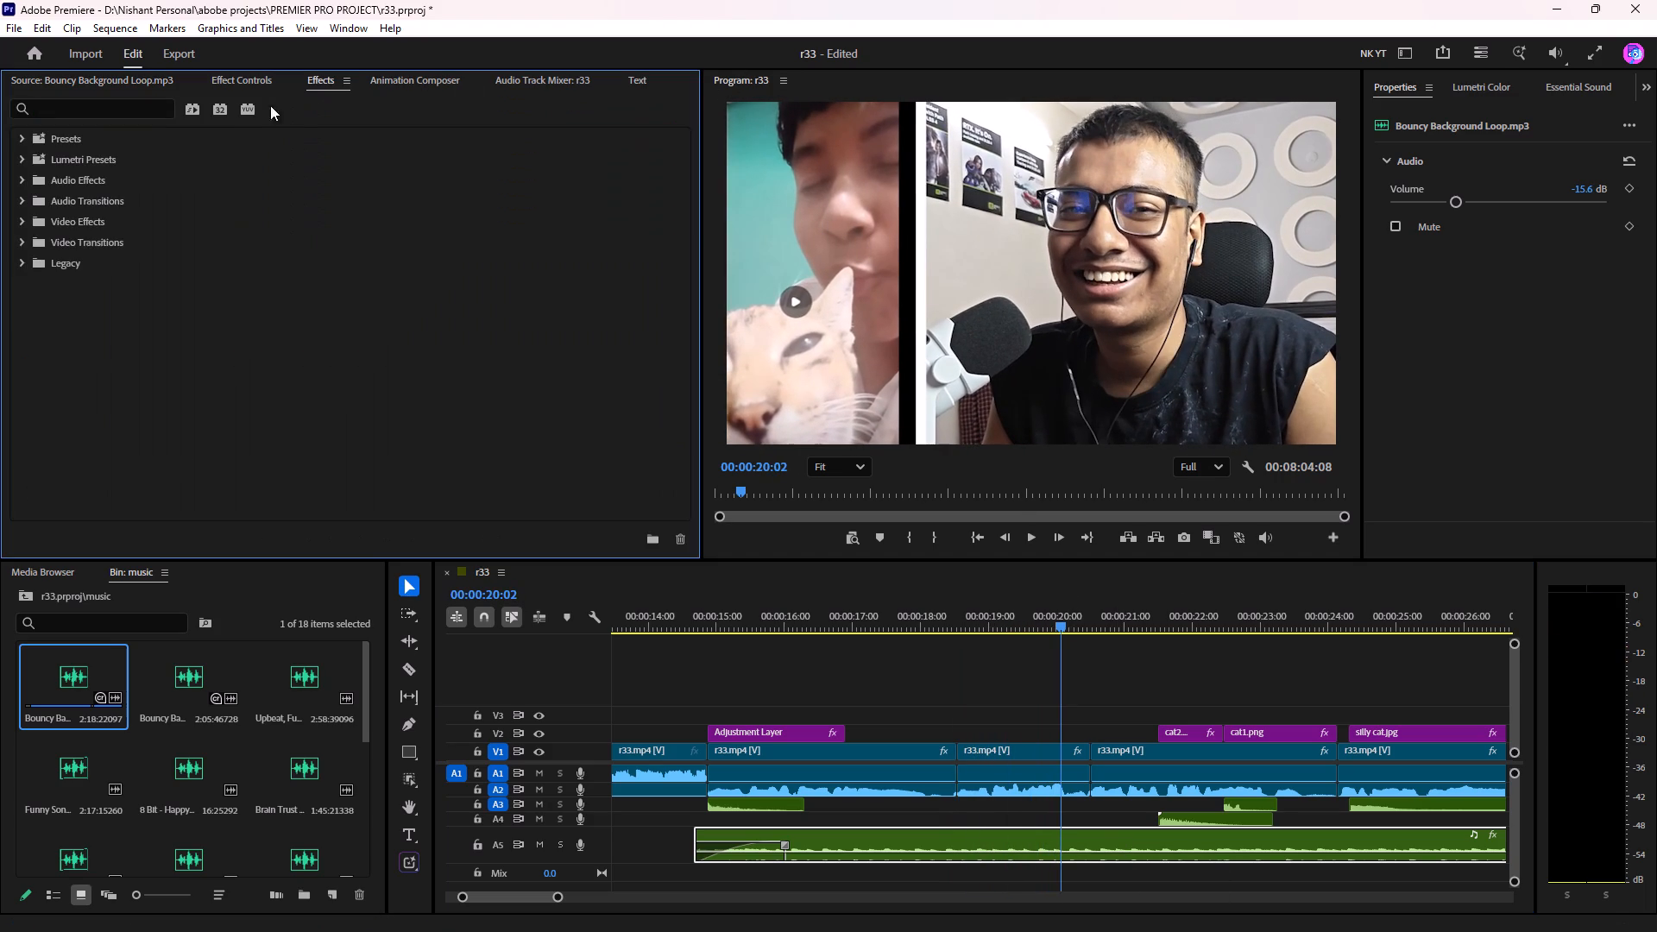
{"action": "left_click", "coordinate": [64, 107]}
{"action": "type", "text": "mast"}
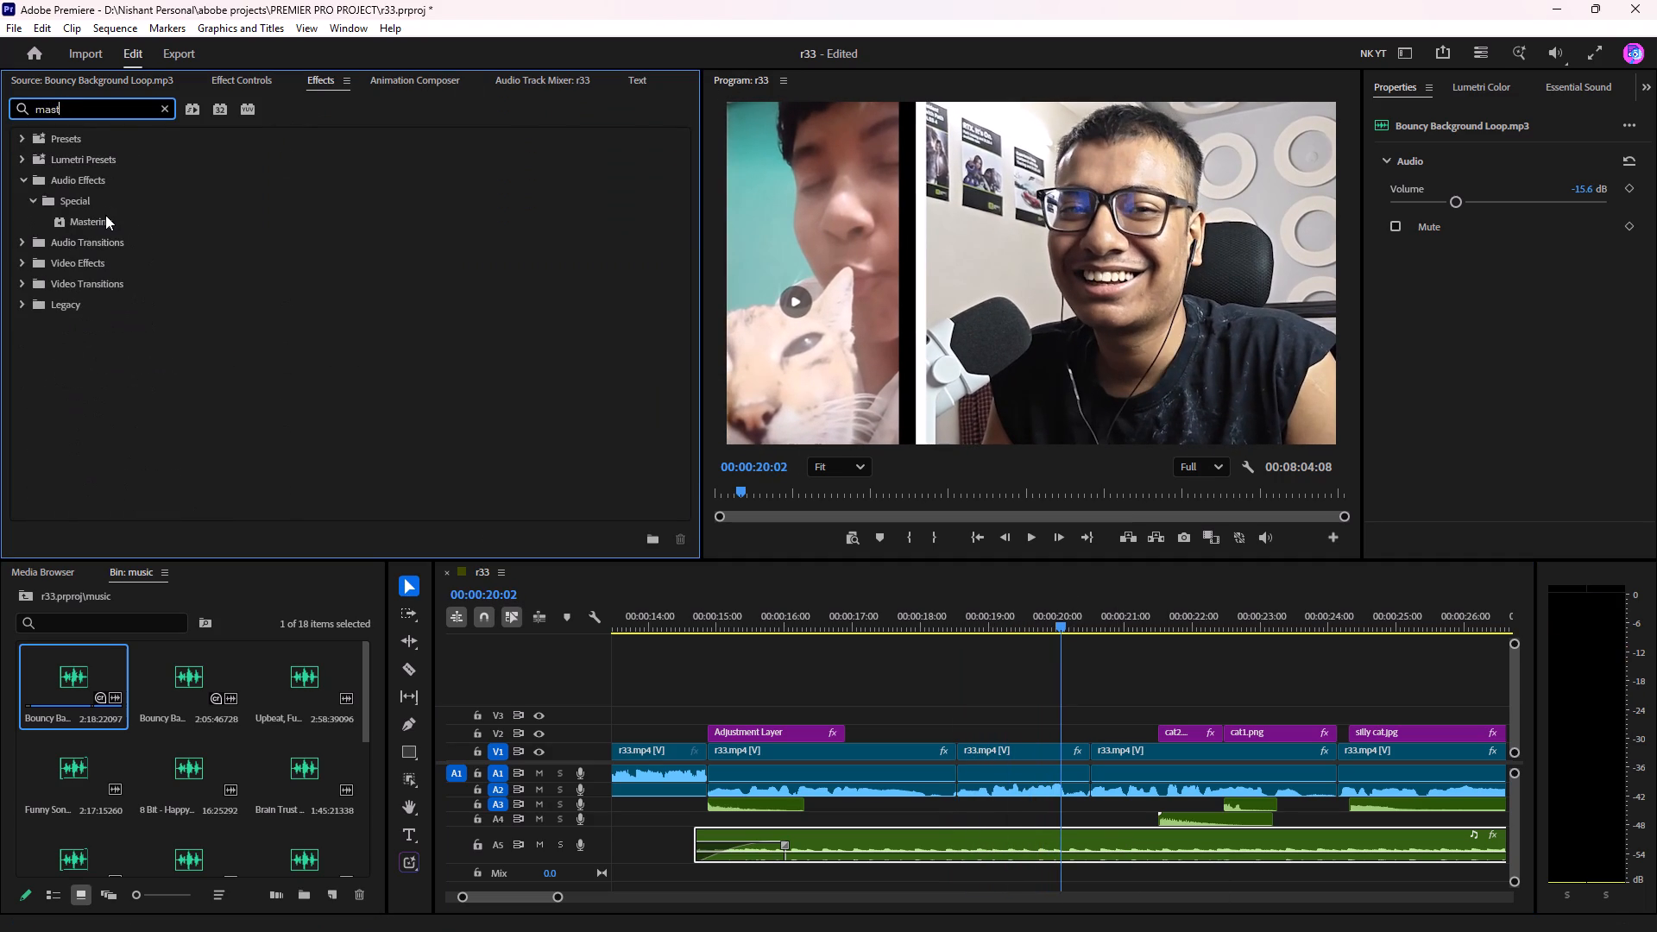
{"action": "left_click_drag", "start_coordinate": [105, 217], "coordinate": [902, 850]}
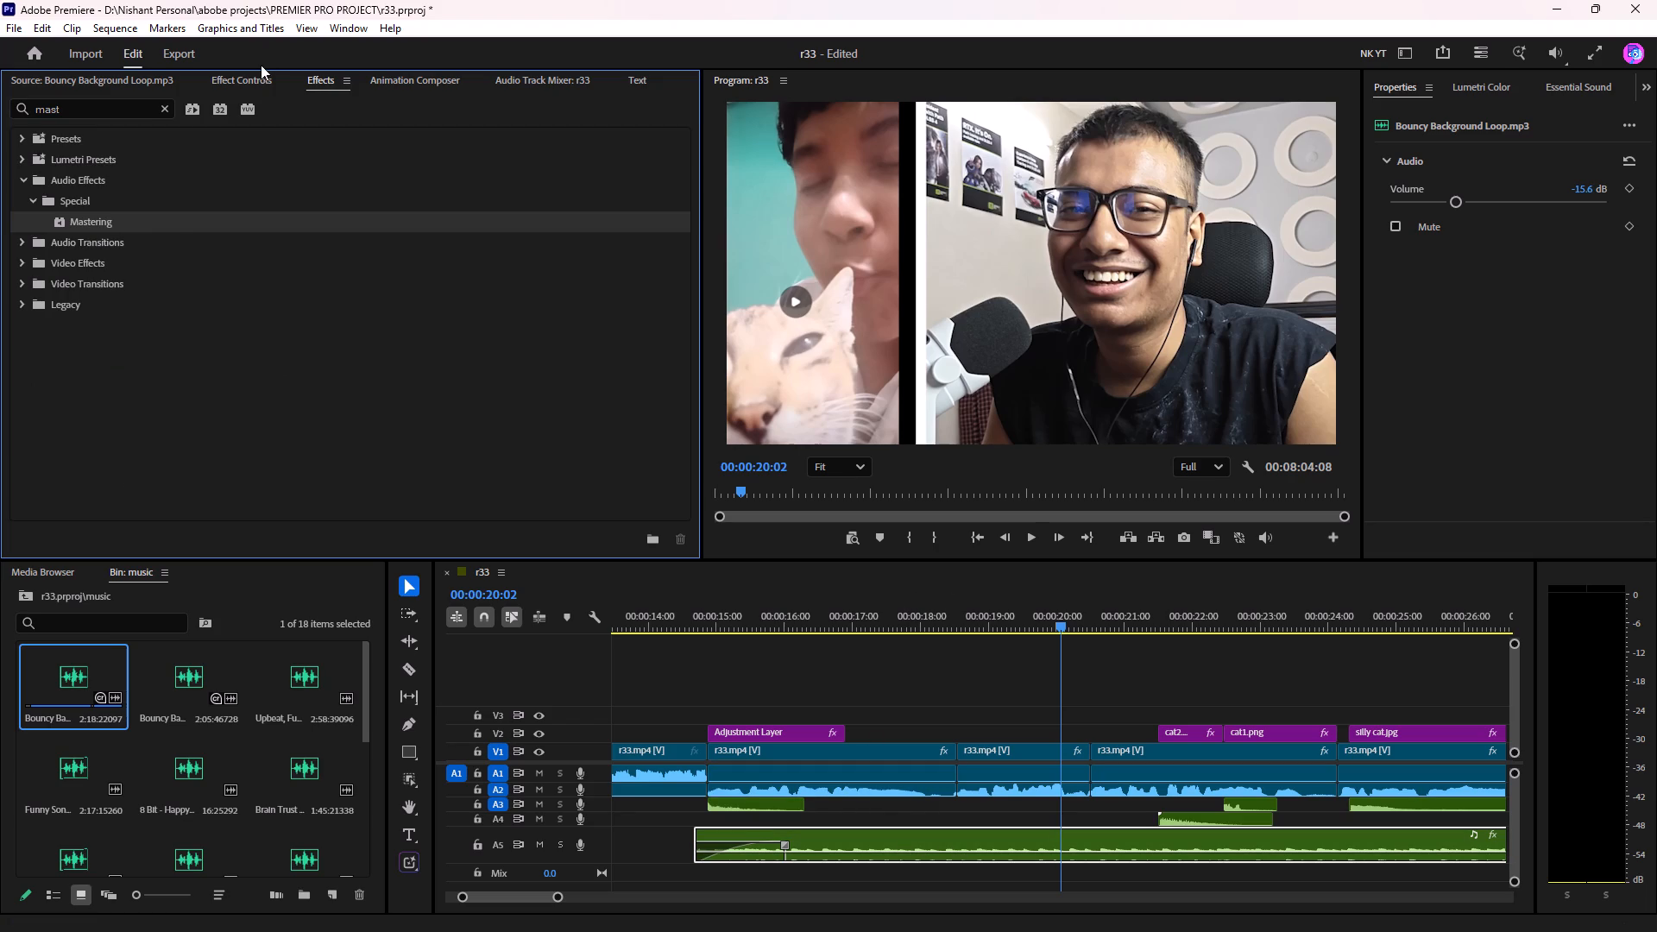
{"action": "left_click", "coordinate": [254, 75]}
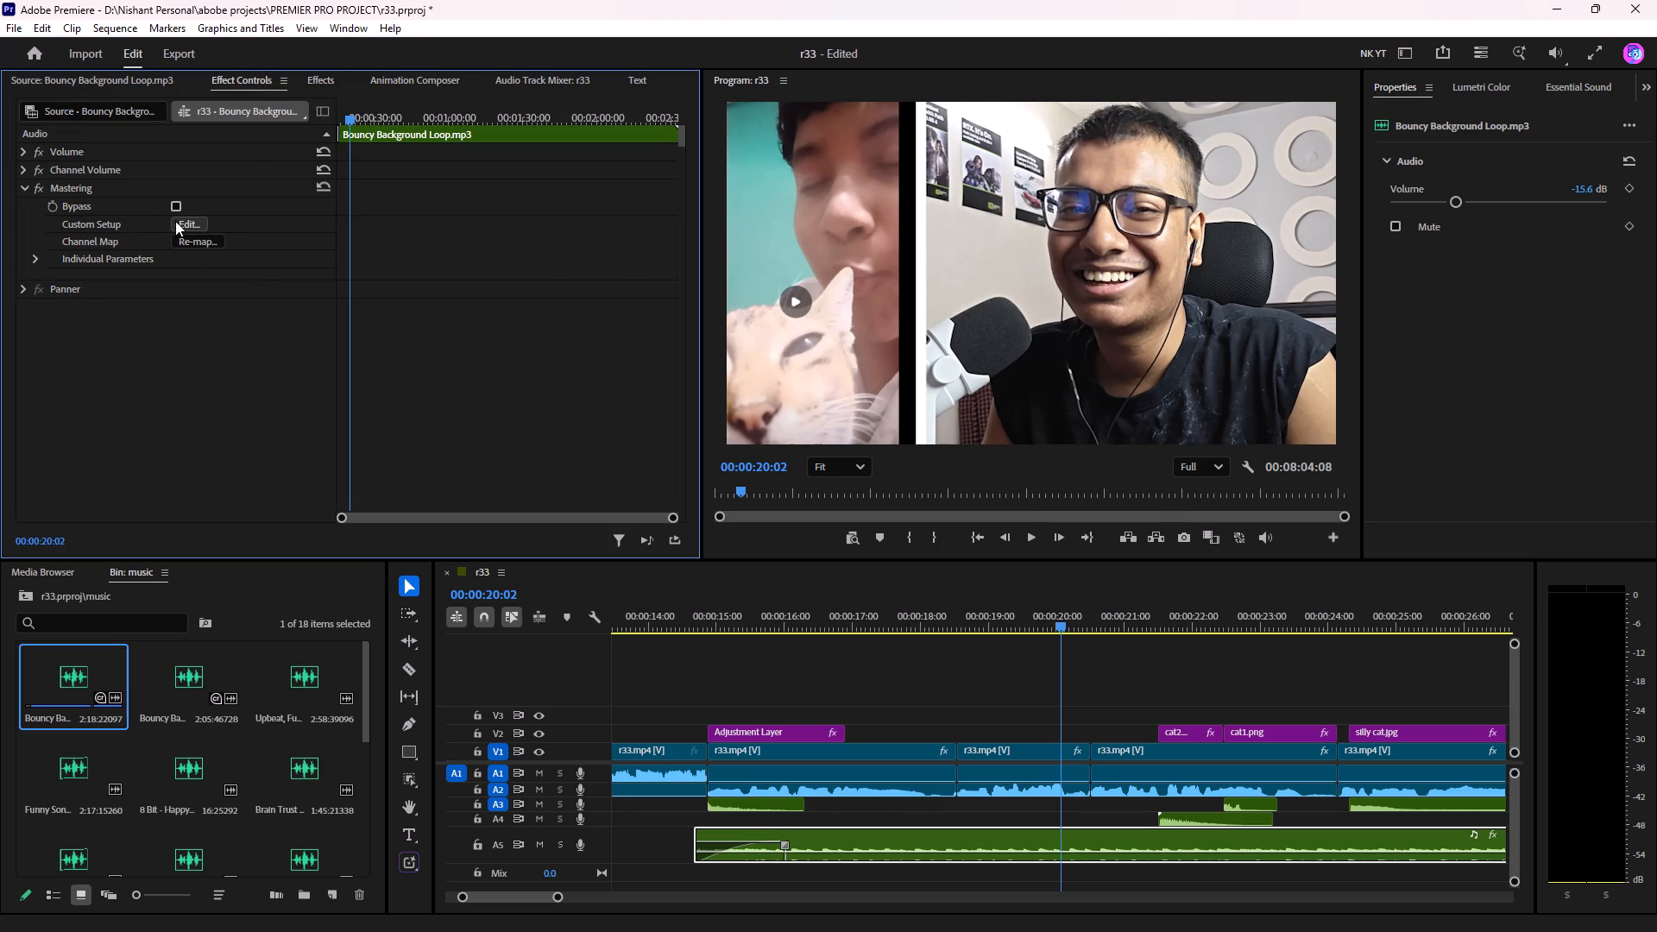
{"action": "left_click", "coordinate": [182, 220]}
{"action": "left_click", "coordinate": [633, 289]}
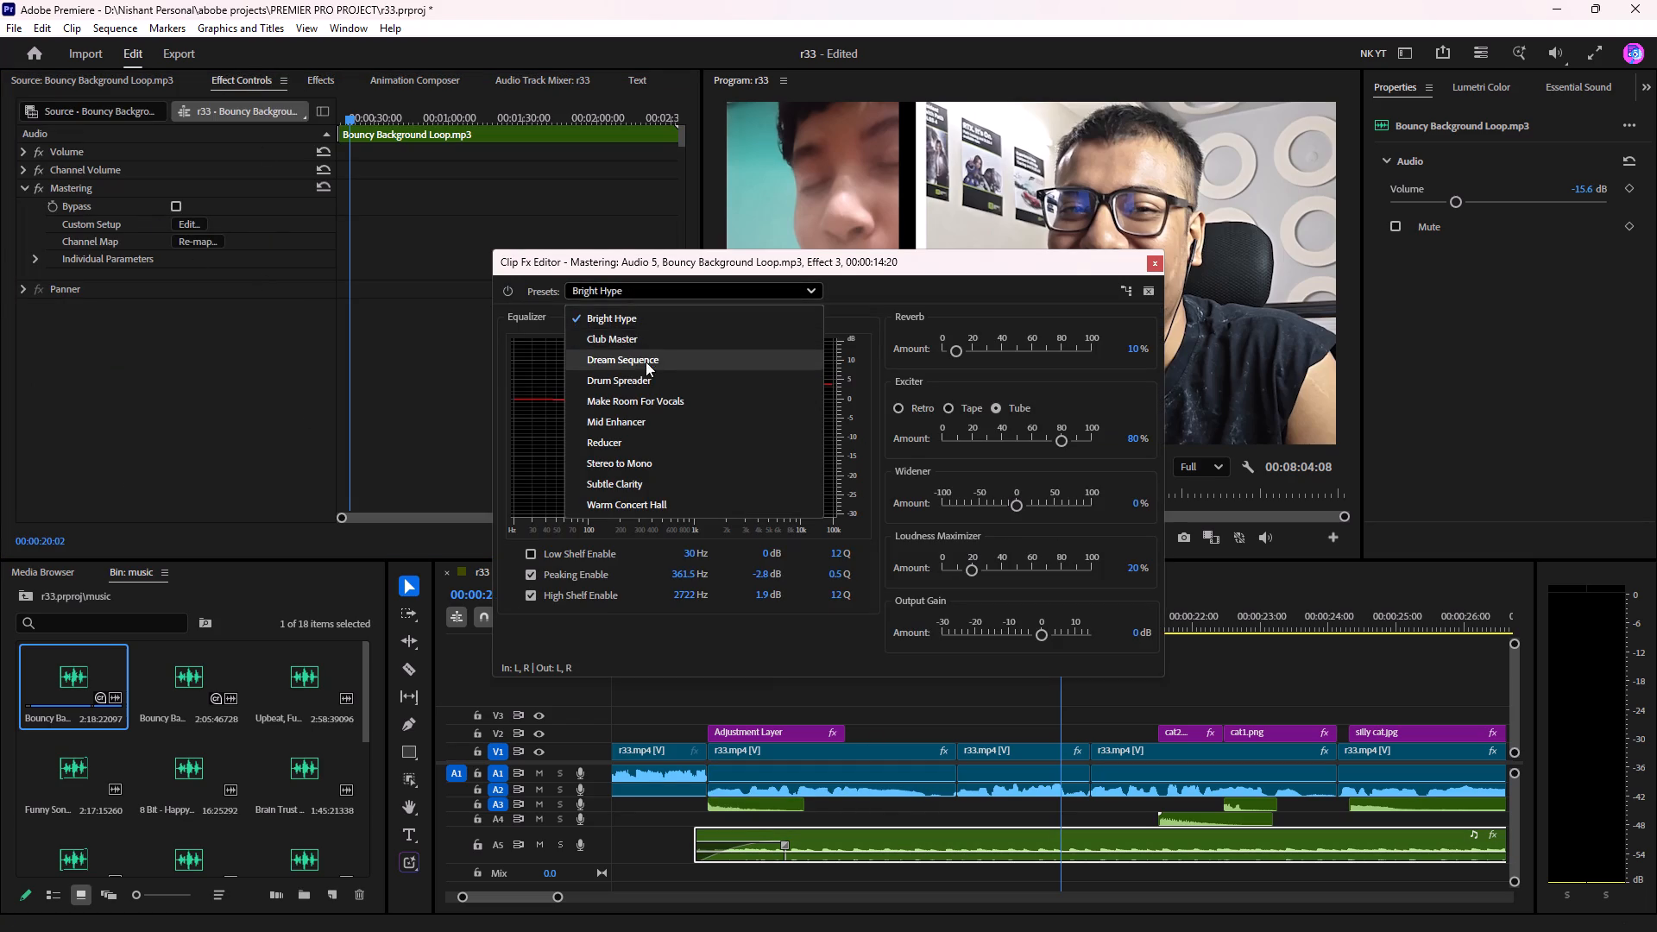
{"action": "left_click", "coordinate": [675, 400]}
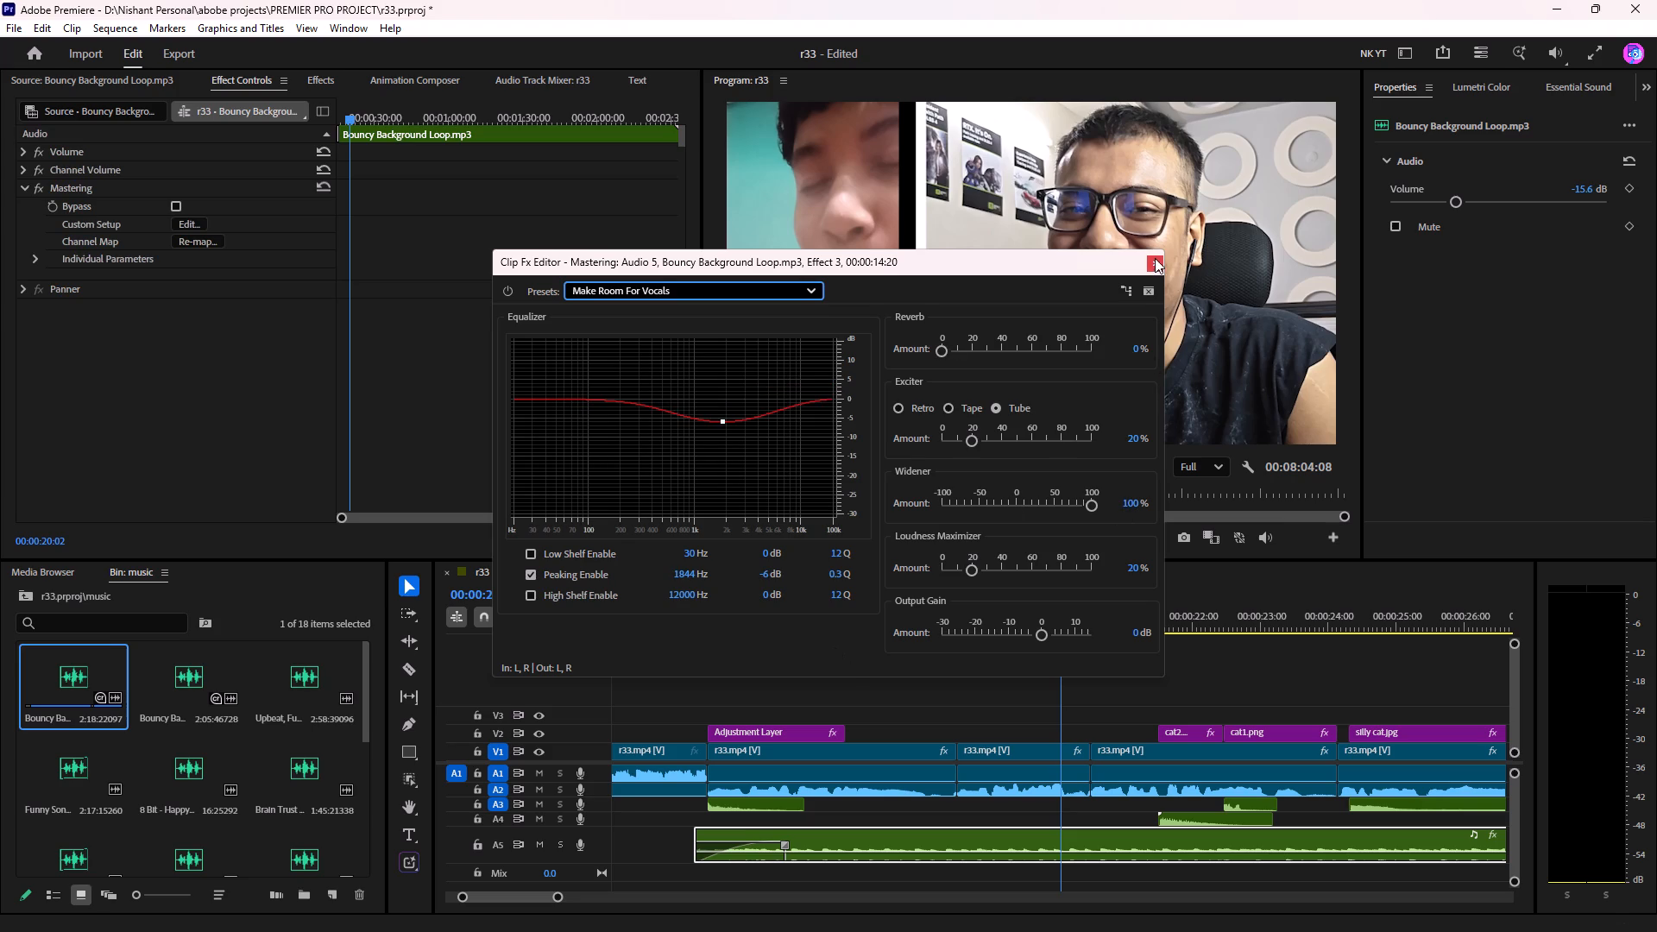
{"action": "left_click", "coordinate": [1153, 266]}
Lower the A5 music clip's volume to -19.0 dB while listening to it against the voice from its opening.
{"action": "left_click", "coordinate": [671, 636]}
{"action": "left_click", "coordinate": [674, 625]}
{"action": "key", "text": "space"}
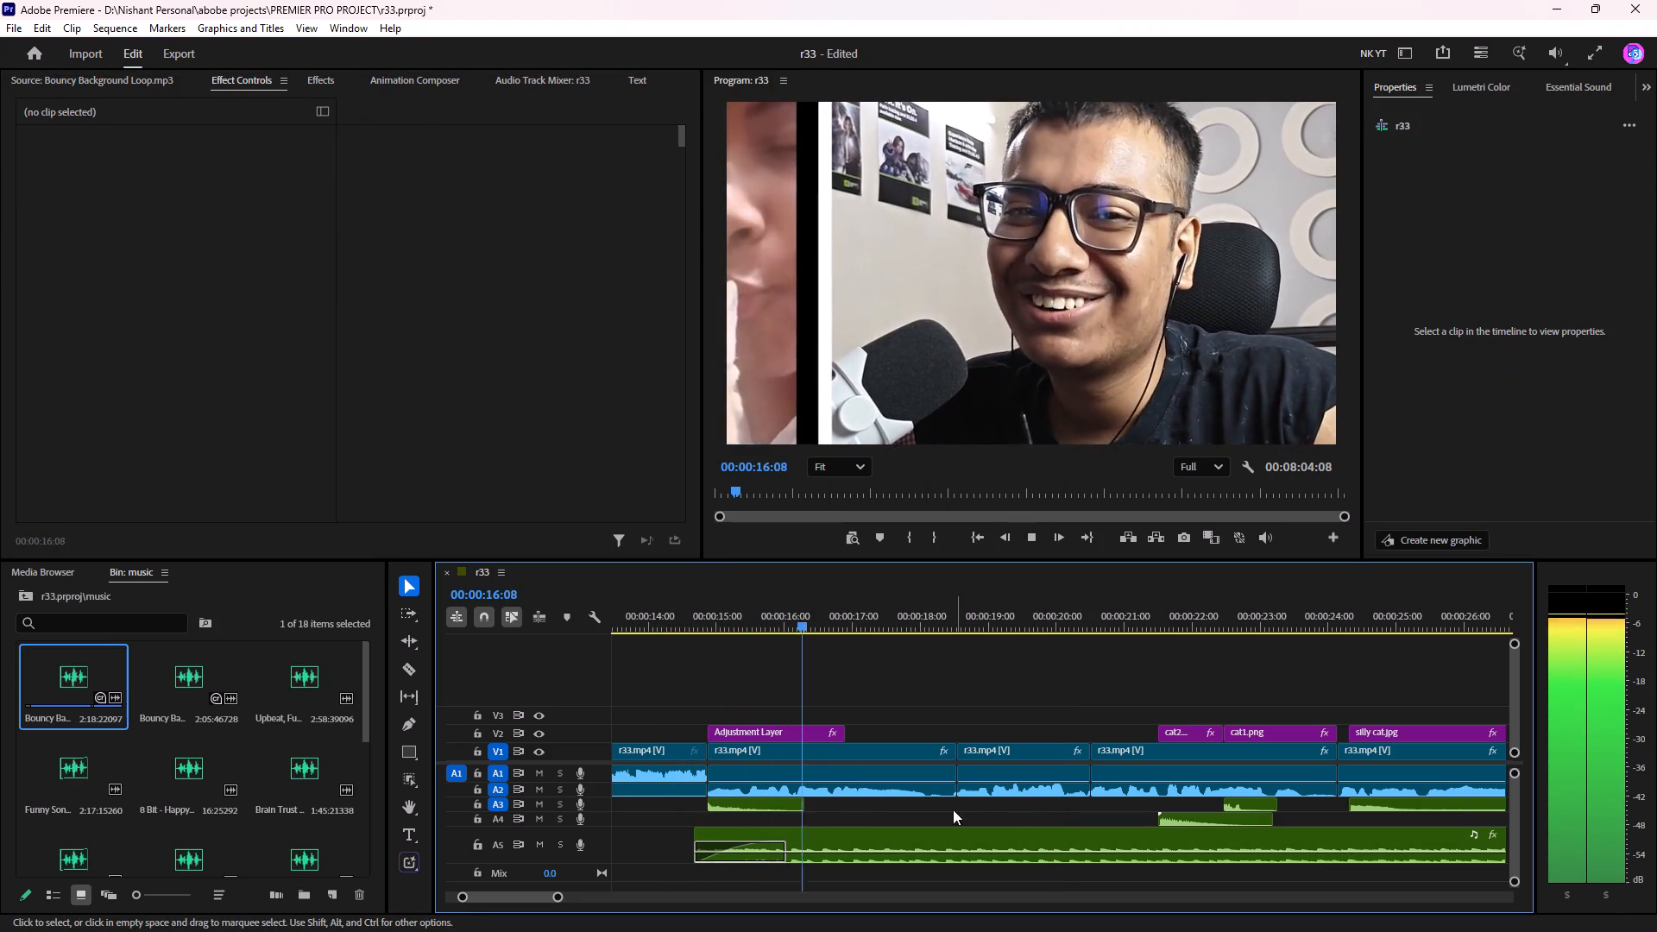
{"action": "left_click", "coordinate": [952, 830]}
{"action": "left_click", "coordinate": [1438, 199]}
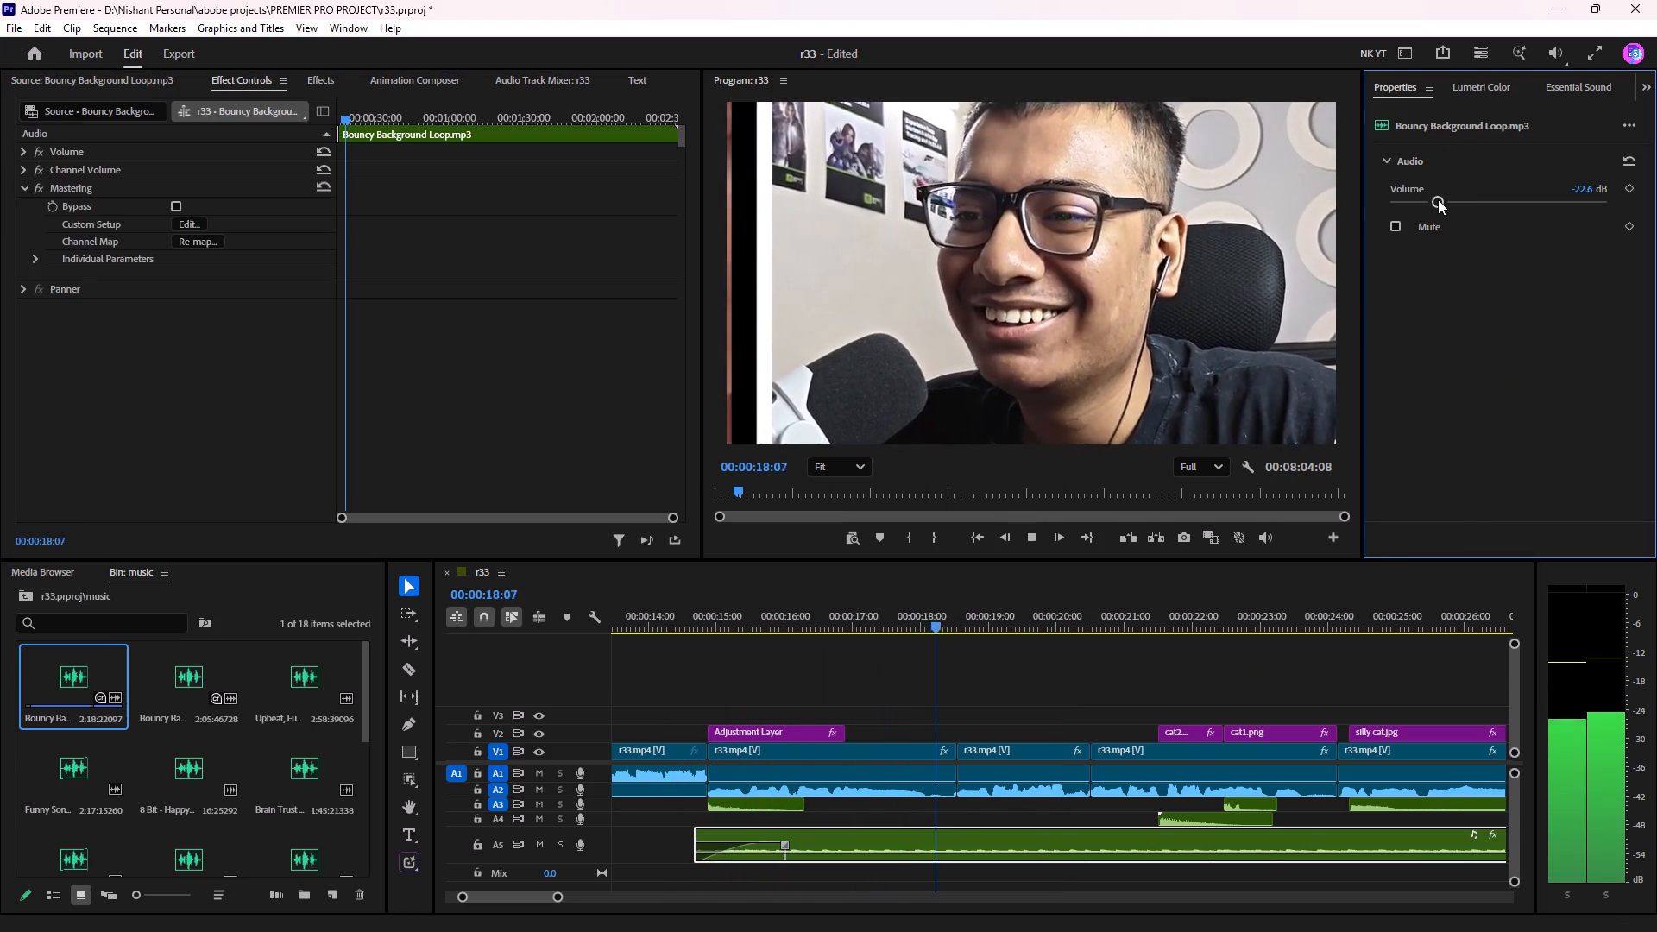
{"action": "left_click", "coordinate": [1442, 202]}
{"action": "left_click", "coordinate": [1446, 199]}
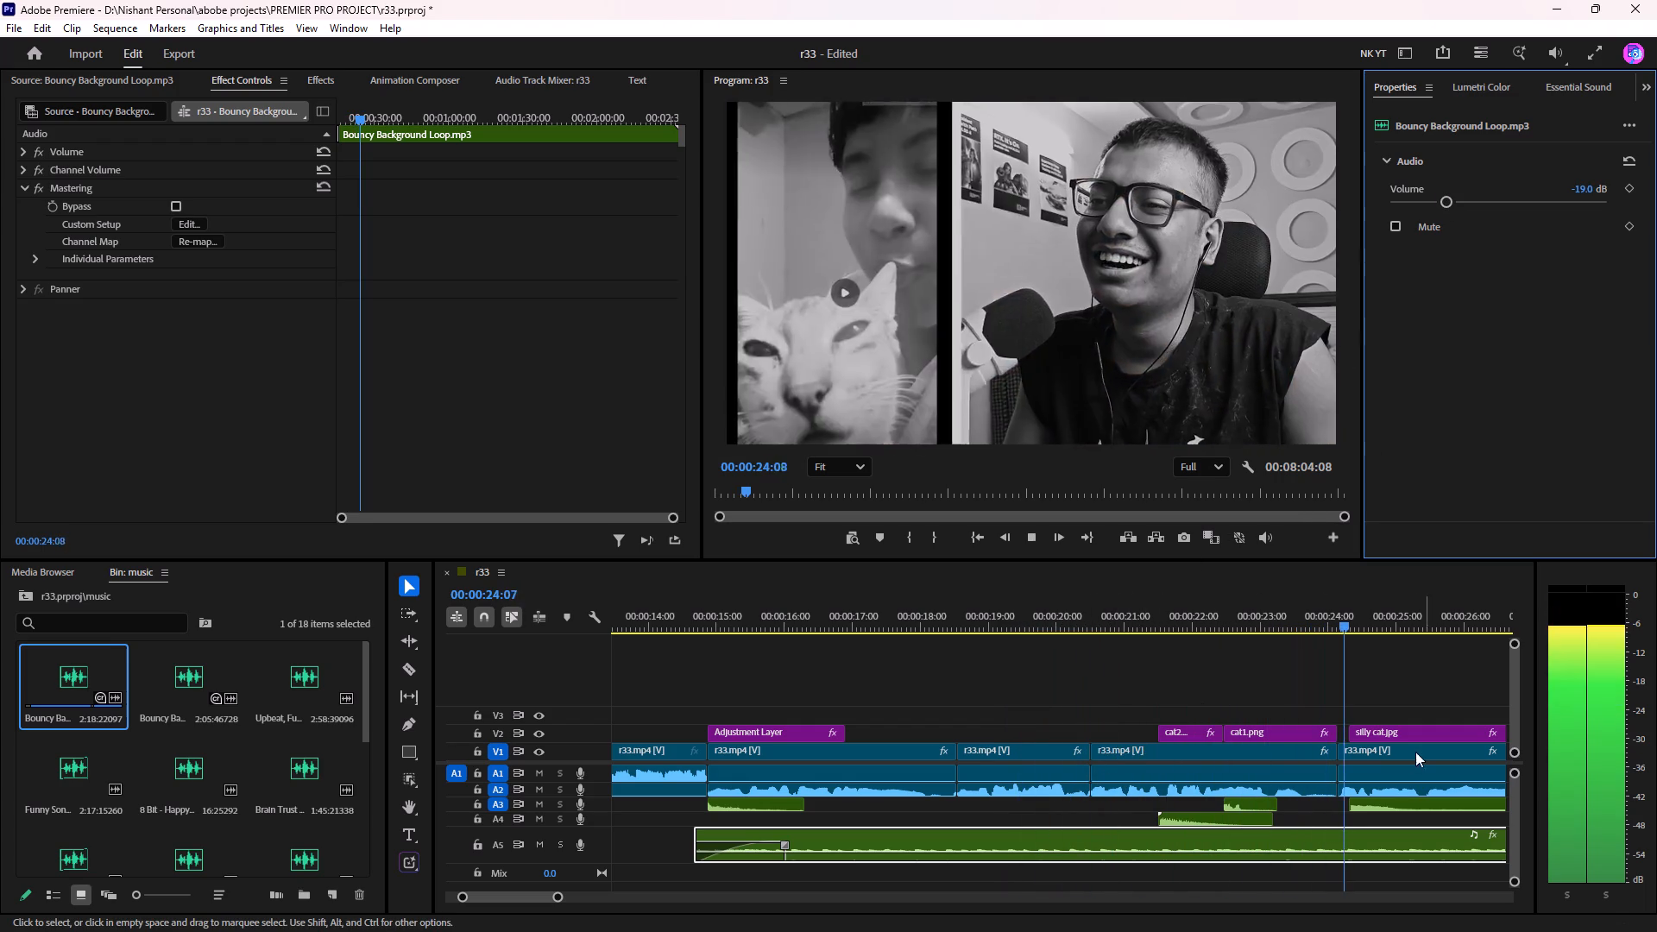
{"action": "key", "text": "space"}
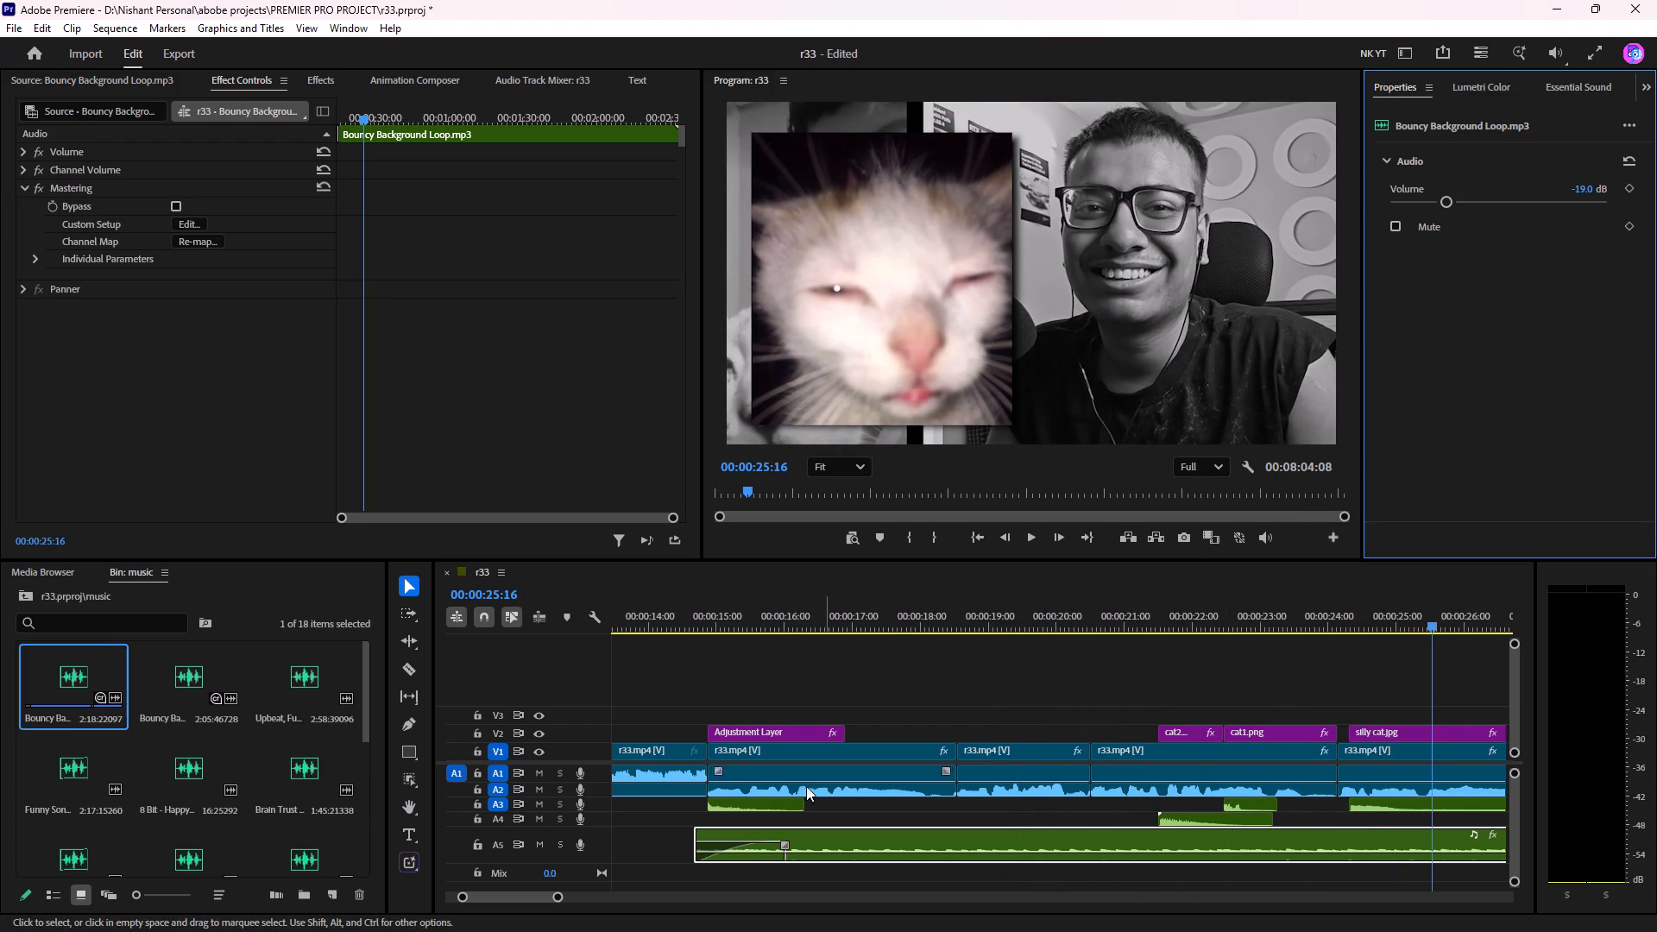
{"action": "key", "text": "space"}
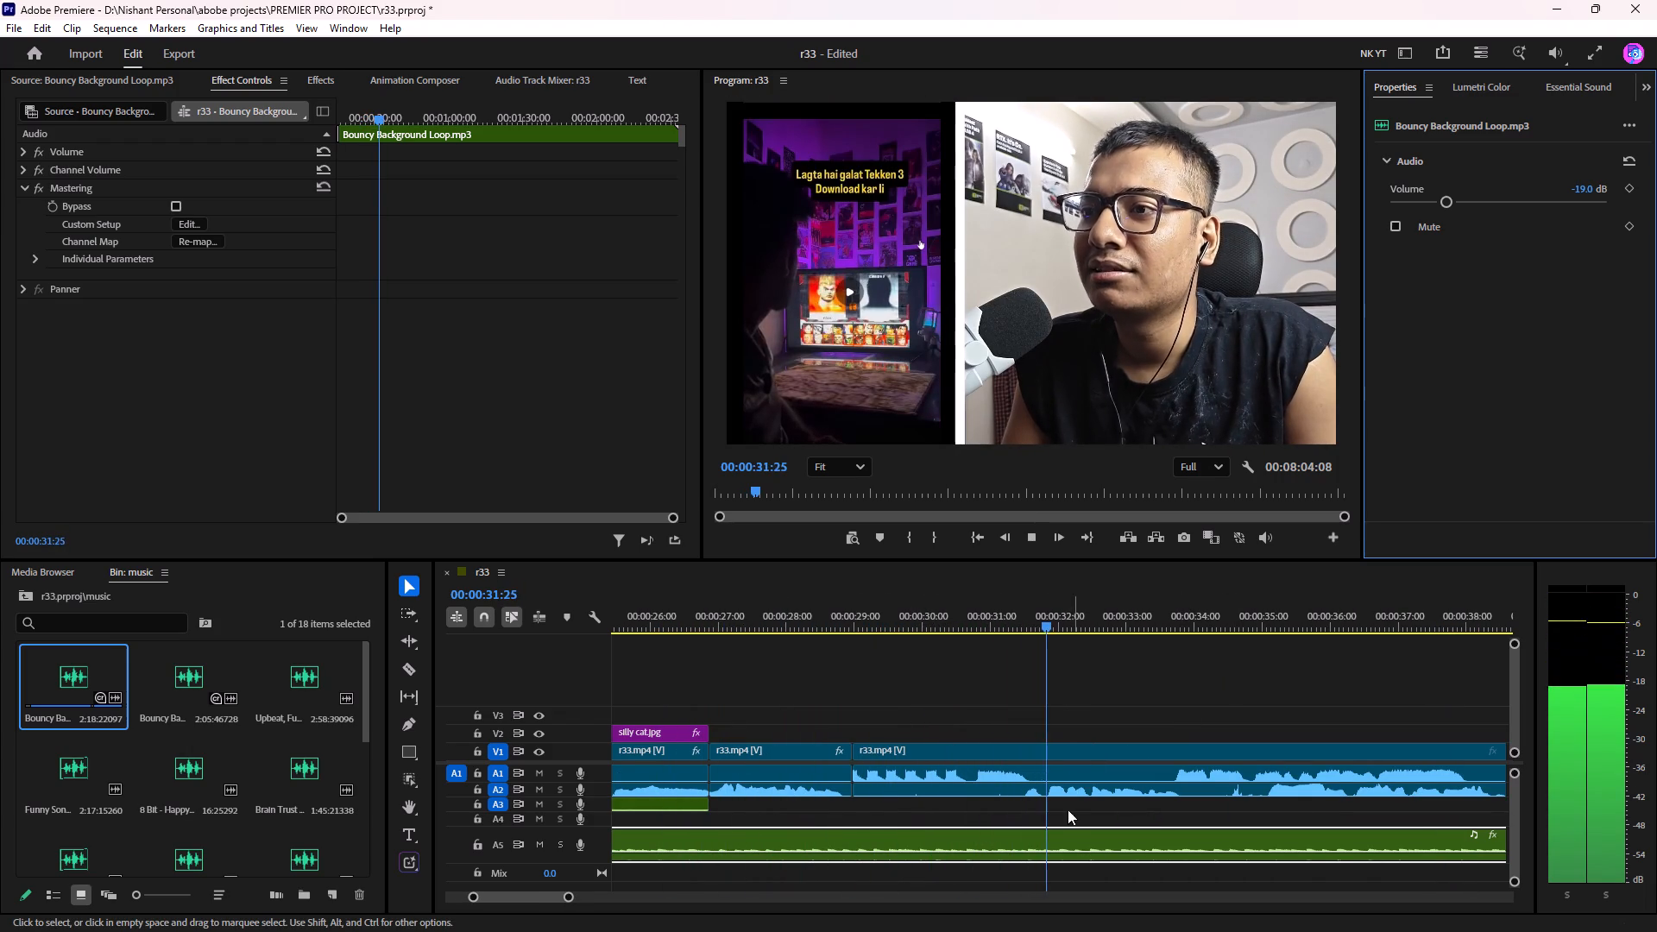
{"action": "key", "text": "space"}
Delete the Bouncy Background Loop clip from track A5.
{"action": "left_click", "coordinate": [1035, 835]}
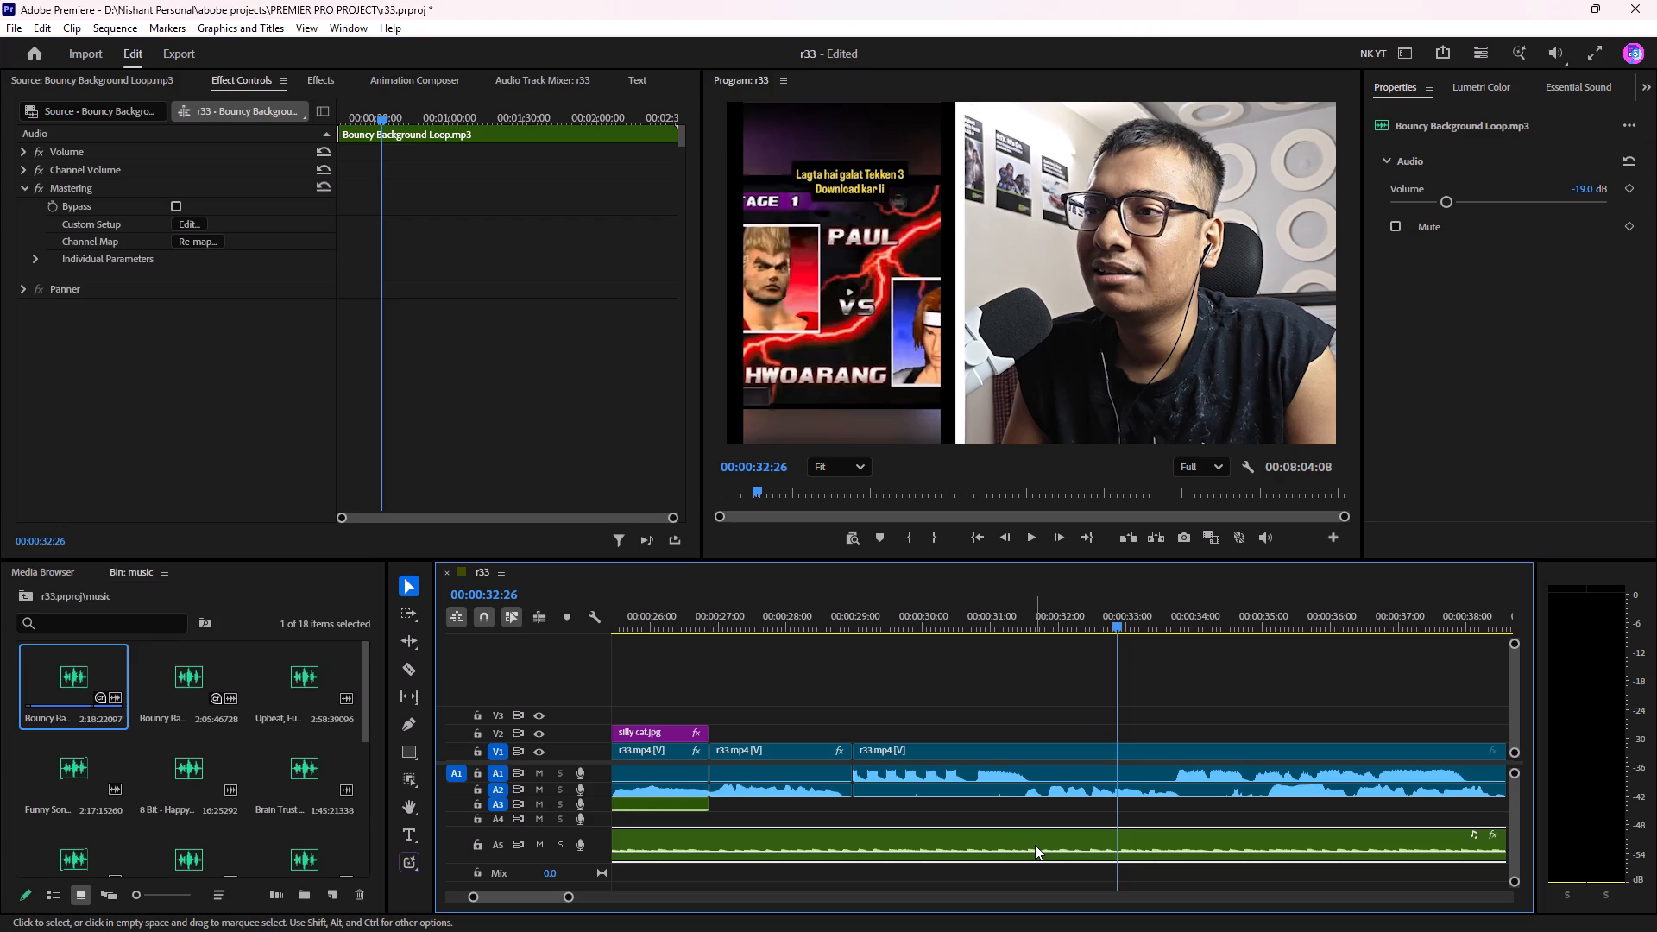
{"action": "key", "text": "Delete"}
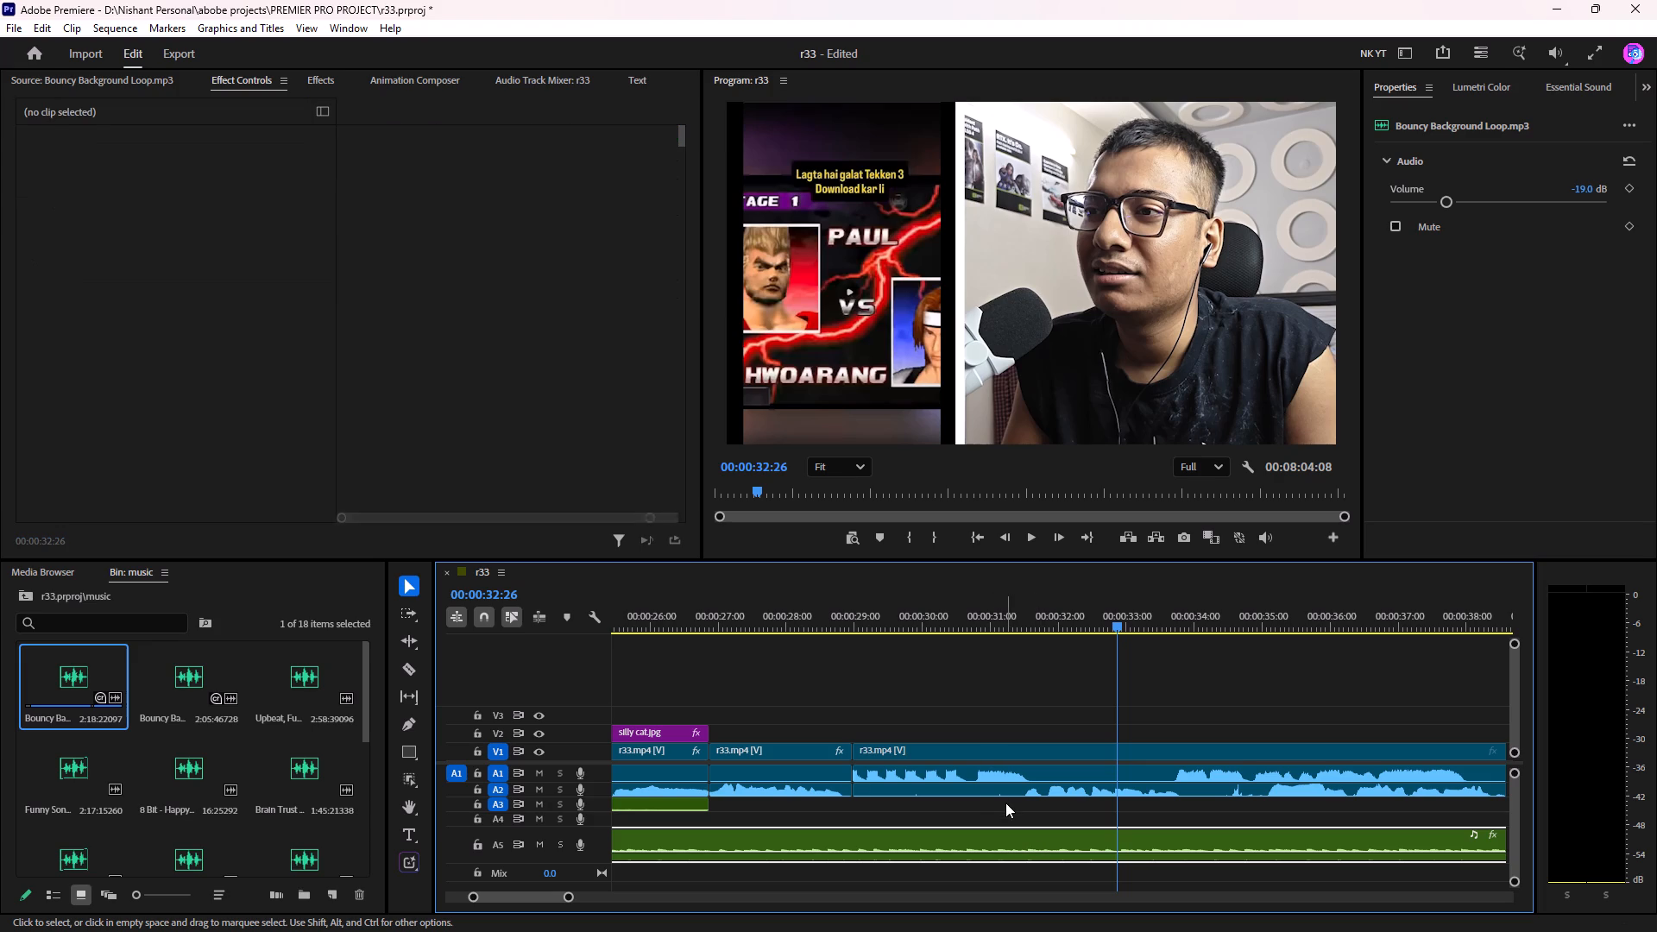
Audition the Bouncy Background Loop source track again, including from about 00;00;14;05.
{"action": "double_click", "coordinate": [74, 665]}
{"action": "key", "text": "space"}
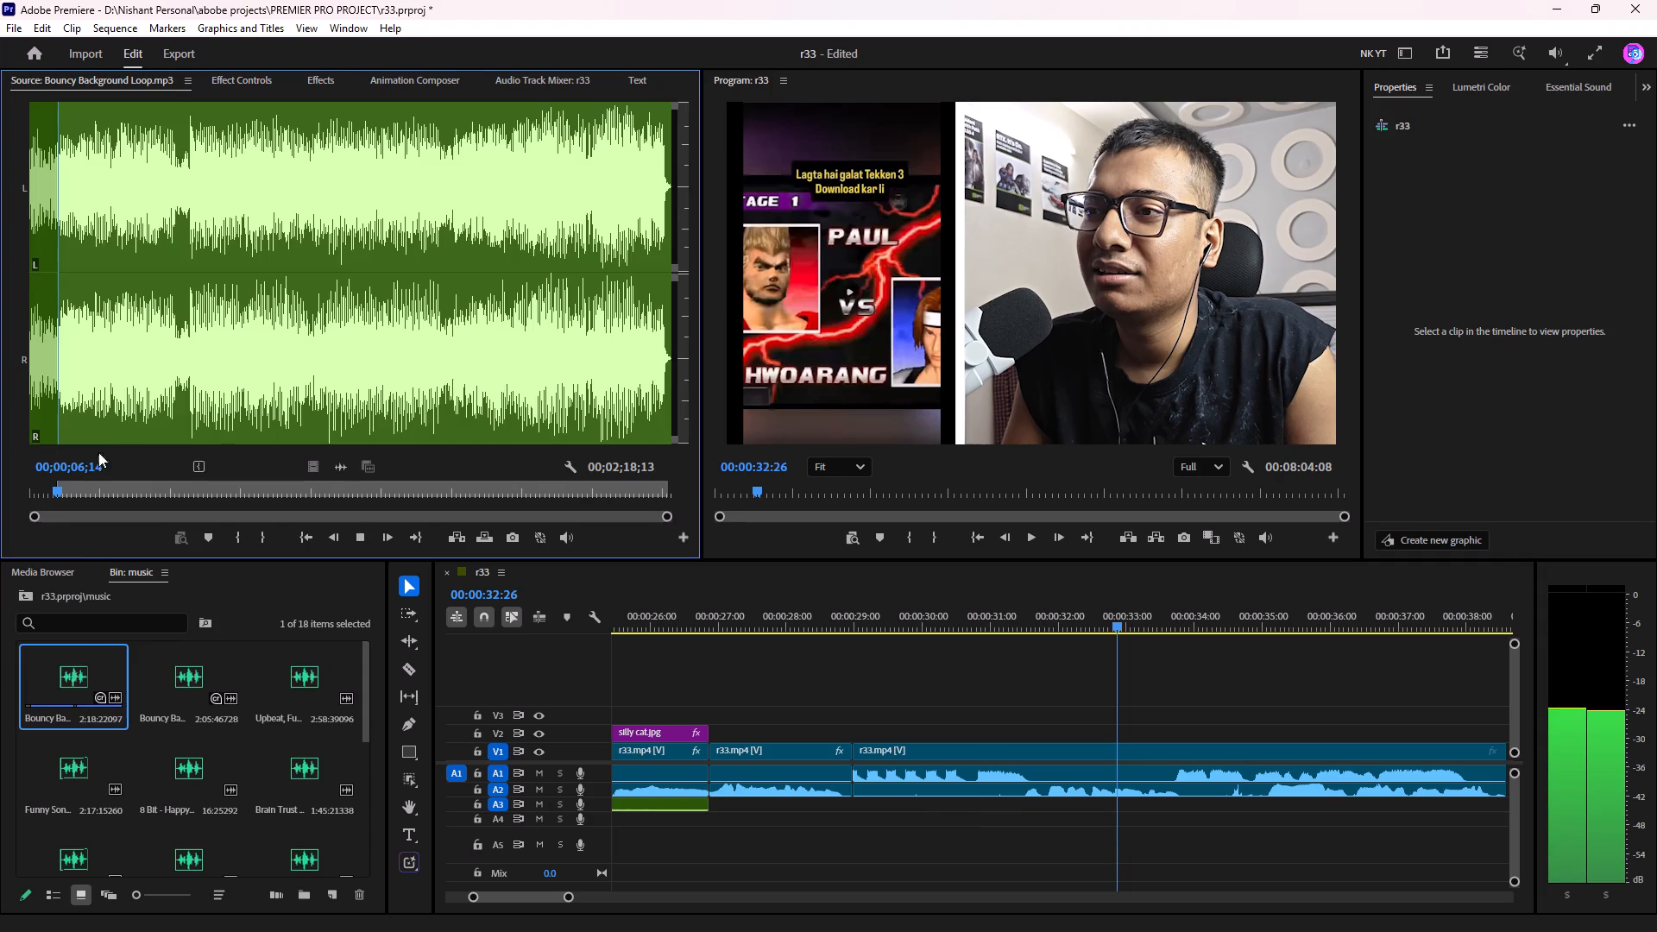
{"action": "left_click", "coordinate": [91, 483]}
{"action": "key", "text": "space"}
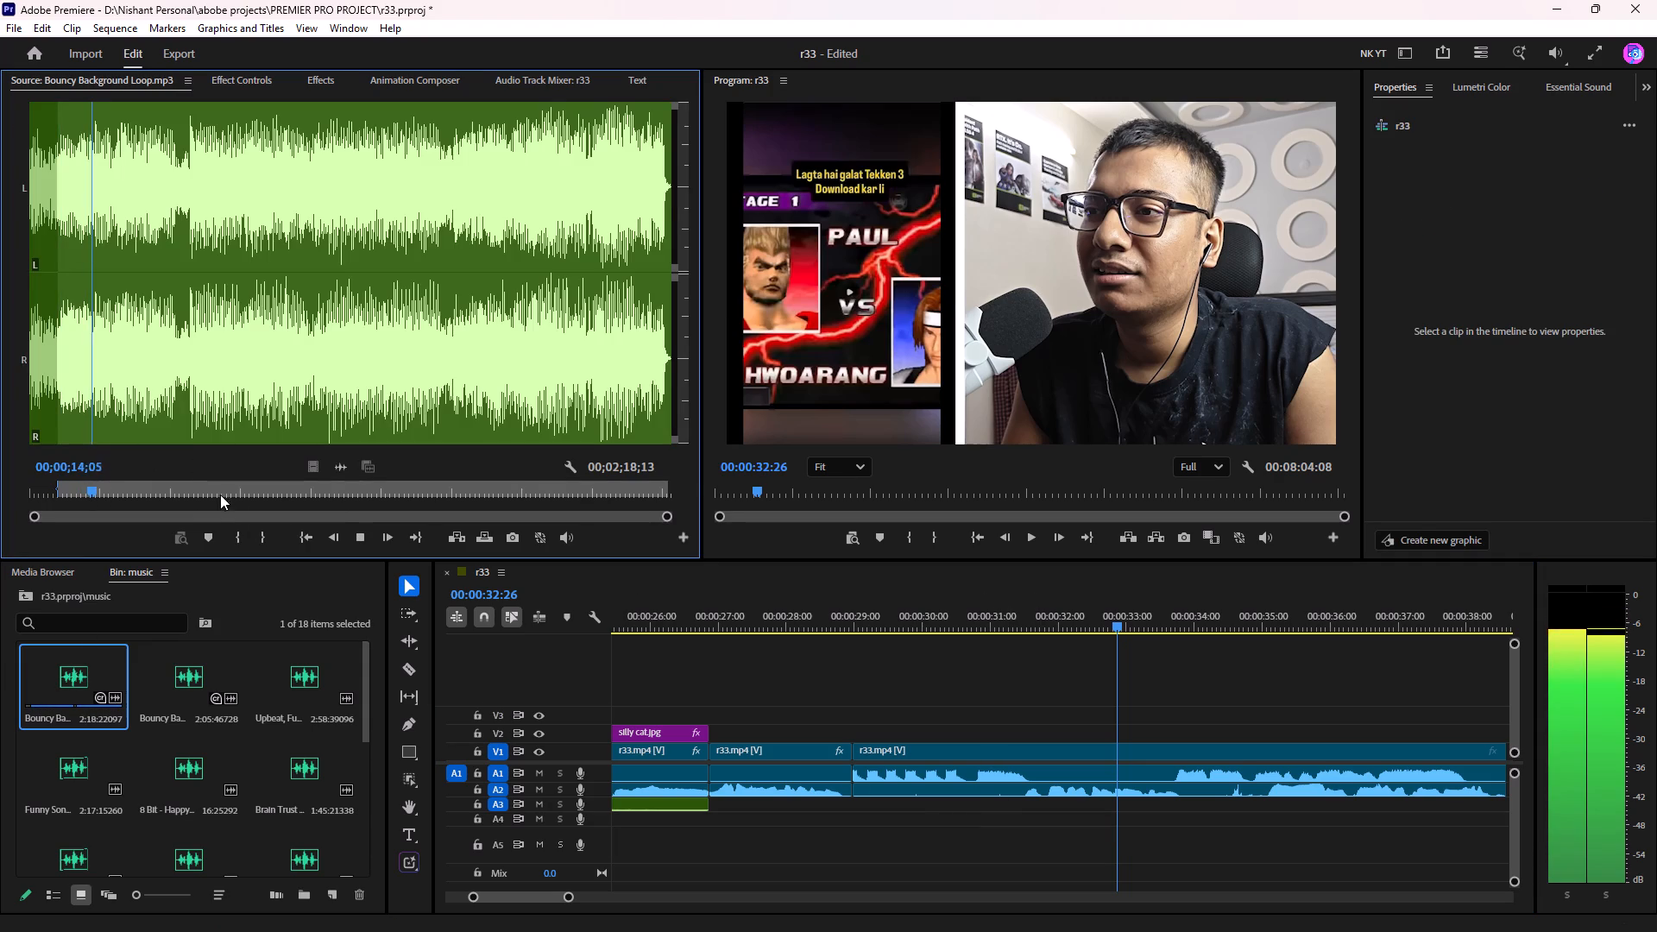
{"action": "key", "text": "space"}
Park the timeline playhead at 00:00:19:27 and audition the Bouncy Background Groove source track from its start.
{"action": "left_click_drag", "start_coordinate": [857, 614], "coordinate": [684, 653]}
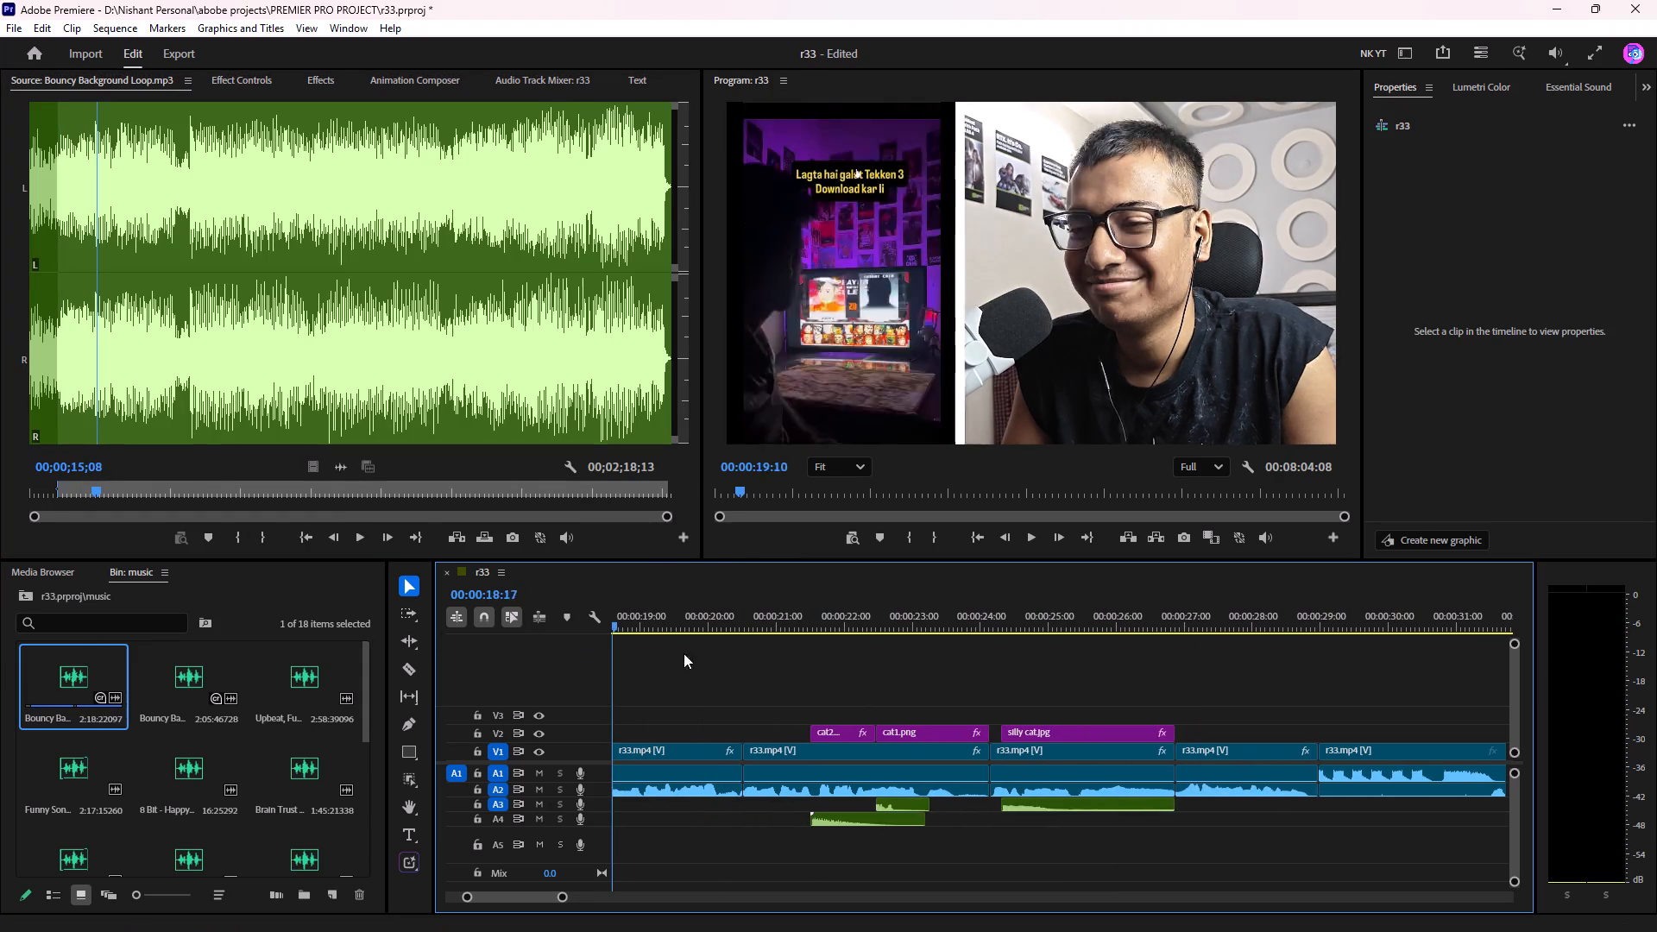
{"action": "left_click_drag", "start_coordinate": [684, 653], "coordinate": [705, 663]}
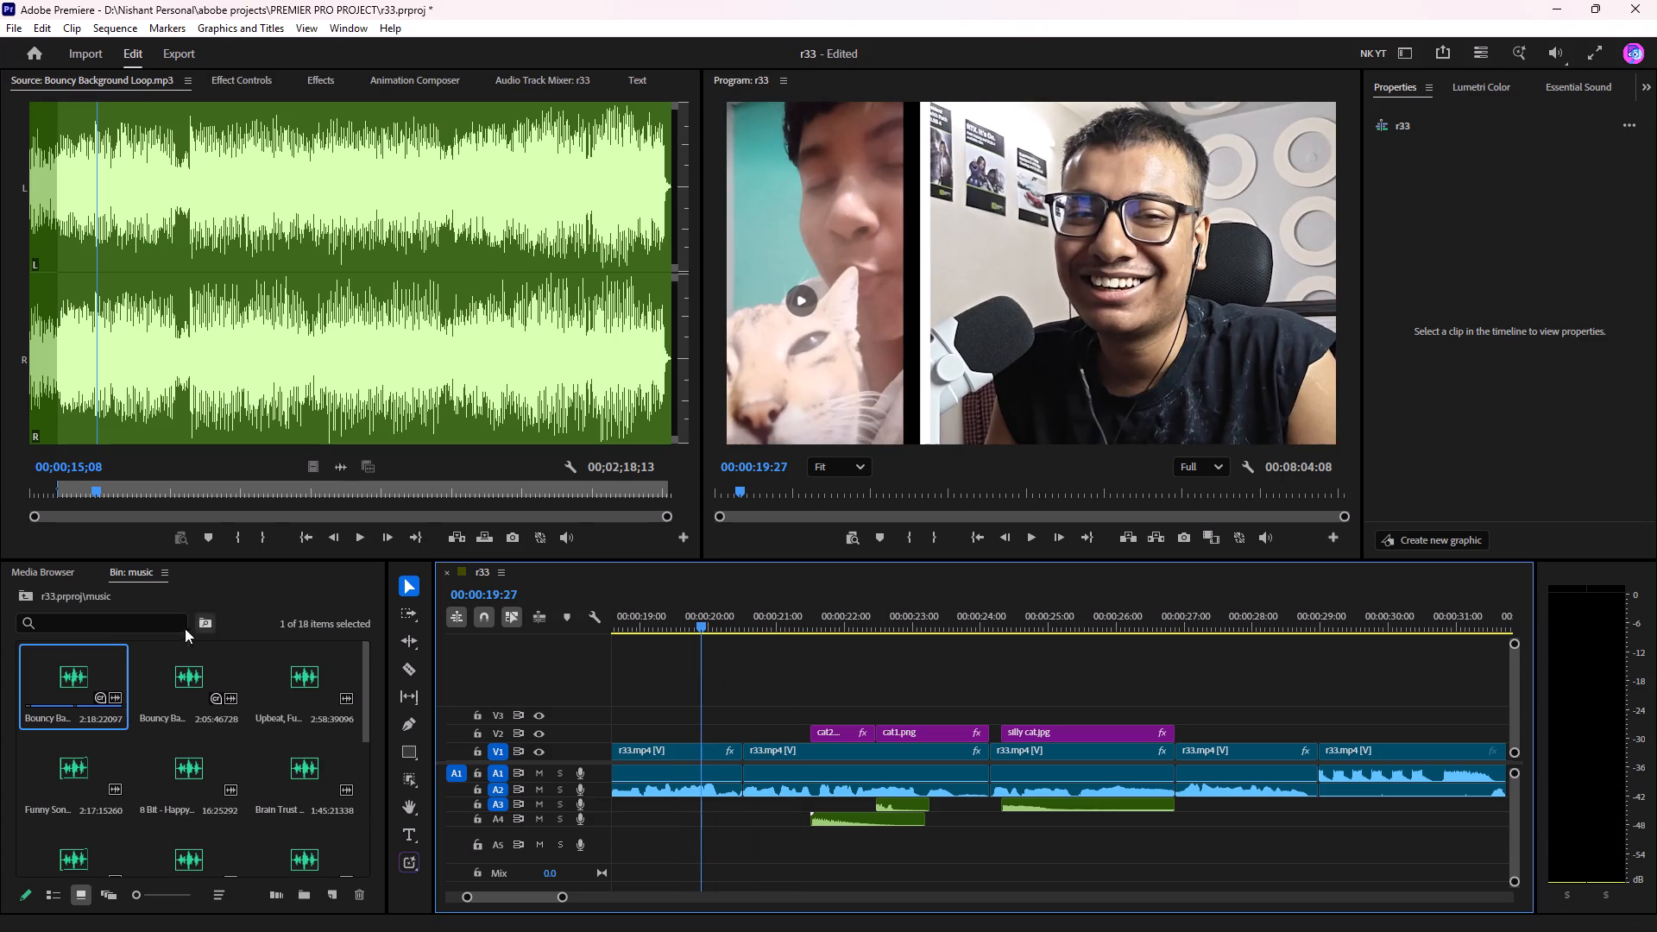
{"action": "double_click", "coordinate": [182, 677]}
{"action": "key", "text": "space"}
{"action": "left_click_drag", "start_coordinate": [212, 490], "coordinate": [206, 496]}
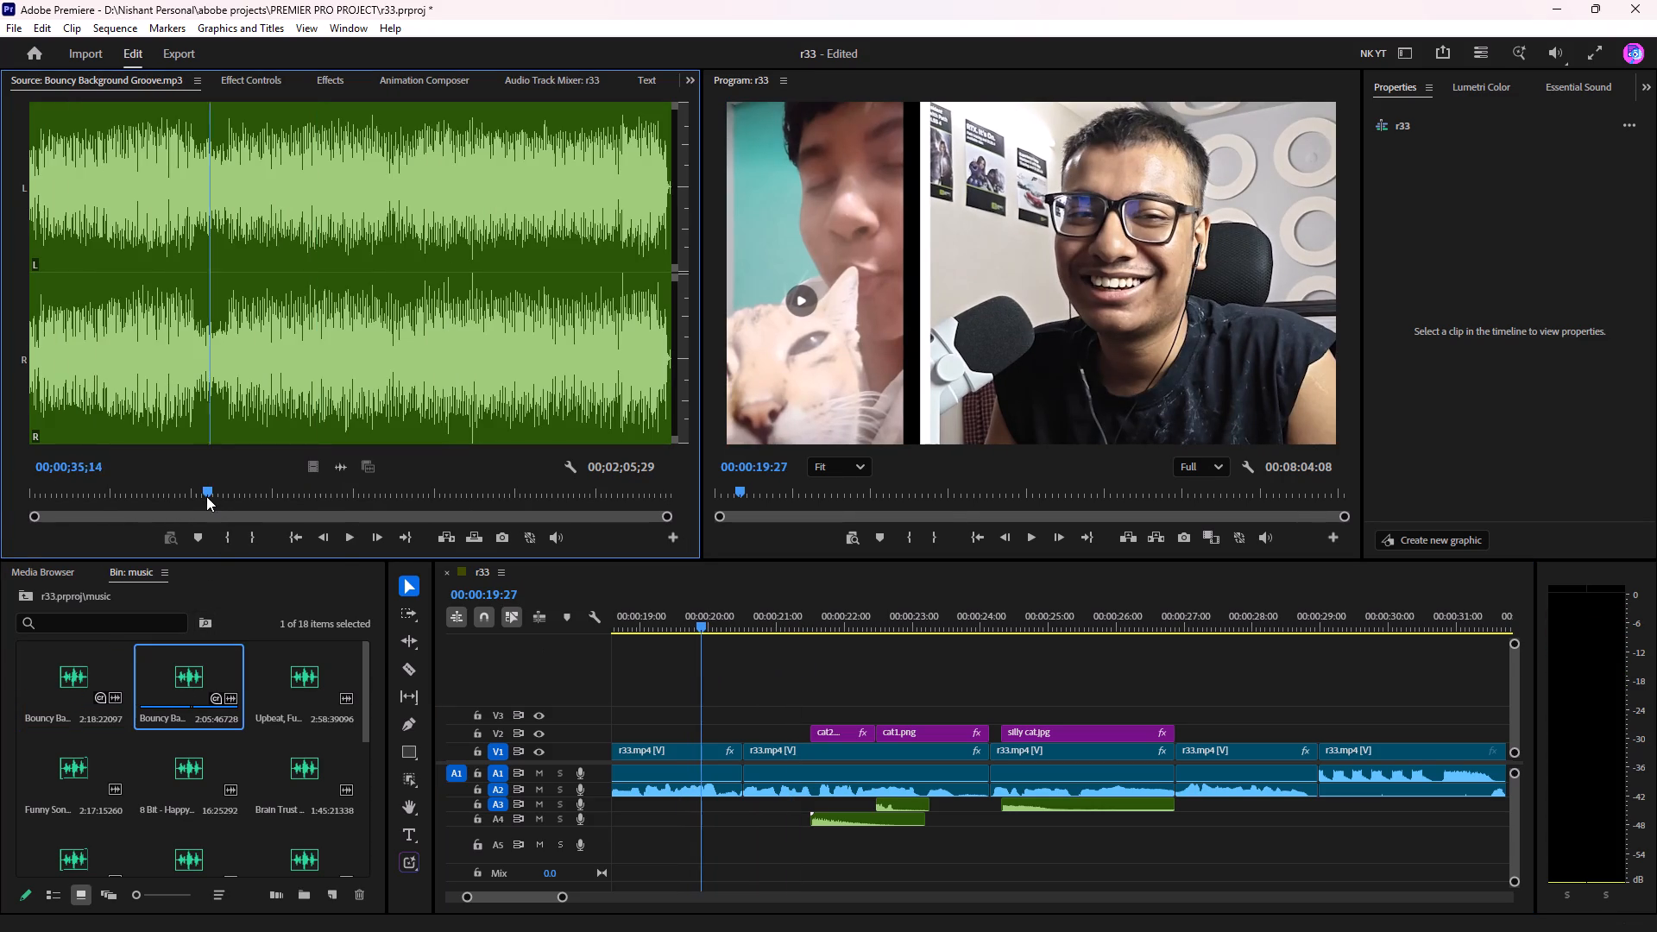
{"action": "left_click_drag", "start_coordinate": [206, 496], "coordinate": [0, 498]}
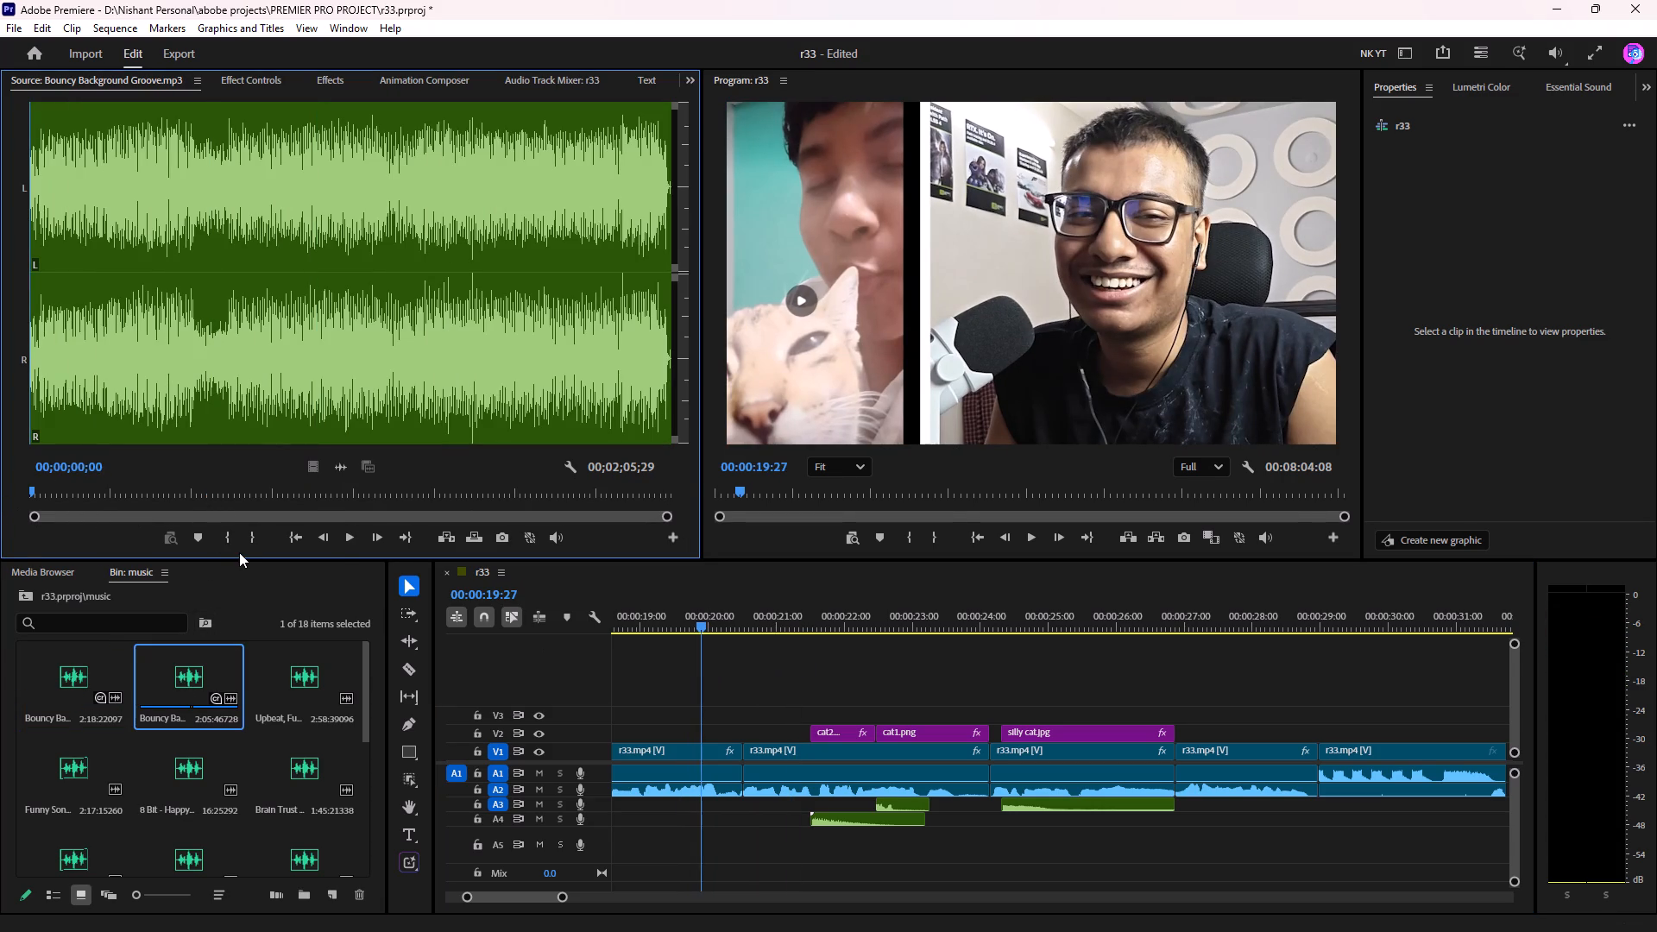
{"action": "key", "text": "space"}
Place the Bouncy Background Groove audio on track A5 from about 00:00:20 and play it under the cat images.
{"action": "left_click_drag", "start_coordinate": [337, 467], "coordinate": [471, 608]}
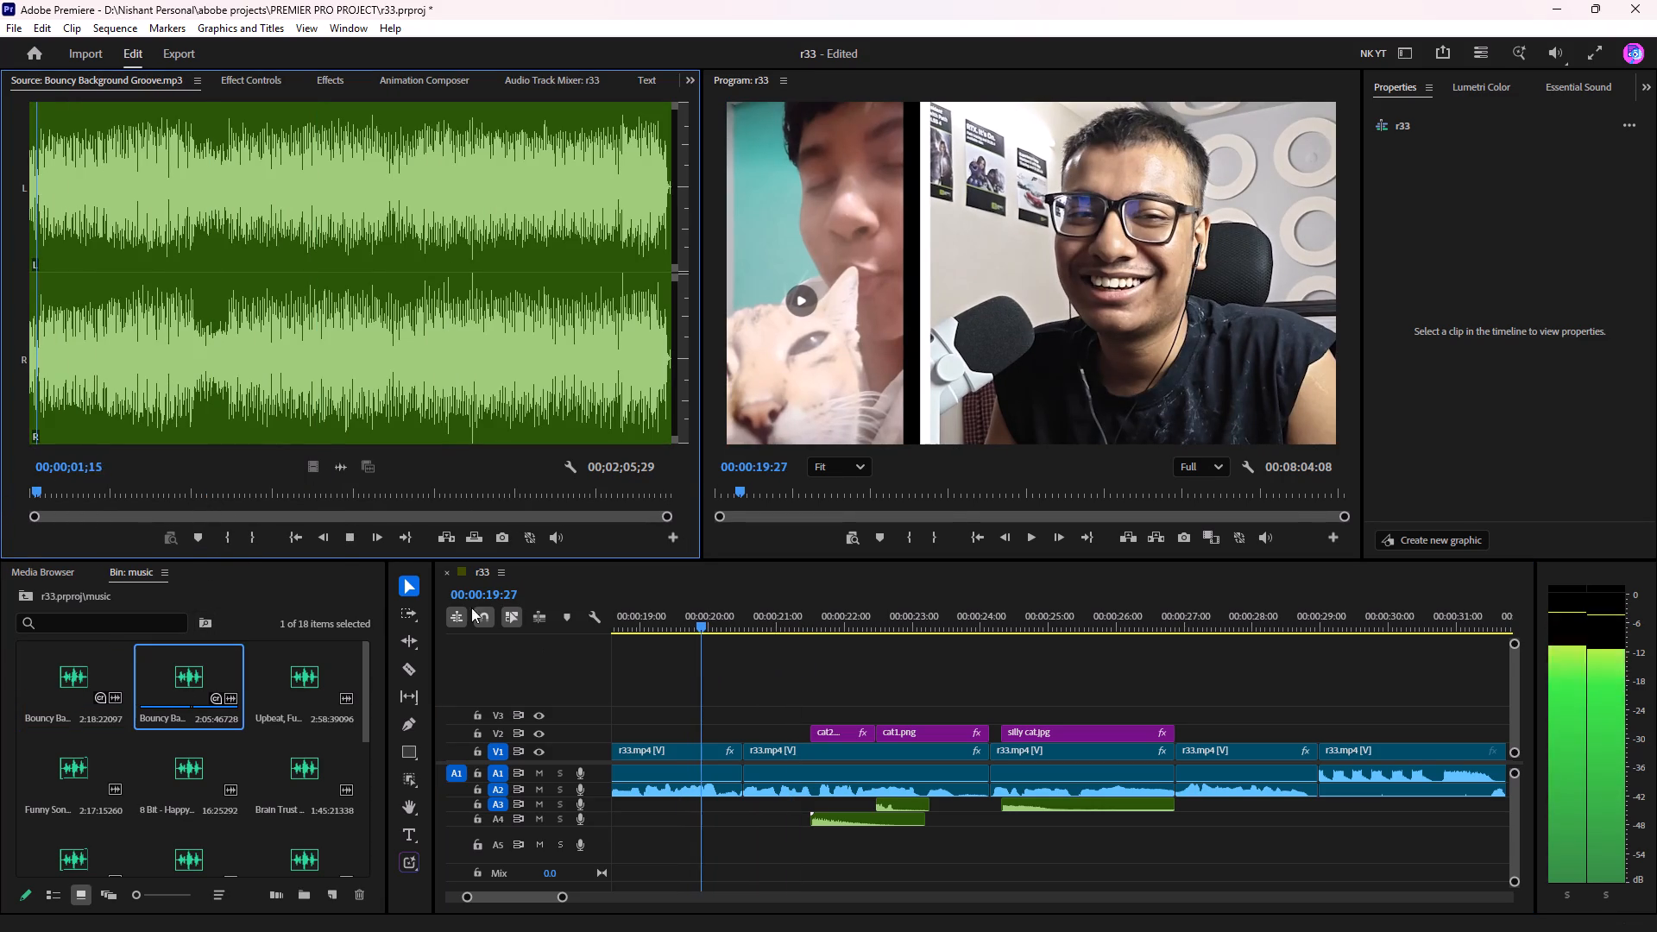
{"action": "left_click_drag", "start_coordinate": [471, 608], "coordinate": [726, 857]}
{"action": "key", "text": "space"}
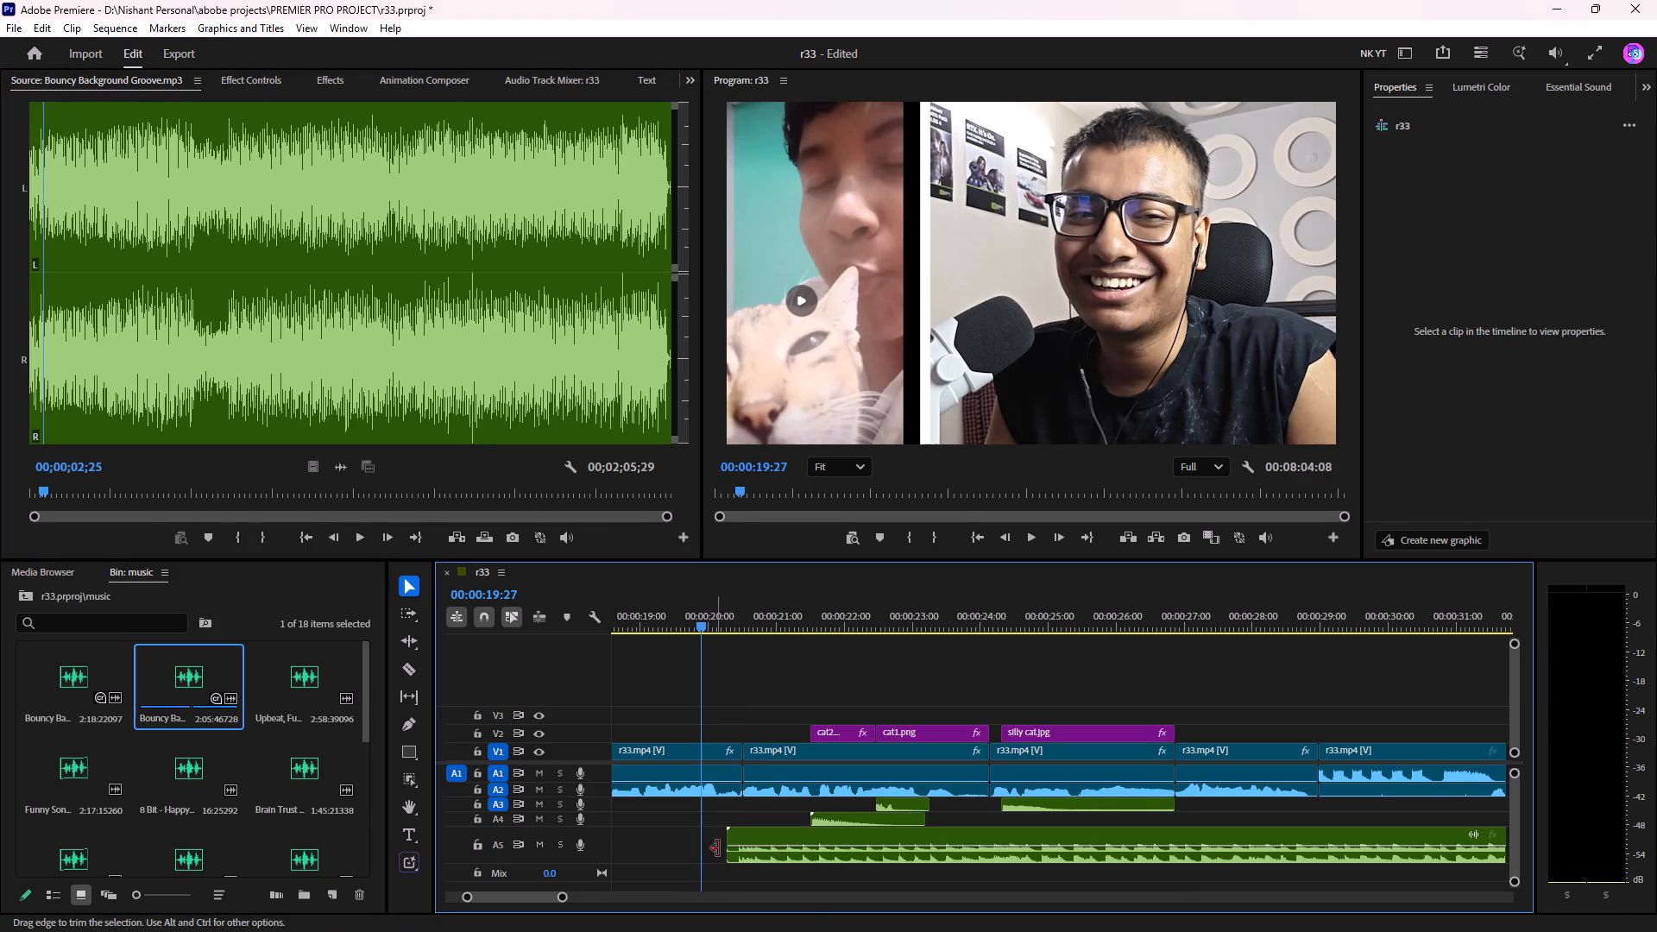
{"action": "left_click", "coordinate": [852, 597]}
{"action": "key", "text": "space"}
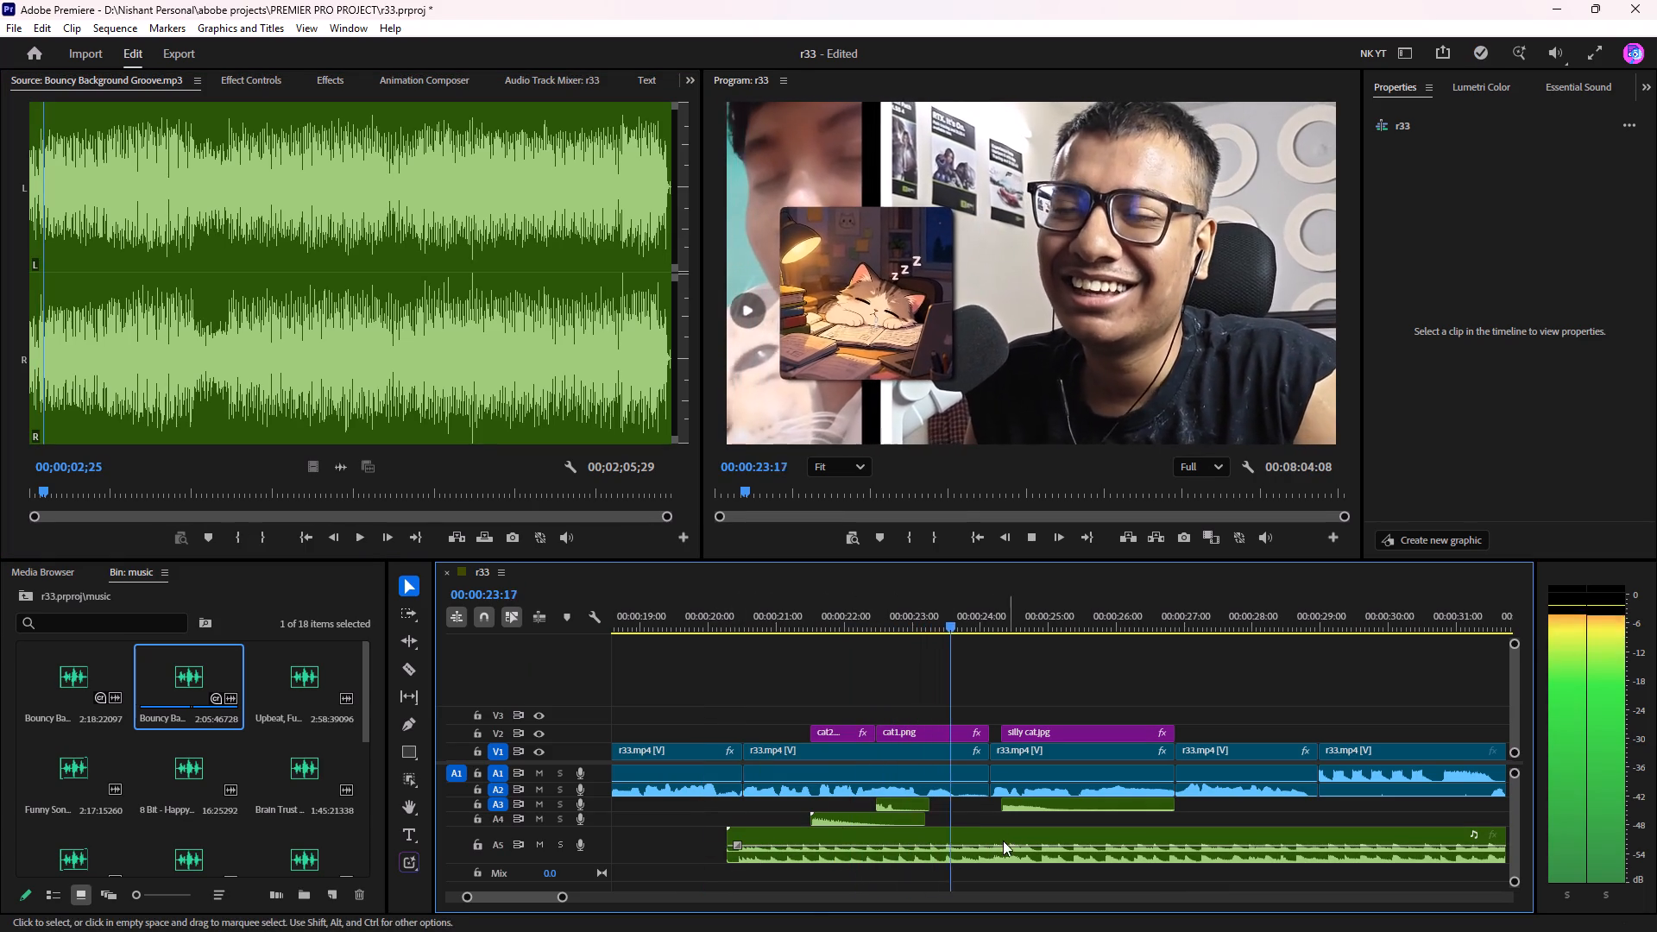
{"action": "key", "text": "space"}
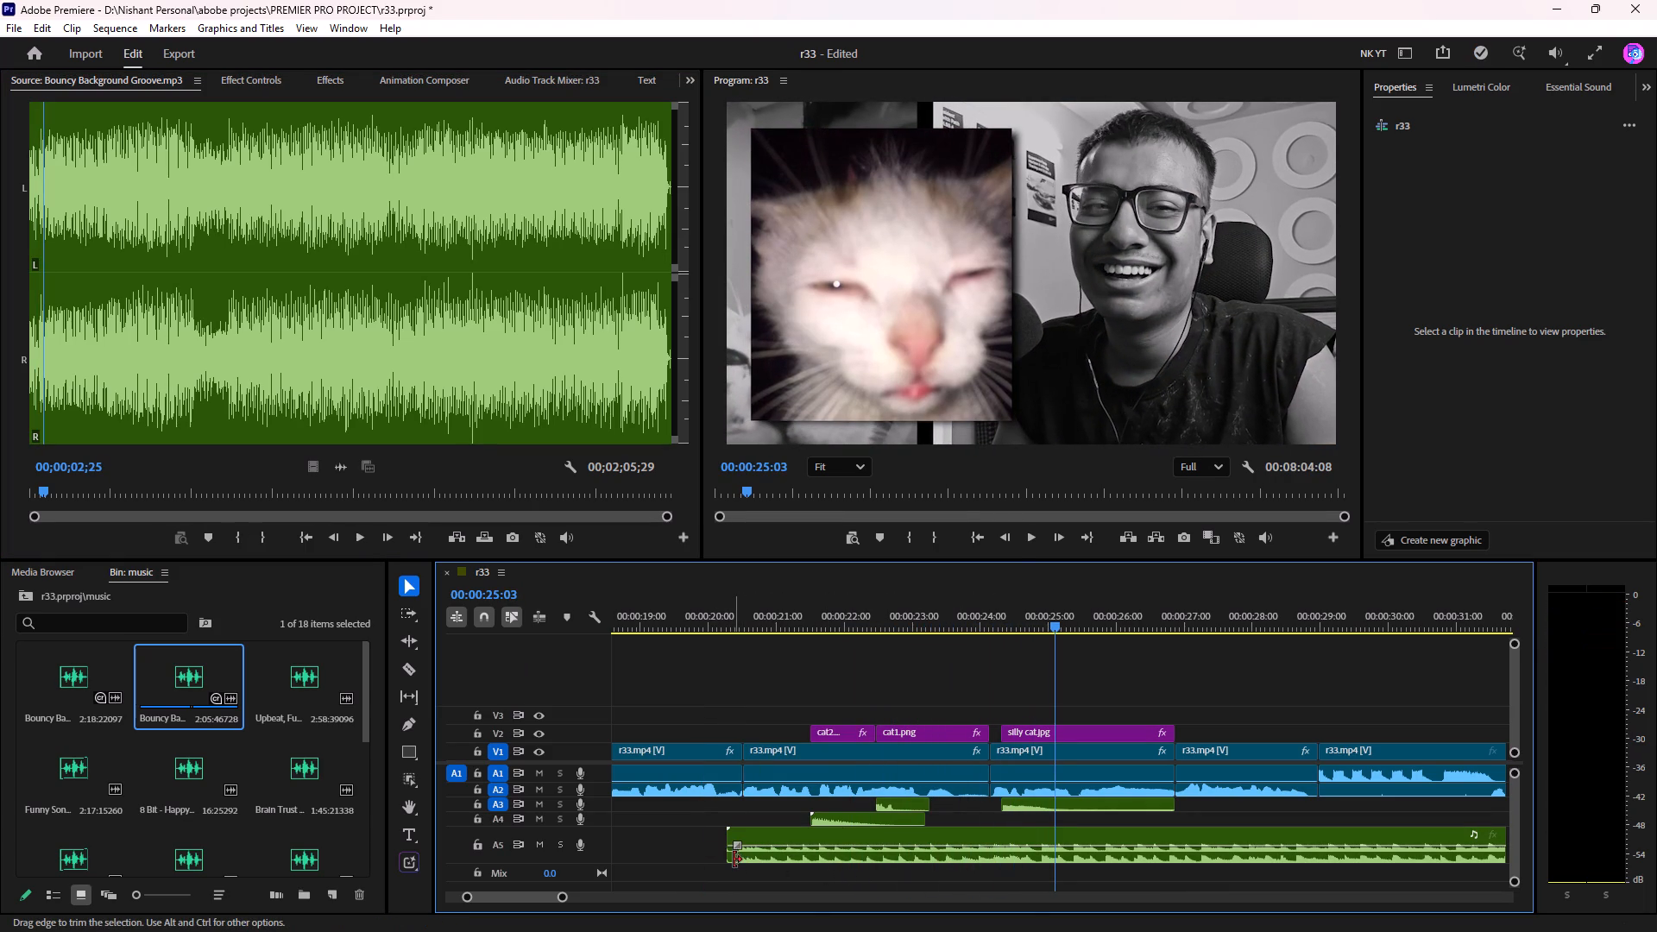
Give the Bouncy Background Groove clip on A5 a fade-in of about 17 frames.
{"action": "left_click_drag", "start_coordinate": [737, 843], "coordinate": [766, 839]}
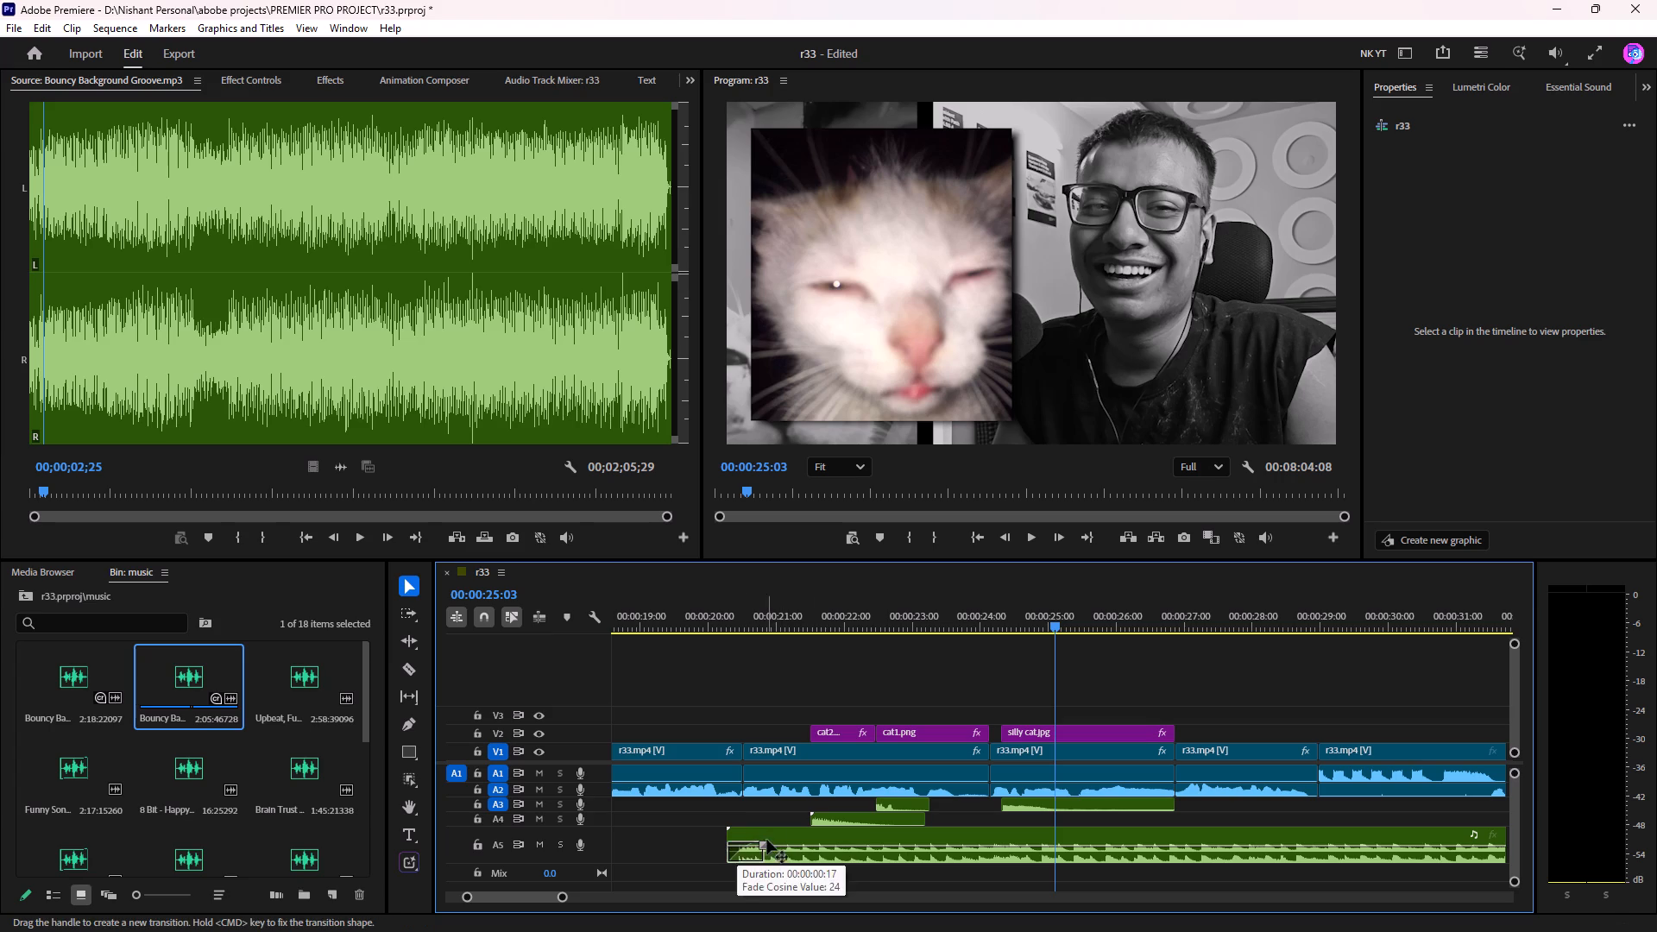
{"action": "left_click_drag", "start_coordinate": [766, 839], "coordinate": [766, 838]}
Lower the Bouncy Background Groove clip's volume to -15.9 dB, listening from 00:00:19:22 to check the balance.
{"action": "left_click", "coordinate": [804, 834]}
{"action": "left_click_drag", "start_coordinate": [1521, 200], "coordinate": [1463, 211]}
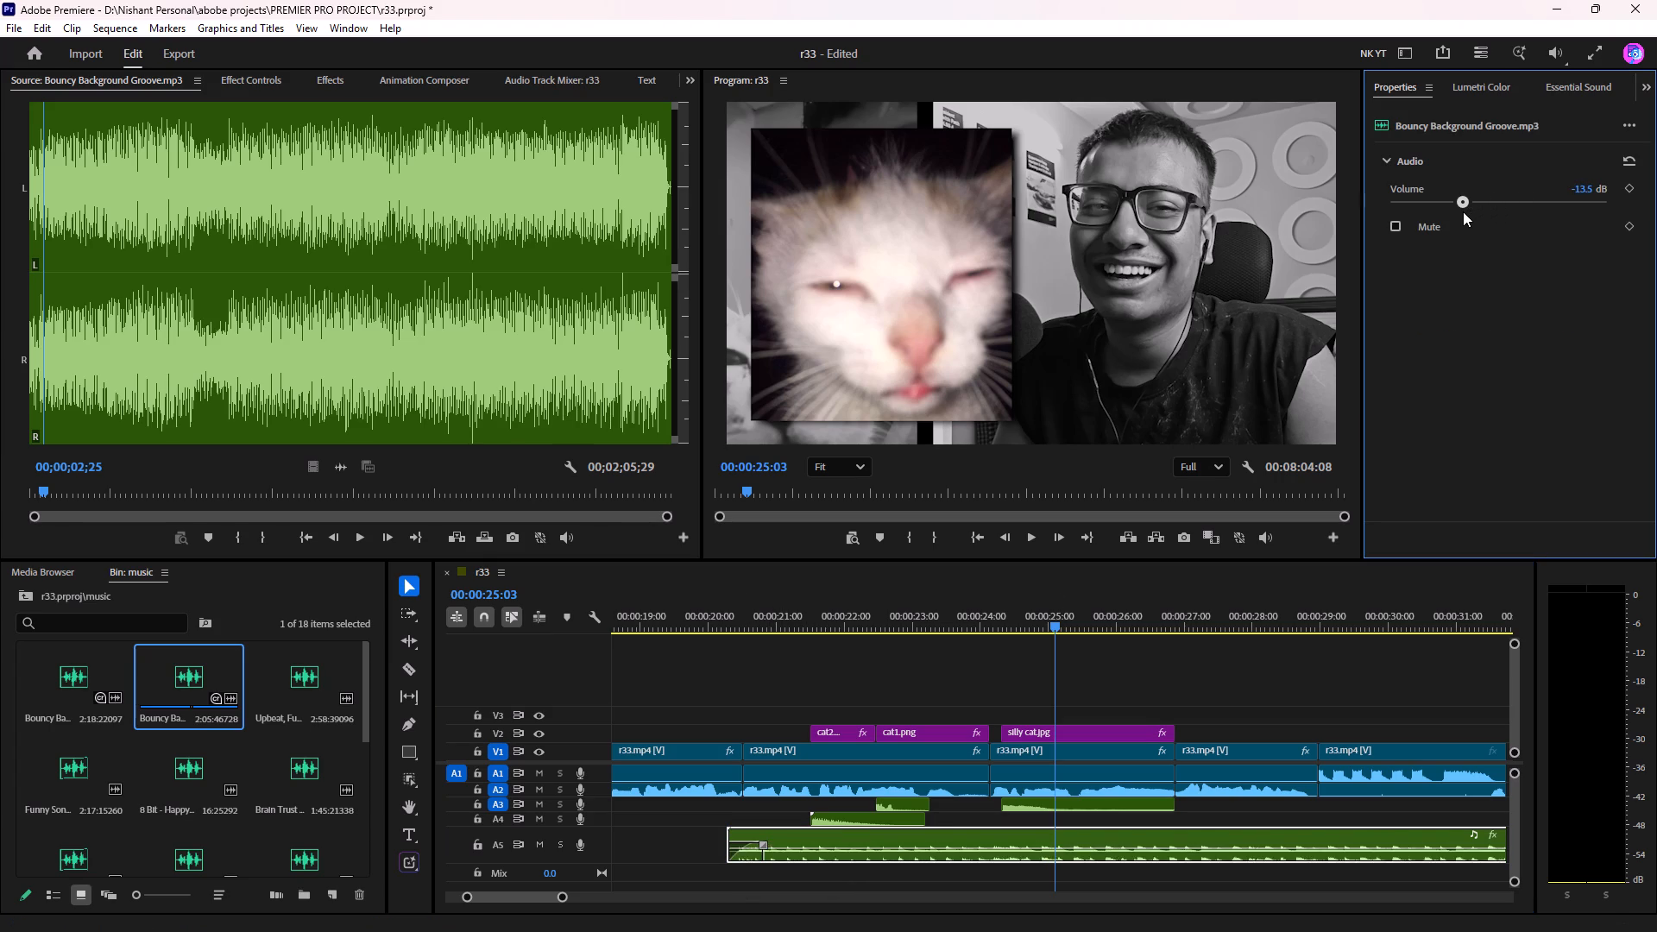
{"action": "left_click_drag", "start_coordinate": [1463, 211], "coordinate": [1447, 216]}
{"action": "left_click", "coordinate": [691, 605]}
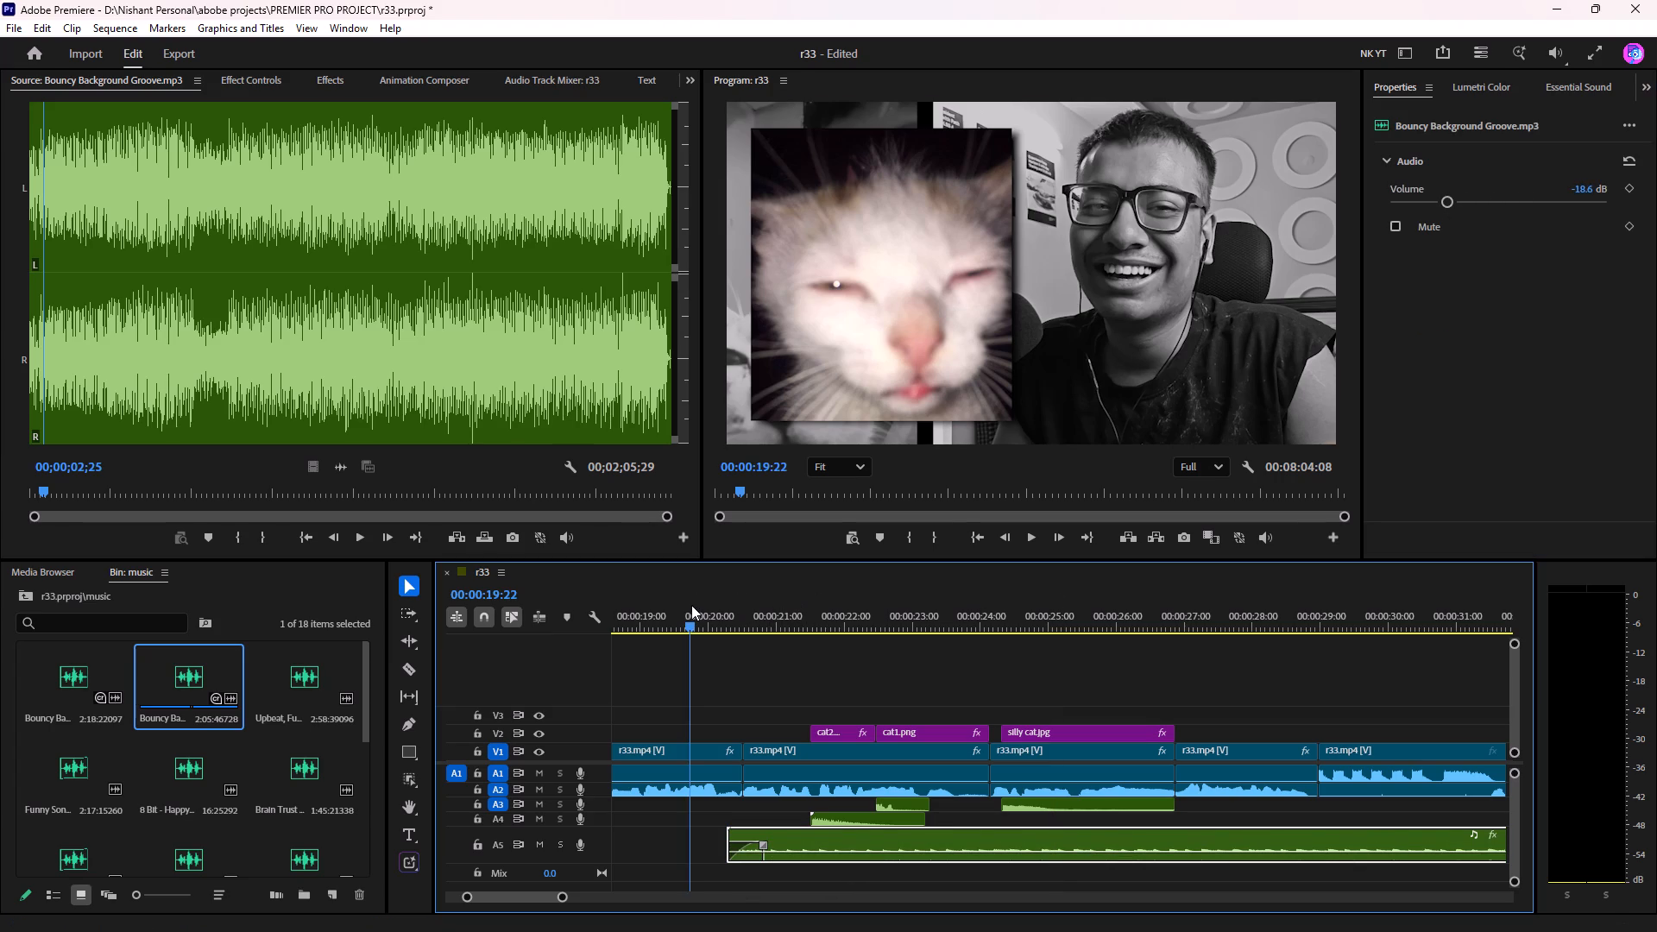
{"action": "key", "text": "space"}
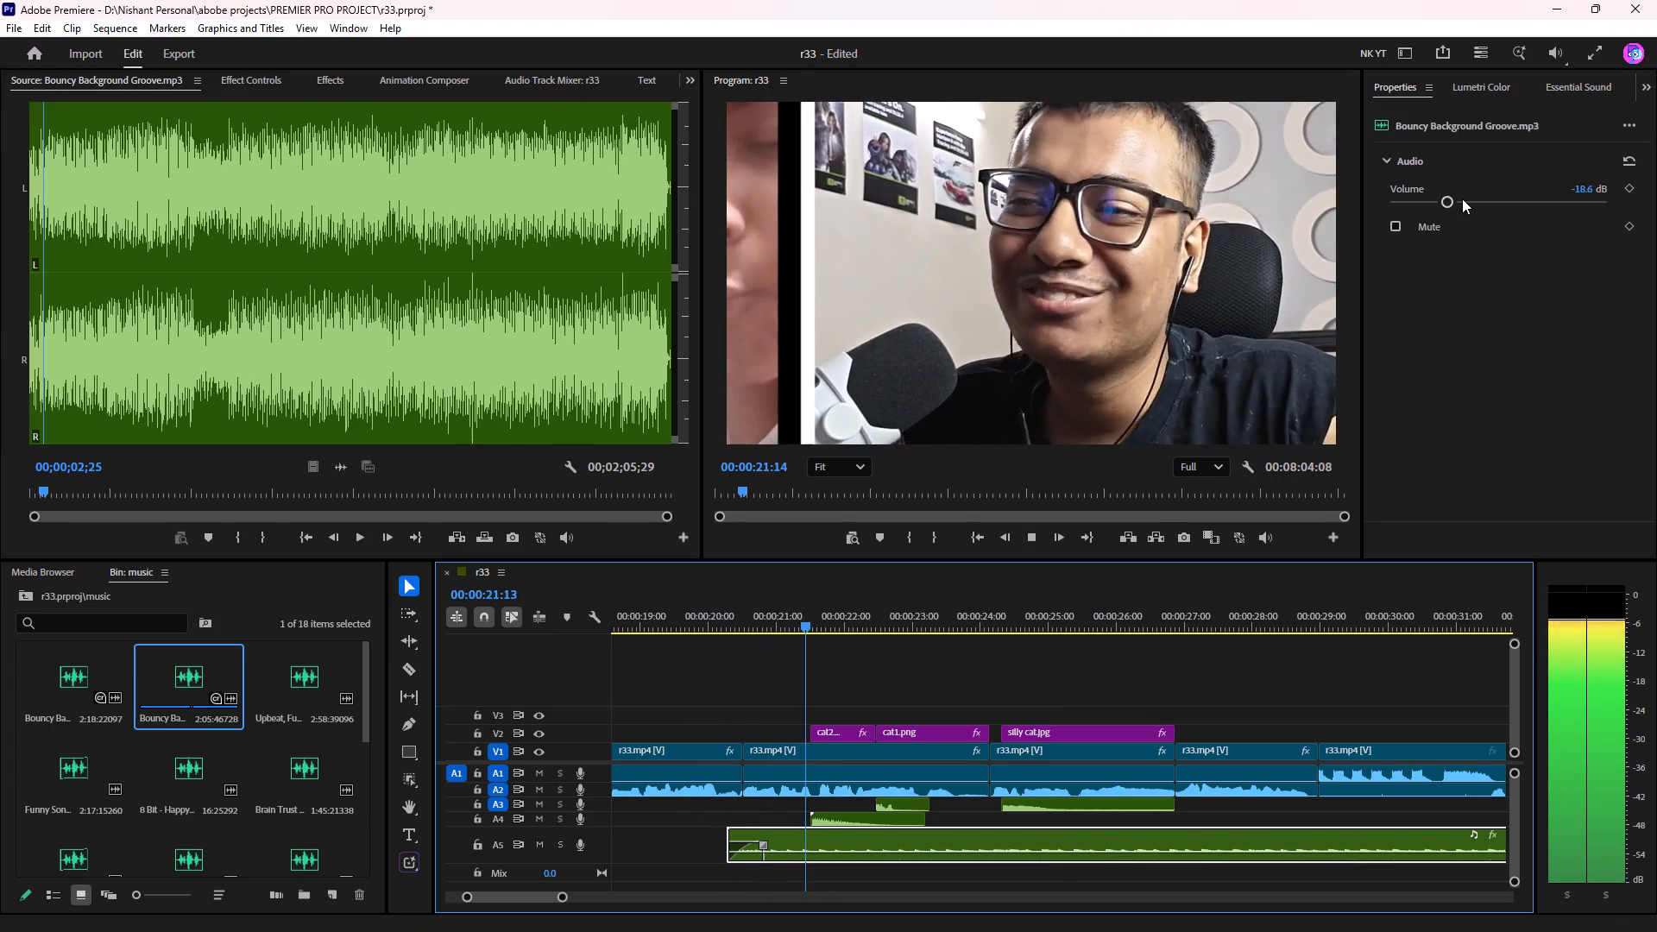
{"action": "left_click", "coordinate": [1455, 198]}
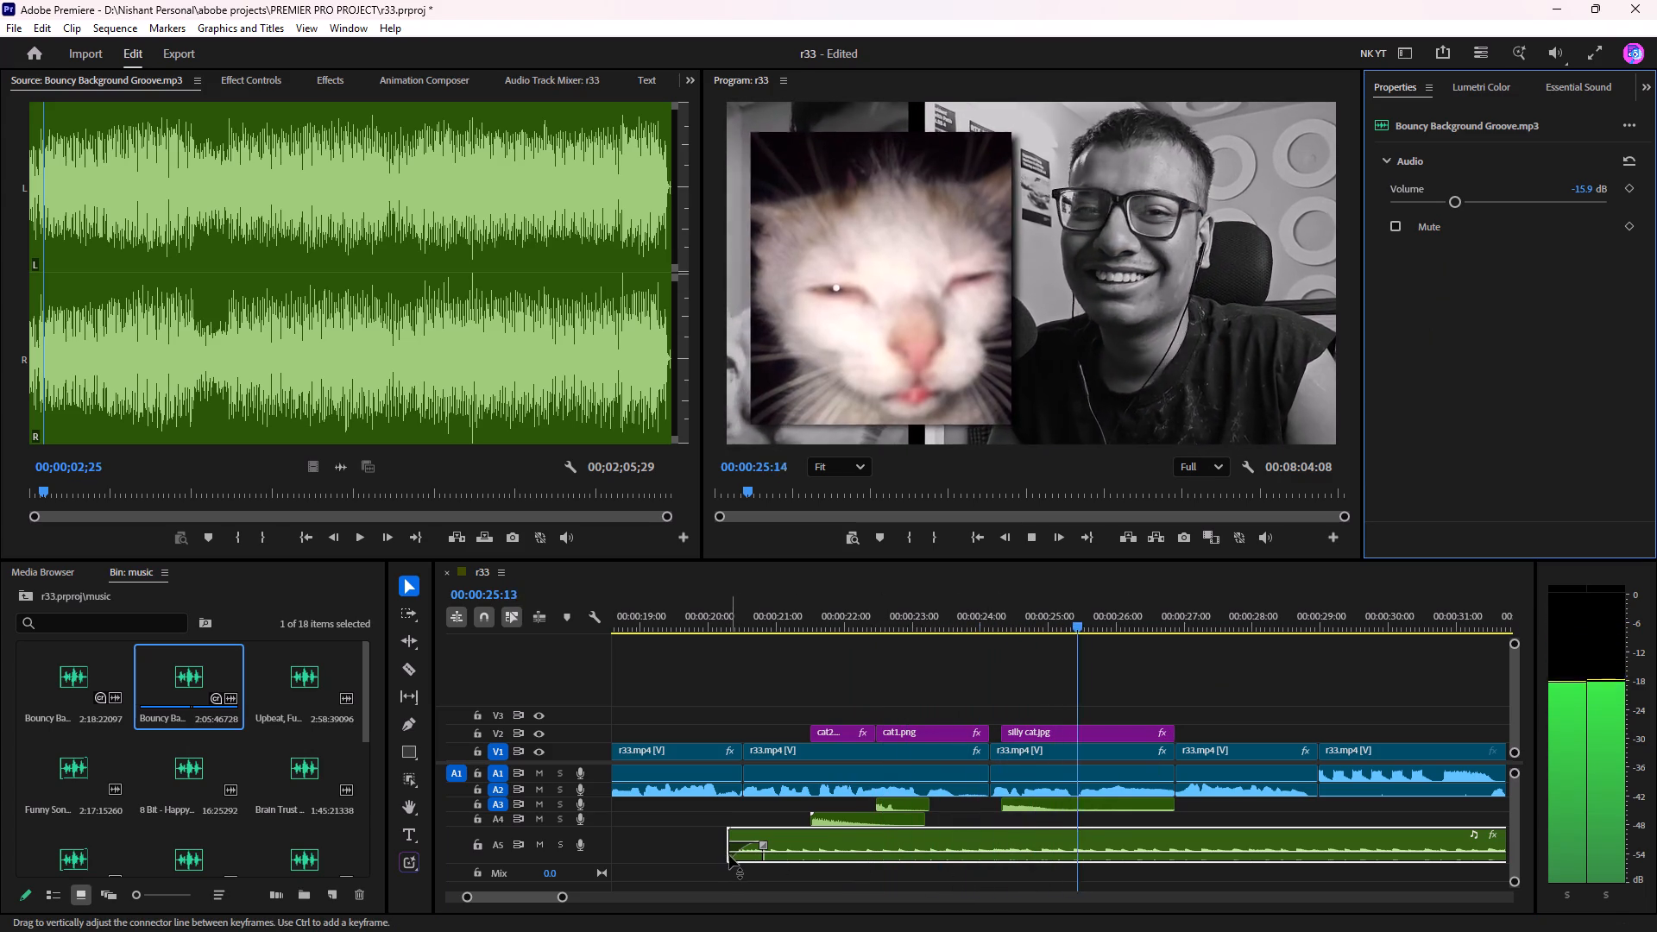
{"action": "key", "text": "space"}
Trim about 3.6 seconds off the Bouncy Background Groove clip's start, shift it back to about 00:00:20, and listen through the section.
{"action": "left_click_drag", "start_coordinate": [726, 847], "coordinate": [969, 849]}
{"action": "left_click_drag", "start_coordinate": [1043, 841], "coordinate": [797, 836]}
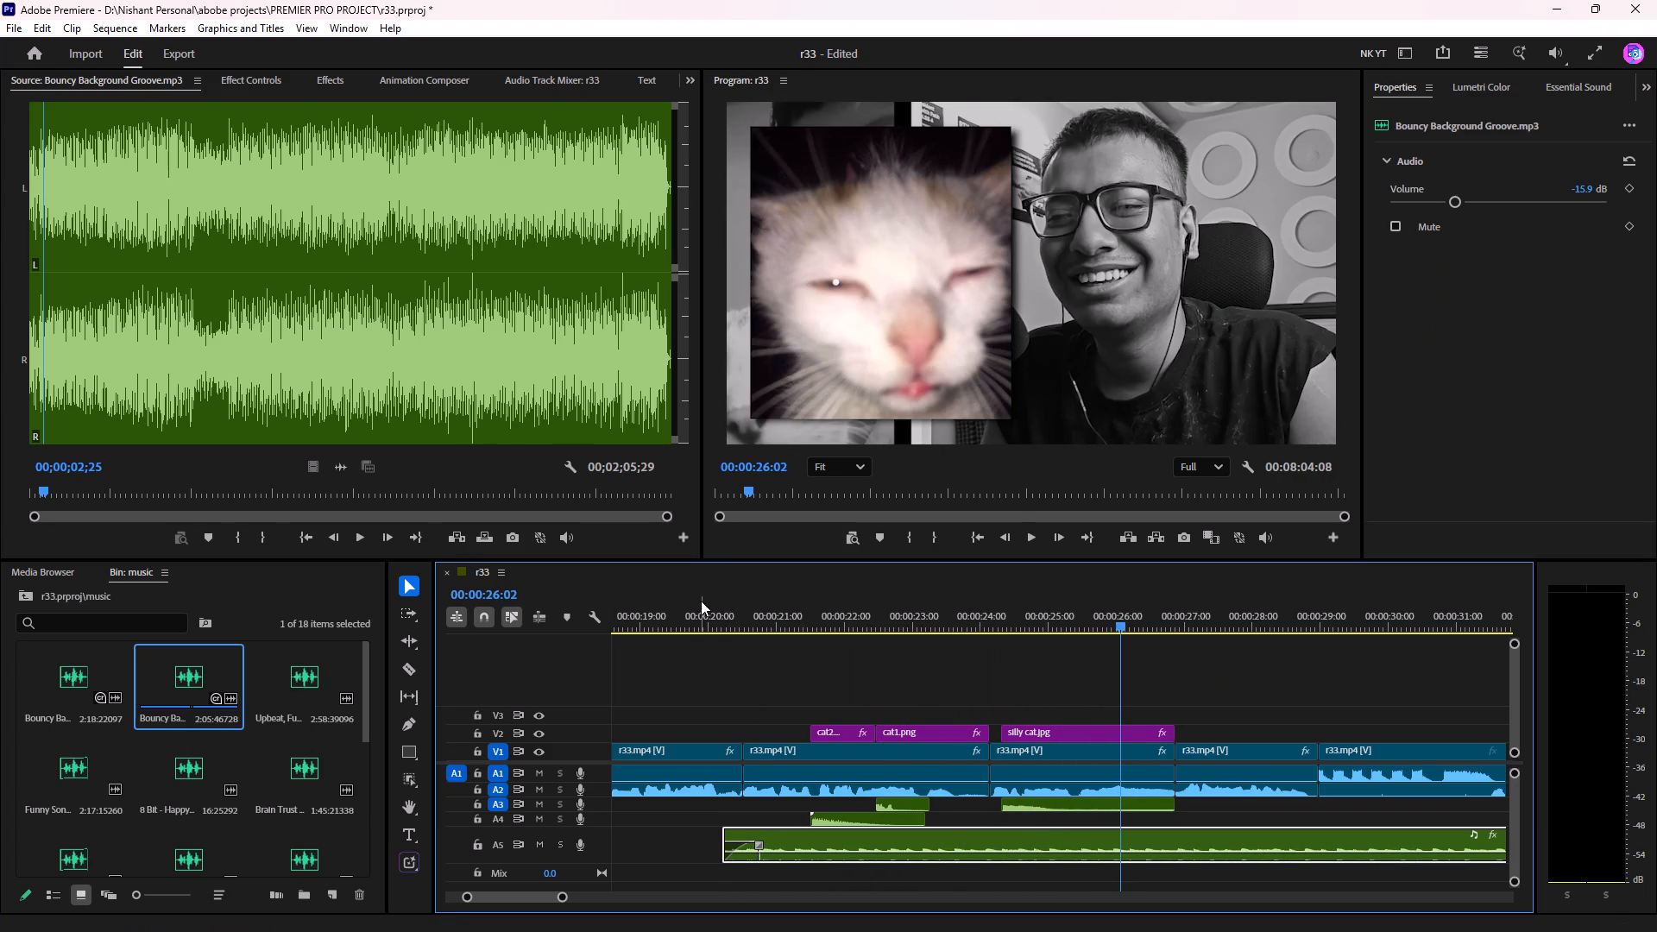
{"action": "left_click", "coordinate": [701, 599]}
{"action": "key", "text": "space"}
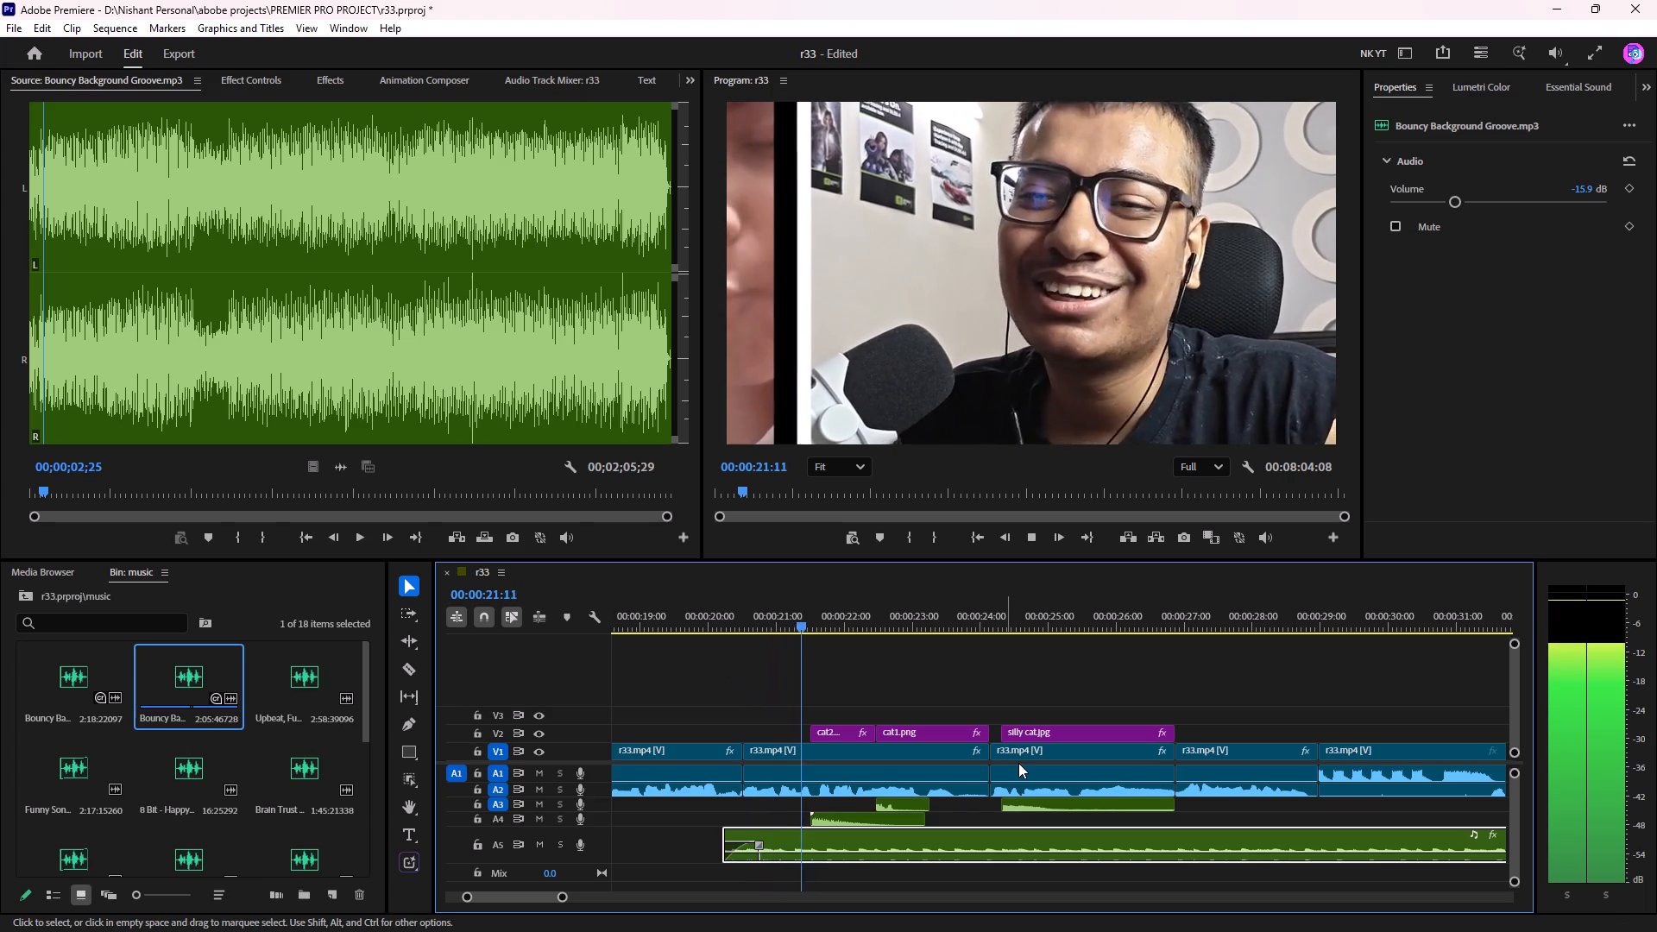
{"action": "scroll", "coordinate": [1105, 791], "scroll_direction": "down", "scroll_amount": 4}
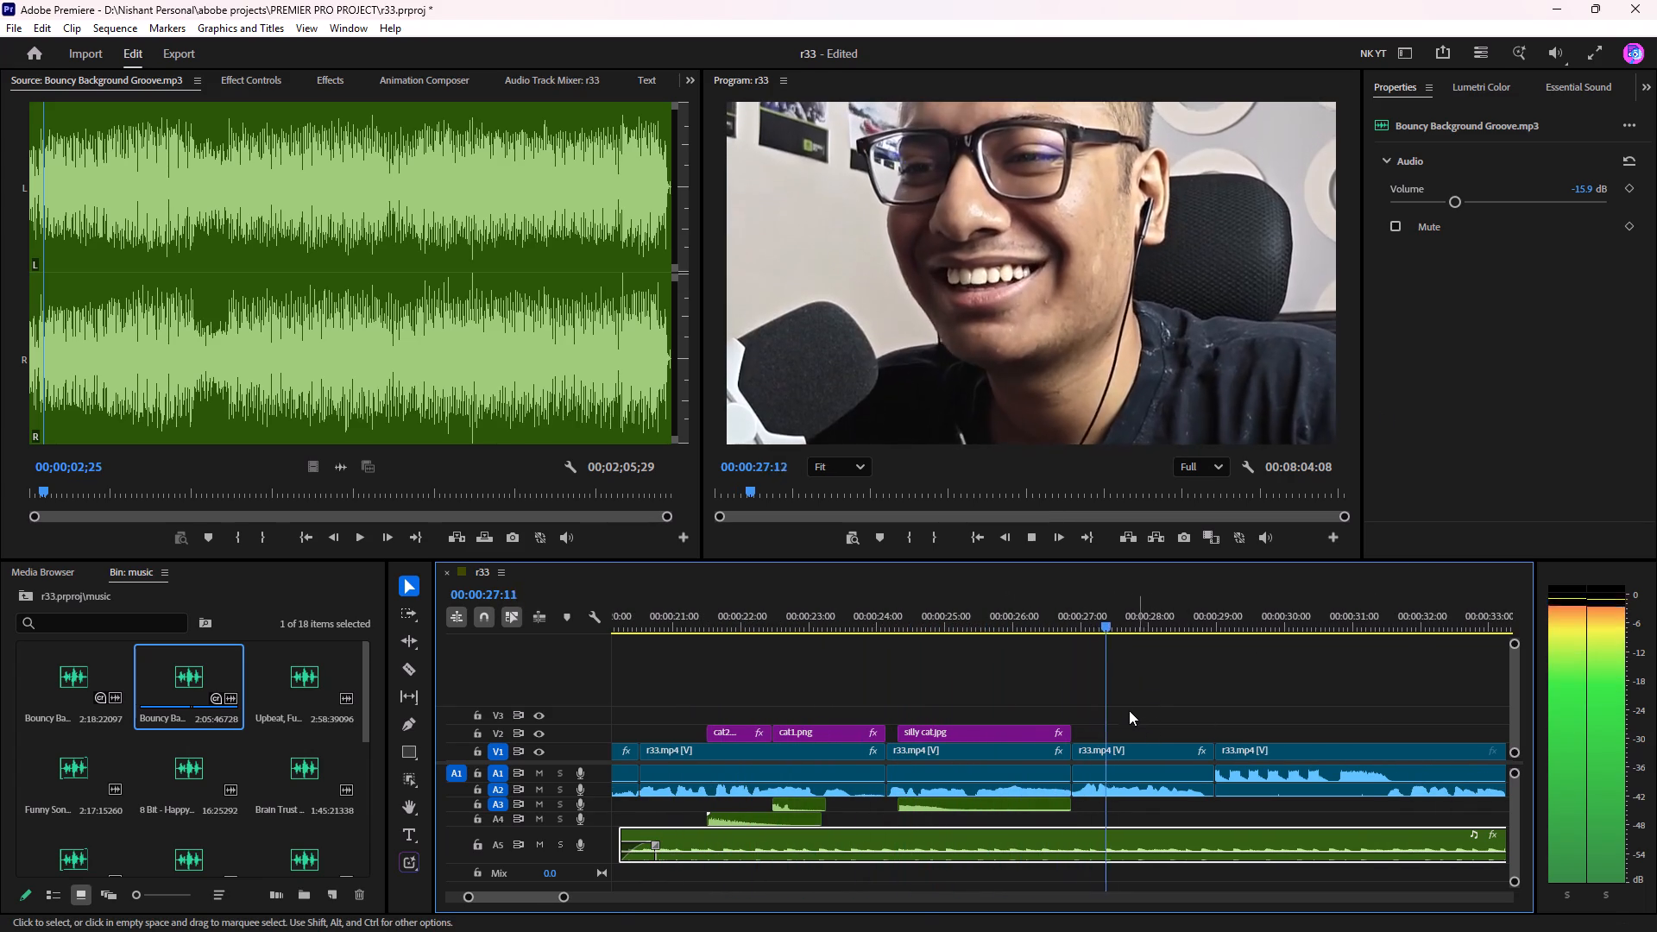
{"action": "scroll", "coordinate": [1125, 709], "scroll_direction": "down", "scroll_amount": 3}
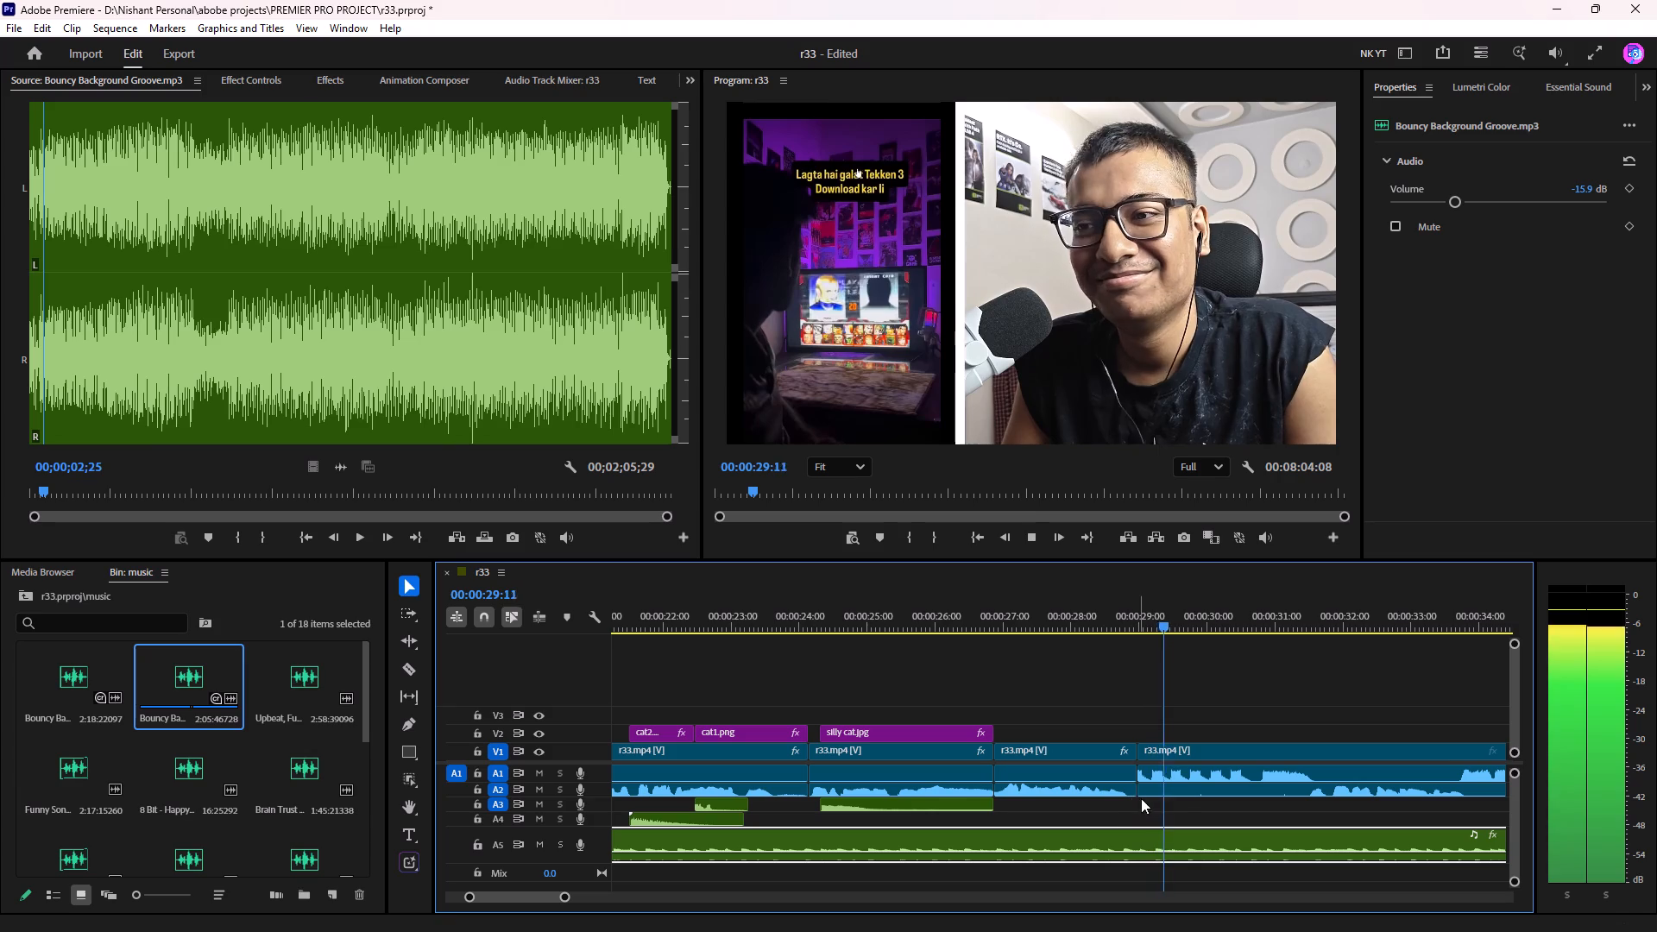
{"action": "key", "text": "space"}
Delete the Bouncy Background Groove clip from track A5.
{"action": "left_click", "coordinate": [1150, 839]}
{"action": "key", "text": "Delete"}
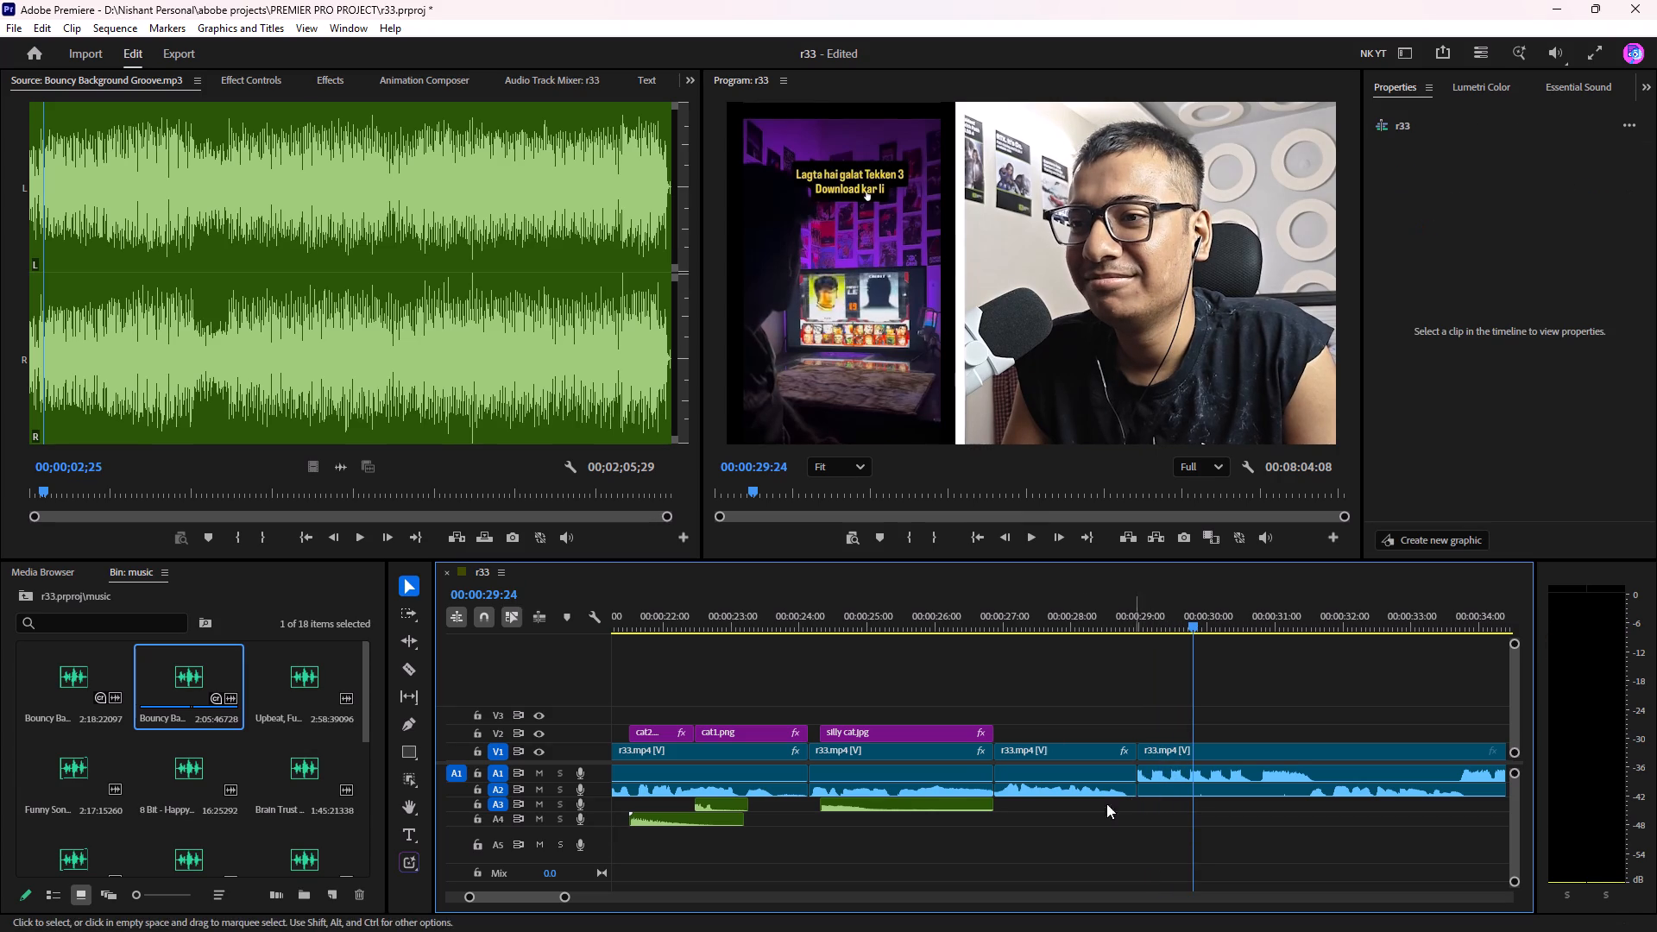
Move the timeline playhead to 00:00:13:27 and audition the Upbeat, Funky, Groovy & Energetic track from its start.
{"action": "left_click_drag", "start_coordinate": [1009, 604], "coordinate": [837, 654]}
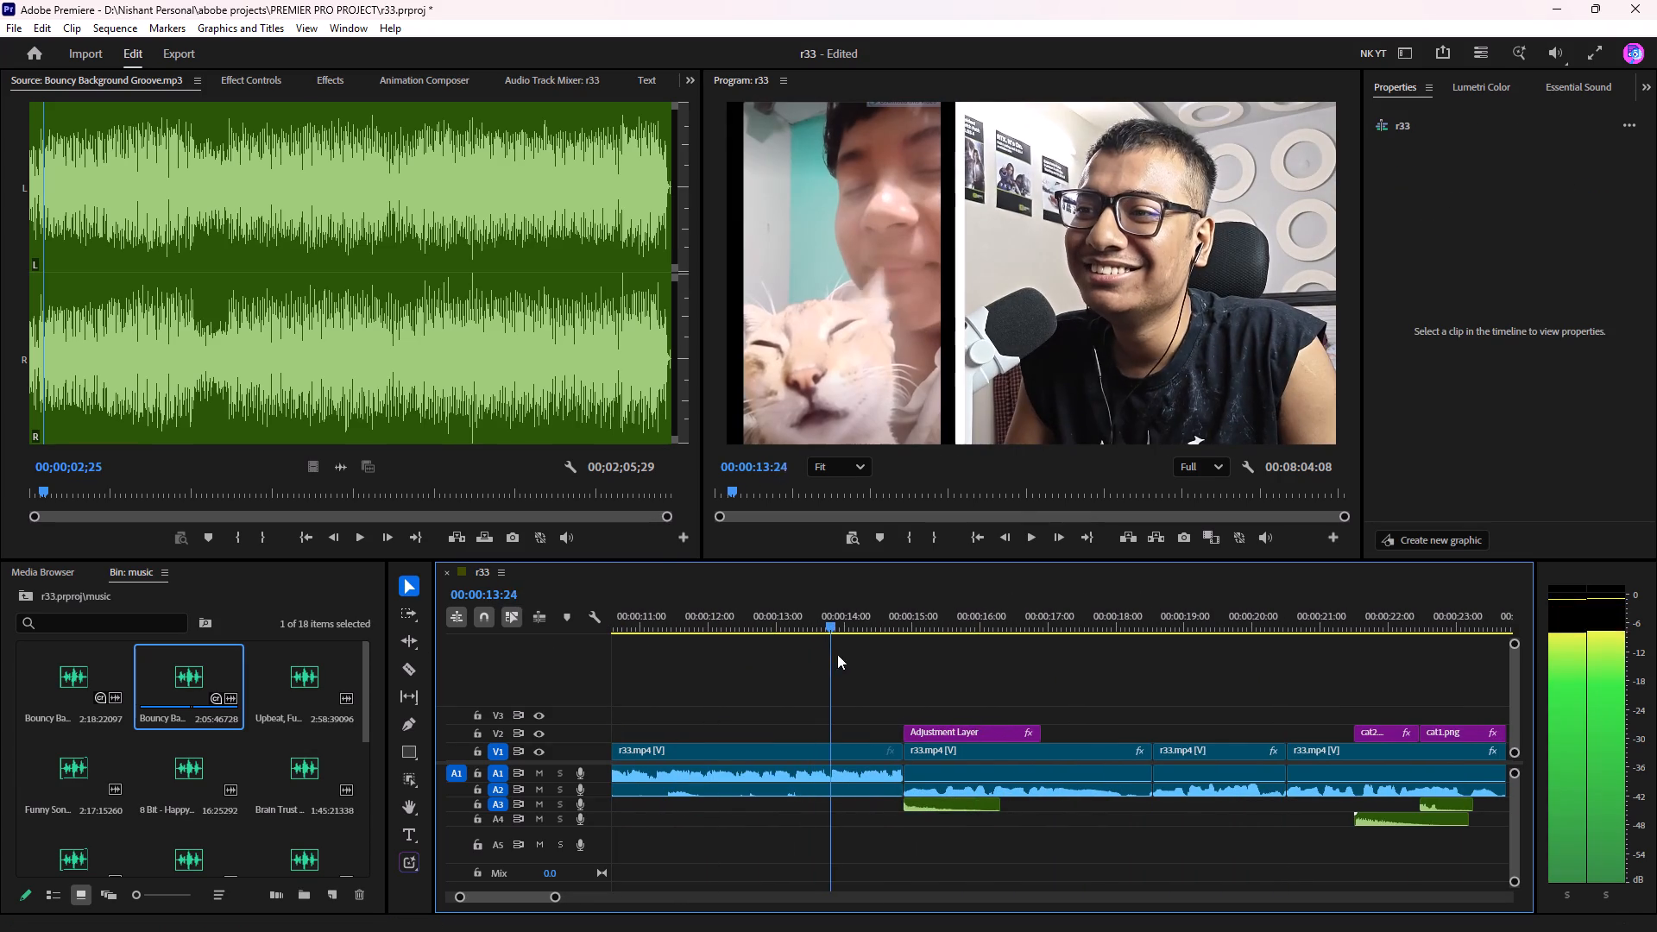
{"action": "left_click_drag", "start_coordinate": [837, 654], "coordinate": [839, 654]}
{"action": "double_click", "coordinate": [321, 665]}
{"action": "key", "text": "space"}
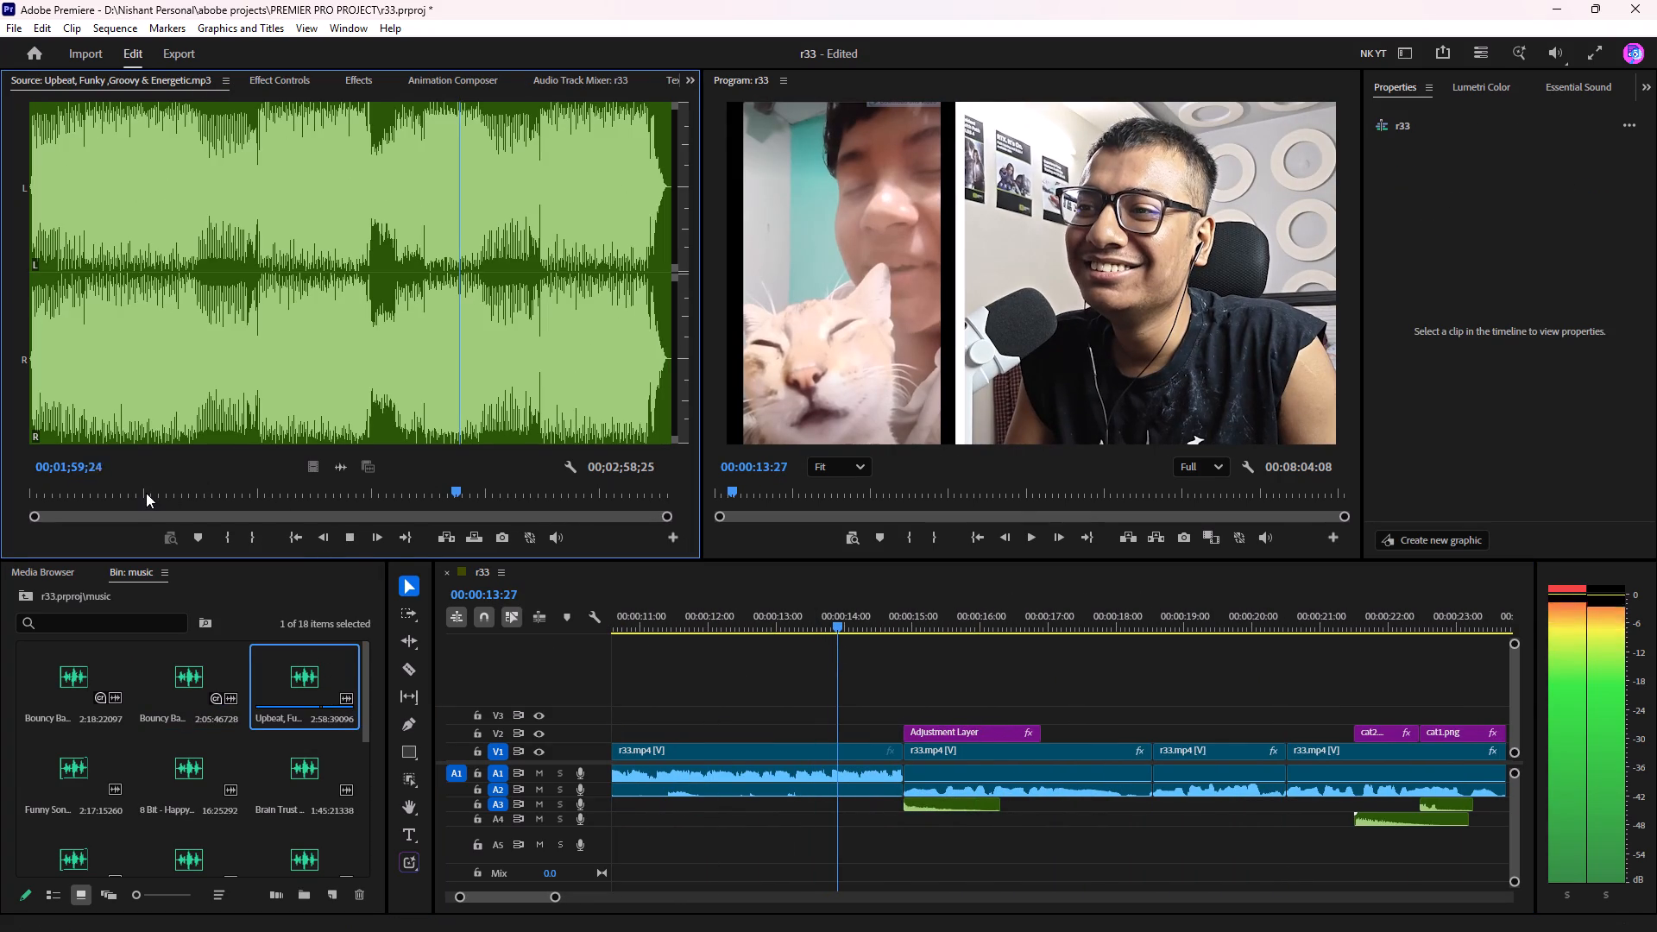
{"action": "left_click_drag", "start_coordinate": [146, 493], "coordinate": [0, 493]}
{"action": "key", "text": "space"}
Mark the Funny Song - Silly Chicken source from about 00;00;07 to 00;02;12;10.
{"action": "double_click", "coordinate": [72, 760]}
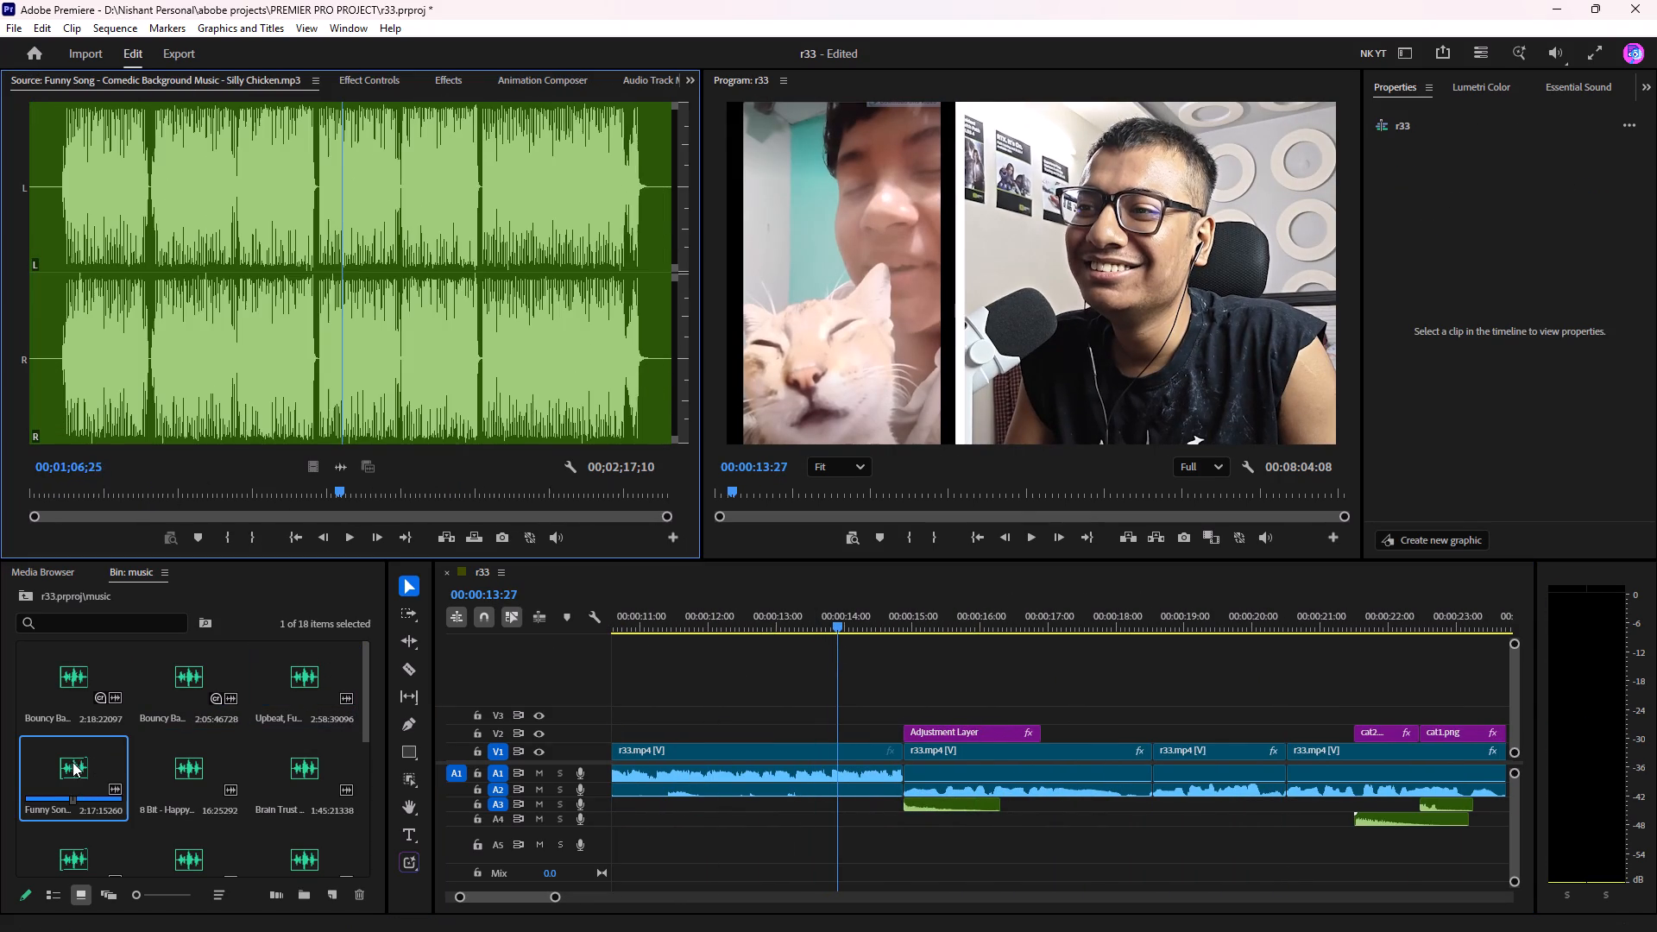
{"action": "key", "text": "space"}
{"action": "left_click_drag", "start_coordinate": [93, 491], "coordinate": [64, 499]}
{"action": "key", "text": "i"}
{"action": "key", "text": "space"}
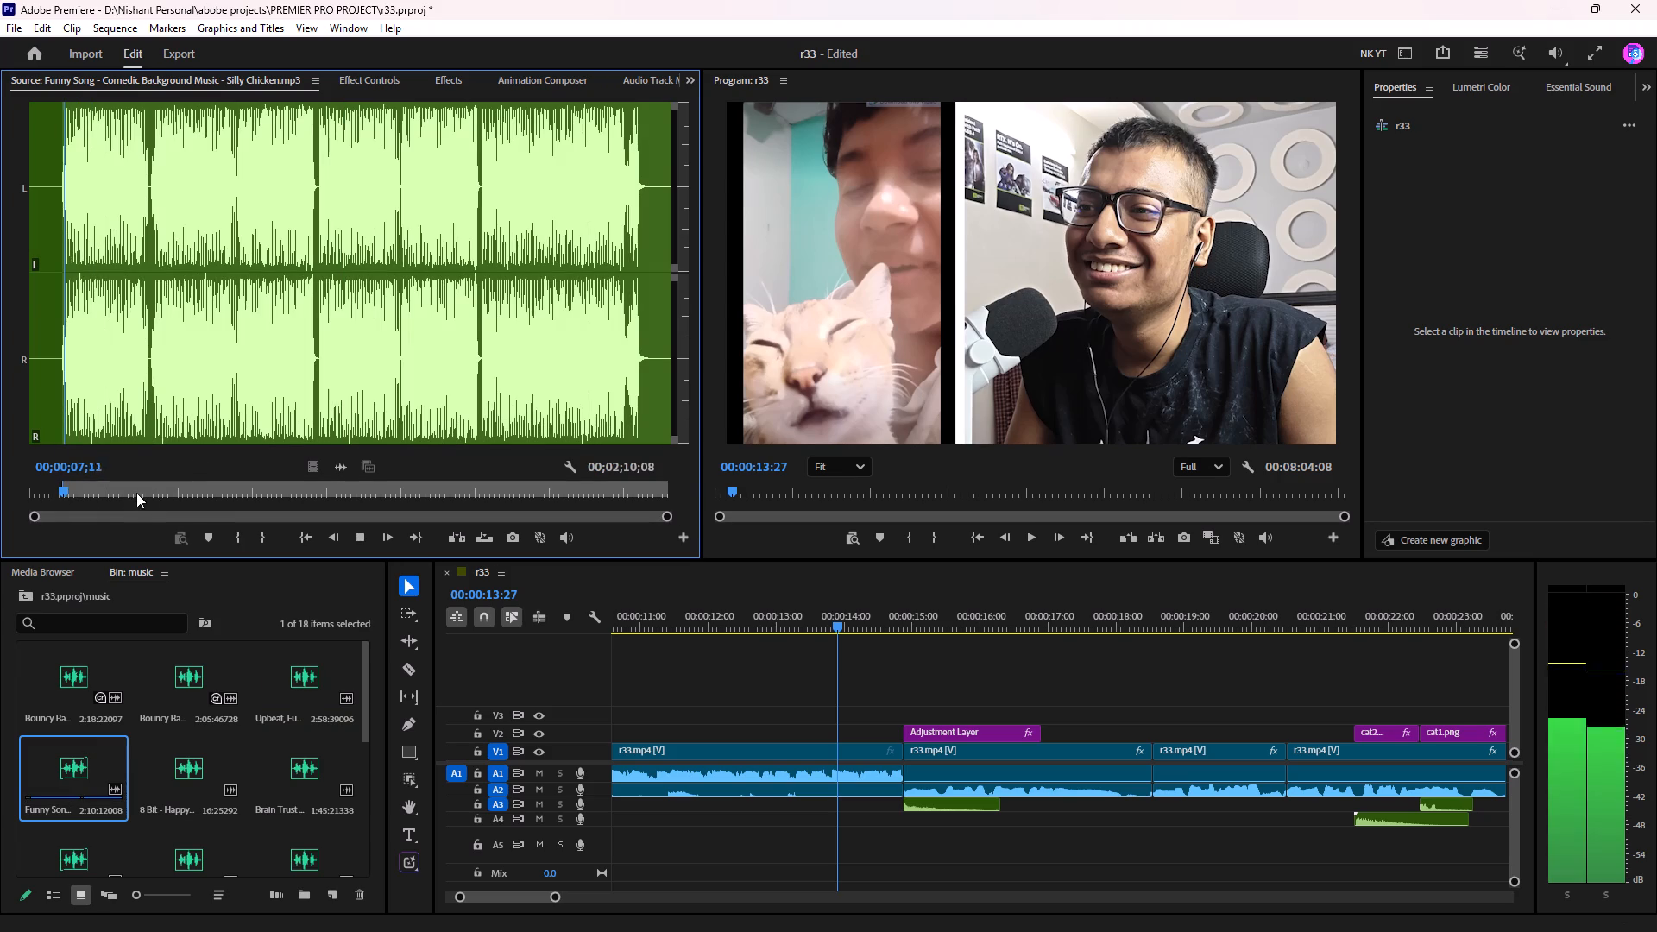
{"action": "left_click_drag", "start_coordinate": [149, 495], "coordinate": [654, 480]}
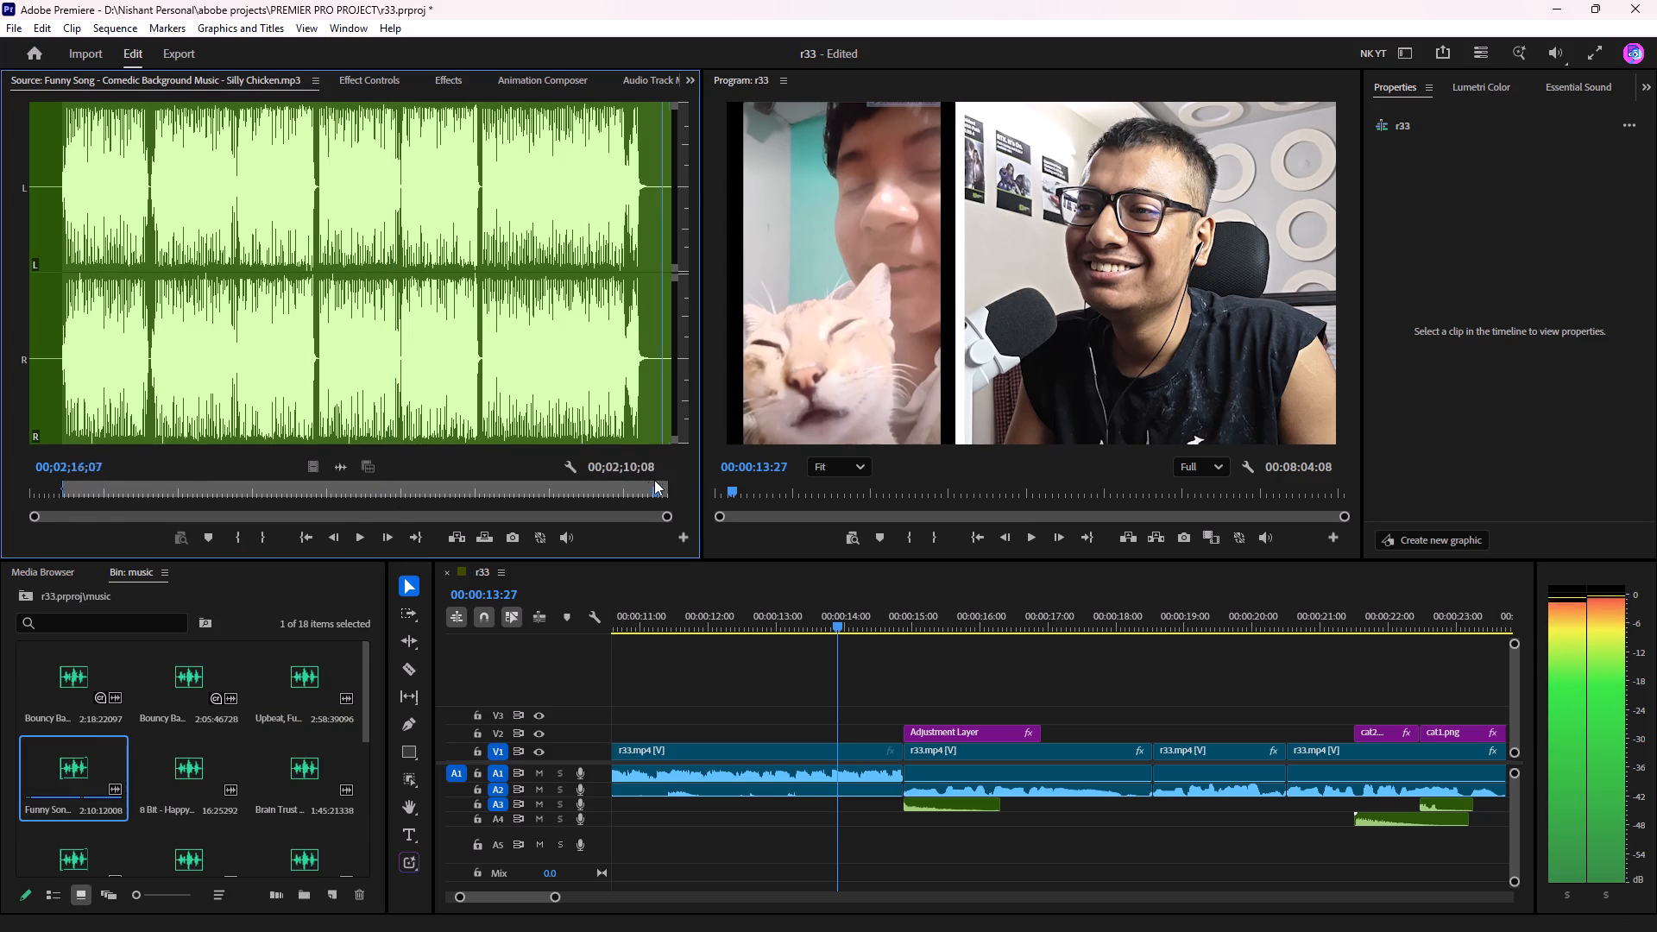
{"action": "left_click_drag", "start_coordinate": [654, 480], "coordinate": [646, 483]}
{"action": "key", "text": "o"}
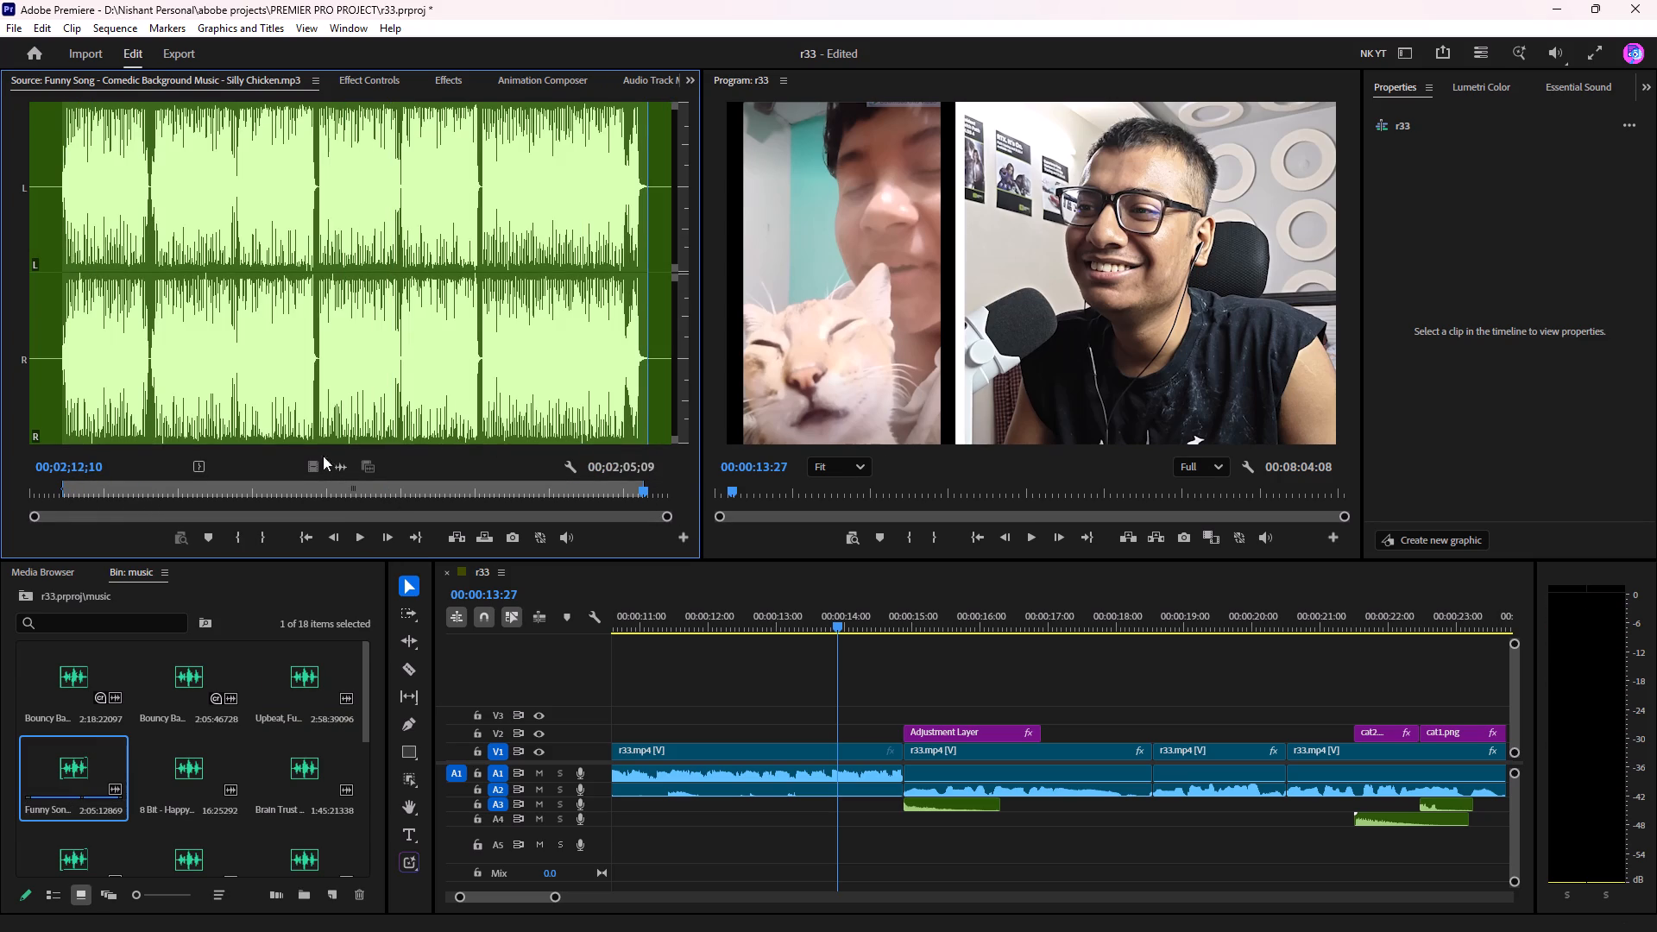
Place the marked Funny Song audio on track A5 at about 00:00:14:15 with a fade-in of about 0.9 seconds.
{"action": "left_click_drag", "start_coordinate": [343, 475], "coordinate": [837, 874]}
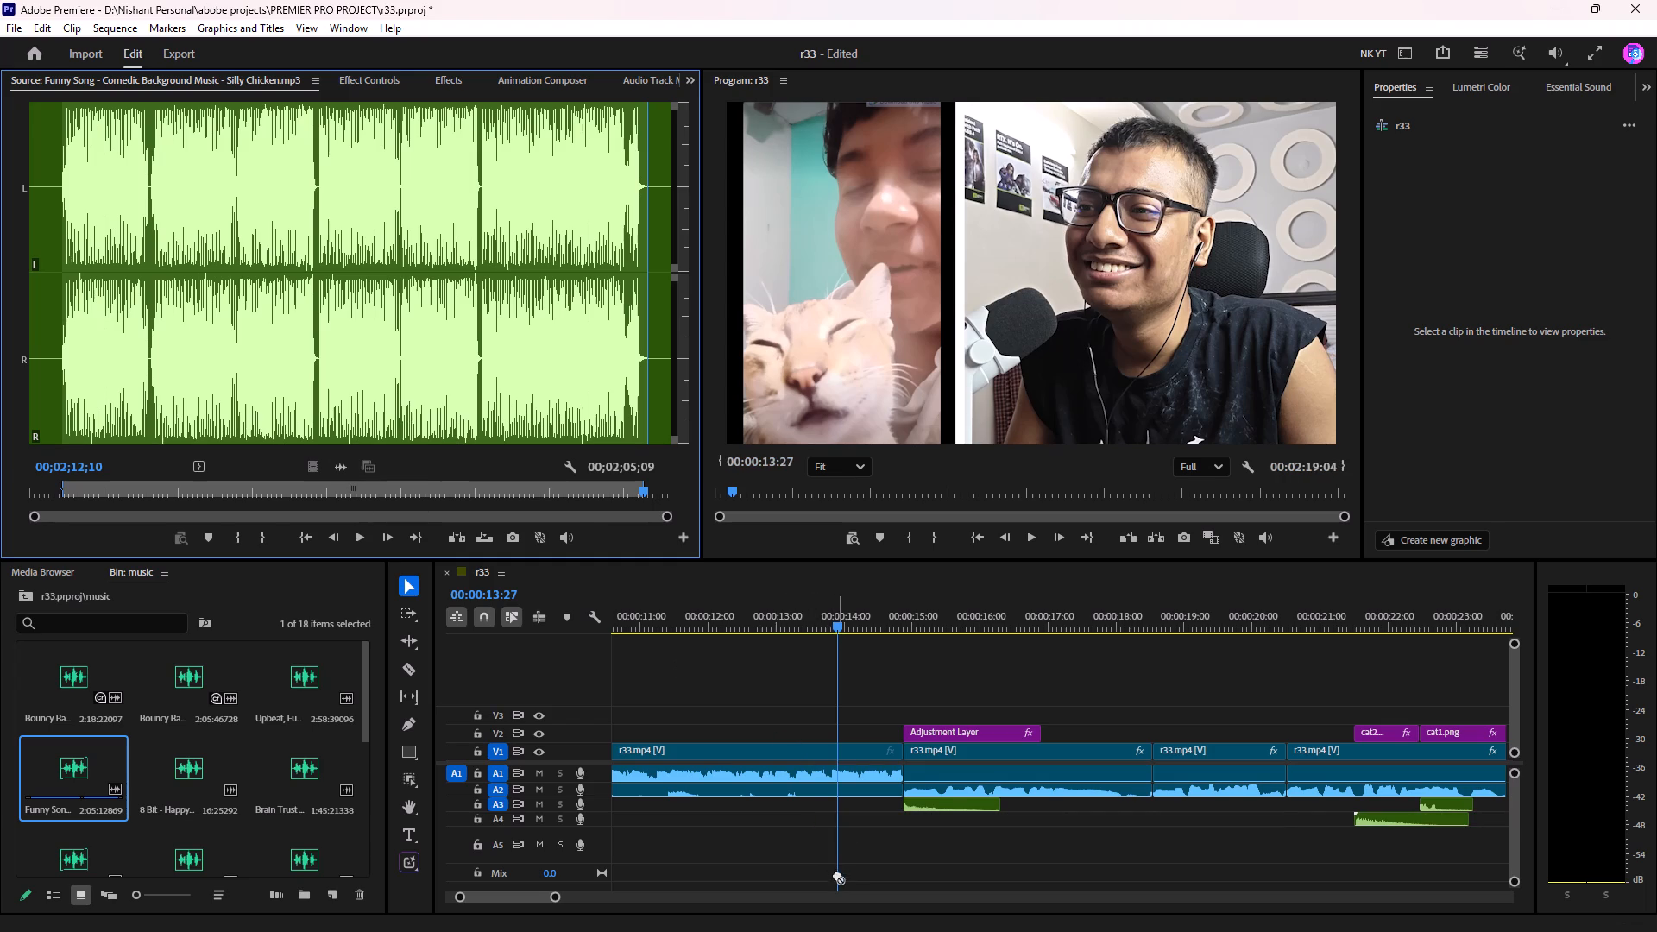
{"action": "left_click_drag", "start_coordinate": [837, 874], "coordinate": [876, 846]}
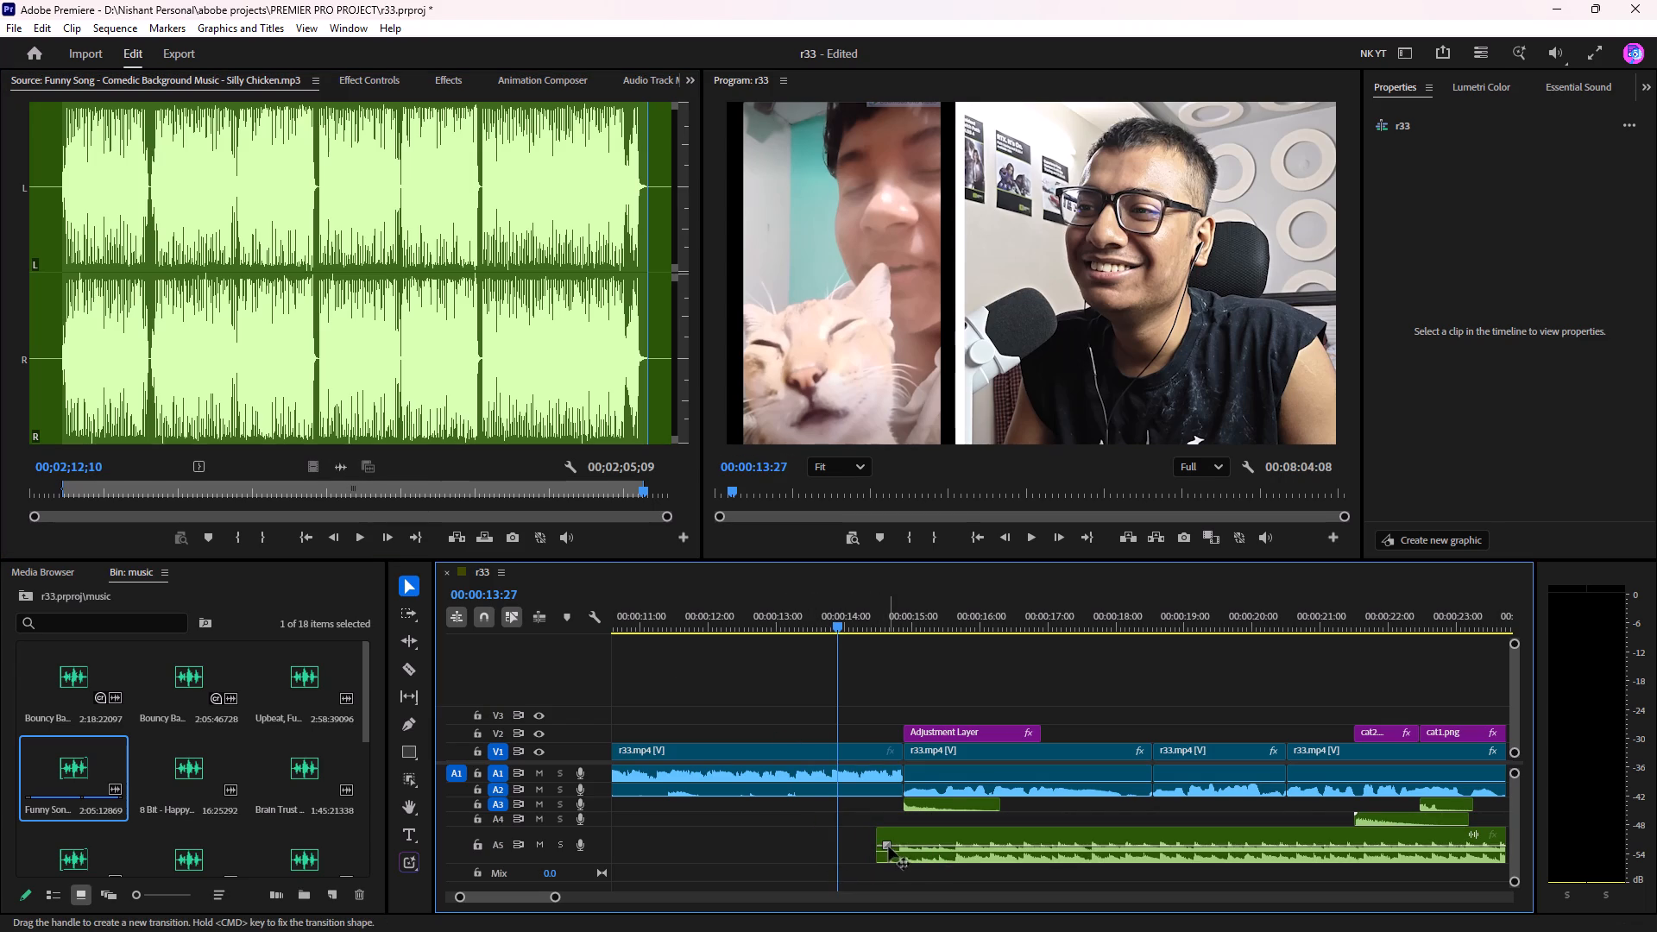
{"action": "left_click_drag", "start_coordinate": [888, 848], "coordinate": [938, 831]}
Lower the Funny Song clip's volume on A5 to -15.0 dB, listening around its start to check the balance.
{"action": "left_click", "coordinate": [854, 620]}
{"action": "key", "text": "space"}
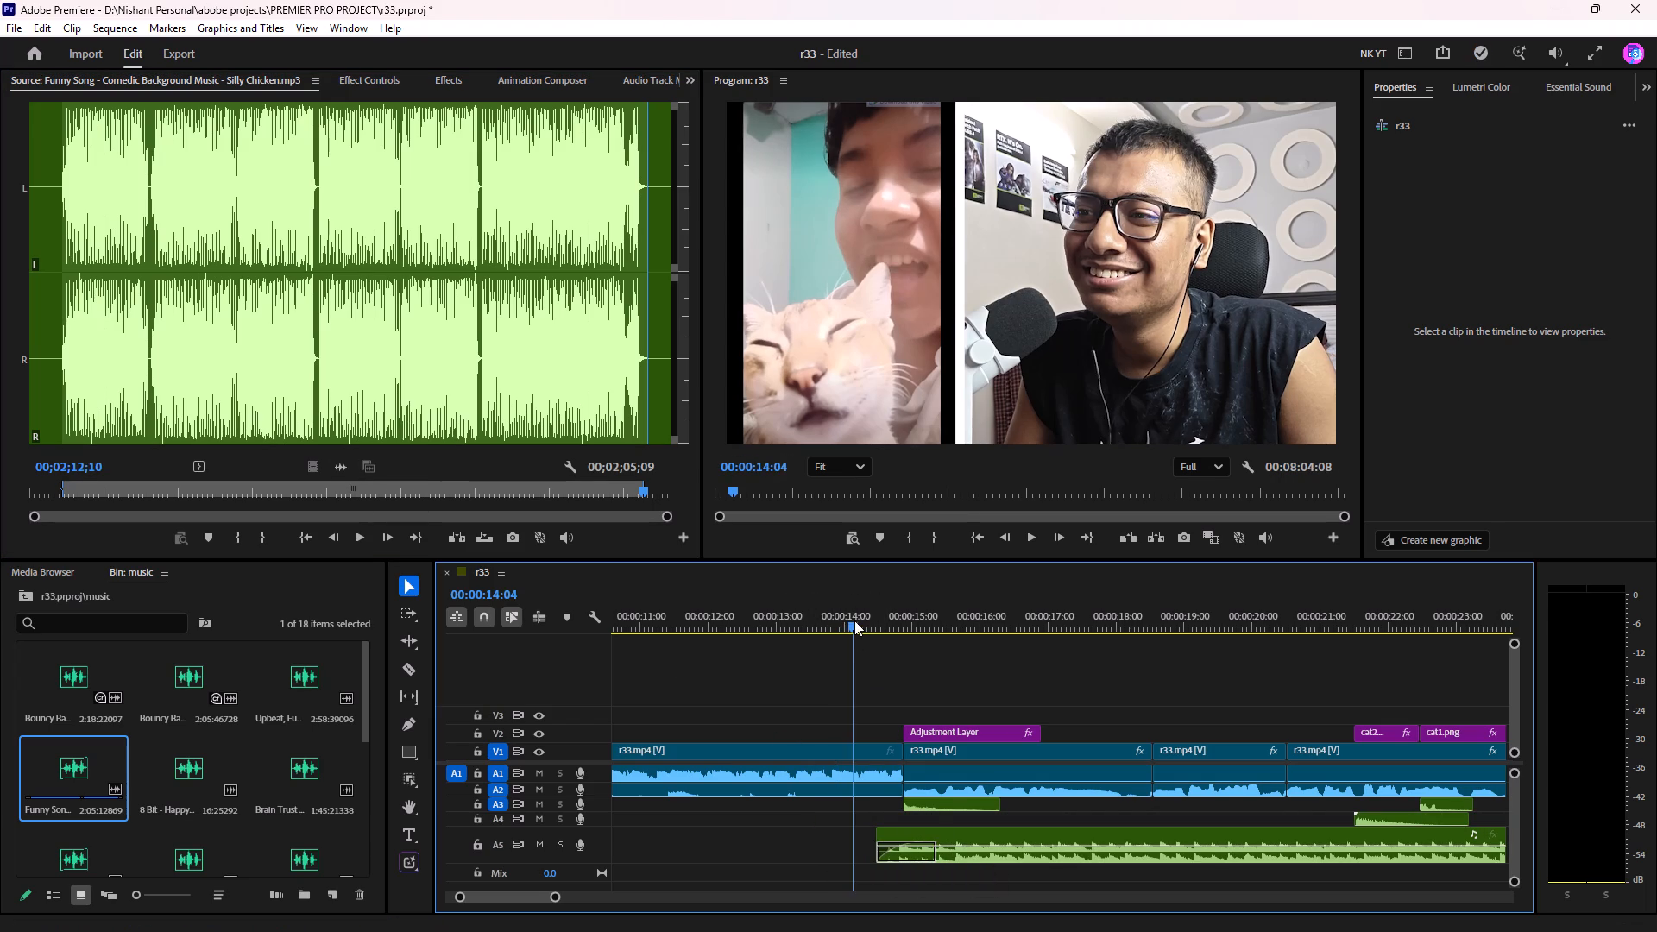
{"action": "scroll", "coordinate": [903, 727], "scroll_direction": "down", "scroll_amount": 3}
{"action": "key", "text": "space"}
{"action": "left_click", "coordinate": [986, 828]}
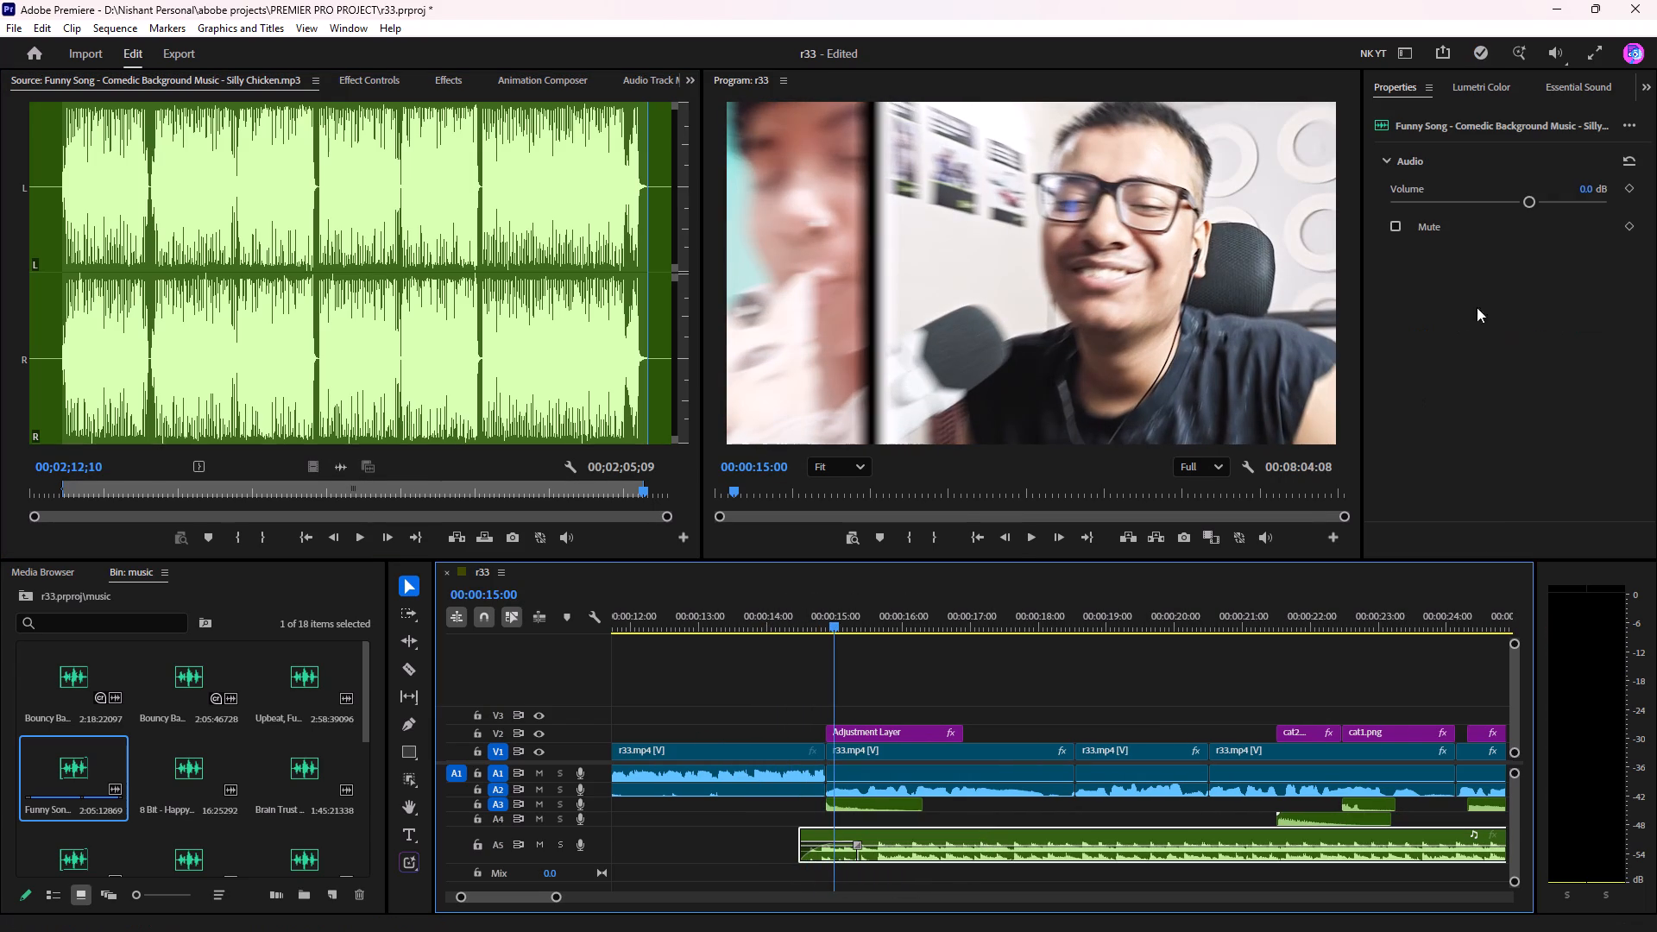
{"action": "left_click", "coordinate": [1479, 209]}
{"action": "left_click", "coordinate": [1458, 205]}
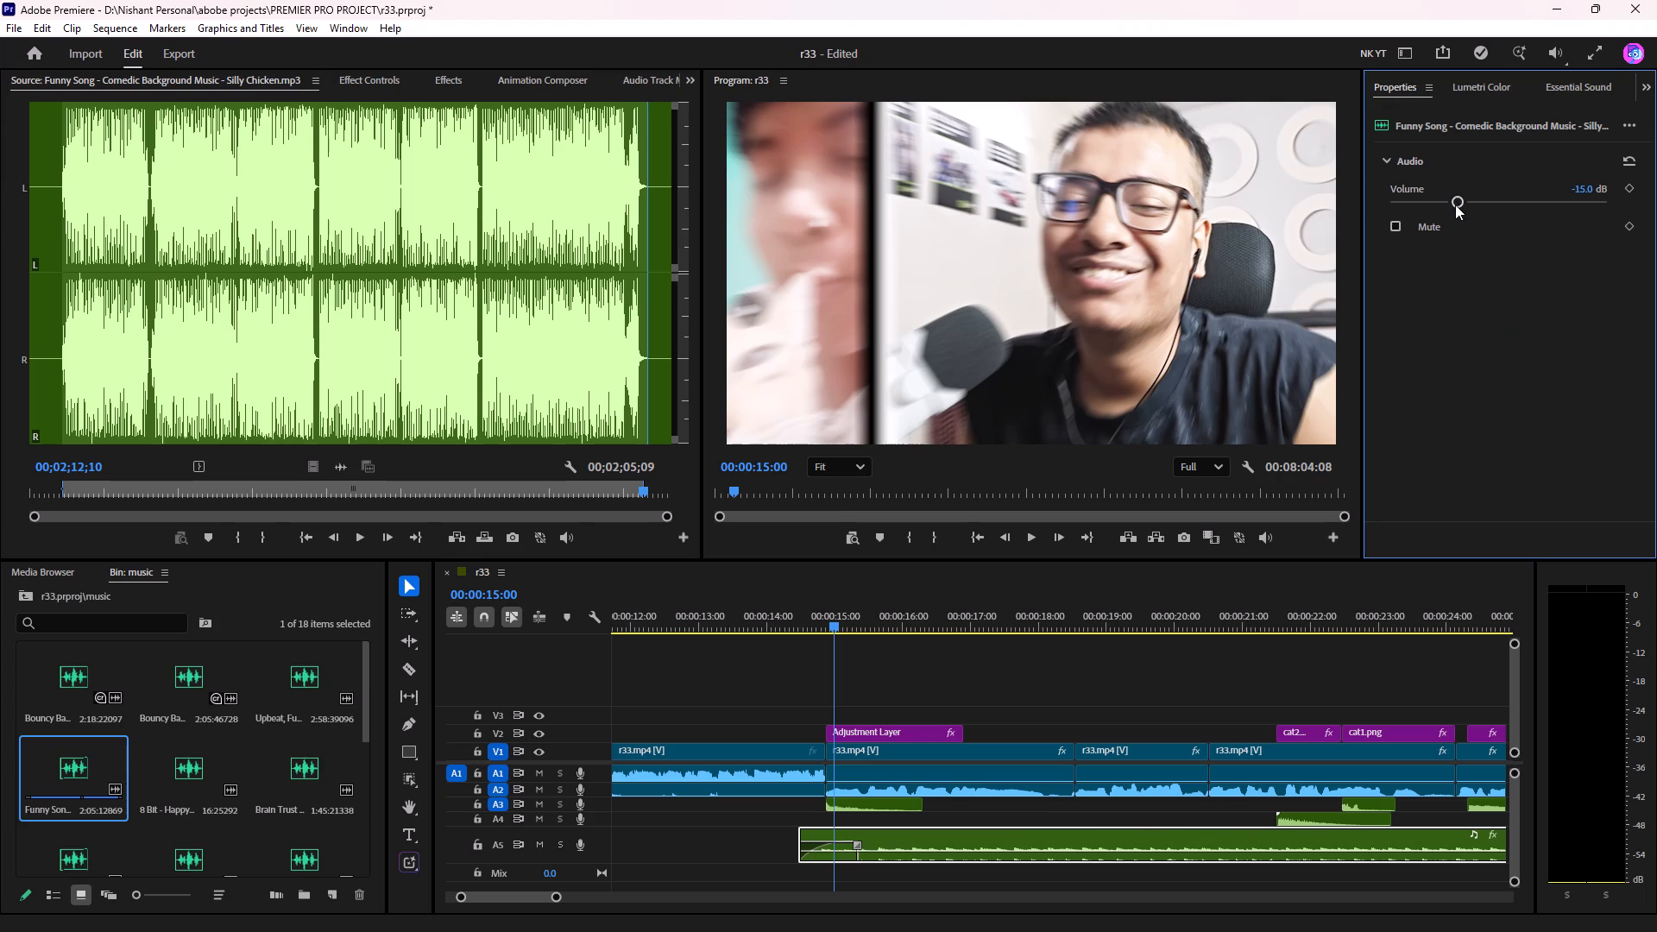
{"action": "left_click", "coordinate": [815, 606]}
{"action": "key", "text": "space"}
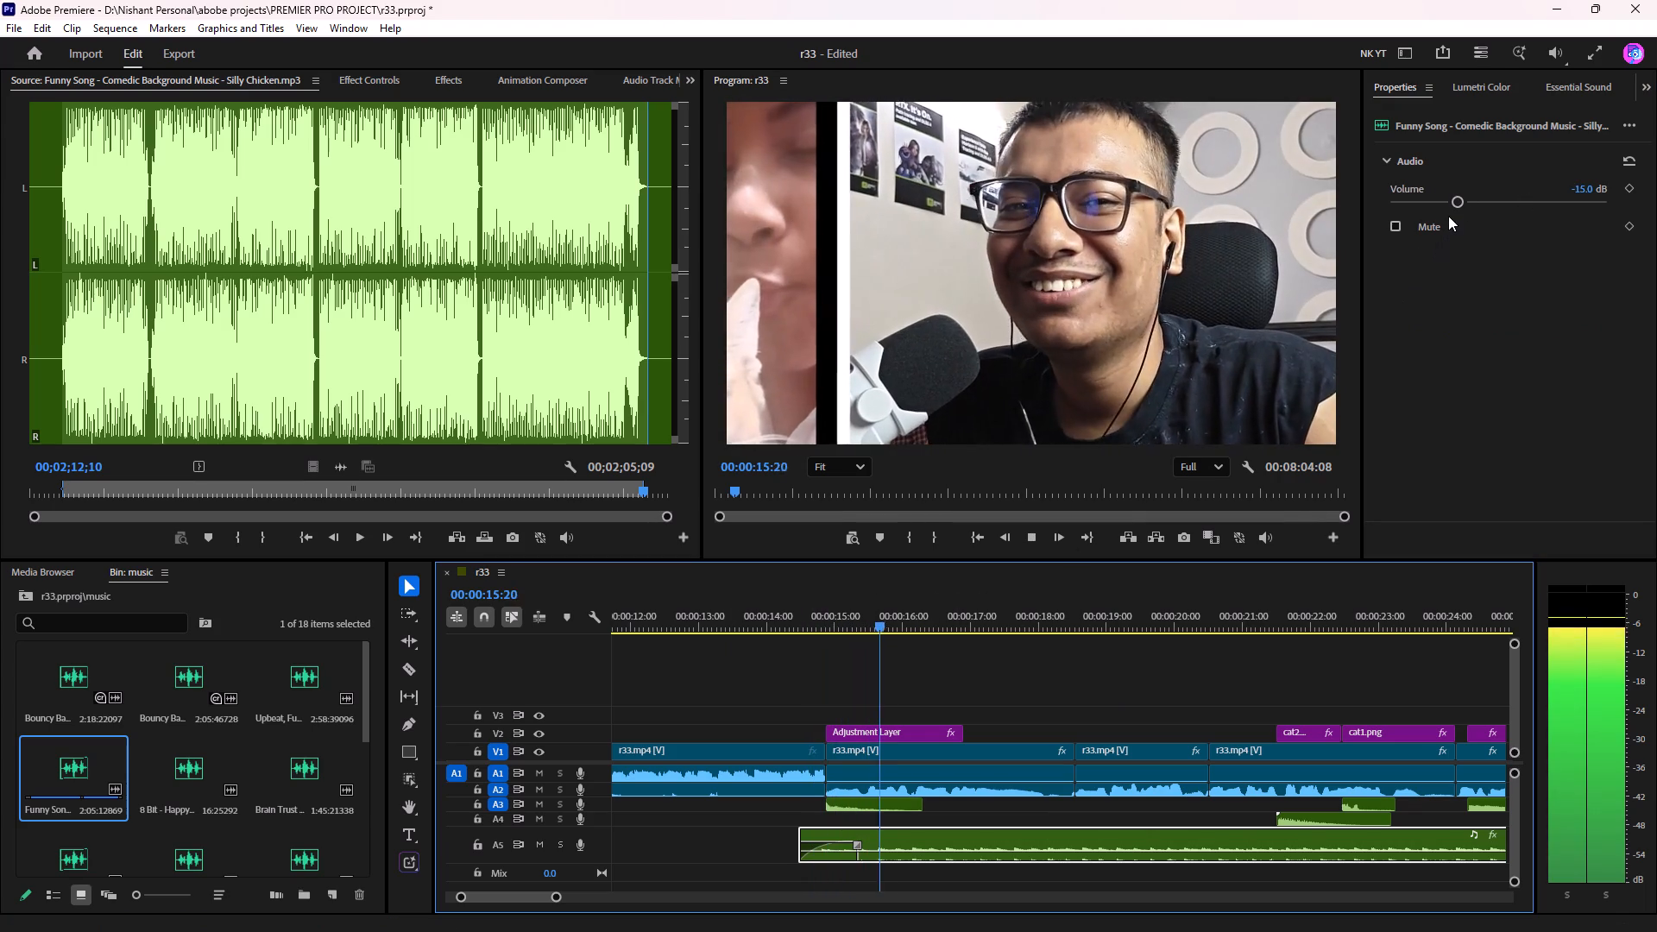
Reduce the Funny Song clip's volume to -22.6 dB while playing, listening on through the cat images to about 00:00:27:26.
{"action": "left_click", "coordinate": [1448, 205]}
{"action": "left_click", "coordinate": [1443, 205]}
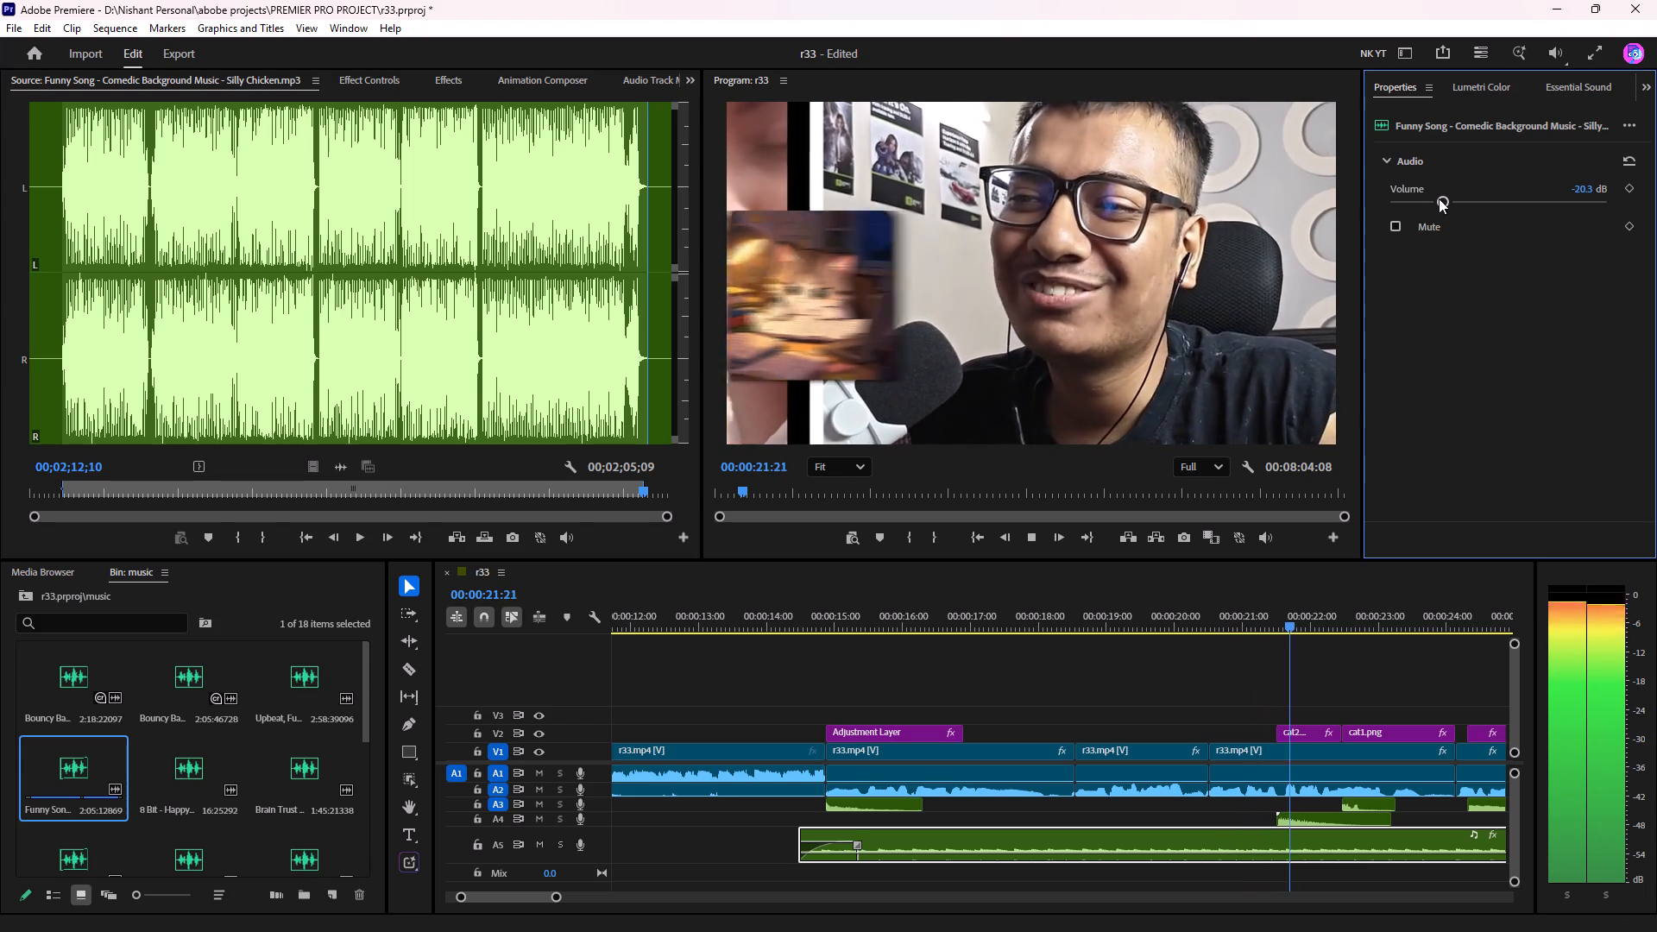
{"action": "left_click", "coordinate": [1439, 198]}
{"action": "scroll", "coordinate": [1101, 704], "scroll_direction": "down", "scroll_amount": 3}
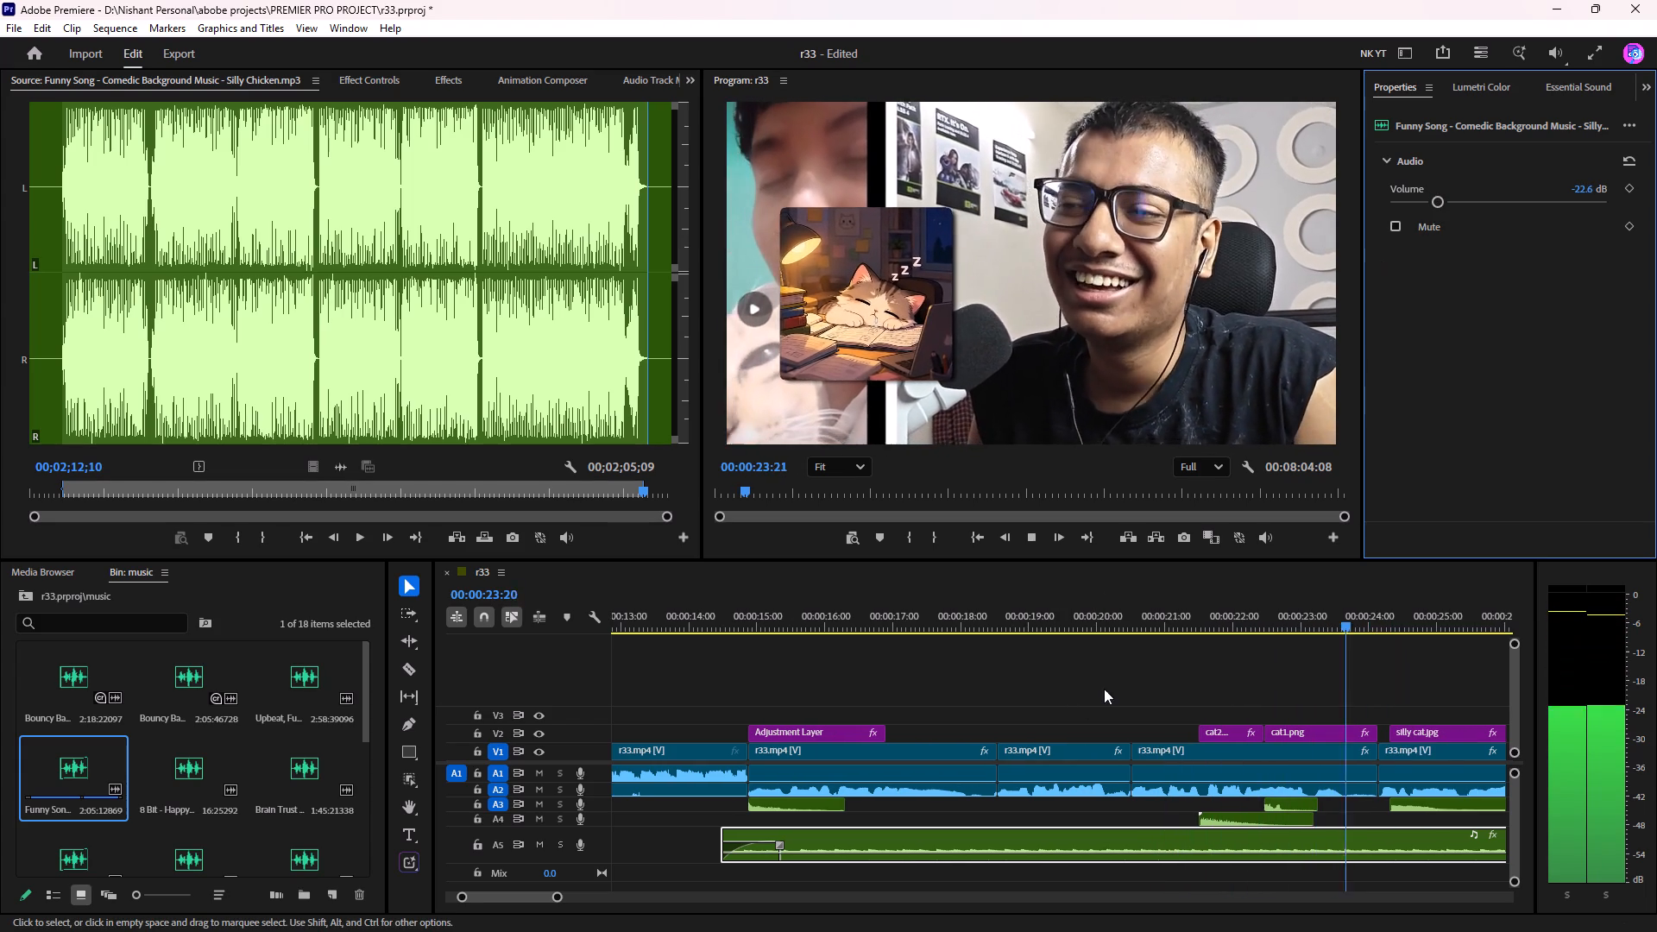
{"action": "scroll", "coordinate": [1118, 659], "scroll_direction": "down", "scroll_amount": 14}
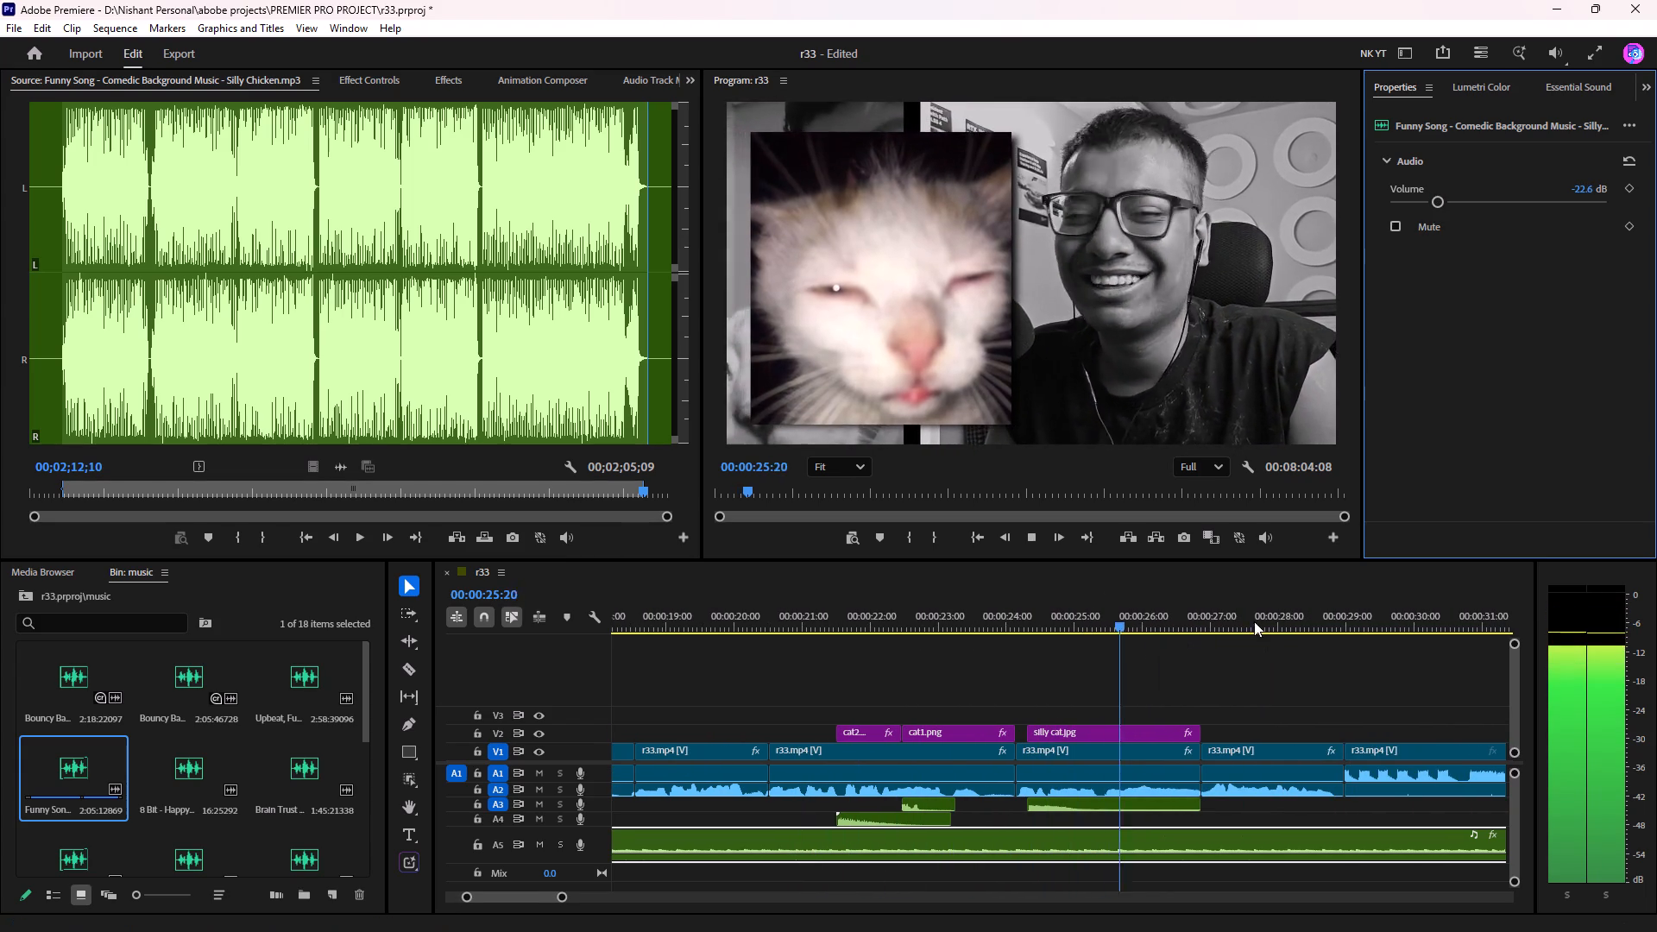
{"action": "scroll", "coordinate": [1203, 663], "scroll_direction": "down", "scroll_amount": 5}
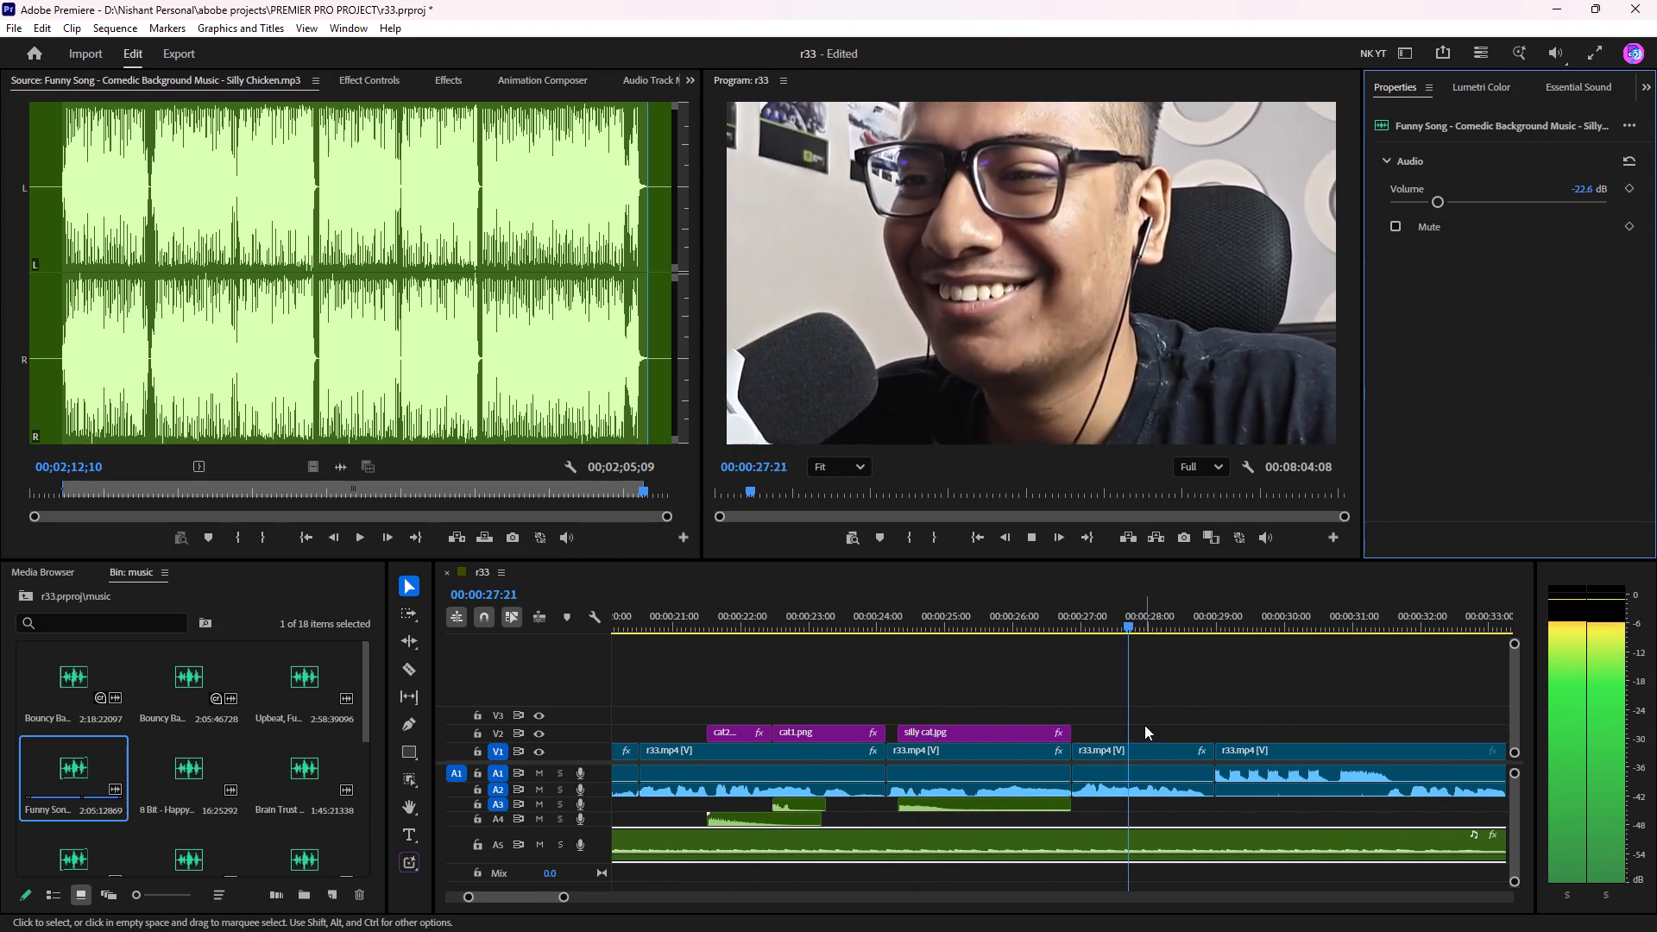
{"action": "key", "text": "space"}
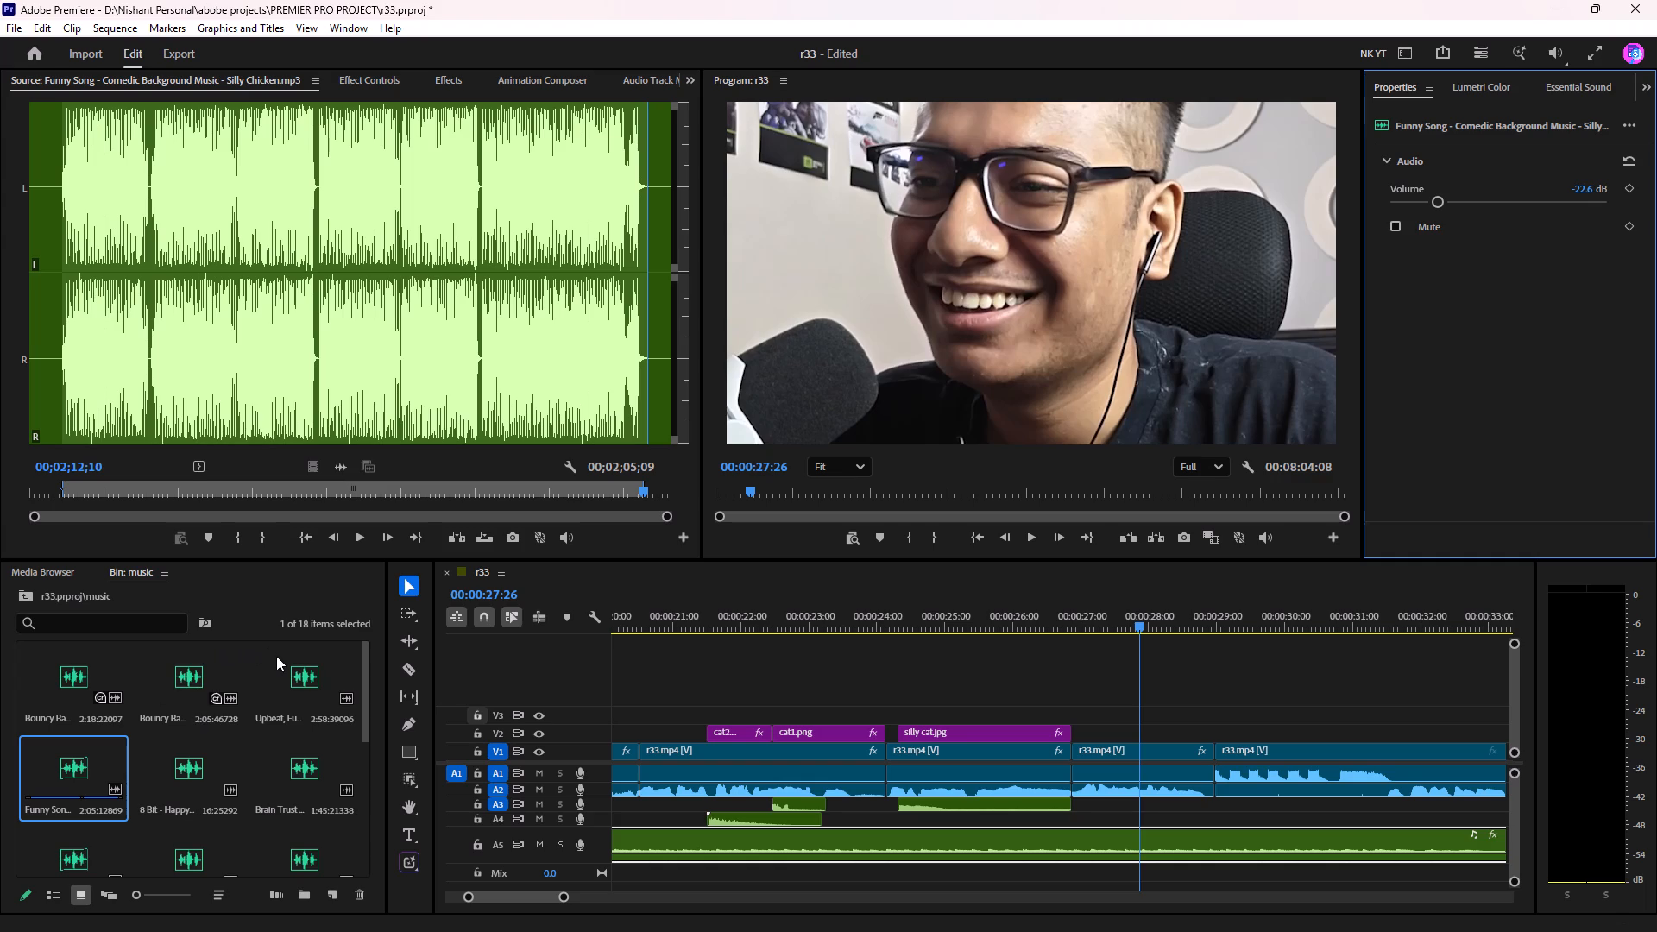
Audition the 8 Bit - Happy Nation and Brain Trust tracks from the music bin.
{"action": "left_click", "coordinate": [178, 759]}
{"action": "left_click", "coordinate": [177, 759]}
{"action": "key", "text": "space"}
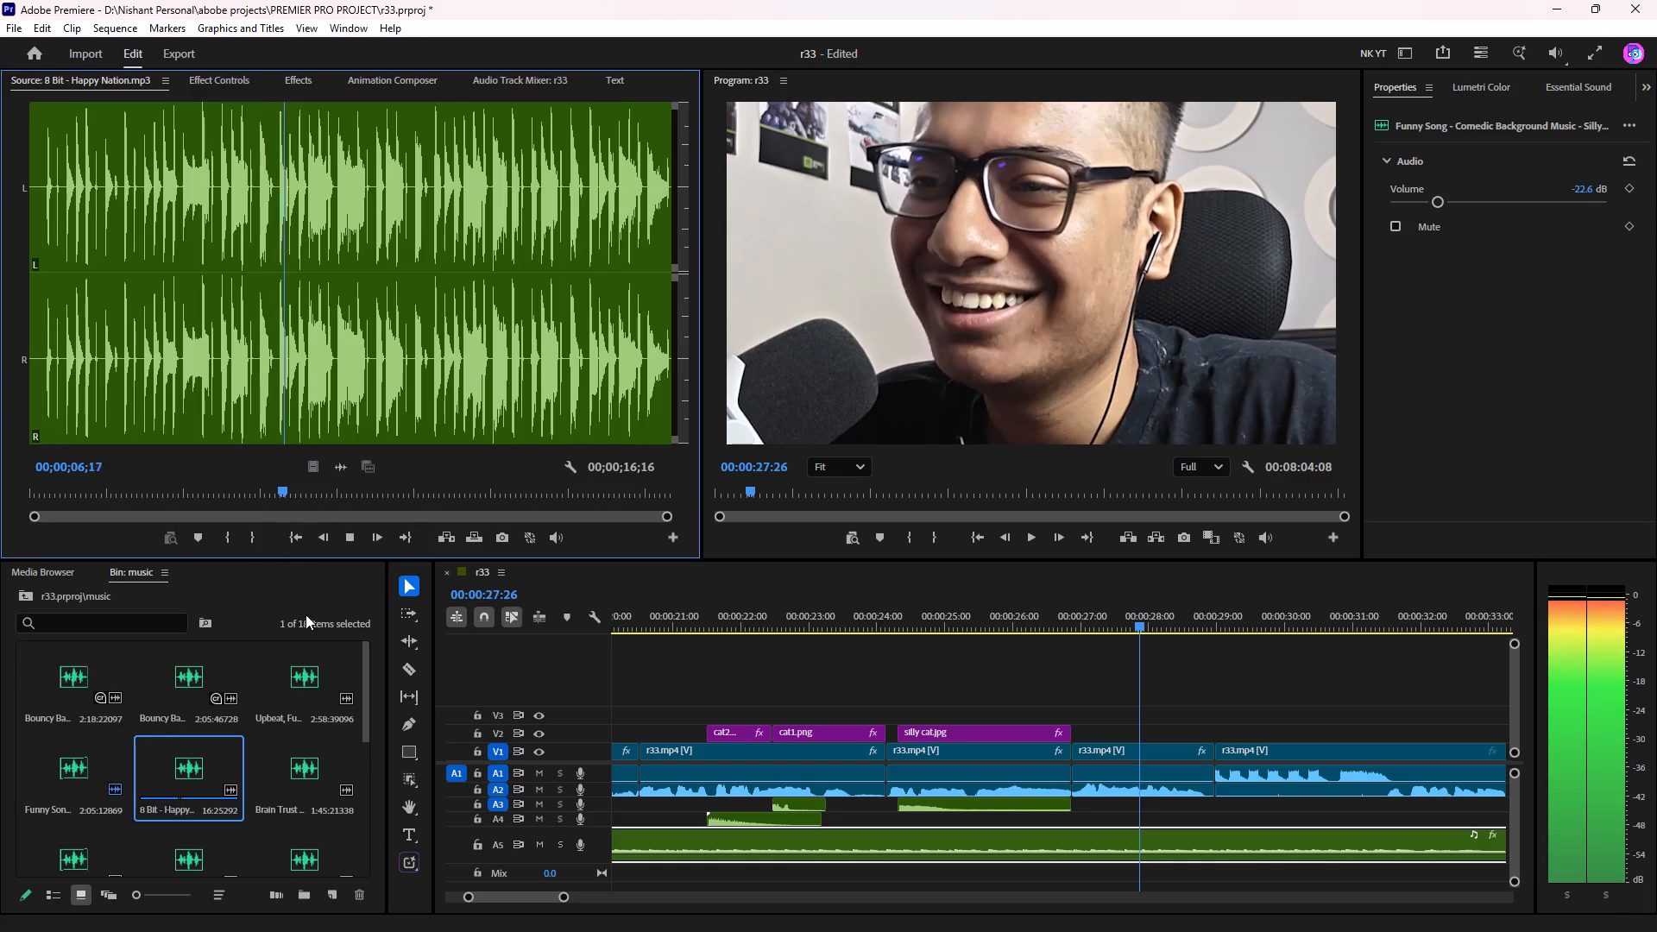
{"action": "double_click", "coordinate": [305, 760]}
{"action": "key", "text": "space"}
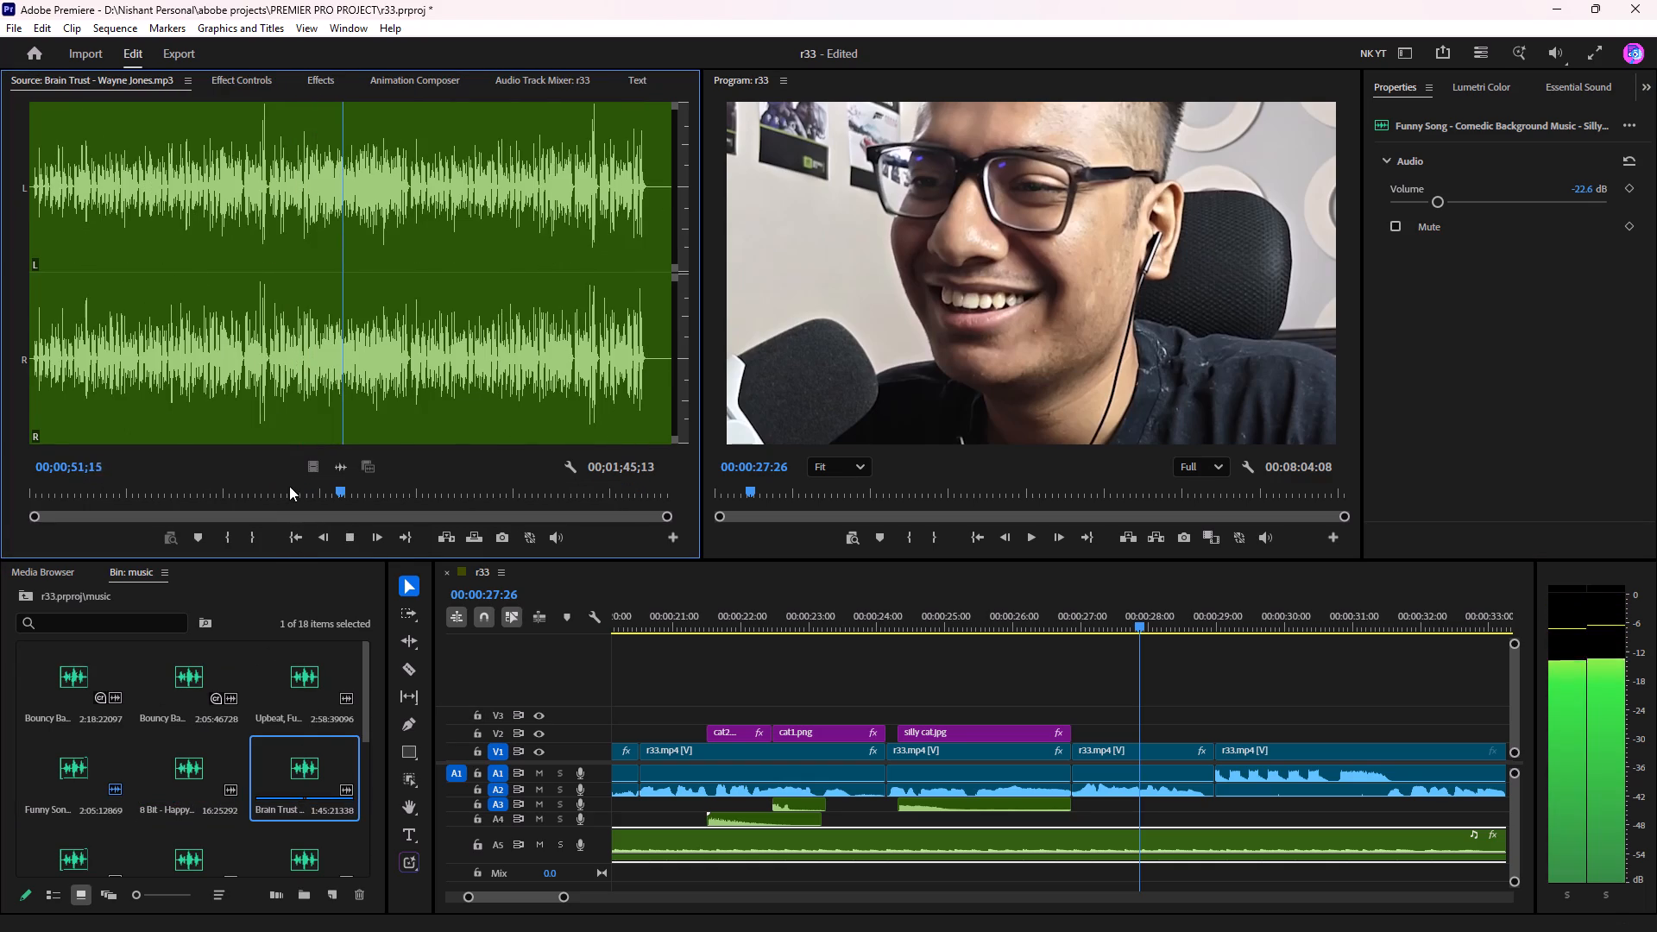
{"action": "left_click_drag", "start_coordinate": [287, 486], "coordinate": [0, 513]}
{"action": "key", "text": "space"}
{"action": "key", "text": "space"}
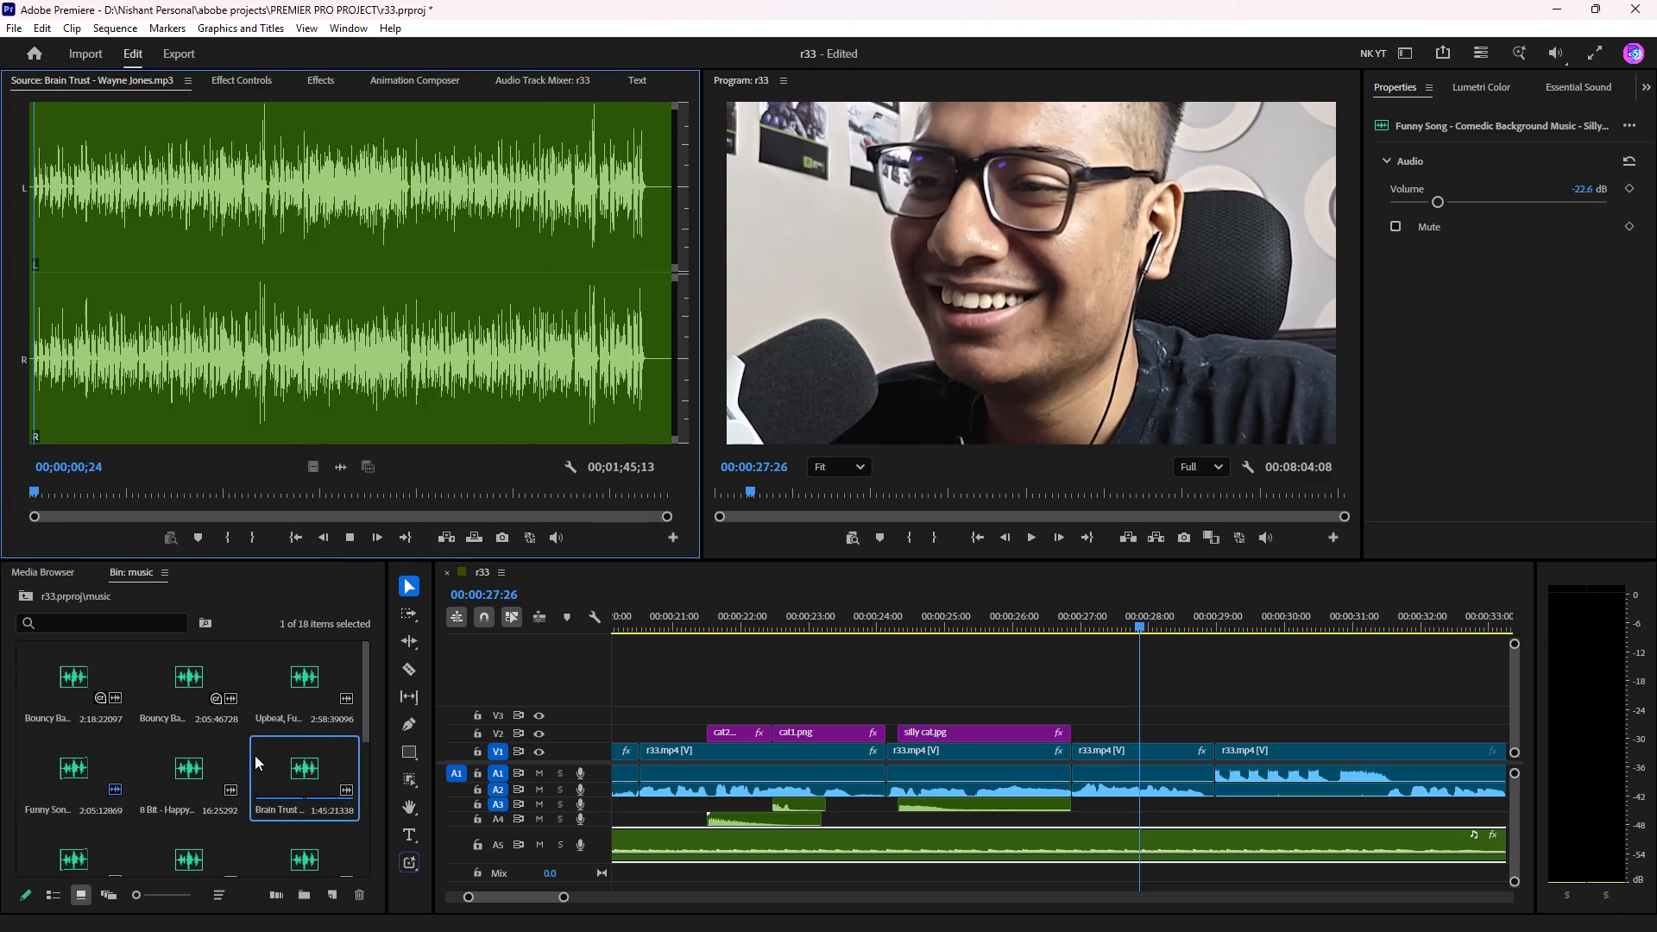
{"action": "key", "text": "space"}
Audition the Funny & Comedy FLY CHICKEN and funk-244706 tracks, each from its start.
{"action": "scroll", "coordinate": [173, 734], "scroll_direction": "down", "scroll_amount": 1}
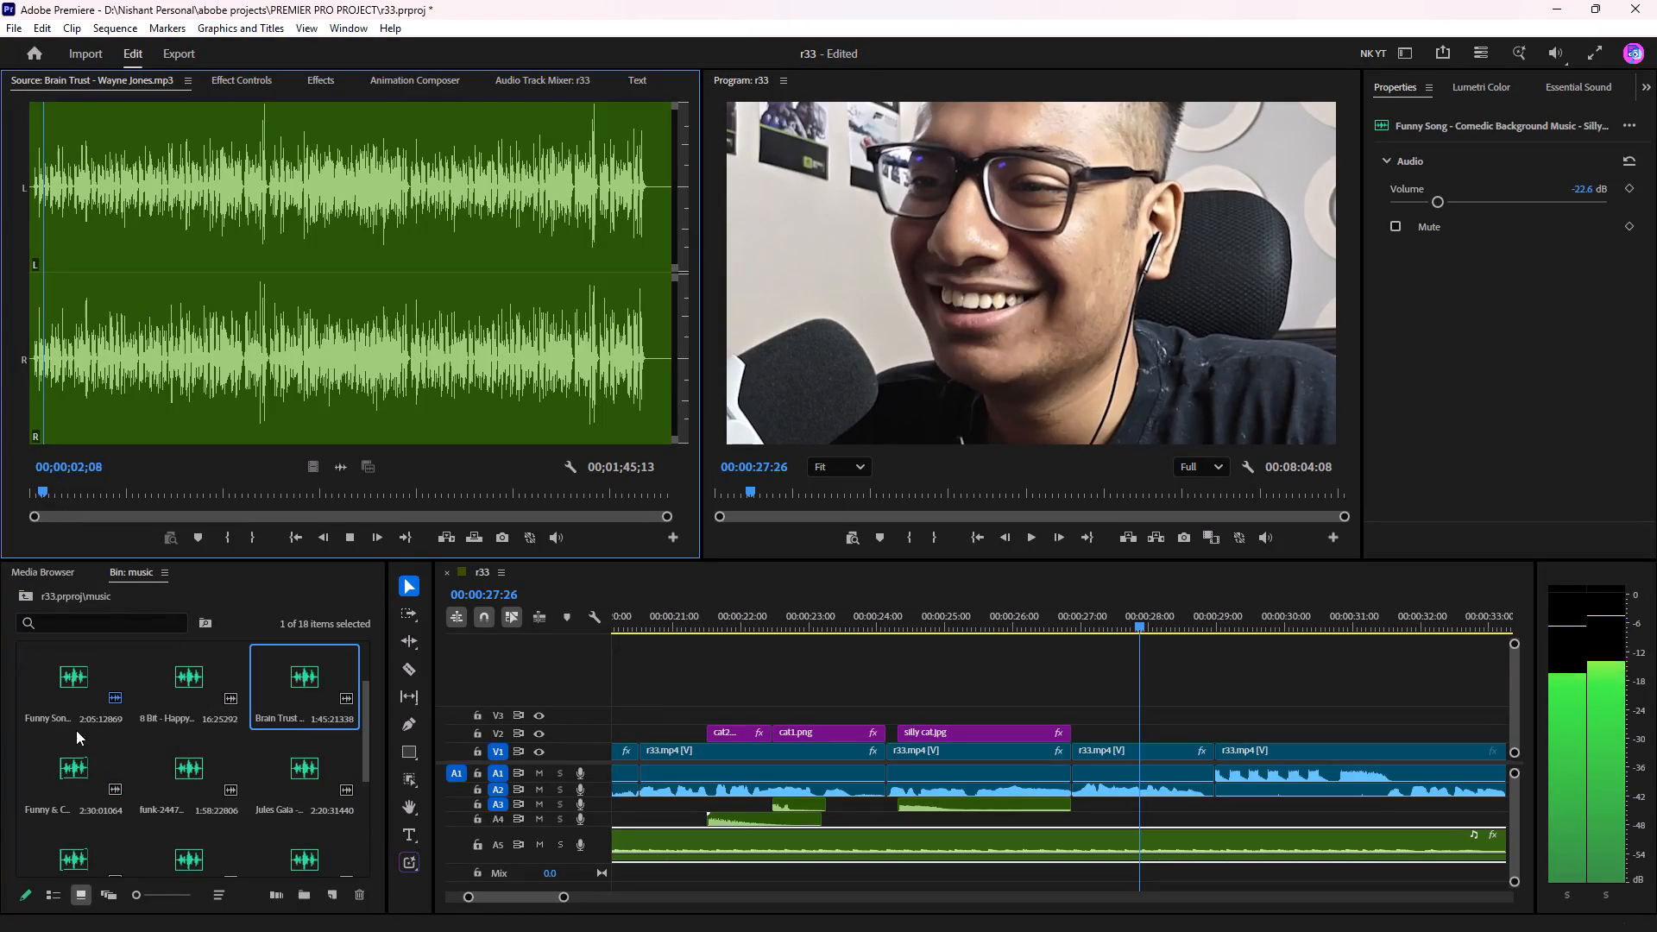
{"action": "double_click", "coordinate": [70, 752]}
{"action": "key", "text": "space"}
{"action": "left_click_drag", "start_coordinate": [126, 487], "coordinate": [55, 506]}
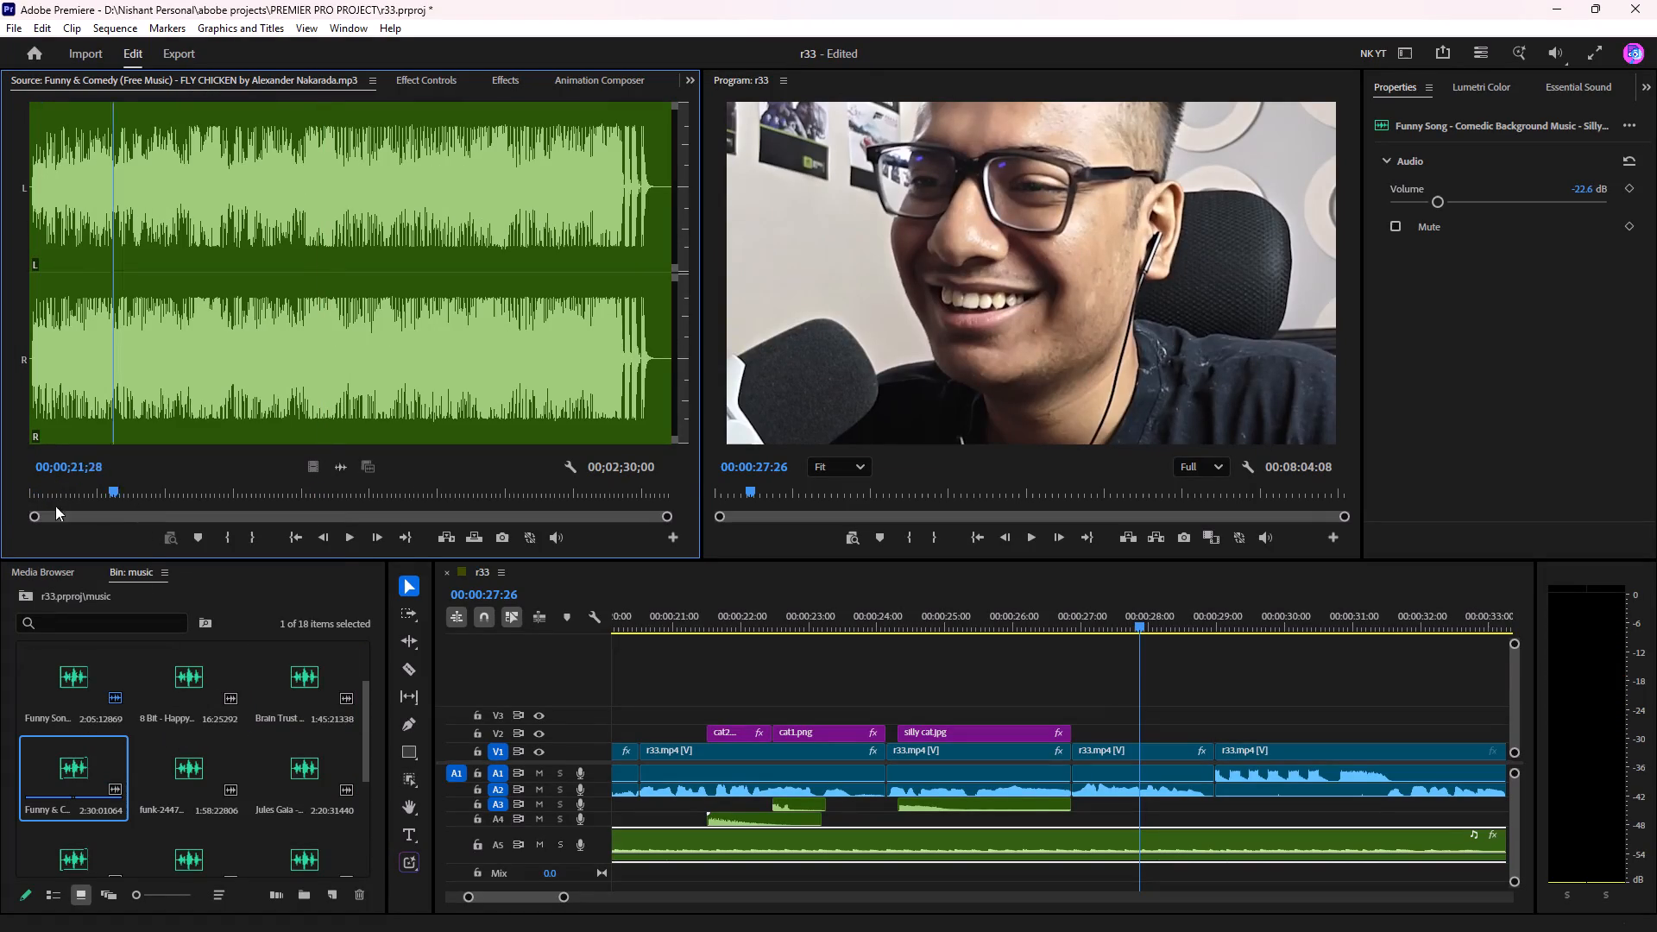
{"action": "left_click_drag", "start_coordinate": [55, 506], "coordinate": [0, 507]}
{"action": "key", "text": "space"}
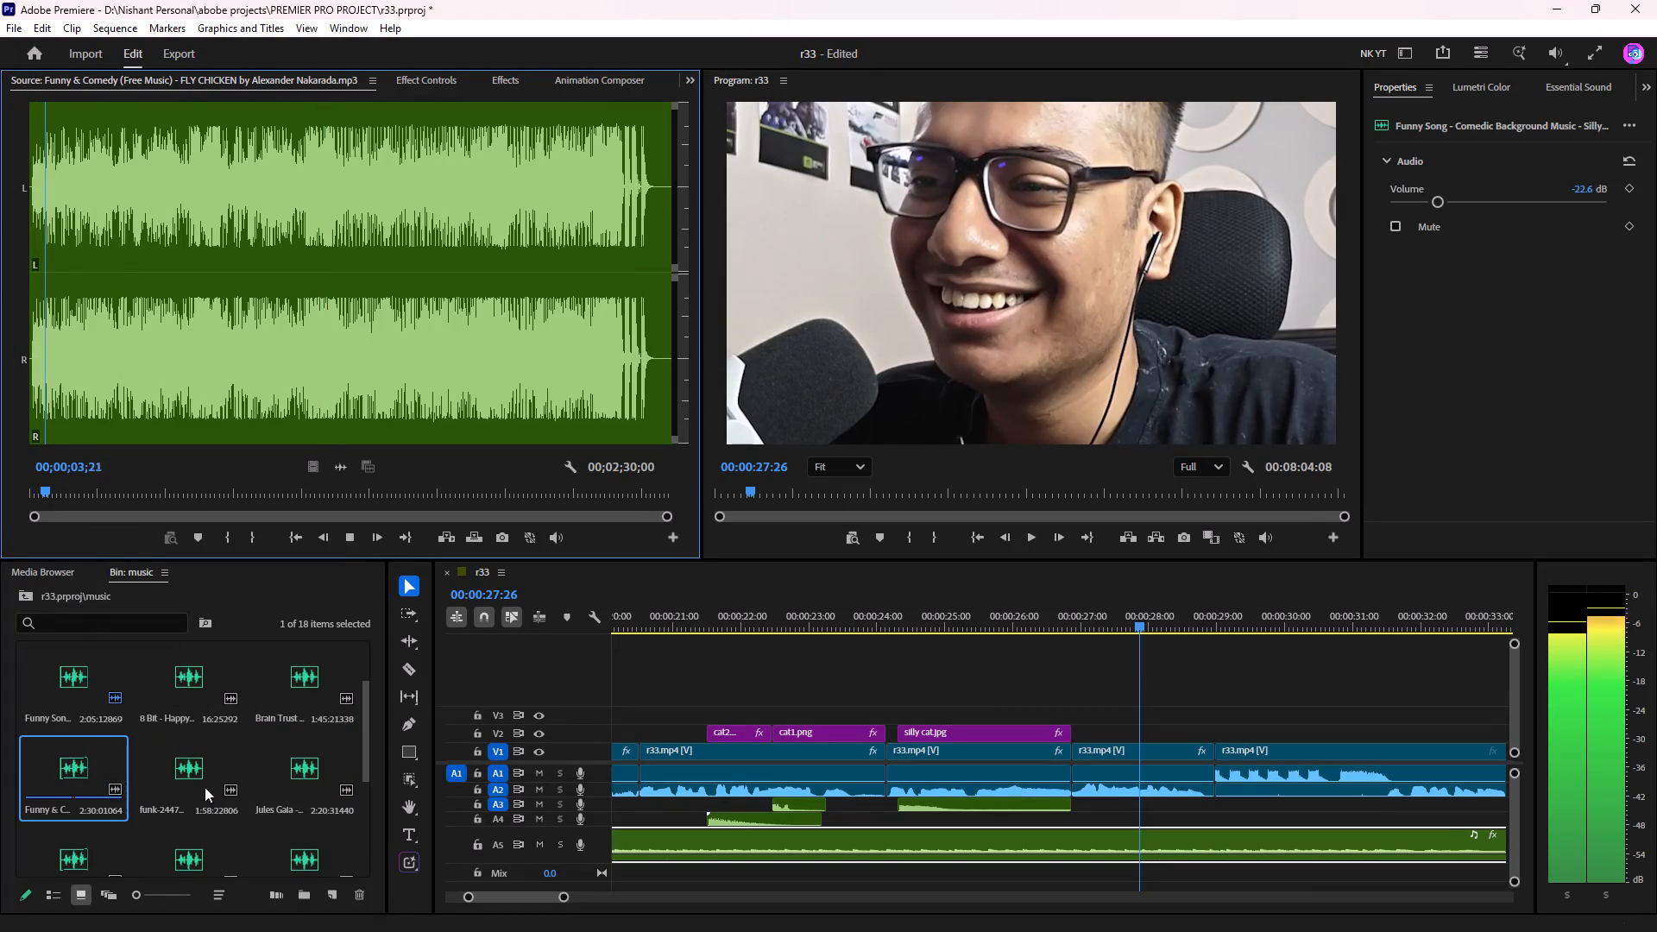
{"action": "double_click", "coordinate": [171, 756]}
{"action": "key", "text": "space"}
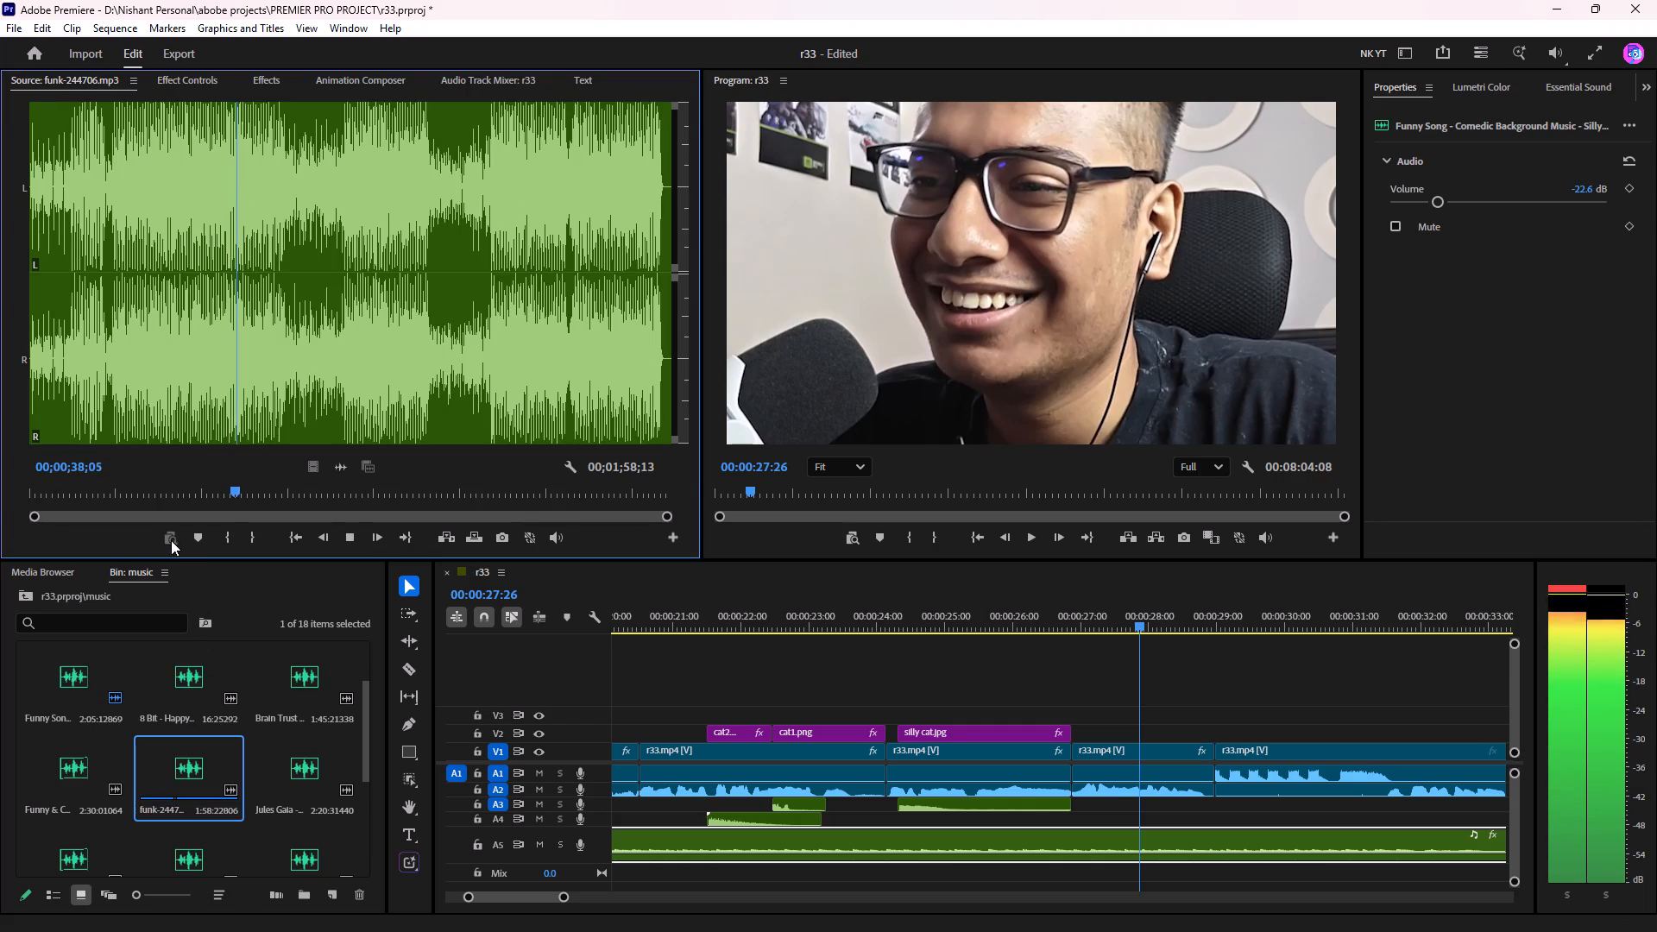
{"action": "left_click_drag", "start_coordinate": [185, 500], "coordinate": [0, 490]}
{"action": "key", "text": "space"}
{"action": "left_click", "coordinate": [62, 476]}
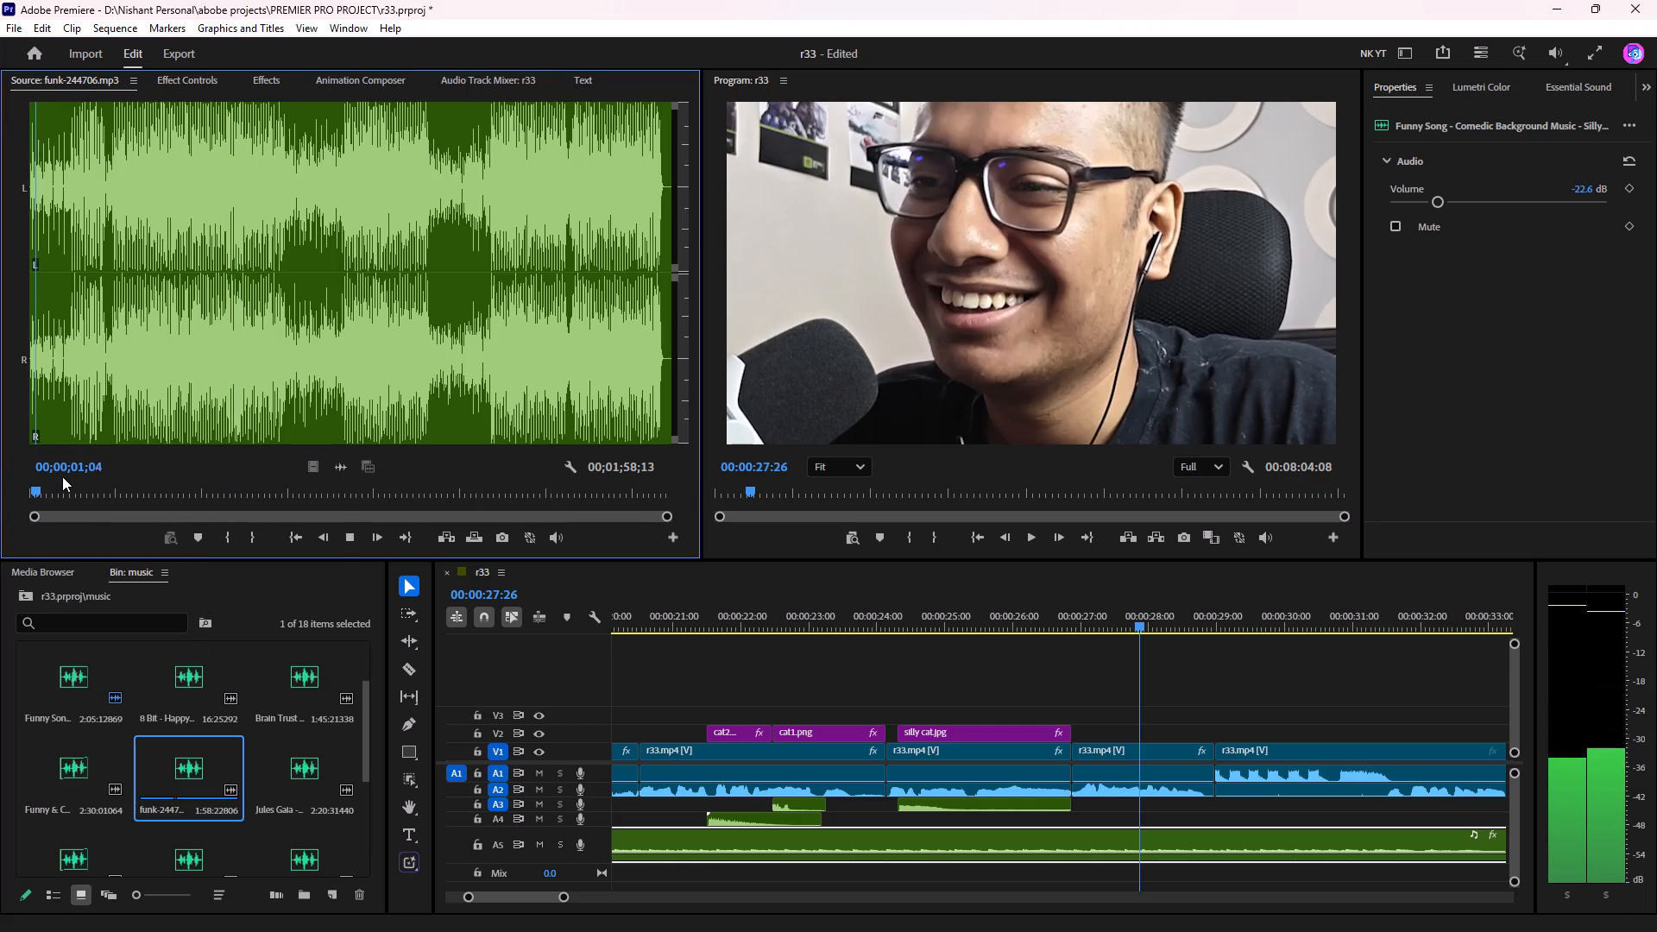
{"action": "key", "text": "space"}
Audition the opening seconds of the Jules Gaia - Break Fast track.
{"action": "double_click", "coordinate": [310, 765]}
{"action": "key", "text": "space"}
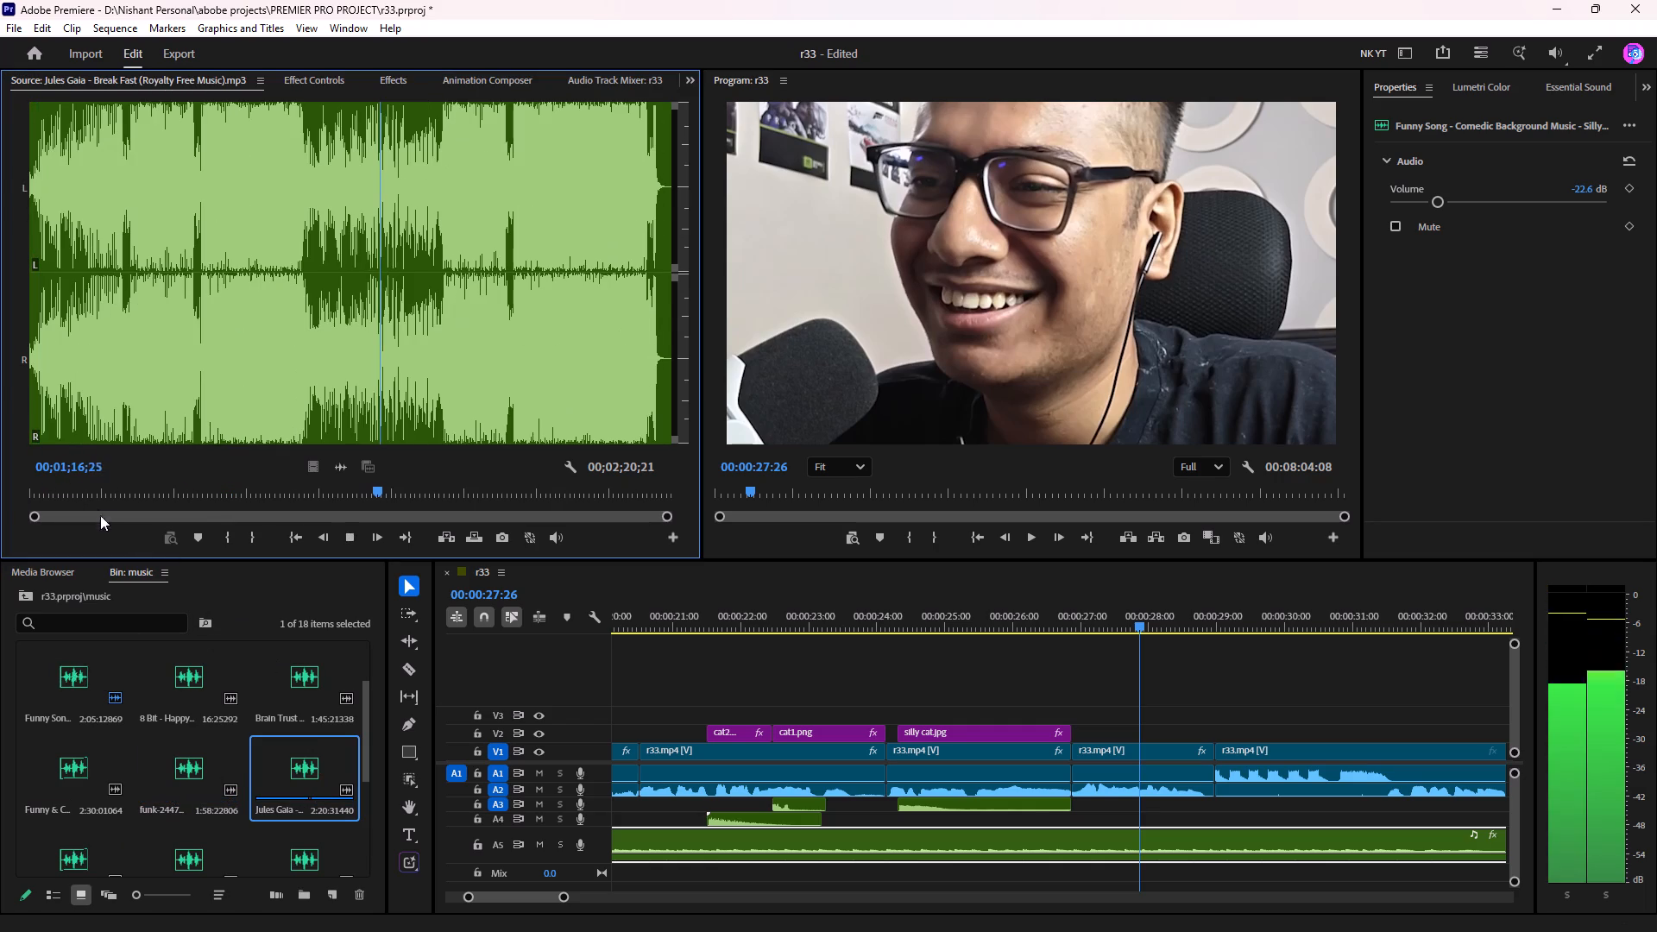
{"action": "left_click_drag", "start_coordinate": [93, 505], "coordinate": [43, 505]}
{"action": "key", "text": "space"}
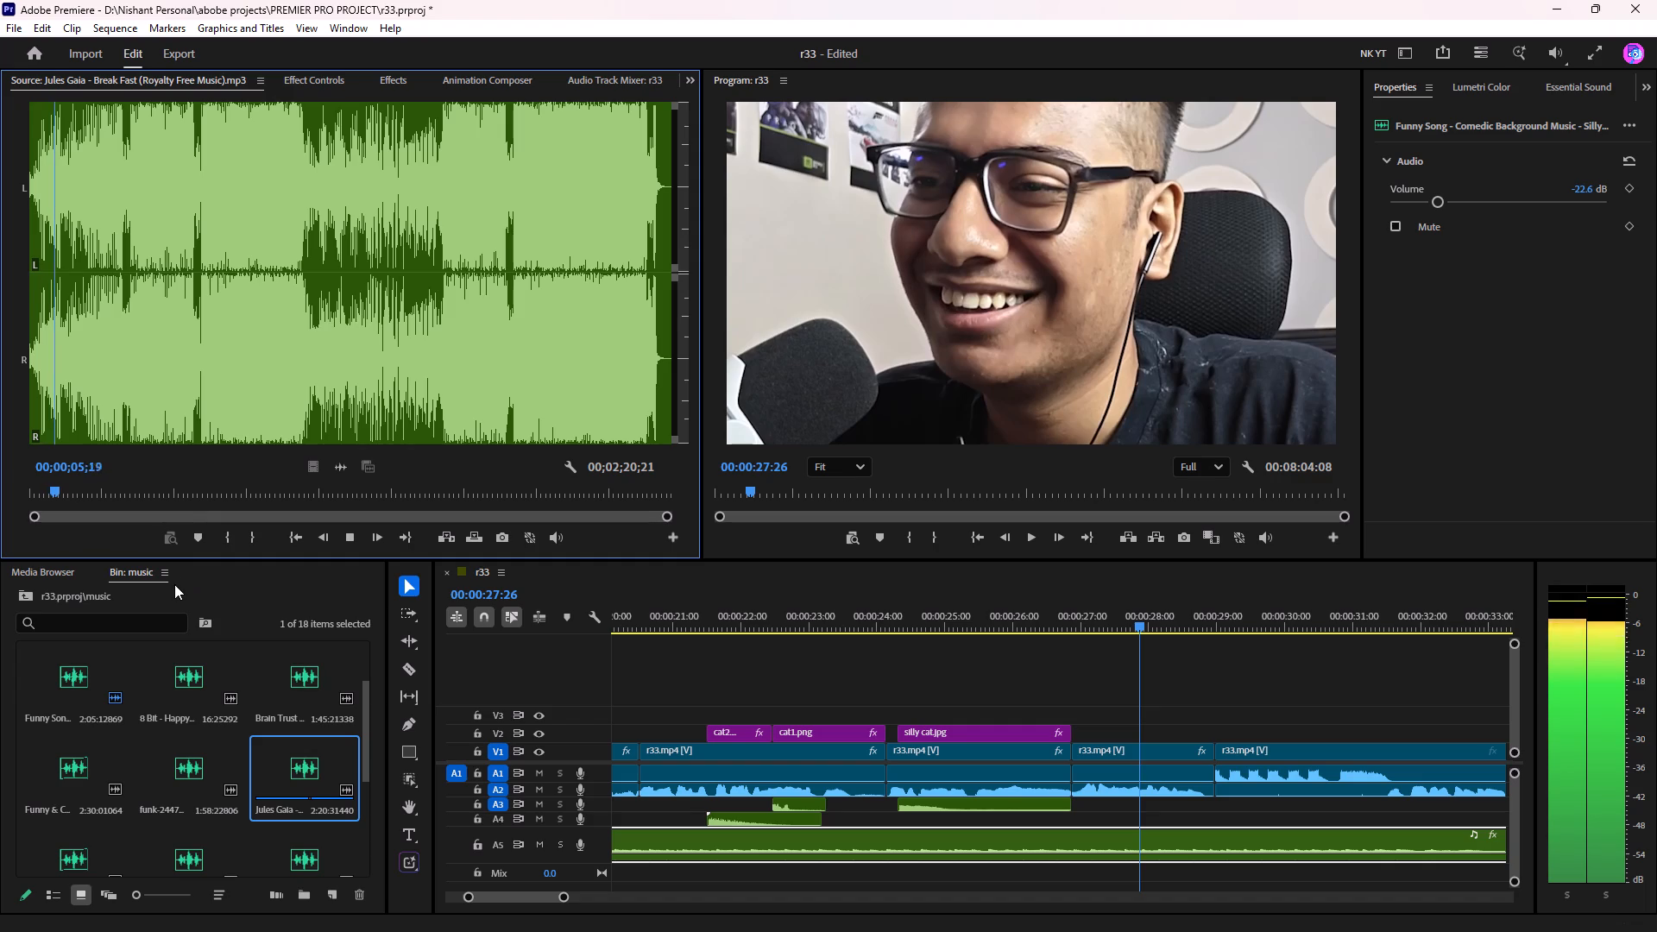
{"action": "key", "text": "space"}
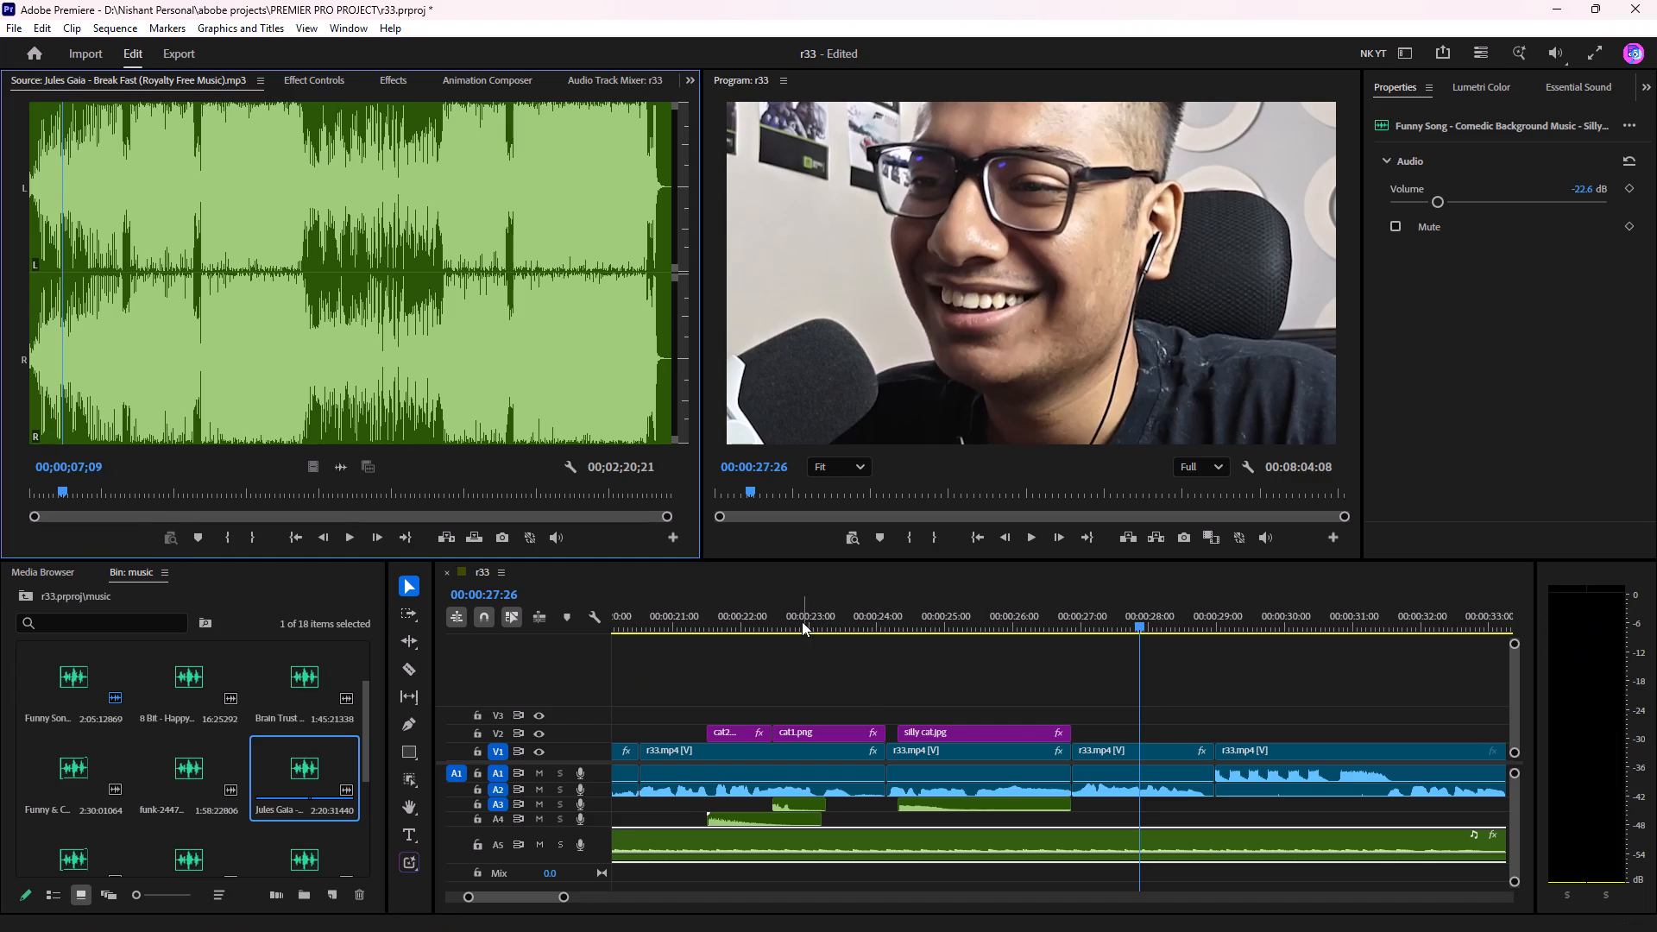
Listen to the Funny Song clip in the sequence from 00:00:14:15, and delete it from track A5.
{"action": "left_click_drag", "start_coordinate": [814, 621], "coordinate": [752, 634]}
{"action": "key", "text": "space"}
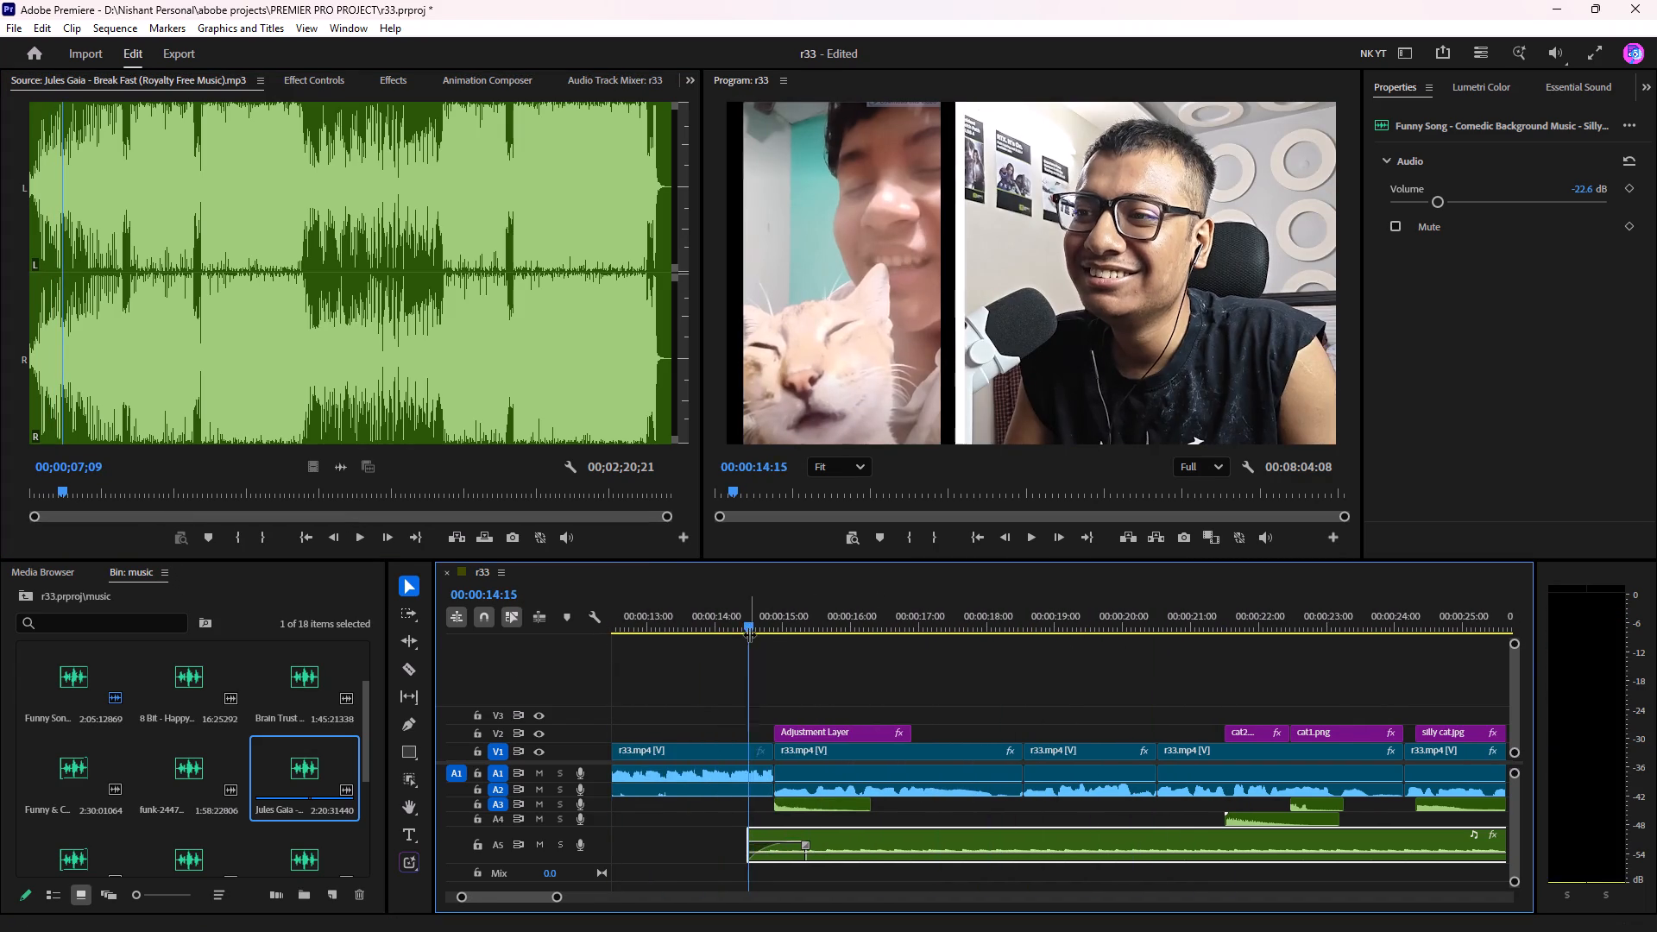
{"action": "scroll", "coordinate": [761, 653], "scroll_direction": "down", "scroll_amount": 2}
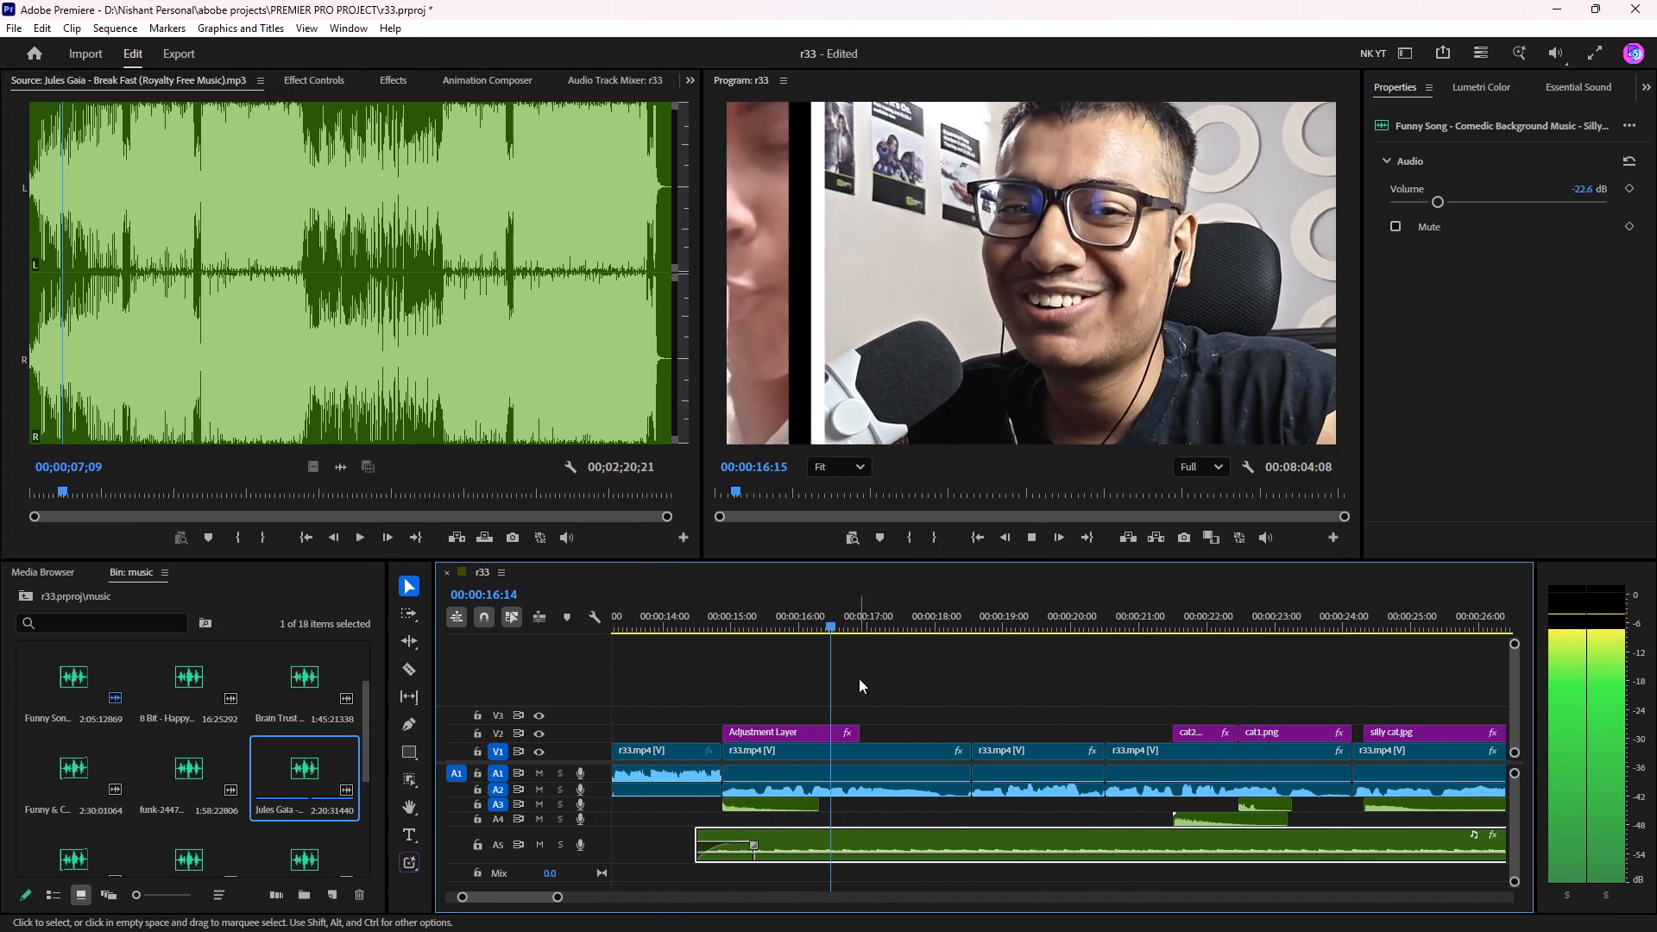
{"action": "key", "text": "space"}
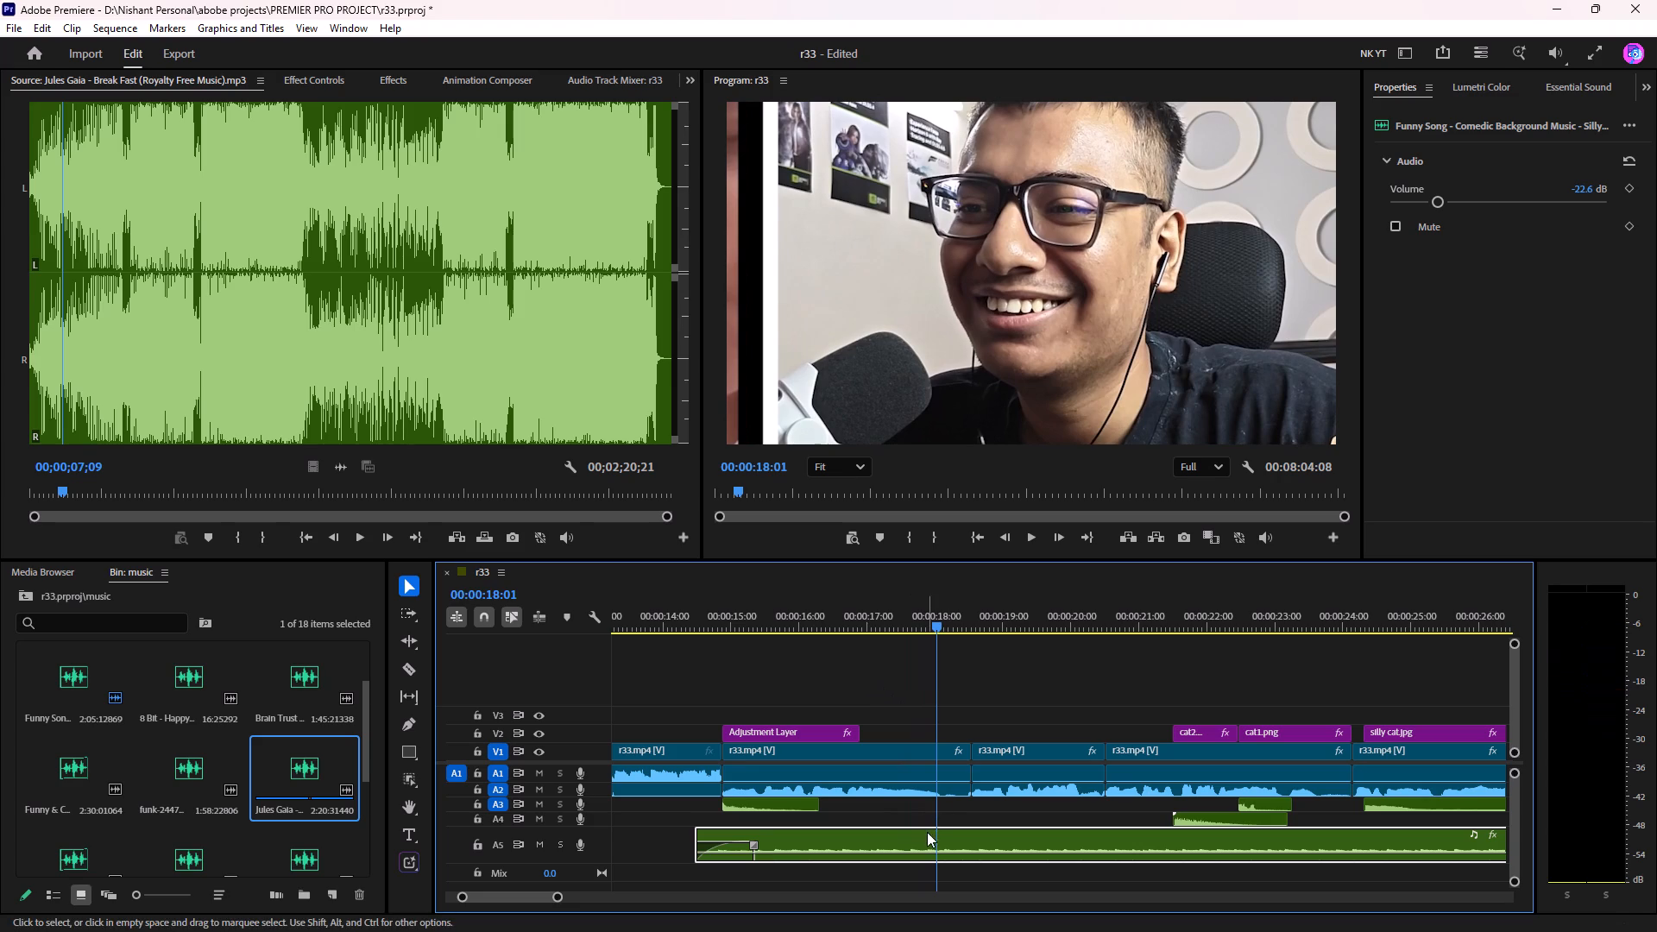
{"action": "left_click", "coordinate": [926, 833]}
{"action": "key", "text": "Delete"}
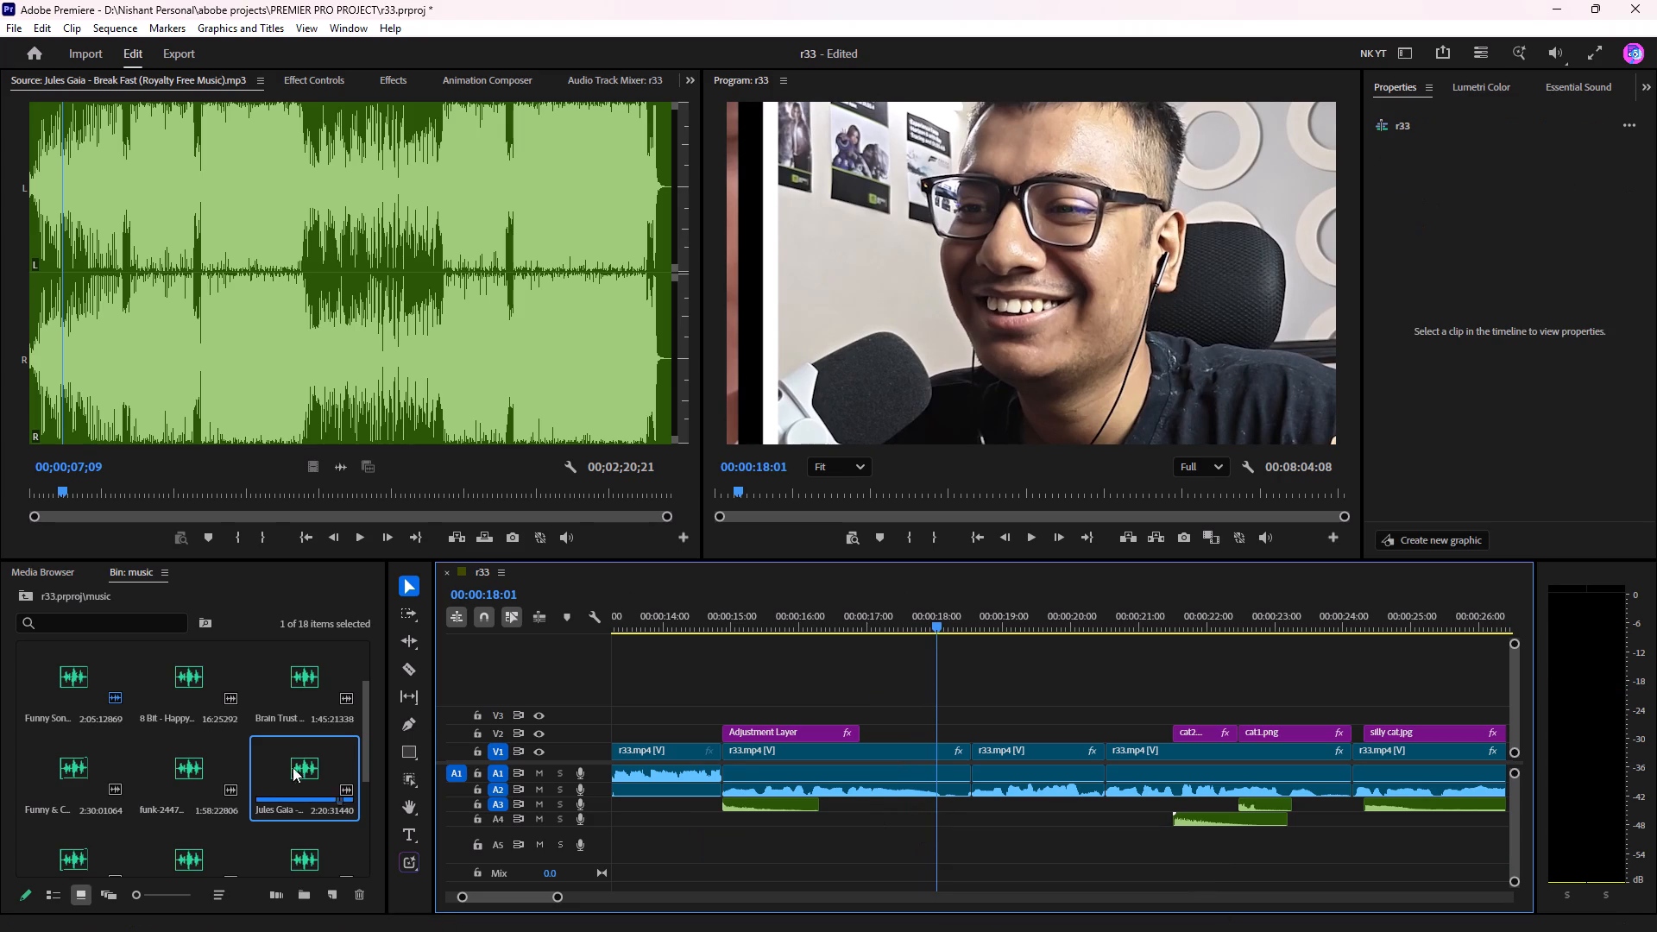
Audition the Jules Gaia - Break Fast track from about 00;00;11;13, and set its In point at 00;00;11;19.
{"action": "left_click_drag", "start_coordinate": [302, 773], "coordinate": [281, 766]}
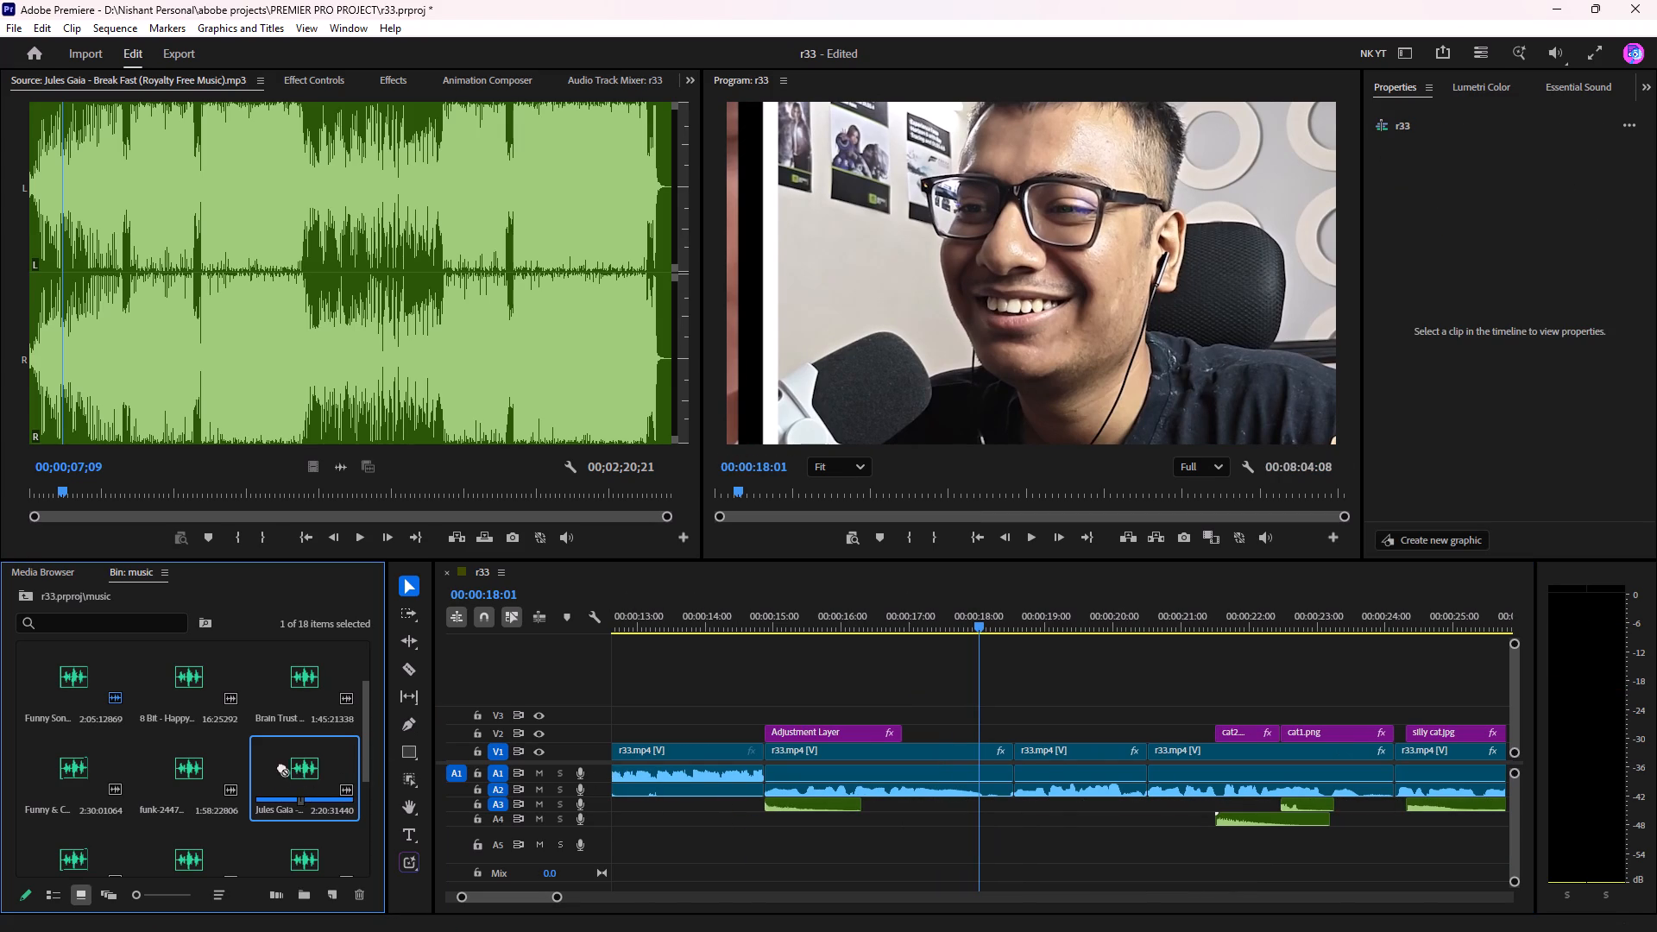
{"action": "left_click_drag", "start_coordinate": [281, 766], "coordinate": [280, 766]}
{"action": "double_click", "coordinate": [309, 761]}
{"action": "left_click", "coordinate": [83, 482]}
{"action": "key", "text": "space"}
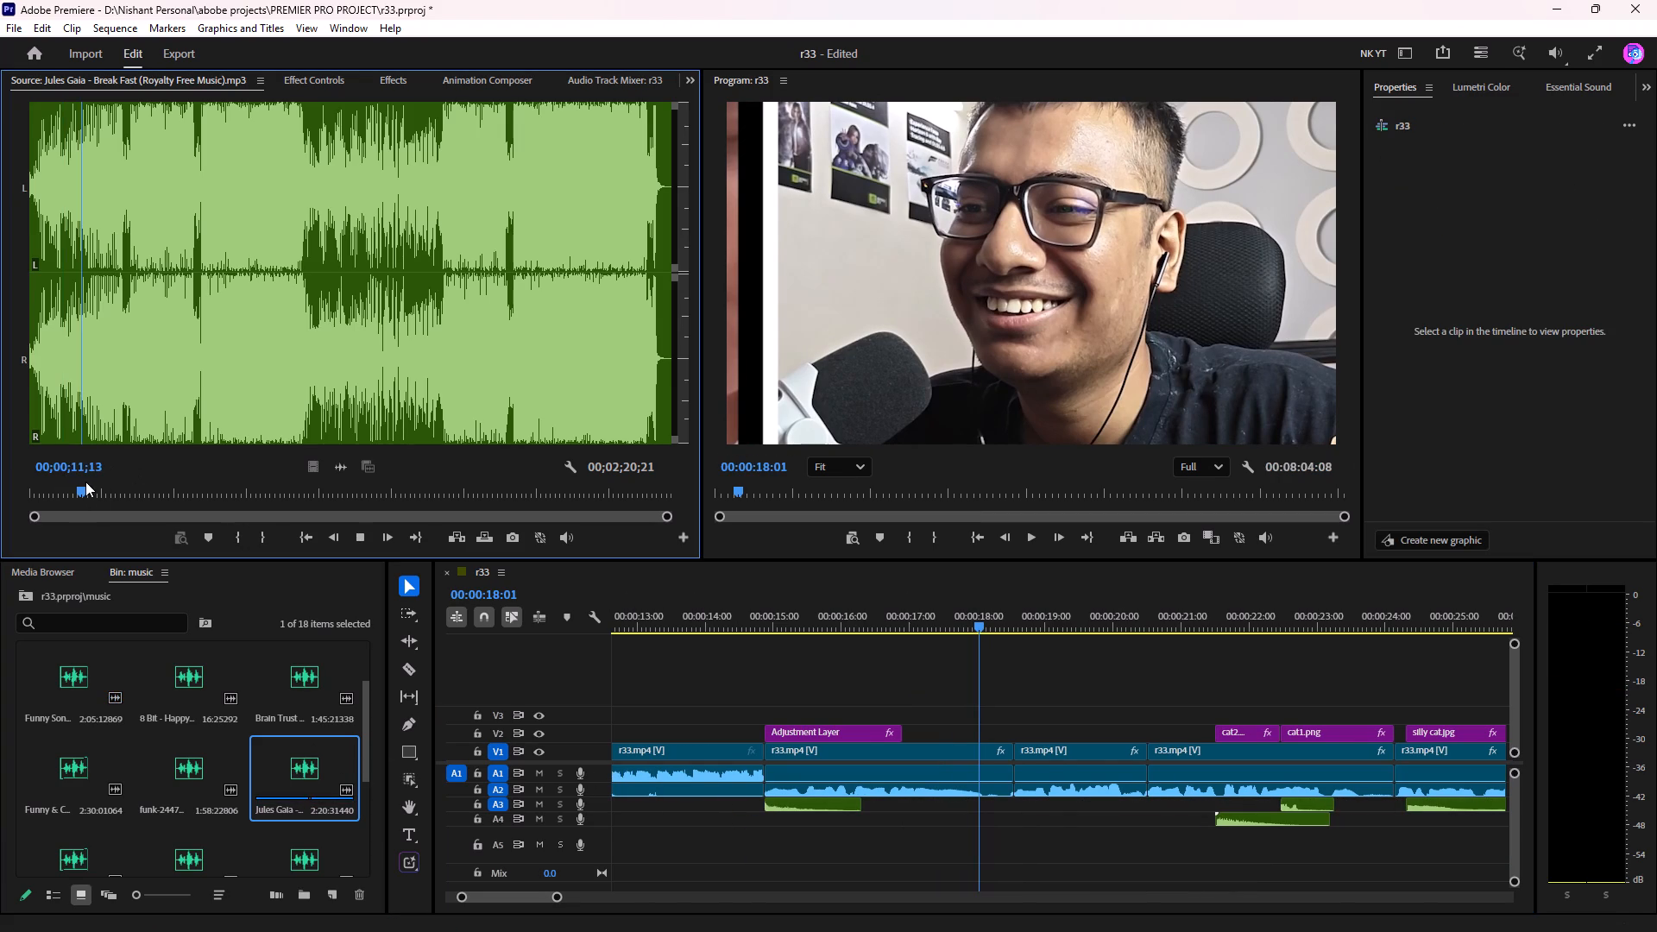
{"action": "key", "text": "space"}
{"action": "key", "text": "space"}
{"action": "left_click", "coordinate": [85, 495]}
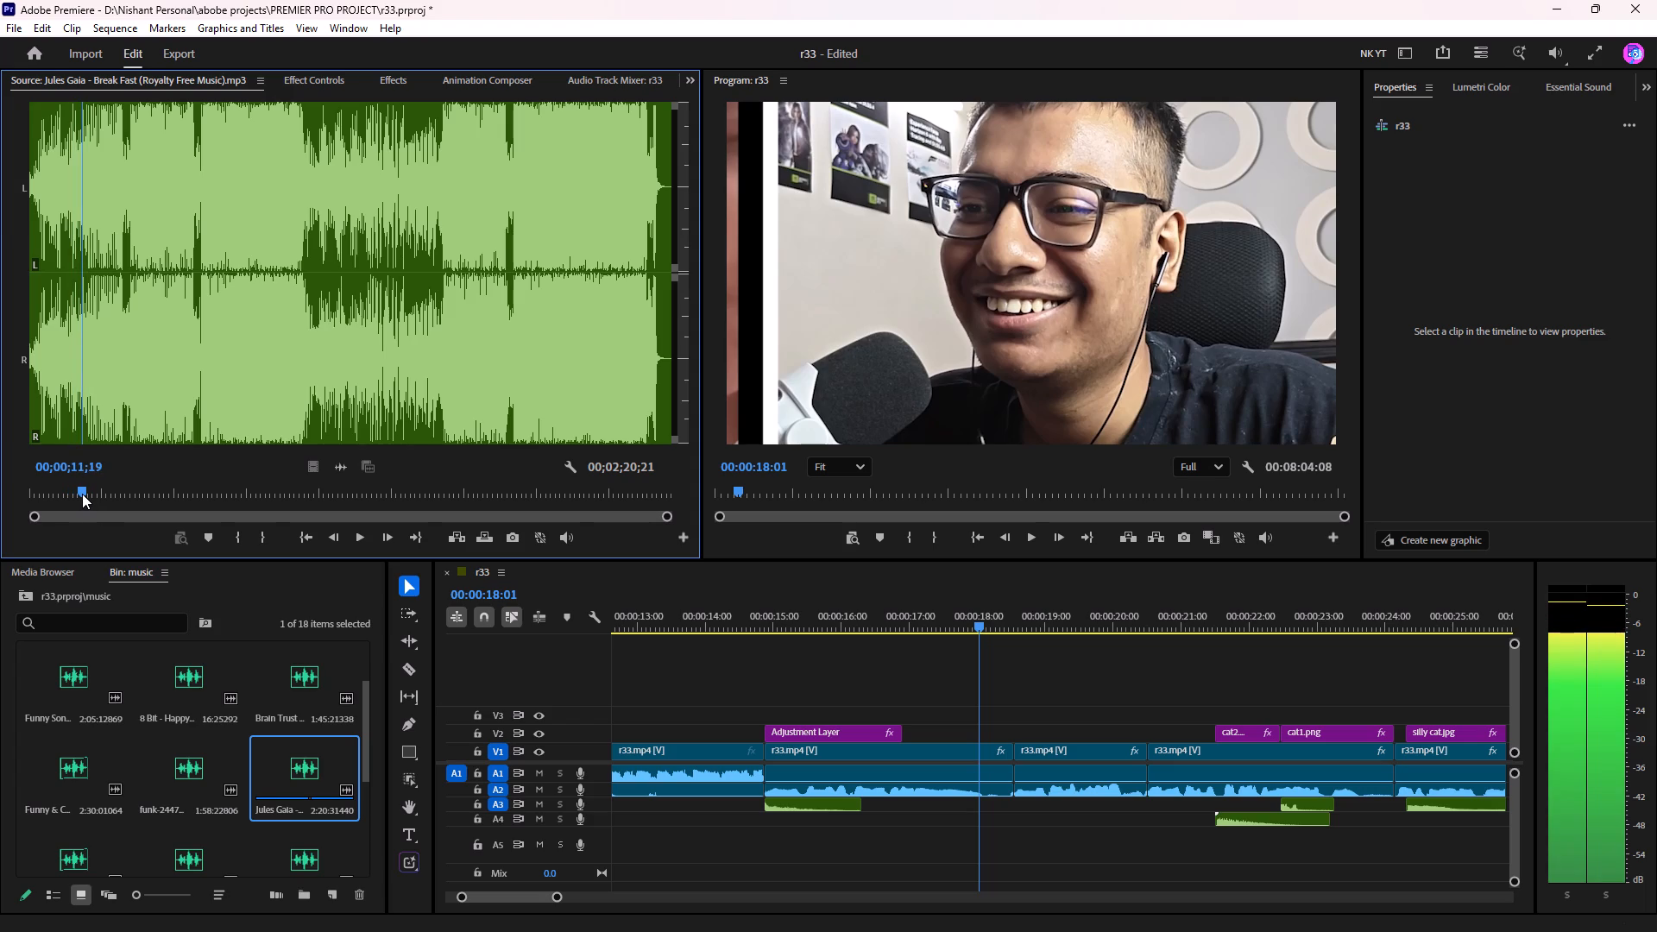
{"action": "type", "text": "i"}
{"action": "key", "text": "space"}
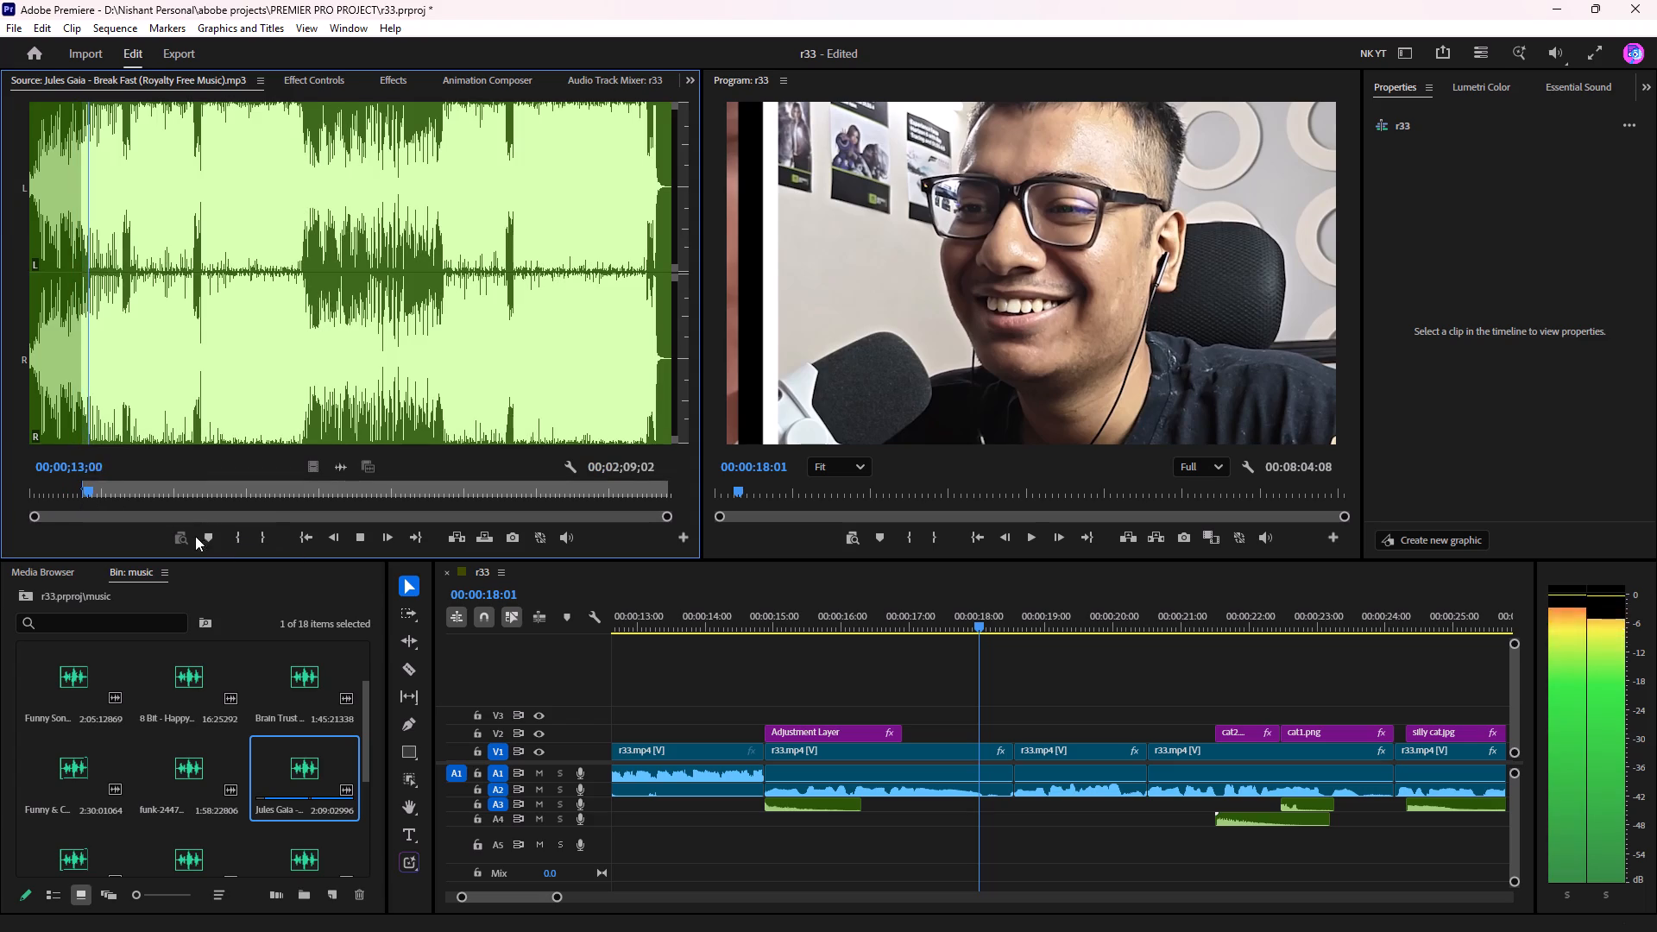
{"action": "key", "text": "space"}
Place the marked part of the Break Fast track on A5, starting at about 00:00:14:15.
{"action": "left_click_drag", "start_coordinate": [337, 468], "coordinate": [640, 818]}
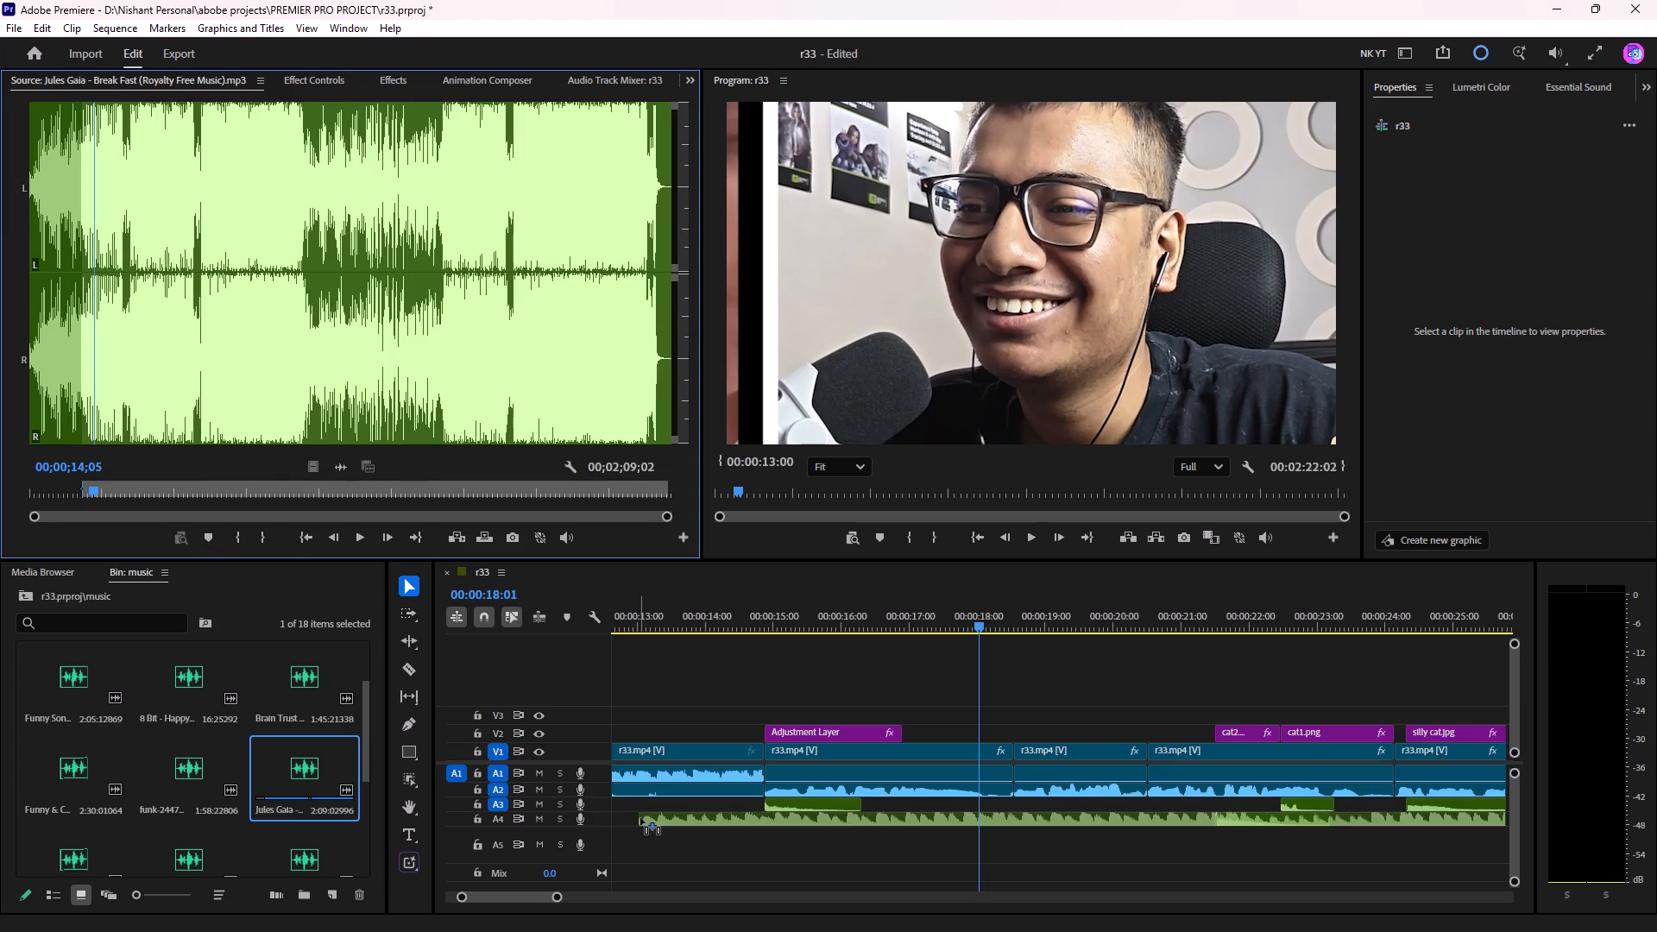
{"action": "left_click_drag", "start_coordinate": [640, 818], "coordinate": [733, 851]}
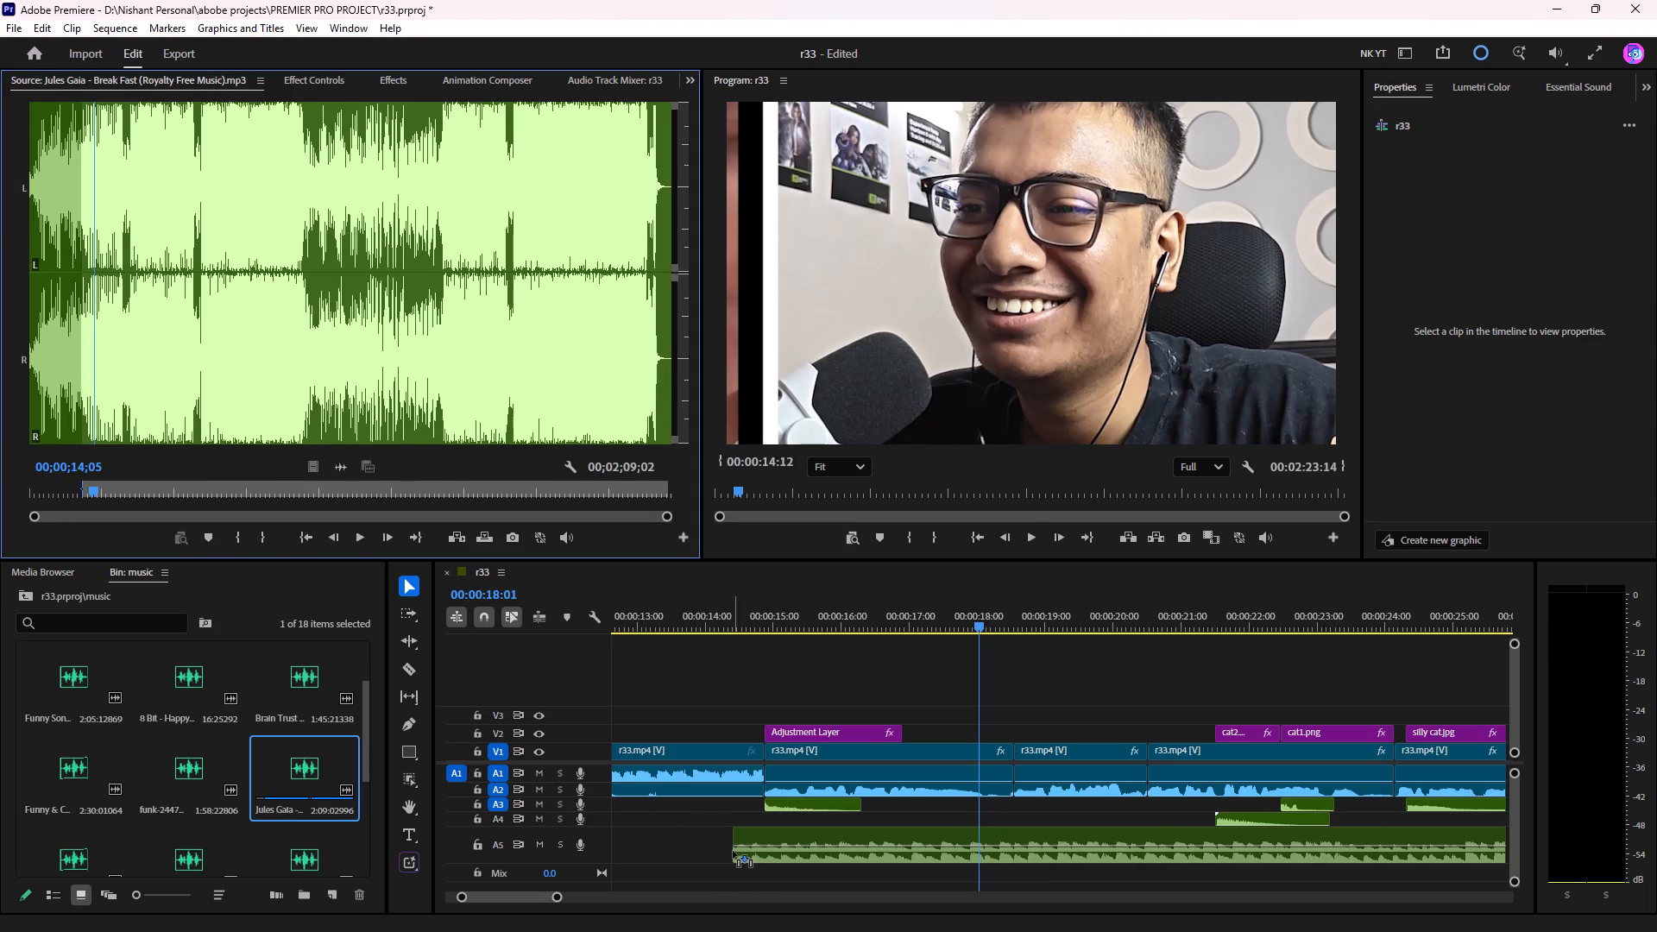
{"action": "left_click_drag", "start_coordinate": [733, 851], "coordinate": [740, 843]}
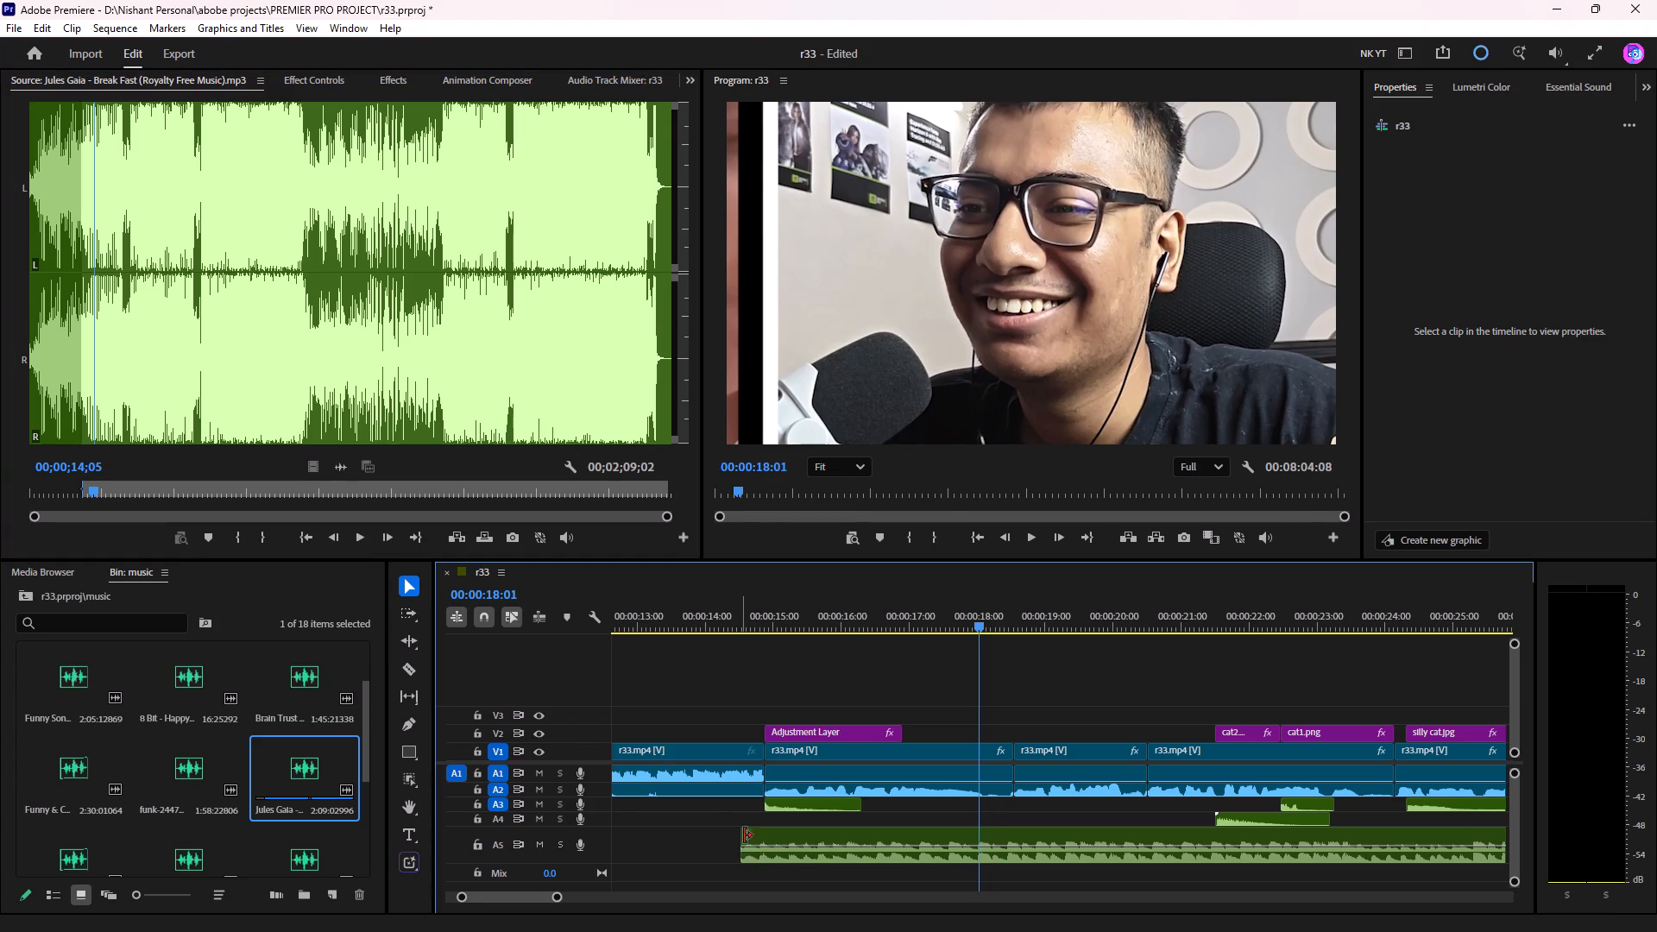
Add a short fade-in to the start of the Break Fast clip on A5, and play it back.
{"action": "left_click_drag", "start_coordinate": [751, 849], "coordinate": [793, 834]}
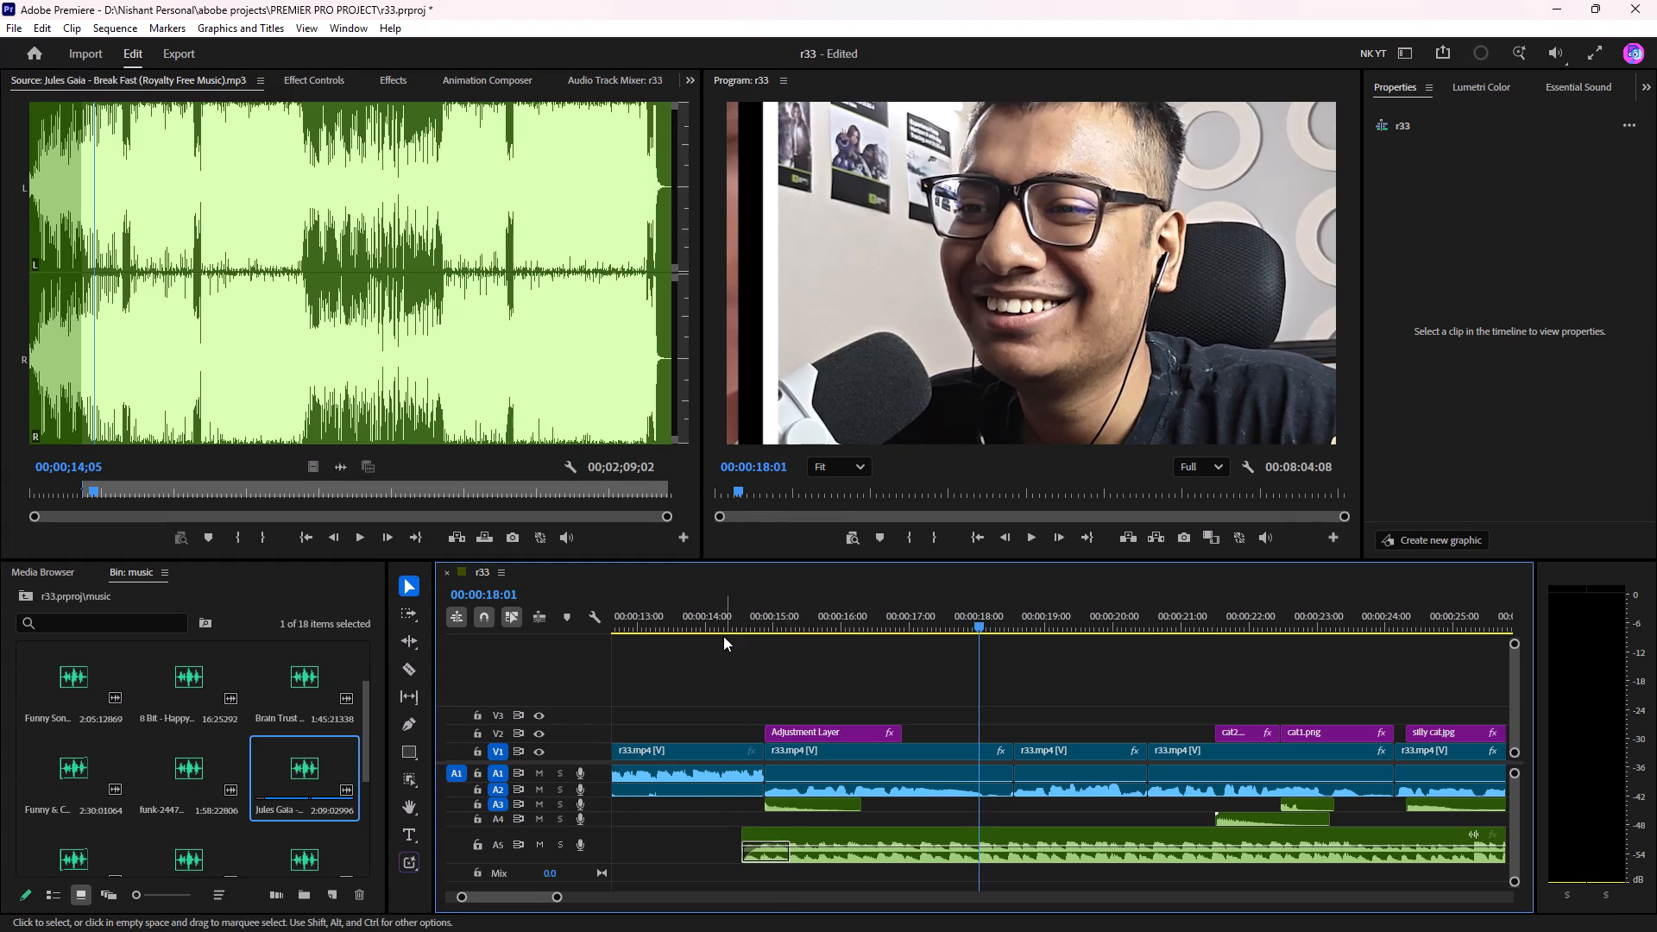
{"action": "left_click", "coordinate": [721, 626]}
{"action": "key", "text": "space"}
{"action": "key", "text": "space"}
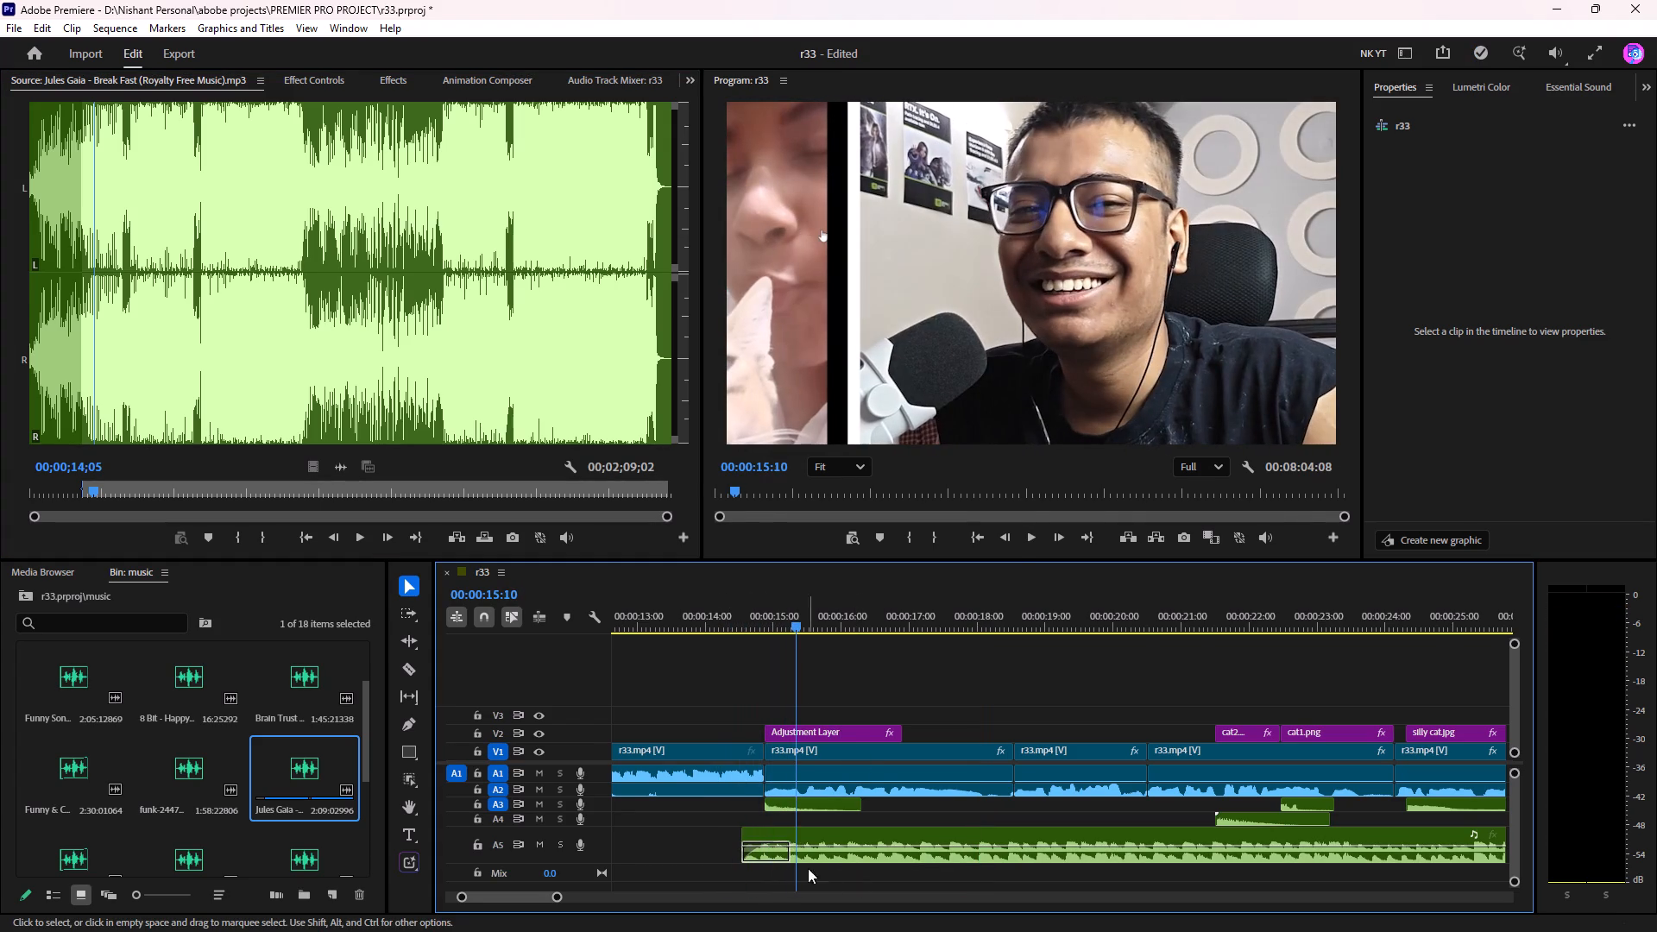
Move the Break Fast clip on A5 so it starts with the Adjustment Layer, and play the lead-in from about 00:00:14:03.
{"action": "left_click_drag", "start_coordinate": [816, 831], "coordinate": [827, 836]}
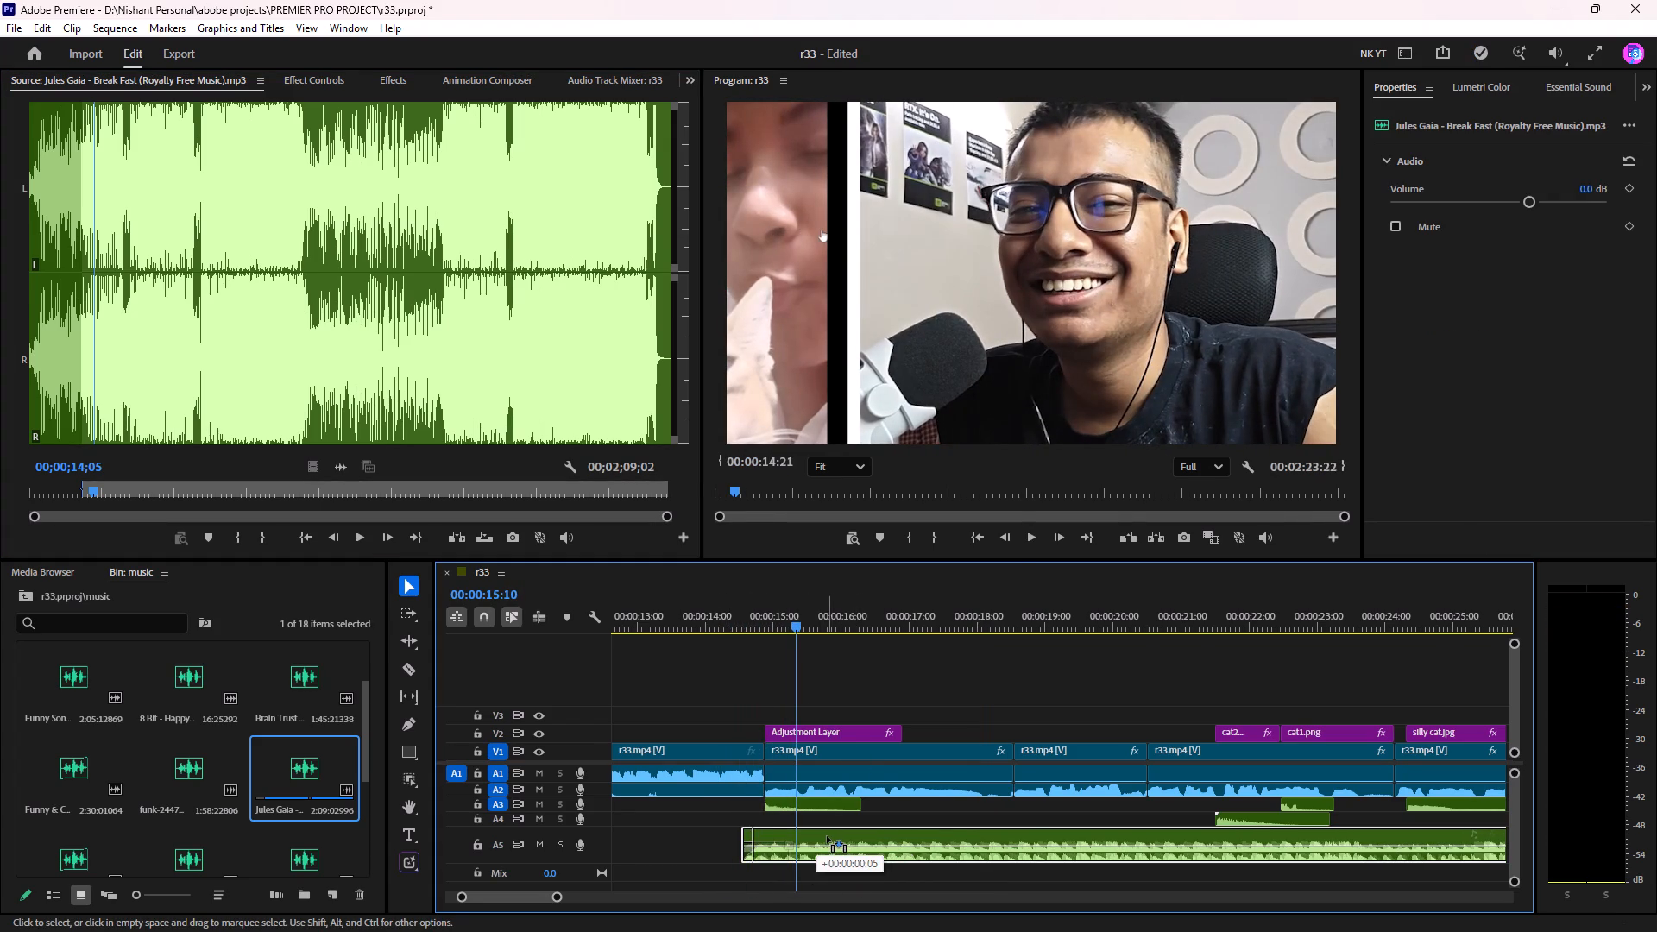
{"action": "left_click_drag", "start_coordinate": [827, 836], "coordinate": [835, 836]}
{"action": "left_click", "coordinate": [715, 628]}
{"action": "key", "text": "space"}
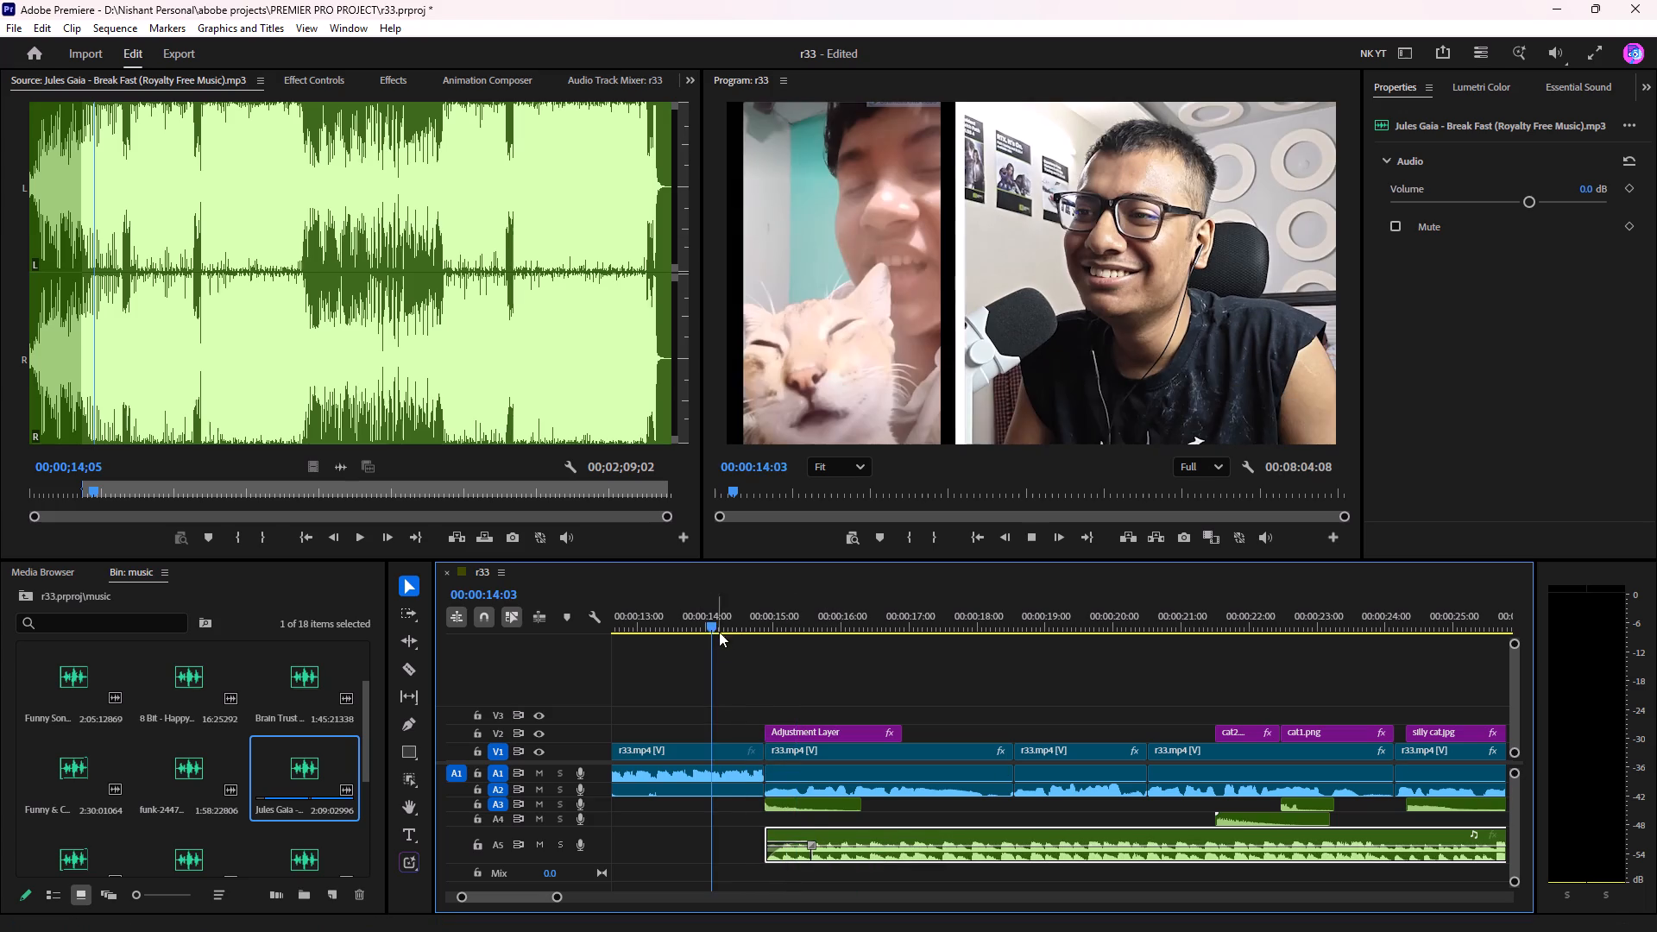
{"action": "key", "text": "space"}
Lower the Break Fast clip's volume to -17.3 dB, fine-tuning it while the sequence plays.
{"action": "left_click", "coordinate": [1465, 209]}
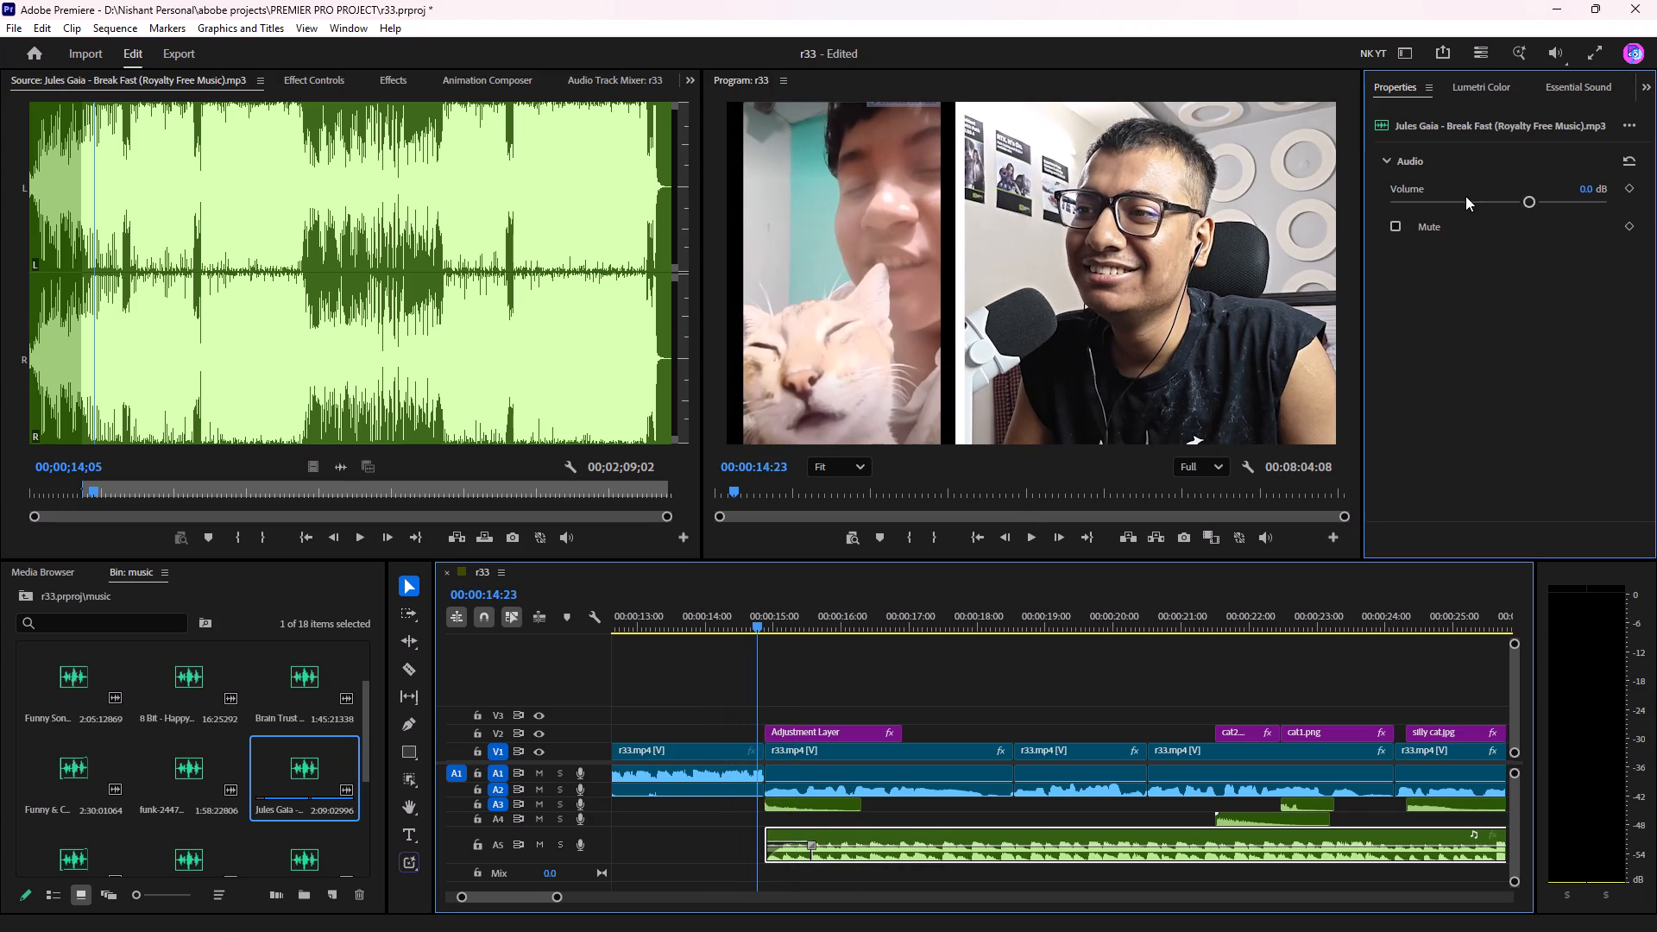
{"action": "left_click", "coordinate": [1465, 195]}
{"action": "left_click", "coordinate": [1451, 199]}
{"action": "left_click", "coordinate": [1440, 199]}
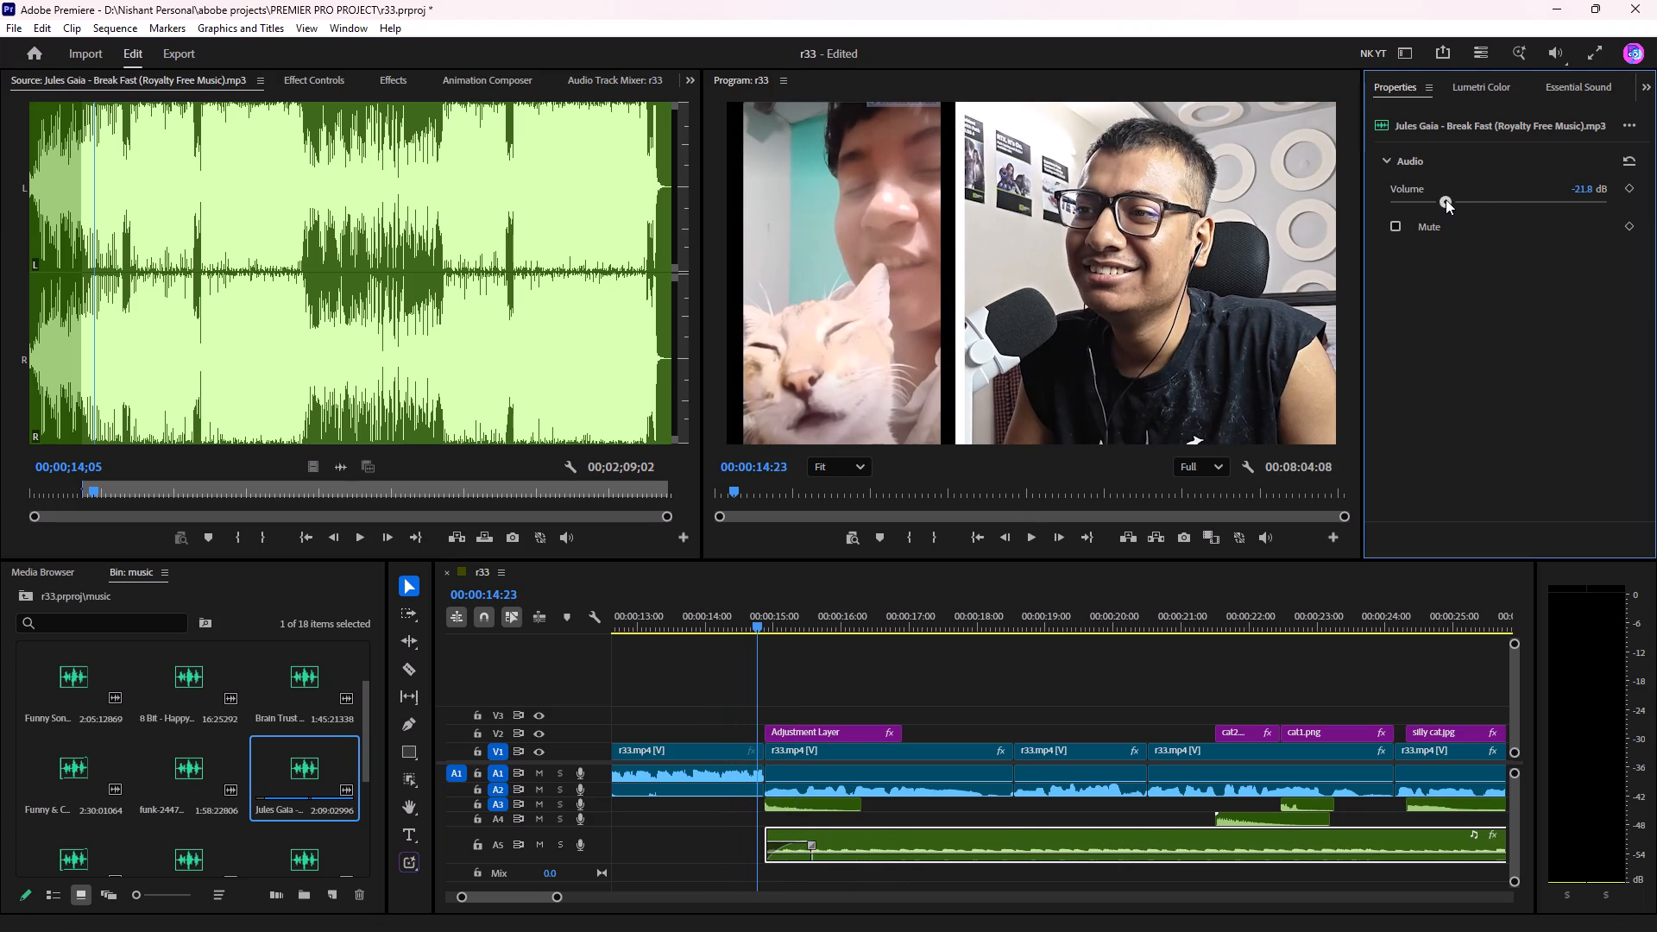
{"action": "left_click", "coordinate": [1446, 199]}
{"action": "left_click", "coordinate": [734, 614]}
{"action": "key", "text": "space"}
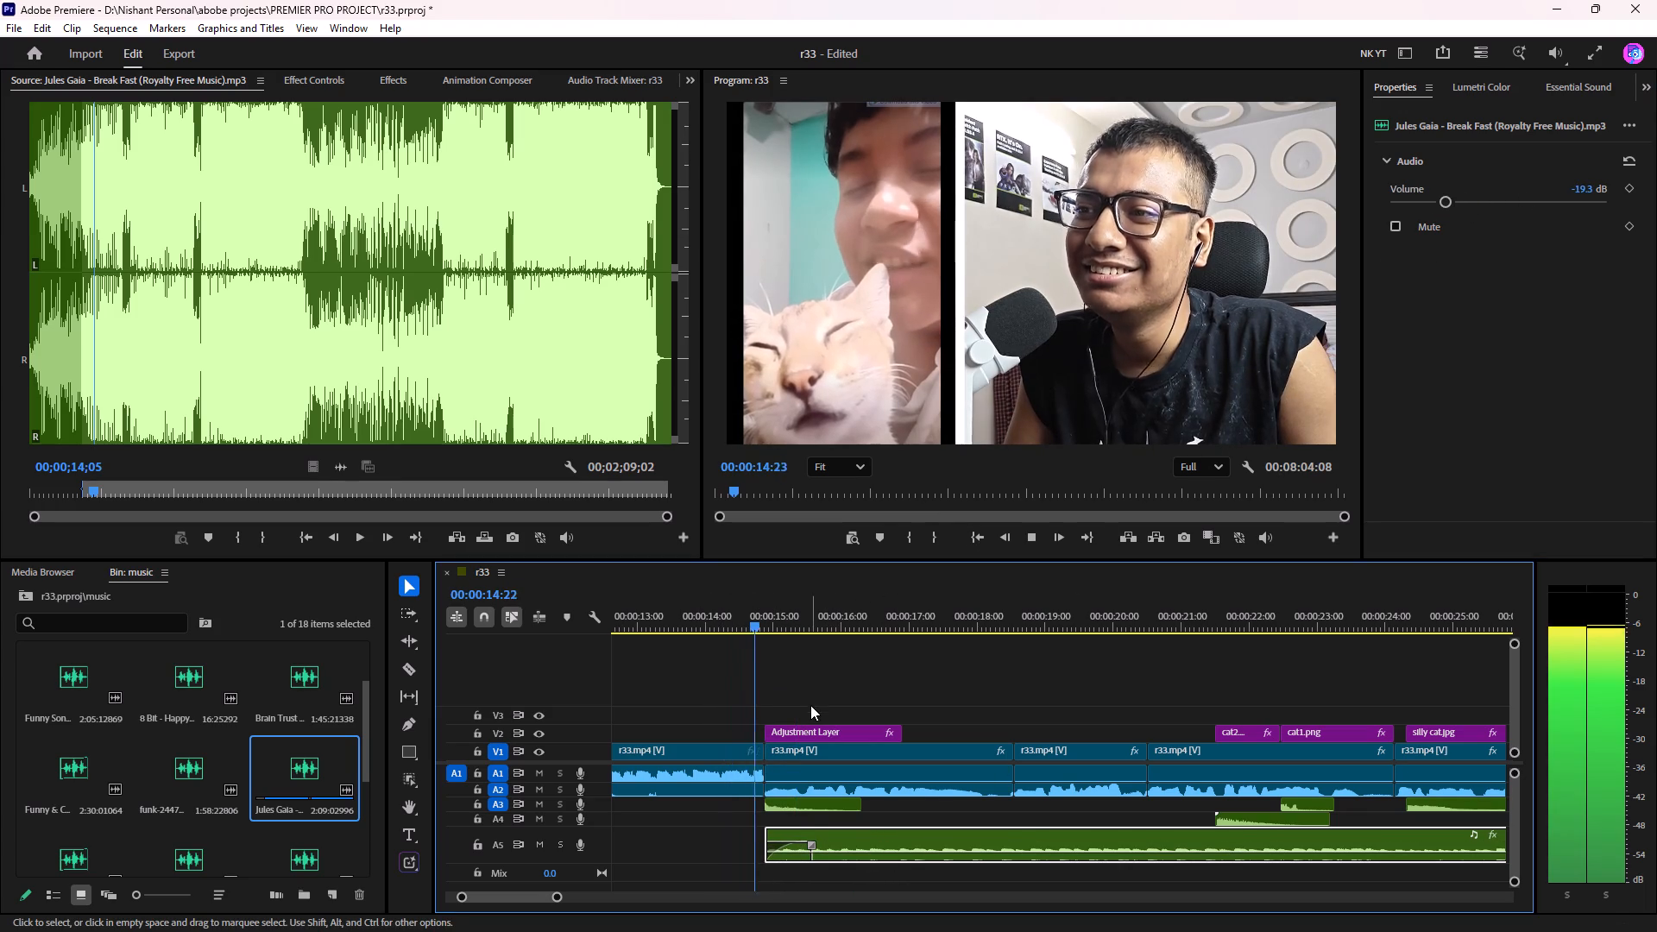
{"action": "scroll", "coordinate": [815, 705], "scroll_direction": "down", "scroll_amount": 3}
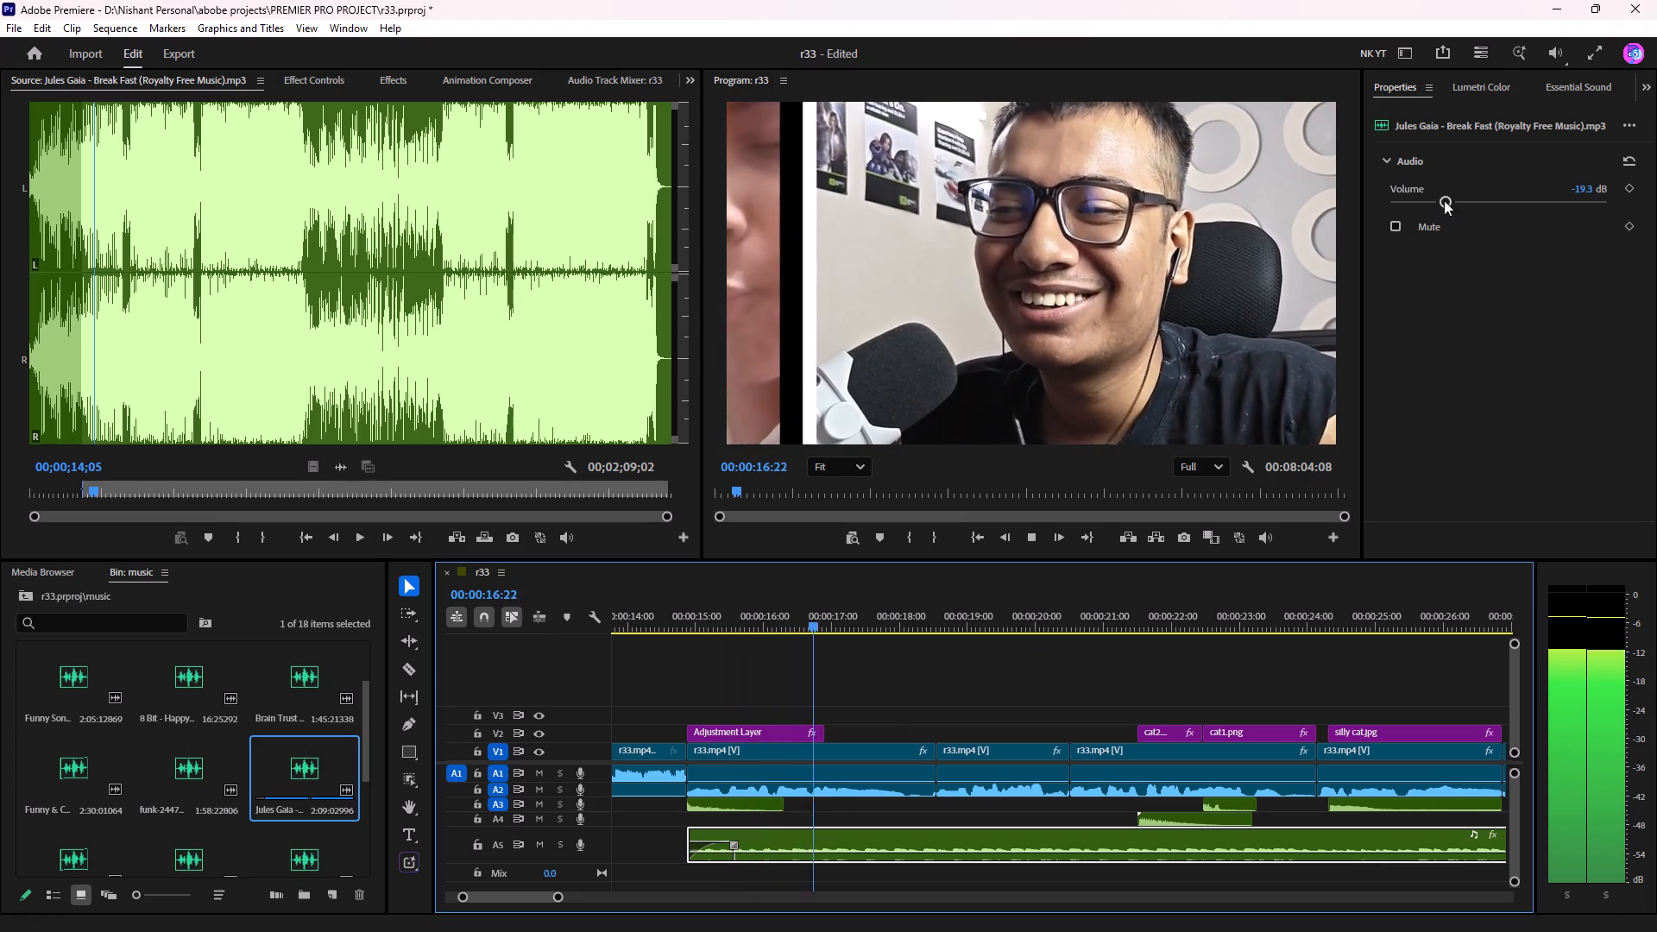
{"action": "left_click_drag", "start_coordinate": [1442, 200], "coordinate": [1440, 205]}
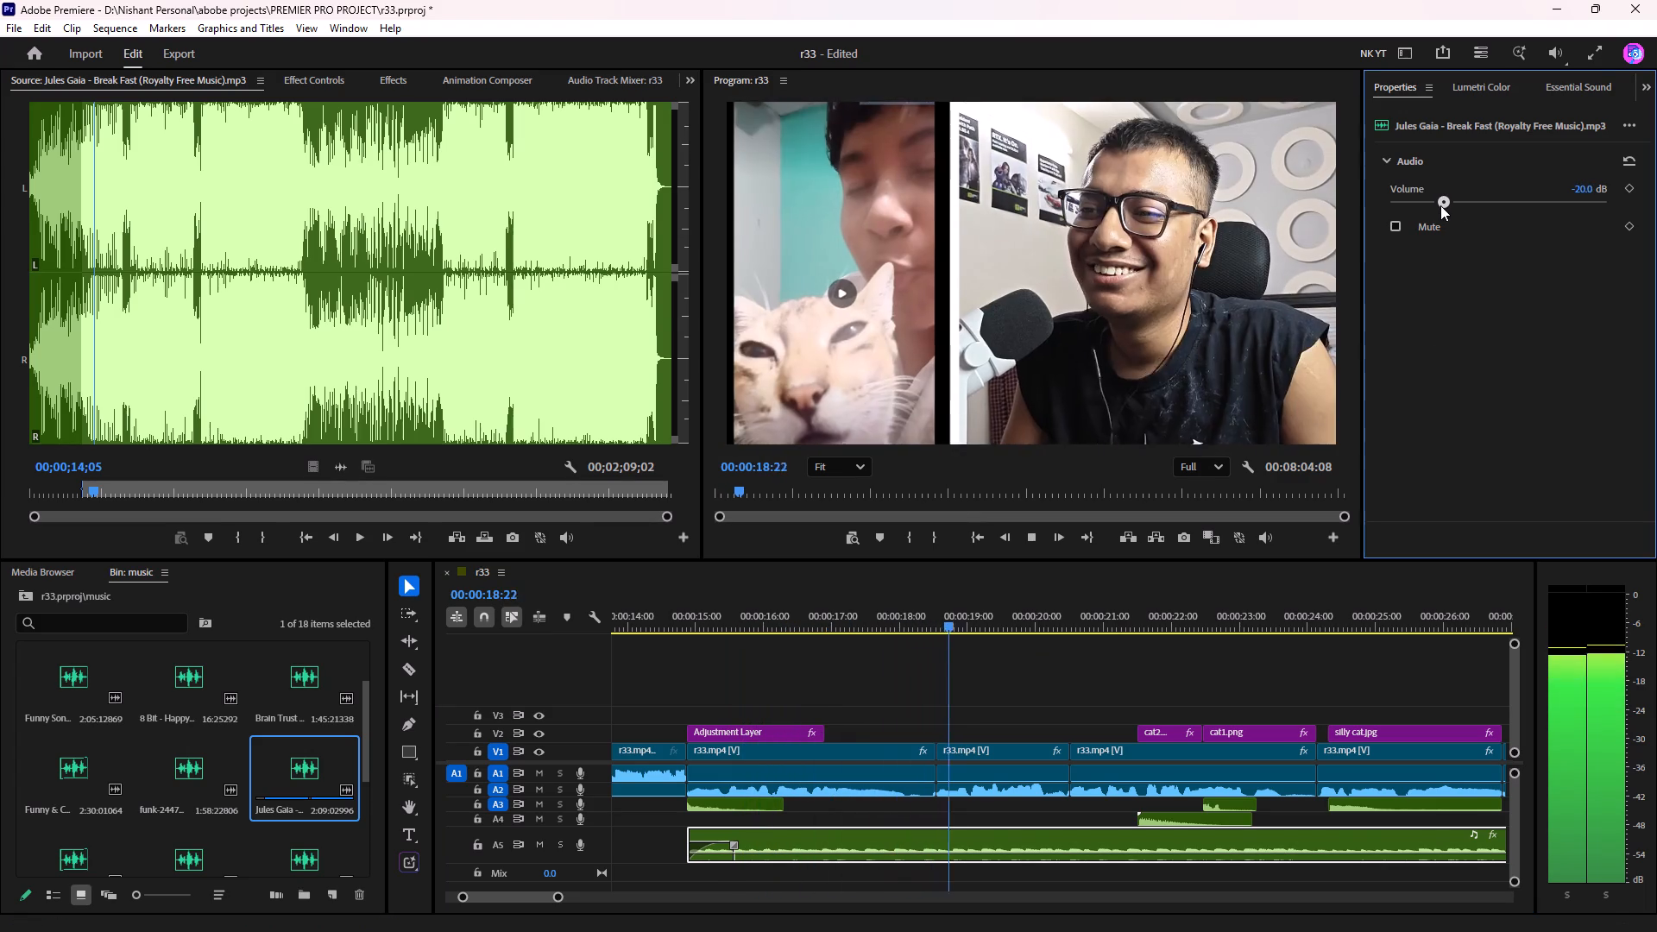
{"action": "left_click_drag", "start_coordinate": [1440, 205], "coordinate": [1444, 213]}
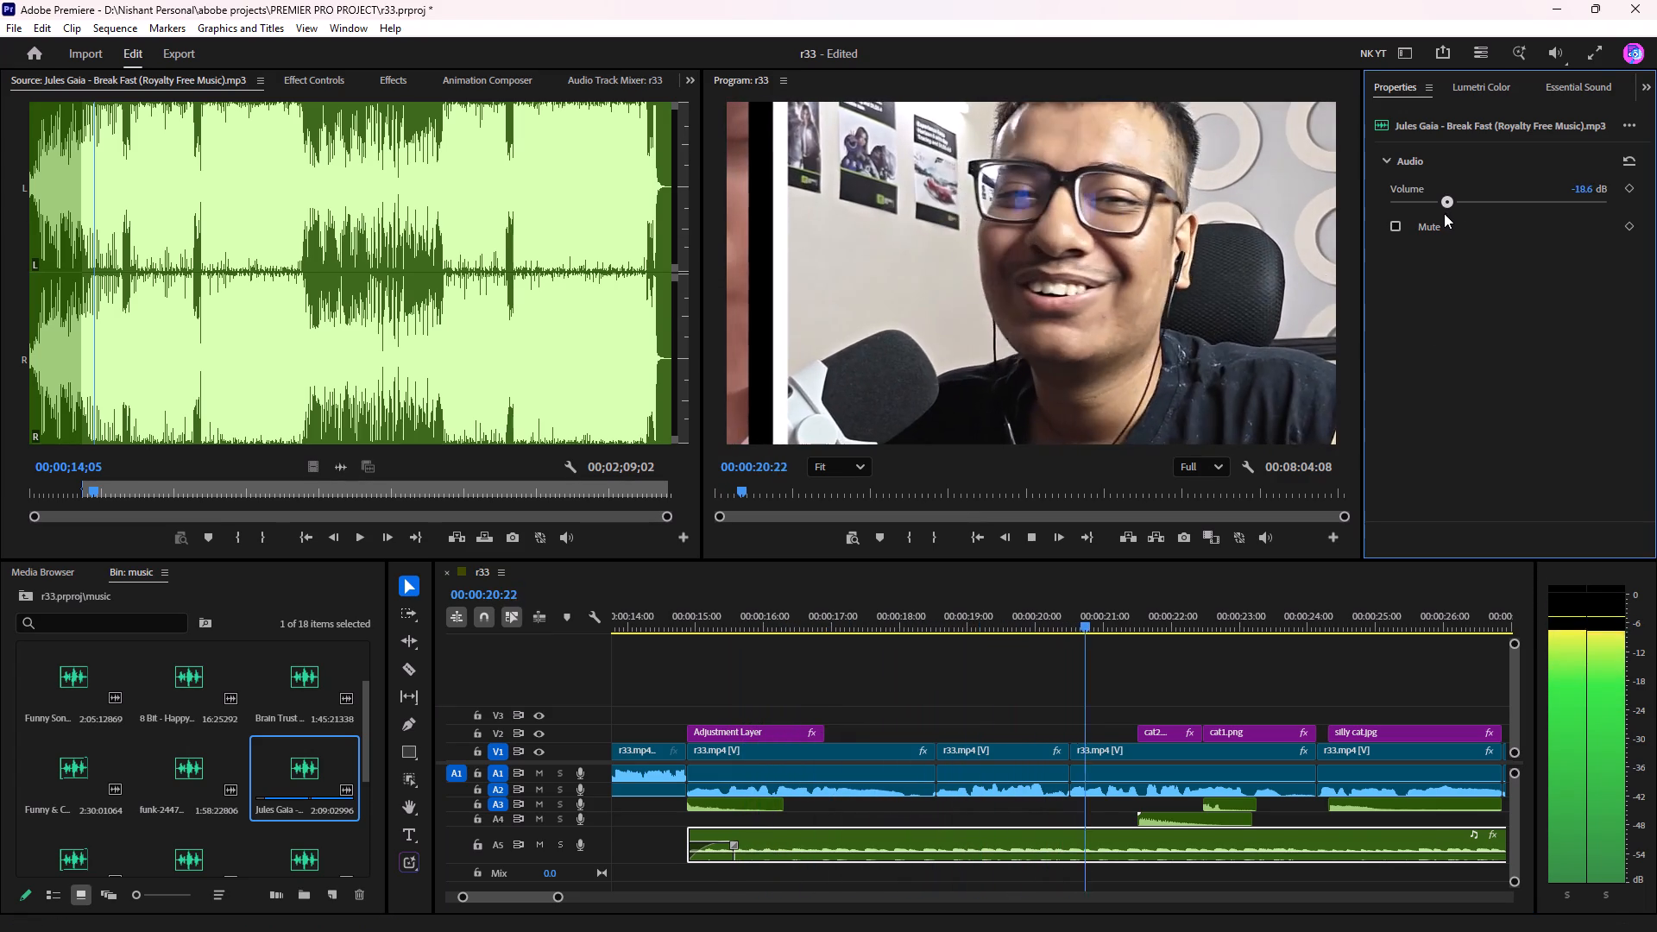
{"action": "left_click_drag", "start_coordinate": [1444, 213], "coordinate": [1447, 213]}
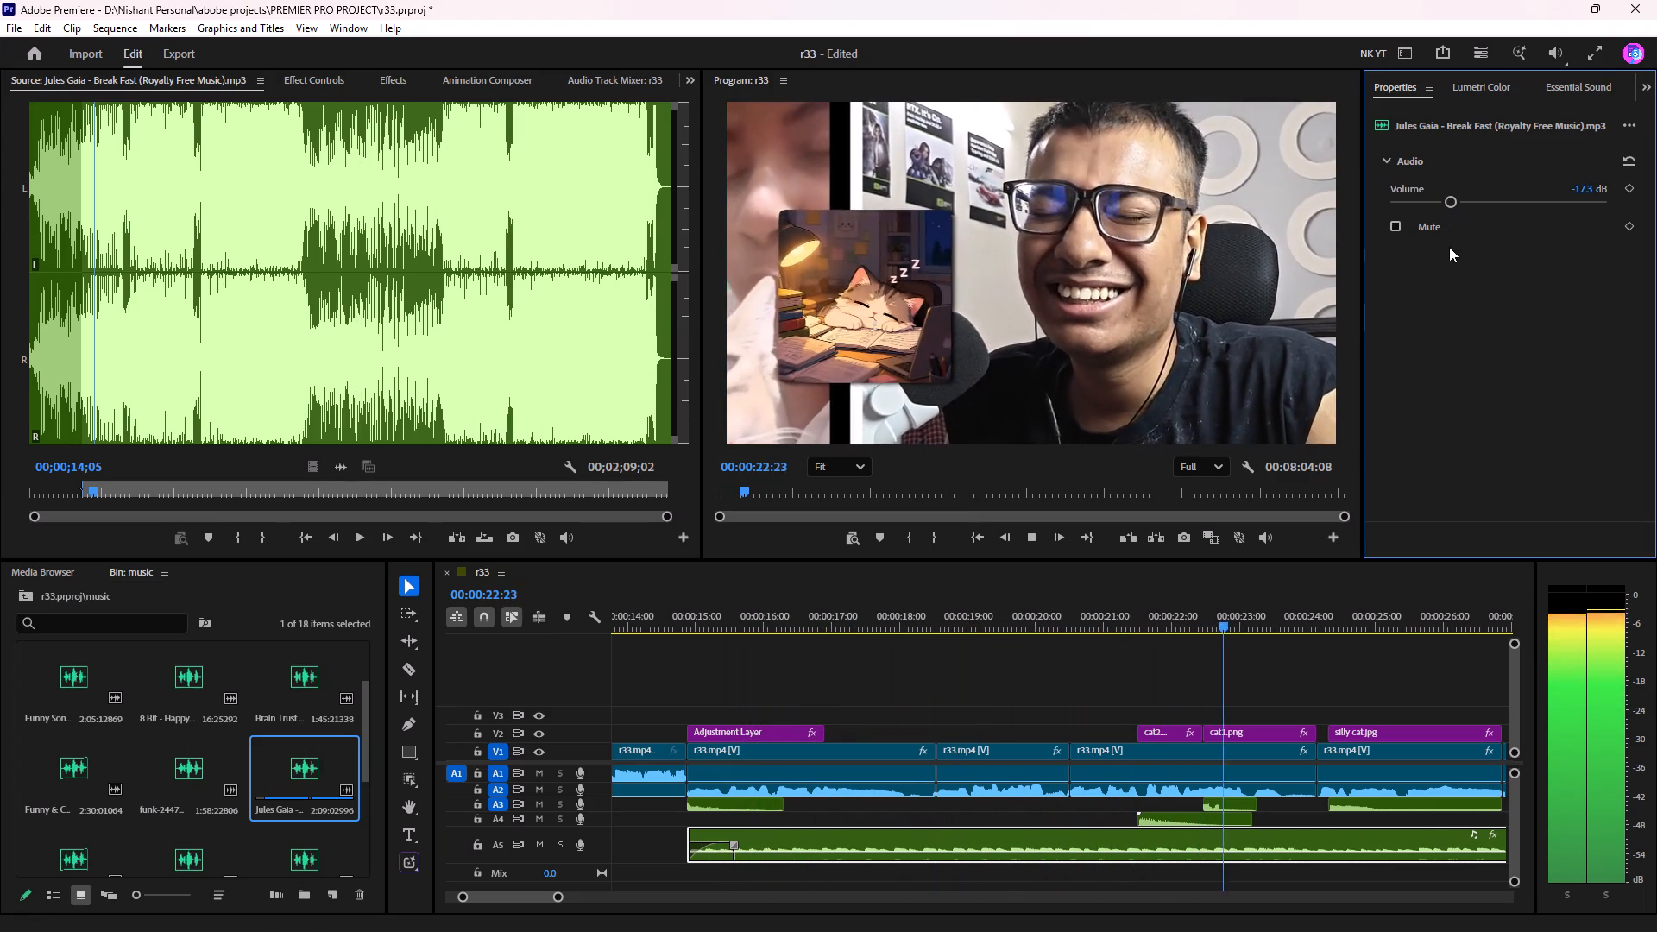
{"action": "scroll", "coordinate": [1279, 603], "scroll_direction": "down", "scroll_amount": 5}
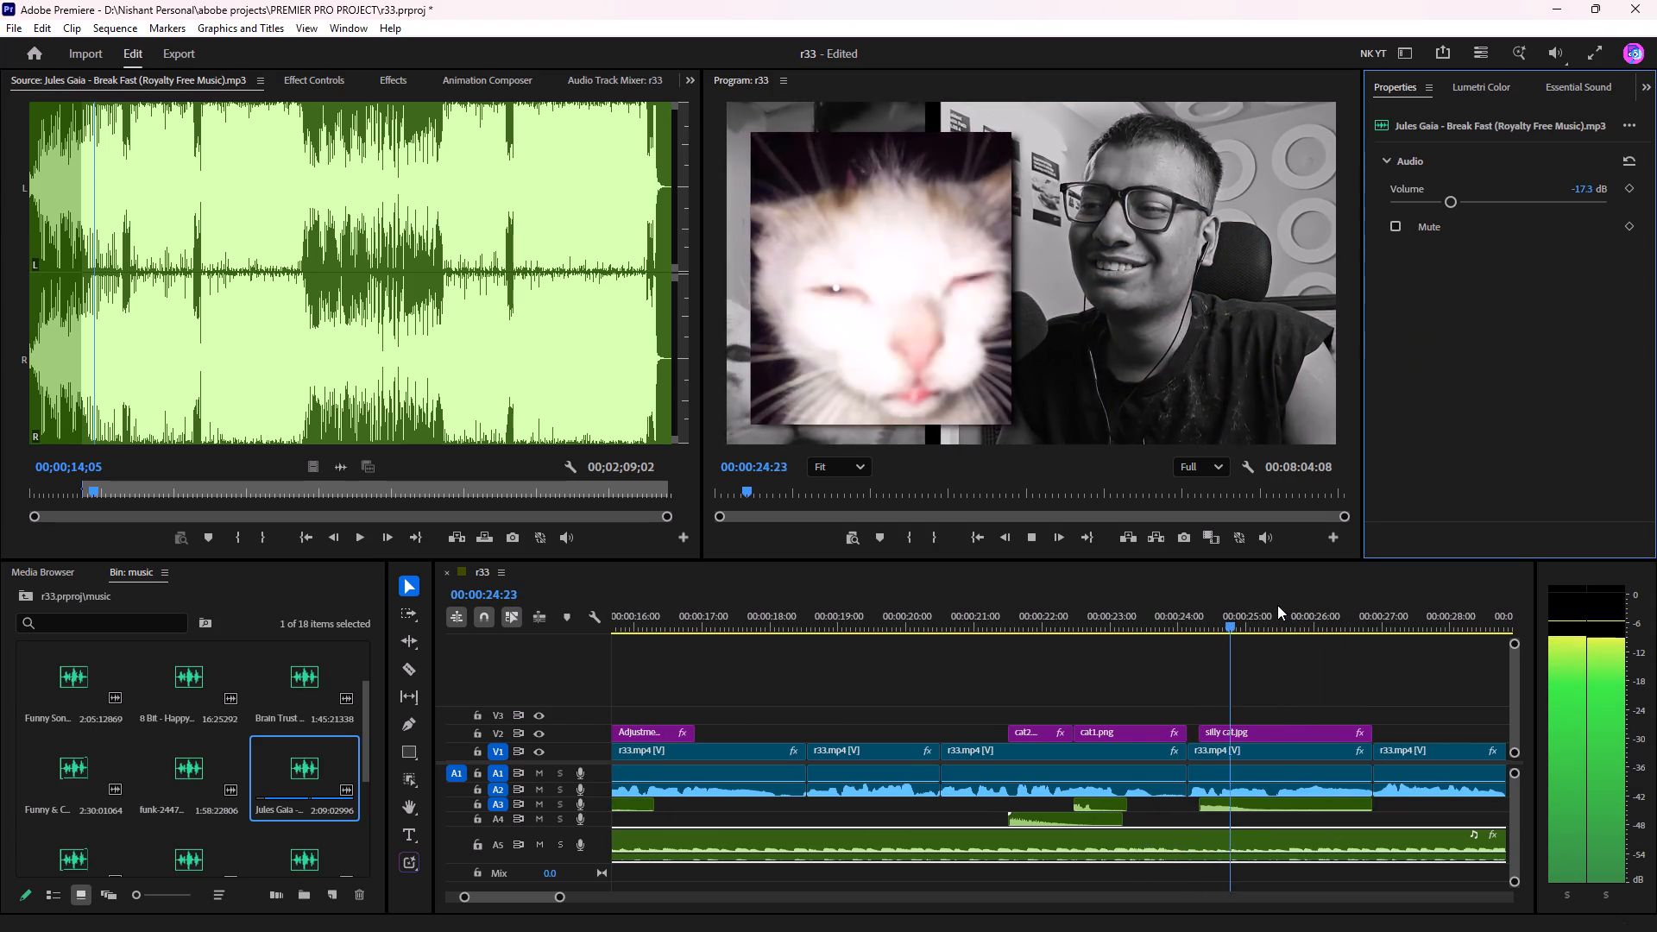
{"action": "scroll", "coordinate": [1288, 639], "scroll_direction": "down", "scroll_amount": 3}
{"action": "key", "text": "space"}
Listen to the balance of music and voice from about 00:00:14:00 to 00:00:24:20.
{"action": "left_click_drag", "start_coordinate": [1128, 617], "coordinate": [677, 638]}
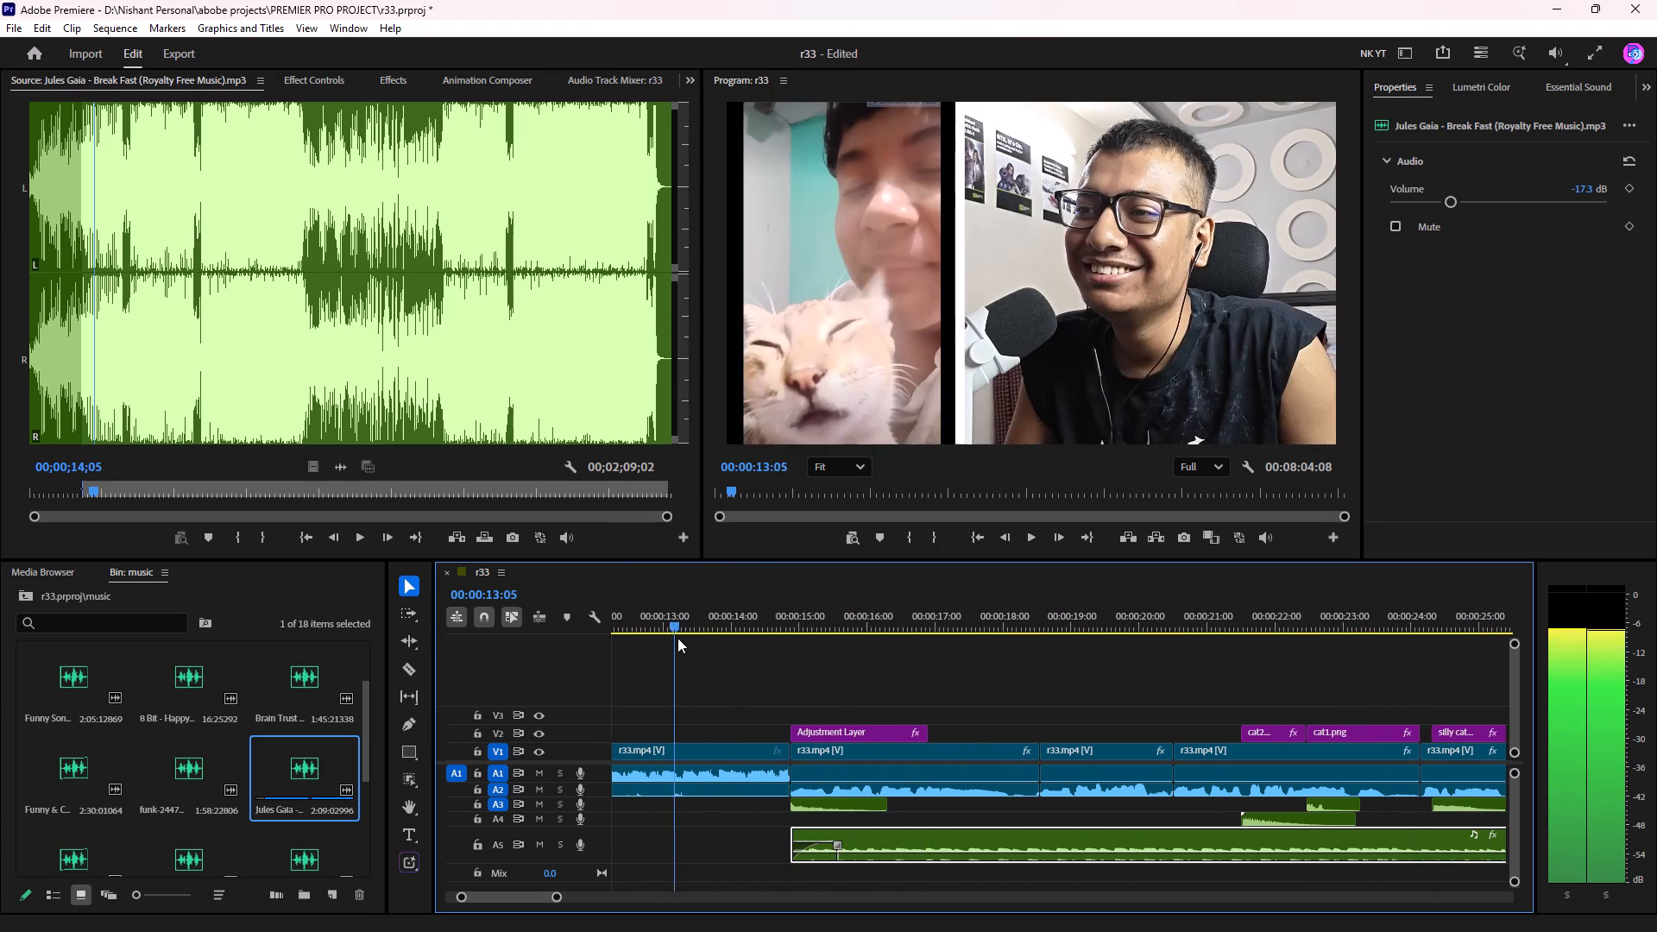
{"action": "left_click_drag", "start_coordinate": [677, 638], "coordinate": [734, 621]}
{"action": "key", "text": "space"}
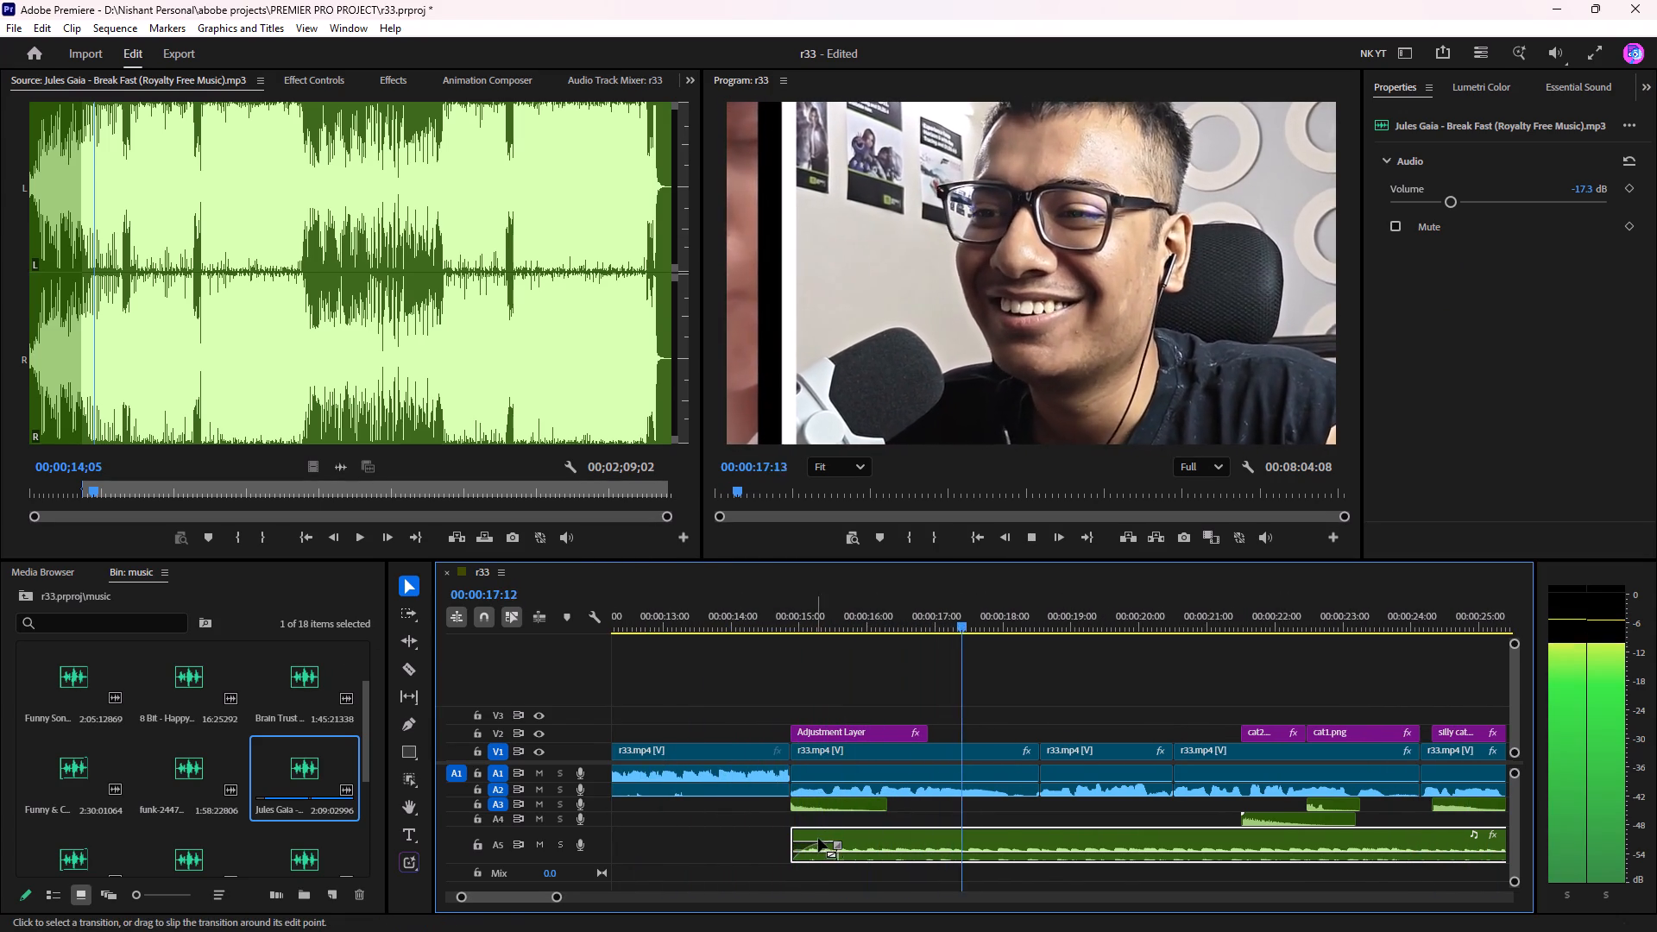
{"action": "scroll", "coordinate": [1301, 780], "scroll_direction": "down", "scroll_amount": 3}
{"action": "scroll", "coordinate": [1105, 770], "scroll_direction": "down", "scroll_amount": 3}
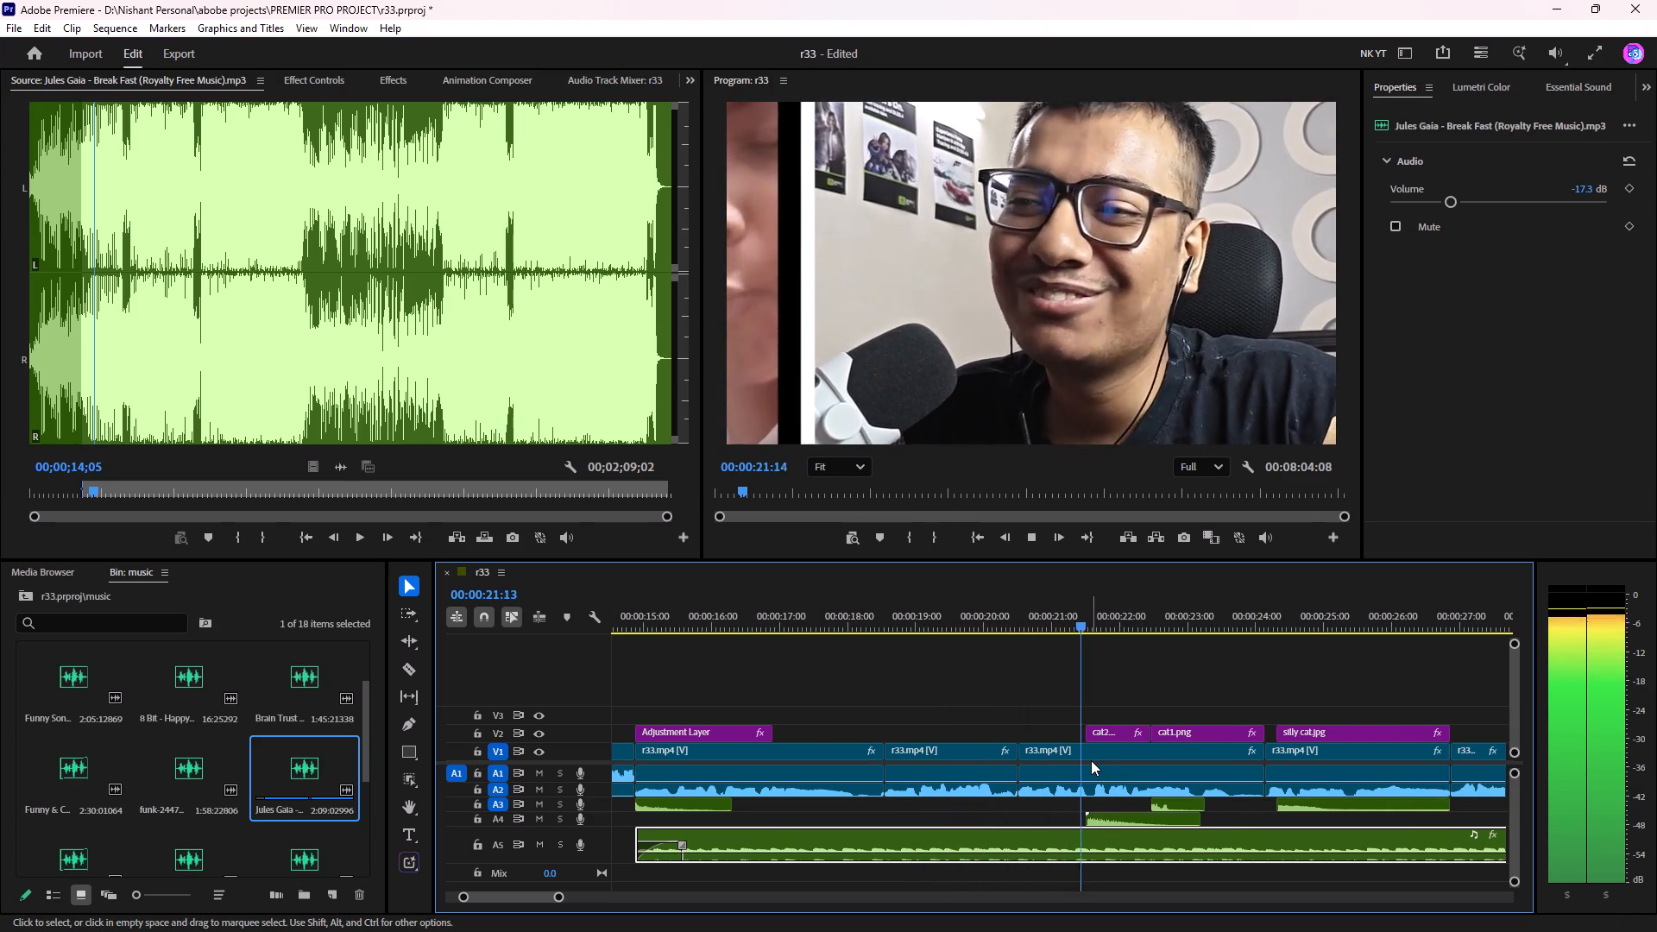
{"action": "key", "text": "space"}
{"action": "key", "text": "space"}
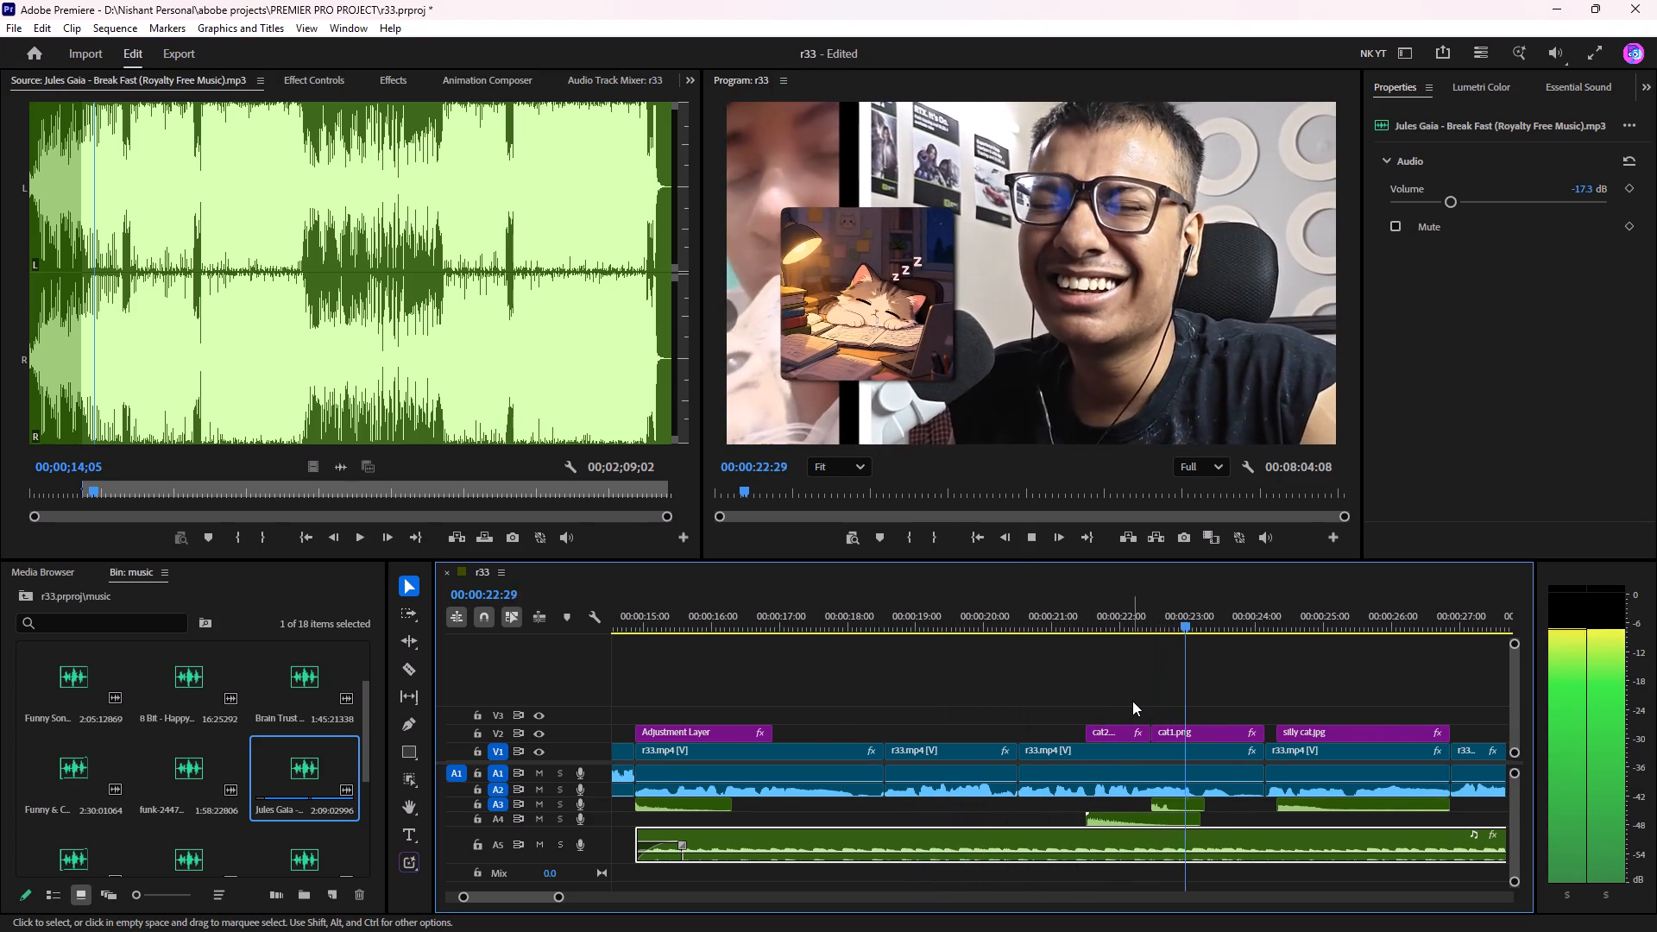
{"action": "scroll", "coordinate": [1132, 702], "scroll_direction": "down", "scroll_amount": 7}
{"action": "key", "text": "space"}
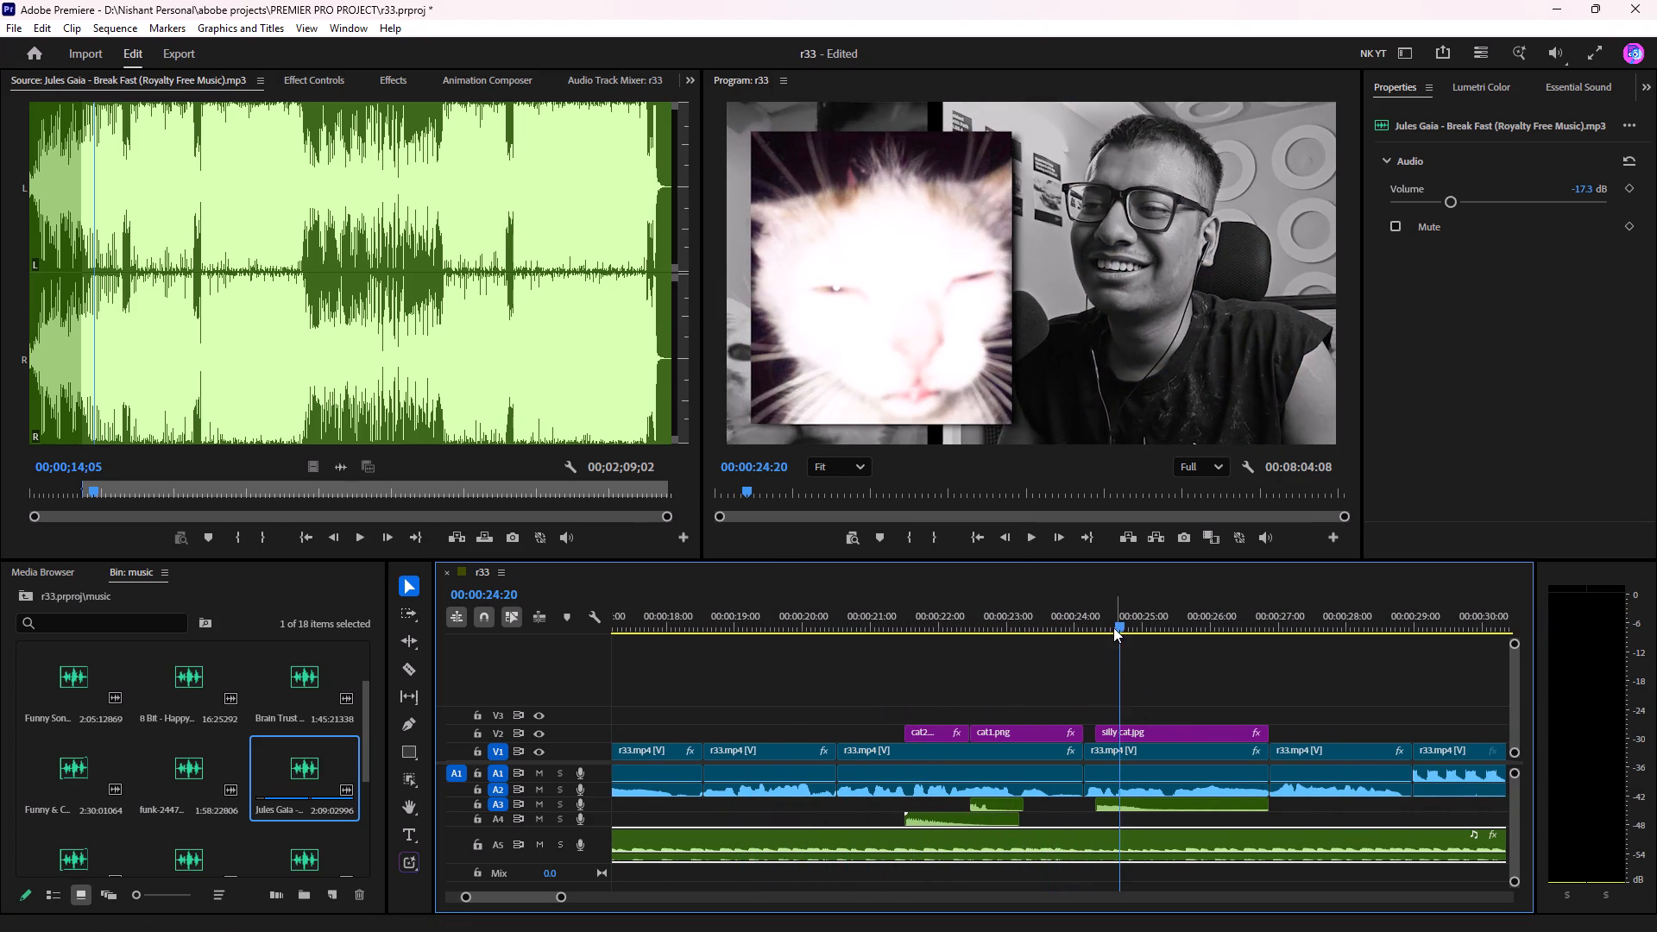
Split the Break Fast clip on A5 at 00:00:24:08, where the black-and-white silly cat shot begins.
{"action": "left_click_drag", "start_coordinate": [1104, 616], "coordinate": [1096, 629]}
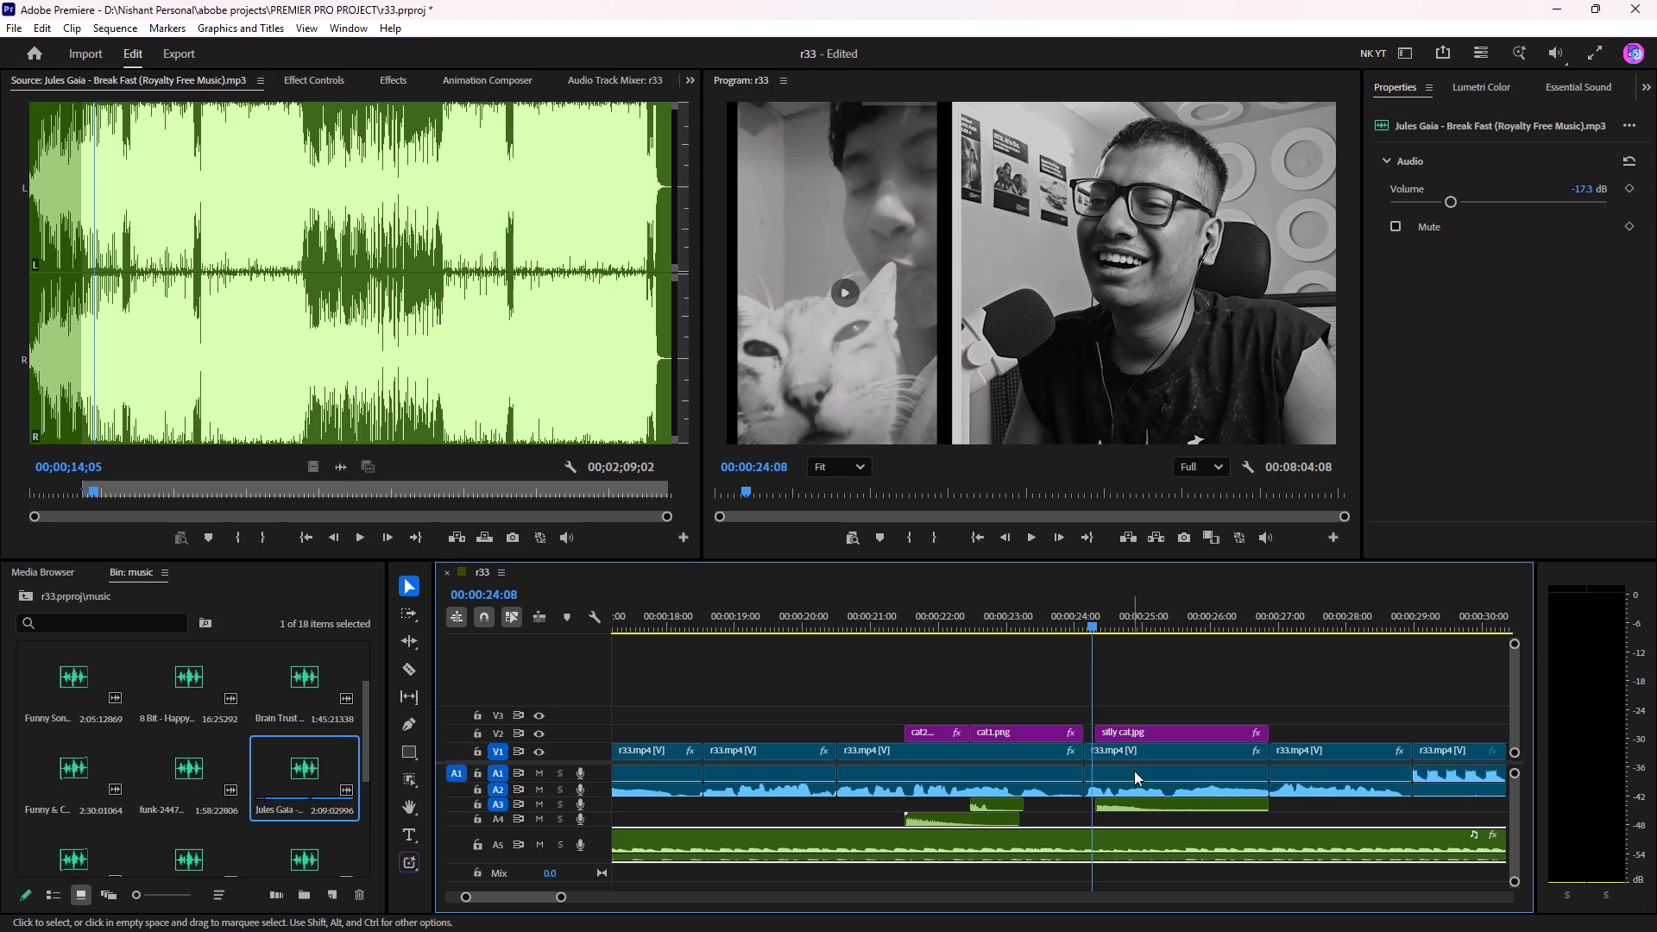
{"action": "left_click", "coordinate": [1133, 842]}
{"action": "key", "text": "ctrl+k"}
{"action": "key", "text": "space"}
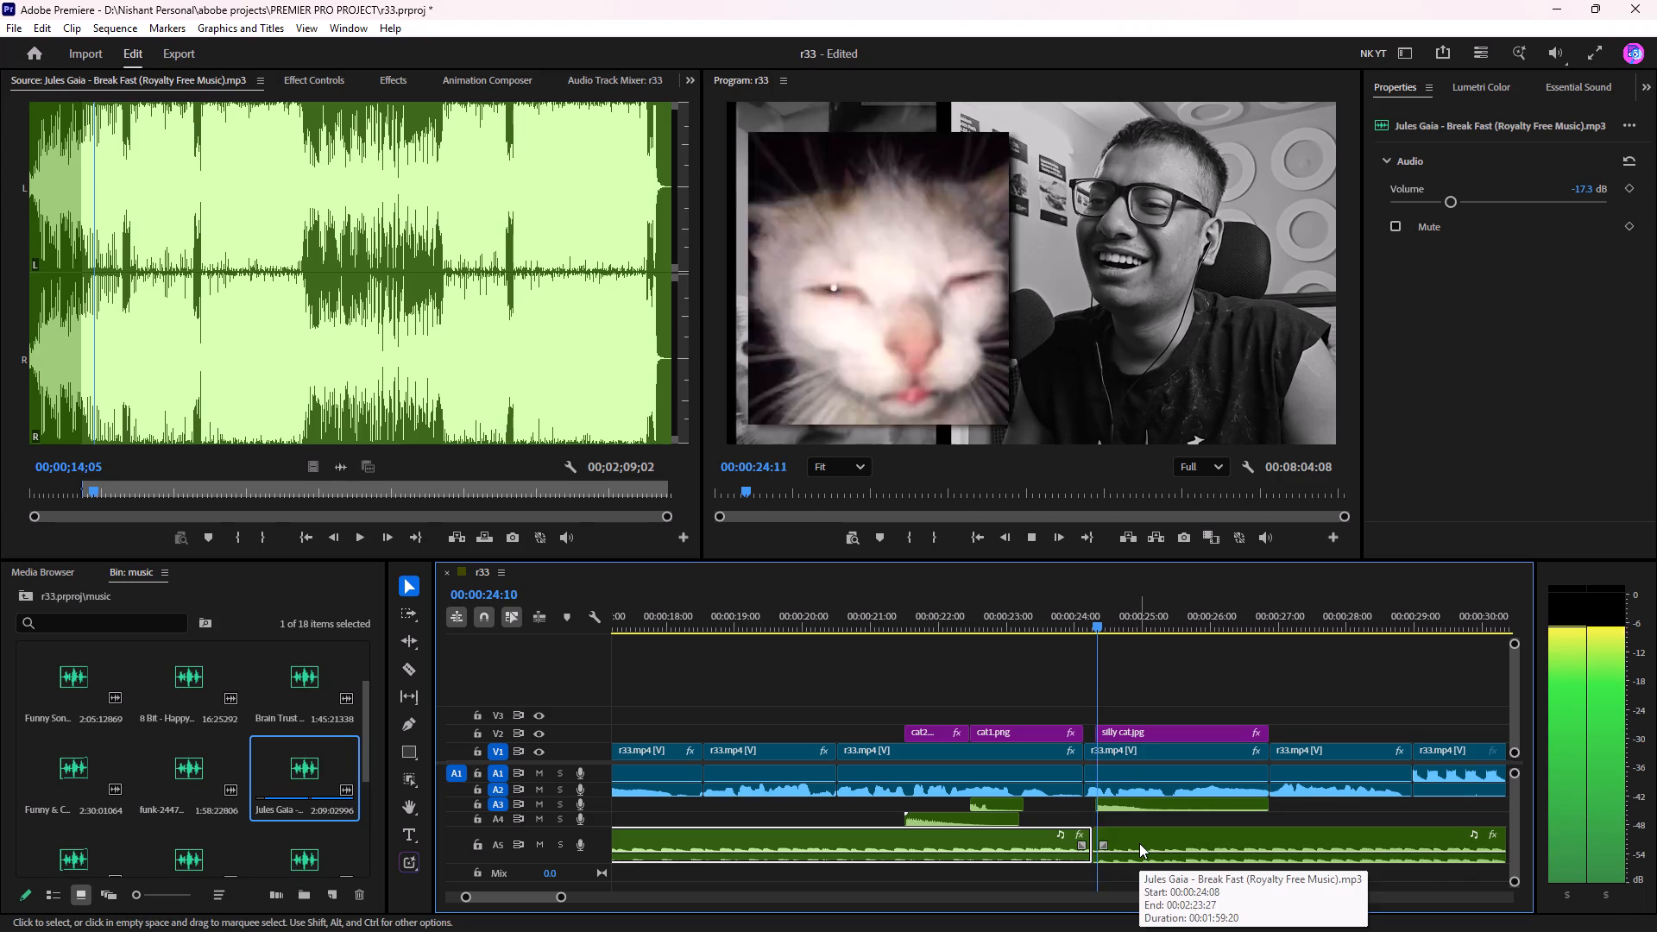
Split the Break Fast clip on A5 at 00:00:26:26, where silly cat.jpg ends, and play on to 00:00:29:12.
{"action": "left_click_drag", "start_coordinate": [1234, 619], "coordinate": [1275, 636]}
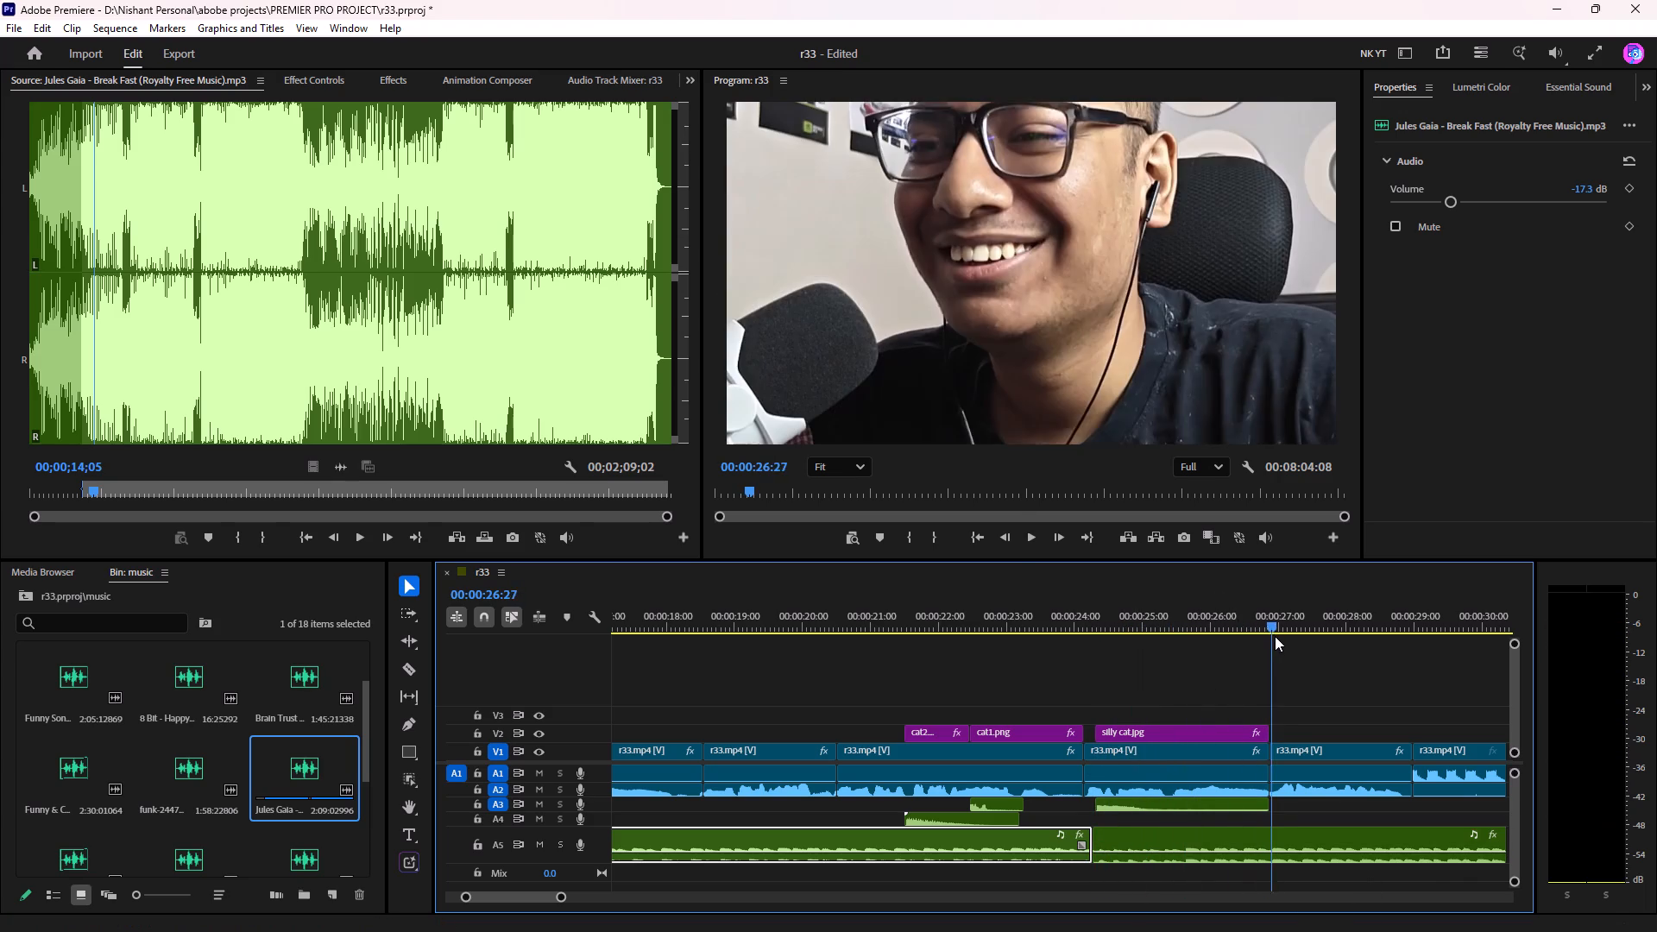
{"action": "left_click_drag", "start_coordinate": [1275, 636], "coordinate": [1272, 642]}
{"action": "left_click", "coordinate": [1313, 840]}
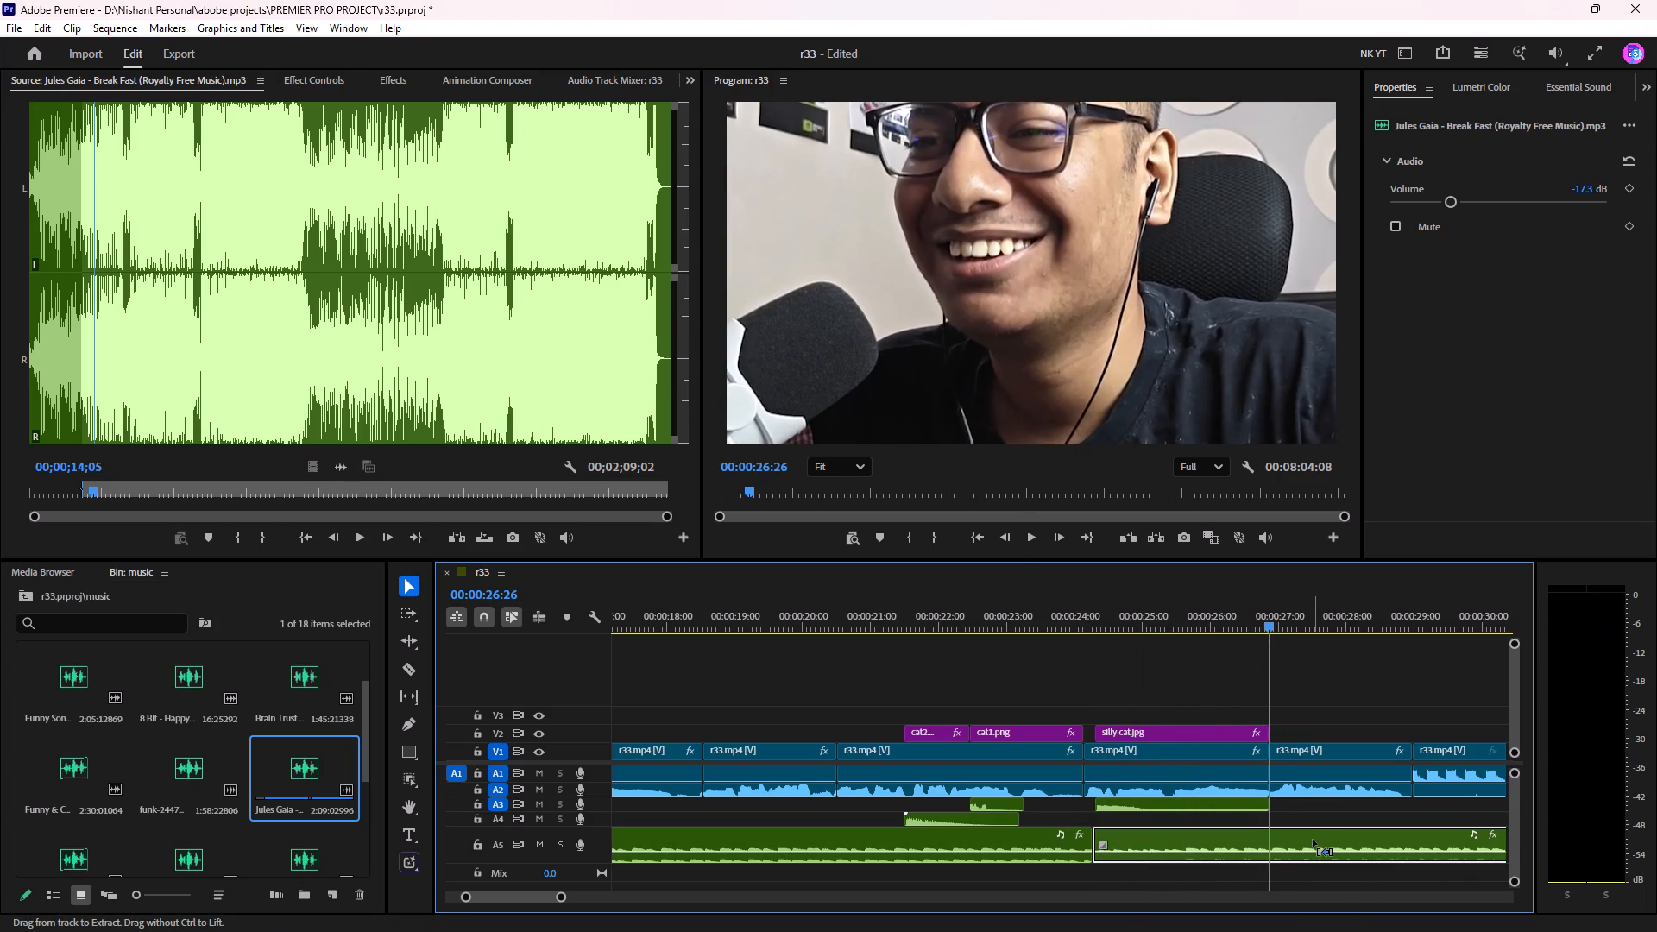
{"action": "key", "text": "ctrl+k"}
{"action": "key", "text": "space"}
{"action": "scroll", "coordinate": [1264, 818], "scroll_direction": "down", "scroll_amount": 9}
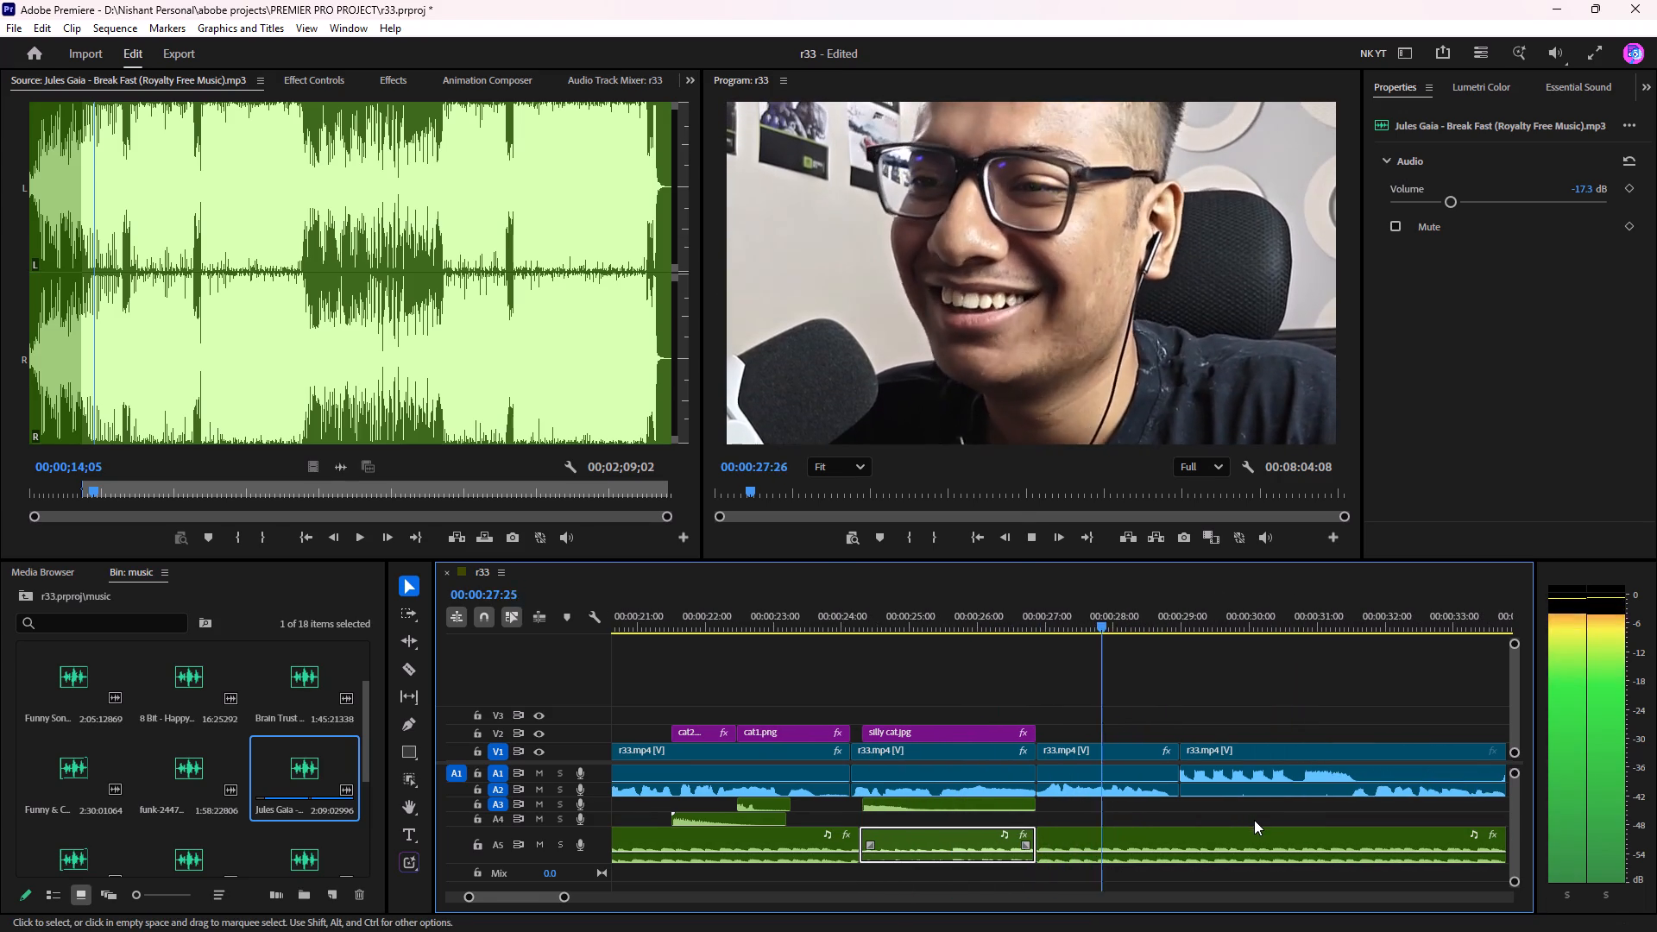
{"action": "key", "text": "space"}
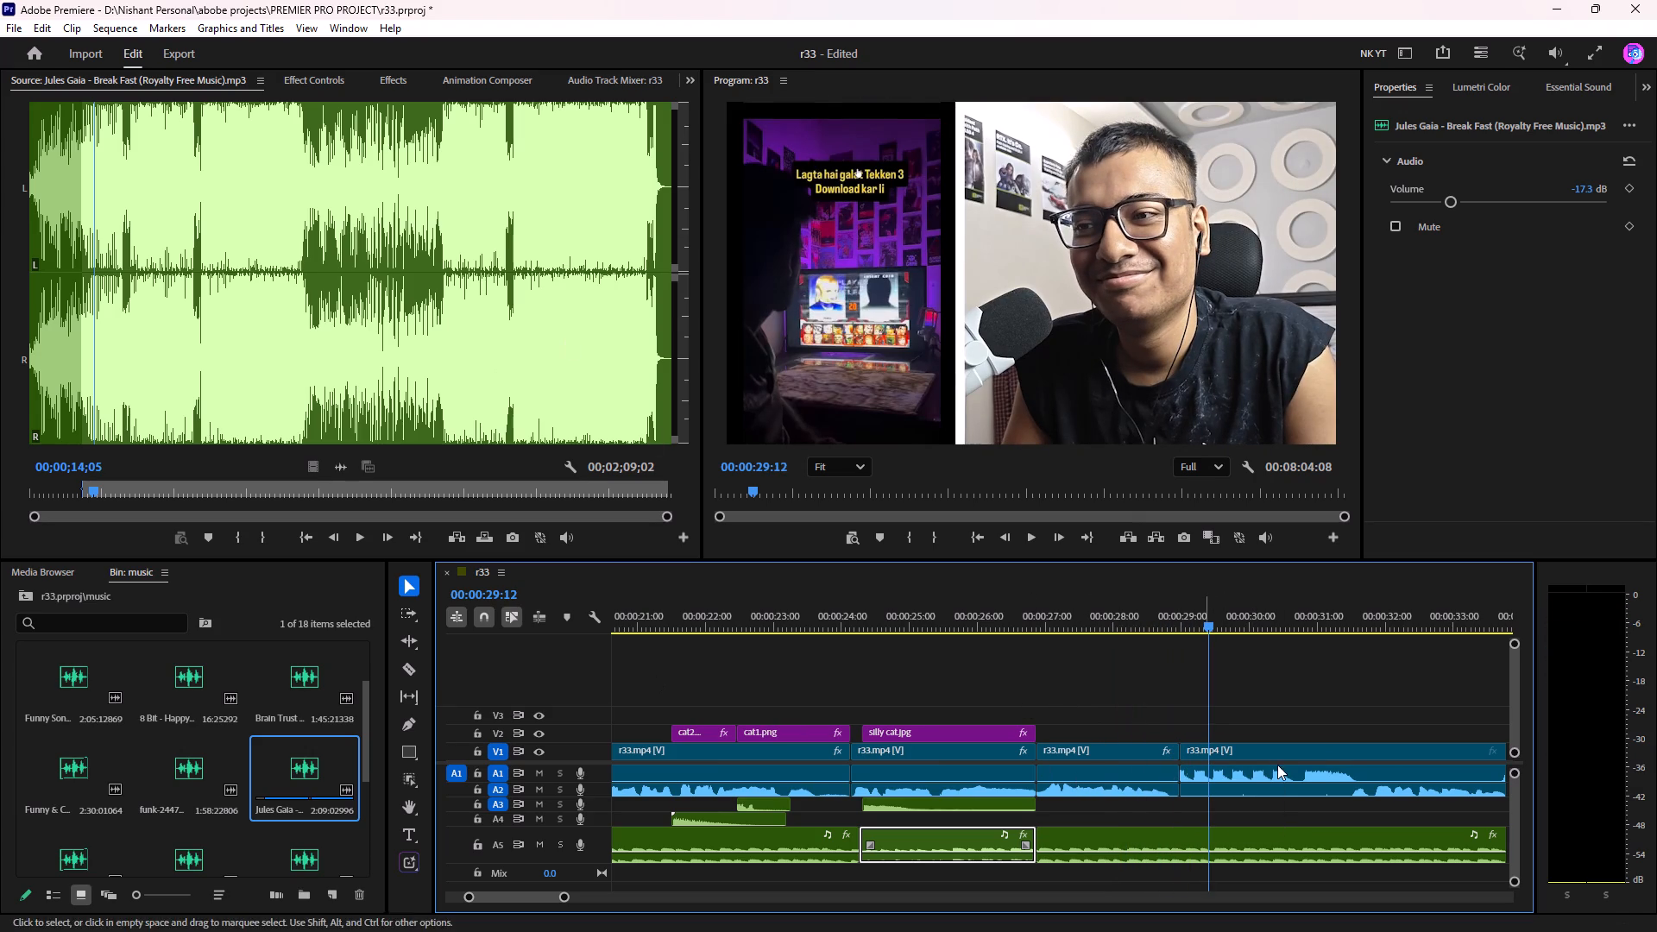
Return to the r33 project's top level and open the meme videos bin.
{"action": "left_click", "coordinate": [26, 575]}
{"action": "left_click", "coordinate": [144, 573]}
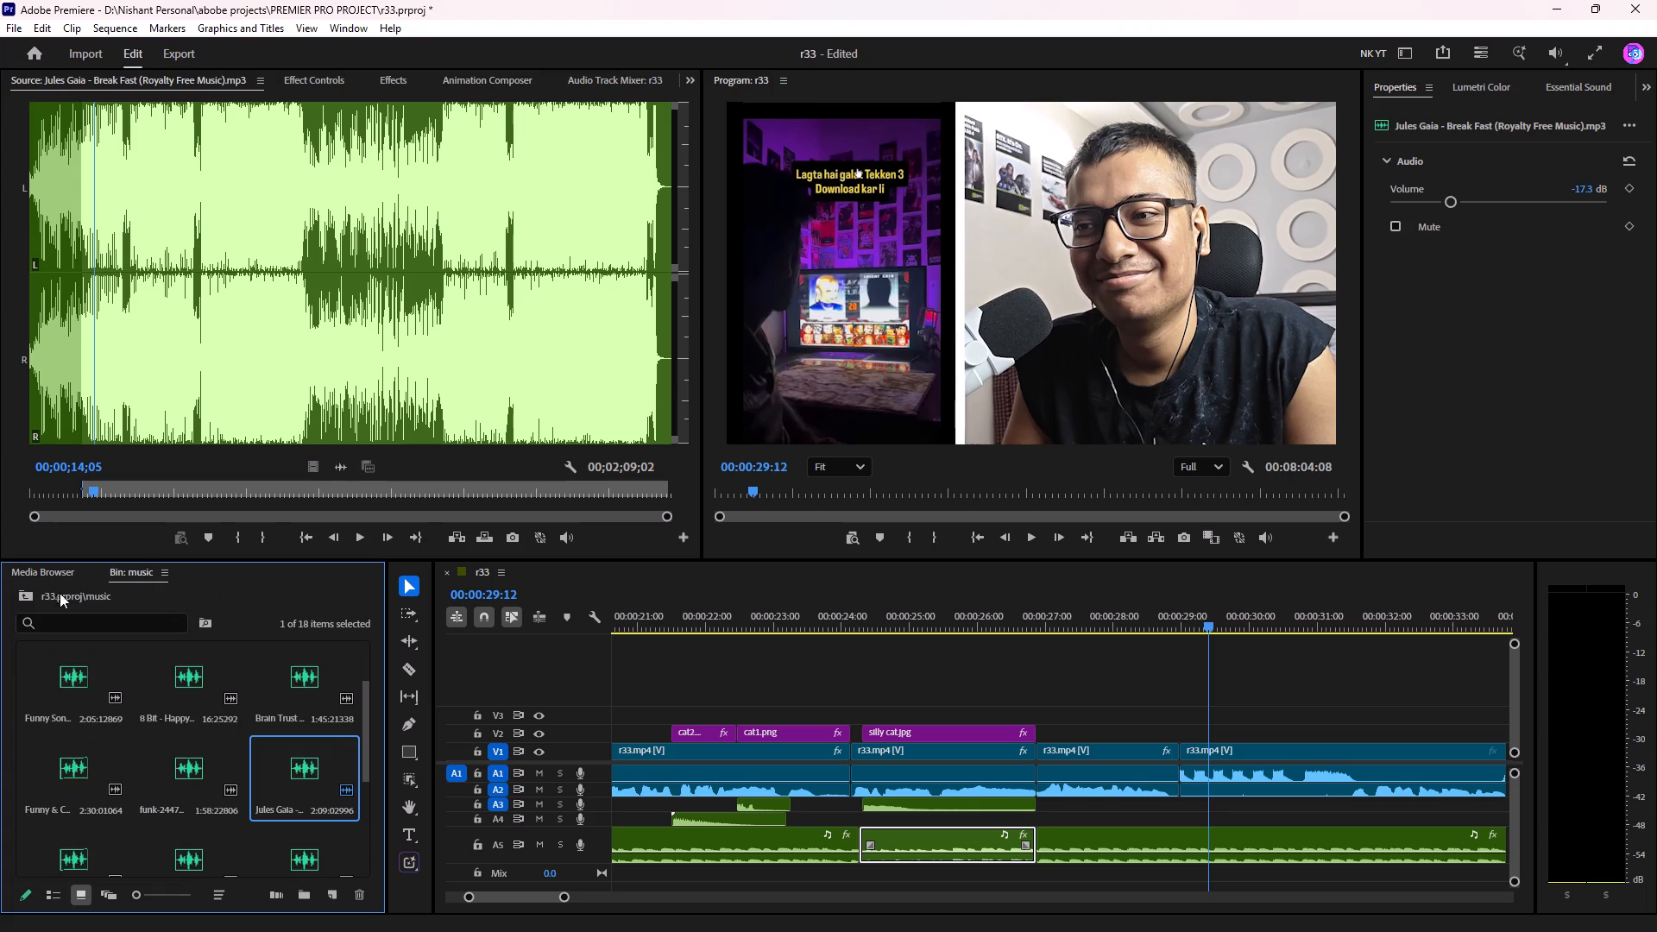
{"action": "left_click", "coordinate": [24, 593]}
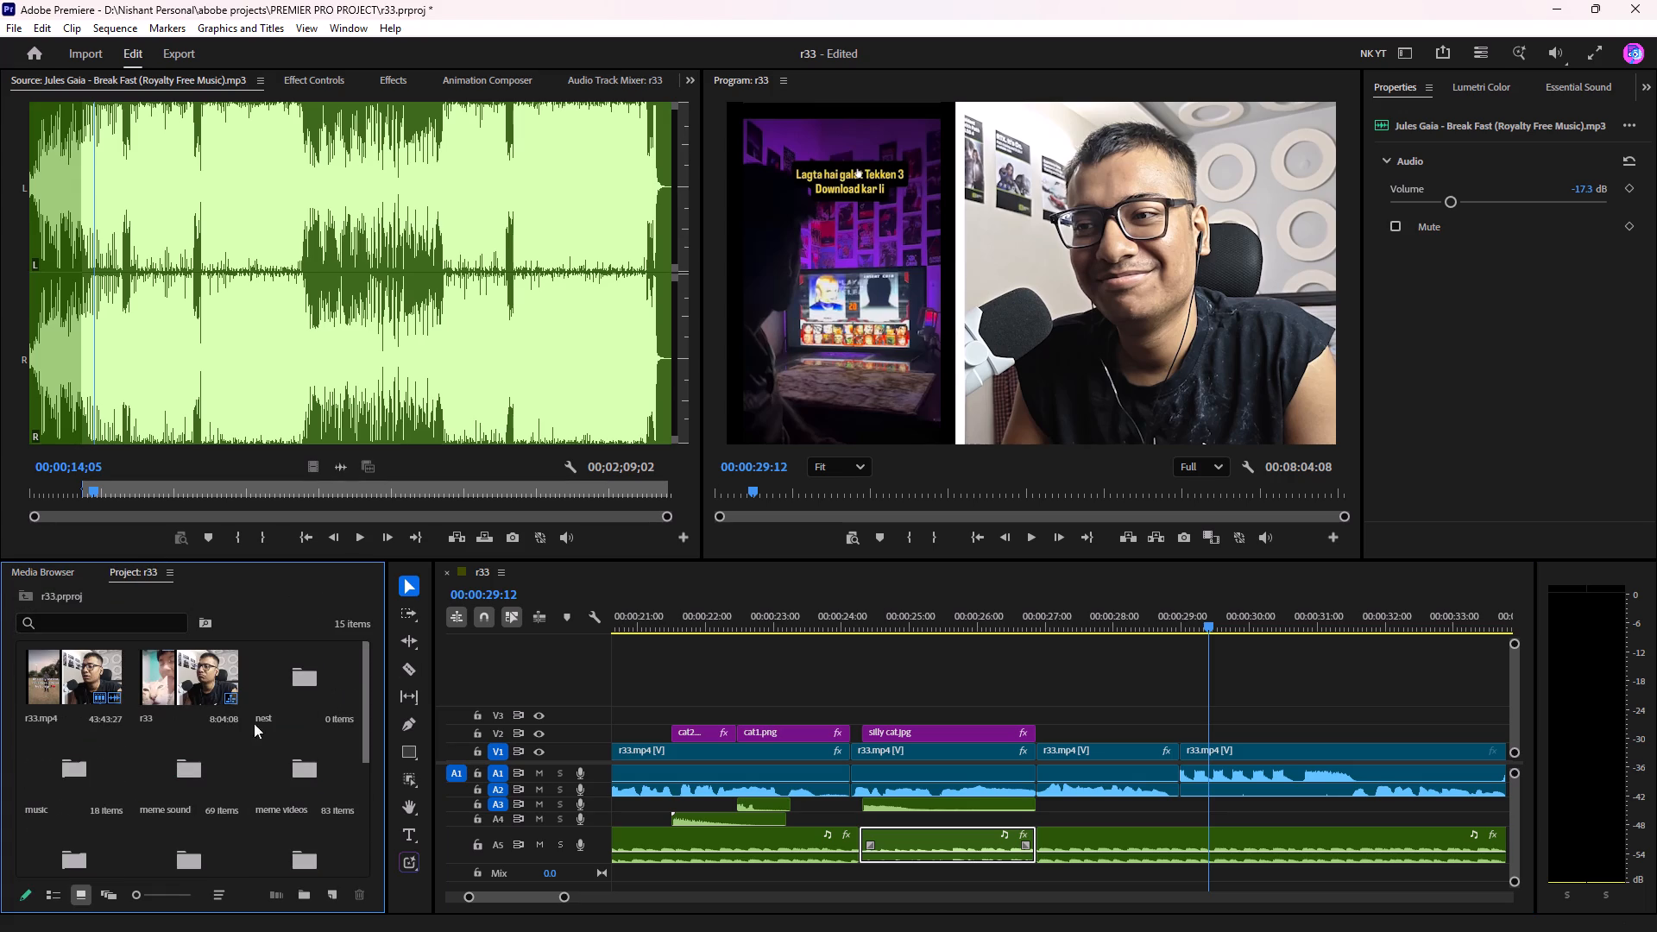
{"action": "double_click", "coordinate": [57, 772], "text": "ctrl"}
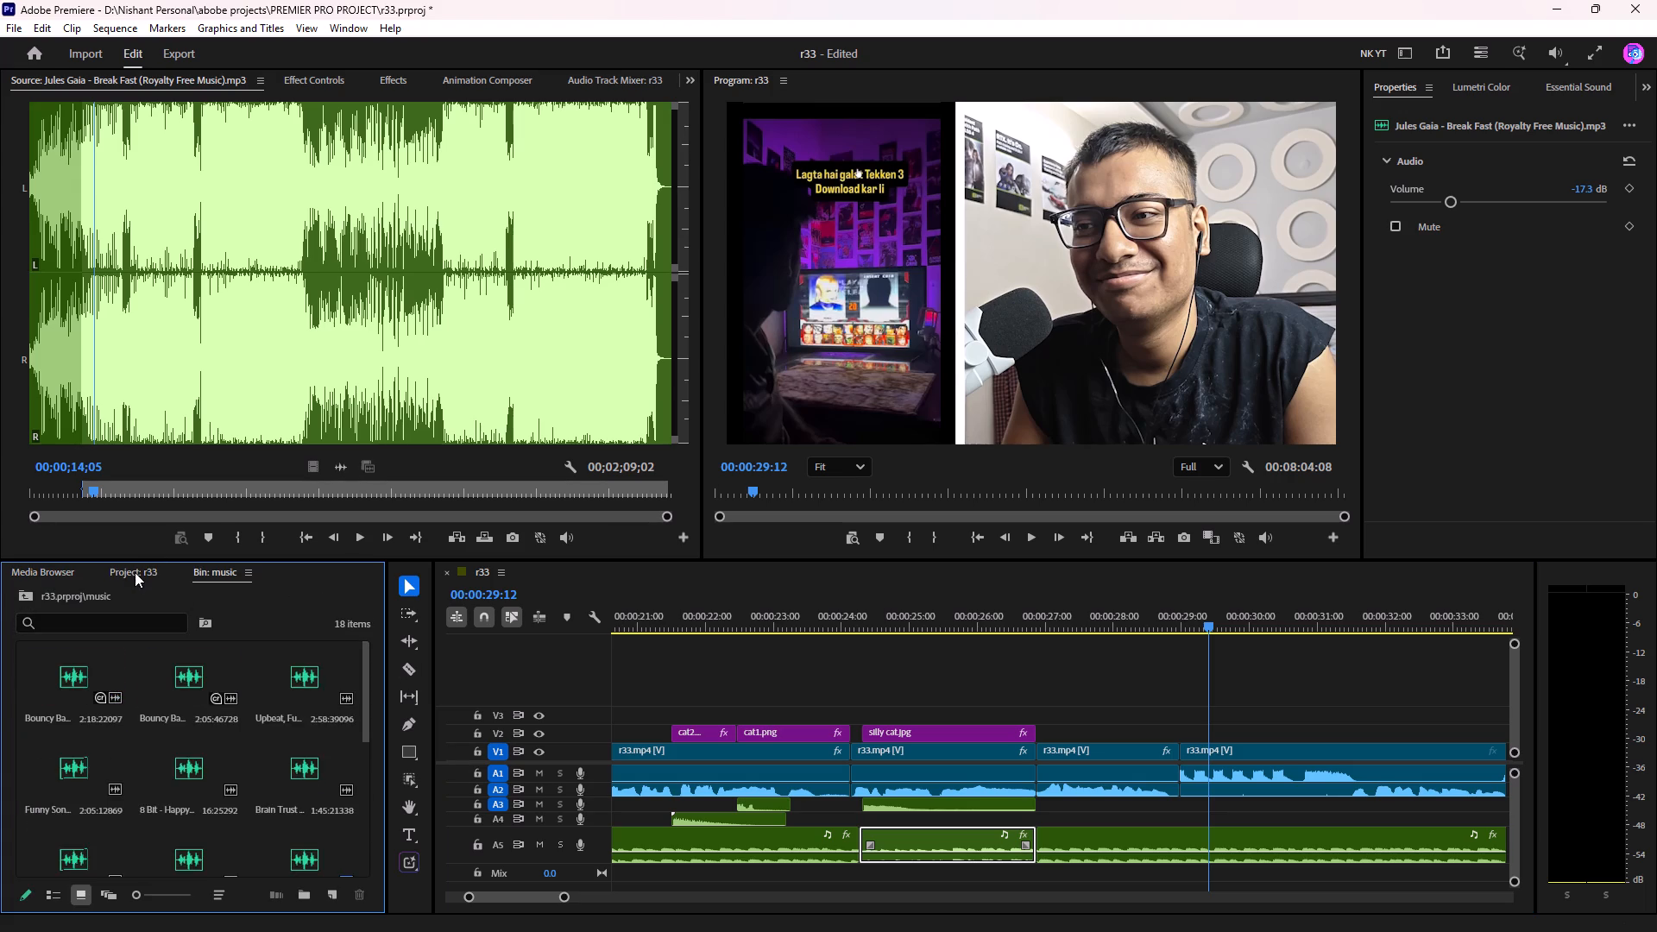
{"action": "left_click", "coordinate": [135, 572]}
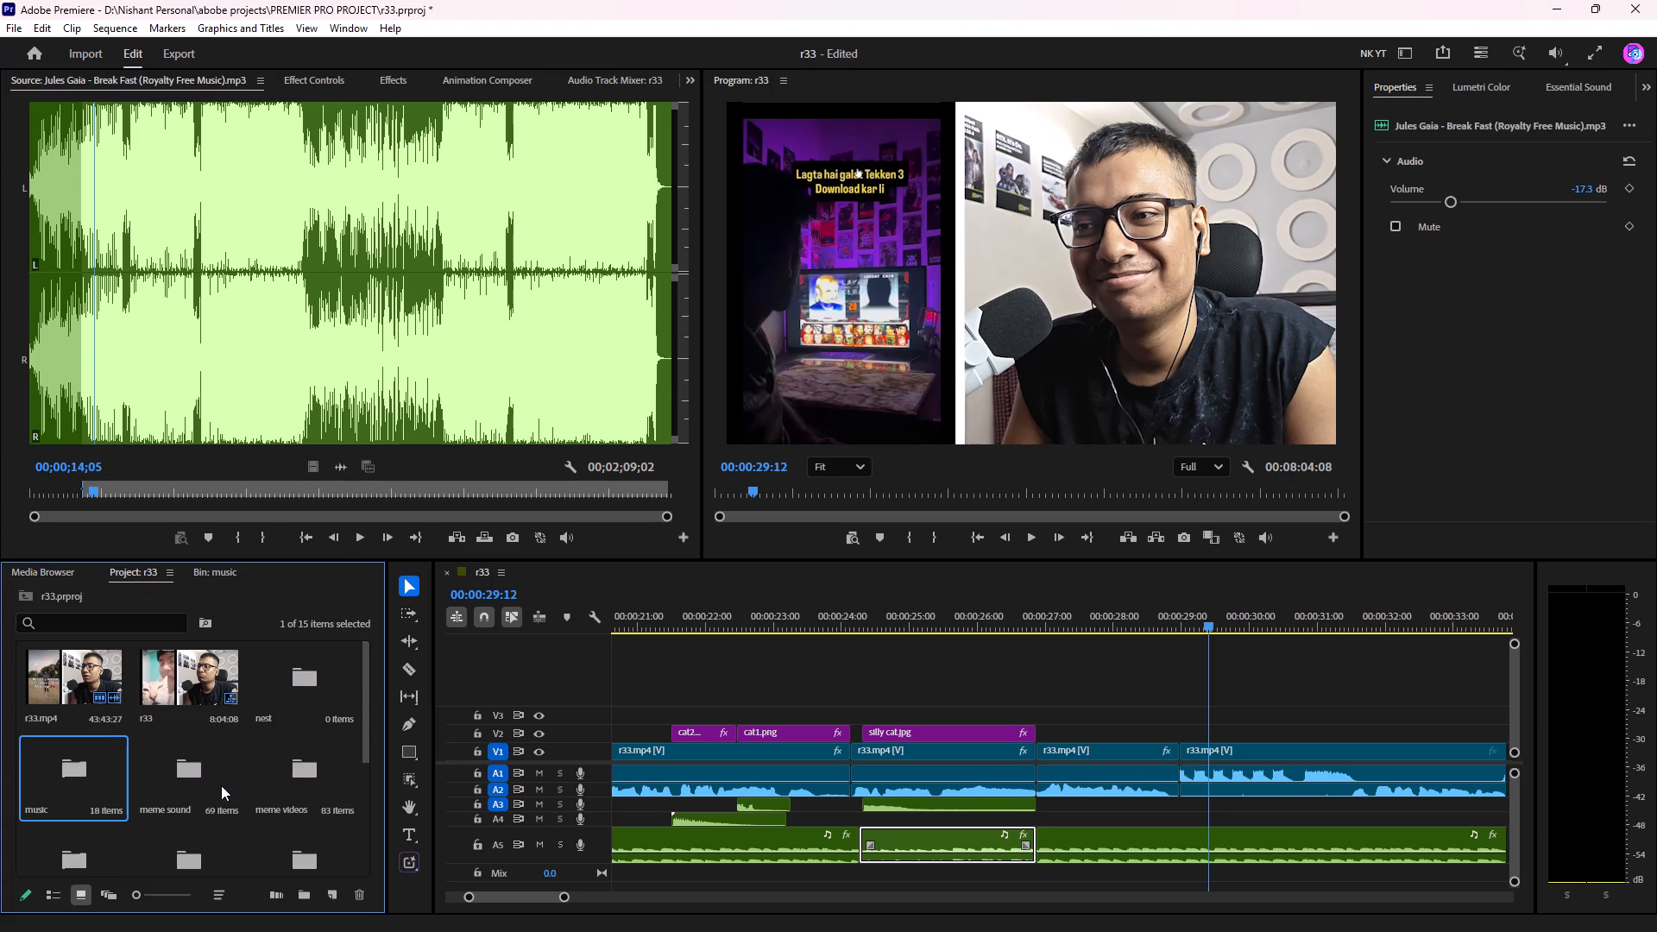
{"action": "double_click", "coordinate": [320, 771]}
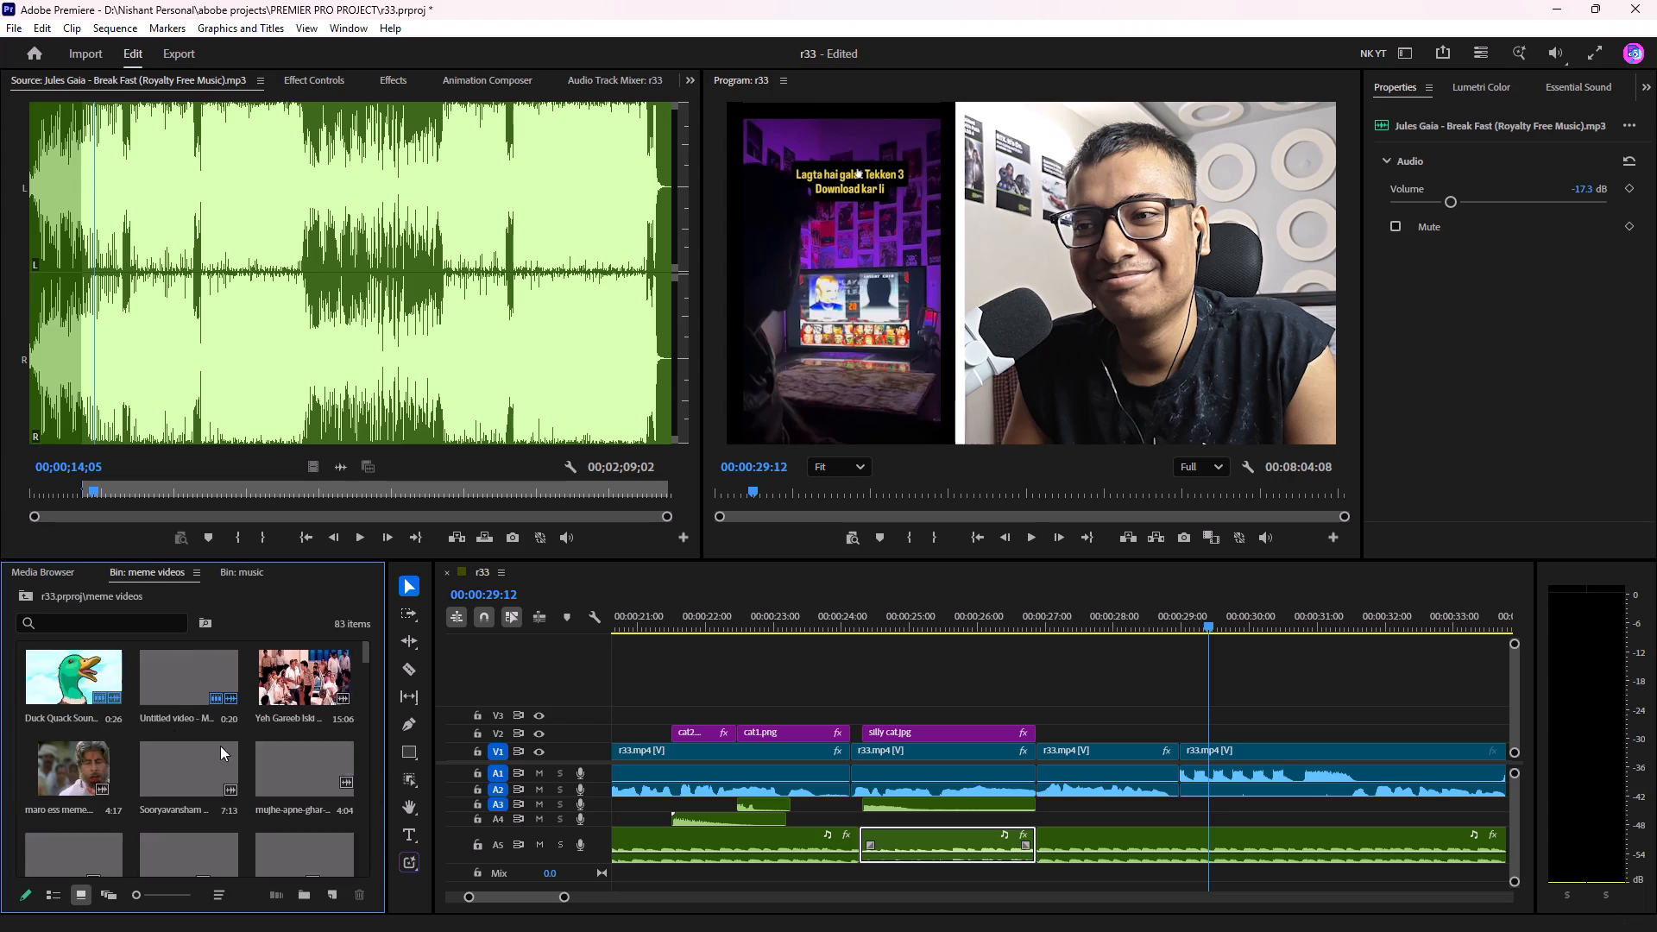
Insert the Duck Quack clip from the meme videos bin on V1 and A1 at the r33.mp4 cut at 00:00:28:29, and play it.
{"action": "scroll", "coordinate": [147, 718], "scroll_direction": "up", "scroll_amount": 4}
{"action": "left_click_drag", "start_coordinate": [72, 669], "coordinate": [840, 732]}
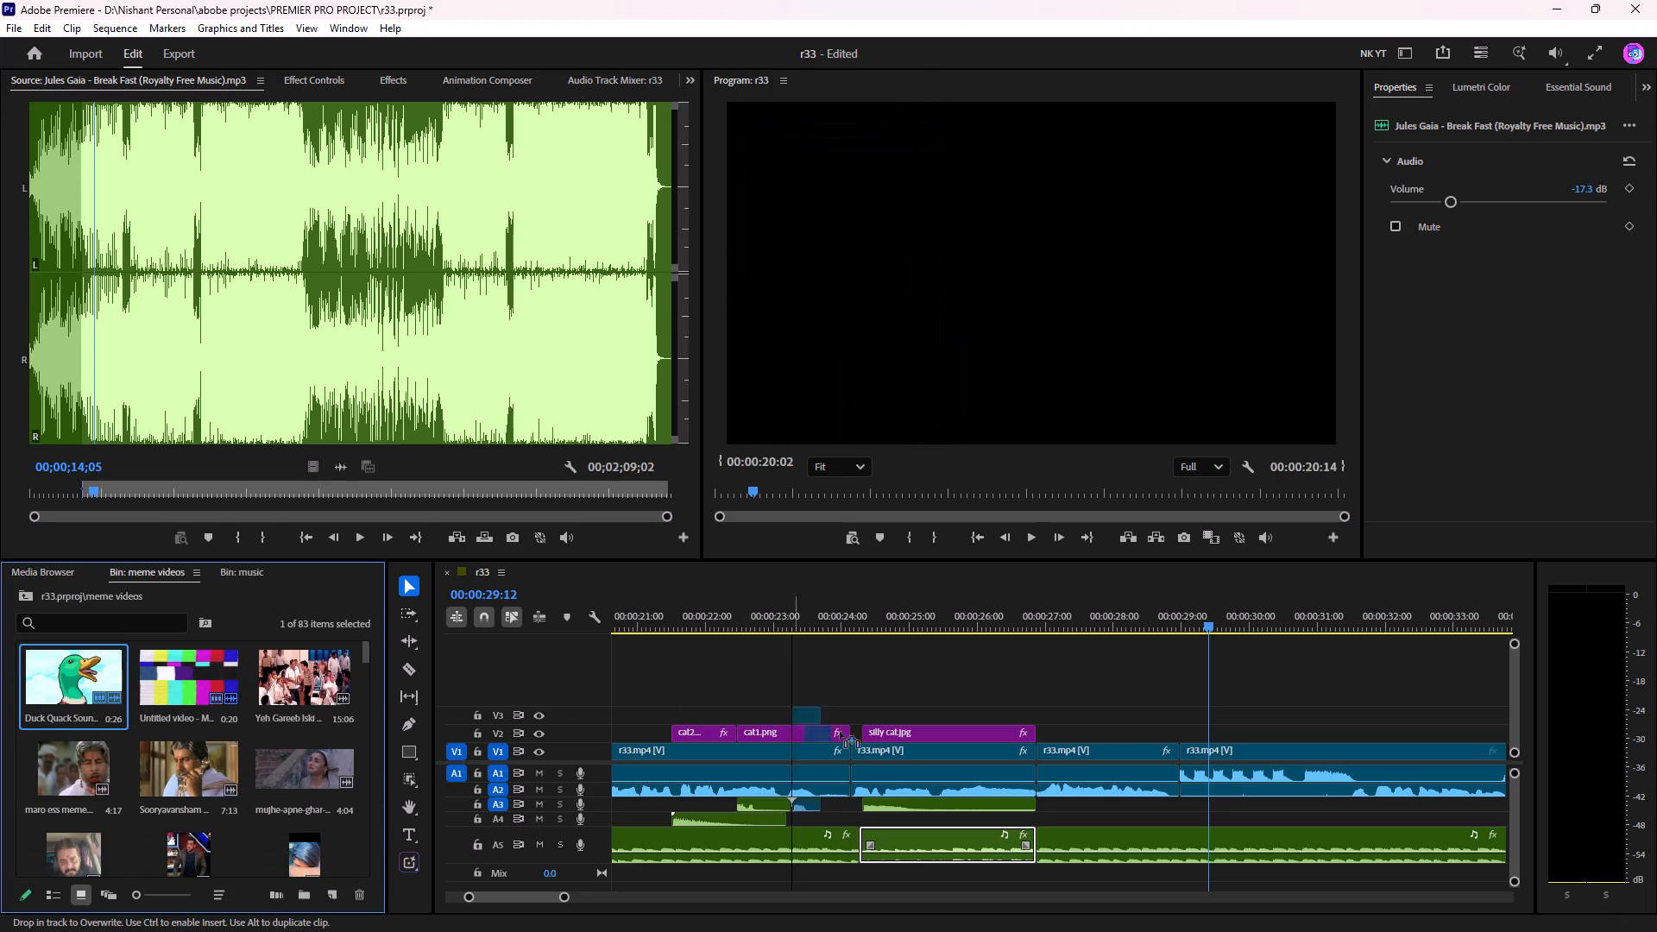
{"action": "left_click_drag", "start_coordinate": [840, 732], "coordinate": [1188, 761]}
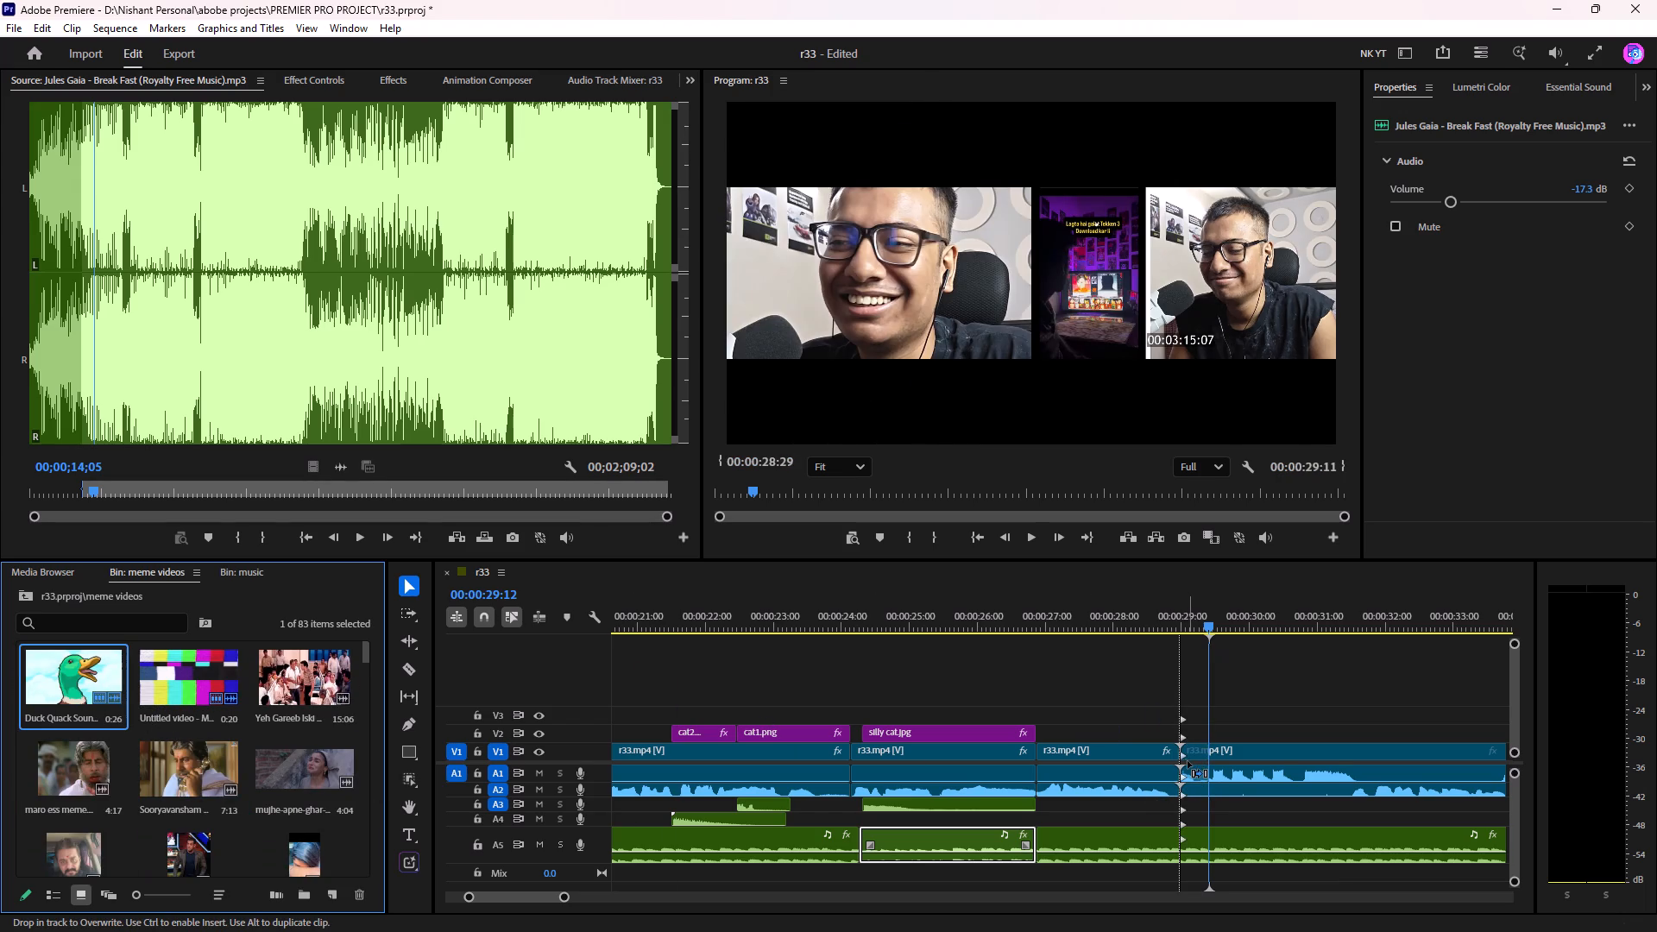
{"action": "left_click", "coordinate": [1150, 603]}
{"action": "key", "text": "space"}
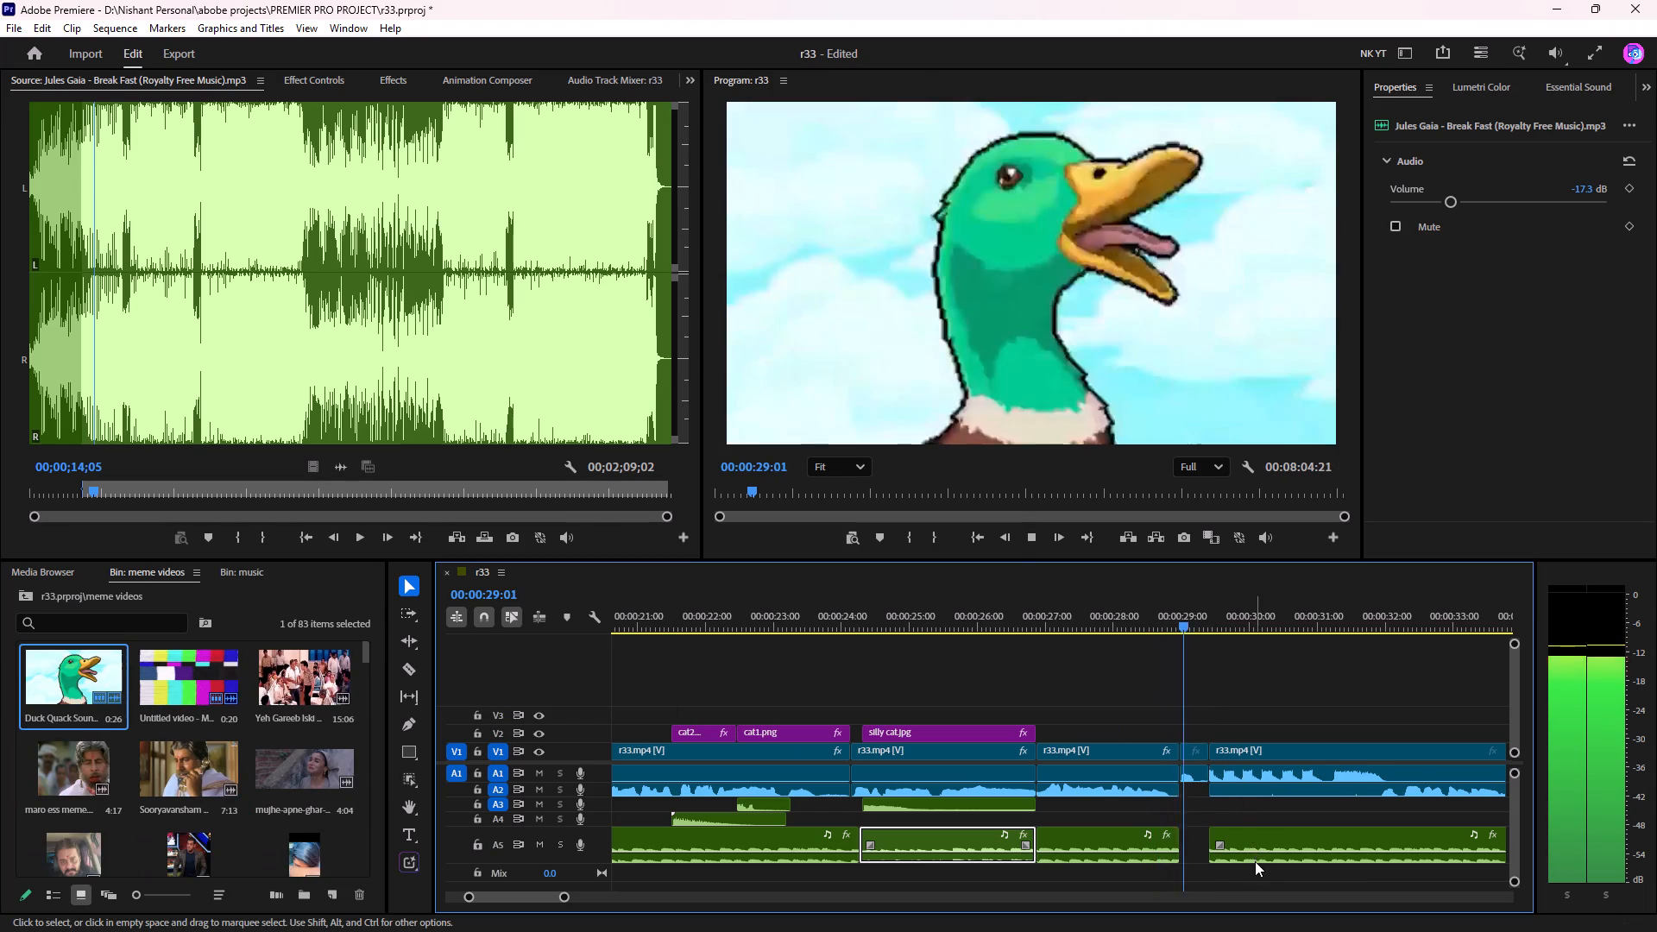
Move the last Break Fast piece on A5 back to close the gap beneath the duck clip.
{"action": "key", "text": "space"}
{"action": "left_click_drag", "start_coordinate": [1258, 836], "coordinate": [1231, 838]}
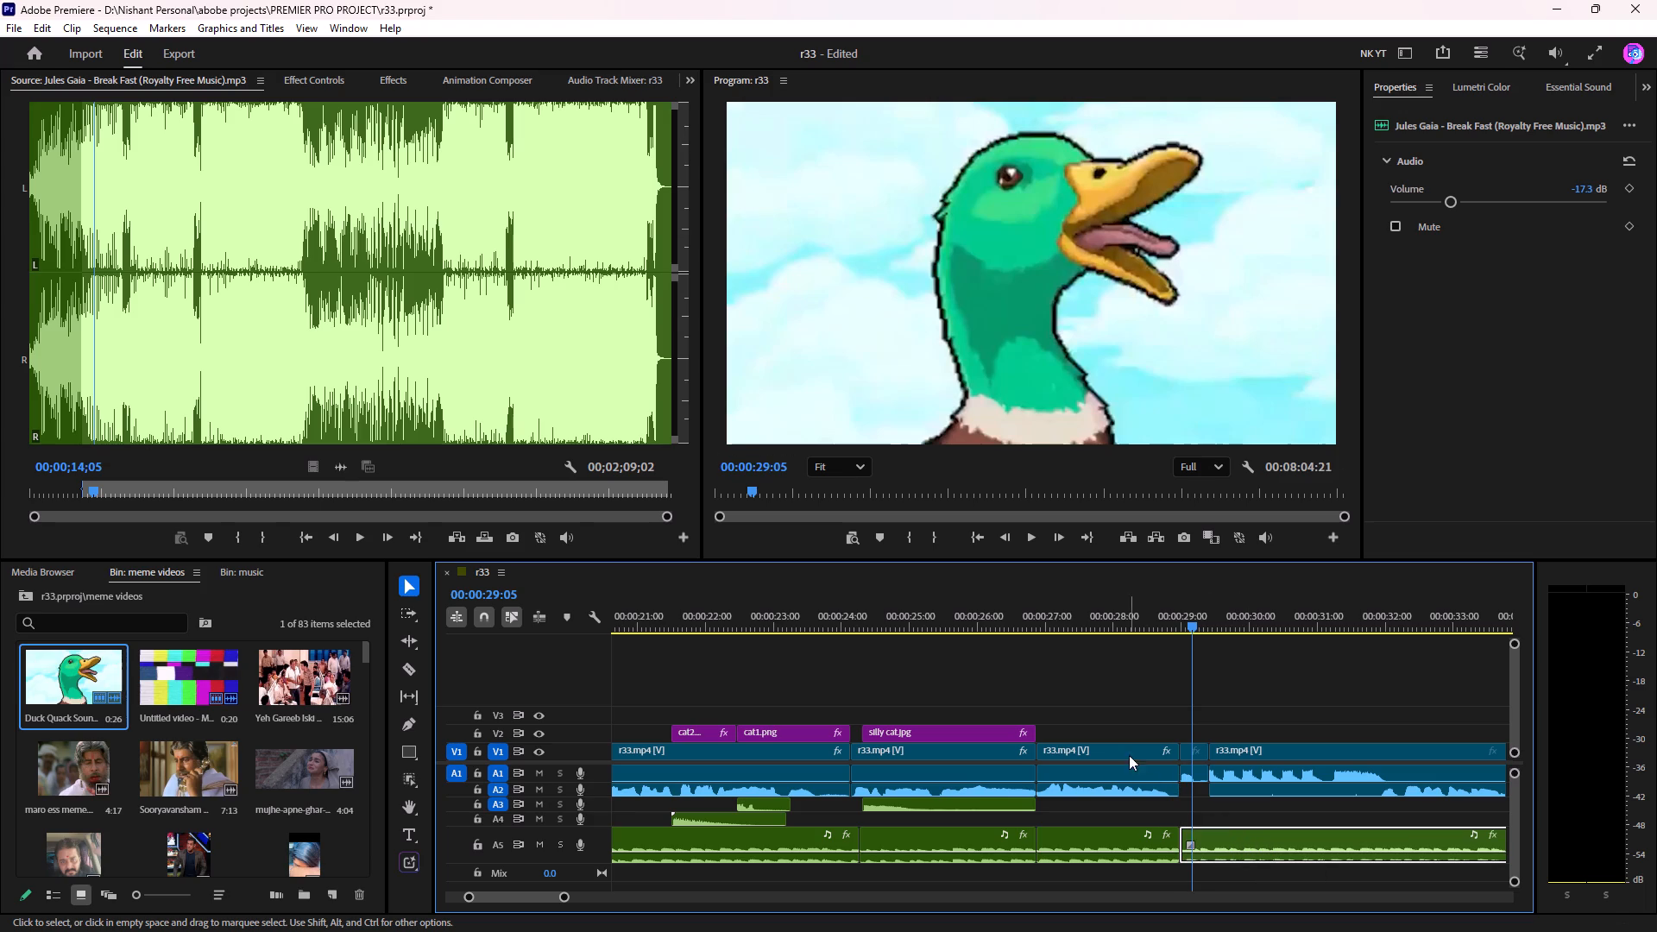
Listen to the music through the duck clip and from 00:00:20:16 to 00:00:25:17 in the cat section.
{"action": "left_click", "coordinate": [1113, 627]}
{"action": "key", "text": "space"}
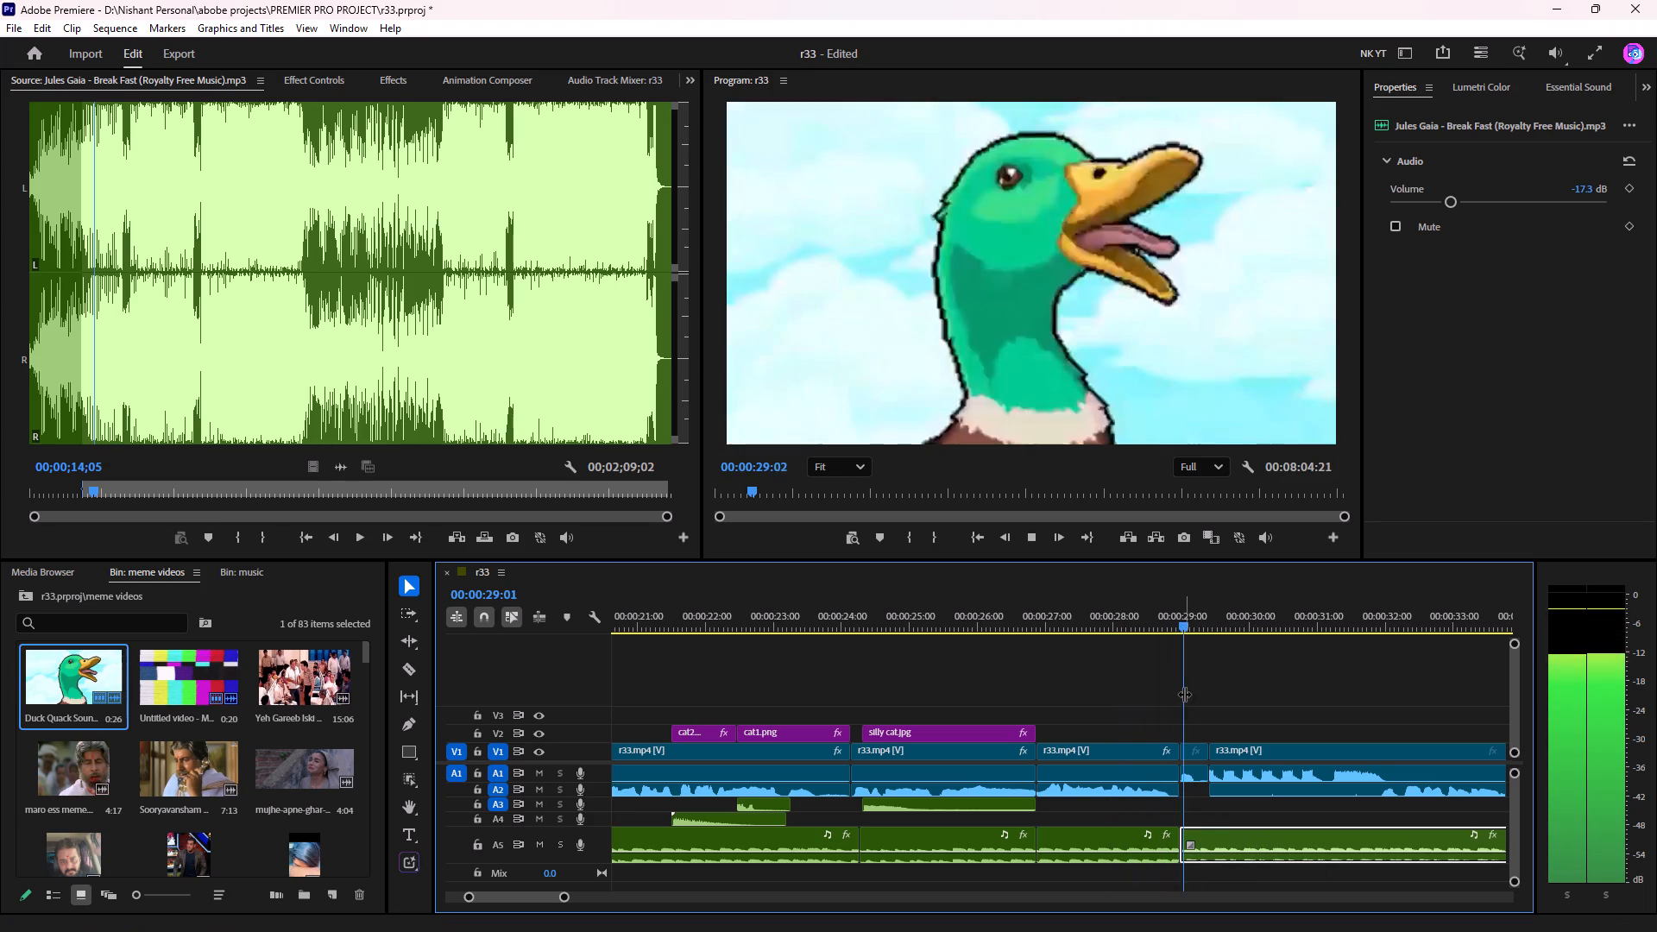
{"action": "key", "text": "space"}
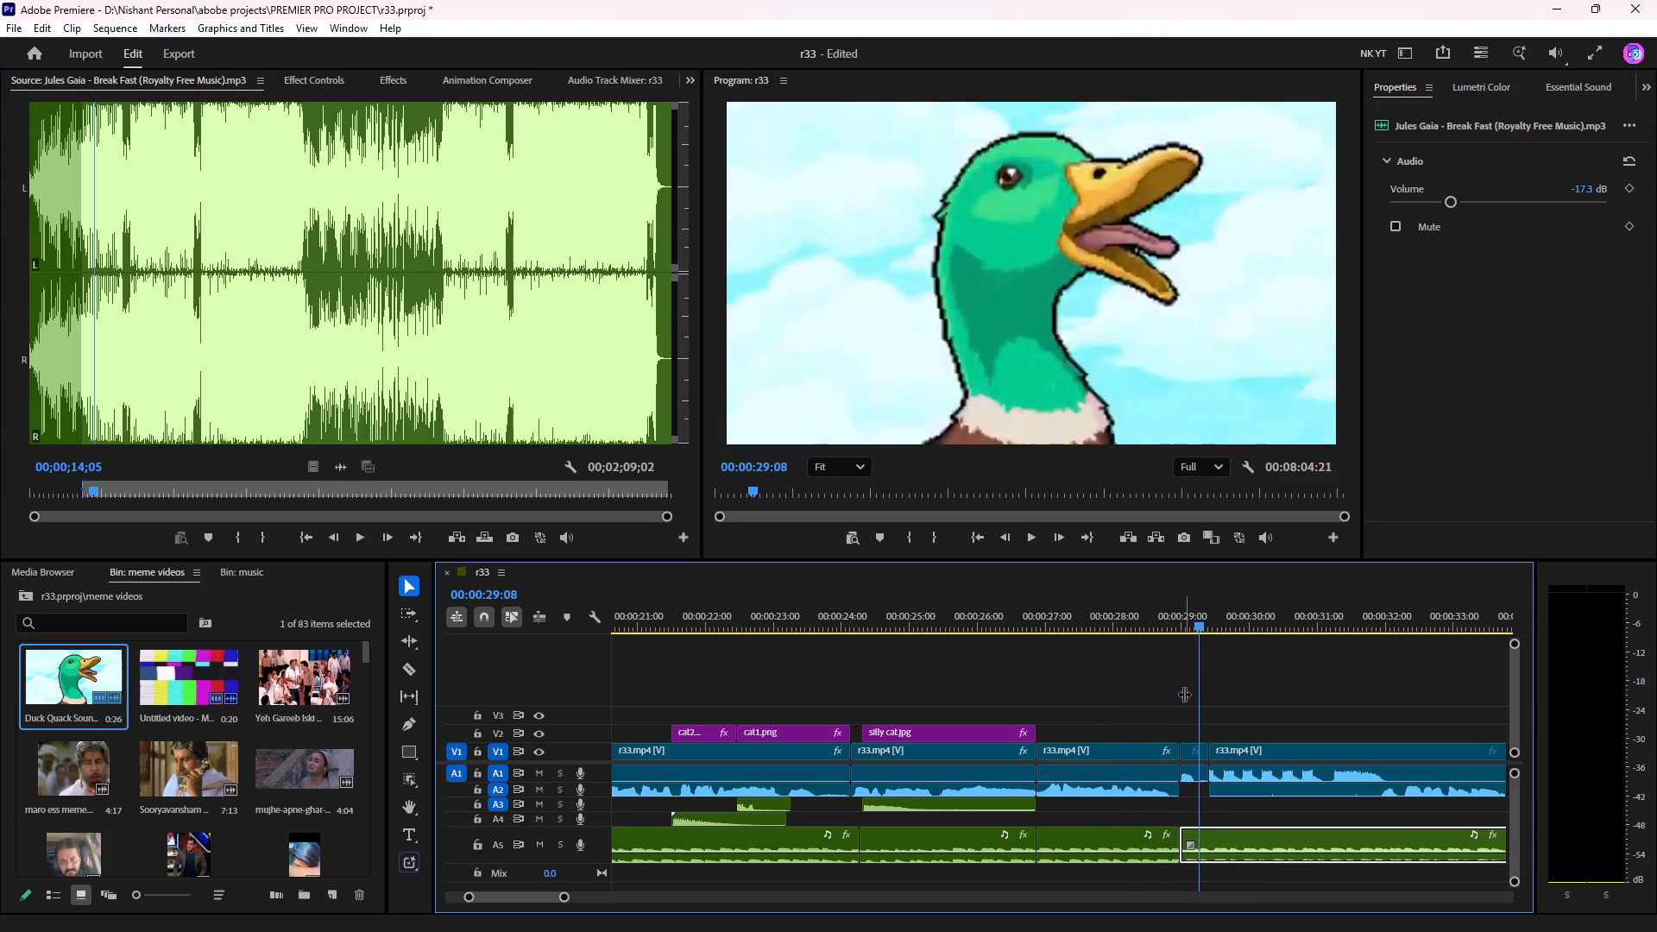
{"action": "left_click", "coordinate": [997, 622]}
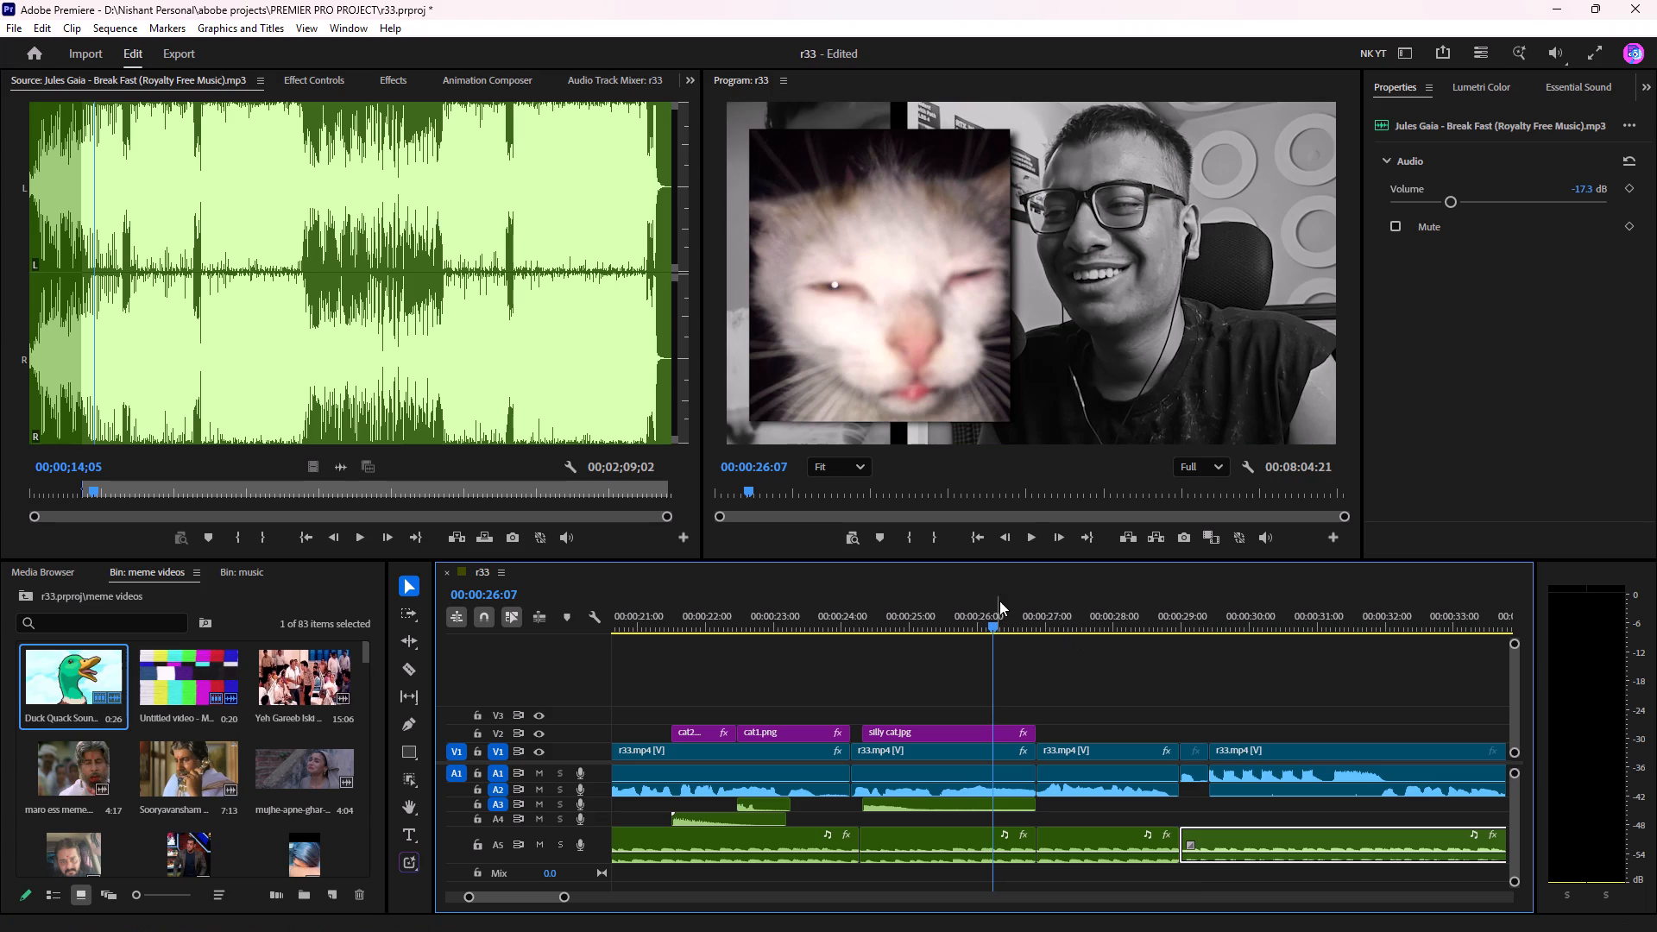
{"action": "left_click_drag", "start_coordinate": [992, 612], "coordinate": [917, 692]}
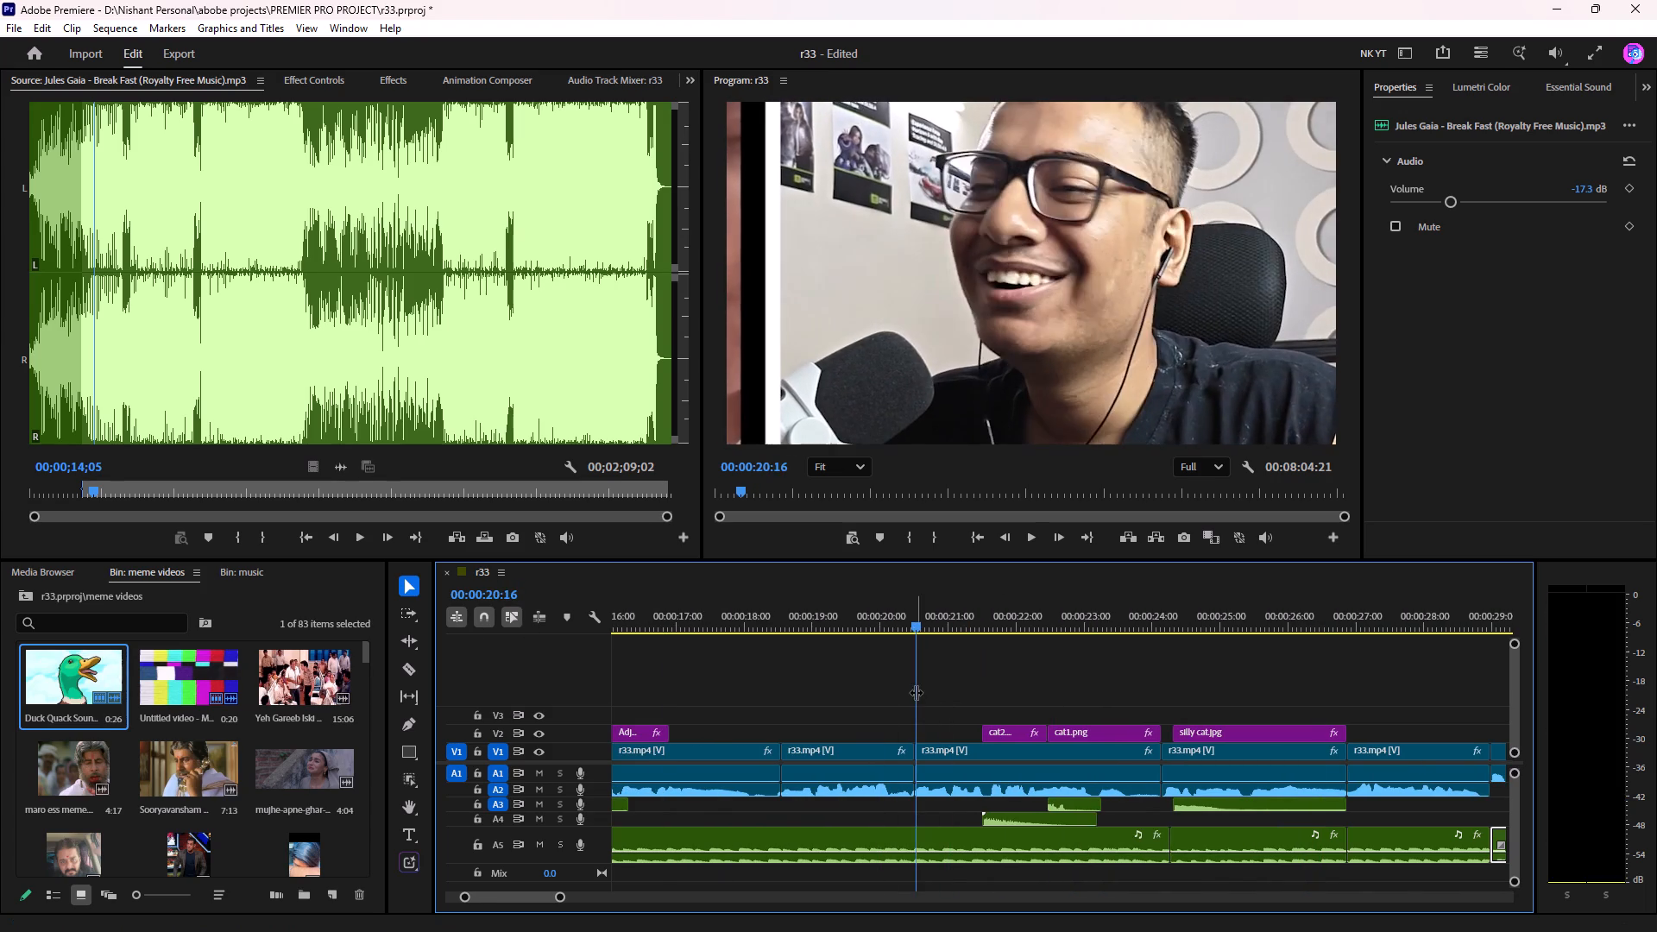
{"action": "key", "text": "space"}
{"action": "scroll", "coordinate": [913, 692], "scroll_direction": "down", "scroll_amount": 4}
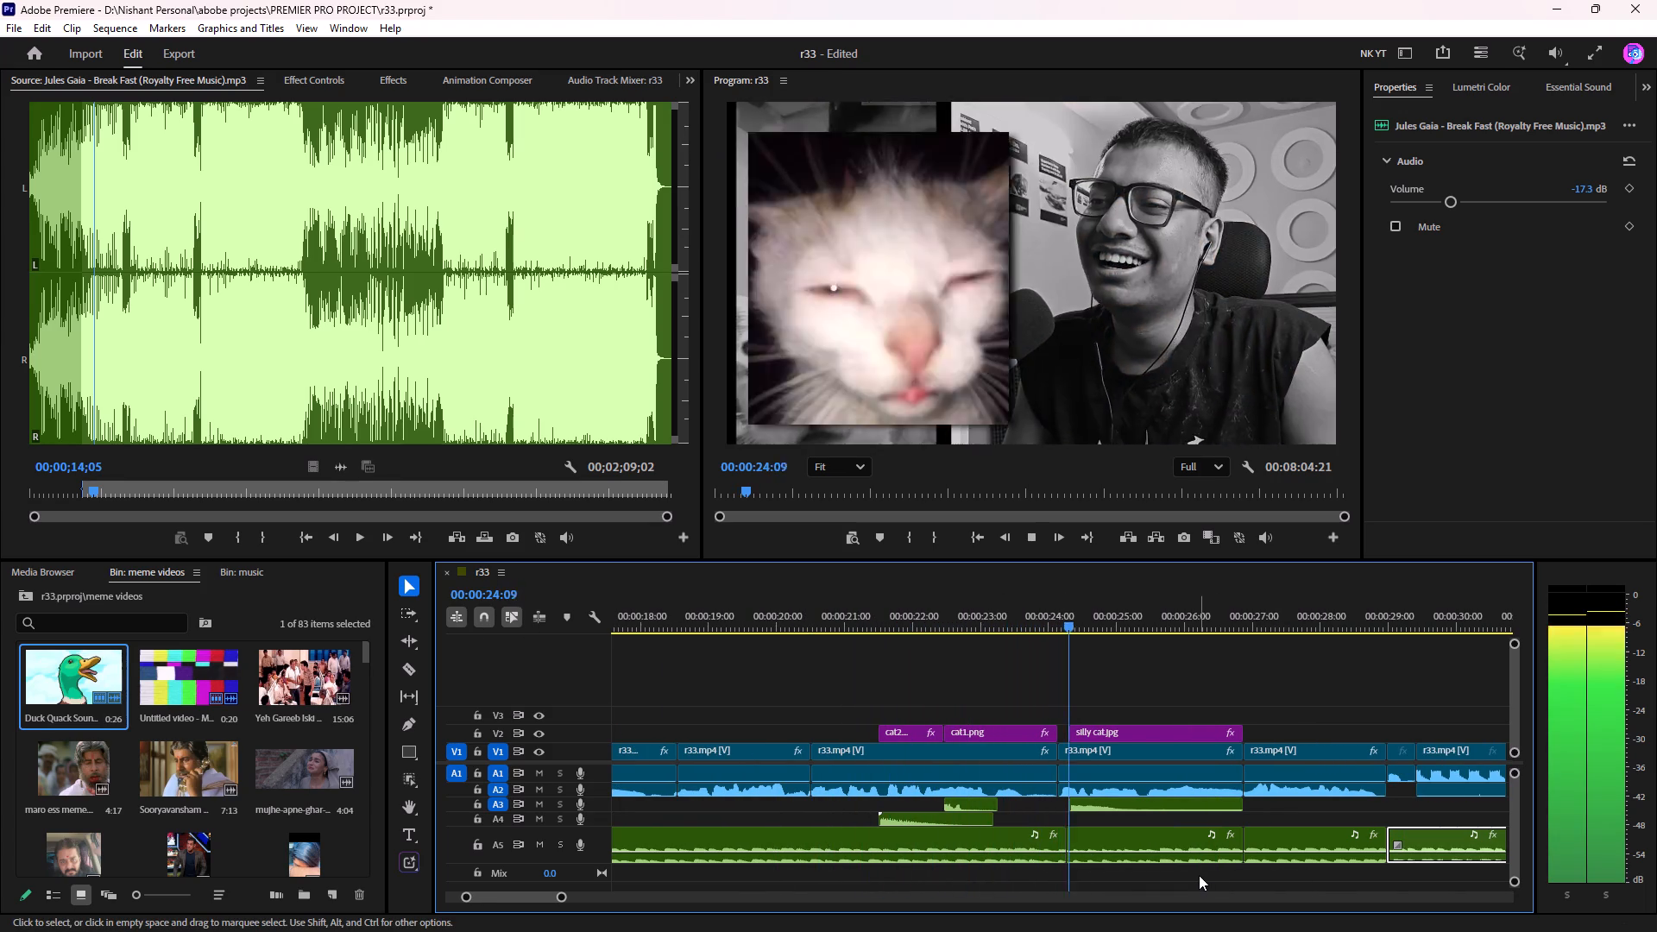
{"action": "key", "text": "space"}
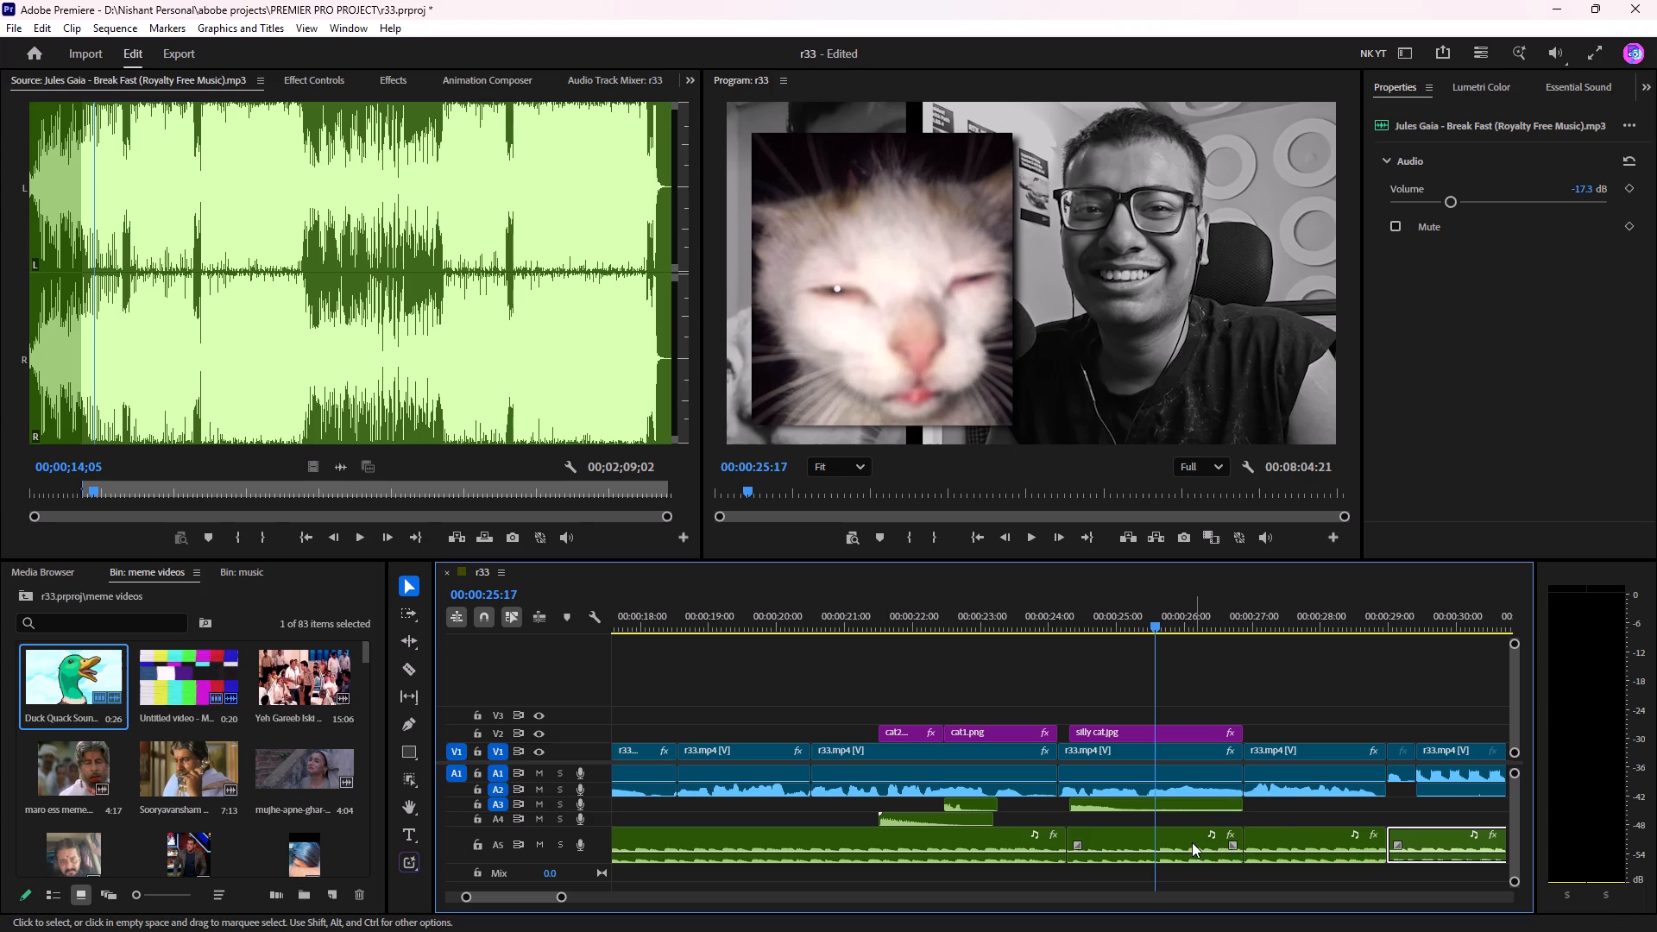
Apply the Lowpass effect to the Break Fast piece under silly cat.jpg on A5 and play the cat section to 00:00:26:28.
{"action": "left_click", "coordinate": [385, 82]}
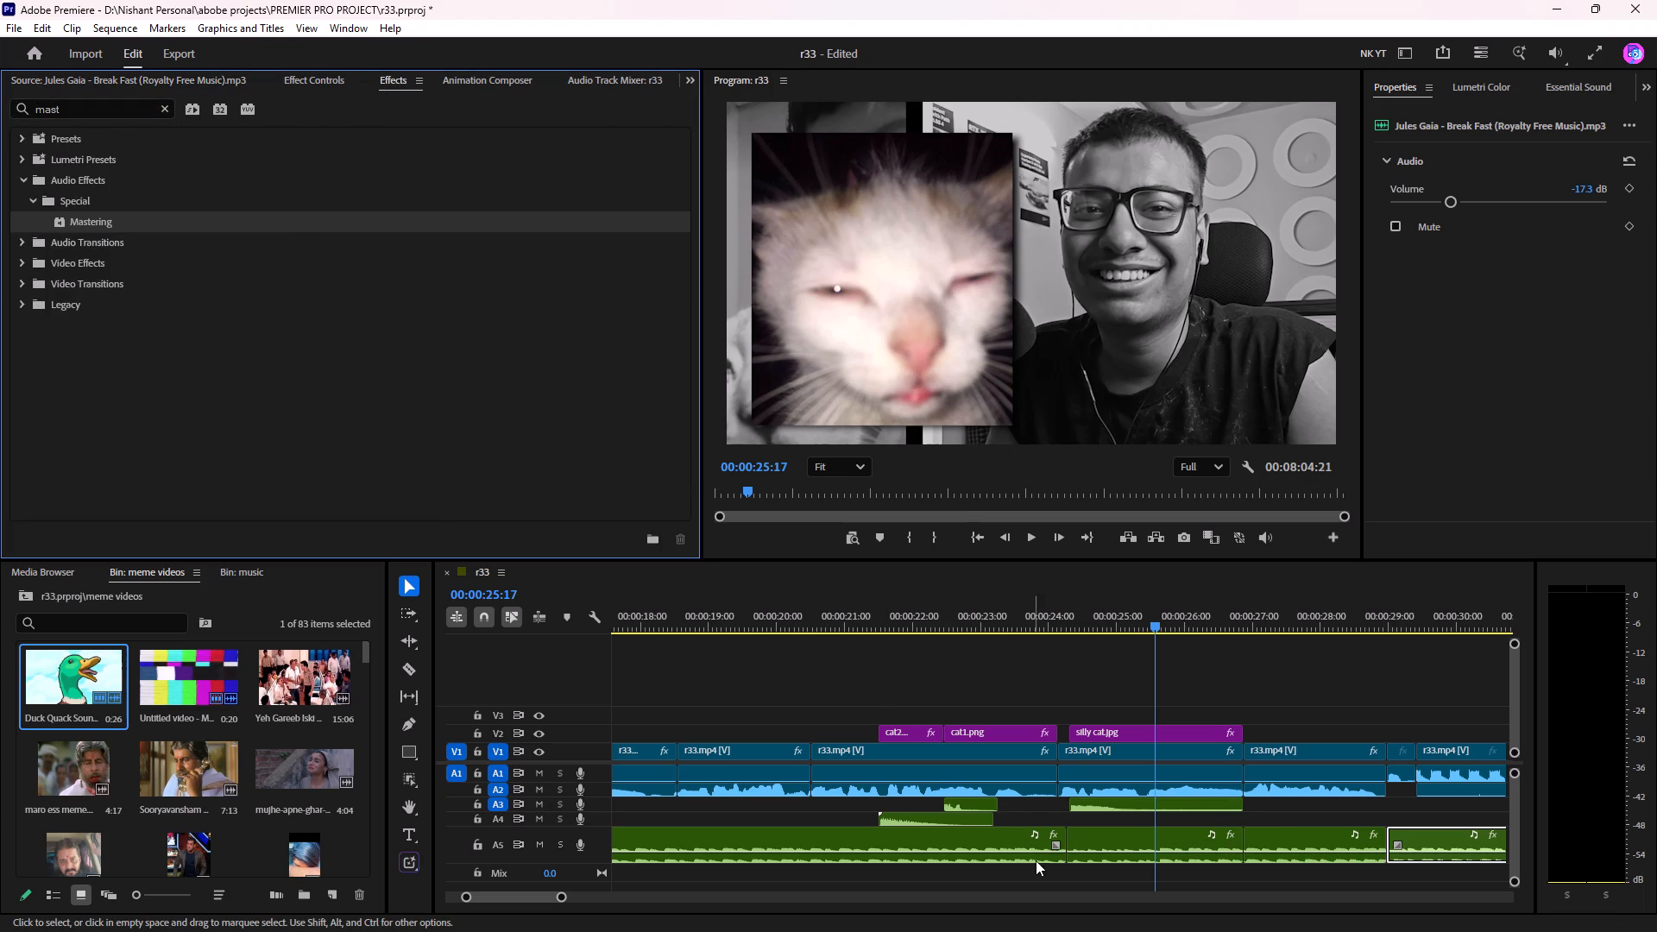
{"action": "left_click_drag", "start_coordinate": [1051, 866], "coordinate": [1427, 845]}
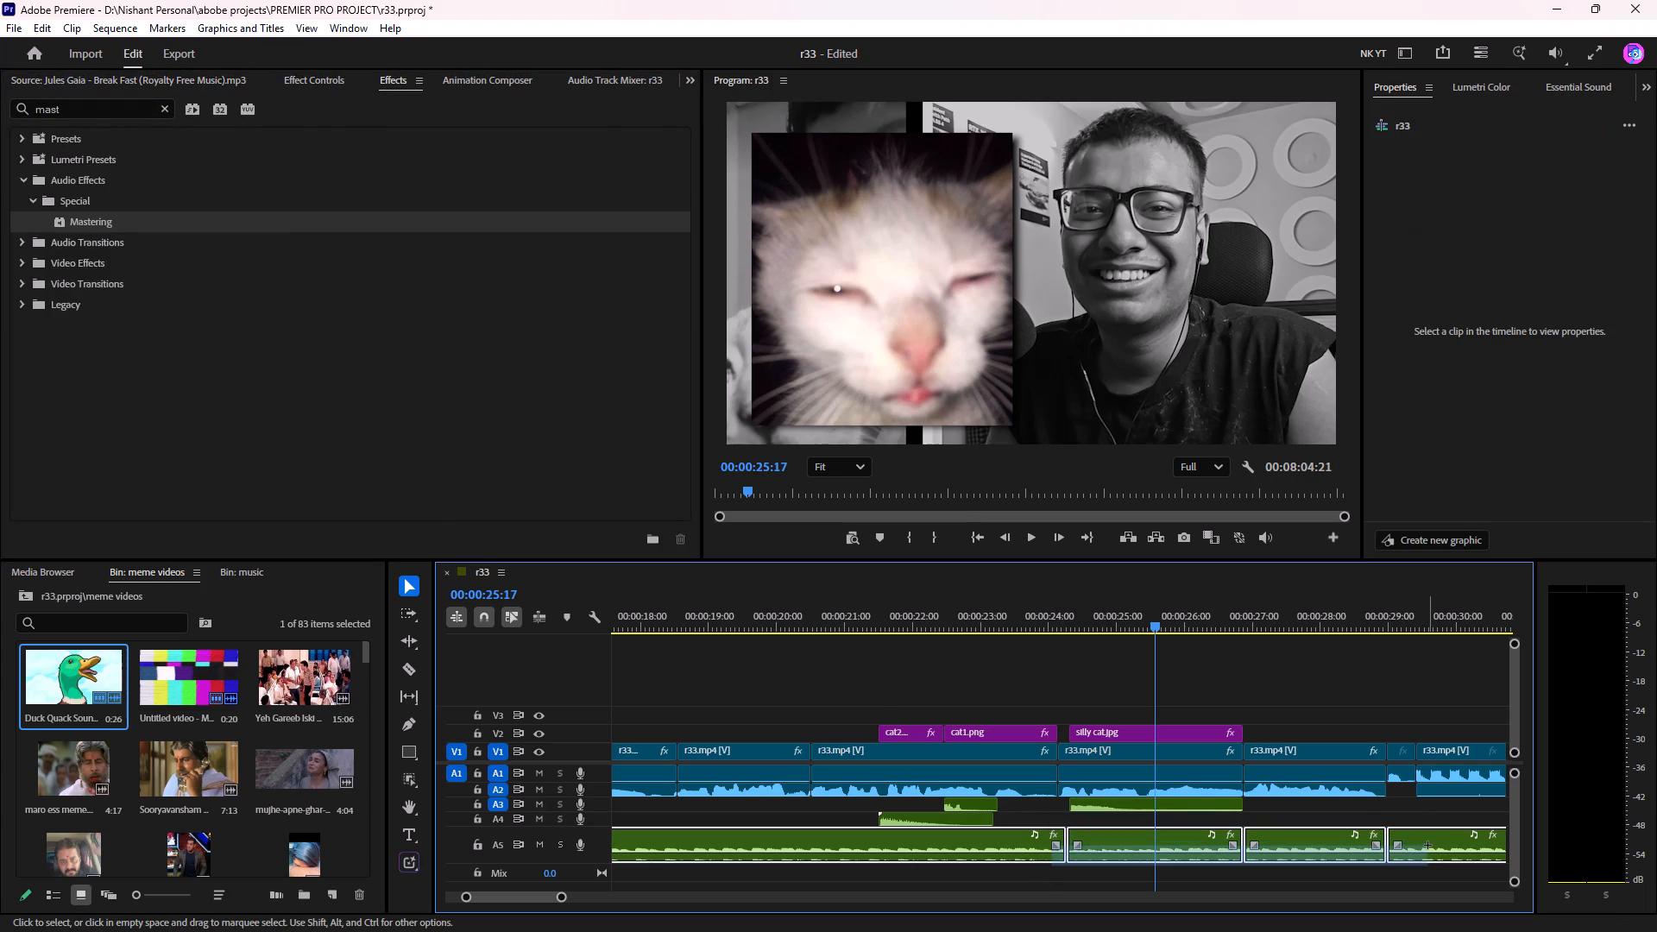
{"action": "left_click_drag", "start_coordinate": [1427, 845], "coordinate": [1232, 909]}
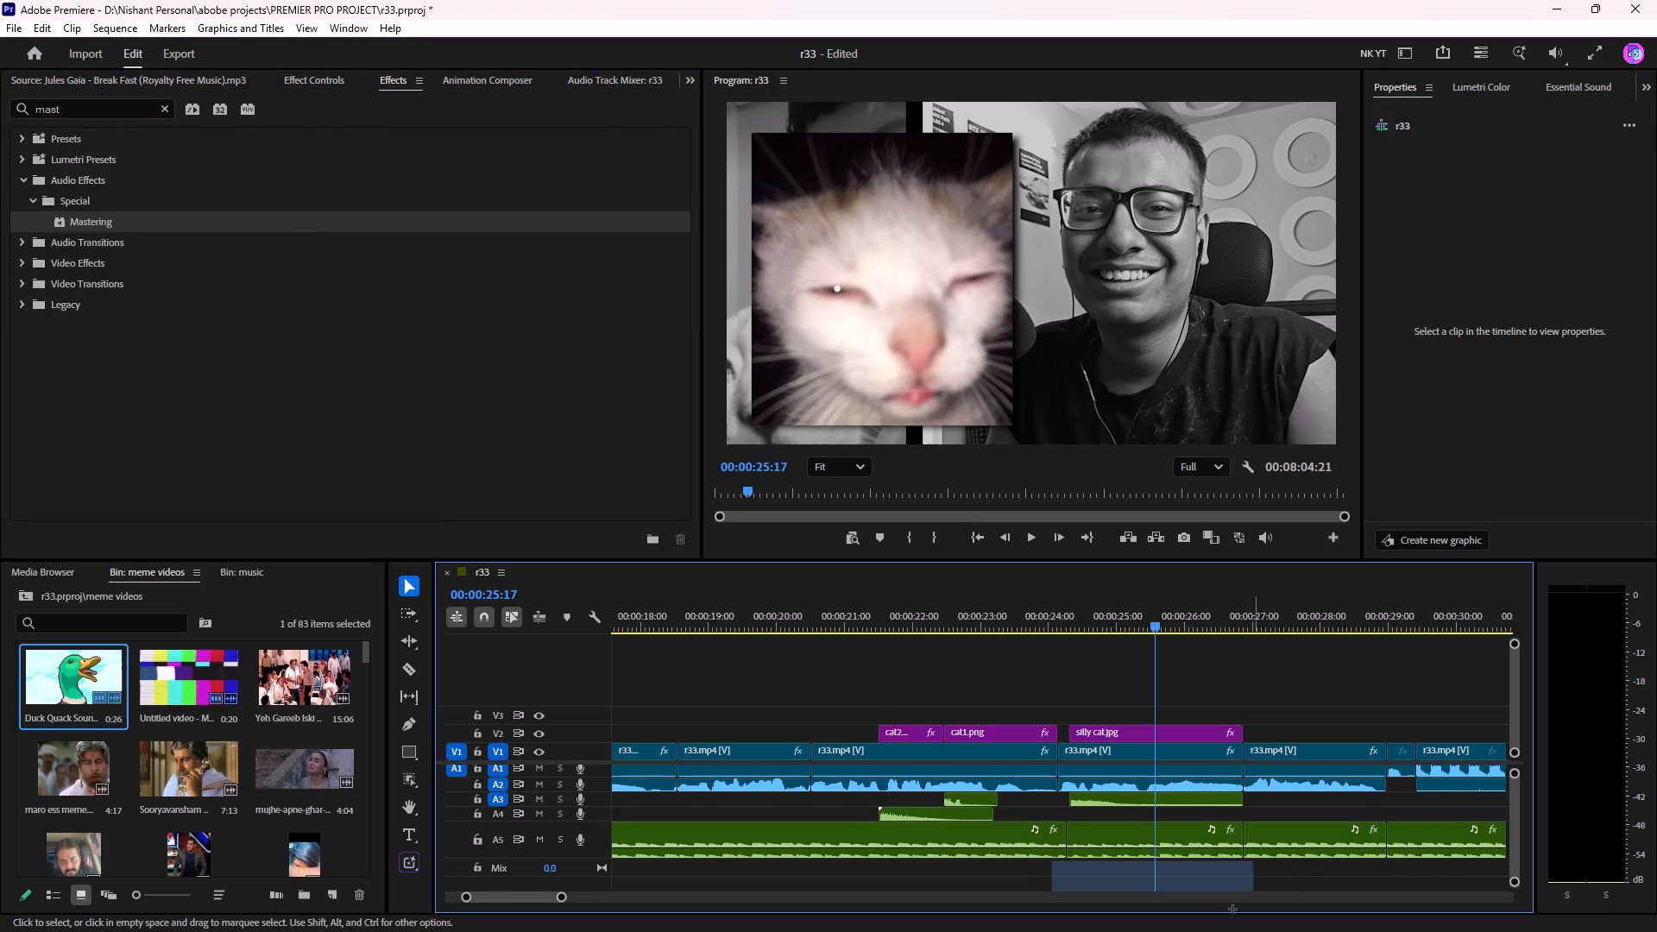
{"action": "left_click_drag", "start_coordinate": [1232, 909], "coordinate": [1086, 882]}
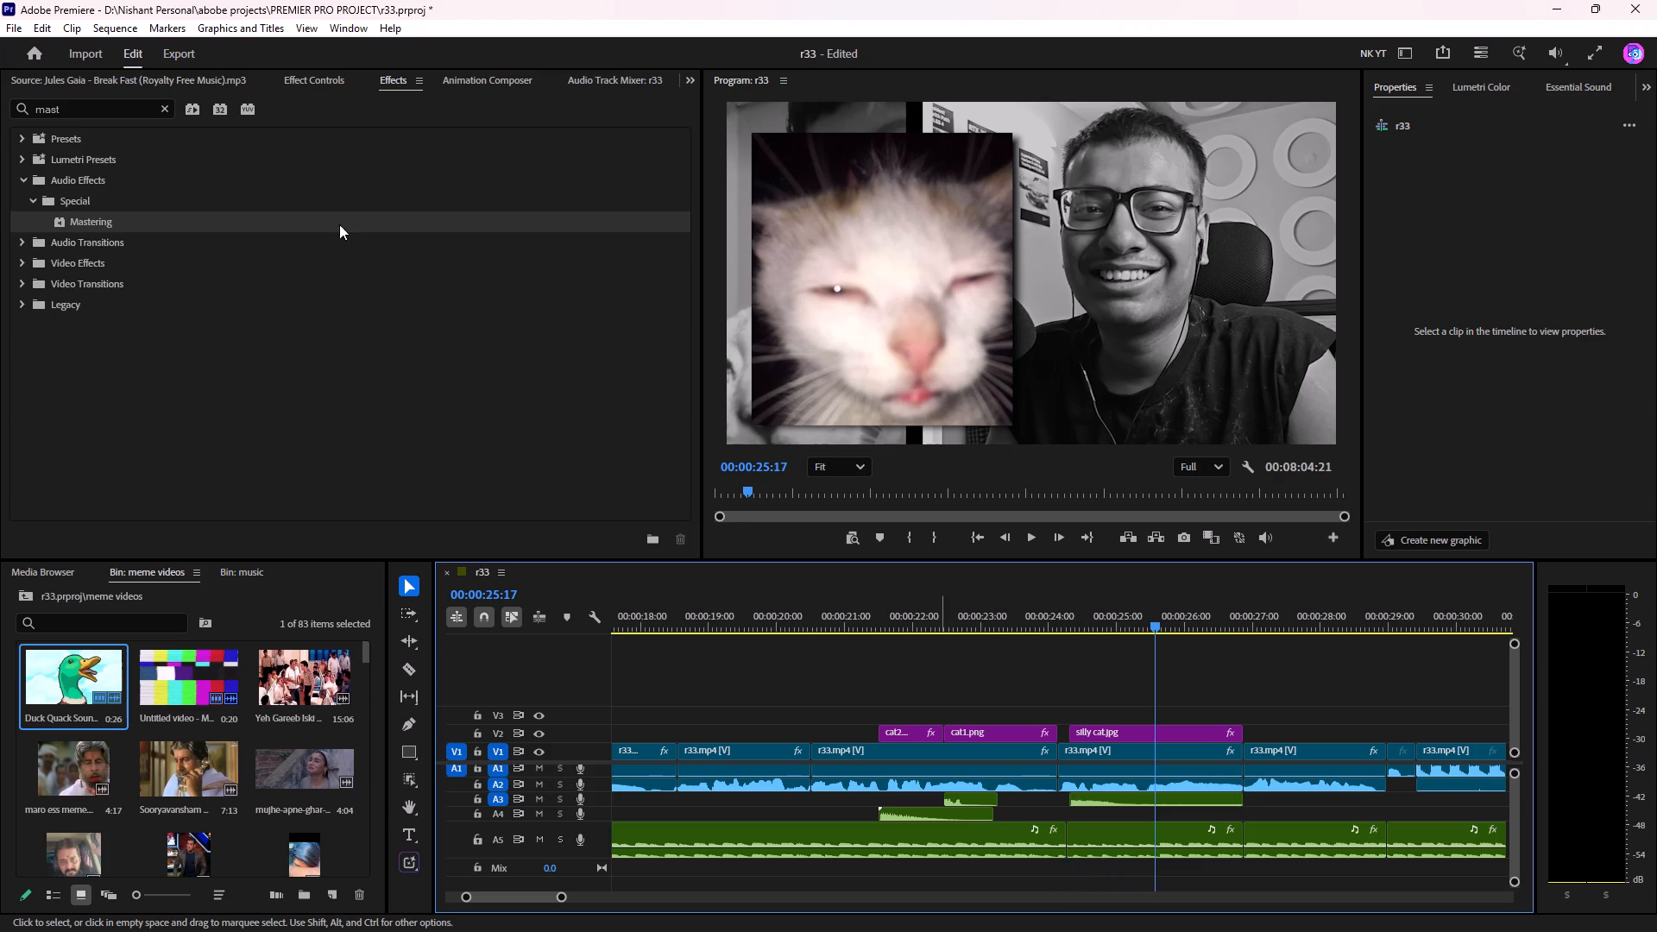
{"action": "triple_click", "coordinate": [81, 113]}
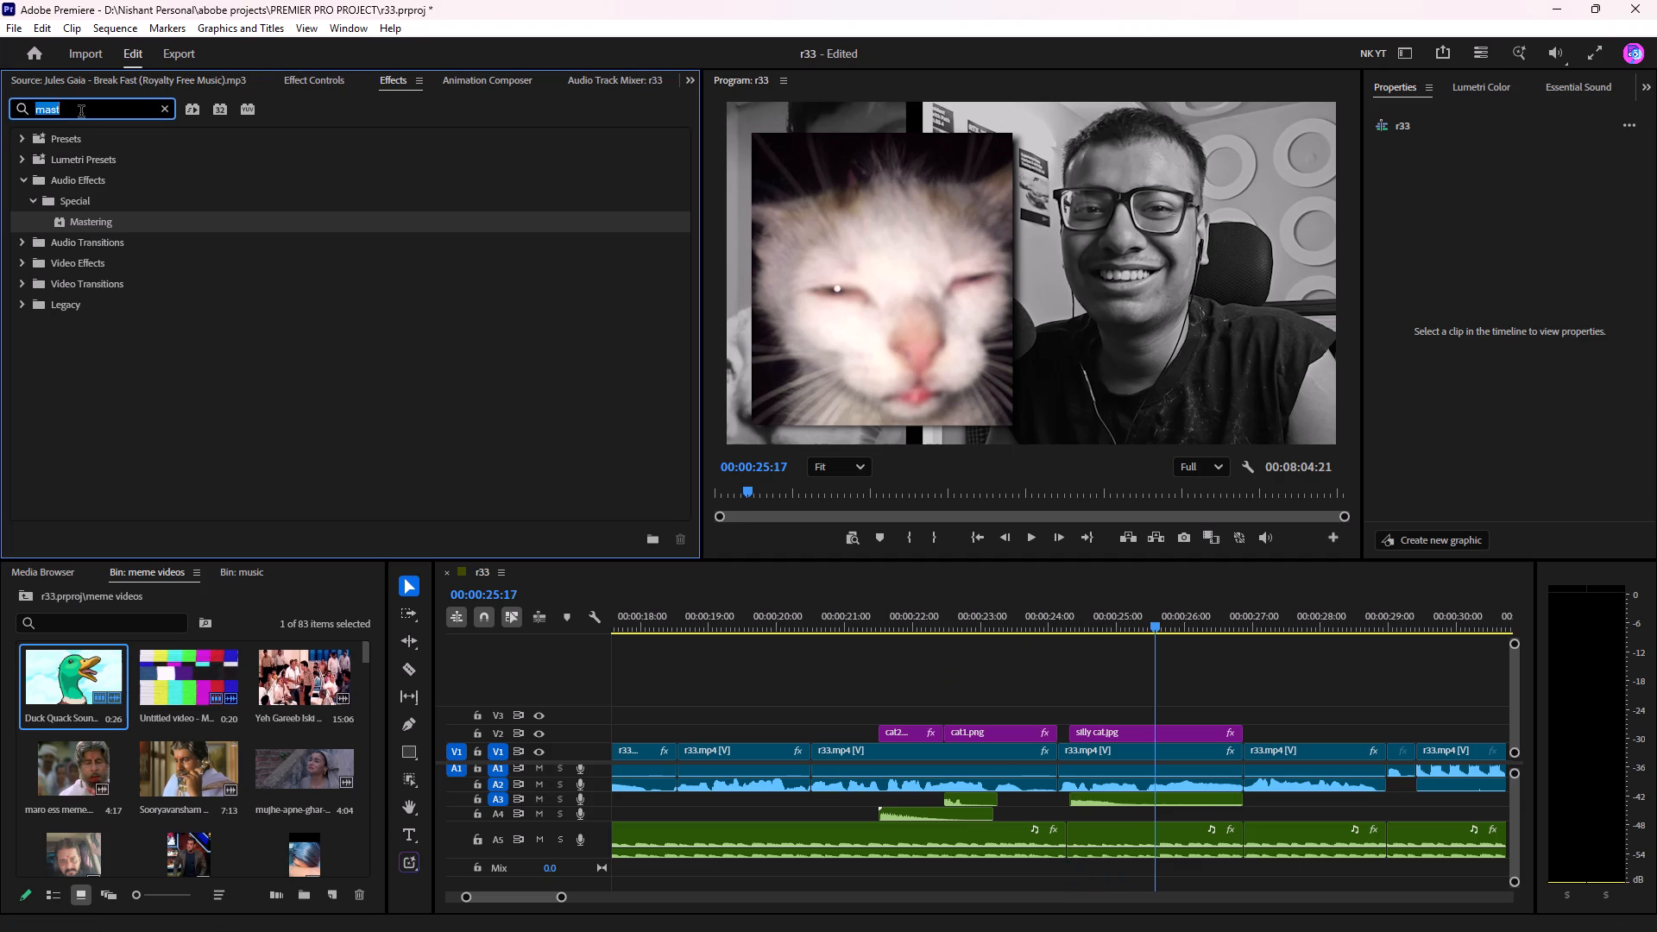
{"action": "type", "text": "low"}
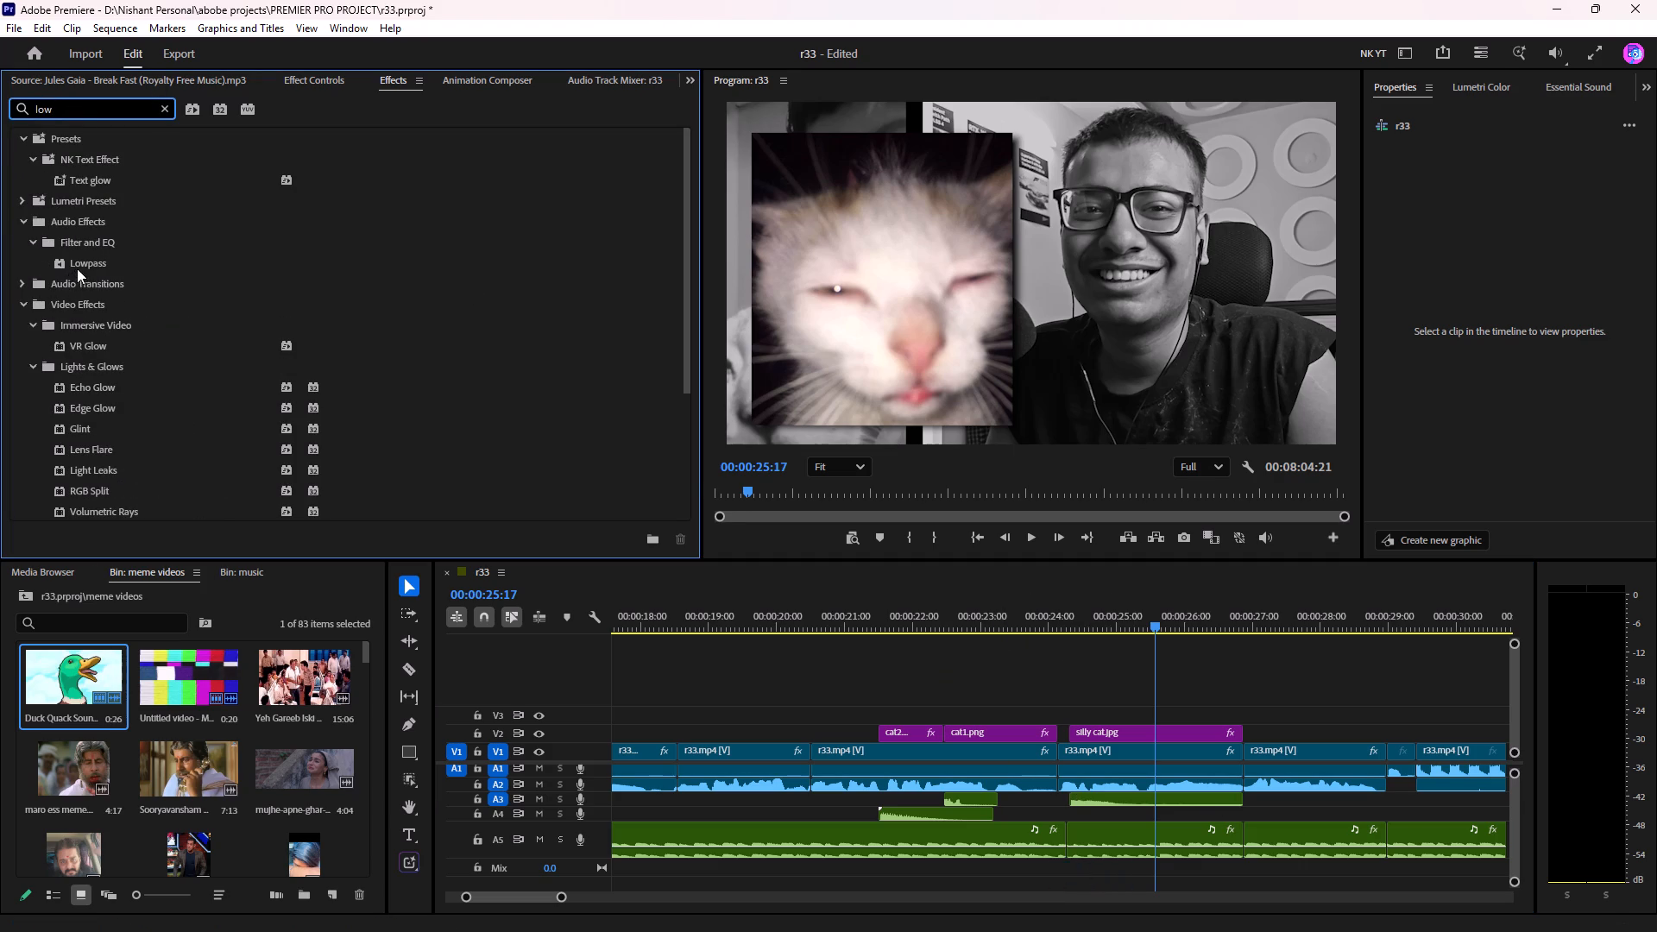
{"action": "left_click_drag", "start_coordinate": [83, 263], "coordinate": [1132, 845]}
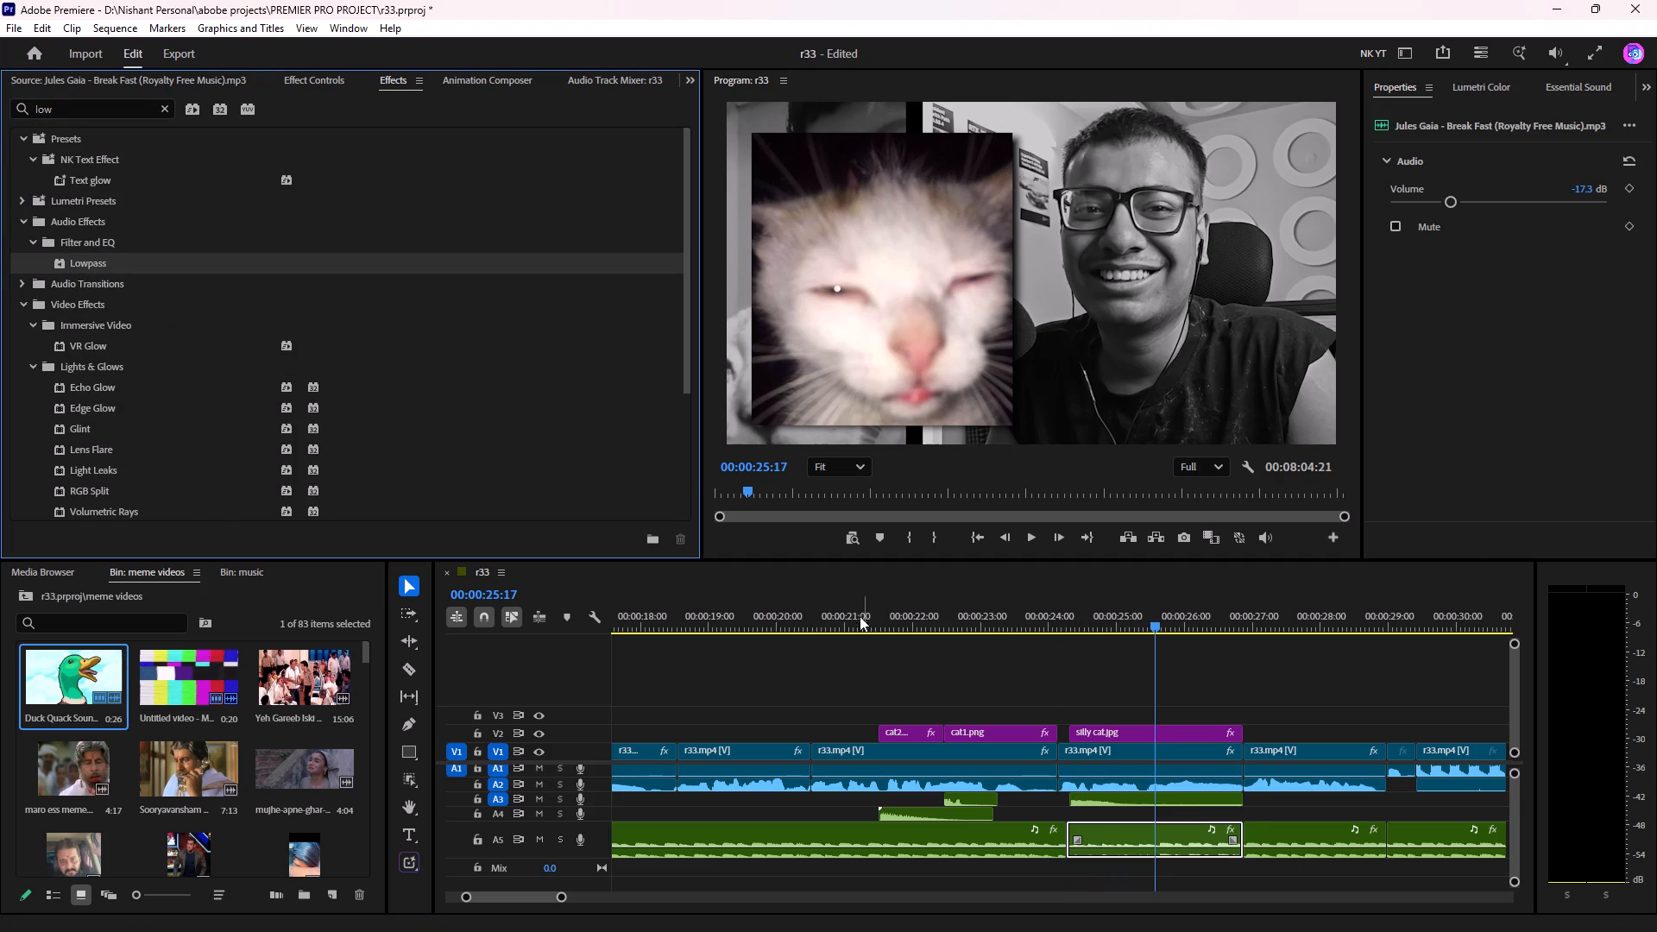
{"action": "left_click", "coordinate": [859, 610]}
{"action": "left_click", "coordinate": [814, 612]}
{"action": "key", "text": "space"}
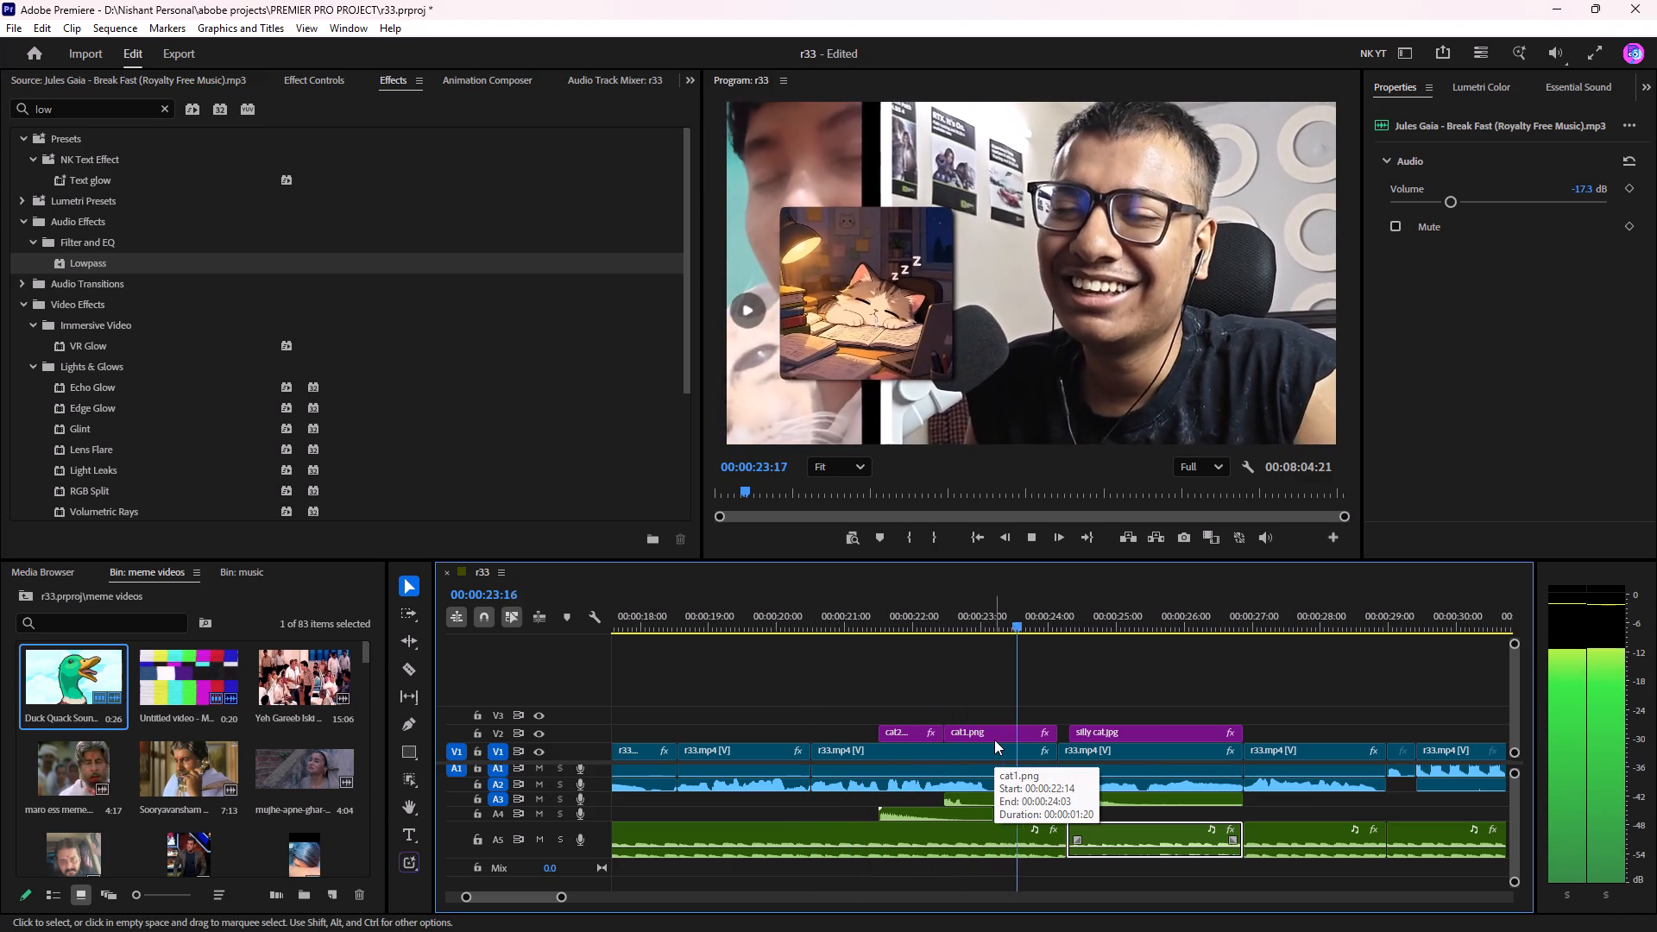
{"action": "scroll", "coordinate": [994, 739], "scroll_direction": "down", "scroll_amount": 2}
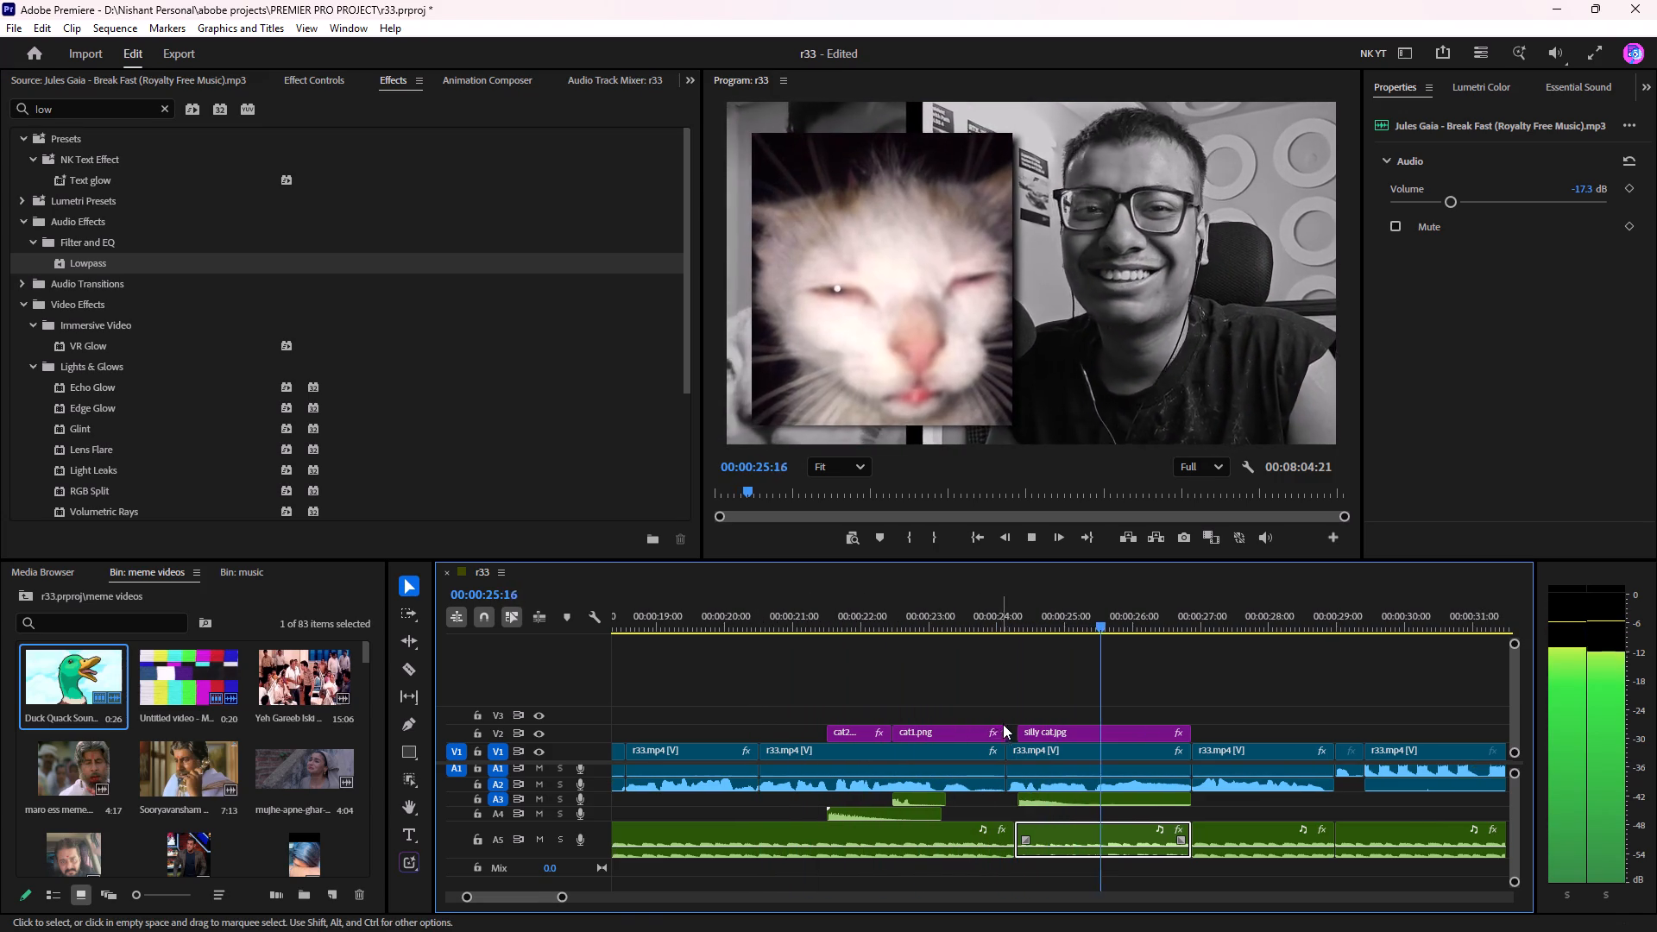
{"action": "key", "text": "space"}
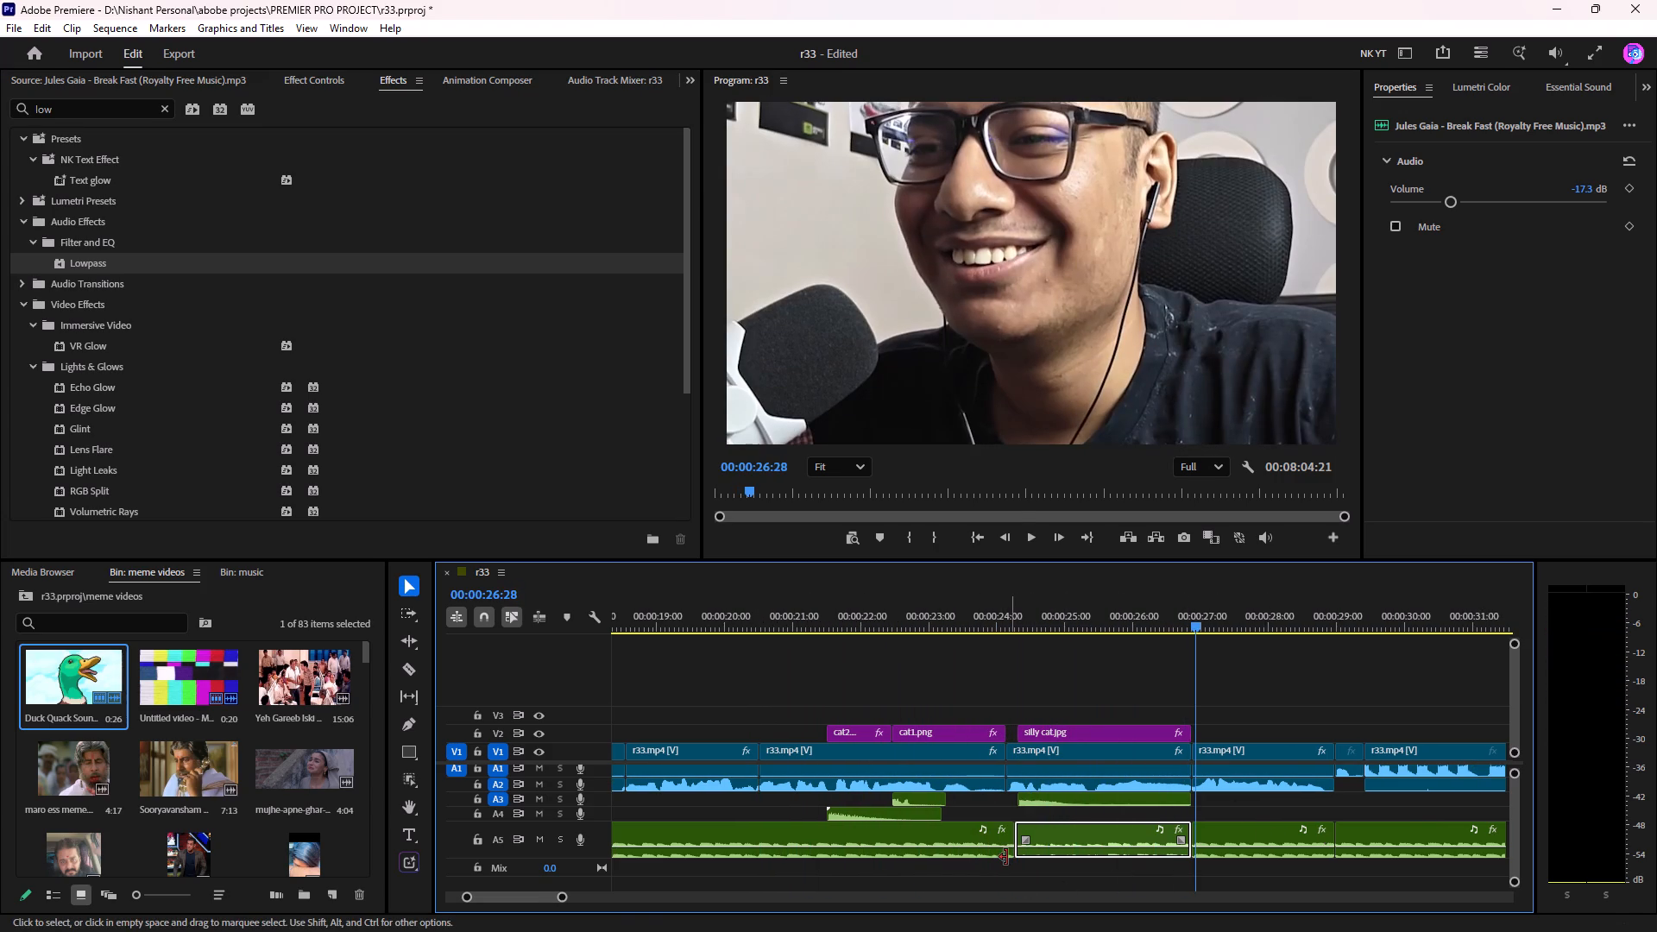
Delete all the Break Fast music pieces from A5.
{"action": "left_click", "coordinate": [1006, 857]}
{"action": "left_click_drag", "start_coordinate": [996, 872], "coordinate": [1334, 858]}
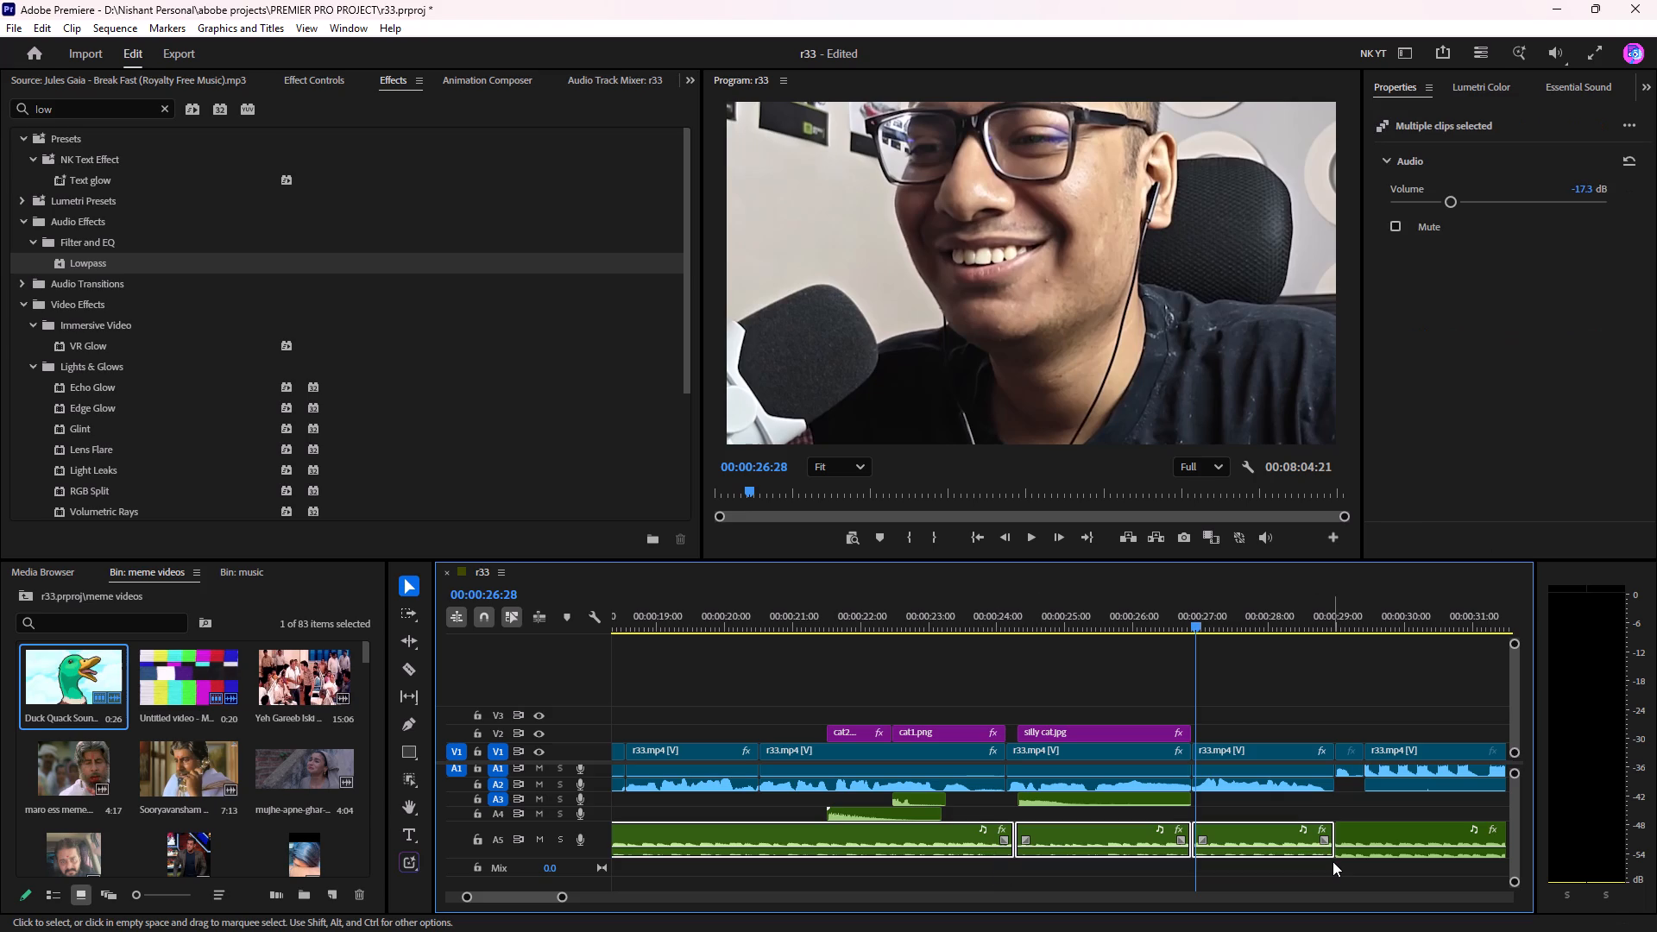
{"action": "key", "text": "Delete"}
{"action": "left_click_drag", "start_coordinate": [1261, 855], "coordinate": [1370, 843]}
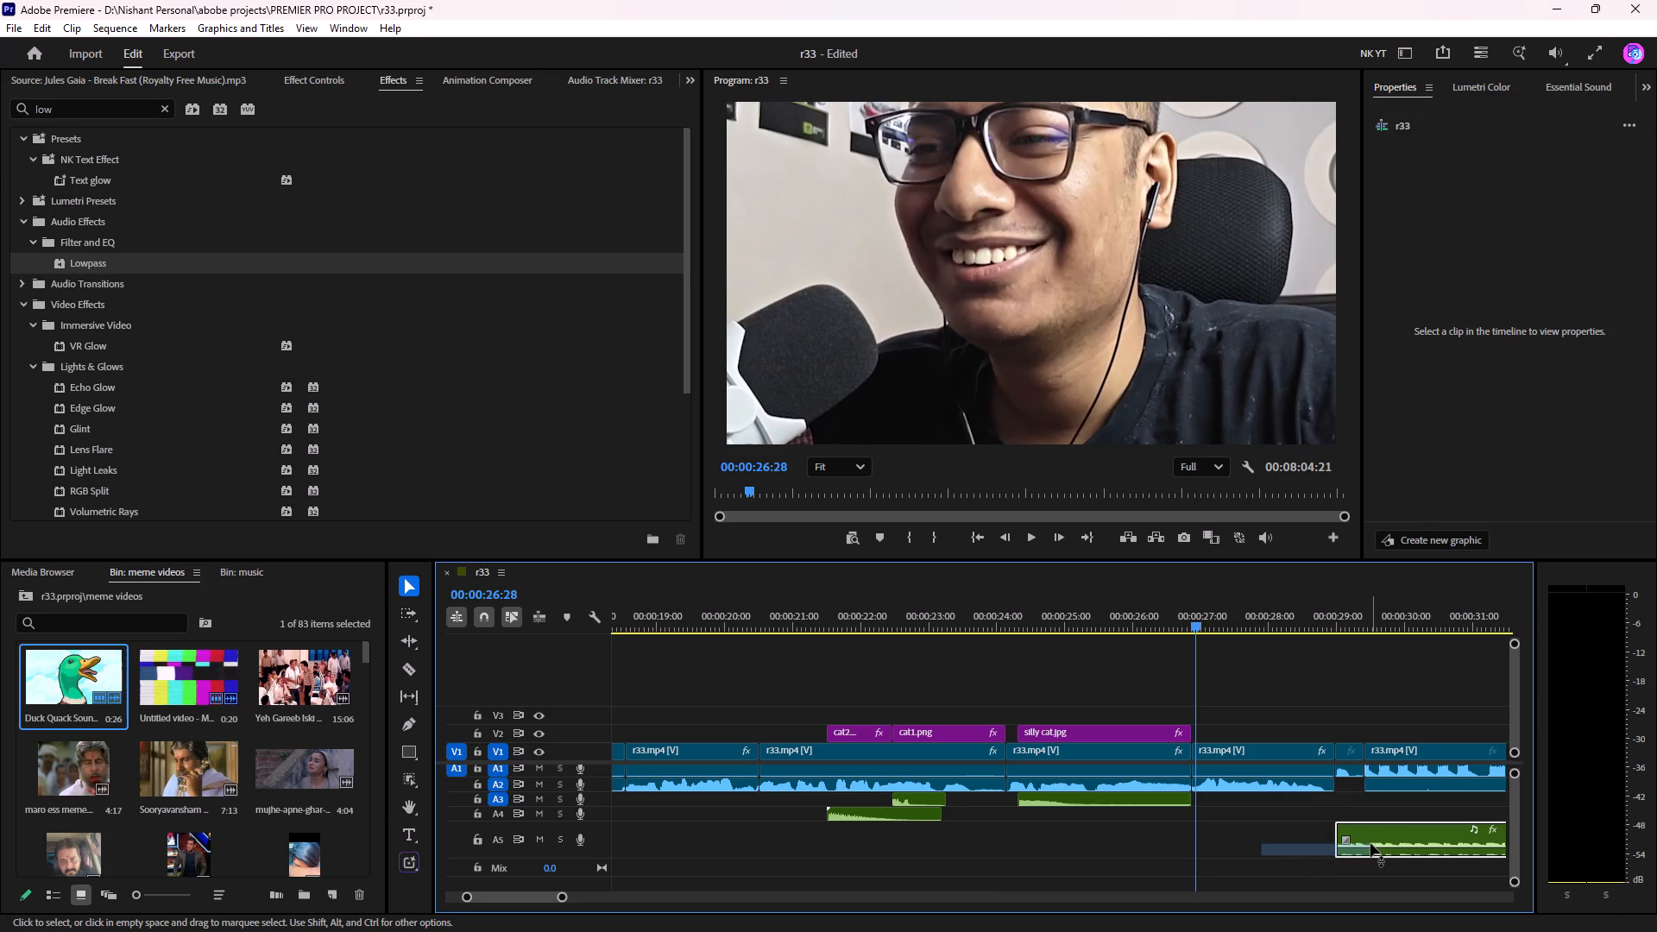
{"action": "key", "text": "Delete"}
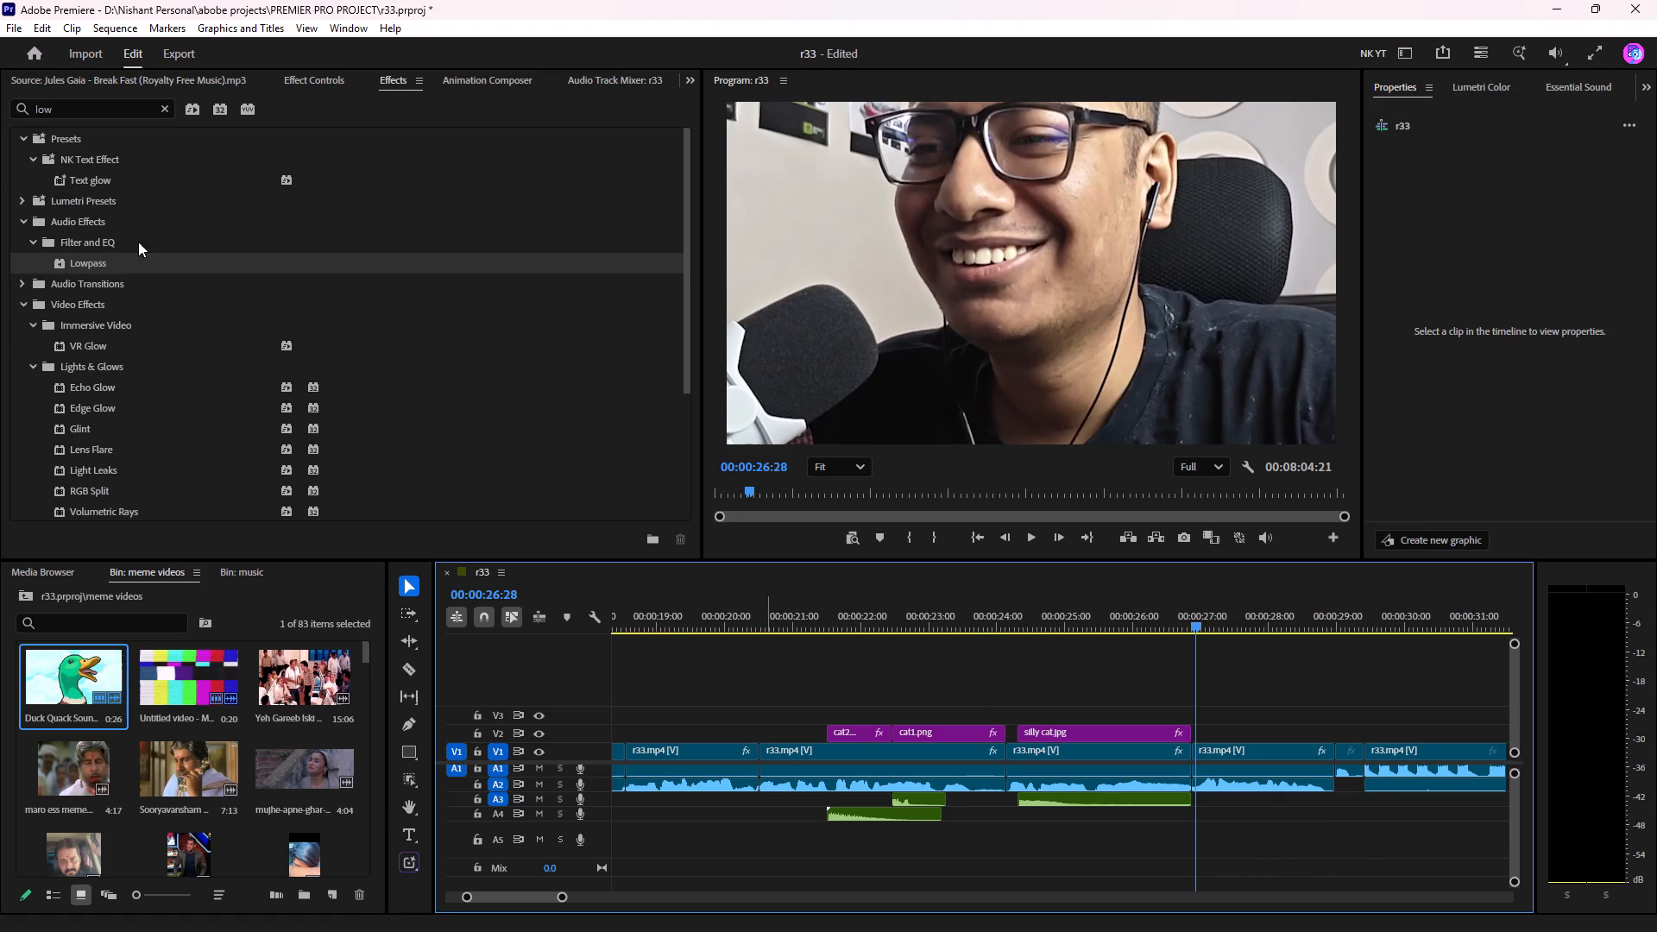
Audition Funny Song - Comedic Background Music - Silly Chicken.mp3 from the music bin and place it on A5 from about 00:00:20:08.
{"action": "scroll", "coordinate": [113, 266], "scroll_direction": "up", "scroll_amount": 4}
{"action": "left_click", "coordinate": [227, 572]}
{"action": "scroll", "coordinate": [137, 690], "scroll_direction": "up", "scroll_amount": 3}
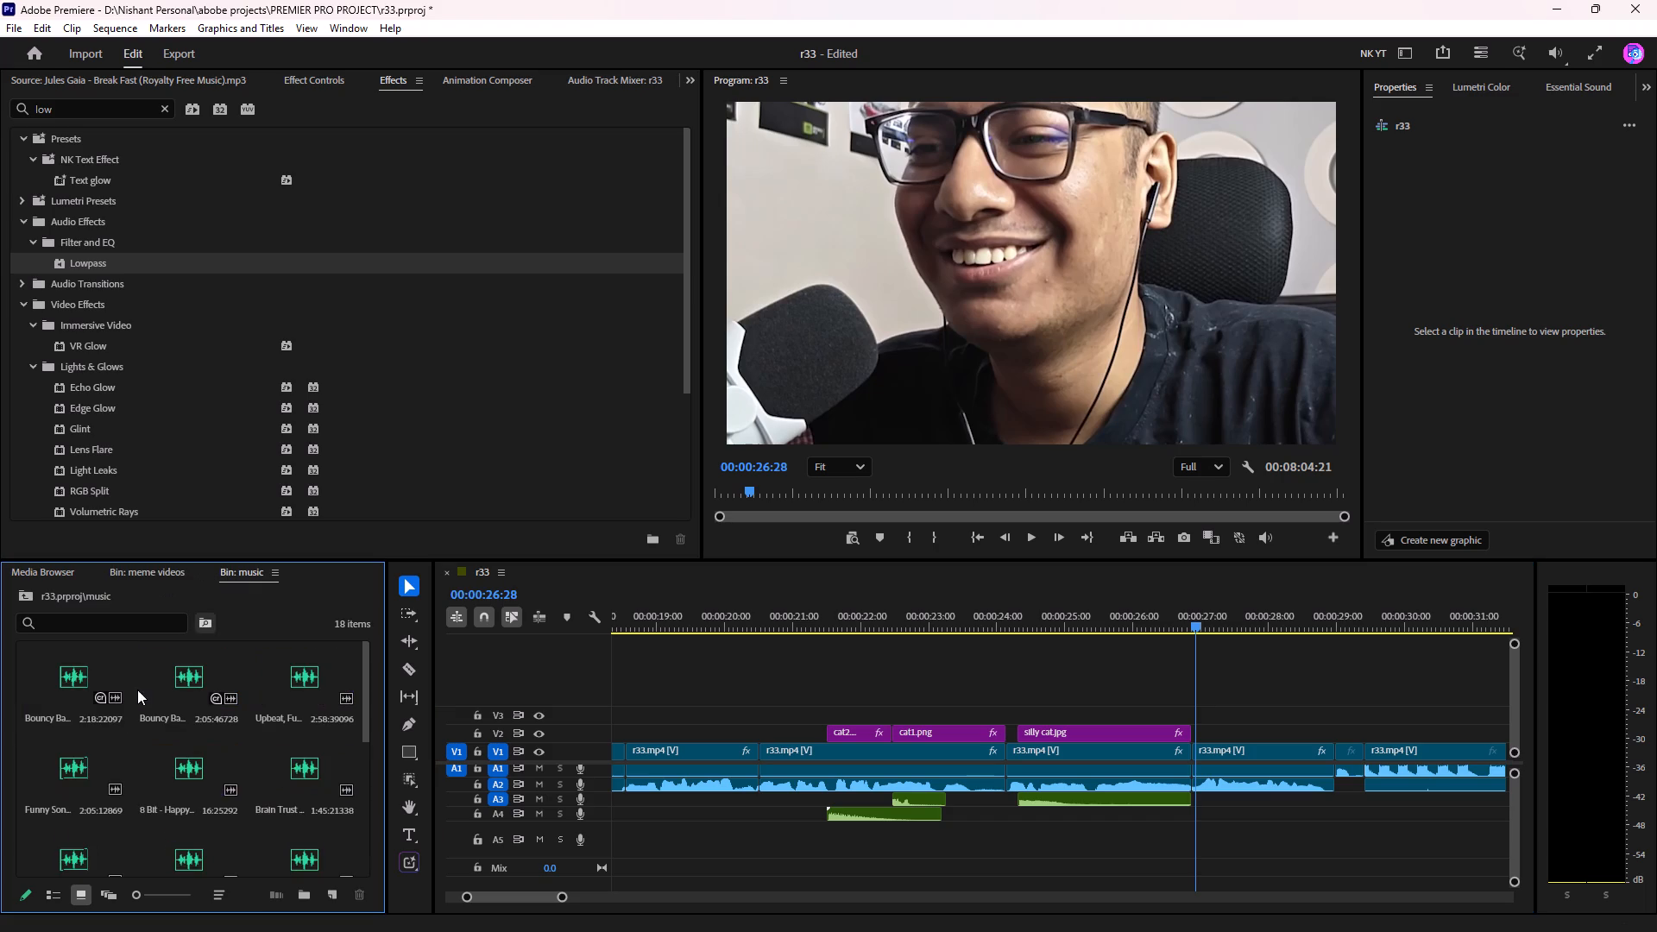
{"action": "left_click", "coordinate": [46, 659]}
{"action": "left_click", "coordinate": [328, 670]}
{"action": "double_click", "coordinate": [51, 768]}
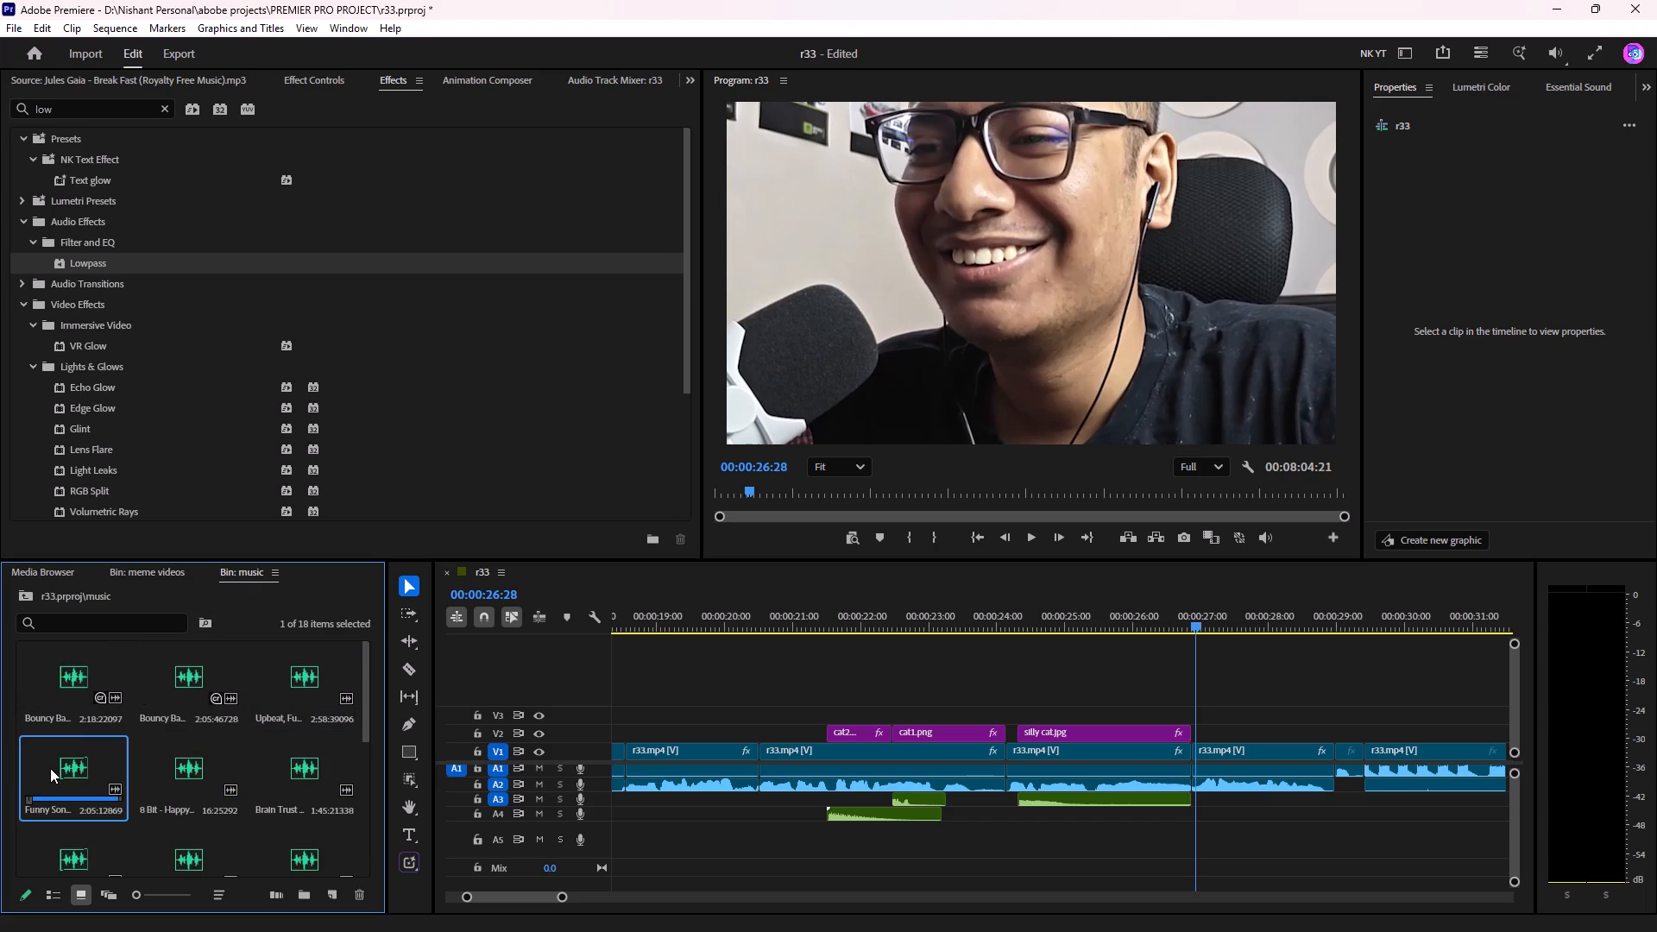
{"action": "key", "text": "space"}
{"action": "key", "text": "space"}
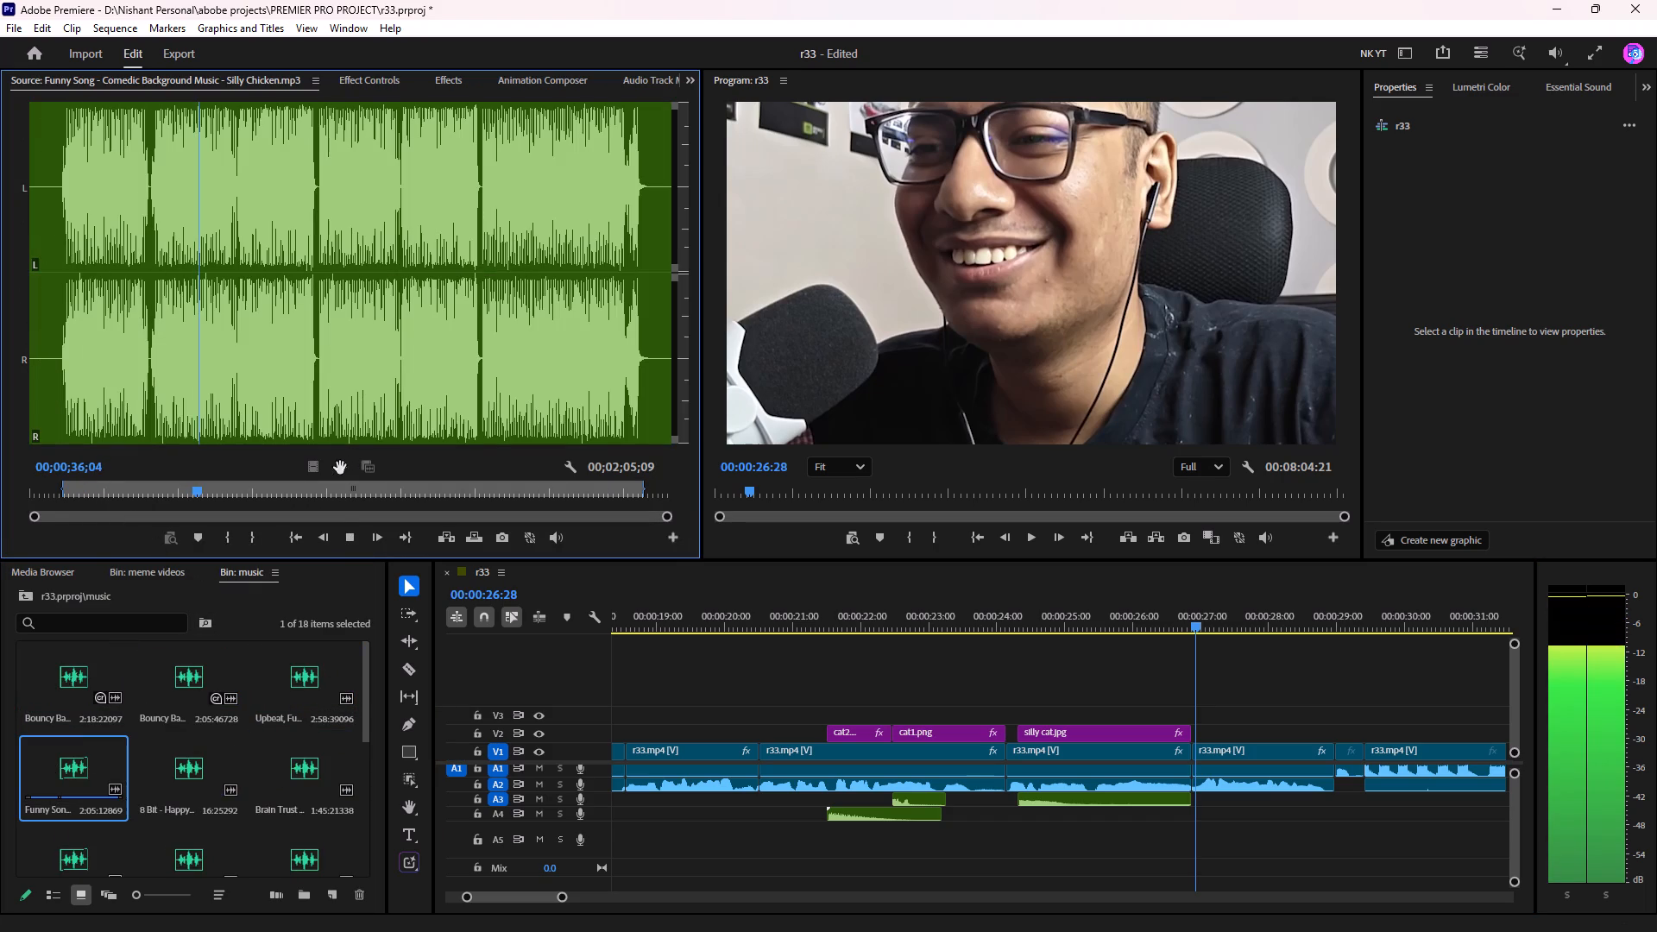
{"action": "left_click_drag", "start_coordinate": [340, 468], "coordinate": [705, 847]}
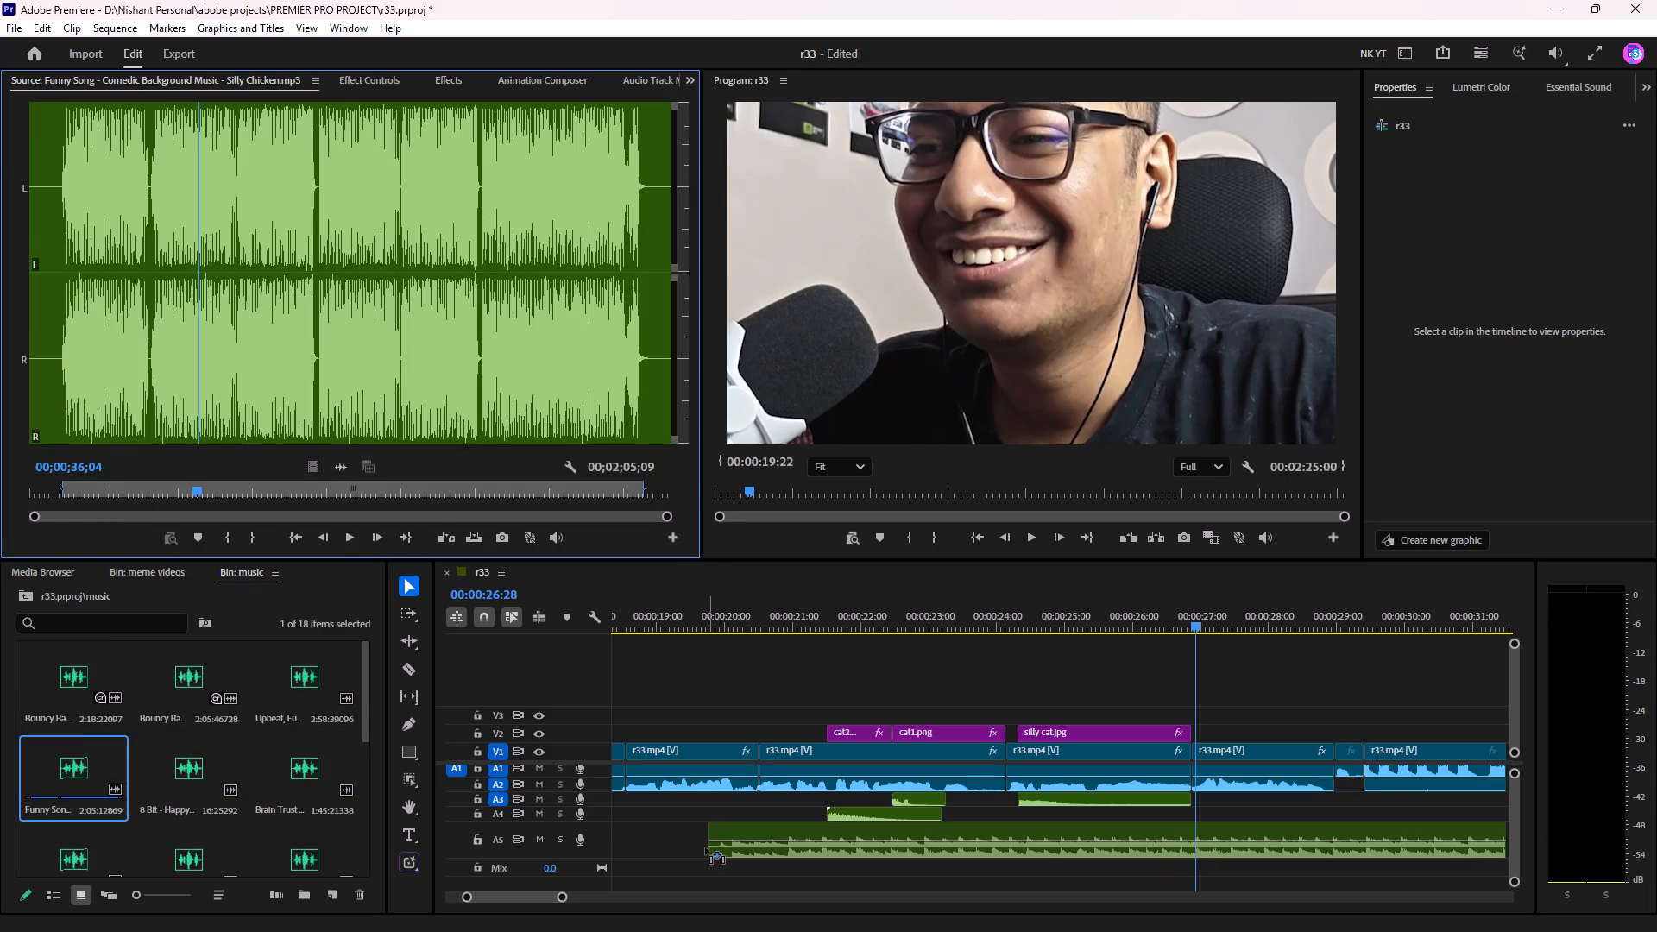
{"action": "left_click_drag", "start_coordinate": [705, 847], "coordinate": [740, 842]}
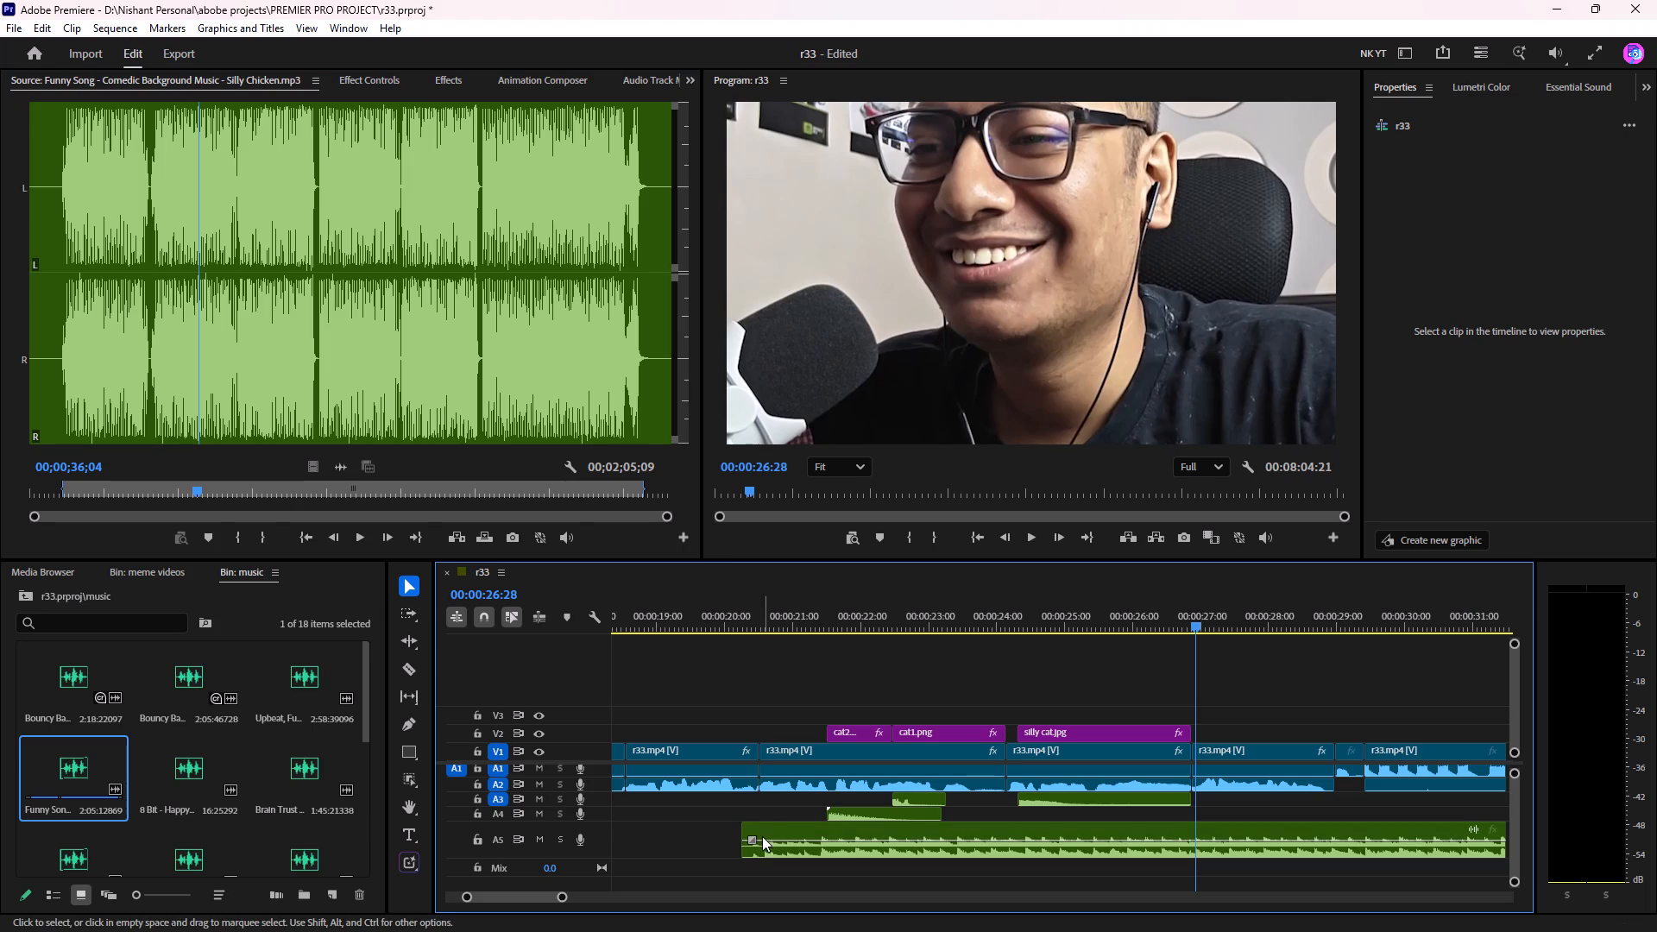
Add a fade-in of about 0.7 seconds to the Silly Chicken music on A5 and play from 00:00:20:00 to 00:00:21:17.
{"action": "left_click_drag", "start_coordinate": [750, 839], "coordinate": [790, 832]}
{"action": "left_click", "coordinate": [726, 614]}
{"action": "key", "text": "space"}
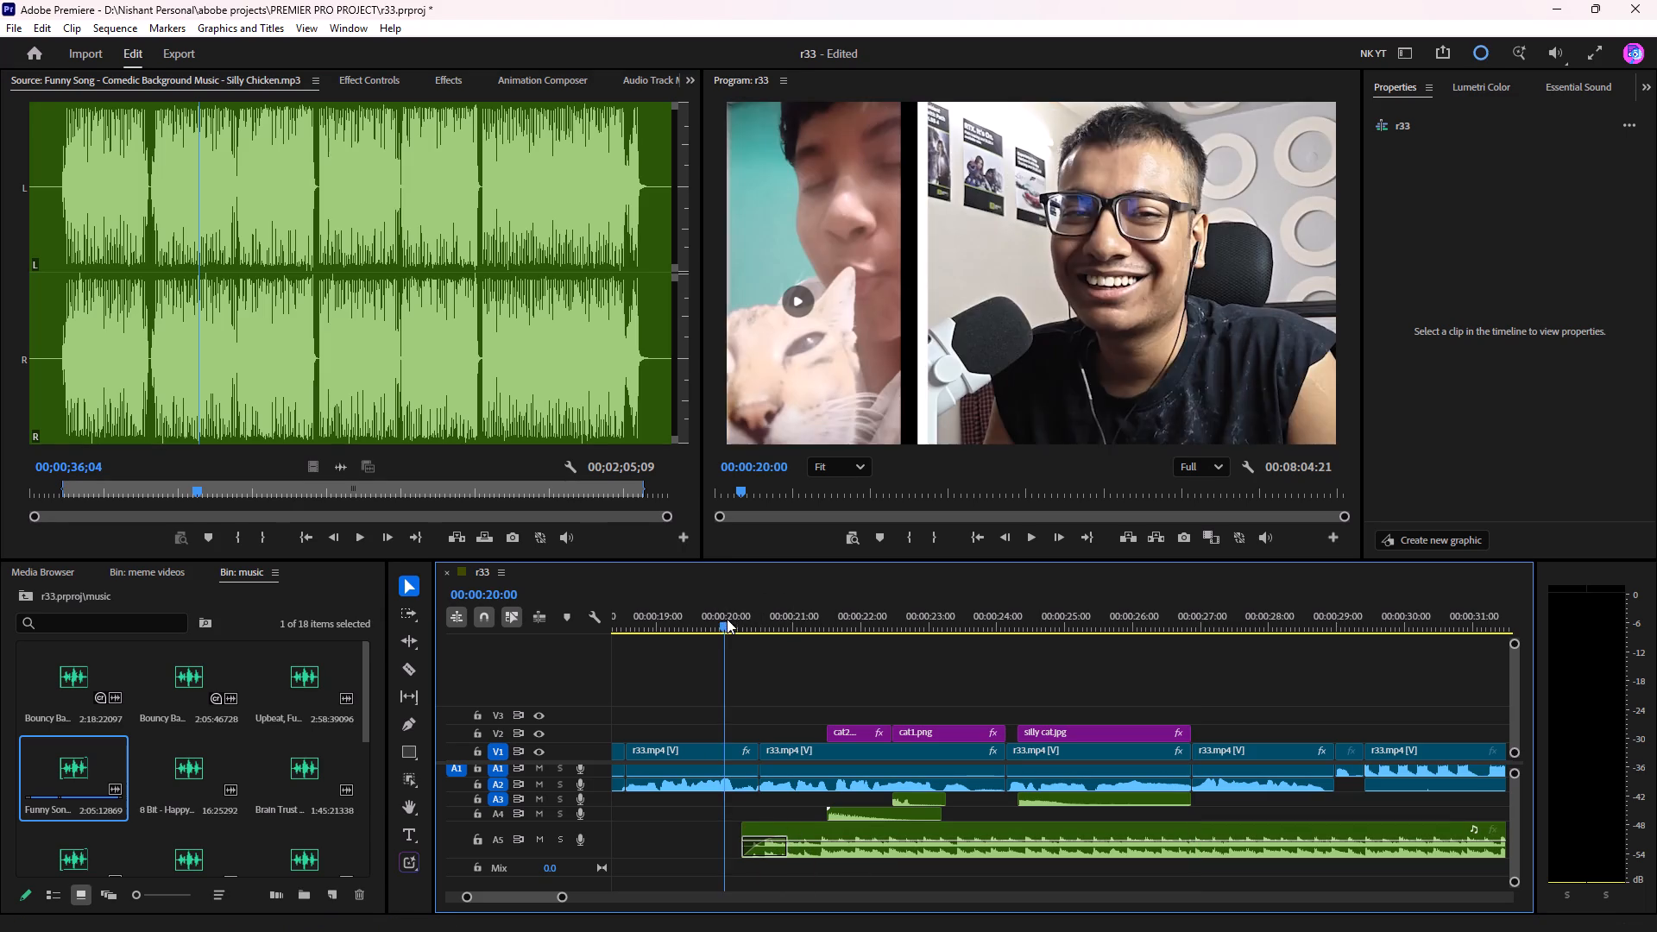
{"action": "key", "text": "space"}
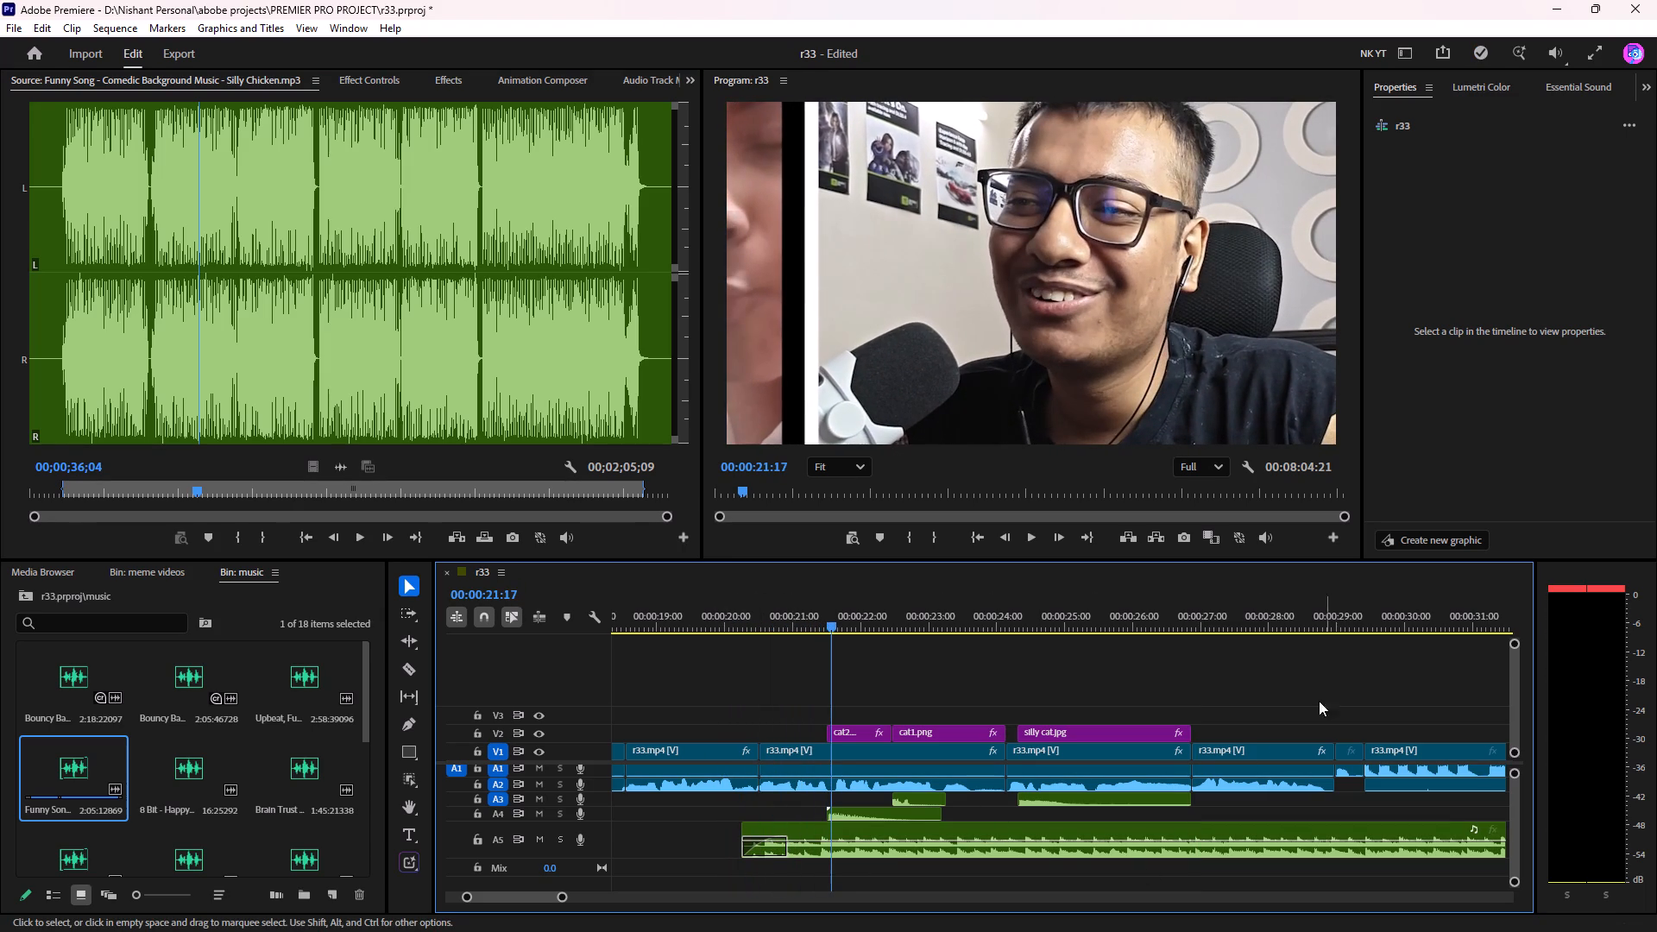
Lower the Silly Chicken music clip's volume to -18.0 dB, checking it in playback from about 00:00:20:00.
{"action": "left_click", "coordinate": [1156, 833]}
{"action": "left_click", "coordinate": [1453, 189]}
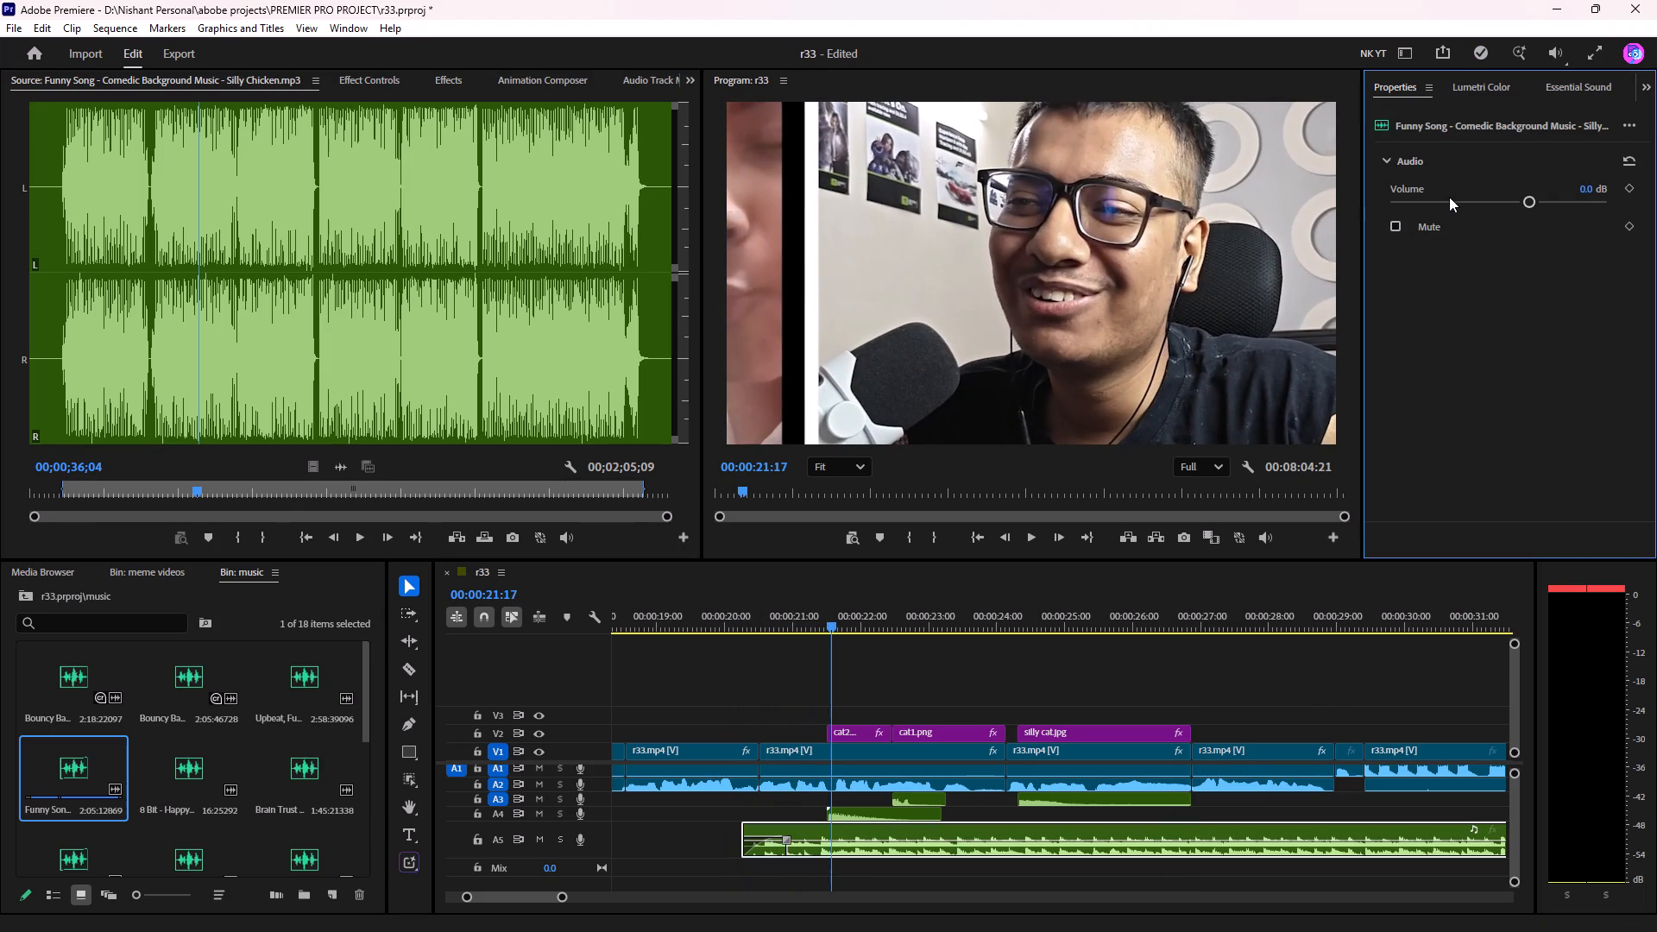
{"action": "left_click", "coordinate": [1437, 198]}
{"action": "left_click", "coordinate": [1450, 200]}
{"action": "left_click", "coordinate": [1443, 200]}
{"action": "left_click", "coordinate": [1434, 200]}
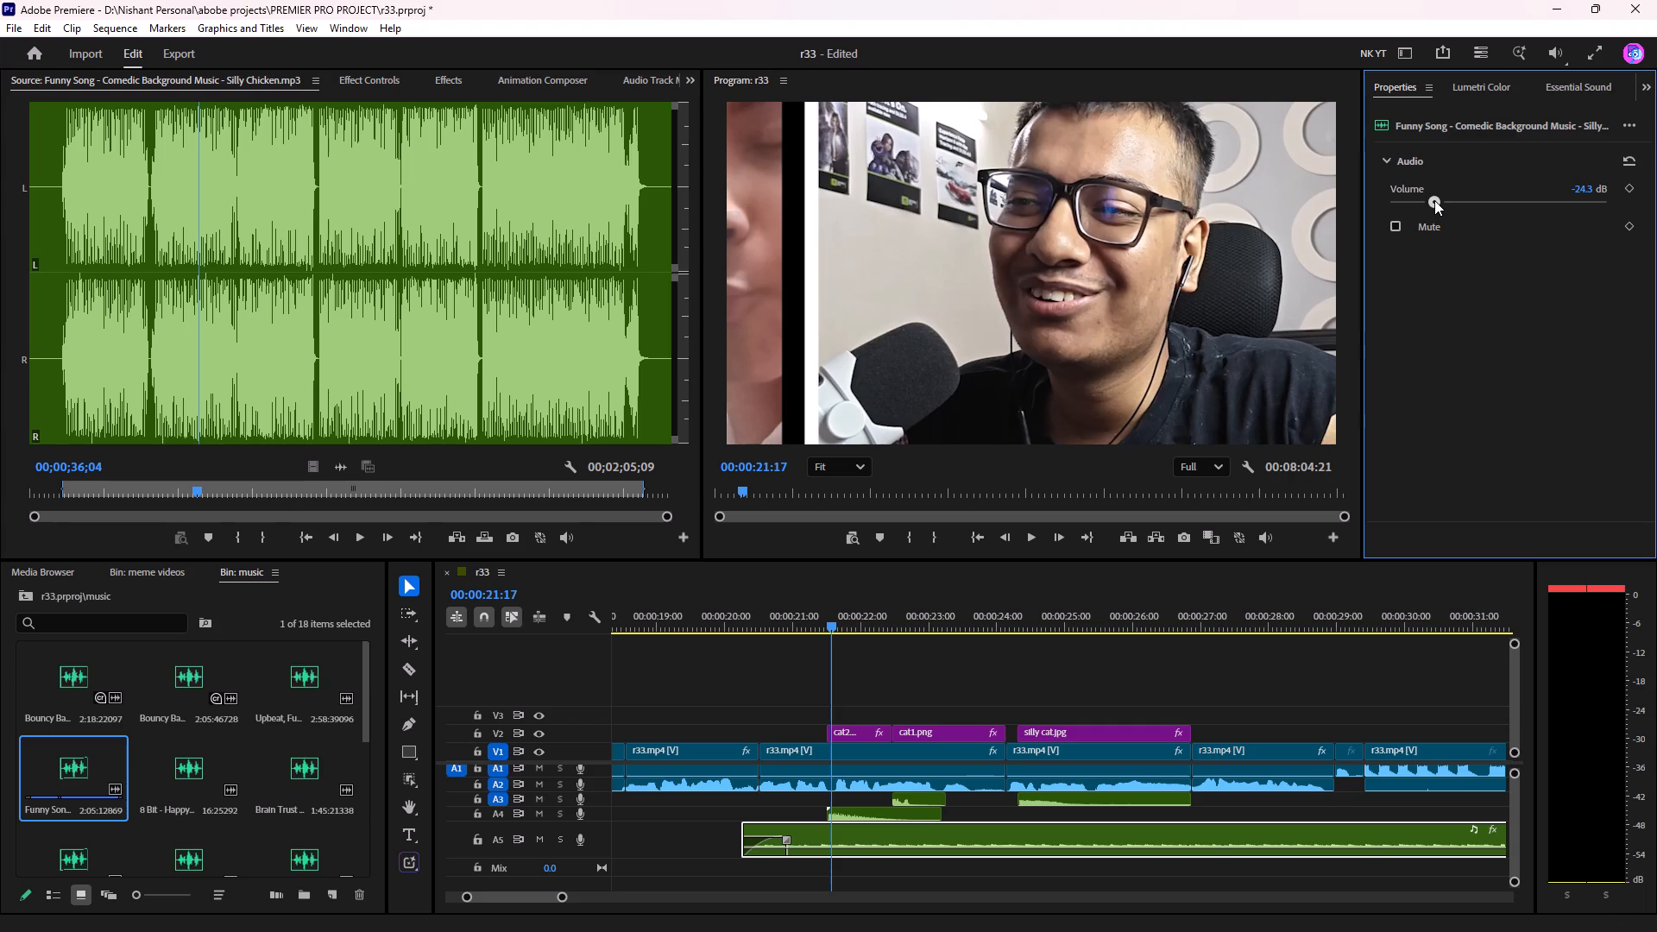
{"action": "left_click", "coordinate": [730, 627]}
{"action": "key", "text": "space"}
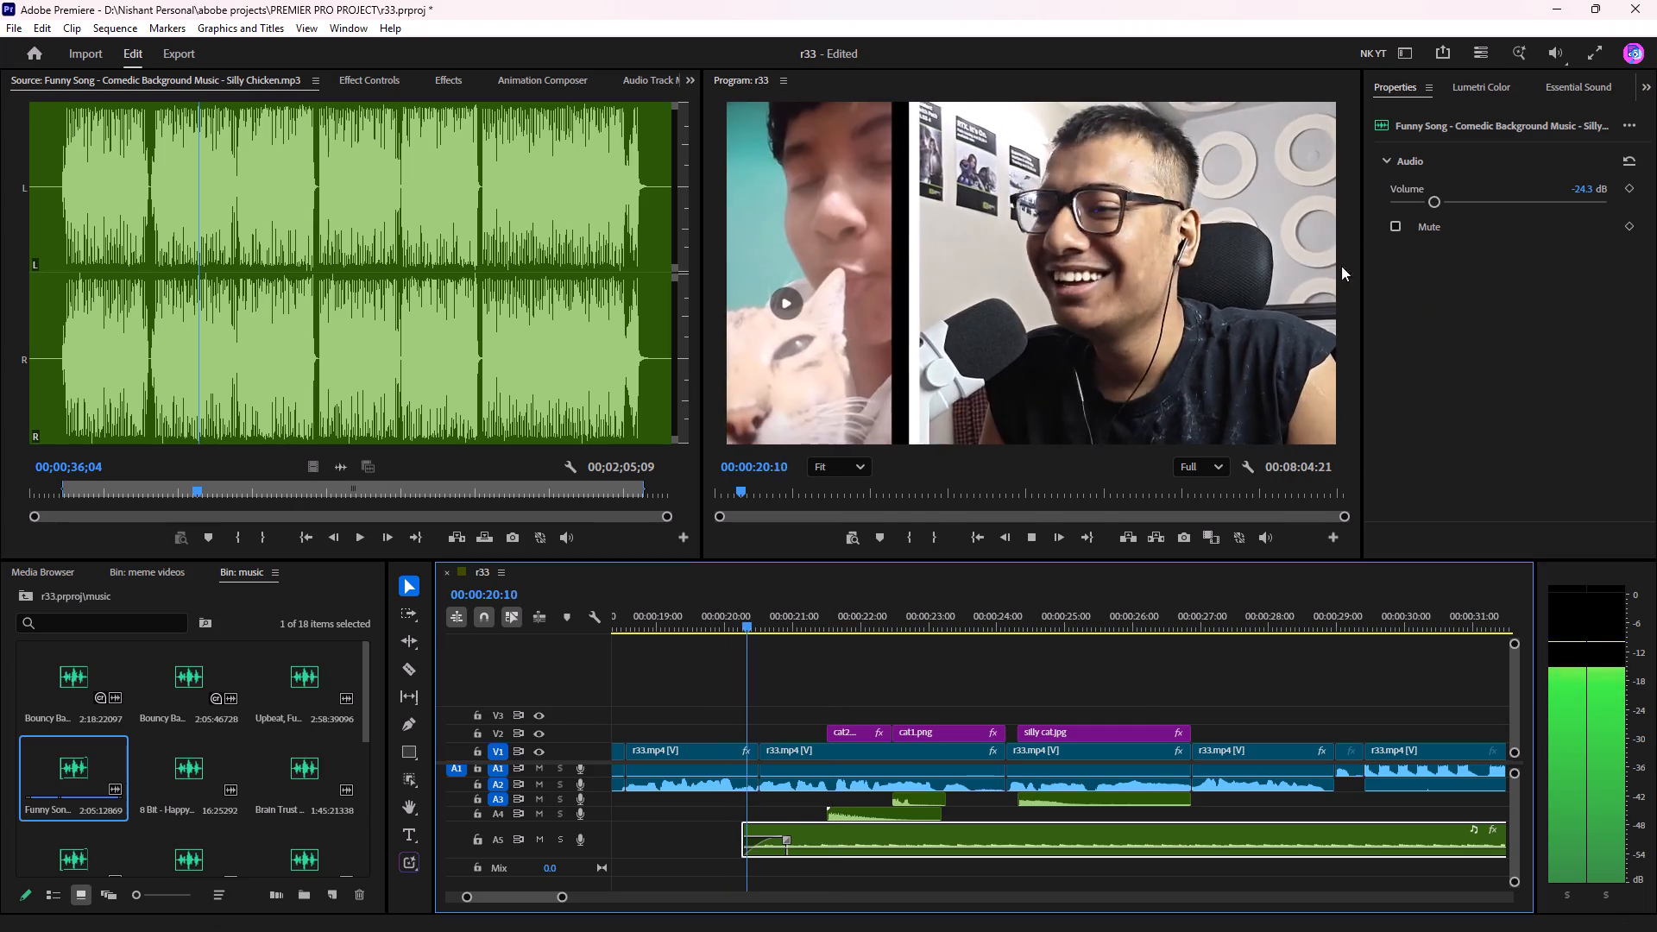
{"action": "left_click", "coordinate": [1439, 204]}
{"action": "left_click", "coordinate": [1449, 202]}
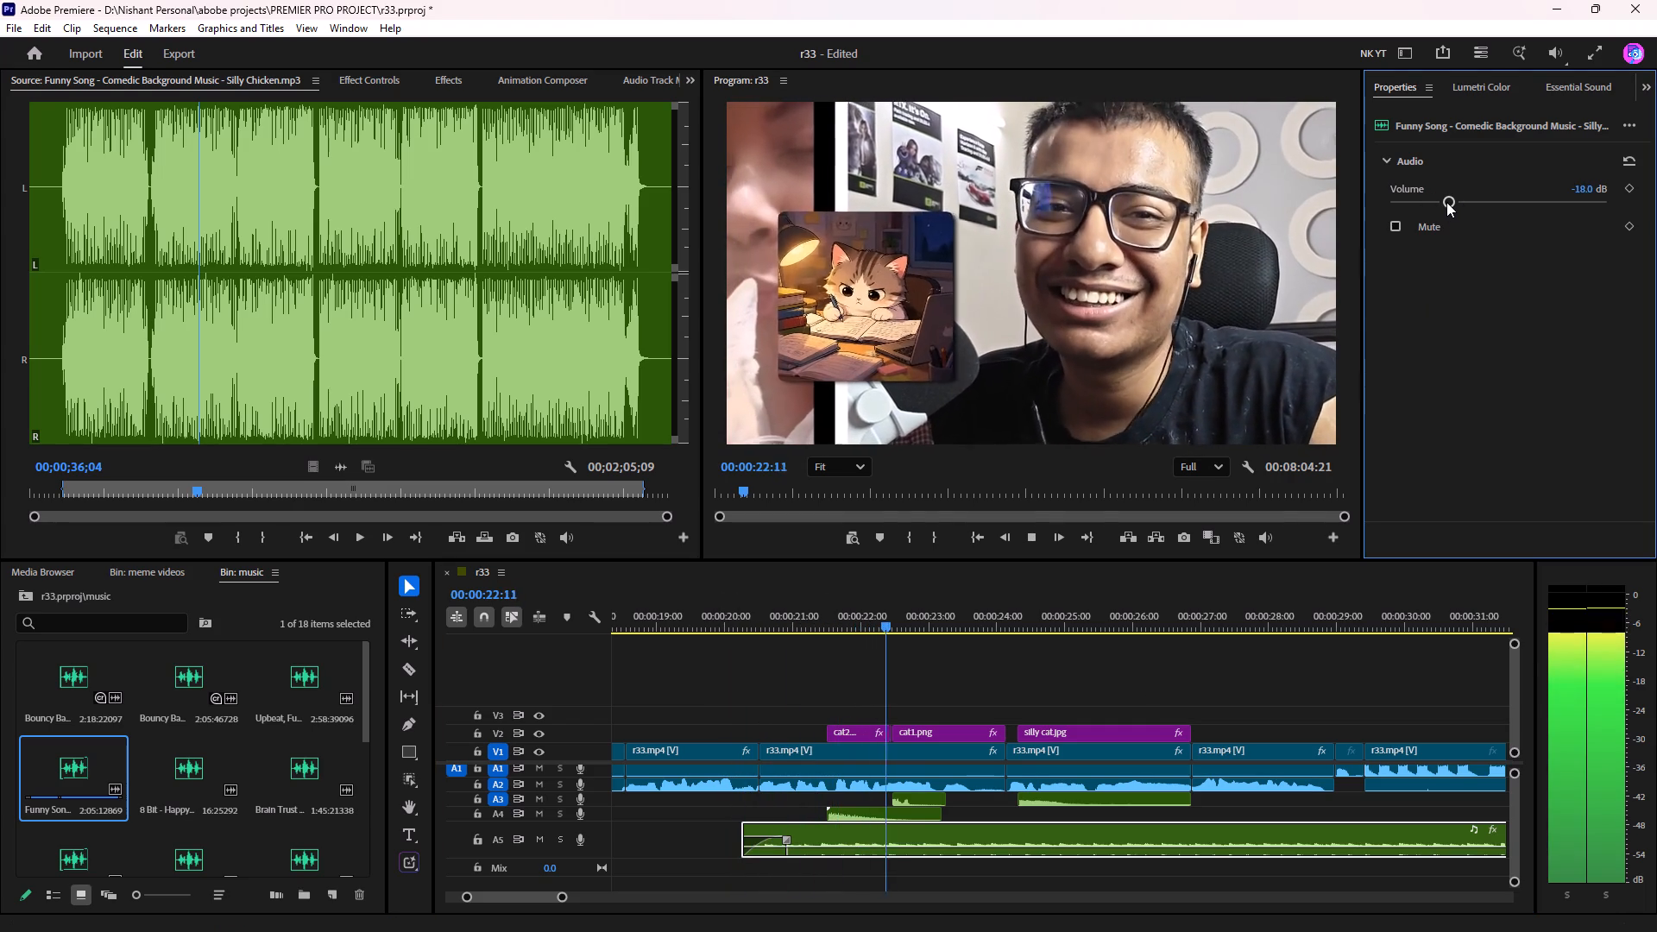
Cut the Silly Chicken music on A5 at 00:00:24:11 and 00:00:26:26 to isolate the section under silly cat.jpg.
{"action": "scroll", "coordinate": [1044, 732], "scroll_direction": "down", "scroll_amount": 3}
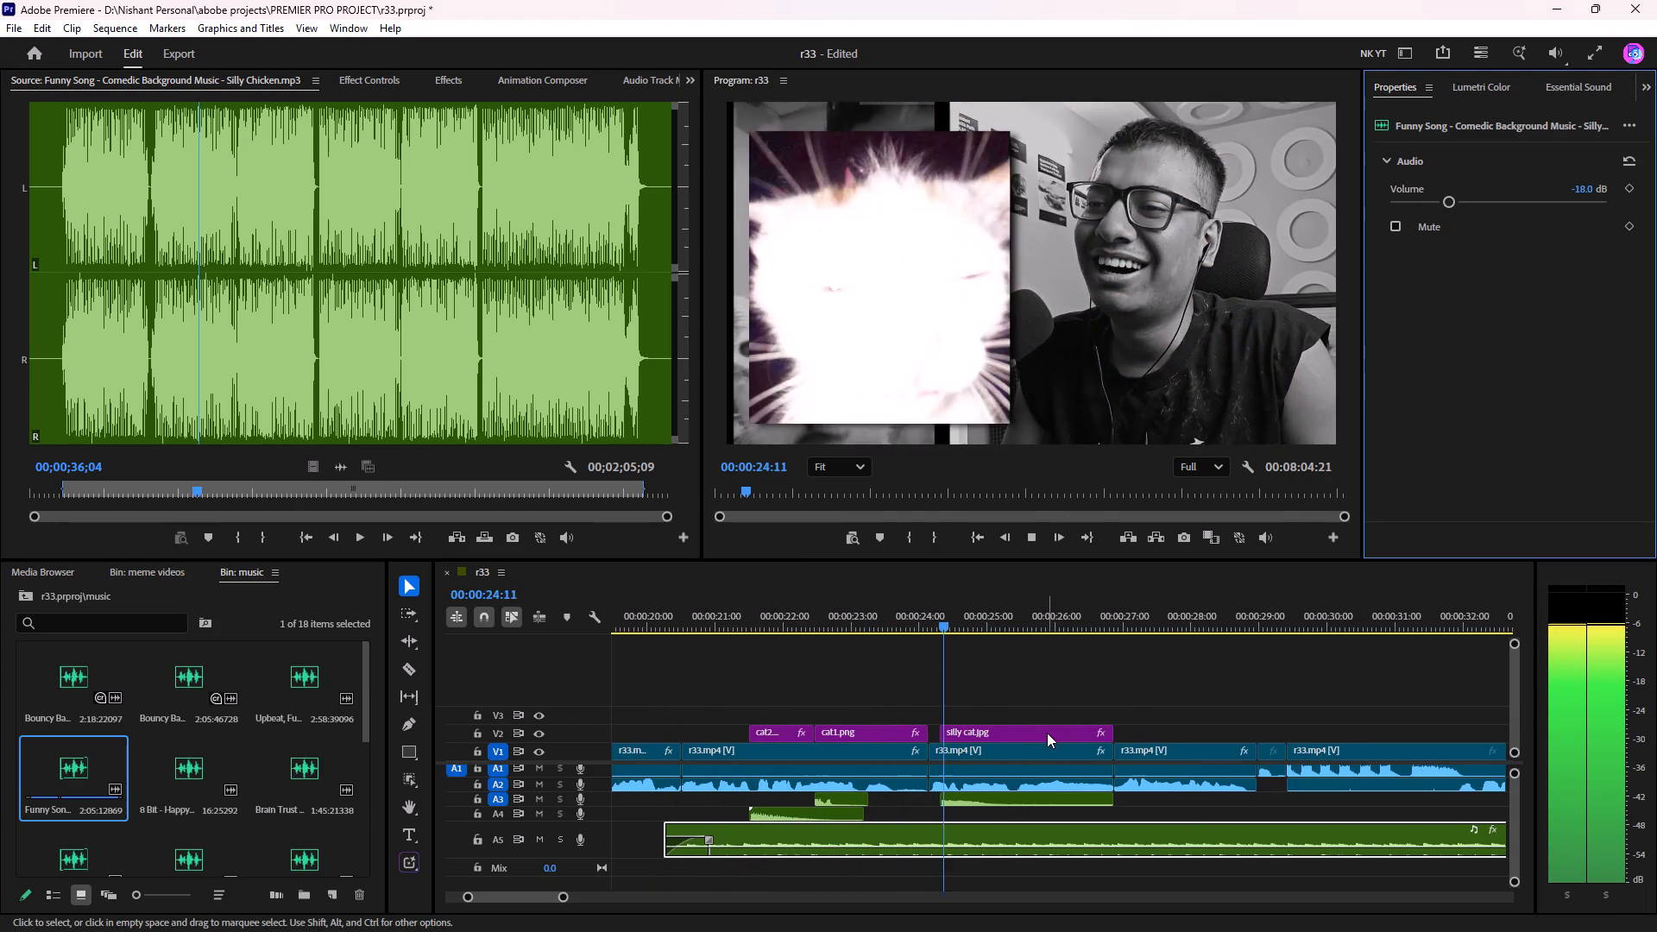
{"action": "key", "text": "space"}
{"action": "left_click_drag", "start_coordinate": [932, 611], "coordinate": [947, 625]}
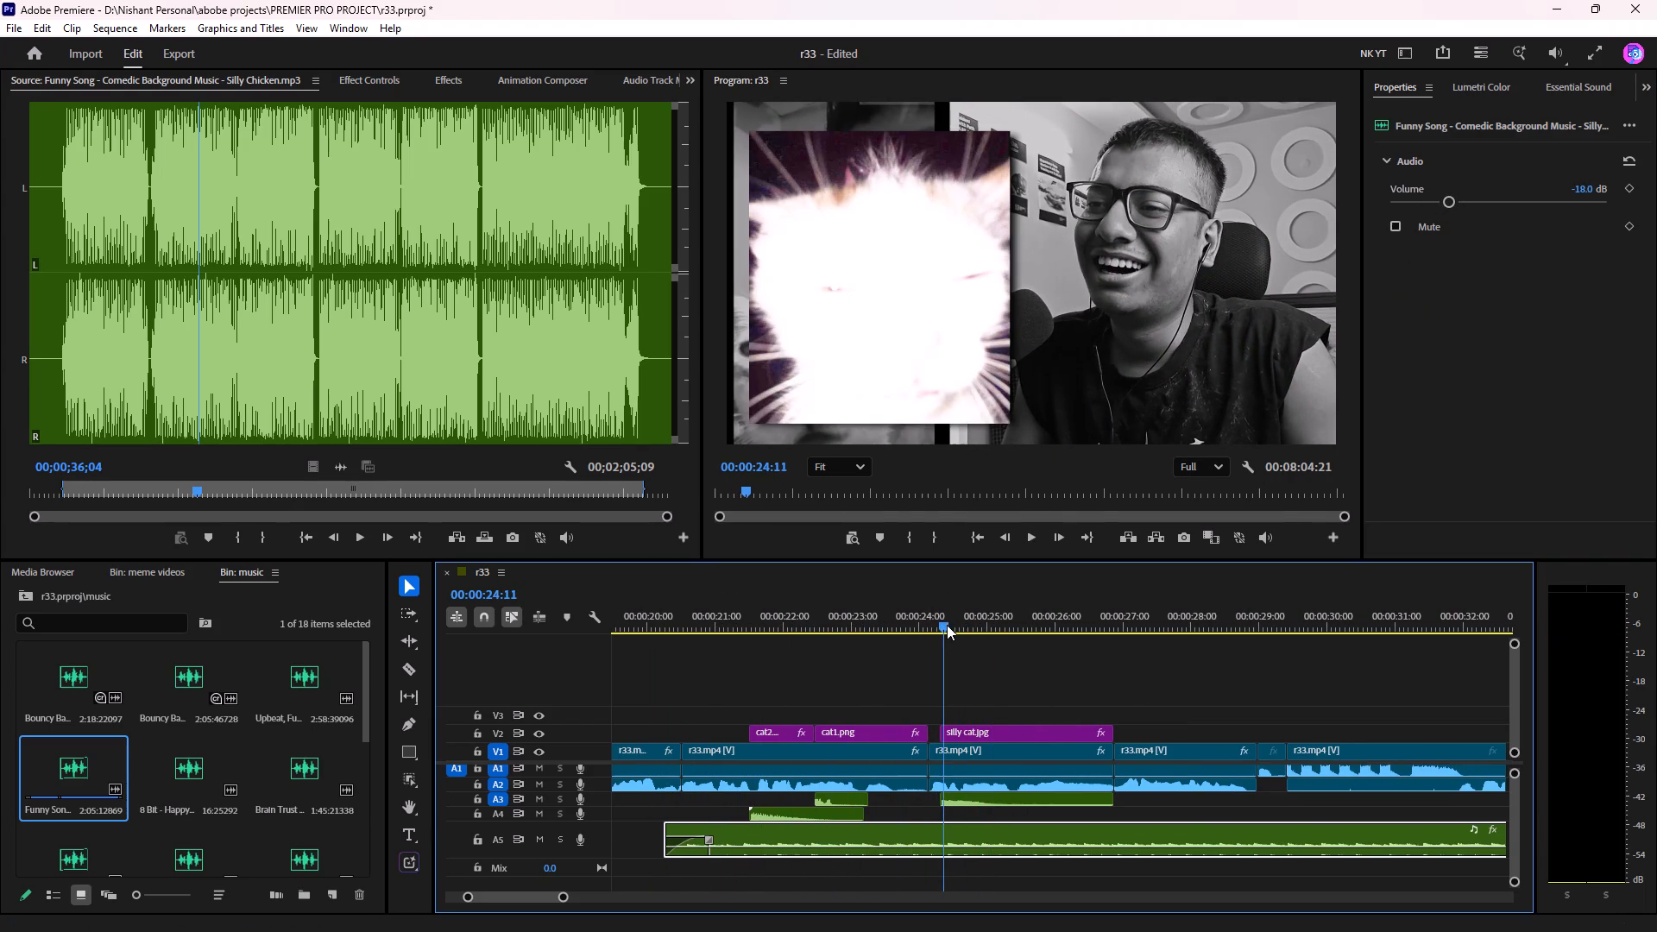
{"action": "left_click_drag", "start_coordinate": [947, 625], "coordinate": [948, 625]}
{"action": "left_click", "coordinate": [968, 833]}
{"action": "key", "text": "ctrl+k"}
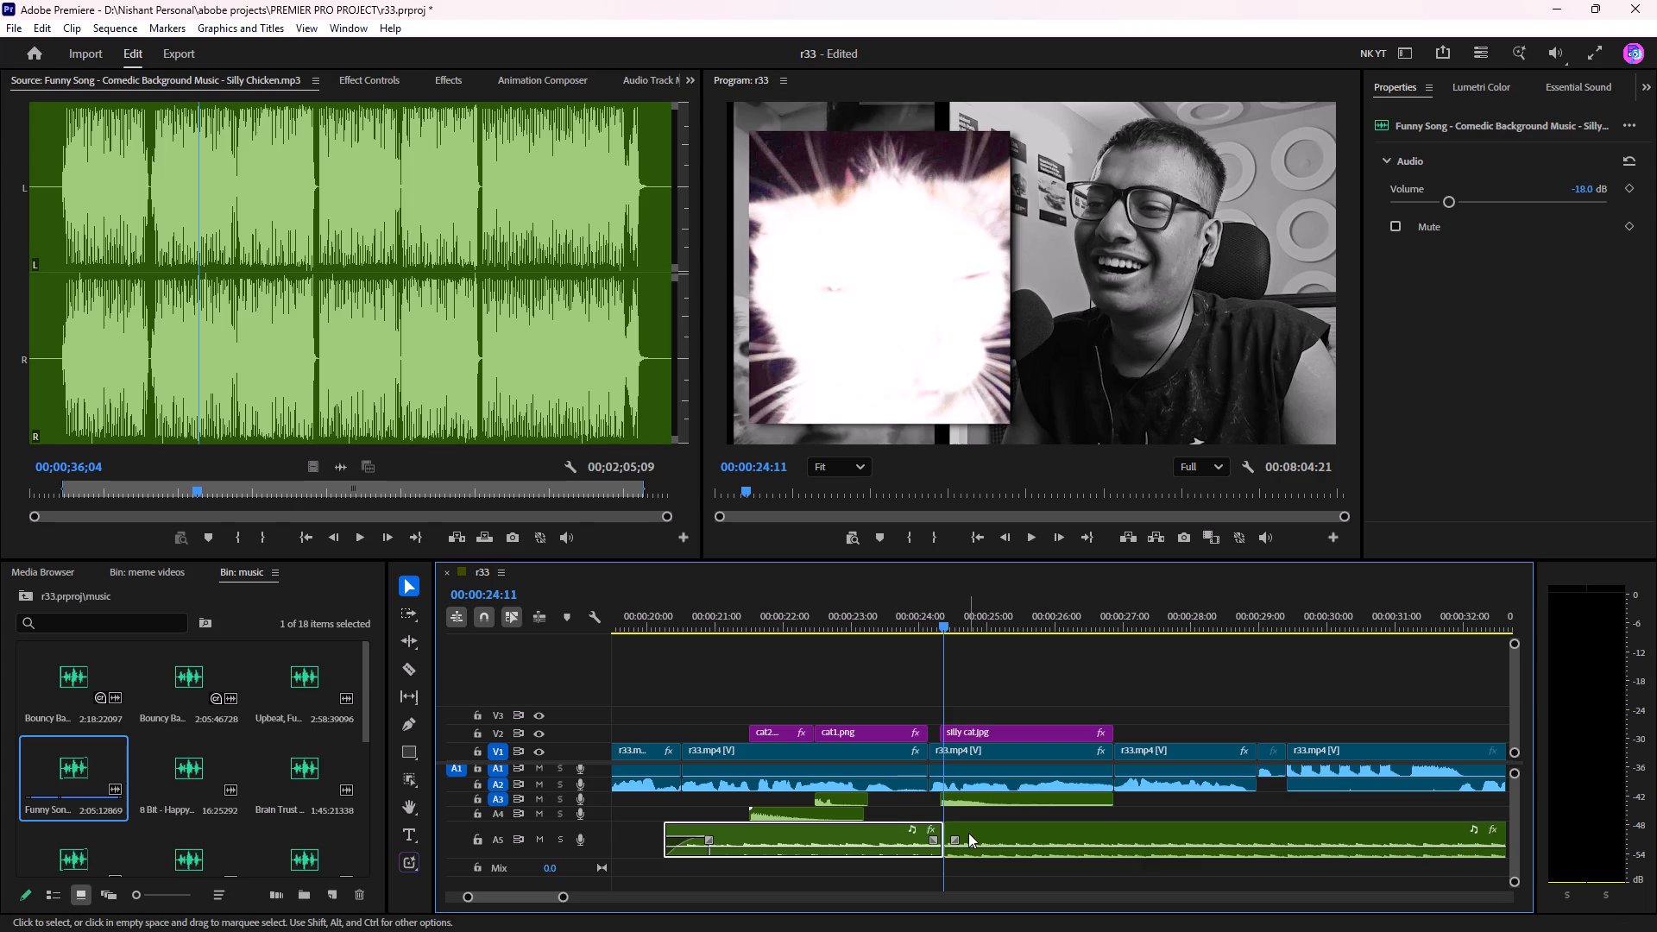
{"action": "key", "text": "space"}
{"action": "left_click_drag", "start_coordinate": [1086, 620], "coordinate": [1089, 622]}
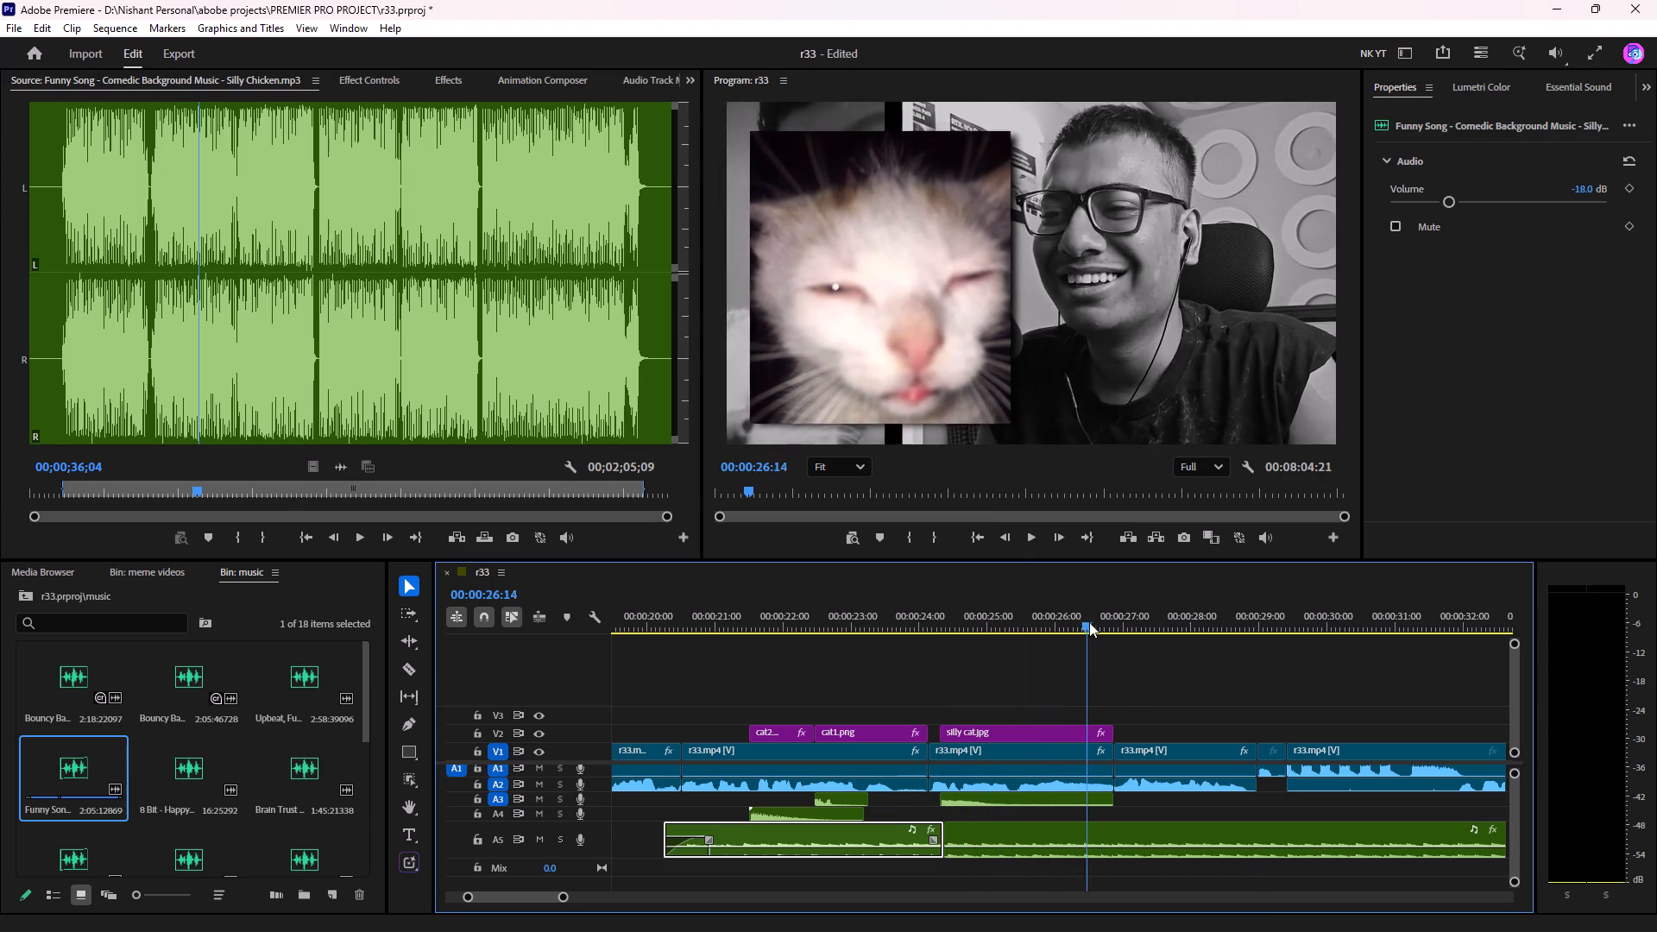
{"action": "left_click_drag", "start_coordinate": [1089, 622], "coordinate": [1116, 626]}
{"action": "left_click", "coordinate": [1165, 836]}
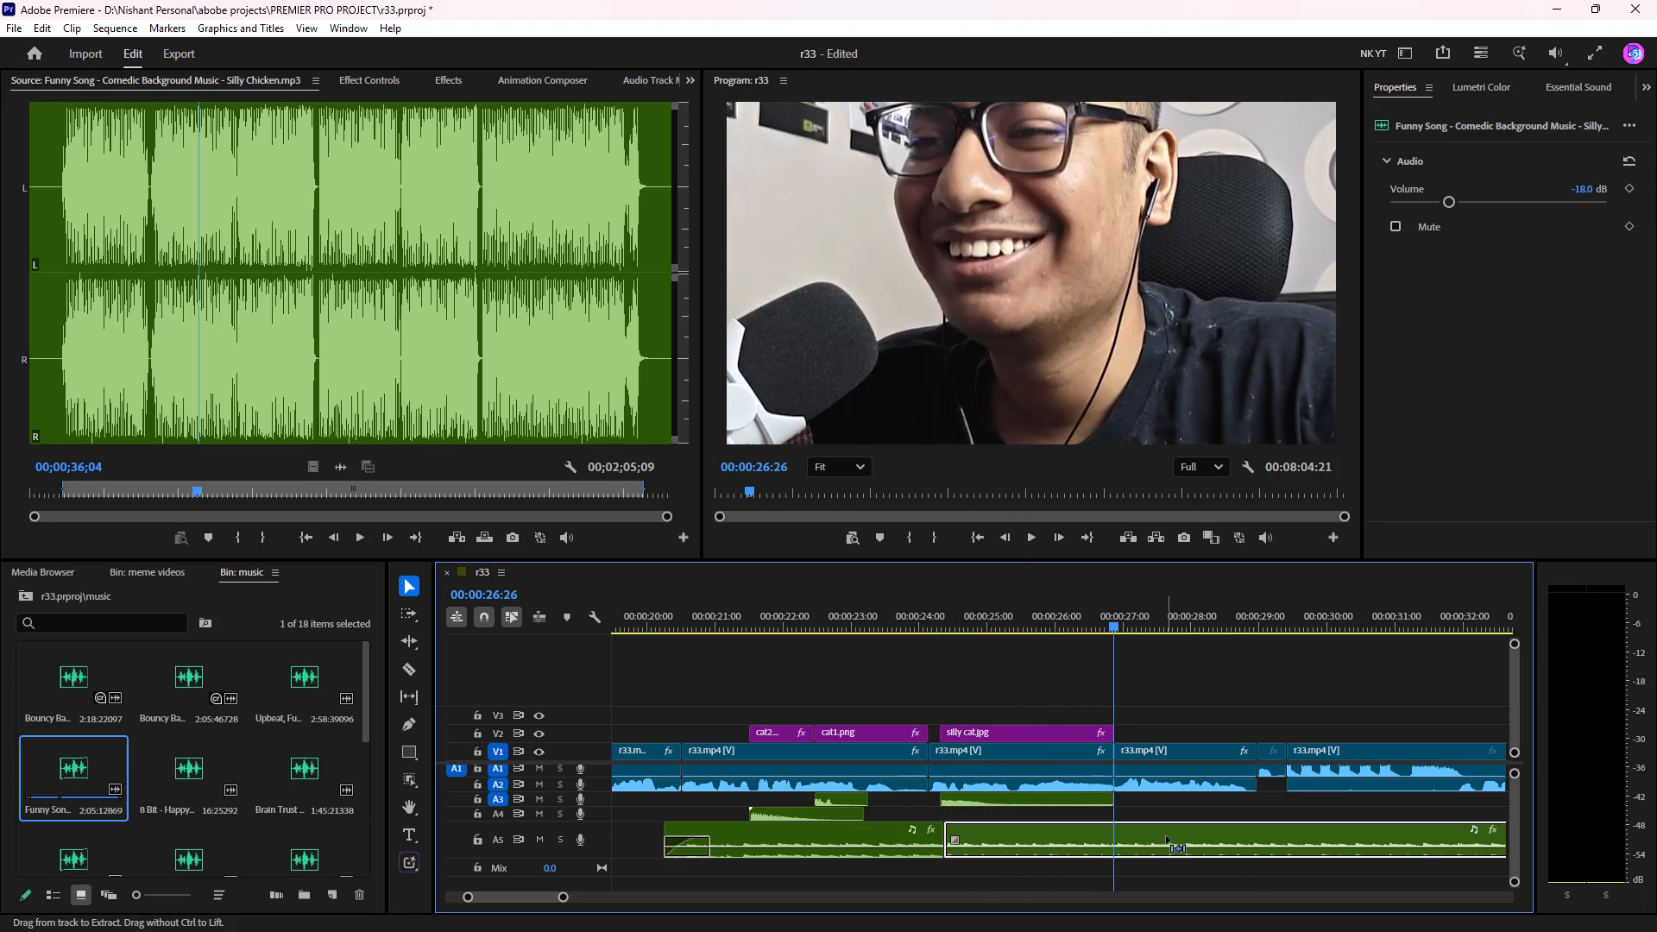
{"action": "key", "text": "ctrl+k"}
Apply the Lowpass audio effect to the middle Silly Chicken piece on A5 beneath silly cat.jpg.
{"action": "left_click", "coordinate": [381, 72]}
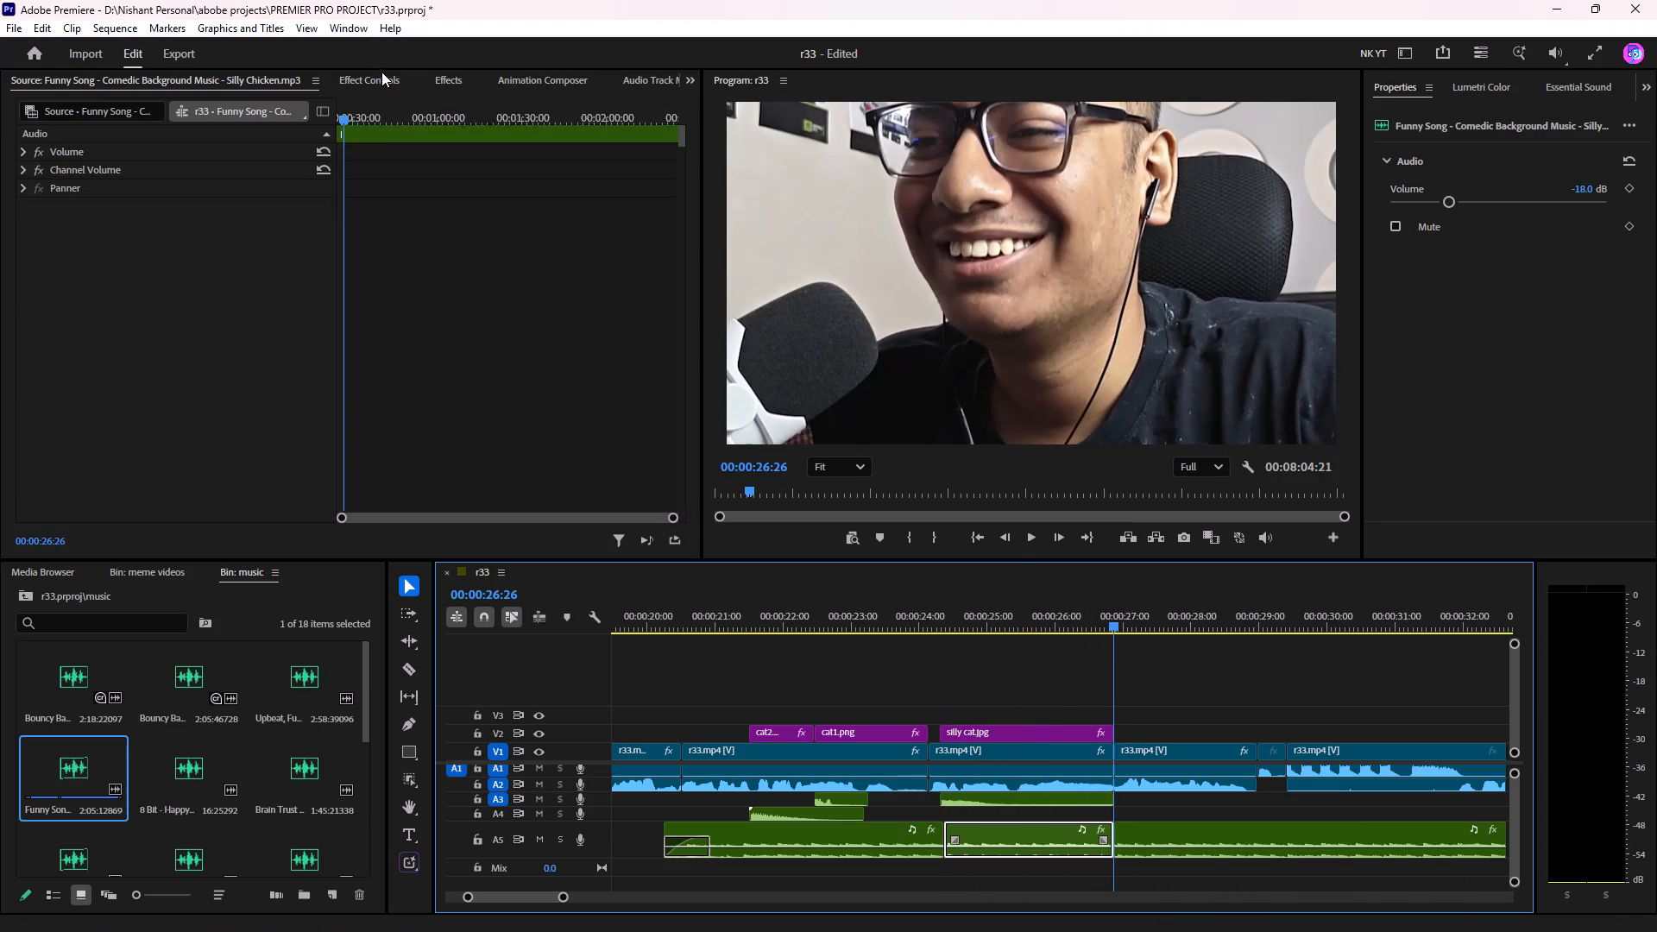
{"action": "left_click", "coordinate": [448, 81]}
{"action": "left_click_drag", "start_coordinate": [73, 261], "coordinate": [80, 268]}
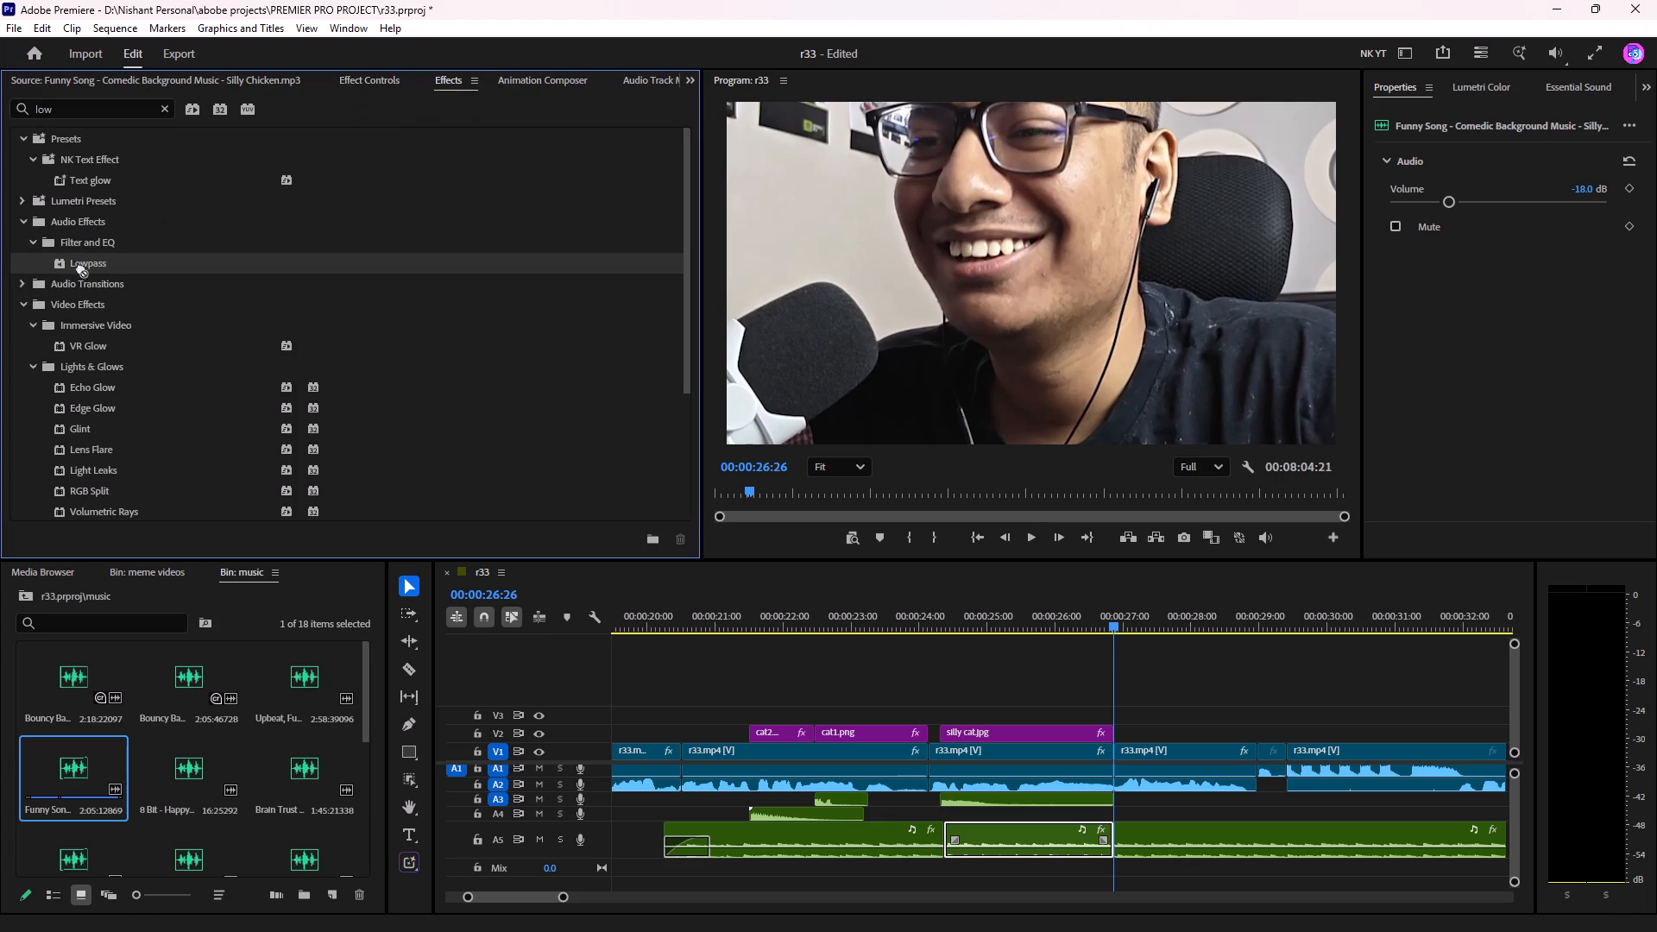
{"action": "left_click_drag", "start_coordinate": [80, 268], "coordinate": [1041, 826]}
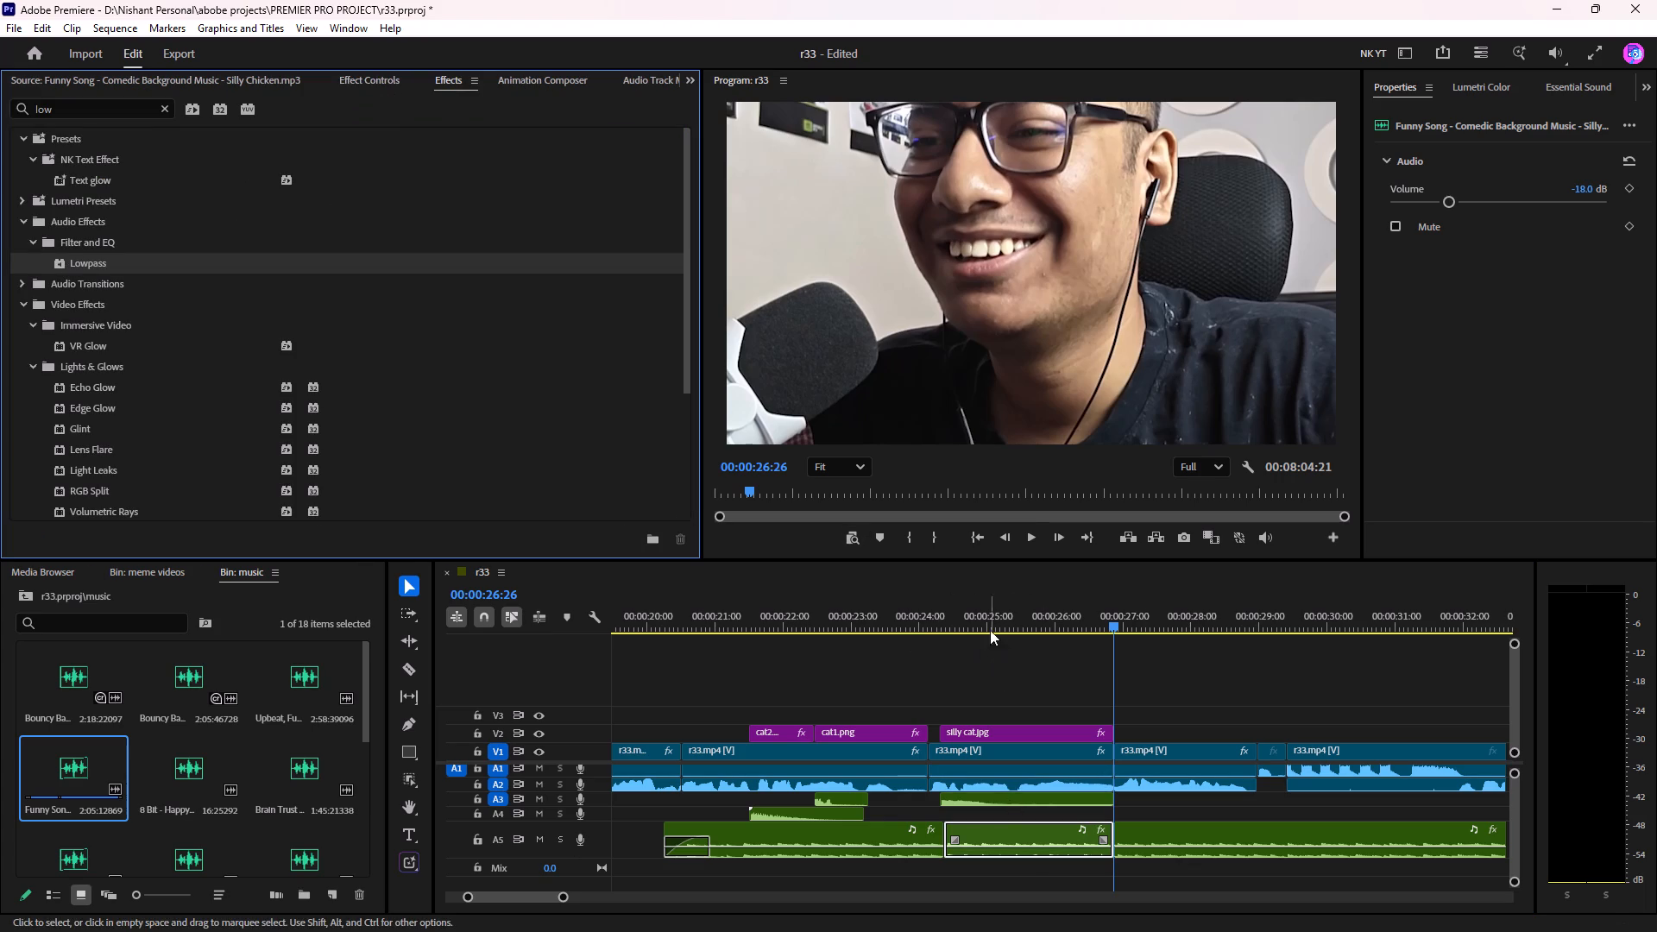
Play the sequence from about 00:00:20:00 to 00:00:24:18 to check the music leading into the Lowpass section.
{"action": "left_click", "coordinate": [847, 613]}
{"action": "left_click", "coordinate": [719, 619]}
{"action": "left_click", "coordinate": [643, 618]}
{"action": "key", "text": "space"}
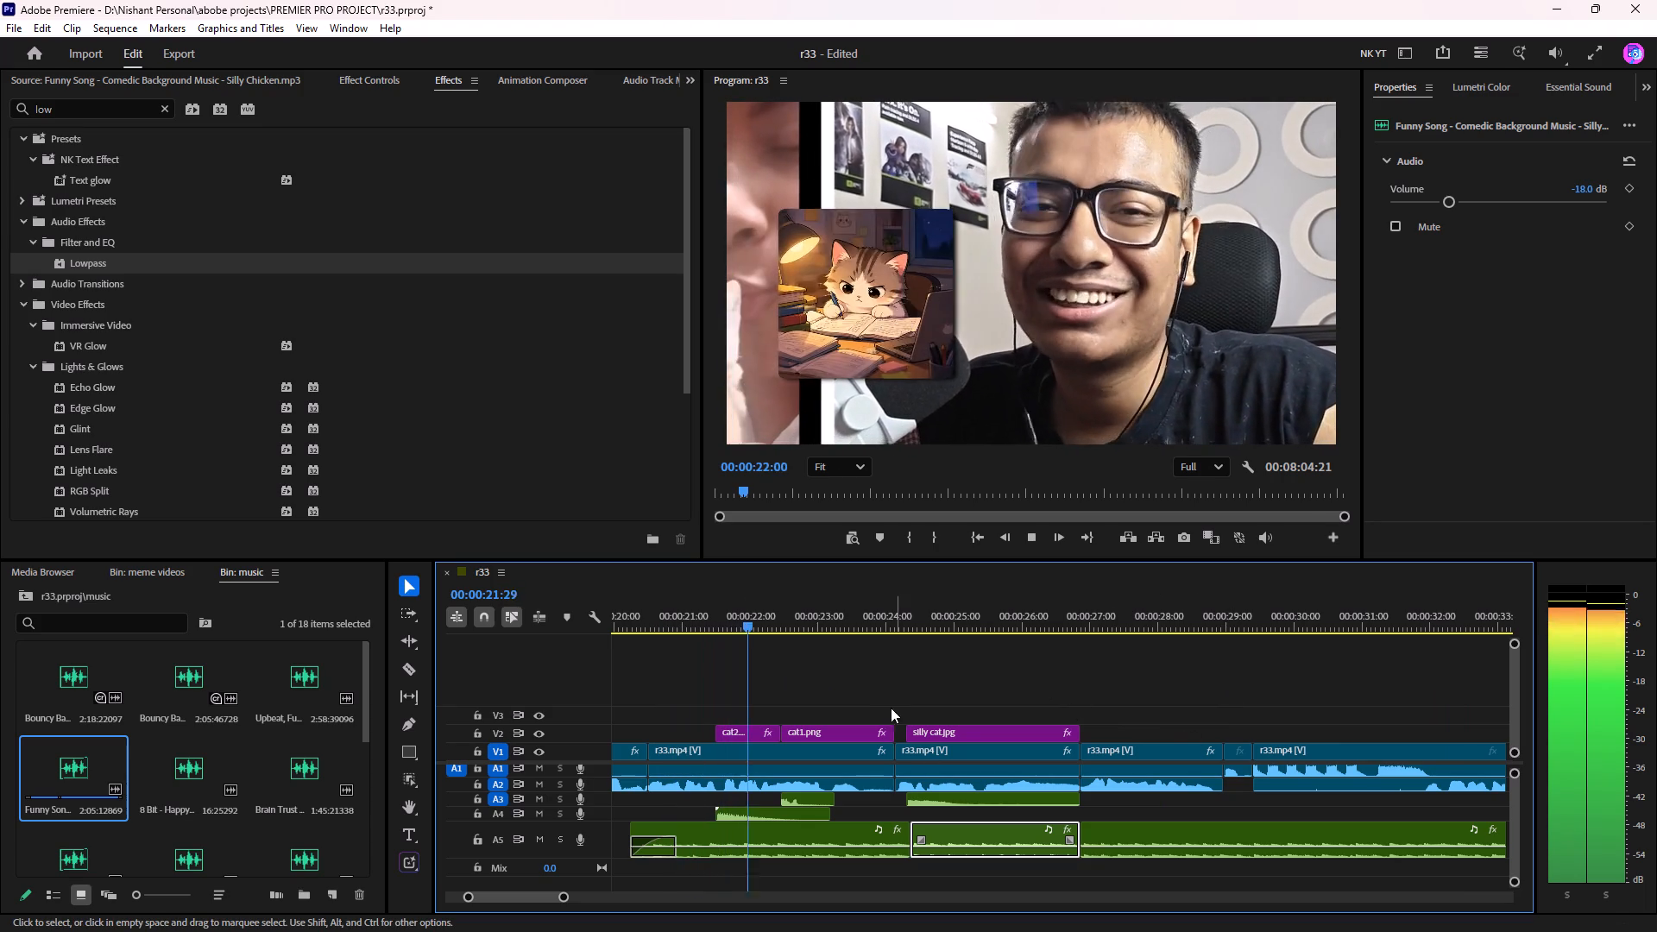
{"action": "key", "text": "space"}
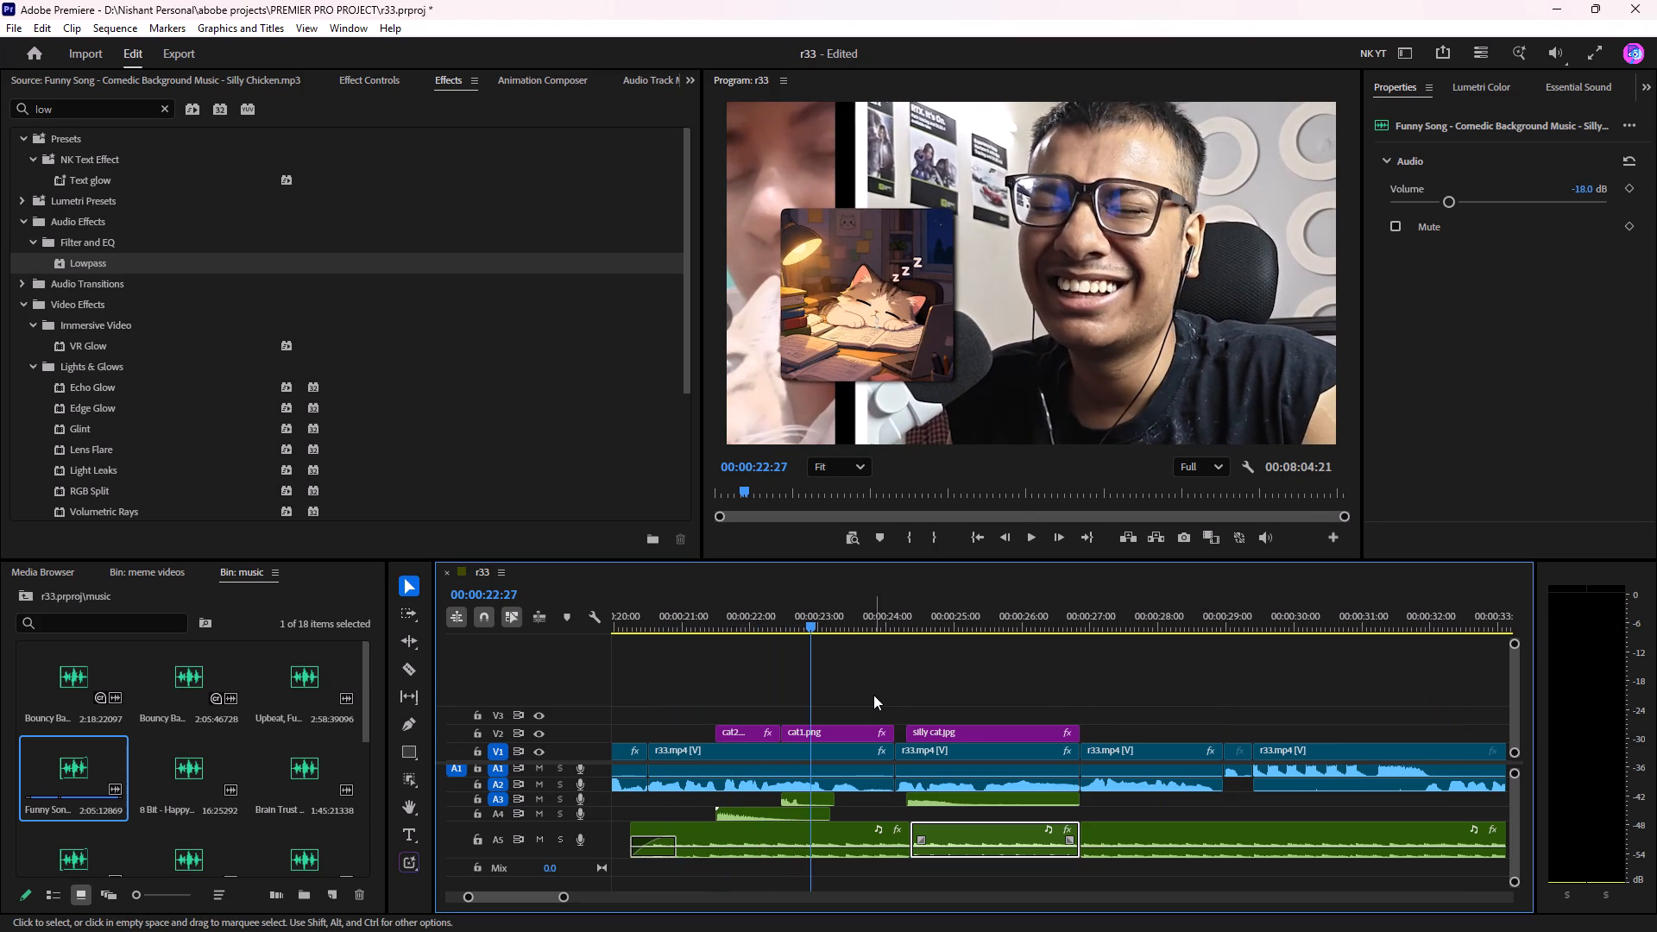
{"action": "scroll", "coordinate": [874, 695], "scroll_direction": "up", "scroll_amount": 8}
{"action": "left_click", "coordinate": [838, 613]}
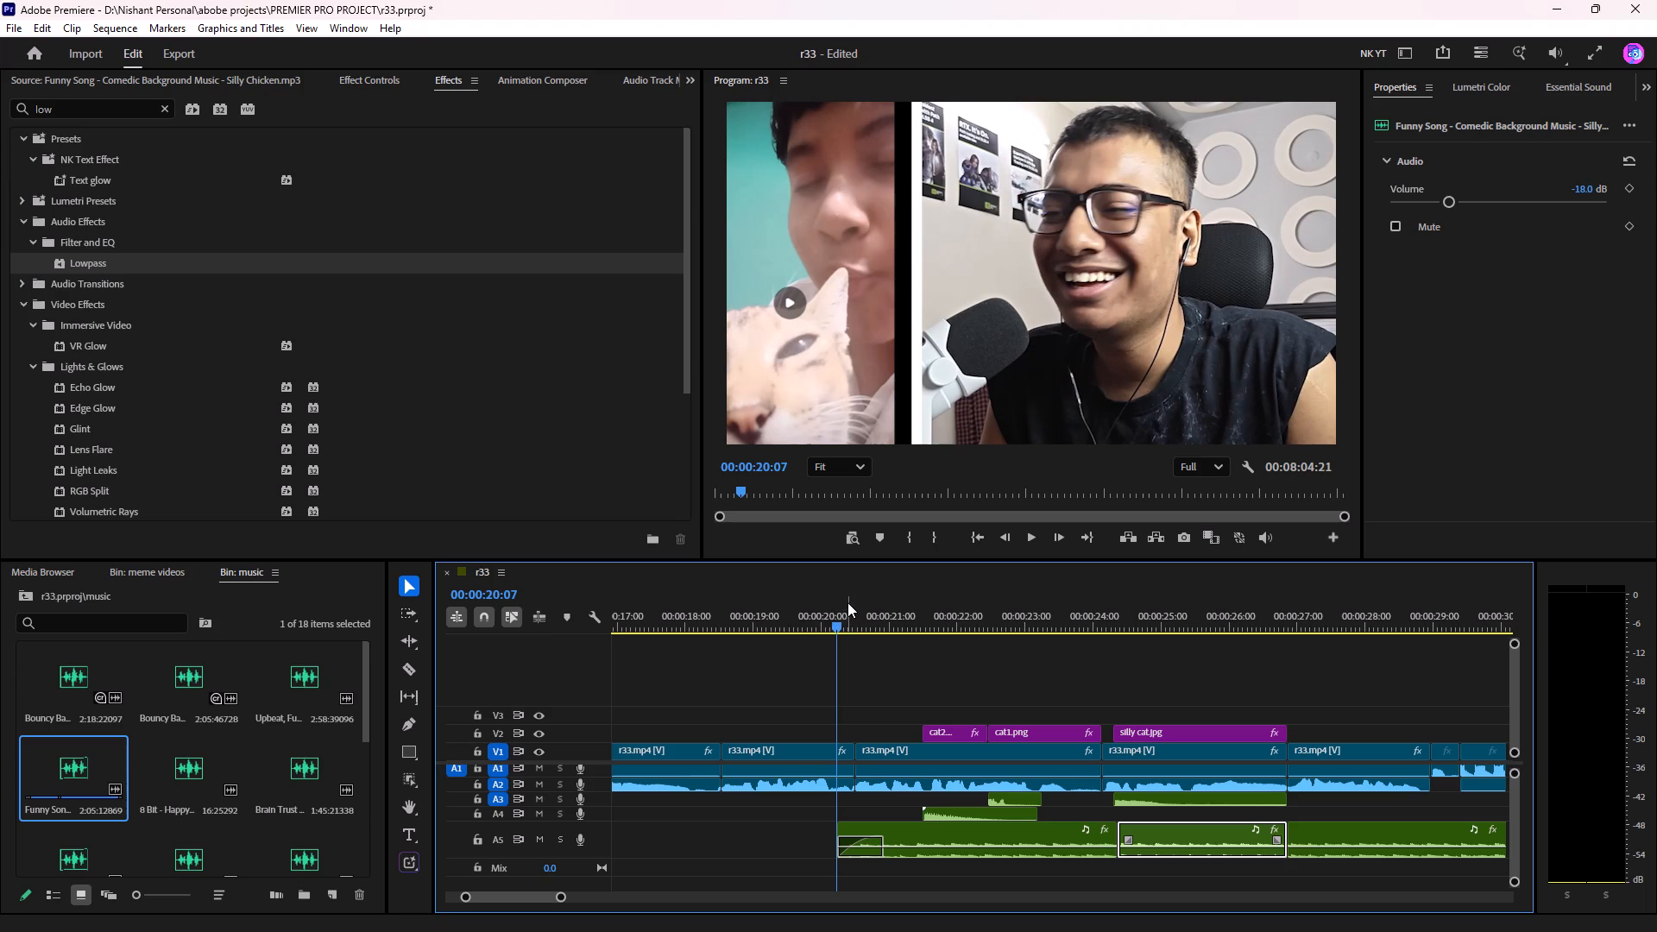
{"action": "left_click", "coordinate": [823, 618]}
{"action": "key", "text": "space"}
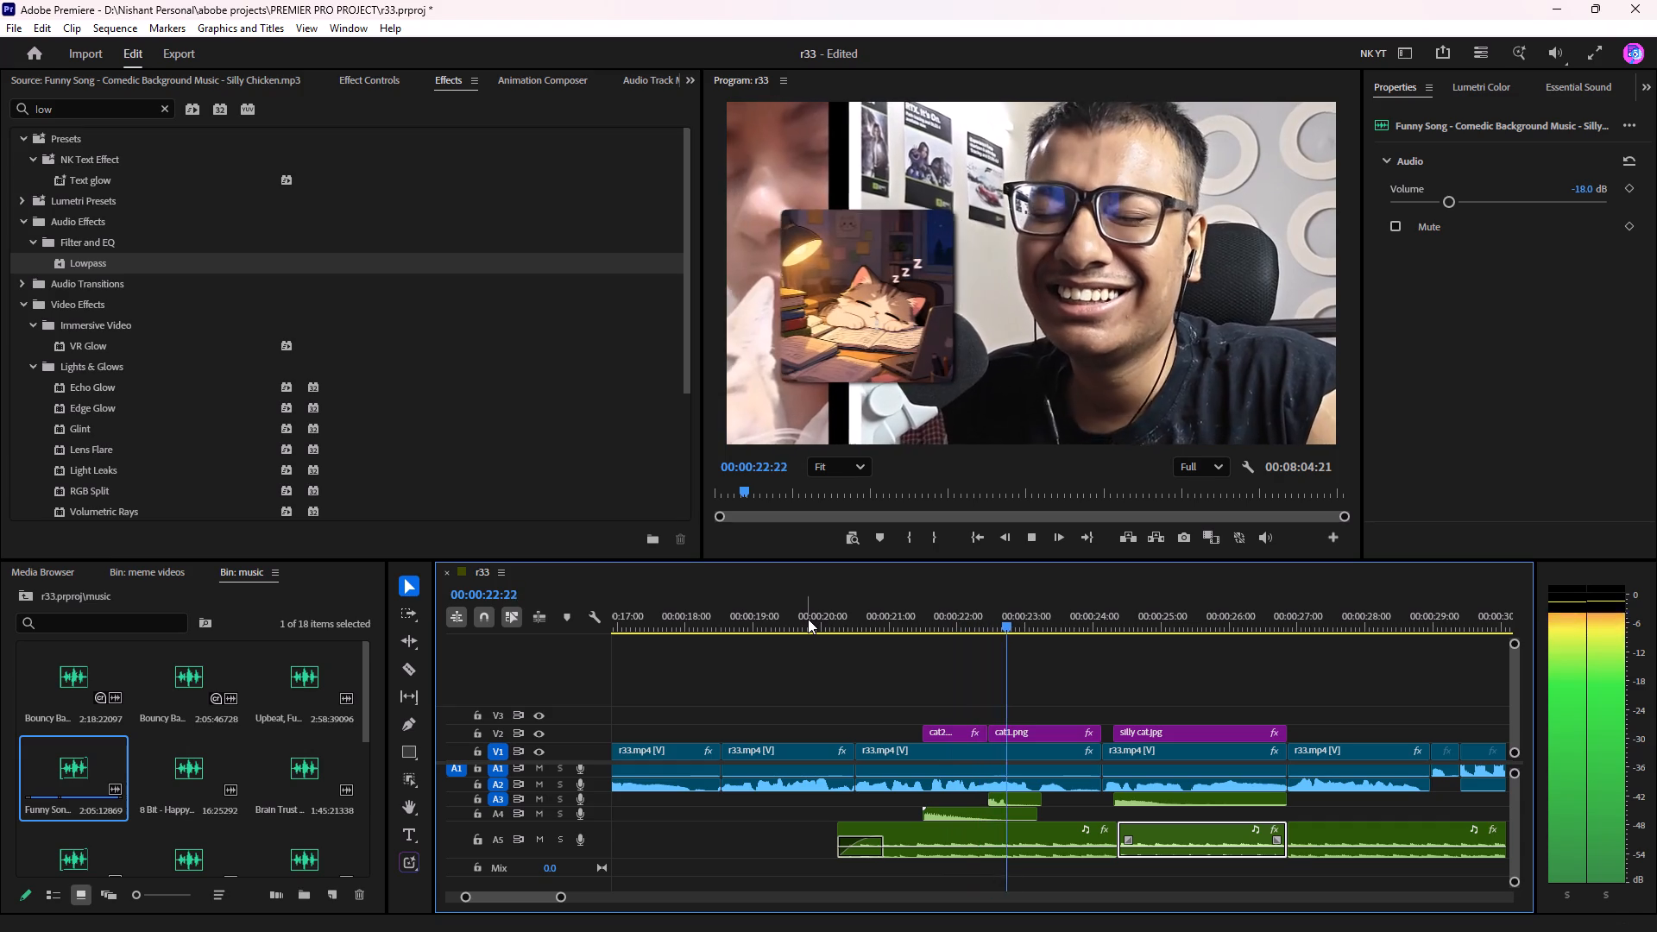
{"action": "key", "text": "space"}
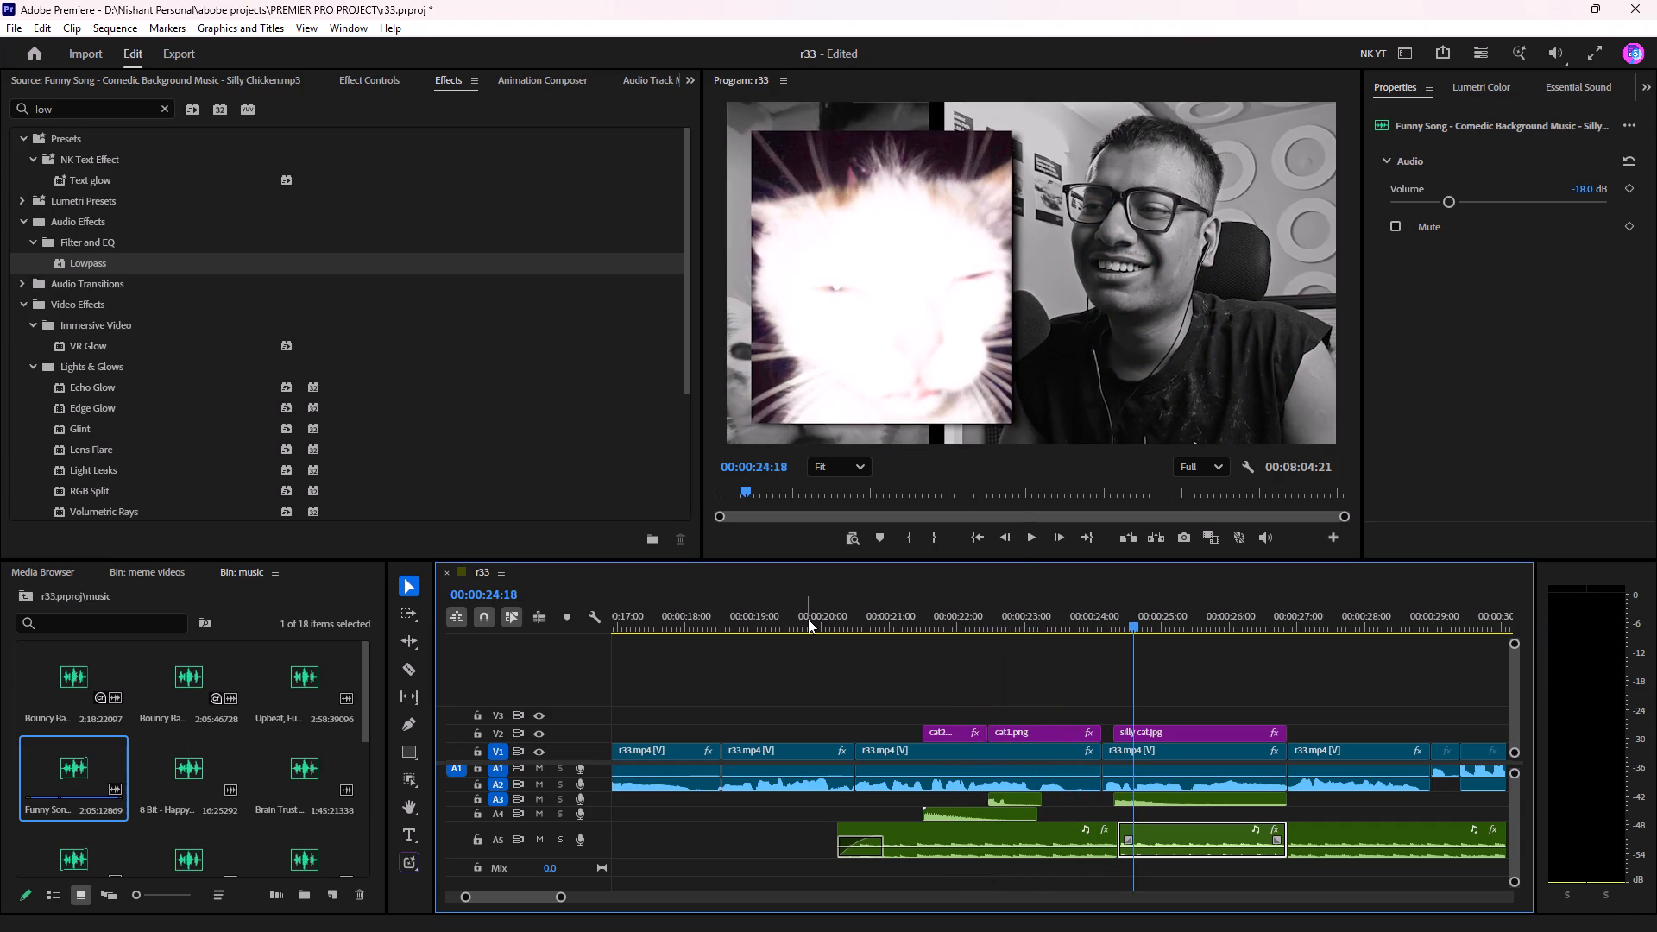
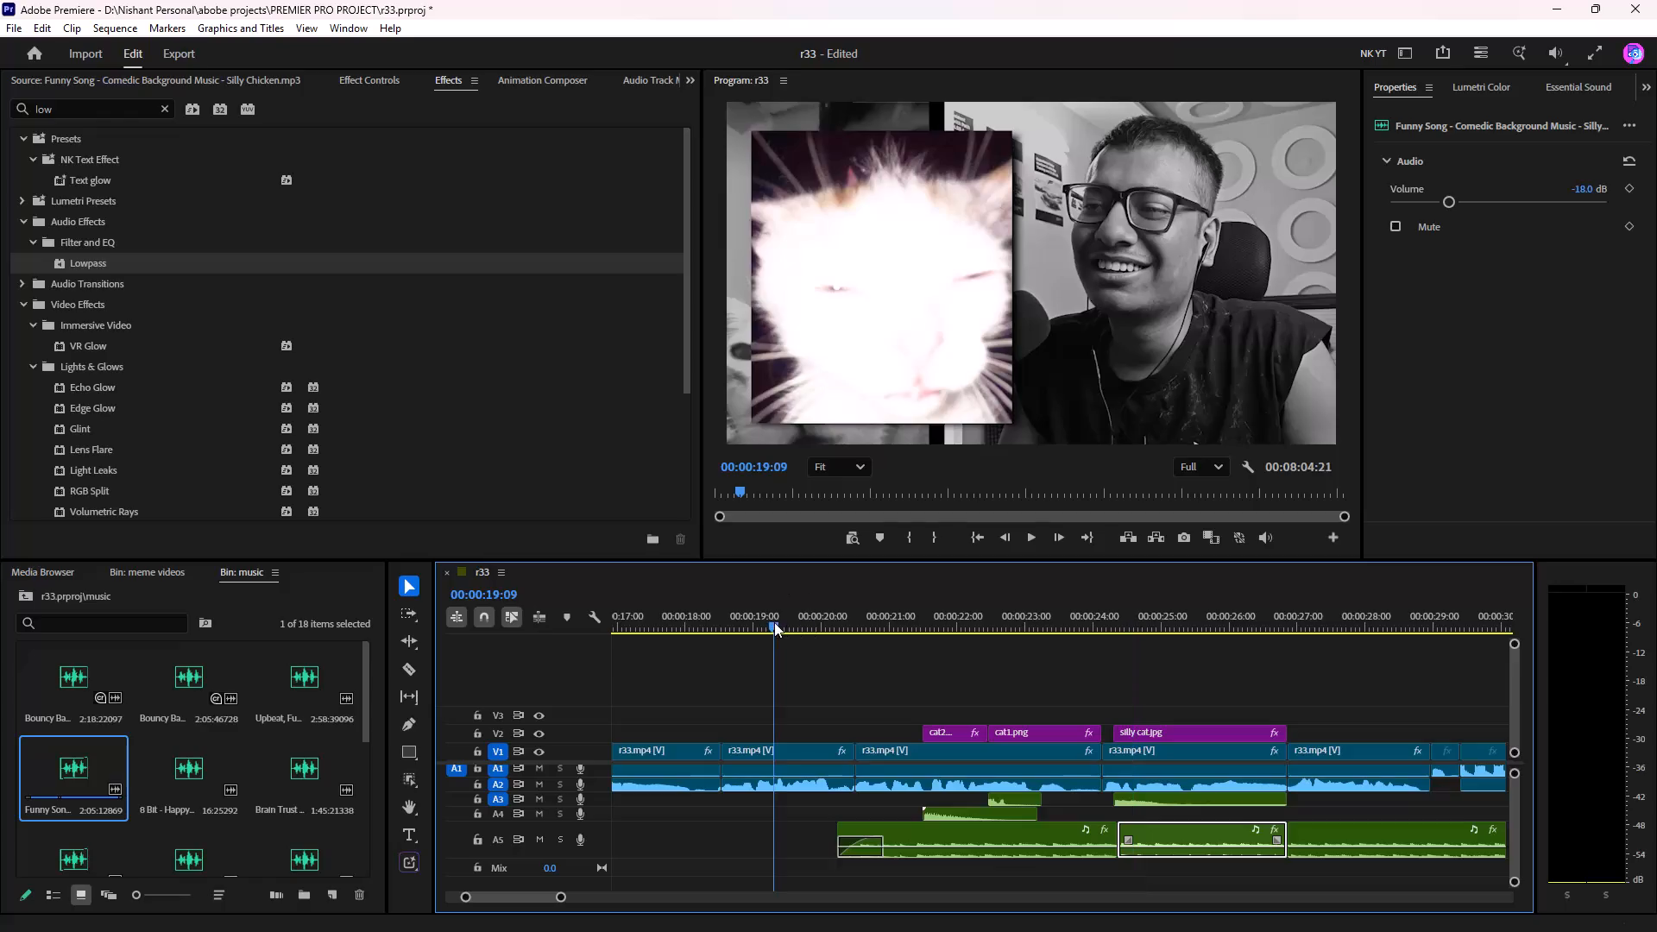
Play through the cat image section, then split the A5 background music at 00:00:28:29, at the end of the reaction clip.
{"action": "key", "text": "space"}
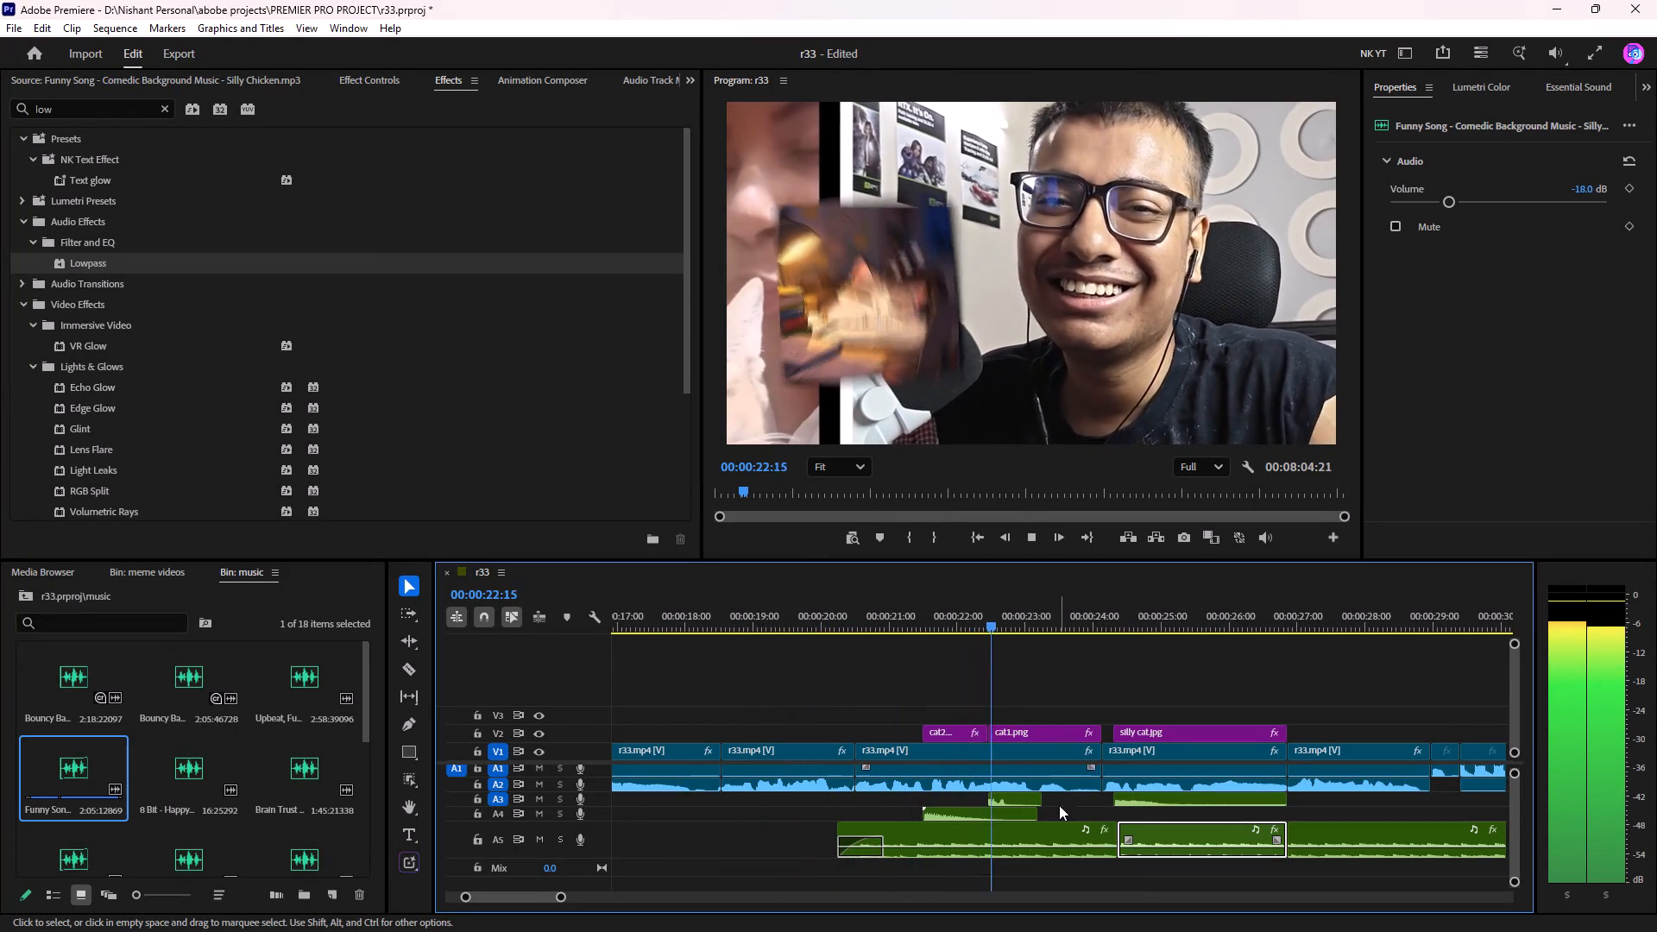
{"action": "scroll", "coordinate": [990, 815], "scroll_direction": "down", "scroll_amount": 7}
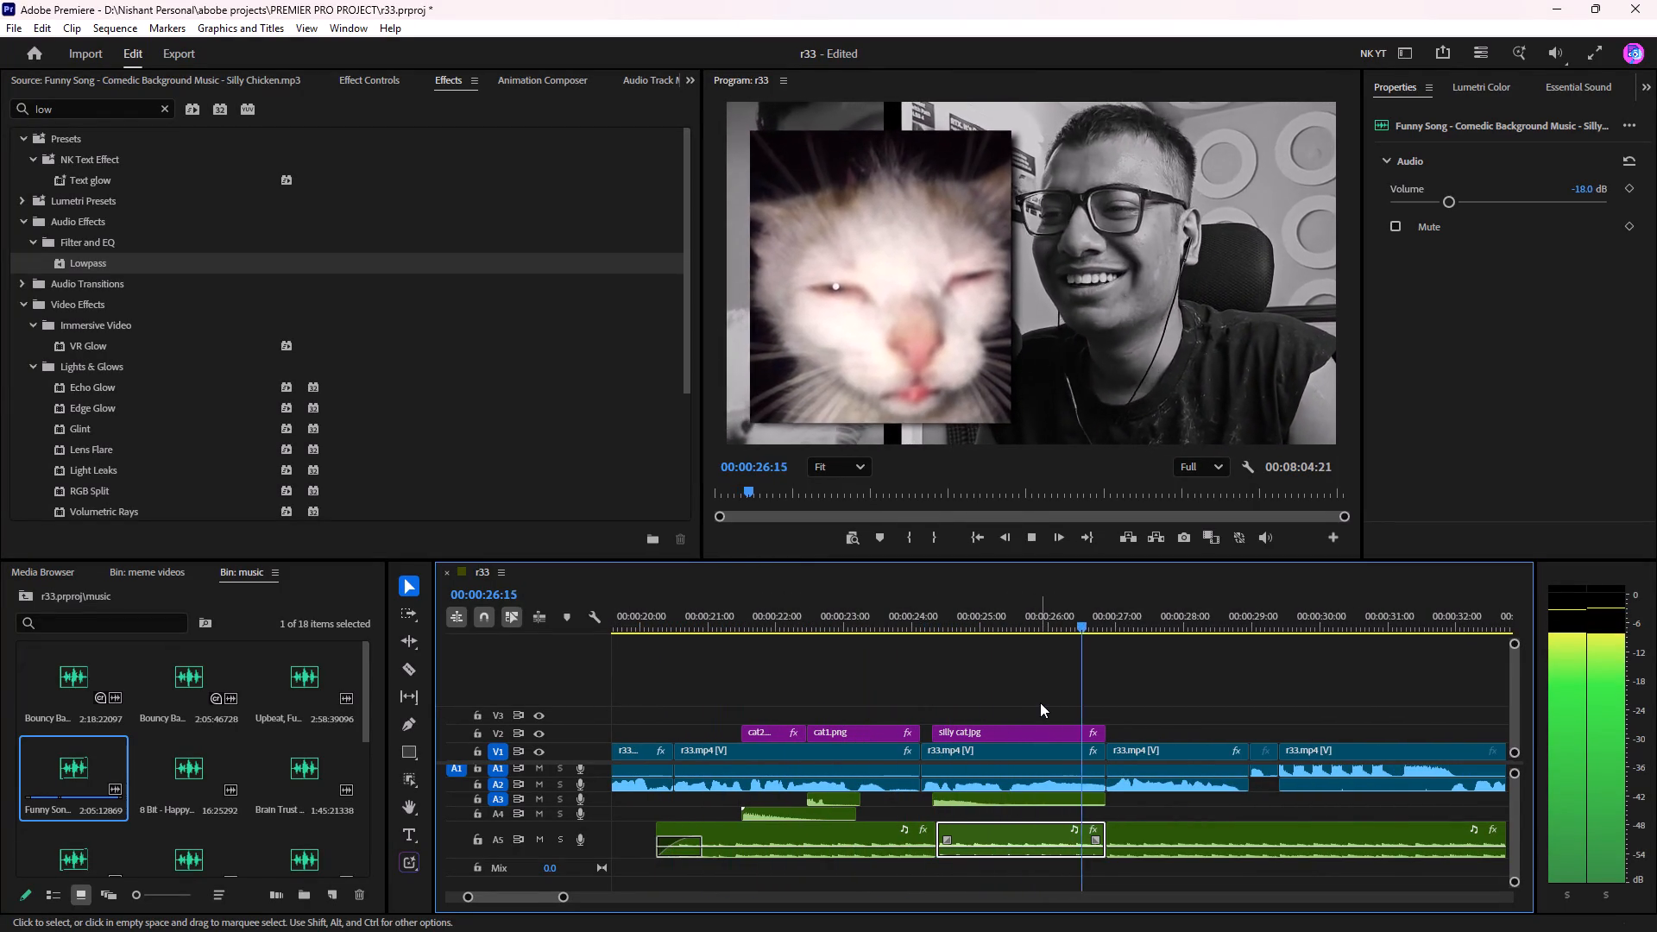
{"action": "scroll", "coordinate": [1050, 694], "scroll_direction": "down", "scroll_amount": 4}
{"action": "scroll", "coordinate": [1136, 684], "scroll_direction": "down", "scroll_amount": 4}
{"action": "key", "text": "space"}
{"action": "left_click_drag", "start_coordinate": [1038, 618], "coordinate": [1047, 626]}
{"action": "left_click", "coordinate": [1067, 833]}
{"action": "key", "text": "ctrl+k"}
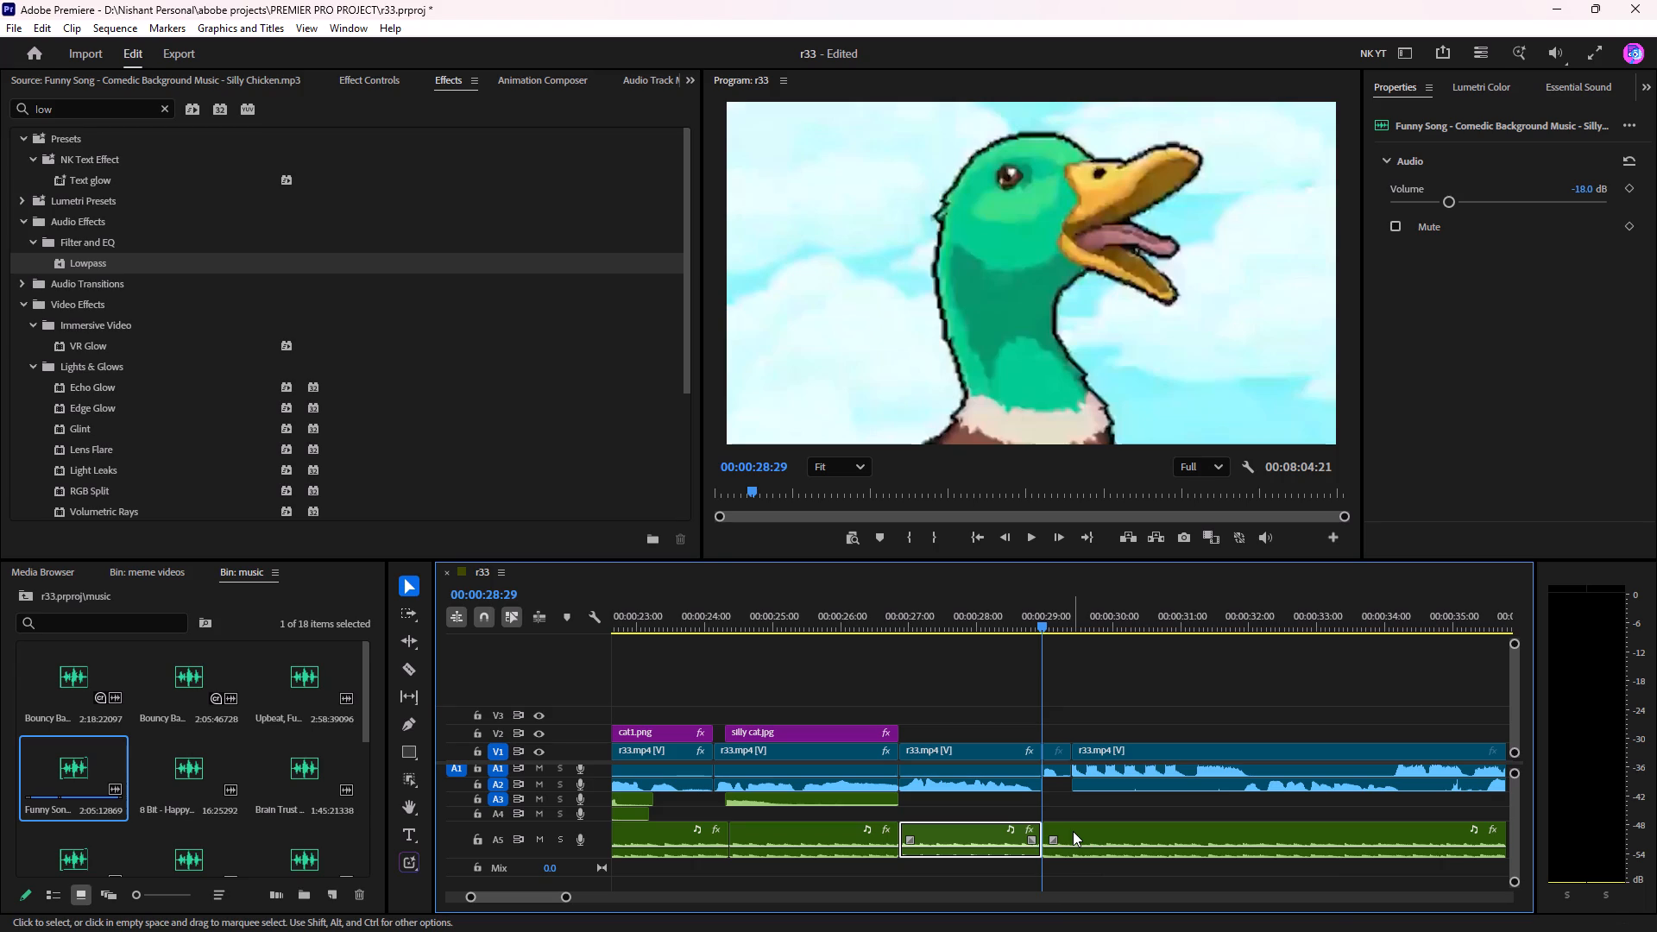
Play back the section from about 00:00:19:28 to 00:00:29:15 to check how the background music sits against the clips.
{"action": "left_click", "coordinate": [886, 624]}
{"action": "key", "text": "space"}
{"action": "key", "text": "space"}
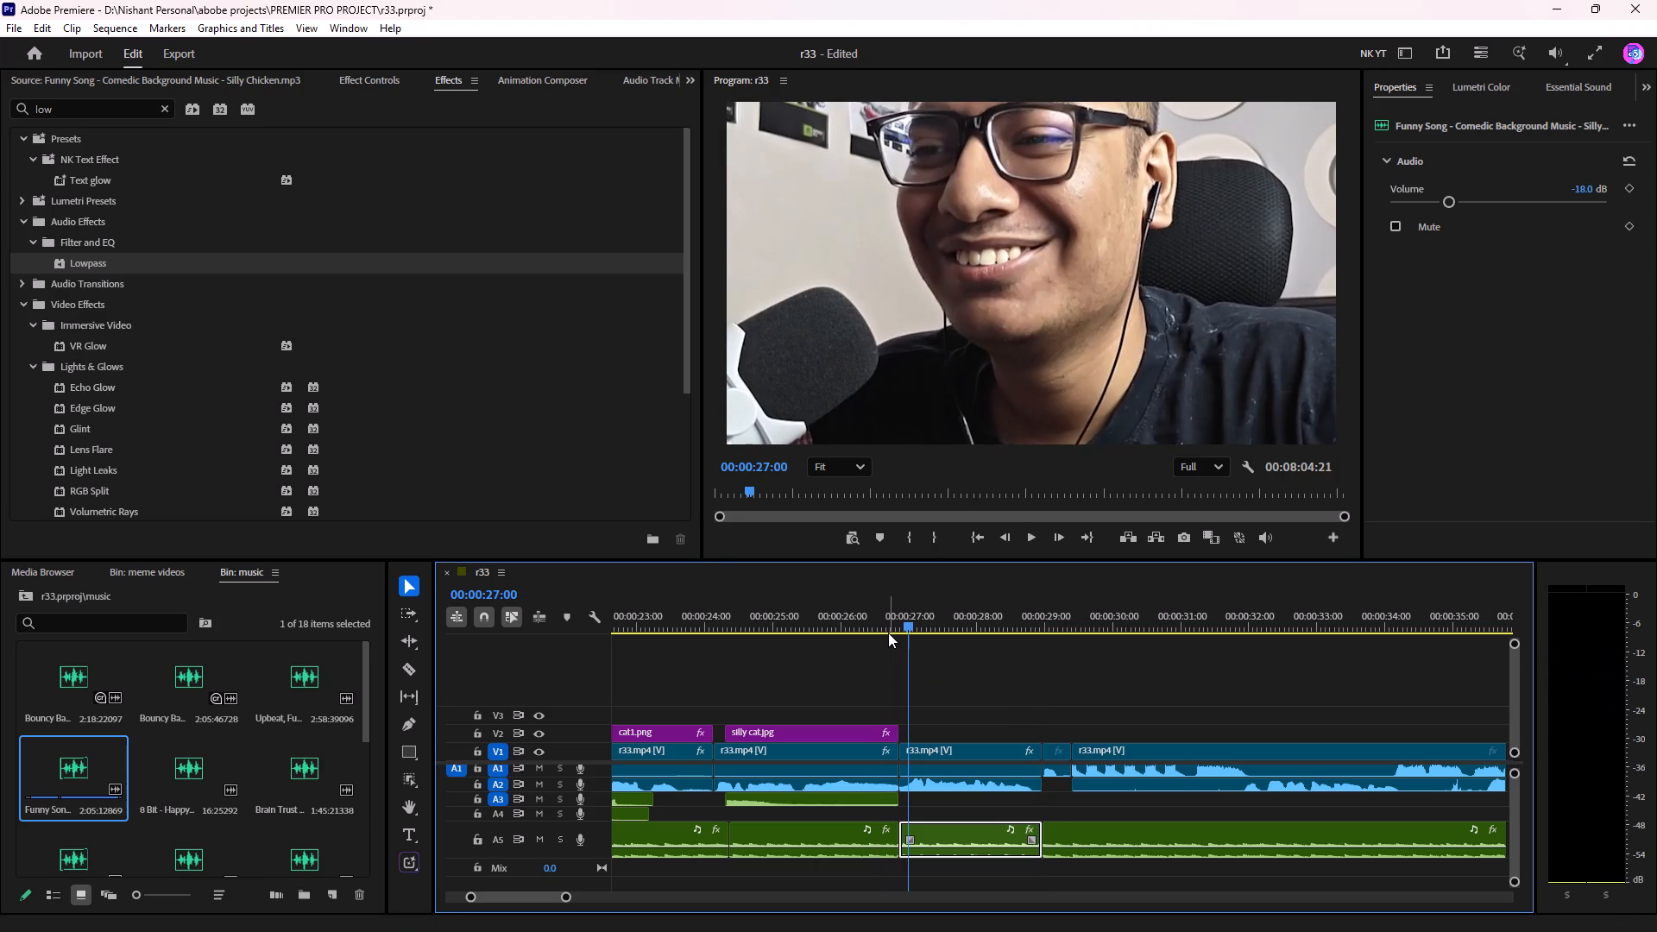
{"action": "left_click", "coordinate": [867, 628]}
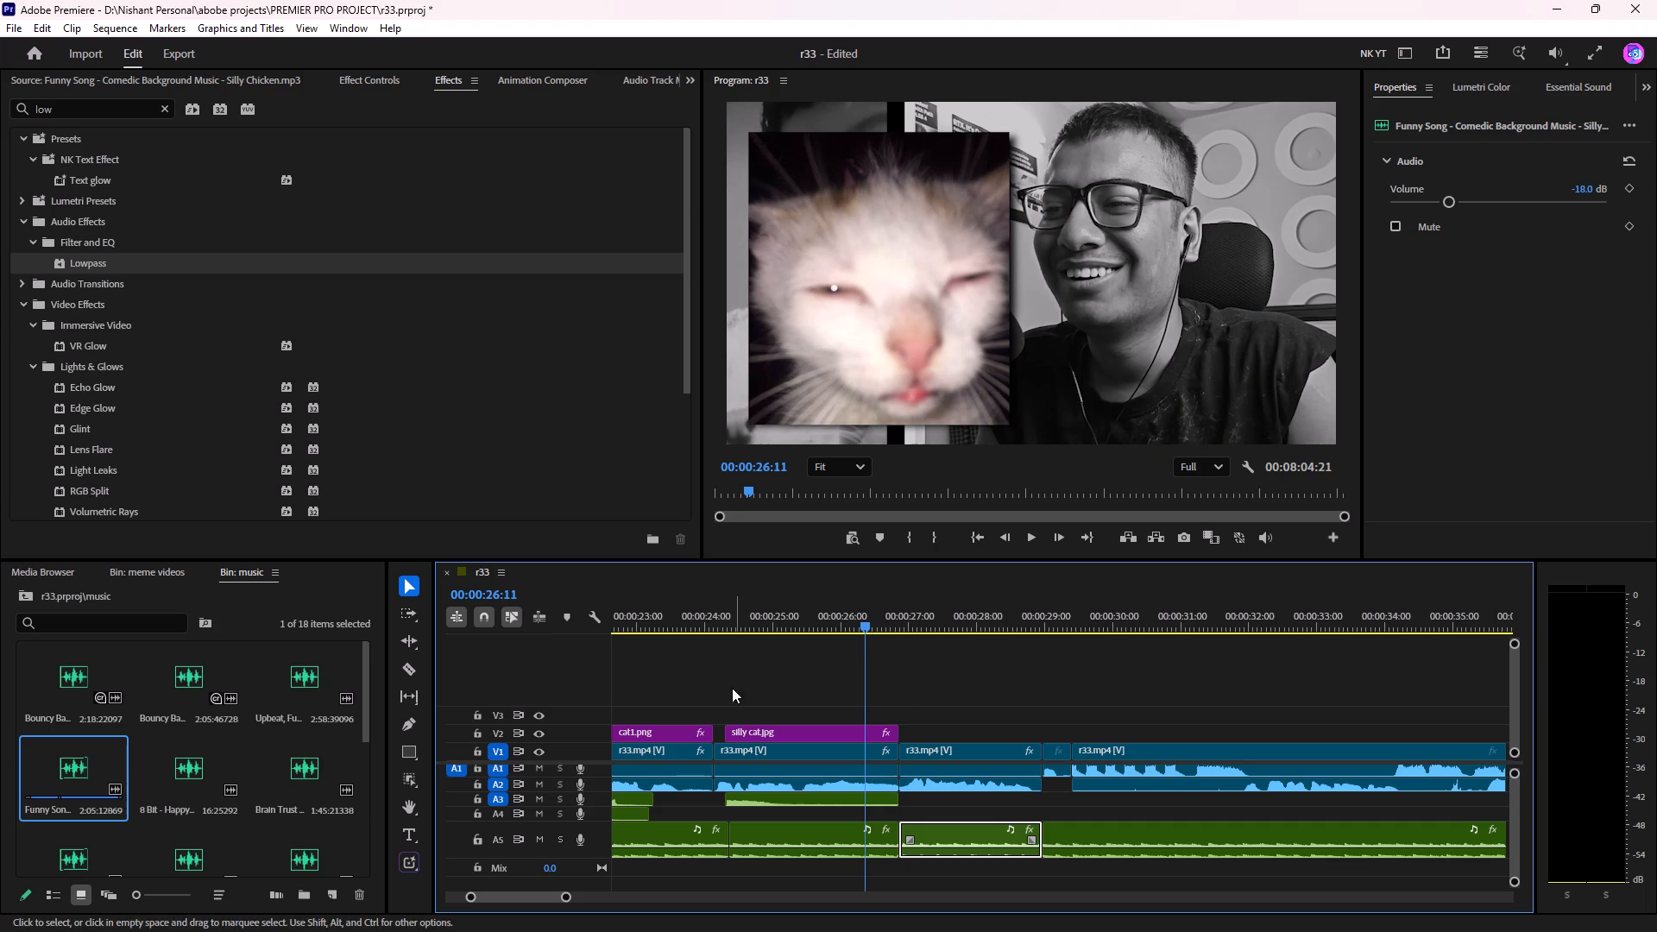
{"action": "left_click_drag", "start_coordinate": [761, 622], "coordinate": [689, 644]}
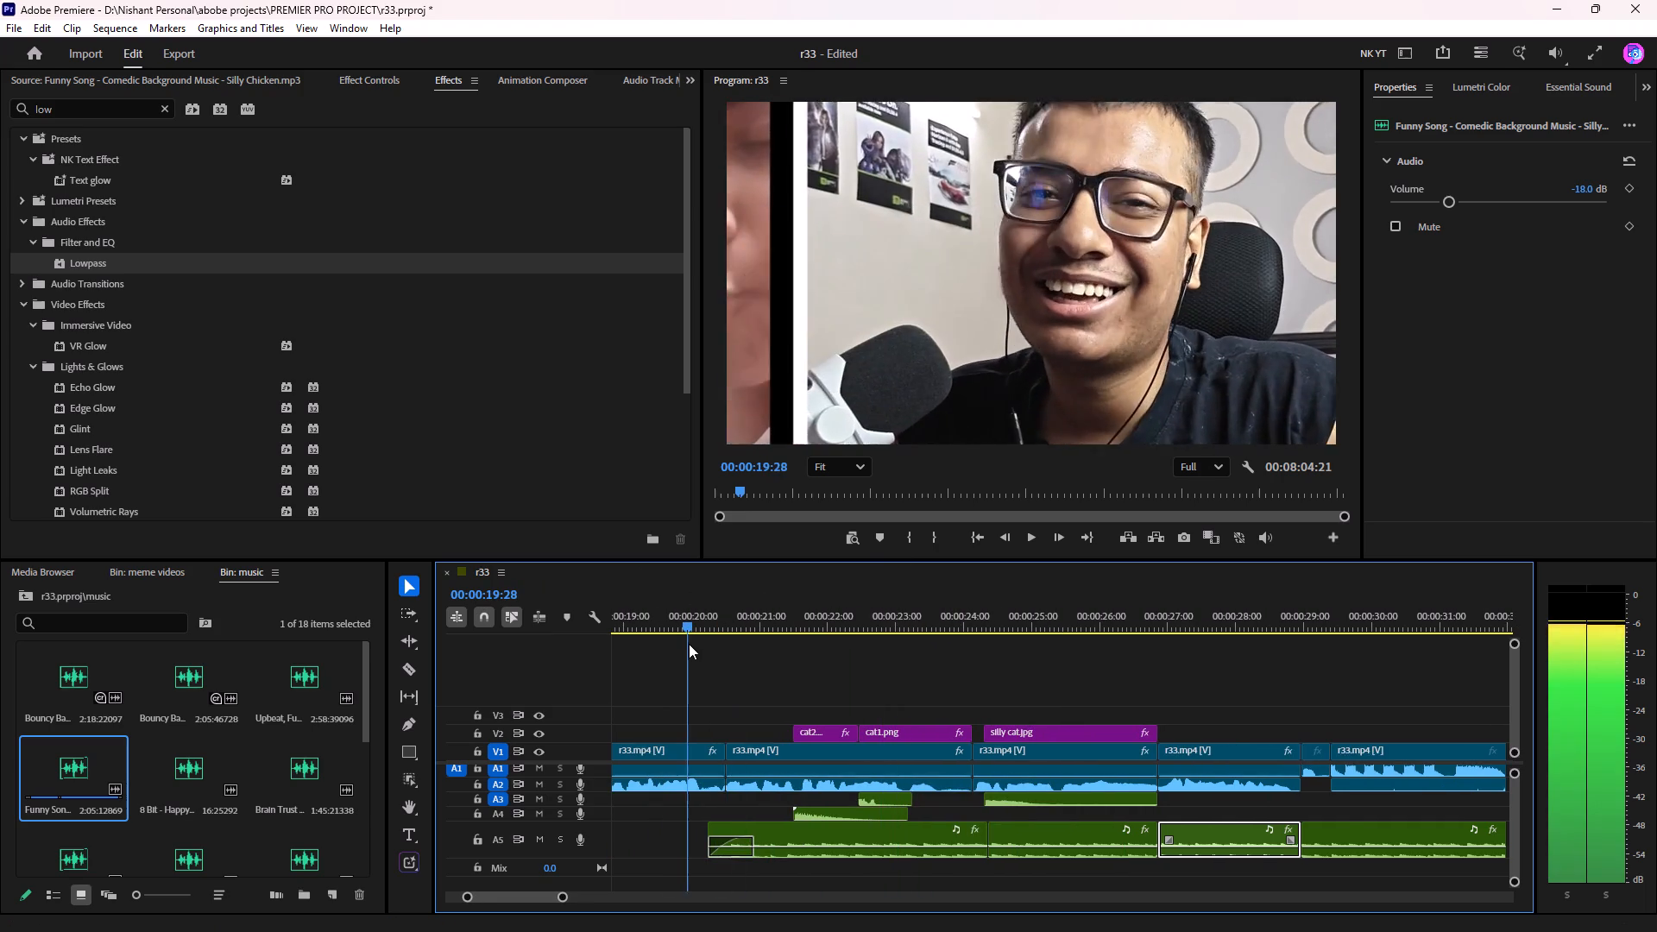
{"action": "left_click_drag", "start_coordinate": [689, 644], "coordinate": [689, 648]}
{"action": "key", "text": "space"}
{"action": "scroll", "coordinate": [695, 652], "scroll_direction": "down", "scroll_amount": 2}
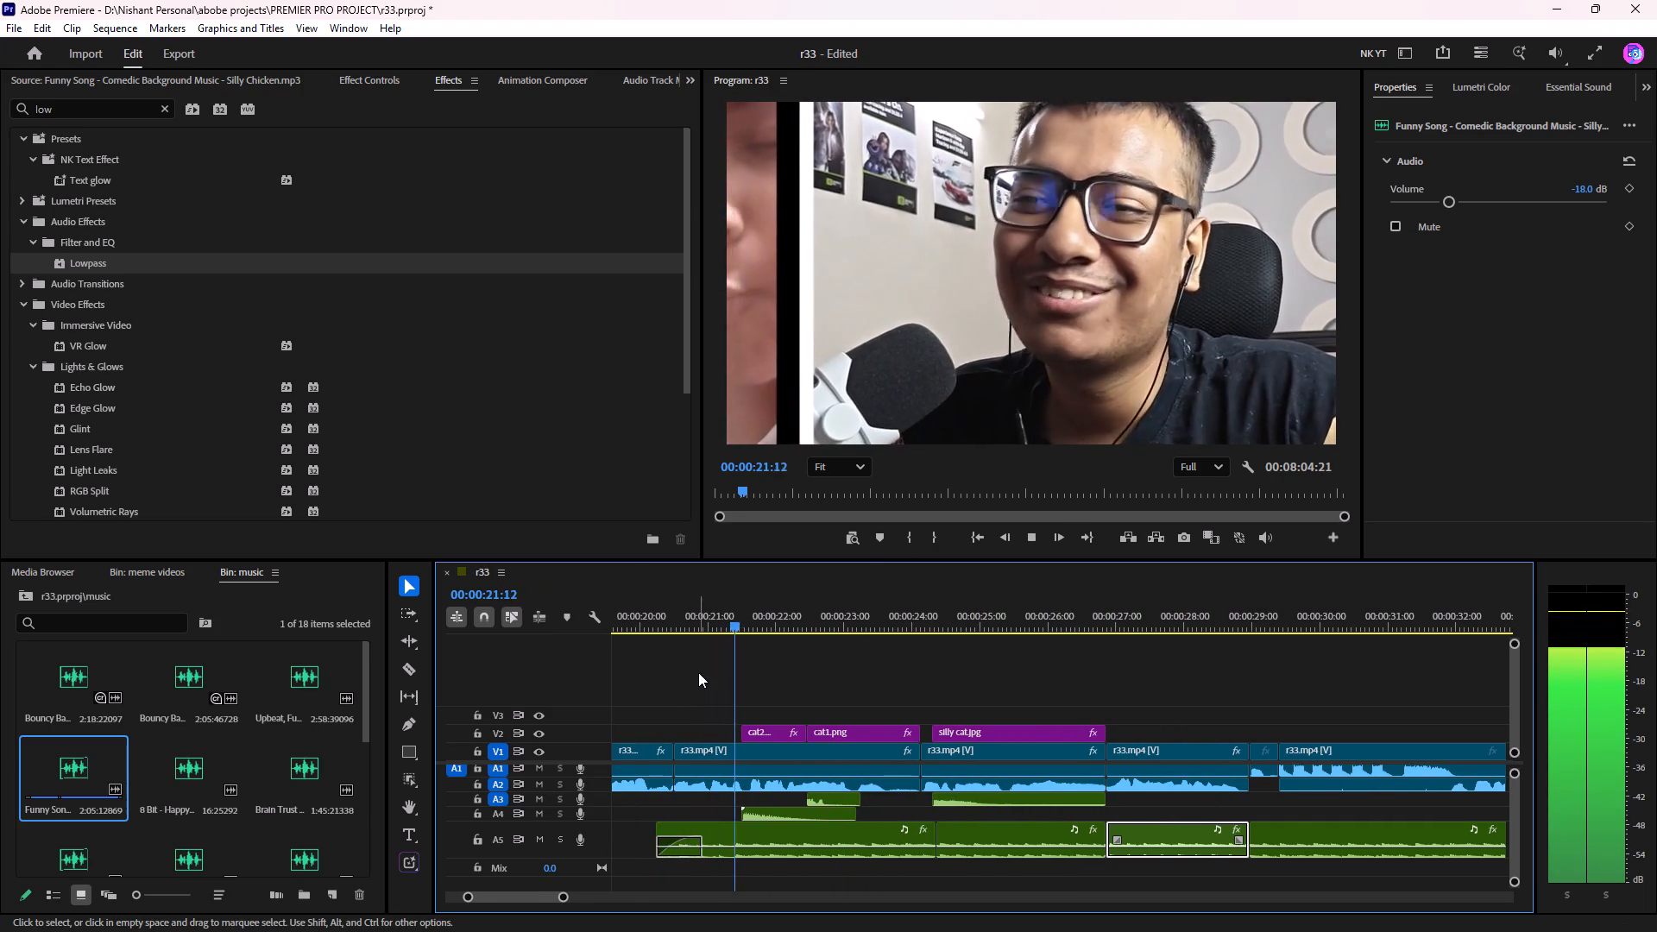
{"action": "scroll", "coordinate": [816, 747], "scroll_direction": "down", "scroll_amount": 3}
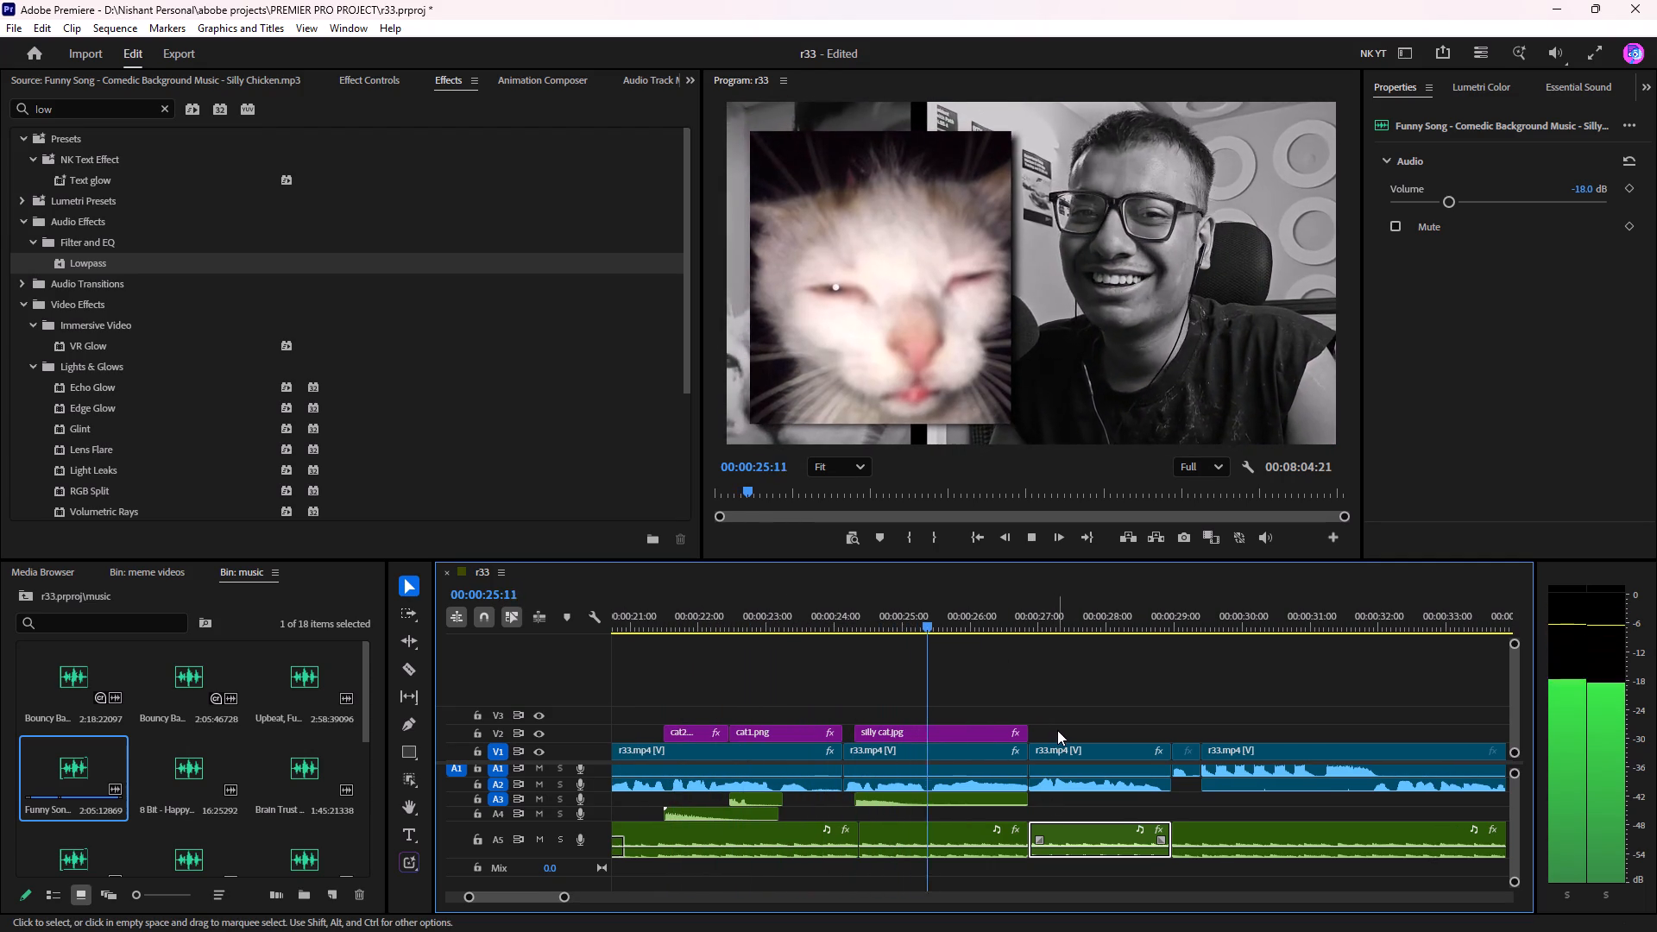
{"action": "scroll", "coordinate": [1057, 744], "scroll_direction": "down", "scroll_amount": 4}
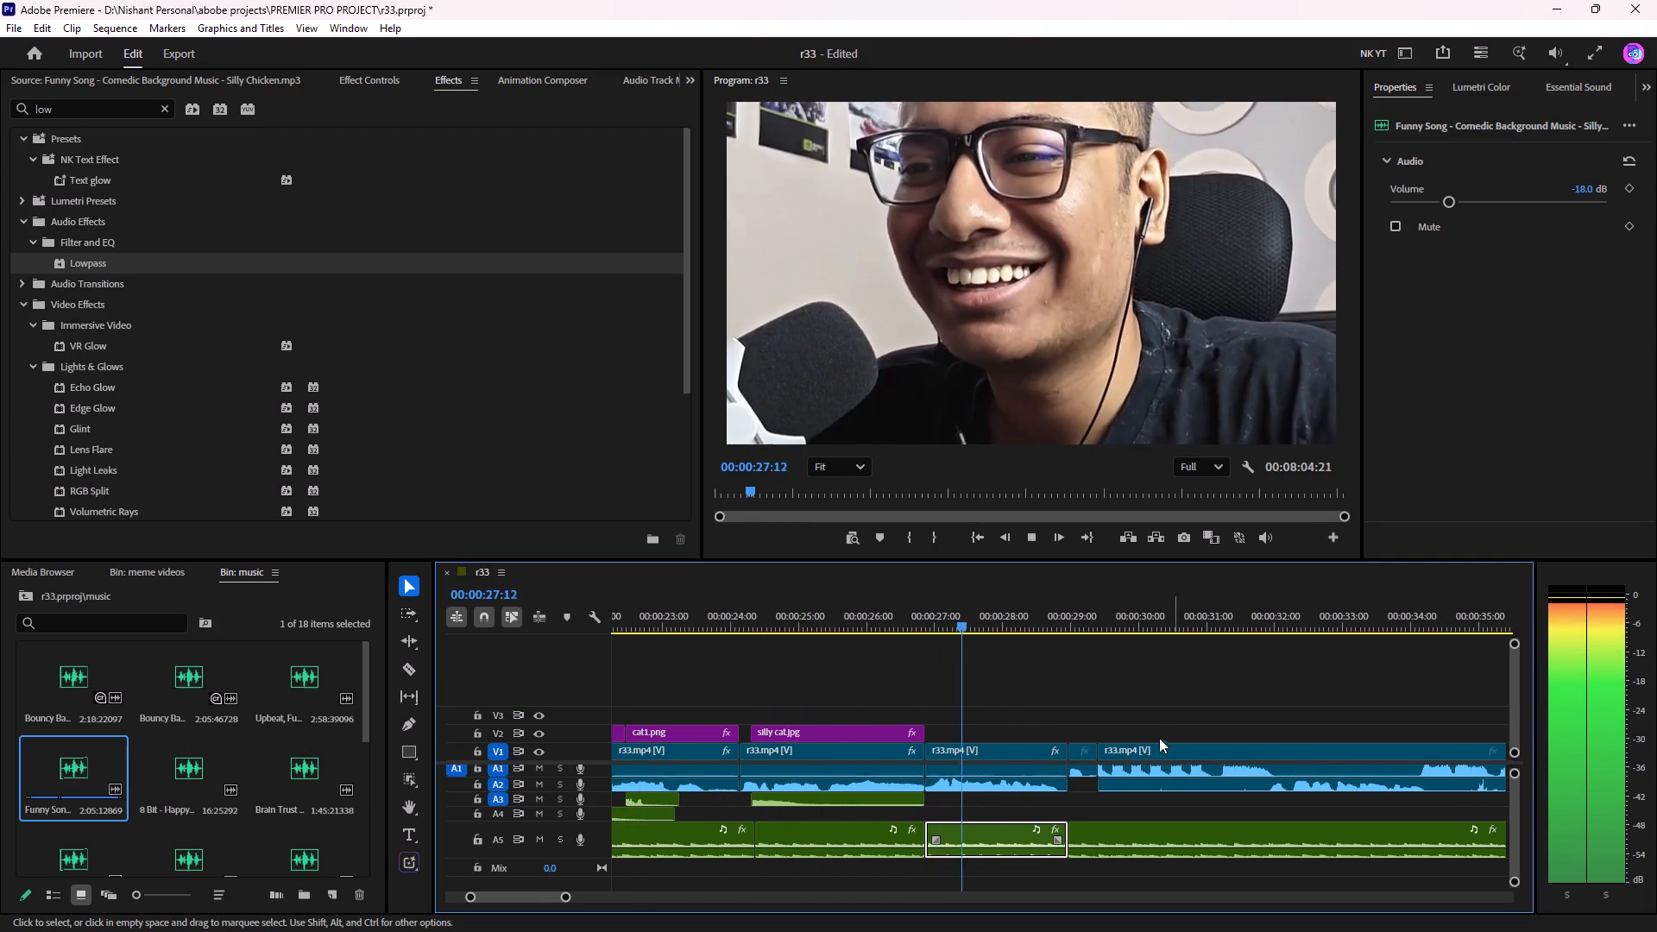
{"action": "scroll", "coordinate": [1074, 754], "scroll_direction": "down", "scroll_amount": 2}
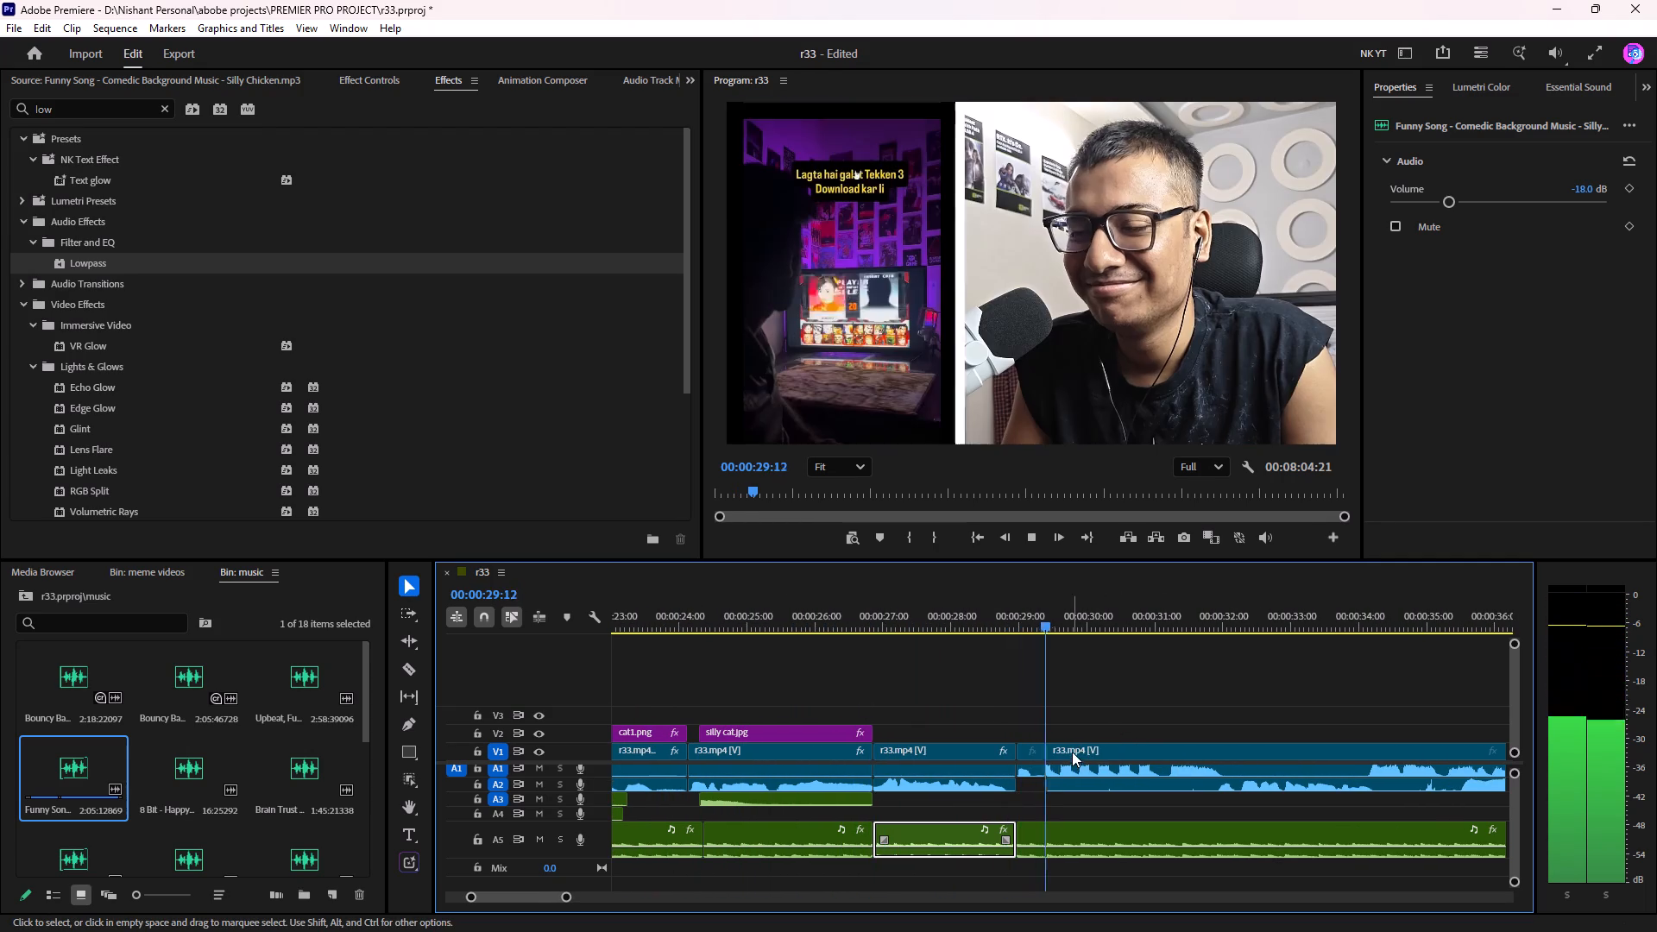
{"action": "key", "text": "space"}
Move the remaining A5 music to start just before the Adjustment Layer near 00:00:48:00, with a short fade-in at its start.
{"action": "left_click_drag", "start_coordinate": [1056, 832], "coordinate": [1412, 824]}
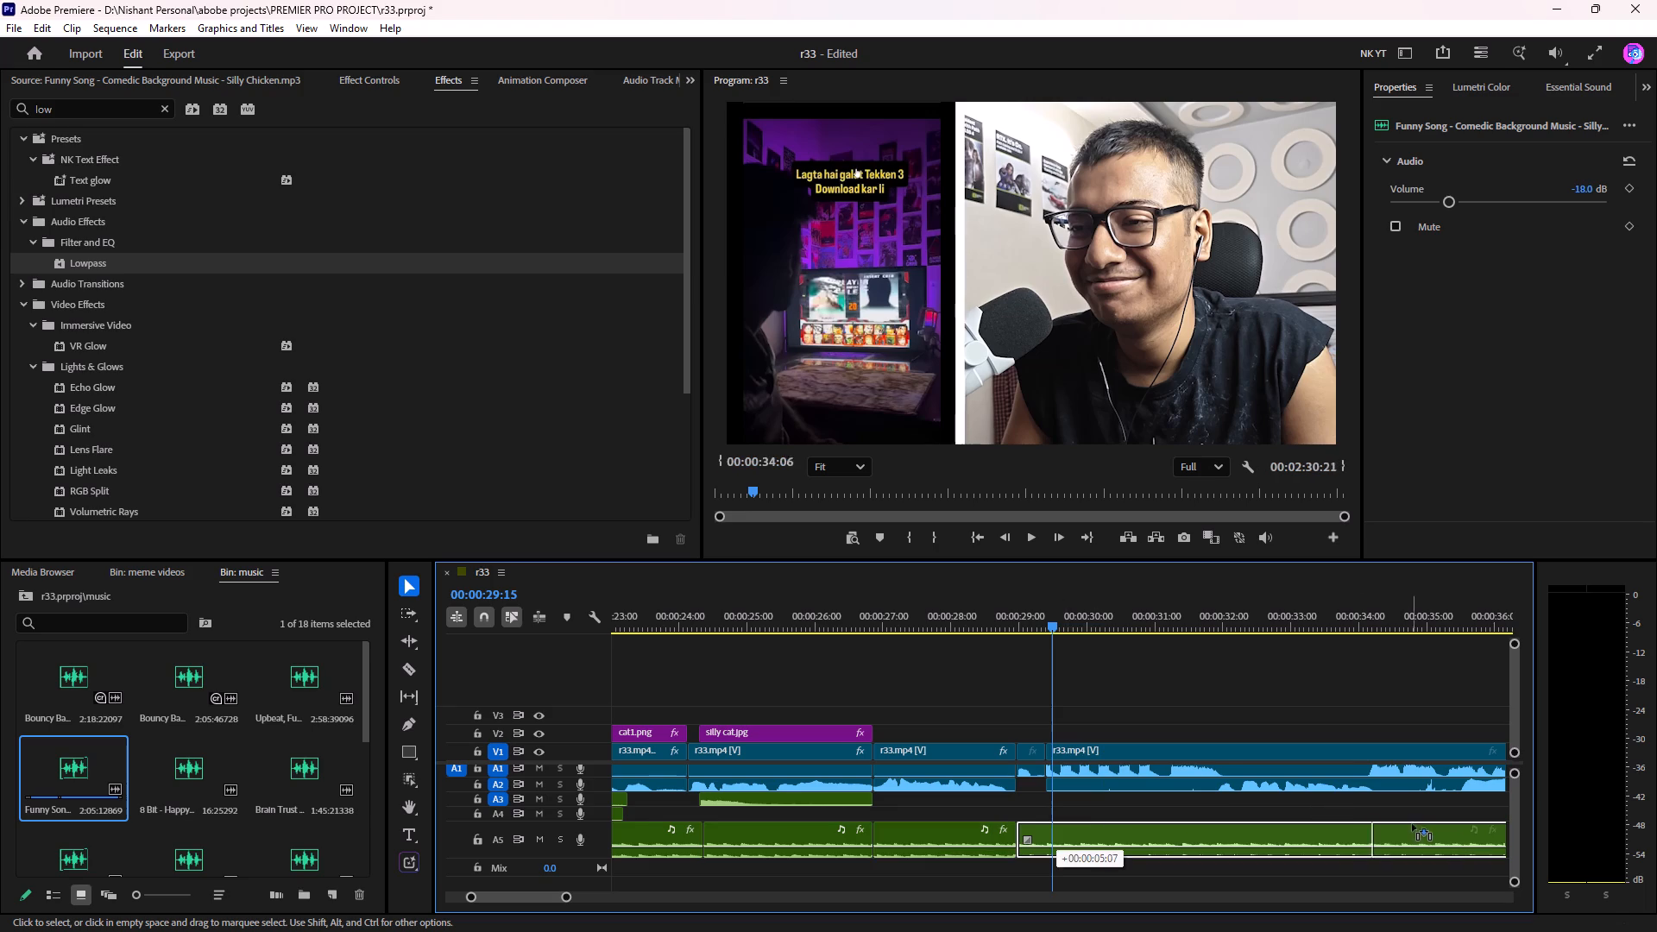
{"action": "left_click_drag", "start_coordinate": [1412, 824], "coordinate": [1511, 826]}
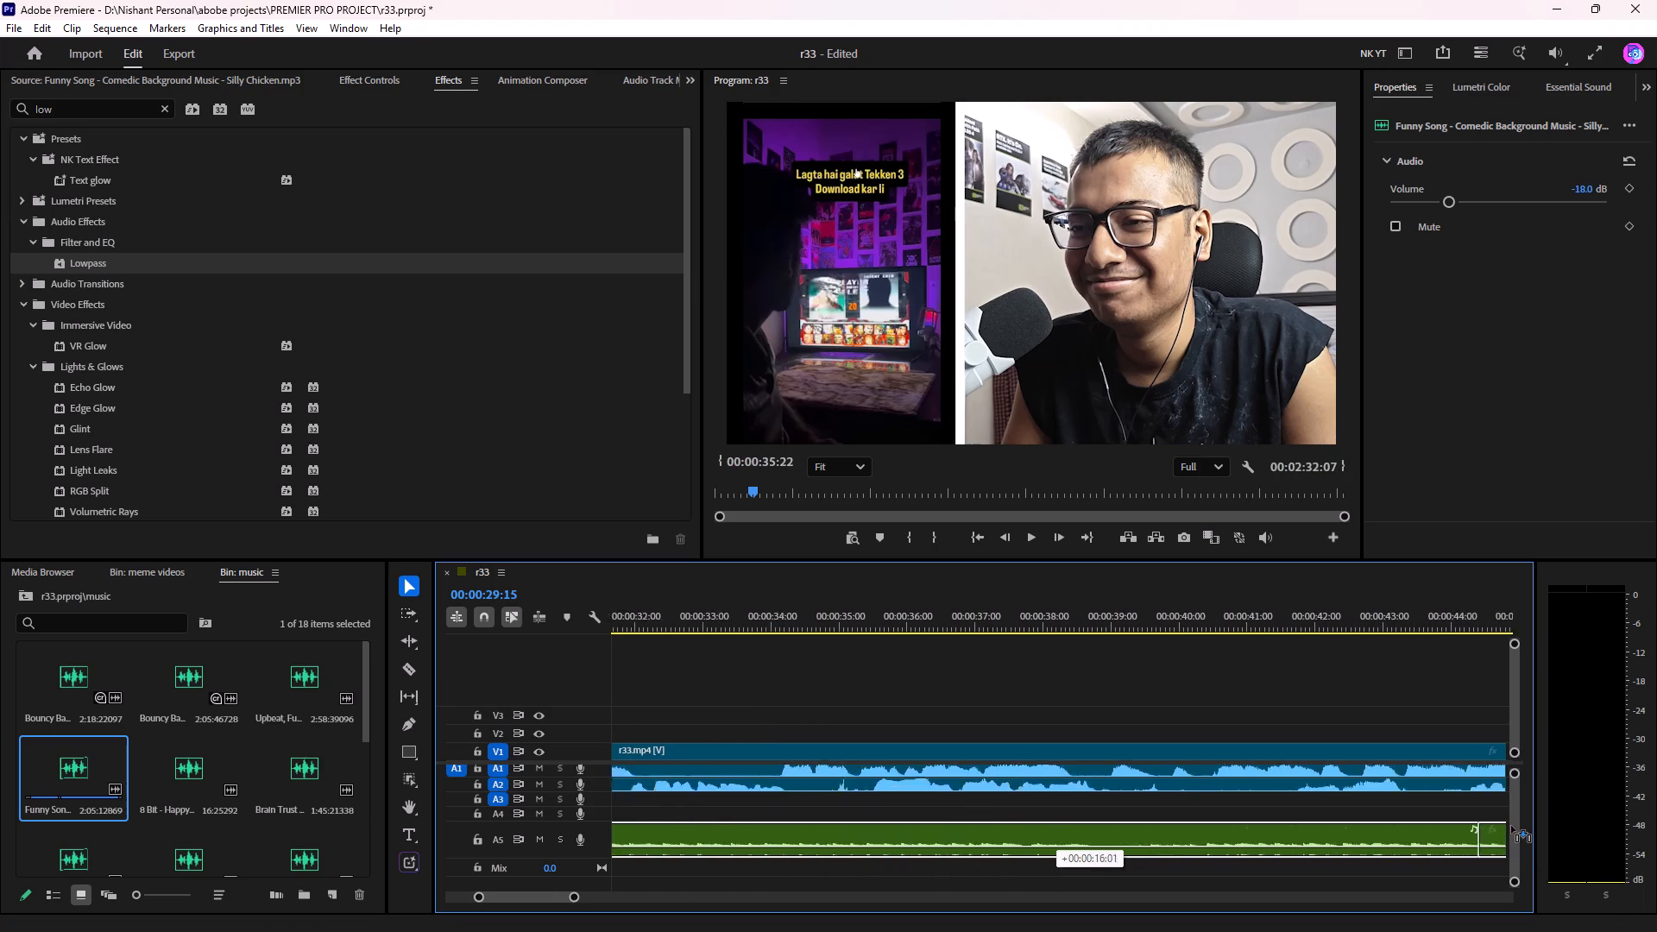
{"action": "left_click_drag", "start_coordinate": [1511, 826], "coordinate": [1347, 834]}
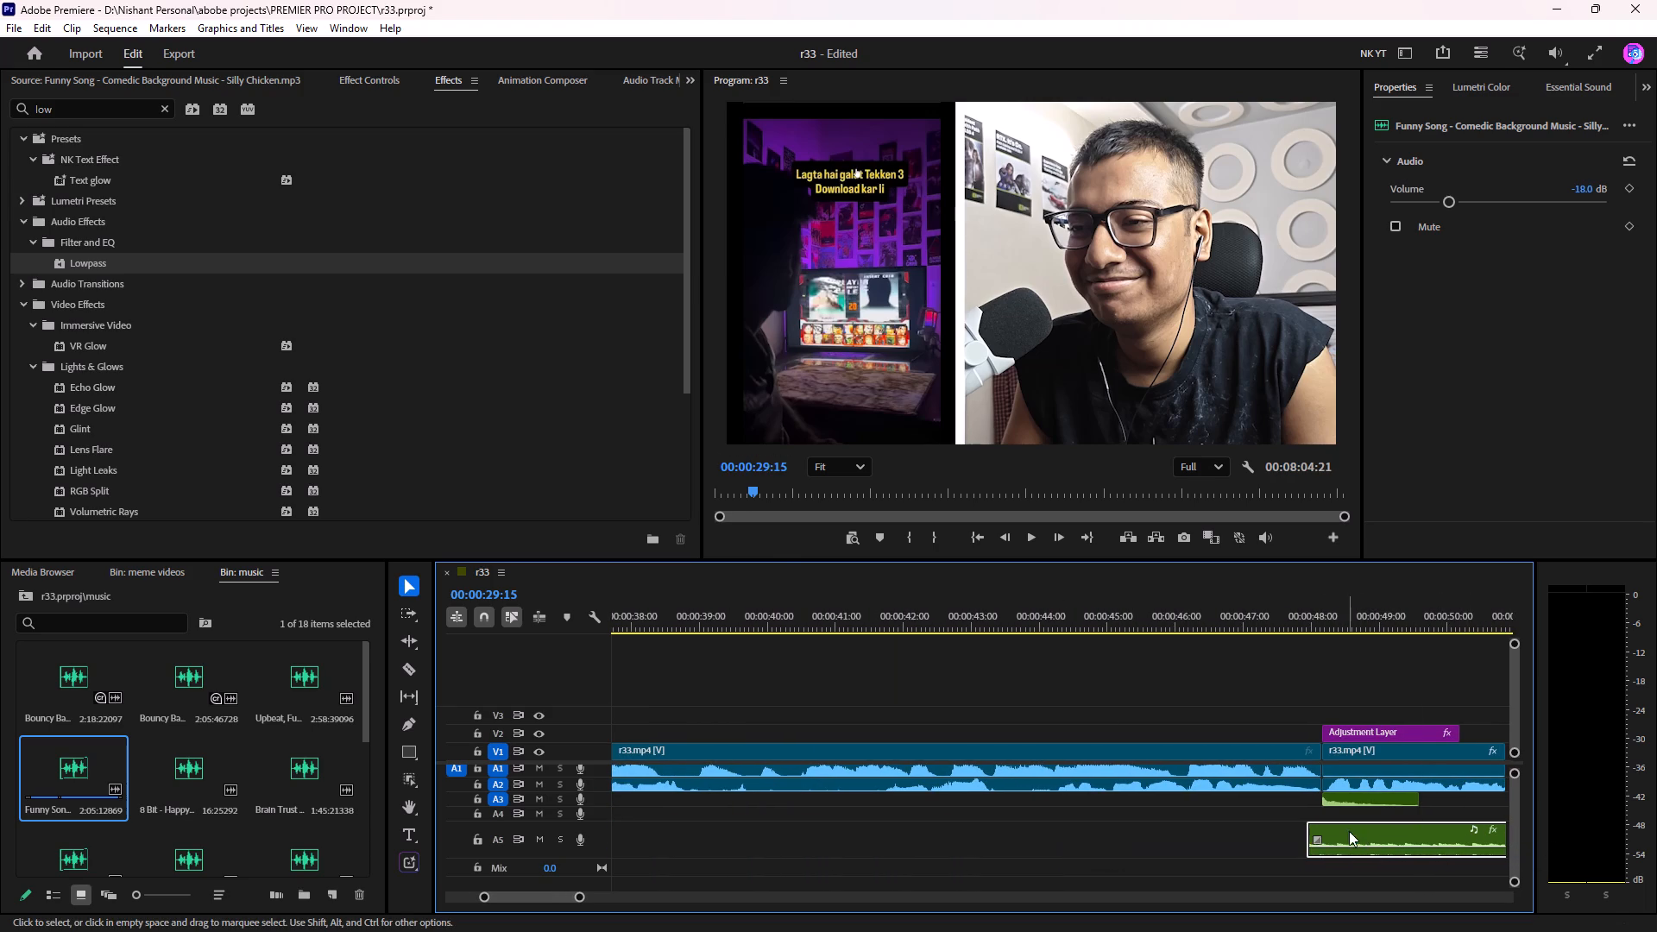
{"action": "left_click_drag", "start_coordinate": [1321, 840], "coordinate": [1363, 830]}
Play from the moved music's start, then split it at 00:00:50:26, where the short black-and-white r33.mp4 clip begins.
{"action": "left_click", "coordinate": [1291, 612]}
{"action": "scroll", "coordinate": [1293, 642], "scroll_direction": "down", "scroll_amount": 4}
{"action": "key", "text": "space"}
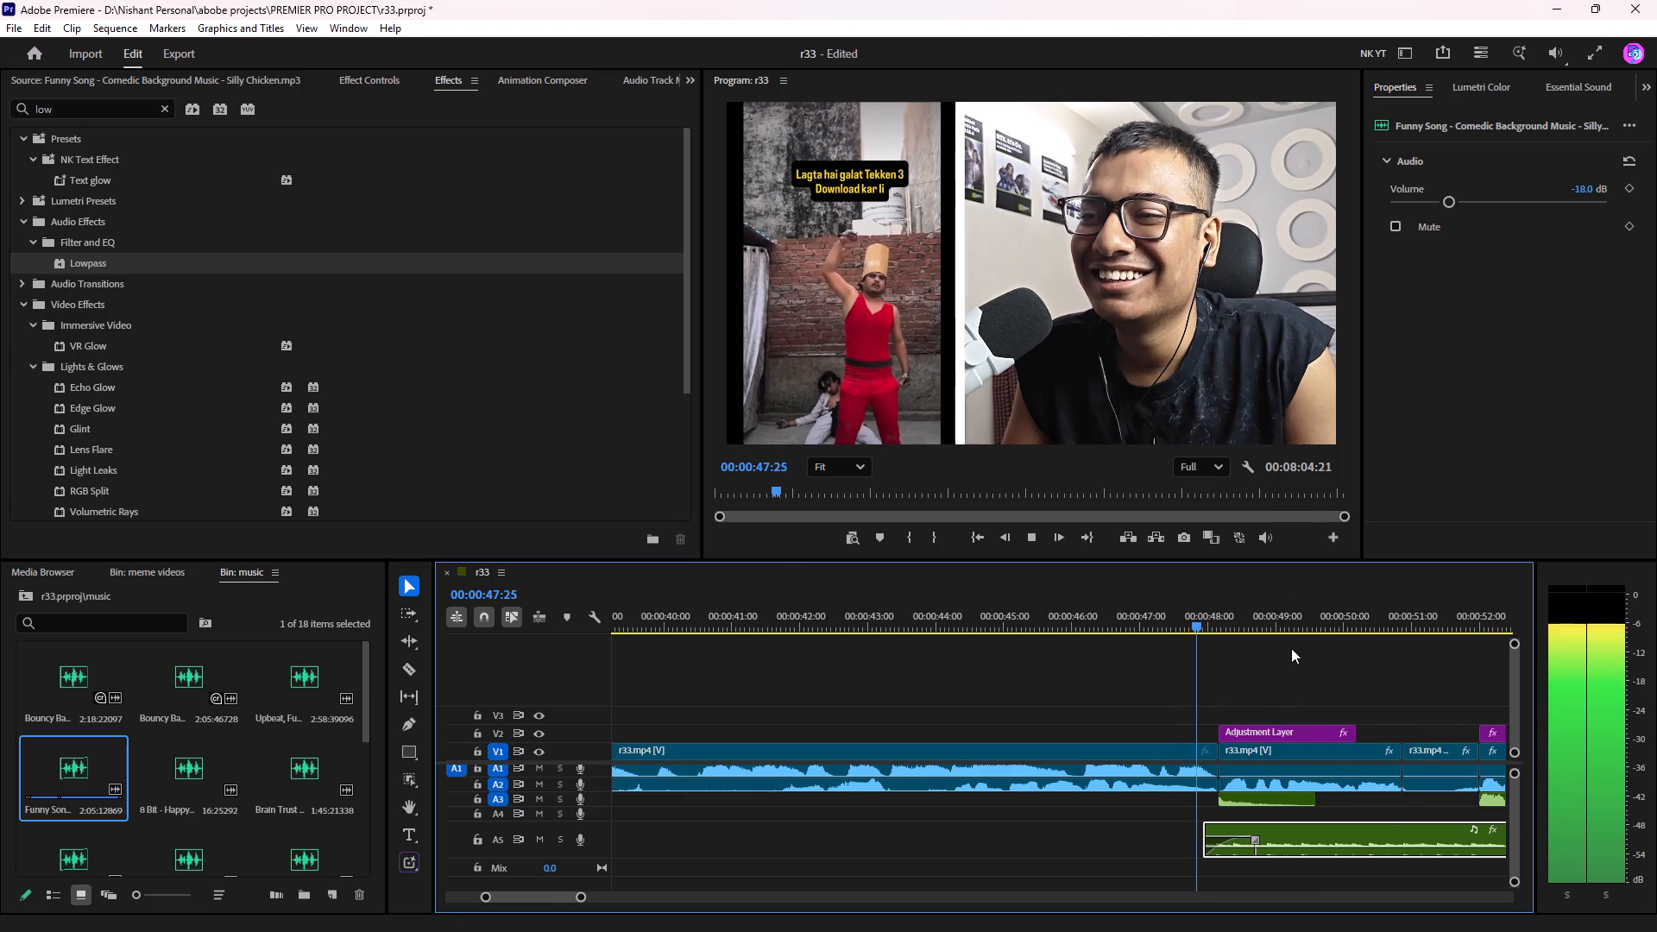
{"action": "scroll", "coordinate": [1291, 648], "scroll_direction": "down", "scroll_amount": 5}
{"action": "scroll", "coordinate": [1162, 749], "scroll_direction": "down", "scroll_amount": 4}
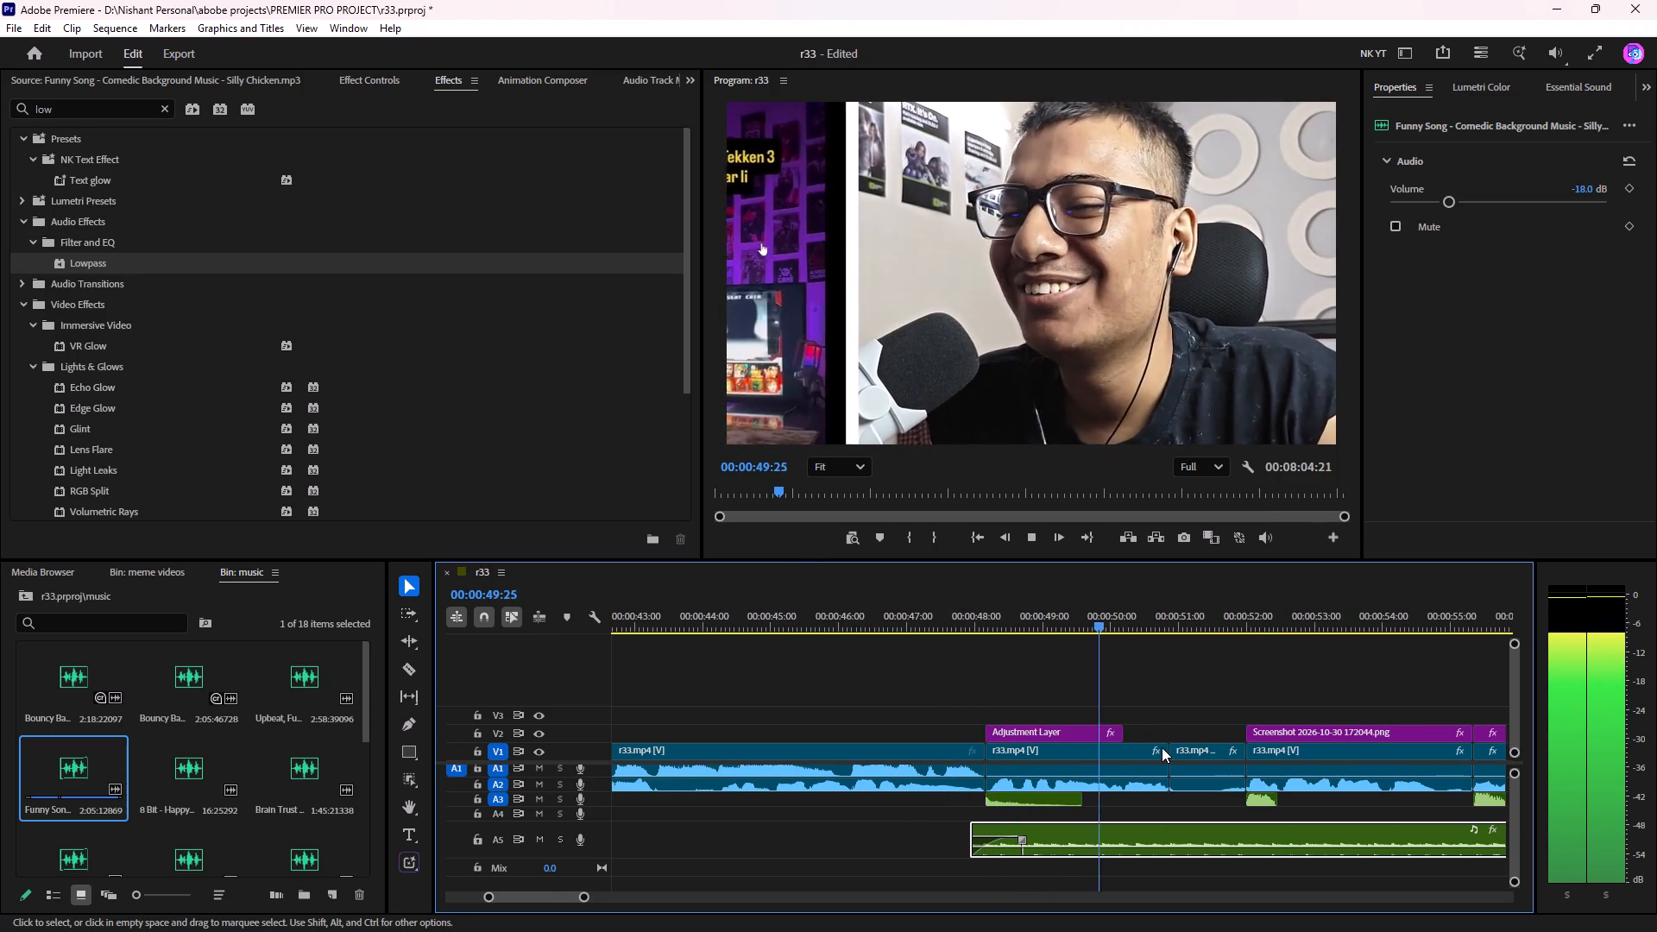
{"action": "scroll", "coordinate": [1165, 735], "scroll_direction": "down", "scroll_amount": 4}
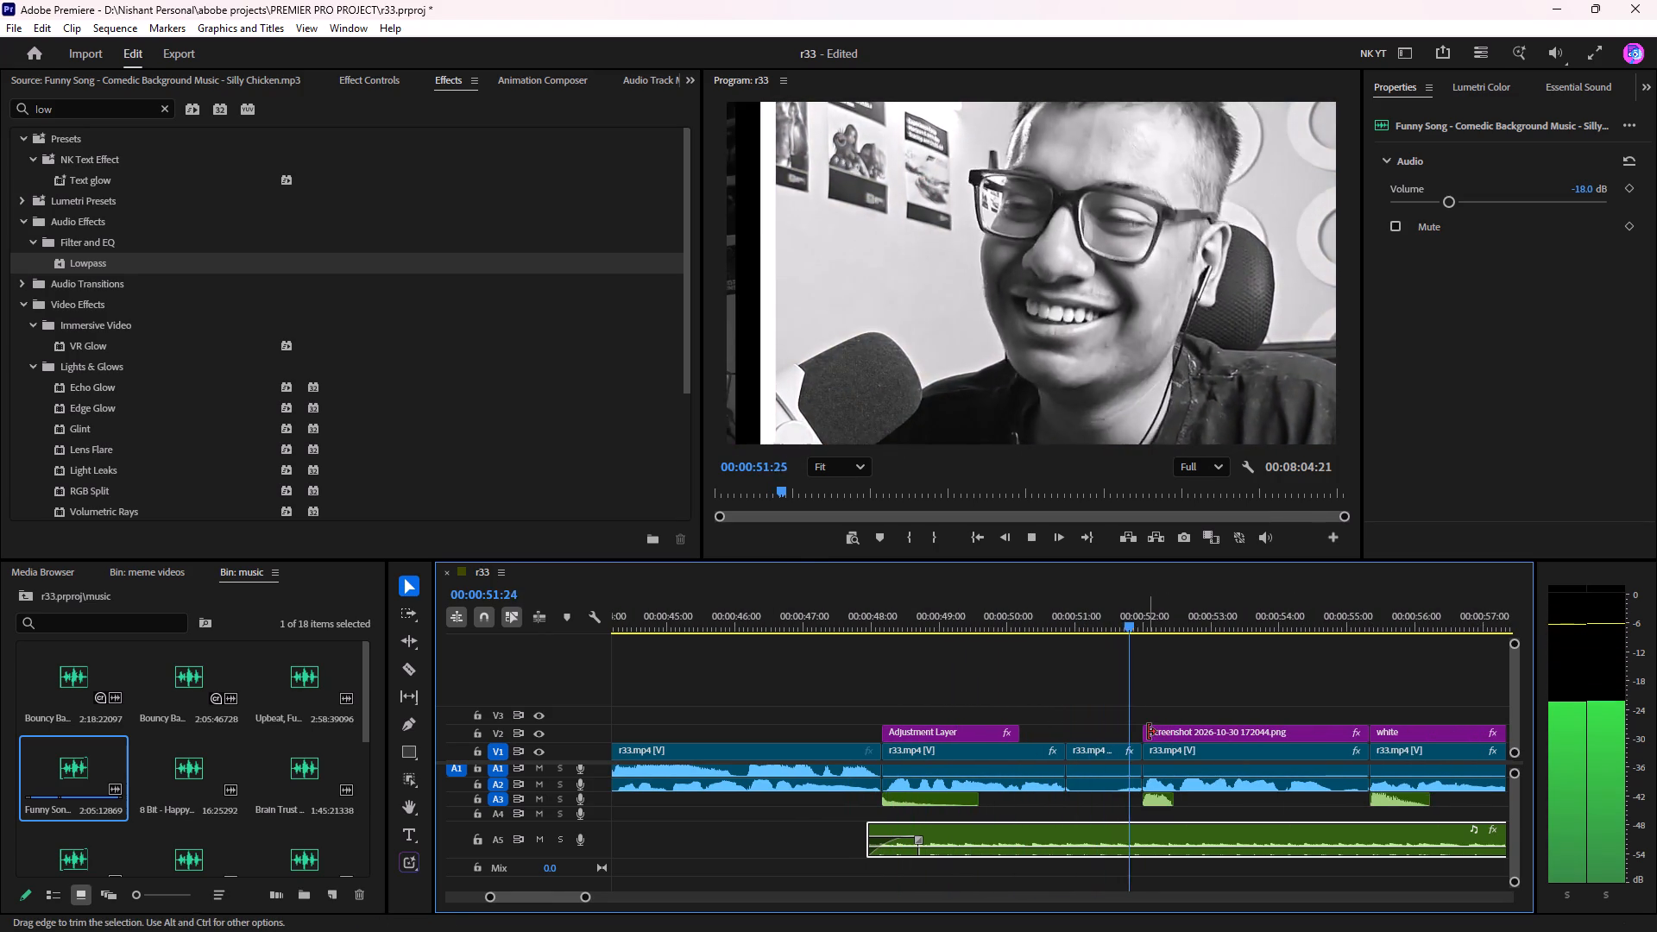
{"action": "key", "text": "space"}
{"action": "left_click_drag", "start_coordinate": [1101, 615], "coordinate": [1084, 650]}
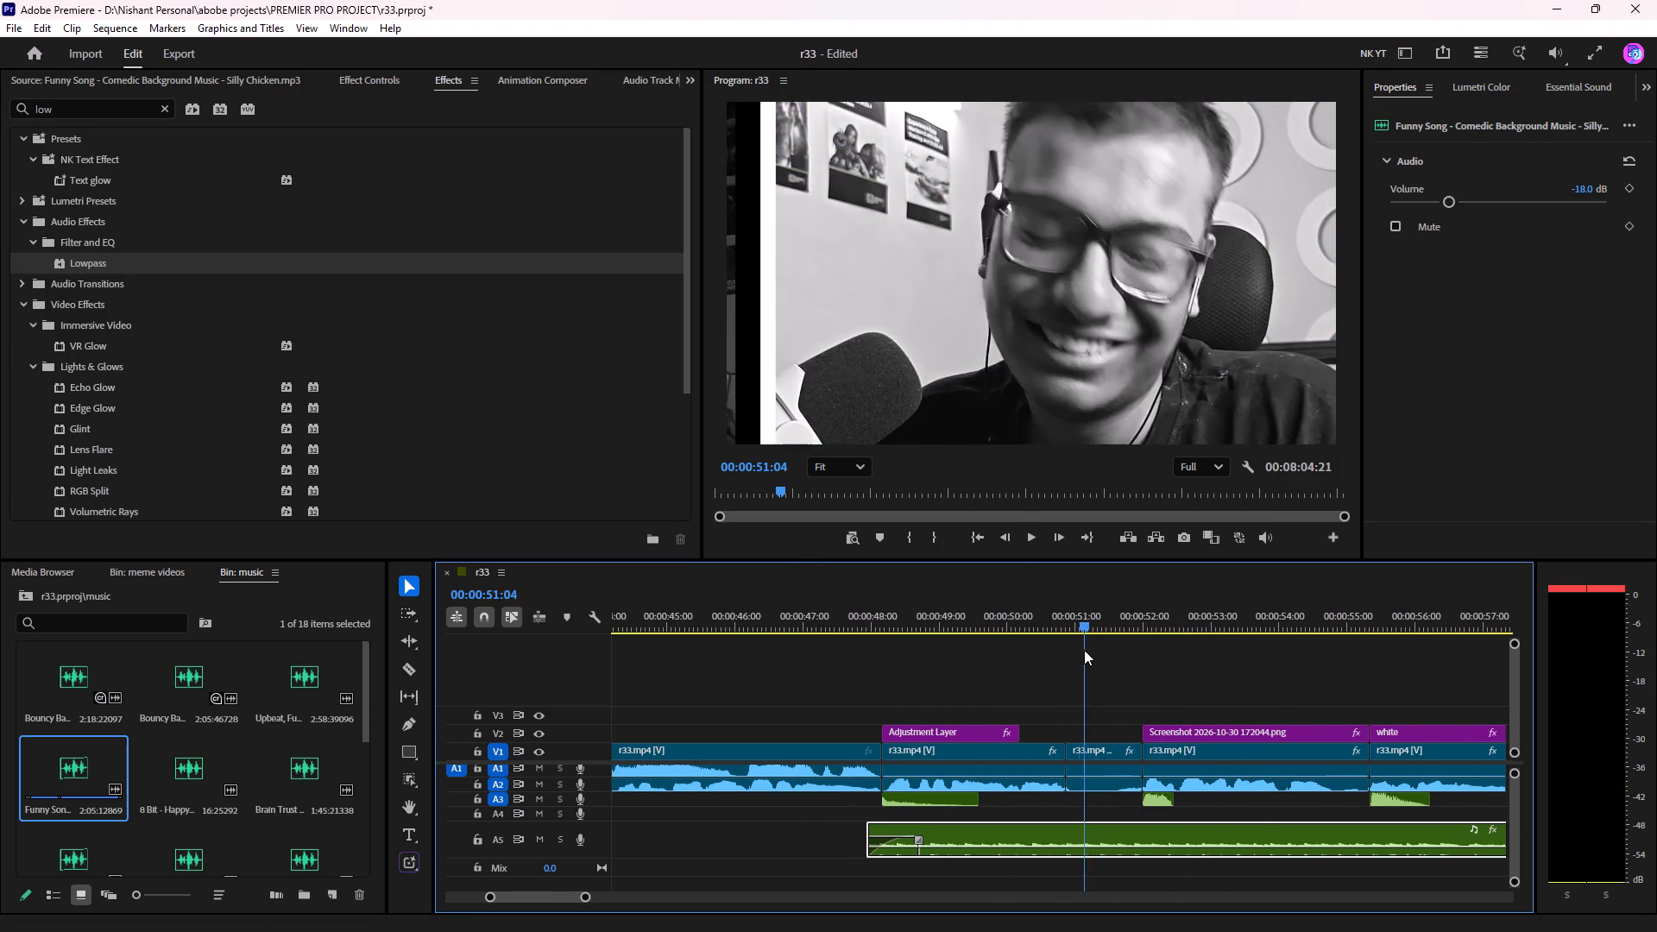
{"action": "left_click_drag", "start_coordinate": [1084, 650], "coordinate": [1067, 671]}
{"action": "left_click", "coordinate": [1079, 838]}
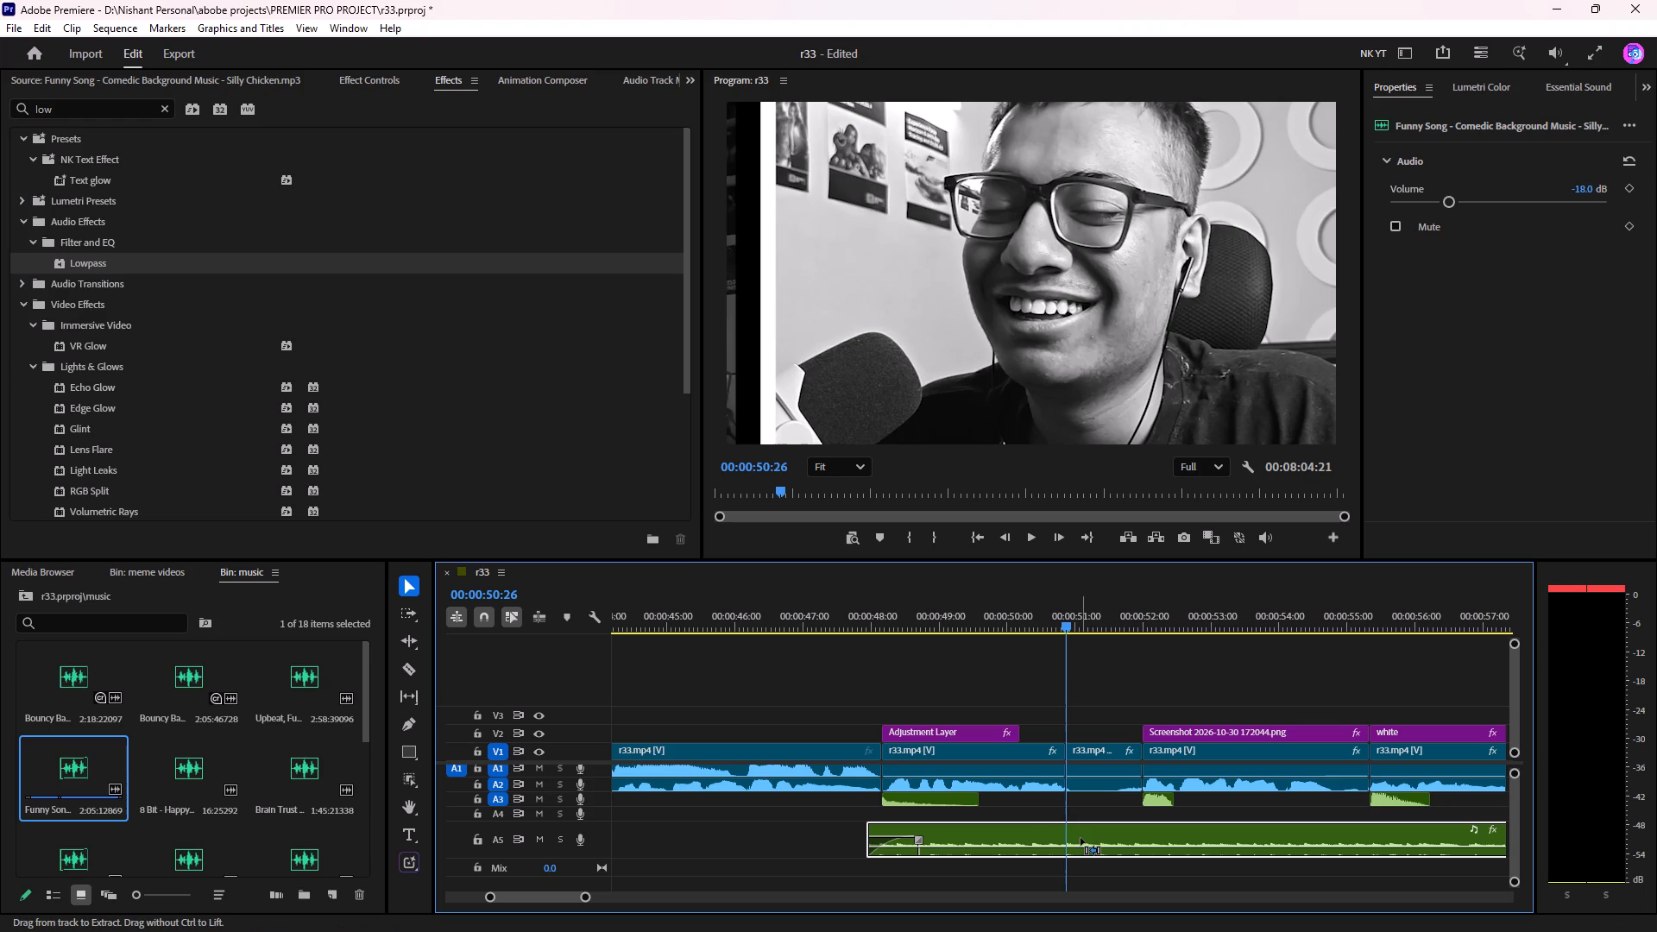
{"action": "key", "text": "ctrl+k"}
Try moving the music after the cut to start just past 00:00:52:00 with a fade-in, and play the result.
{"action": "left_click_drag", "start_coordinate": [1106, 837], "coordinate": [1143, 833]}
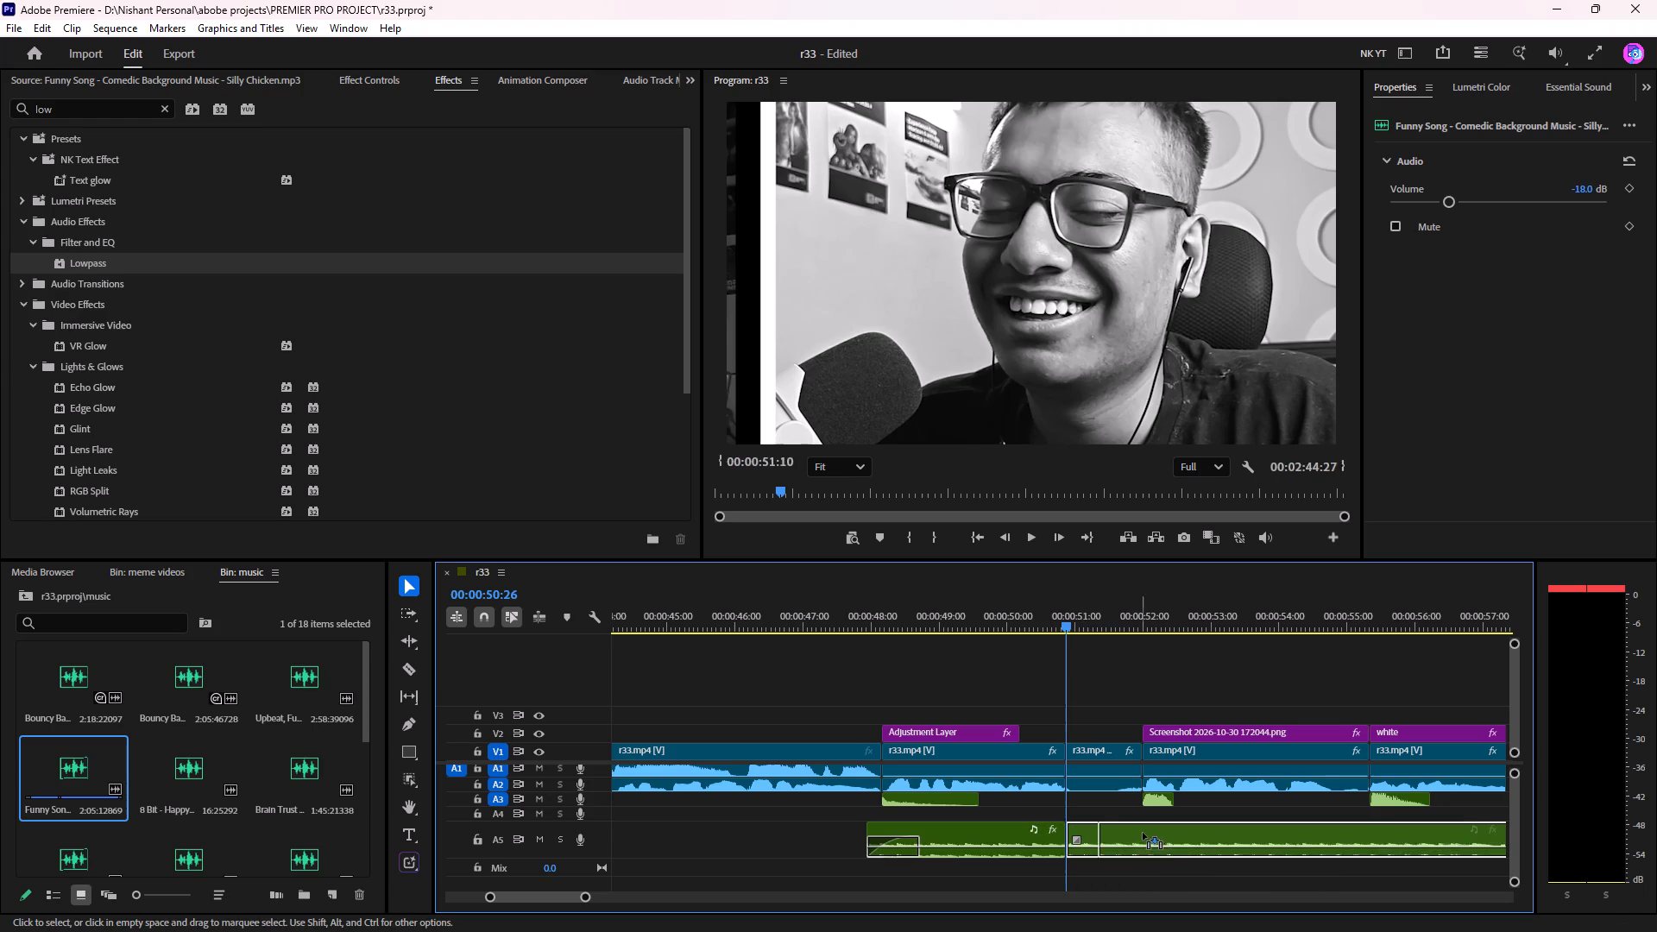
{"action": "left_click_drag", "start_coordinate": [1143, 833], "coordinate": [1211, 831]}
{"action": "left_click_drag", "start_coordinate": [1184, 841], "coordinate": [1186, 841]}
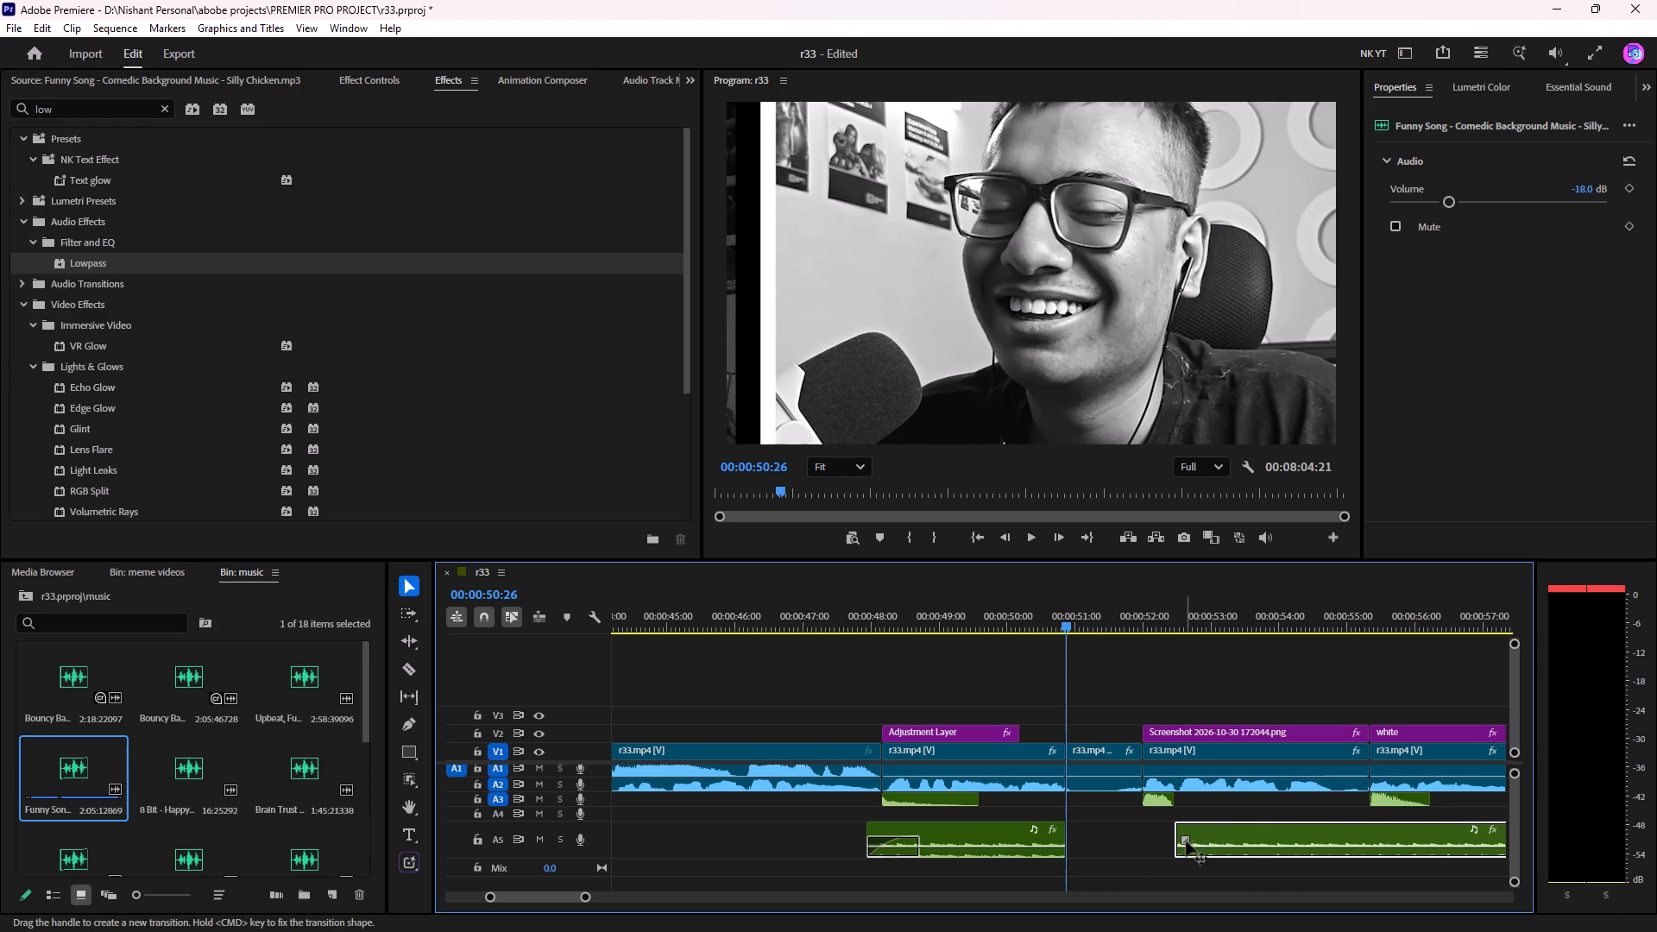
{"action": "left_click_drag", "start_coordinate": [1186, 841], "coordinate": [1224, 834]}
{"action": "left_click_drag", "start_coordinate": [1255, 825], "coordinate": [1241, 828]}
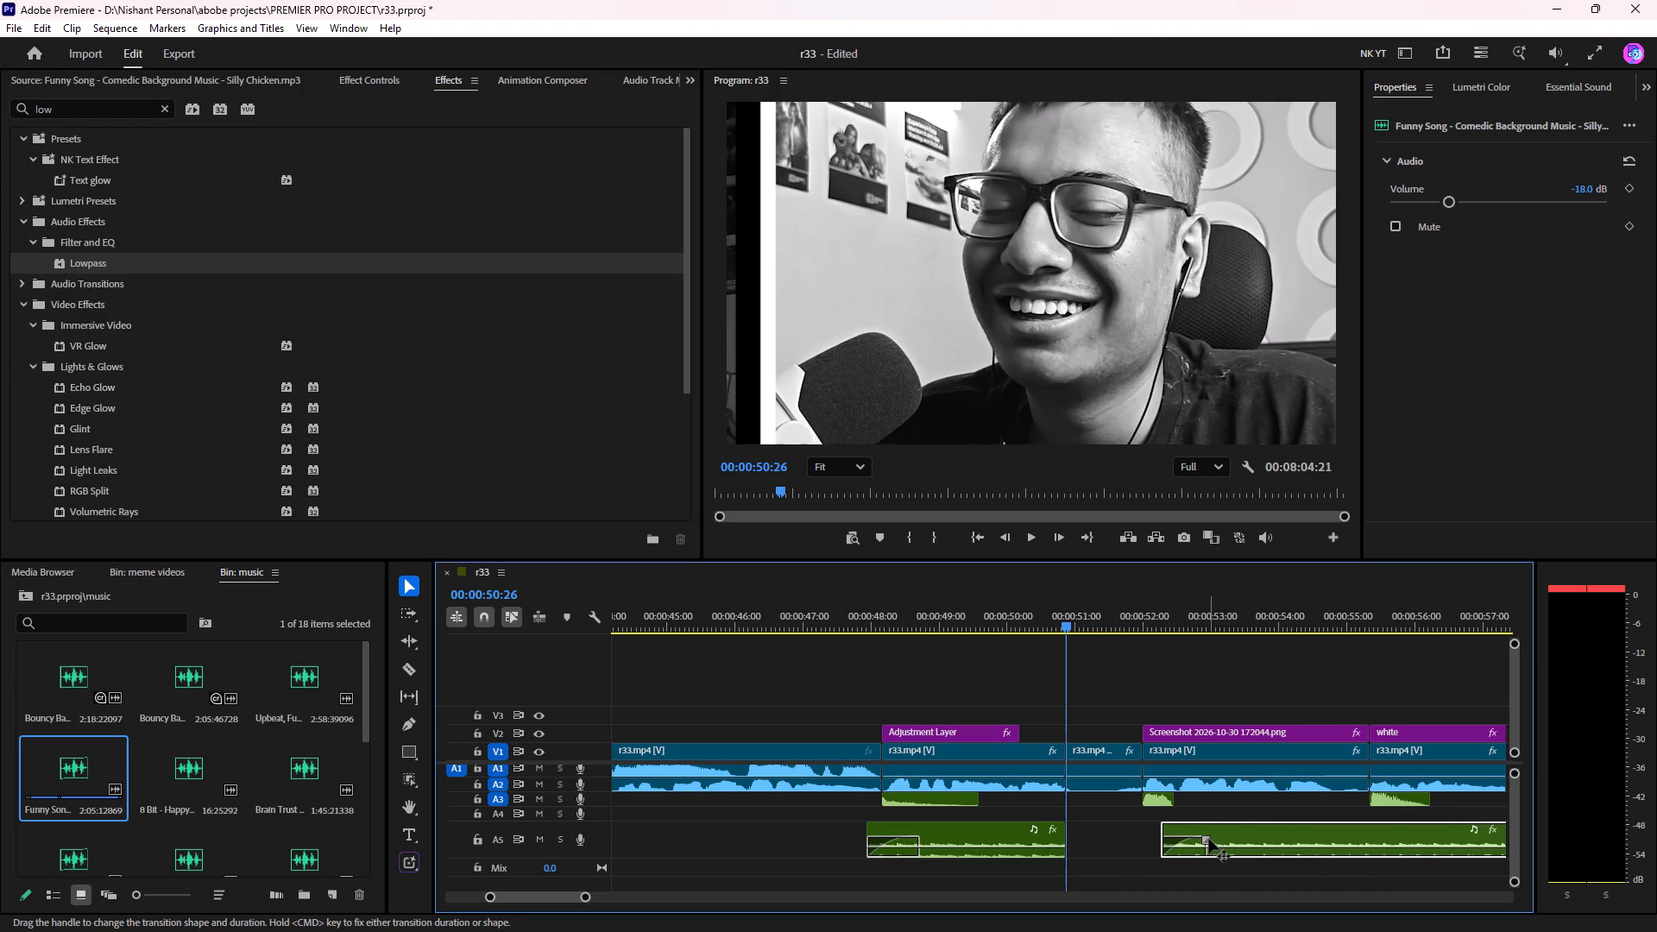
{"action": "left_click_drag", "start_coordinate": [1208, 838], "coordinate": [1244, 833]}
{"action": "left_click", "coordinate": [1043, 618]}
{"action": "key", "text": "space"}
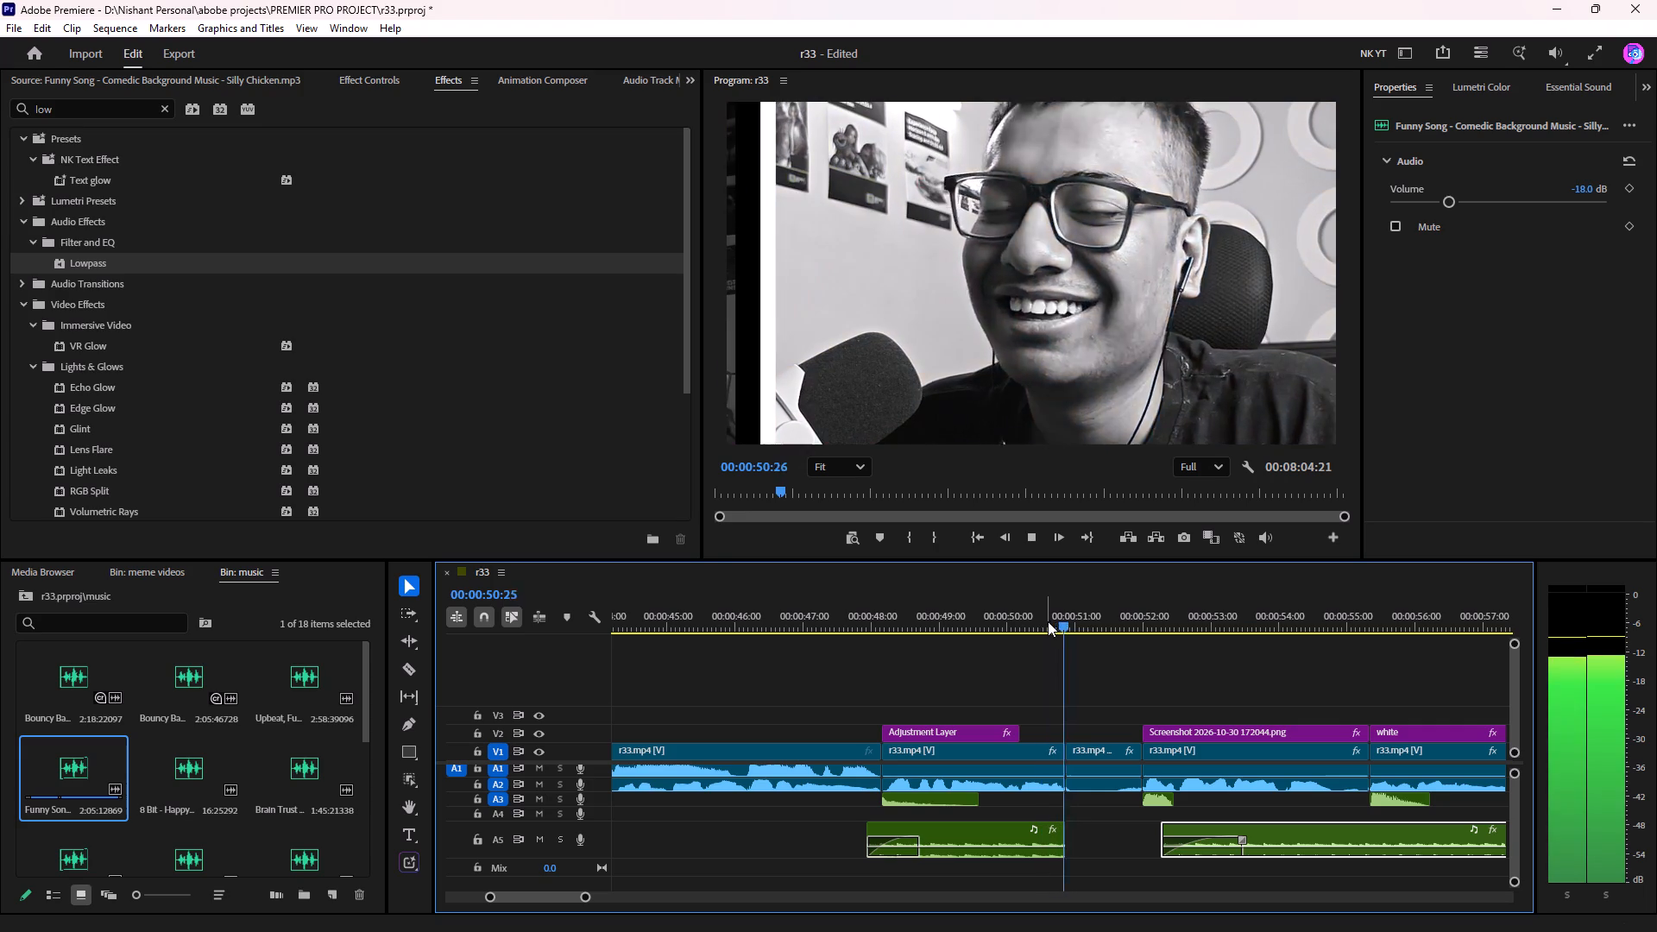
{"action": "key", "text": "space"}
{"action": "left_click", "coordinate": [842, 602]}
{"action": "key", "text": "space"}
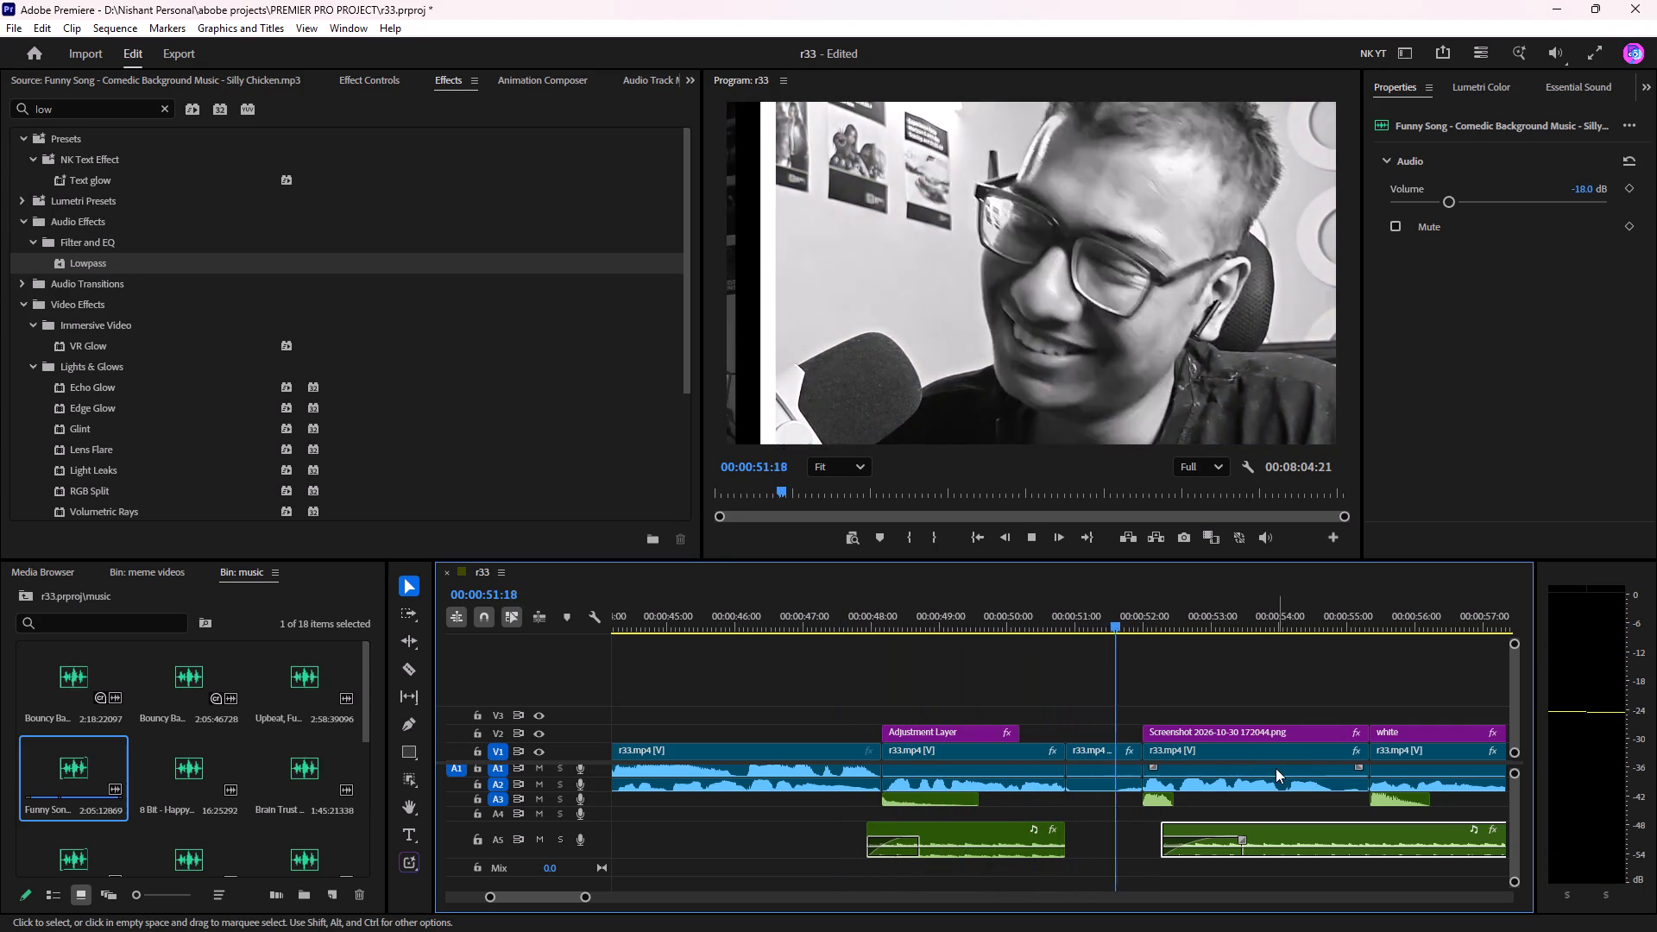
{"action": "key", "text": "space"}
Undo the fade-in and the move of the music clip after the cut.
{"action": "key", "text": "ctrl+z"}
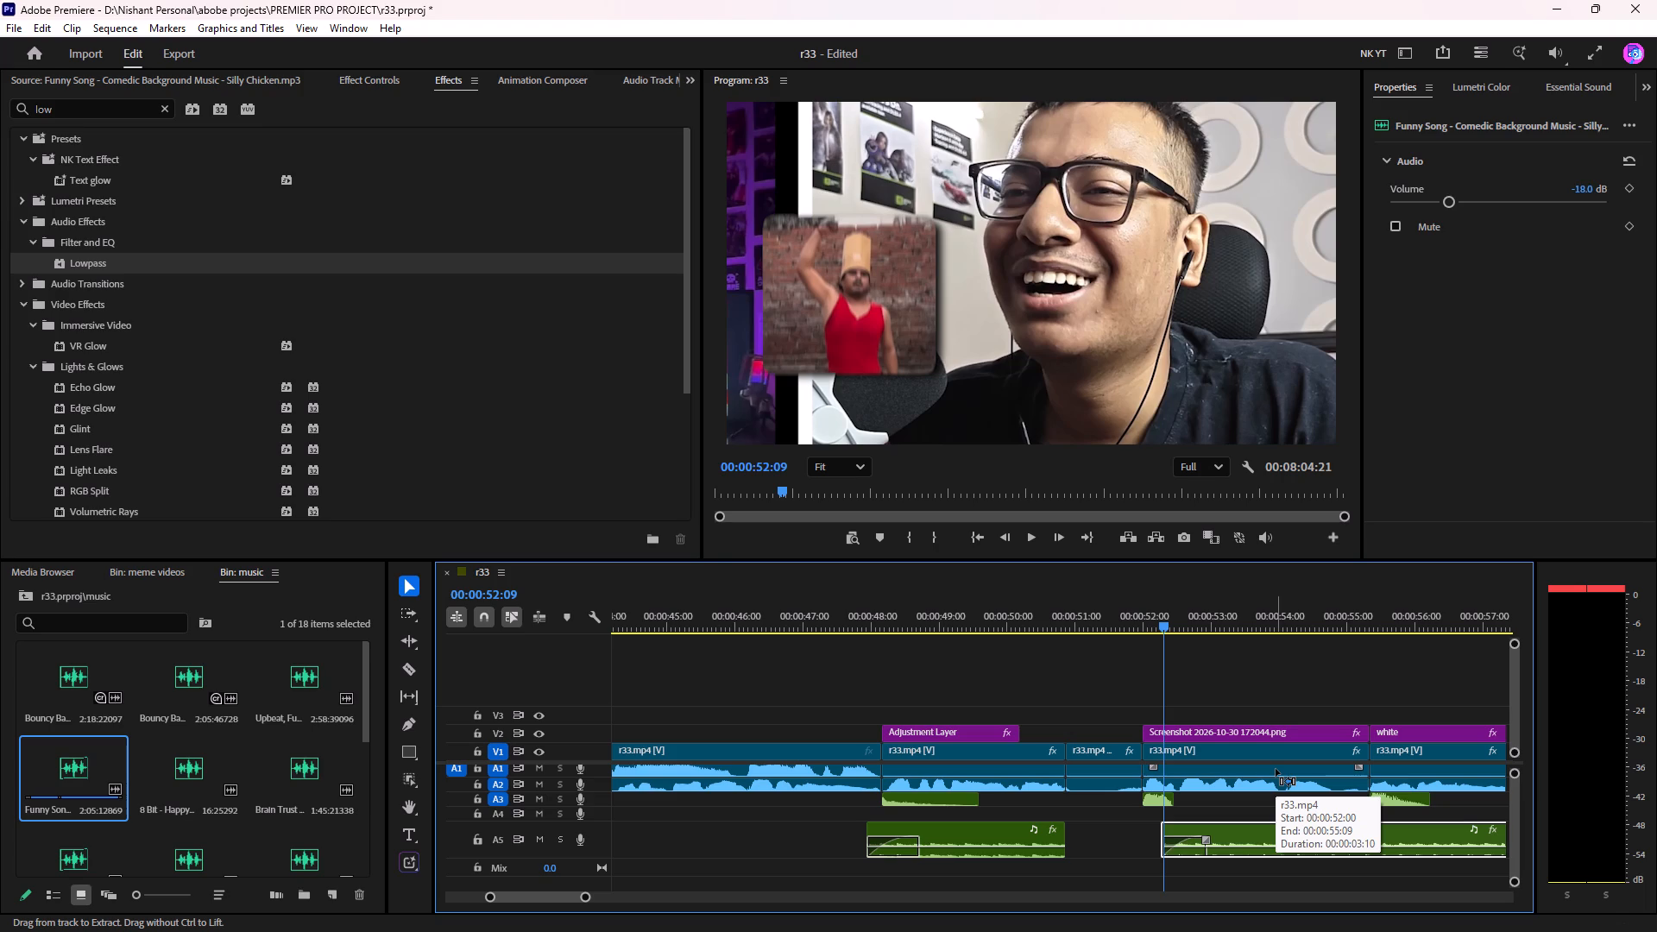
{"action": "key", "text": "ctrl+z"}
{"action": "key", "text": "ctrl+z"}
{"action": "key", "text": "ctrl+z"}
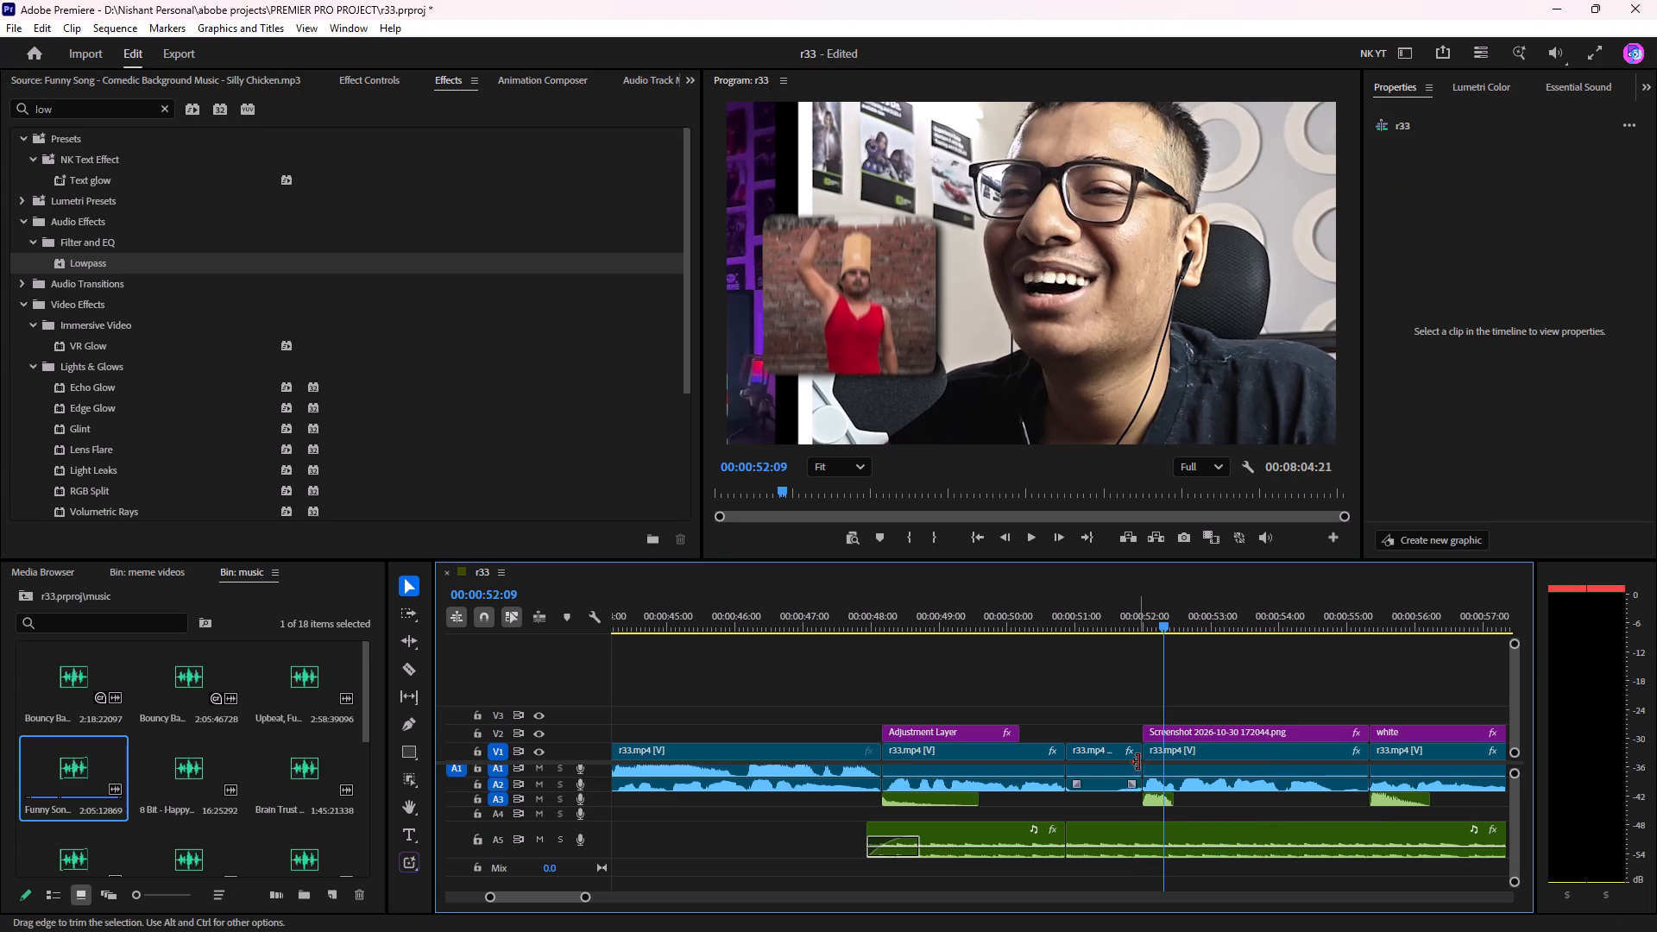
Split the A5 music at 00:00:51:29 and apply the Lowpass effect to the short segment under the black-and-white clip.
{"action": "left_click_drag", "start_coordinate": [1140, 629], "coordinate": [1143, 638]}
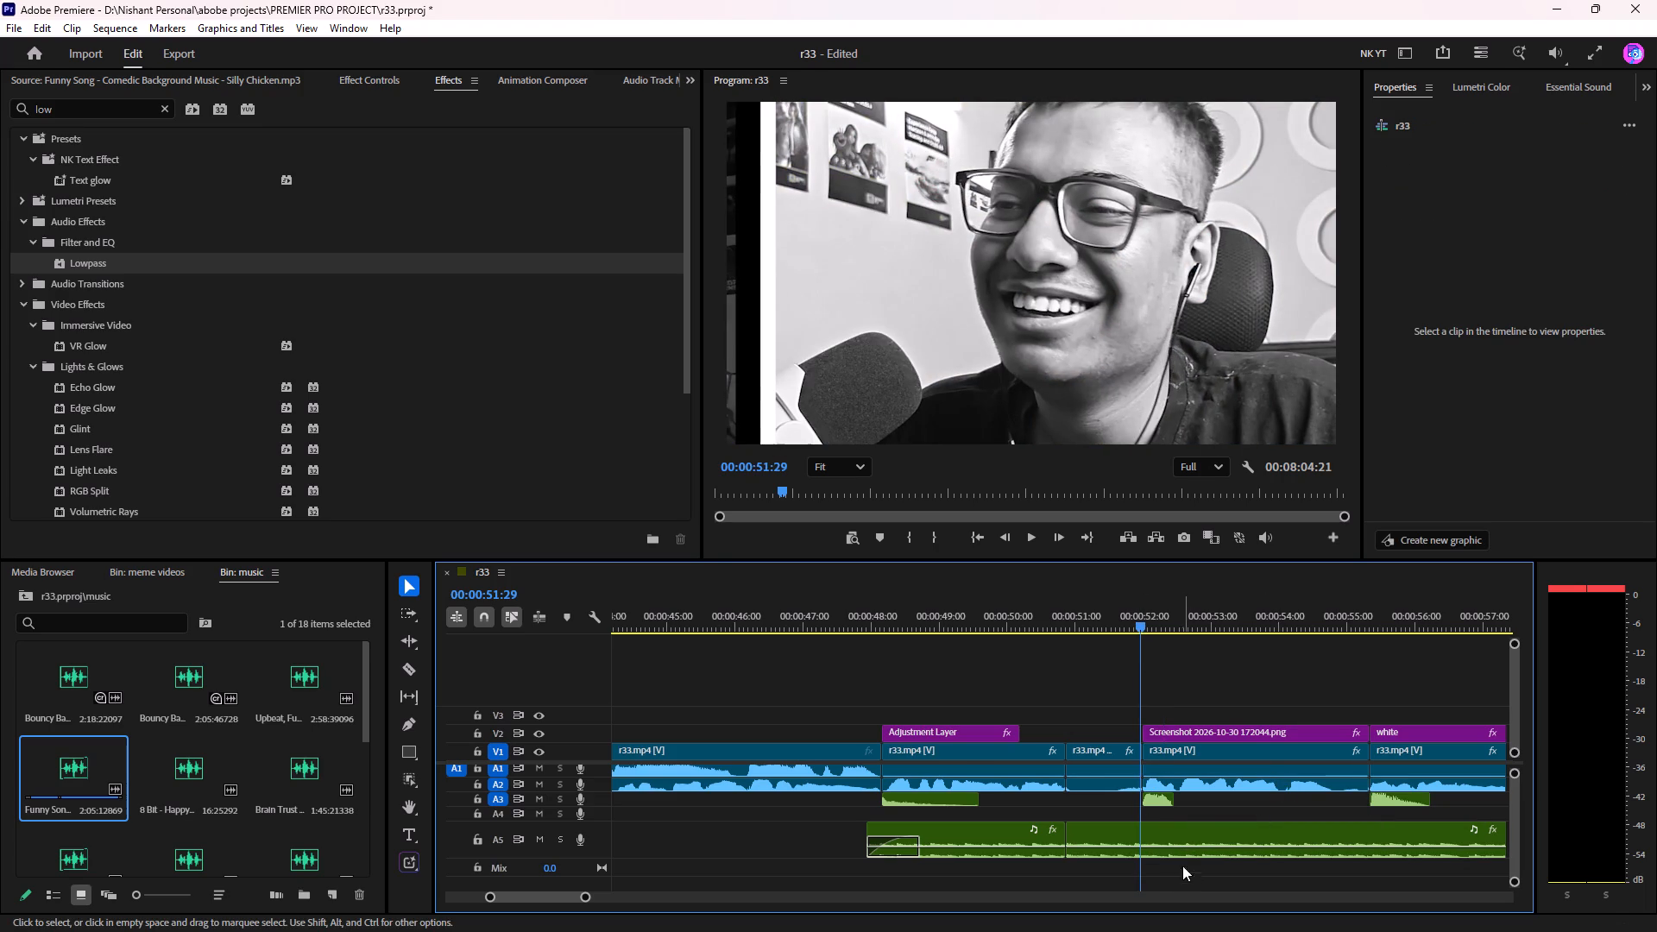
{"action": "left_click", "coordinate": [1181, 844]}
{"action": "key", "text": "ctrl+k"}
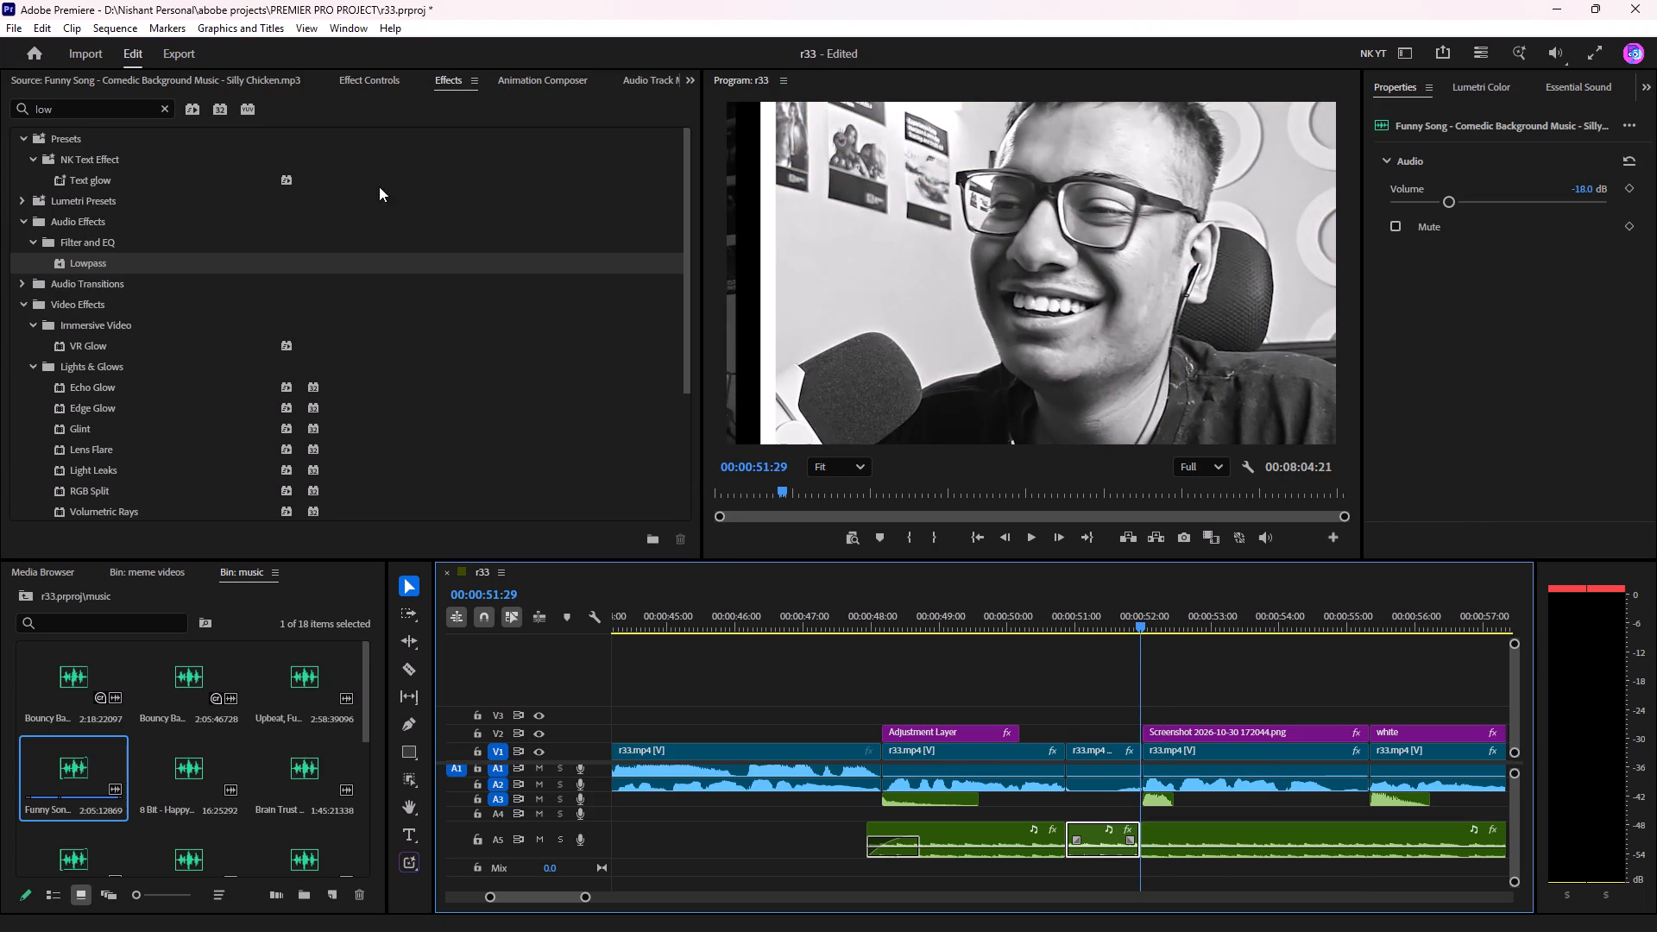
{"action": "left_click_drag", "start_coordinate": [77, 261], "coordinate": [1113, 847]}
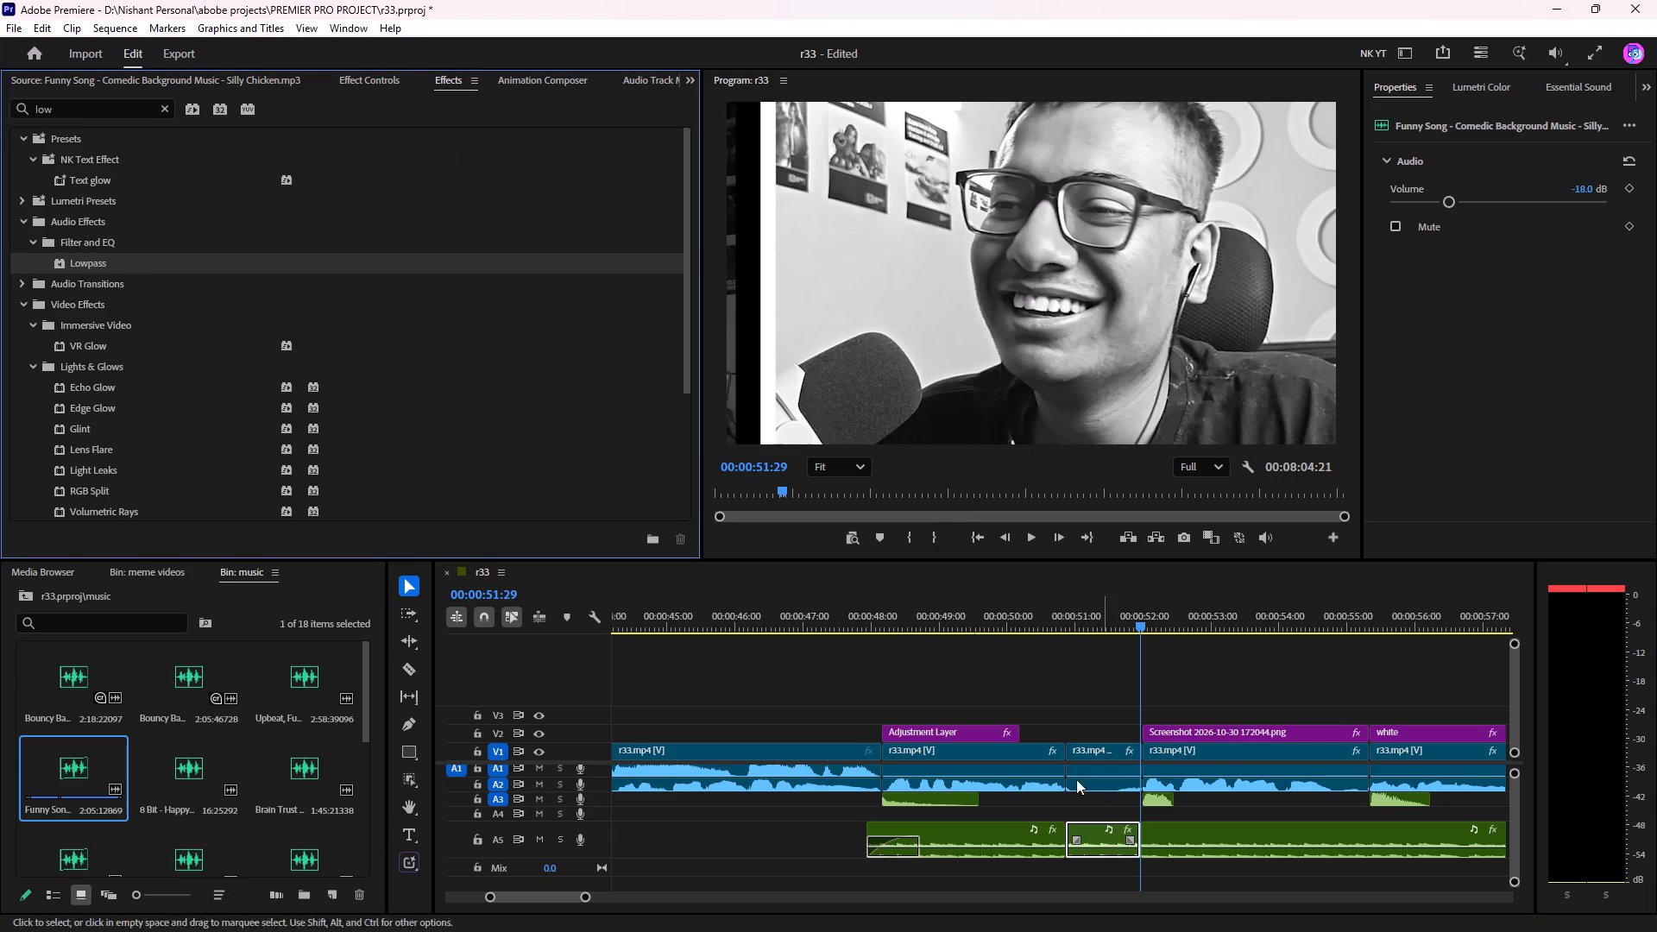
Play back the lowpassed music section, including full screen from about 00:00:45:09, to check it through about 00:00:57:00.
{"action": "left_click", "coordinate": [979, 606]}
{"action": "key", "text": "space"}
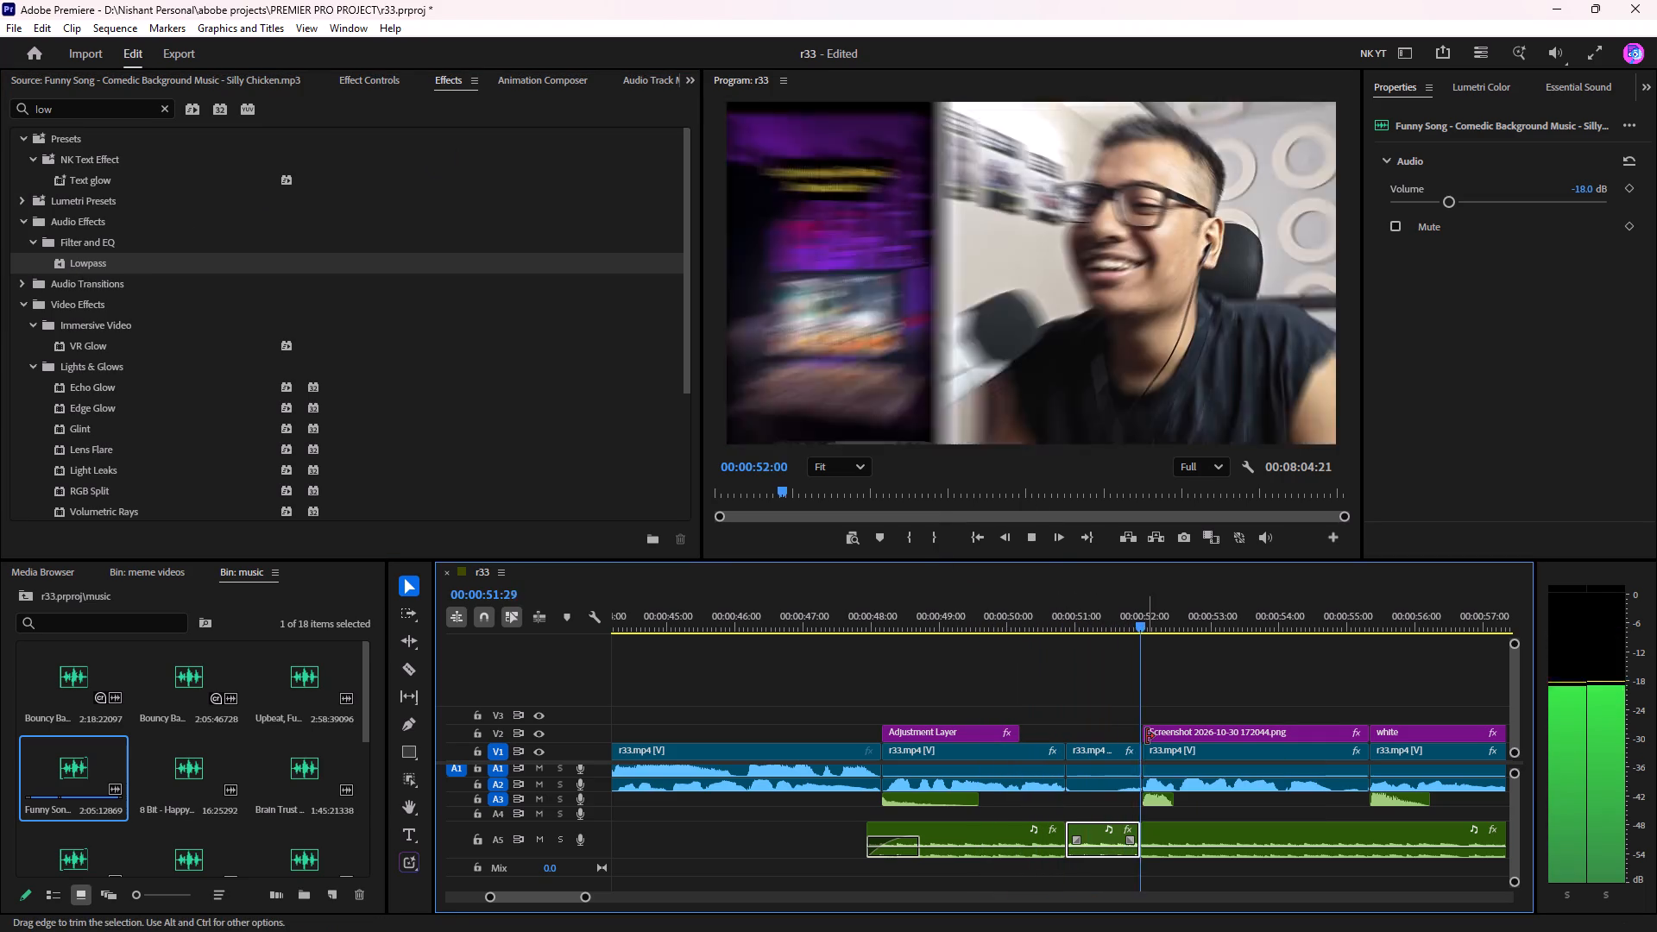
{"action": "key", "text": "space"}
{"action": "left_click", "coordinate": [810, 631]}
{"action": "left_click", "coordinate": [689, 614]}
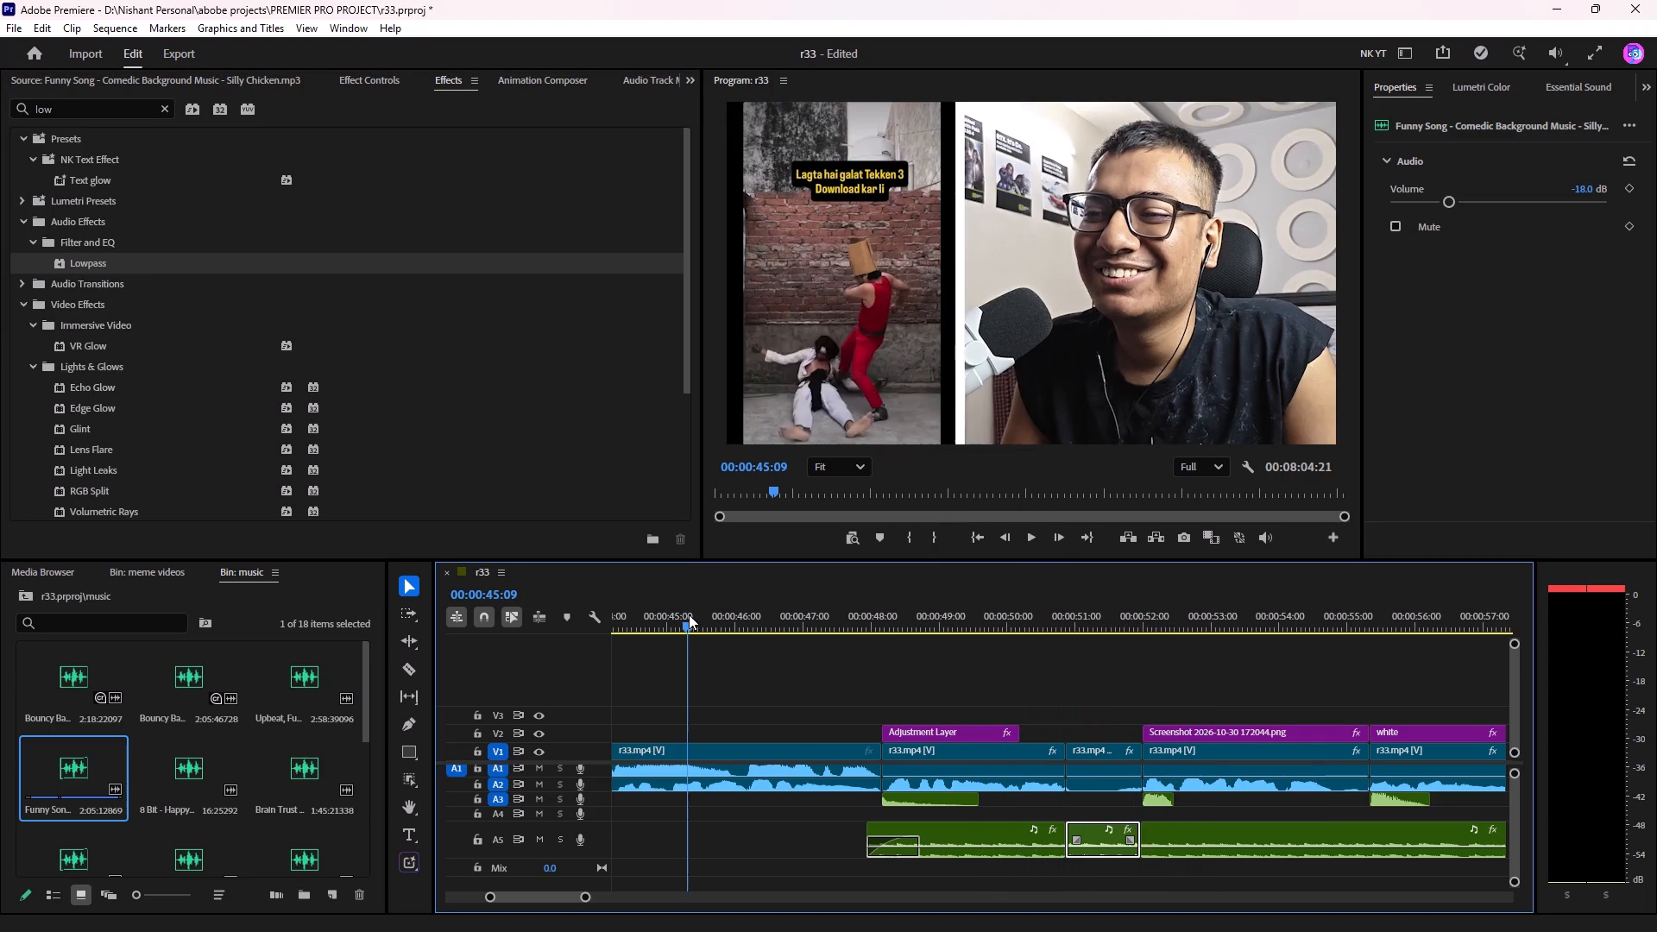
{"action": "key", "text": "space"}
{"action": "left_click", "coordinate": [1590, 49]}
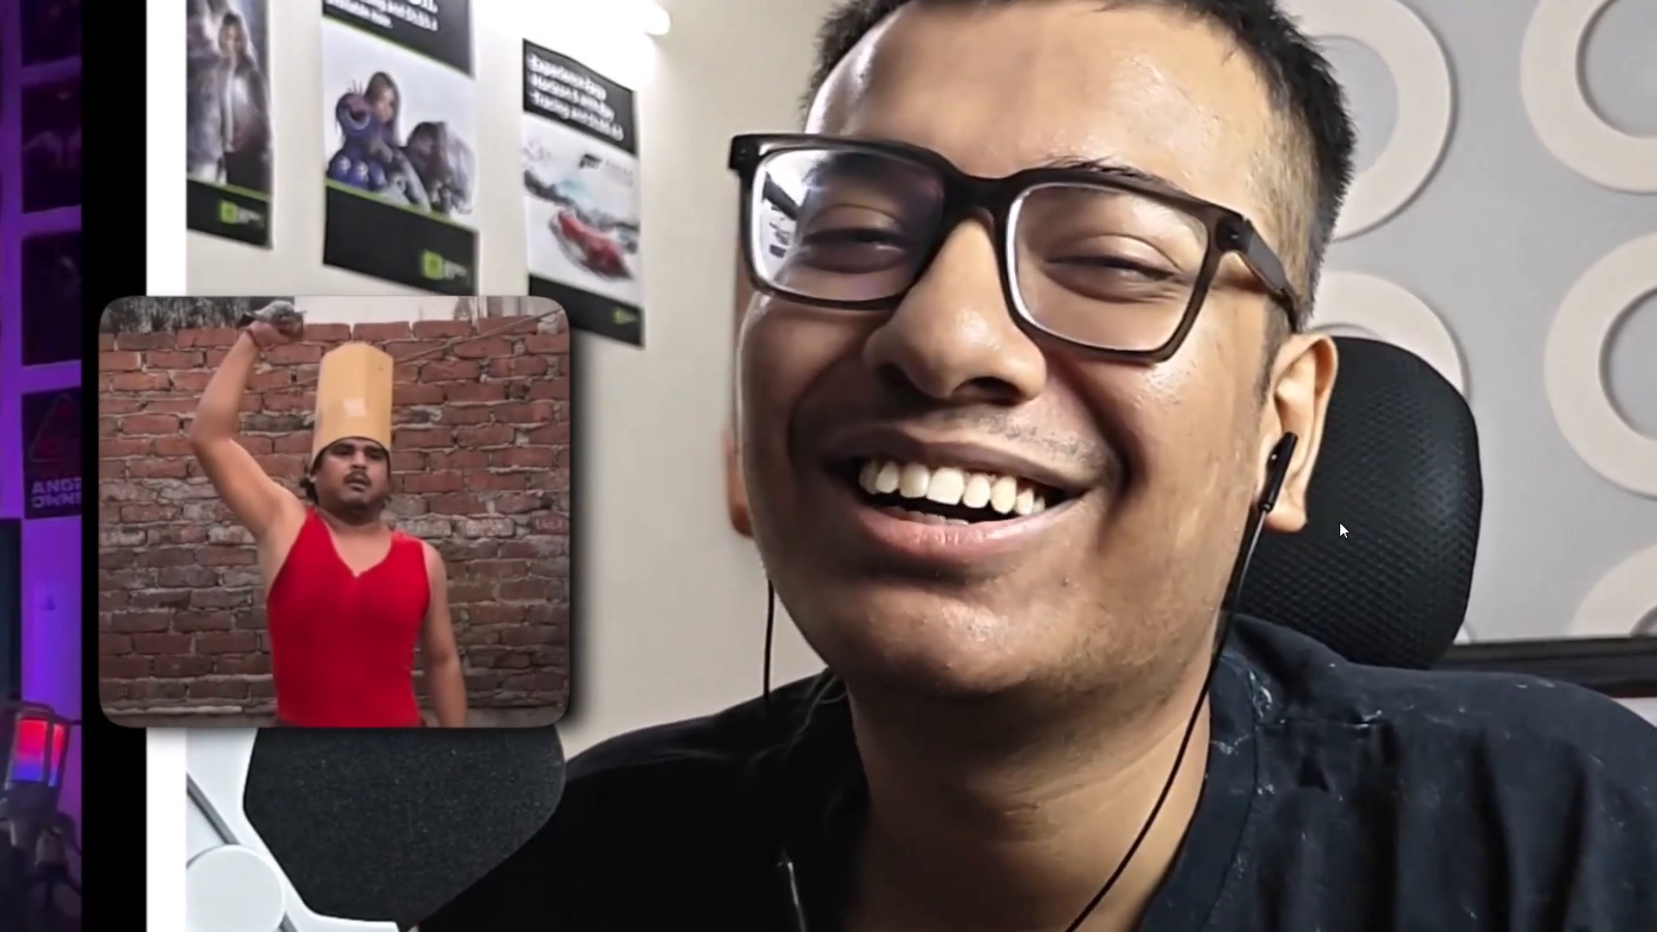
{"action": "key", "text": "Escape"}
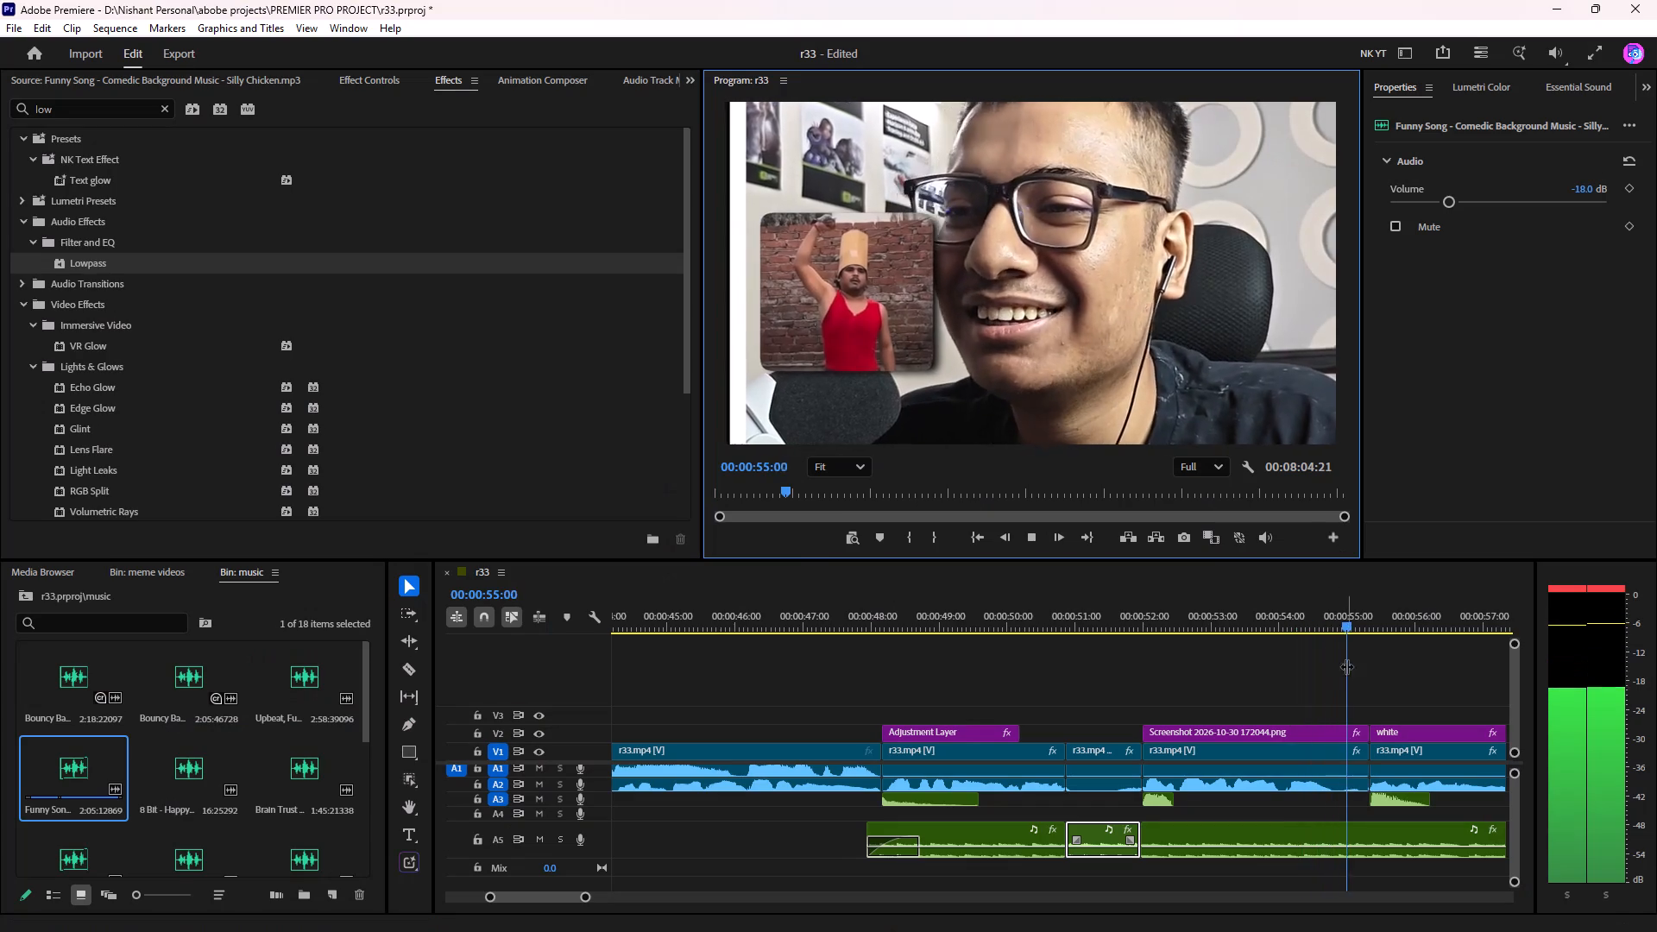
{"action": "scroll", "coordinate": [1346, 666], "scroll_direction": "down", "scroll_amount": 9}
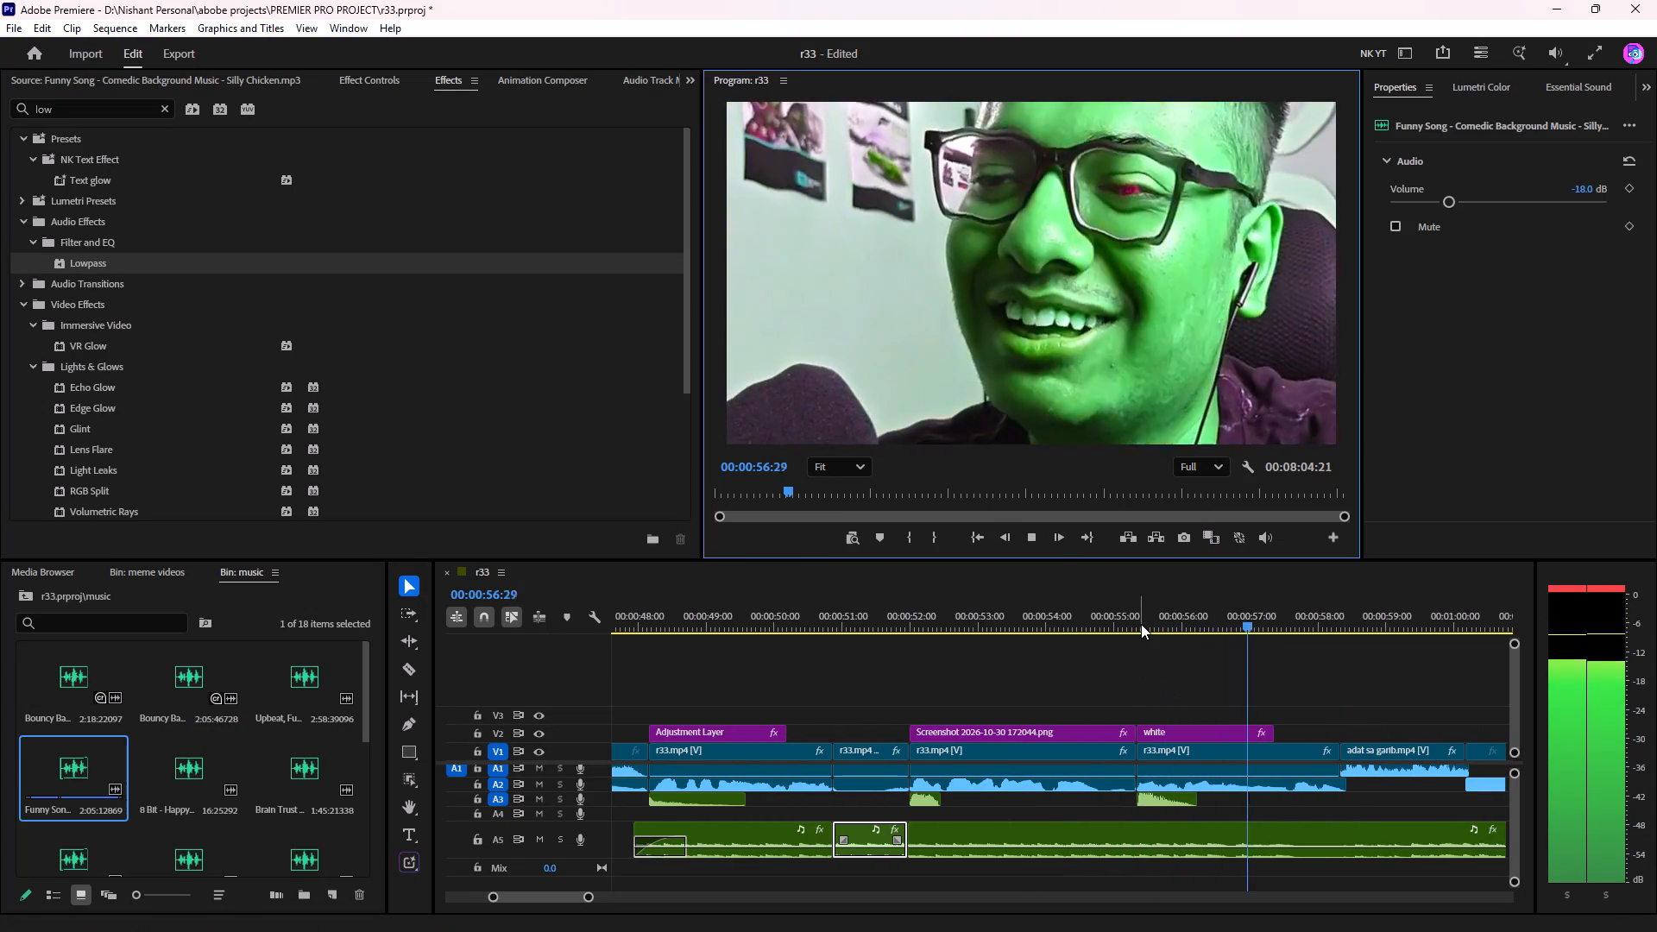
{"action": "key", "text": "space"}
Split the A5 music at 00:00:55:10 and move the remaining part to start under the adat sa garib clip.
{"action": "left_click_drag", "start_coordinate": [1154, 608], "coordinate": [1137, 646]}
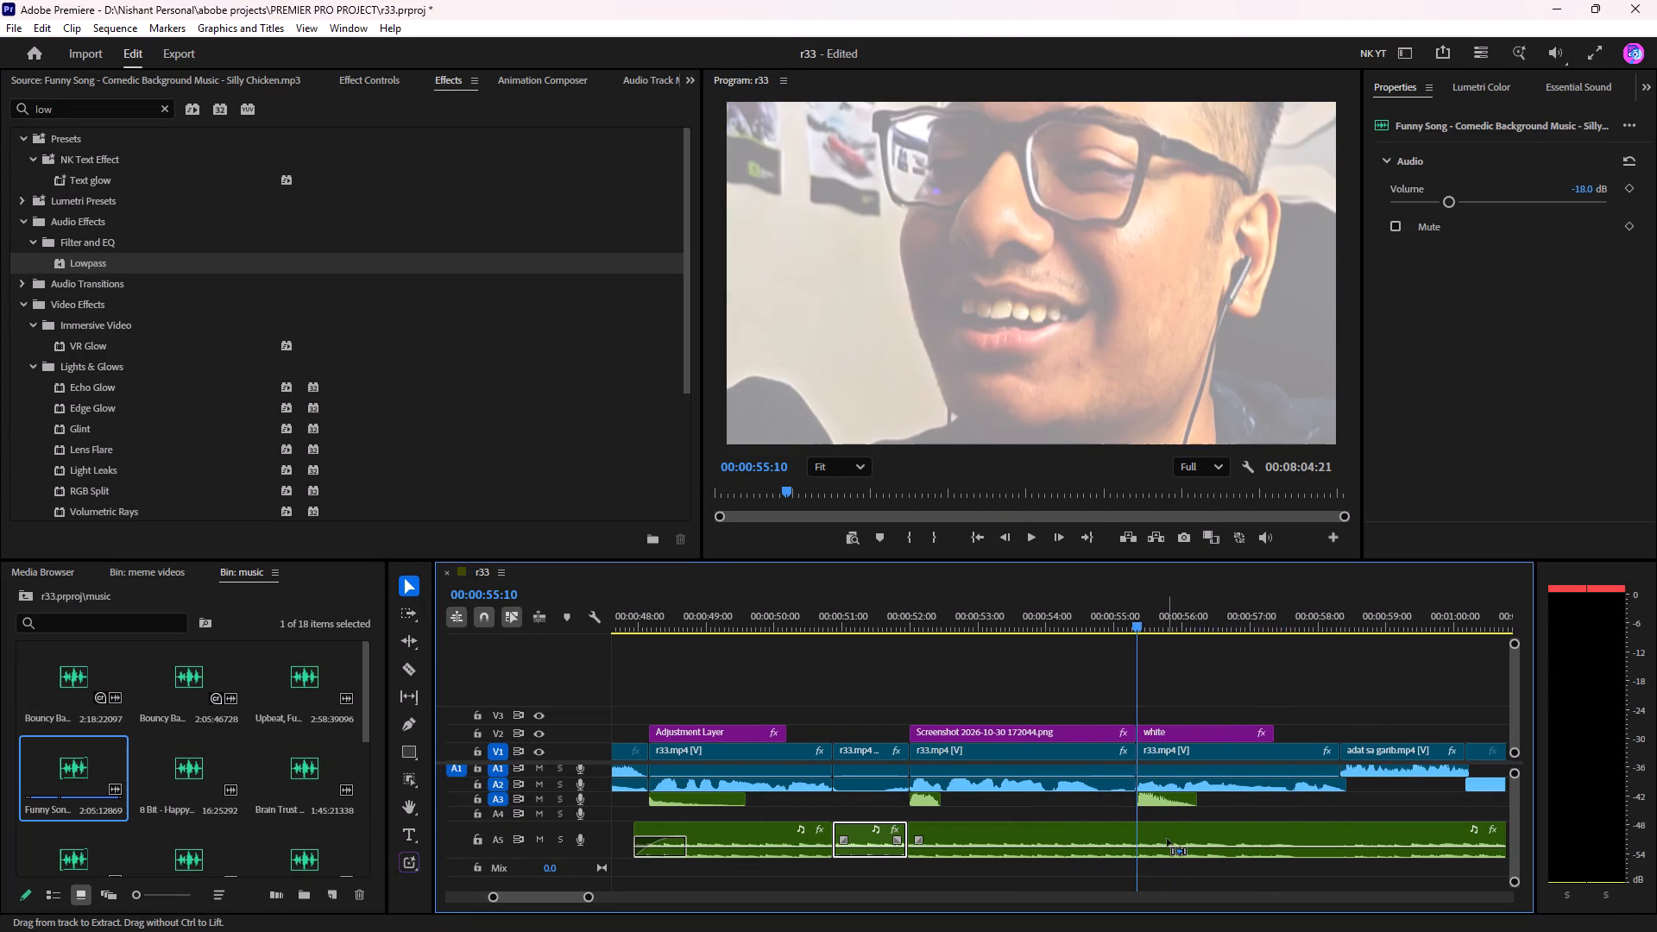
{"action": "left_click", "coordinate": [1167, 840], "text": "ctrl"}
{"action": "key", "text": "ctrl+k"}
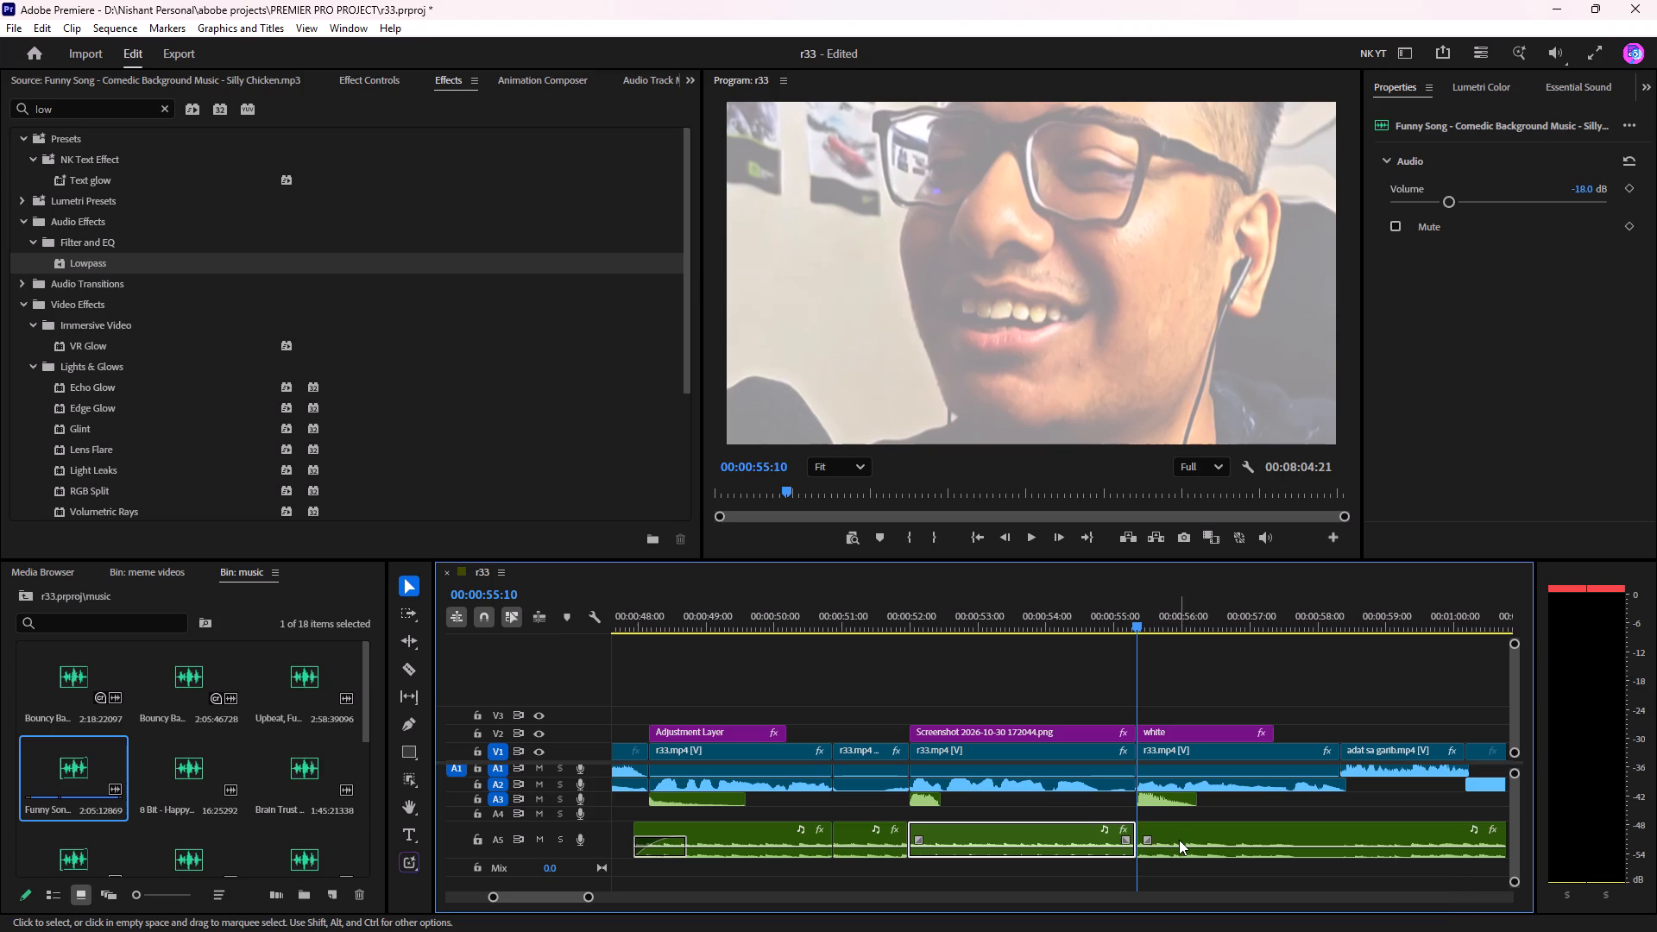
{"action": "left_click_drag", "start_coordinate": [1180, 840], "coordinate": [1389, 858]}
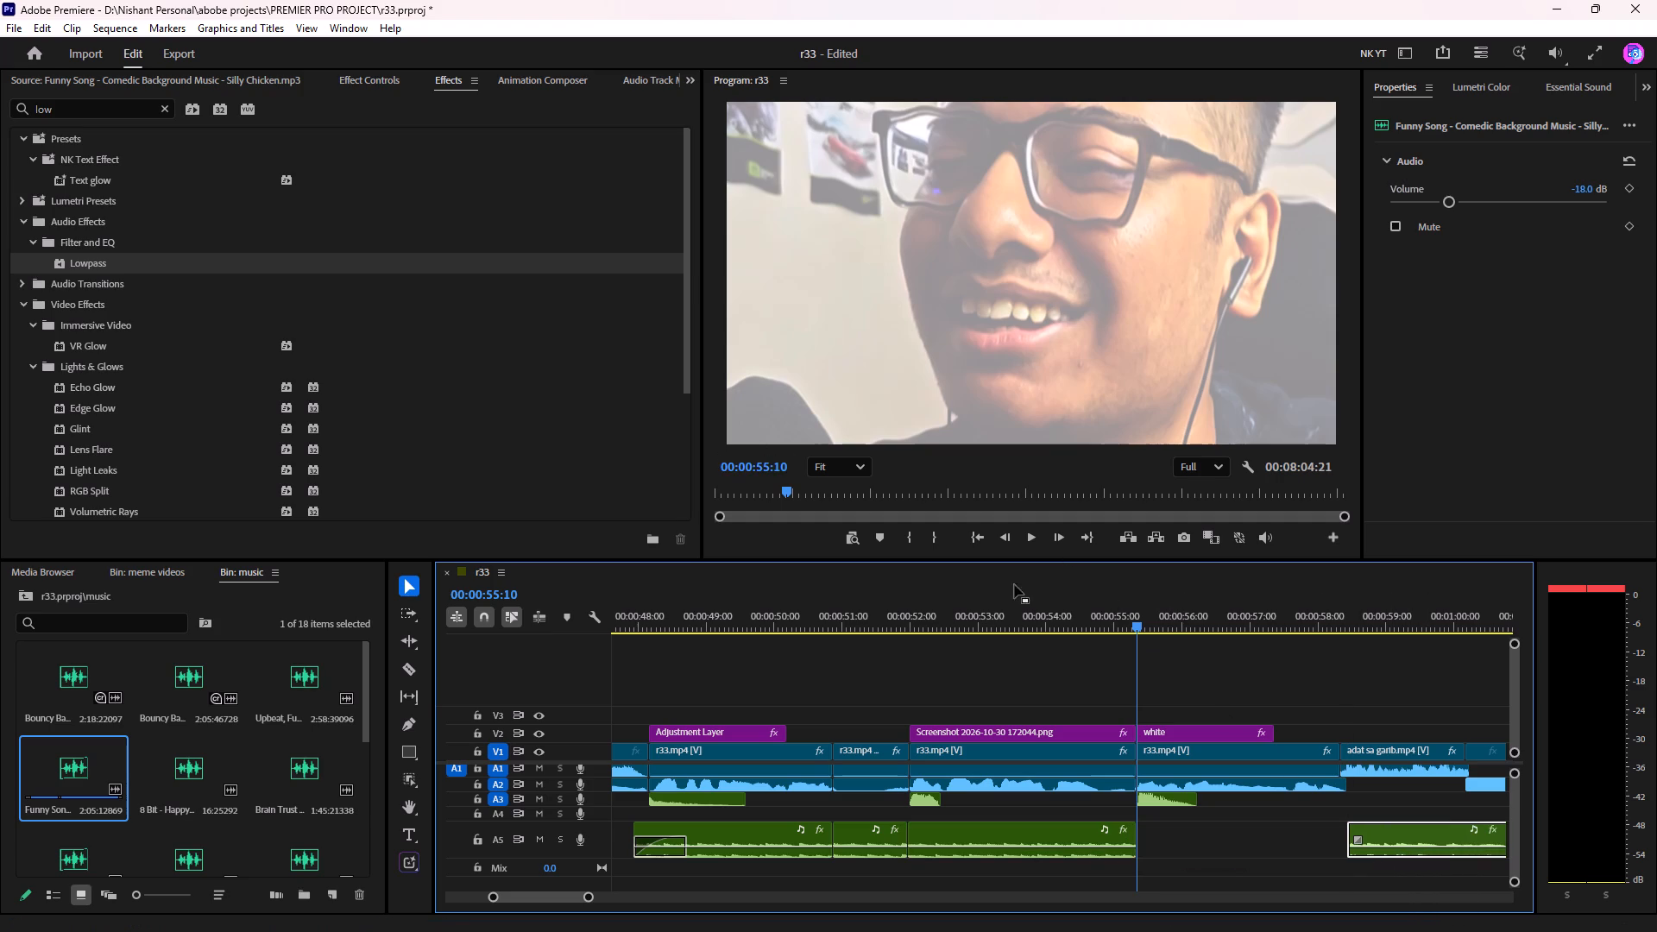
Play back from about 00:00:52:08, including full screen, to check the music stop and restart through about 00:01:00:00.
{"action": "left_click", "coordinate": [929, 614]}
{"action": "key", "text": "space"}
{"action": "left_click", "coordinate": [1591, 61]}
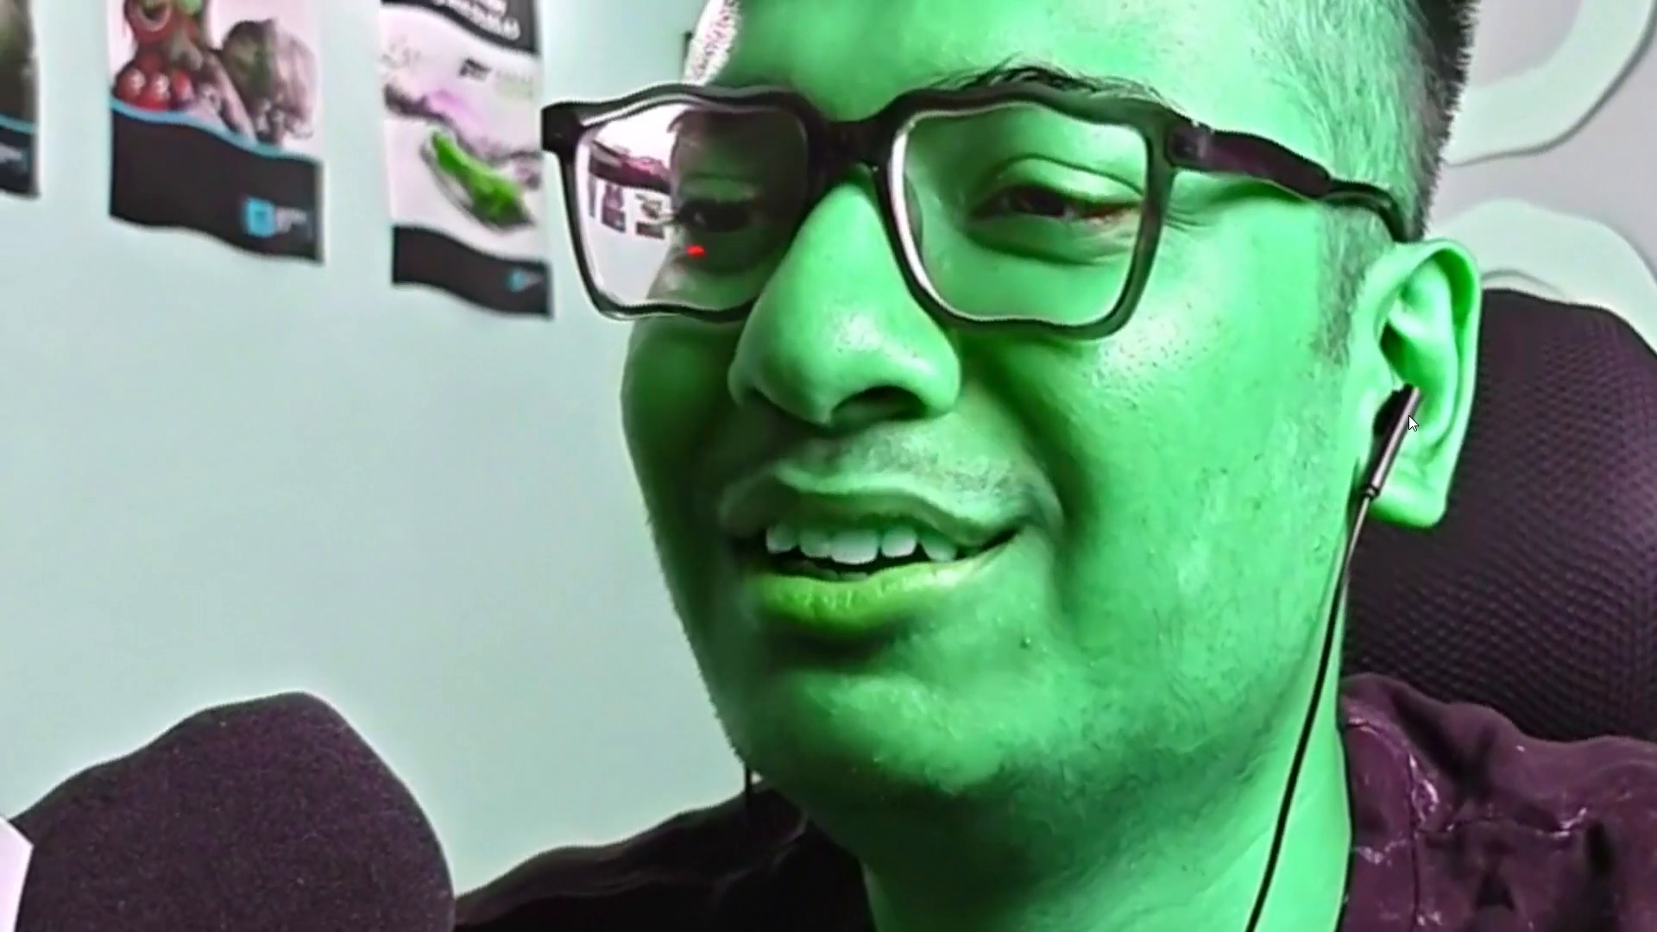
{"action": "key", "text": "Escape"}
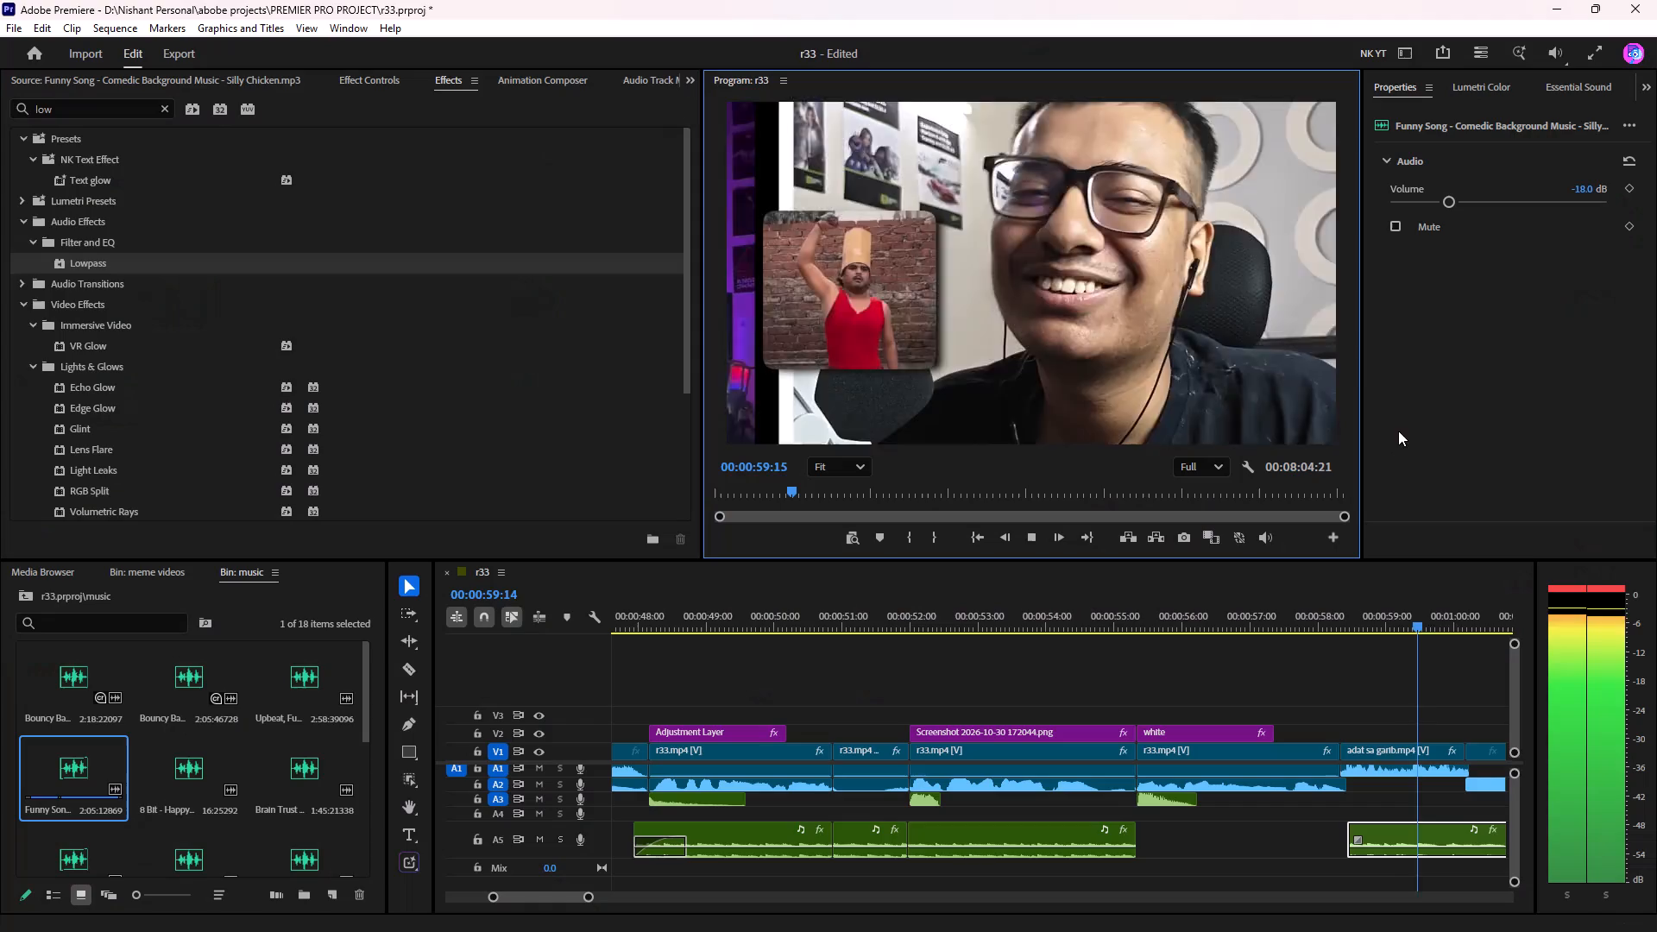
{"action": "key", "text": "space"}
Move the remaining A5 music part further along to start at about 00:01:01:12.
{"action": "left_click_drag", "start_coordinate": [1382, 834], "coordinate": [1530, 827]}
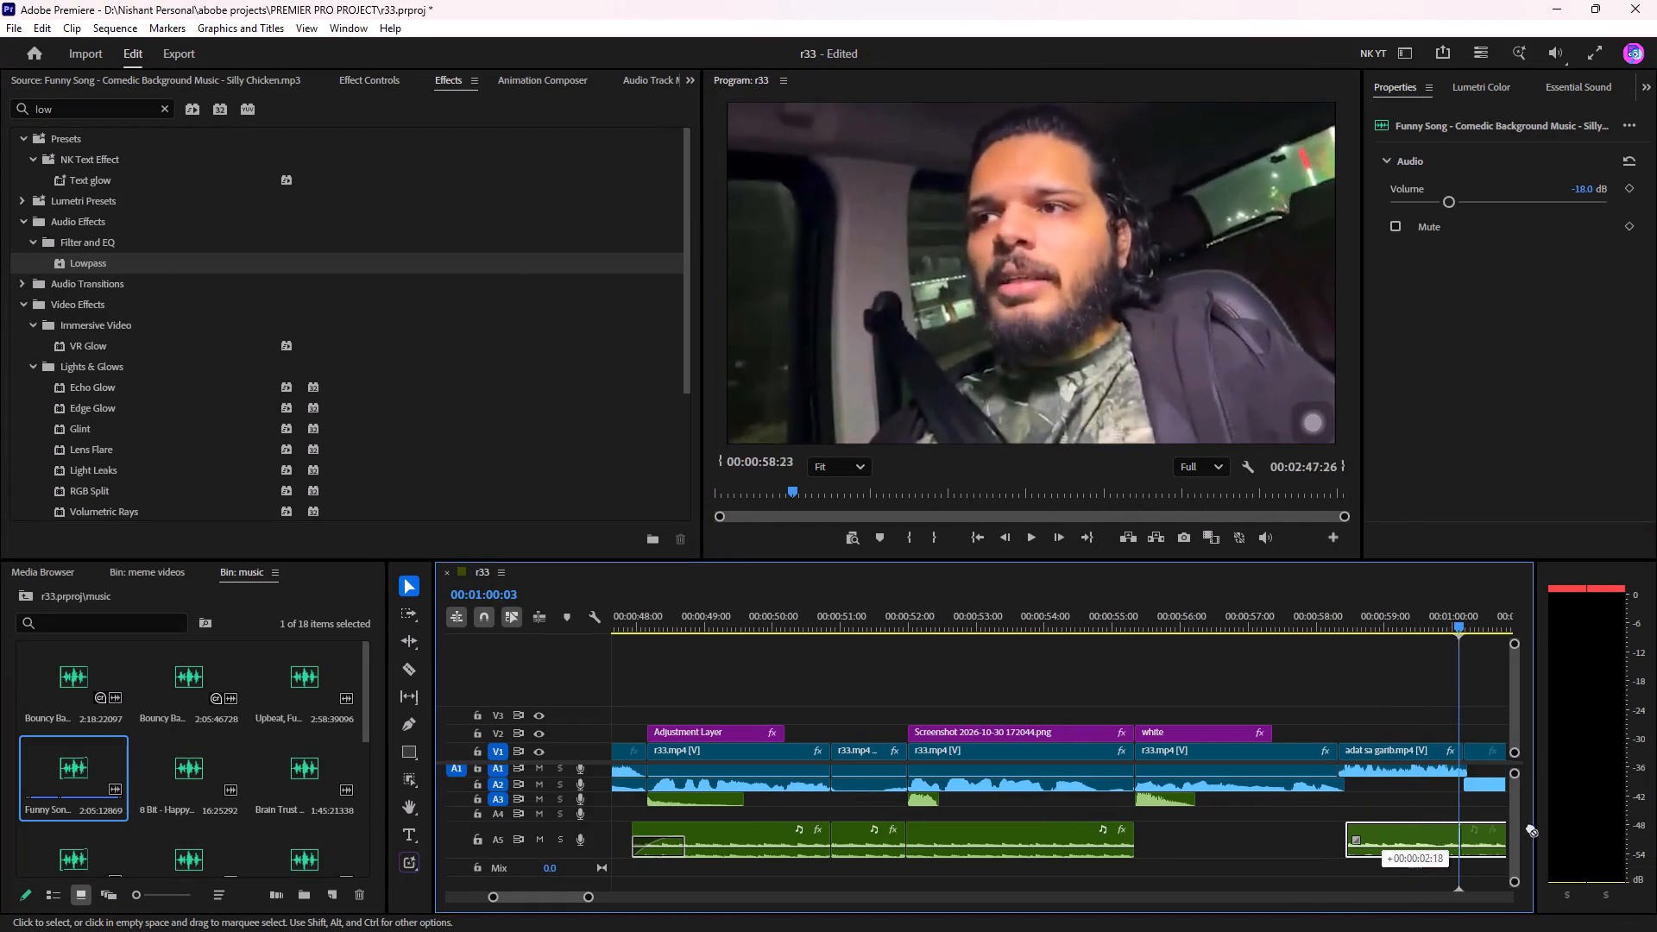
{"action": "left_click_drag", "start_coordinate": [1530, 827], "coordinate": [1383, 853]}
Play back from about 00:00:51:04, including full screen, to check the section without music through about 00:01:01:00.
{"action": "left_click_drag", "start_coordinate": [746, 607], "coordinate": [711, 617]}
{"action": "left_click", "coordinate": [682, 620]}
{"action": "left_click", "coordinate": [652, 621]}
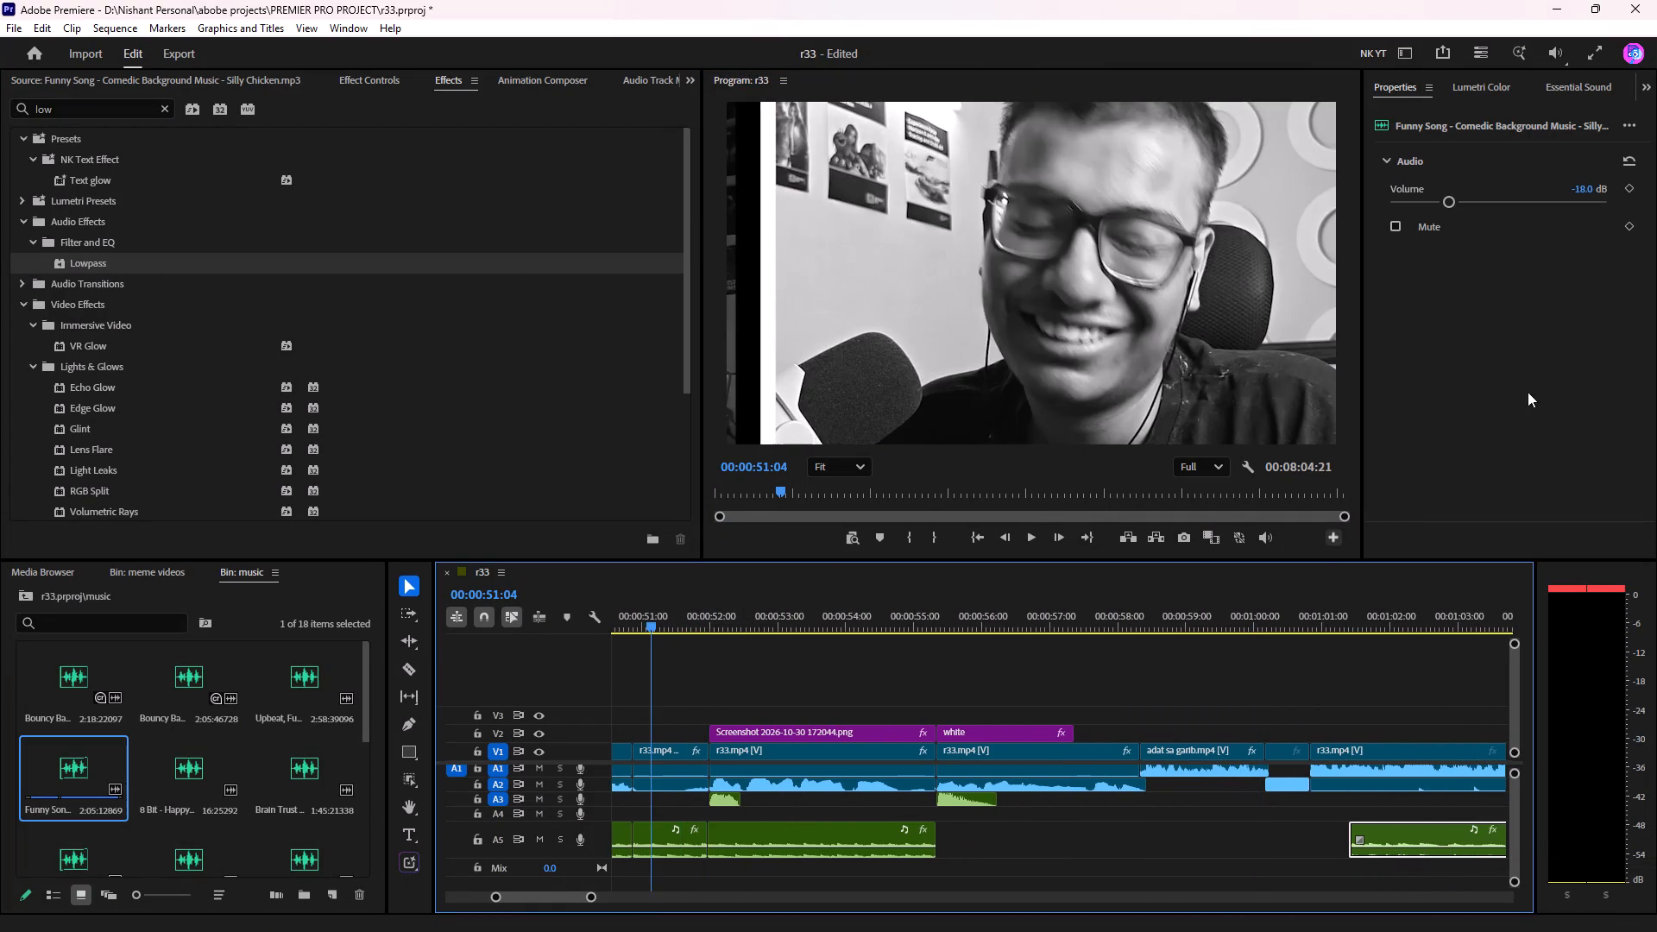
{"action": "key", "text": "space"}
{"action": "left_click", "coordinate": [1583, 52]}
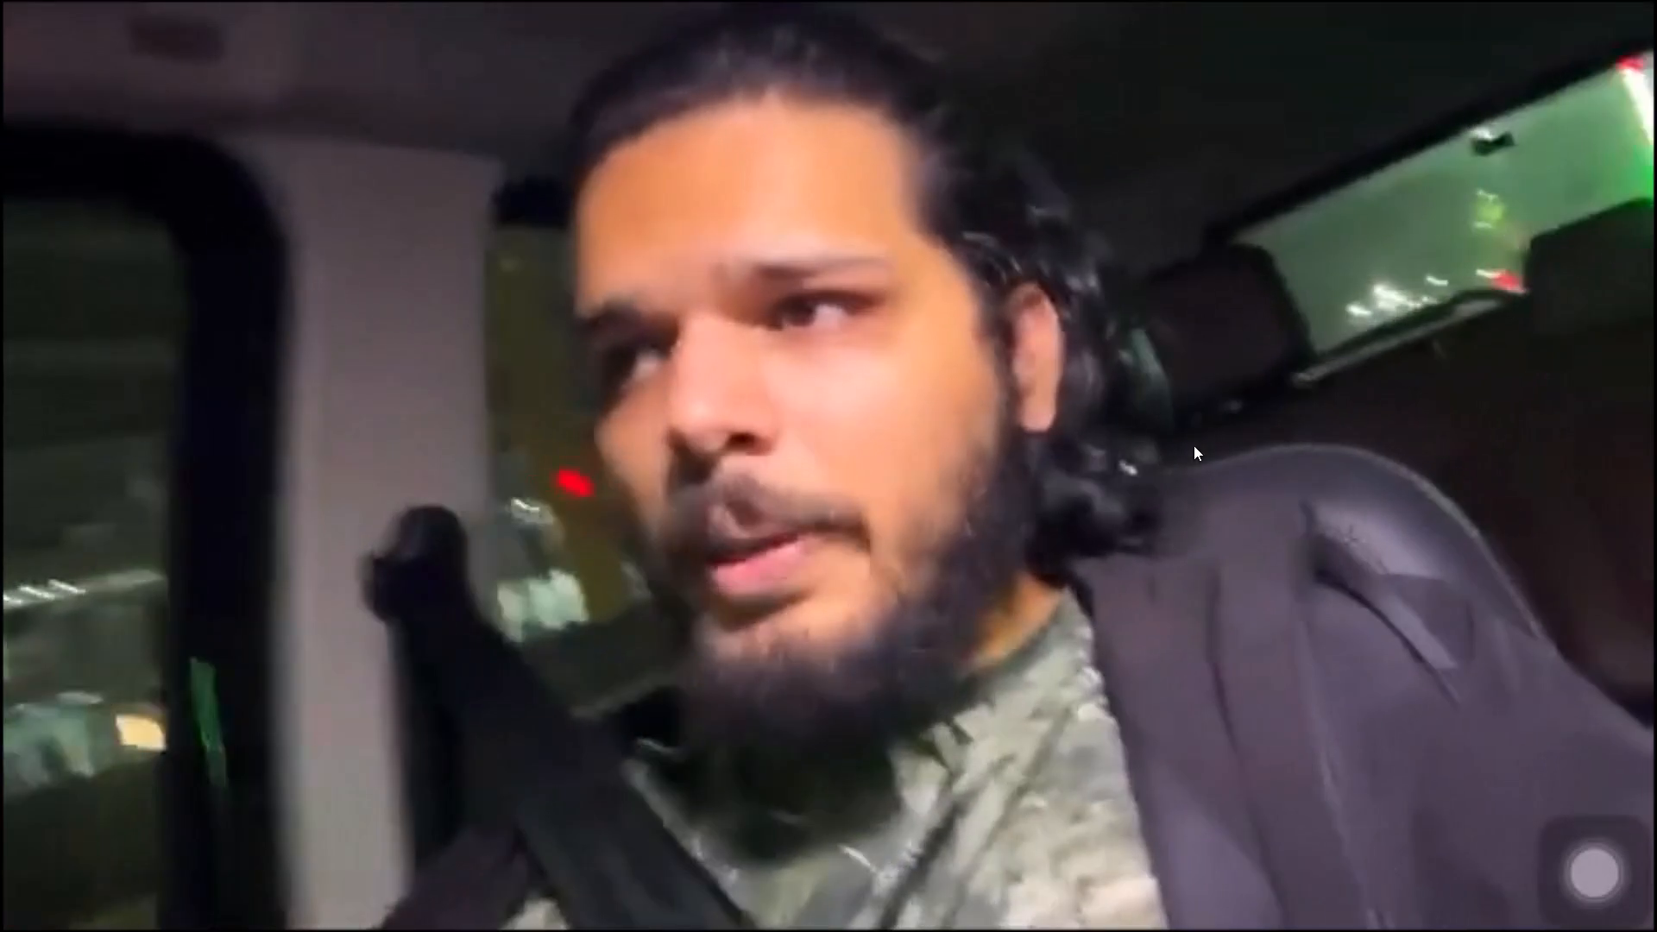
{"action": "key", "text": "Escape"}
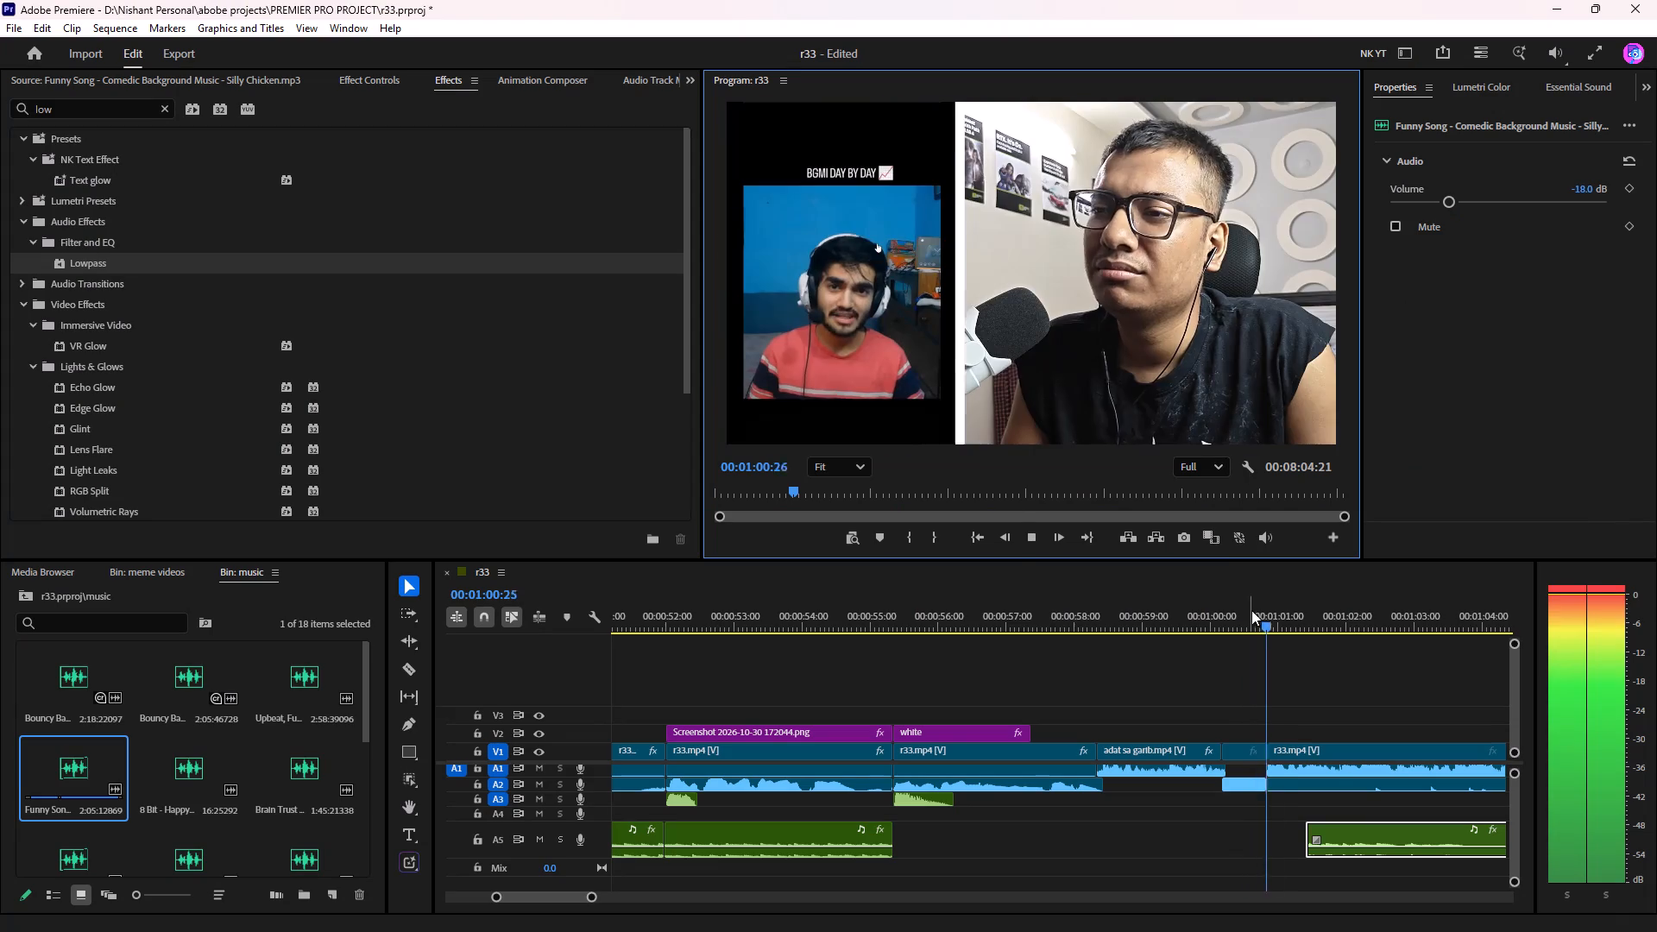
{"action": "key", "text": "space"}
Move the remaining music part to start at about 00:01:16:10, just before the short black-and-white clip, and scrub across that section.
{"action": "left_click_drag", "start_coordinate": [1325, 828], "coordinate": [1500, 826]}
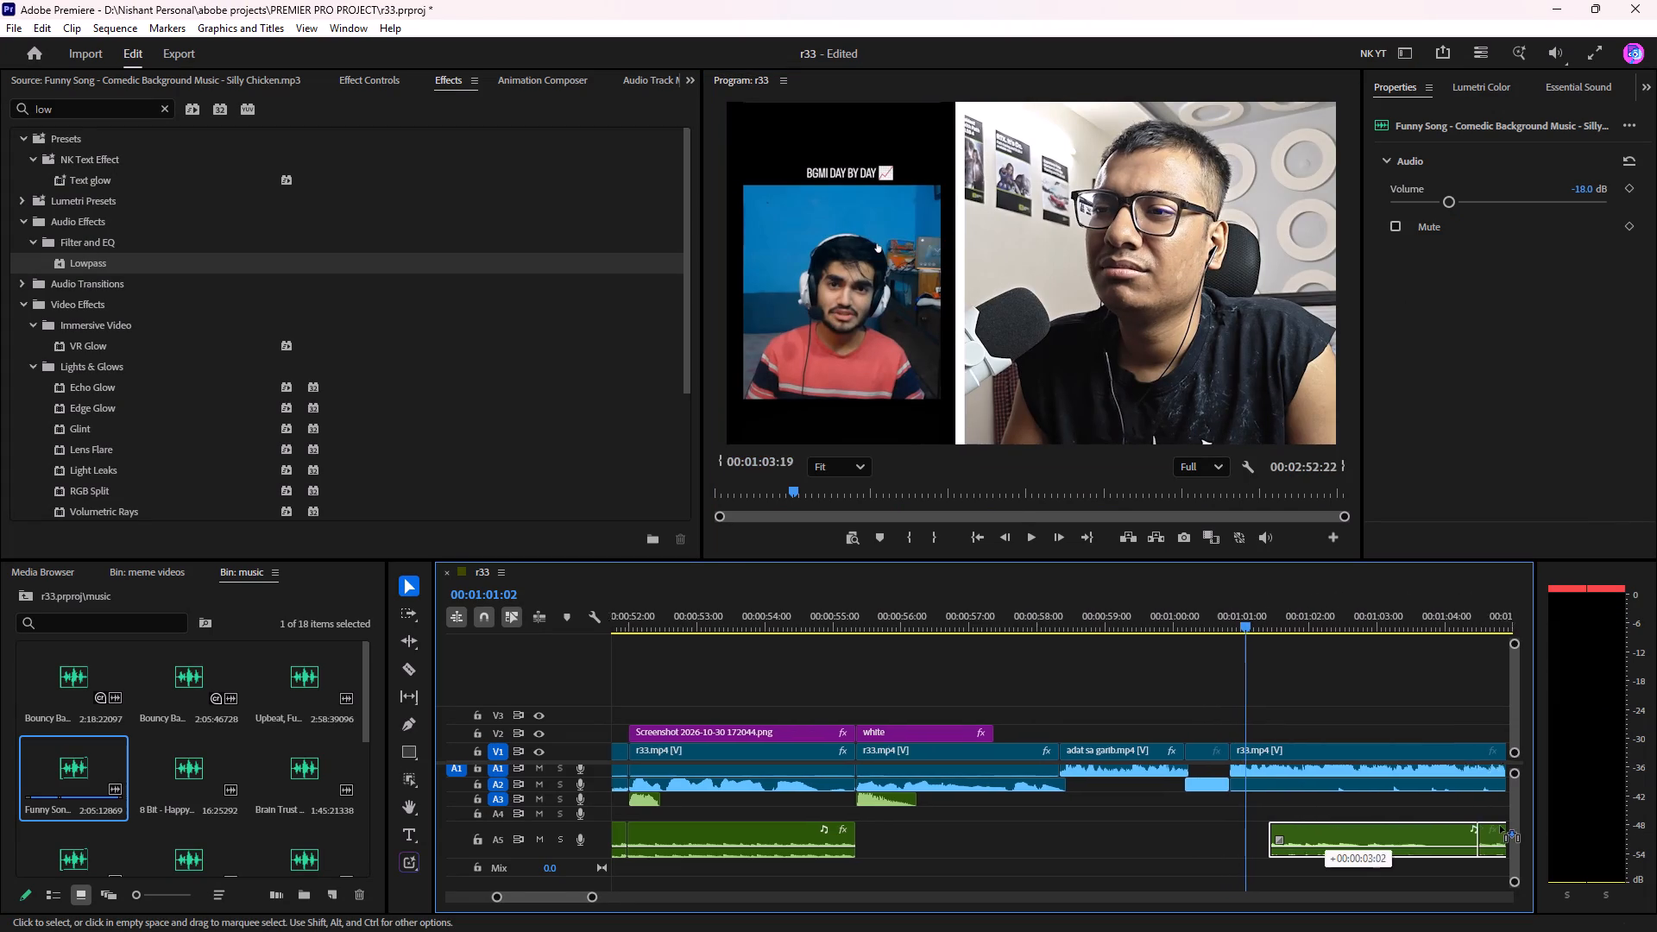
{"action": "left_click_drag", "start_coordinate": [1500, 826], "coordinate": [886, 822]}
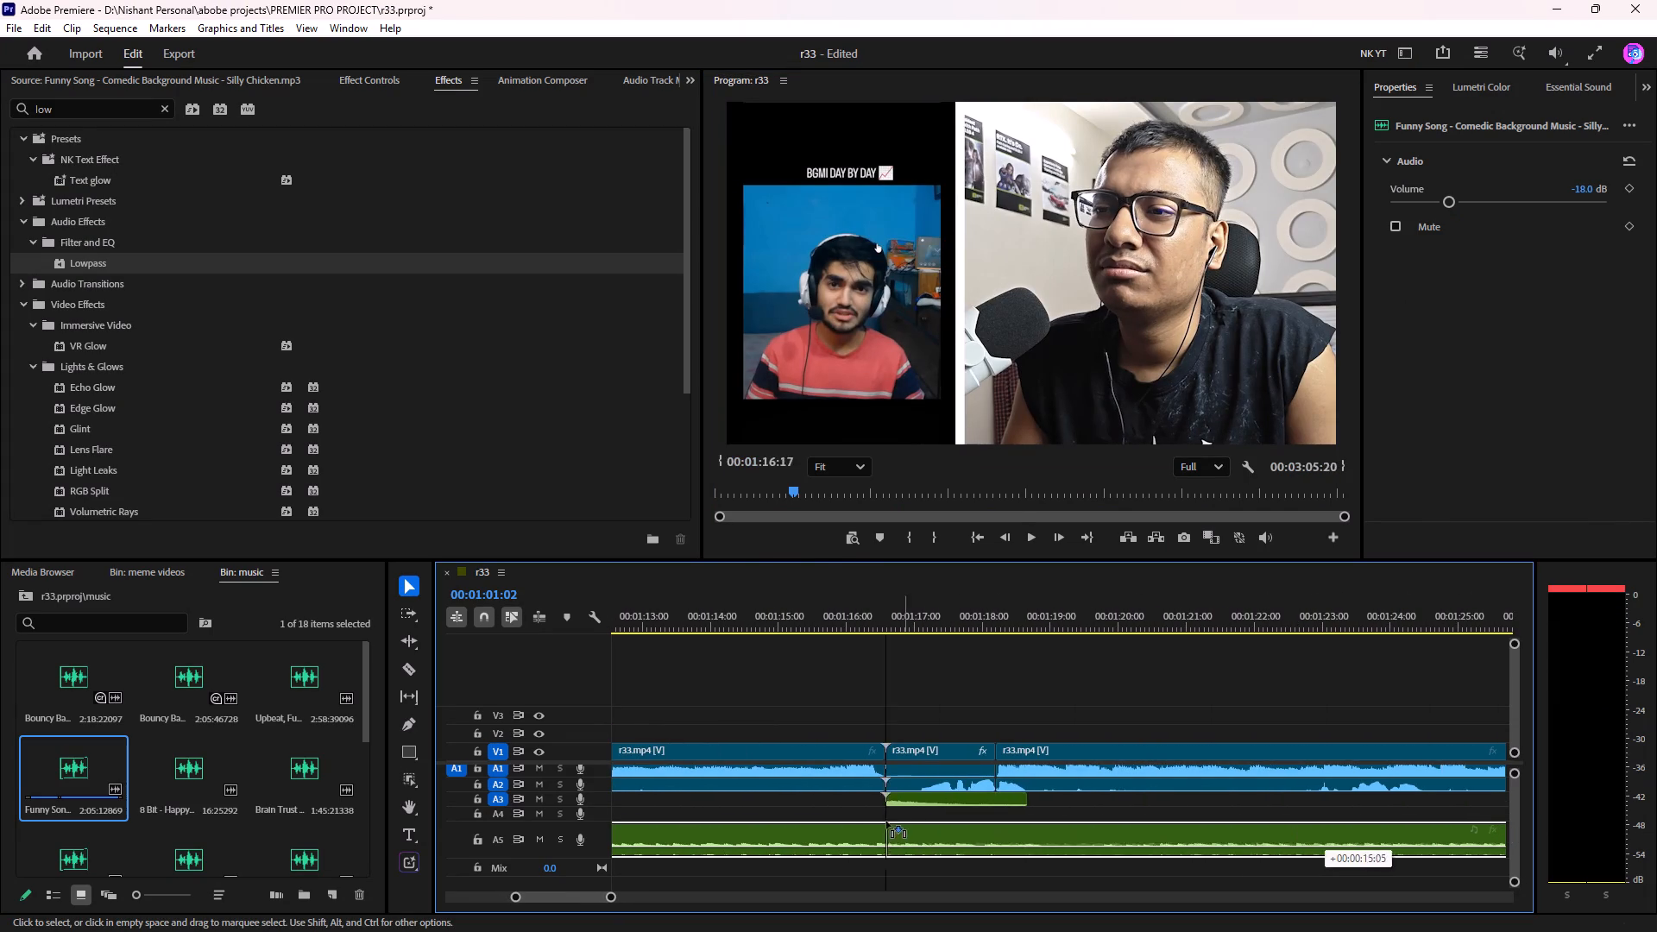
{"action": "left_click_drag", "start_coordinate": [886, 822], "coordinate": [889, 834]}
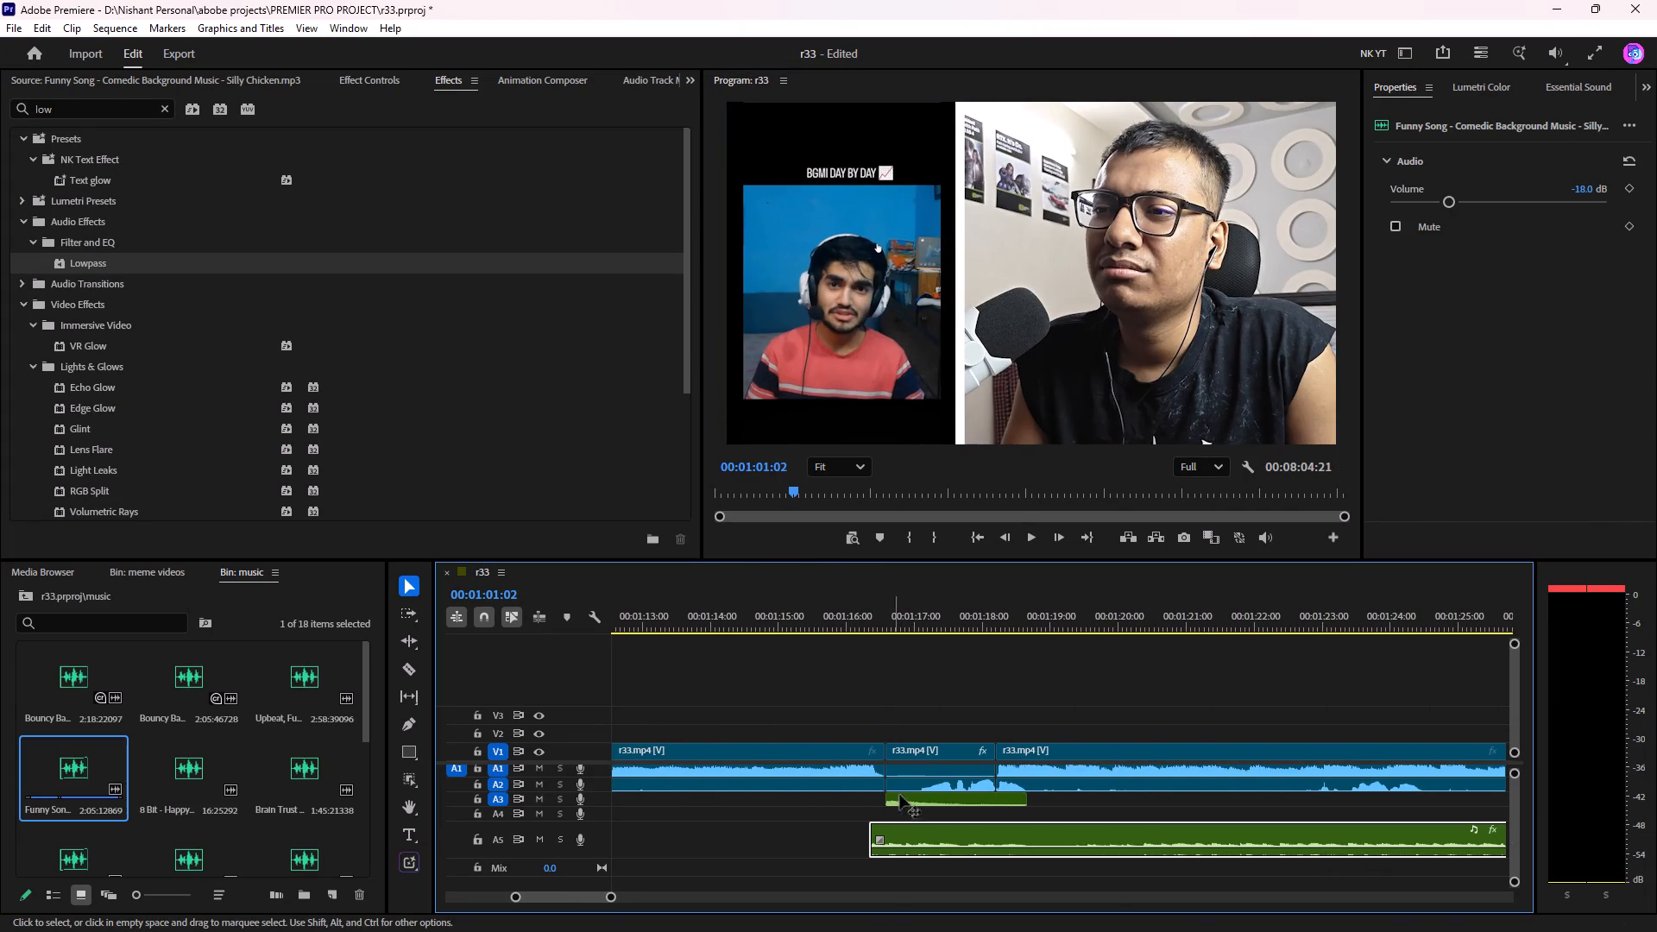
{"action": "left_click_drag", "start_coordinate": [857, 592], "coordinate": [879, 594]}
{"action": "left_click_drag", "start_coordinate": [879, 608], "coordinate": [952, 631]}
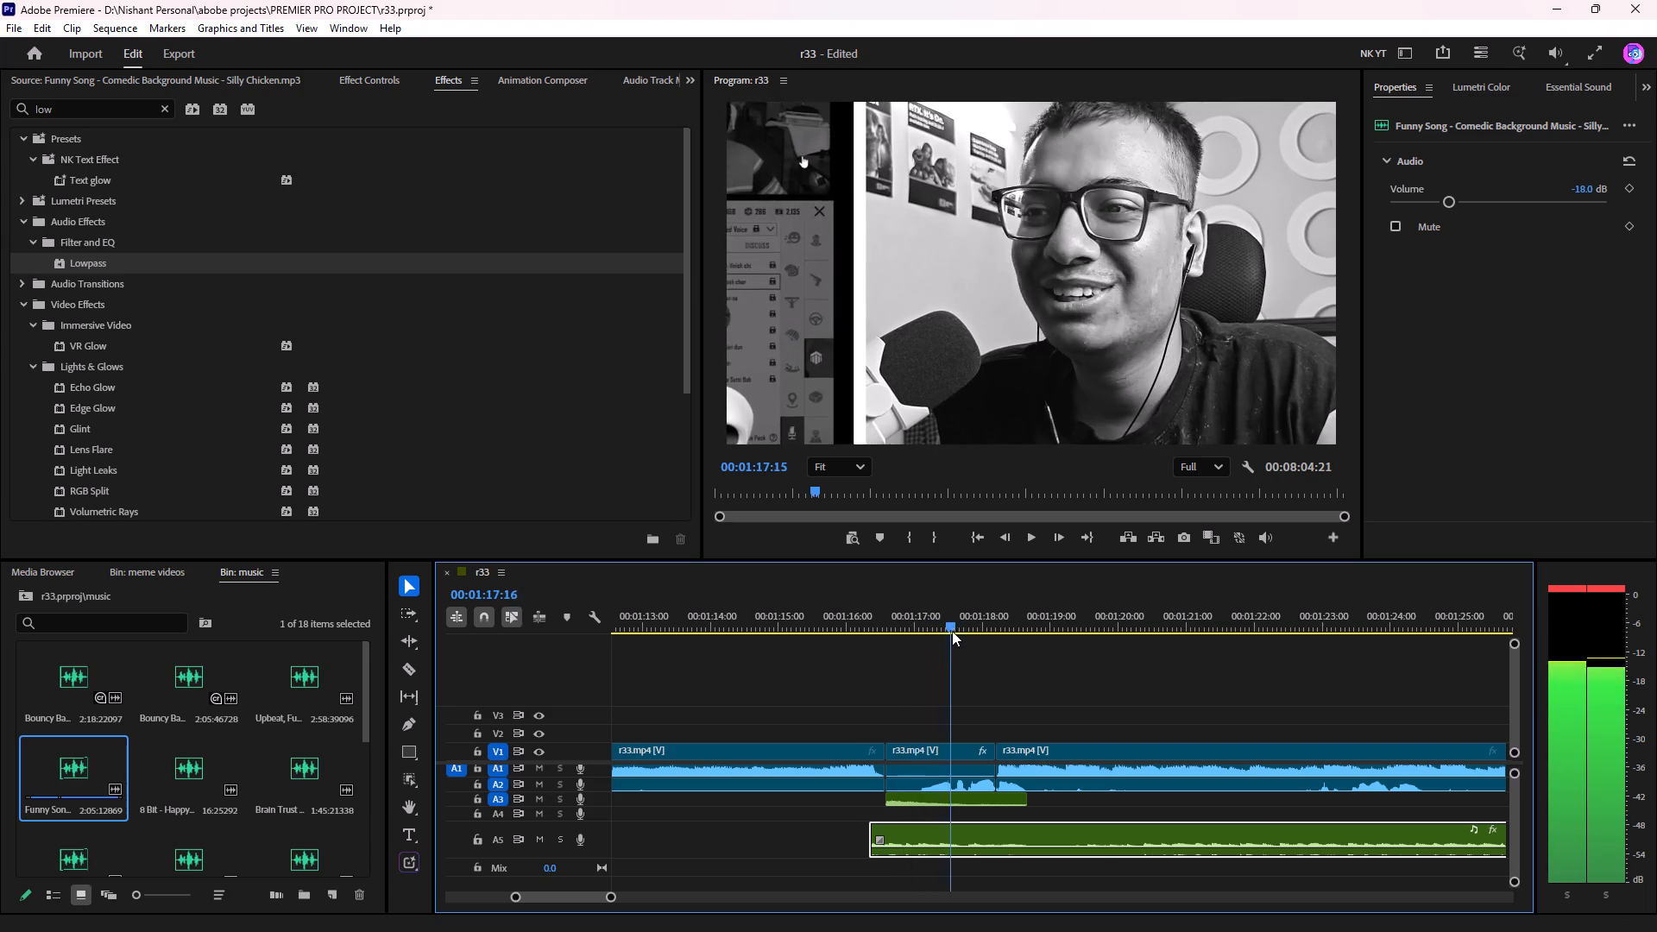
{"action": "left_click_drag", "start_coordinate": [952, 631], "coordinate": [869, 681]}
Move the remaining music part to start at about 00:01:44:07, just before the Adjustment Layer, and add a fade-in of about one second.
{"action": "left_click_drag", "start_coordinate": [902, 833], "coordinate": [1271, 811]}
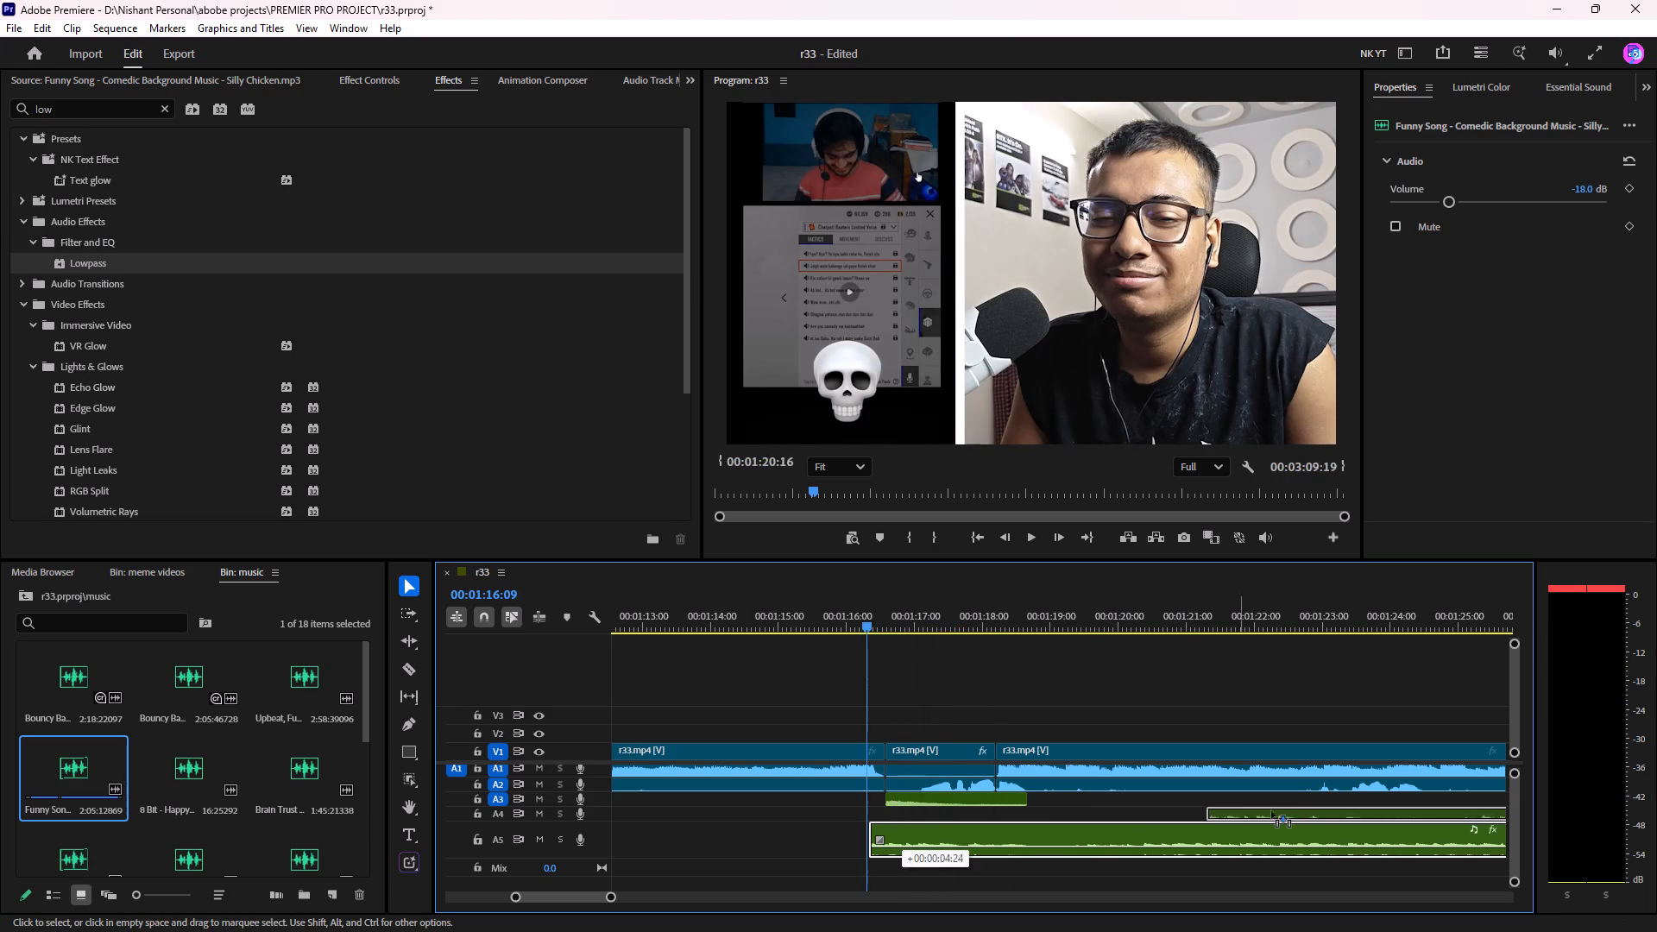
{"action": "left_click_drag", "start_coordinate": [1271, 811], "coordinate": [1503, 842]}
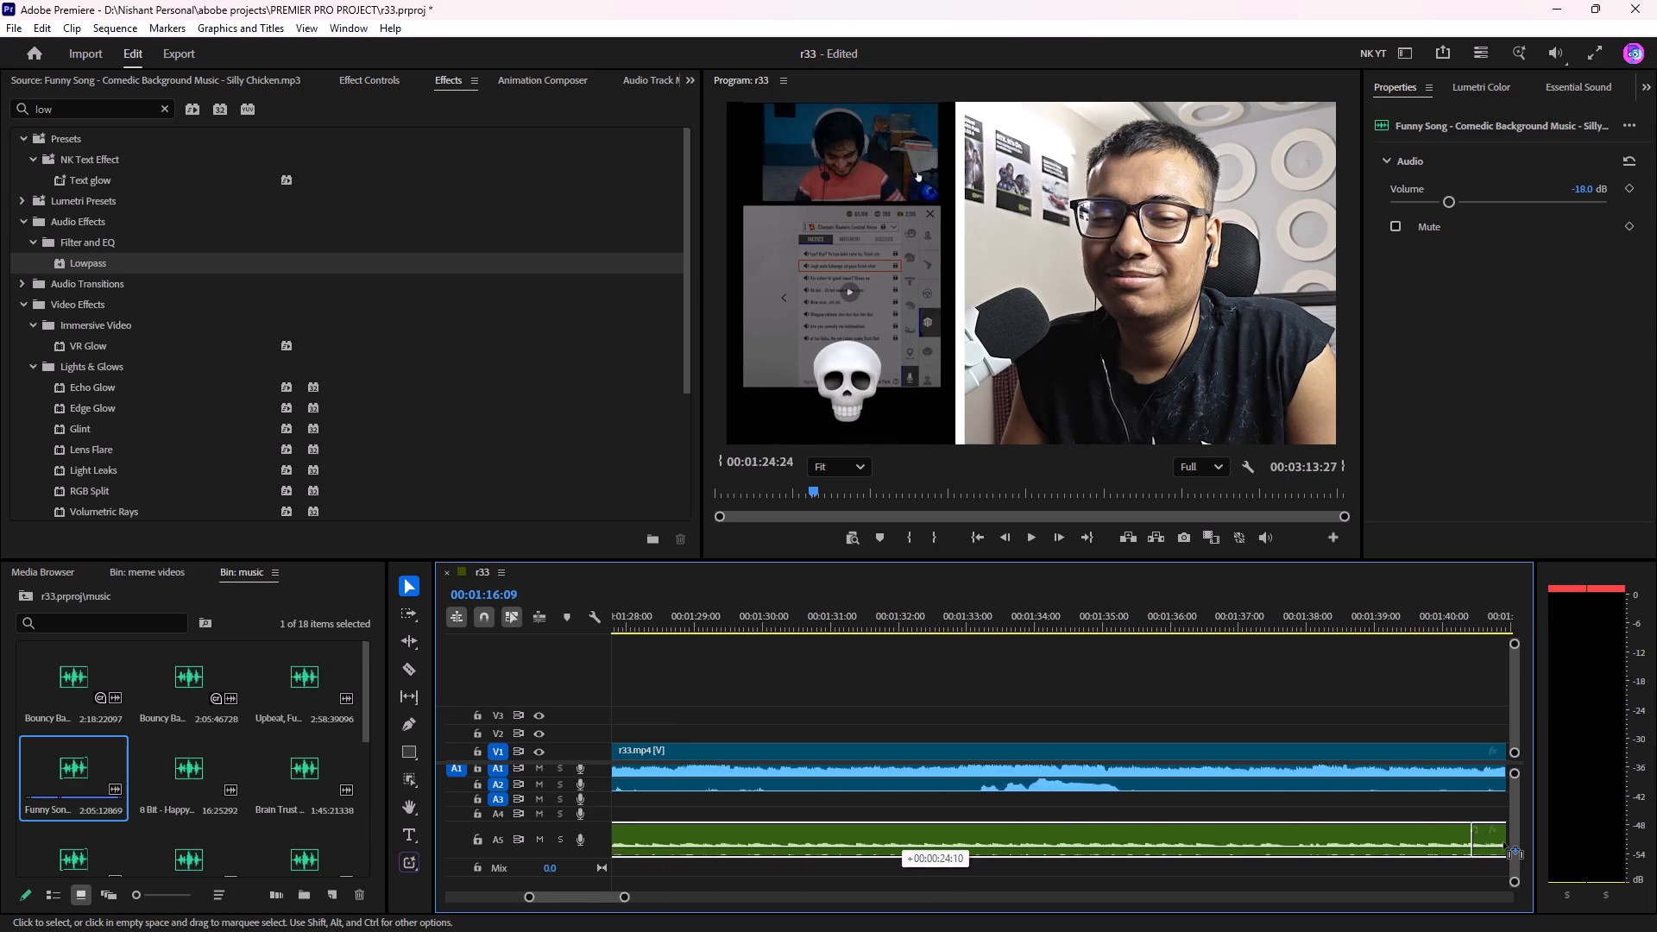
{"action": "left_click_drag", "start_coordinate": [1503, 842], "coordinate": [1052, 836]}
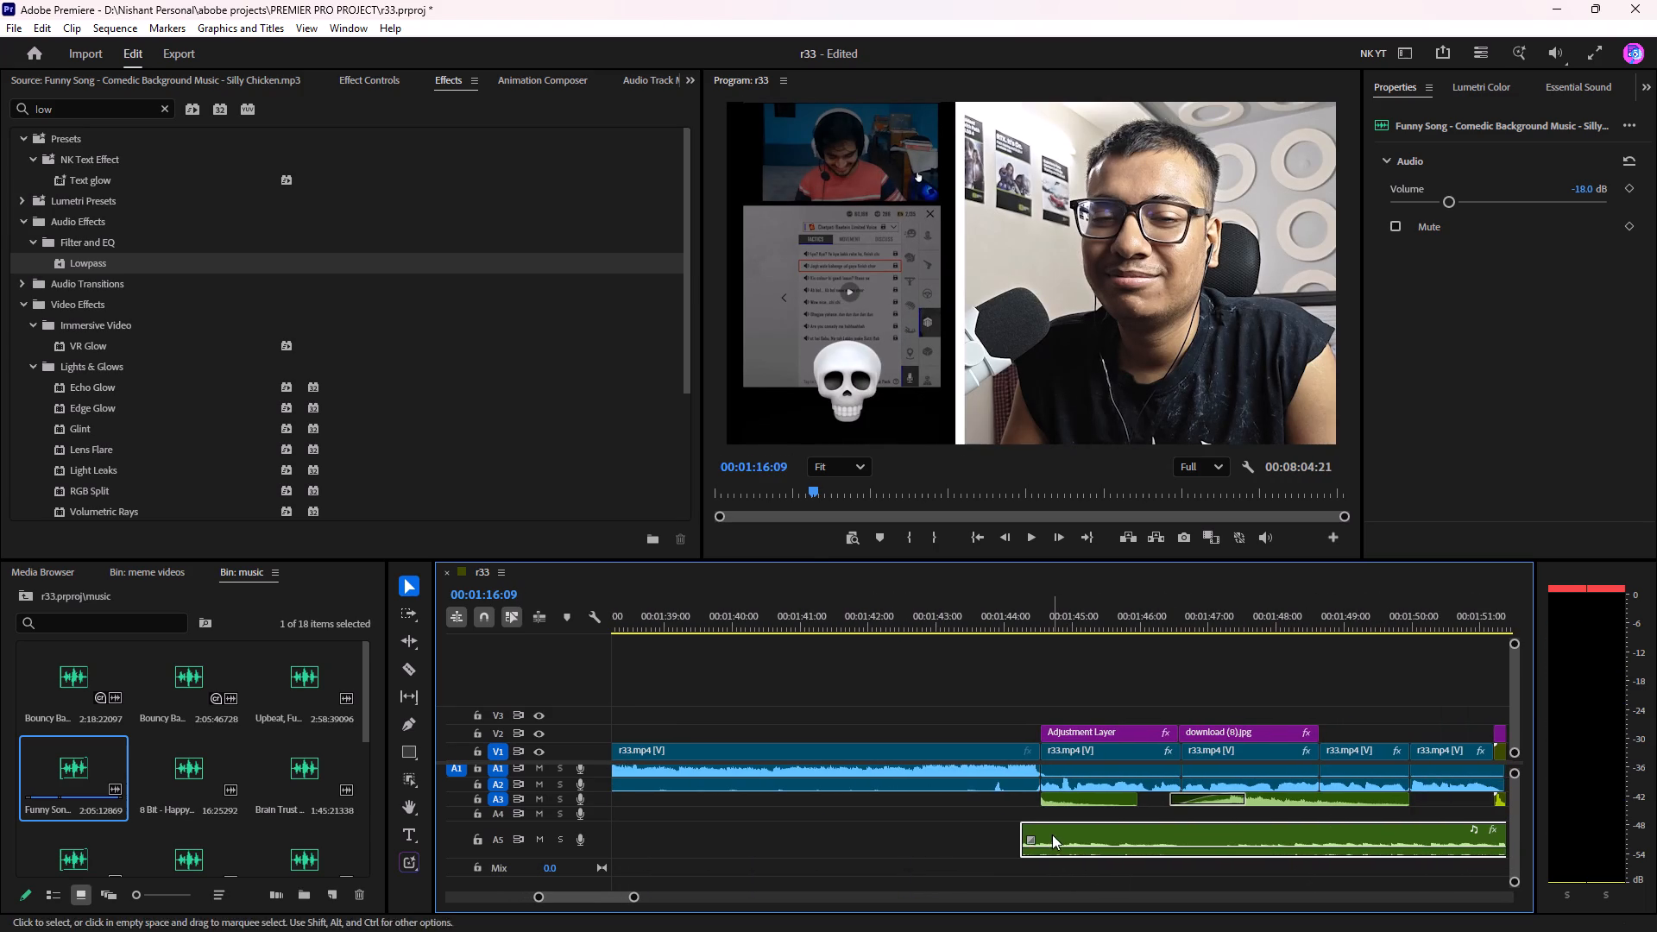
{"action": "left_click_drag", "start_coordinate": [1034, 841], "coordinate": [1087, 826]}
Review the stretch without music by scrubbing back and playing from 00:01:13:16 to about 00:01:43:15.
{"action": "left_click_drag", "start_coordinate": [955, 587], "coordinate": [693, 606]}
{"action": "left_click_drag", "start_coordinate": [940, 610], "coordinate": [399, 634]}
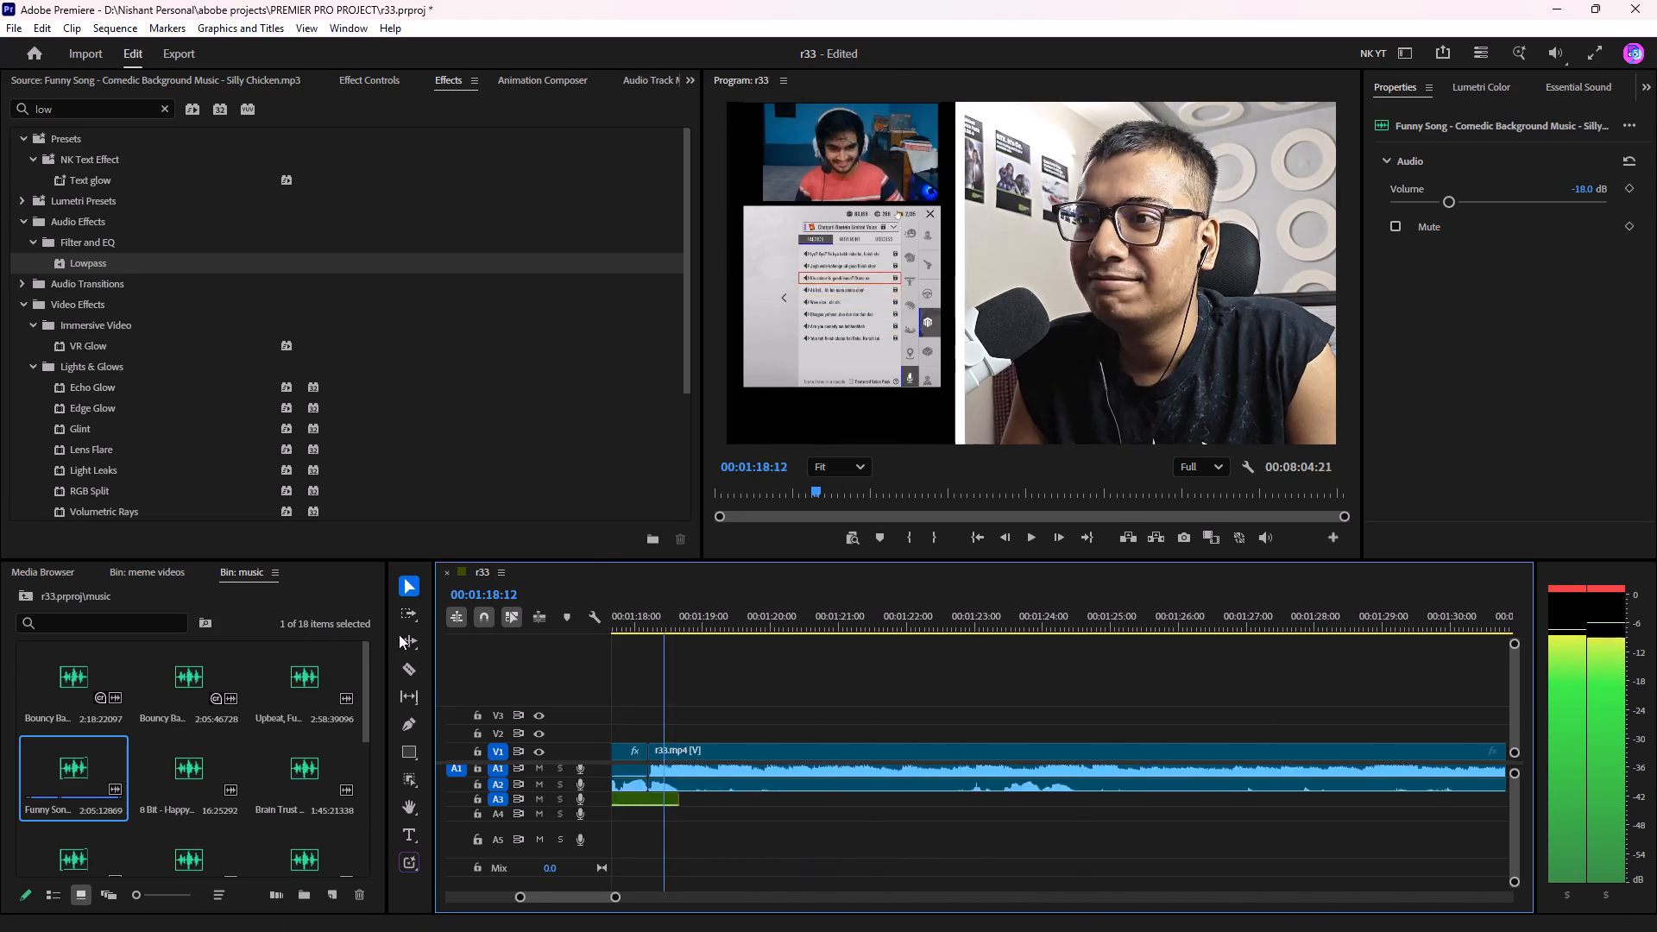
{"action": "left_click_drag", "start_coordinate": [399, 634], "coordinate": [908, 701]}
{"action": "left_click", "coordinate": [747, 595]}
{"action": "key", "text": "space"}
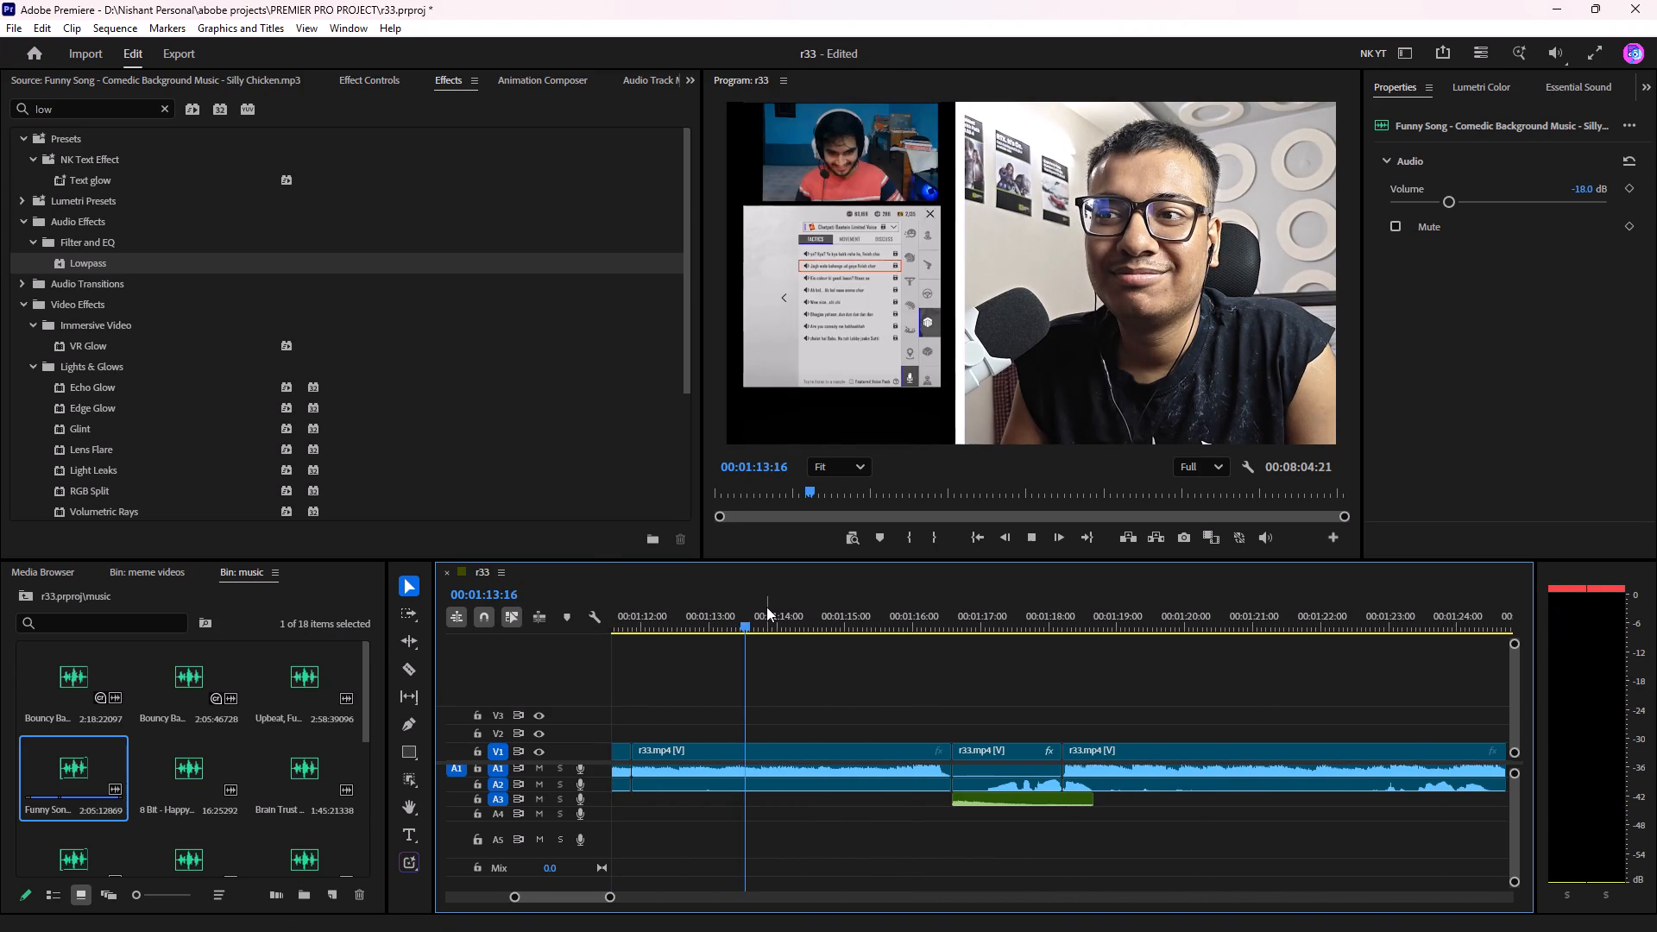
{"action": "scroll", "coordinate": [986, 703], "scroll_direction": "down", "scroll_amount": 4}
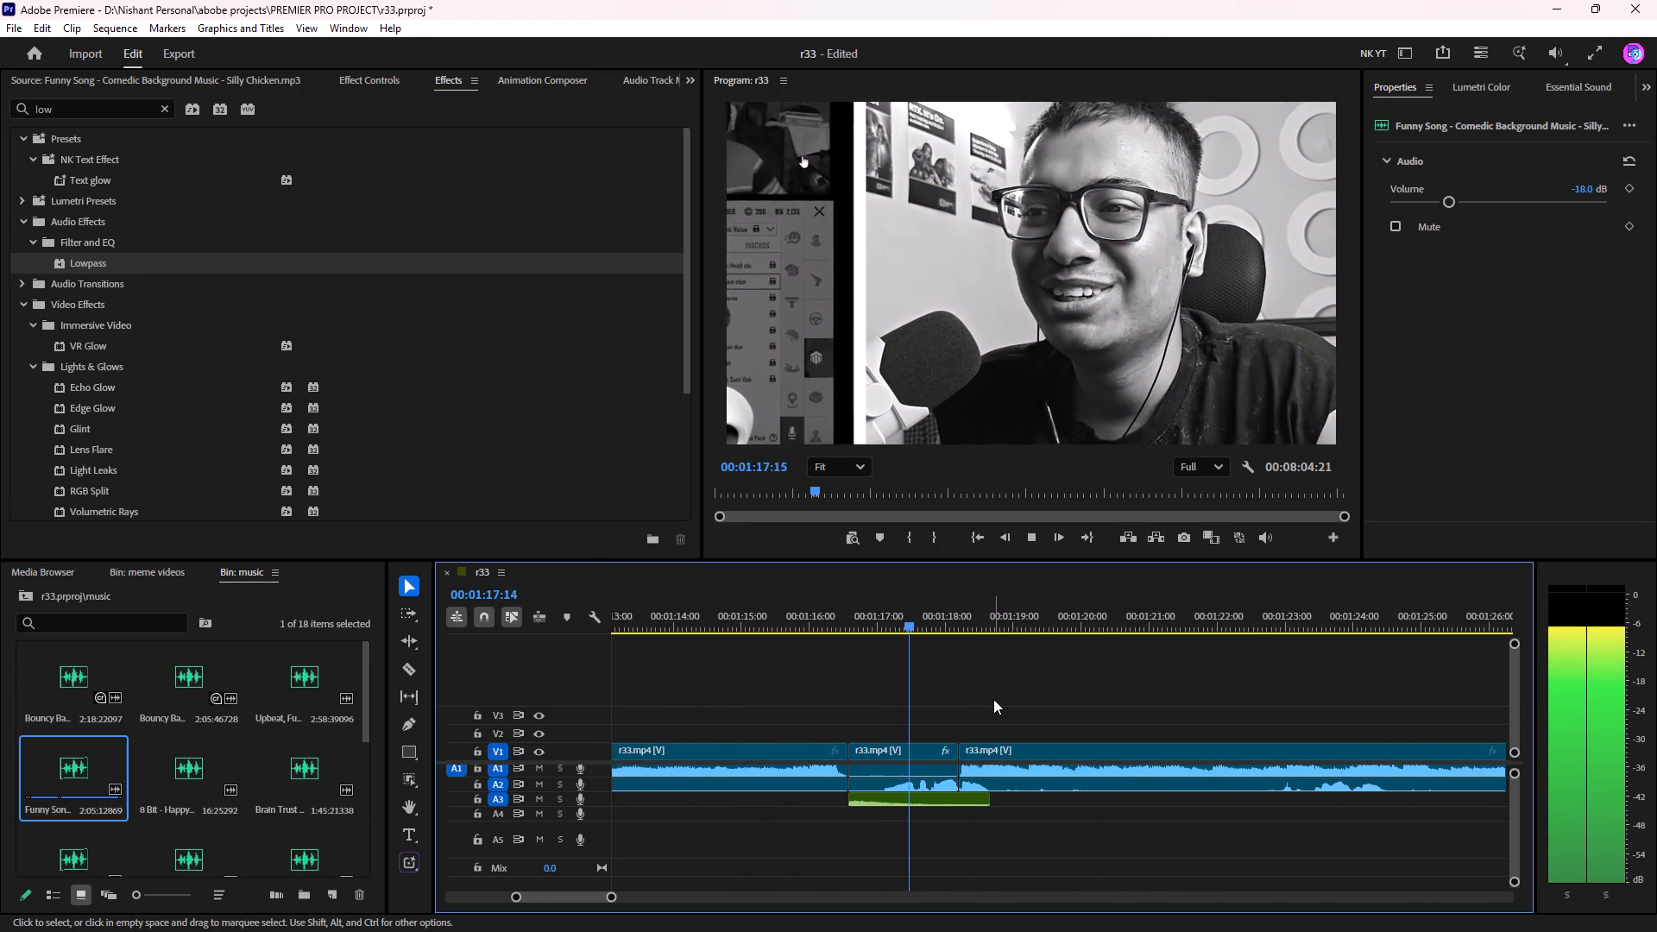
{"action": "scroll", "coordinate": [1000, 685], "scroll_direction": "down", "scroll_amount": 4}
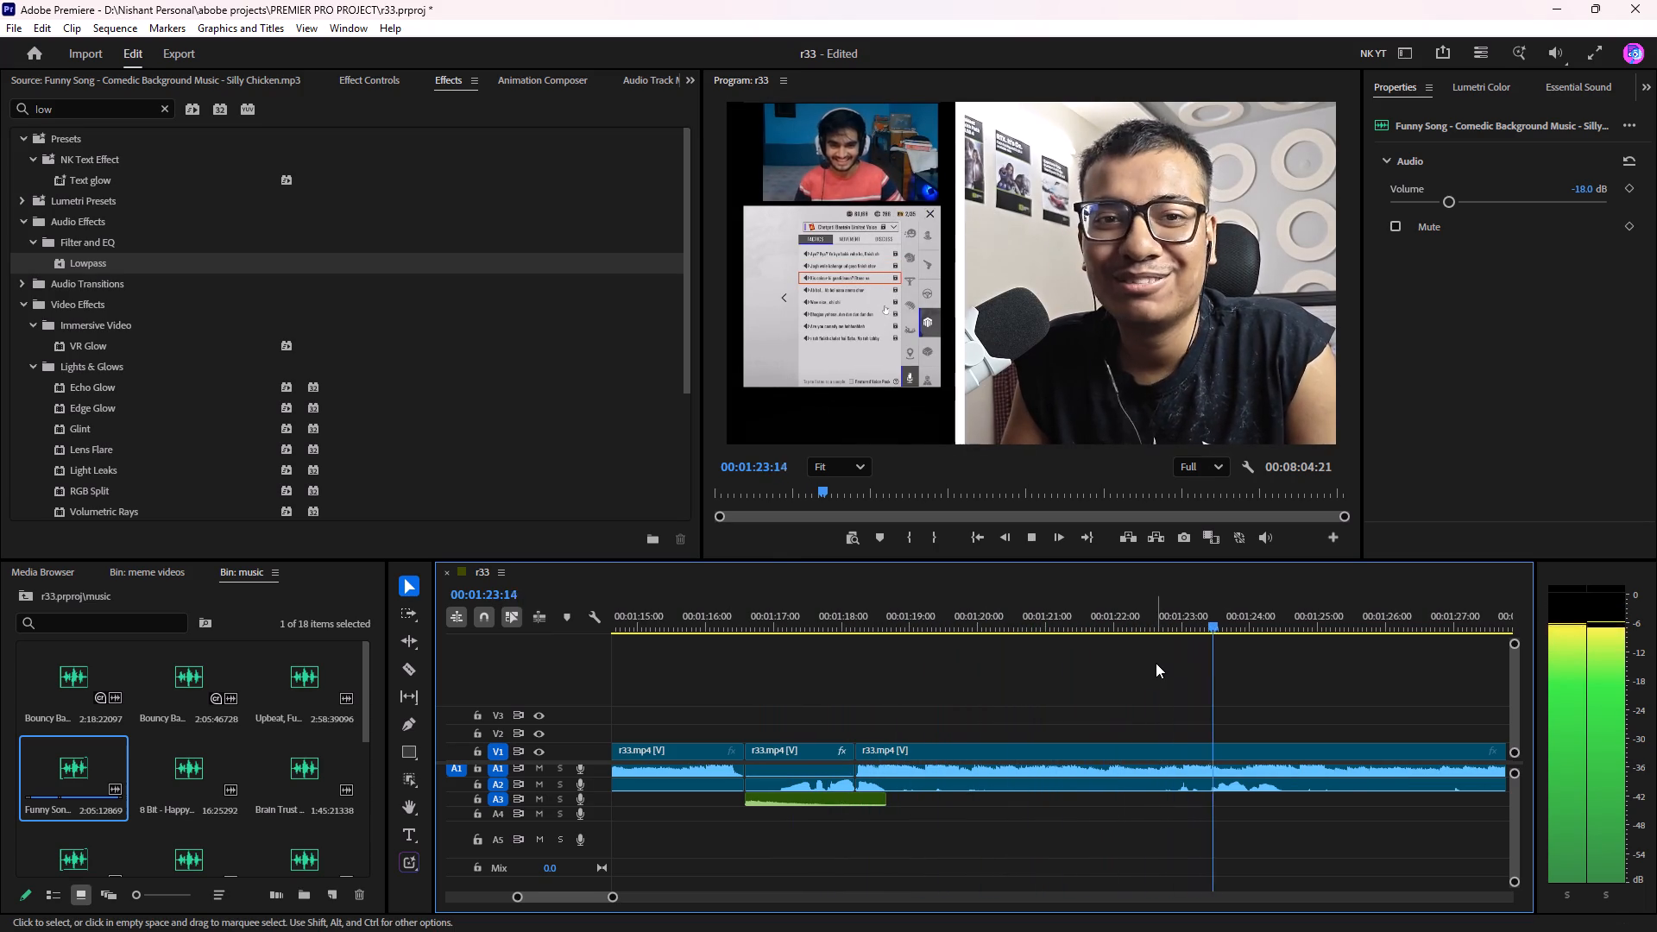
{"action": "scroll", "coordinate": [1256, 732], "scroll_direction": "down", "scroll_amount": 8}
{"action": "scroll", "coordinate": [1127, 702], "scroll_direction": "down", "scroll_amount": 4}
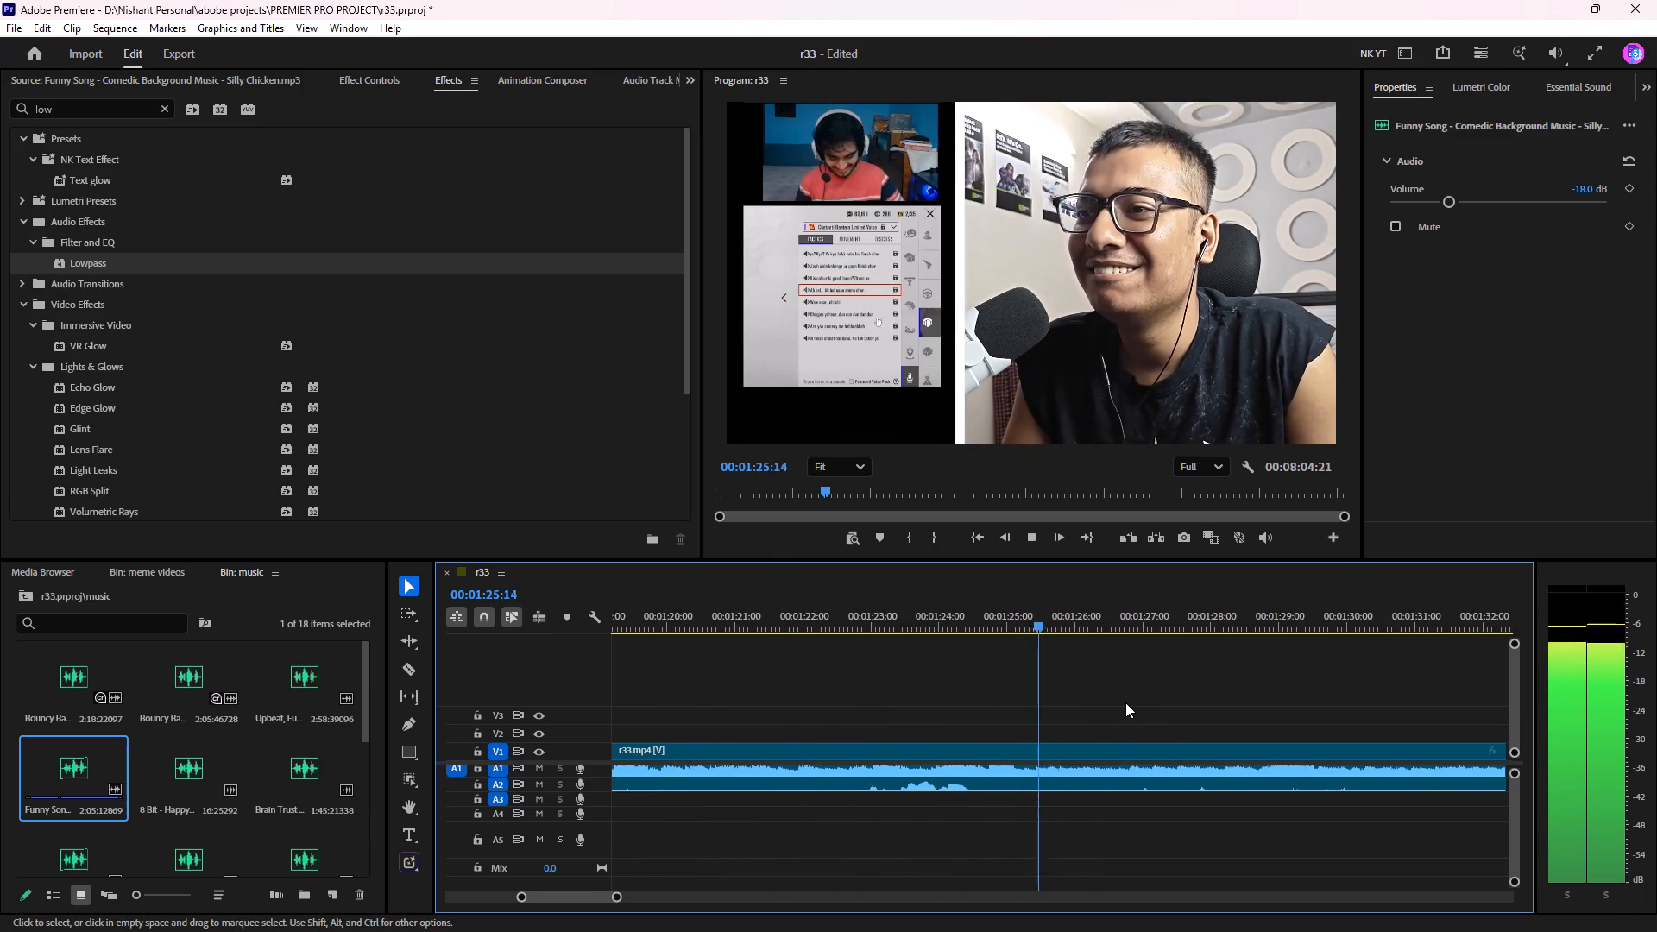
{"action": "scroll", "coordinate": [1125, 701], "scroll_direction": "down", "scroll_amount": 8}
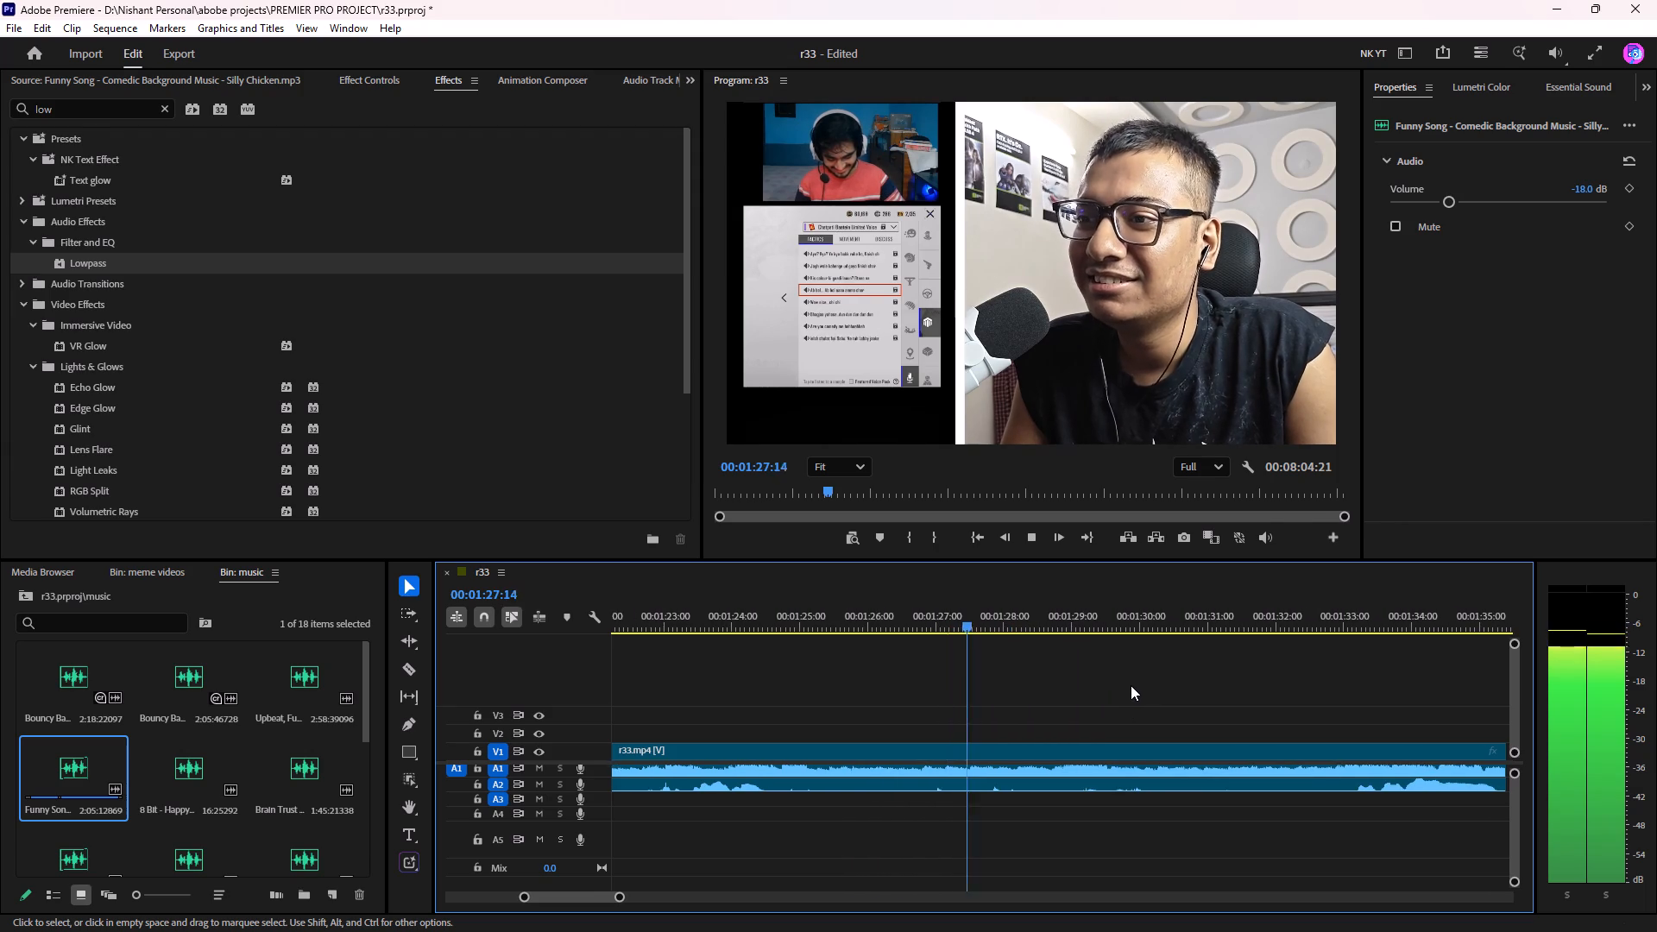
{"action": "scroll", "coordinate": [1131, 685], "scroll_direction": "down", "scroll_amount": 5}
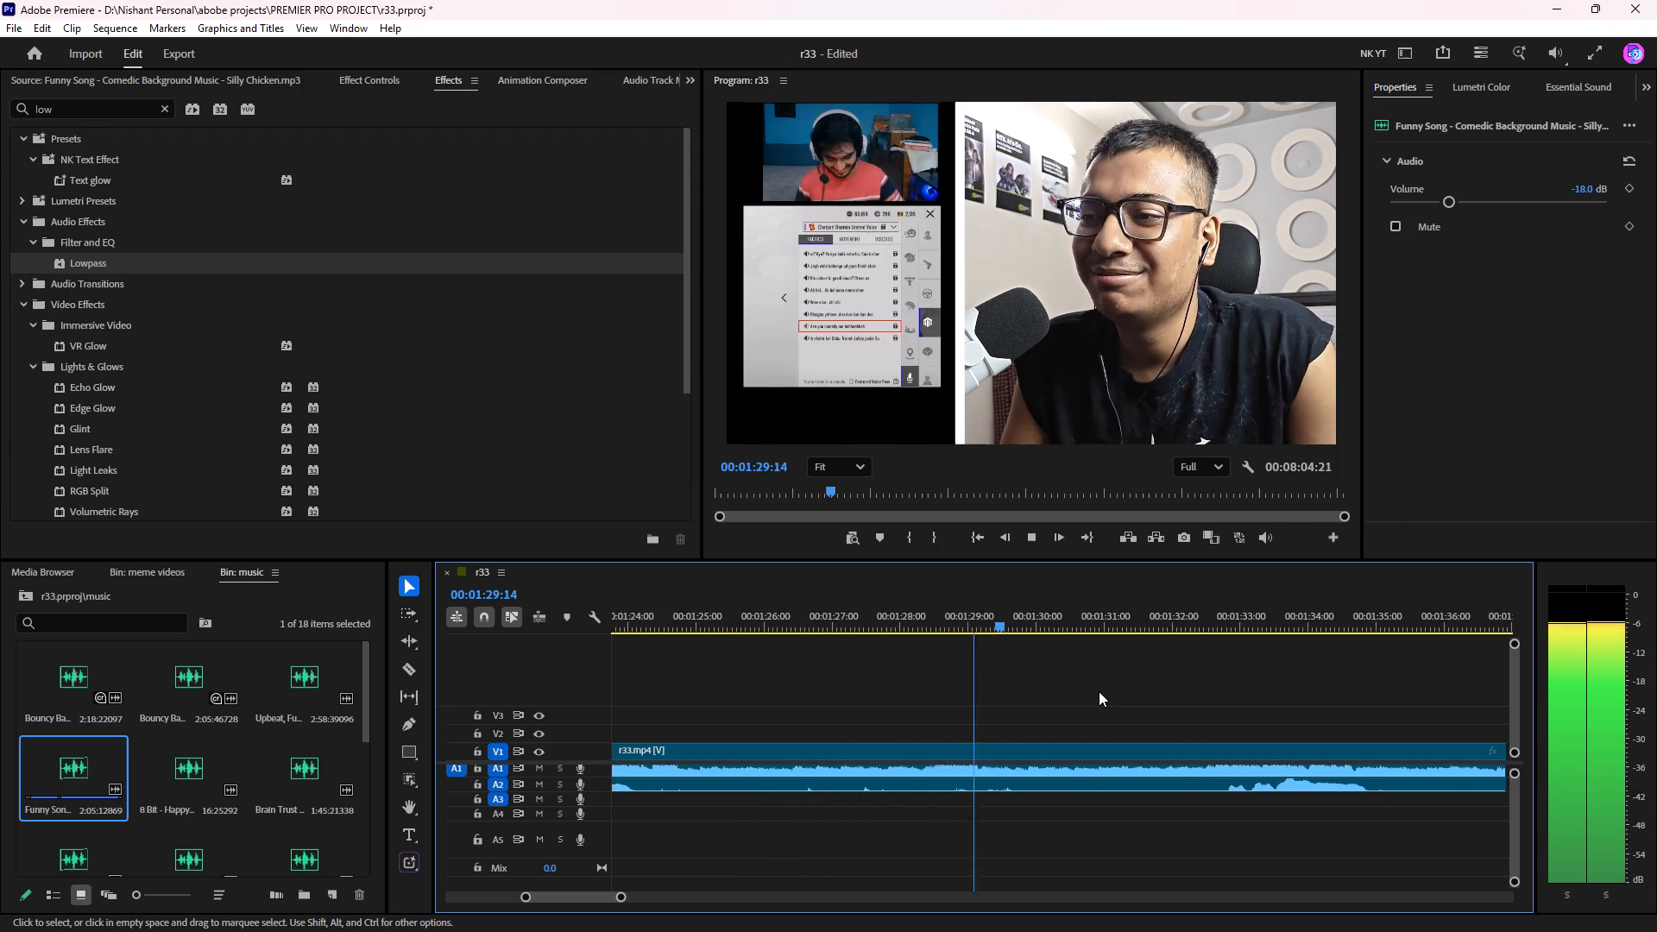
{"action": "scroll", "coordinate": [1099, 691], "scroll_direction": "down", "scroll_amount": 2}
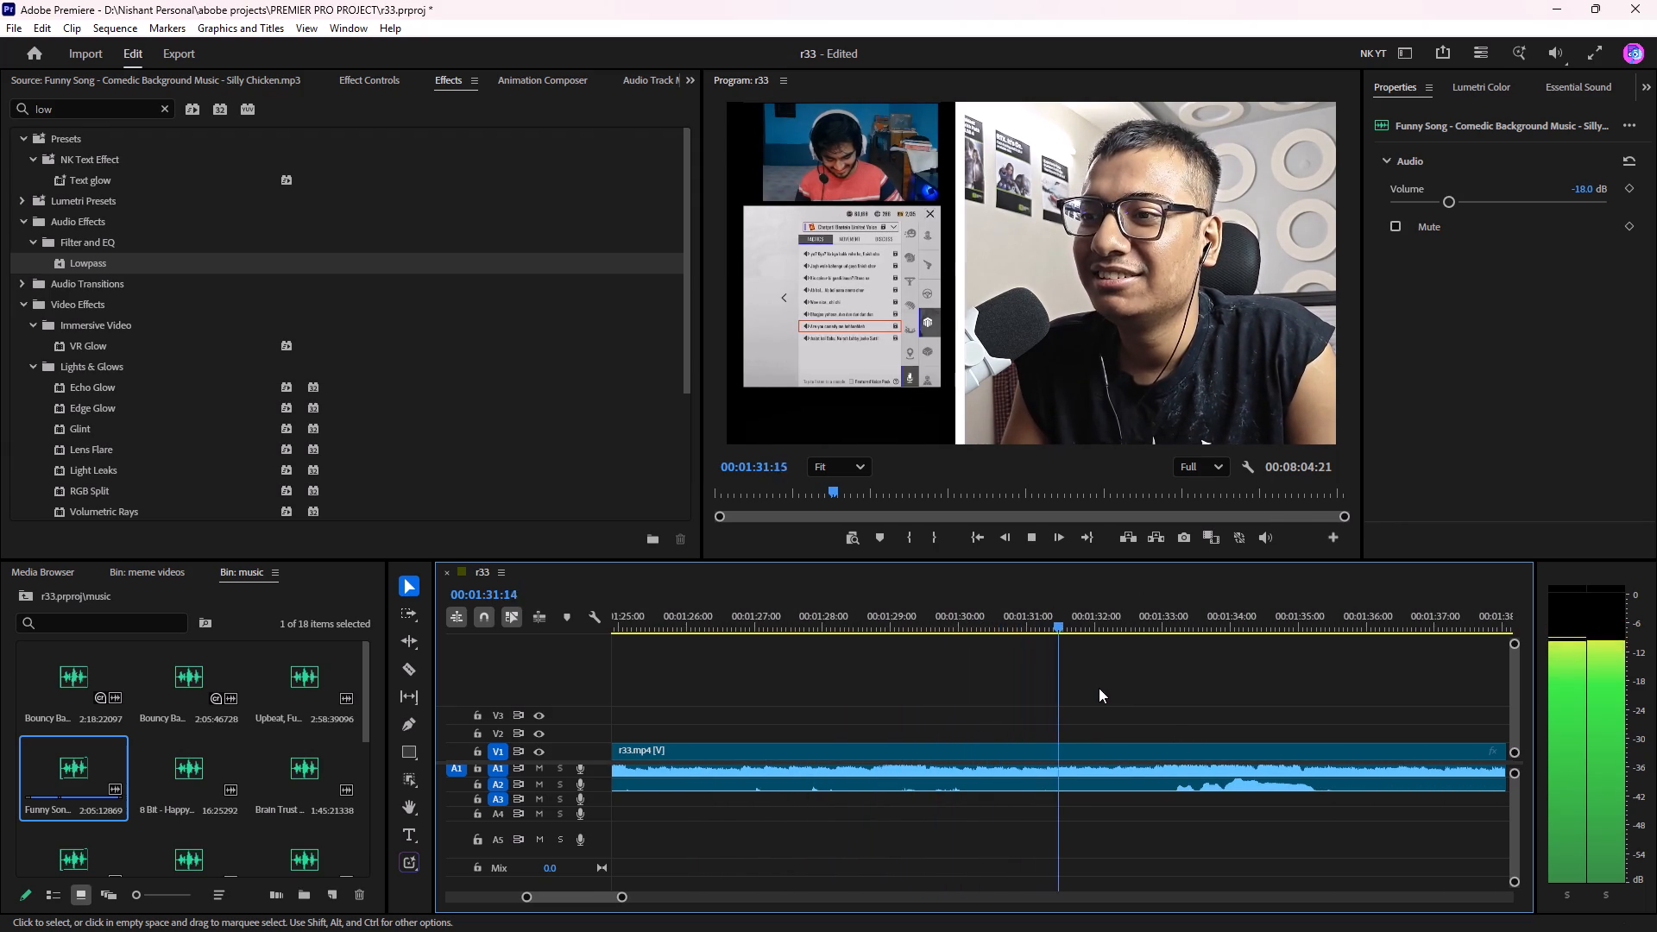
{"action": "scroll", "coordinate": [1098, 692], "scroll_direction": "down", "scroll_amount": 4}
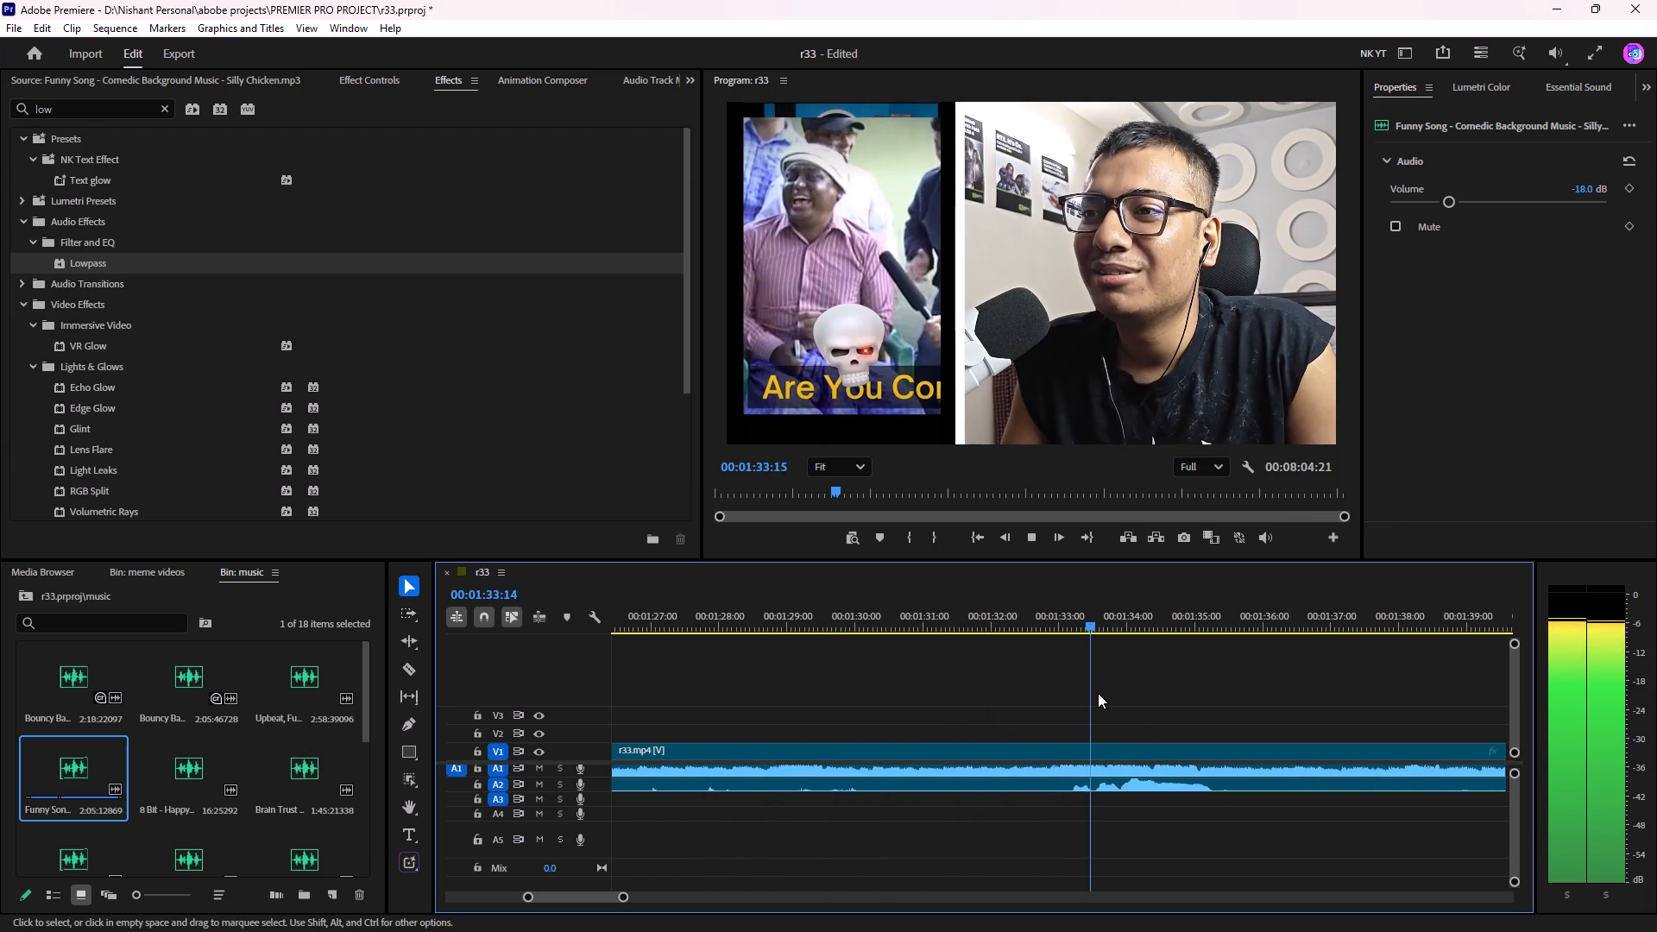
{"action": "scroll", "coordinate": [1098, 693], "scroll_direction": "down", "scroll_amount": 7}
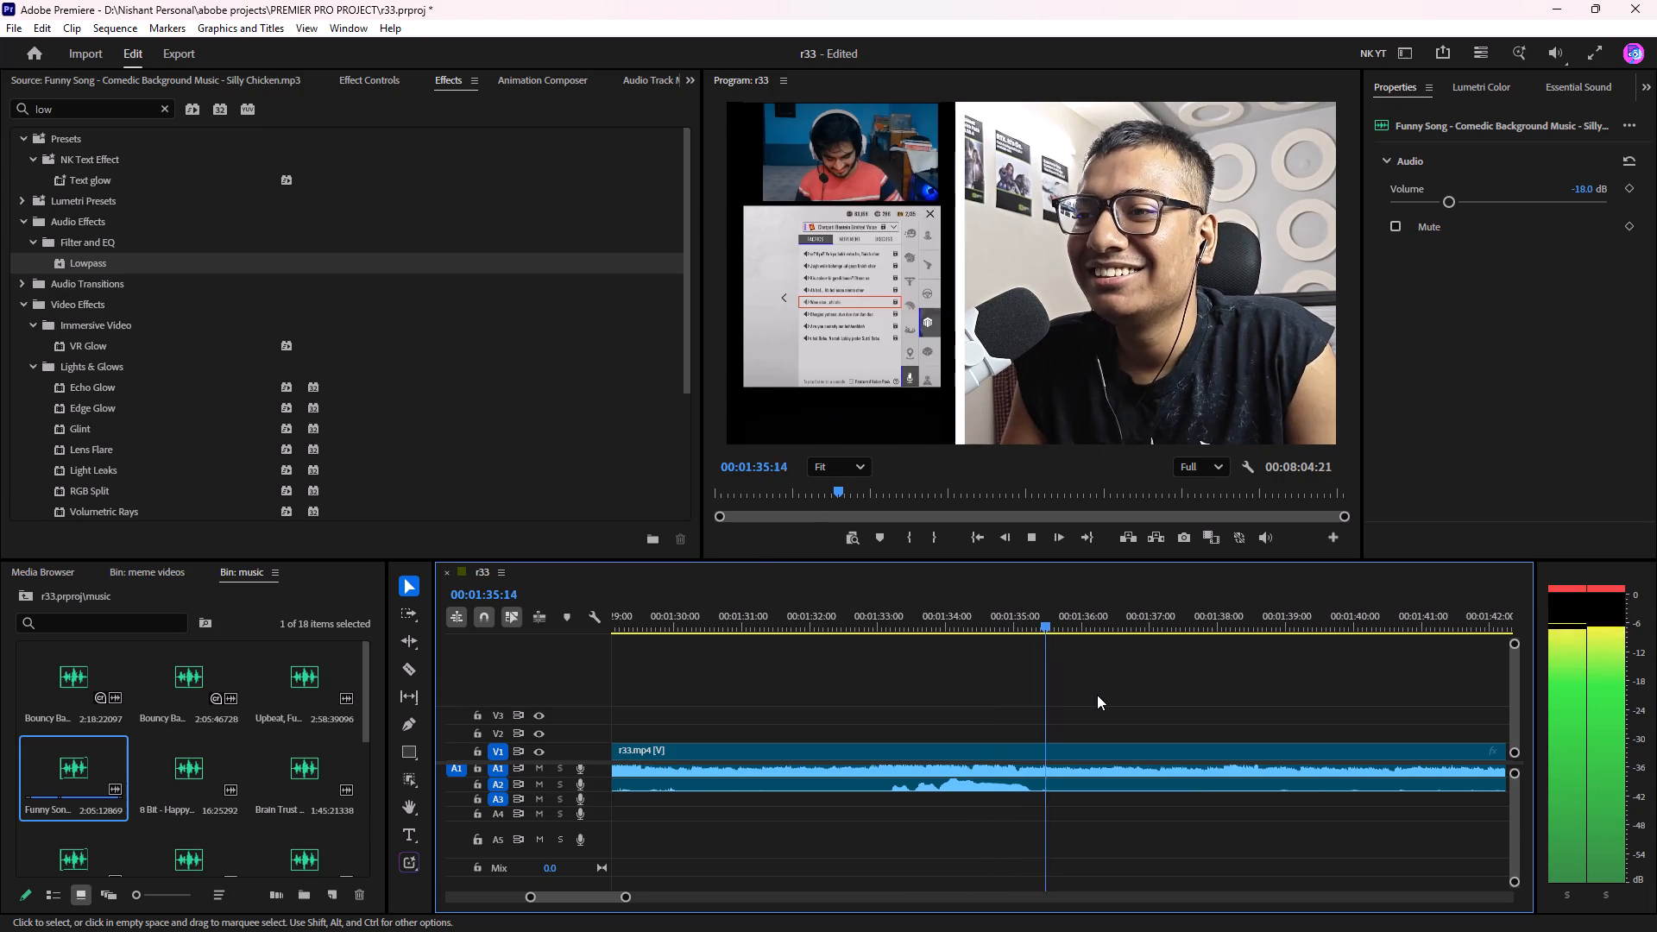
{"action": "scroll", "coordinate": [1097, 695], "scroll_direction": "down", "scroll_amount": 6}
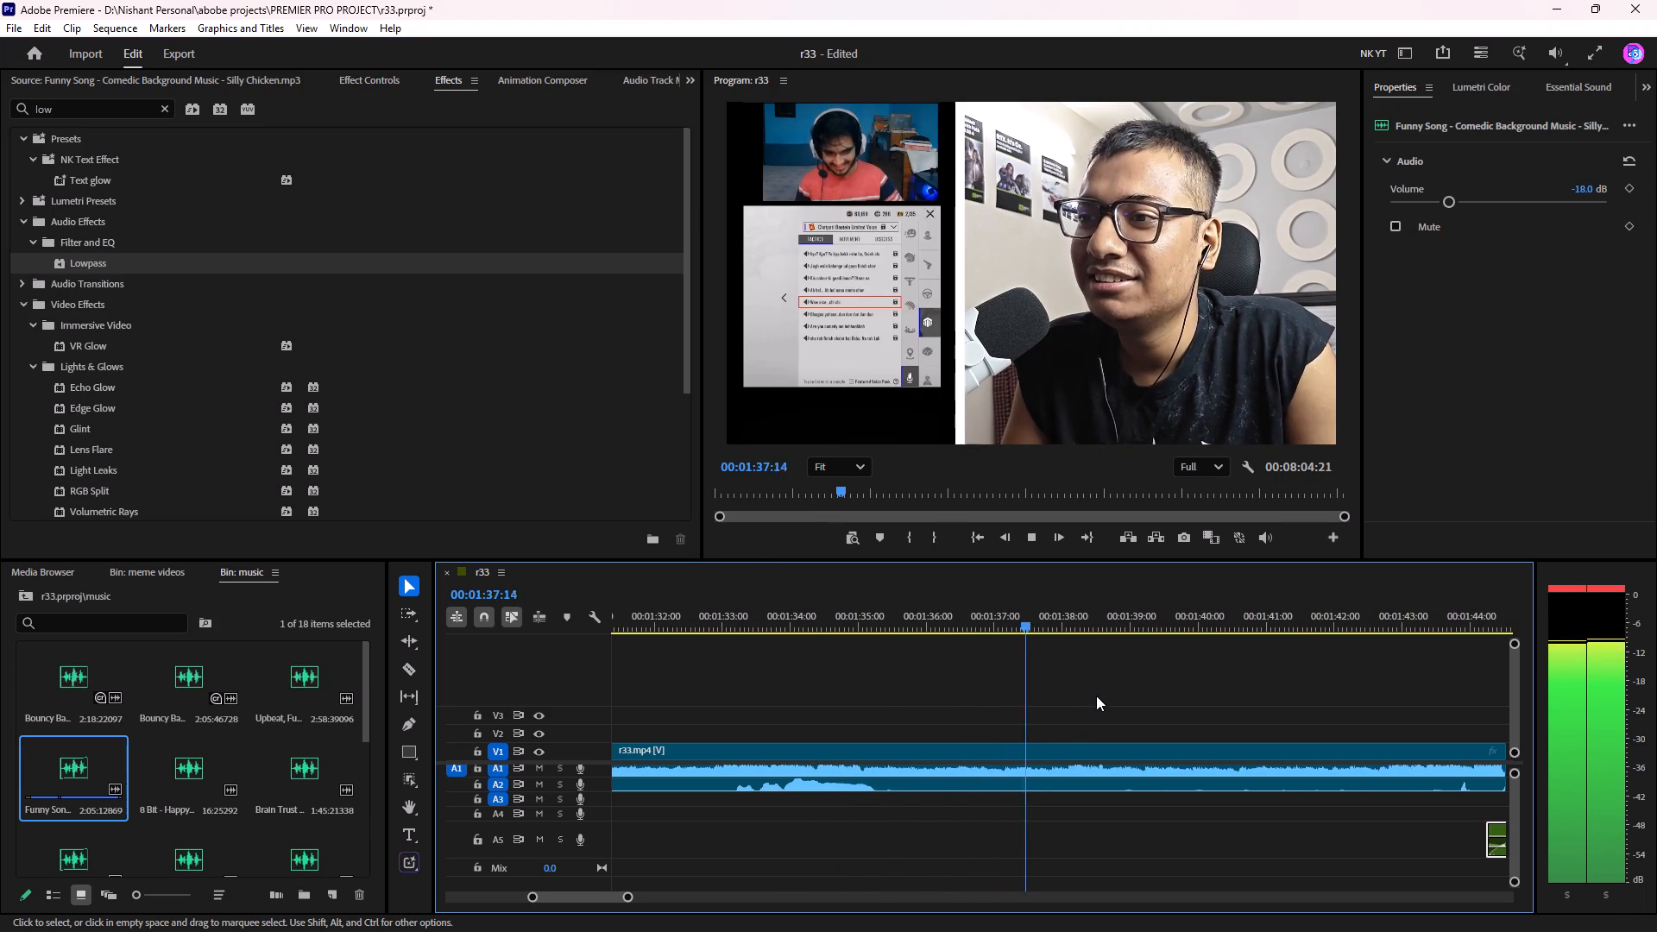
{"action": "scroll", "coordinate": [1096, 696], "scroll_direction": "down", "scroll_amount": 7}
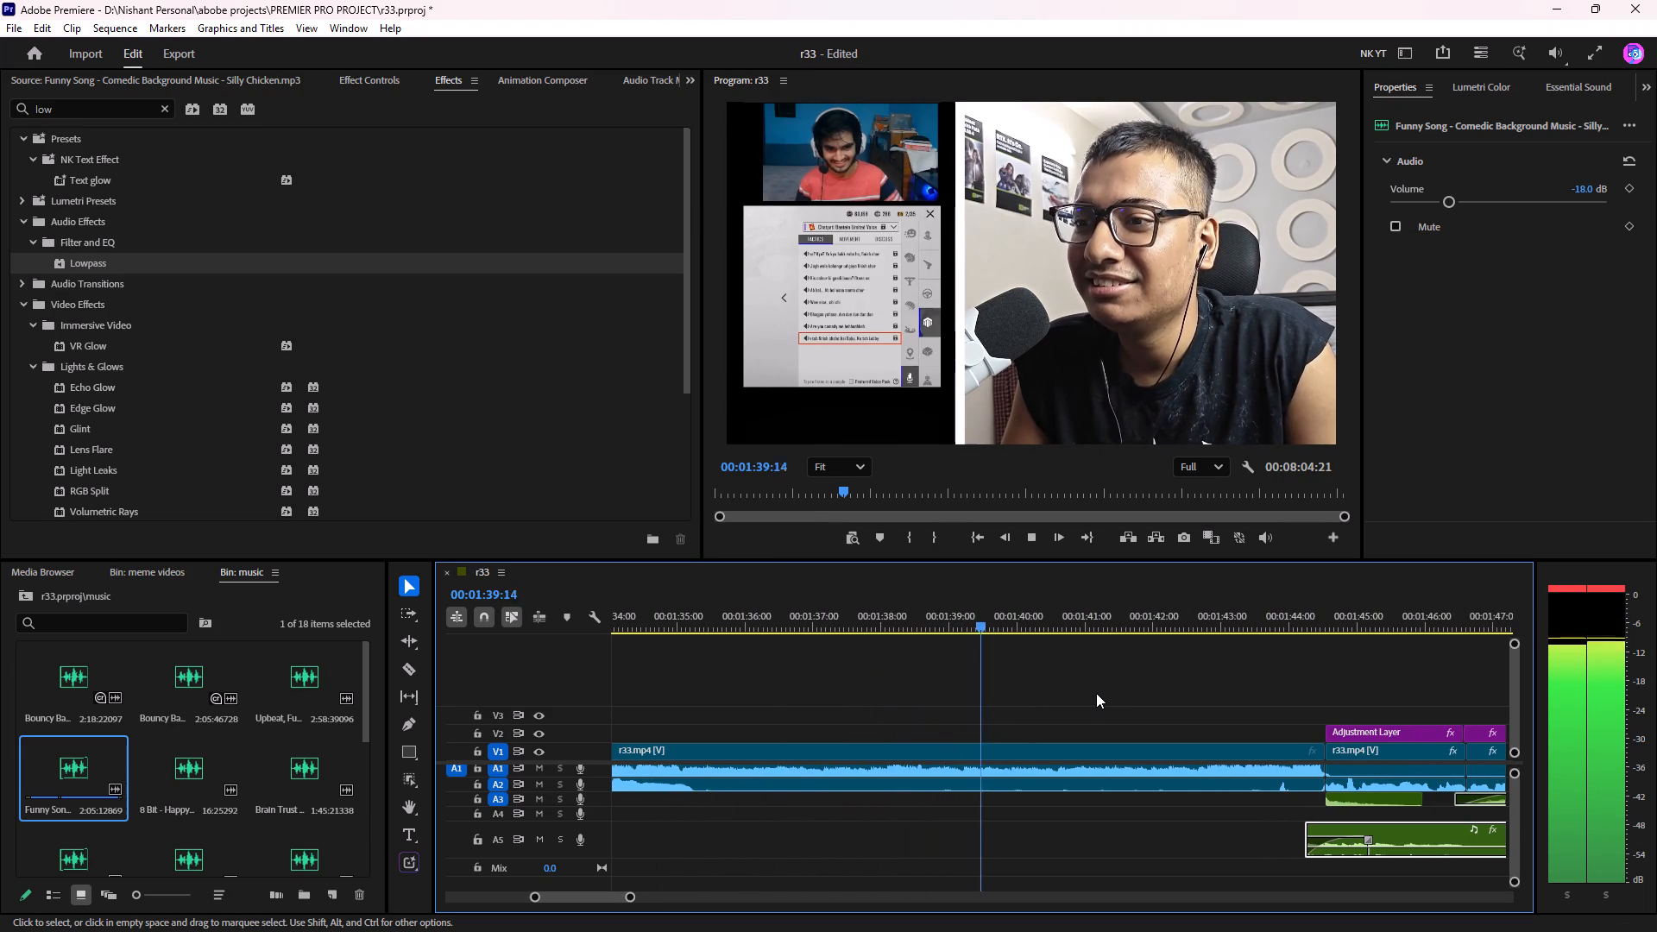
{"action": "scroll", "coordinate": [1096, 693], "scroll_direction": "down", "scroll_amount": 3}
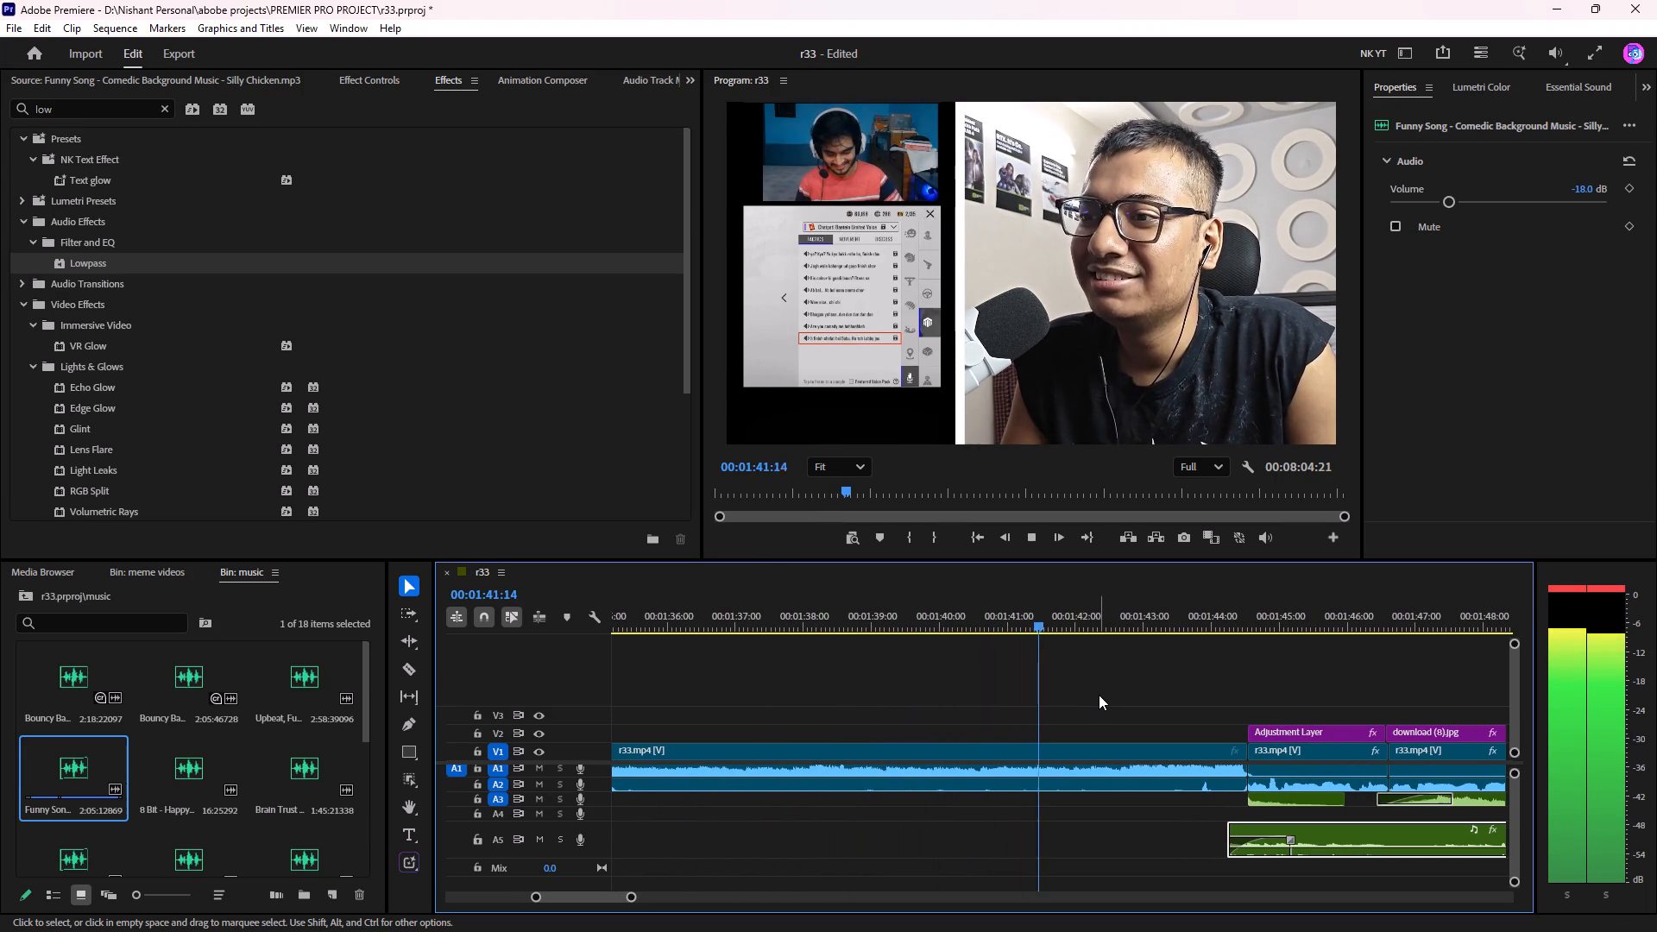
{"action": "scroll", "coordinate": [1099, 693], "scroll_direction": "down", "scroll_amount": 12}
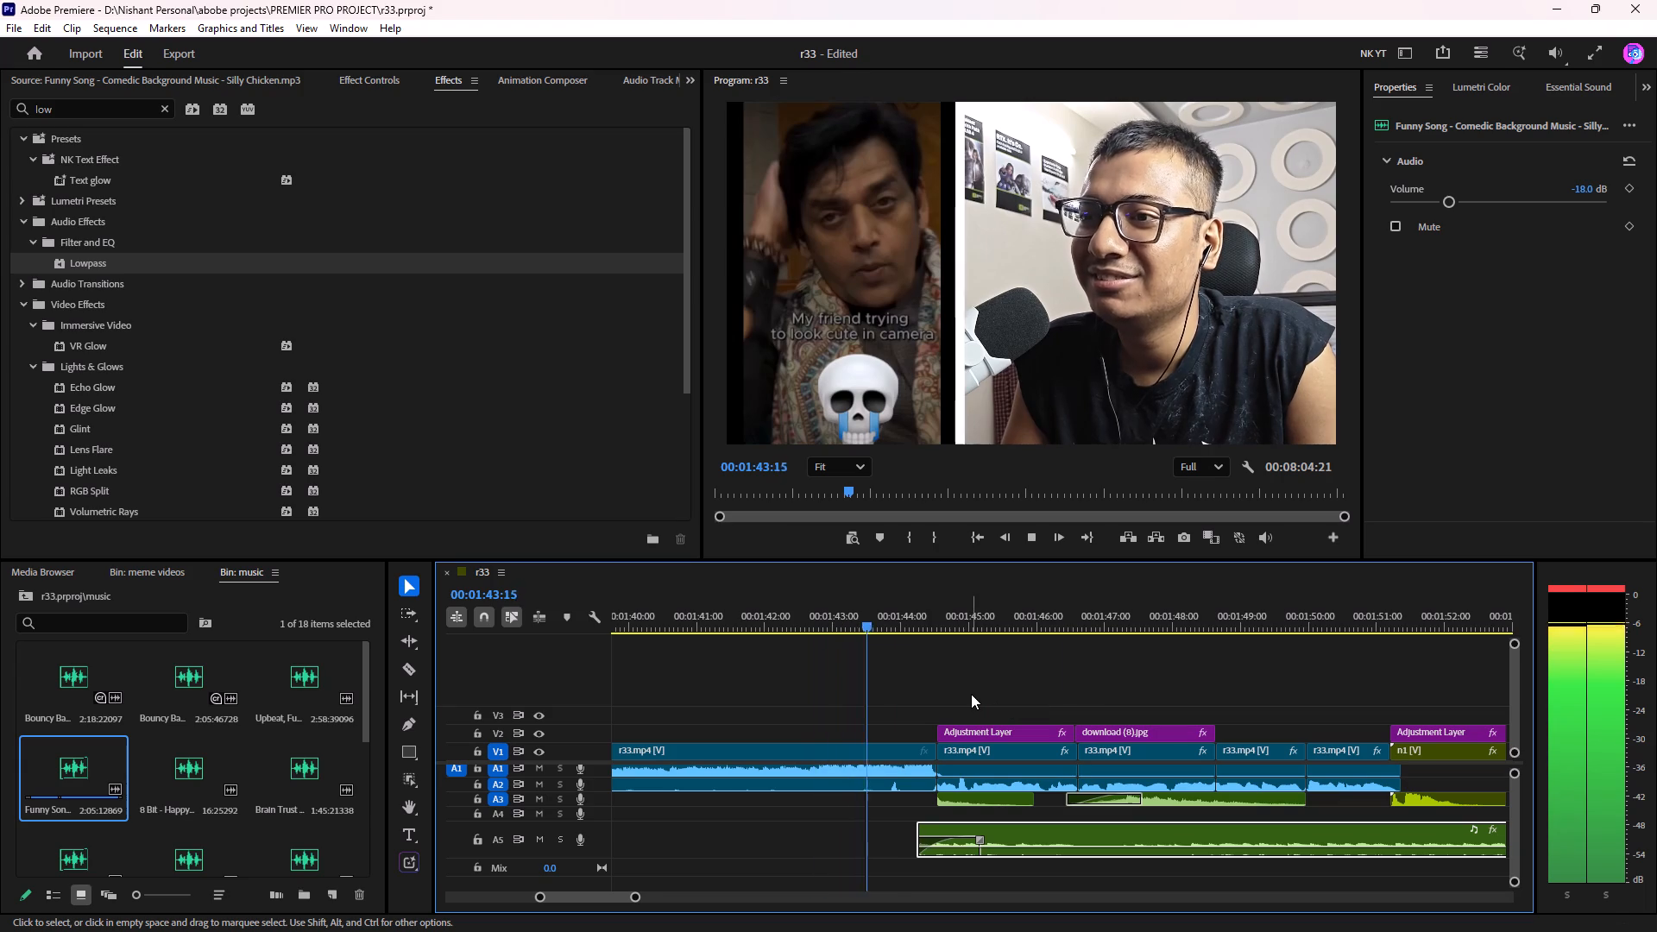
Play the music fade-in through about 00:01:48:02, and replay it from 00:01:42:26 to check its timing.
{"action": "key", "text": "space"}
{"action": "key", "text": "space"}
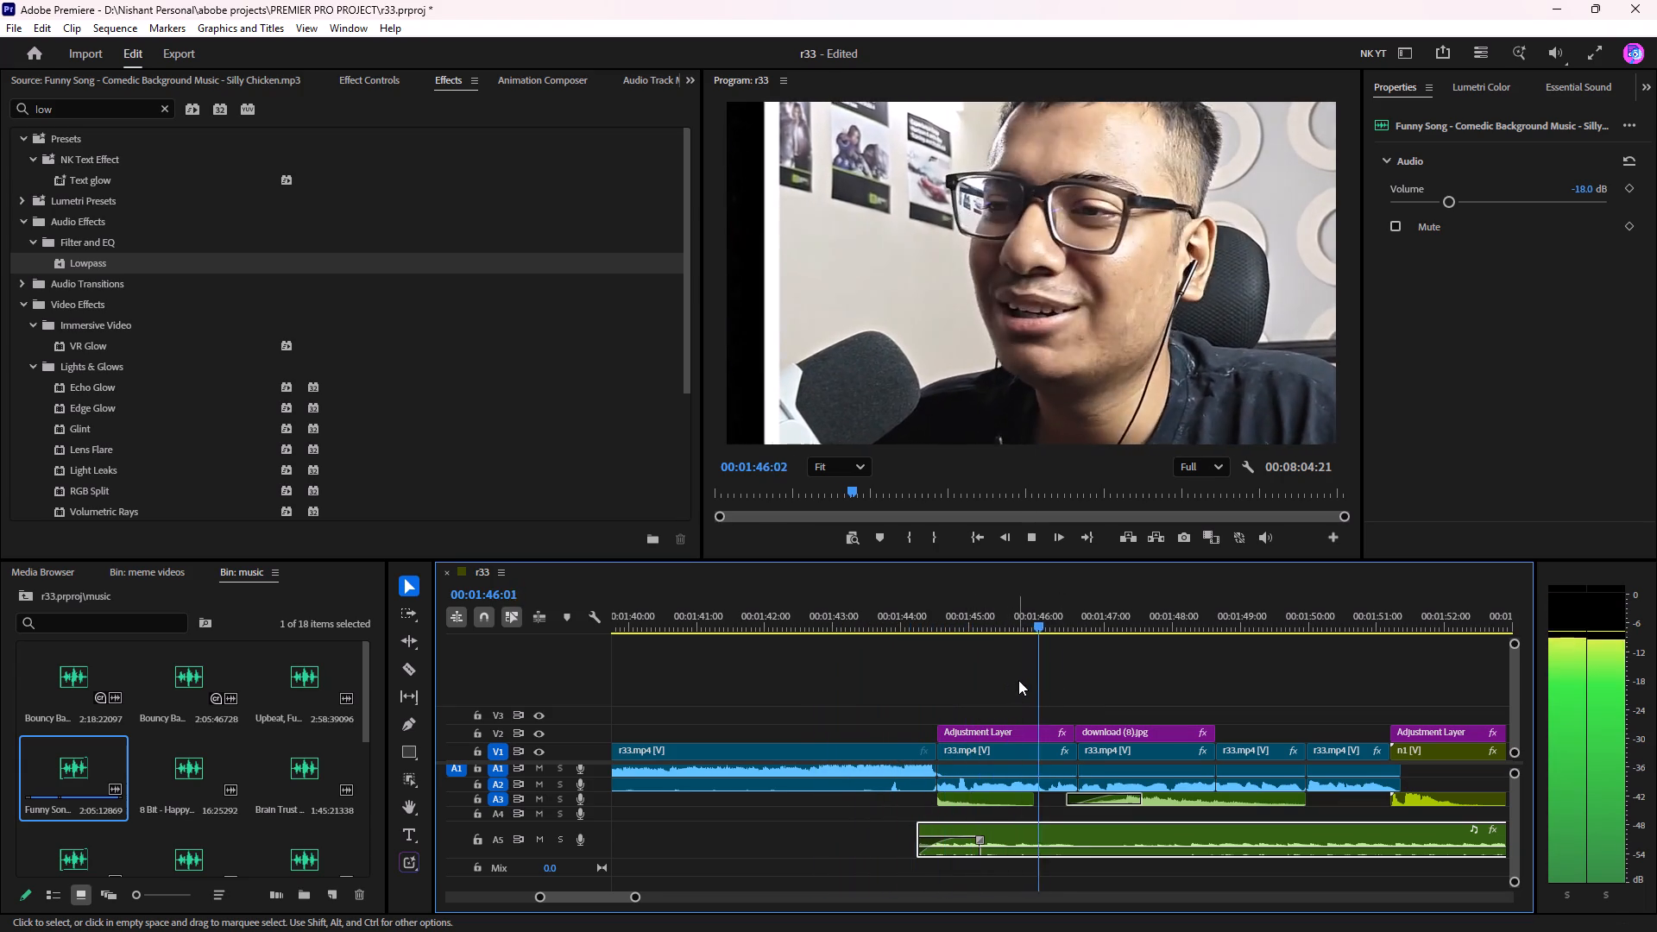
{"action": "scroll", "coordinate": [1076, 685], "scroll_direction": "down", "scroll_amount": 4}
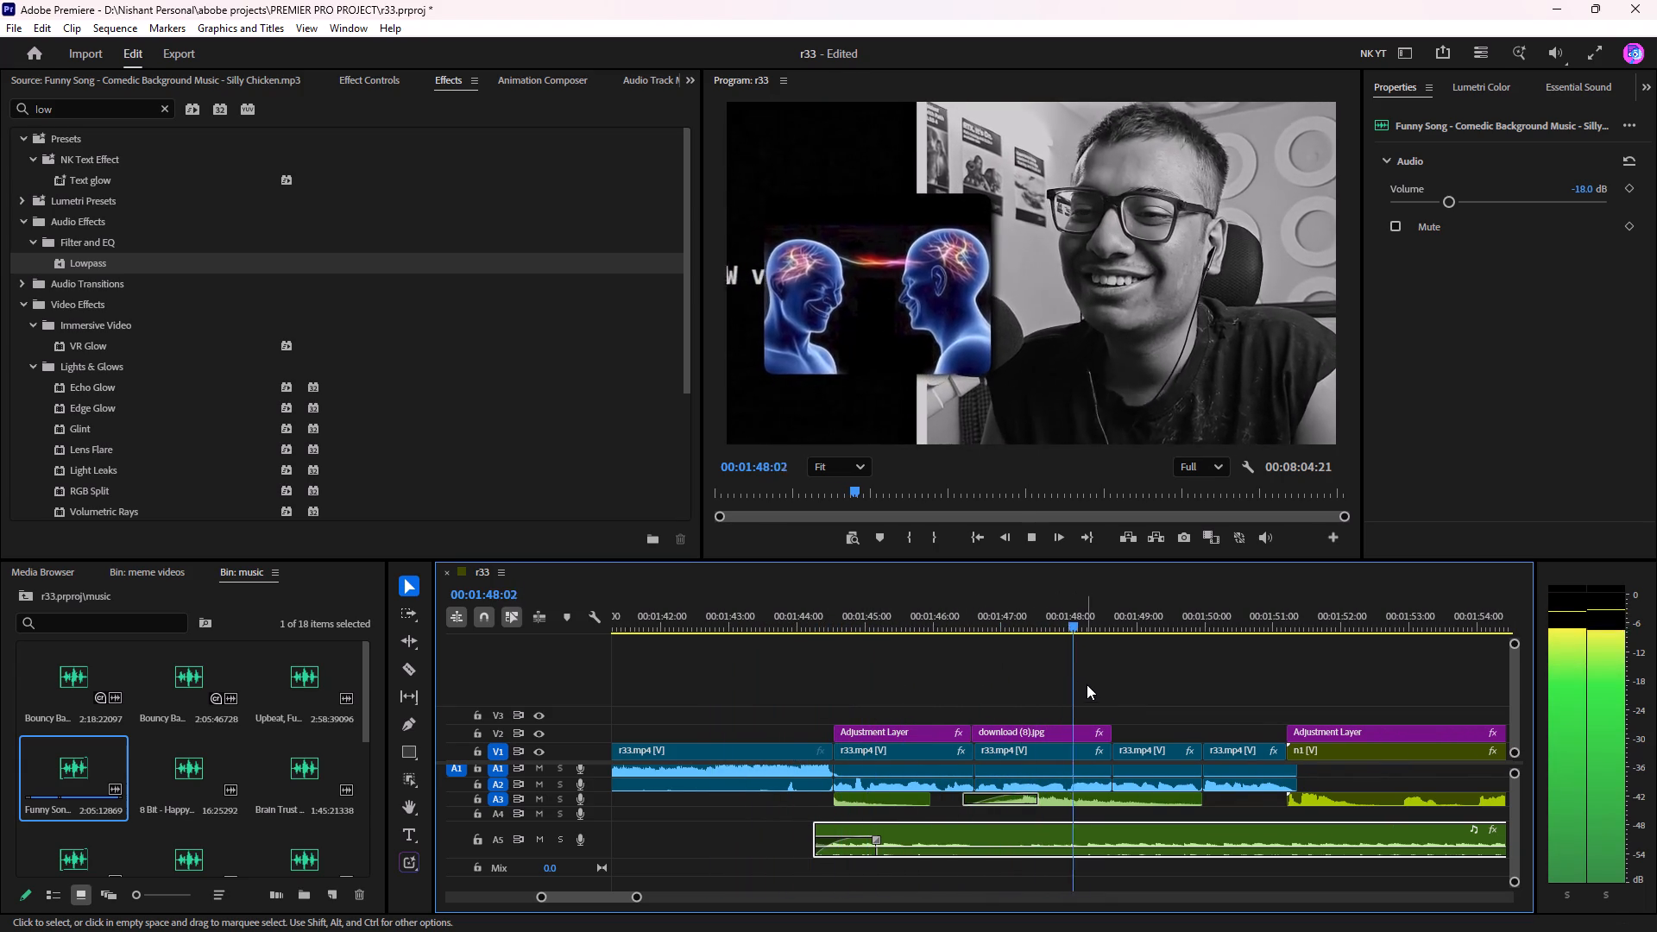
{"action": "key", "text": "space"}
{"action": "left_click_drag", "start_coordinate": [1022, 617], "coordinate": [724, 624]}
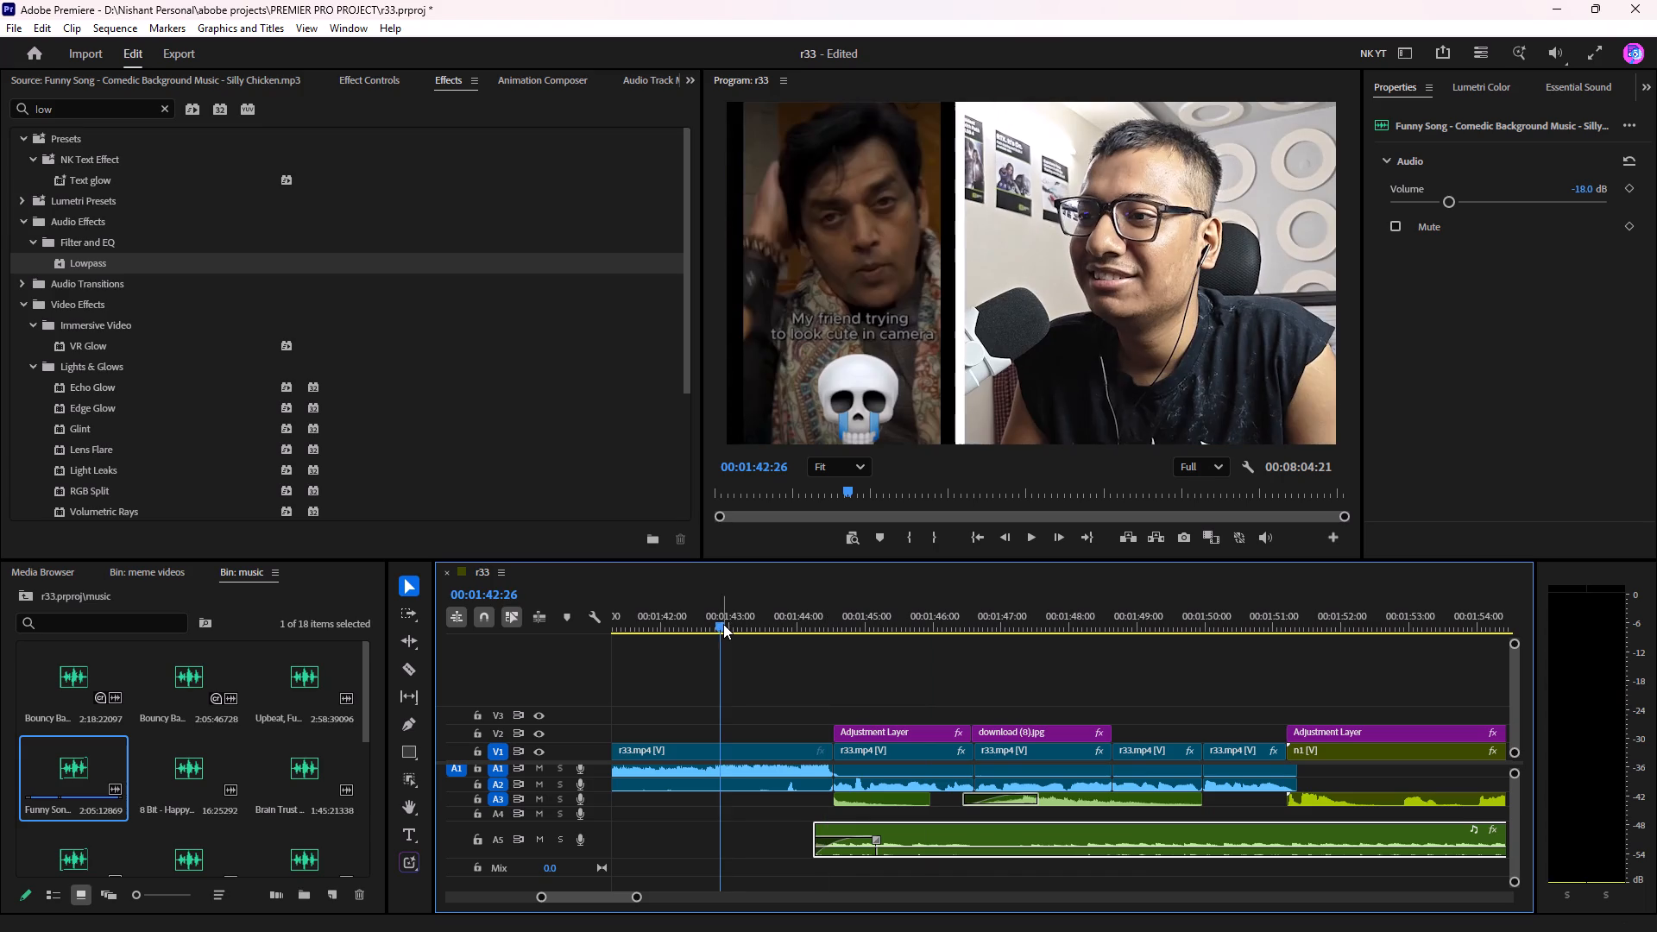
{"action": "key", "text": "space"}
{"action": "key", "text": "space"}
Shift the faded-in A5 music to start with the Adjustment Layer at about 00:01:44:17, and play through about 00:01:51:09.
{"action": "left_click_drag", "start_coordinate": [901, 837], "coordinate": [921, 834]}
{"action": "key", "text": "space"}
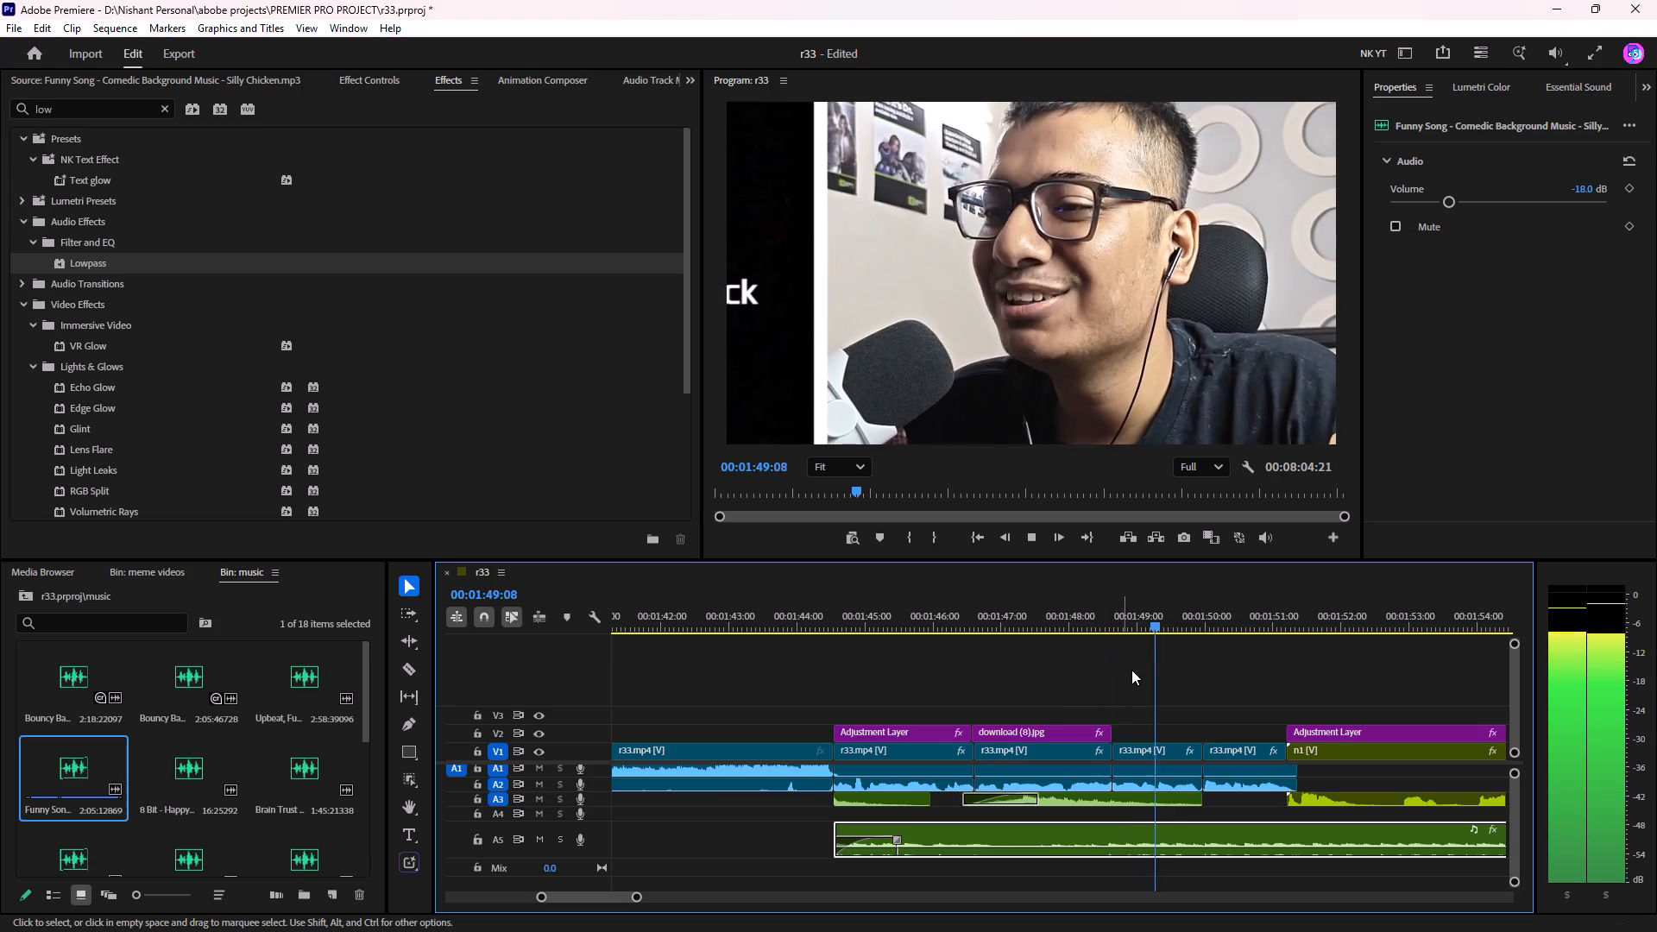
{"action": "scroll", "coordinate": [1177, 685], "scroll_direction": "down", "scroll_amount": 3}
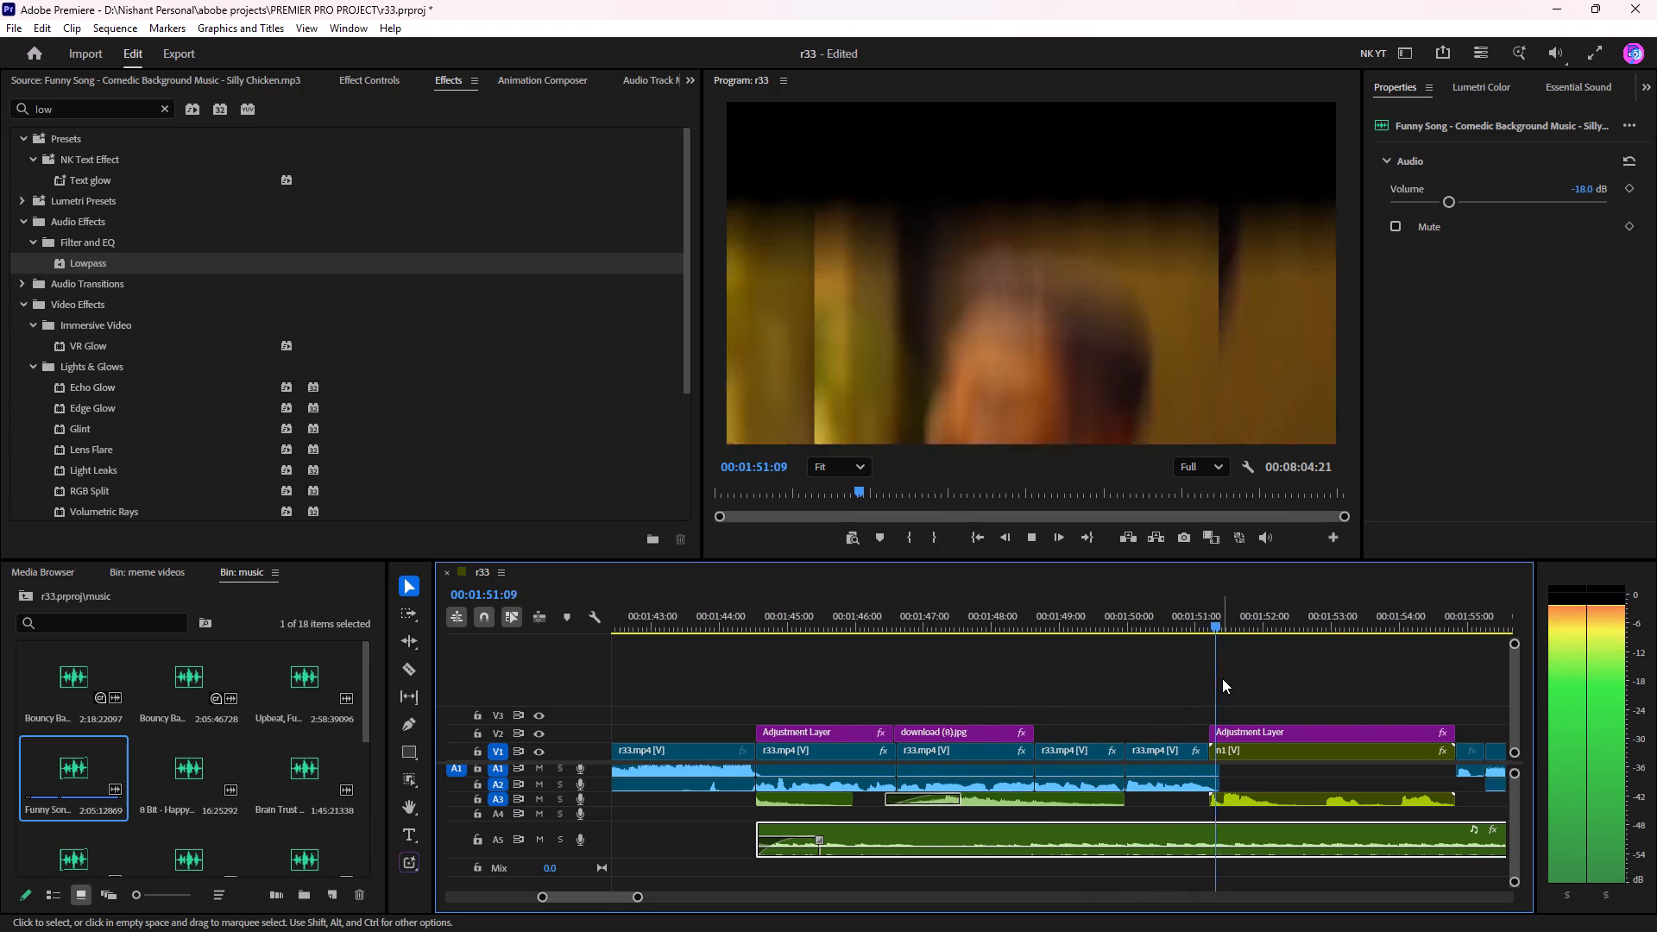
Split the A5 music at 00:01:51:07, where the n1 clip begins, and play through the cut to about 00:01:51:22.
{"action": "key", "text": "space"}
{"action": "left_click", "coordinate": [1213, 632]}
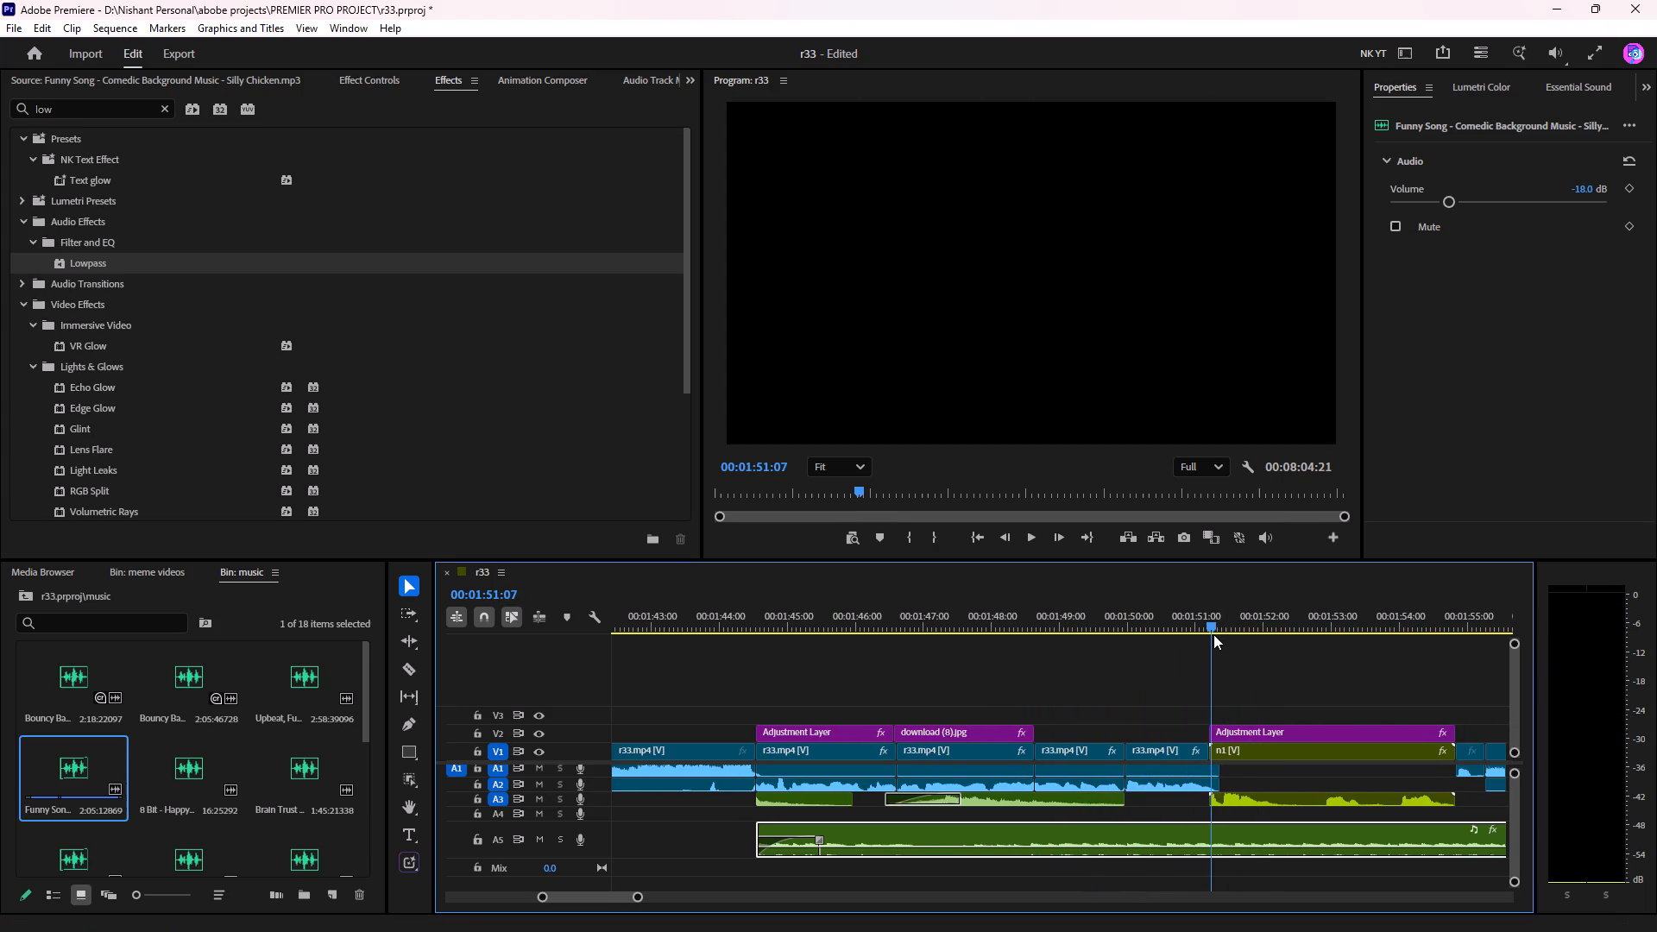
{"action": "left_click", "coordinate": [1238, 845]}
{"action": "key", "text": "ctrl+k"}
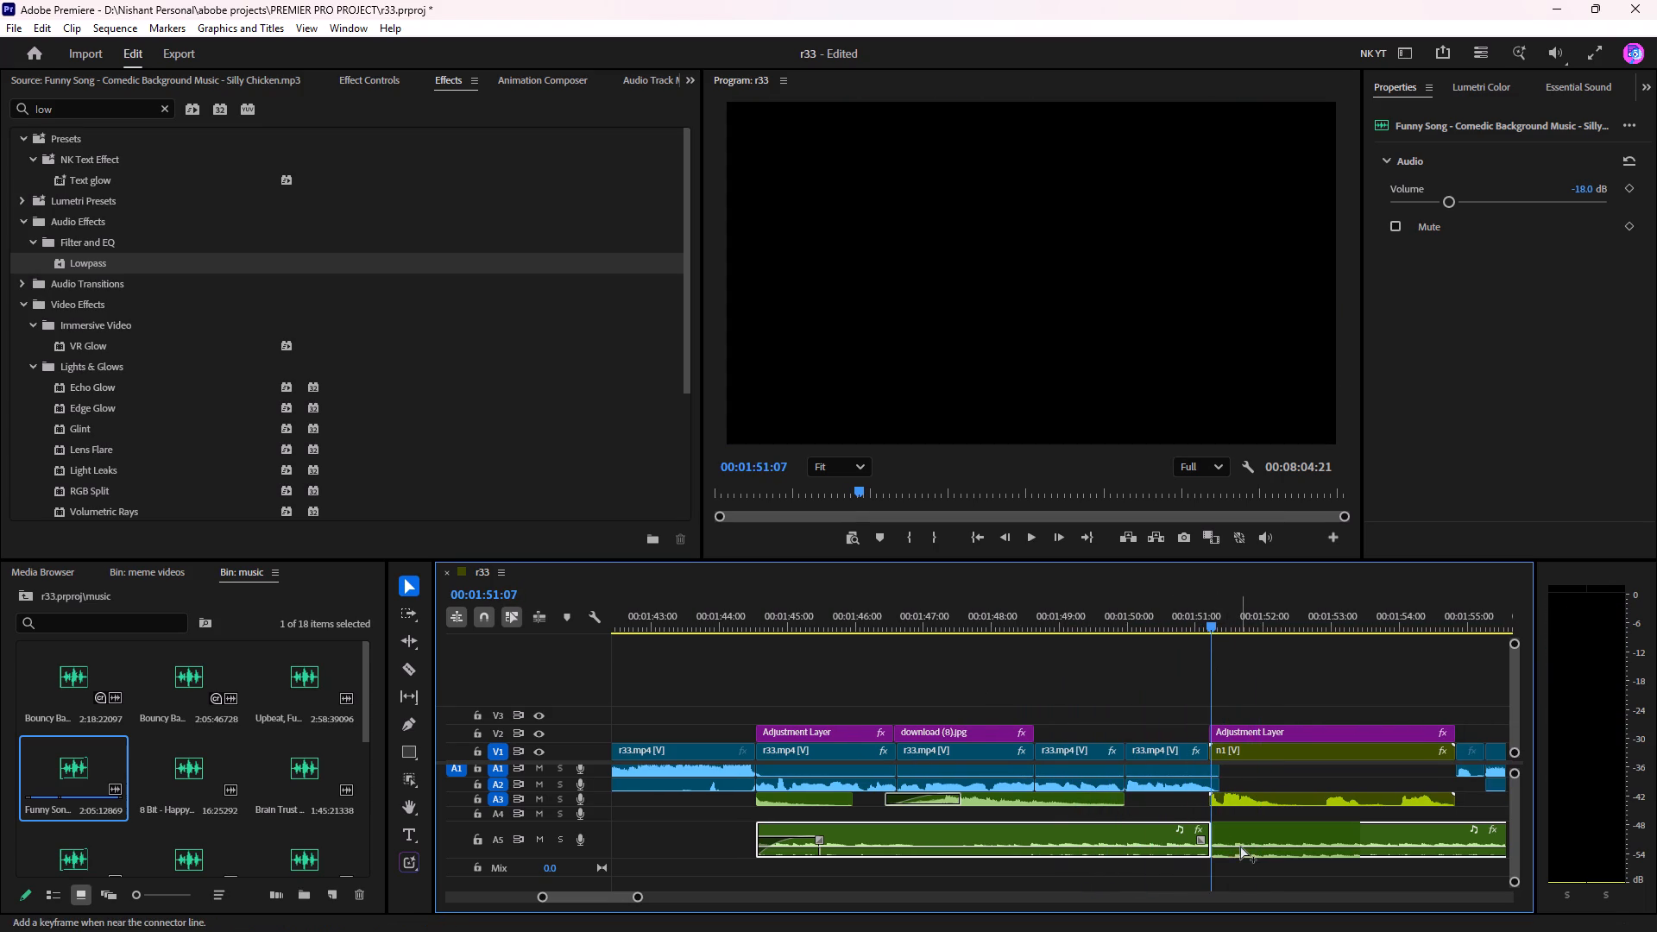
{"action": "left_click", "coordinate": [715, 594]}
{"action": "left_click", "coordinate": [728, 602]}
{"action": "key", "text": "space"}
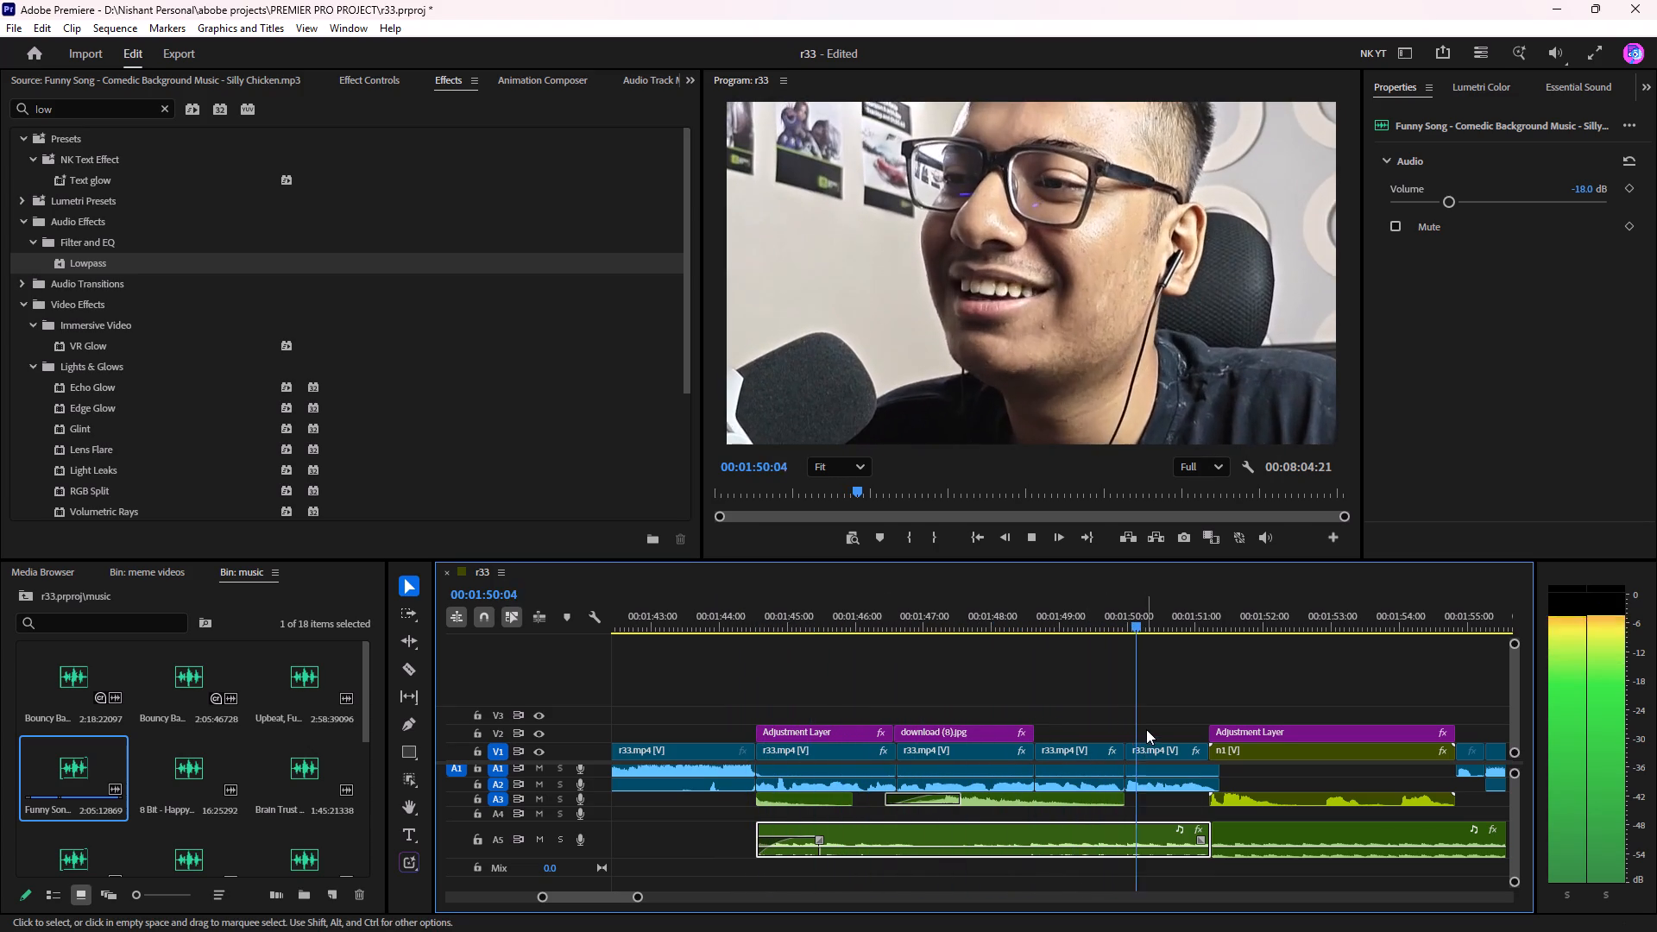
{"action": "scroll", "coordinate": [1199, 720], "scroll_direction": "down", "scroll_amount": 6}
{"action": "key", "text": "space"}
Move the music part after the cut along A5 to start with the larger r33.mp4 clip following n1, and play through about 00:01:55:01.
{"action": "left_click_drag", "start_coordinate": [1118, 839], "coordinate": [1422, 819]}
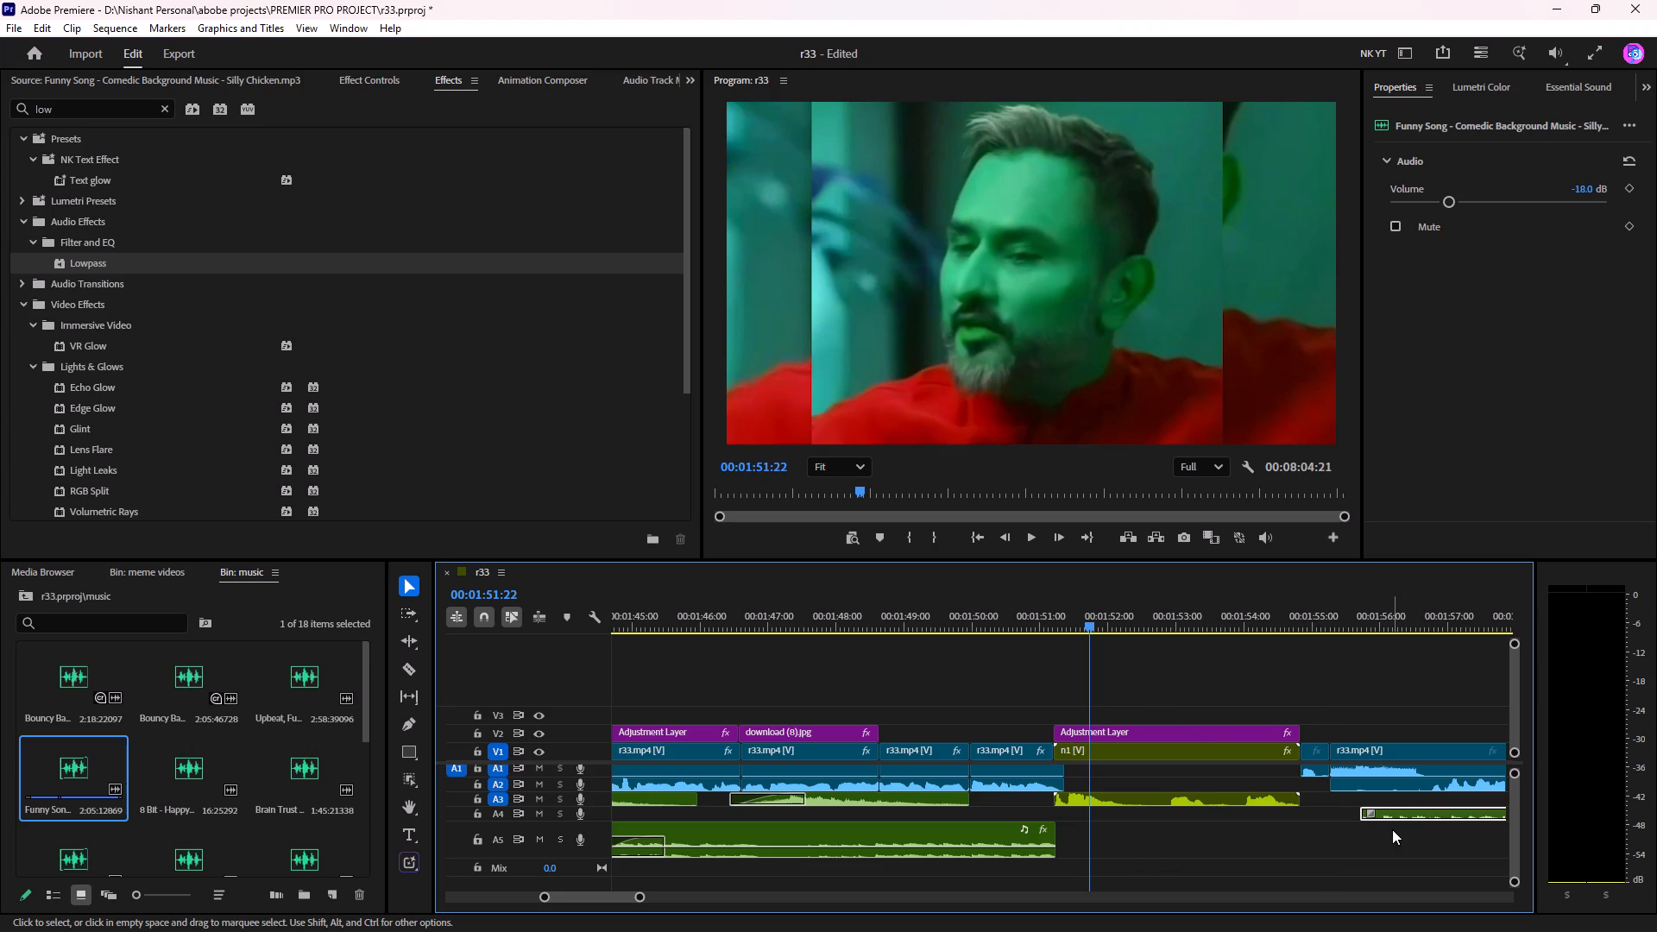
{"action": "key", "text": "ctrl+z"}
{"action": "left_click_drag", "start_coordinate": [1103, 834], "coordinate": [1309, 834]}
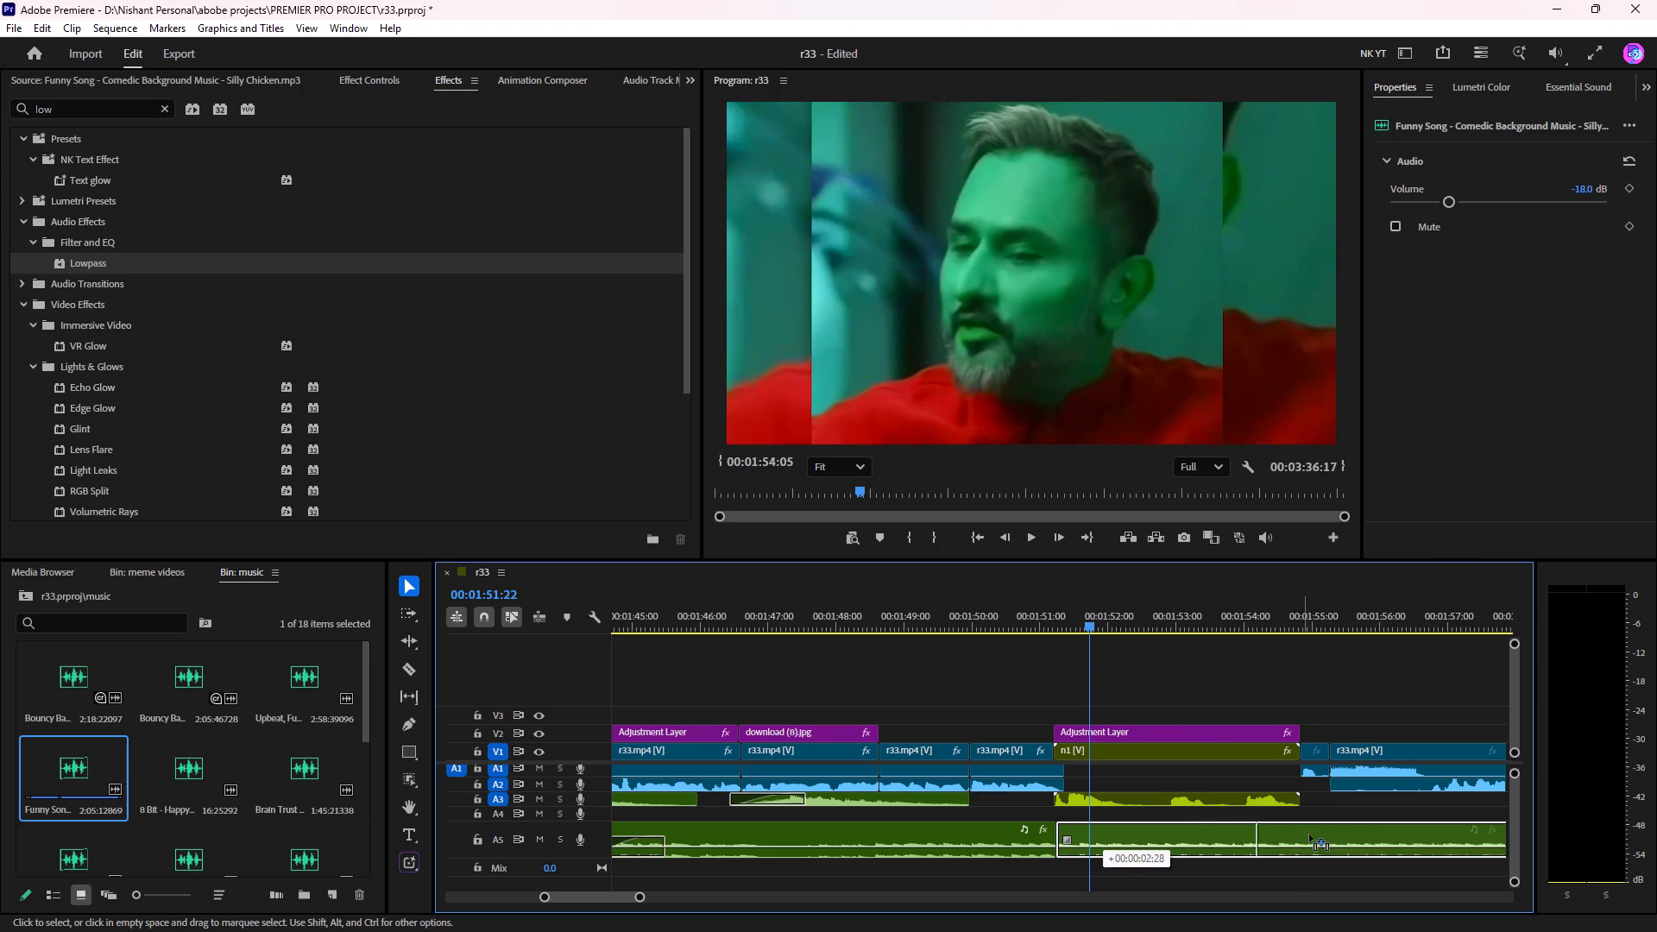
{"action": "left_click_drag", "start_coordinate": [1309, 834], "coordinate": [1374, 830]}
{"action": "left_click", "coordinate": [943, 616]}
{"action": "key", "text": "space"}
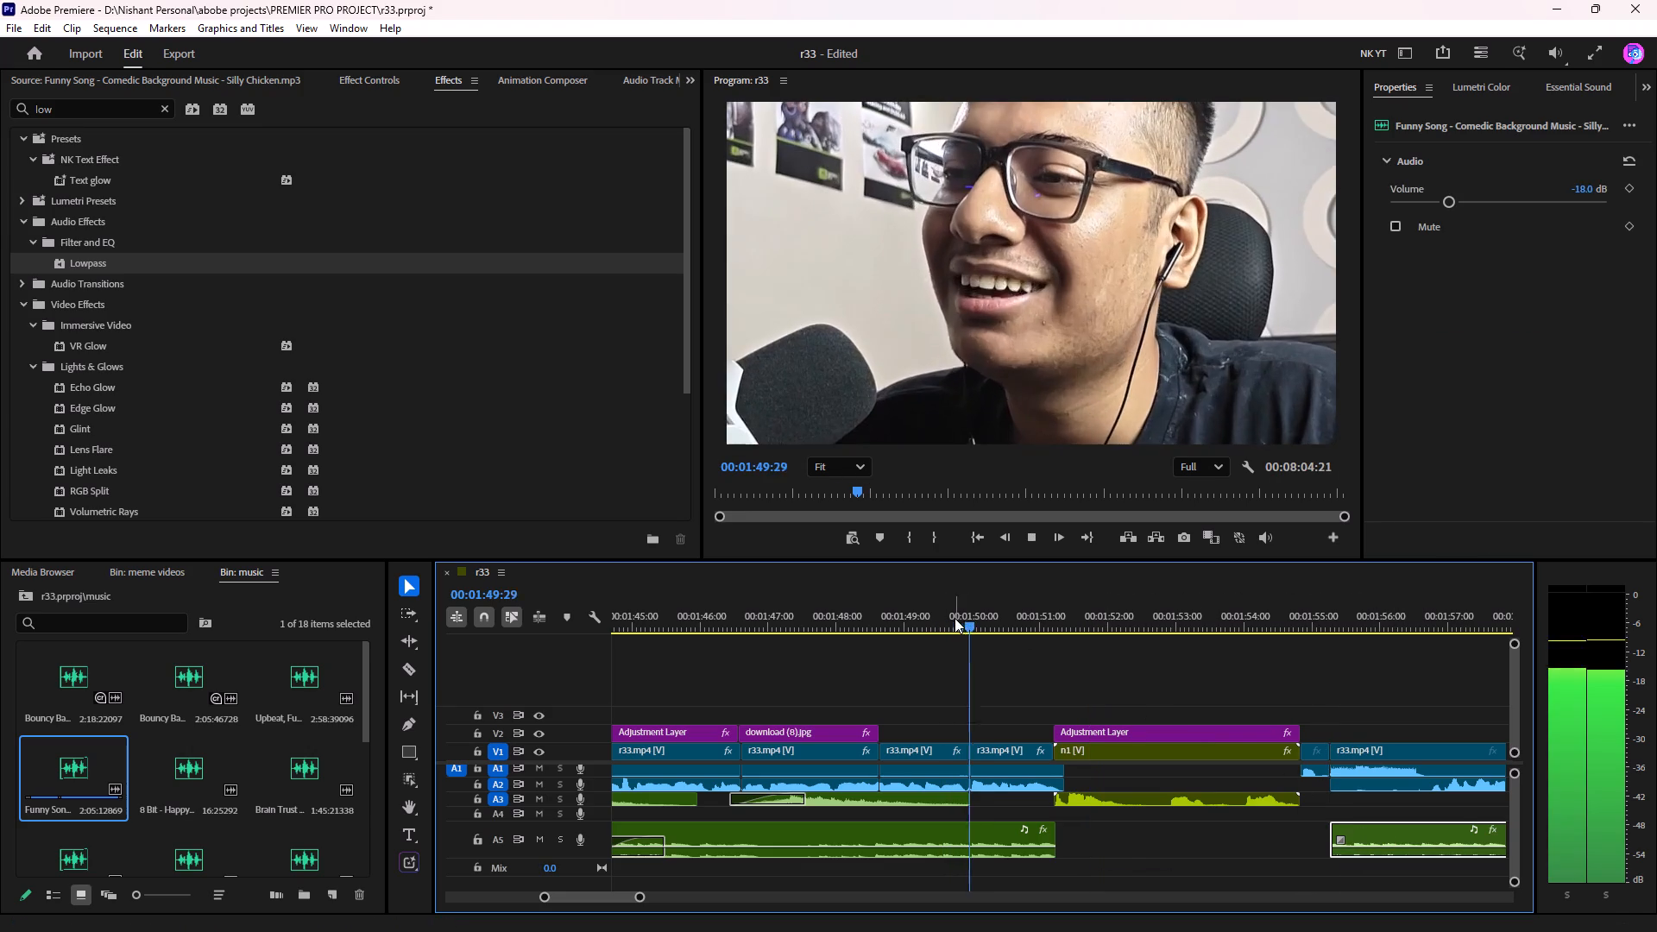
{"action": "scroll", "coordinate": [976, 657], "scroll_direction": "down", "scroll_amount": 4}
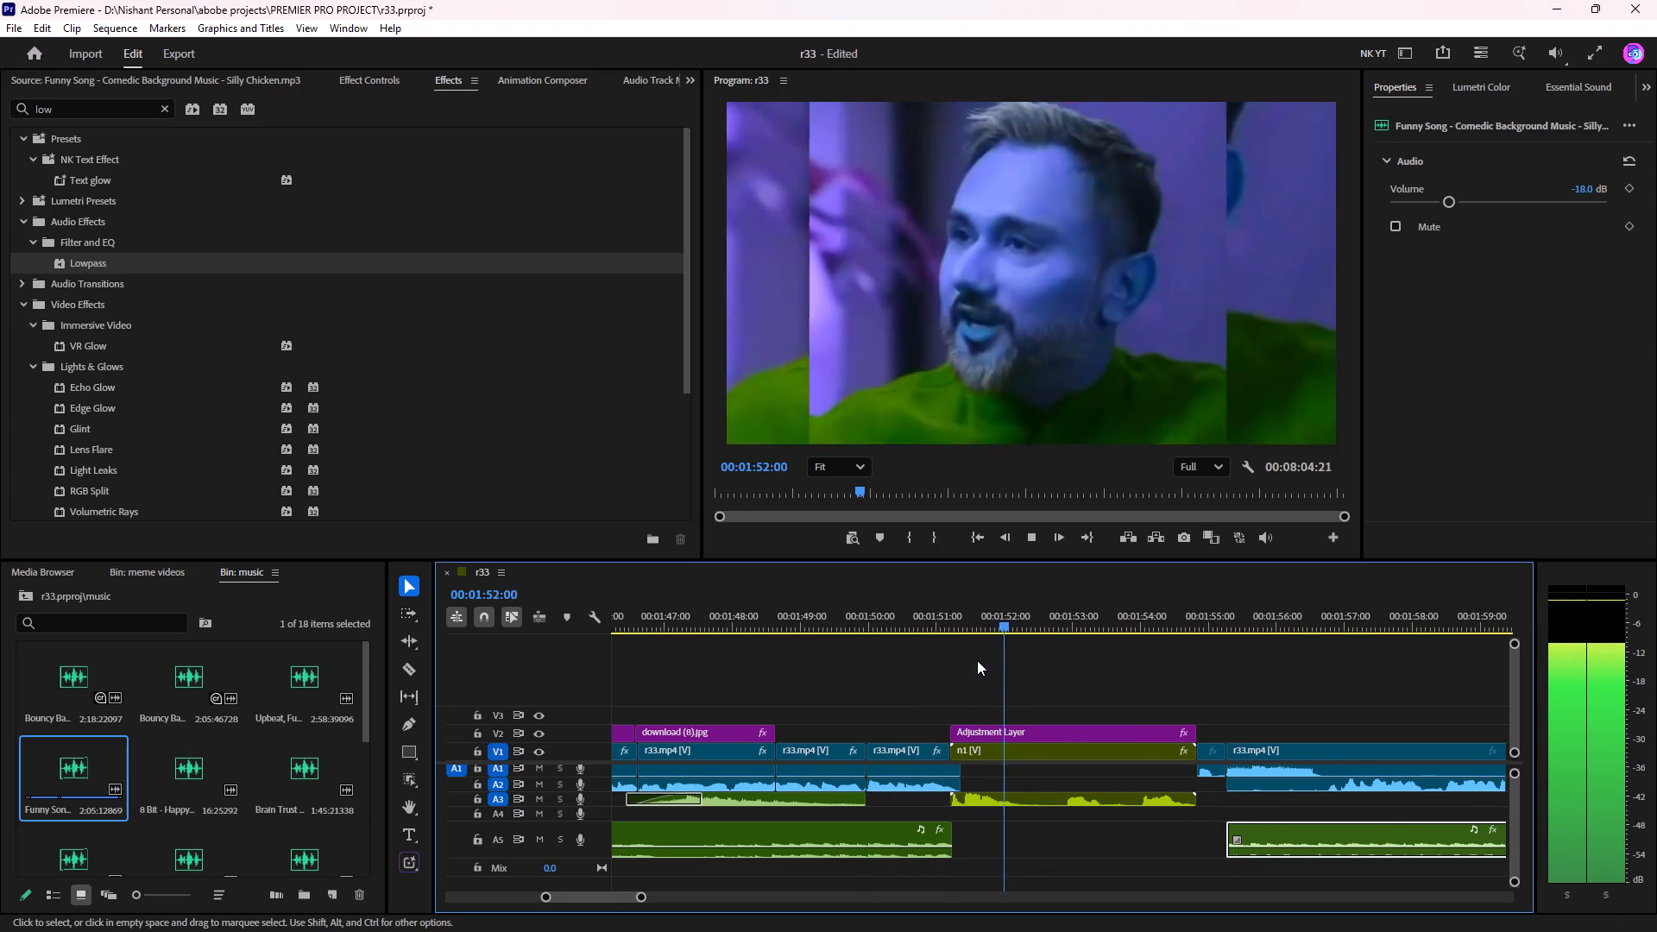
{"action": "scroll", "coordinate": [1057, 685], "scroll_direction": "down", "scroll_amount": 4}
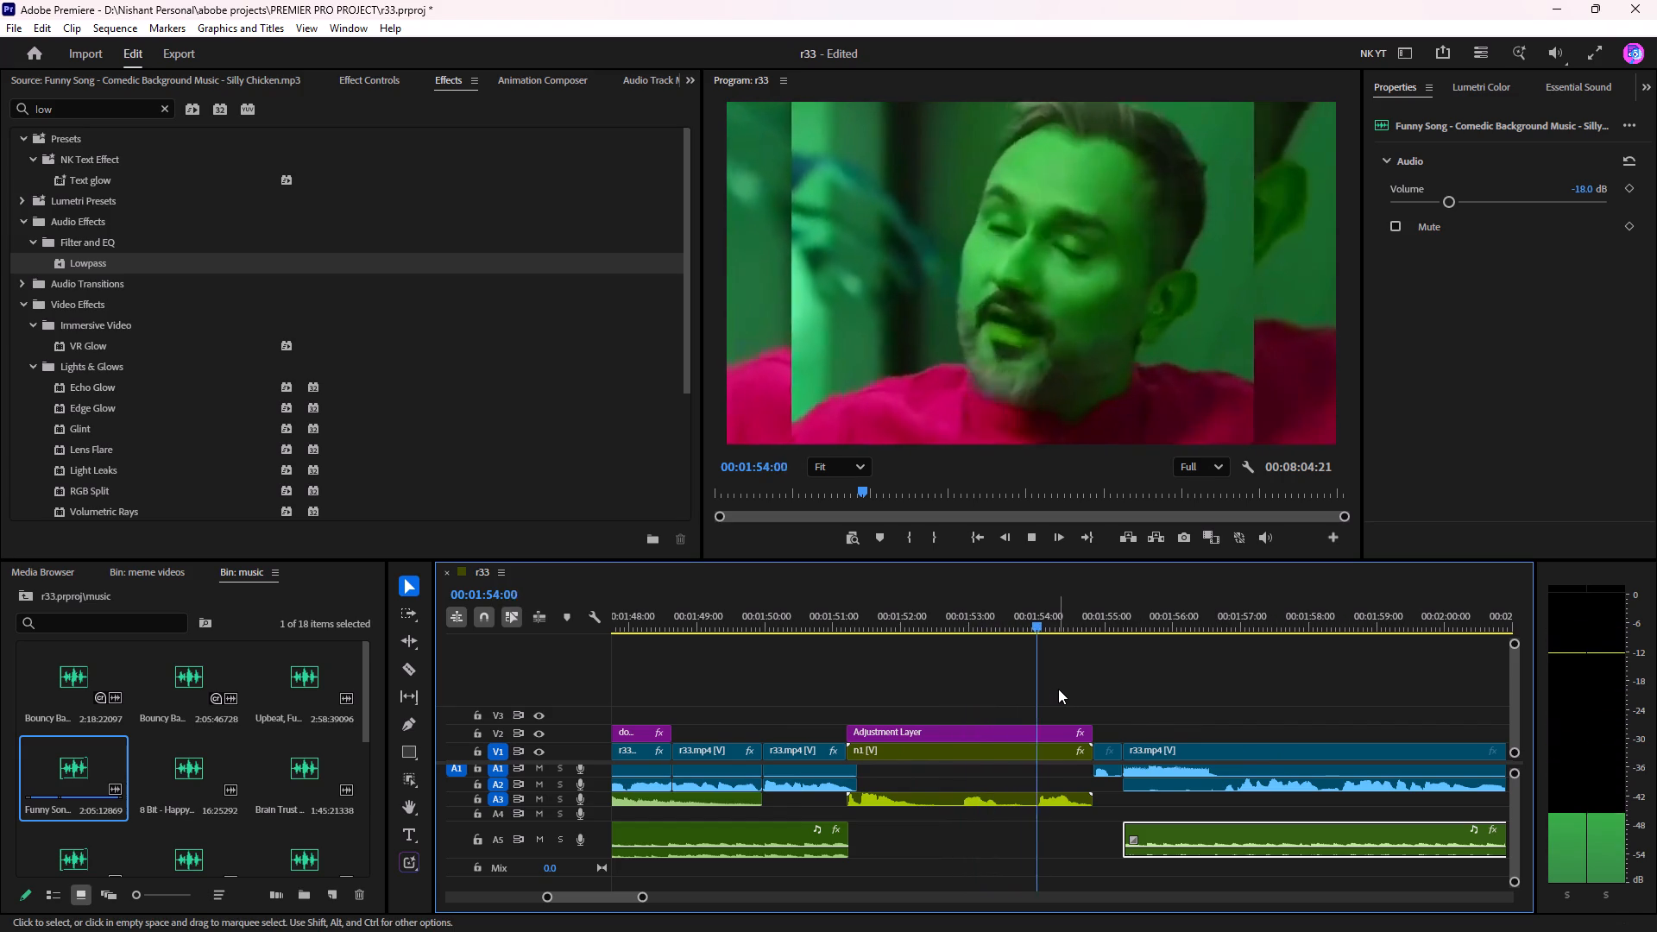
{"action": "key", "text": "space"}
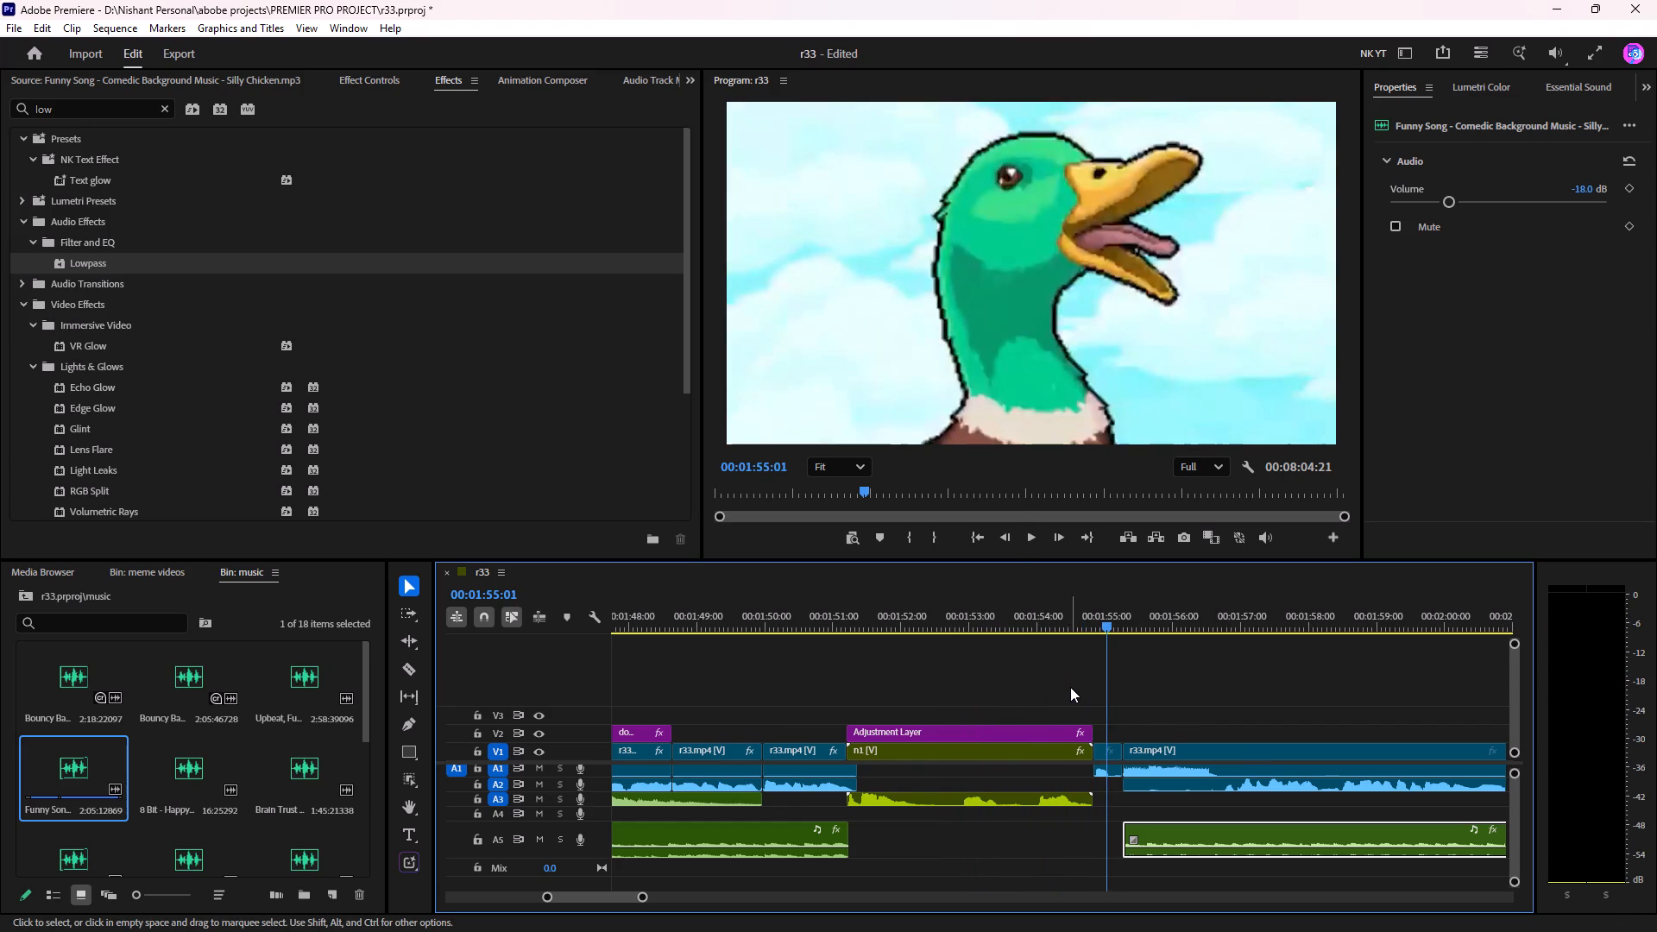
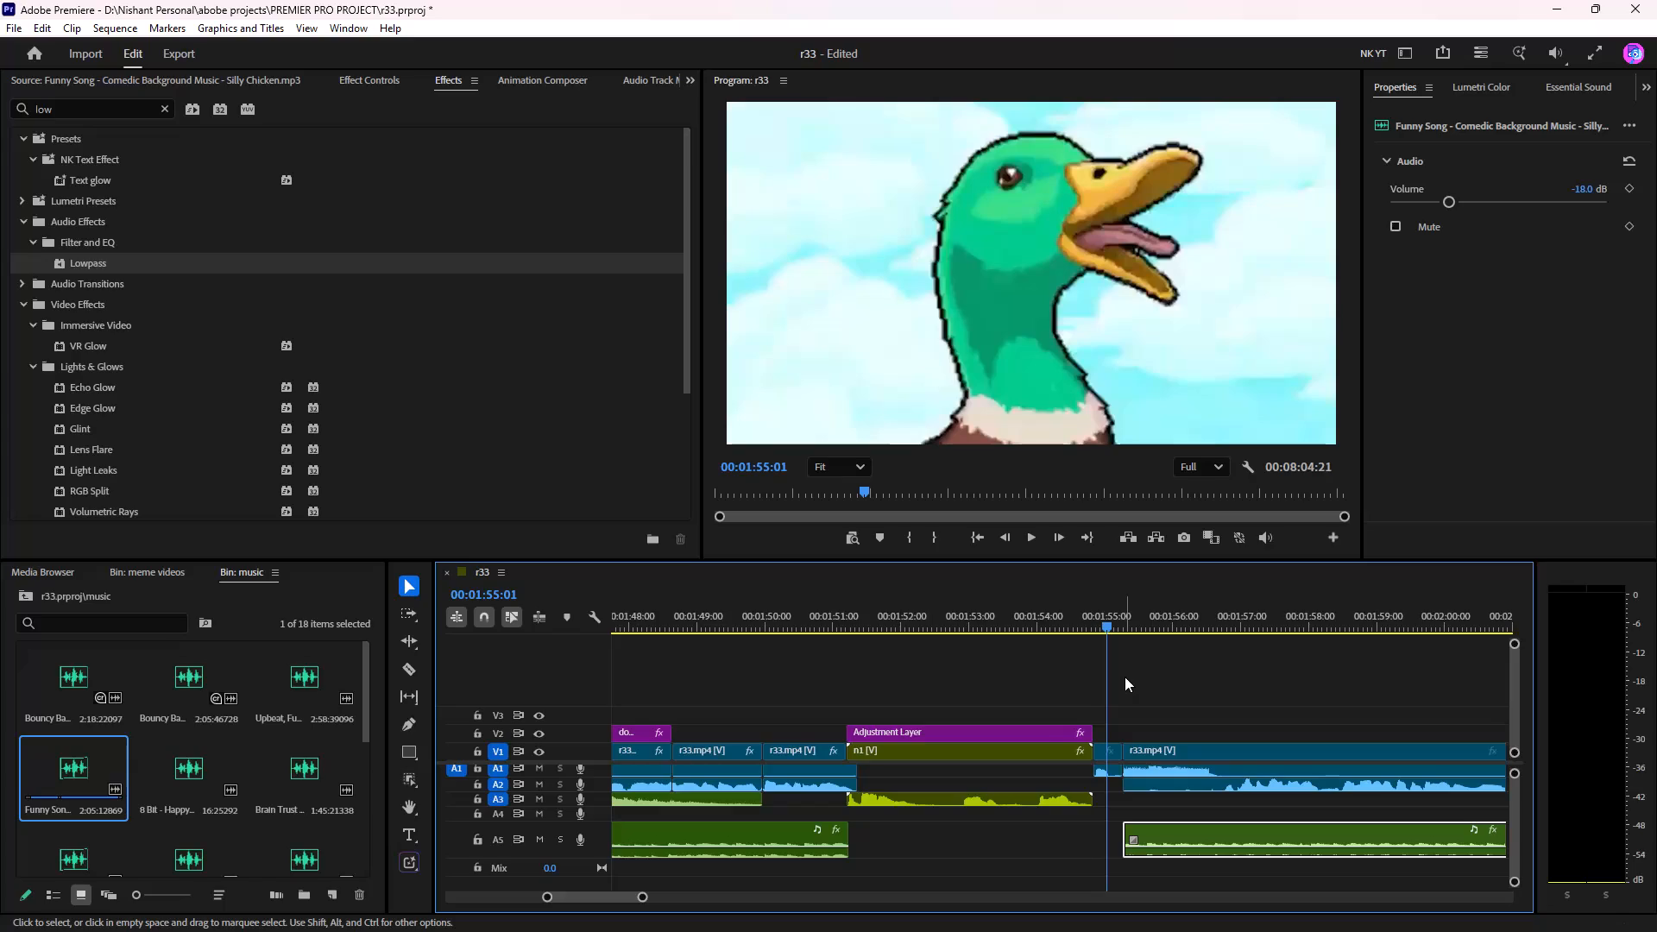
Replay the edit full screen from about 00:01:42, through the Adjustment Layer and download (8).jpg insert, to check the A5 music timing.
{"action": "scroll", "coordinate": [741, 757], "scroll_direction": "up", "scroll_amount": 2}
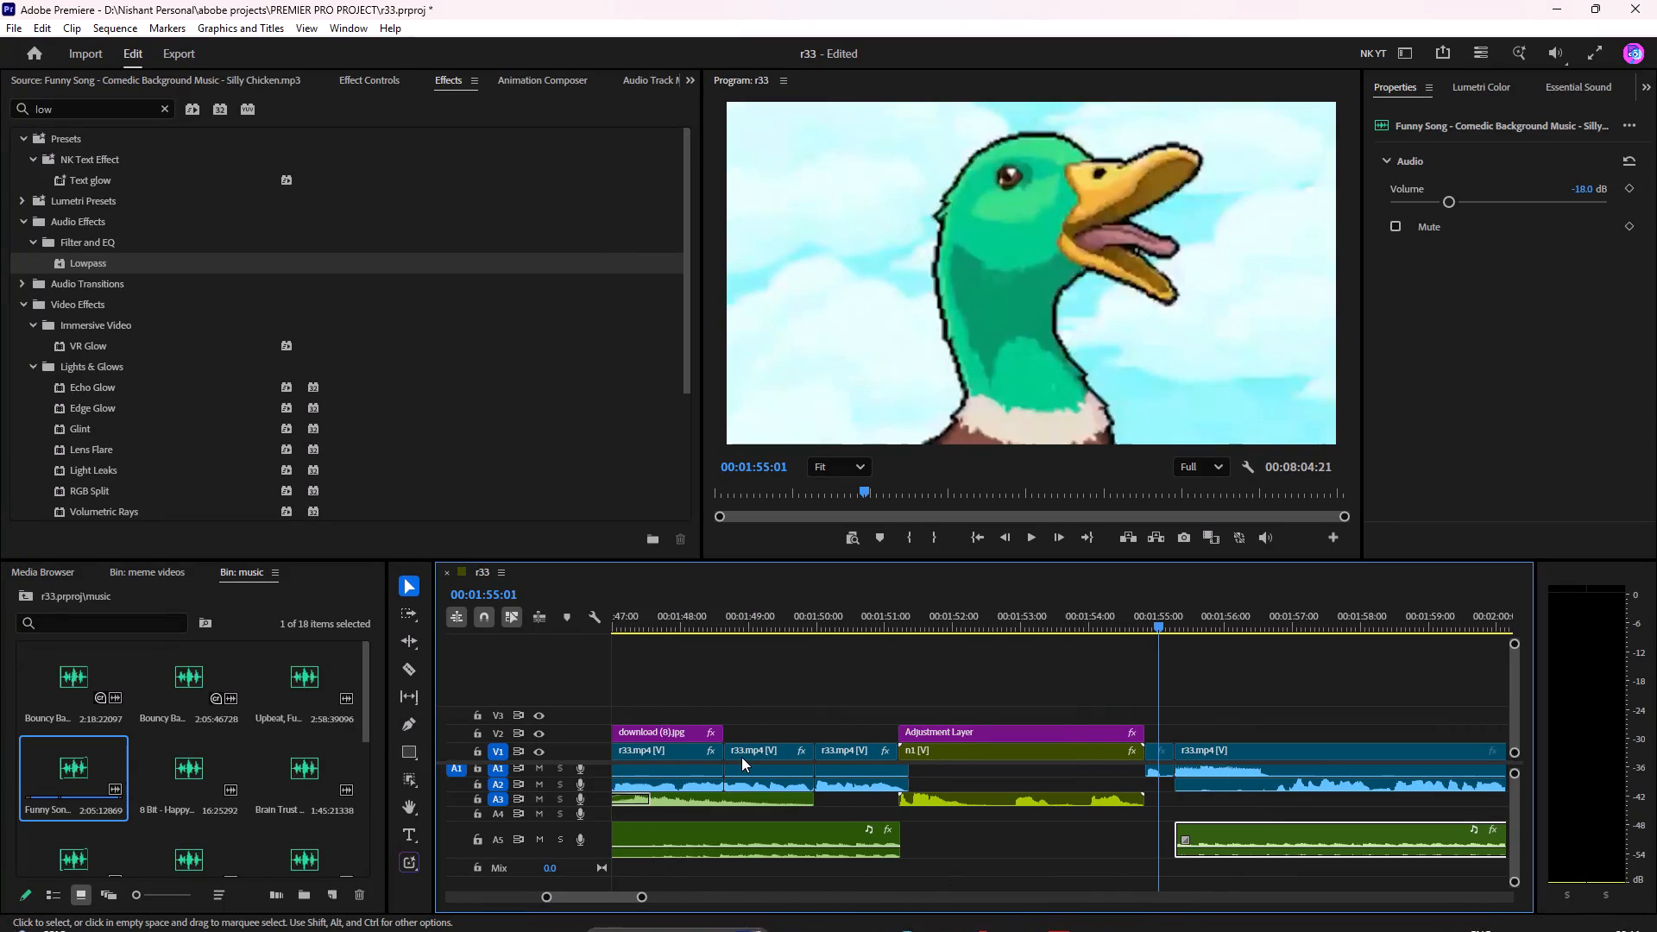
{"action": "scroll", "coordinate": [741, 757], "scroll_direction": "down", "scroll_amount": 3}
{"action": "scroll", "coordinate": [464, 796], "scroll_direction": "up", "scroll_amount": 2}
{"action": "scroll", "coordinate": [462, 796], "scroll_direction": "down", "scroll_amount": 3}
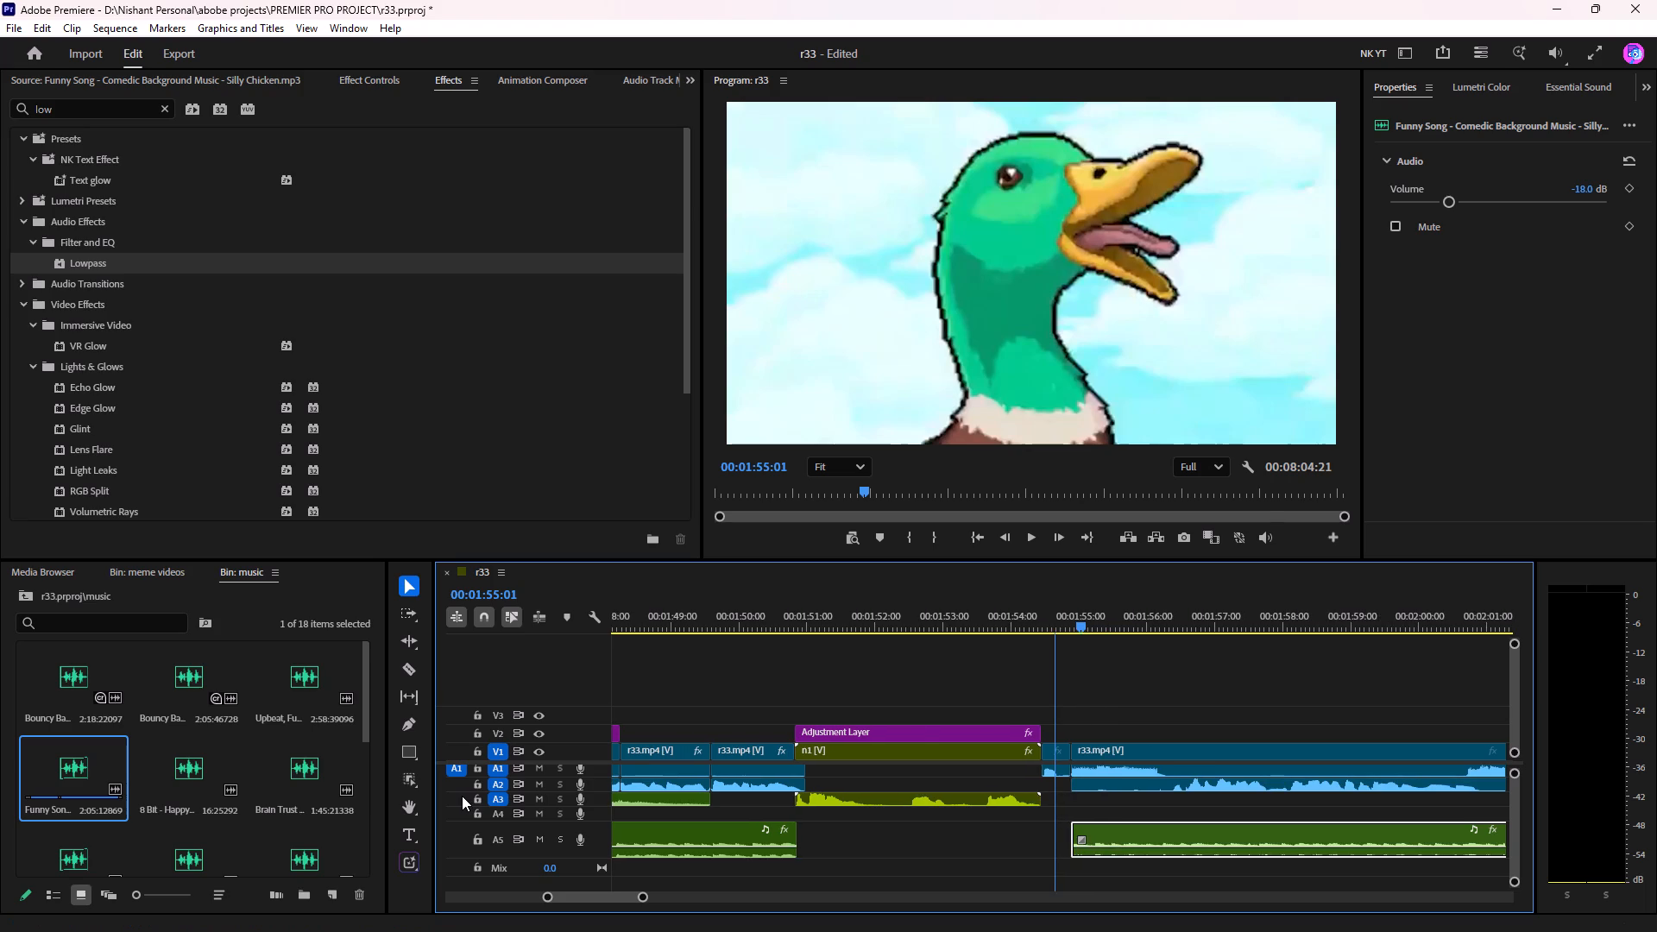
{"action": "key", "text": "space"}
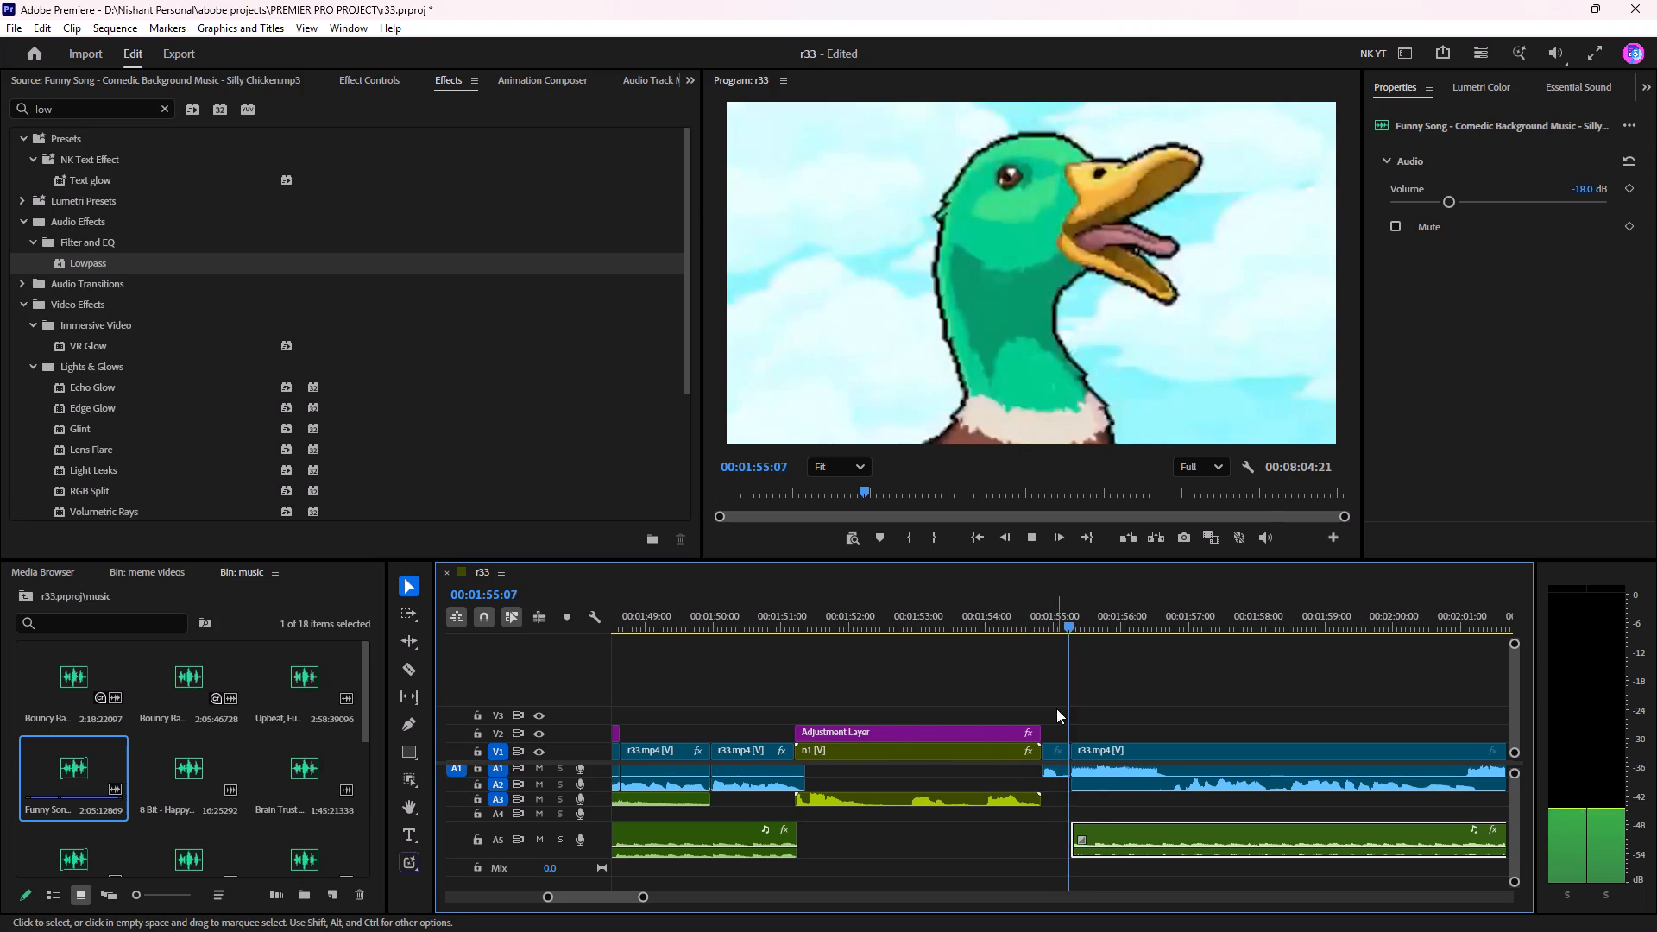
{"action": "left_click_drag", "start_coordinate": [1043, 611], "coordinate": [721, 640]}
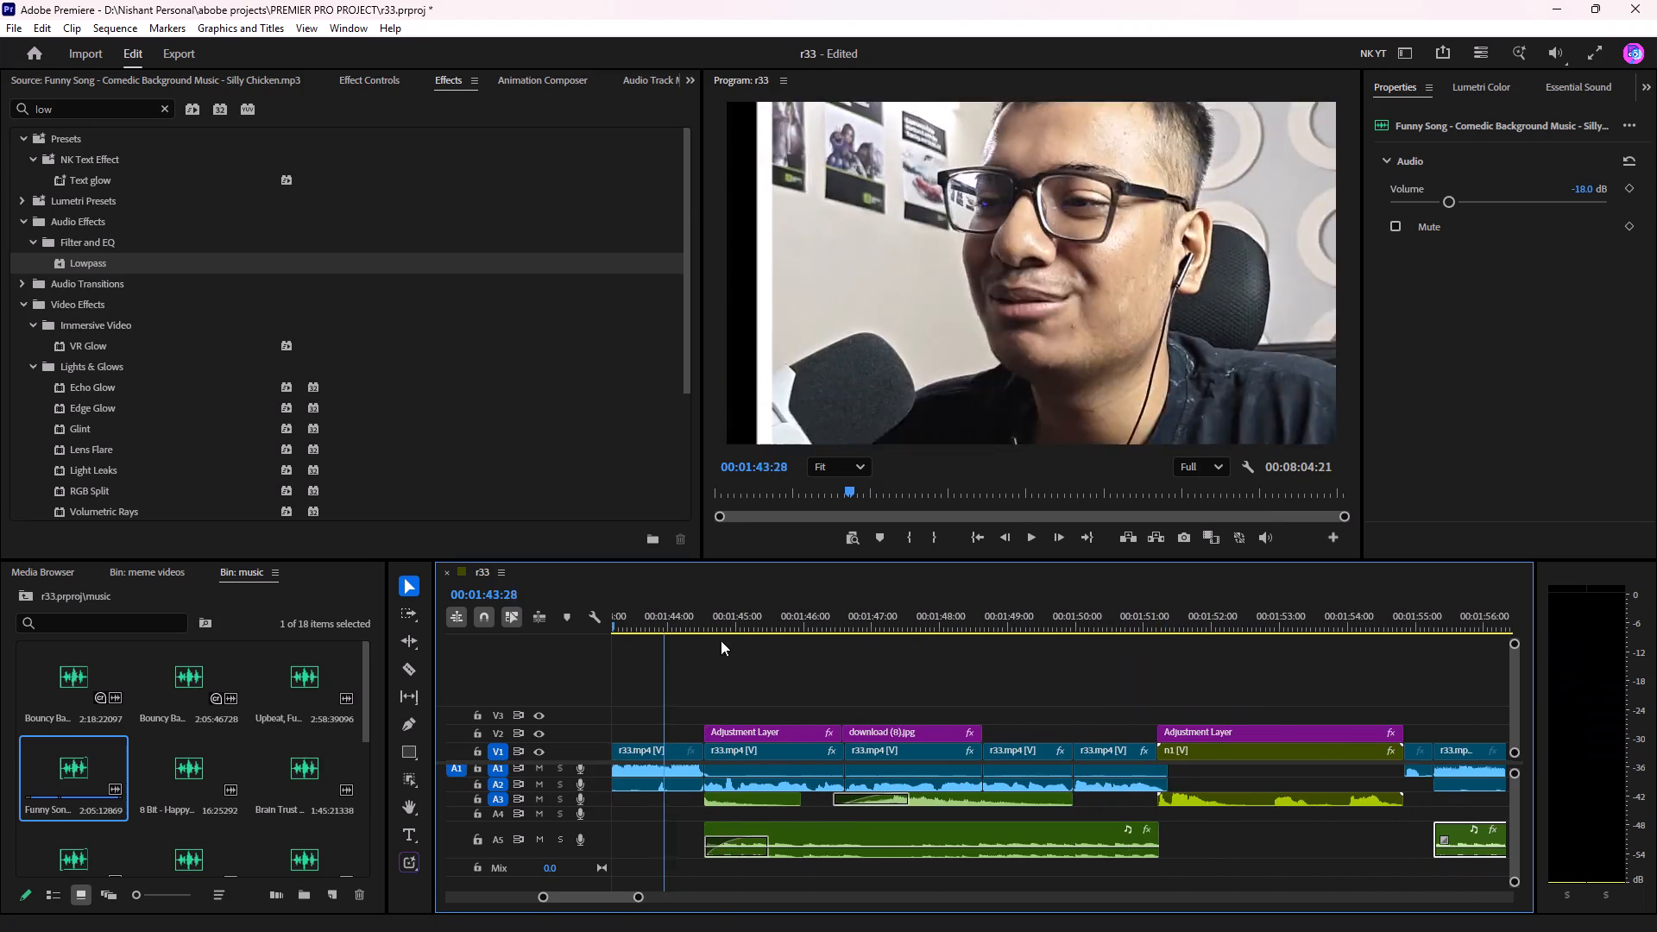
{"action": "left_click_drag", "start_coordinate": [721, 640], "coordinate": [729, 671]}
{"action": "key", "text": "space"}
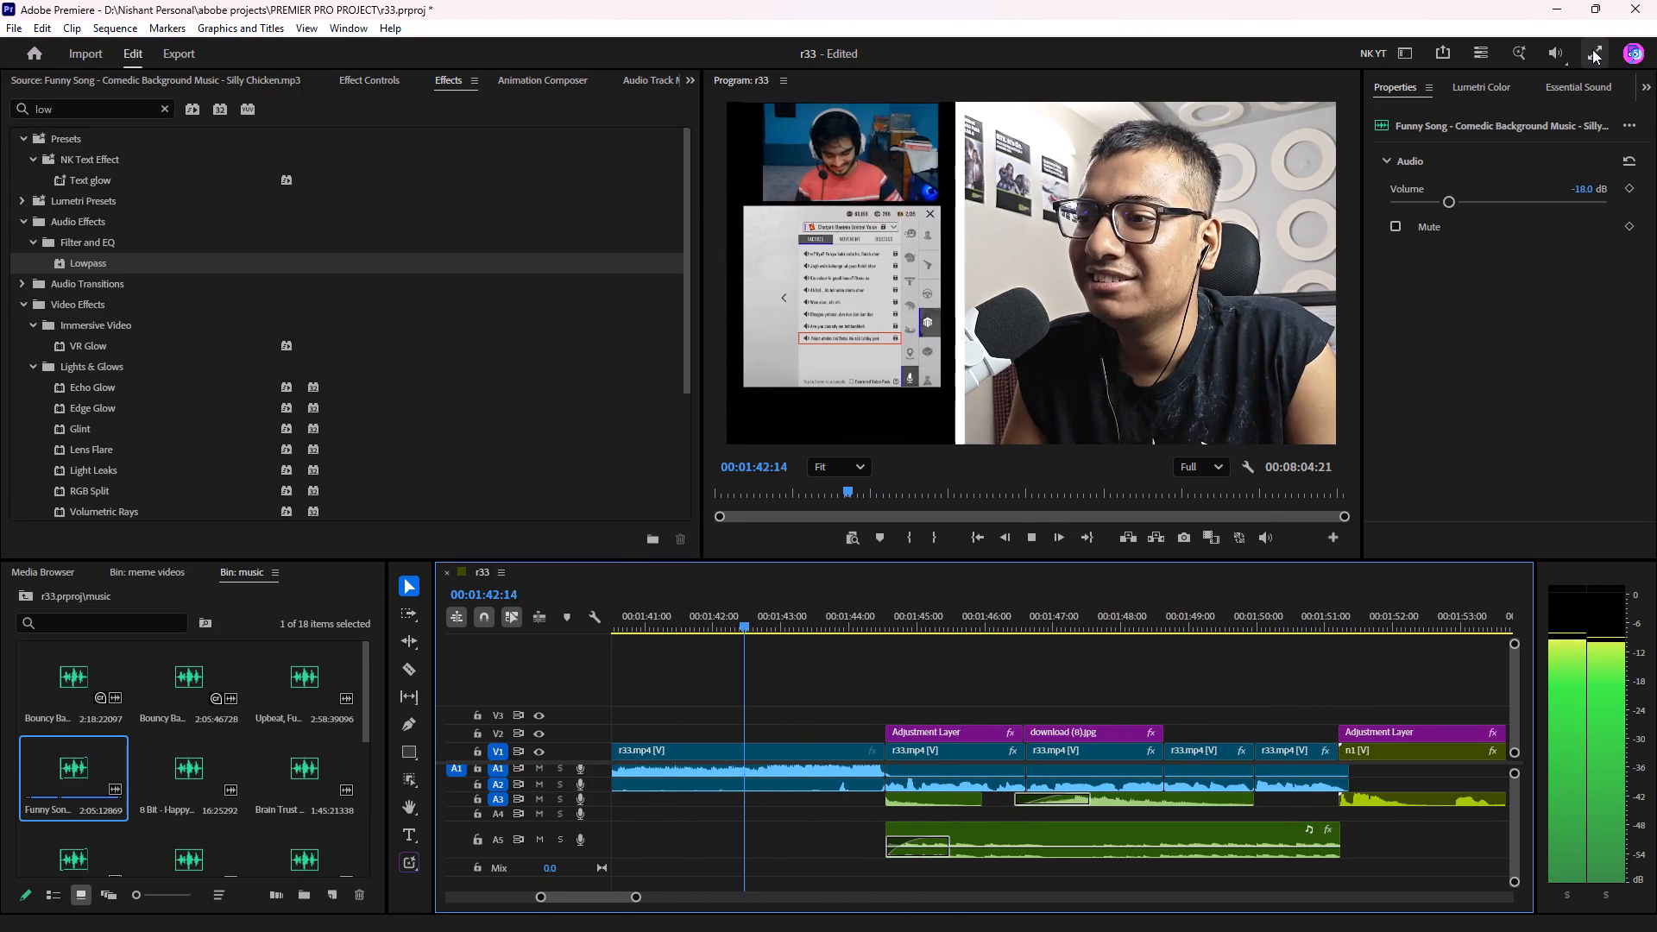
{"action": "left_click", "coordinate": [1592, 49]}
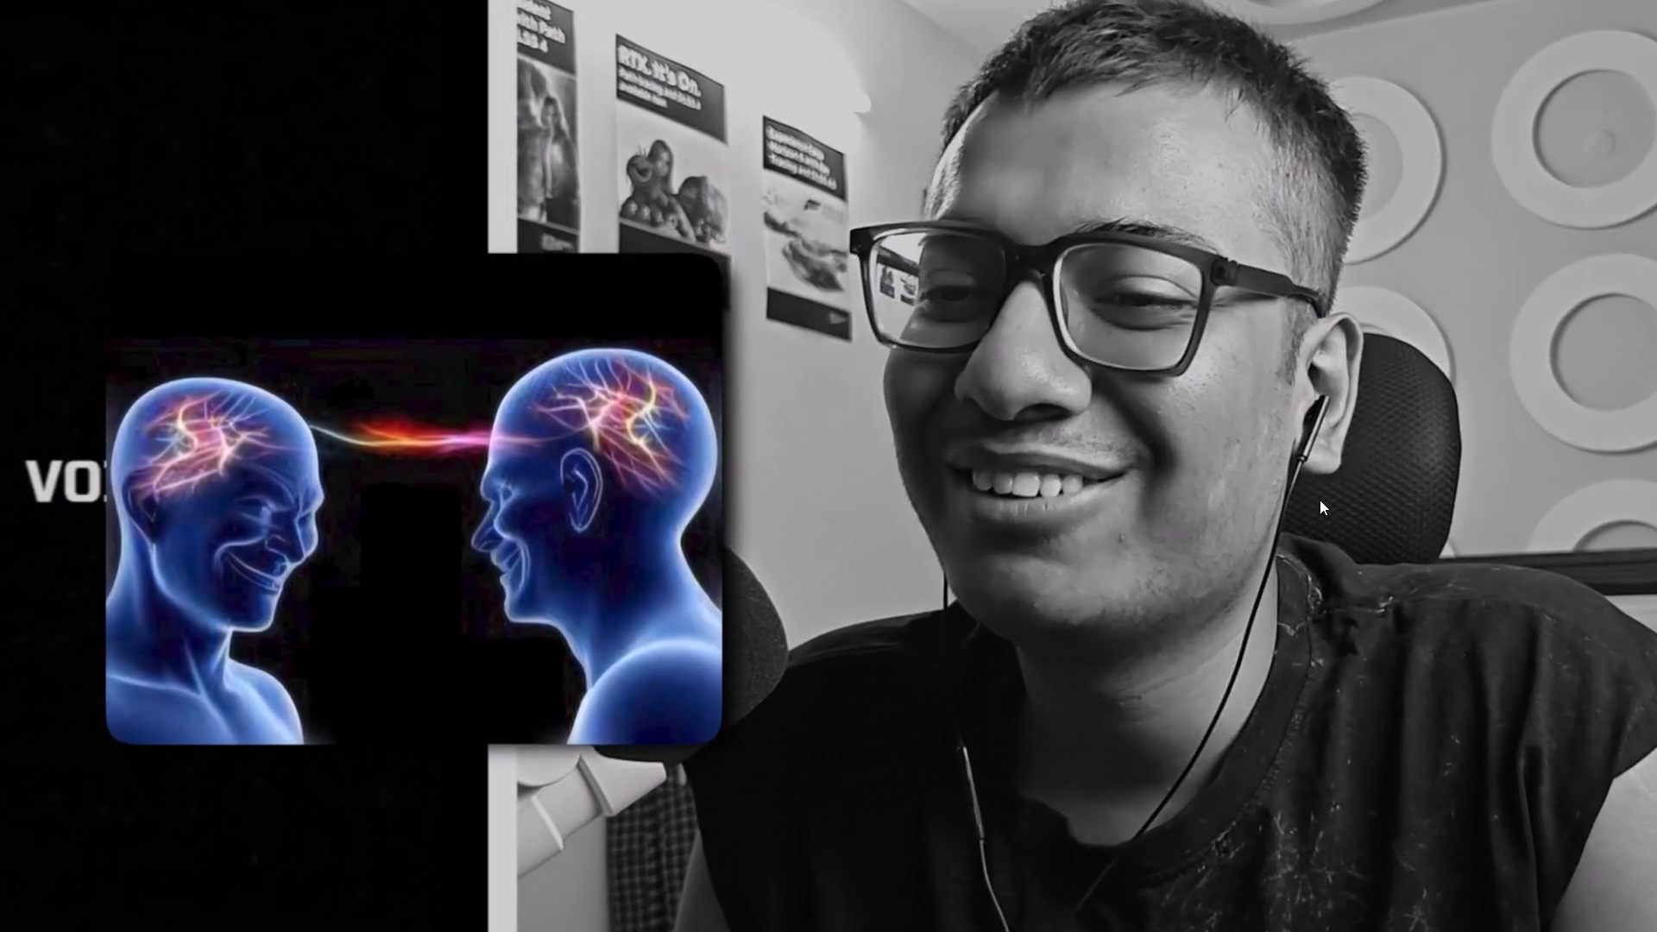
{"action": "key", "text": "space"}
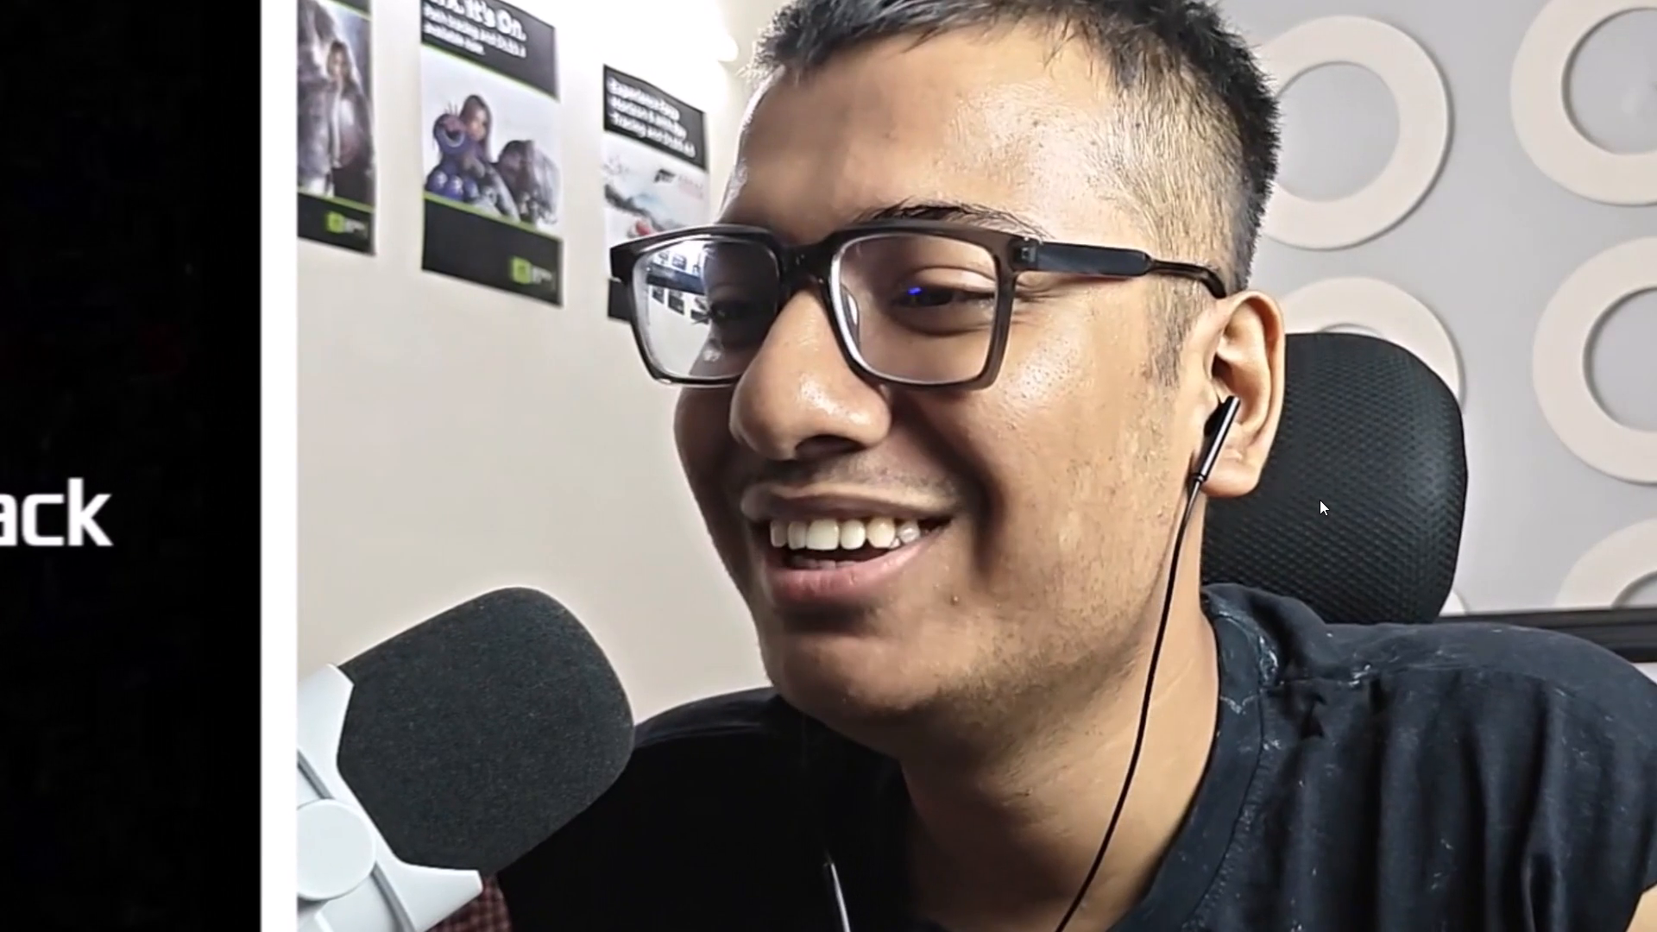
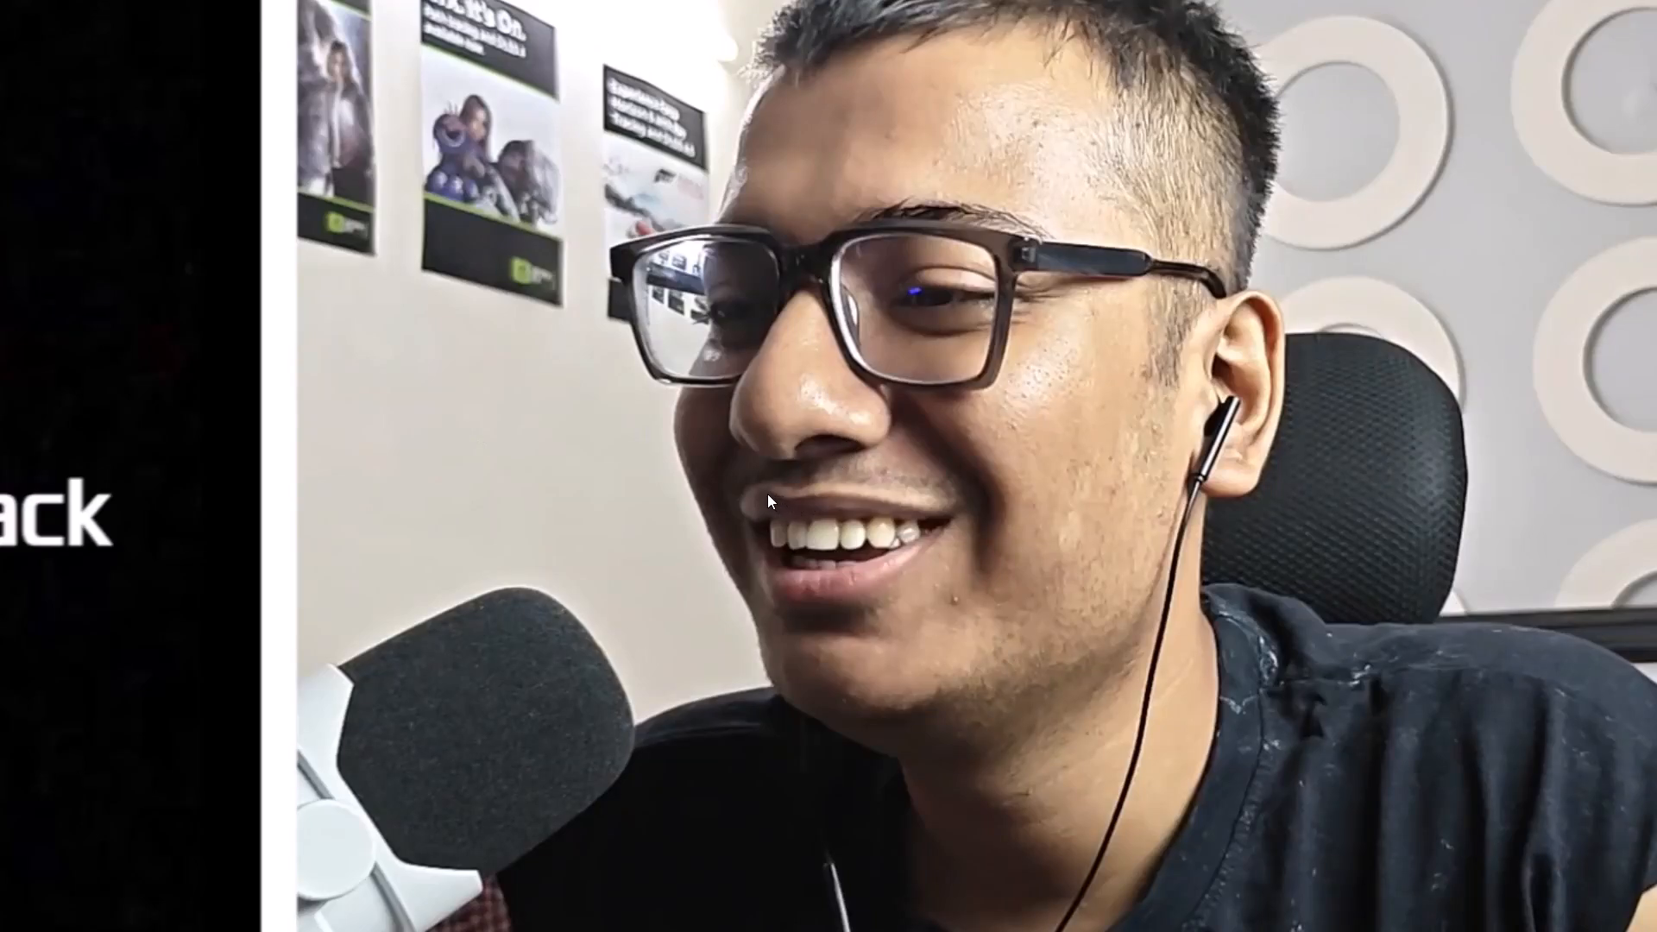
Replay the edit from around the download (8).jpg insert into the n1 clip to check how the A5 music ends there.
{"action": "key", "text": "Escape"}
{"action": "left_click", "coordinate": [829, 625]}
{"action": "key", "text": "space"}
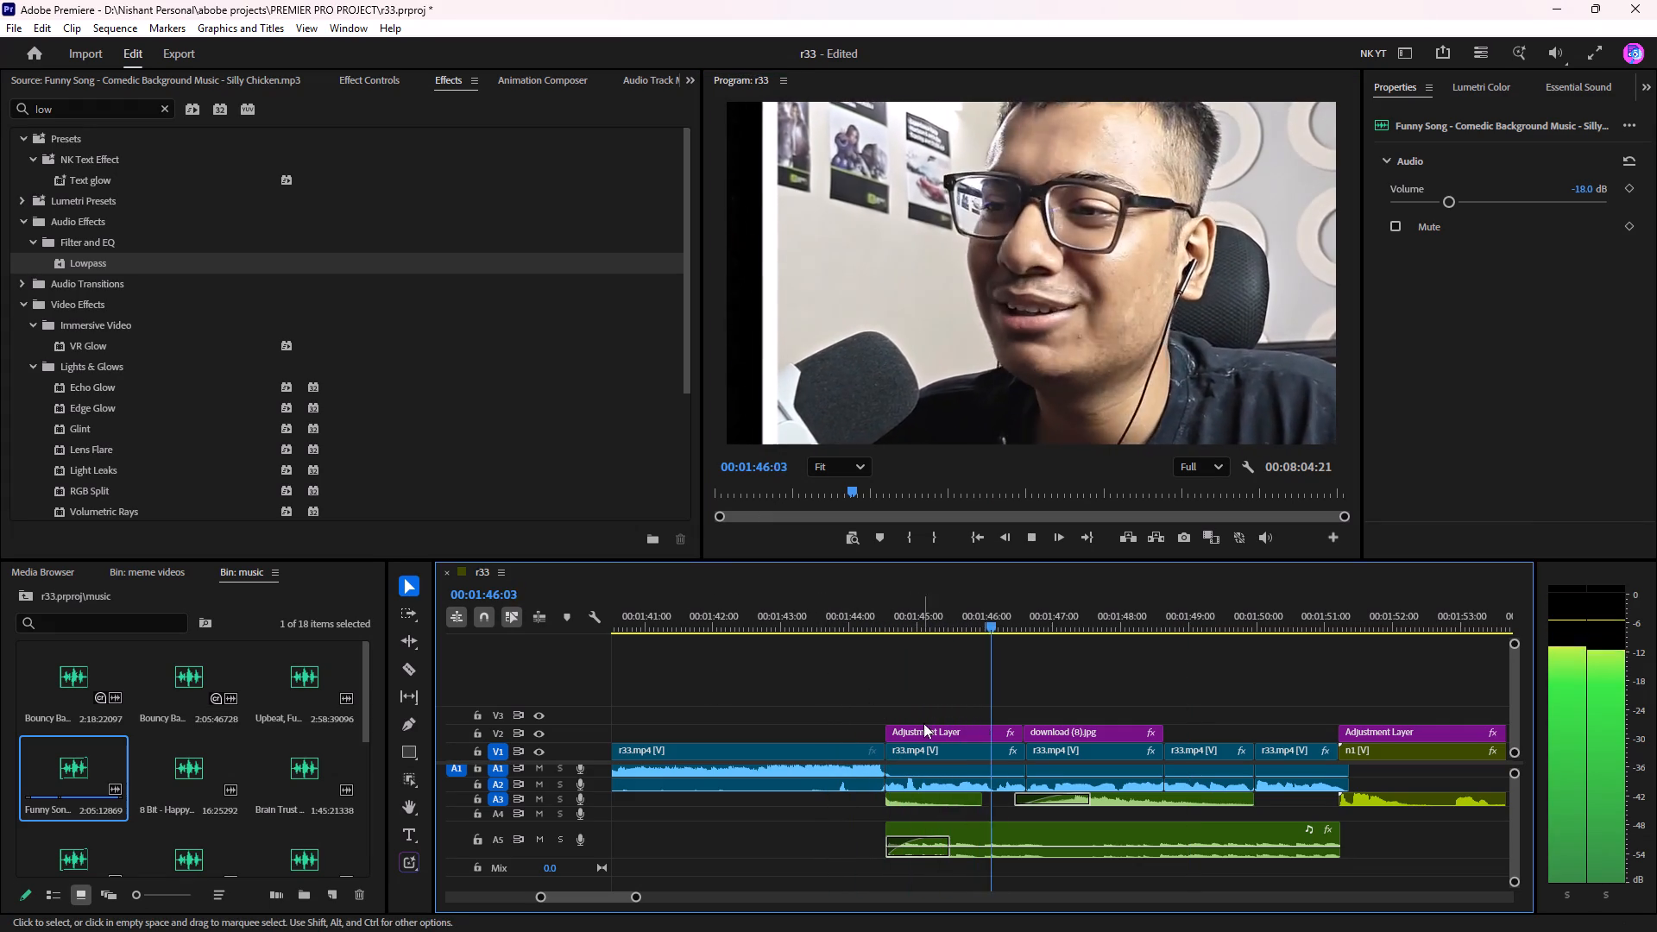
{"action": "scroll", "coordinate": [1013, 713], "scroll_direction": "down", "scroll_amount": 3}
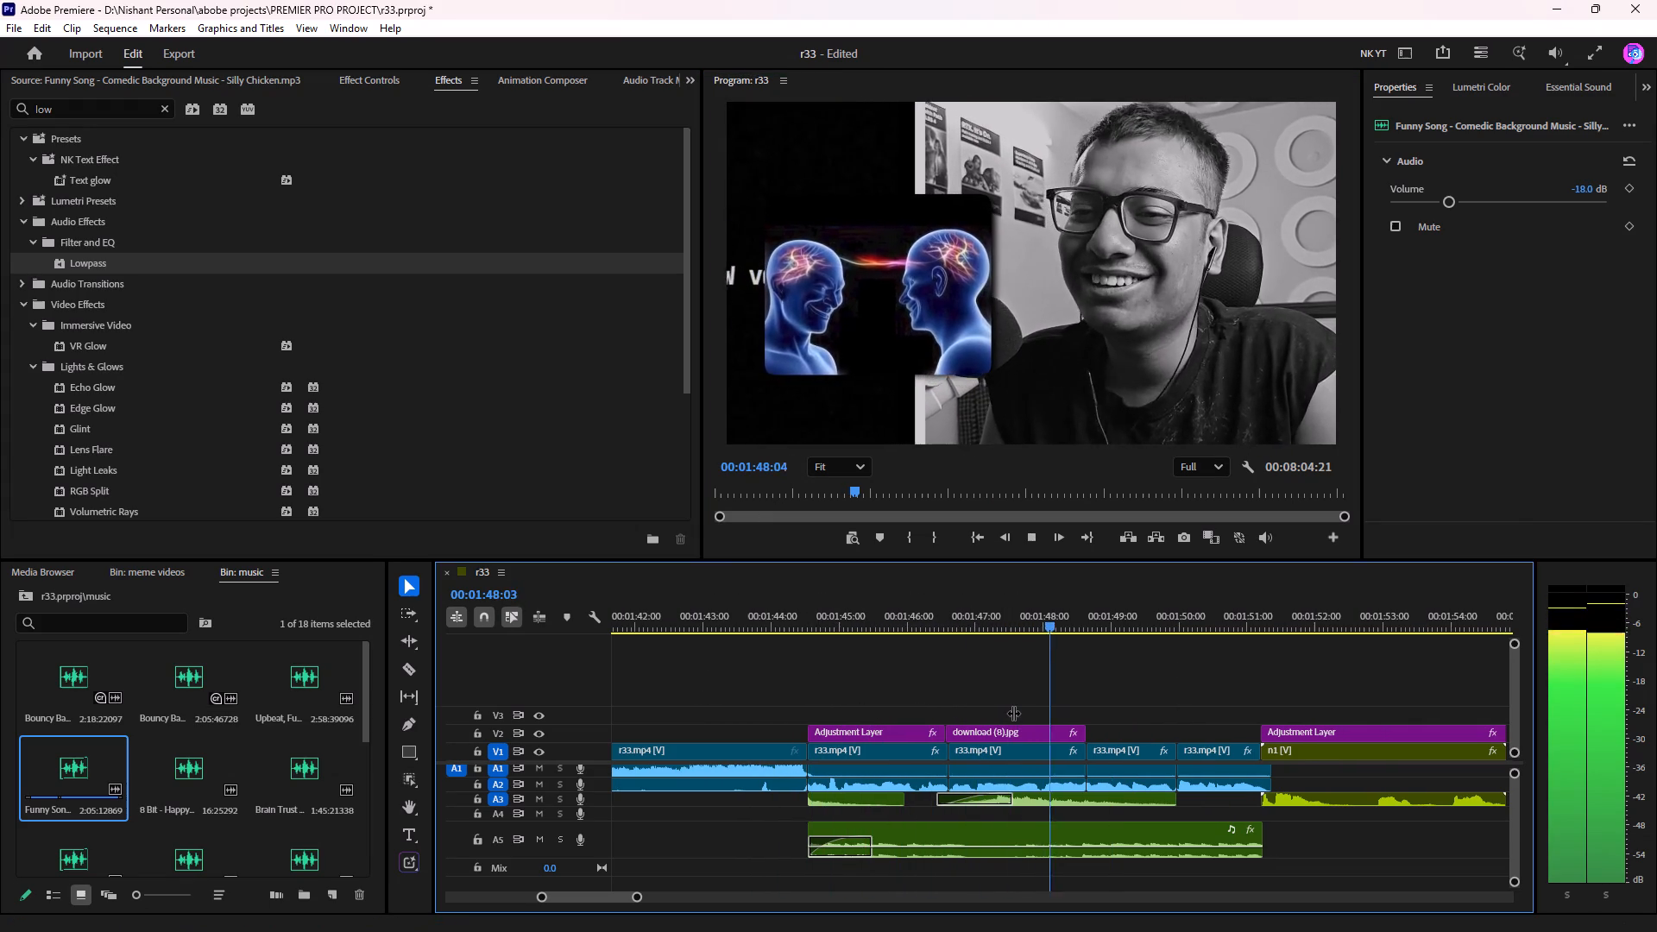
{"action": "scroll", "coordinate": [1049, 736], "scroll_direction": "down", "scroll_amount": 3}
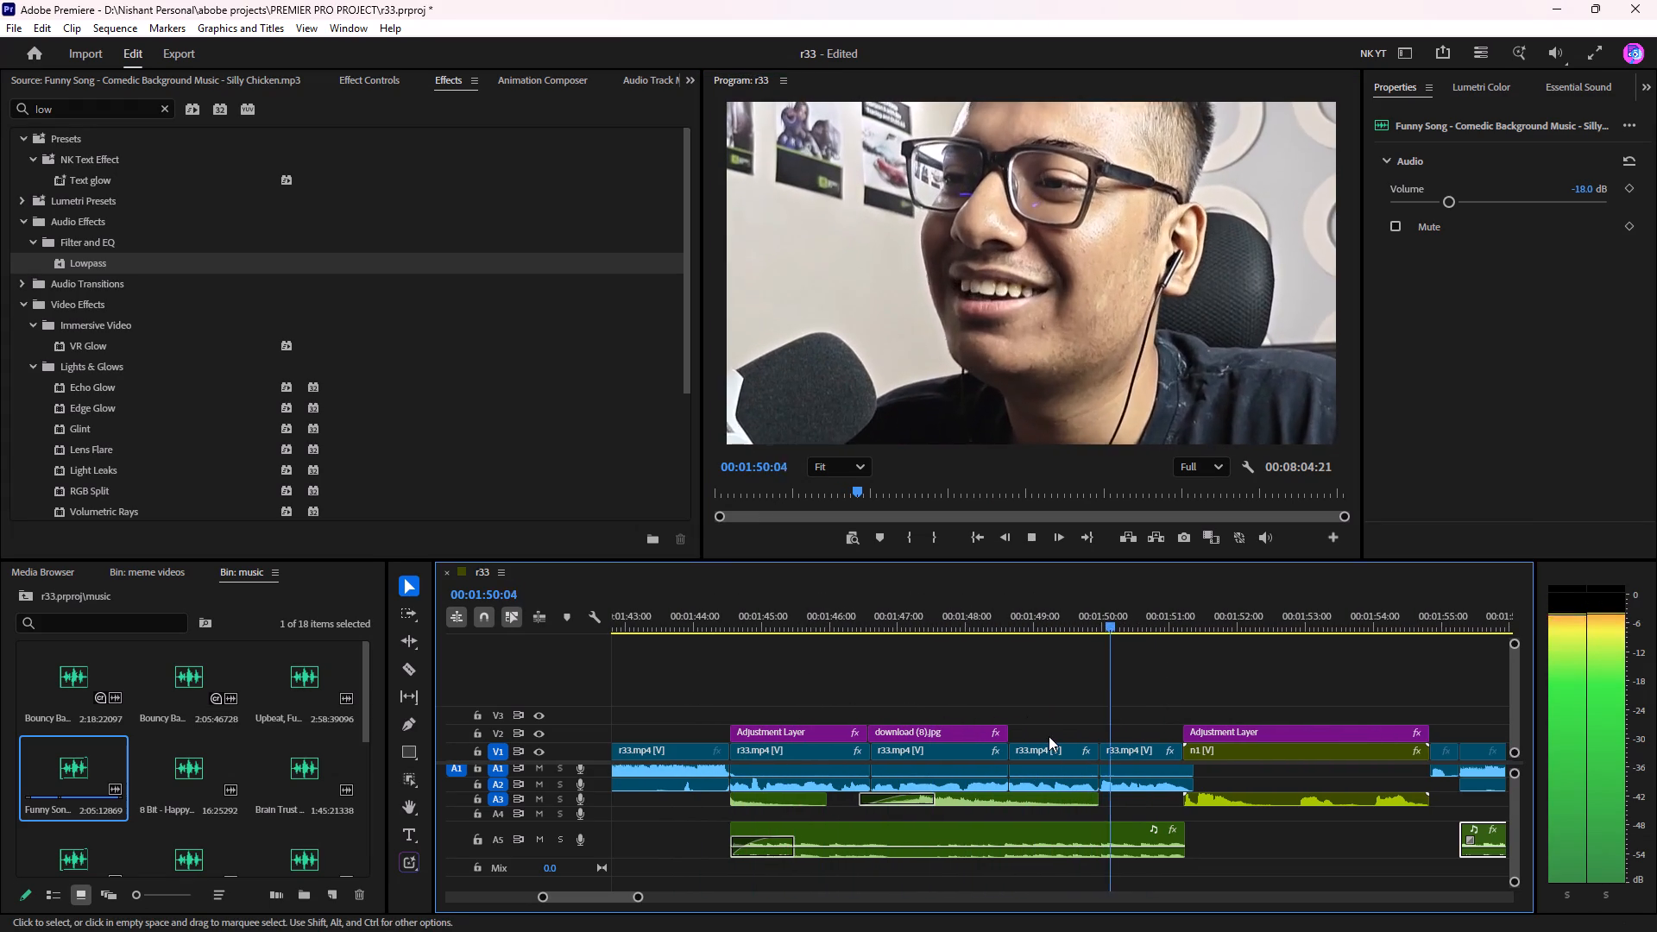
{"action": "scroll", "coordinate": [1055, 736], "scroll_direction": "down", "scroll_amount": 5}
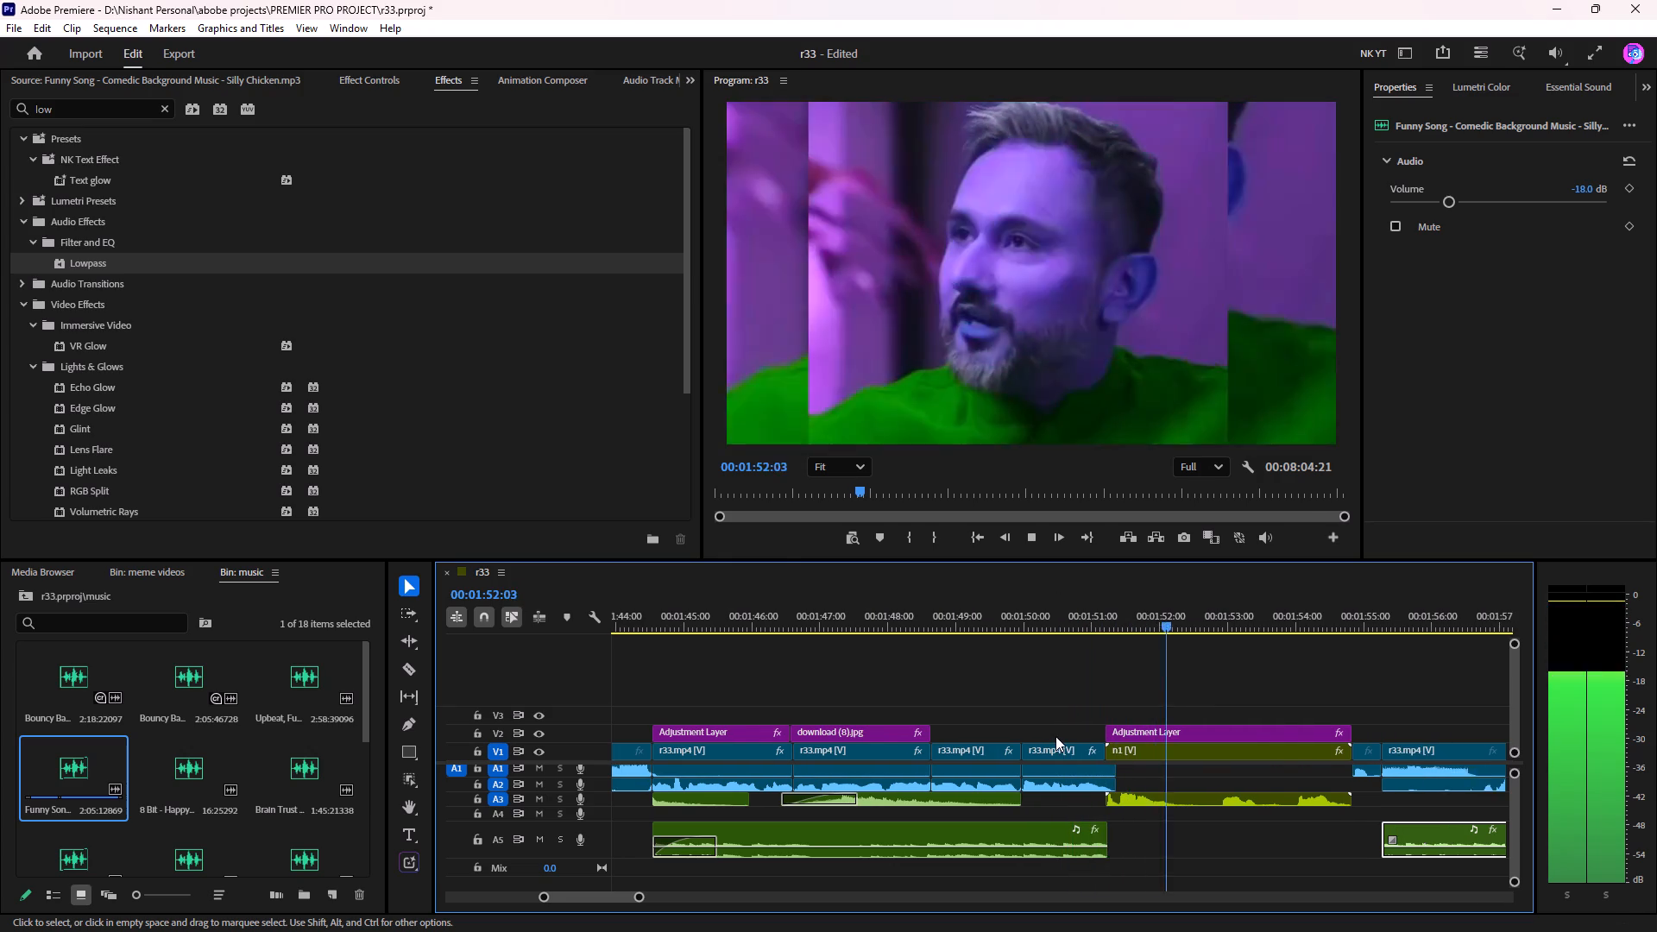
{"action": "scroll", "coordinate": [1055, 736], "scroll_direction": "down", "scroll_amount": 15}
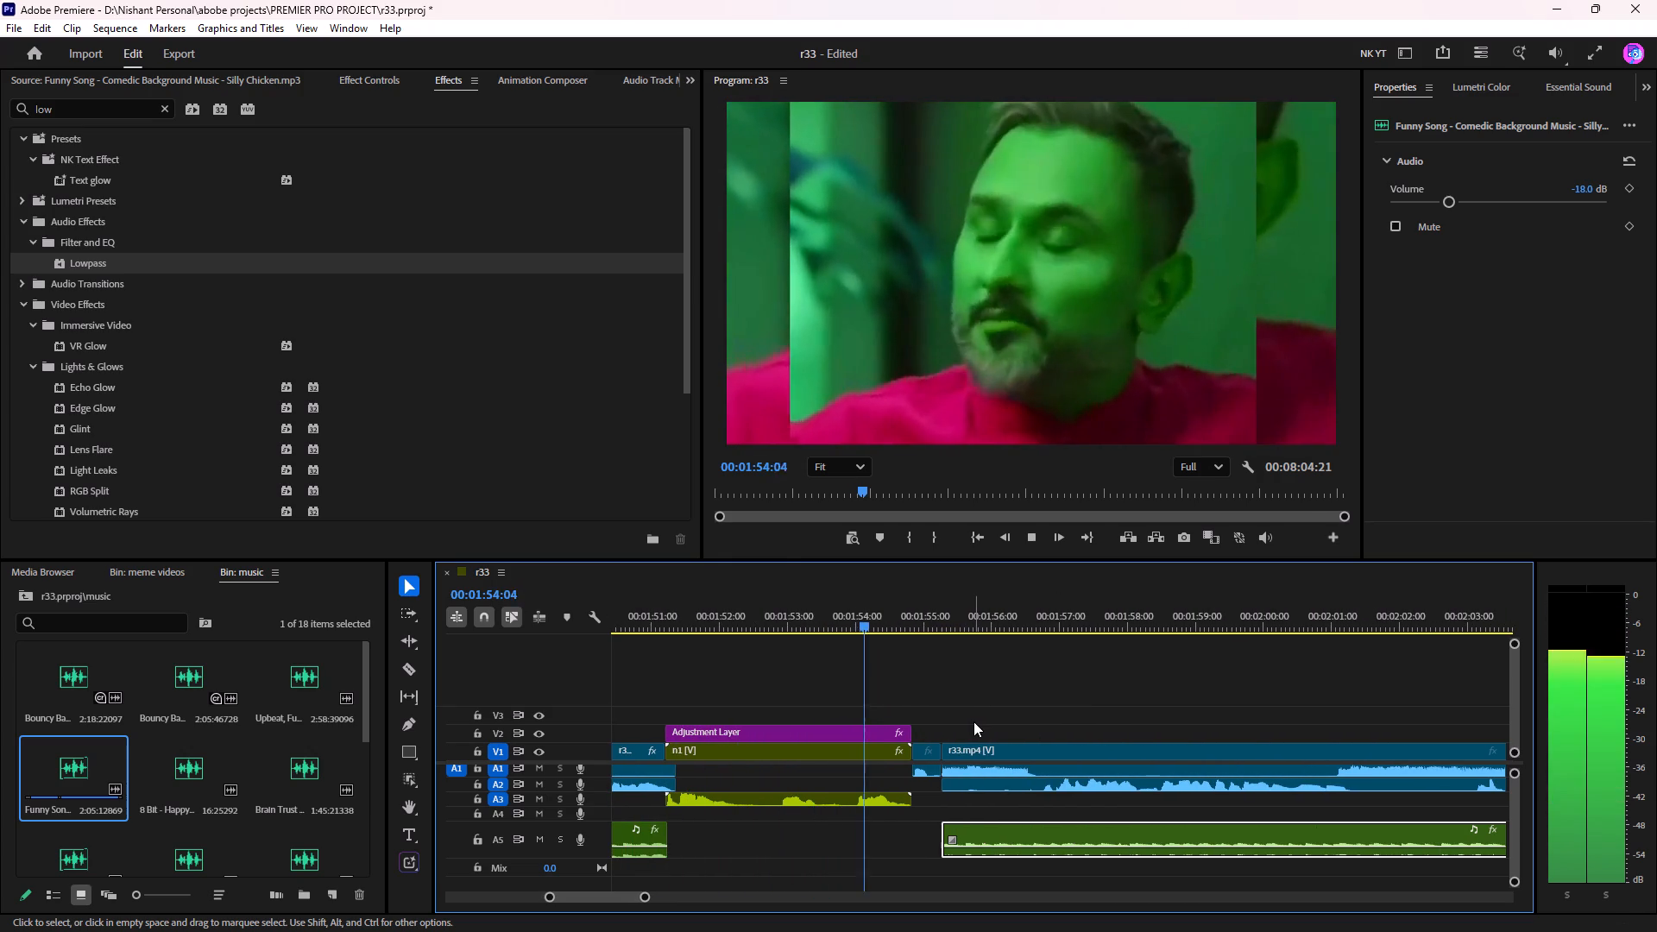
{"action": "key", "text": "space"}
Move the remaining A5 music to start just before the Adjustment Layer near 00:02:10 and give it a fade-in of about 17 frames.
{"action": "left_click_drag", "start_coordinate": [967, 828], "coordinate": [1420, 832]}
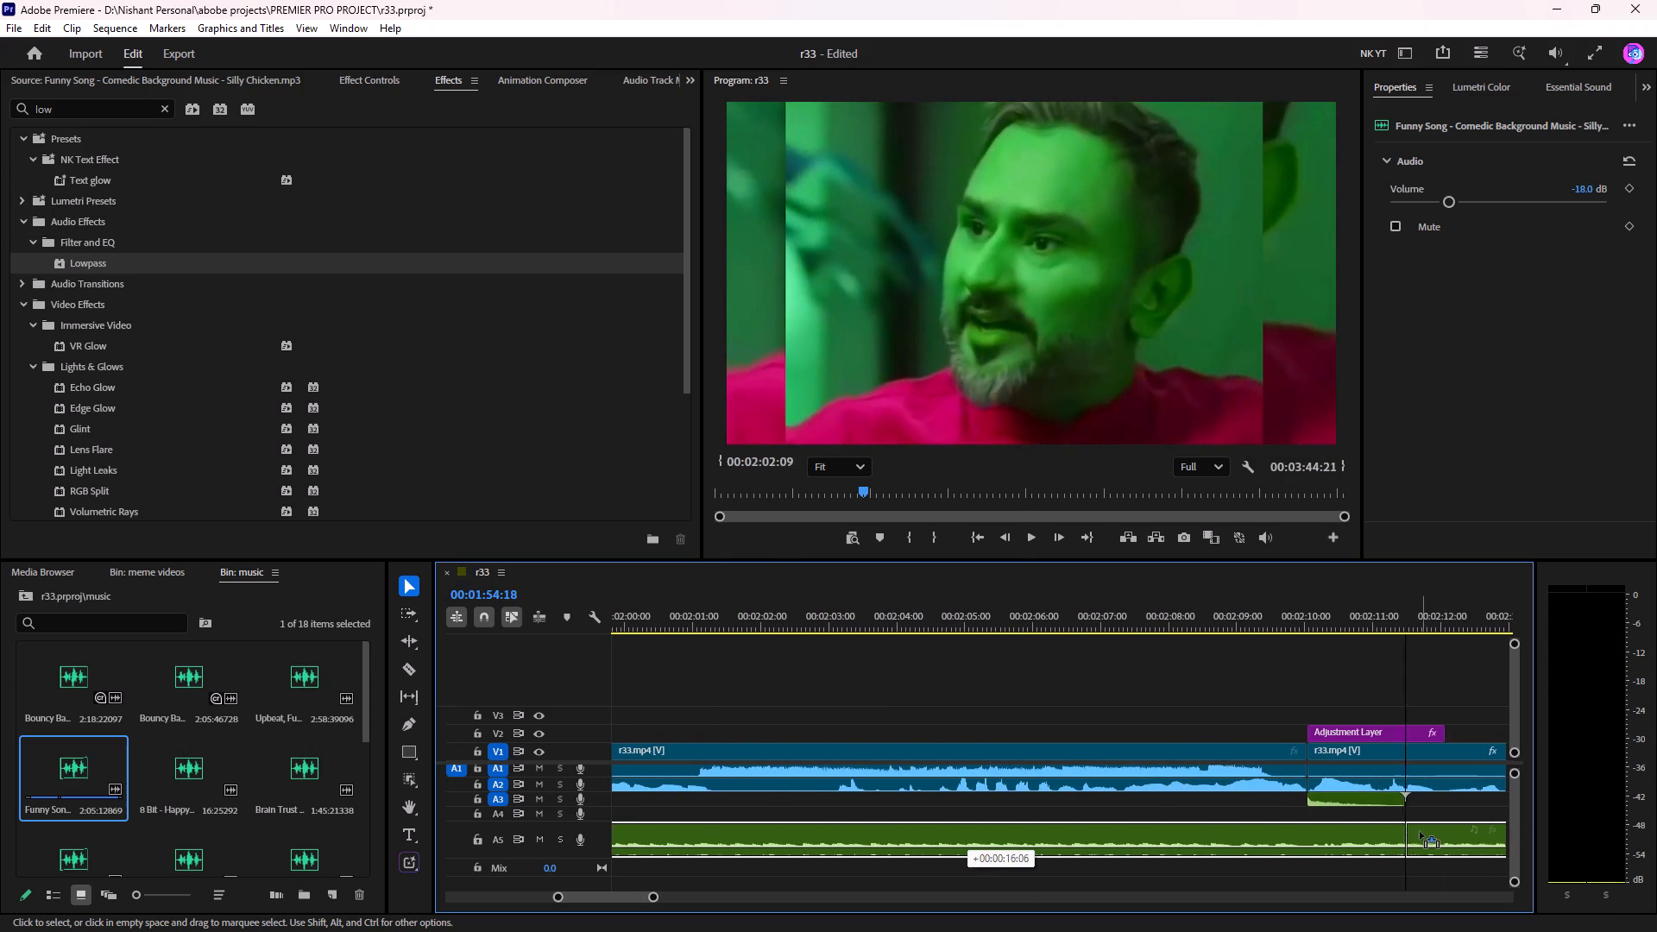
{"action": "left_click_drag", "start_coordinate": [1420, 832], "coordinate": [1320, 841]}
{"action": "left_click_drag", "start_coordinate": [1307, 836], "coordinate": [1333, 828]}
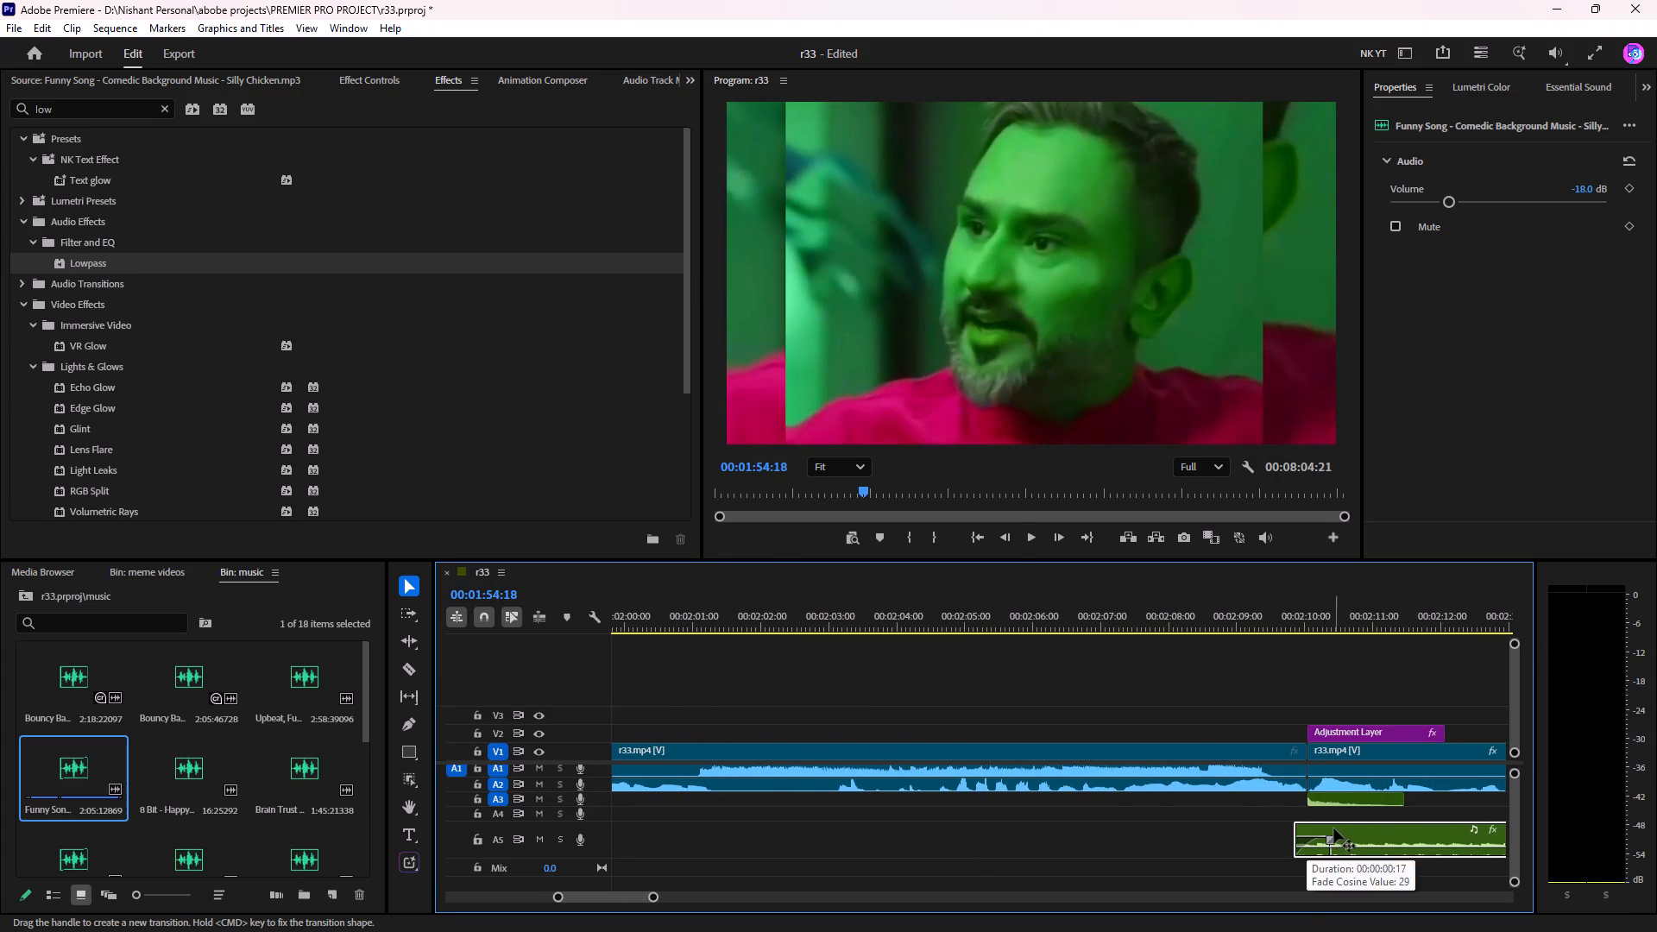
{"action": "left_click_drag", "start_coordinate": [1333, 828], "coordinate": [1339, 825]}
Split the A5 music at 00:02:17:09, where download (3).jpg ends, and move the remainder to where r33.mp4 resumes after raja-gujjar-new-meme.mp4.
{"action": "left_click", "coordinate": [1257, 617]}
{"action": "key", "text": "space"}
{"action": "scroll", "coordinate": [1227, 714], "scroll_direction": "down", "scroll_amount": 8}
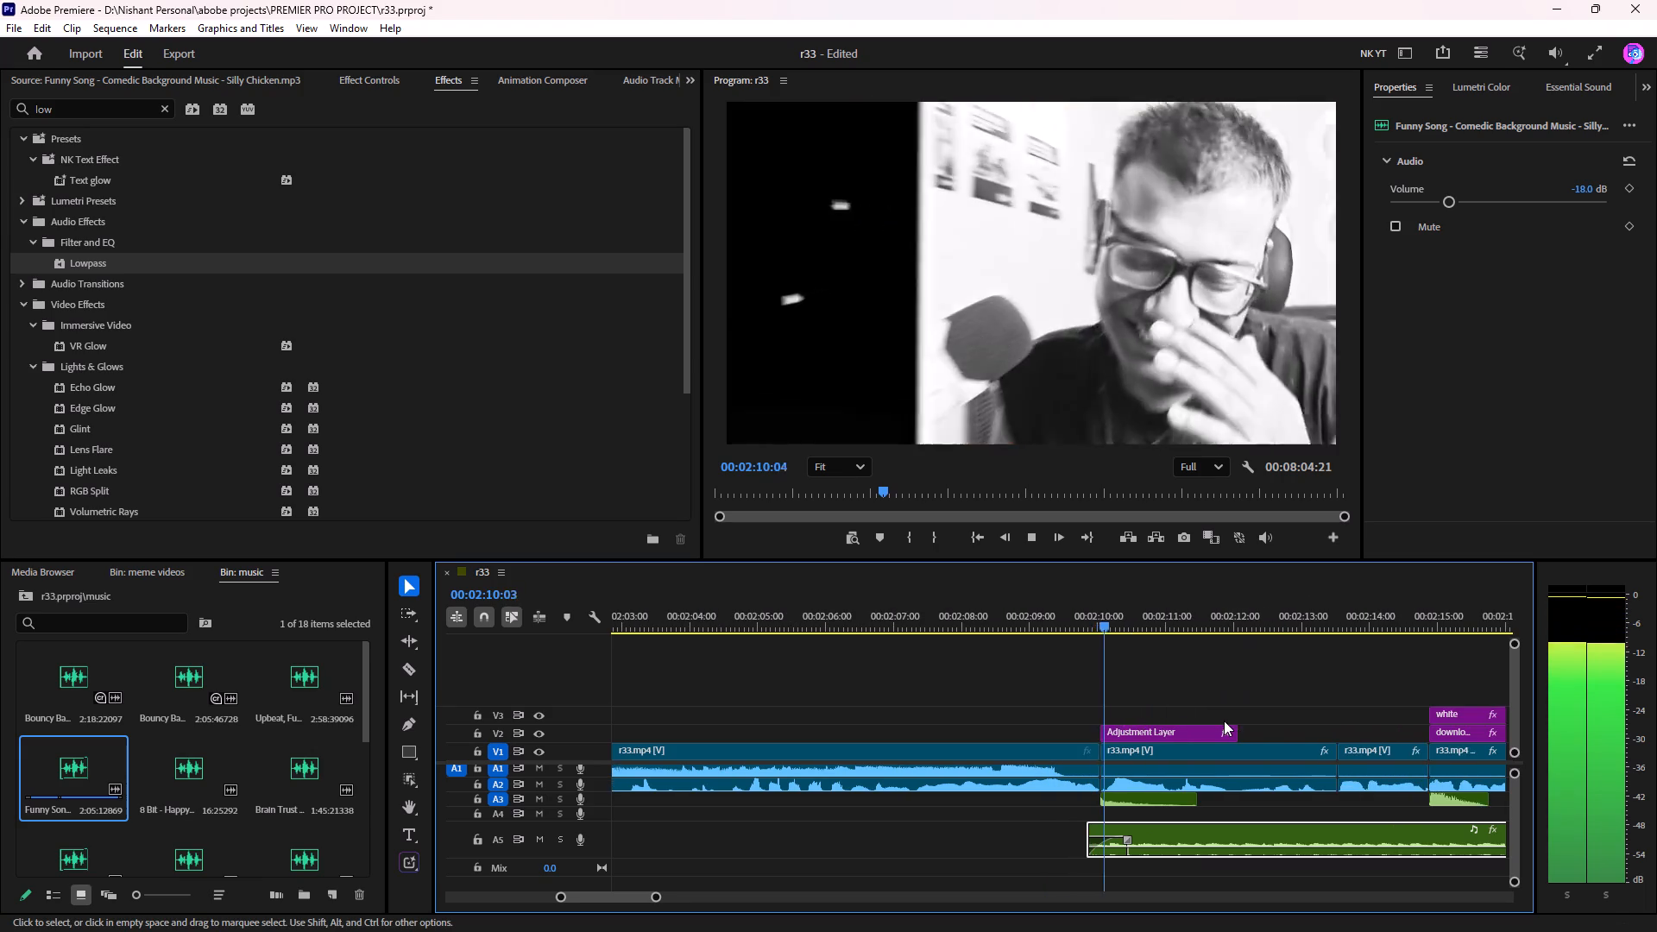
{"action": "scroll", "coordinate": [1115, 717], "scroll_direction": "down", "scroll_amount": 8}
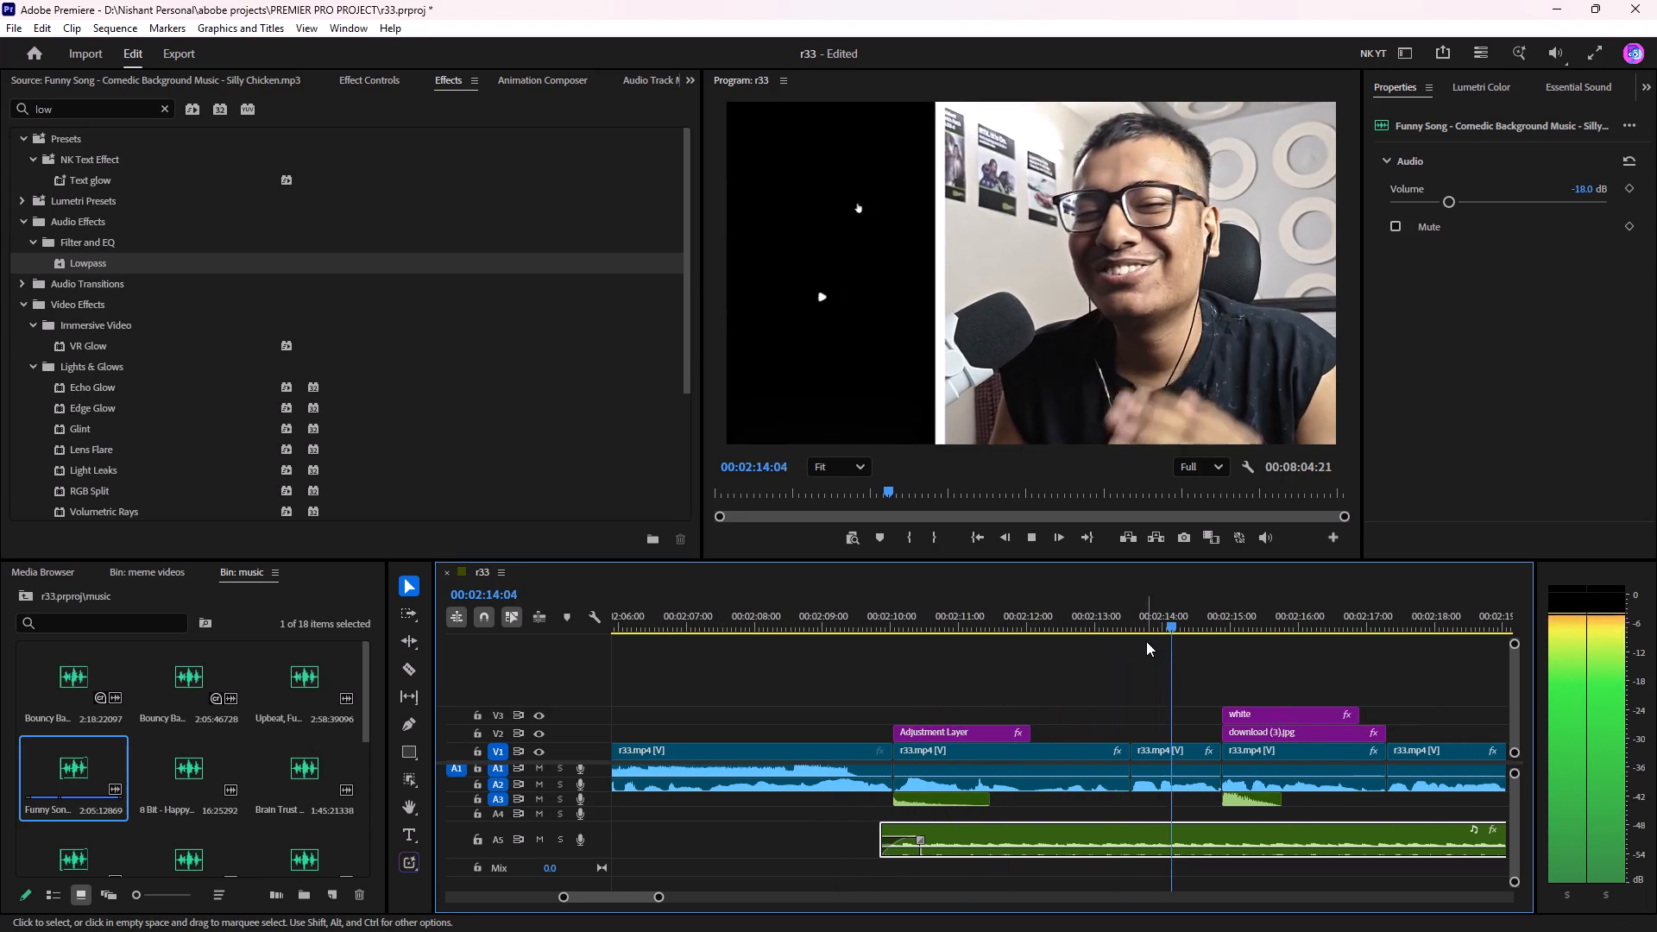
{"action": "scroll", "coordinate": [1174, 645], "scroll_direction": "down", "scroll_amount": 9}
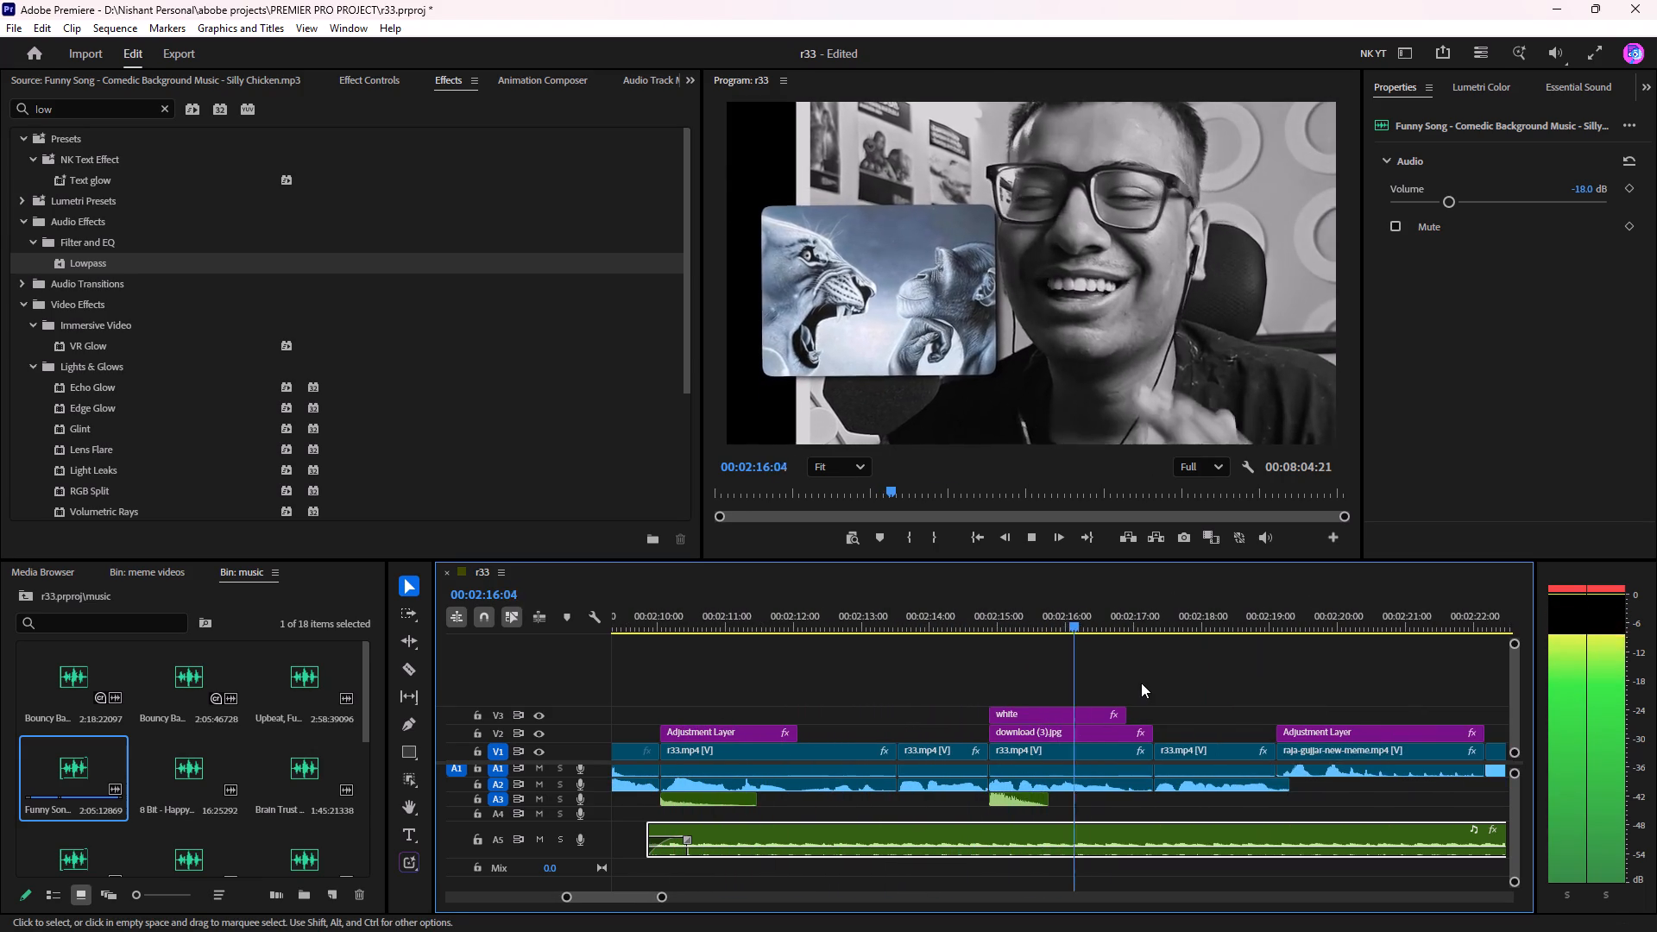
{"action": "scroll", "coordinate": [1130, 682], "scroll_direction": "down", "scroll_amount": 4}
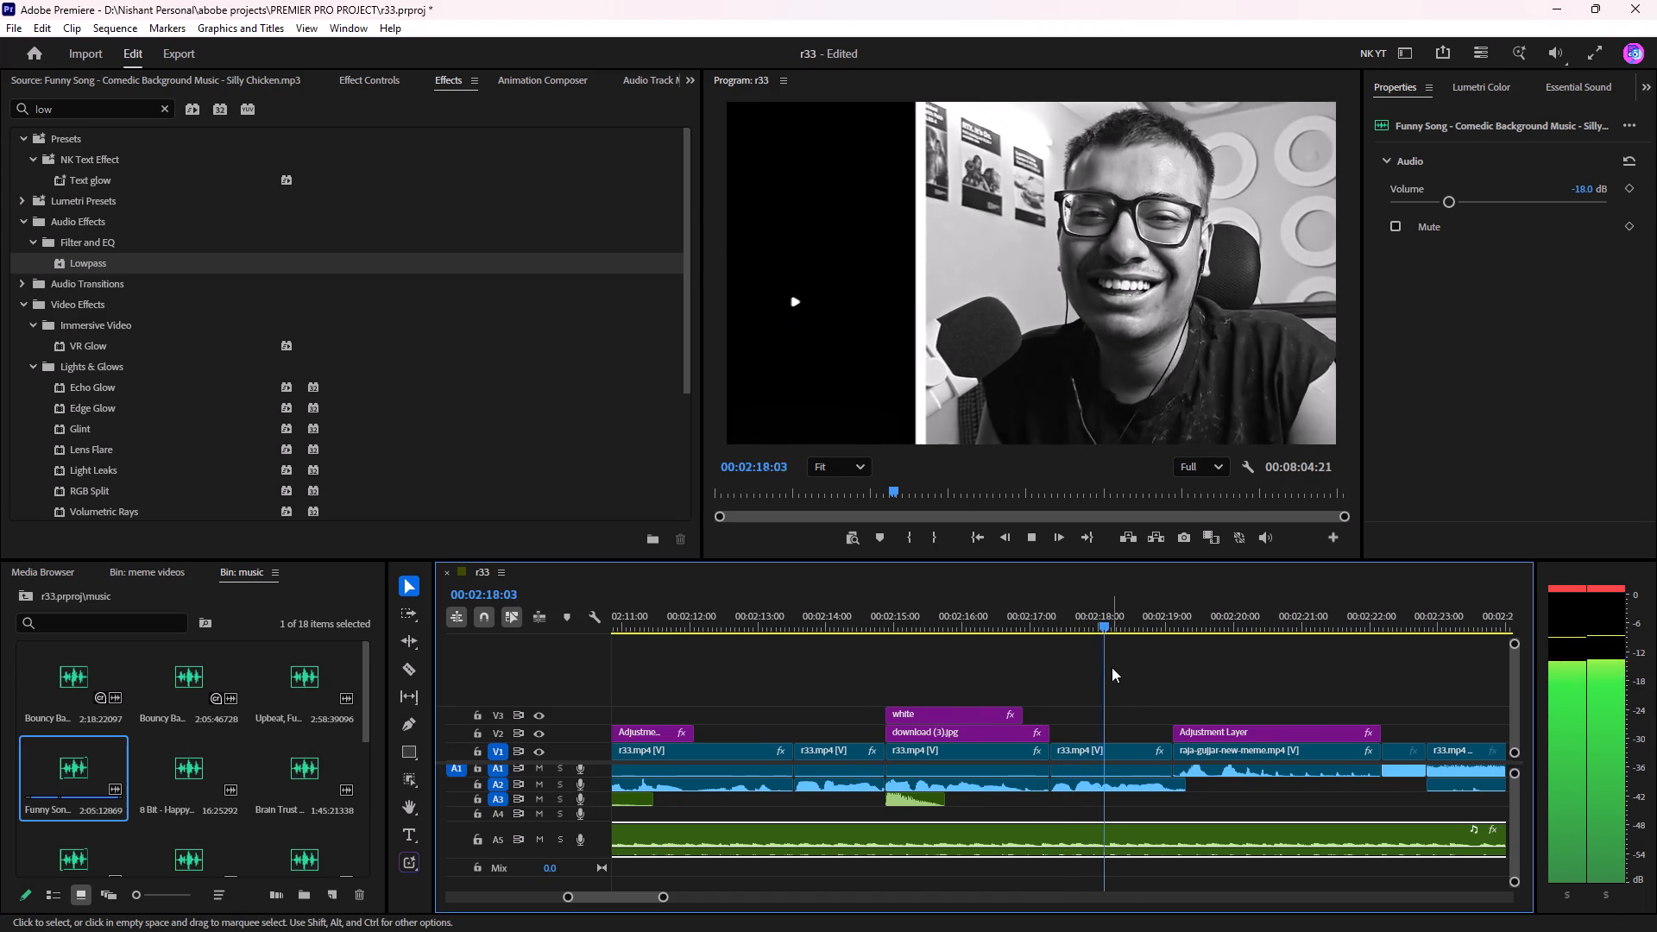
{"action": "key", "text": "space"}
{"action": "left_click_drag", "start_coordinate": [1080, 616], "coordinate": [1058, 642]}
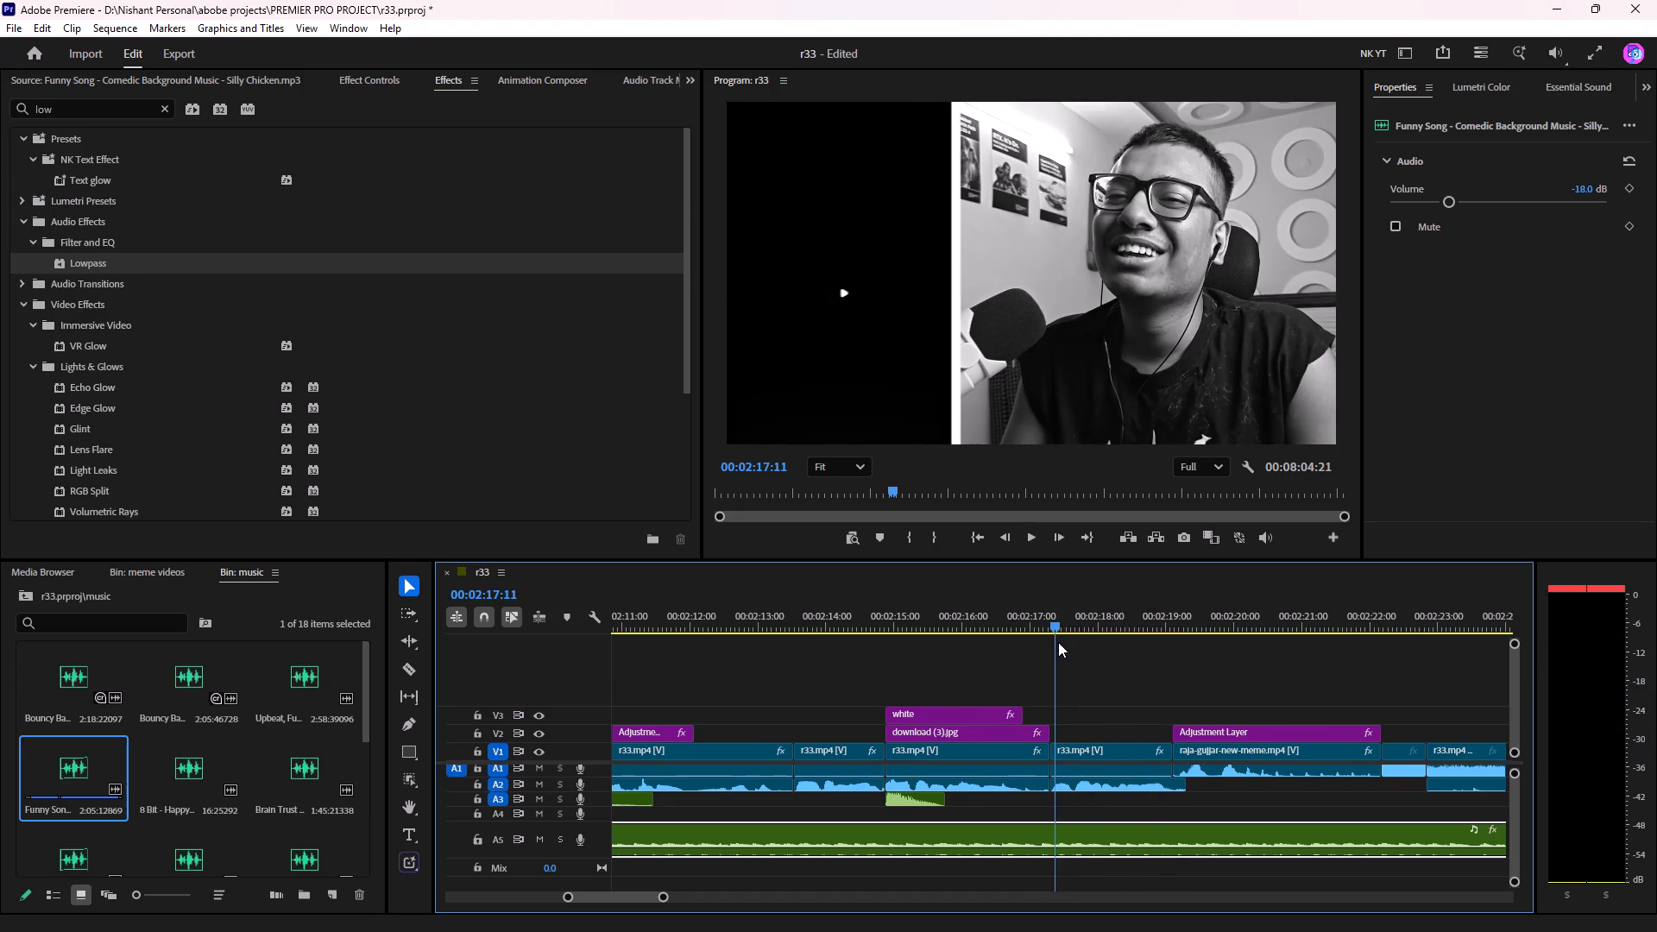
{"action": "left_click_drag", "start_coordinate": [1058, 642], "coordinate": [1054, 658]}
{"action": "left_click", "coordinate": [1117, 828]}
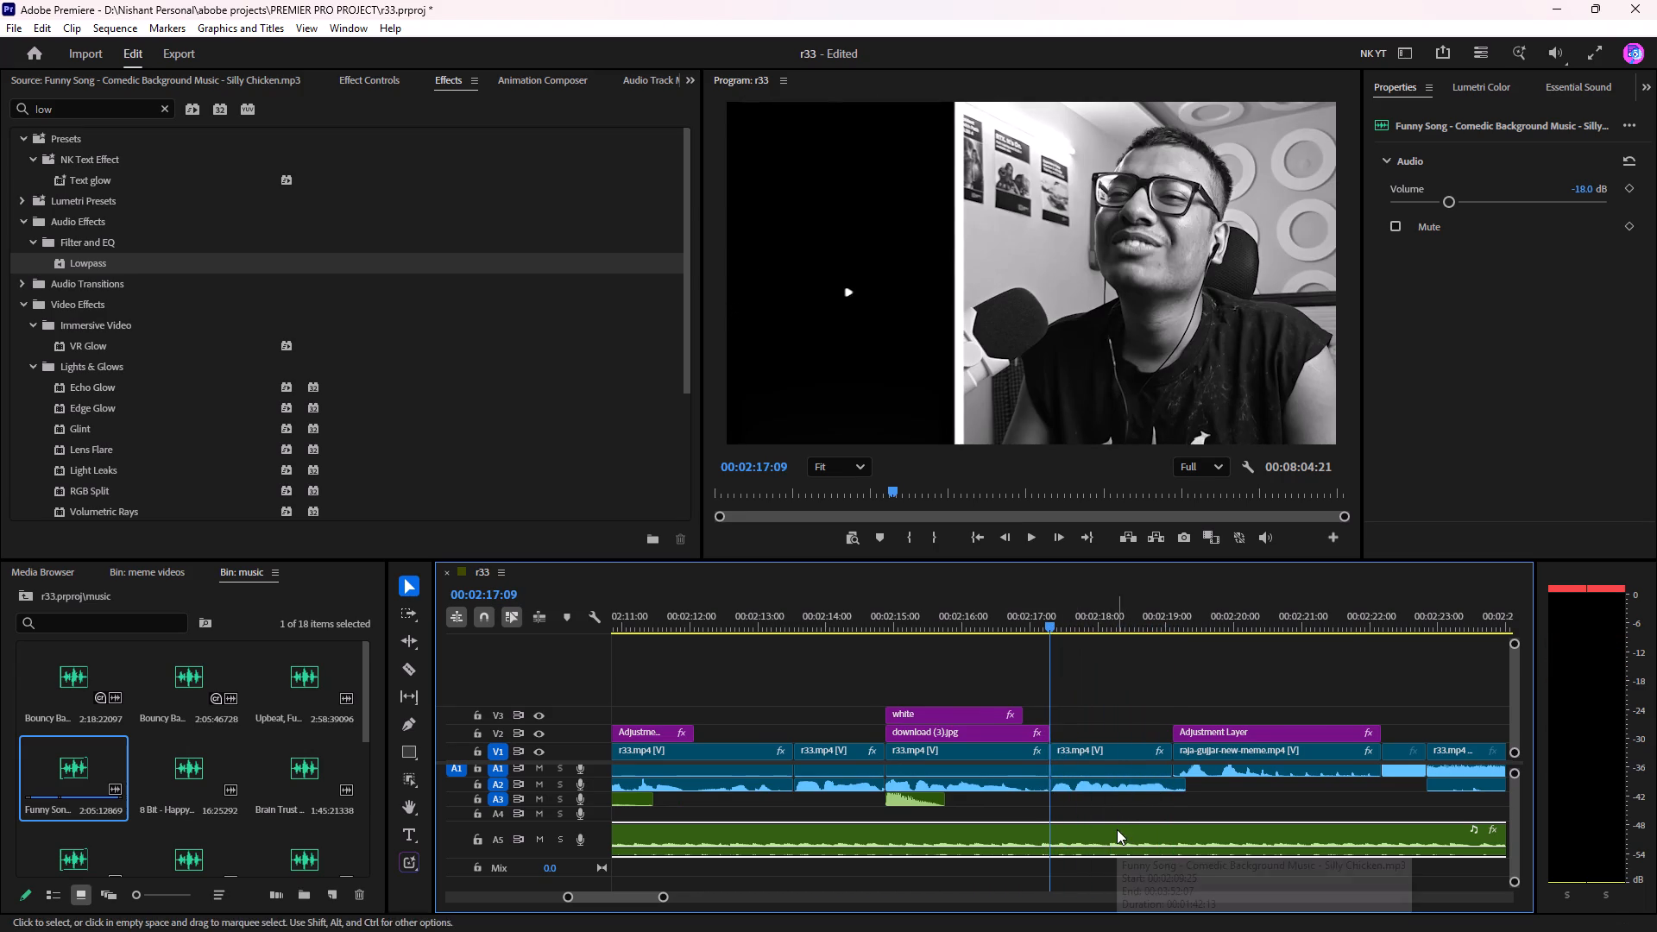
{"action": "key", "text": "ctrl+k"}
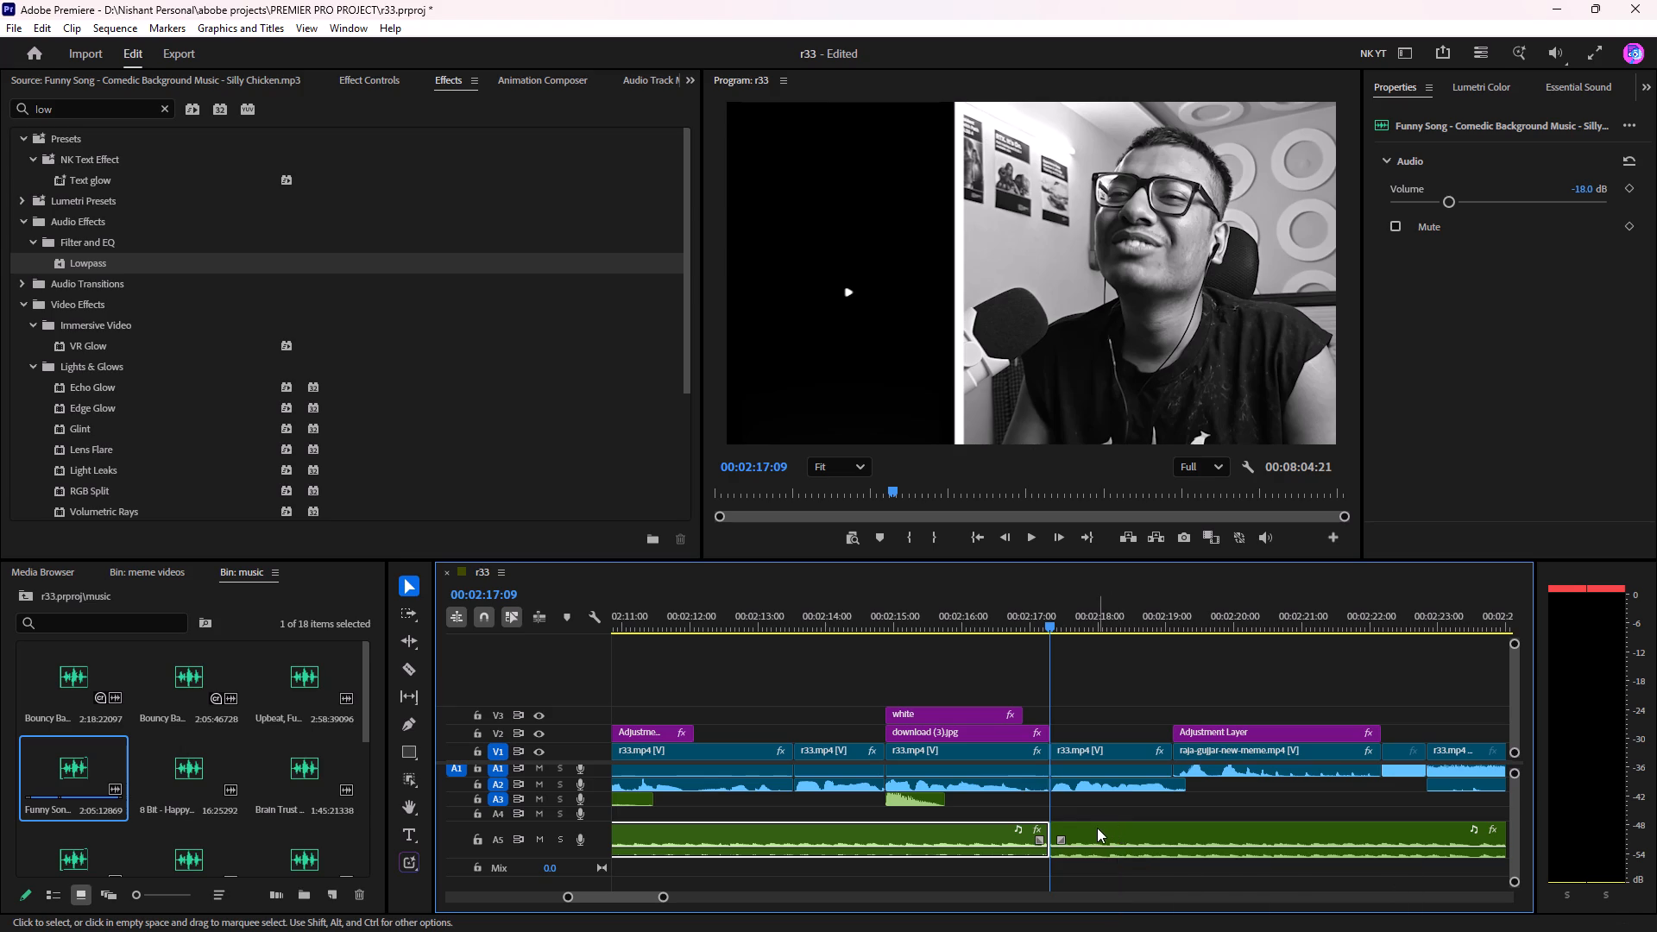
{"action": "left_click_drag", "start_coordinate": [1097, 828], "coordinate": [1478, 838]}
Play the music cut-off into raja-gujjar-new-meme.mp4, and replay the music's entry near 00:02:10 full screen to check its timing.
{"action": "left_click", "coordinate": [1020, 623]}
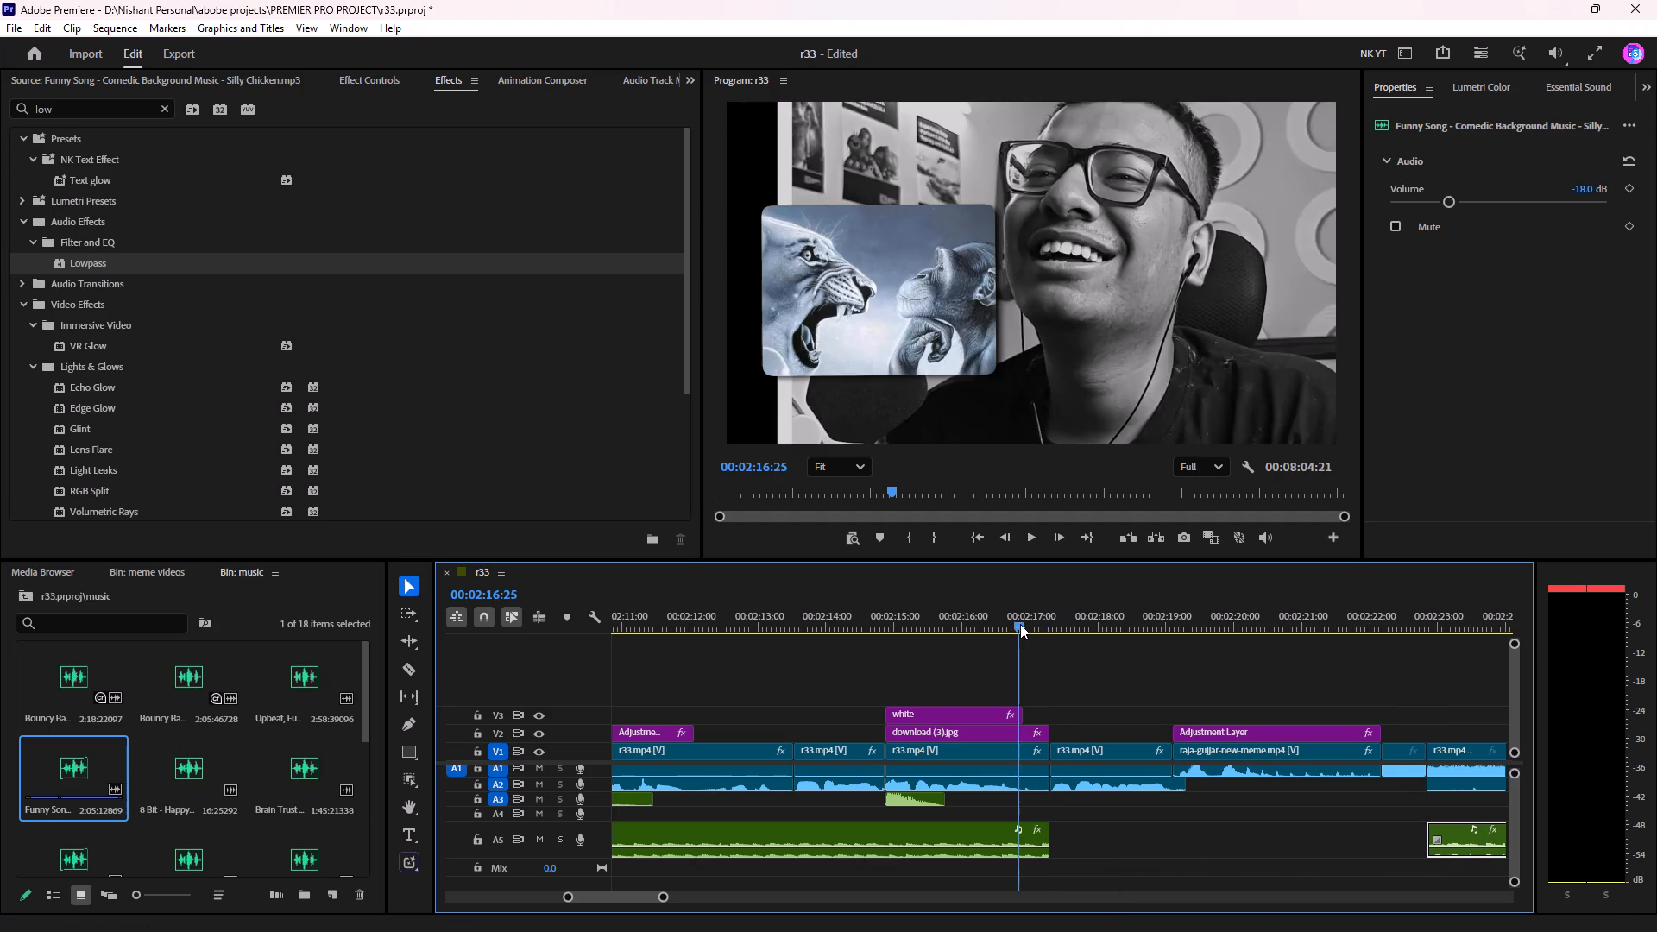
{"action": "key", "text": "space"}
{"action": "scroll", "coordinate": [1018, 635], "scroll_direction": "down", "scroll_amount": 5}
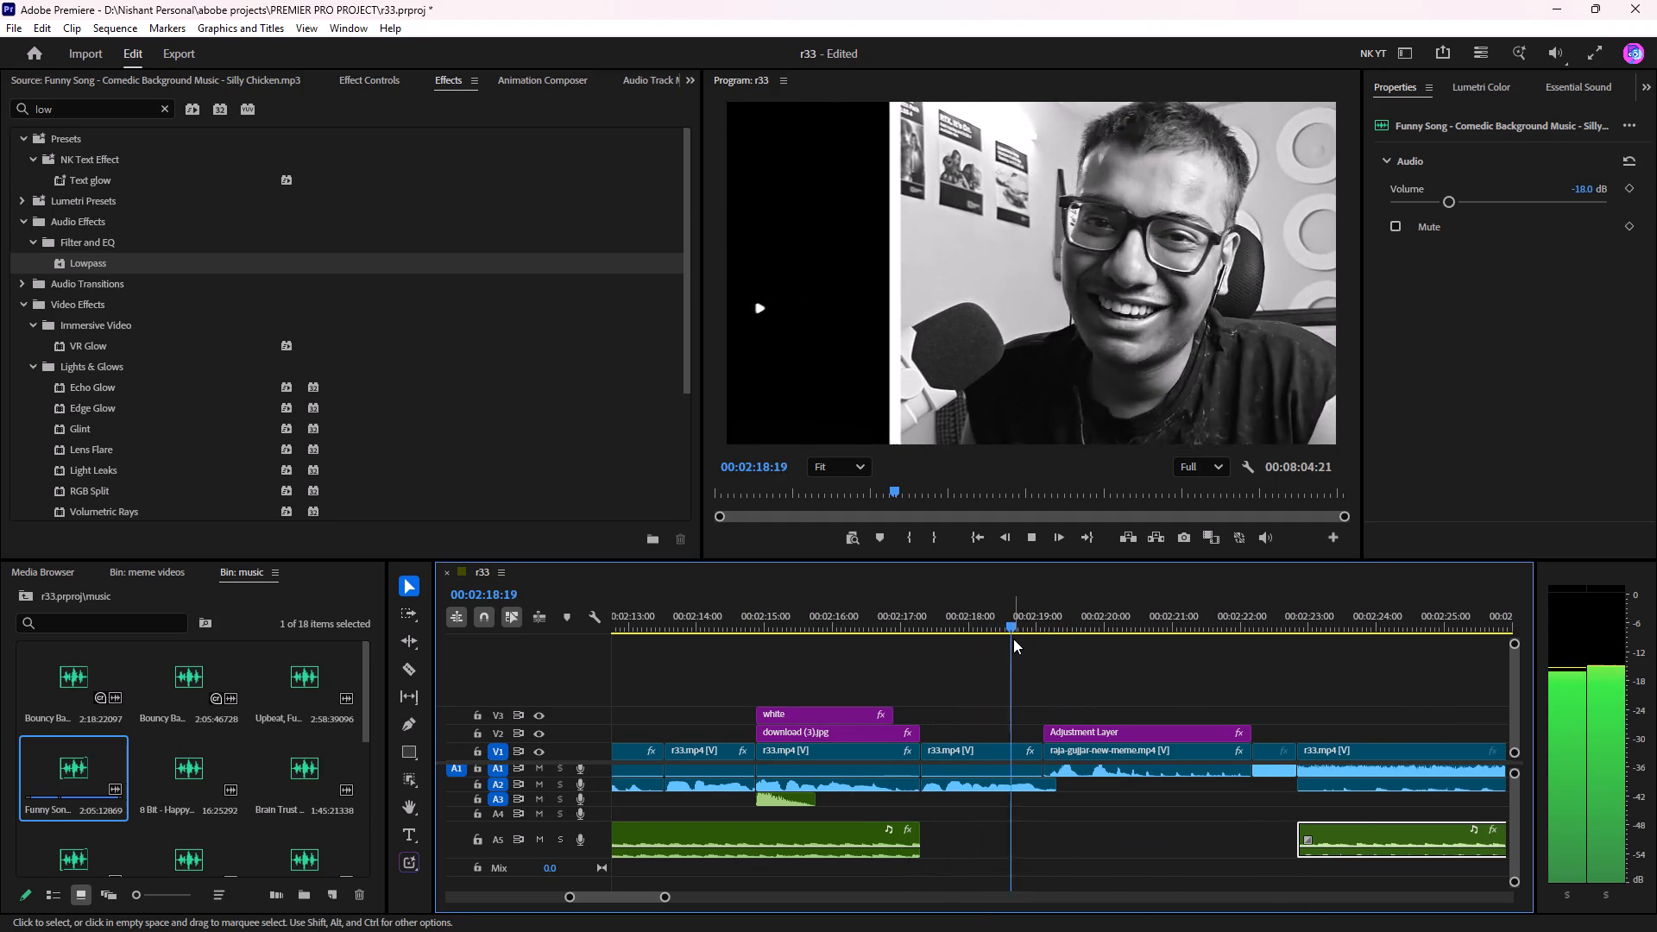
{"action": "scroll", "coordinate": [1014, 639], "scroll_direction": "down", "scroll_amount": 4}
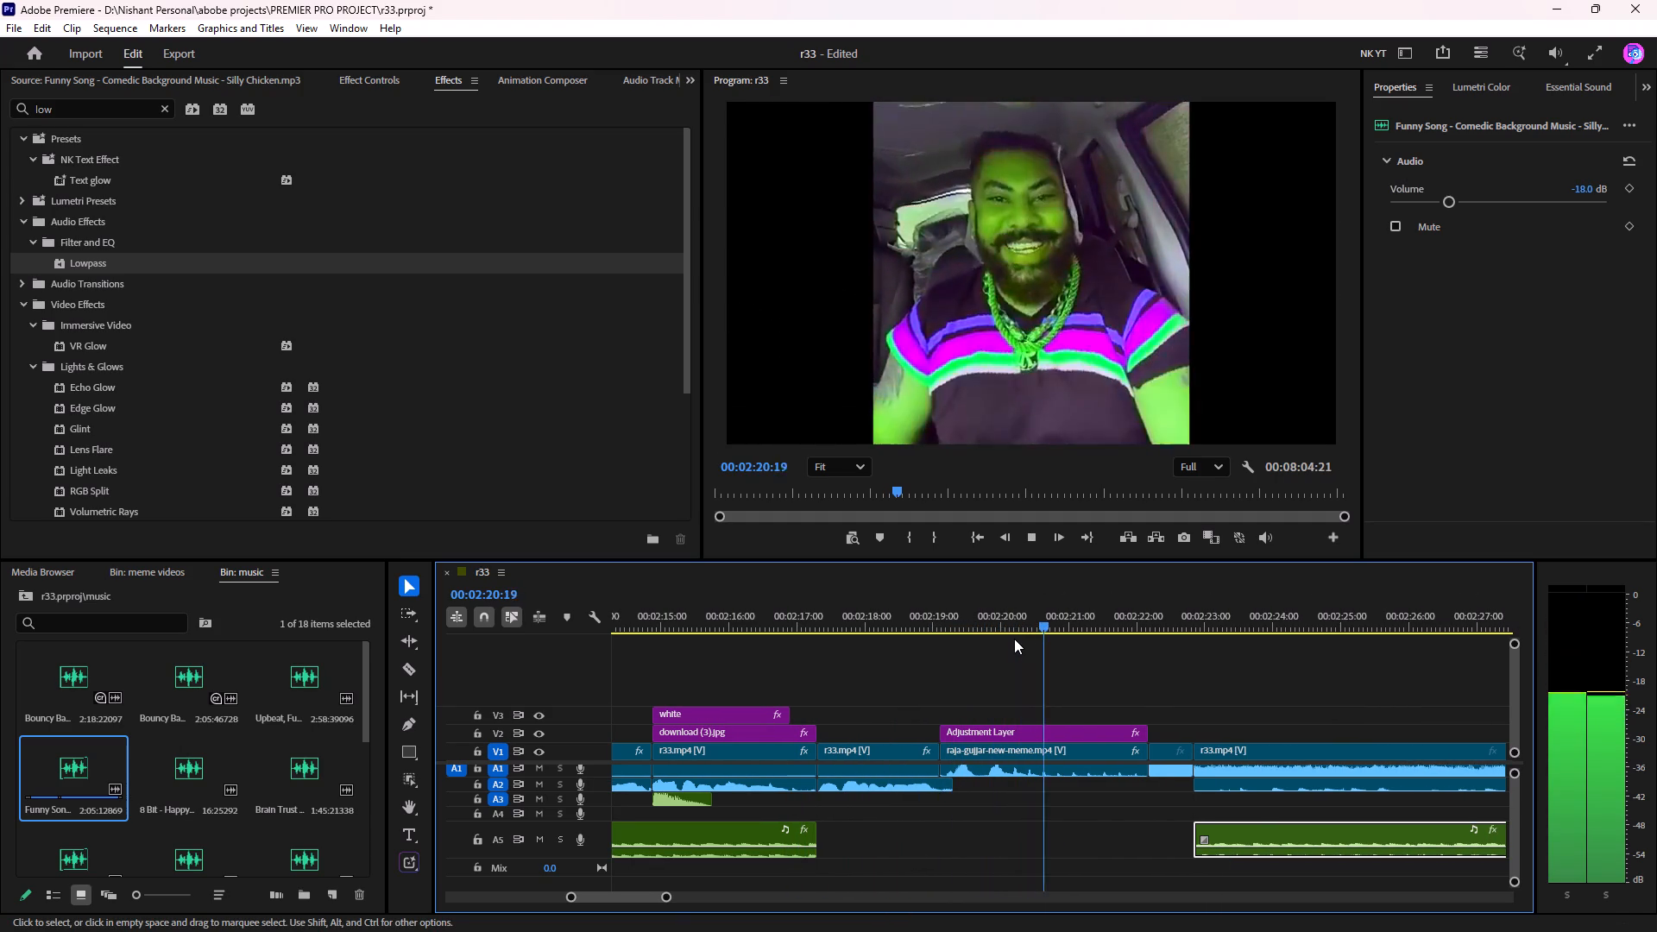
{"action": "key", "text": "space"}
{"action": "left_click_drag", "start_coordinate": [960, 609], "coordinate": [227, 659]}
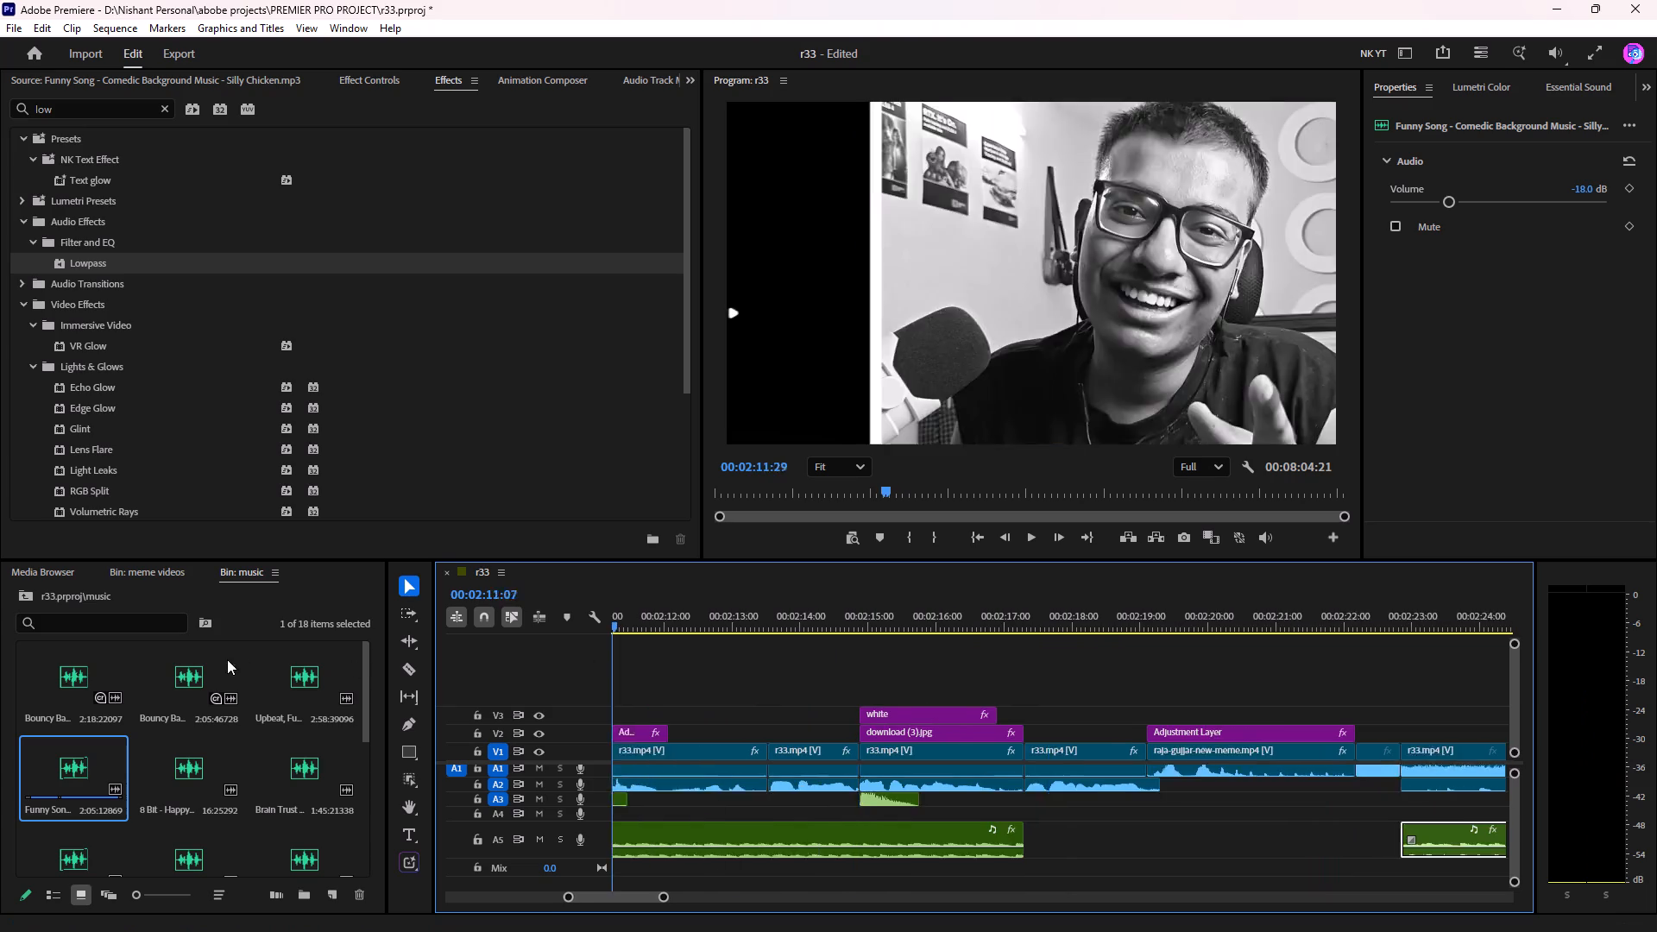
{"action": "left_click_drag", "start_coordinate": [227, 659], "coordinate": [805, 656]}
{"action": "key", "text": "space"}
{"action": "left_click", "coordinate": [1598, 52]}
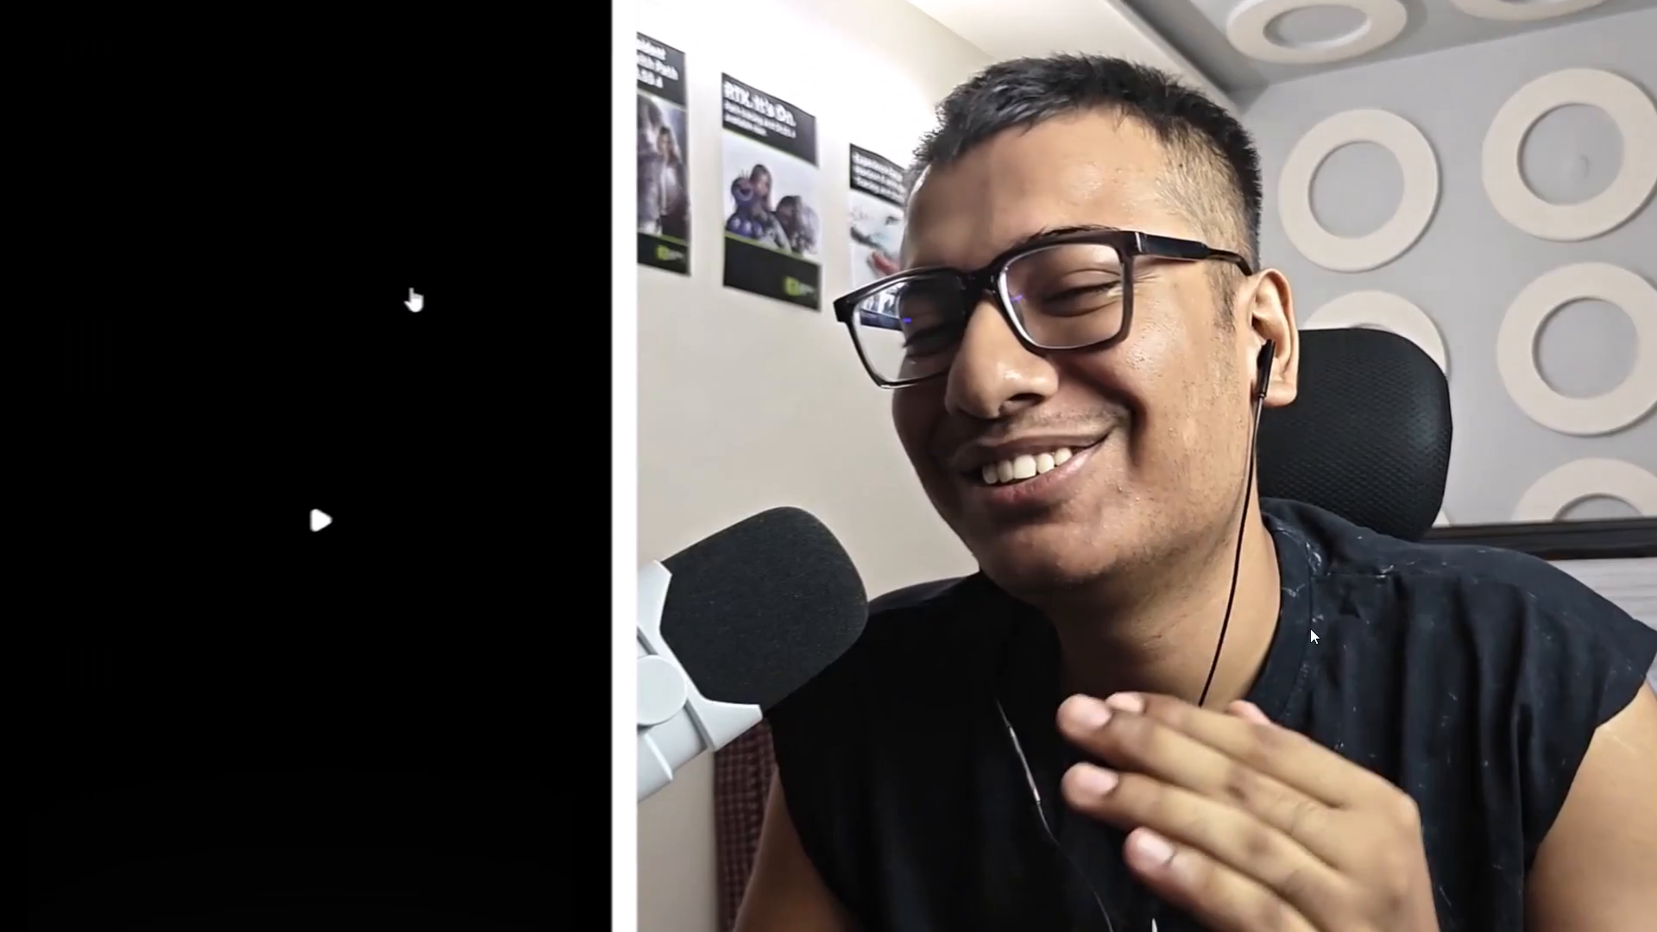
{"action": "key", "text": "Escape"}
{"action": "key", "text": "space"}
Split the A5 music at 00:02:13:14 and apply the Lowpass effect to the segment before the cut.
{"action": "left_click_drag", "start_coordinate": [1161, 612], "coordinate": [1143, 652]}
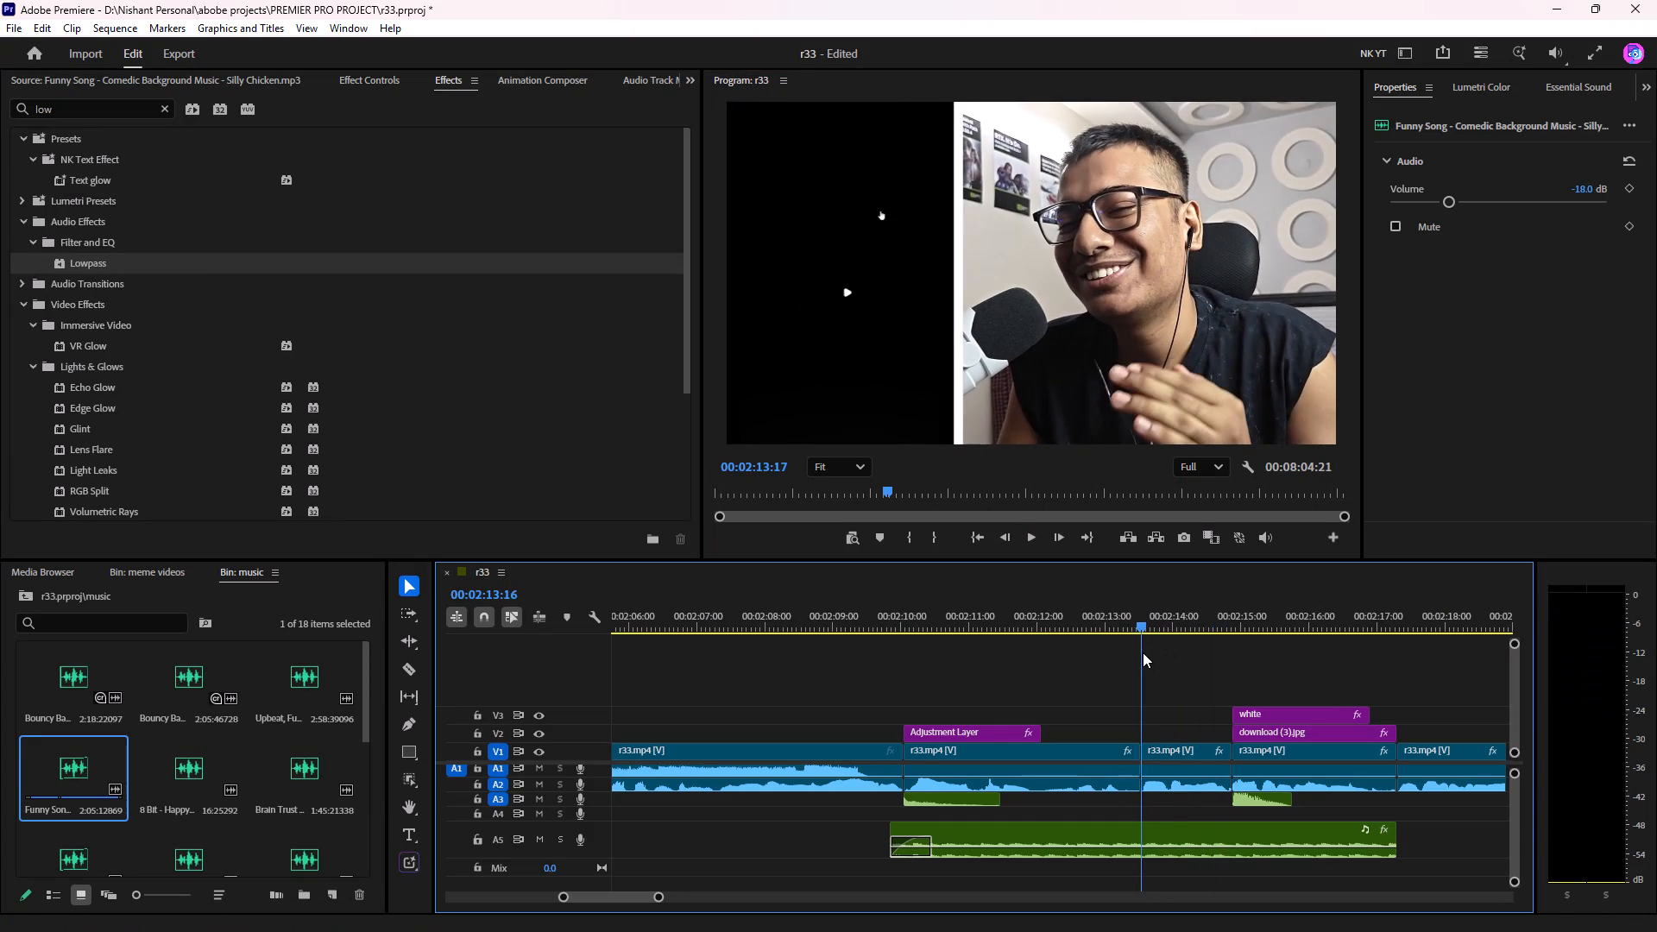
{"action": "left_click_drag", "start_coordinate": [1143, 652], "coordinate": [1139, 658]}
{"action": "left_click", "coordinate": [1149, 829]}
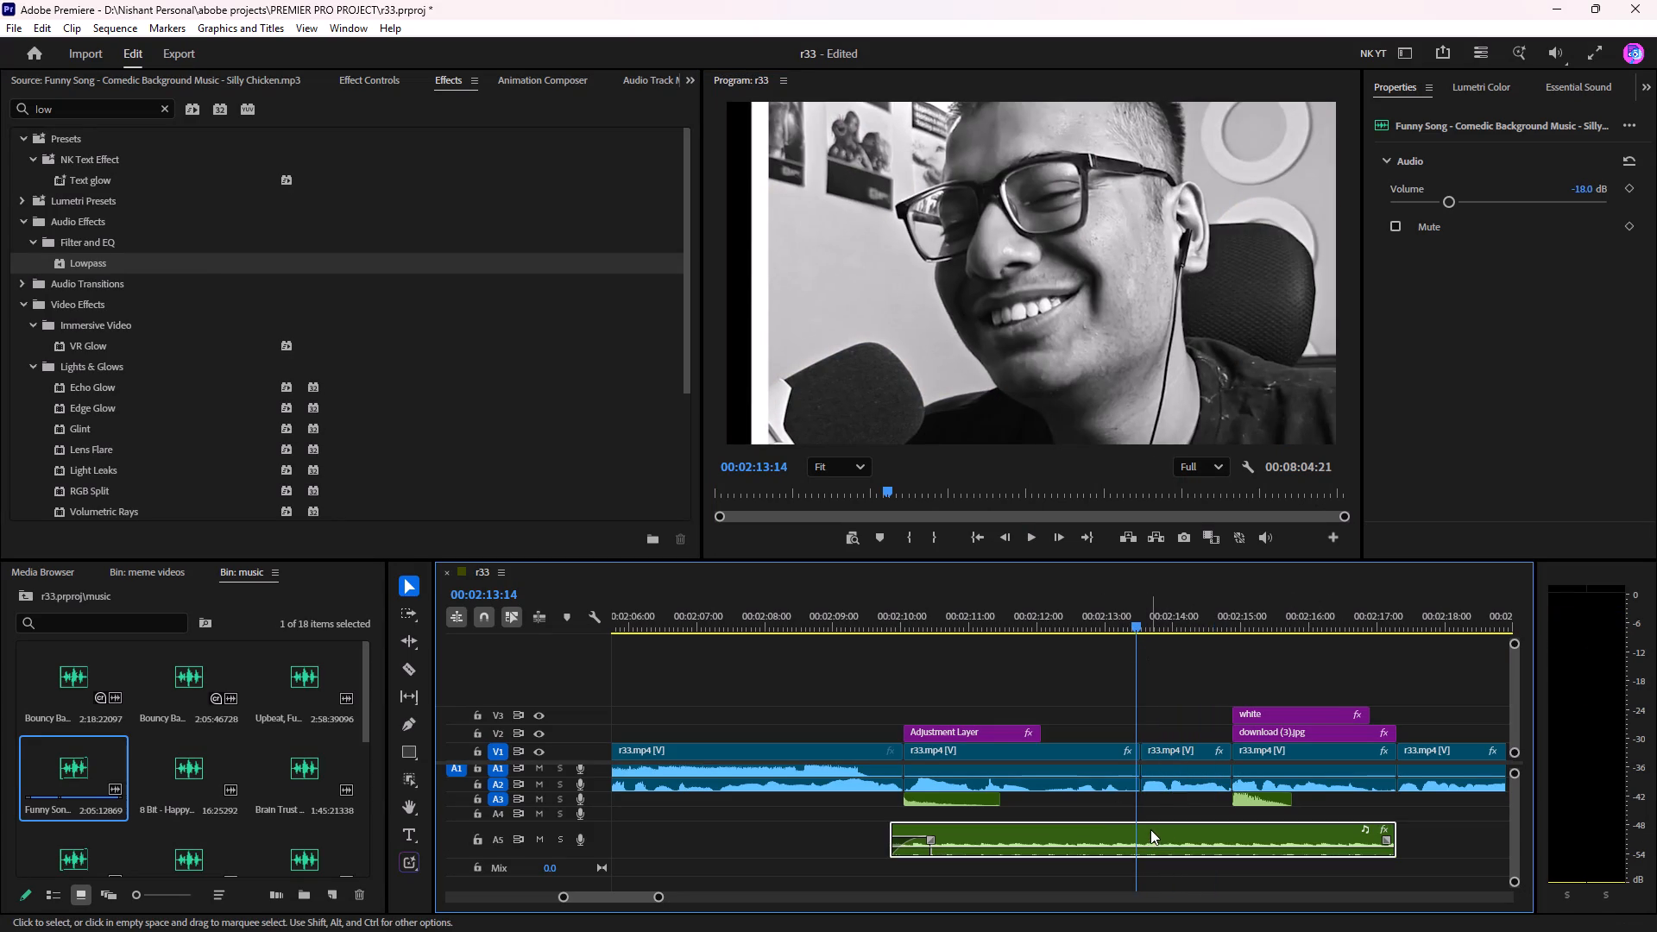
{"action": "key", "text": "ctrl+k"}
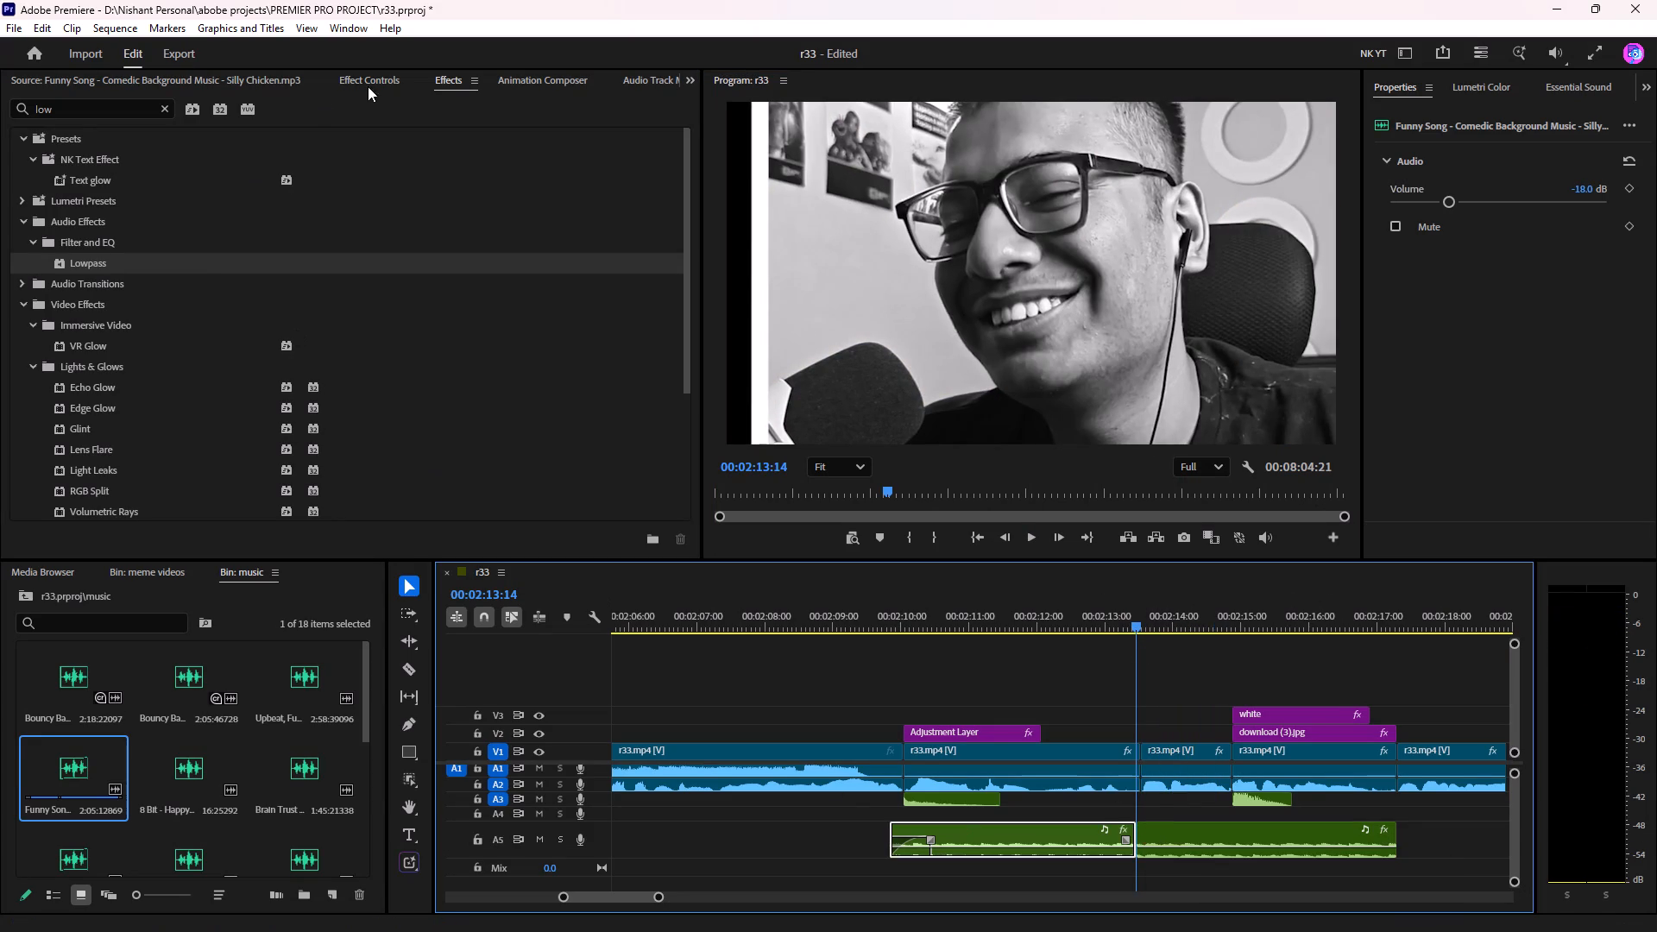
{"action": "left_click_drag", "start_coordinate": [88, 259], "coordinate": [939, 836]}
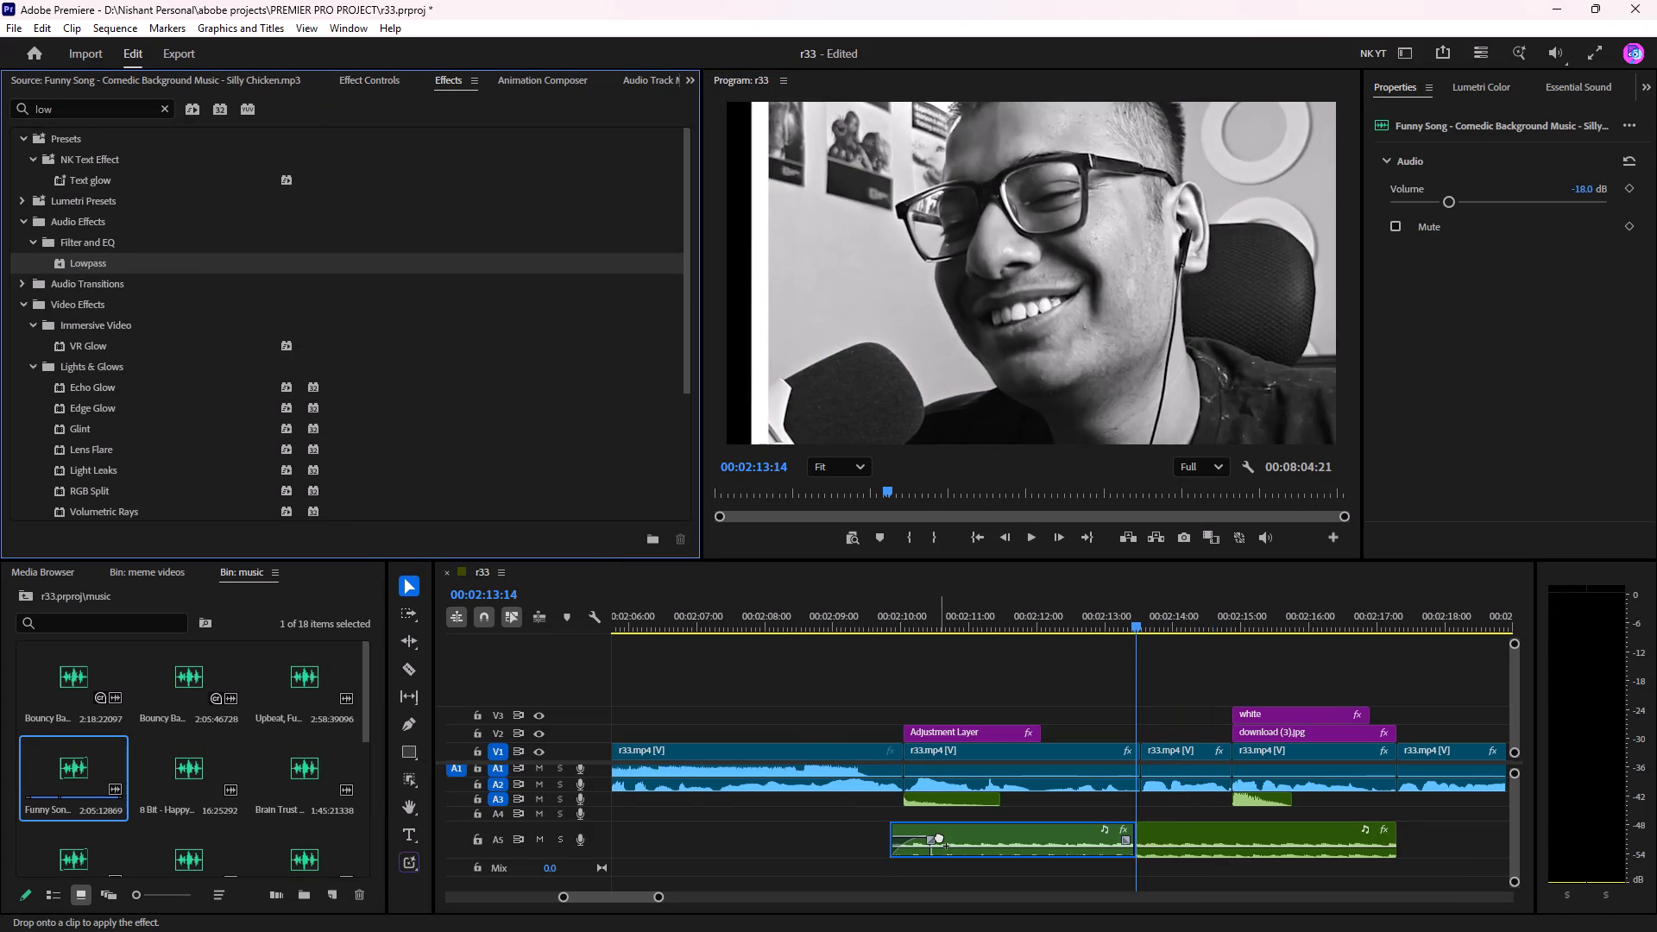
{"action": "left_click_drag", "start_coordinate": [939, 836], "coordinate": [939, 835]}
Replay the edit full screen from about 00:02:06 into raja-gujjar-new-meme.mp4 to check the Lowpass section and music cut-off.
{"action": "left_click_drag", "start_coordinate": [646, 608], "coordinate": [1002, 620]}
{"action": "key", "text": "space"}
{"action": "left_click", "coordinate": [1107, 611]}
{"action": "key", "text": "space"}
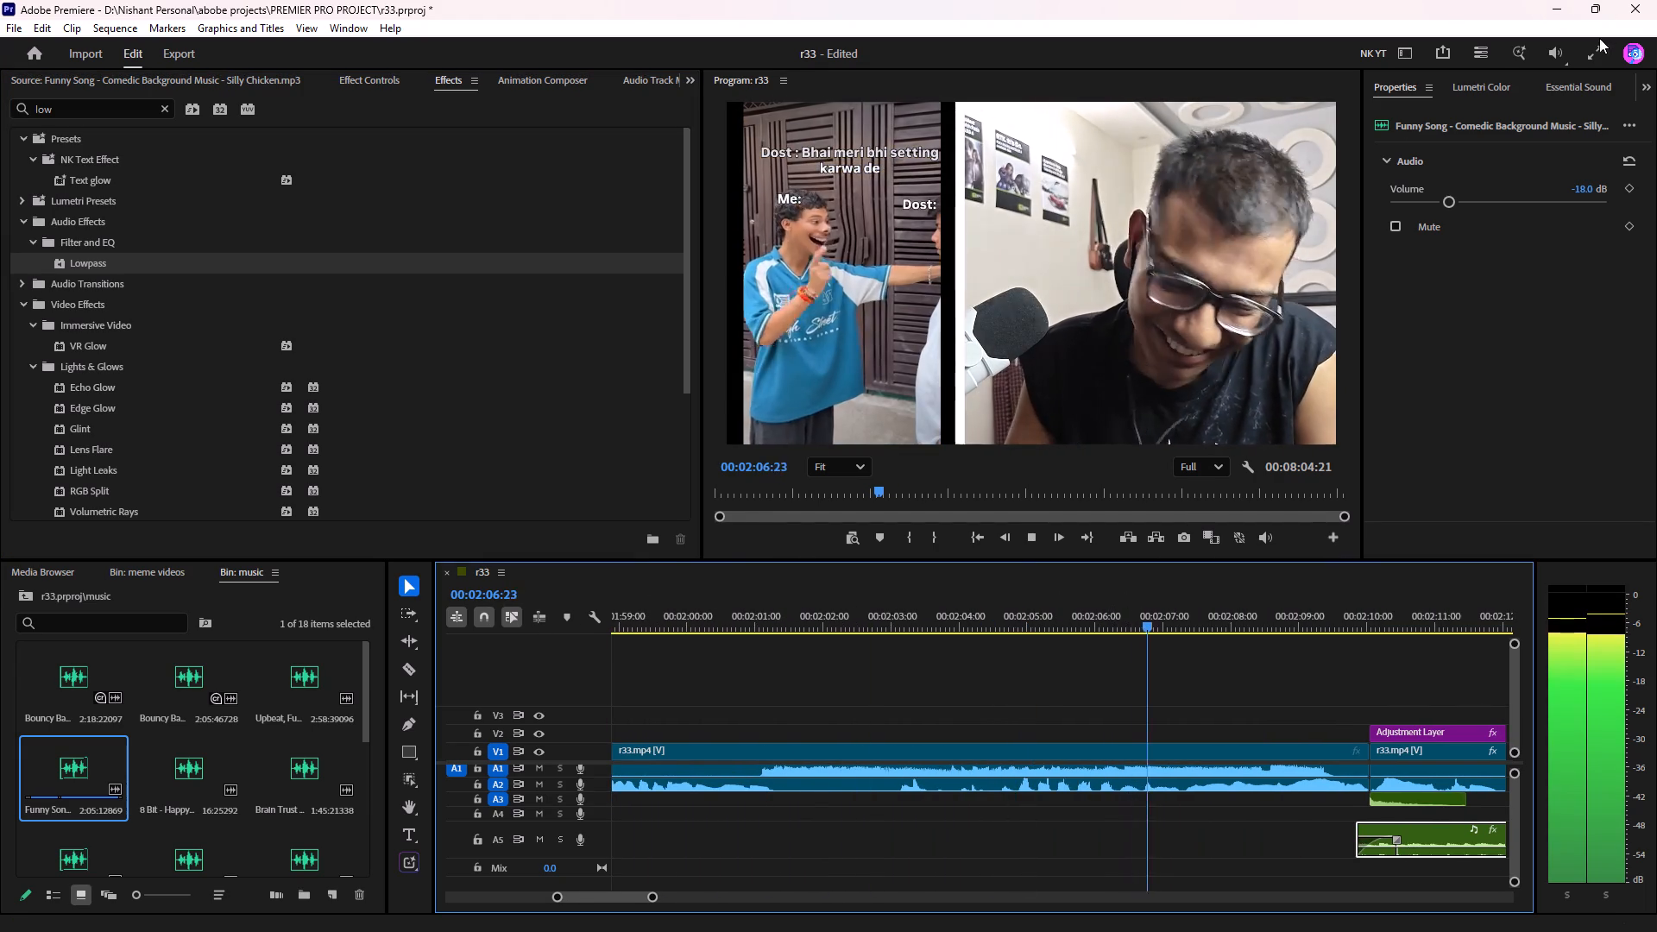
{"action": "left_click", "coordinate": [1596, 44]}
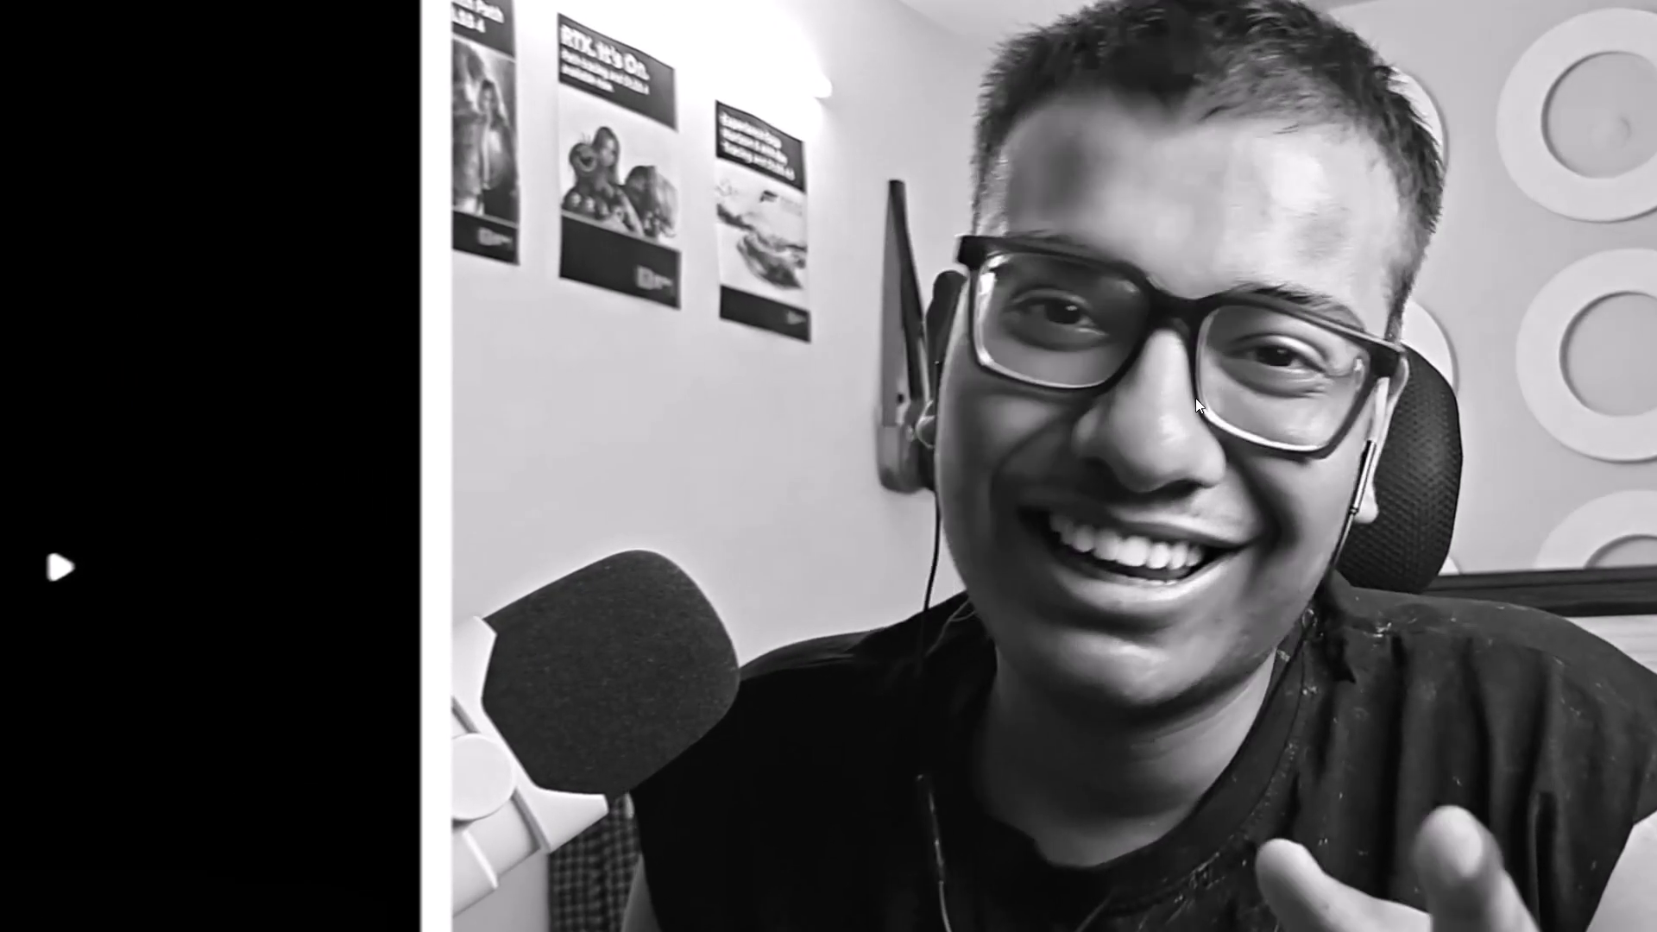
{"action": "key", "text": "Escape"}
{"action": "key", "text": "space"}
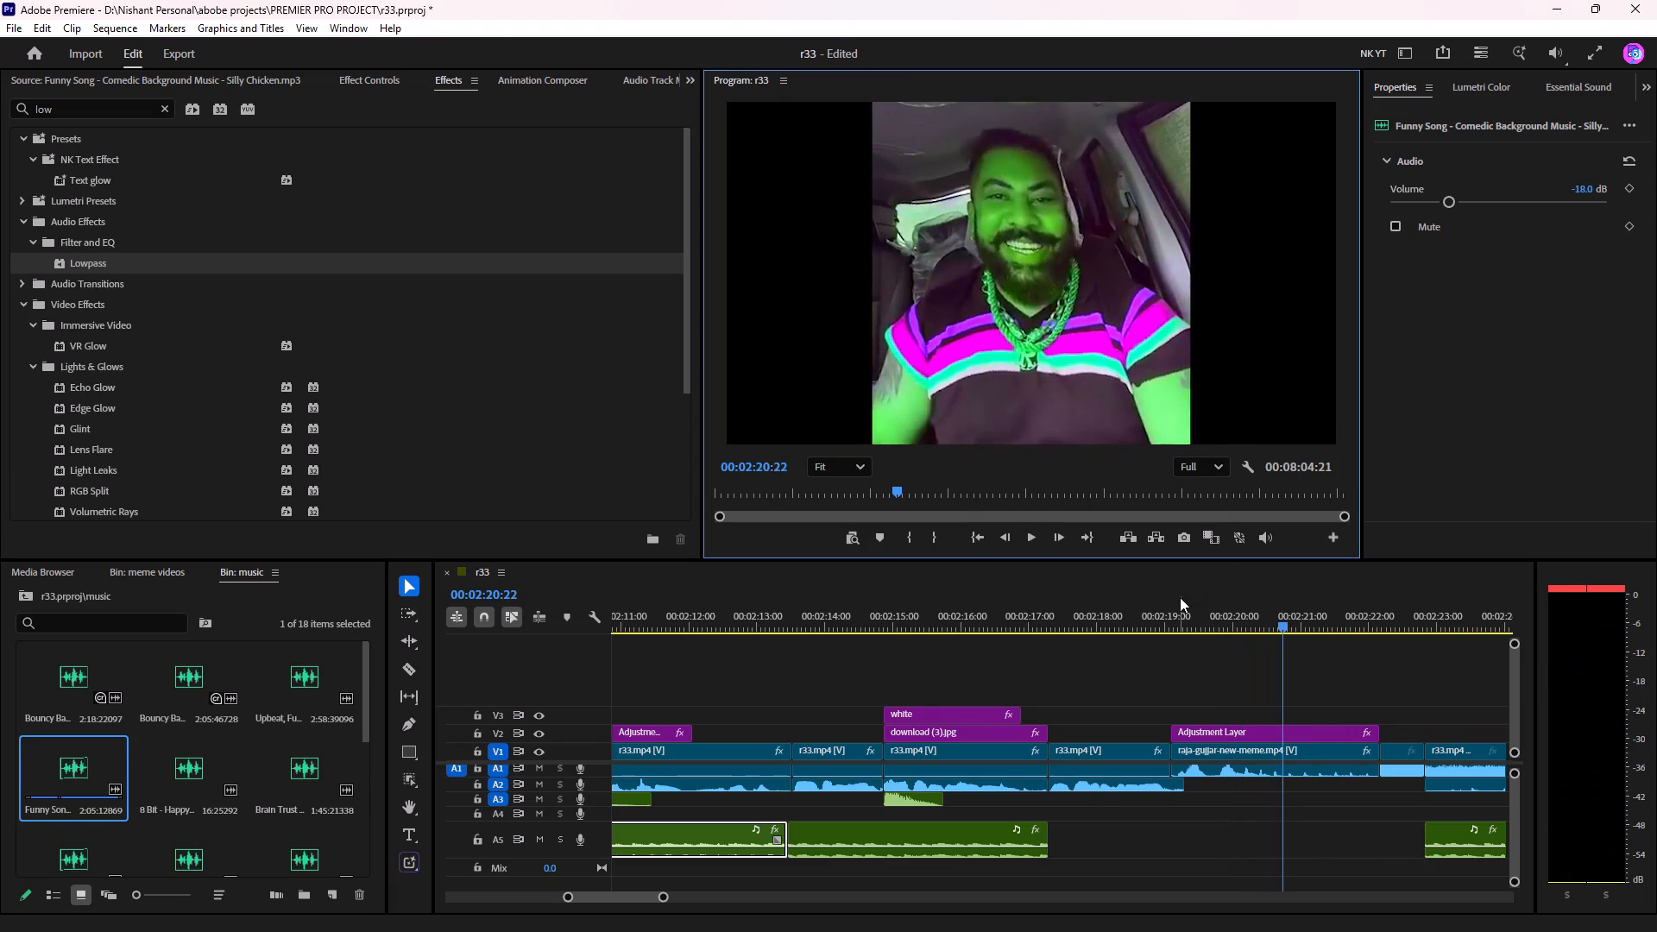
Replay the black-and-white r33.mp4 reaction between download (3).jpg and raja-gujjar-new-meme.mp4.
{"action": "left_click", "coordinate": [1110, 615]}
{"action": "key", "text": "space"}
{"action": "key", "text": "space"}
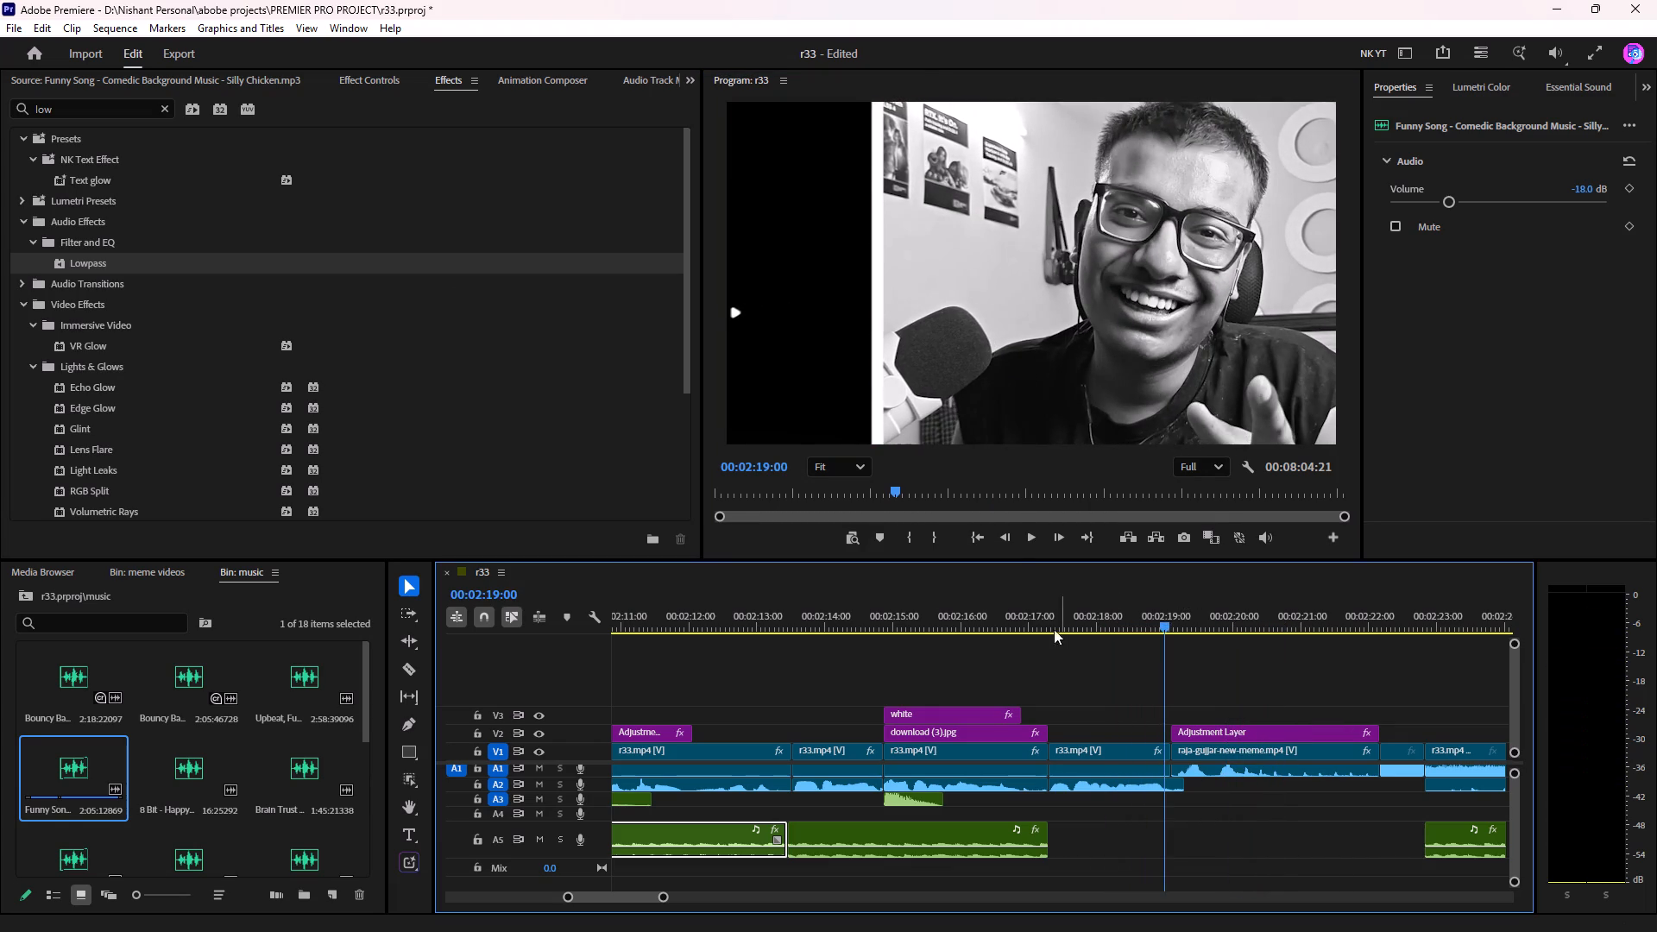
{"action": "left_click", "coordinate": [1024, 624]}
{"action": "left_click", "coordinate": [1054, 616]}
{"action": "left_click", "coordinate": [1037, 621]}
{"action": "key", "text": "space"}
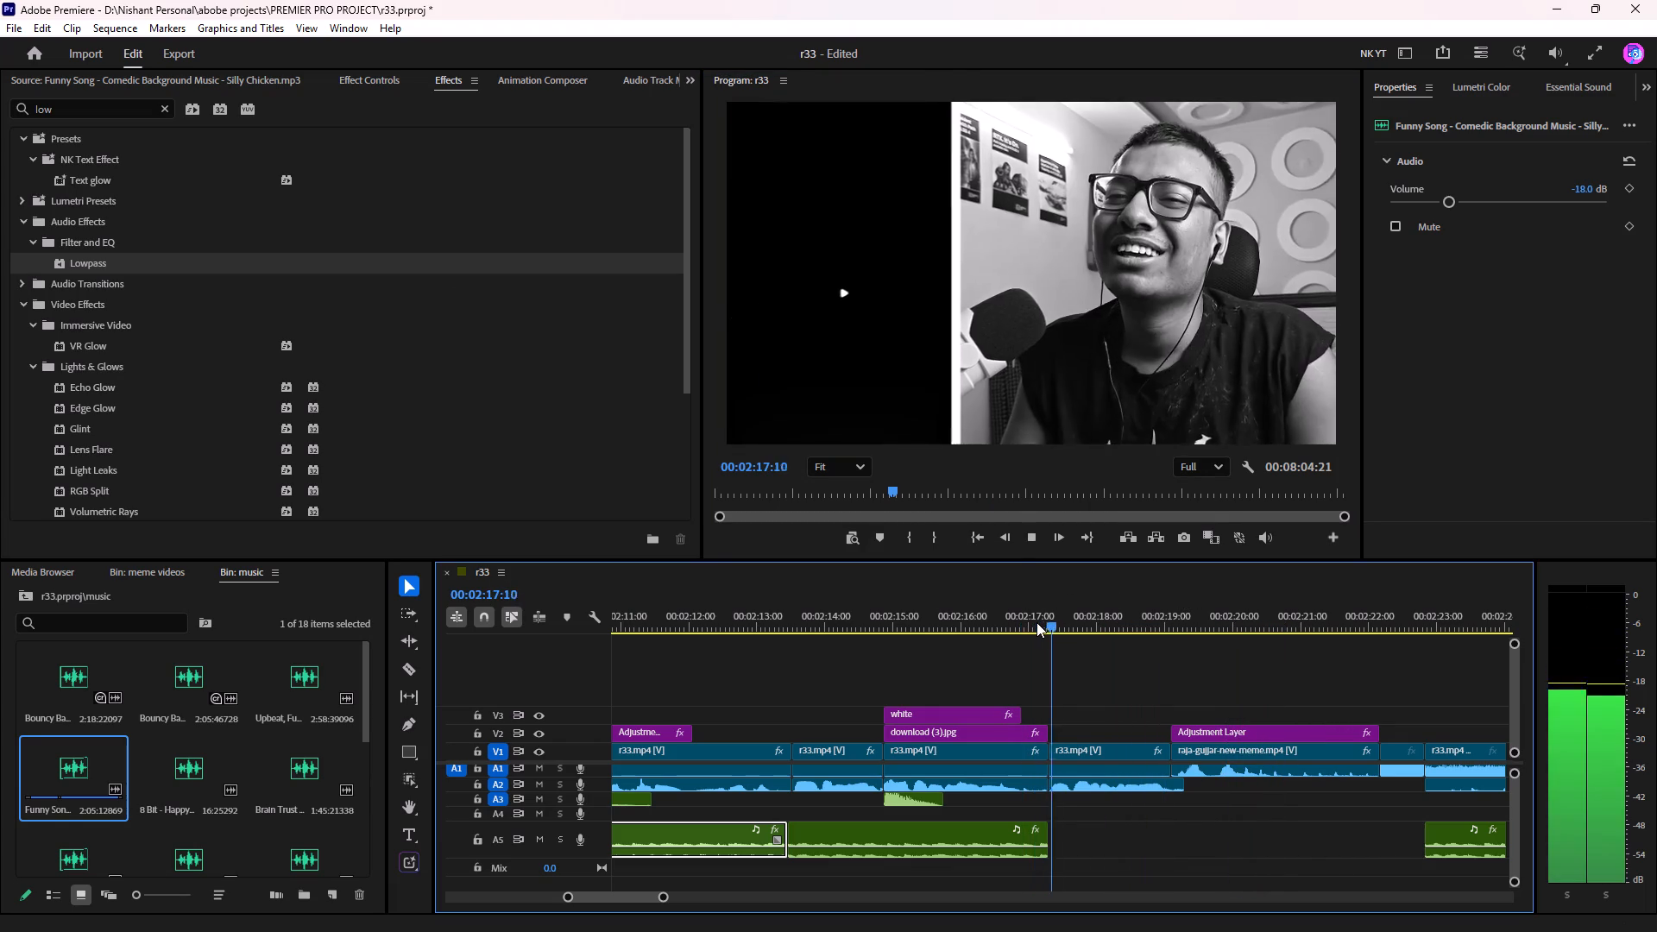
{"action": "key", "text": "space"}
Apply the Camera Shake effect to the black-and-white r33.mp4 clip after download (3).jpg and set its Roll to 3%.
{"action": "double_click", "coordinate": [116, 109]}
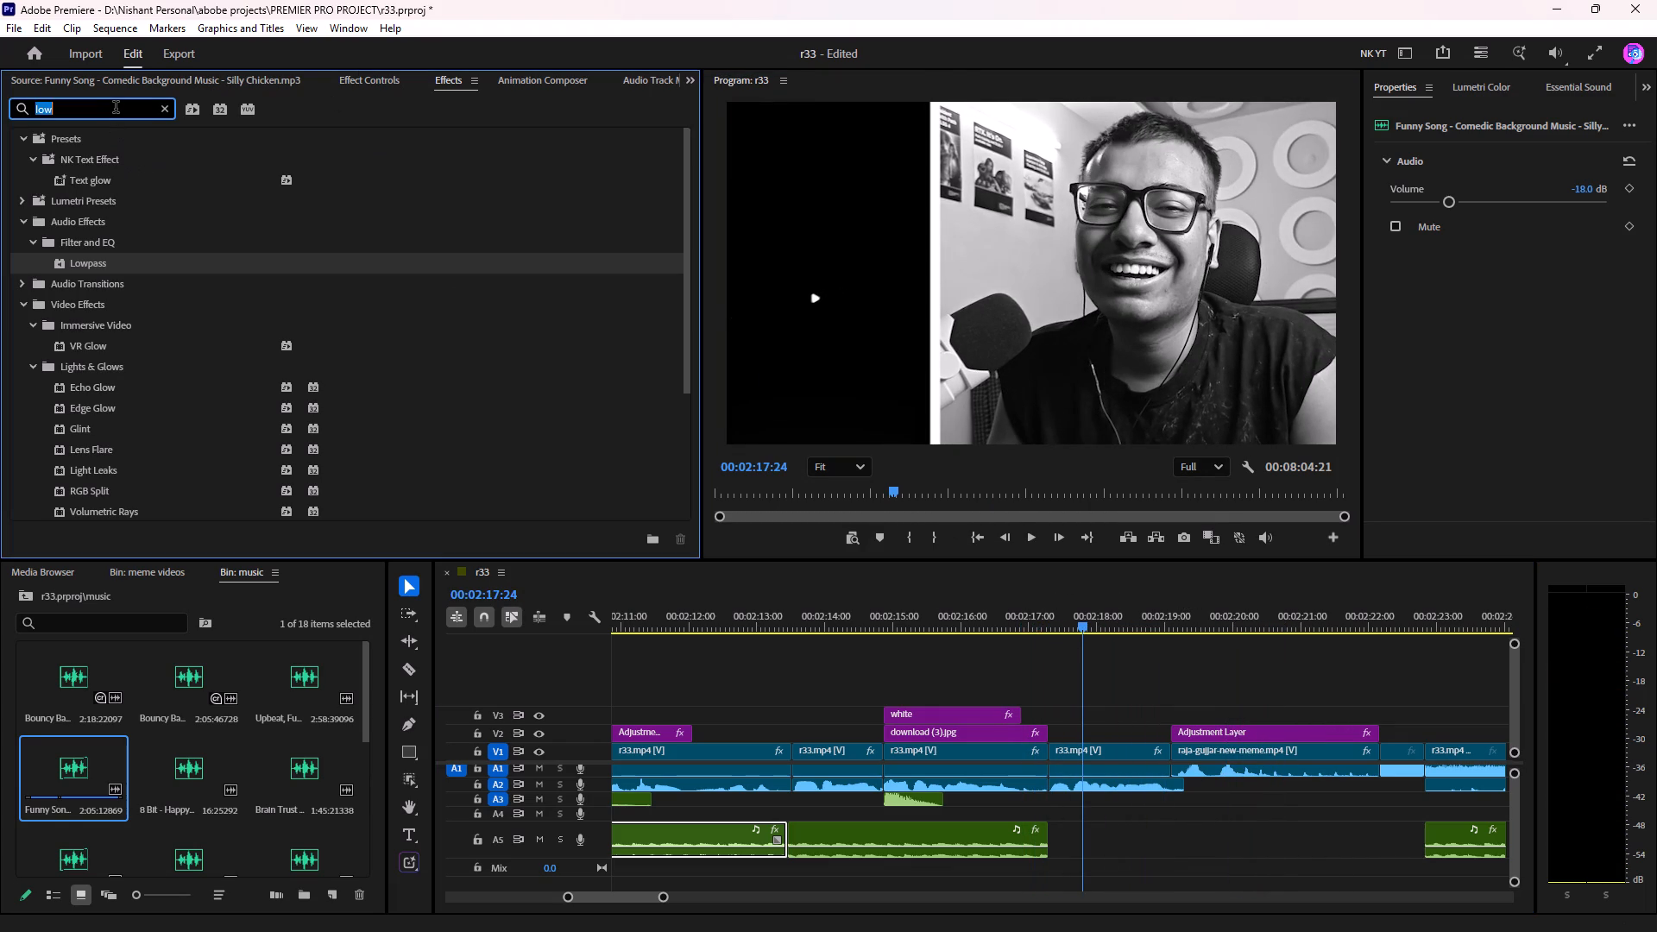
{"action": "type", "text": "shak"}
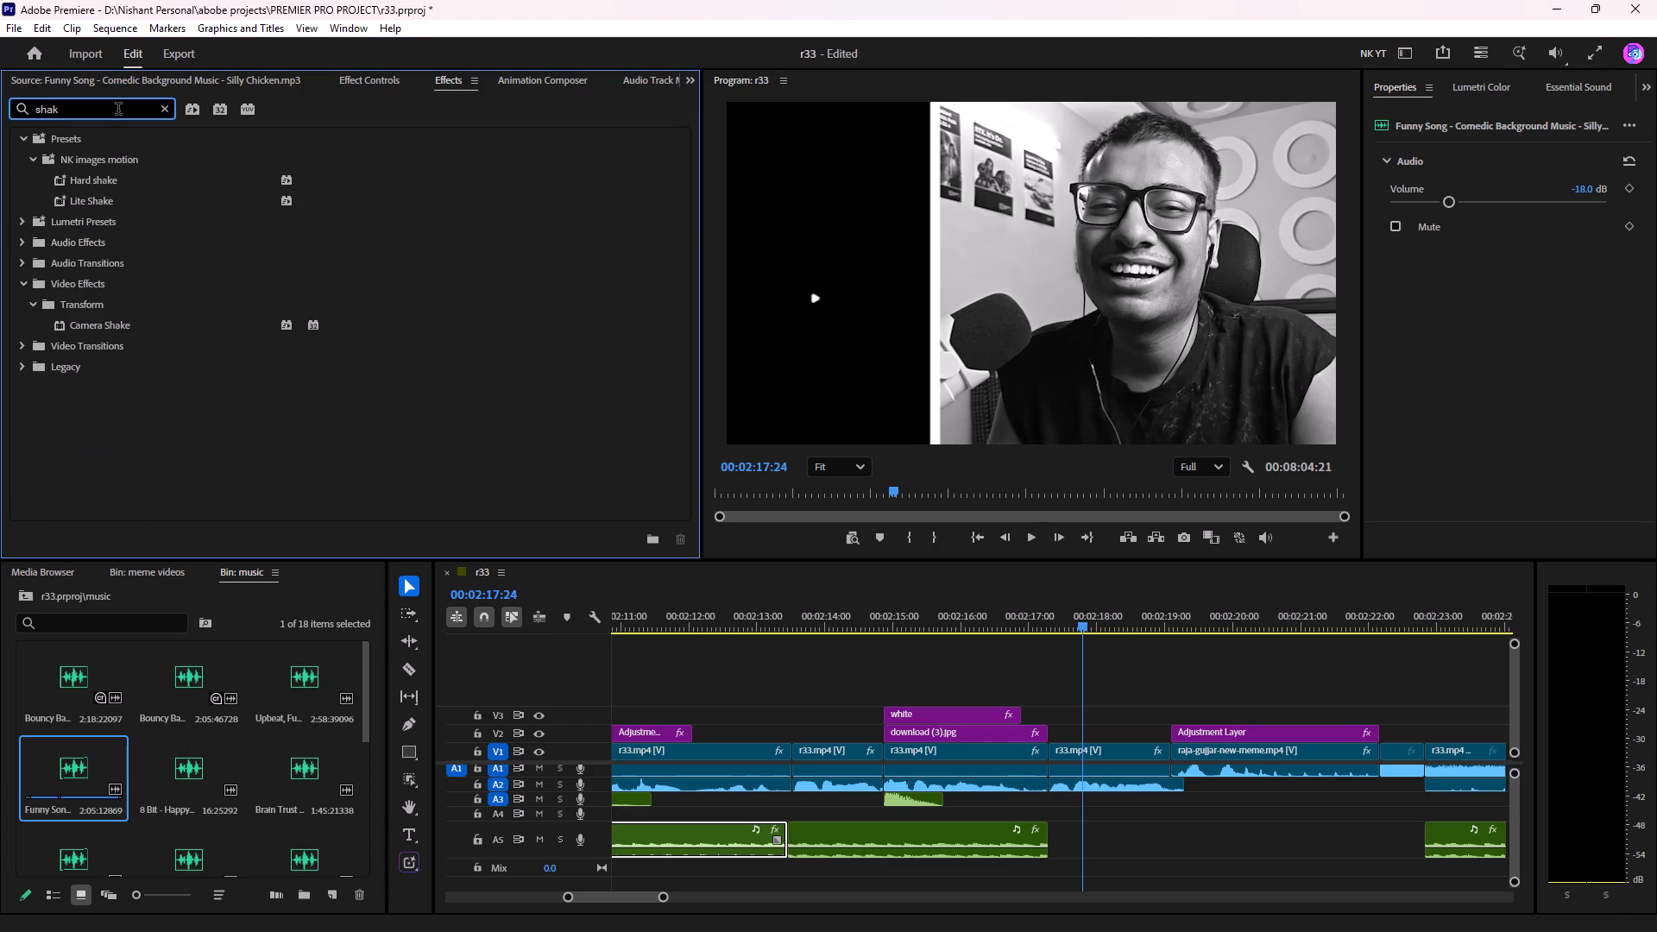
{"action": "left_click_drag", "start_coordinate": [114, 327], "coordinate": [1093, 757]}
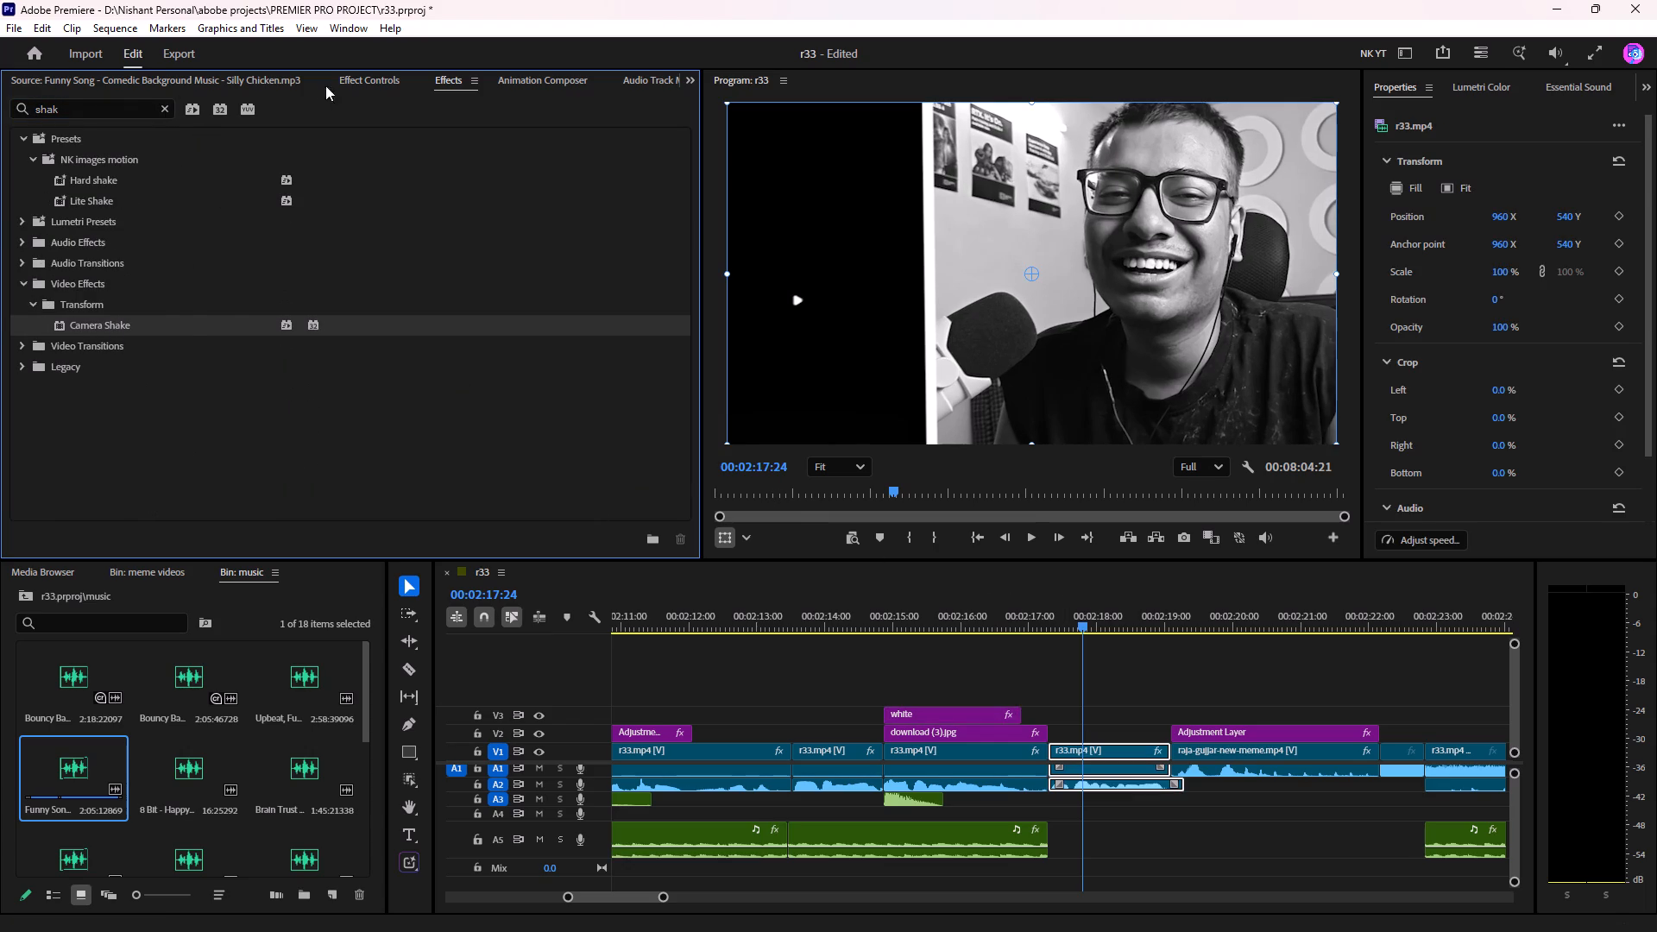
{"action": "left_click", "coordinate": [348, 79]}
{"action": "scroll", "coordinate": [143, 351], "scroll_direction": "down", "scroll_amount": 17}
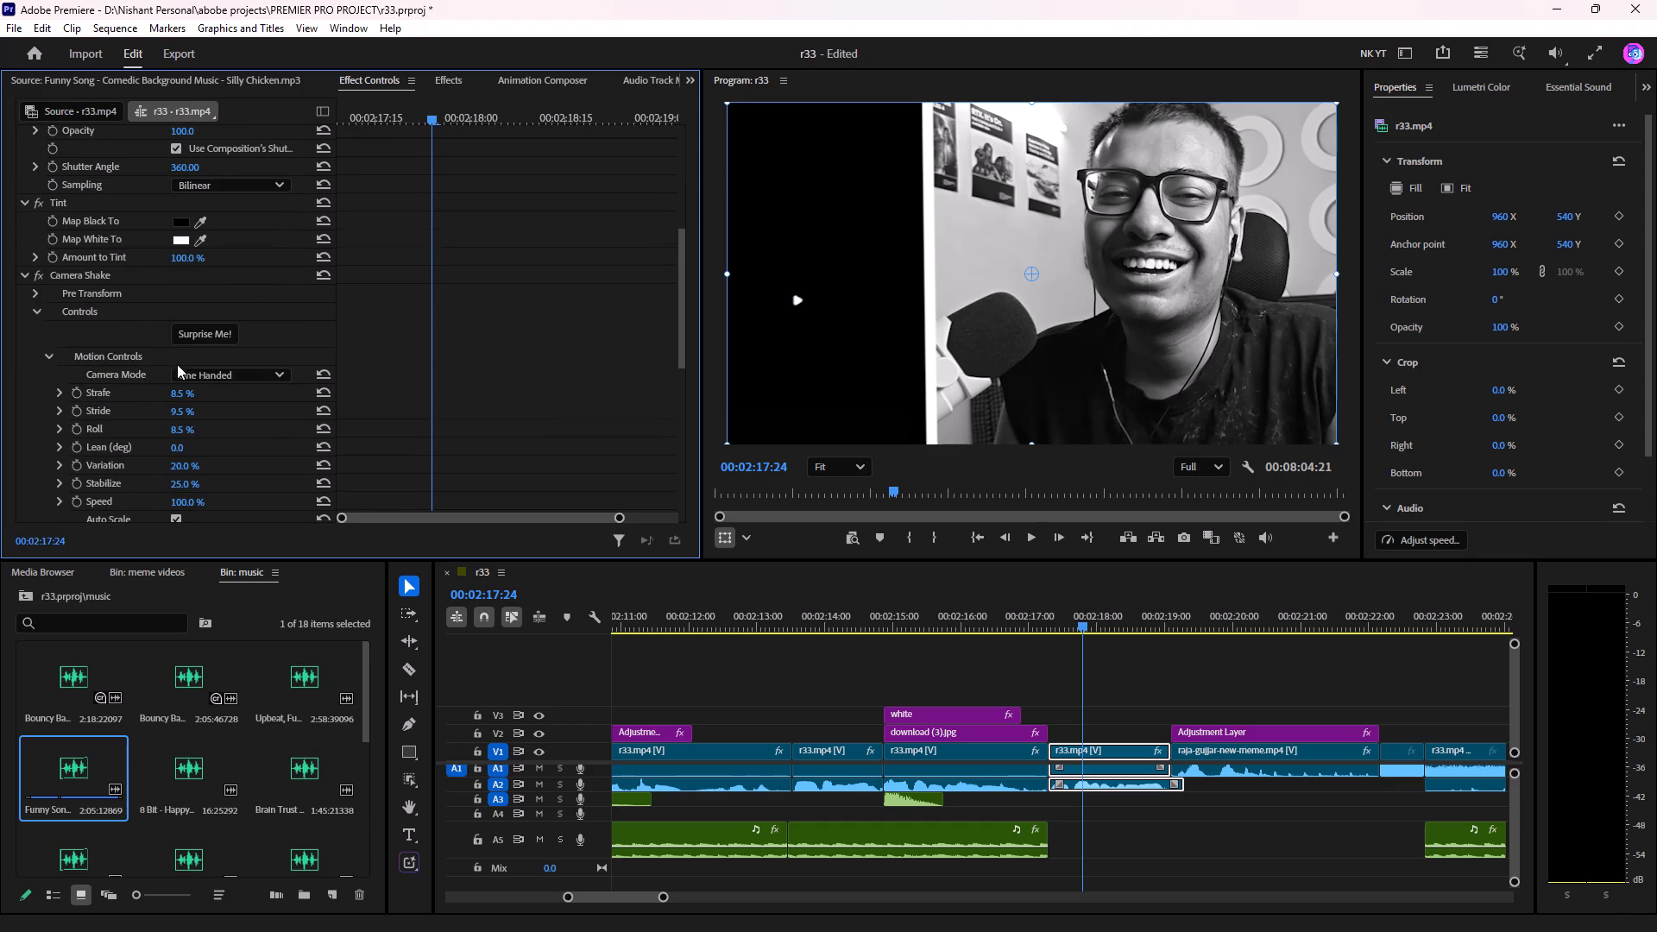
{"action": "left_click", "coordinate": [184, 431]}
{"action": "key", "text": "3"}
{"action": "left_click", "coordinate": [256, 426]}
Replay full screen from about 00:02:14 into raja-gujjar-new-meme.mp4 to check the Camera Shake on the black-and-white reaction.
{"action": "left_click", "coordinate": [837, 608]}
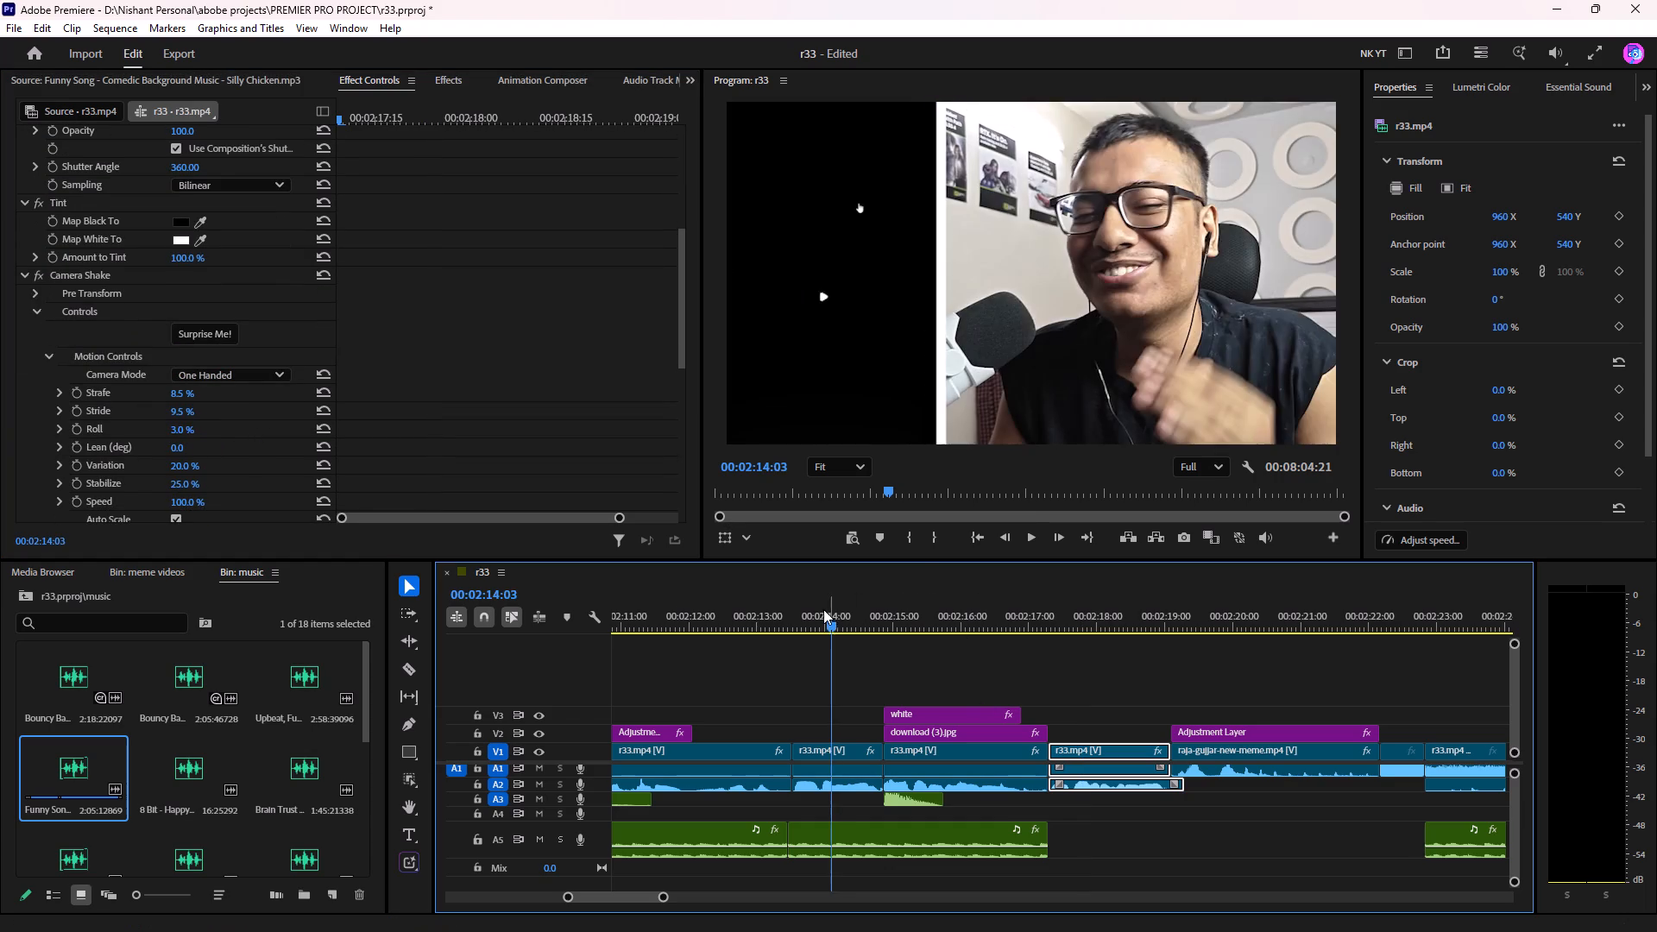
{"action": "key", "text": "space"}
{"action": "left_click", "coordinate": [1596, 57]}
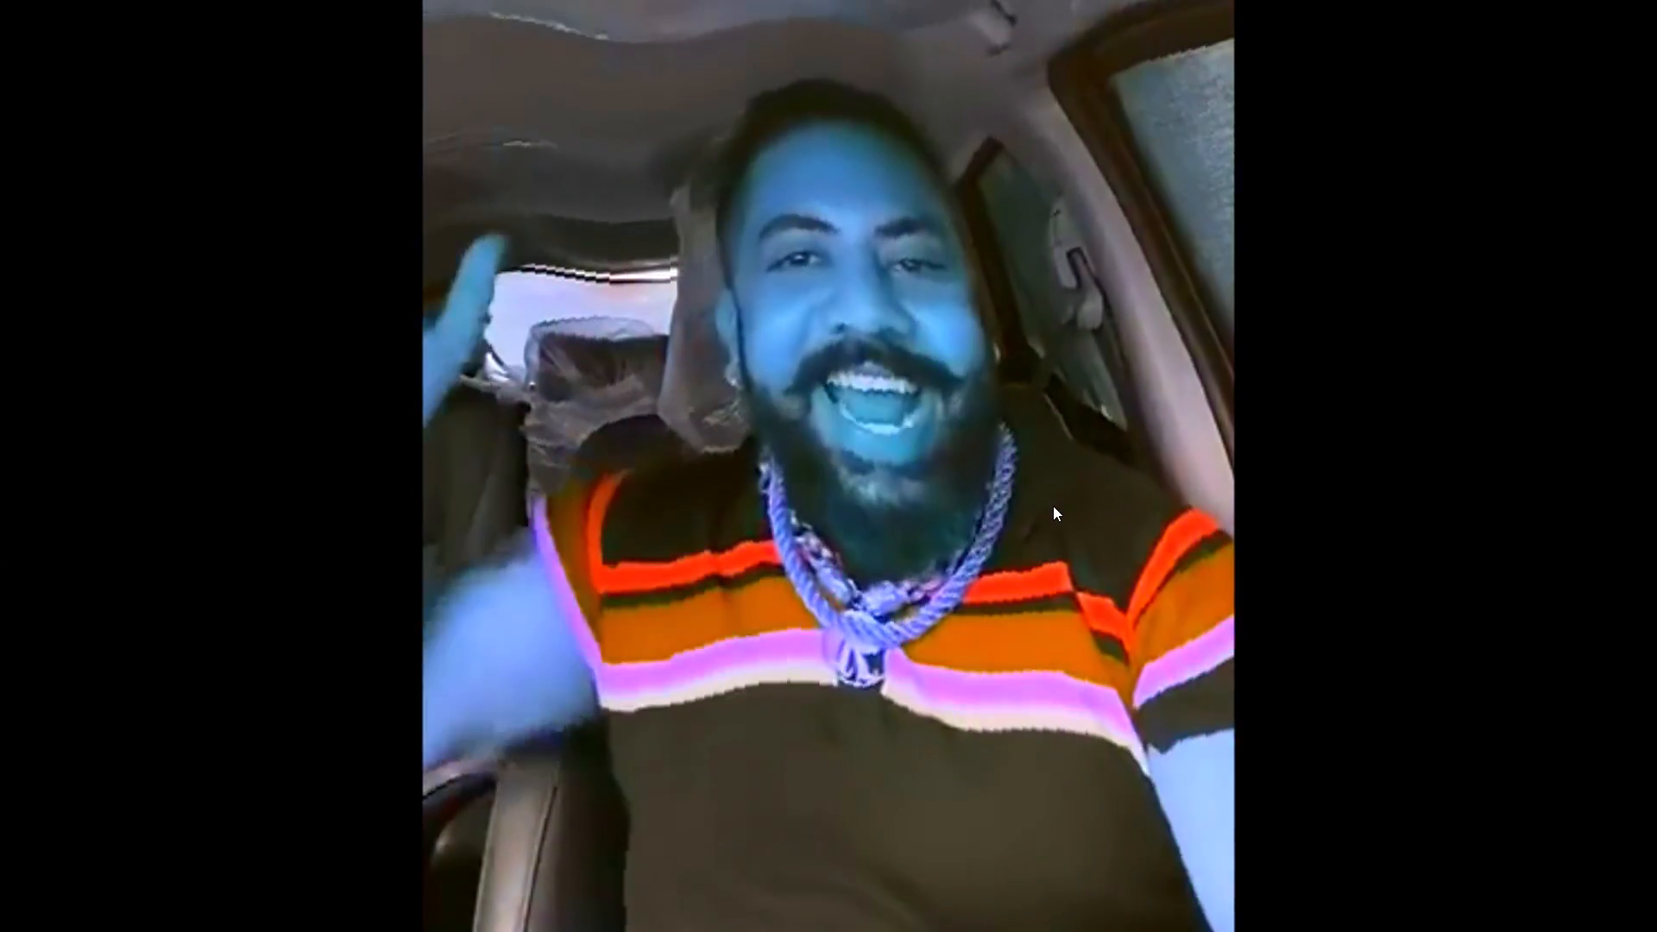
{"action": "key", "text": "Escape"}
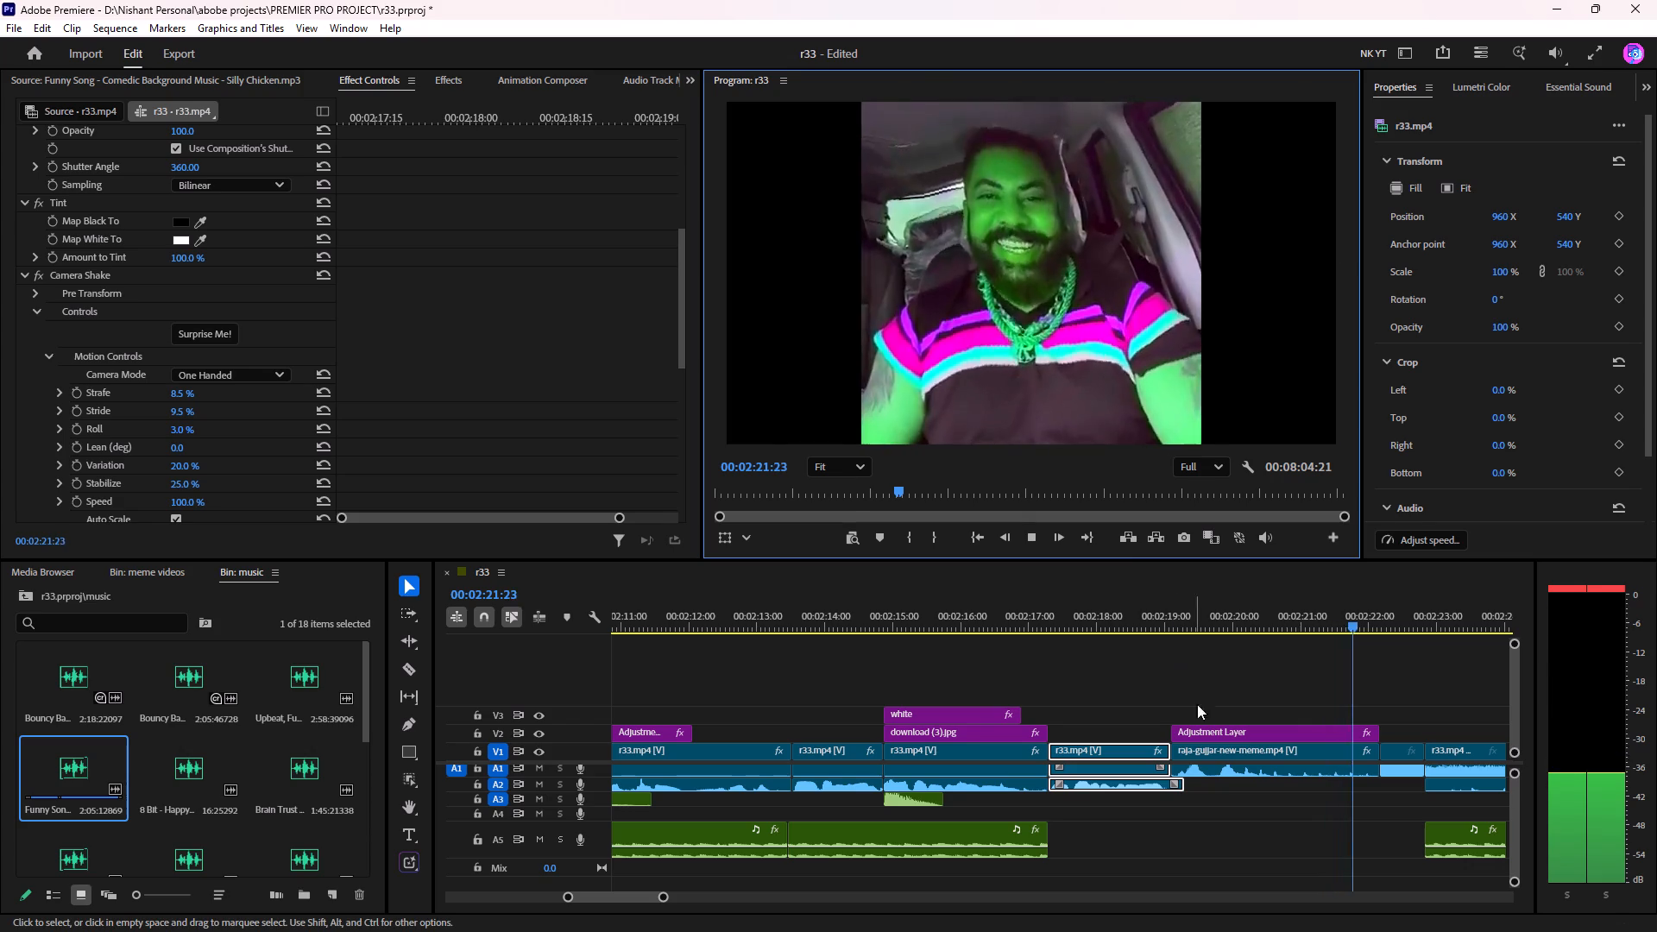
{"action": "key", "text": "space"}
Recheck the section from about 00:02:09 and turn off the Lowpass effect on the A5 music segment before the 00:02:13:14 cut.
{"action": "left_click_drag", "start_coordinate": [1315, 615], "coordinate": [821, 634]}
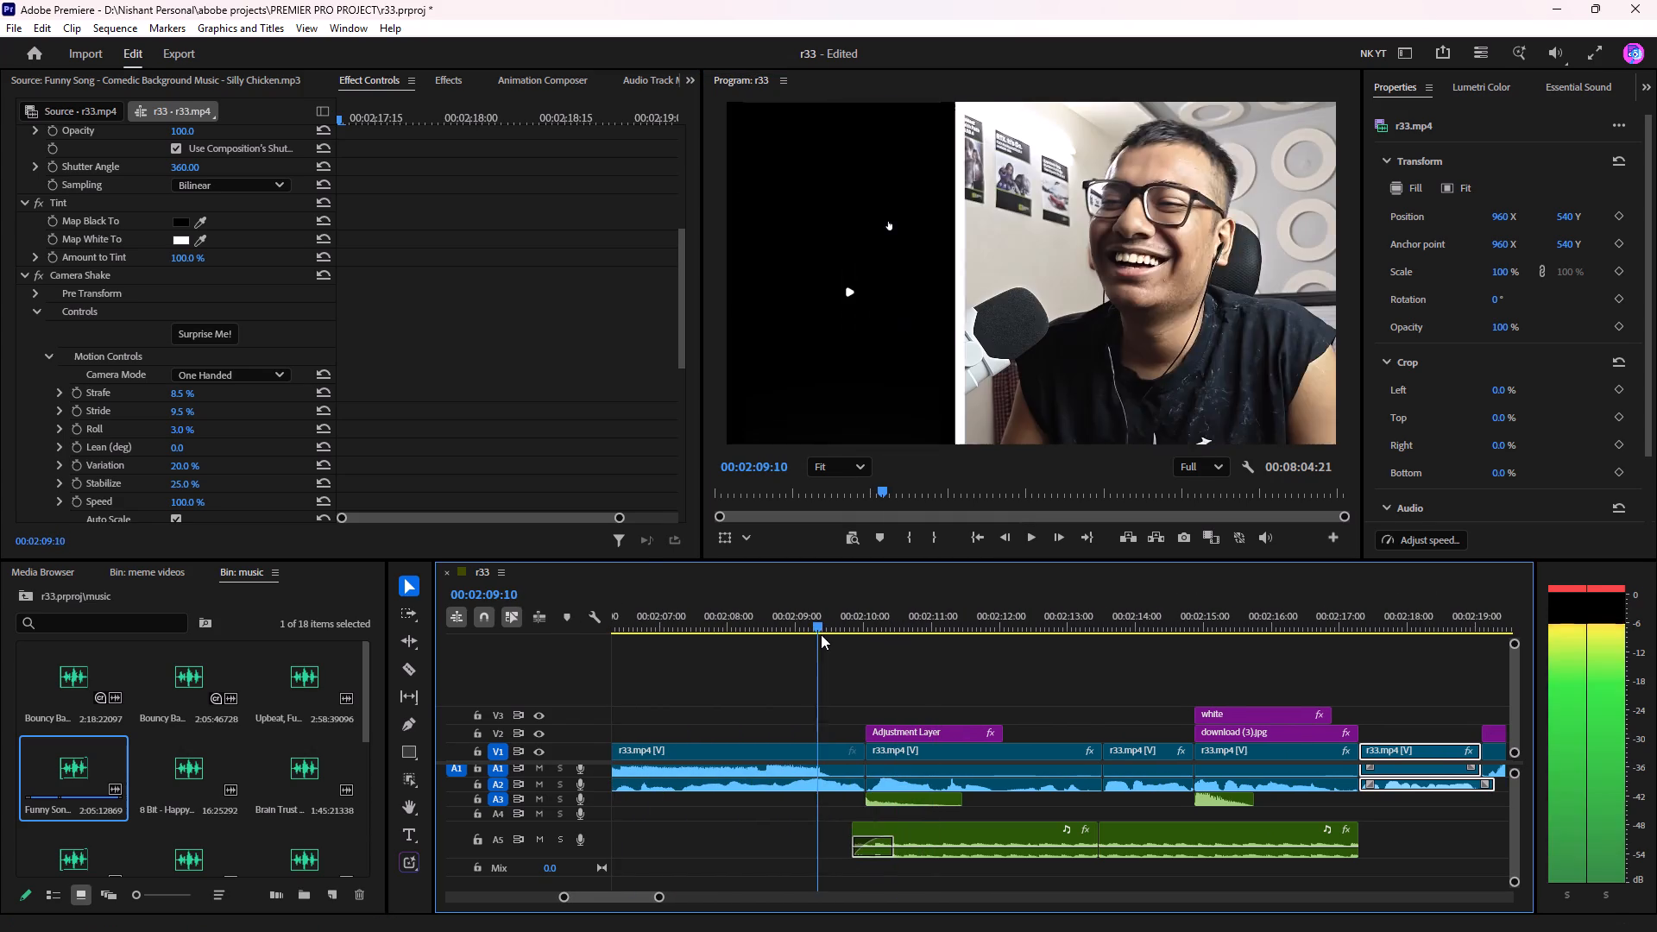
{"action": "key", "text": "space"}
{"action": "left_click", "coordinate": [1592, 56]}
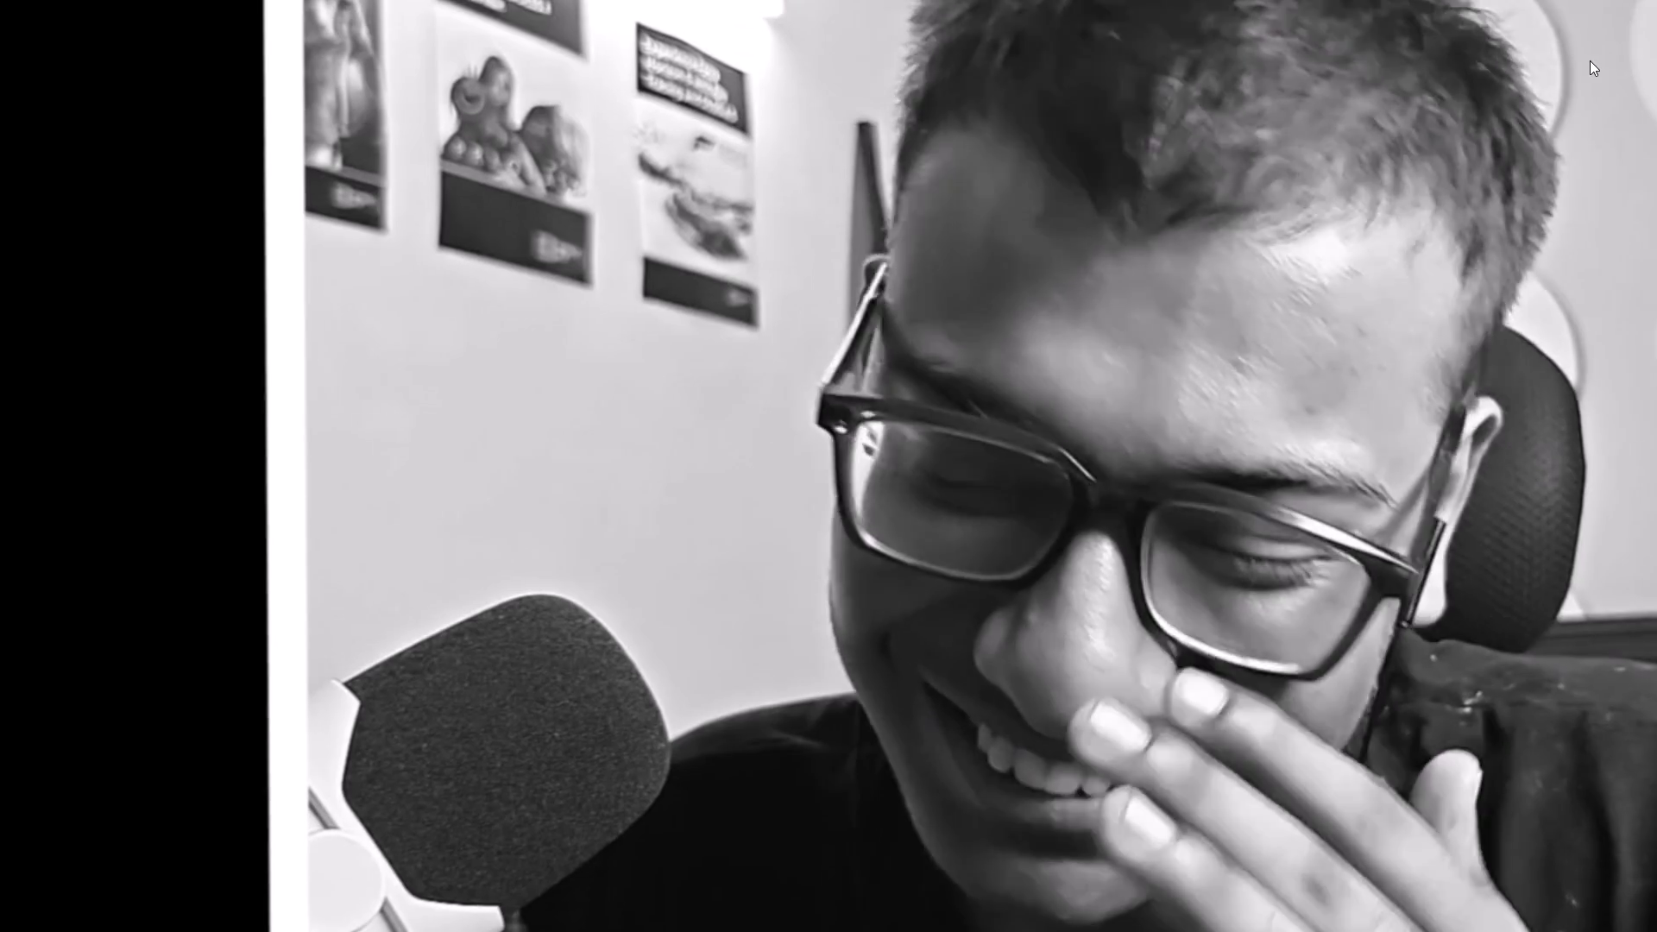
{"action": "key", "text": "Escape"}
{"action": "key", "text": "space"}
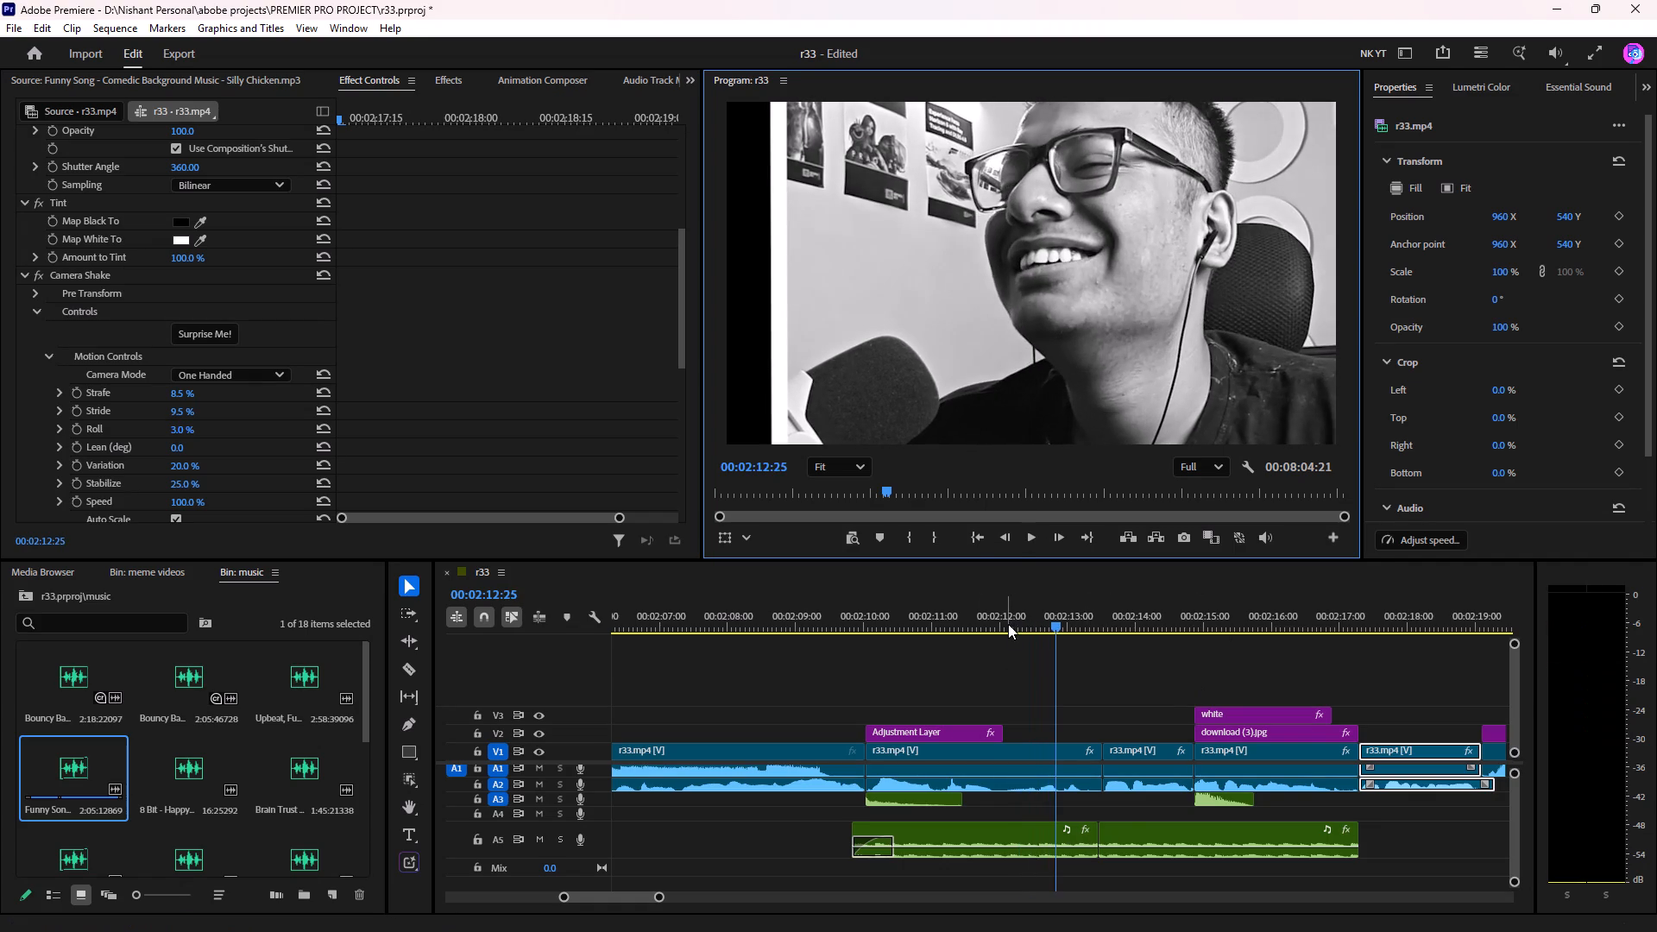
{"action": "left_click", "coordinate": [1008, 618]}
{"action": "left_click", "coordinate": [995, 836]}
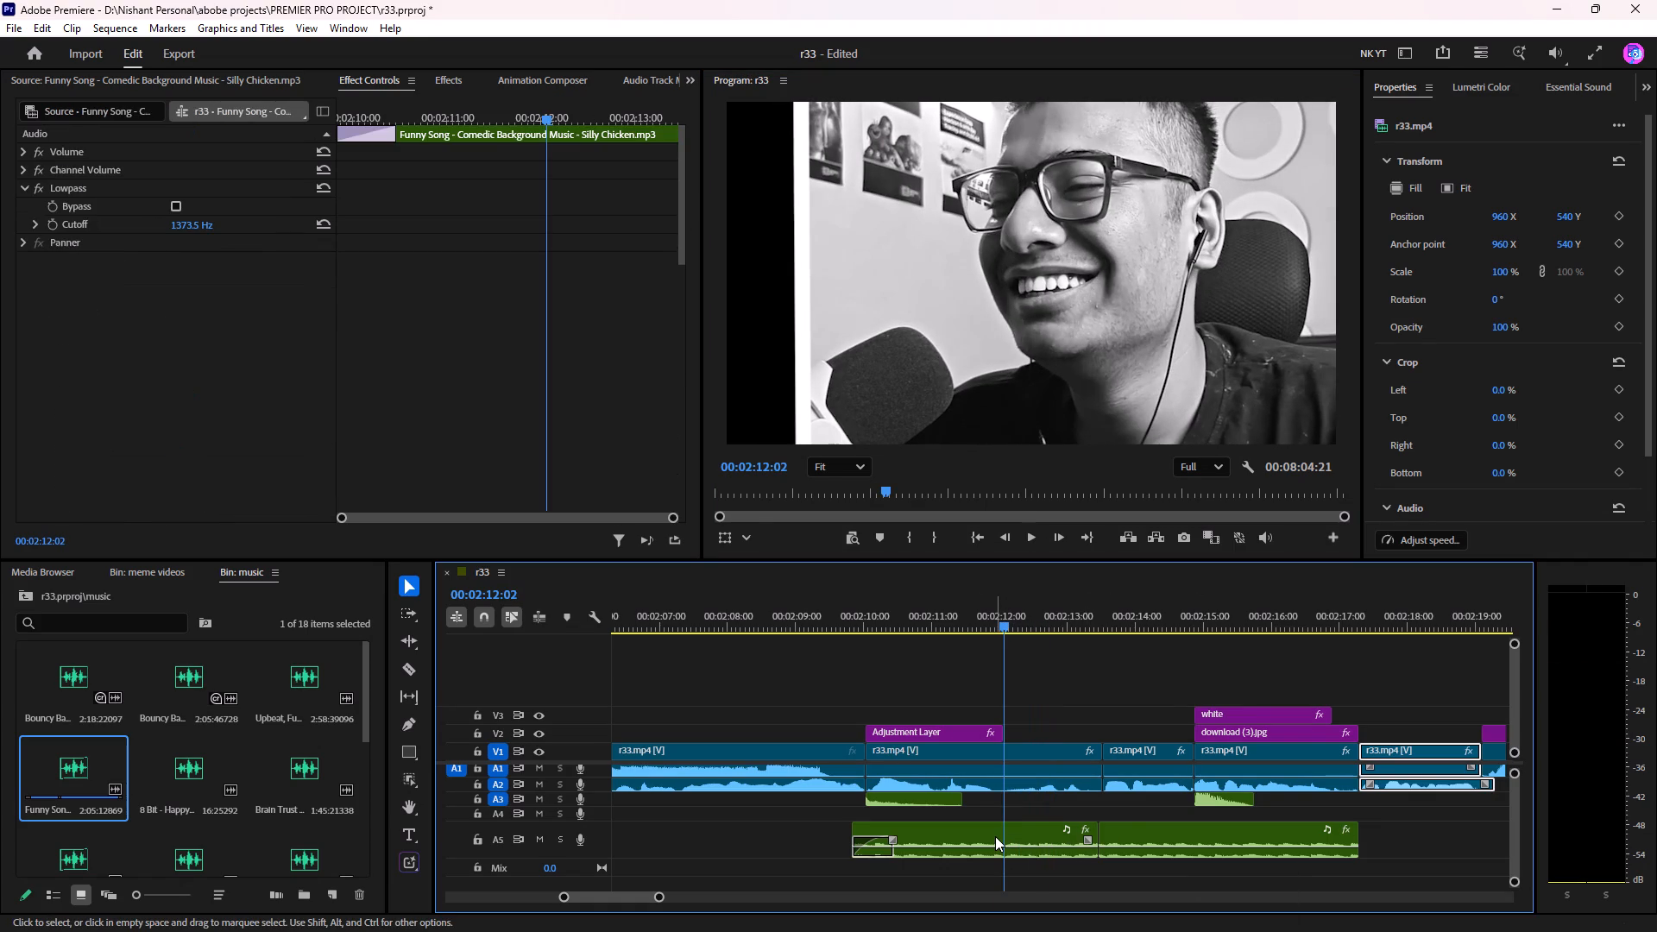
{"action": "left_click", "coordinate": [43, 189]}
Replay the edit full screen from about 00:02:07 into raja-gujjar-new-meme.mp4 to check the music without Lowpass.
{"action": "left_click", "coordinate": [682, 618]}
{"action": "key", "text": "space"}
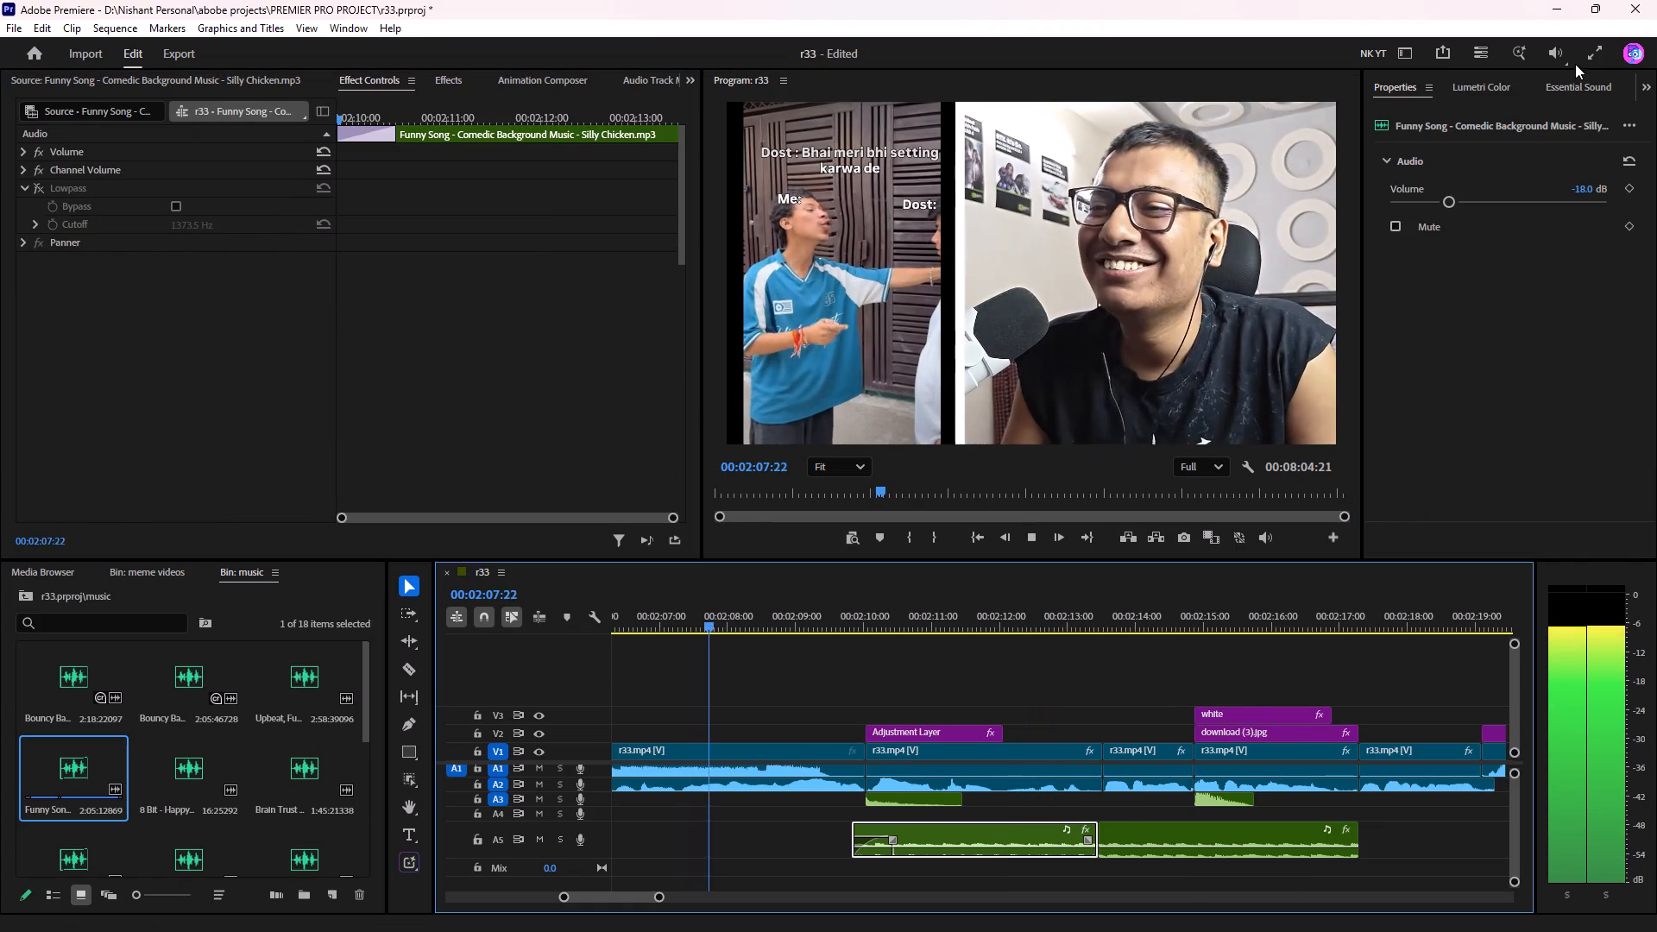
{"action": "left_click", "coordinate": [1588, 52]}
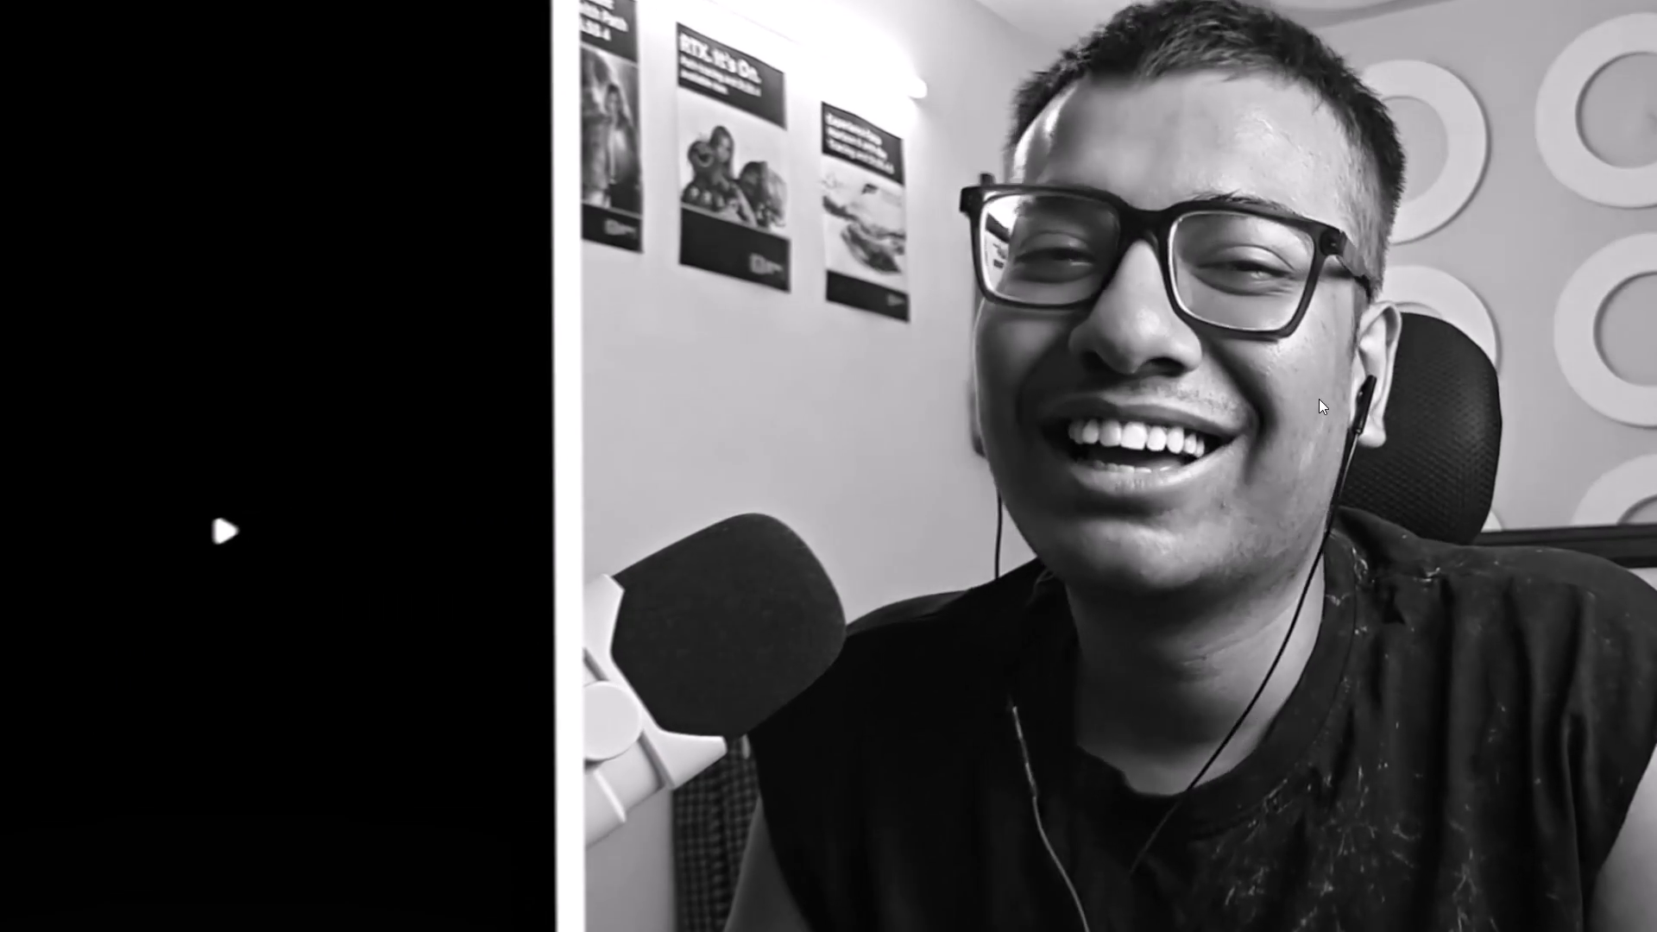
{"action": "scroll", "coordinate": [1319, 400], "scroll_direction": "down", "scroll_amount": 2}
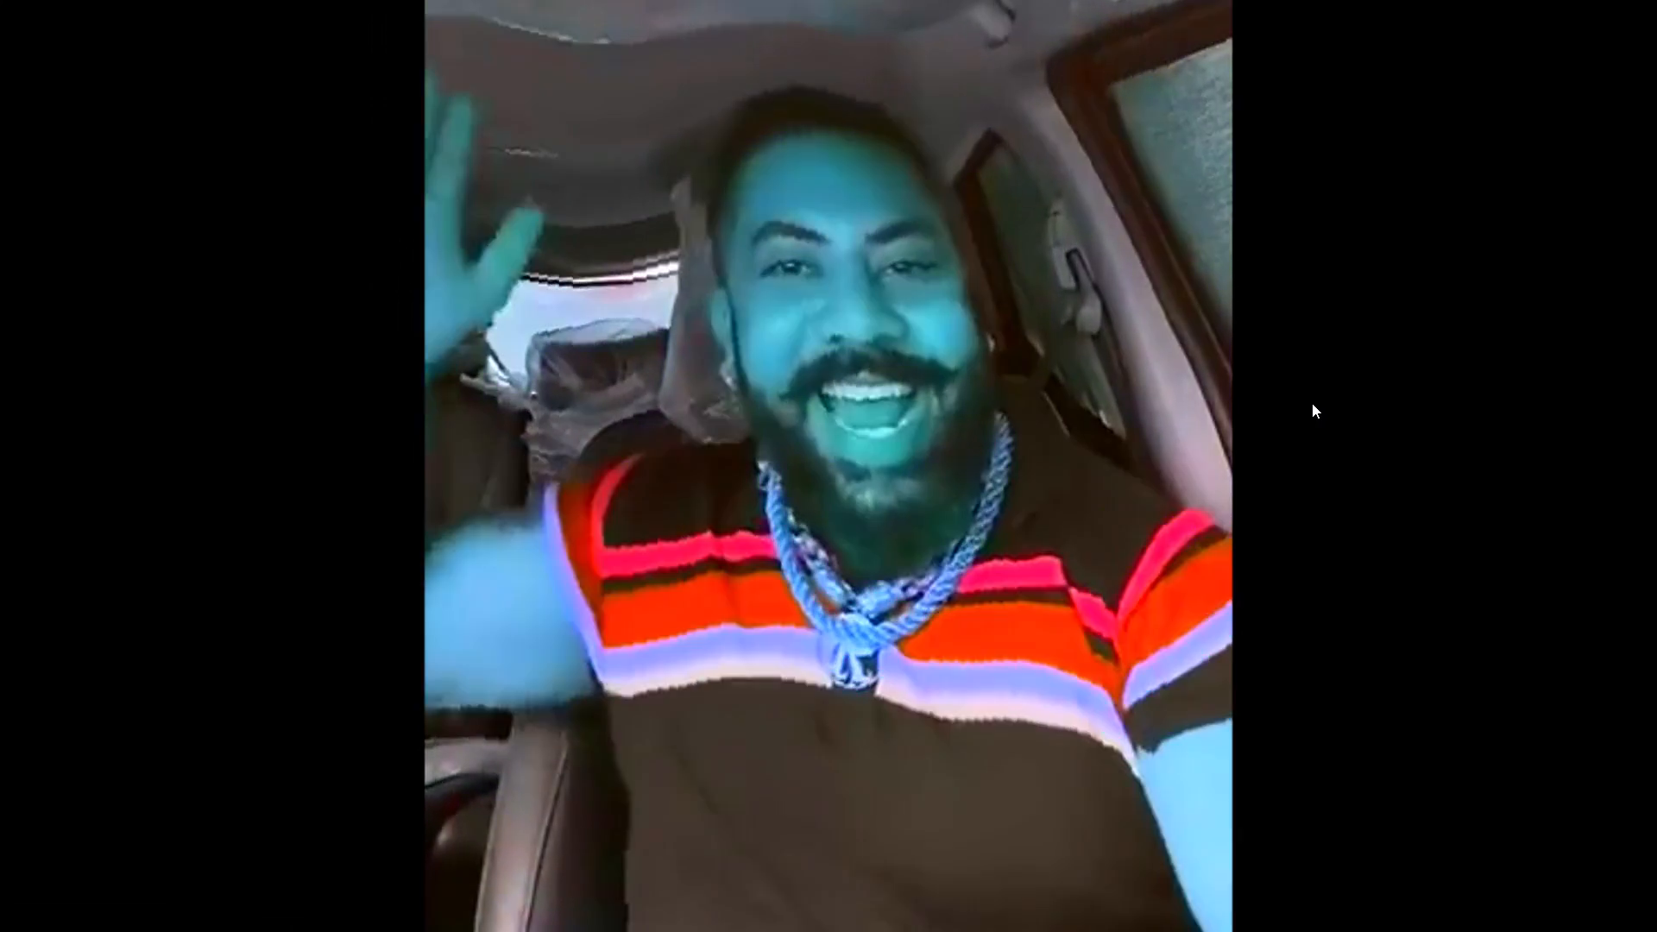
{"action": "key", "text": "Escape"}
{"action": "scroll", "coordinate": [1467, 645], "scroll_direction": "down", "scroll_amount": 7}
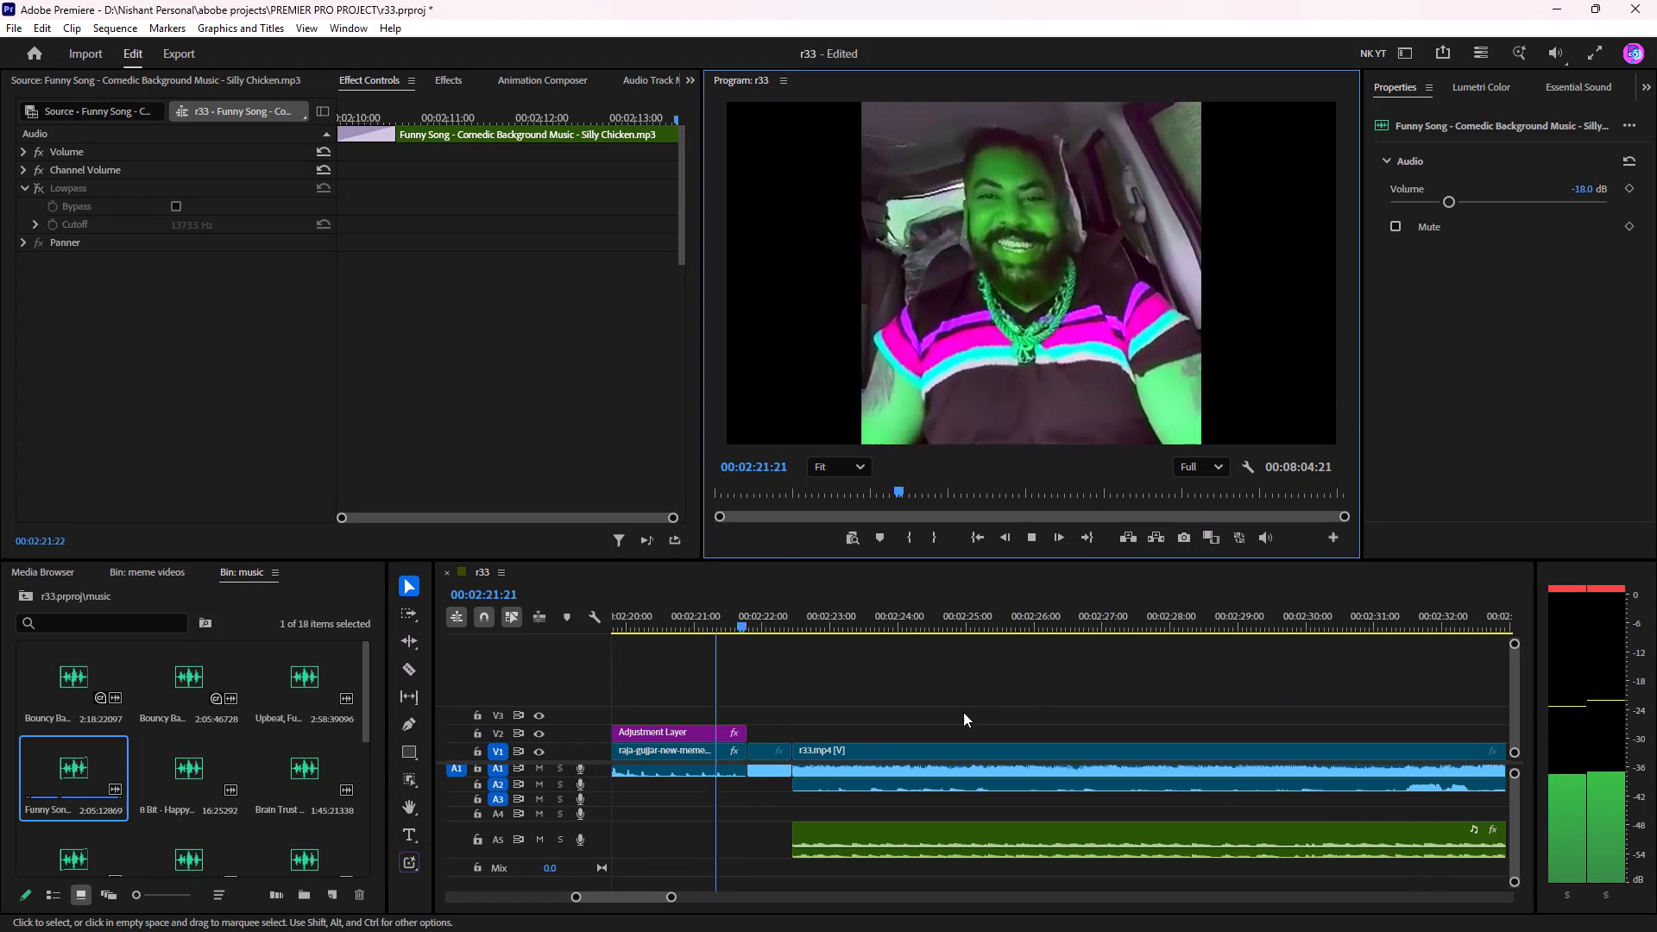
{"action": "scroll", "coordinate": [963, 712], "scroll_direction": "down", "scroll_amount": 1}
{"action": "key", "text": "space"}
Move the A5 music segment after raja-gujjar-new-meme.mp4 to about 00:02:39:06, just before the Adjustment Layer, and add a short fade-in.
{"action": "scroll", "coordinate": [1410, 769], "scroll_direction": "down", "scroll_amount": 13}
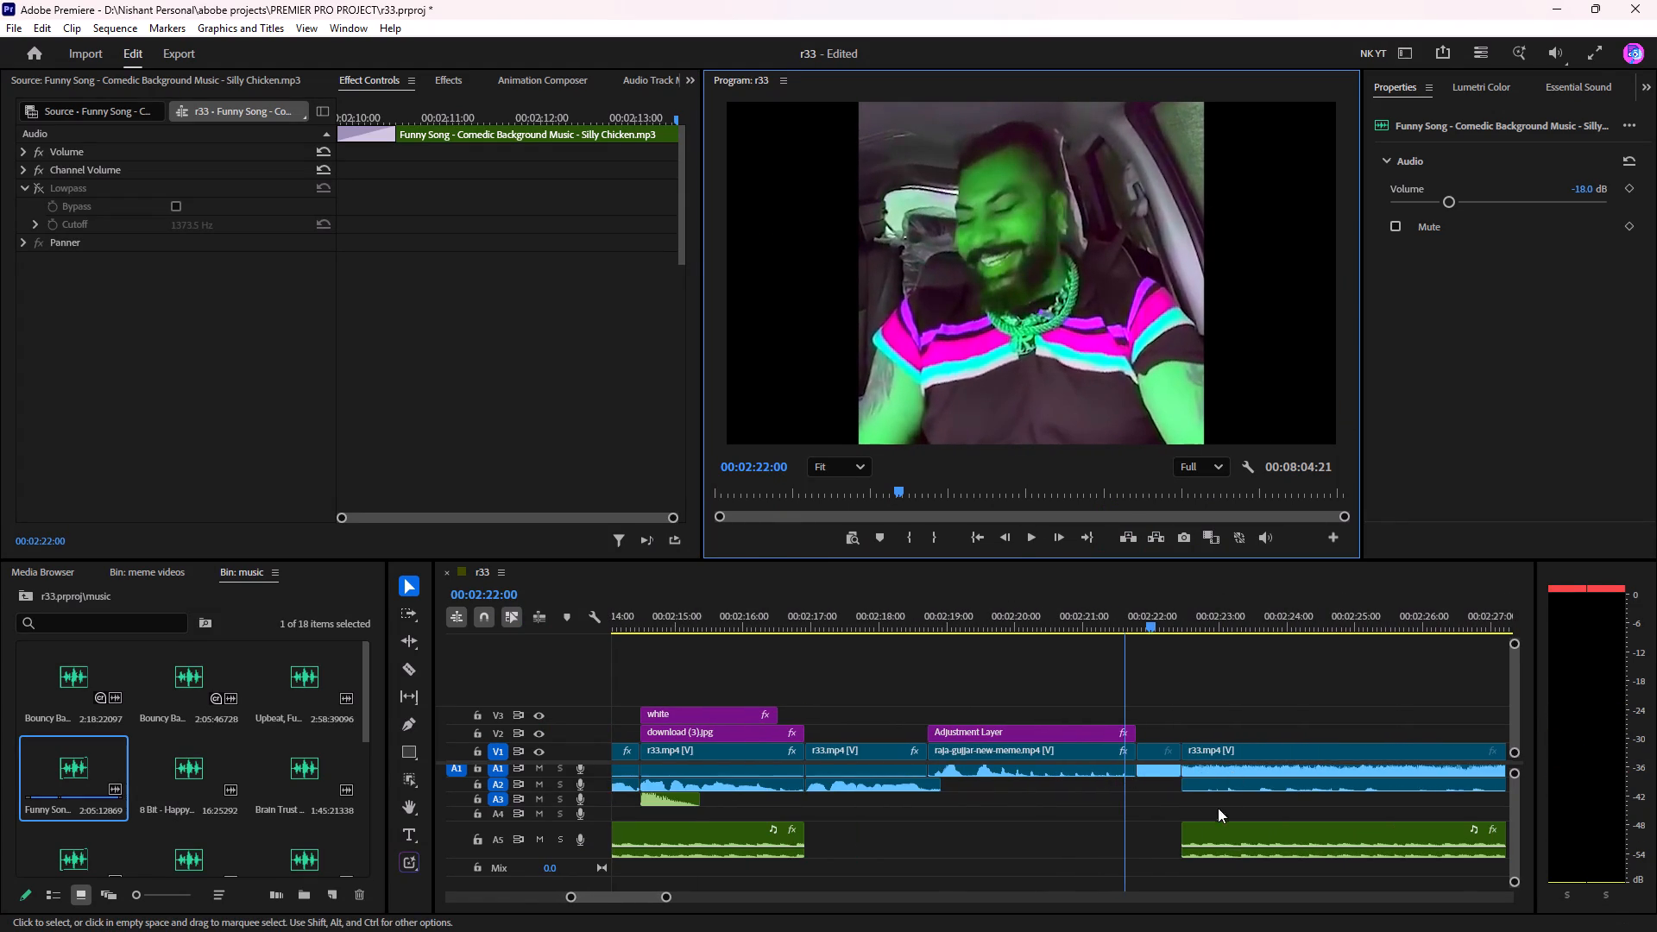
{"action": "left_click_drag", "start_coordinate": [1192, 837], "coordinate": [1509, 828]}
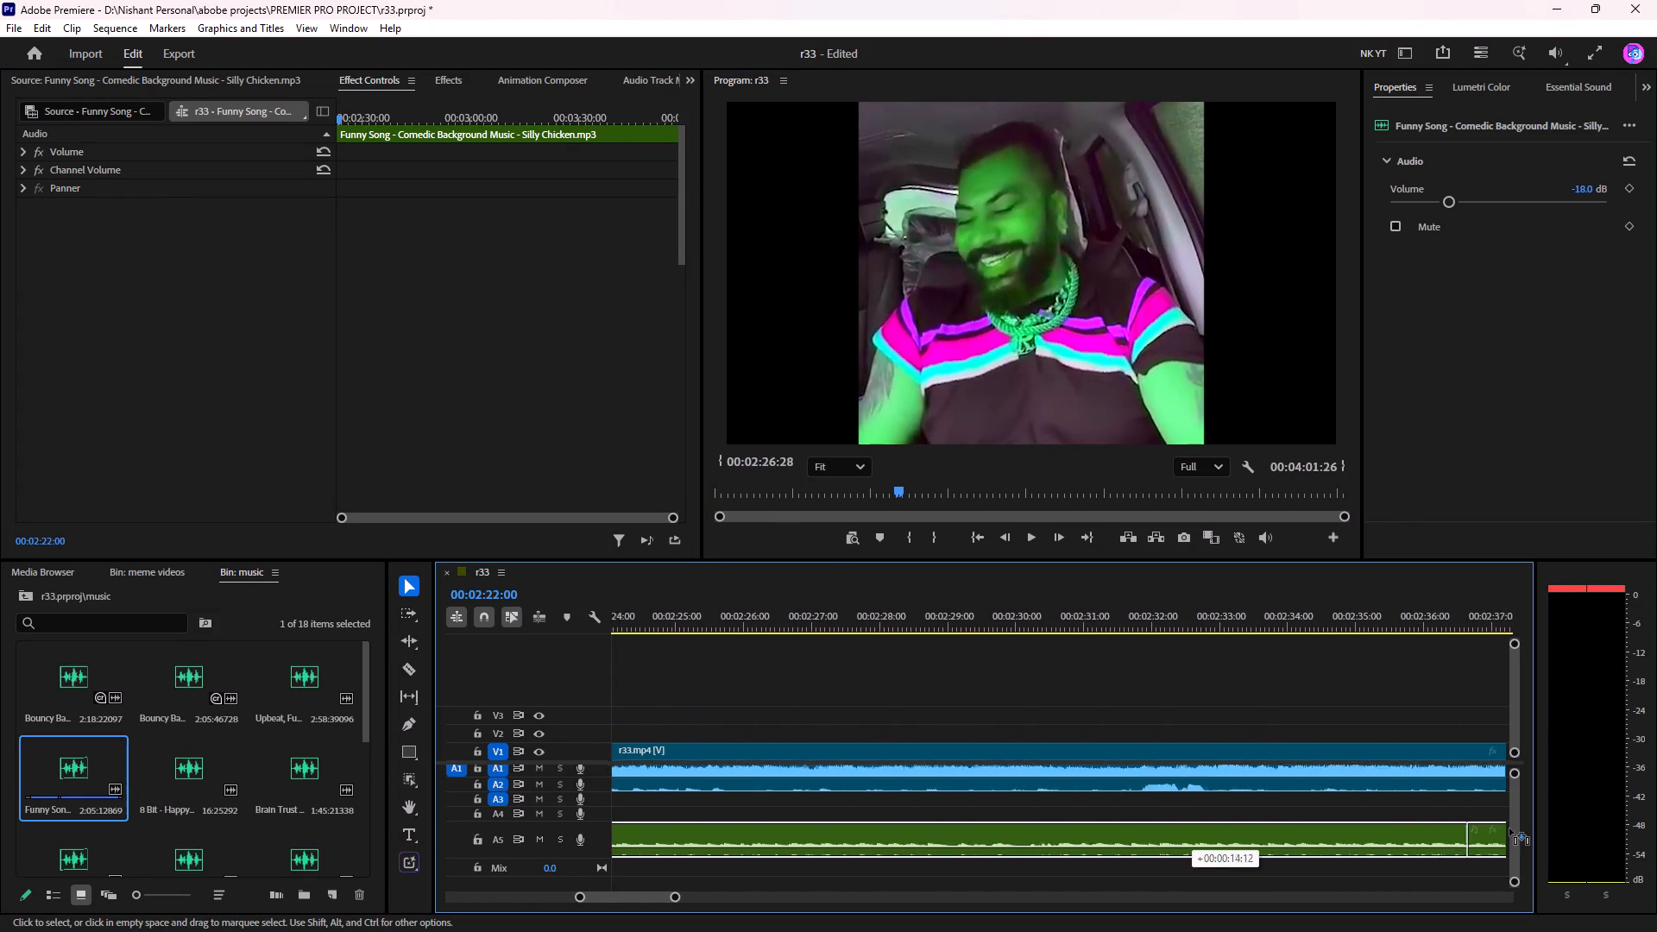
{"action": "left_click_drag", "start_coordinate": [1509, 828], "coordinate": [951, 834]}
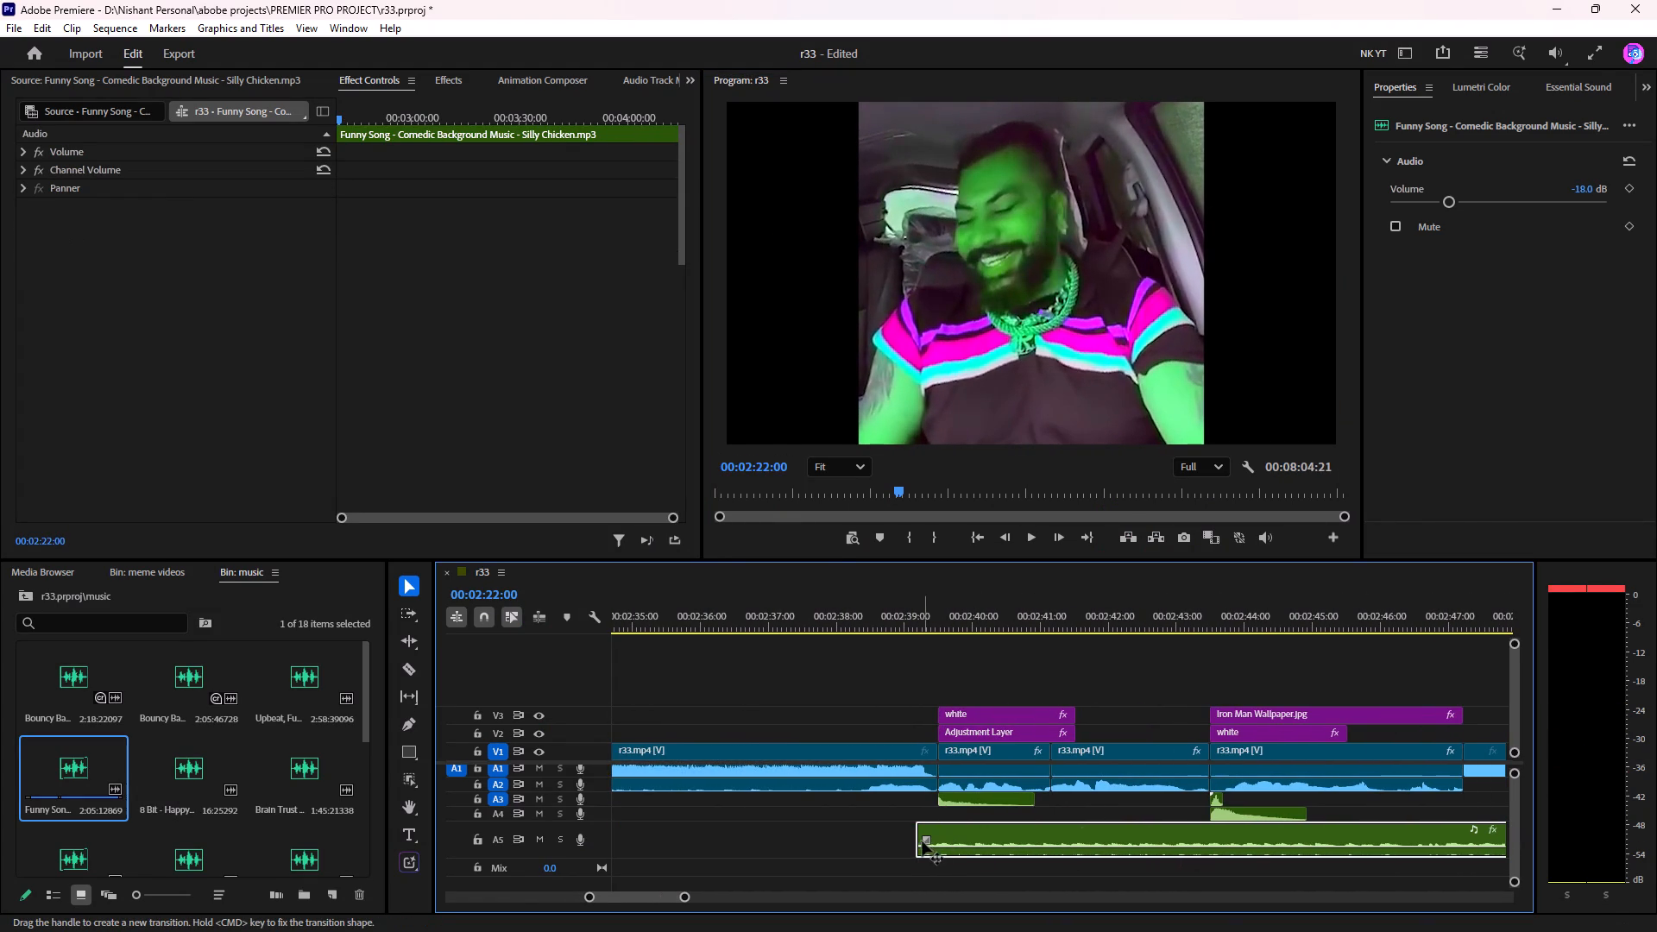
{"action": "left_click", "coordinate": [921, 841]}
{"action": "left_click_drag", "start_coordinate": [928, 841], "coordinate": [970, 825]}
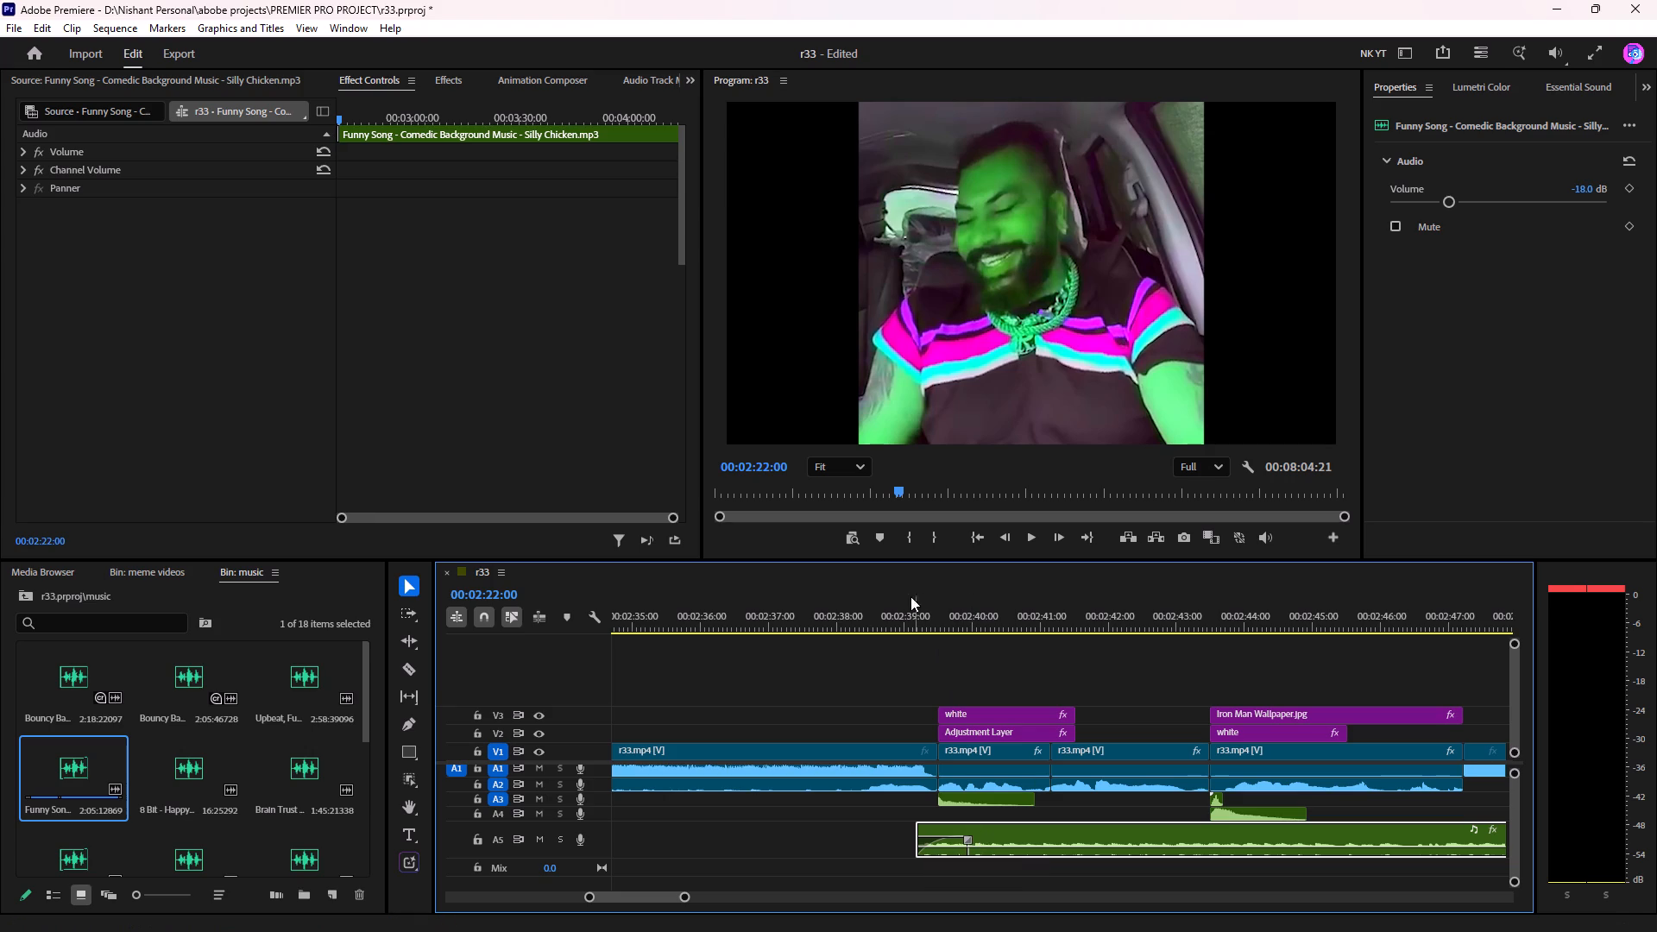
Replay from about 00:02:38 through the Iron Man Wallpaper.jpg insert to check the music entry and where it should stop.
{"action": "left_click", "coordinate": [891, 601]}
{"action": "left_click", "coordinate": [830, 608]}
{"action": "key", "text": "space"}
{"action": "left_click", "coordinate": [1596, 47]}
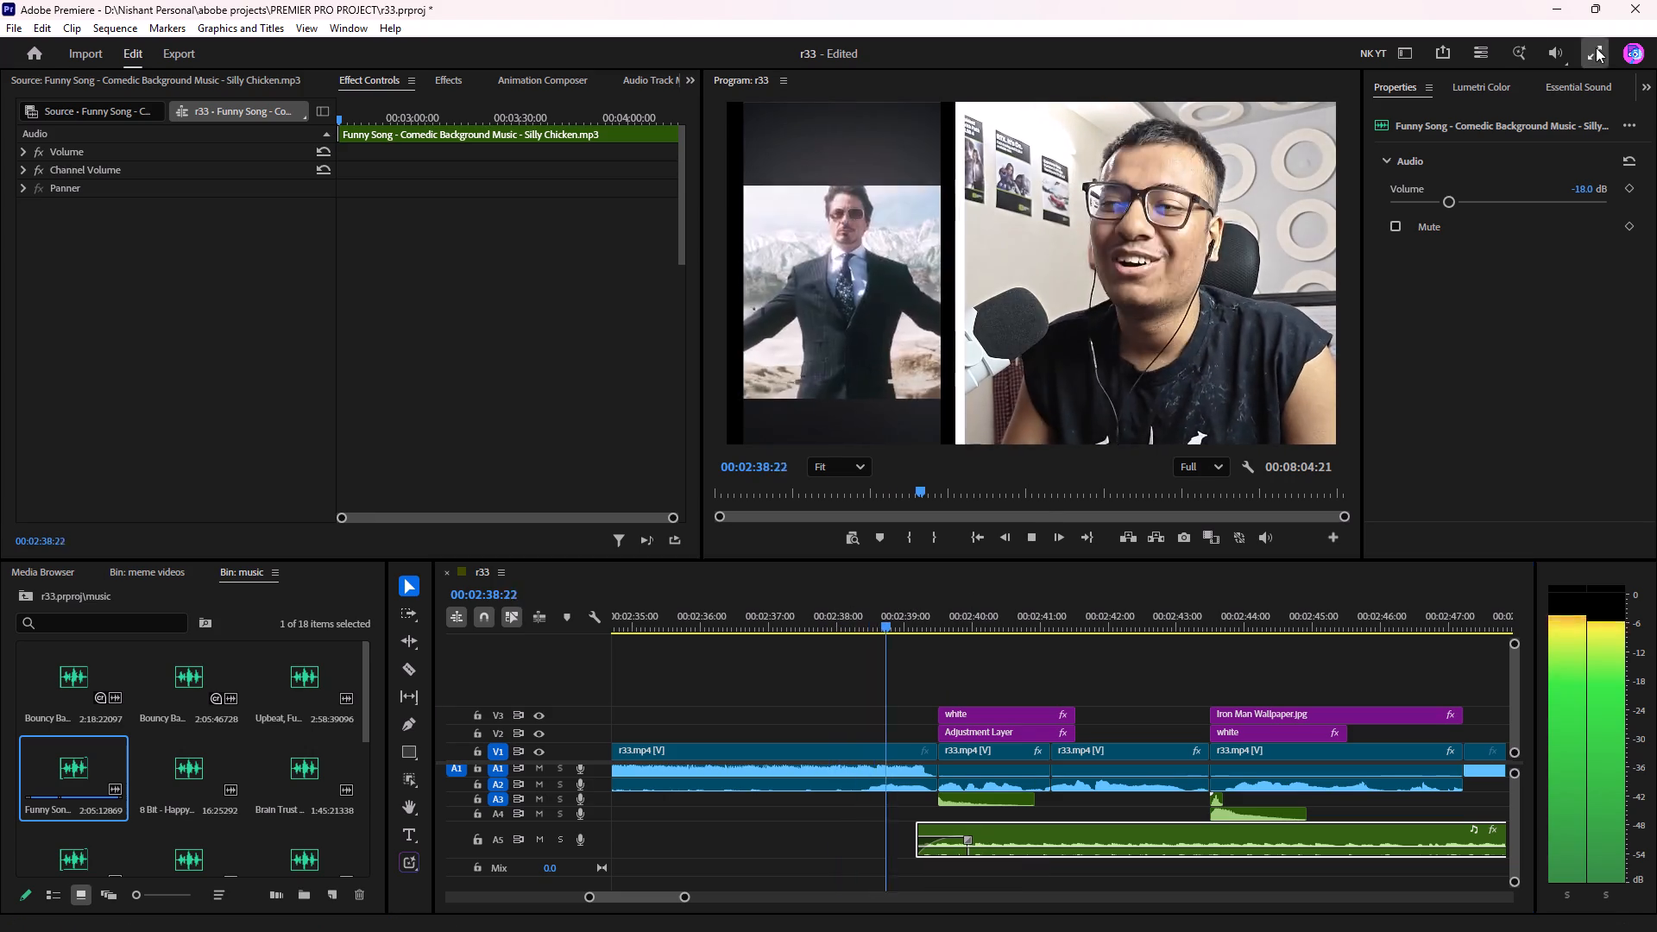
{"action": "scroll", "coordinate": [1275, 365], "scroll_direction": "down", "scroll_amount": 1}
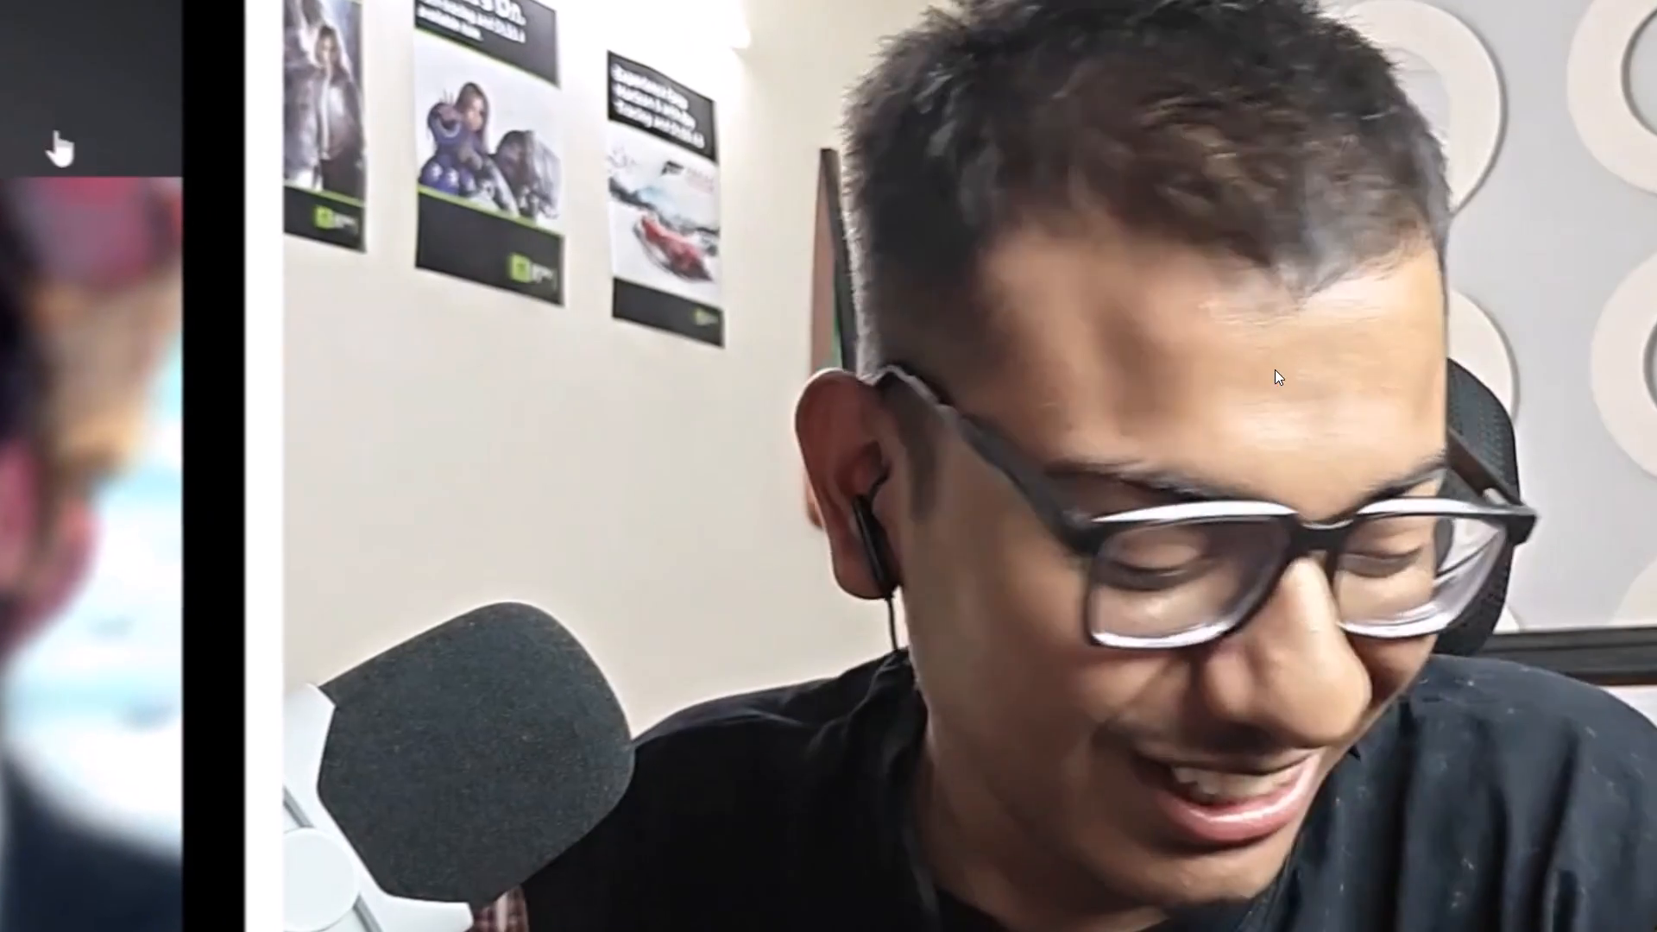
{"action": "key", "text": "Escape"}
{"action": "scroll", "coordinate": [1271, 518], "scroll_direction": "down", "scroll_amount": 4}
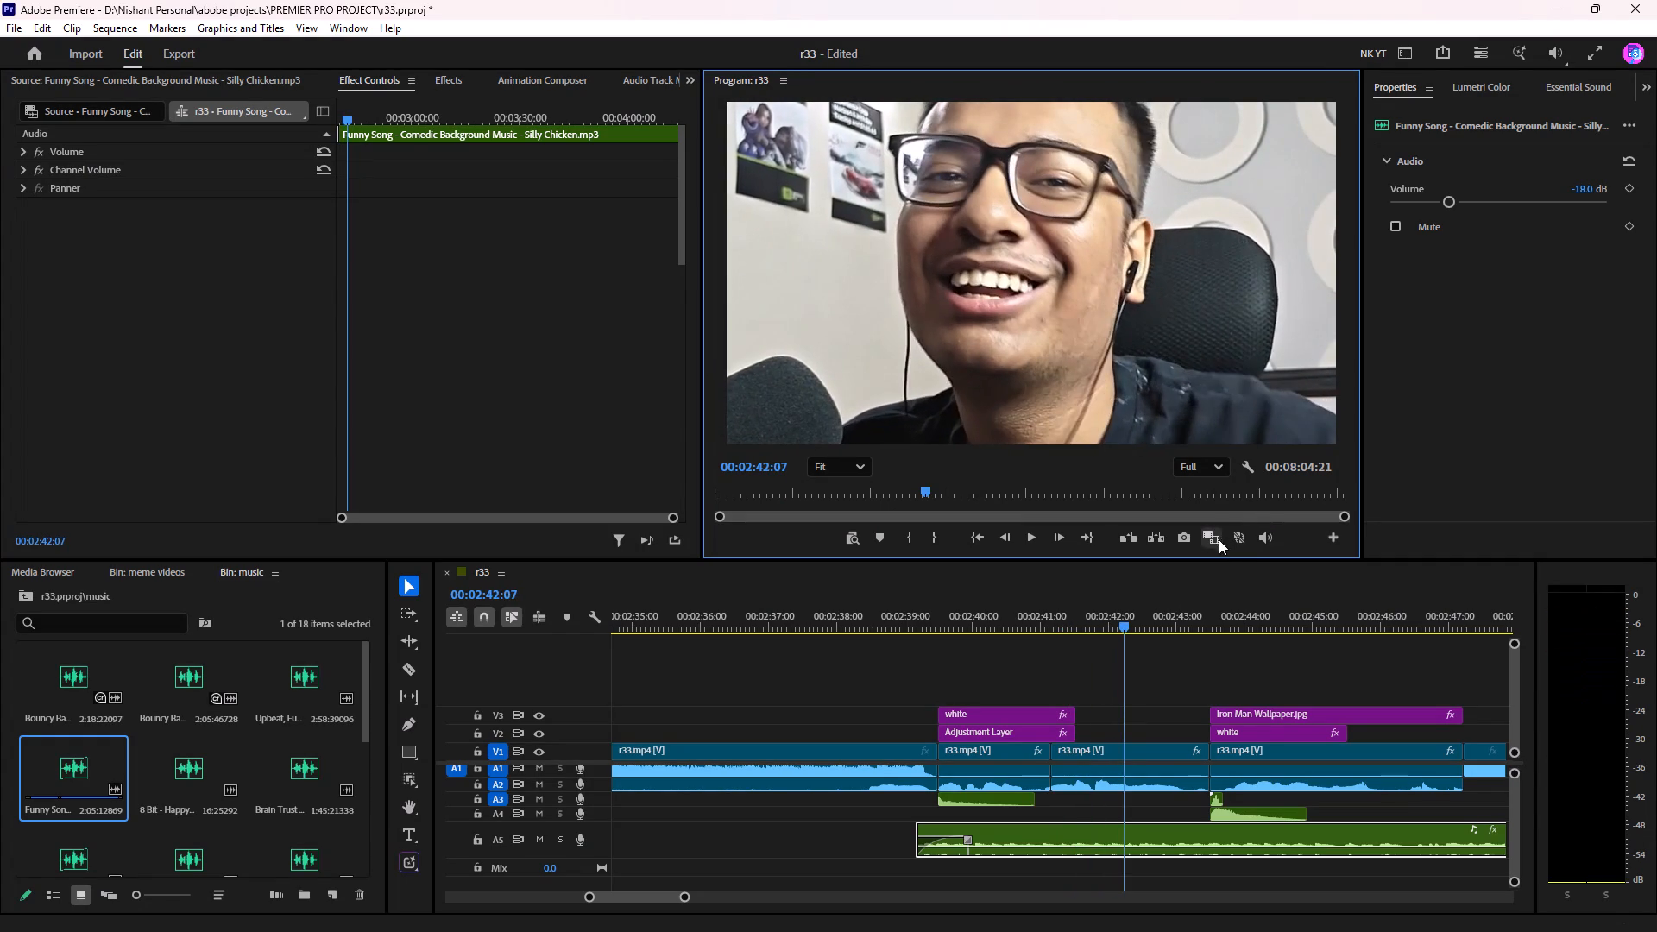
{"action": "key", "text": "space"}
{"action": "scroll", "coordinate": [1182, 595], "scroll_direction": "down", "scroll_amount": 4}
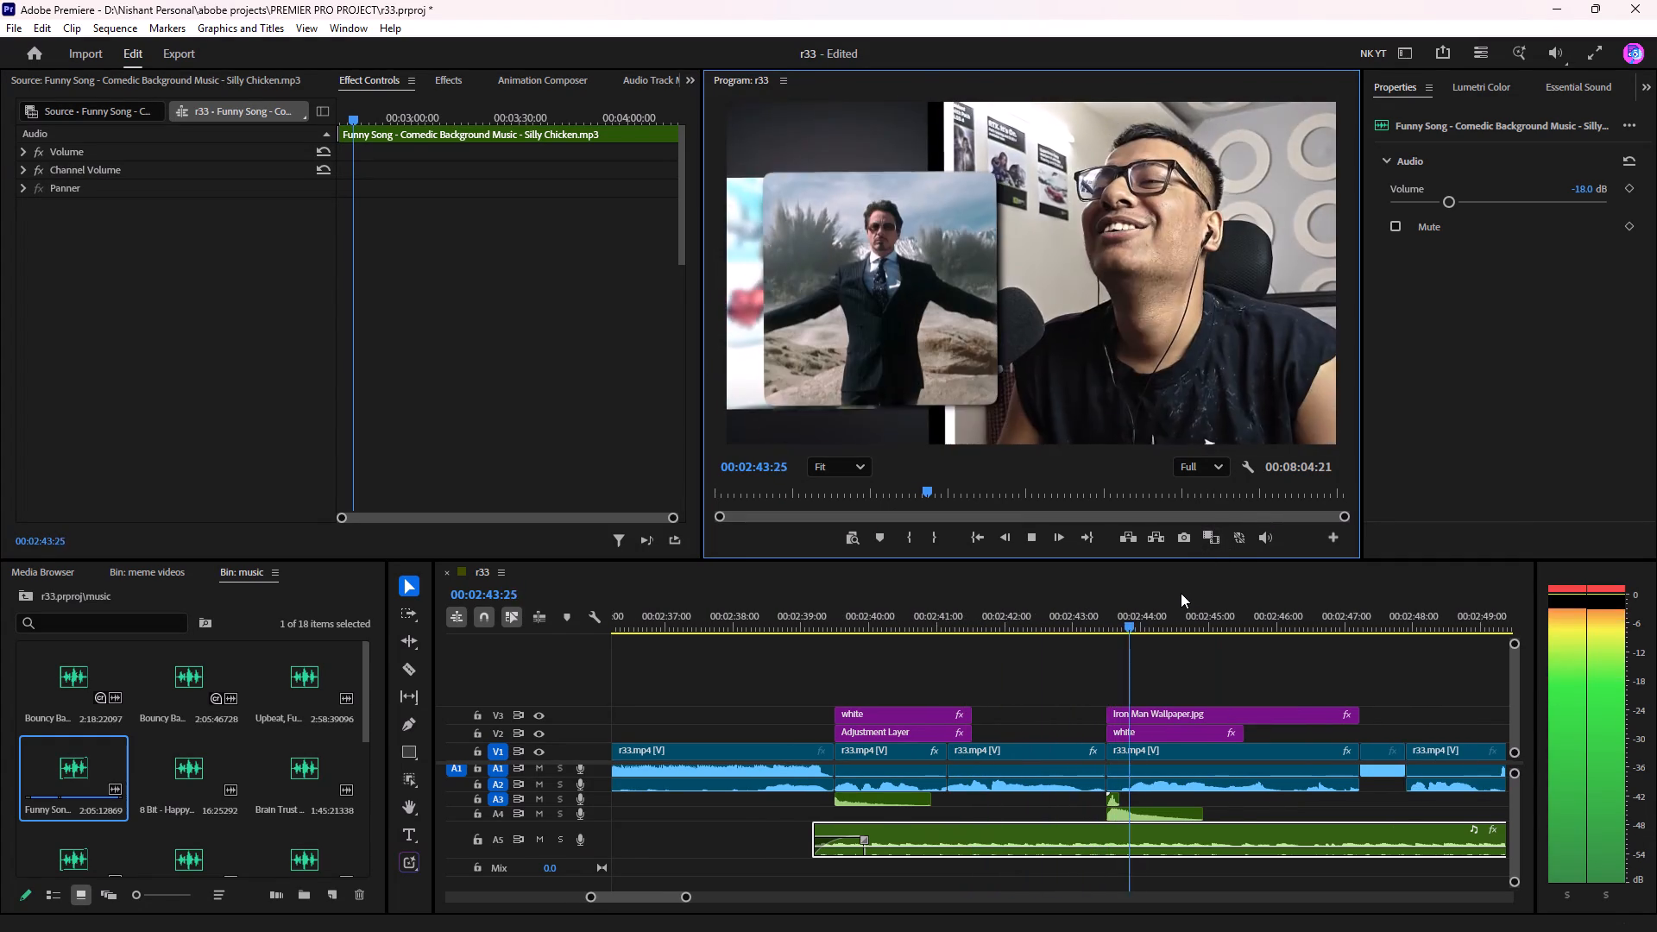
{"action": "scroll", "coordinate": [1181, 592], "scroll_direction": "down", "scroll_amount": 6}
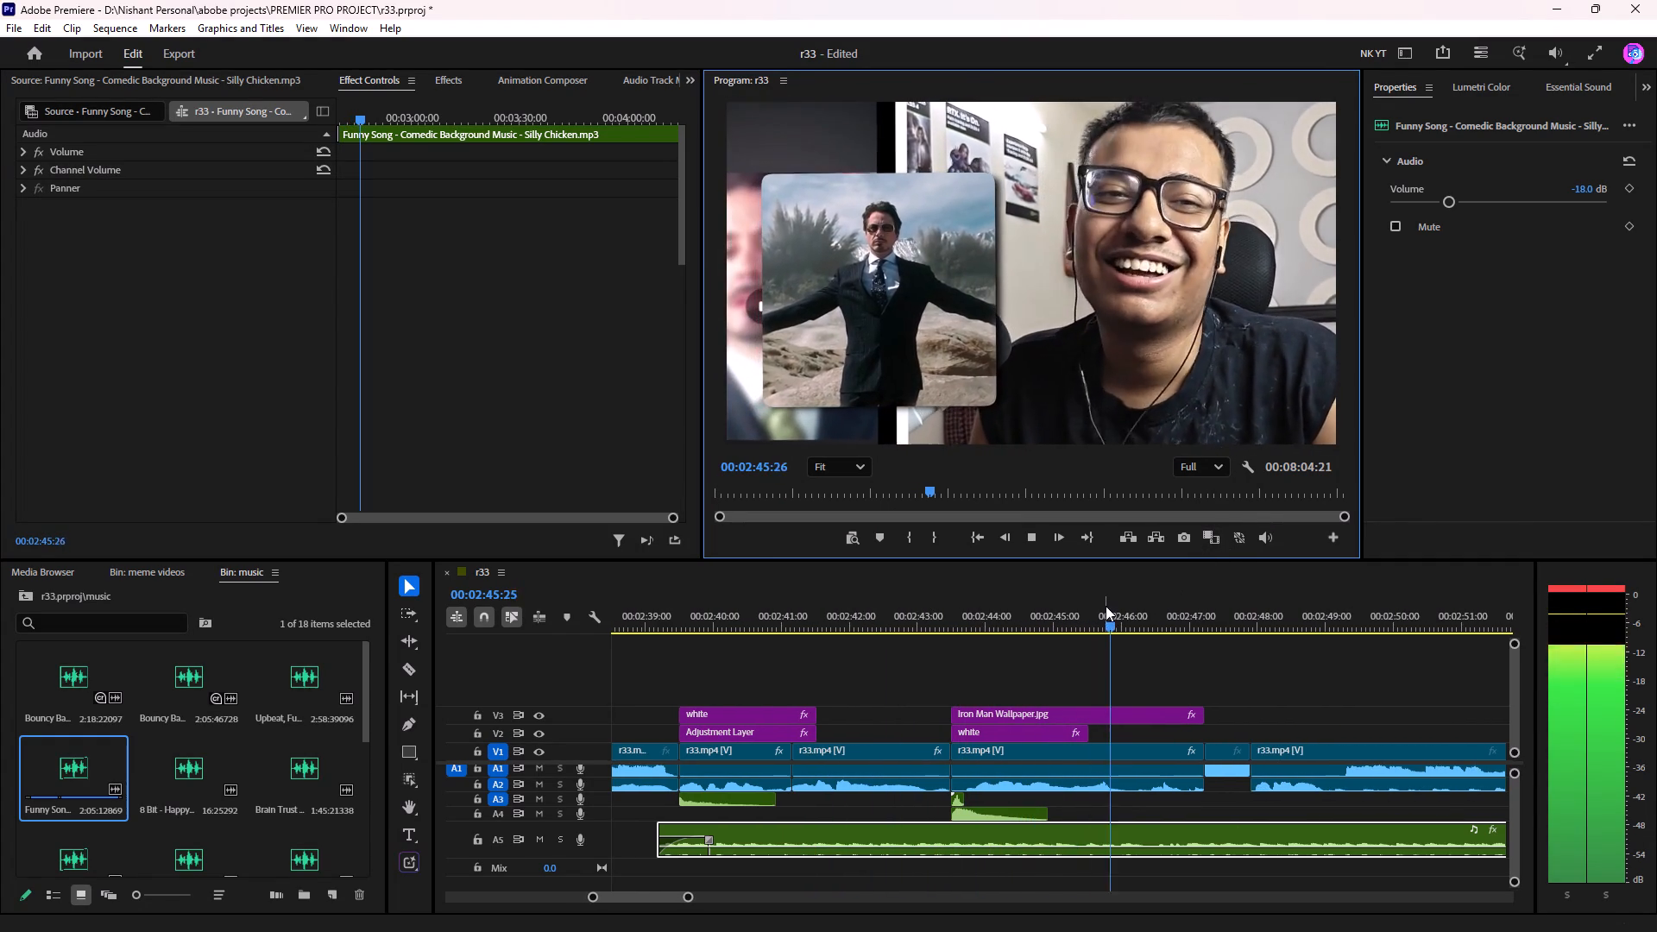
{"action": "key", "text": "space"}
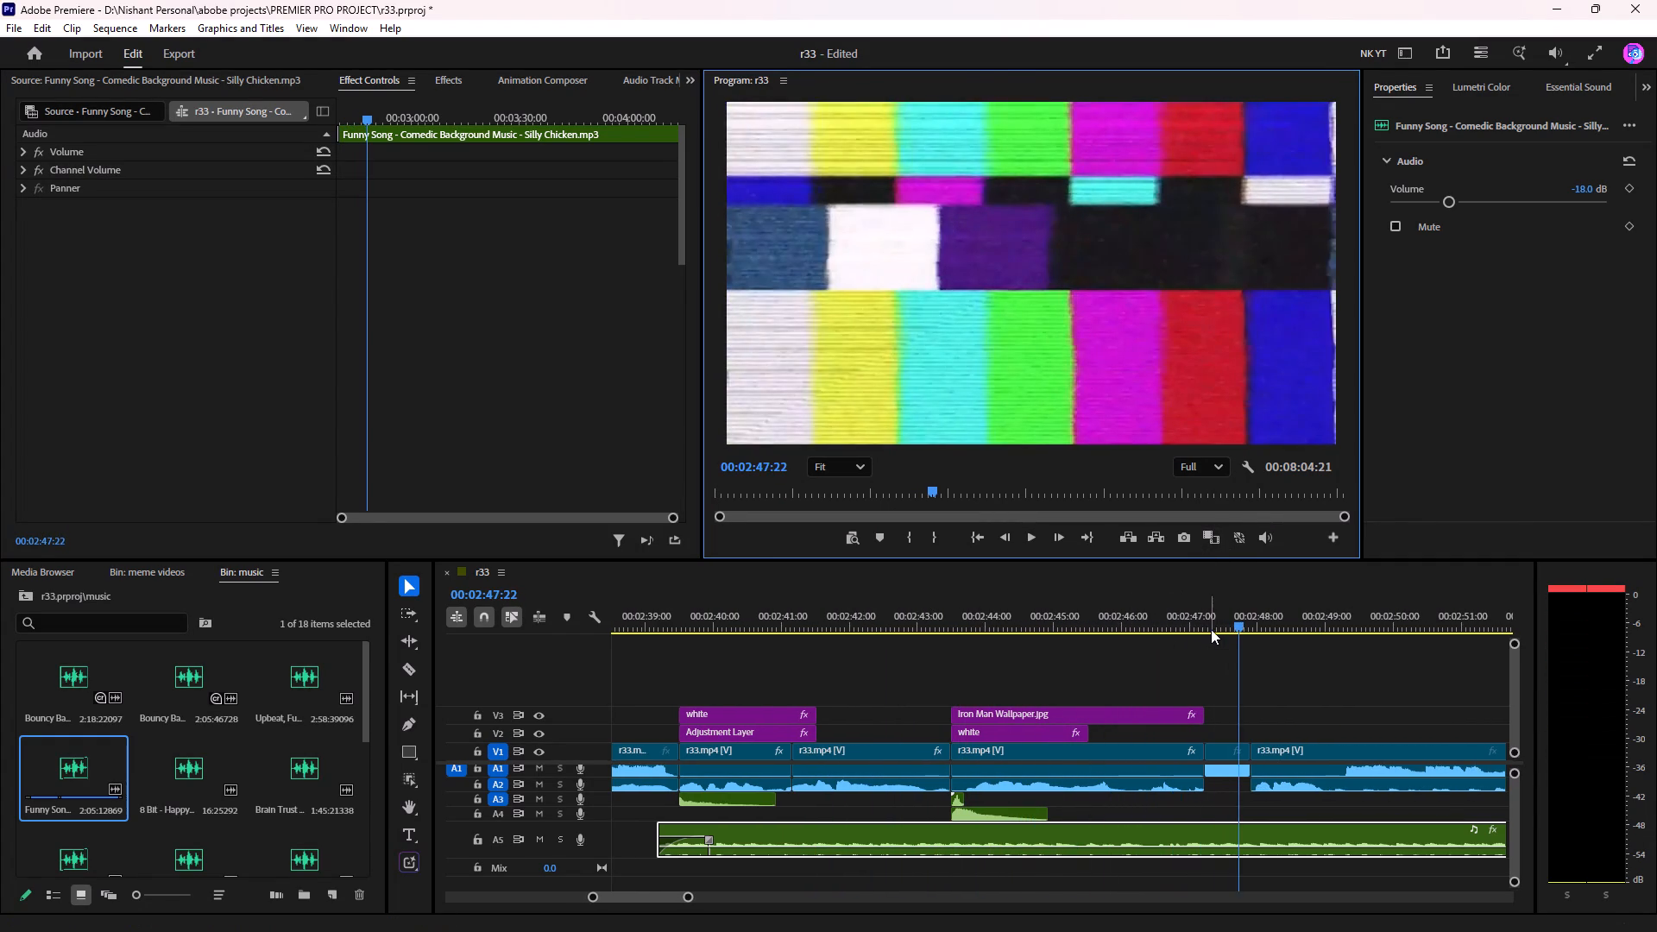
Split the A5 music at 00:02:47:06, where the Iron Man Wallpaper.jpg insert ends.
{"action": "left_click_drag", "start_coordinate": [1211, 617], "coordinate": [1205, 647]}
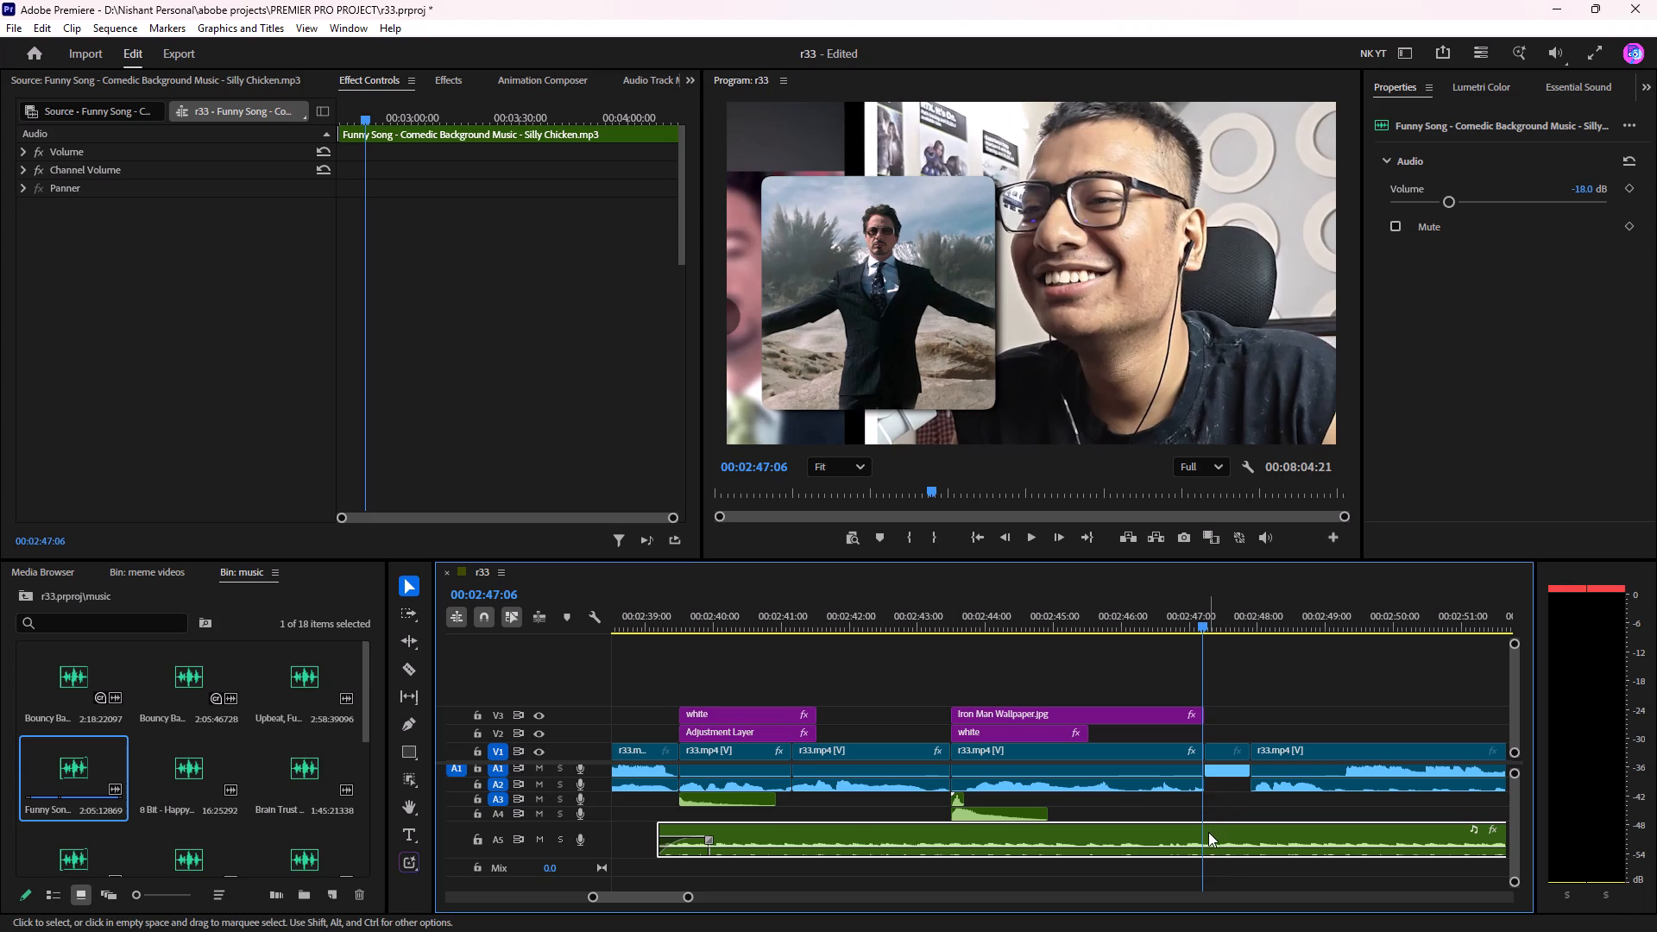
{"action": "left_click", "coordinate": [1208, 833]}
{"action": "key", "text": "ctrl+k"}
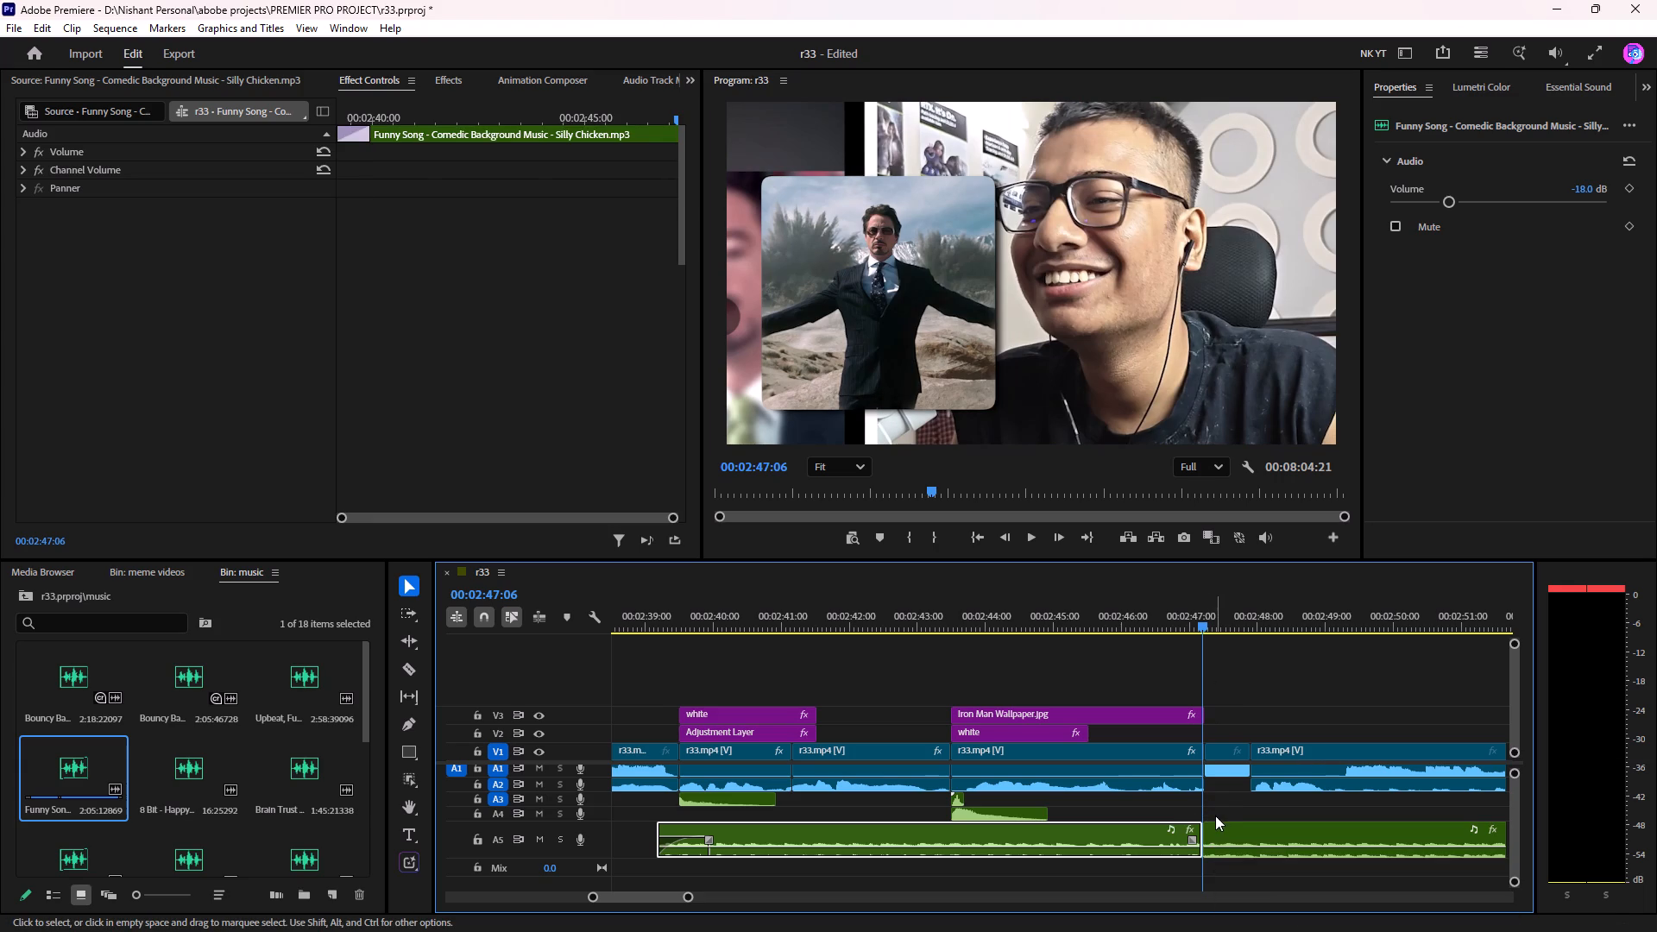
Move the A5 music segment after the cut to about 00:03:02:07, just before the white clip, and add a short fade-in.
{"action": "scroll", "coordinate": [1206, 815], "scroll_direction": "left", "scroll_amount": 1}
{"action": "left_click_drag", "start_coordinate": [739, 831], "coordinate": [1125, 837]}
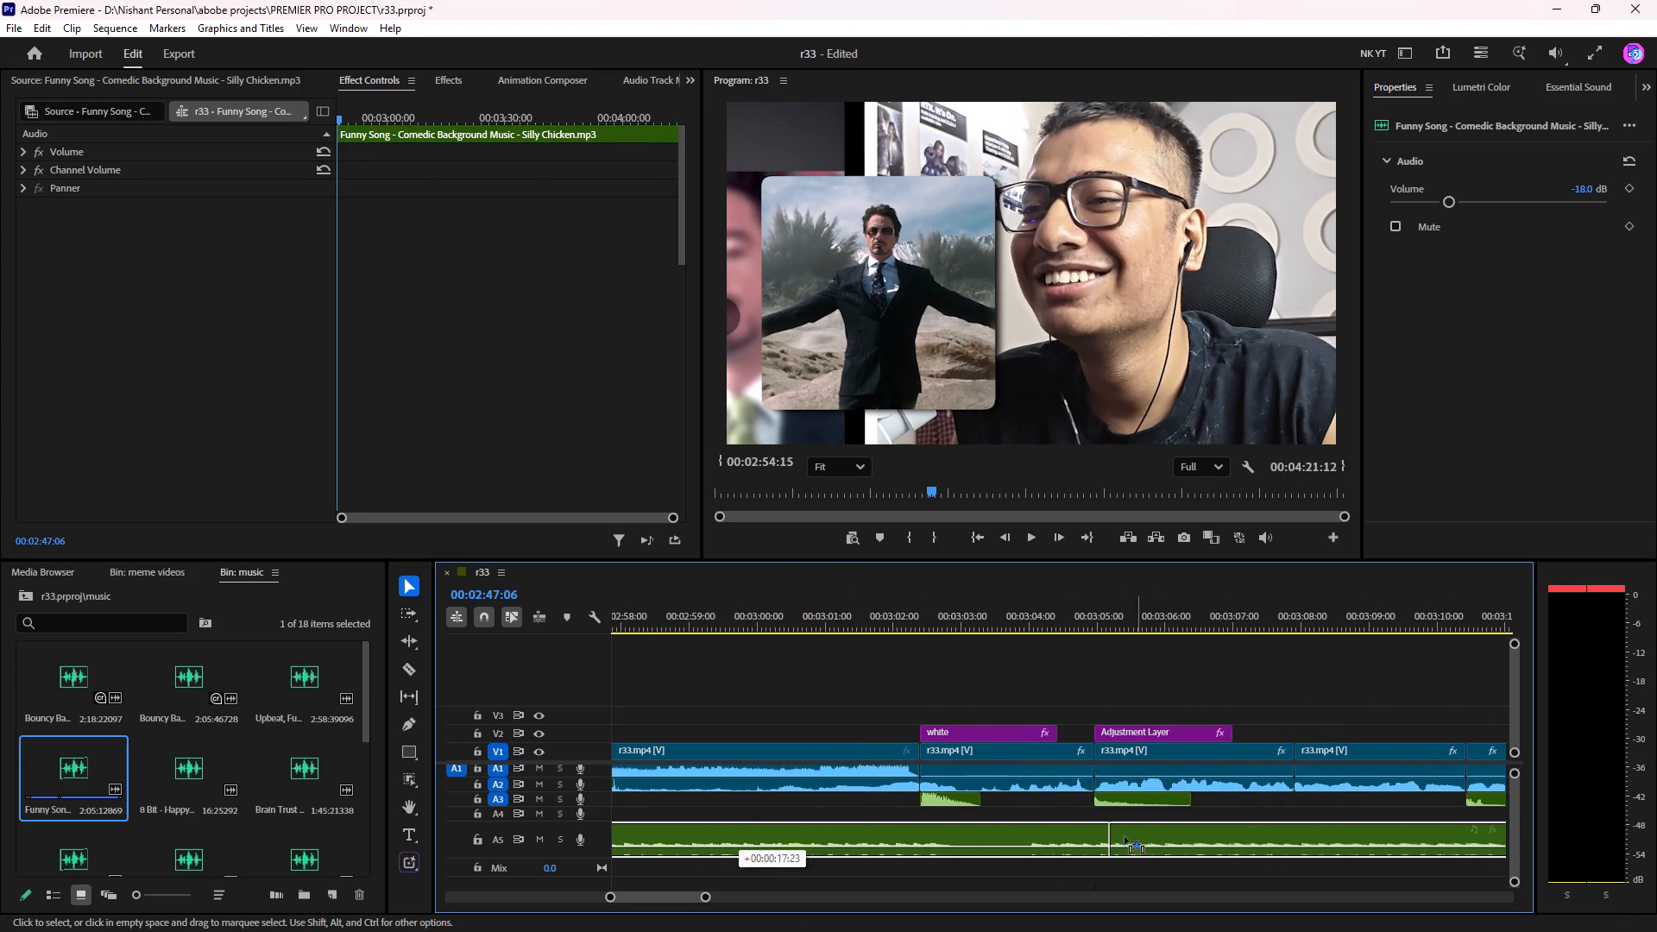
{"action": "left_click_drag", "start_coordinate": [1125, 837], "coordinate": [928, 842]}
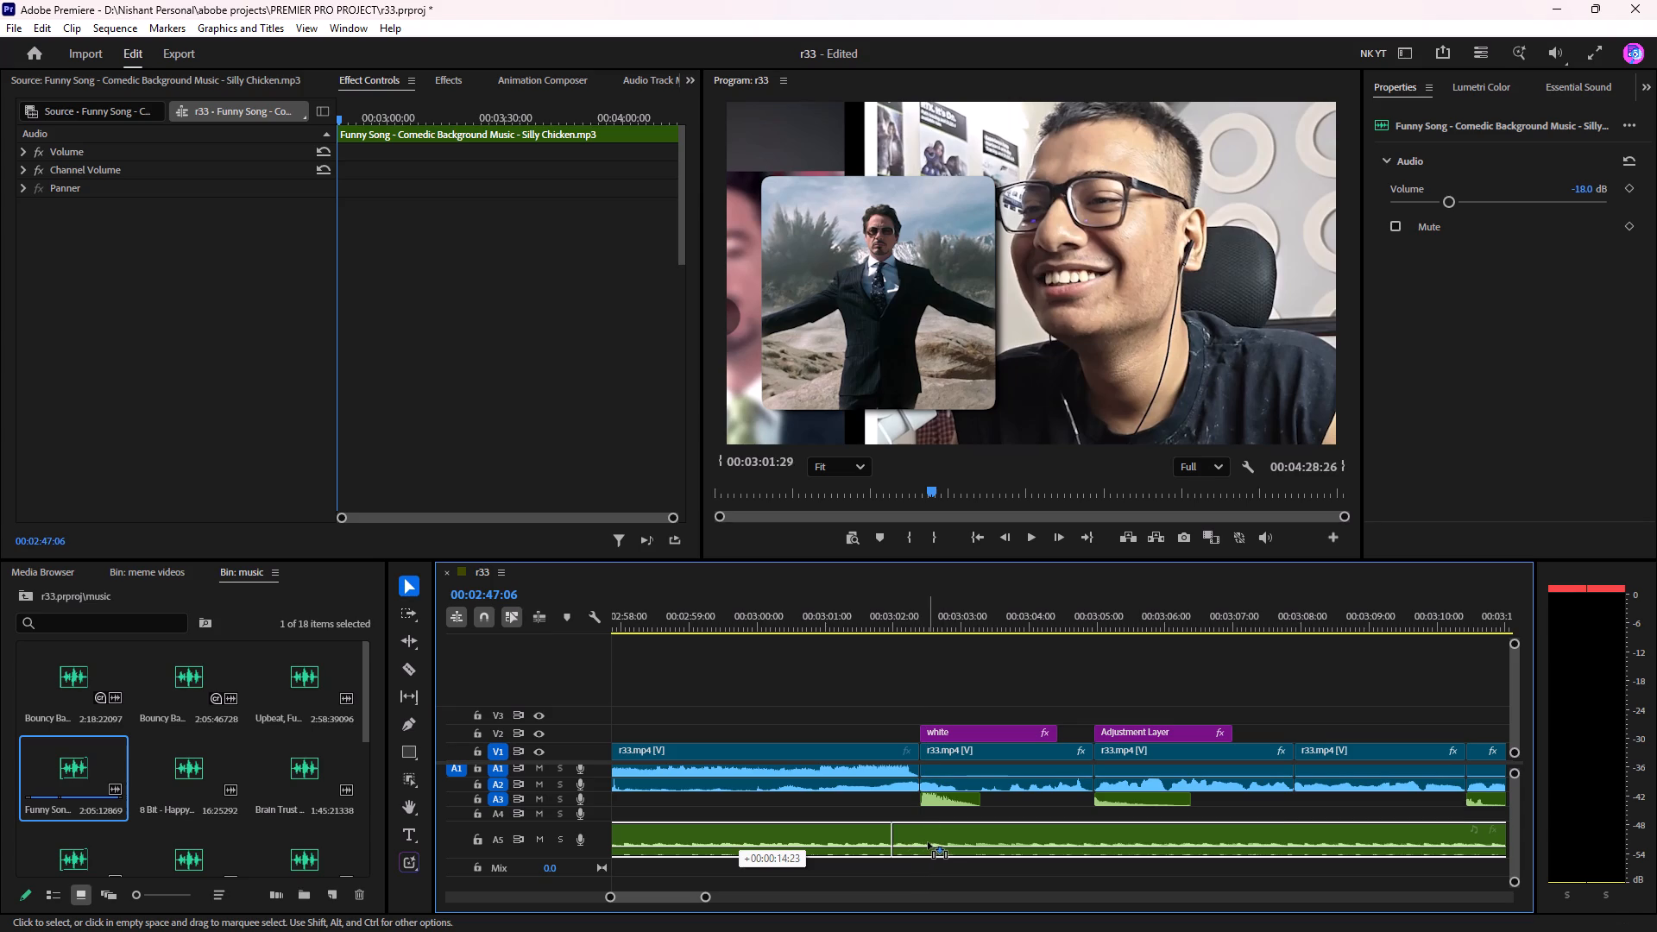
{"action": "left_click_drag", "start_coordinate": [928, 842], "coordinate": [936, 838]}
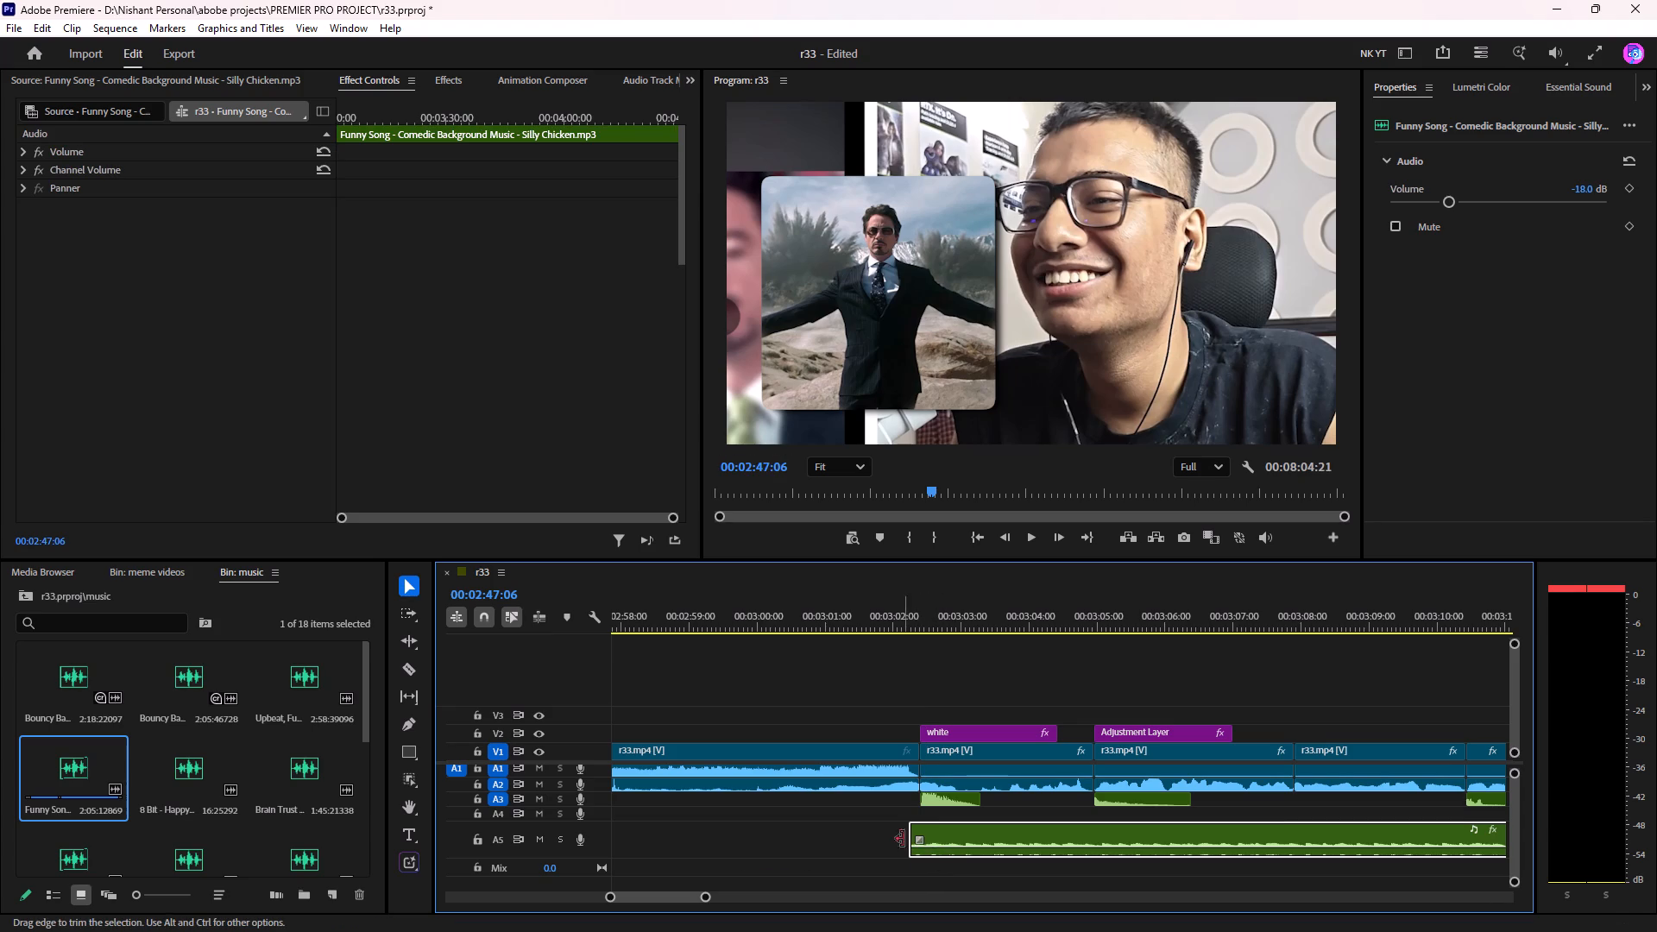
{"action": "left_click_drag", "start_coordinate": [921, 840], "coordinate": [985, 838]}
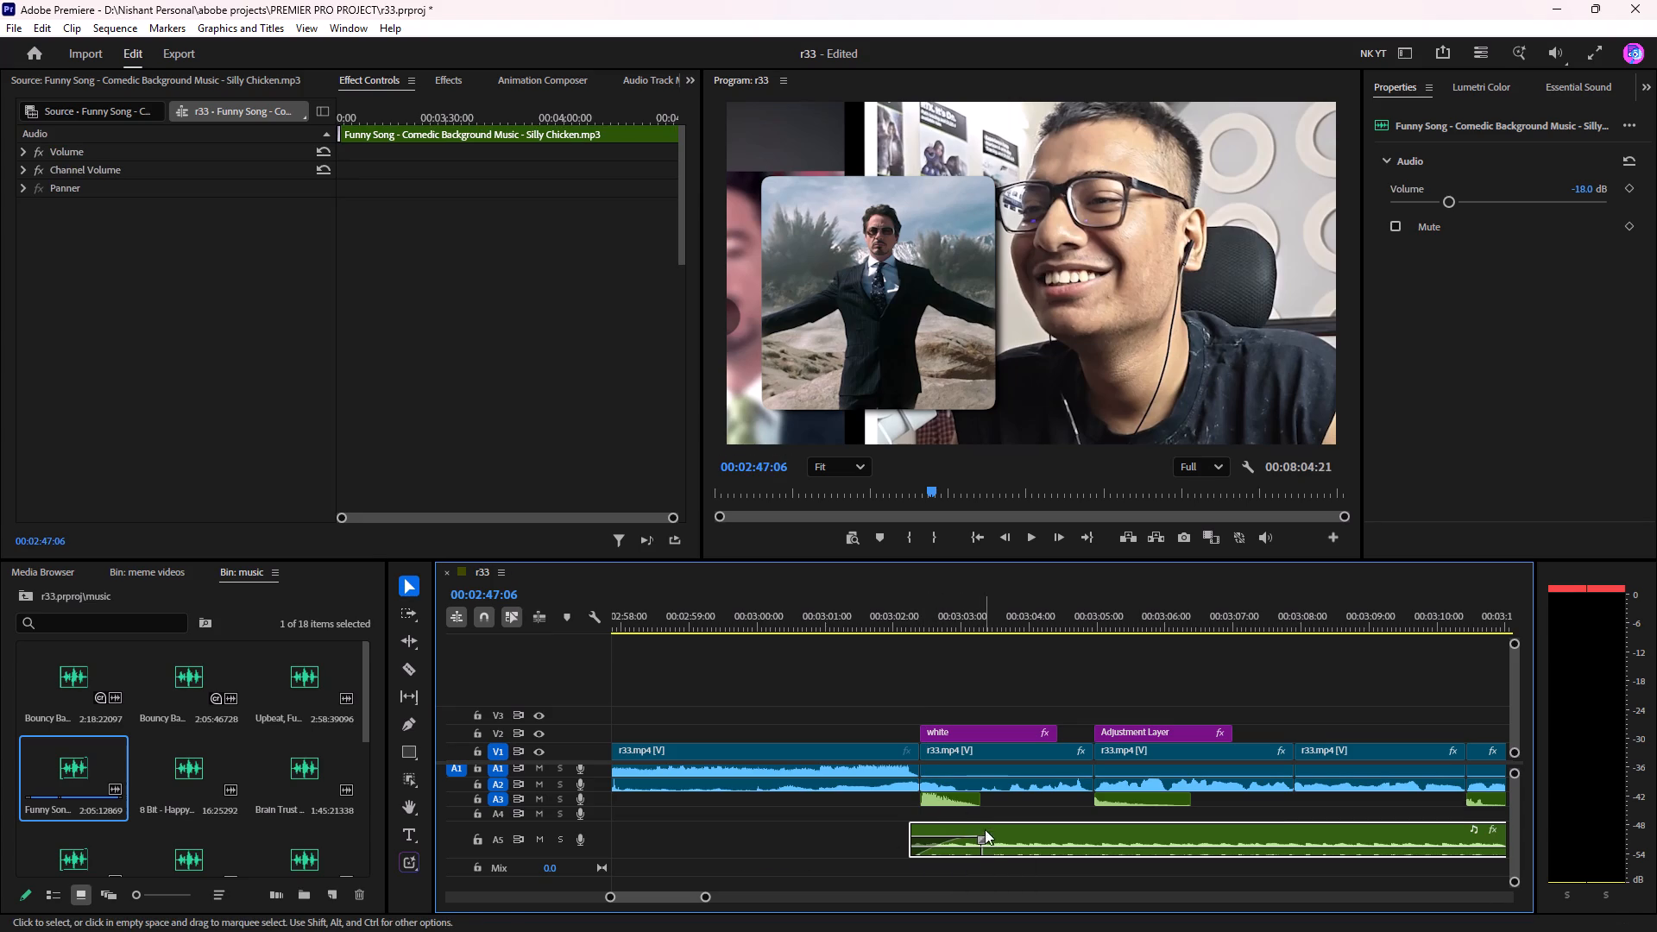
{"action": "left_click_drag", "start_coordinate": [980, 841], "coordinate": [950, 840]}
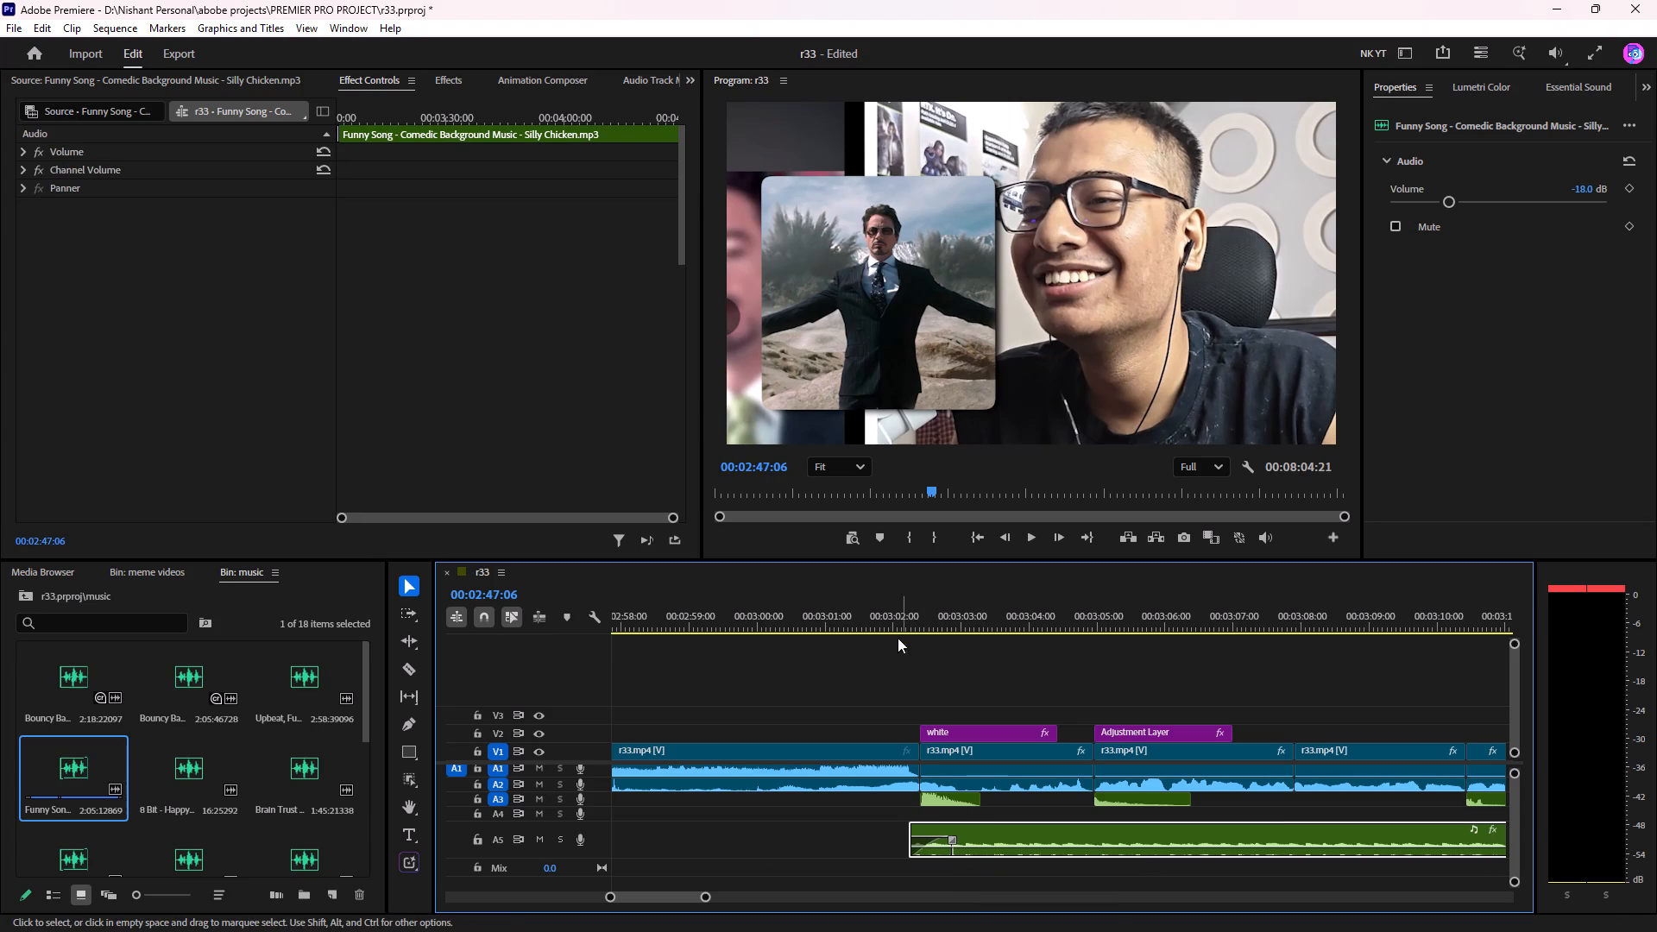
Replay the edit, partly full screen, from about 00:03:00 into kya-bakk-rhe-ho meme.mp4 to check the repositioned music.
{"action": "left_click", "coordinate": [892, 620]}
{"action": "key", "text": "space"}
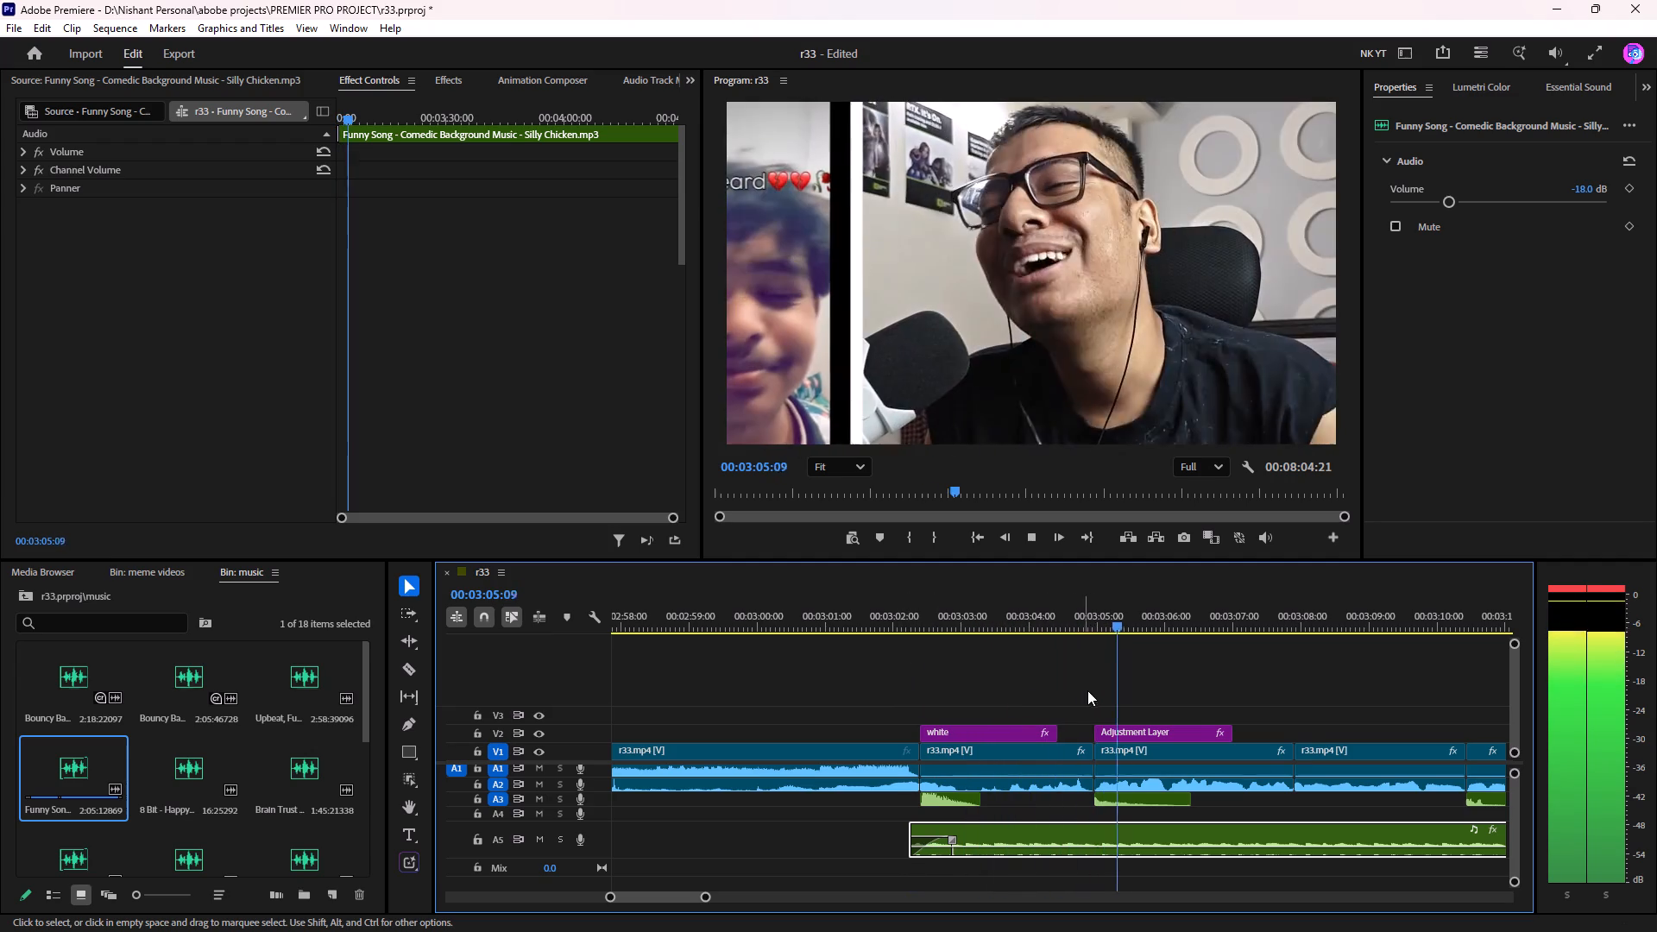
{"action": "scroll", "coordinate": [1112, 689], "scroll_direction": "down", "scroll_amount": 3}
{"action": "left_click", "coordinate": [740, 618]}
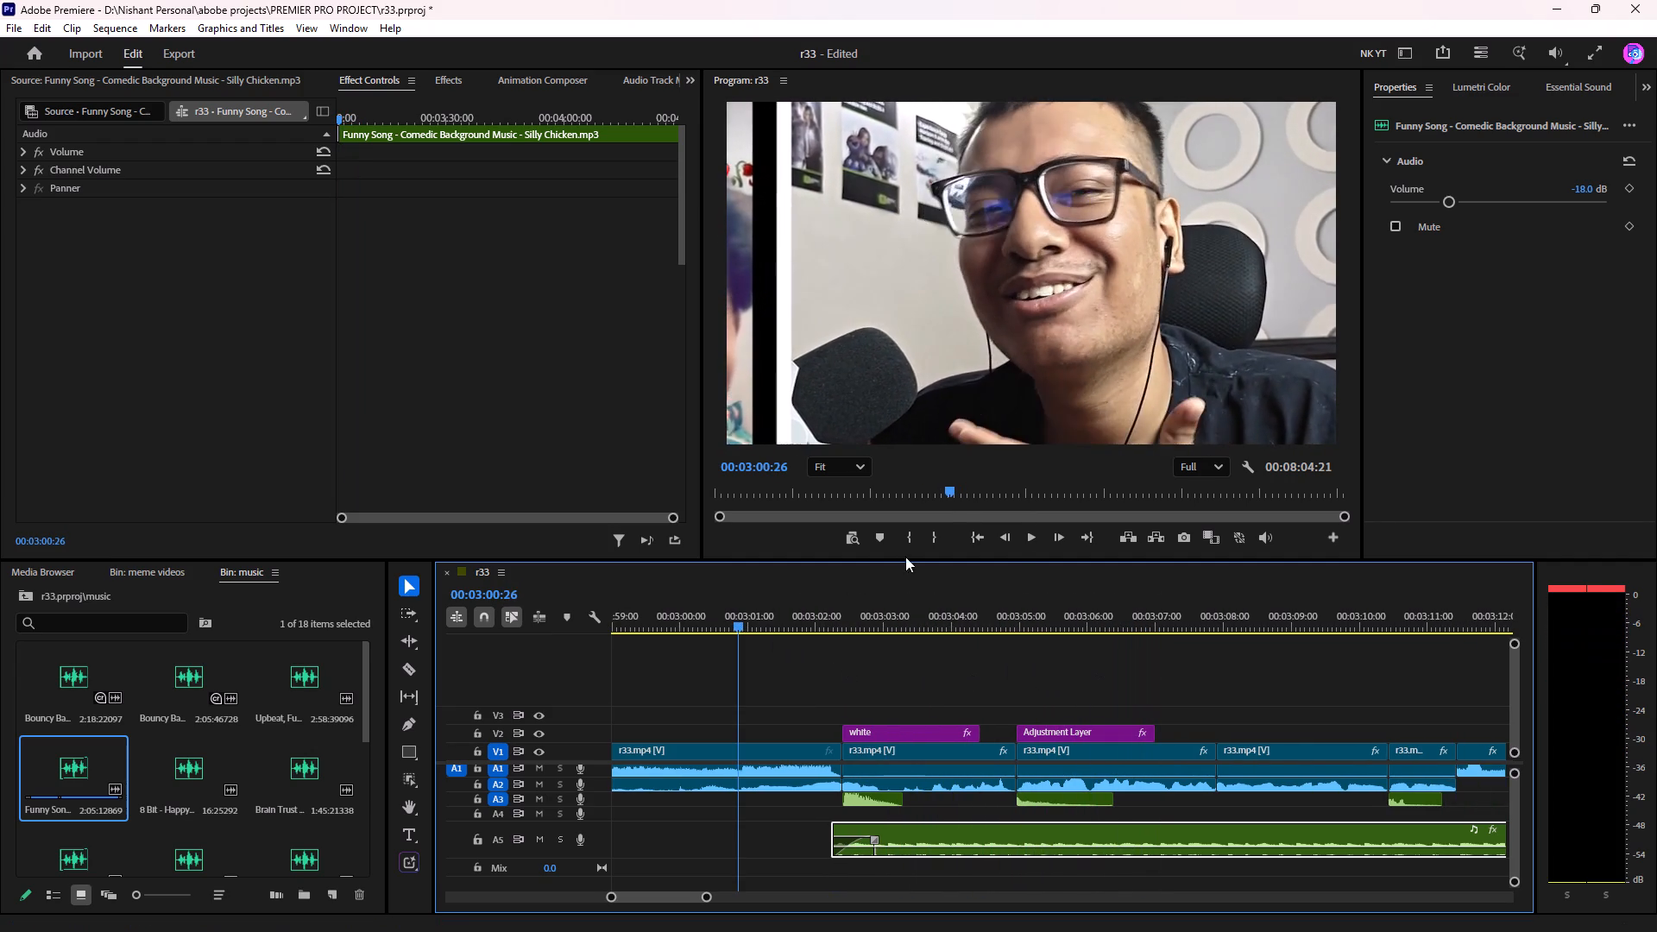
{"action": "left_click", "coordinate": [670, 620]}
{"action": "key", "text": "space"}
{"action": "left_click", "coordinate": [1594, 51]}
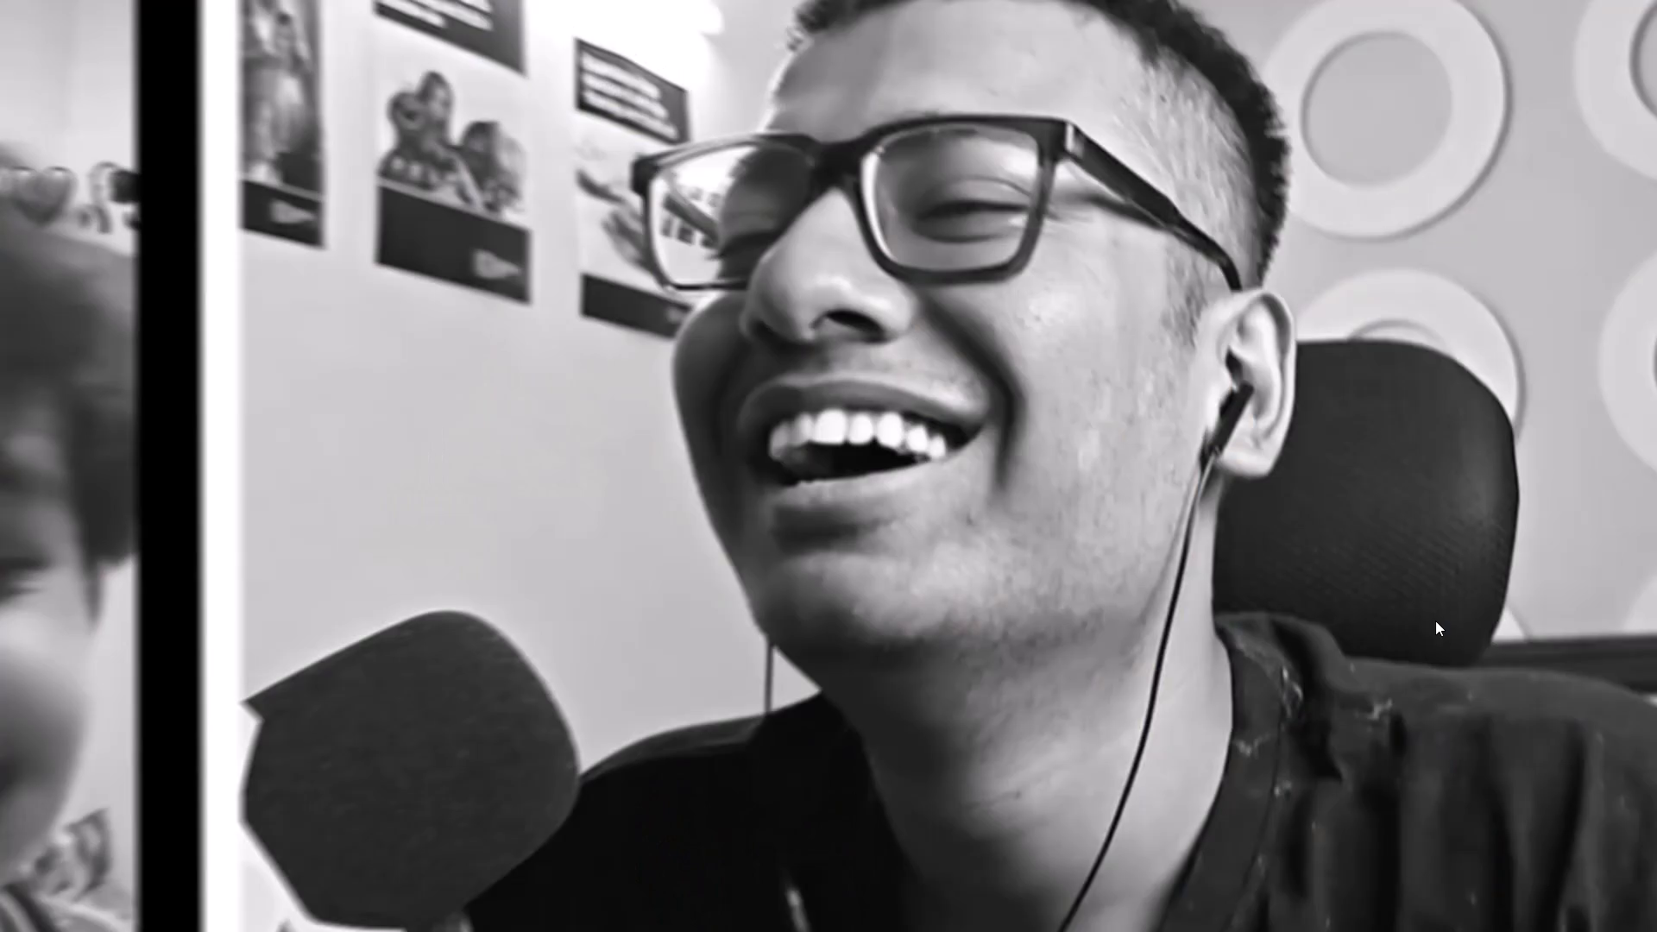
{"action": "key", "text": "Escape"}
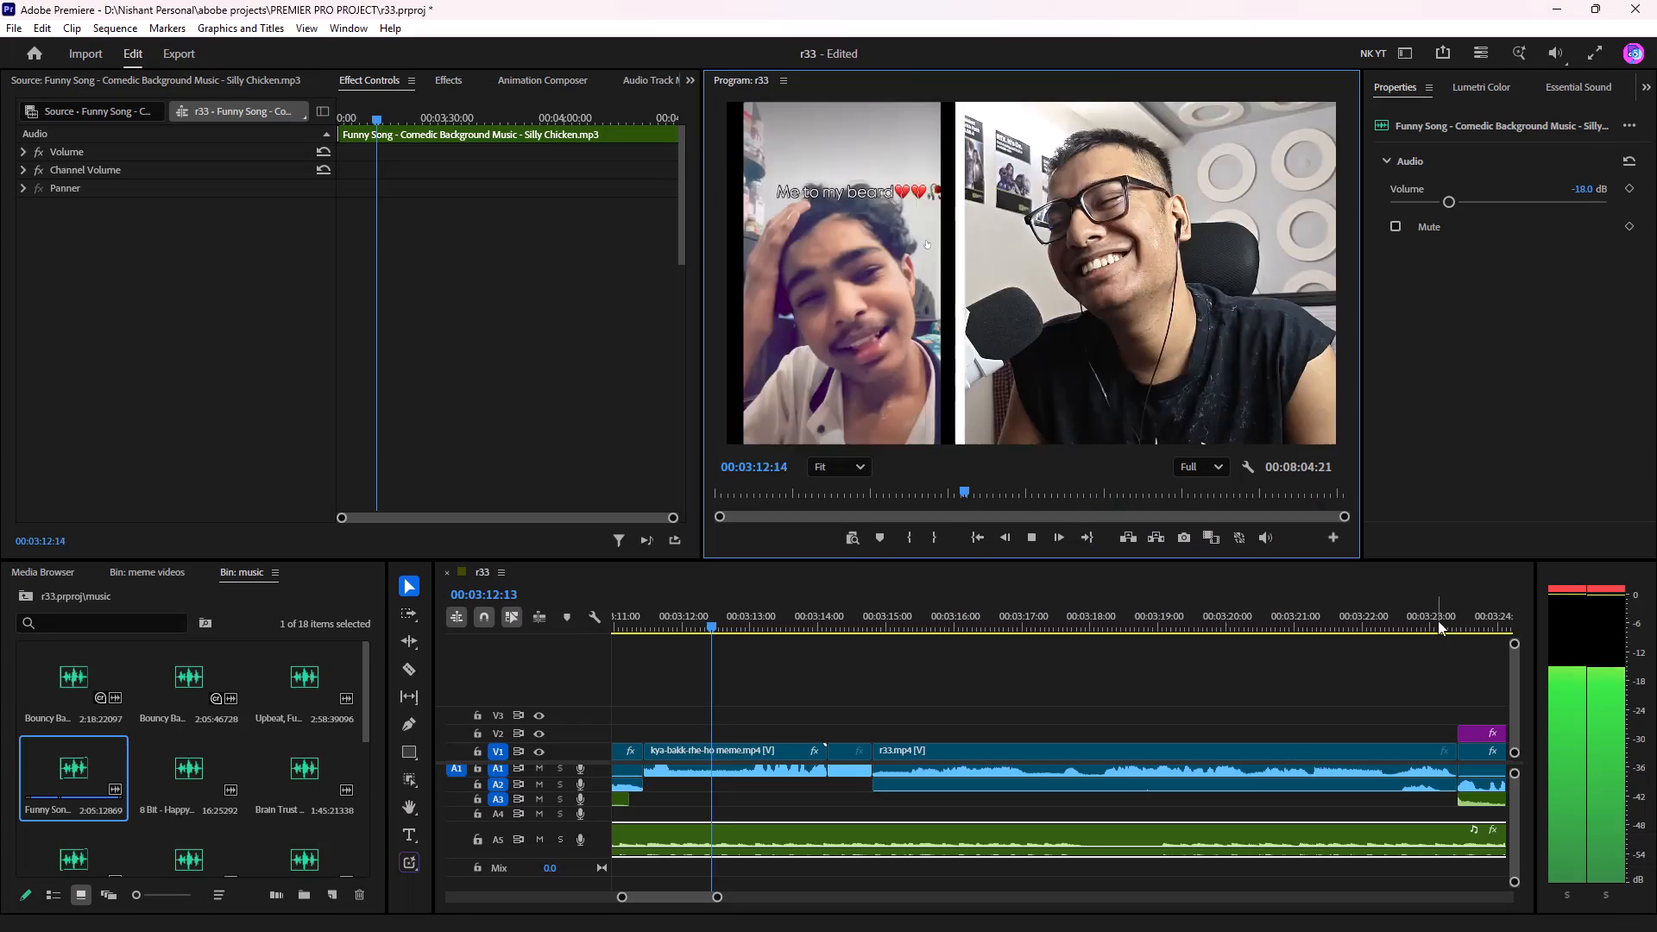
{"action": "key", "text": "space"}
Split the A5 music at 00:03:11:13, where kya-bakk-rhe-ho meme.mp4 begins.
{"action": "scroll", "coordinate": [734, 676], "scroll_direction": "up", "scroll_amount": 10}
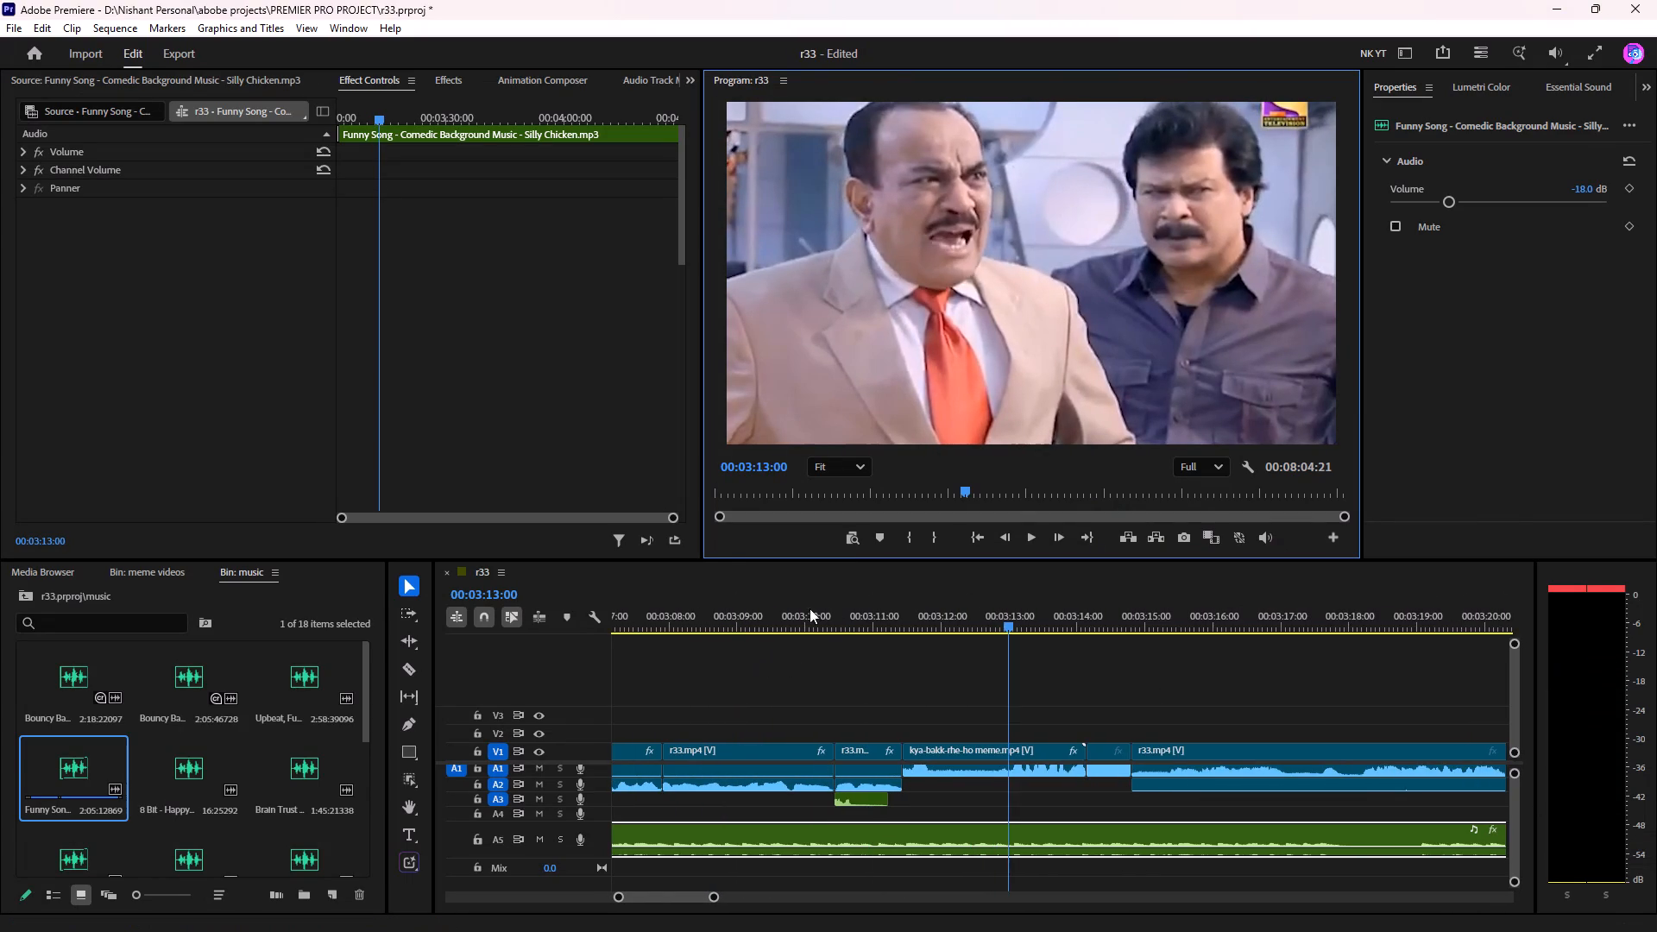
{"action": "left_click", "coordinate": [793, 615]}
{"action": "key", "text": "space"}
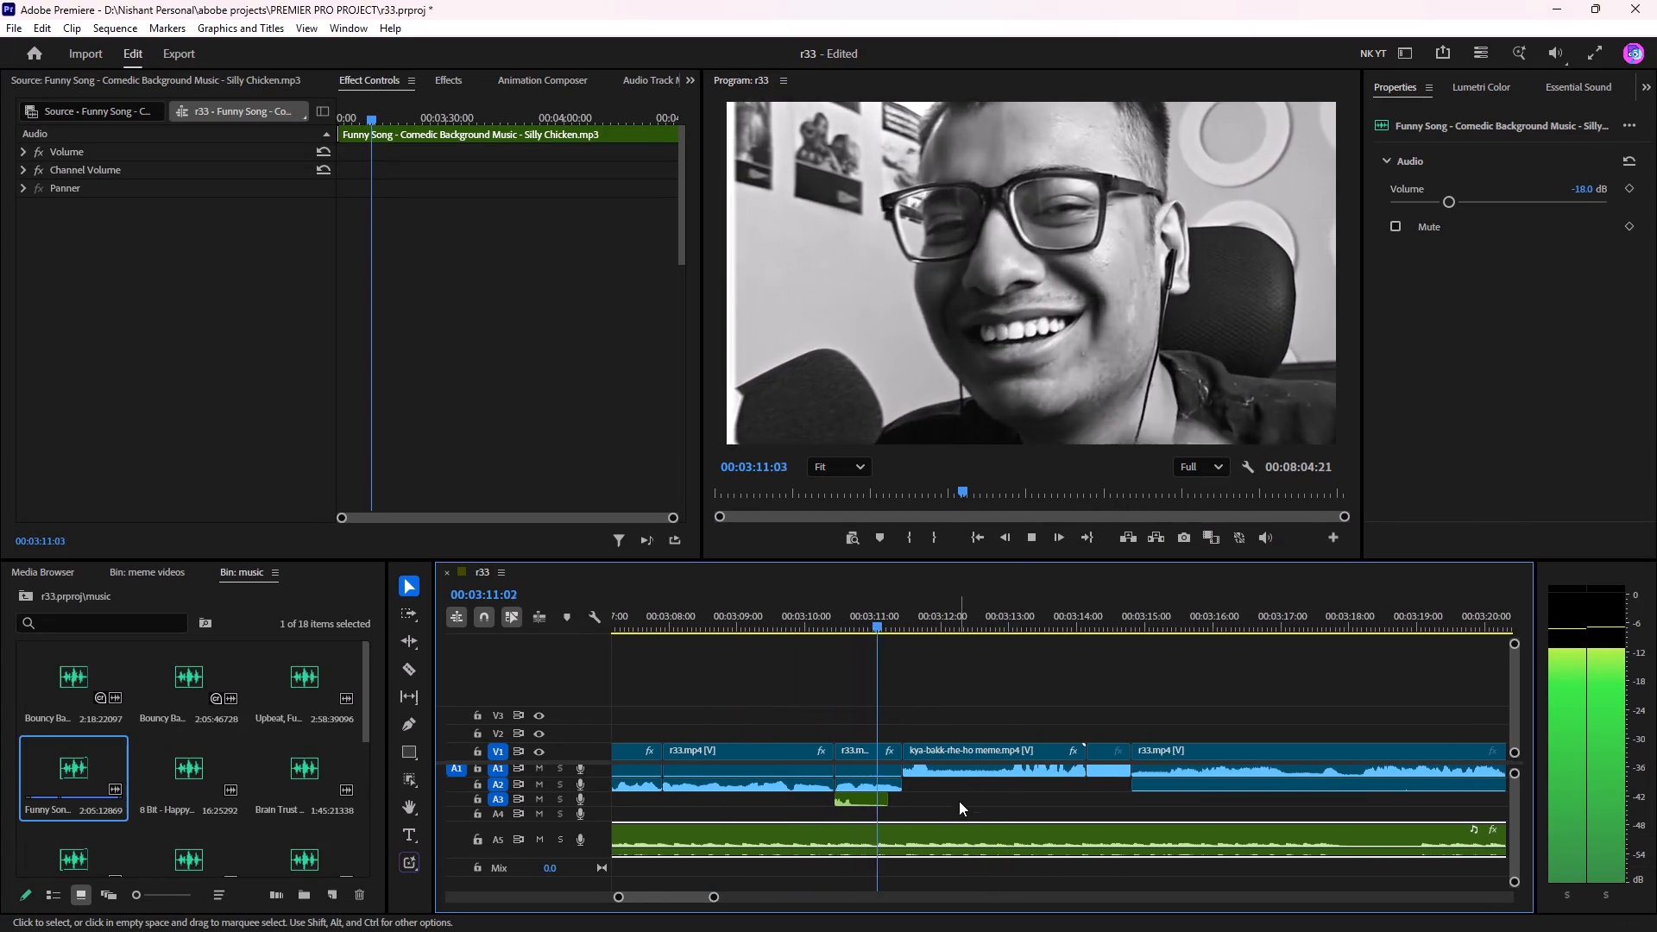
{"action": "key", "text": "space"}
{"action": "left_click", "coordinate": [908, 627]}
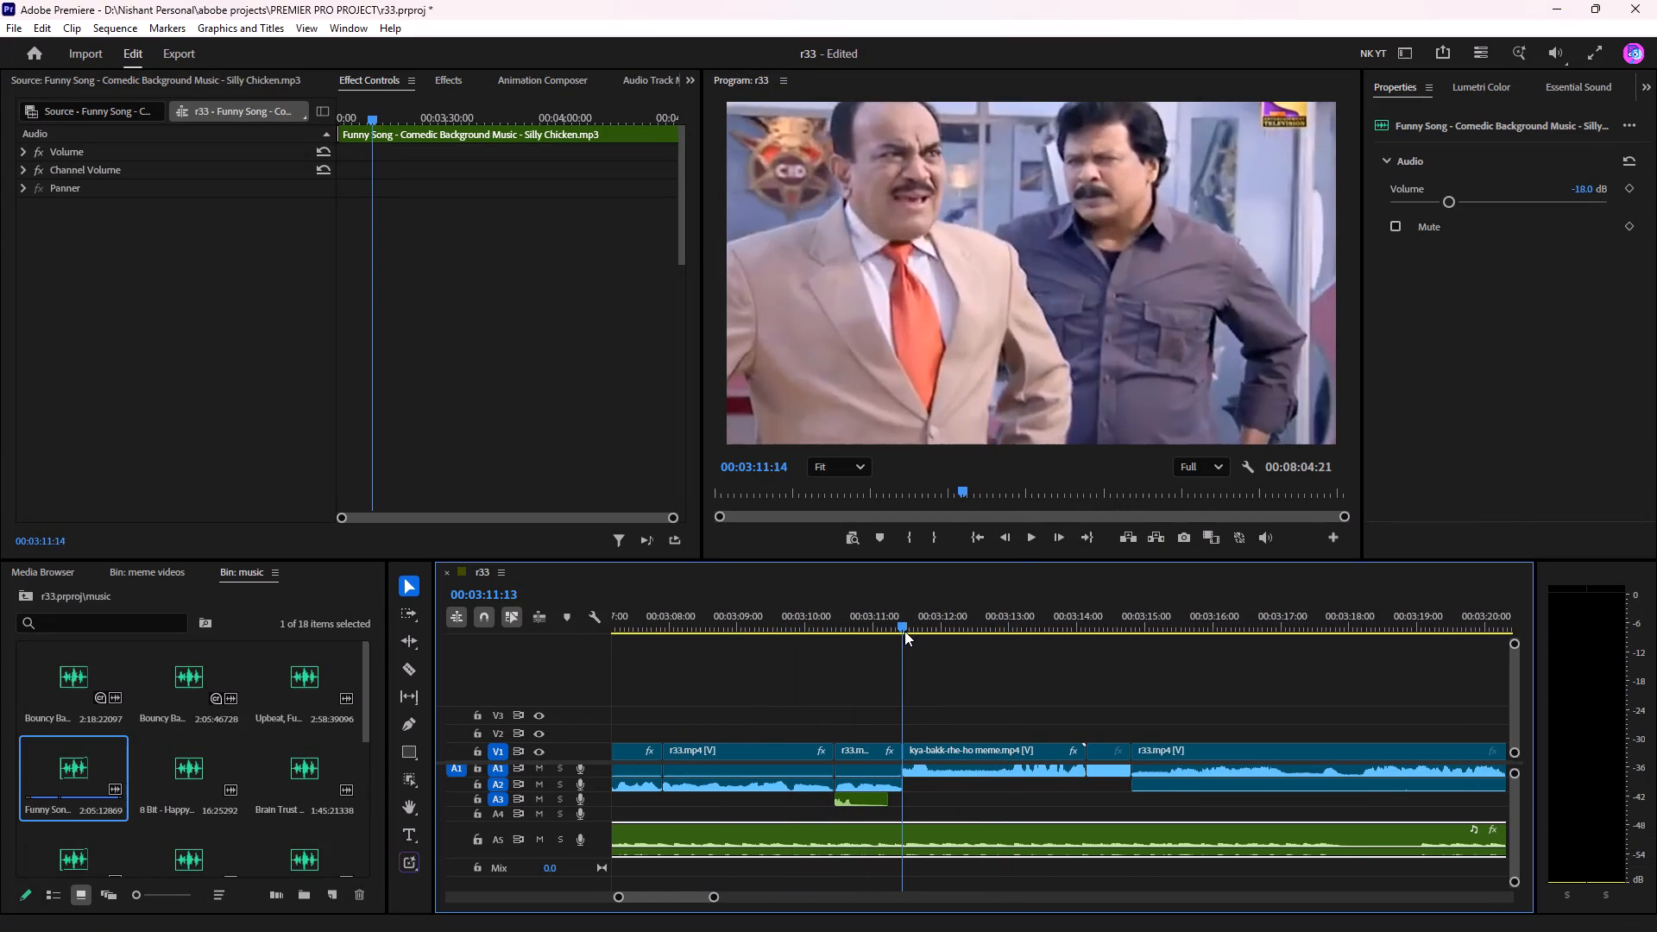
{"action": "left_click", "coordinate": [917, 833]}
{"action": "key", "text": "ctrl+k"}
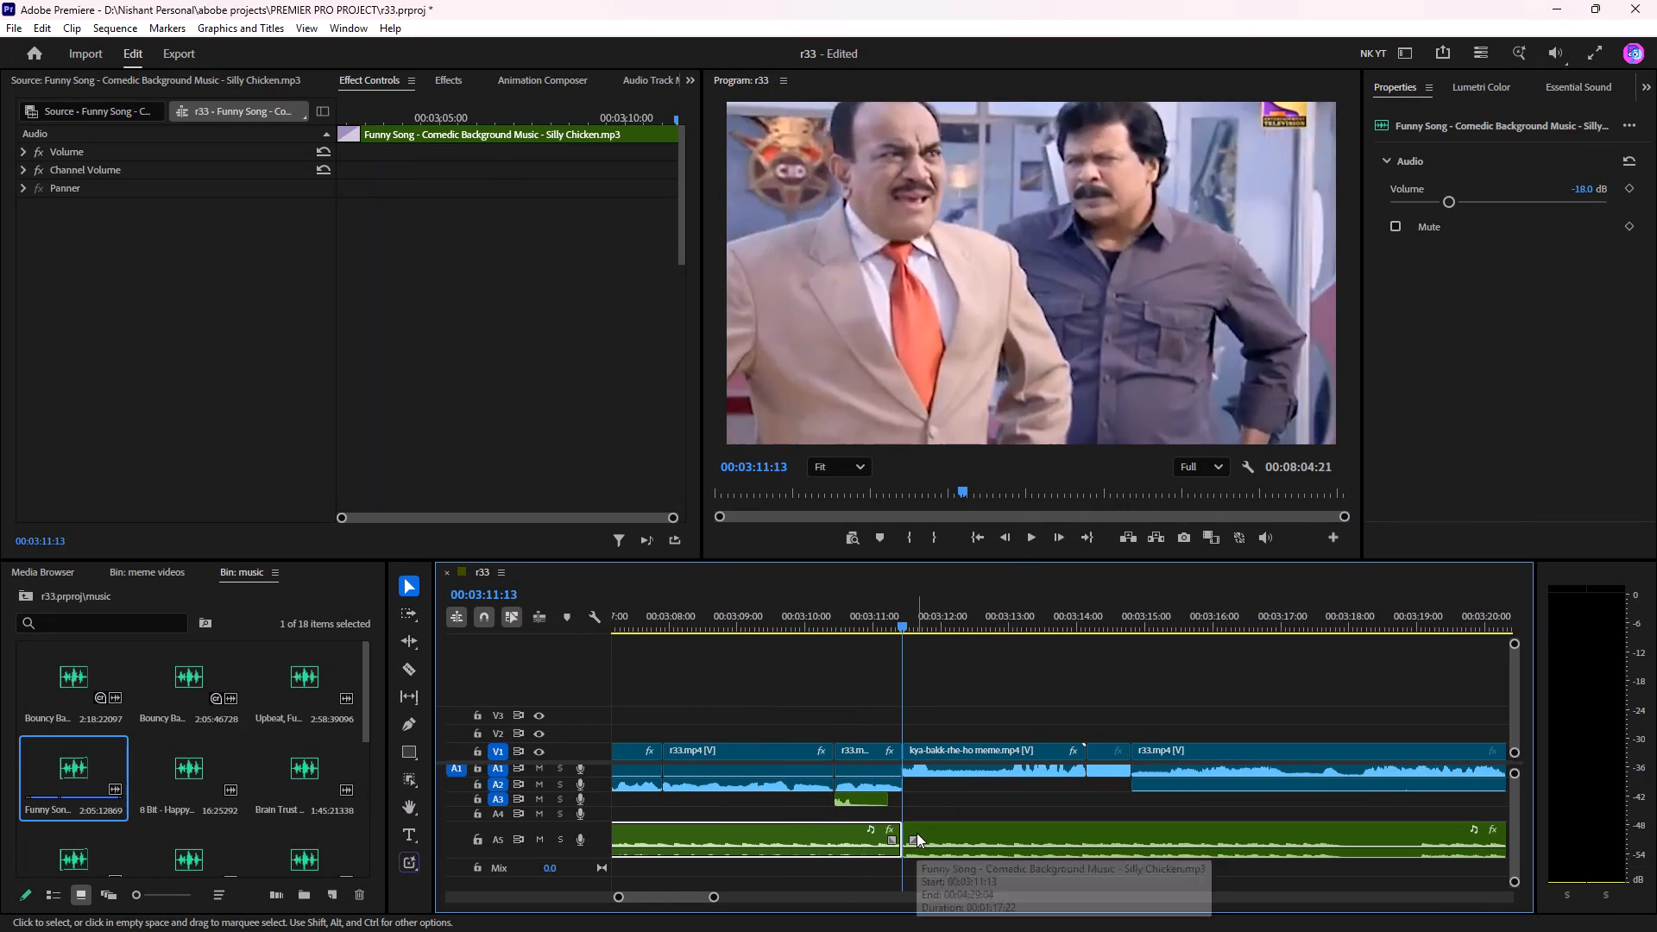
Move the A5 music segment after the cut to about 00:03:16, past the end of the meme insert.
{"action": "left_click_drag", "start_coordinate": [948, 830], "coordinate": [1252, 828]}
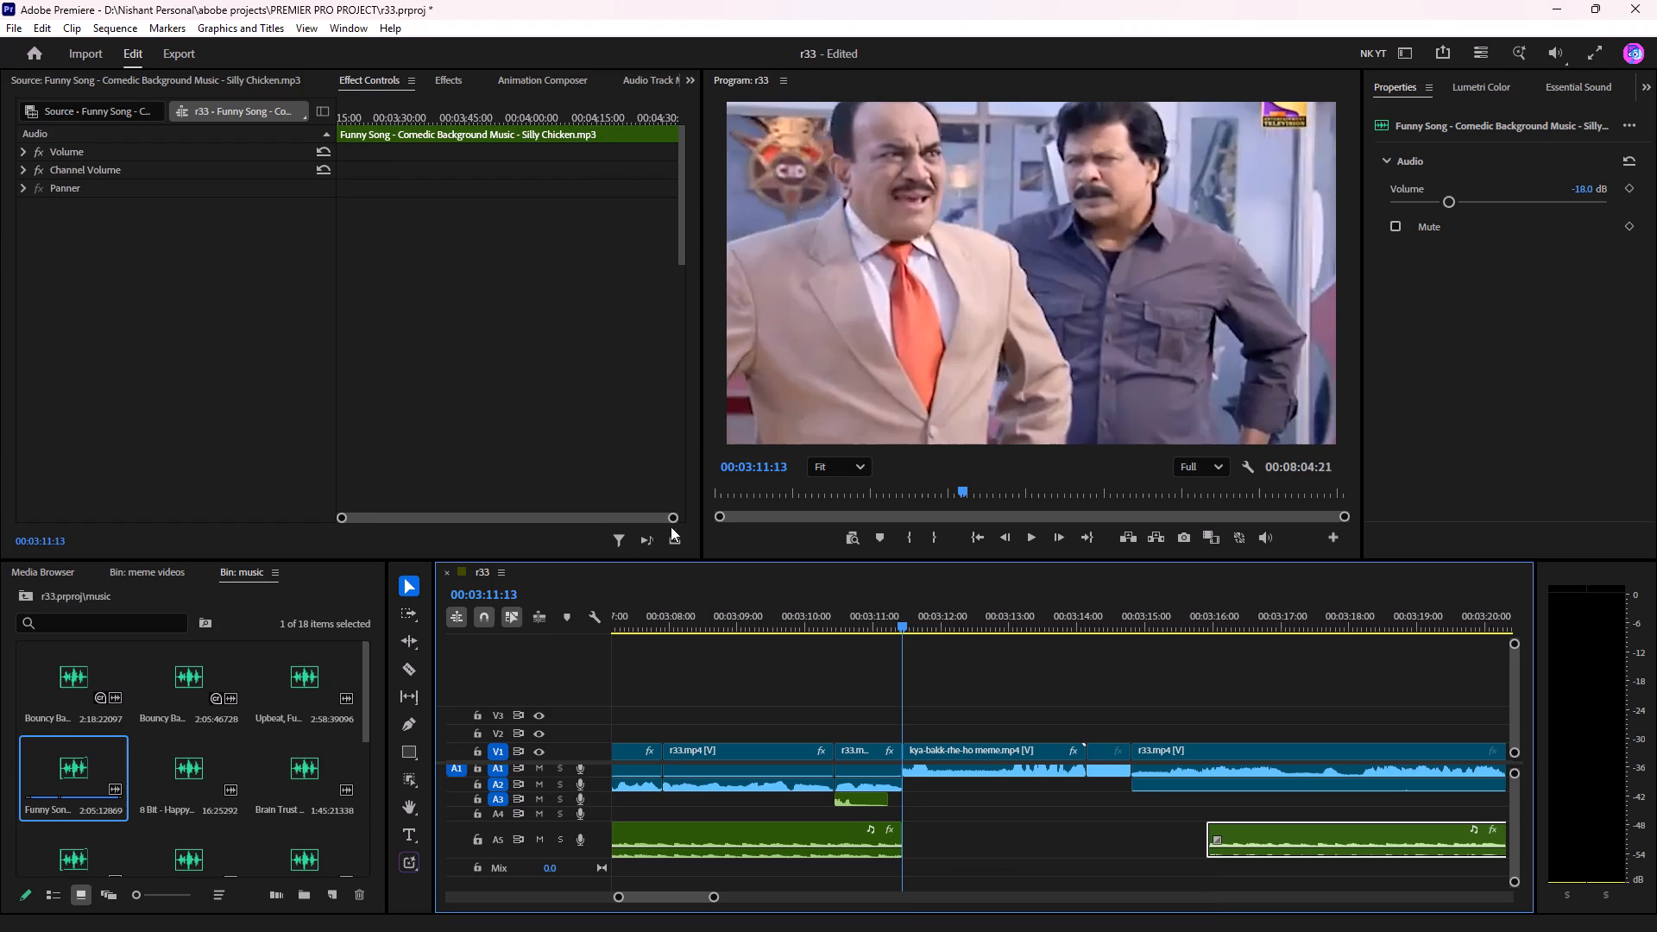
Trim the end of the earlier A5 music back to the start of the black-and-white r33.mp4 clip, about 00:03:10.
{"action": "left_click", "coordinate": [767, 612]}
{"action": "key", "text": "space"}
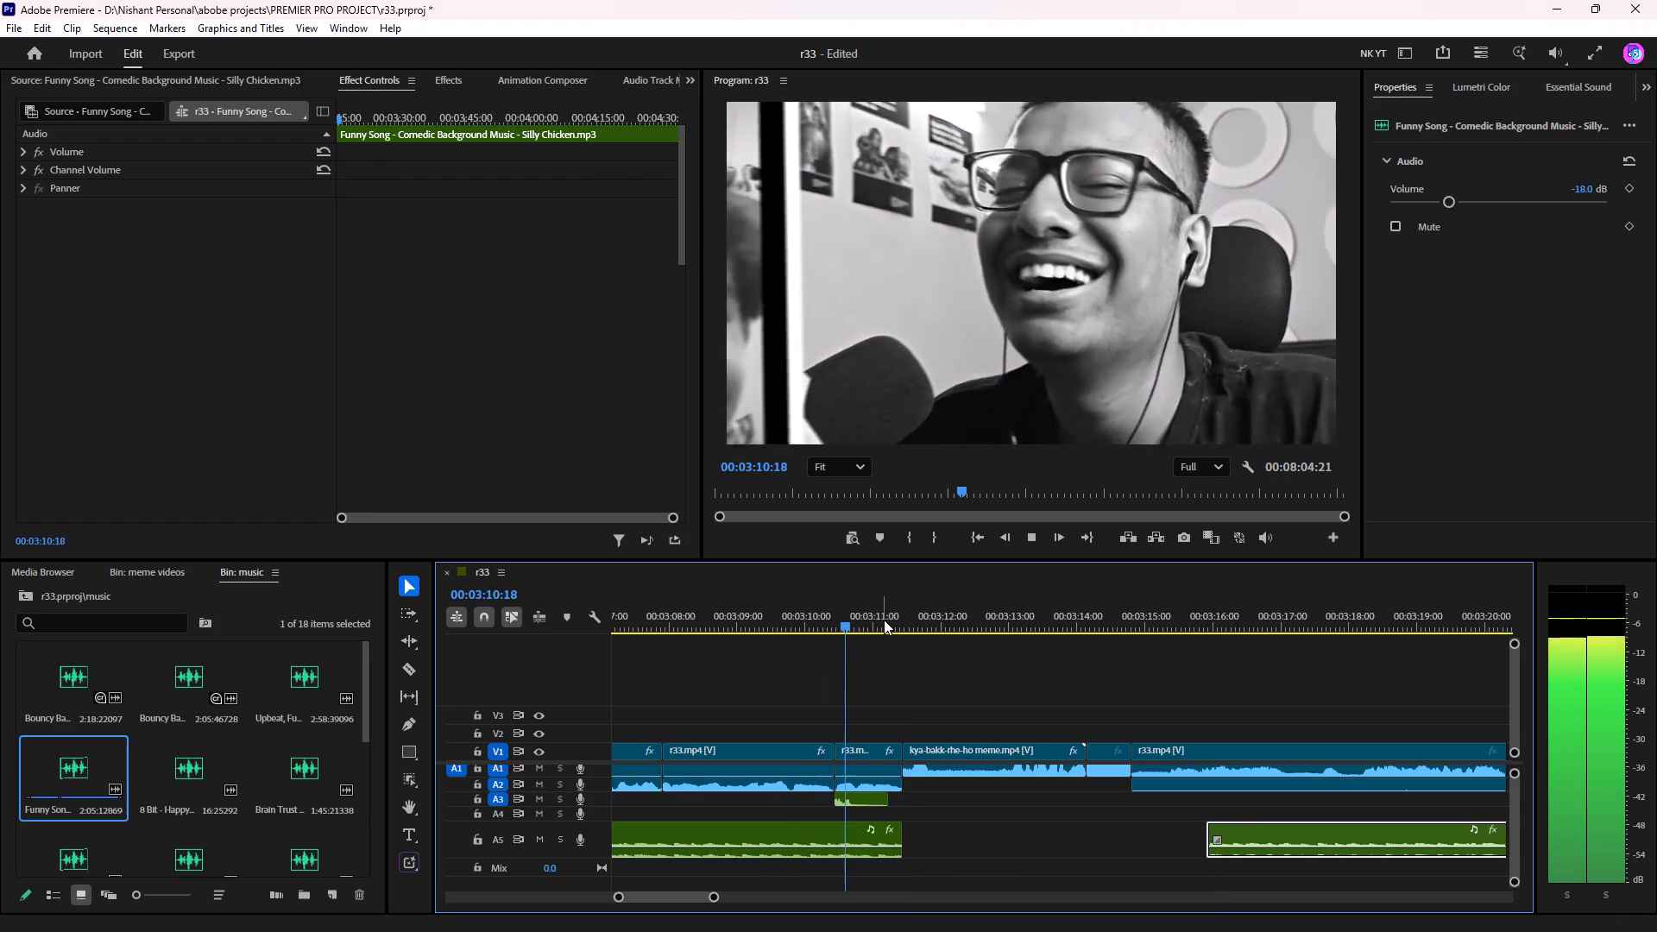
{"action": "key", "text": "space"}
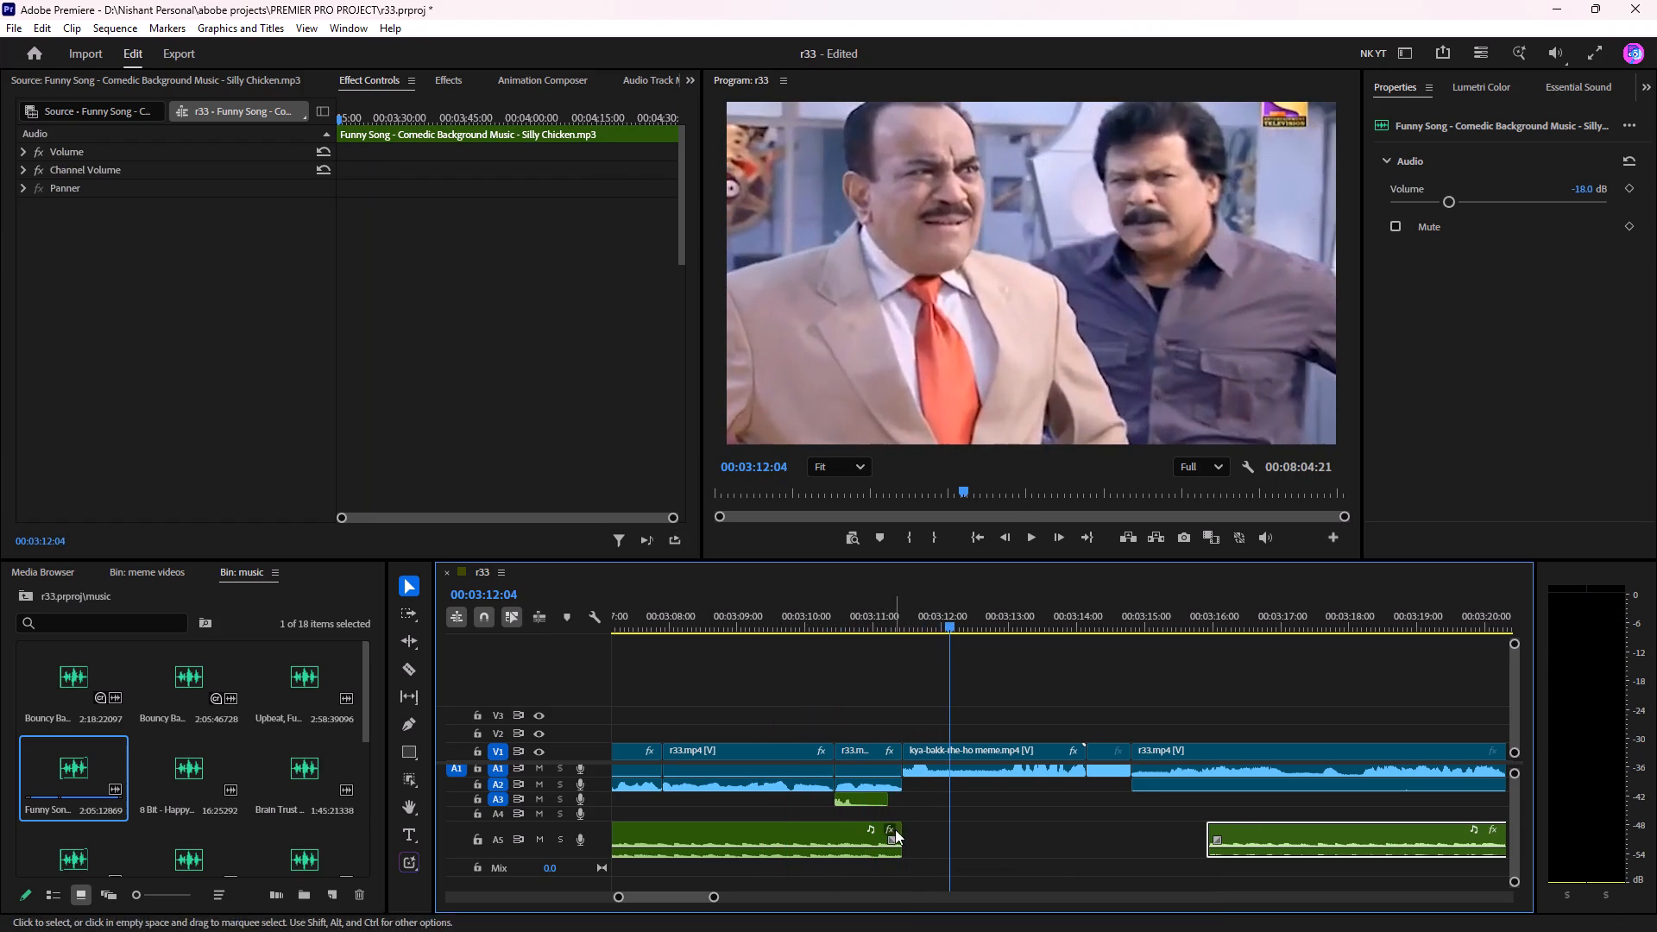
{"action": "left_click_drag", "start_coordinate": [901, 829], "coordinate": [840, 829]}
Replay from about 00:03:09 through kya-bakk-rhe-ho meme.mp4 to check the trimmed music ending and the transition into the meme.
{"action": "left_click", "coordinate": [742, 606]}
{"action": "left_click", "coordinate": [704, 613]}
{"action": "key", "text": "space"}
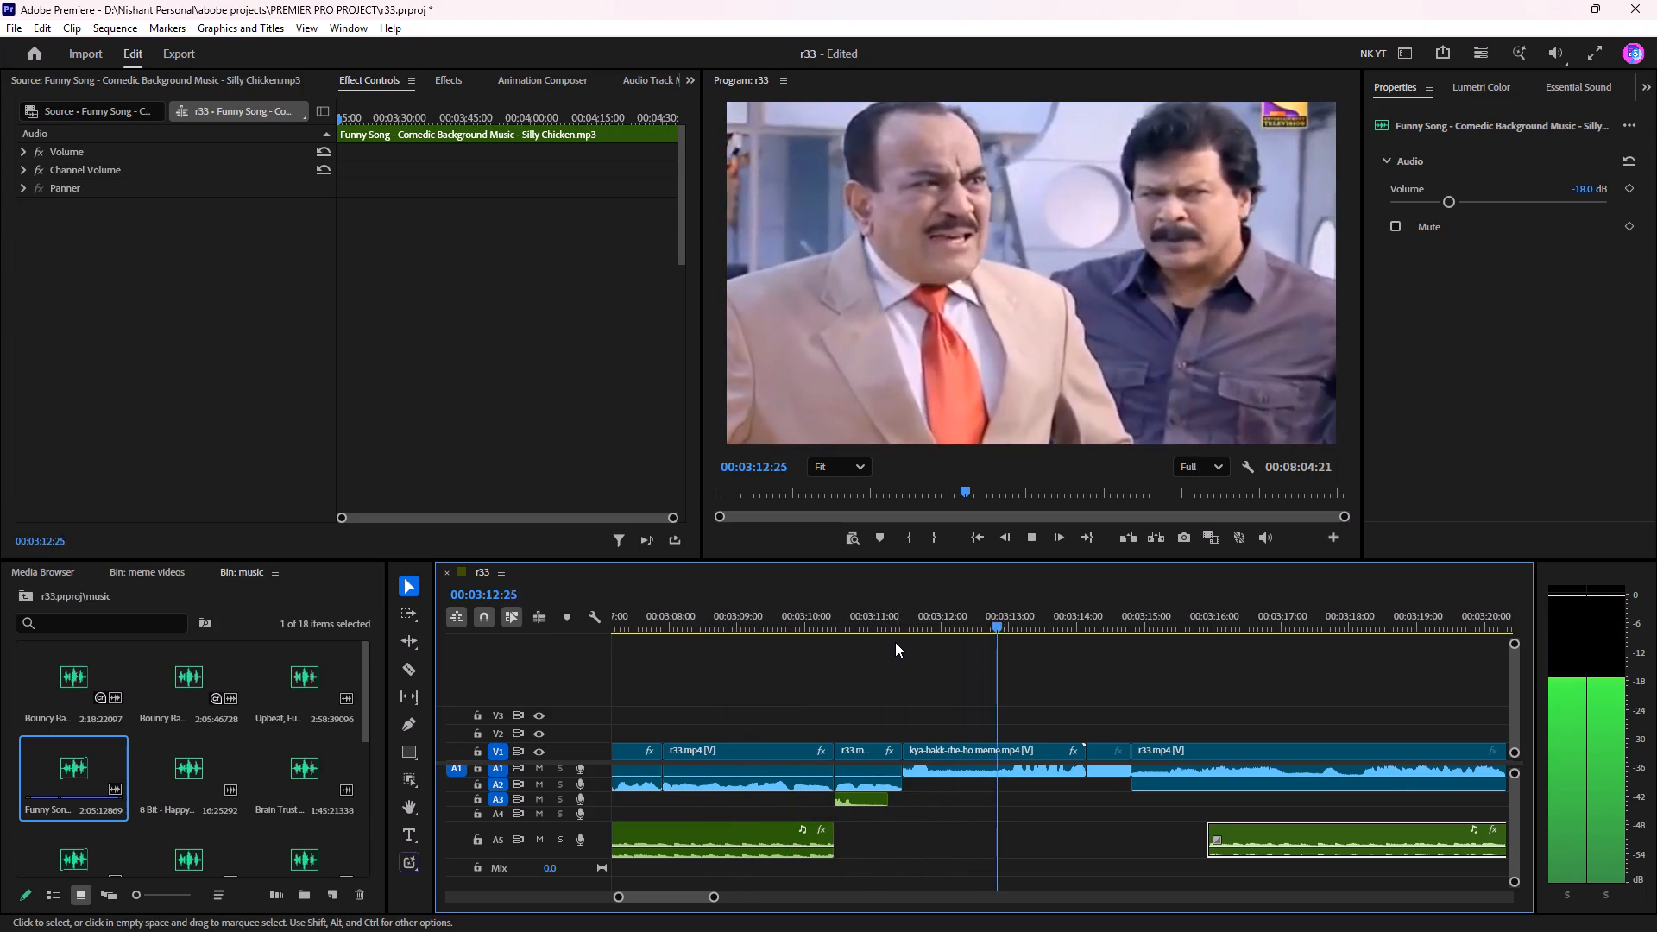
{"action": "left_click_drag", "start_coordinate": [920, 620], "coordinate": [763, 650]}
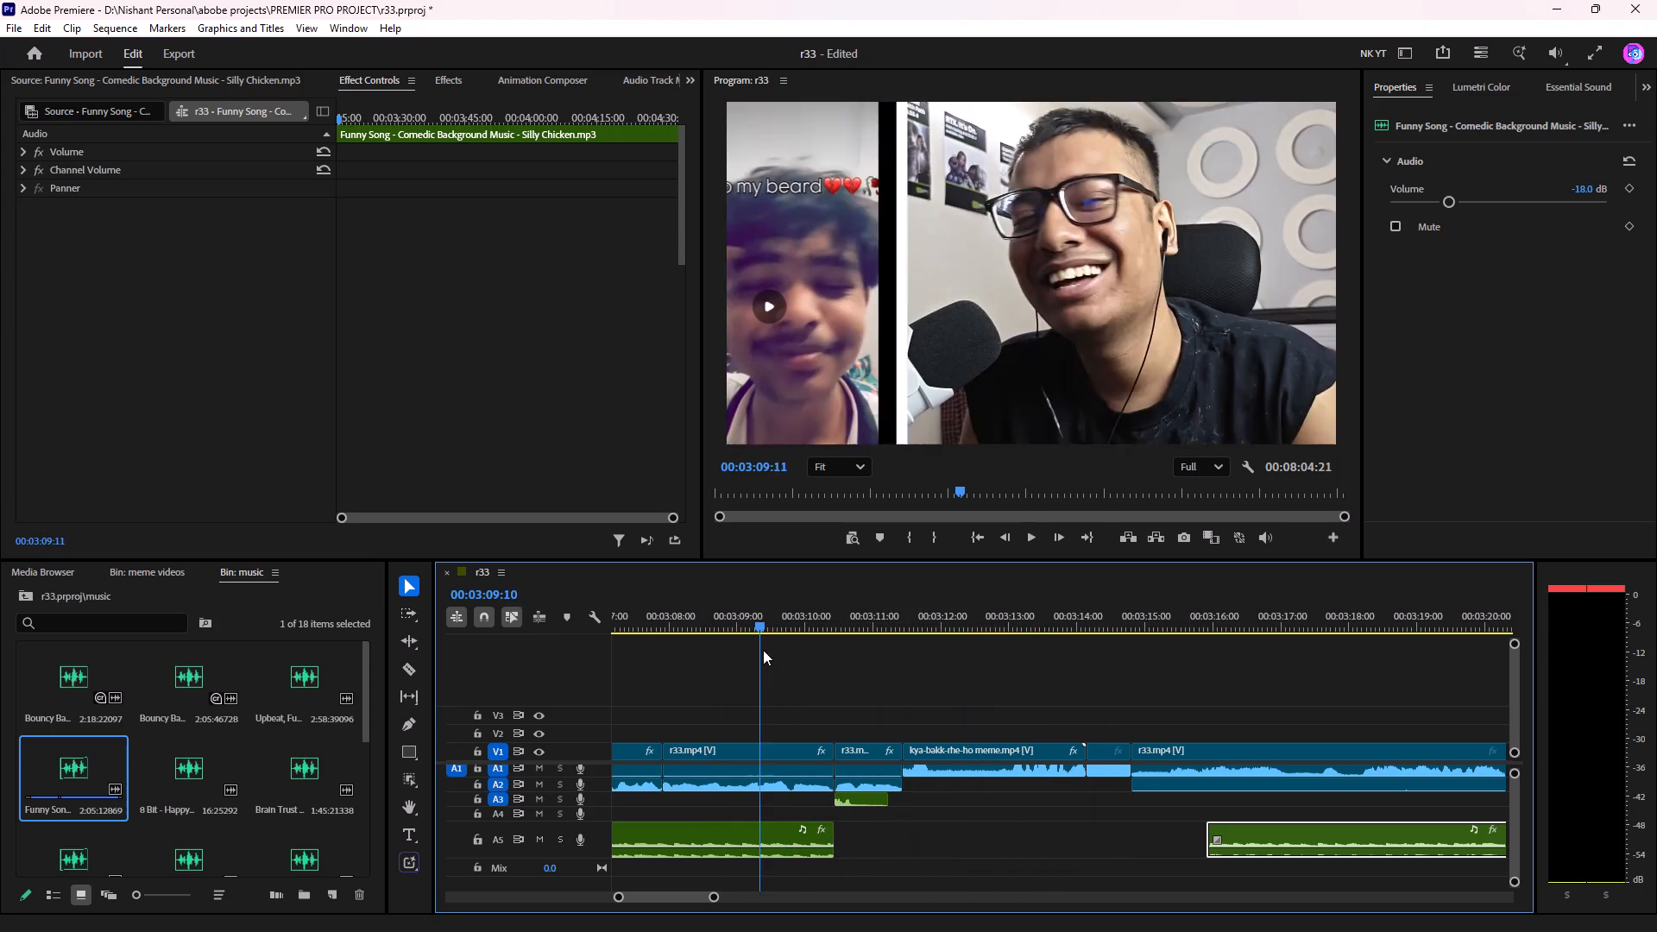
{"action": "left_click_drag", "start_coordinate": [763, 650], "coordinate": [762, 647]}
{"action": "key", "text": "space"}
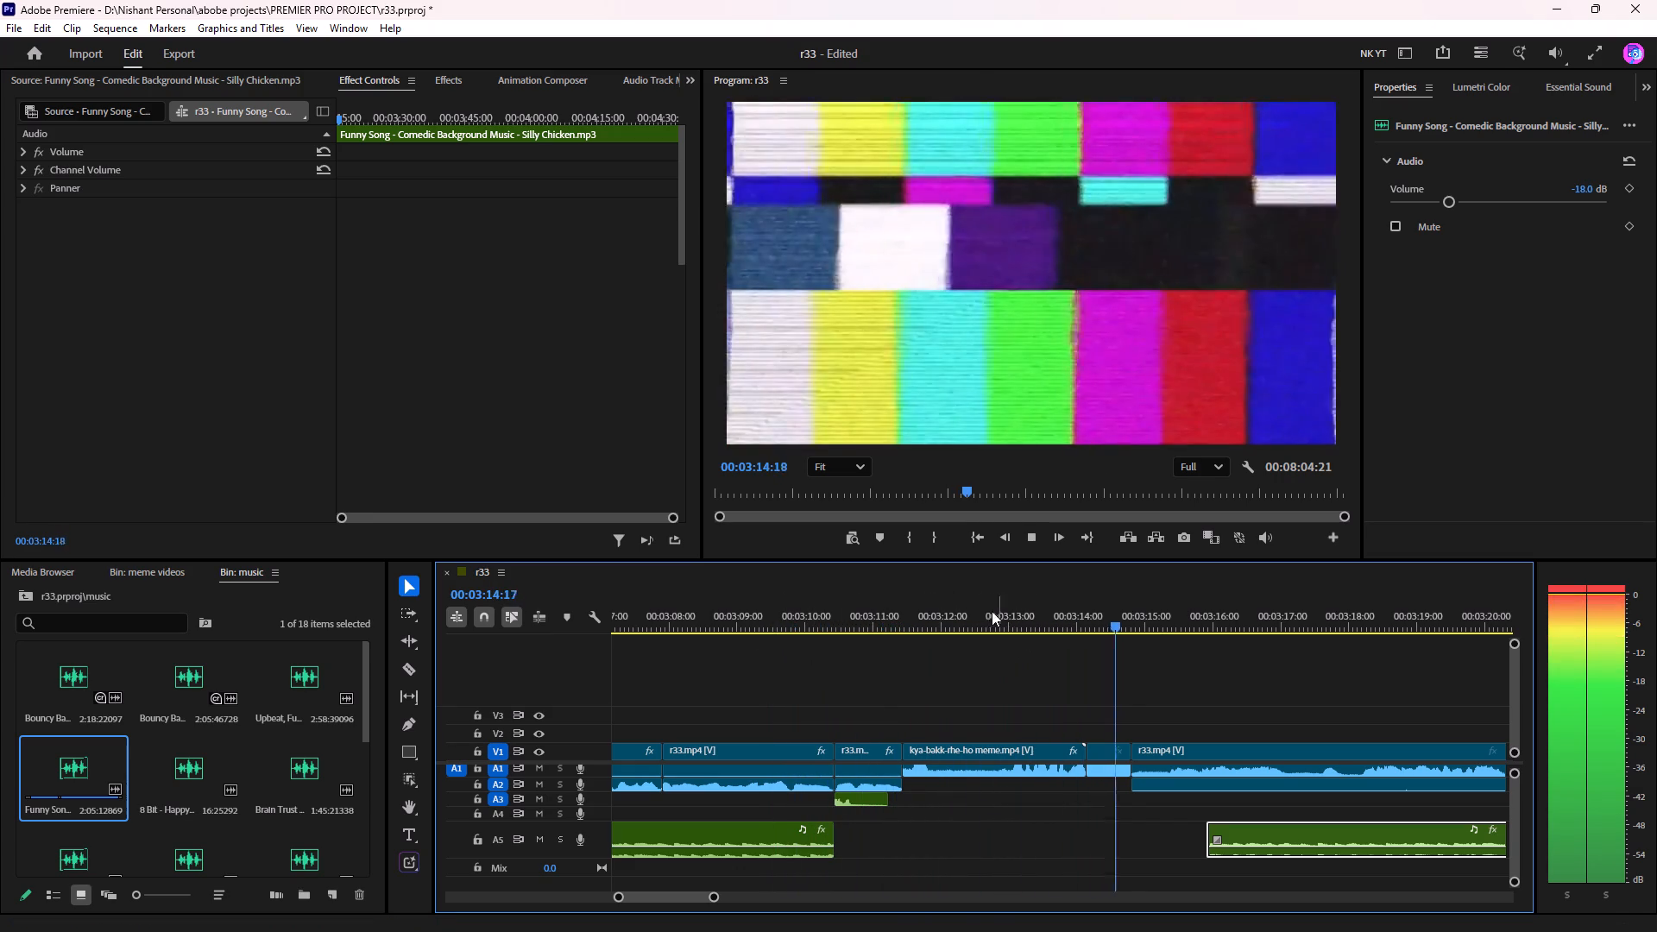
{"action": "left_click_drag", "start_coordinate": [991, 612], "coordinate": [782, 620]}
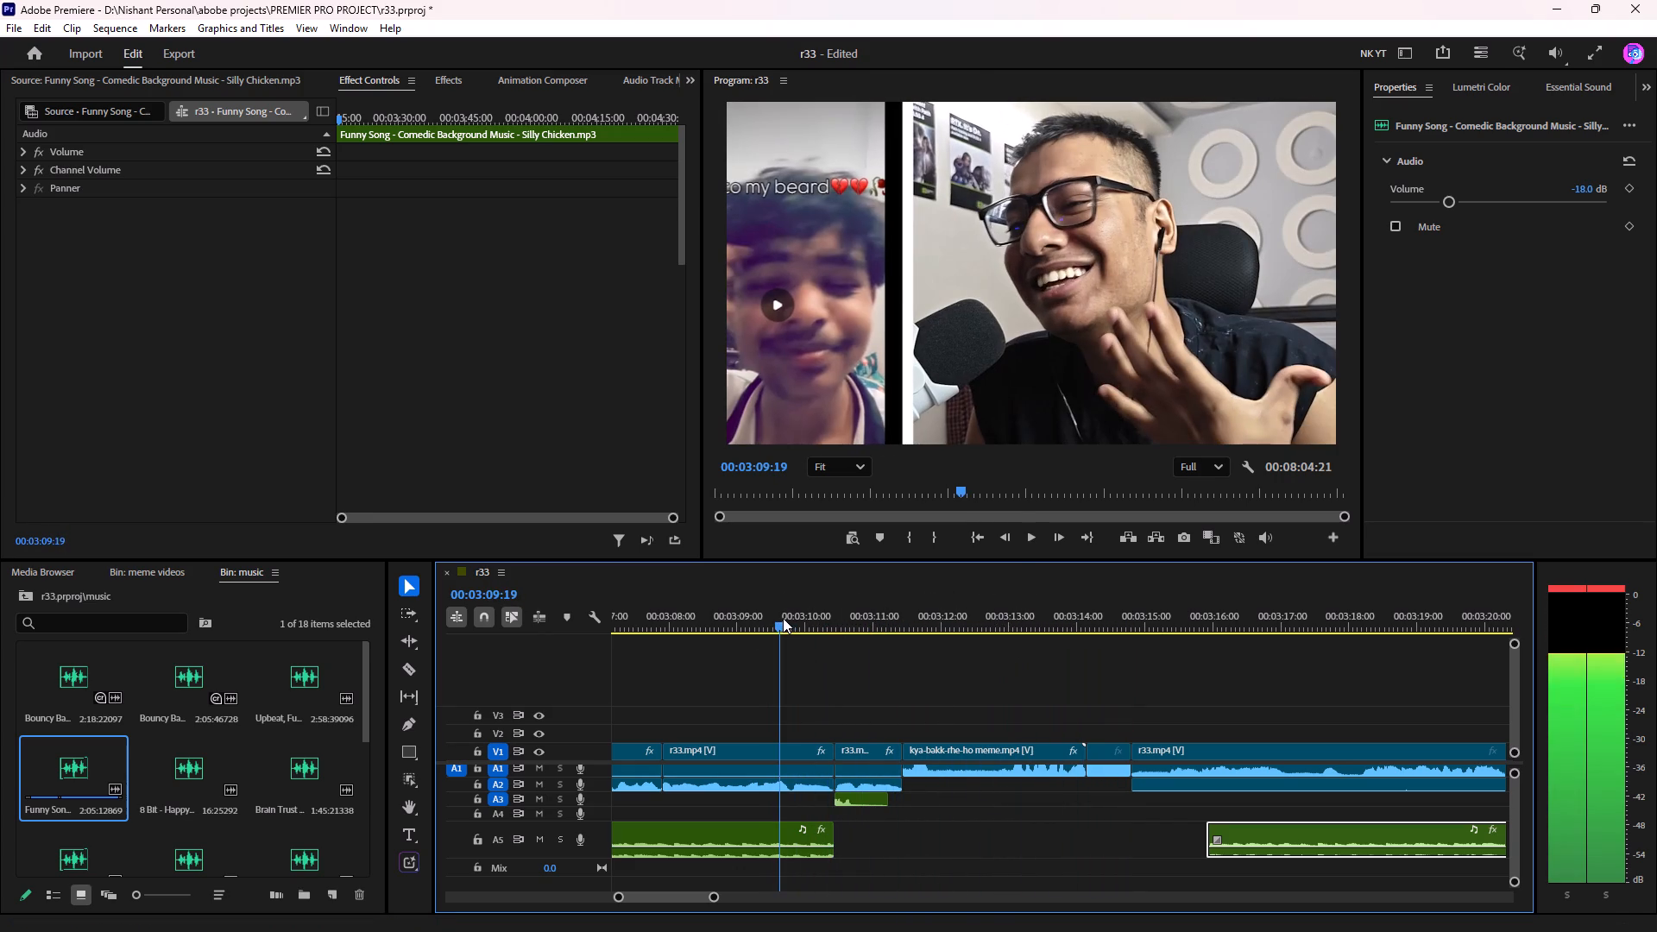
{"action": "key", "text": "space"}
{"action": "key", "text": "space"}
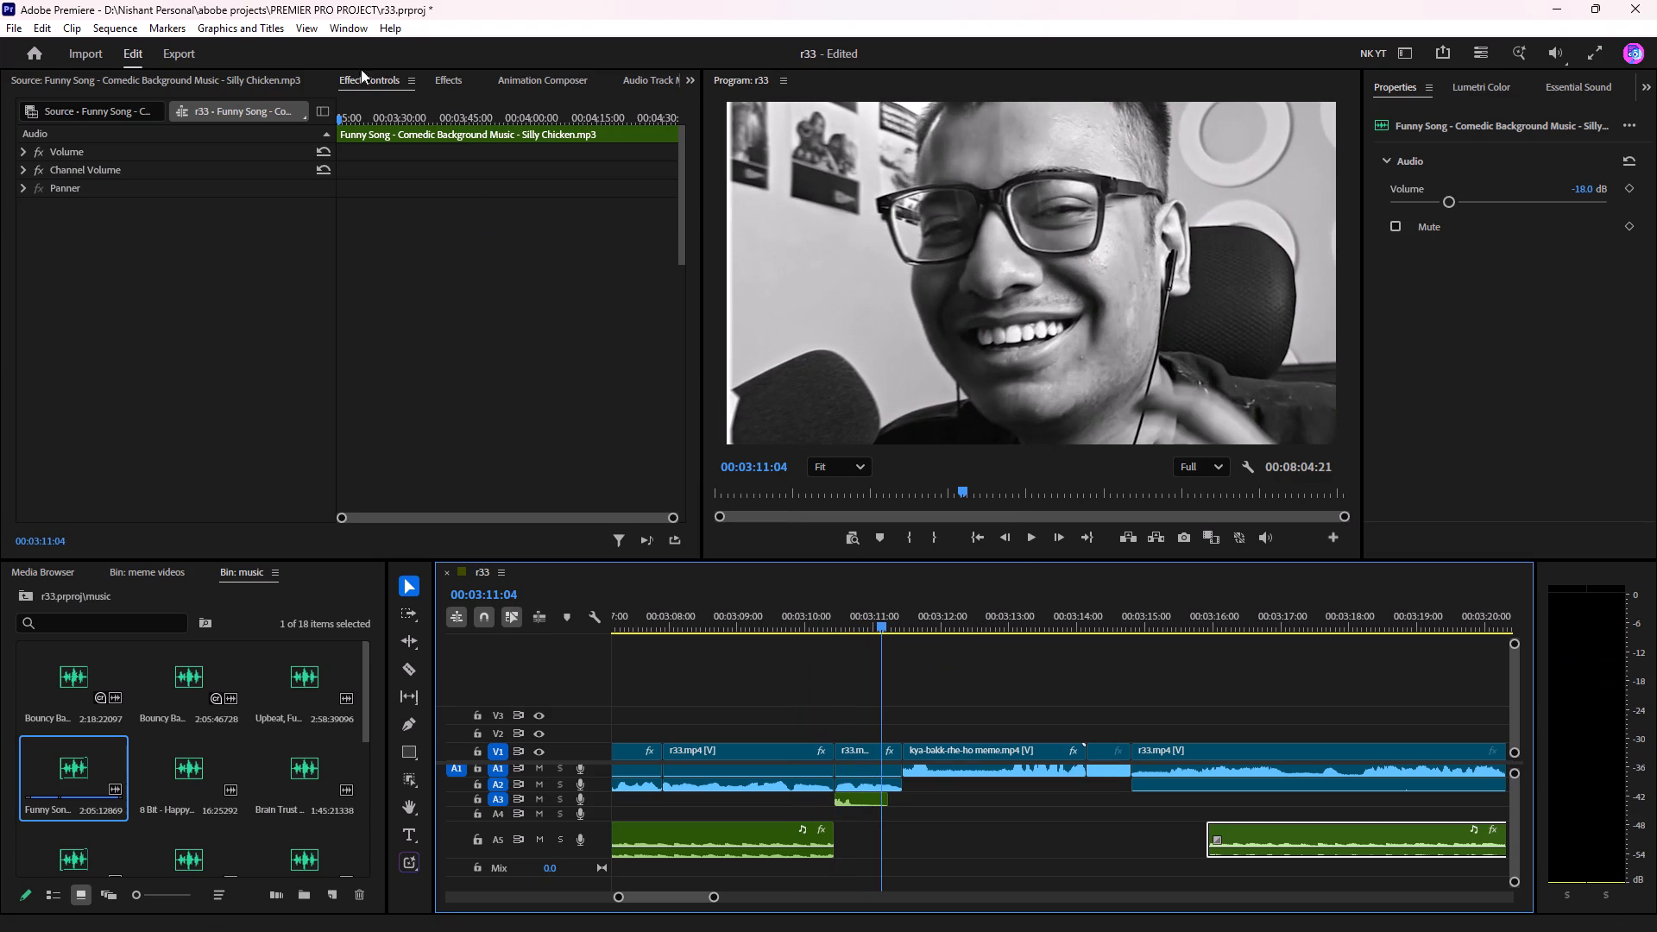
Open the meme sound bin of the r33 project.
{"action": "left_click", "coordinate": [134, 574]}
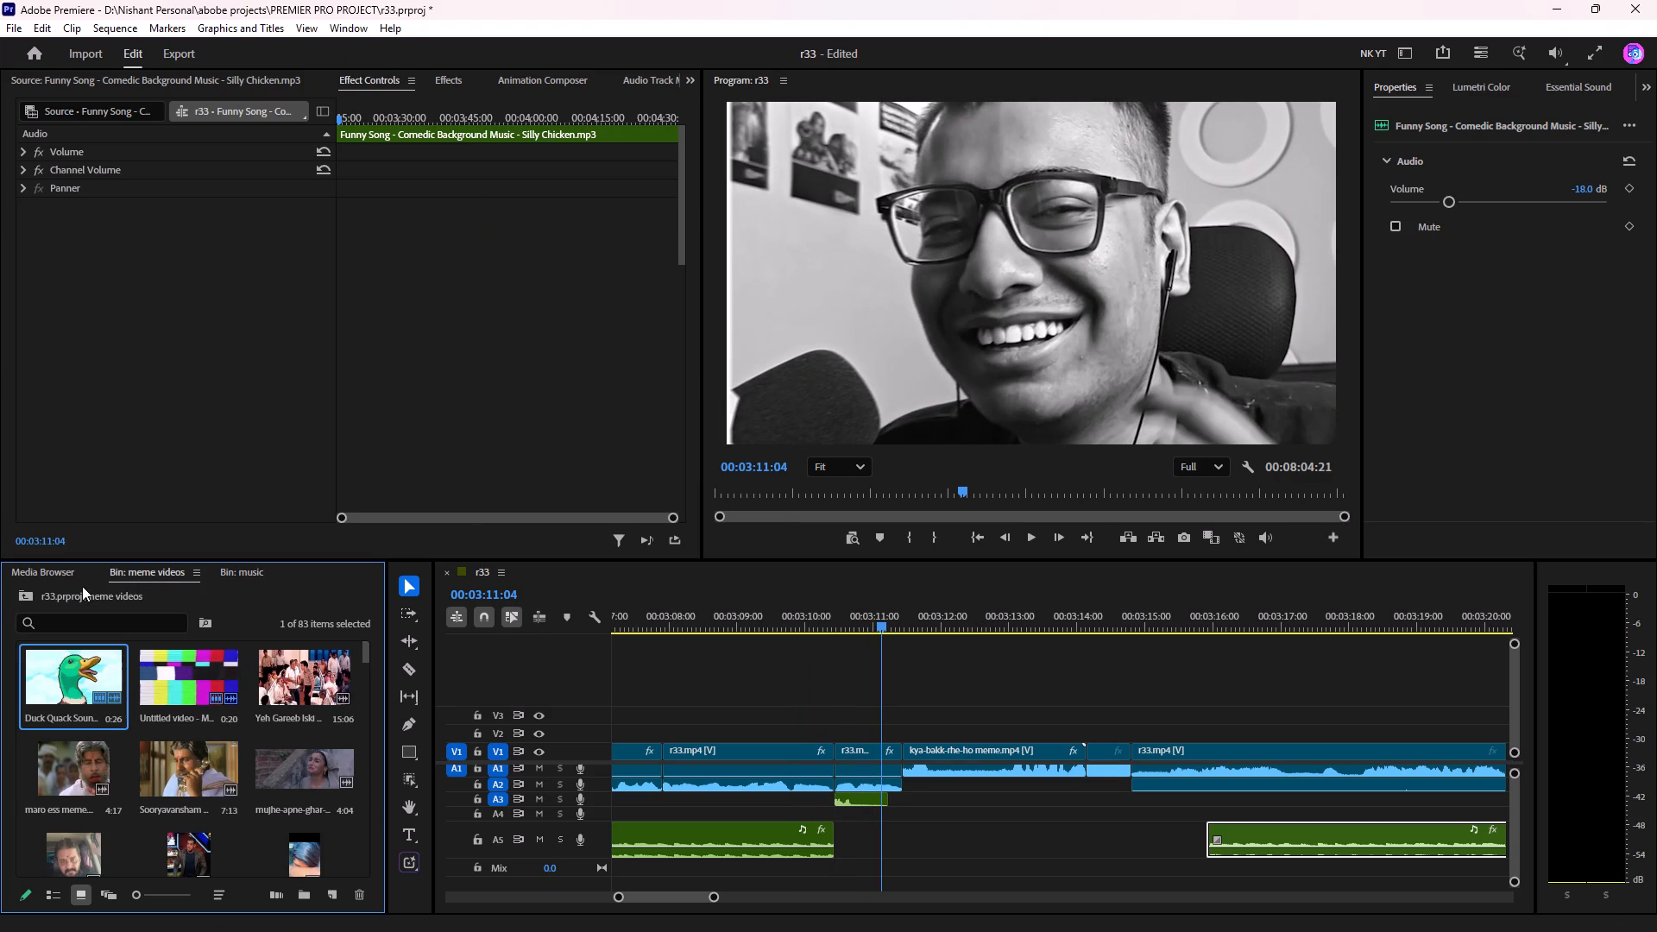
{"action": "left_click", "coordinate": [30, 597]}
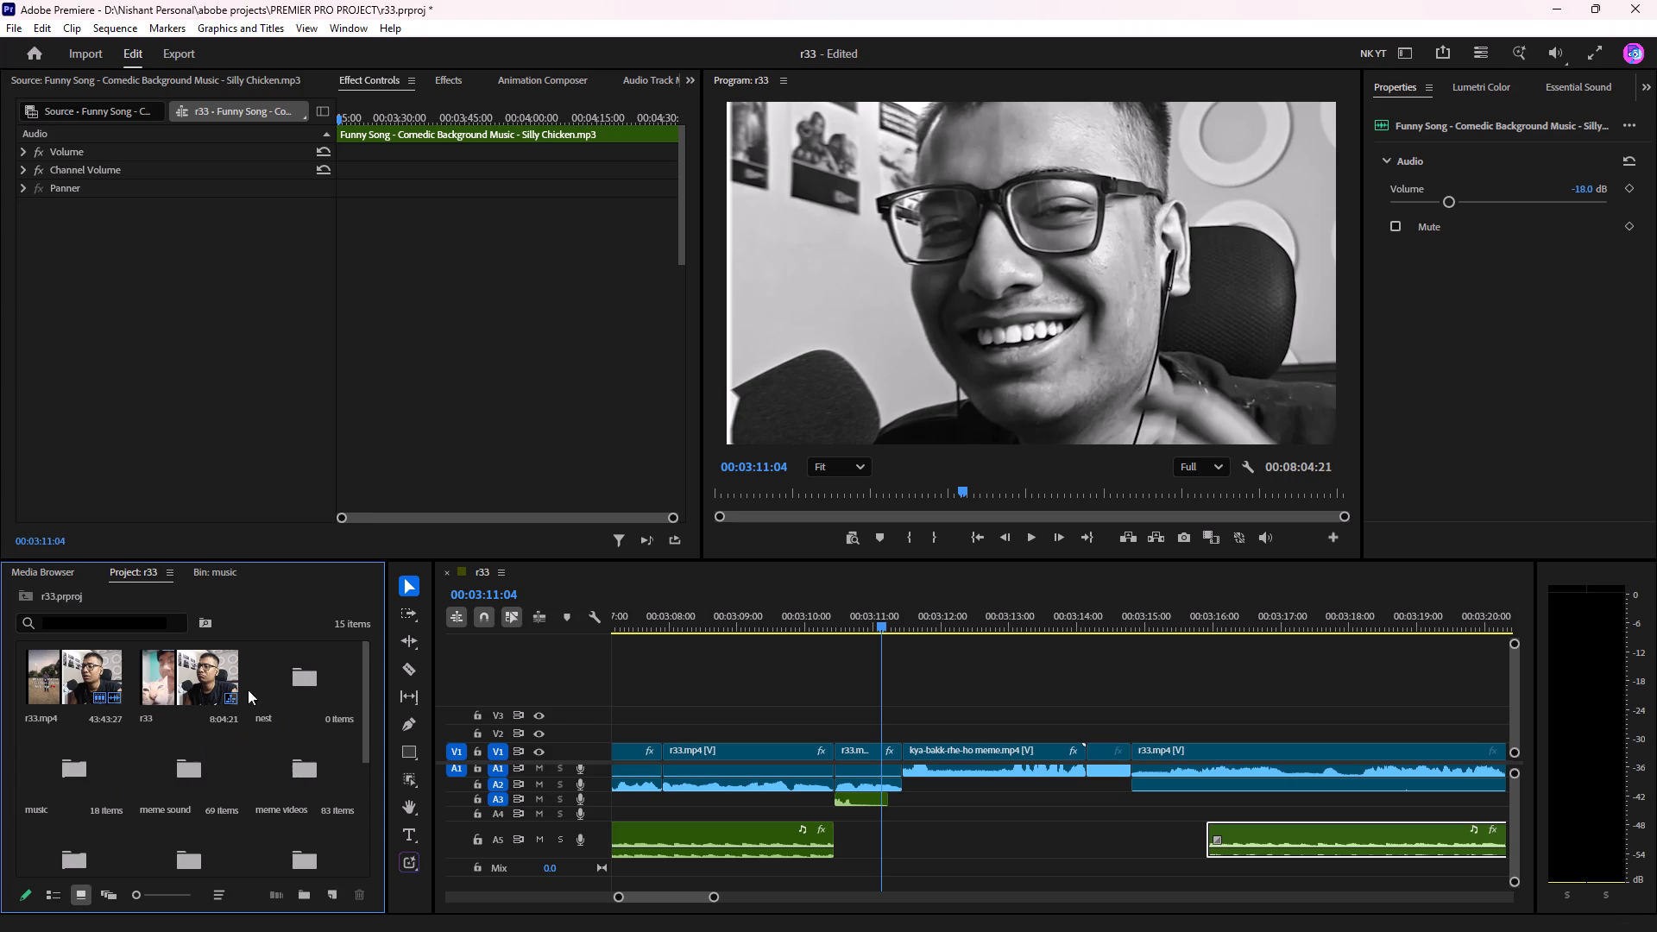
{"action": "double_click", "coordinate": [185, 763], "text": "ctrl"}
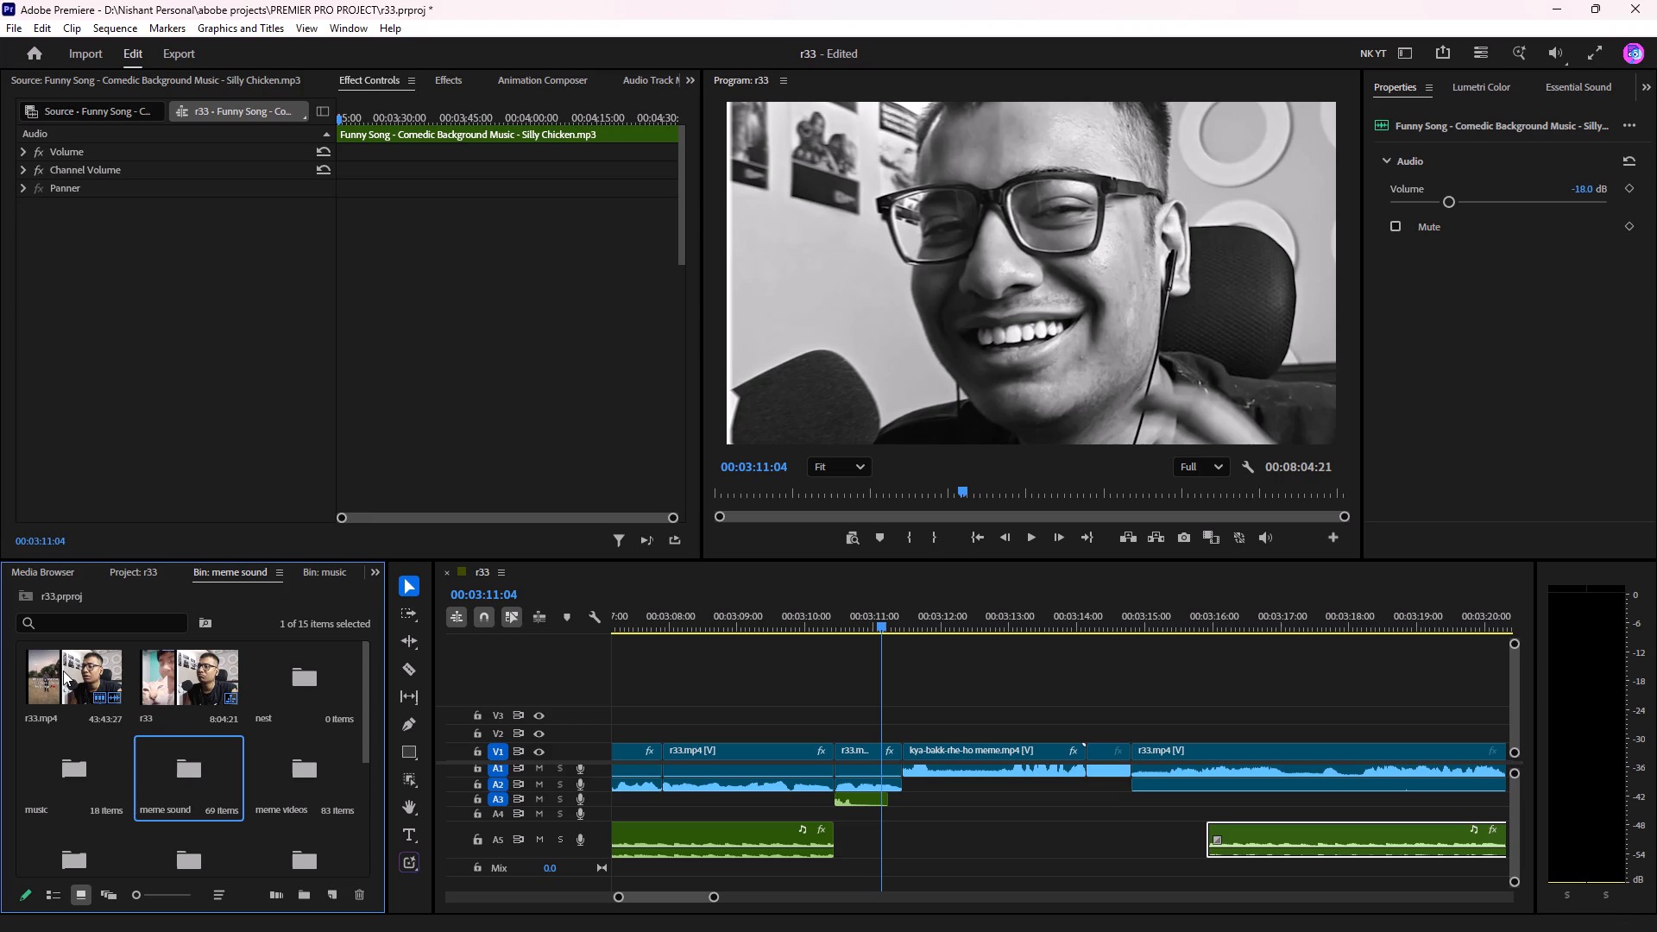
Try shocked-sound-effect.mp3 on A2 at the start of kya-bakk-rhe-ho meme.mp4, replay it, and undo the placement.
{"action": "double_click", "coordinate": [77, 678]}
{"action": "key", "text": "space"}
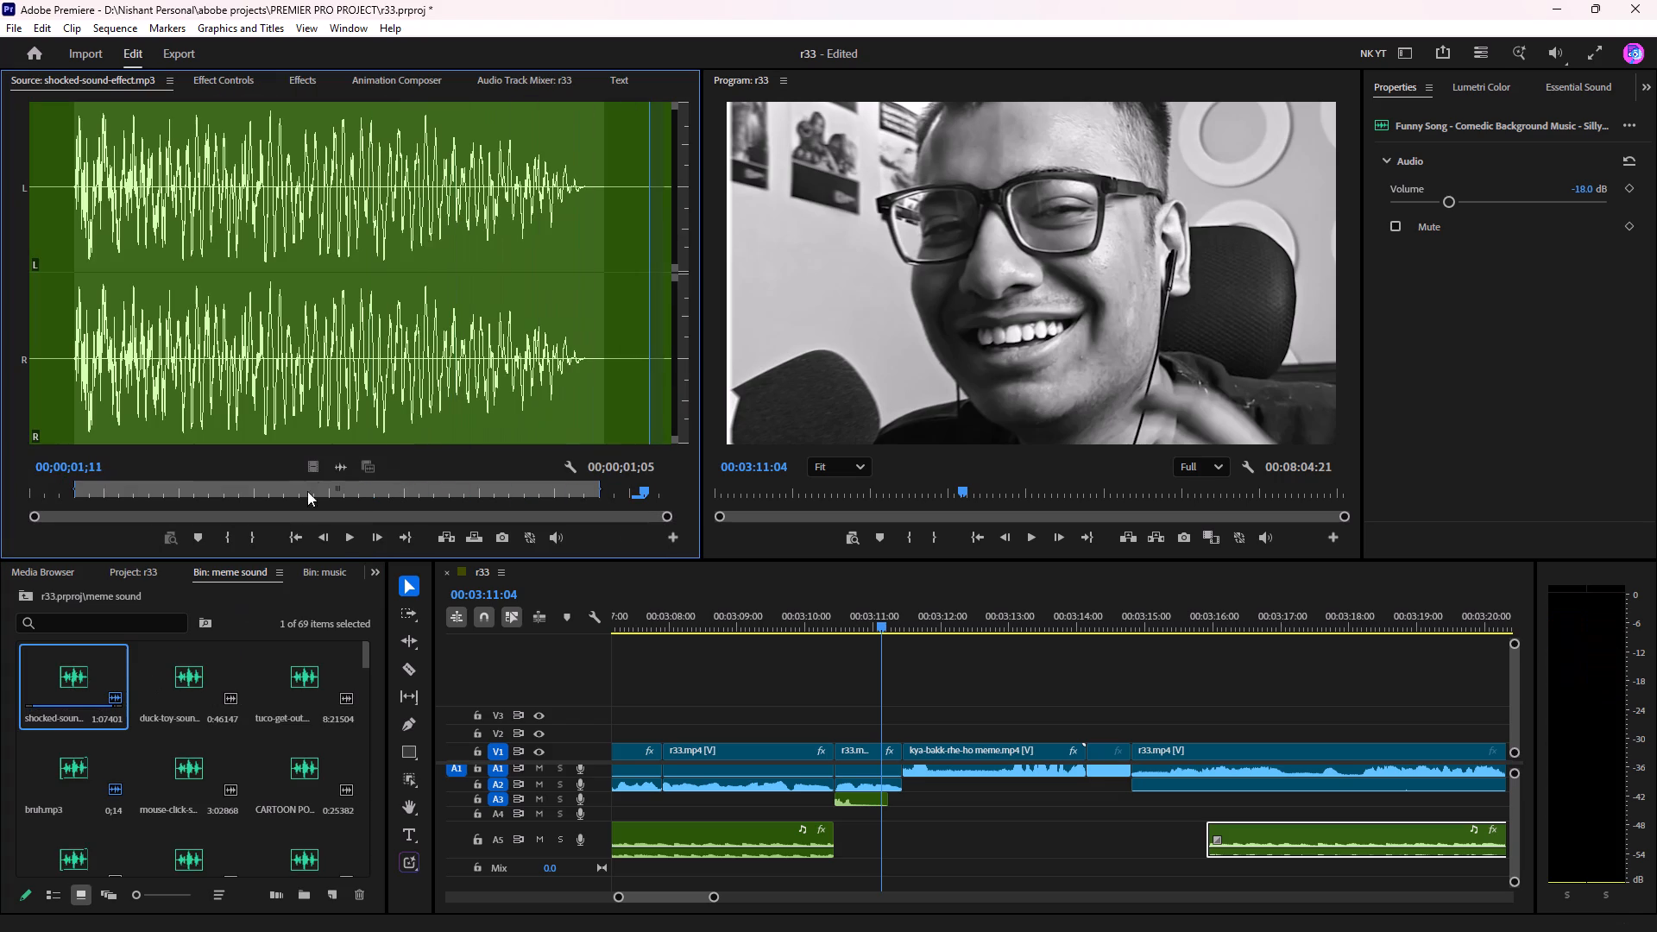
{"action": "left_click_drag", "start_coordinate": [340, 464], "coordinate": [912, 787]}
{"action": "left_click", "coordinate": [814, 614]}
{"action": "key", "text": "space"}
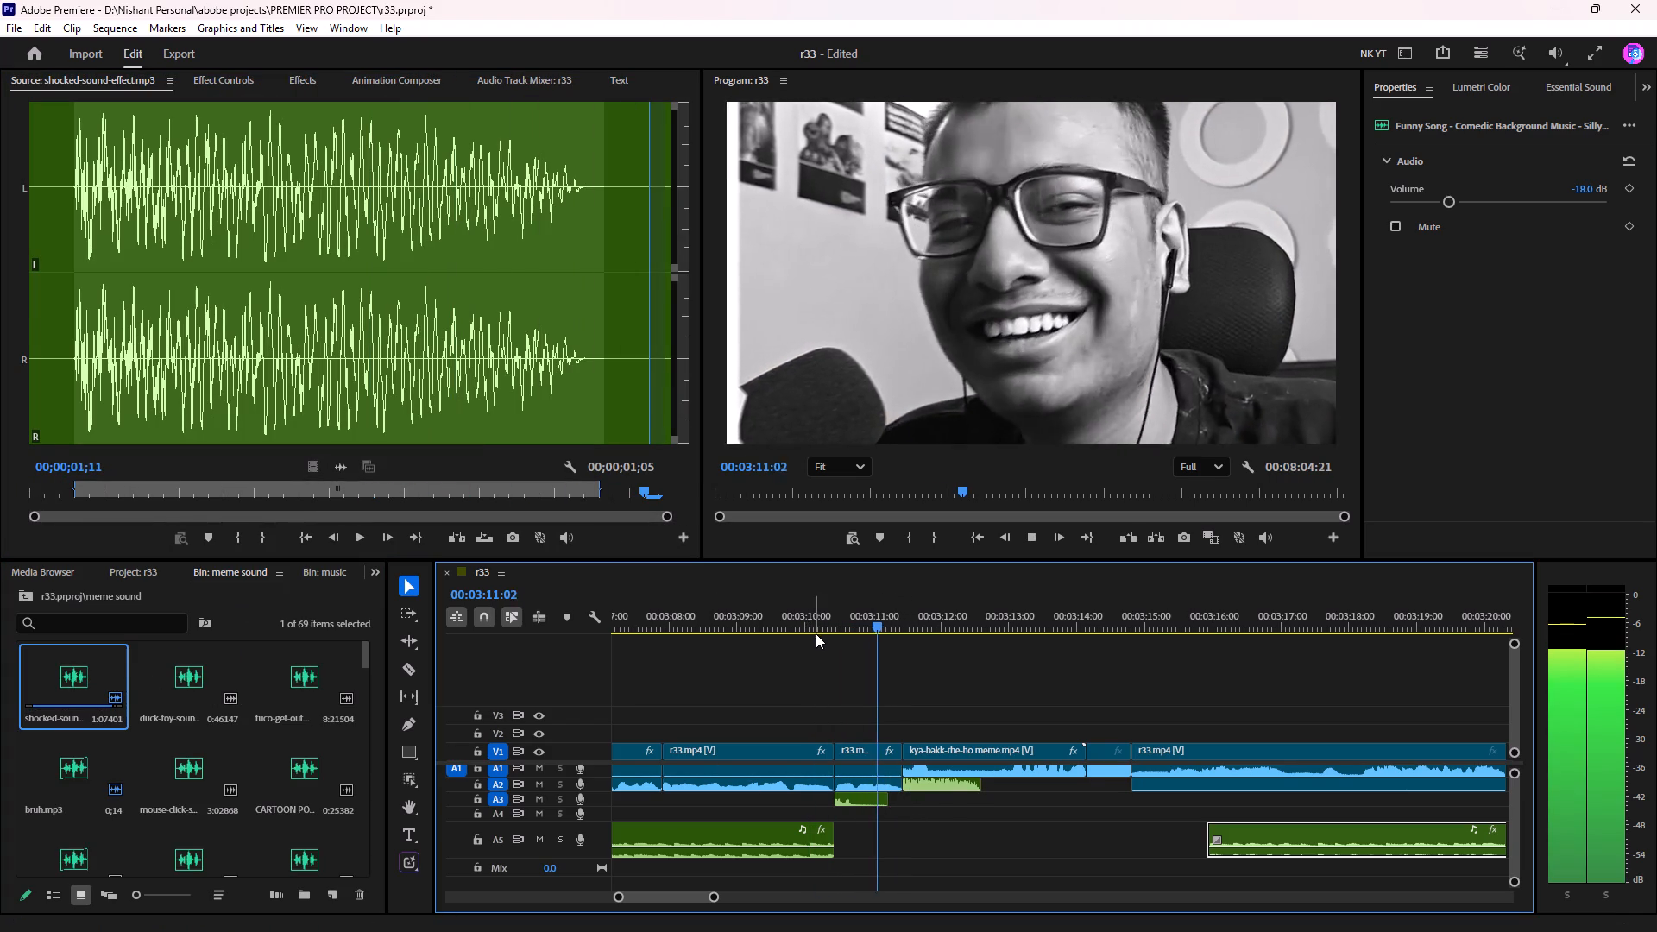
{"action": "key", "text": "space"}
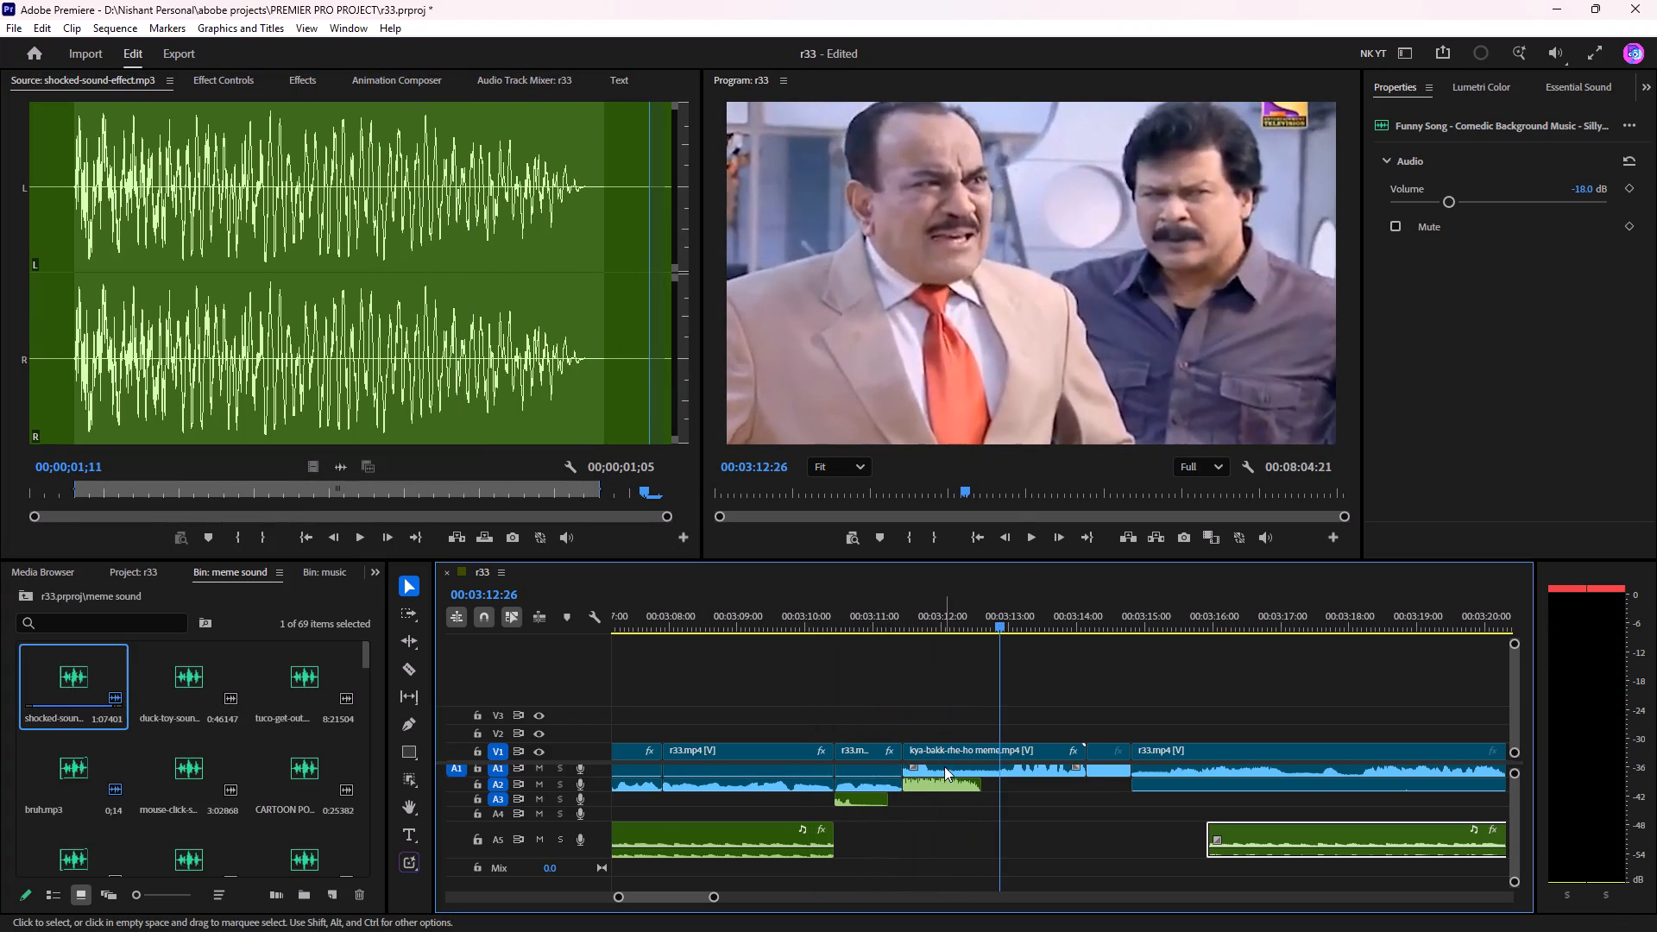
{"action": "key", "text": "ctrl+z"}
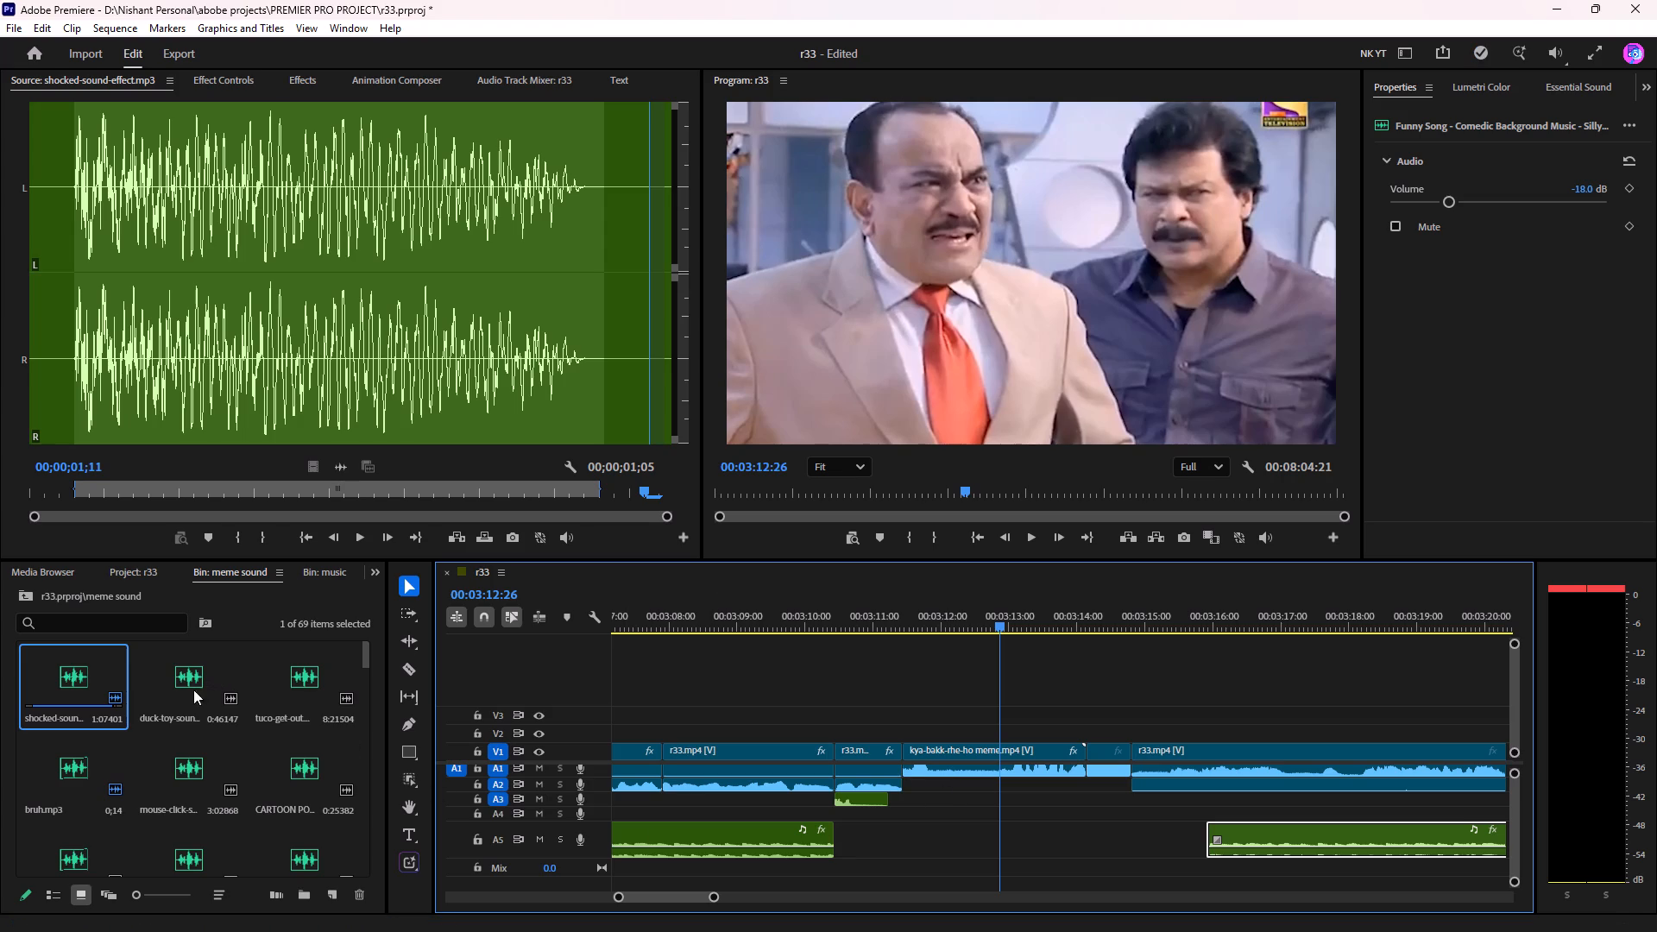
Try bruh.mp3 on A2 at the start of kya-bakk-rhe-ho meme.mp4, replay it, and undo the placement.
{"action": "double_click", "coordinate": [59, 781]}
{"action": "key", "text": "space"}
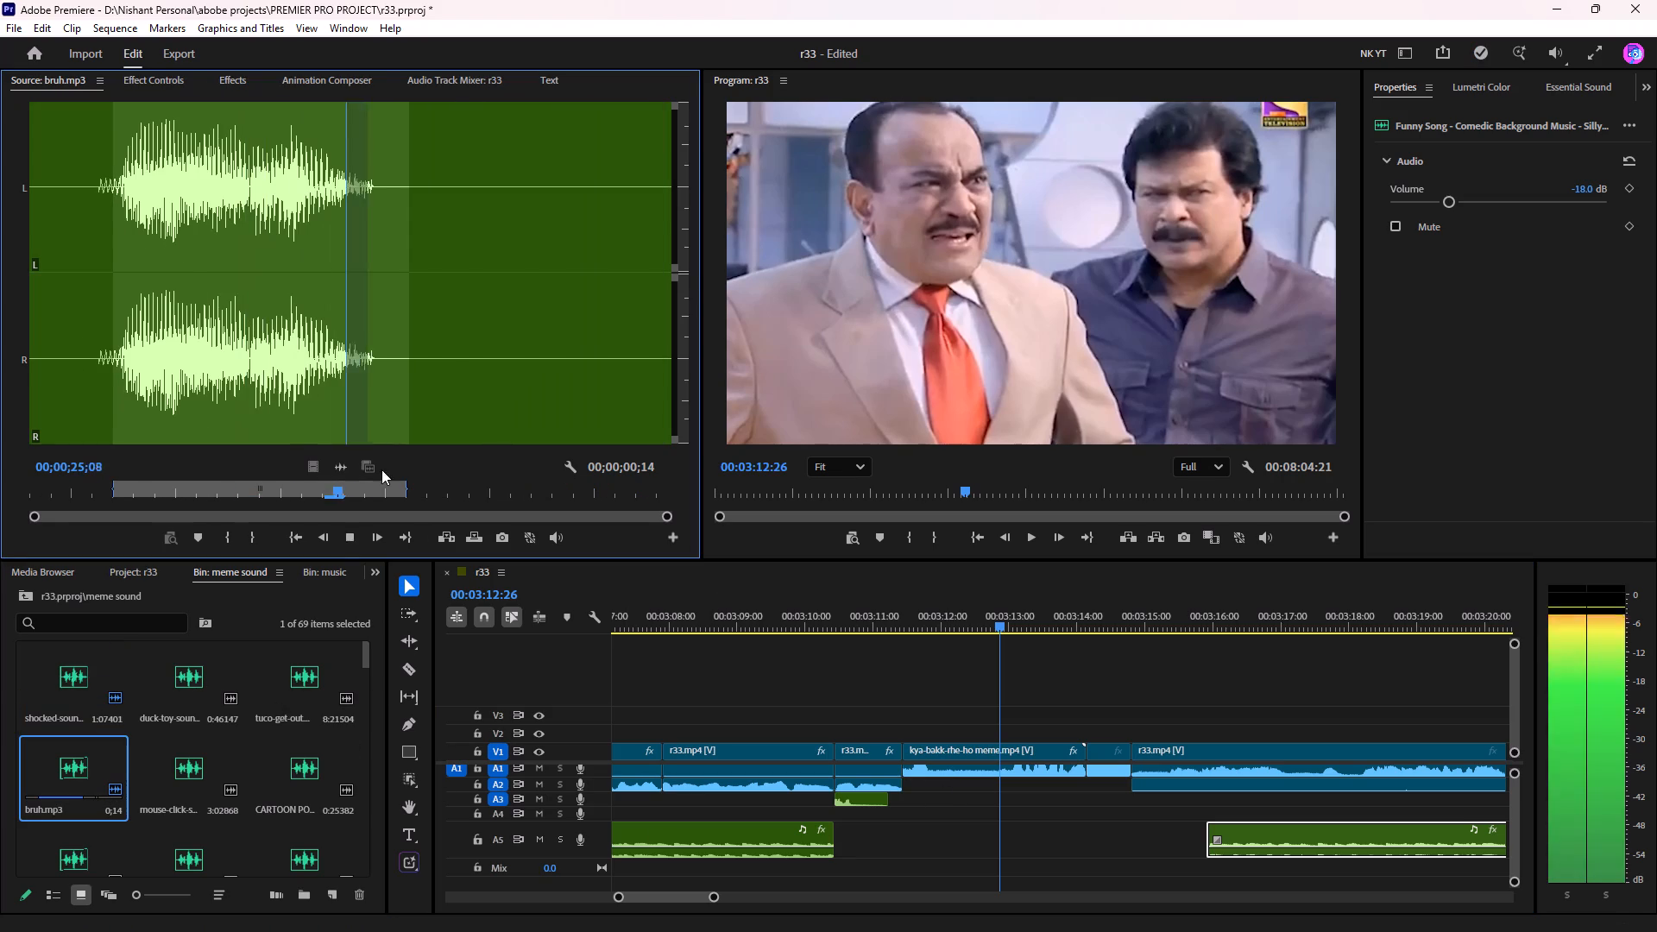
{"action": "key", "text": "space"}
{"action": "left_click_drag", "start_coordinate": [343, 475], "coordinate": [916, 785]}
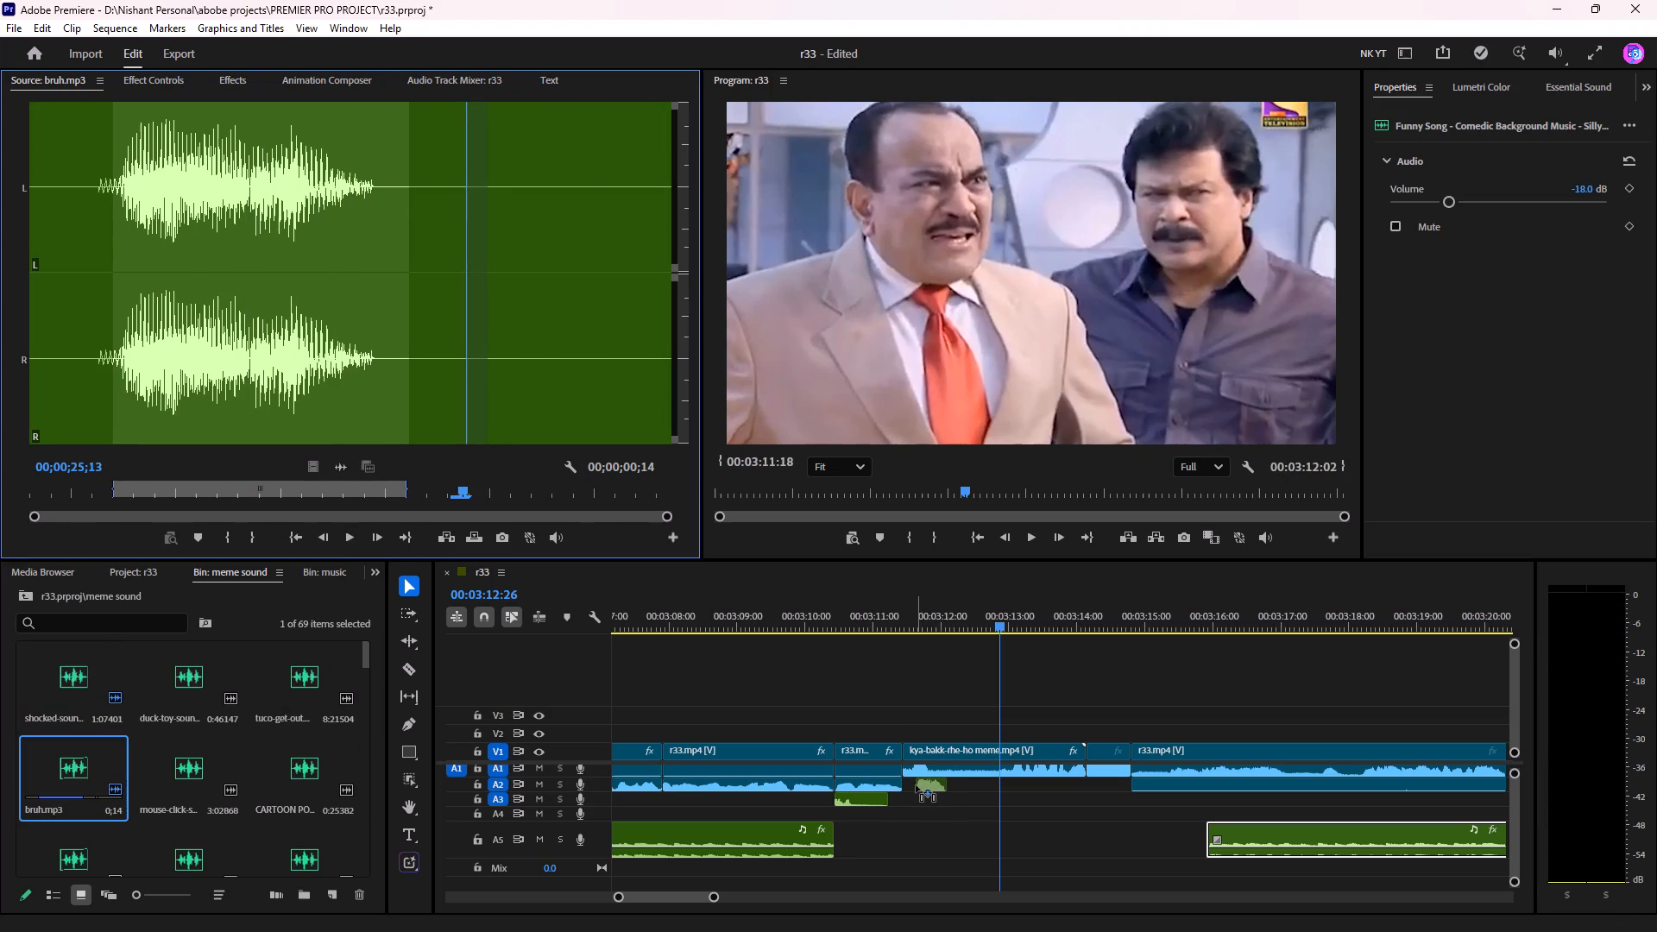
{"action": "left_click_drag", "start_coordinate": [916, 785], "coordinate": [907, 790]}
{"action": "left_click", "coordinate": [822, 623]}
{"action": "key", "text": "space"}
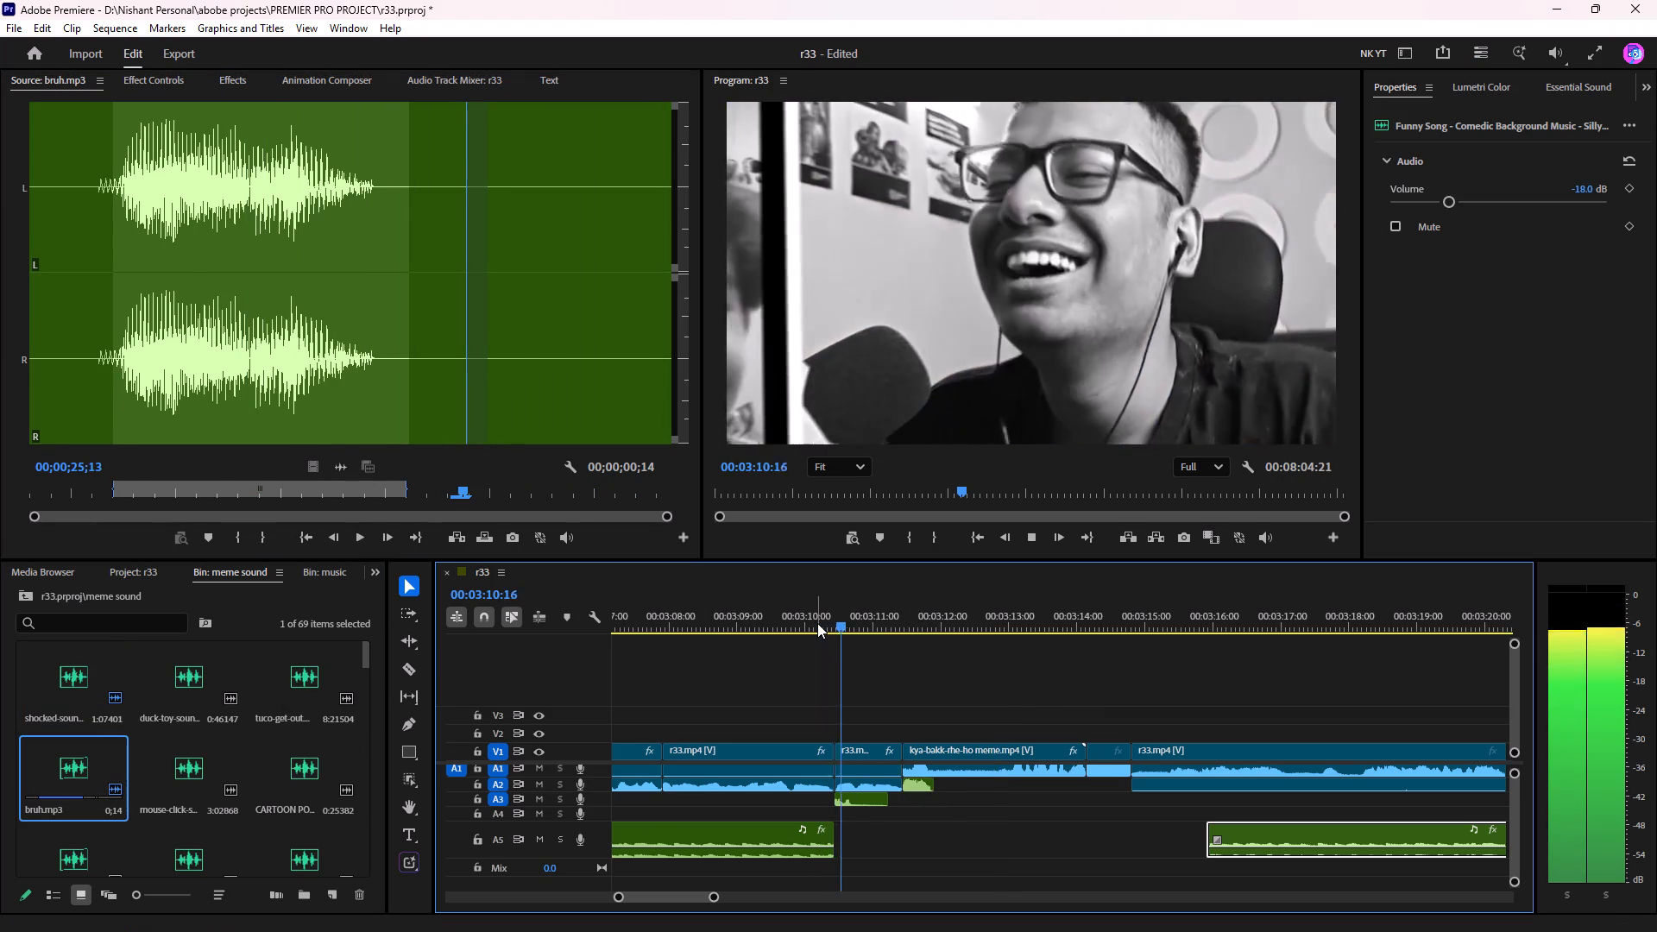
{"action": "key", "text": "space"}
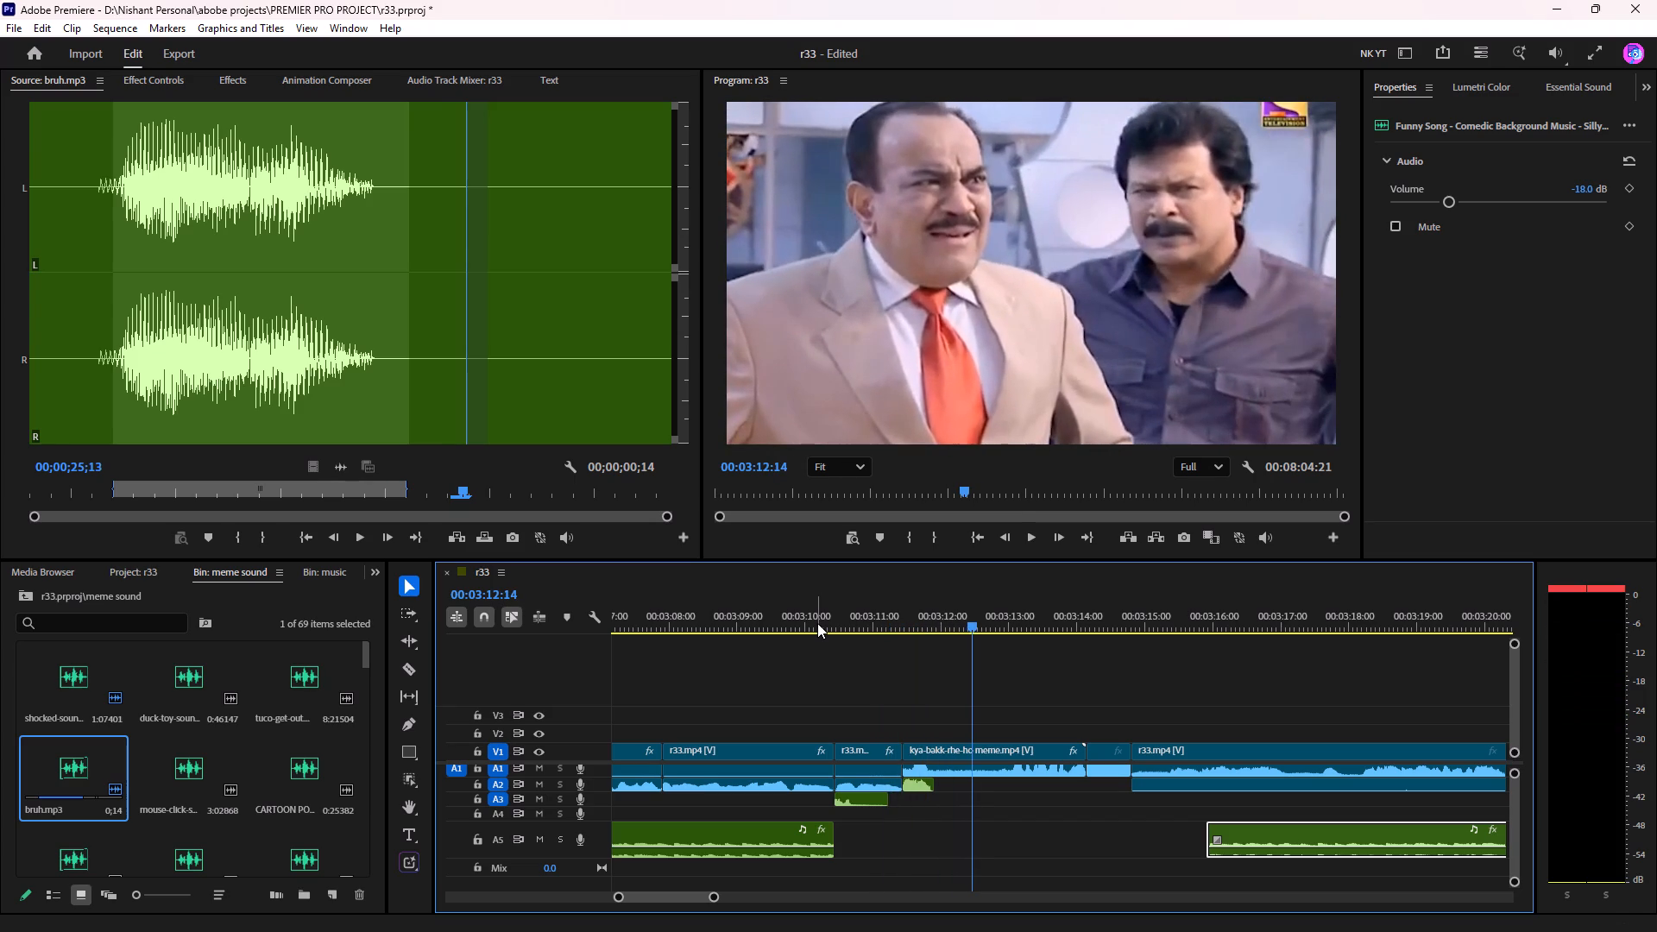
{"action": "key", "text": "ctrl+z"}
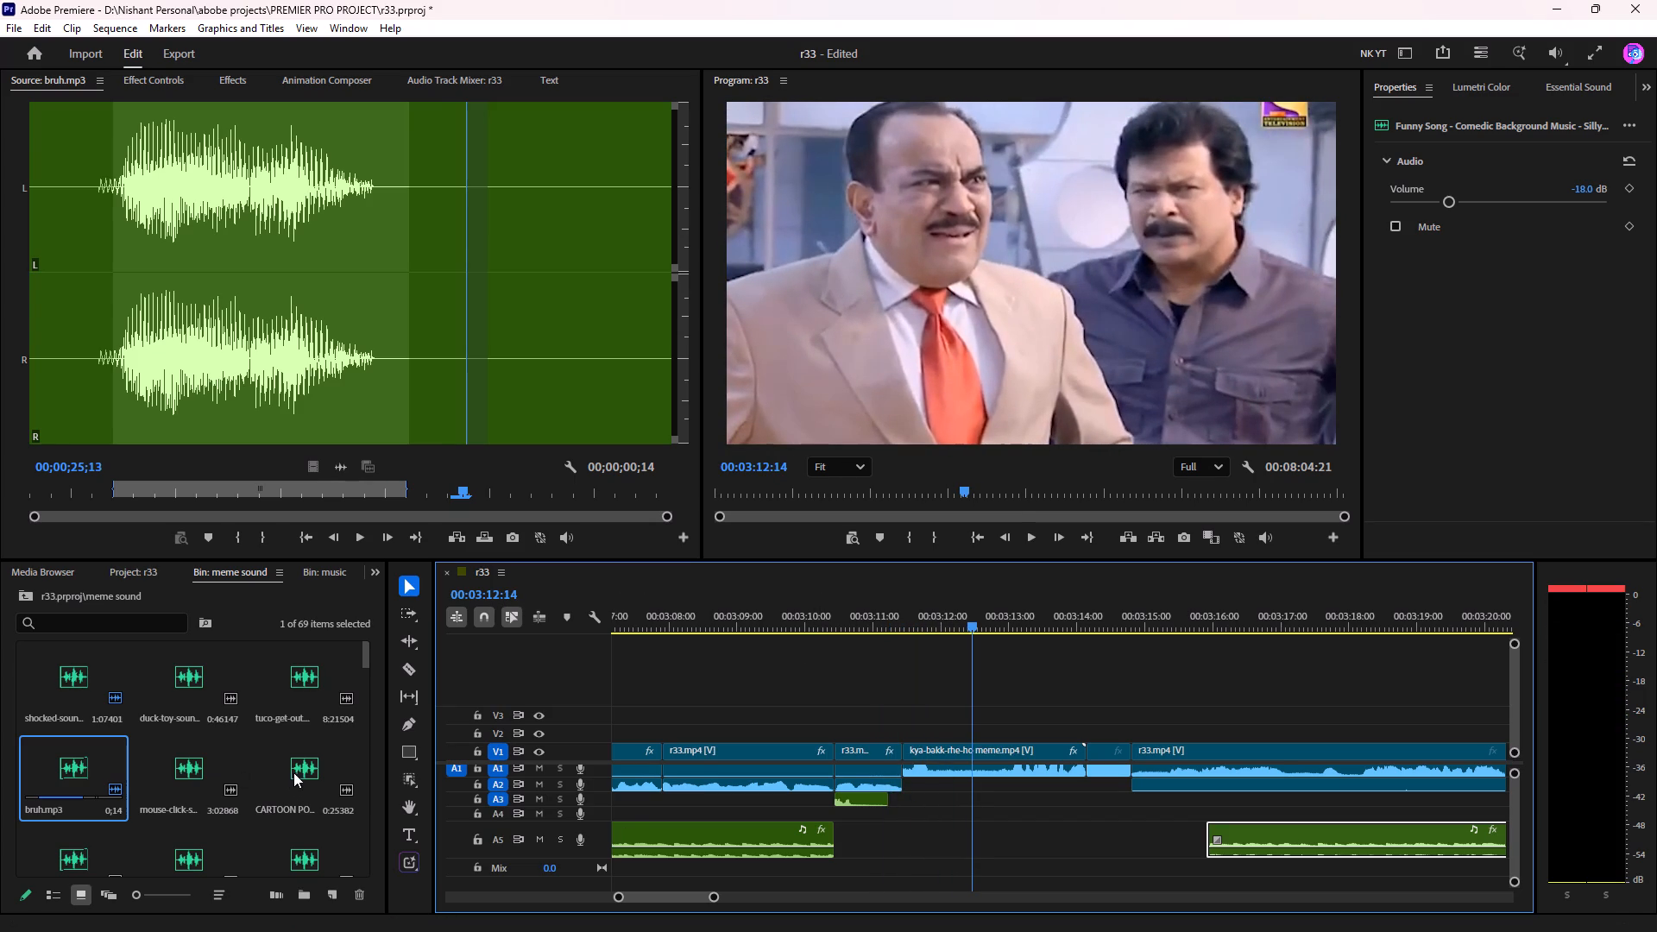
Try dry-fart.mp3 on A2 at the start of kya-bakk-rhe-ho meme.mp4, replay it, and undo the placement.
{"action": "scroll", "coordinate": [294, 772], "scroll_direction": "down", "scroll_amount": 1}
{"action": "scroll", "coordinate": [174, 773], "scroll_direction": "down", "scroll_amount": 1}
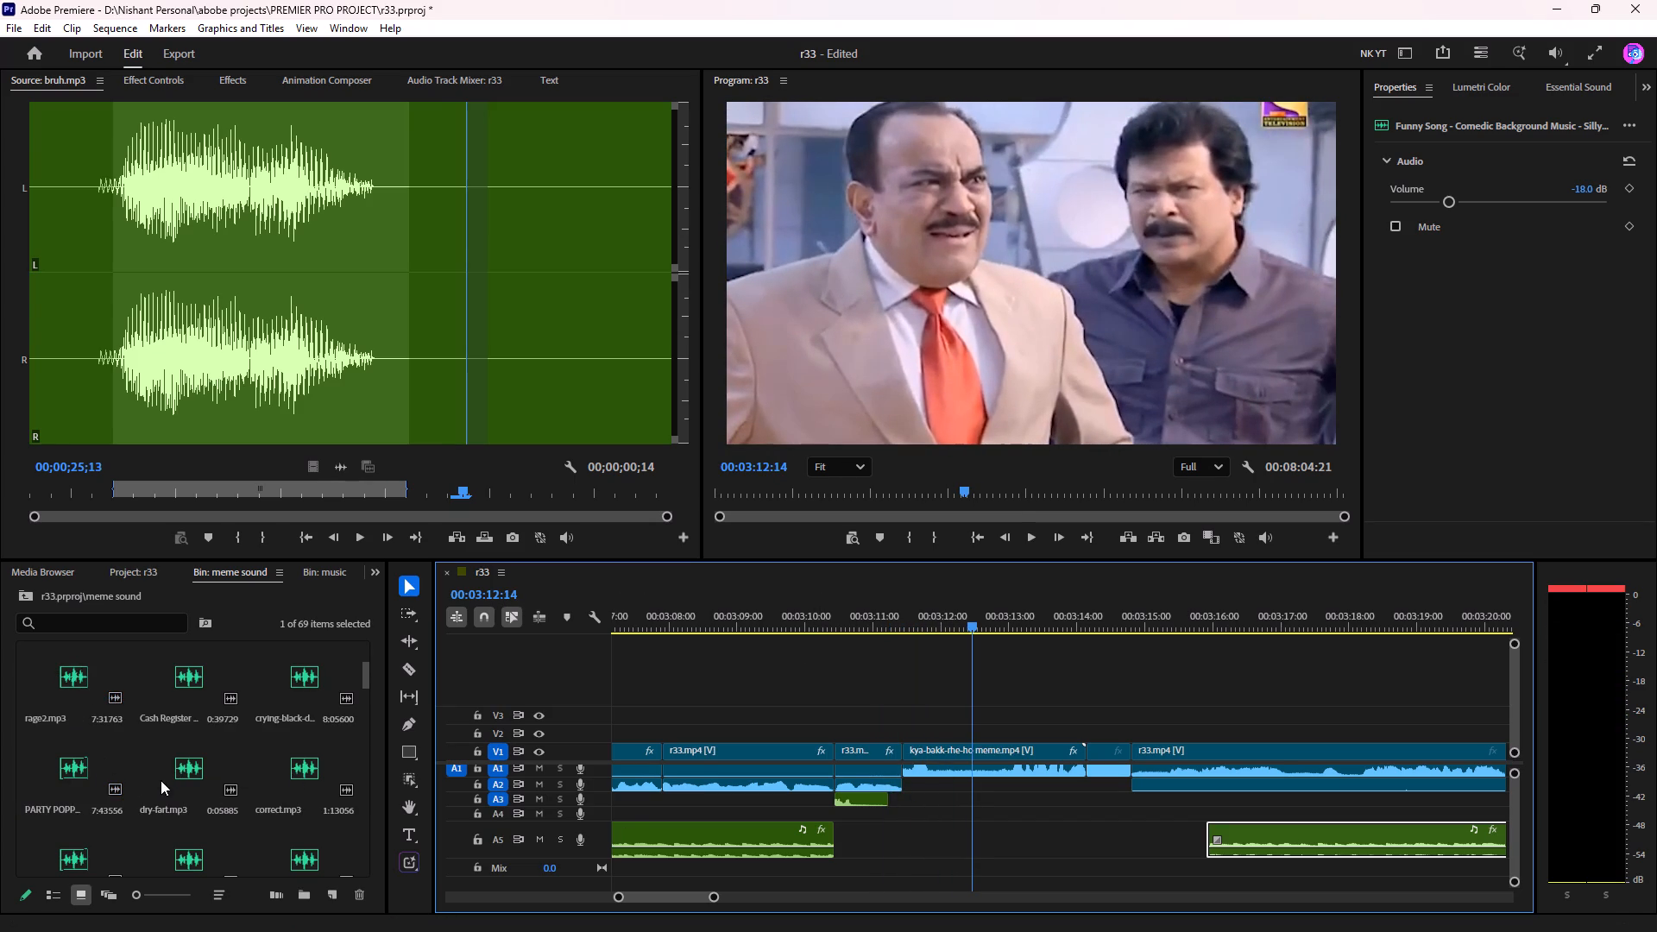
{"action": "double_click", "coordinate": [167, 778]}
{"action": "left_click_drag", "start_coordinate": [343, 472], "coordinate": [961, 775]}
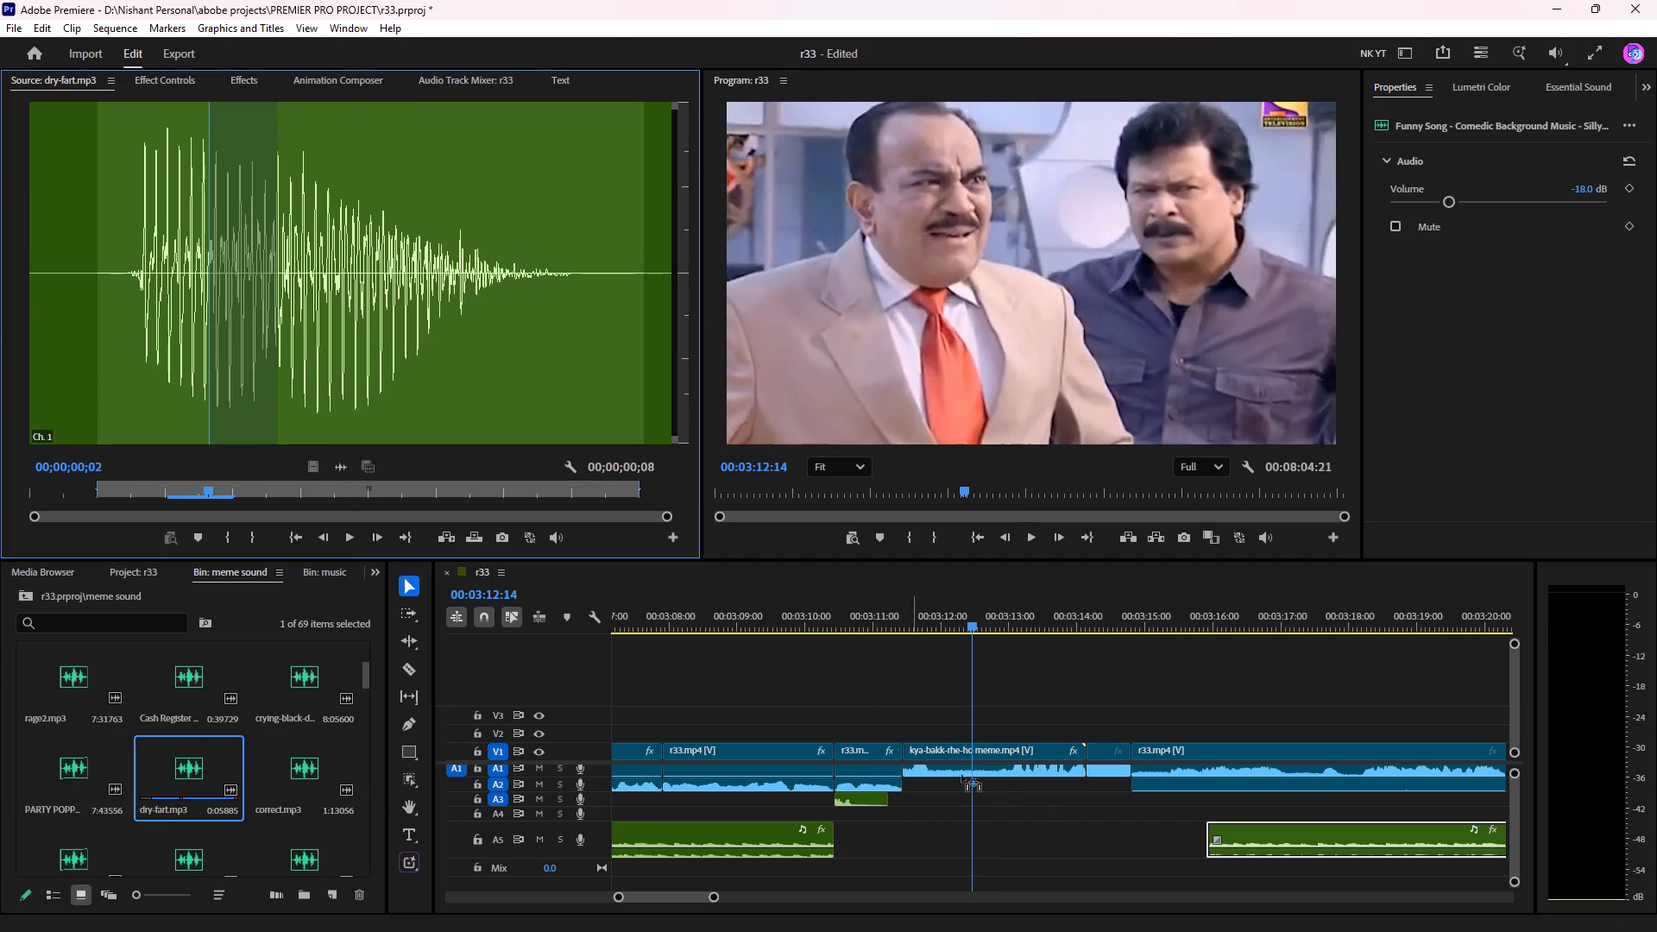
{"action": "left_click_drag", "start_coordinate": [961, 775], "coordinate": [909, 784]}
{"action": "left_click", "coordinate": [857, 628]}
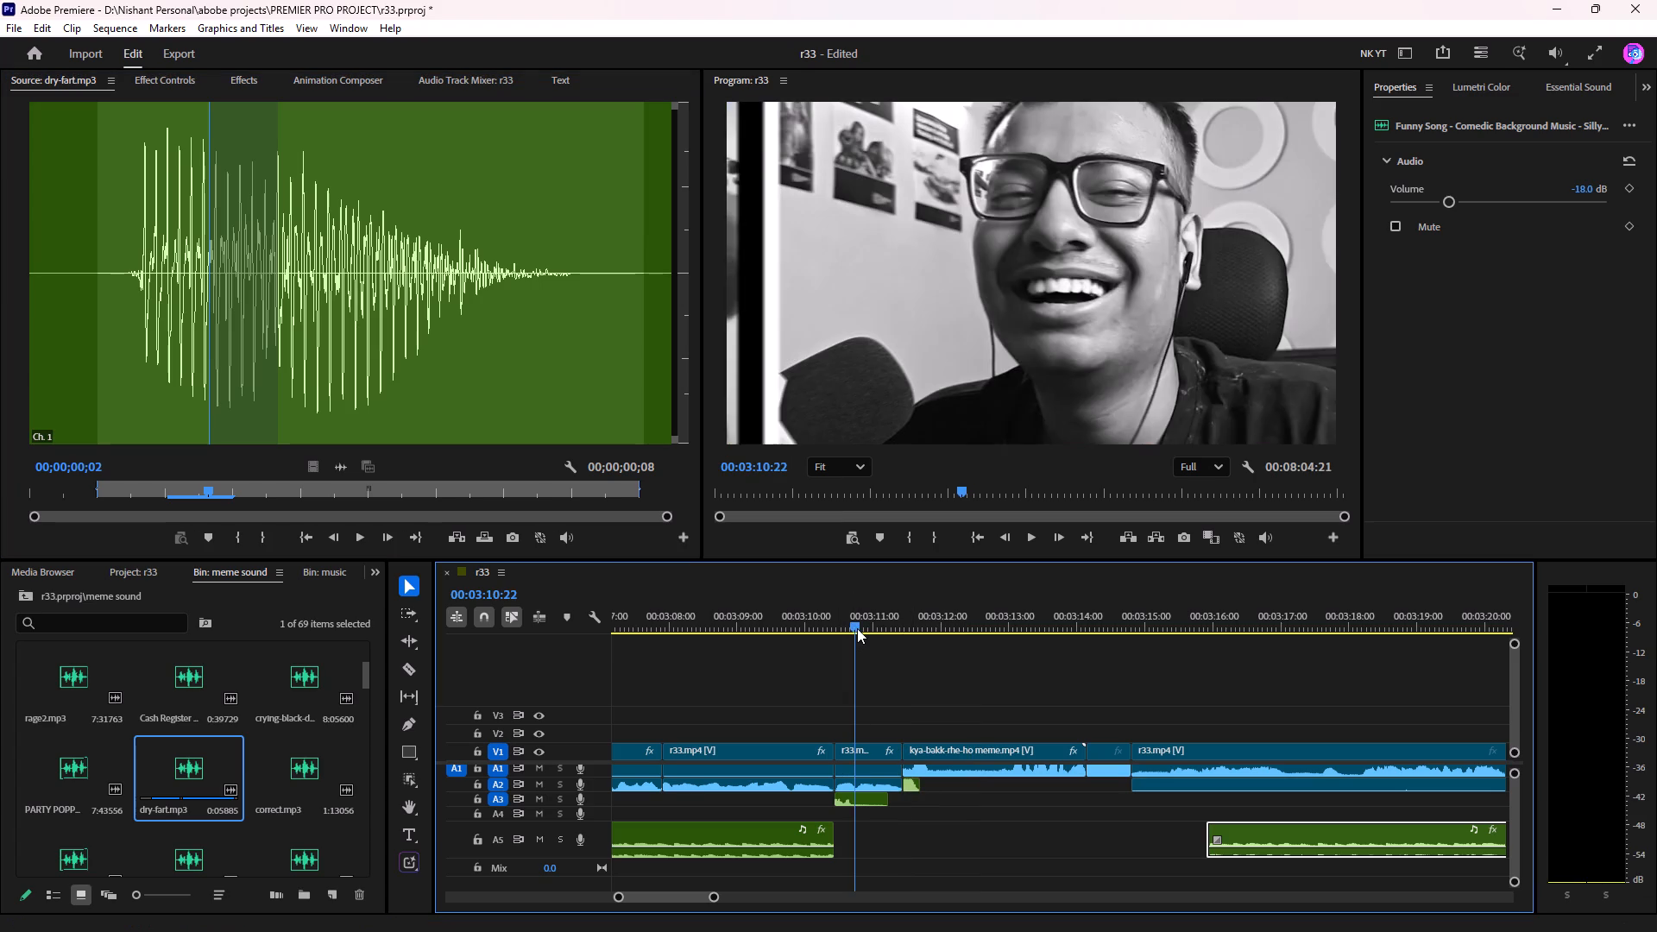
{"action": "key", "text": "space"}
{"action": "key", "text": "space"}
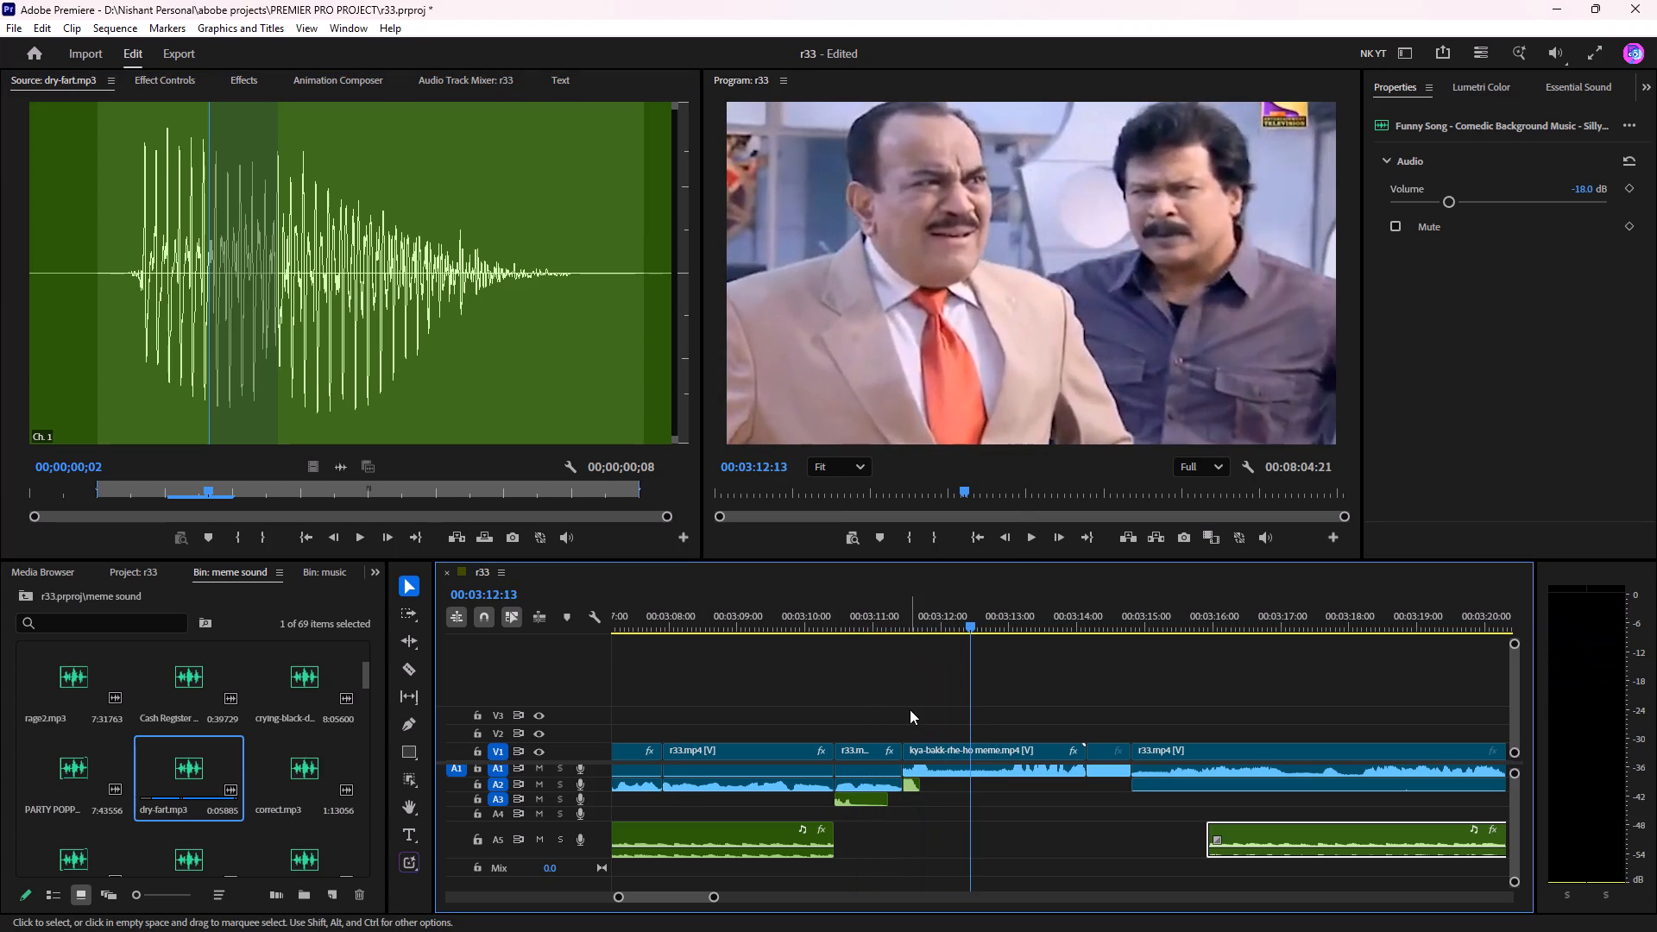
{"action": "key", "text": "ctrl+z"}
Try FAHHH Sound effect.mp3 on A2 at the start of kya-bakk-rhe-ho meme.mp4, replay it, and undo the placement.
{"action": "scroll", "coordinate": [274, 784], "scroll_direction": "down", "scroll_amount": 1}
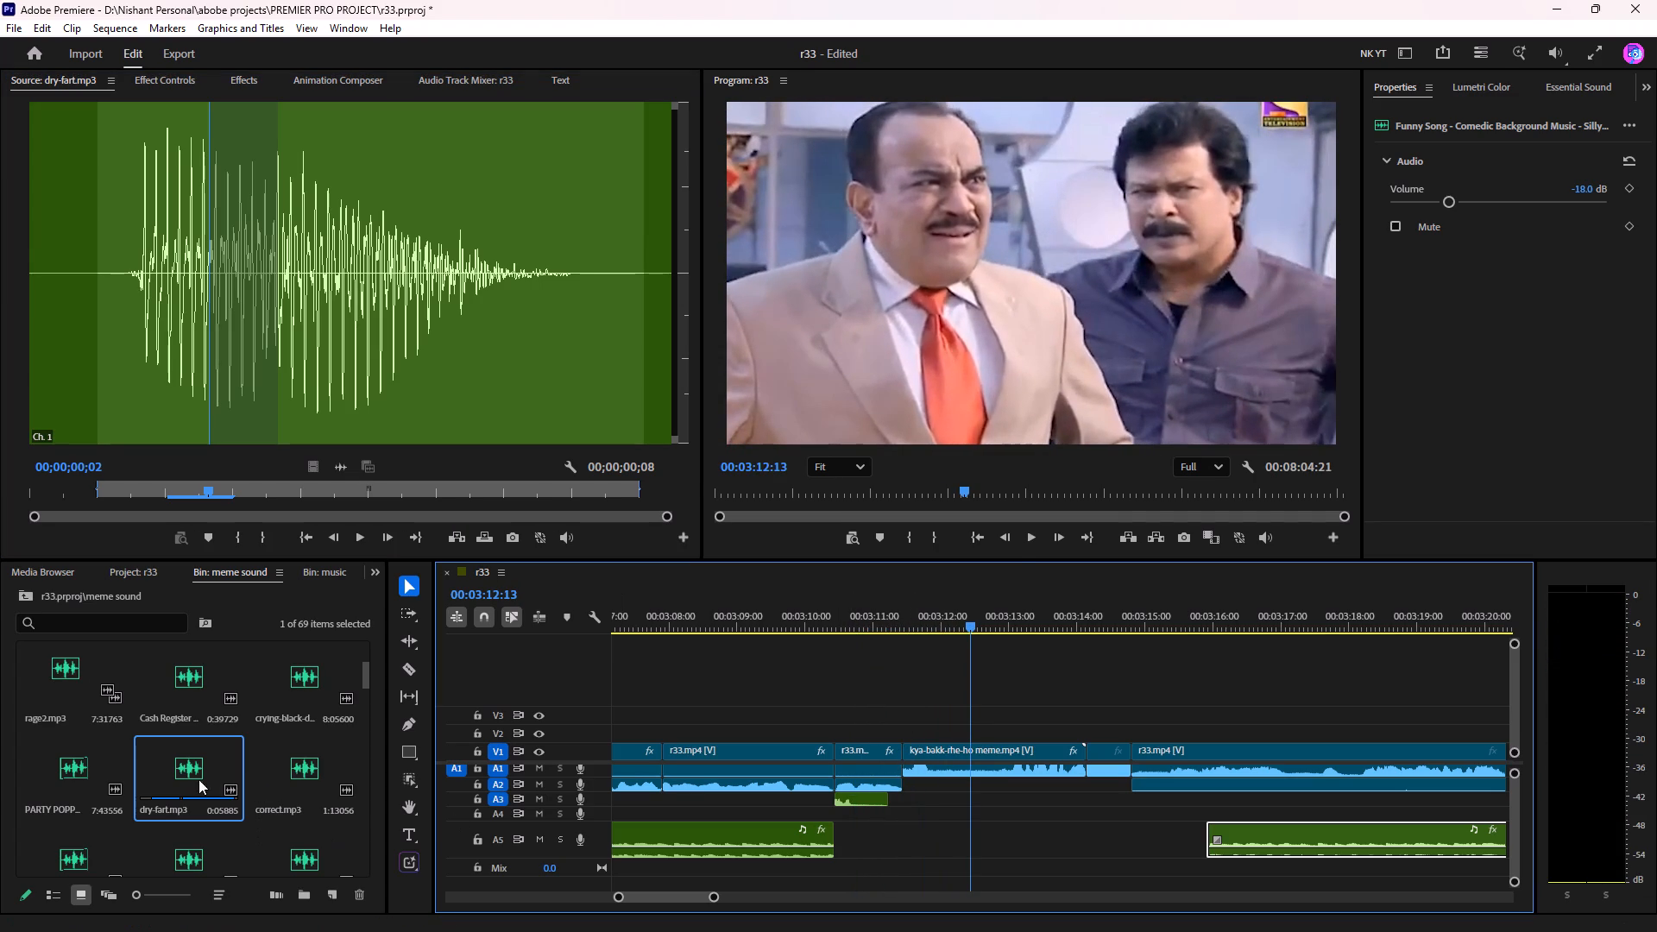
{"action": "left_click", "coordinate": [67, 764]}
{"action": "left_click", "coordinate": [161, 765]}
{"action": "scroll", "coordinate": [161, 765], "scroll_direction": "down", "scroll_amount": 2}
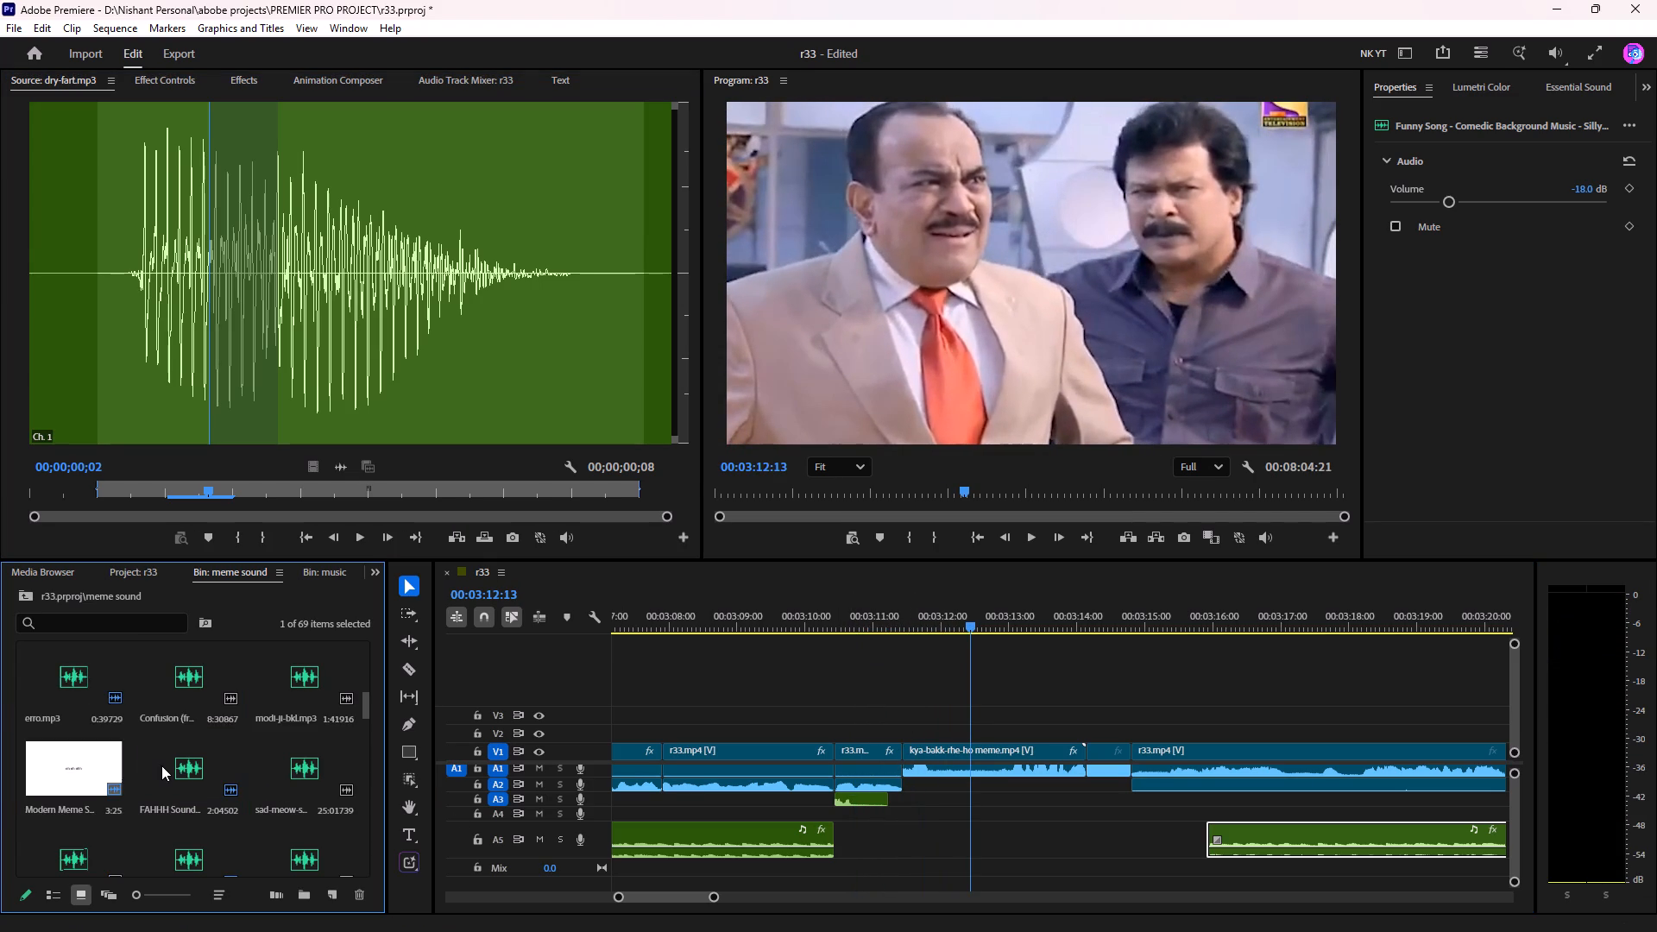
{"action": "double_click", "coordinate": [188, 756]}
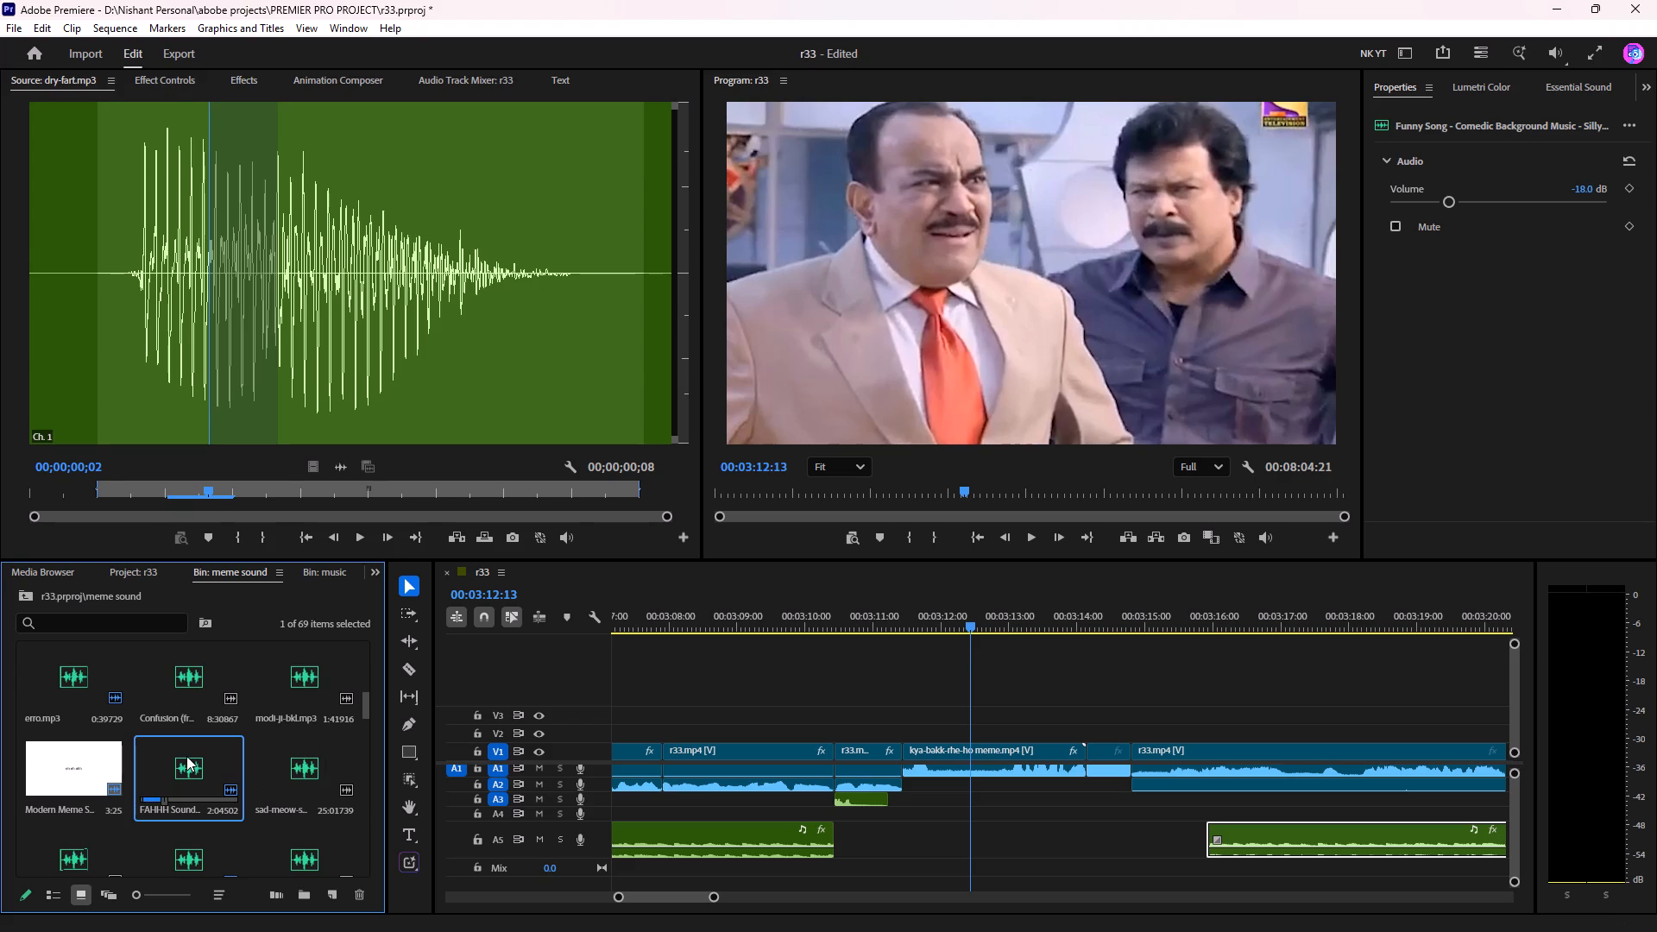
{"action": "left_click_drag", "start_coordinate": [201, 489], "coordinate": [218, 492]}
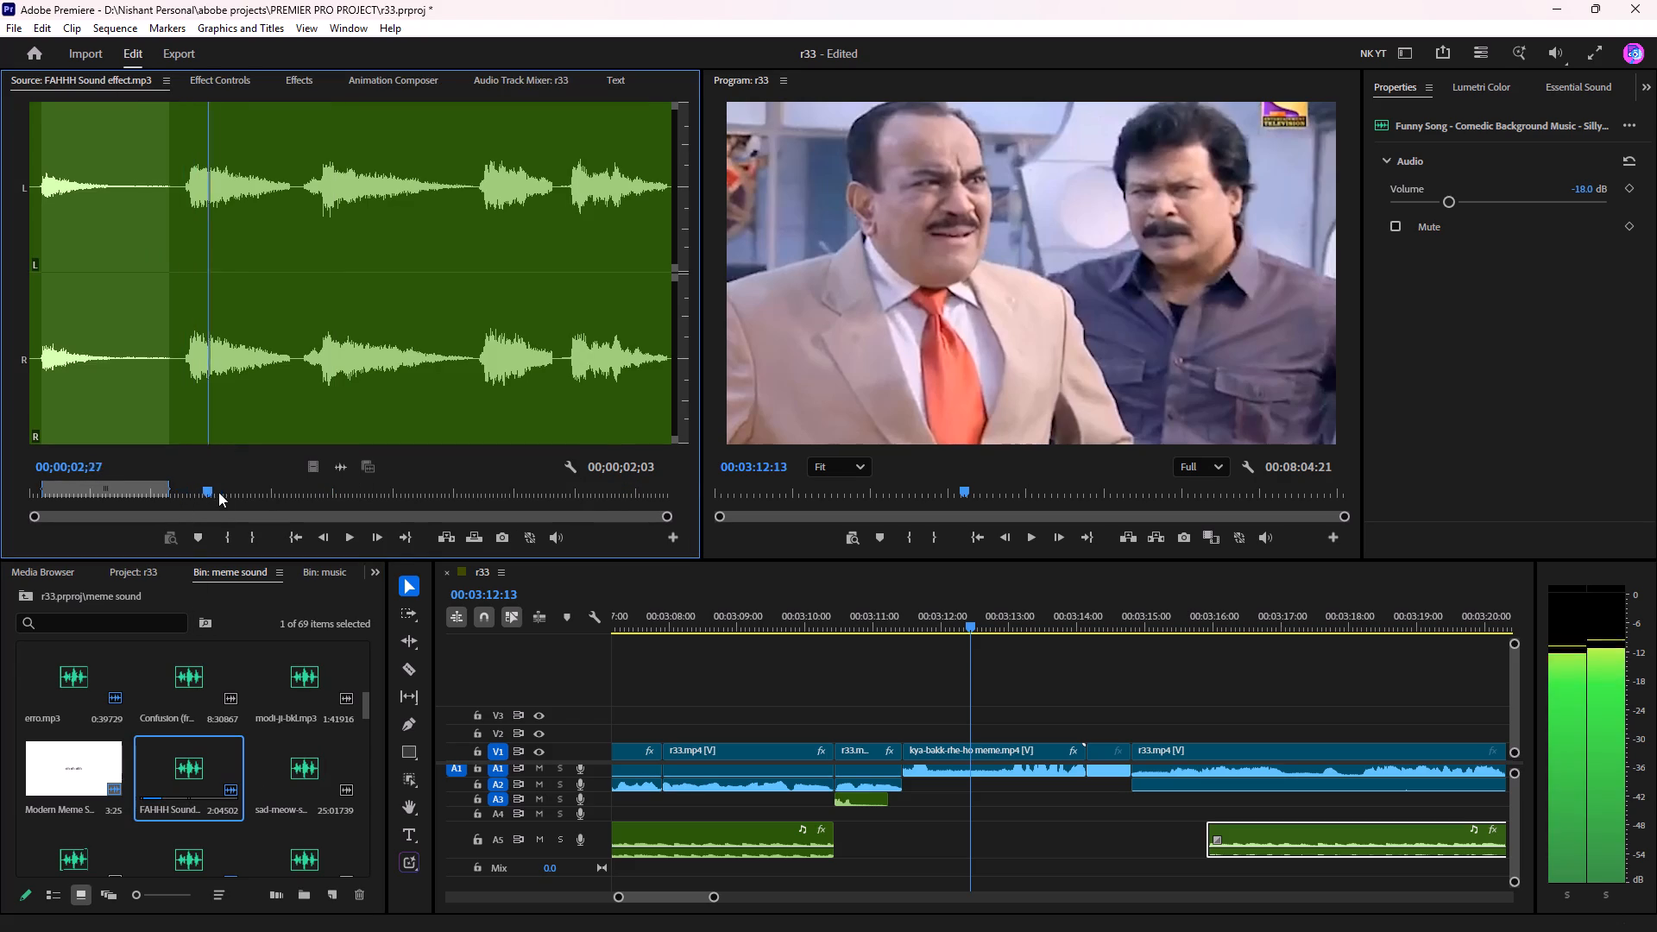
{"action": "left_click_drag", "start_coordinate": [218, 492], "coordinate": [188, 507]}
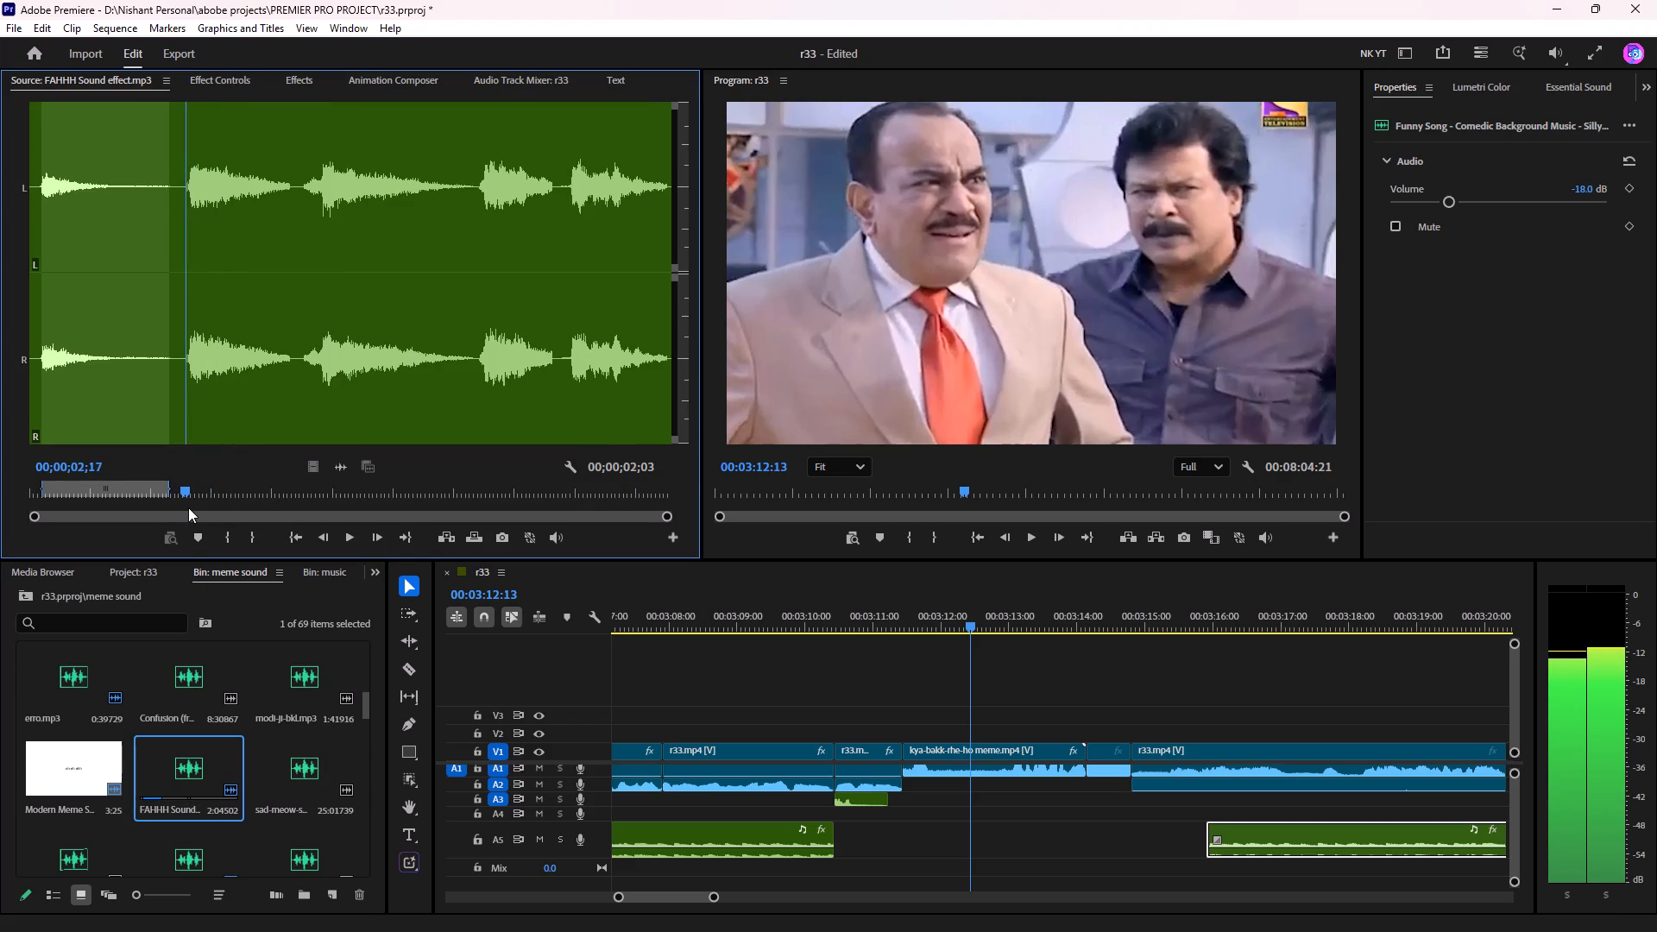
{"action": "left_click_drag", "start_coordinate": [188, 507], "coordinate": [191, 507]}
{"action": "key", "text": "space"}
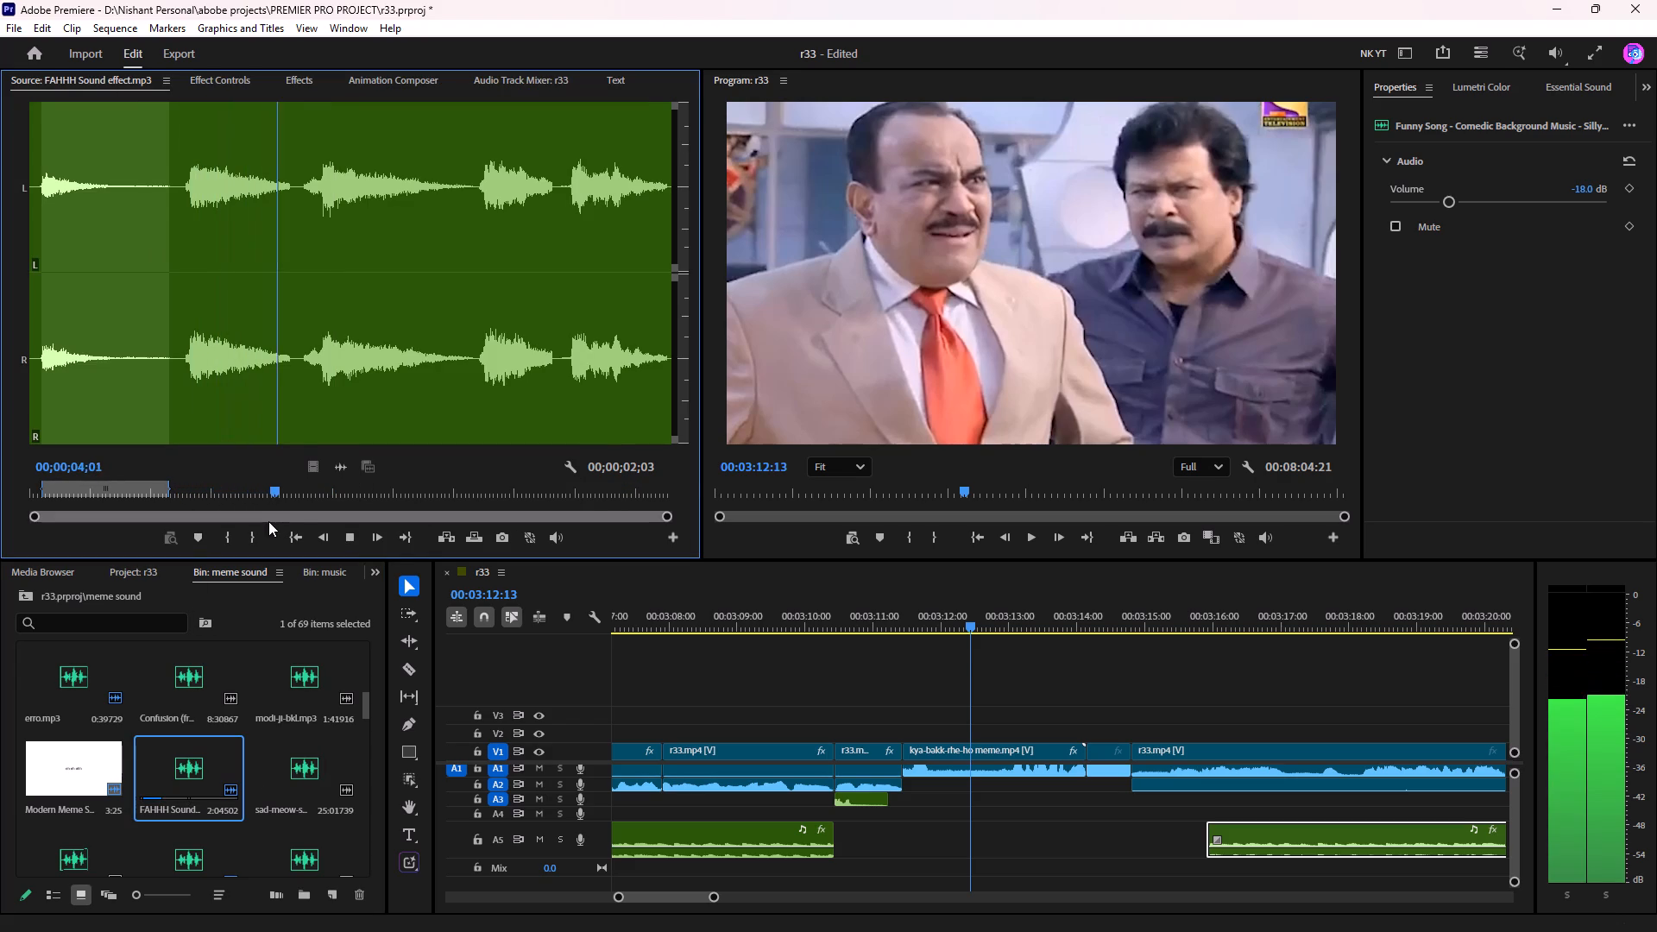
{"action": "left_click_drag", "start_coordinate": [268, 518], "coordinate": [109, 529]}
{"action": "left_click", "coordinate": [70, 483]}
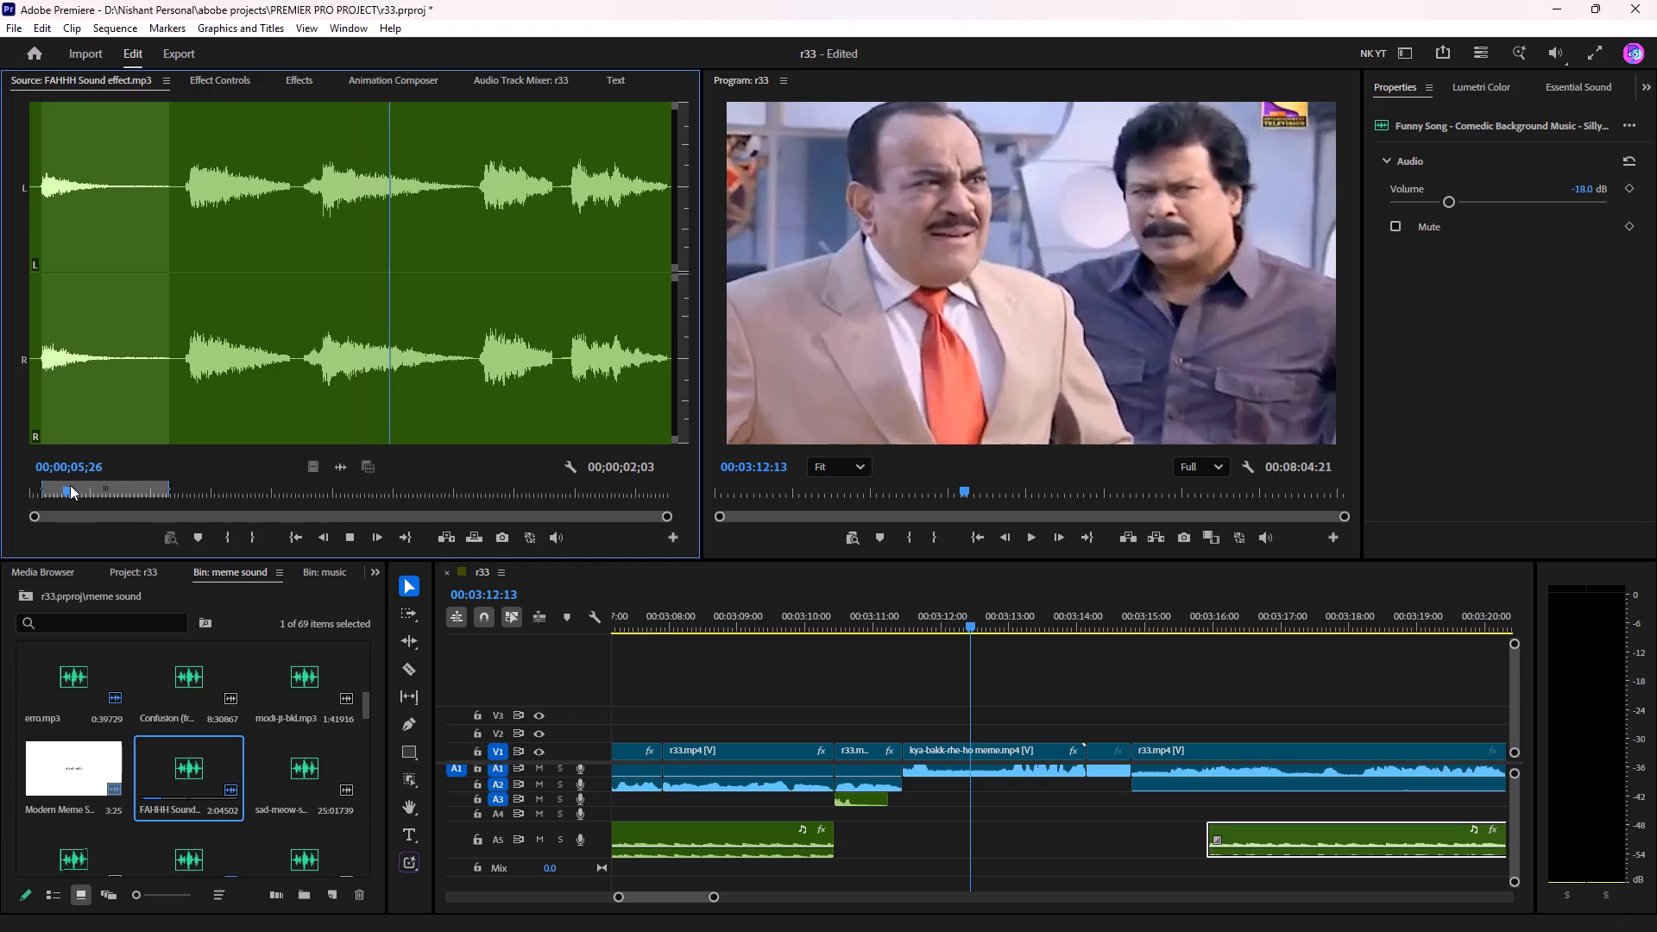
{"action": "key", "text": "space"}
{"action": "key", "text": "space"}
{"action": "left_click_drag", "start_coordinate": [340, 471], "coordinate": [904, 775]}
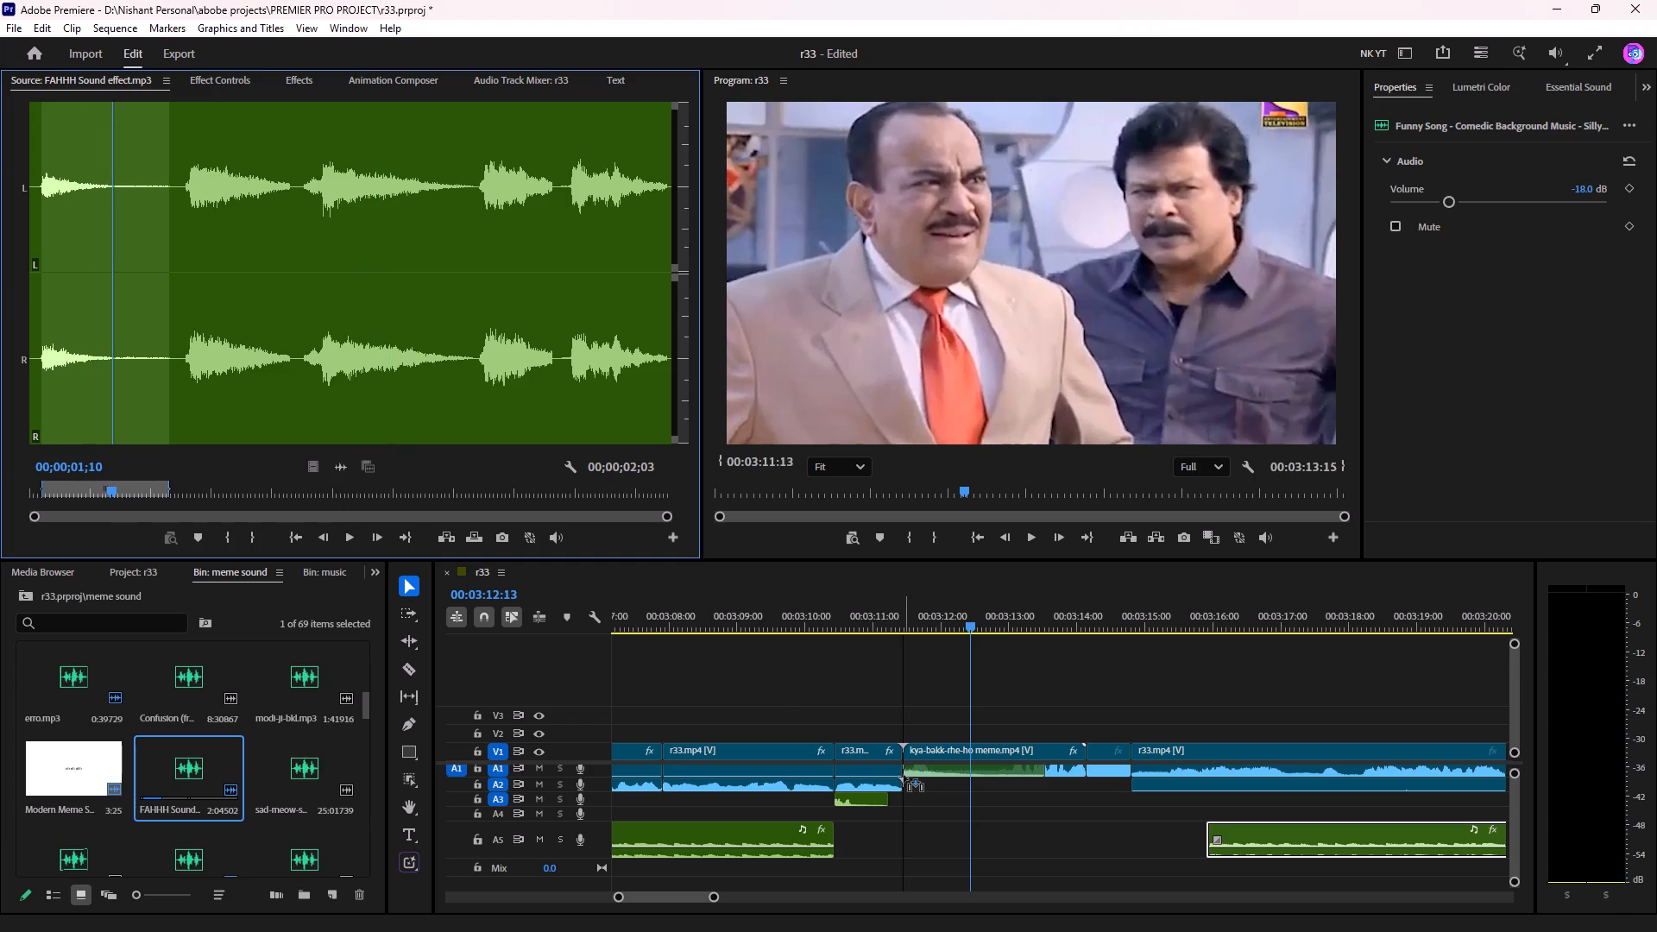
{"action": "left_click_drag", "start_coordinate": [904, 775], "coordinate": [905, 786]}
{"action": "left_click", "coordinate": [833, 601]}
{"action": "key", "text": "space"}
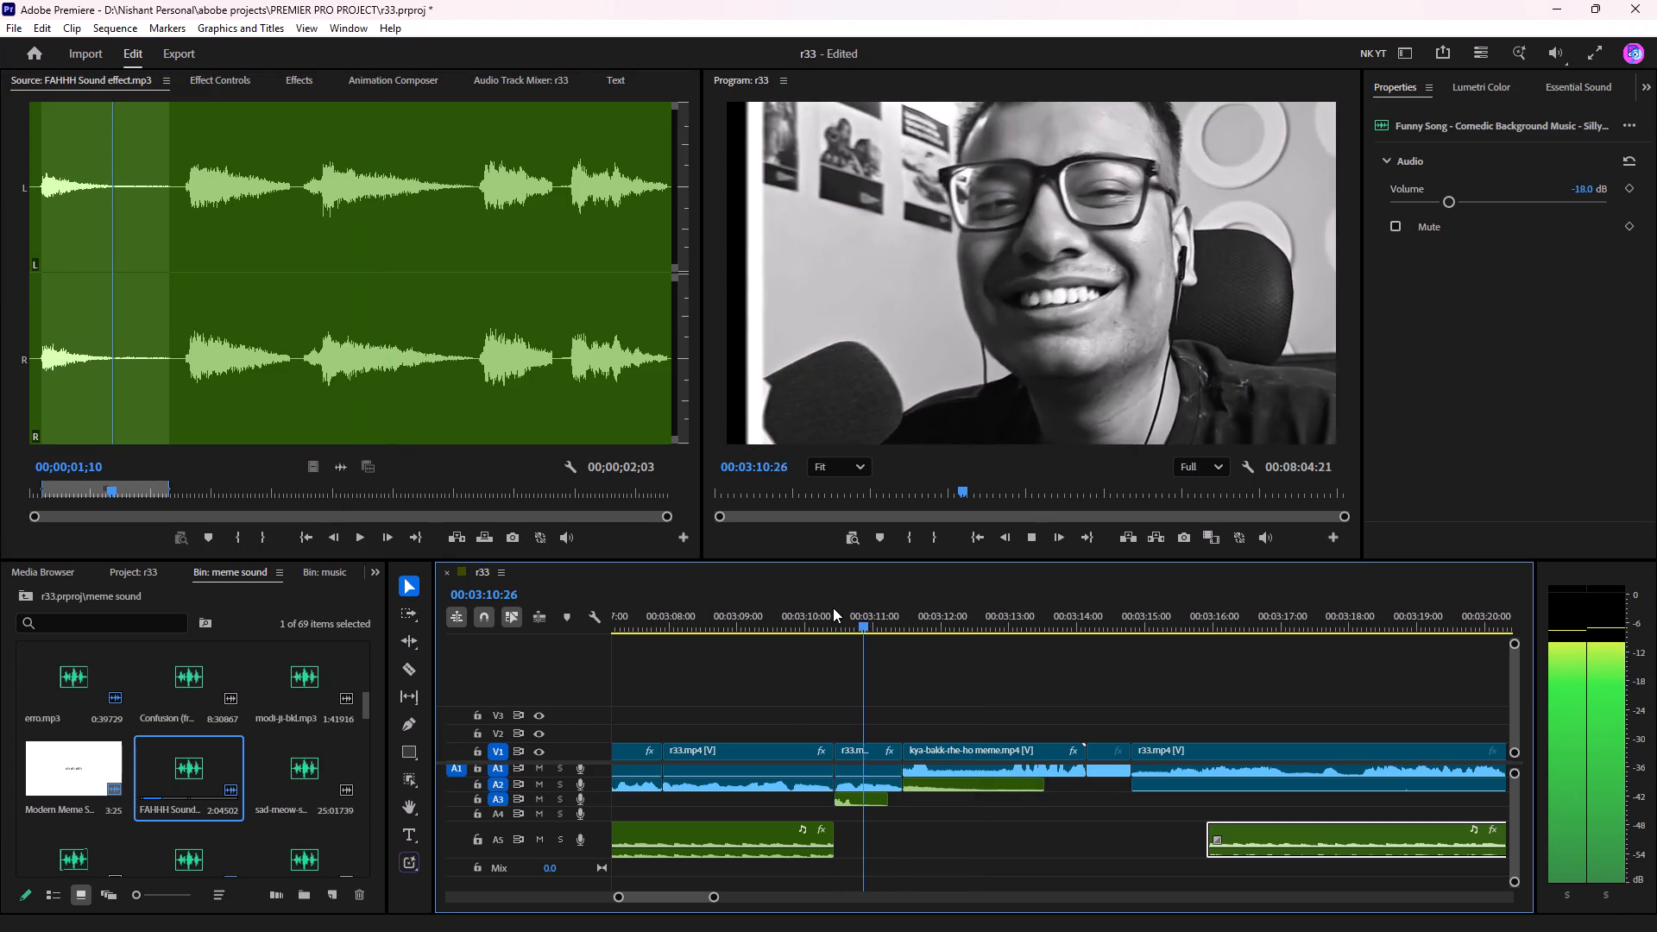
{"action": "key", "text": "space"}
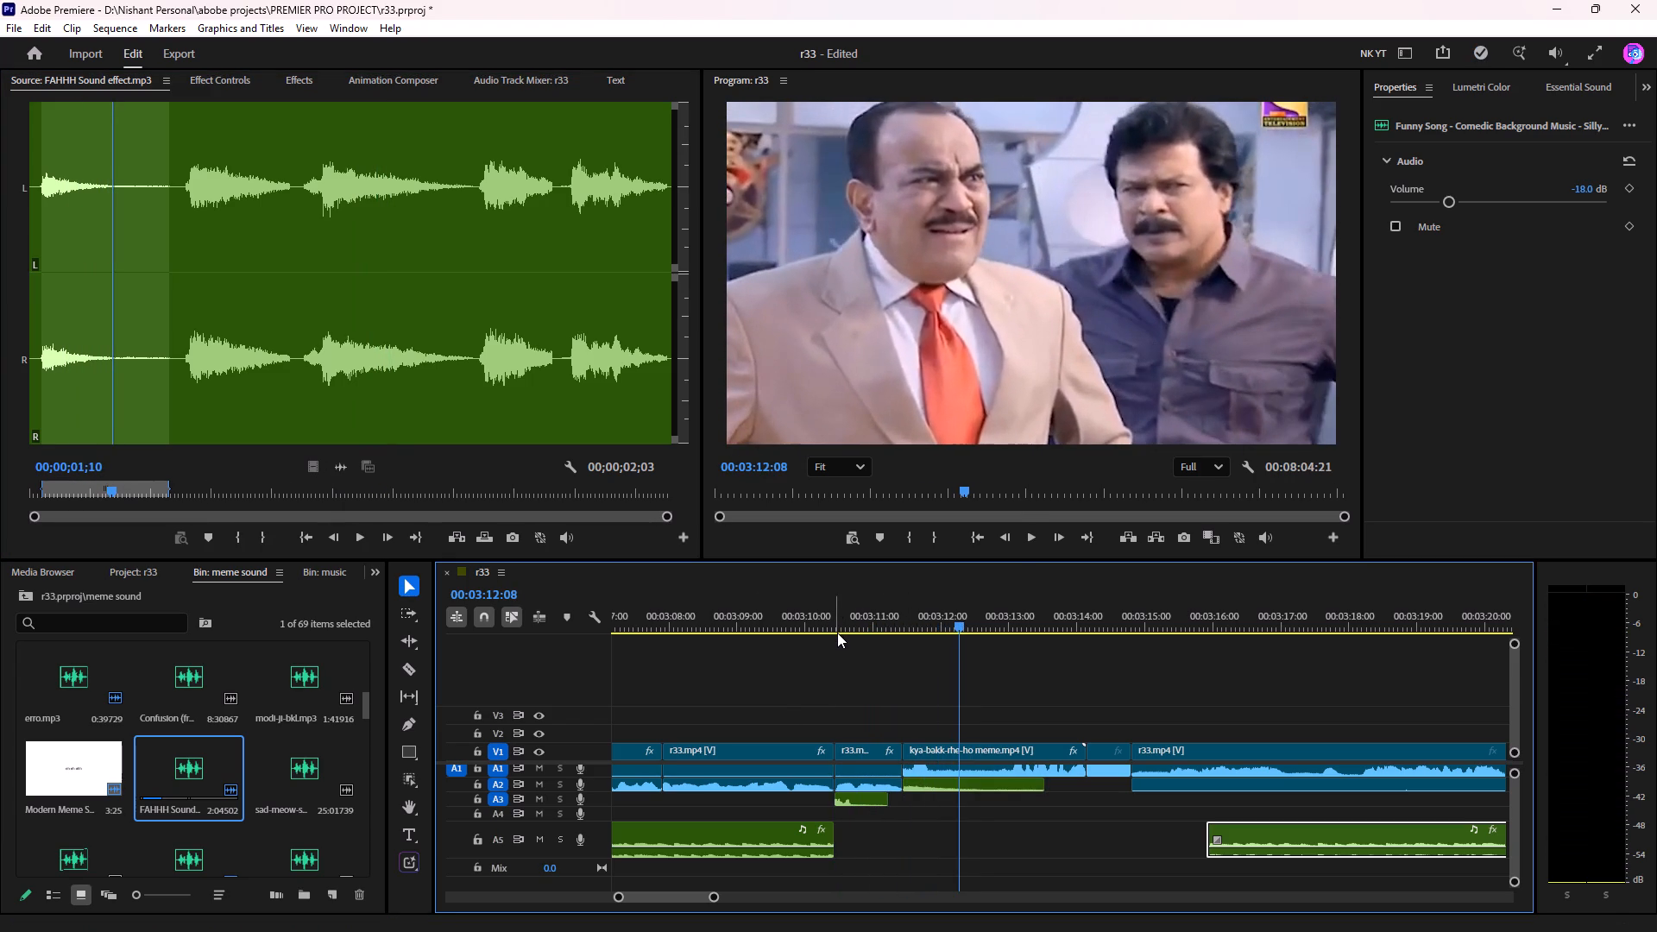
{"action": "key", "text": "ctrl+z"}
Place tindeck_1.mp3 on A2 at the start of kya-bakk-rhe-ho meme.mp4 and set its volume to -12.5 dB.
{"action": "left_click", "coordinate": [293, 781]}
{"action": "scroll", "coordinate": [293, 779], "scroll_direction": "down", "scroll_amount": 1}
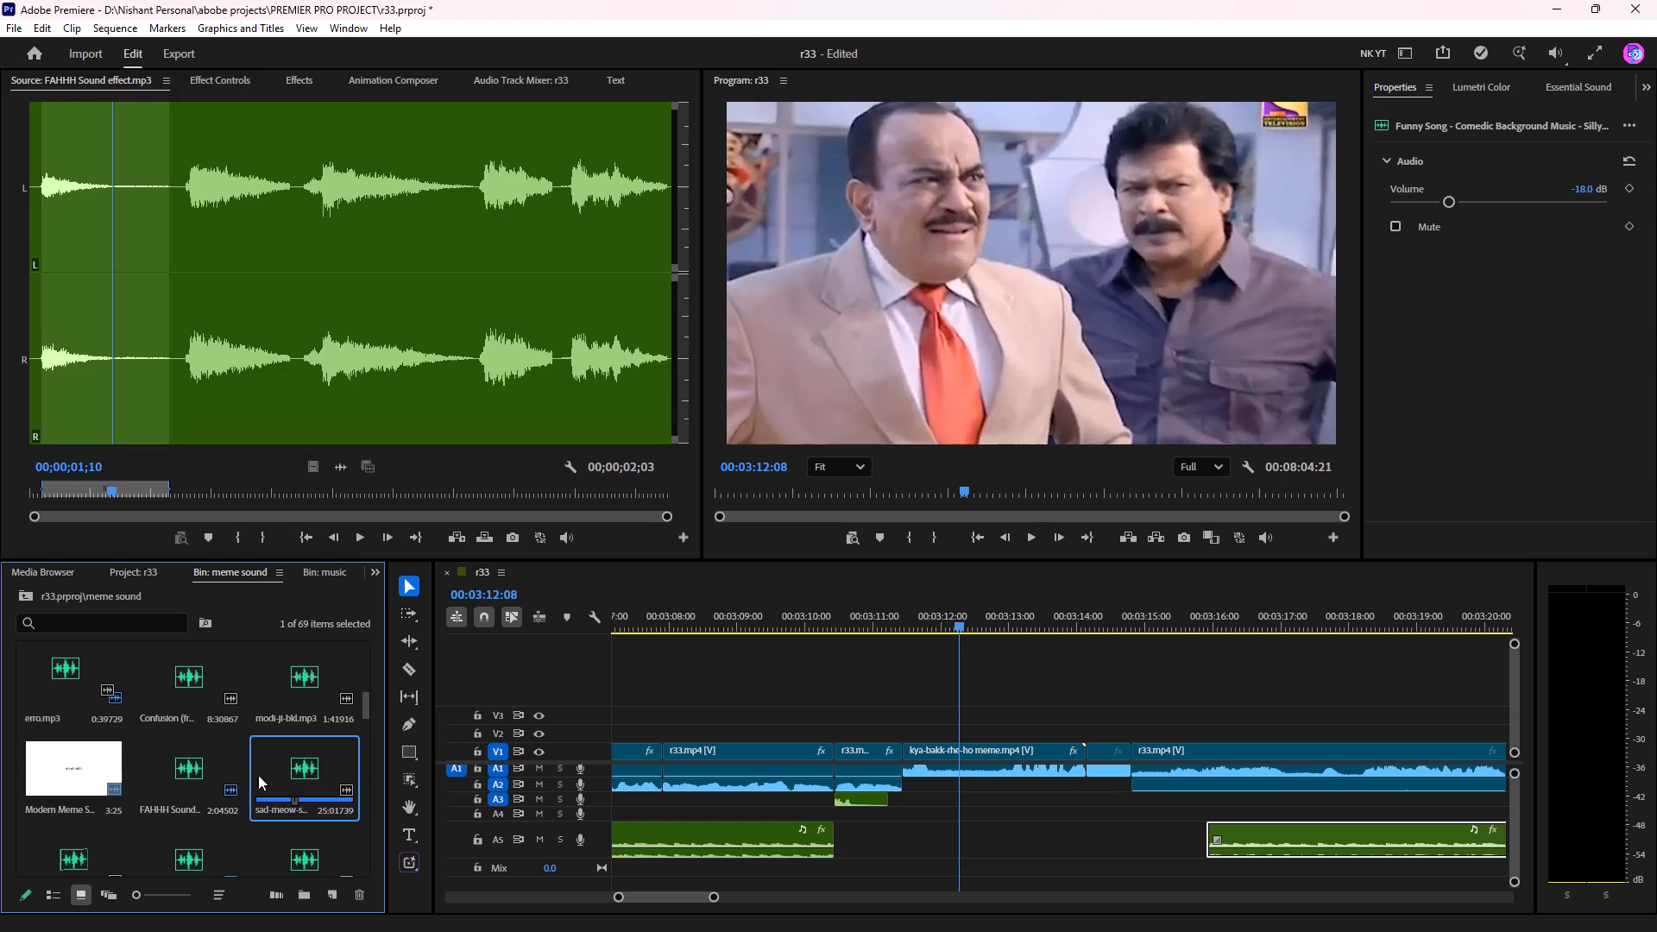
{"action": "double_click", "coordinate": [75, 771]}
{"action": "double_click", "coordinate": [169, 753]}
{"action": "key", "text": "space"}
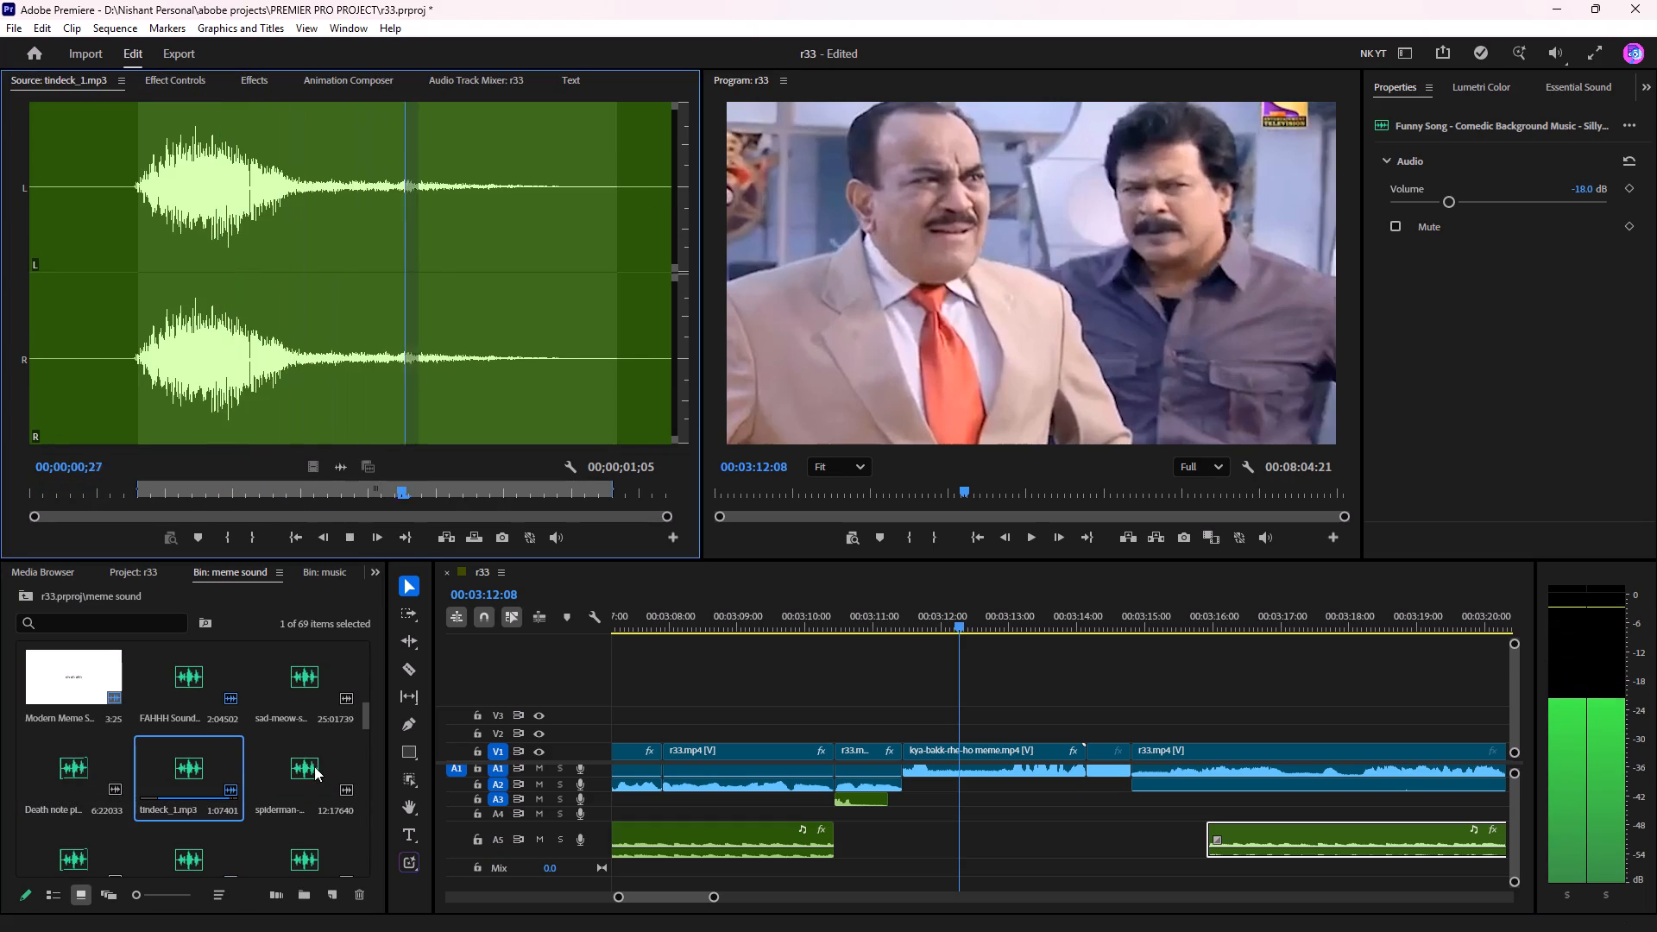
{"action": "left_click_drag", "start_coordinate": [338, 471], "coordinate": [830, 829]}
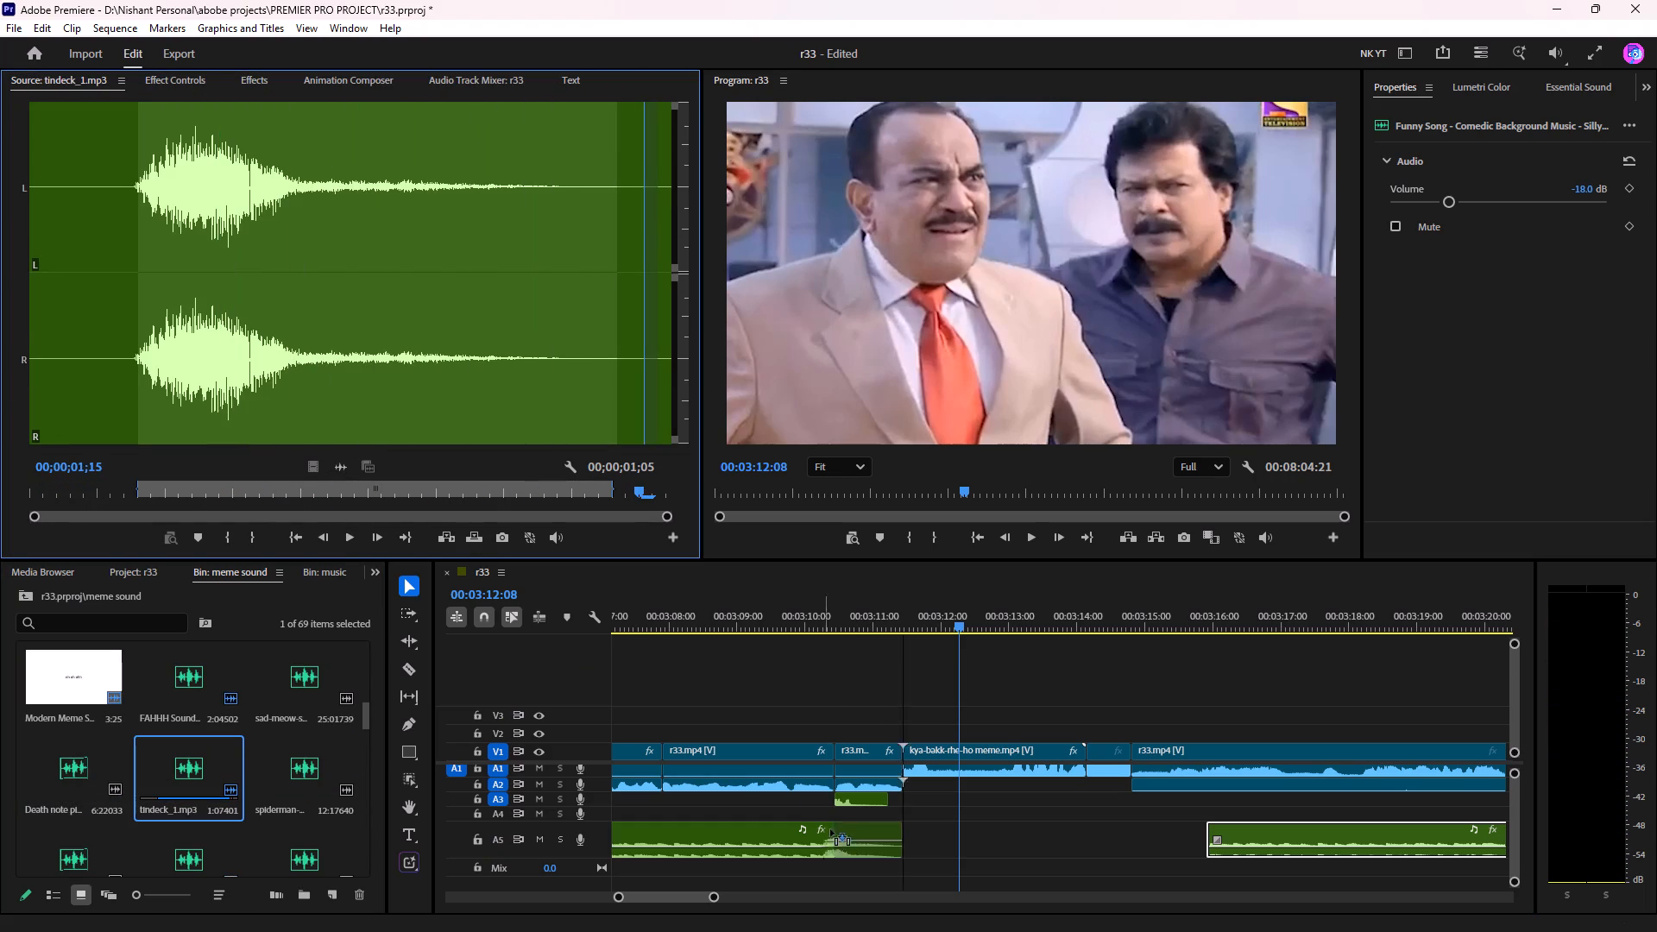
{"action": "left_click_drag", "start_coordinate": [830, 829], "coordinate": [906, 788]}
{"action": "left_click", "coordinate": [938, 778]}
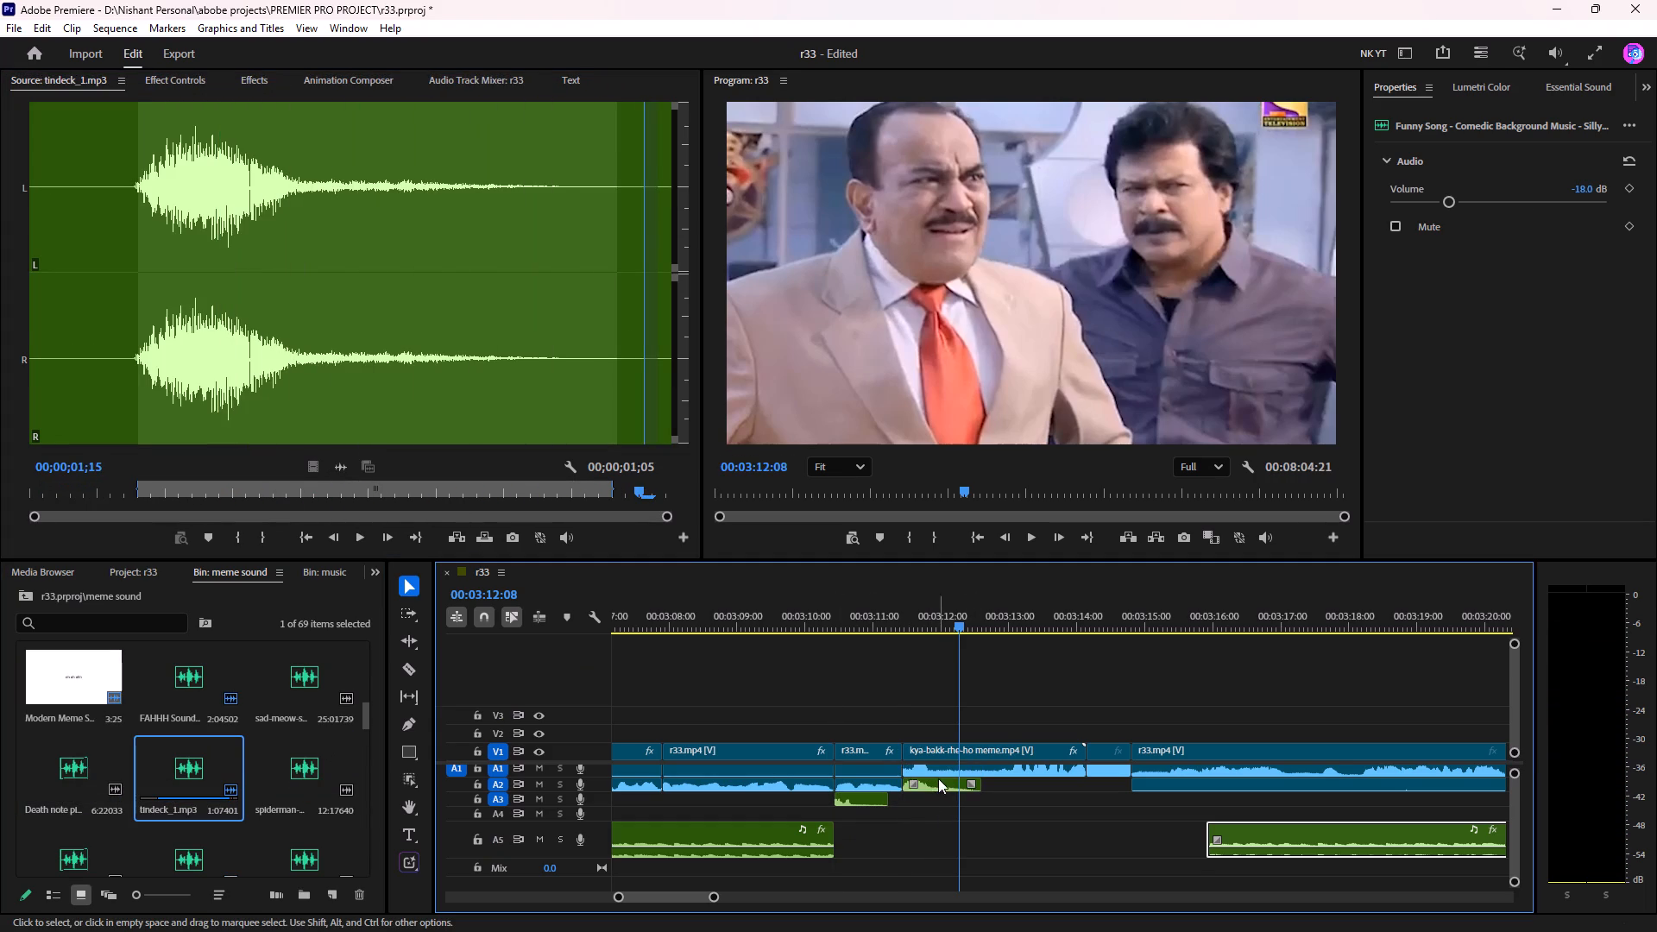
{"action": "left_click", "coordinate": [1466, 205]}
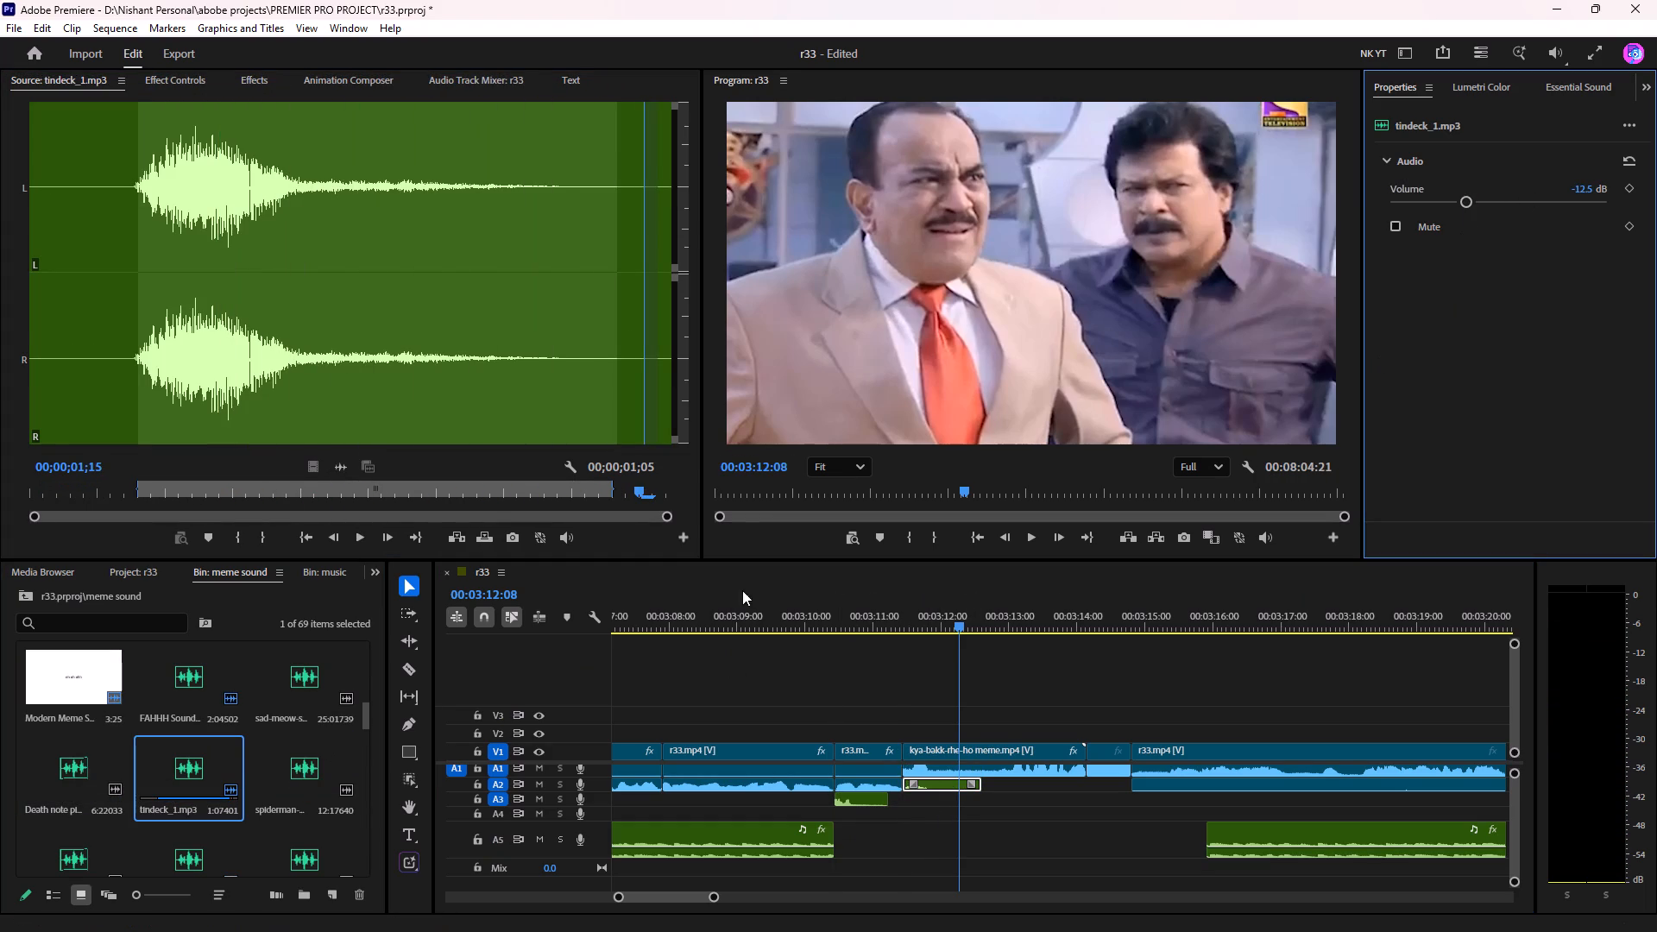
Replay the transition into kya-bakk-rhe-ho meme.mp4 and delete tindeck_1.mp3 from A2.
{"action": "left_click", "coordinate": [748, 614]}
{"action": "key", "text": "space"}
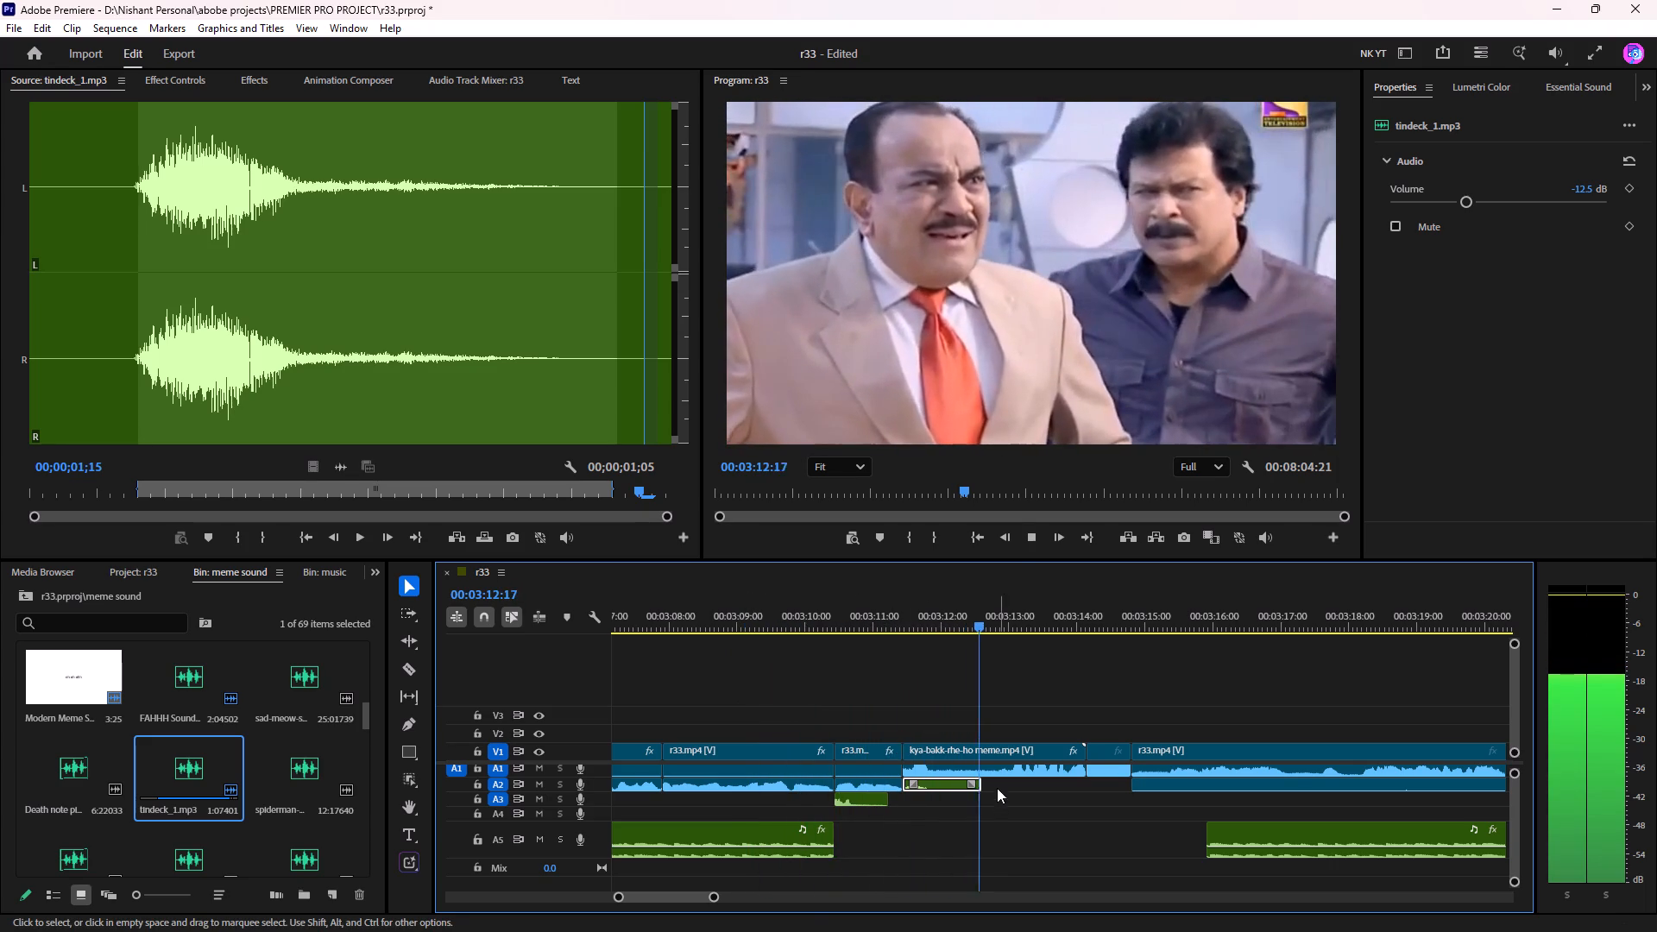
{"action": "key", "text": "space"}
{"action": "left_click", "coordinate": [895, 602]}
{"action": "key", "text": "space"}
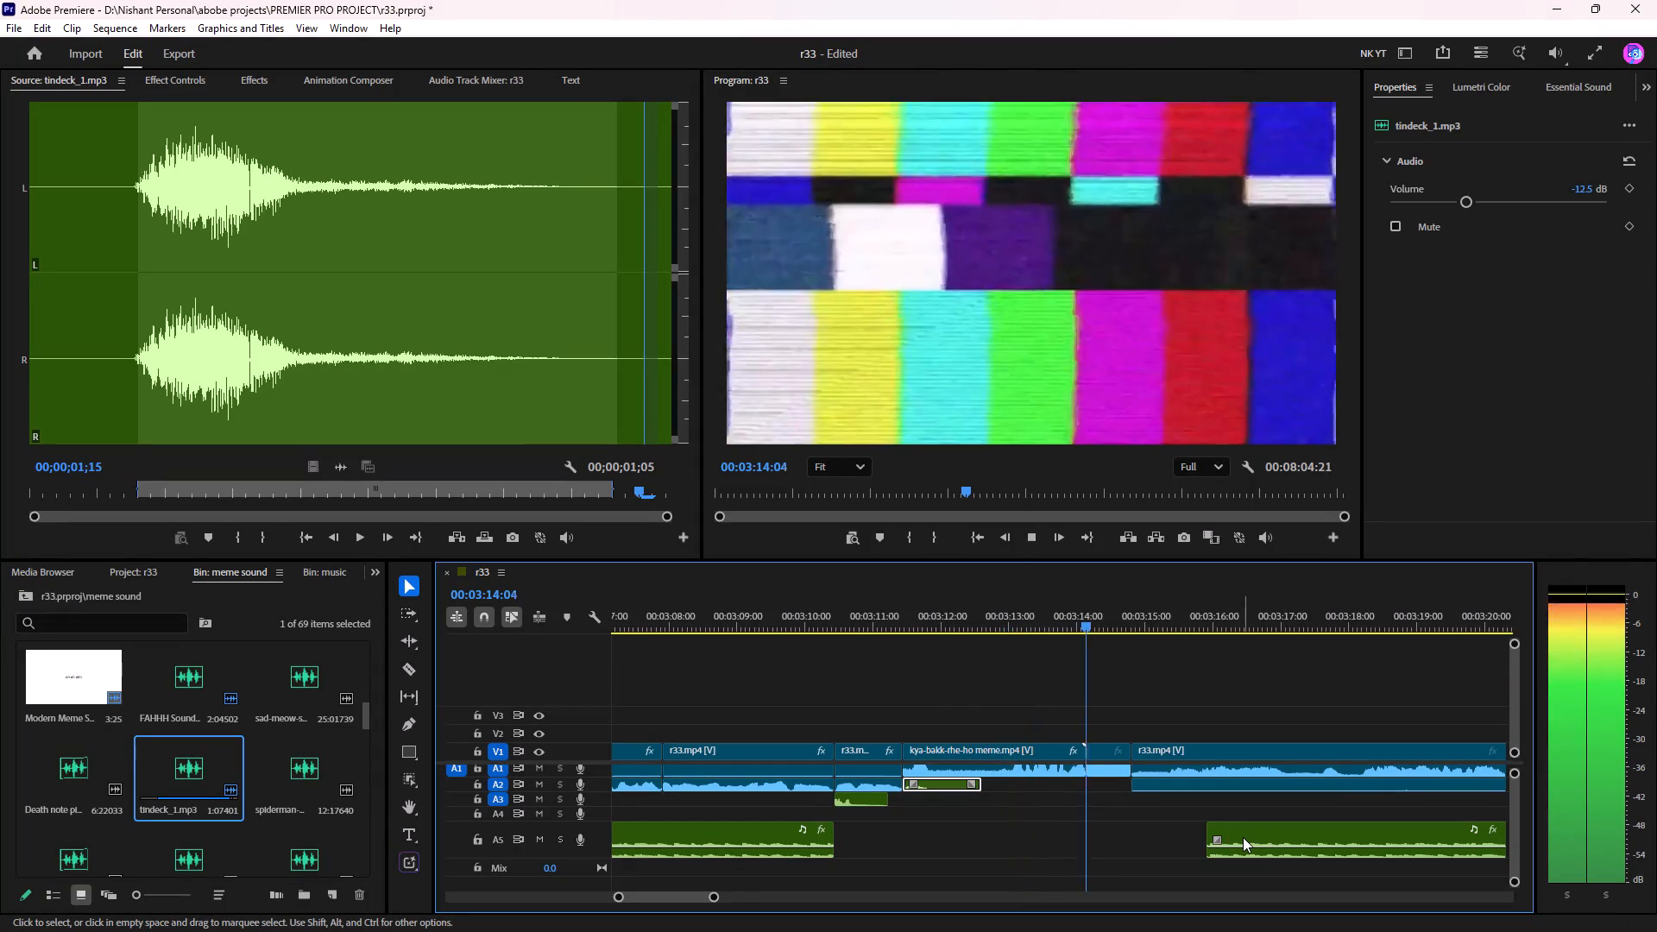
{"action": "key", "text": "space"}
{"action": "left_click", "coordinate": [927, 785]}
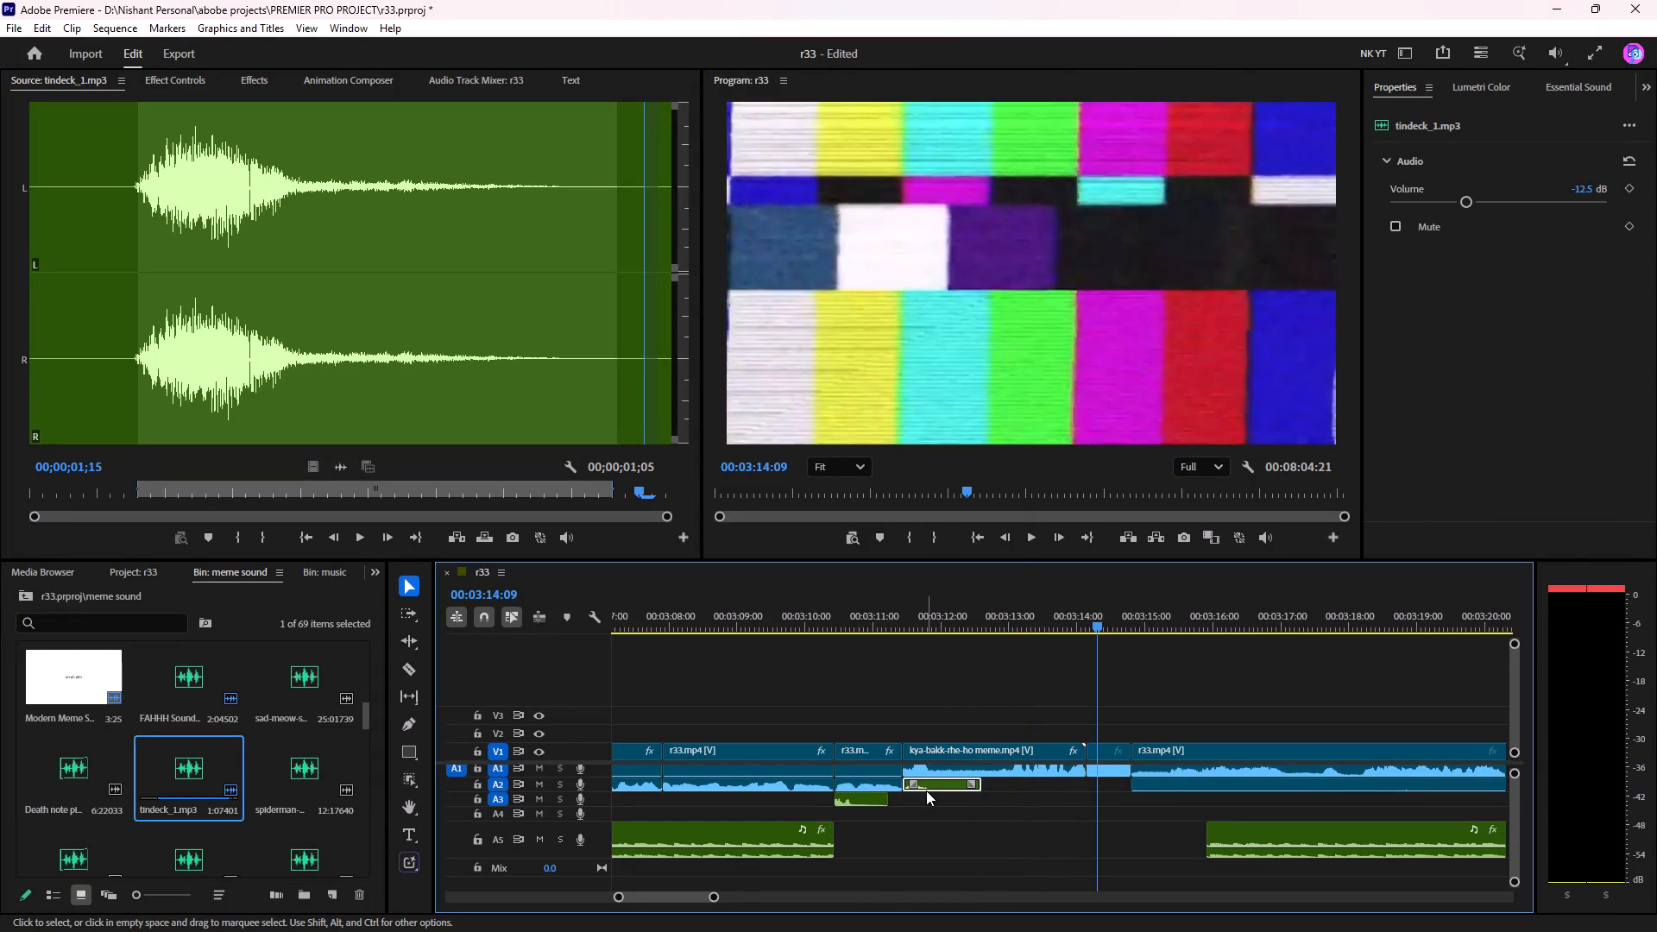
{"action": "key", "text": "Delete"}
Place slap_n1PUGaN.mp3 on A2 at the start of kya-bakk-rhe-ho meme.mp4 and replay the transition.
{"action": "left_click", "coordinate": [299, 777]}
{"action": "scroll", "coordinate": [276, 771], "scroll_direction": "down", "scroll_amount": 2}
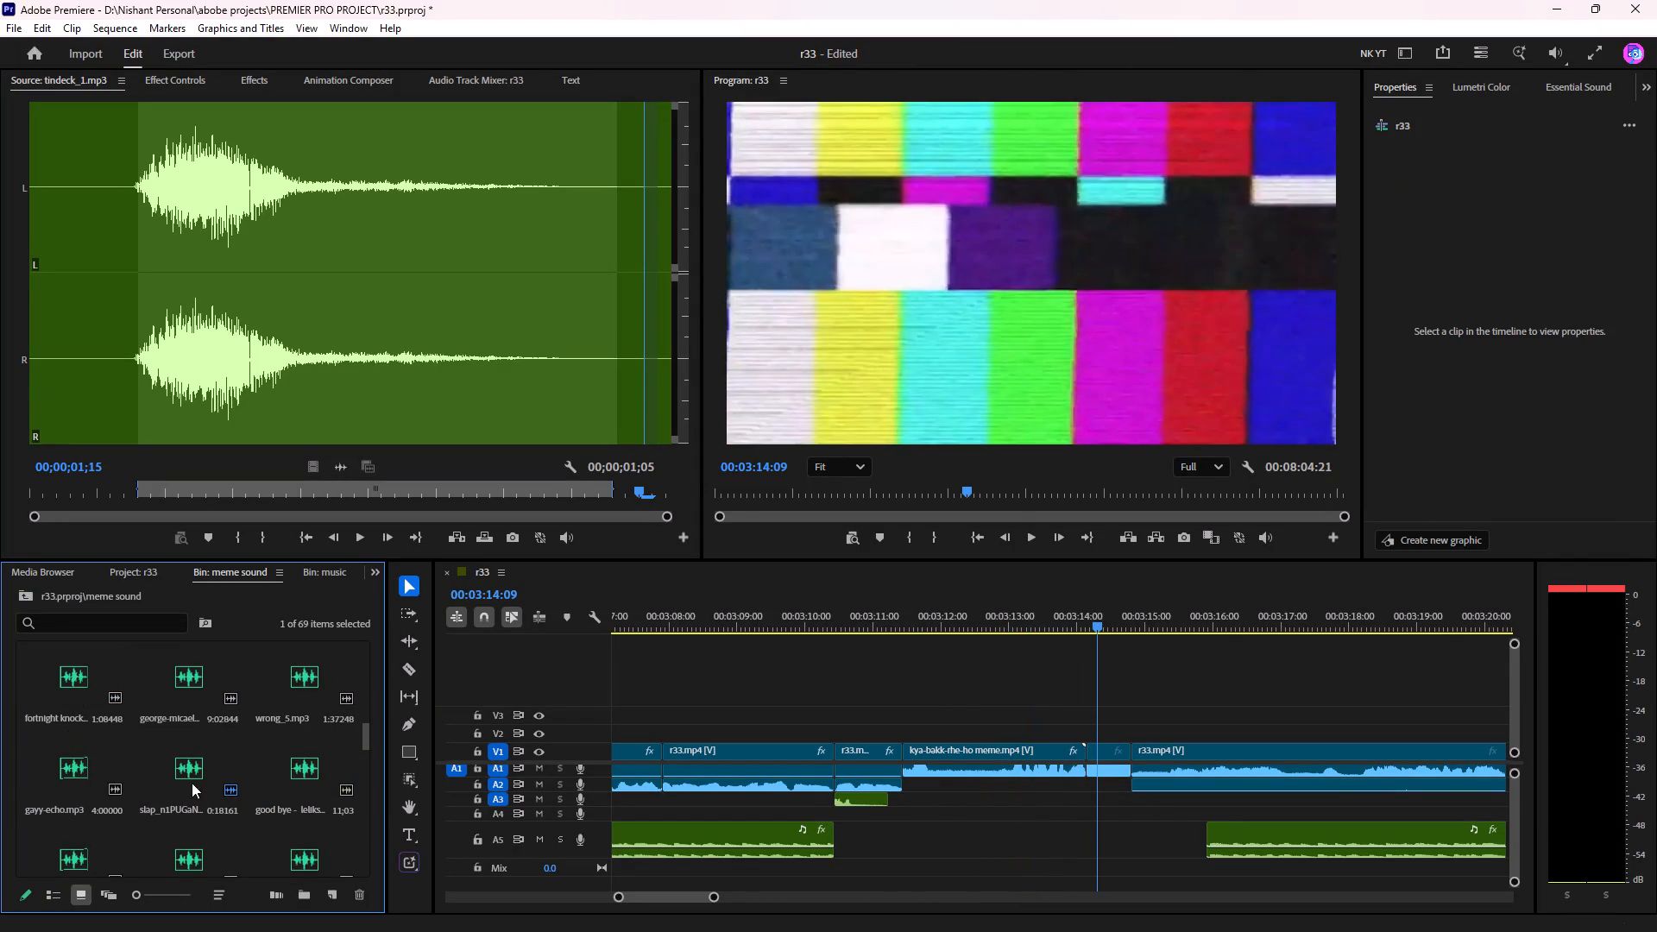
{"action": "double_click", "coordinate": [193, 761]}
{"action": "key", "text": "space"}
{"action": "key", "text": "space"}
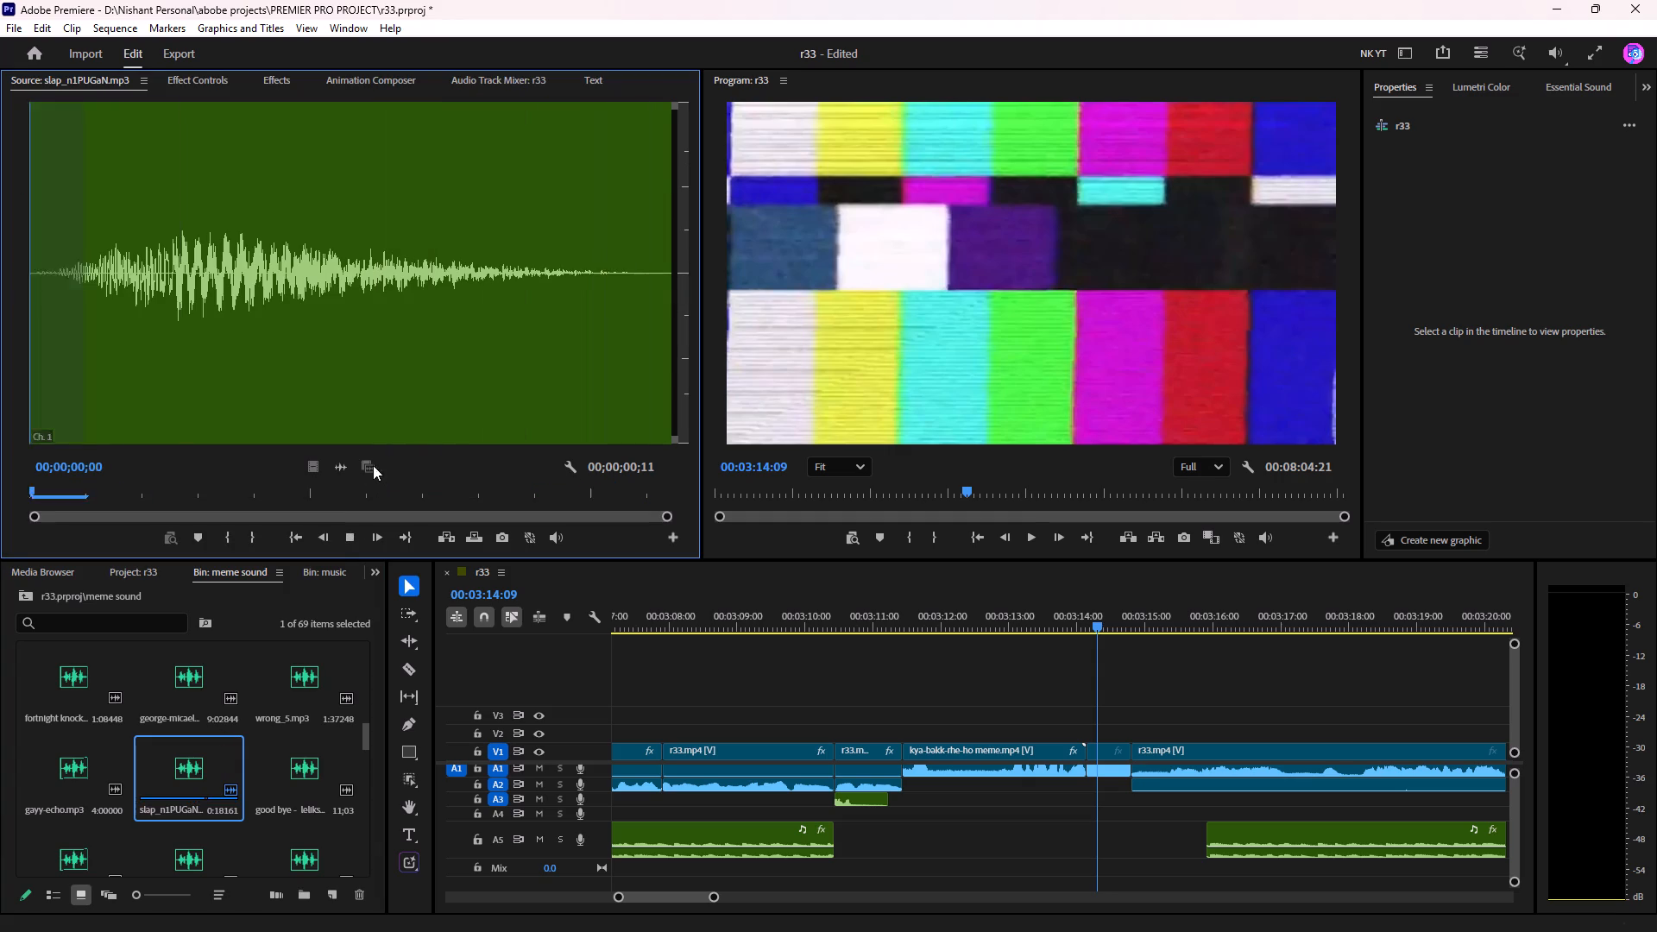
{"action": "left_click_drag", "start_coordinate": [343, 469], "coordinate": [898, 785]}
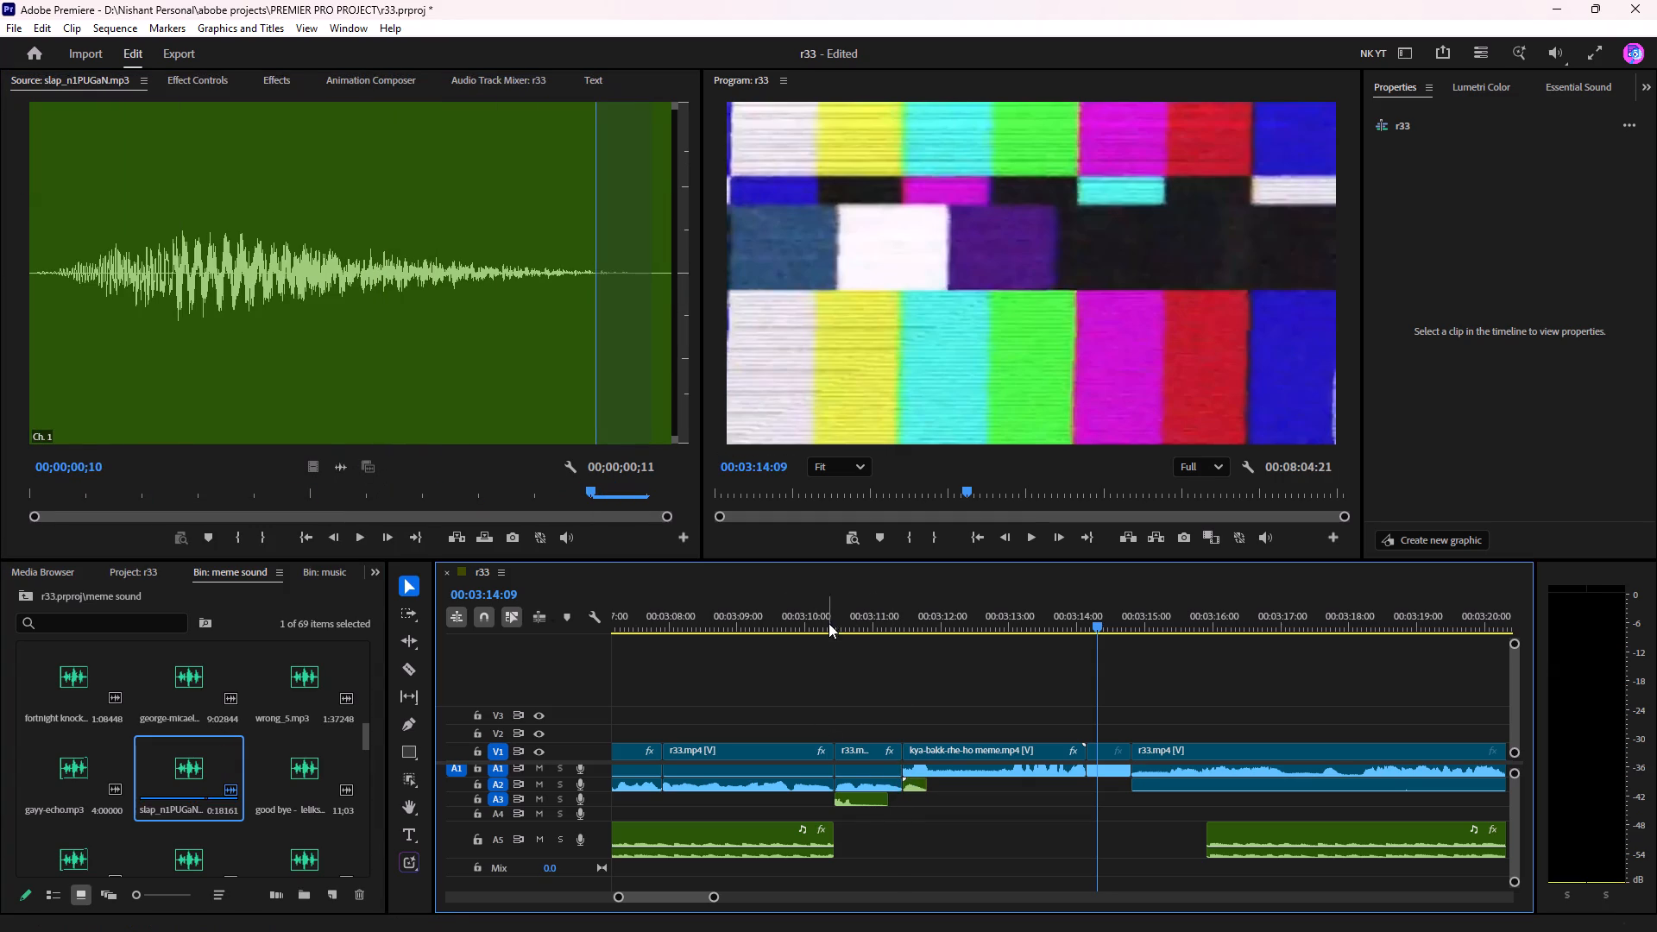
{"action": "left_click", "coordinate": [852, 612]}
{"action": "key", "text": "space"}
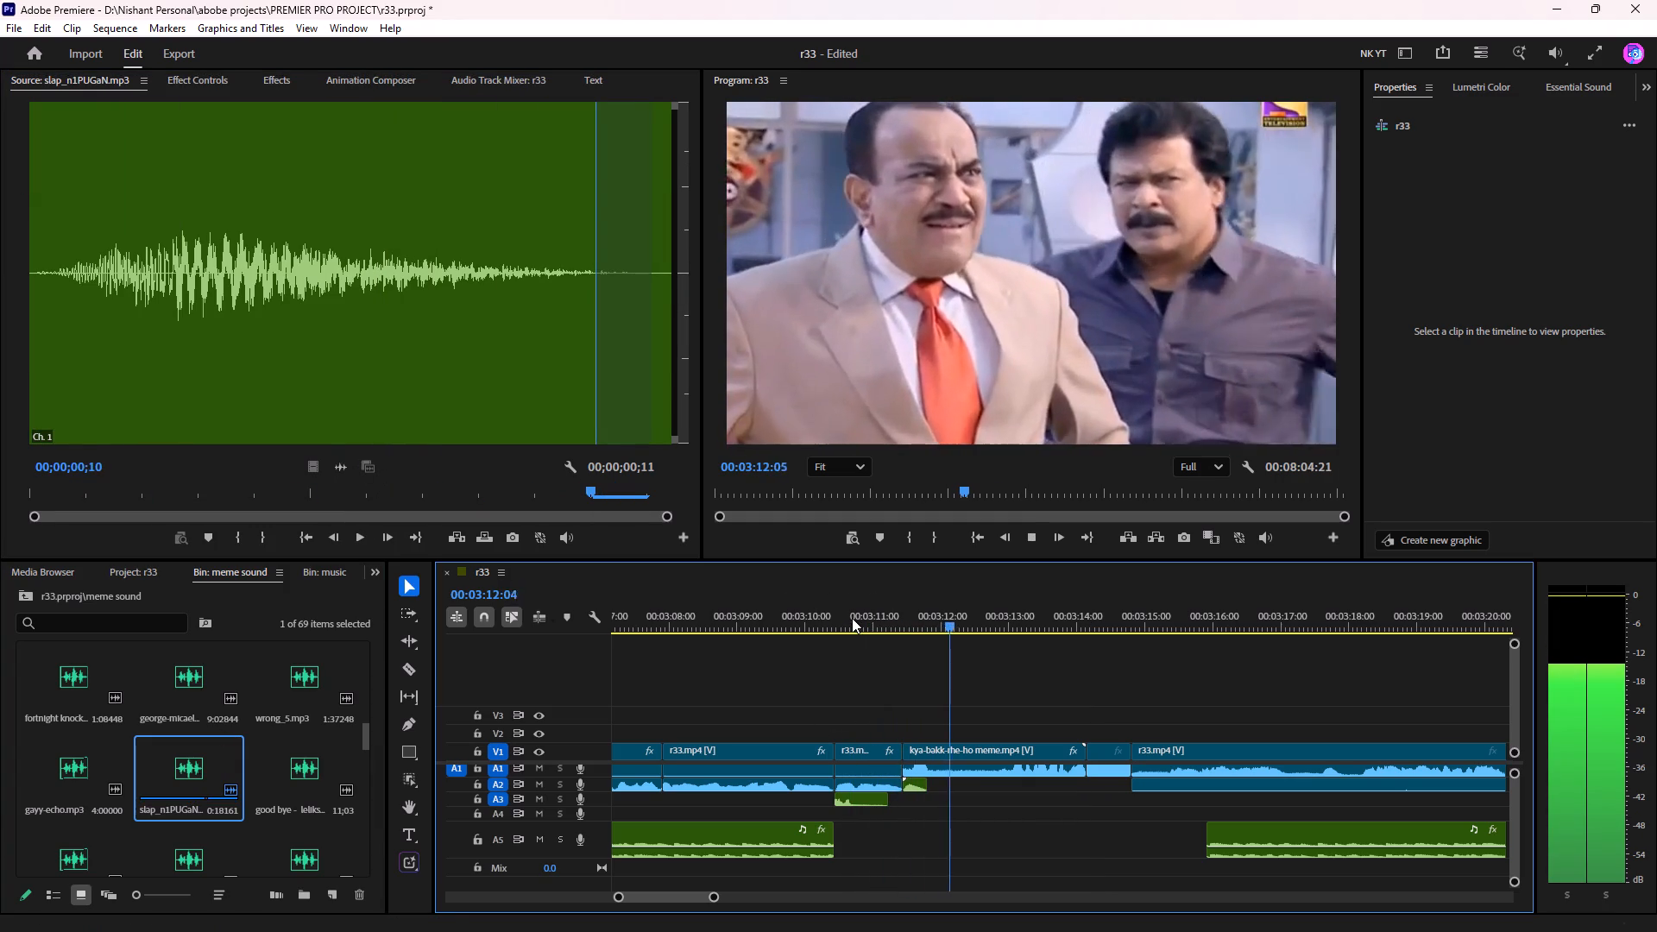
{"action": "key", "text": "space"}
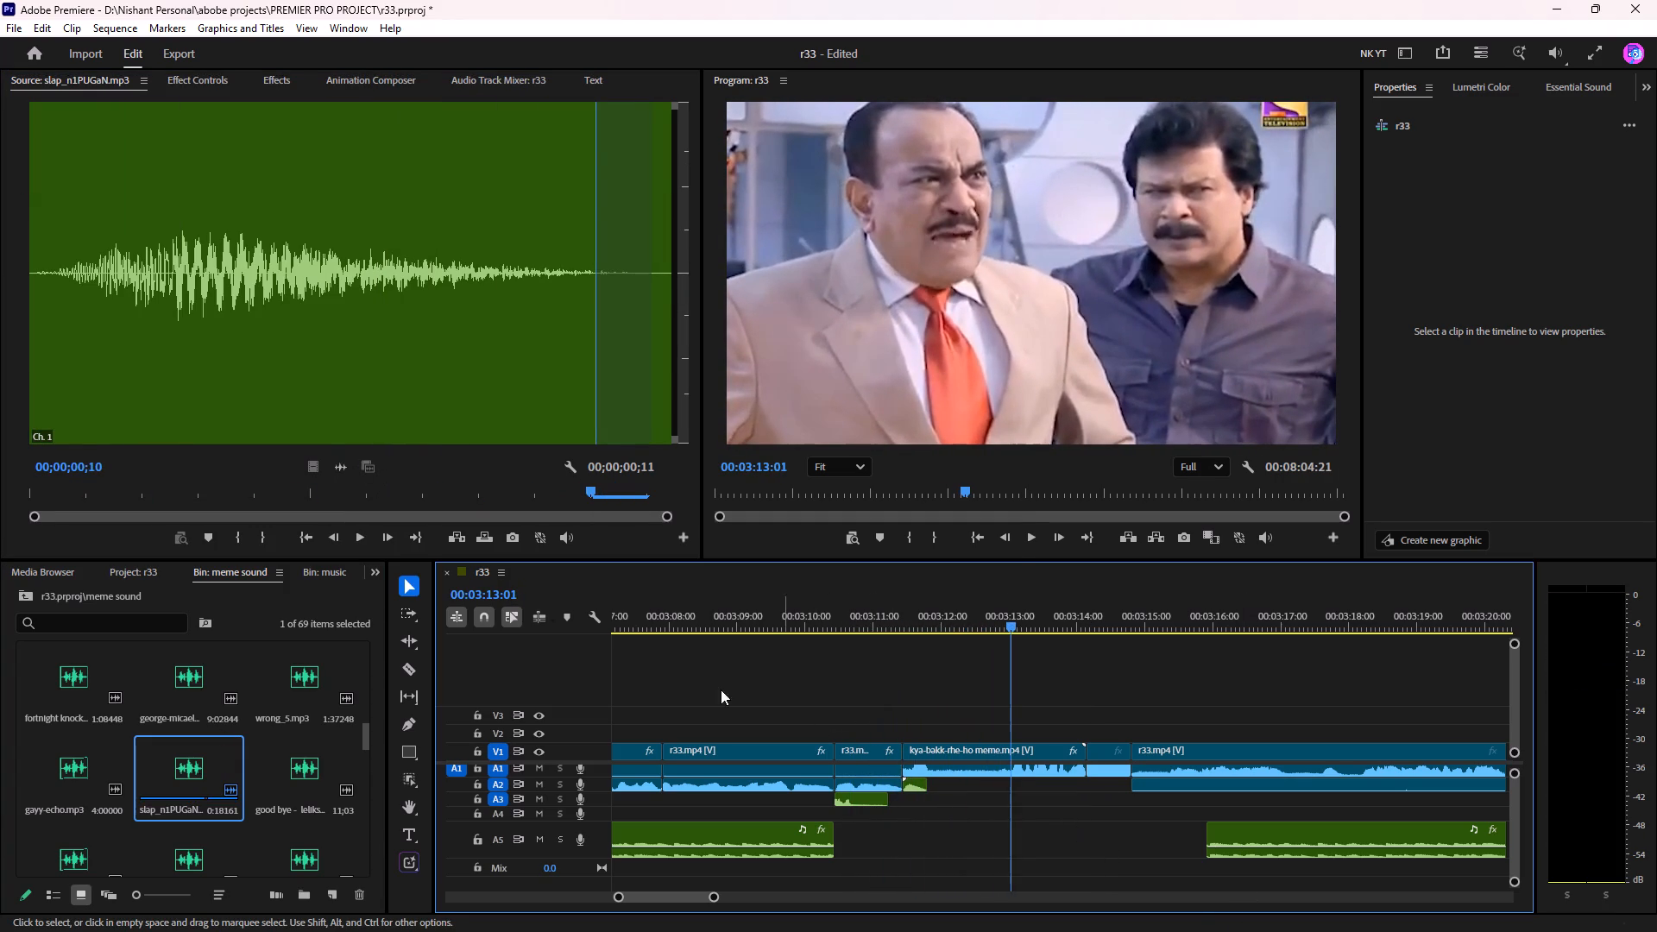
Add a short fade-out to the end of the A5 music clip before the meme insert and replay the passage.
{"action": "left_click_drag", "start_coordinate": [679, 615], "coordinate": [816, 677]}
{"action": "key", "text": "space"}
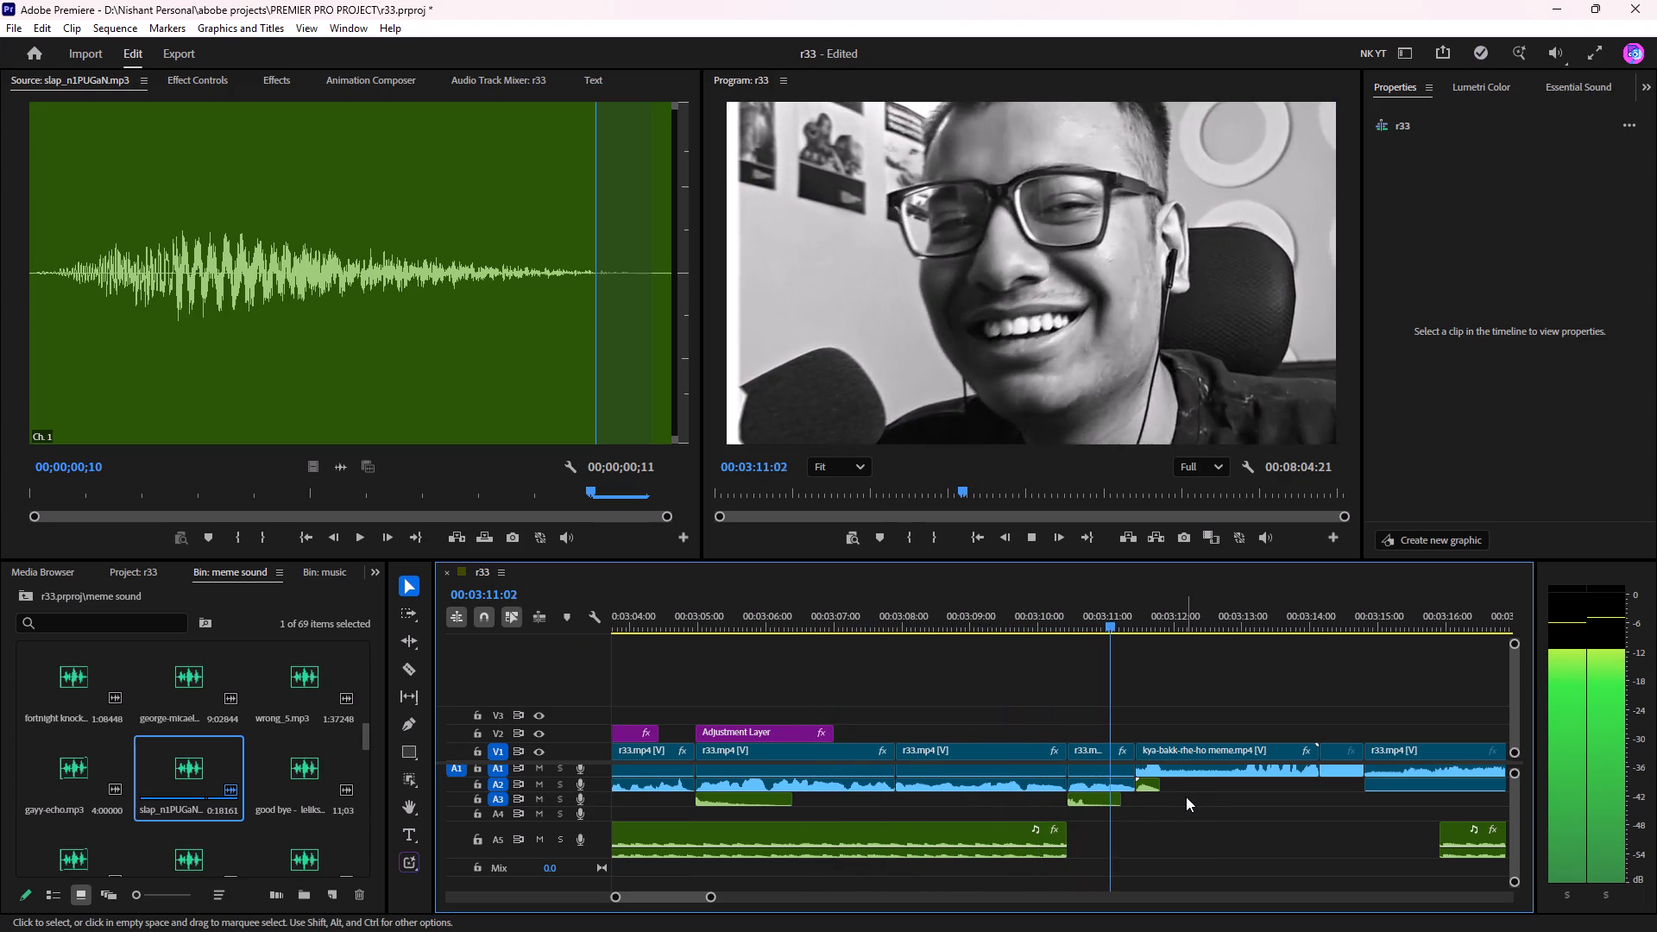
{"action": "left_click", "coordinate": [1005, 610]}
{"action": "key", "text": "space"}
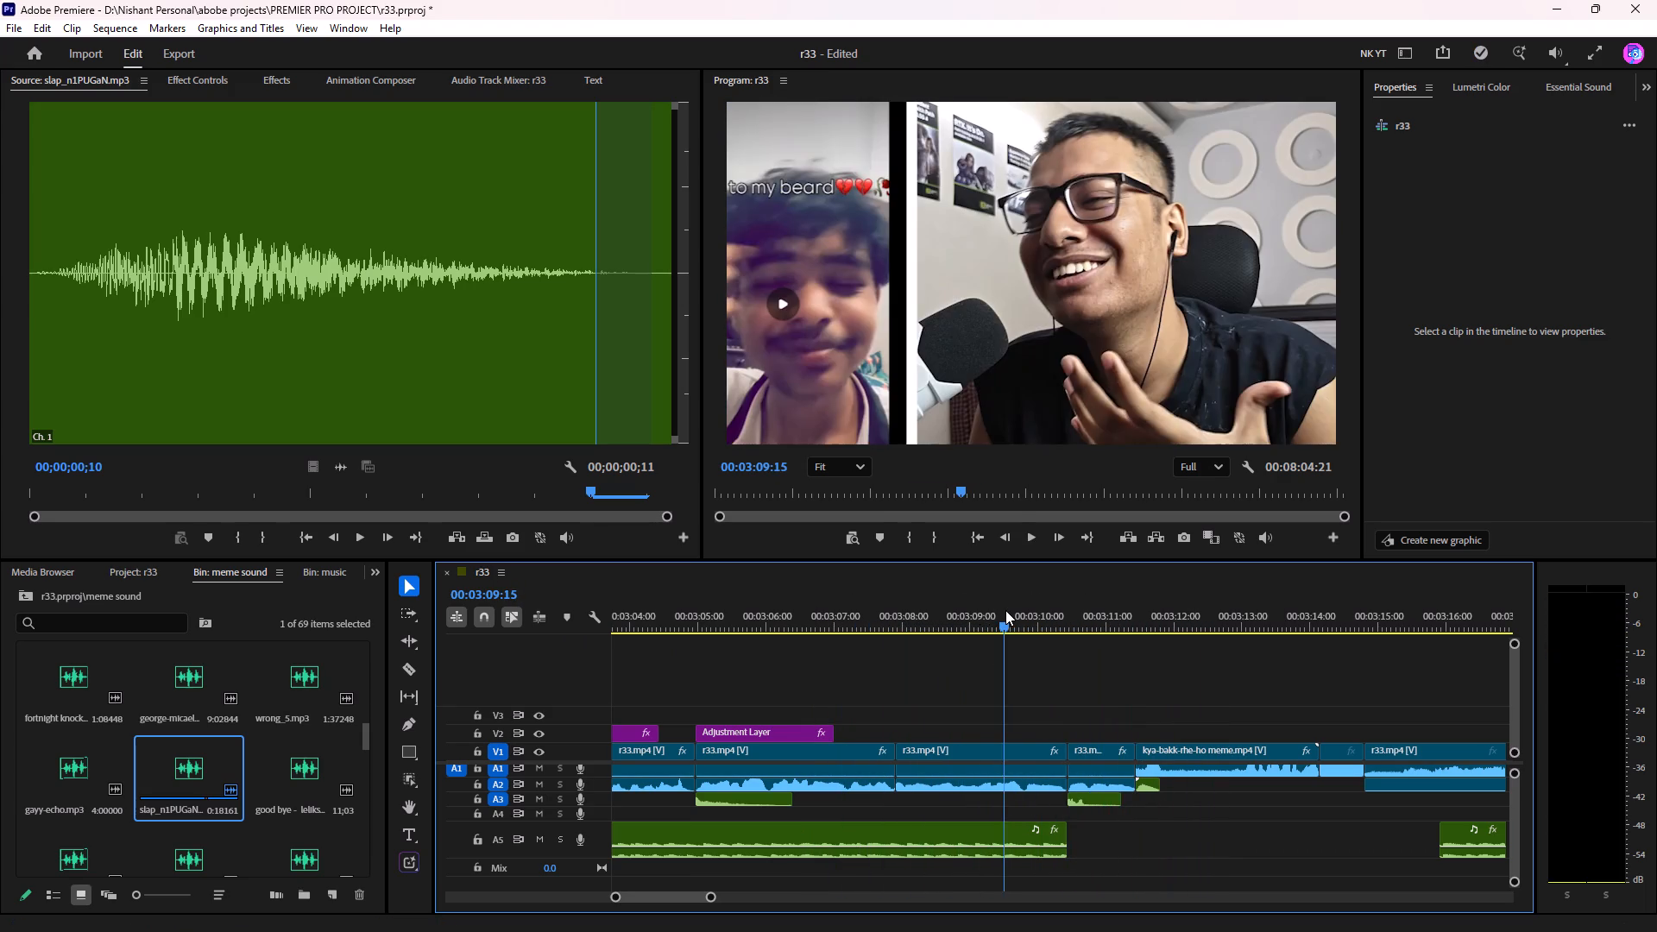
{"action": "key", "text": "space"}
{"action": "left_click_drag", "start_coordinate": [1055, 839], "coordinate": [1035, 853]}
{"action": "left_click", "coordinate": [955, 630]}
{"action": "key", "text": "space"}
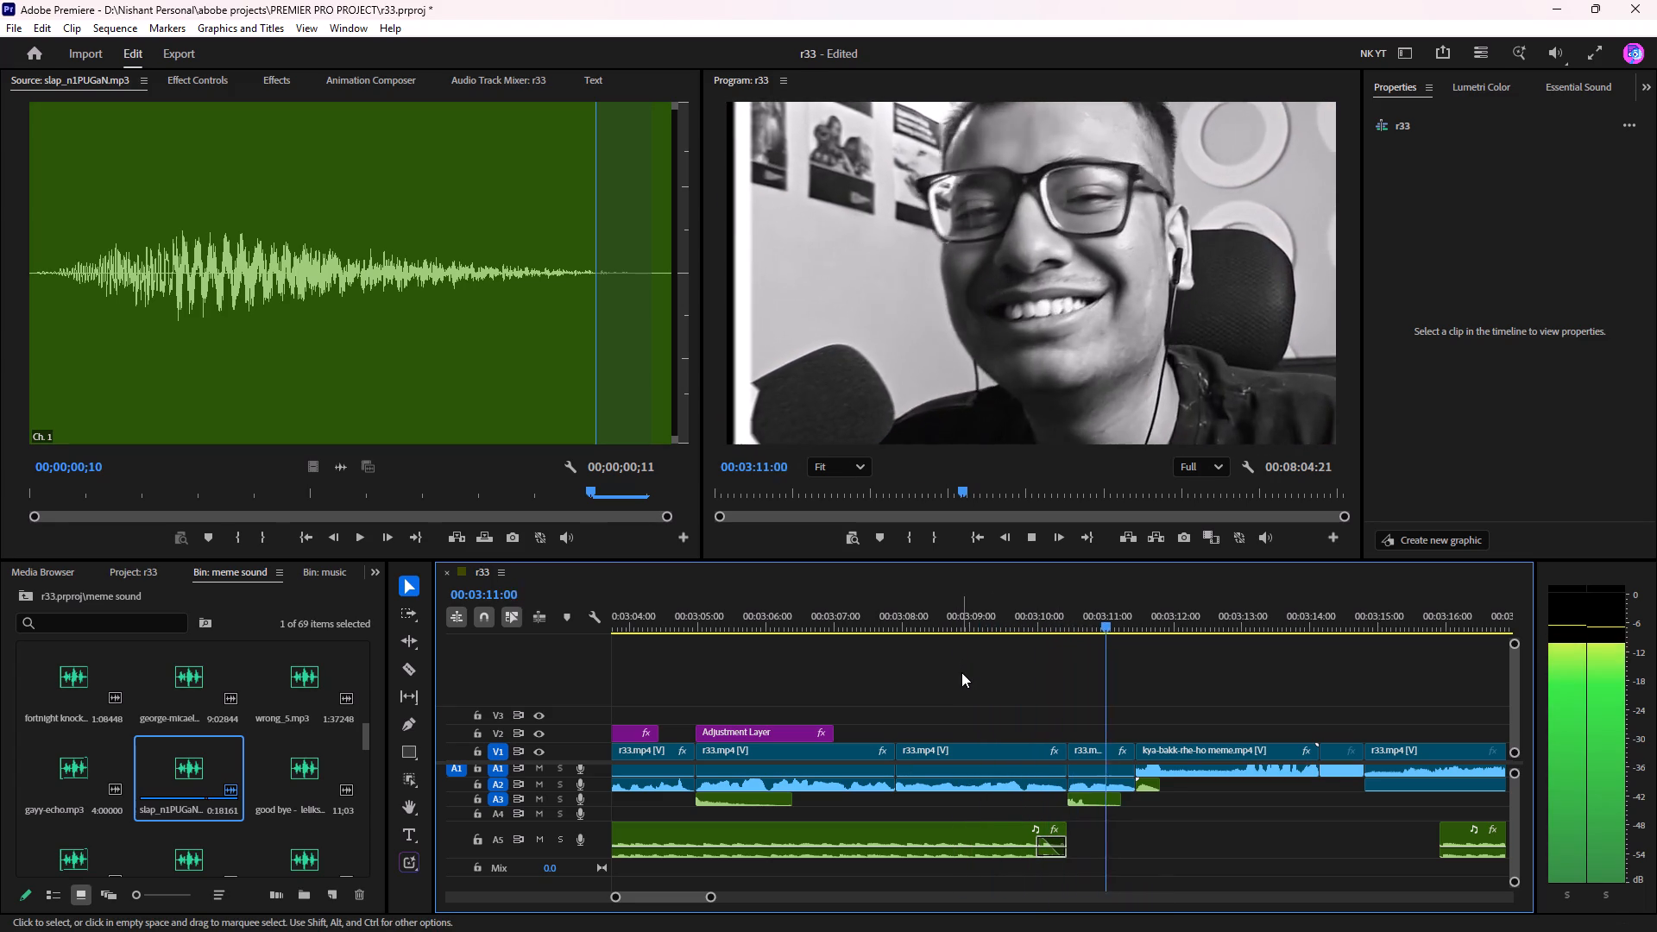
{"action": "scroll", "coordinate": [1081, 725], "scroll_direction": "down", "scroll_amount": 4}
{"action": "scroll", "coordinate": [1109, 808], "scroll_direction": "down", "scroll_amount": 3}
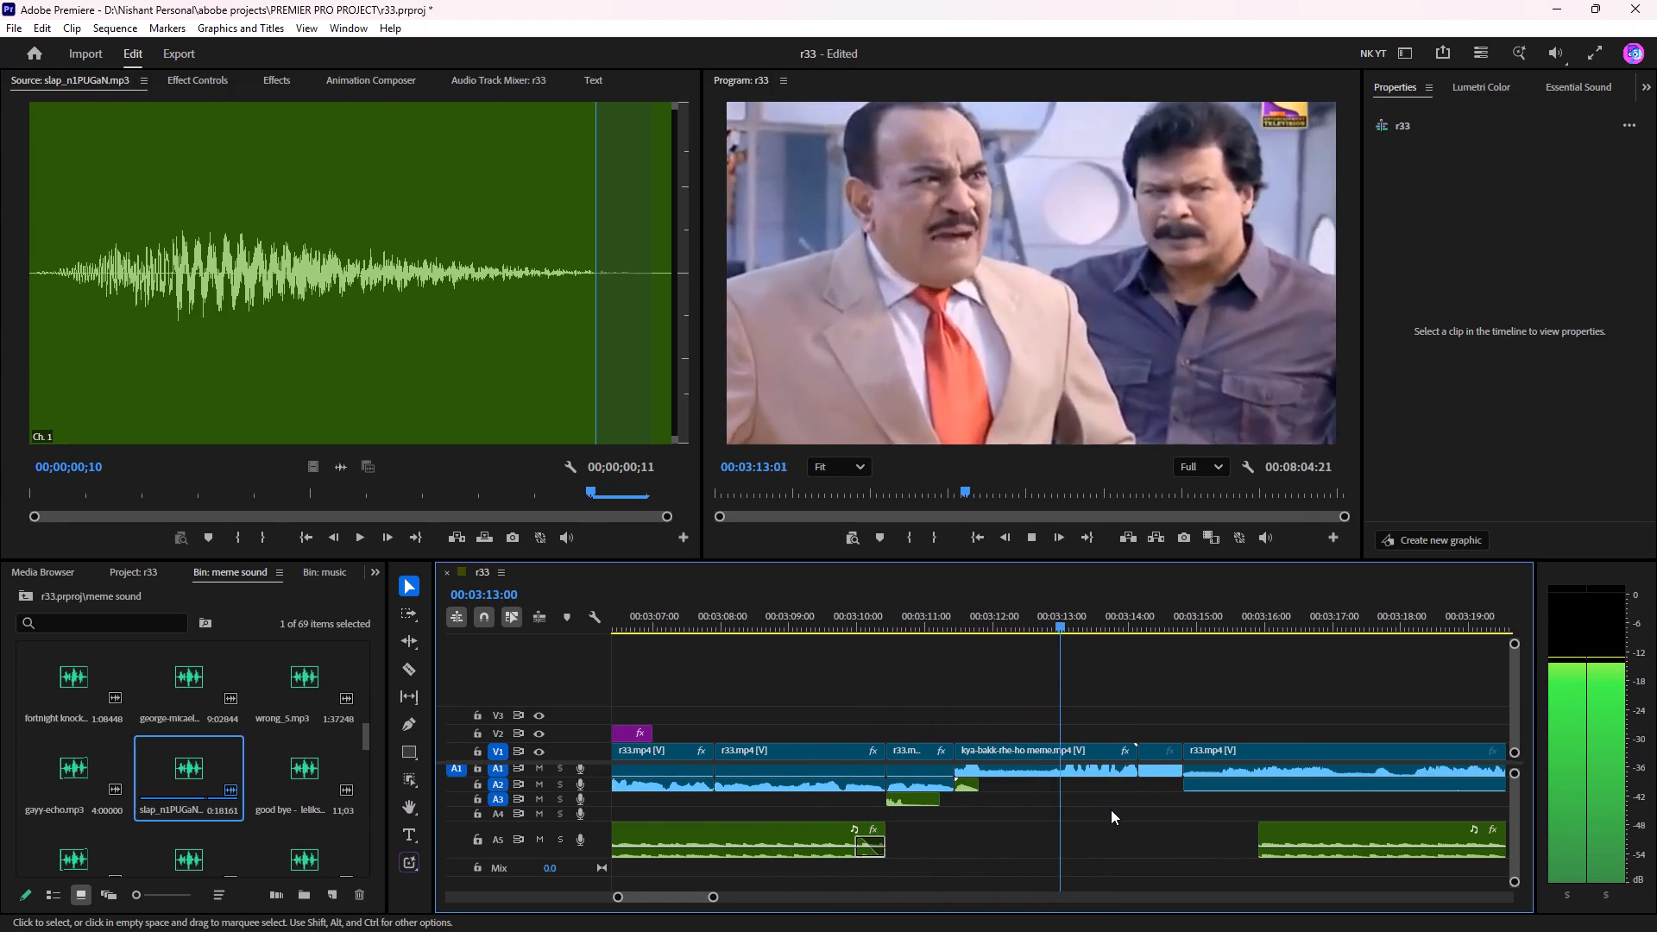
{"action": "scroll", "coordinate": [1111, 809], "scroll_direction": "down", "scroll_amount": 4}
{"action": "key", "text": "space"}
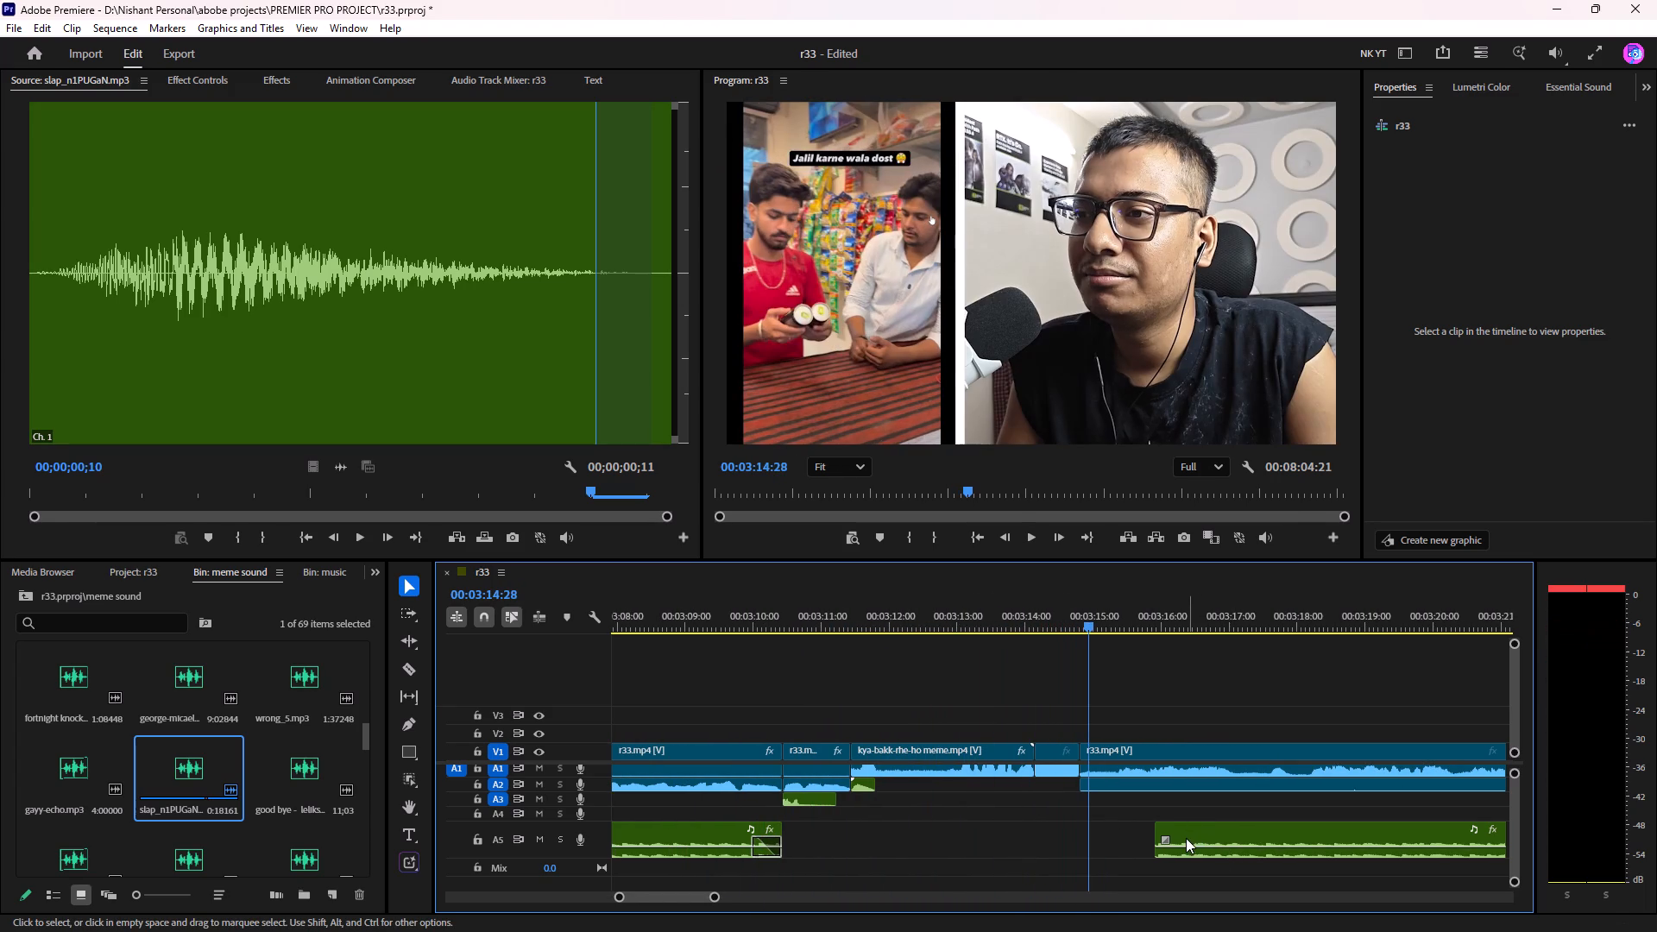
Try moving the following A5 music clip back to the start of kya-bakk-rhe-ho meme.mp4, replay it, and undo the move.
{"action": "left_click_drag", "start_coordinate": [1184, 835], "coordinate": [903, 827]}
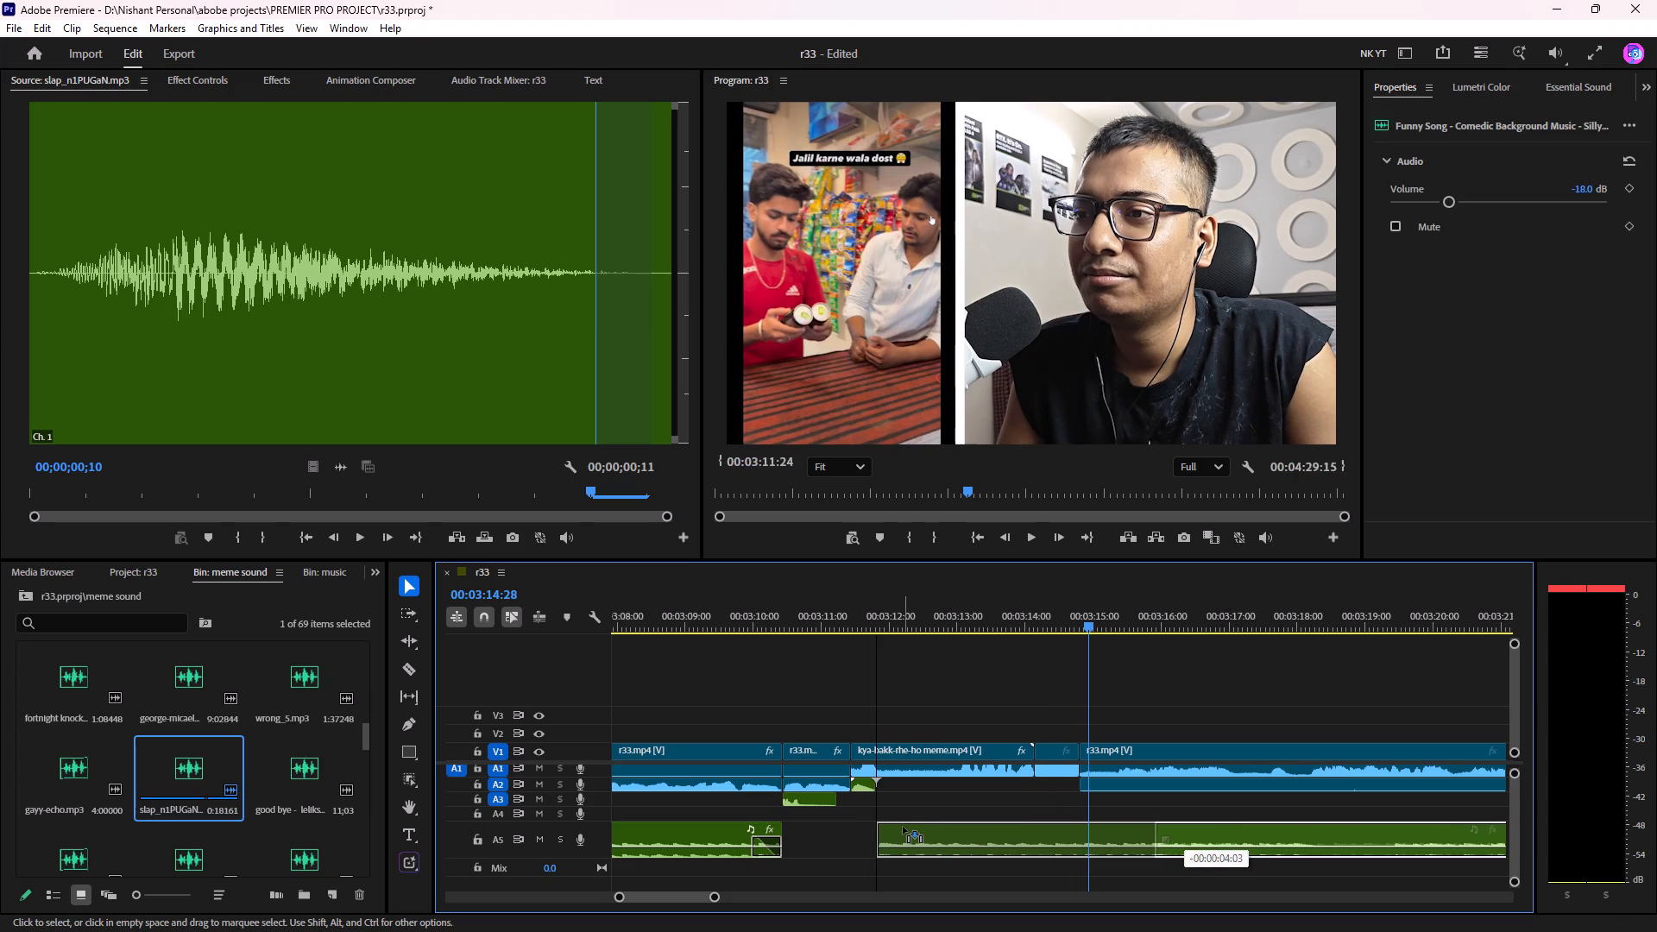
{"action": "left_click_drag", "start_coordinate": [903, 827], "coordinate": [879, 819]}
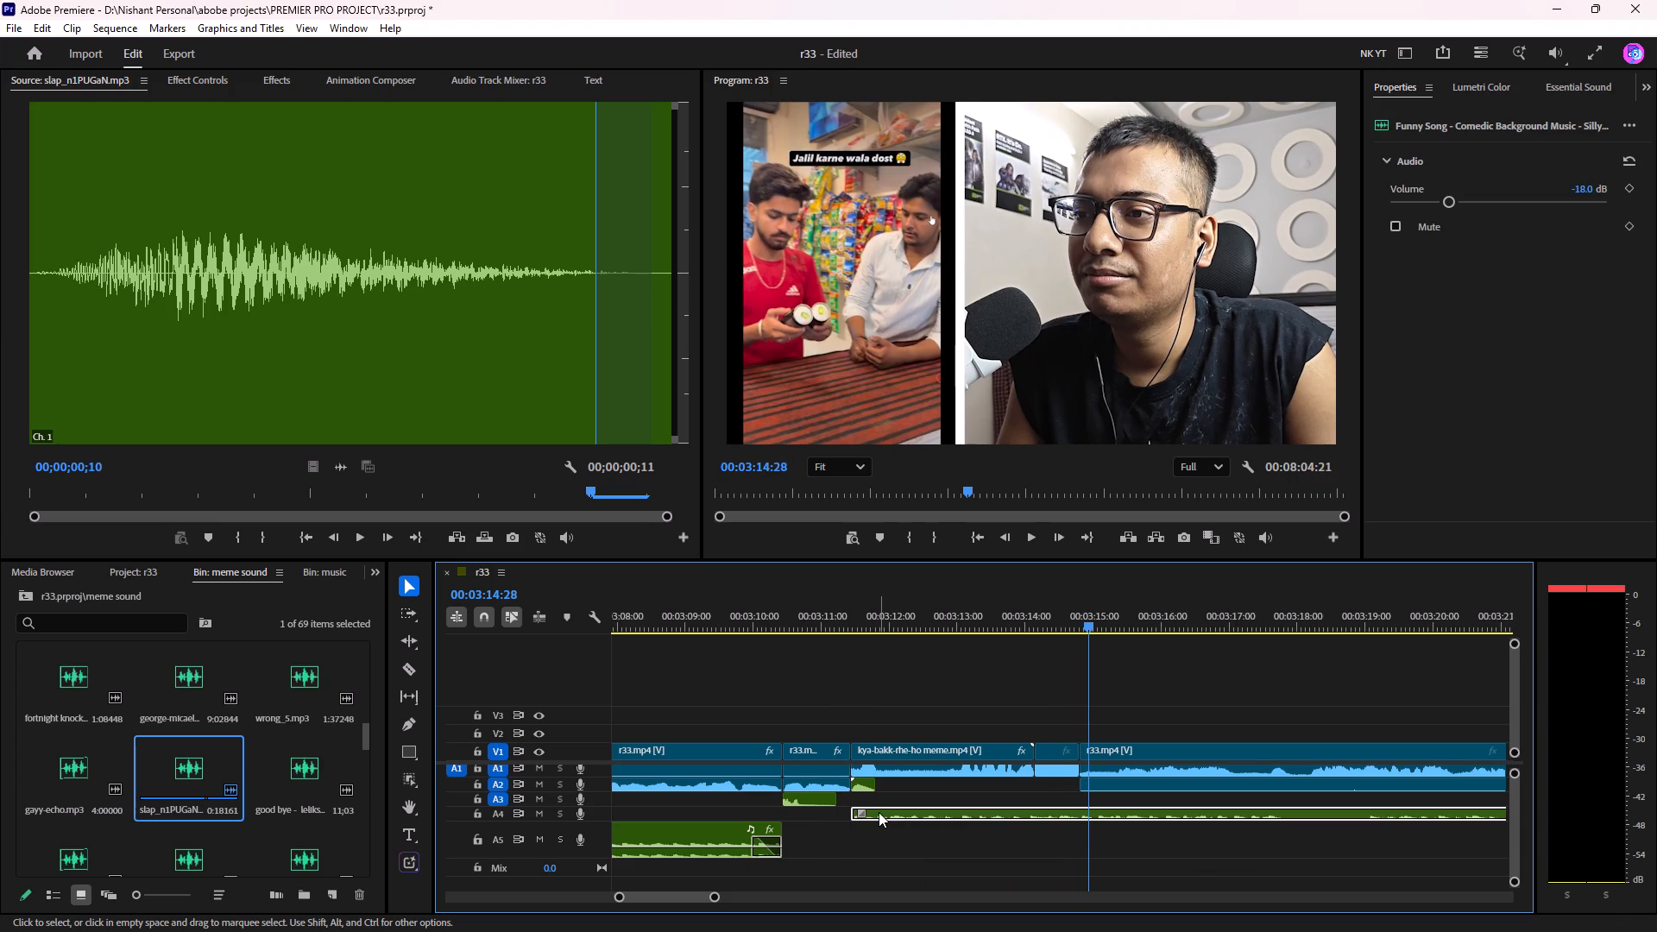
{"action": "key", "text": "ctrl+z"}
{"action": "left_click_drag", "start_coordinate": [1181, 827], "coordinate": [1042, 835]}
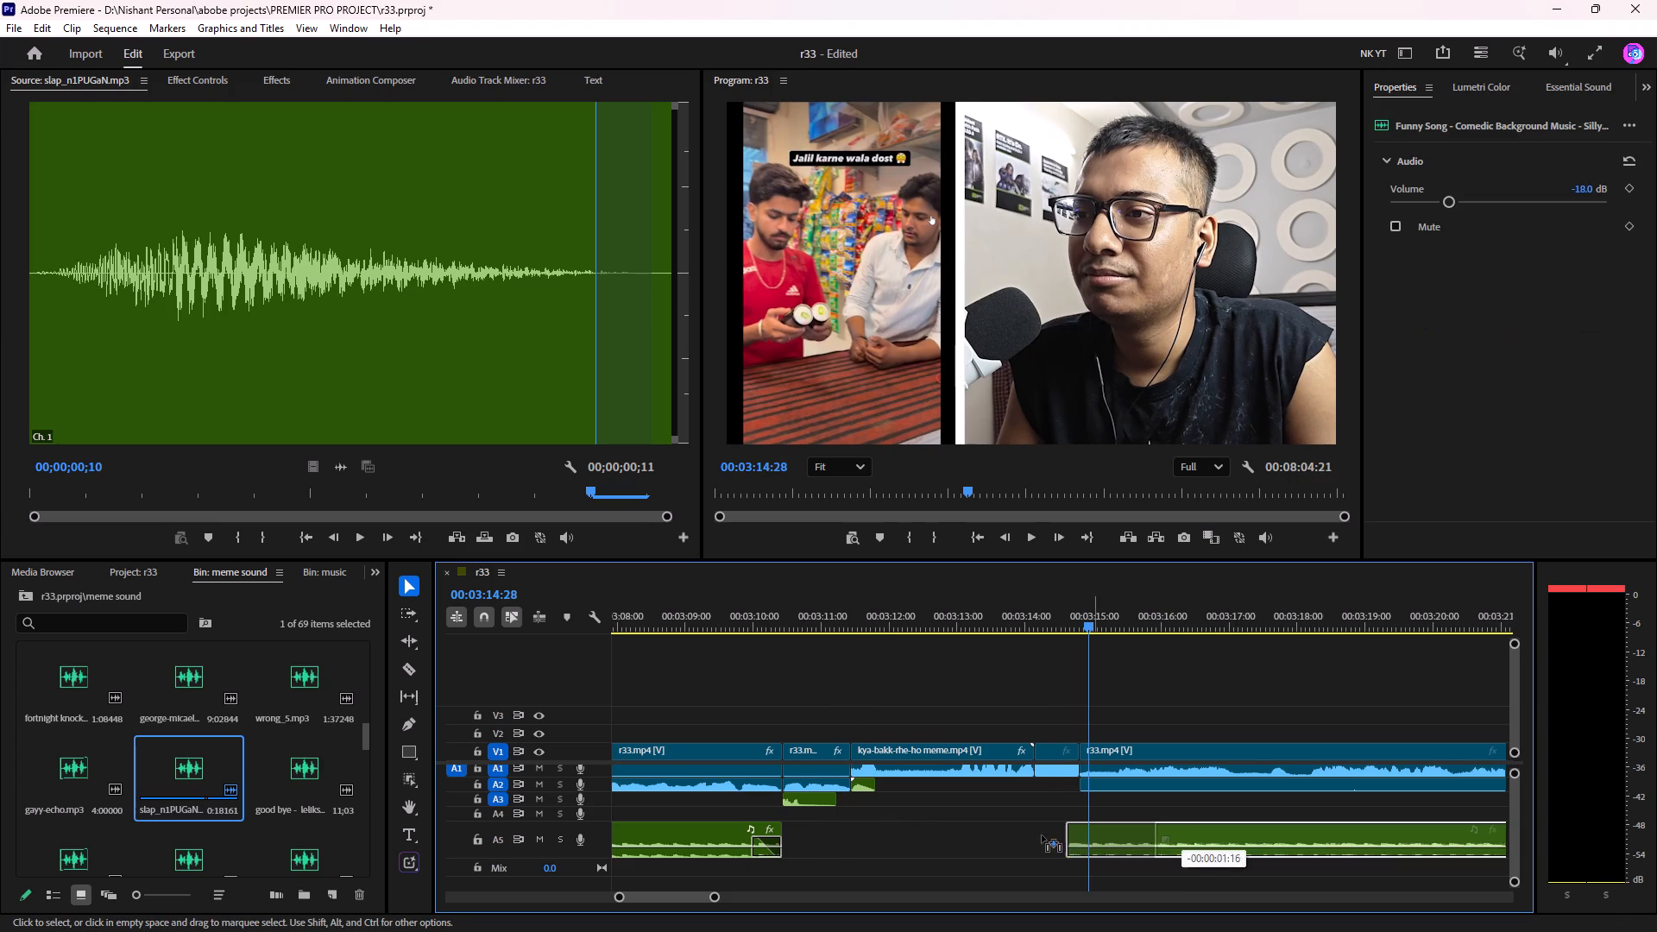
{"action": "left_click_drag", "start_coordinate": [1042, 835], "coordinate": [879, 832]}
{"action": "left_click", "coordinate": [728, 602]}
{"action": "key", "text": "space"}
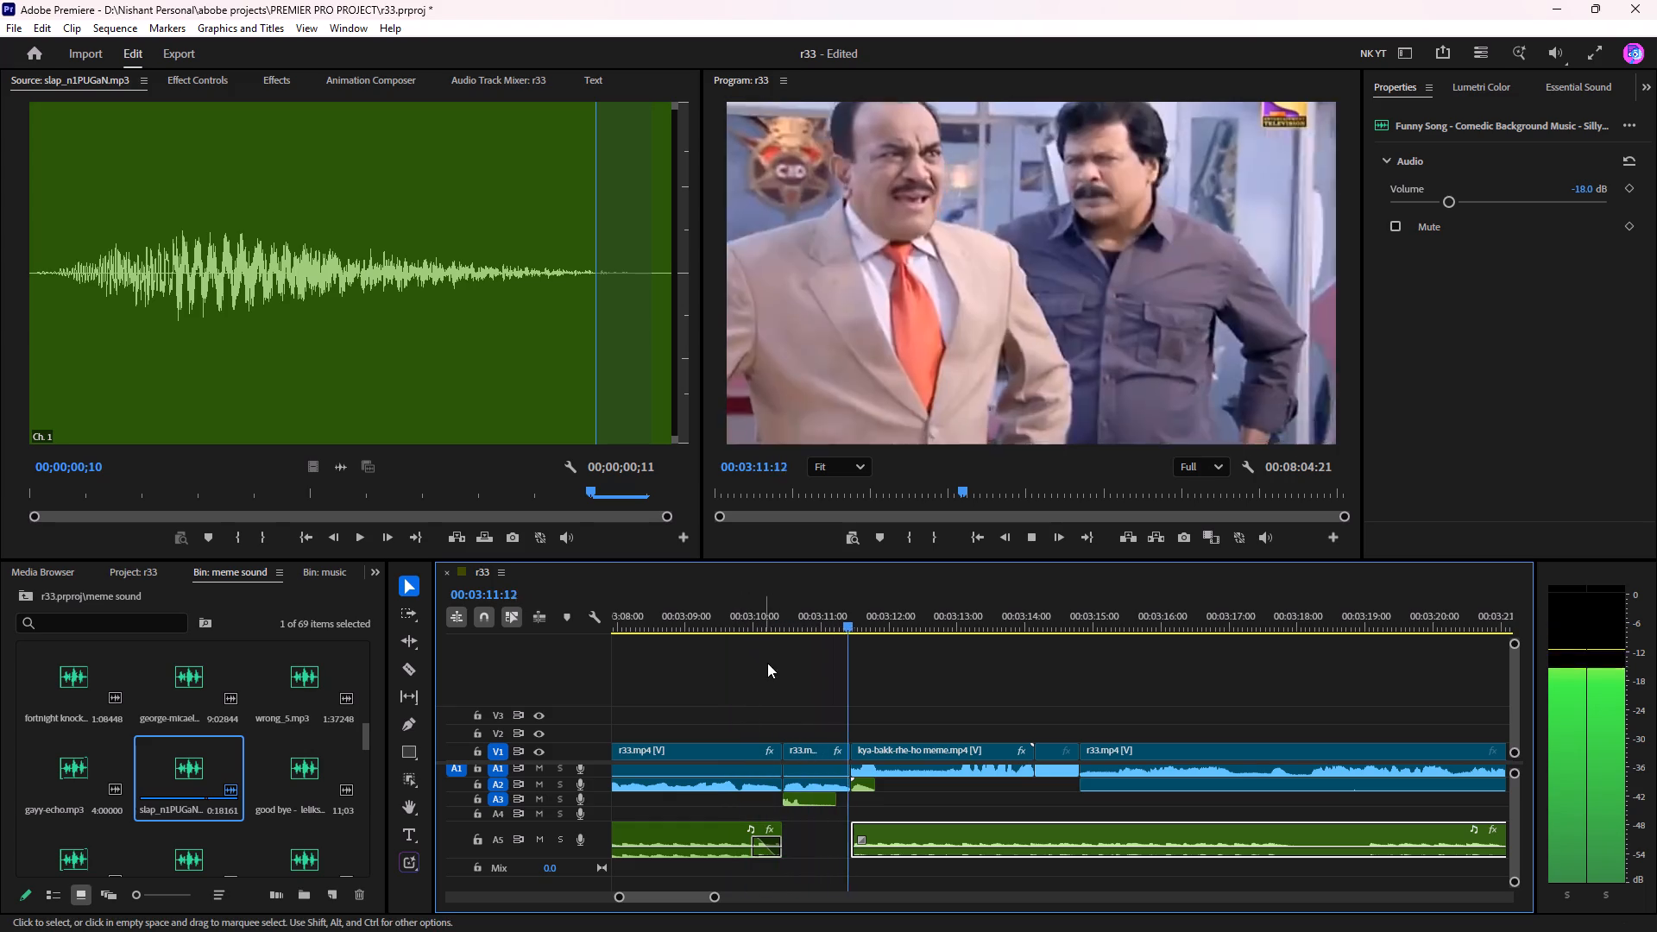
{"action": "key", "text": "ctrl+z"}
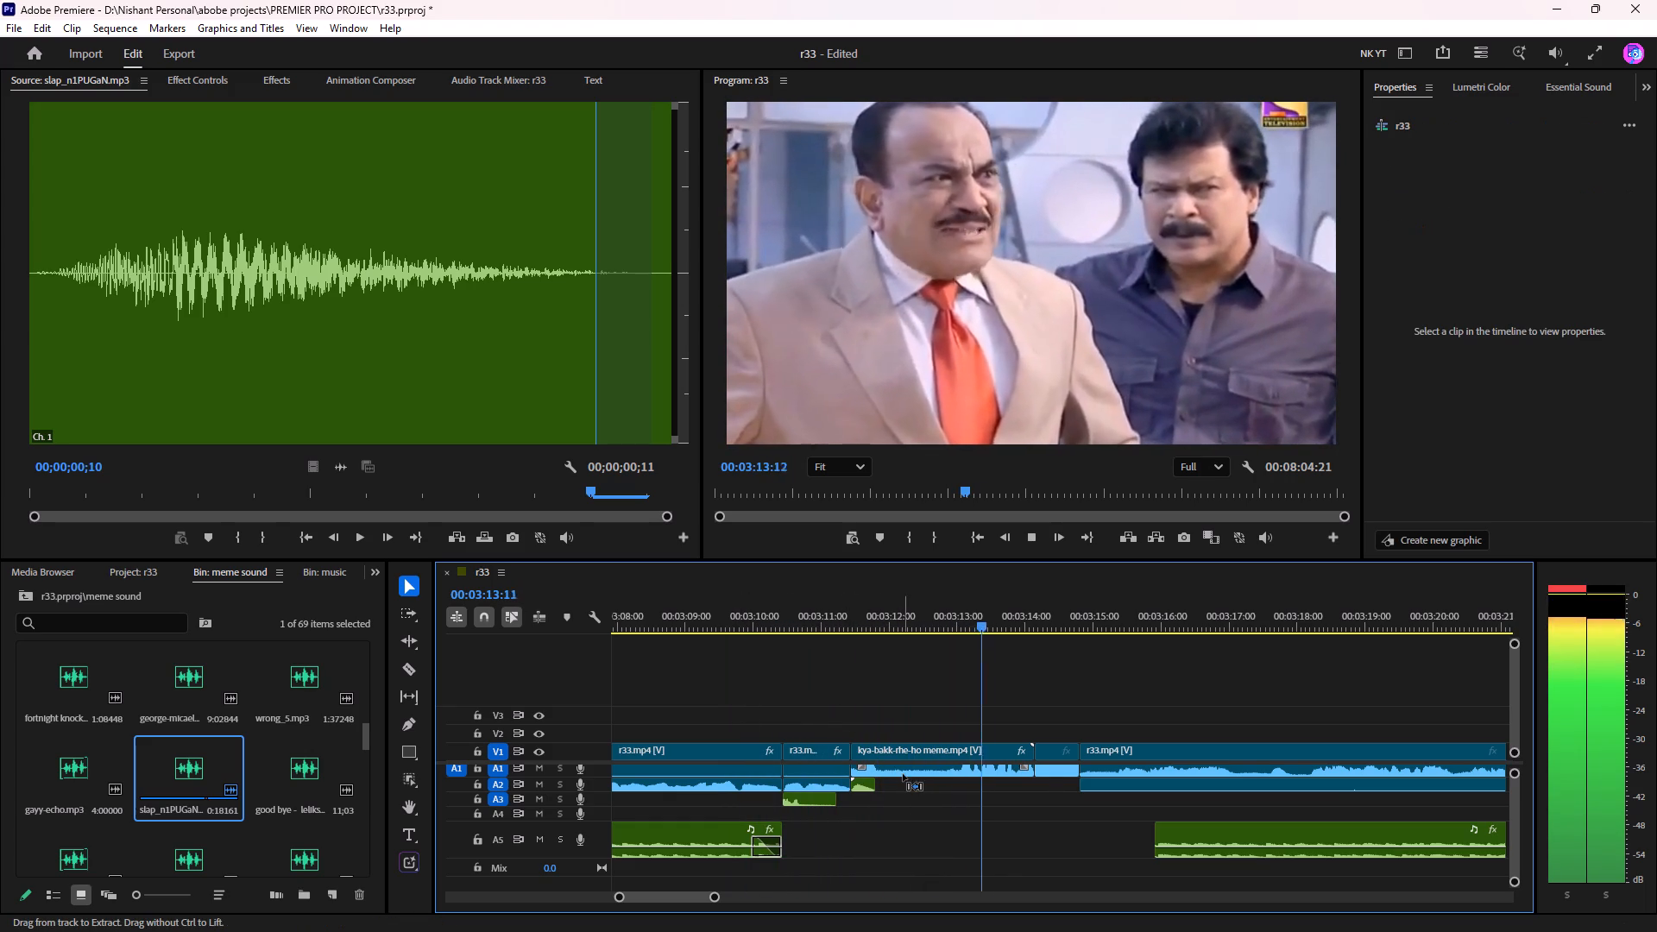
Move the A5 music clip after kya-bakk-rhe-ho meme.mp4 later so it starts just before the V2 Adjustment Layer.
{"action": "left_click_drag", "start_coordinate": [1116, 612], "coordinate": [1111, 730]}
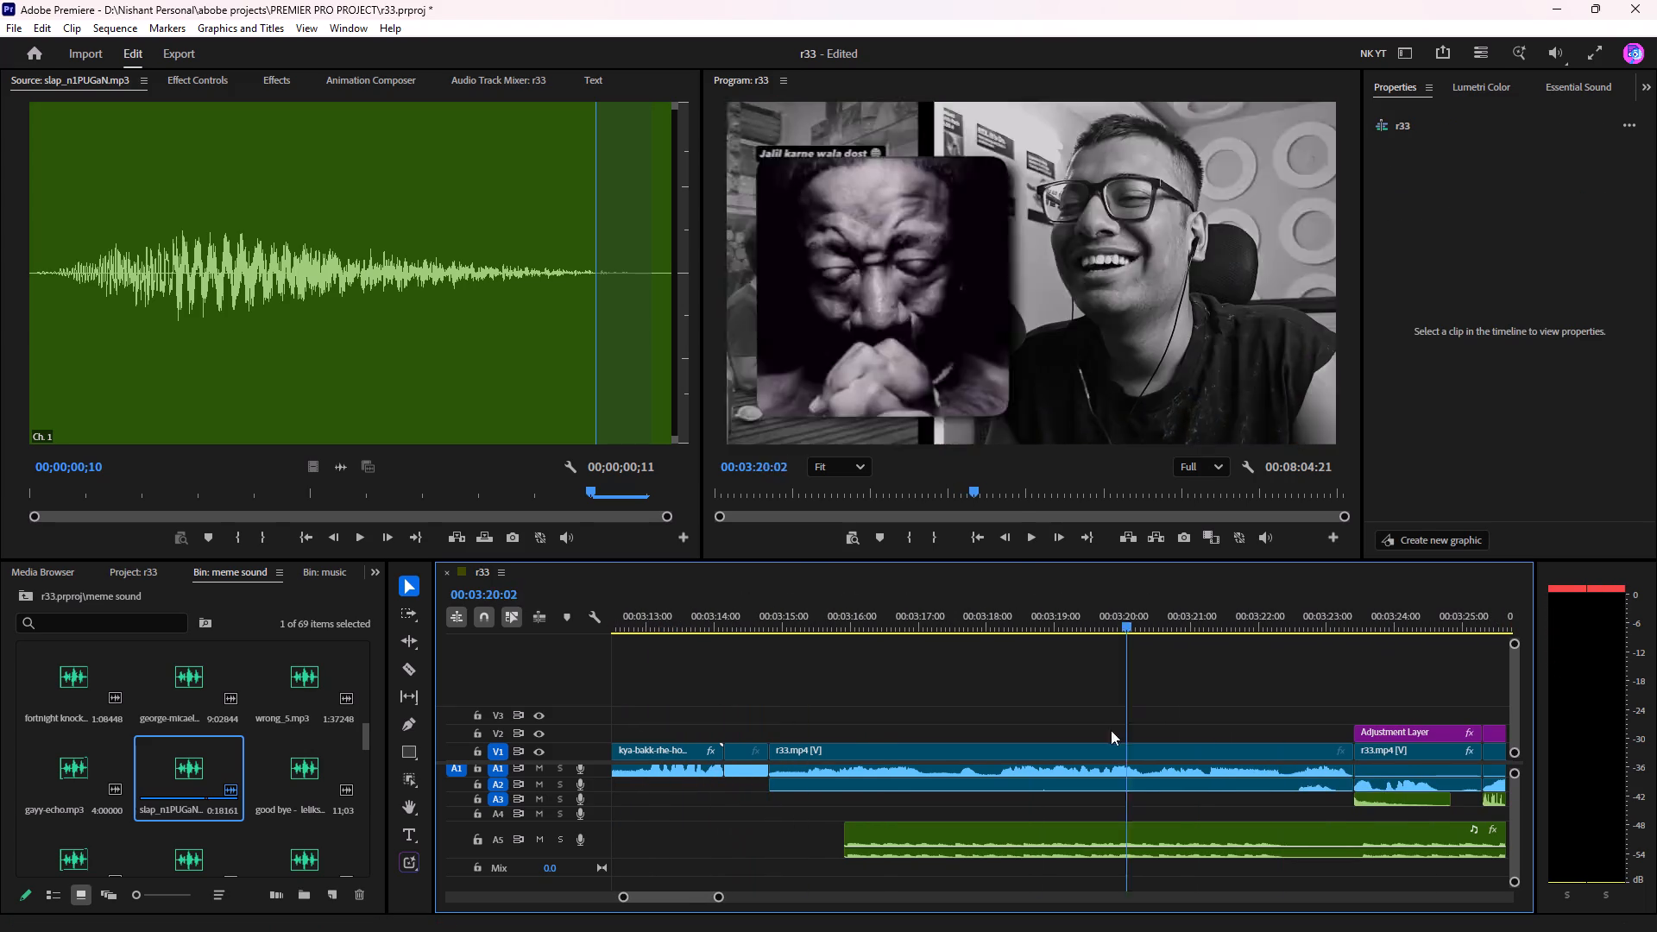
{"action": "left_click_drag", "start_coordinate": [1111, 730], "coordinate": [885, 722]}
{"action": "left_click_drag", "start_coordinate": [868, 828], "coordinate": [1375, 833]}
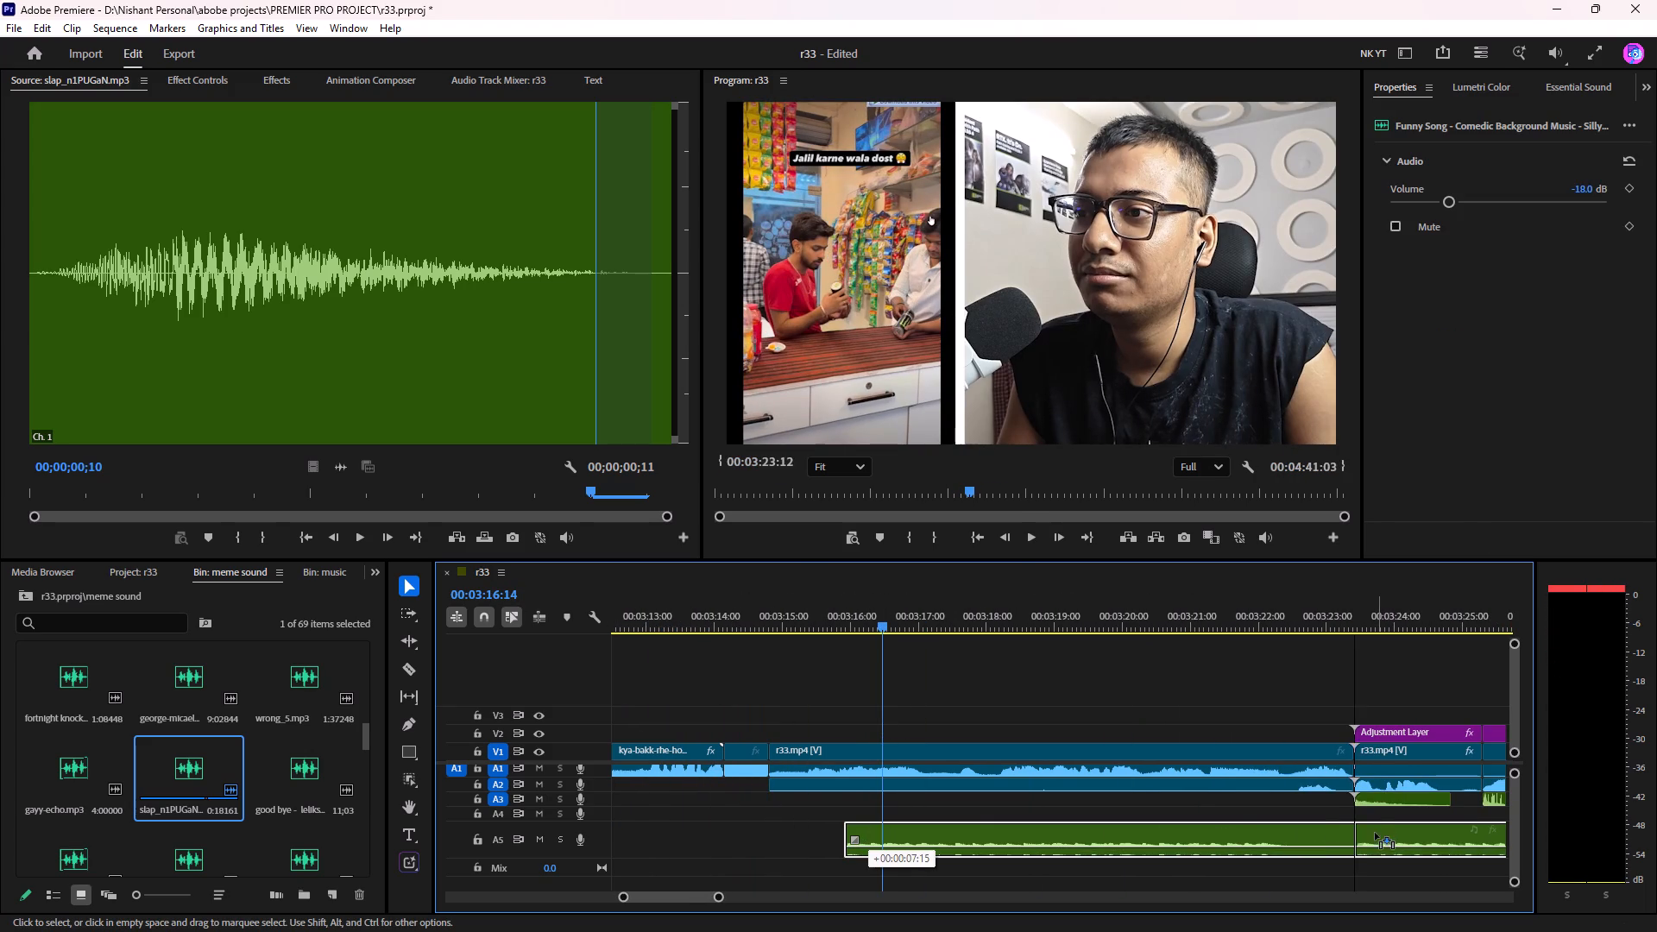
{"action": "left_click_drag", "start_coordinate": [1375, 833], "coordinate": [1362, 840]}
Add a fade-in of about half a second to the start of the moved A5 music clip.
{"action": "left_click_drag", "start_coordinate": [1292, 614], "coordinate": [1603, 598]}
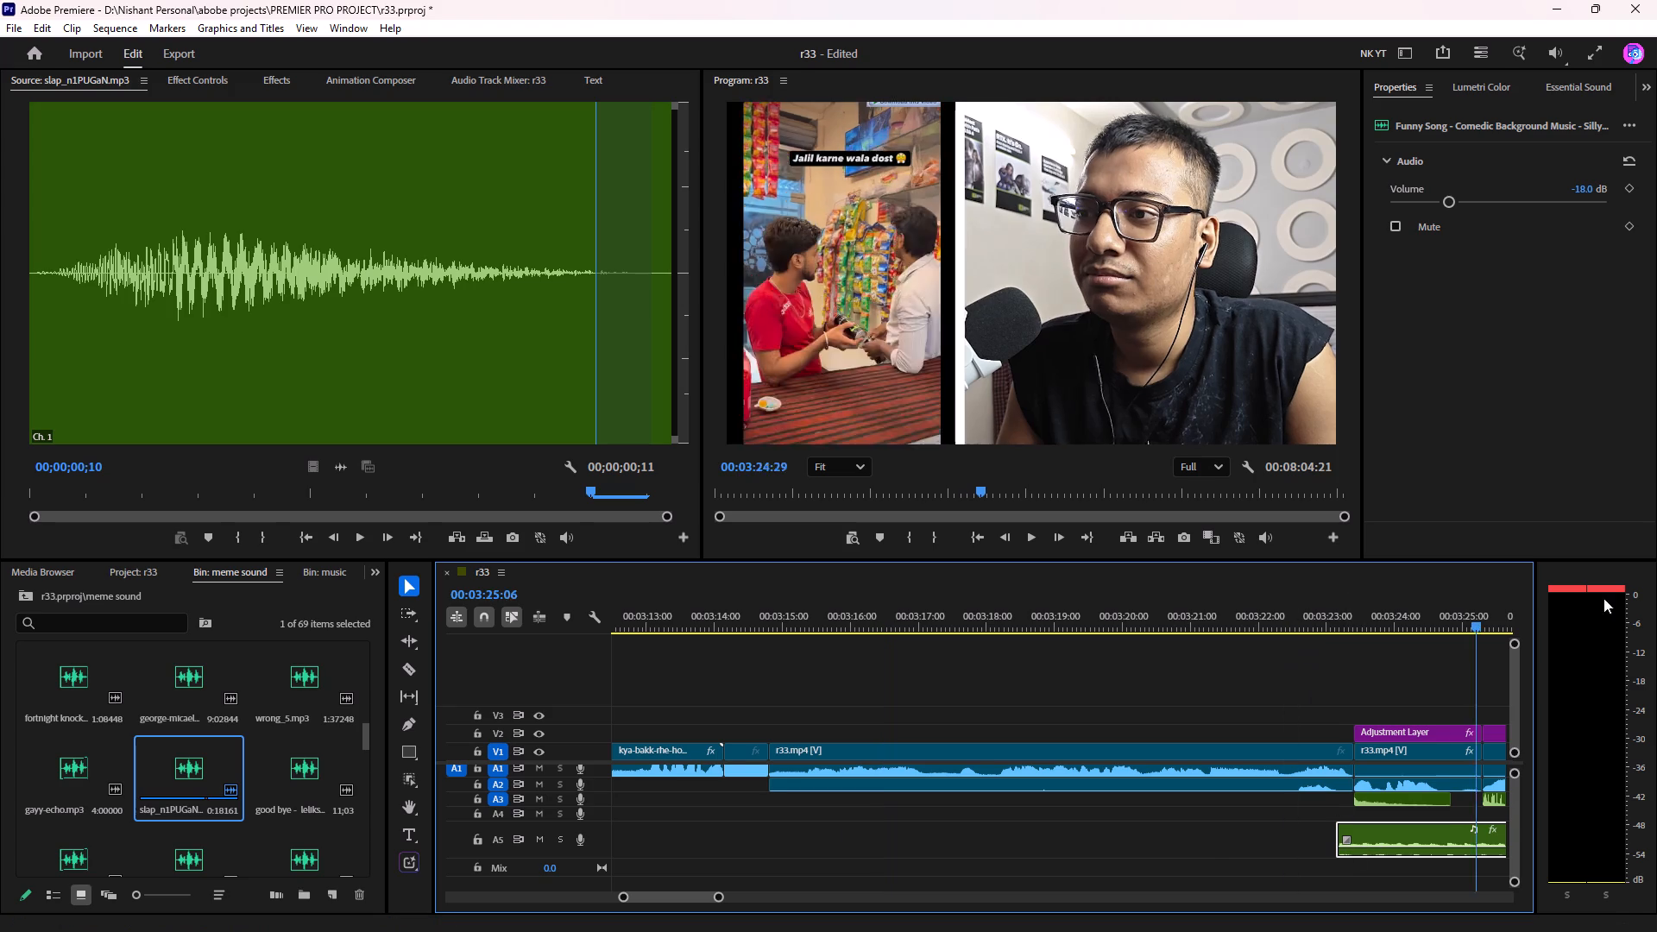
{"action": "left_click_drag", "start_coordinate": [1603, 598], "coordinate": [895, 679]}
{"action": "left_click_drag", "start_coordinate": [1035, 839], "coordinate": [1047, 839]}
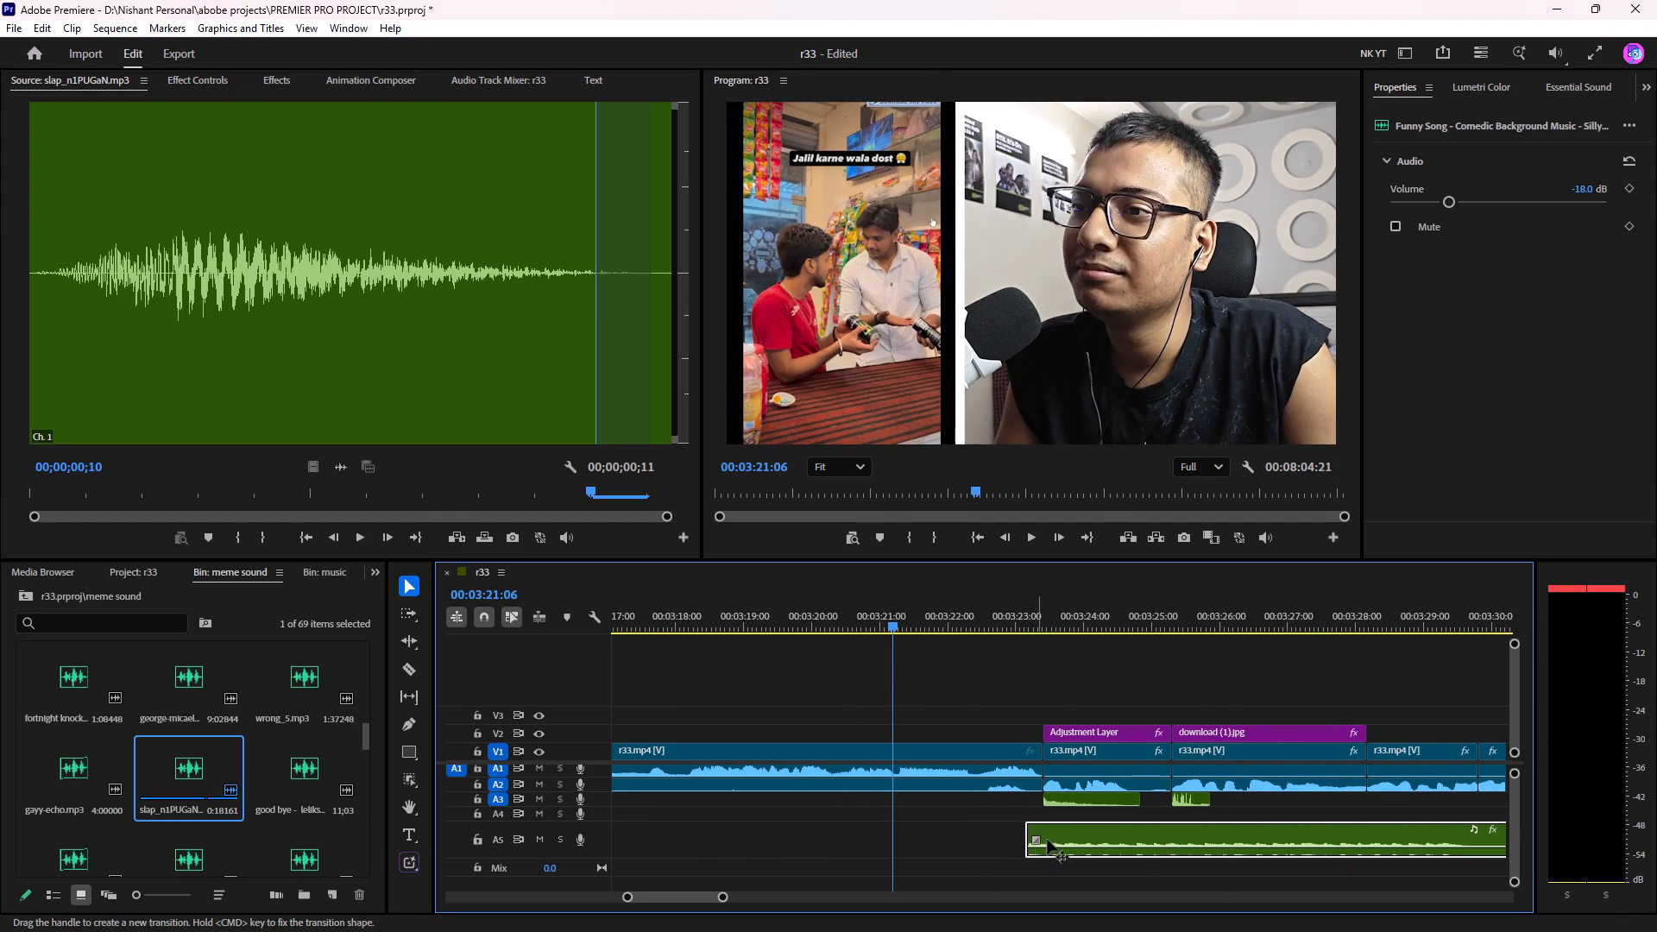
{"action": "left_click_drag", "start_coordinate": [1047, 839], "coordinate": [1068, 838]}
Play from just before the music fade-in through into the Acting Ki Badshah Ho.mp4 insert to check the music.
{"action": "left_click", "coordinate": [992, 619]}
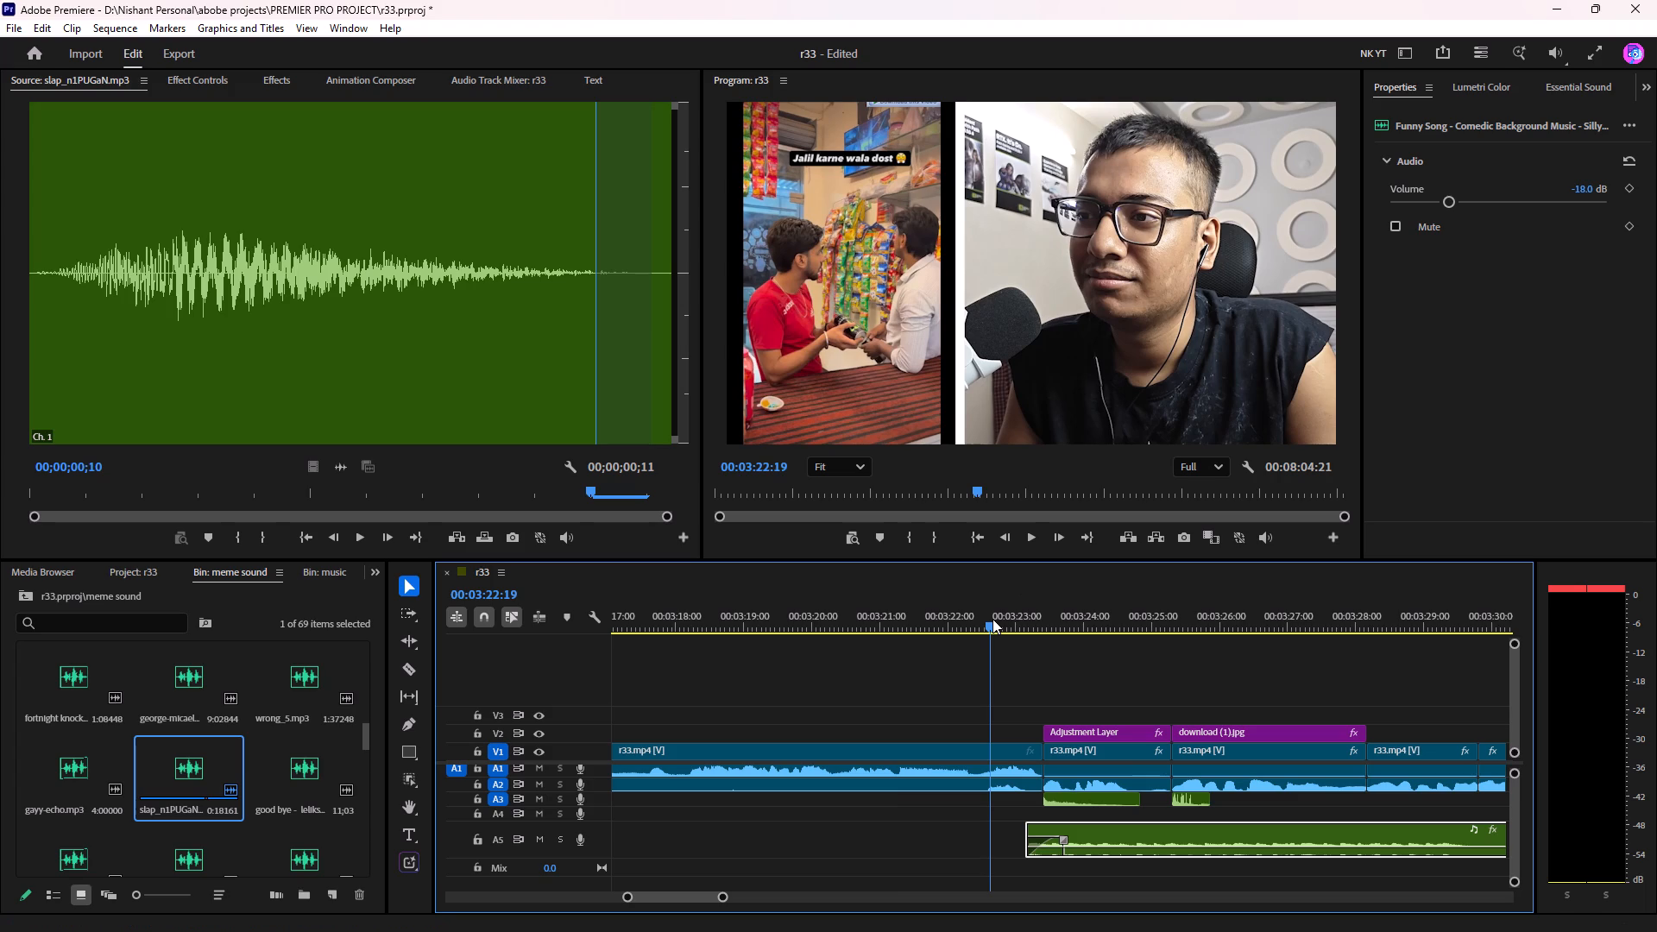
{"action": "left_click", "coordinate": [966, 598]}
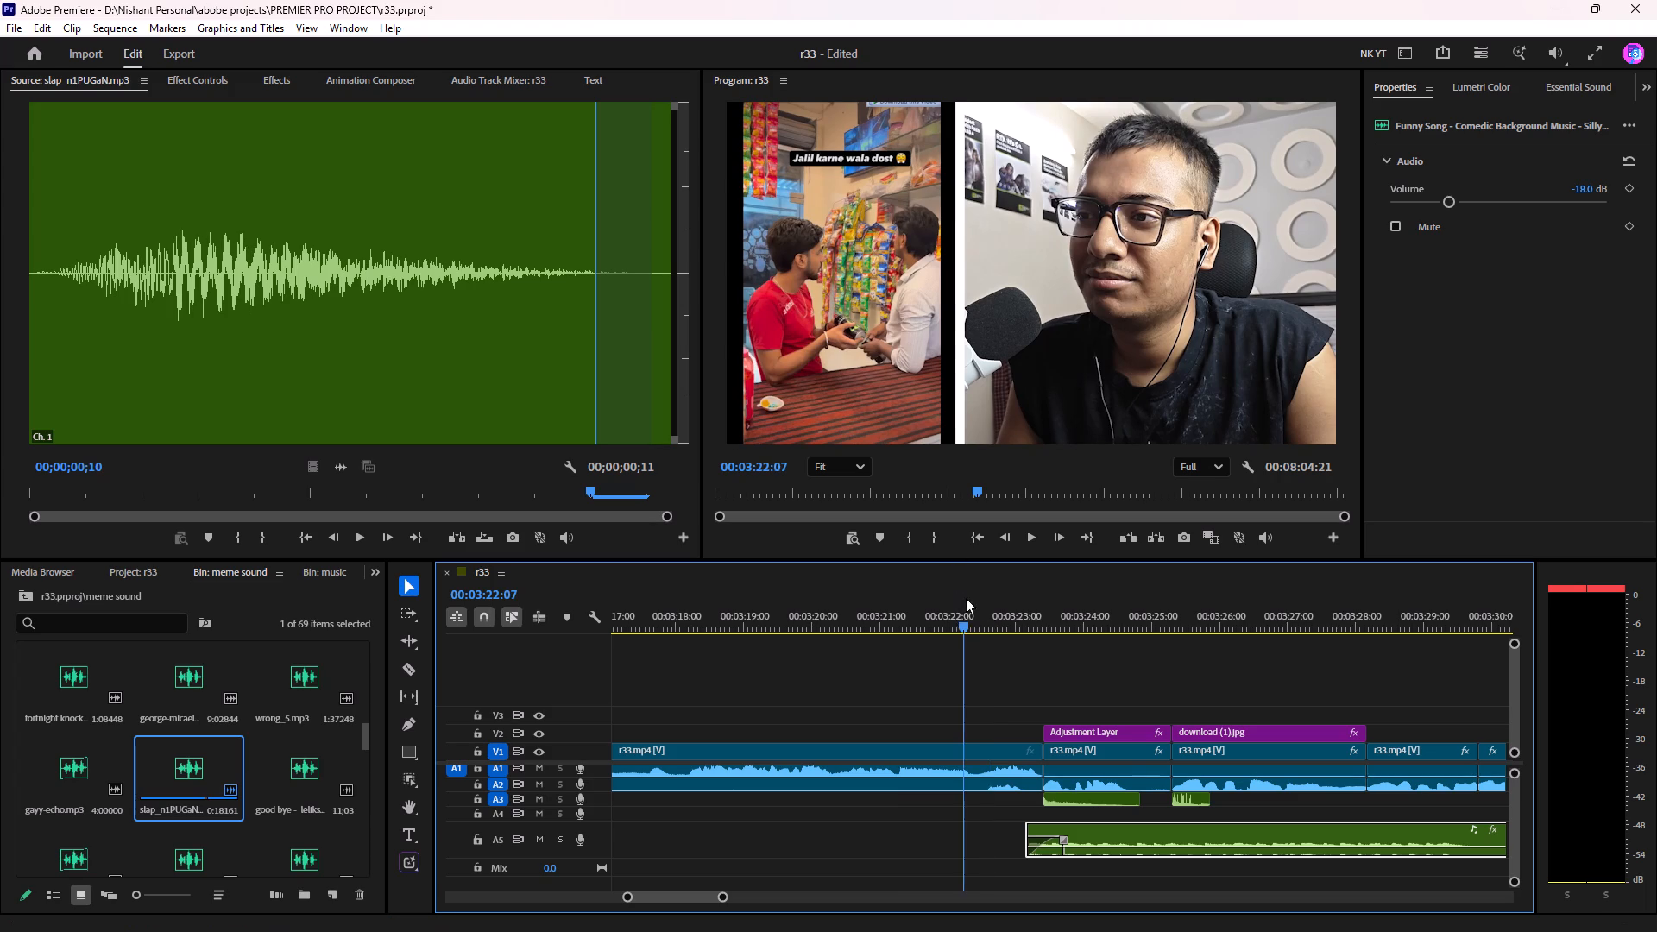
{"action": "key", "text": "space"}
{"action": "scroll", "coordinate": [948, 620], "scroll_direction": "down", "scroll_amount": 3}
{"action": "scroll", "coordinate": [918, 683], "scroll_direction": "down", "scroll_amount": 3}
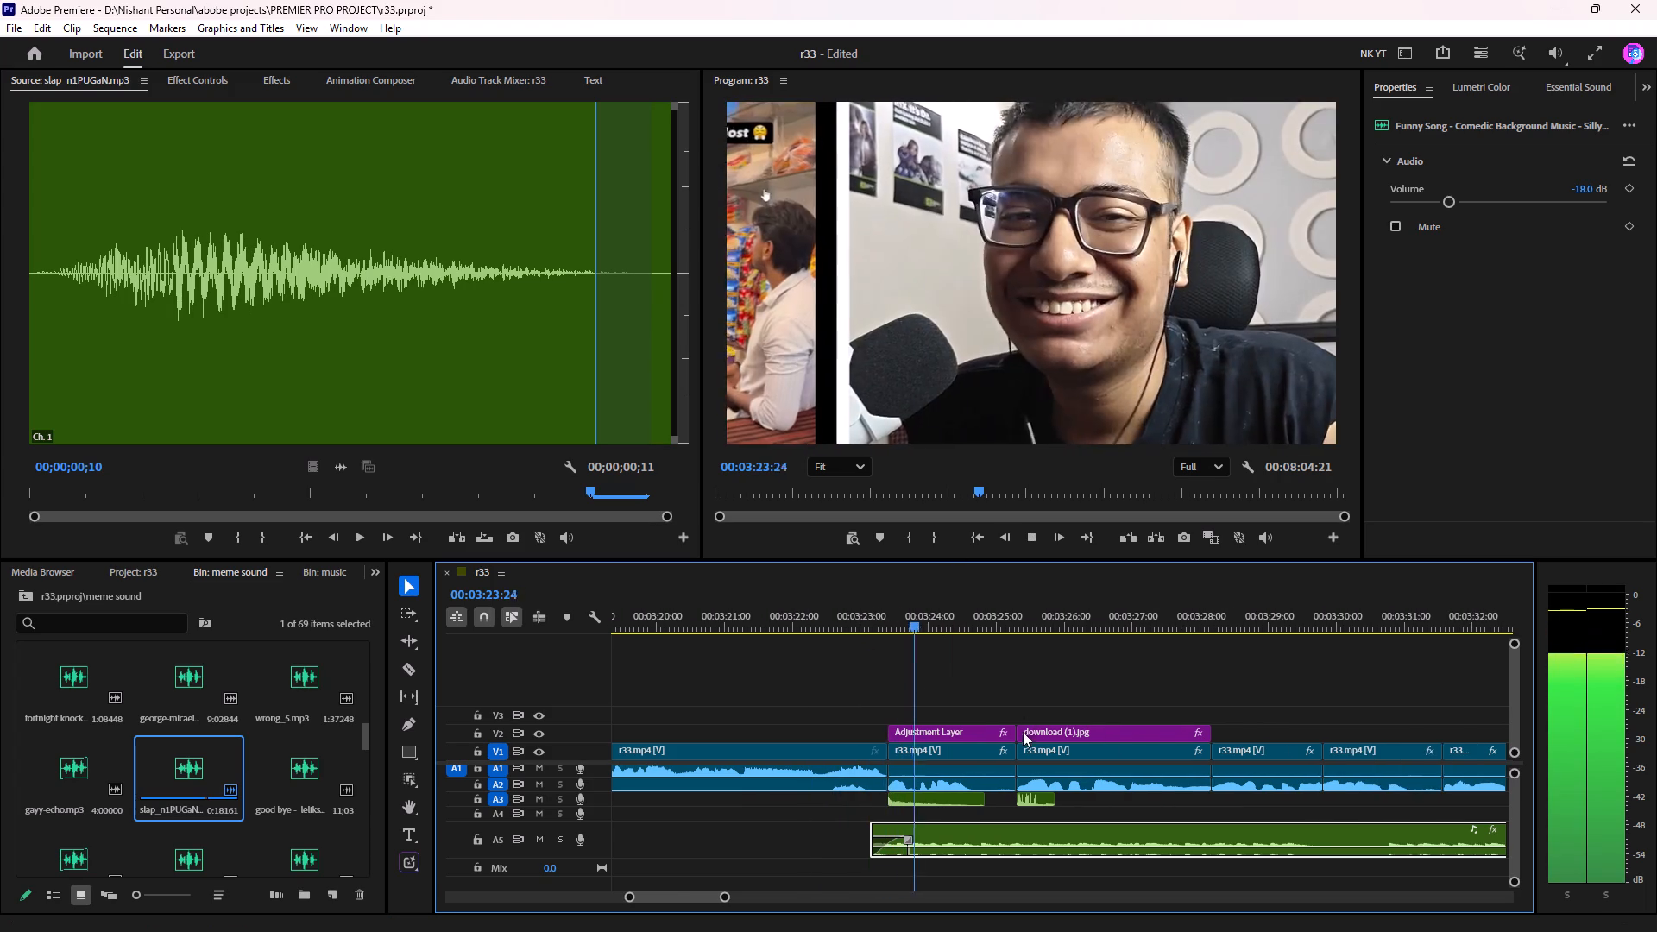
{"action": "scroll", "coordinate": [1016, 750], "scroll_direction": "down", "scroll_amount": 2}
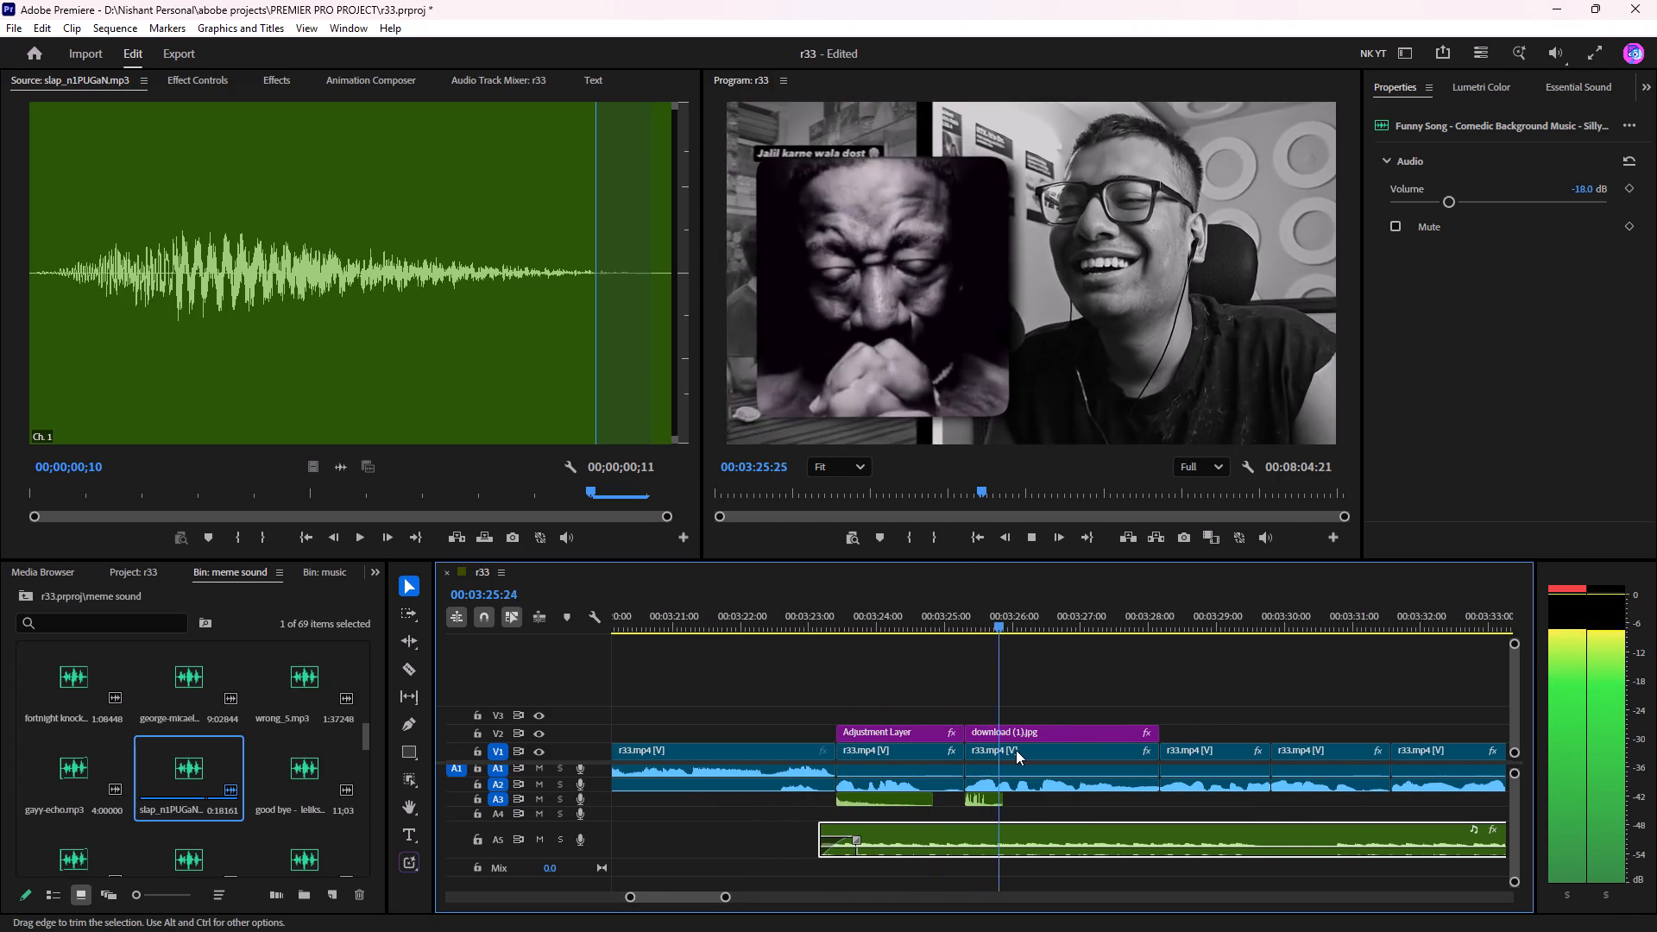
{"action": "scroll", "coordinate": [1017, 736], "scroll_direction": "down", "scroll_amount": 3}
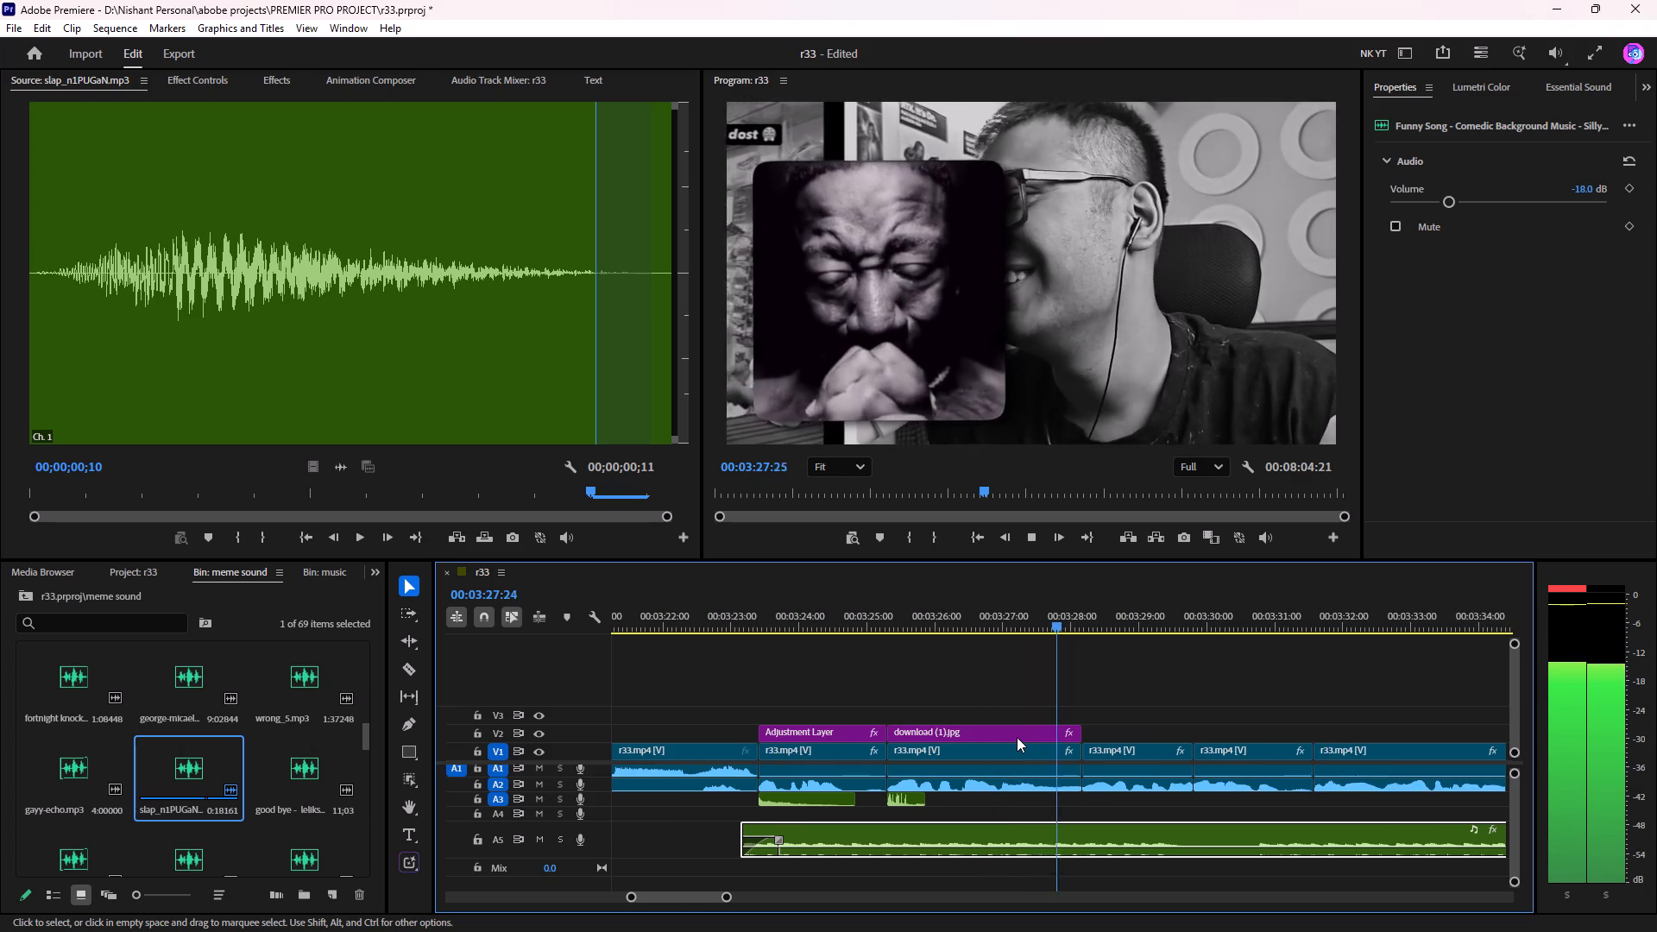
{"action": "scroll", "coordinate": [1017, 737], "scroll_direction": "down", "scroll_amount": 7}
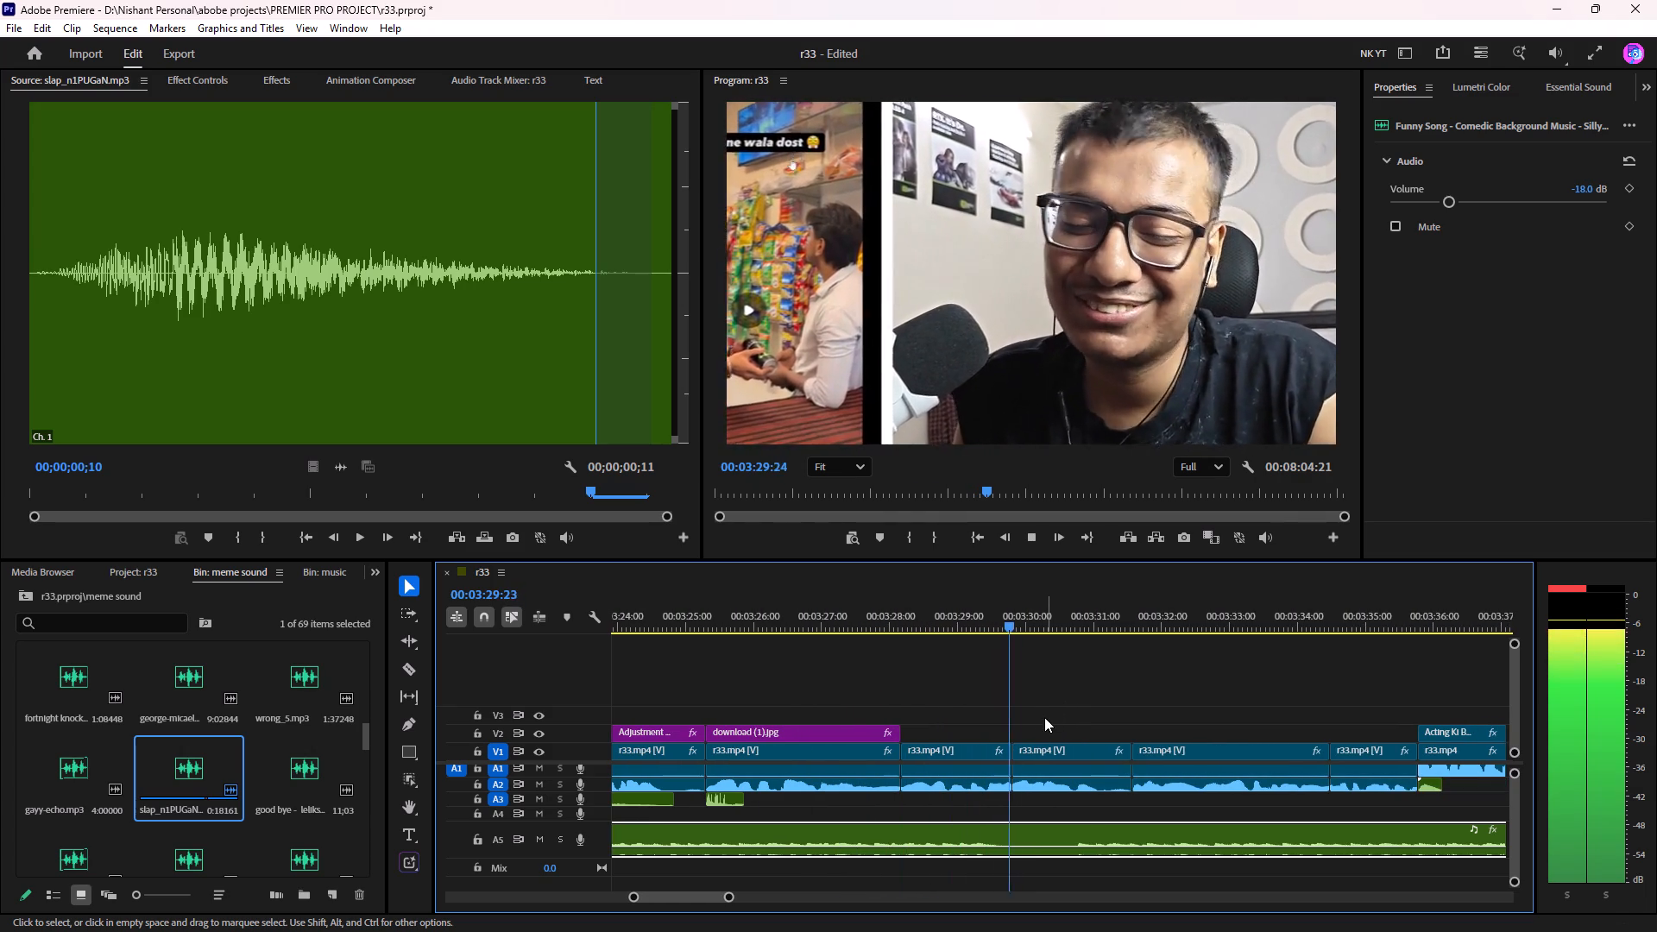
{"action": "scroll", "coordinate": [1040, 723], "scroll_direction": "down", "scroll_amount": 2}
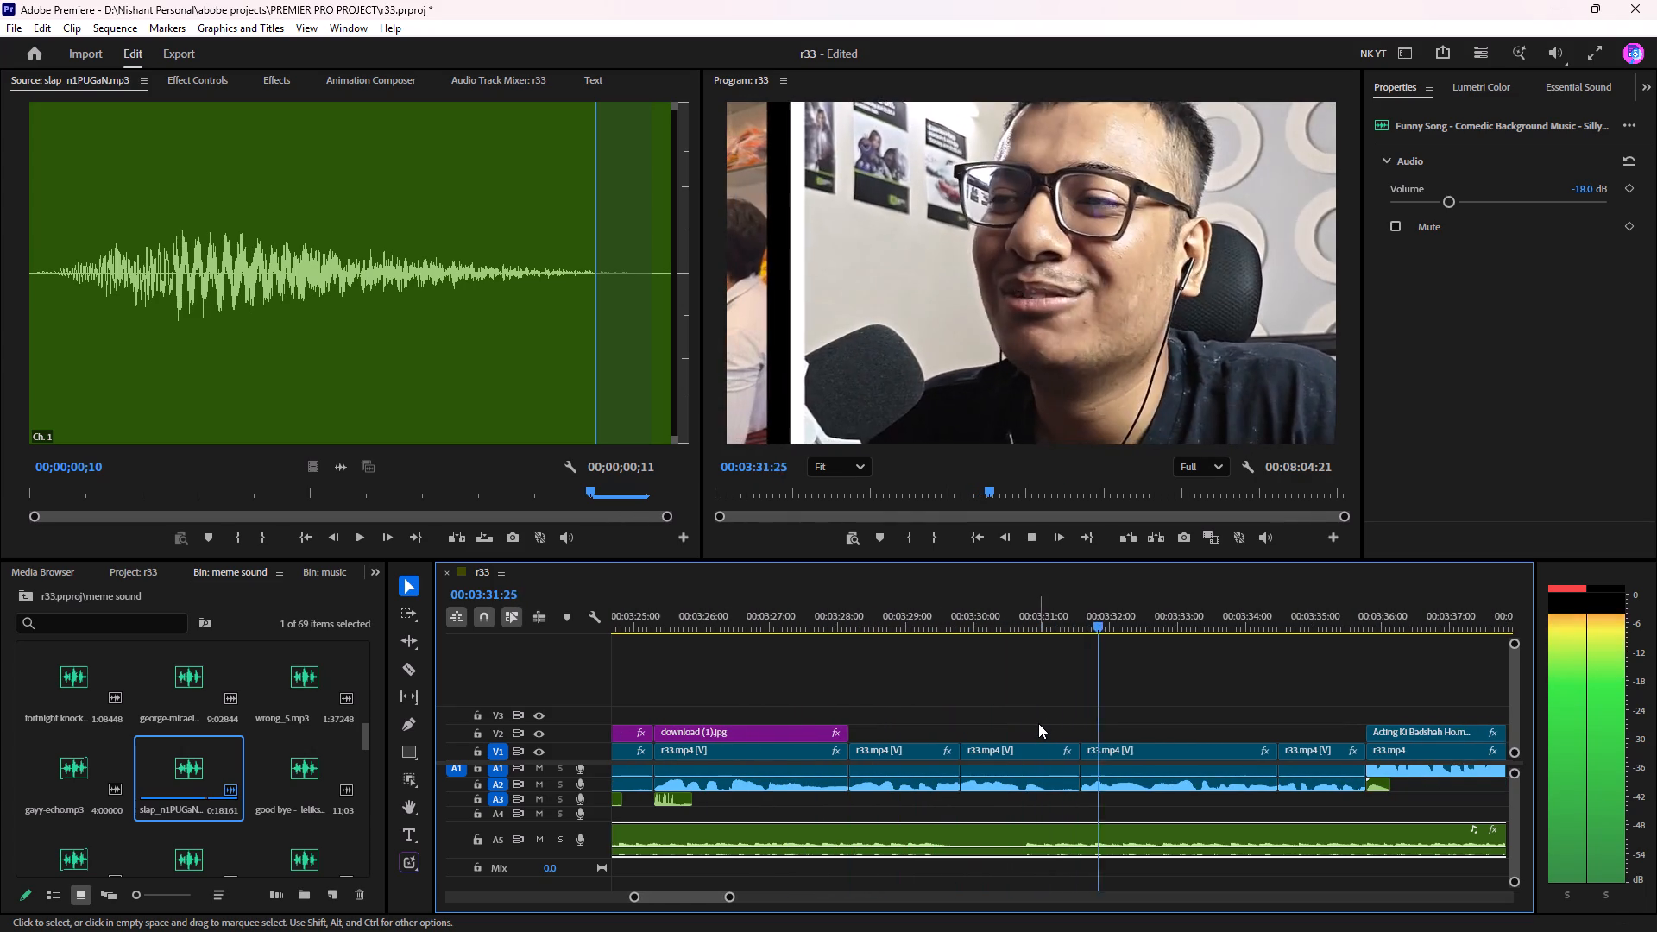
{"action": "scroll", "coordinate": [1038, 723], "scroll_direction": "down", "scroll_amount": 6}
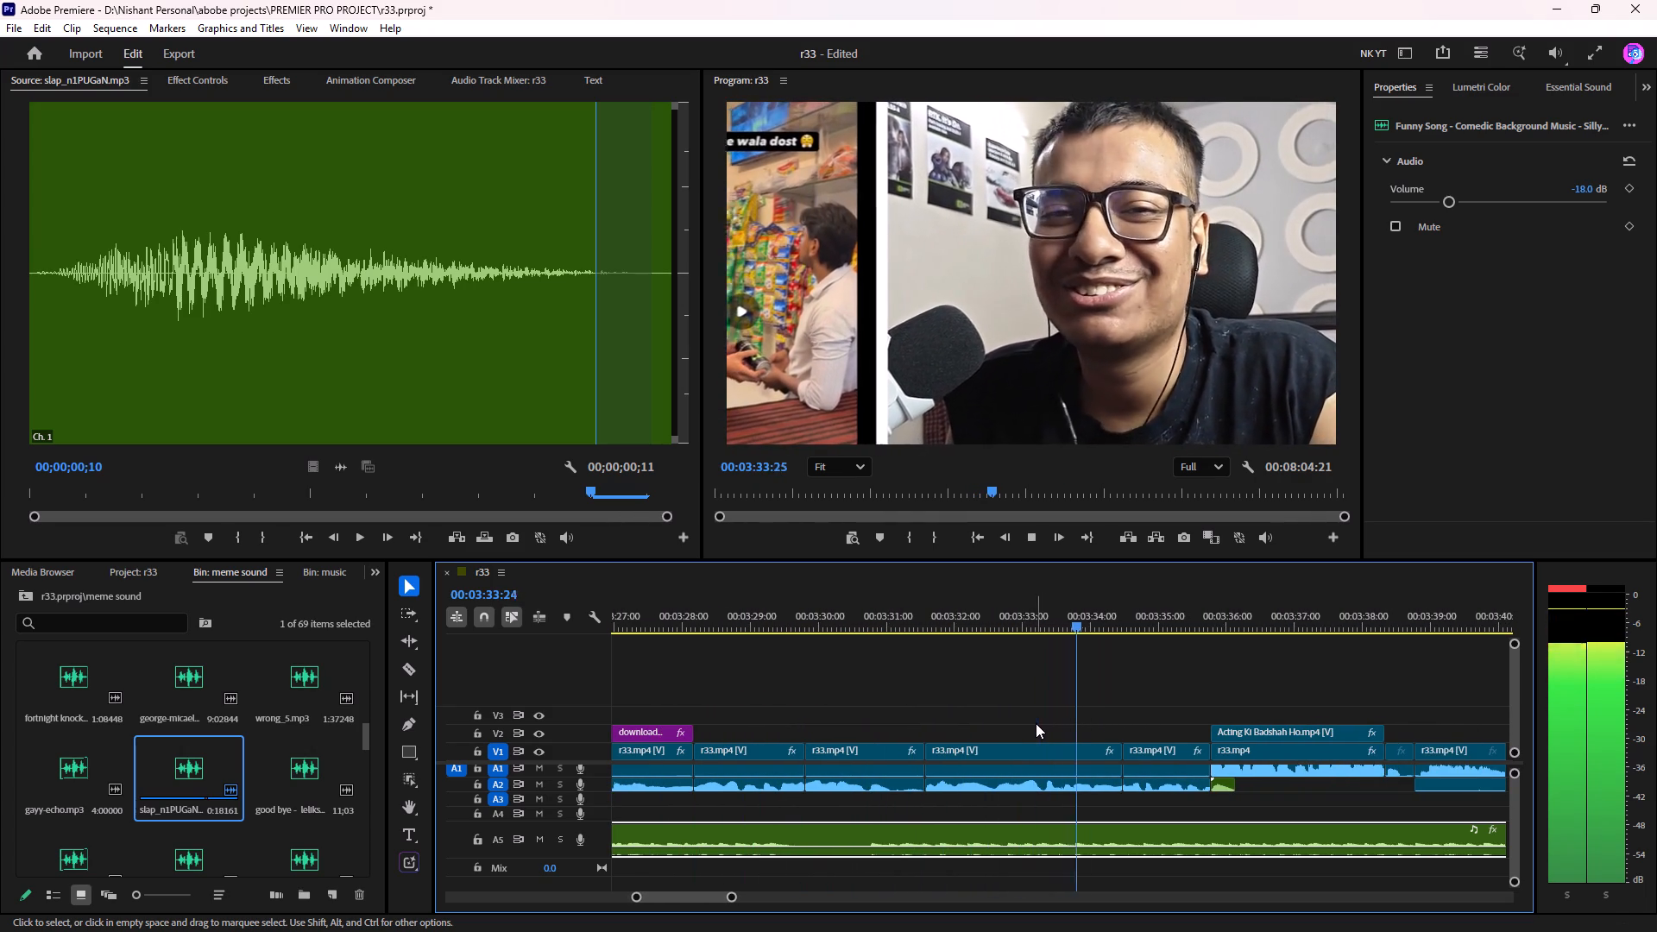
{"action": "scroll", "coordinate": [1135, 712], "scroll_direction": "down", "scroll_amount": 3}
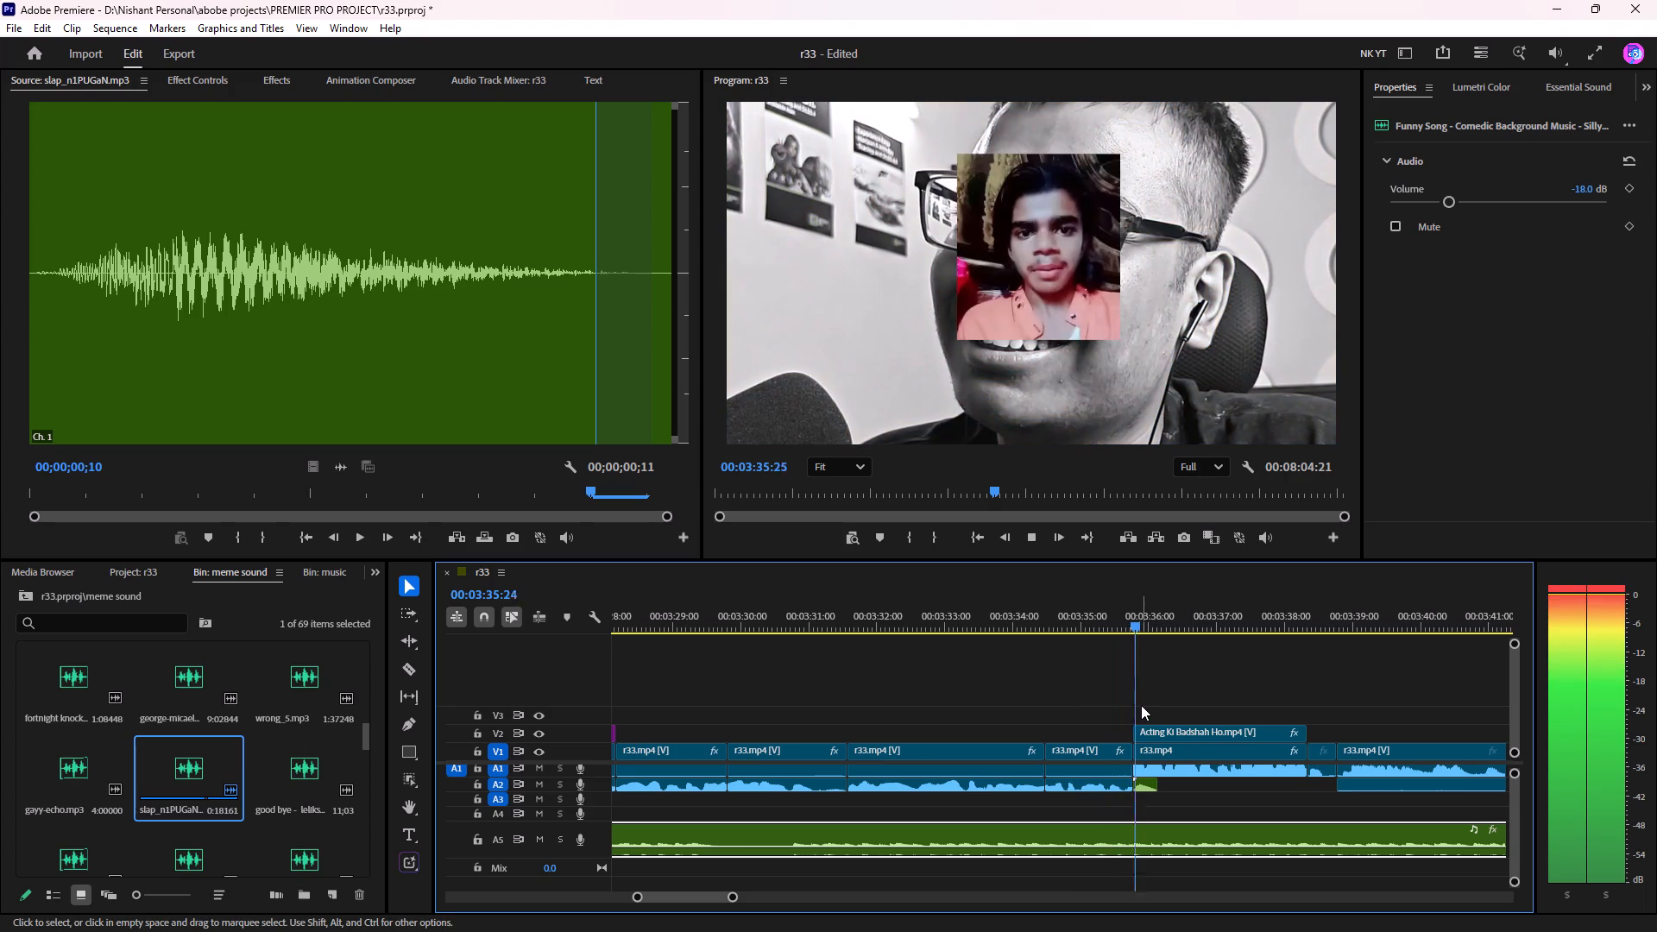
{"action": "scroll", "coordinate": [1201, 701], "scroll_direction": "down", "scroll_amount": 8}
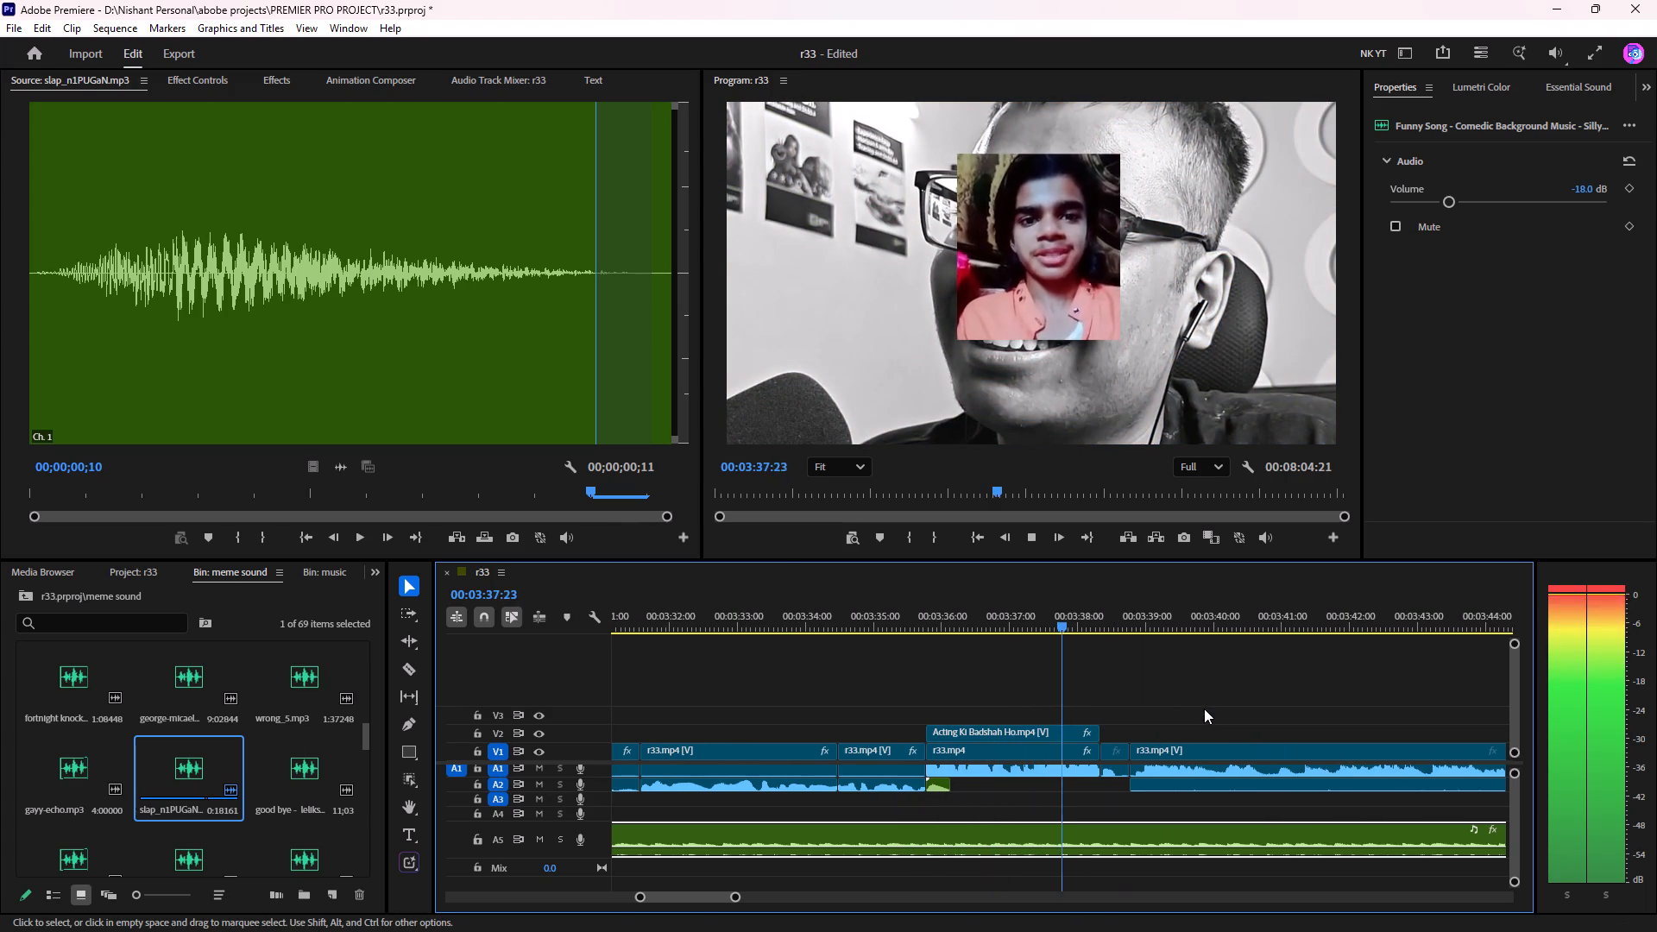
{"action": "key", "text": "space"}
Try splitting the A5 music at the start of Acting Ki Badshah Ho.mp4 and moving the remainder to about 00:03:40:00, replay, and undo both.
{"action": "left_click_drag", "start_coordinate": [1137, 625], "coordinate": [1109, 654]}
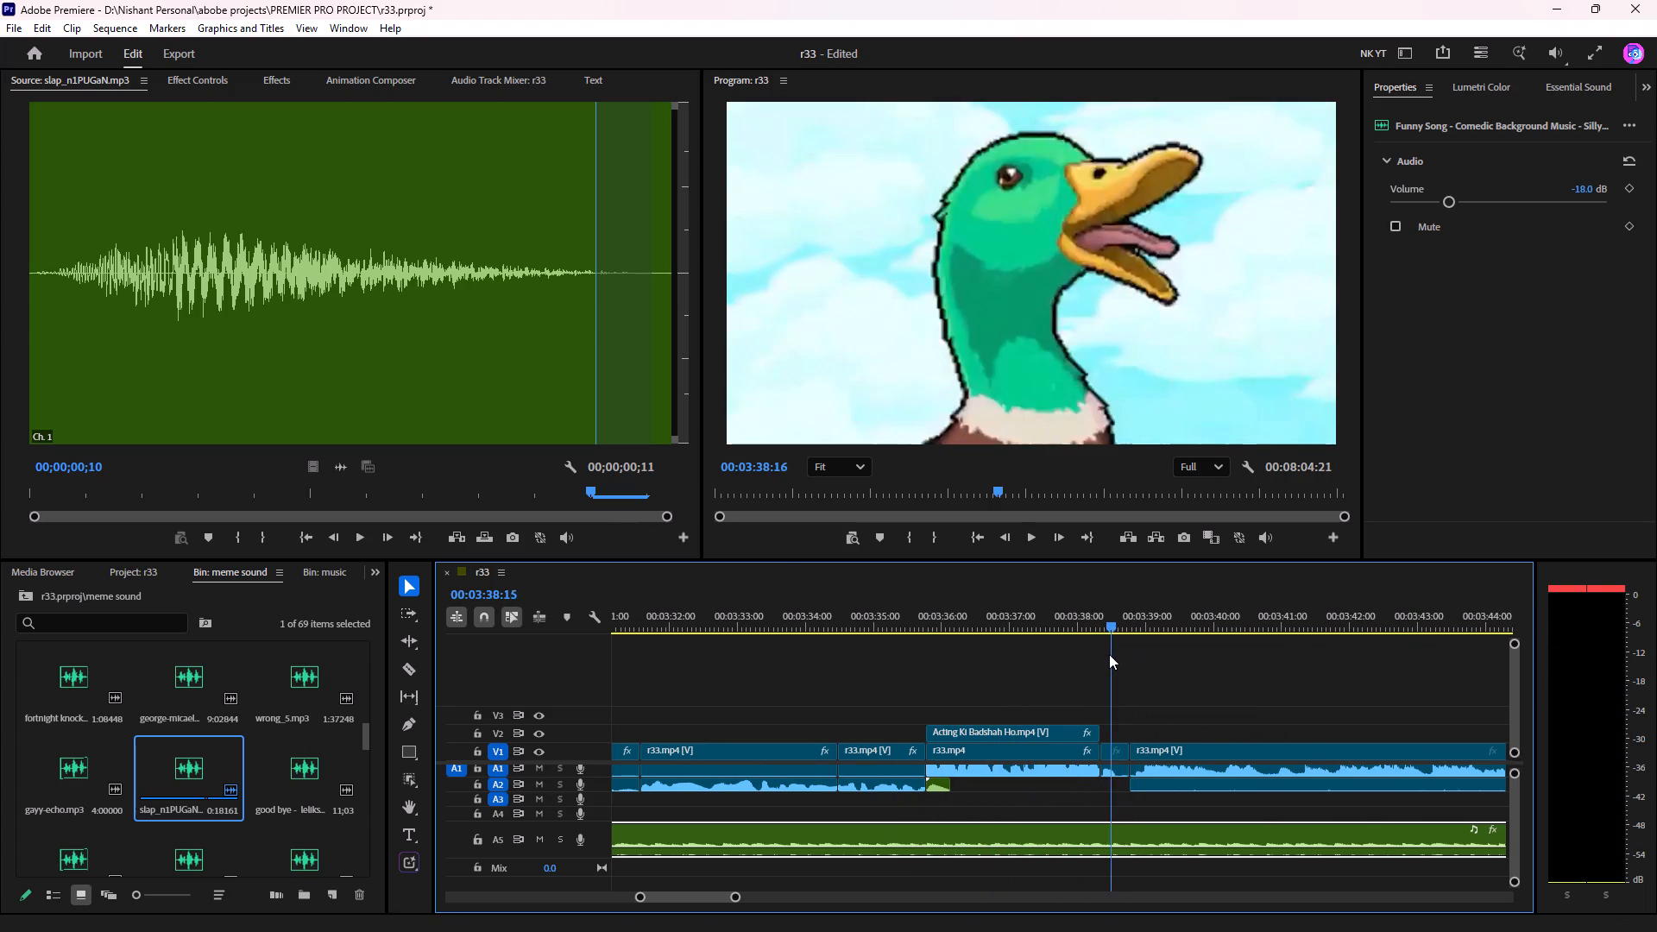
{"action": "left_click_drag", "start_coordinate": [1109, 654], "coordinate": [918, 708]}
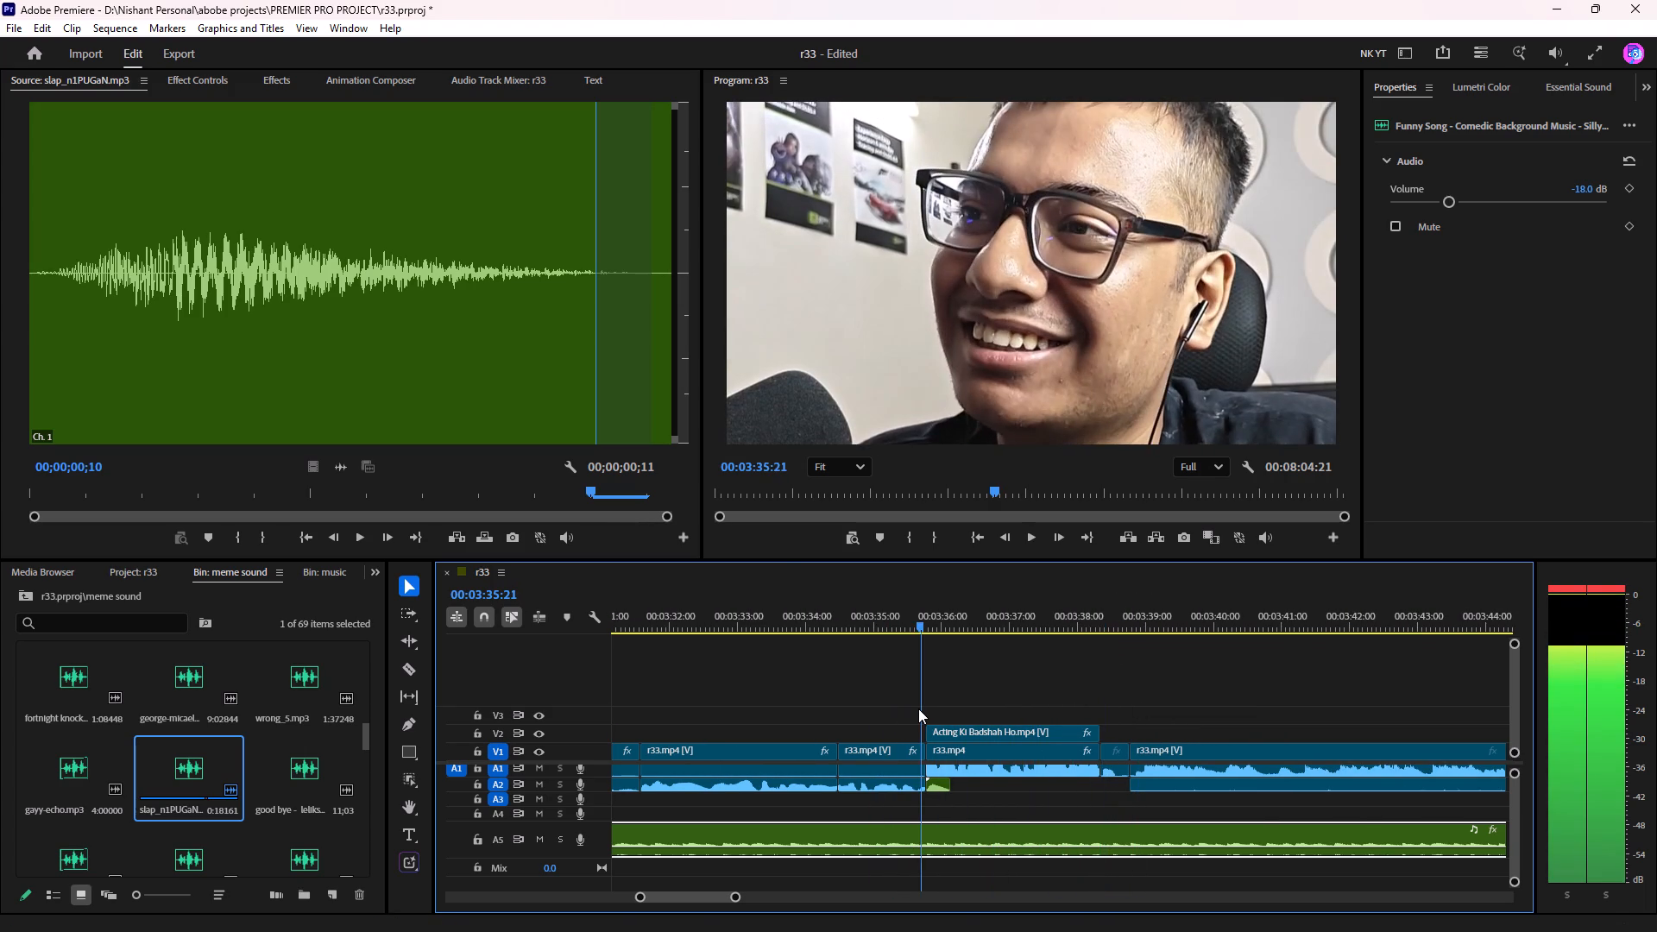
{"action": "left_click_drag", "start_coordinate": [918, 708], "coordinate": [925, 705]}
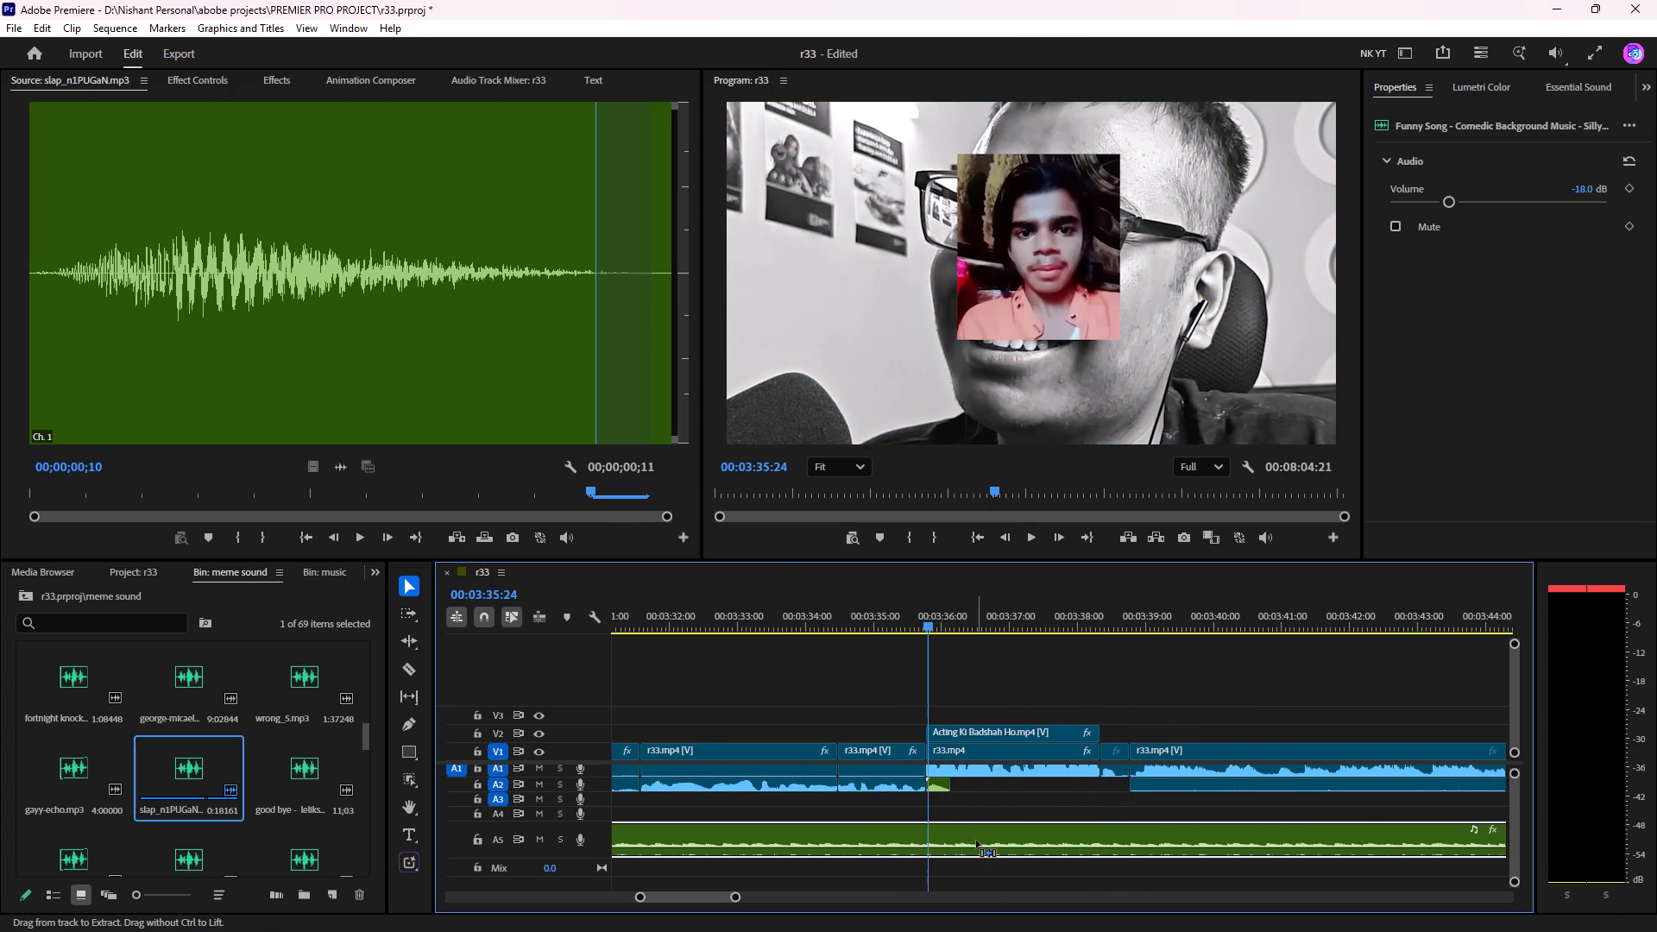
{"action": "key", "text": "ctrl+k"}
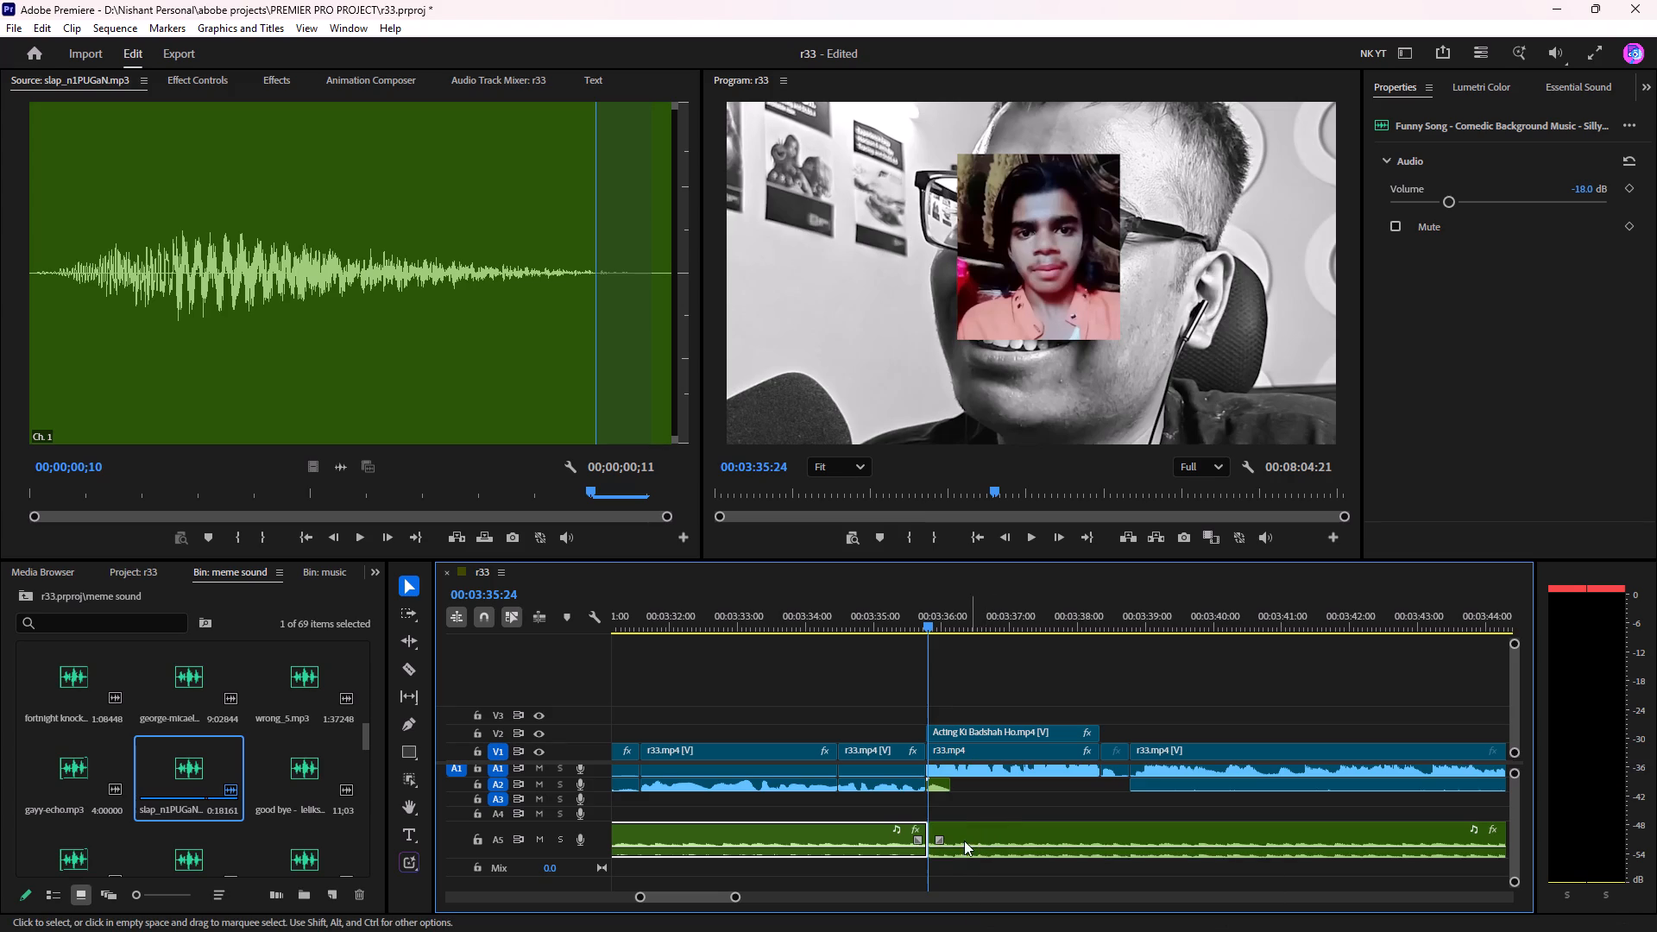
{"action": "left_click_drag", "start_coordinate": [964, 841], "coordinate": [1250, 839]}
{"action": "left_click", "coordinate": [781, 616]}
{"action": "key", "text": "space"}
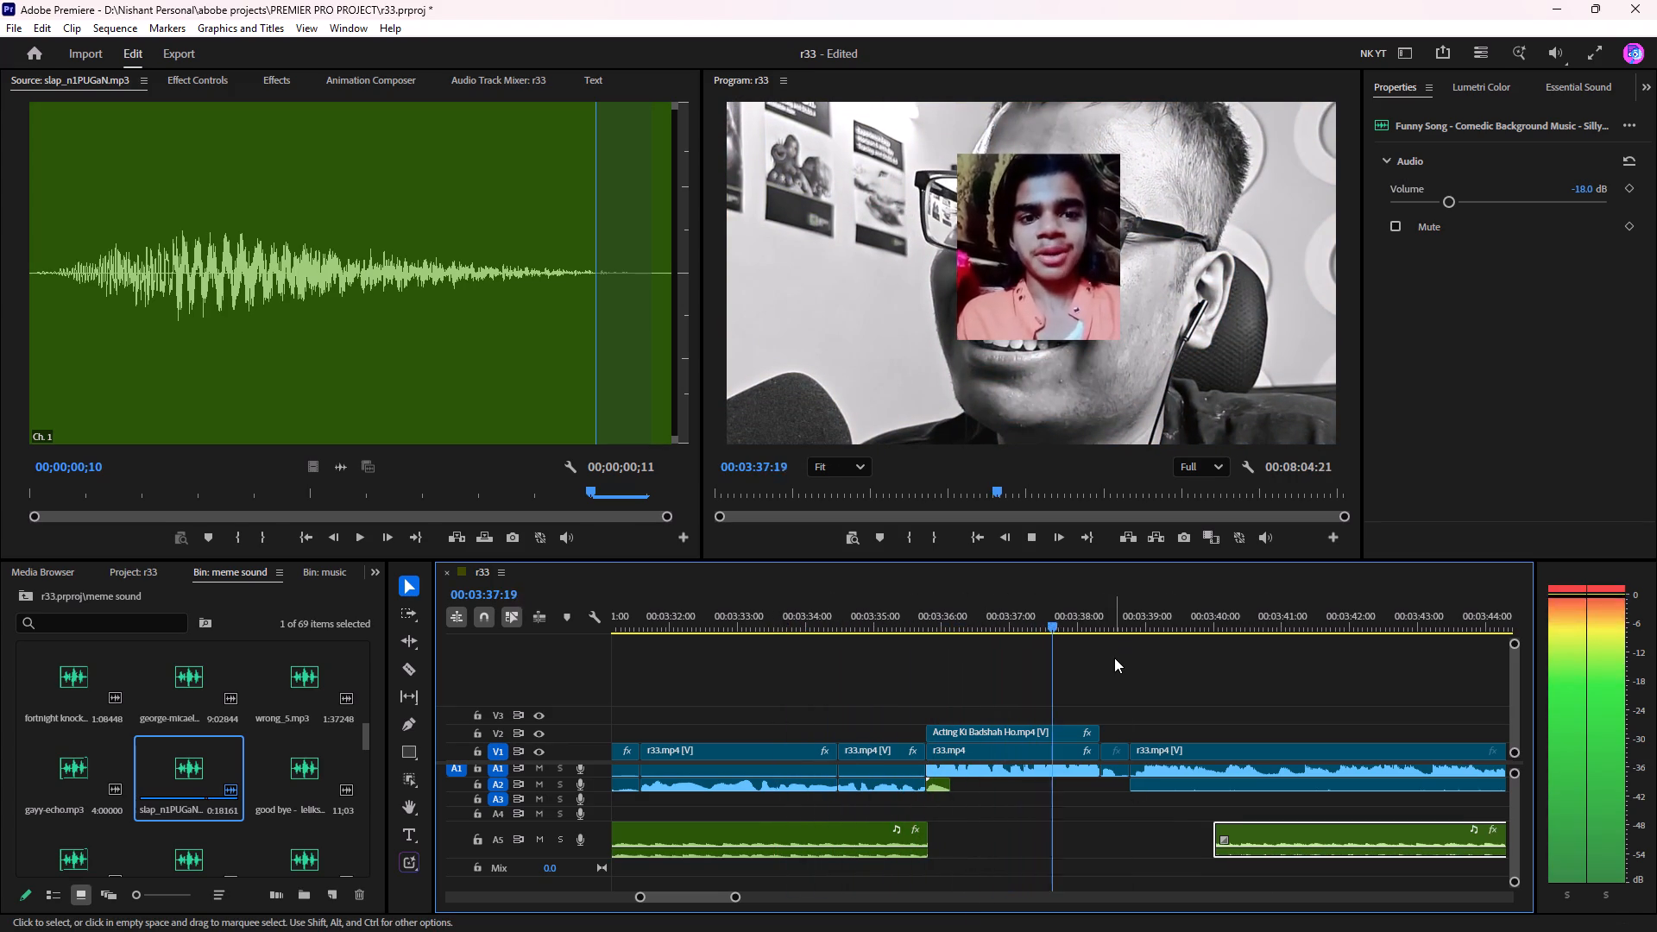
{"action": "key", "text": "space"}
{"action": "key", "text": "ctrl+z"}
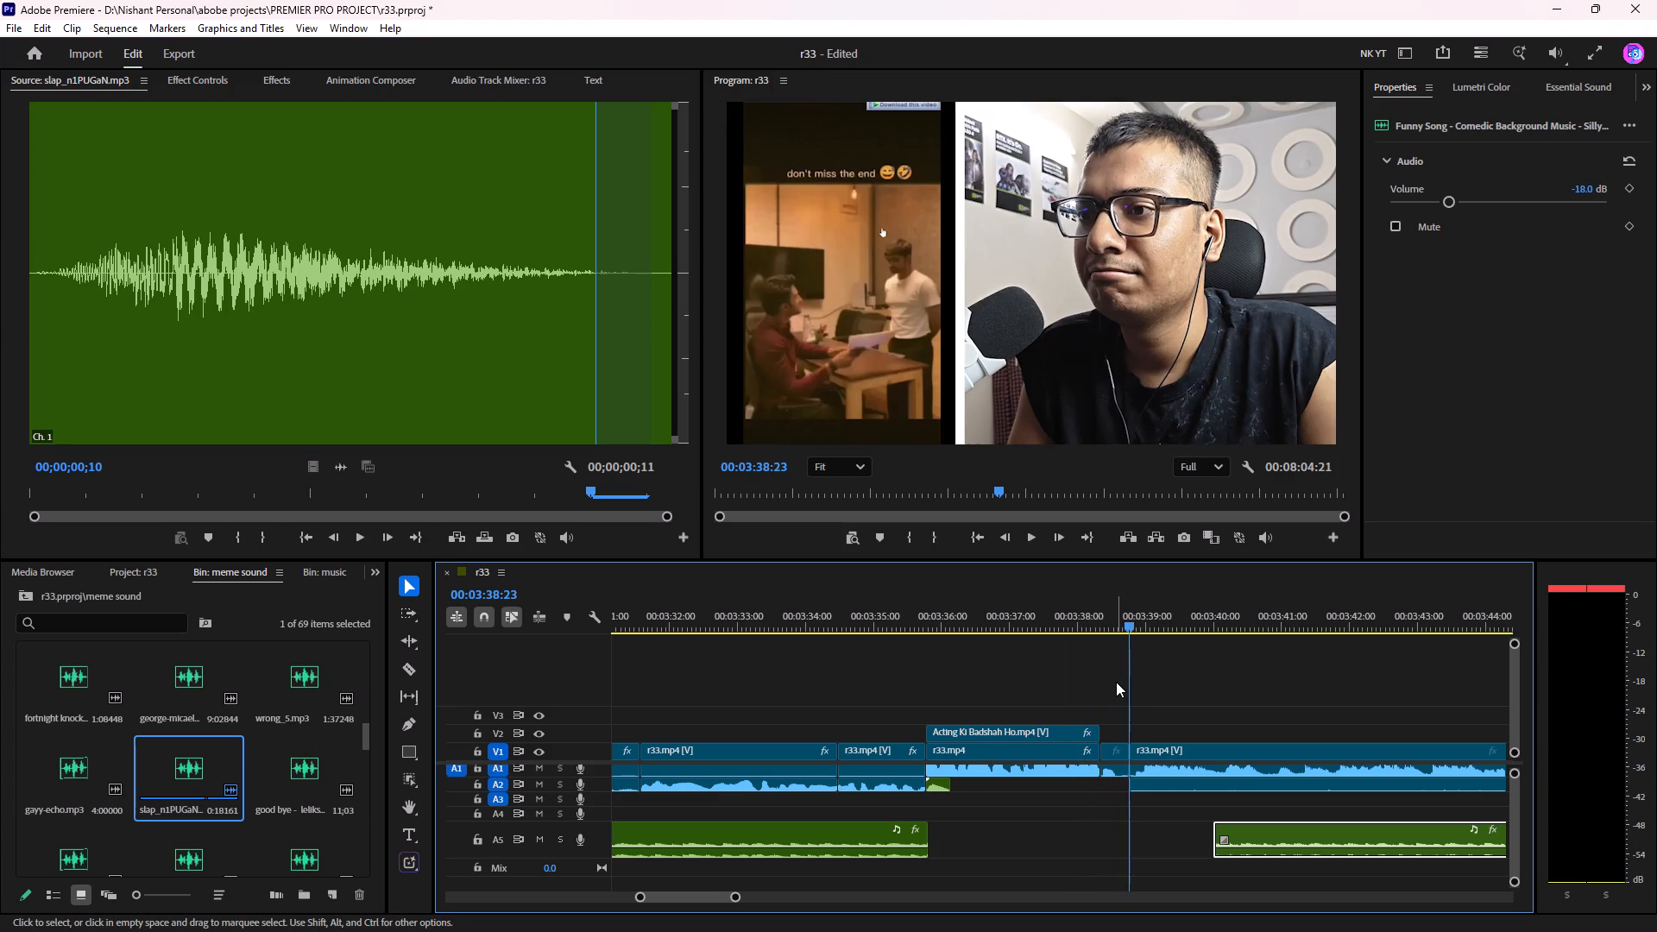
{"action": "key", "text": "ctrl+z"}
Replay the passage through Acting Ki Badshah Ho.mp4 with the A5 music uncut.
{"action": "left_click", "coordinate": [766, 603]}
{"action": "key", "text": "space"}
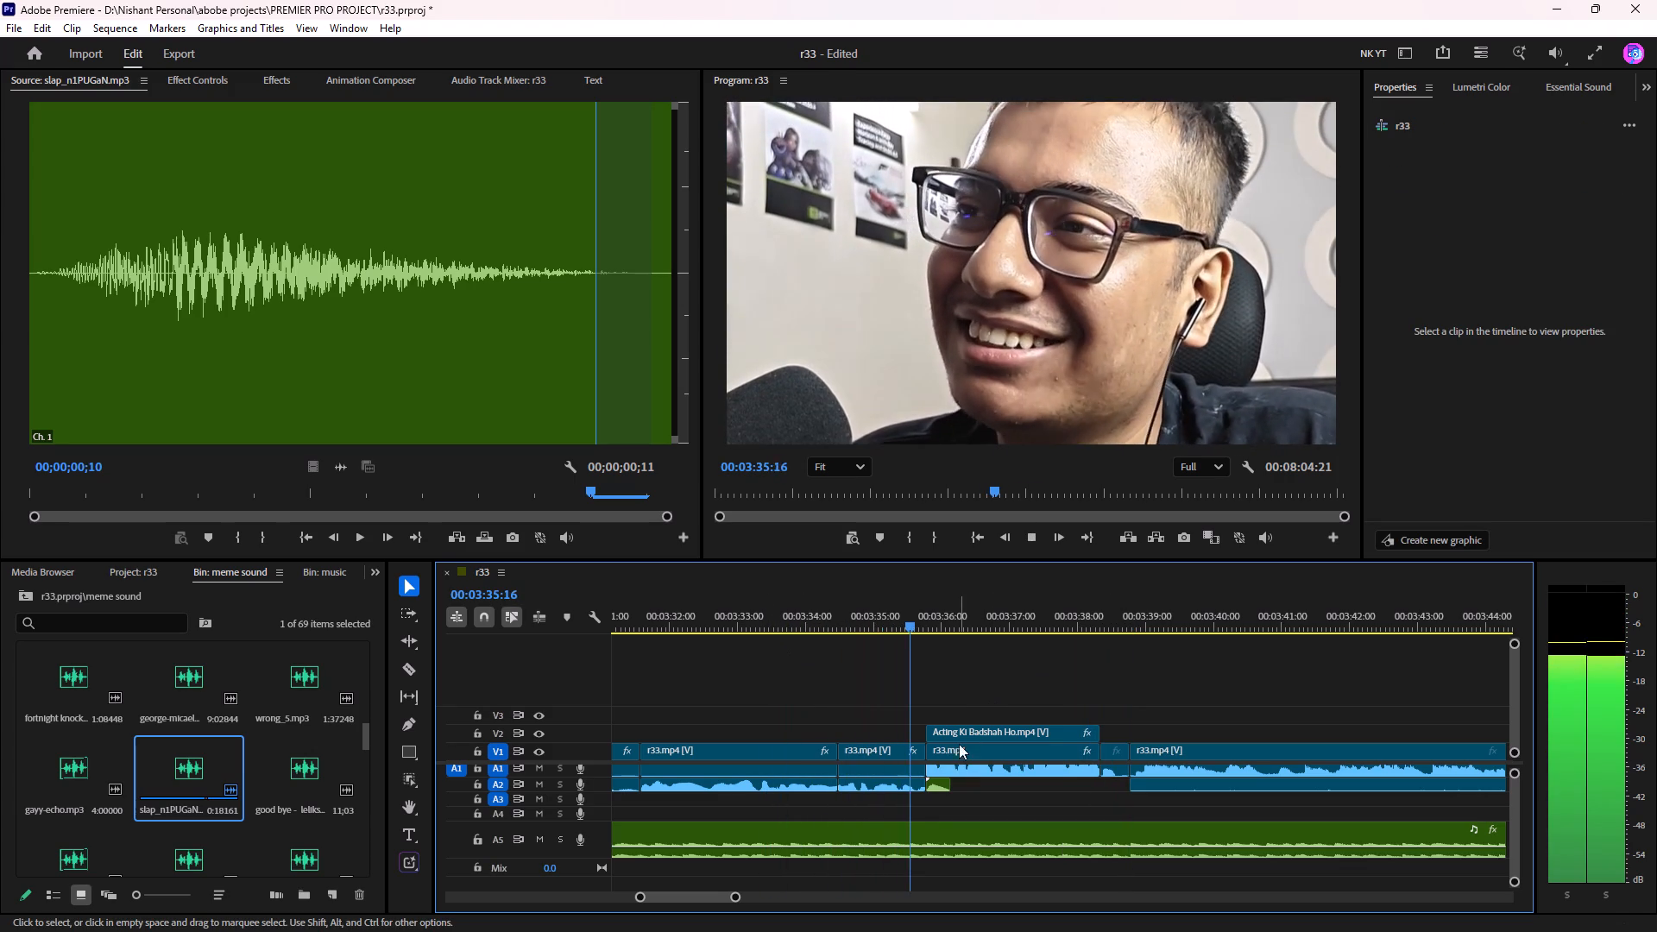
{"action": "key", "text": "space"}
{"action": "key", "text": "space"}
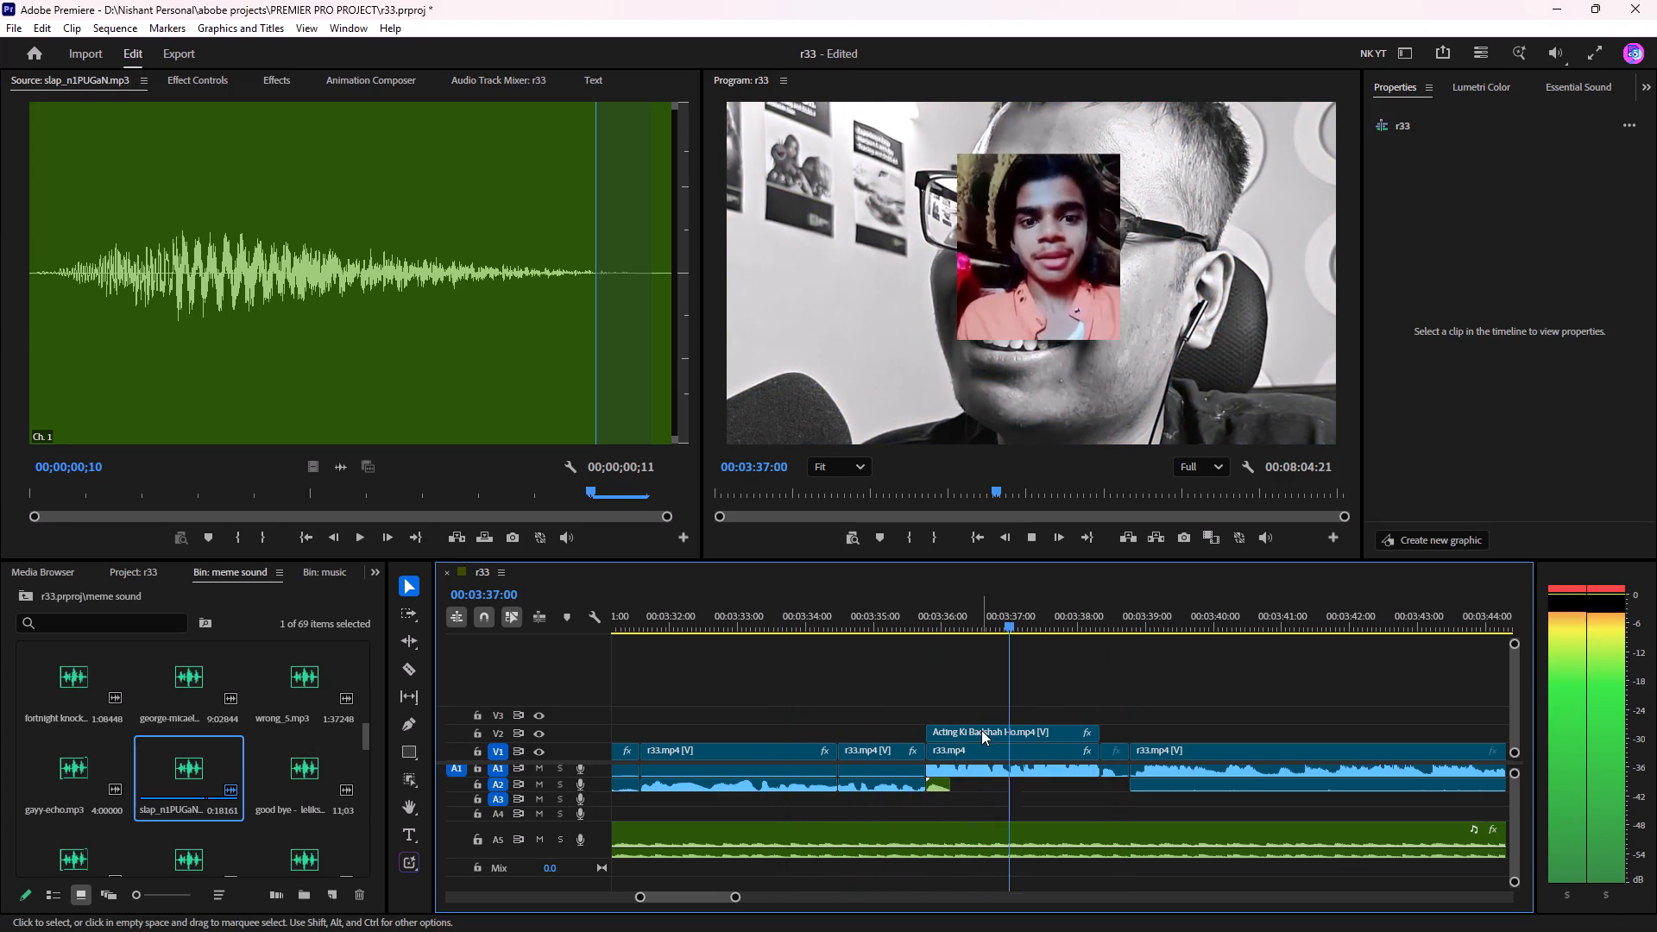
{"action": "key", "text": "space"}
{"action": "key", "text": "space"}
{"action": "key", "text": "space"}
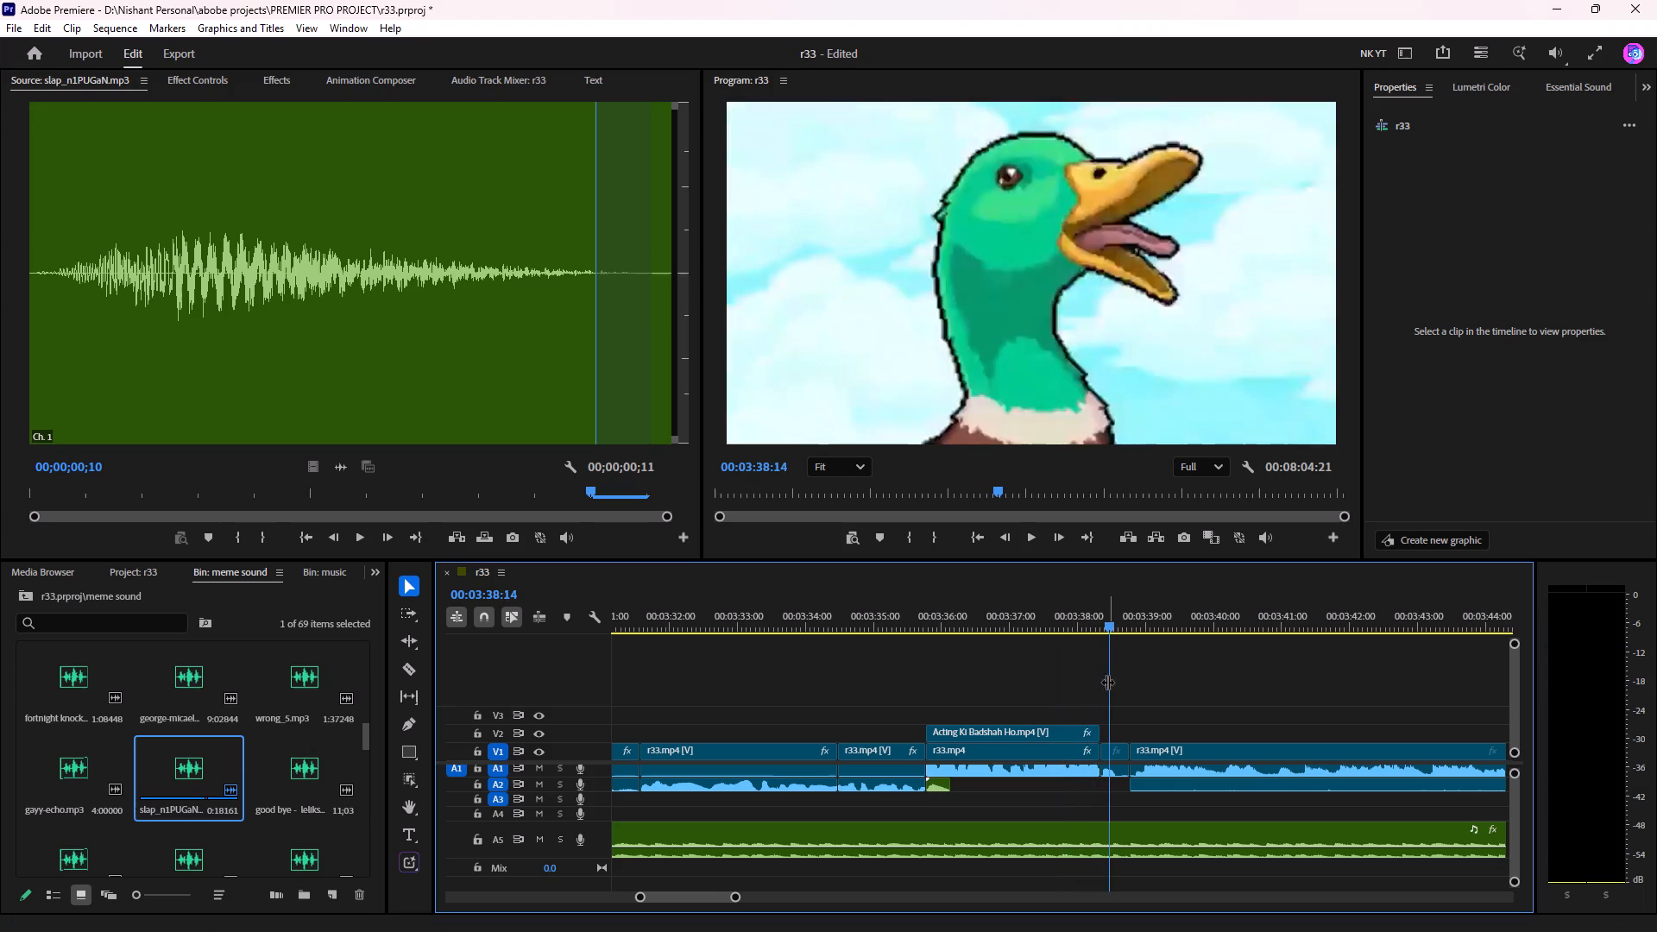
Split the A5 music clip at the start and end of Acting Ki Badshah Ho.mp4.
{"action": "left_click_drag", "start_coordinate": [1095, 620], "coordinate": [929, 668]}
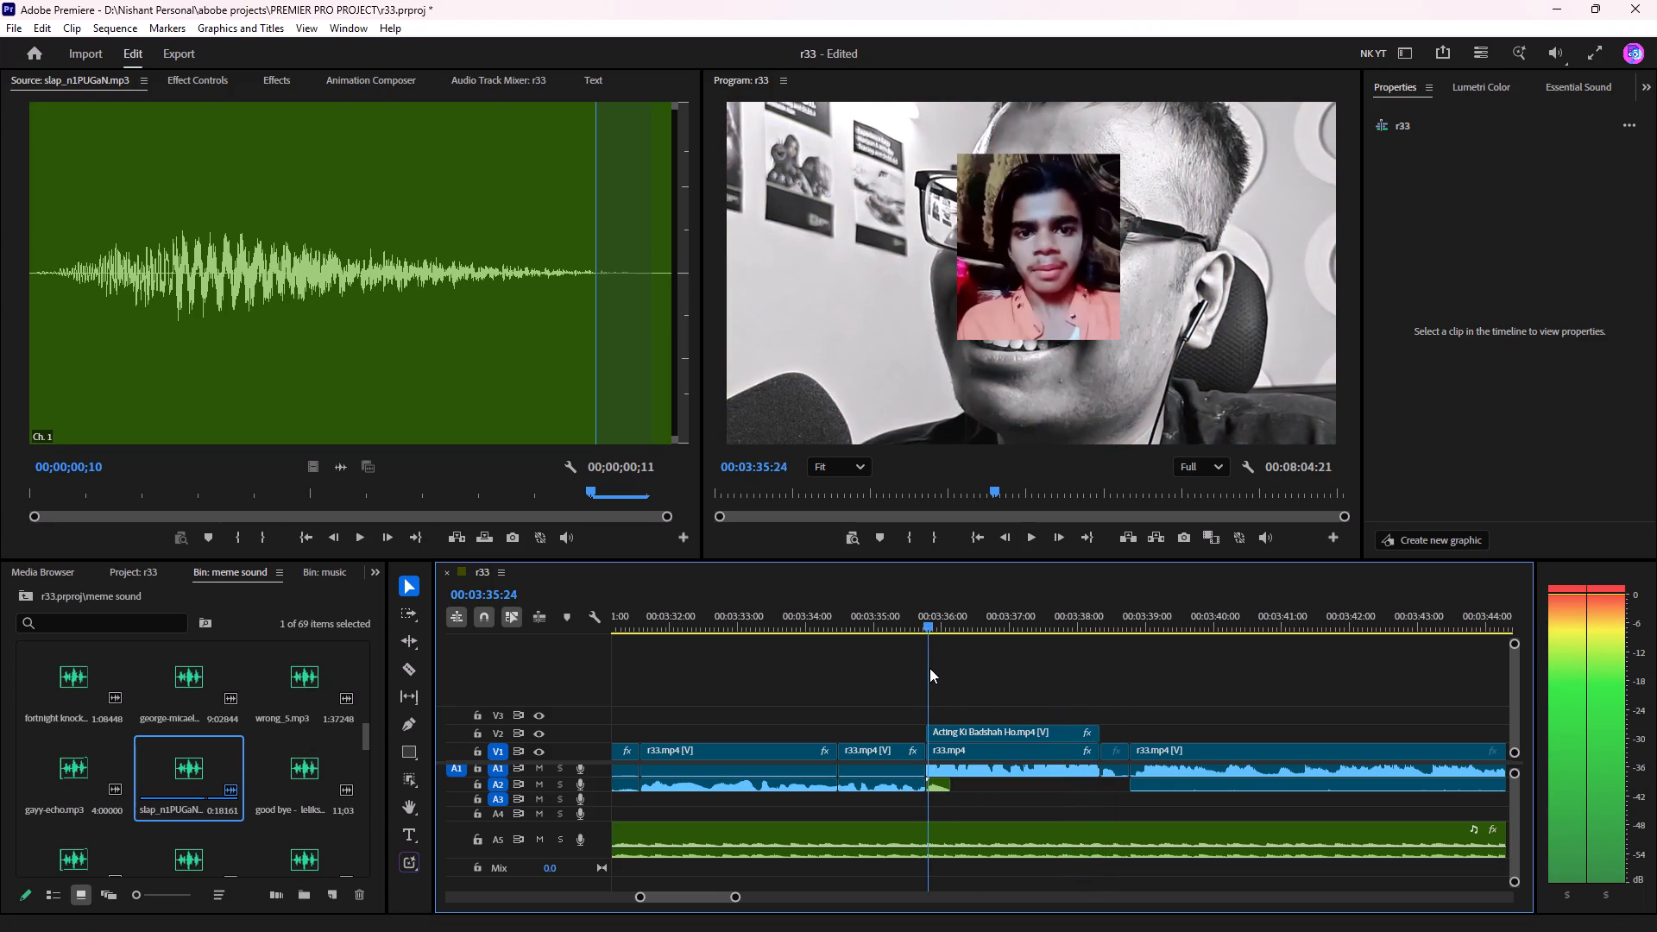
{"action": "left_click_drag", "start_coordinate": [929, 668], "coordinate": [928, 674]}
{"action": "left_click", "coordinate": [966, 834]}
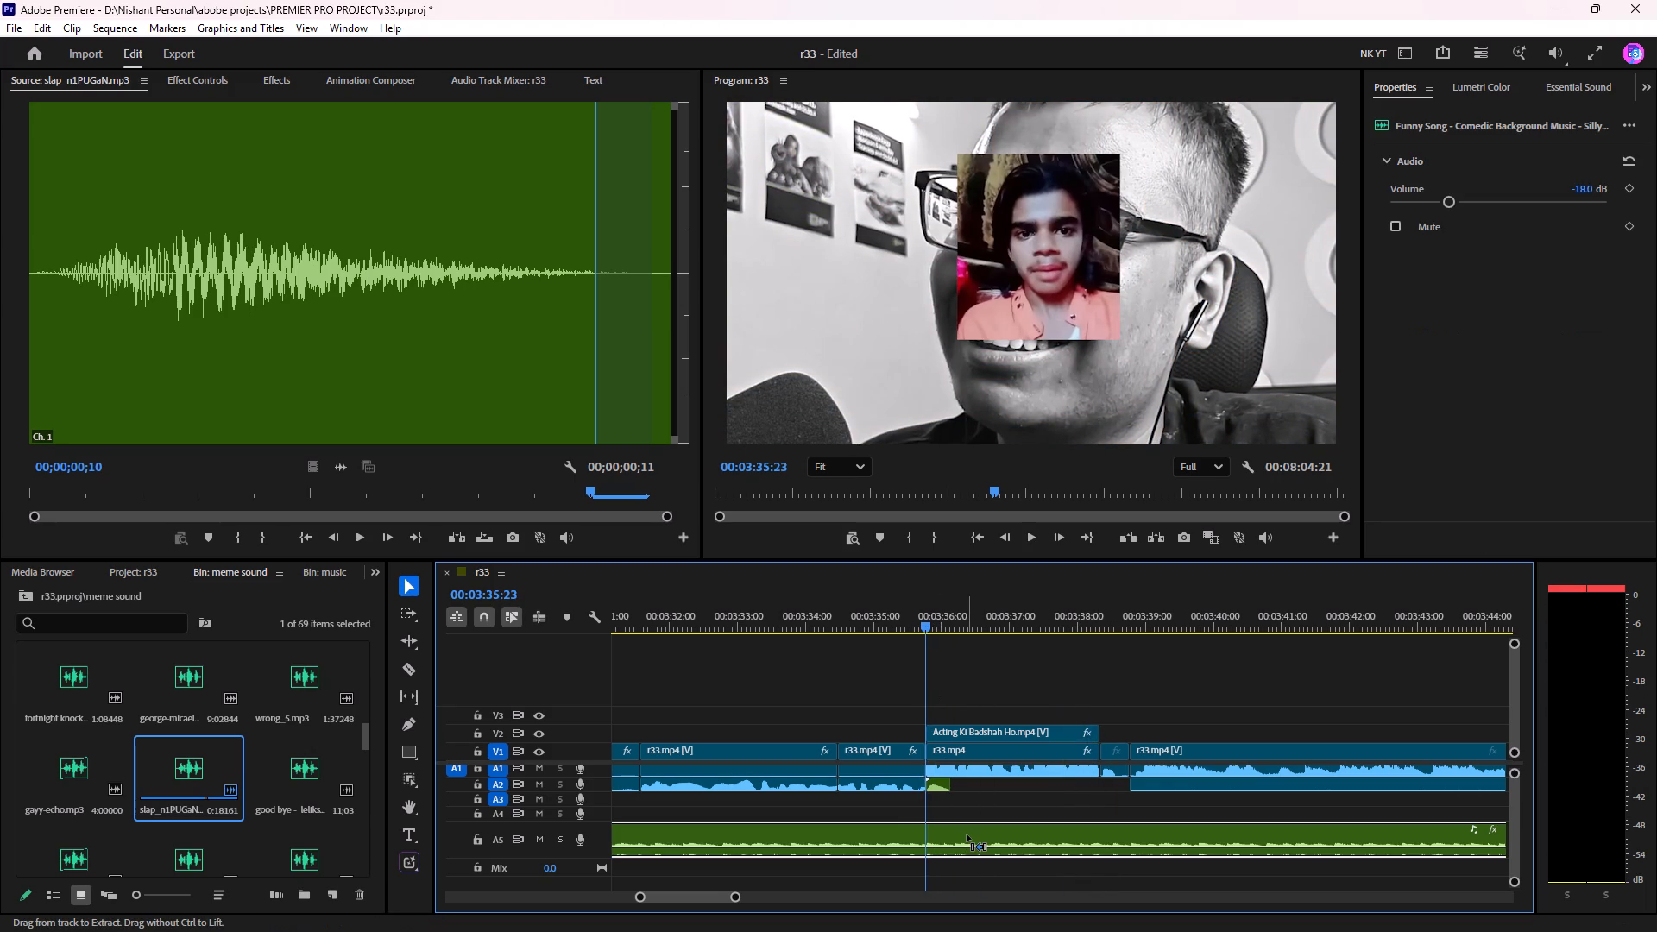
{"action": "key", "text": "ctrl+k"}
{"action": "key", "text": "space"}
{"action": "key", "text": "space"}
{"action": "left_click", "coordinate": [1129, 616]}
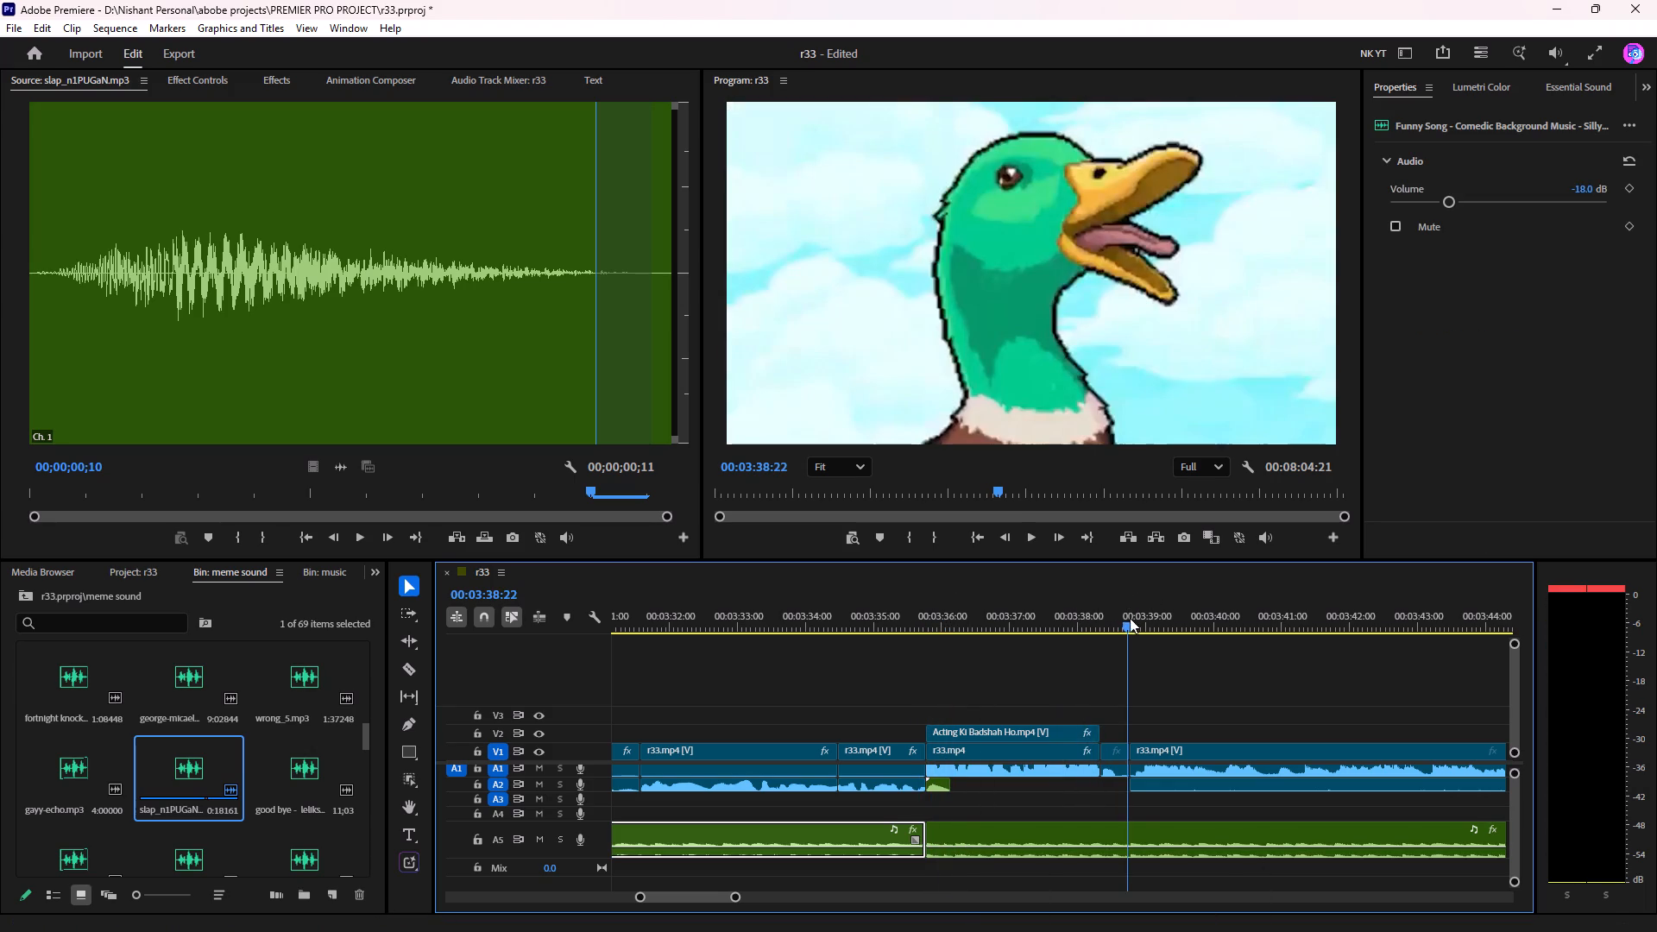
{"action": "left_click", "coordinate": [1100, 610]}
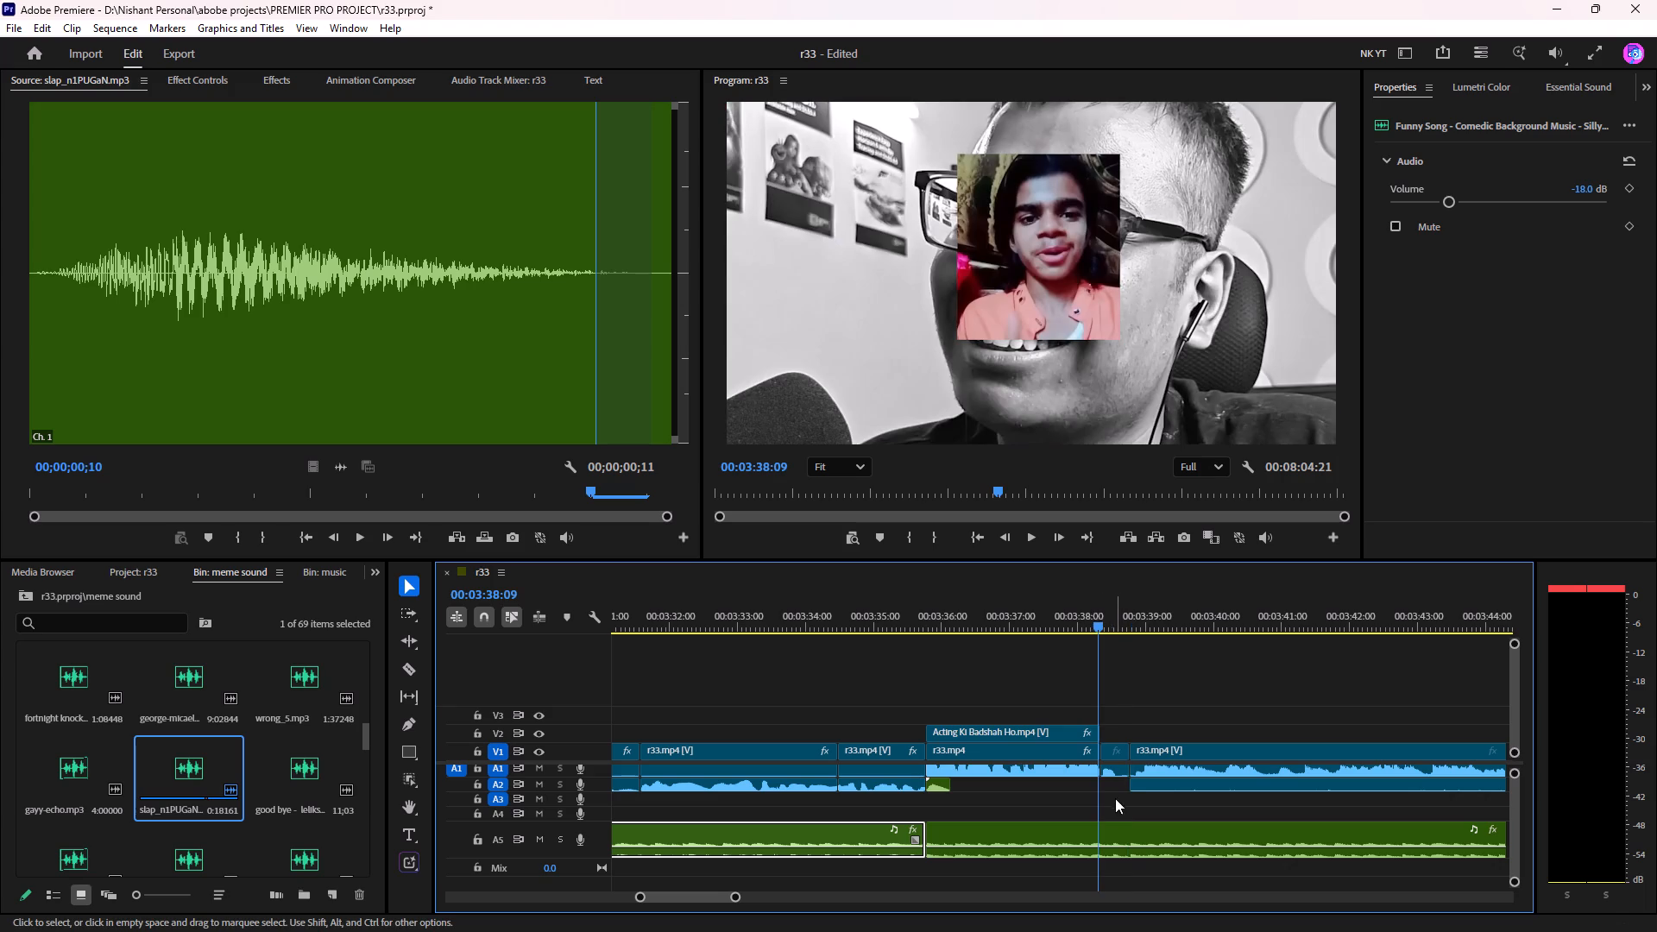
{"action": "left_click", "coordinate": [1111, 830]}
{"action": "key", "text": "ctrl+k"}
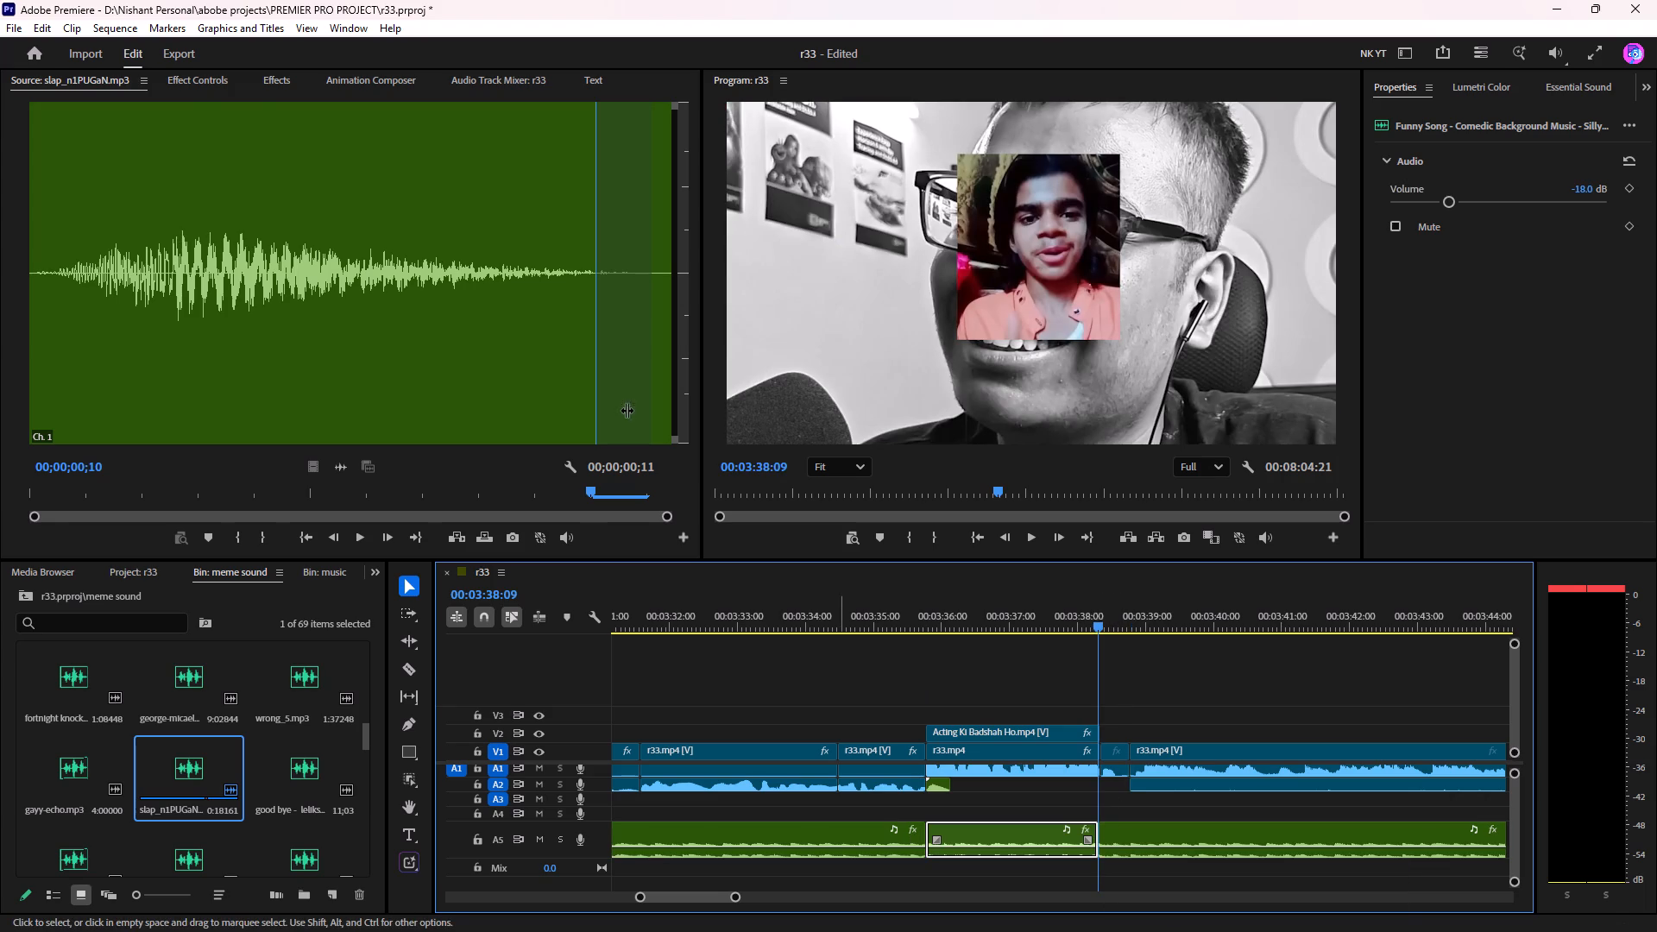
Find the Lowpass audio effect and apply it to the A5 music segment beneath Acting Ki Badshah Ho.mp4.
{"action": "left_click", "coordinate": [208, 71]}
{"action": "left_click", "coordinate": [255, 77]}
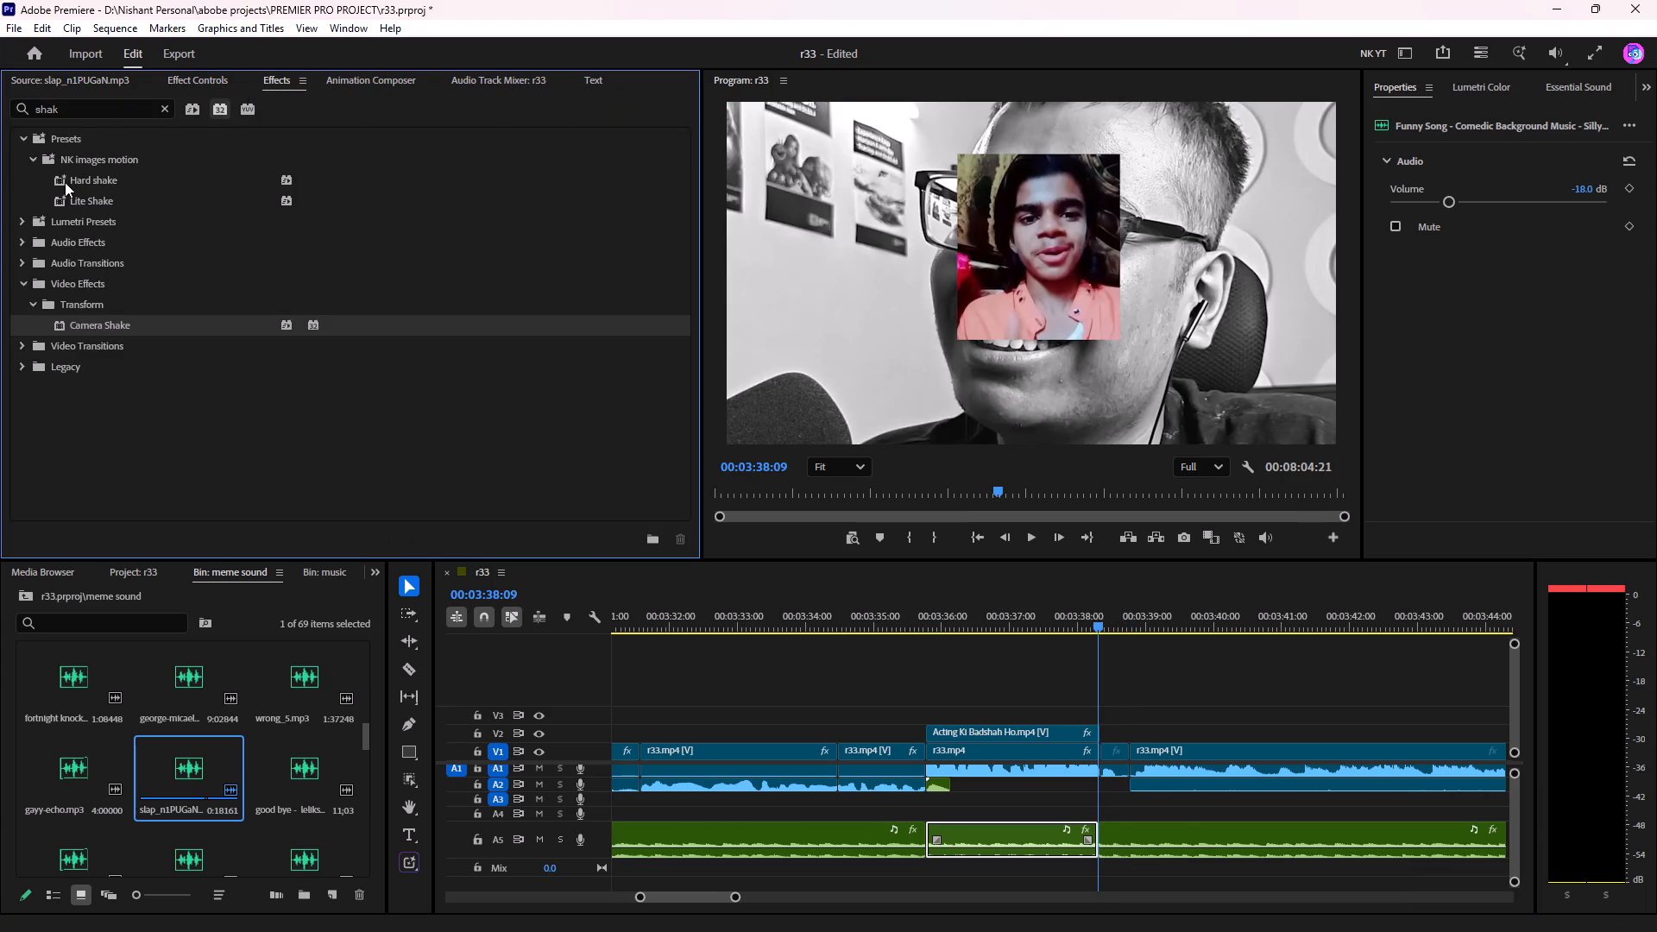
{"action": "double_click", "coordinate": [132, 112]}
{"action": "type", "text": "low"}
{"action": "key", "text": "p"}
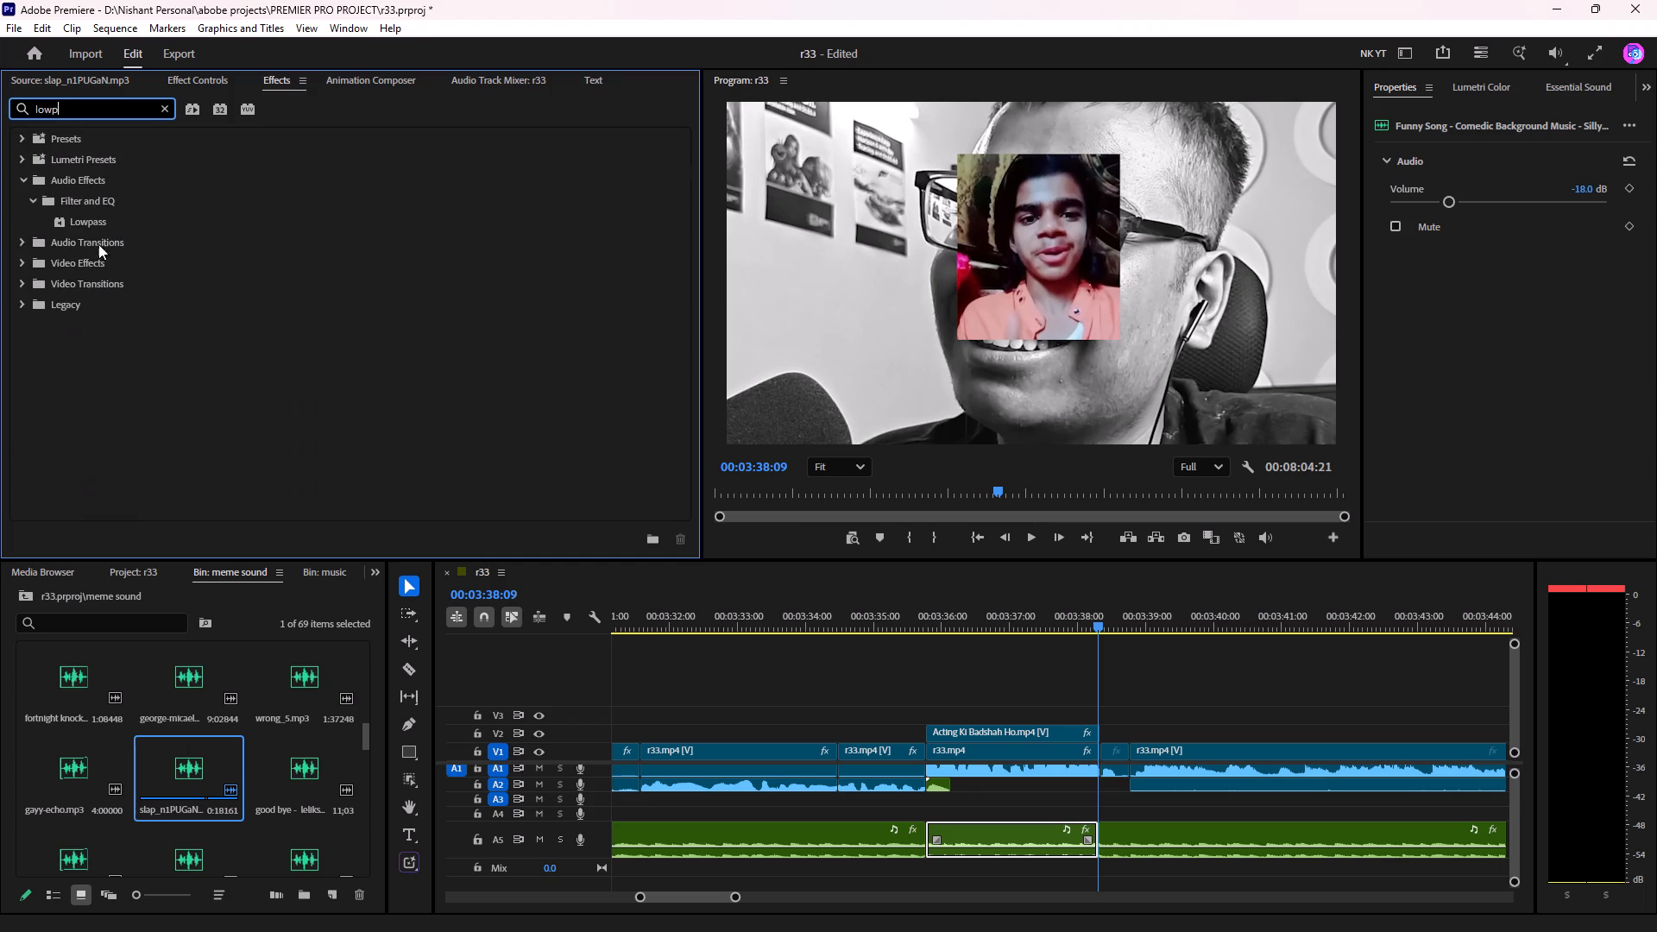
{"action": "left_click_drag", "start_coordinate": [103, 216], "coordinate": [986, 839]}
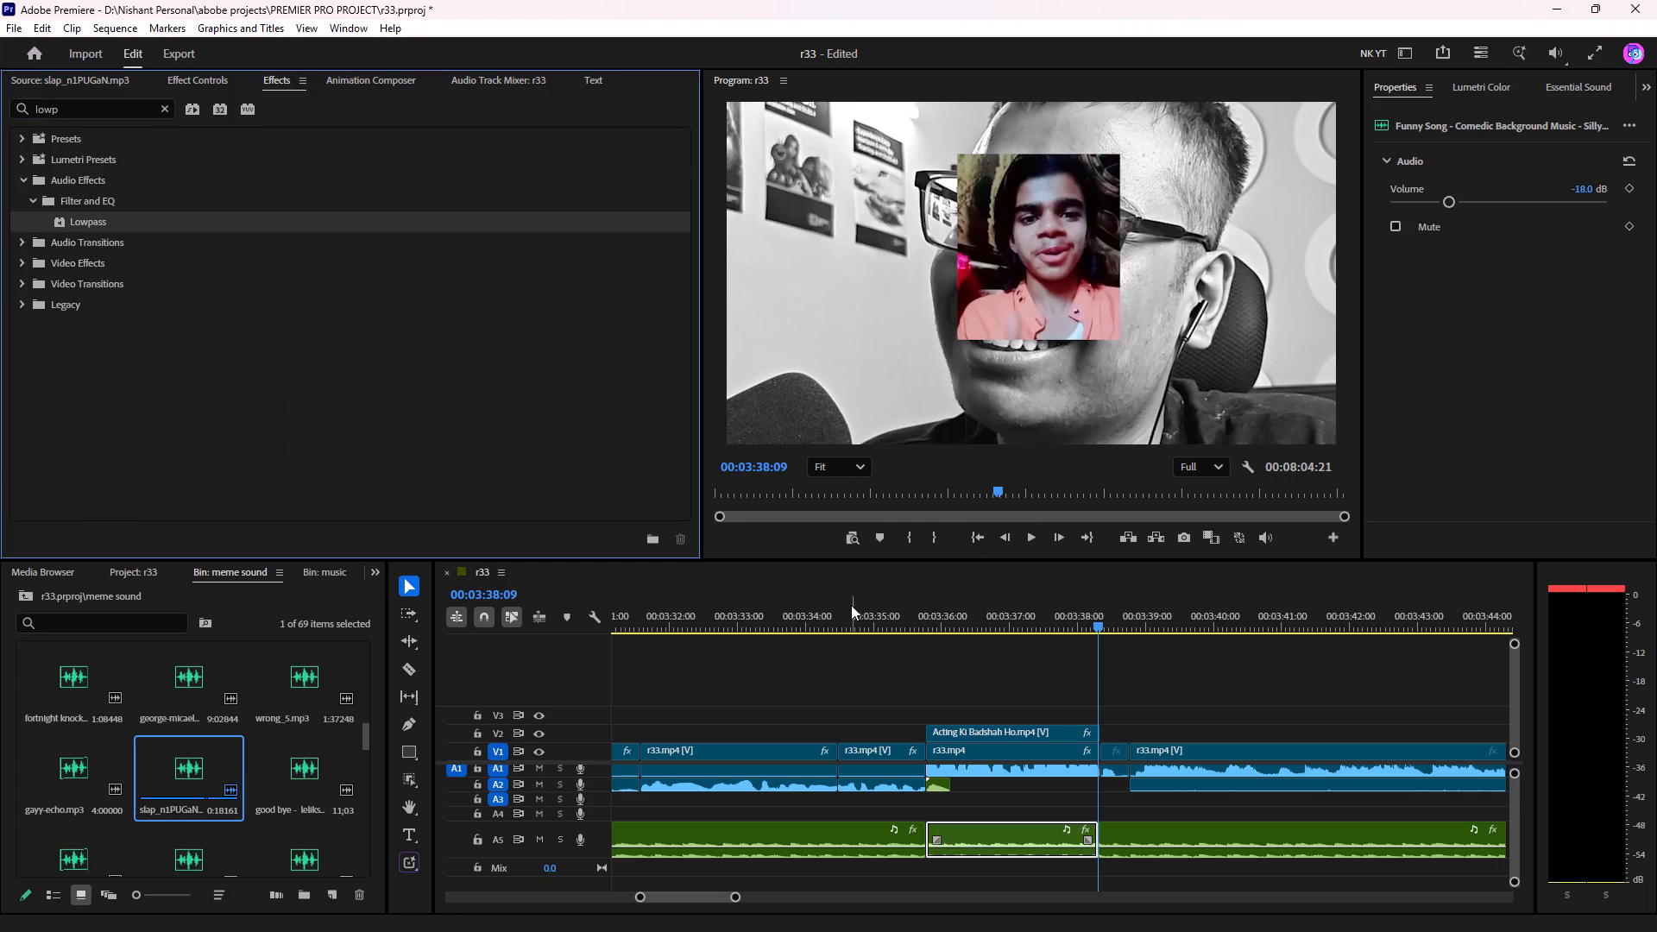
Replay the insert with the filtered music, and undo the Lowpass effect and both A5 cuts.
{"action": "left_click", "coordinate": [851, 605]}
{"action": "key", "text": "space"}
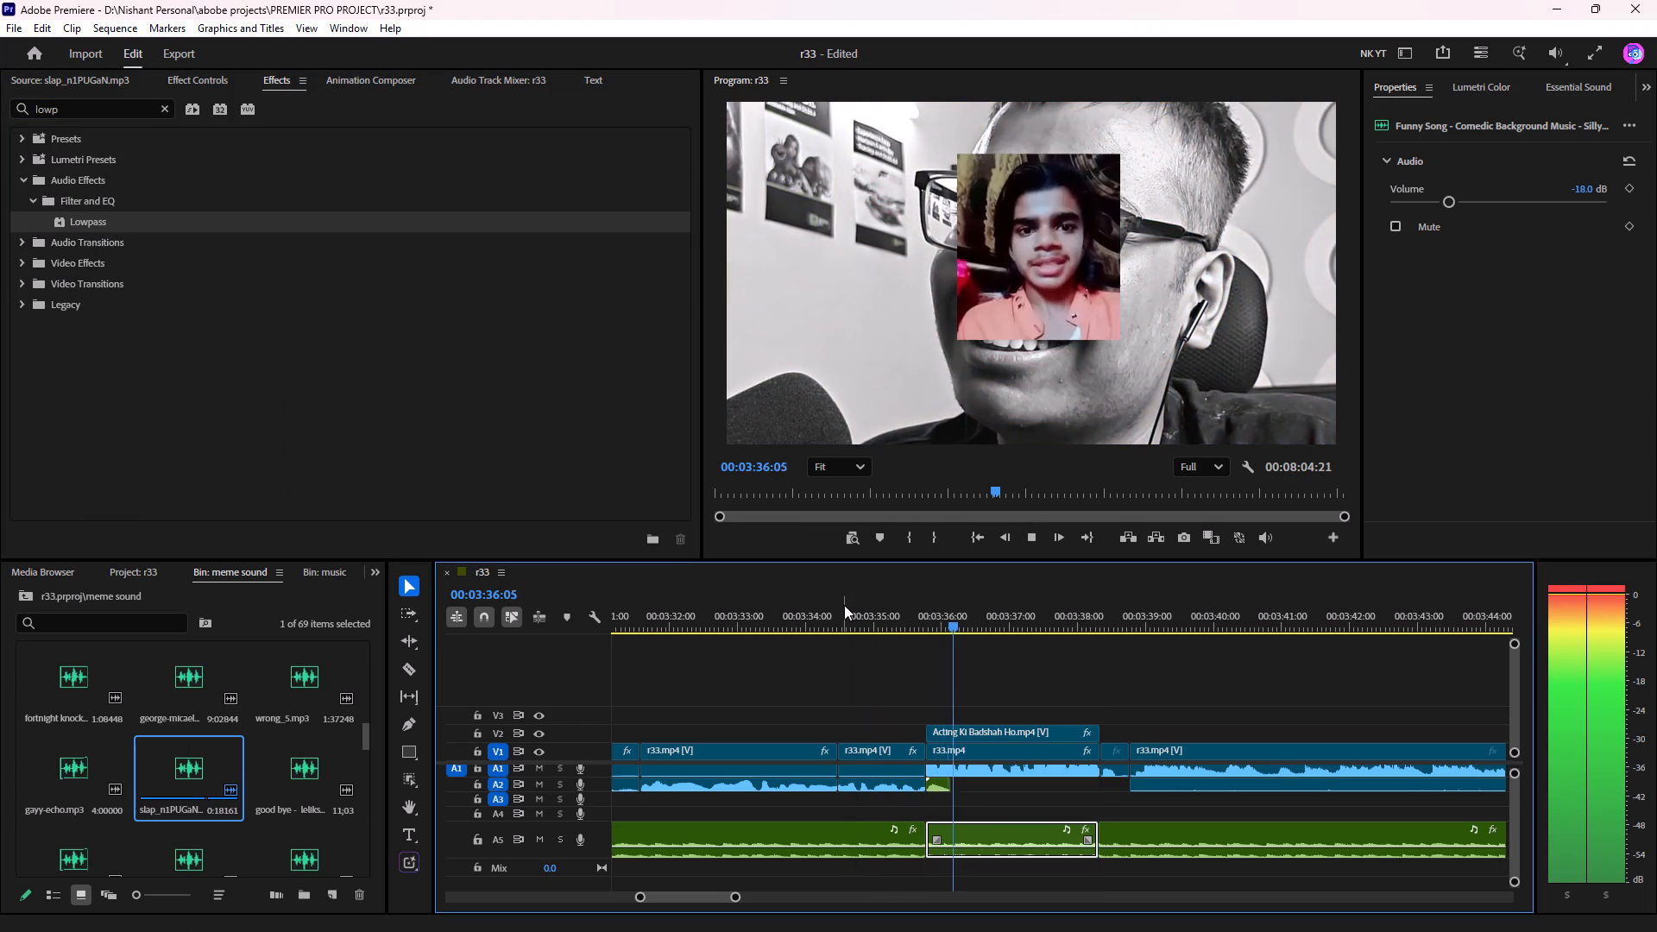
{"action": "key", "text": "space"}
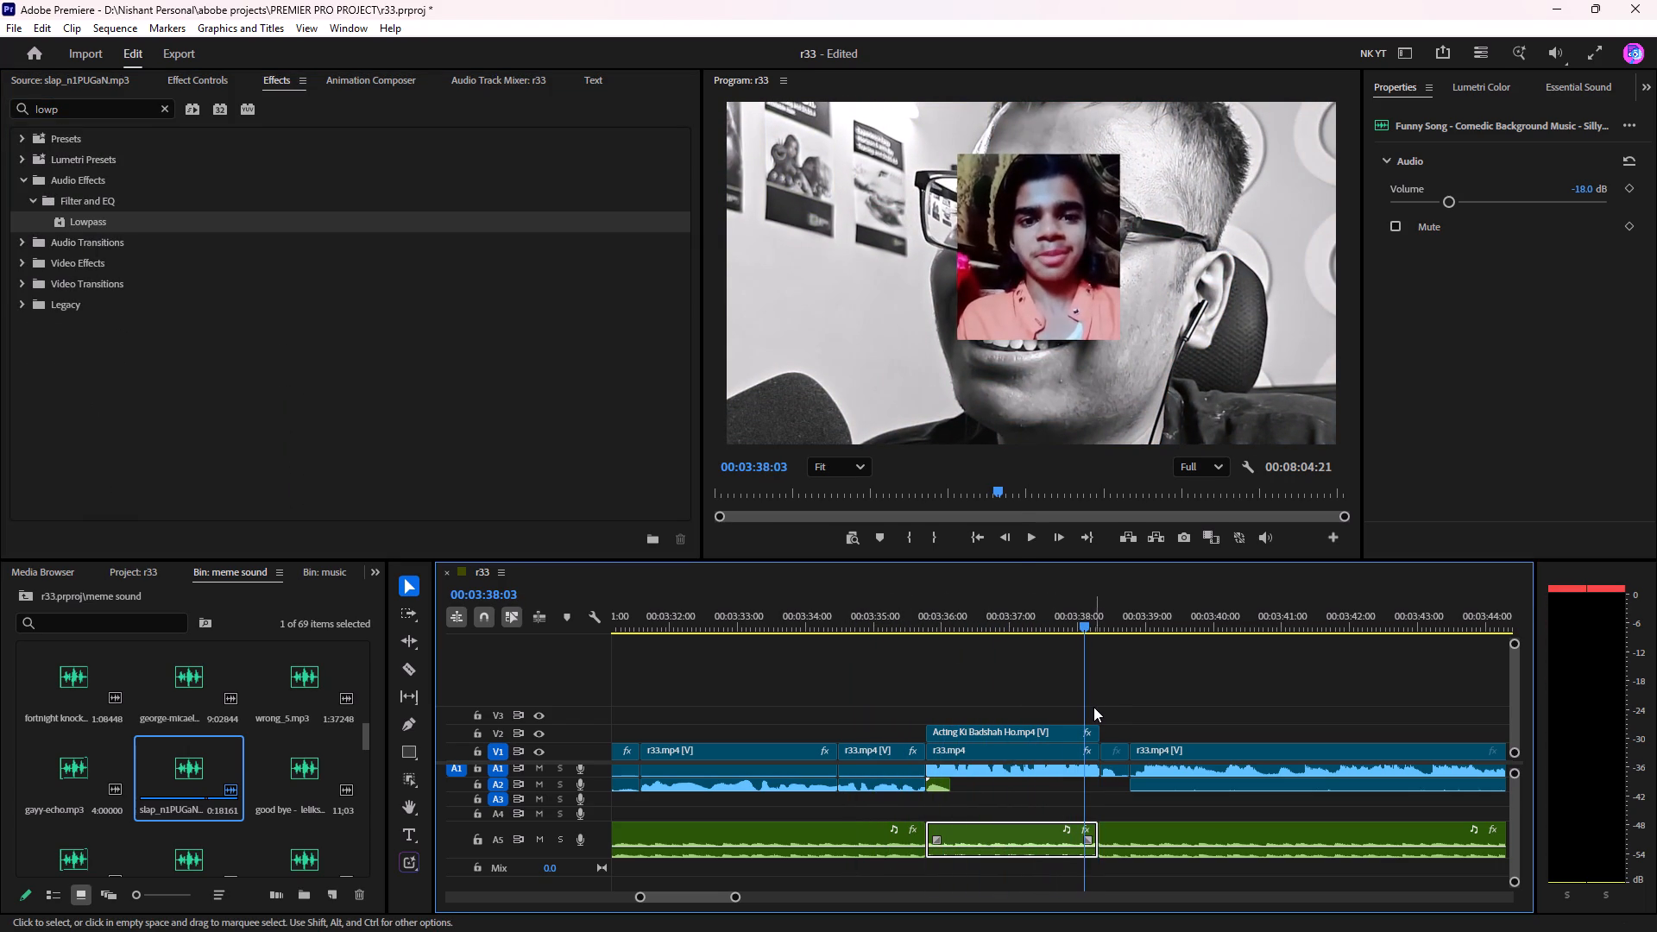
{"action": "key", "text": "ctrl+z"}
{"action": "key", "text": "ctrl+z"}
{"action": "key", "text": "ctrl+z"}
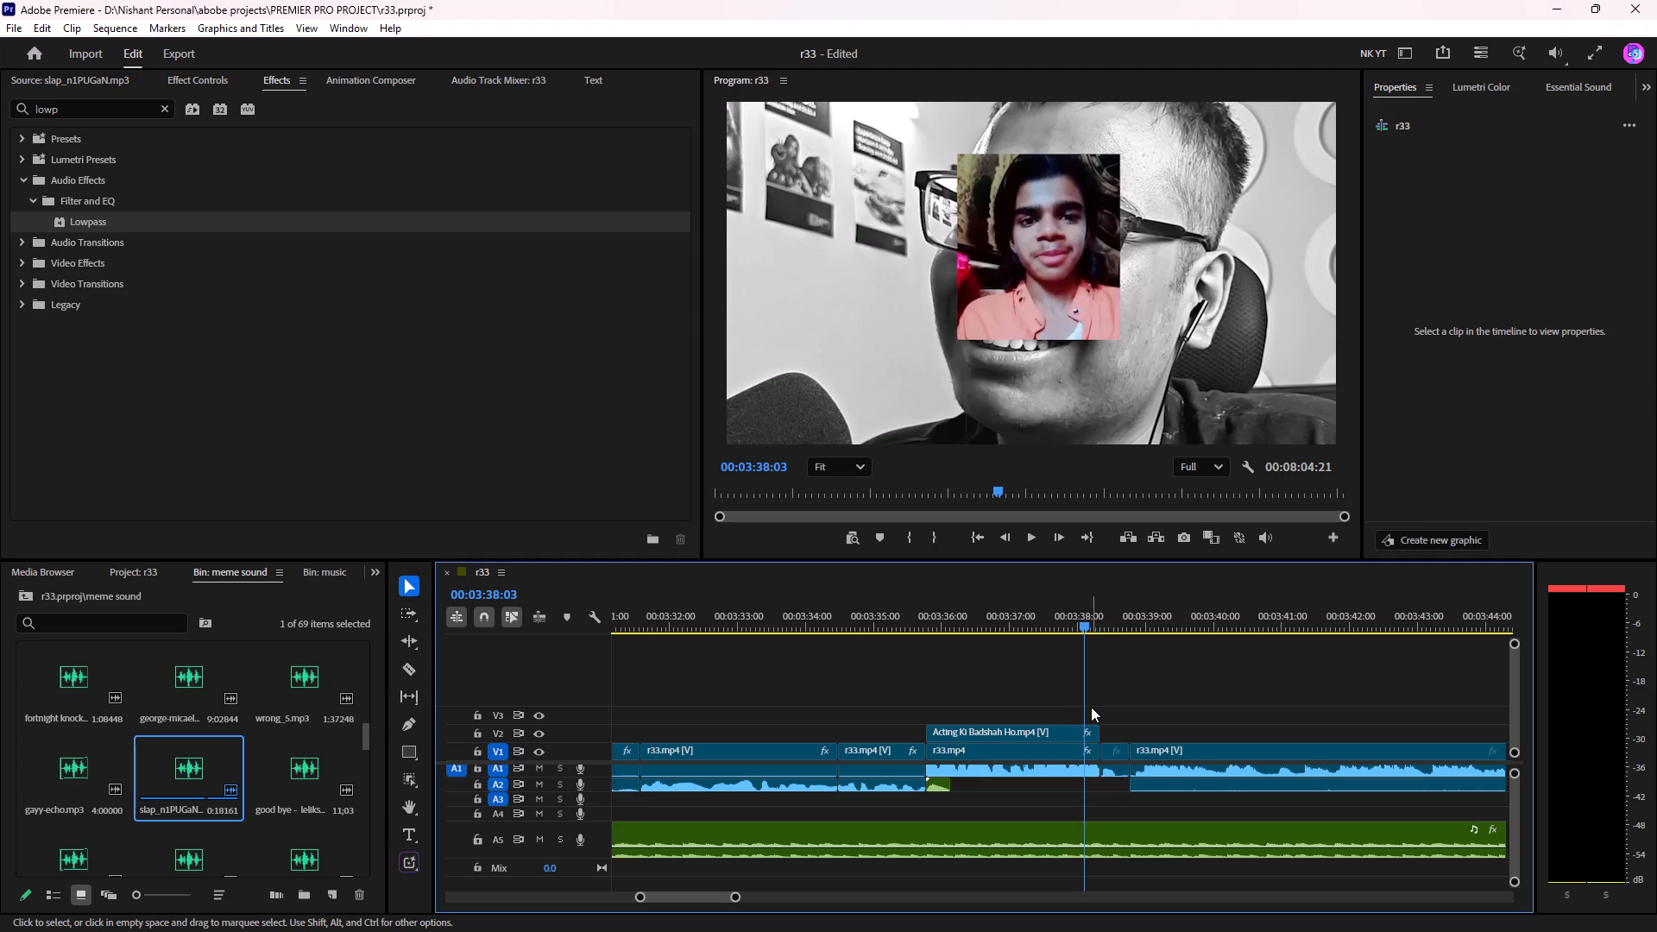
Split the A5 music at the start of Acting Ki Badshah Ho.mp4 and move the remainder later, leaving the insert without music.
{"action": "left_click", "coordinate": [803, 611]}
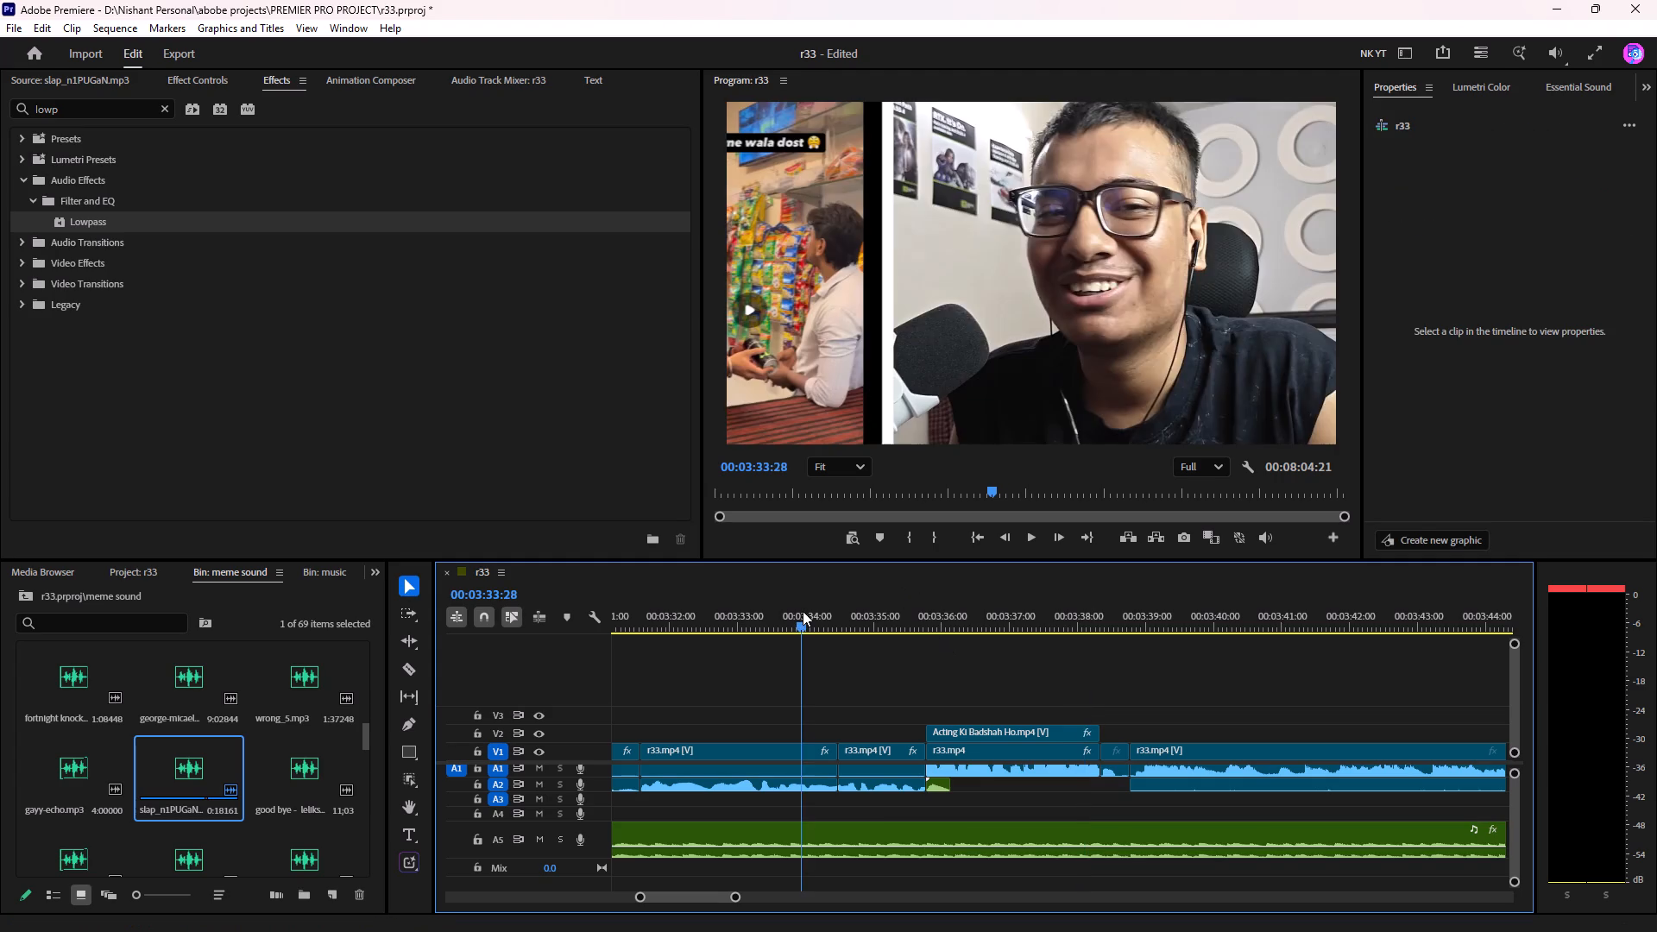
{"action": "key", "text": "space"}
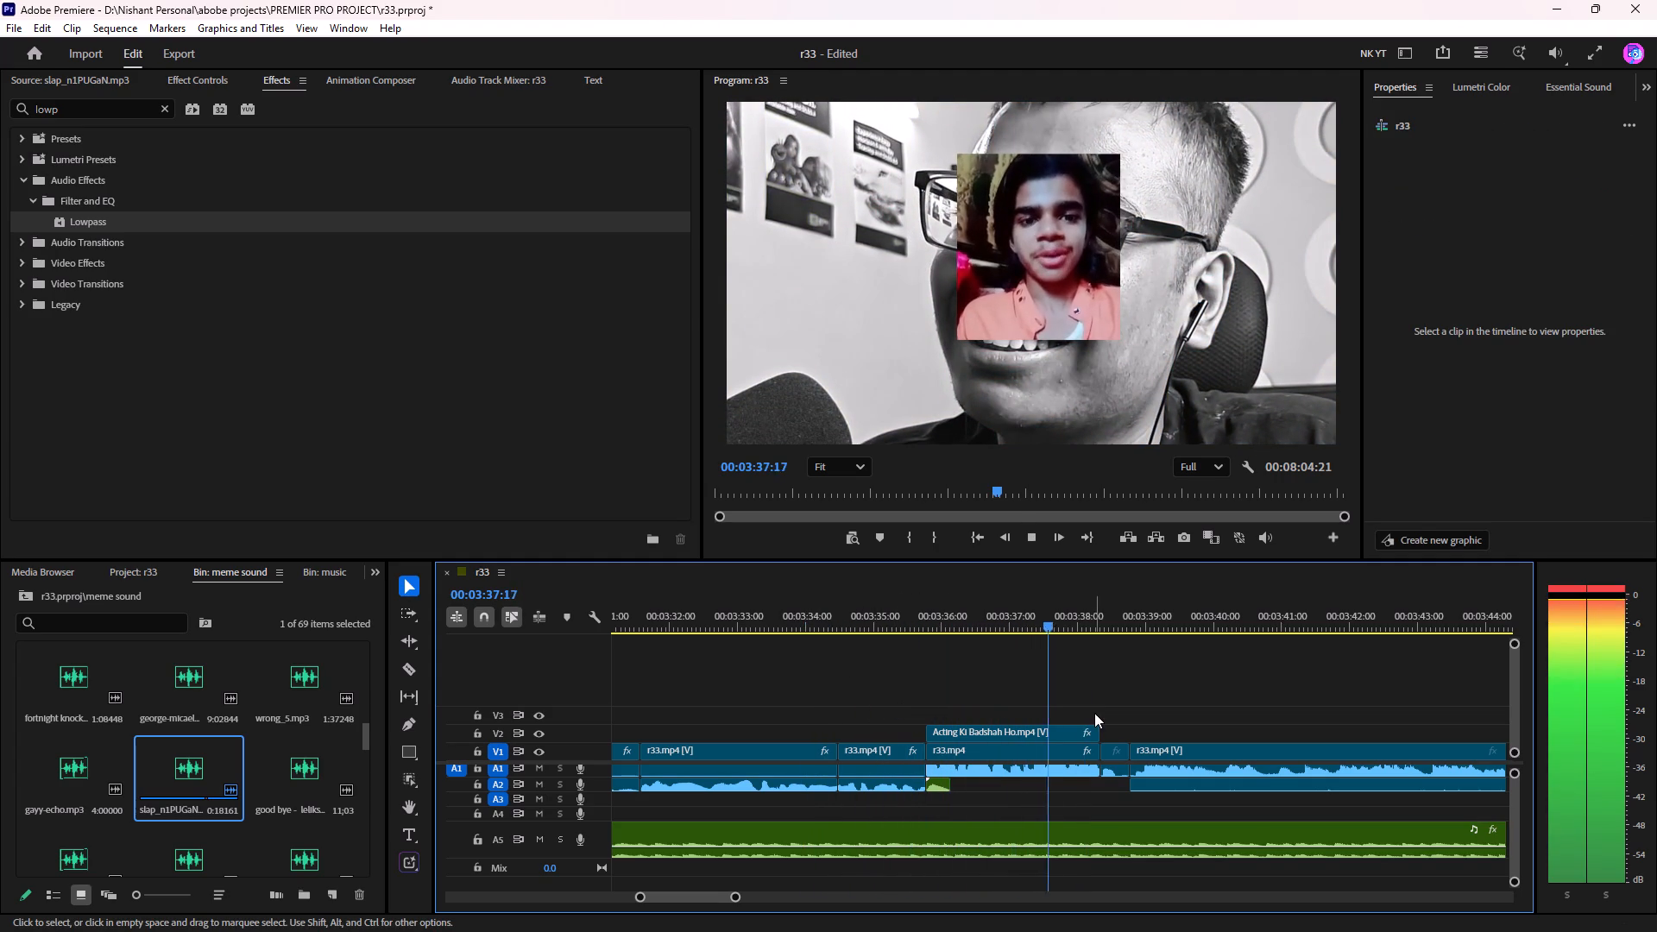
{"action": "key", "text": "space"}
{"action": "left_click_drag", "start_coordinate": [922, 600], "coordinate": [929, 638]}
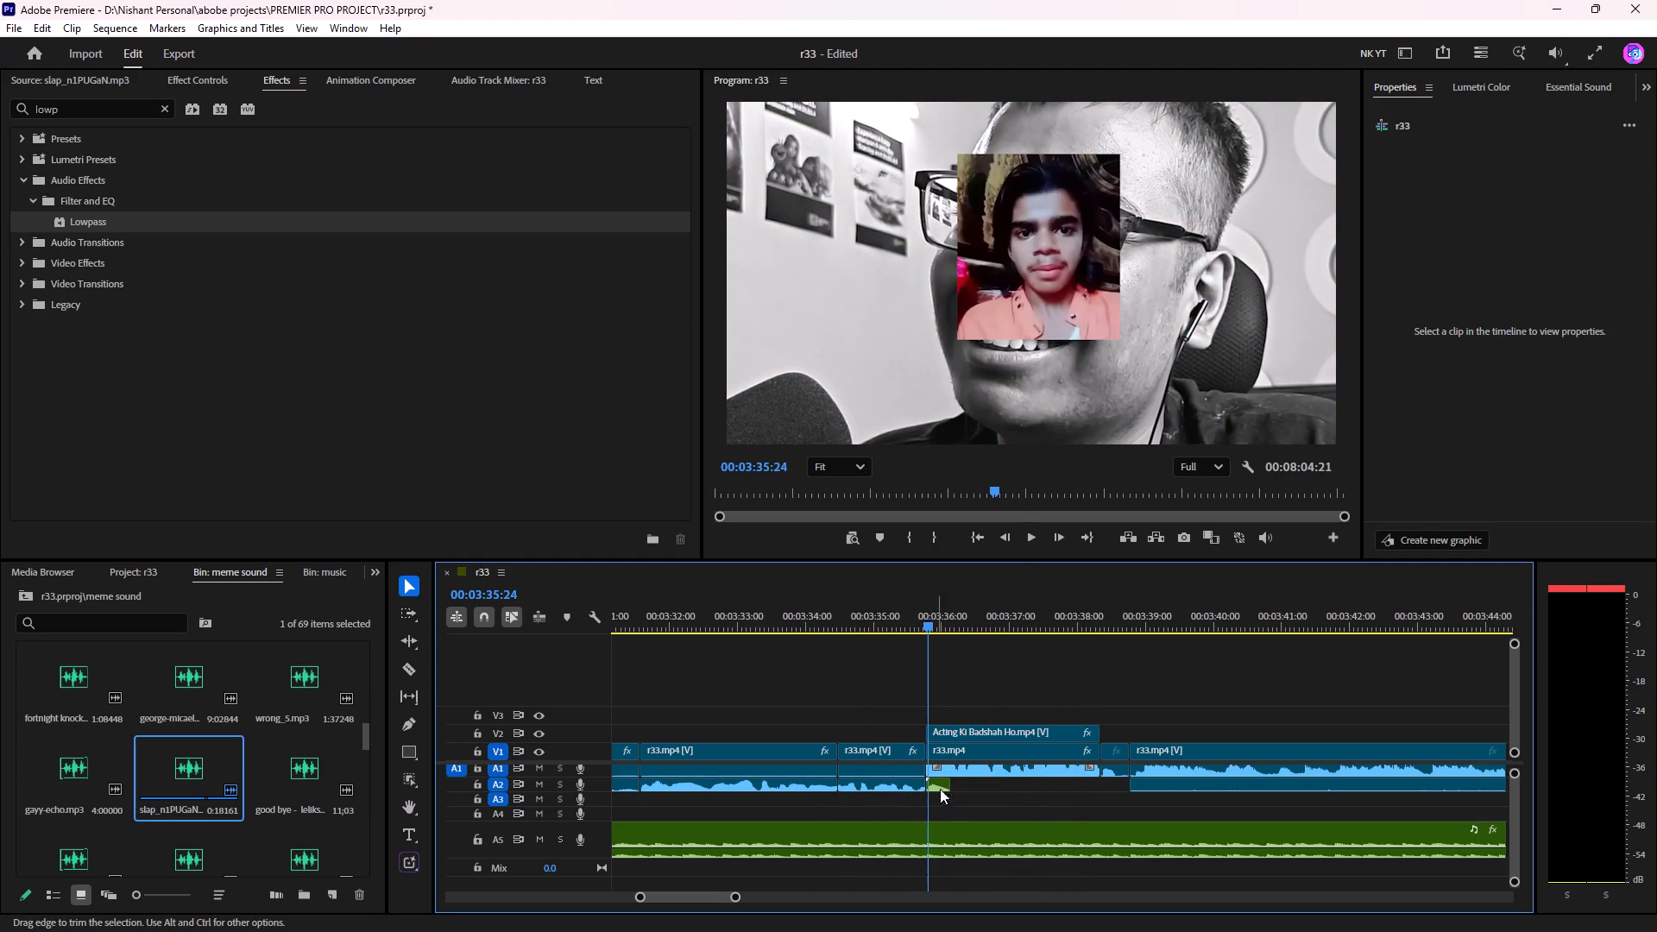
{"action": "left_click", "coordinate": [946, 822]}
{"action": "key", "text": "ctrl+k"}
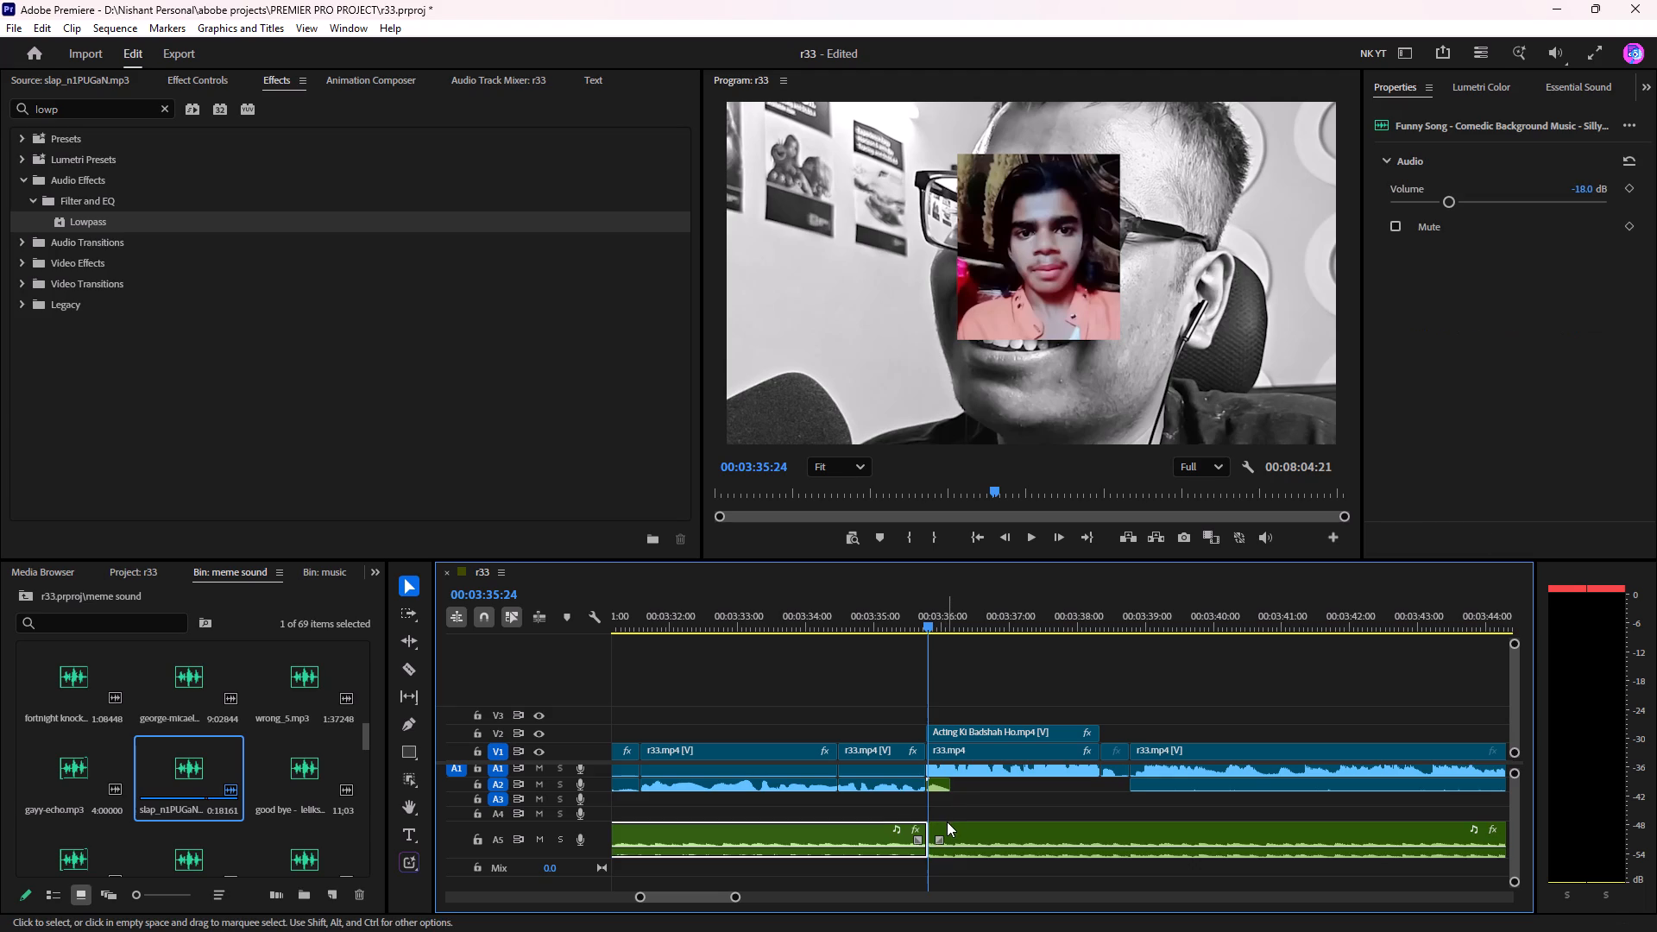
{"action": "left_click_drag", "start_coordinate": [968, 834], "coordinate": [1230, 844]}
Replay the passage from about 00:03:22 through the Acting Ki Badshah Ho.mp4 insert in full screen to check the music stop.
{"action": "left_click_drag", "start_coordinate": [1007, 632], "coordinate": [706, 615]}
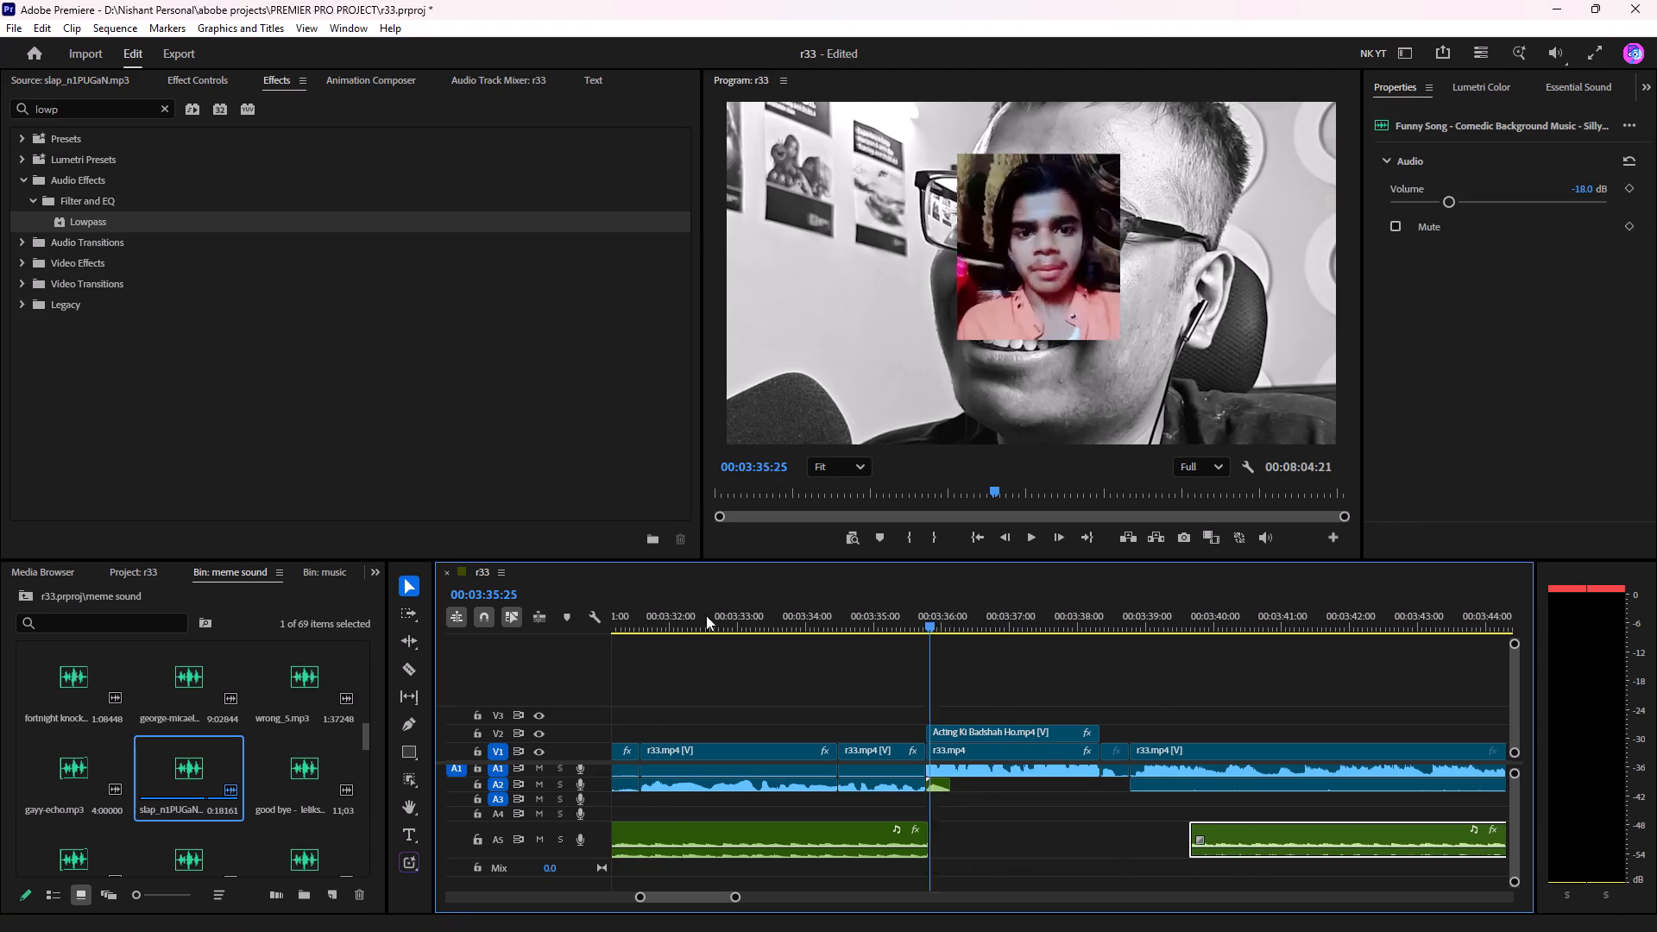
{"action": "left_click_drag", "start_coordinate": [706, 615], "coordinate": [908, 584]}
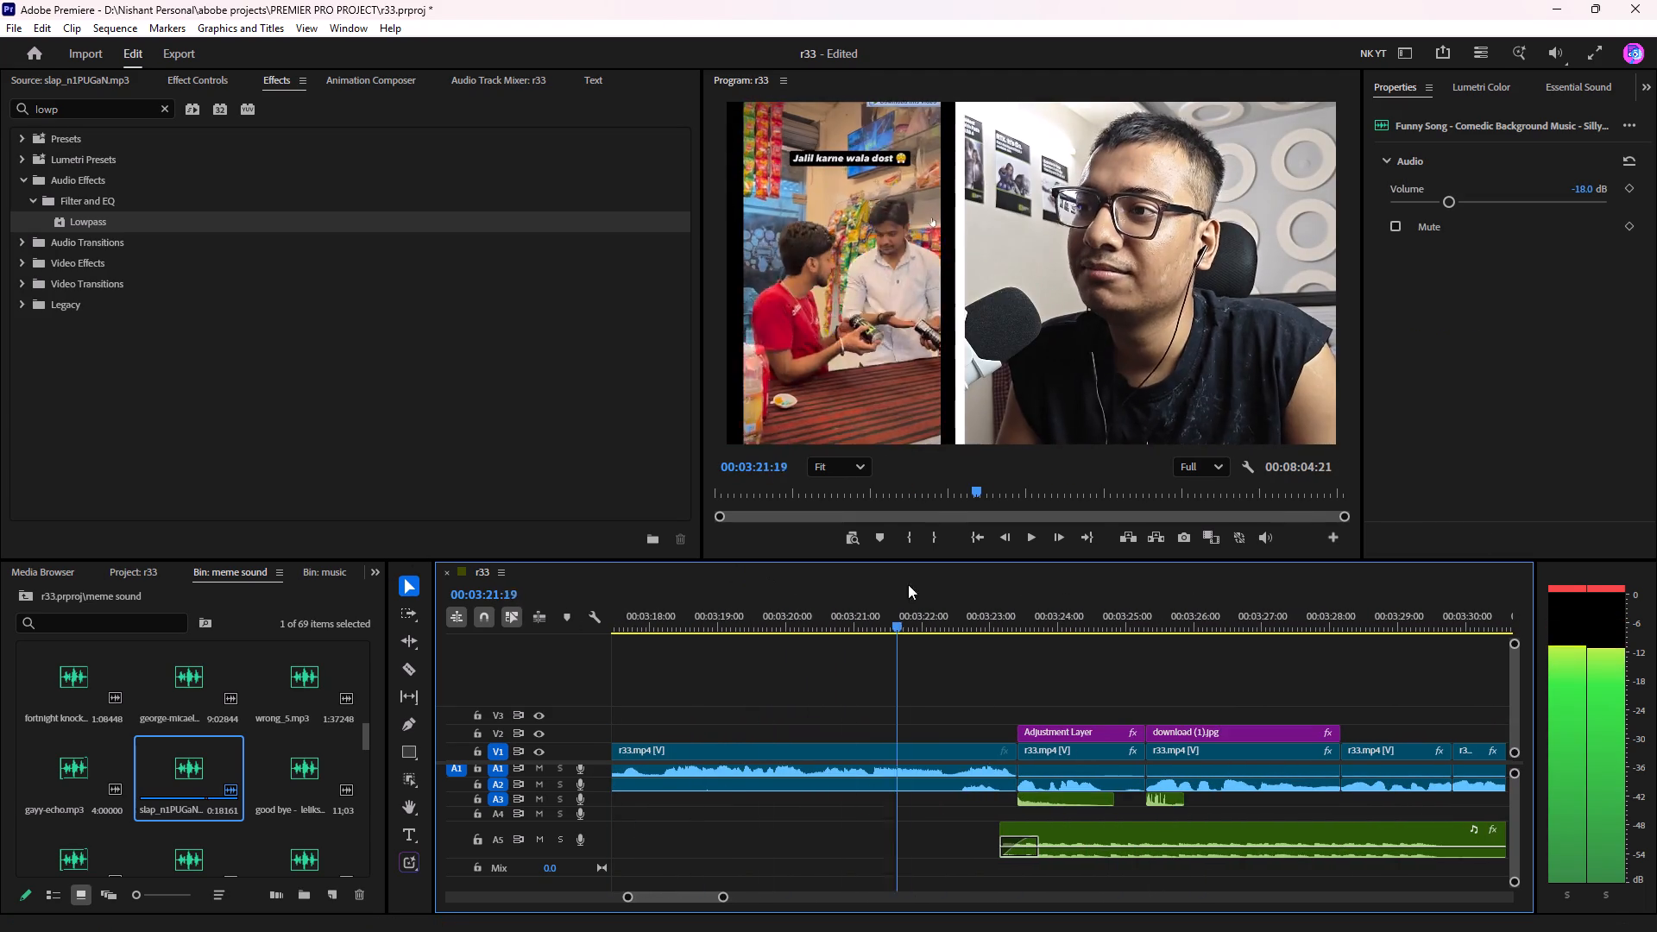
{"action": "left_click_drag", "start_coordinate": [908, 584], "coordinate": [961, 585]}
{"action": "key", "text": "space"}
{"action": "left_click", "coordinate": [1585, 55]}
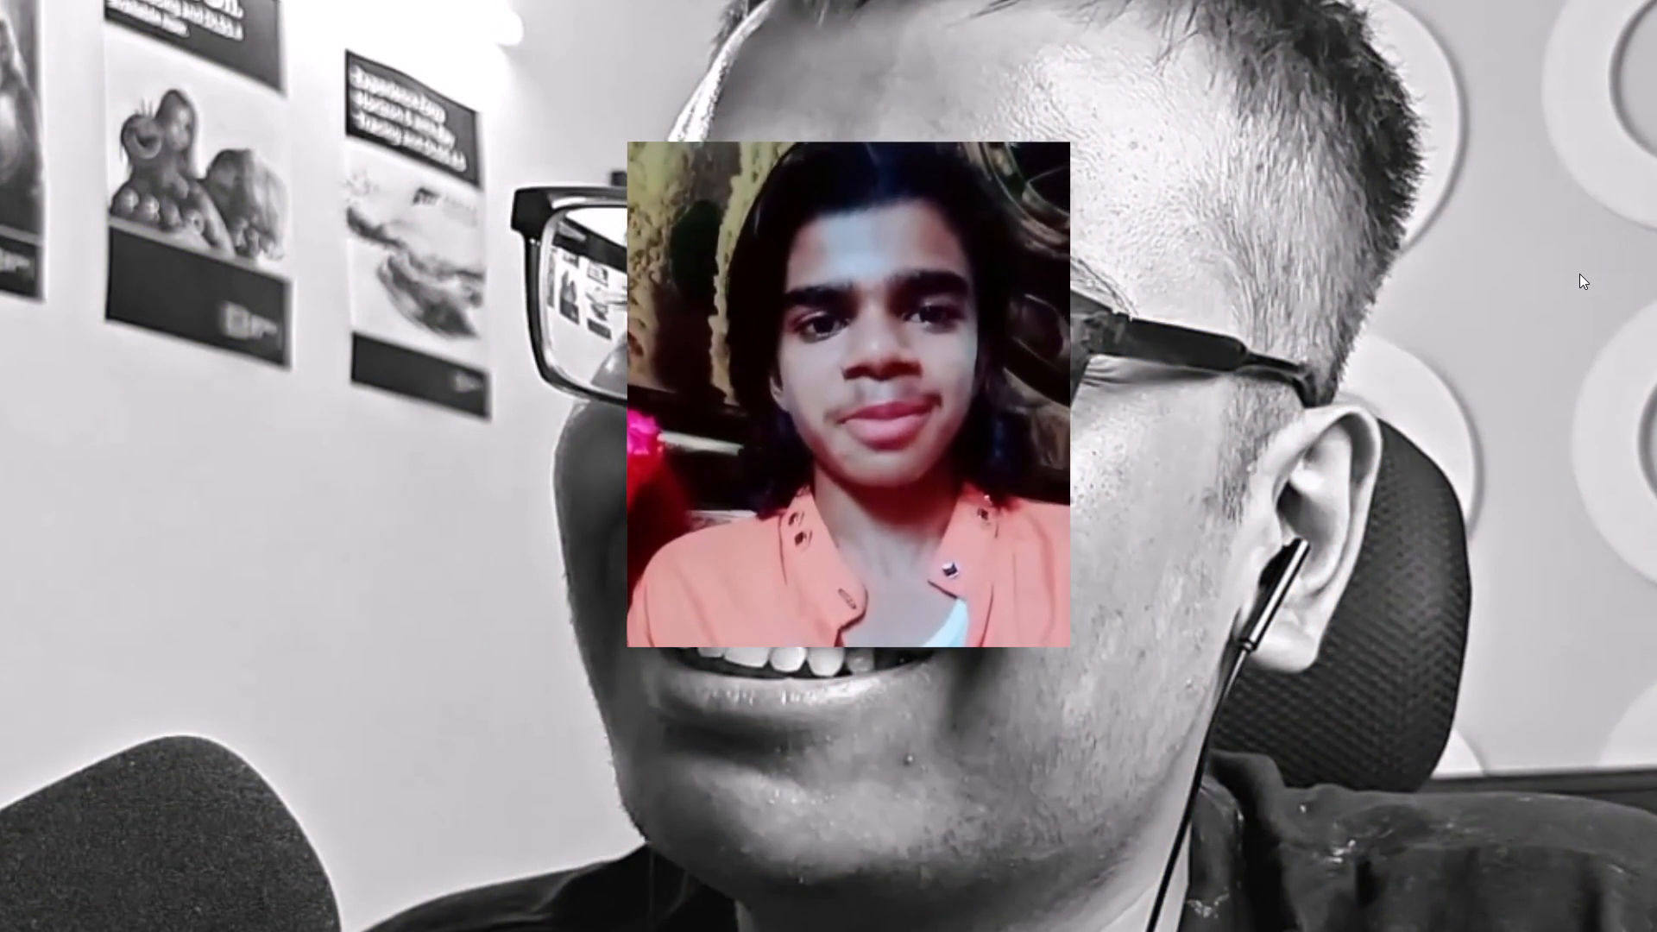
{"action": "key", "text": "Escape"}
{"action": "key", "text": "space"}
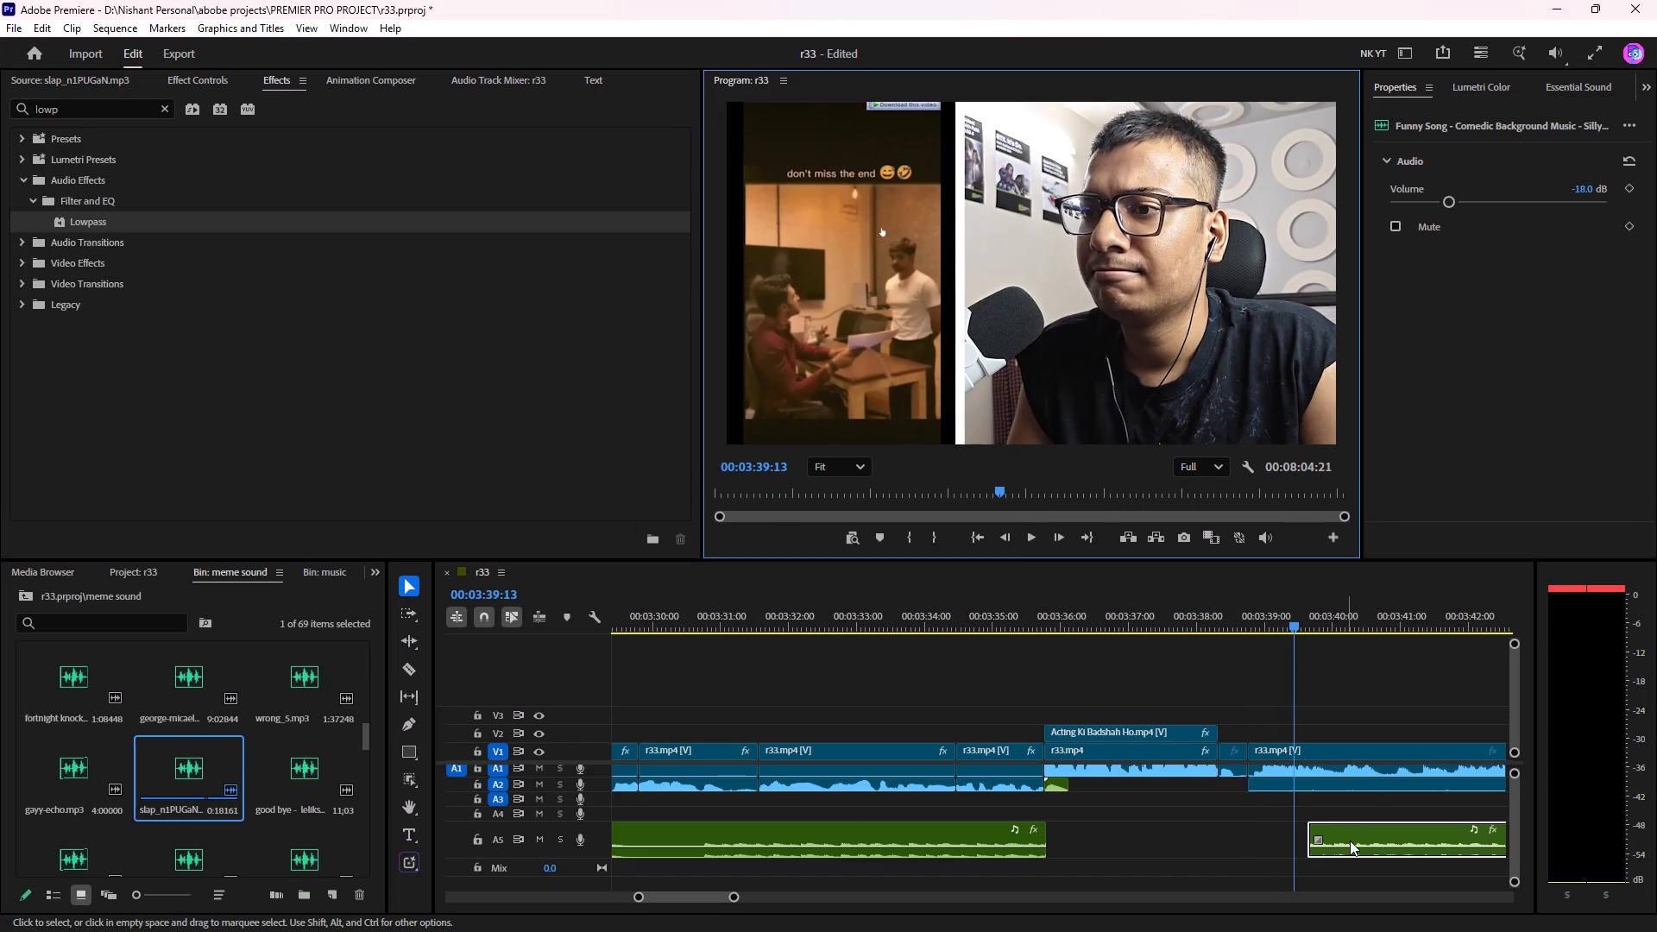
Move the remaining A5 music to start just before the Adjustment Layer near 00:04:12 and add a fade-in of about one second.
{"action": "left_click_drag", "start_coordinate": [1342, 831], "coordinate": [1531, 835]}
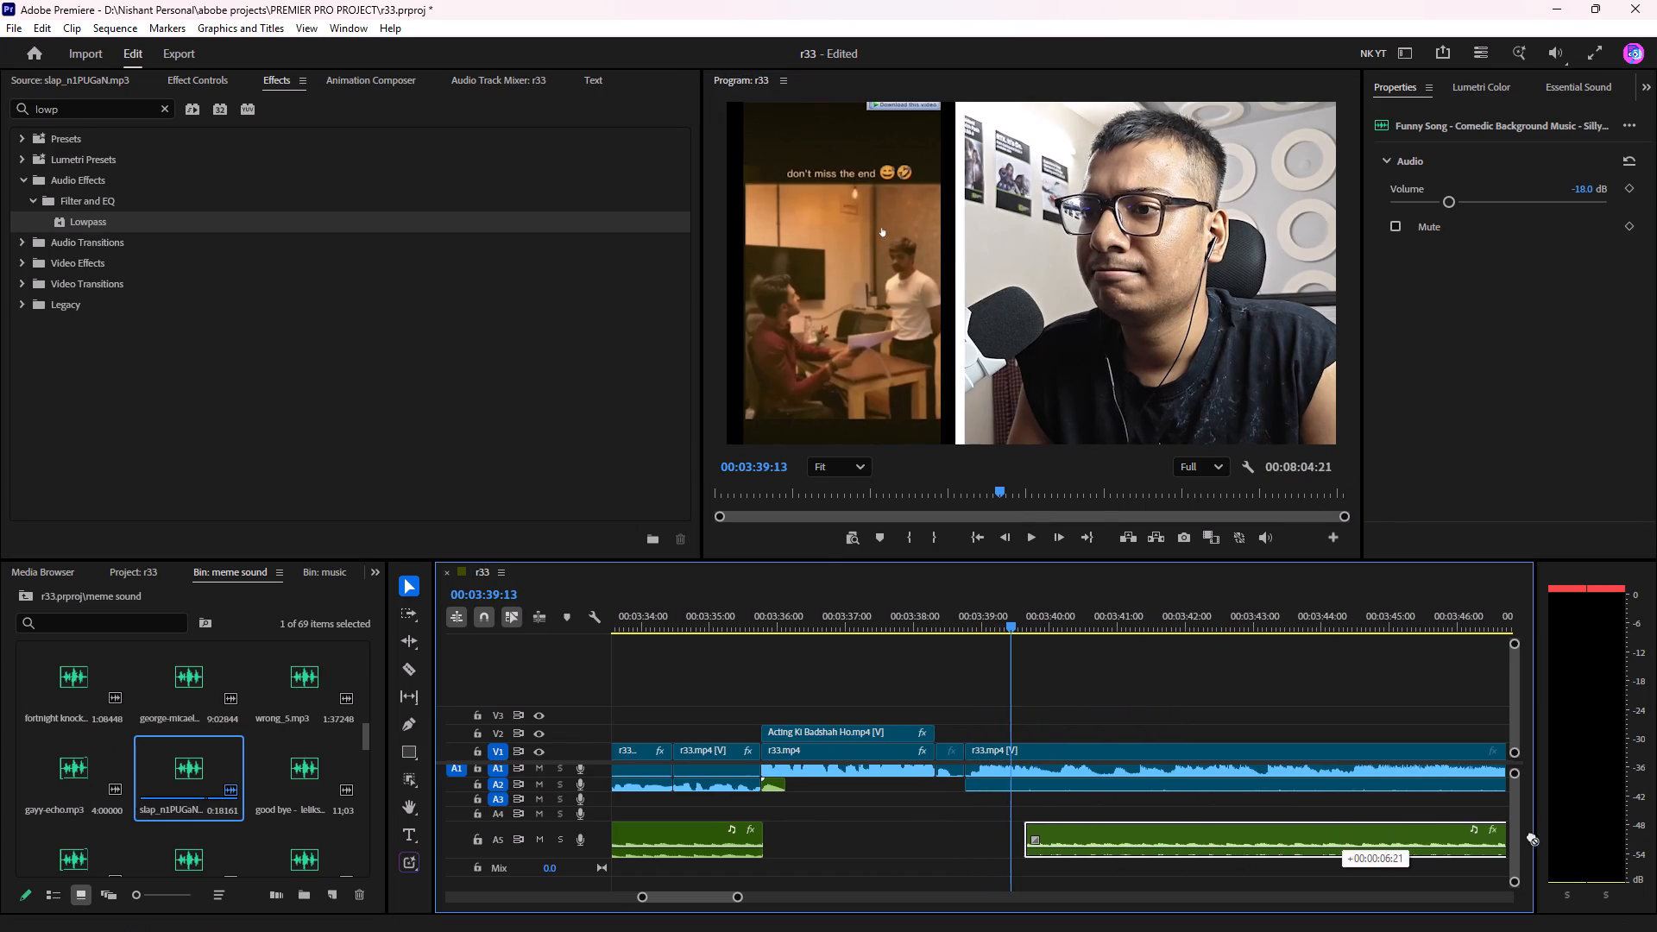
{"action": "left_click_drag", "start_coordinate": [1531, 835], "coordinate": [1497, 834]}
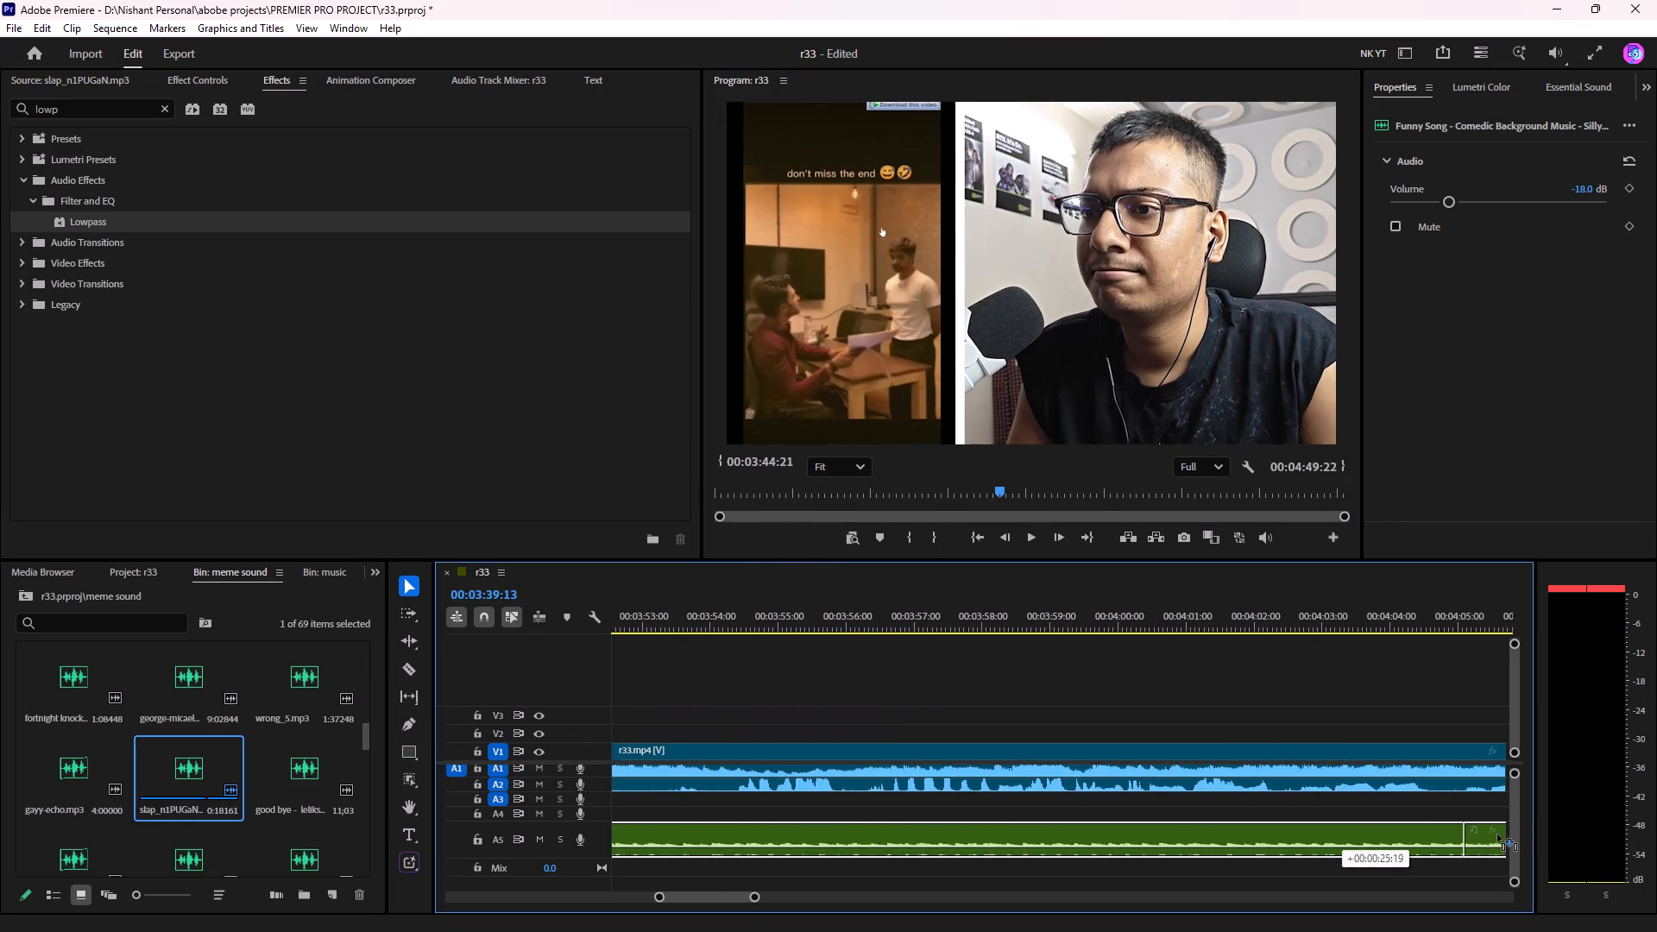
{"action": "left_click_drag", "start_coordinate": [1497, 834], "coordinate": [1050, 833]}
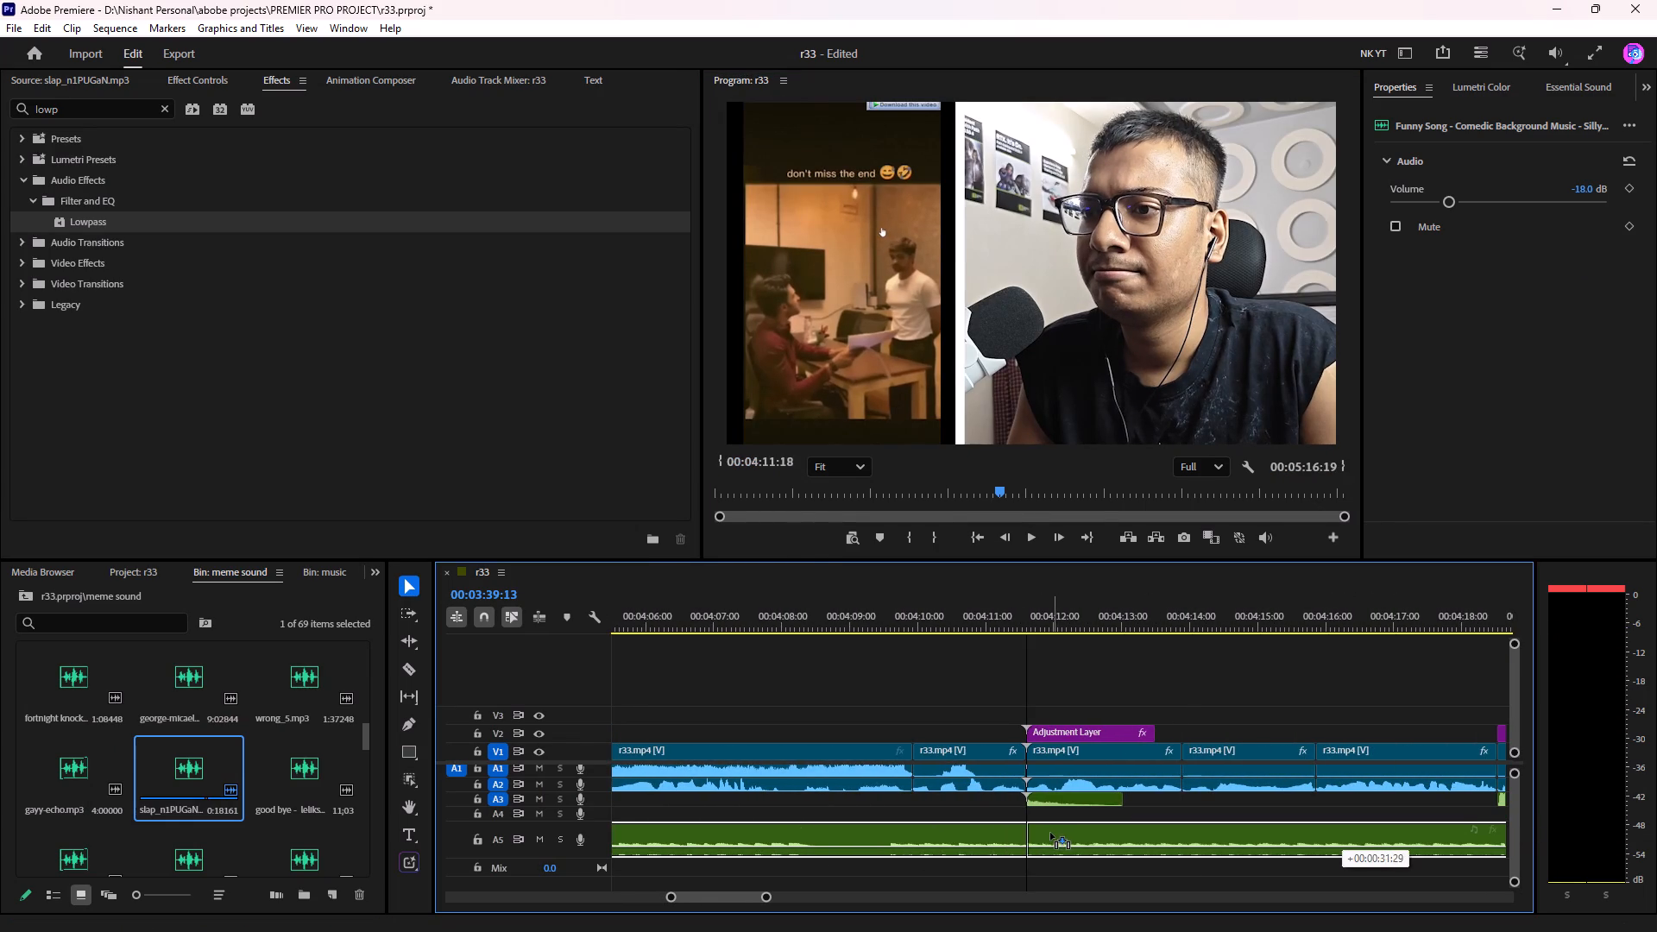
{"action": "left_click_drag", "start_coordinate": [1050, 833], "coordinate": [1049, 834]}
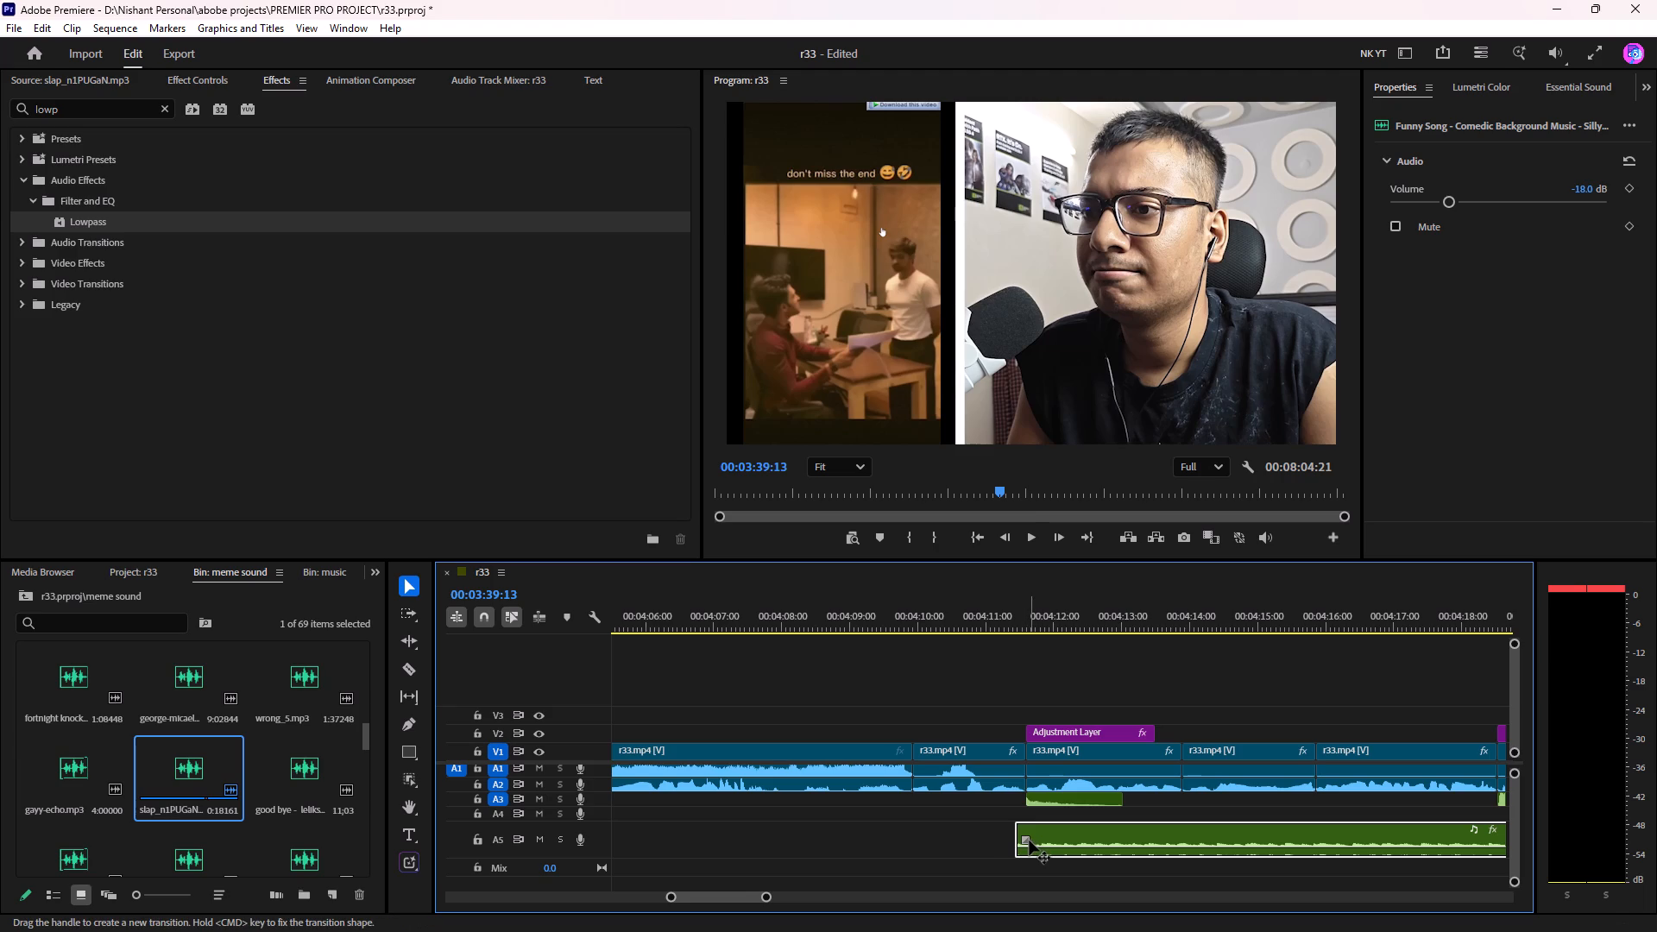
{"action": "left_click_drag", "start_coordinate": [1026, 840], "coordinate": [1087, 829]}
Replay from about 00:04:06 past the Adjustment Layer, including in full screen, to check how the music fades in.
{"action": "left_click", "coordinate": [873, 604]}
{"action": "key", "text": "space"}
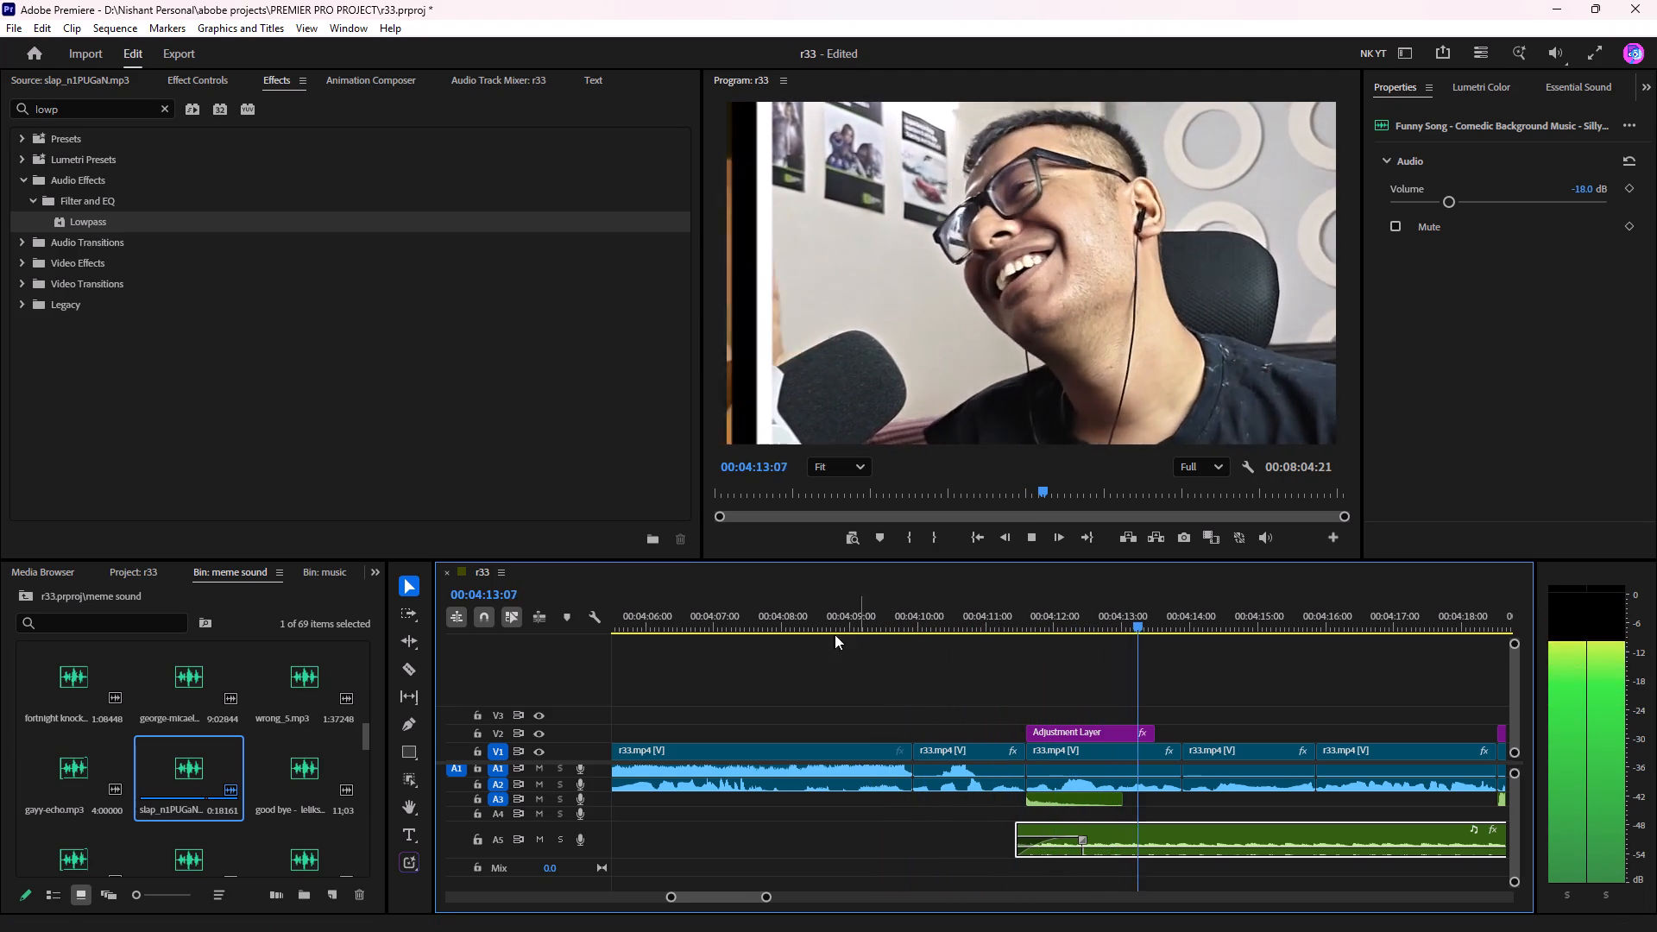
{"action": "left_click", "coordinate": [791, 636]}
{"action": "left_click", "coordinate": [721, 623]}
{"action": "left_click", "coordinate": [654, 607]}
{"action": "key", "text": "space"}
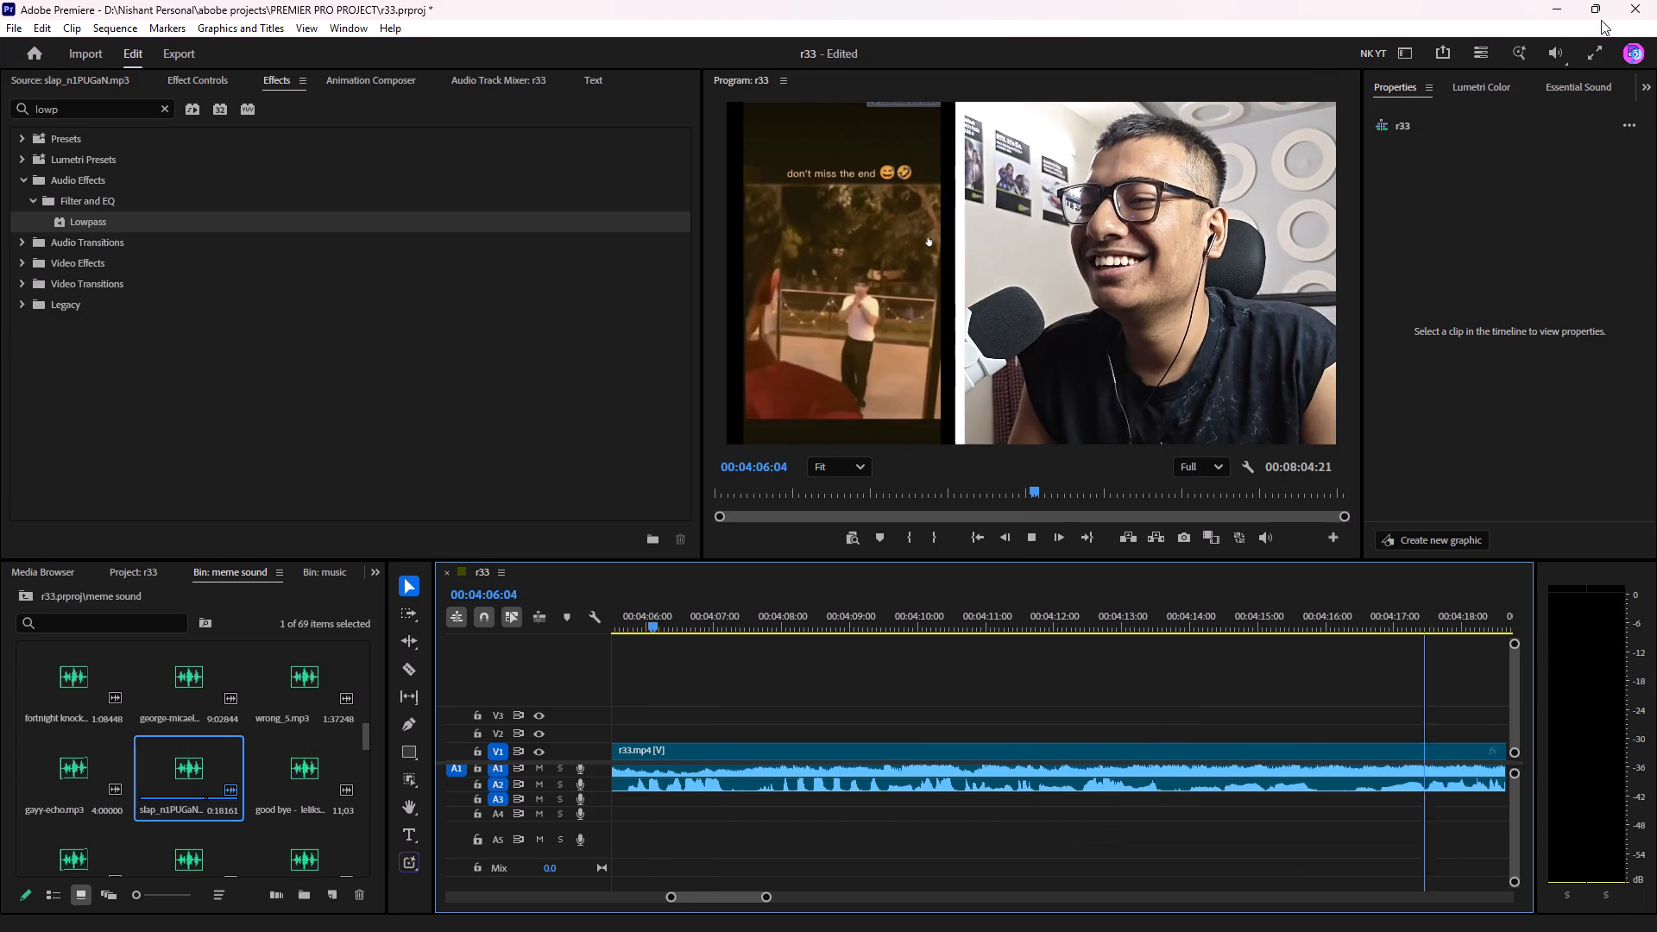
{"action": "left_click", "coordinate": [1593, 47]}
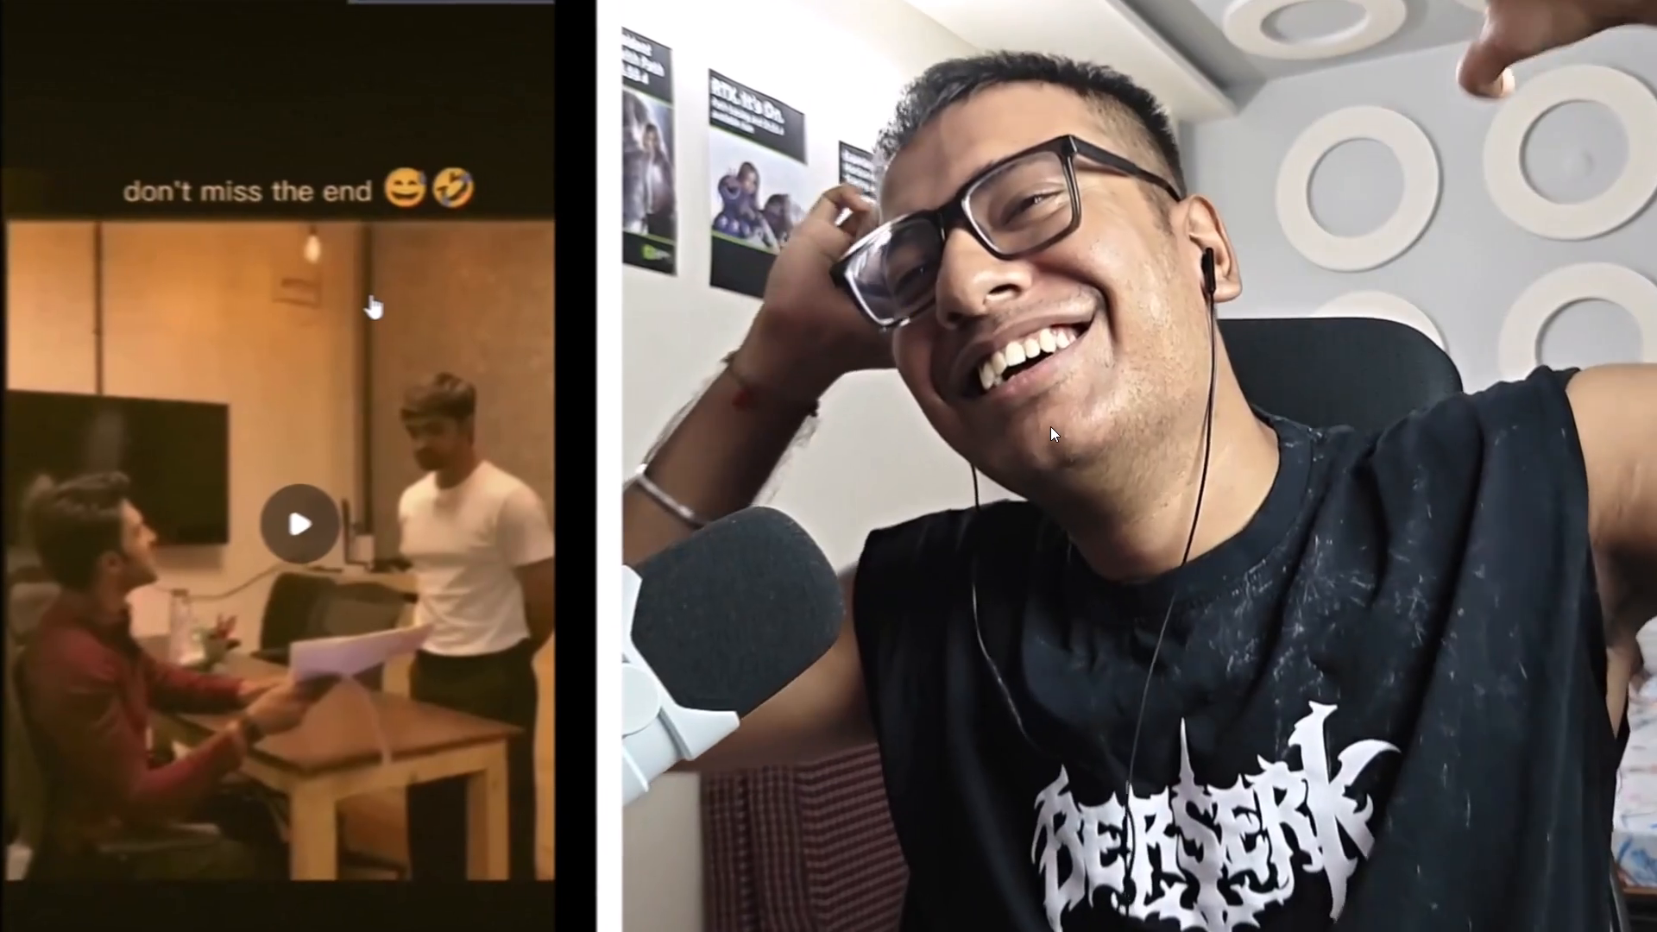
{"action": "key", "text": "Escape"}
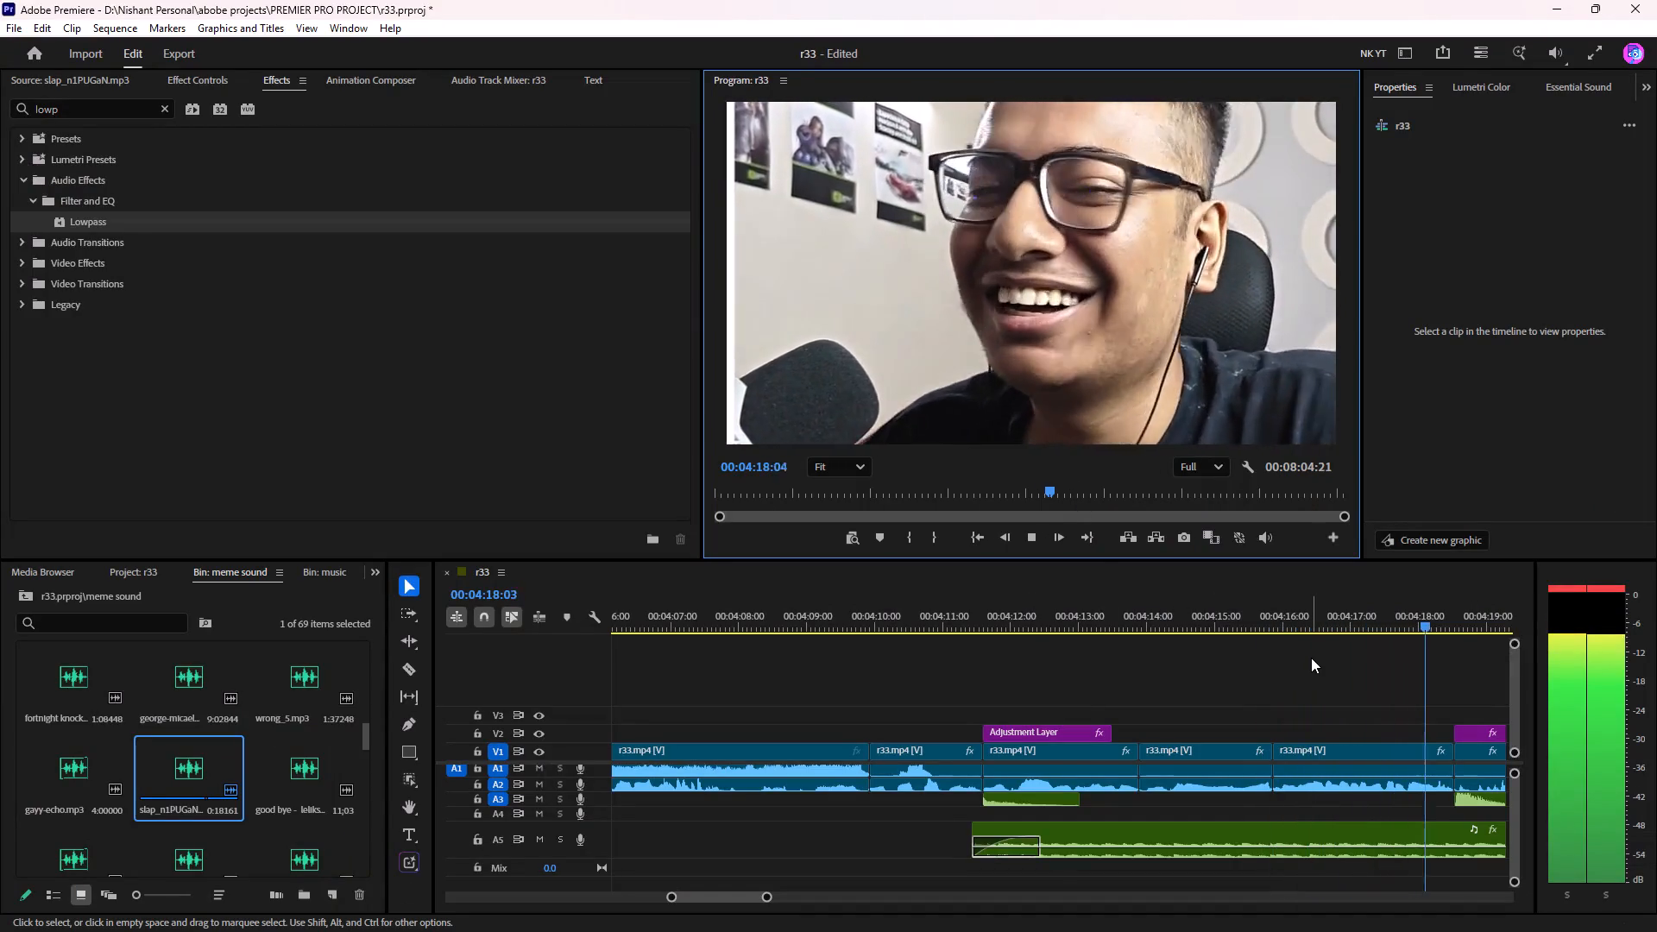
{"action": "key", "text": "space"}
Split the A5 music where the colour bars start at 00:04:20:23 and move the remainder about three seconds later.
{"action": "left_click_drag", "start_coordinate": [885, 615], "coordinate": [1175, 687]}
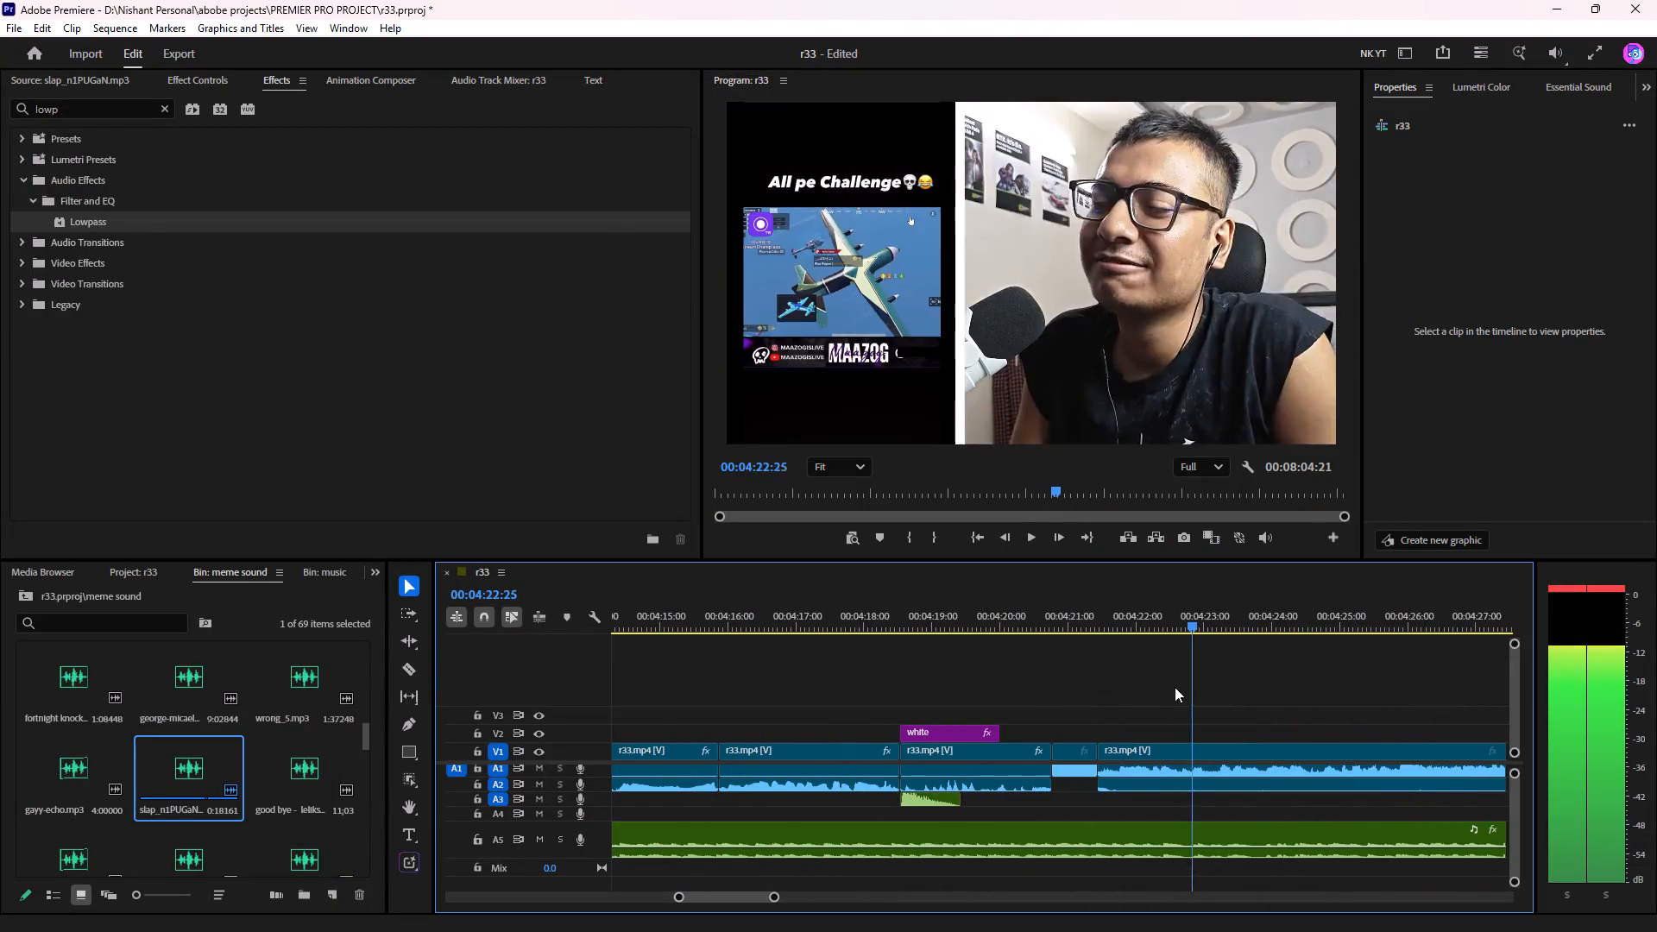
{"action": "left_click_drag", "start_coordinate": [1175, 687], "coordinate": [1069, 682]}
{"action": "key", "text": "space"}
{"action": "key", "text": "space"}
{"action": "left_click_drag", "start_coordinate": [930, 627], "coordinate": [841, 638]}
{"action": "key", "text": "space"}
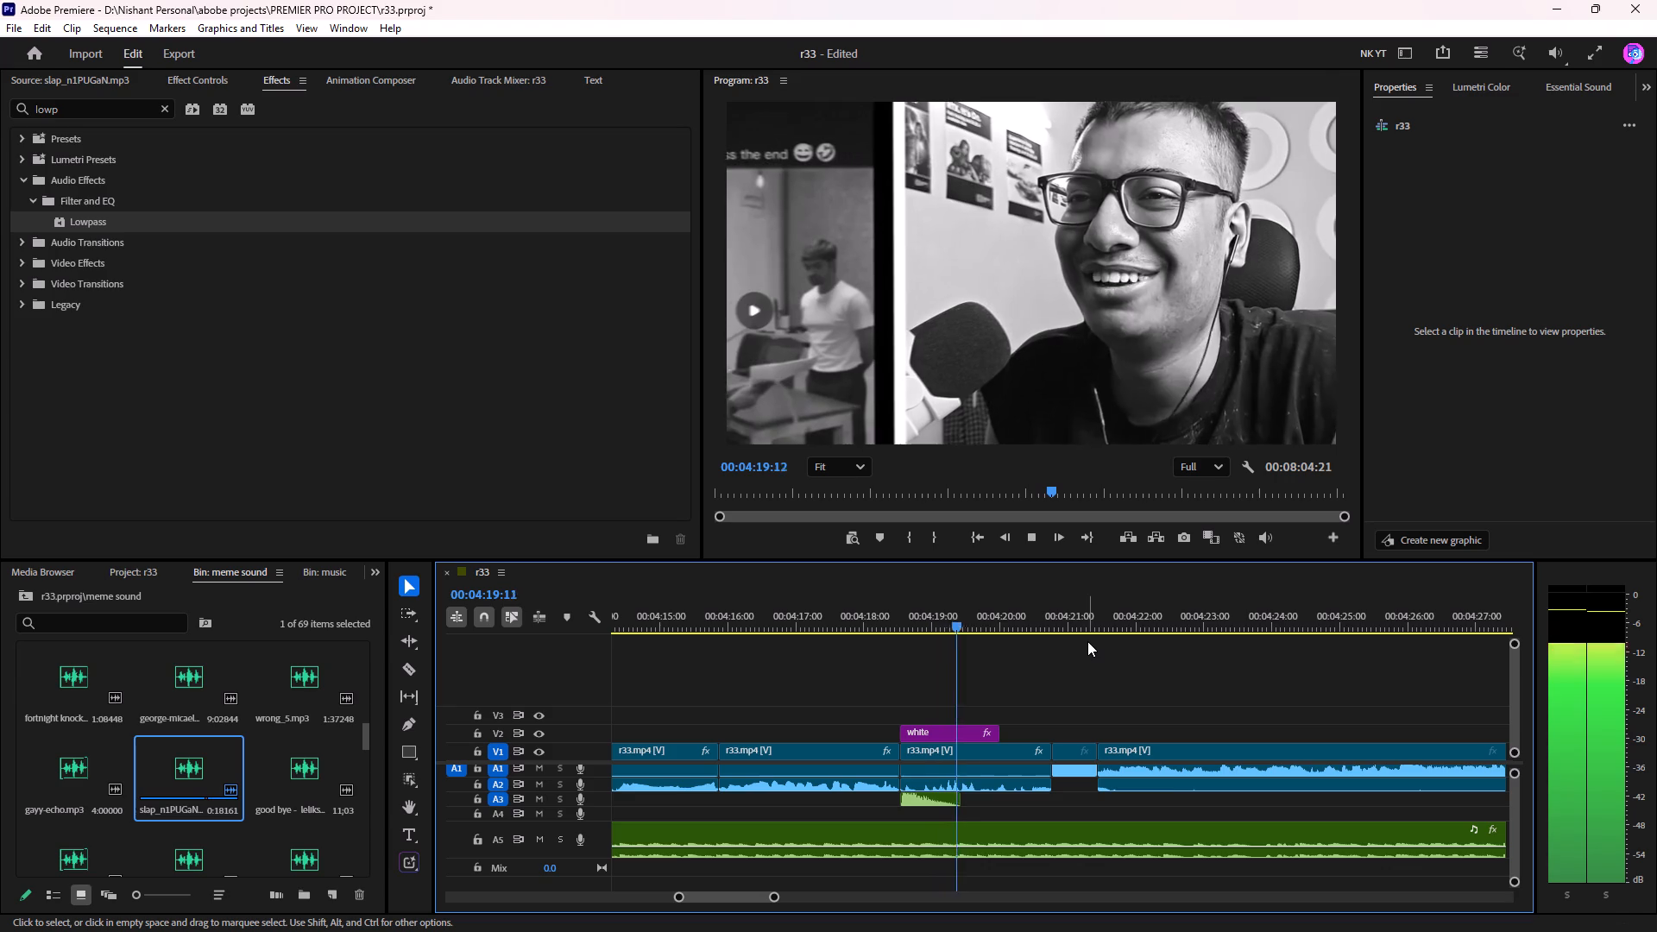
{"action": "key", "text": "space"}
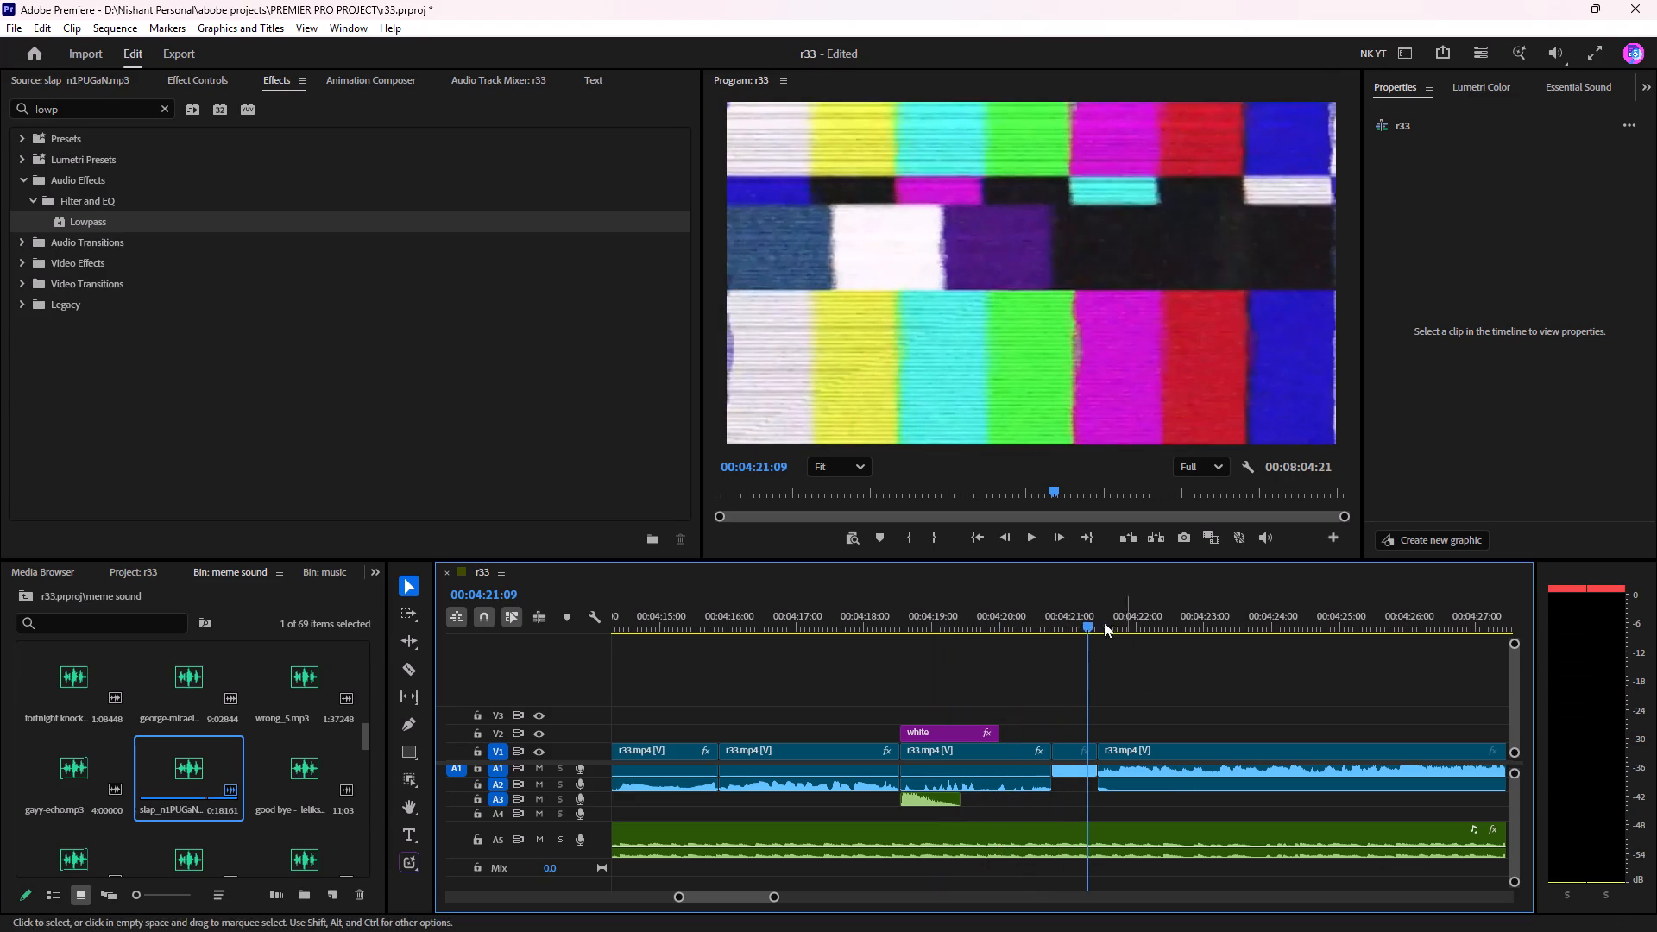
{"action": "left_click_drag", "start_coordinate": [1079, 632], "coordinate": [1055, 636]}
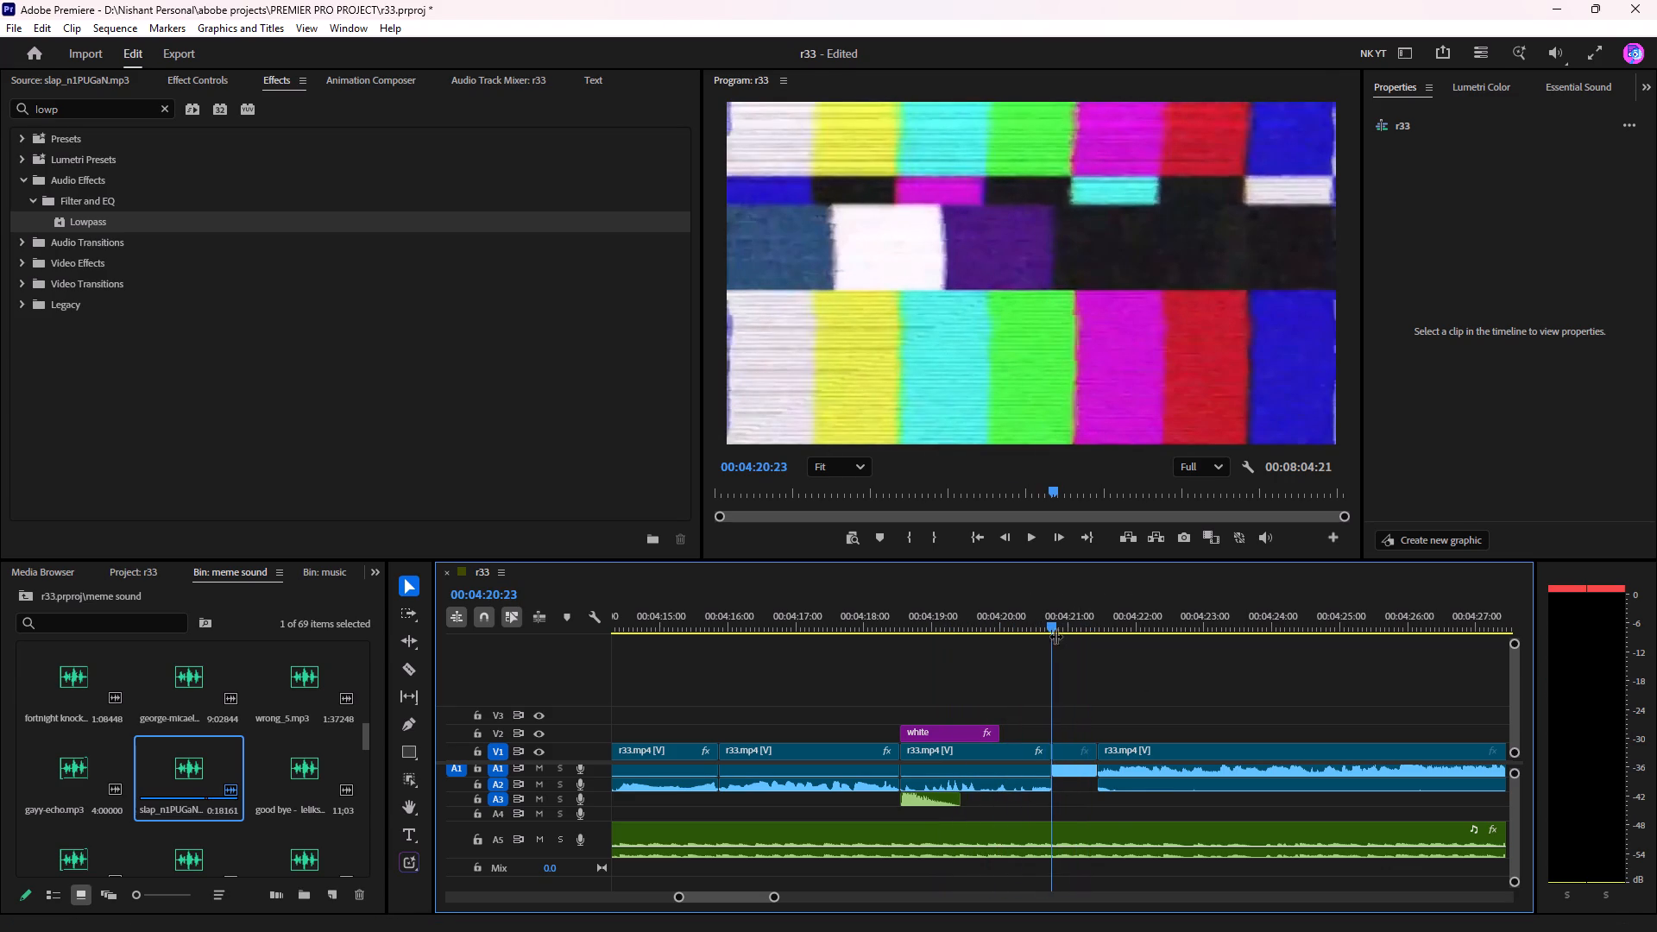
{"action": "left_click", "coordinate": [1096, 831]}
{"action": "key", "text": "ctrl+k"}
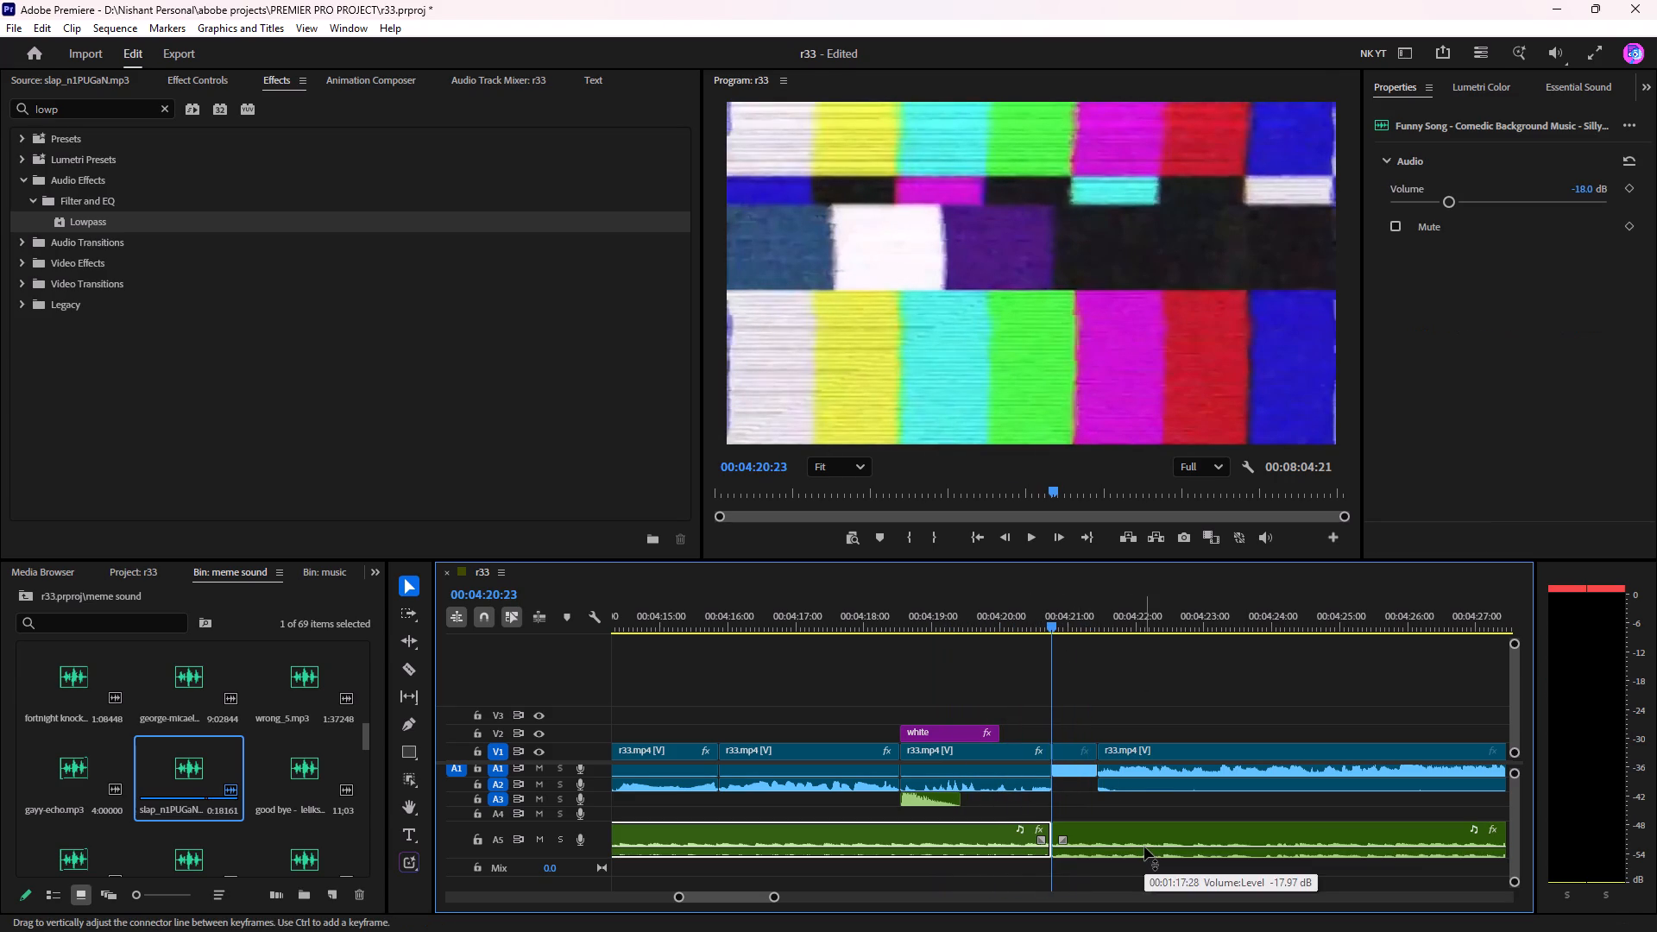
{"action": "left_click_drag", "start_coordinate": [1103, 835], "coordinate": [1313, 833]}
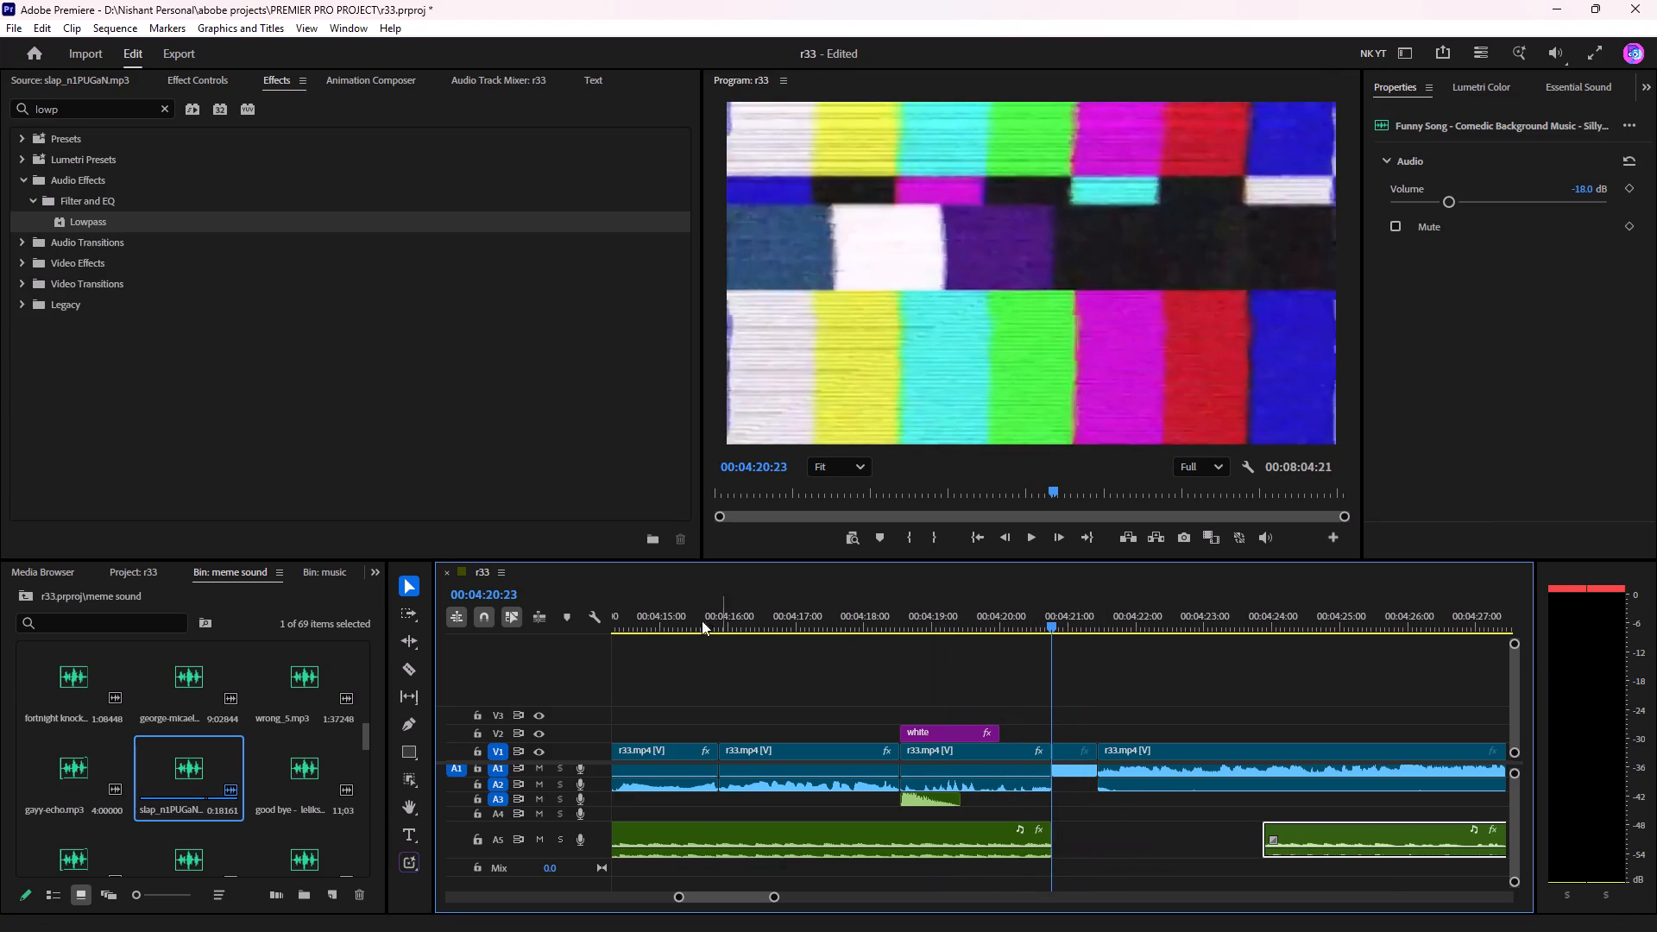
Replay from 00:04:14:18 through the colour bars in full screen to check the music cut.
{"action": "left_click", "coordinate": [678, 614]}
{"action": "left_click_drag", "start_coordinate": [655, 614], "coordinate": [634, 618]}
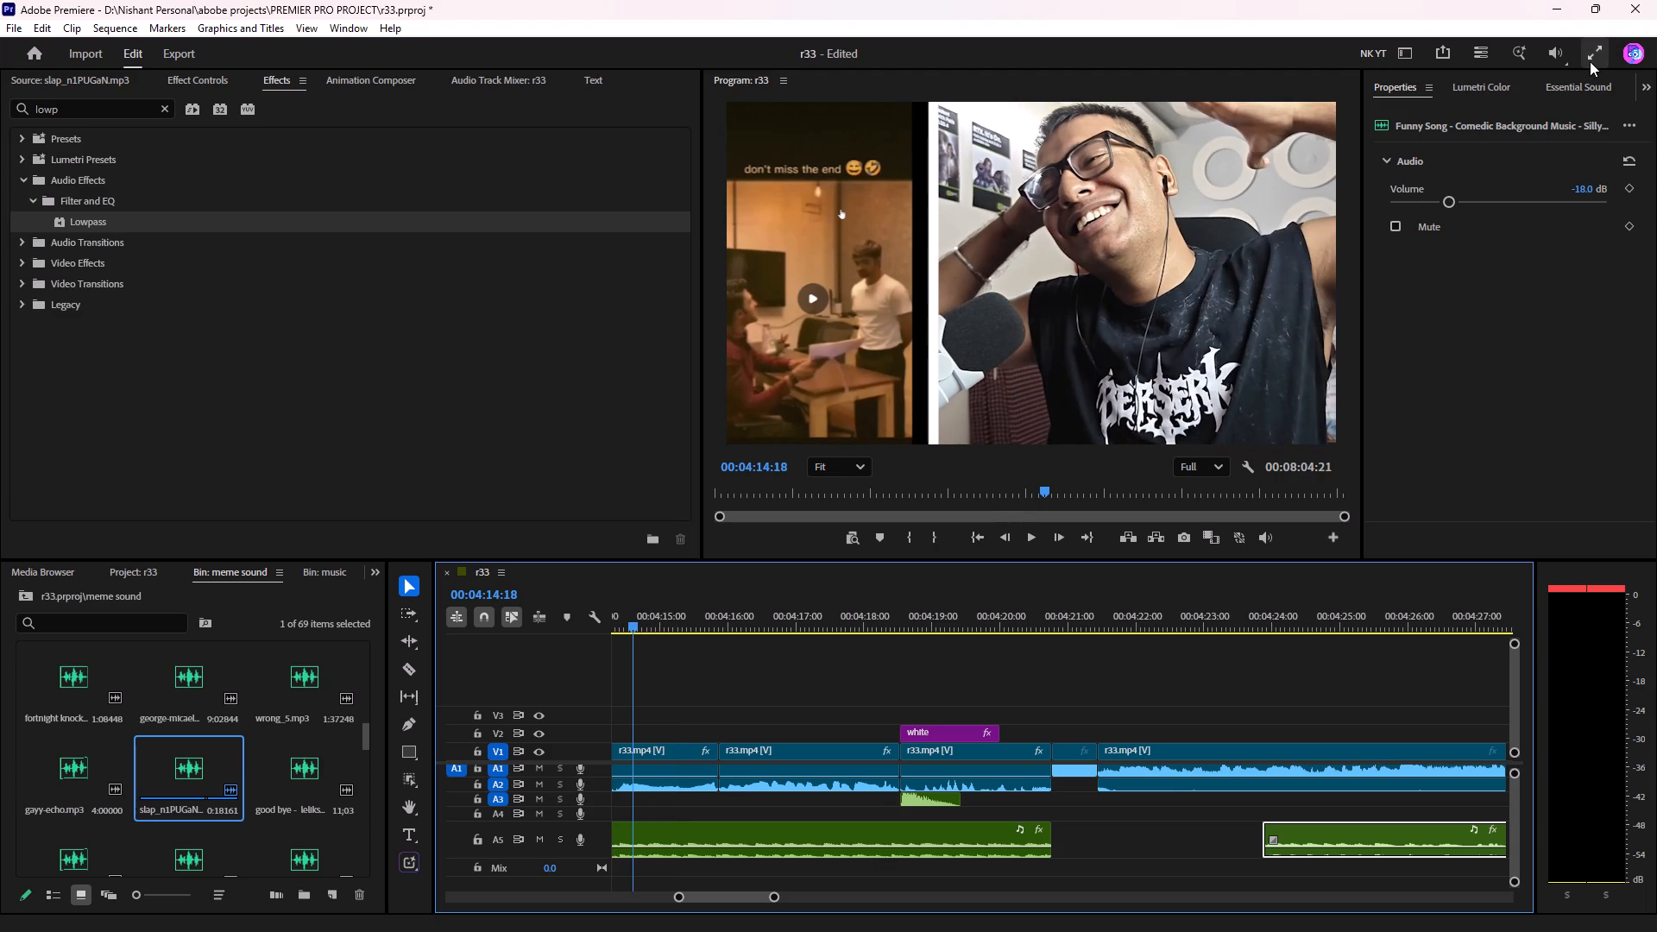
{"action": "left_click", "coordinate": [1590, 61]}
{"action": "key", "text": "space"}
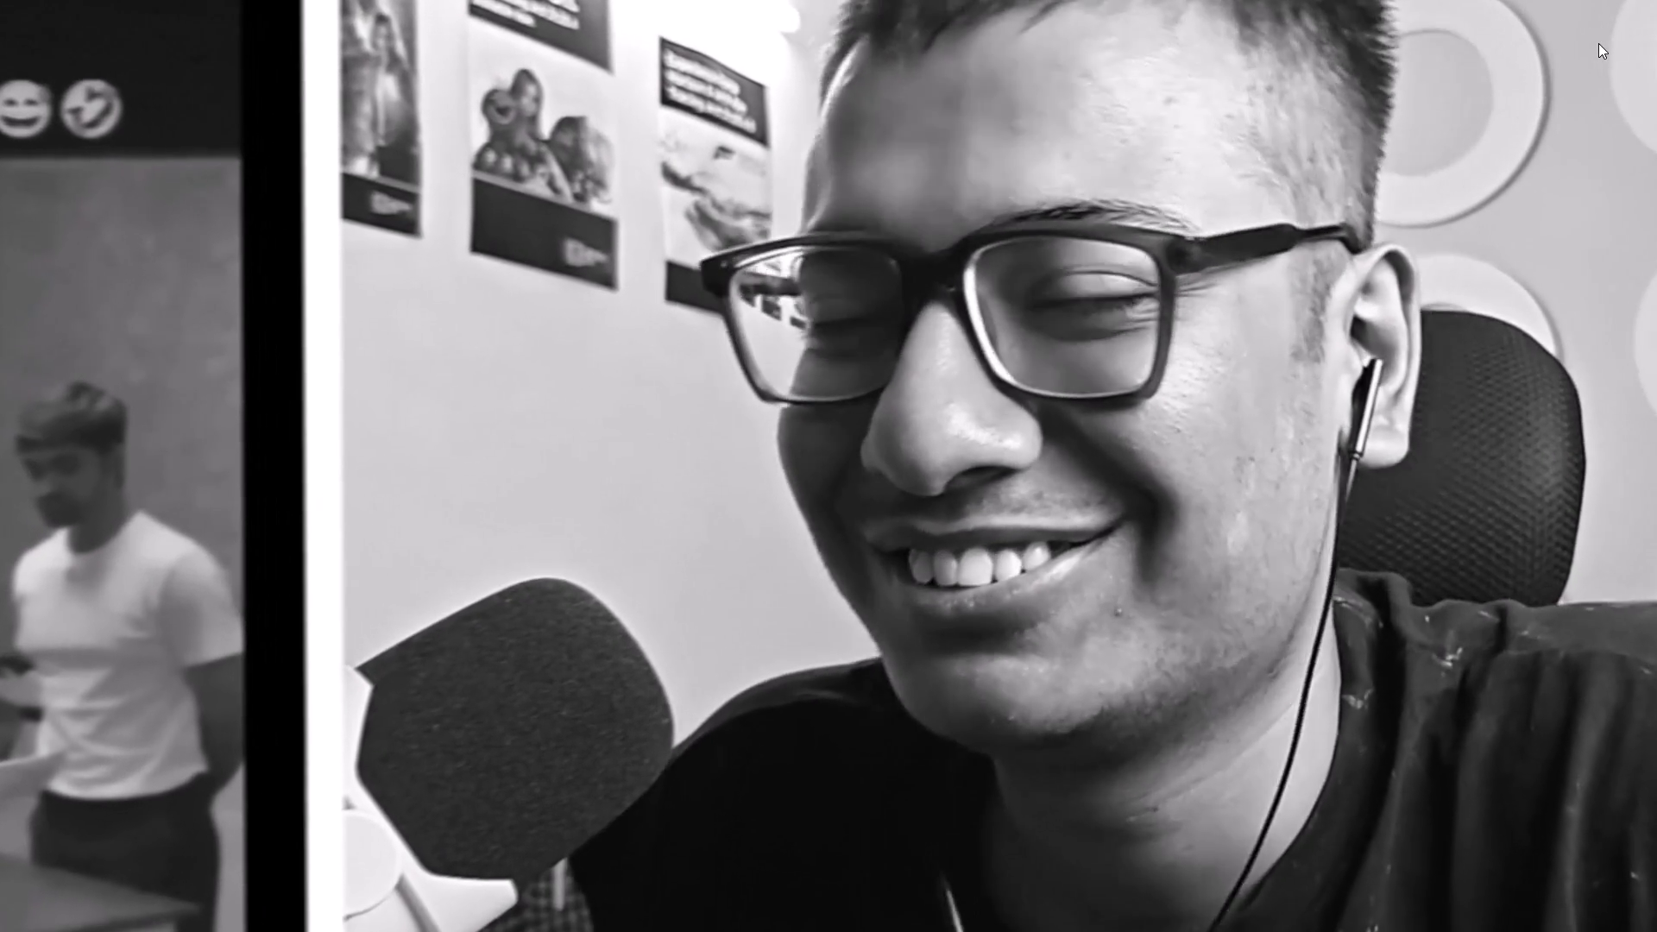
{"action": "key", "text": "Escape"}
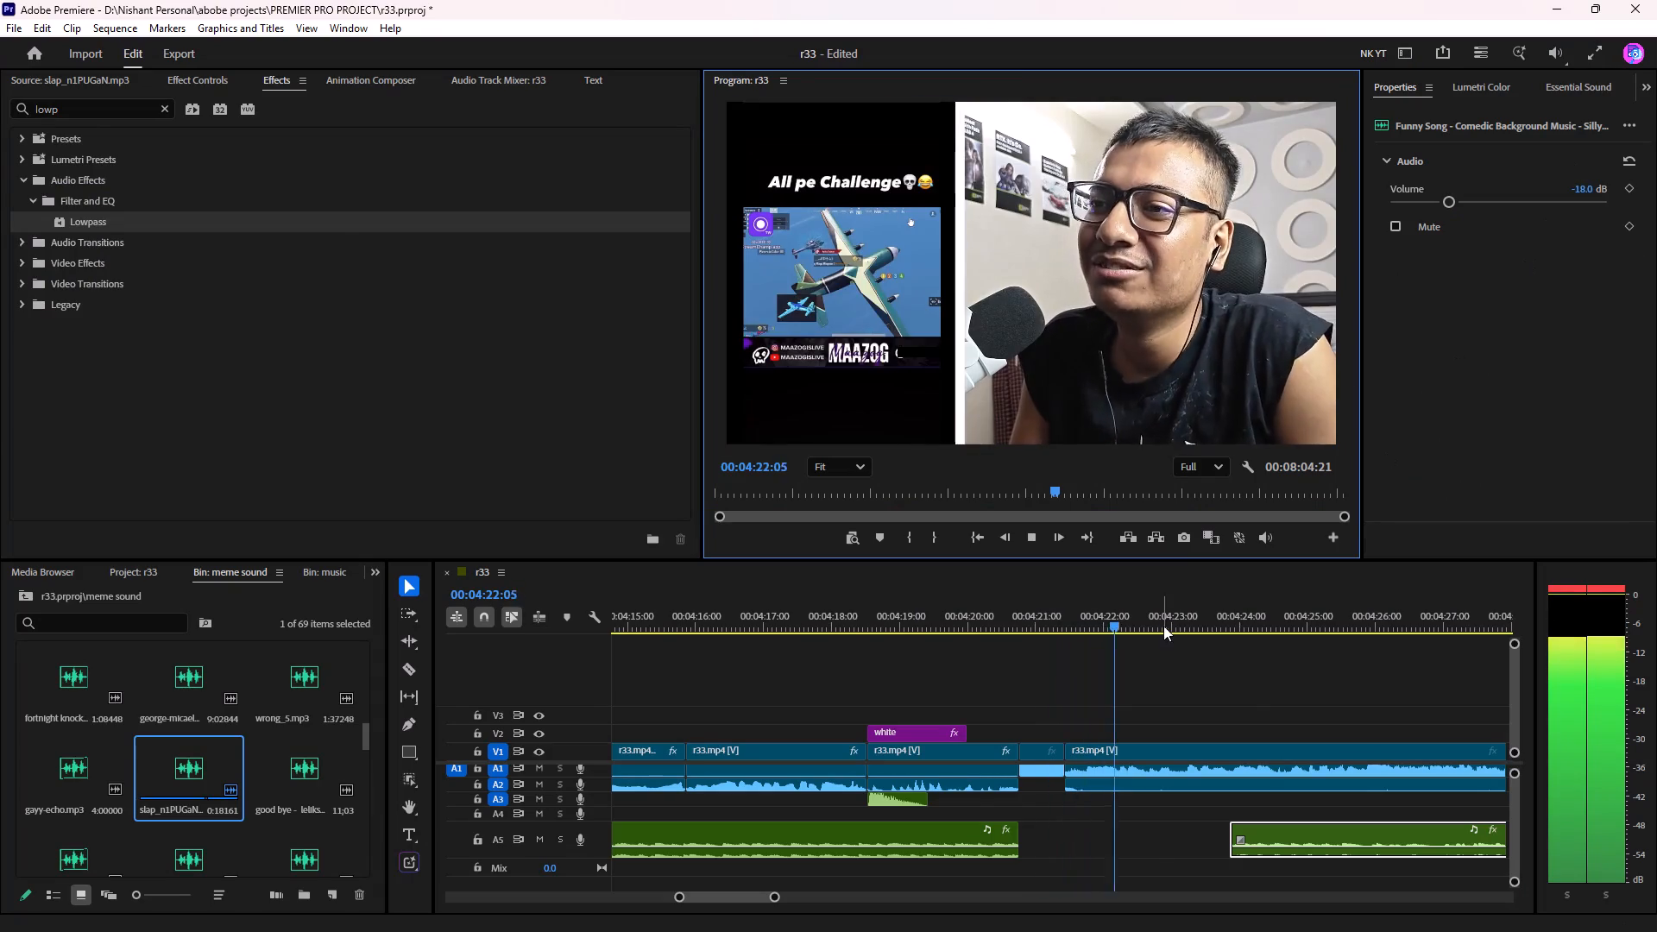
{"action": "key", "text": "space"}
Move the remaining A5 music to start just before the Adjustment Layer near 00:04:39 and add a short fade-in.
{"action": "left_click_drag", "start_coordinate": [1251, 827], "coordinate": [1500, 822]}
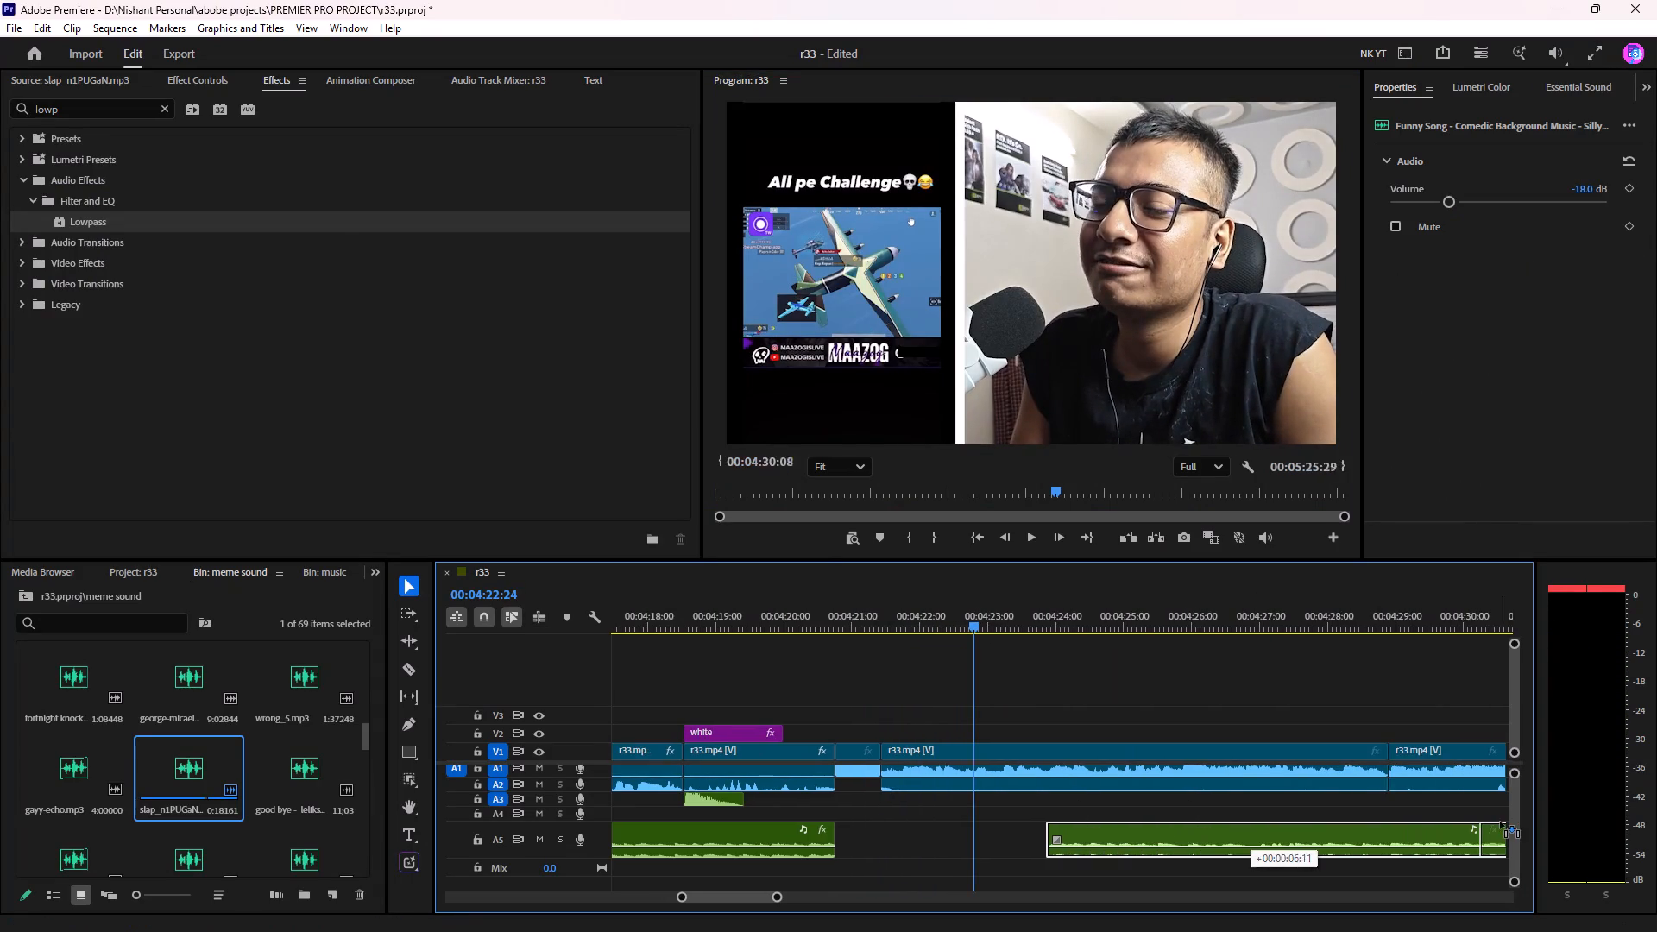
{"action": "left_click_drag", "start_coordinate": [1500, 822], "coordinate": [1512, 841]}
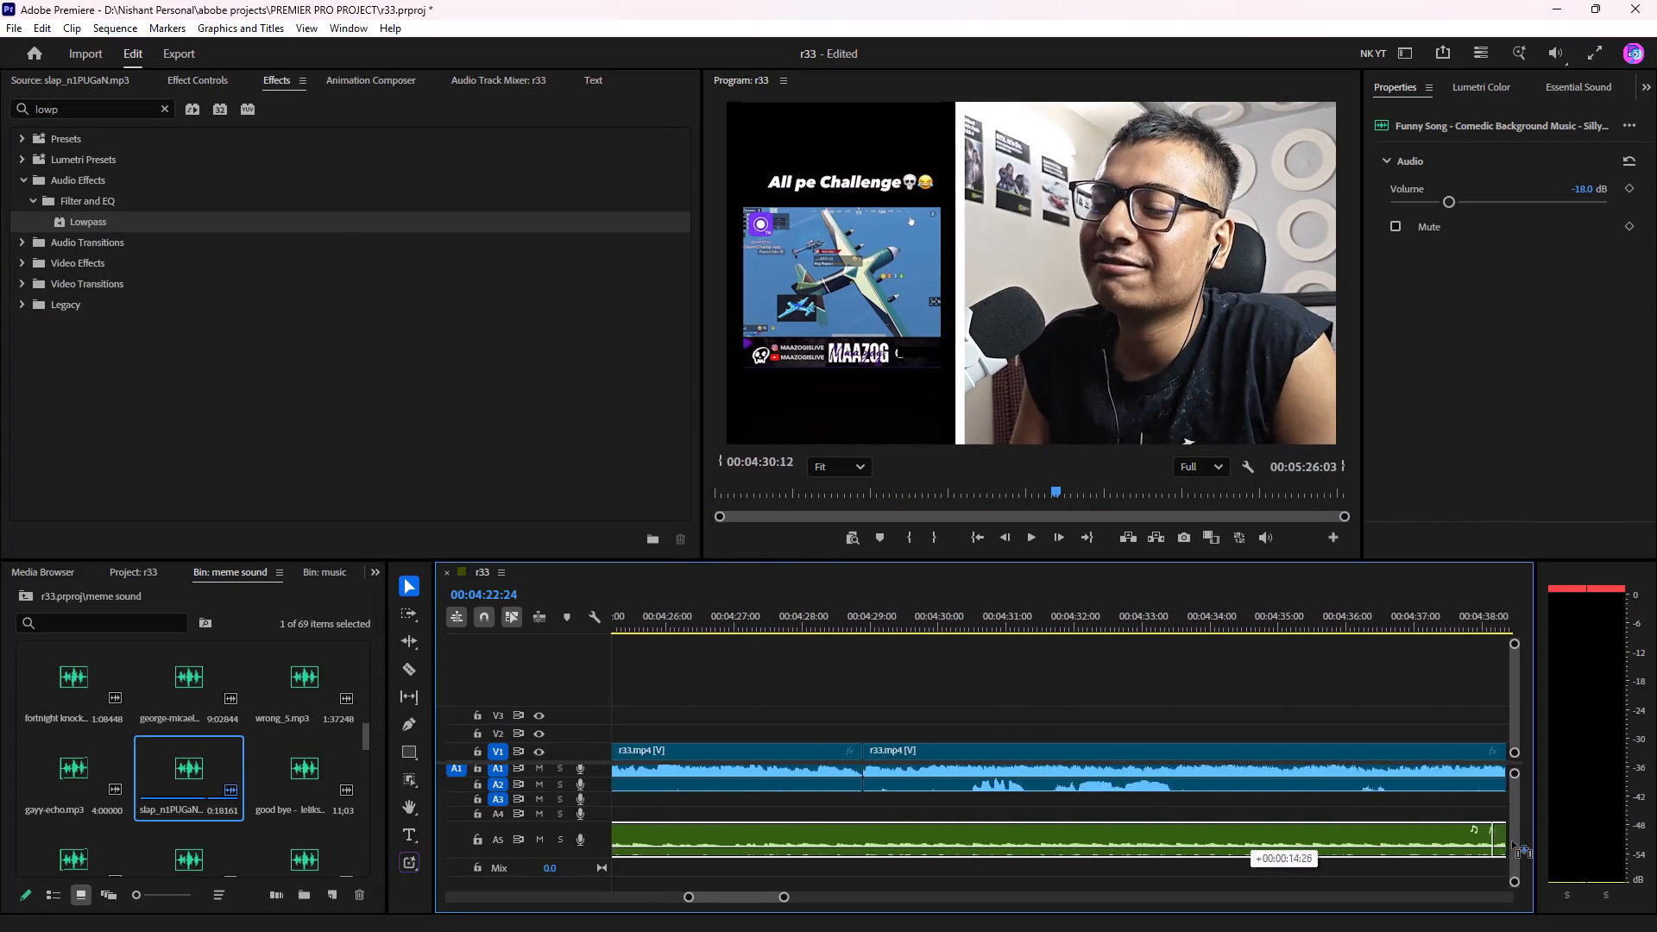
{"action": "left_click_drag", "start_coordinate": [1512, 841], "coordinate": [1288, 841]}
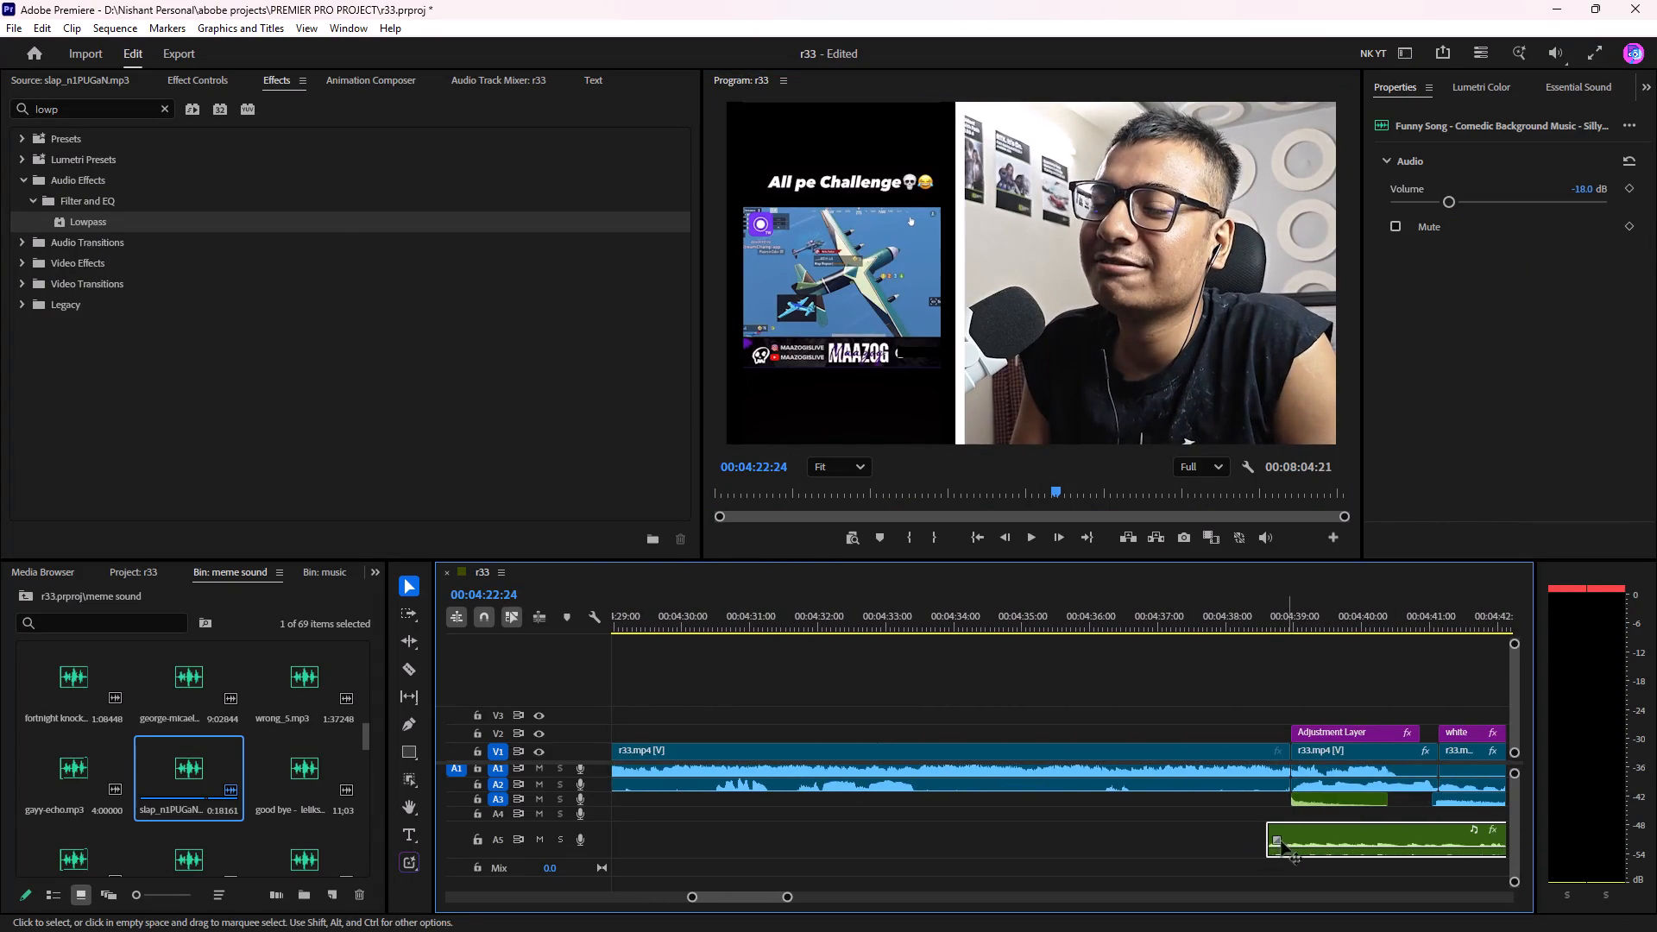
{"action": "left_click_drag", "start_coordinate": [1281, 843], "coordinate": [1327, 839]}
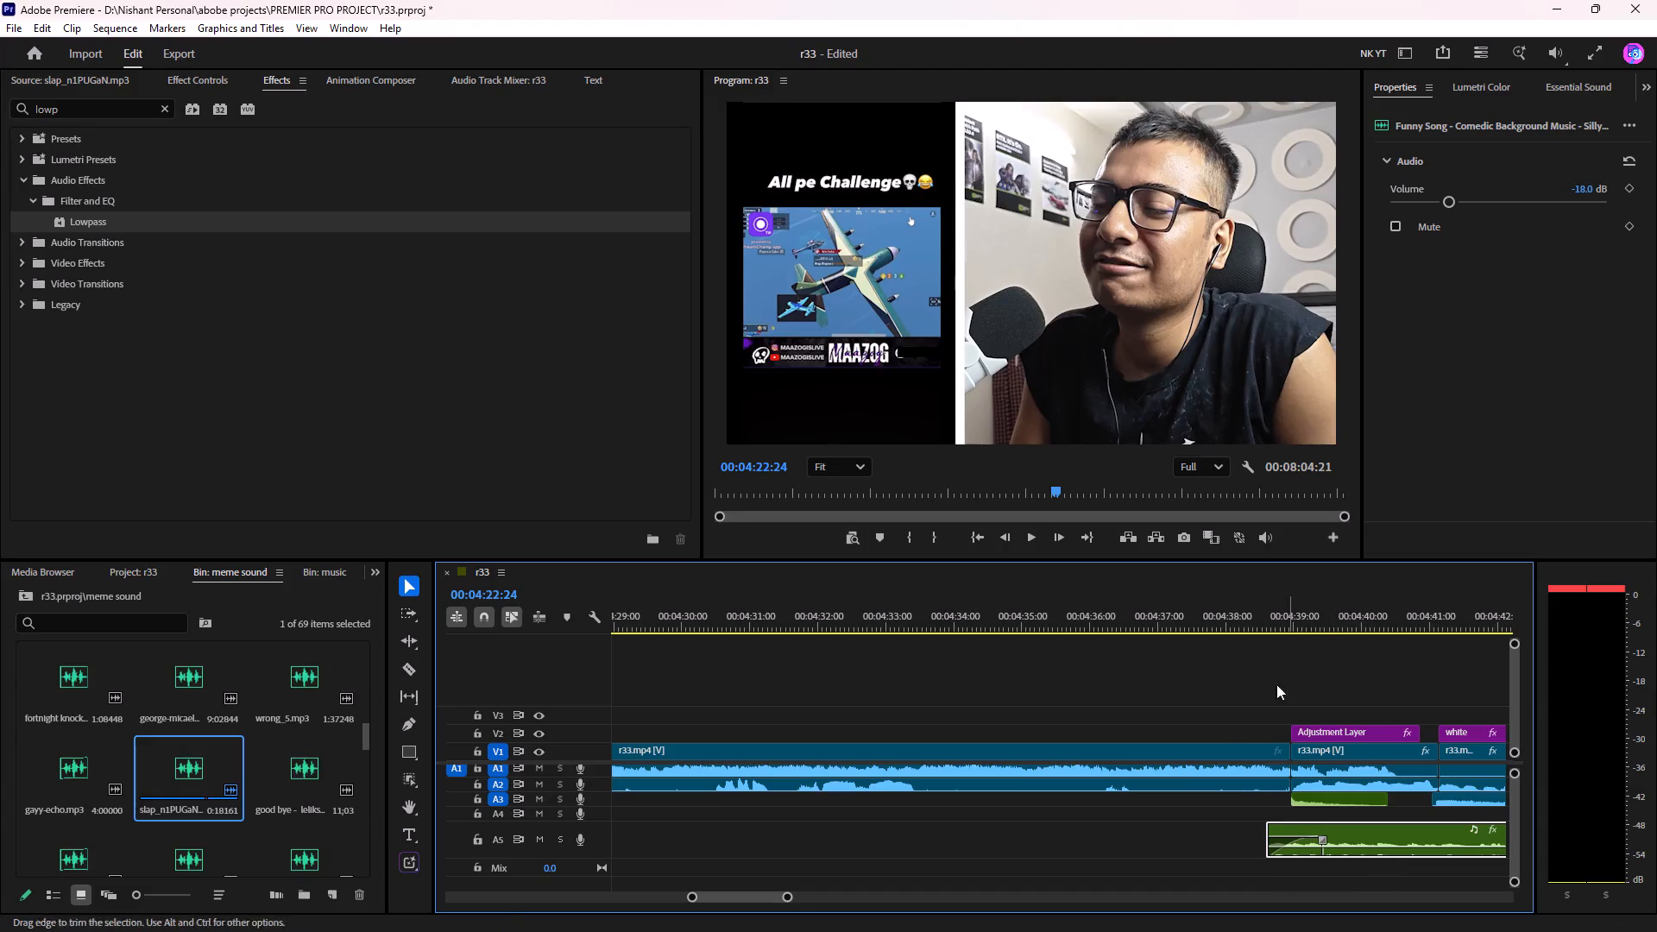
Replay from about 00:04:36 to 00:04:50 in full screen to check the music fade-in and the sound effects.
{"action": "left_click", "coordinate": [1220, 598]}
{"action": "left_click", "coordinate": [1128, 622]}
{"action": "key", "text": "space"}
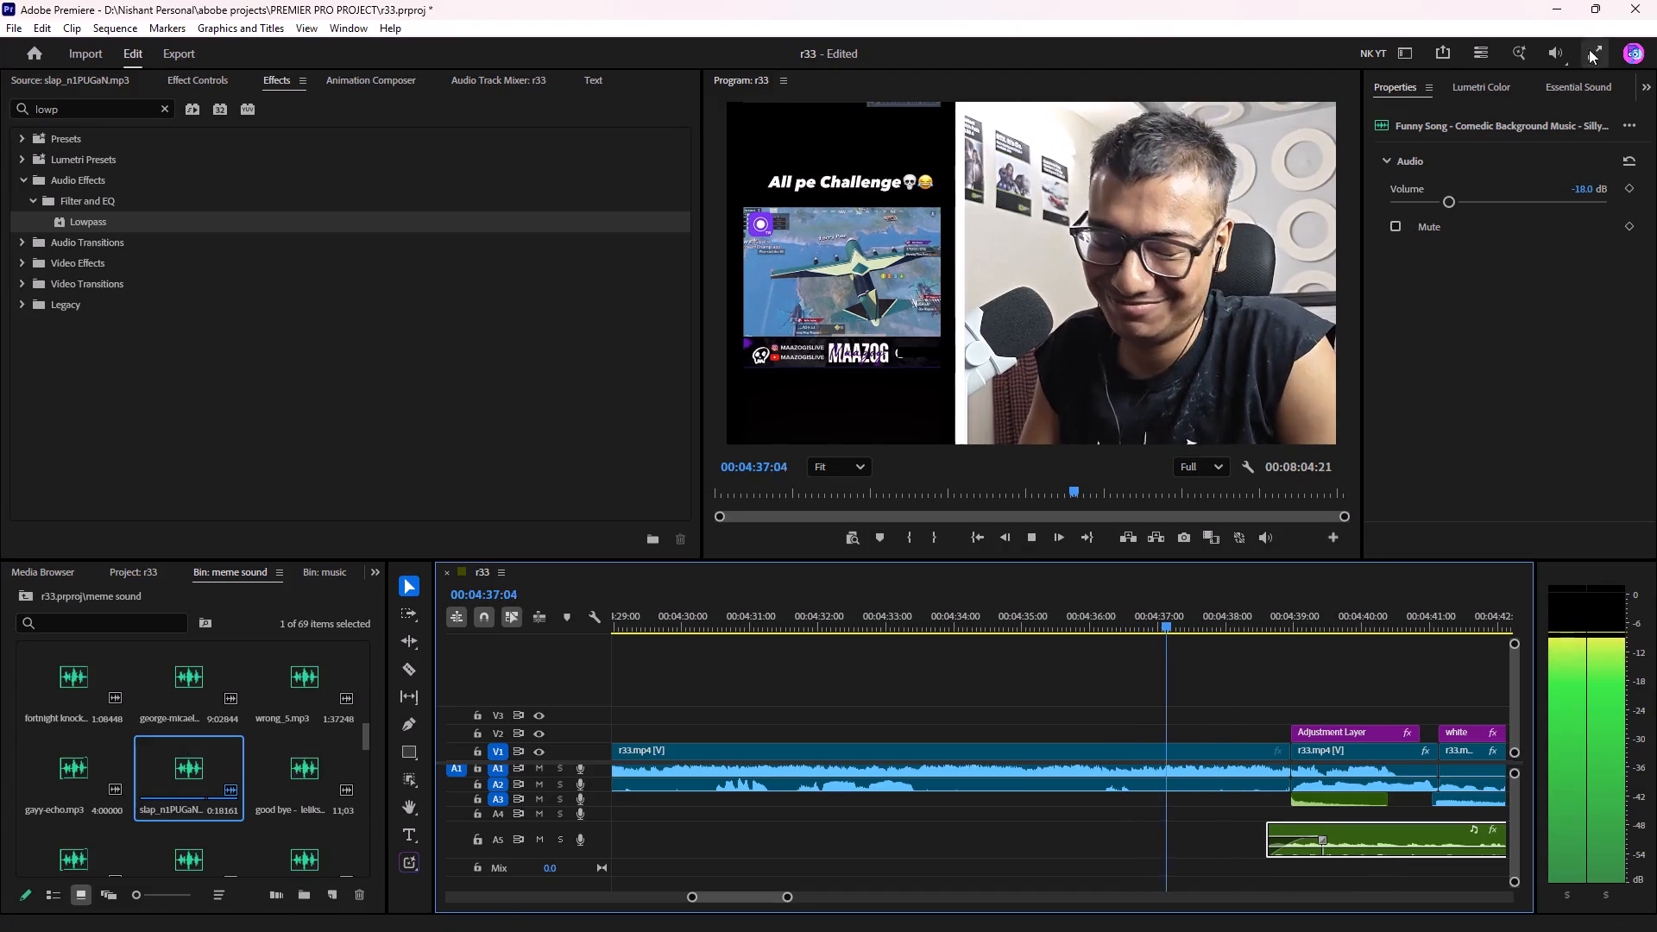
{"action": "left_click", "coordinate": [1584, 60]}
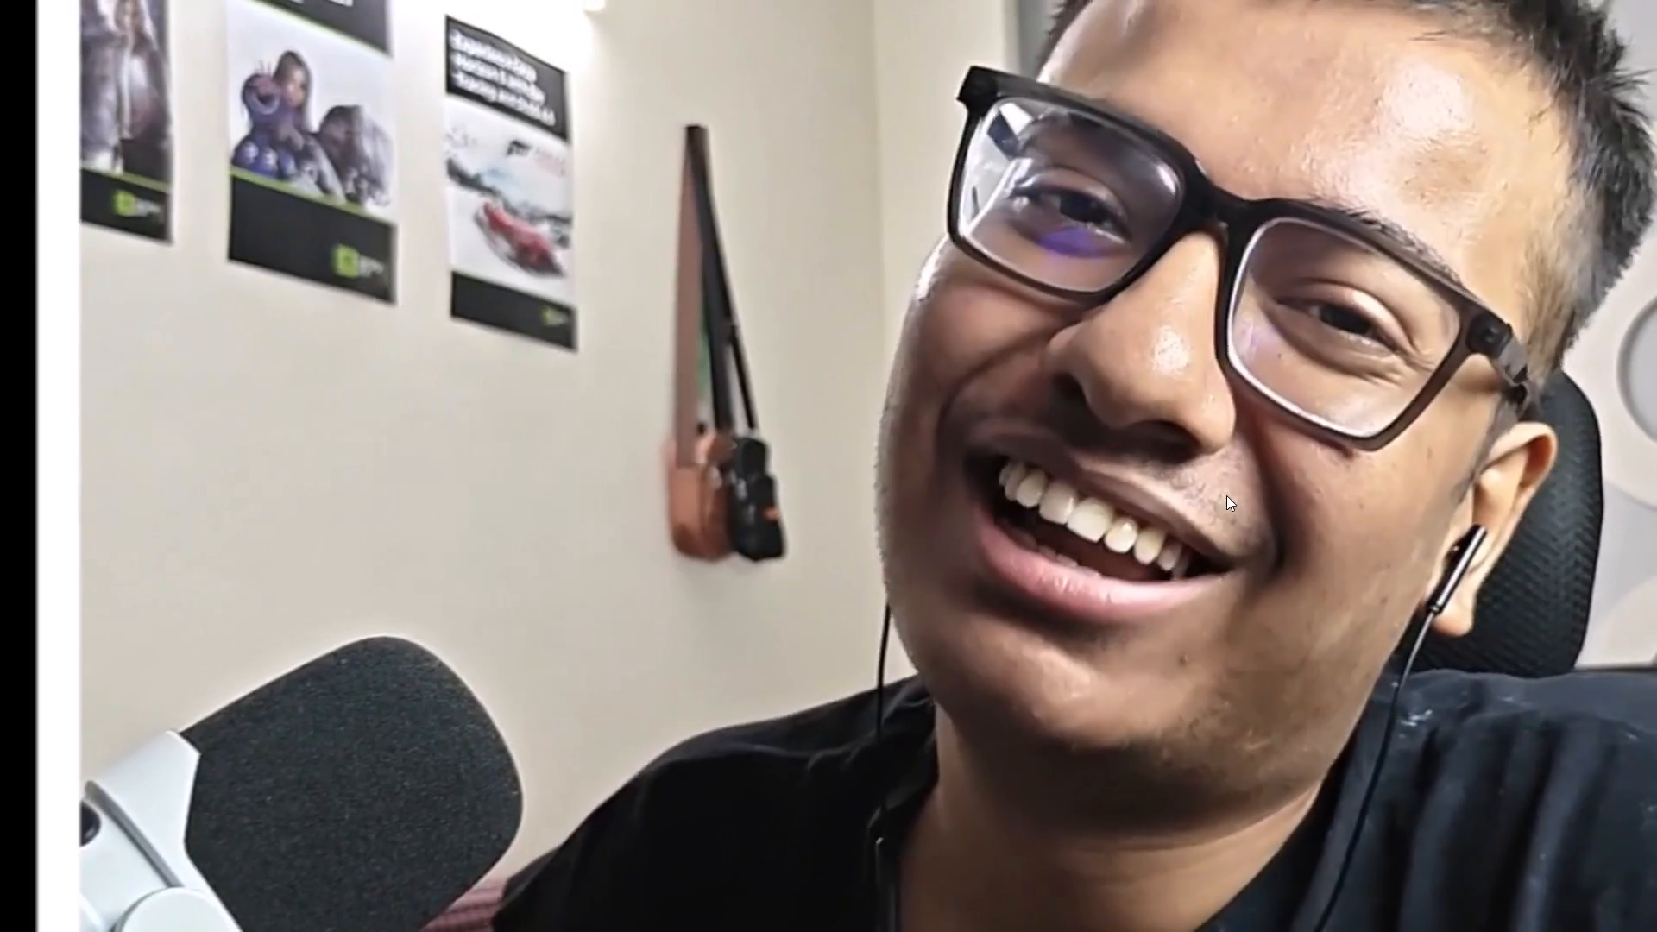
{"action": "key", "text": "Escape"}
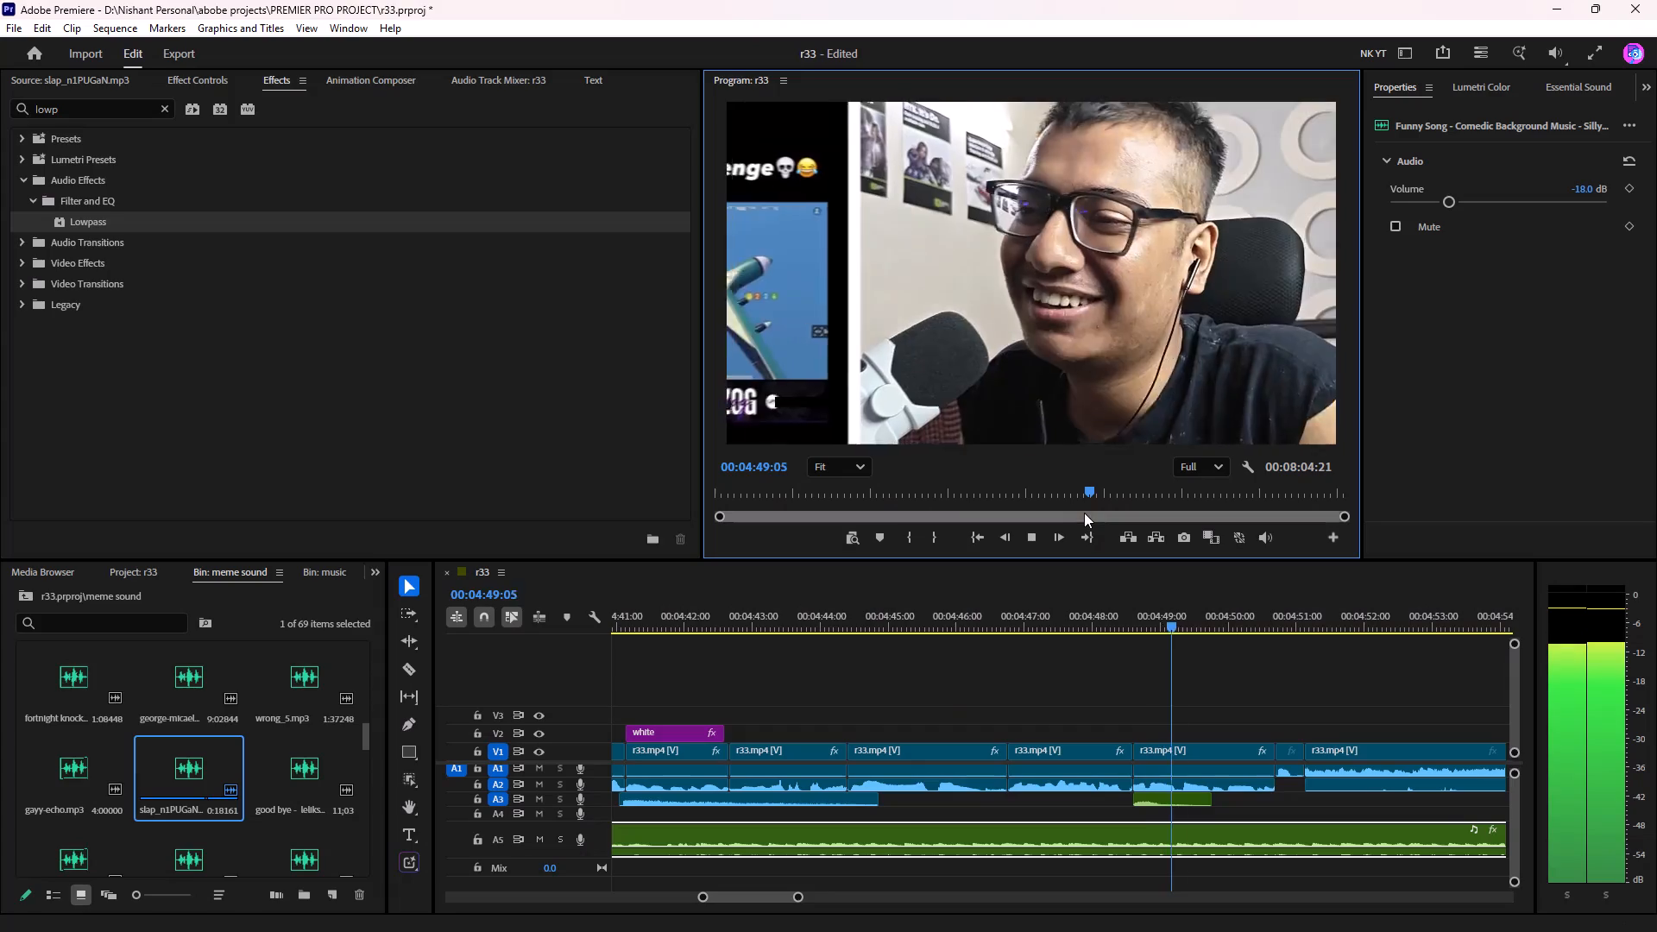
{"action": "key", "text": "space"}
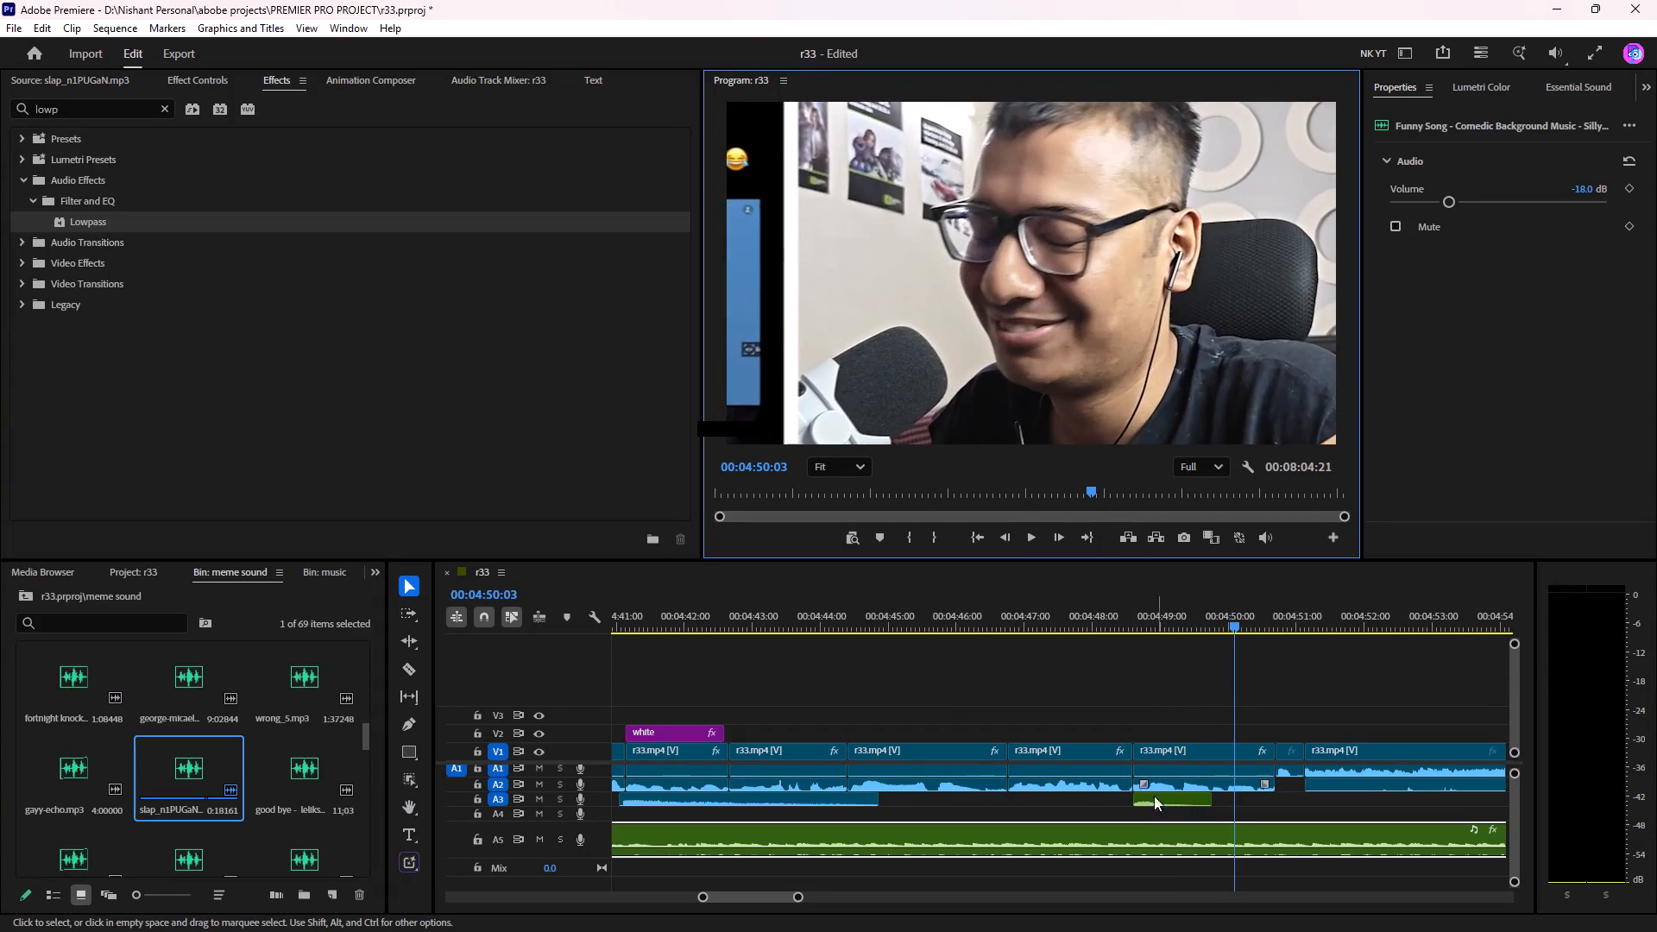
Set the volume of the tindeck_1.mp3 sound effect on A3 to -11.8 dB and replay the passage leading into it.
{"action": "left_click", "coordinate": [1153, 801]}
{"action": "left_click", "coordinate": [1469, 205]}
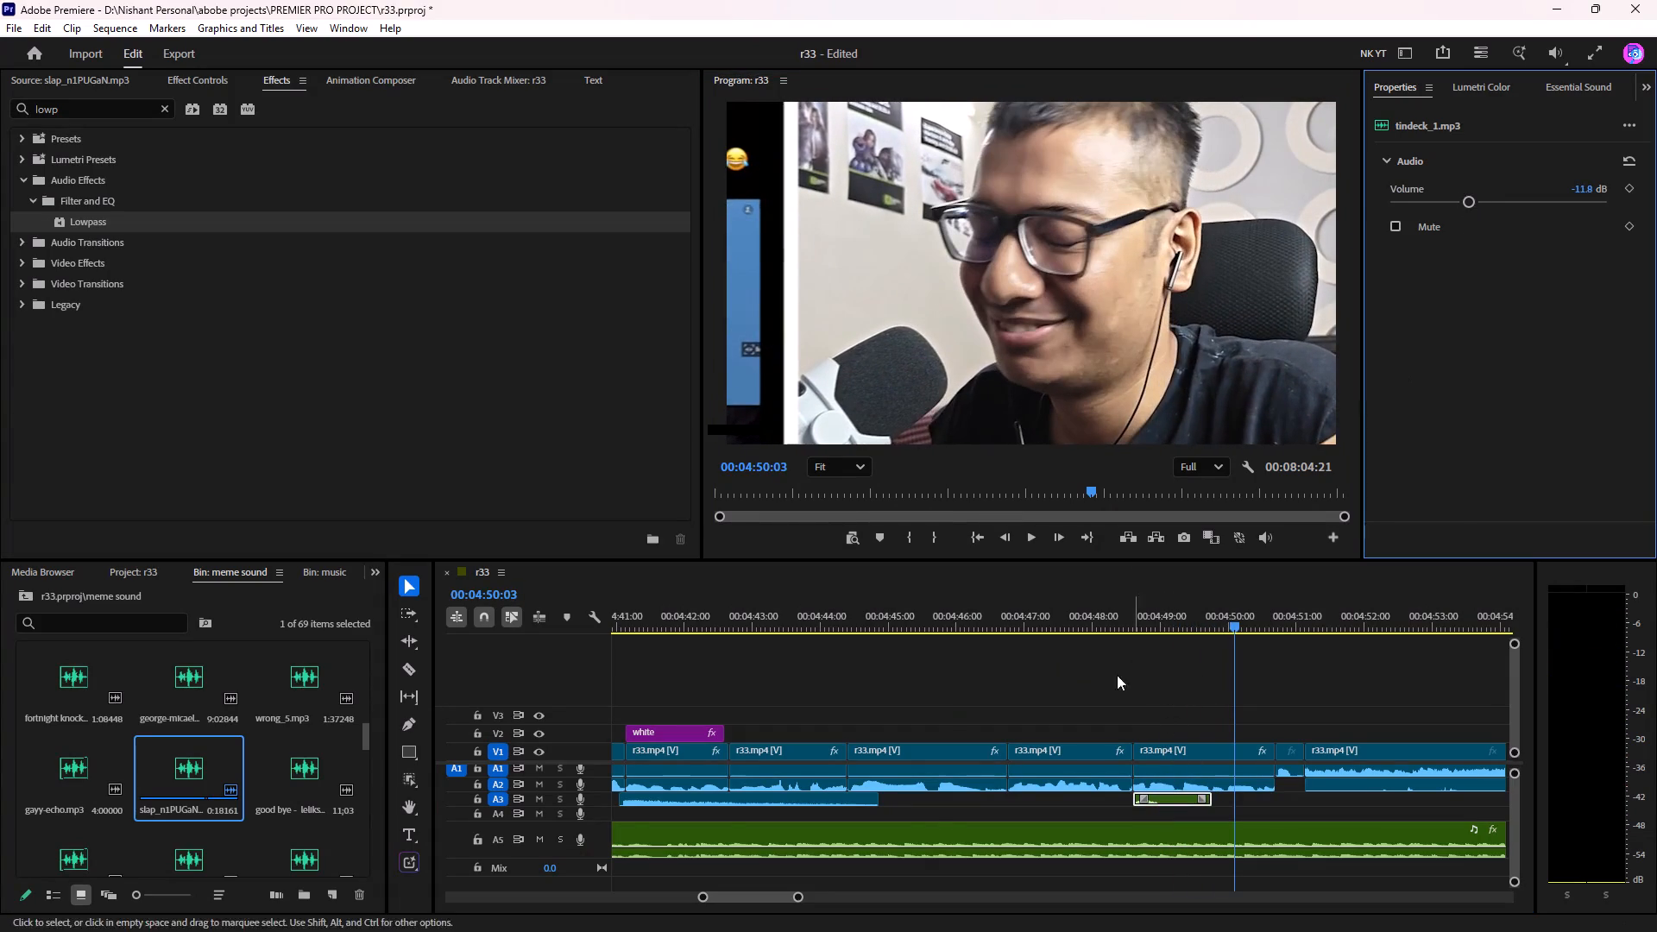
{"action": "left_click", "coordinate": [941, 614]}
{"action": "key", "text": "space"}
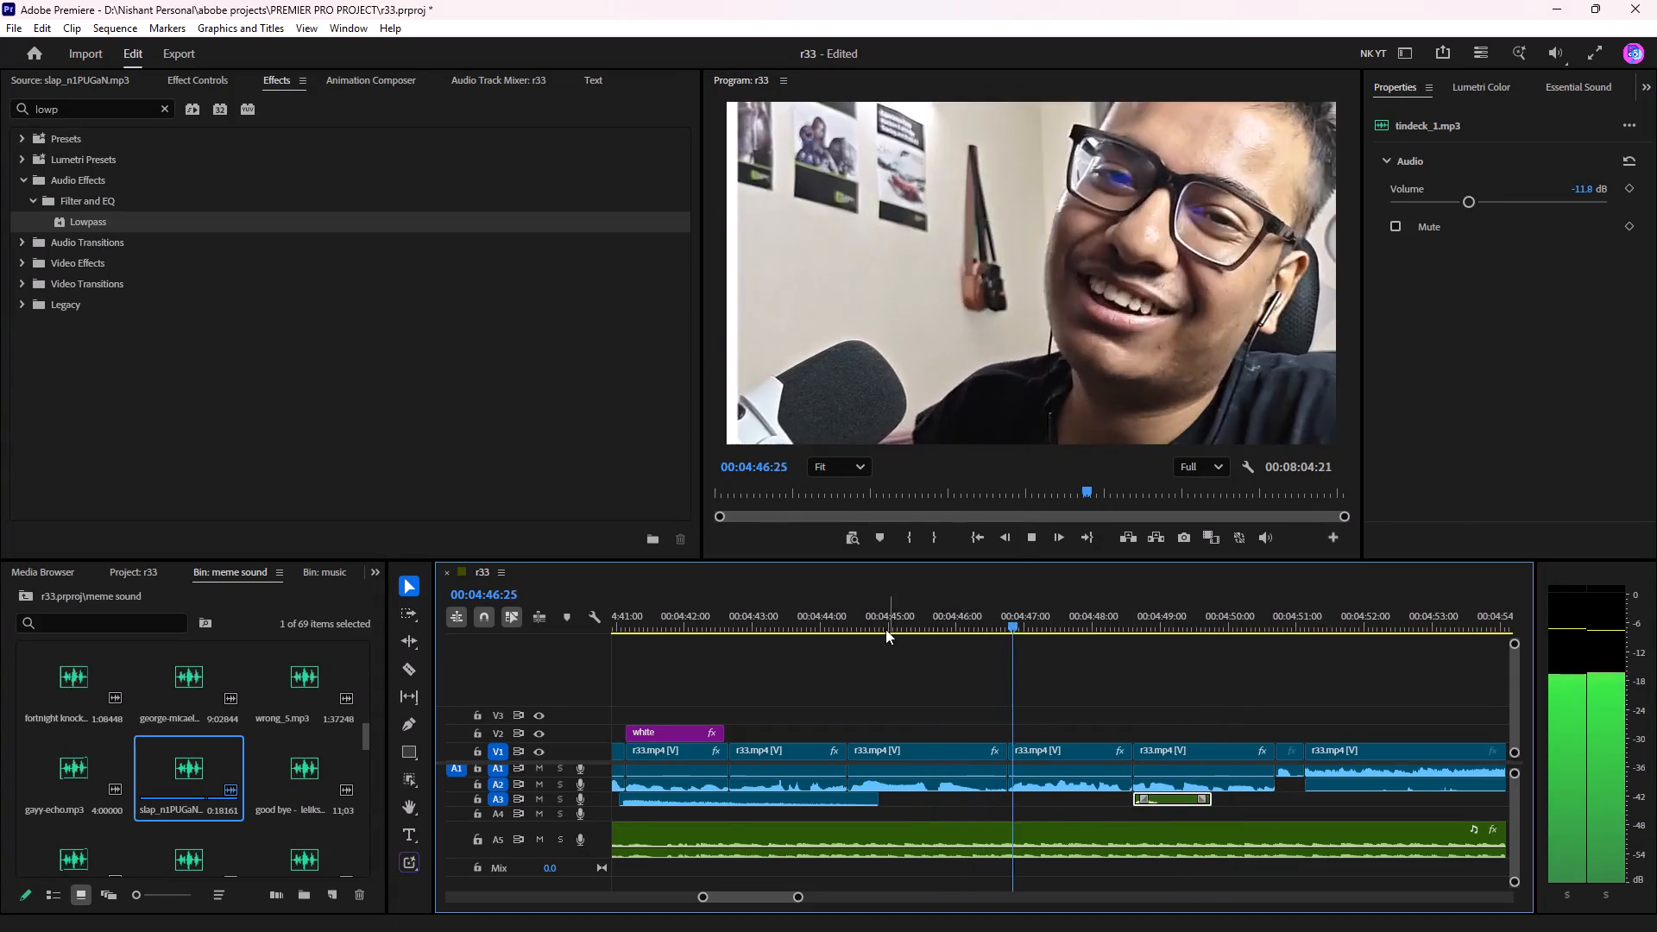
Replay from about 00:04:38 and set the volume of the Modern Meme Sound Effects Compilation clip on A3 near 00:04:41 to -10.0 dB.
{"action": "left_click_drag", "start_coordinate": [859, 626], "coordinate": [690, 642]}
{"action": "key", "text": "space"}
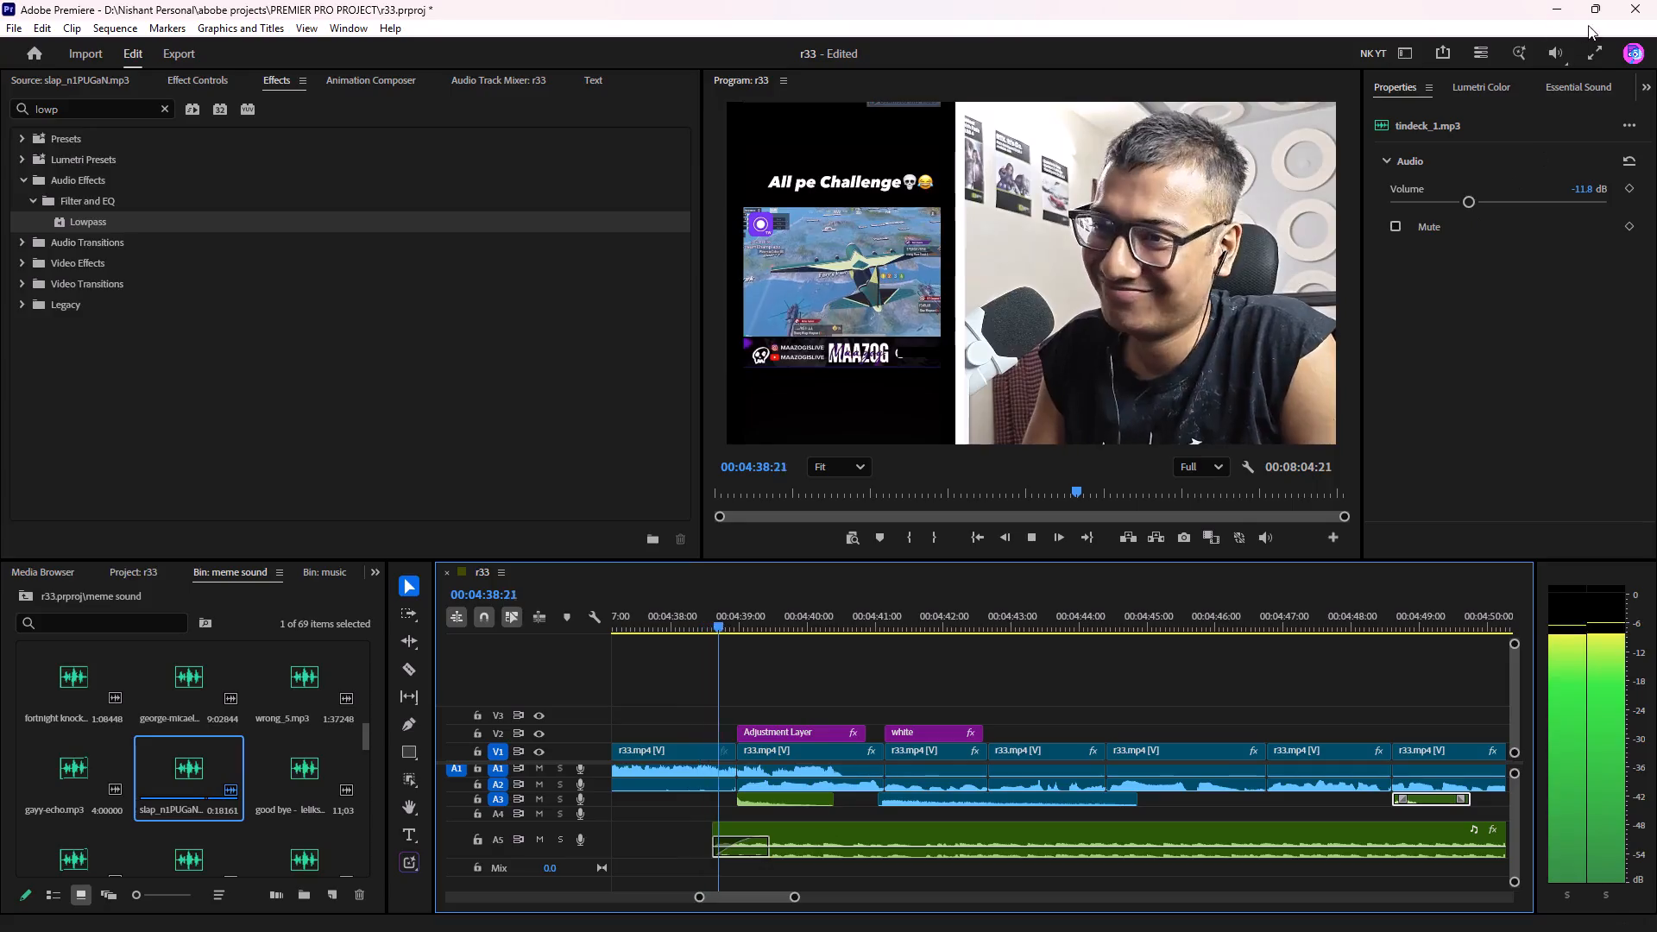
{"action": "left_click", "coordinate": [1595, 48]}
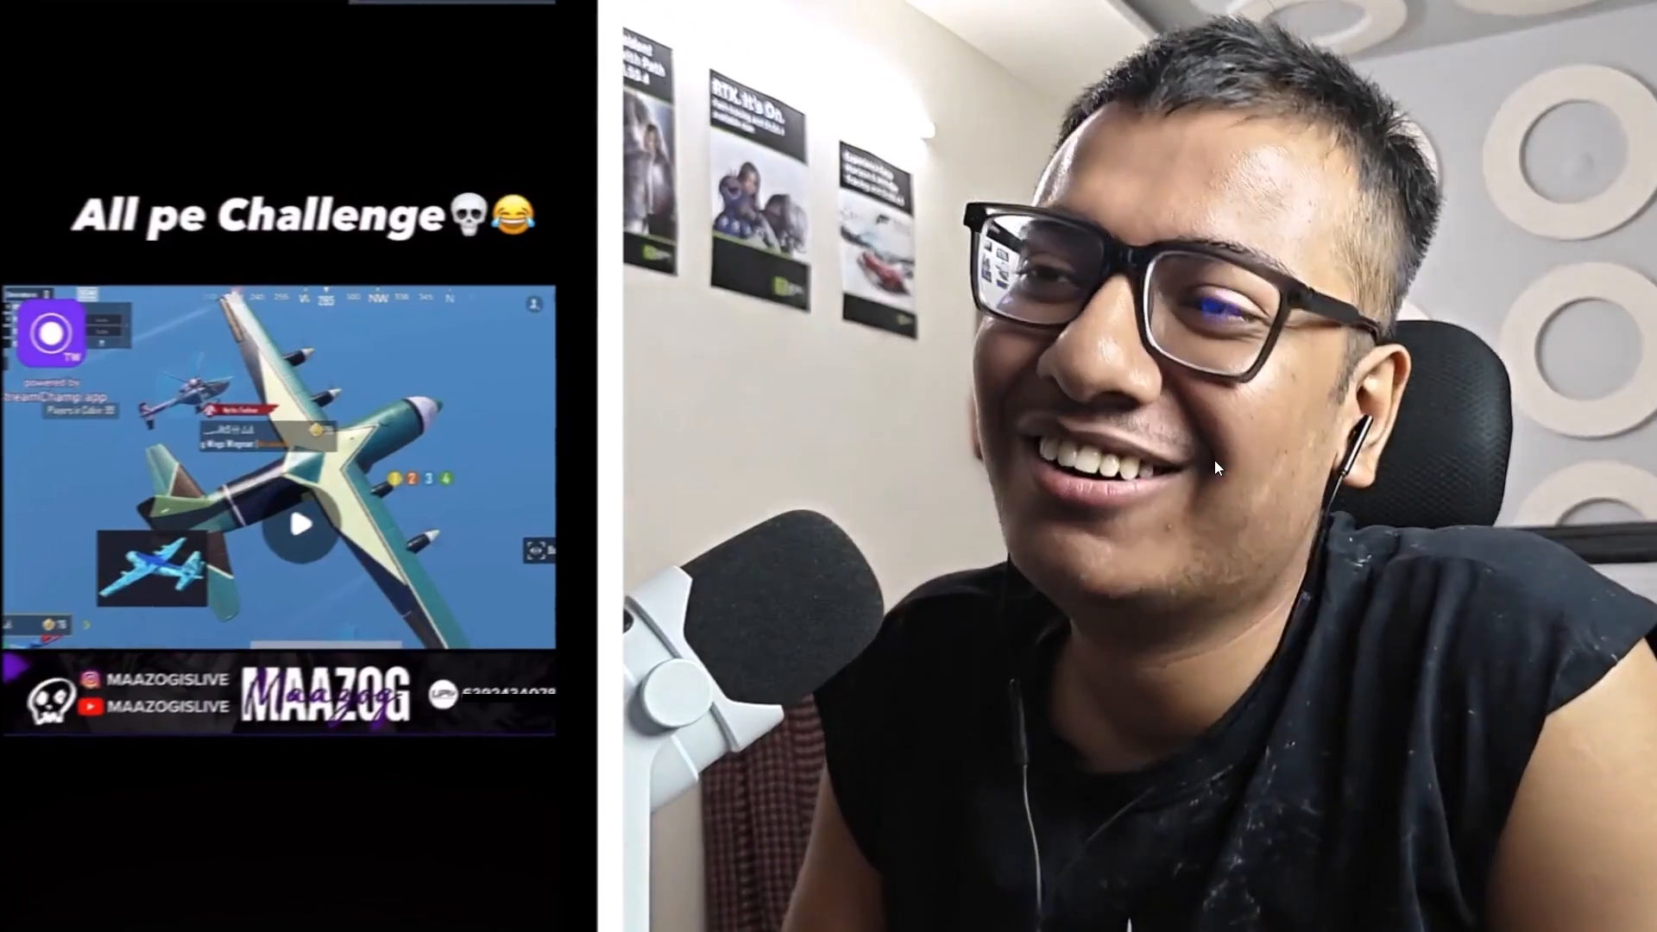
{"action": "key", "text": "Escape"}
{"action": "key", "text": "space"}
{"action": "left_click", "coordinate": [855, 624]}
{"action": "key", "text": "space"}
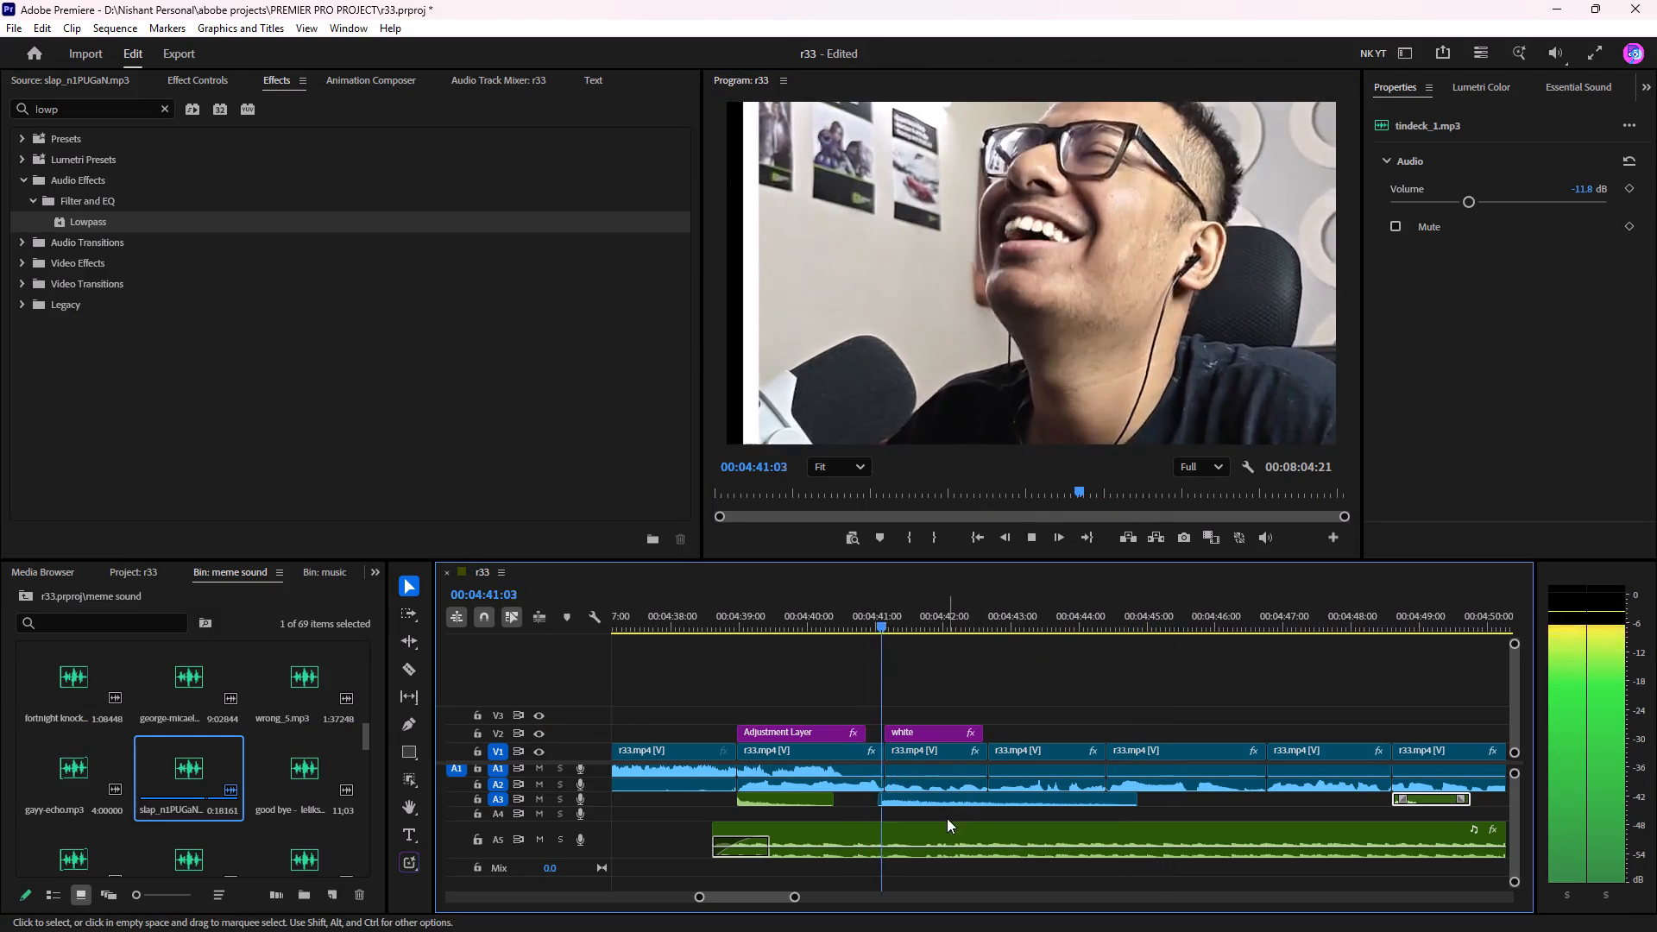
{"action": "key", "text": "space"}
{"action": "left_click", "coordinate": [946, 808]}
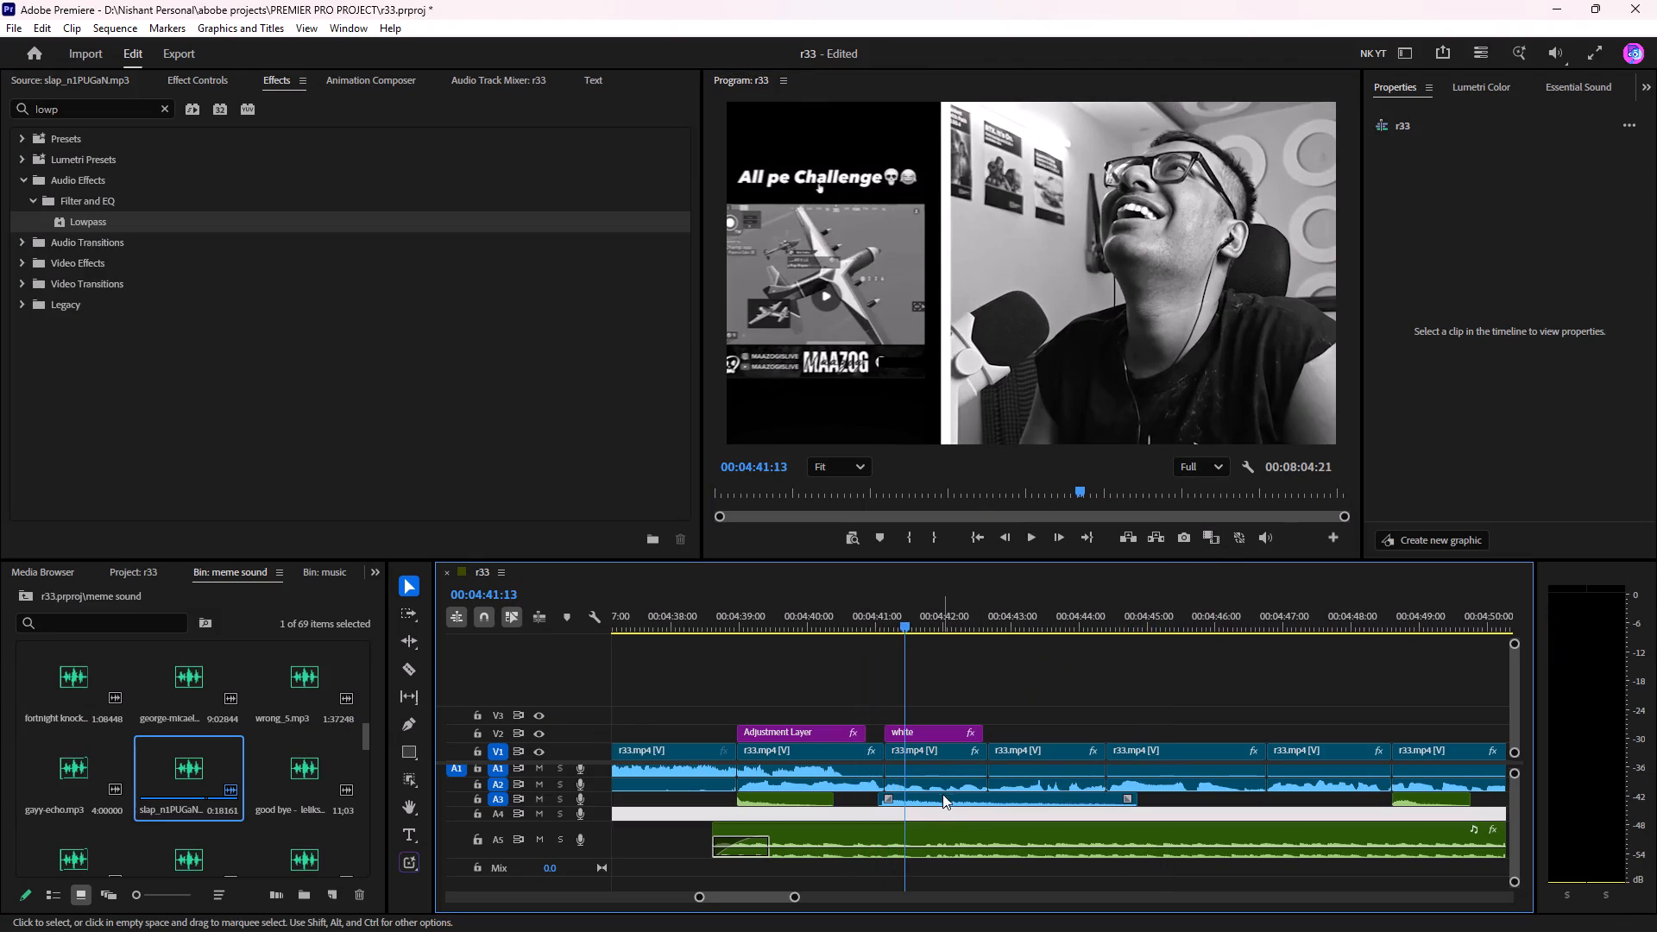
{"action": "left_click", "coordinate": [942, 801]}
{"action": "left_click", "coordinate": [1476, 198]}
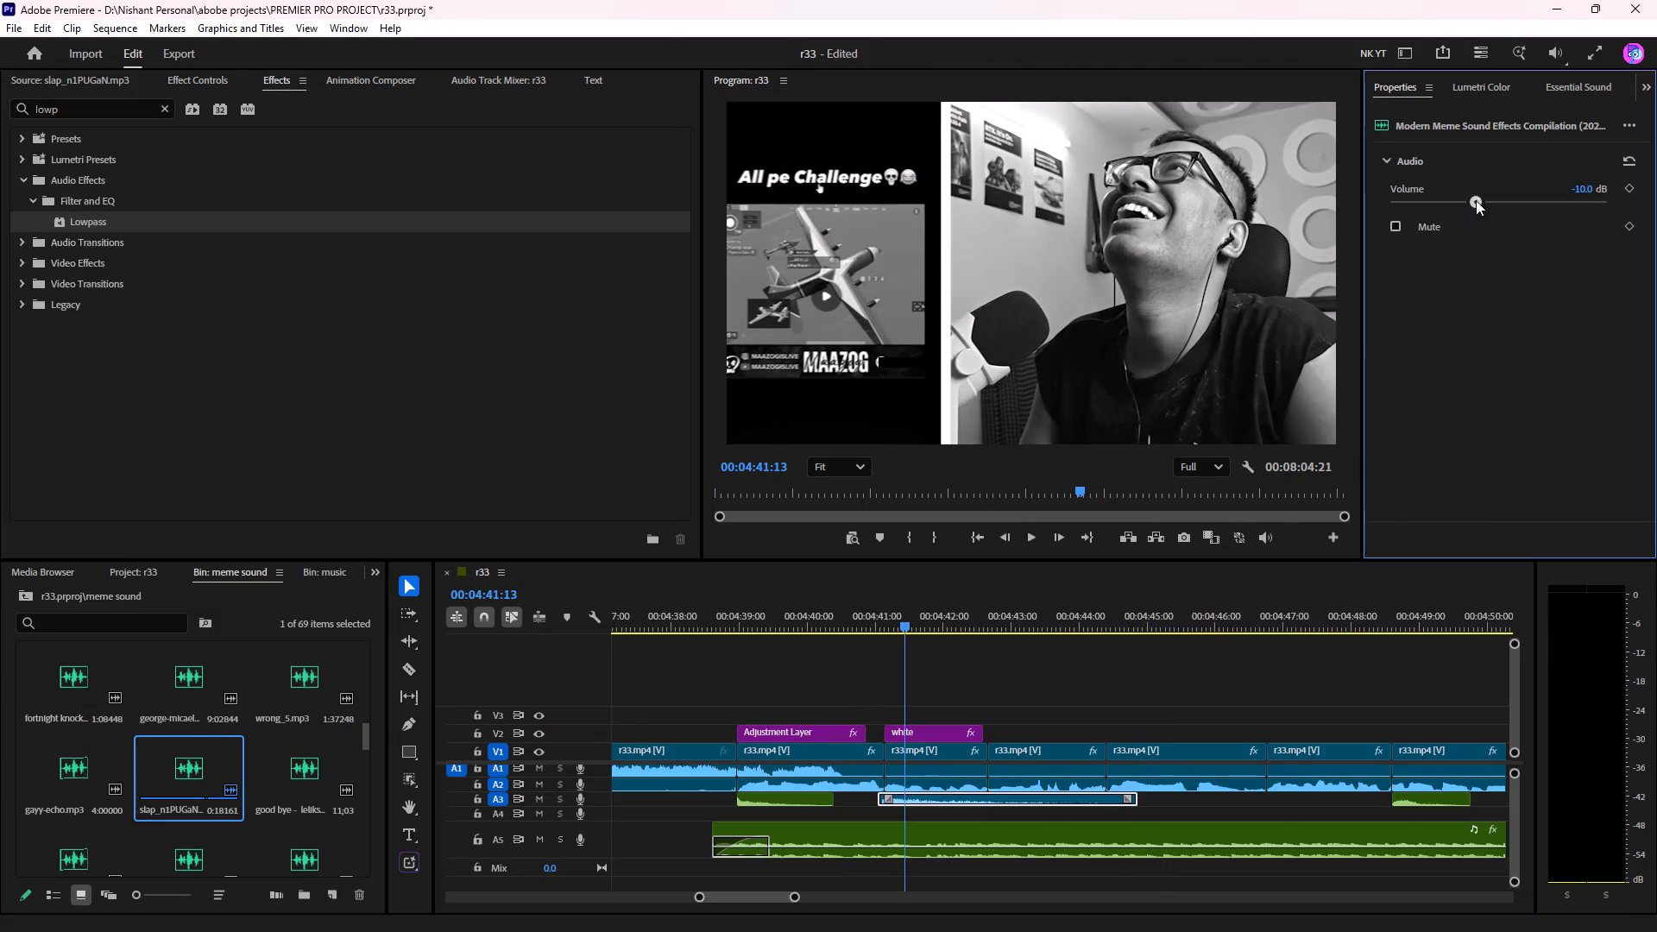
Review the mix through about 00:04:53, set the tindeck_1.mp3 volume near 00:04:49 to -6.7 dB, and replay it in full screen.
{"action": "left_click", "coordinate": [706, 615]}
{"action": "key", "text": "space"}
{"action": "left_click", "coordinate": [1599, 52]}
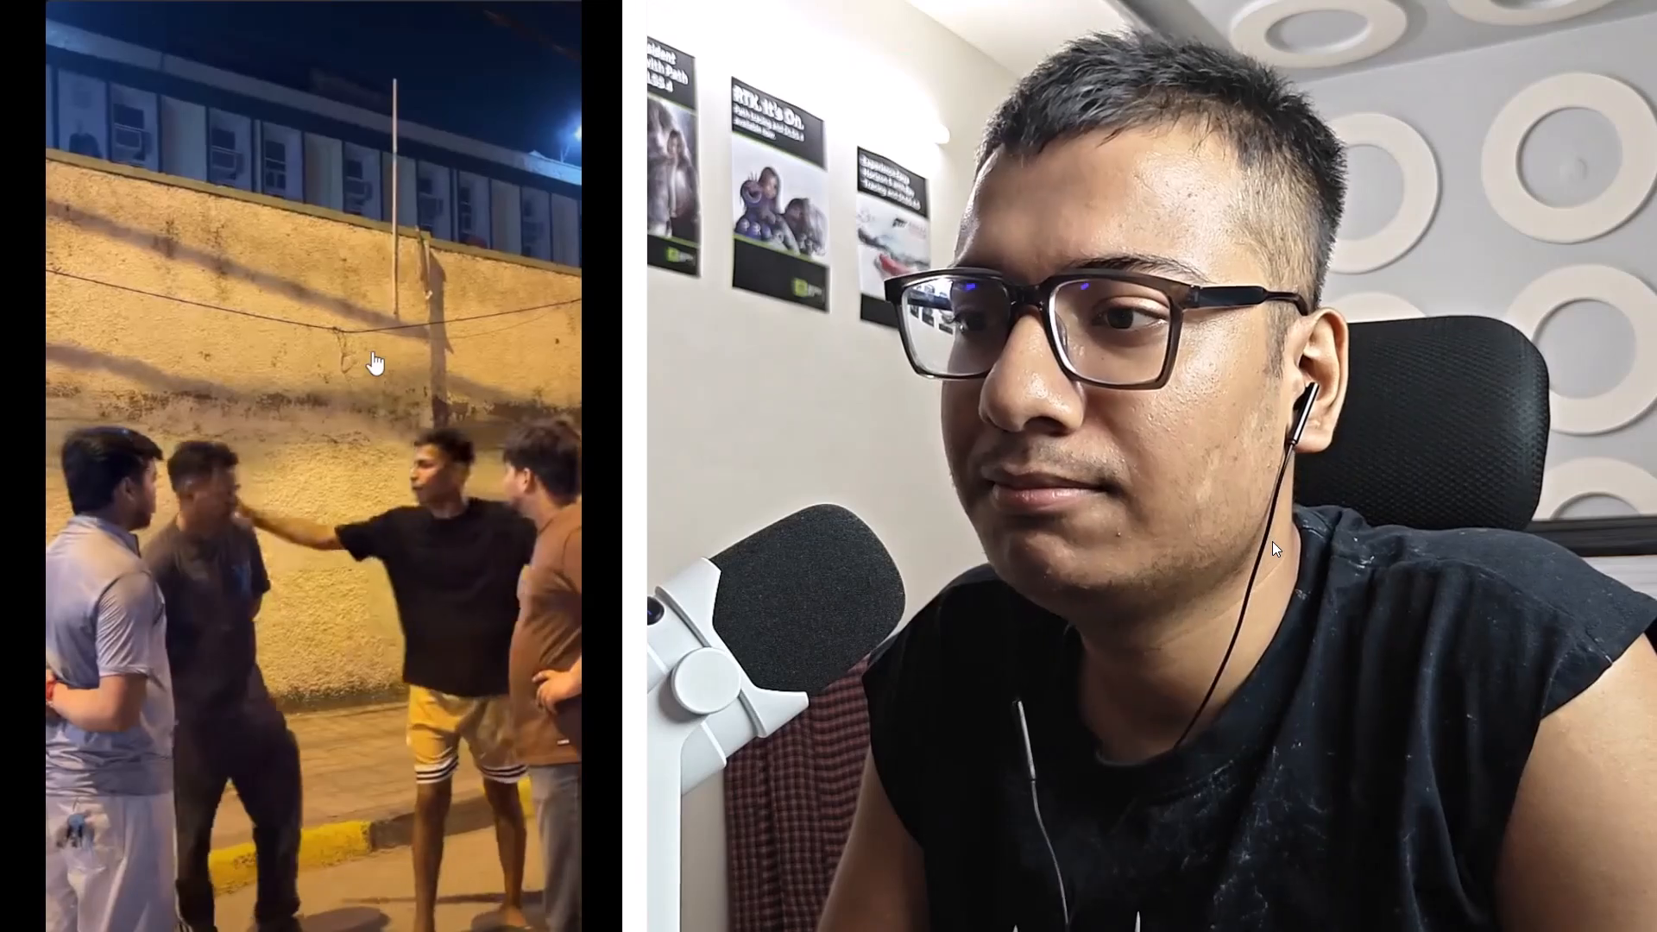
{"action": "key", "text": "Escape"}
{"action": "key", "text": "space"}
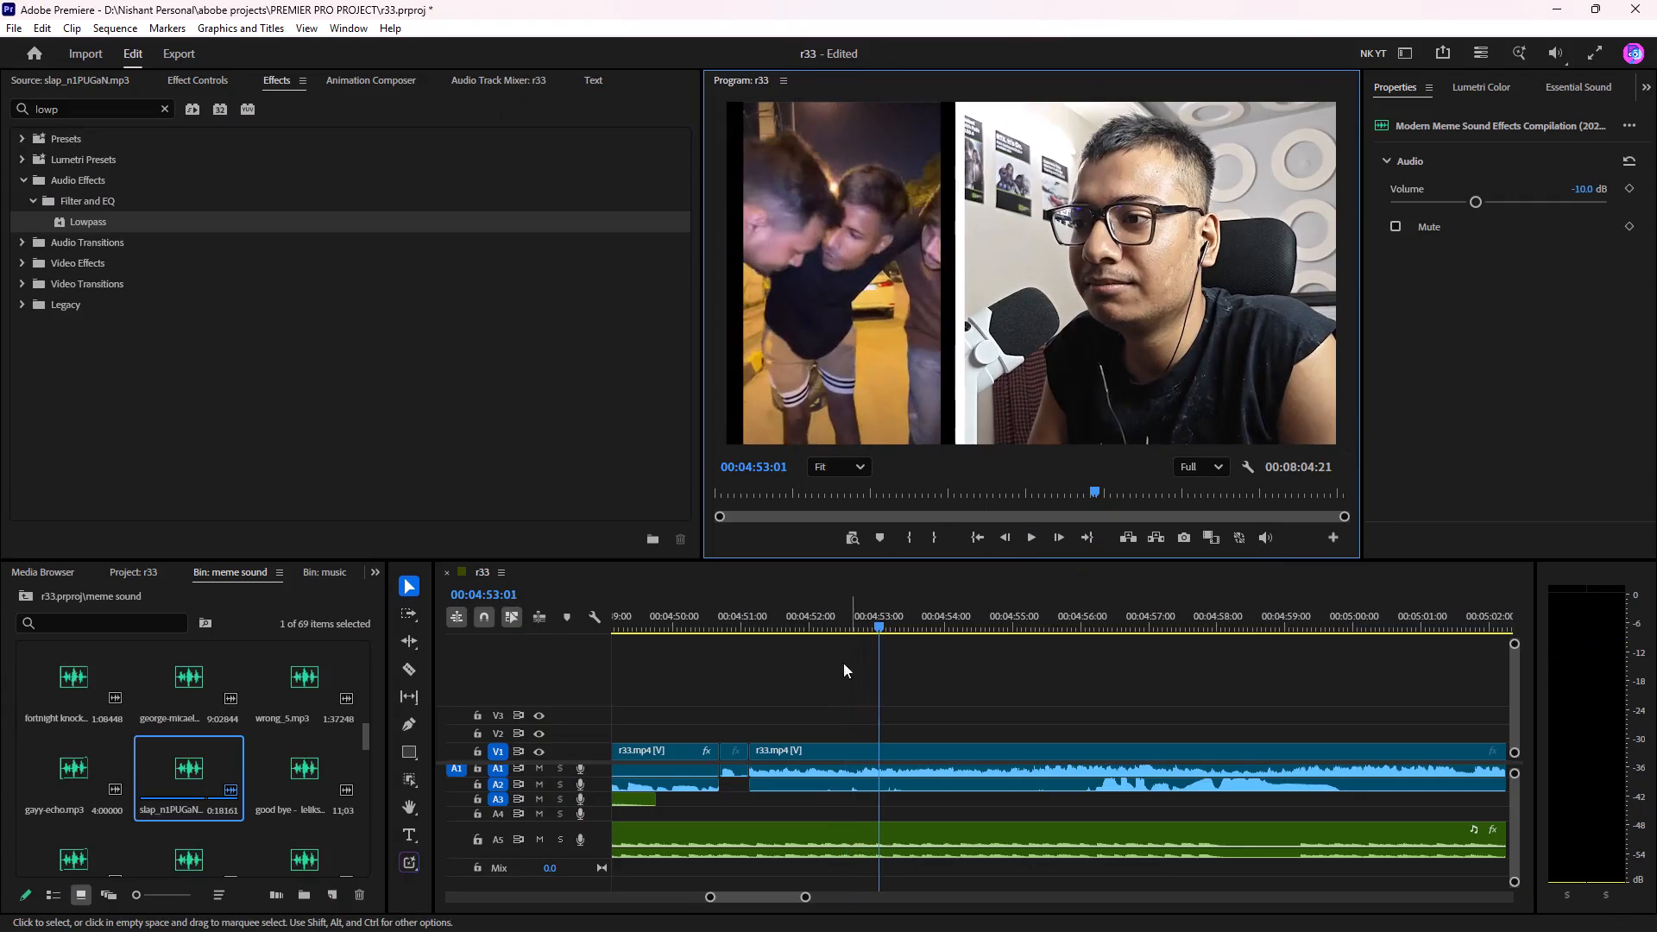
{"action": "left_click_drag", "start_coordinate": [818, 613], "coordinate": [822, 764]}
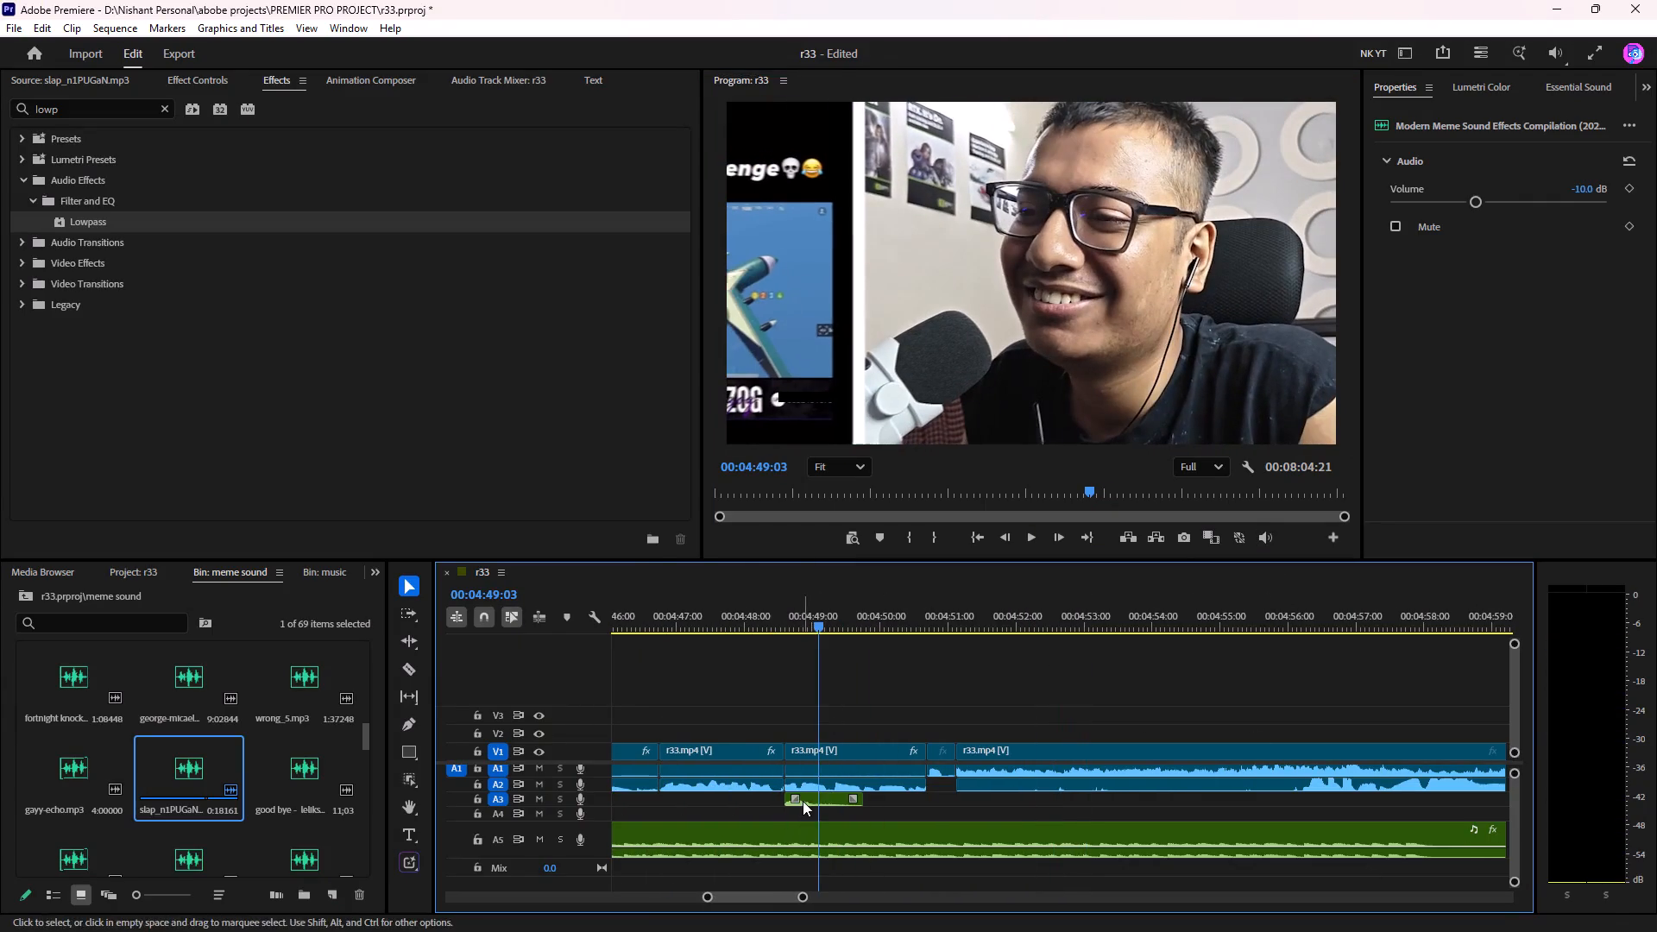
{"action": "left_click", "coordinate": [803, 801]}
{"action": "left_click", "coordinate": [1474, 203]}
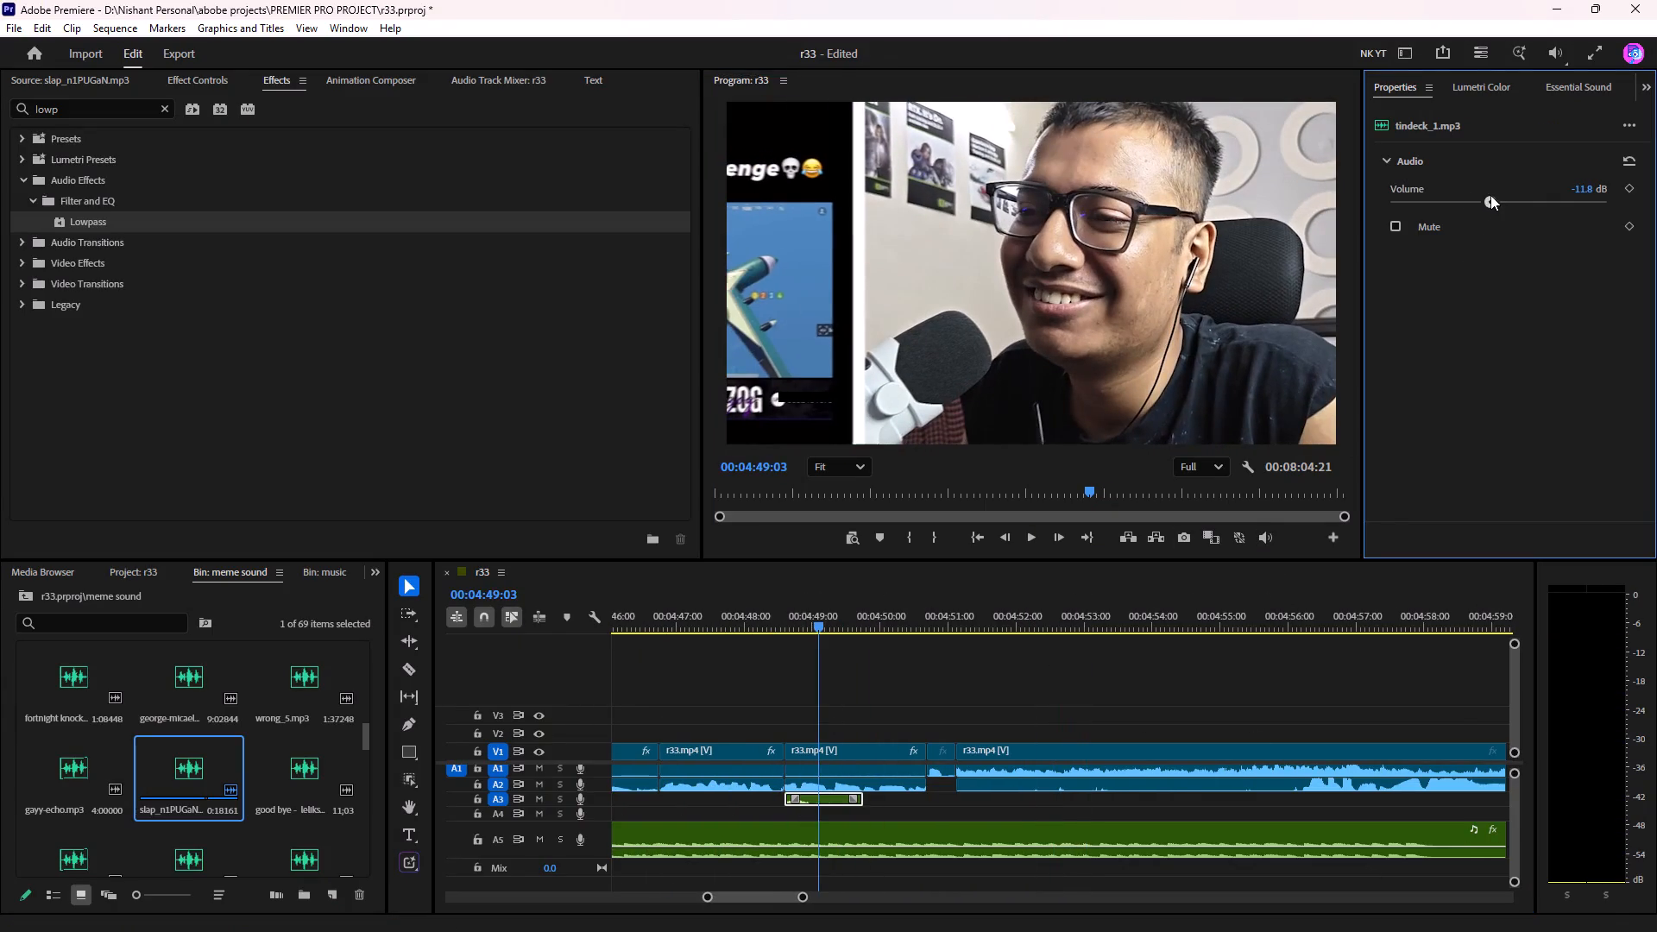
{"action": "left_click", "coordinate": [1490, 195]}
{"action": "left_click_drag", "start_coordinate": [713, 627], "coordinate": [678, 623]}
{"action": "key", "text": "space"}
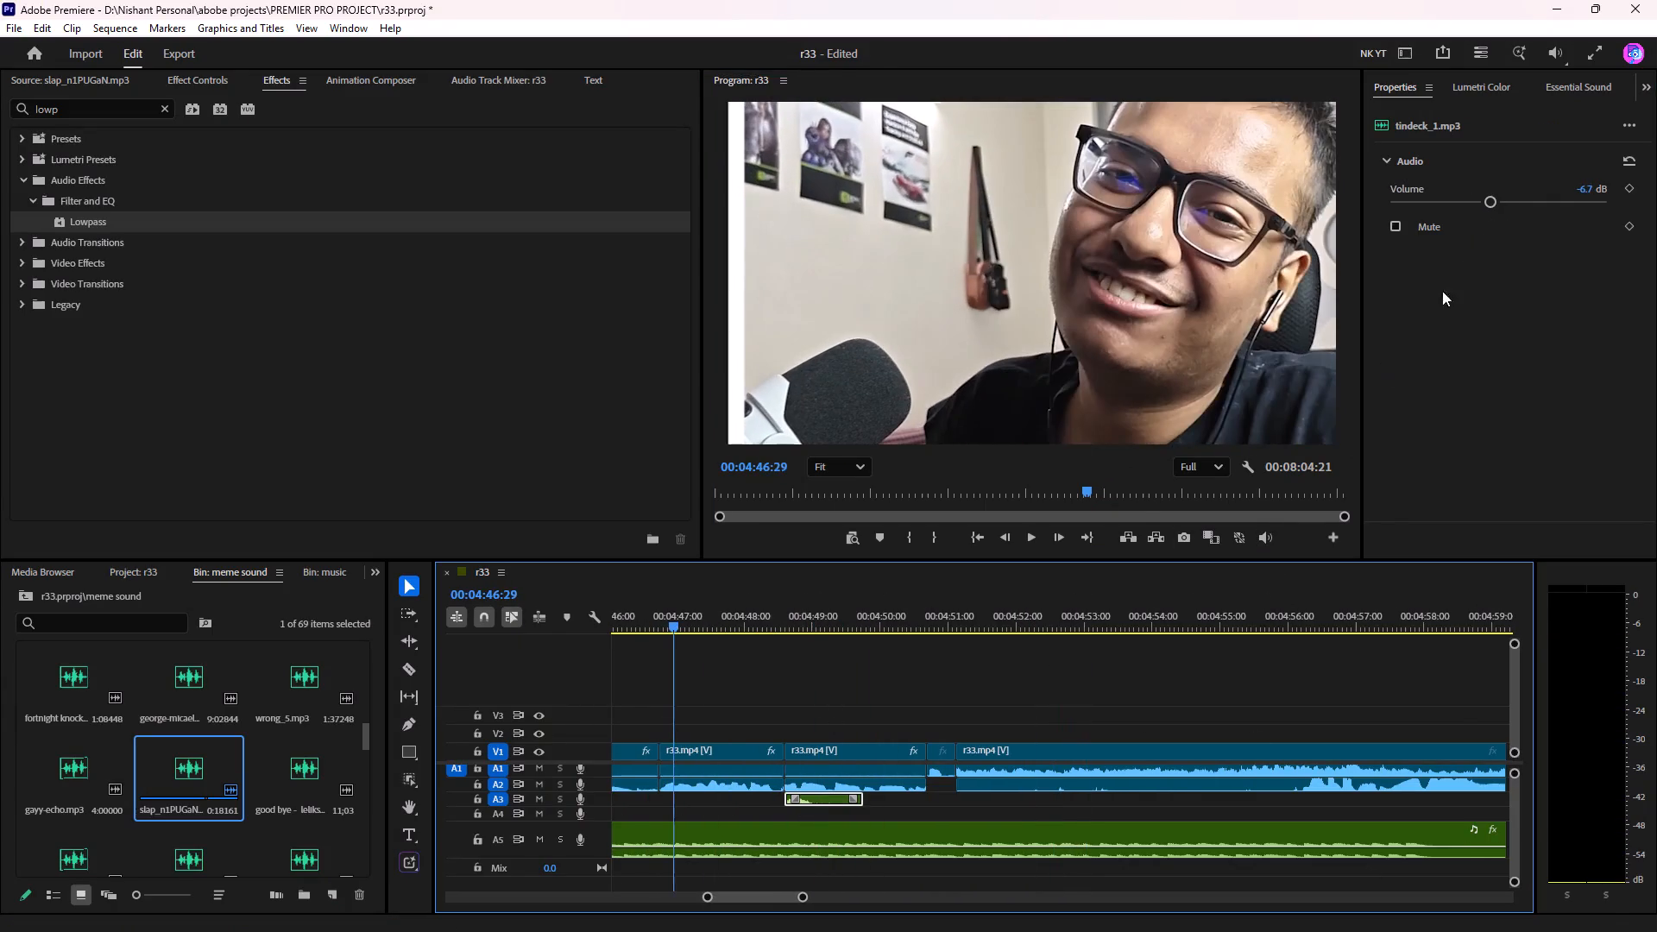
{"action": "left_click", "coordinate": [1596, 51]}
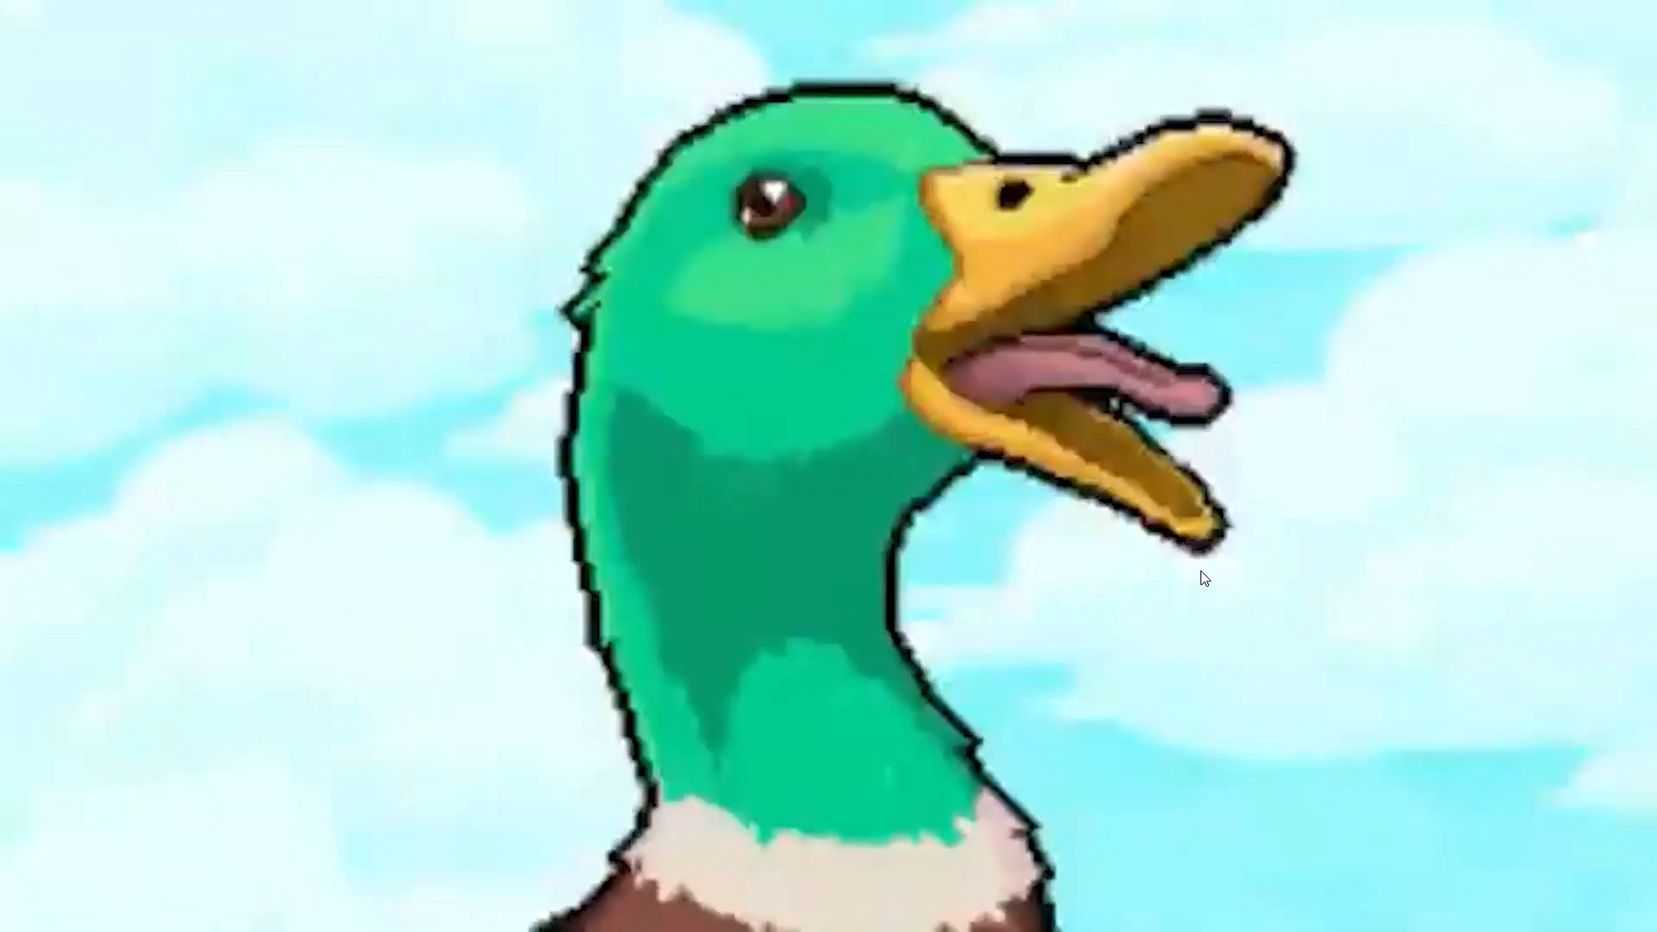
{"action": "key", "text": "Escape"}
{"action": "key", "text": "space"}
Cut the A5 music at 00:04:50:20 and move the remainder to start just before the Adjustment Layer near 00:05:19.
{"action": "left_click_drag", "start_coordinate": [968, 614], "coordinate": [935, 665]}
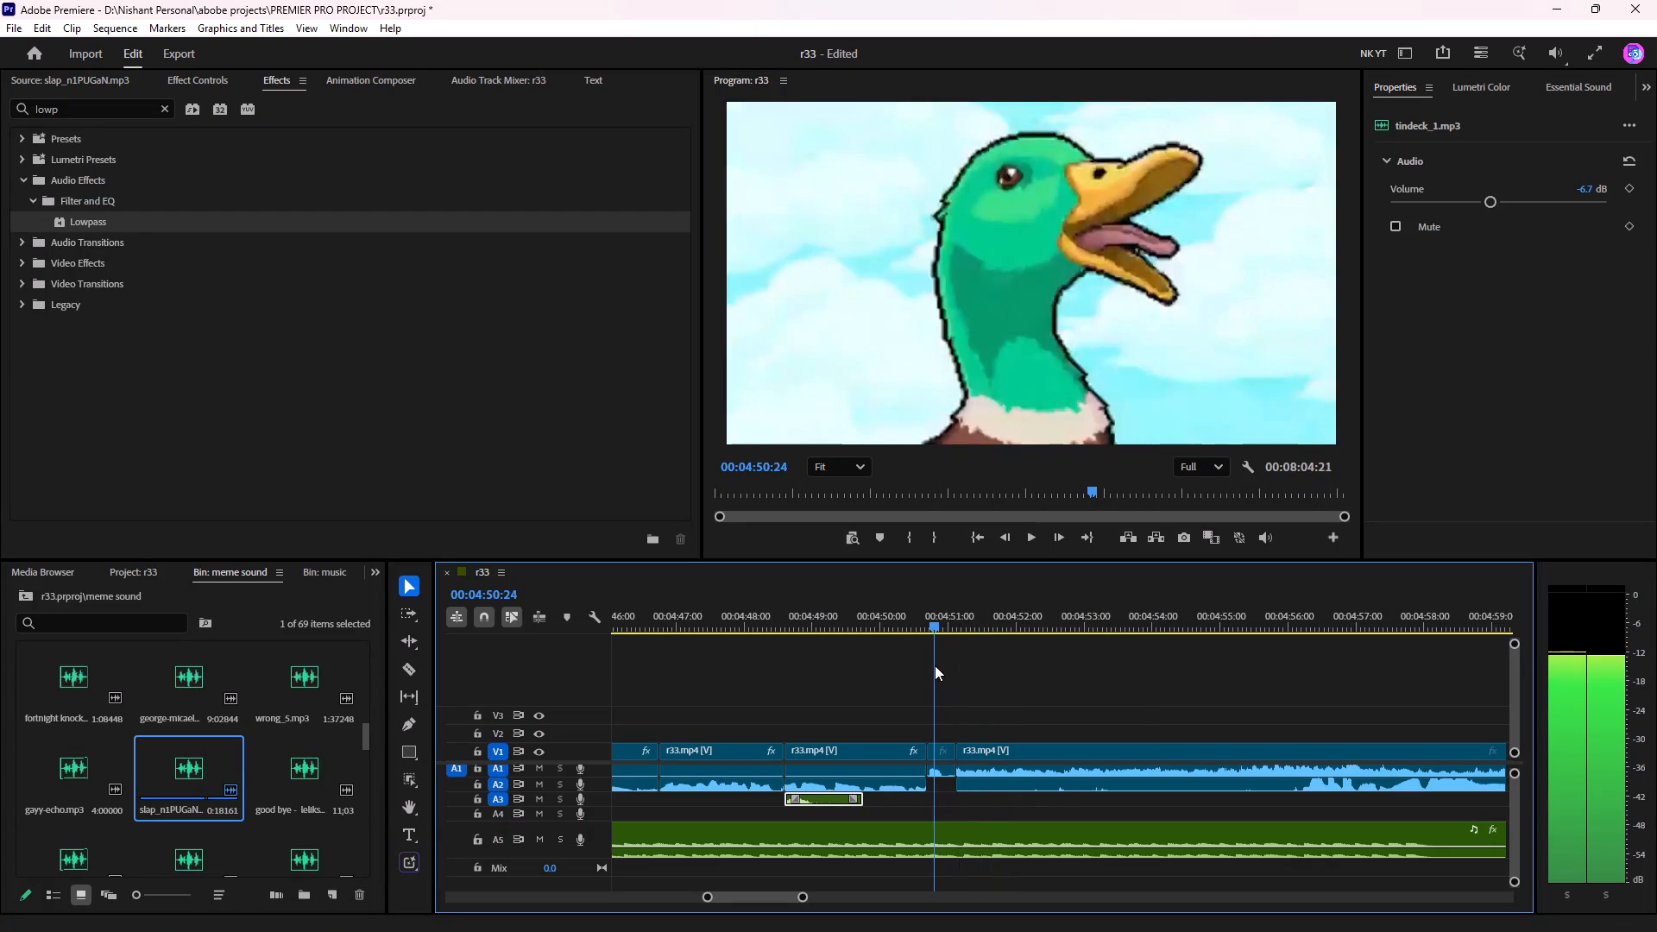
{"action": "left_click_drag", "start_coordinate": [935, 665], "coordinate": [927, 674]}
{"action": "left_click", "coordinate": [935, 831]}
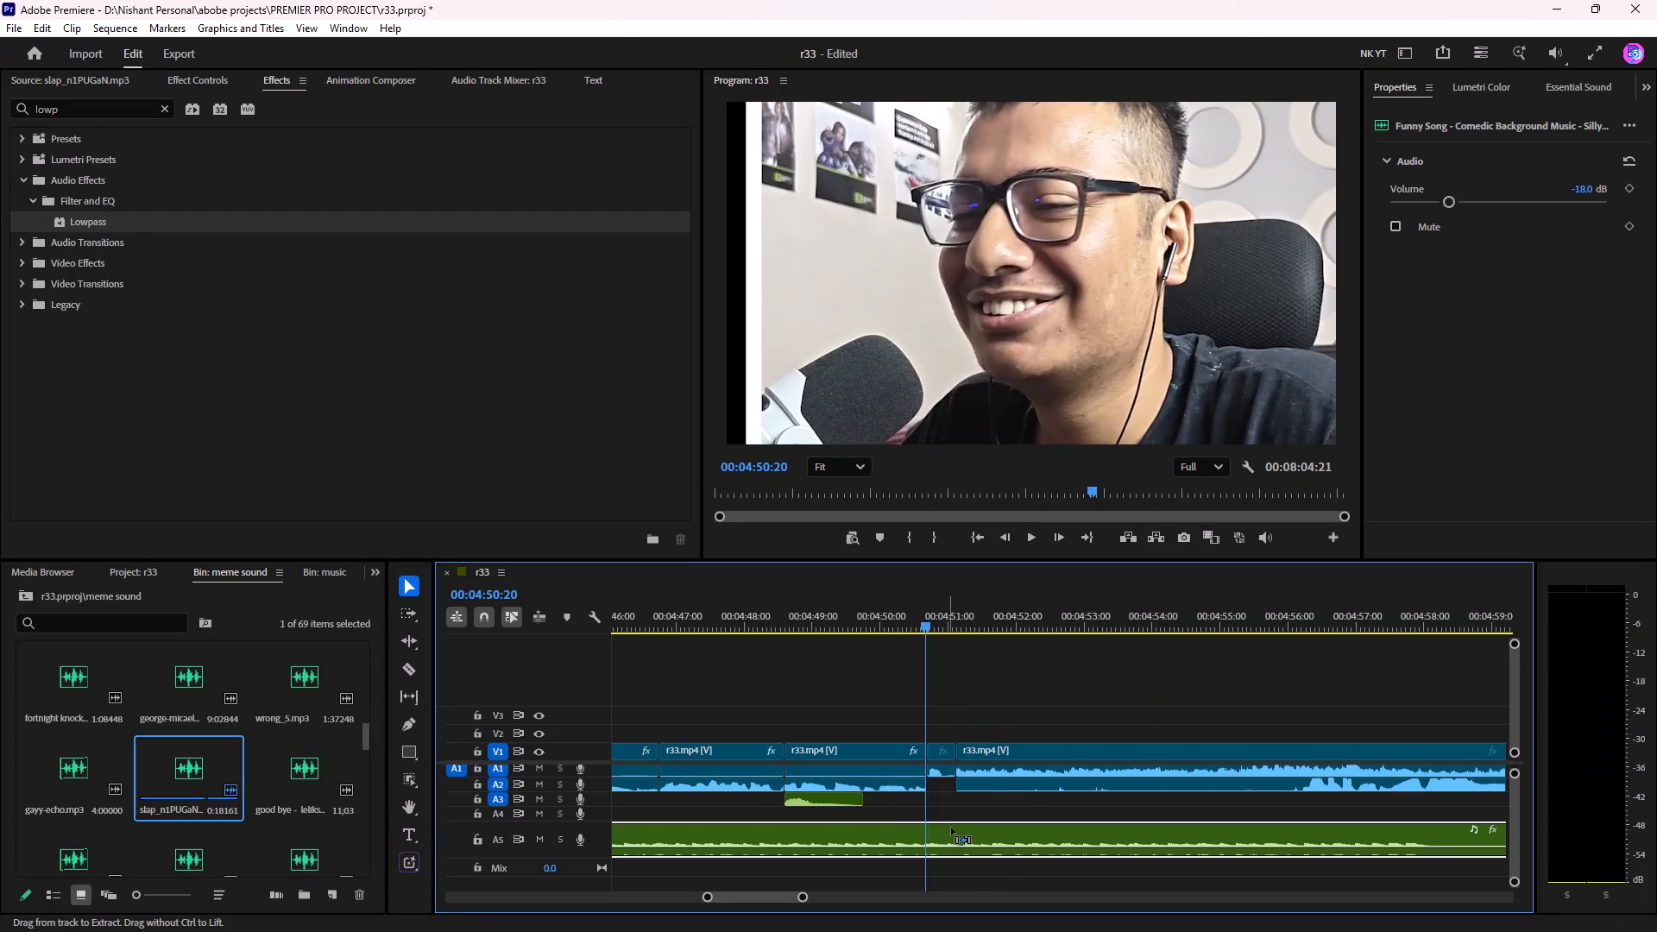
{"action": "key", "text": "ctrl+k"}
{"action": "left_click_drag", "start_coordinate": [948, 828], "coordinate": [1135, 826]}
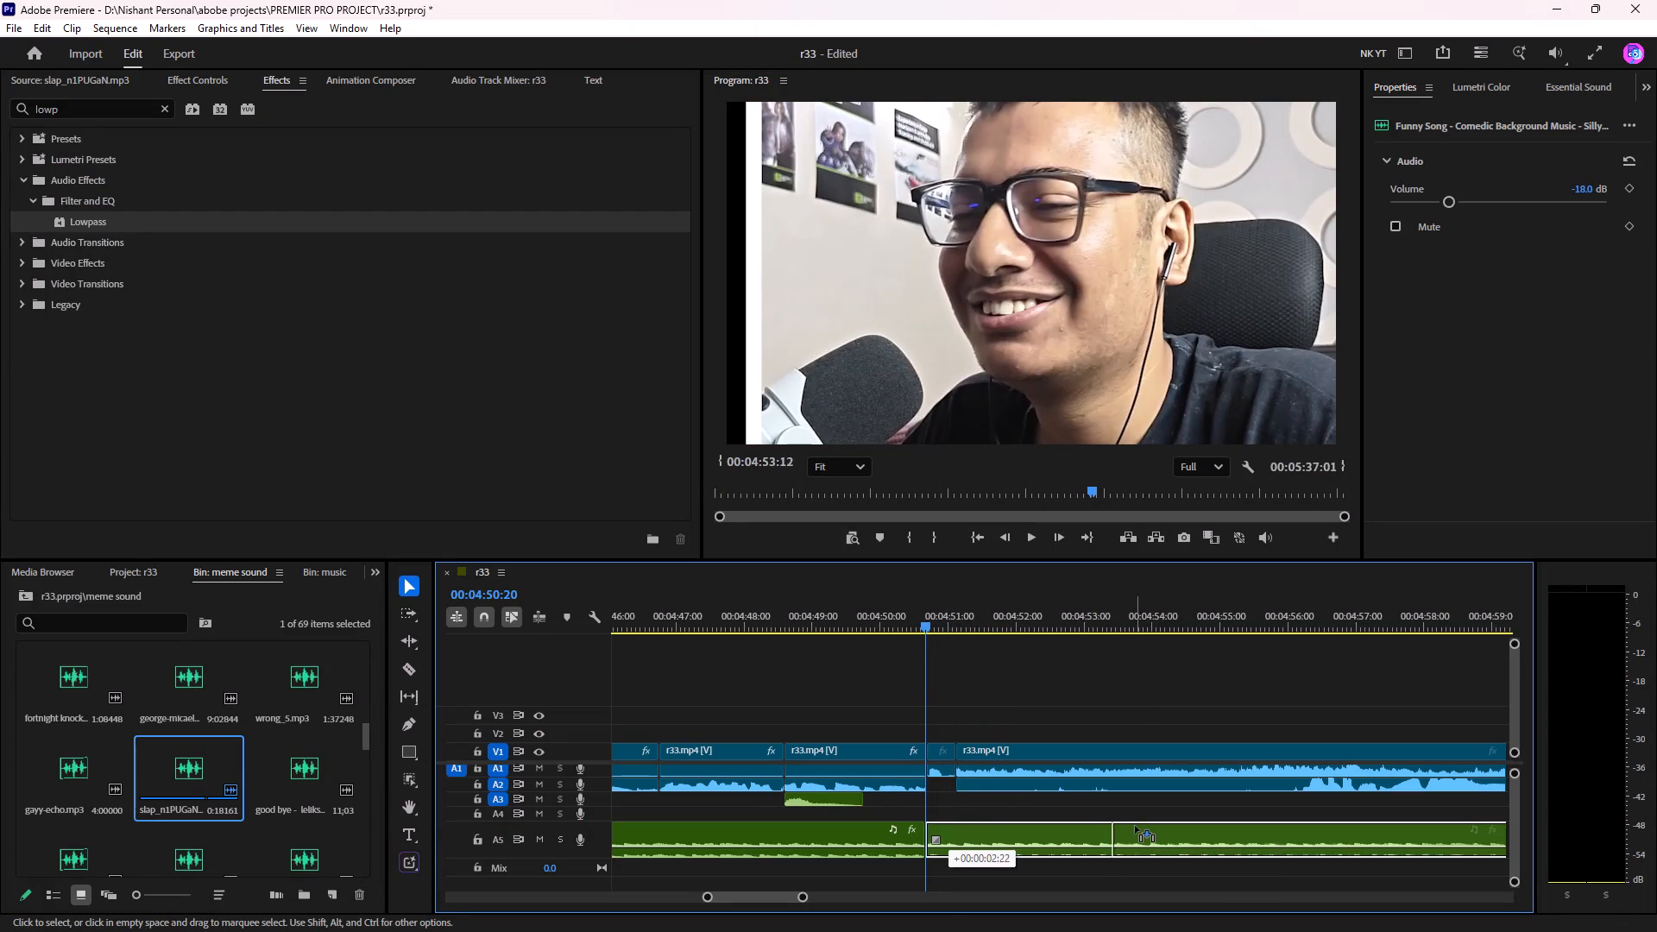
{"action": "left_click_drag", "start_coordinate": [1135, 826], "coordinate": [1209, 825]}
{"action": "scroll", "coordinate": [1265, 838], "scroll_direction": "down", "scroll_amount": 6}
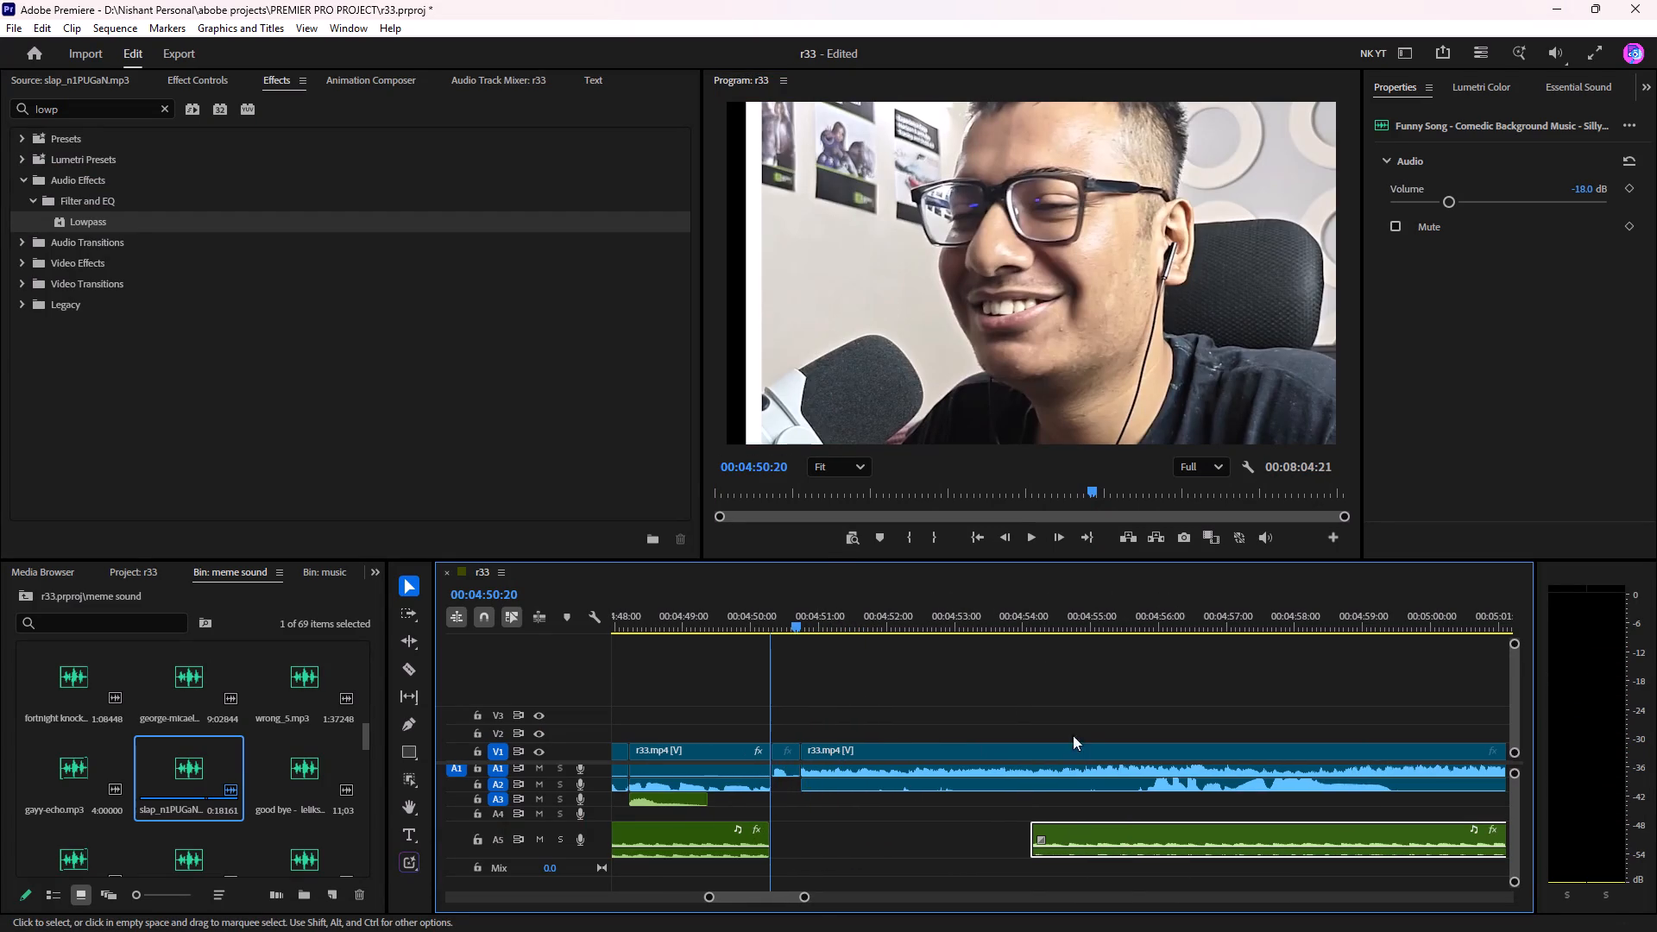
{"action": "left_click_drag", "start_coordinate": [1060, 830], "coordinate": [1509, 824]}
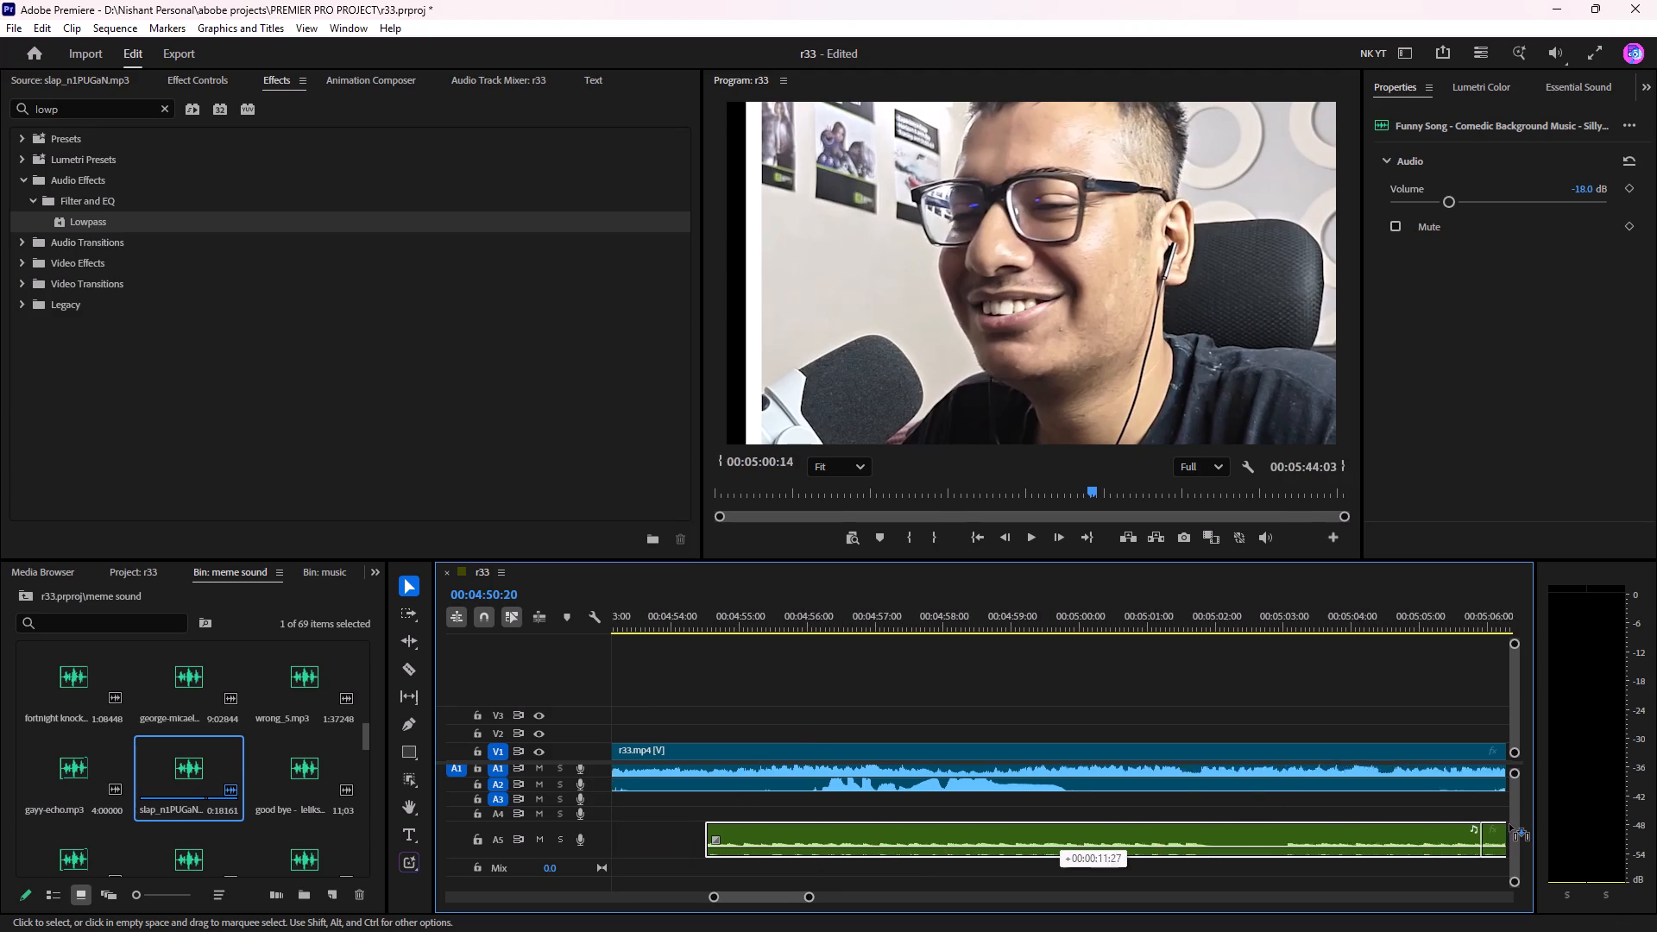
{"action": "left_click_drag", "start_coordinate": [1509, 824], "coordinate": [1012, 837]}
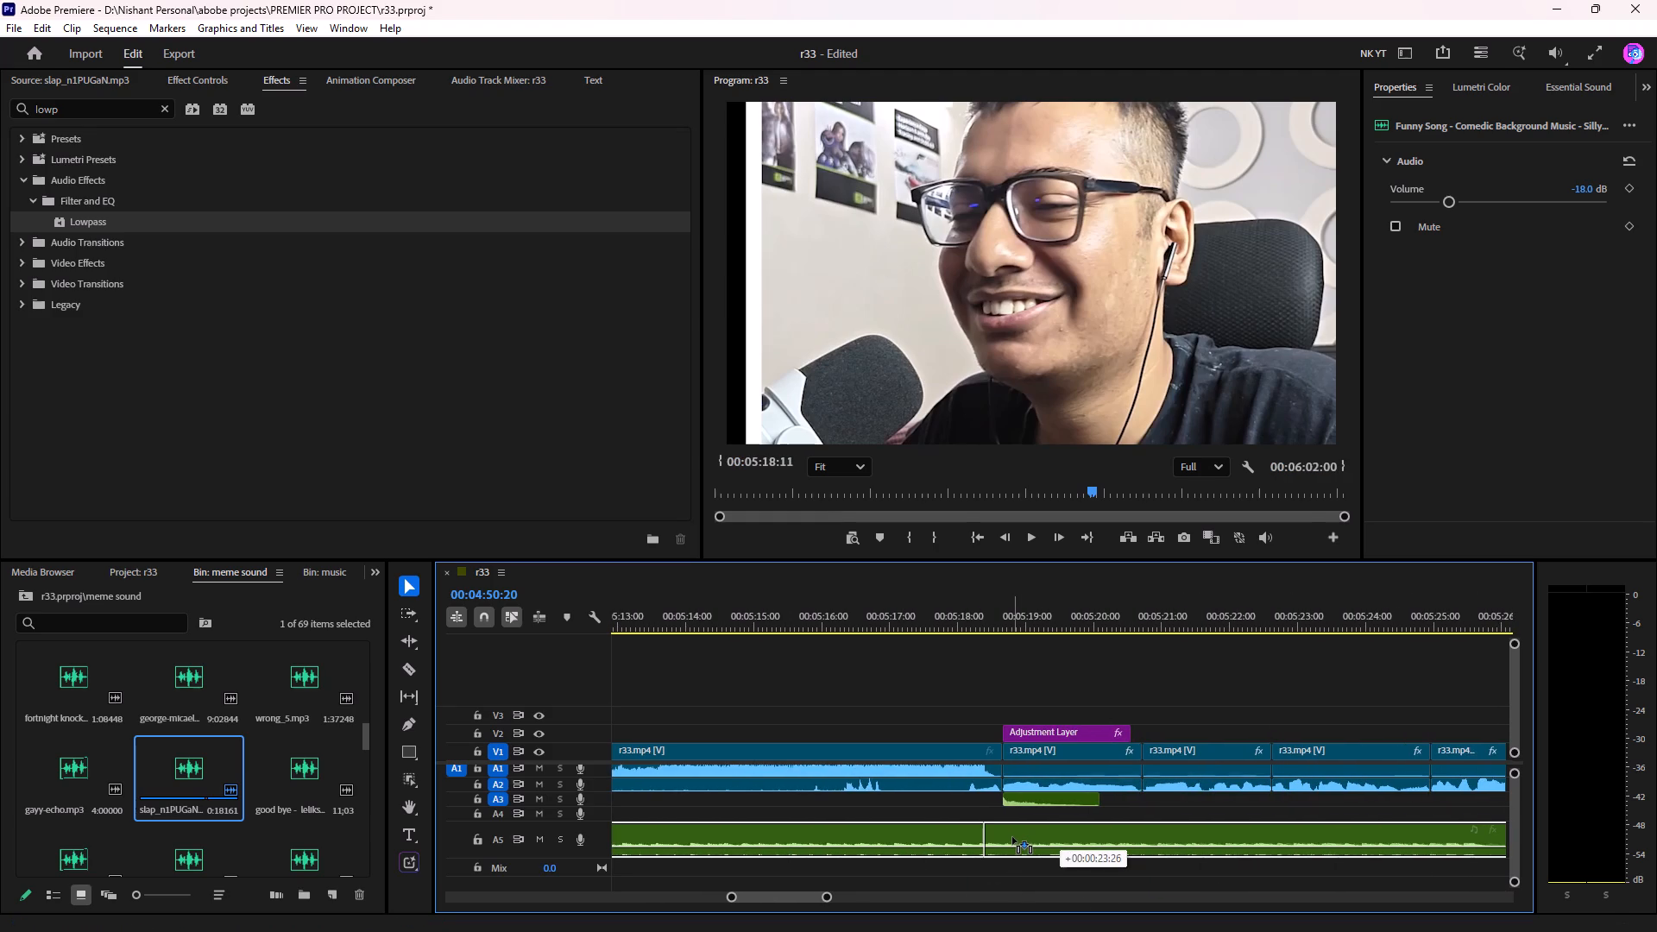
{"action": "left_click_drag", "start_coordinate": [1012, 837], "coordinate": [1017, 837]}
Add a fade-in of under a second to the moved A5 music and replay from about 00:05:17 to check it.
{"action": "left_click_drag", "start_coordinate": [996, 836], "coordinate": [1034, 837]}
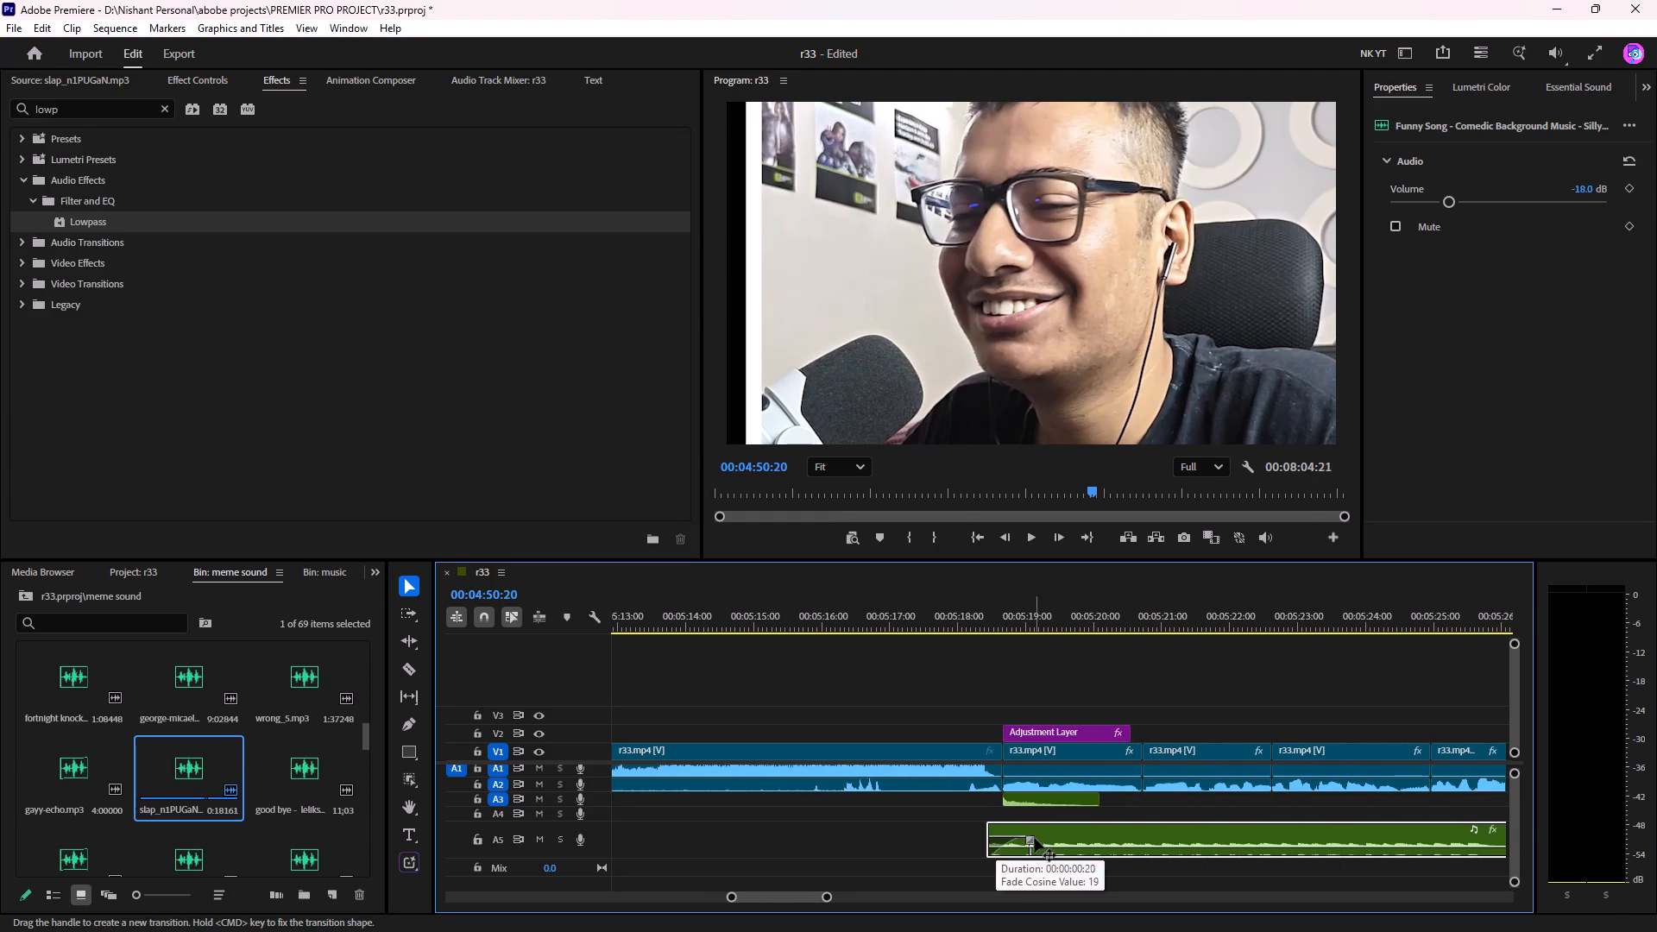
{"action": "left_click_drag", "start_coordinate": [1034, 837], "coordinate": [1043, 835]}
{"action": "left_click", "coordinate": [892, 607]}
{"action": "key", "text": "space"}
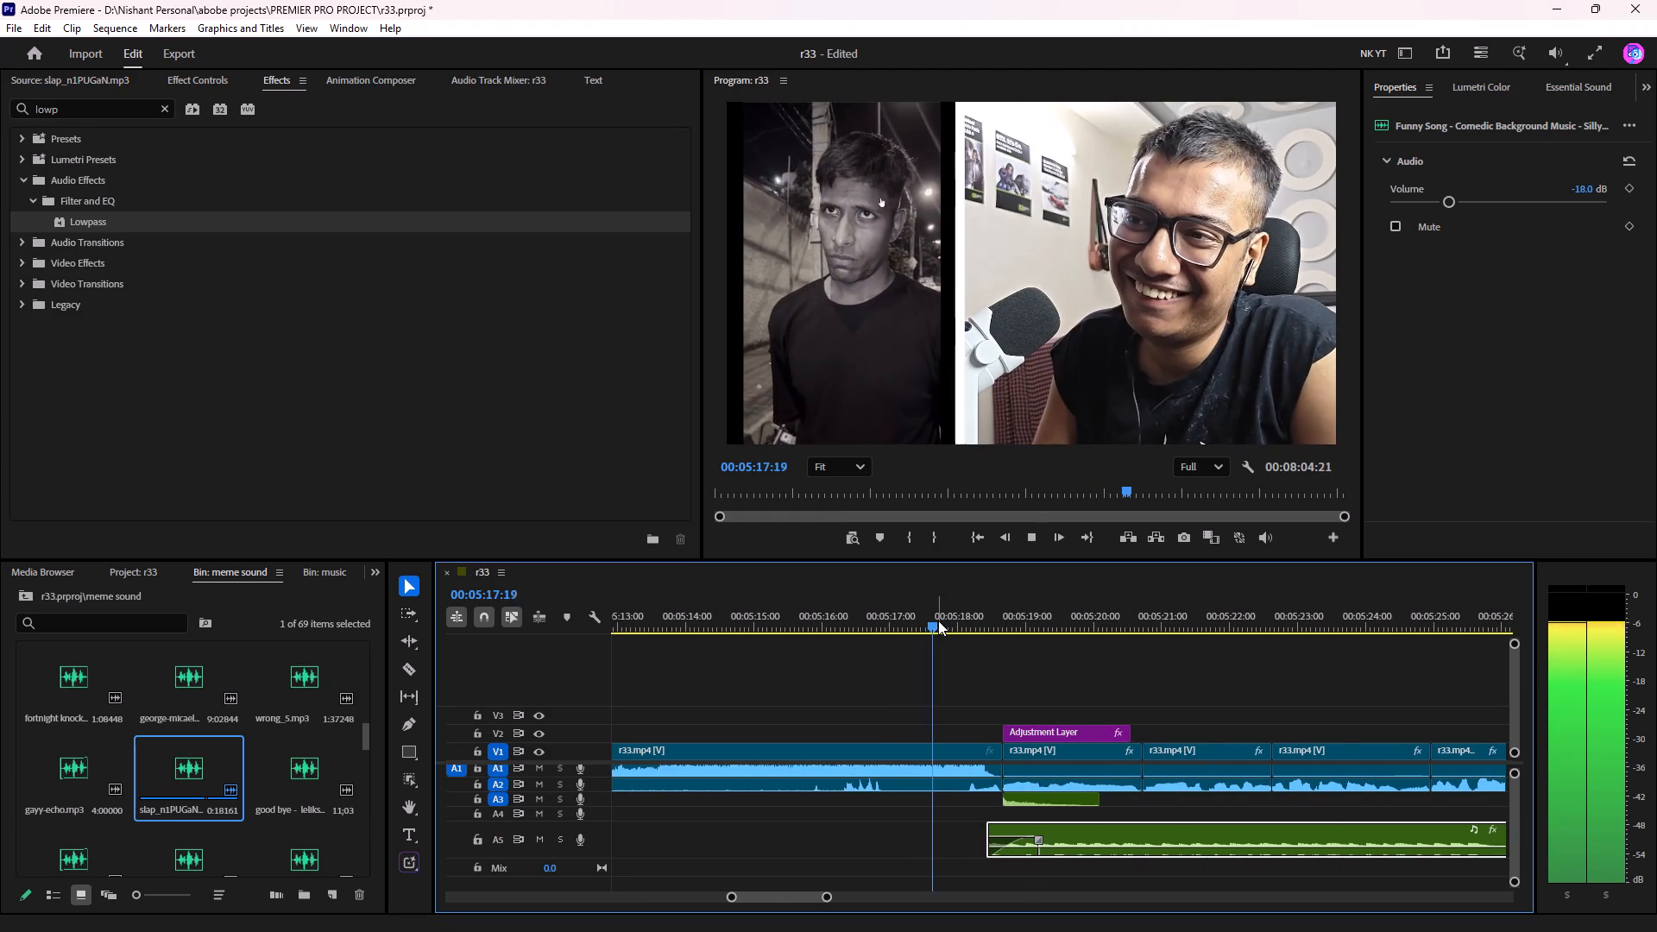
{"action": "scroll", "coordinate": [938, 620], "scroll_direction": "down", "scroll_amount": 9}
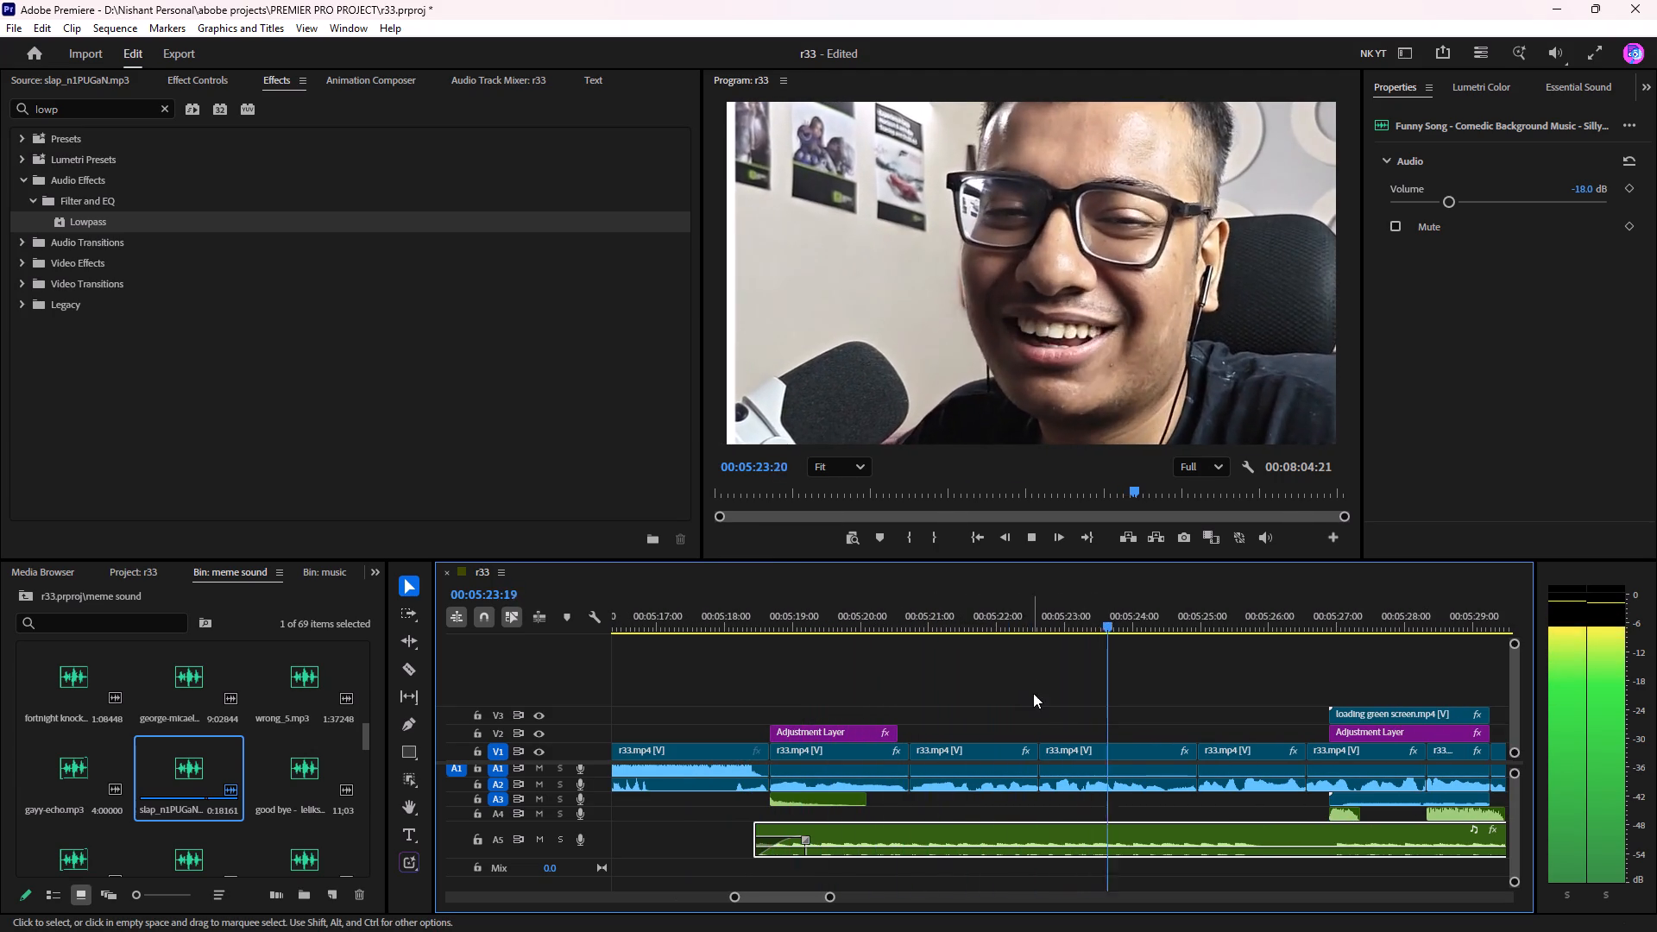
{"action": "scroll", "coordinate": [1076, 721], "scroll_direction": "down", "scroll_amount": 10}
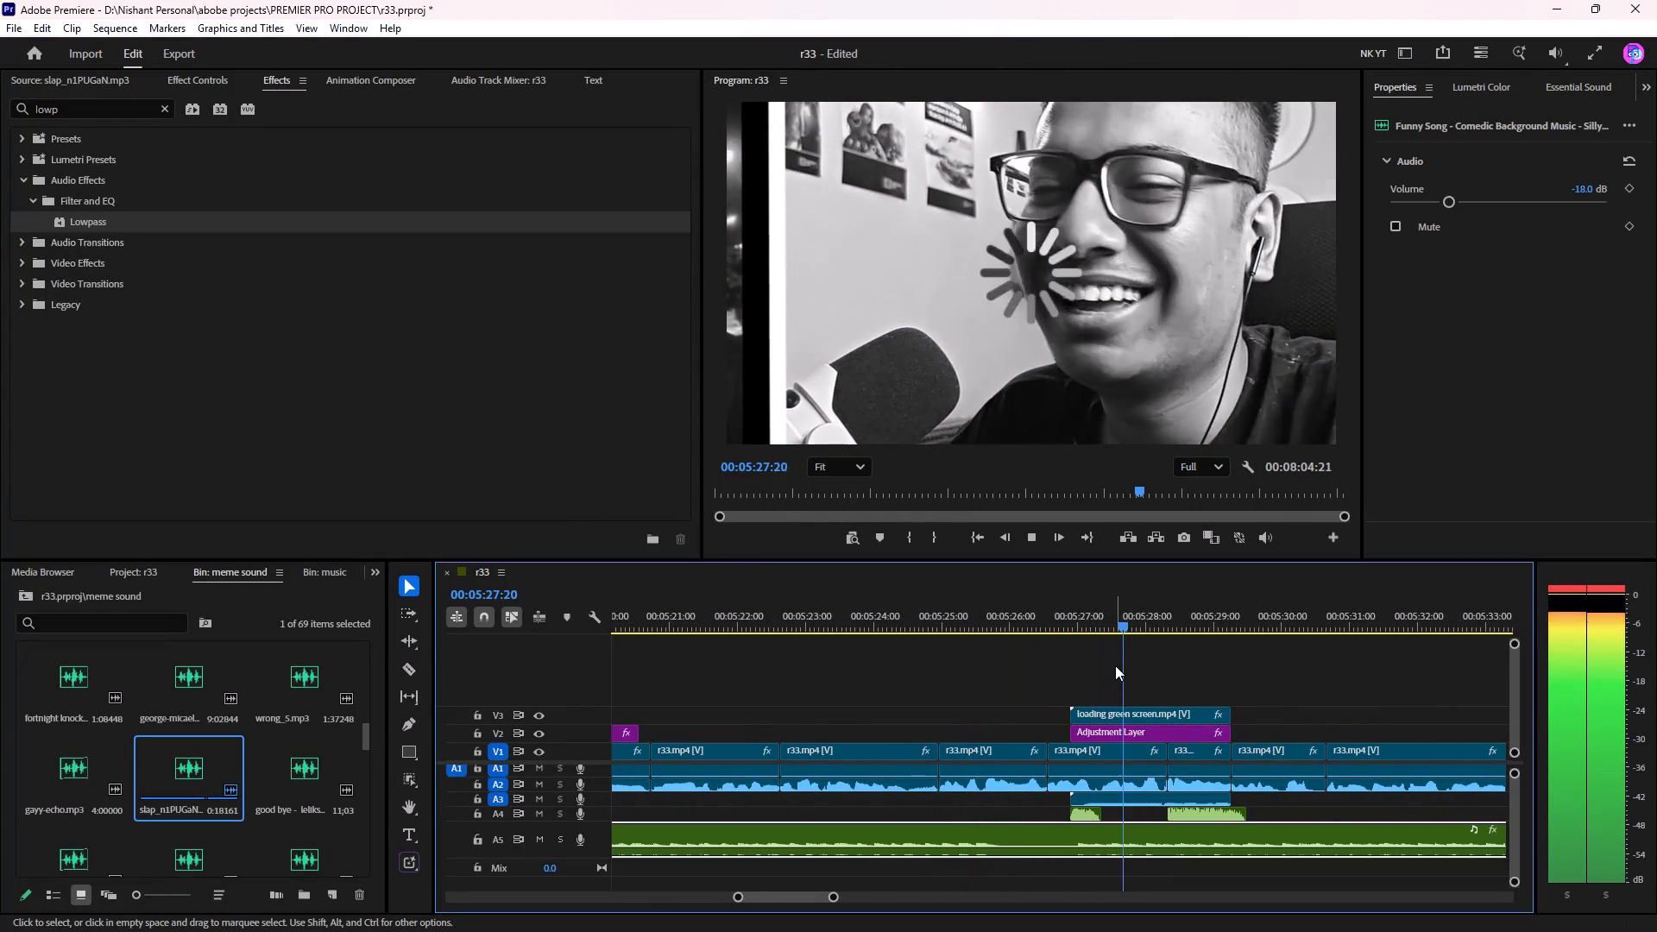
Cut the A5 music at 00:05:26:17, just before the loading green screen insert, and move the remainder to start at about 00:05:31.
{"action": "left_click_drag", "start_coordinate": [1033, 614], "coordinate": [1058, 639]}
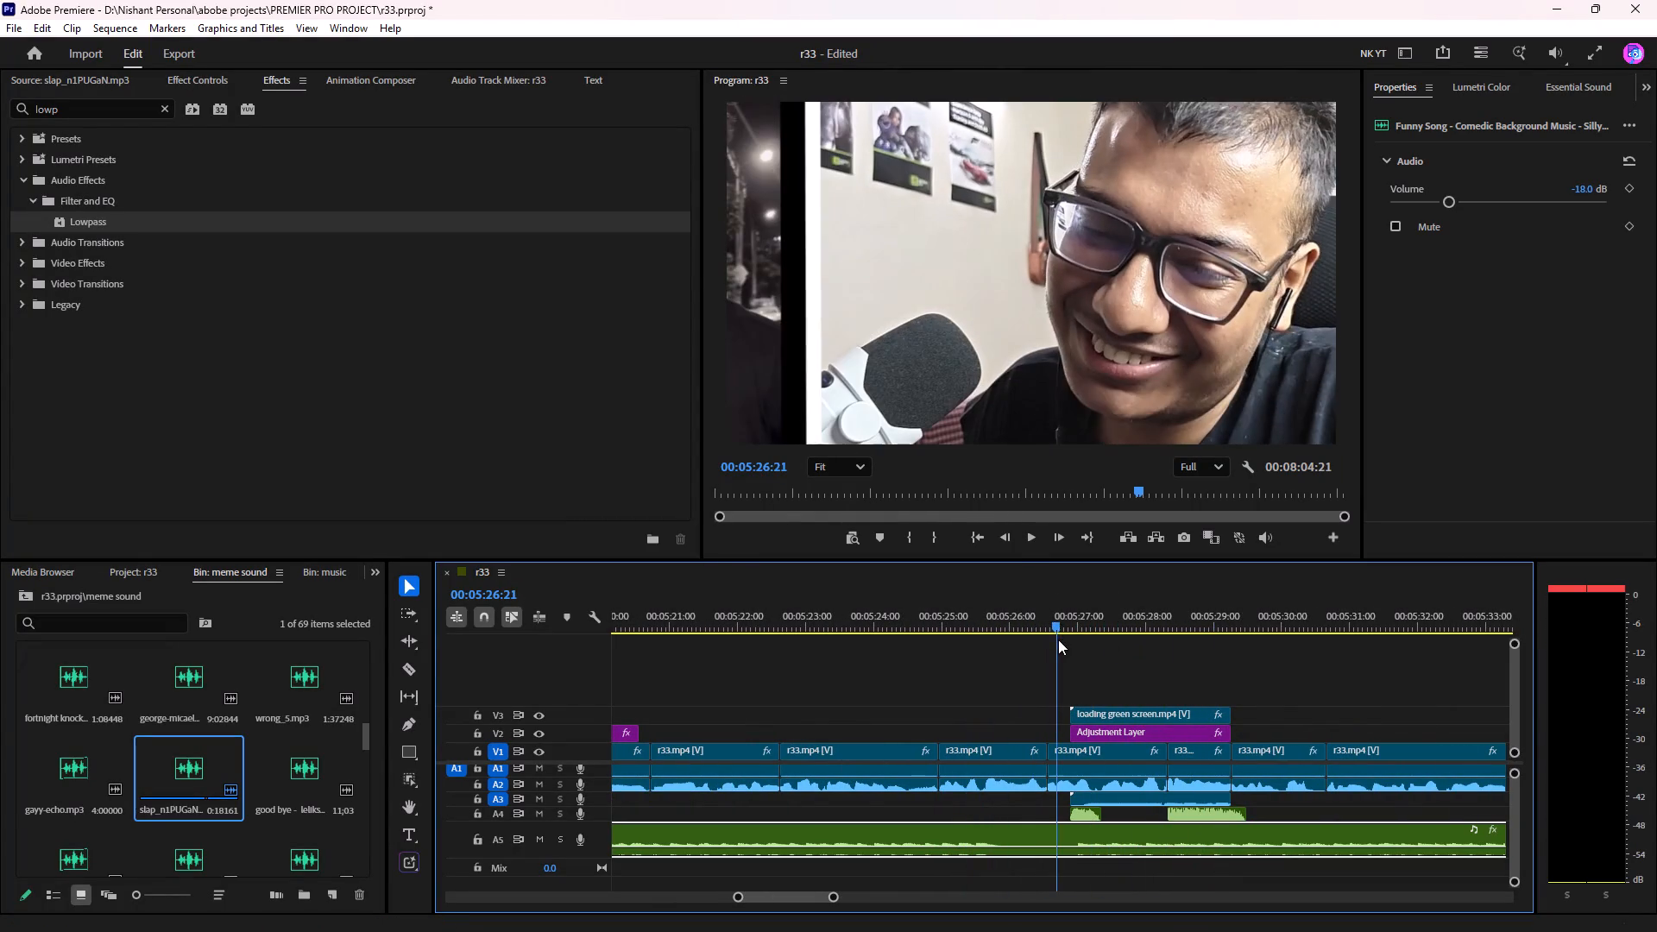
{"action": "left_click_drag", "start_coordinate": [1058, 639], "coordinate": [1049, 655]}
{"action": "left_click", "coordinate": [1074, 842]}
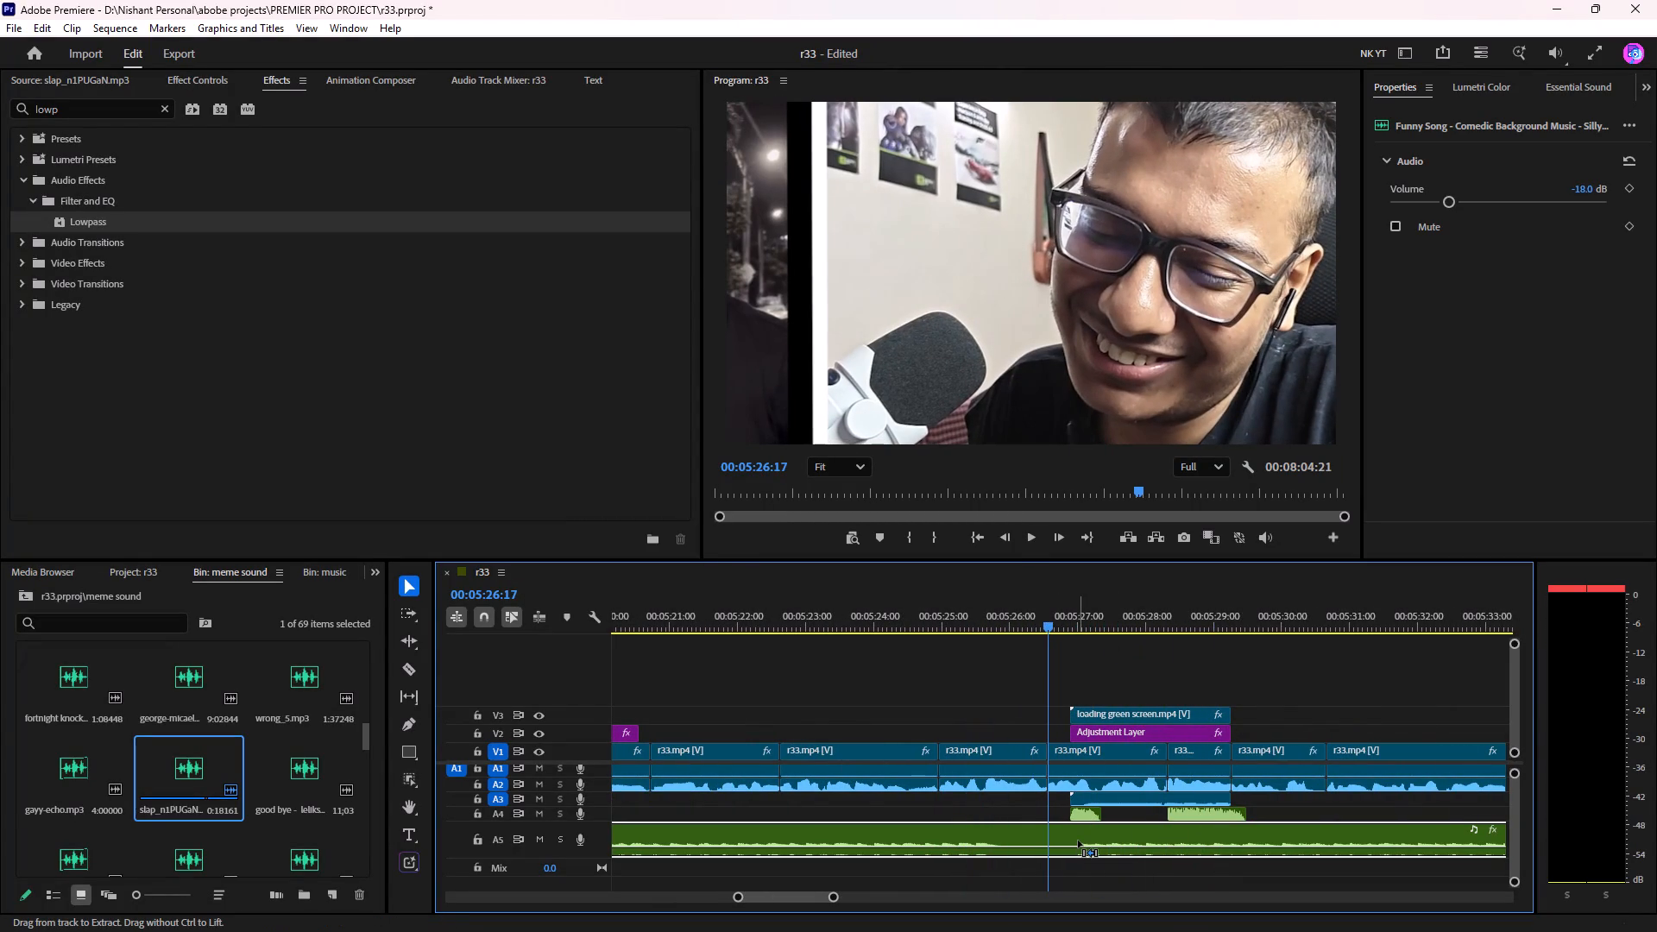
{"action": "key", "text": "ctrl+k"}
{"action": "left_click_drag", "start_coordinate": [1091, 837], "coordinate": [1395, 834]}
Replay the passage from about 00:05:24 into the loading green screen insert to check the music cut and the sound effects.
{"action": "left_click", "coordinate": [980, 611]}
{"action": "key", "text": "space"}
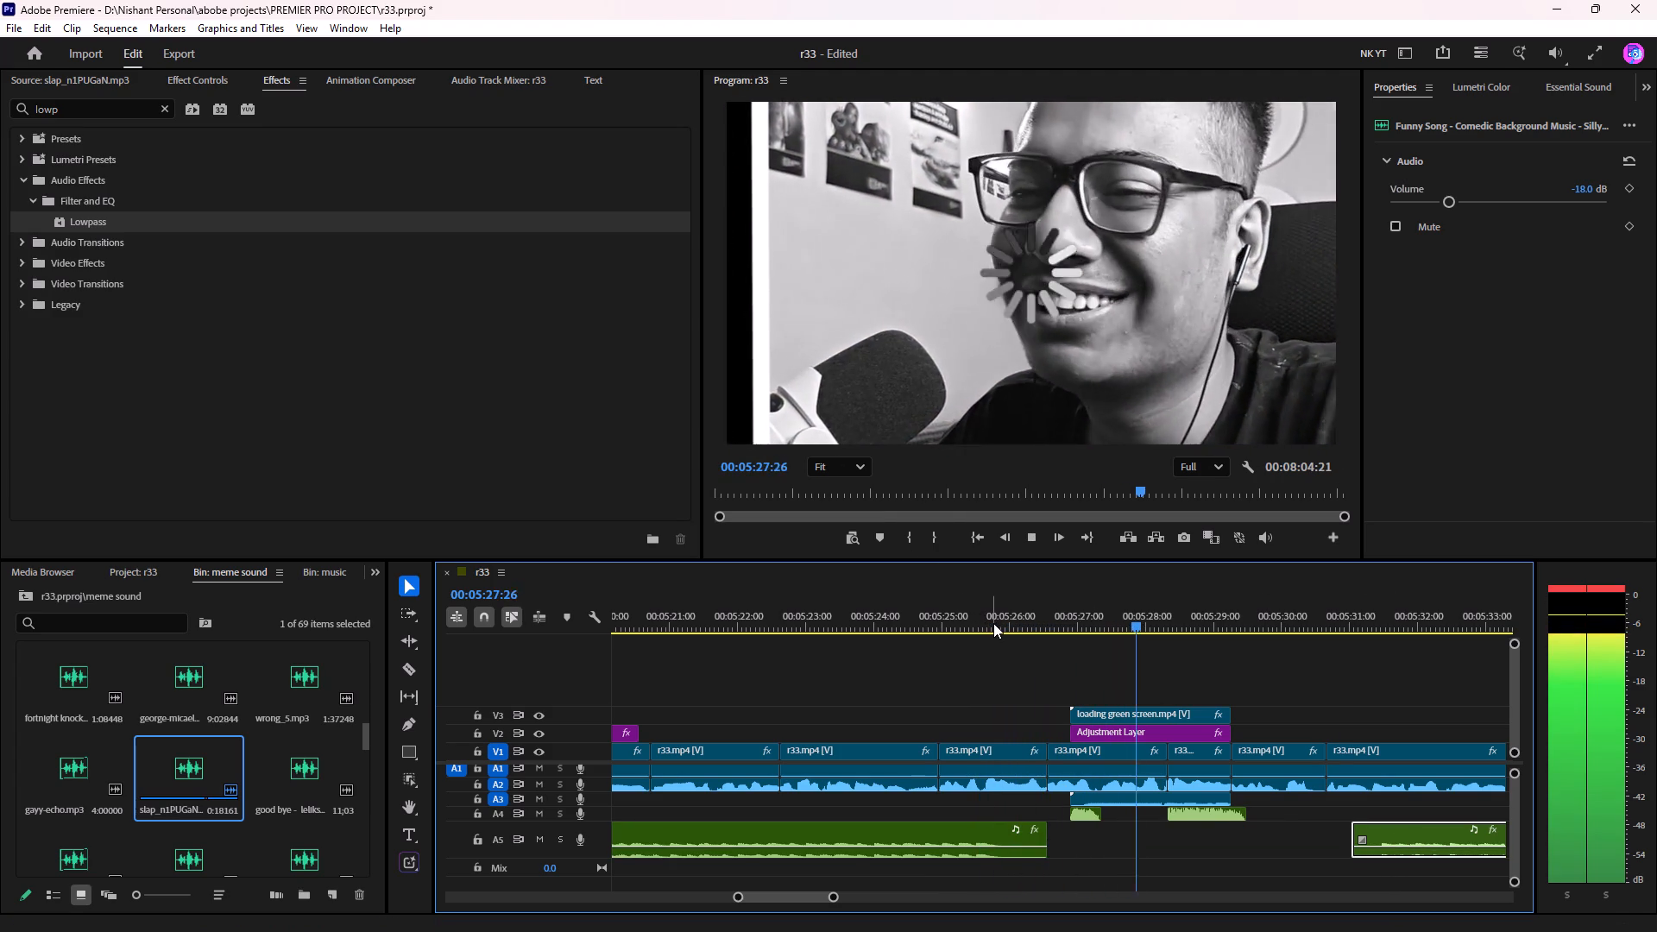
{"action": "key", "text": "space"}
{"action": "left_click_drag", "start_coordinate": [1075, 620], "coordinate": [876, 650]}
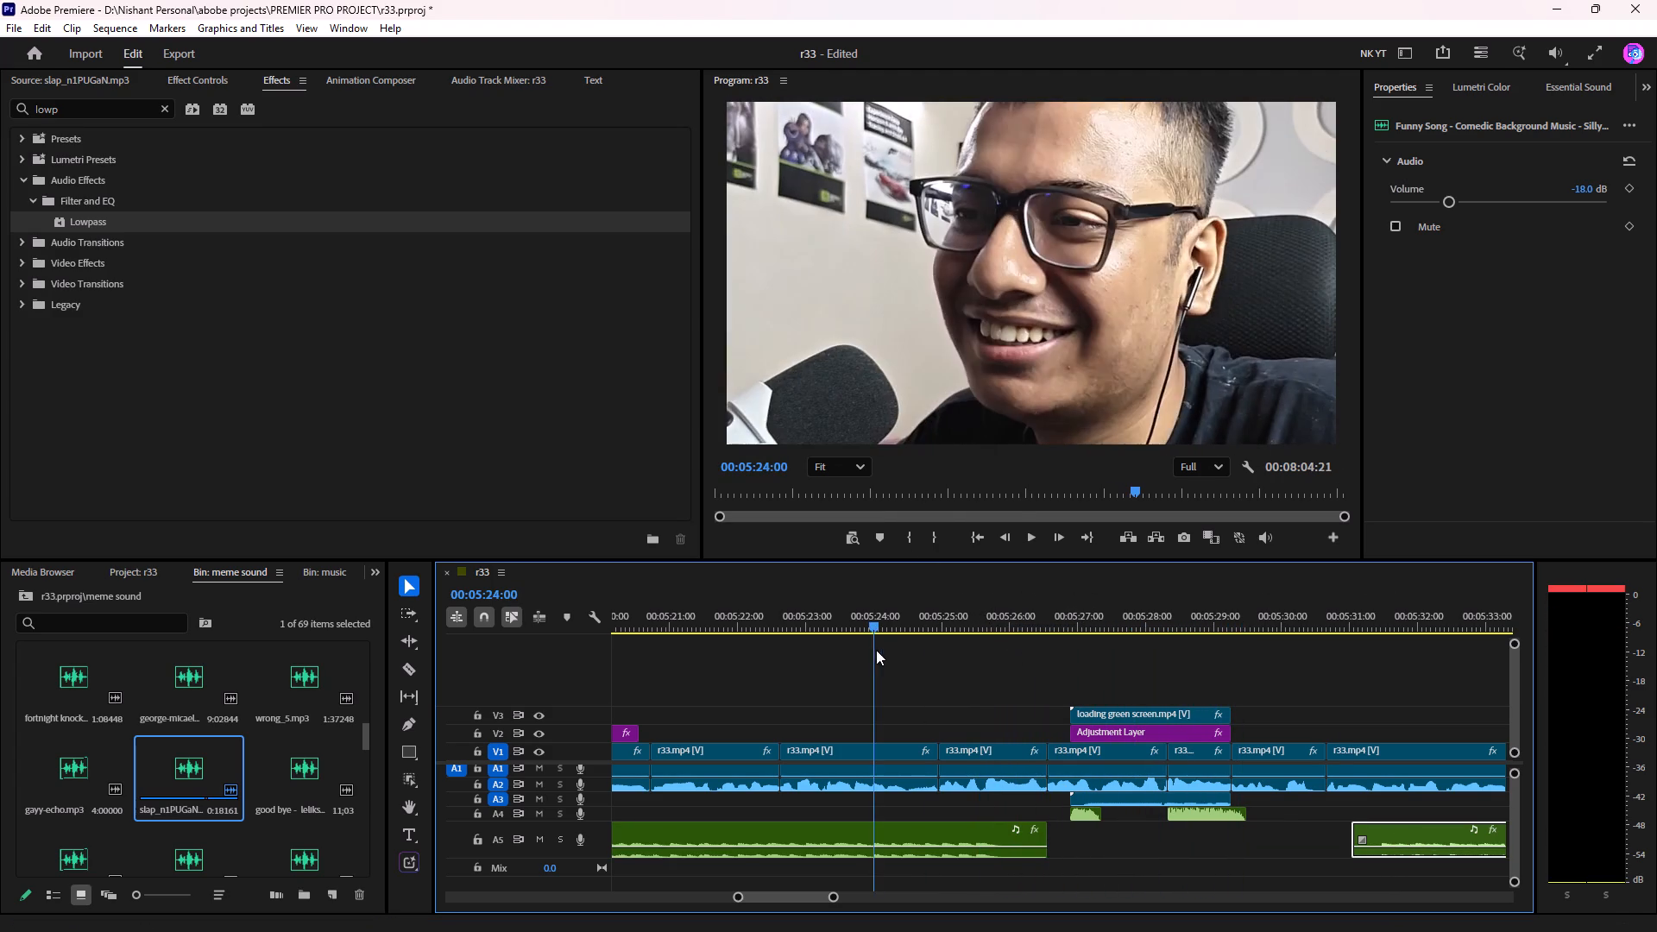
{"action": "left_click_drag", "start_coordinate": [876, 650], "coordinate": [875, 650]}
{"action": "key", "text": "space"}
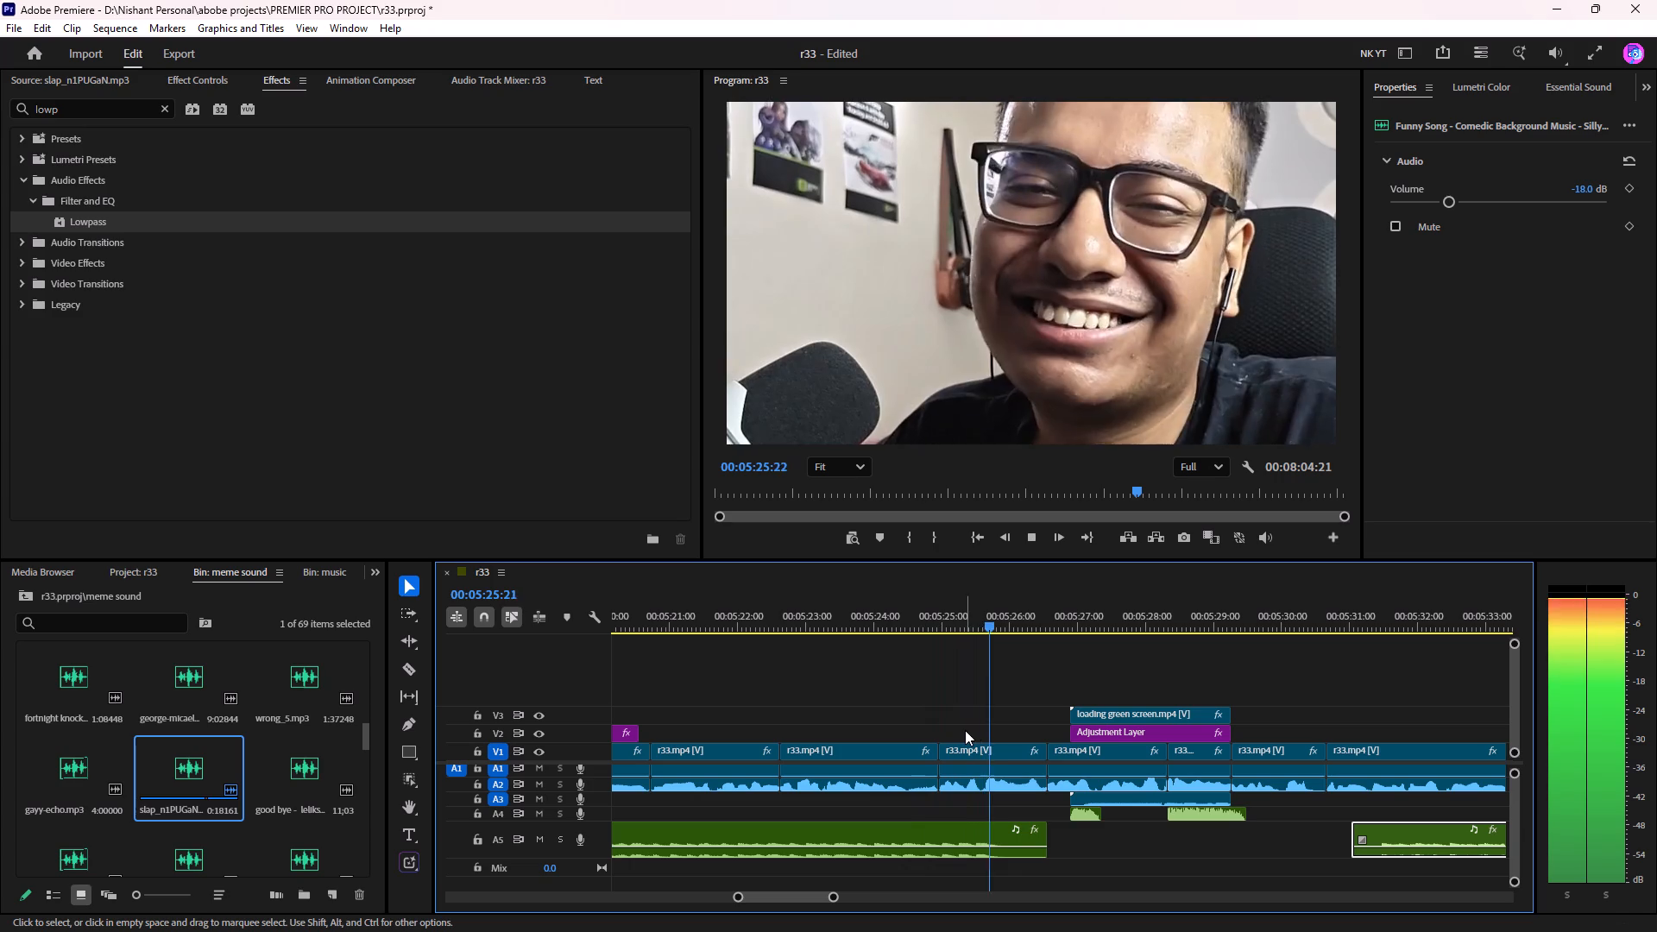
{"action": "scroll", "coordinate": [1113, 729], "scroll_direction": "down", "scroll_amount": 2}
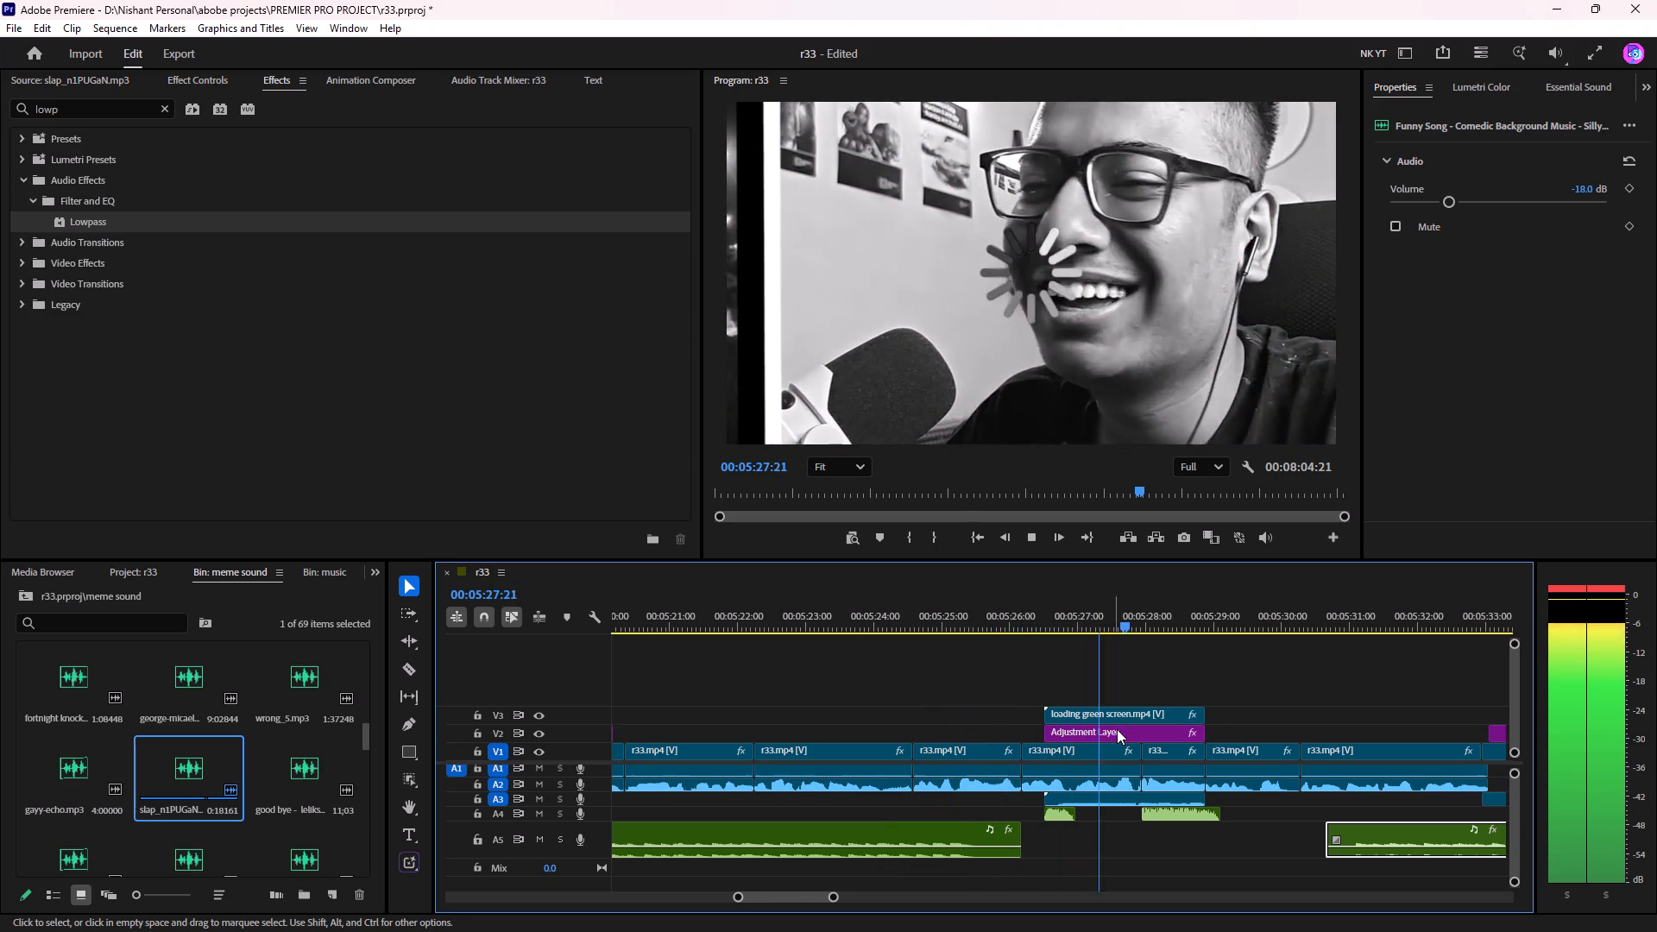
{"action": "scroll", "coordinate": [1117, 729], "scroll_direction": "down", "scroll_amount": 8}
{"action": "key", "text": "space"}
Raise the volume of the loading green screen.mp4 clip to 7.3 dB and replay from about 00:05:26 to check it.
{"action": "left_click", "coordinate": [848, 608]}
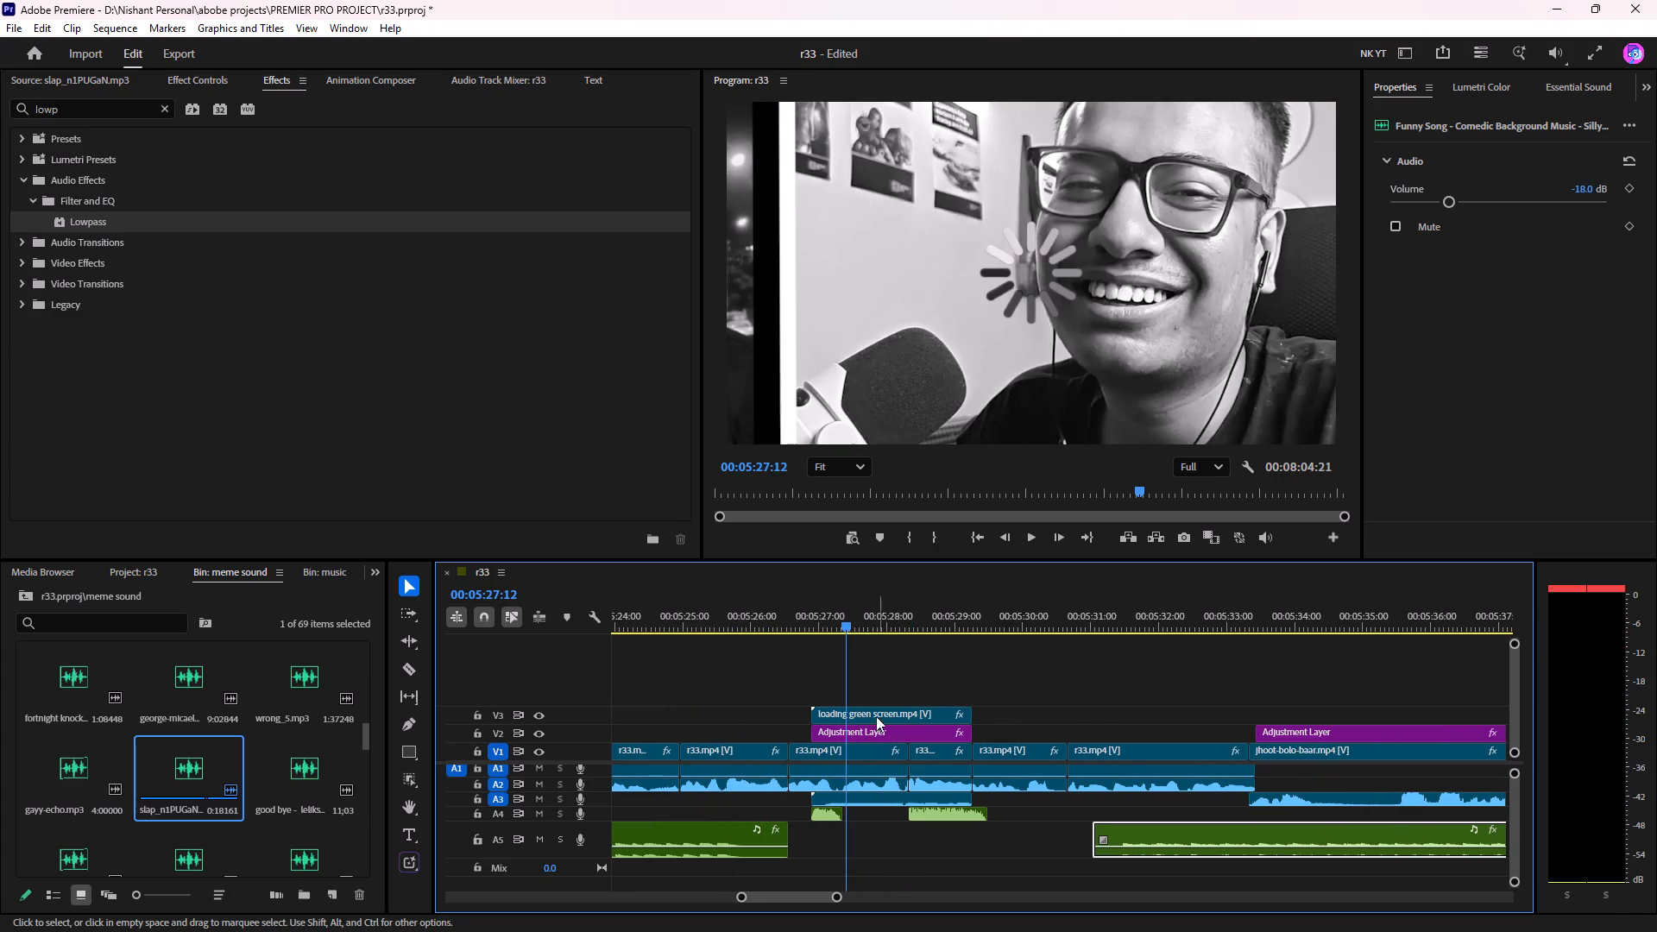
{"action": "left_click", "coordinate": [878, 803]}
{"action": "scroll", "coordinate": [1428, 412], "scroll_direction": "down", "scroll_amount": 5}
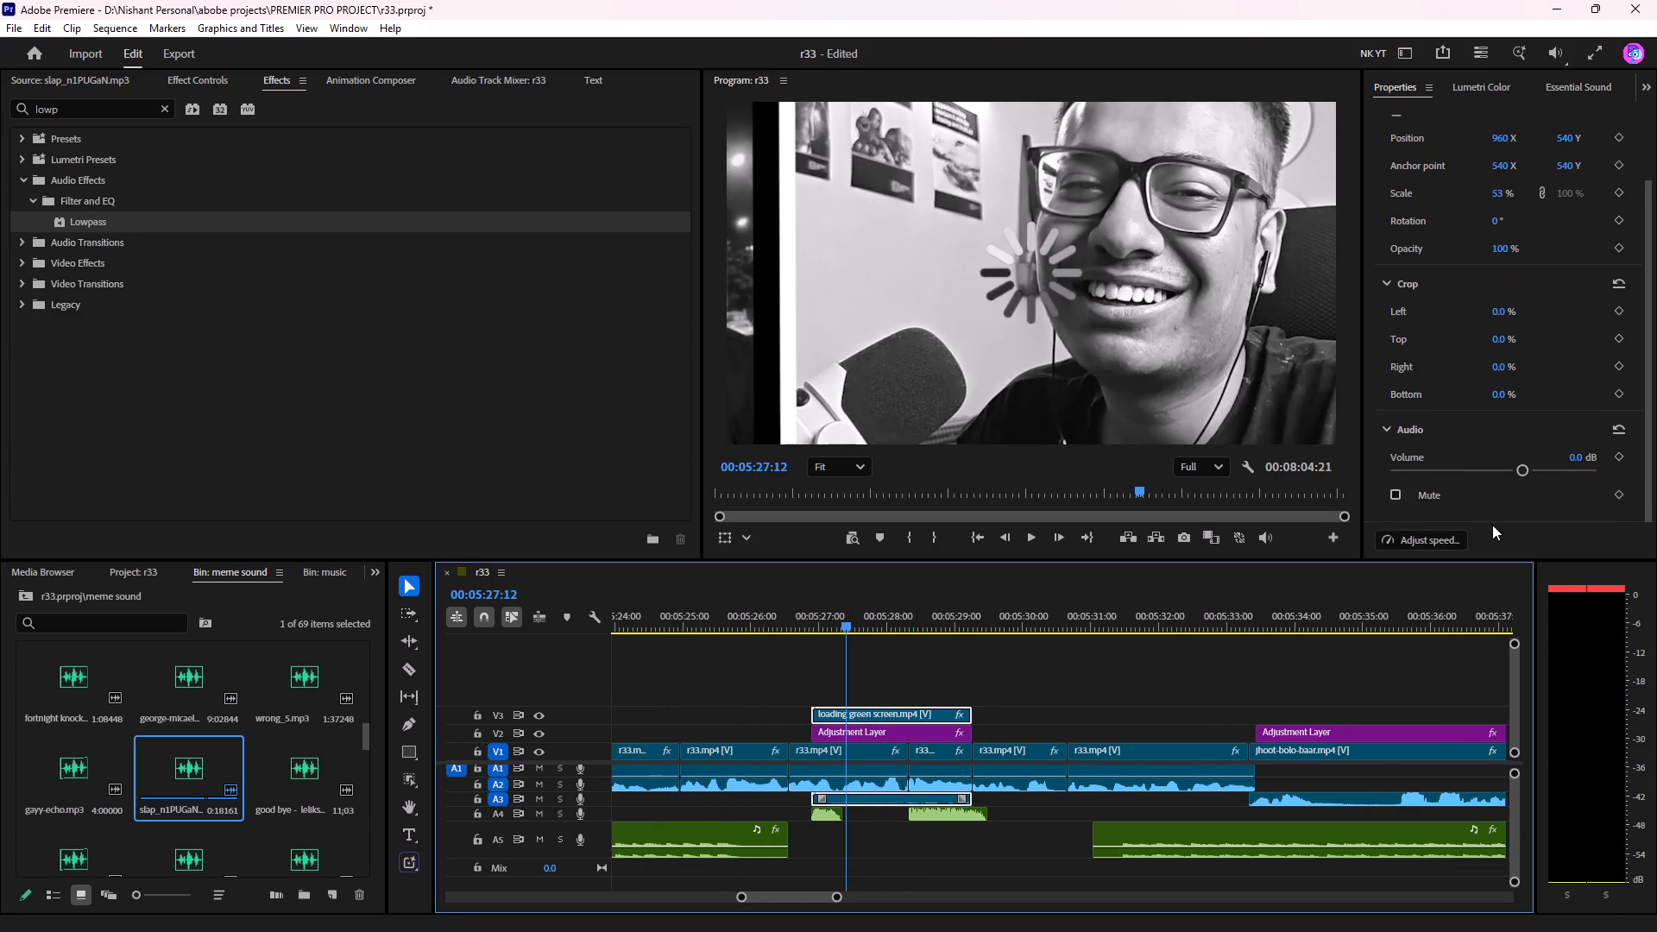
{"action": "key", "text": "space"}
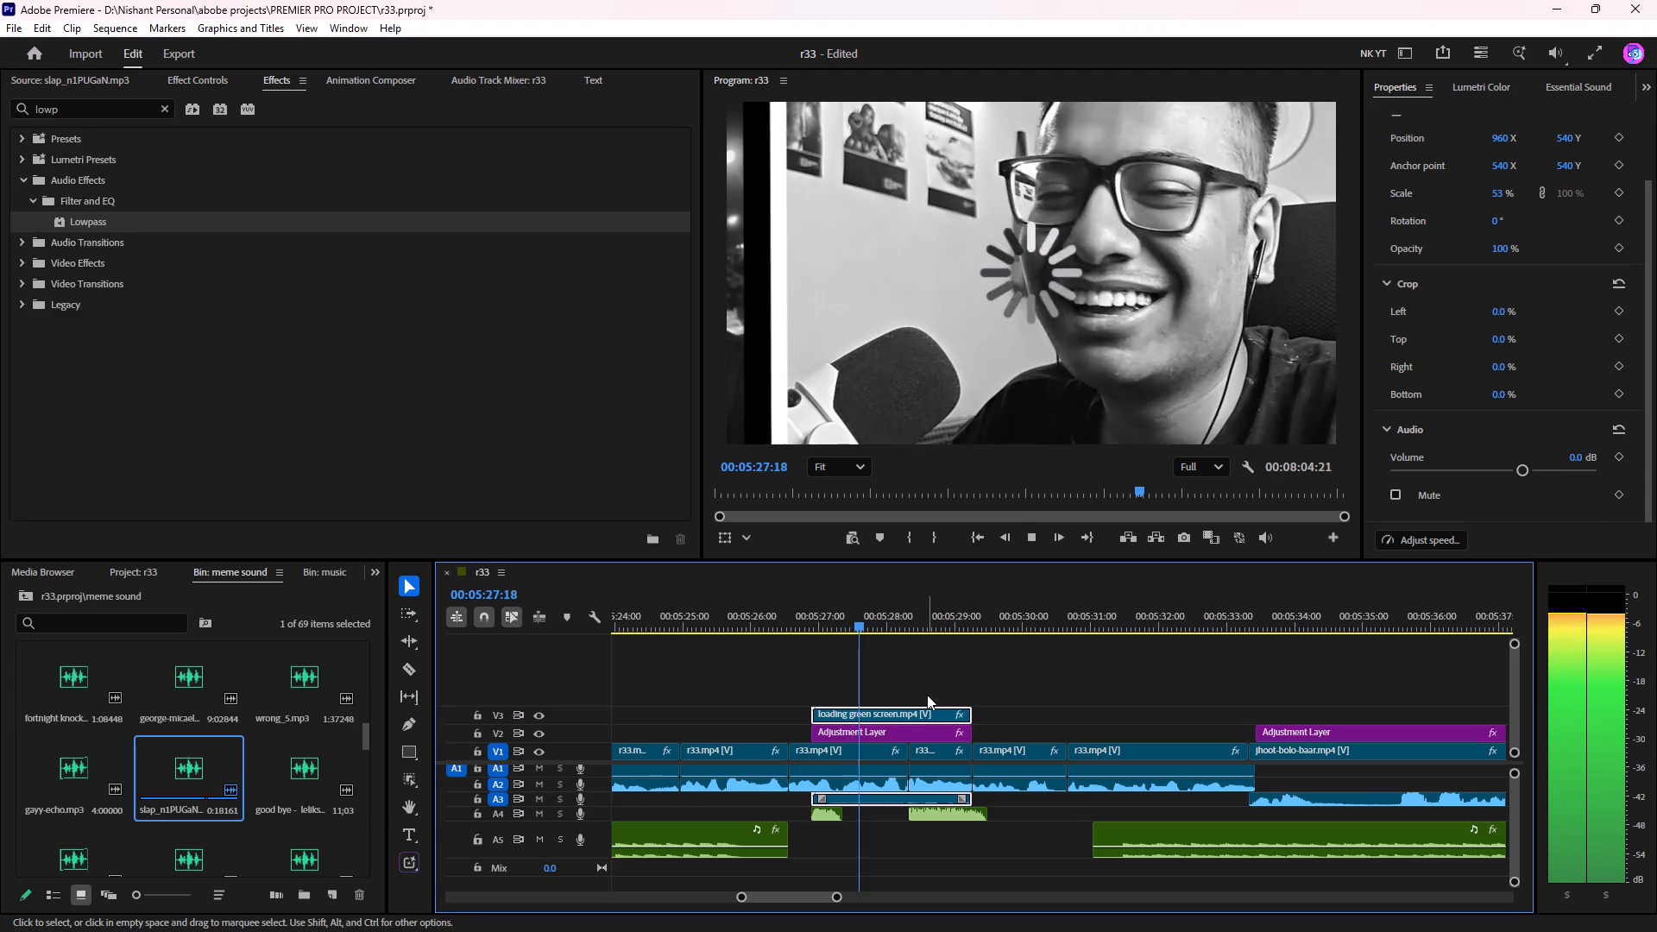
{"action": "key", "text": "space"}
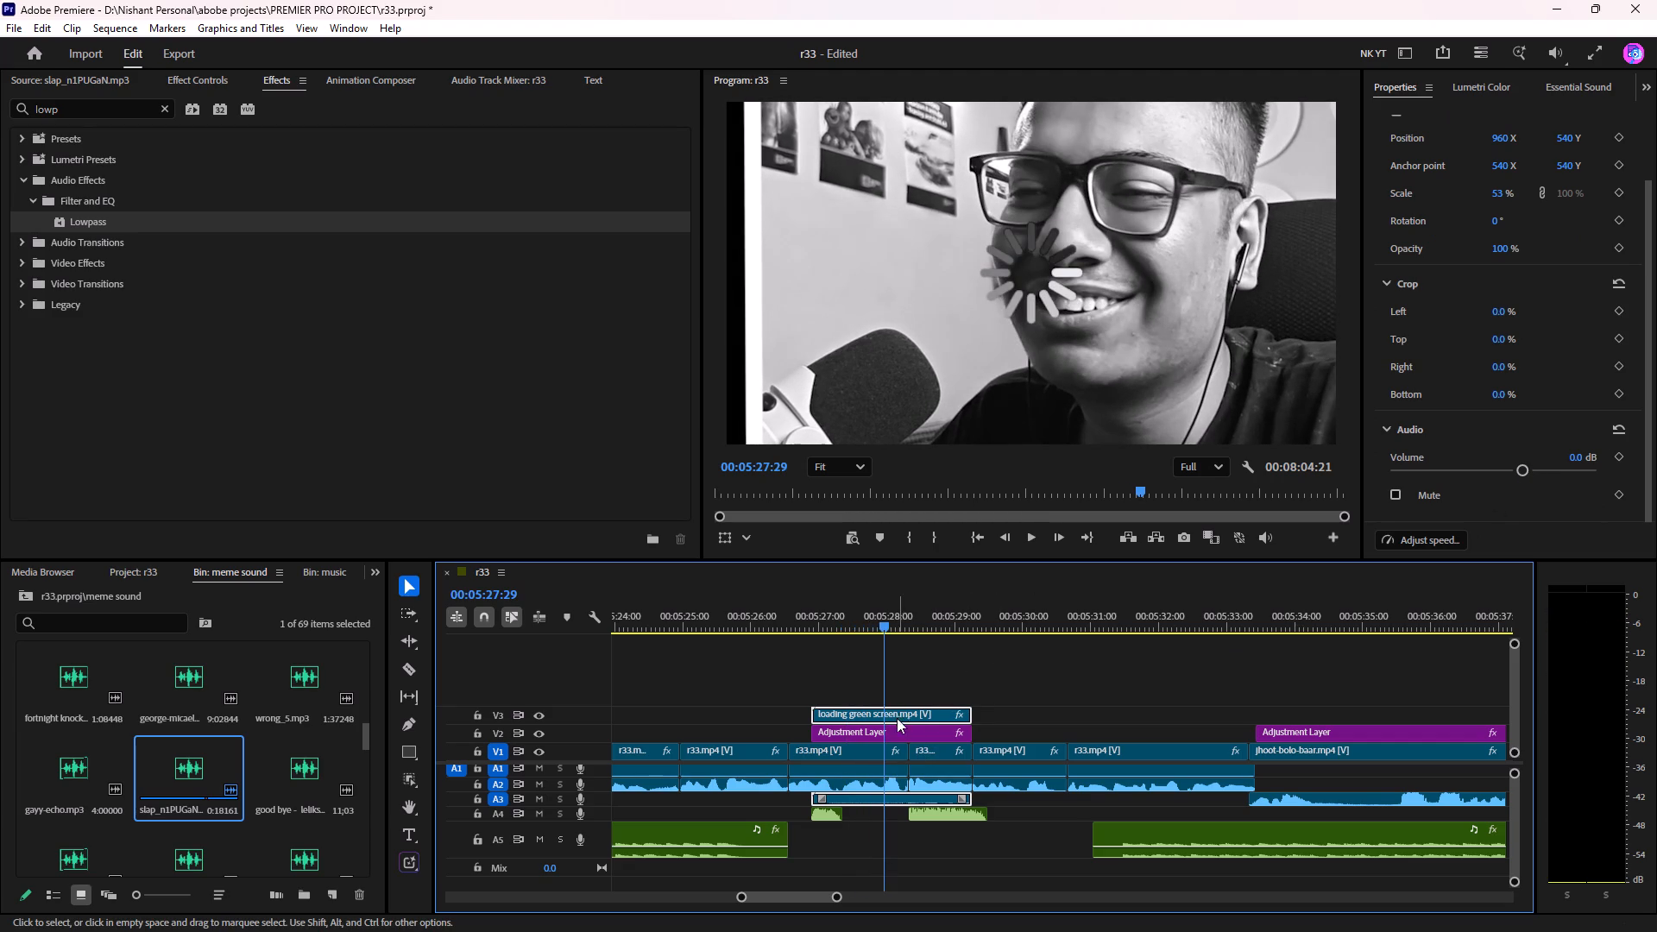
{"action": "left_click_drag", "start_coordinate": [1540, 469], "coordinate": [1549, 469]}
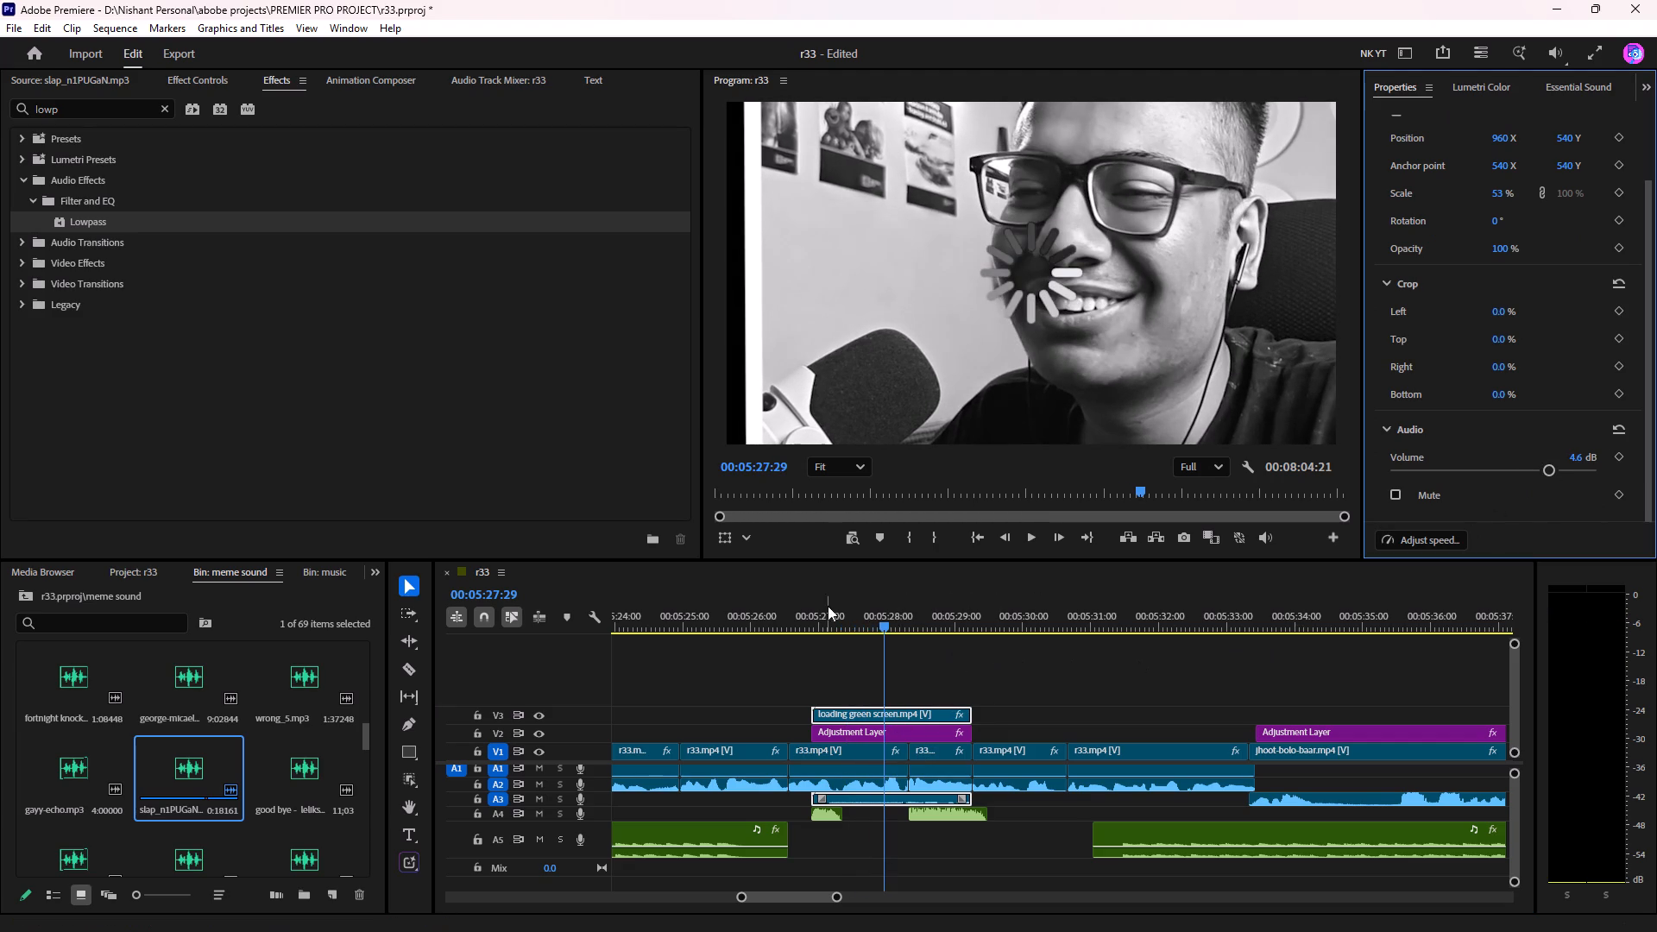
{"action": "left_click", "coordinate": [803, 615]}
{"action": "key", "text": "space"}
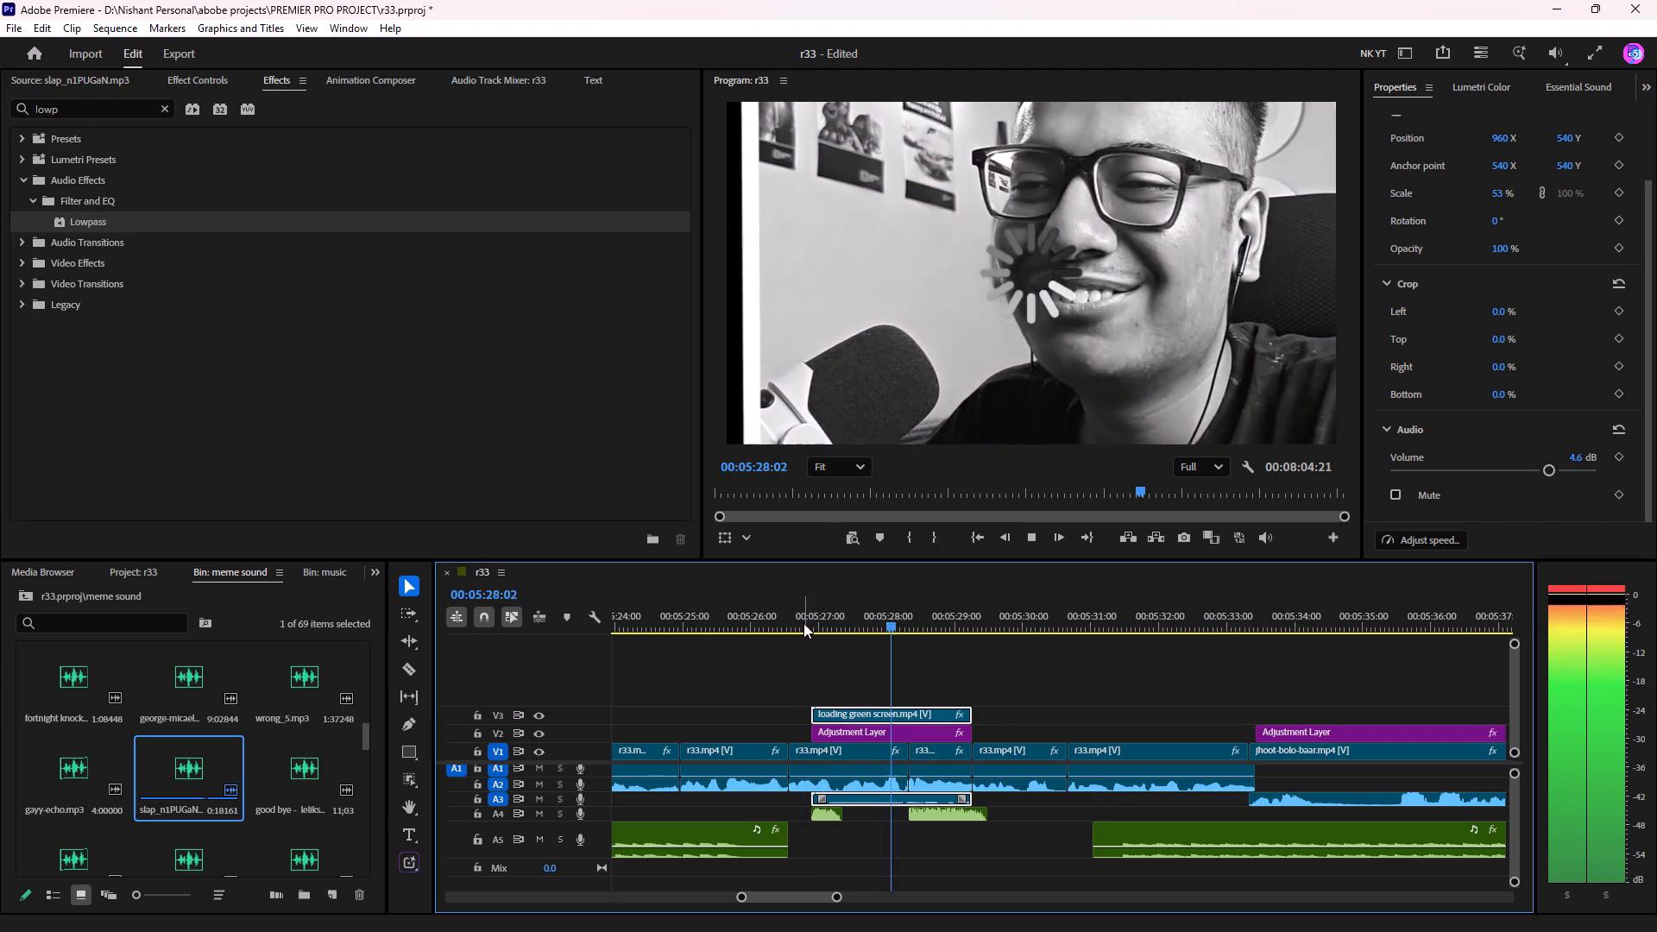
{"action": "key", "text": "space"}
{"action": "left_click_drag", "start_coordinate": [1551, 466], "coordinate": [1564, 468]}
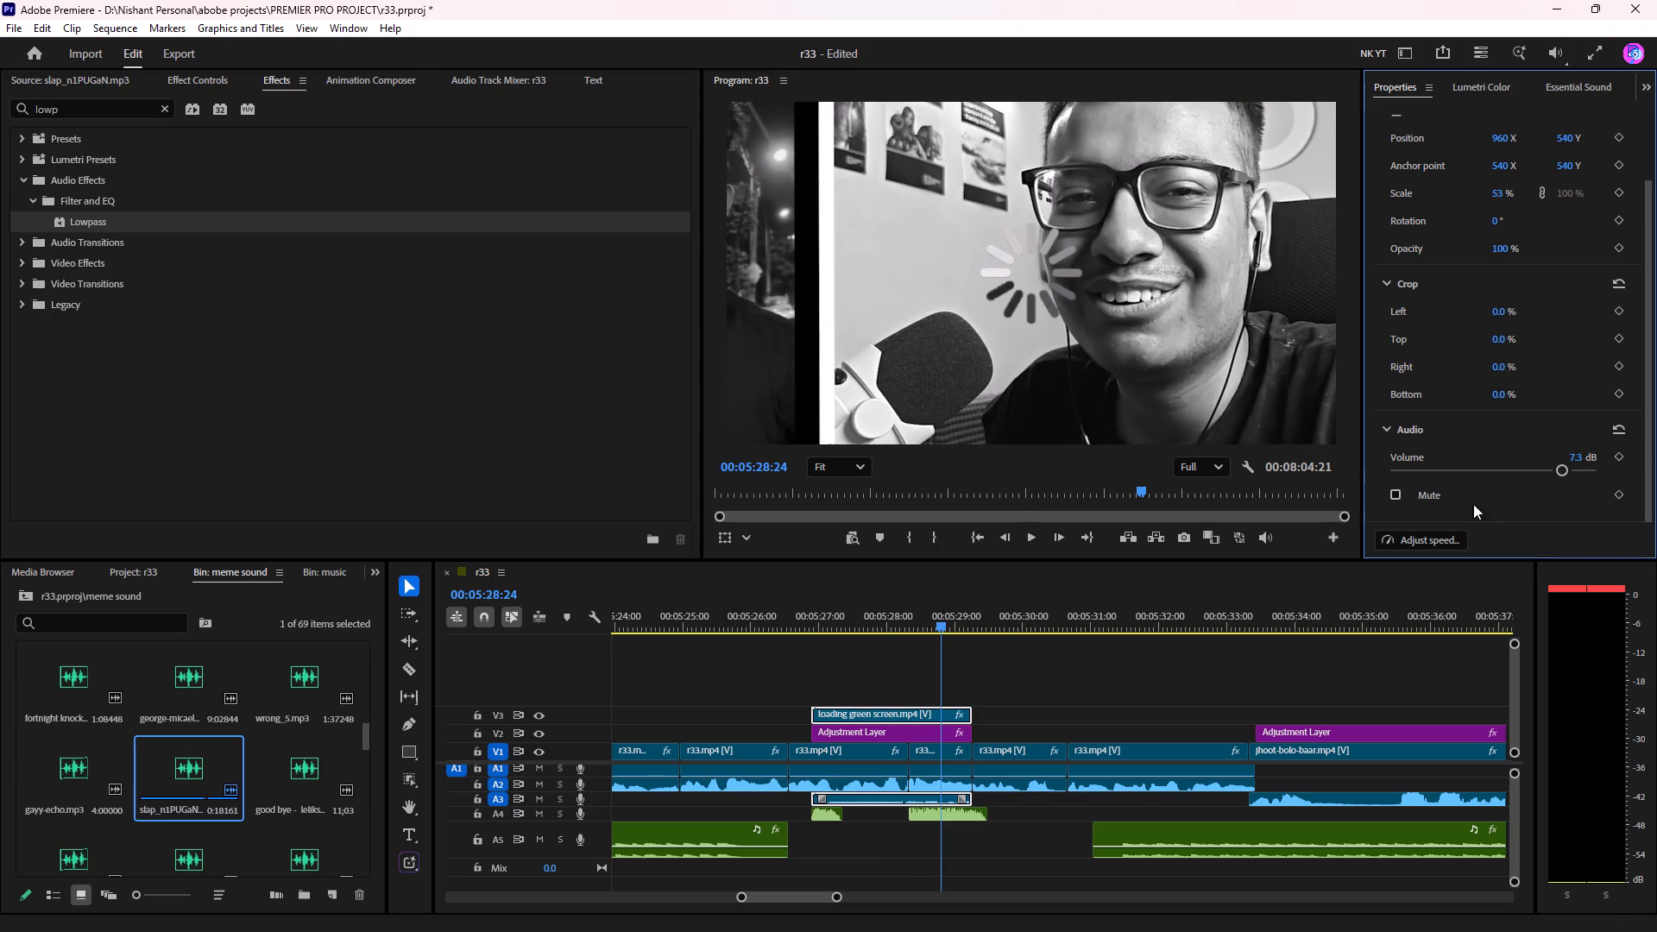
{"action": "left_click", "coordinate": [743, 603]}
{"action": "key", "text": "space"}
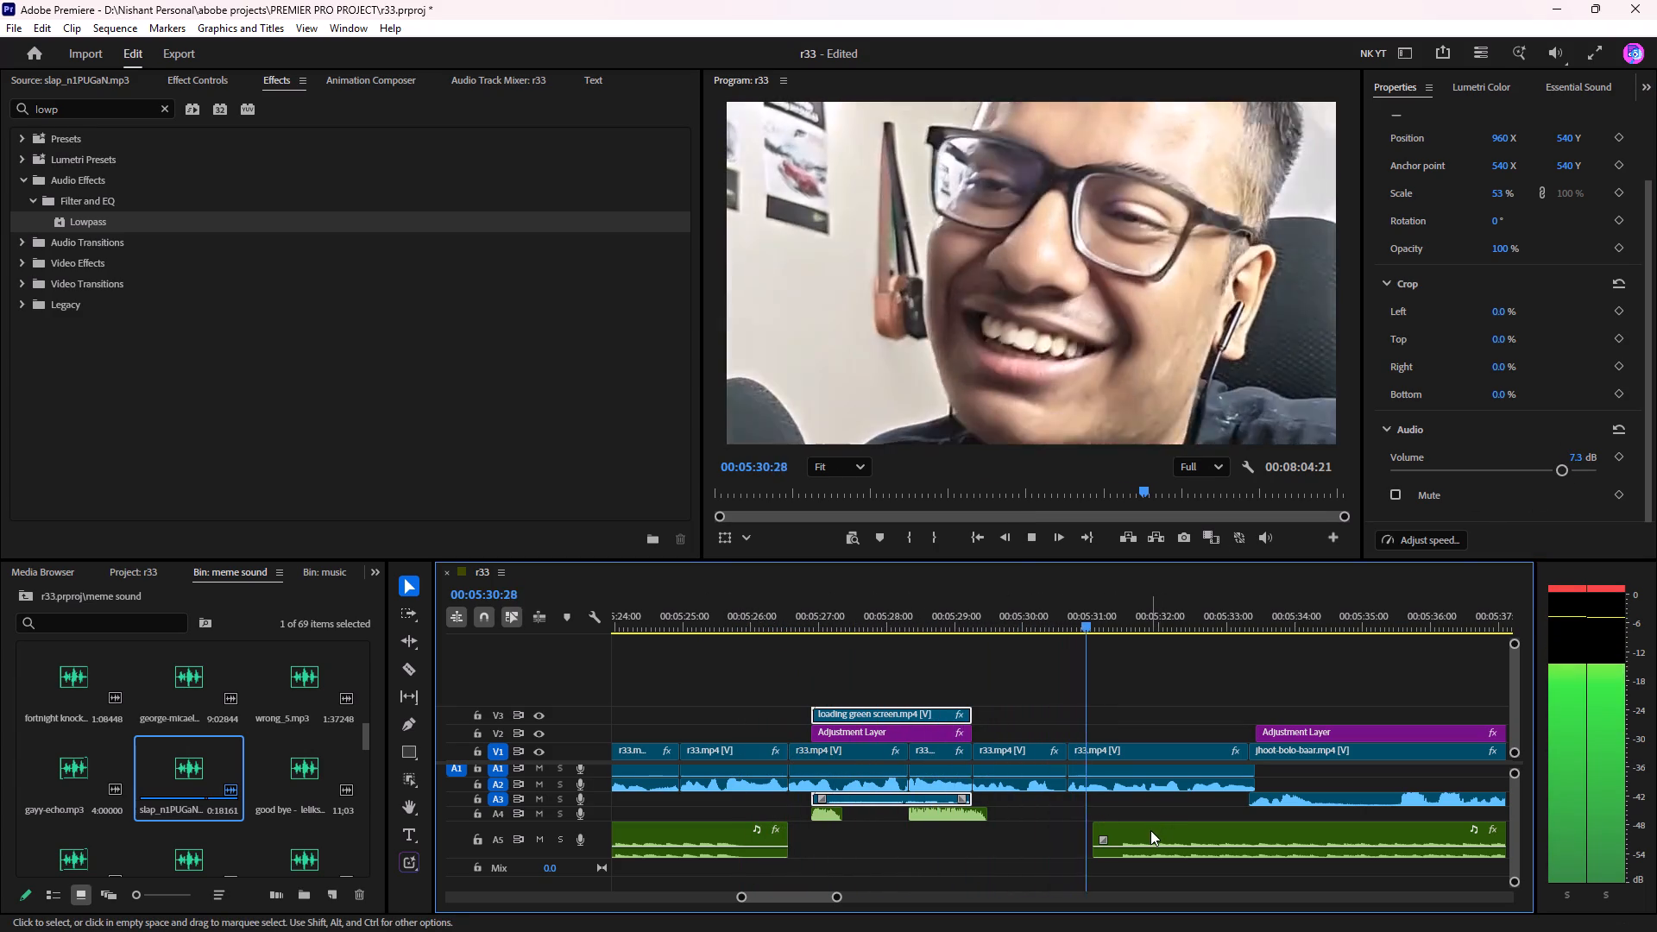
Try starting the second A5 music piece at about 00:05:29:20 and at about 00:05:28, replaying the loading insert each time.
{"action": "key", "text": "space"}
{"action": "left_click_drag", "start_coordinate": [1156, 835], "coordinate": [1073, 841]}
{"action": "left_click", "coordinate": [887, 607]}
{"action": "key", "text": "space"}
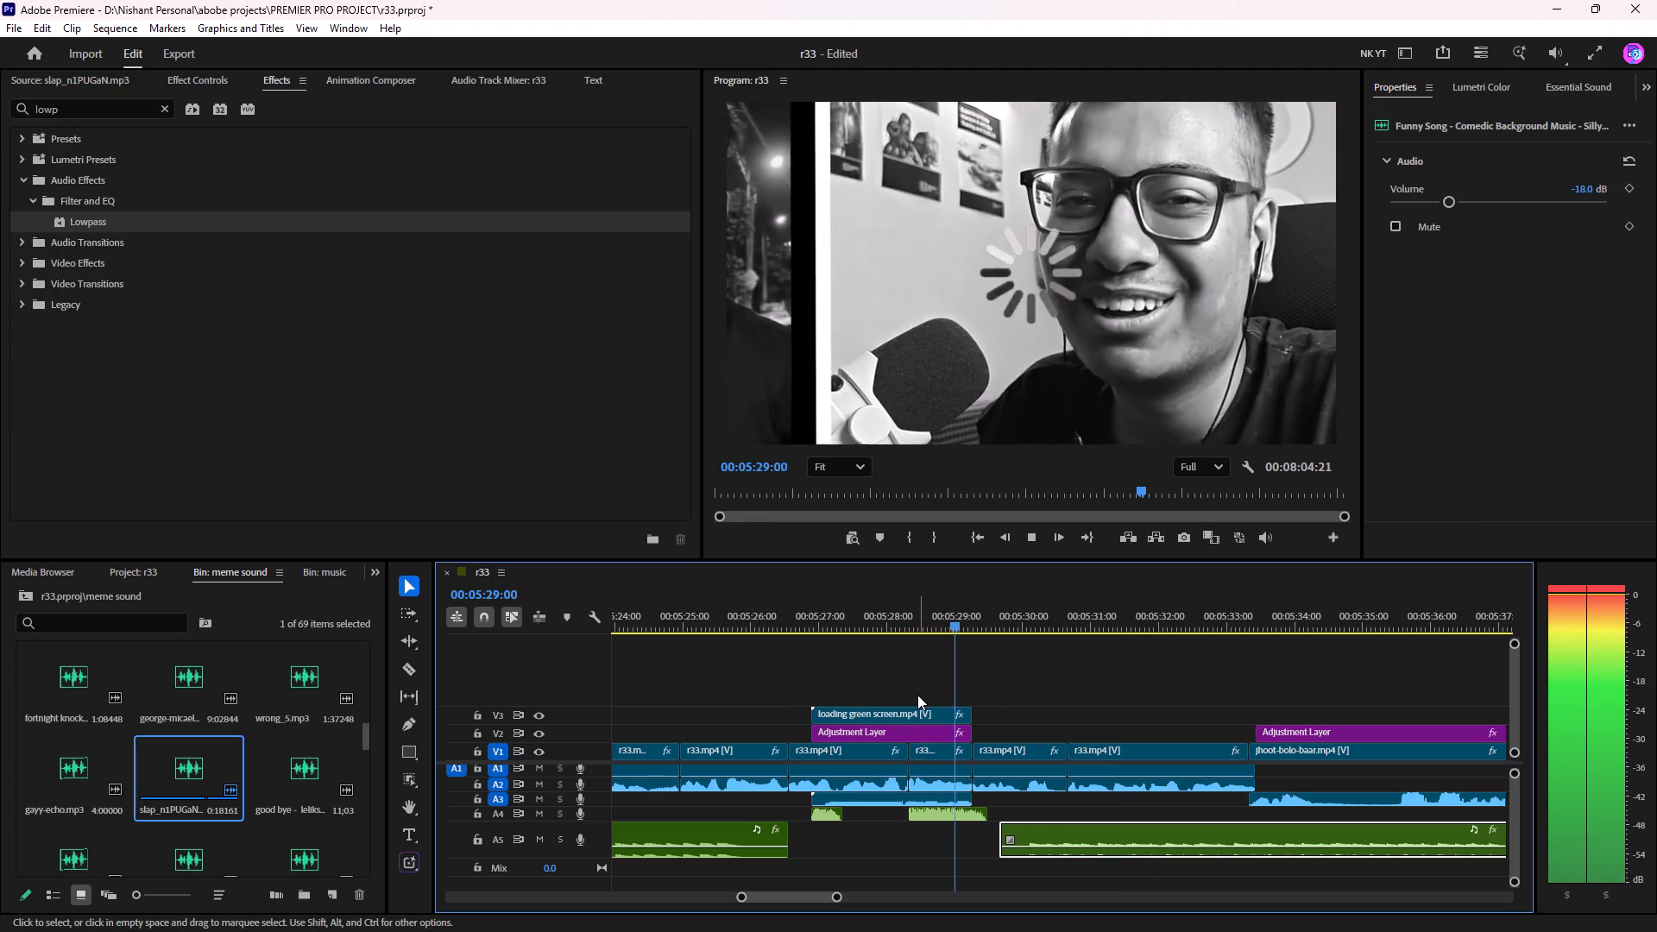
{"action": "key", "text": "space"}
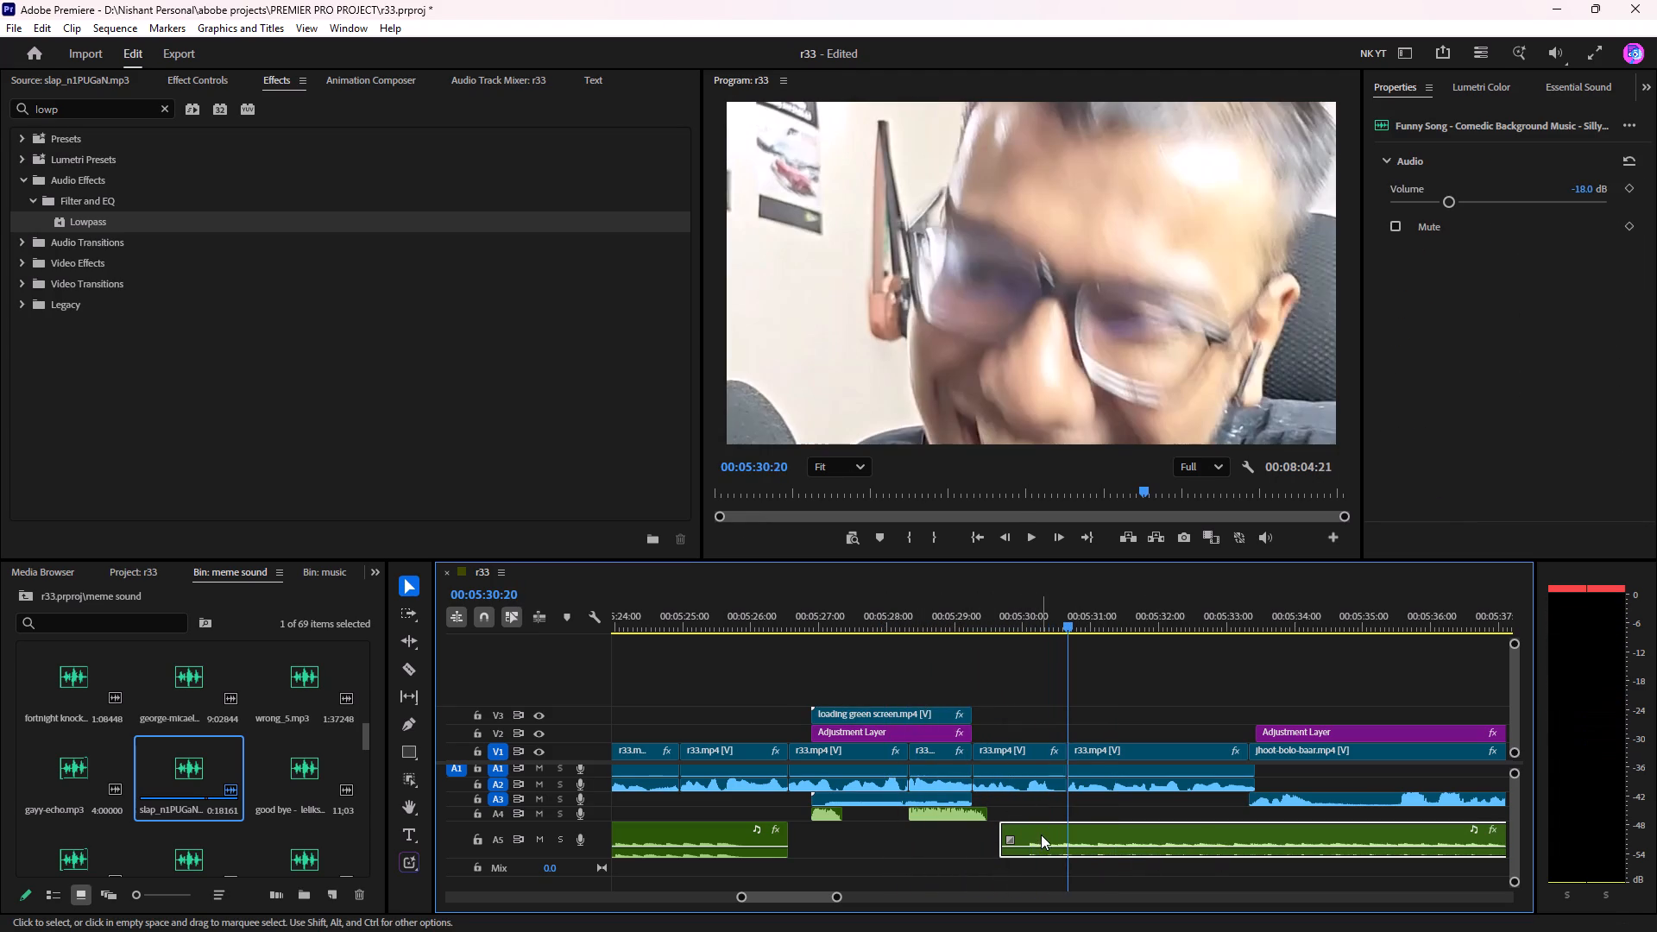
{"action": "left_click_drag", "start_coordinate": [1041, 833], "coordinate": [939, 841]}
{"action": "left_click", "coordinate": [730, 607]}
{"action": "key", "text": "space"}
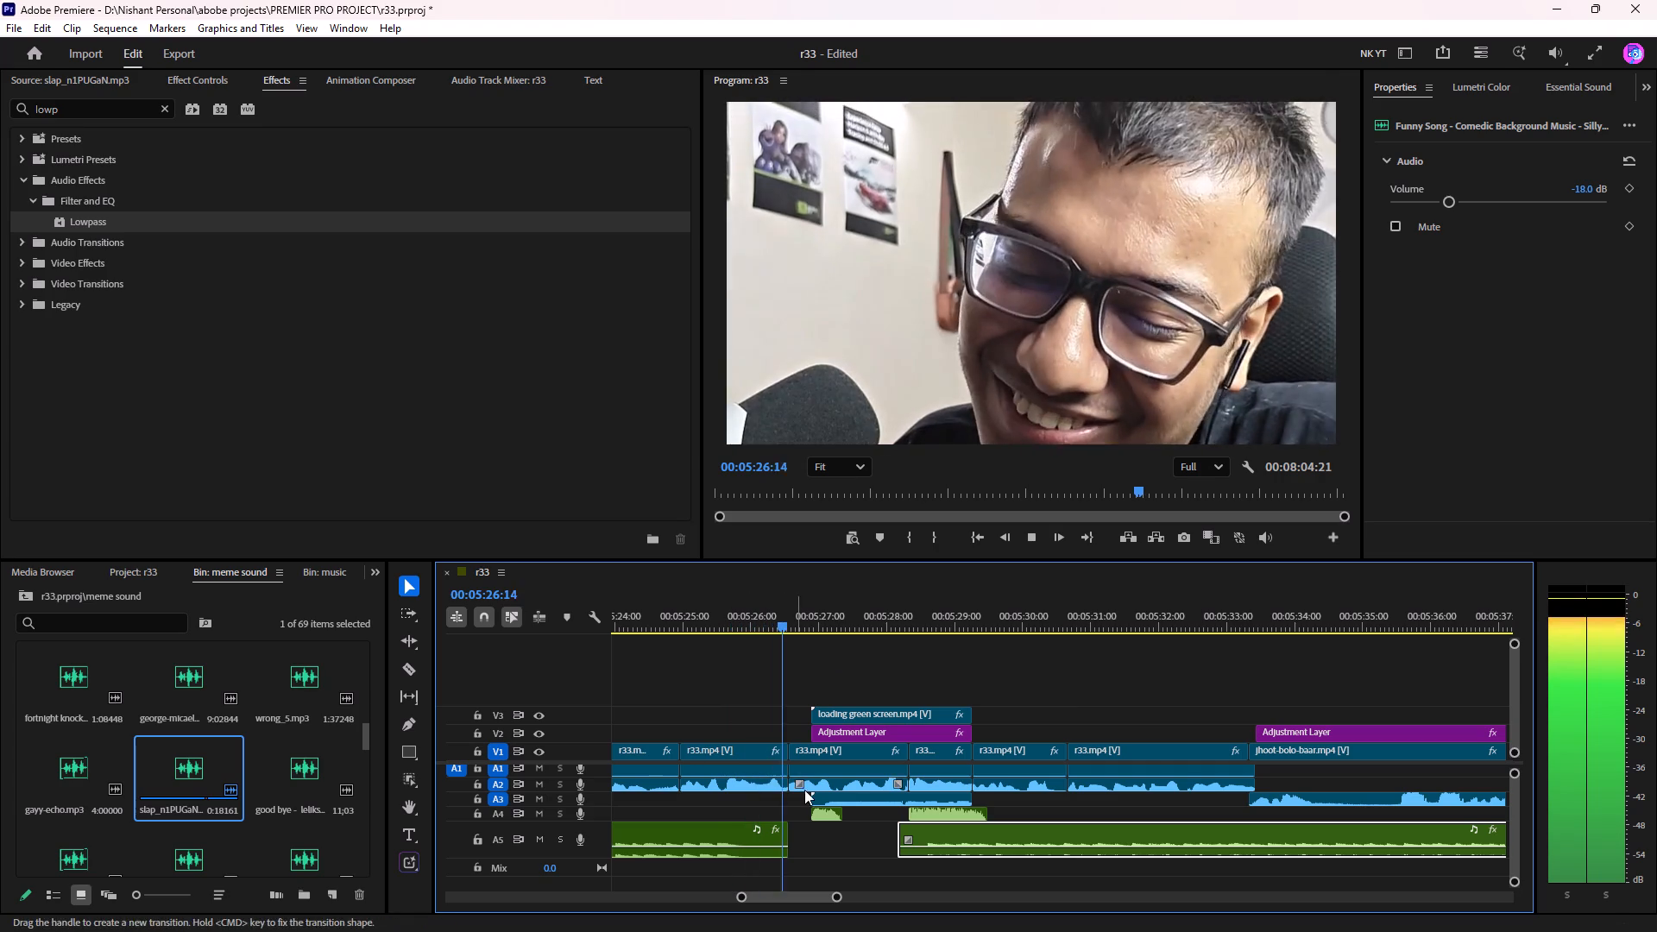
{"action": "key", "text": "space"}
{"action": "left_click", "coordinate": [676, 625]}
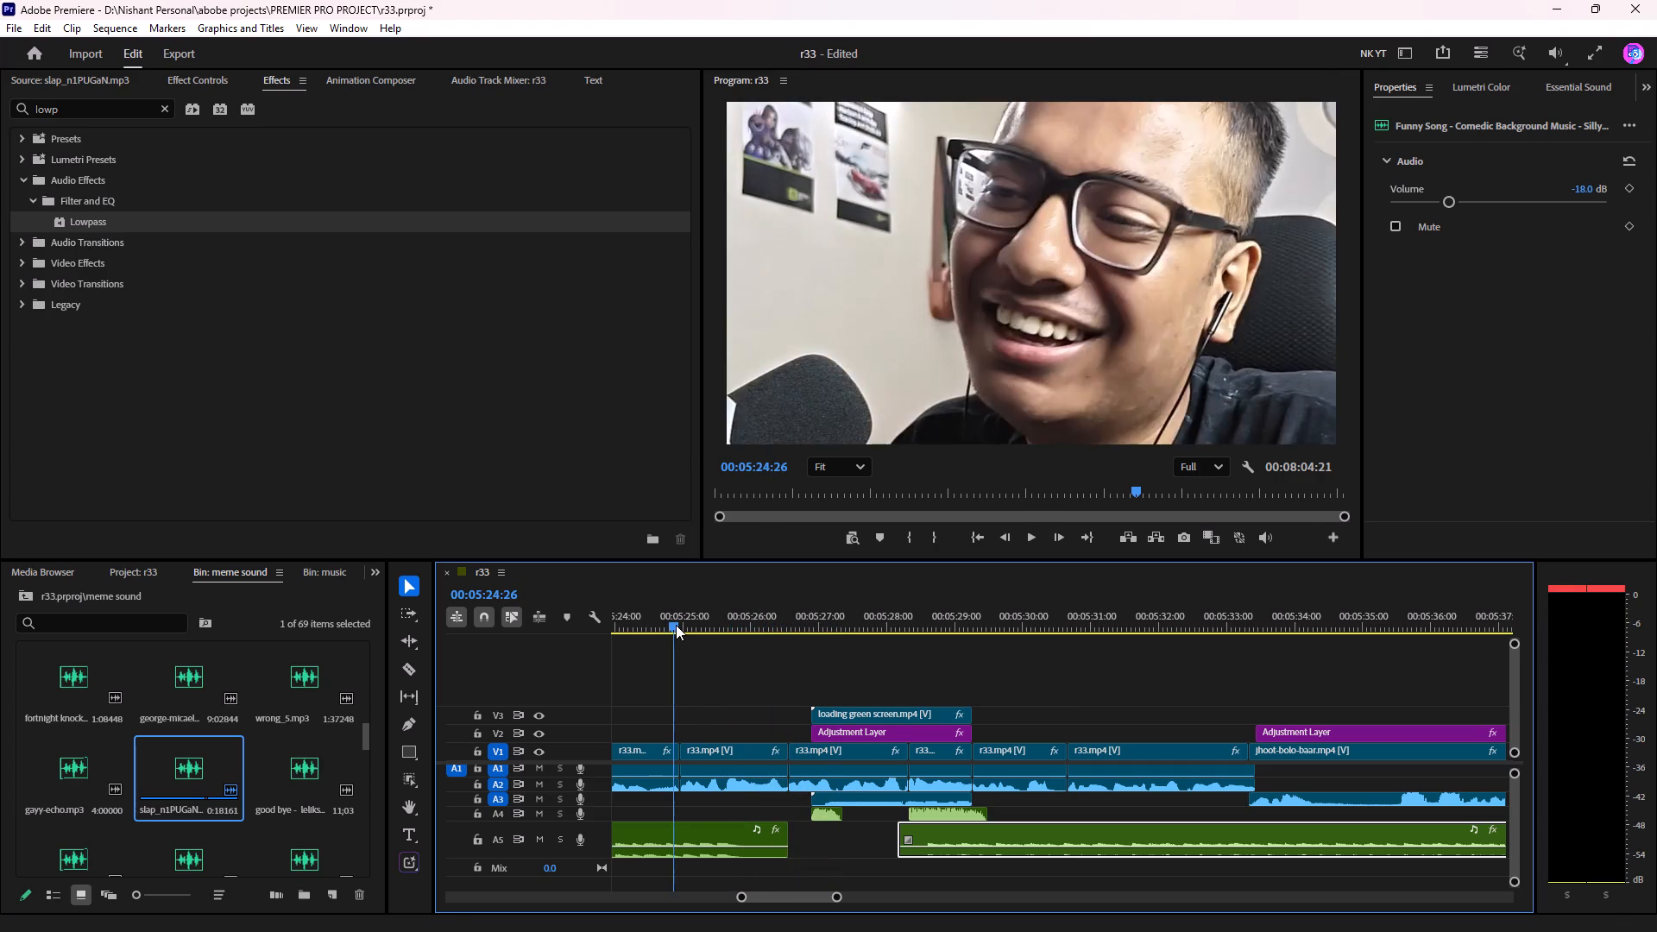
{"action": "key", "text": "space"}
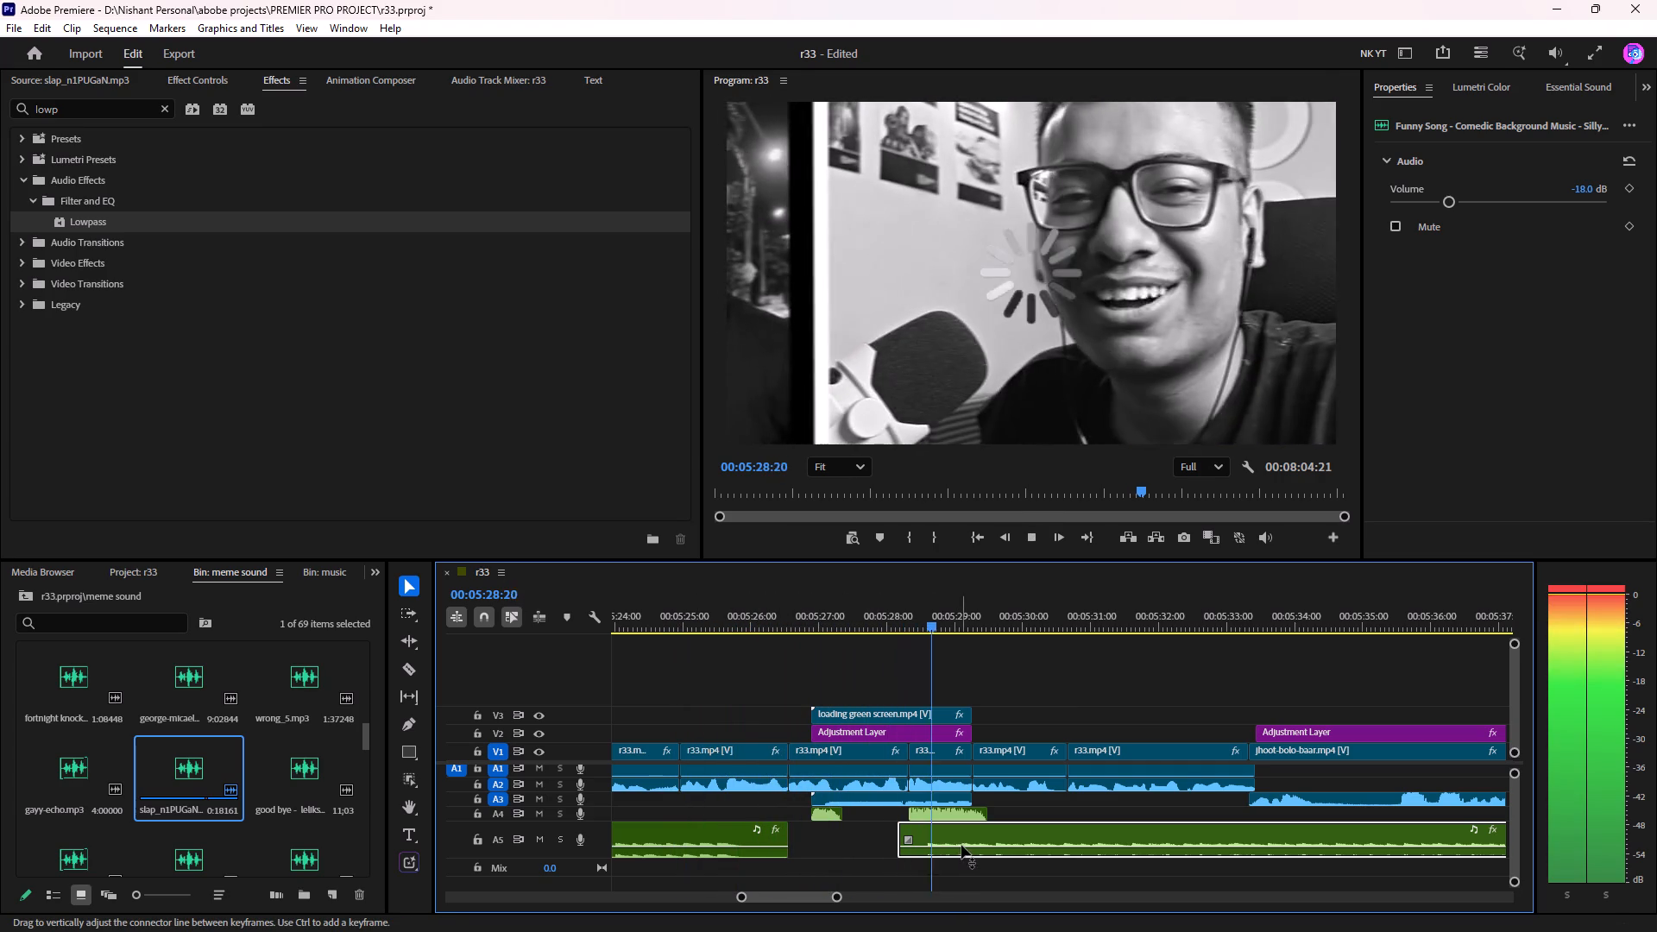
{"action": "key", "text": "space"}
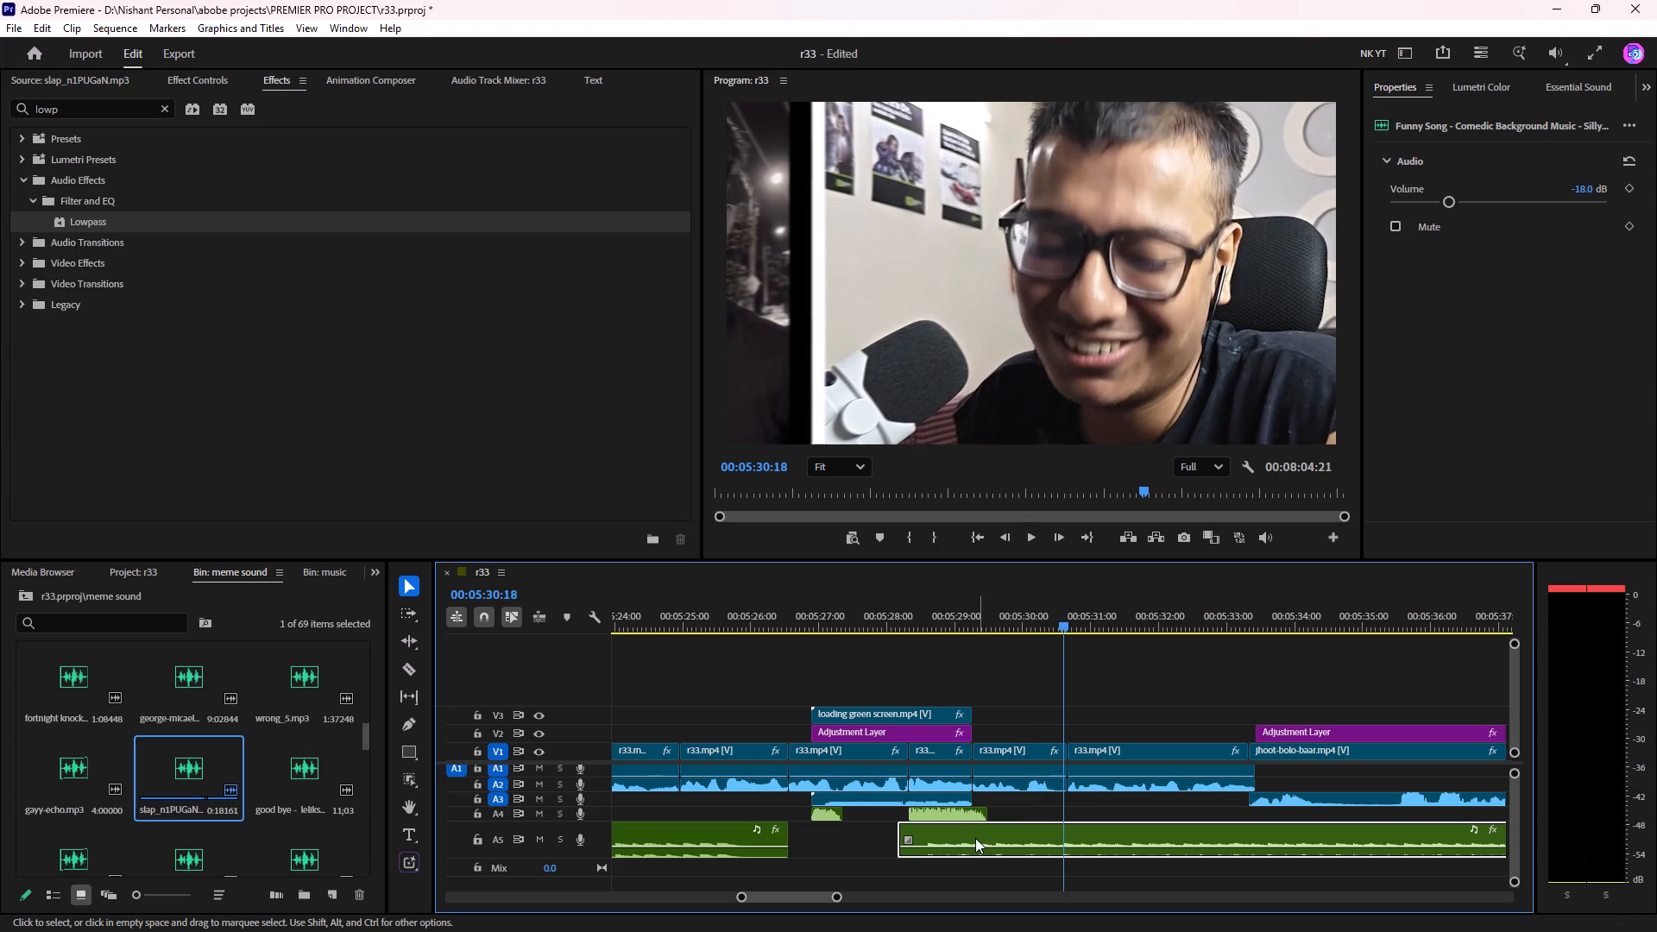
Undo the A5 music moves and the cut before the loading insert, and replay the passage from about 00:05:25.
{"action": "key", "text": "ctrl+z"}
{"action": "key", "text": "ctrl+z"}
{"action": "key", "text": "ctrl+z"}
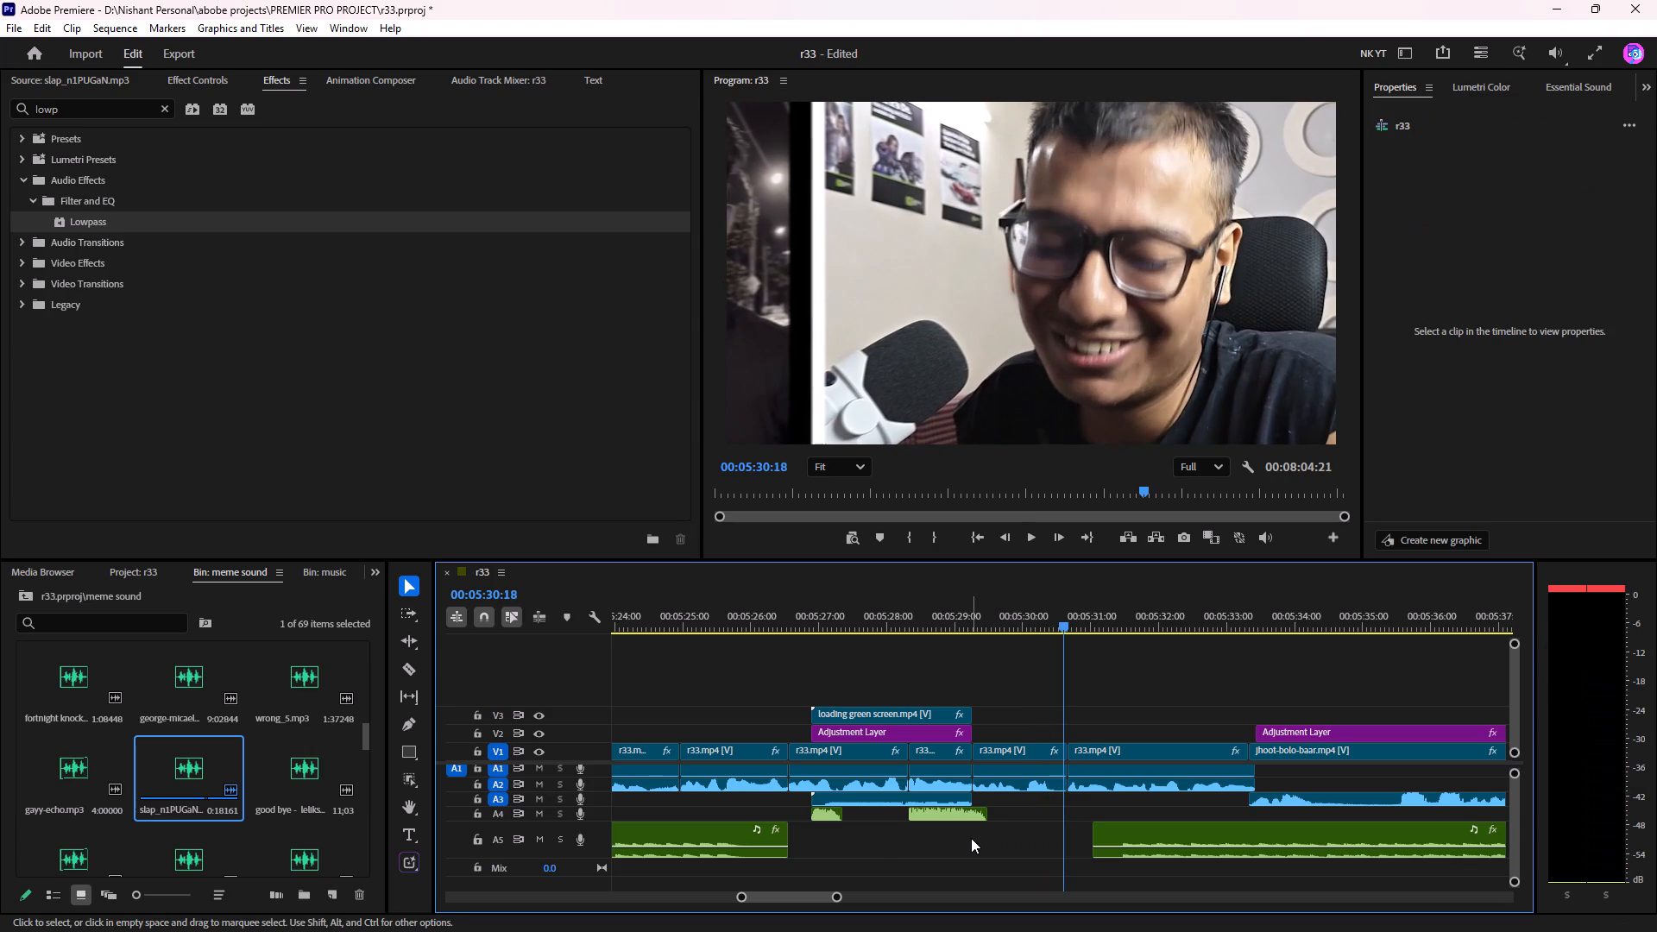
{"action": "key", "text": "ctrl+z"}
{"action": "key", "text": "ctrl+z"}
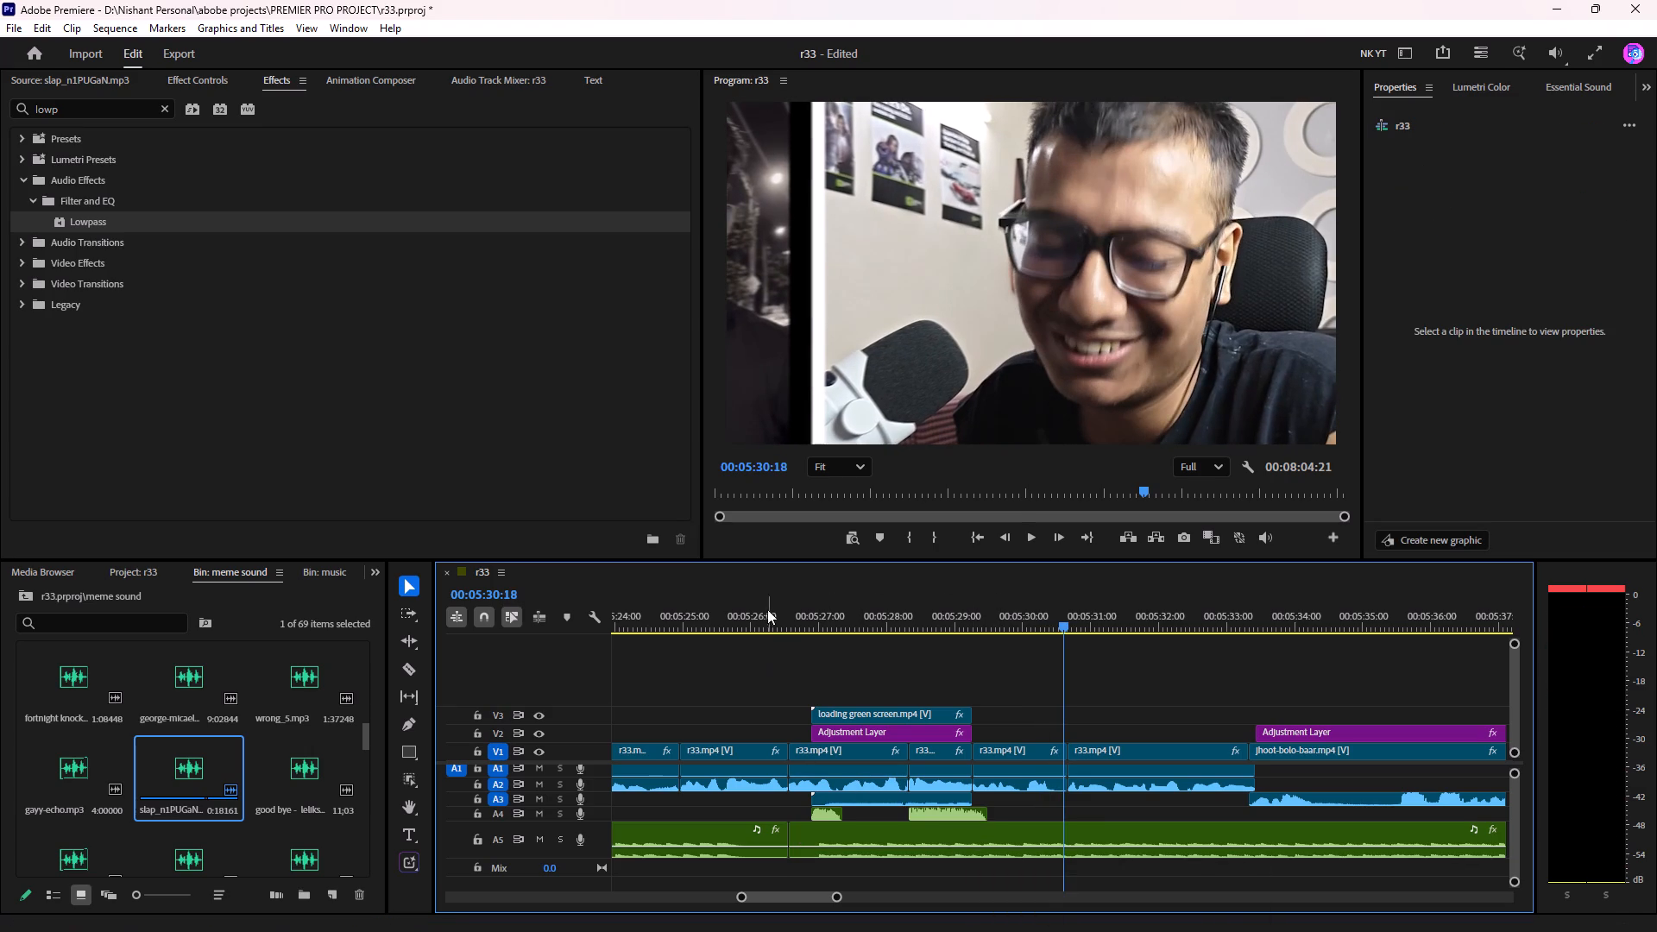
{"action": "left_click", "coordinate": [729, 616]}
{"action": "key", "text": "ctrl+z"}
{"action": "key", "text": "space"}
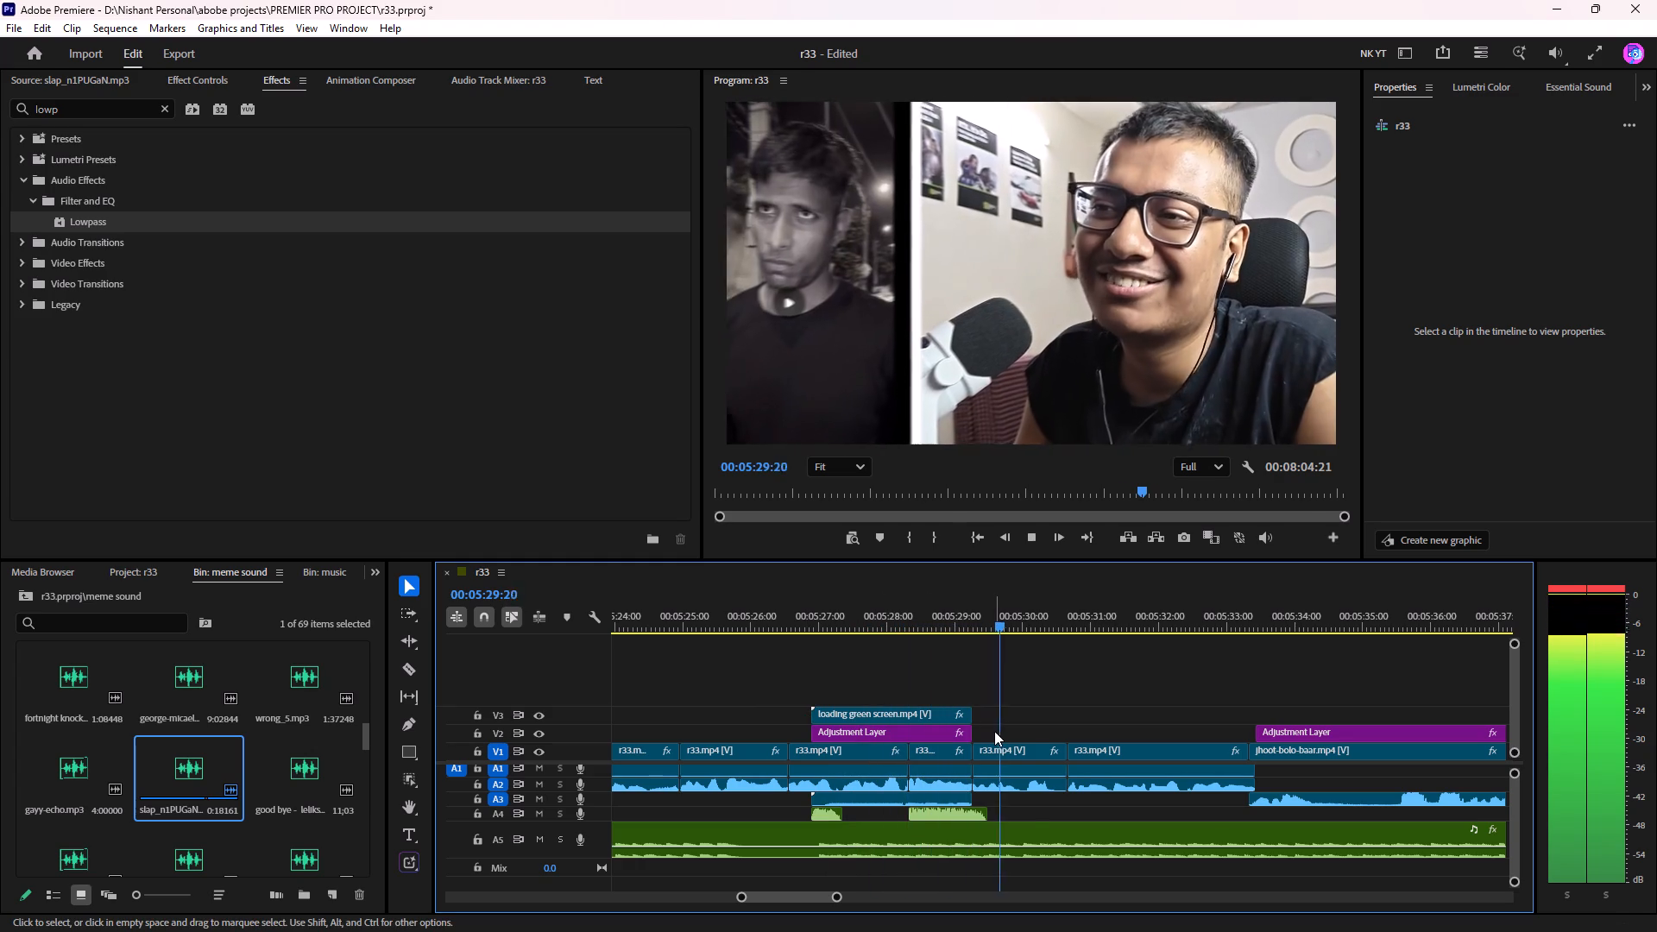
{"action": "key", "text": "space"}
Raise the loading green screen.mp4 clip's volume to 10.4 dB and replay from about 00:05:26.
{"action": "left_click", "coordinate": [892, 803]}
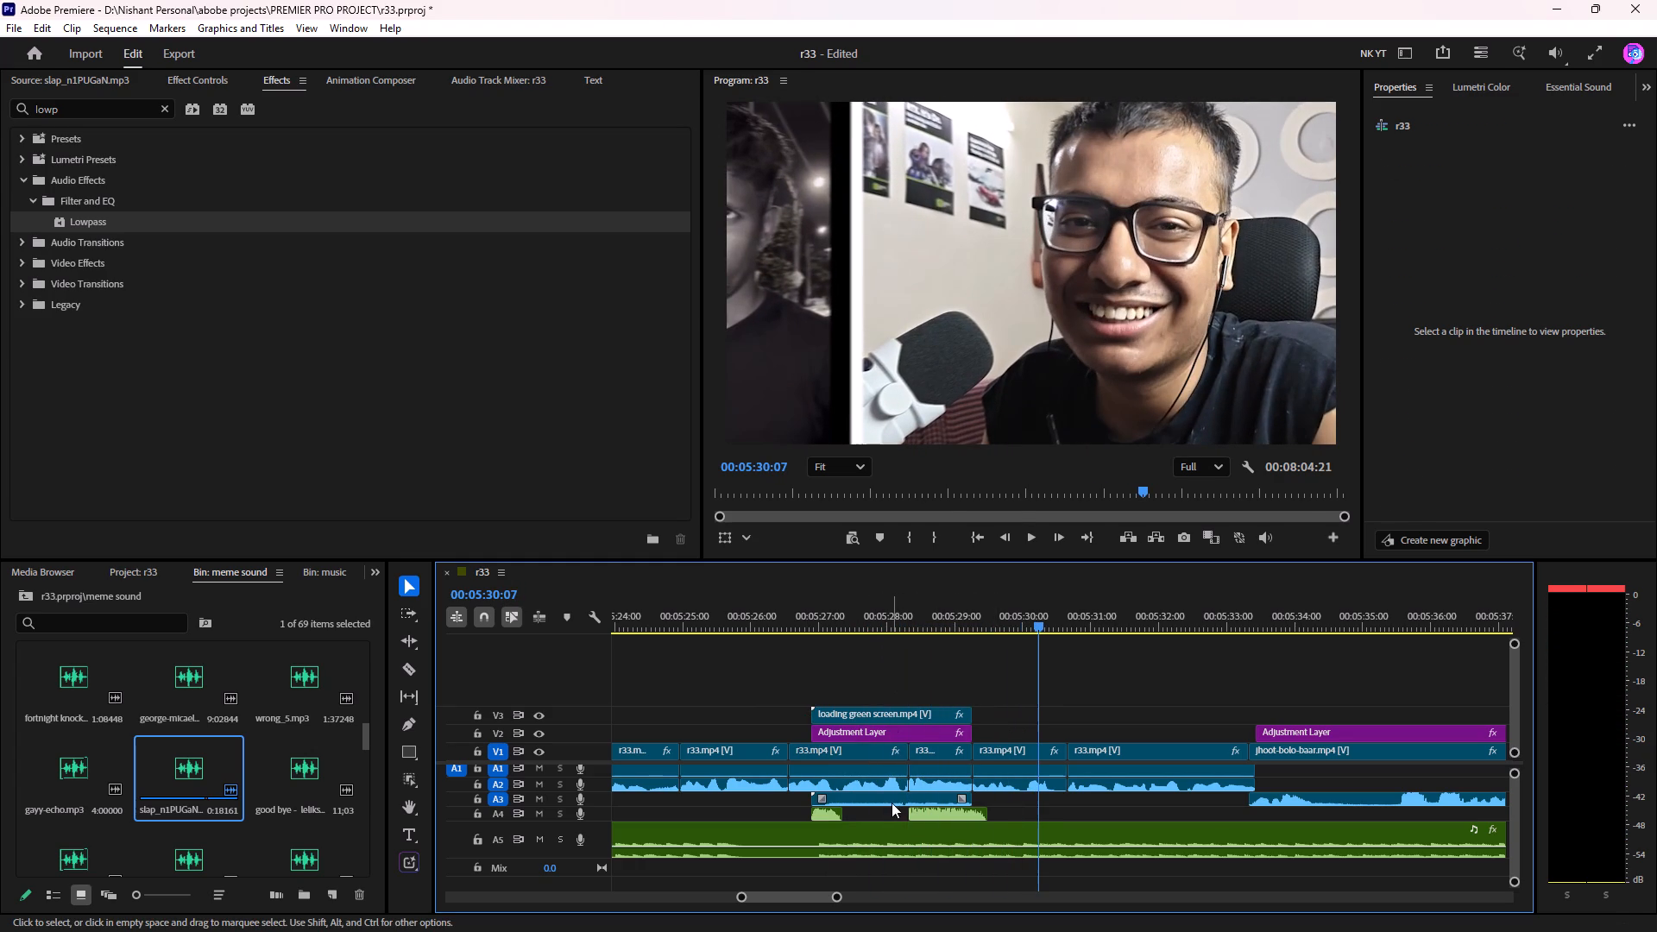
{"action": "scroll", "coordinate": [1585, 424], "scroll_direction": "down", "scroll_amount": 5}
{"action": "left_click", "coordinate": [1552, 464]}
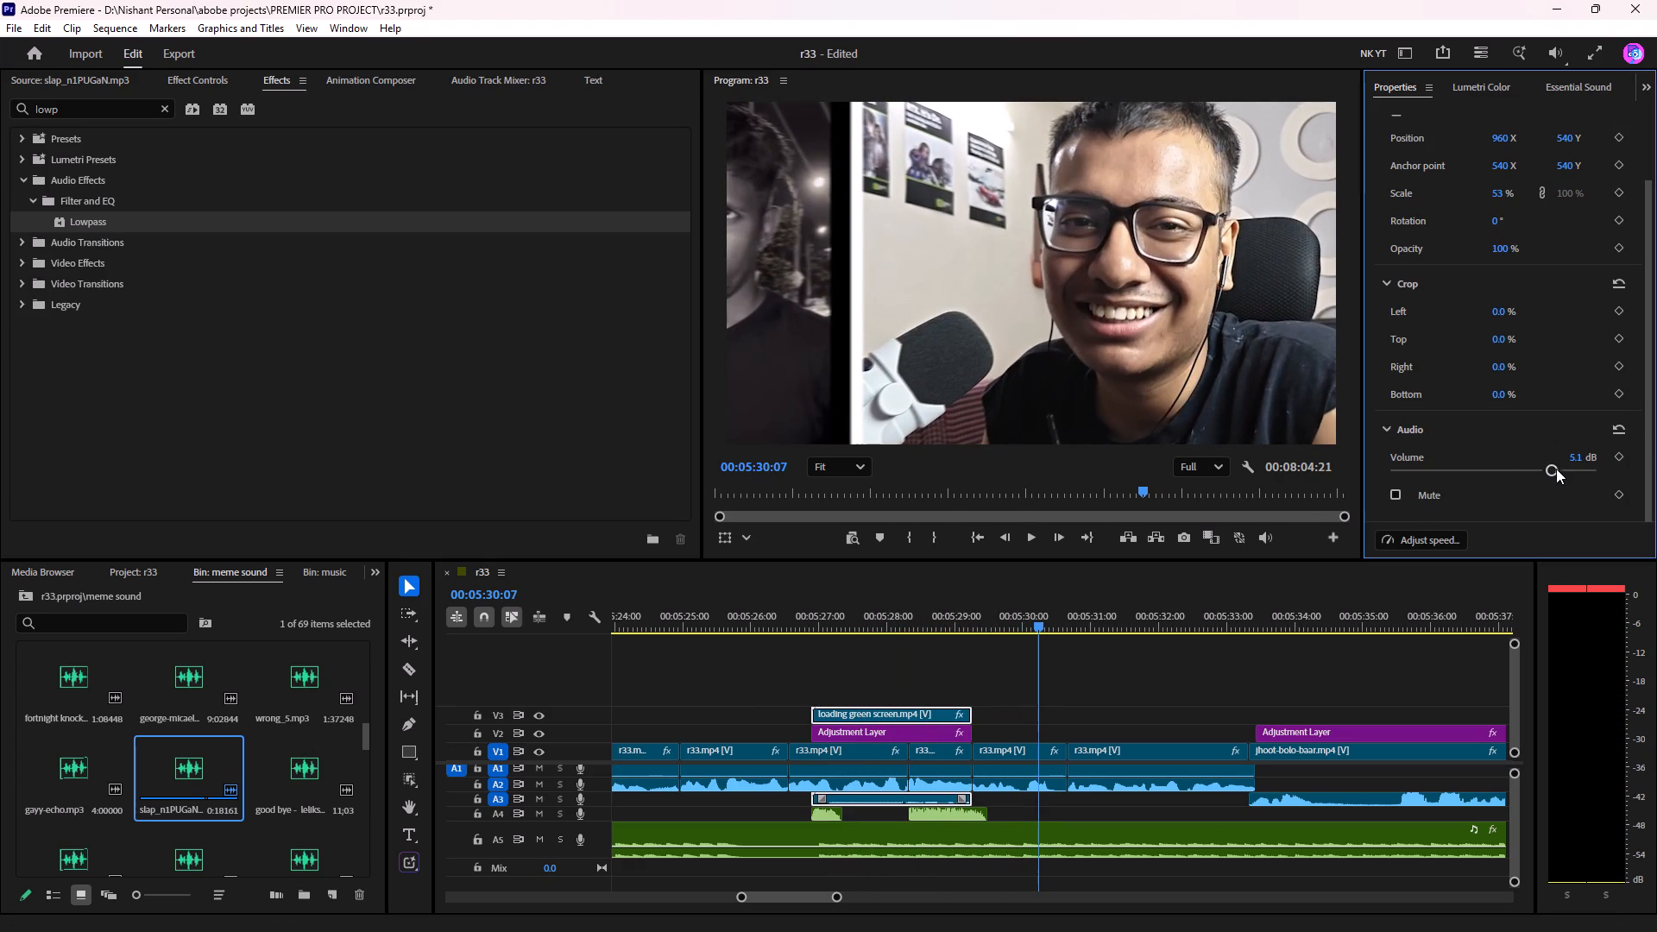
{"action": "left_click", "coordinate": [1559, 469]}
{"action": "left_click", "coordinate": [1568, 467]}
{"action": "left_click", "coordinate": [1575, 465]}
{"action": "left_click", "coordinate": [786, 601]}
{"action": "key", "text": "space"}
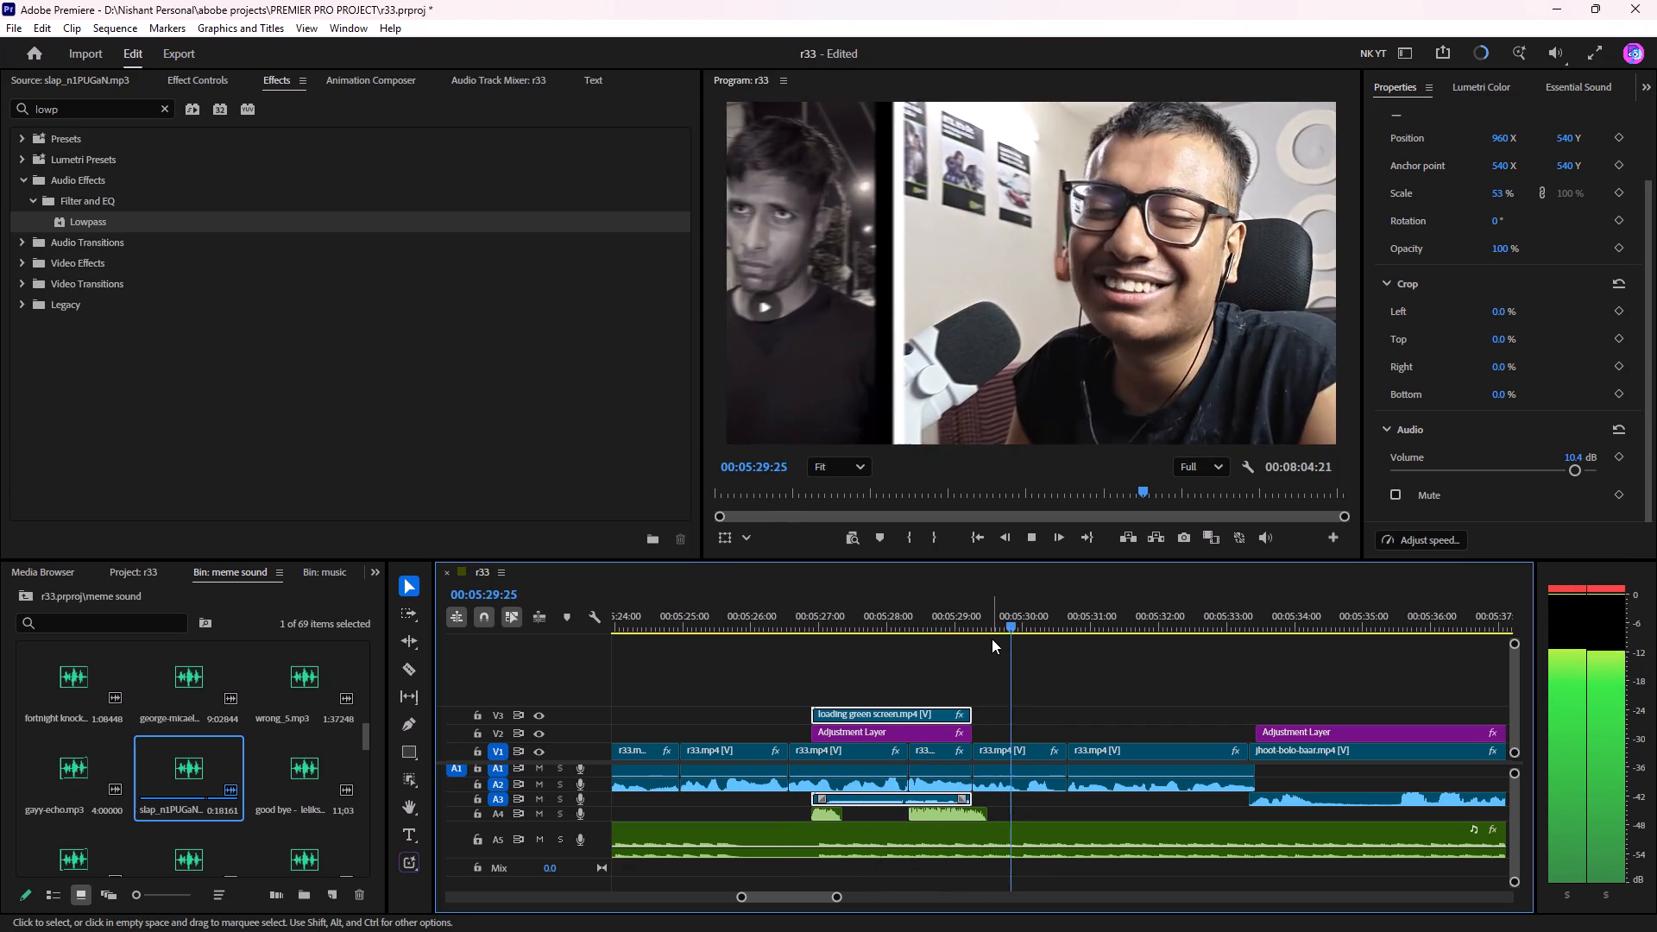
Cut the A5 music at 00:05:33:13, where the jhoot-bolo-baar insert starts, and move the remainder to about 00:05:38, after the insert.
{"action": "scroll", "coordinate": [991, 639], "scroll_direction": "down", "scroll_amount": 7}
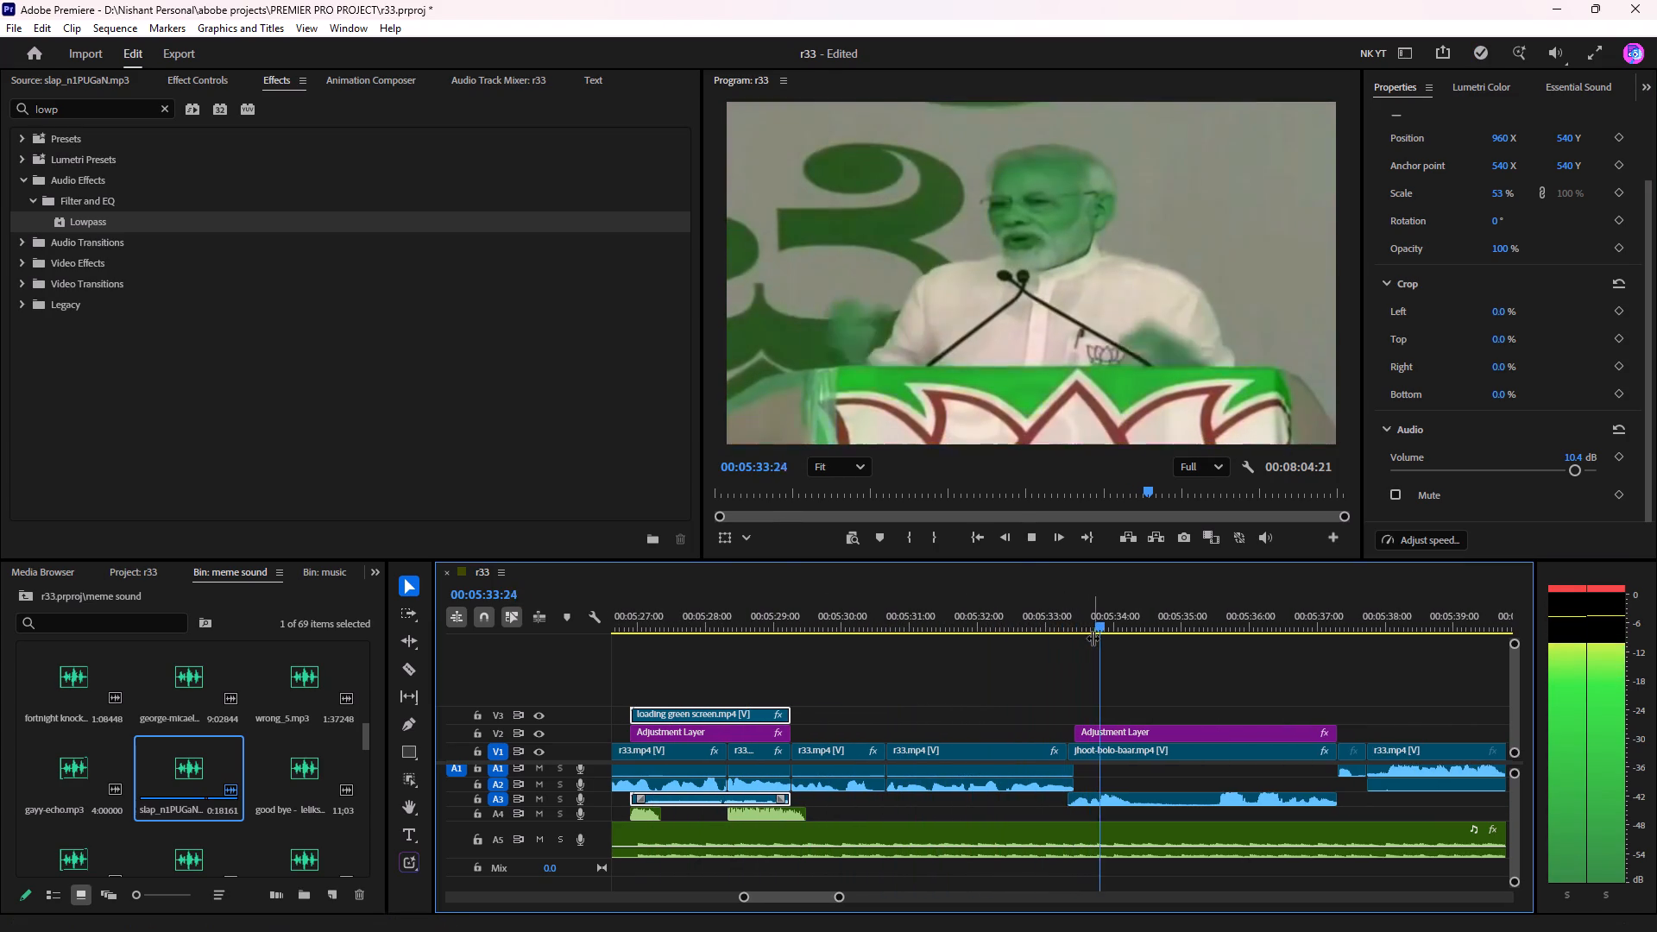
{"action": "key", "text": "space"}
{"action": "left_click_drag", "start_coordinate": [1081, 614], "coordinate": [1076, 631]}
{"action": "left_click", "coordinate": [1068, 839]}
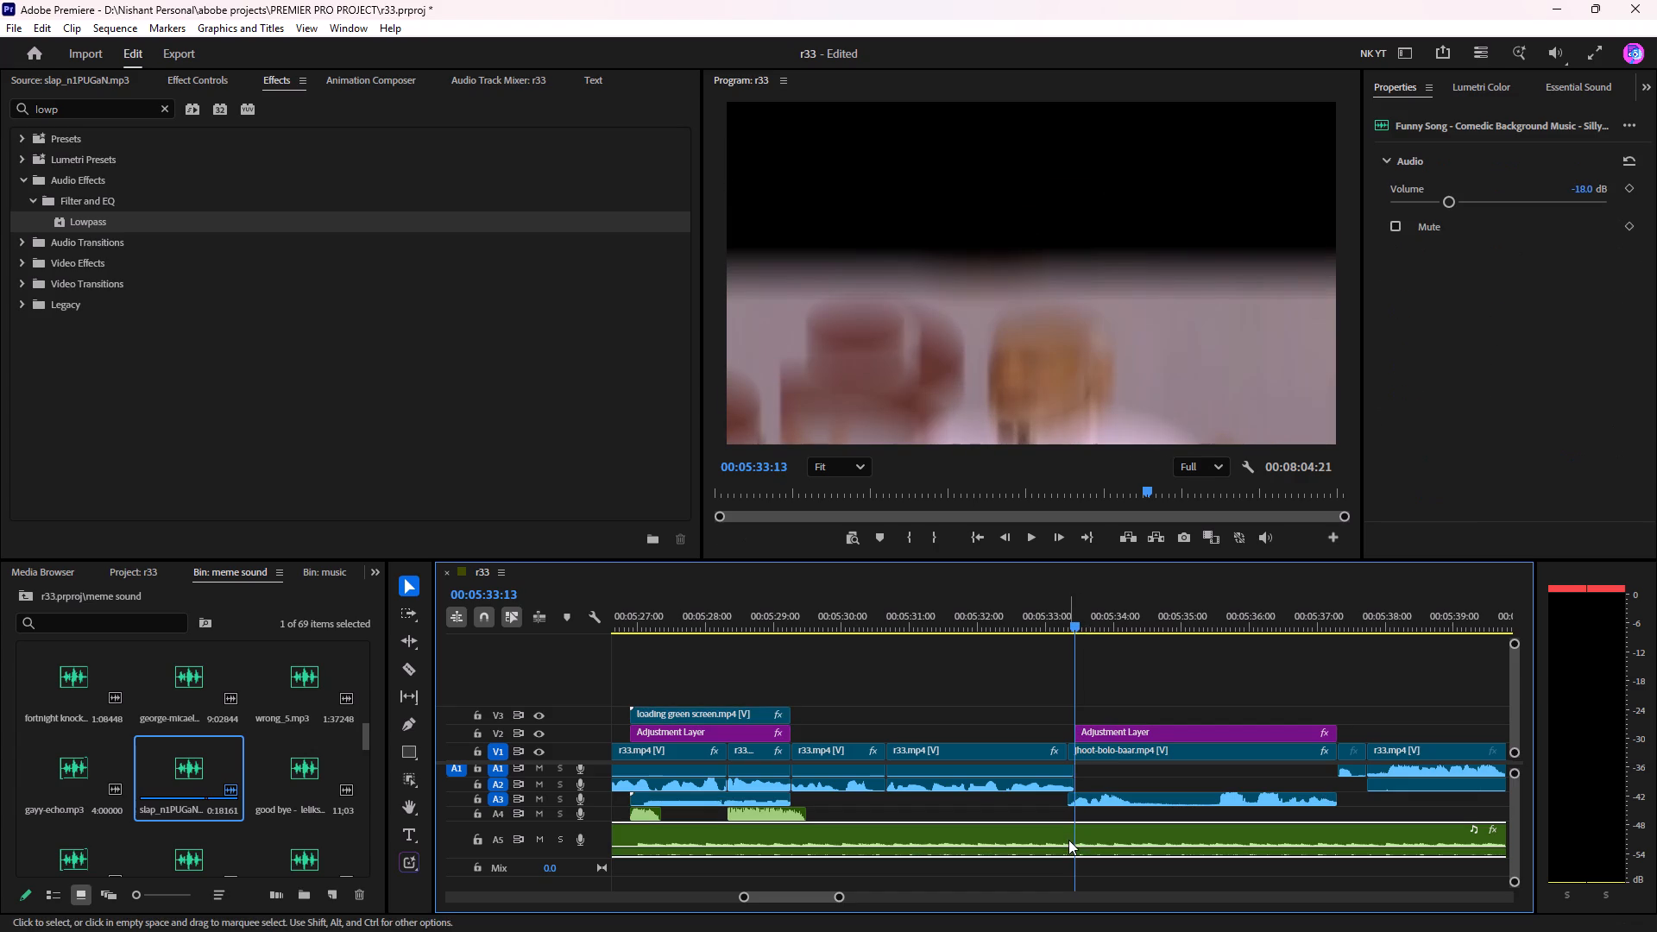
{"action": "key", "text": "ctrl+k"}
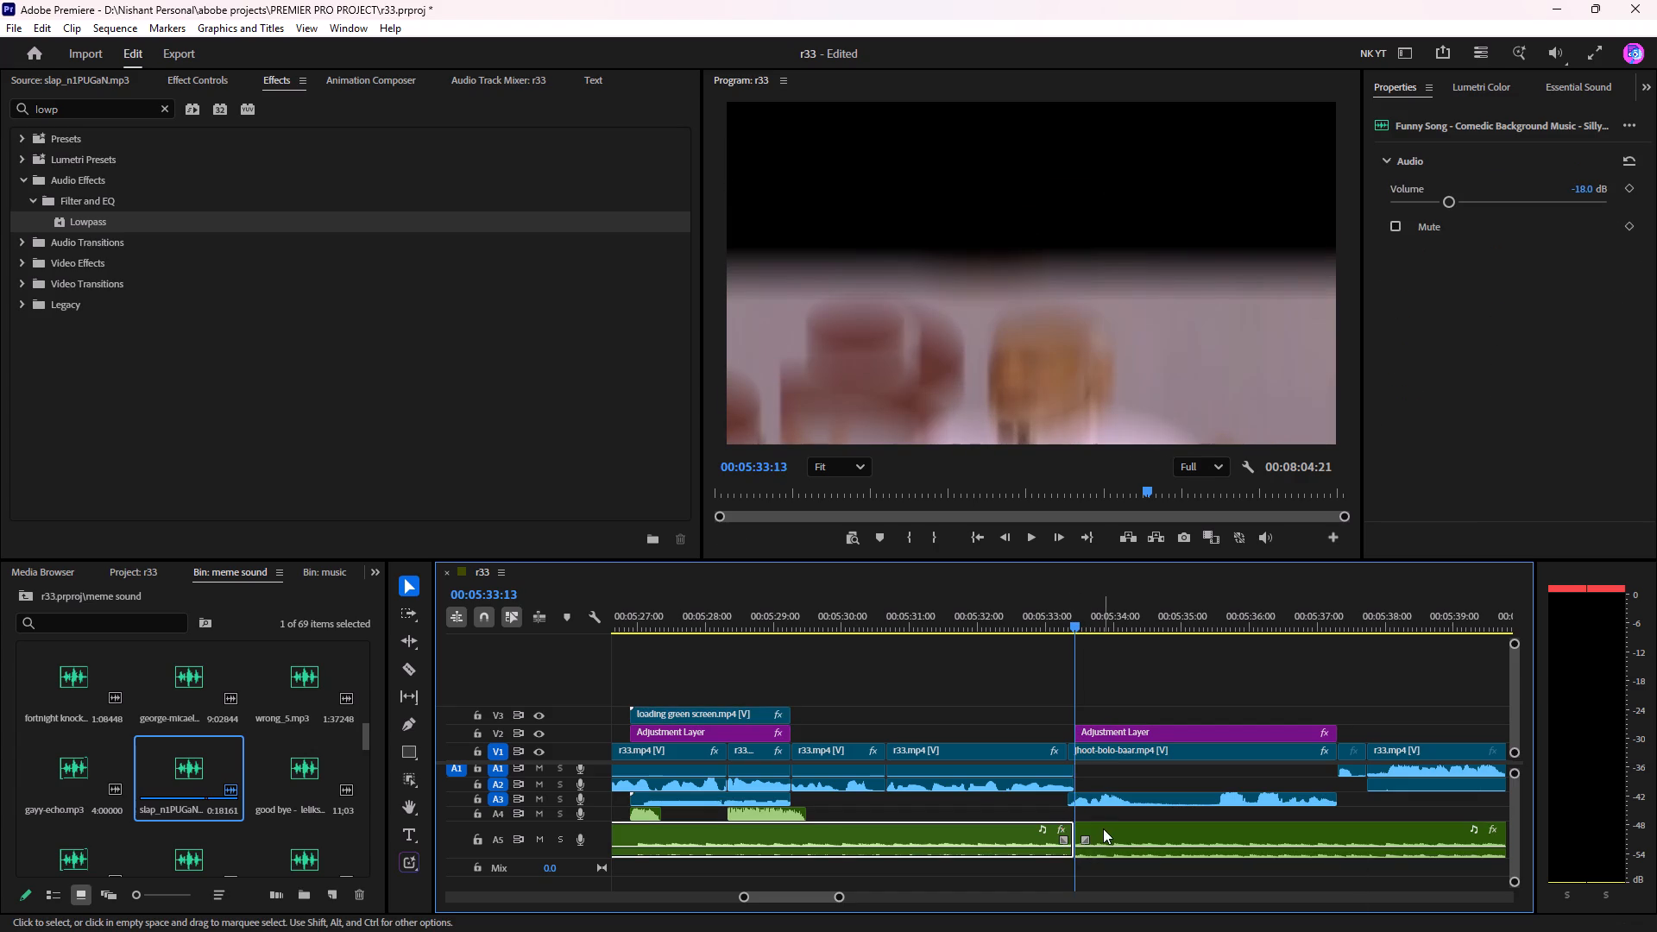
{"action": "left_click_drag", "start_coordinate": [1103, 828], "coordinate": [1391, 827]}
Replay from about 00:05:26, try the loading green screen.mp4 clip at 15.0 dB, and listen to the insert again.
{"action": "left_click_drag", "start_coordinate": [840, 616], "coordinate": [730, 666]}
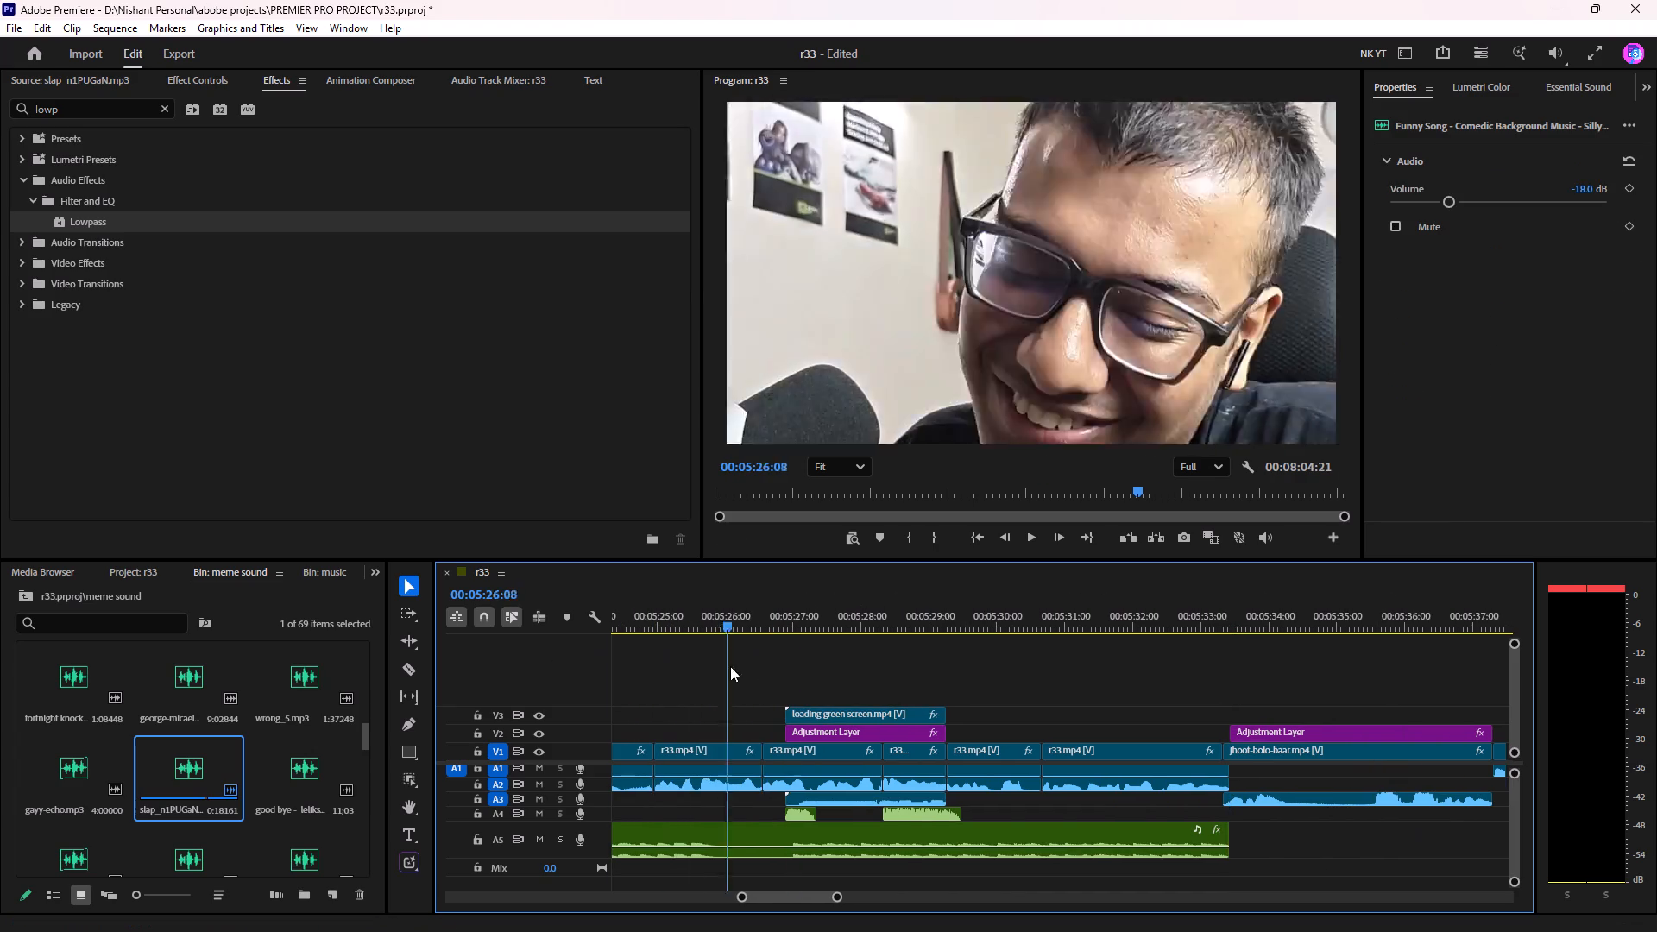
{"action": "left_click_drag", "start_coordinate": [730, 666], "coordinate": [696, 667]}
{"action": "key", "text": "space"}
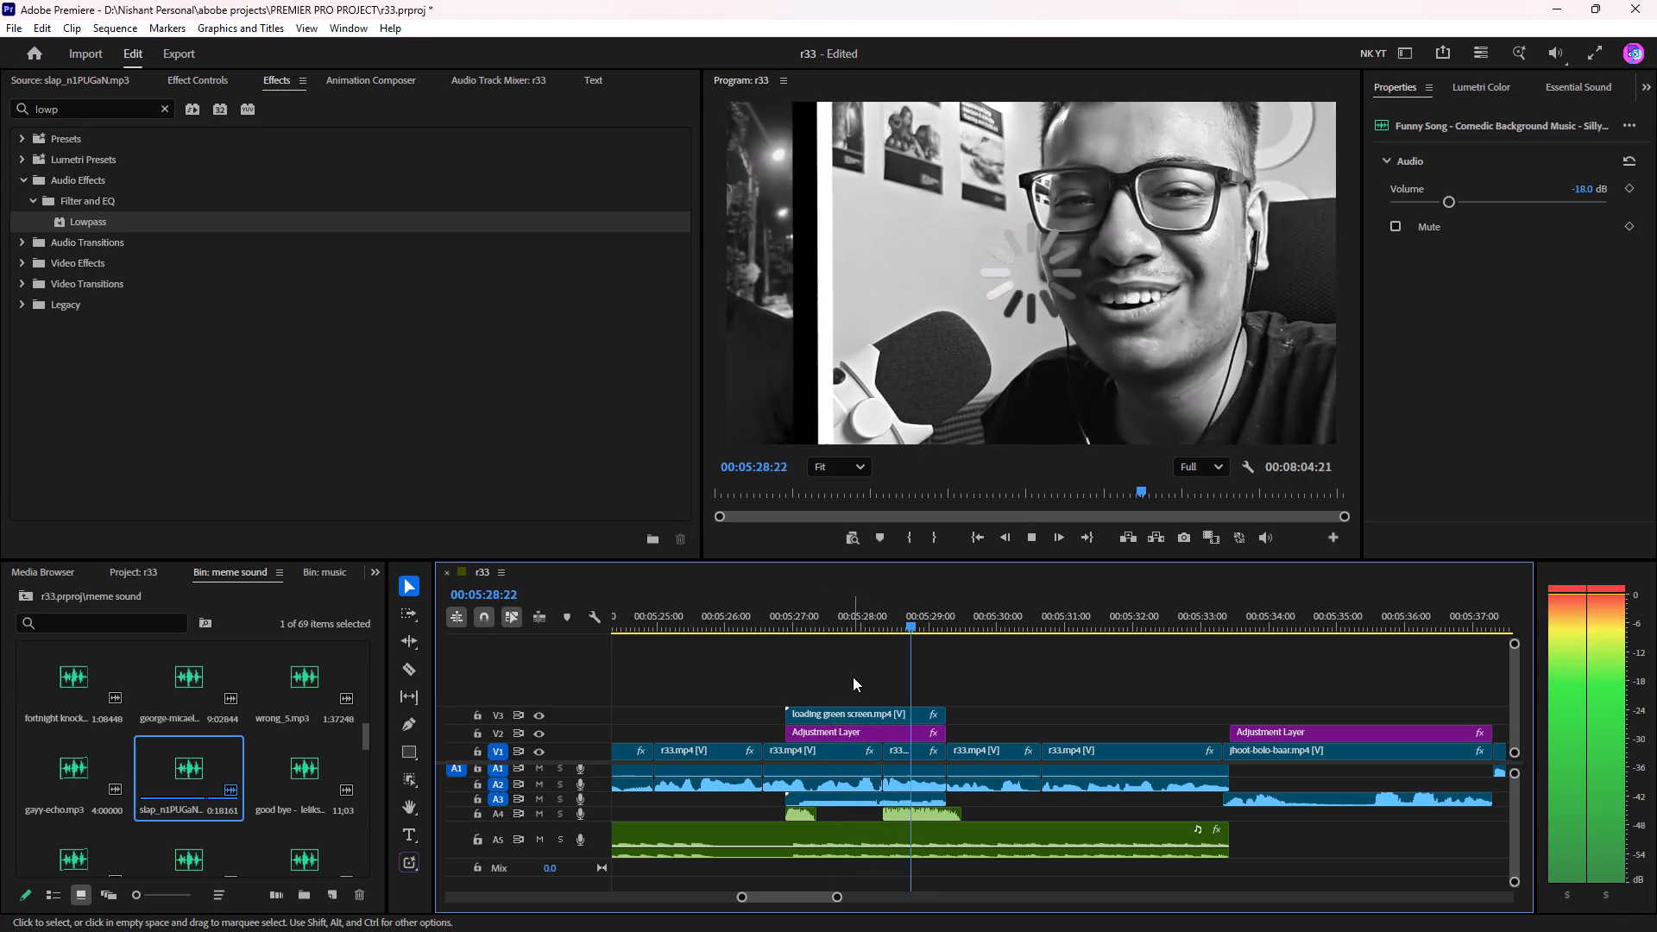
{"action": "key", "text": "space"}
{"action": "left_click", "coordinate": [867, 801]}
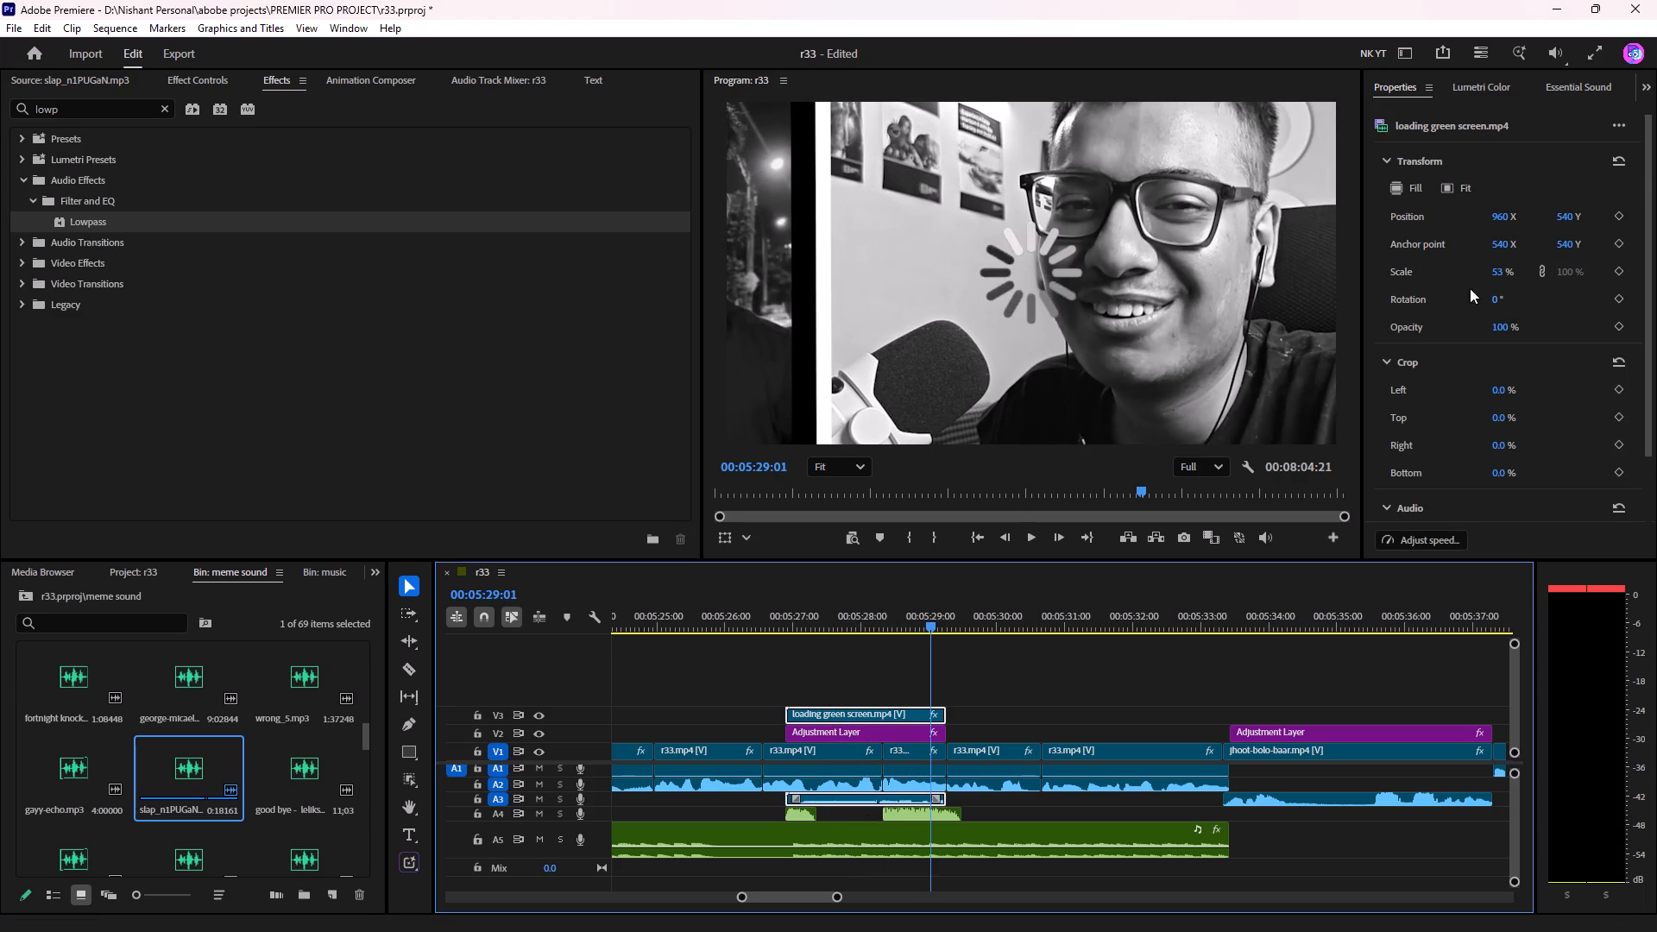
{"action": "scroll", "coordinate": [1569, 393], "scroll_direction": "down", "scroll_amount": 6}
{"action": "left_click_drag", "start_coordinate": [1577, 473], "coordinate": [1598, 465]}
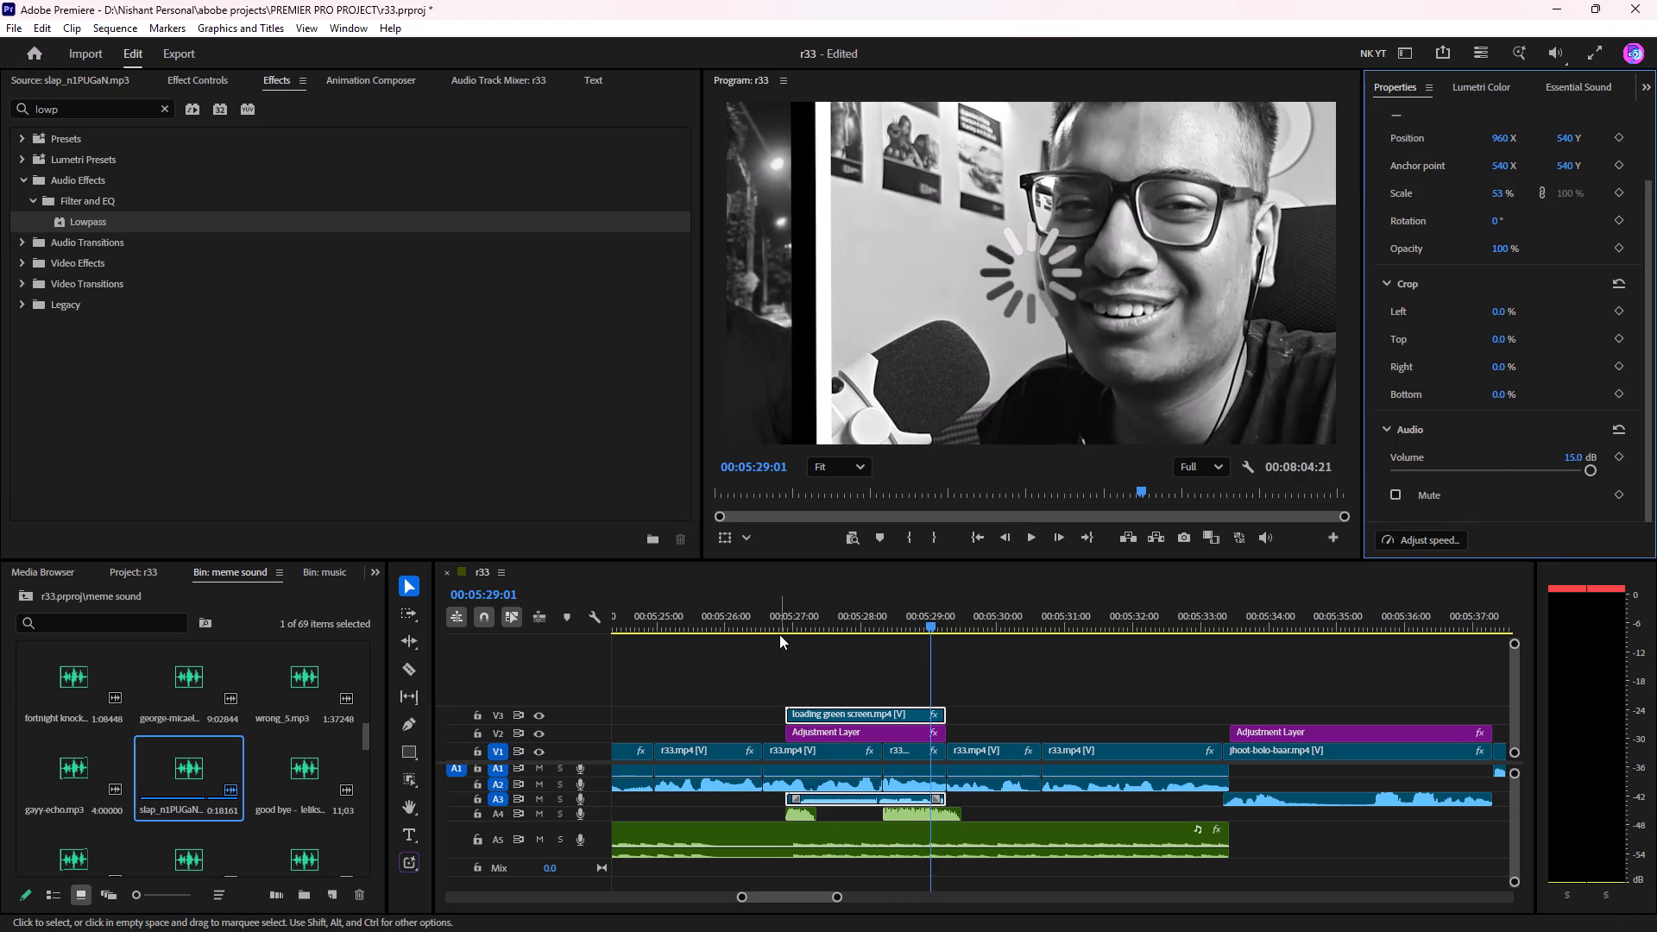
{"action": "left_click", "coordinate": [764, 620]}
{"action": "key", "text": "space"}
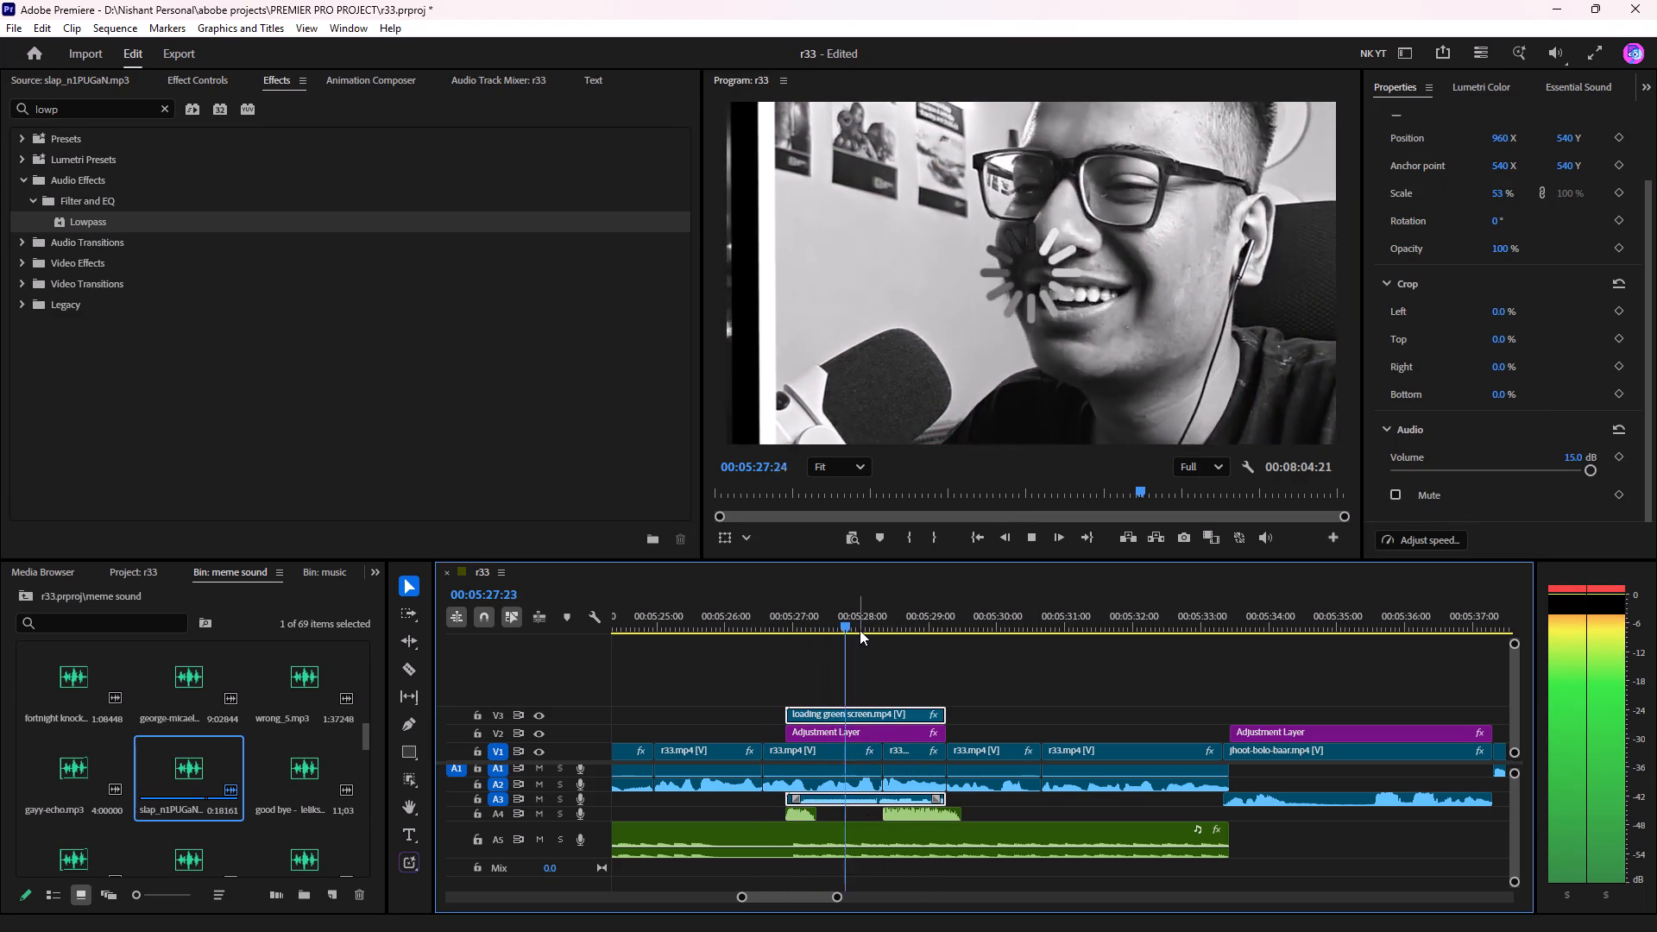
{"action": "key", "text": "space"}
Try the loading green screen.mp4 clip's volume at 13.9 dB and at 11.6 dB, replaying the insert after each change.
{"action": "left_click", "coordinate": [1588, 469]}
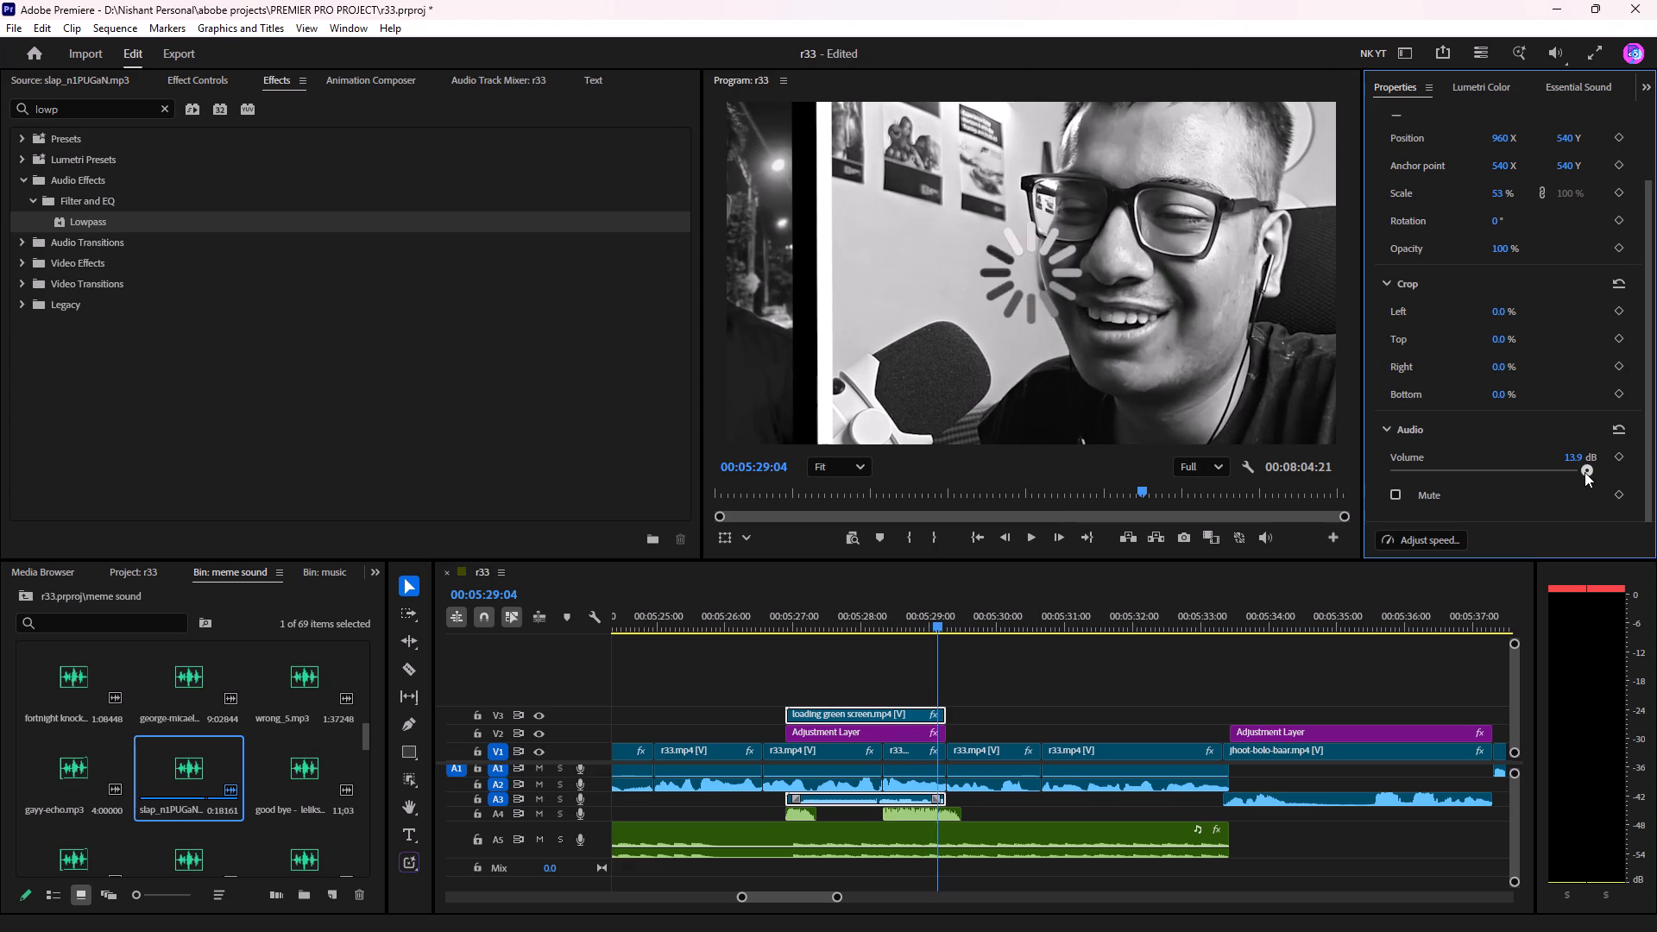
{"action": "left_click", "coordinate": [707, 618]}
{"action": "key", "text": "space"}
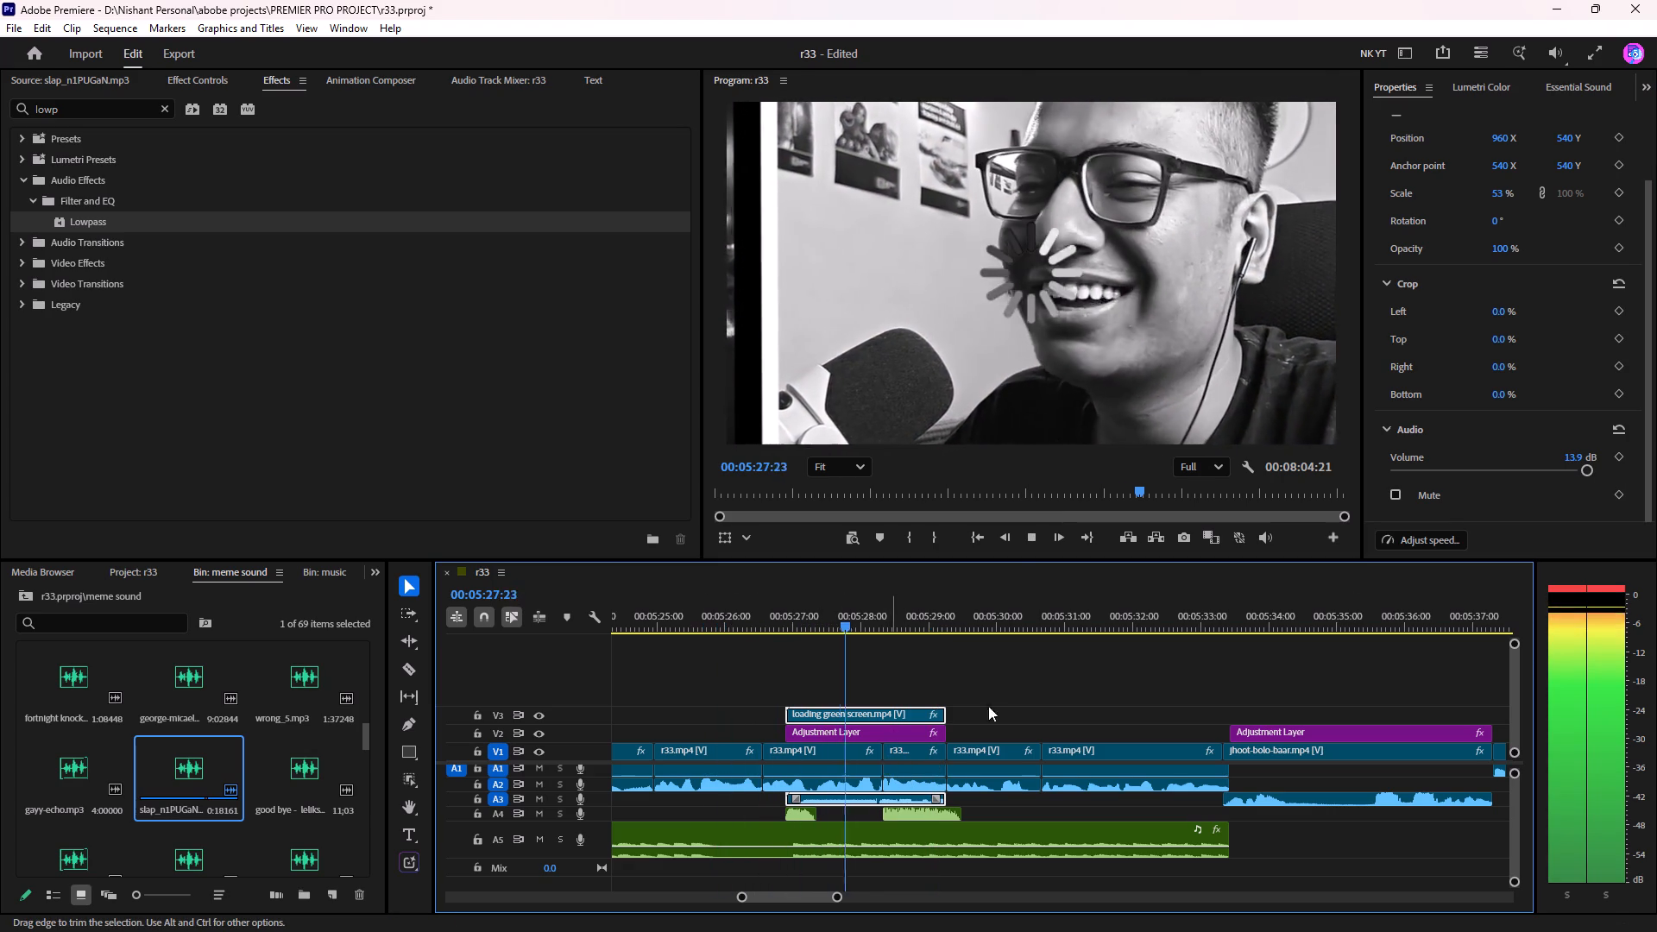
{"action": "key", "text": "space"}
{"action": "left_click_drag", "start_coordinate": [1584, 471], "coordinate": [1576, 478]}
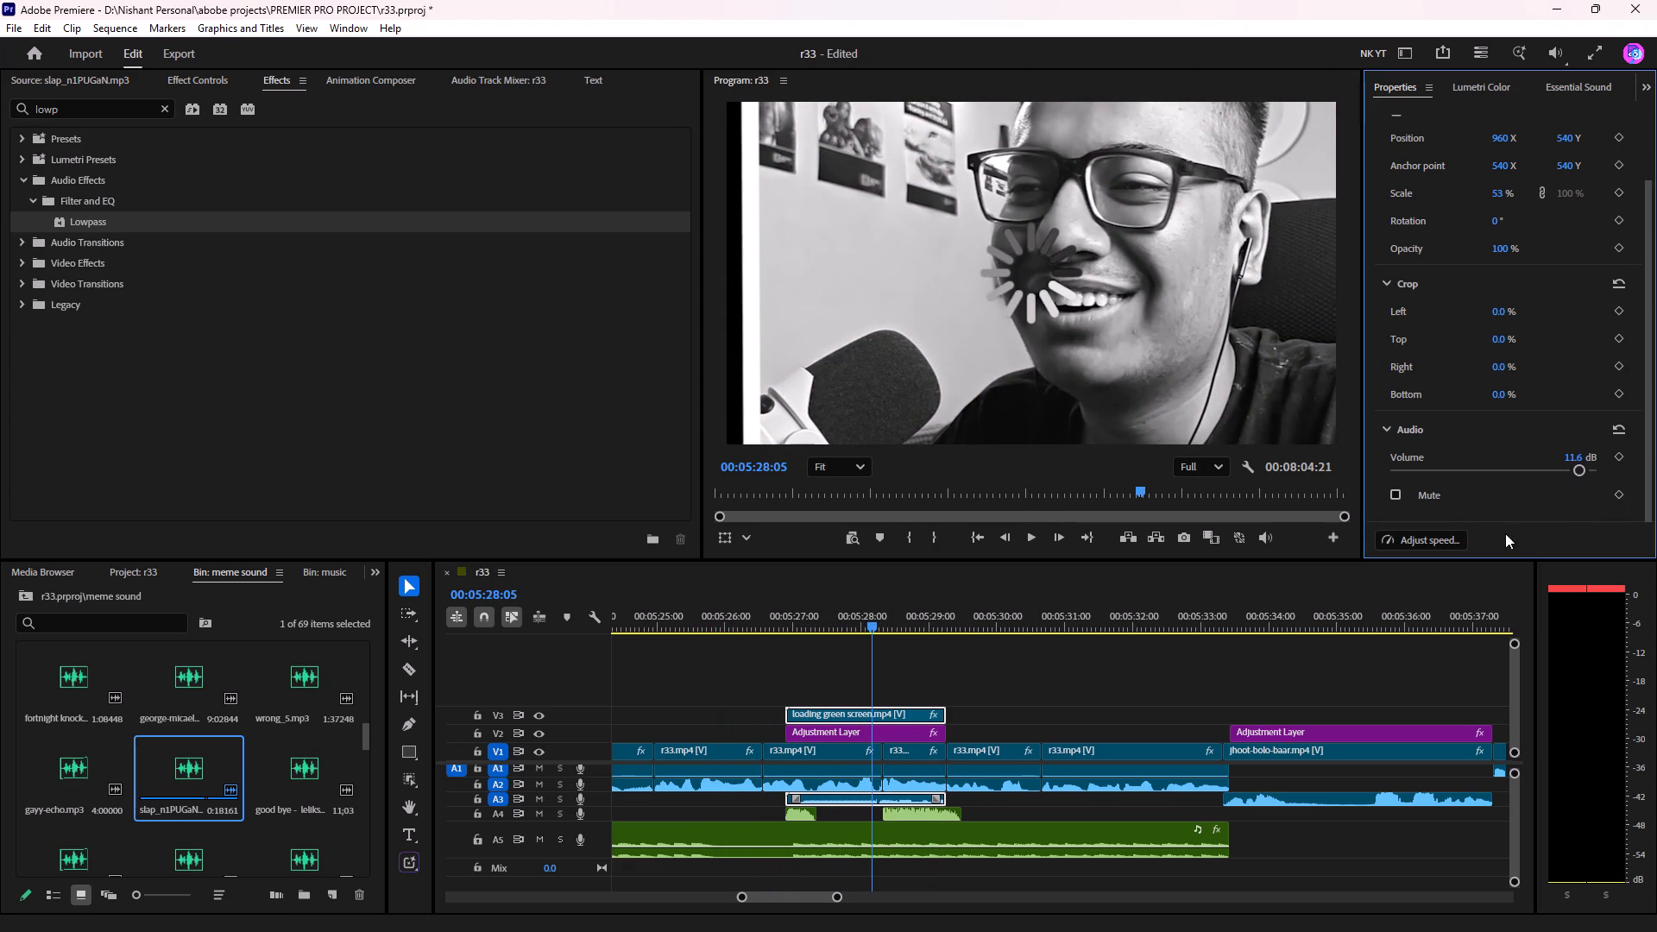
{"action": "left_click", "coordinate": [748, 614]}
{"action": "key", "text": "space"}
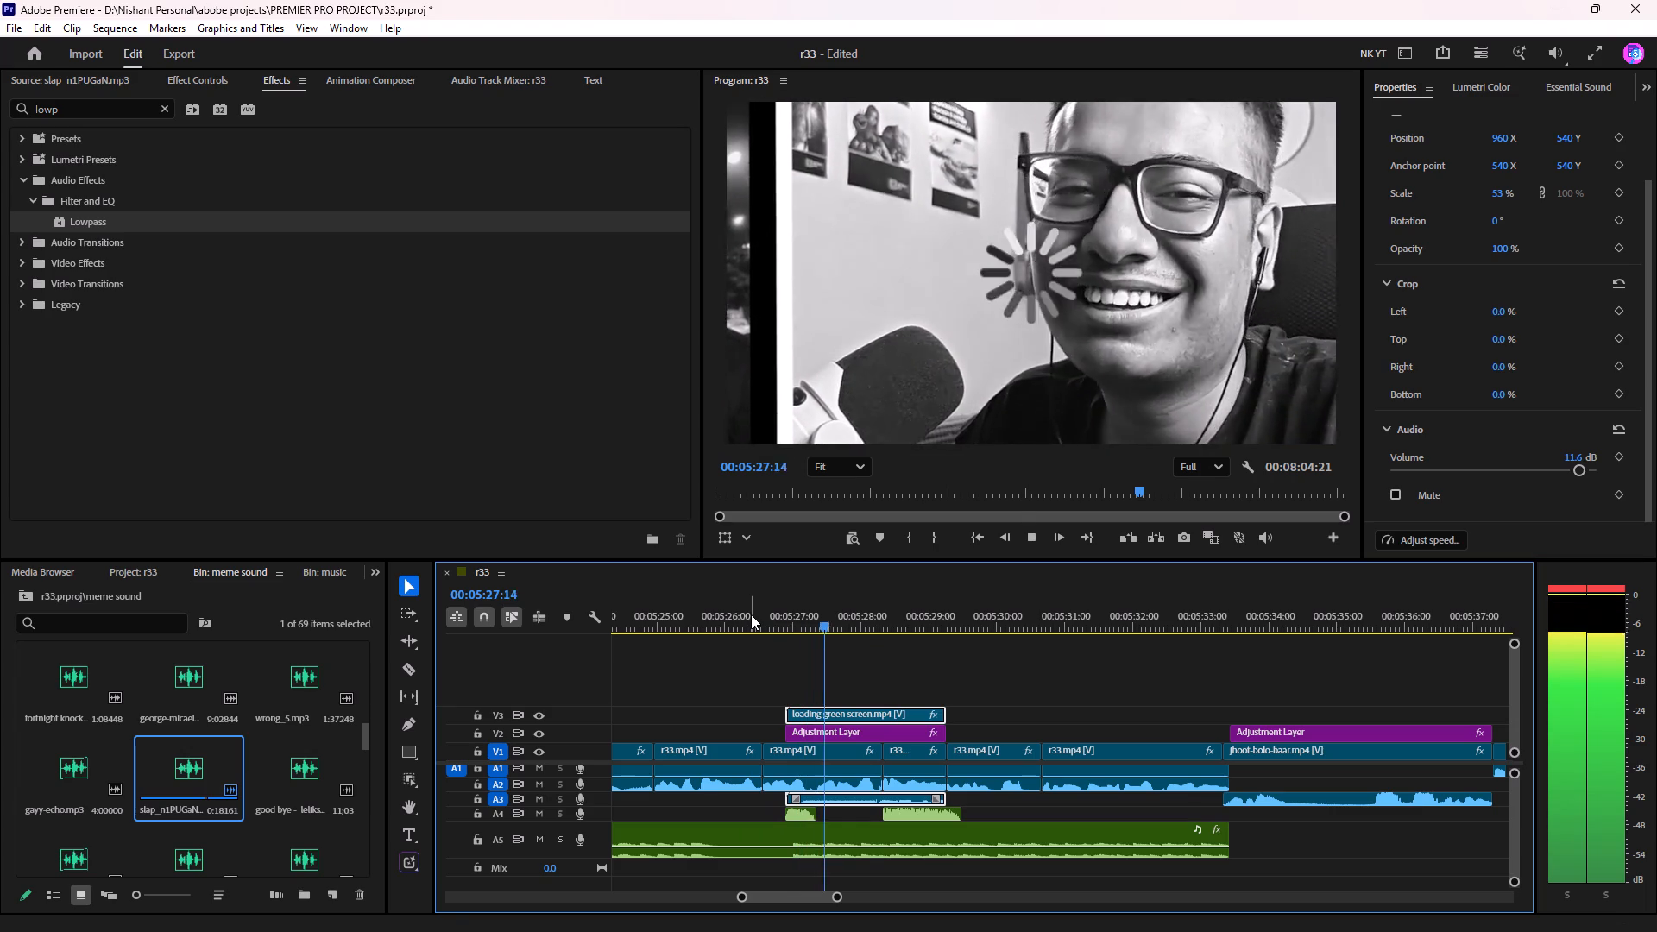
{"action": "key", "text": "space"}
Set the loading green screen.mp4 clip's volume to 10.0 dB and replay from about 00:05:26.
{"action": "left_click", "coordinate": [1577, 470]}
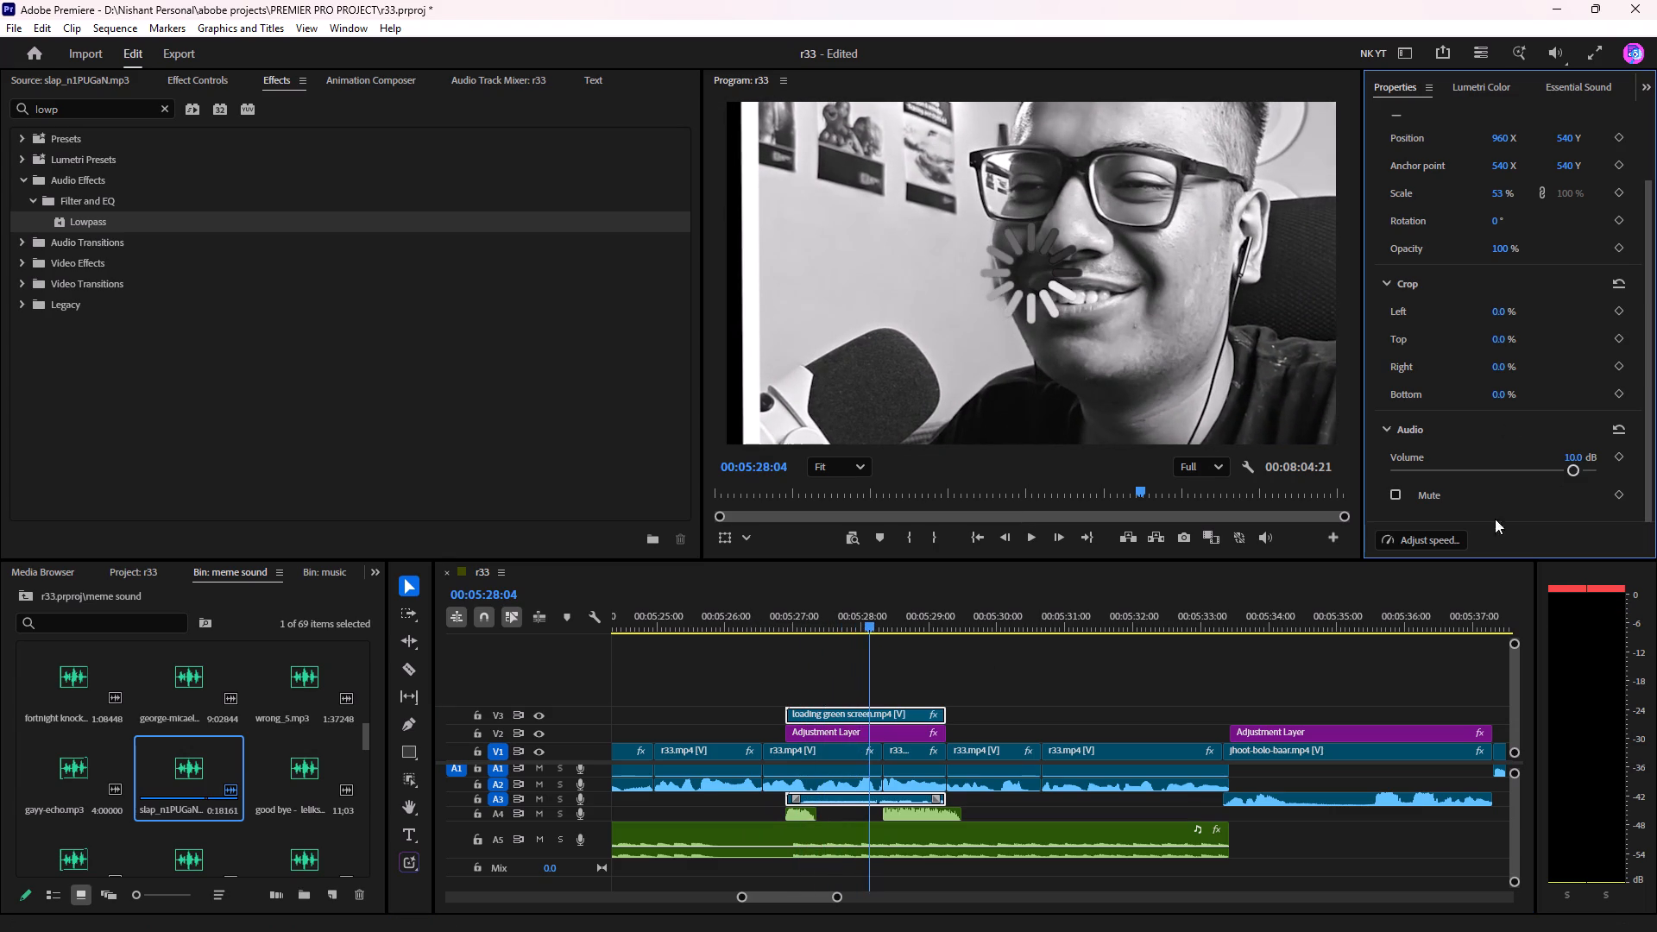
{"action": "left_click", "coordinate": [731, 625]}
{"action": "key", "text": "space"}
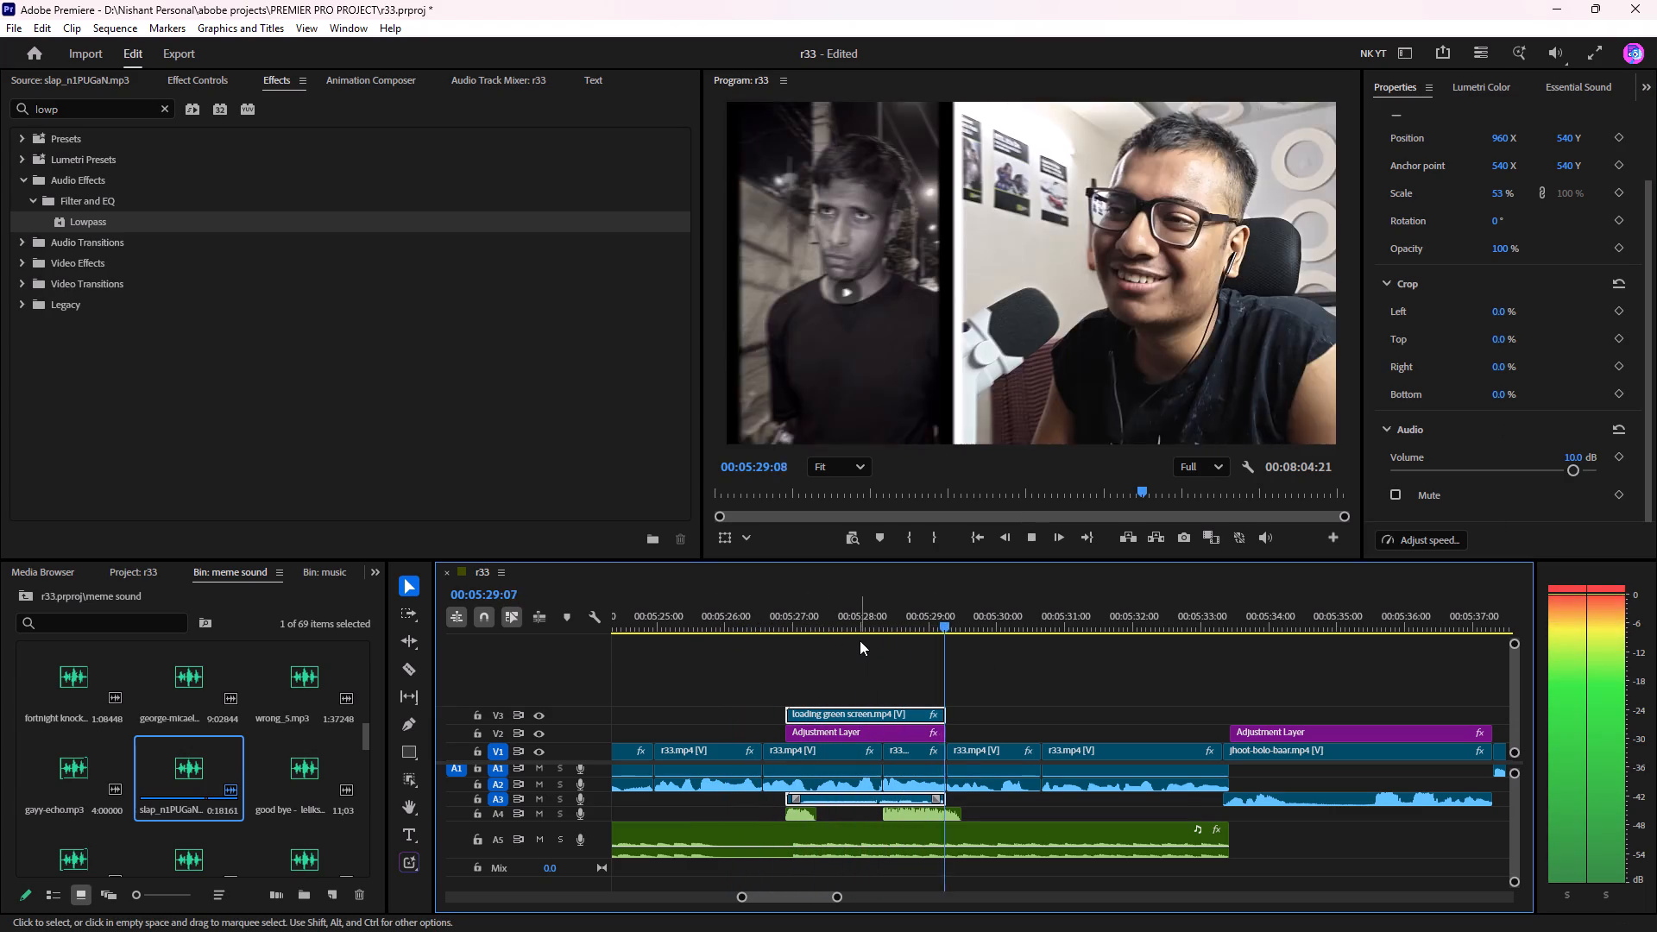
Play on through the jhoot-bolo-baar insert to about 00:05:37 to check the music gap.
{"action": "scroll", "coordinate": [860, 642], "scroll_direction": "down", "scroll_amount": 6}
{"action": "scroll", "coordinate": [940, 669], "scroll_direction": "down", "scroll_amount": 4}
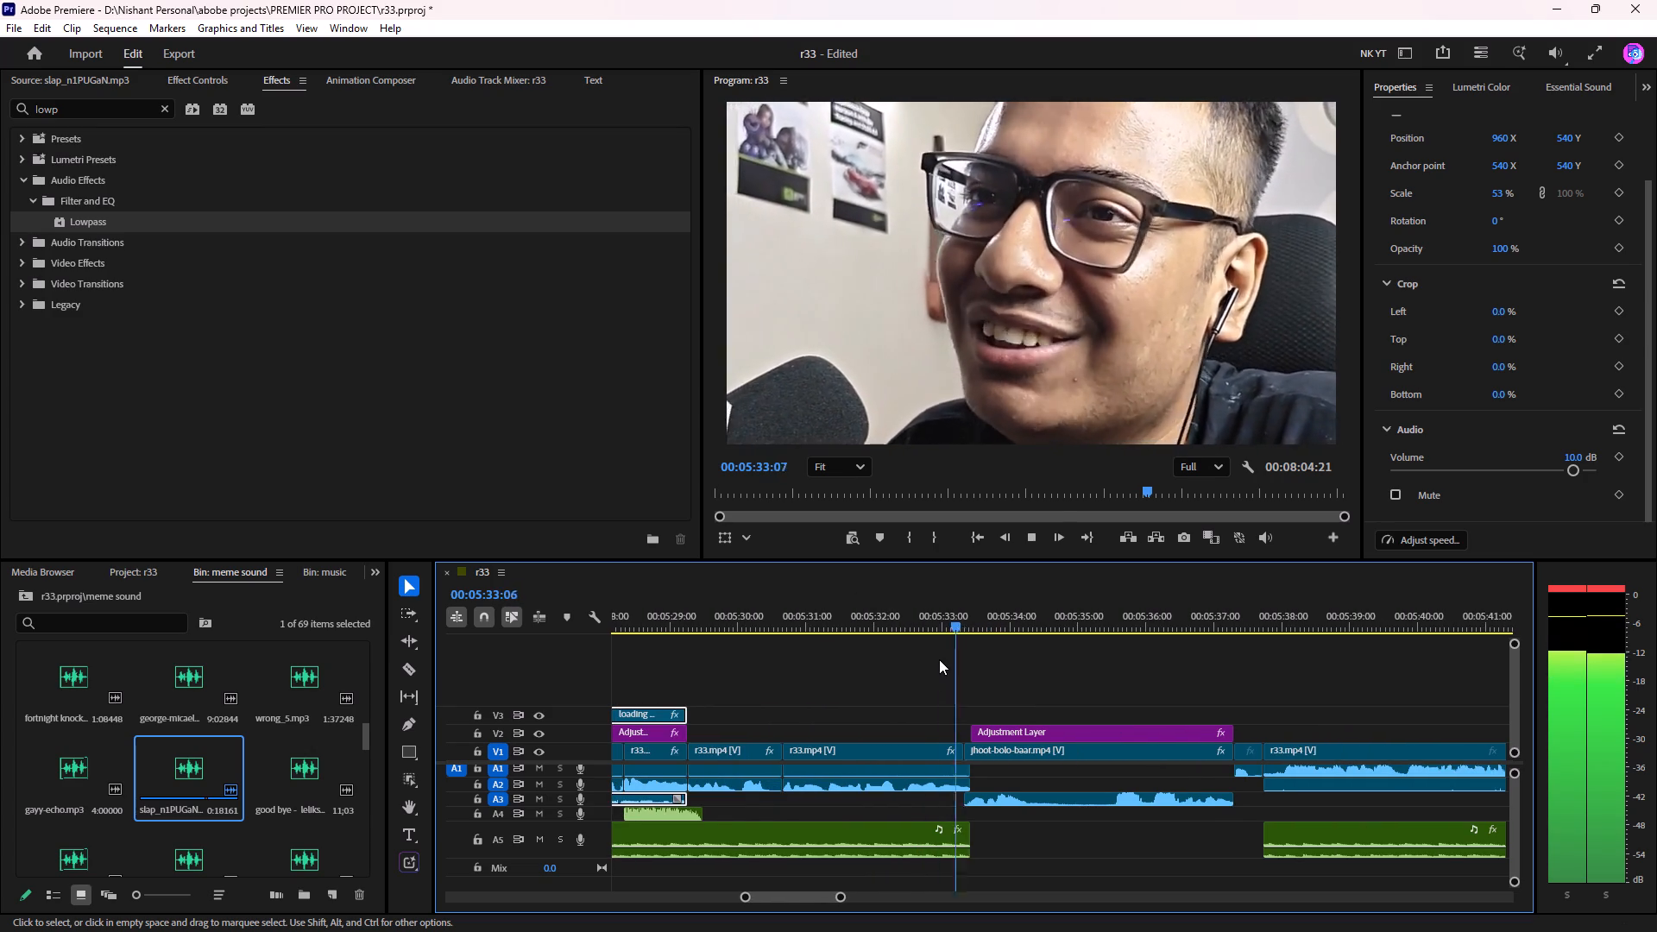
{"action": "scroll", "coordinate": [939, 659], "scroll_direction": "down", "scroll_amount": 14}
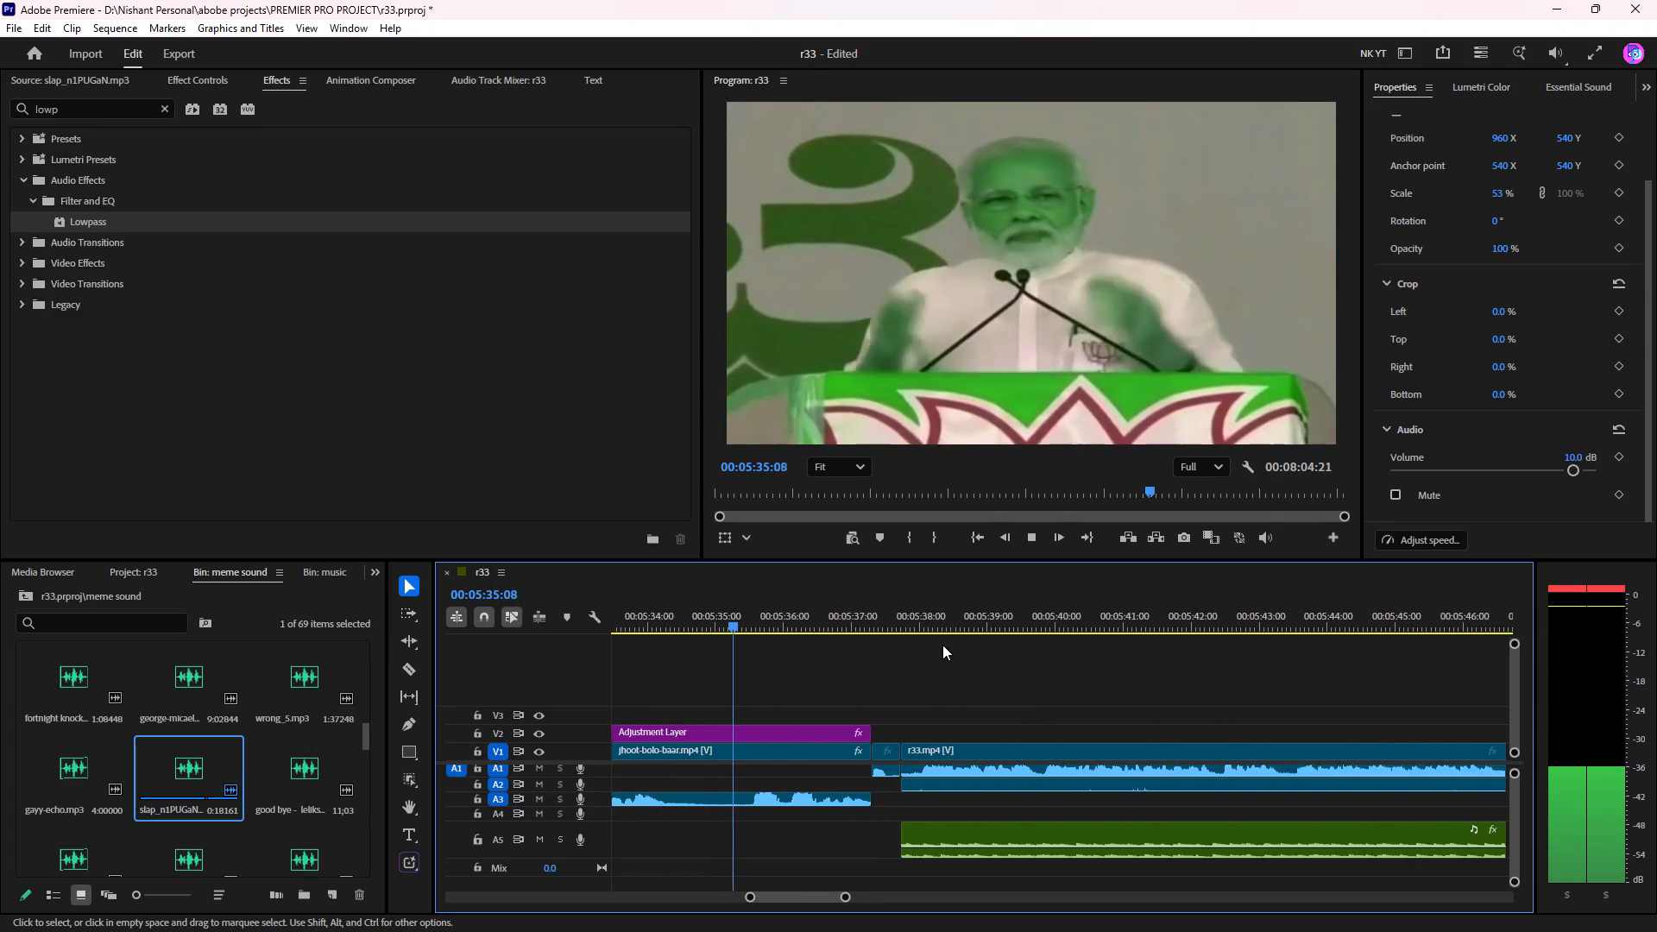
{"action": "scroll", "coordinate": [942, 645], "scroll_direction": "down", "scroll_amount": 5}
{"action": "scroll", "coordinate": [1346, 708], "scroll_direction": "down", "scroll_amount": 18}
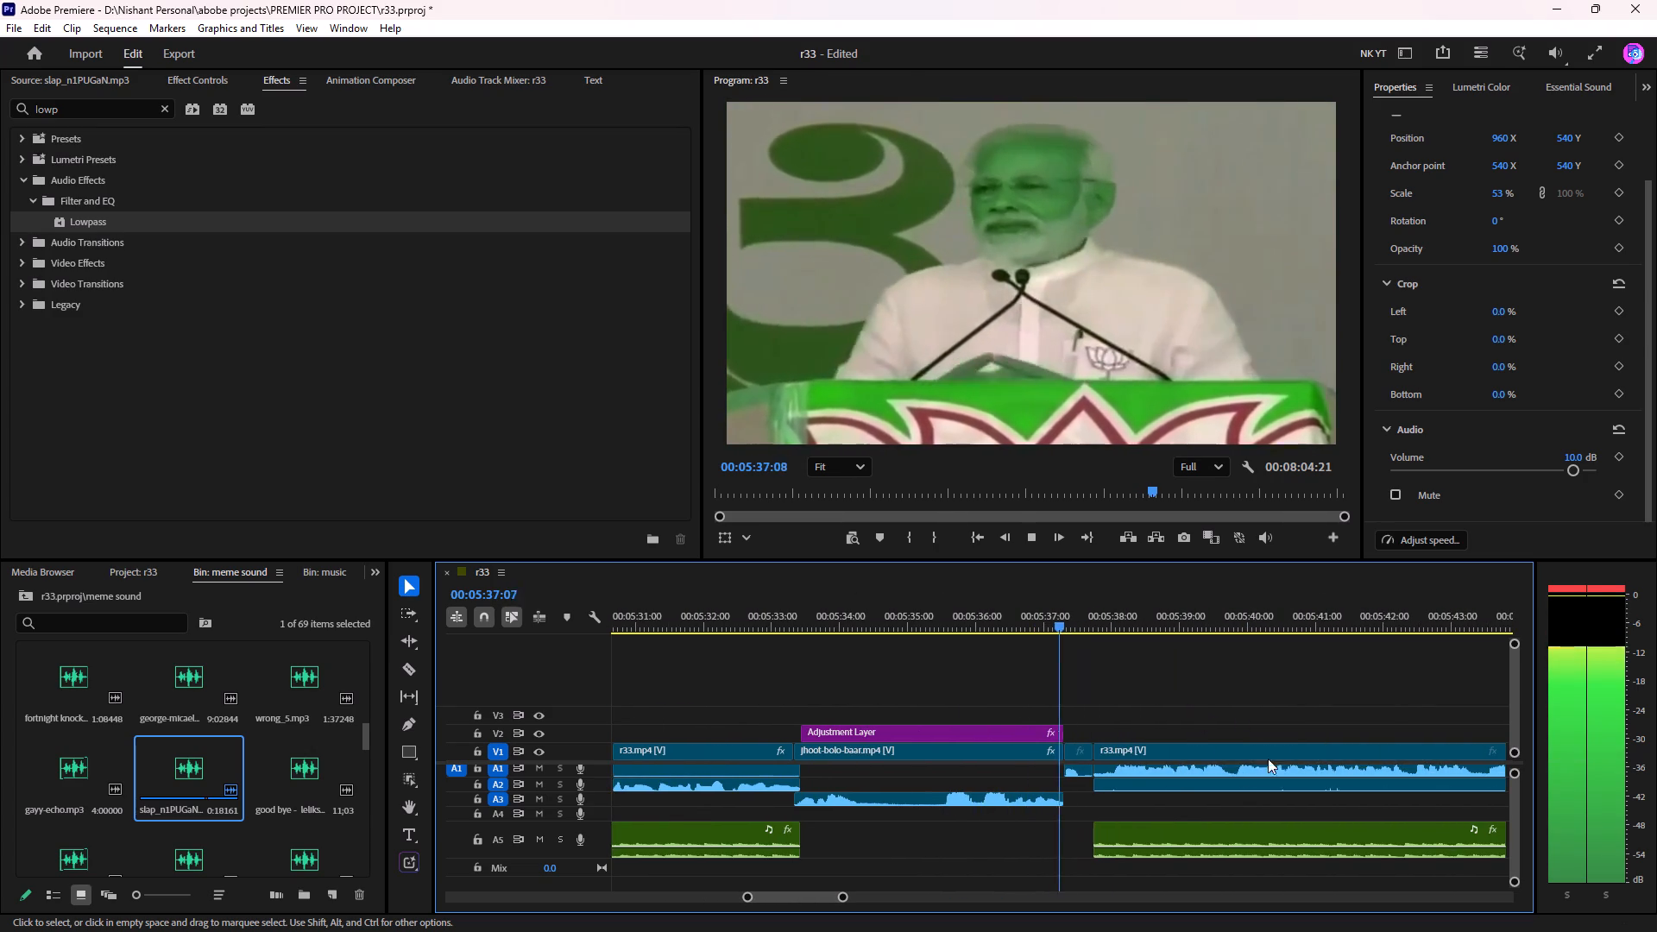
{"action": "key", "text": "space"}
Move the A5 music following the insert to start at about 00:06:02:19 and give it a fade-in of about half a second.
{"action": "left_click_drag", "start_coordinate": [1125, 831], "coordinate": [1498, 850]}
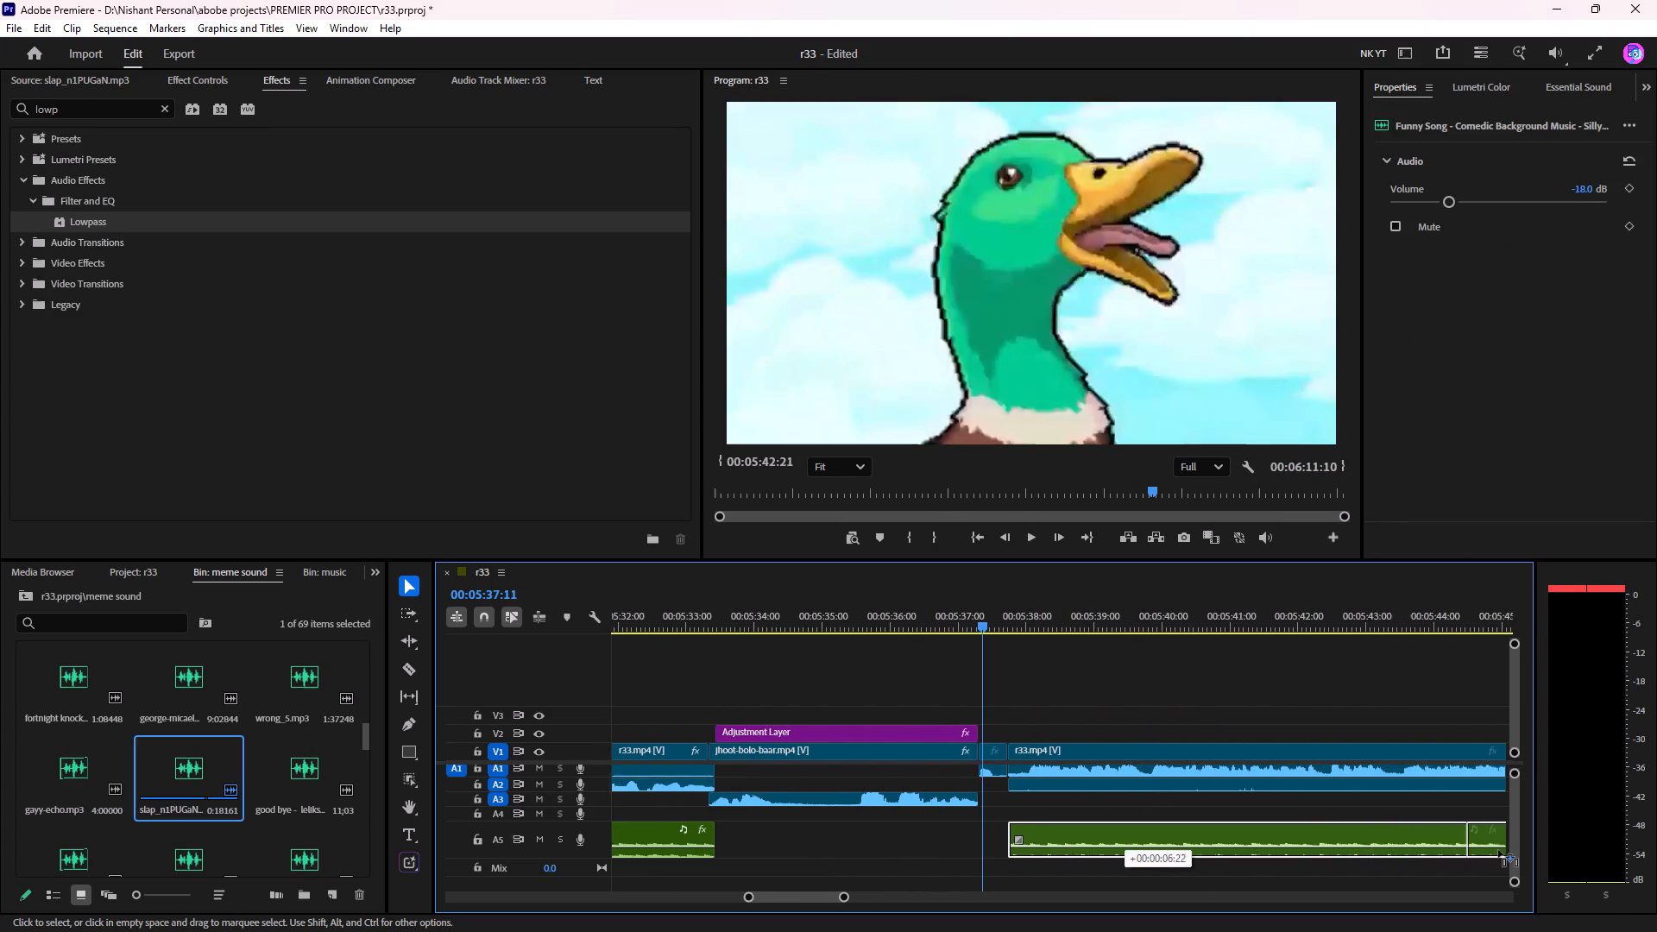
{"action": "left_click_drag", "start_coordinate": [1498, 850], "coordinate": [1051, 847]}
{"action": "left_click_drag", "start_coordinate": [1028, 837], "coordinate": [1055, 836]}
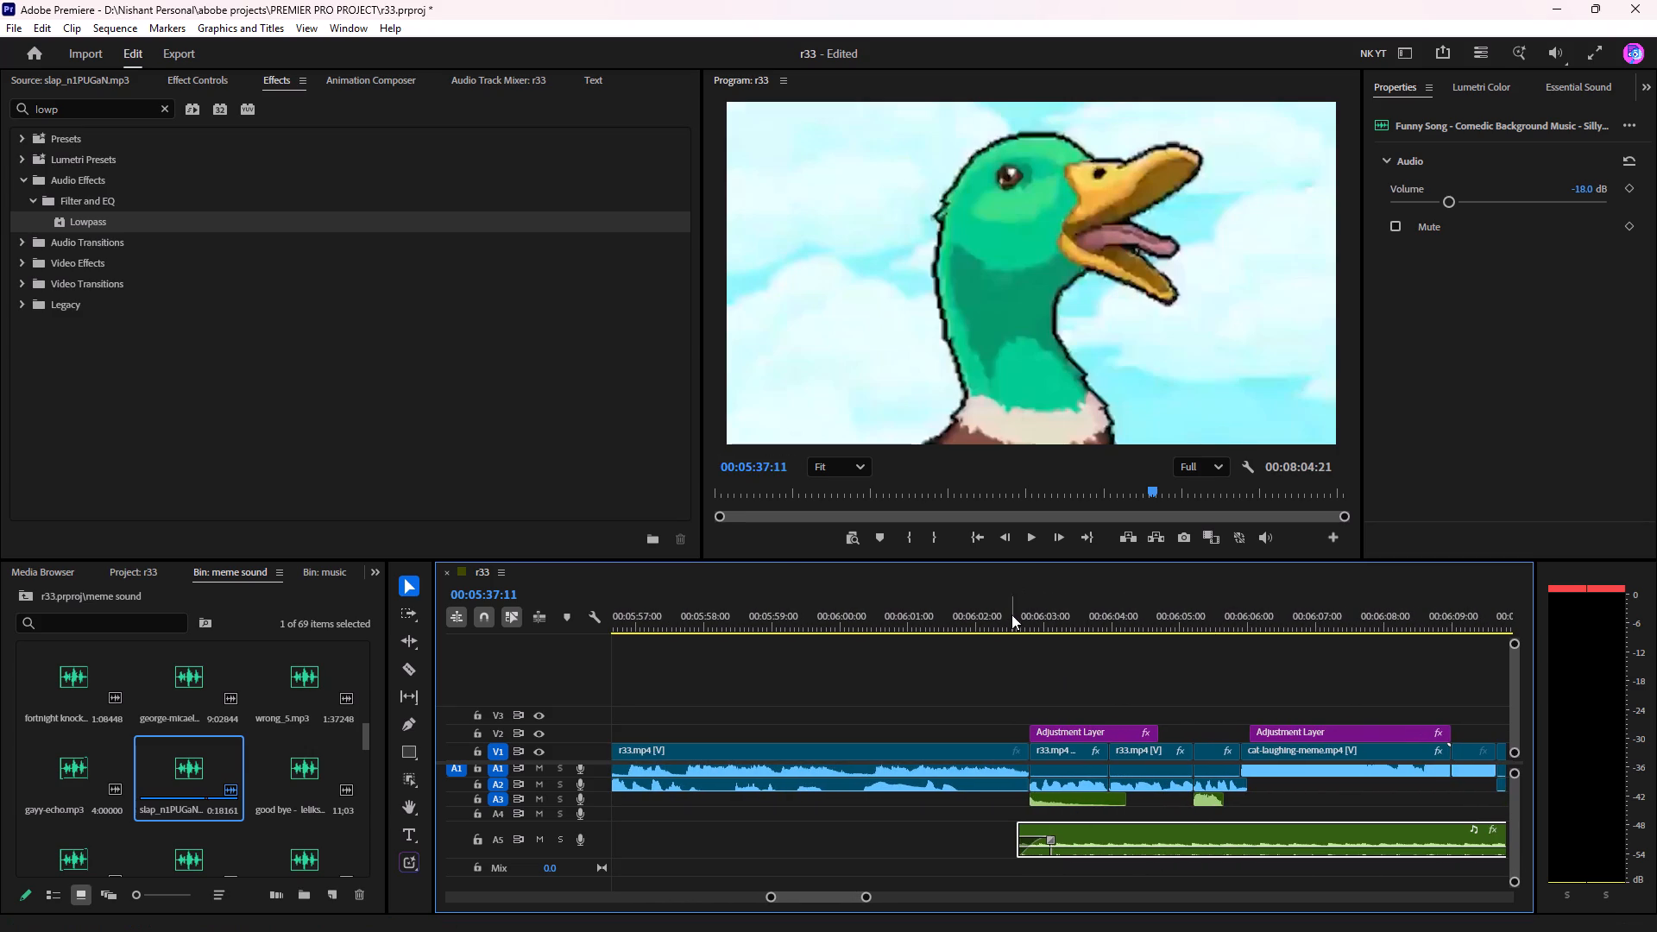
Play from about 00:06:02, cut the A5 music at 00:06:09:00 and shift the remaining piece to start at about 00:06:11:24.
{"action": "left_click", "coordinate": [1008, 620]}
{"action": "key", "text": "space"}
{"action": "scroll", "coordinate": [1005, 620], "scroll_direction": "down", "scroll_amount": 4}
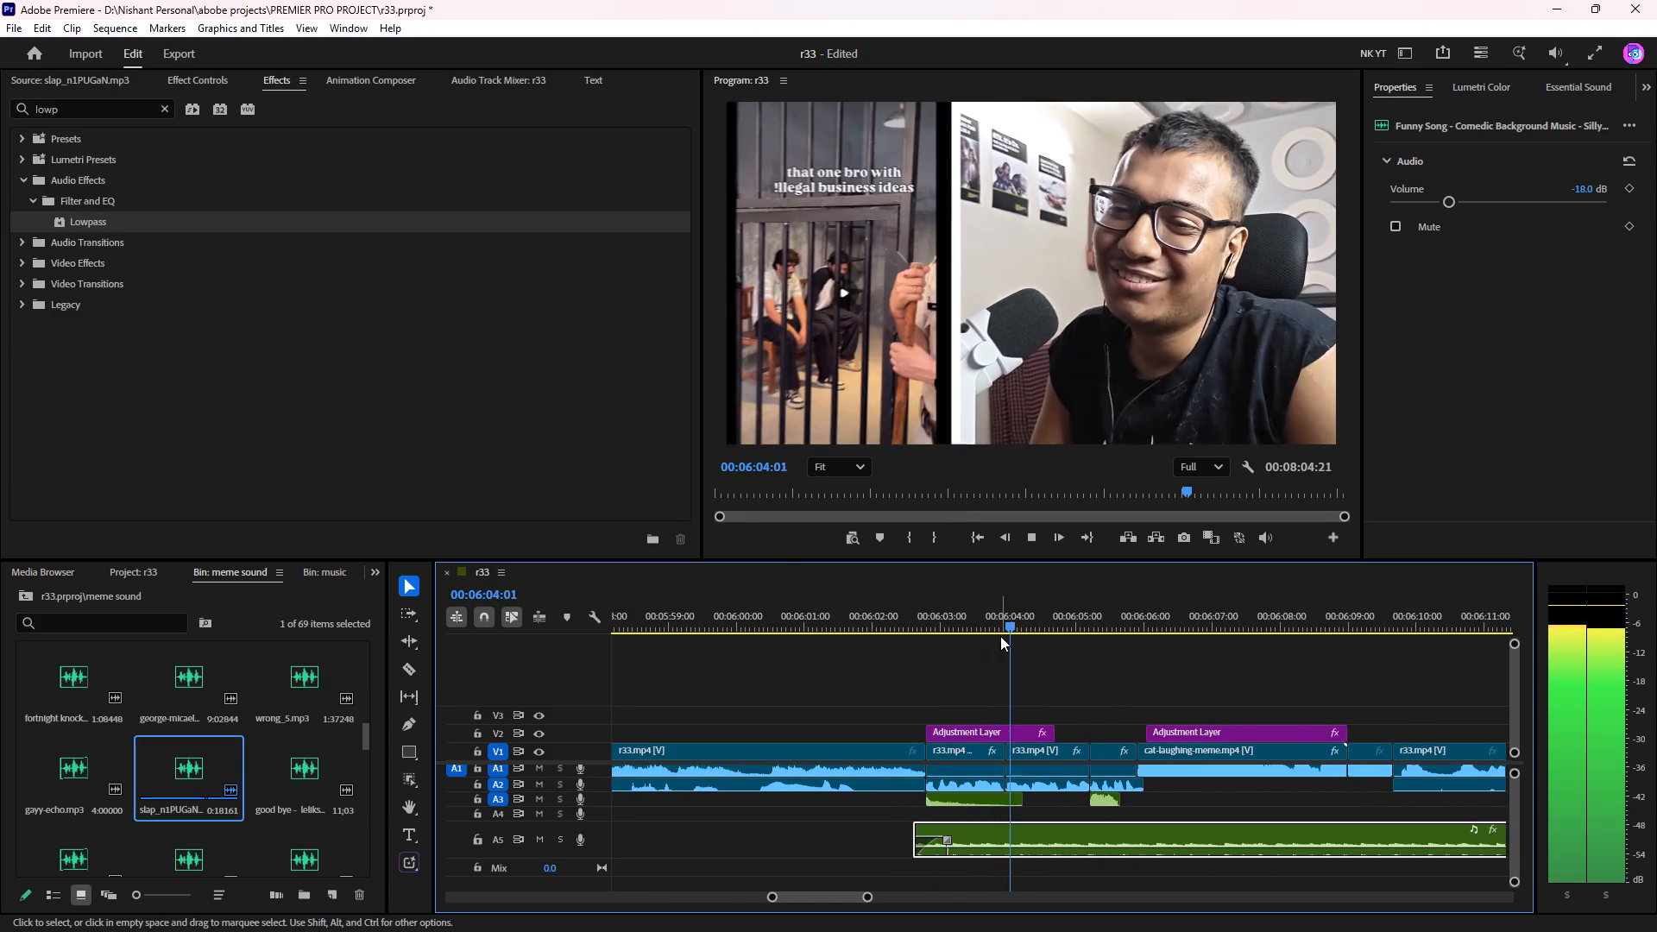
{"action": "scroll", "coordinate": [1008, 636], "scroll_direction": "down", "scroll_amount": 4}
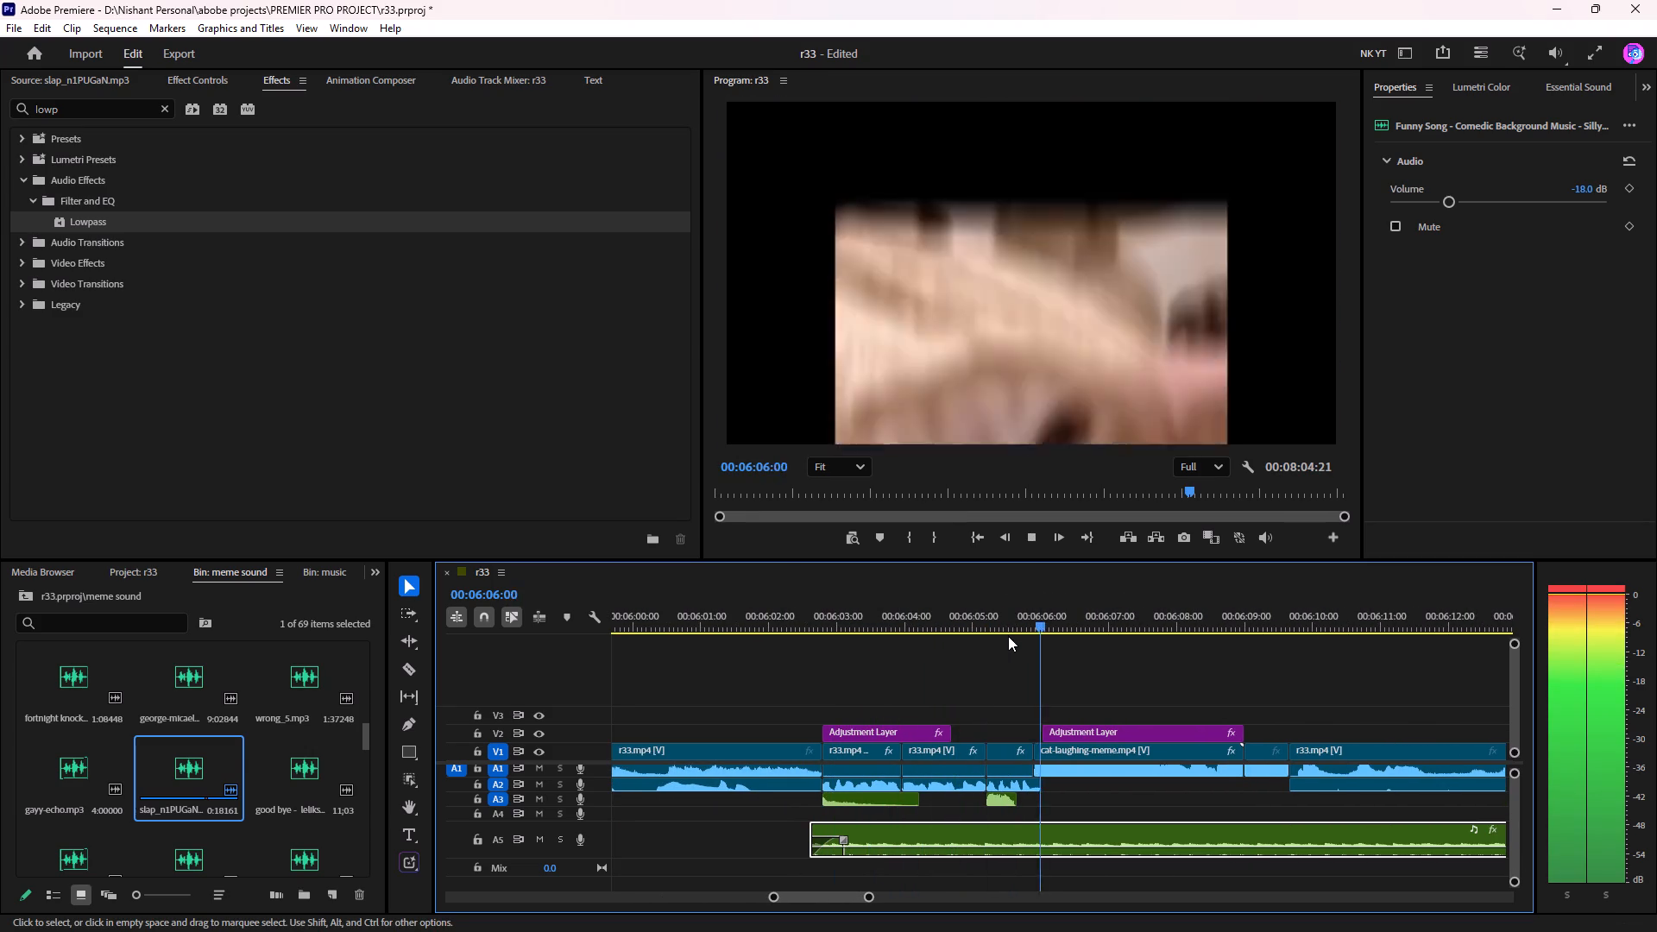
{"action": "key", "text": "space"}
{"action": "key", "text": "space"}
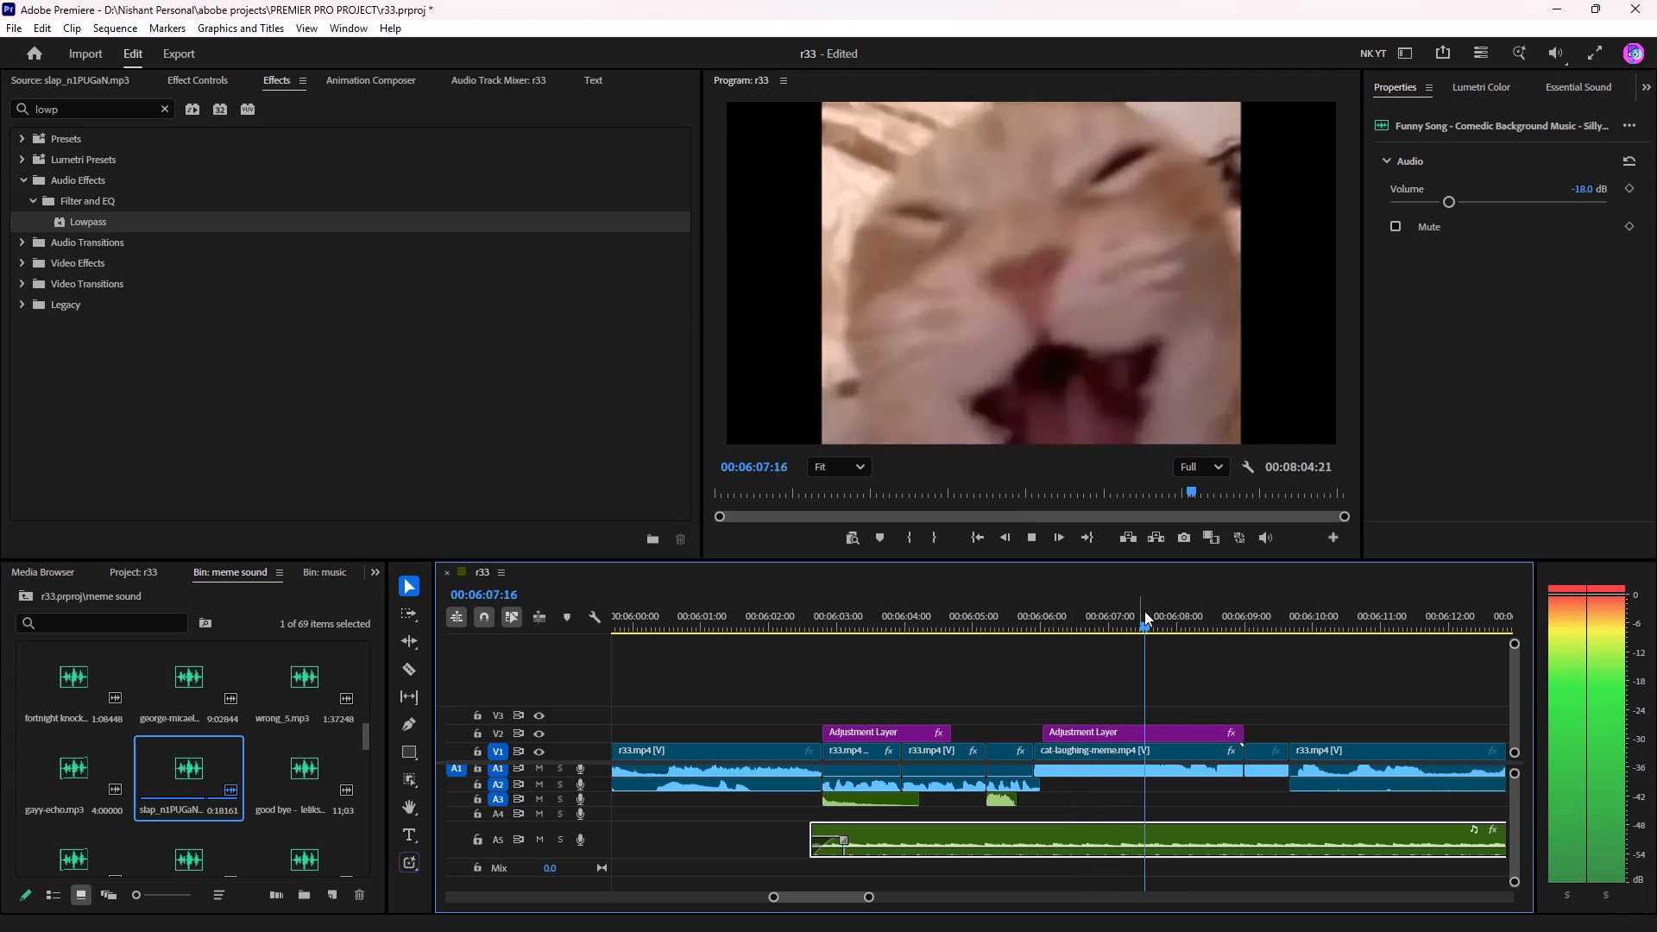
{"action": "left_click_drag", "start_coordinate": [1237, 622], "coordinate": [1244, 642]}
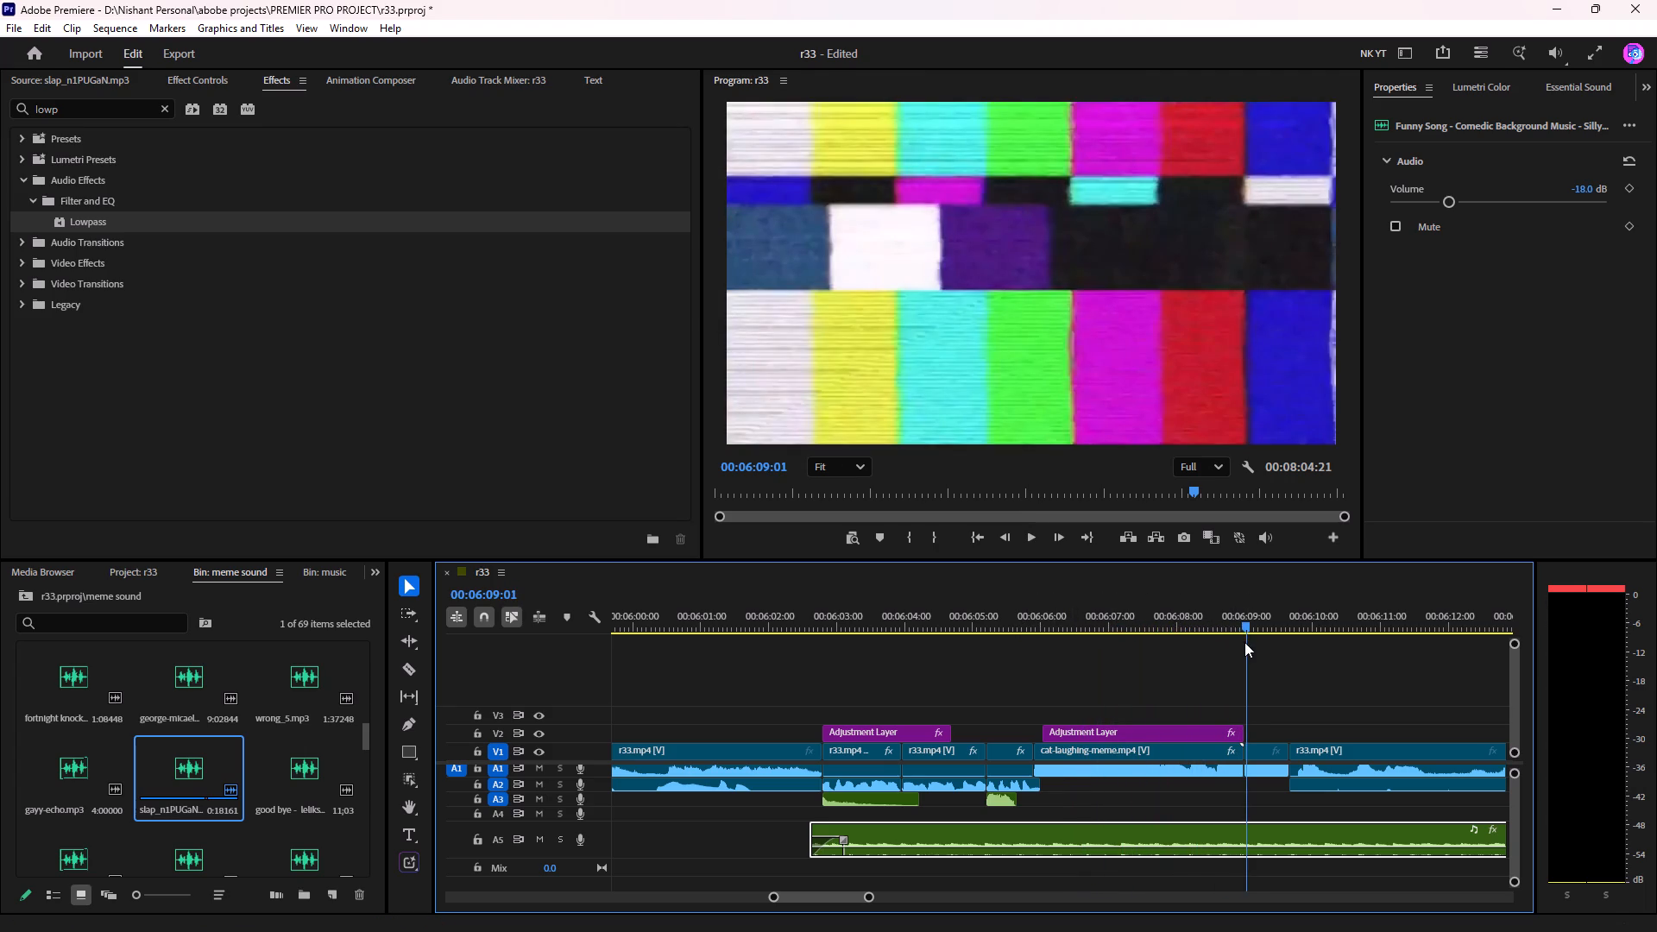
{"action": "left_click_drag", "start_coordinate": [1244, 642], "coordinate": [1242, 653]}
{"action": "left_click", "coordinate": [1251, 834]}
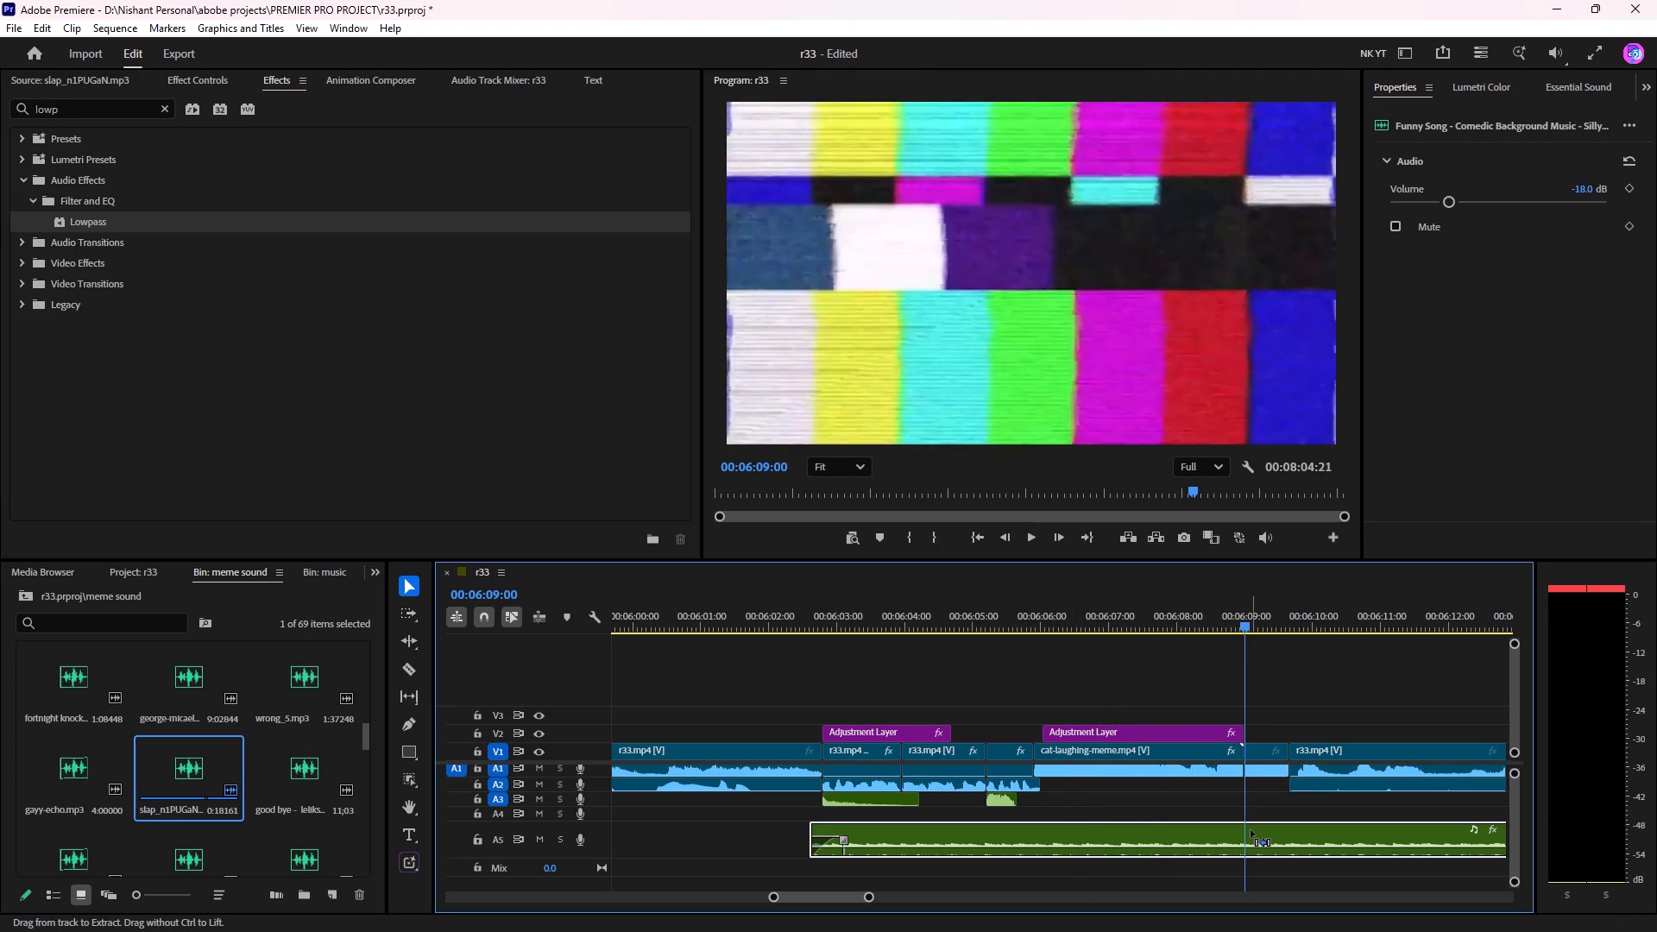
{"action": "key", "text": "ctrl+k"}
{"action": "left_click_drag", "start_coordinate": [1276, 832], "coordinate": [1465, 832]}
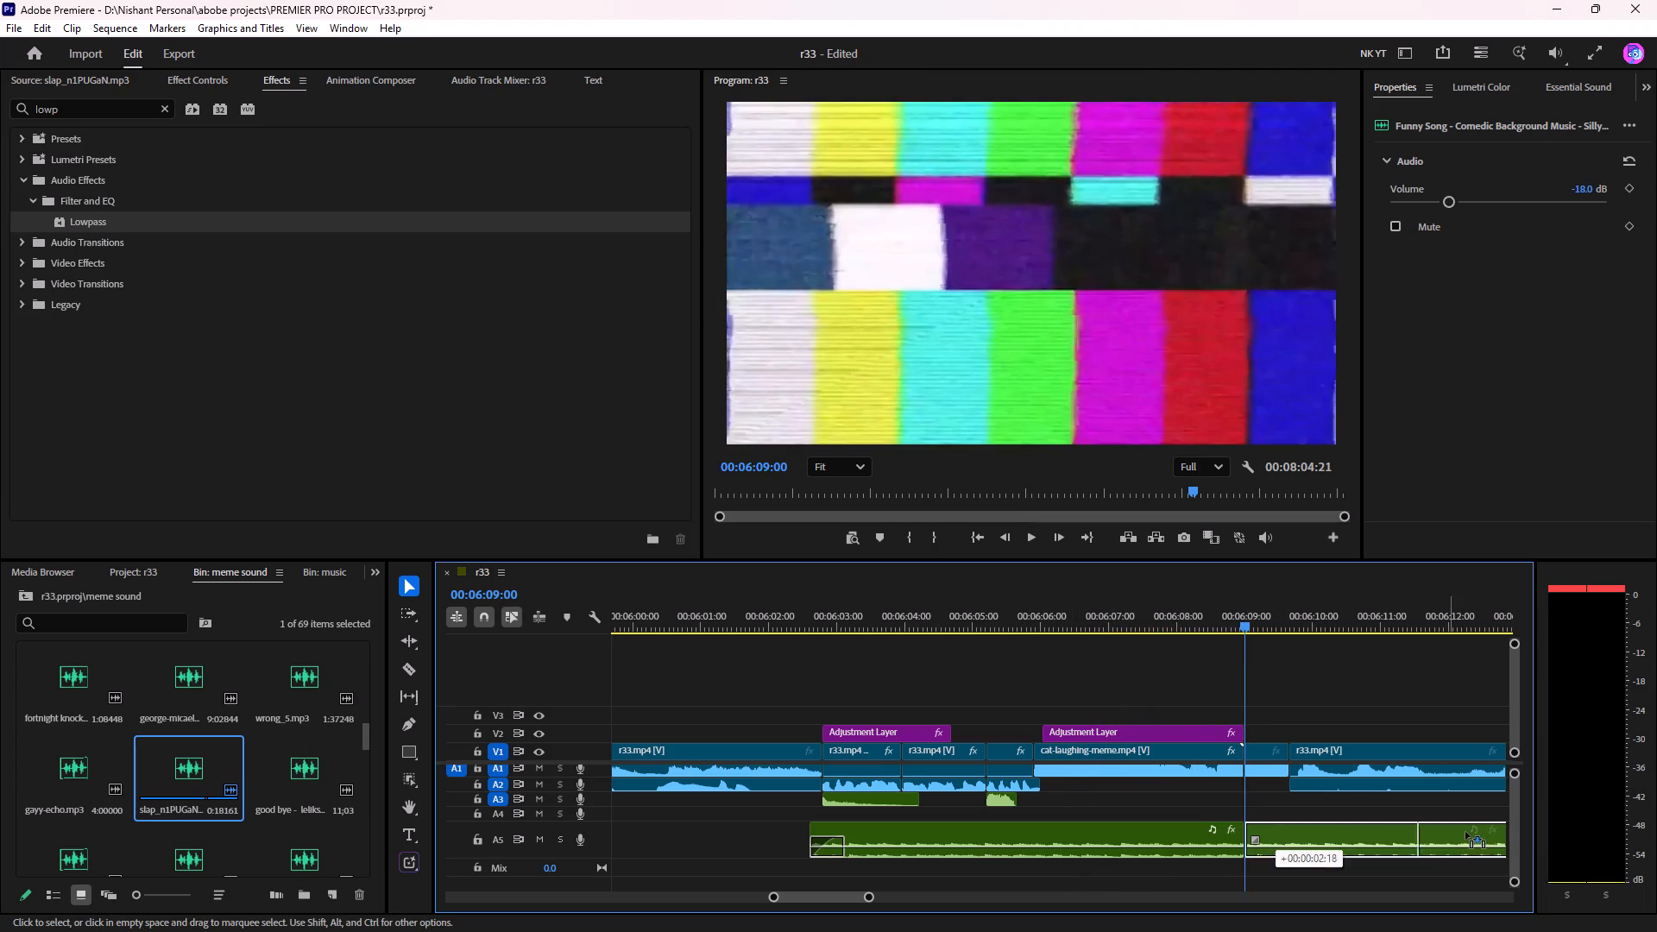
{"action": "left_click_drag", "start_coordinate": [1465, 832], "coordinate": [1468, 832]}
Replay from about 00:06:02 into the cat-laughing-meme insert and set the bruh.mp3 clip's volume to 4.0 dB.
{"action": "left_click_drag", "start_coordinate": [879, 620], "coordinate": [767, 625]}
{"action": "key", "text": "space"}
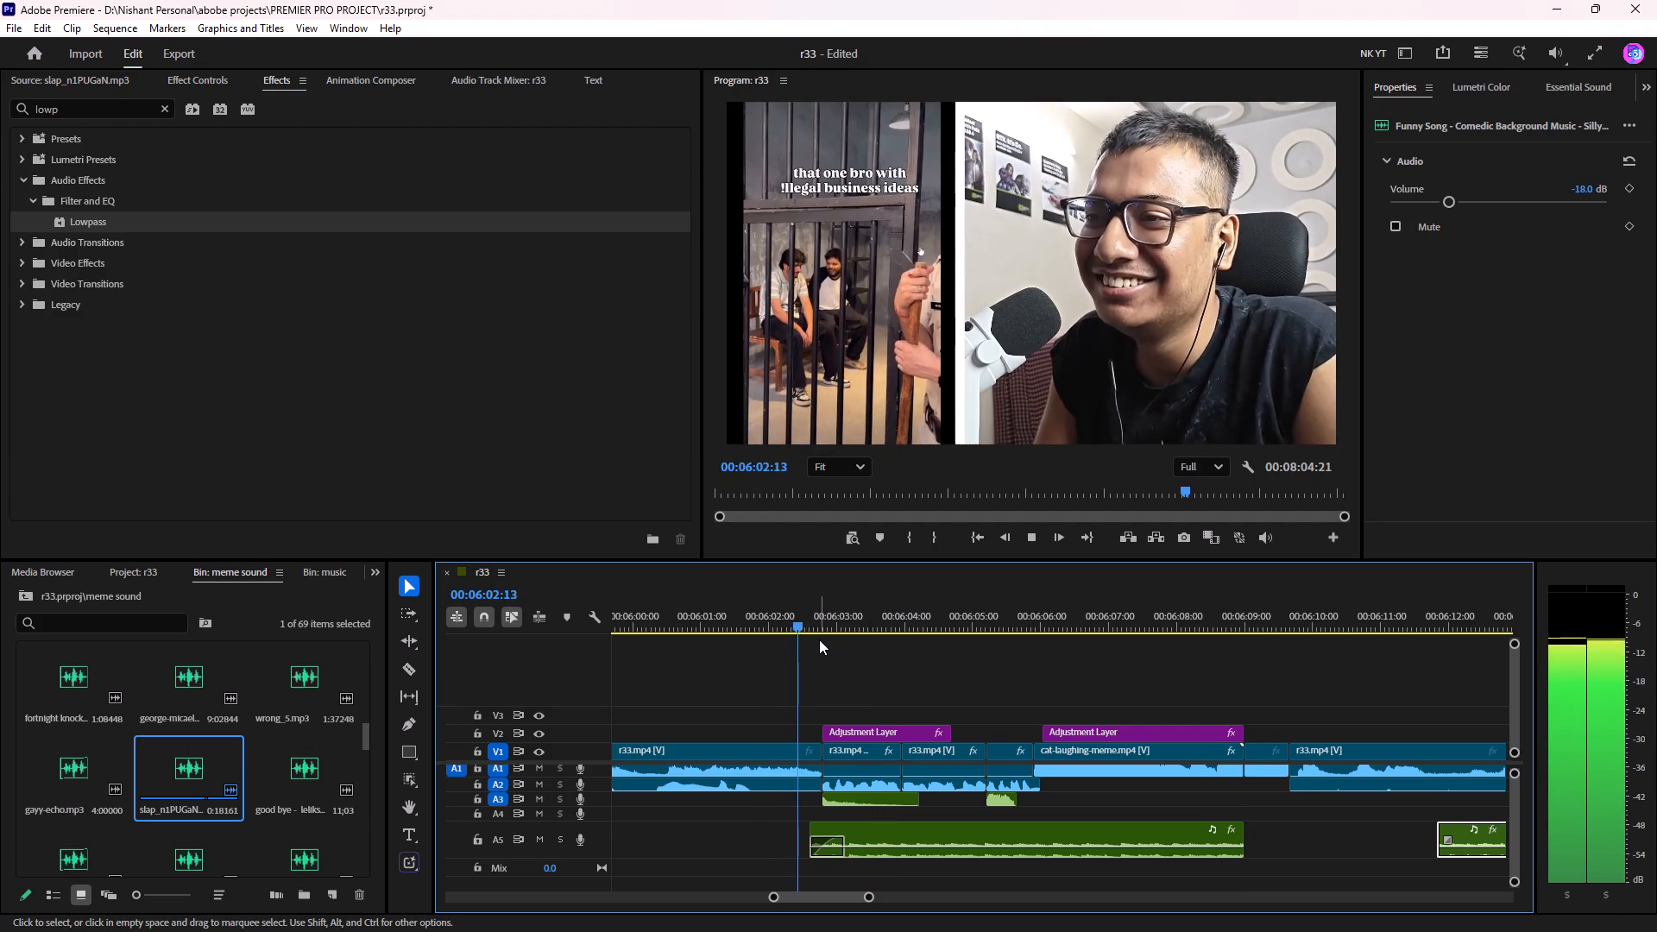
{"action": "scroll", "coordinate": [850, 719], "scroll_direction": "down", "scroll_amount": 4}
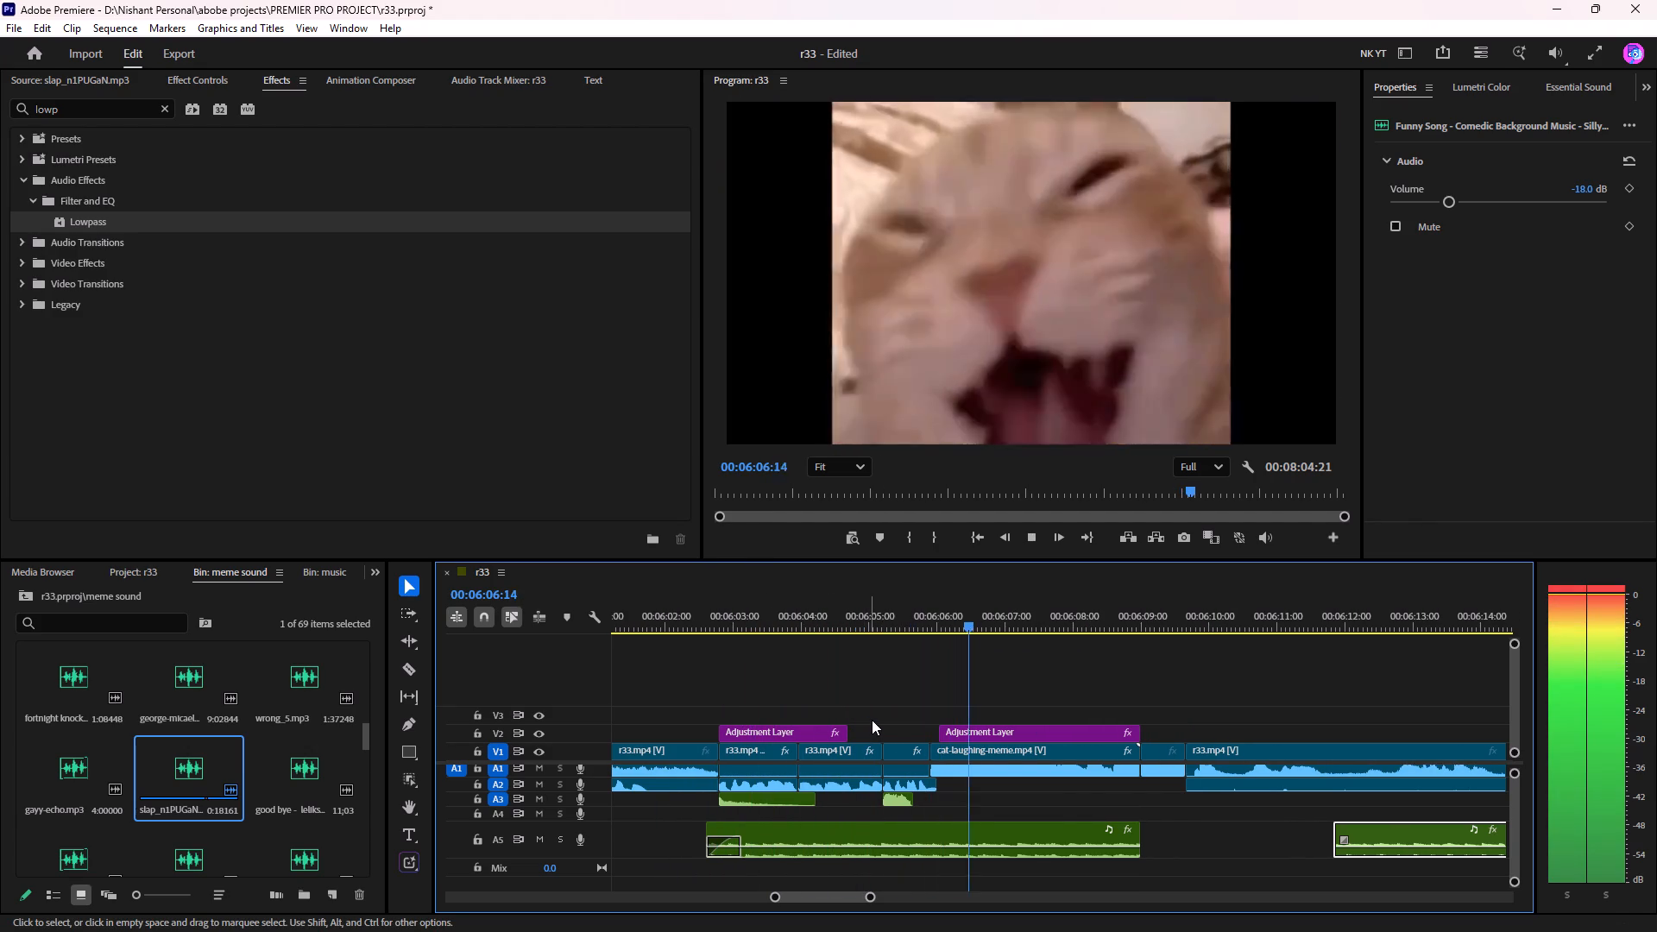
{"action": "key", "text": "space"}
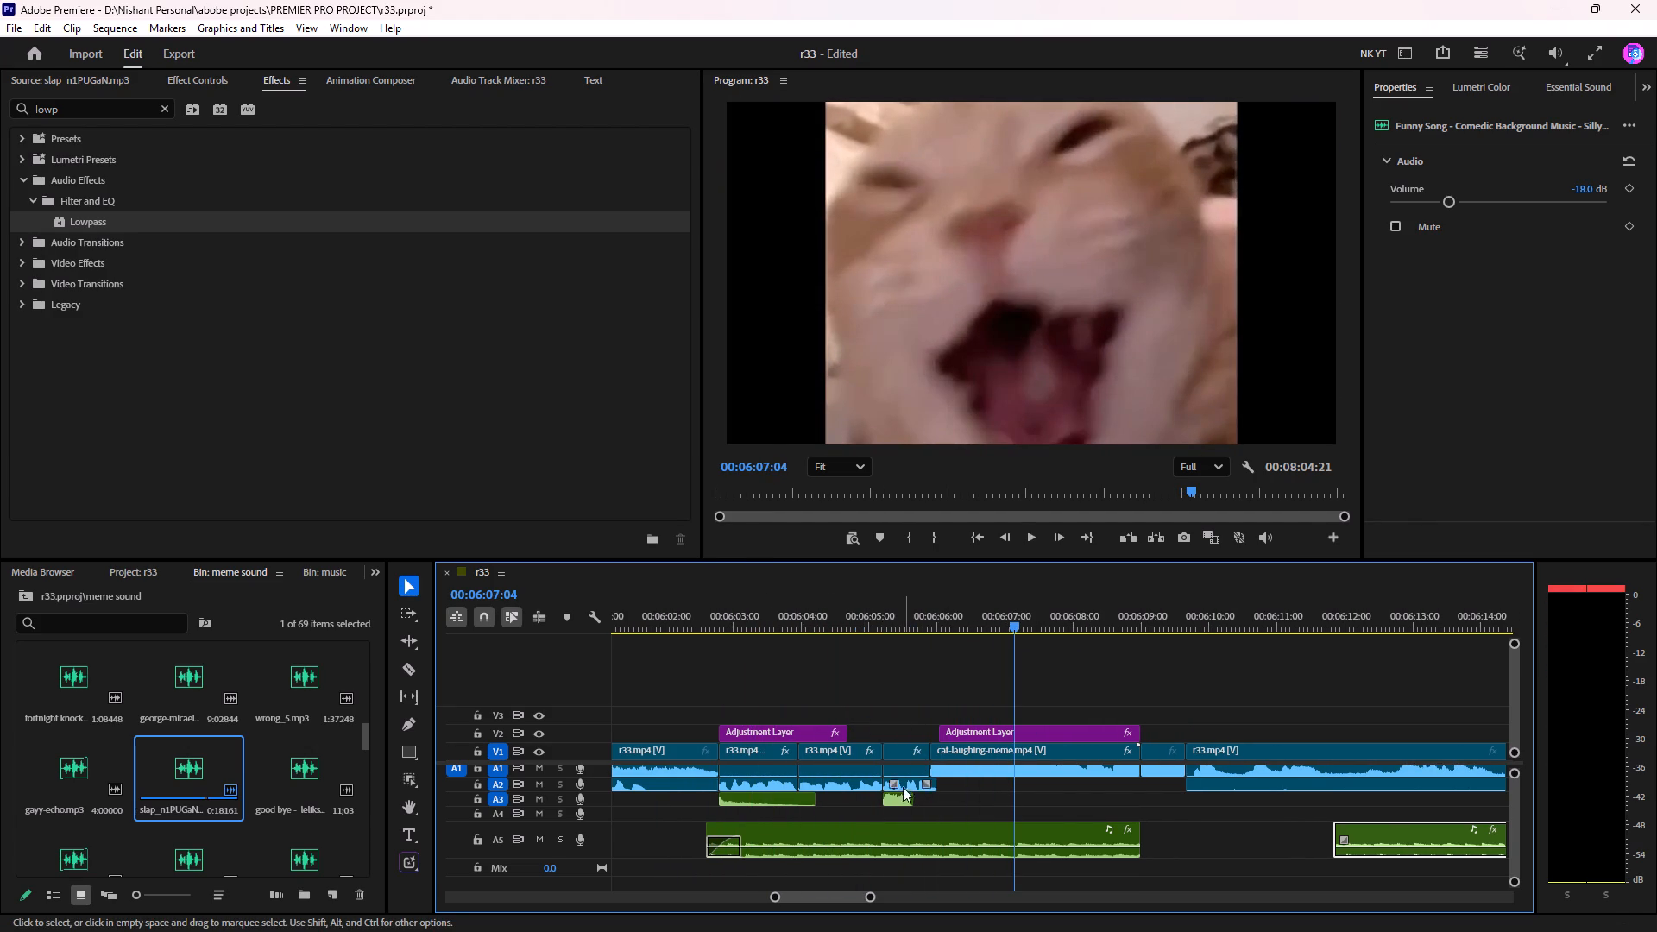
{"action": "left_click", "coordinate": [898, 802]}
{"action": "left_click", "coordinate": [1538, 205]}
{"action": "left_click", "coordinate": [1547, 203]}
{"action": "left_click", "coordinate": [1554, 199]}
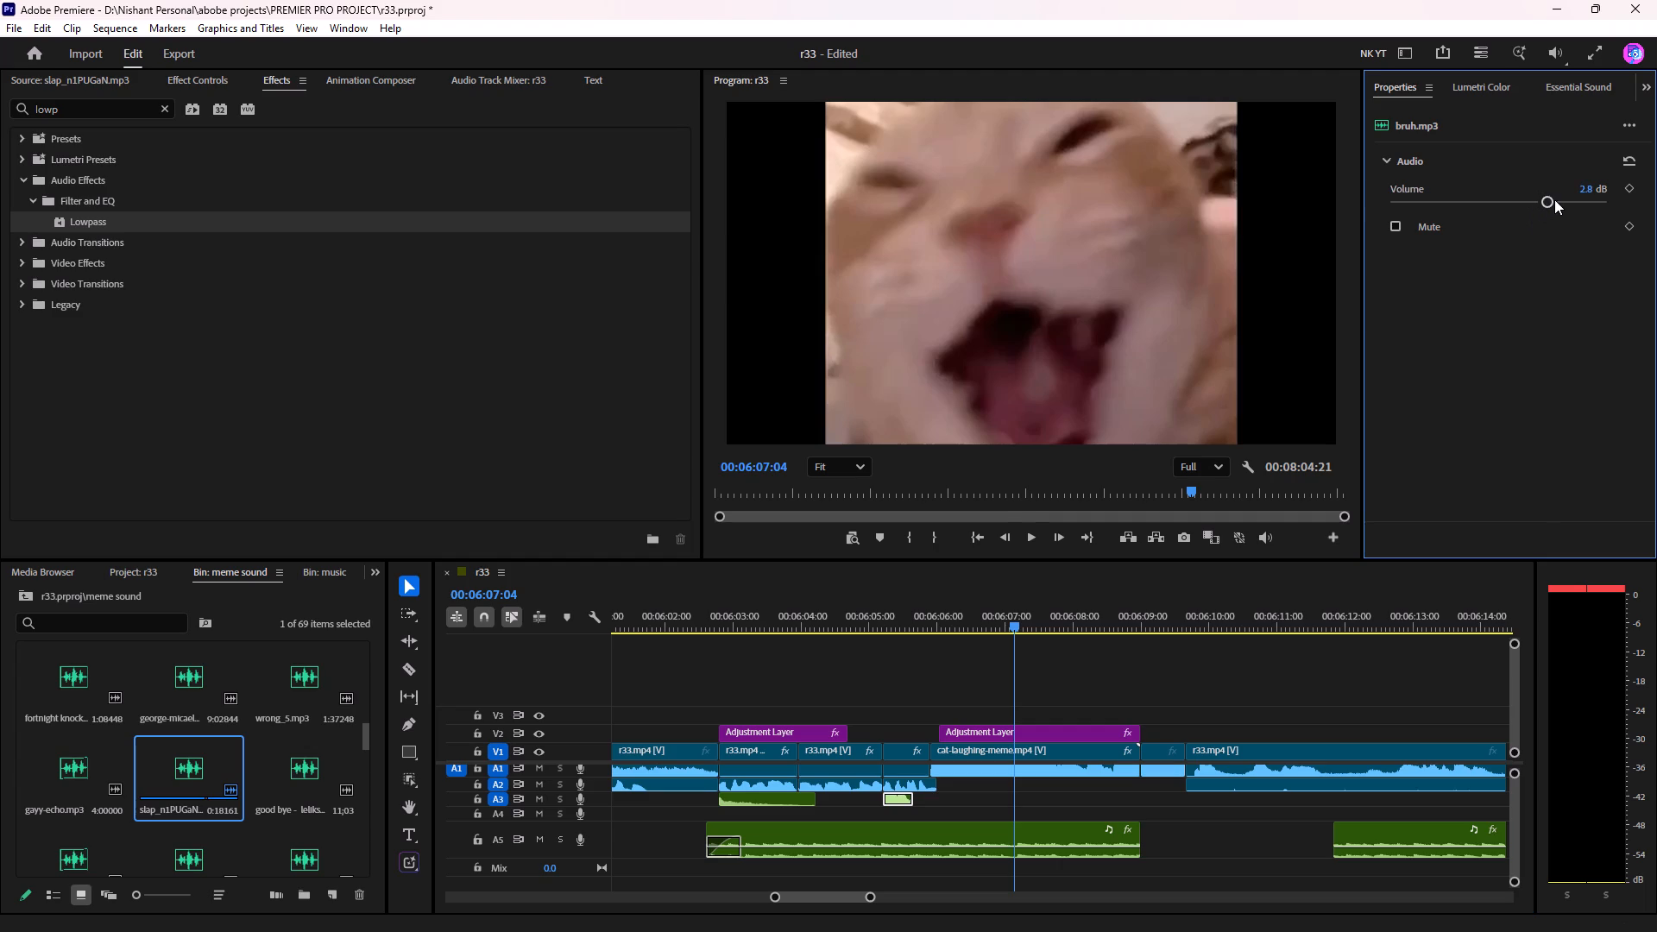
Replay the bruh.mp3 sound and the cat-laughing-meme.mp4 insert through to about 00:06:09:23 to check the levels and music cut.
{"action": "left_click", "coordinate": [835, 628]}
{"action": "key", "text": "space"}
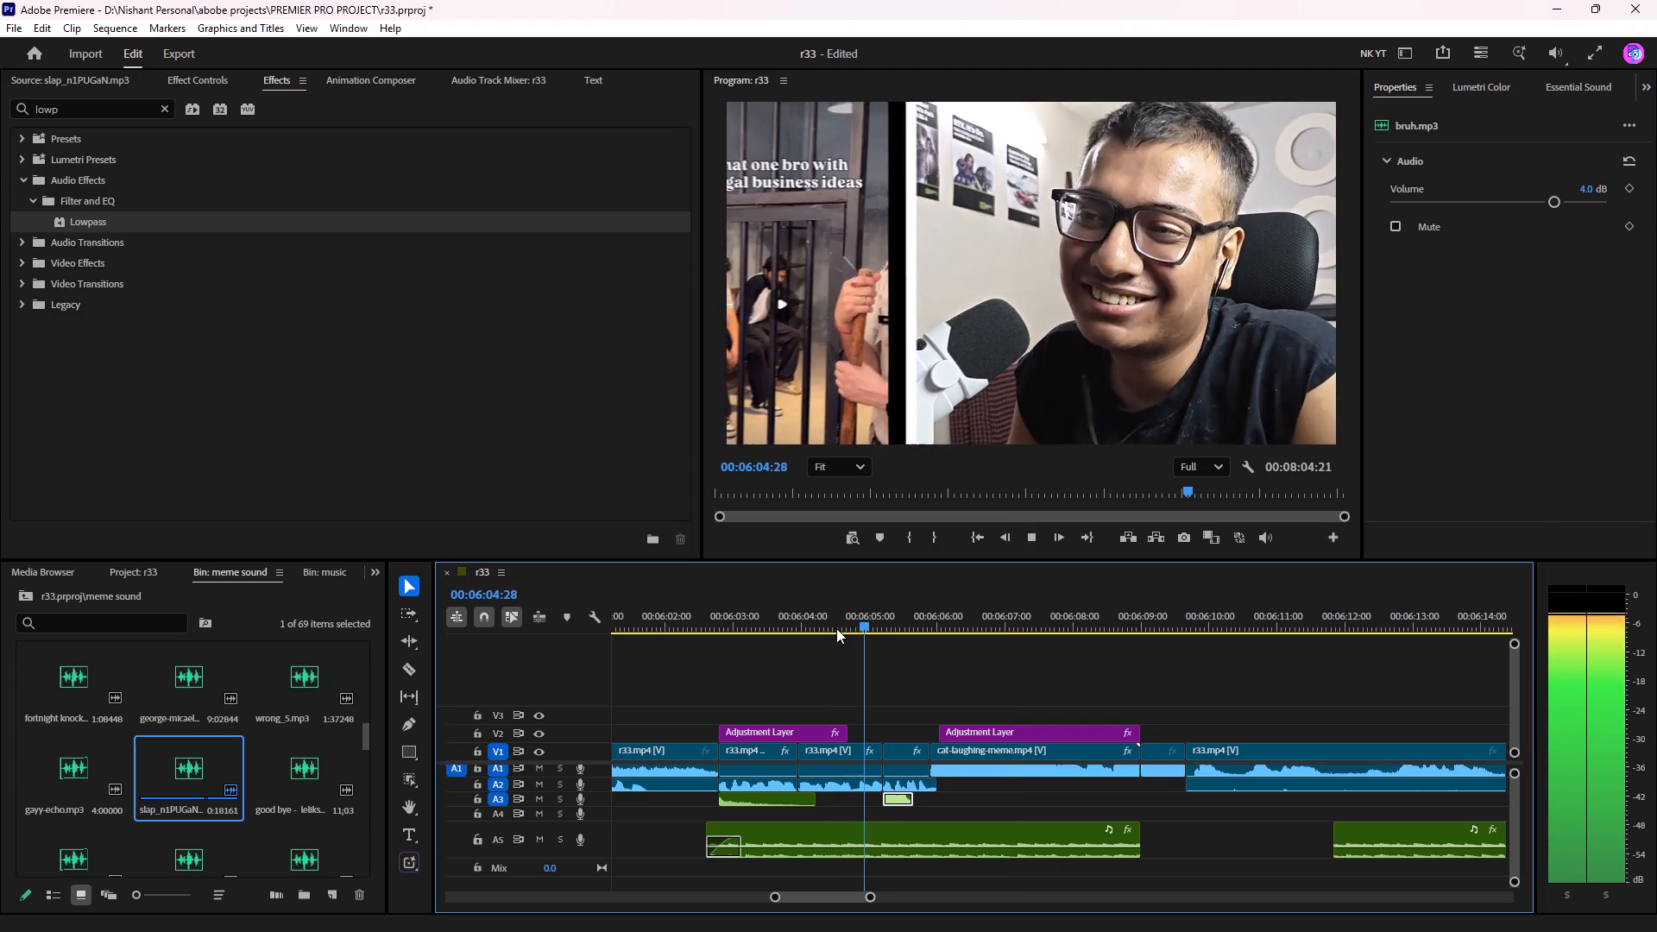
{"action": "scroll", "coordinate": [1109, 668], "scroll_direction": "down", "scroll_amount": 17}
{"action": "key", "text": "space"}
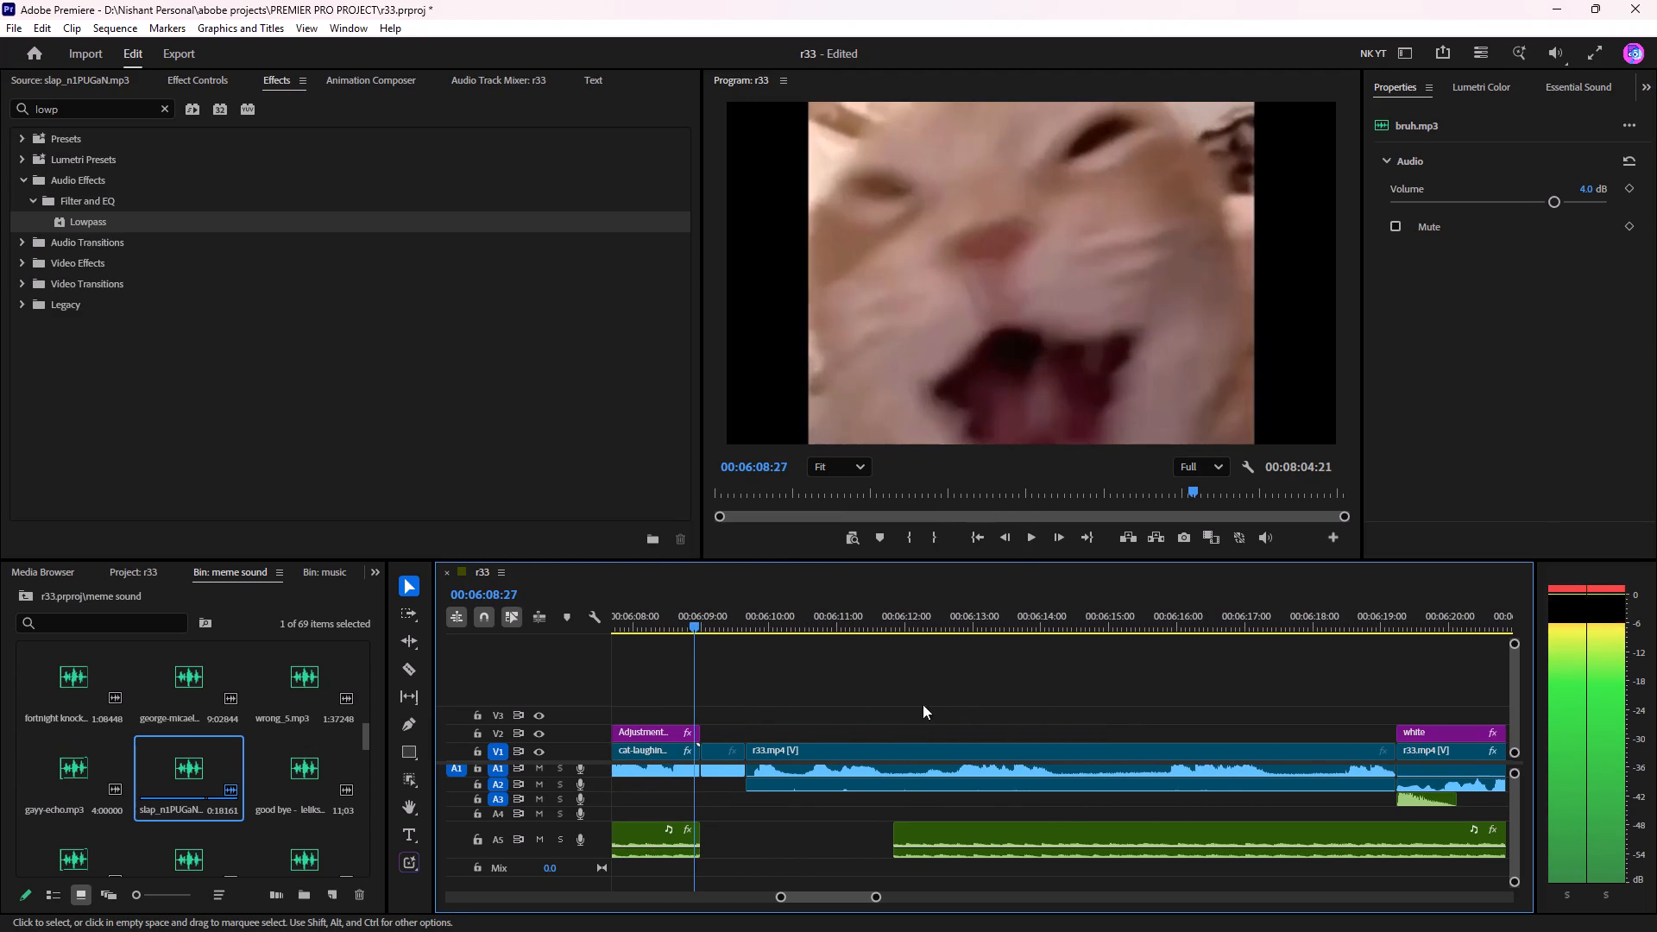
{"action": "left_click_drag", "start_coordinate": [690, 619], "coordinate": [841, 663]}
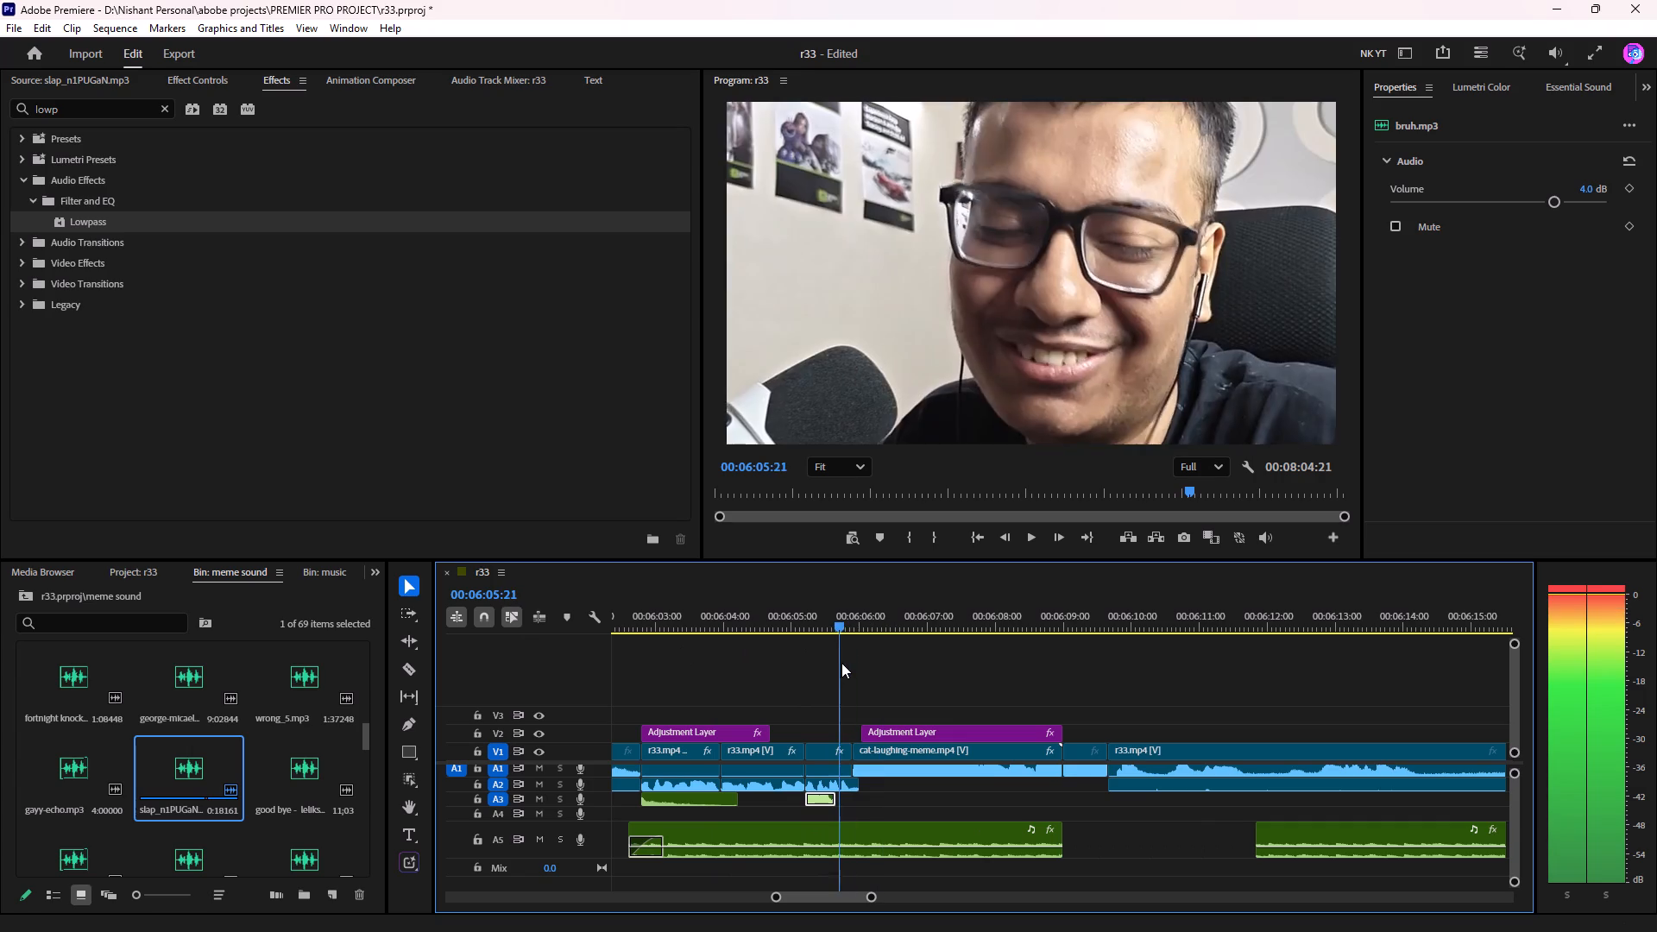
{"action": "left_click_drag", "start_coordinate": [841, 663], "coordinate": [843, 663]}
{"action": "key", "text": "space"}
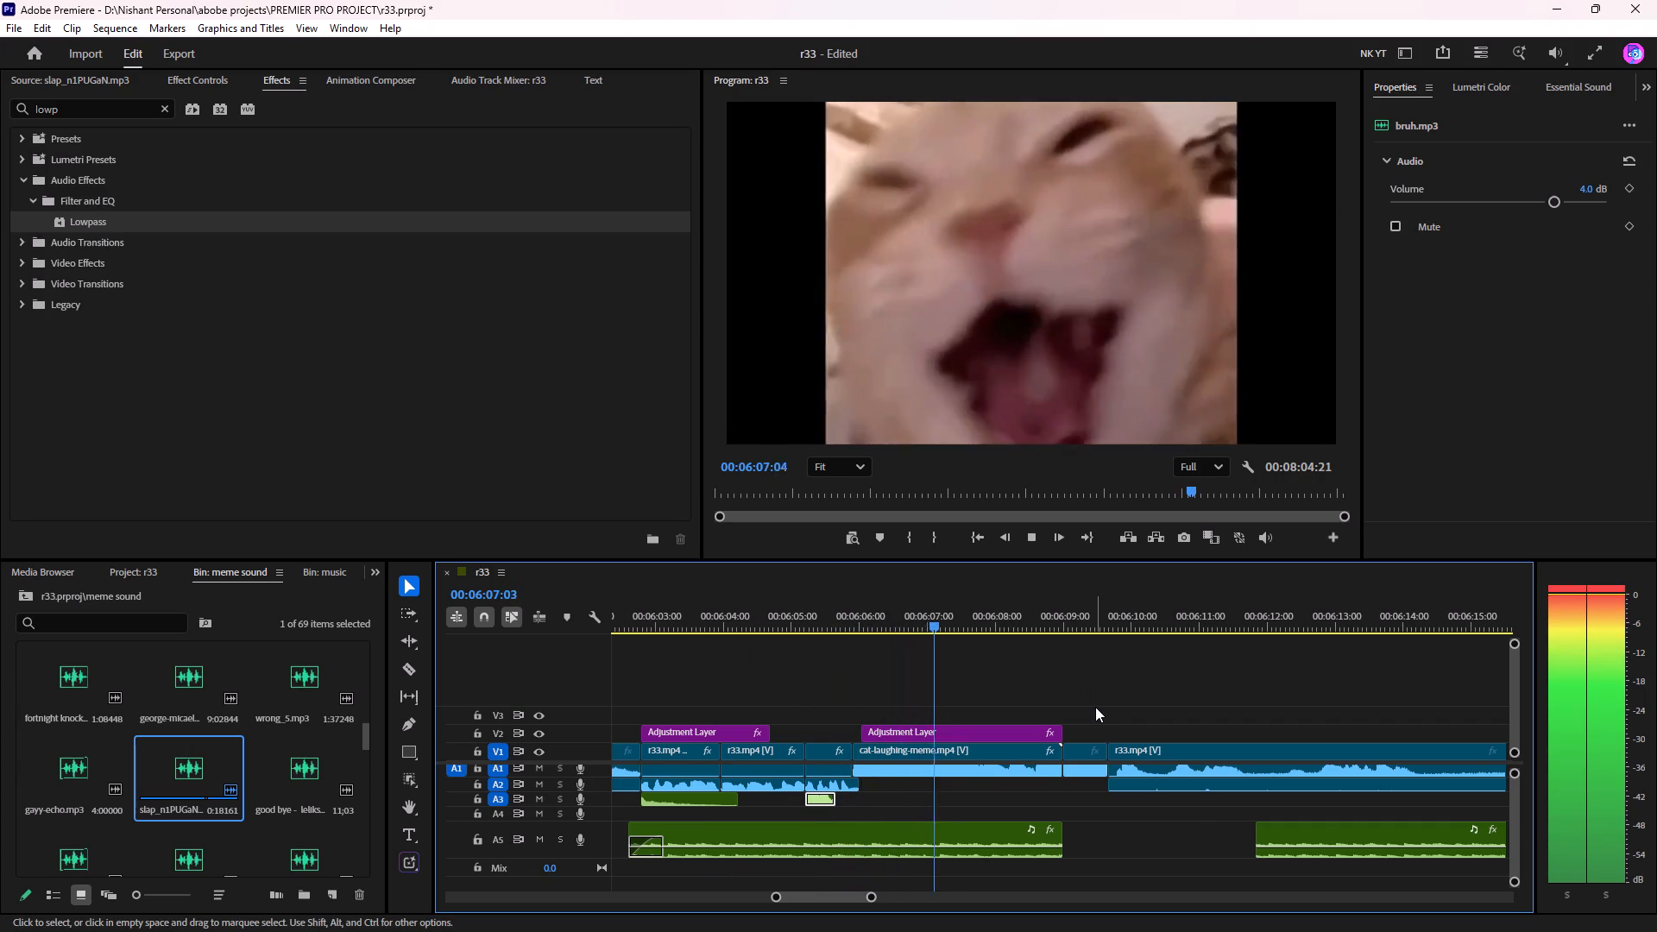
{"action": "scroll", "coordinate": [1095, 705], "scroll_direction": "down", "scroll_amount": 6}
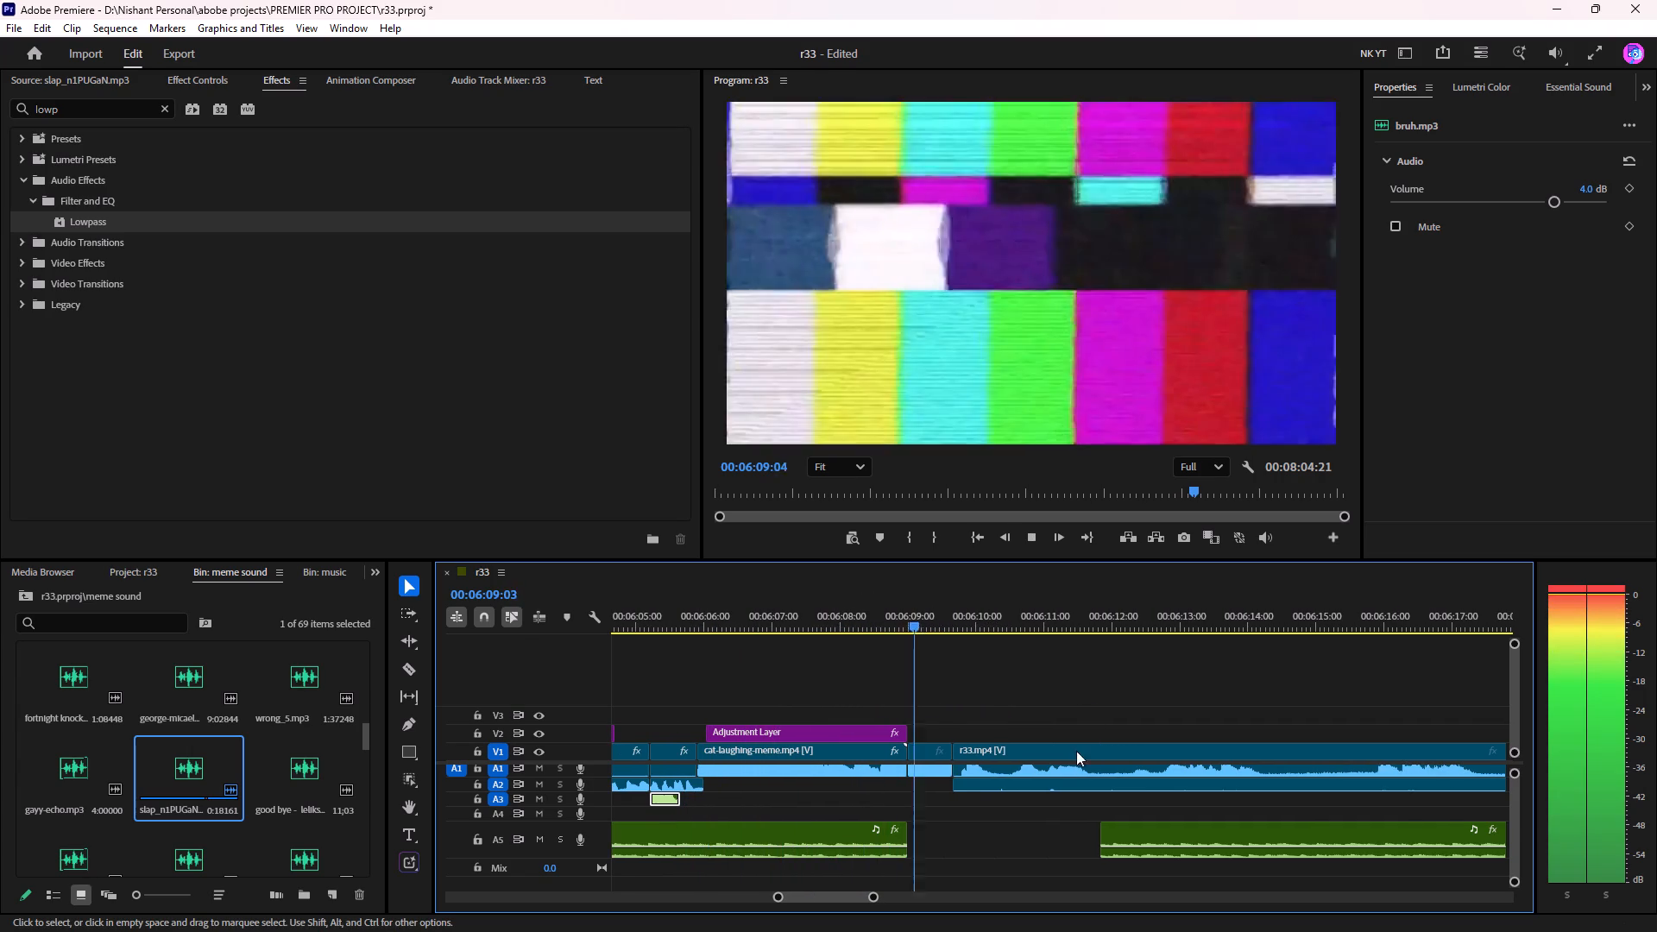
{"action": "key", "text": "space"}
Move the remaining A5 music to start at about 00:06:19:00, before the white reaction layer, with a fade-in of about one second.
{"action": "left_click", "coordinate": [1113, 827]}
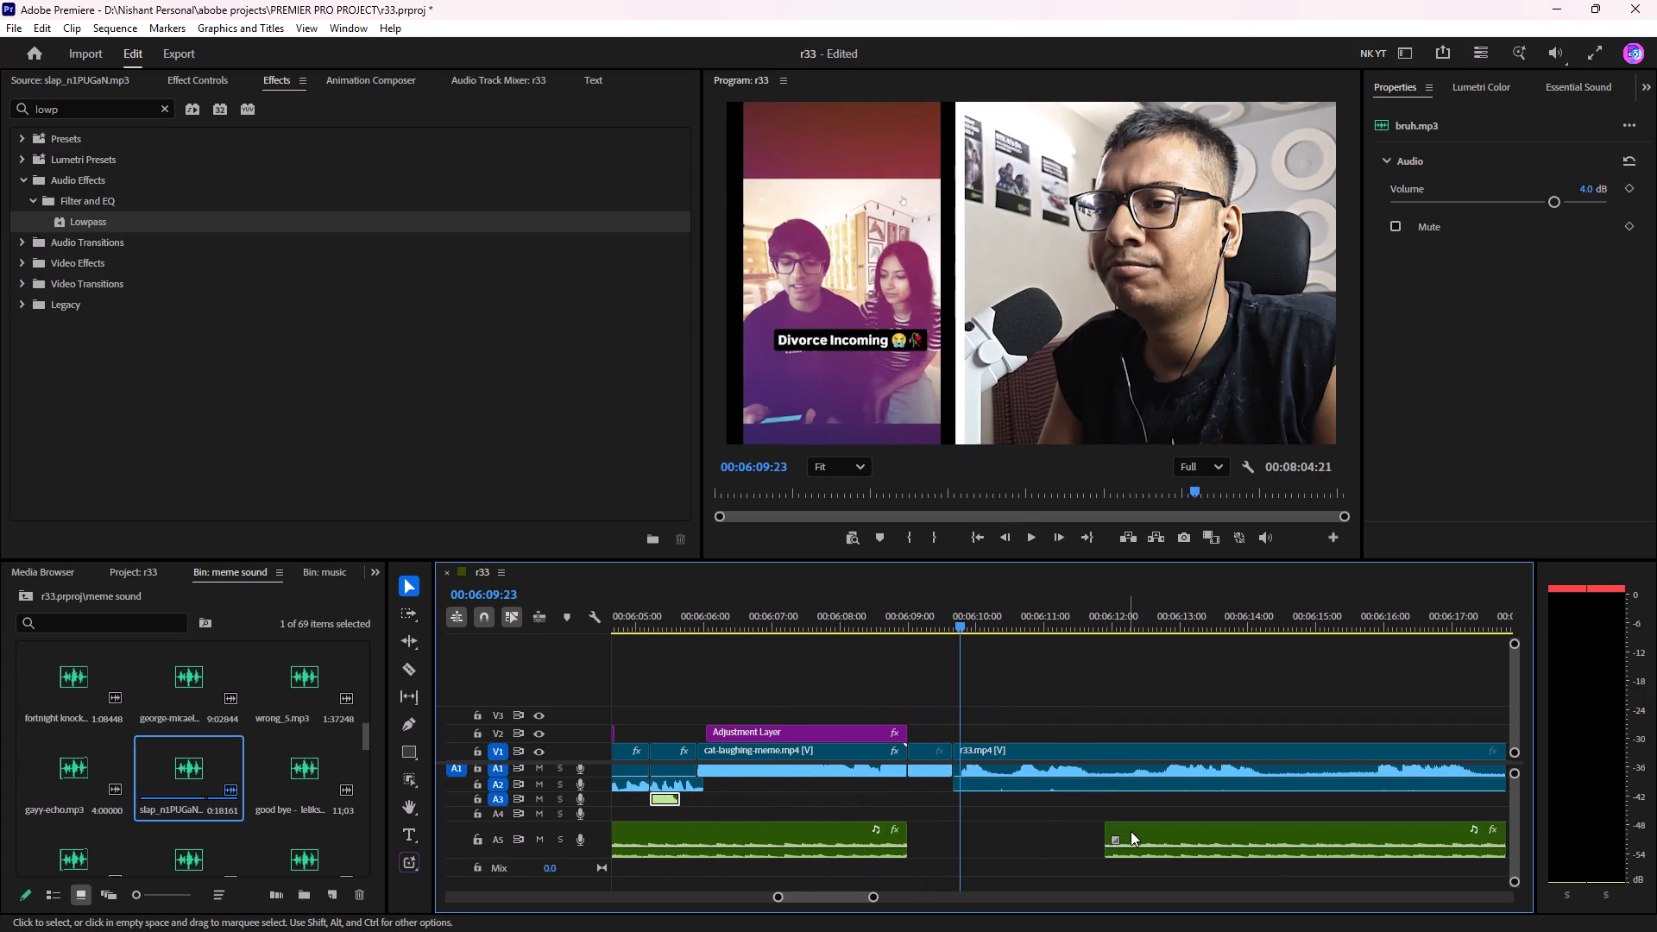
{"action": "key", "text": "ctrl+z"}
{"action": "left_click_drag", "start_coordinate": [1131, 831], "coordinate": [1515, 829]}
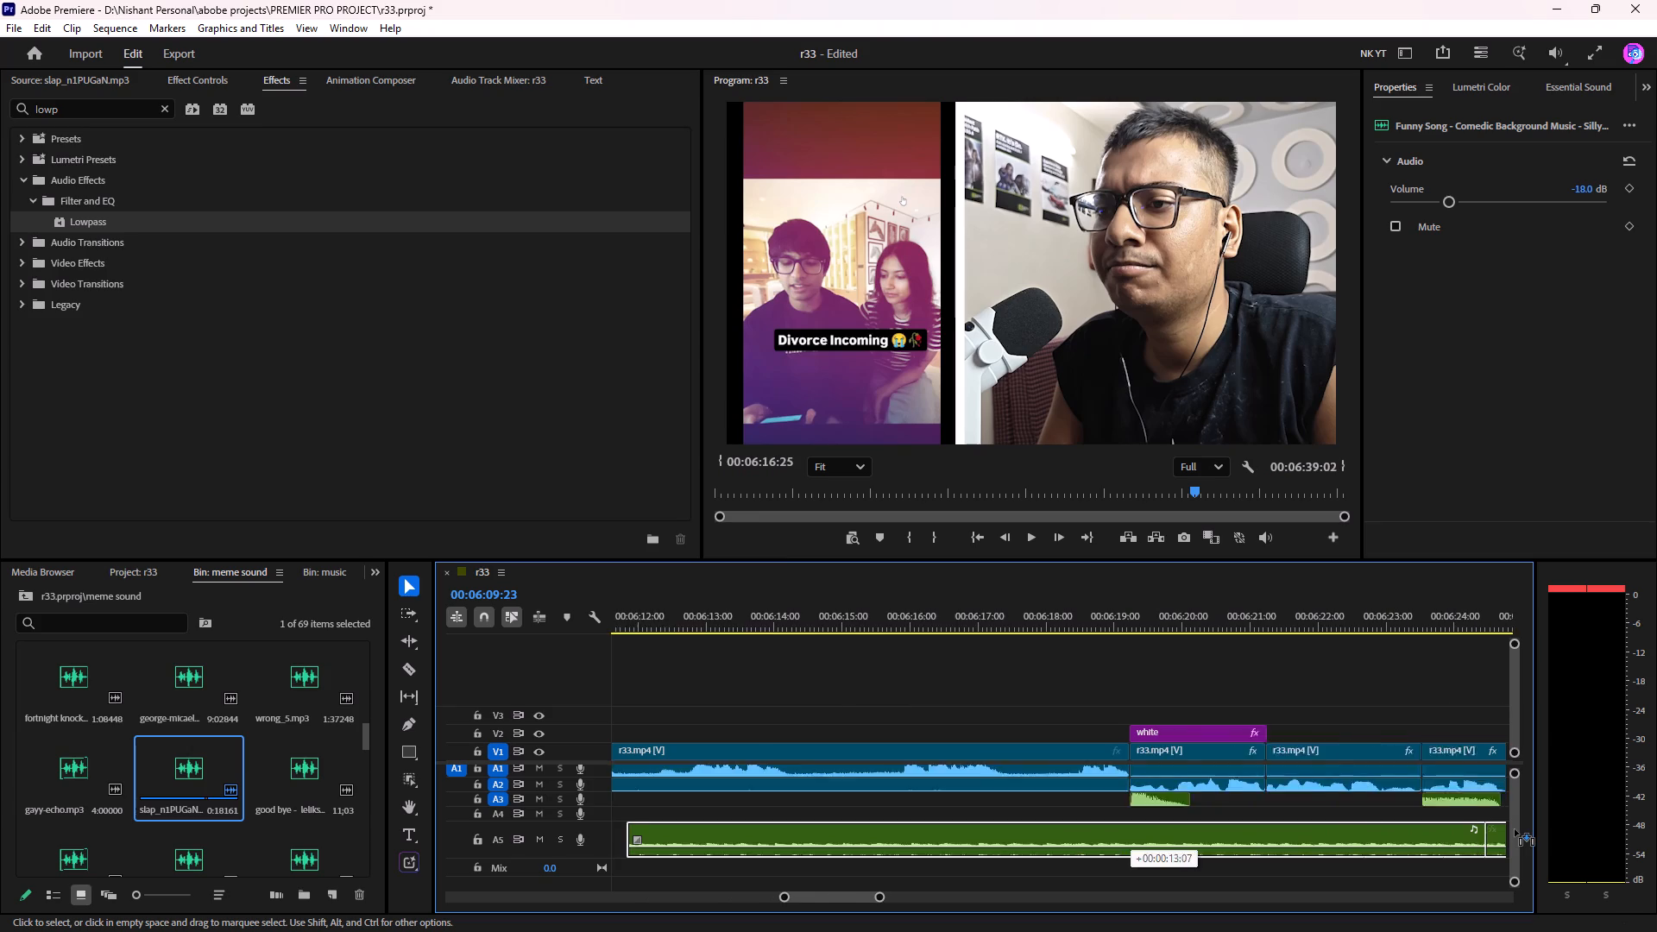
{"action": "left_click_drag", "start_coordinate": [1515, 829], "coordinate": [763, 837]}
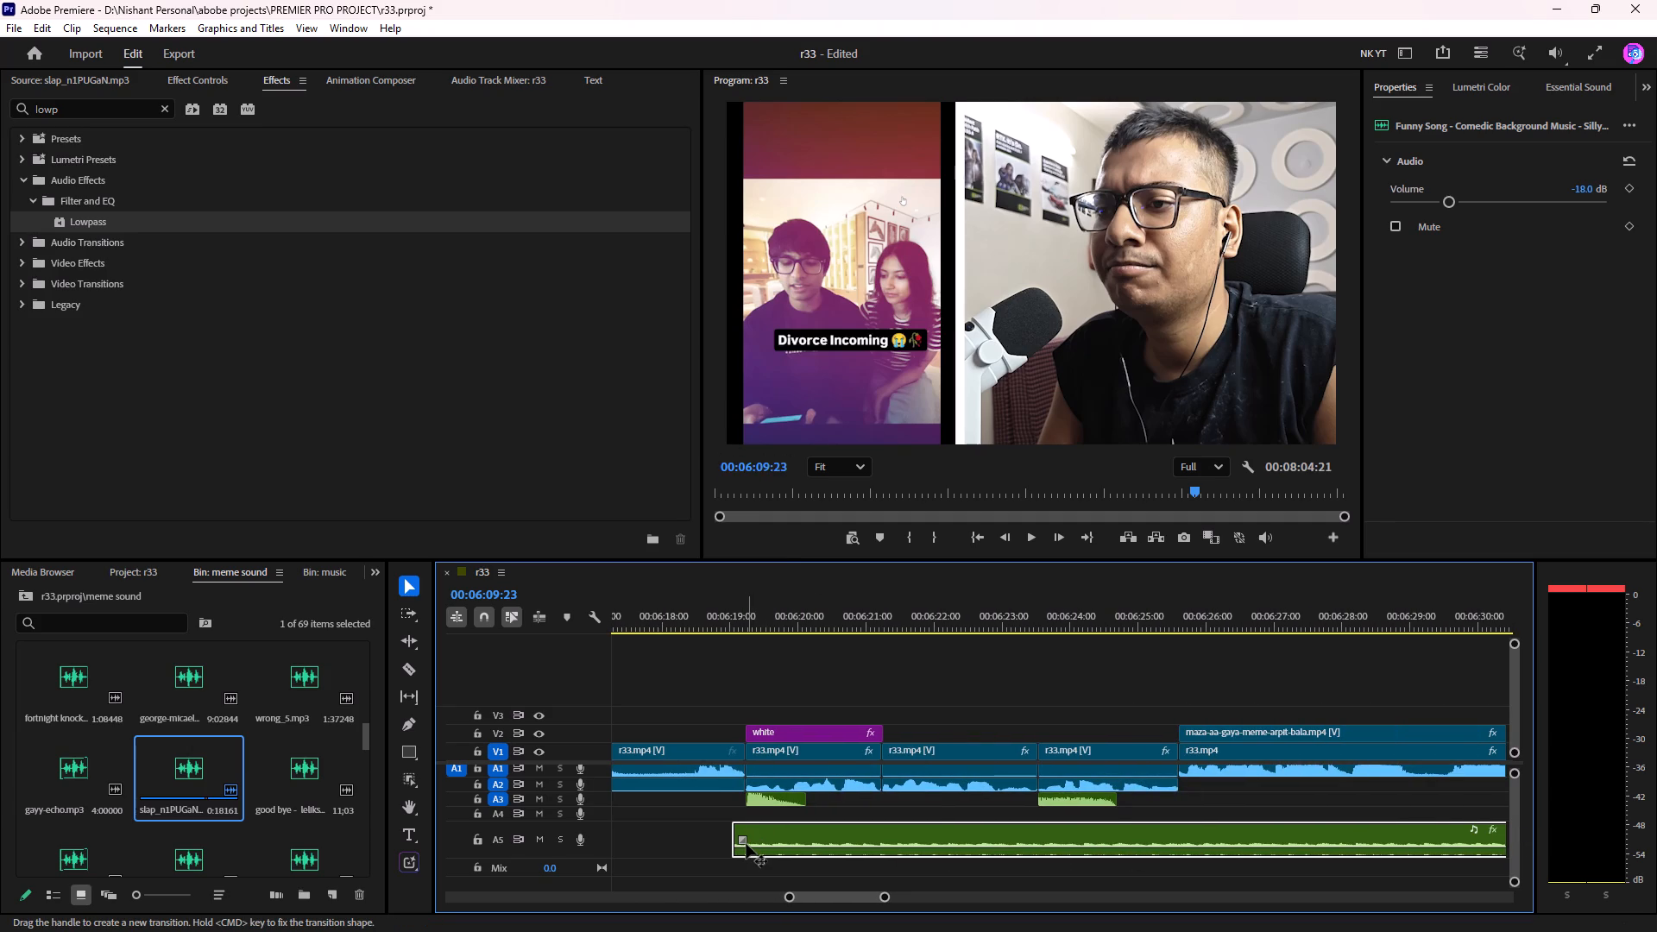
{"action": "left_click_drag", "start_coordinate": [746, 838], "coordinate": [815, 832]}
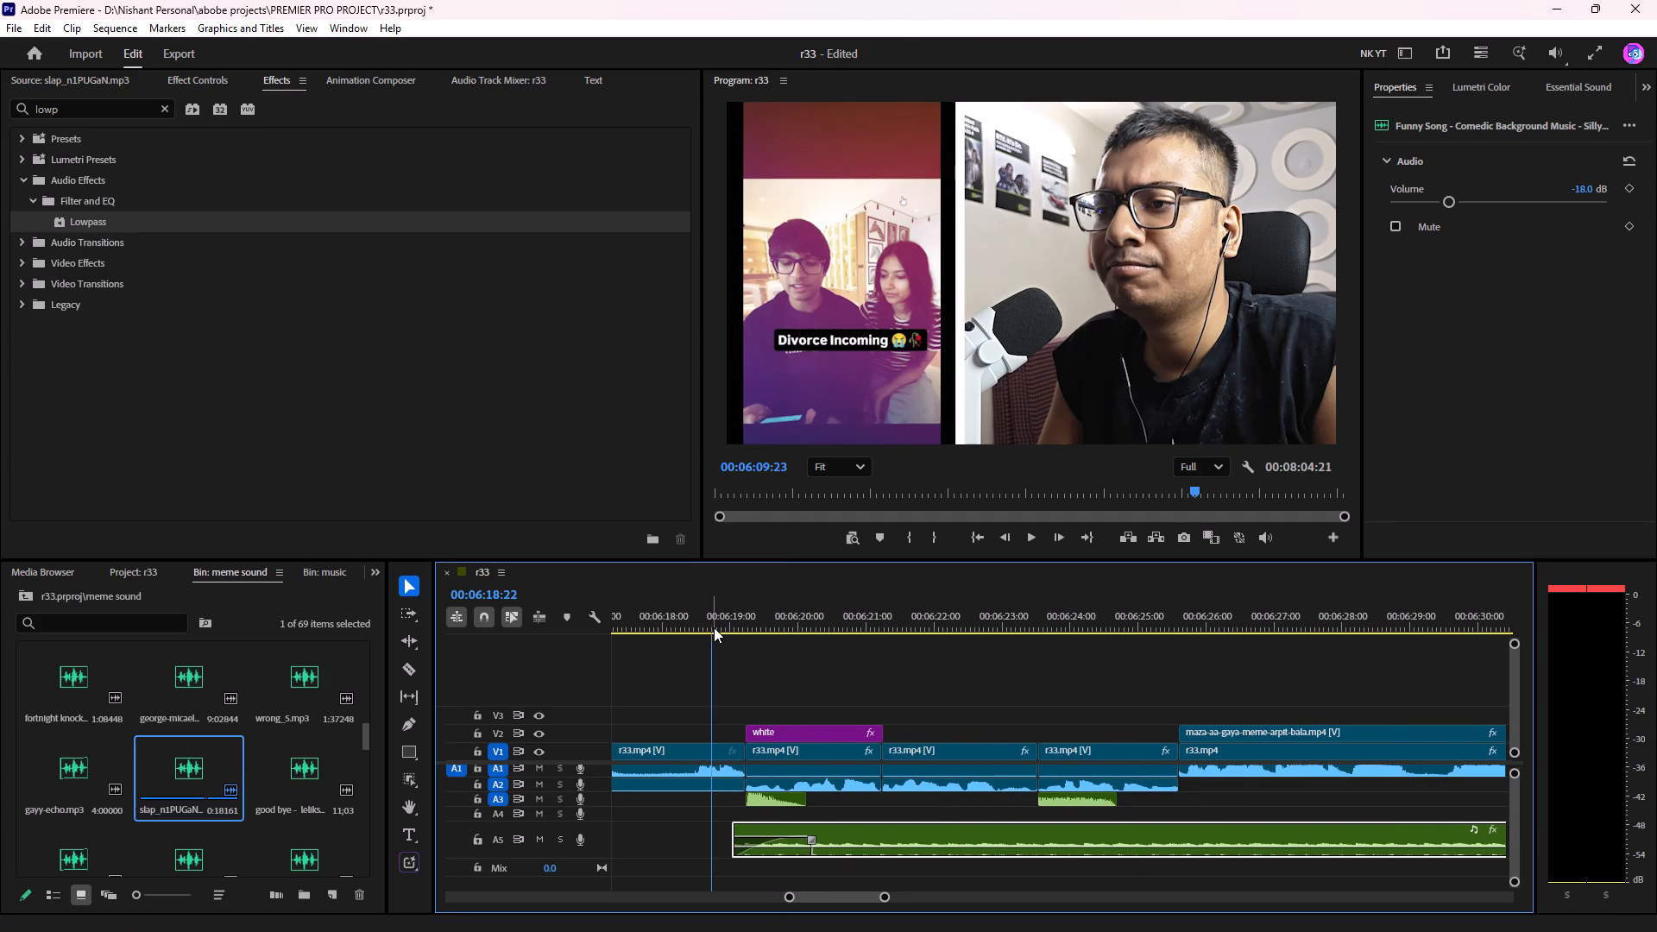
Play from about 00:06:18:22, cut the A5 music at 00:06:23:16 and shift the remainder to the start of maza-aa-gaya-meme-arpit-bala.mp4.
{"action": "left_click", "coordinate": [715, 627]}
{"action": "key", "text": "space"}
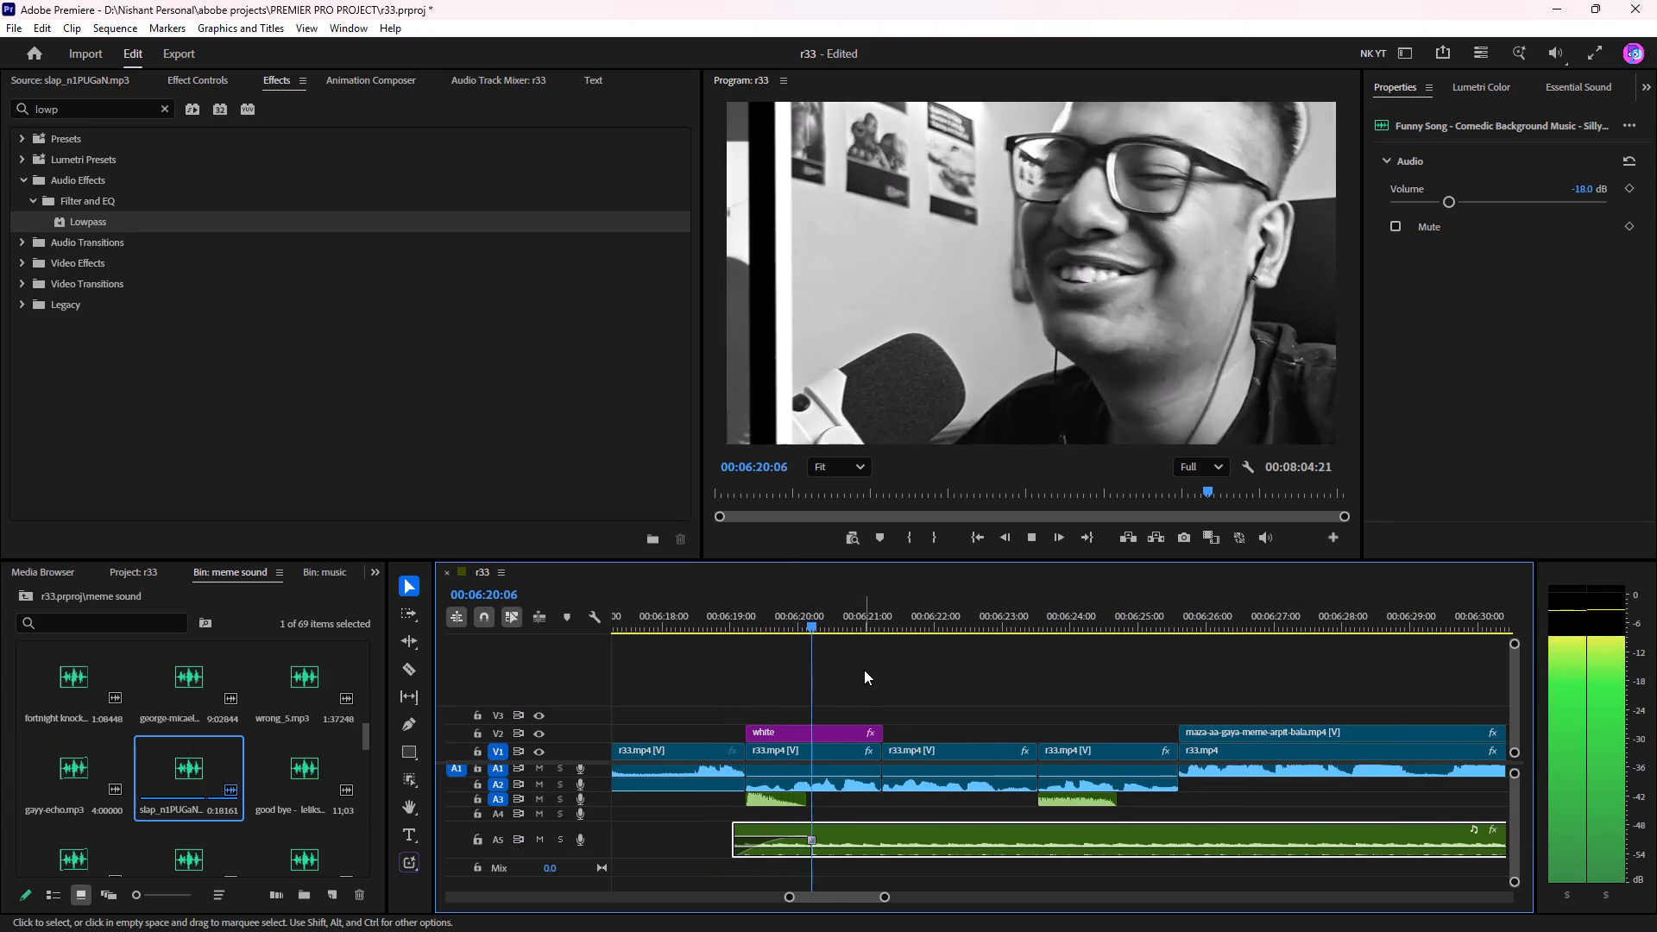
{"action": "scroll", "coordinate": [962, 668], "scroll_direction": "down", "scroll_amount": 3}
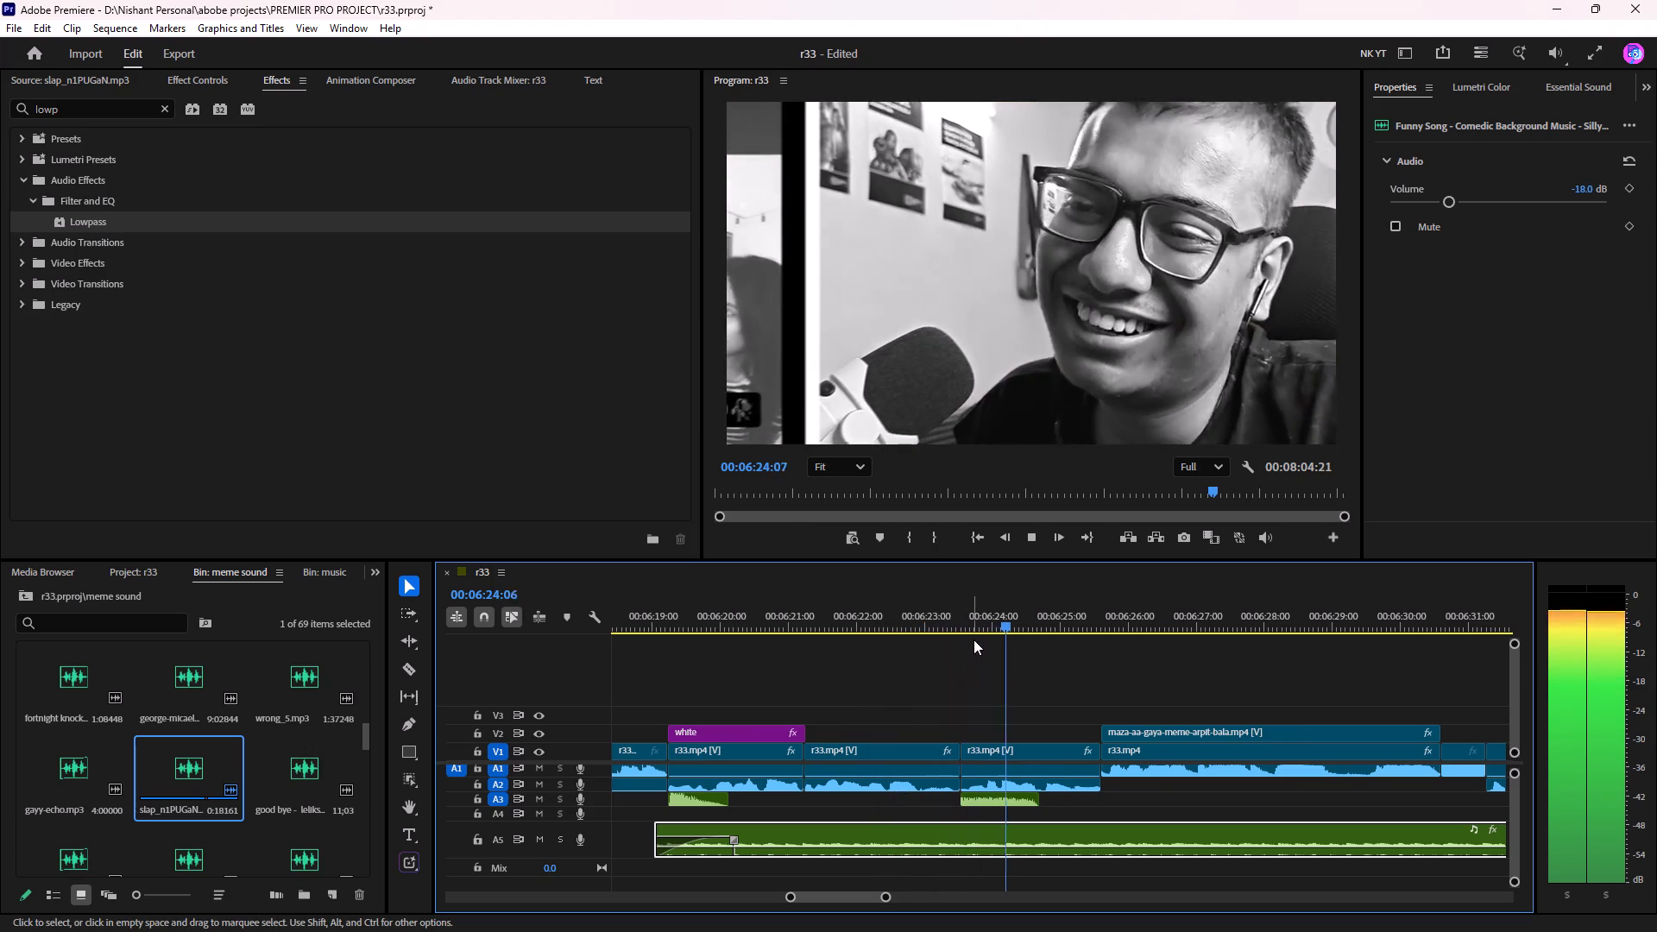
{"action": "key", "text": "space"}
{"action": "left_click_drag", "start_coordinate": [971, 624], "coordinate": [963, 658]}
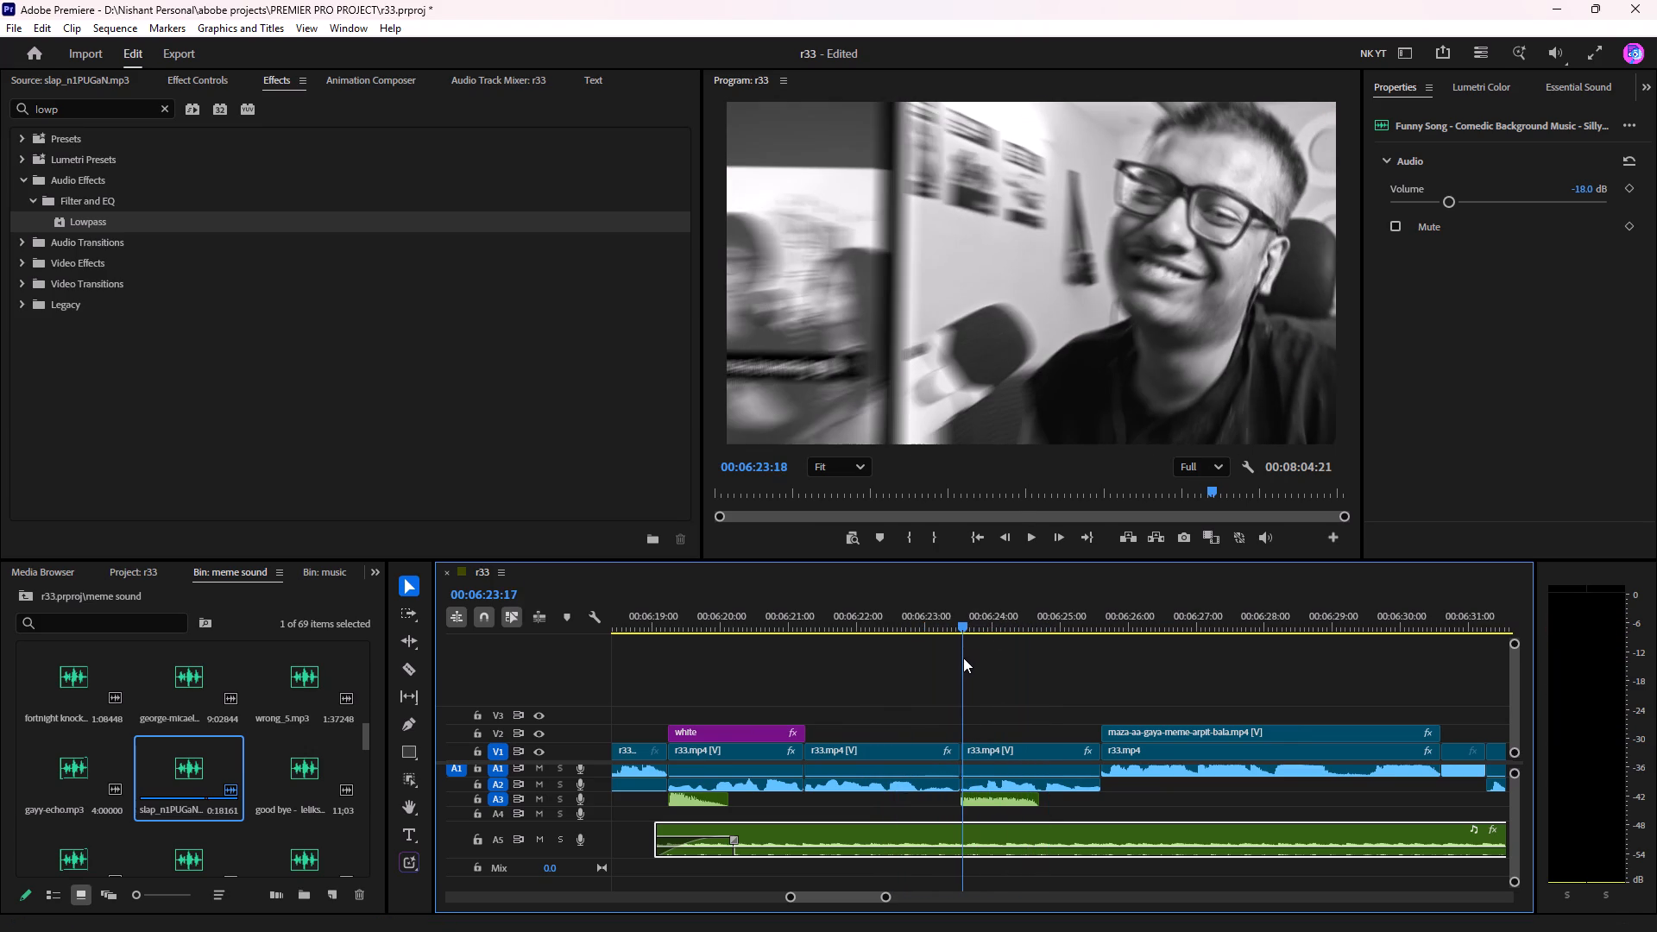
{"action": "left_click_drag", "start_coordinate": [963, 658], "coordinate": [962, 661]}
{"action": "left_click", "coordinate": [982, 832]}
{"action": "key", "text": "ctrl+k"}
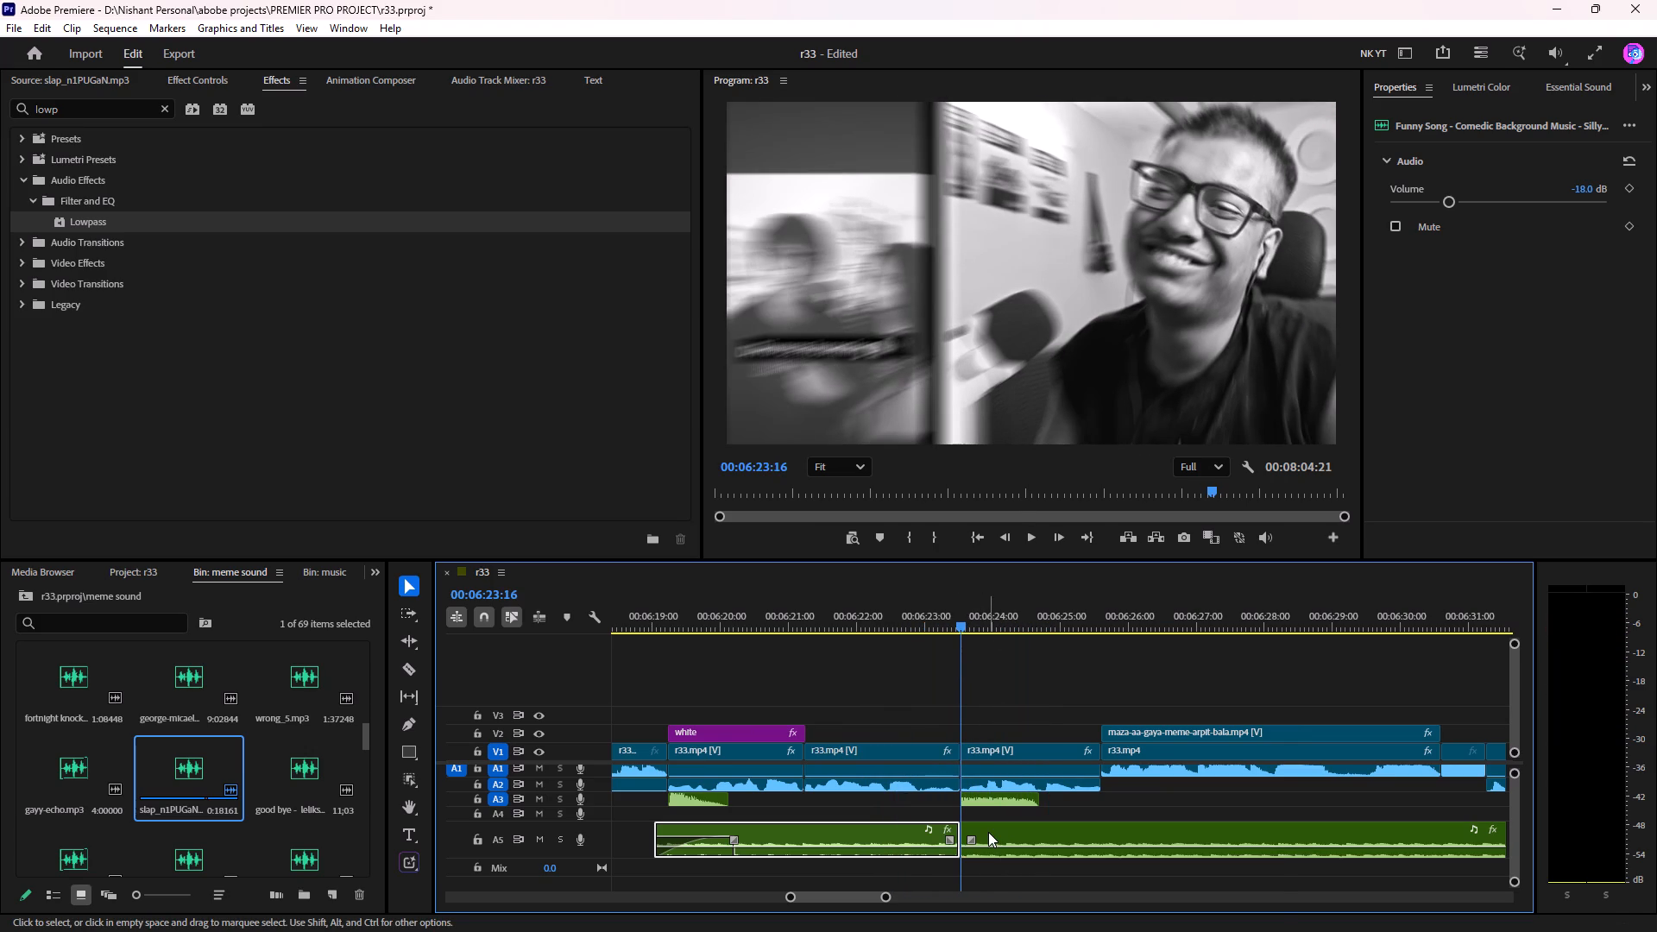
{"action": "left_click_drag", "start_coordinate": [988, 832], "coordinate": [1133, 842]}
Replay from about 00:06:22 and move the remaining A5 music past the maza-aa-gaya insert to start at about 00:06:31:08.
{"action": "left_click", "coordinate": [857, 599]}
{"action": "key", "text": "space"}
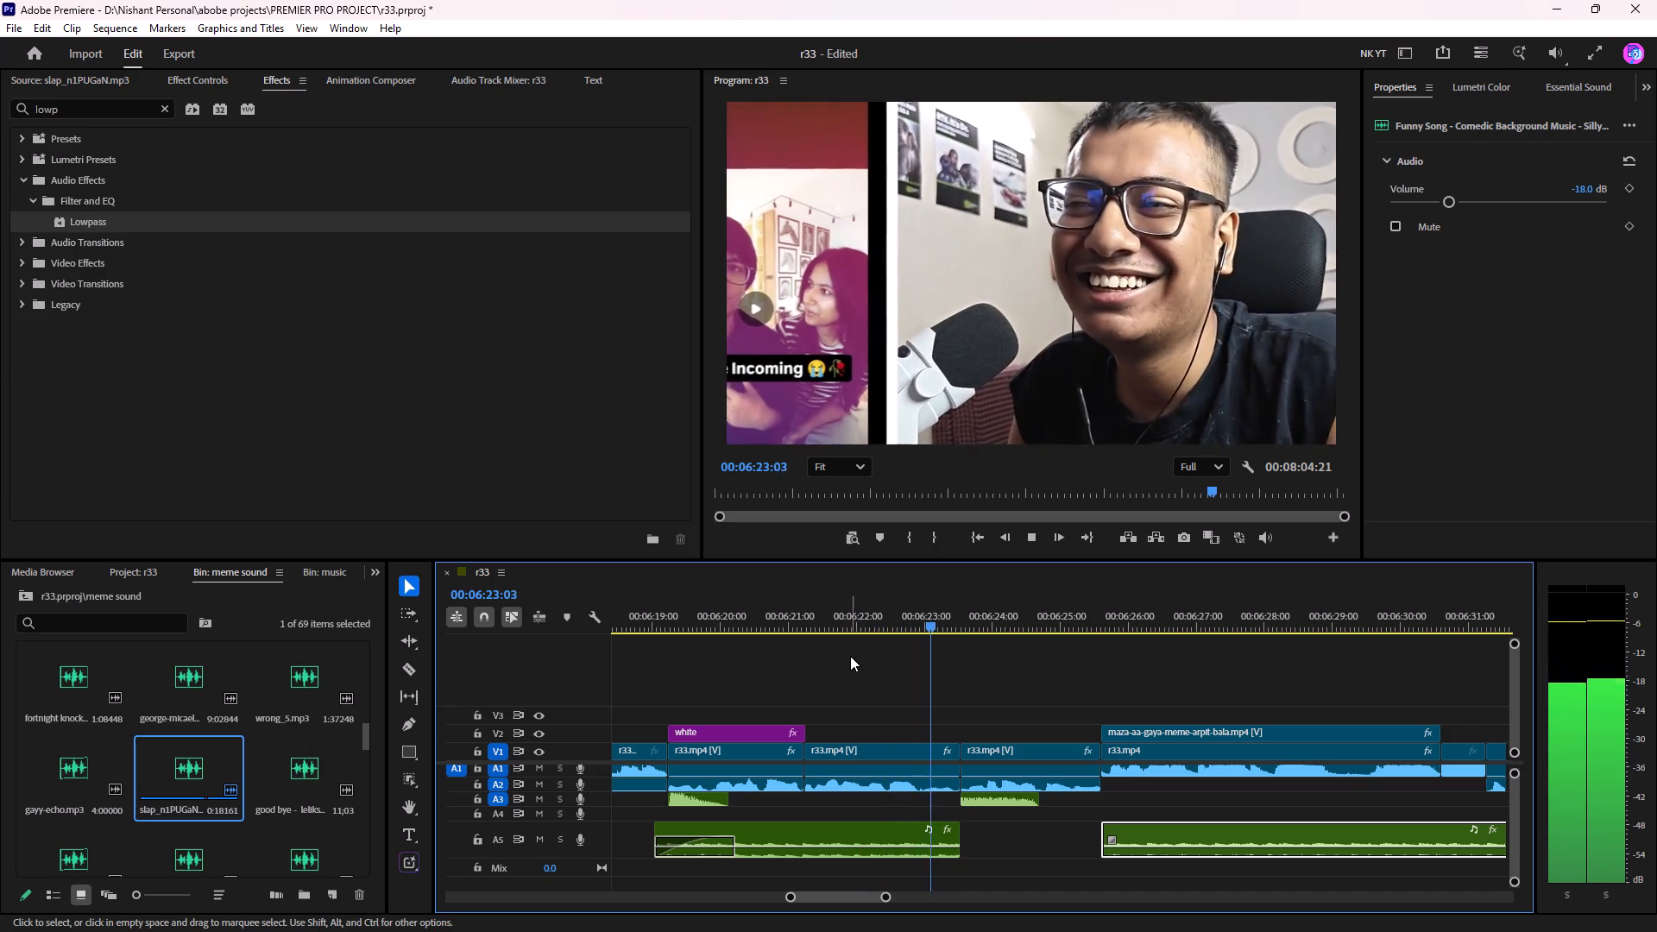
{"action": "scroll", "coordinate": [848, 656], "scroll_direction": "down", "scroll_amount": 5}
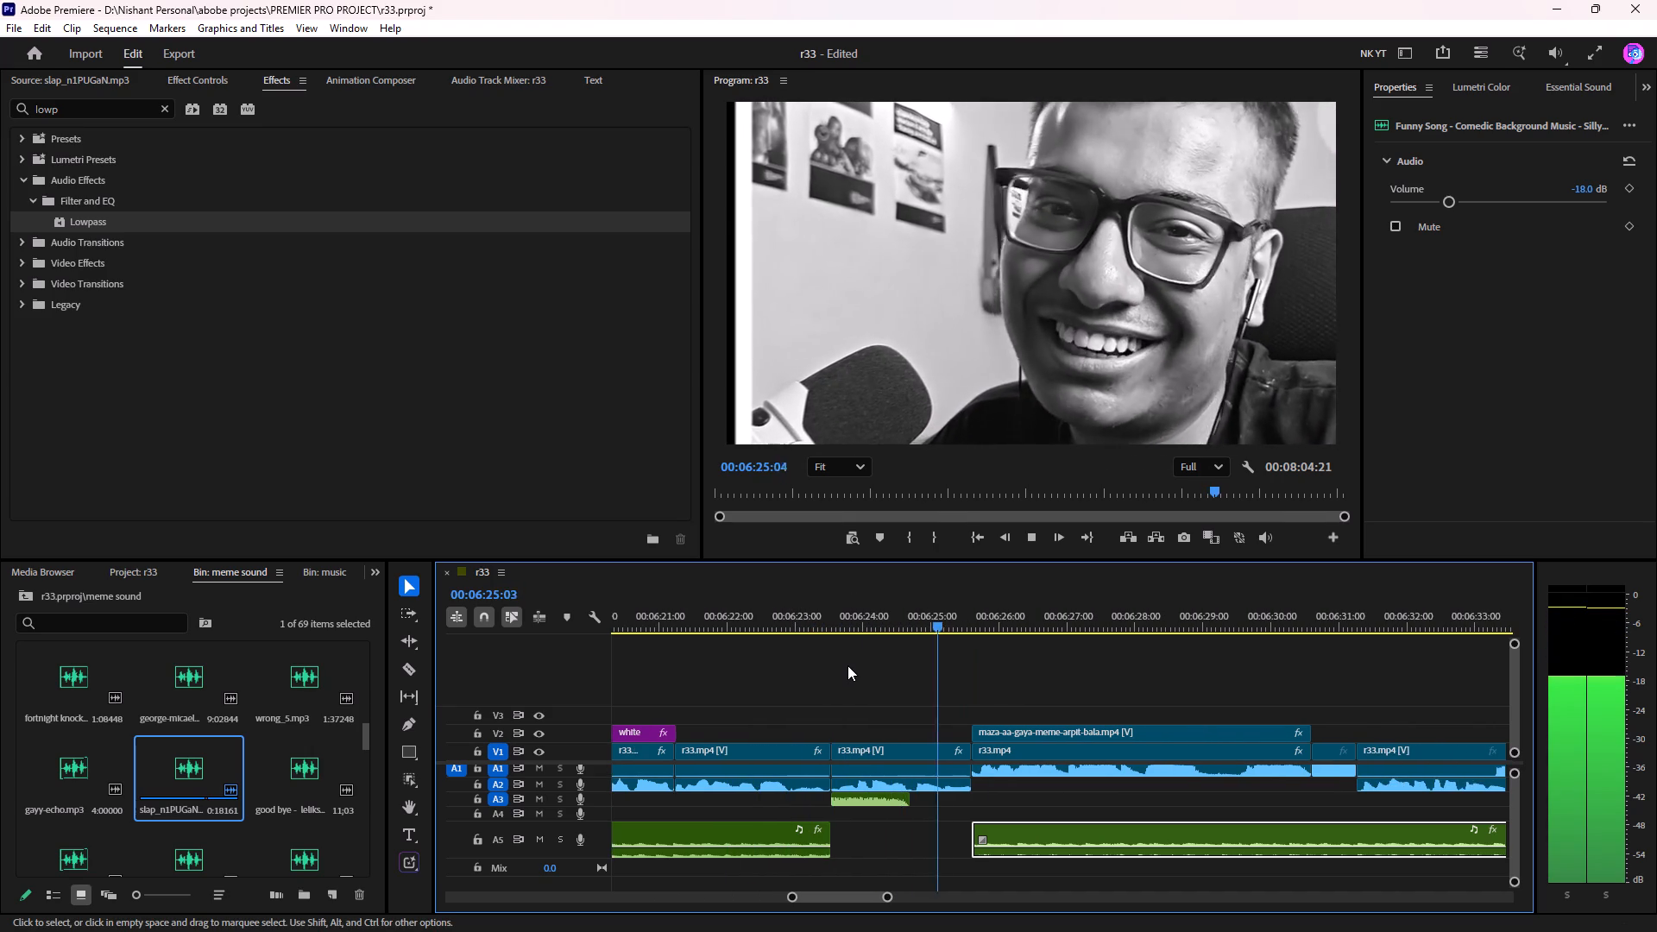
{"action": "scroll", "coordinate": [847, 665], "scroll_direction": "down", "scroll_amount": 2}
{"action": "key", "text": "space"}
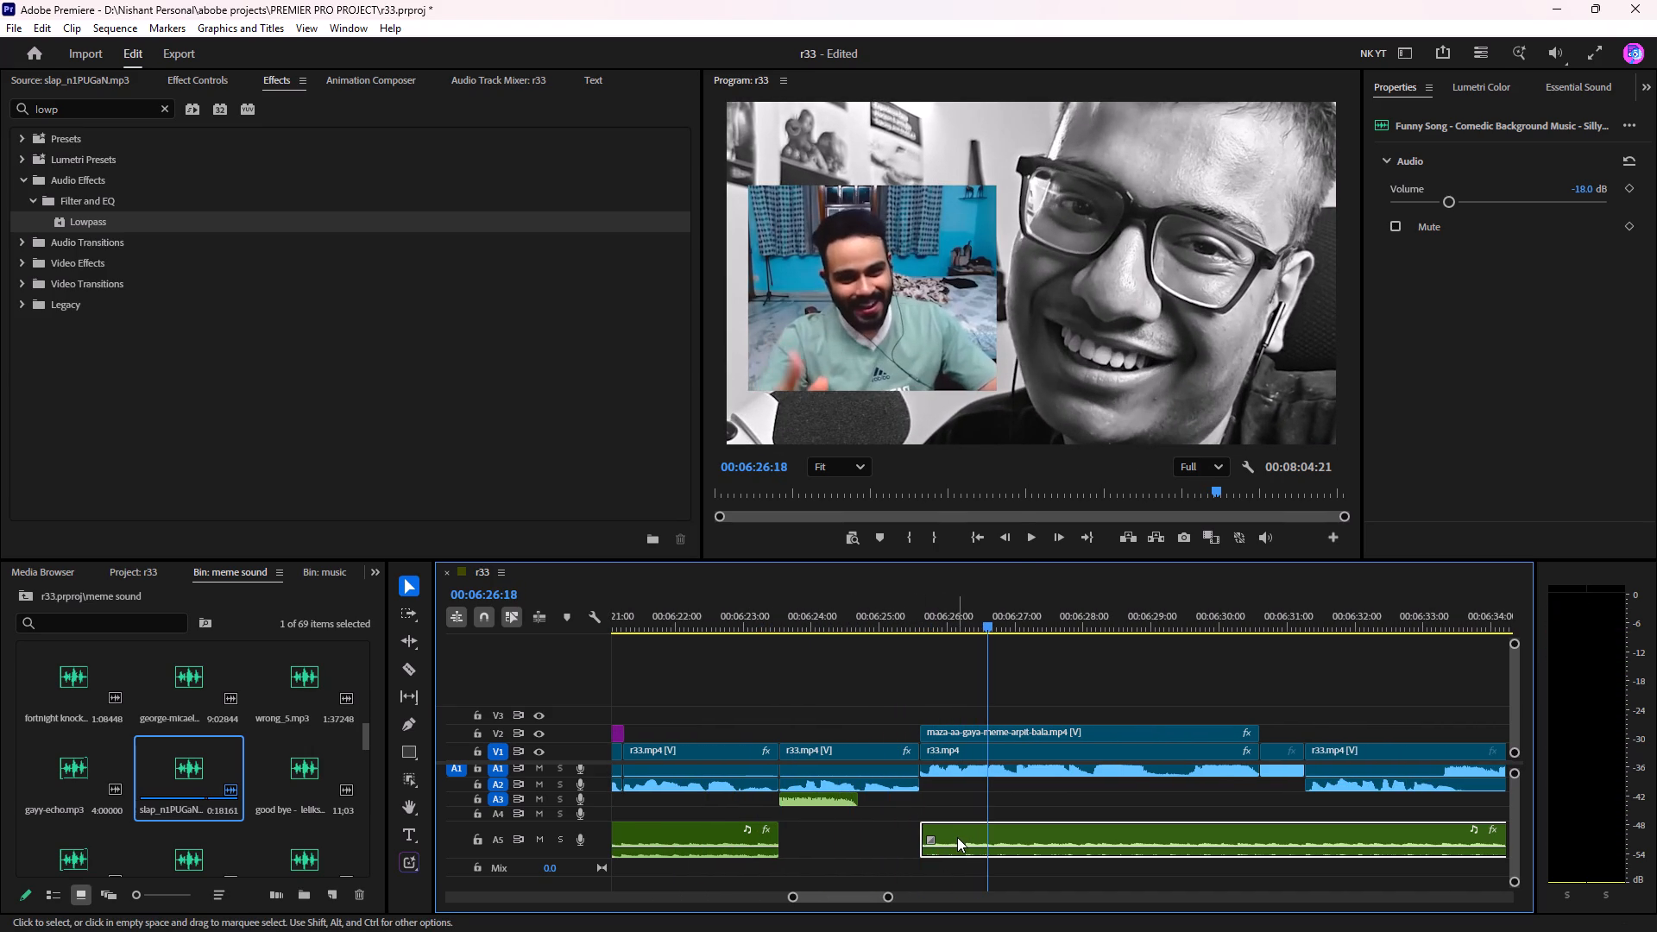
{"action": "key", "text": "space"}
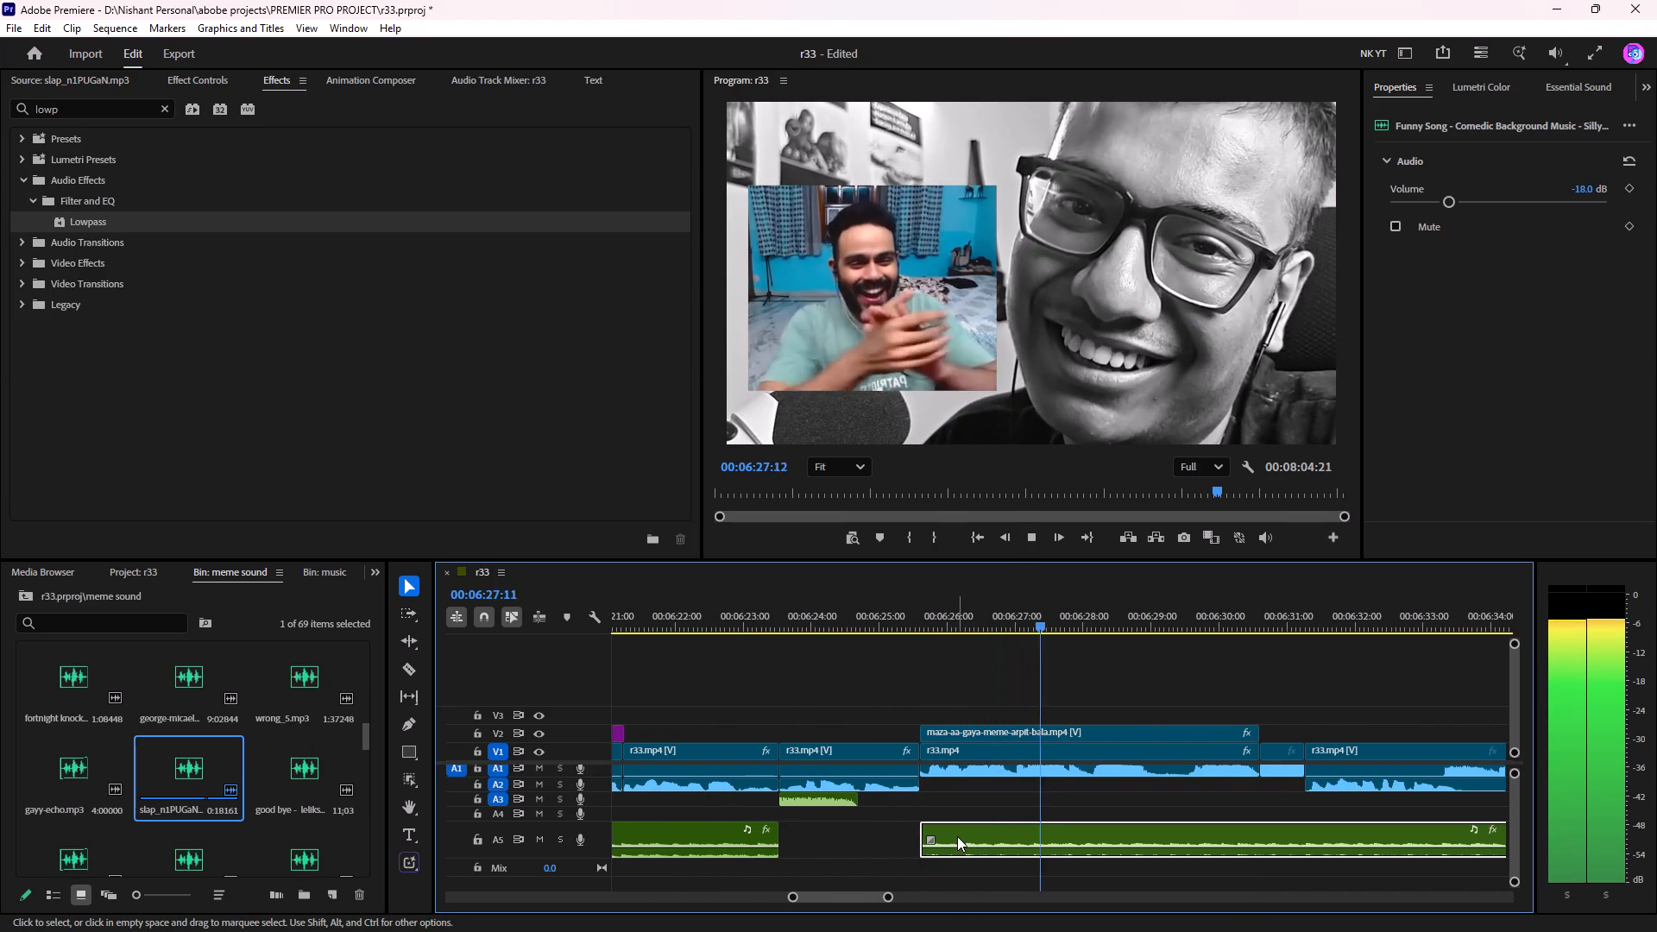
{"action": "scroll", "coordinate": [999, 794], "scroll_direction": "down", "scroll_amount": 2}
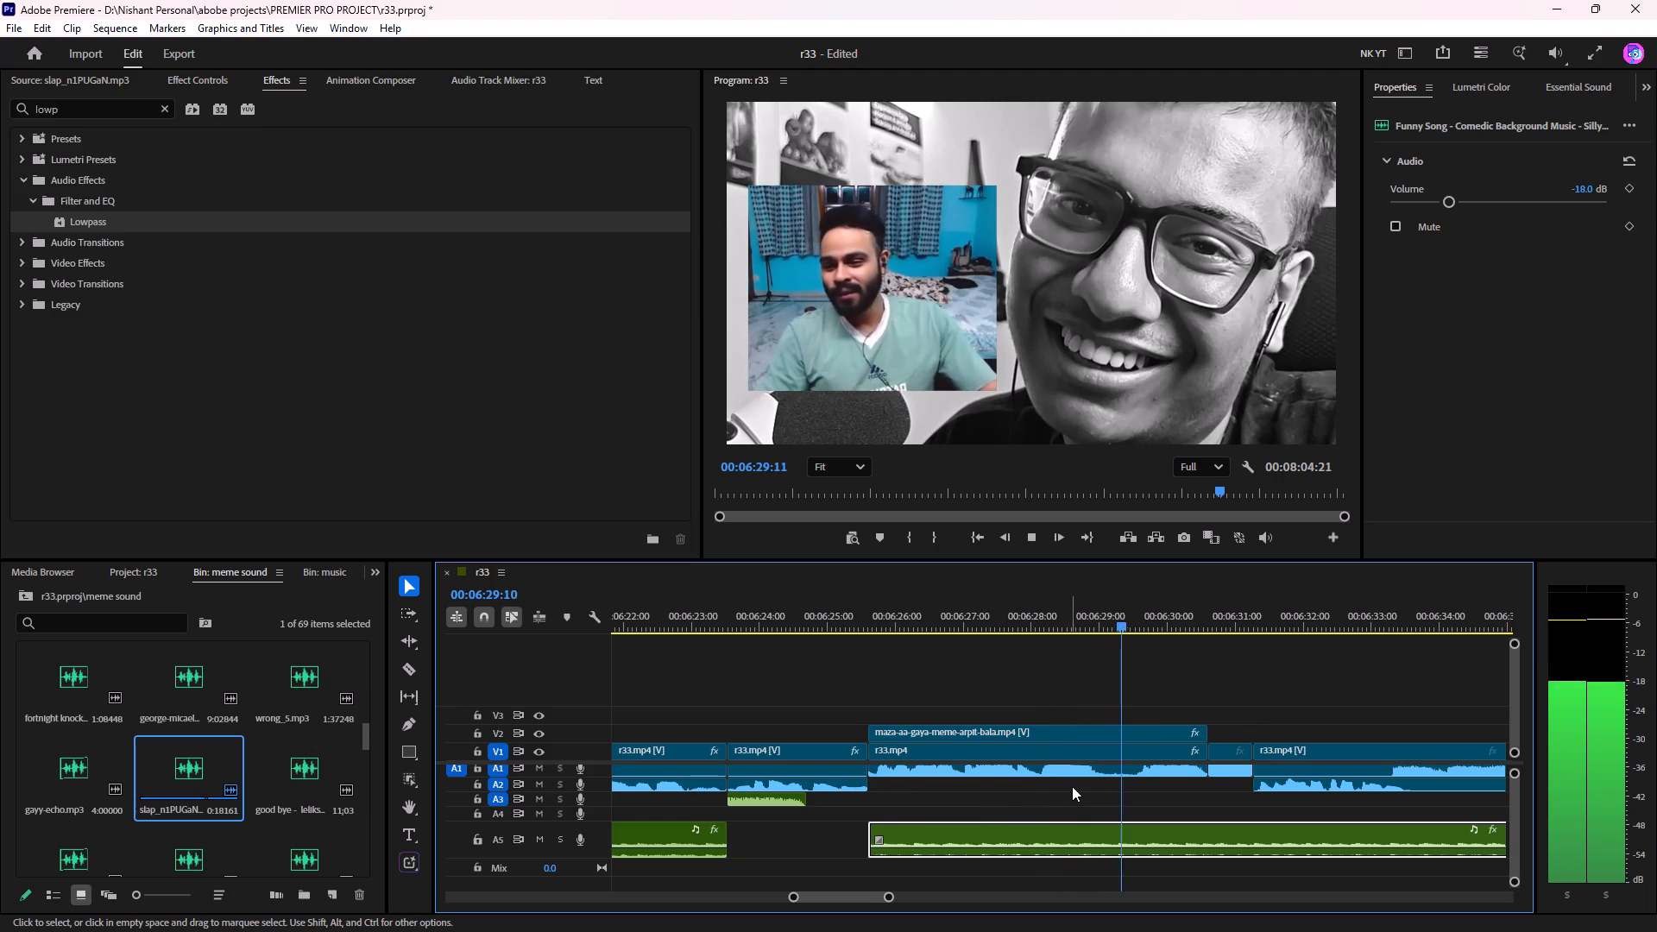
{"action": "key", "text": "space"}
{"action": "left_click_drag", "start_coordinate": [920, 831], "coordinate": [1298, 845]}
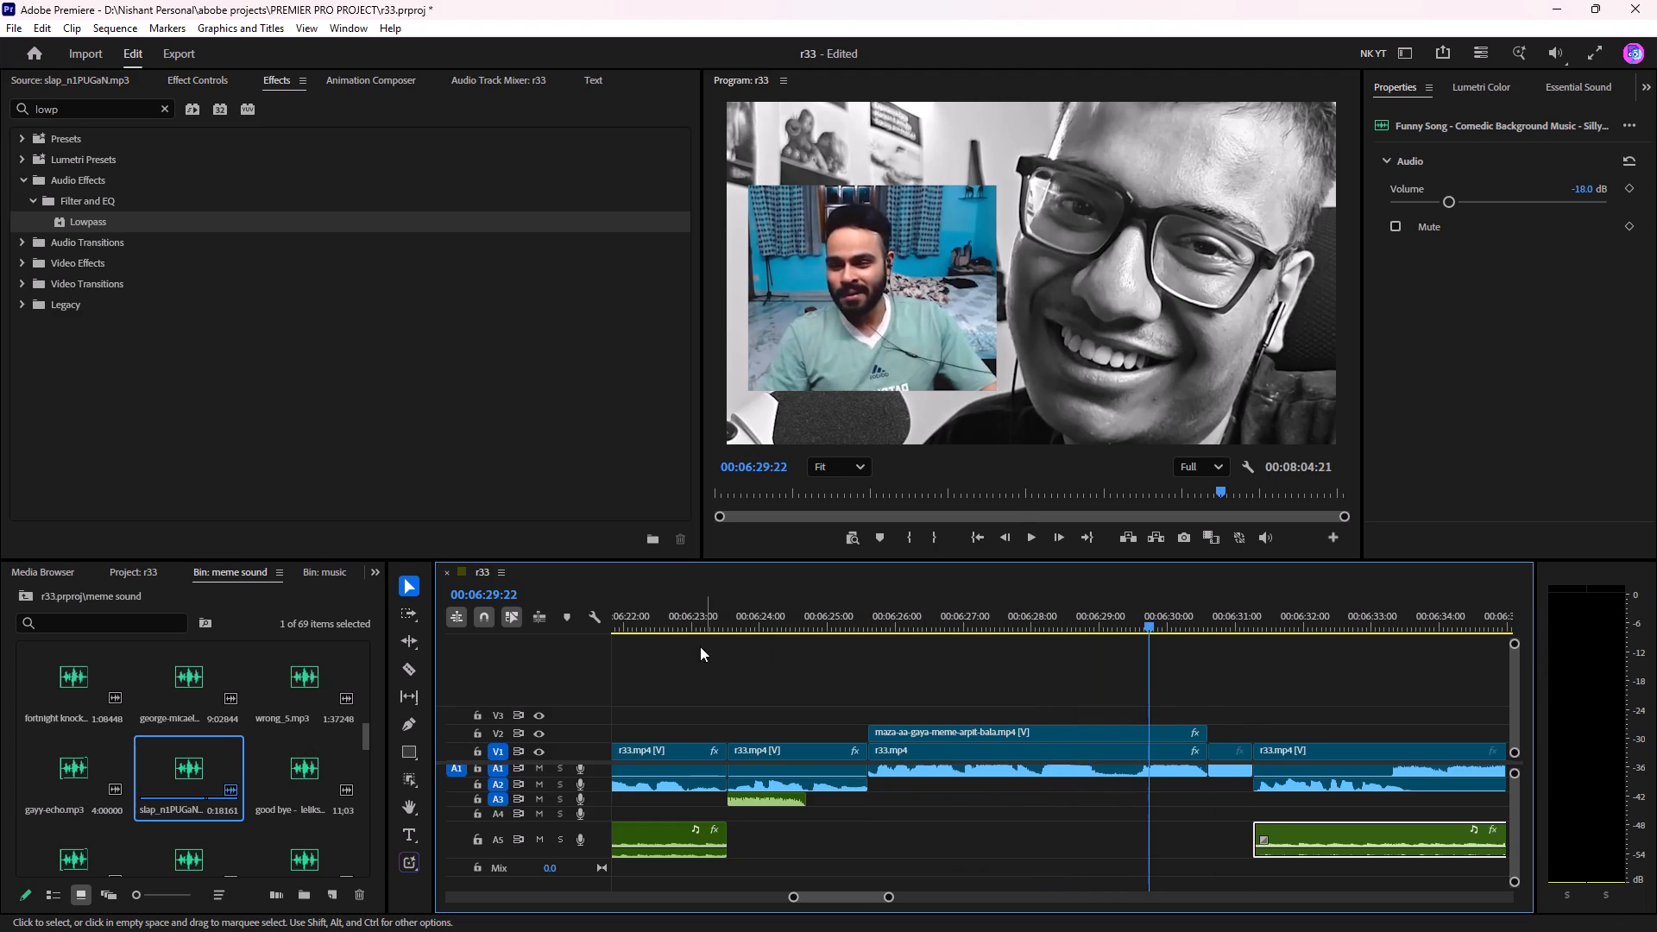
Replay from about 00:06:23 through the maza-aa-gaya insert to about 00:06:31:09 to check it without music.
{"action": "left_click", "coordinate": [678, 606]}
{"action": "key", "text": "space"}
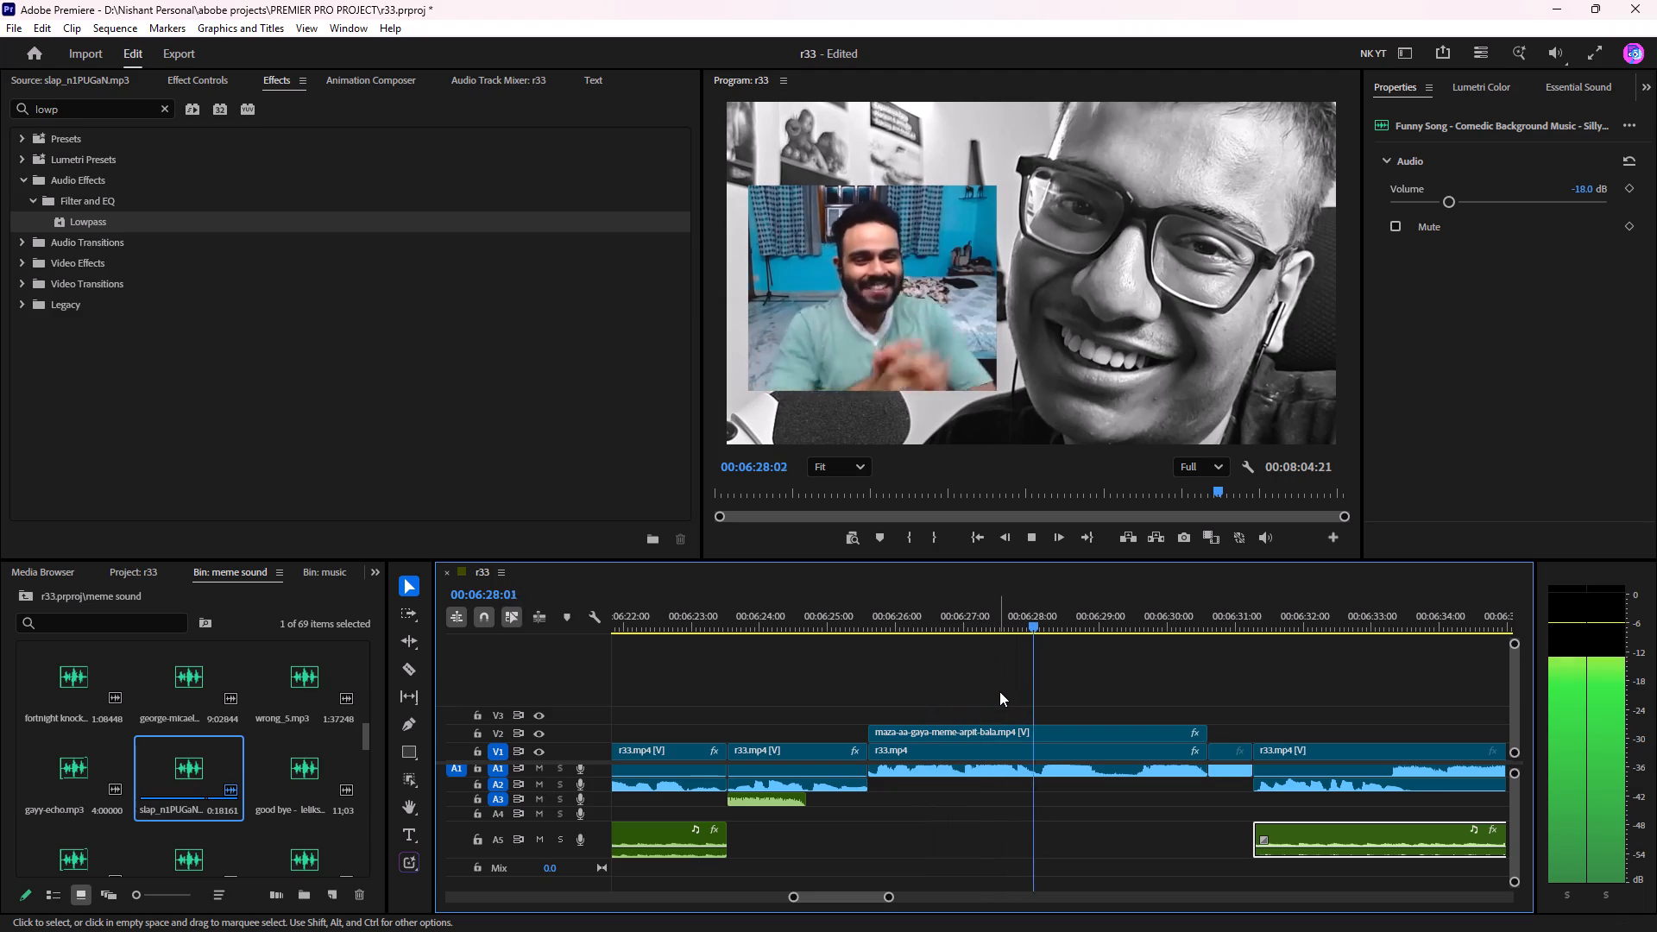
{"action": "scroll", "coordinate": [1099, 729], "scroll_direction": "down", "scroll_amount": 5}
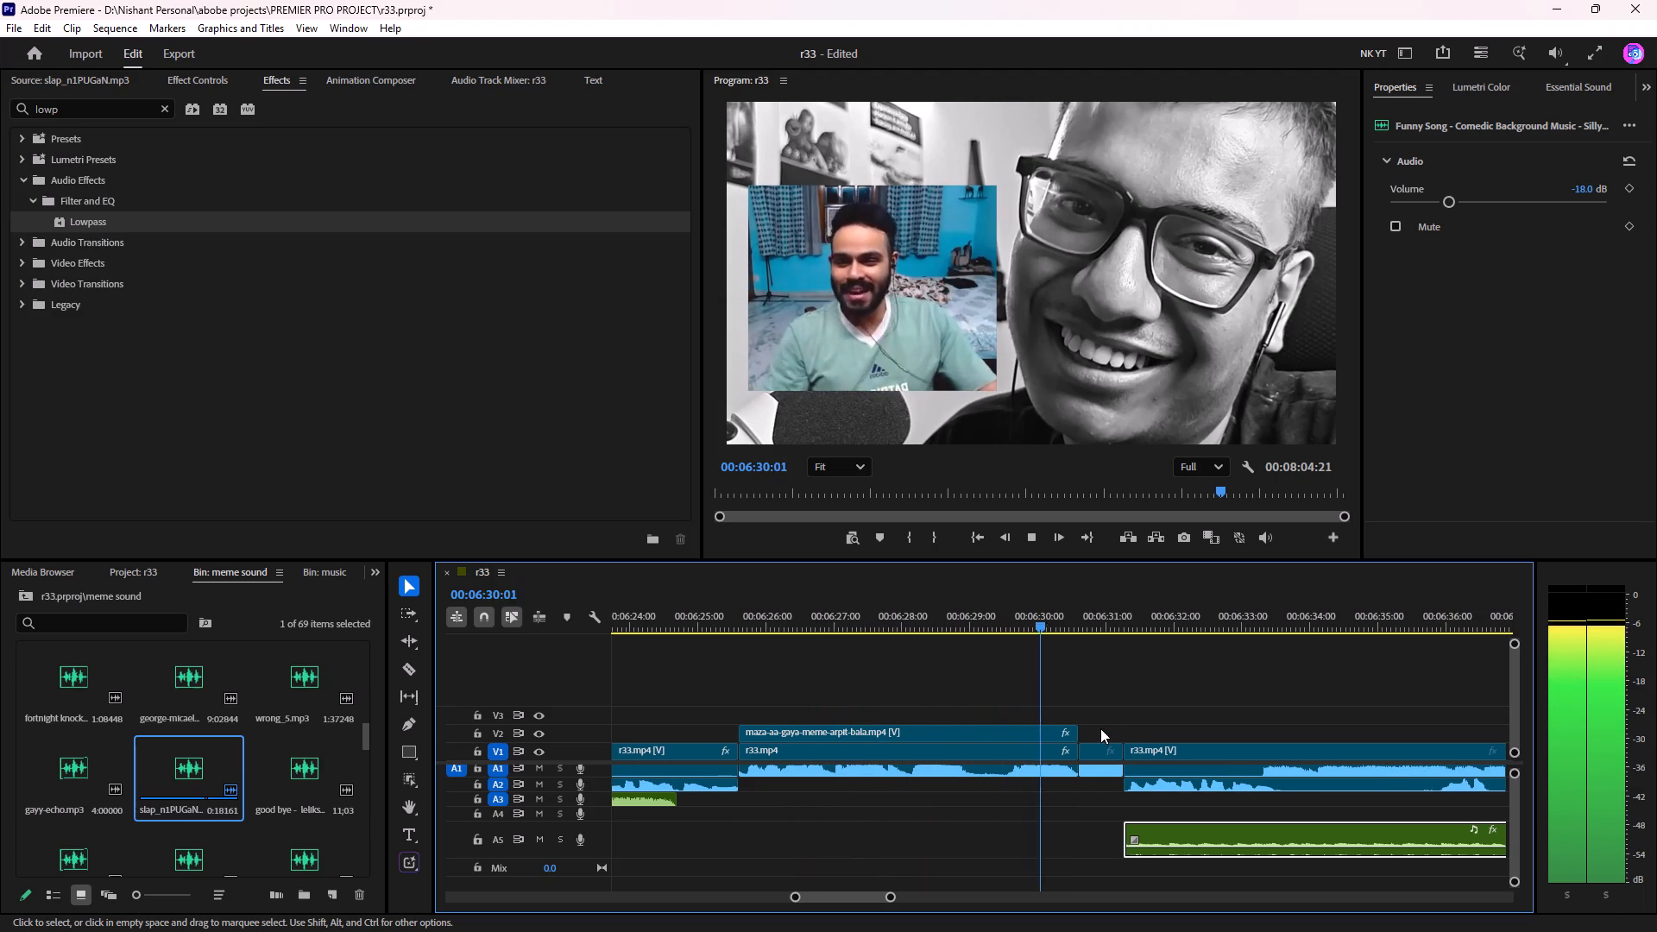
{"action": "key", "text": "space"}
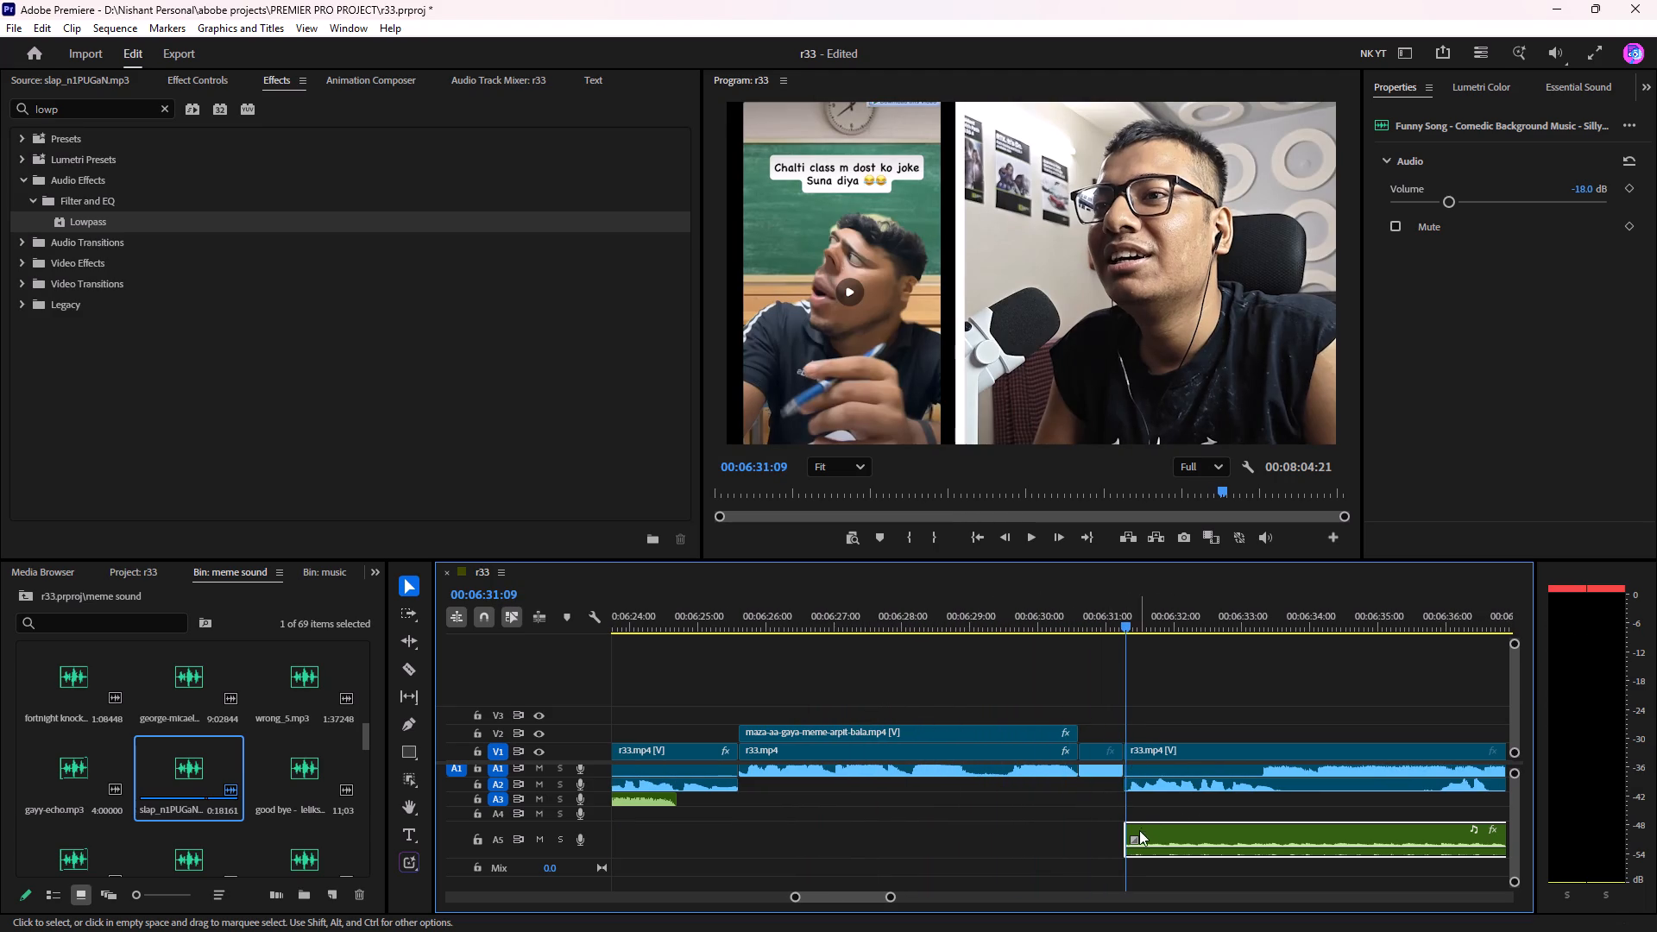
Move the remaining A5 music to start at about 00:06:38:10, before the next Adjustment Layer, with a fade-in of about half a second.
{"action": "left_click_drag", "start_coordinate": [1142, 831], "coordinate": [1494, 834]}
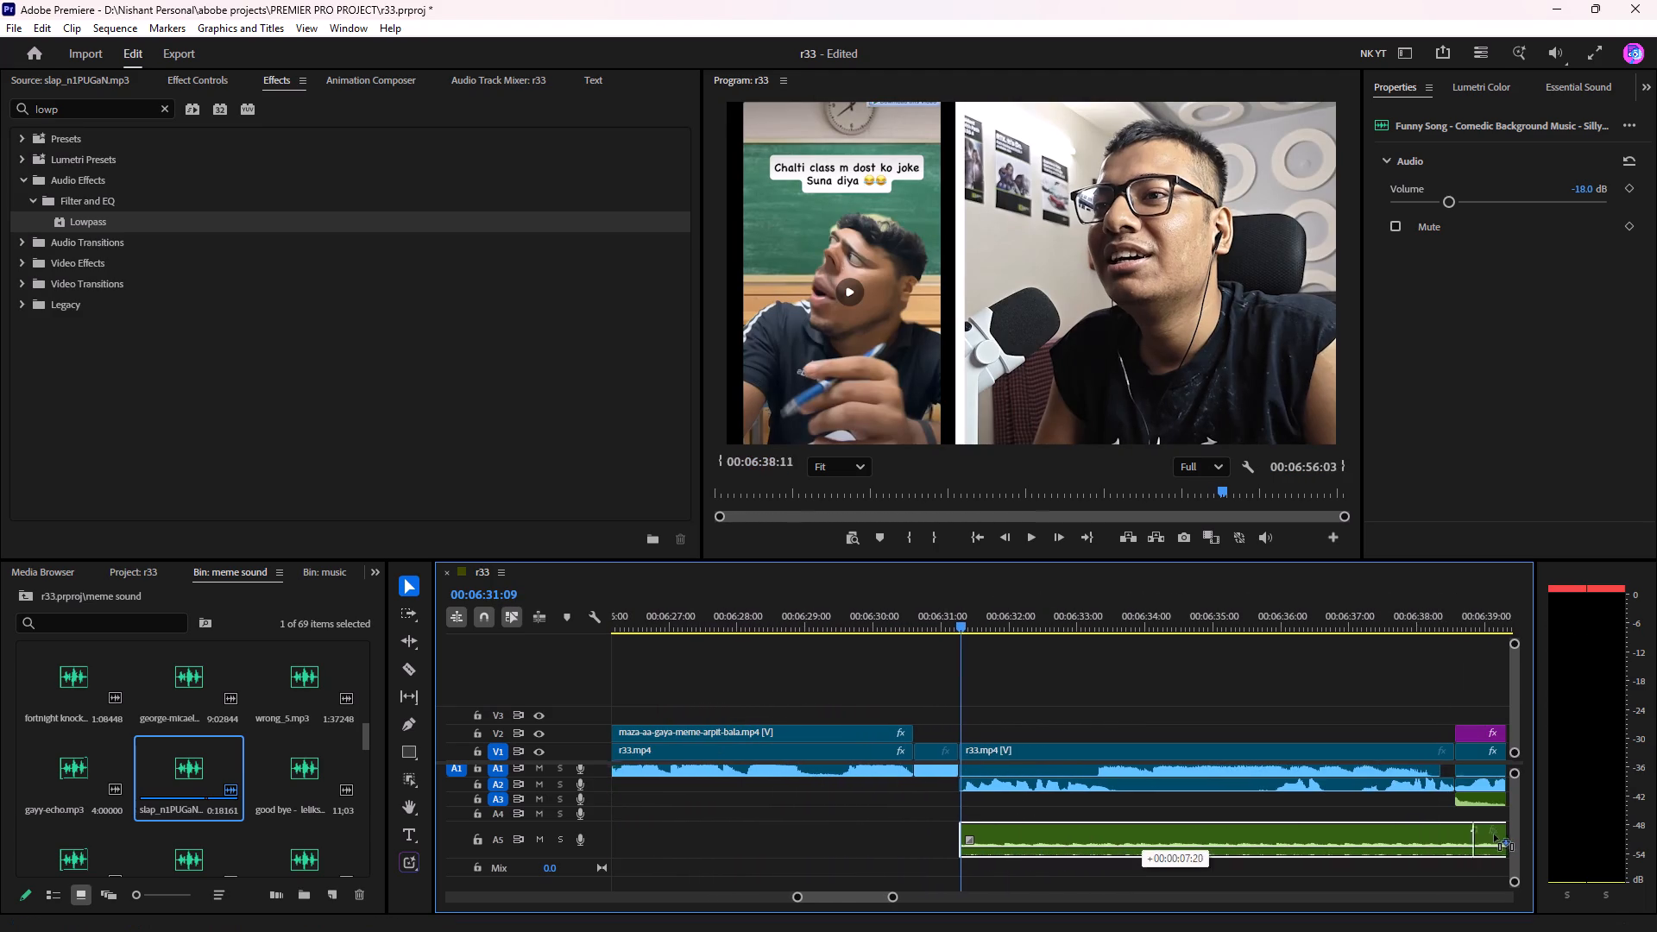
{"action": "left_click_drag", "start_coordinate": [1494, 834], "coordinate": [1175, 840]}
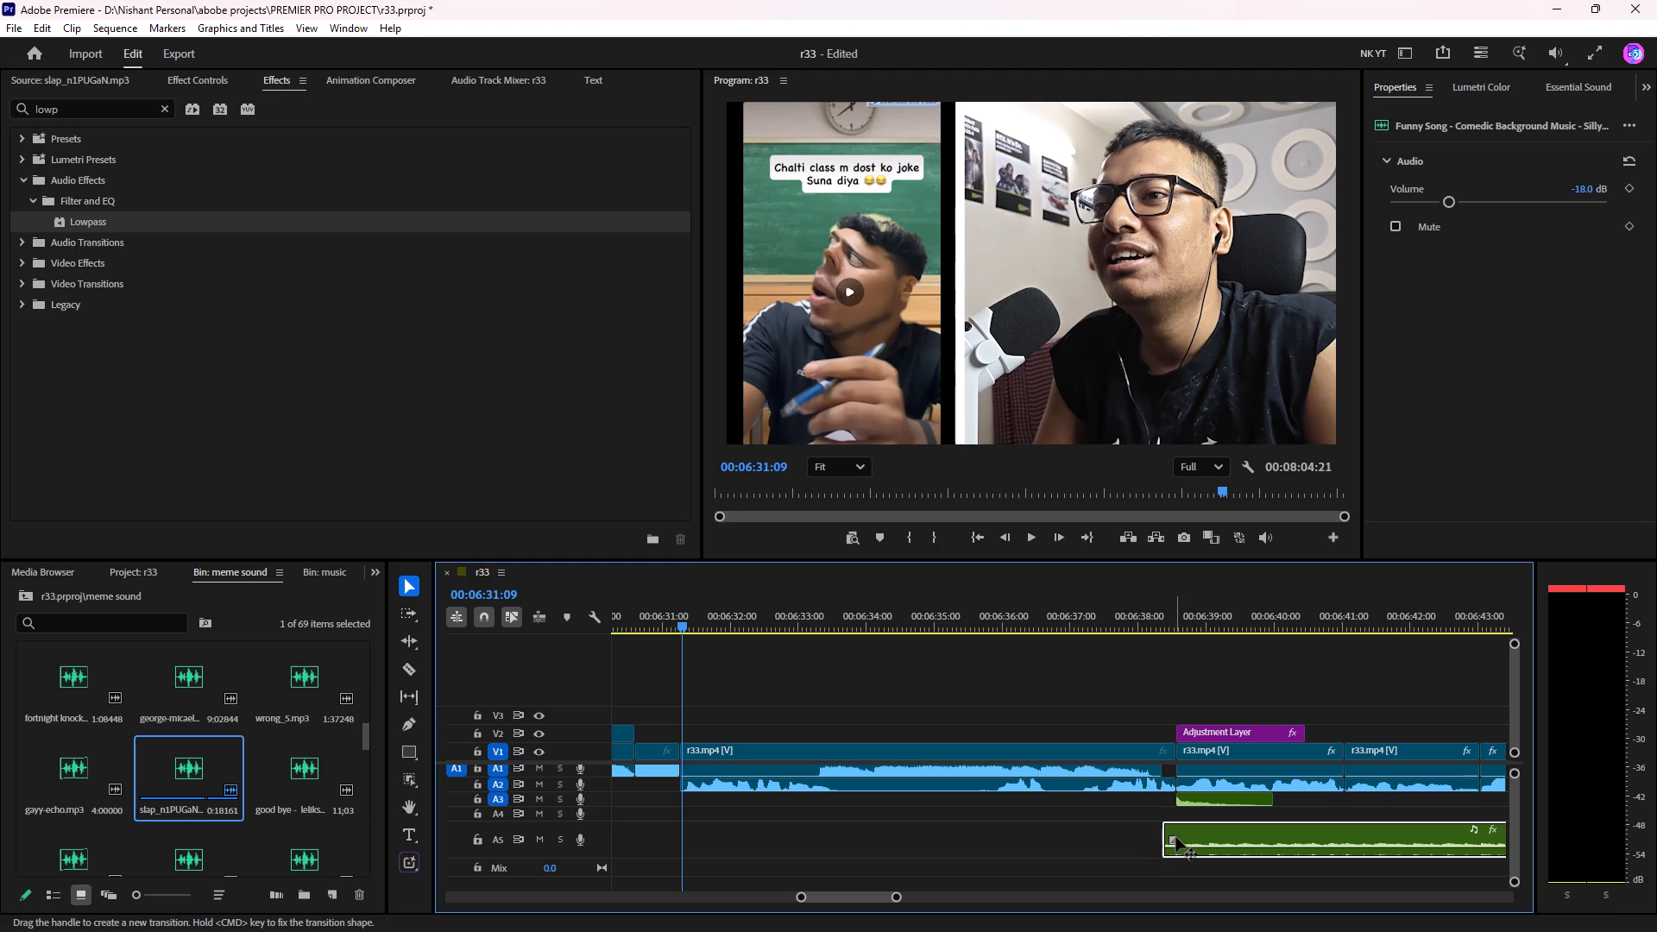
{"action": "left_click_drag", "start_coordinate": [1176, 836], "coordinate": [1205, 836]}
Play from about 00:06:38 to about 00:06:52 to check the repositioned A5 music under the reactions and the downlofdad.jpg insert.
{"action": "left_click", "coordinate": [1128, 608]}
{"action": "key", "text": "space"}
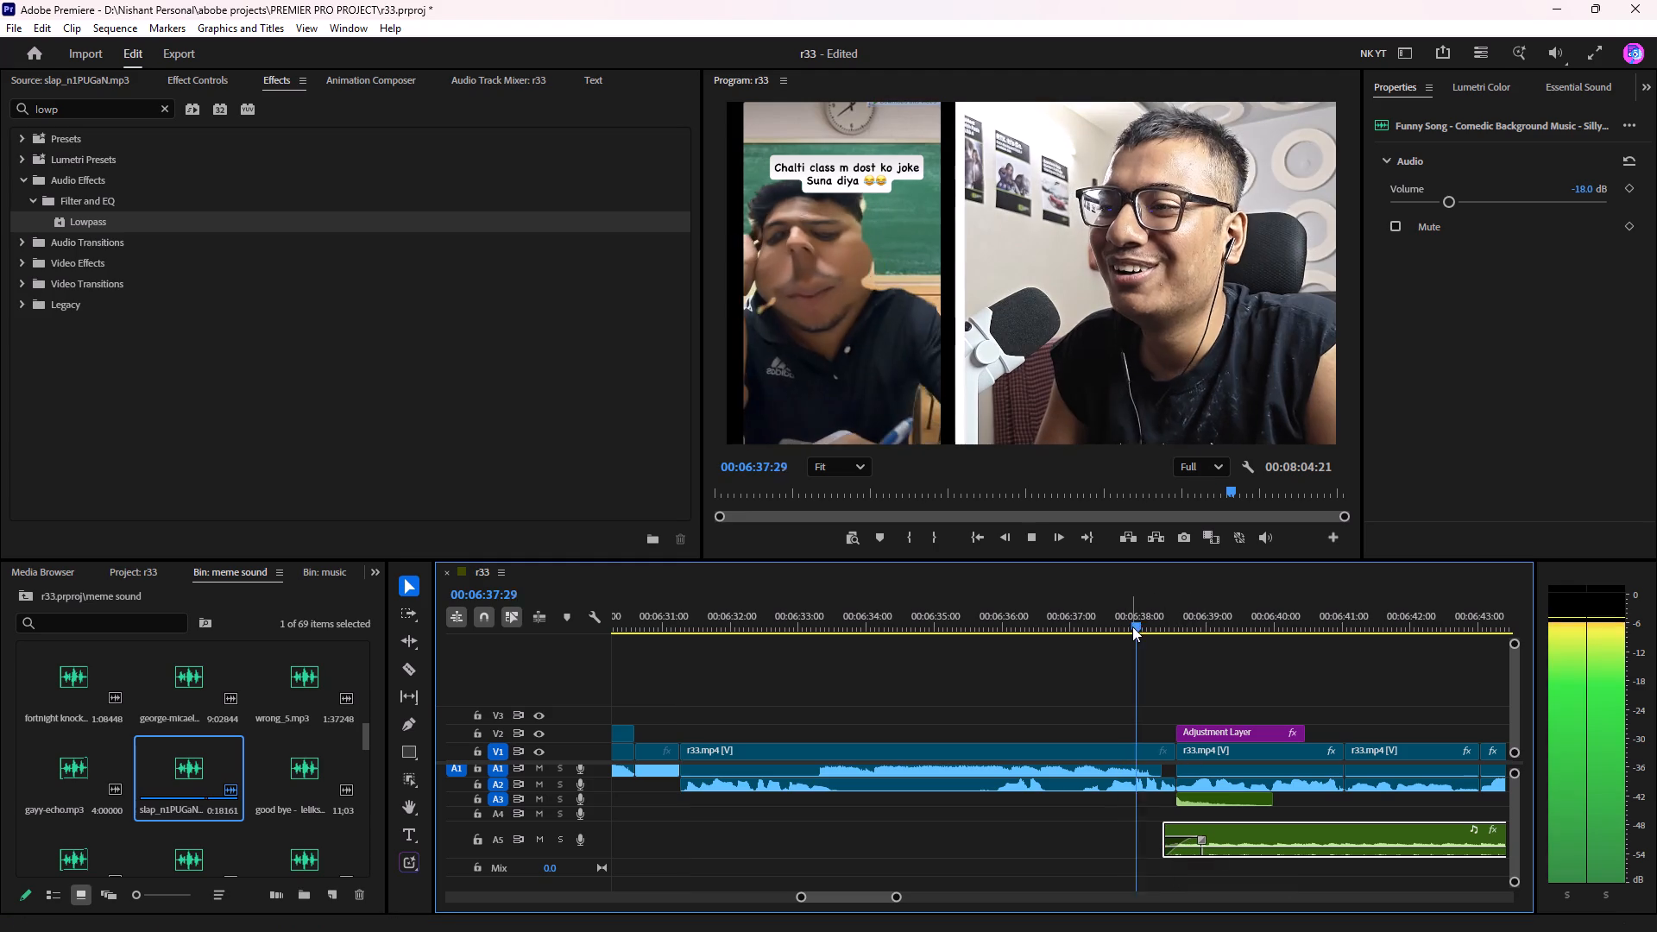
{"action": "scroll", "coordinate": [1132, 627], "scroll_direction": "down", "scroll_amount": 9}
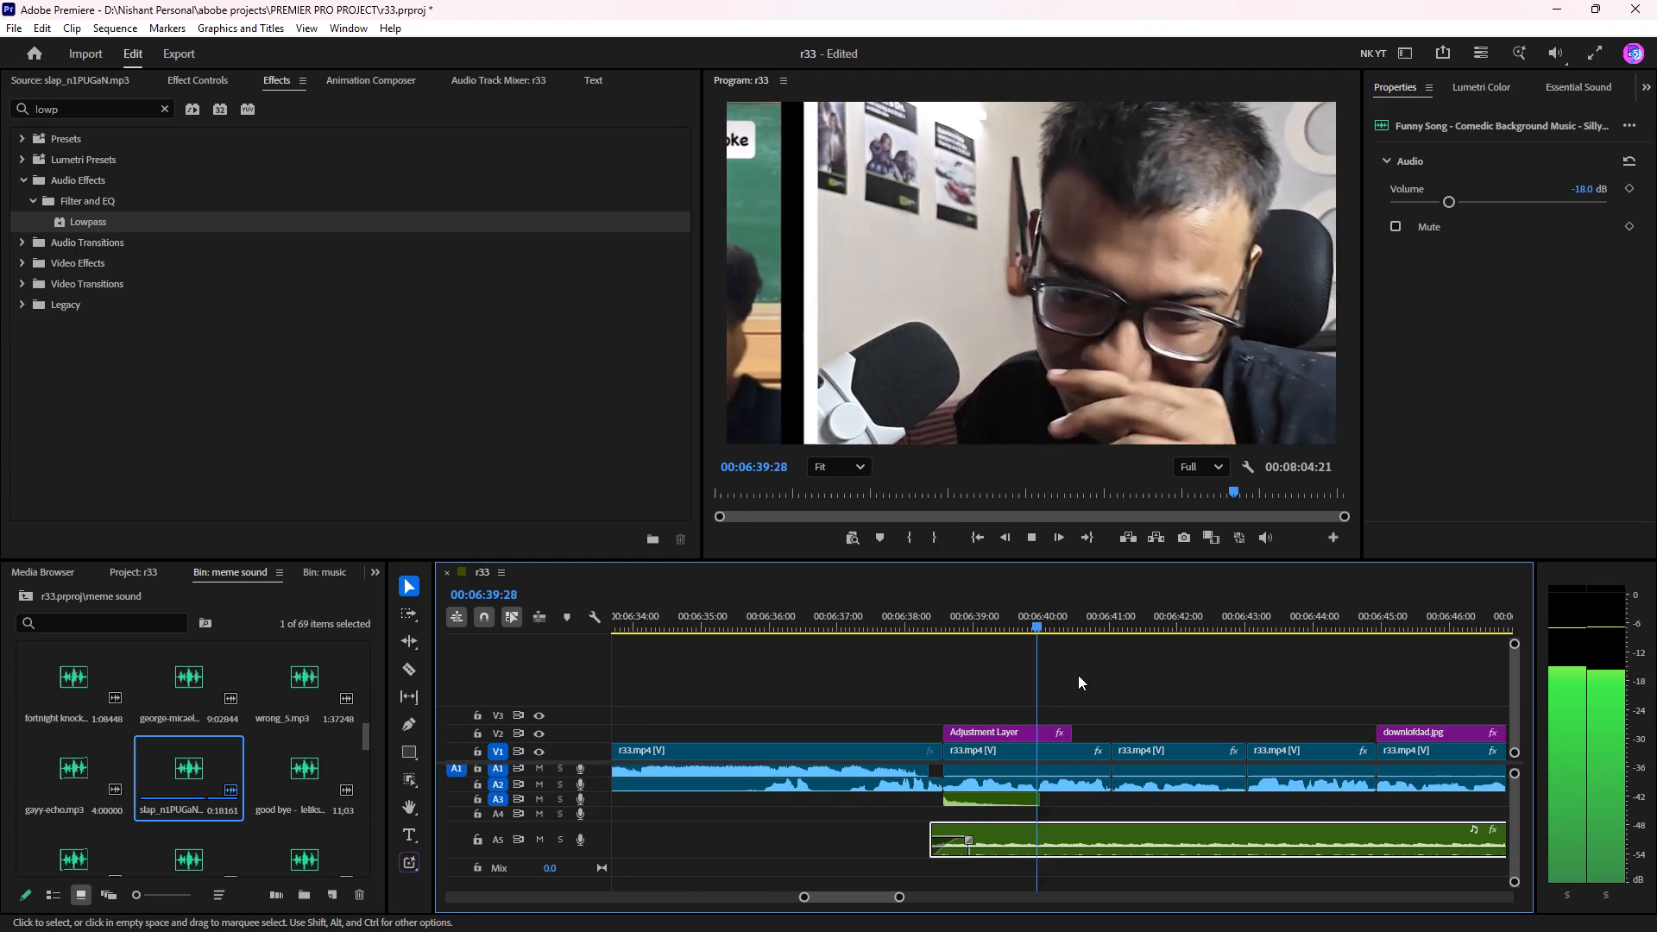
{"action": "scroll", "coordinate": [1082, 667], "scroll_direction": "down", "scroll_amount": 3}
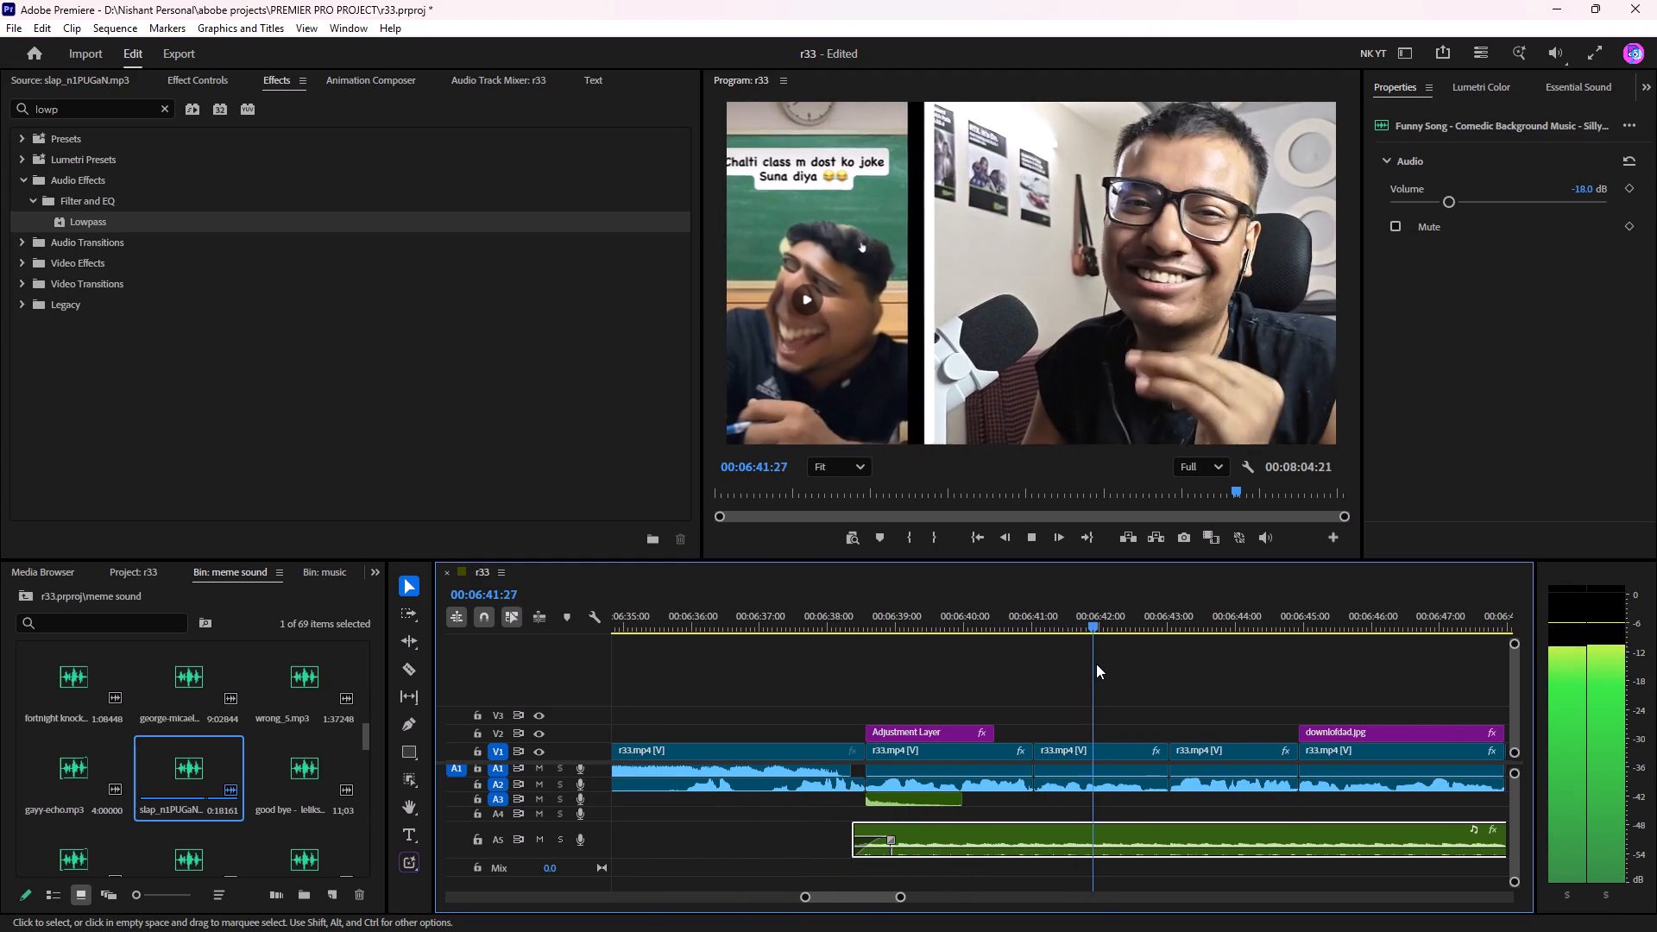
{"action": "scroll", "coordinate": [1096, 664], "scroll_direction": "down", "scroll_amount": 3}
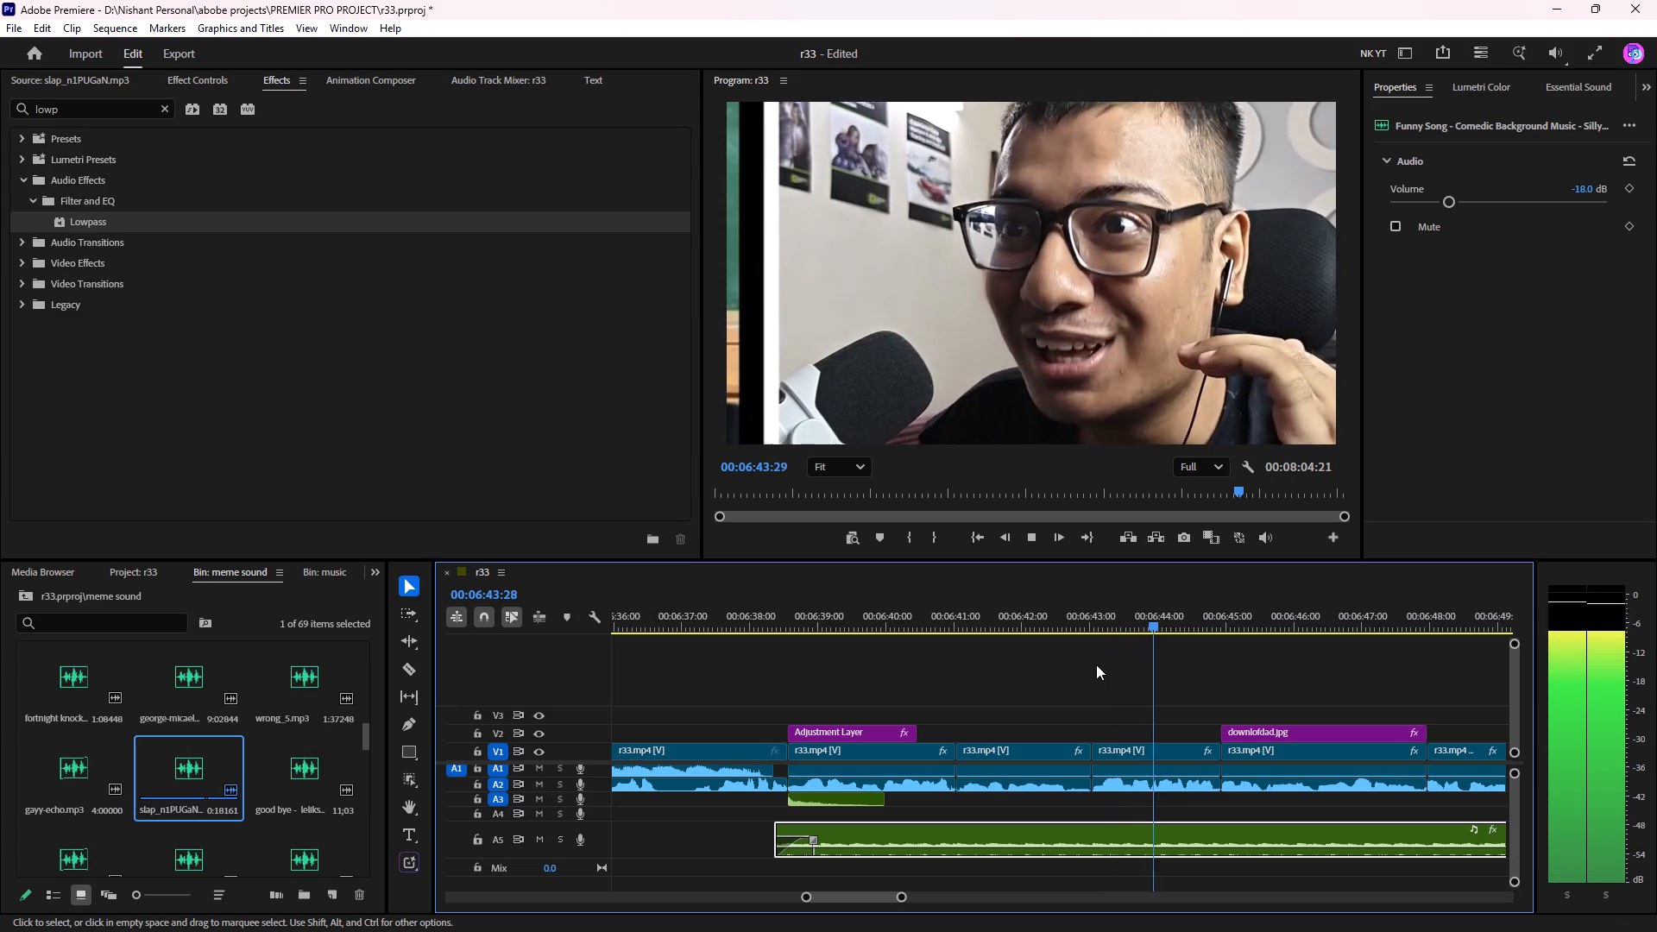
{"action": "scroll", "coordinate": [1096, 665], "scroll_direction": "down", "scroll_amount": 8}
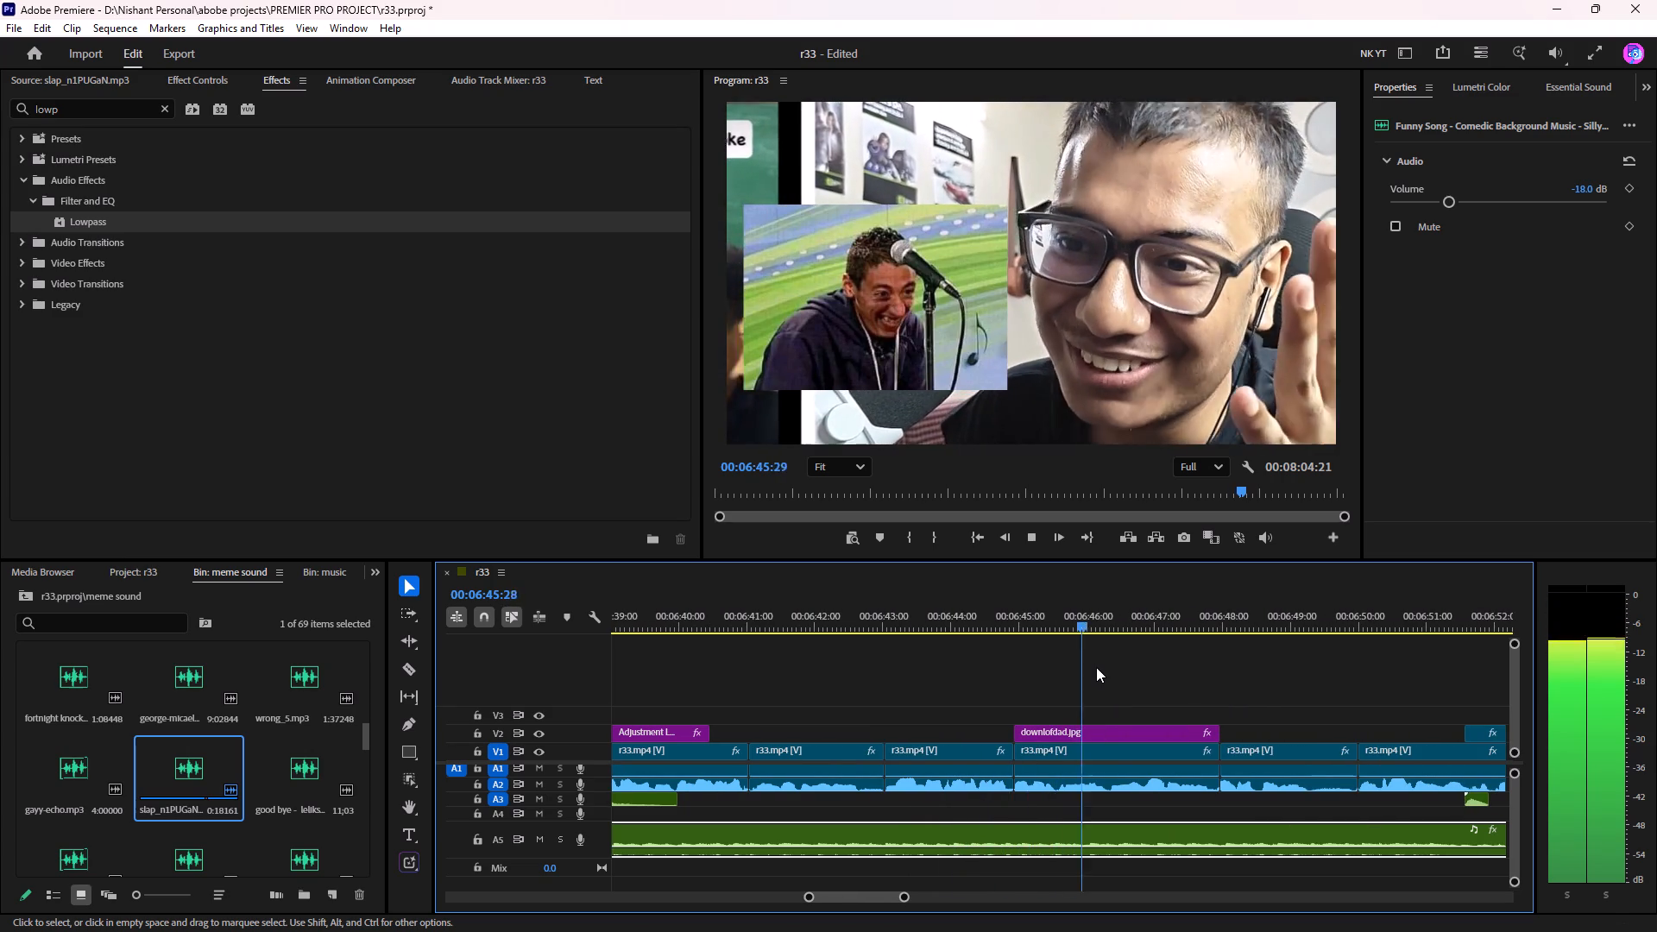
{"action": "scroll", "coordinate": [1096, 667], "scroll_direction": "down", "scroll_amount": 1}
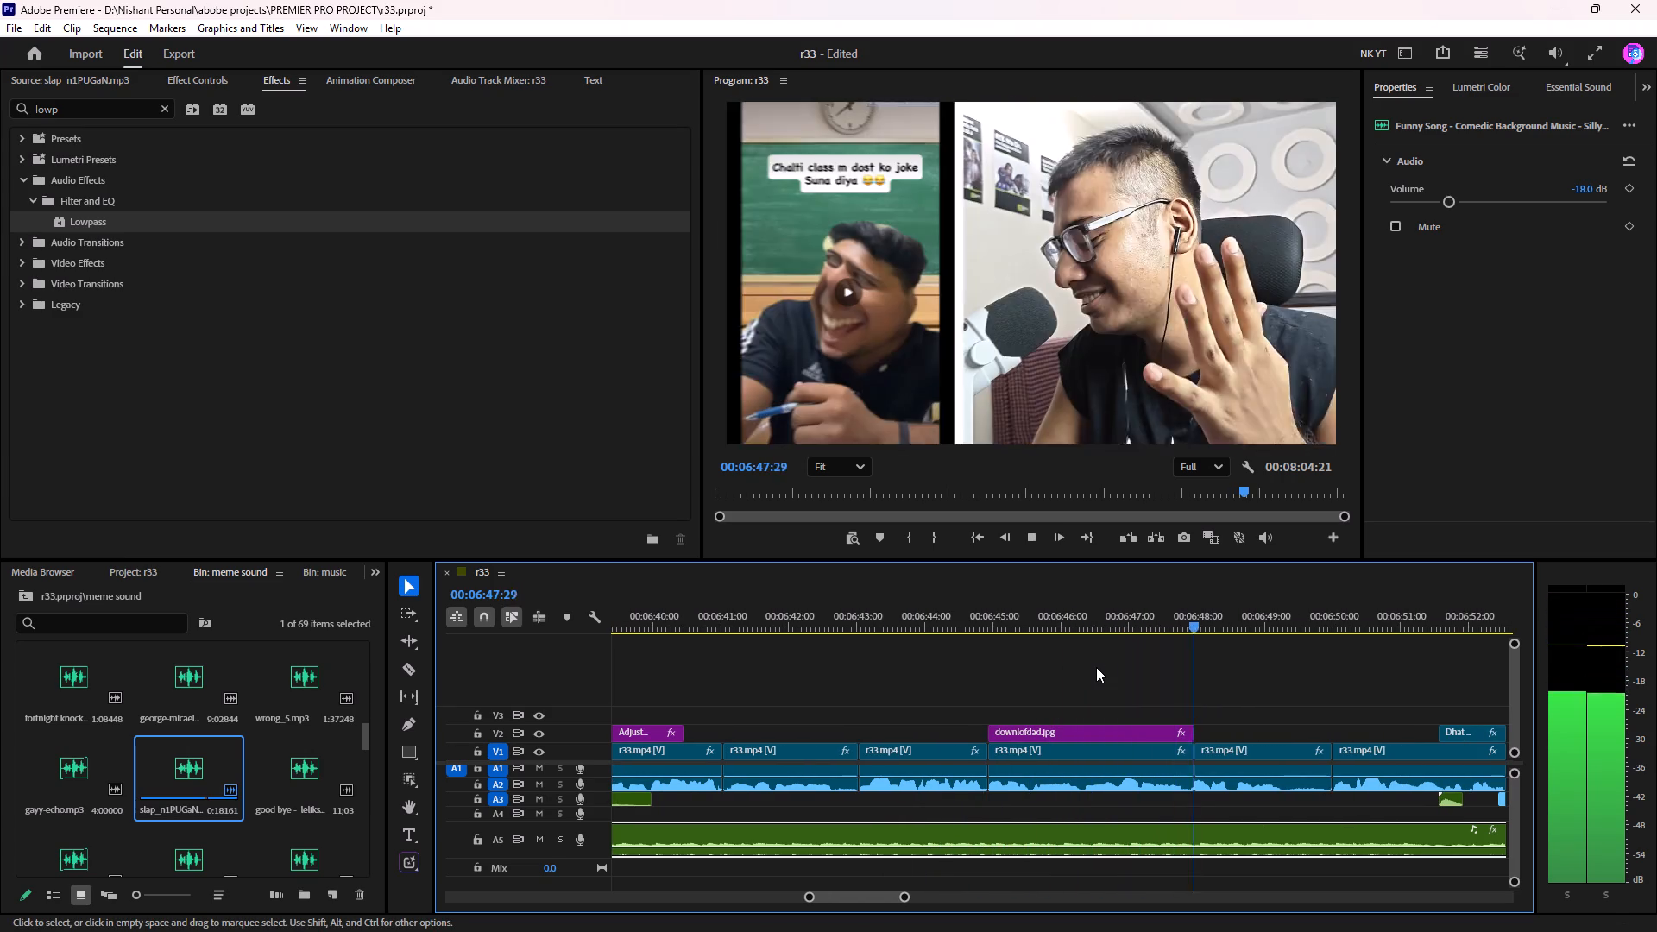
{"action": "scroll", "coordinate": [1199, 676], "scroll_direction": "down", "scroll_amount": 3}
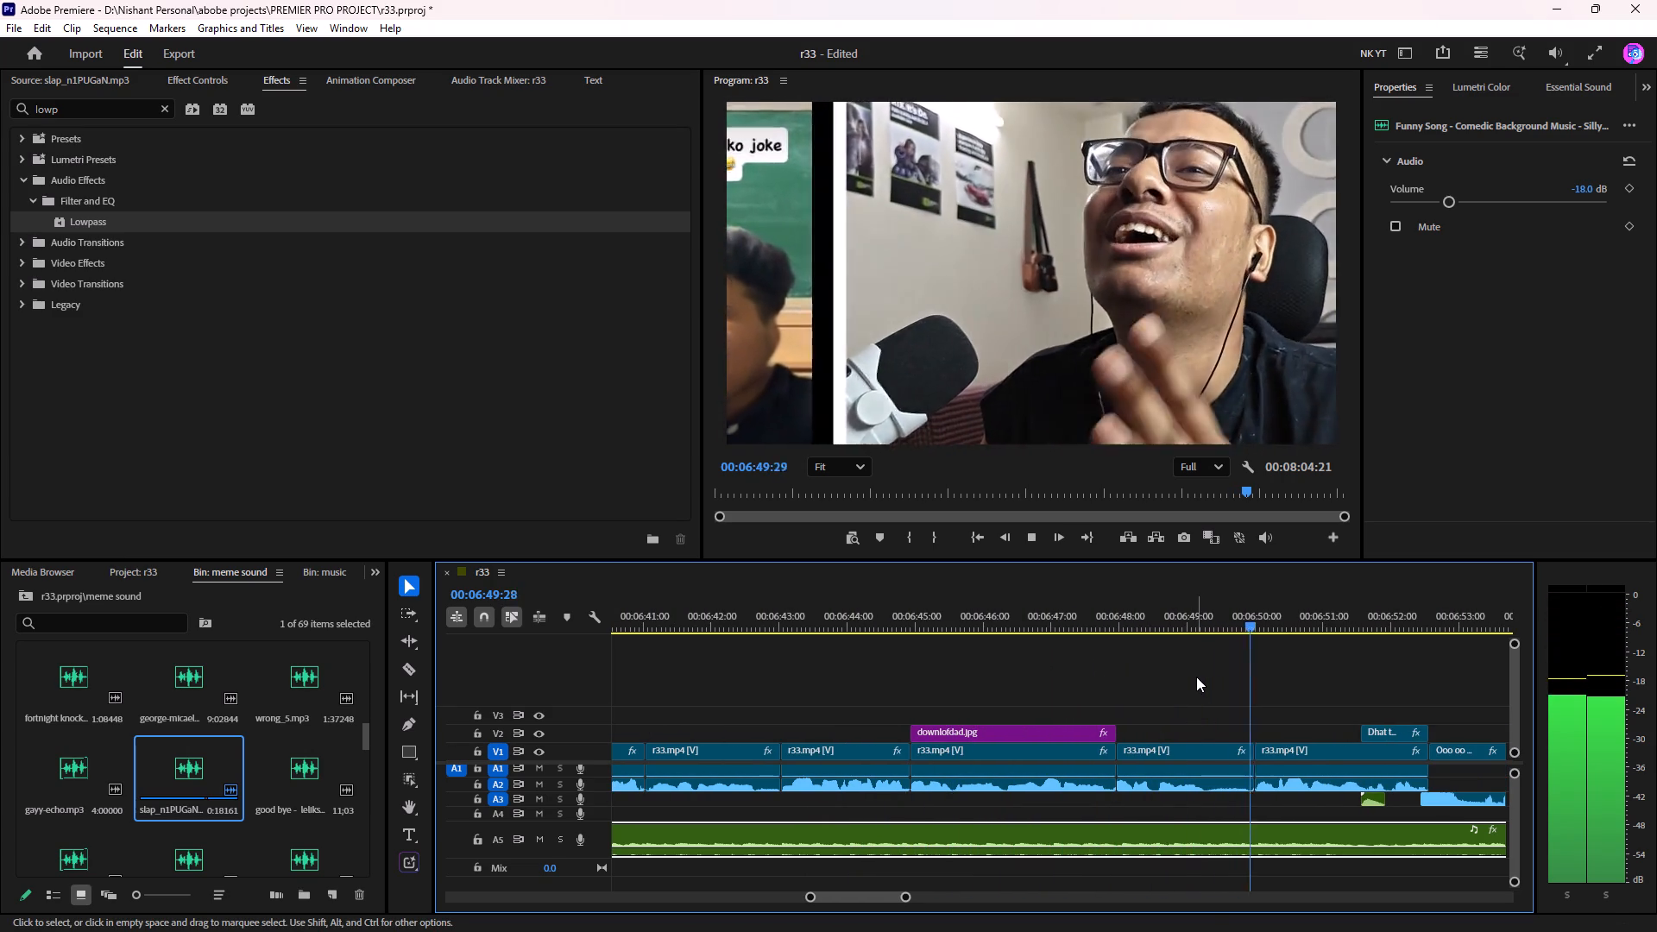
{"action": "scroll", "coordinate": [1196, 673], "scroll_direction": "down", "scroll_amount": 9}
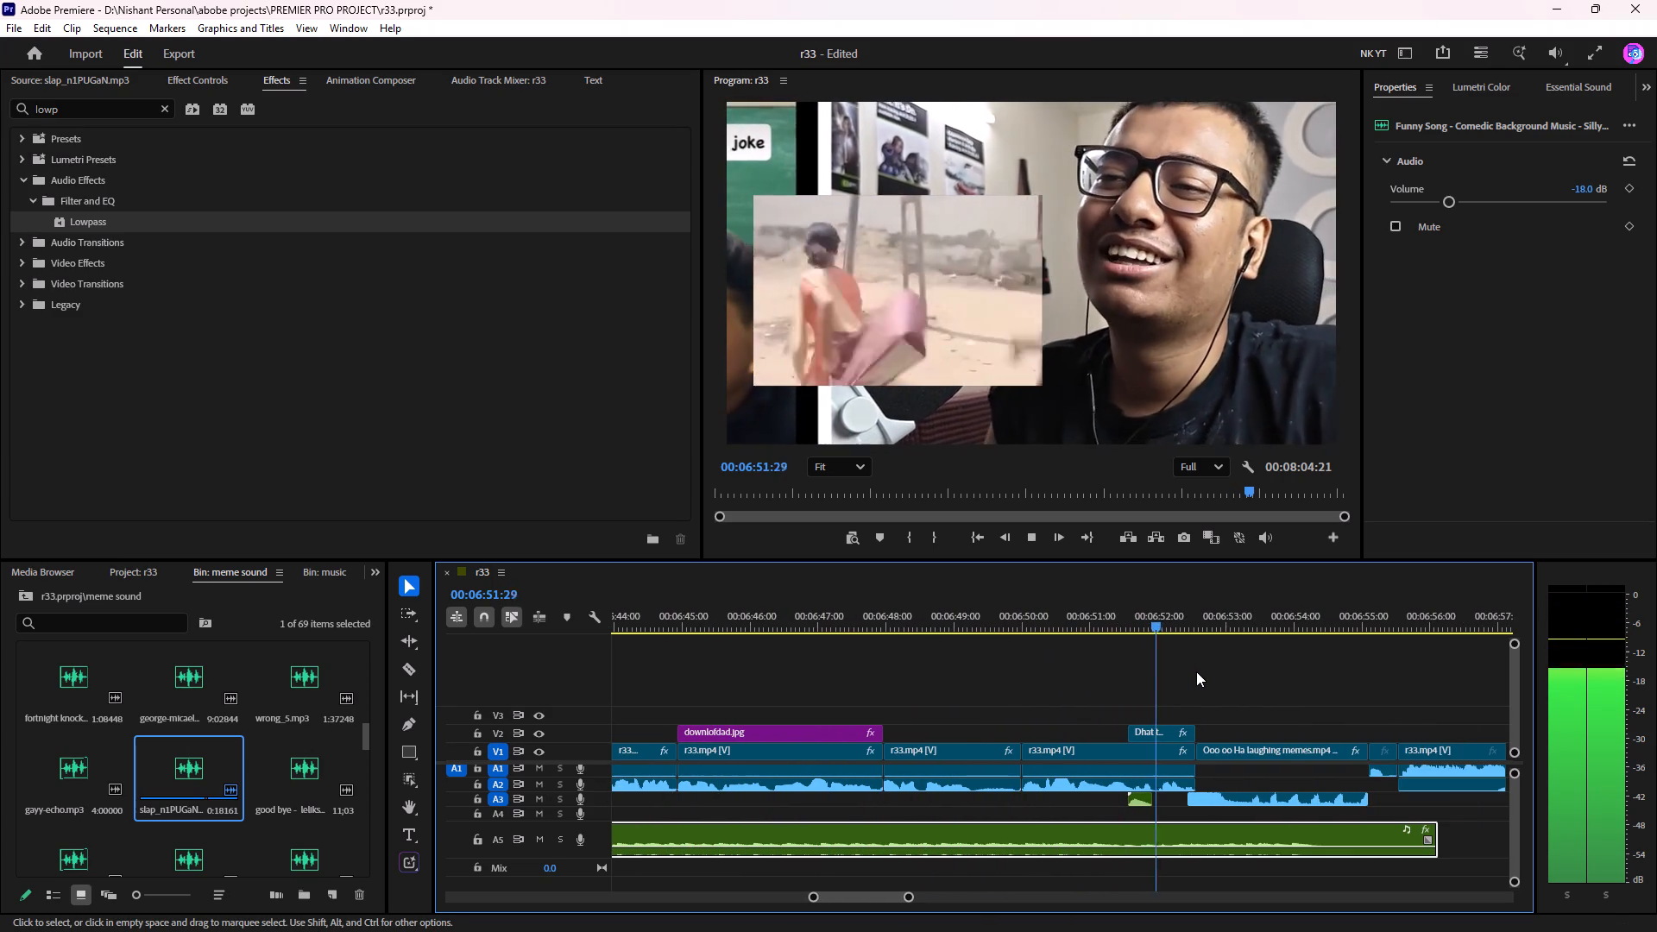
Replay the section full-screen from about 00:06:37:20 into the Ooo oo Ha laughing memes insert at about 00:06:52:28.
{"action": "left_click_drag", "start_coordinate": [1038, 608], "coordinate": [944, 627]}
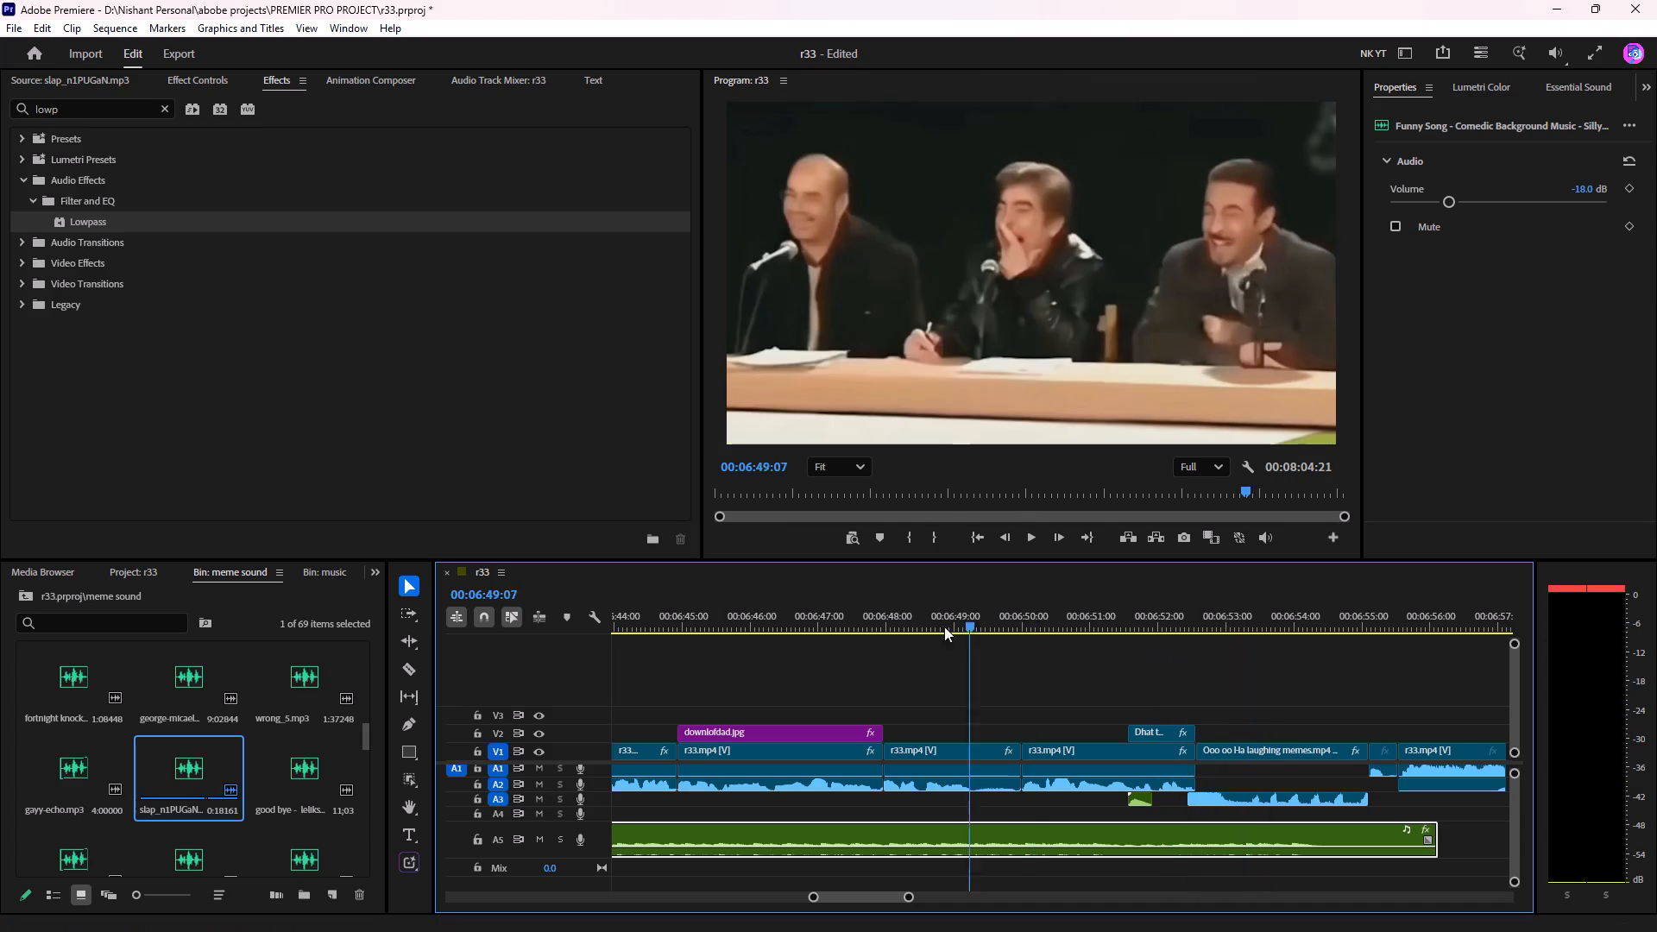
{"action": "left_click_drag", "start_coordinate": [944, 627], "coordinate": [762, 667]}
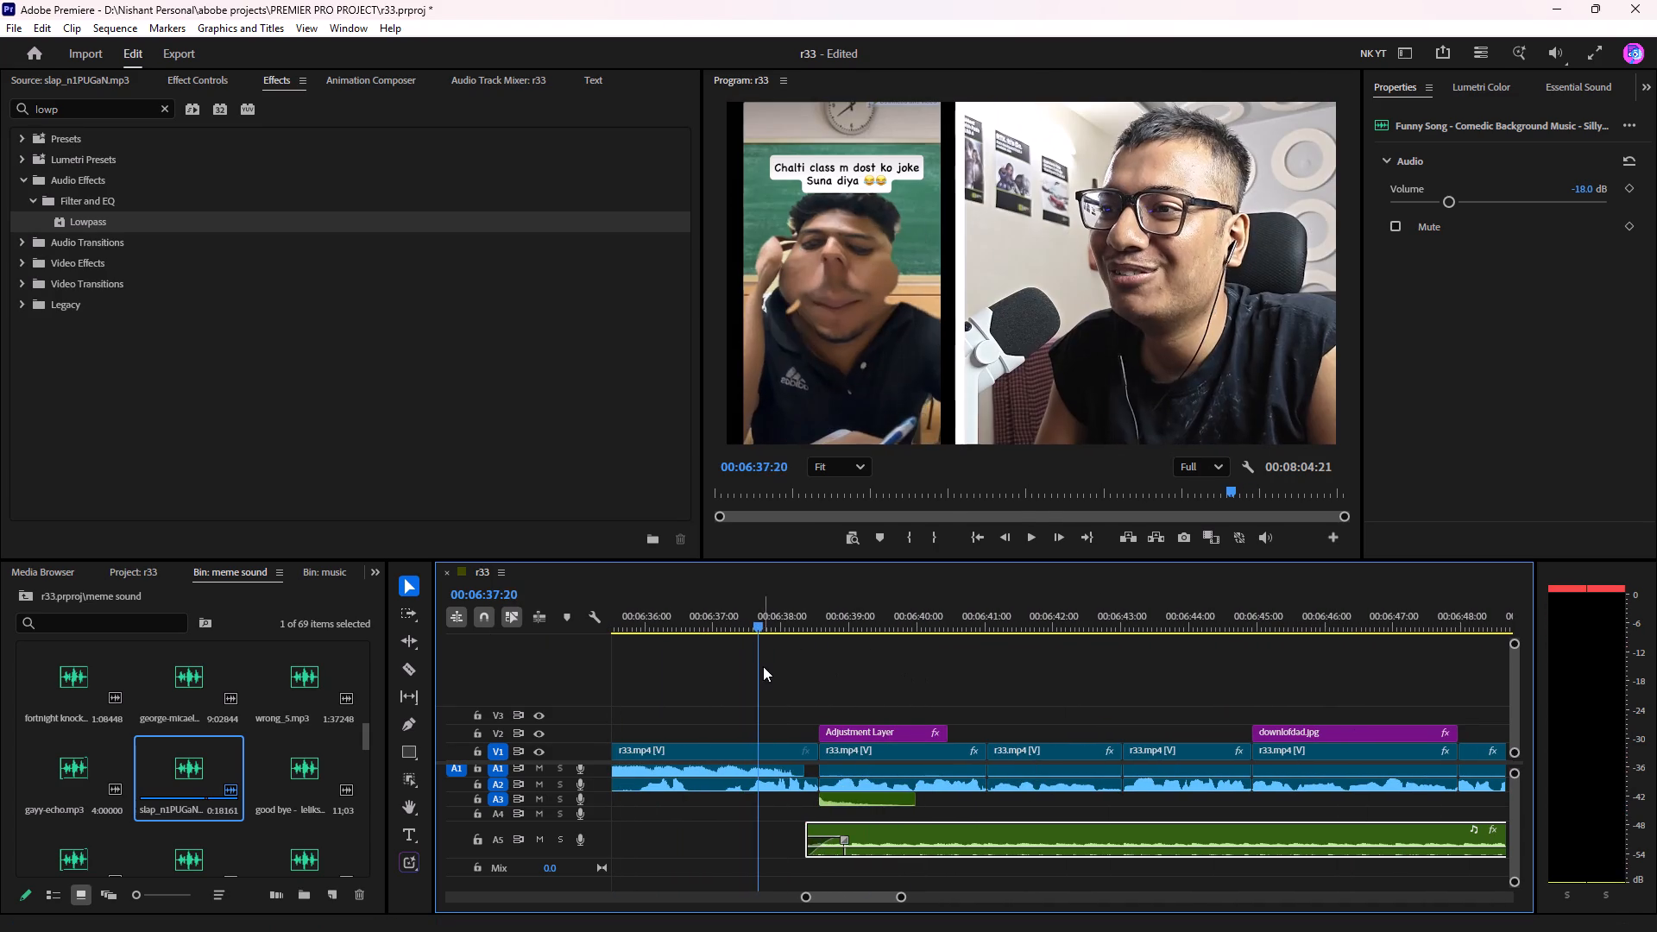
{"action": "key", "text": "space"}
{"action": "left_click", "coordinate": [1594, 61]}
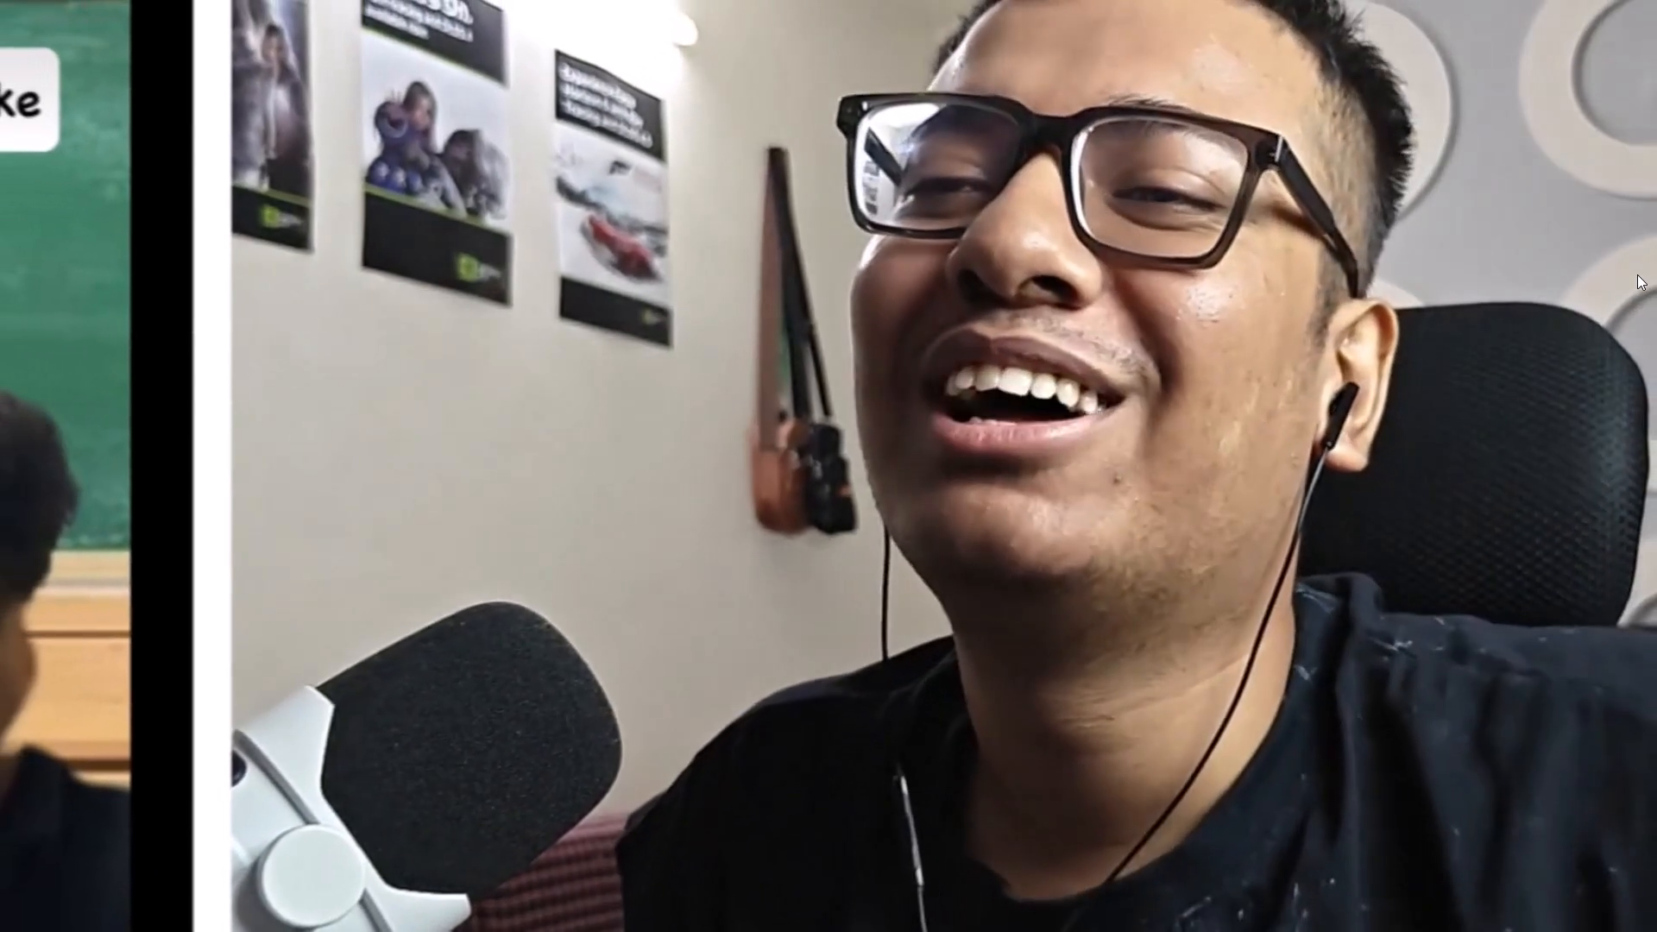
{"action": "key", "text": "Escape"}
{"action": "key", "text": "space"}
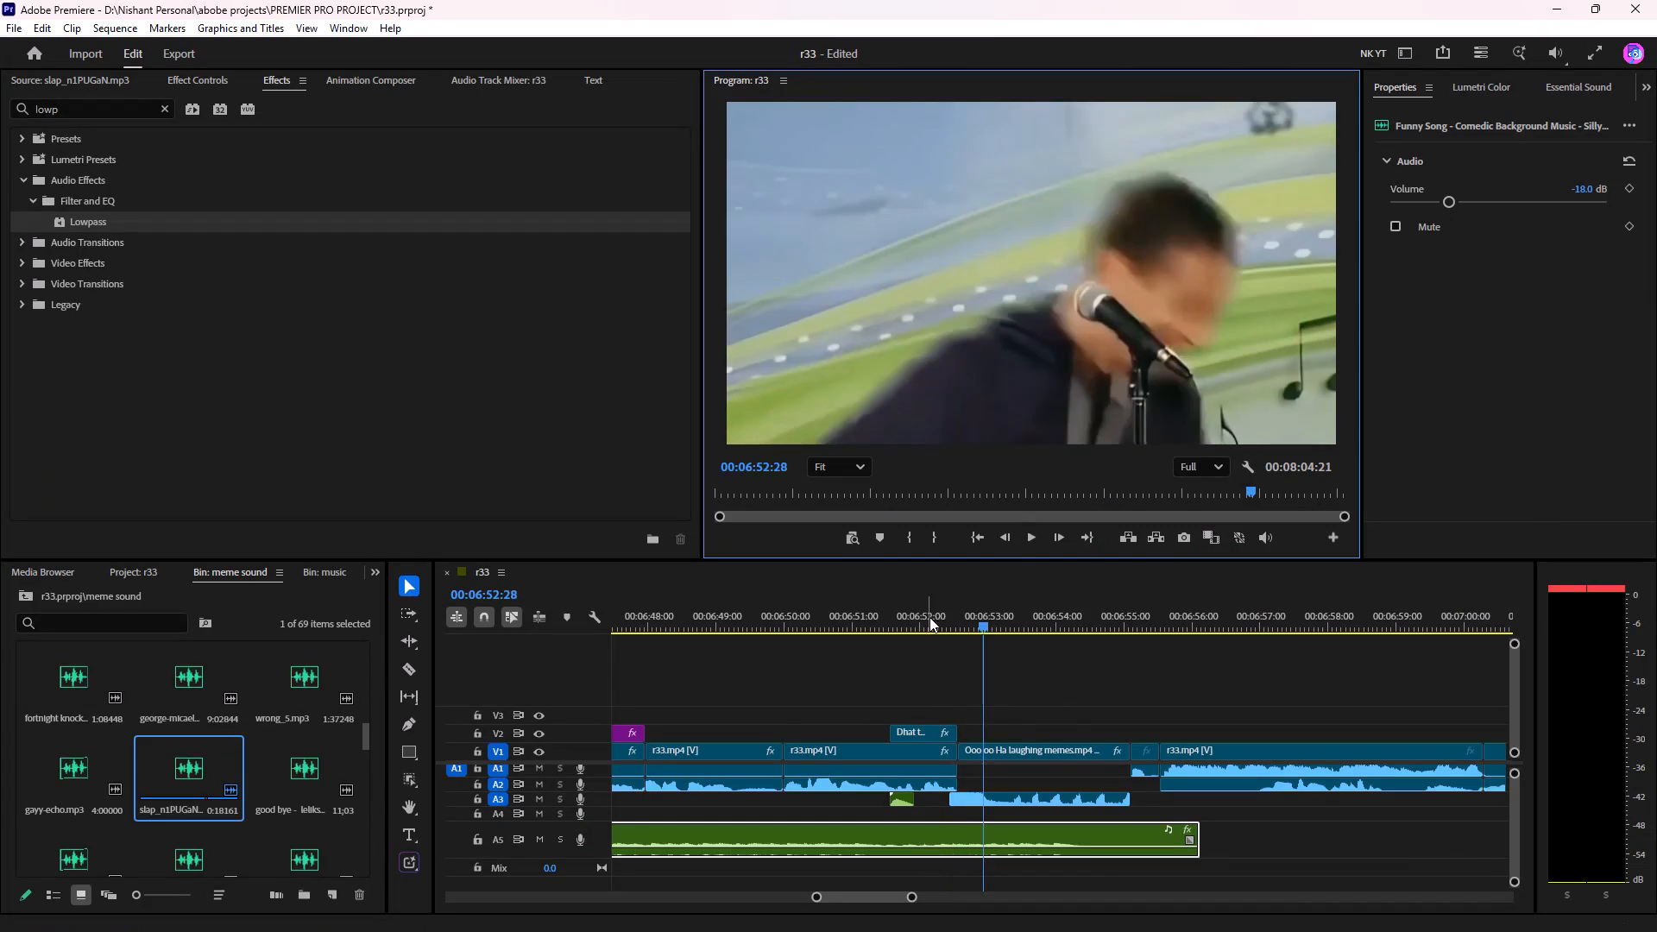
Scrub back through the earlier sections to find the styled picture insert download (3).jpg at about 00:02:15 and examine its look.
{"action": "left_click_drag", "start_coordinate": [929, 617], "coordinate": [969, 711]}
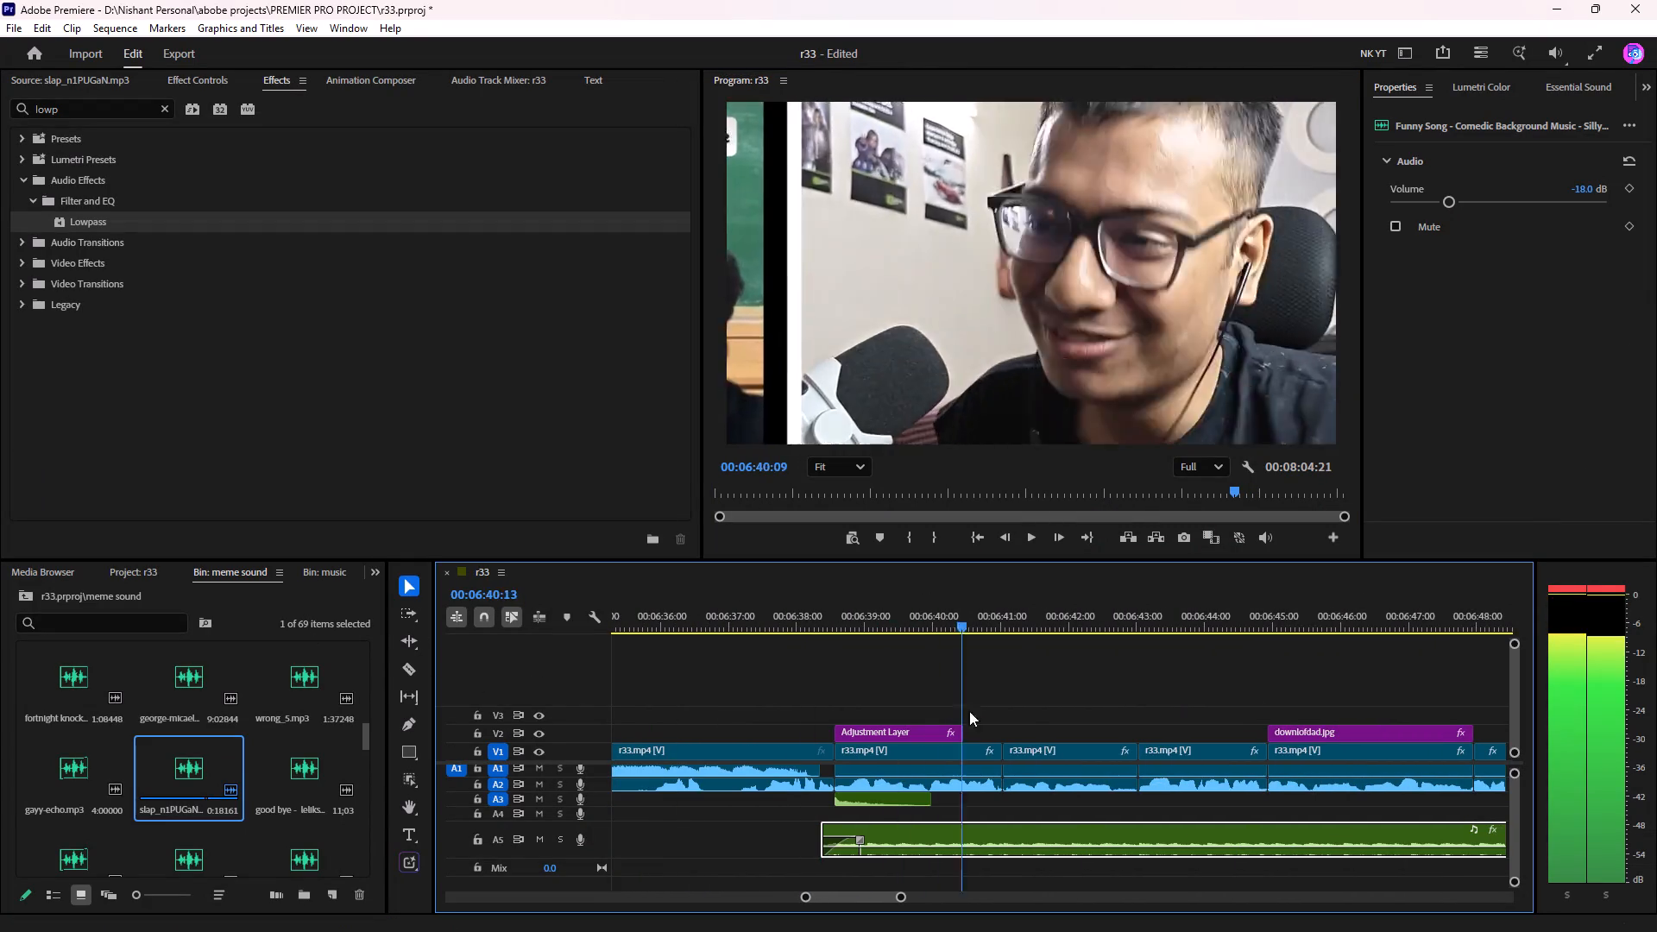
{"action": "left_click_drag", "start_coordinate": [969, 711], "coordinate": [470, 693]}
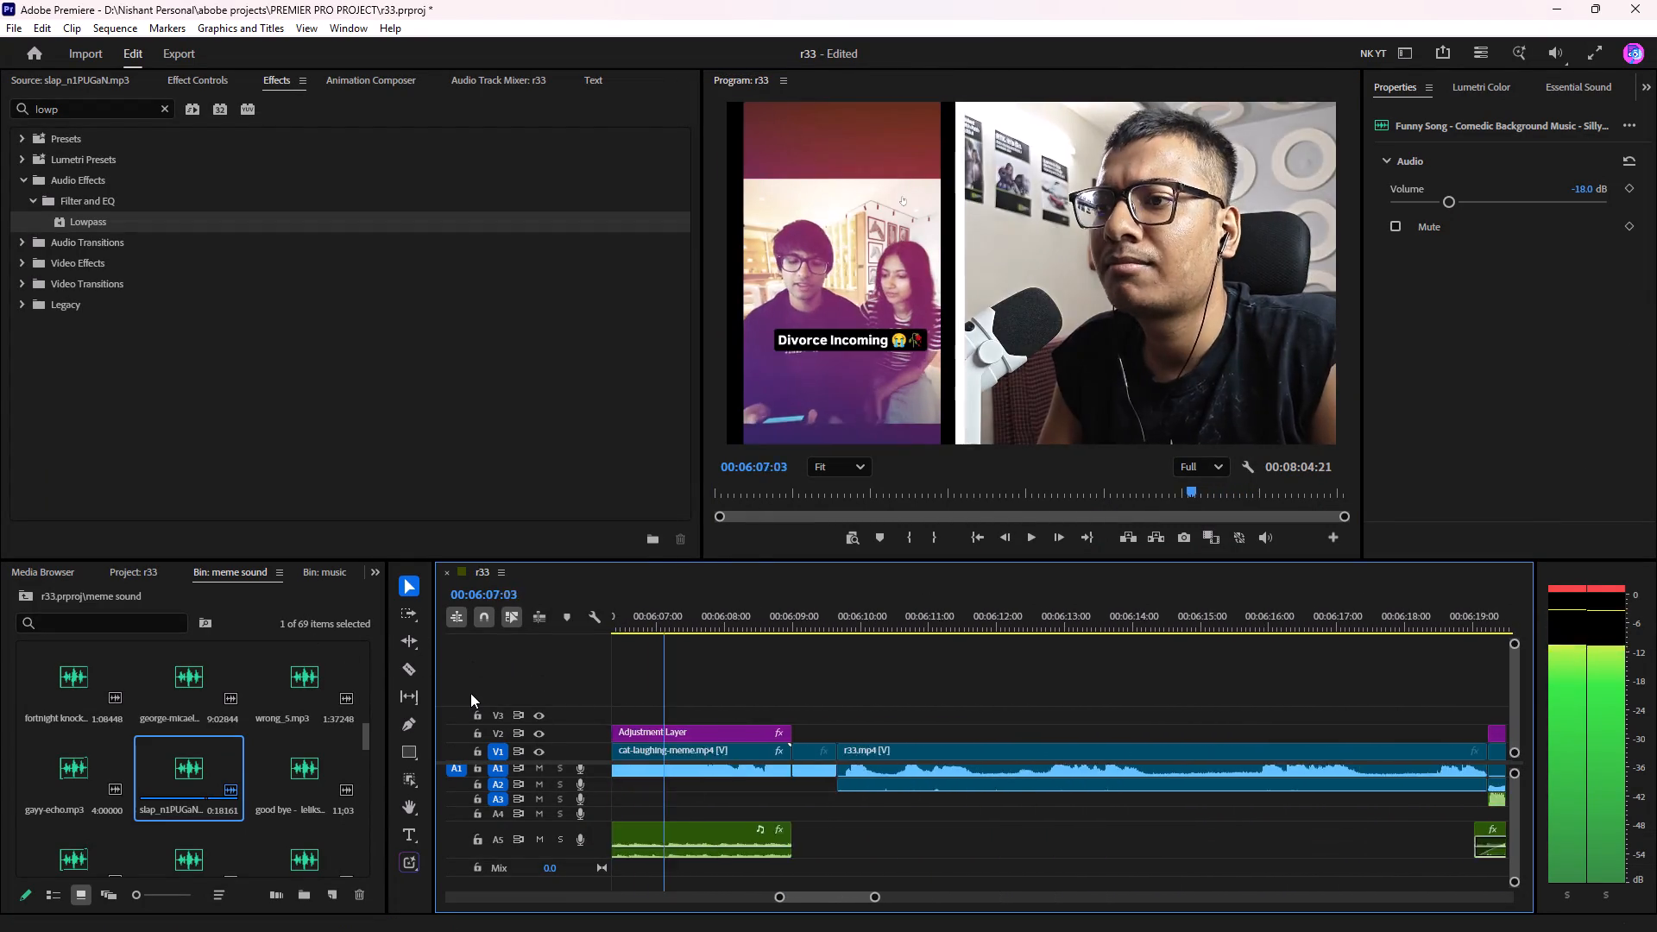
{"action": "left_click_drag", "start_coordinate": [470, 693], "coordinate": [378, 682]}
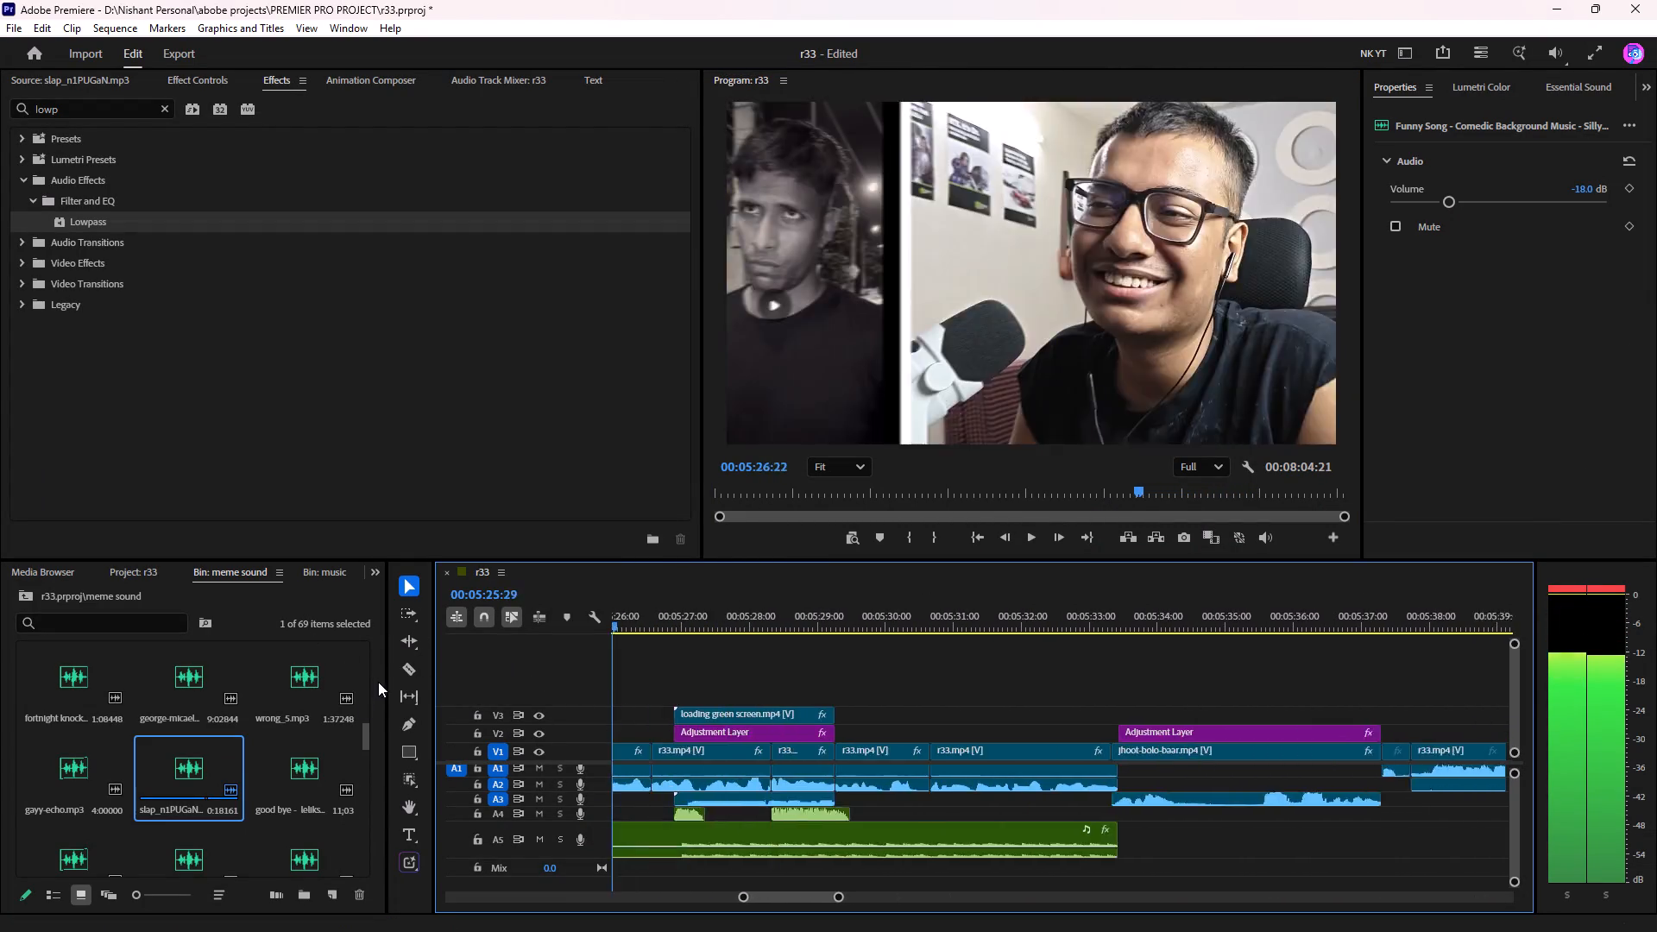
{"action": "left_click_drag", "start_coordinate": [378, 682], "coordinate": [422, 693]}
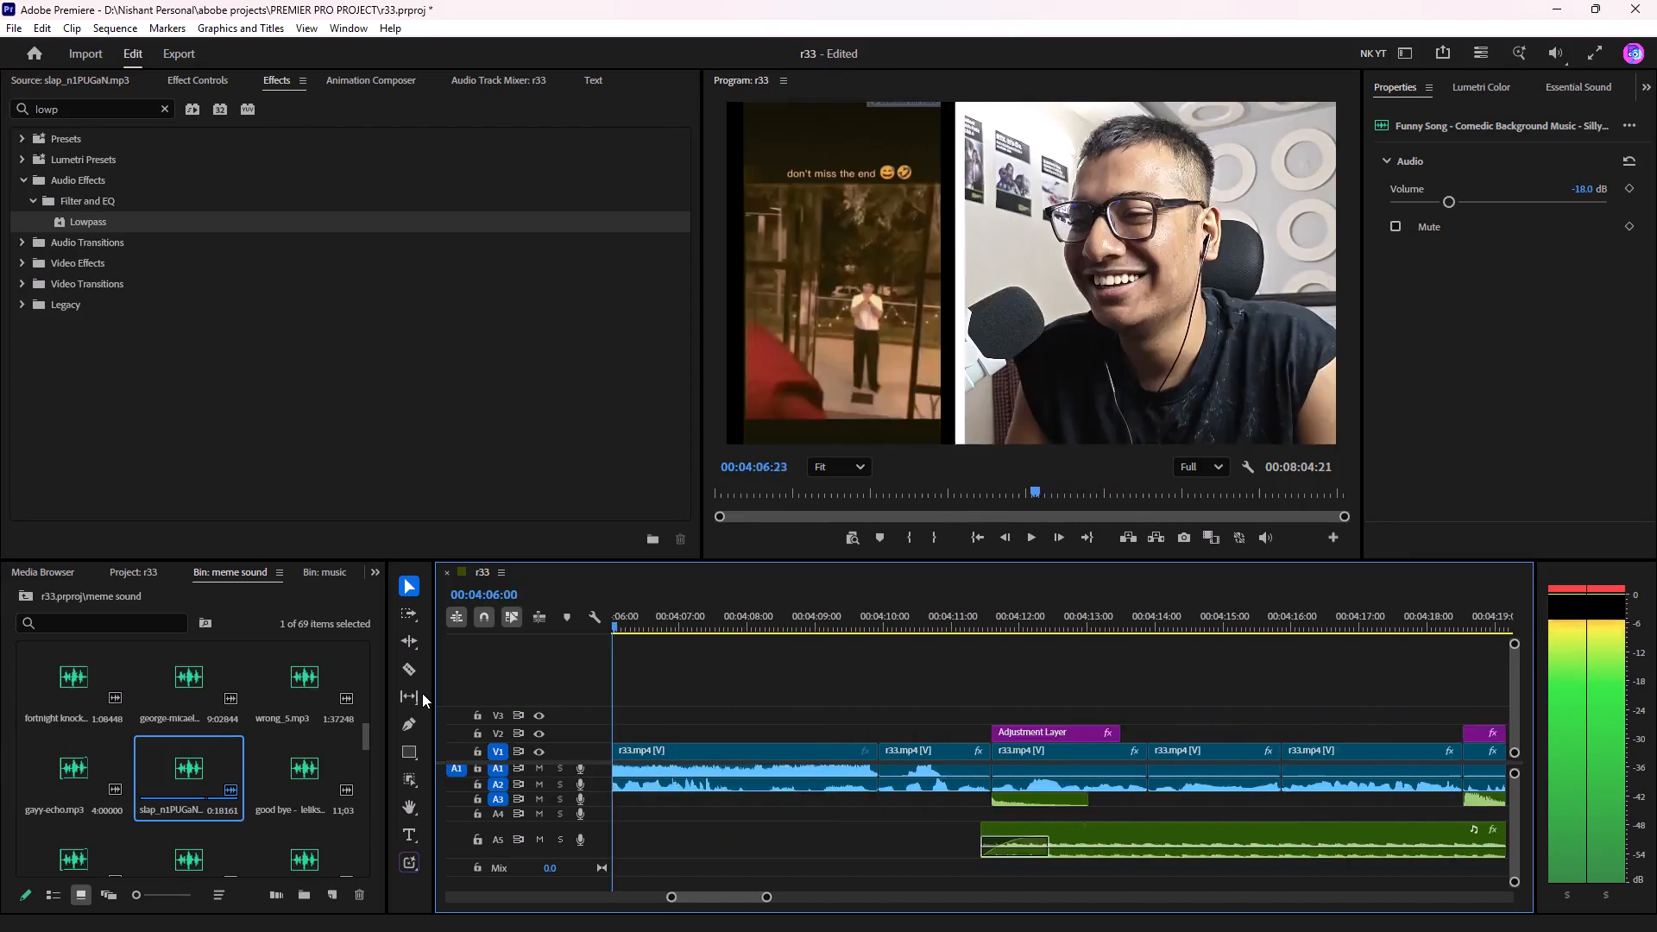
{"action": "left_click_drag", "start_coordinate": [422, 693], "coordinate": [474, 676]}
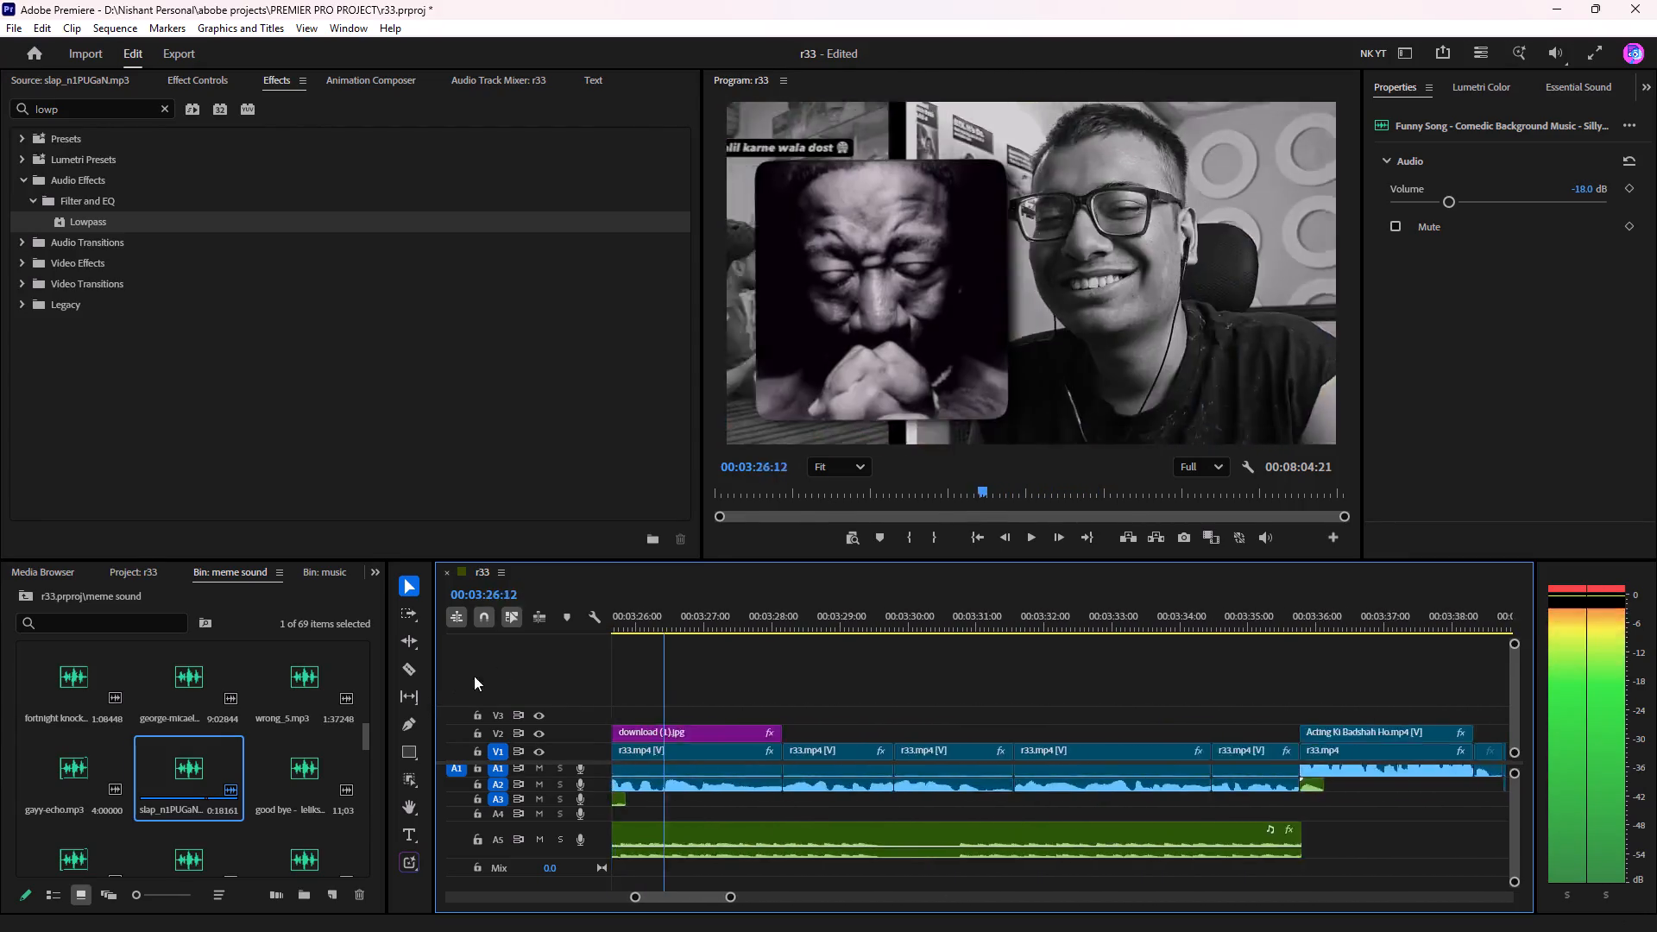
{"action": "left_click_drag", "start_coordinate": [474, 676], "coordinate": [379, 669]}
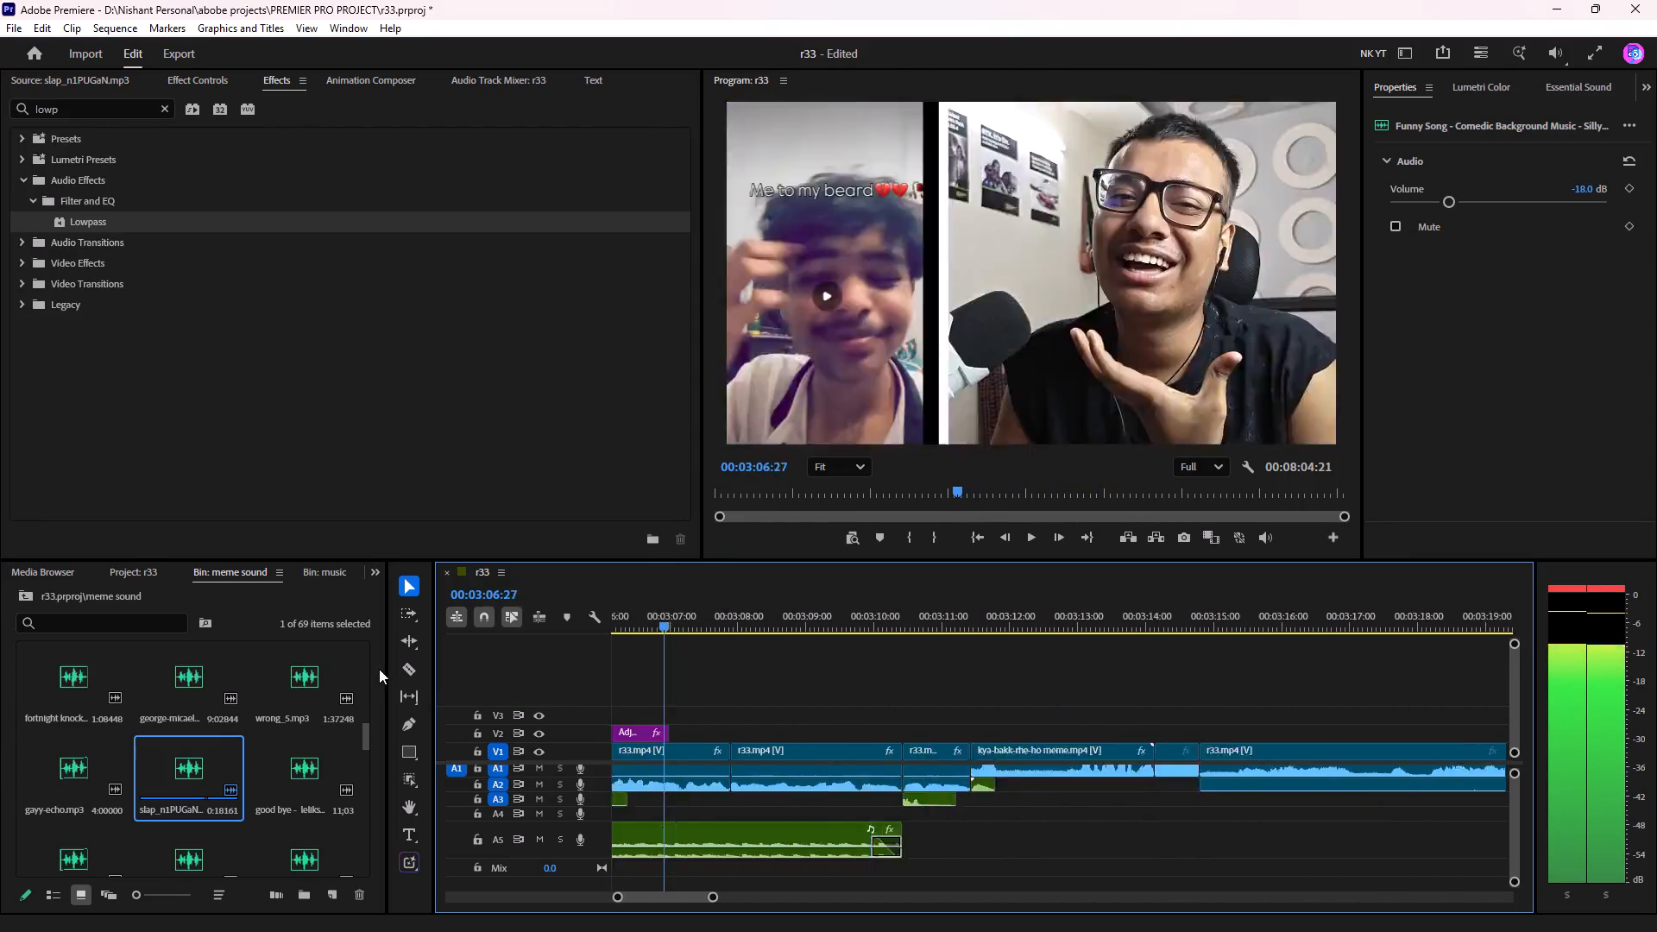
{"action": "left_click_drag", "start_coordinate": [379, 669], "coordinate": [875, 669]}
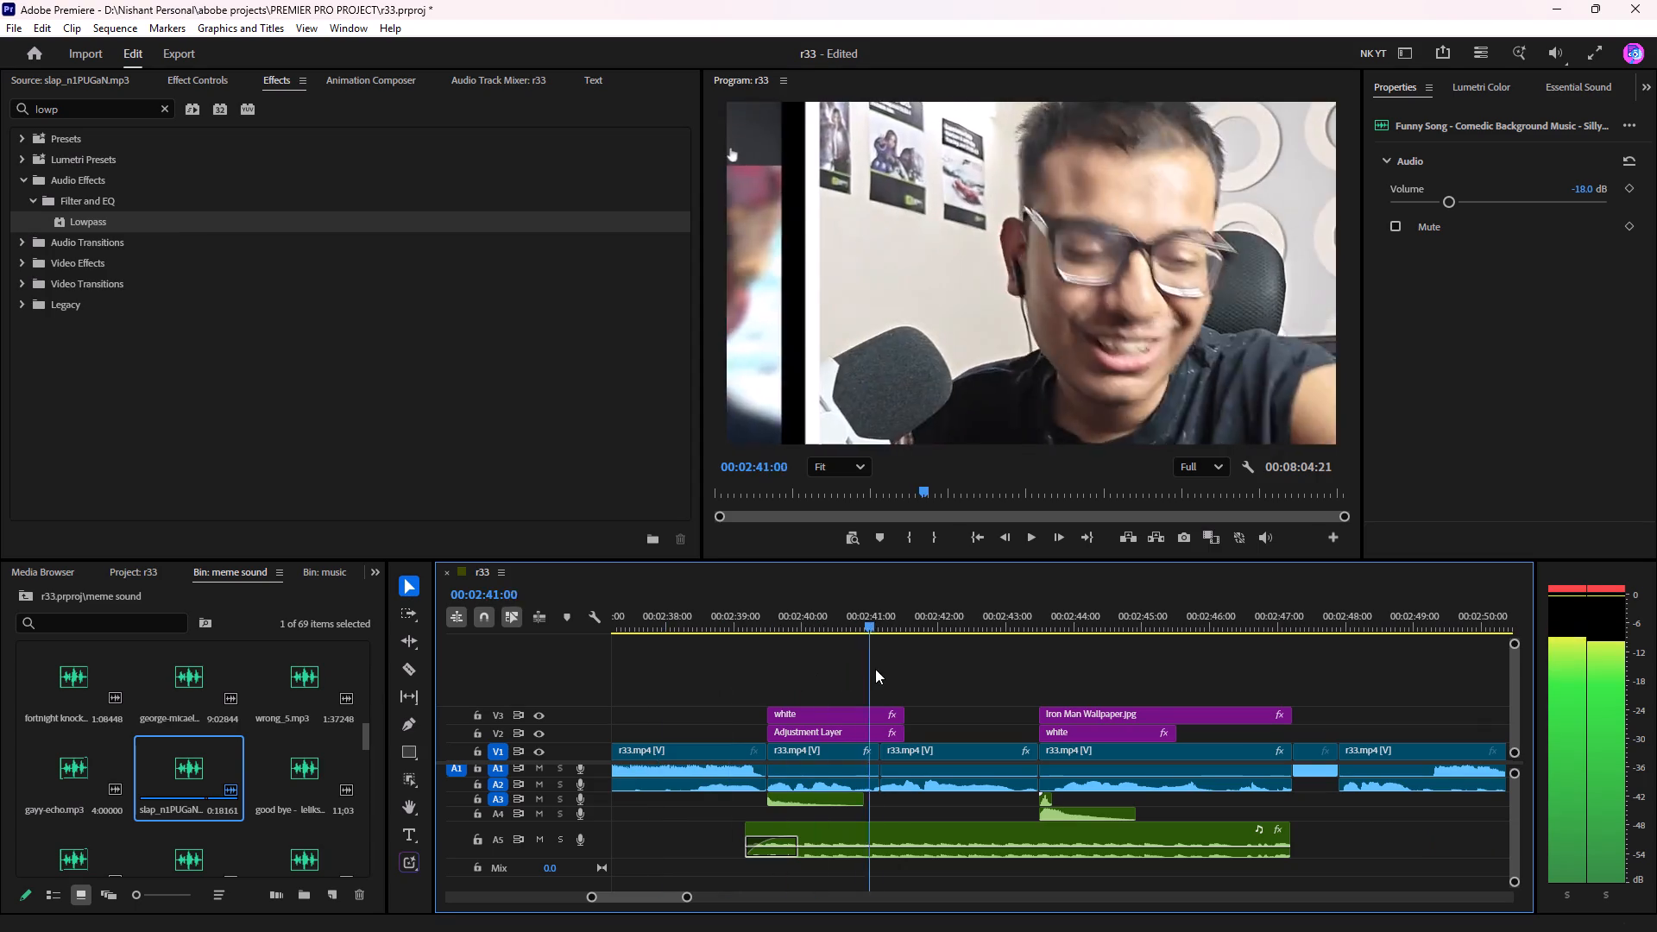
{"action": "left_click_drag", "start_coordinate": [875, 669], "coordinate": [715, 672]}
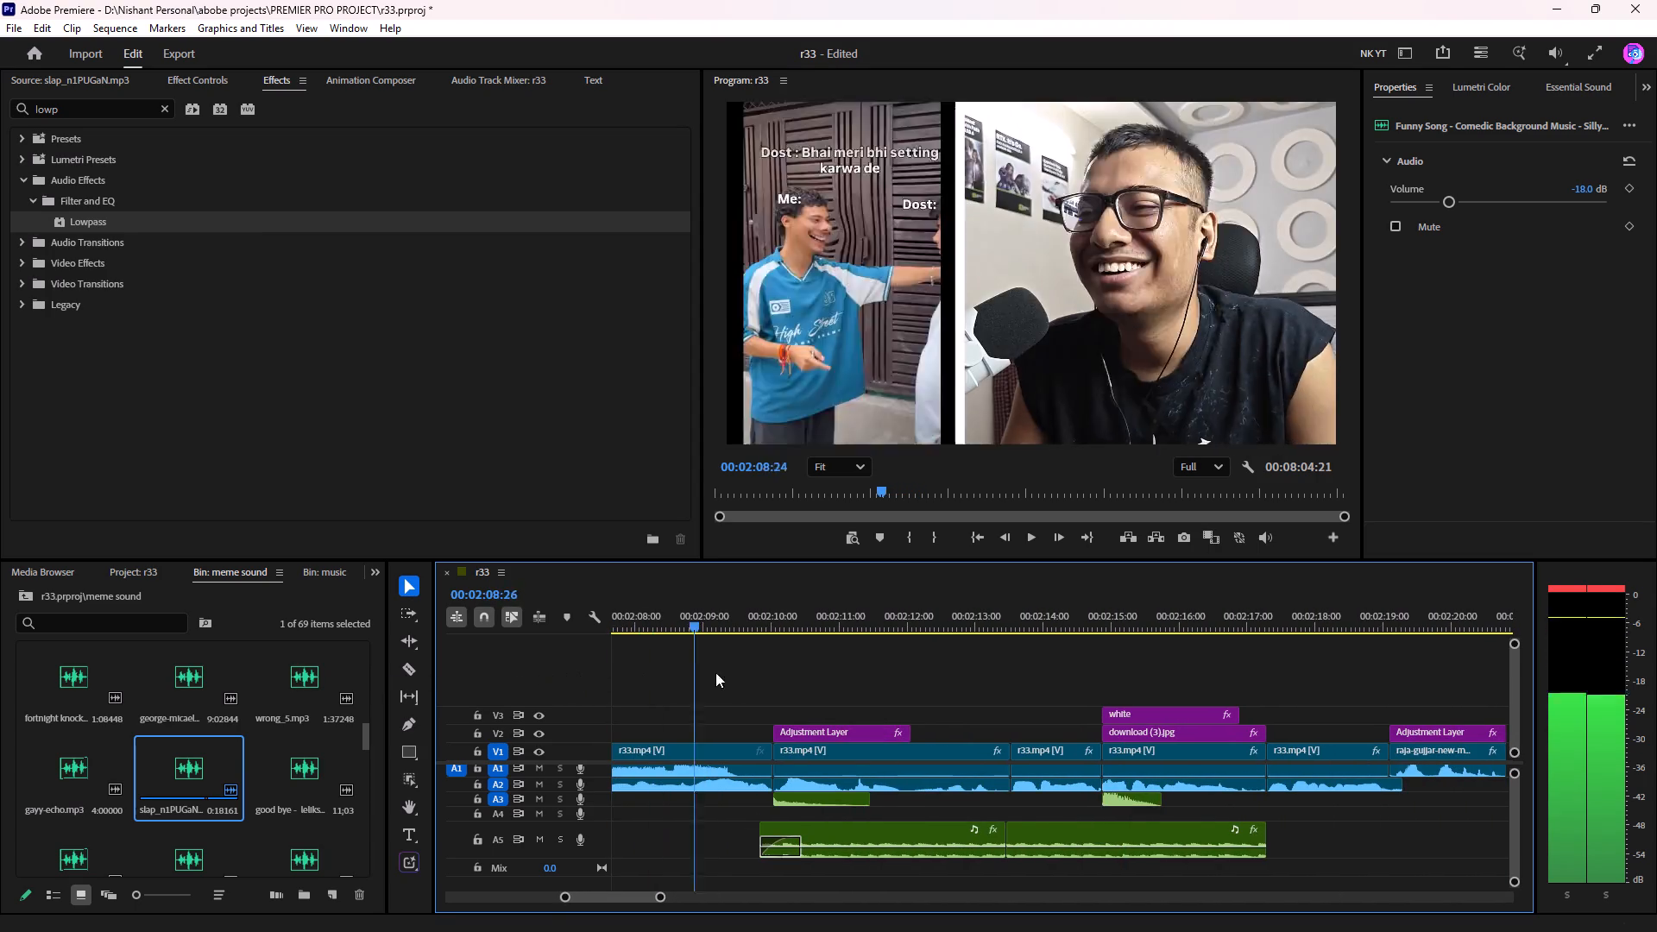
{"action": "left_click_drag", "start_coordinate": [715, 672], "coordinate": [1119, 677]}
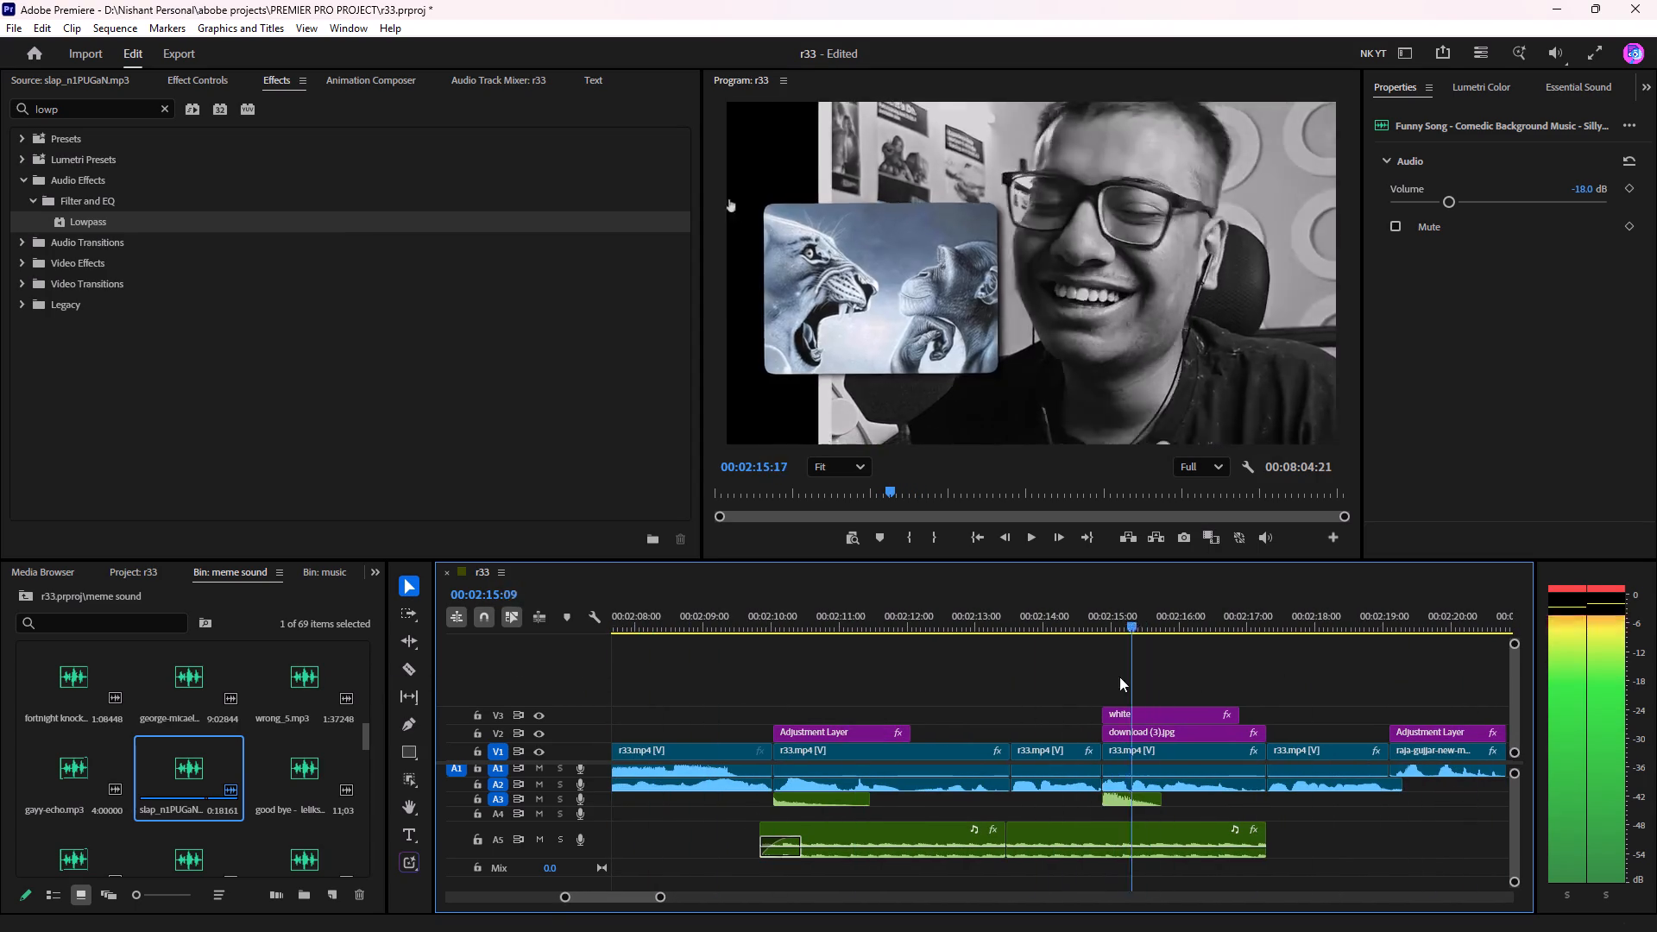
{"action": "left_click_drag", "start_coordinate": [1119, 677], "coordinate": [1126, 677]}
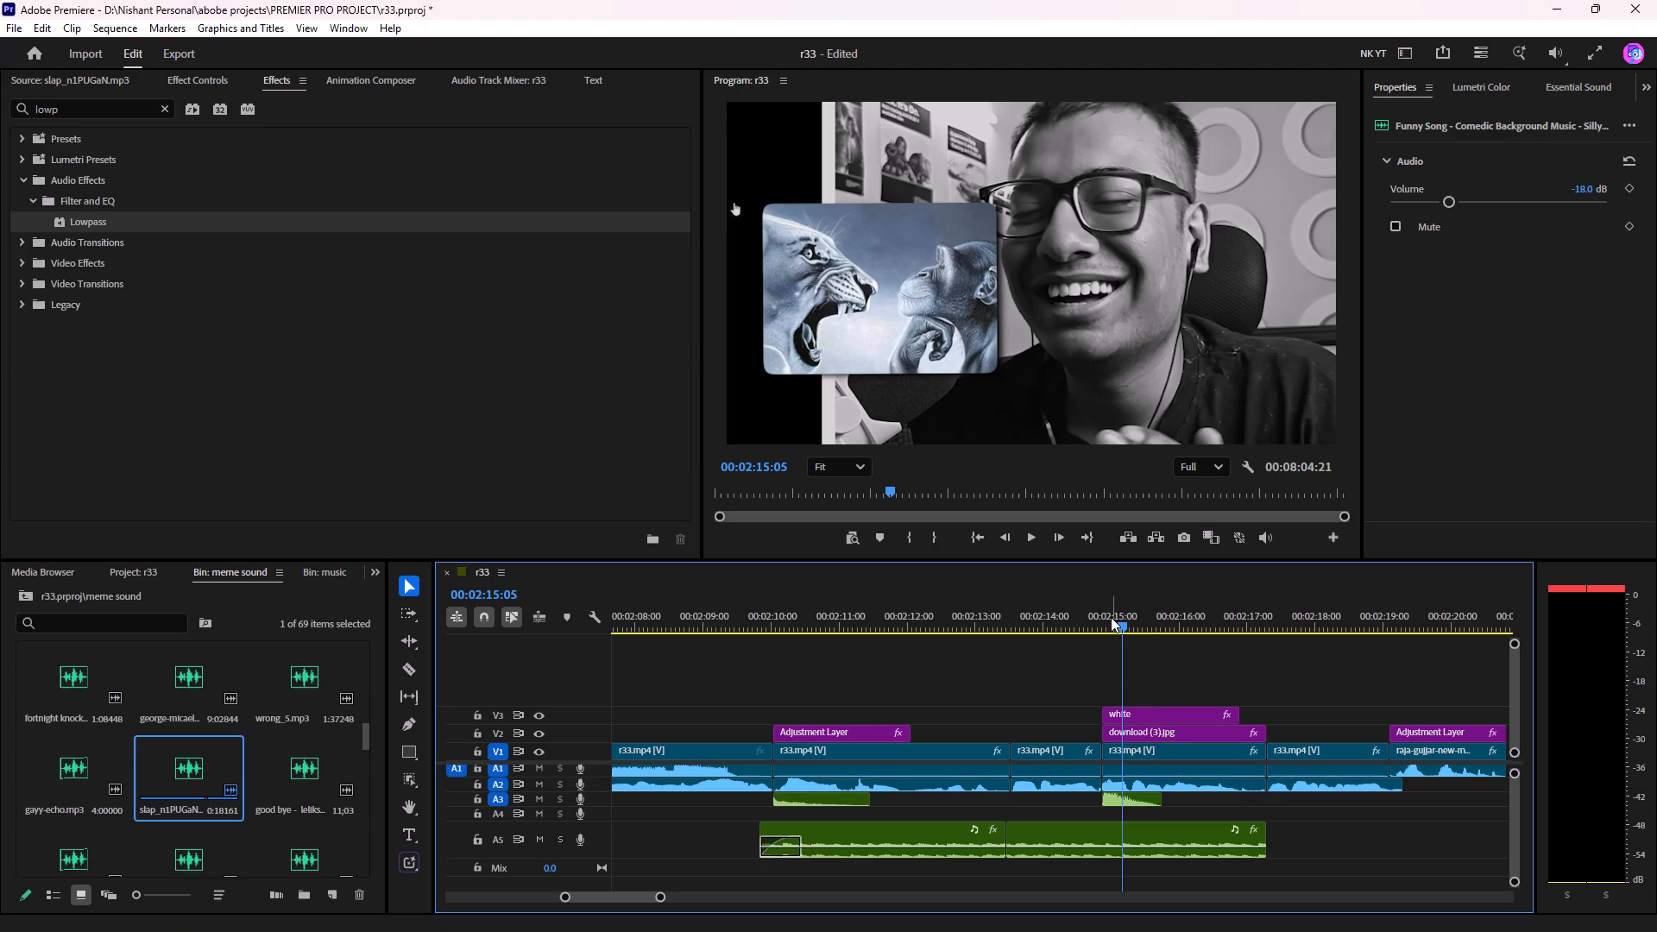
{"action": "left_click_drag", "start_coordinate": [1106, 620], "coordinate": [1137, 634]}
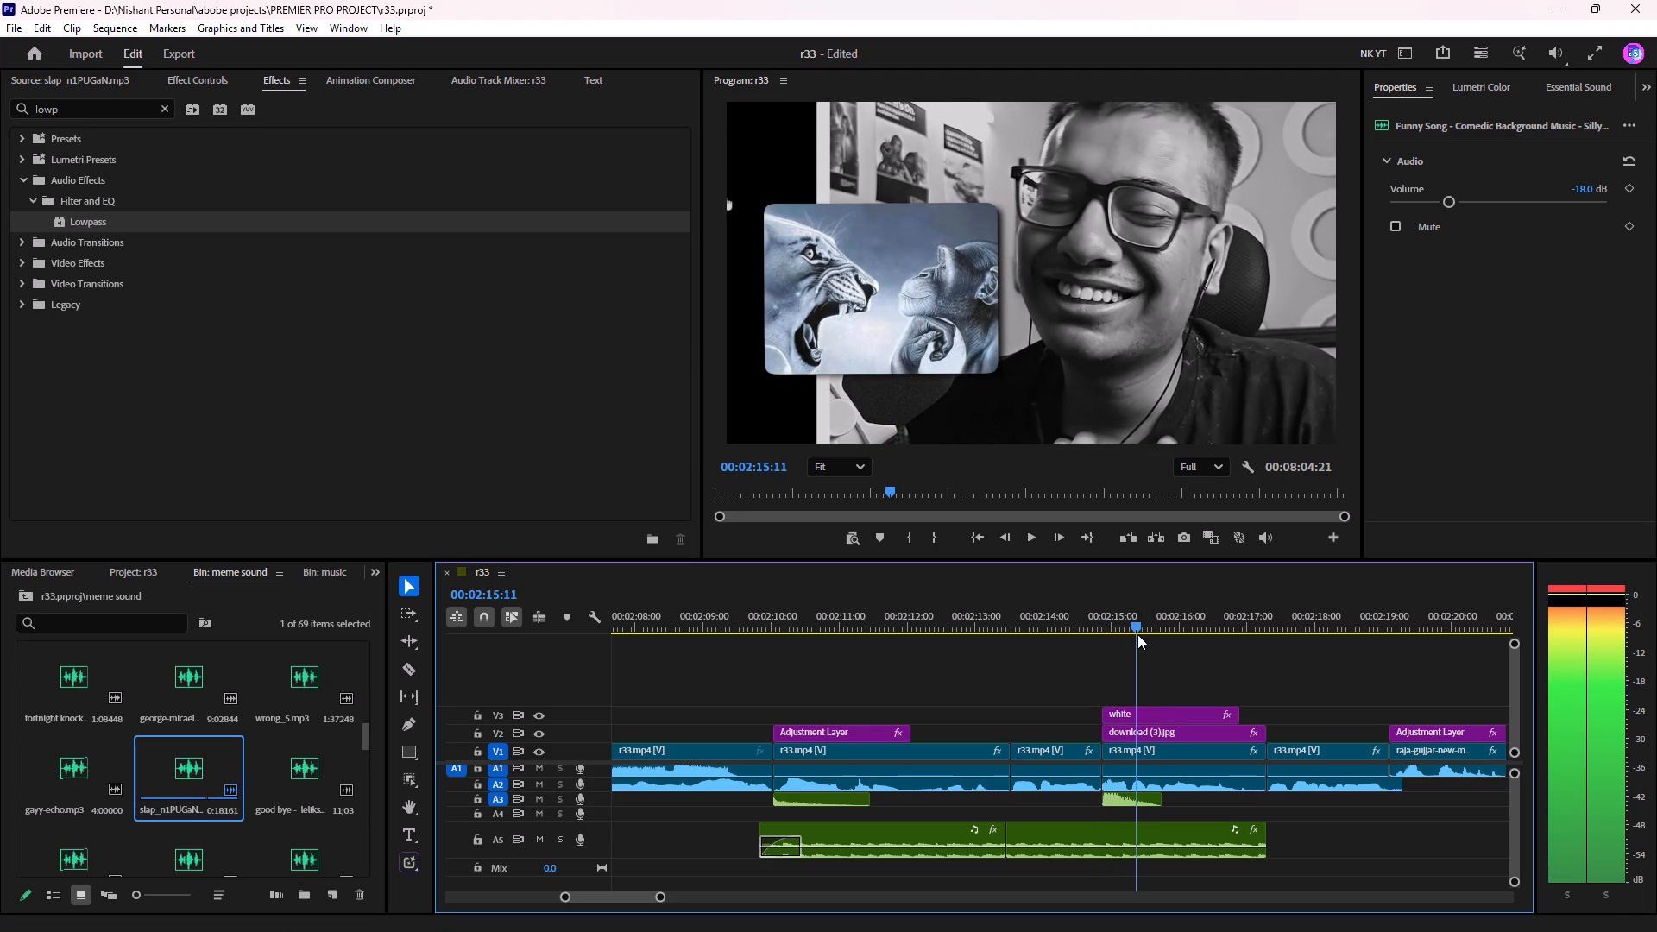
{"action": "left_click_drag", "start_coordinate": [1137, 634], "coordinate": [1140, 634]}
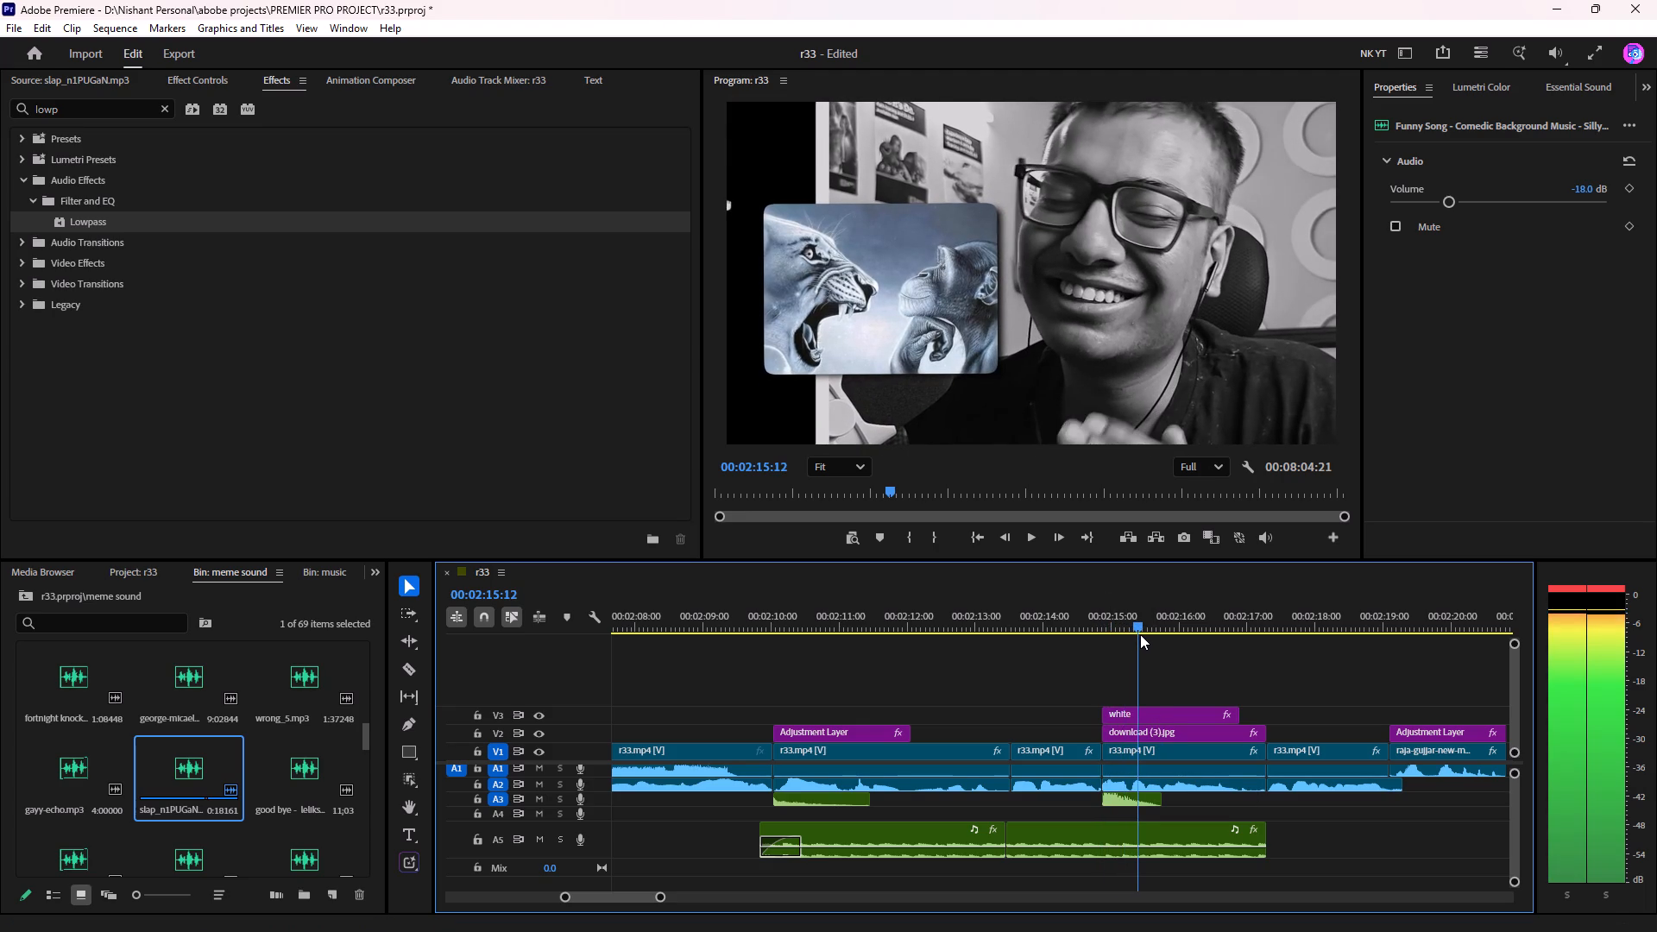
{"action": "left_click_drag", "start_coordinate": [1140, 634], "coordinate": [1137, 639]}
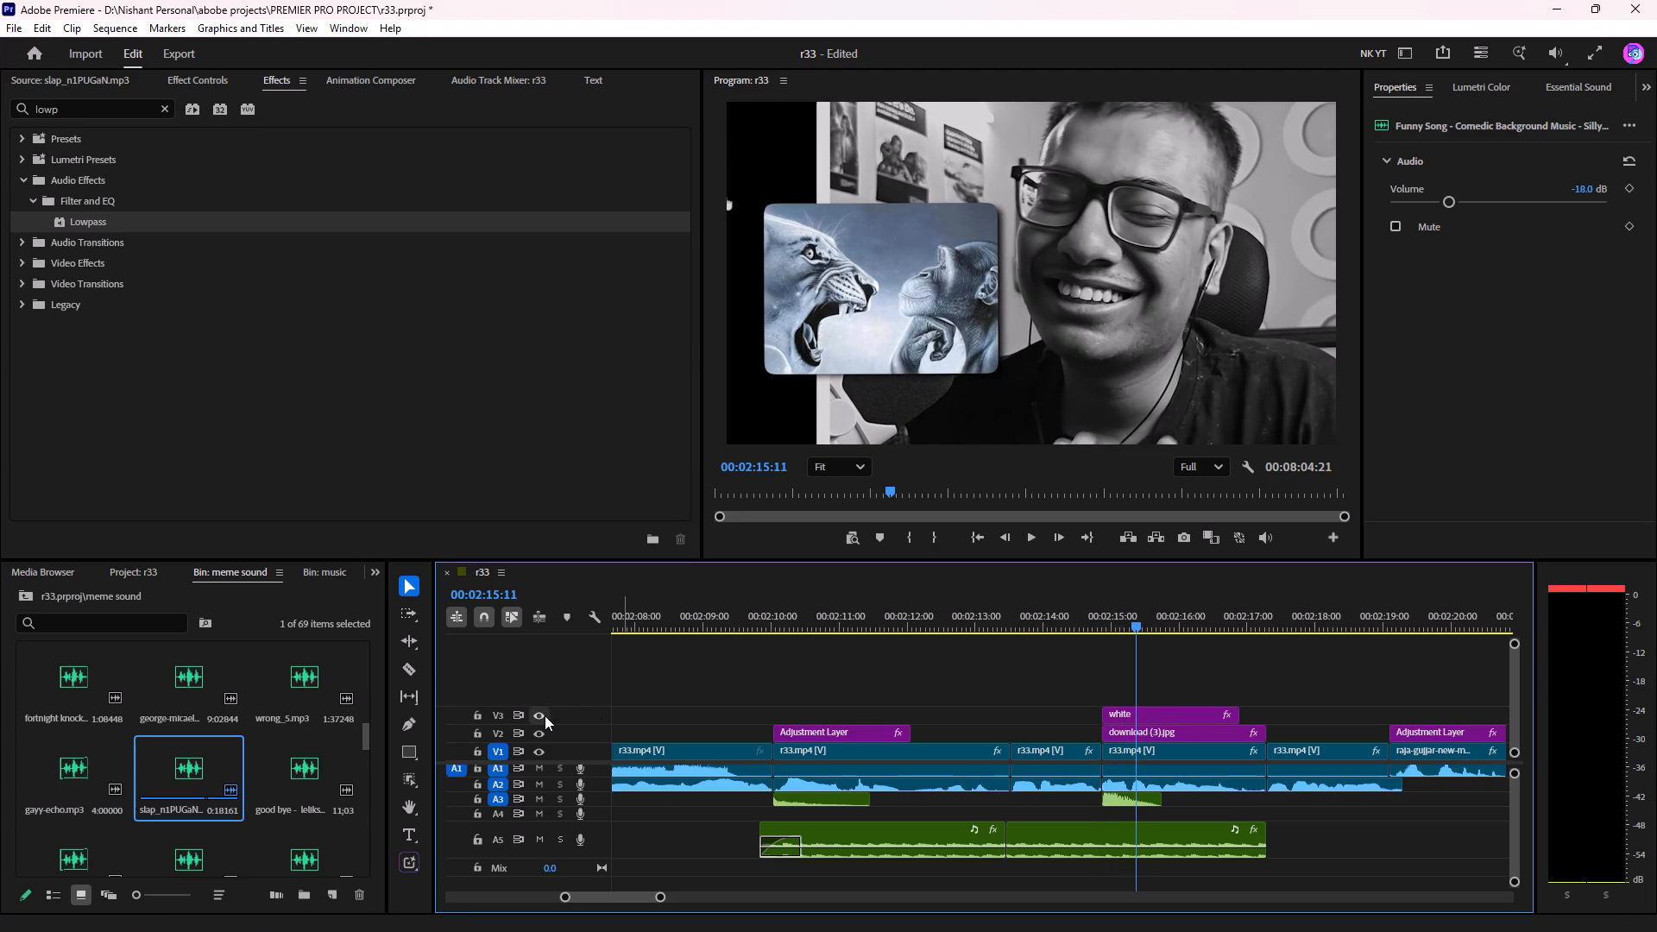
Check which video track holds the styled picture at 00:02:15:11 and copy the download (3).jpg clip on V2.
{"action": "left_click", "coordinate": [545, 715]}
{"action": "left_click", "coordinate": [542, 715]}
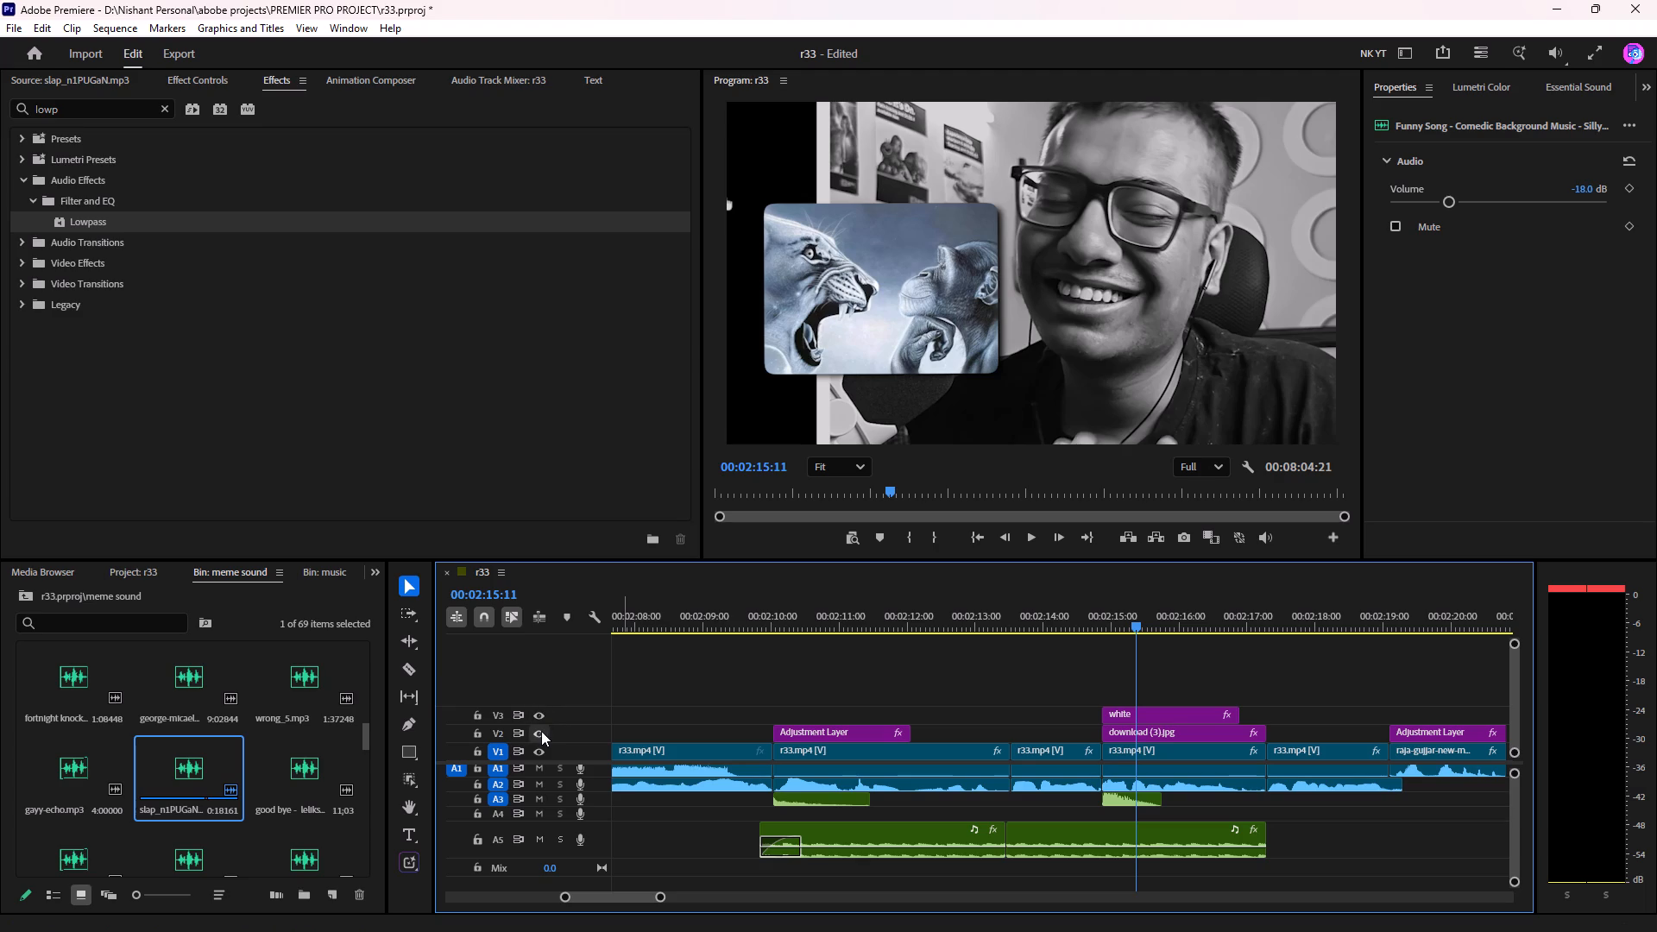
{"action": "left_click", "coordinate": [541, 731]}
{"action": "left_click", "coordinate": [541, 732]}
{"action": "left_click", "coordinate": [1181, 726]}
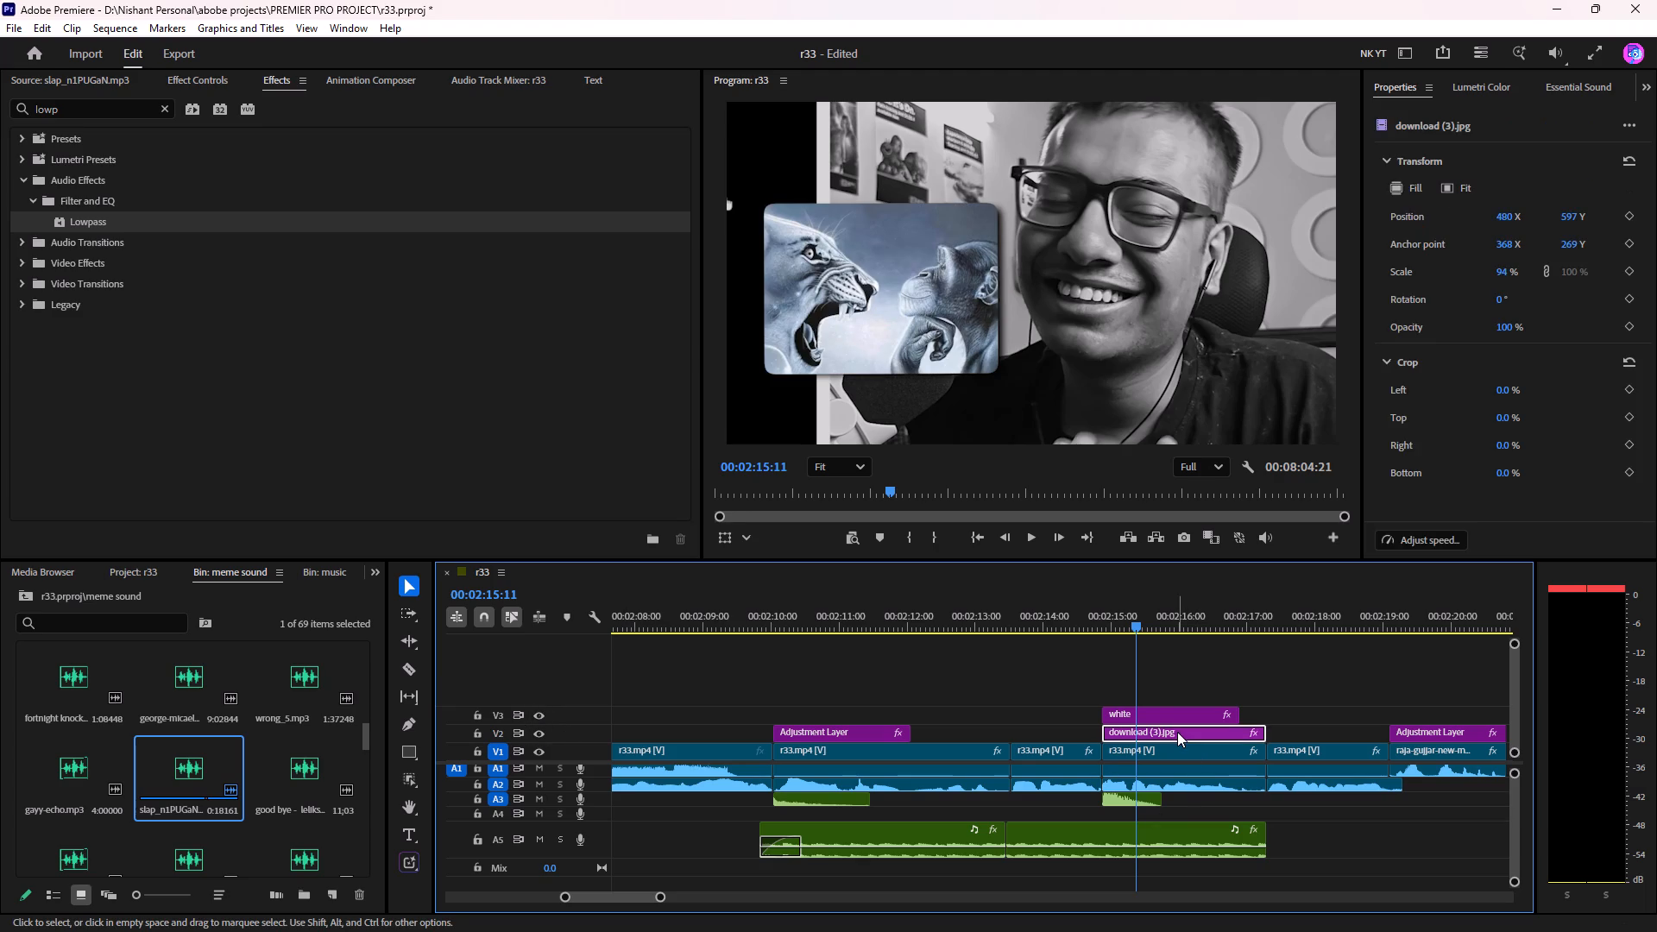
{"action": "right_click", "coordinate": [1177, 732]}
{"action": "left_click", "coordinate": [1257, 101]}
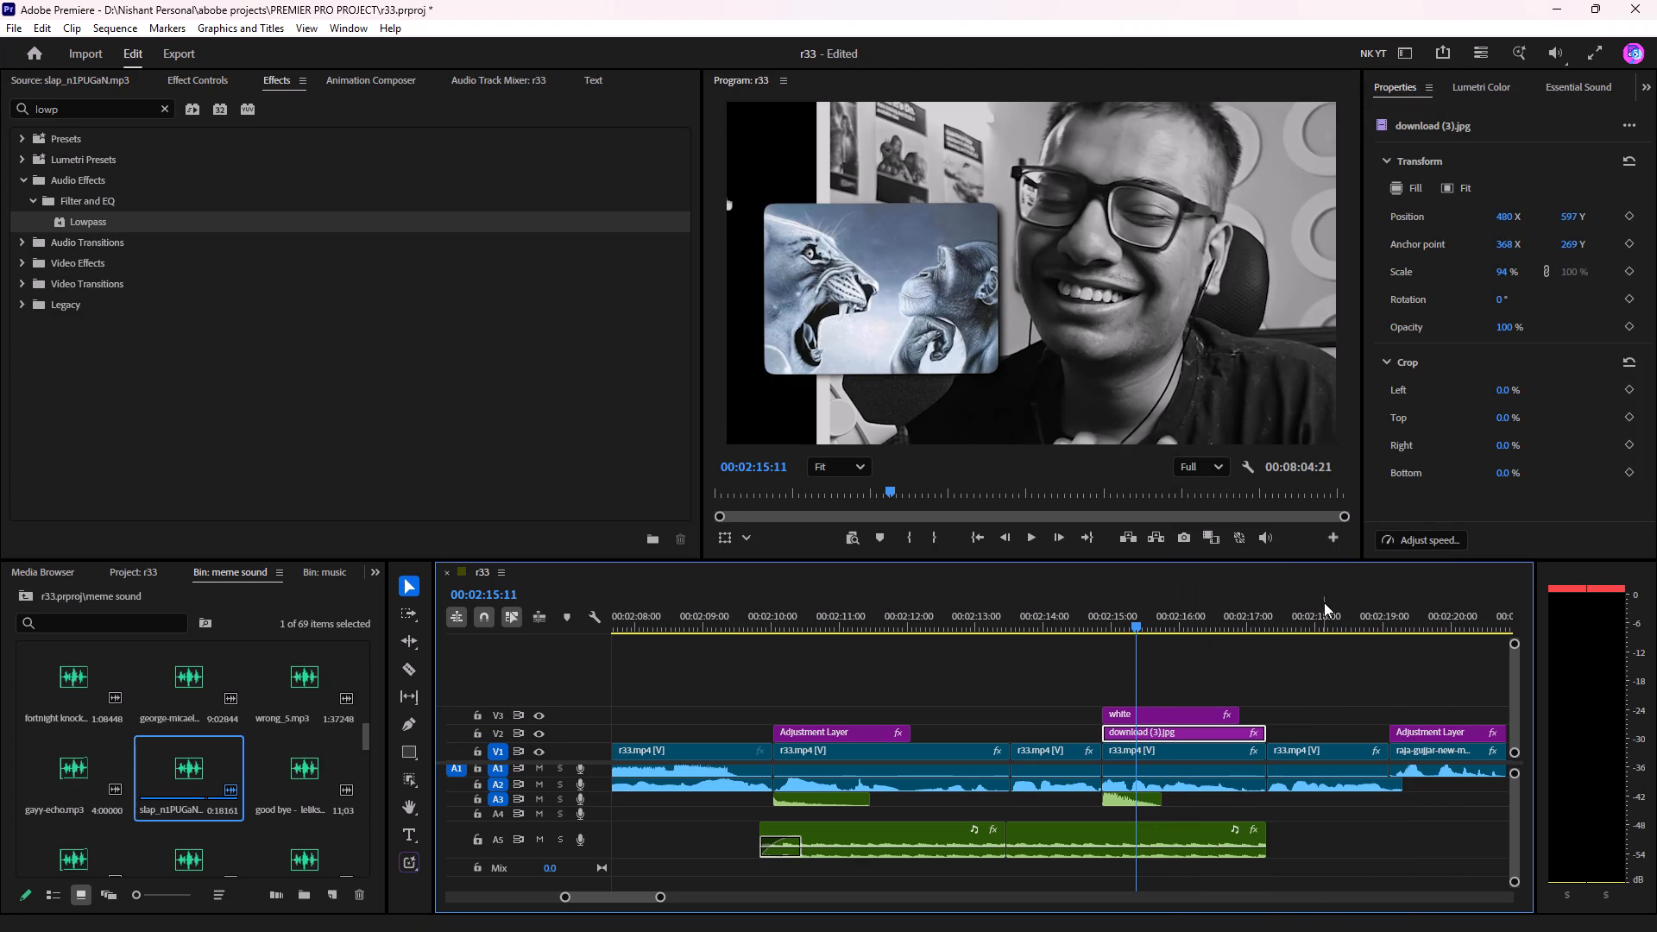
Paste the copied picture's motion, opacity and effects attributes onto the downlofdad.jpg insert on V2 at about 00:06:46.
{"action": "left_click", "coordinate": [1137, 496]}
{"action": "left_click_drag", "start_coordinate": [1092, 622], "coordinate": [1263, 623]}
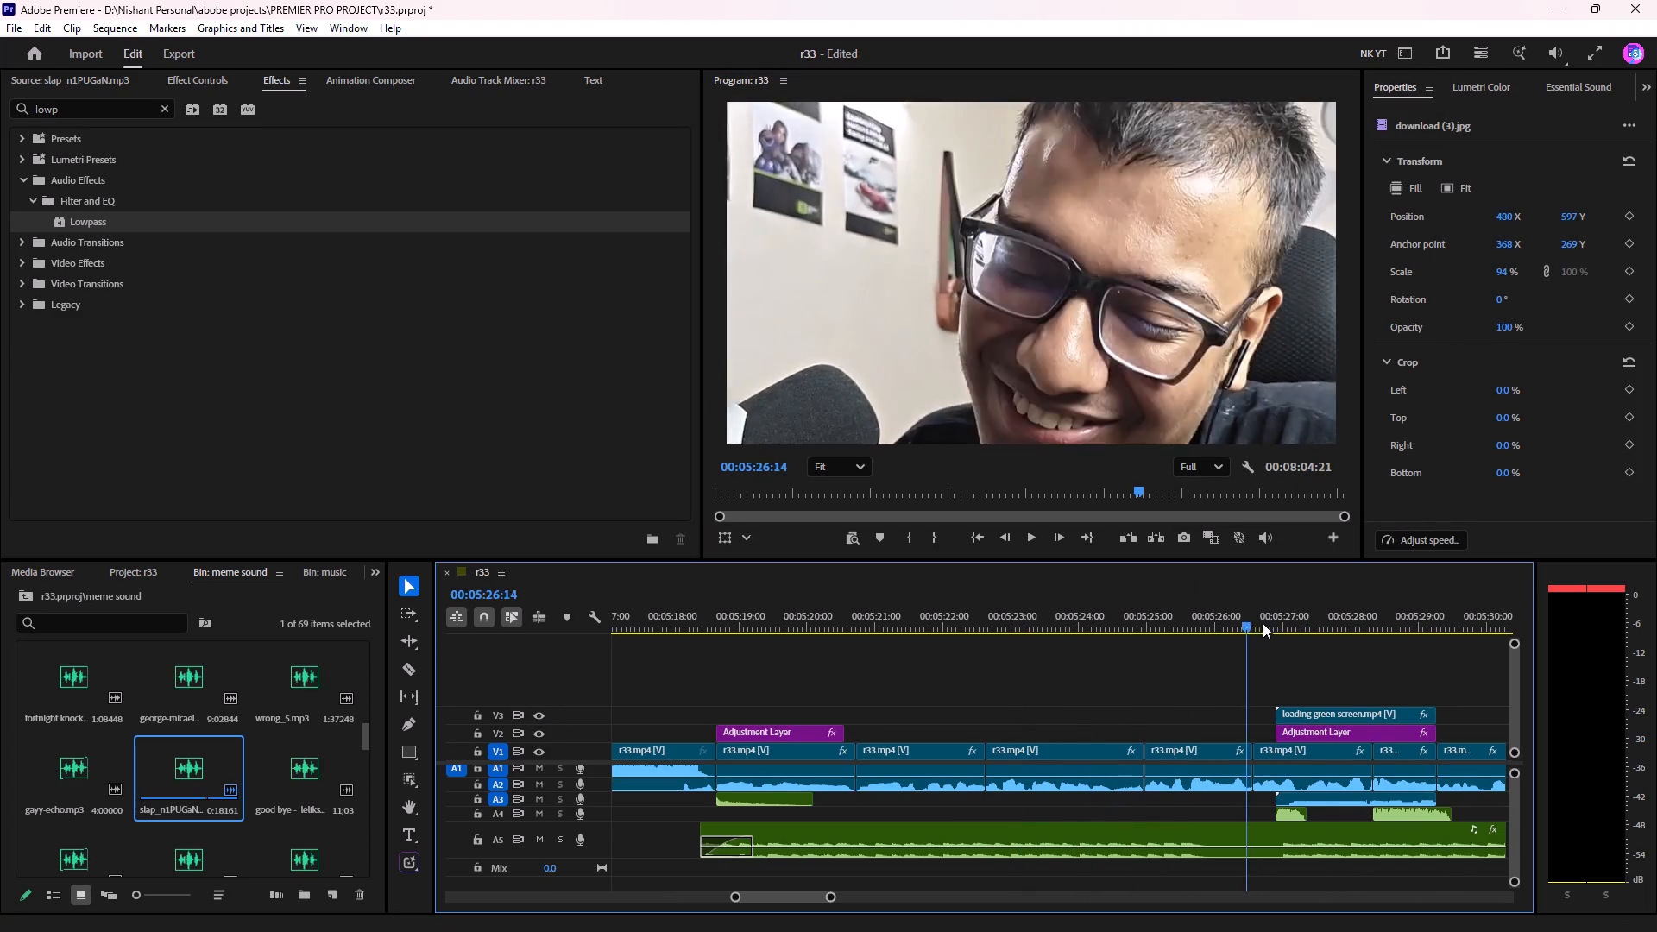
{"action": "left_click_drag", "start_coordinate": [1263, 623], "coordinate": [1656, 700]}
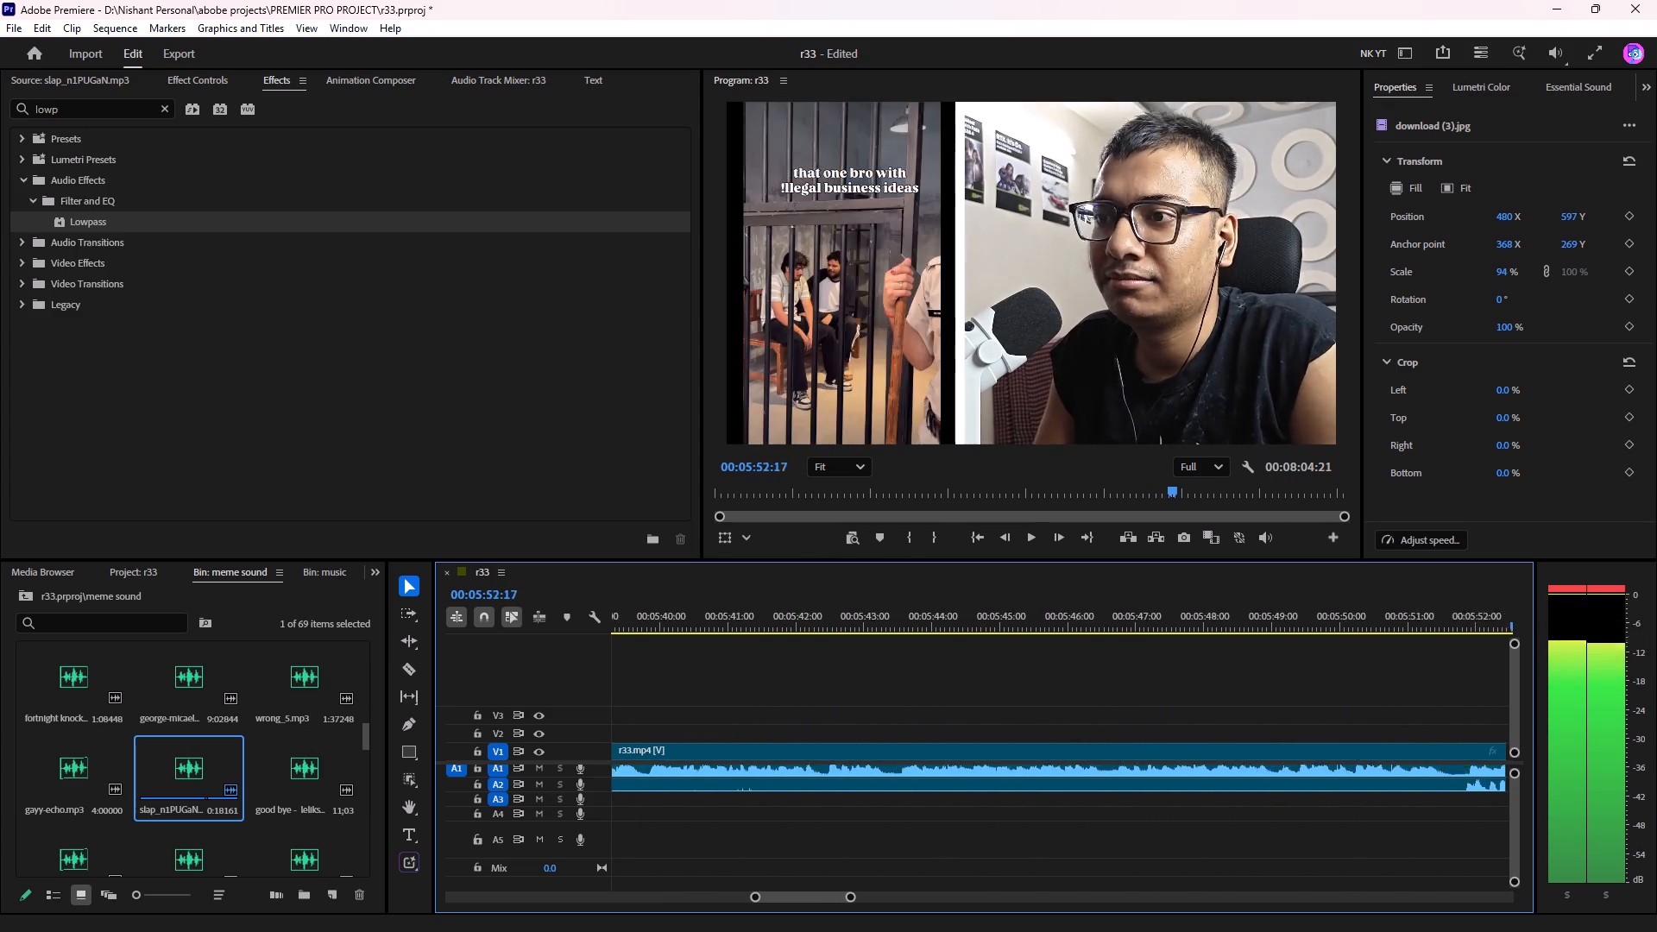
{"action": "left_click_drag", "start_coordinate": [1656, 700], "coordinate": [1542, 667]}
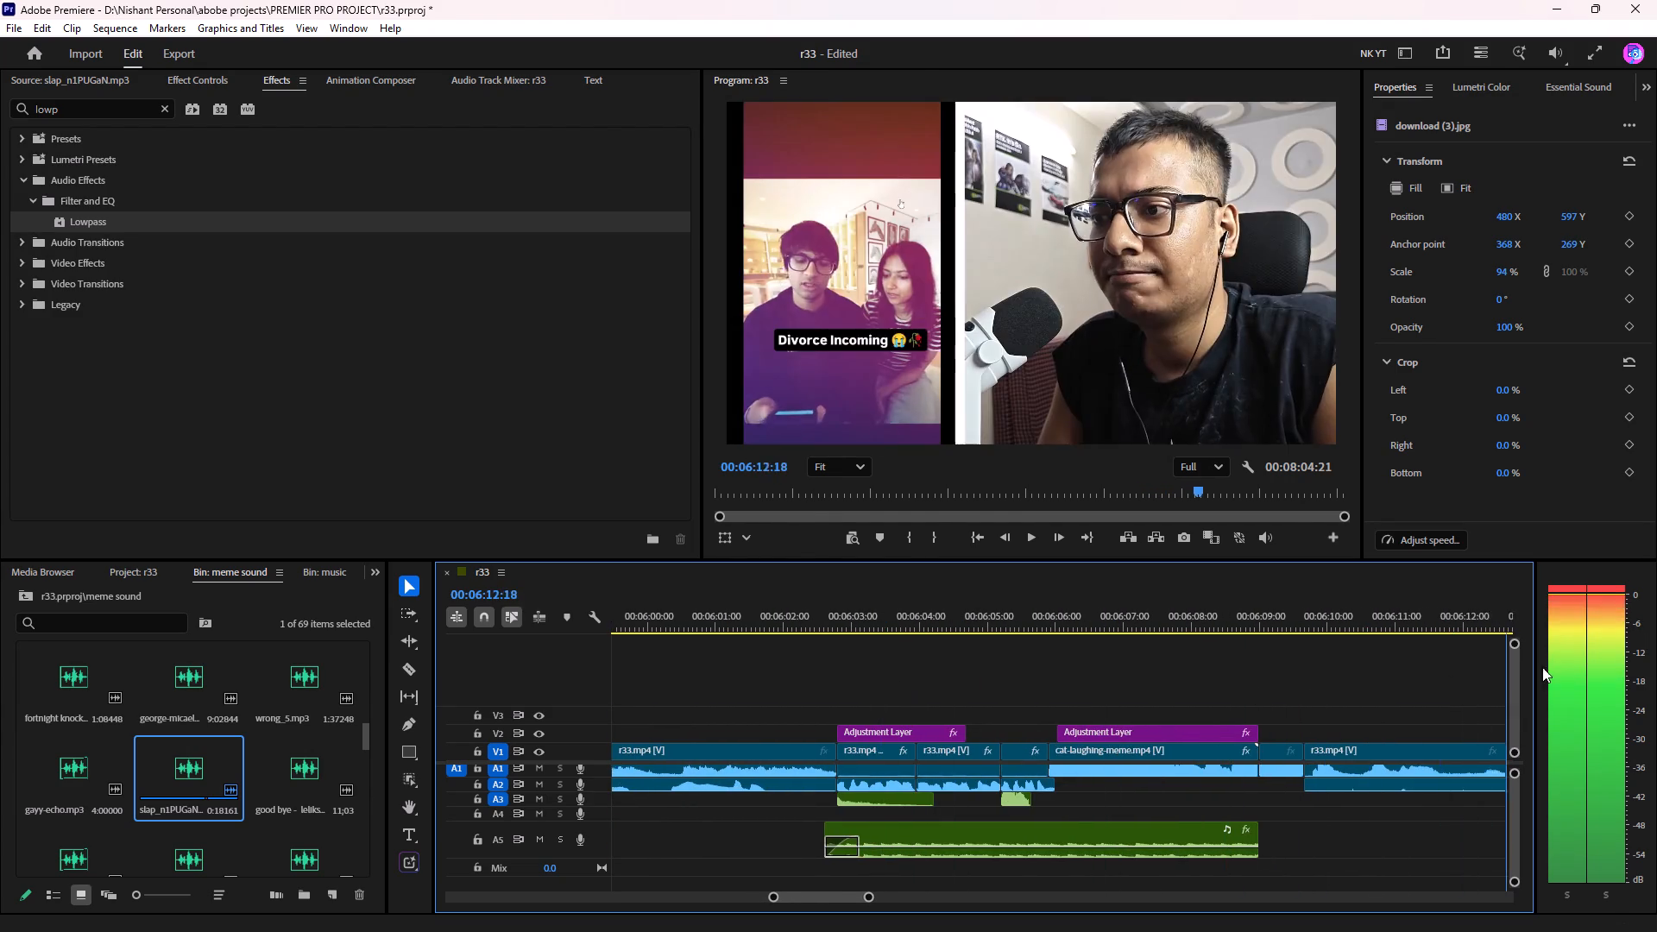
{"action": "left_click_drag", "start_coordinate": [1542, 667], "coordinate": [1448, 681]}
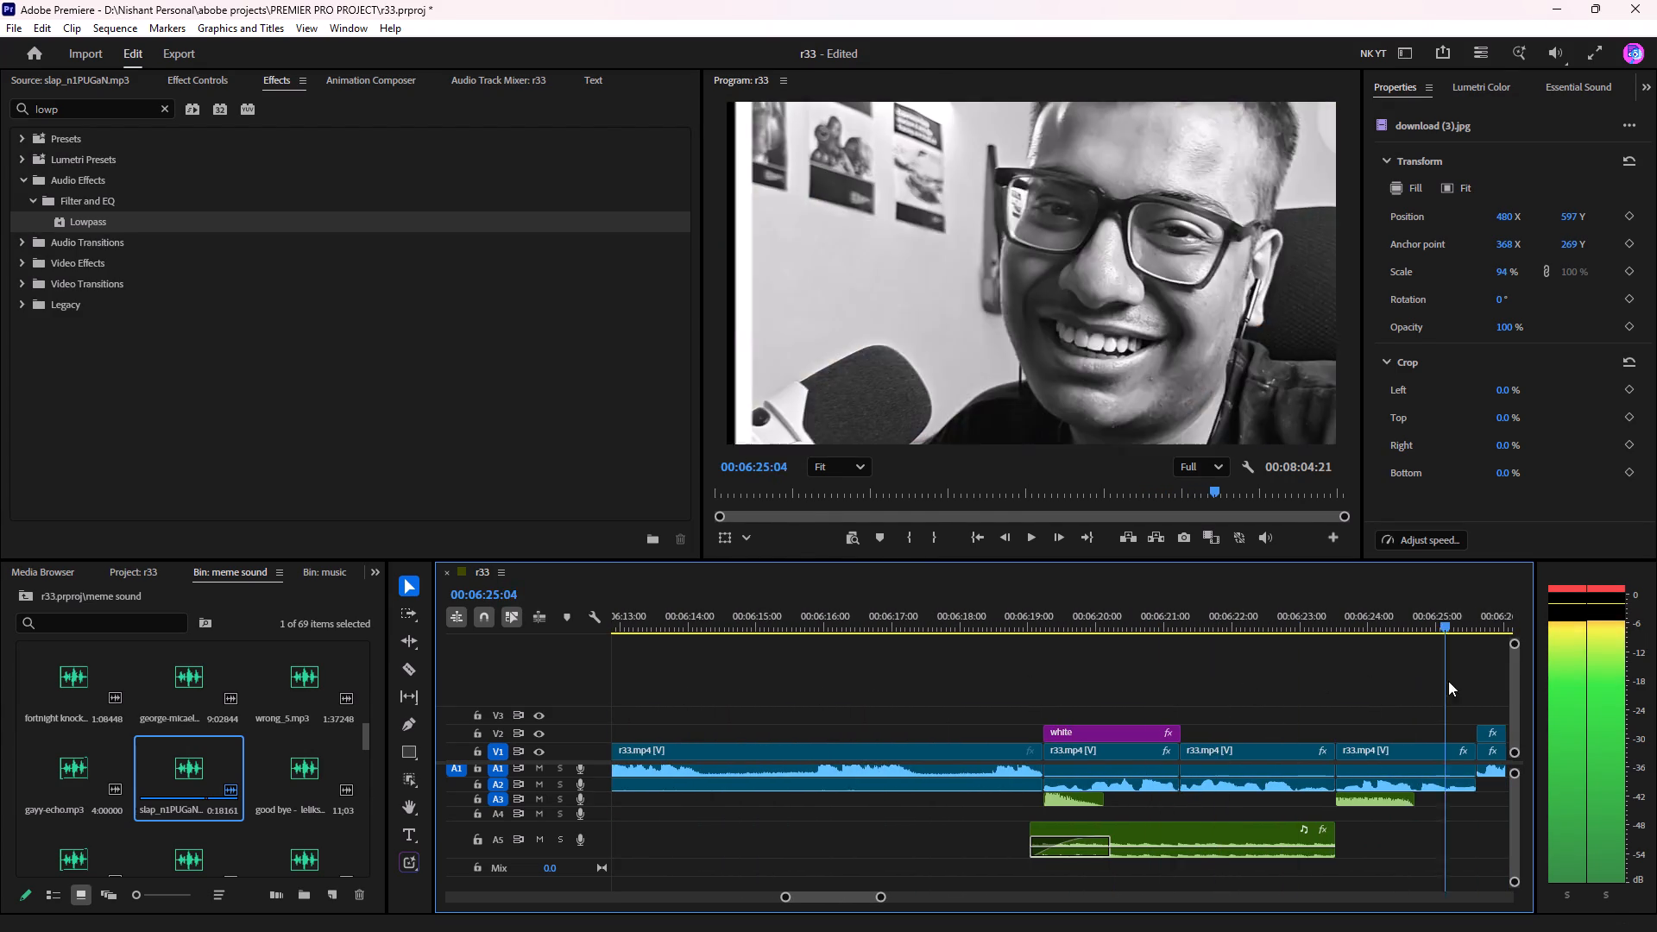
{"action": "left_click_drag", "start_coordinate": [1448, 681], "coordinate": [1593, 692]}
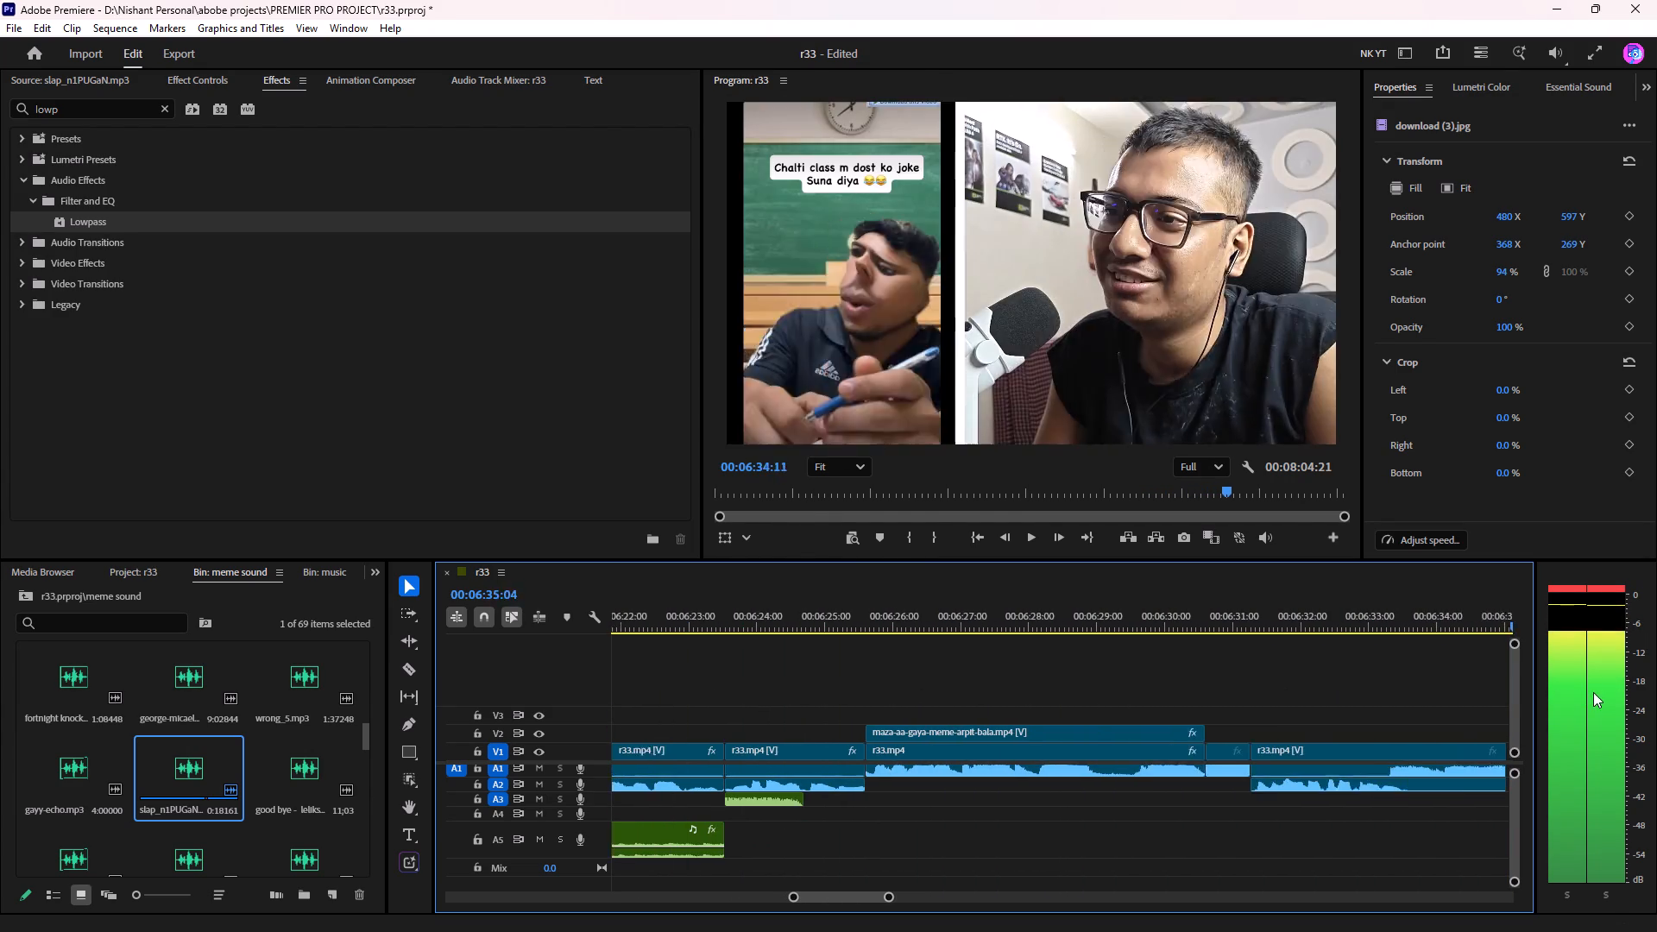
{"action": "left_click_drag", "start_coordinate": [1593, 692], "coordinate": [1106, 671]}
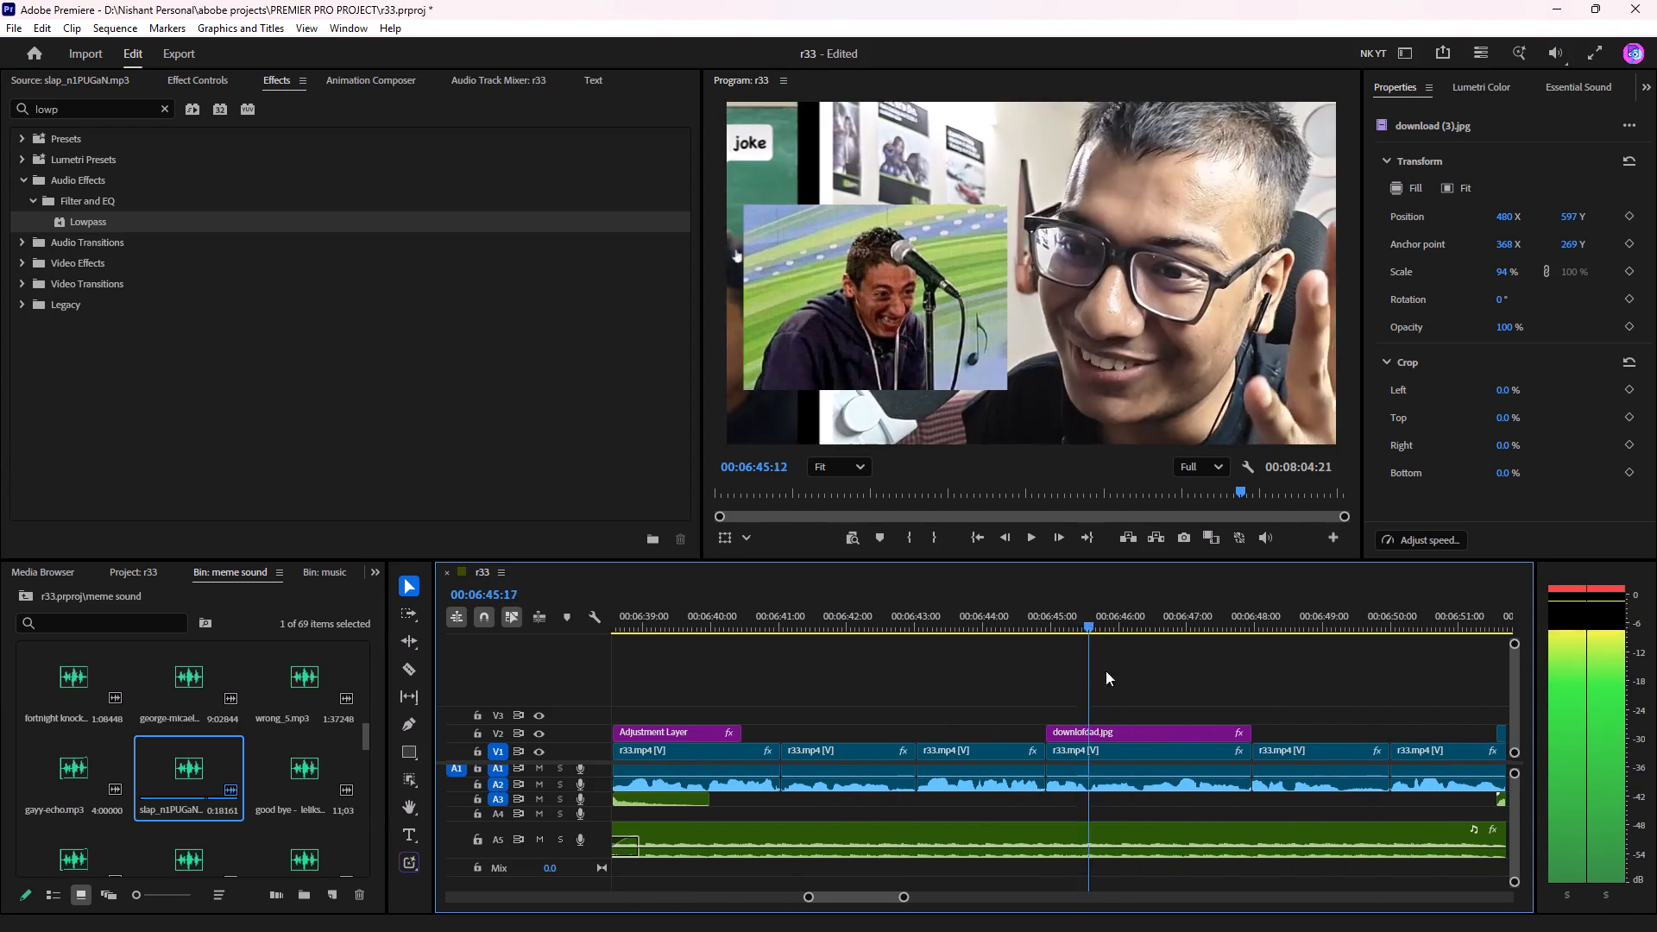
{"action": "left_click_drag", "start_coordinate": [1106, 671], "coordinate": [1175, 677]}
{"action": "left_click", "coordinate": [1144, 731]}
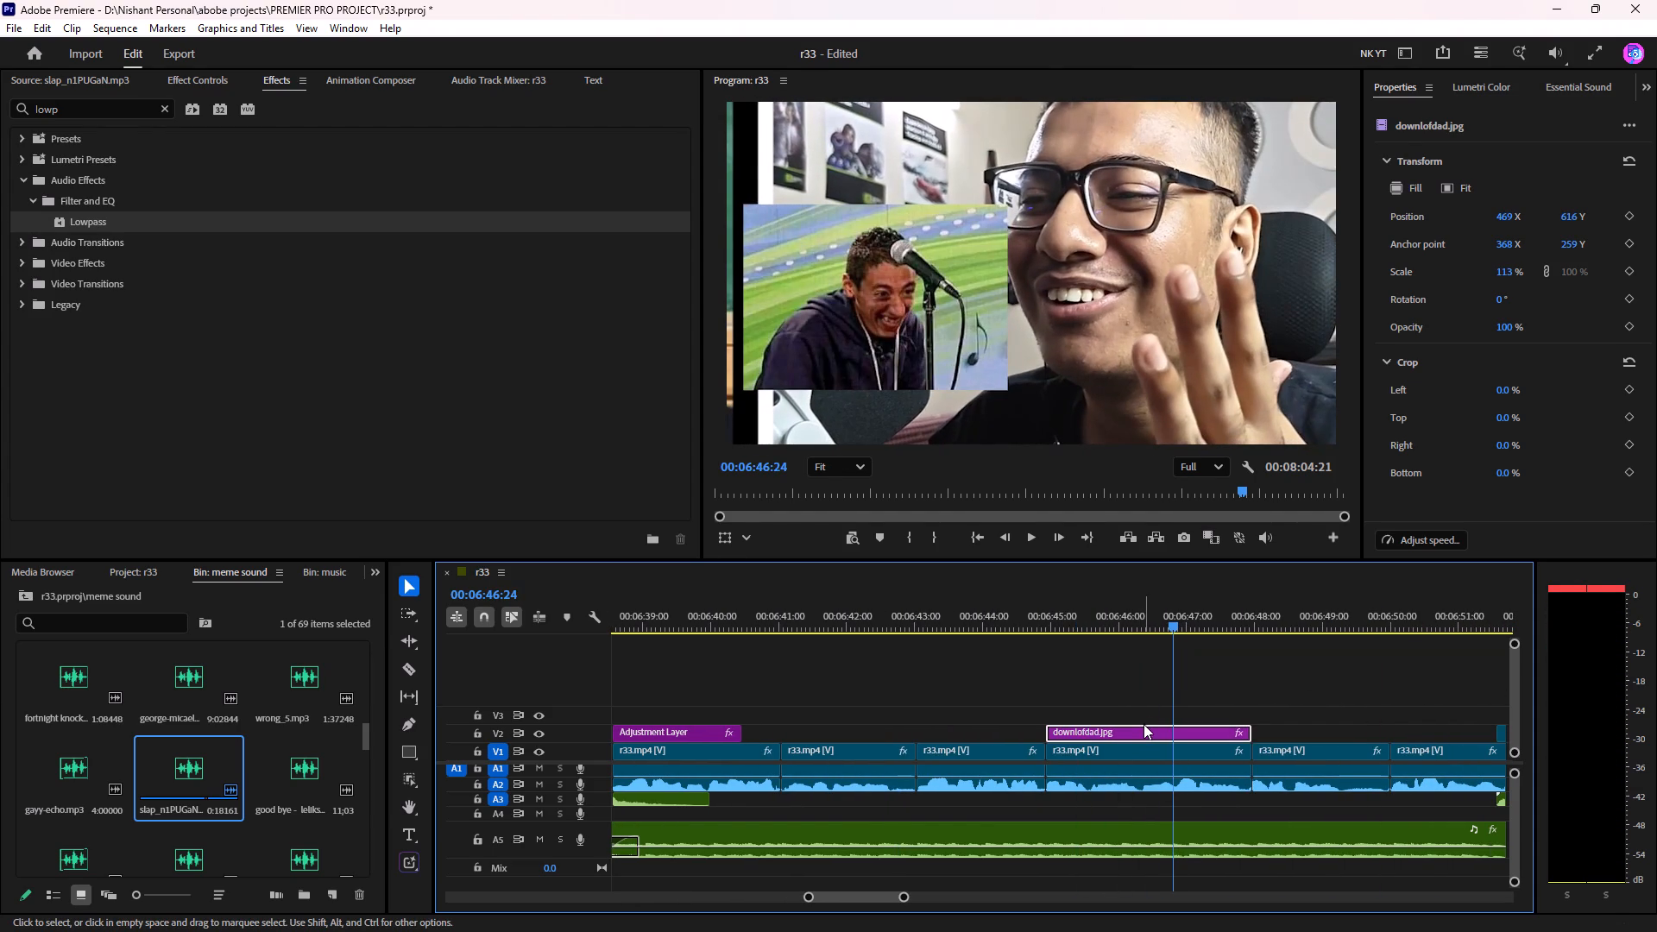
{"action": "right_click", "coordinate": [1144, 725]}
{"action": "left_click", "coordinate": [1211, 120]}
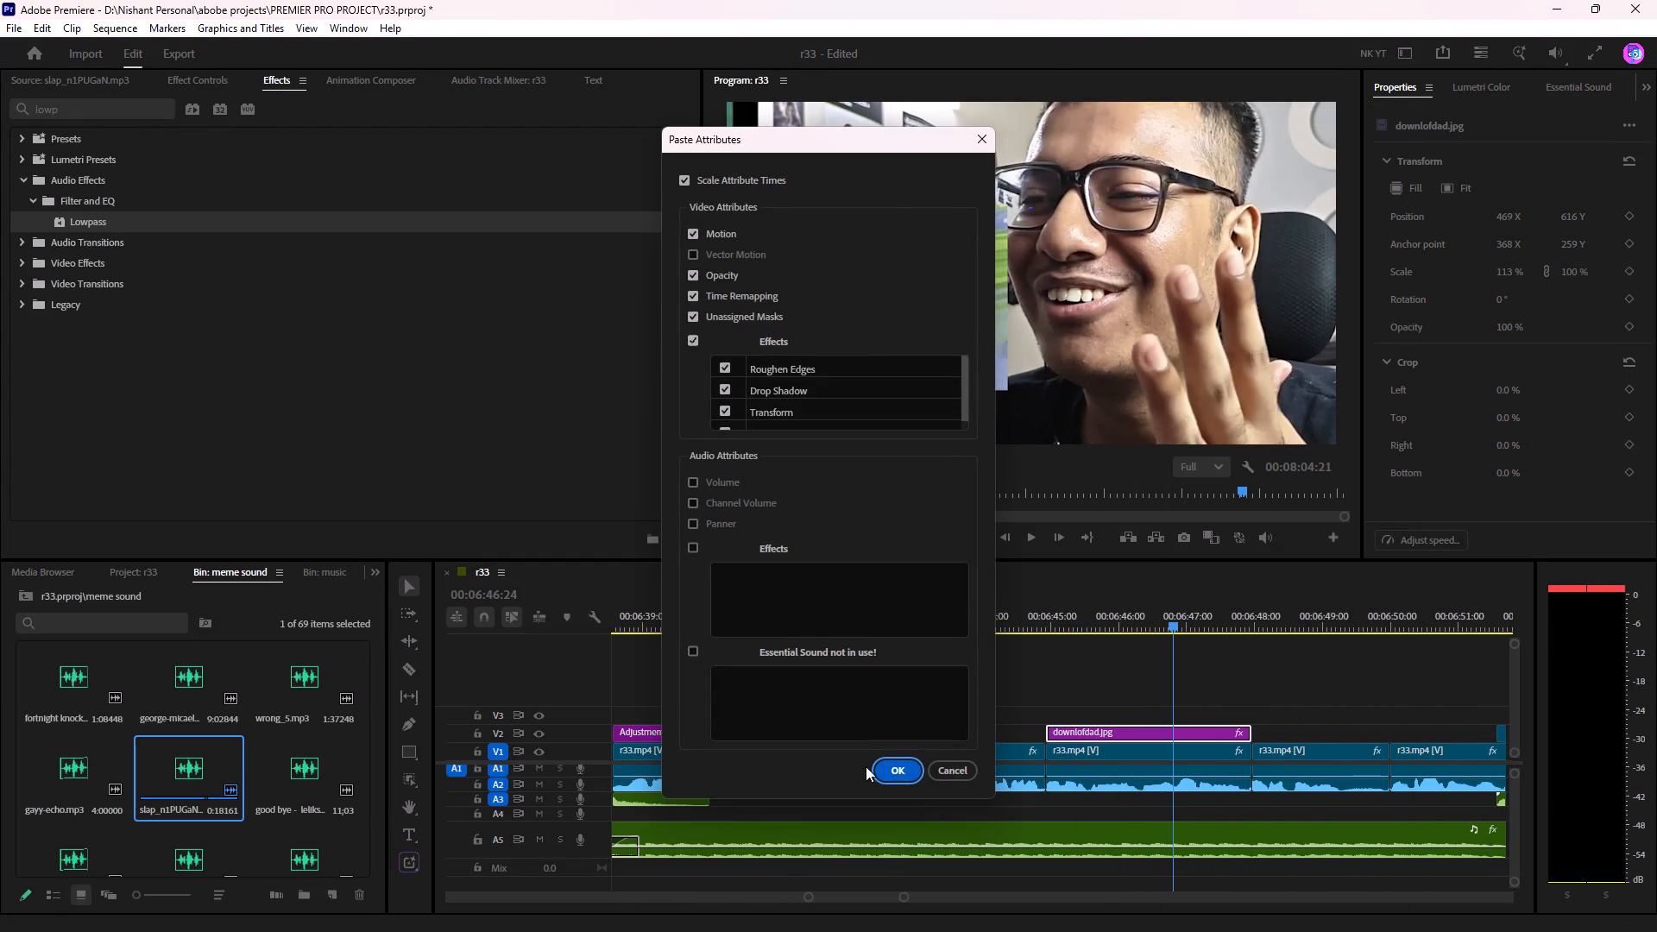
{"action": "left_click", "coordinate": [893, 769]}
Play the lead-in to the restyled downlofdad.jpg insert from about 00:06:43.
{"action": "left_click", "coordinate": [1025, 620]}
{"action": "key", "text": "space"}
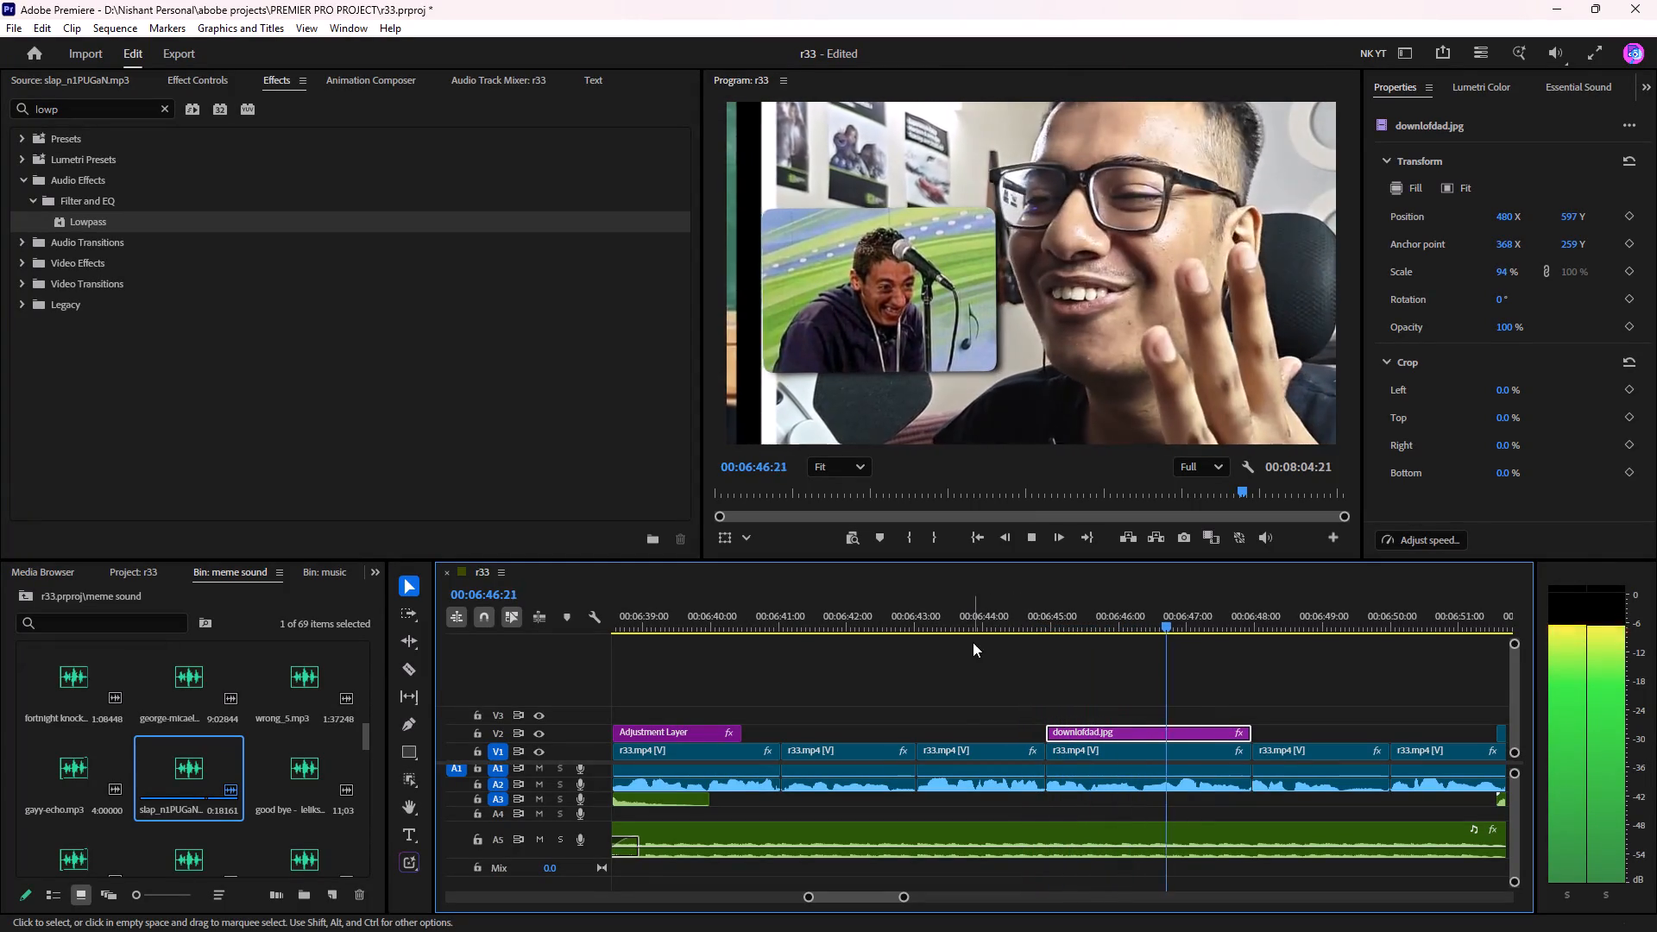
{"action": "left_click_drag", "start_coordinate": [1024, 616], "coordinate": [949, 643]}
{"action": "key", "text": "space"}
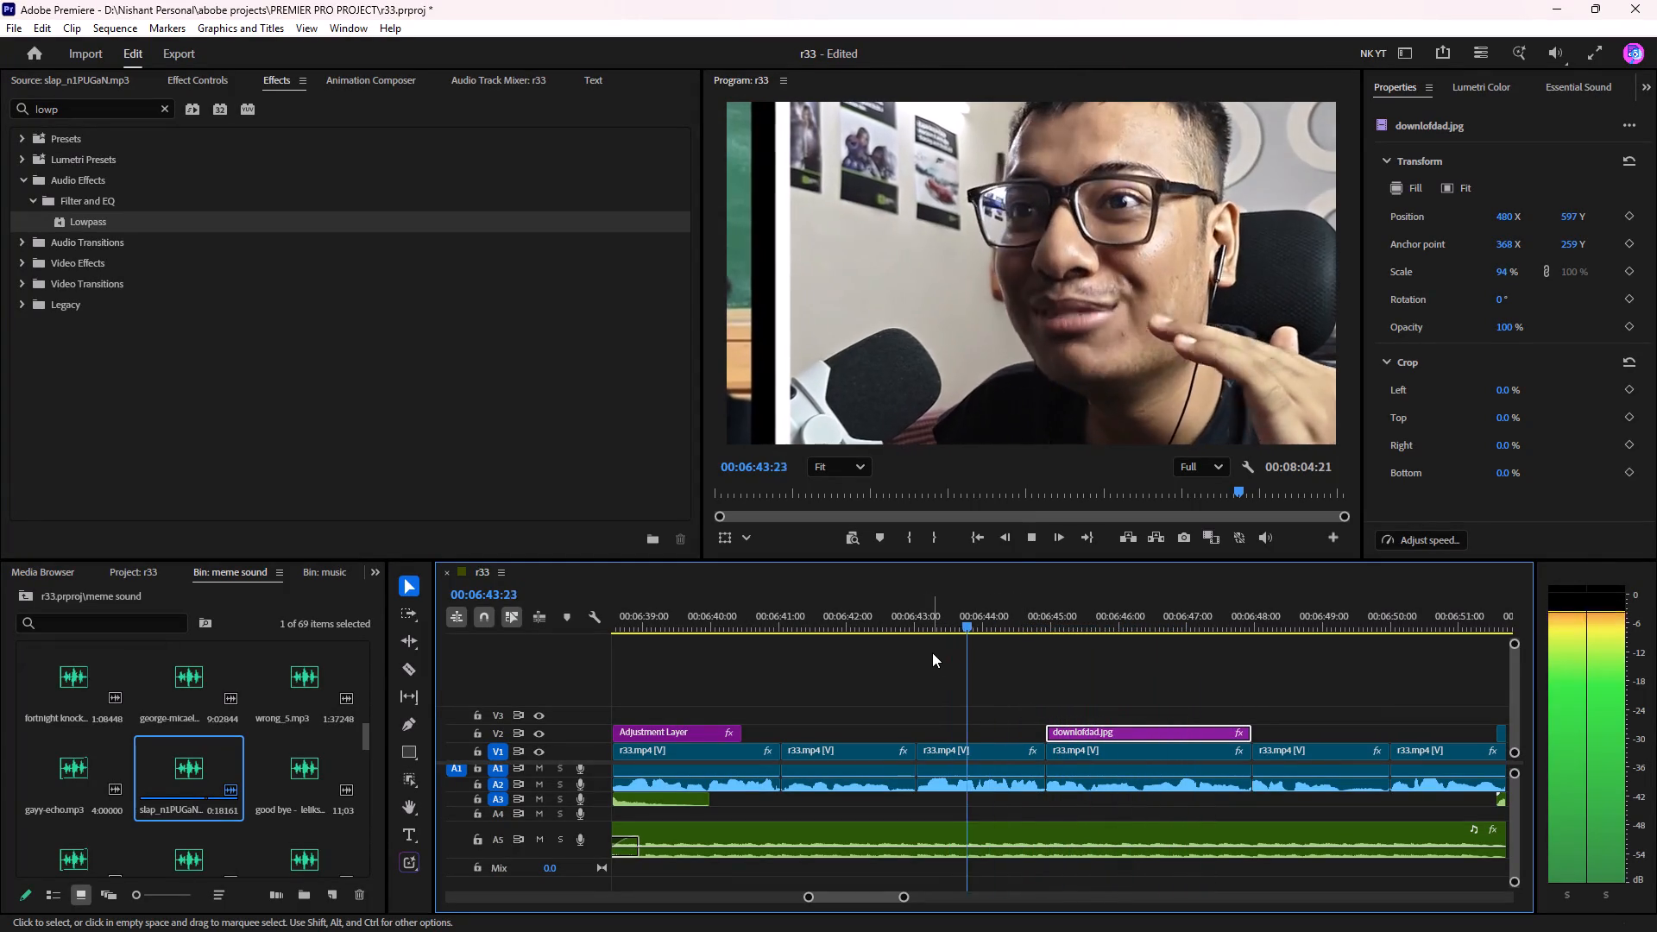
{"action": "key", "text": "space"}
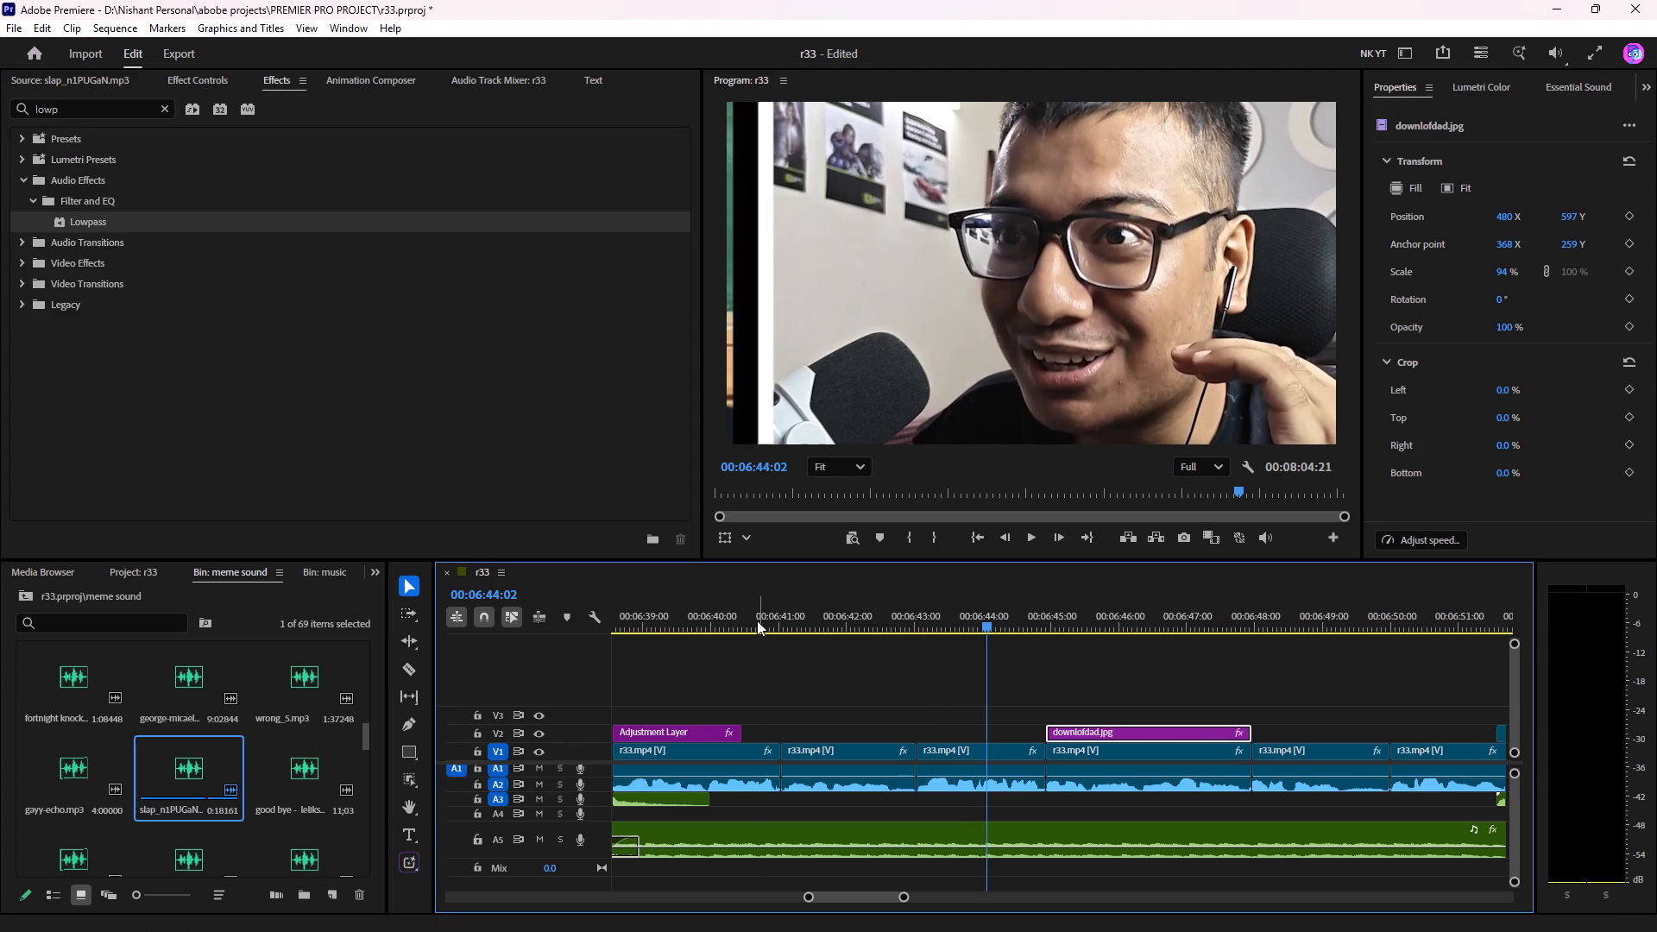
Review the section full-screen from about 00:06:34:17 to about 00:07:03:13.
{"action": "left_click_drag", "start_coordinate": [757, 621], "coordinate": [846, 673]}
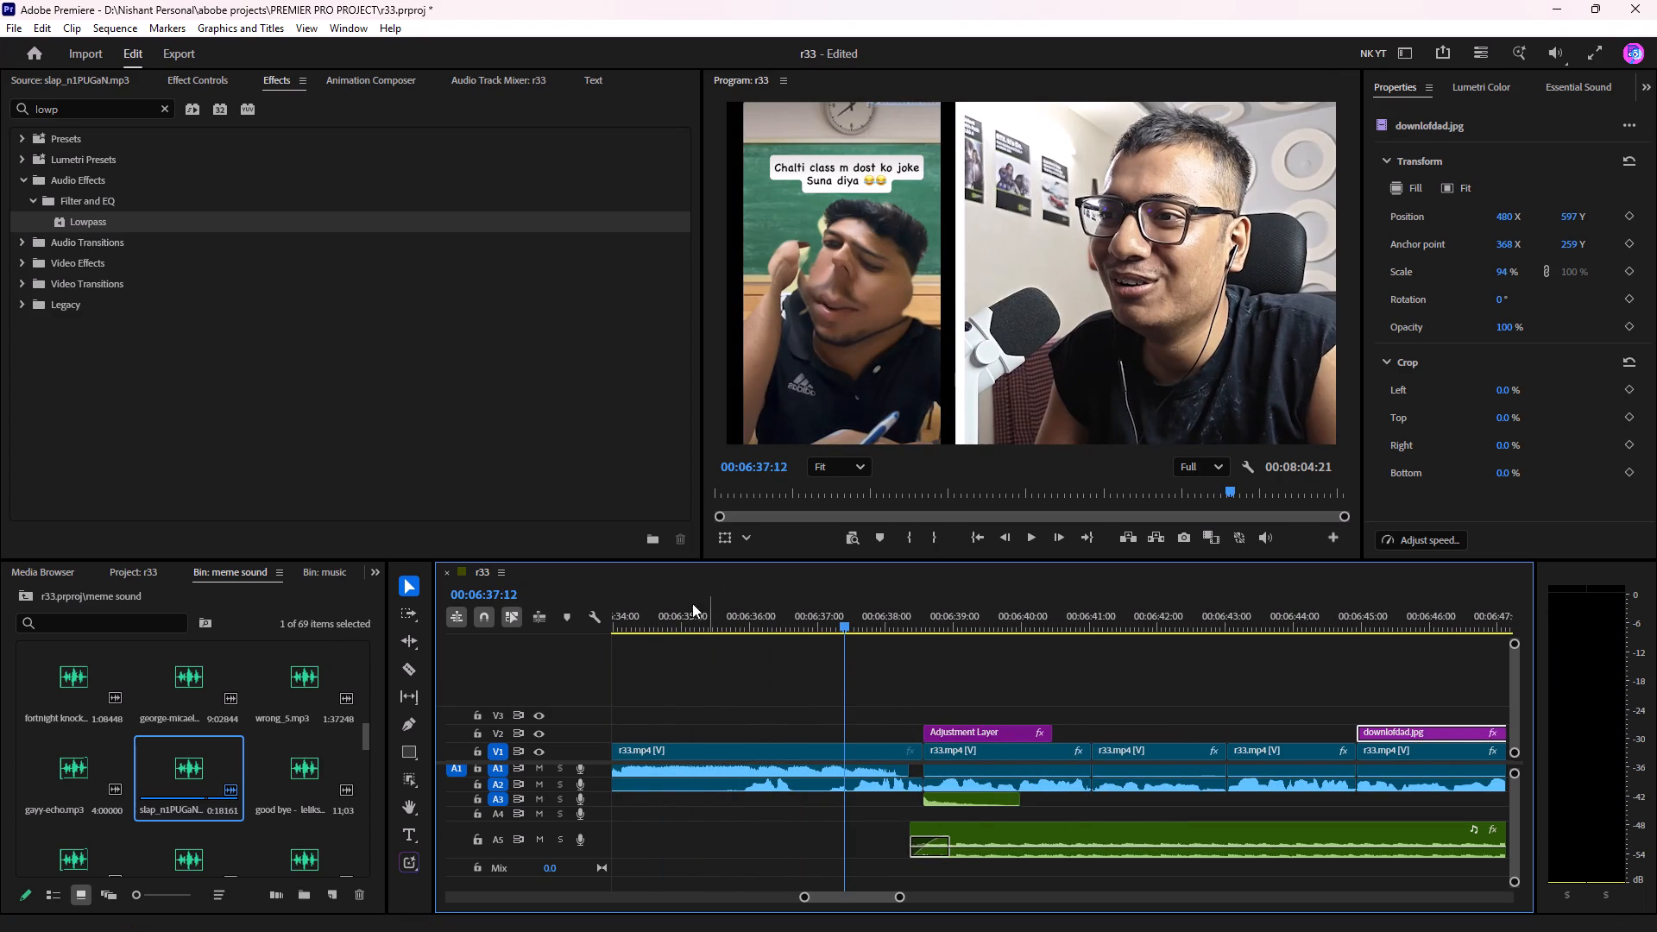
{"action": "left_click", "coordinate": [650, 620]}
{"action": "key", "text": "space"}
{"action": "left_click", "coordinate": [1596, 50]}
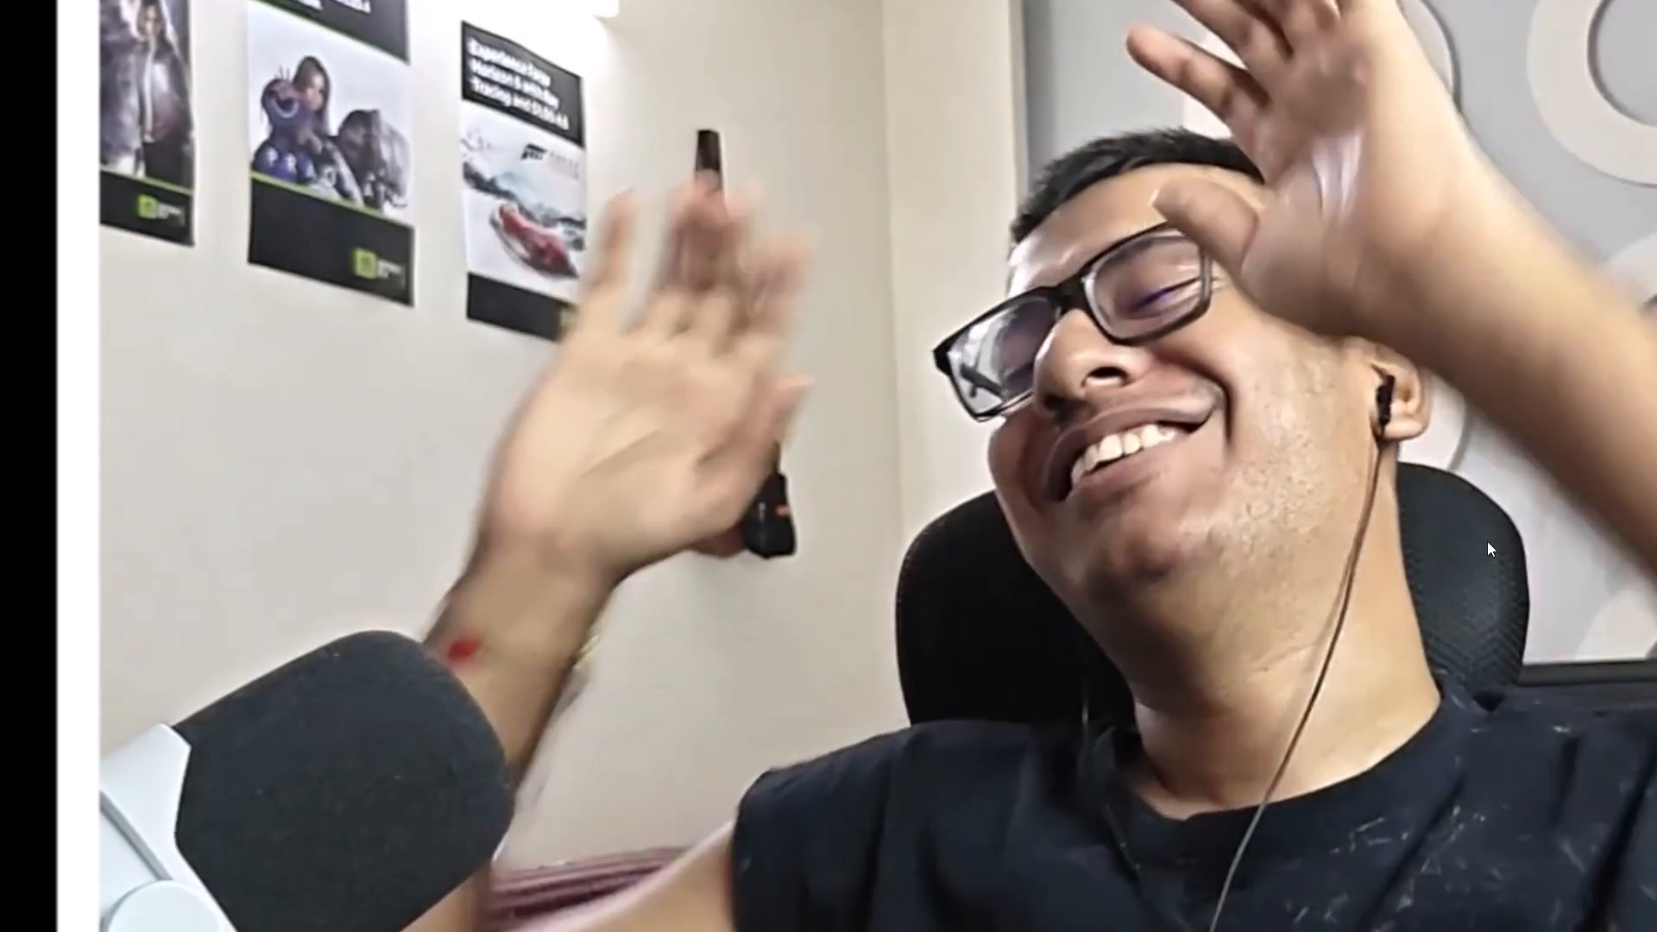
{"action": "key", "text": "Escape"}
{"action": "key", "text": "space"}
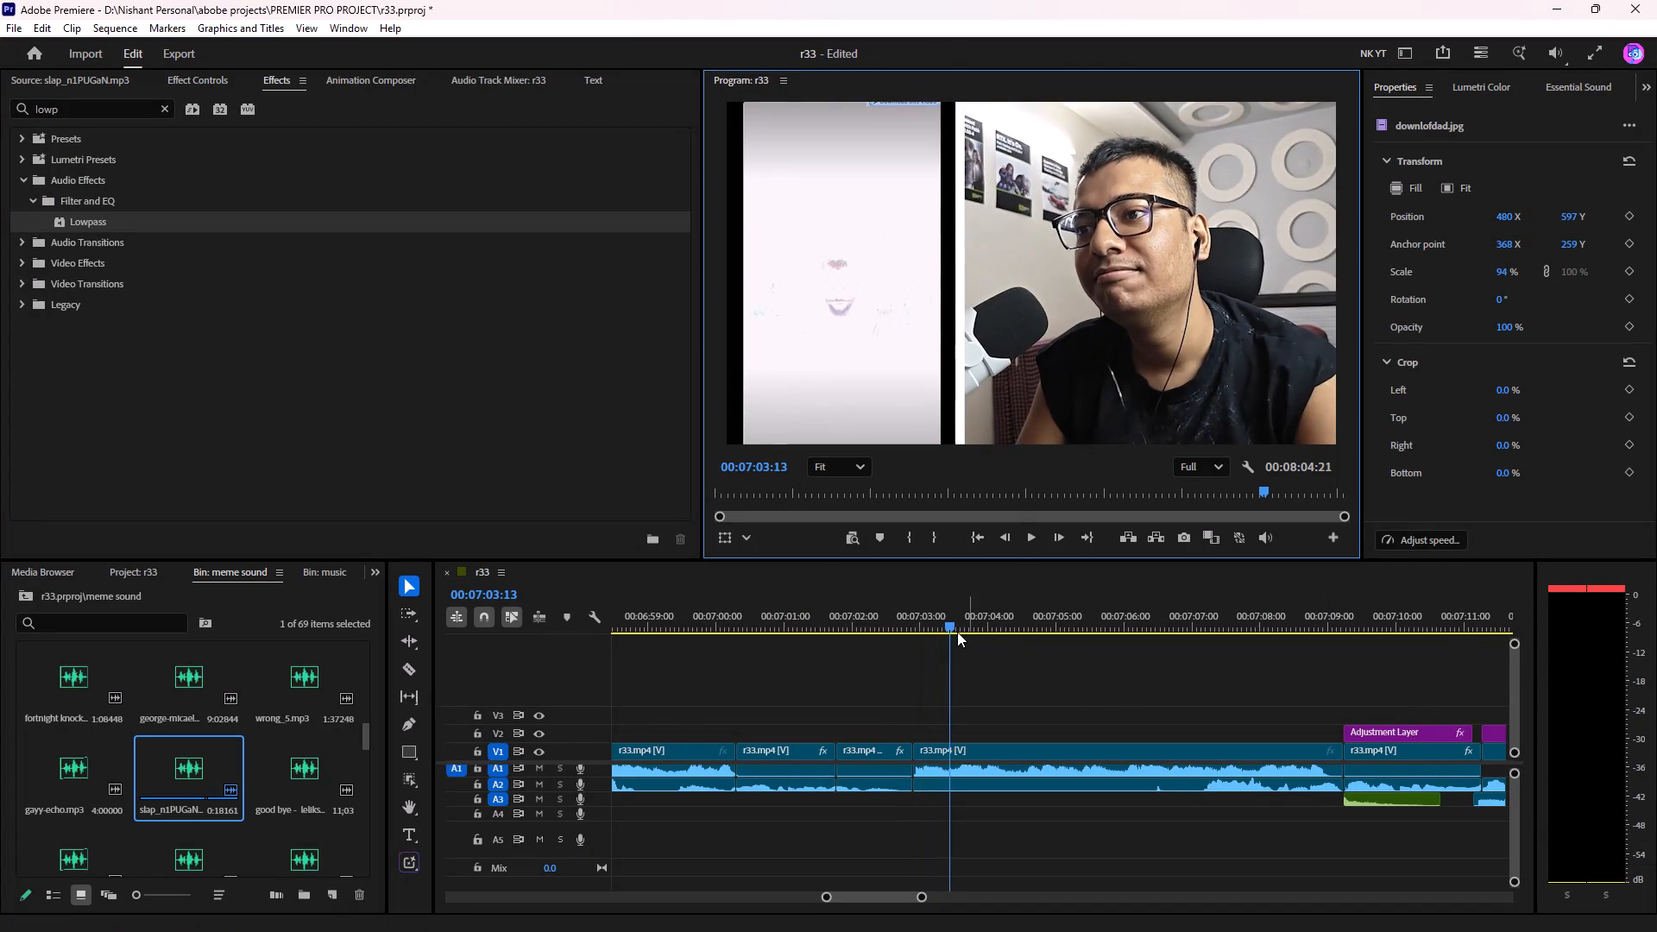
Place the shocked sound effect from the meme sound bin on A3 at 00:07:00:07, under the zoomed laughing reaction.
{"action": "left_click_drag", "start_coordinate": [921, 623], "coordinate": [758, 639]}
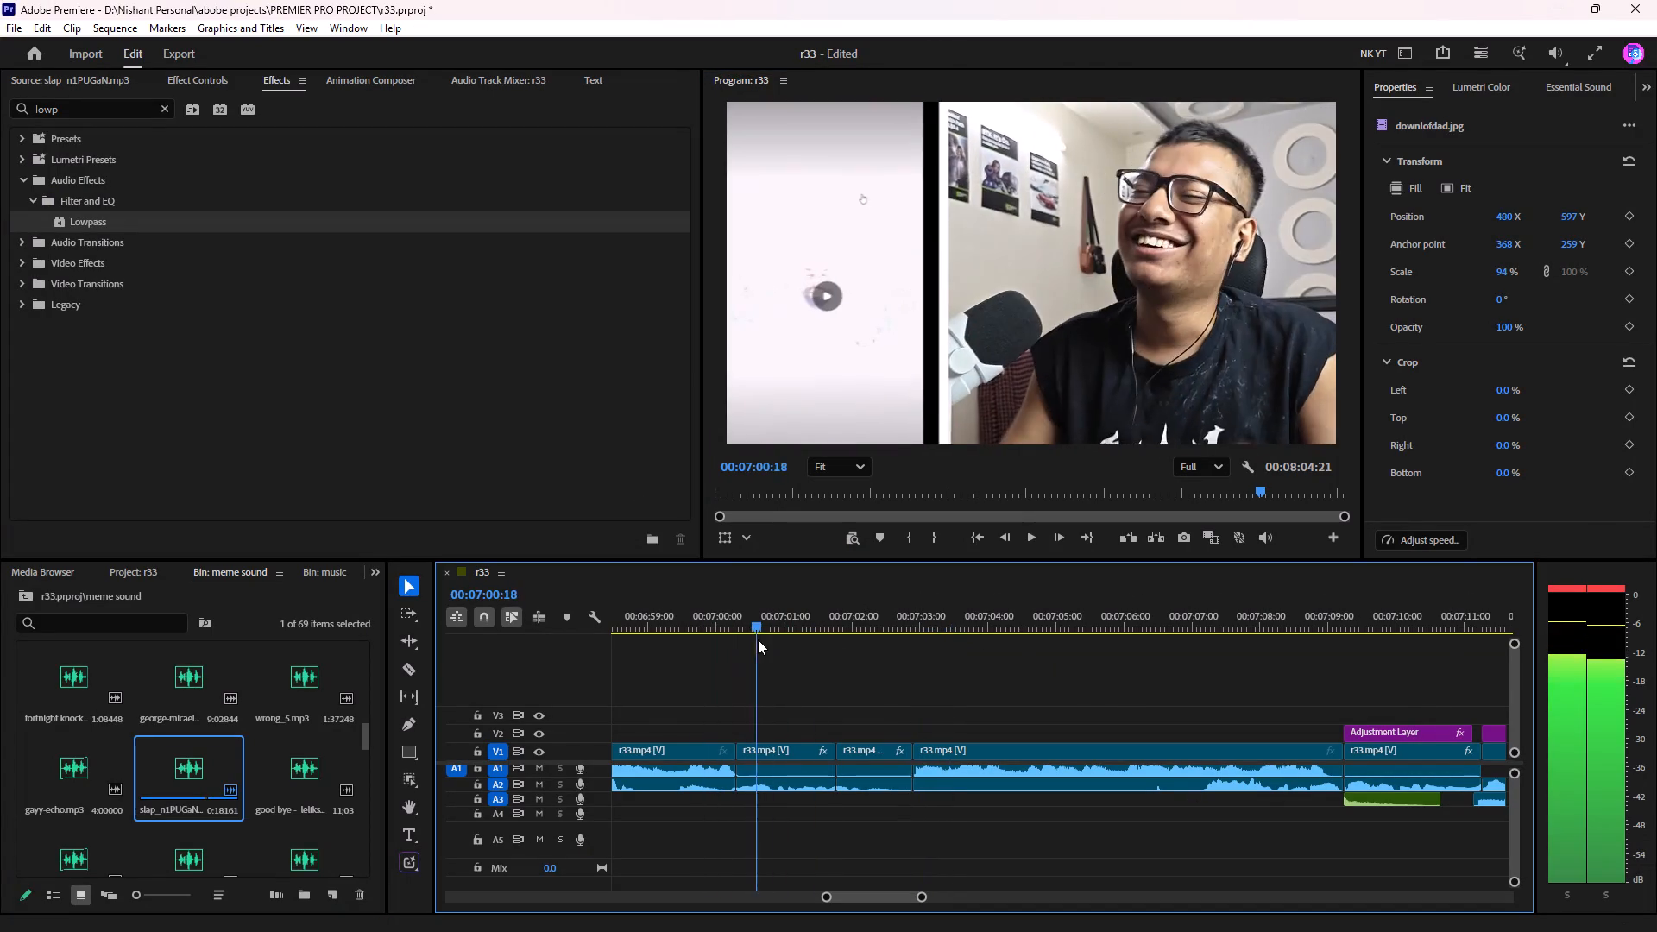
{"action": "left_click_drag", "start_coordinate": [758, 639], "coordinate": [733, 657]}
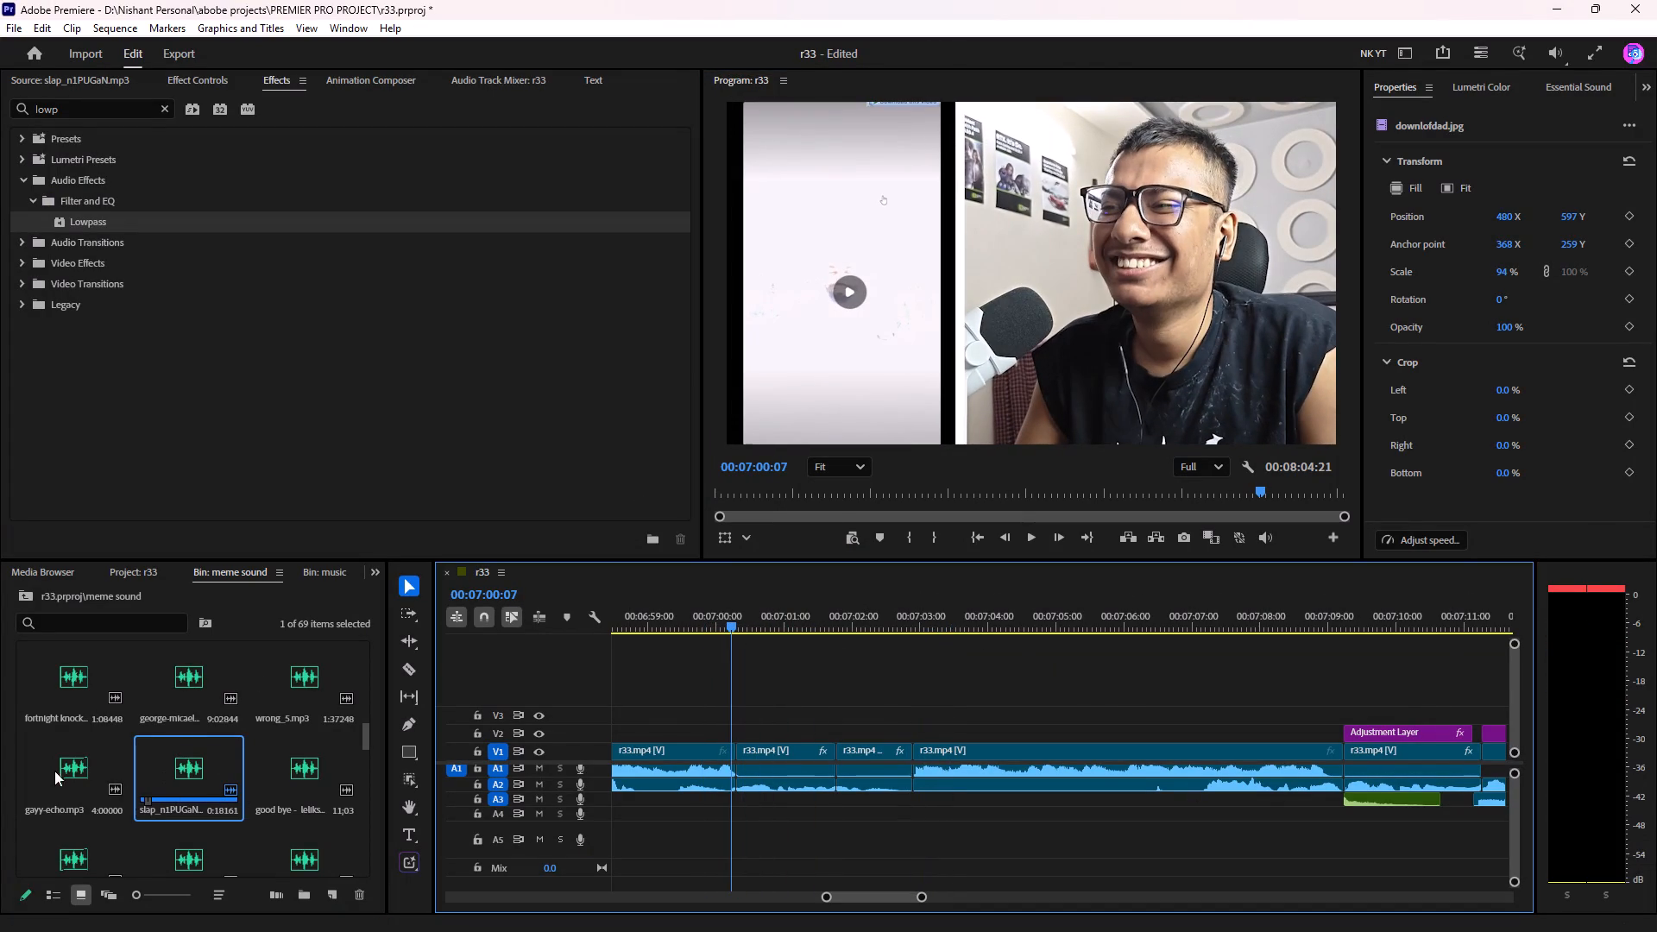
{"action": "scroll", "coordinate": [111, 758], "scroll_direction": "up", "scroll_amount": 19}
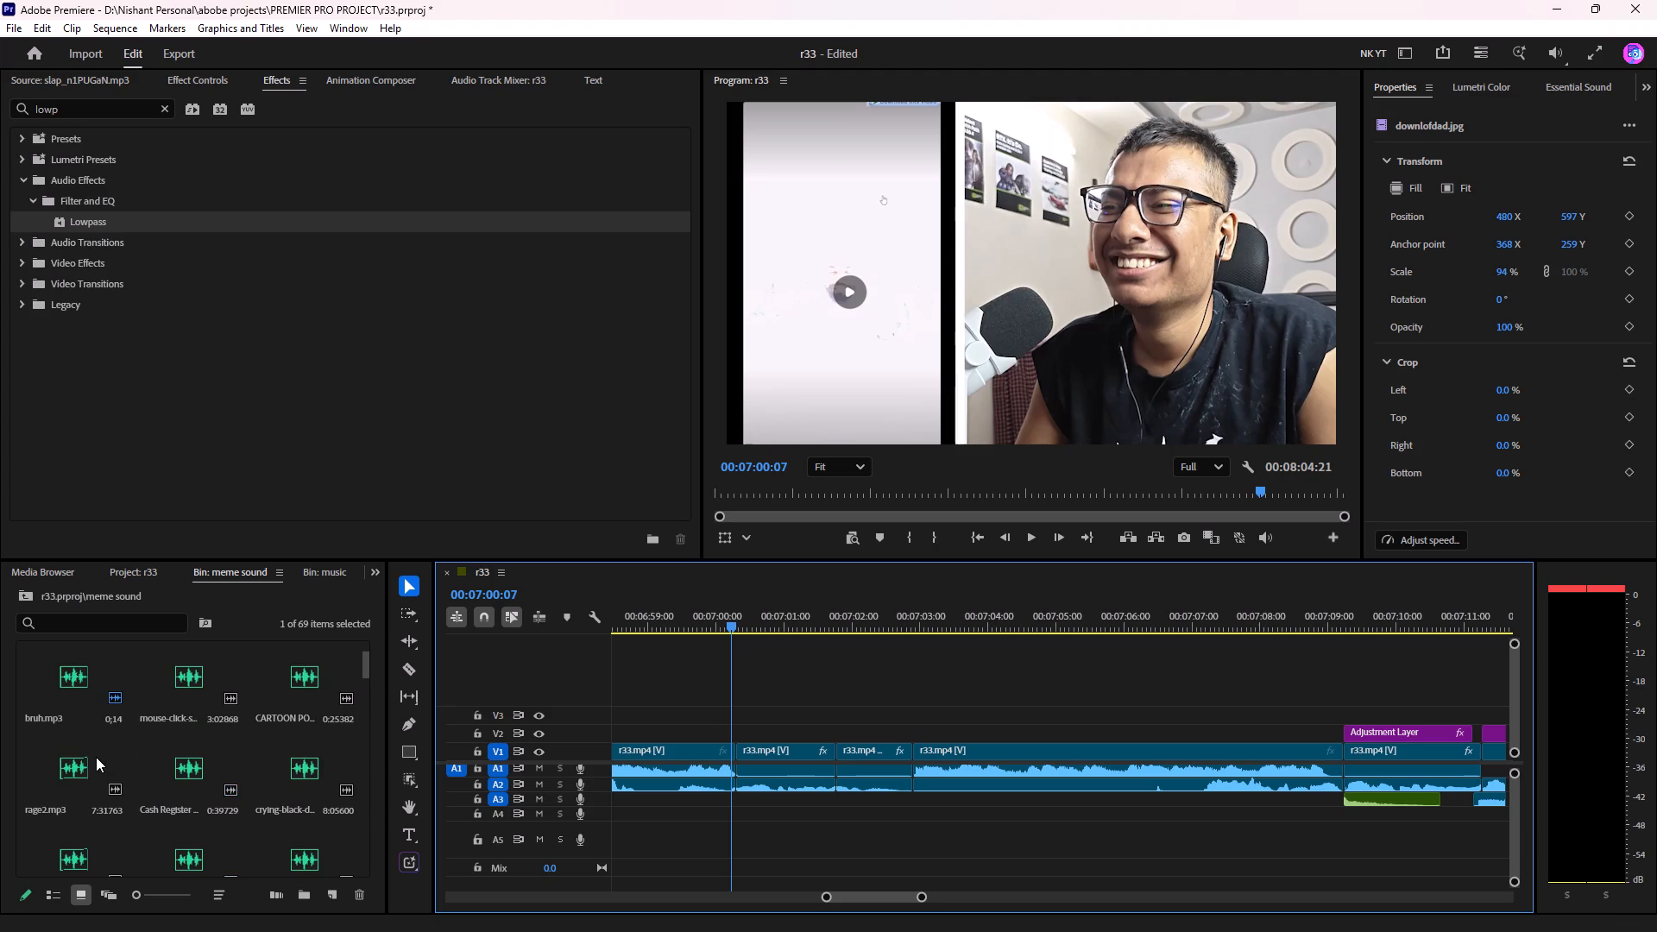
{"action": "left_click_drag", "start_coordinate": [79, 664], "coordinate": [730, 804]}
Play from about 00:06:59:28 to about 00:07:07 to check the shocked sound against the reaction.
{"action": "left_click", "coordinate": [710, 628]}
{"action": "key", "text": "space"}
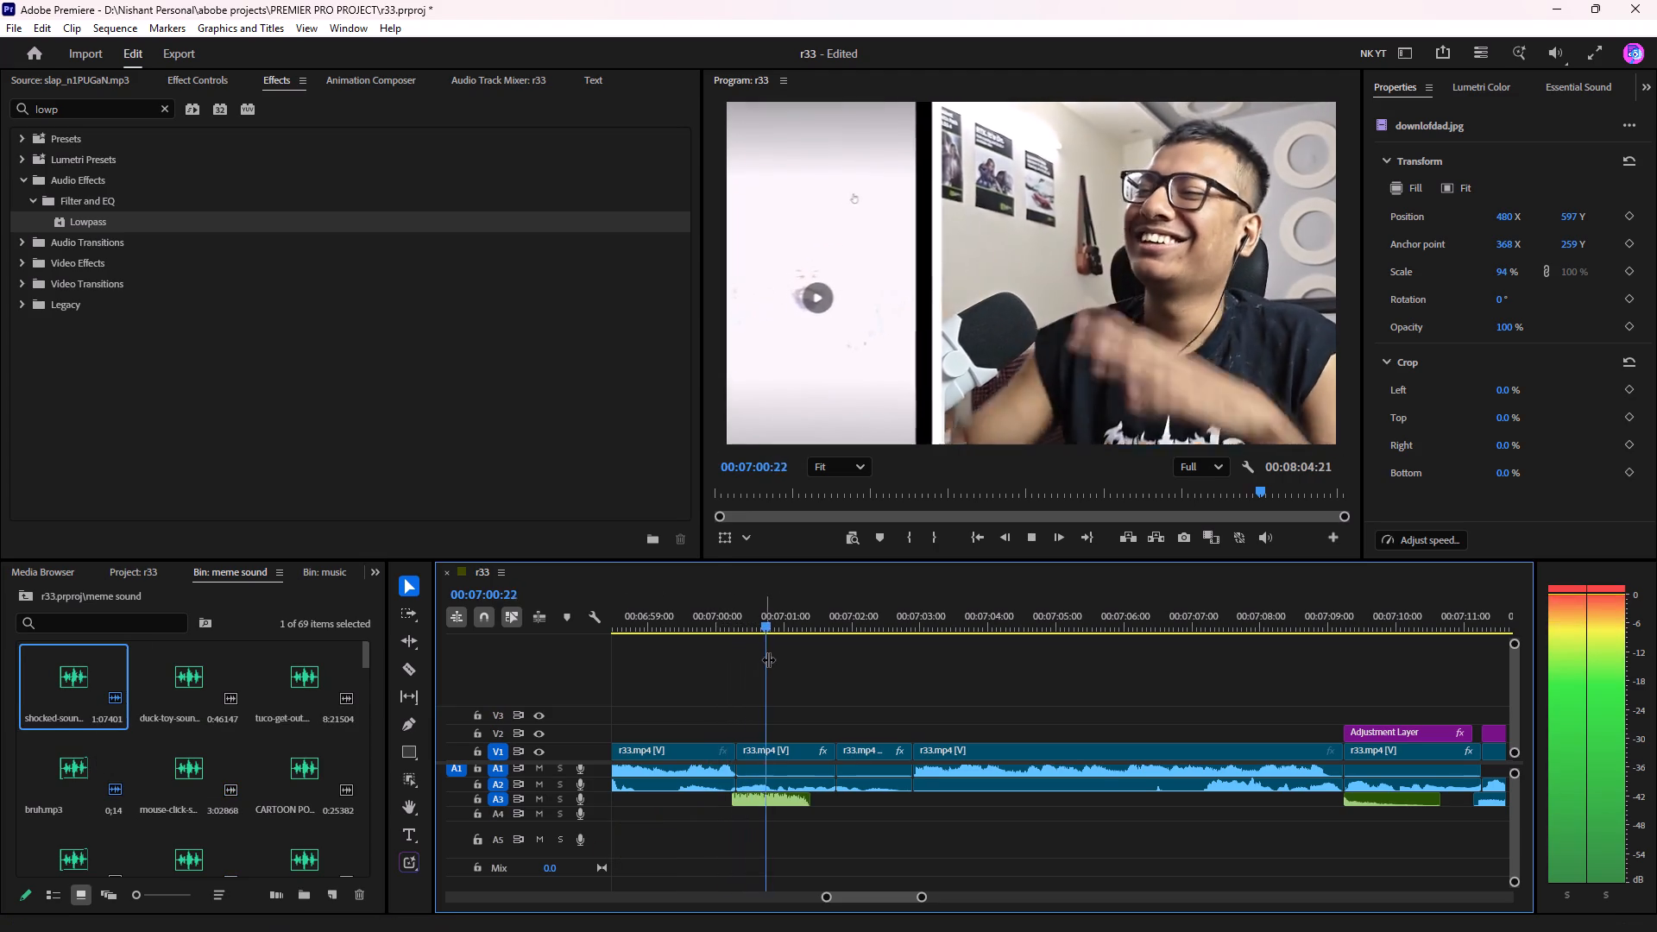
{"action": "scroll", "coordinate": [864, 645], "scroll_direction": "down", "scroll_amount": 3}
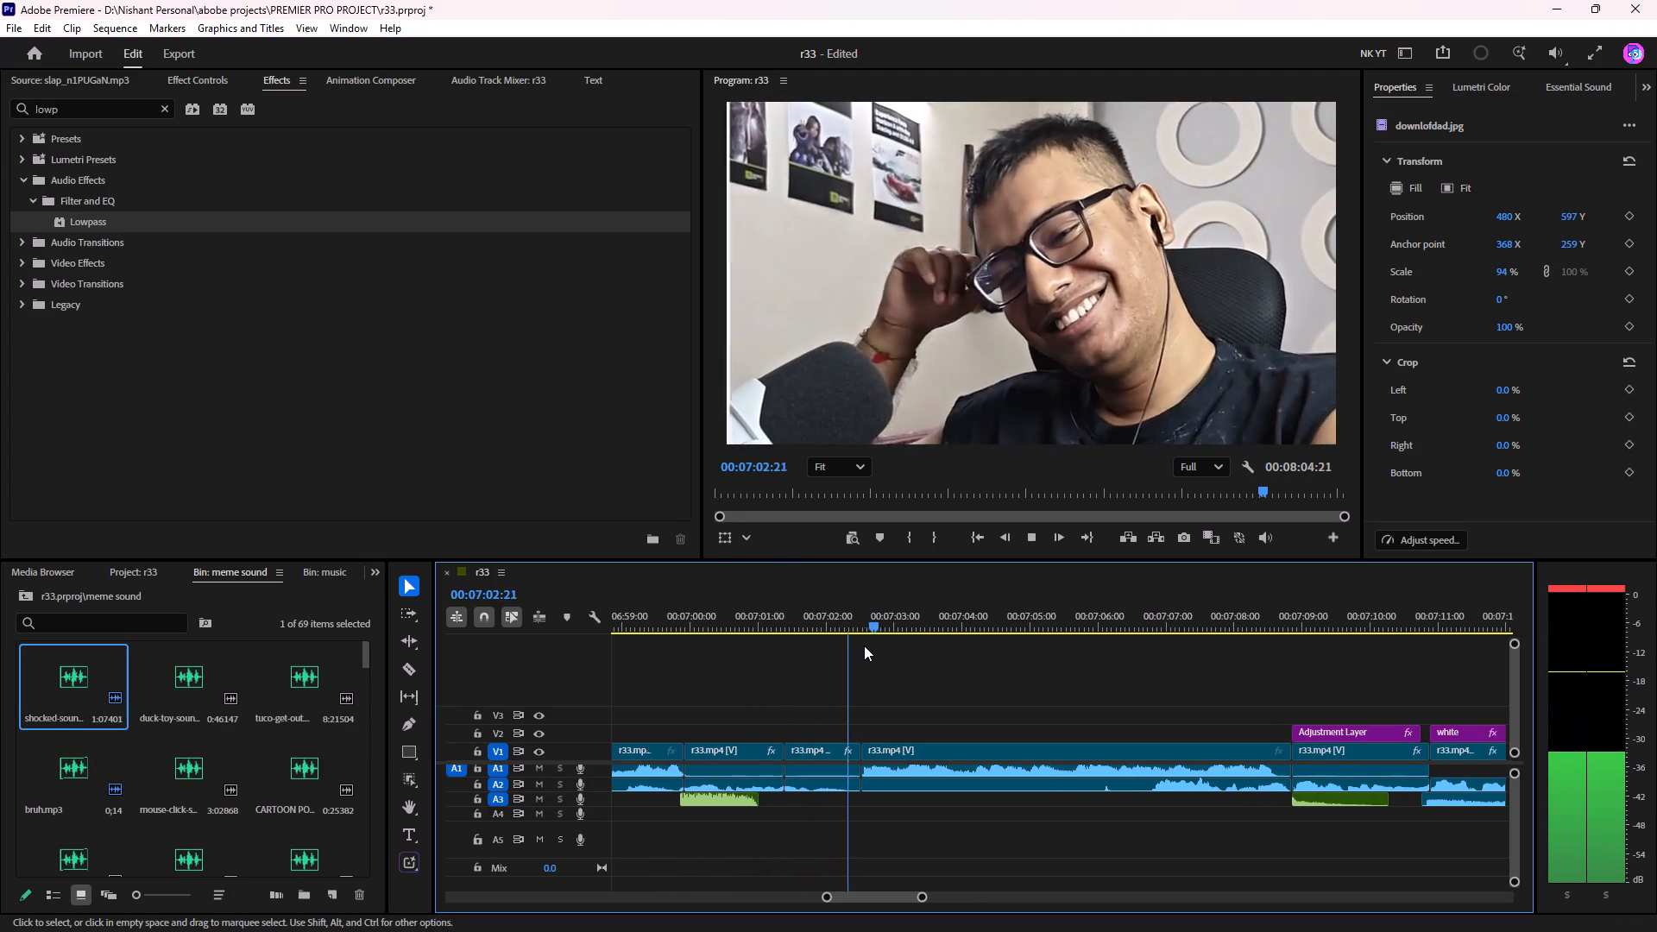
{"action": "scroll", "coordinate": [864, 645], "scroll_direction": "down", "scroll_amount": 1}
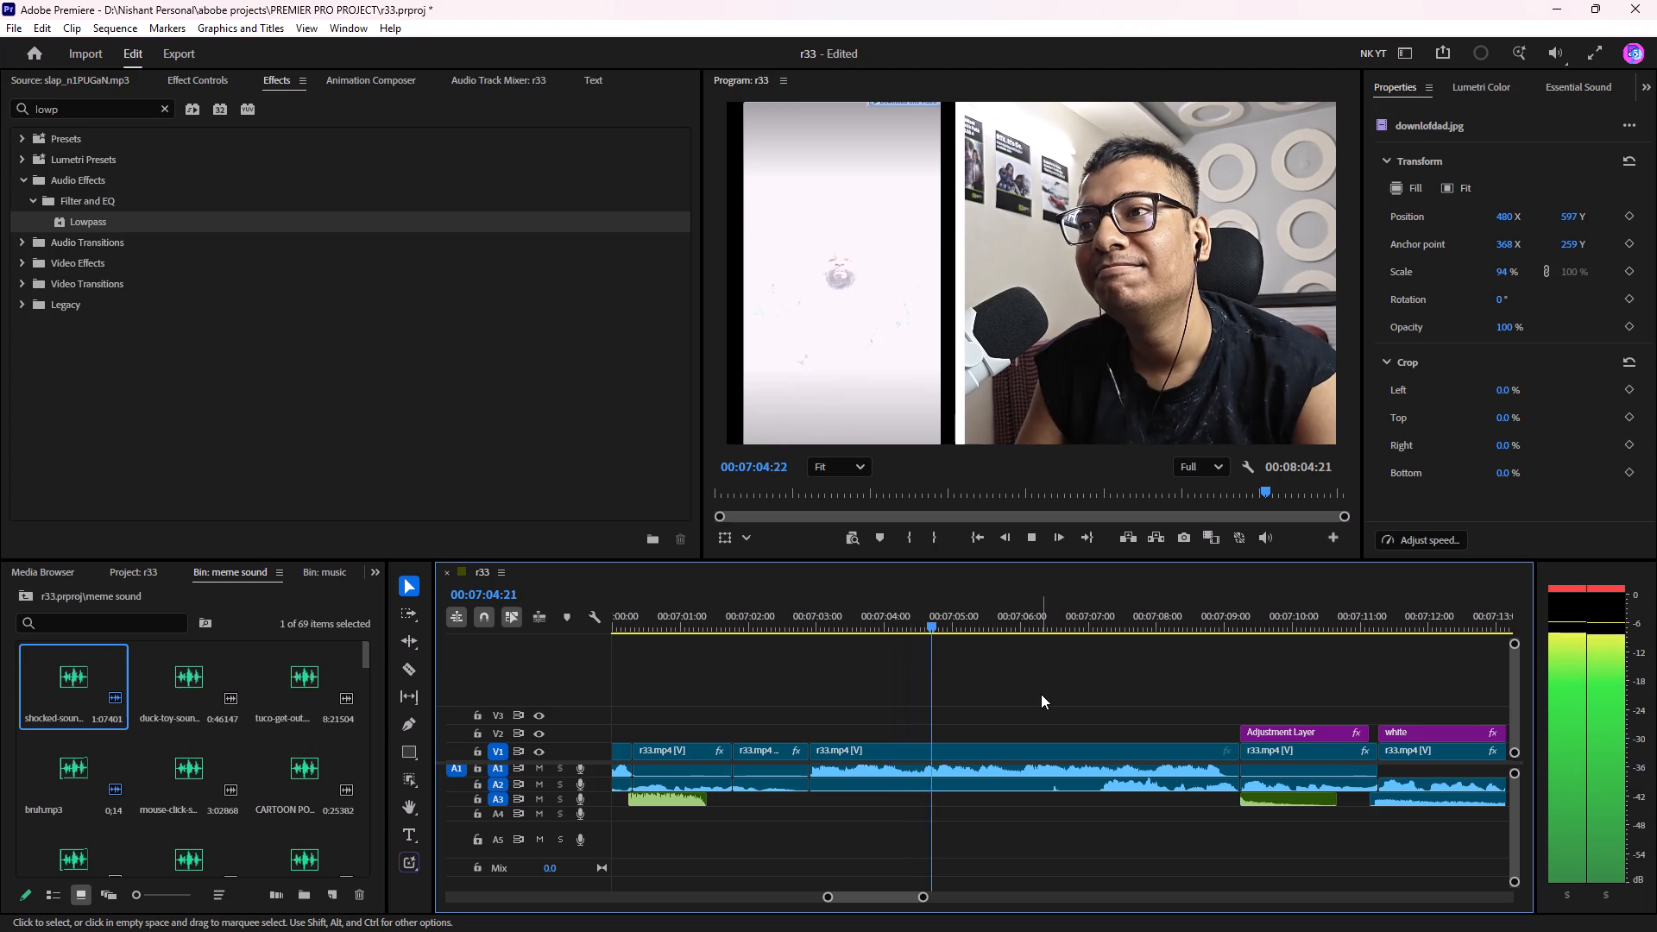
{"action": "scroll", "coordinate": [1213, 655], "scroll_direction": "down", "scroll_amount": 6}
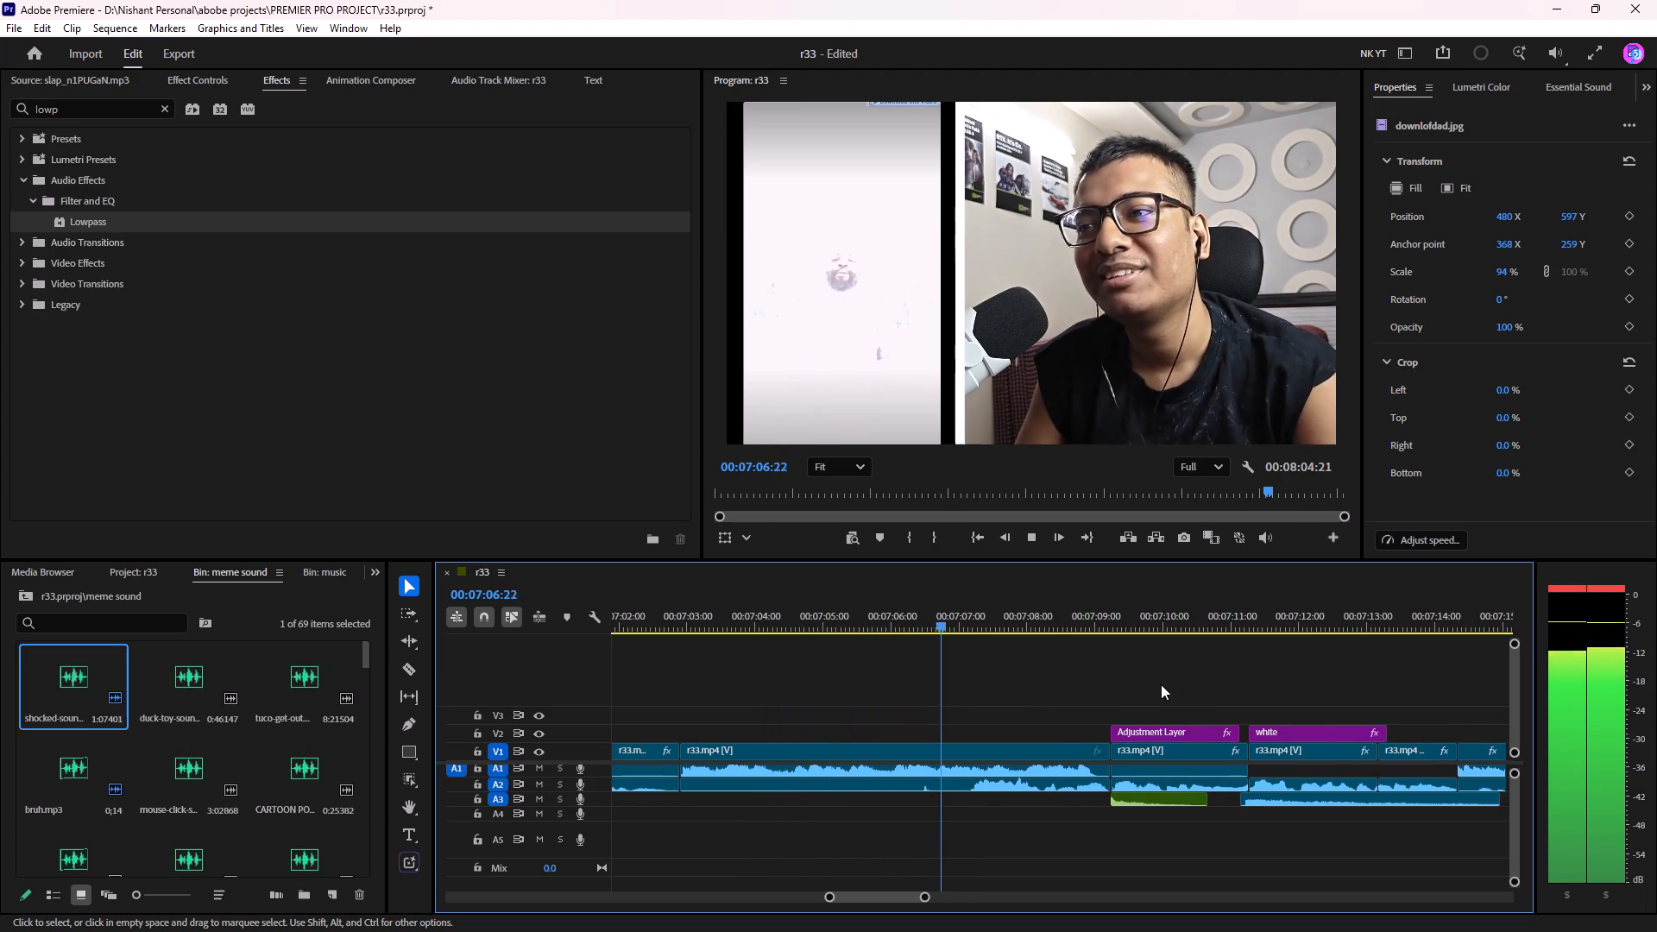
{"action": "scroll", "coordinate": [1161, 684], "scroll_direction": "down", "scroll_amount": 13}
{"action": "key", "text": "space"}
Trim the end of the A5 music back to about 00:06:55:02, where the Ooo oo Ha laughing memes audio on A3 ends.
{"action": "left_click_drag", "start_coordinate": [1051, 609], "coordinate": [342, 661]}
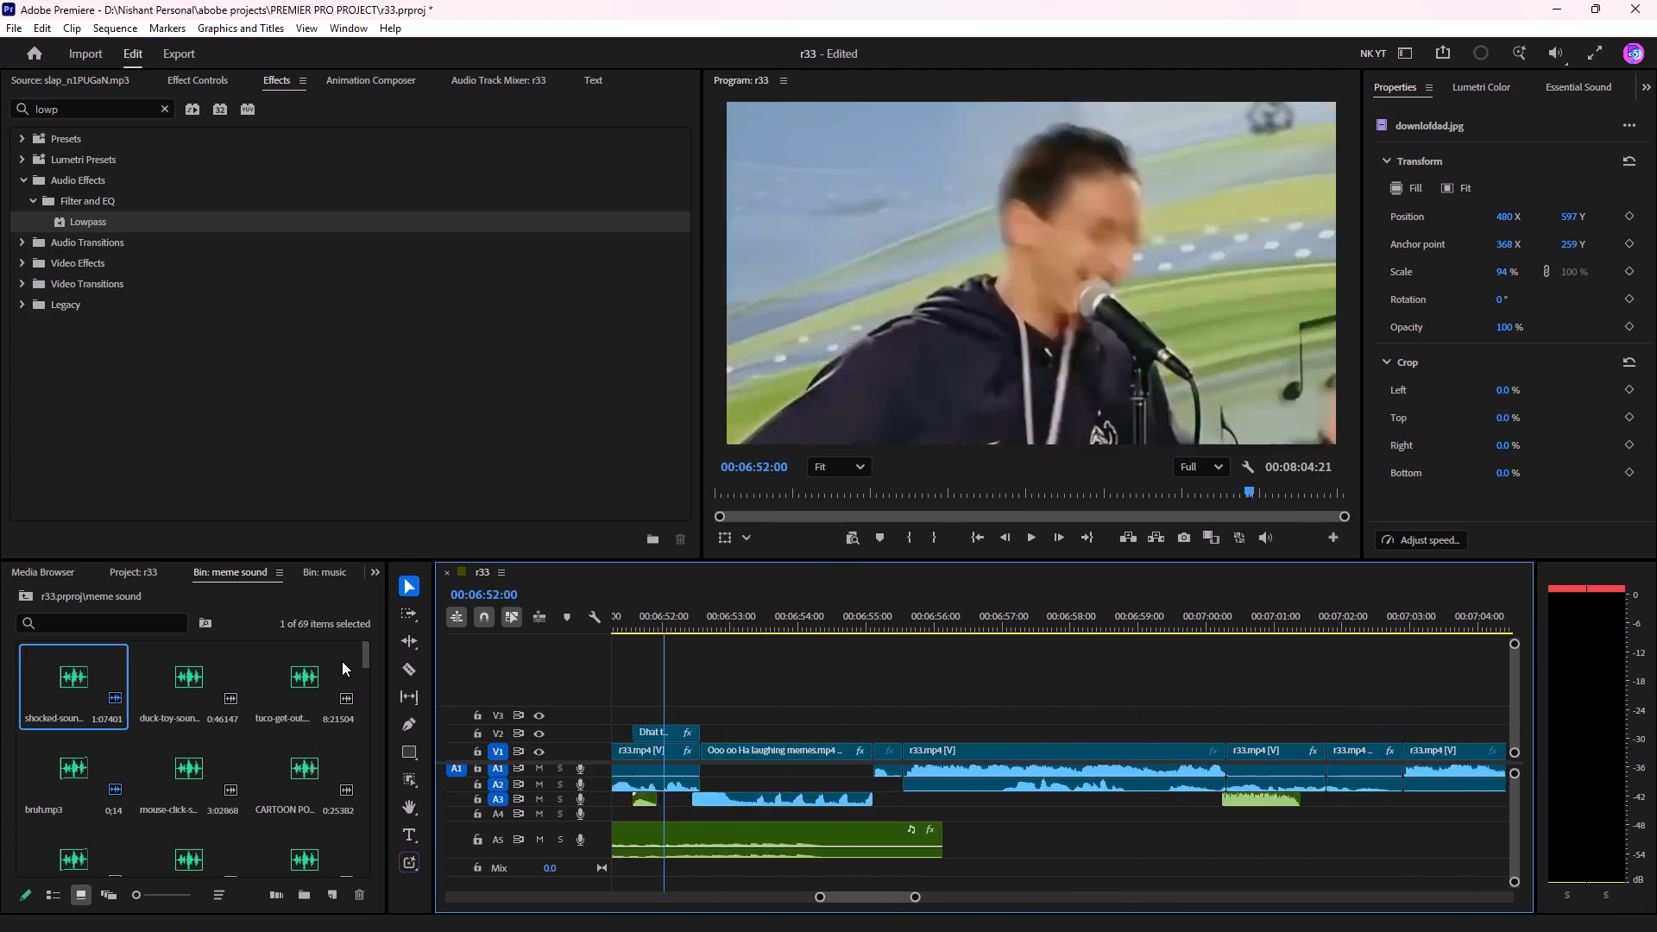
{"action": "left_click_drag", "start_coordinate": [342, 661], "coordinate": [1055, 671]}
{"action": "key", "text": "space"}
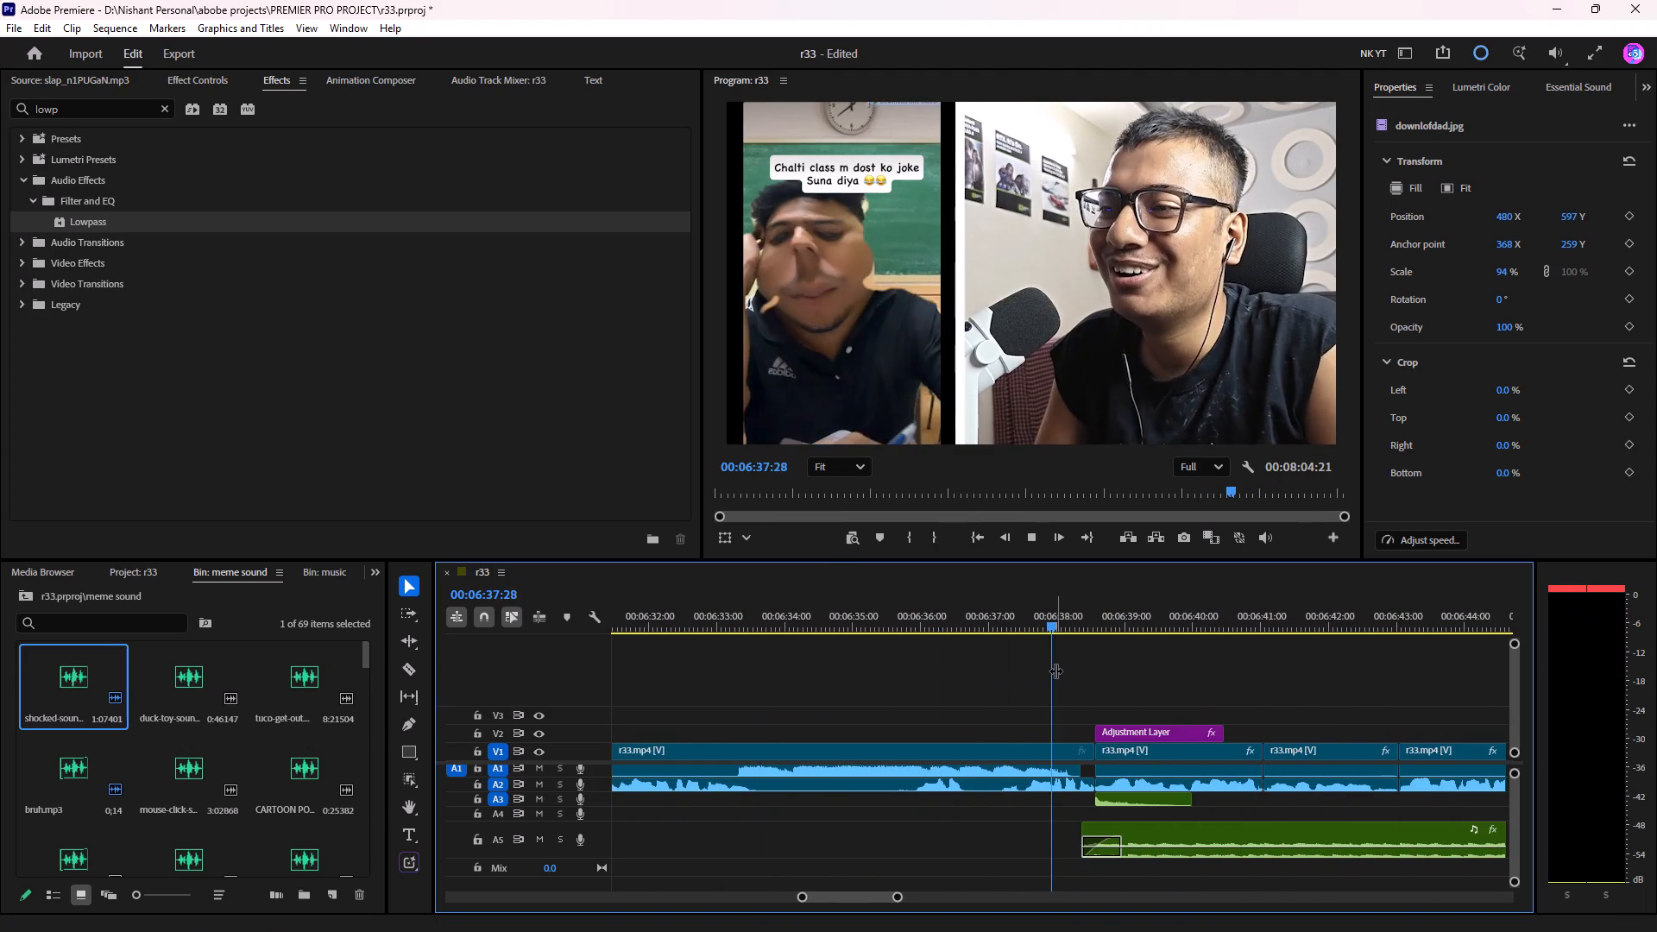
{"action": "scroll", "coordinate": [1055, 671], "scroll_direction": "down", "scroll_amount": 4}
{"action": "left_click_drag", "start_coordinate": [1111, 609], "coordinate": [1656, 655]}
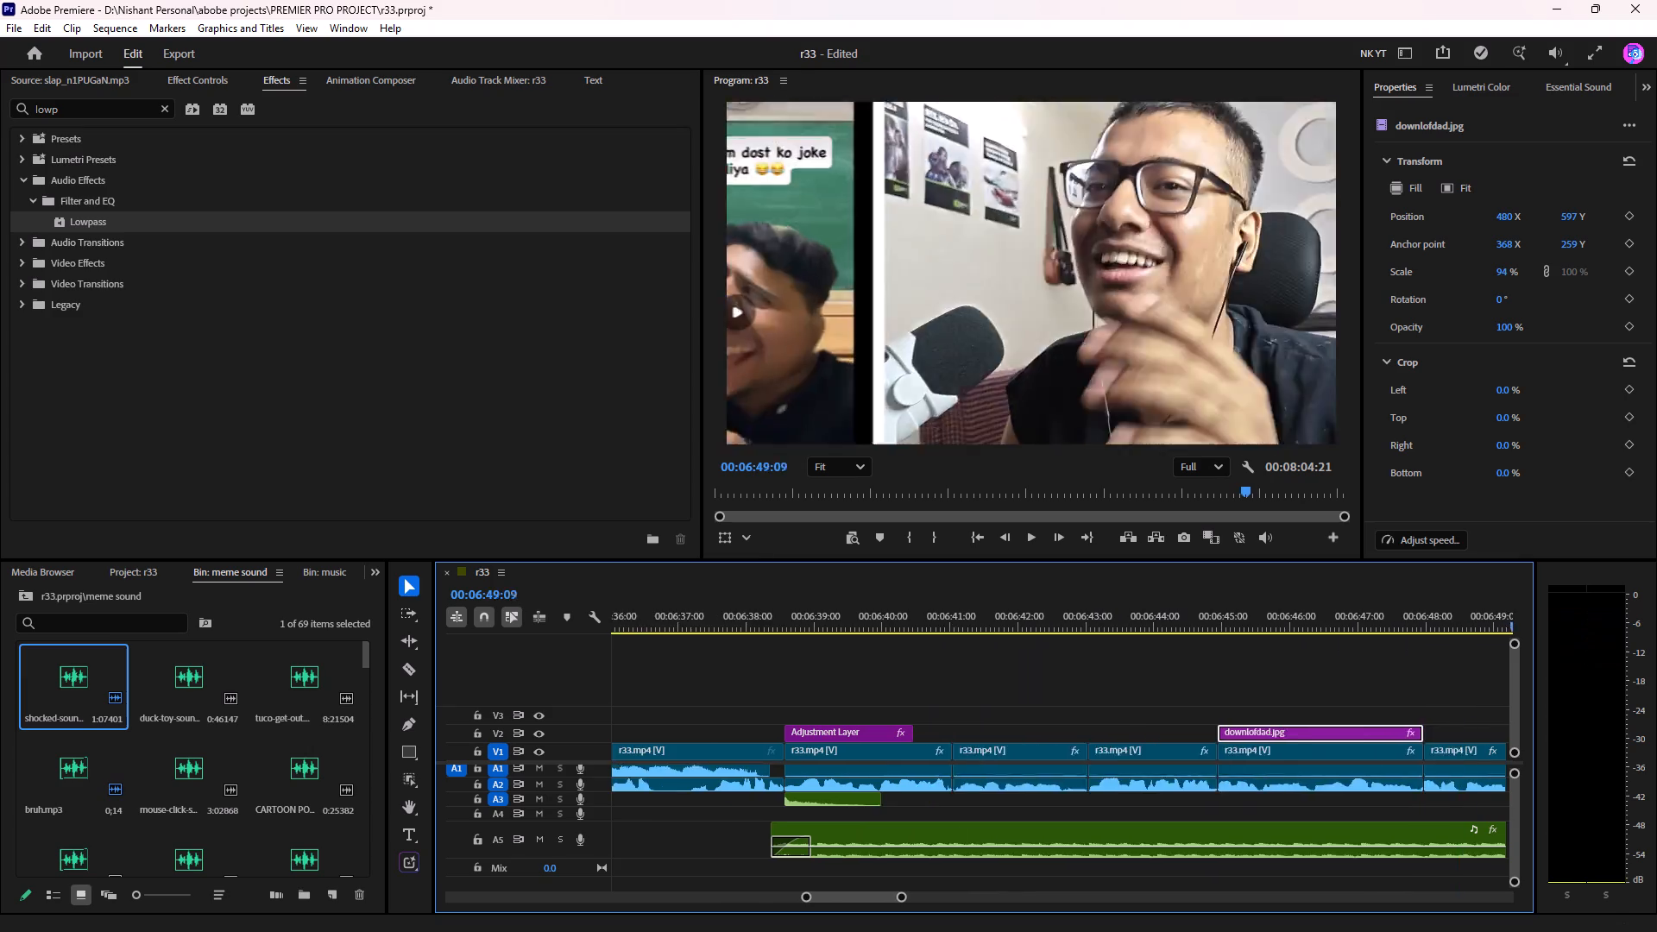
{"action": "left_click_drag", "start_coordinate": [1656, 655], "coordinate": [1013, 715]}
{"action": "key", "text": "space"}
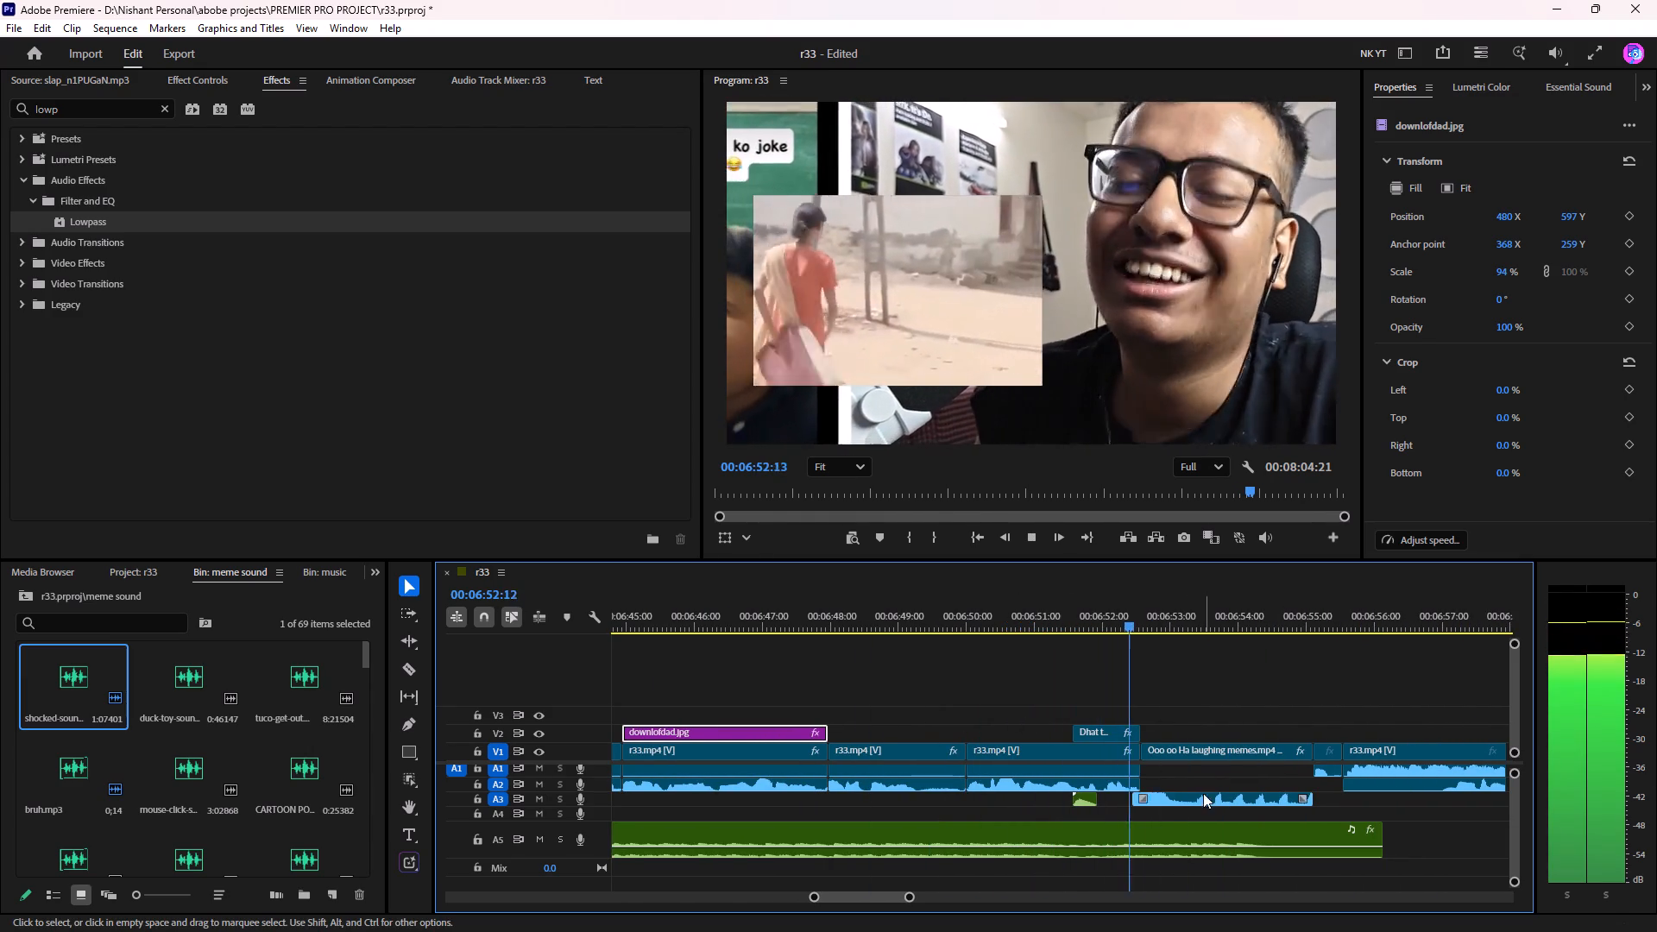
{"action": "scroll", "coordinate": [1188, 763], "scroll_direction": "down", "scroll_amount": 7}
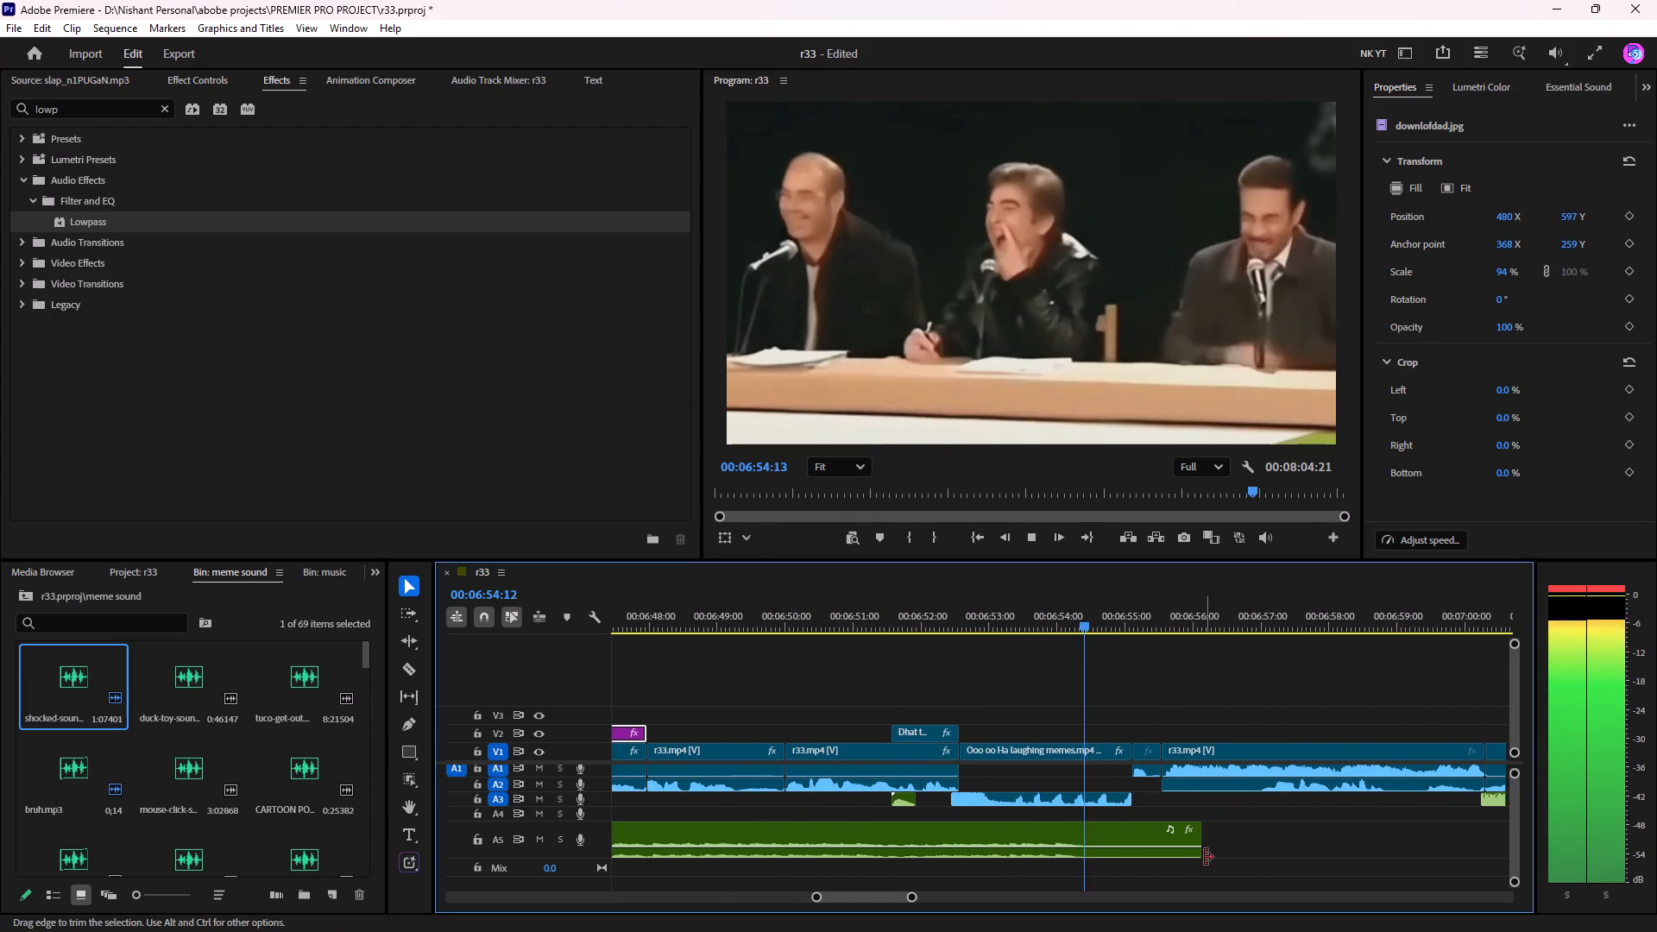
{"action": "key", "text": "space"}
{"action": "left_click_drag", "start_coordinate": [1203, 855], "coordinate": [1134, 868]}
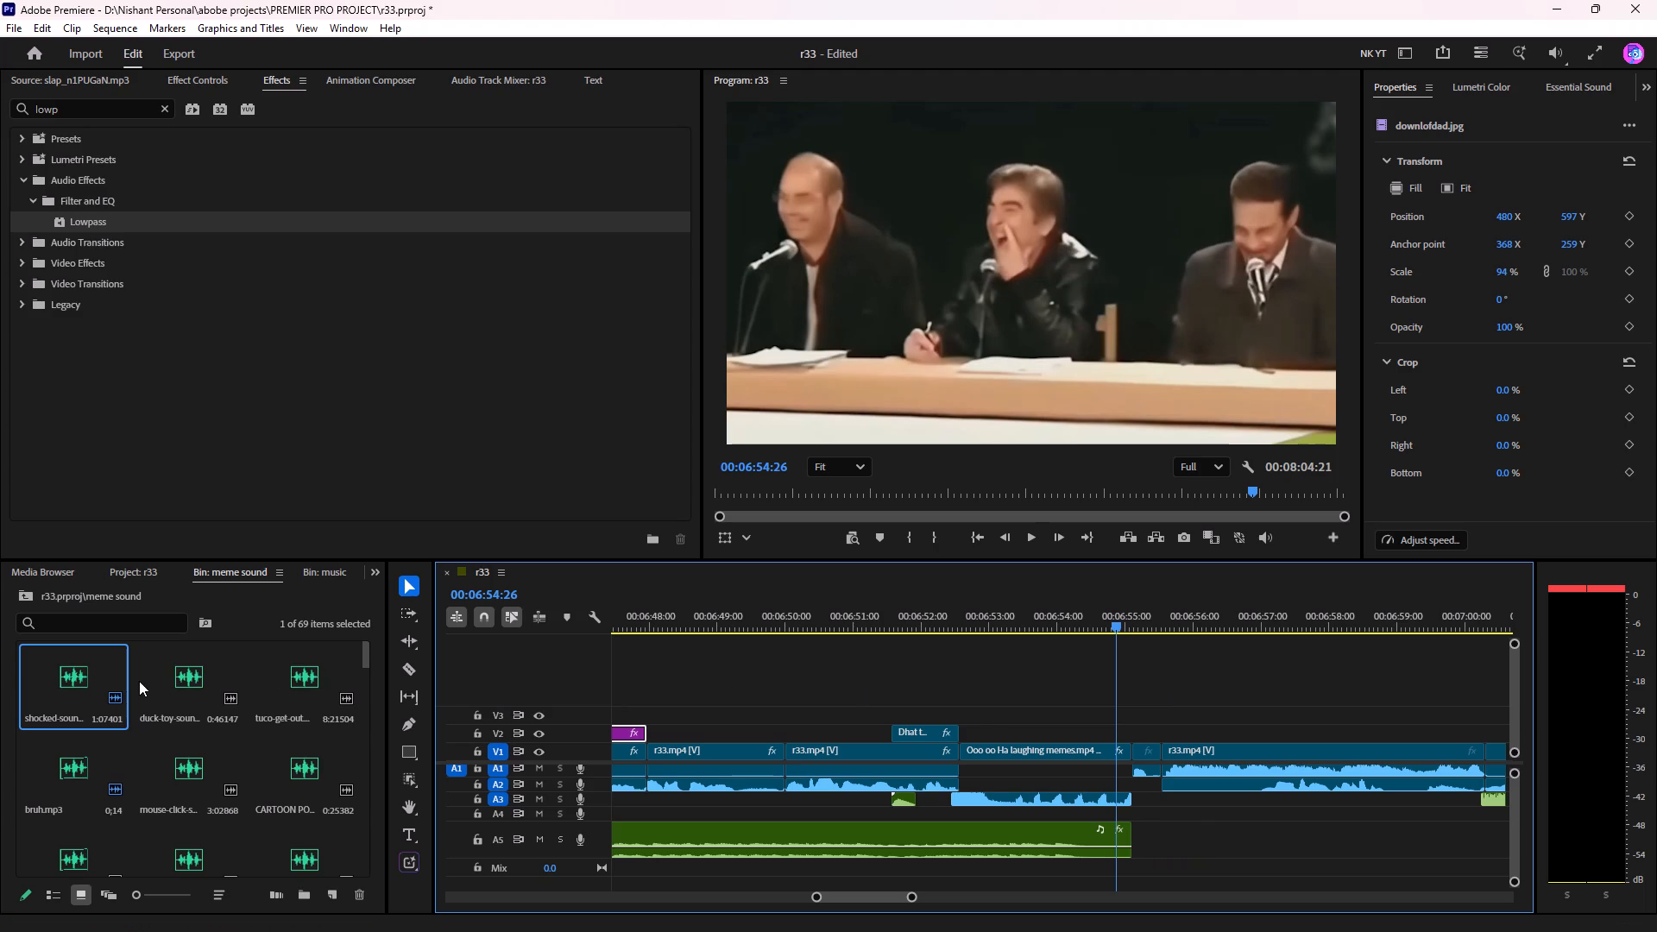
Audition 8 Bit - Happy Nation, Funny Song - Comedic Background Music and Brain Trust - Wayne Jones from the music bin.
{"action": "left_click", "coordinate": [322, 572]}
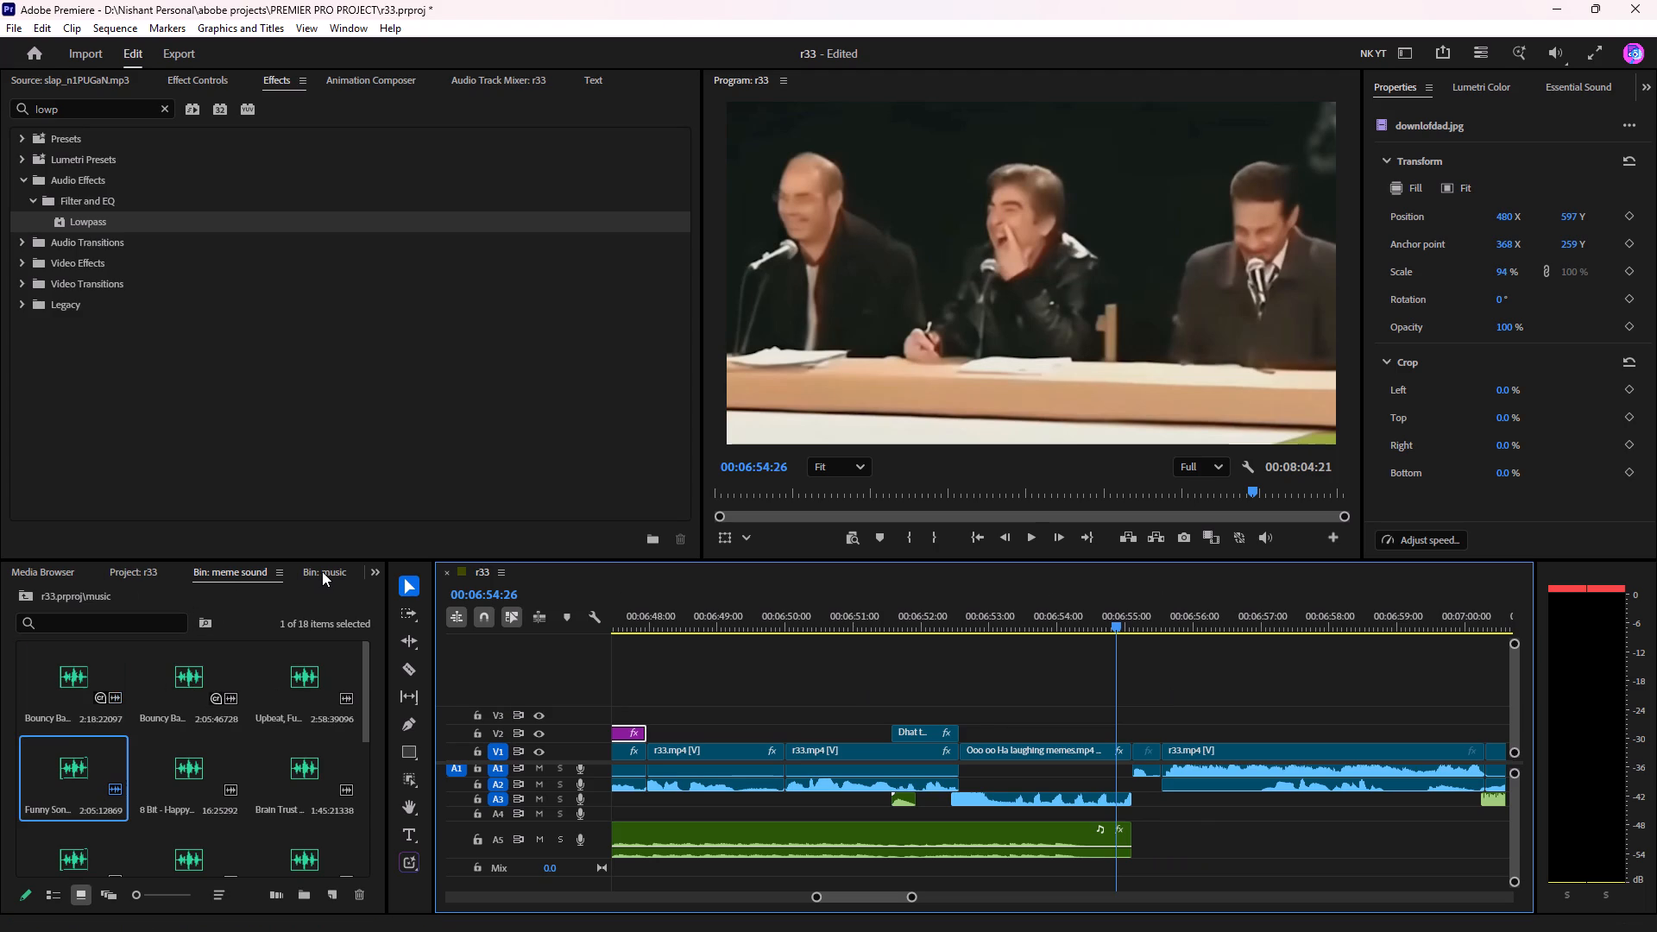
{"action": "double_click", "coordinate": [200, 763]}
{"action": "key", "text": "space"}
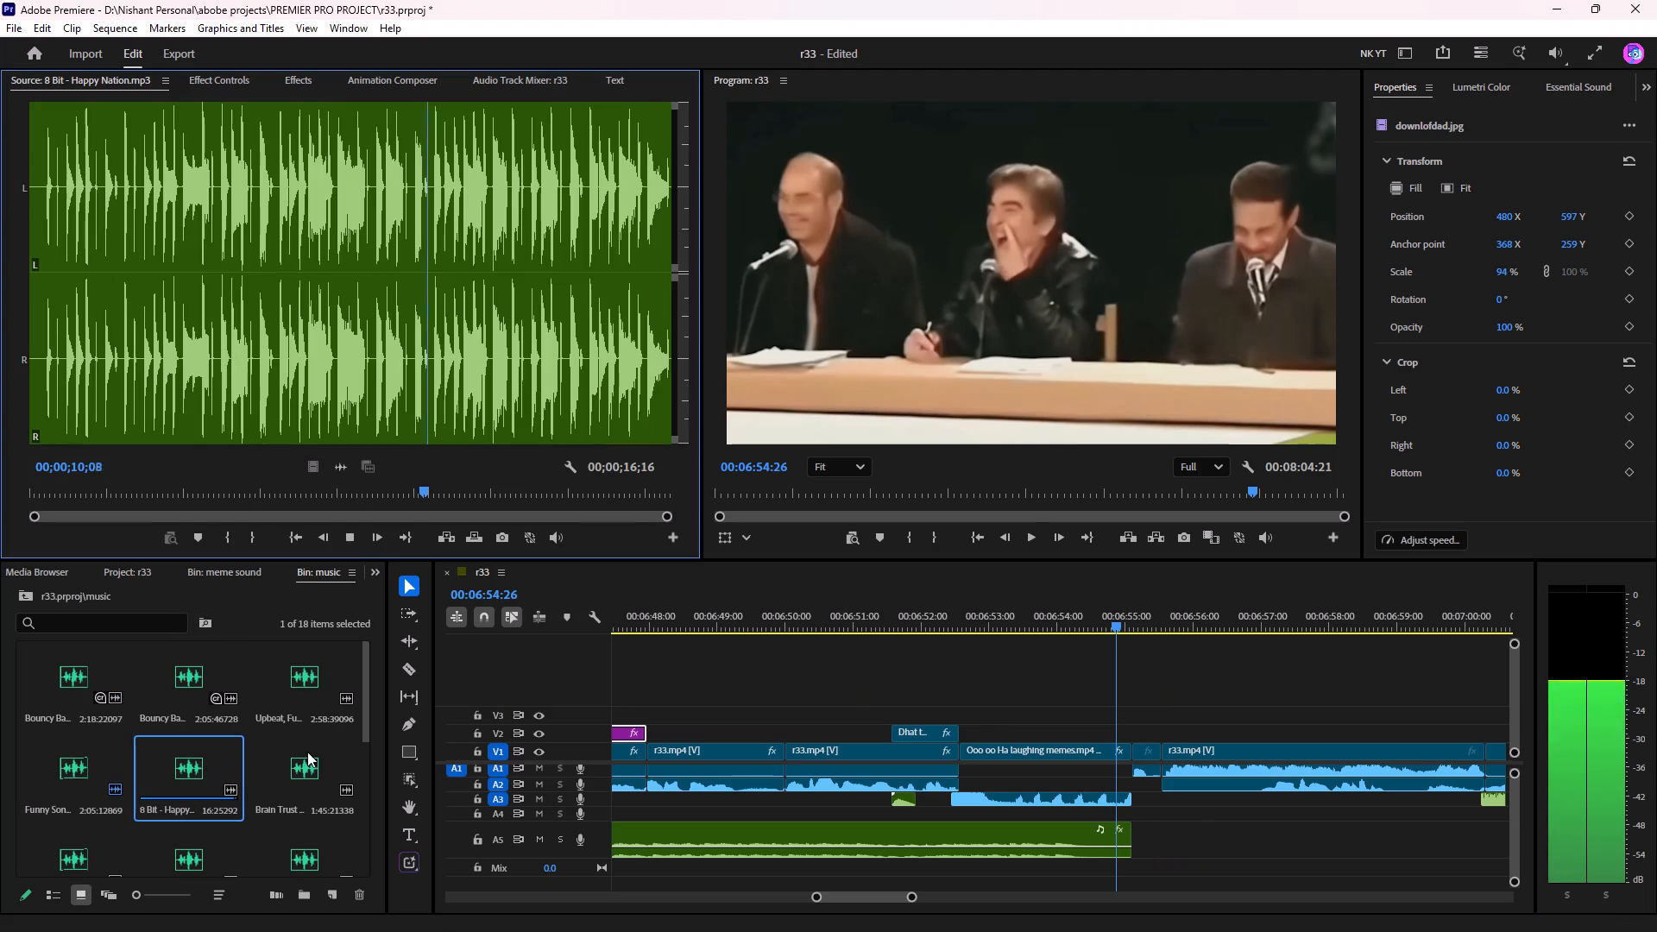
{"action": "left_click", "coordinate": [113, 741]}
{"action": "double_click", "coordinate": [69, 766]}
{"action": "key", "text": "space"}
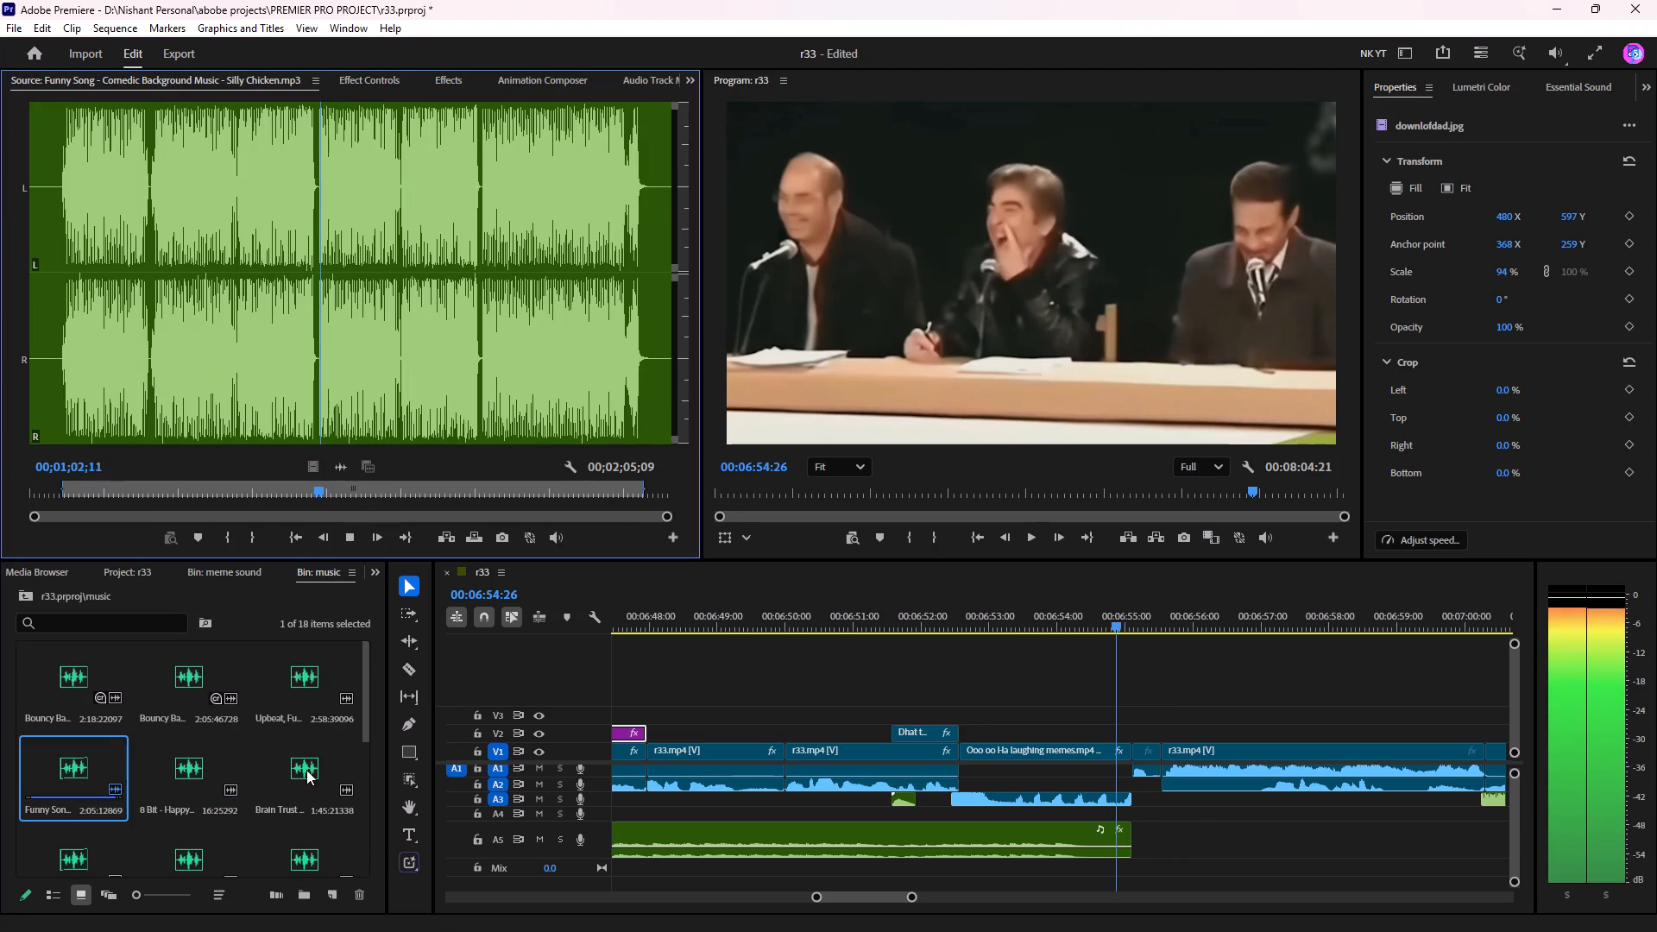
{"action": "double_click", "coordinate": [296, 773]}
{"action": "key", "text": "space"}
Audition the music bin's elevator, background, BrodyQuest, Jules Gaia - Break Fast, retro-funk-groove and mischief-at-night tracks.
{"action": "scroll", "coordinate": [274, 765], "scroll_direction": "down", "scroll_amount": 2}
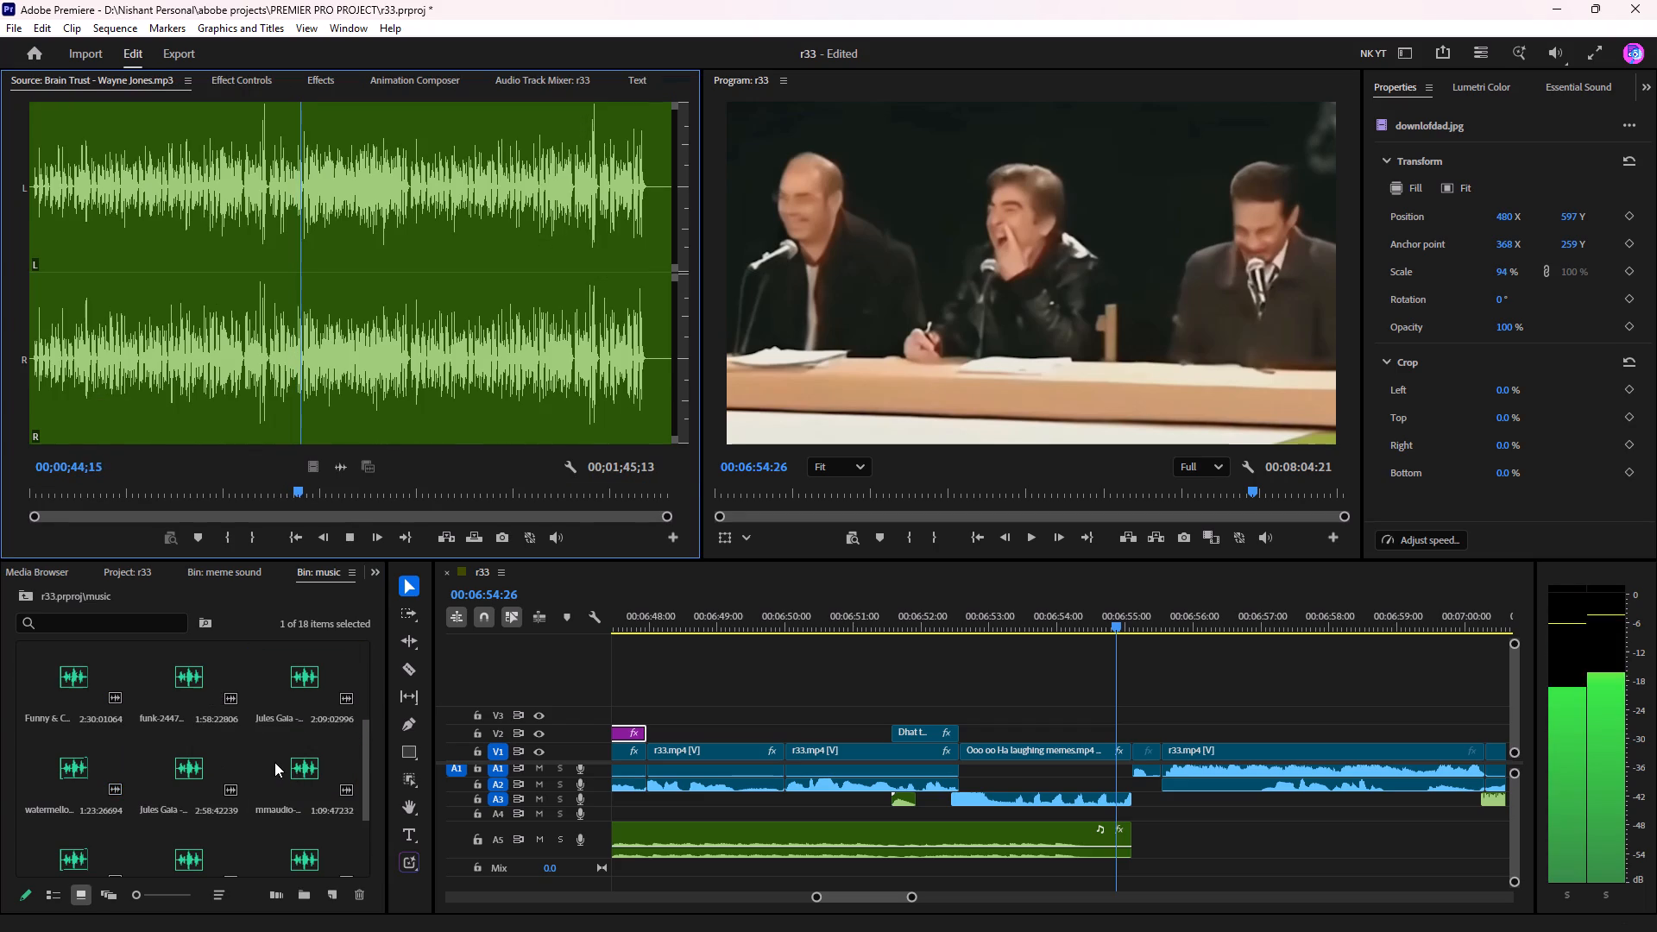
{"action": "scroll", "coordinate": [274, 762], "scroll_direction": "down", "scroll_amount": 1}
{"action": "double_click", "coordinate": [79, 767]}
{"action": "key", "text": "space"}
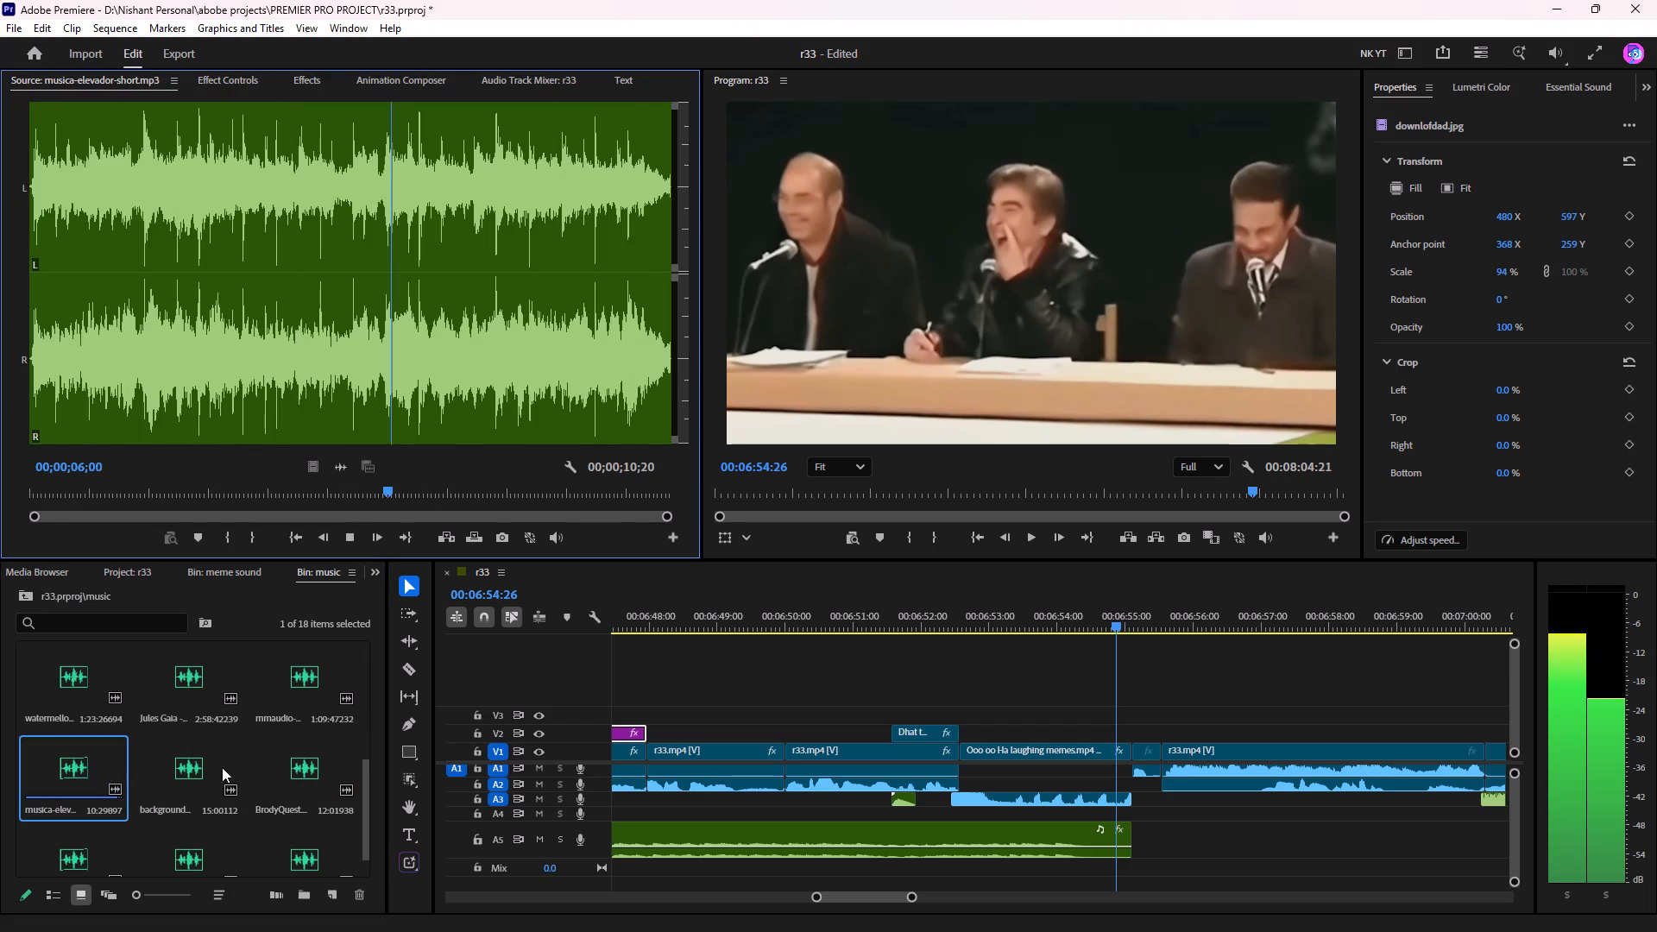
{"action": "double_click", "coordinate": [167, 759]}
{"action": "key", "text": "space"}
{"action": "double_click", "coordinate": [306, 760]}
{"action": "key", "text": "space"}
{"action": "scroll", "coordinate": [235, 790], "scroll_direction": "down", "scroll_amount": 1}
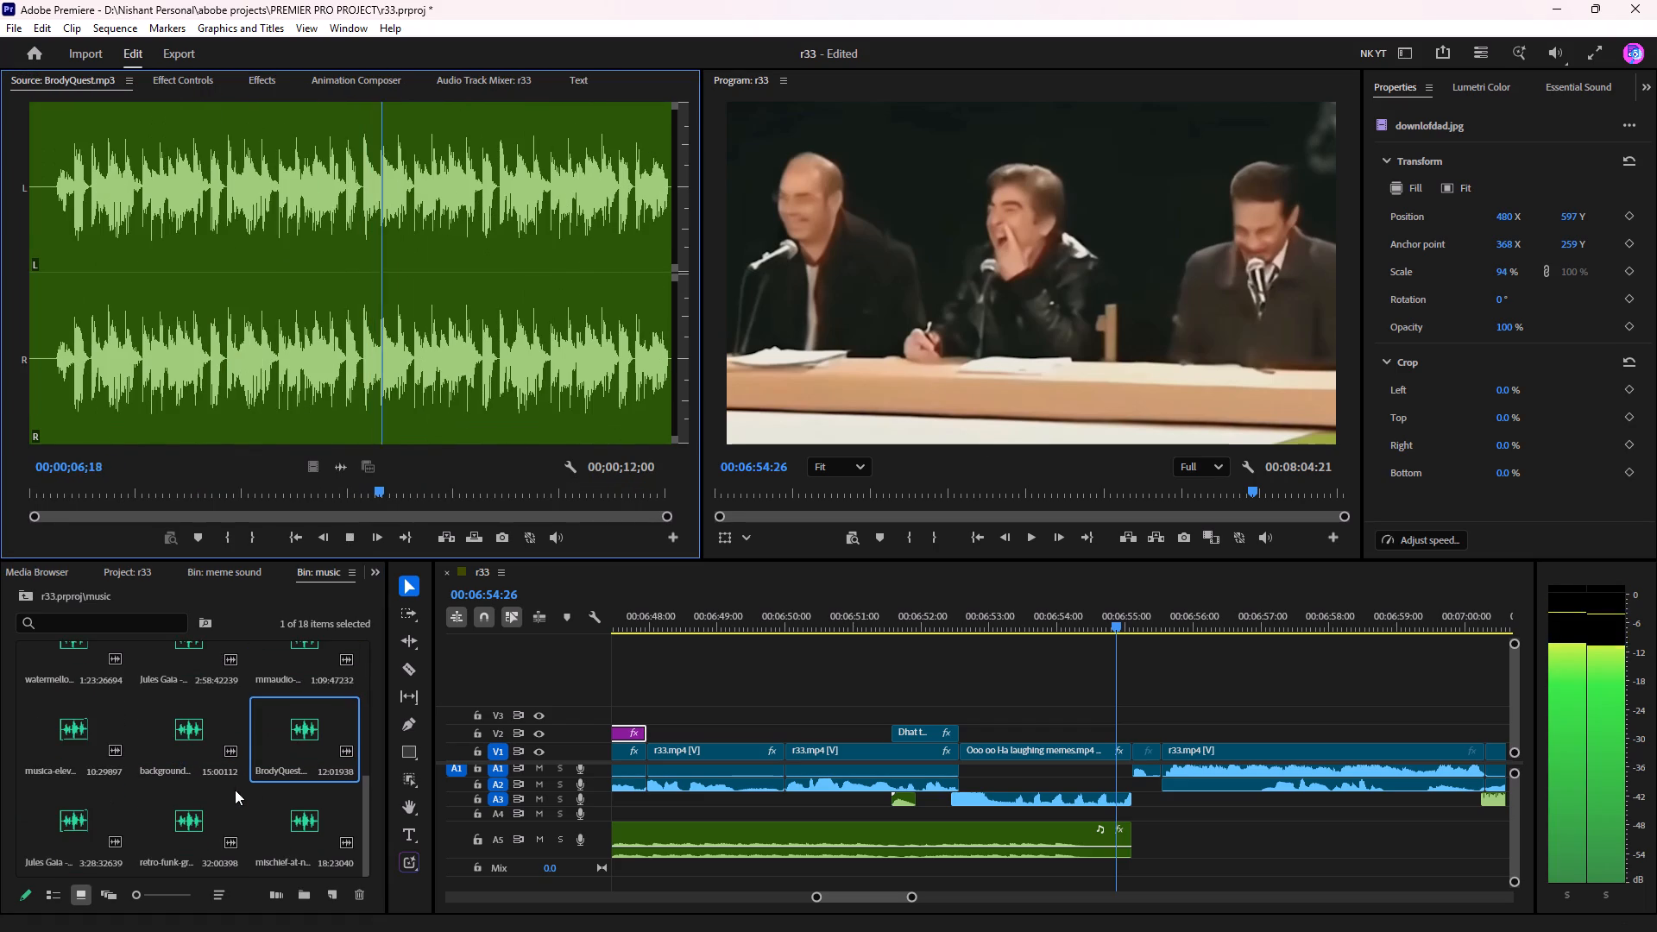
{"action": "double_click", "coordinate": [93, 815]}
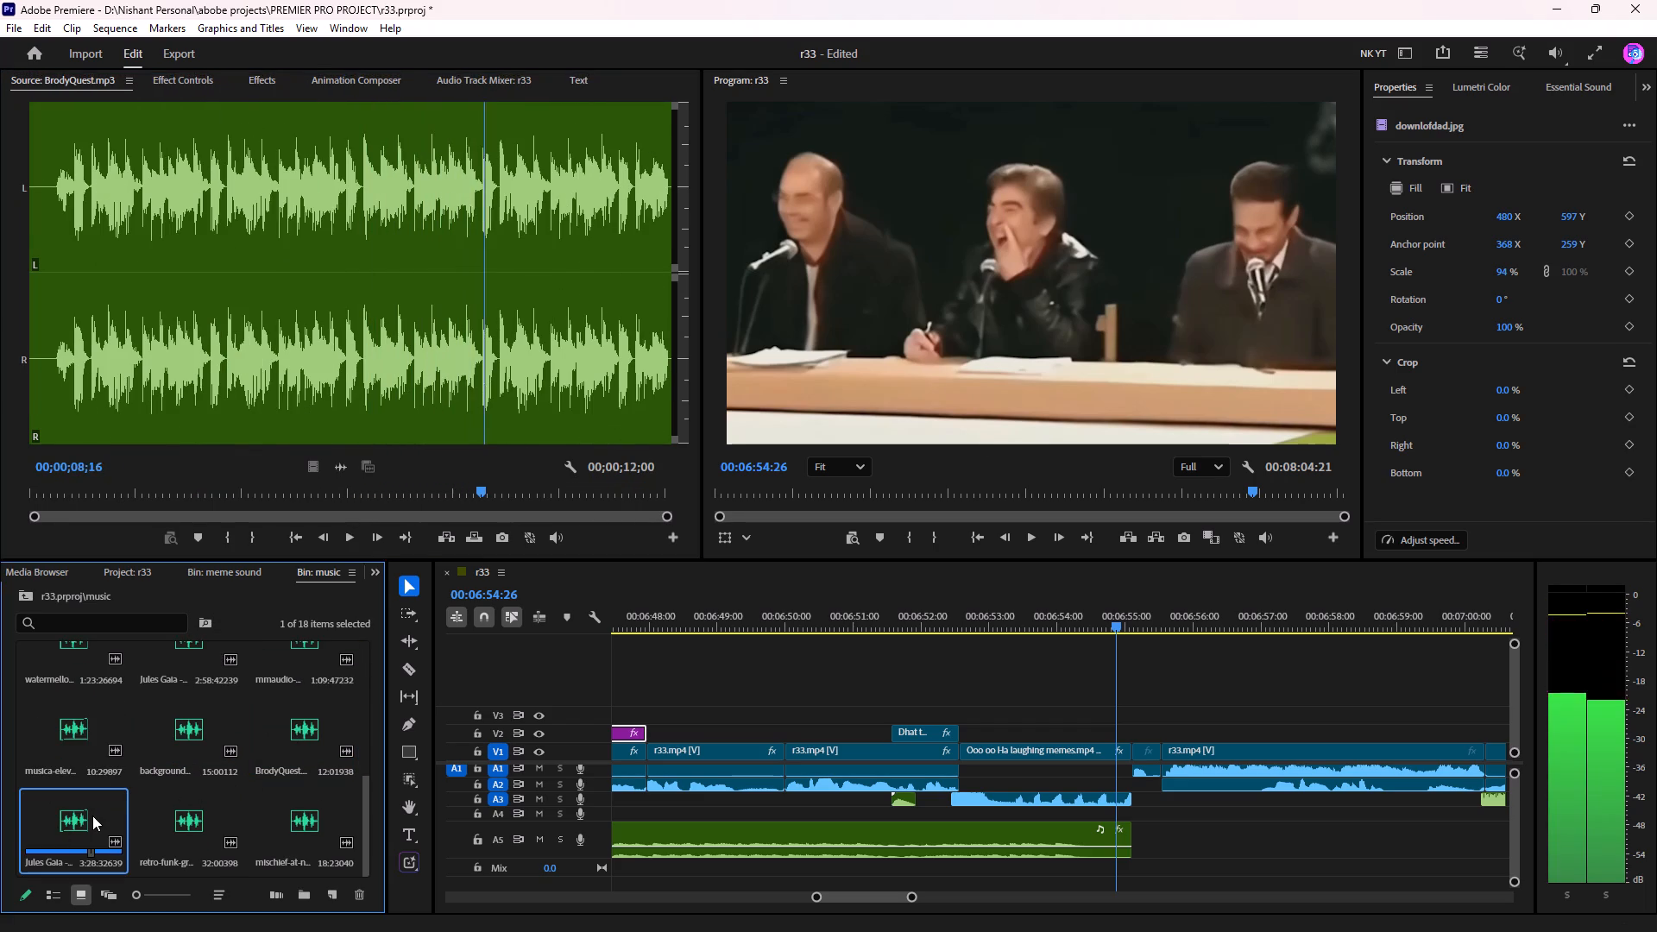
{"action": "key", "text": "space"}
{"action": "key", "text": "space"}
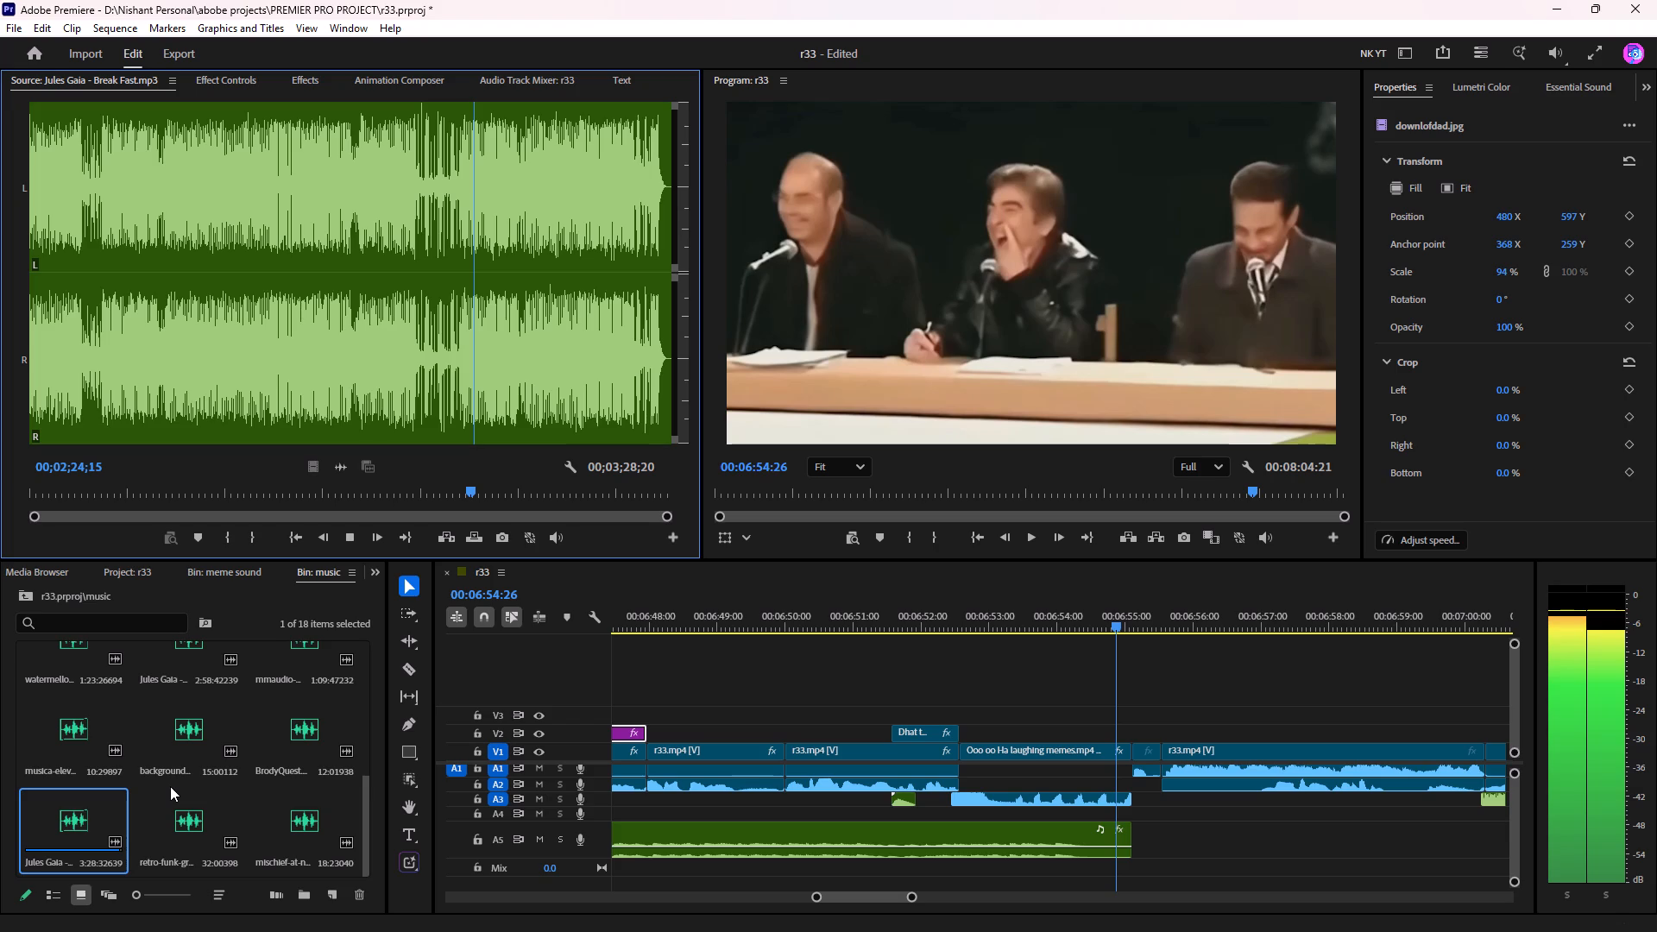
{"action": "key", "text": "space"}
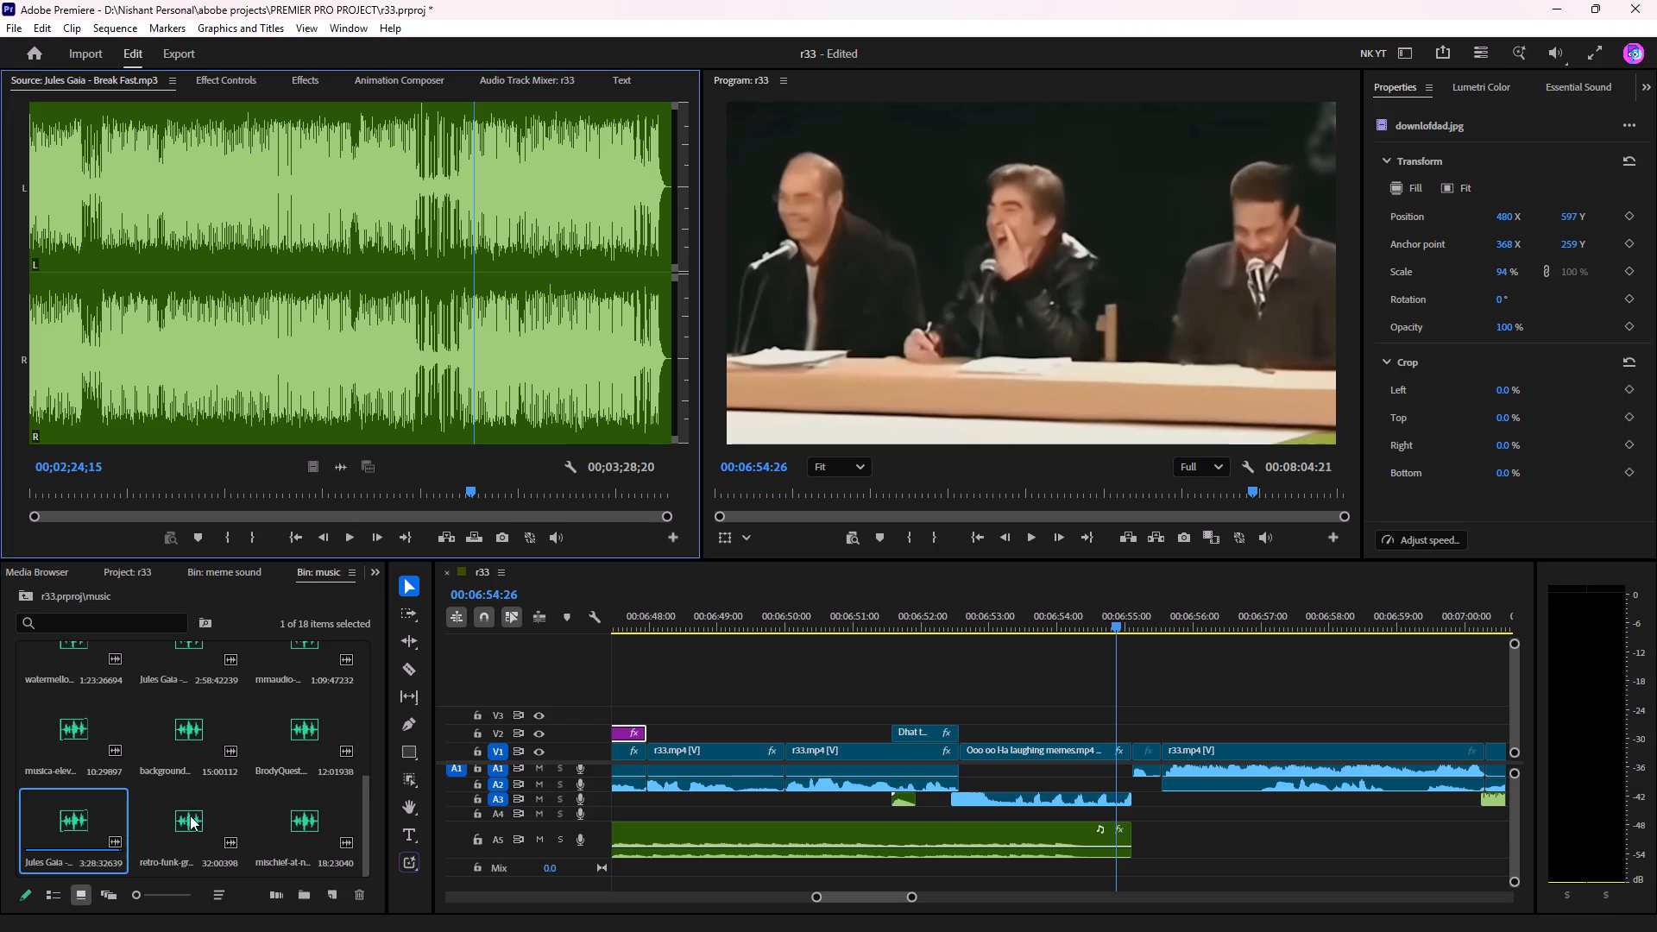
{"action": "double_click", "coordinate": [148, 823]}
{"action": "key", "text": "space"}
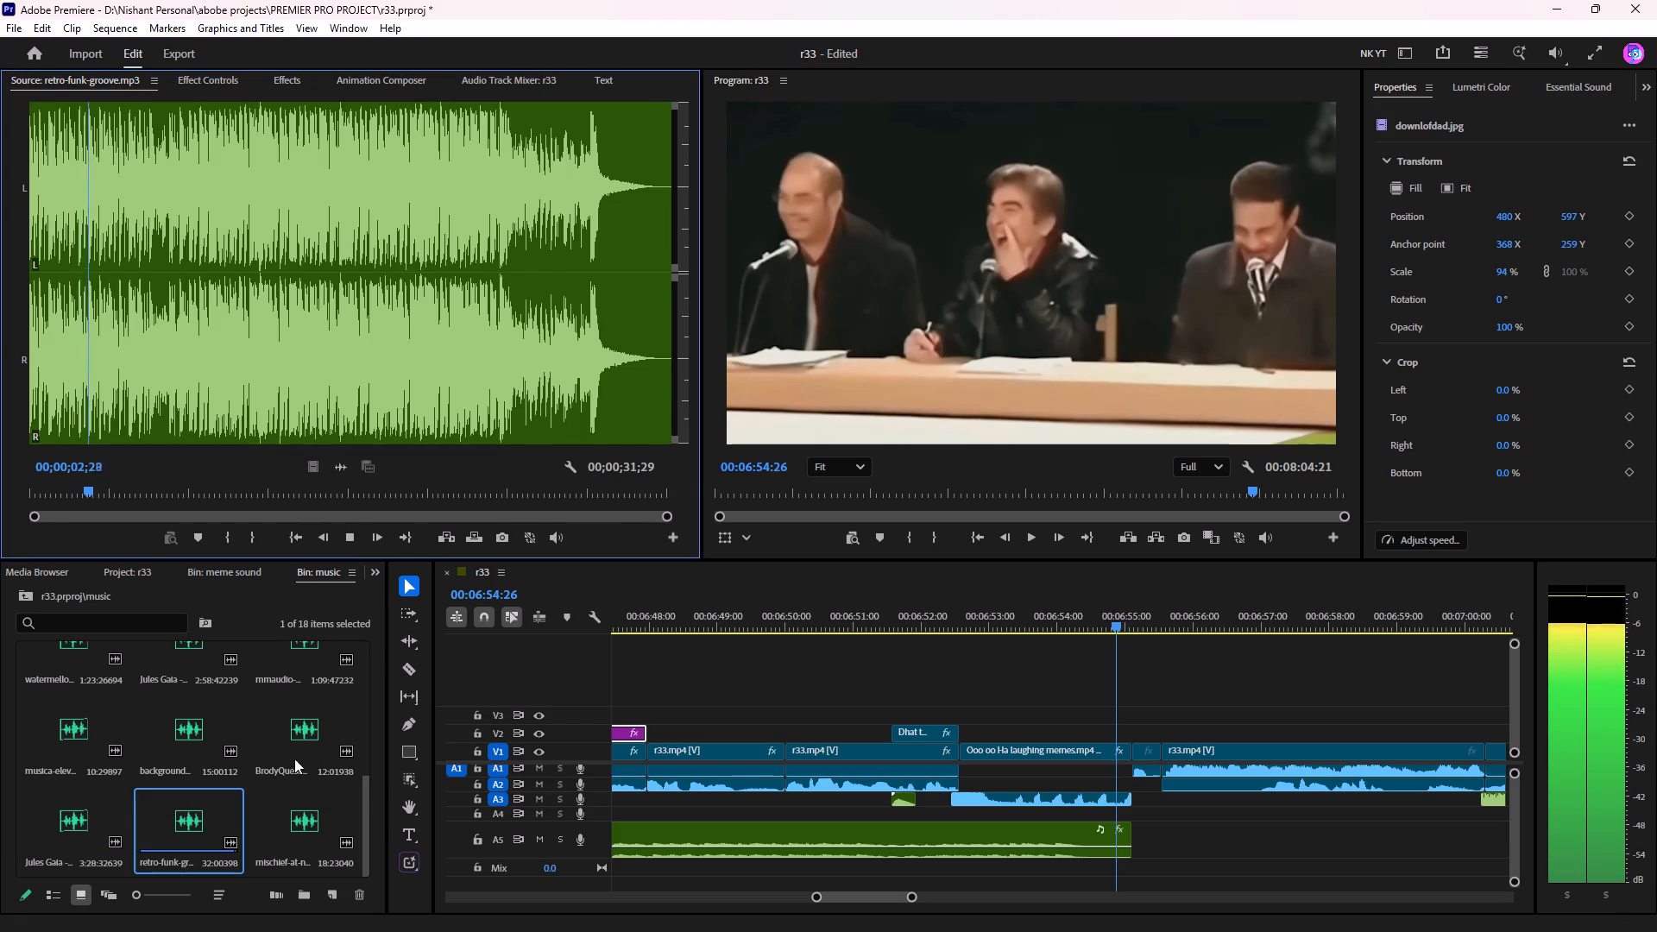
{"action": "double_click", "coordinate": [281, 822]}
{"action": "key", "text": "space"}
{"action": "scroll", "coordinate": [245, 677], "scroll_direction": "down", "scroll_amount": 1}
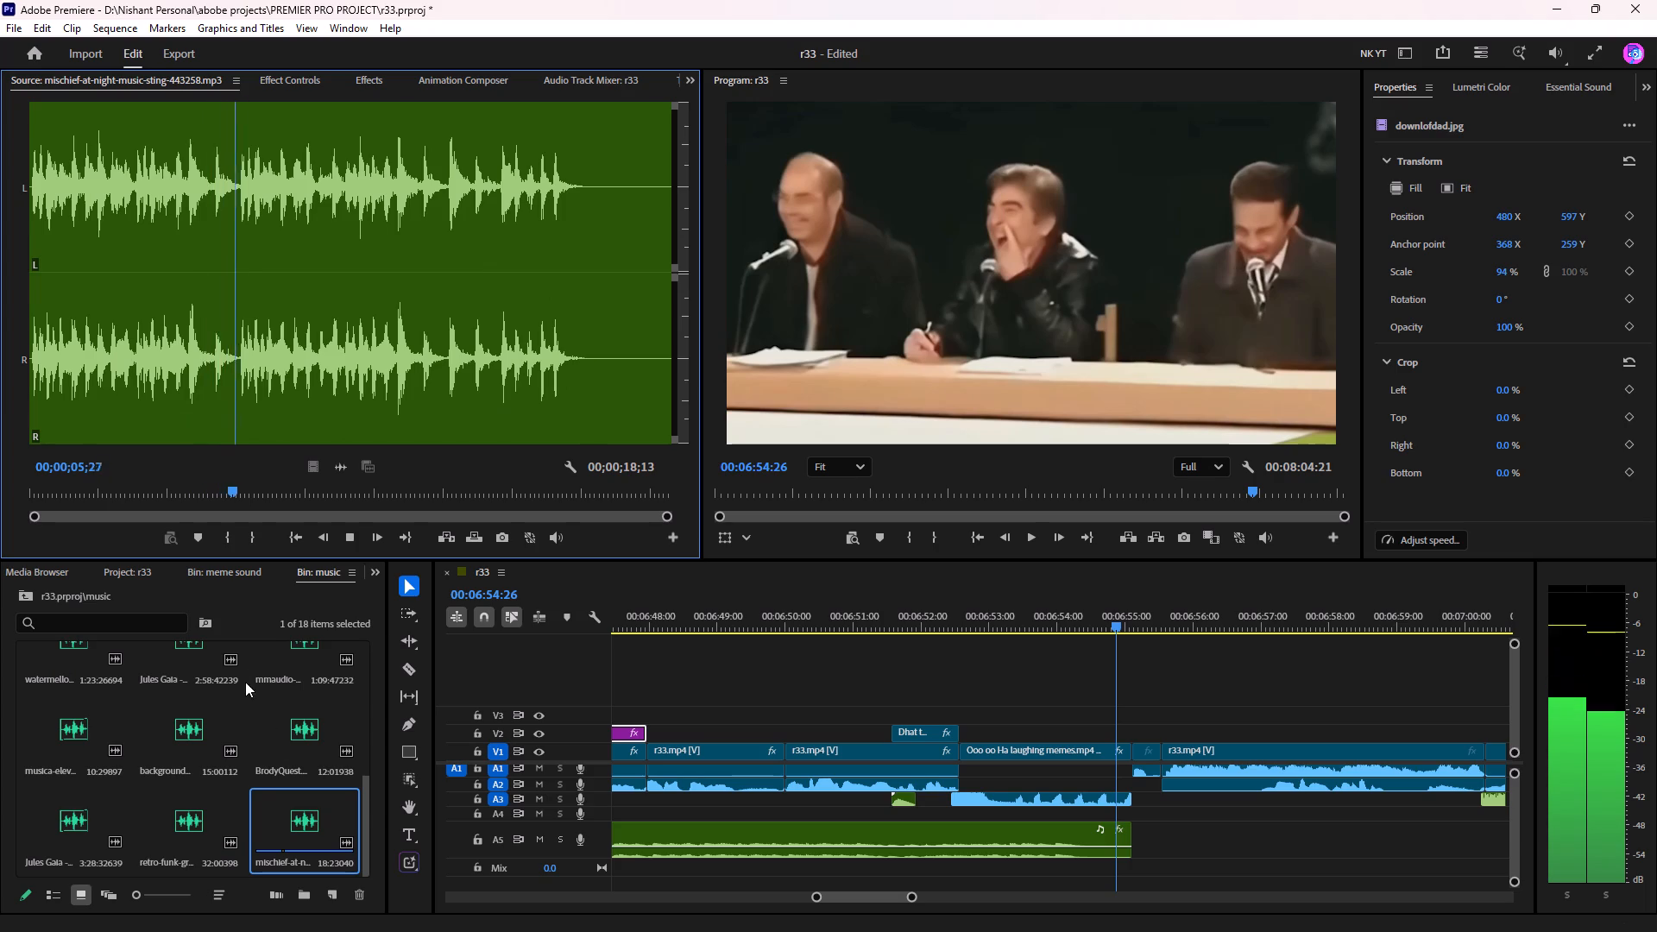
Audition Upbeat, Funky, 8 Bit - Happy Nation, Brain Trust, FLY CHICKEN, funk-244706 and Jules Gaia - Break Fast (Royalty Free Music).
{"action": "scroll", "coordinate": [241, 744], "scroll_direction": "down", "scroll_amount": 3}
{"action": "scroll", "coordinate": [225, 790], "scroll_direction": "up", "scroll_amount": 2}
{"action": "scroll", "coordinate": [225, 789], "scroll_direction": "down", "scroll_amount": 4}
{"action": "scroll", "coordinate": [225, 786], "scroll_direction": "up", "scroll_amount": 3}
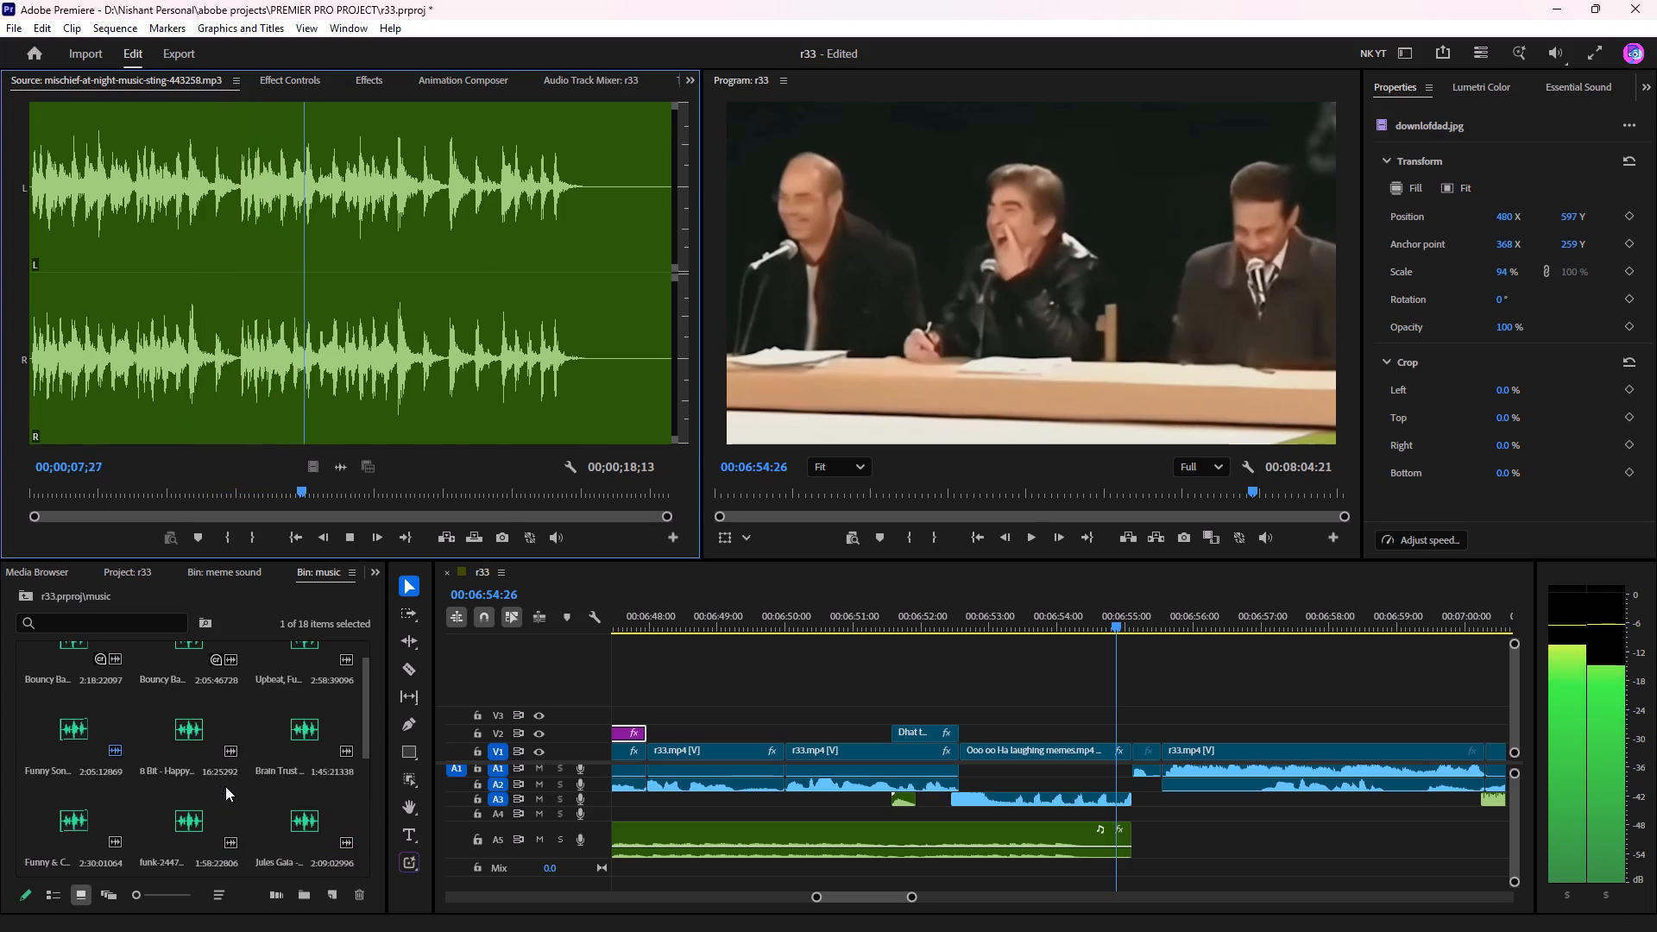
{"action": "scroll", "coordinate": [230, 783], "scroll_direction": "up", "scroll_amount": 4}
{"action": "double_click", "coordinate": [299, 674]}
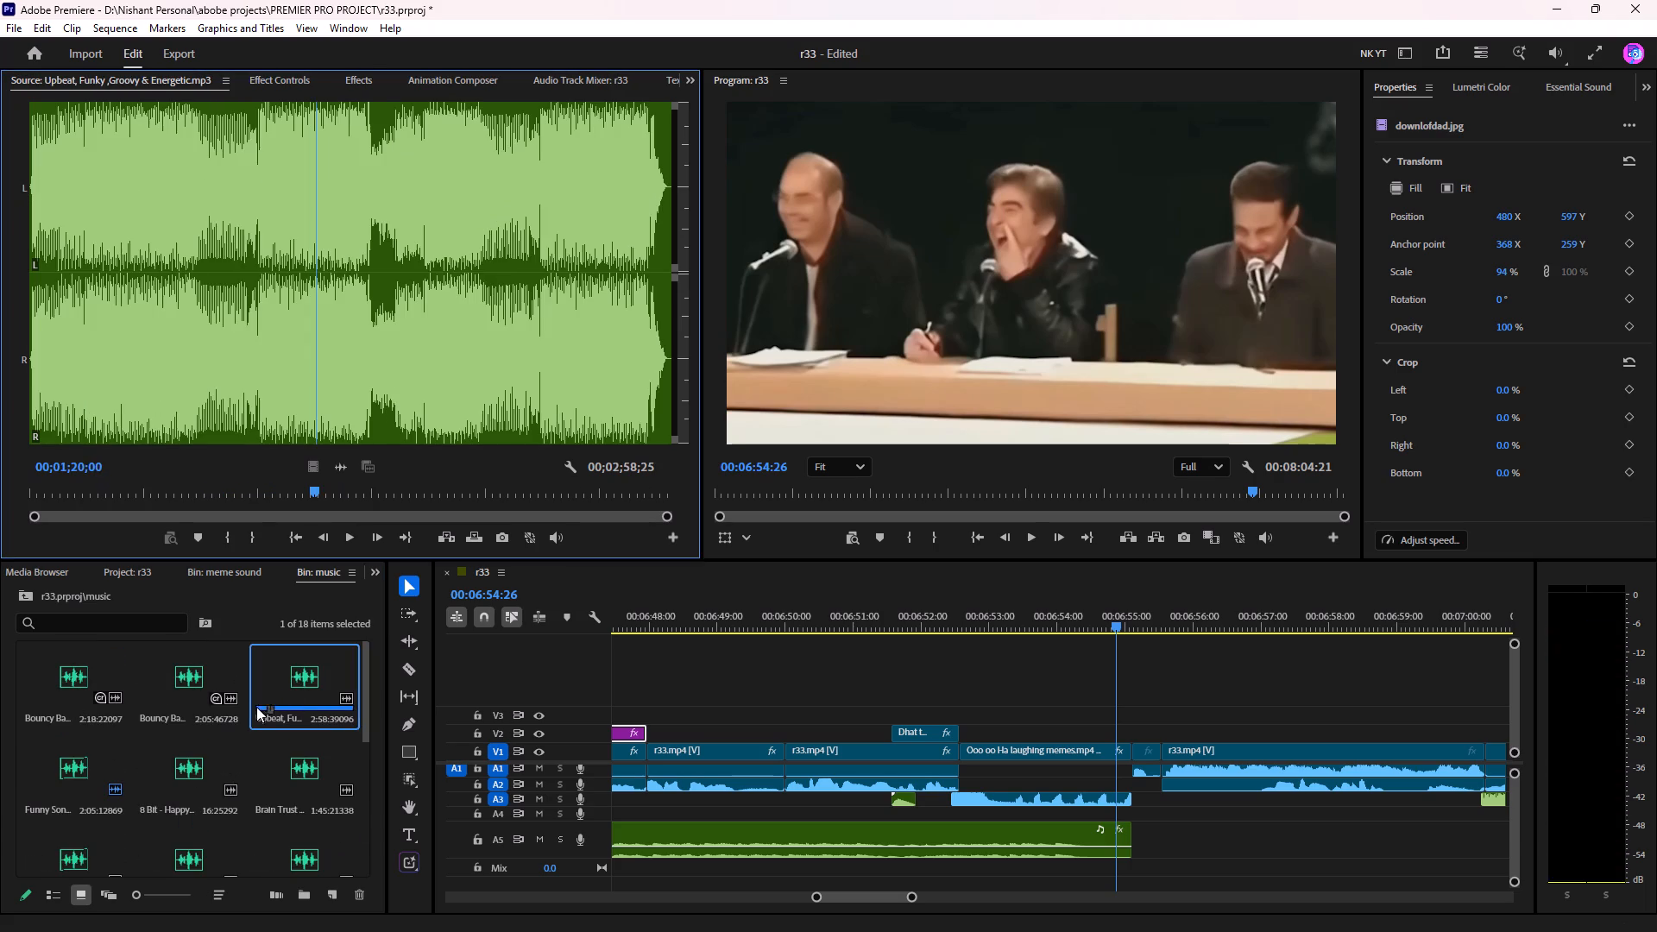
{"action": "key", "text": "space"}
{"action": "double_click", "coordinate": [175, 779]}
{"action": "key", "text": "space"}
{"action": "double_click", "coordinate": [297, 763]}
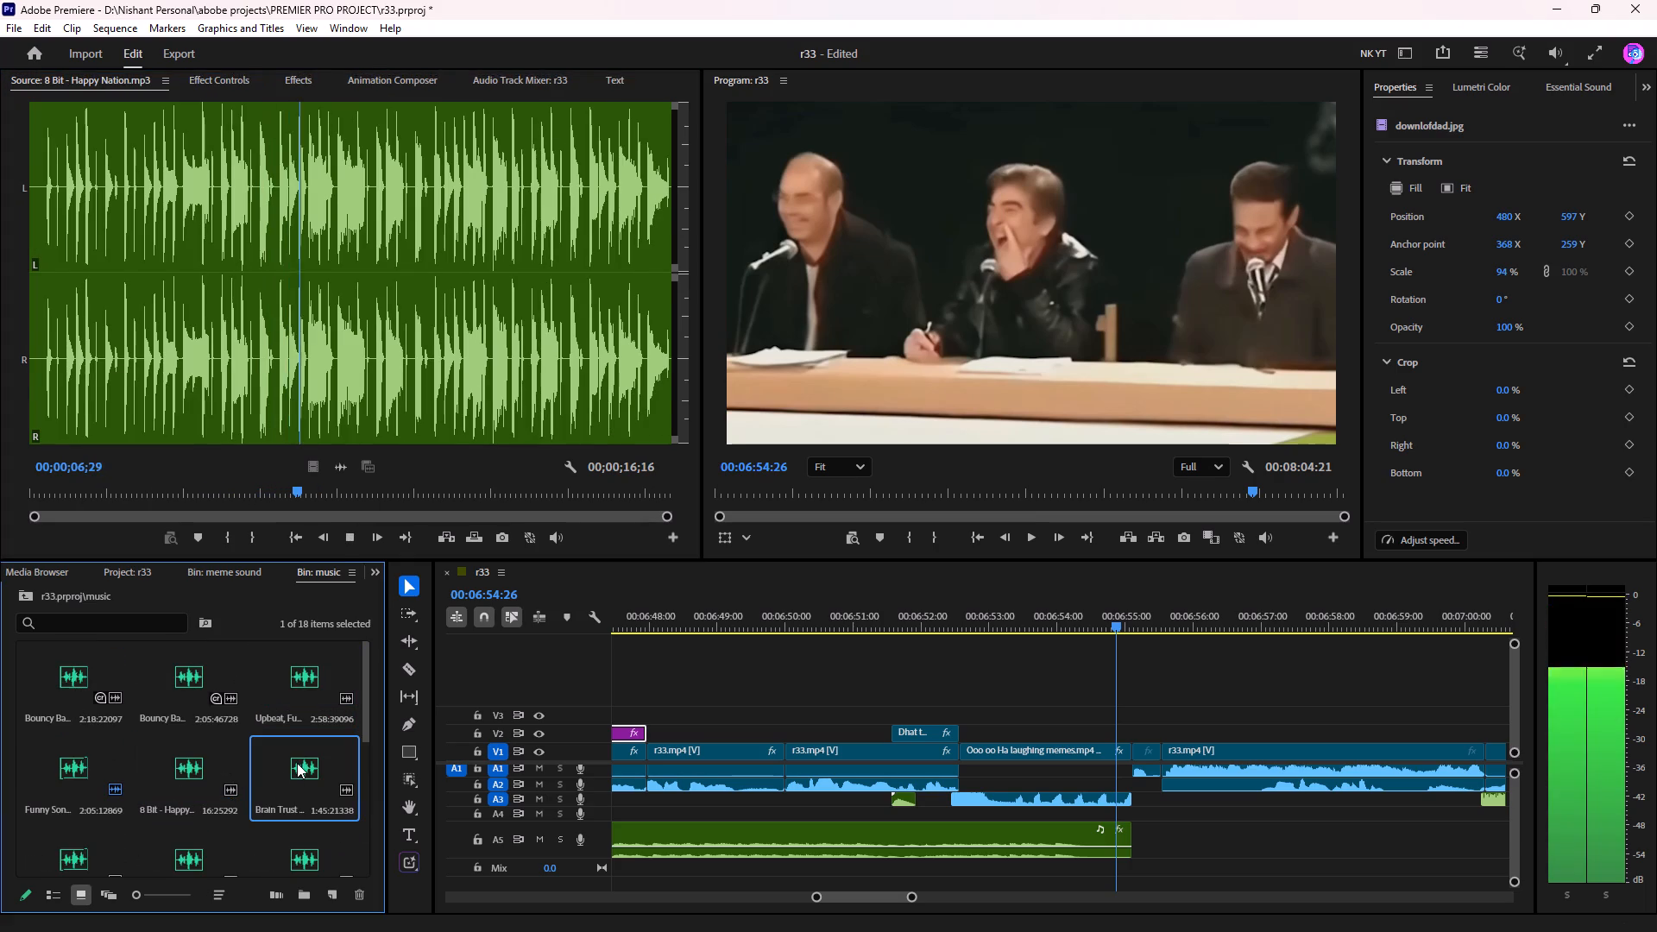
{"action": "key", "text": "space"}
{"action": "scroll", "coordinate": [274, 771], "scroll_direction": "down", "scroll_amount": 1}
{"action": "double_click", "coordinate": [49, 754]}
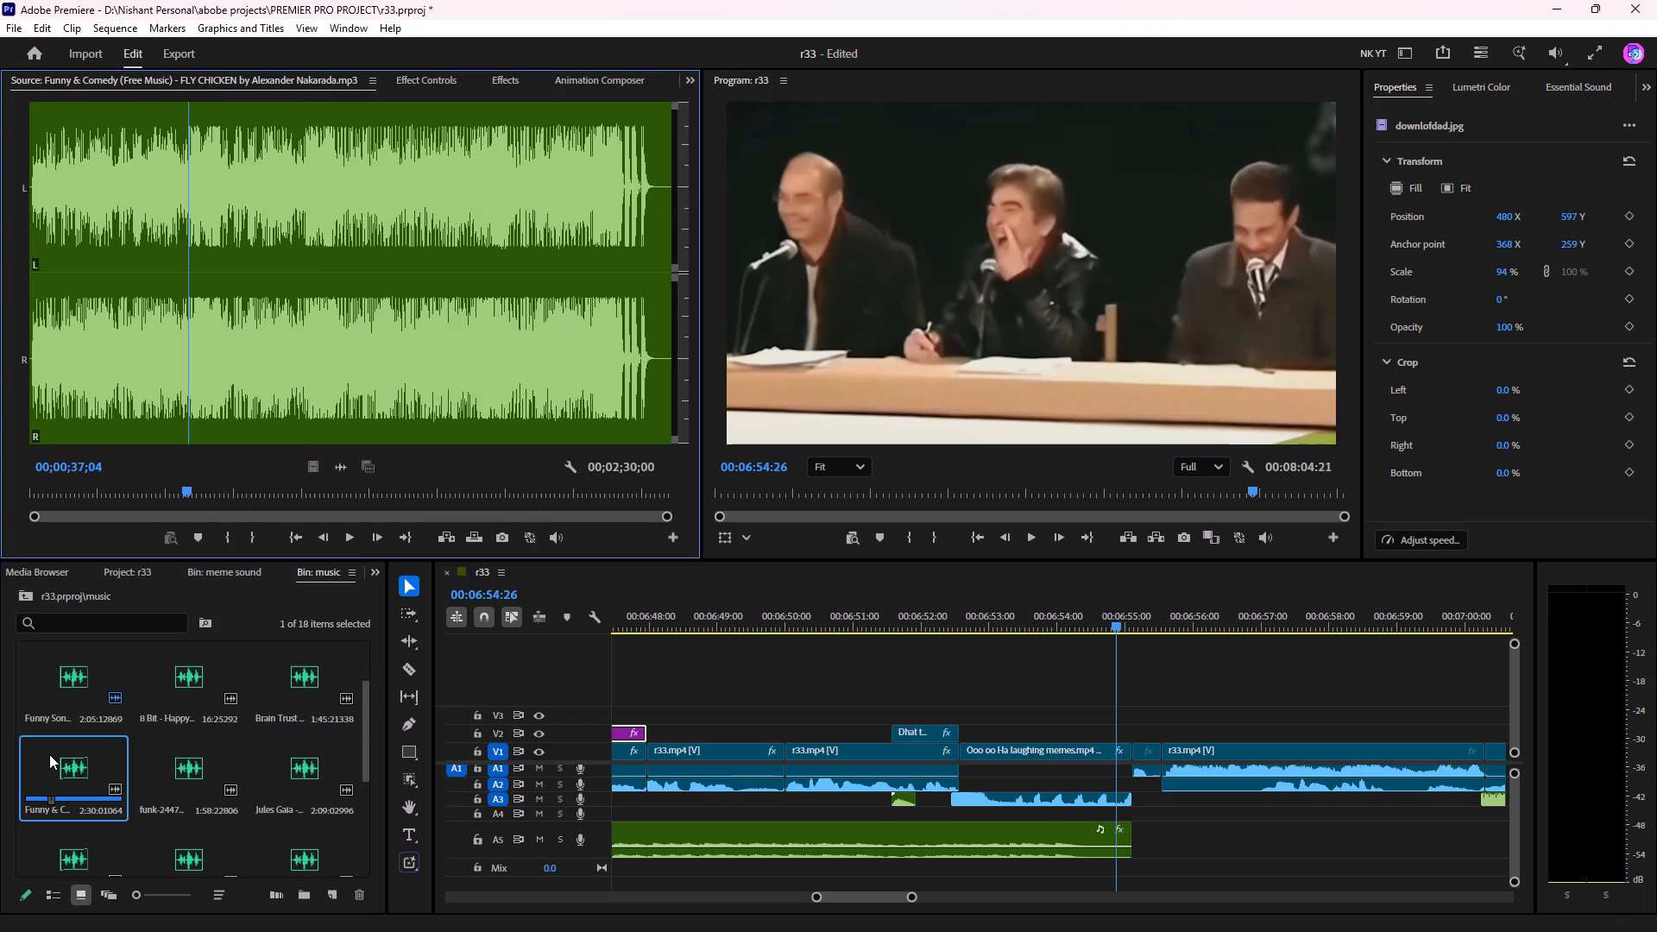
{"action": "key", "text": "space"}
{"action": "double_click", "coordinate": [194, 770]}
{"action": "key", "text": "space"}
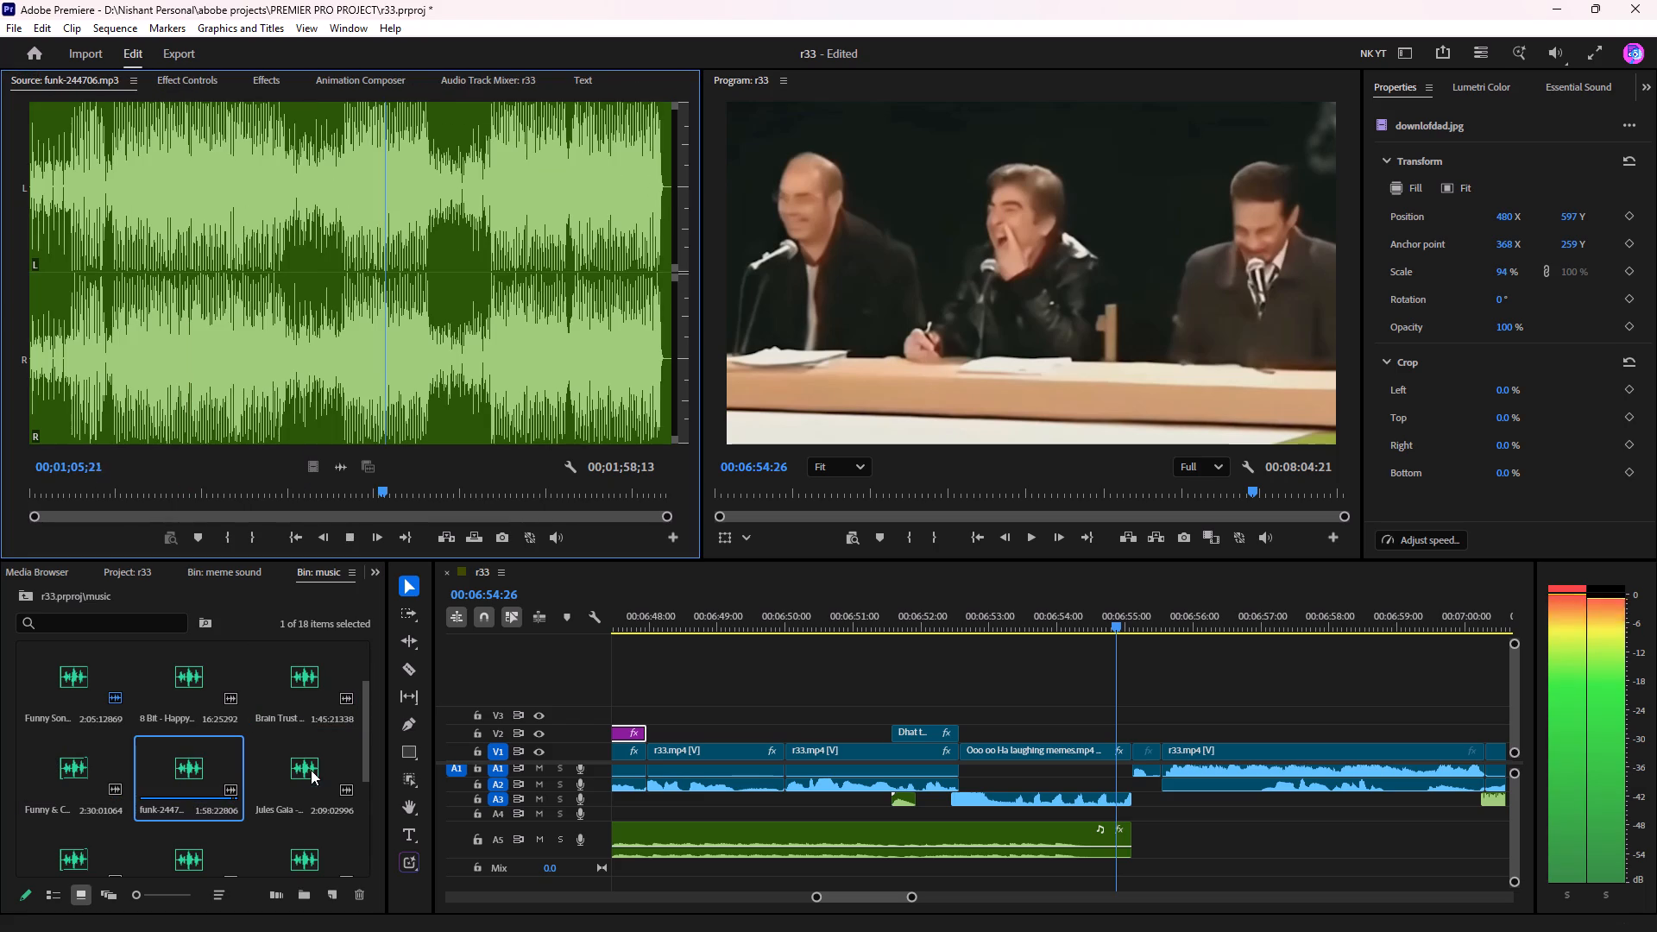
{"action": "double_click", "coordinate": [309, 759]}
{"action": "key", "text": "space"}
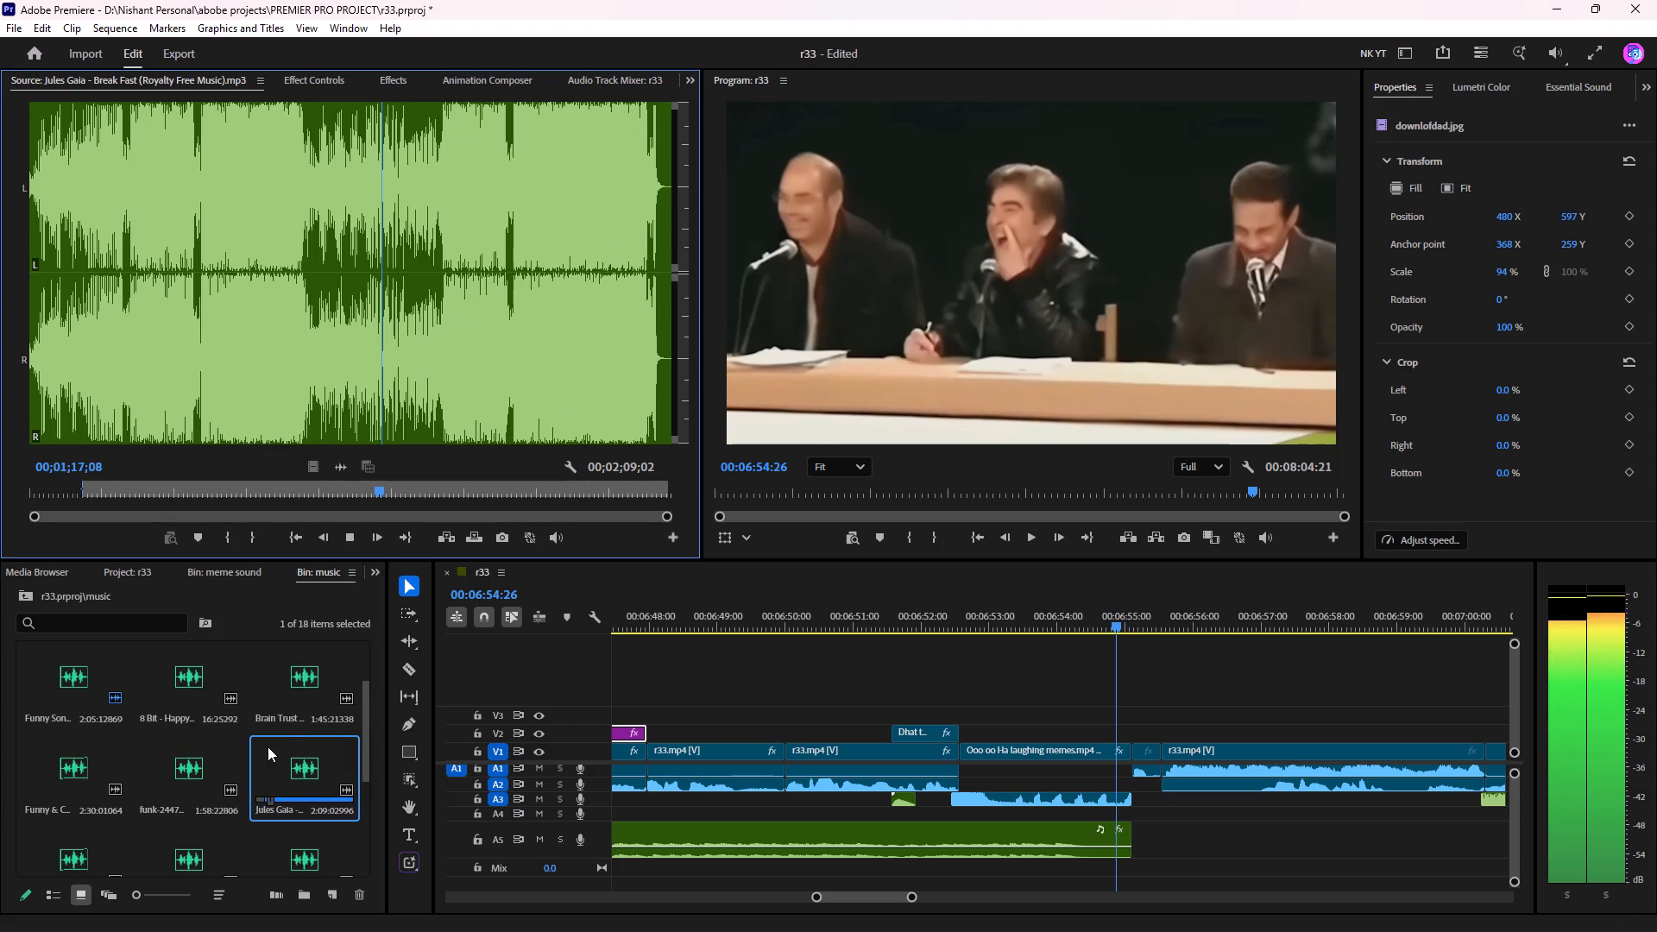
{"action": "scroll", "coordinate": [268, 746], "scroll_direction": "down", "scroll_amount": 1}
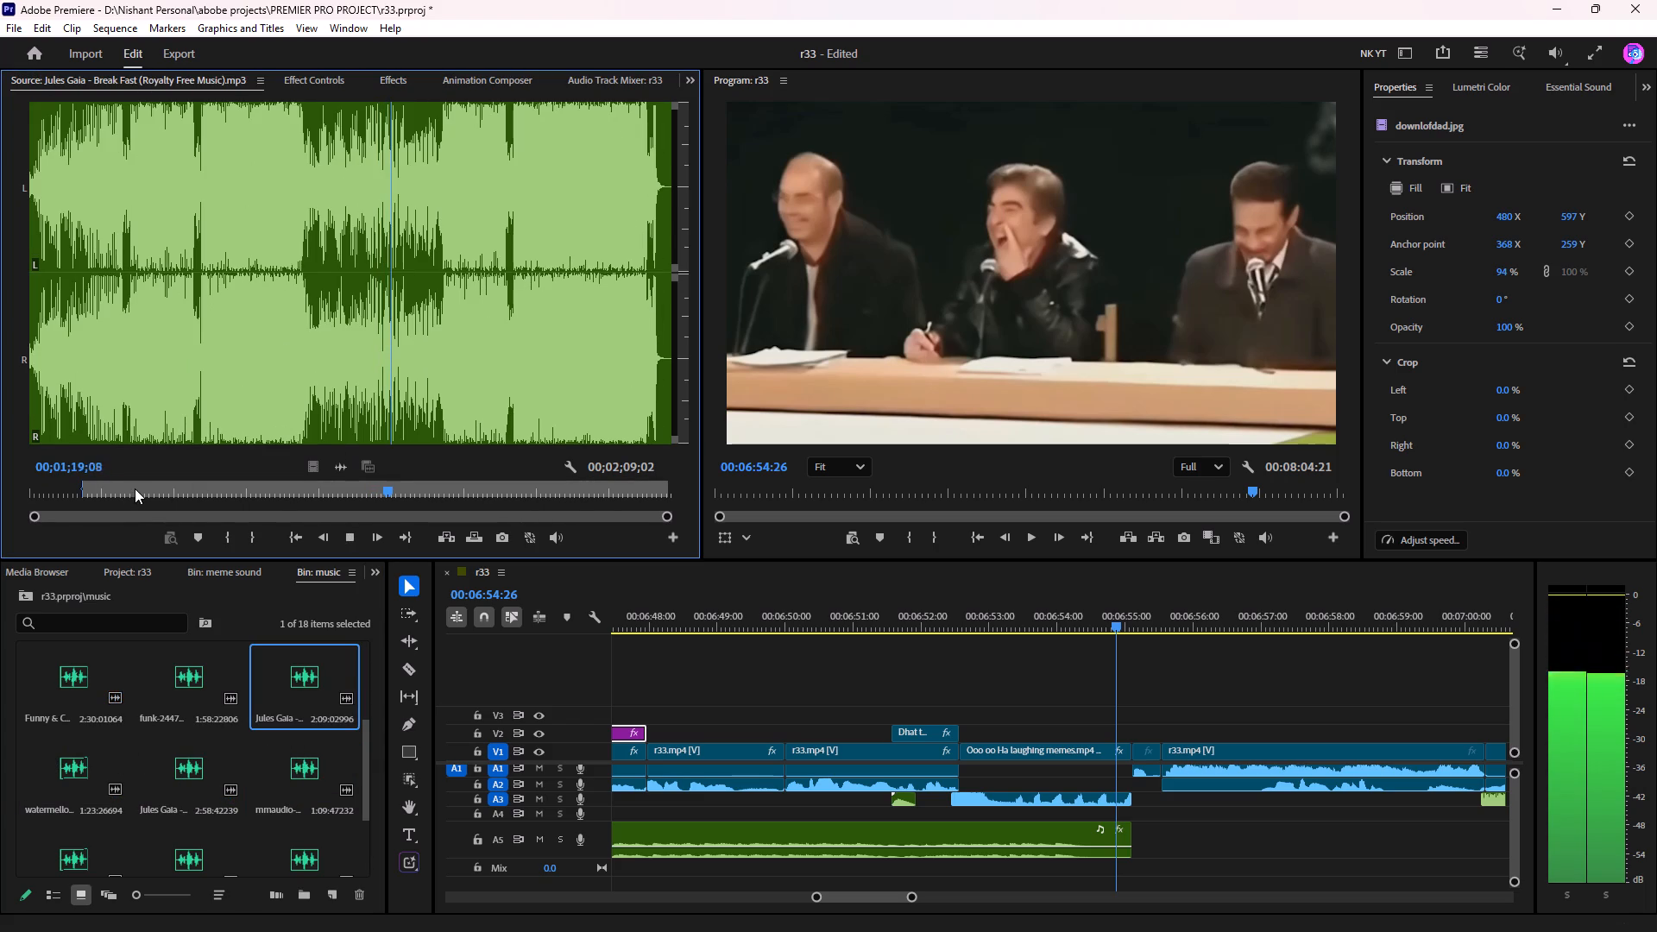
{"action": "key", "text": "space"}
Place the Jules Gaia - Break Fast (Royalty Free Music) audio on A5 at about 00:07:00:01 with a fade-in of about 0.6 seconds.
{"action": "left_click", "coordinate": [99, 489]}
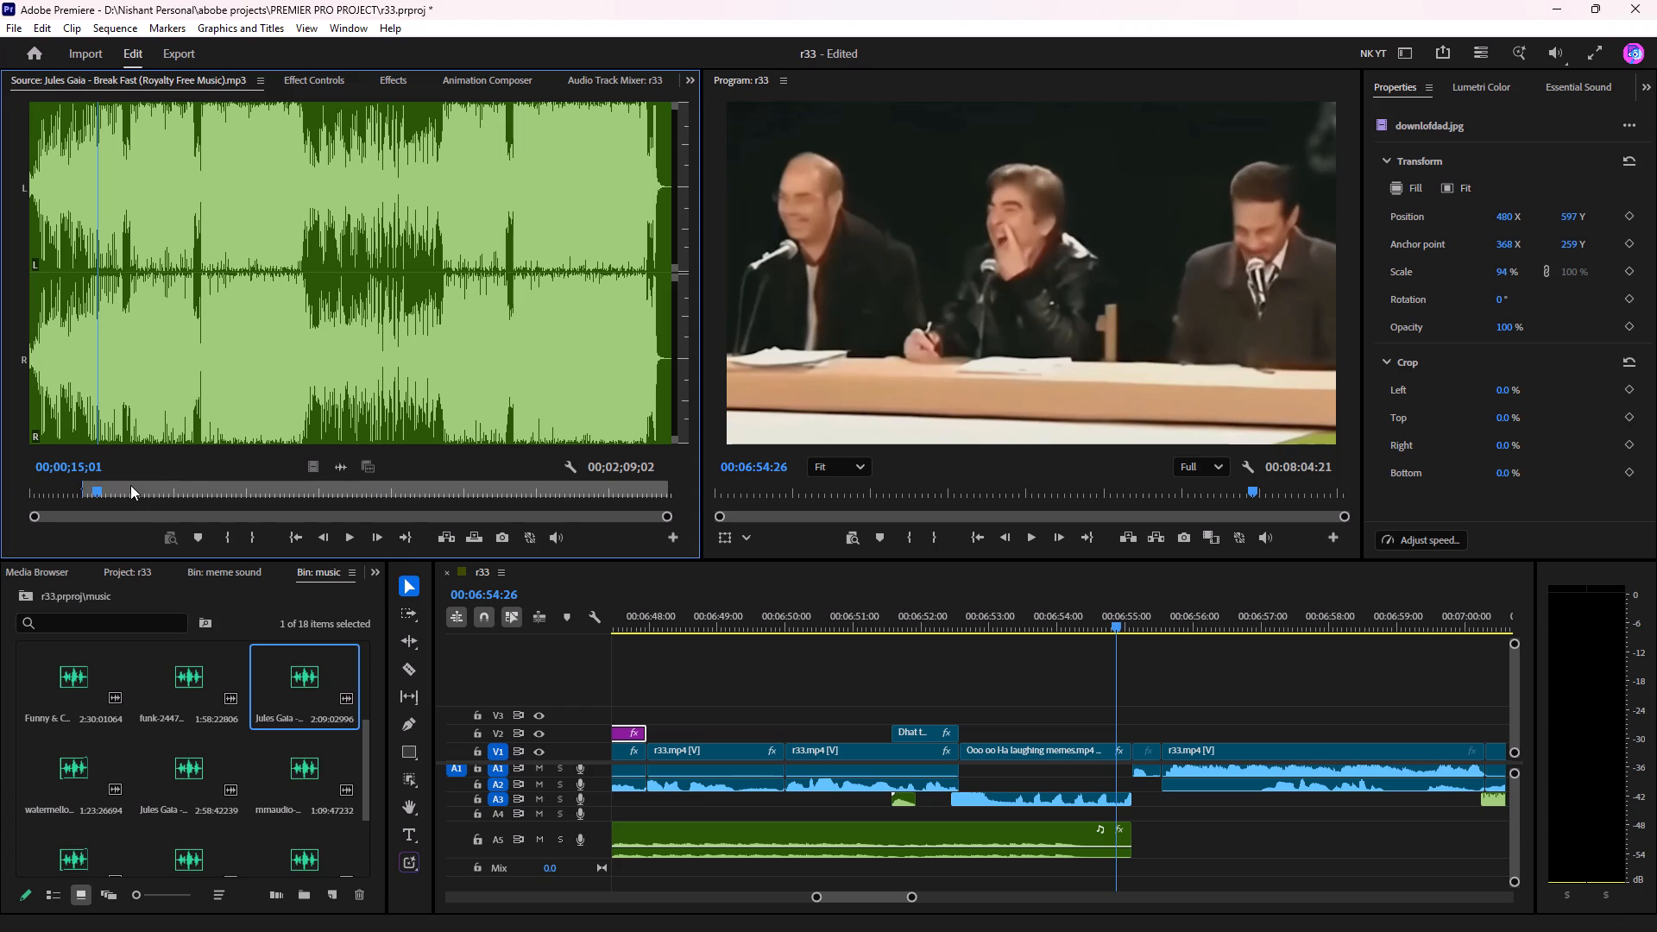
{"action": "left_click_drag", "start_coordinate": [335, 469], "coordinate": [861, 632]}
{"action": "left_click_drag", "start_coordinate": [861, 632], "coordinate": [1151, 846]}
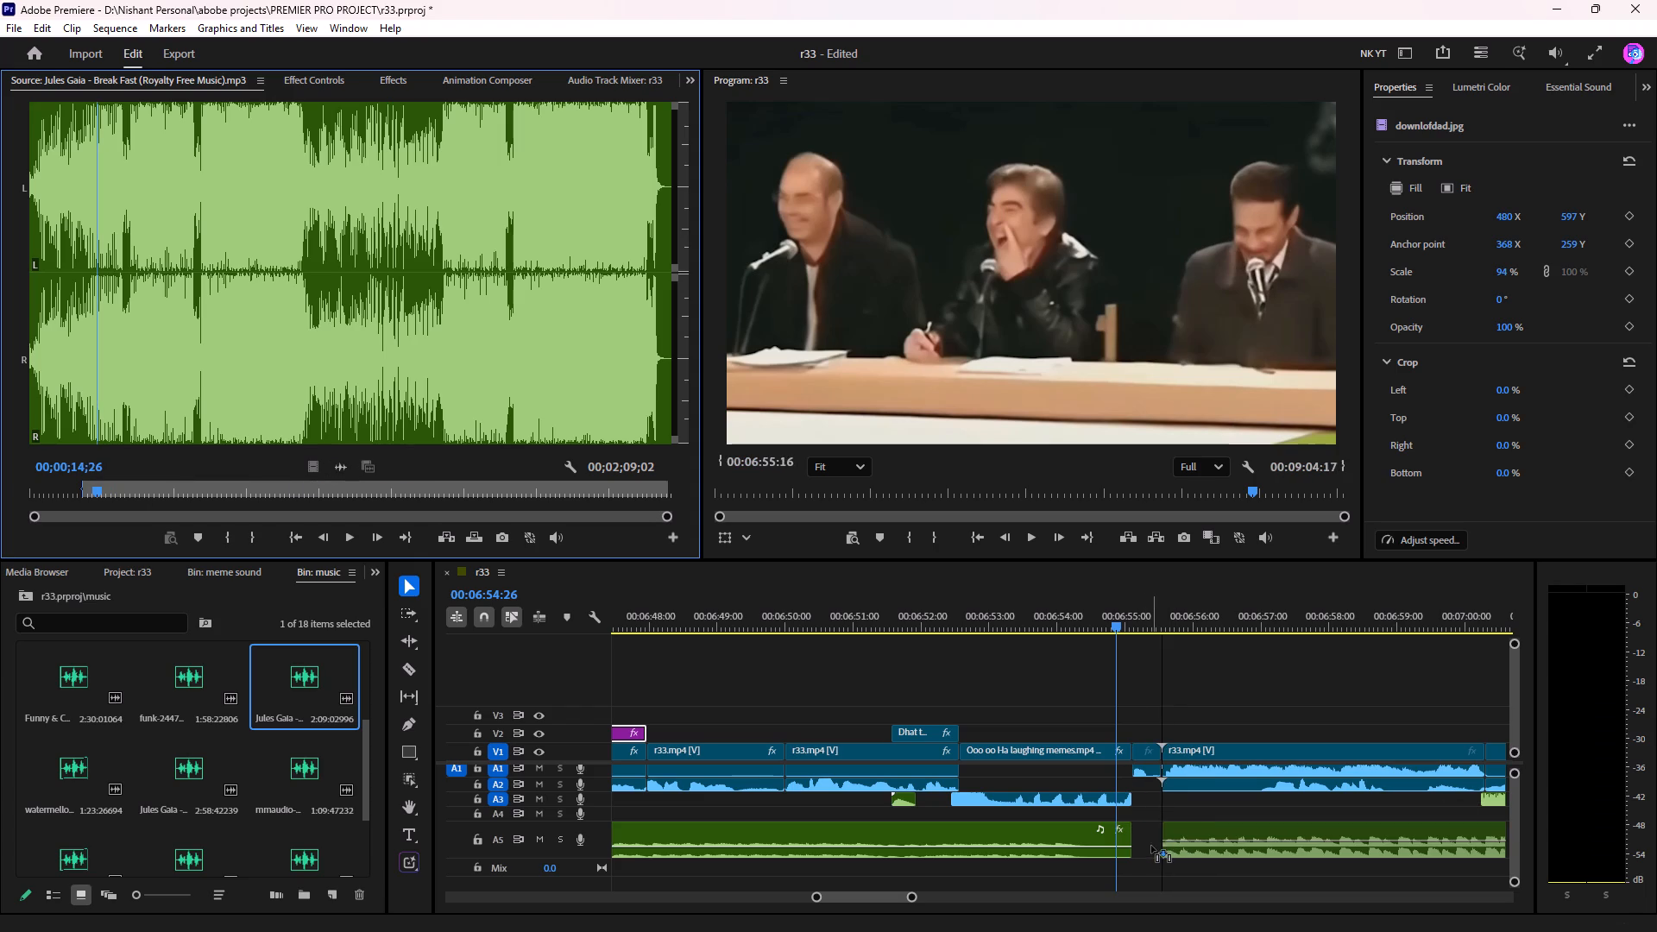
{"action": "left_click_drag", "start_coordinate": [1151, 846], "coordinate": [1510, 836]}
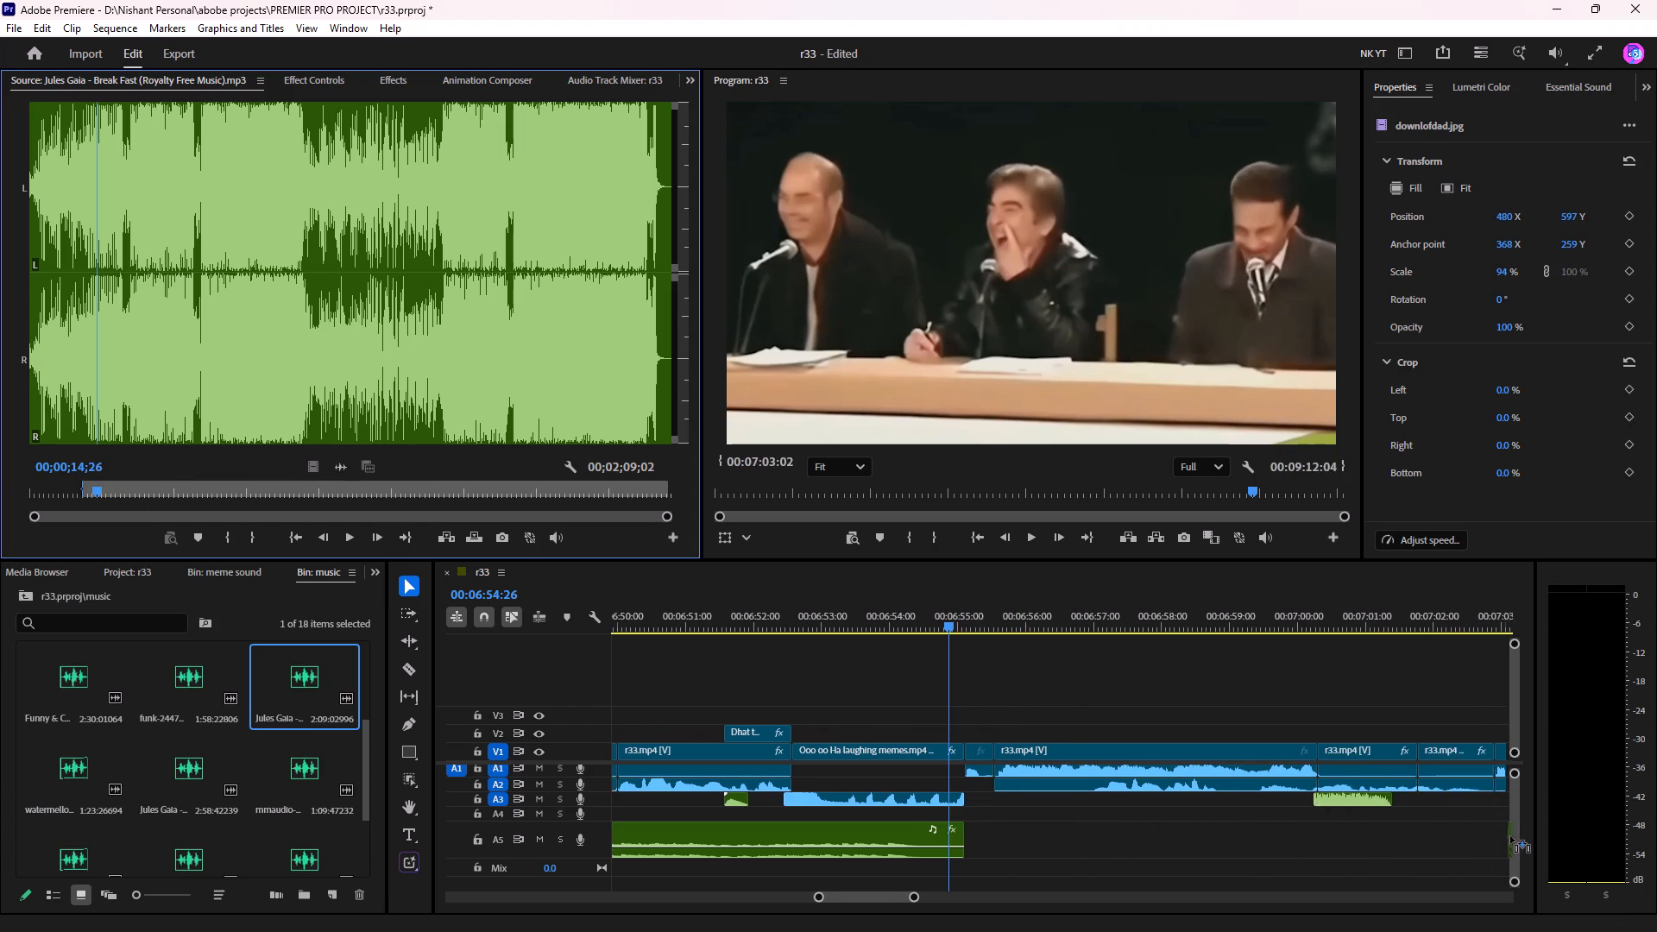
{"action": "left_click_drag", "start_coordinate": [1510, 836], "coordinate": [1011, 839]}
{"action": "left_click_drag", "start_coordinate": [1024, 840], "coordinate": [1055, 833]}
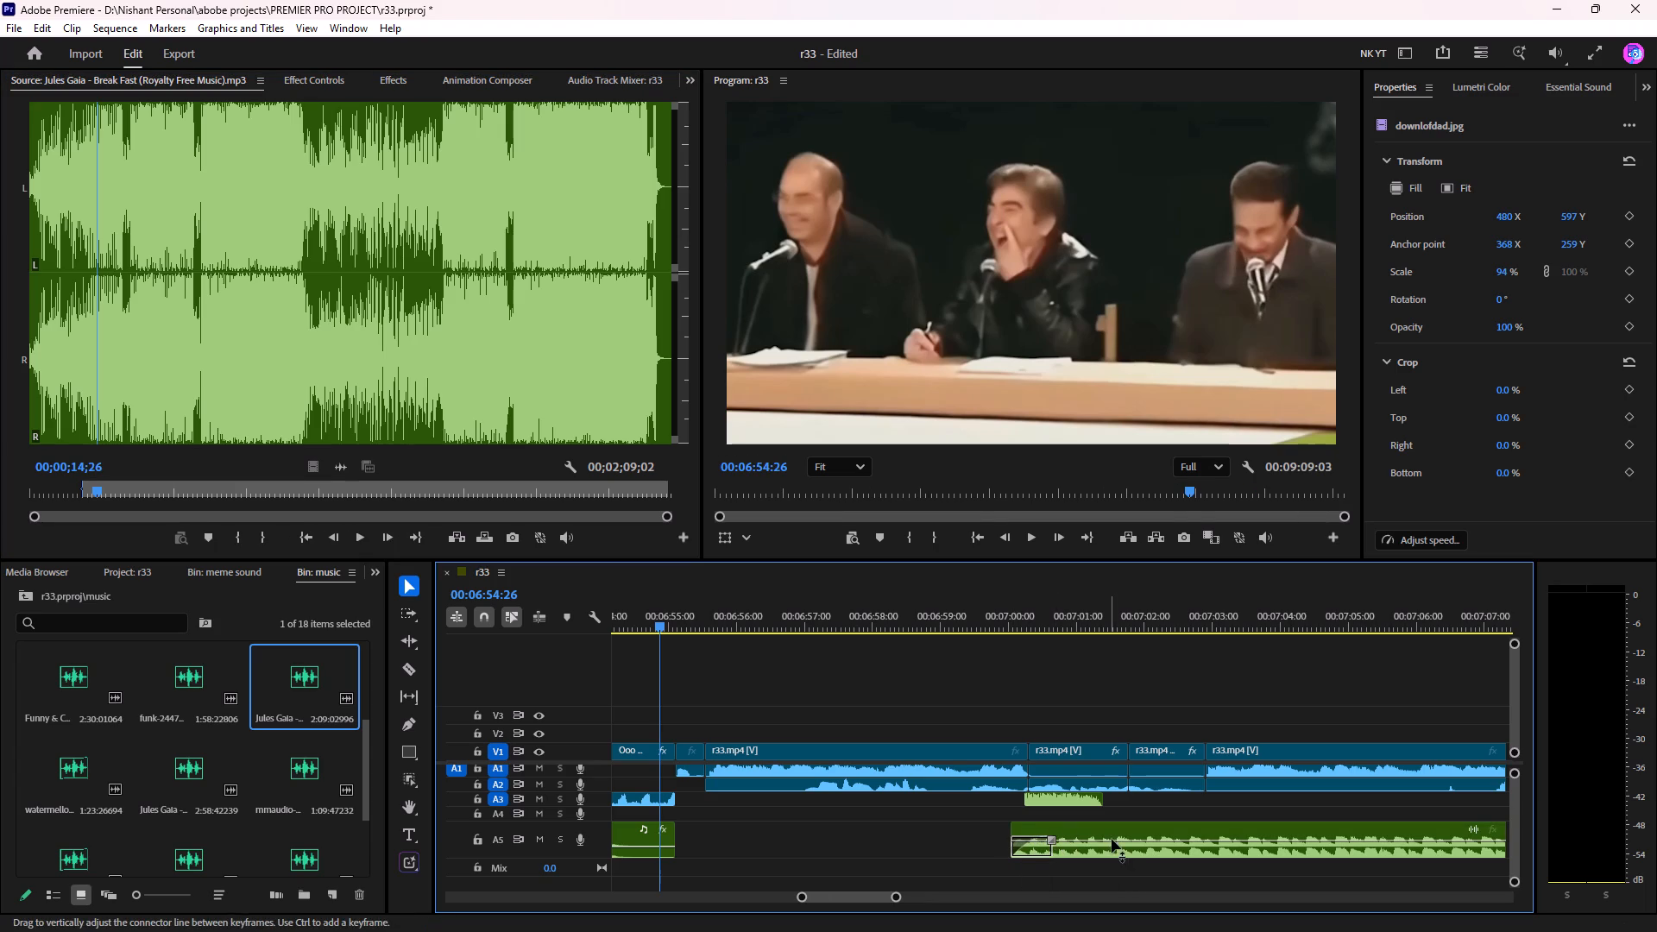
Lower the newly placed Break Fast music clip's volume on A5 to -19.3 dB.
{"action": "left_click", "coordinate": [1112, 839]}
{"action": "left_click", "coordinate": [1477, 211]}
{"action": "left_click", "coordinate": [1464, 191]}
{"action": "left_click", "coordinate": [1446, 201]}
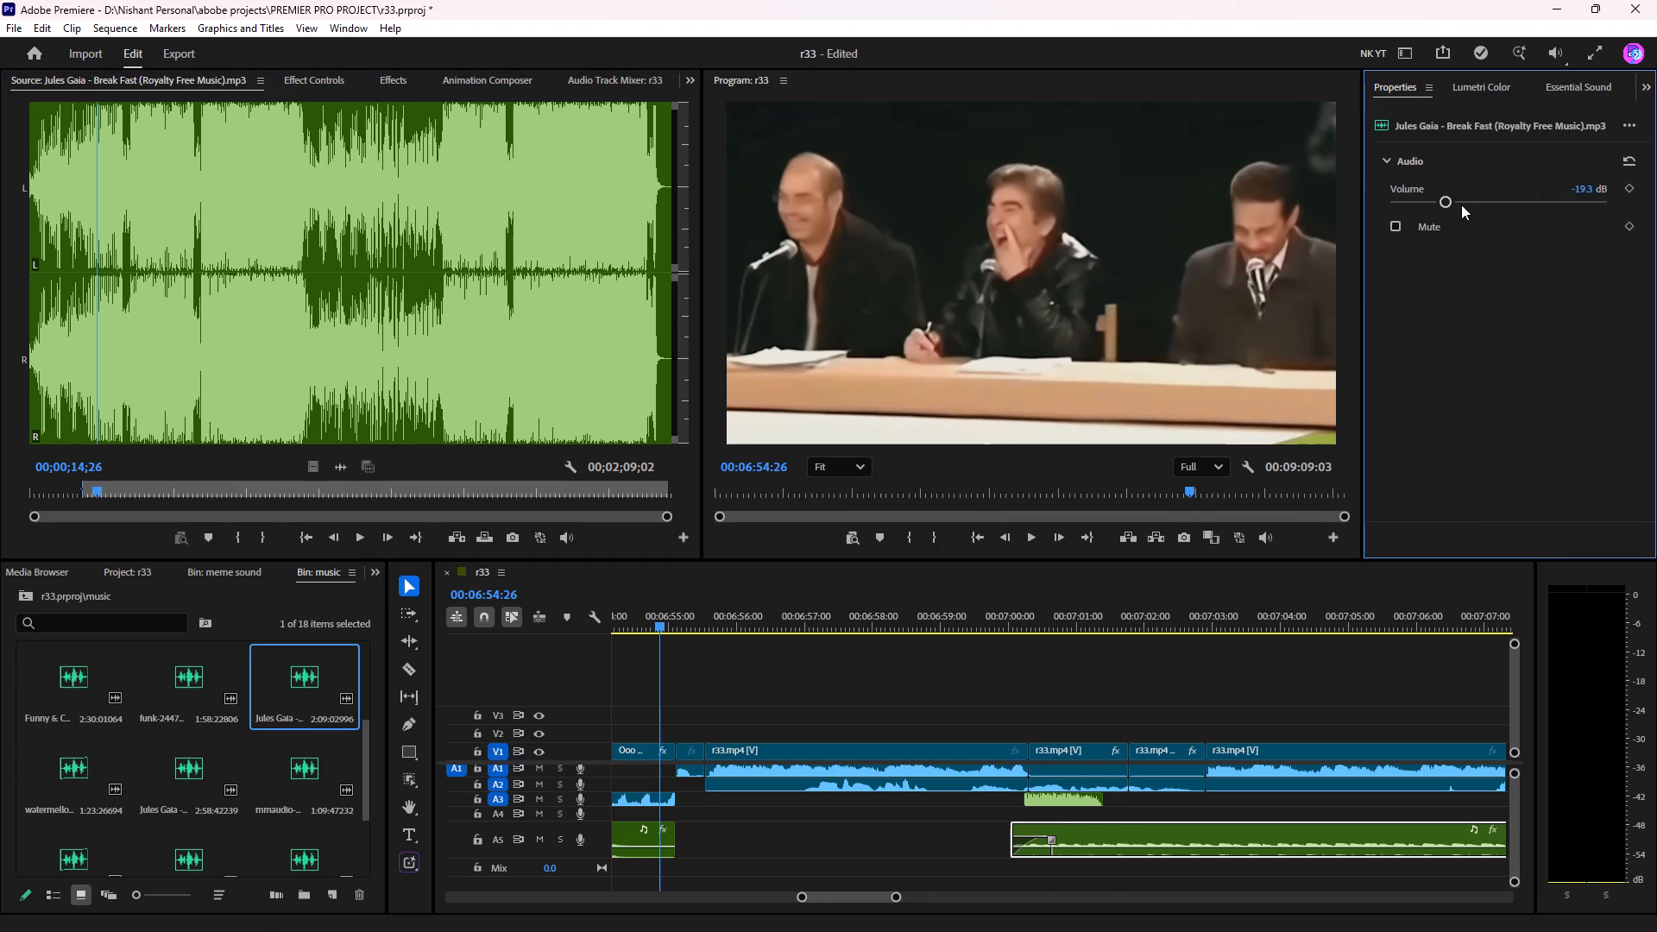
Play from about 00:06:59 to about 00:07:03 to check the Break Fast music against the reaction.
{"action": "left_click", "coordinate": [938, 613]}
{"action": "key", "text": "space"}
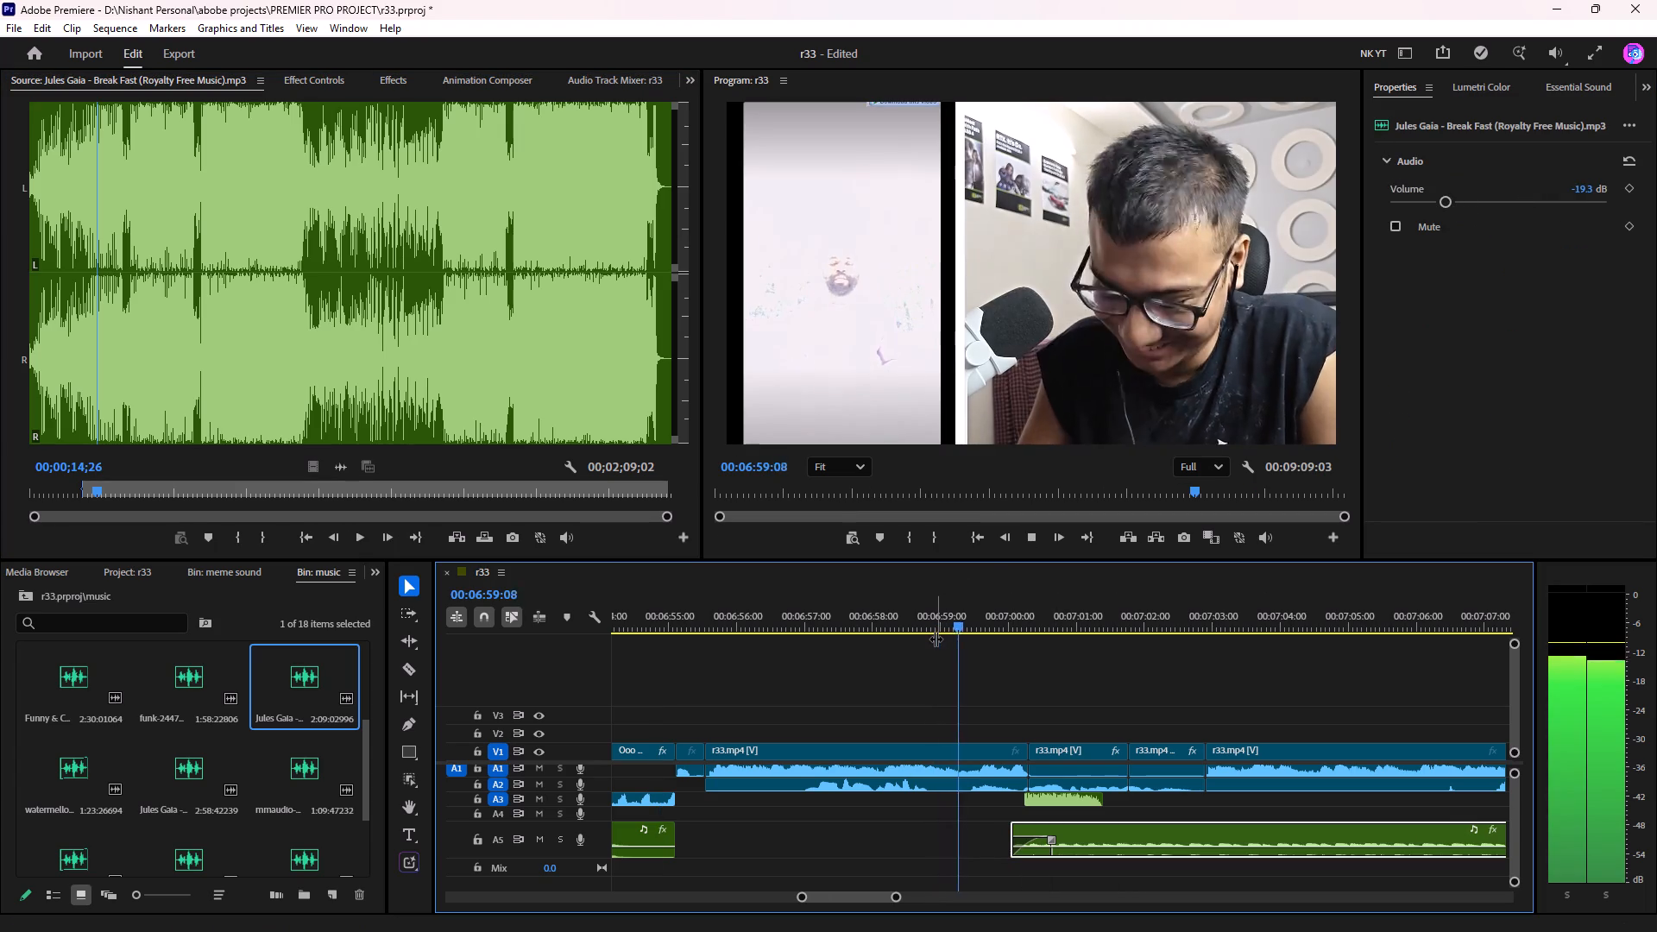
{"action": "scroll", "coordinate": [971, 731], "scroll_direction": "down", "scroll_amount": 3}
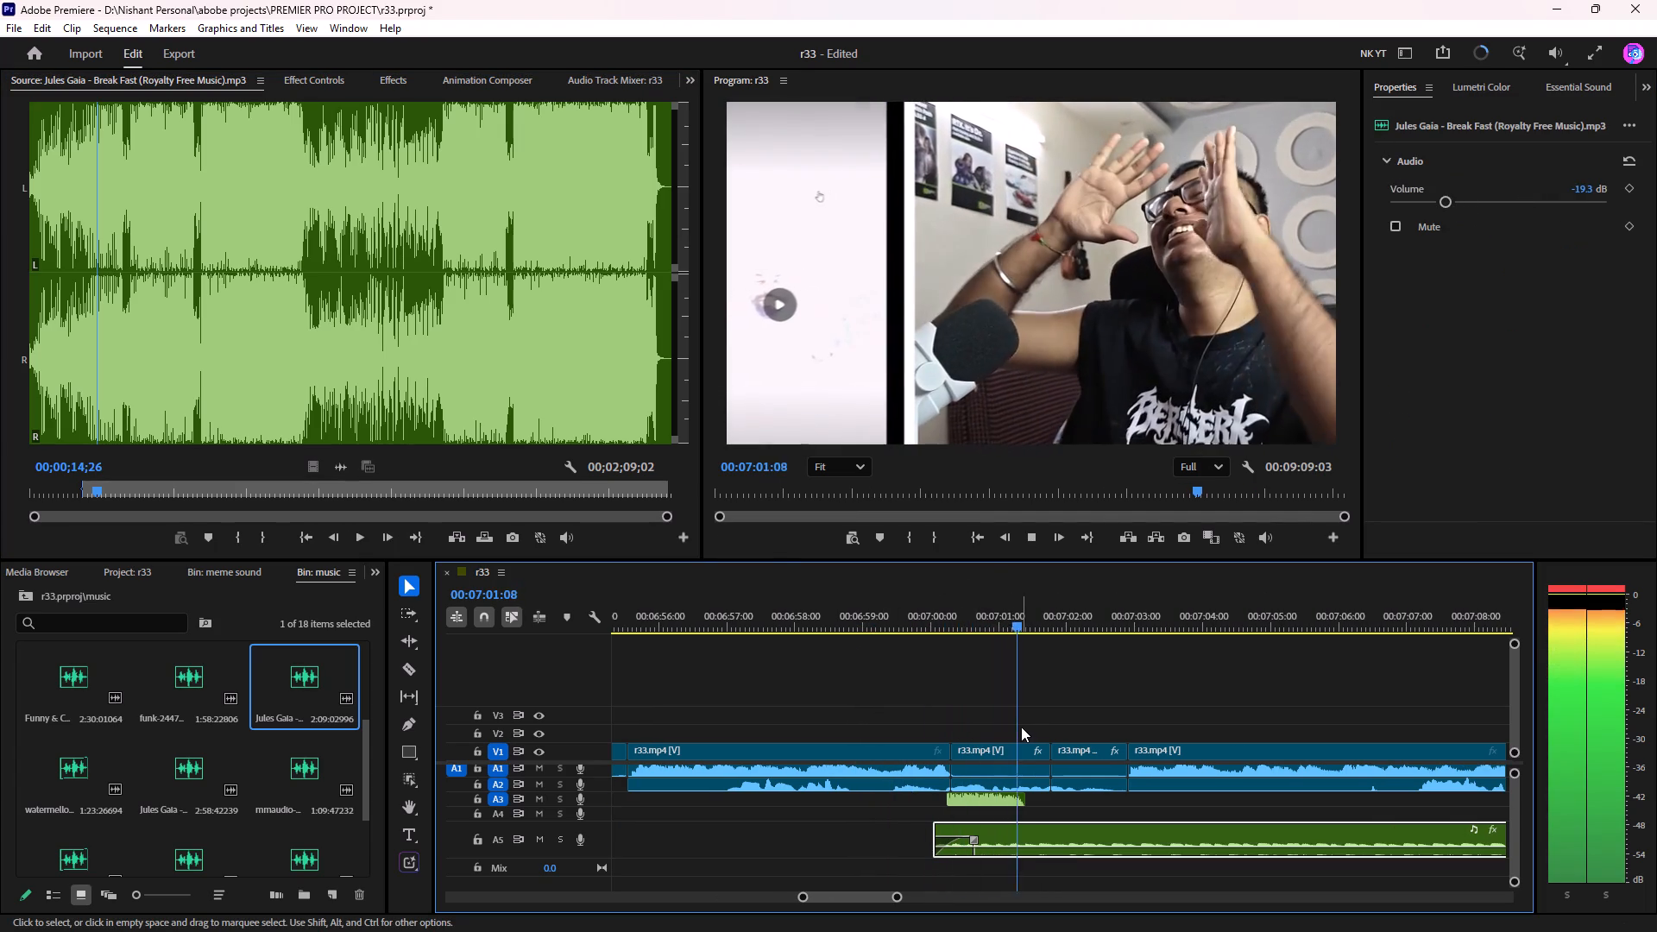
{"action": "key", "text": "space"}
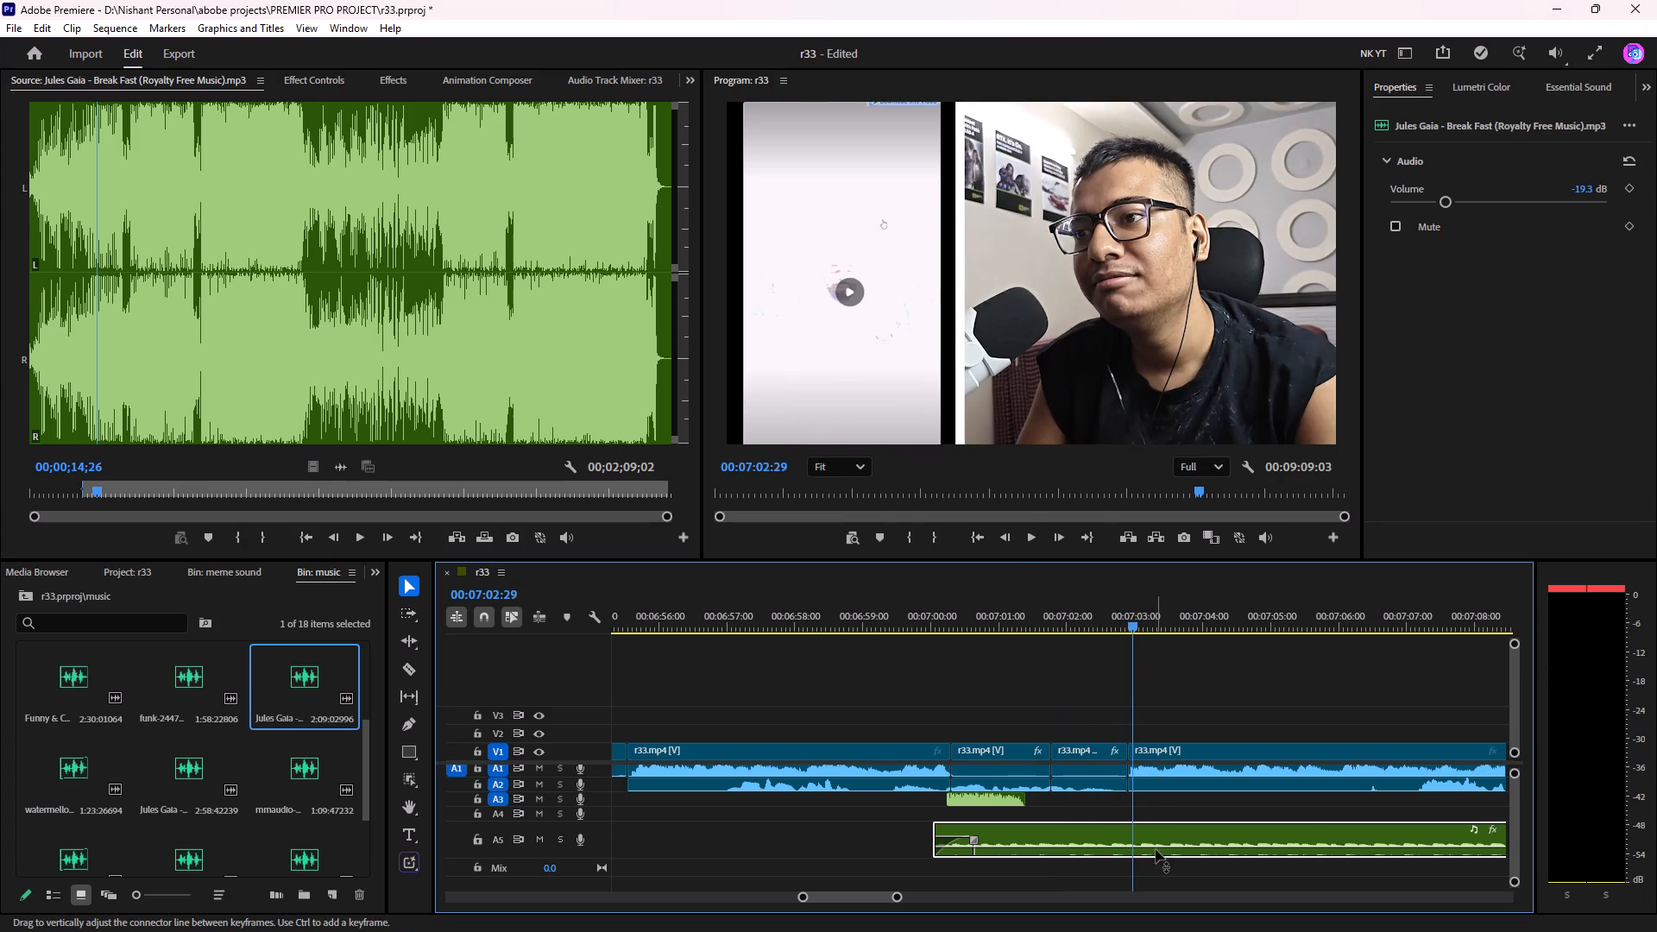
Move the Break Fast music on A5 to start at about 00:07:09:00, just before the Adjustment Layer on V2.
{"action": "left_click_drag", "start_coordinate": [1007, 825], "coordinate": [1005, 827]}
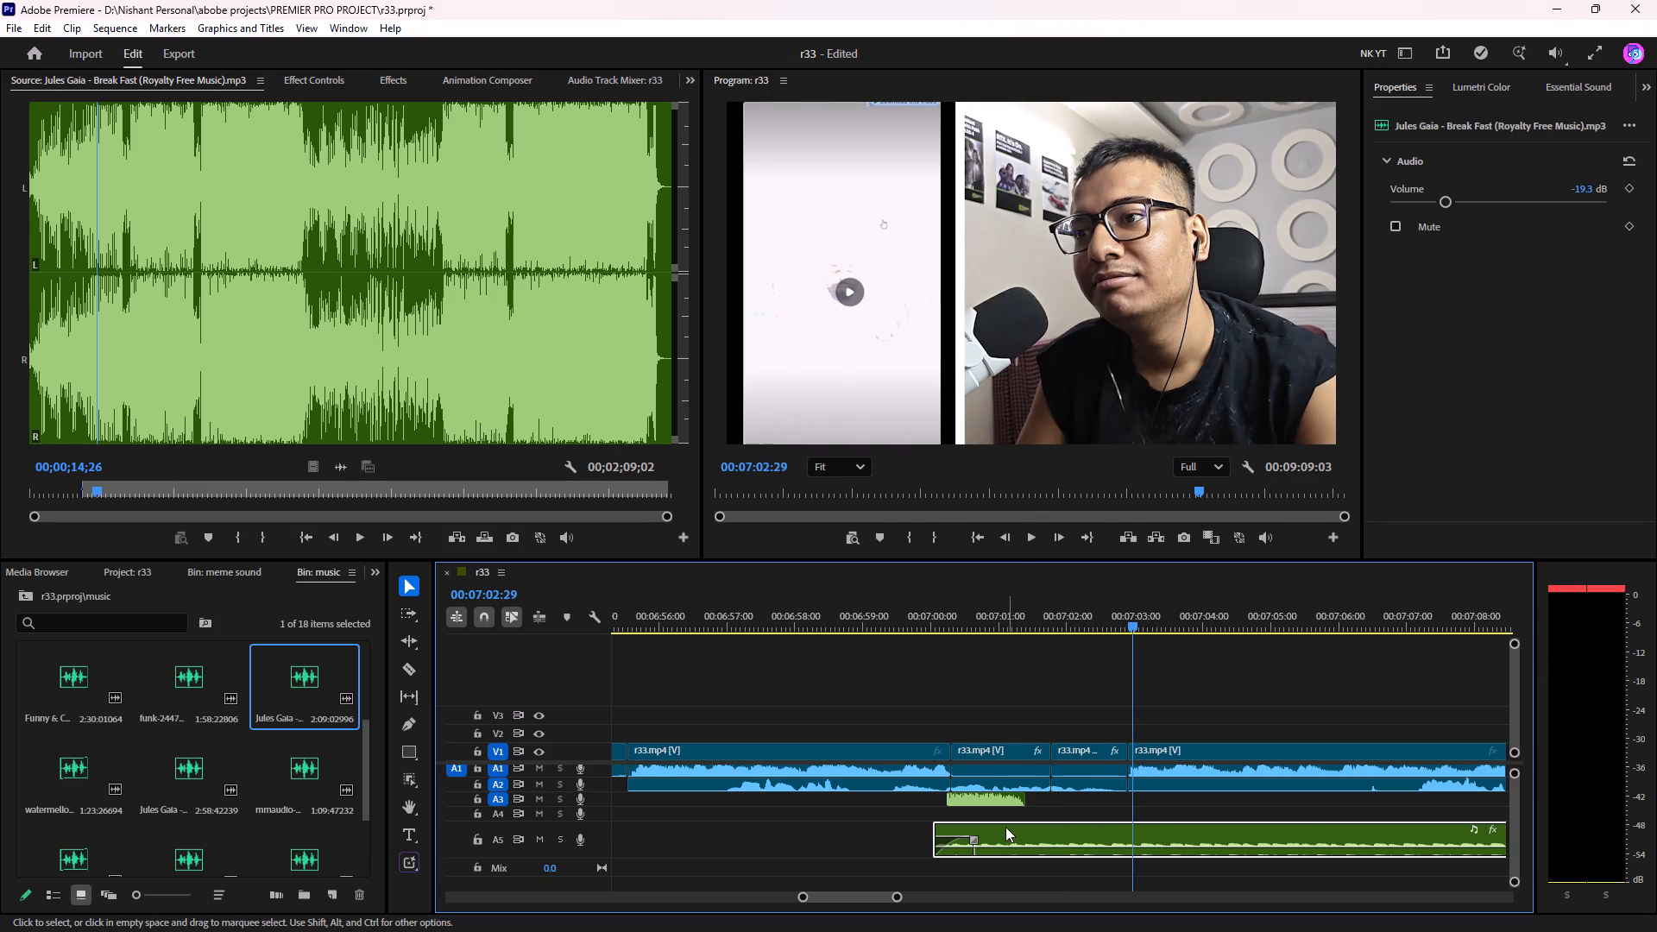
{"action": "left_click_drag", "start_coordinate": [1005, 827], "coordinate": [1421, 842]}
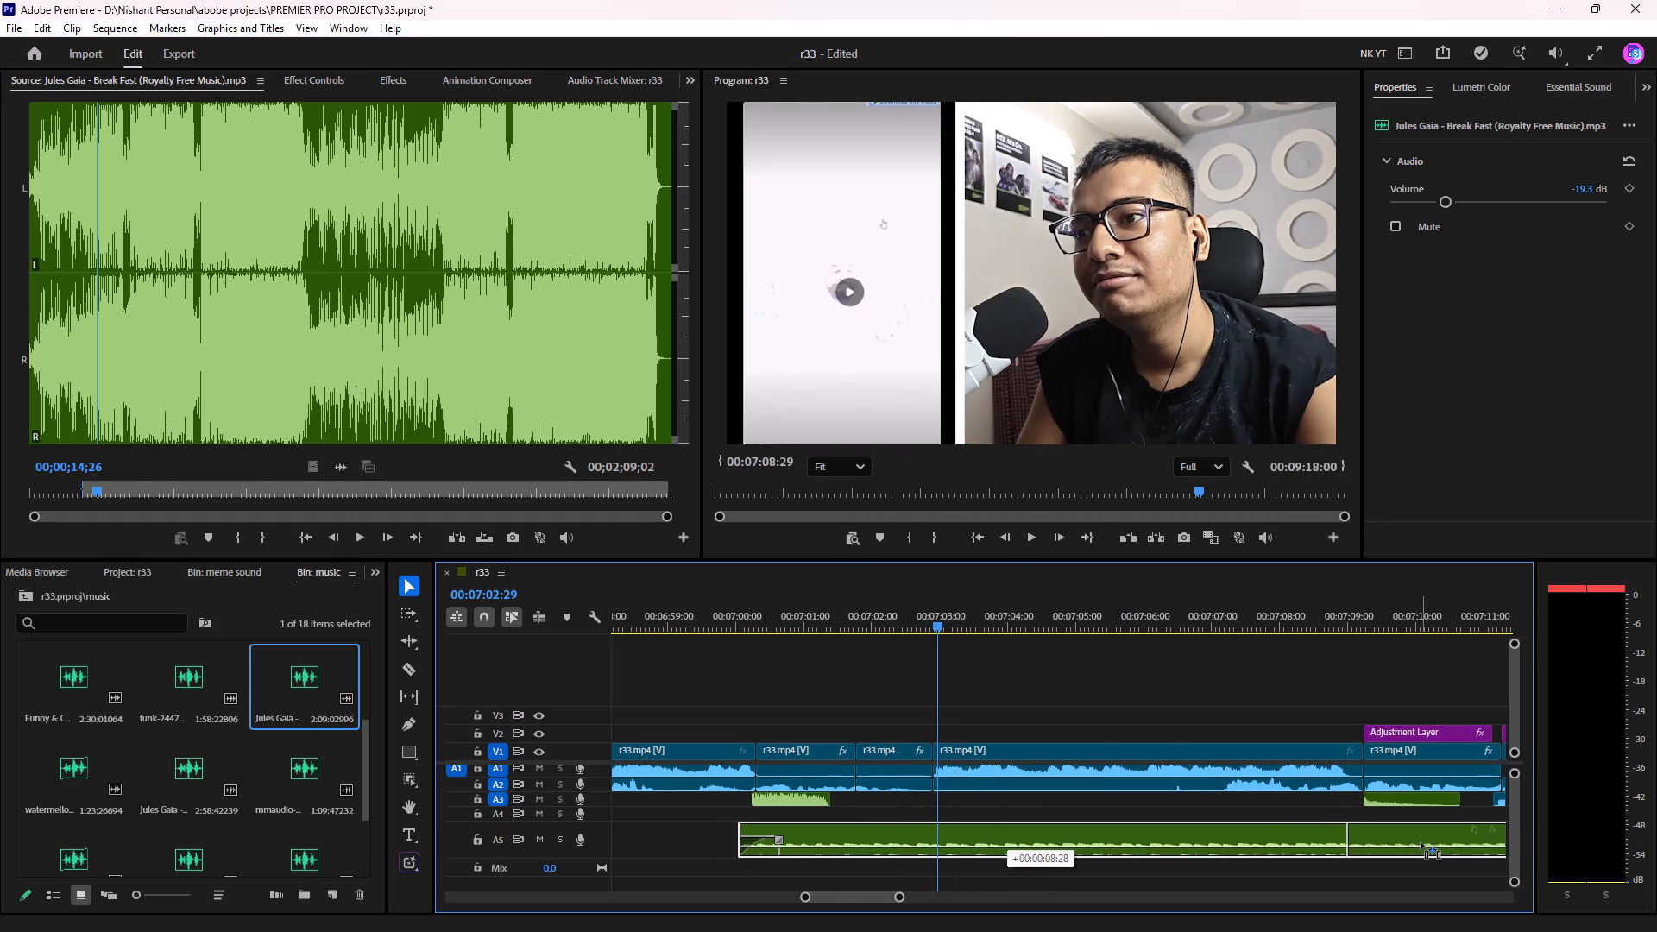
{"action": "left_click_drag", "start_coordinate": [1421, 842], "coordinate": [1422, 842]}
Play from about 00:07:08 to about 00:07:12 twice to check the music's new start under the zoomed reaction.
{"action": "left_click", "coordinate": [1305, 619]}
{"action": "key", "text": "space"}
{"action": "scroll", "coordinate": [1312, 667], "scroll_direction": "down", "scroll_amount": 4}
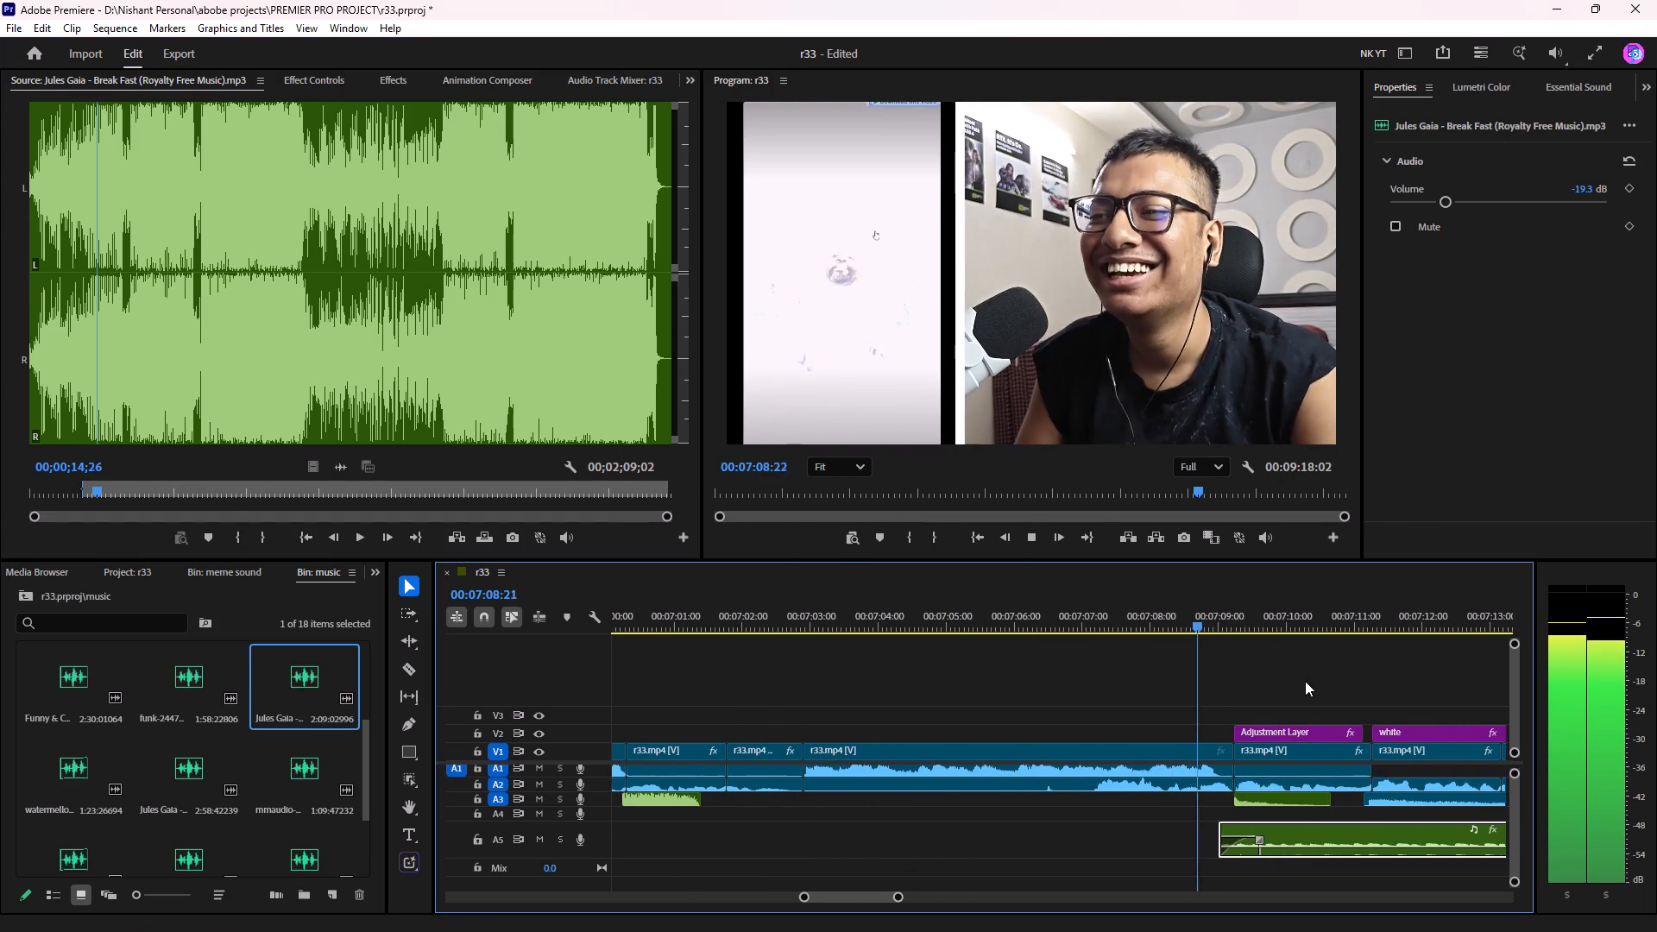
{"action": "scroll", "coordinate": [1305, 681], "scroll_direction": "down", "scroll_amount": 9}
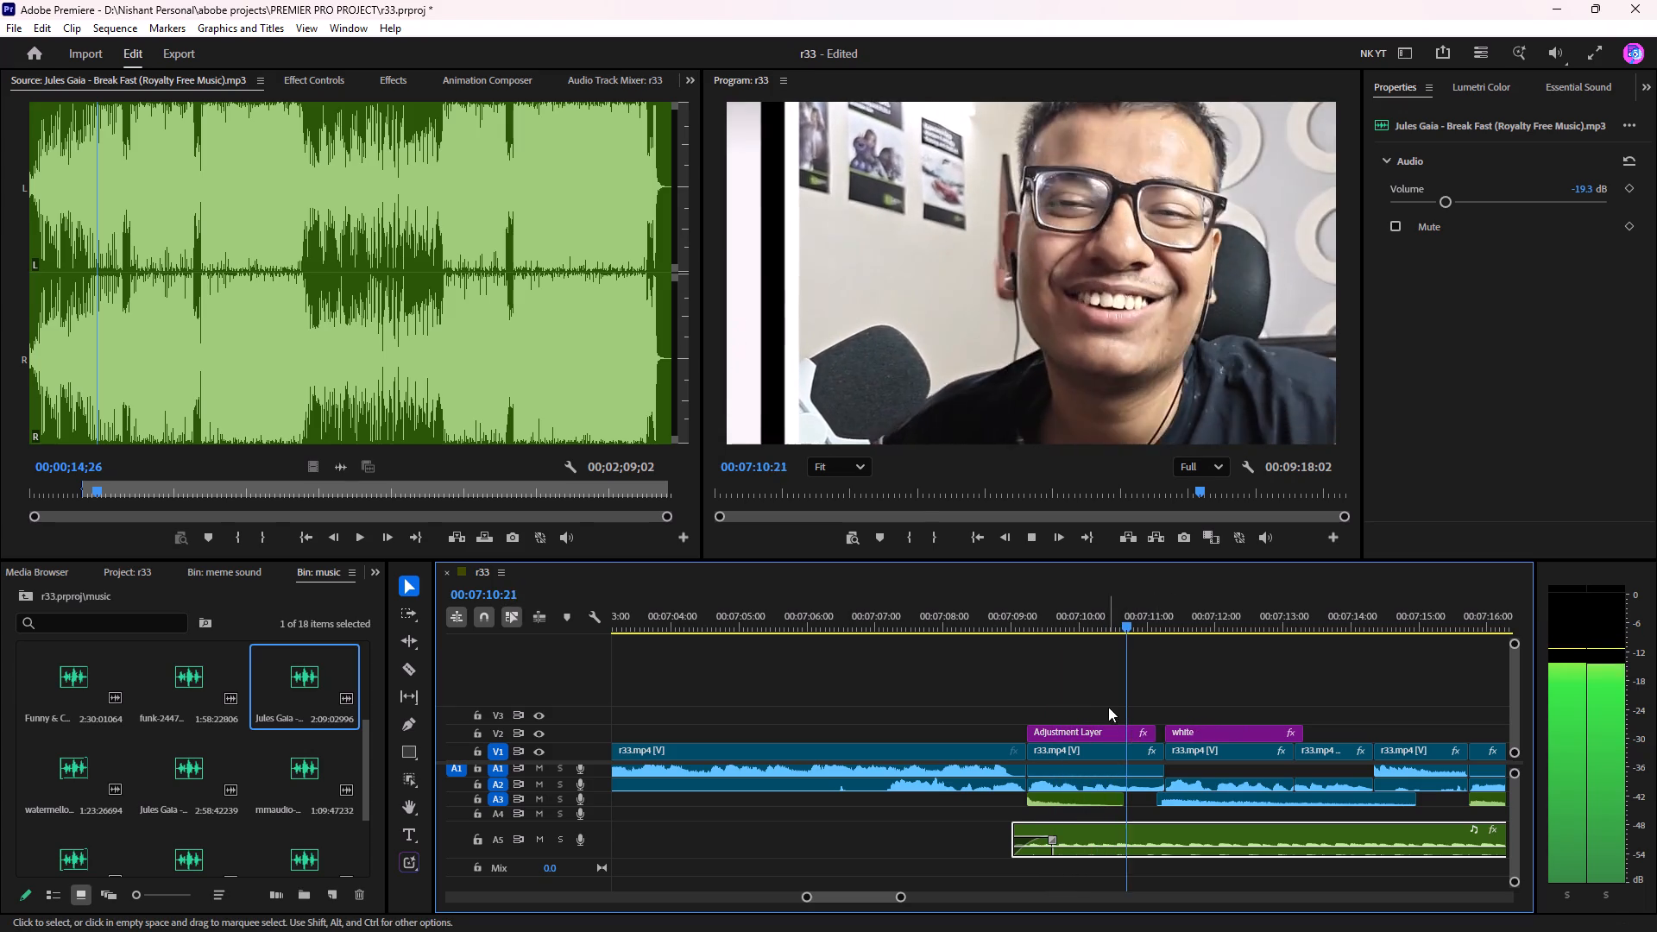
{"action": "key", "text": "space"}
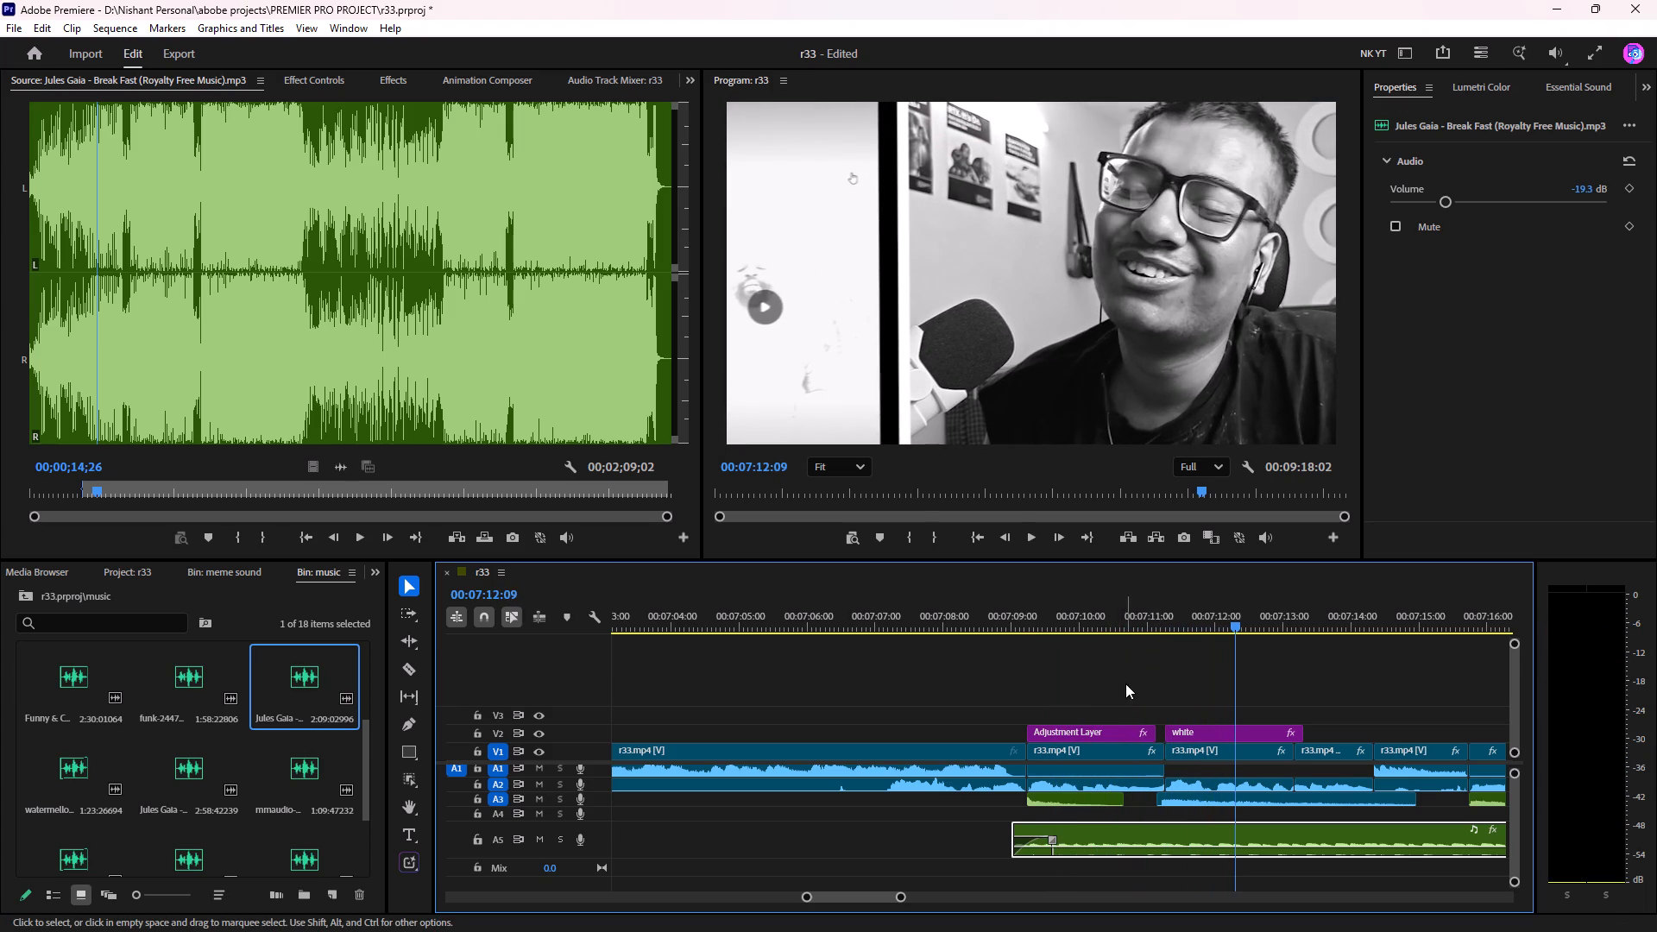
{"action": "key", "text": "space"}
{"action": "key", "text": "space"}
{"action": "left_click_drag", "start_coordinate": [1163, 615], "coordinate": [1168, 656]}
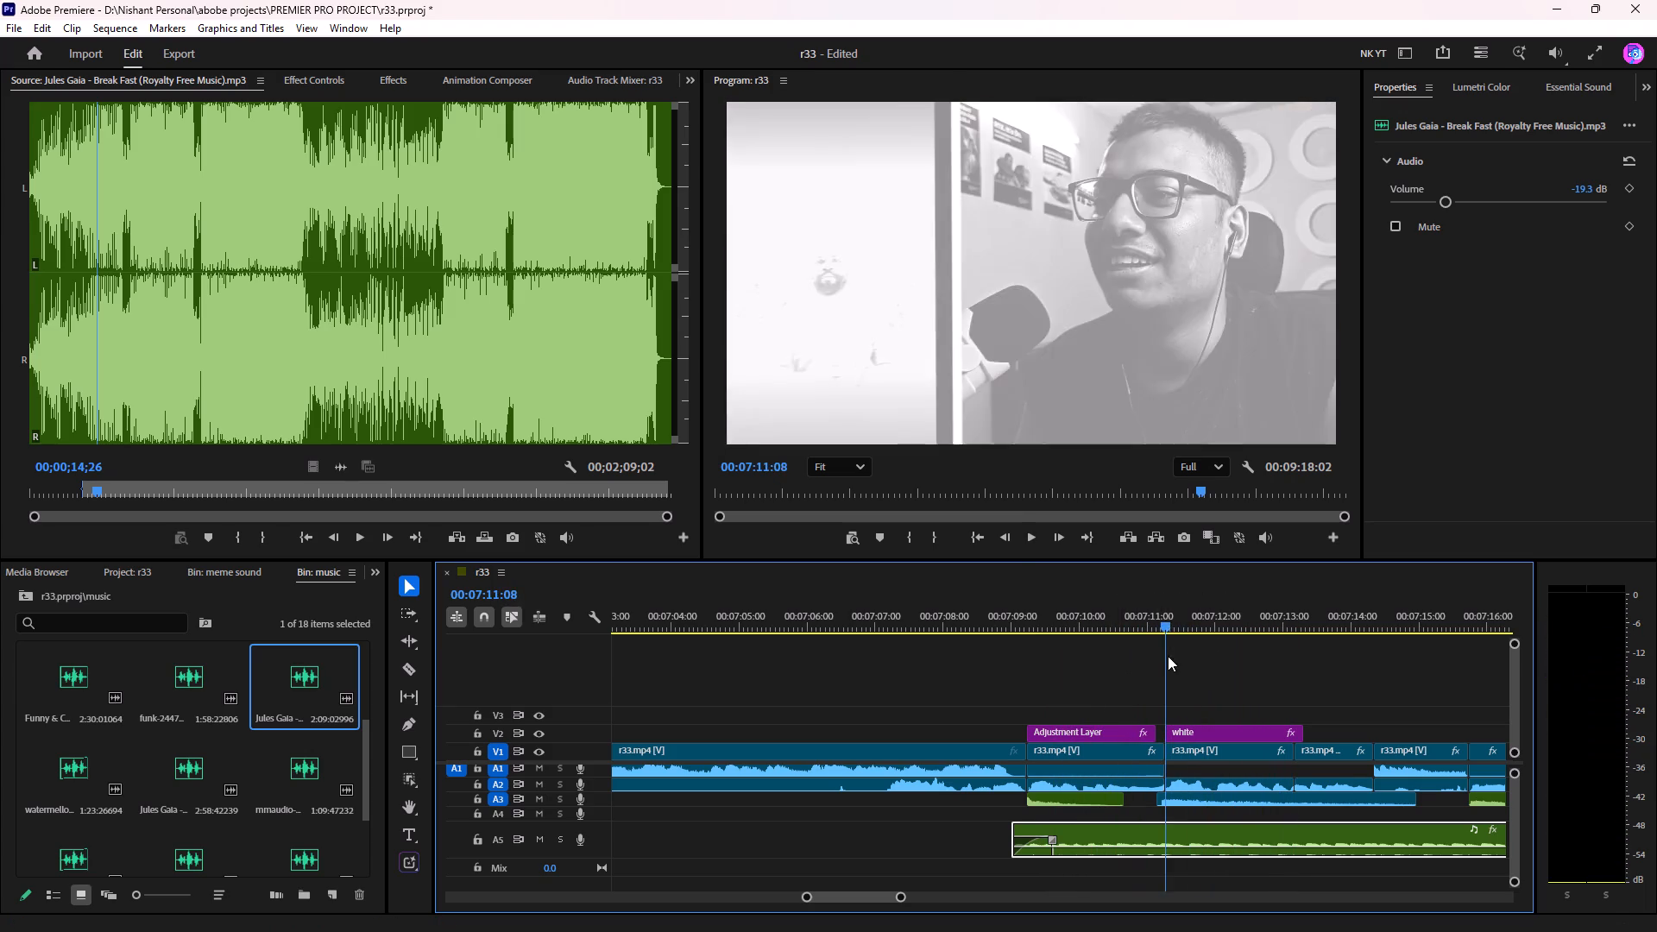
{"action": "left_click_drag", "start_coordinate": [1168, 656], "coordinate": [980, 691]}
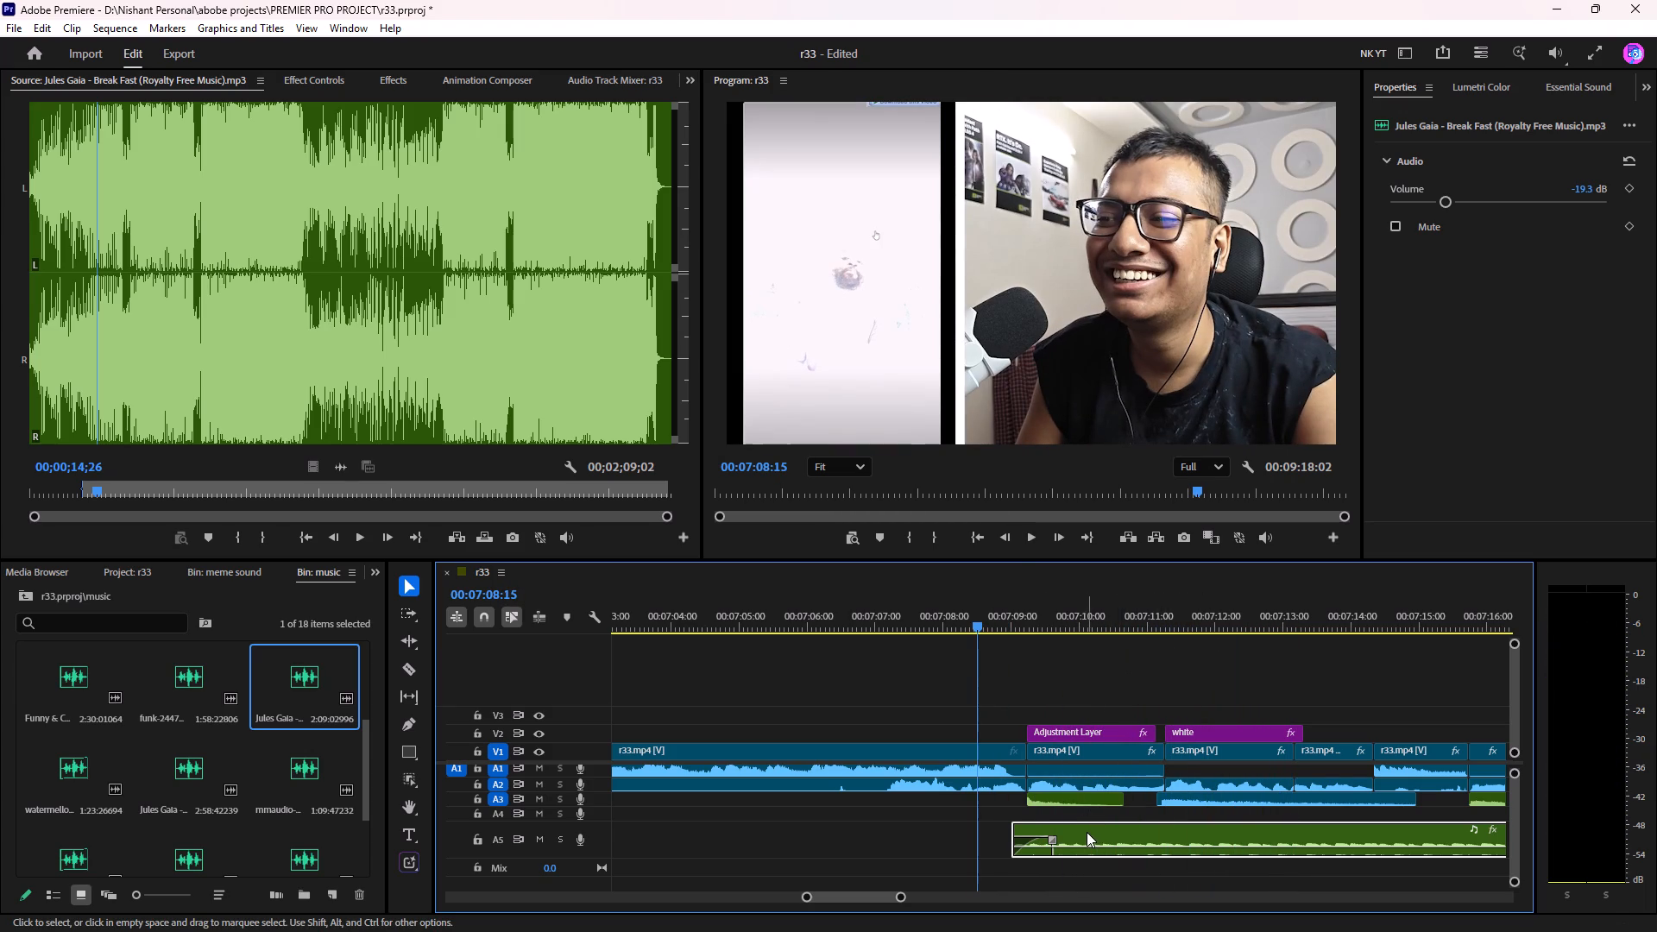
{"action": "key", "text": "space"}
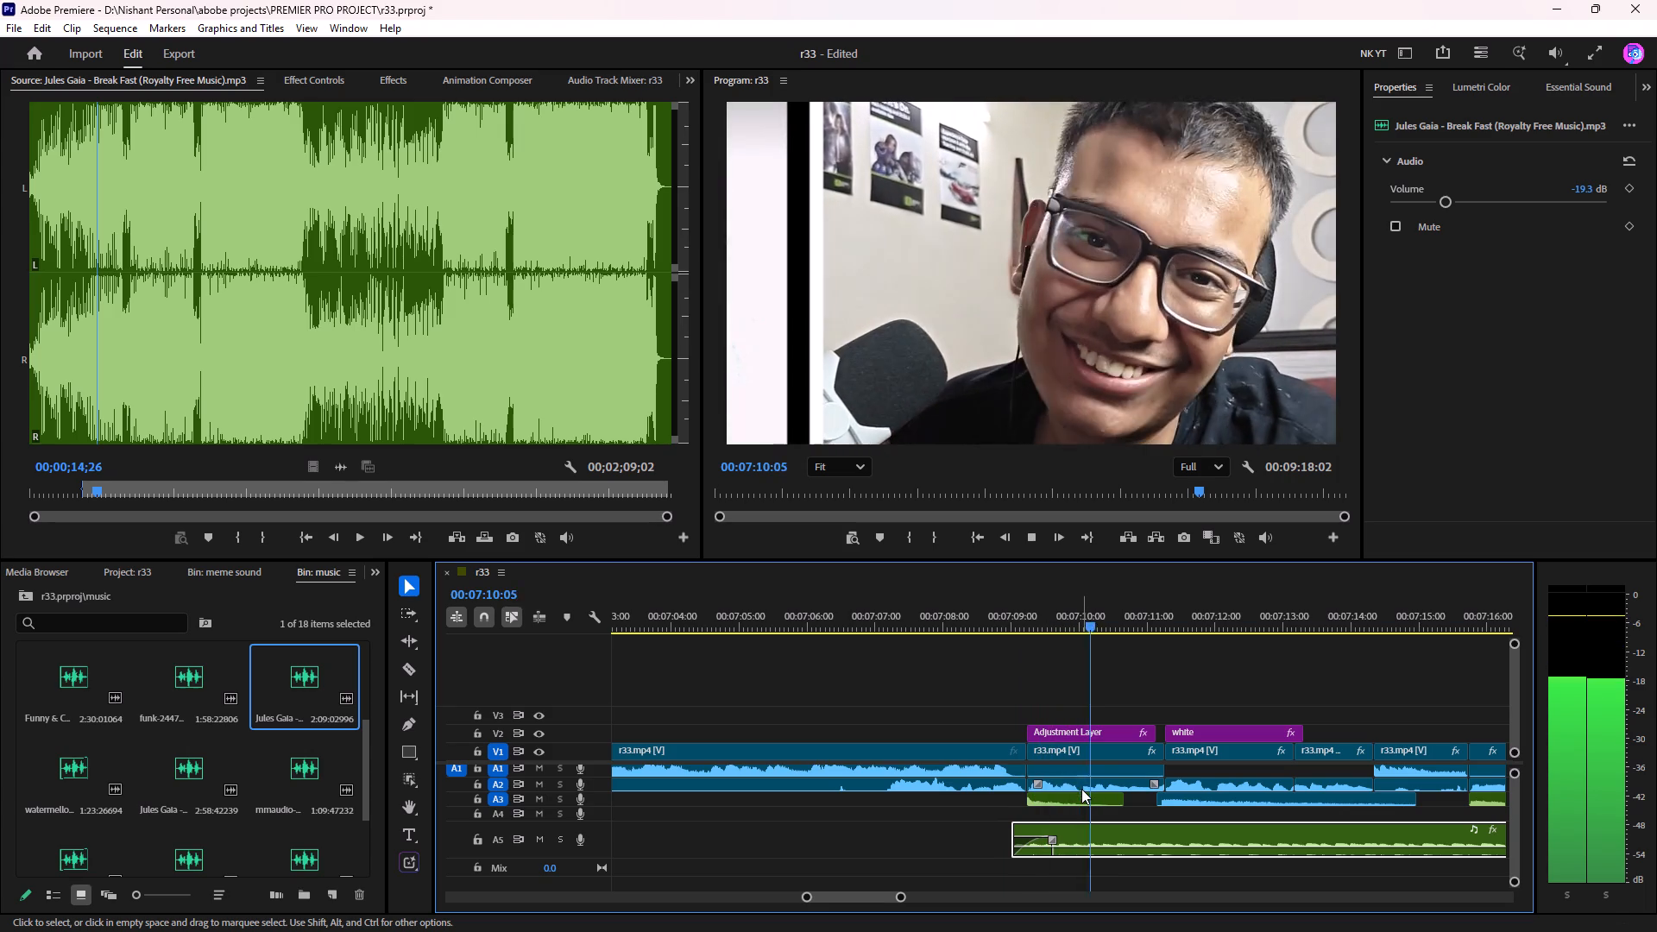
{"action": "scroll", "coordinate": [1081, 812], "scroll_direction": "down", "scroll_amount": 5}
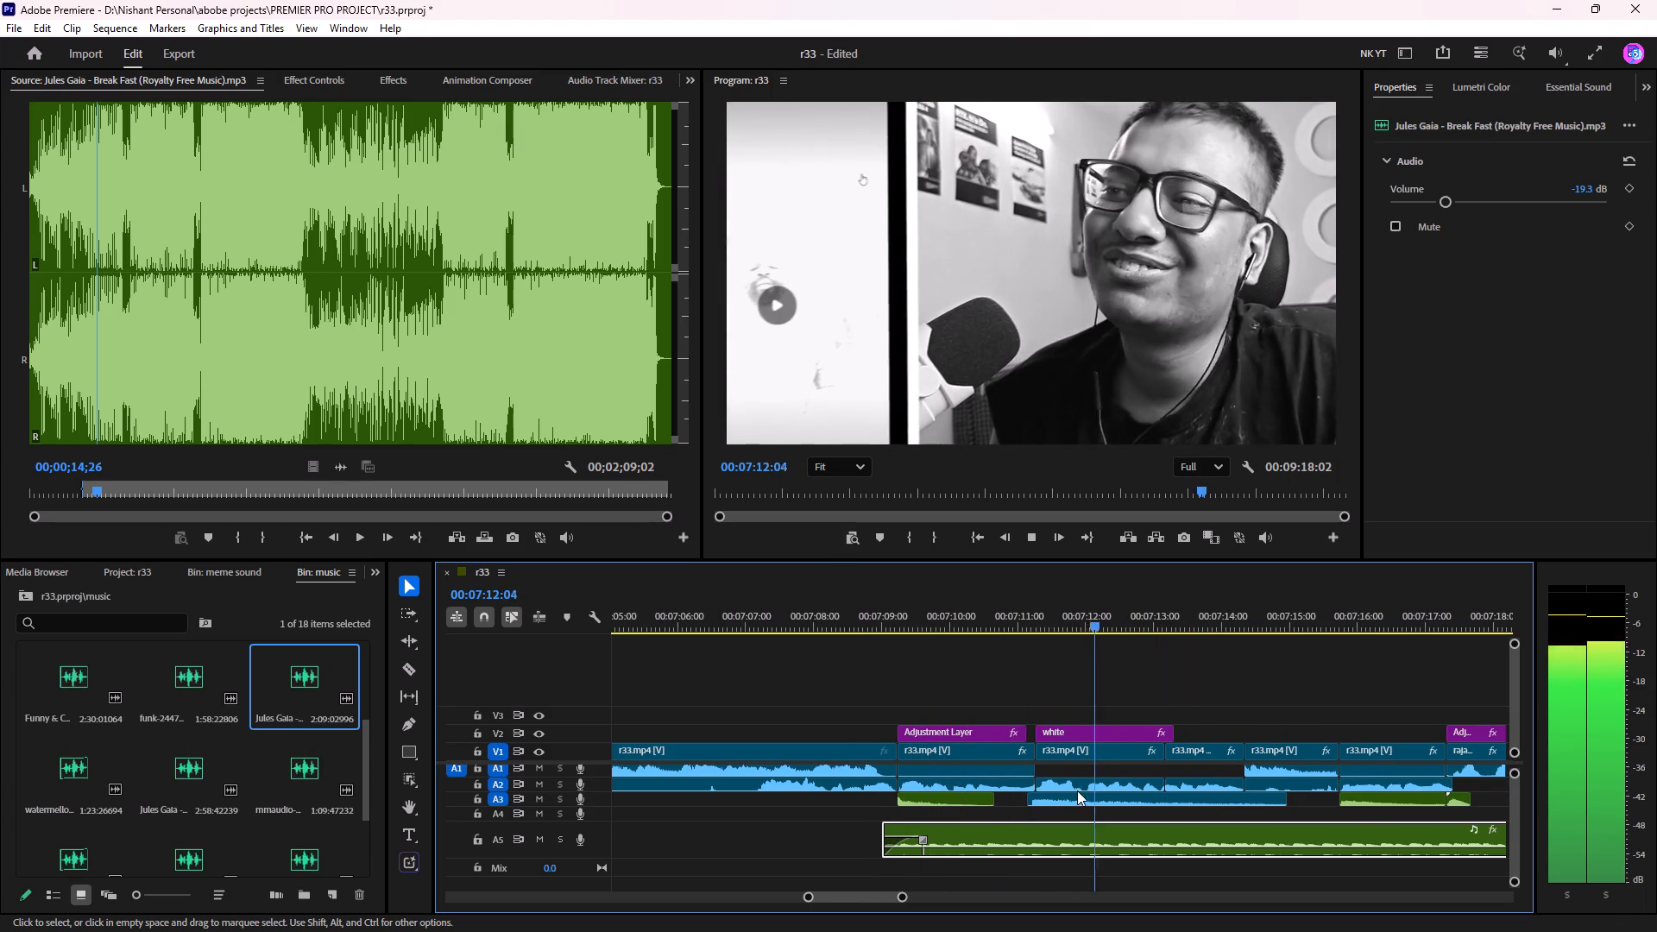
{"action": "key", "text": "space"}
Play from about 00:07:11 to about 00:07:16 to find where the Break Fast music should break.
{"action": "left_click_drag", "start_coordinate": [1021, 595], "coordinate": [1032, 630]}
{"action": "left_click", "coordinate": [1033, 614]}
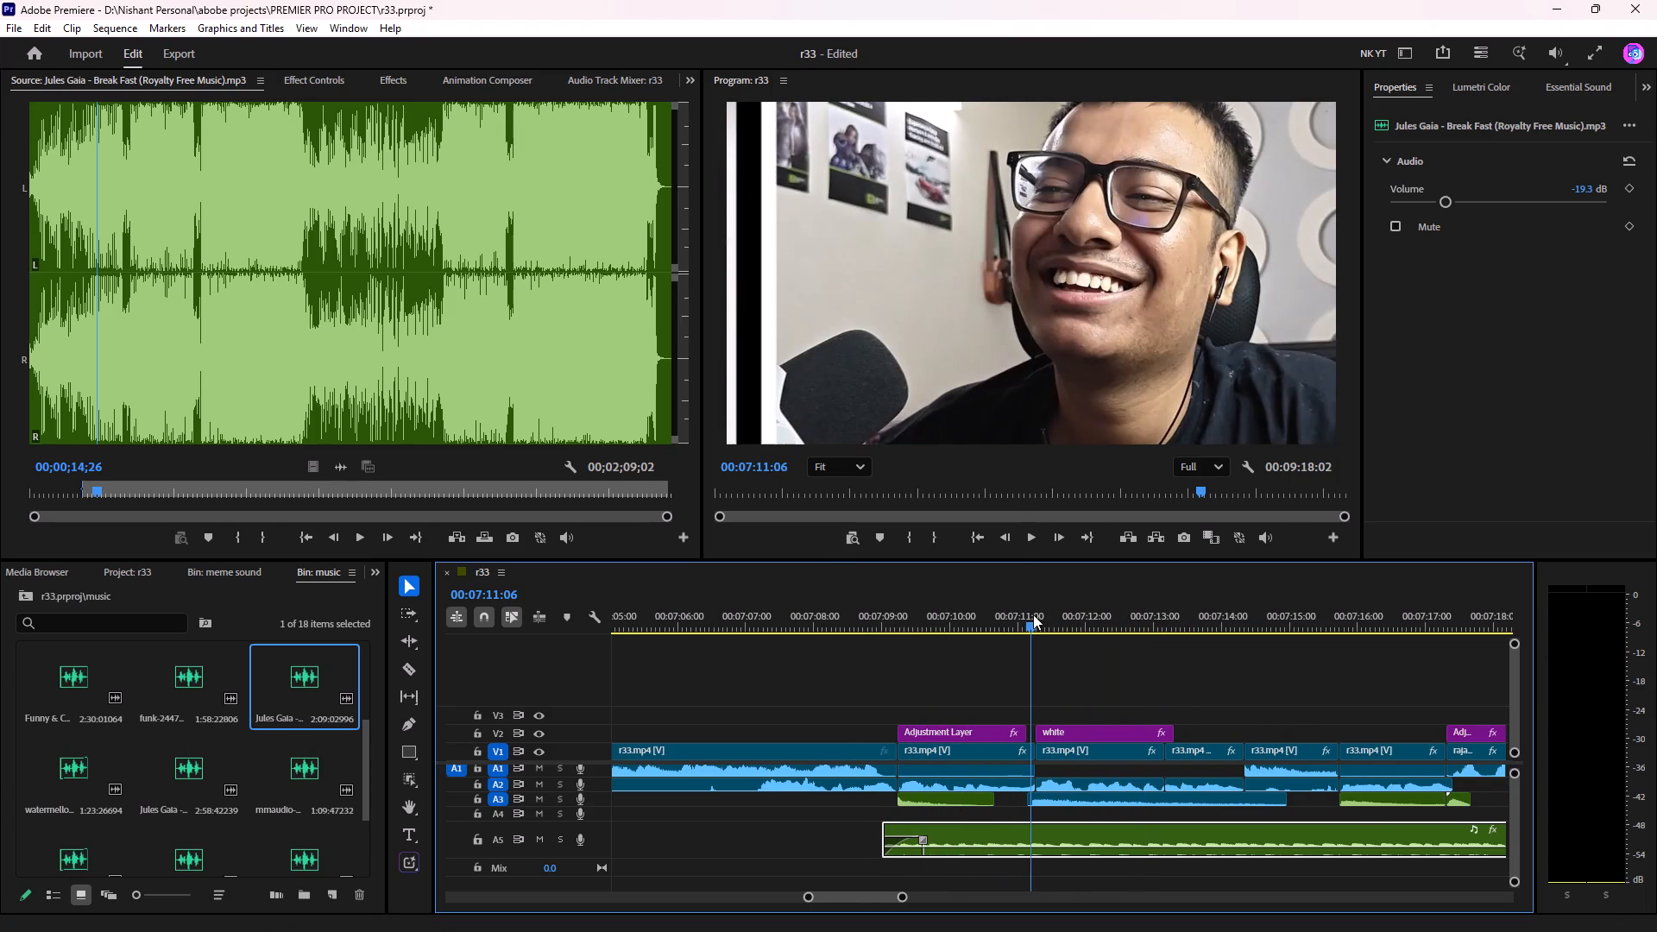
{"action": "key", "text": "space"}
{"action": "scroll", "coordinate": [1039, 657], "scroll_direction": "down", "scroll_amount": 4}
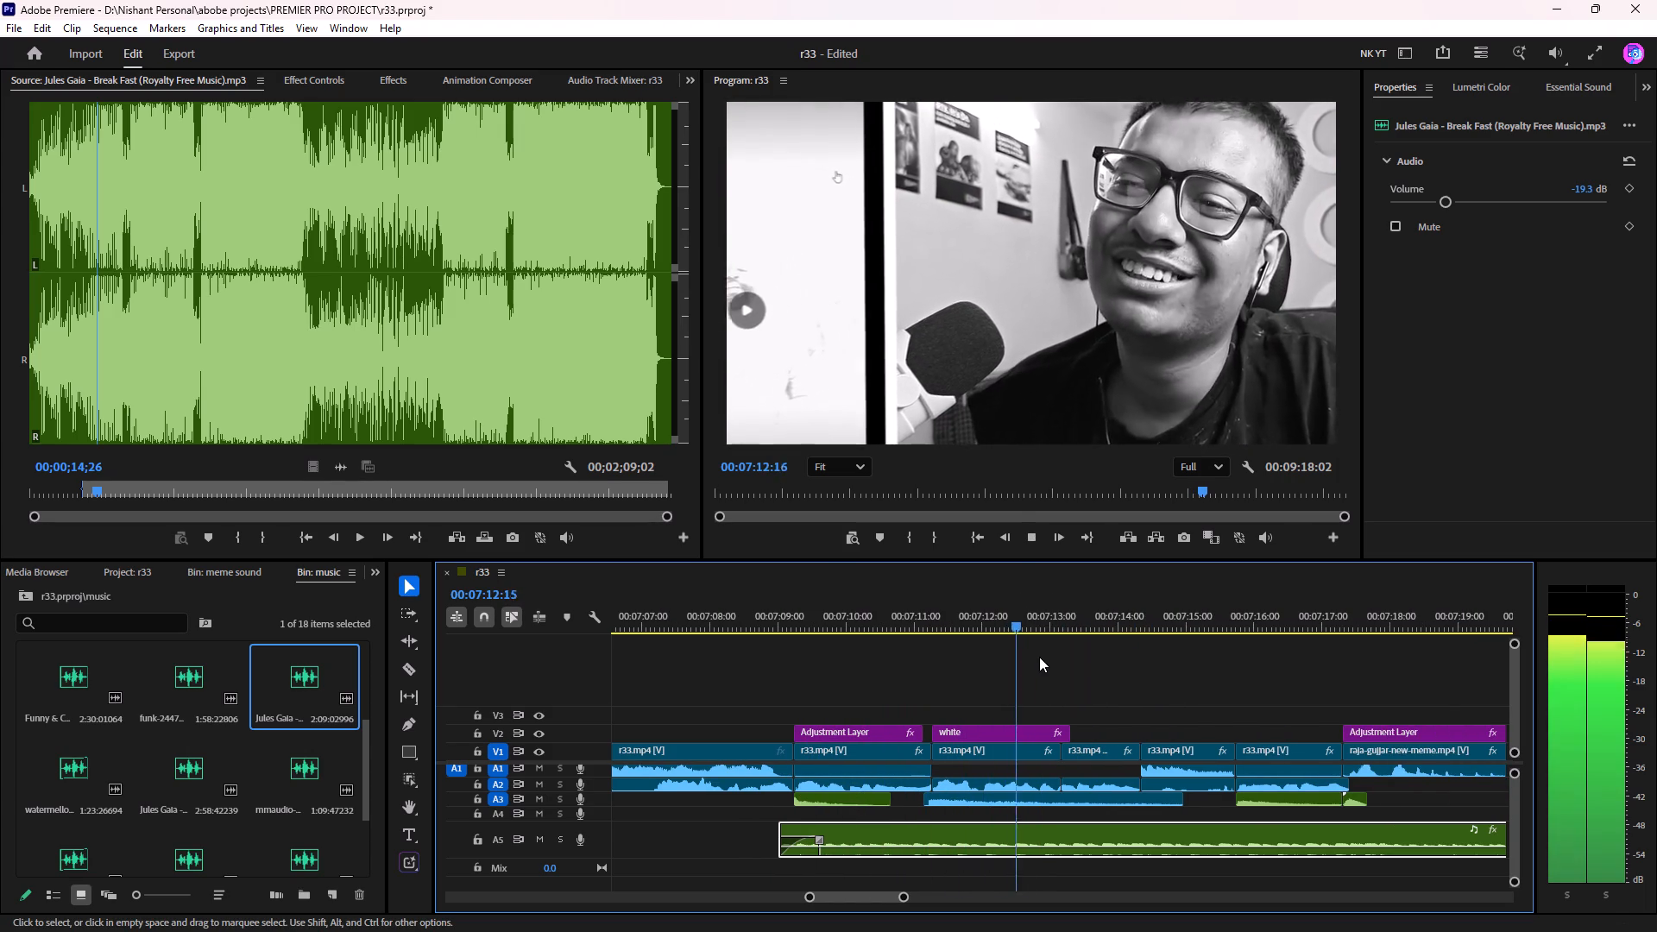
{"action": "scroll", "coordinate": [1080, 690], "scroll_direction": "down", "scroll_amount": 4}
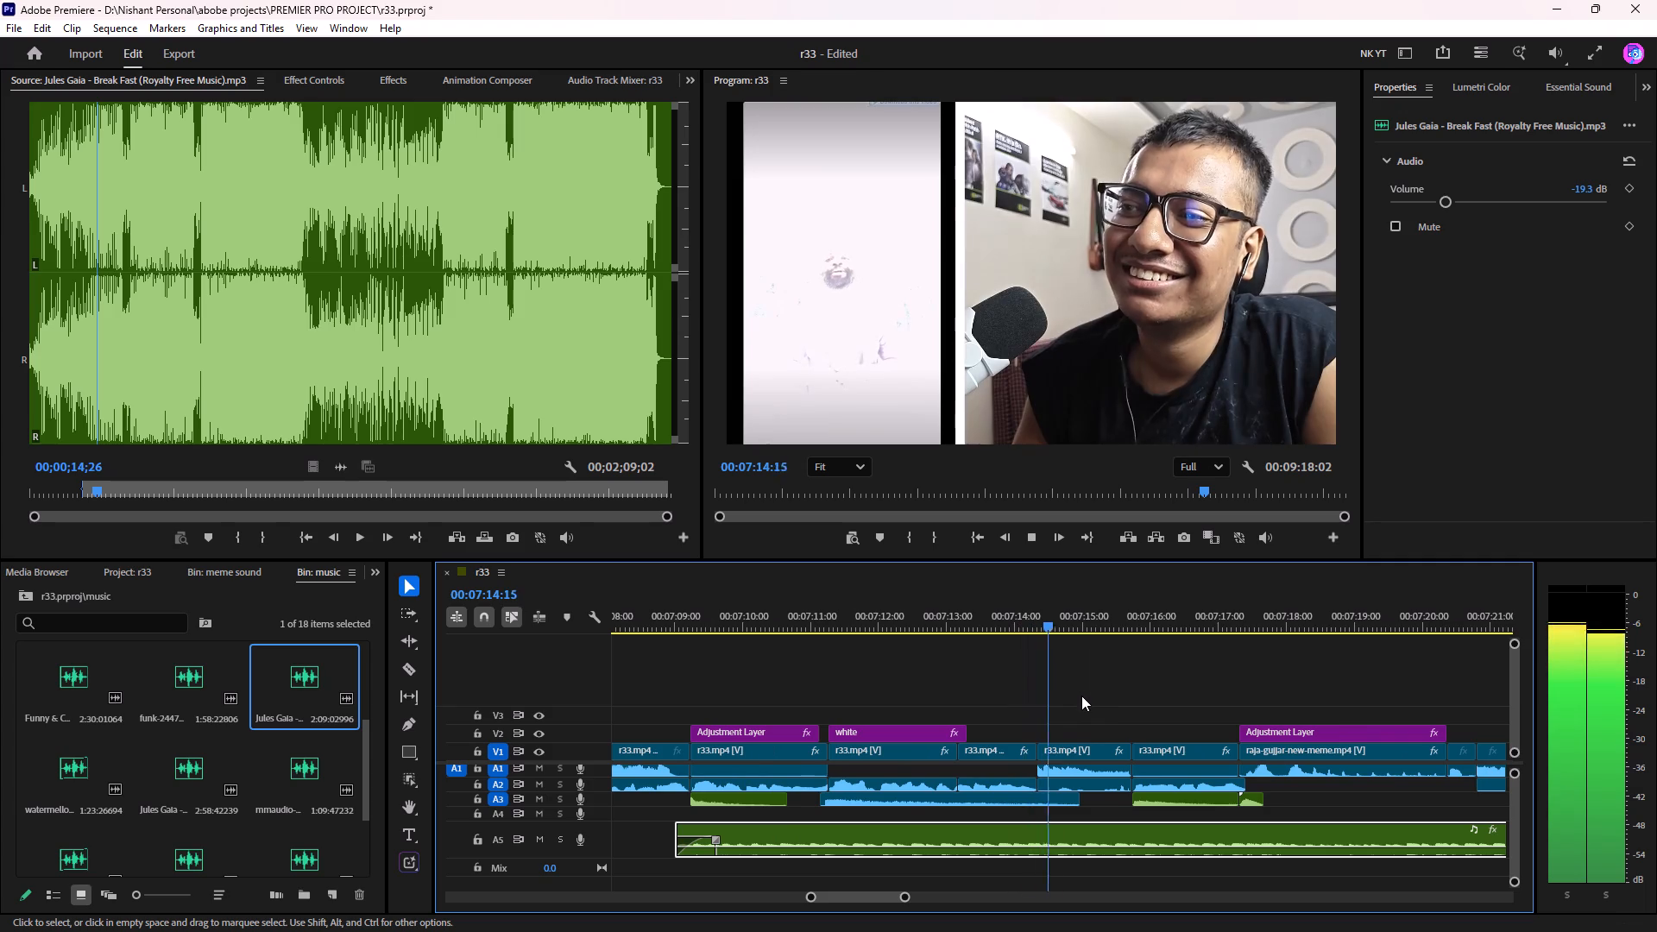
{"action": "scroll", "coordinate": [1084, 696], "scroll_direction": "down", "scroll_amount": 4}
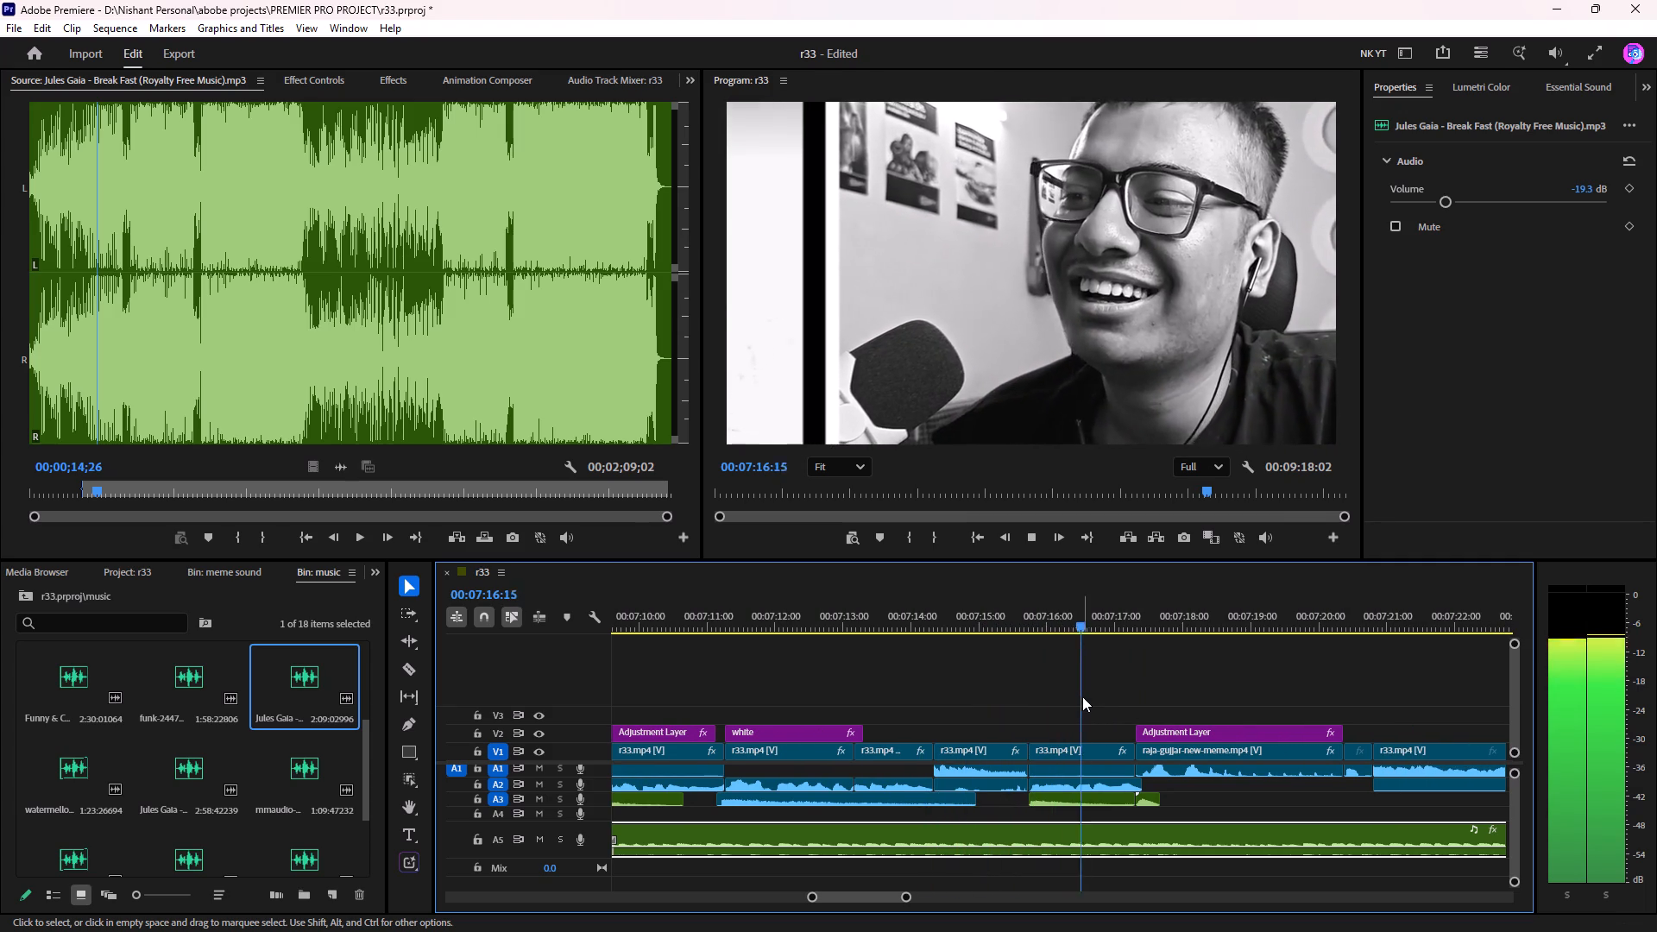
{"action": "key", "text": "space"}
Cut the A5 Break Fast music at 00:07:15:21 and shift the remainder to start with the raja-gujjar-new-meme clip at about 00:07:17:09.
{"action": "left_click_drag", "start_coordinate": [1070, 625], "coordinate": [1025, 633]}
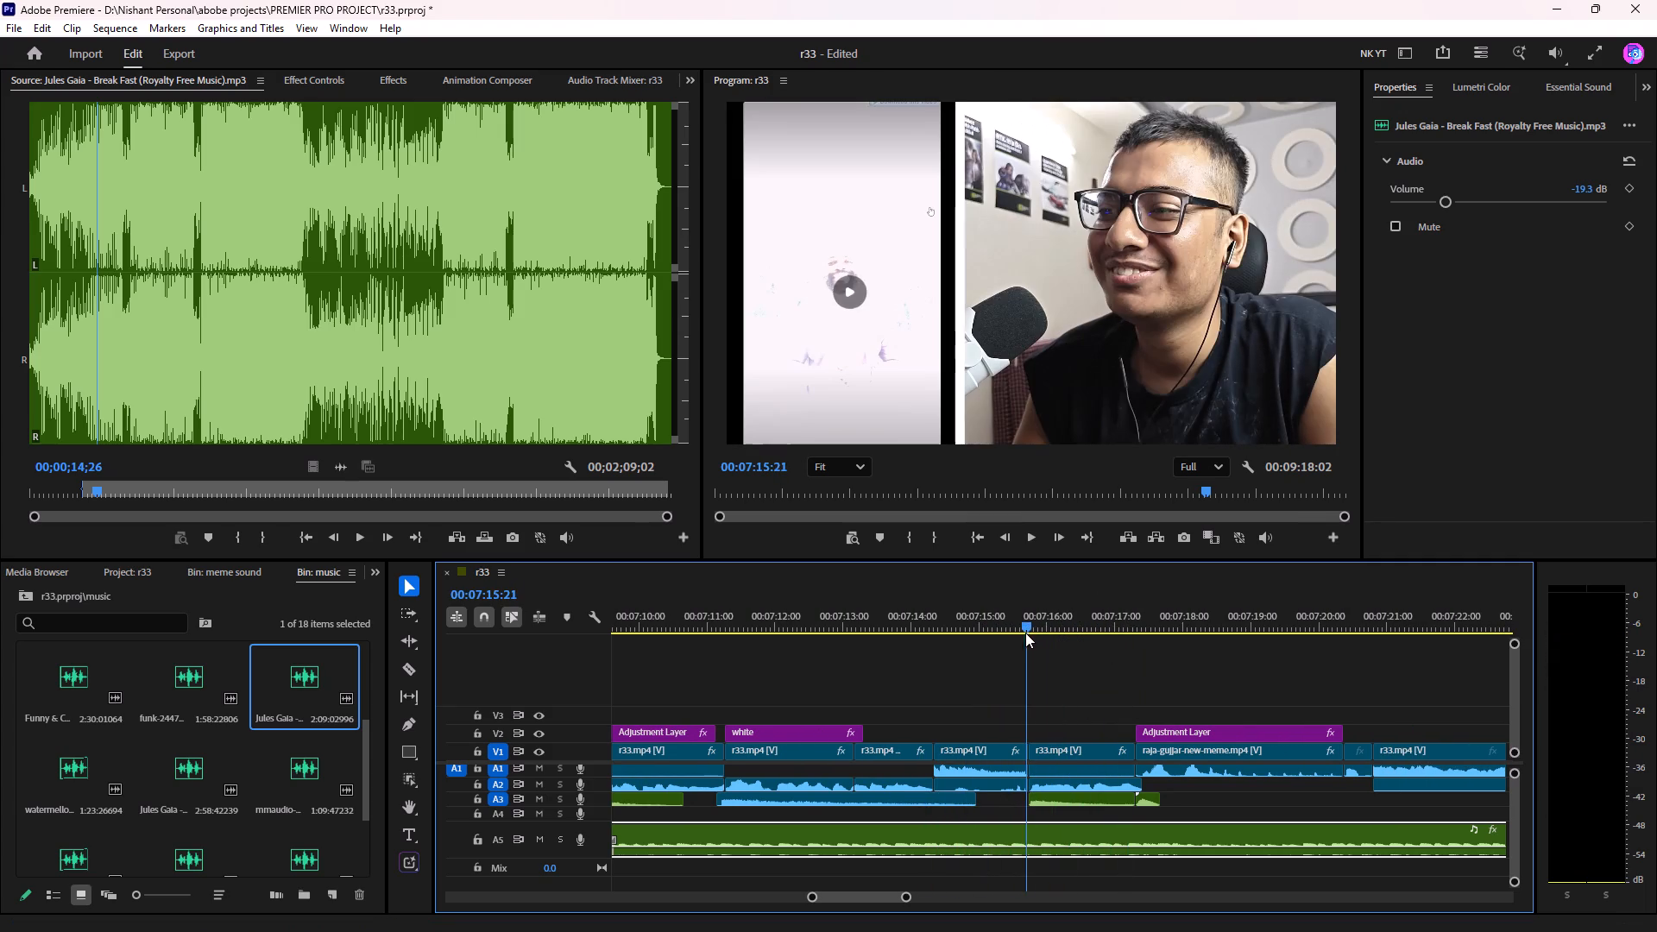
{"action": "left_click_drag", "start_coordinate": [1025, 633], "coordinate": [1028, 633]}
{"action": "left_click", "coordinate": [1111, 839]}
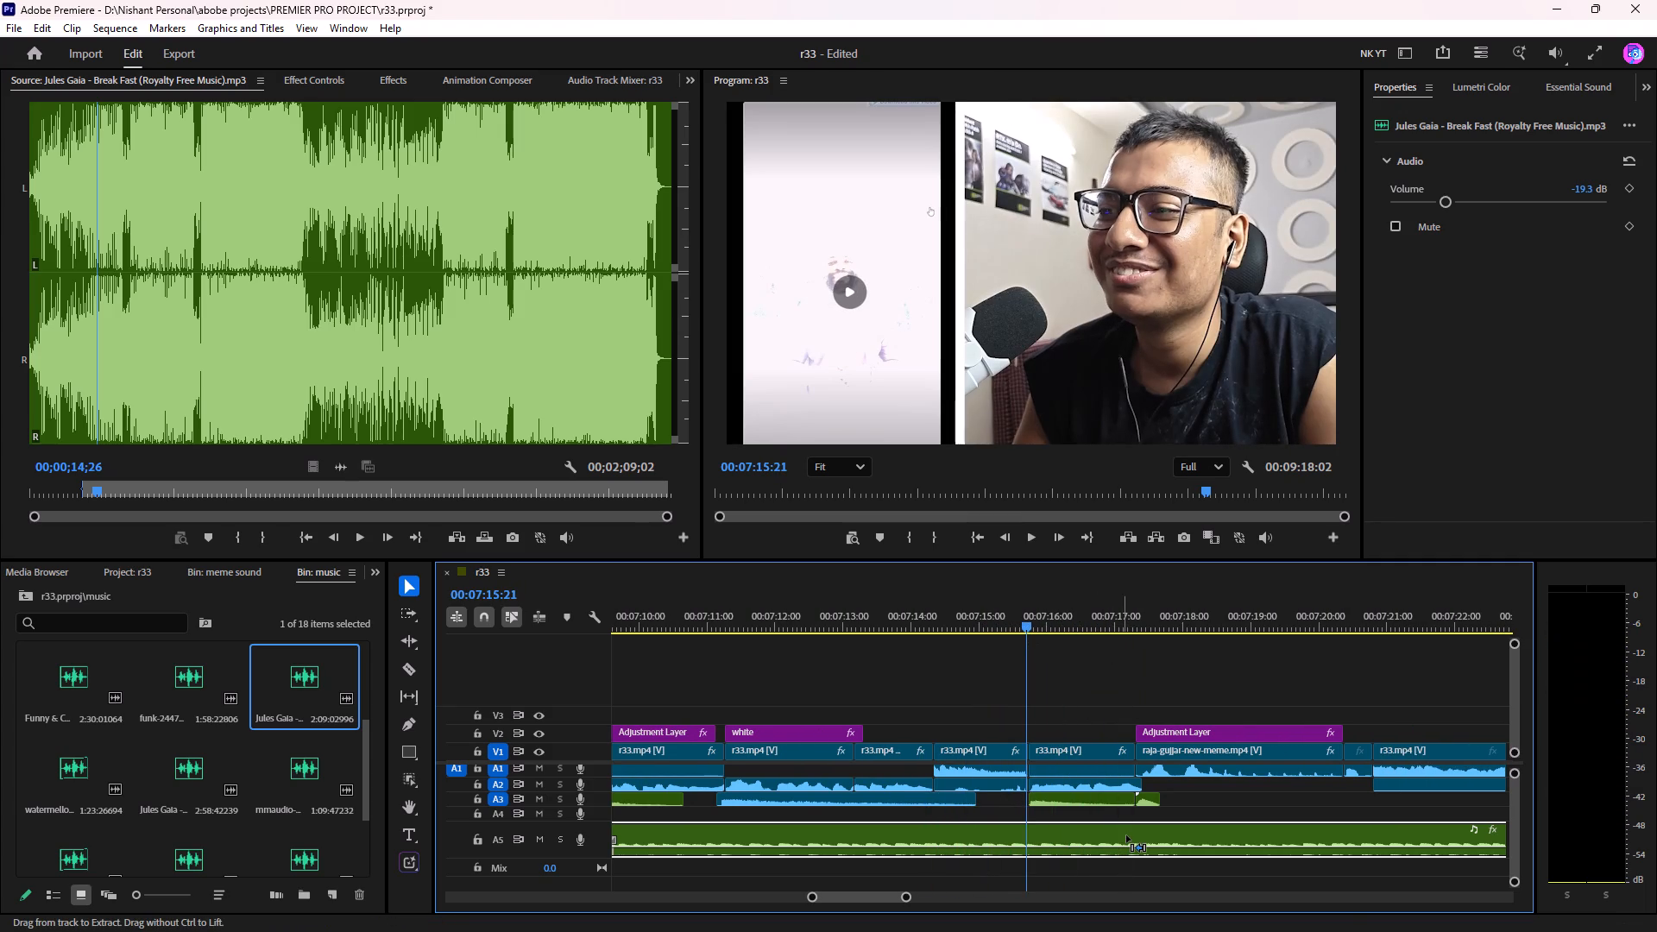
{"action": "key", "text": "ctrl+k"}
{"action": "left_click_drag", "start_coordinate": [1066, 835], "coordinate": [1192, 832]}
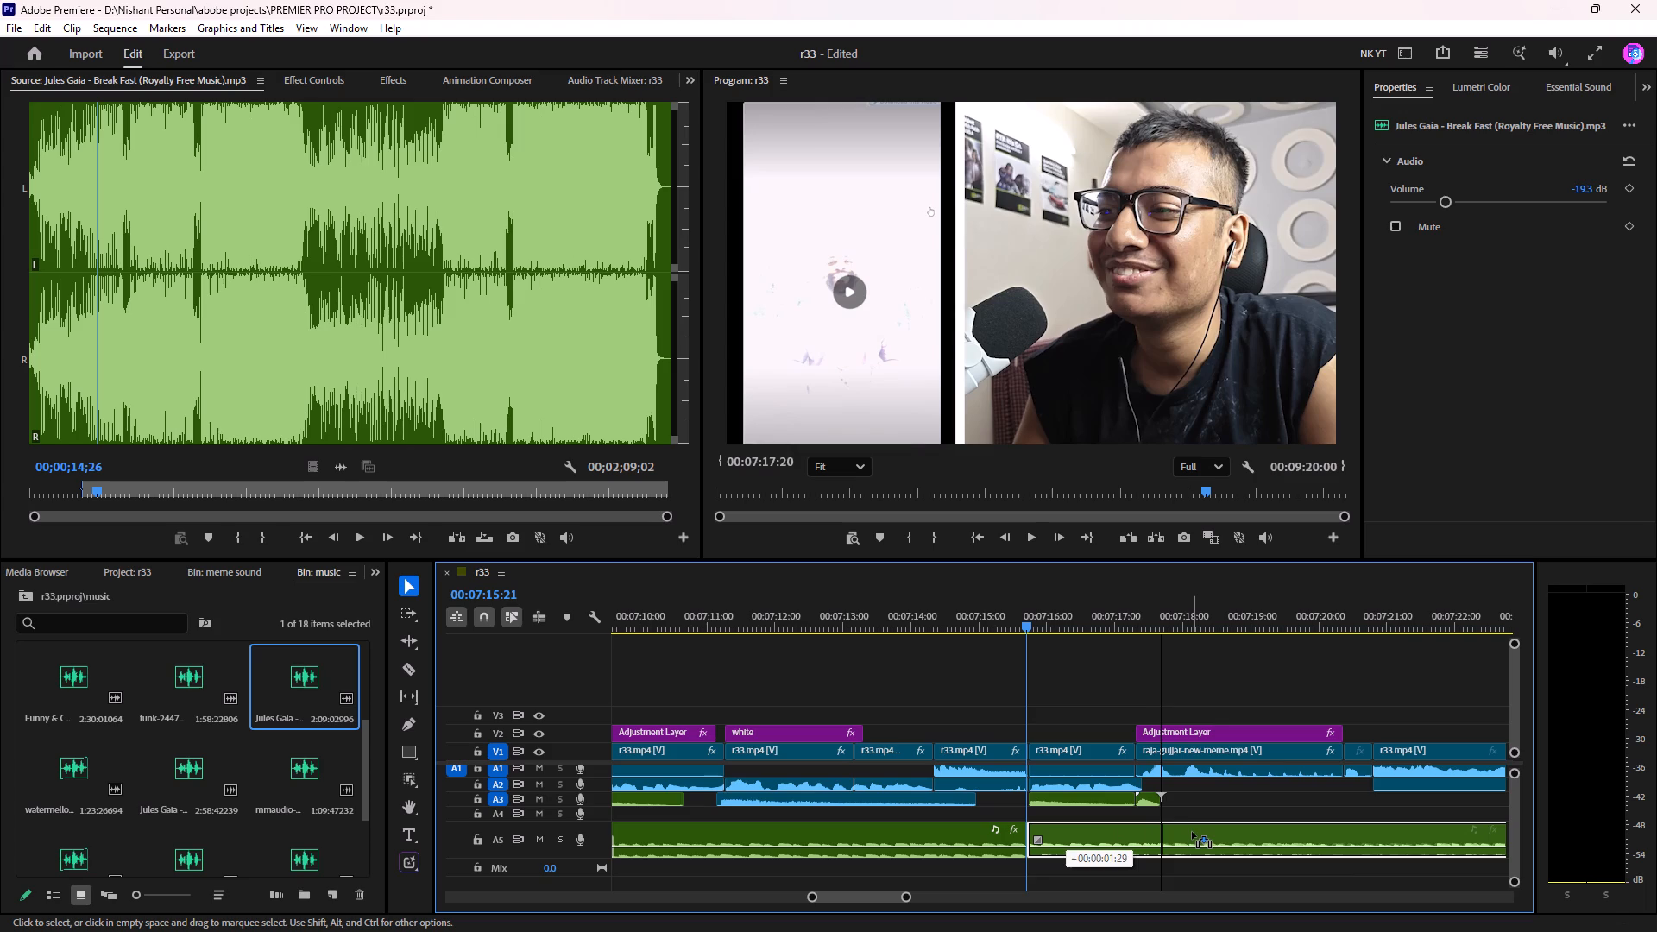
{"action": "left_click_drag", "start_coordinate": [1192, 832], "coordinate": [1175, 846]}
Play the new music gap from about 00:07:14:23, then cut the A5 music at 00:07:20:11, where the meme's Adjustment Layer ends.
{"action": "left_click", "coordinate": [967, 618]}
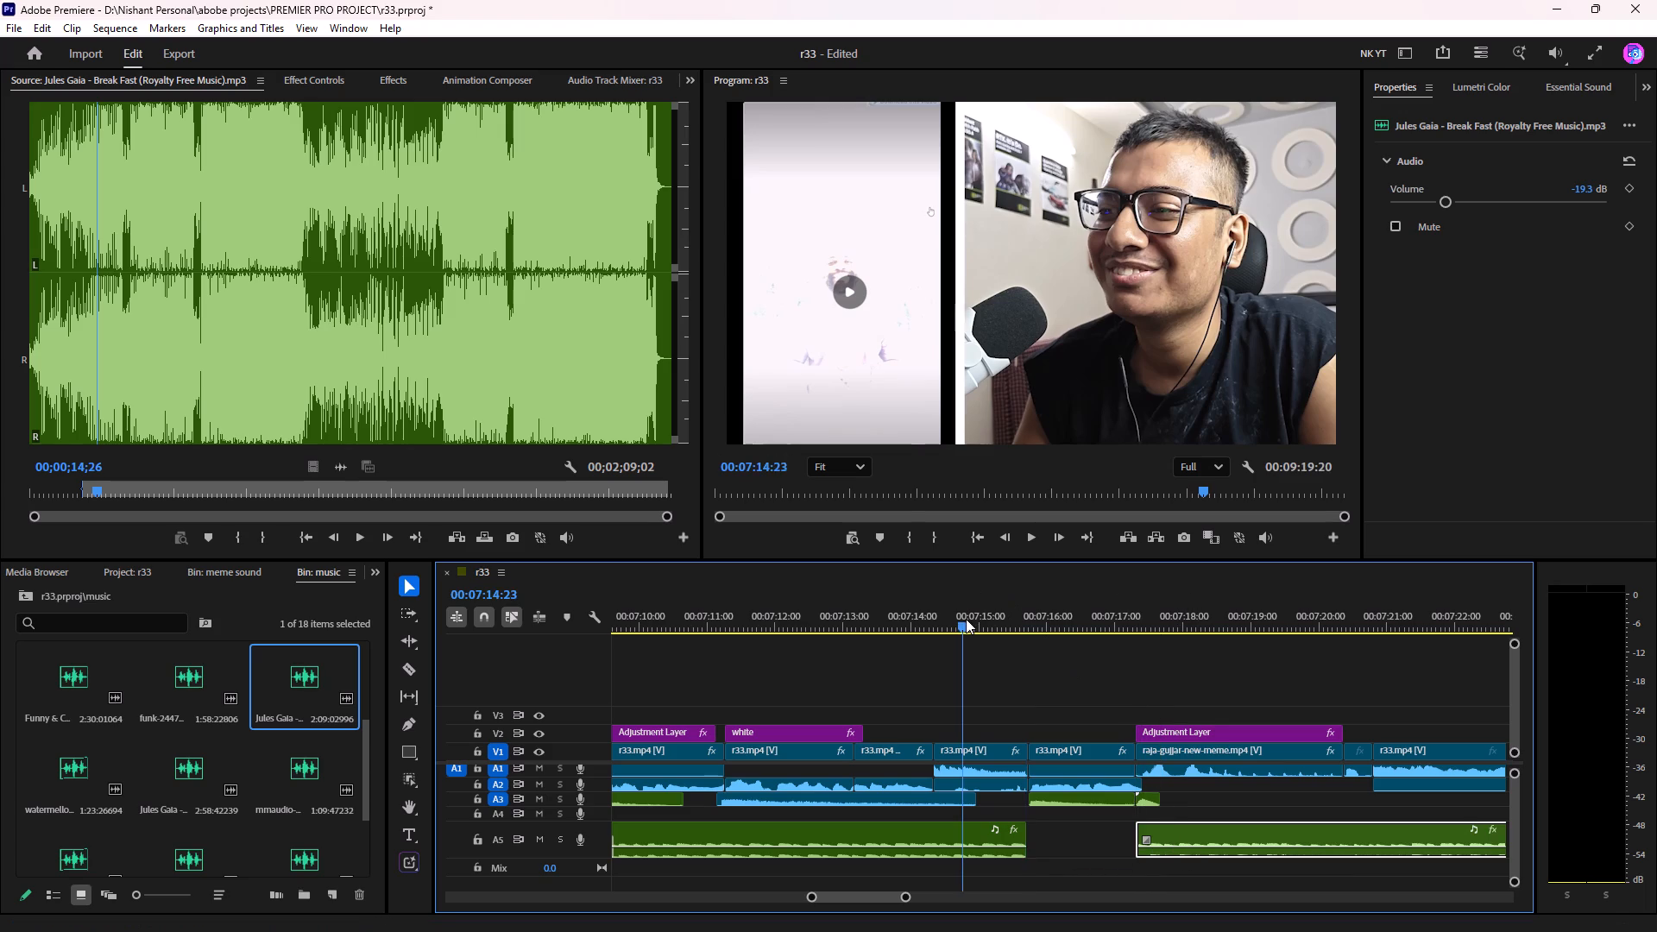
{"action": "key", "text": "space"}
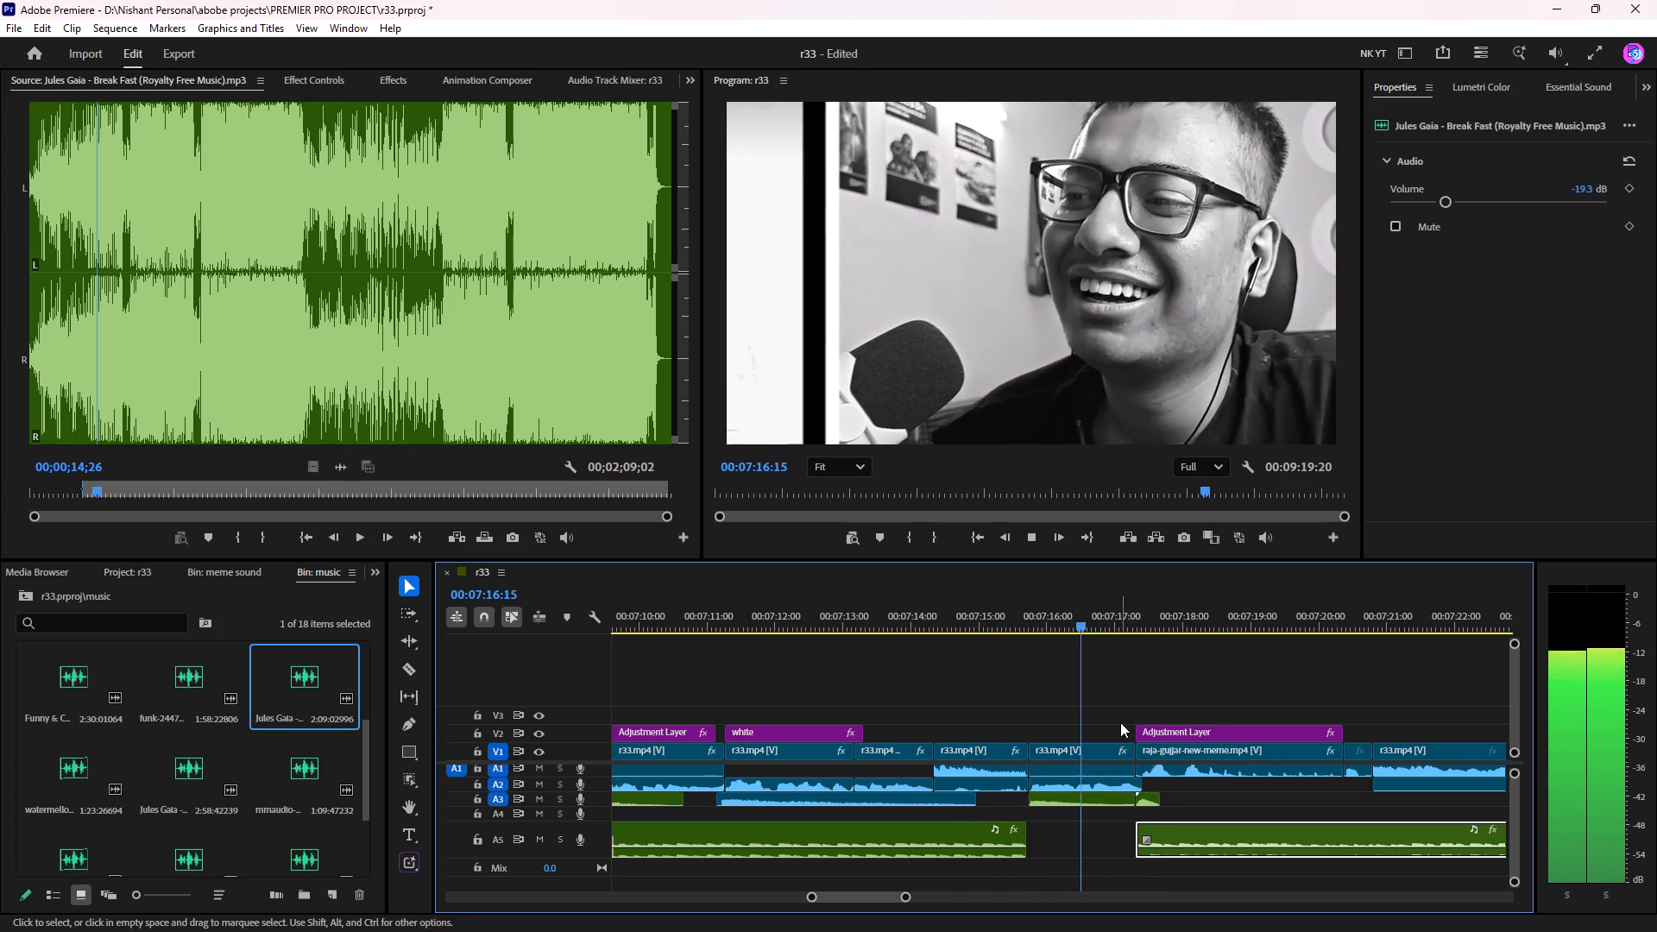
{"action": "scroll", "coordinate": [1137, 715], "scroll_direction": "down", "scroll_amount": 4}
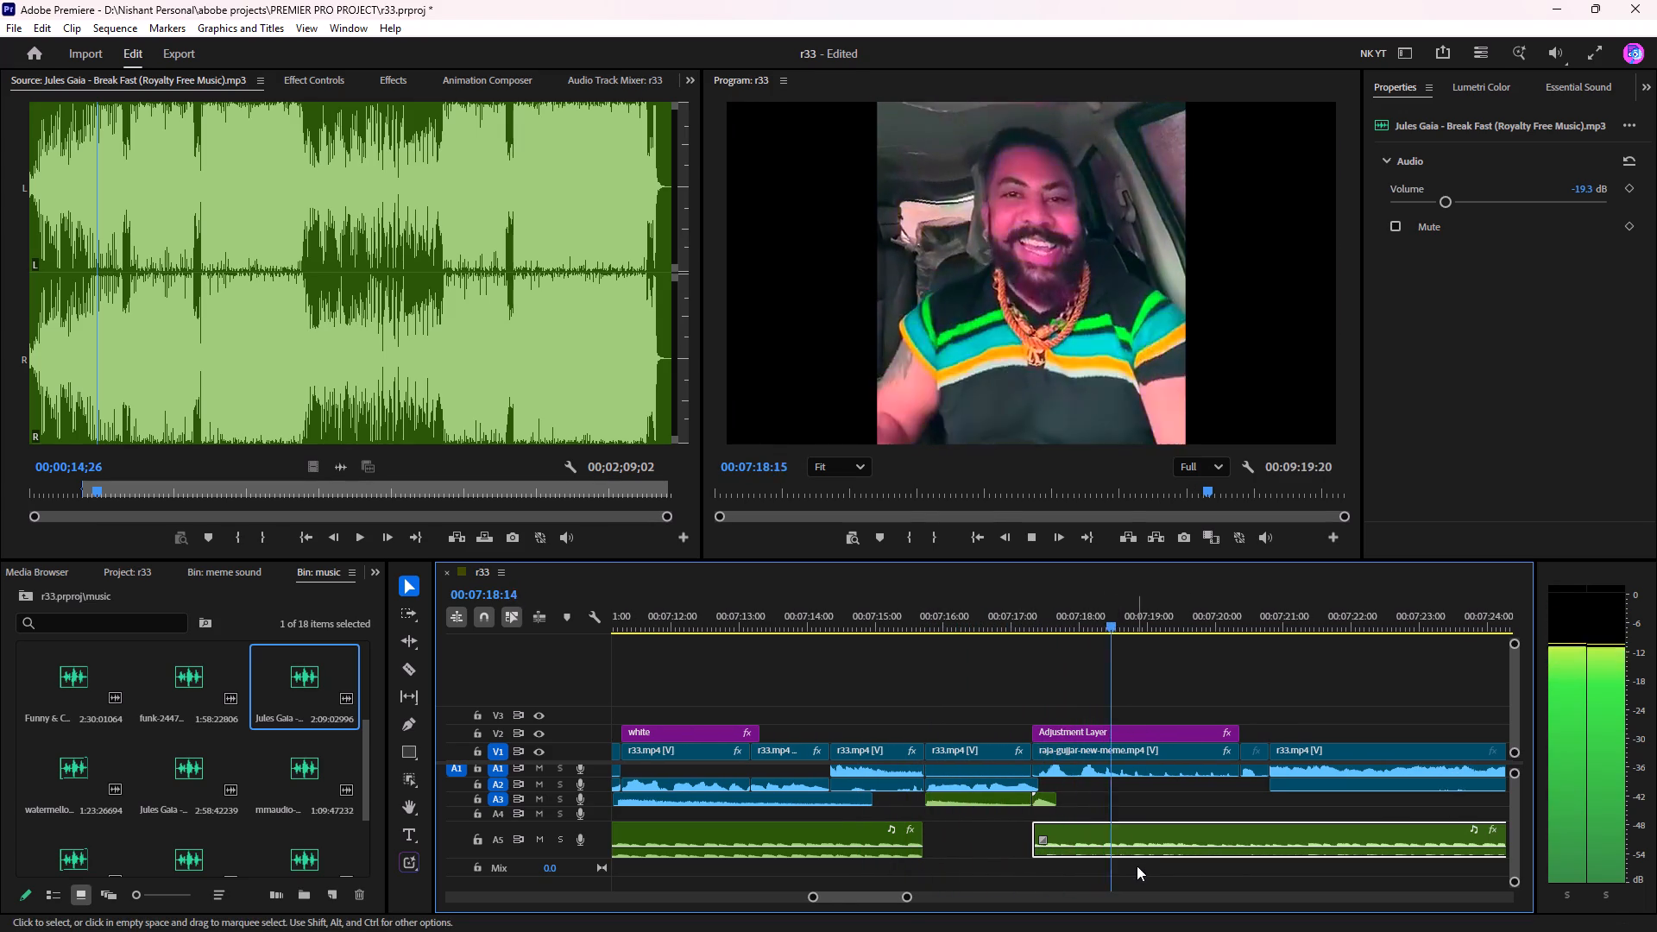
{"action": "left_click_drag", "start_coordinate": [1231, 620], "coordinate": [1245, 640]}
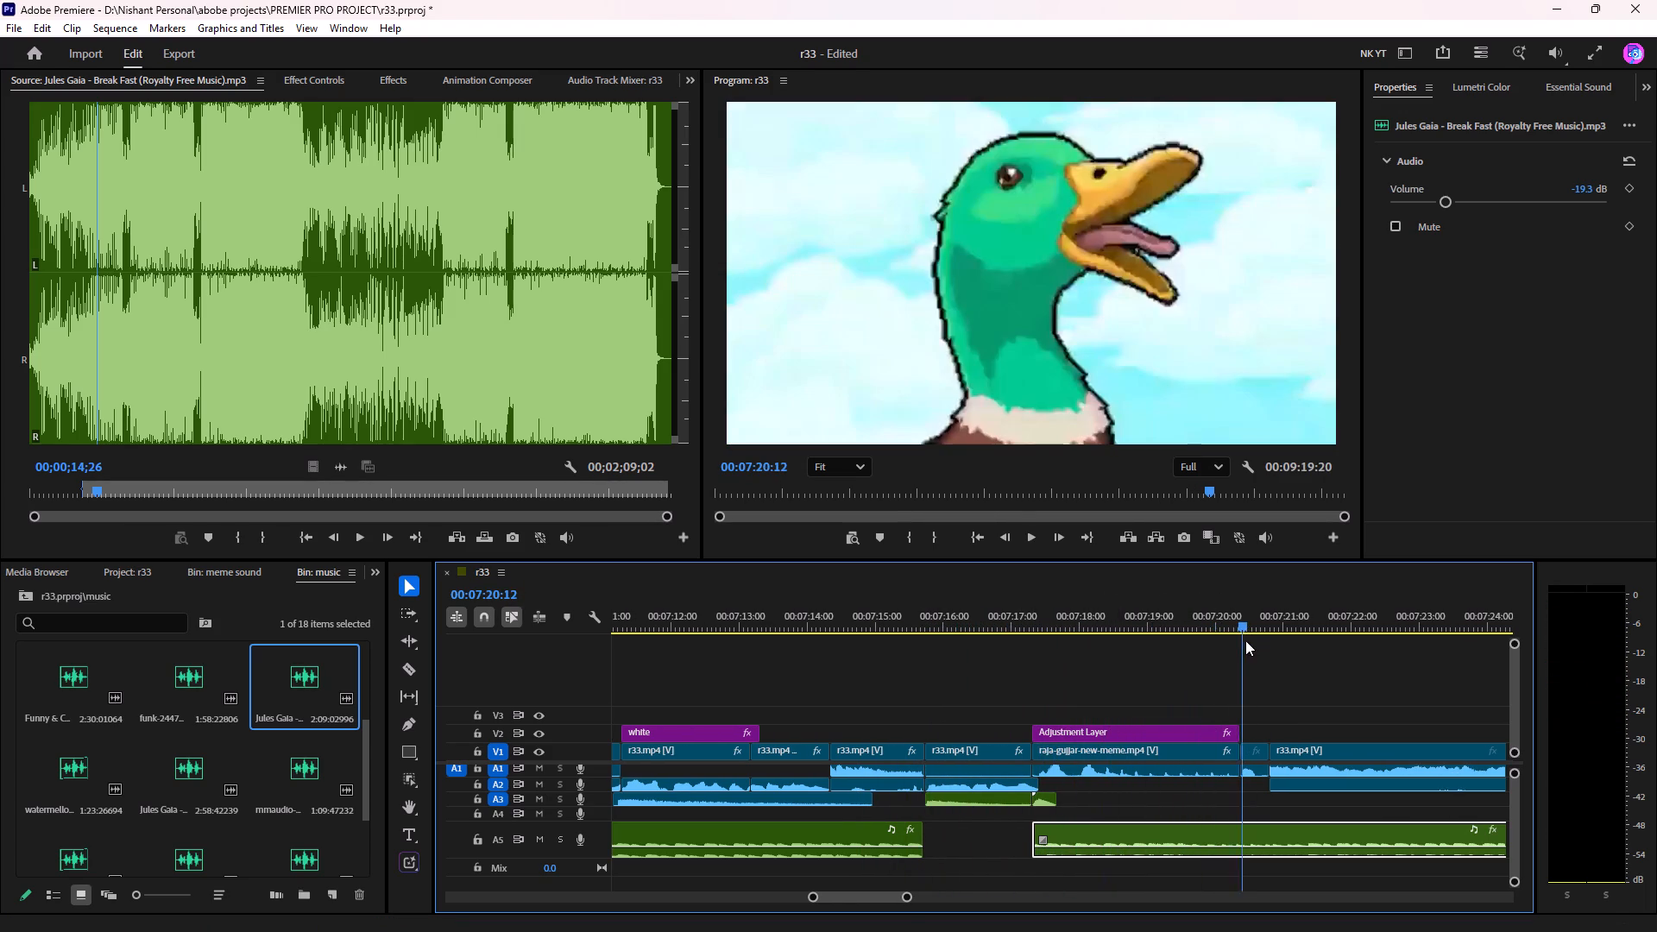
{"action": "left_click_drag", "start_coordinate": [1245, 640], "coordinate": [1242, 645]}
{"action": "left_click", "coordinate": [1263, 825]}
{"action": "key", "text": "ctrl+k"}
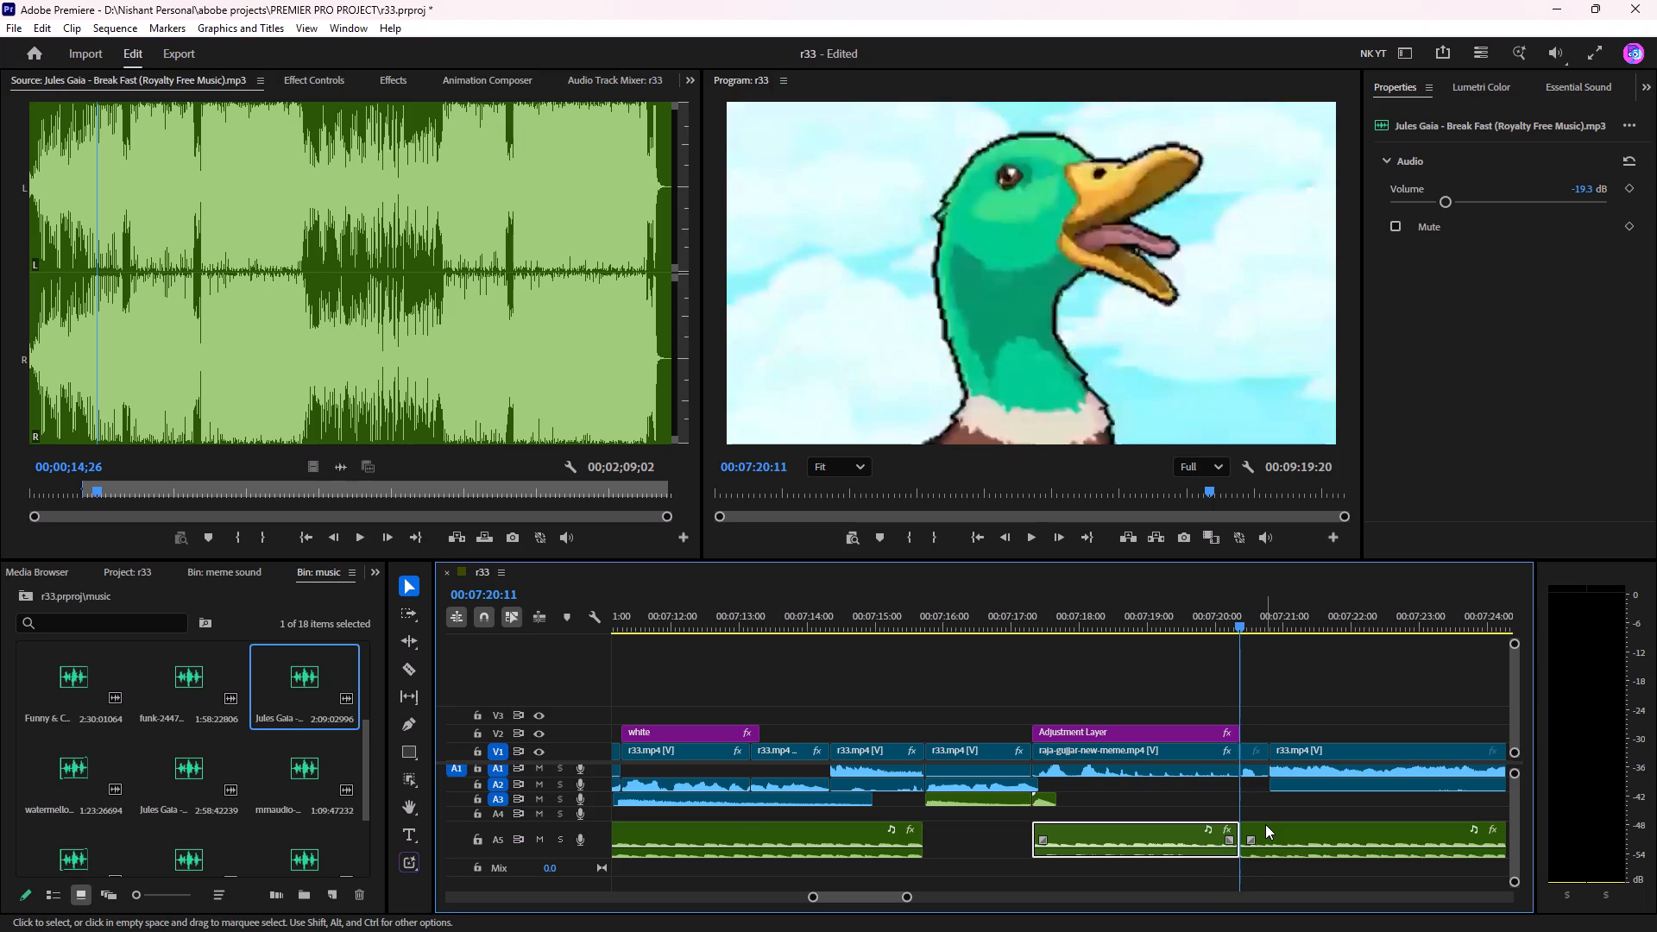
Move the remaining Break Fast piece on A5 to start at about 00:07:42:04, just before the white layer on V2.
{"action": "left_click_drag", "start_coordinate": [1266, 827], "coordinate": [1522, 841]}
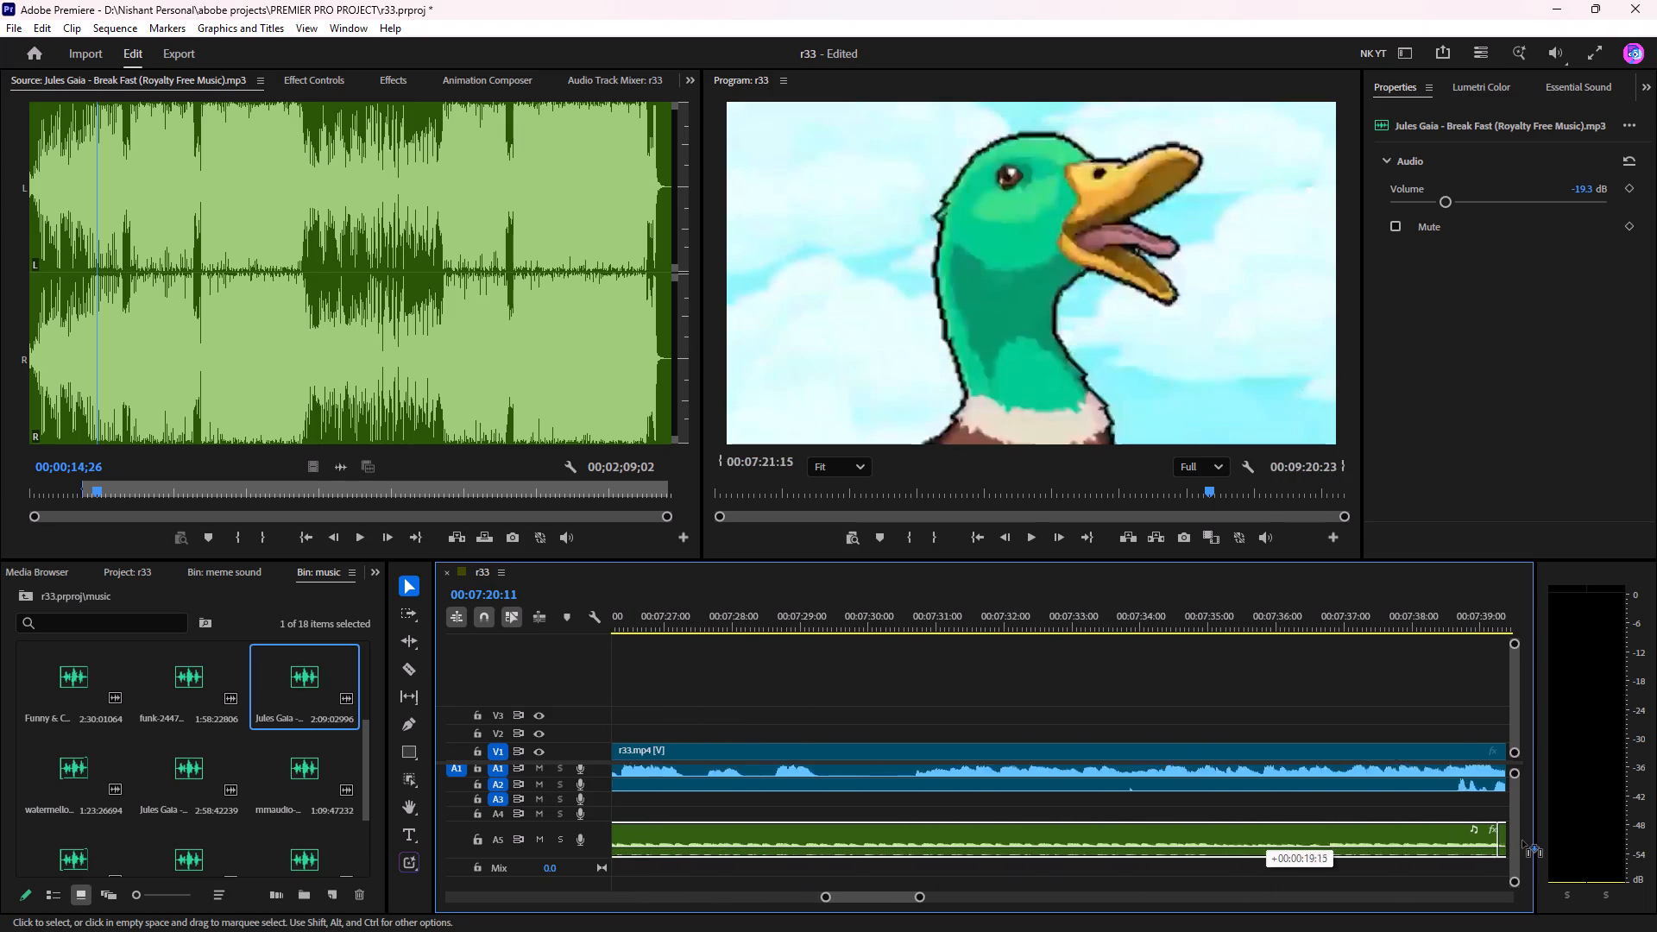
{"action": "left_click_drag", "start_coordinate": [1522, 841], "coordinate": [867, 842]}
{"action": "left_click_drag", "start_coordinate": [854, 839], "coordinate": [892, 833]}
{"action": "left_click", "coordinate": [842, 621]}
{"action": "key", "text": "space"}
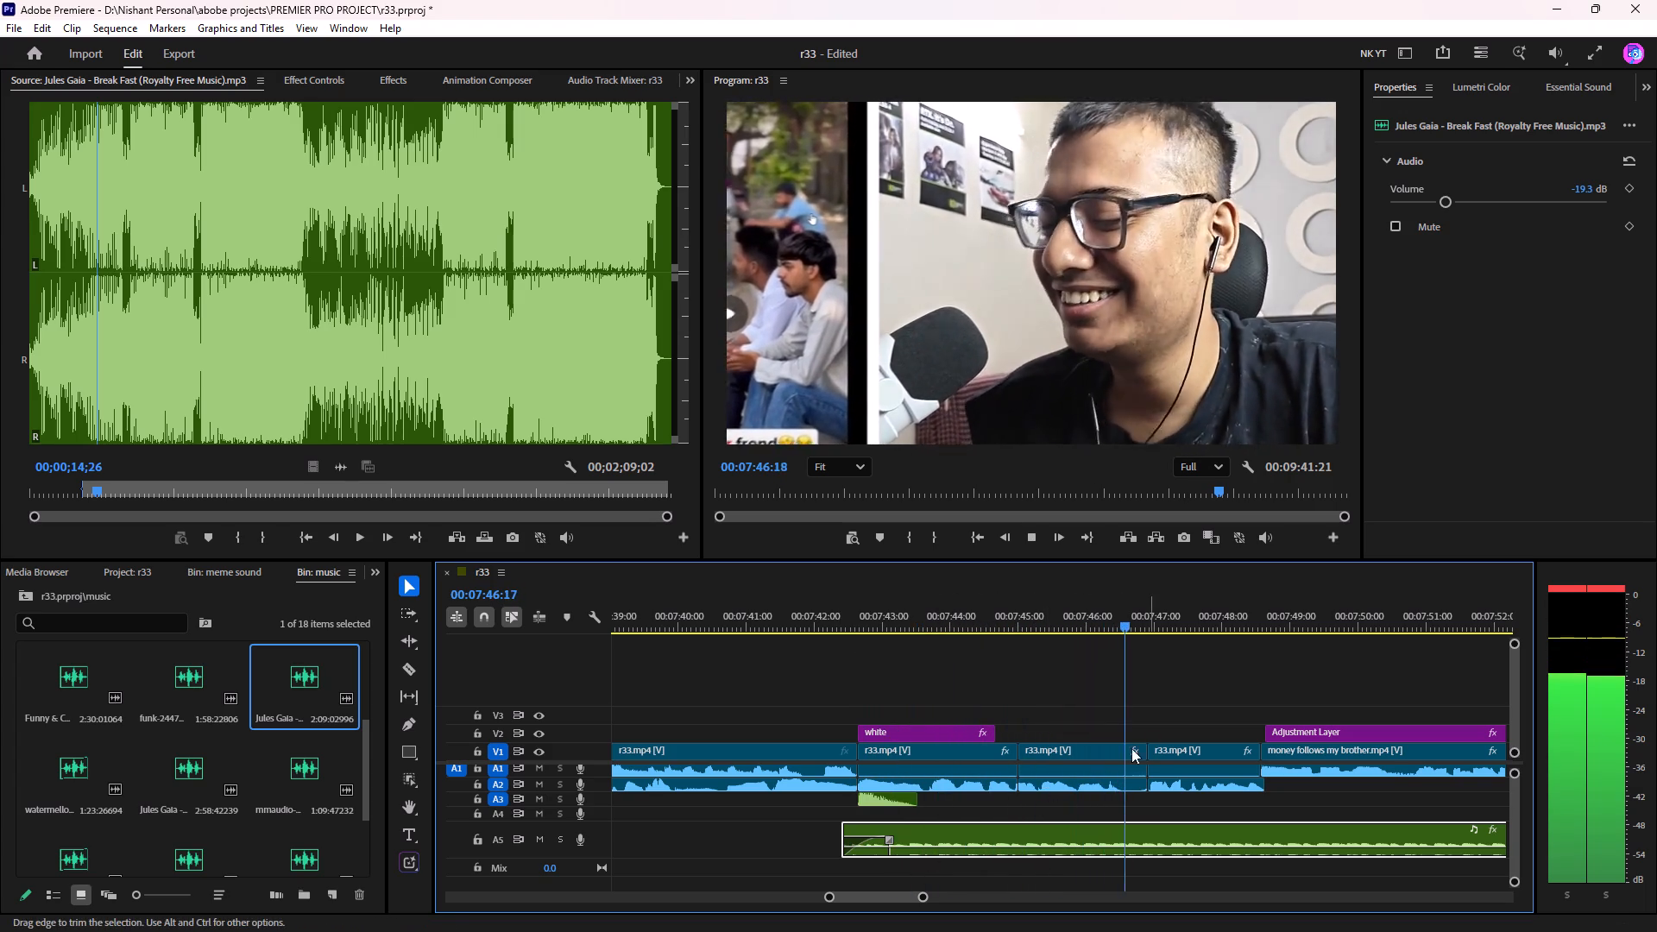
{"action": "left_click", "coordinate": [763, 609]}
{"action": "key", "text": "space"}
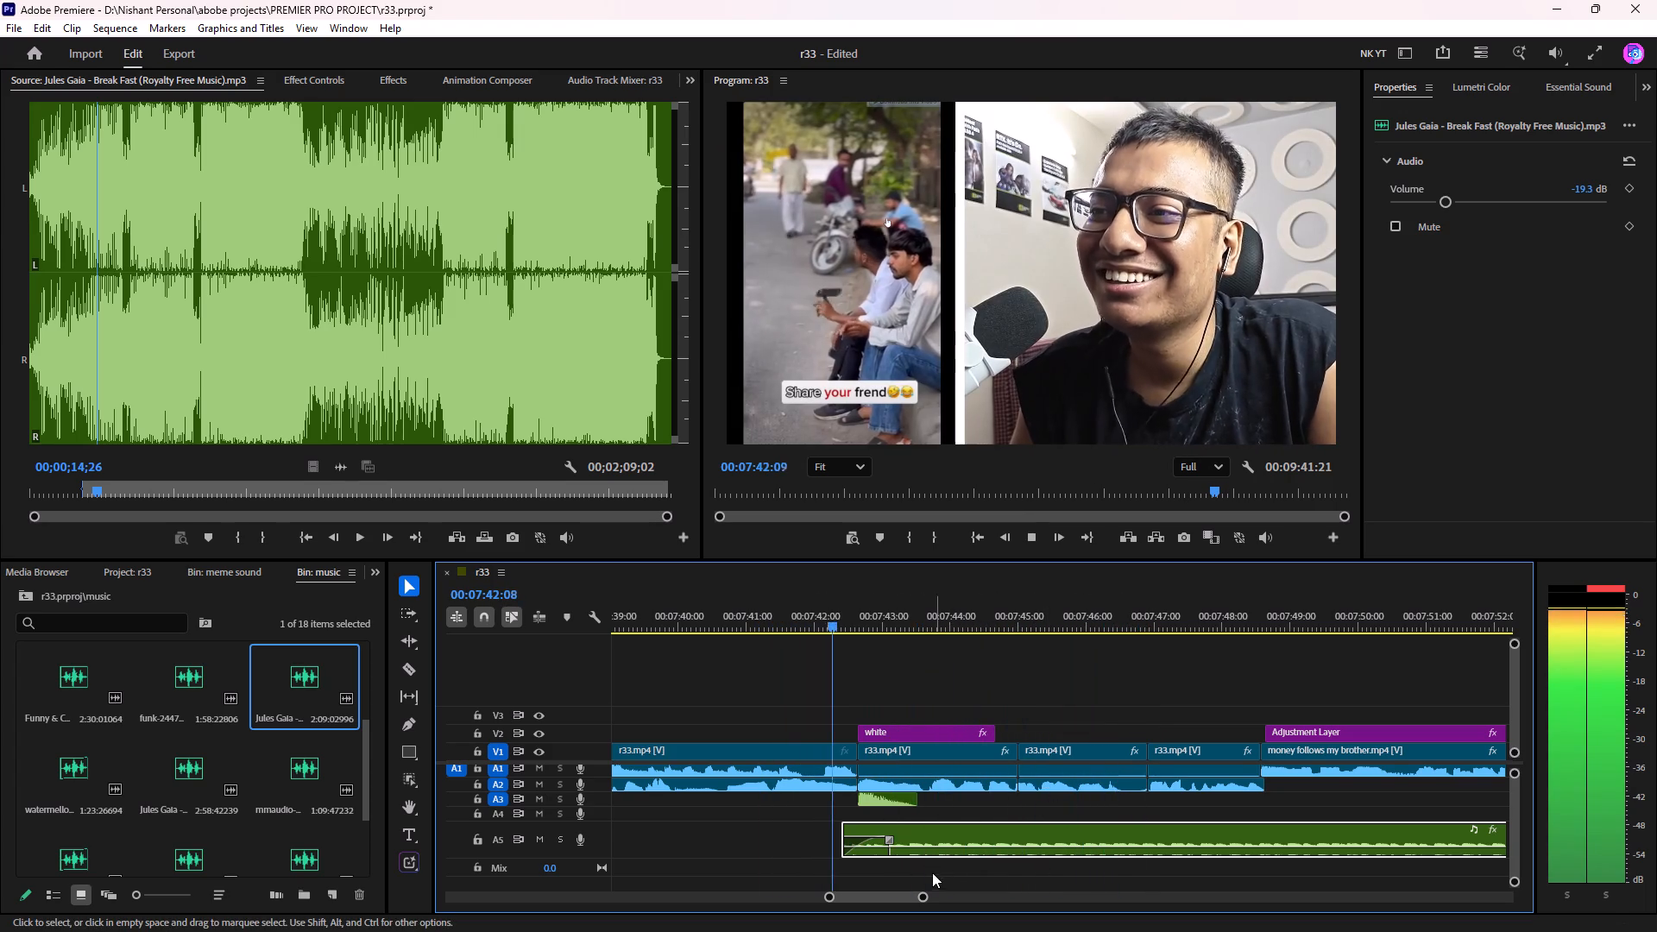
{"action": "left_click_drag", "start_coordinate": [944, 836], "coordinate": [924, 846]}
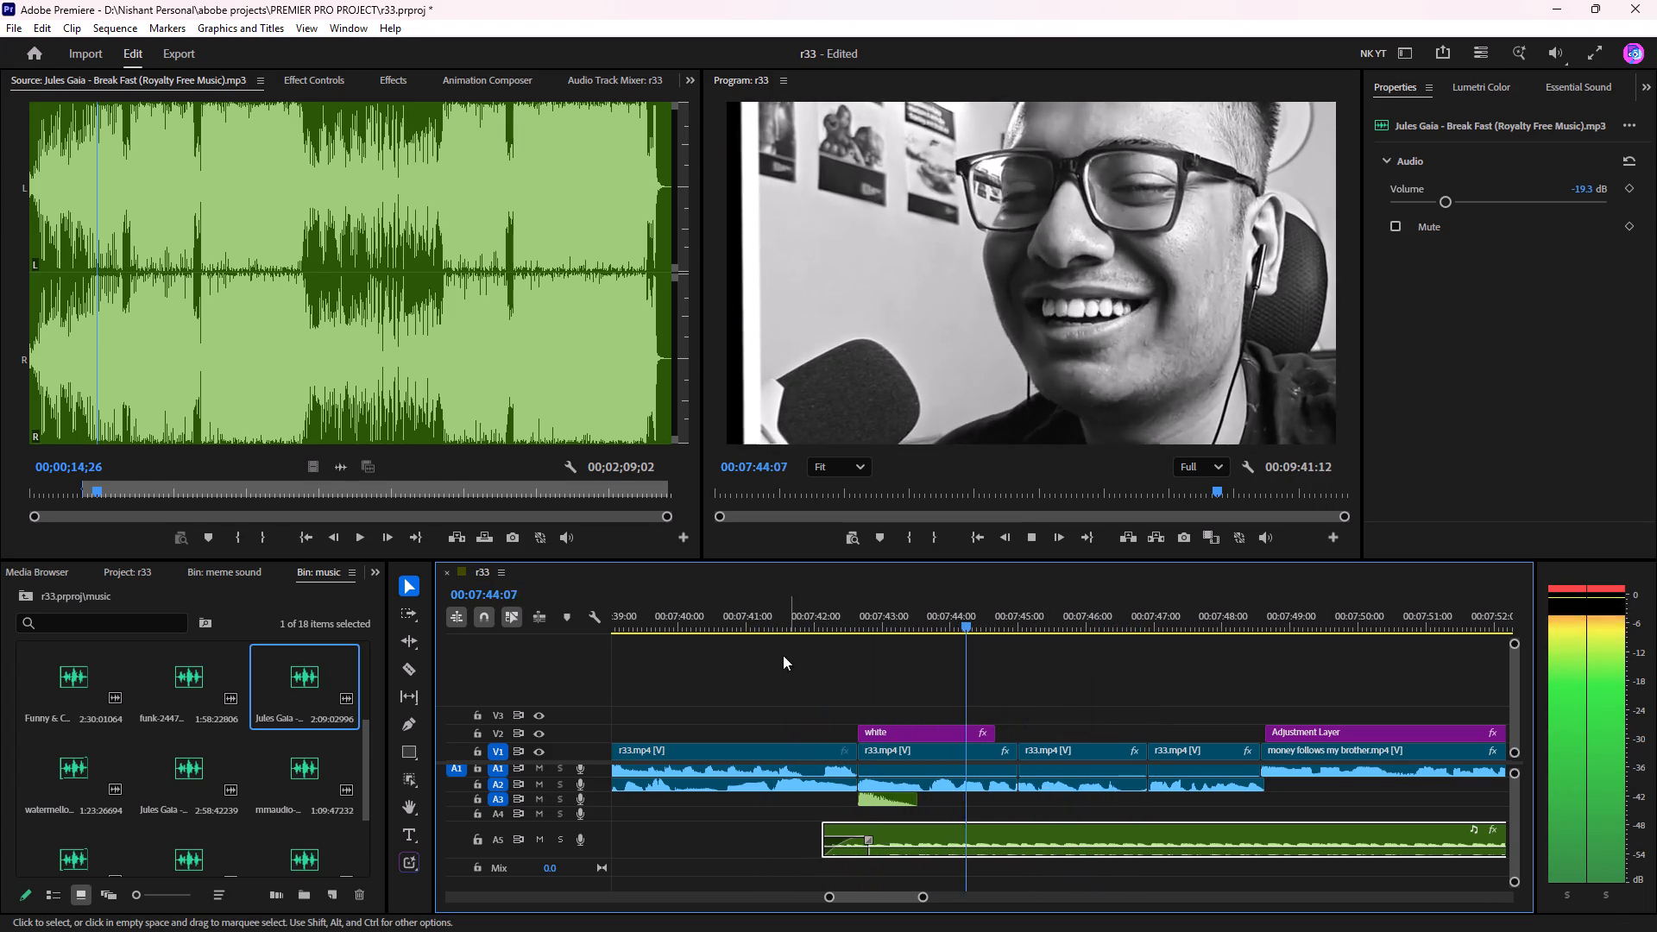
Play from about 00:07:41 to about 00:07:52 to check the music through the reaction and the money follows my brother insert.
{"action": "left_click", "coordinate": [752, 629]}
{"action": "key", "text": "space"}
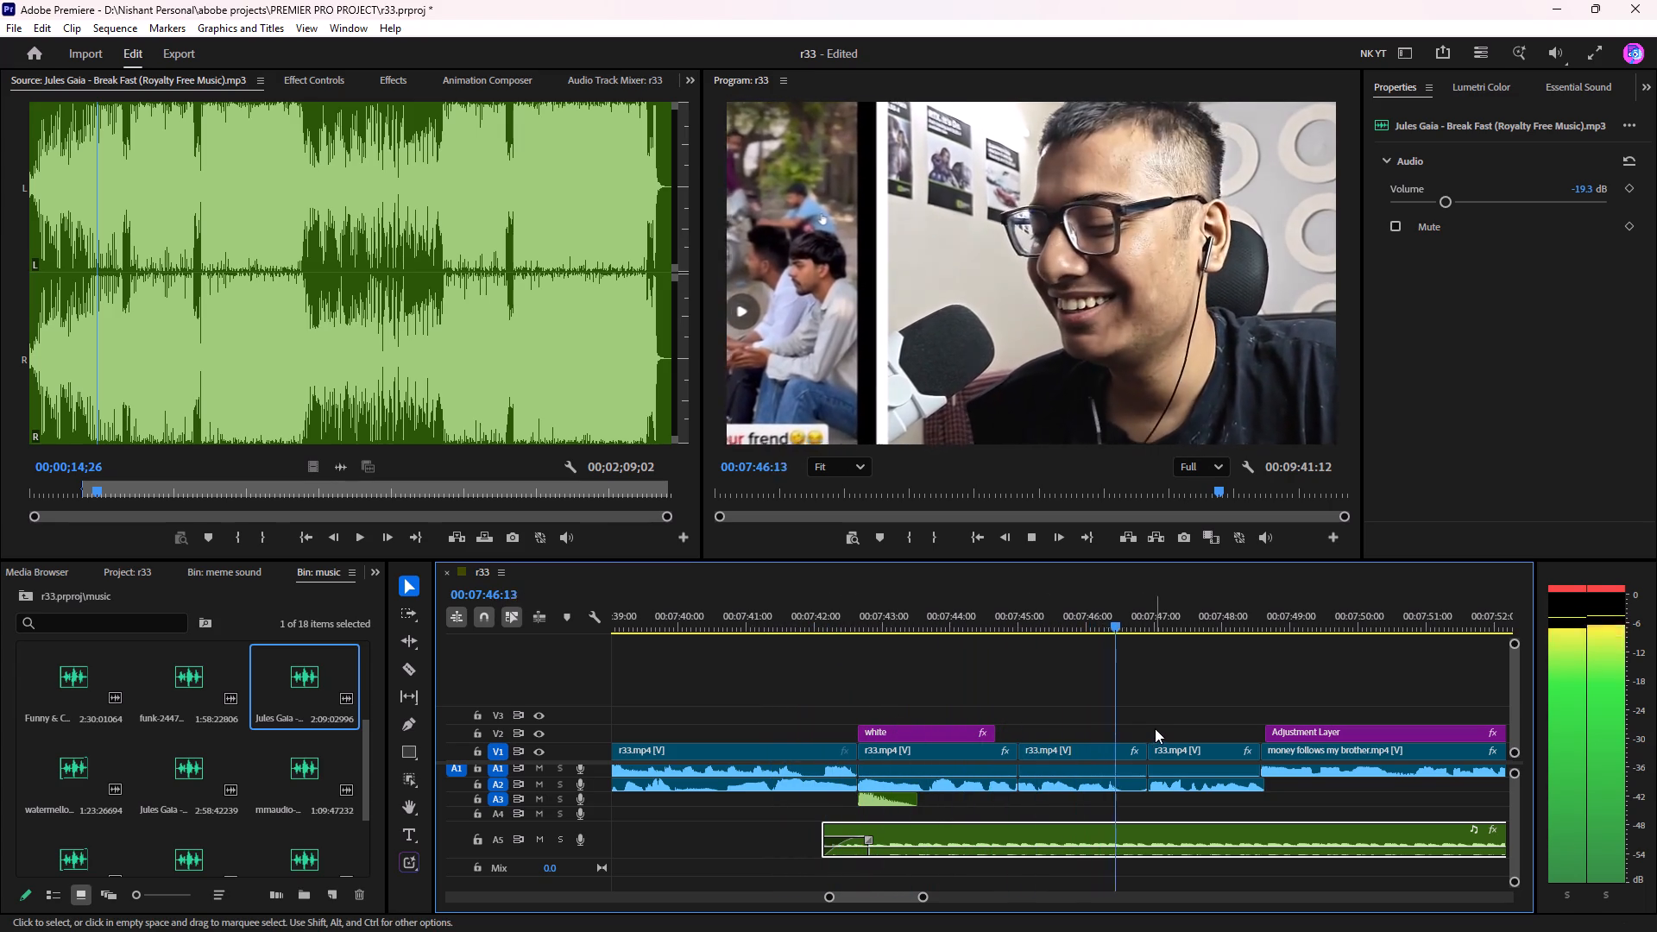
{"action": "scroll", "coordinate": [1155, 728], "scroll_direction": "down", "scroll_amount": 6}
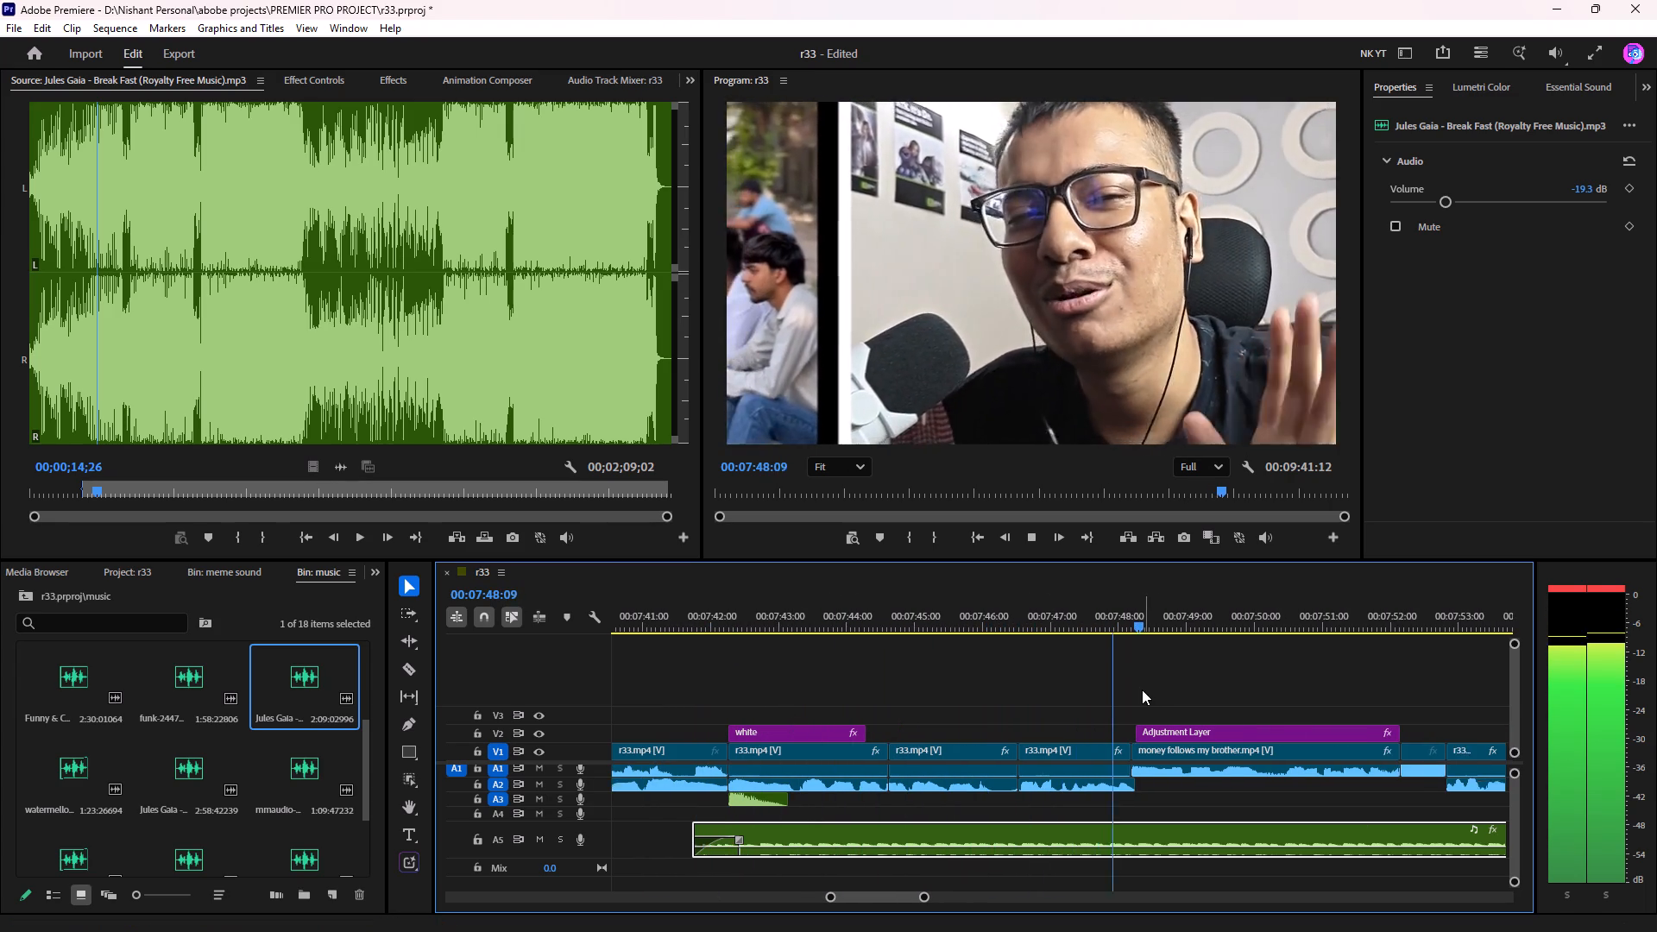
{"action": "scroll", "coordinate": [1142, 690], "scroll_direction": "down", "scroll_amount": 6}
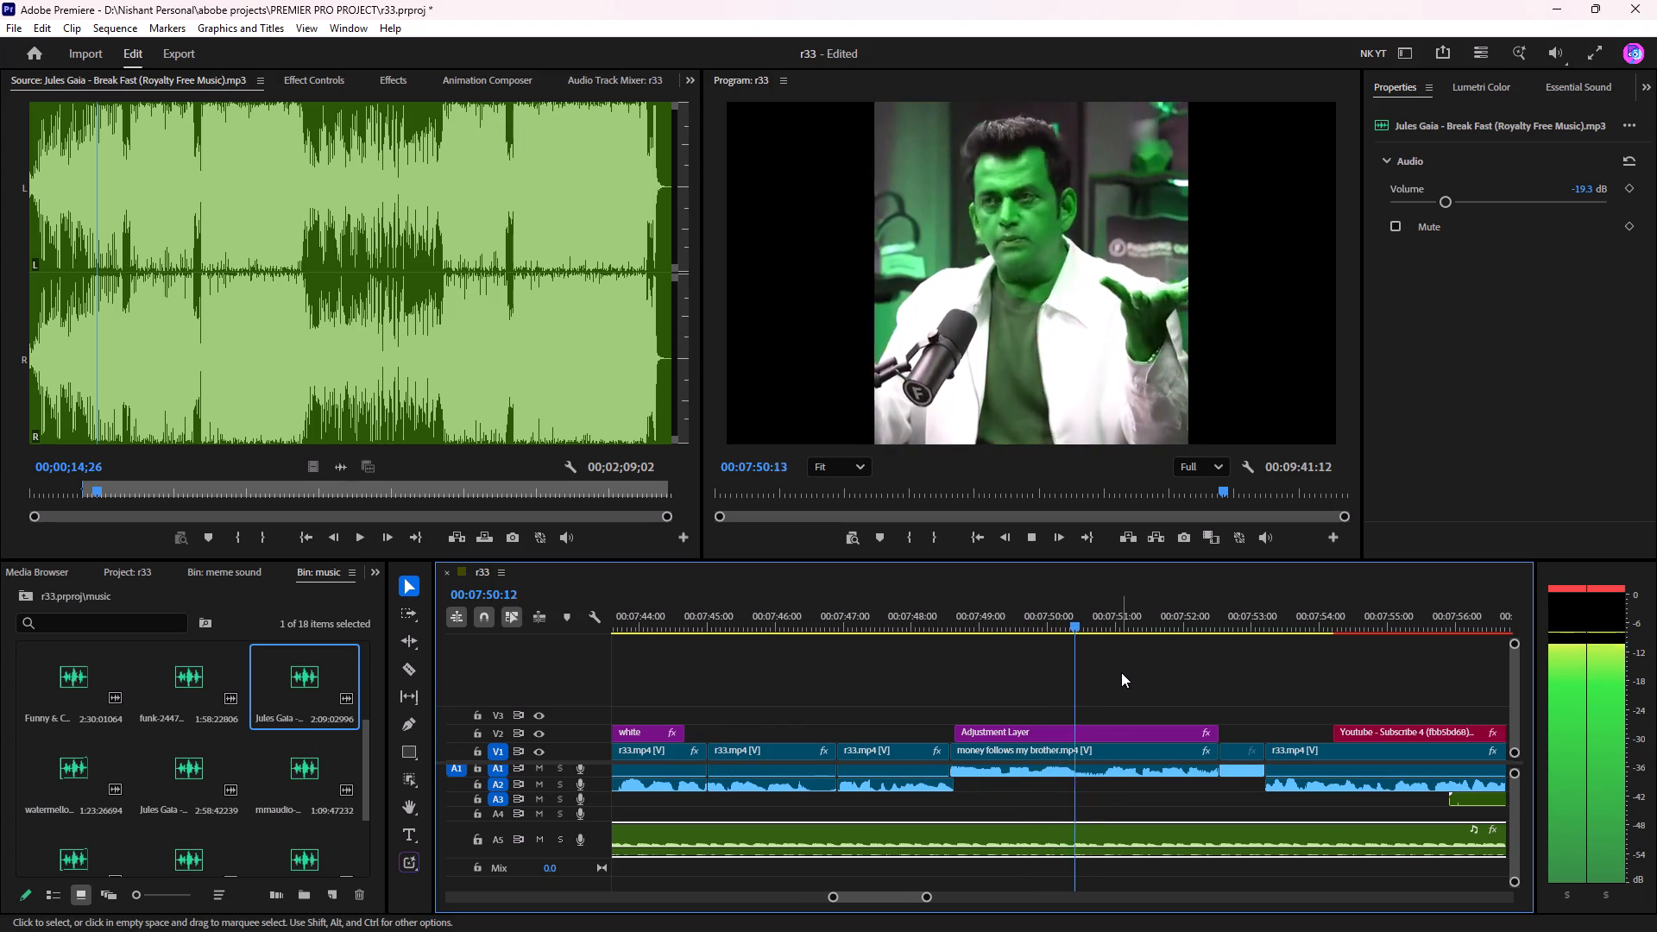
{"action": "scroll", "coordinate": [1121, 672], "scroll_direction": "down", "scroll_amount": 9}
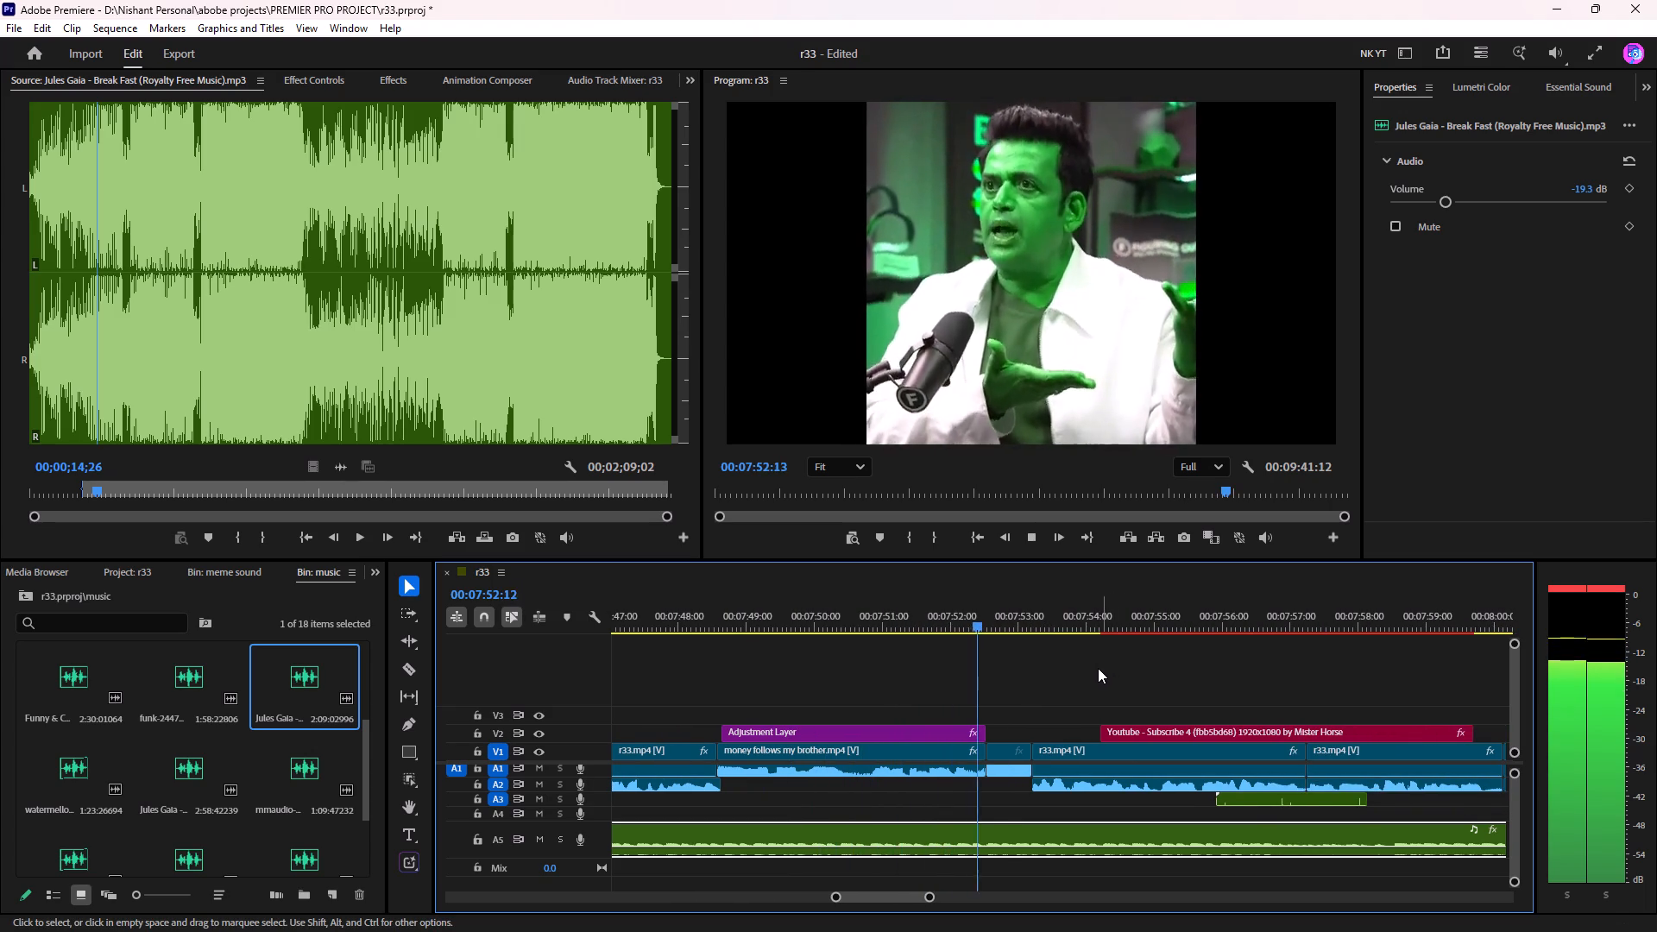
{"action": "key", "text": "space"}
Cut the A5 Break Fast music at 00:07:52:15, near the Adjustment Layer's end, and delete the remainder after the cut.
{"action": "left_click_drag", "start_coordinate": [999, 601], "coordinate": [986, 629]}
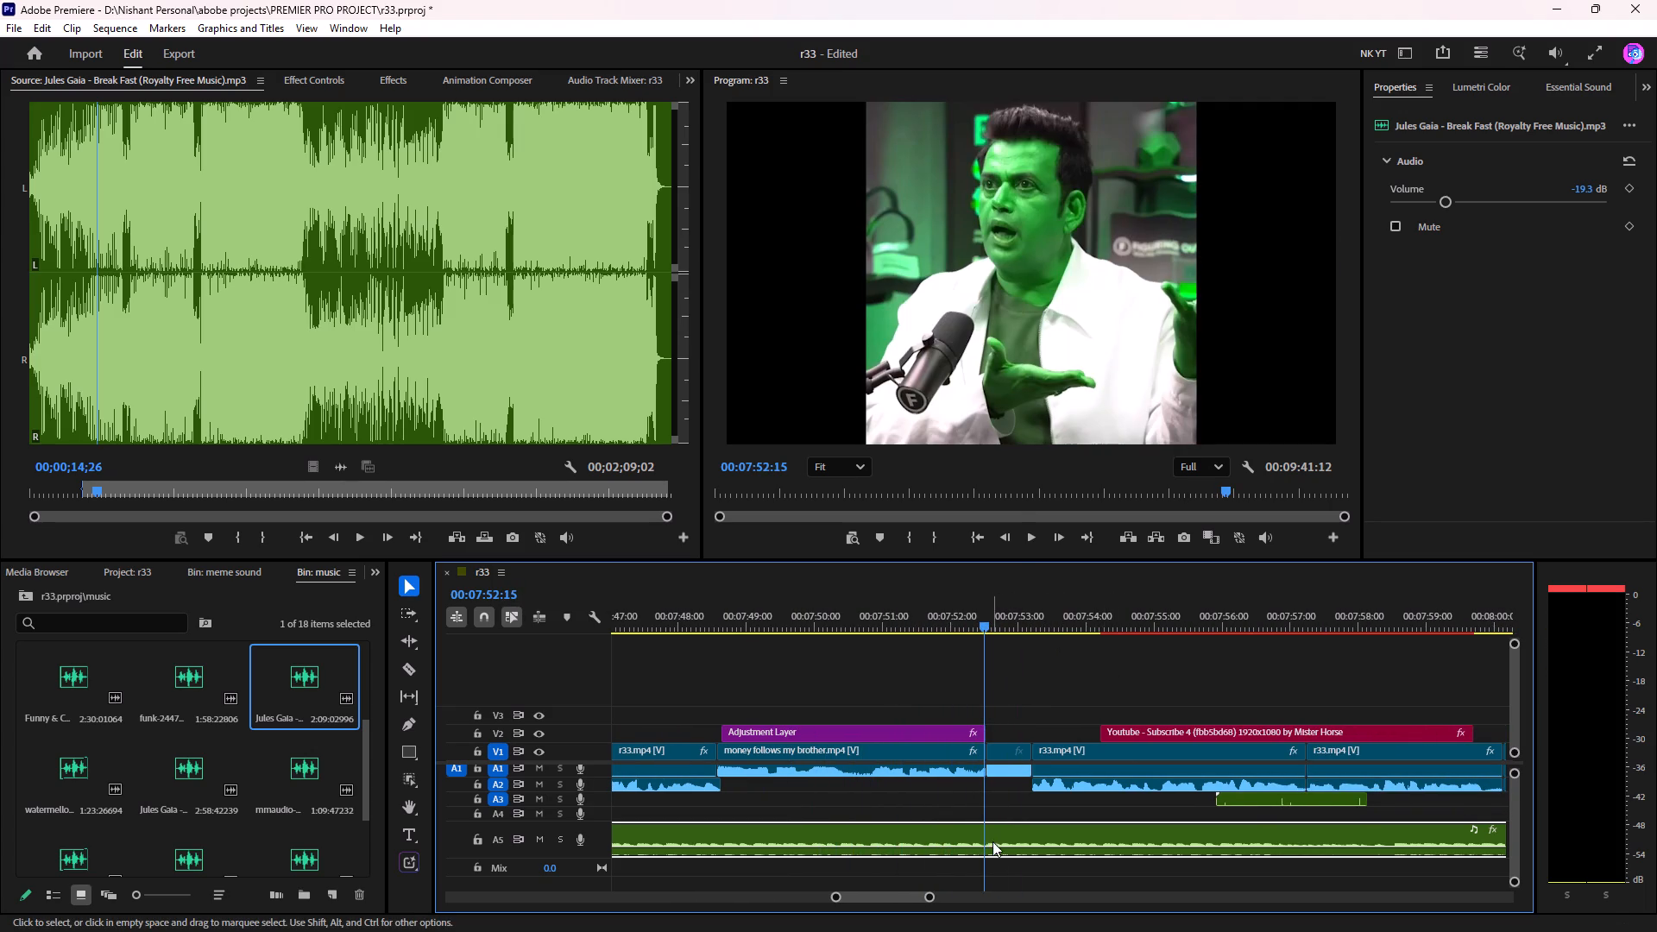
{"action": "left_click", "coordinate": [993, 843]}
{"action": "key", "text": "ctrl+k"}
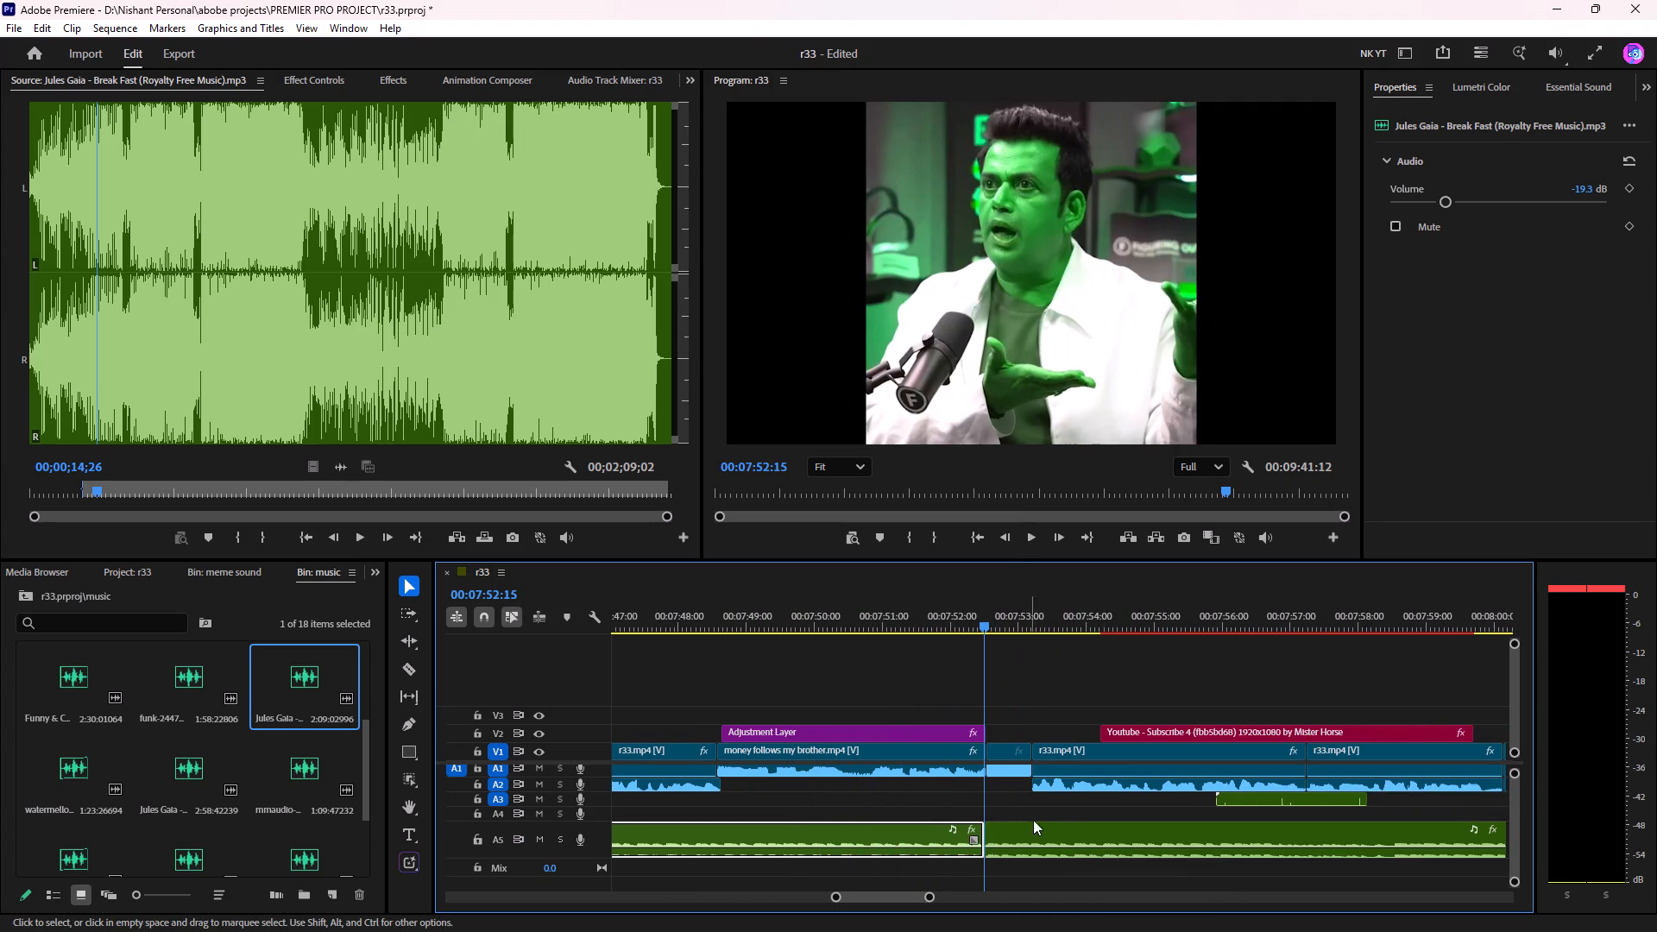
{"action": "left_click_drag", "start_coordinate": [1035, 841], "coordinate": [1087, 840]}
{"action": "left_click", "coordinate": [1087, 834]}
{"action": "key", "text": "Delete"}
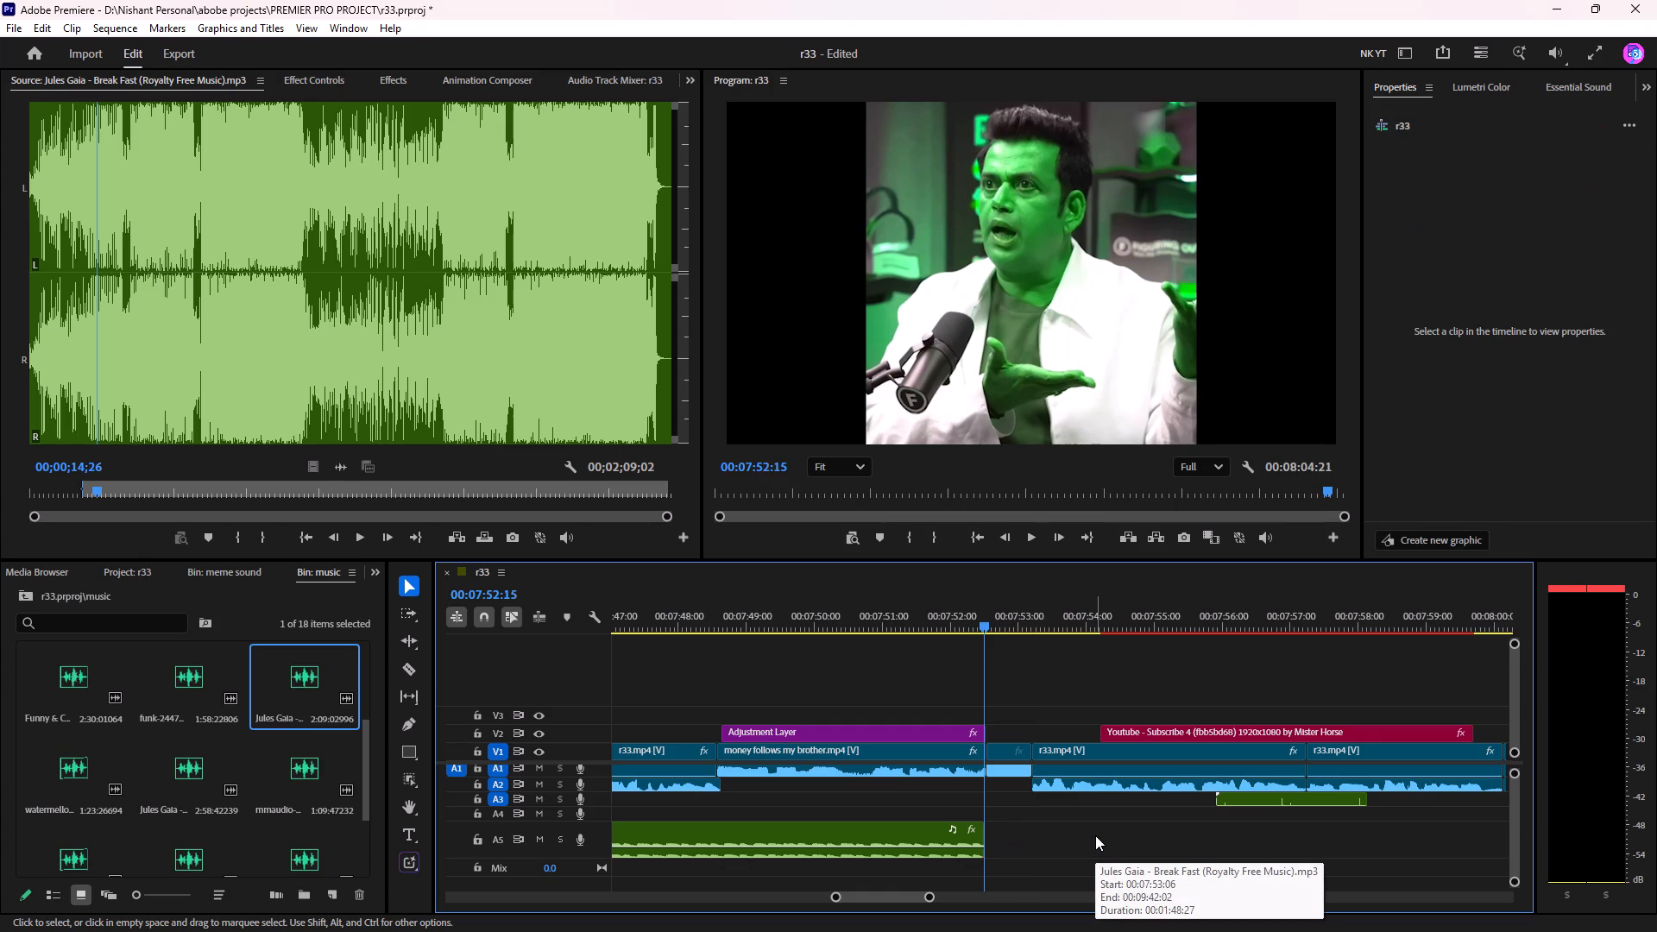
Play the section after the music's end, then audition watermello-funk-funky.mp3 from its middle and its beginning.
{"action": "key", "text": "space"}
{"action": "key", "text": "space"}
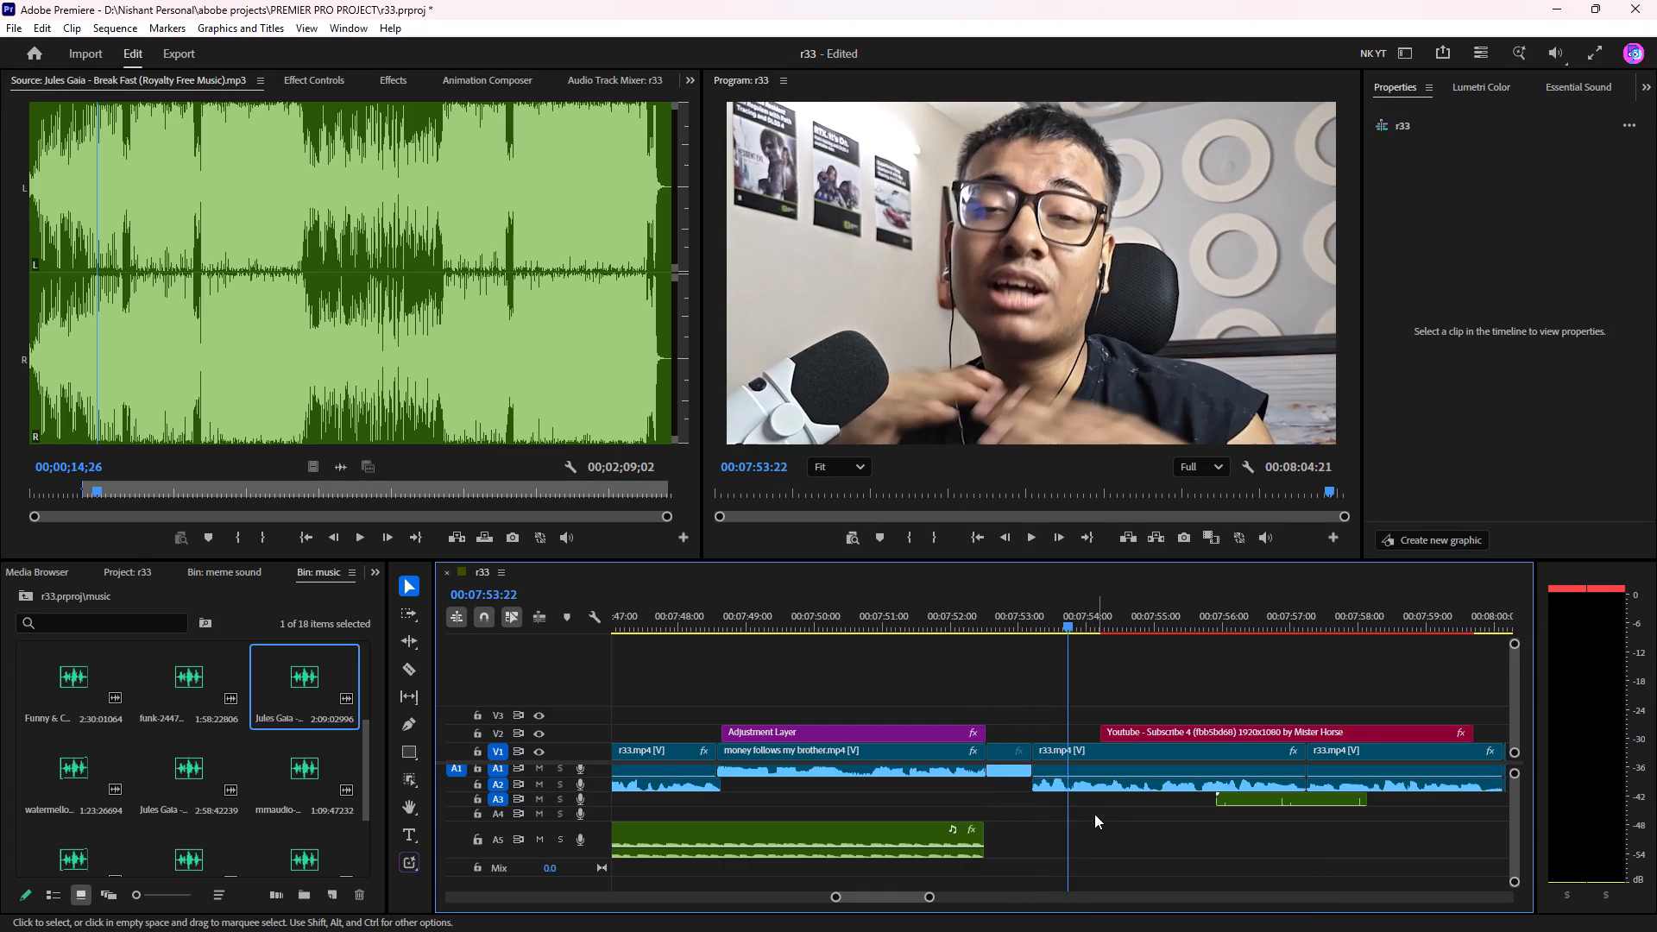
{"action": "double_click", "coordinate": [81, 768]}
{"action": "key", "text": "space"}
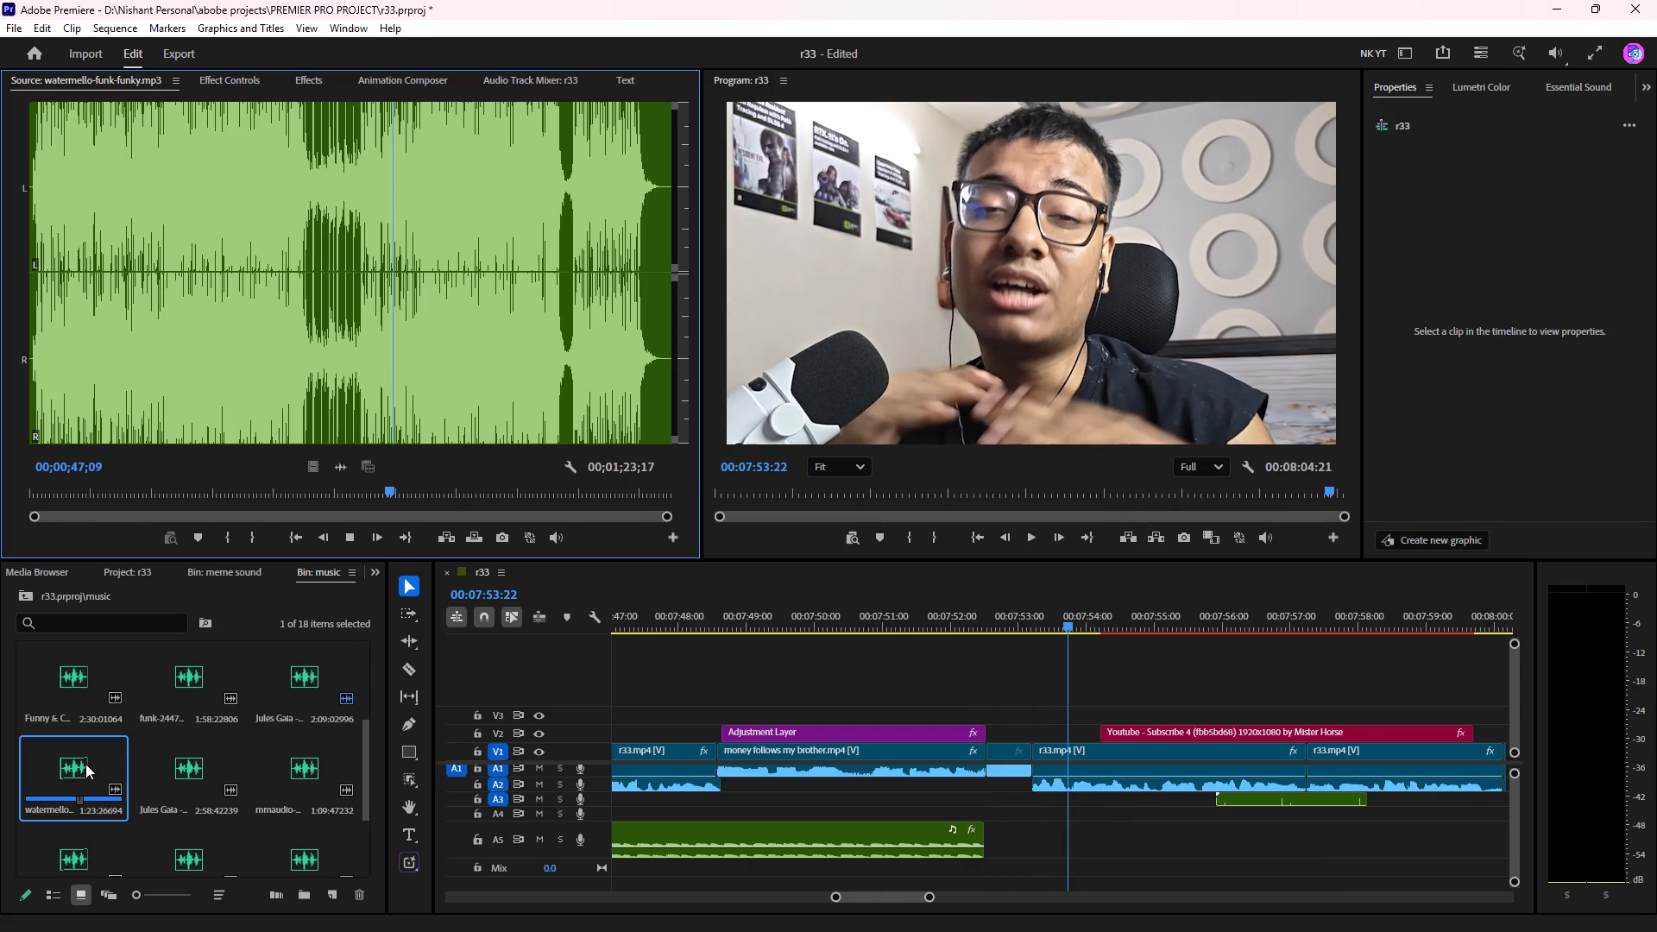
{"action": "left_click_drag", "start_coordinate": [216, 487], "coordinate": [164, 506]}
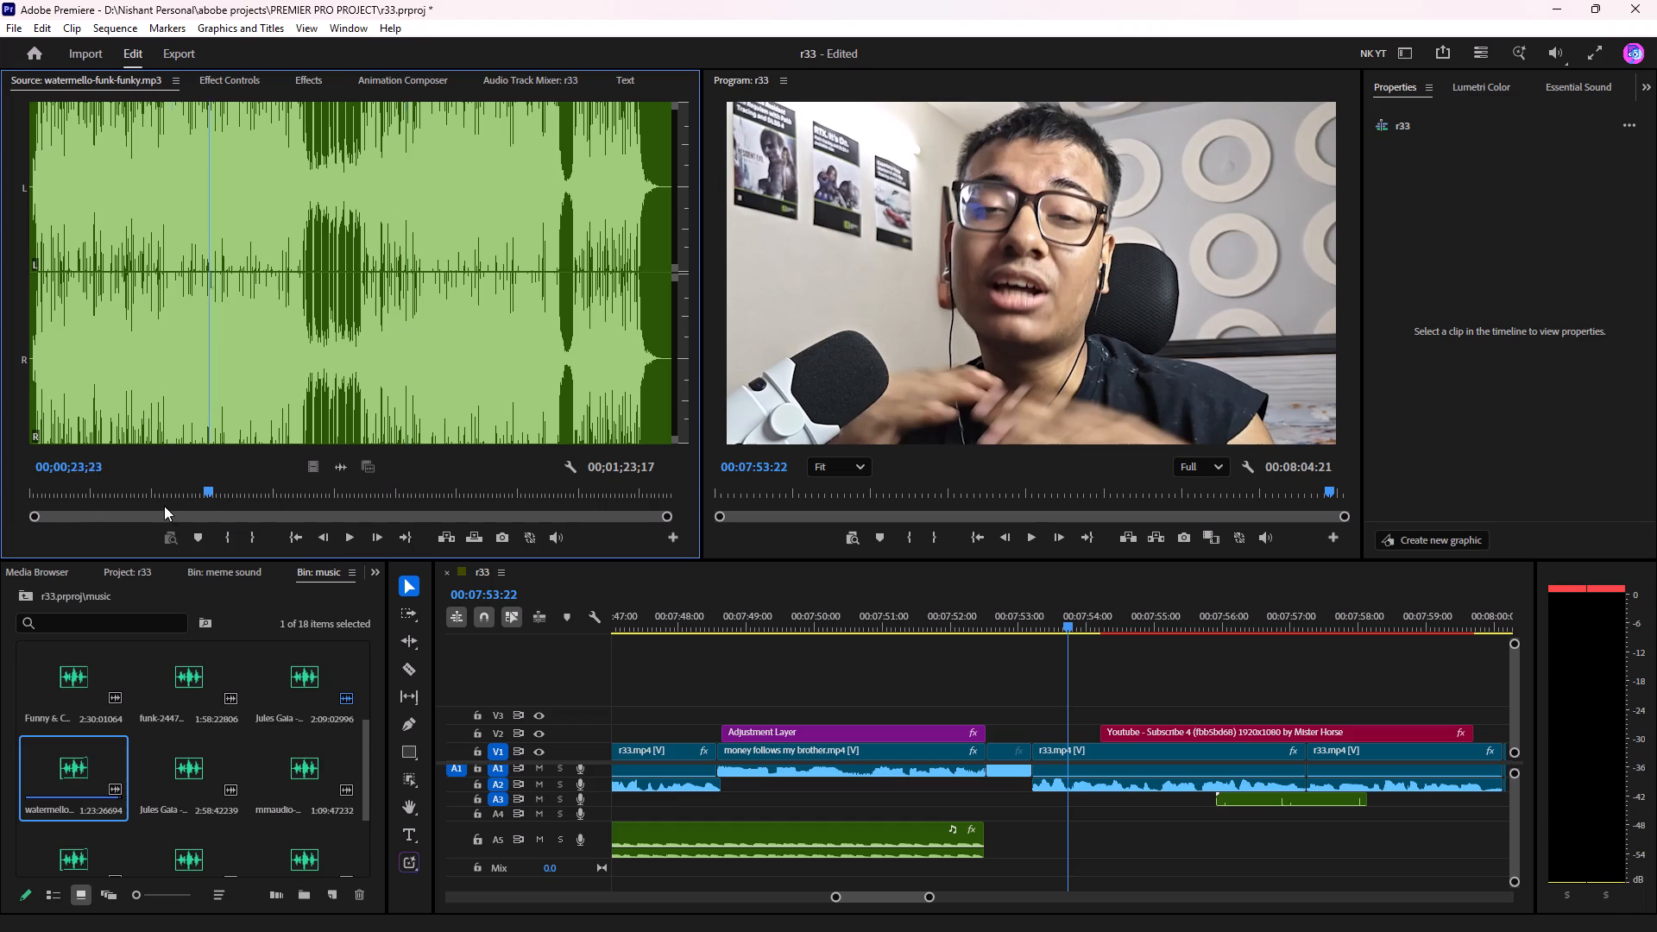
{"action": "left_click_drag", "start_coordinate": [164, 506], "coordinate": [0, 507]}
{"action": "key", "text": "space"}
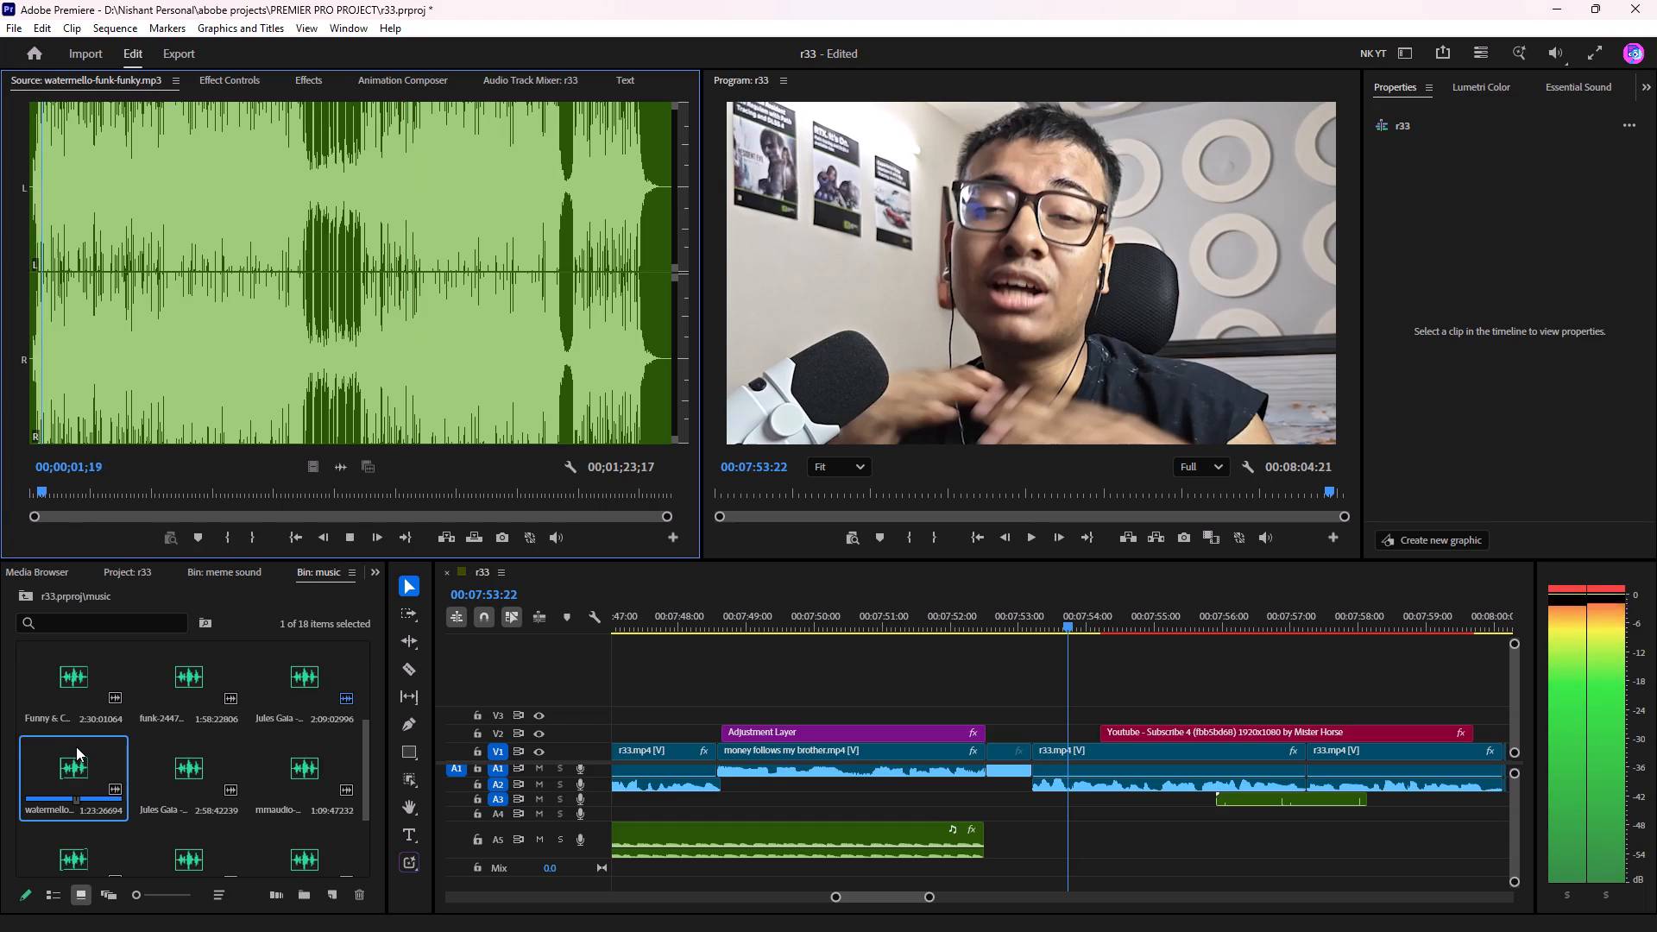
{"action": "key", "text": "space"}
{"action": "scroll", "coordinate": [78, 729], "scroll_direction": "up", "scroll_amount": 5}
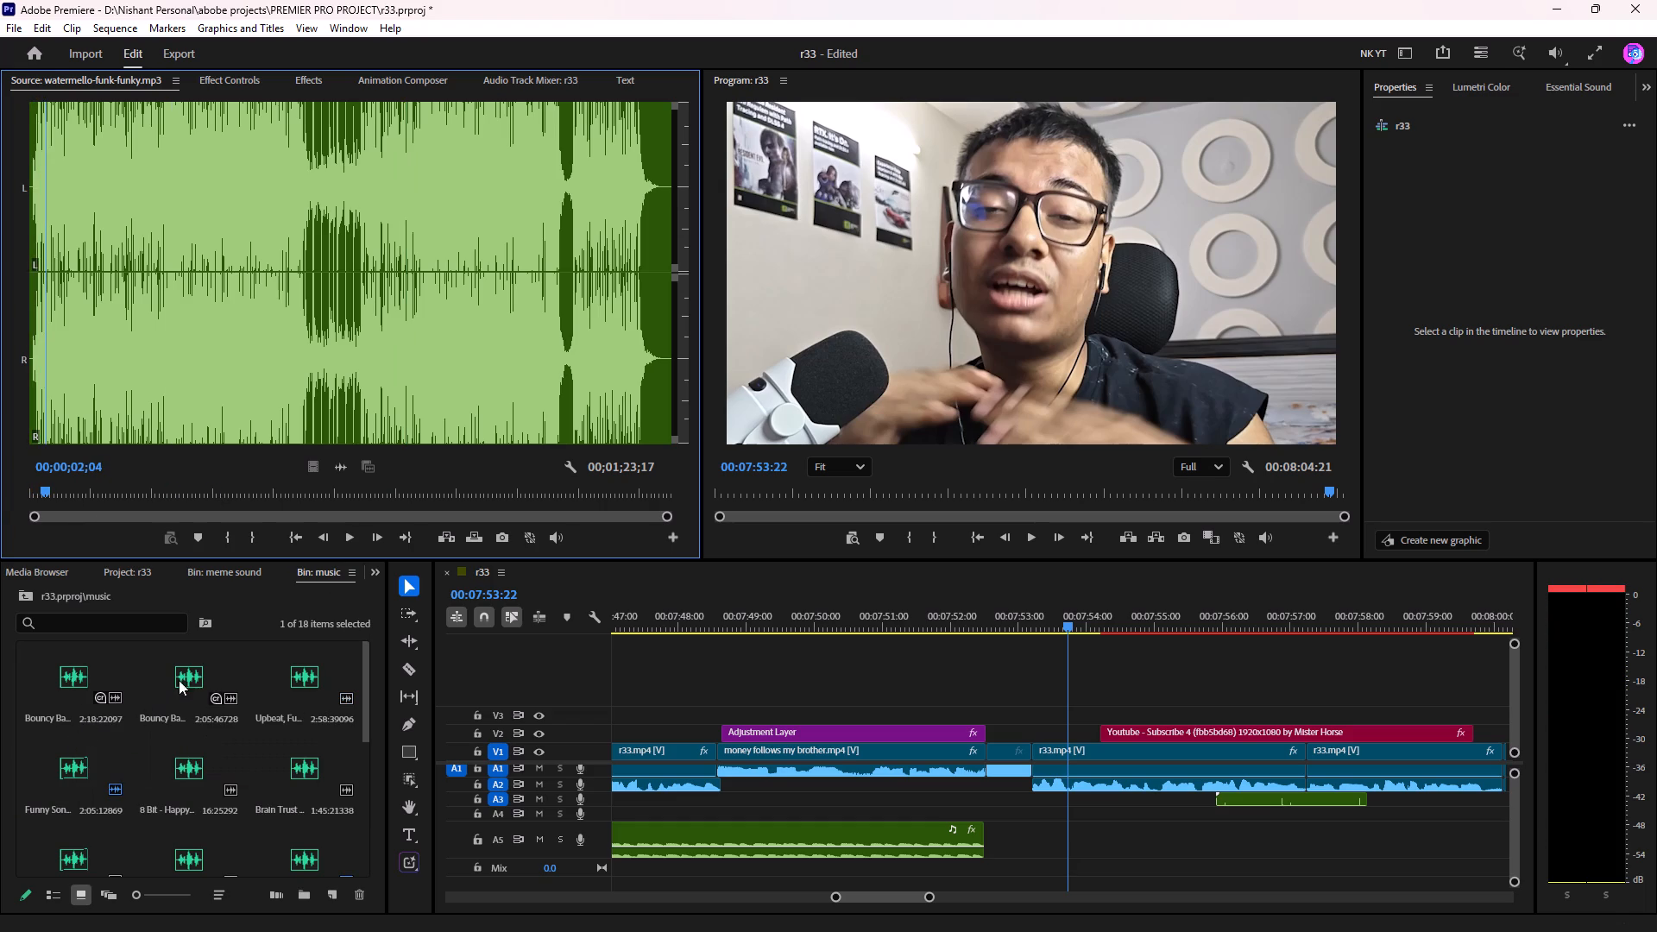
Audition Bouncy Background Groove.mp3 from its beginning and at about the 10-second mark.
{"action": "double_click", "coordinate": [180, 676]}
{"action": "key", "text": "space"}
{"action": "double_click", "coordinate": [292, 681]}
{"action": "double_click", "coordinate": [167, 690]}
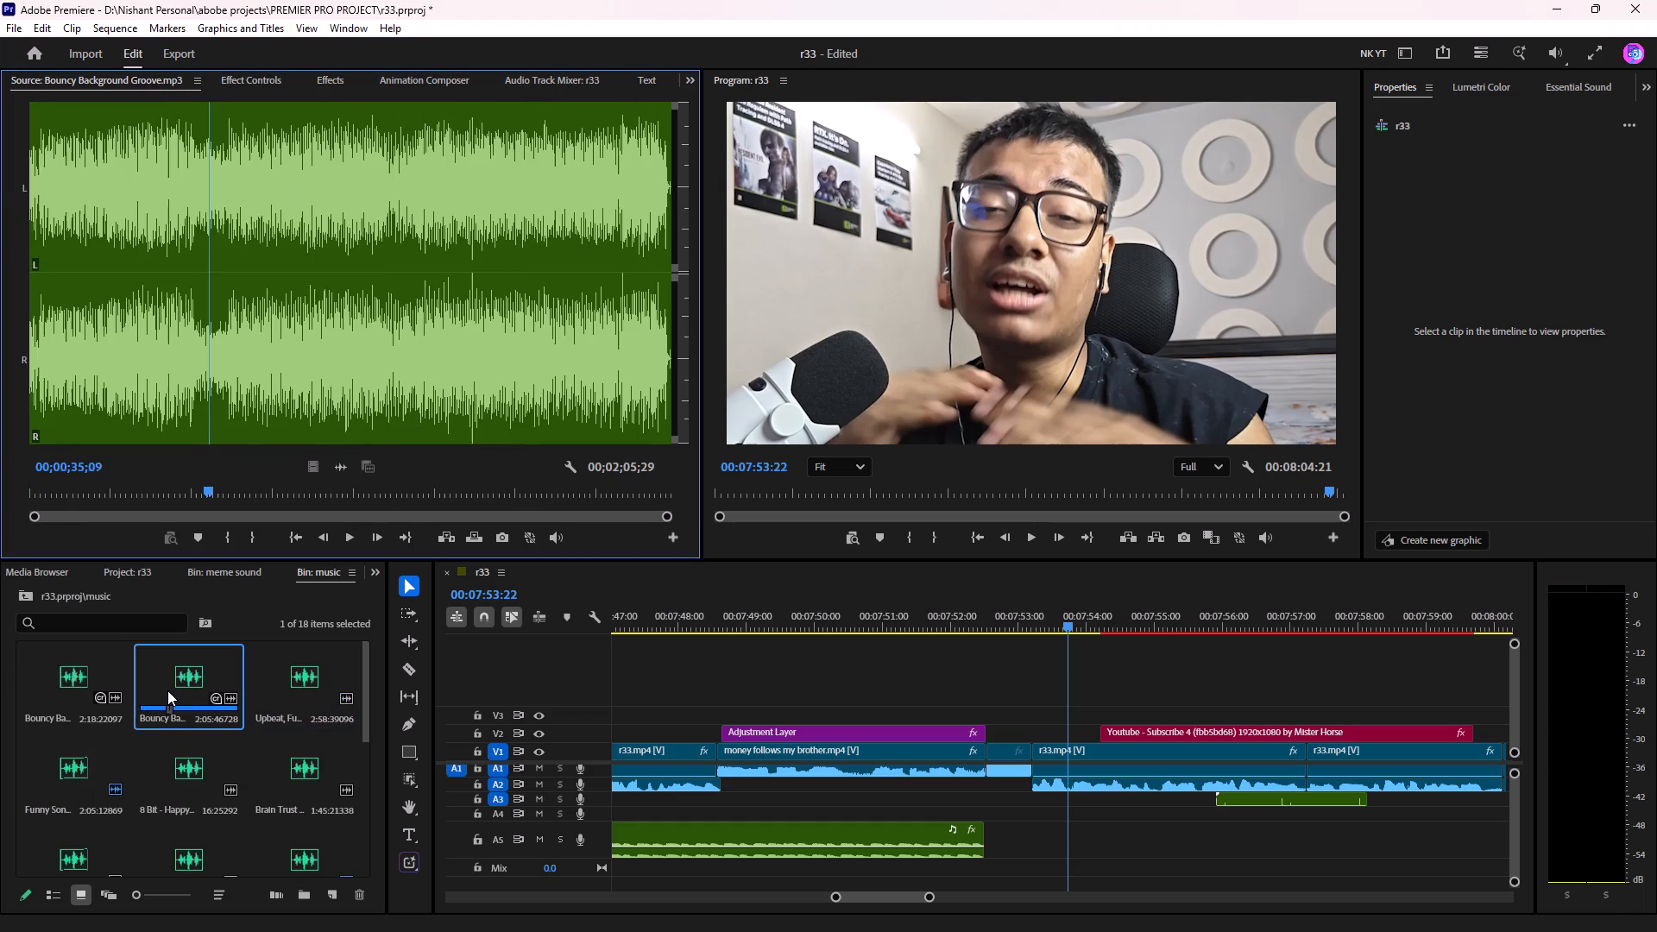
{"action": "key", "text": "space"}
{"action": "left_click_drag", "start_coordinate": [177, 493], "coordinate": [0, 510]}
{"action": "key", "text": "space"}
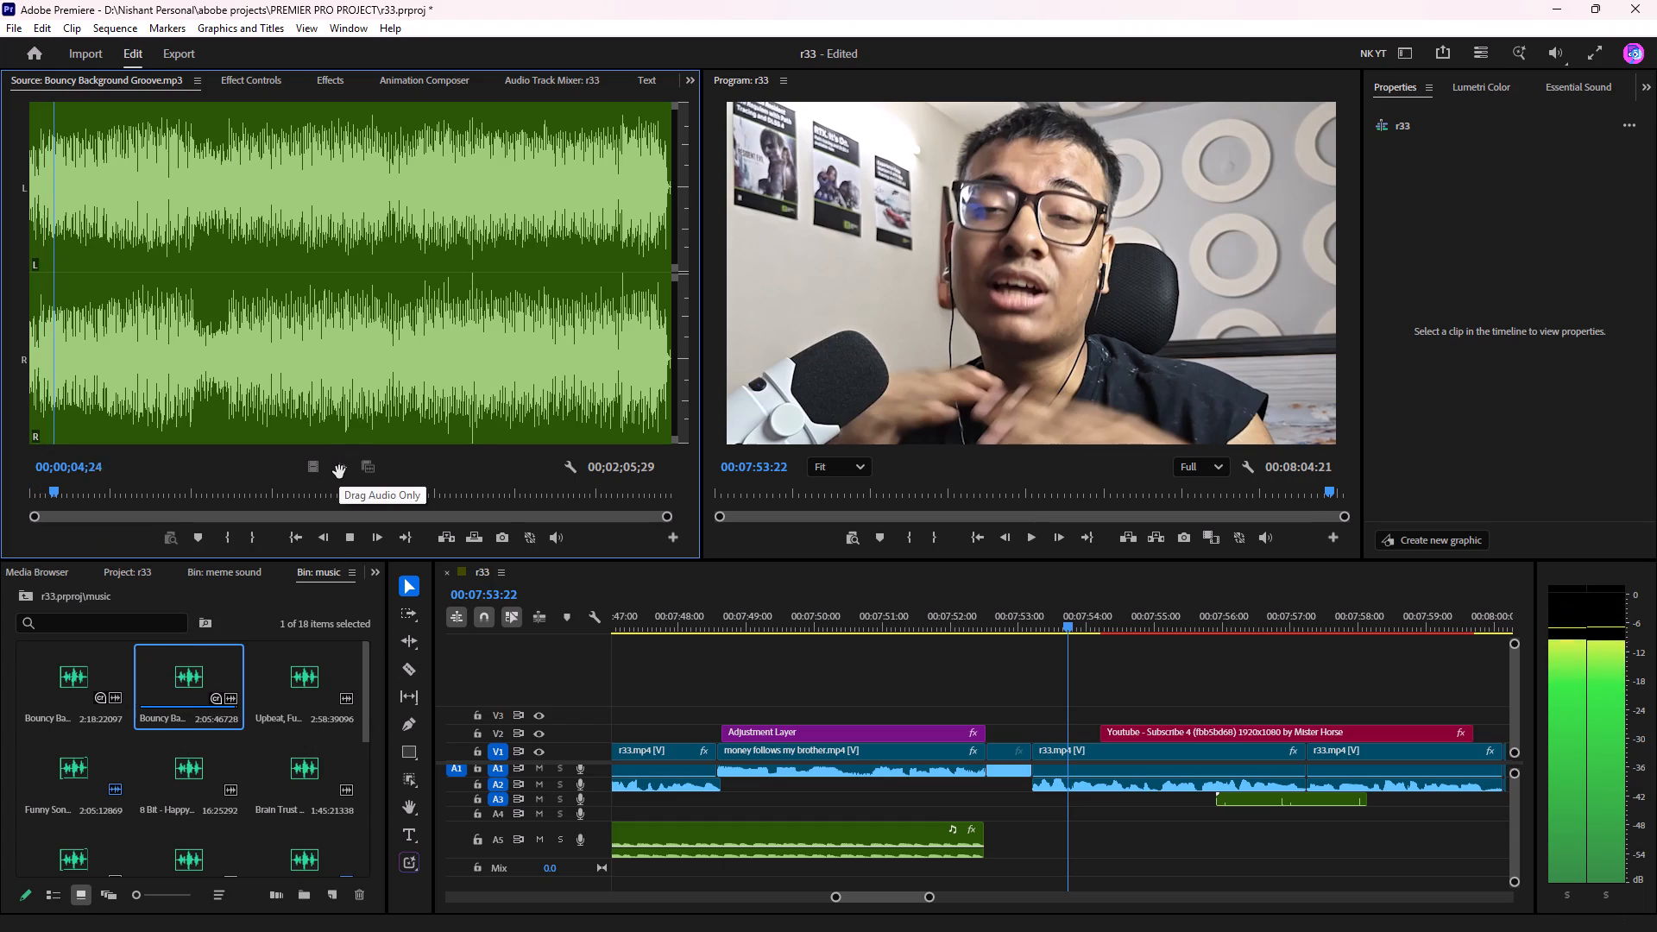
{"action": "left_click", "coordinate": [71, 494]}
{"action": "key", "text": "space"}
{"action": "left_click", "coordinate": [81, 492]}
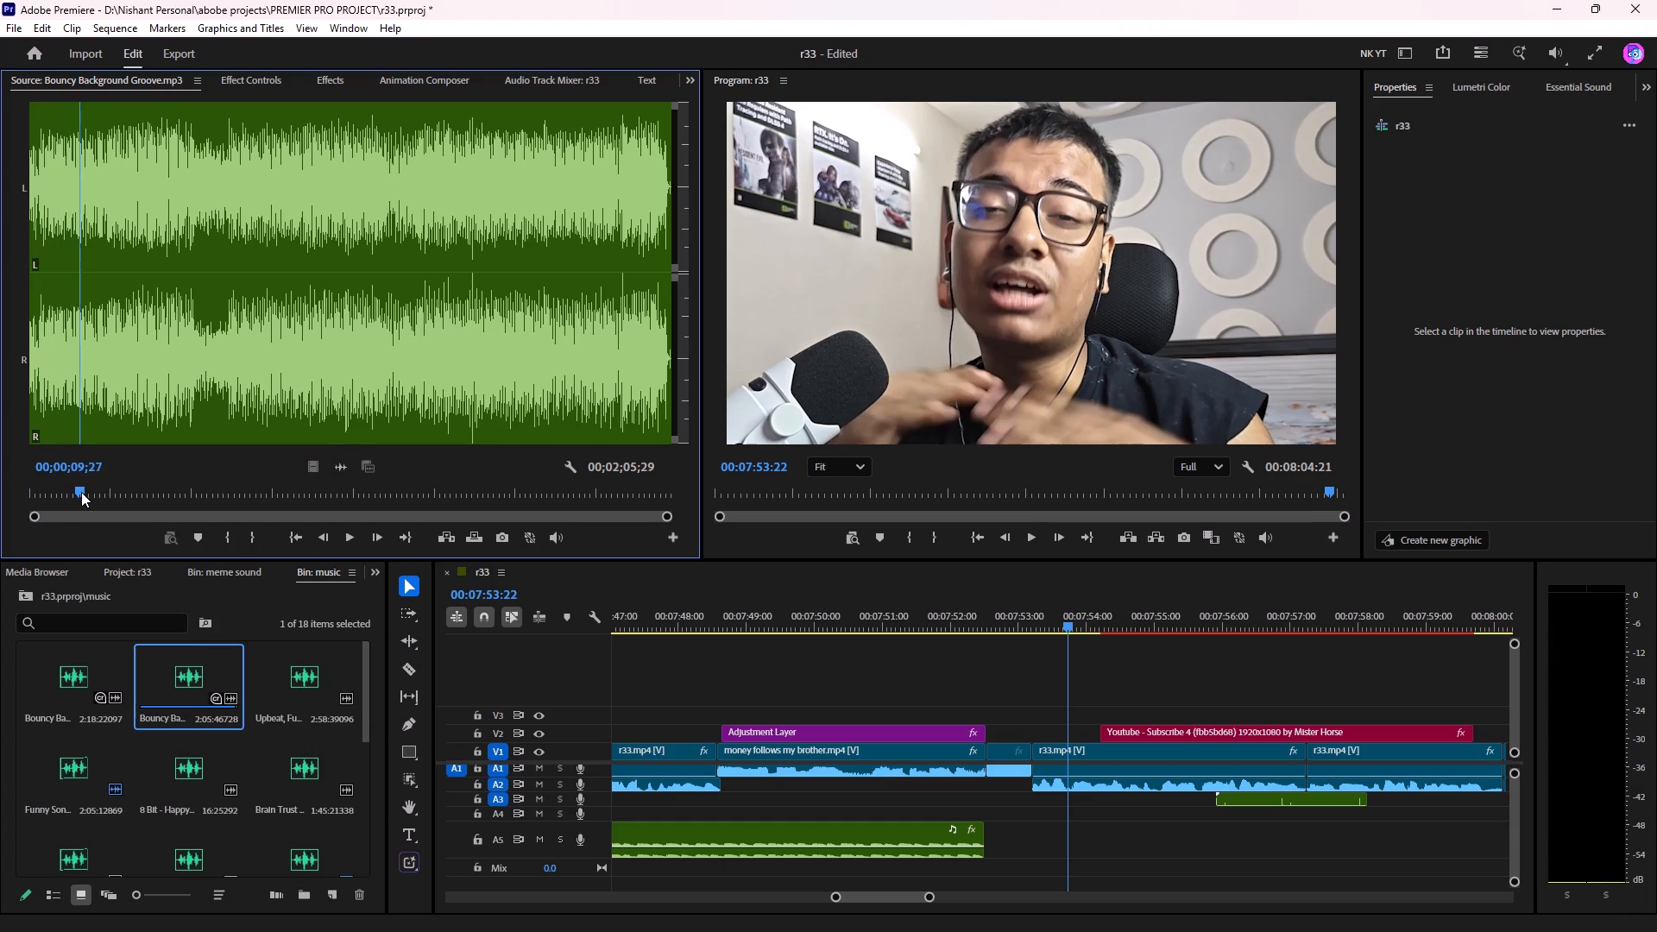
{"action": "key", "text": "space"}
Audition Bouncy Background Loop.mp3 from several points within its first ten seconds.
{"action": "double_click", "coordinate": [97, 671]}
{"action": "key", "text": "space"}
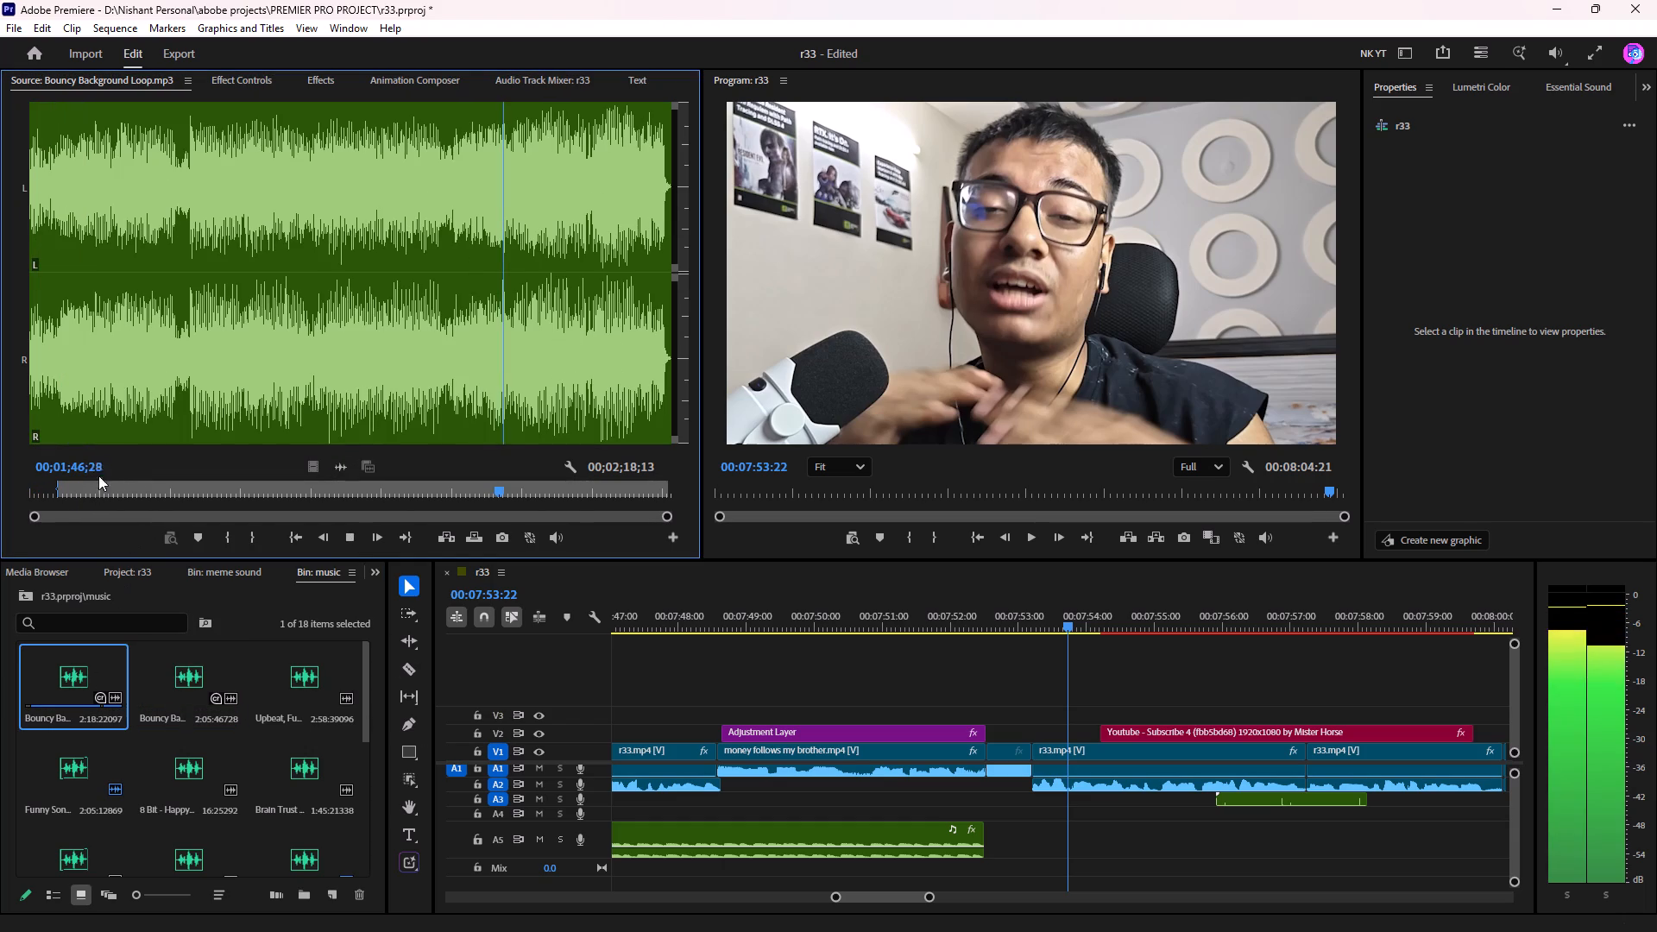
{"action": "left_click", "coordinate": [65, 492]}
{"action": "key", "text": "space"}
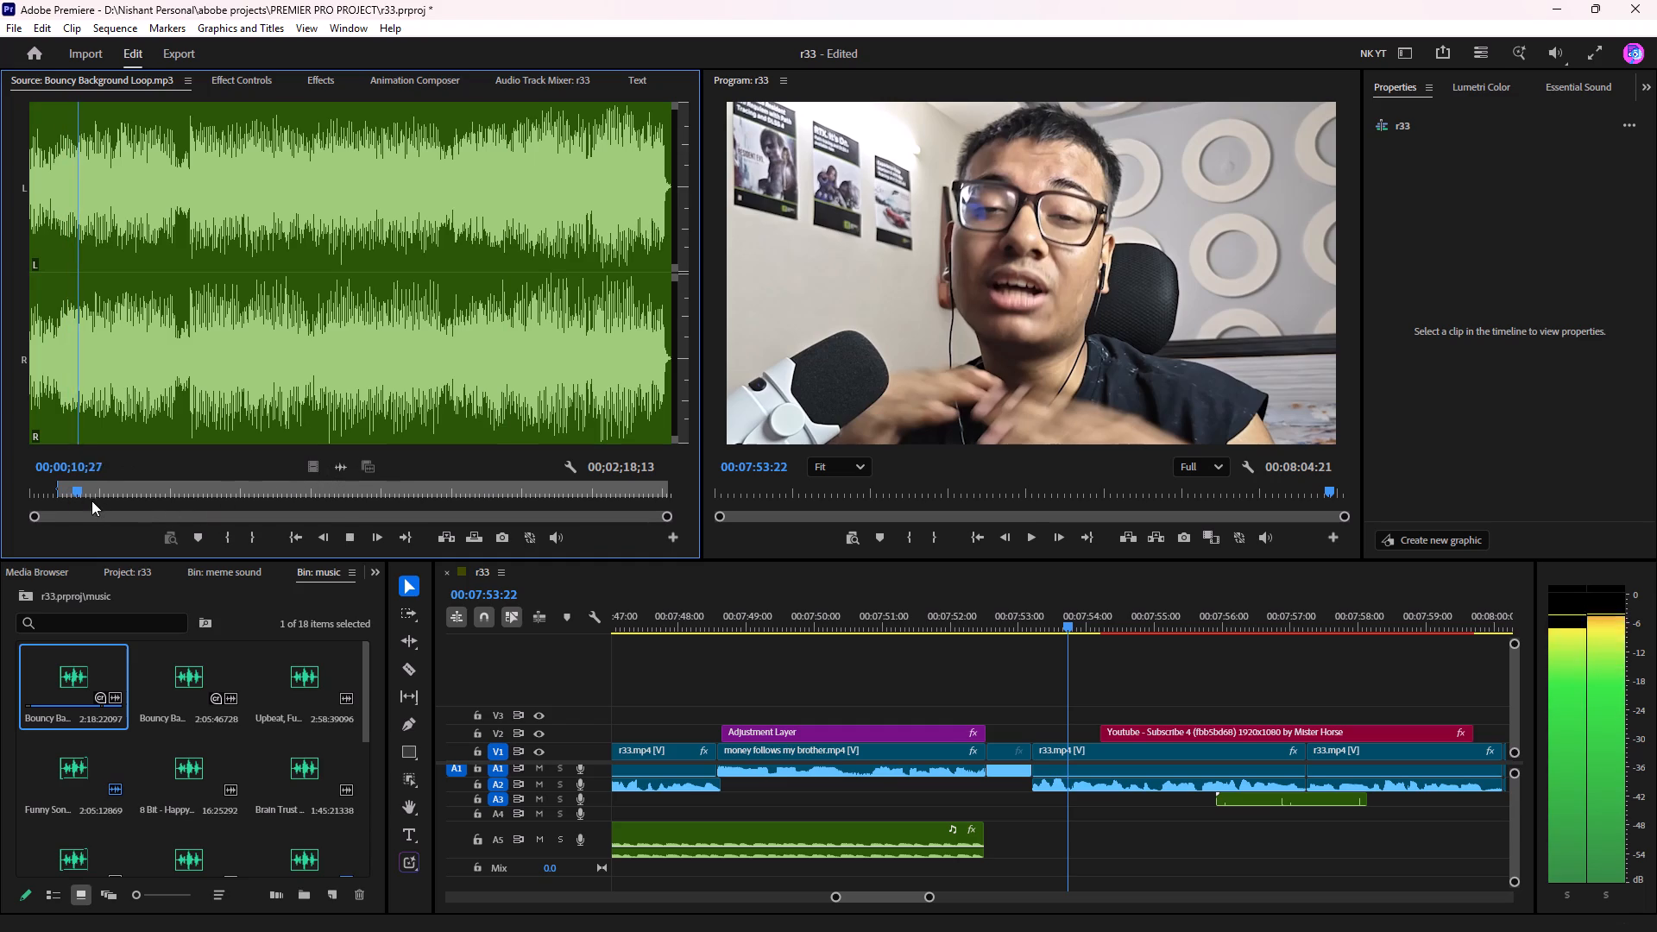
{"action": "left_click_drag", "start_coordinate": [87, 494], "coordinate": [0, 488]}
{"action": "key", "text": "space"}
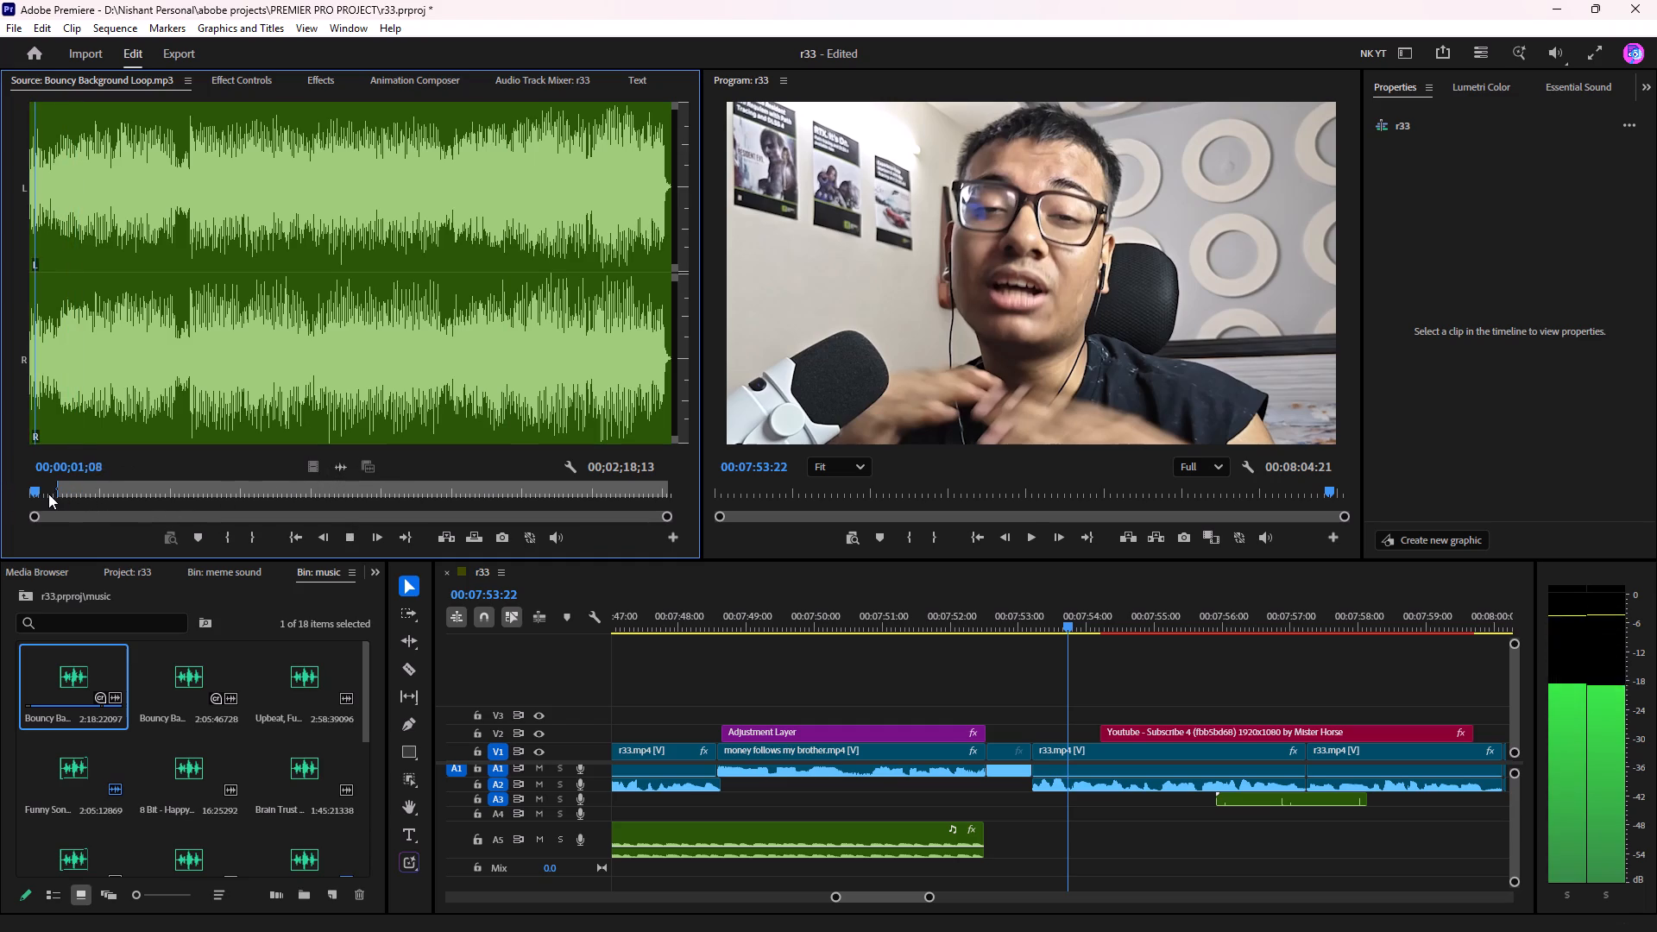
{"action": "left_click", "coordinate": [48, 494]}
{"action": "key", "text": "space"}
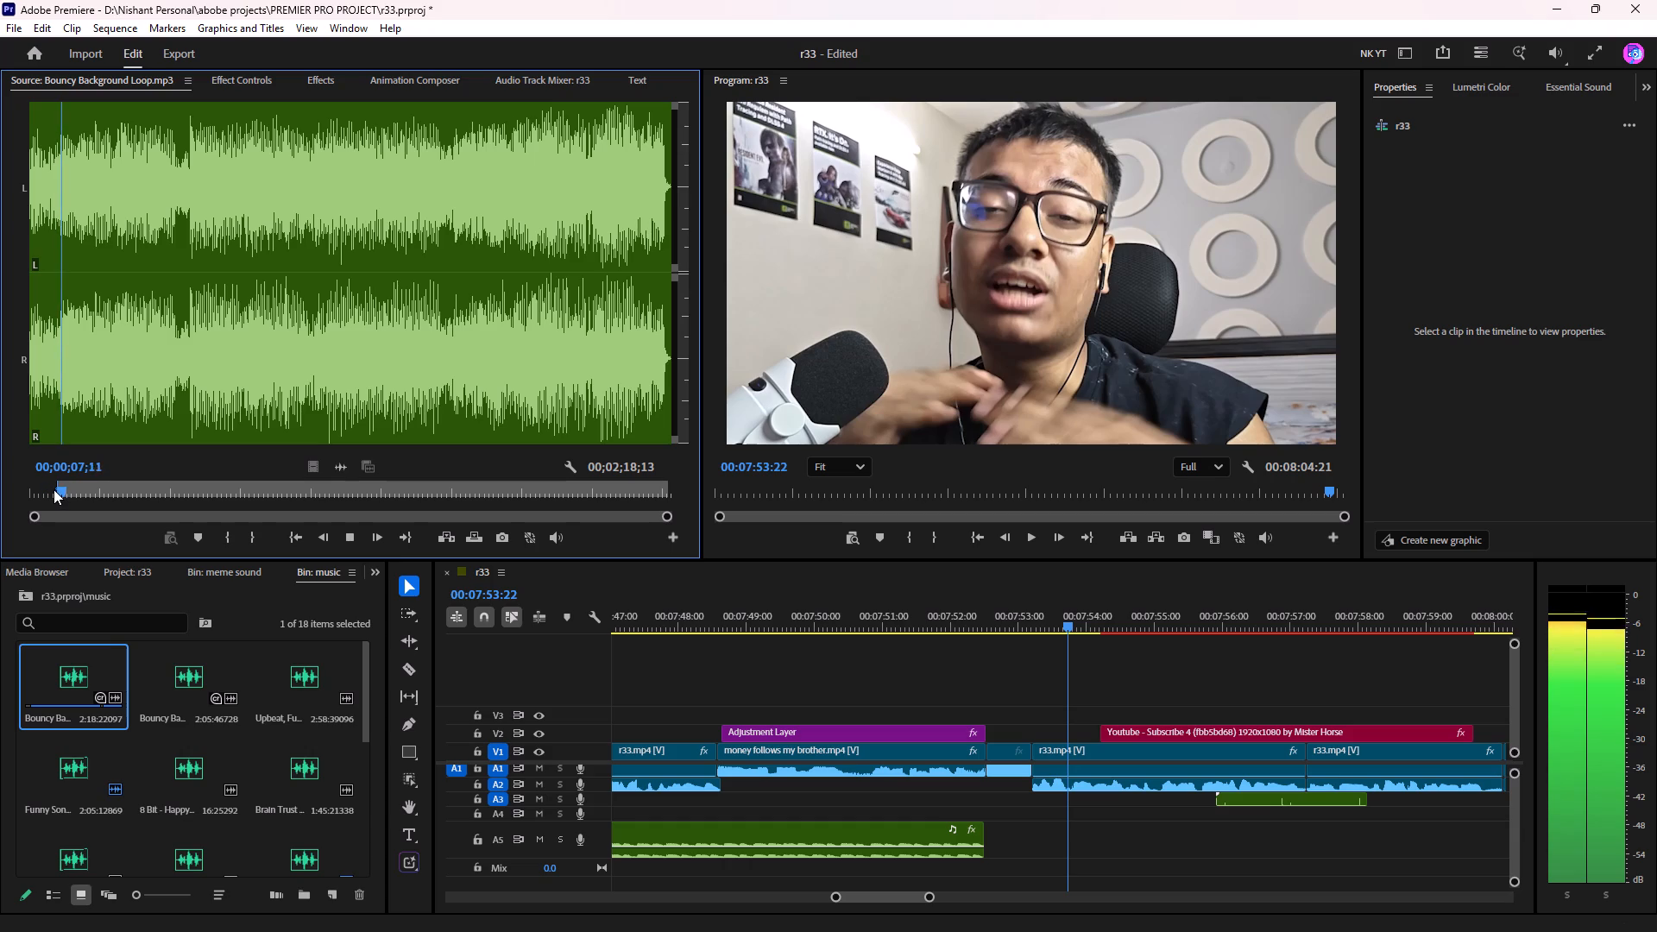
Move the In point of Bouncy Background Loop.mp3 slightly earlier and place its audio on A5 at 00:07:52:16, directly after the previous music.
{"action": "left_click", "coordinate": [57, 488]}
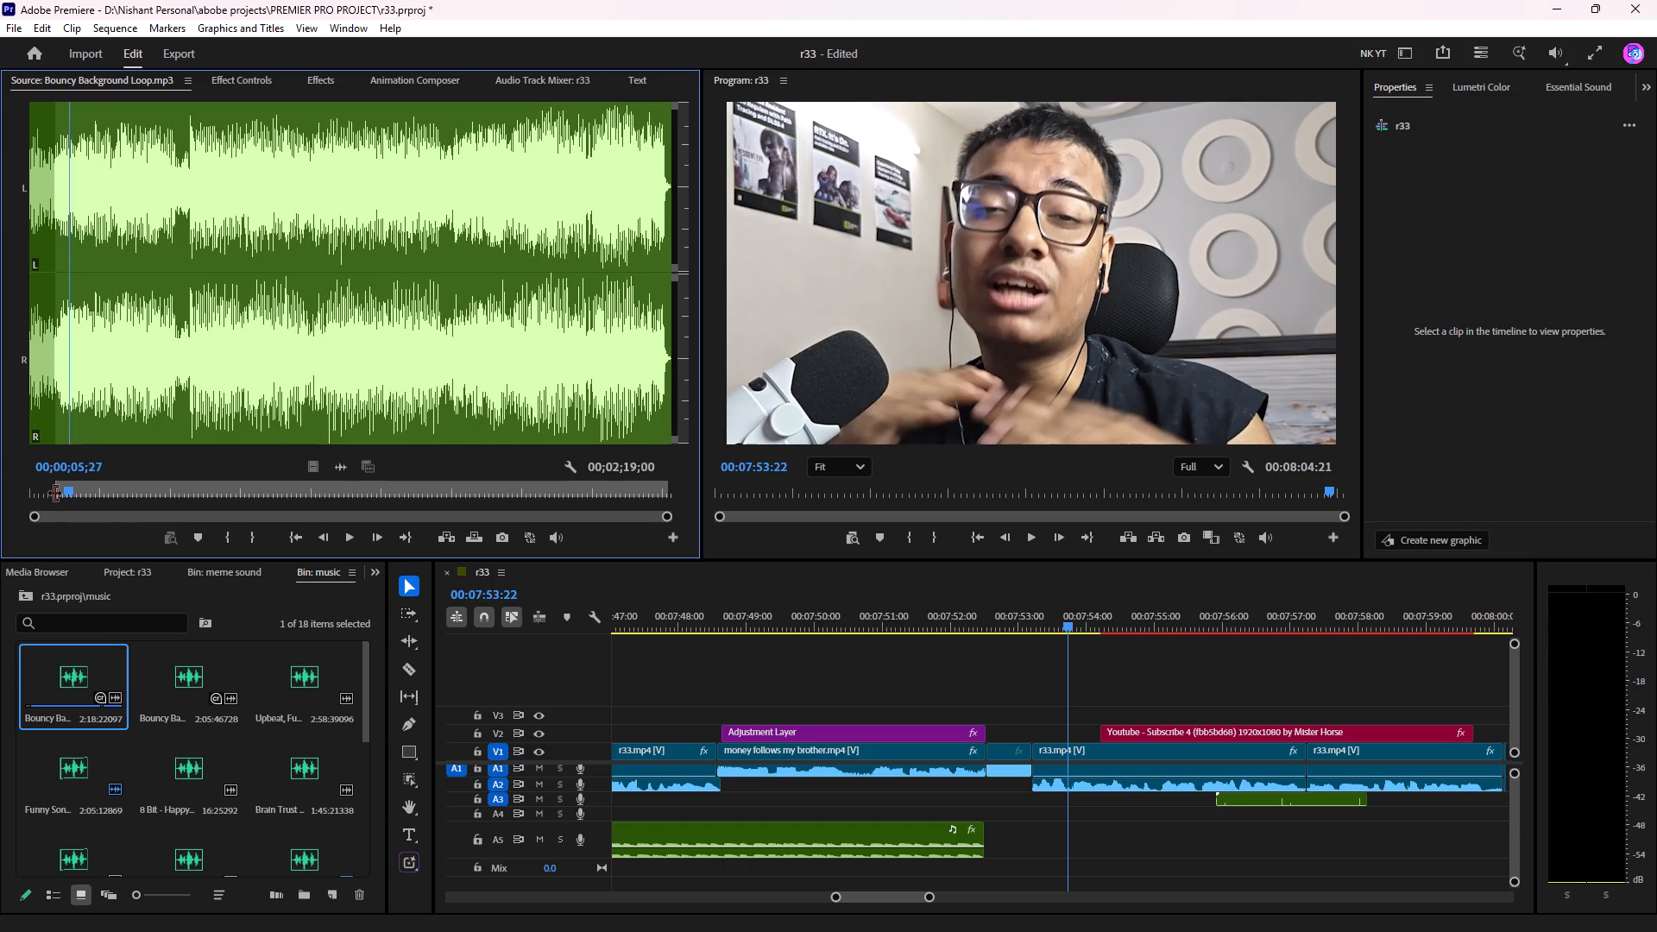
{"action": "left_click_drag", "start_coordinate": [342, 466], "coordinate": [1096, 844]}
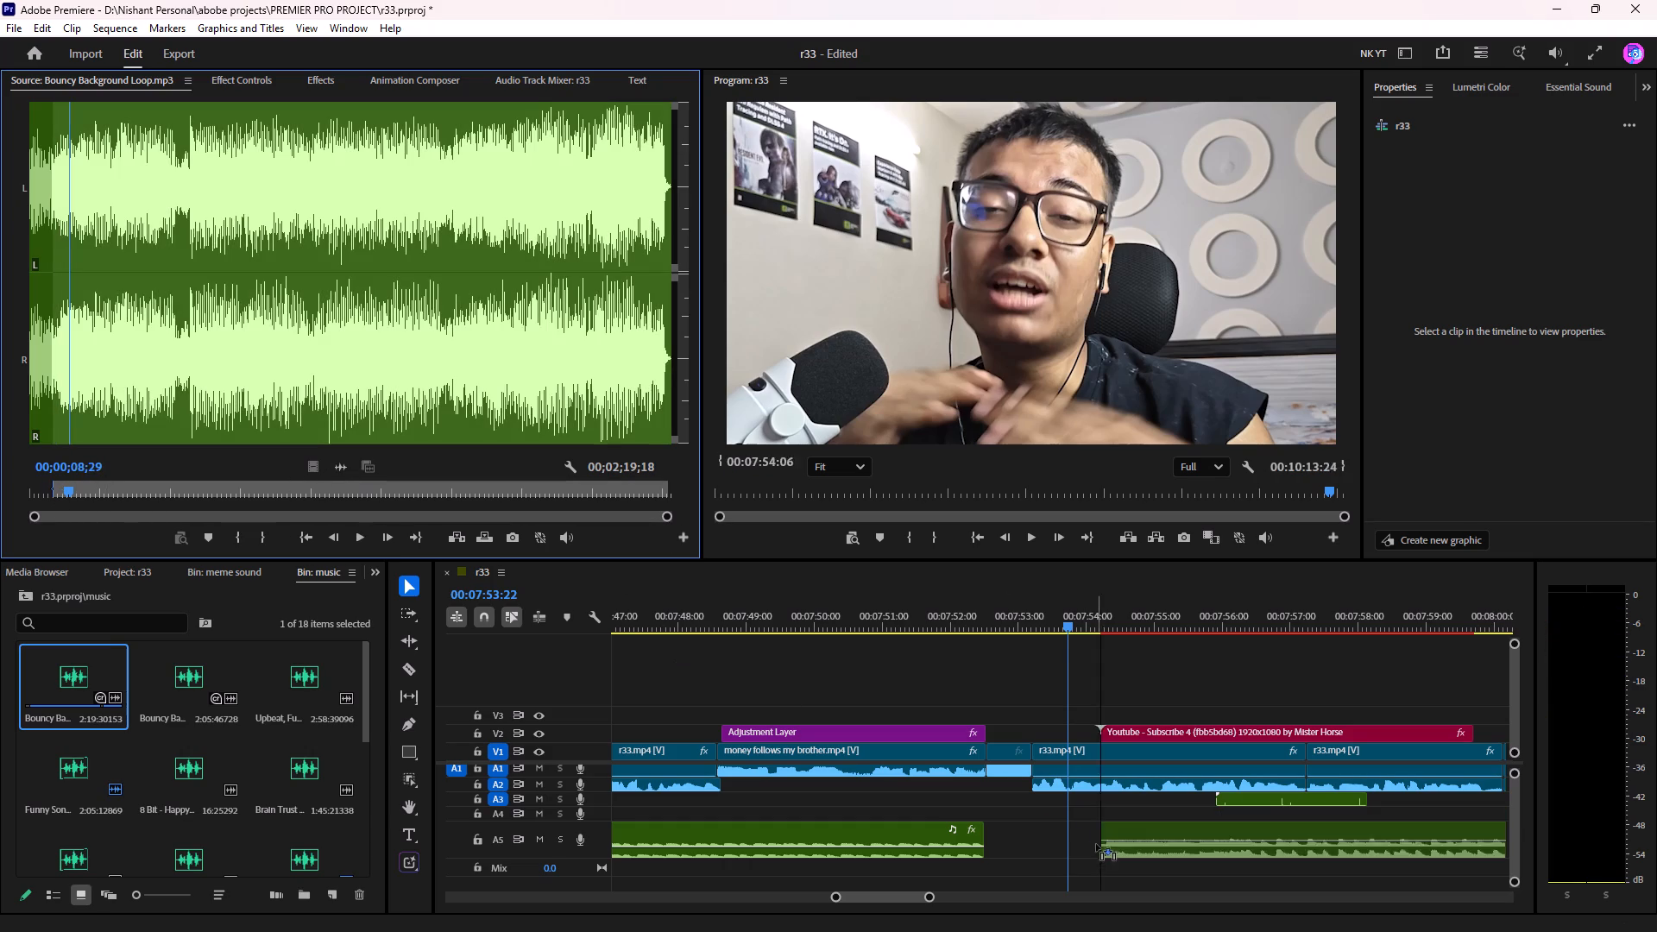
{"action": "left_click_drag", "start_coordinate": [1096, 844], "coordinate": [991, 845]}
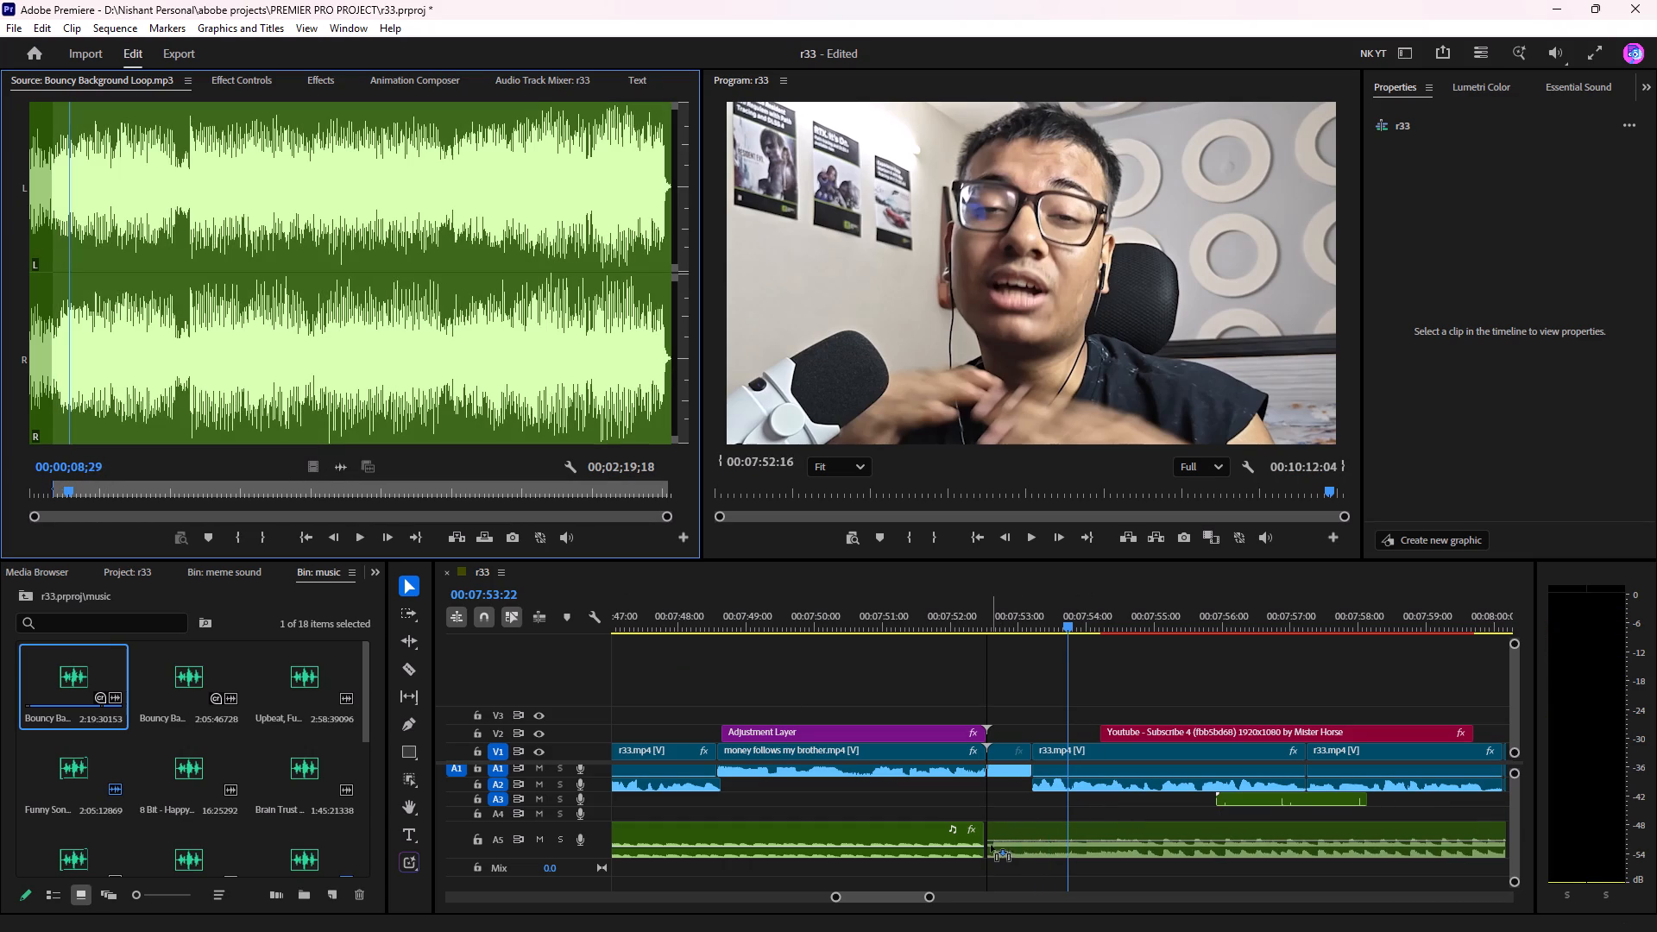
{"action": "left_click_drag", "start_coordinate": [991, 845], "coordinate": [990, 846]}
Add a fade-in of just under one second to the start of the Bouncy Background Loop.mp3 clip on A5.
{"action": "left_click_drag", "start_coordinate": [998, 838], "coordinate": [1023, 836]}
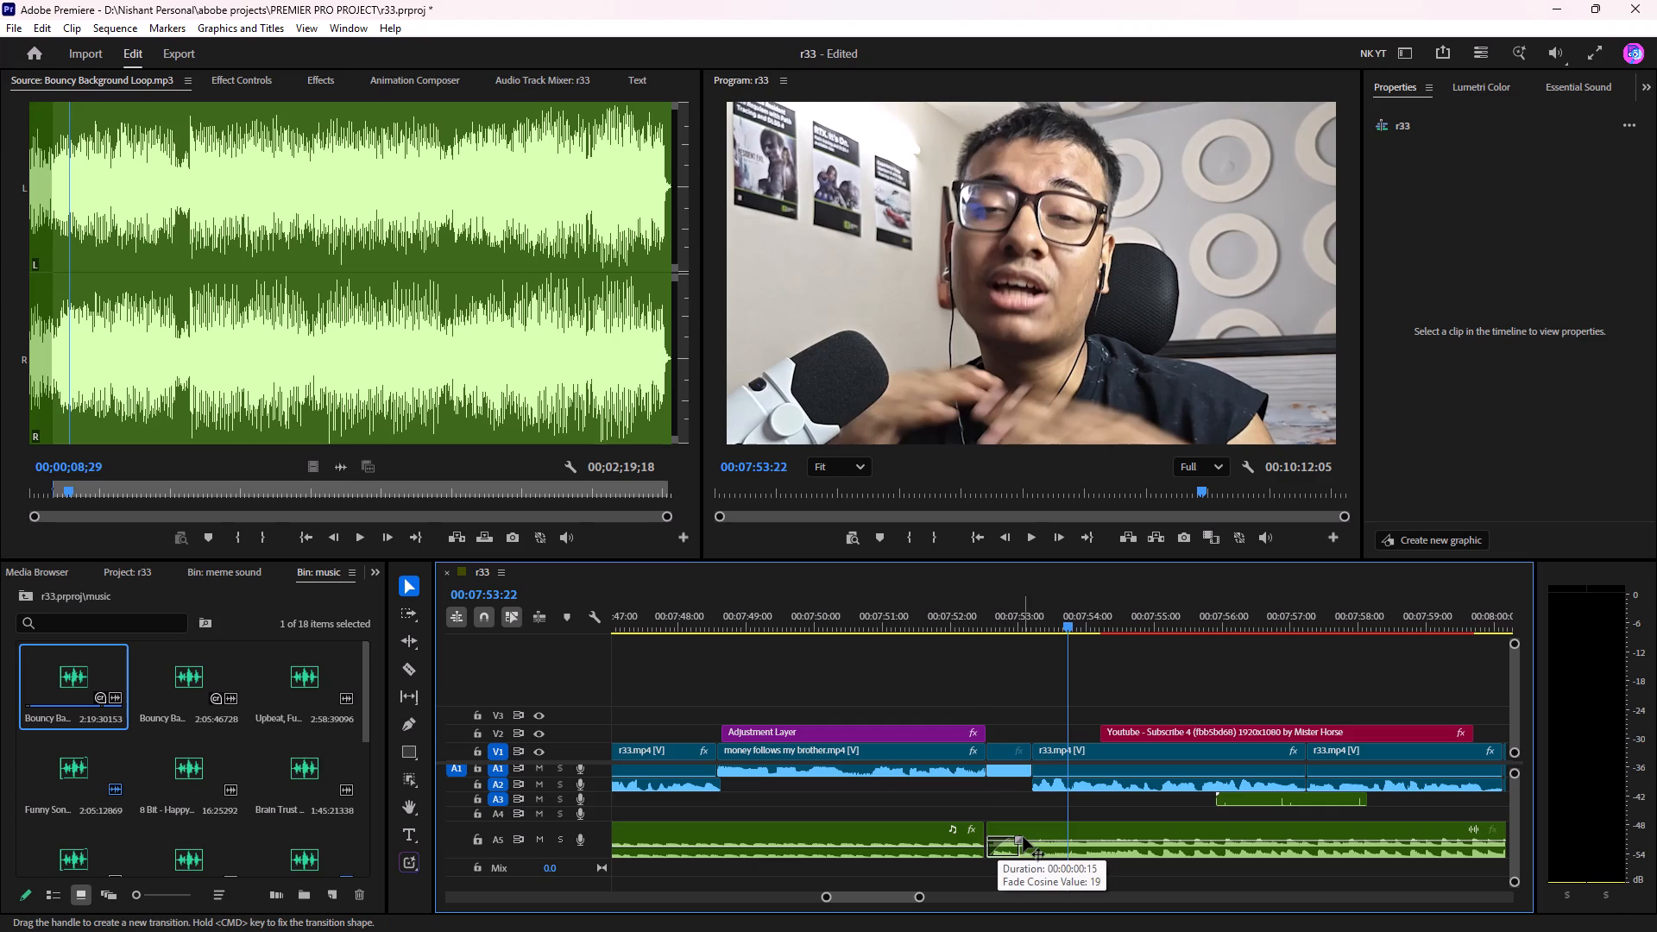
{"action": "left_click_drag", "start_coordinate": [1023, 836], "coordinate": [1046, 833]}
{"action": "left_click_drag", "start_coordinate": [1060, 826], "coordinate": [1050, 833]}
Lower the volume of the A5 Bouncy Background Loop.mp3 clip to -12.7 dB while playing the subscribe section.
{"action": "left_click", "coordinate": [935, 609]}
{"action": "key", "text": "space"}
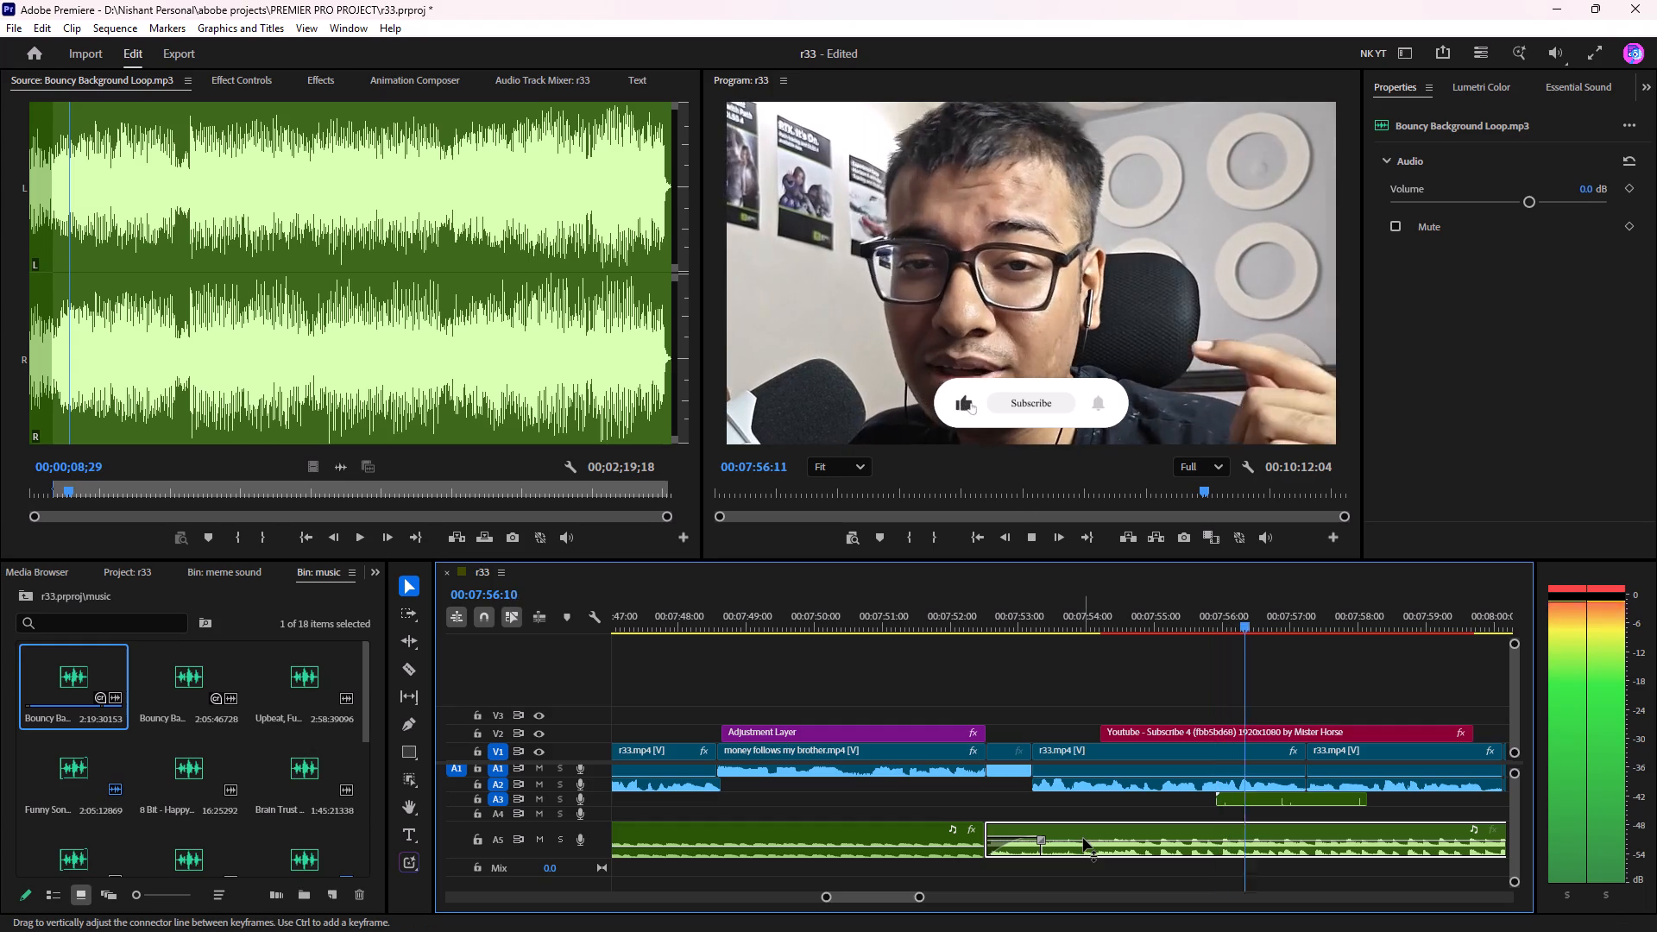
{"action": "left_click", "coordinate": [1083, 838]}
{"action": "key", "text": "space"}
{"action": "left_click_drag", "start_coordinate": [1529, 202], "coordinate": [1496, 224]}
{"action": "left_click", "coordinate": [970, 608]}
{"action": "key", "text": "space"}
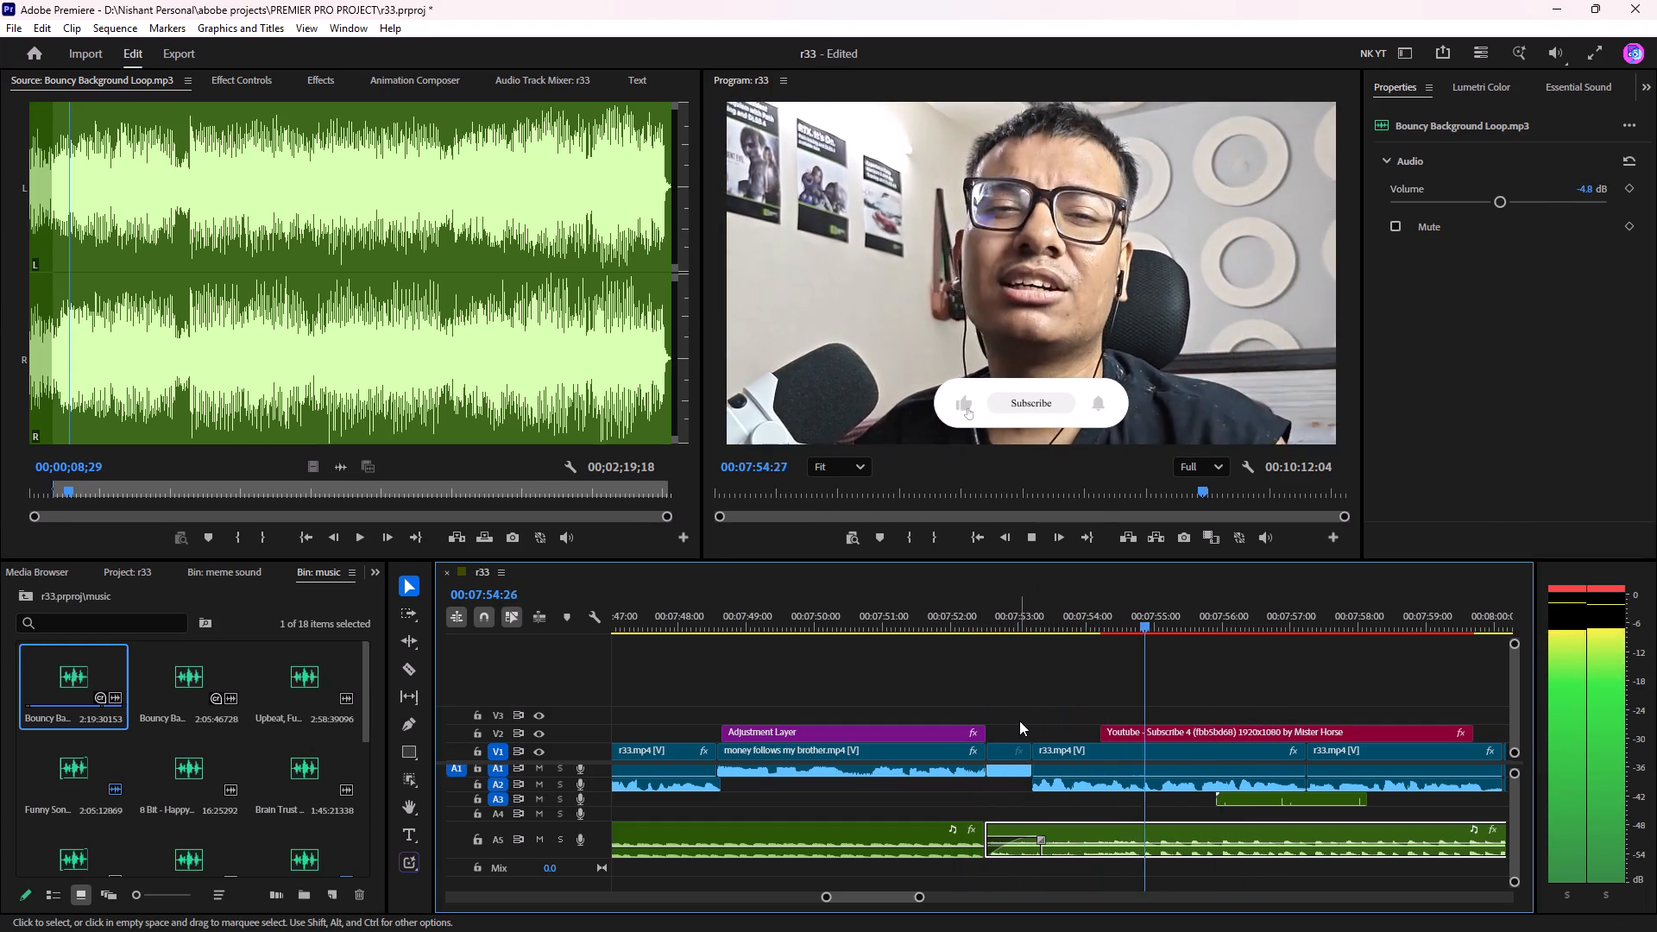
{"action": "scroll", "coordinate": [1174, 746], "scroll_direction": "down", "scroll_amount": 9}
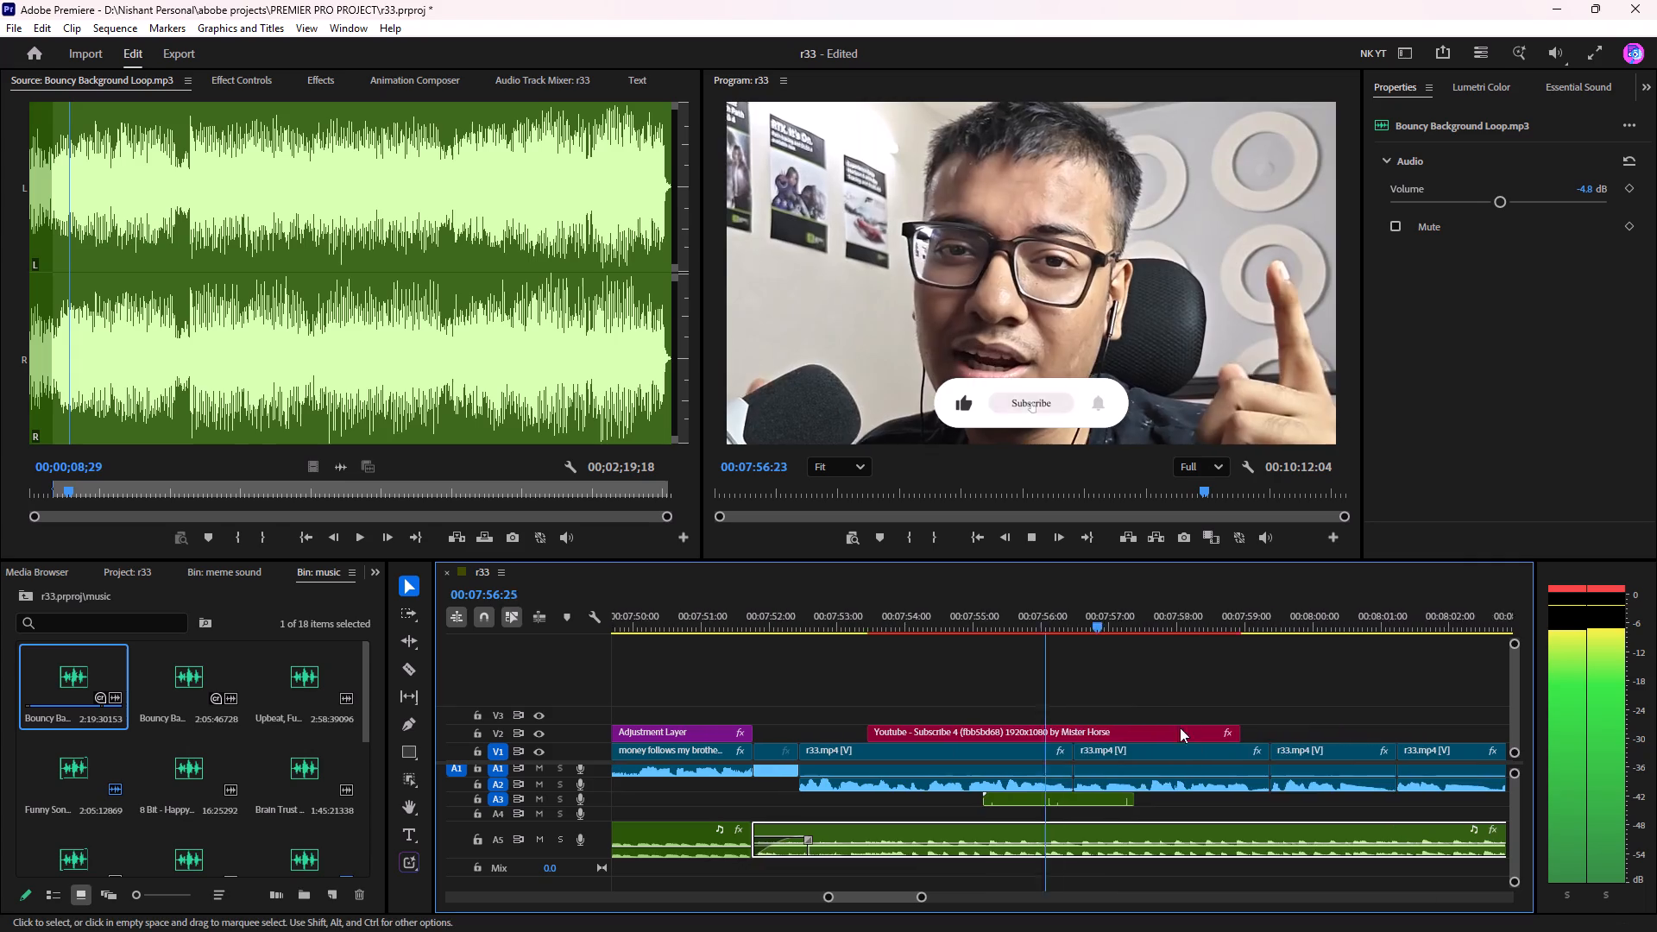
{"action": "left_click_drag", "start_coordinate": [1501, 206], "coordinate": [1481, 206]}
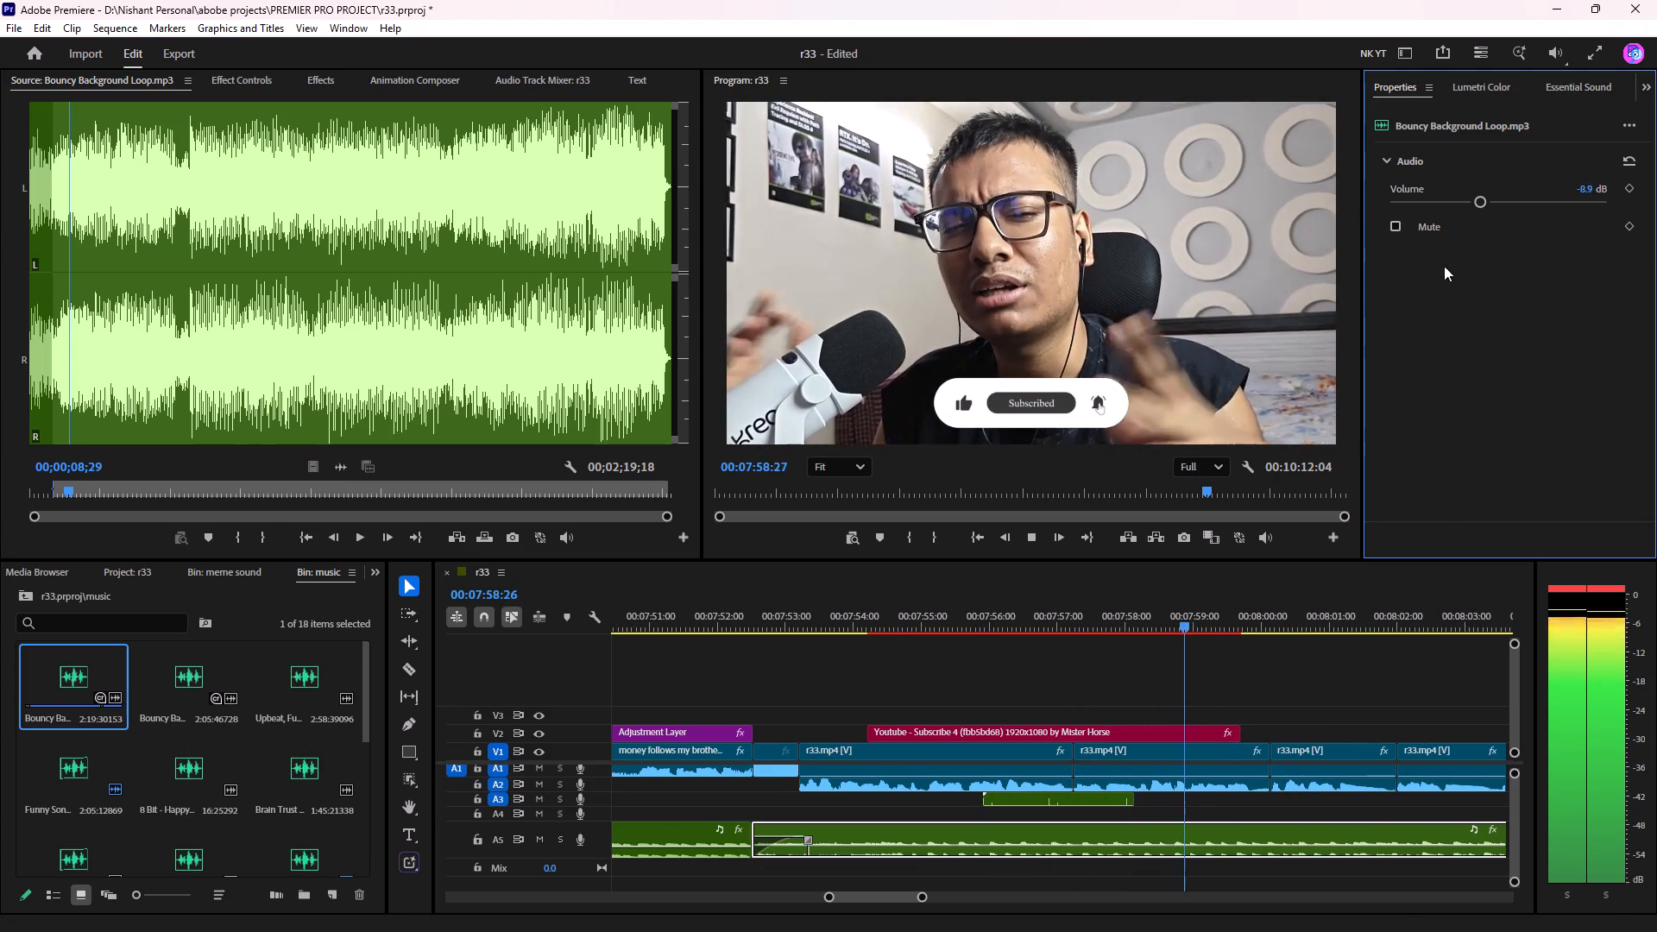
{"action": "left_click_drag", "start_coordinate": [1473, 205], "coordinate": [1465, 207]}
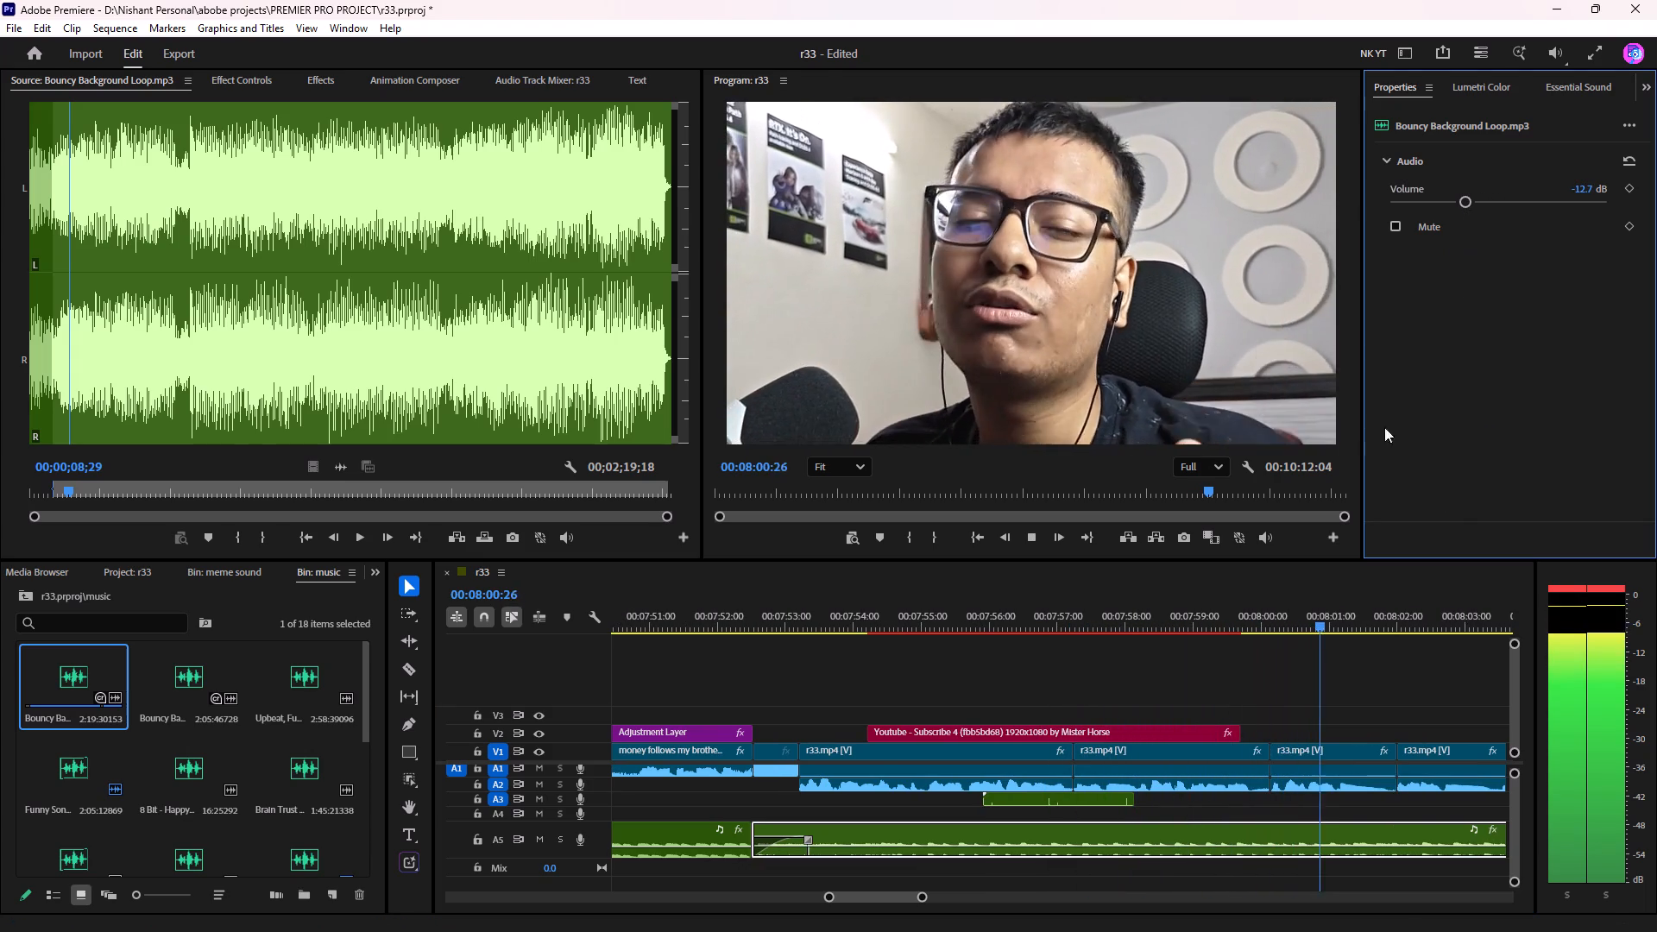
Play past the video's end, cut the A5 music at 00:08:09:13 and delete the remainder after the cut.
{"action": "scroll", "coordinate": [1233, 645], "scroll_direction": "down", "scroll_amount": 12}
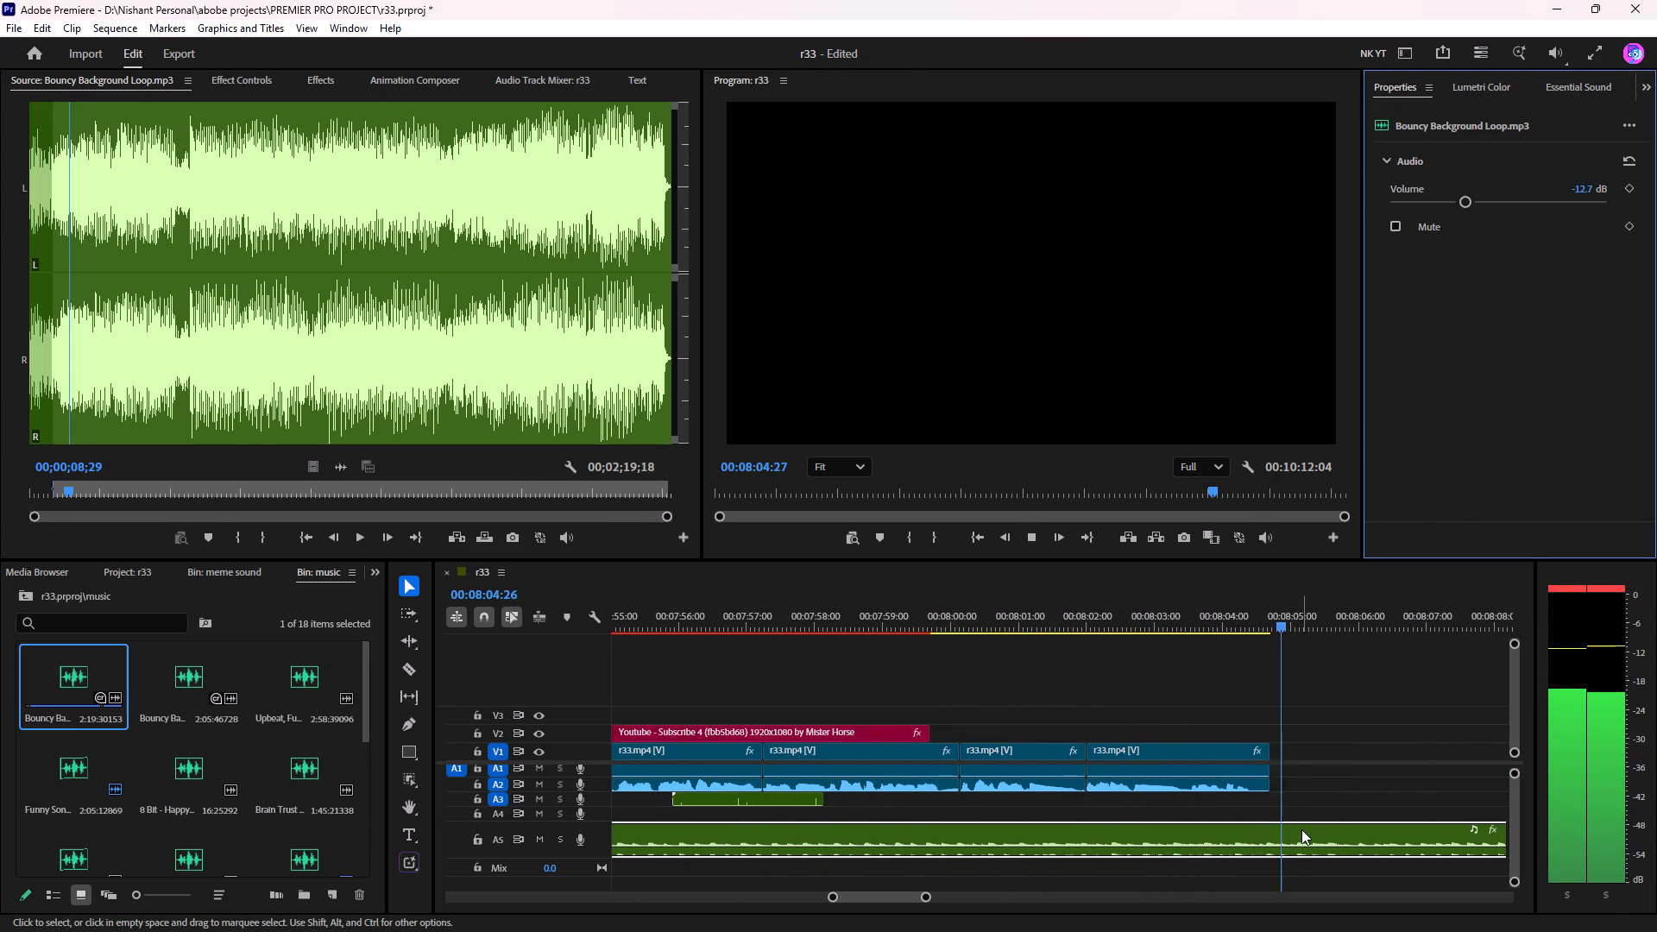
{"action": "key", "text": "space"}
{"action": "key", "text": "space"}
{"action": "scroll", "coordinate": [1305, 753], "scroll_direction": "down", "scroll_amount": 8}
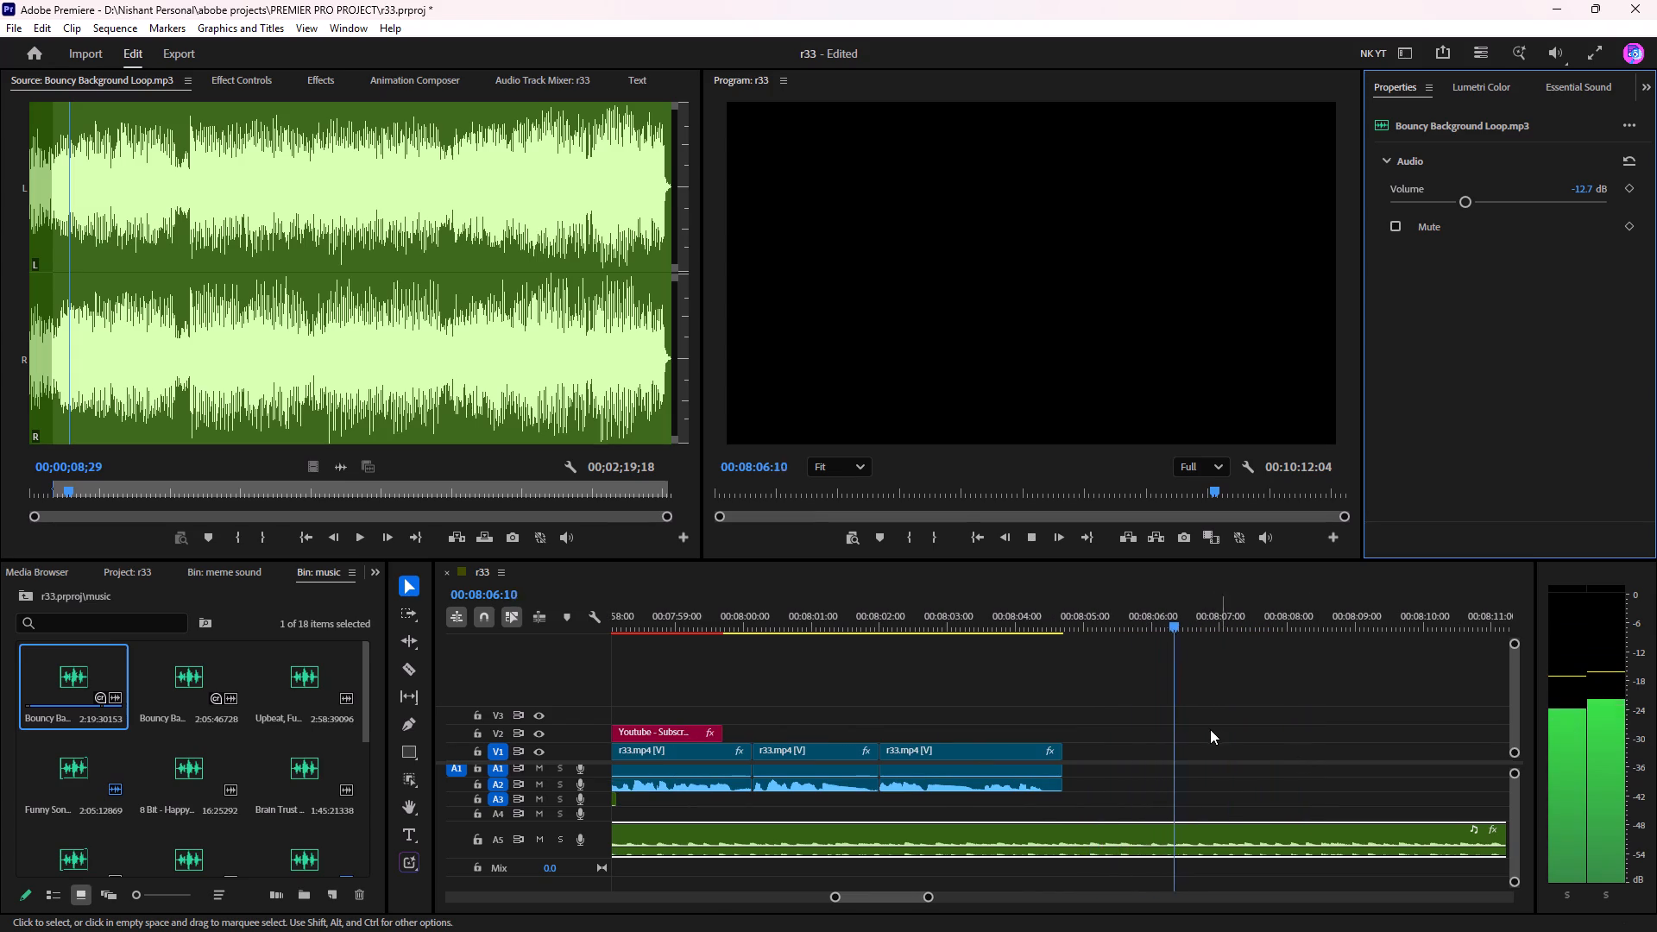
{"action": "scroll", "coordinate": [1209, 728], "scroll_direction": "down", "scroll_amount": 5}
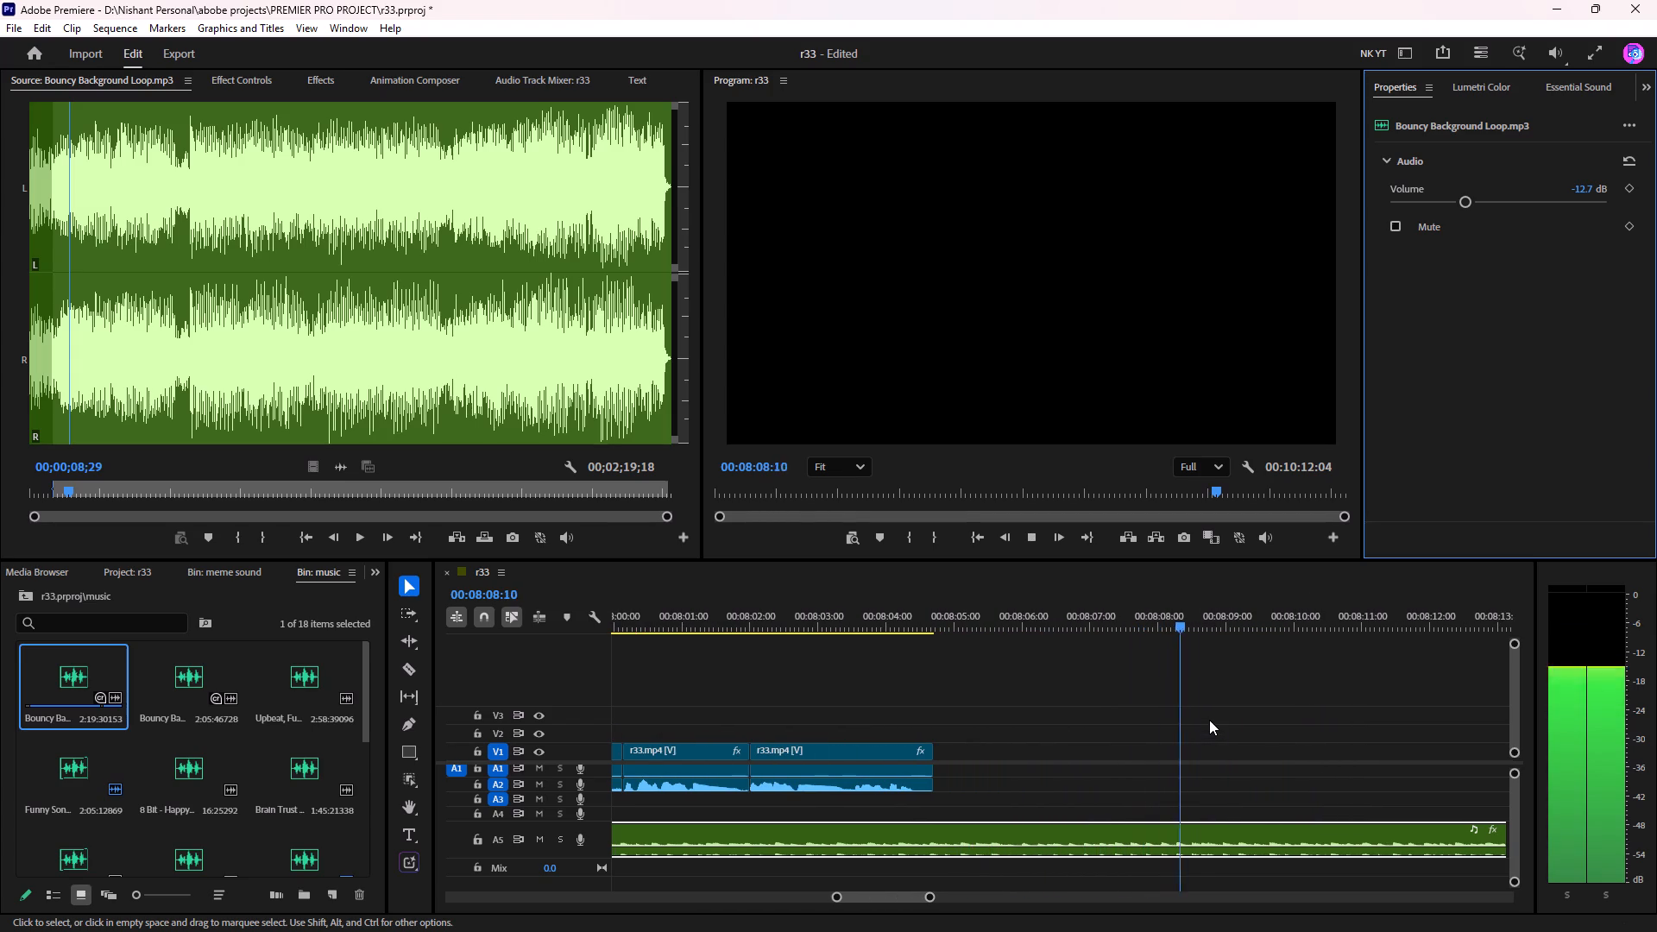
{"action": "key", "text": "space"}
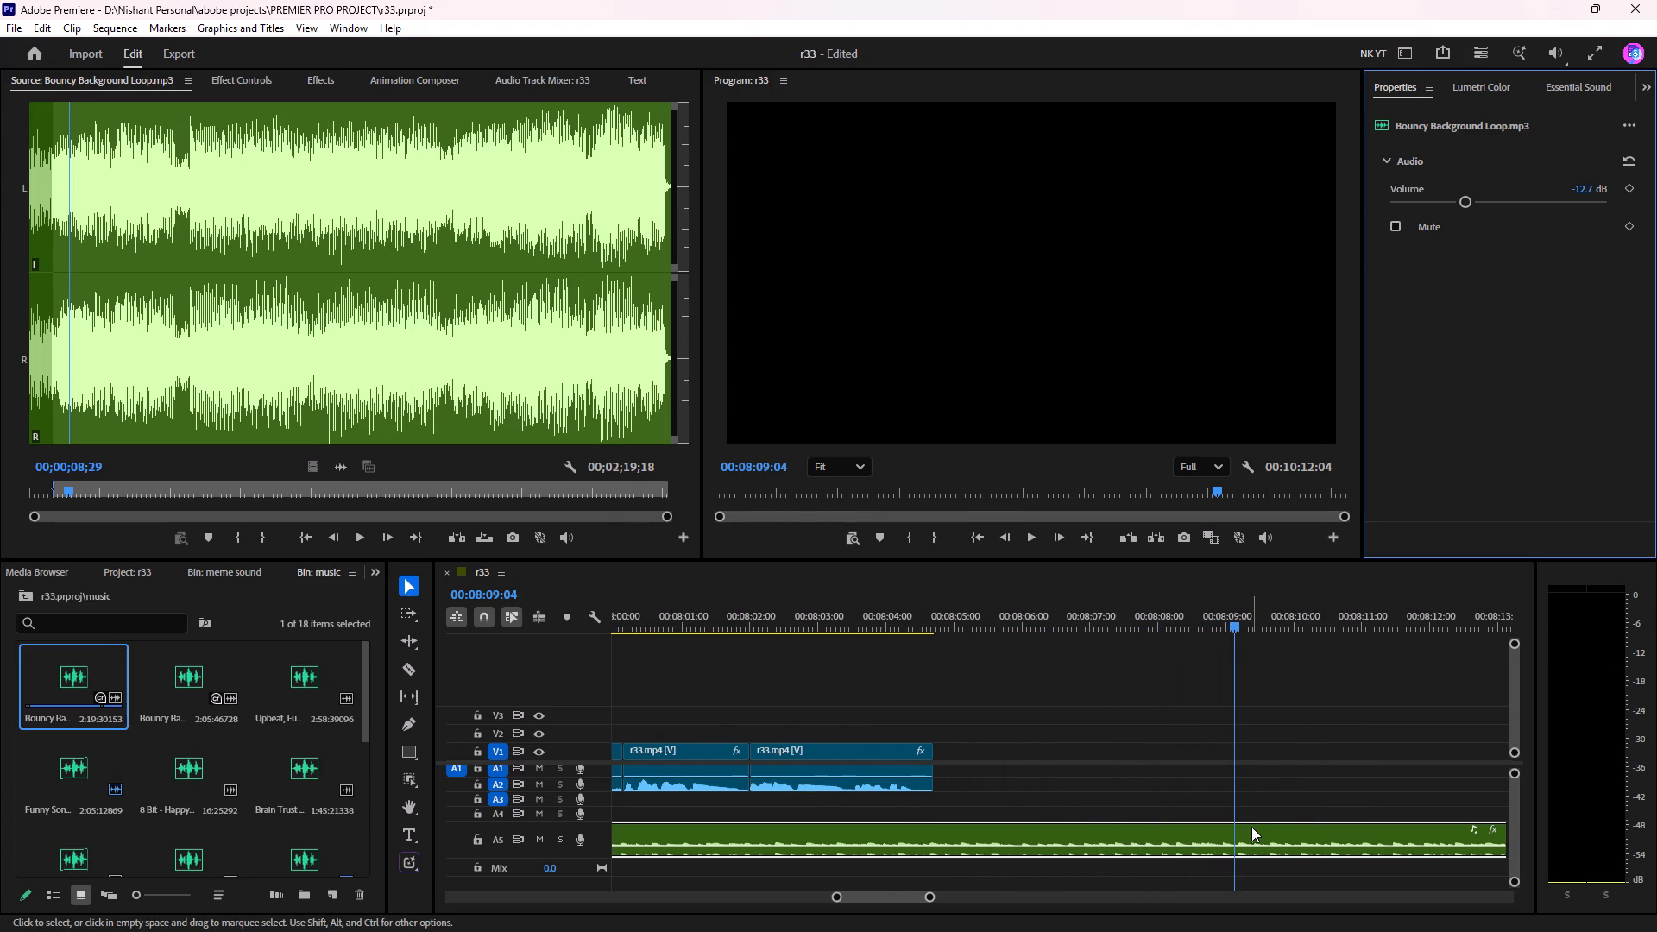
{"action": "left_click", "coordinate": [1251, 829]}
{"action": "key", "text": "space"}
{"action": "key", "text": "space"}
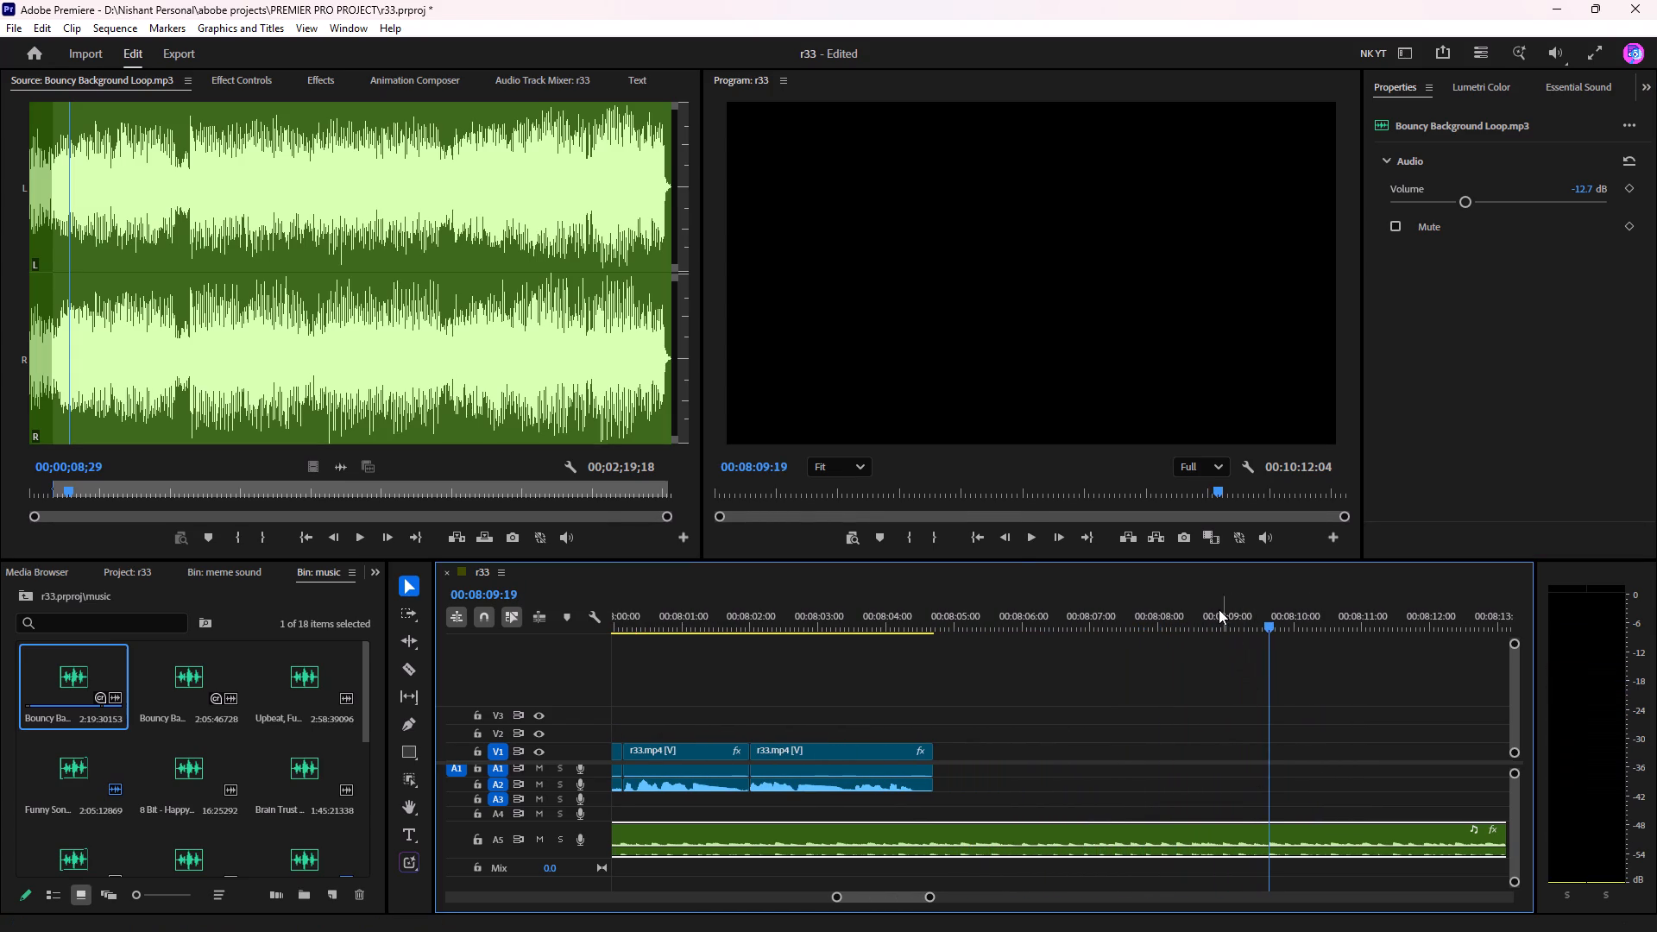
{"action": "left_click", "coordinate": [1219, 609]}
{"action": "key", "text": "space"}
{"action": "key", "text": "space"}
{"action": "left_click", "coordinate": [1273, 829]}
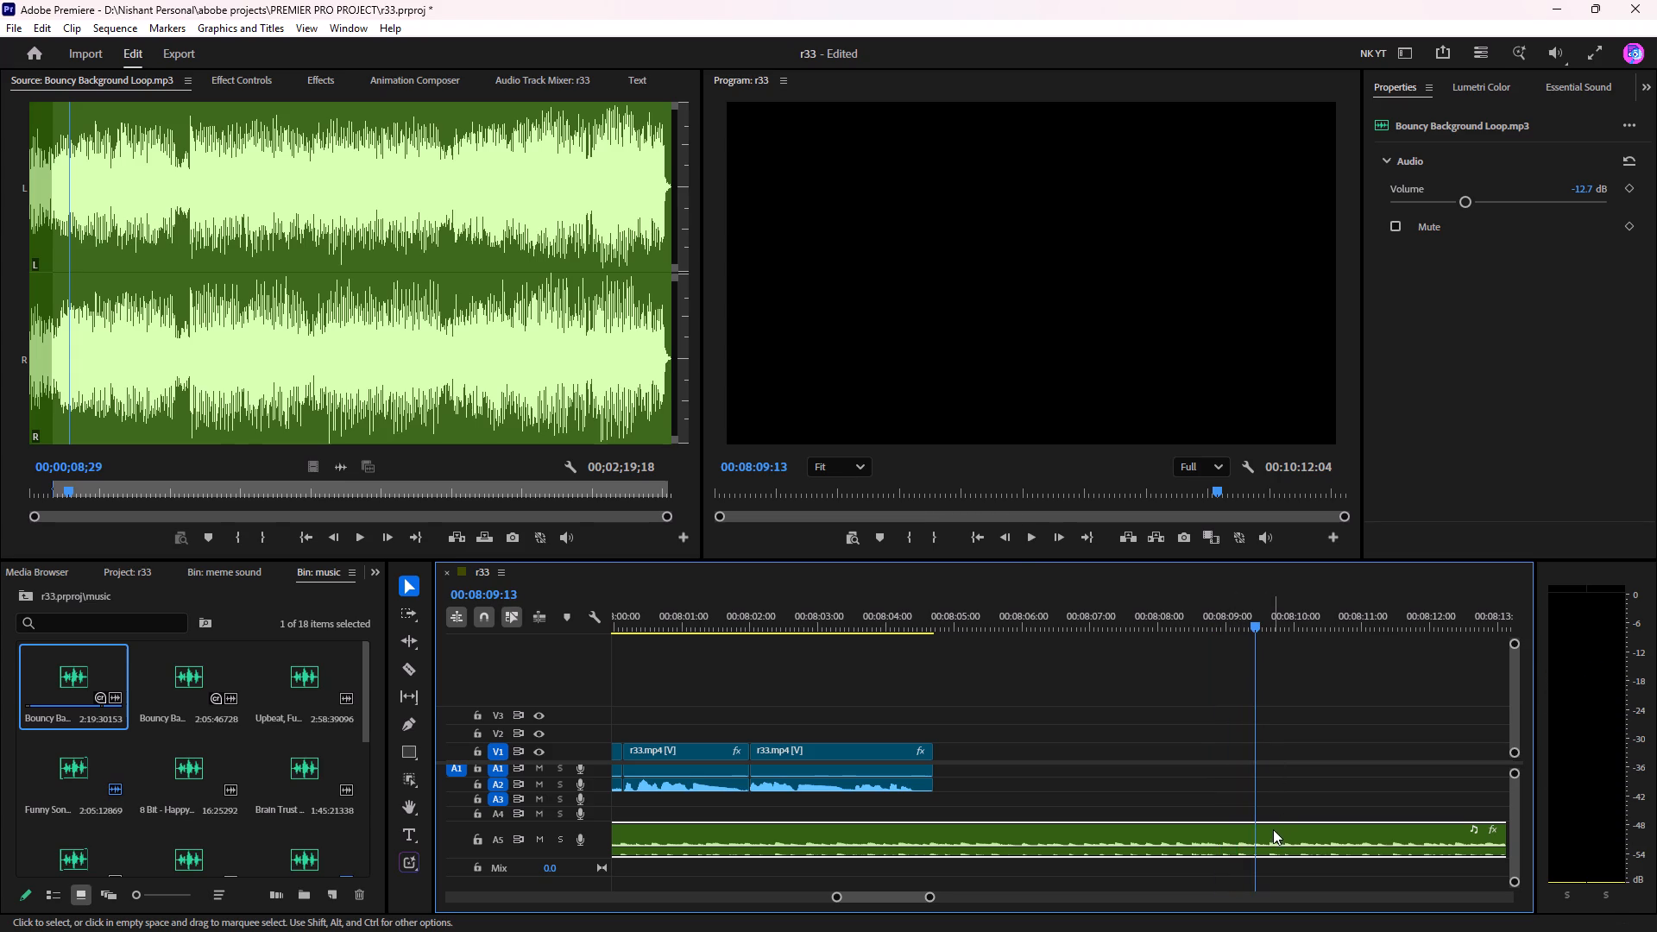
{"action": "key", "text": "ctrl+k"}
{"action": "left_click", "coordinate": [1333, 847]}
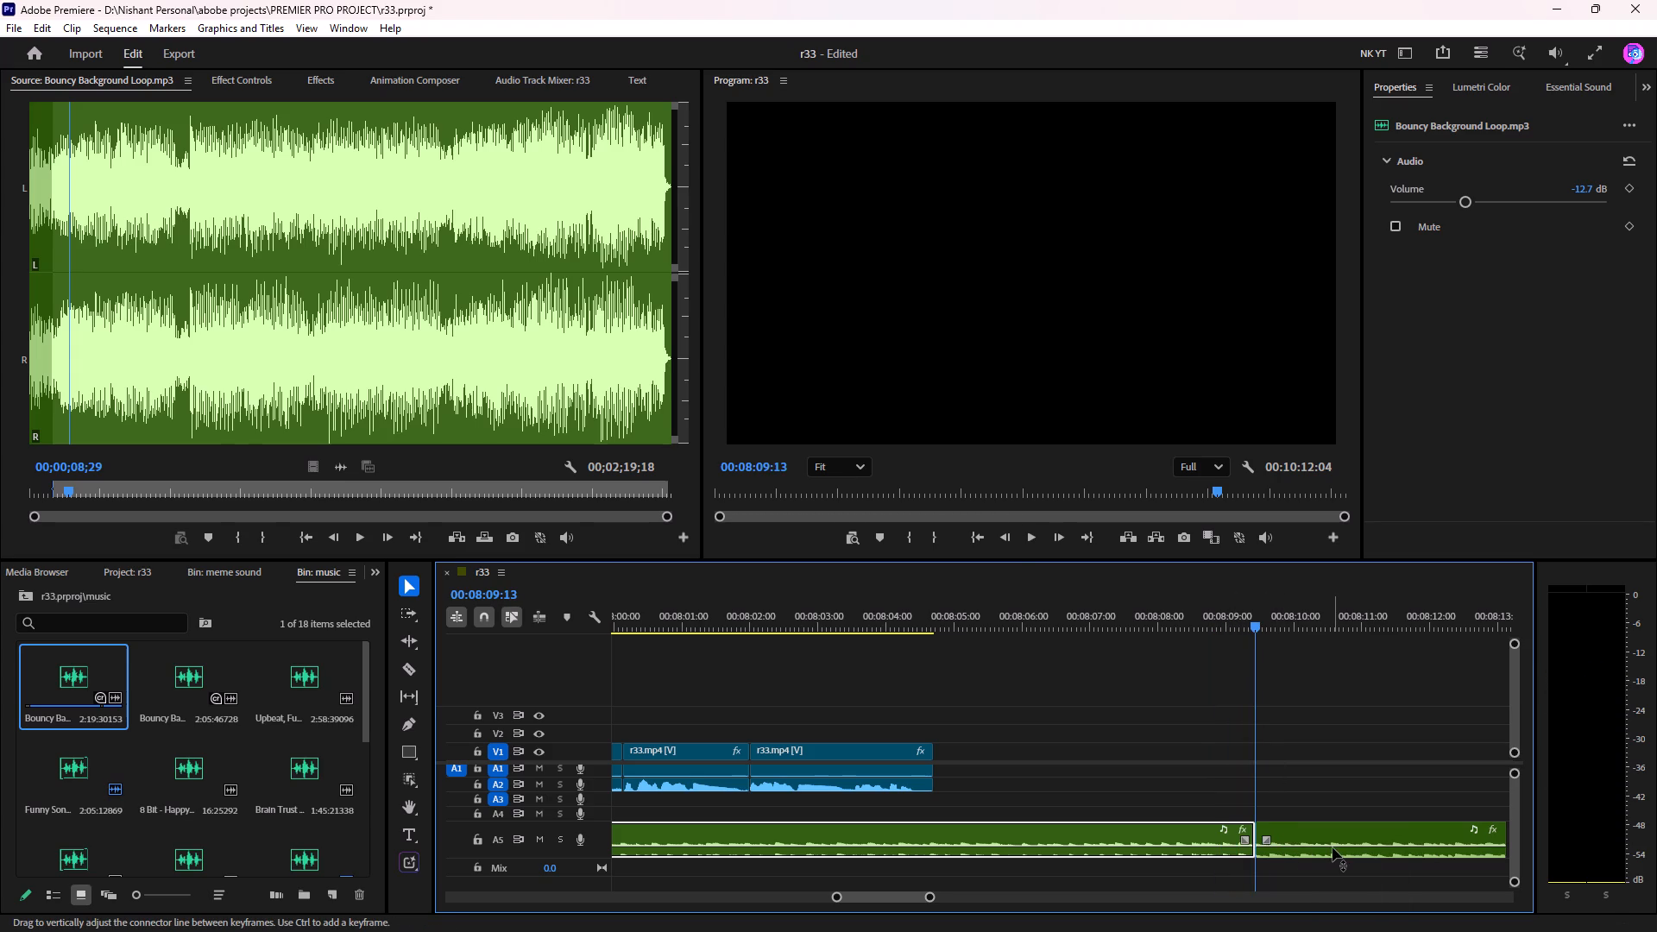
{"action": "key", "text": "Delete"}
Listen to the music's ending, trim the A5 clip's end to 00:08:09:09 and replay the ending.
{"action": "left_click", "coordinate": [1179, 604]}
{"action": "key", "text": "space"}
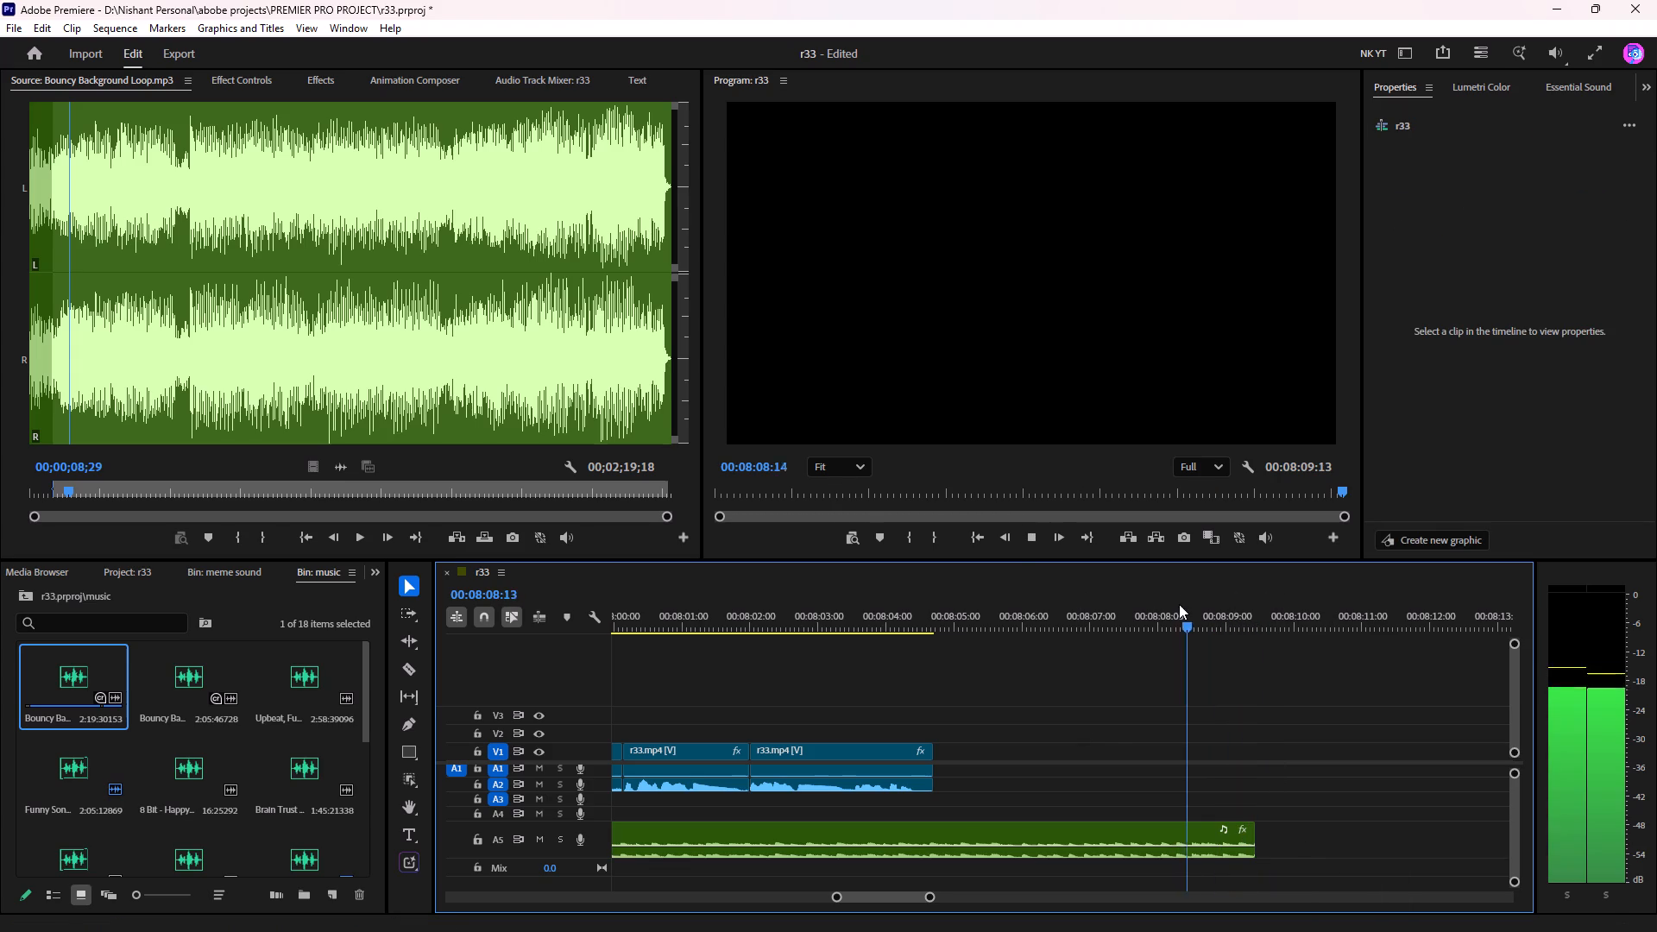
{"action": "left_click_drag", "start_coordinate": [1240, 636], "coordinate": [1232, 633]}
{"action": "left_click", "coordinate": [1213, 603]}
{"action": "key", "text": "space"}
{"action": "key", "text": "space"}
{"action": "key", "text": "space"}
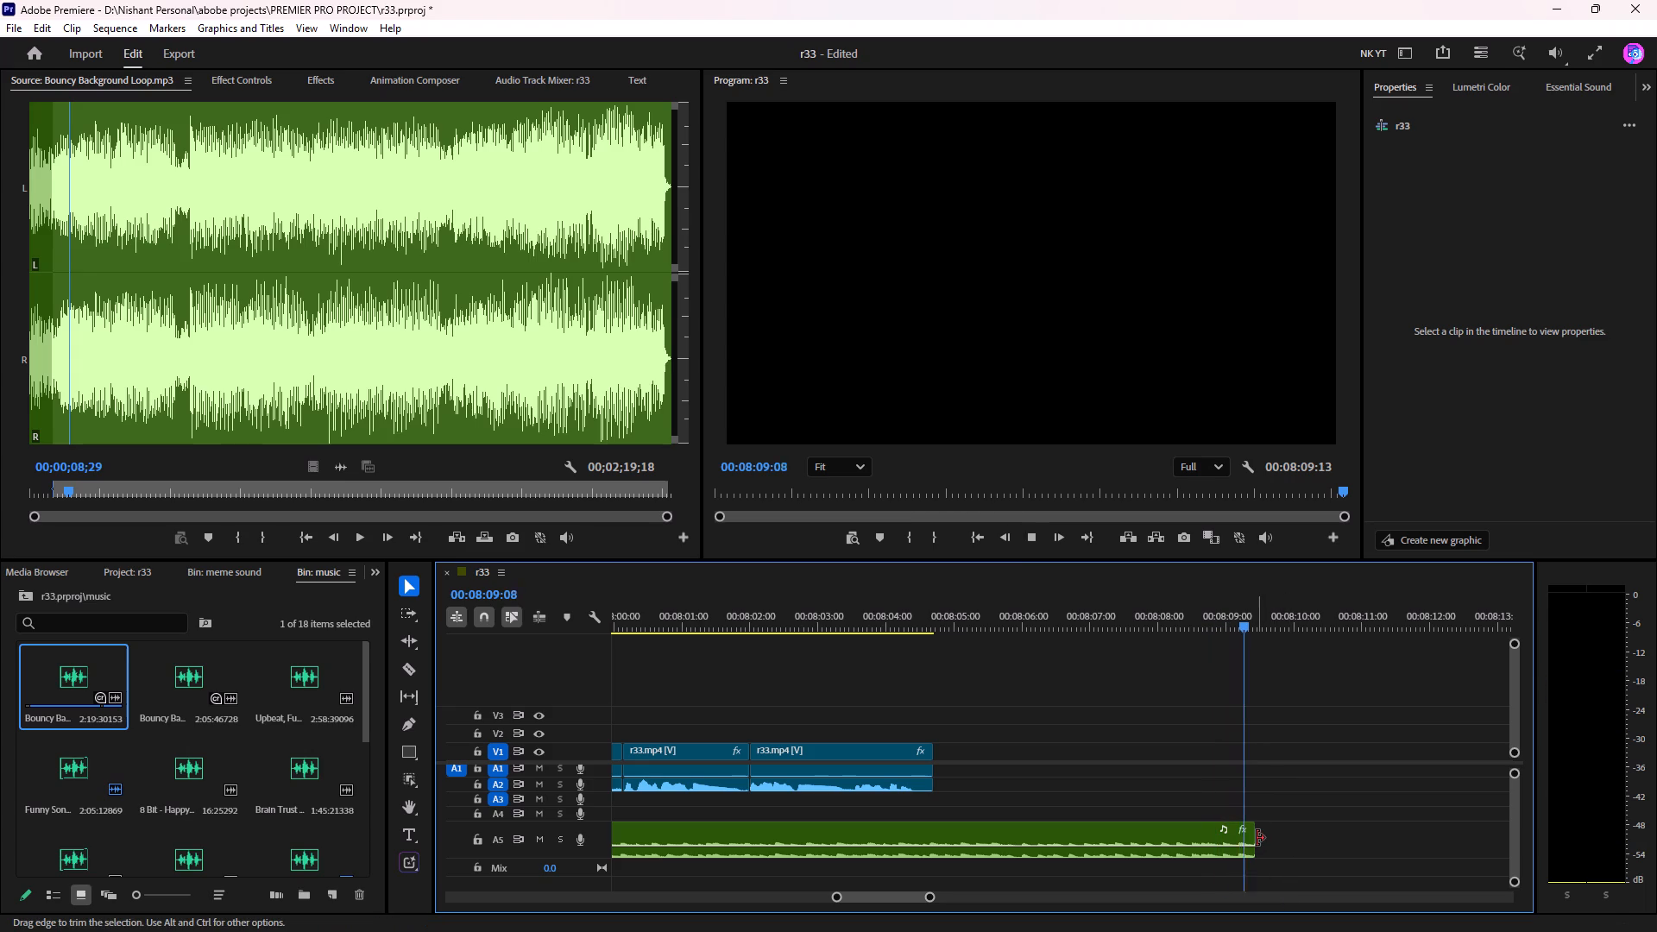
{"action": "key", "text": "space"}
{"action": "left_click_drag", "start_coordinate": [1256, 834], "coordinate": [1247, 841]}
{"action": "left_click", "coordinate": [1111, 605]}
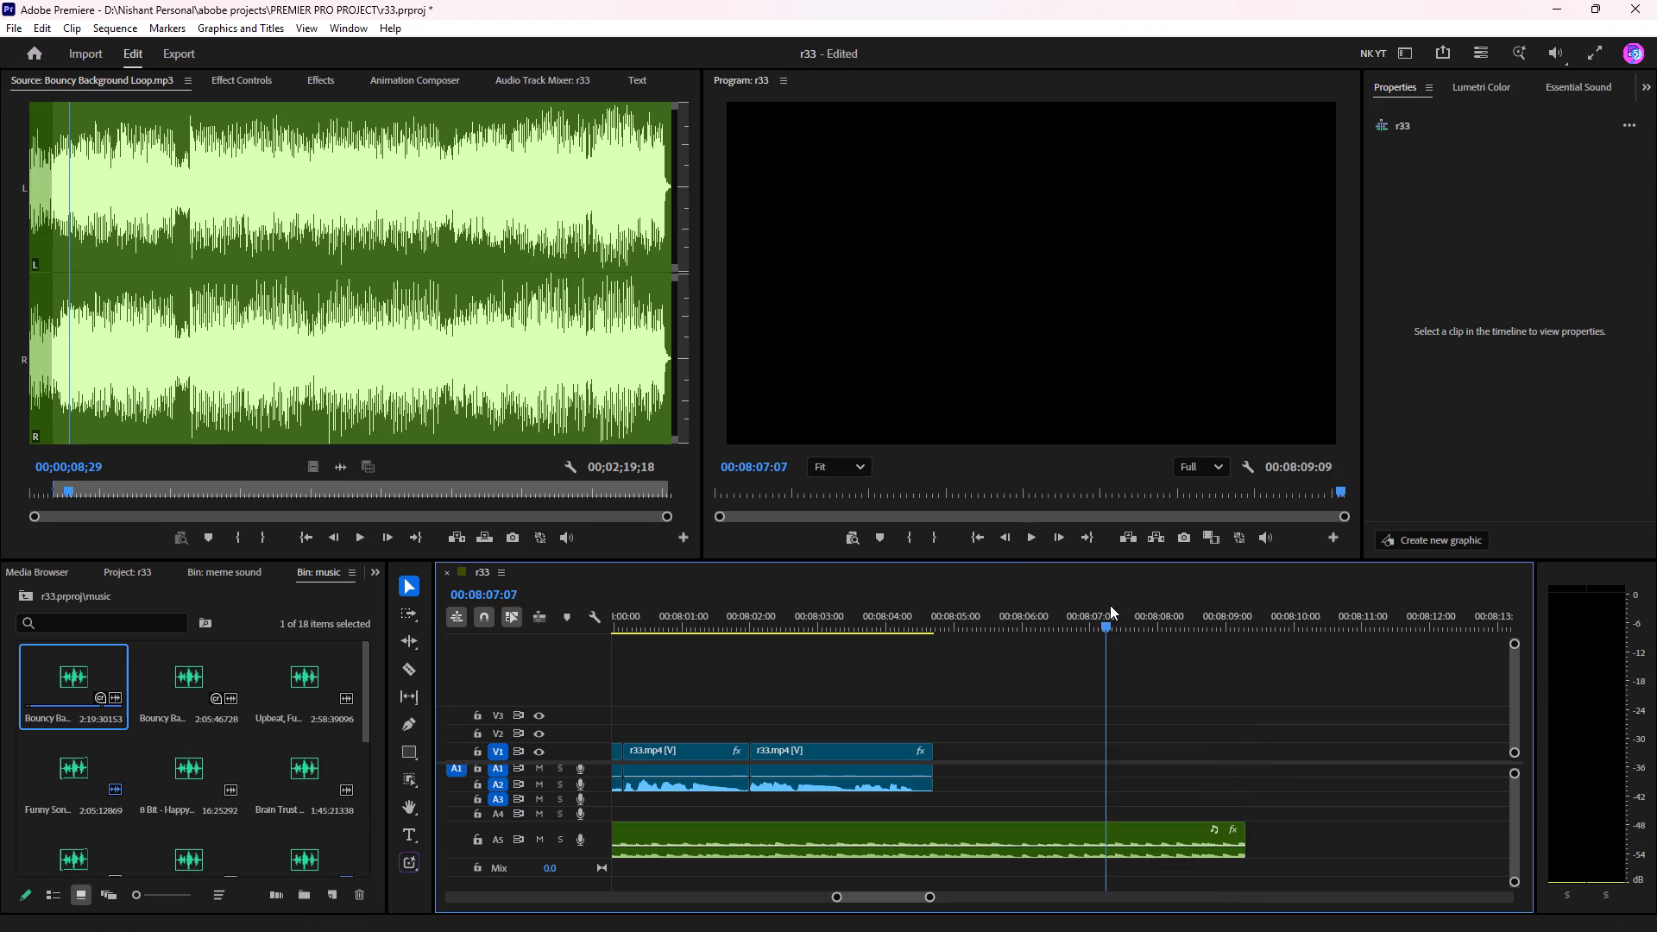
{"action": "key", "text": "space"}
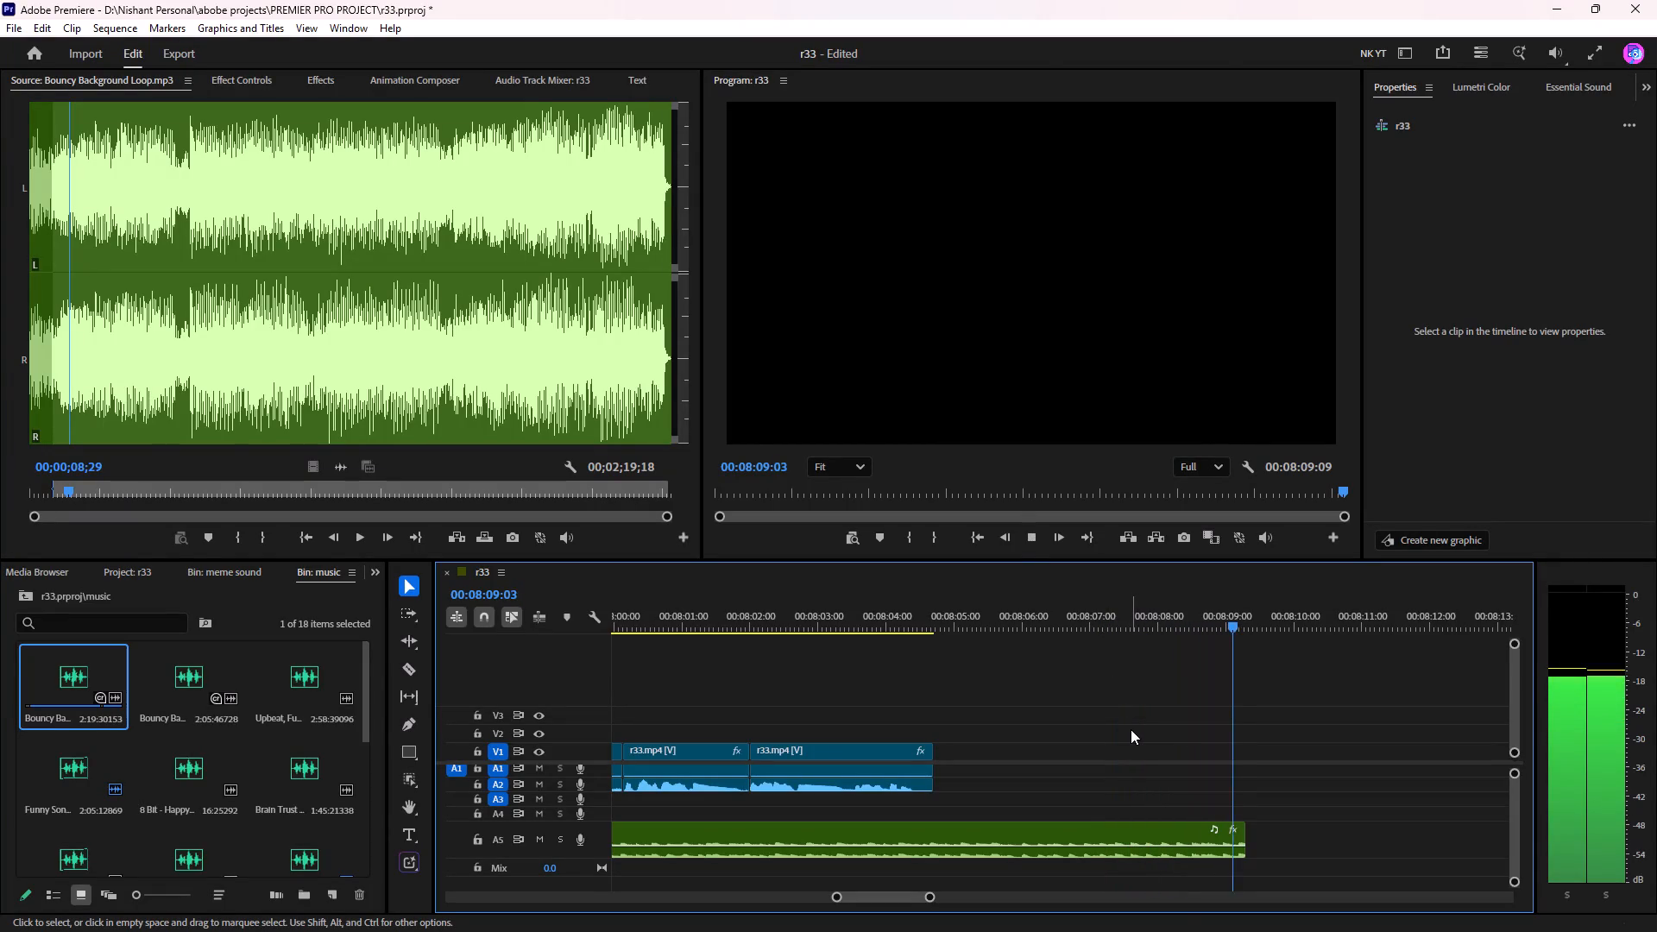
{"action": "left_click", "coordinate": [1228, 616]}
{"action": "left_click", "coordinate": [1203, 634]}
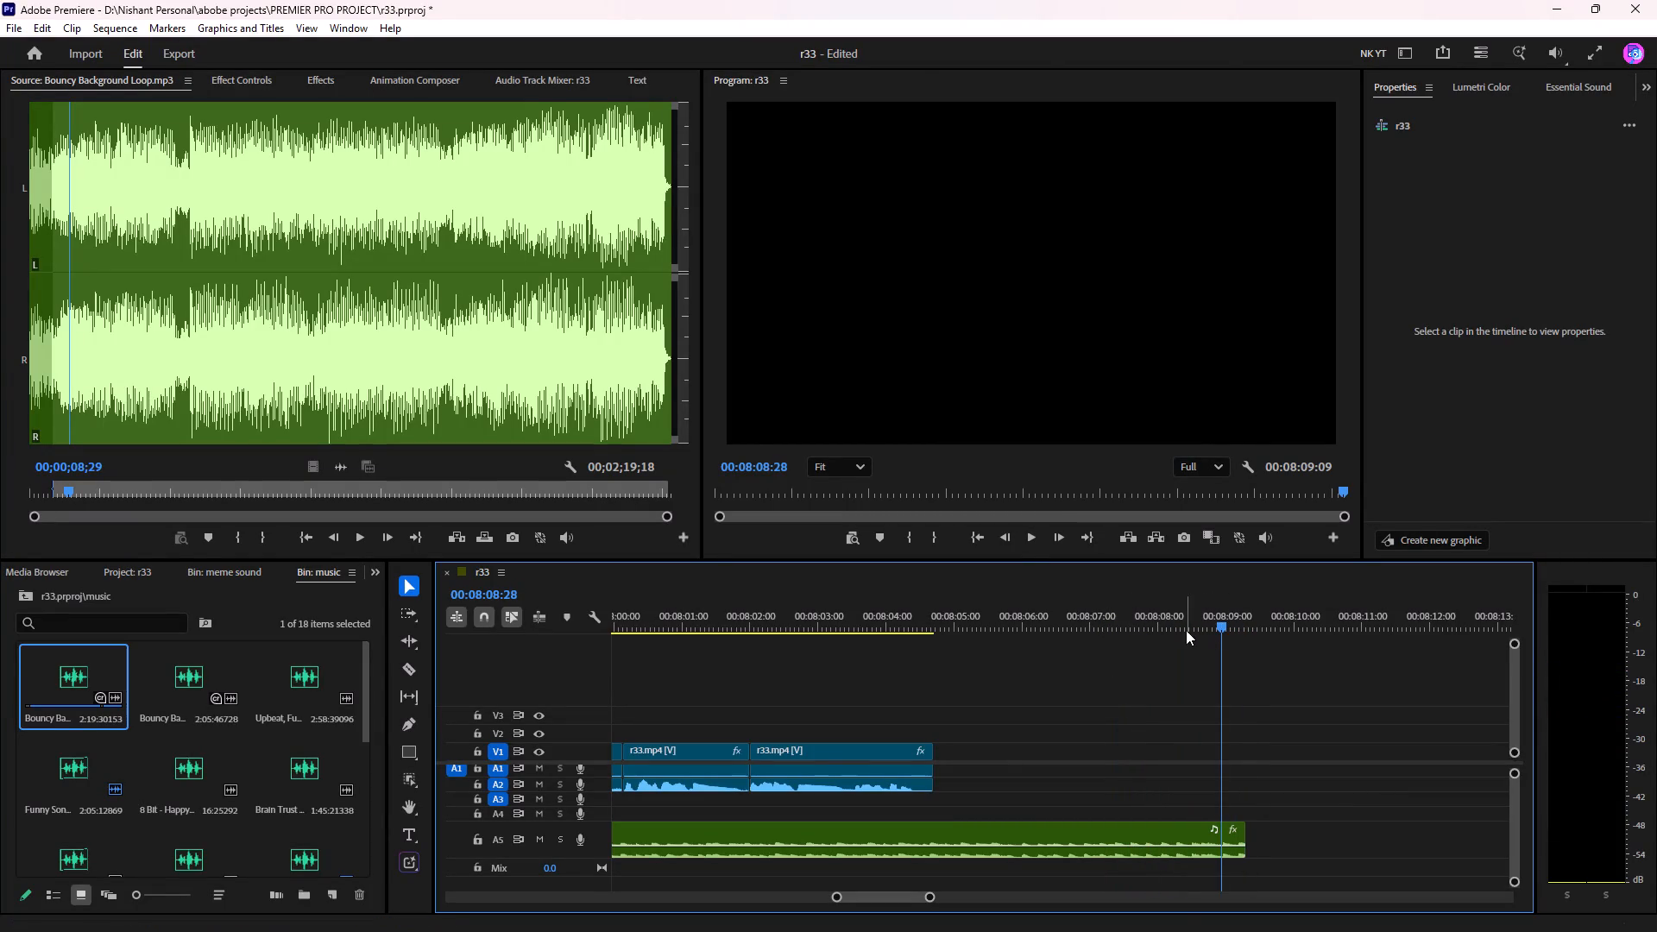
Play back the change between the two A5 music tracks from the money follows my brother.mp4 insert through the sequence's end.
{"action": "left_click_drag", "start_coordinate": [1162, 622], "coordinate": [852, 709]}
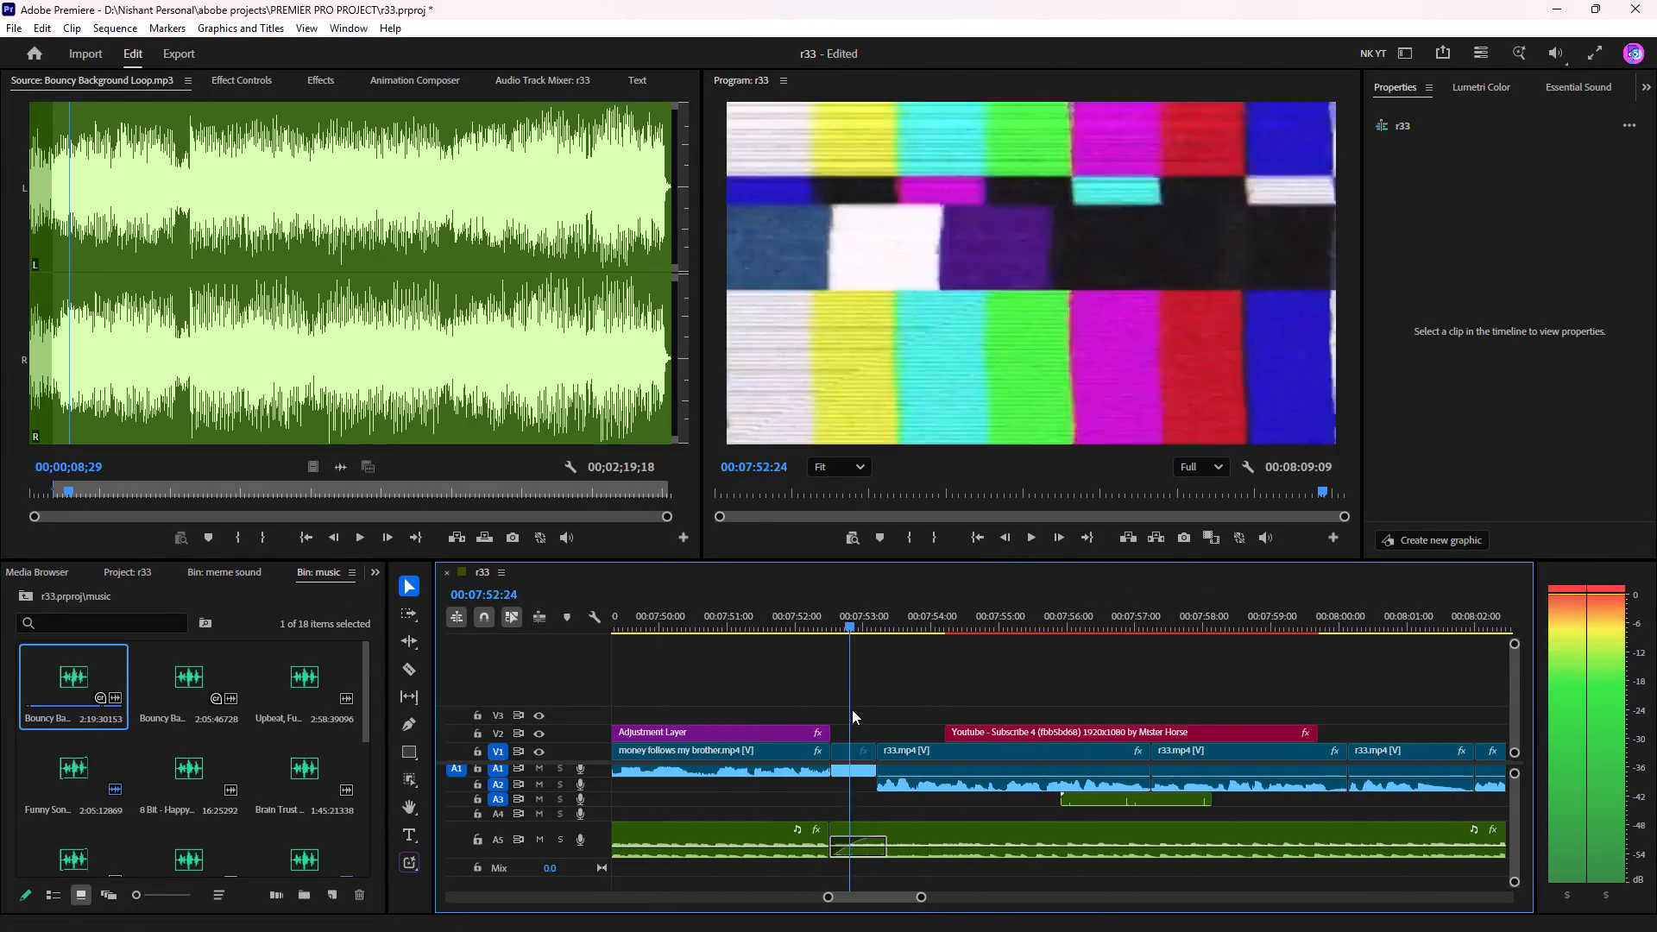
{"action": "left_click_drag", "start_coordinate": [852, 709], "coordinate": [784, 707]}
{"action": "key", "text": "space"}
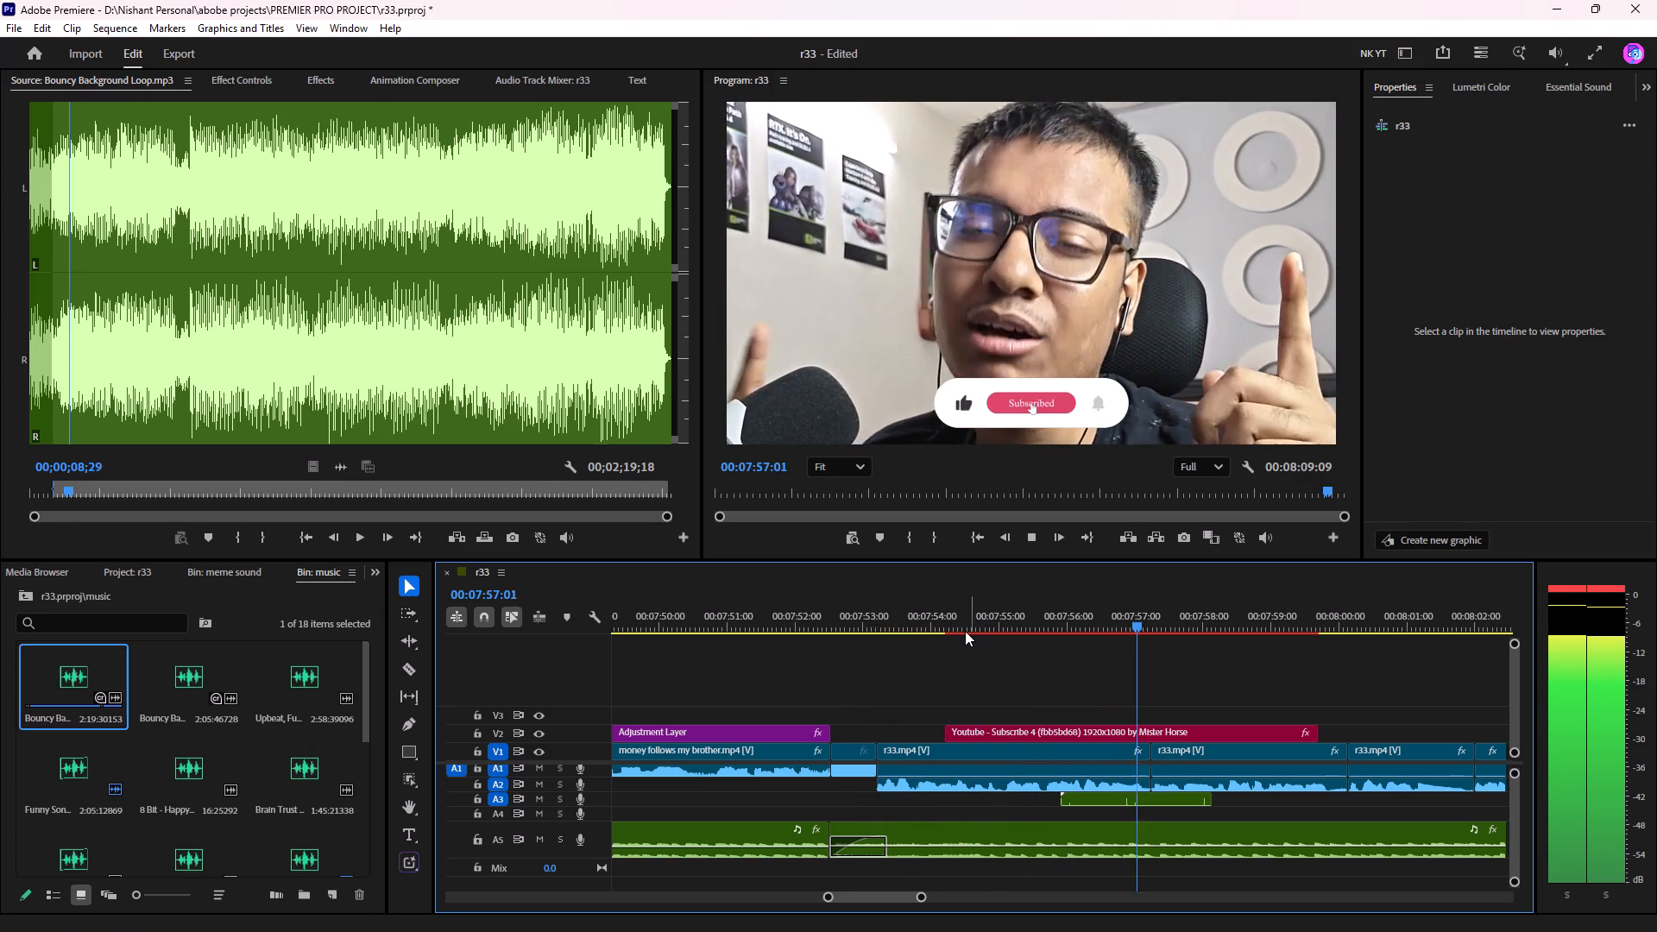
{"action": "left_click_drag", "start_coordinate": [960, 602], "coordinate": [1049, 698]}
{"action": "key", "text": "space"}
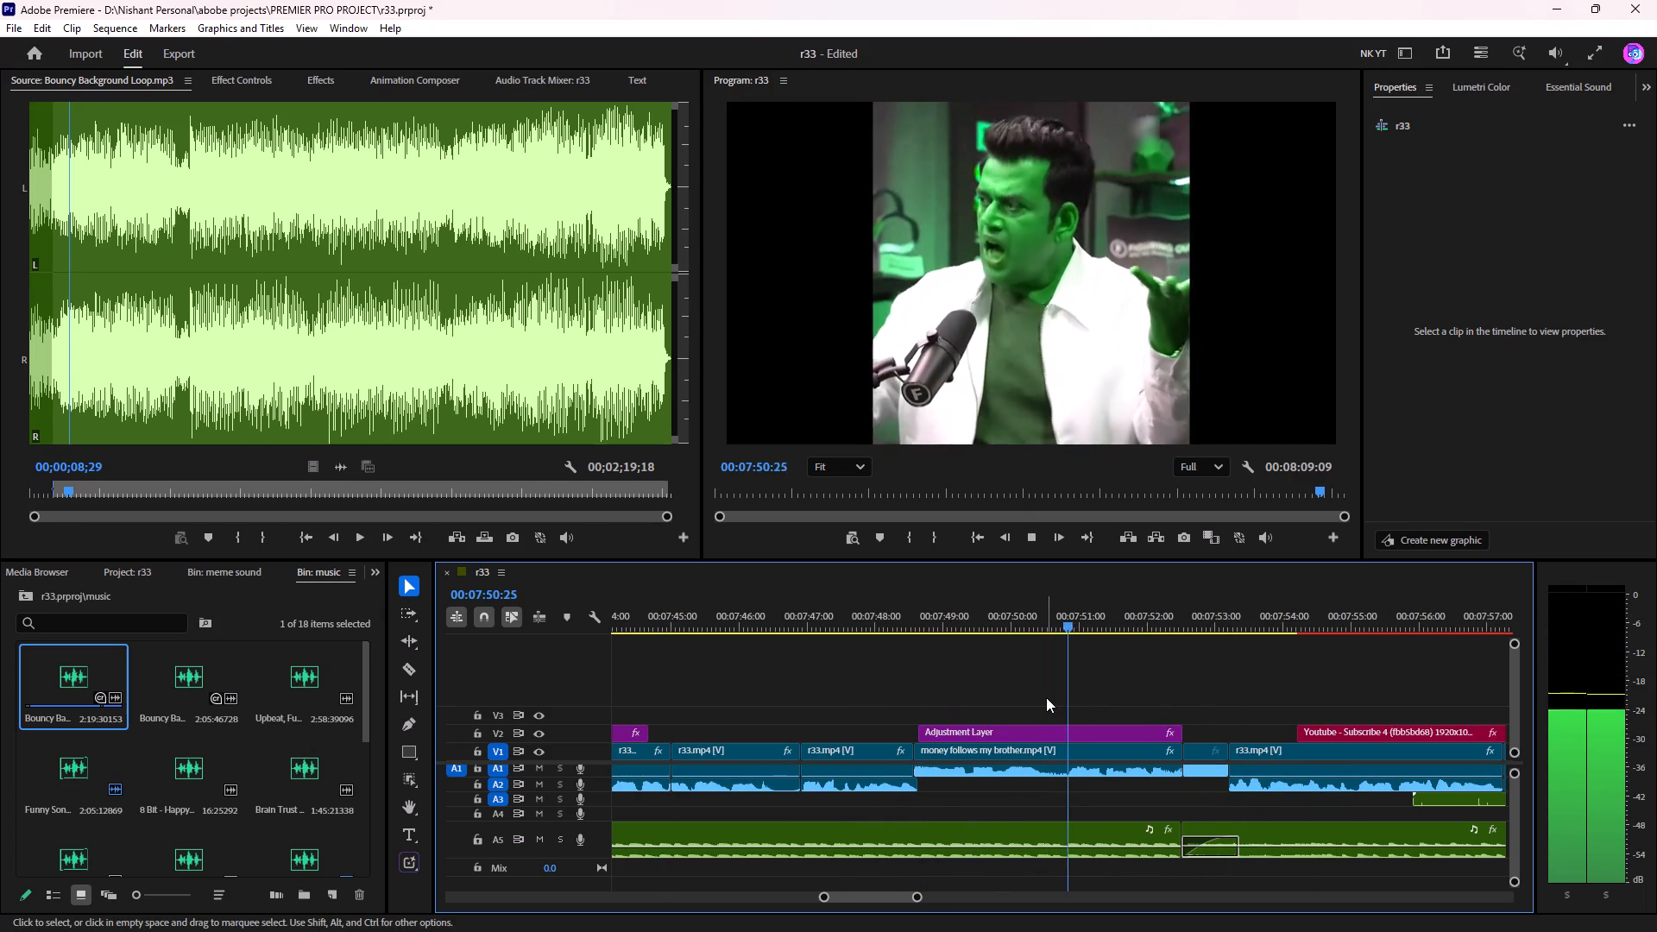
{"action": "scroll", "coordinate": [1043, 696], "scroll_direction": "down", "scroll_amount": 5}
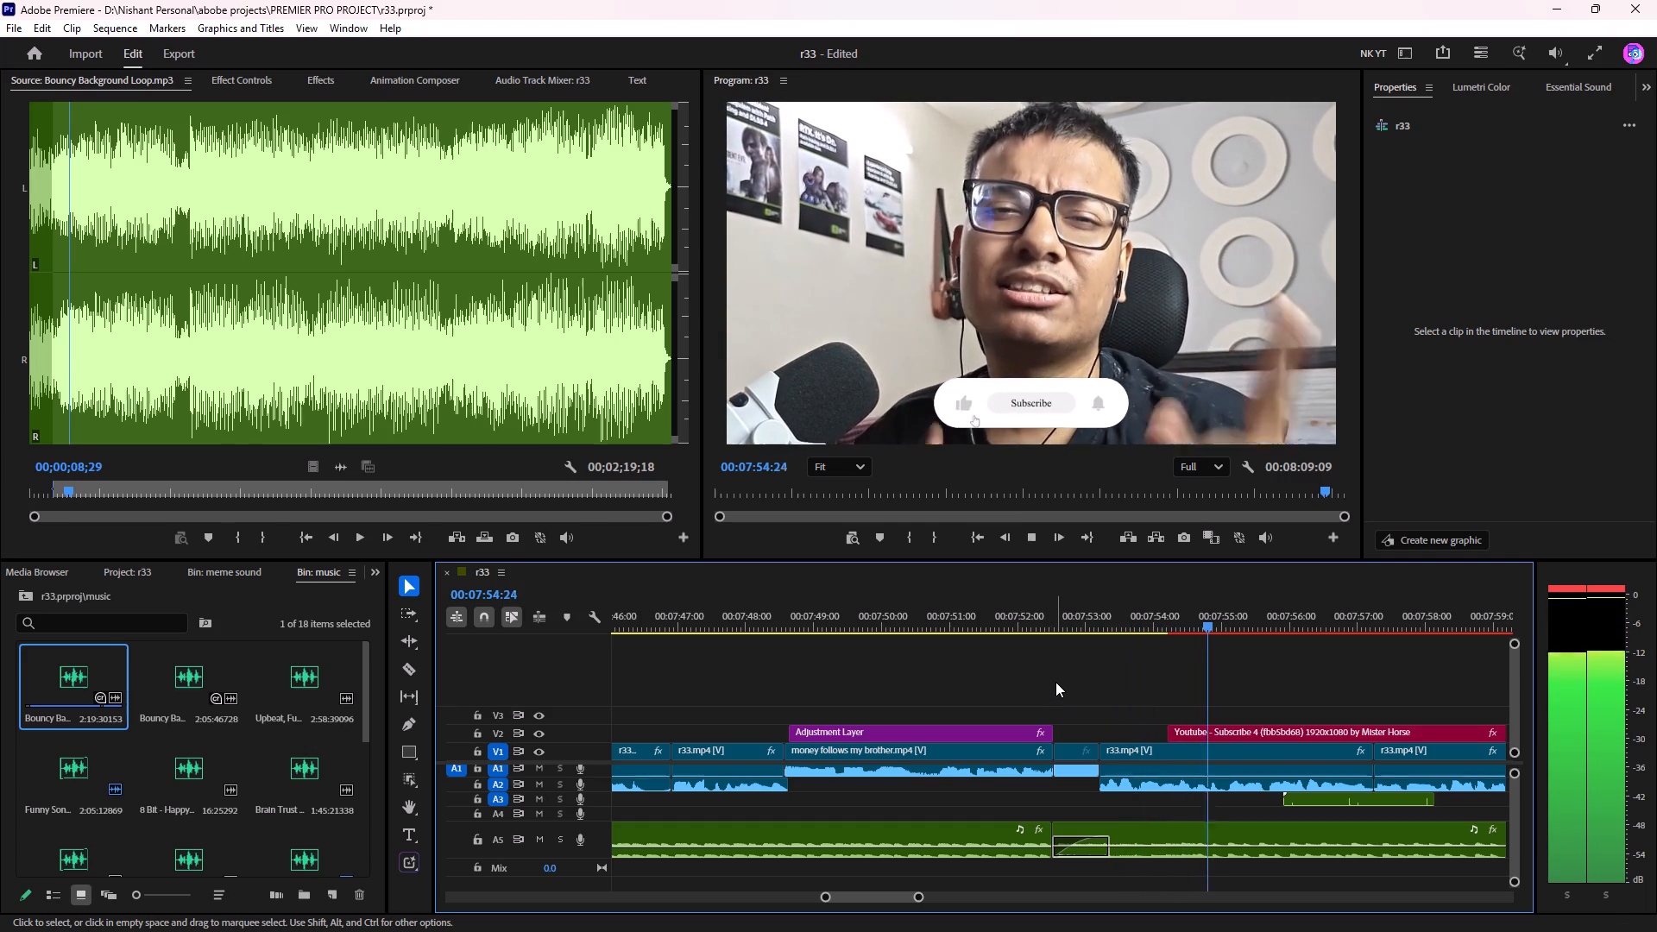
{"action": "key", "text": "space"}
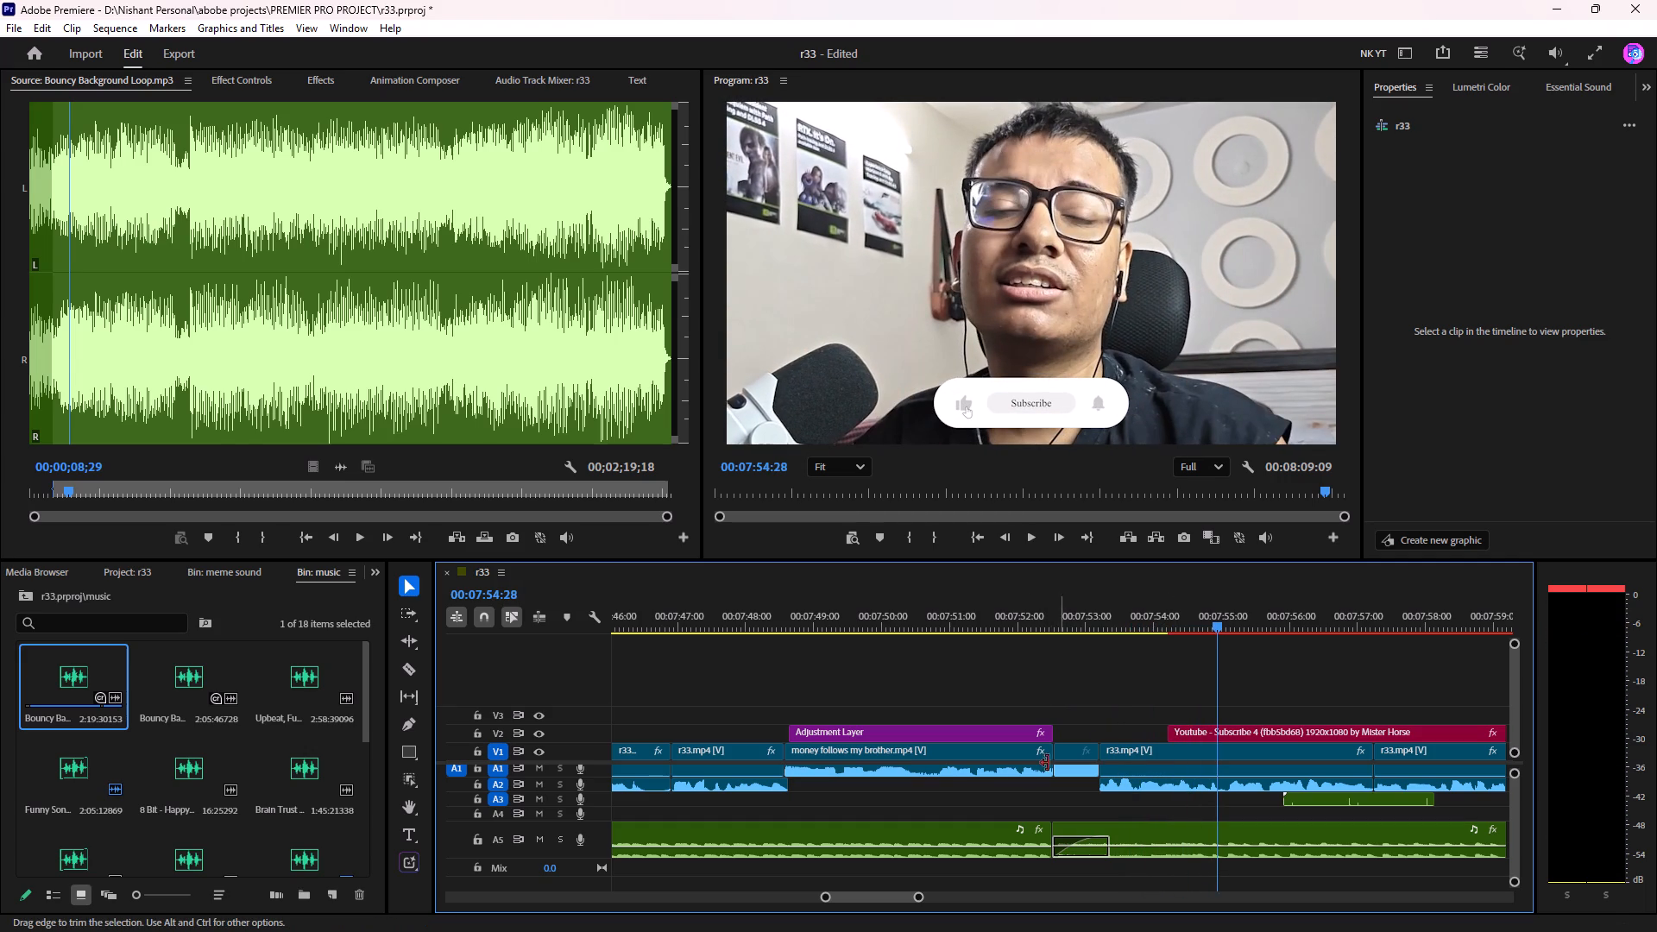
{"action": "left_click", "coordinate": [808, 627]}
{"action": "key", "text": "space"}
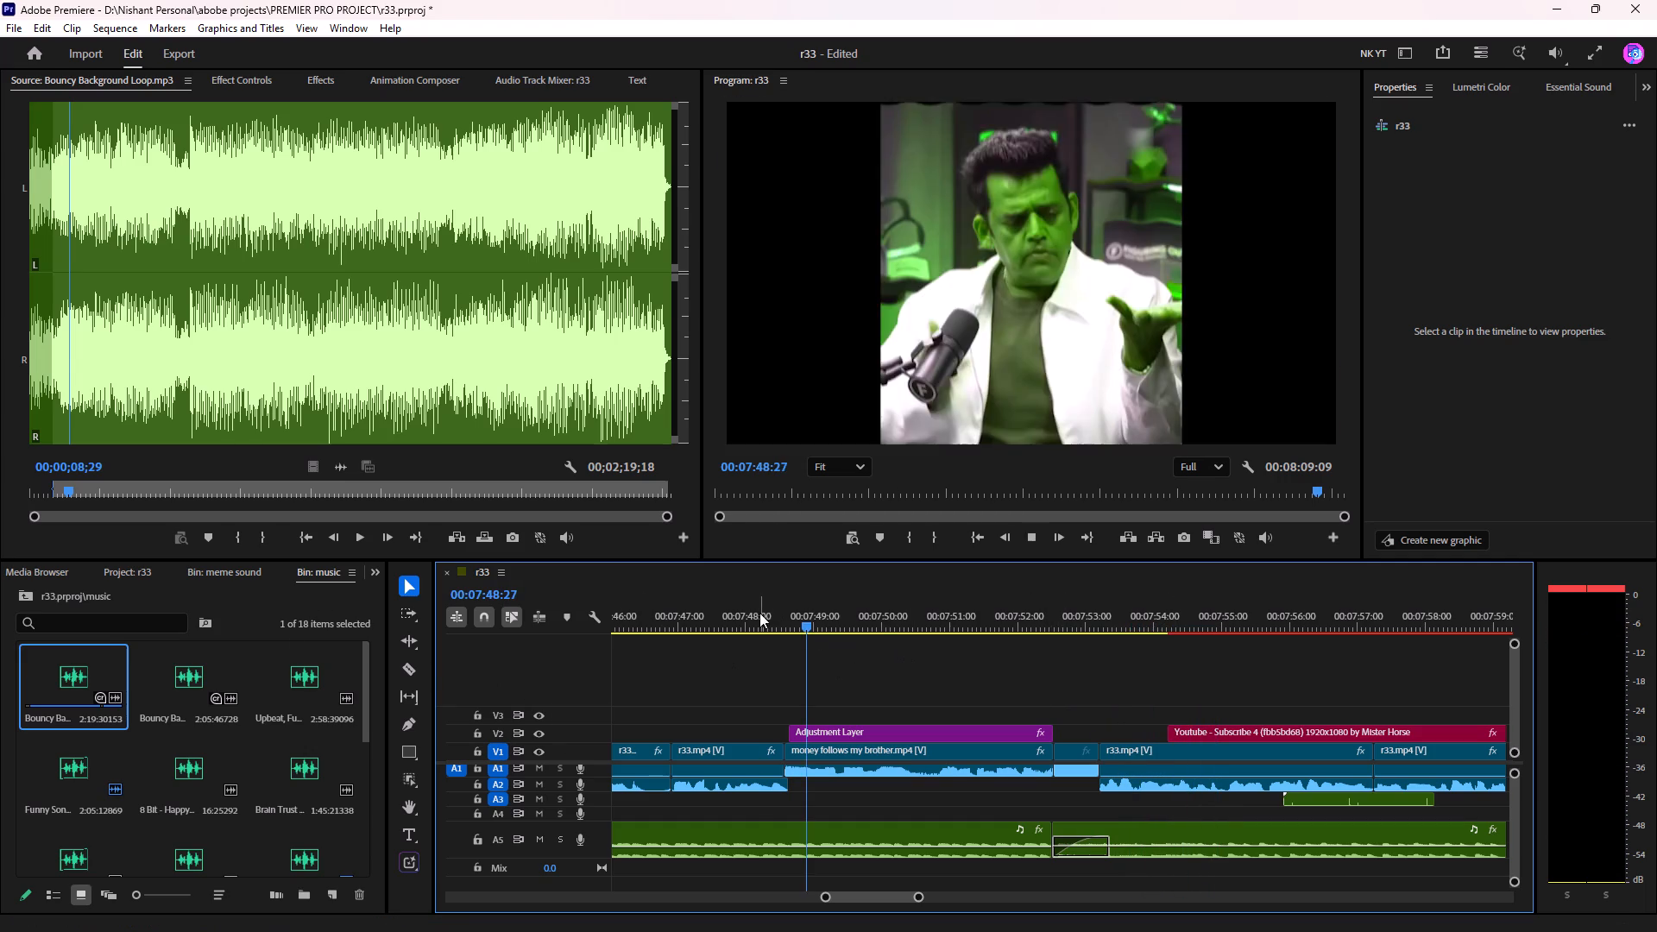
{"action": "left_click", "coordinate": [760, 614]}
{"action": "key", "text": "space"}
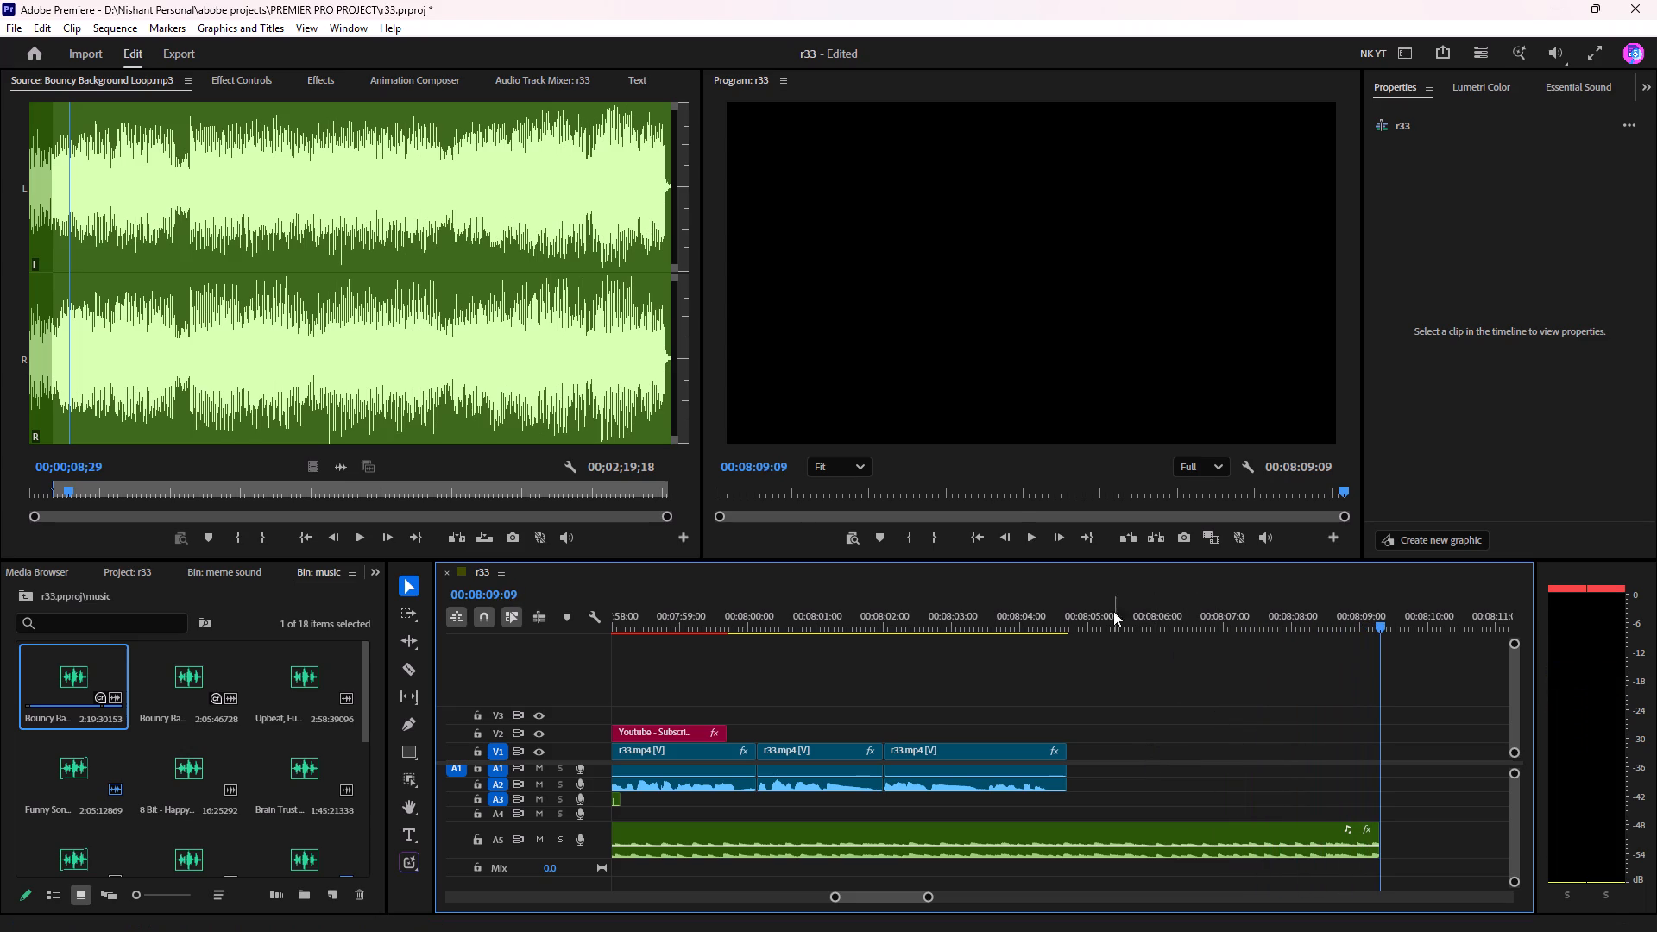
Return to the sequence's beginning and review the opening reaction up to the cat image inserts around 00:00:23.
{"action": "left_click_drag", "start_coordinate": [748, 494], "coordinate": [553, 490]}
{"action": "key", "text": "space"}
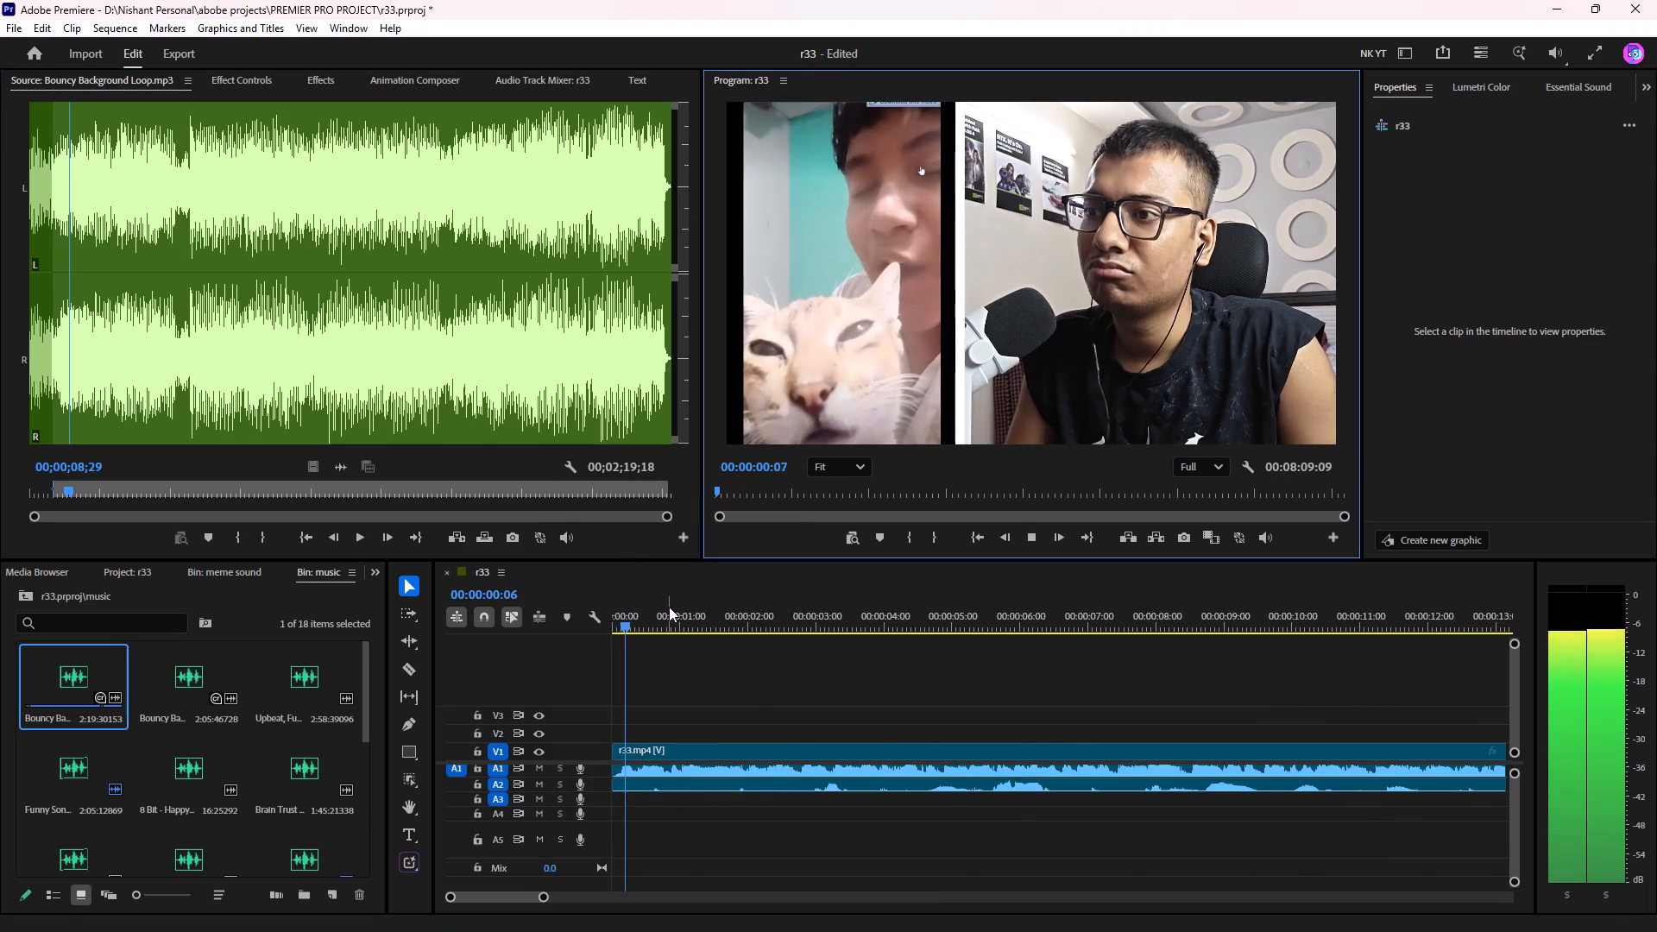
{"action": "left_click_drag", "start_coordinate": [823, 610], "coordinate": [1171, 616]}
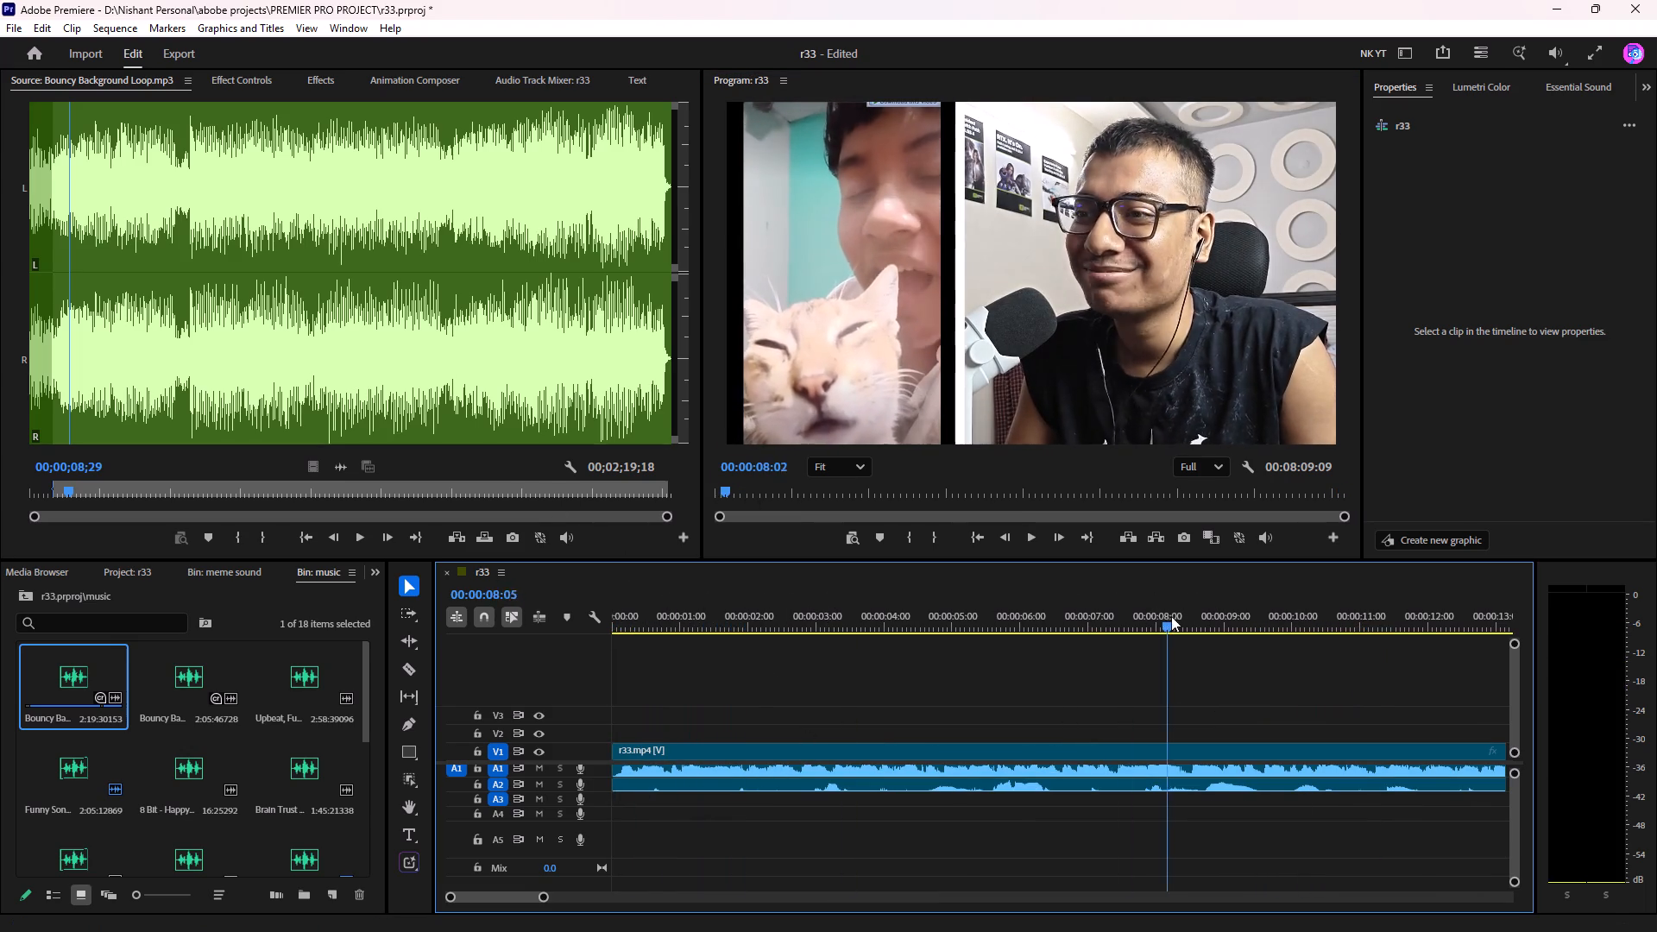
{"action": "left_click_drag", "start_coordinate": [1171, 616], "coordinate": [924, 574]}
{"action": "key", "text": "space"}
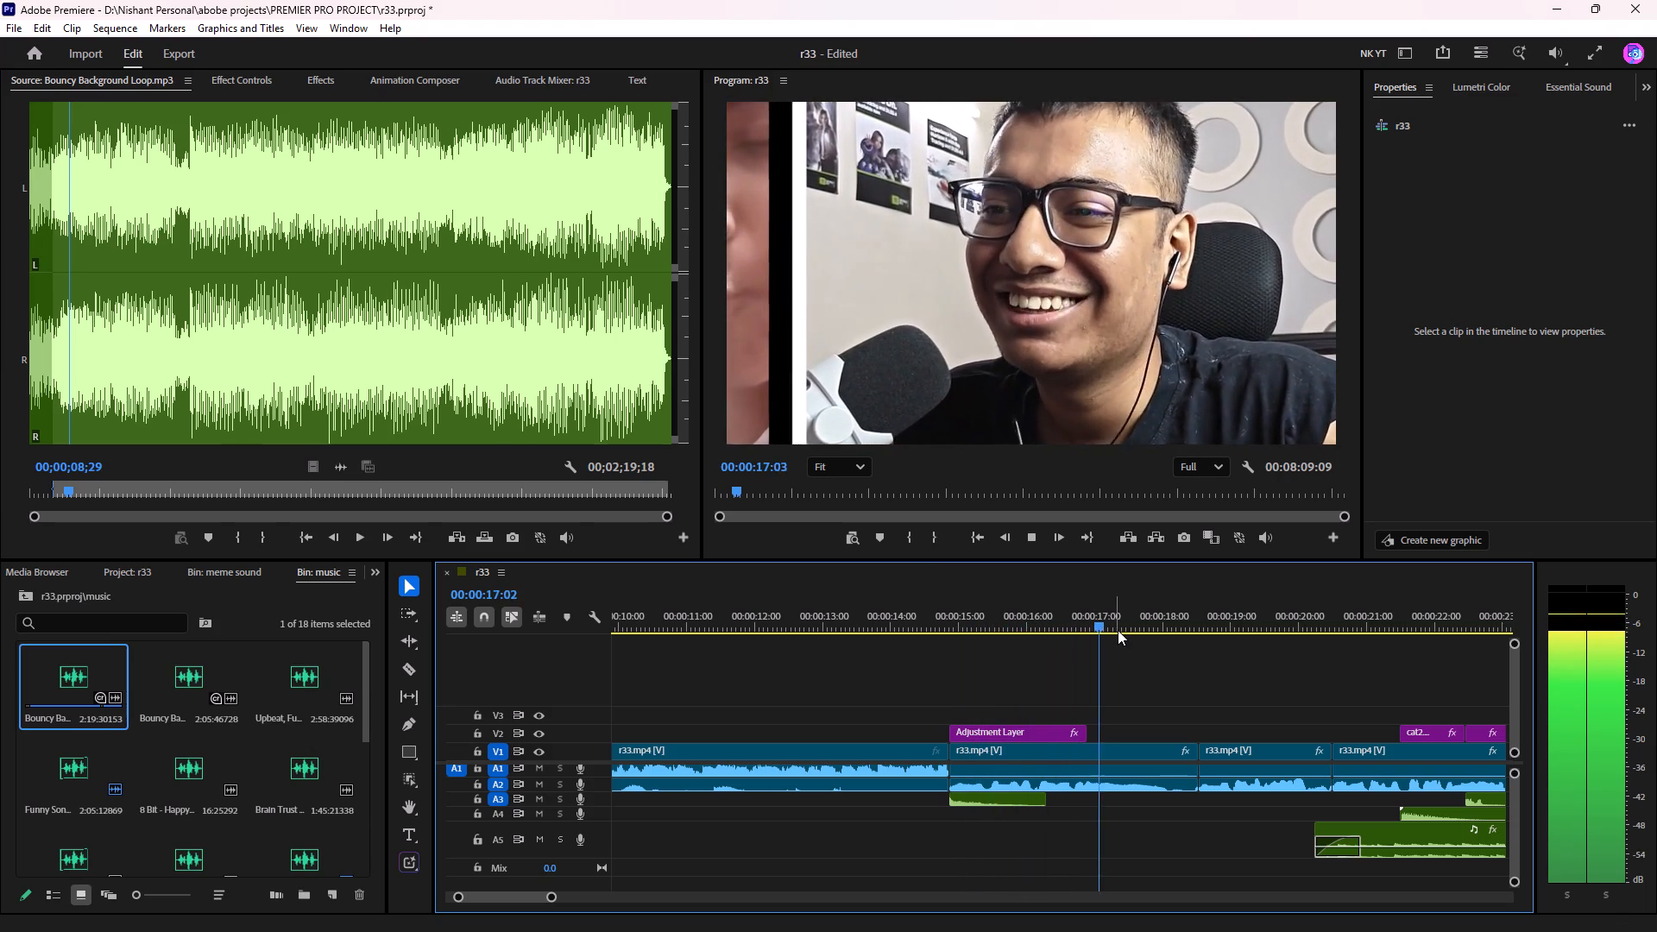
{"action": "scroll", "coordinate": [1118, 630], "scroll_direction": "down", "scroll_amount": 12}
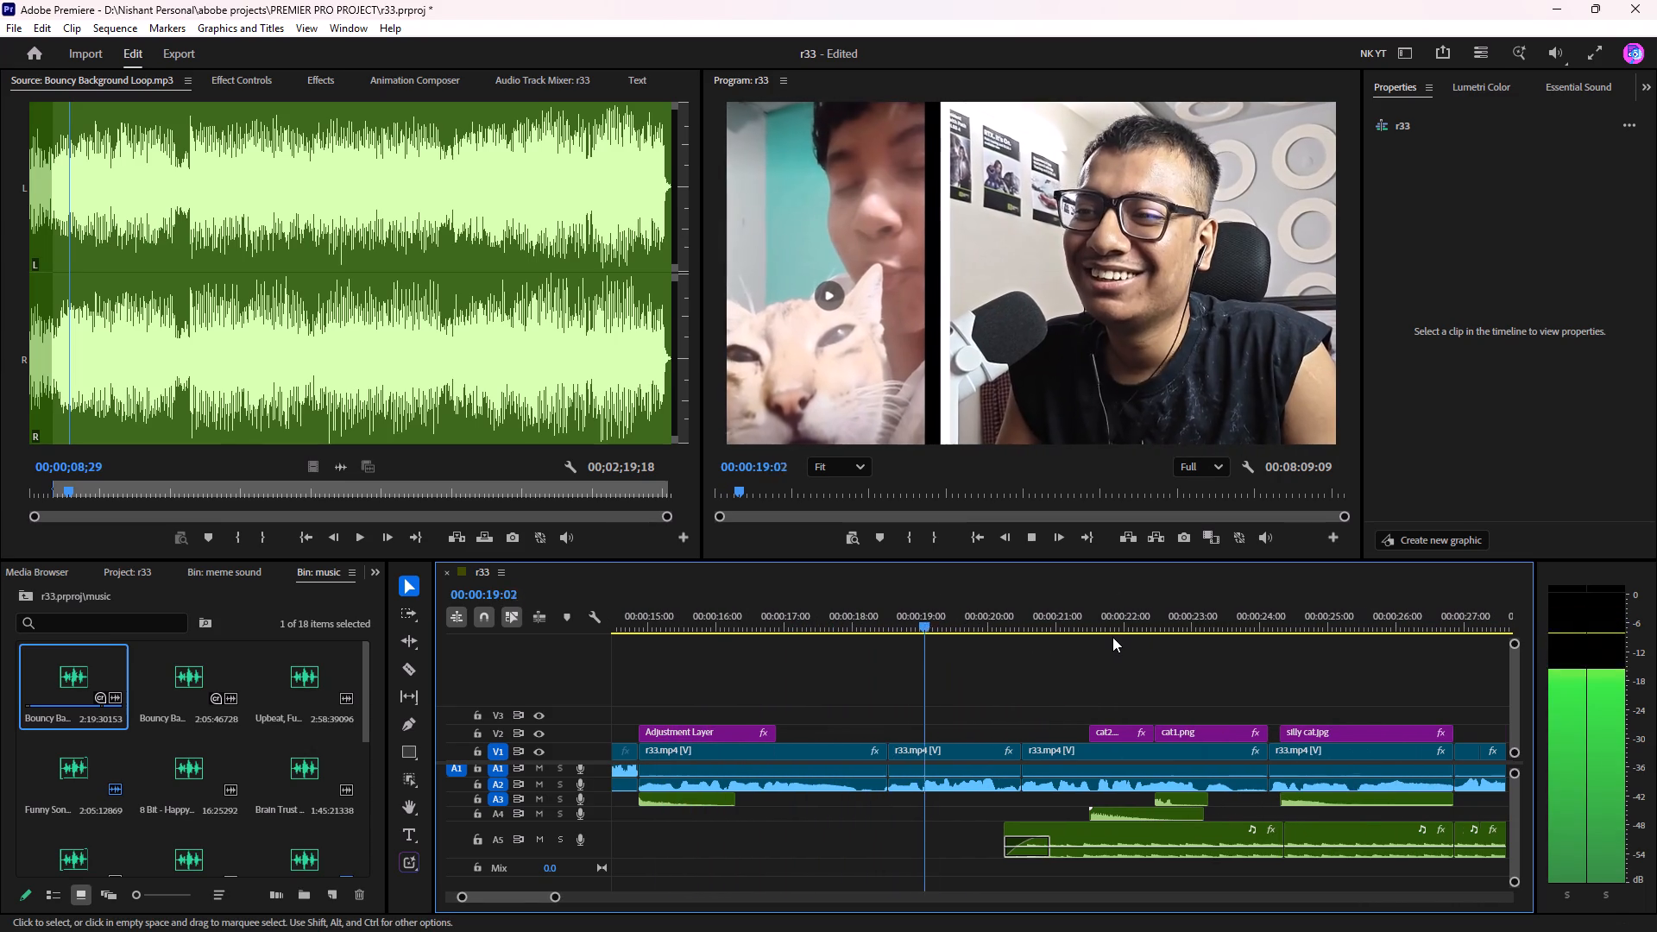
{"action": "scroll", "coordinate": [1111, 638], "scroll_direction": "down", "scroll_amount": 3}
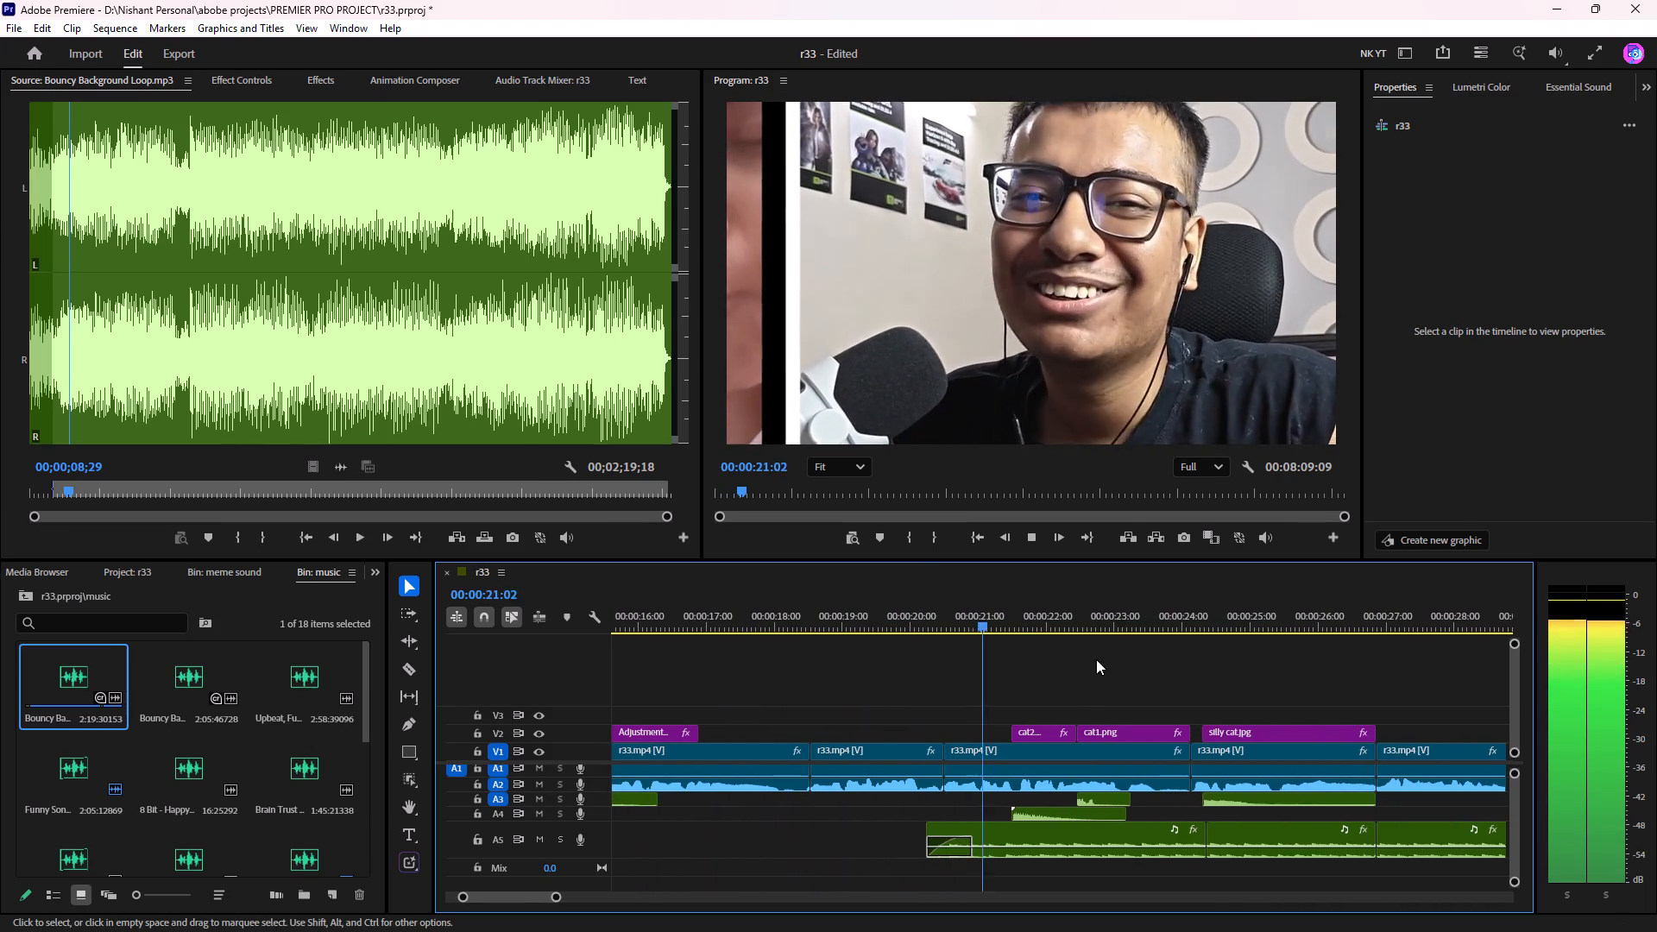
{"action": "key", "text": "space"}
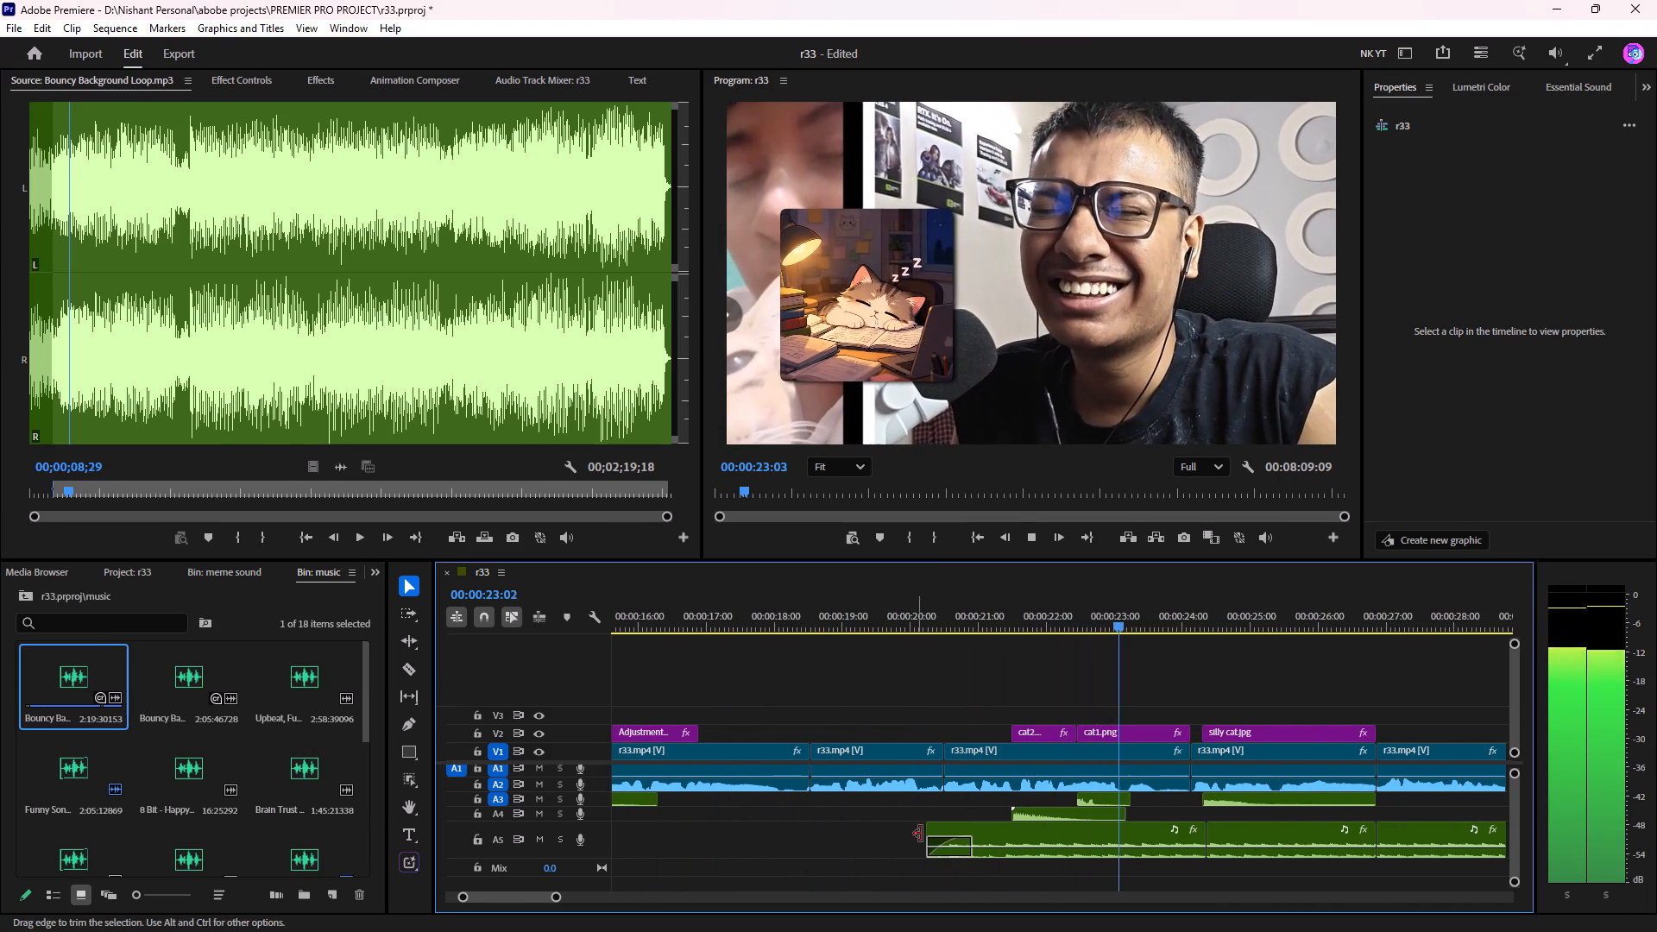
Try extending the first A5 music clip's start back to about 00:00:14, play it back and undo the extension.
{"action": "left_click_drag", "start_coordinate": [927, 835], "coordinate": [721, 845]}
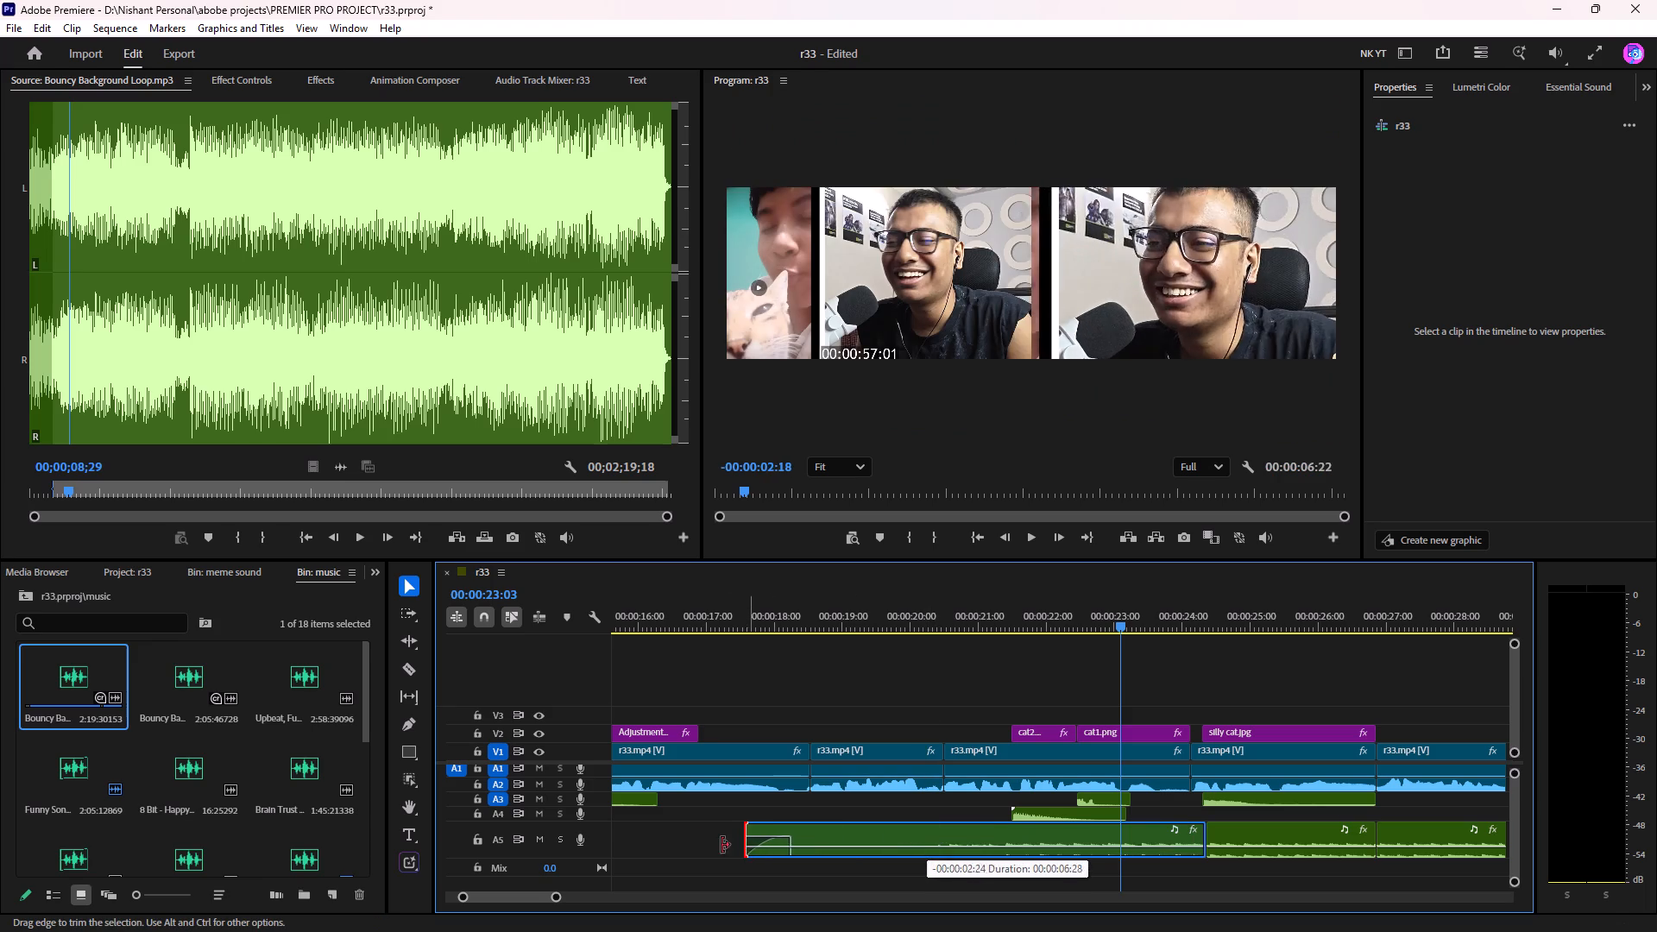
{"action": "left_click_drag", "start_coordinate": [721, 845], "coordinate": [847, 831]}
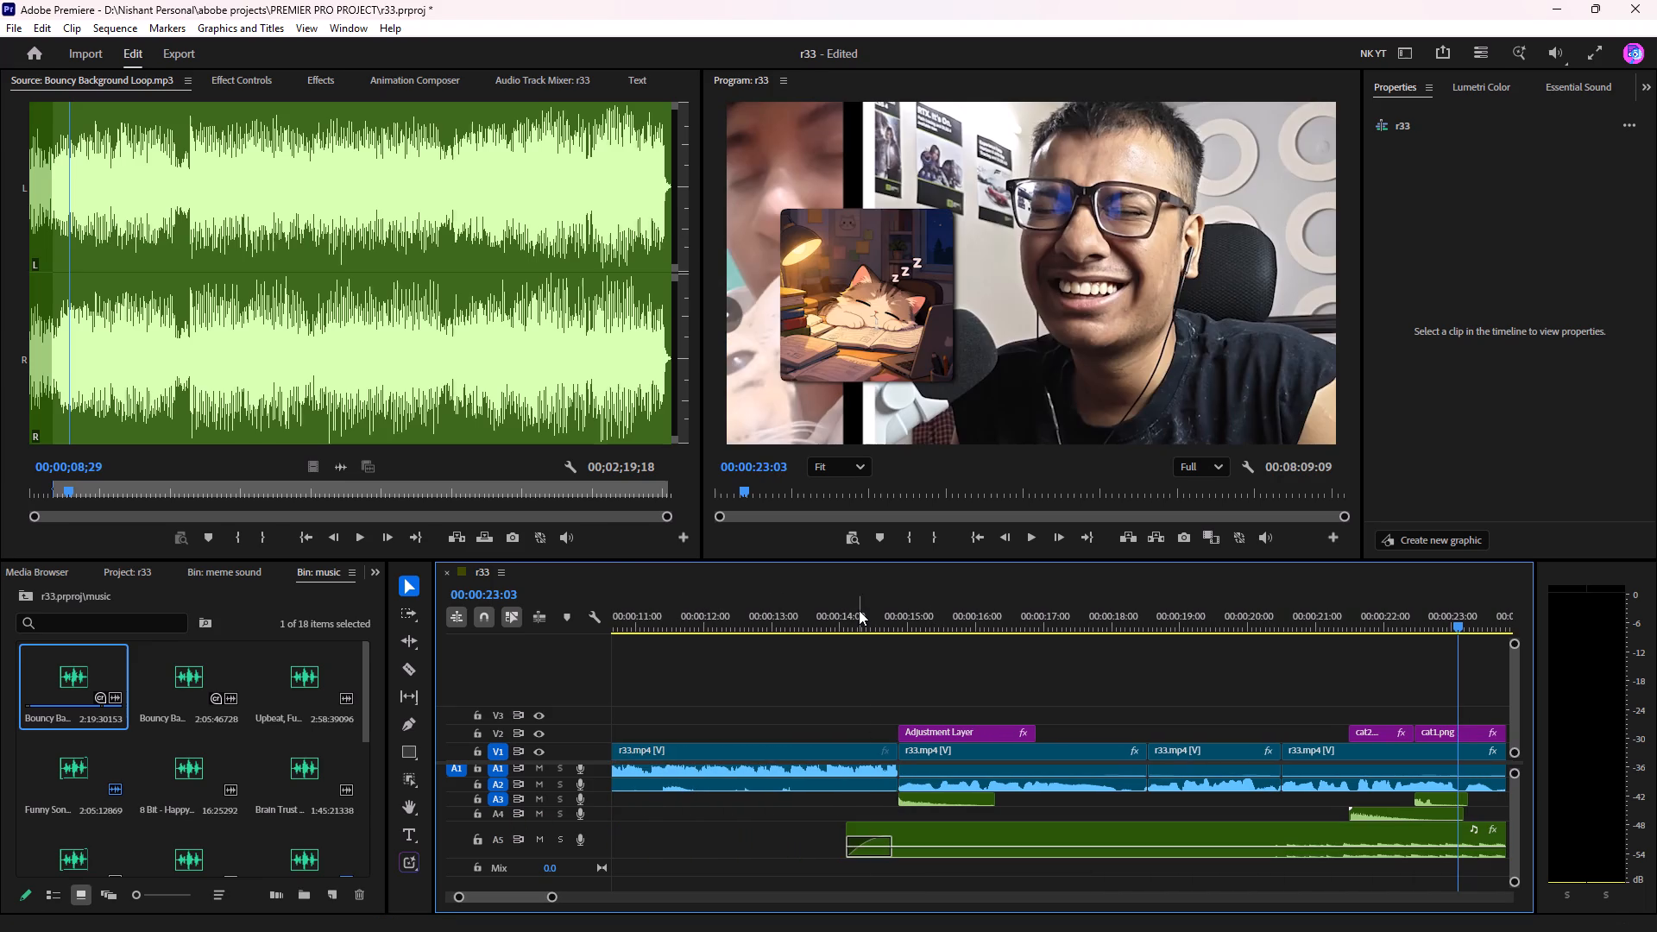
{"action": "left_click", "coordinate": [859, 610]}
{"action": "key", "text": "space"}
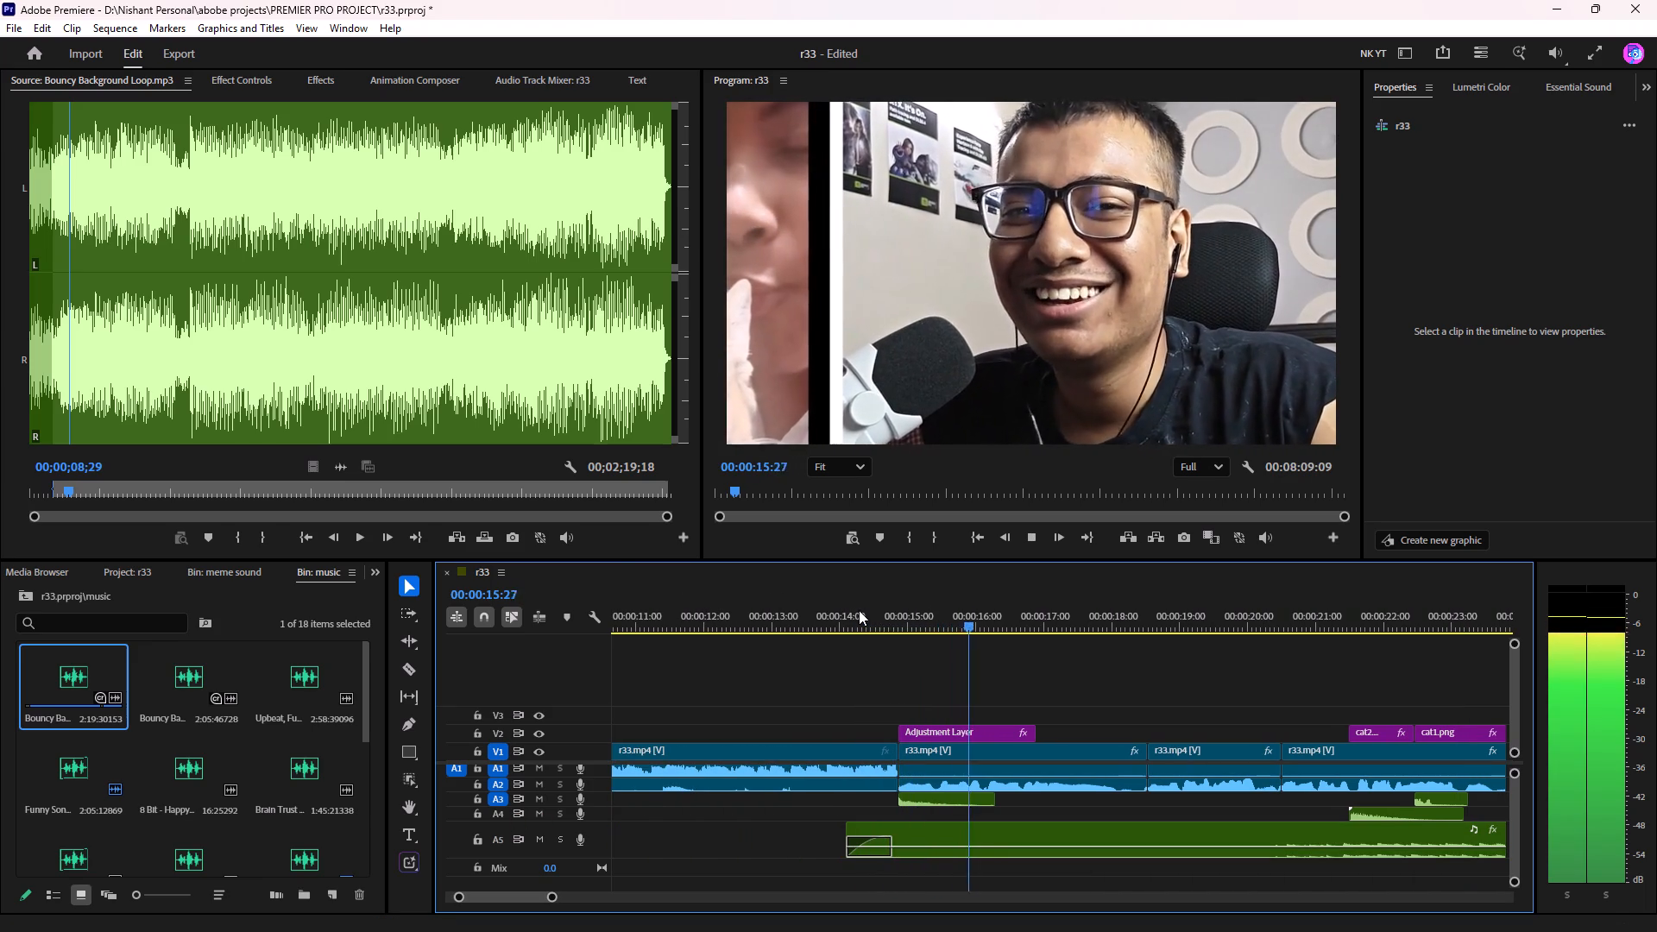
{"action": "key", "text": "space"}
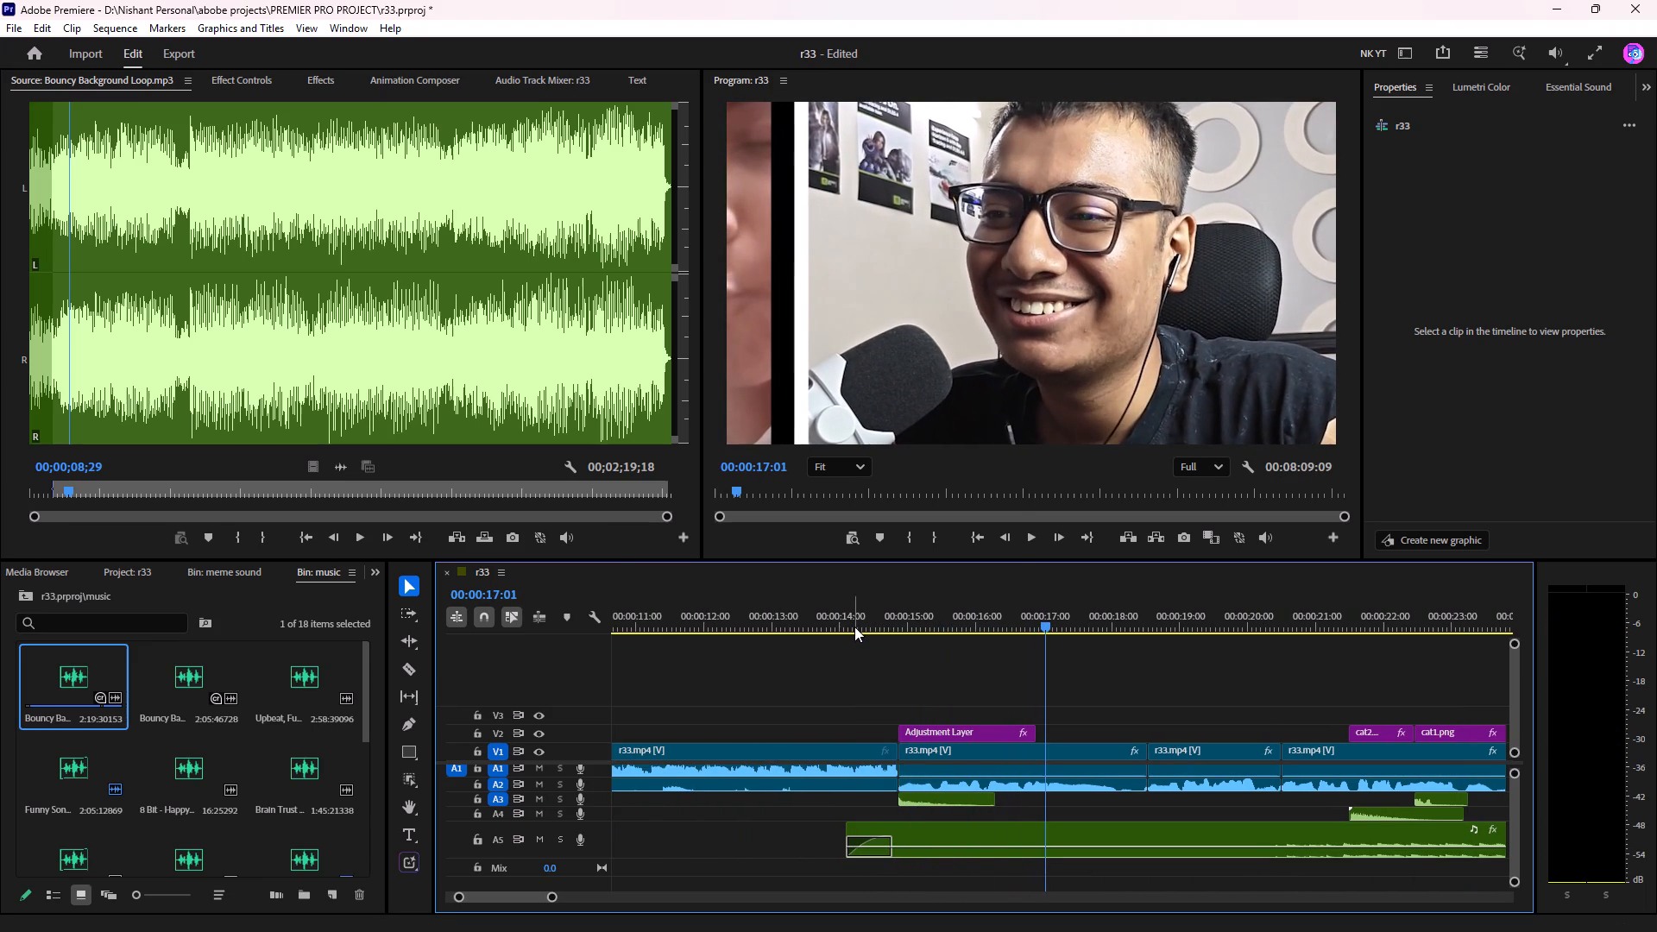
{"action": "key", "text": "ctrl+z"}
Play back the A5 music under the silly cat.jpg insert from around 00:00:24 to 00:00:26:12.
{"action": "scroll", "coordinate": [1213, 740], "scroll_direction": "down", "scroll_amount": 16}
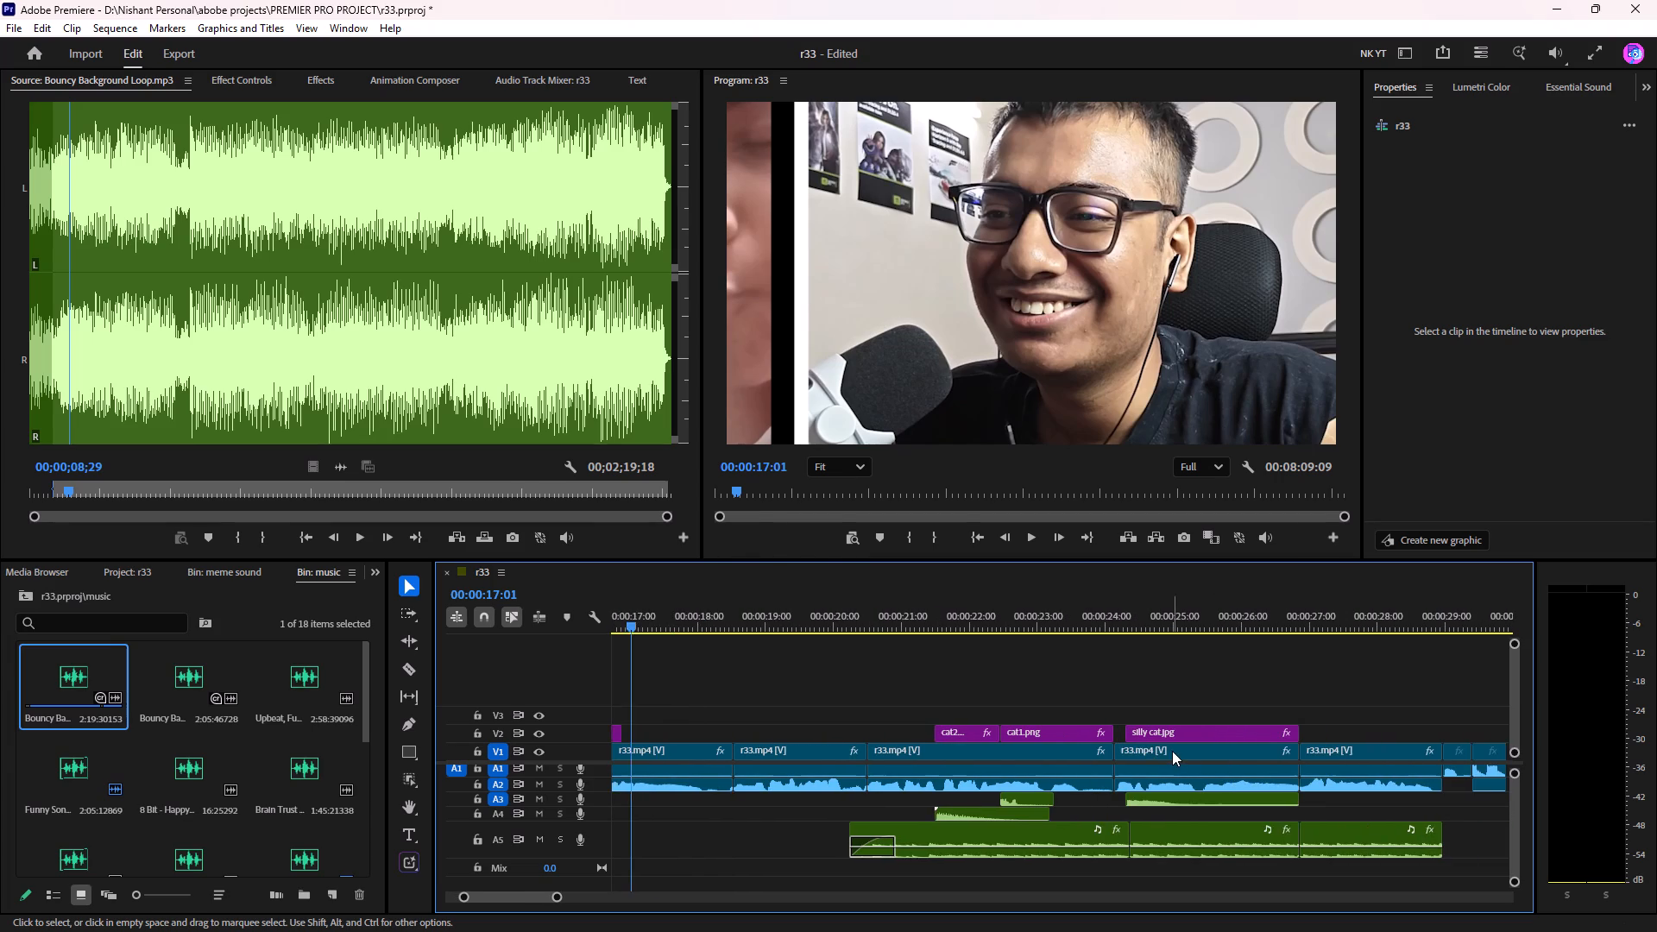
{"action": "scroll", "coordinate": [1172, 751], "scroll_direction": "down", "scroll_amount": 10}
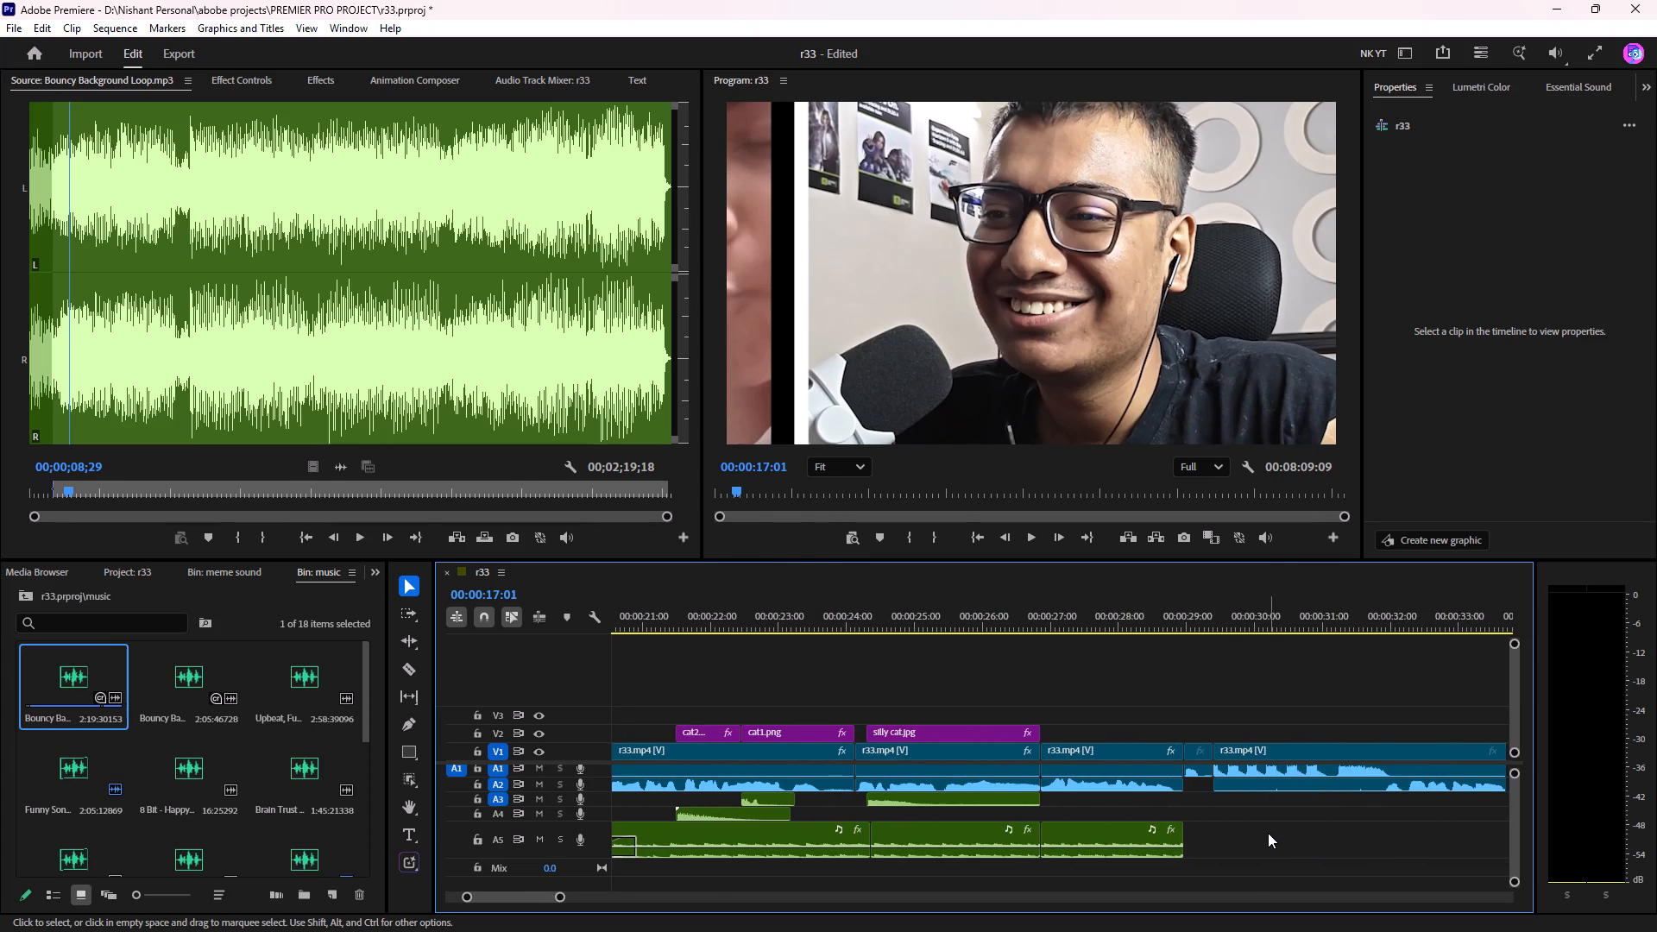
{"action": "left_click", "coordinate": [845, 606]}
{"action": "key", "text": "space"}
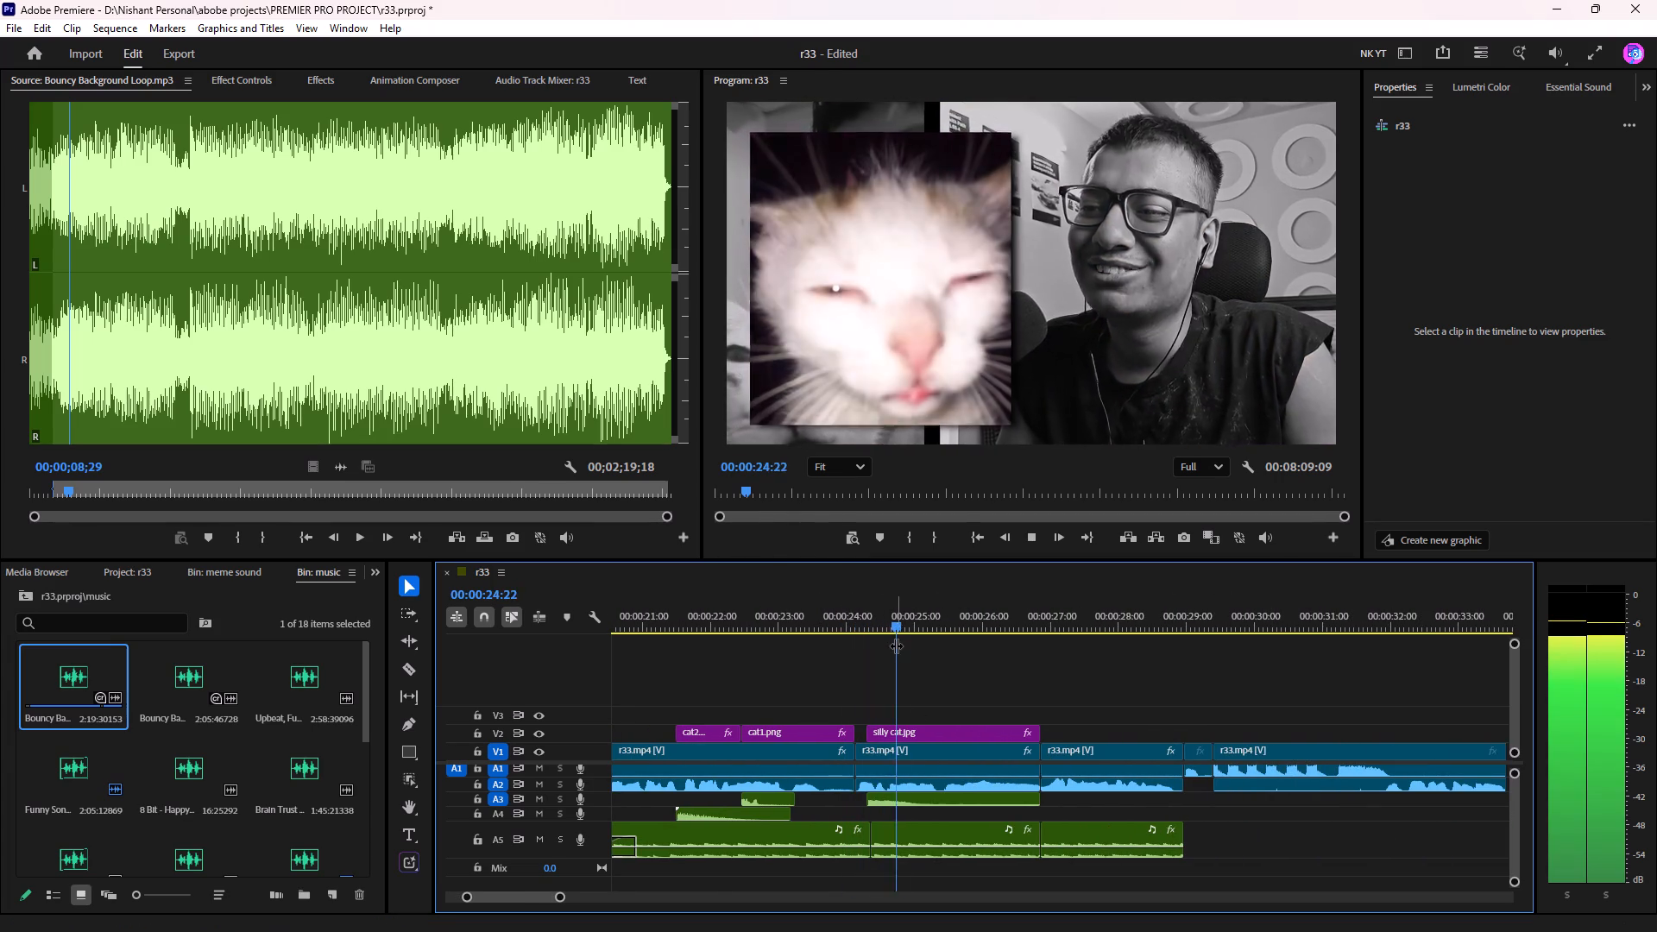
{"action": "key", "text": "space"}
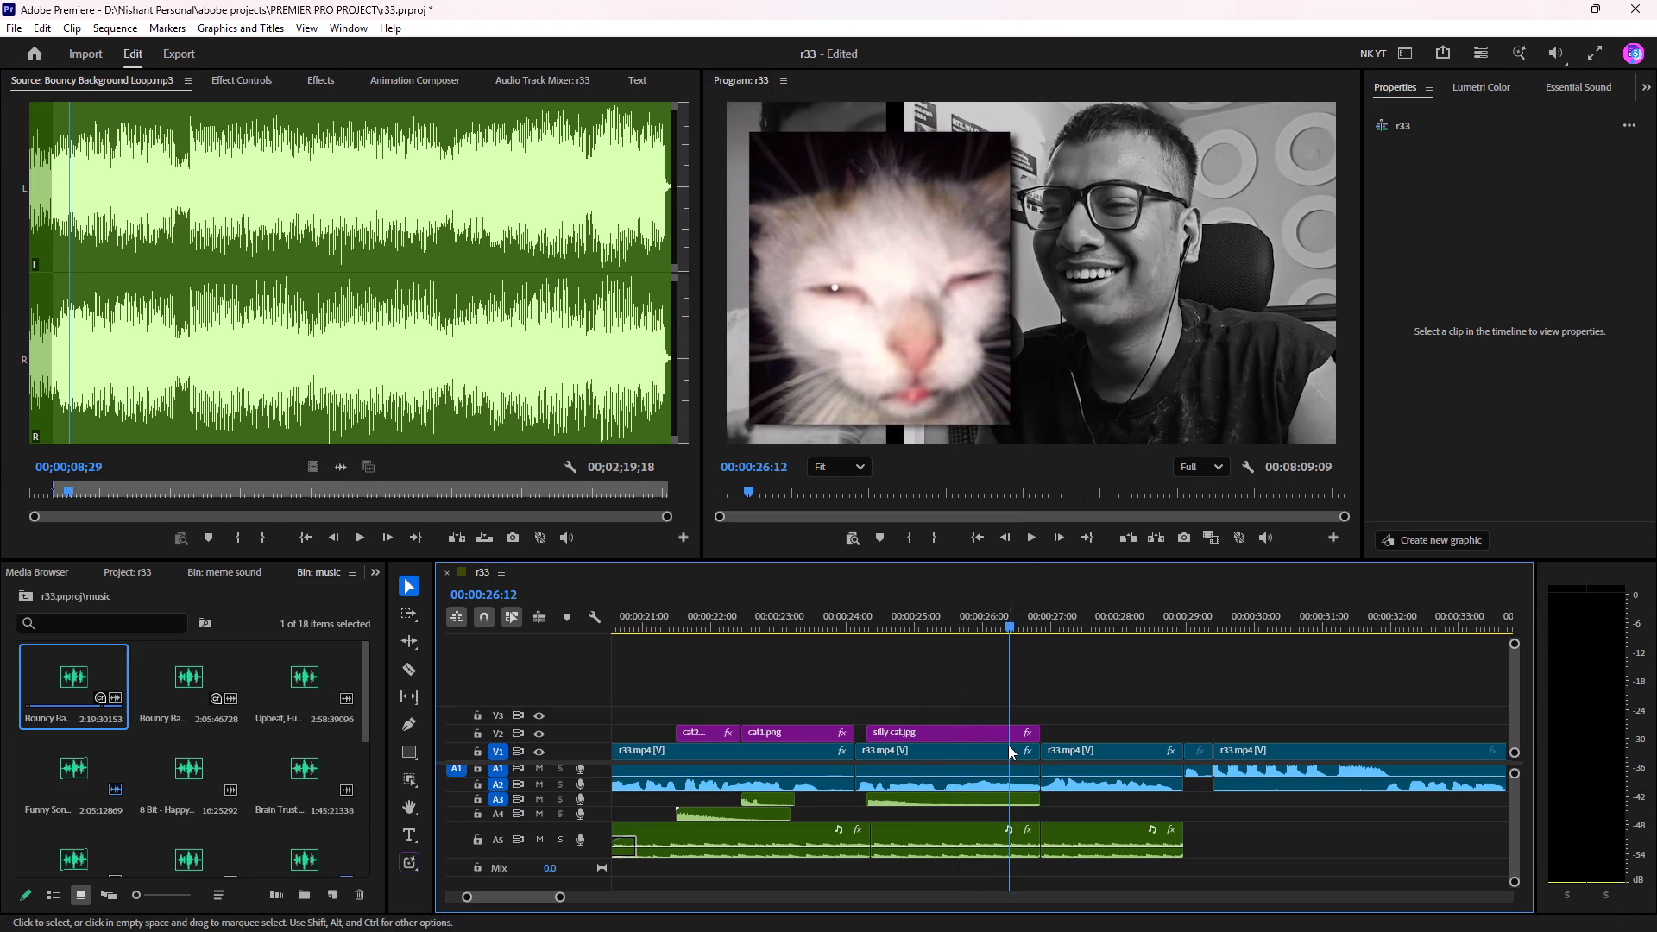
Move the first A5 Funny Song music clip earlier so it starts with the Adjustment Layer near 00:00:15.
{"action": "scroll", "coordinate": [786, 809], "scroll_direction": "up", "scroll_amount": 10}
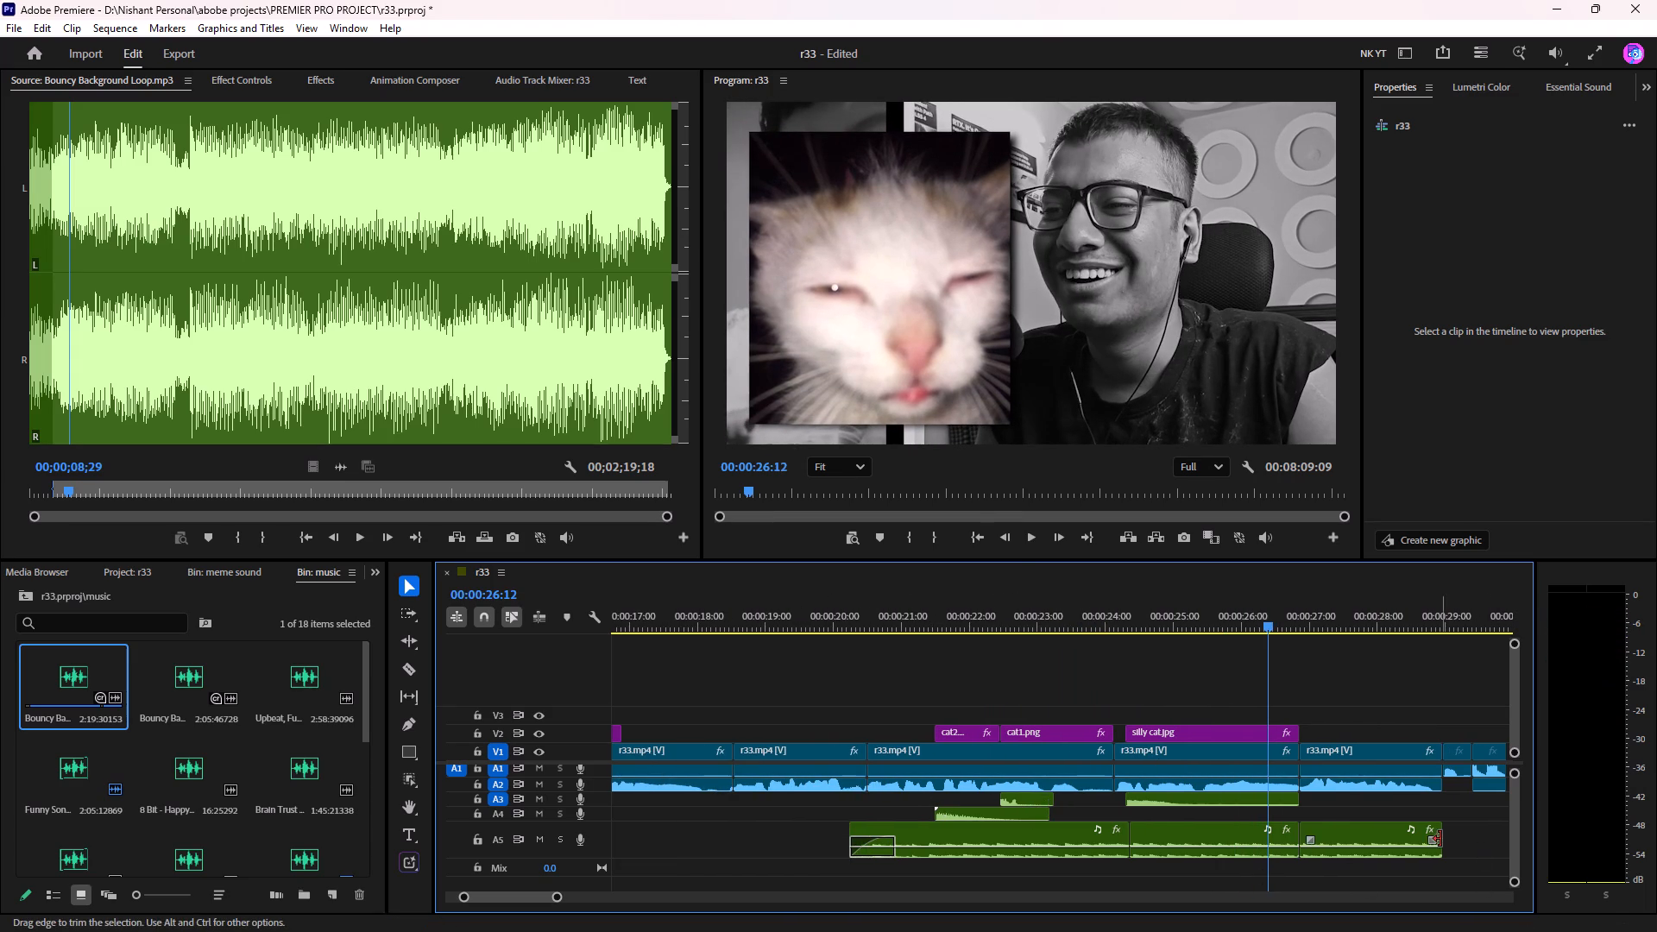
{"action": "scroll", "coordinate": [609, 728], "scroll_direction": "up", "scroll_amount": 12}
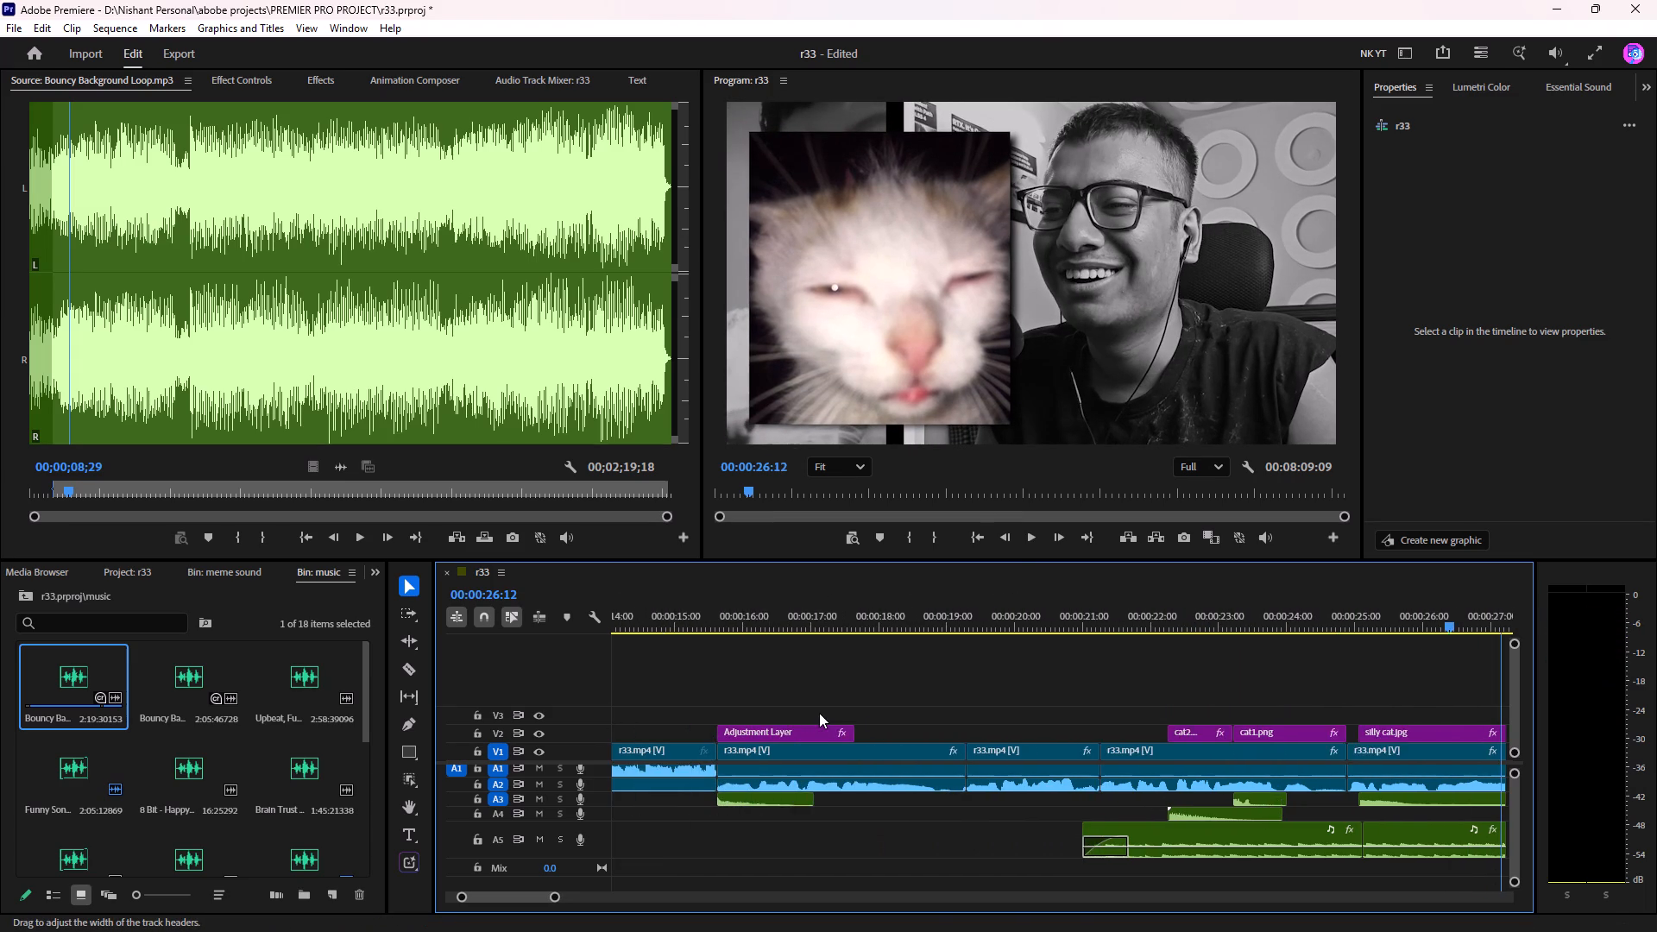
{"action": "scroll", "coordinate": [819, 713], "scroll_direction": "up", "scroll_amount": 3}
{"action": "scroll", "coordinate": [972, 703], "scroll_direction": "down", "scroll_amount": 4}
{"action": "scroll", "coordinate": [1130, 770], "scroll_direction": "down", "scroll_amount": 4}
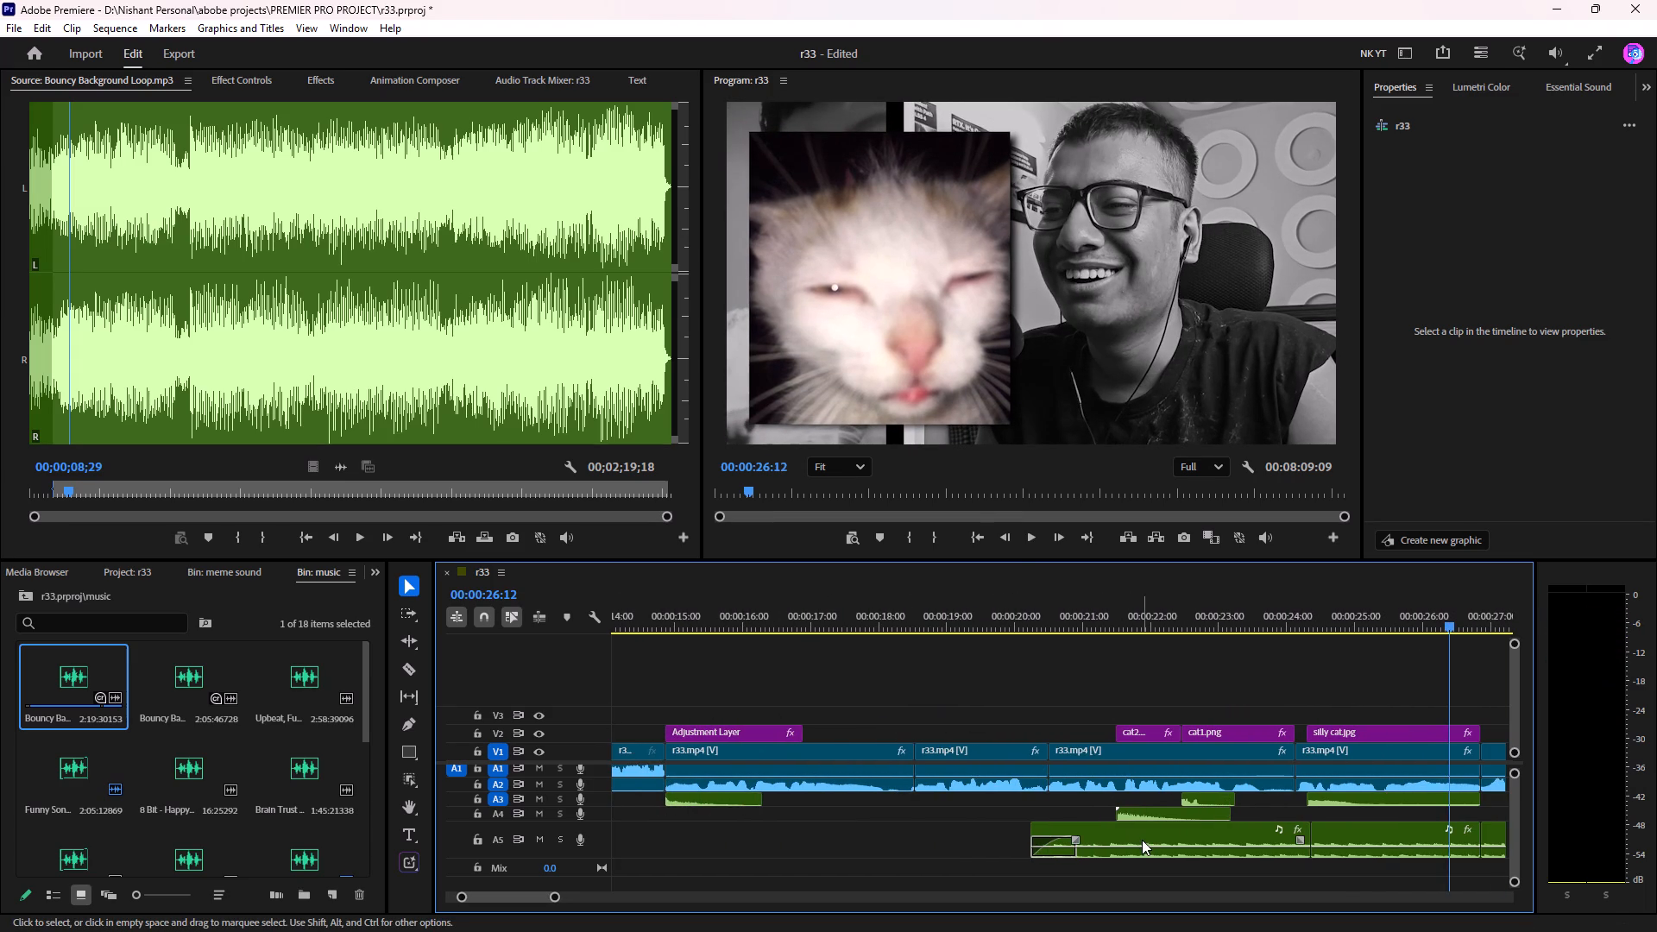
{"action": "left_click_drag", "start_coordinate": [1142, 840], "coordinate": [768, 840]}
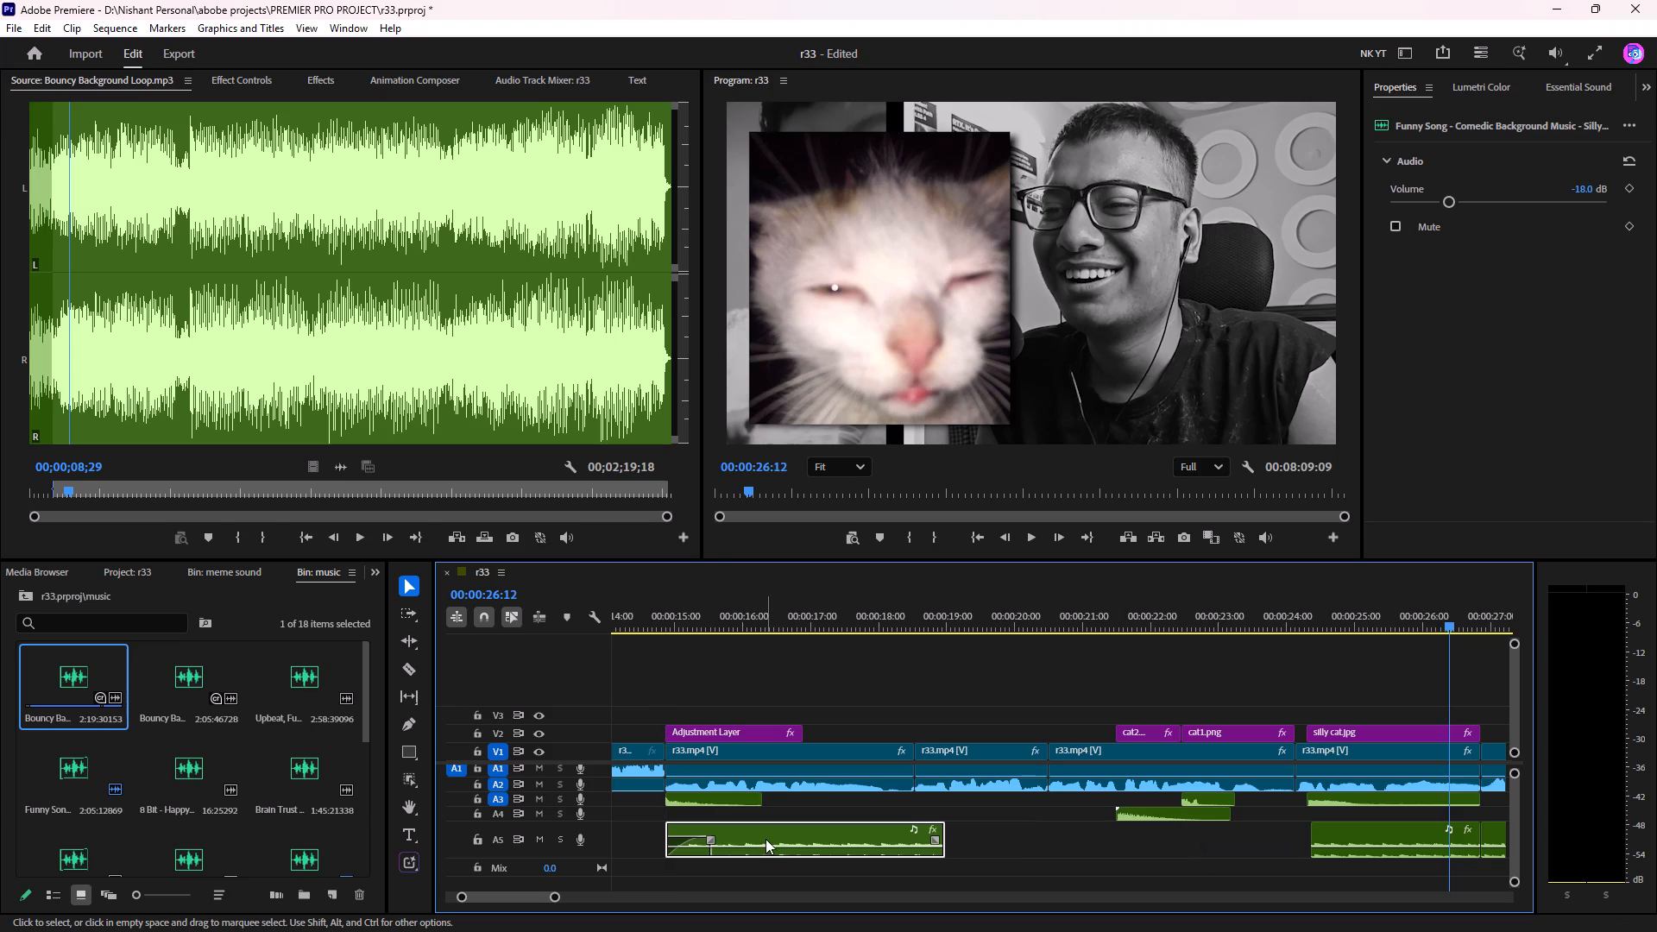
{"action": "key", "text": "ctrl+z"}
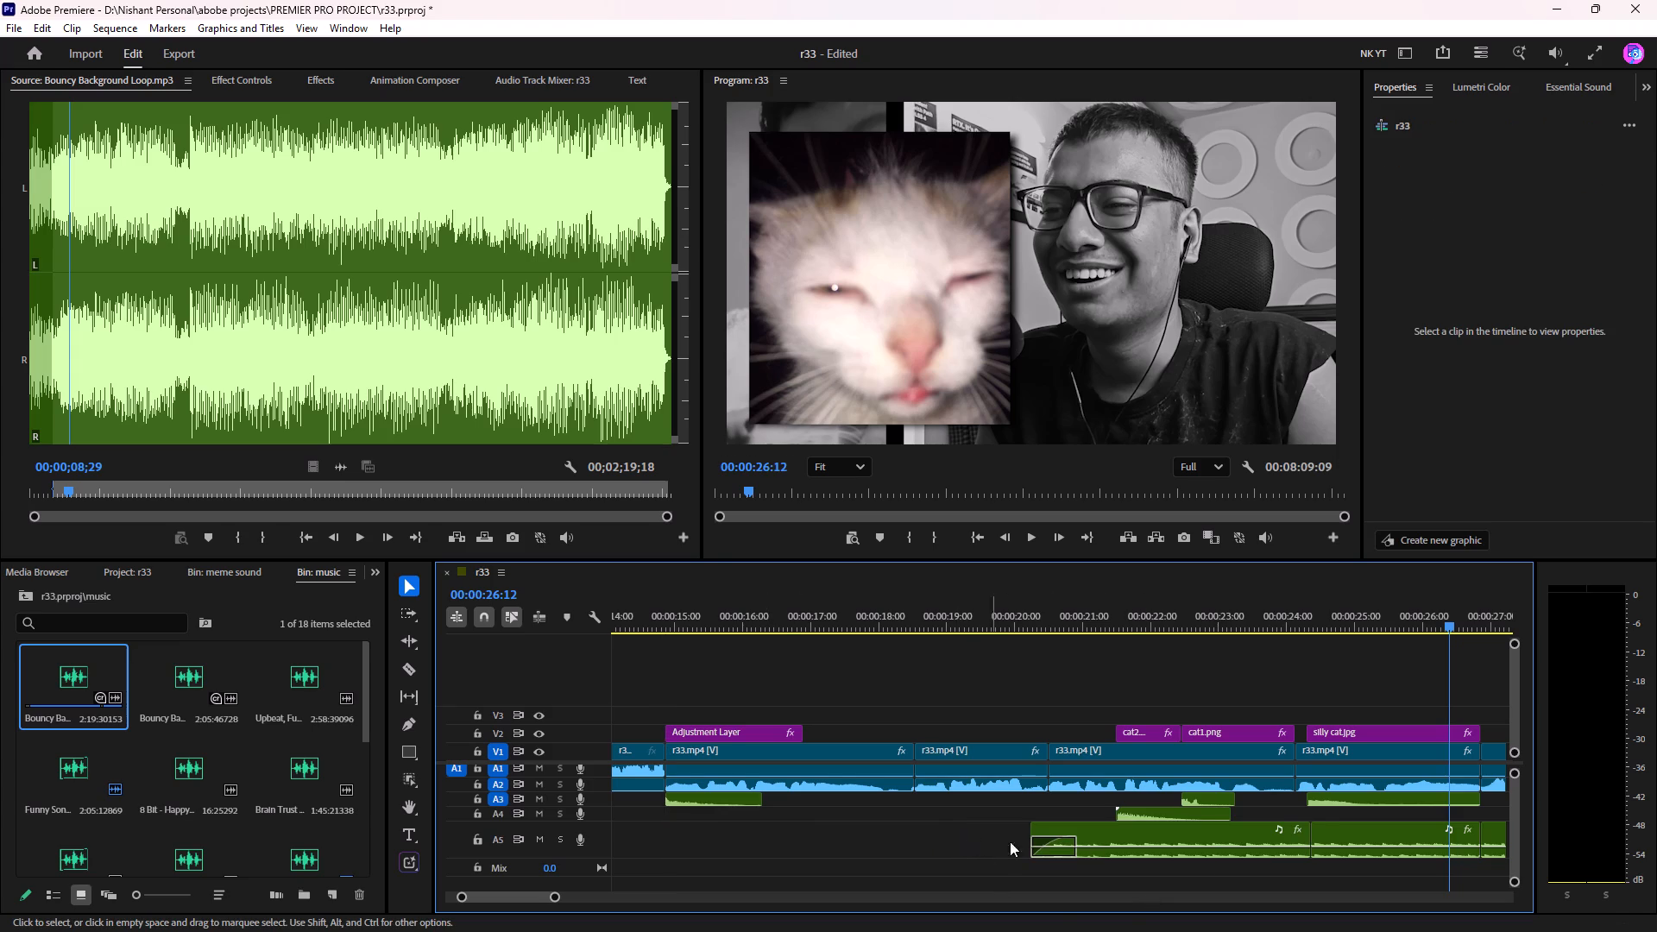
{"action": "left_click_drag", "start_coordinate": [1135, 834], "coordinate": [760, 833]}
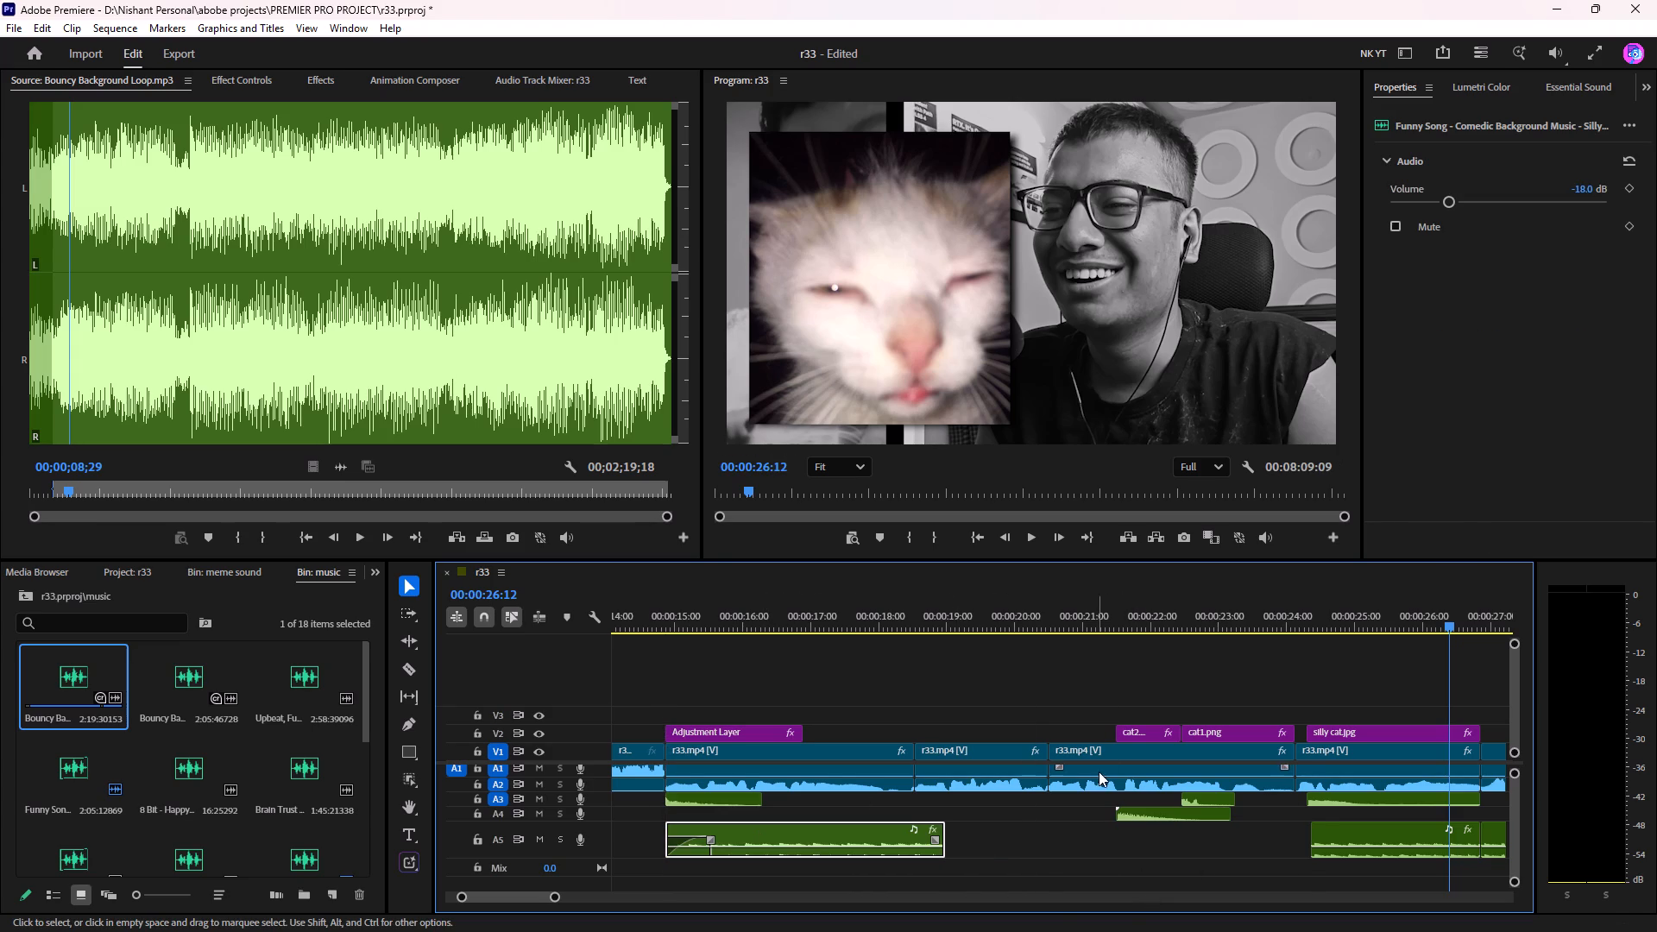
Delete the two separate A5 music segments between about 00:00:24 and 00:00:29.
{"action": "scroll", "coordinate": [1627, 902], "scroll_direction": "down", "scroll_amount": 5}
{"action": "scroll", "coordinate": [1223, 797], "scroll_direction": "down", "scroll_amount": 5}
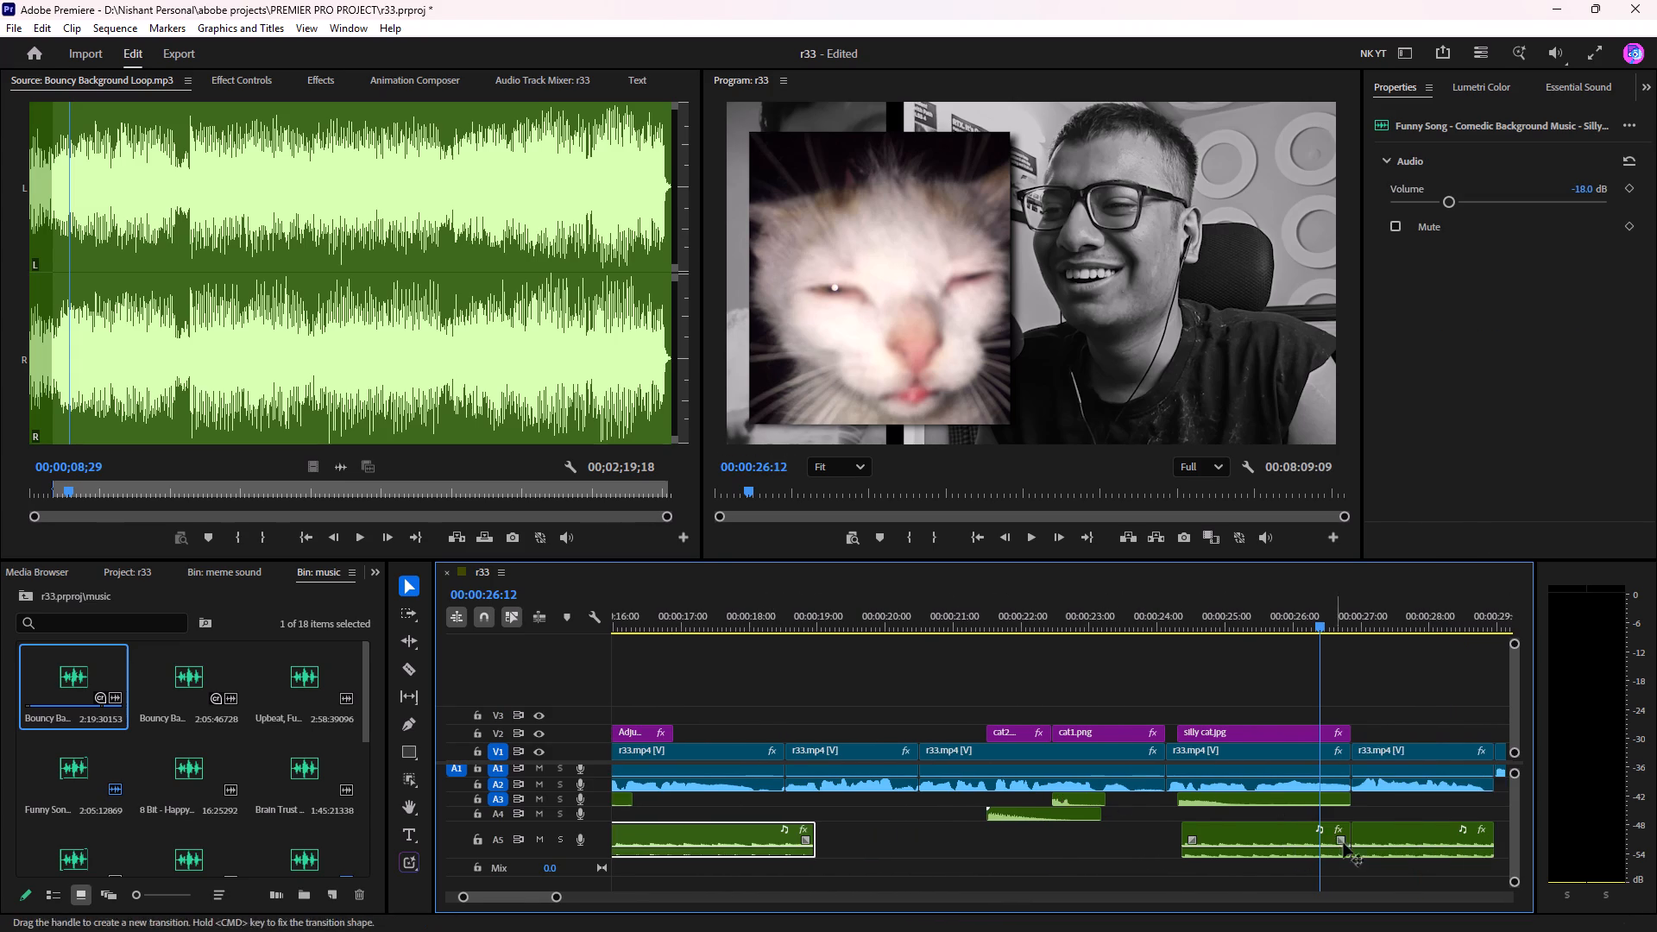
{"action": "scroll", "coordinate": [1350, 849], "scroll_direction": "down", "scroll_amount": 4}
{"action": "left_click_drag", "start_coordinate": [1430, 830], "coordinate": [1112, 885]}
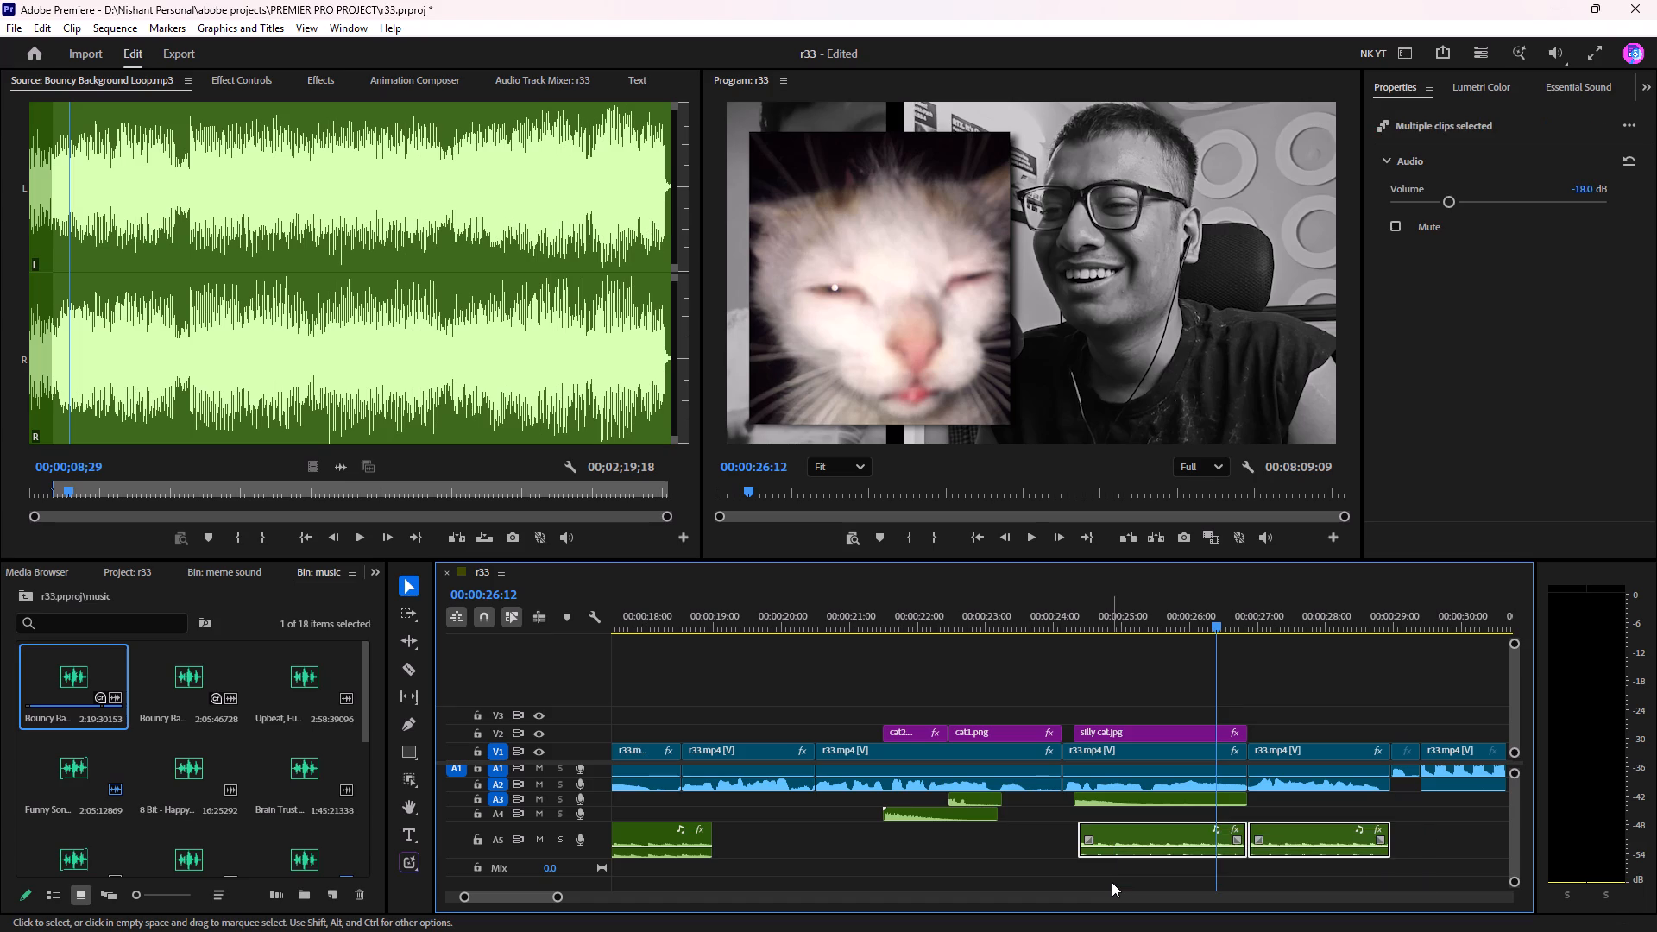
{"action": "key", "text": "Delete"}
Extend the moved A5 music clip's end to about 00:00:29, where the reaction clip after silly cat.jpg ends.
{"action": "left_click_drag", "start_coordinate": [719, 834], "coordinate": [963, 843]}
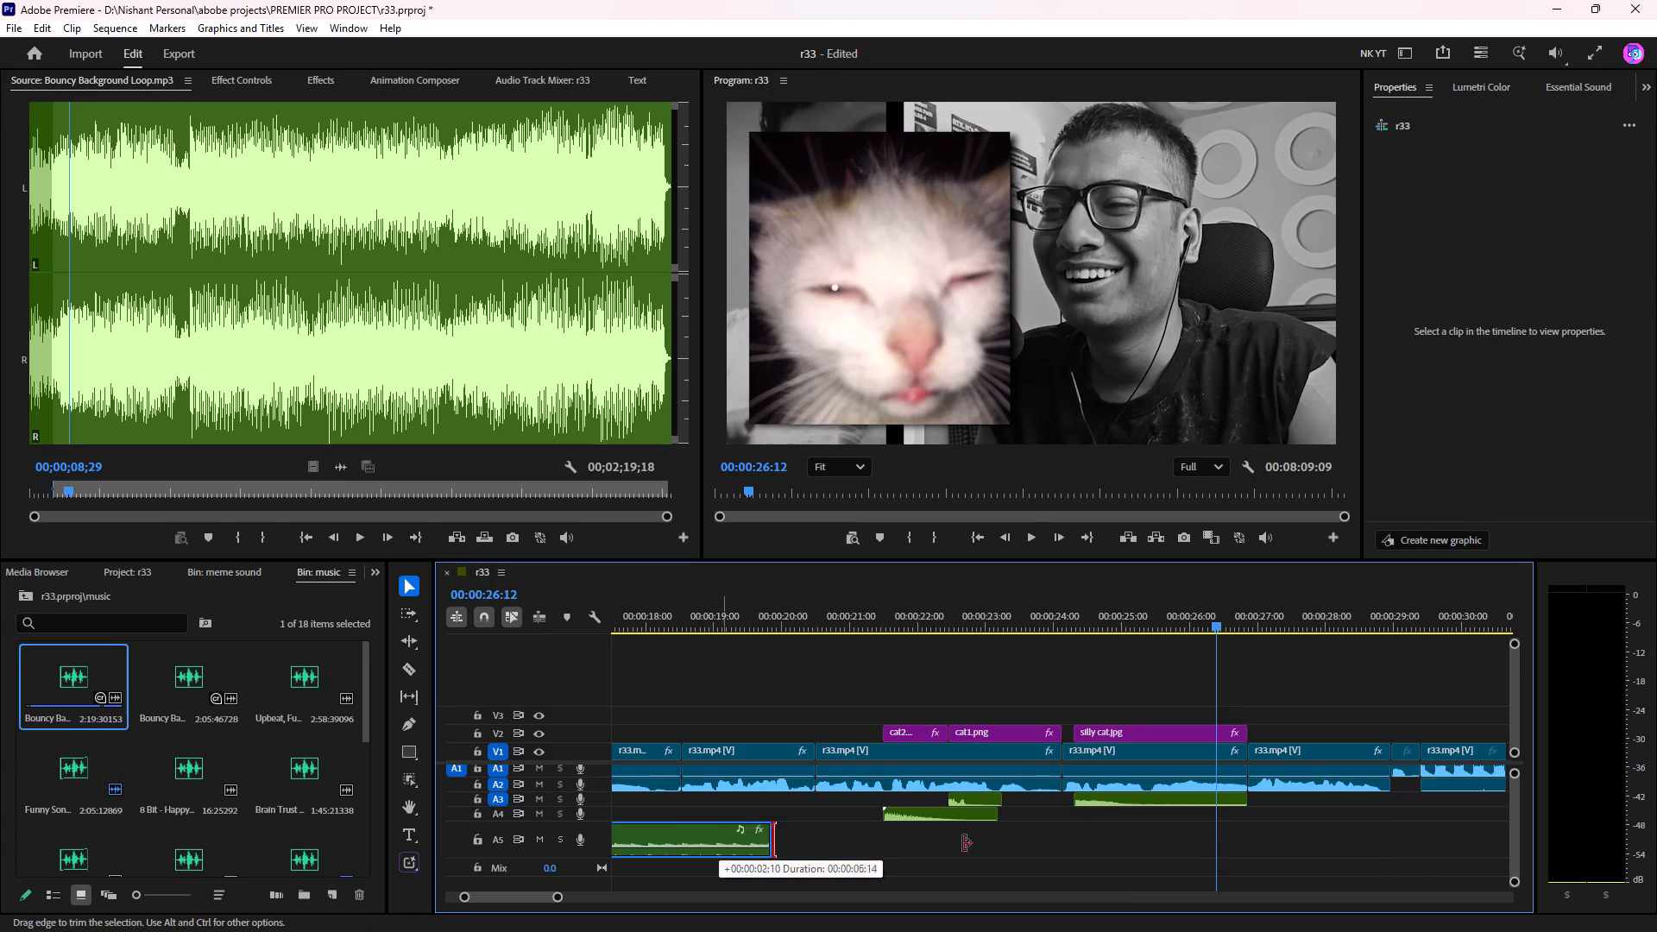
{"action": "left_click_drag", "start_coordinate": [963, 843], "coordinate": [1399, 882]}
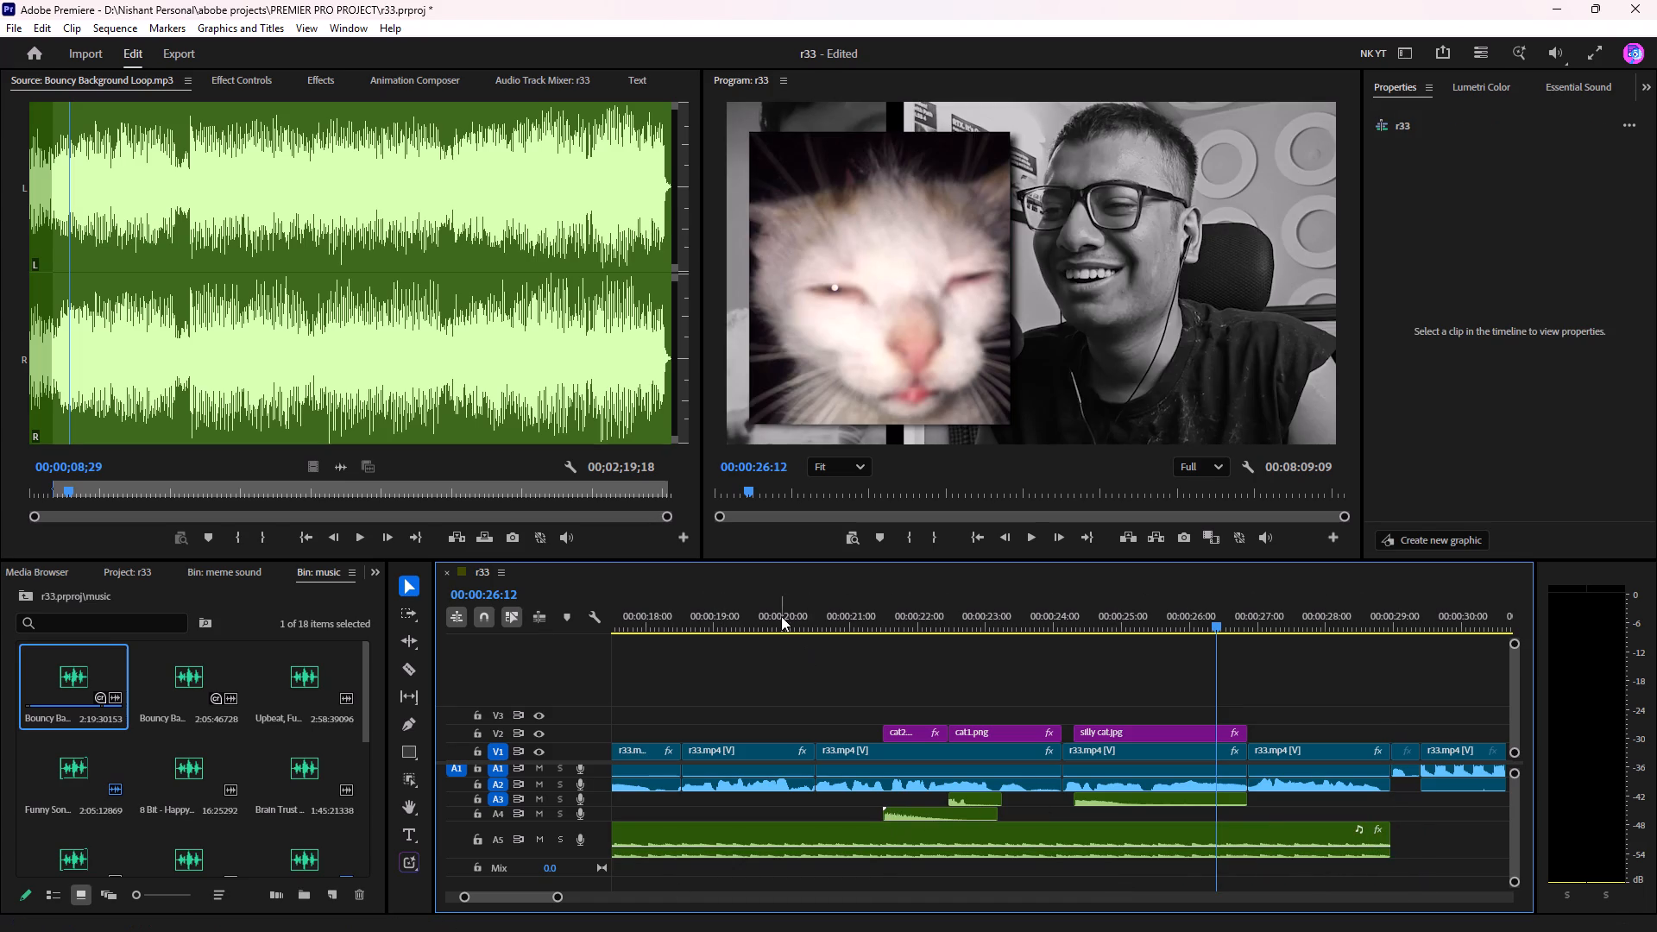
Cut the A5 music at 00:00:24:04, where the black-and-white reaction clip begins.
{"action": "left_click_drag", "start_coordinate": [796, 612], "coordinate": [1106, 694]}
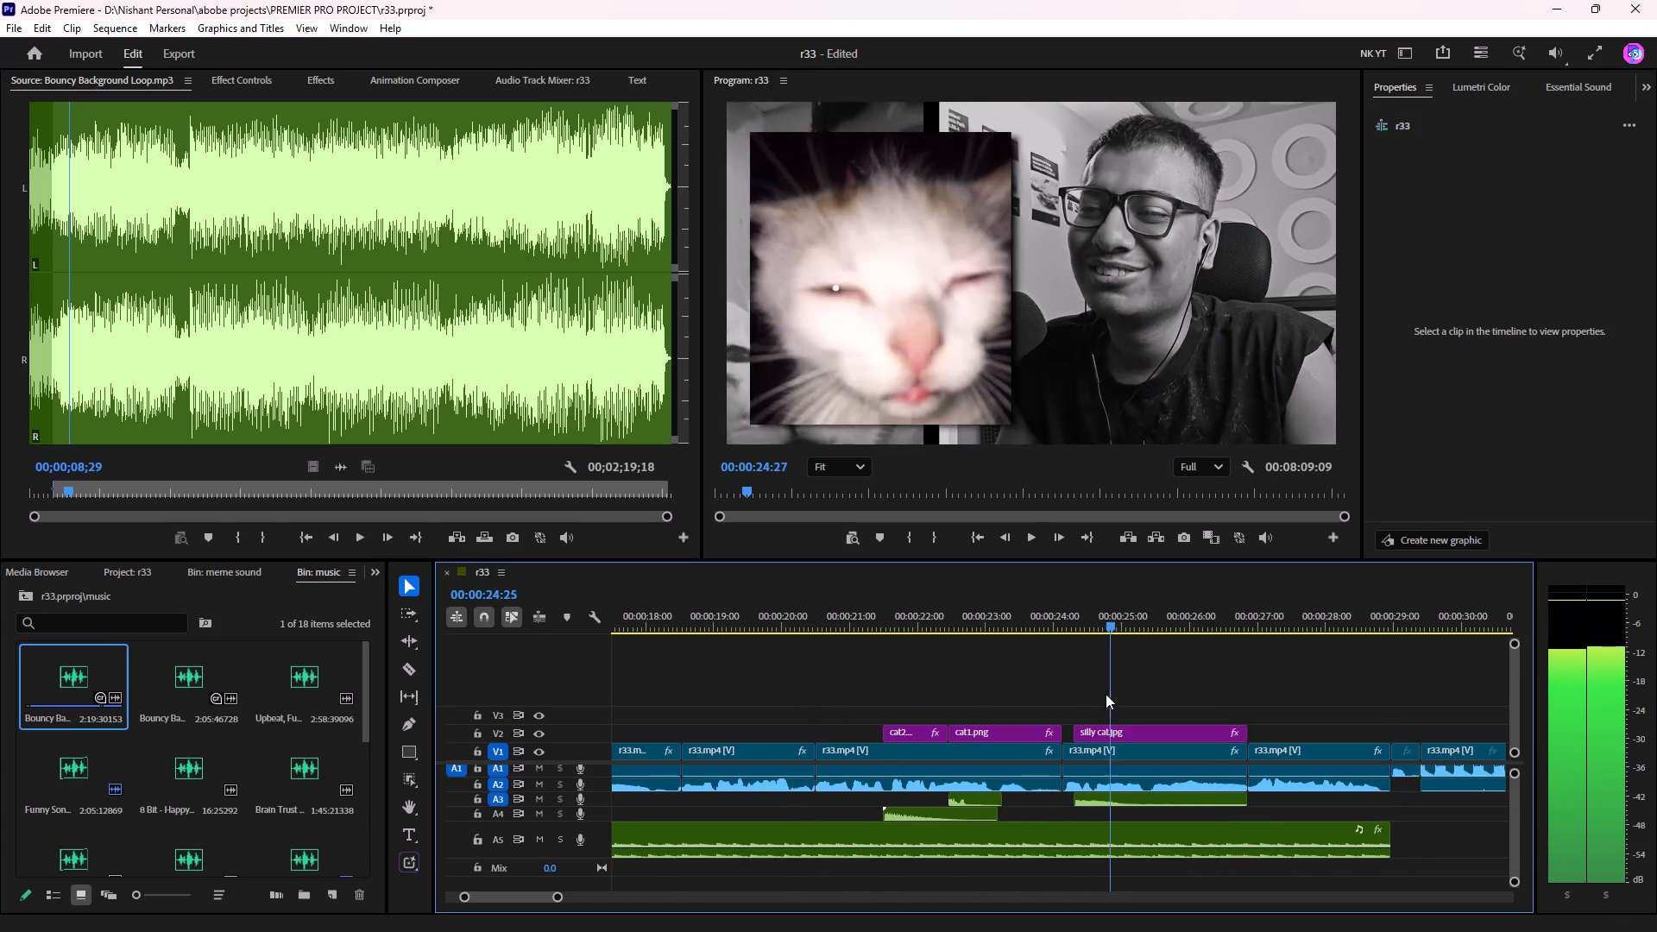
{"action": "left_click_drag", "start_coordinate": [1106, 694], "coordinate": [1067, 717]}
{"action": "left_click", "coordinate": [1099, 842]}
{"action": "key", "text": "ctrl+k"}
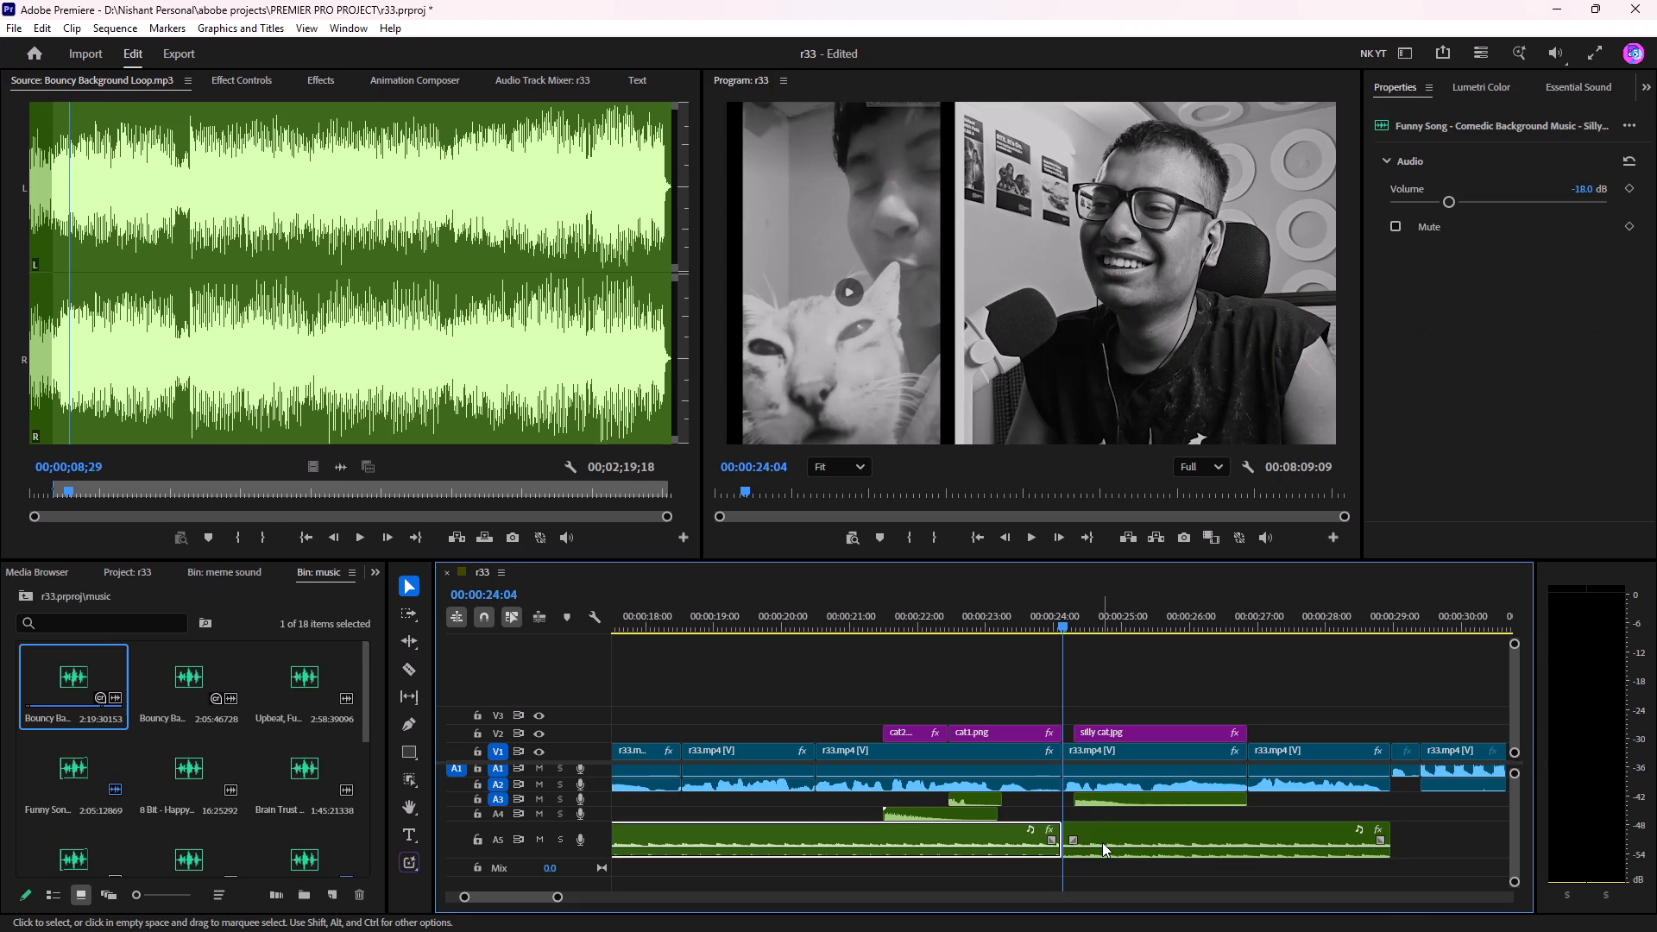
Cut the A5 music again at 00:00:26:25, at the end of the silly cat.jpg insert.
{"action": "key", "text": "space"}
{"action": "left_click_drag", "start_coordinate": [1232, 622], "coordinate": [1253, 632]}
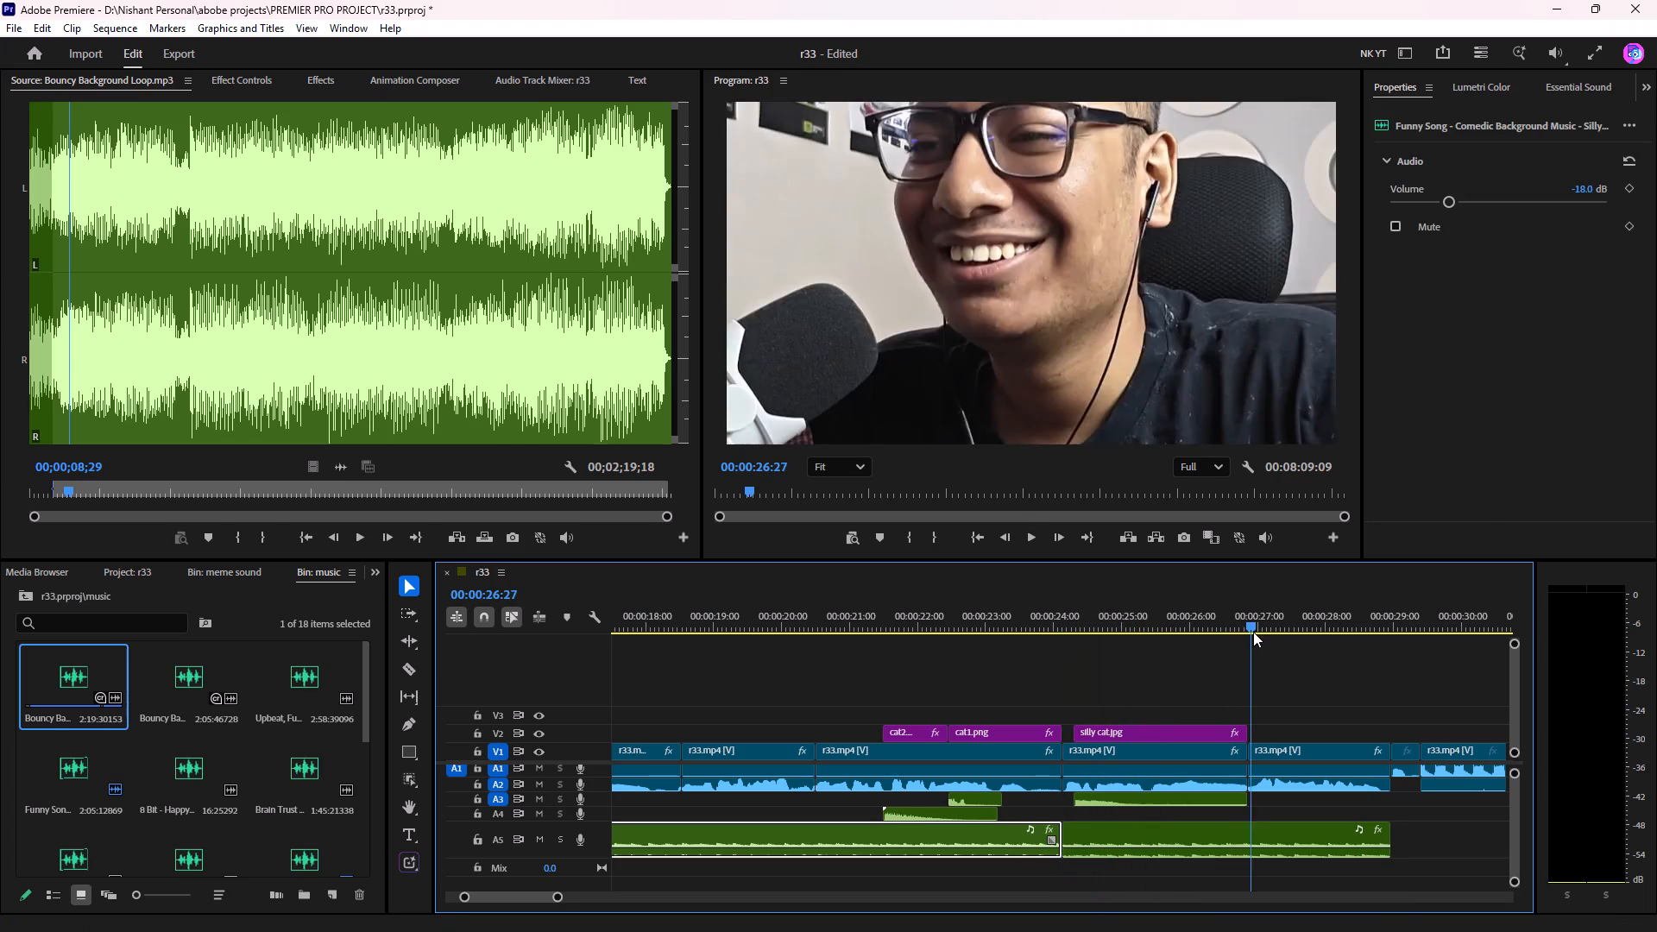
{"action": "left_click_drag", "start_coordinate": [1253, 632], "coordinate": [1249, 637]}
{"action": "left_click", "coordinate": [1281, 843]}
{"action": "key", "text": "ctrl+k"}
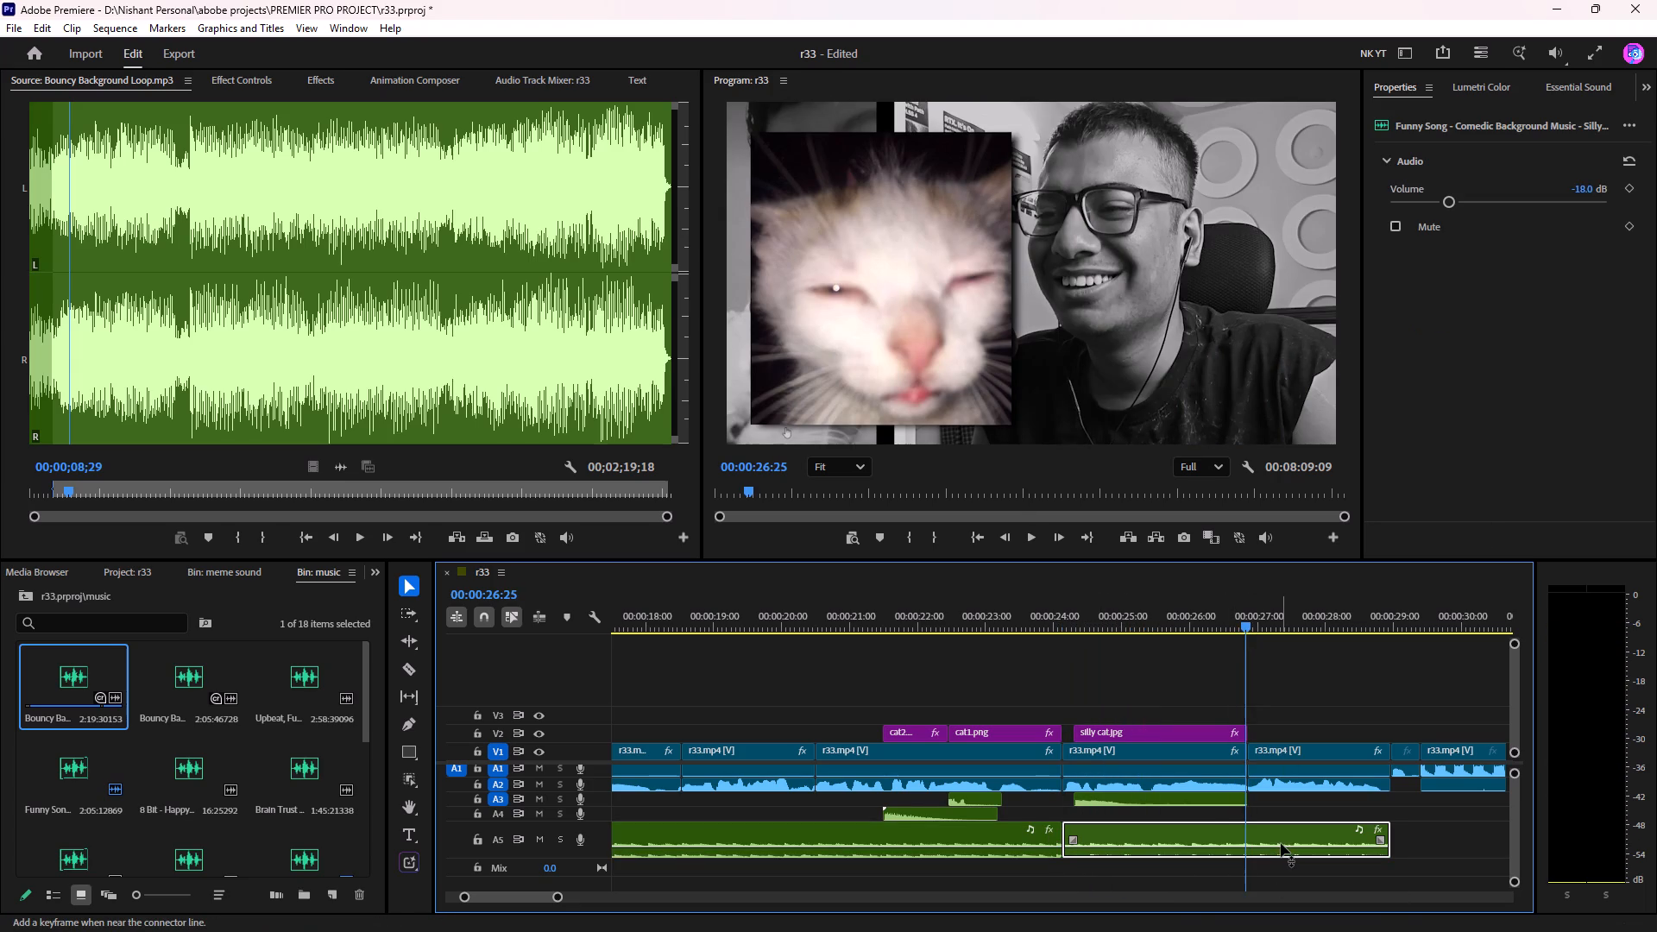
Play back the repositioned A5 music from about 00:00:14 into the silly cat.jpg insert at 00:00:24:20.
{"action": "scroll", "coordinate": [1269, 823], "scroll_direction": "up", "scroll_amount": 15}
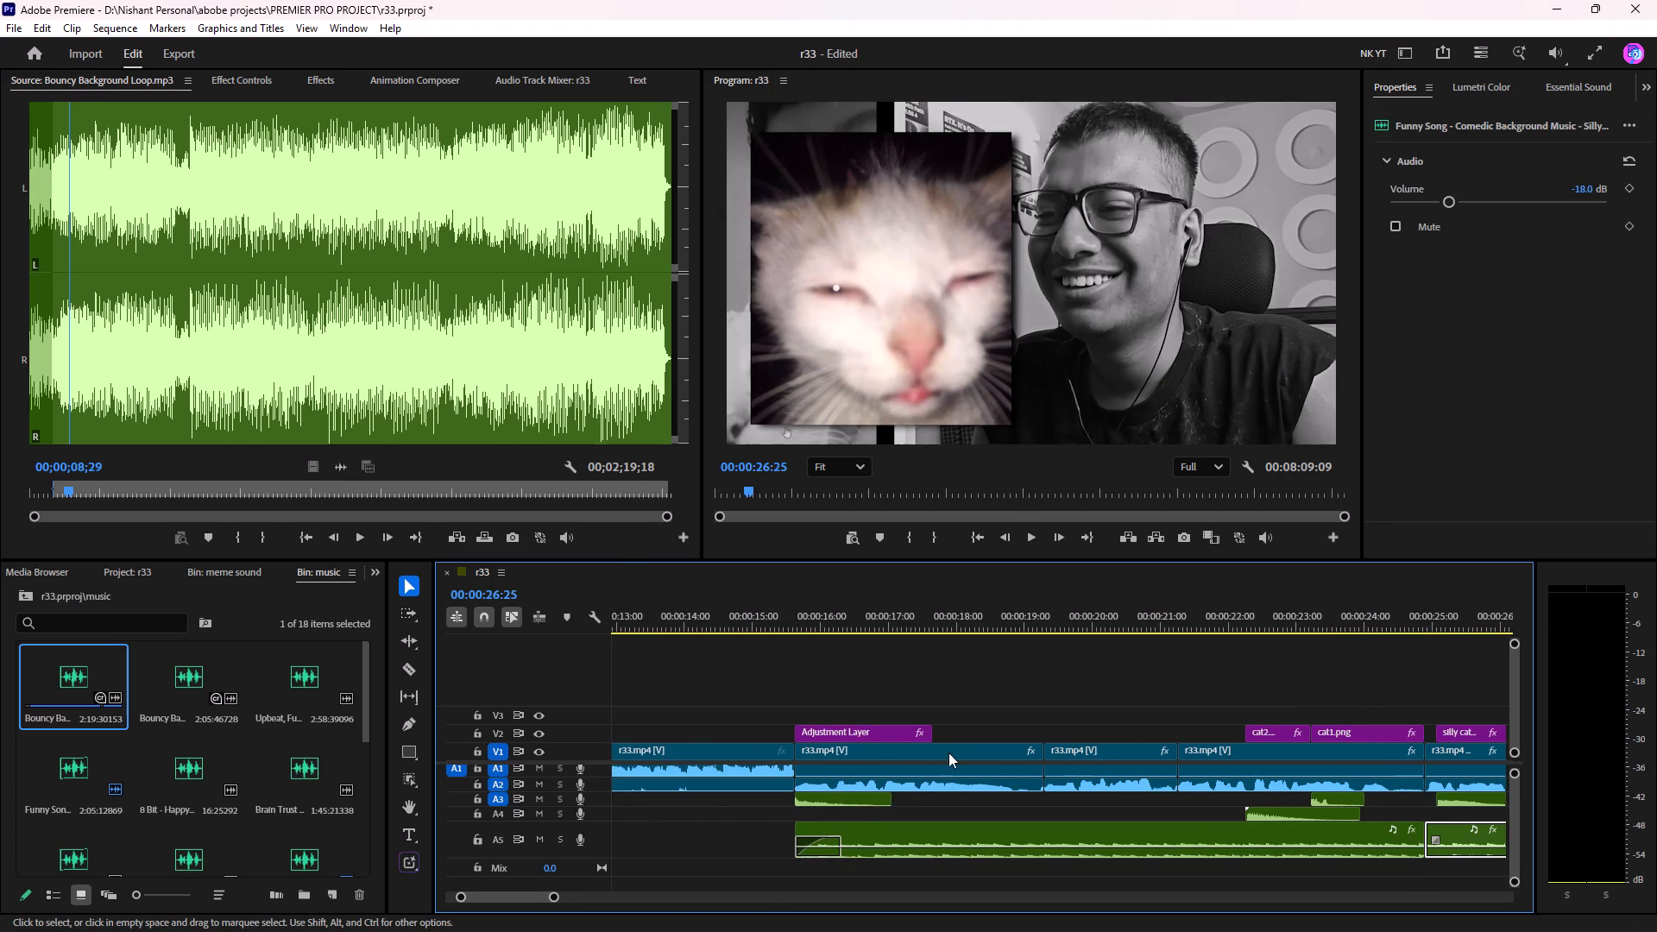
{"action": "left_click", "coordinate": [782, 598]}
{"action": "key", "text": "space"}
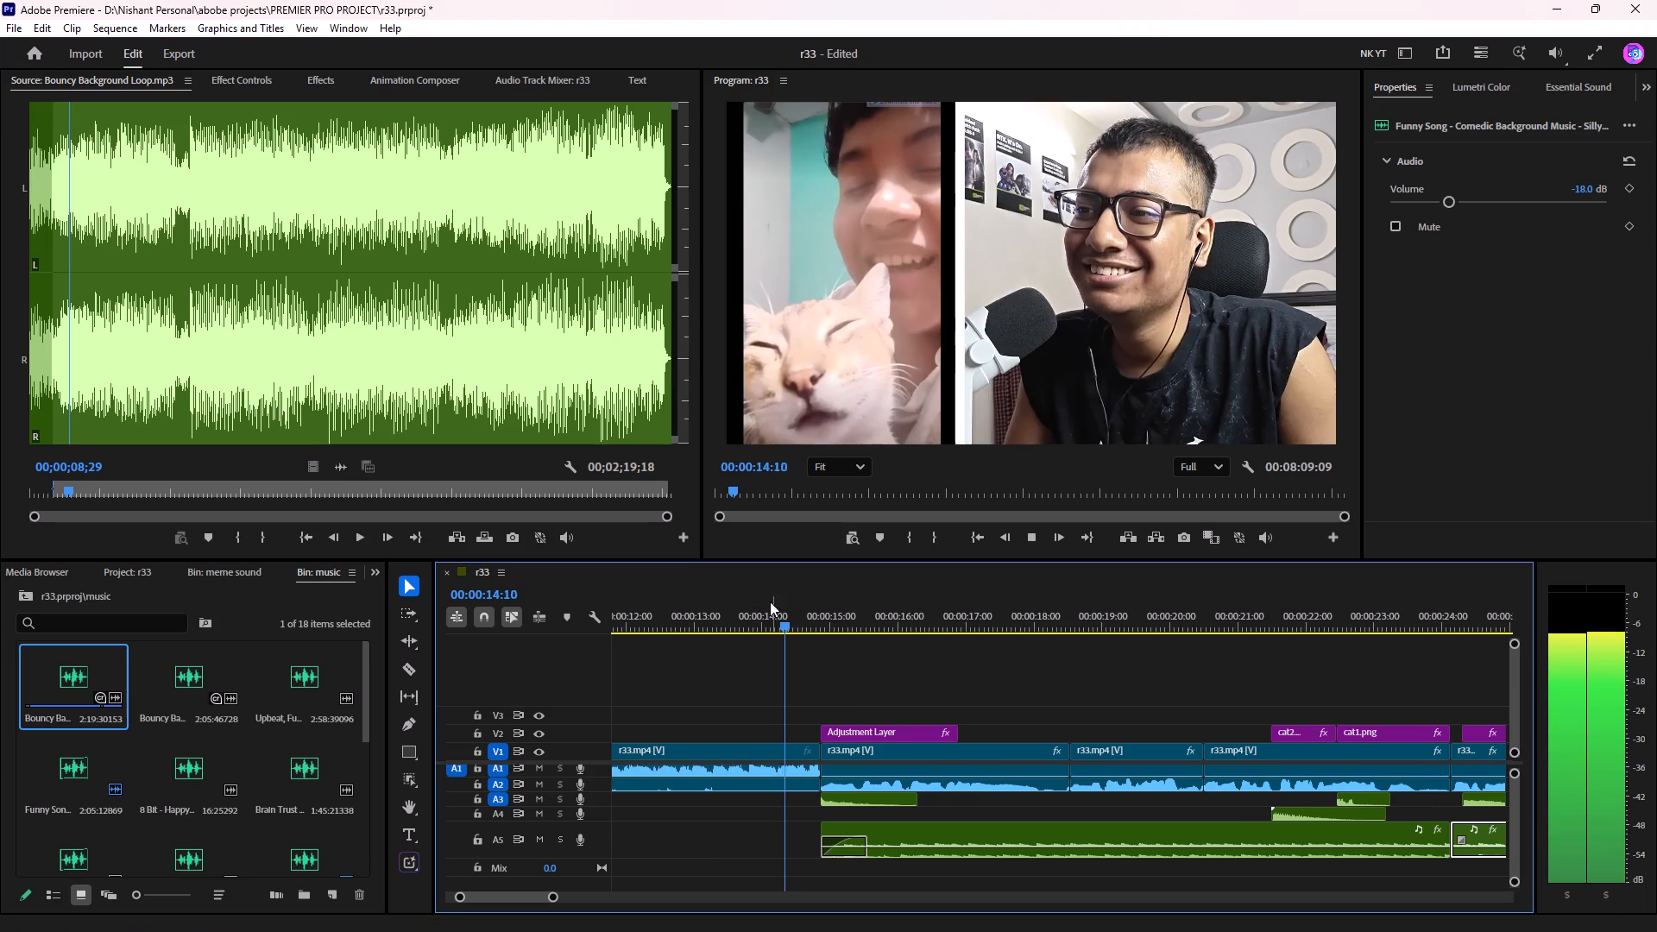
{"action": "scroll", "coordinate": [835, 683], "scroll_direction": "down", "scroll_amount": 4}
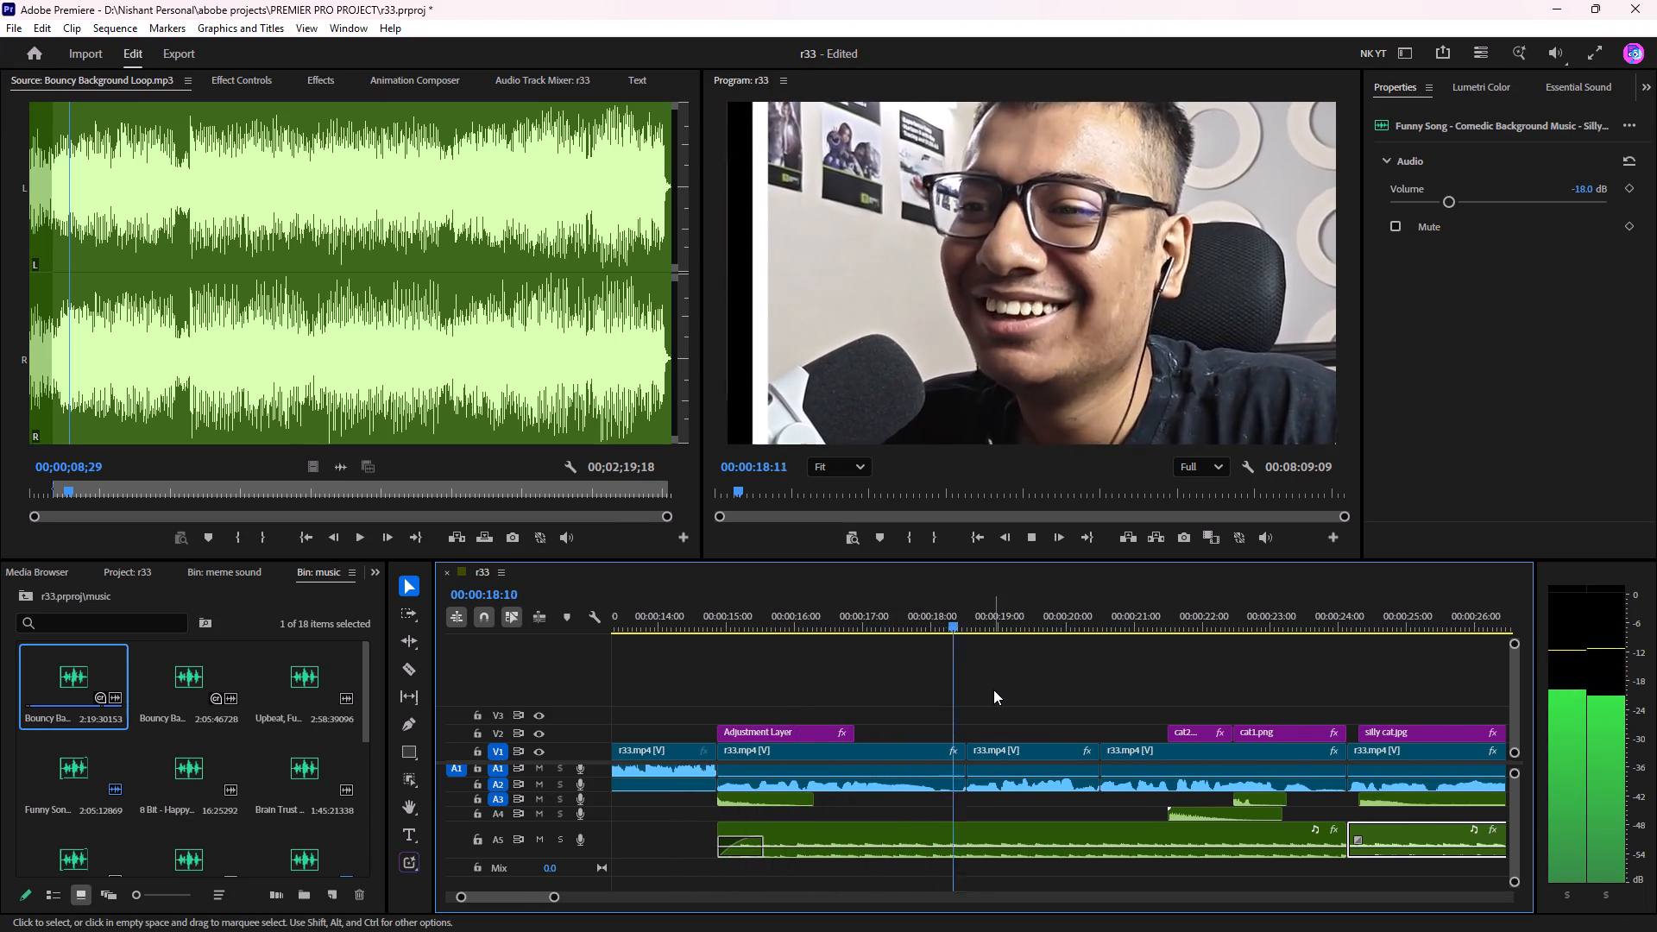
{"action": "scroll", "coordinate": [993, 690], "scroll_direction": "down", "scroll_amount": 6}
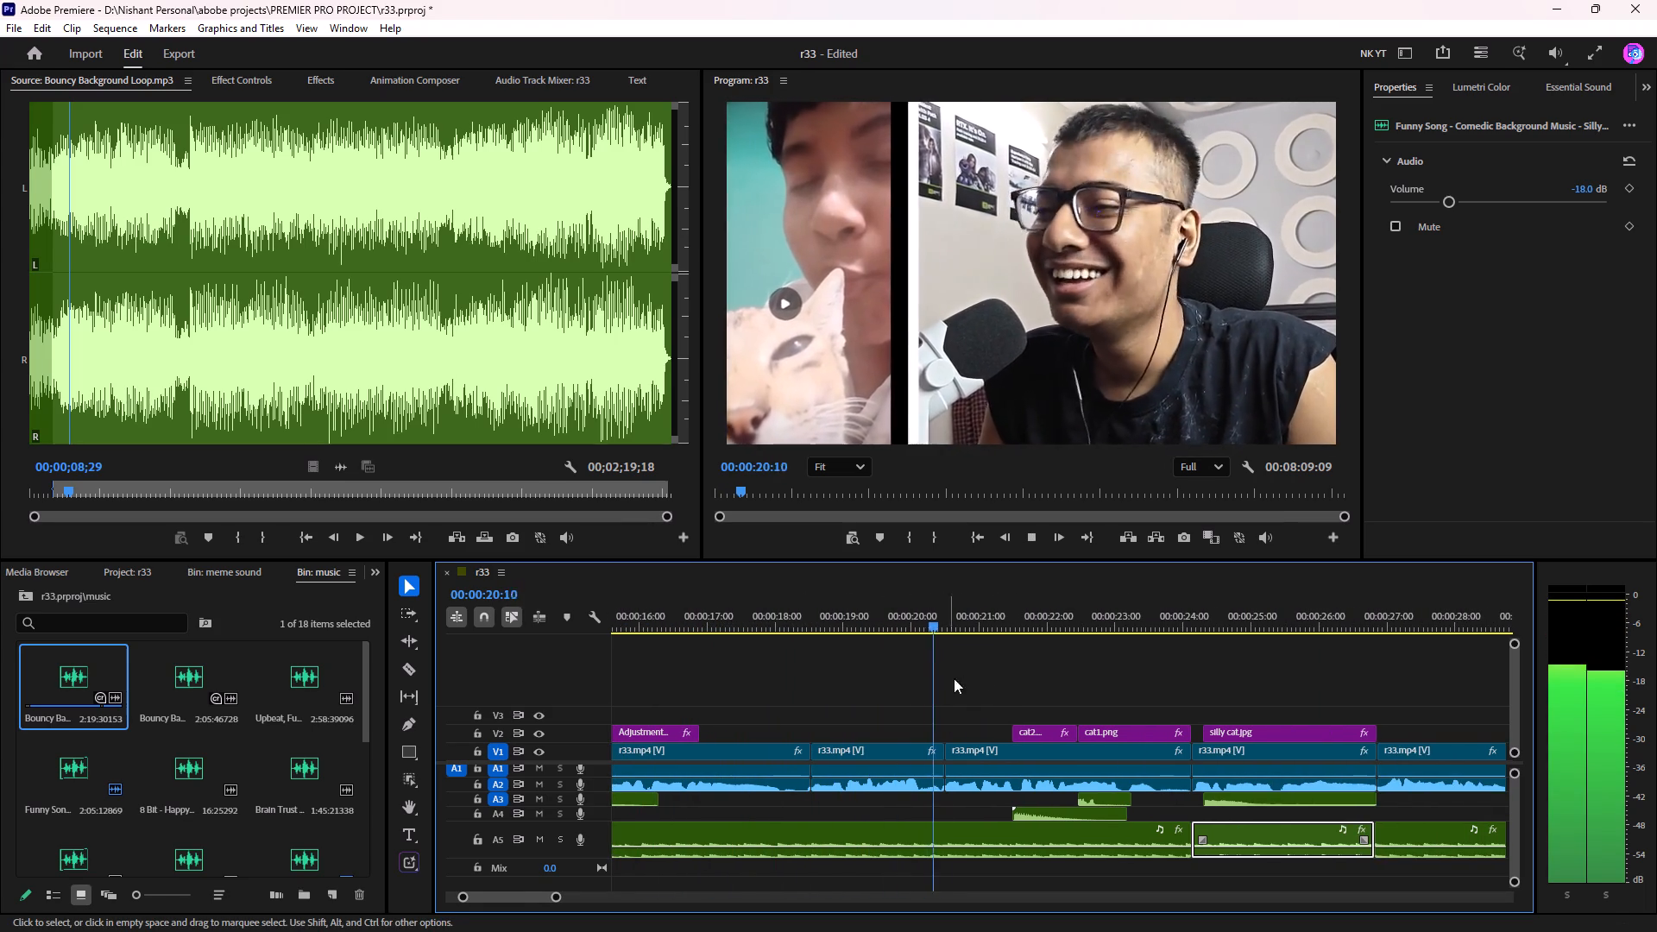
{"action": "scroll", "coordinate": [1037, 657], "scroll_direction": "down", "scroll_amount": 3}
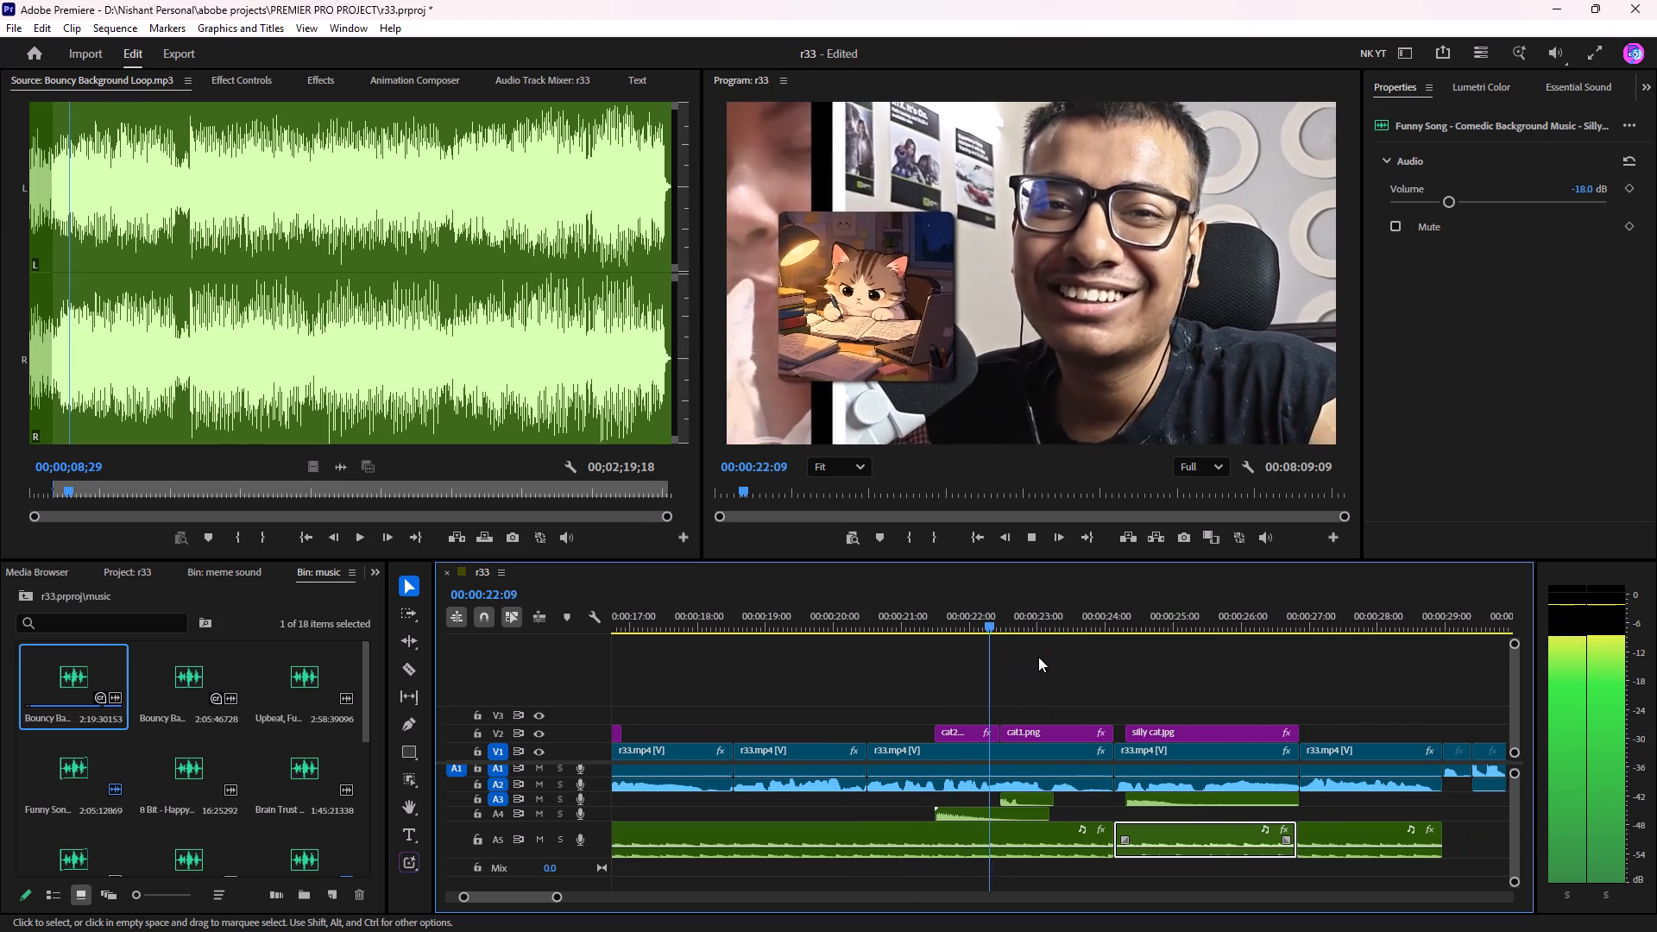
{"action": "scroll", "coordinate": [1098, 699], "scroll_direction": "down", "scroll_amount": 3}
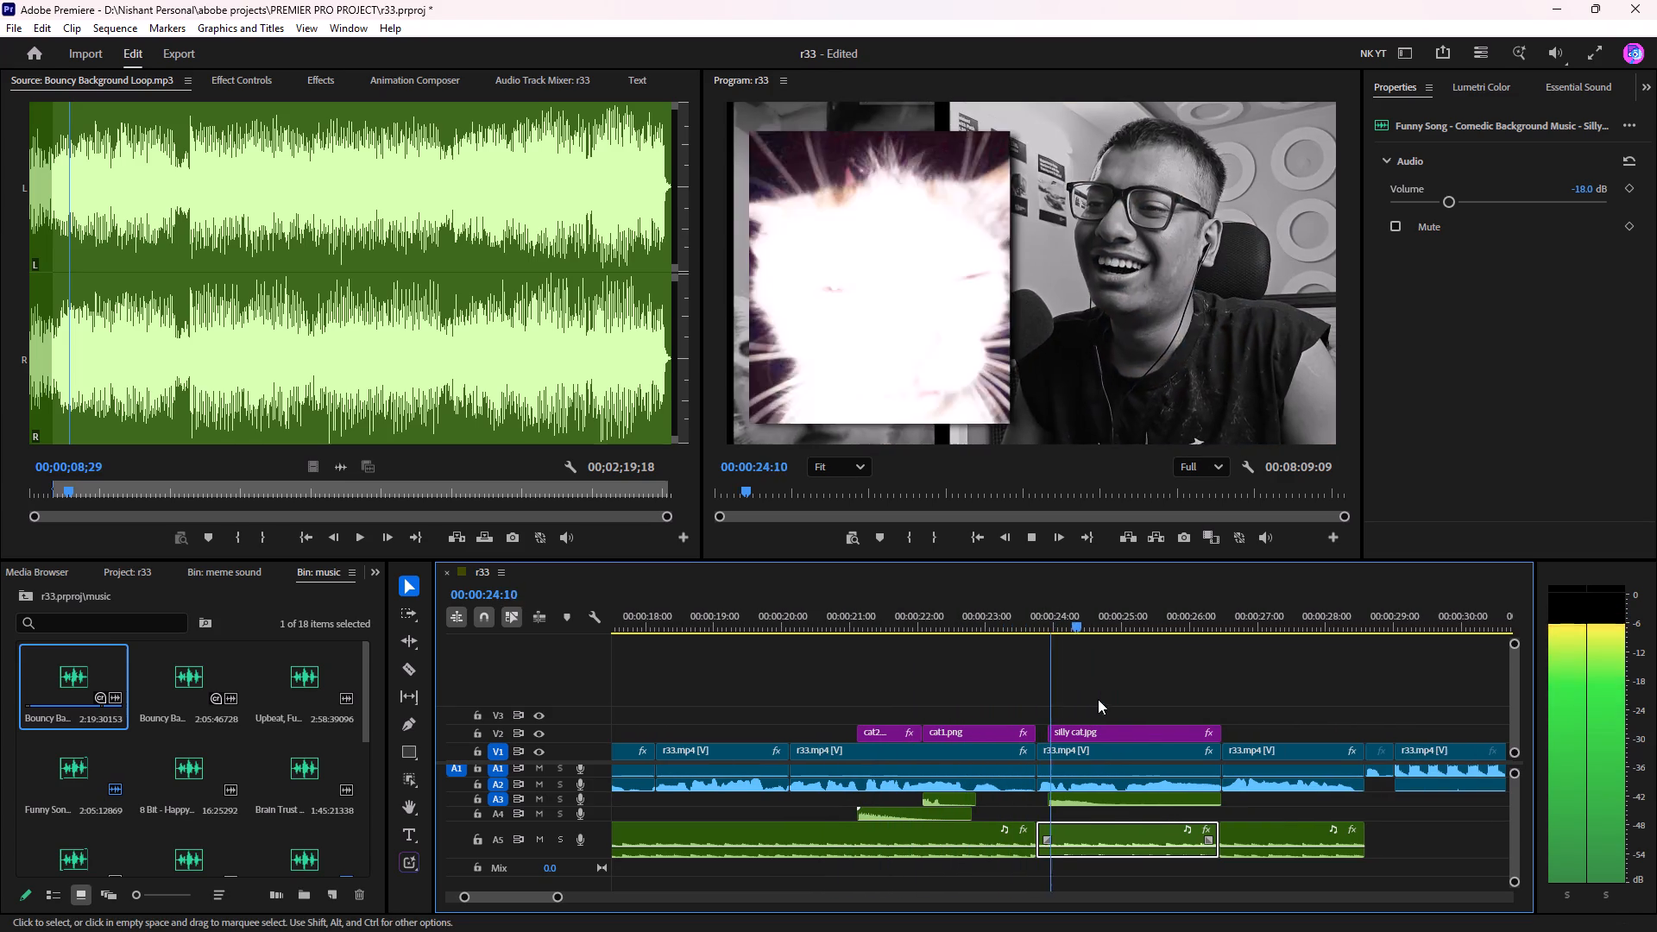
{"action": "key", "text": "space"}
Apply the Lowpass audio effect to the A5 music segment under silly cat.jpg and play back that section.
{"action": "left_click", "coordinate": [319, 78]}
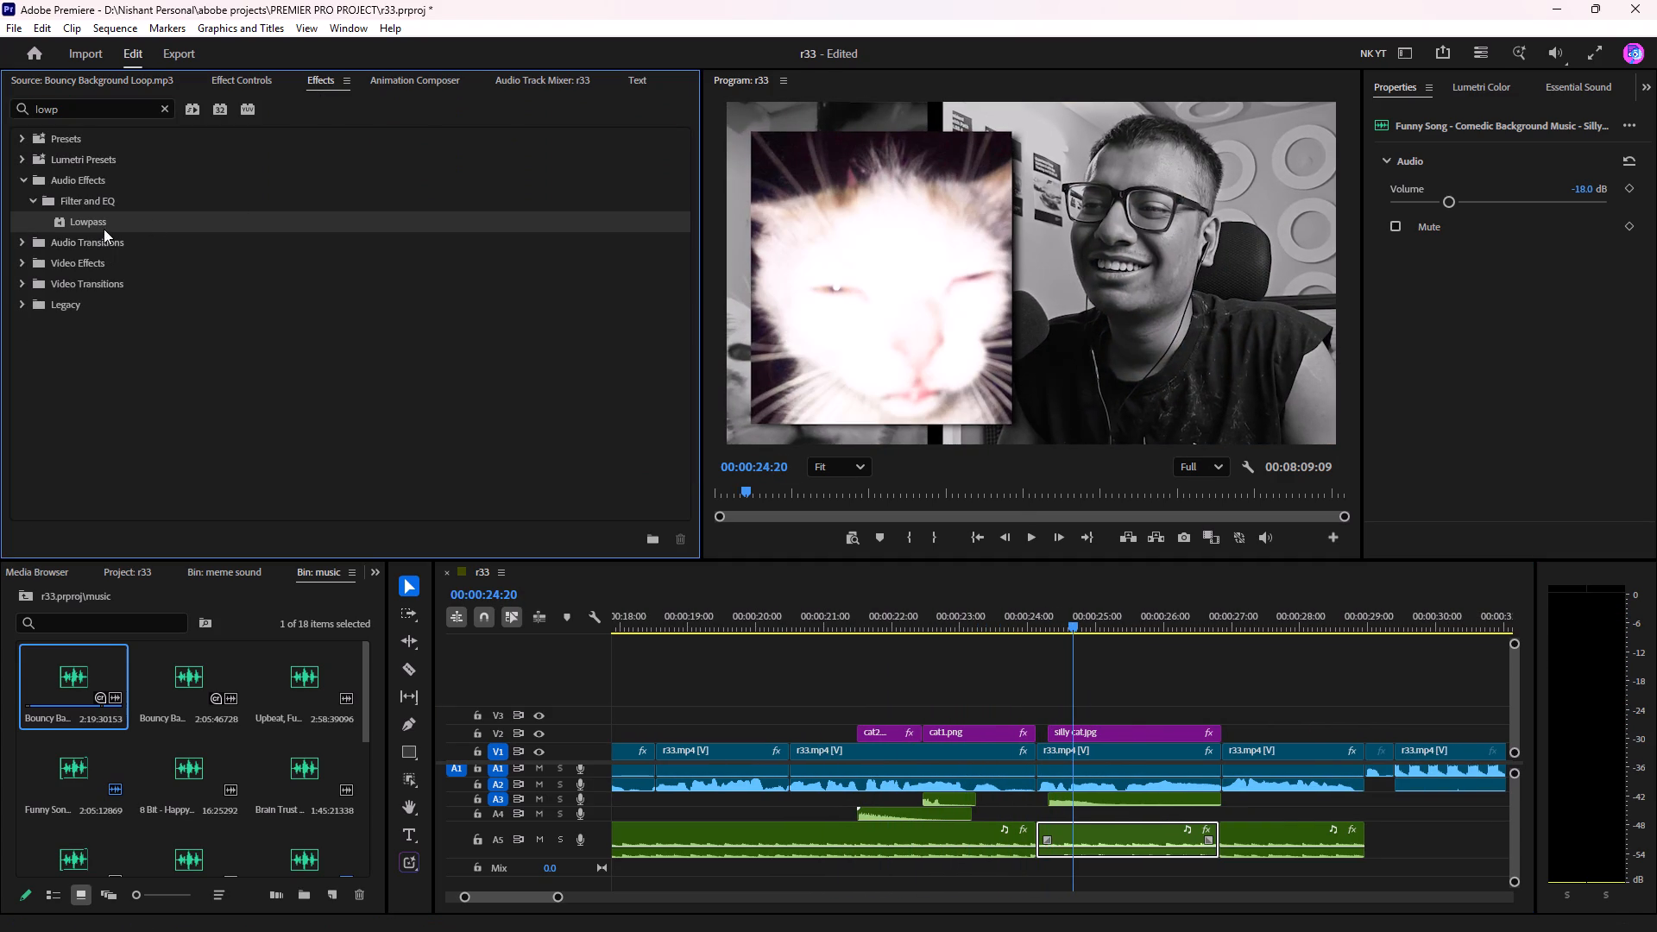
{"action": "left_click_drag", "start_coordinate": [111, 224], "coordinate": [1069, 847]}
{"action": "left_click", "coordinate": [980, 616]}
{"action": "key", "text": "space"}
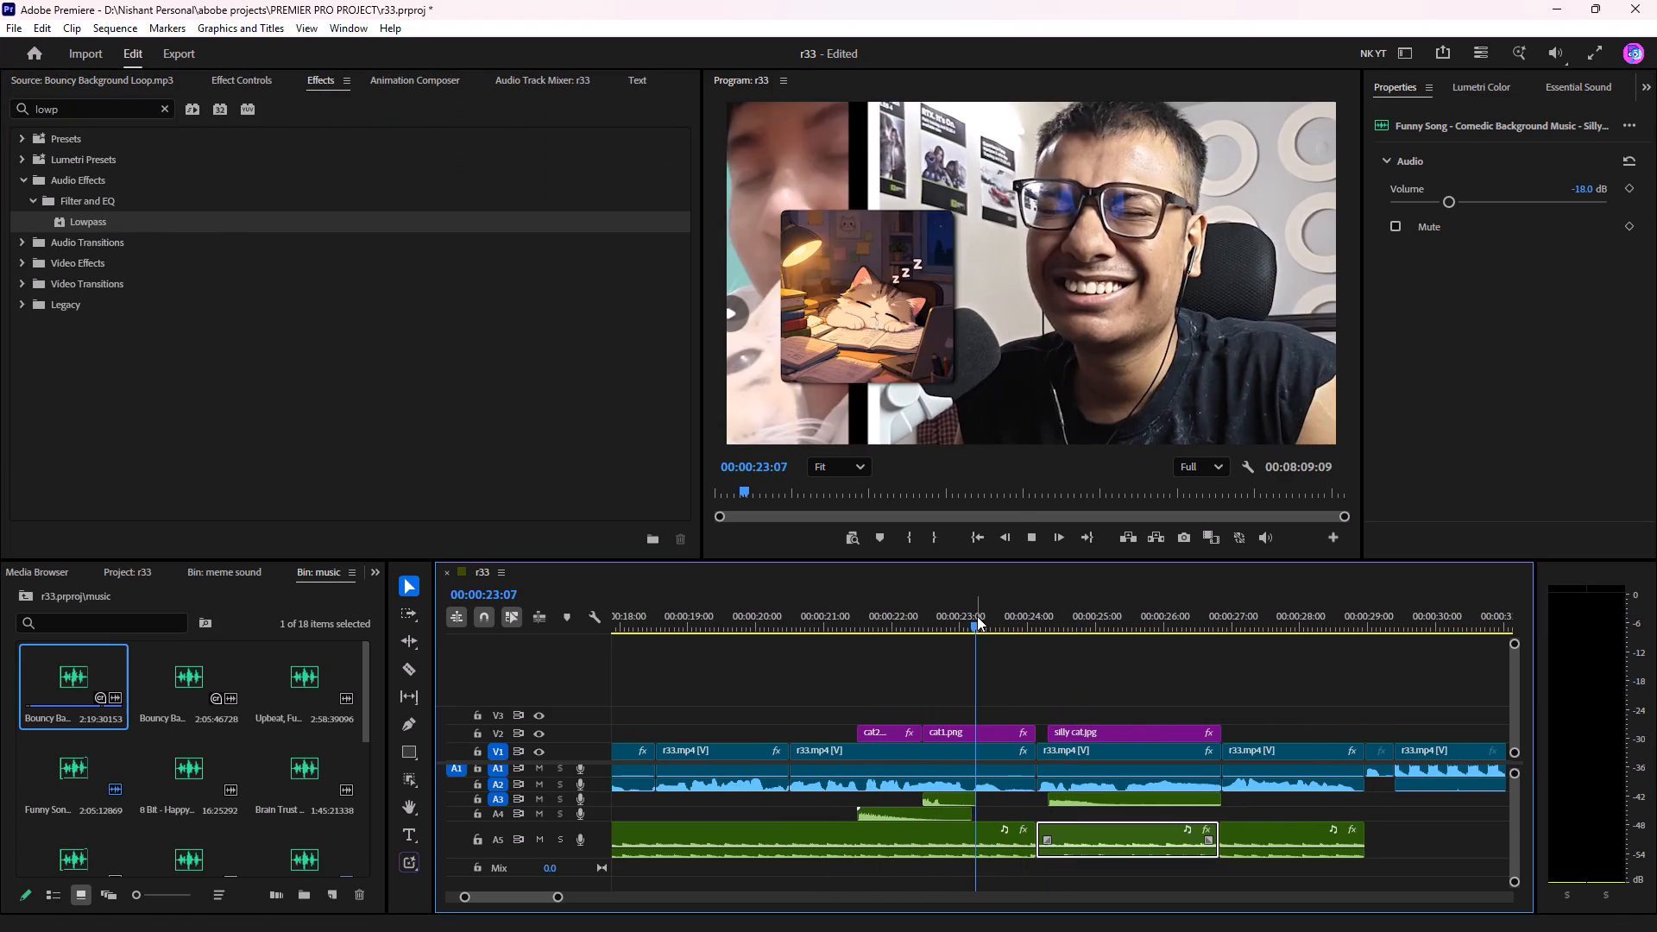
{"action": "scroll", "coordinate": [974, 616], "scroll_direction": "down", "scroll_amount": 4}
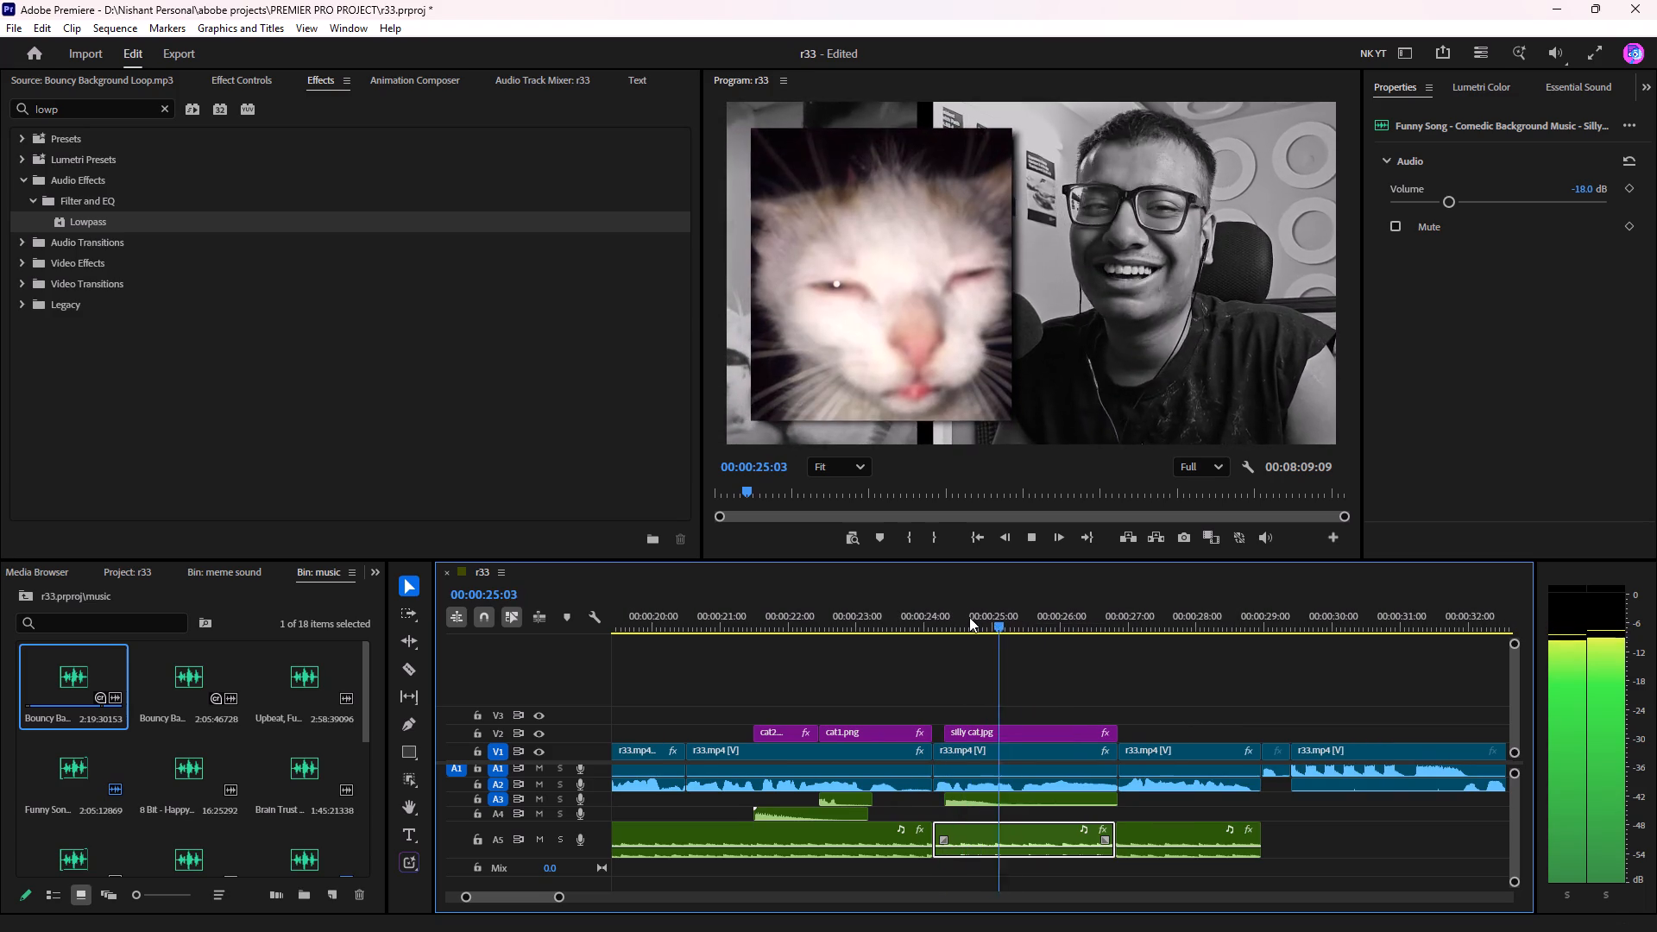
{"action": "key", "text": "space"}
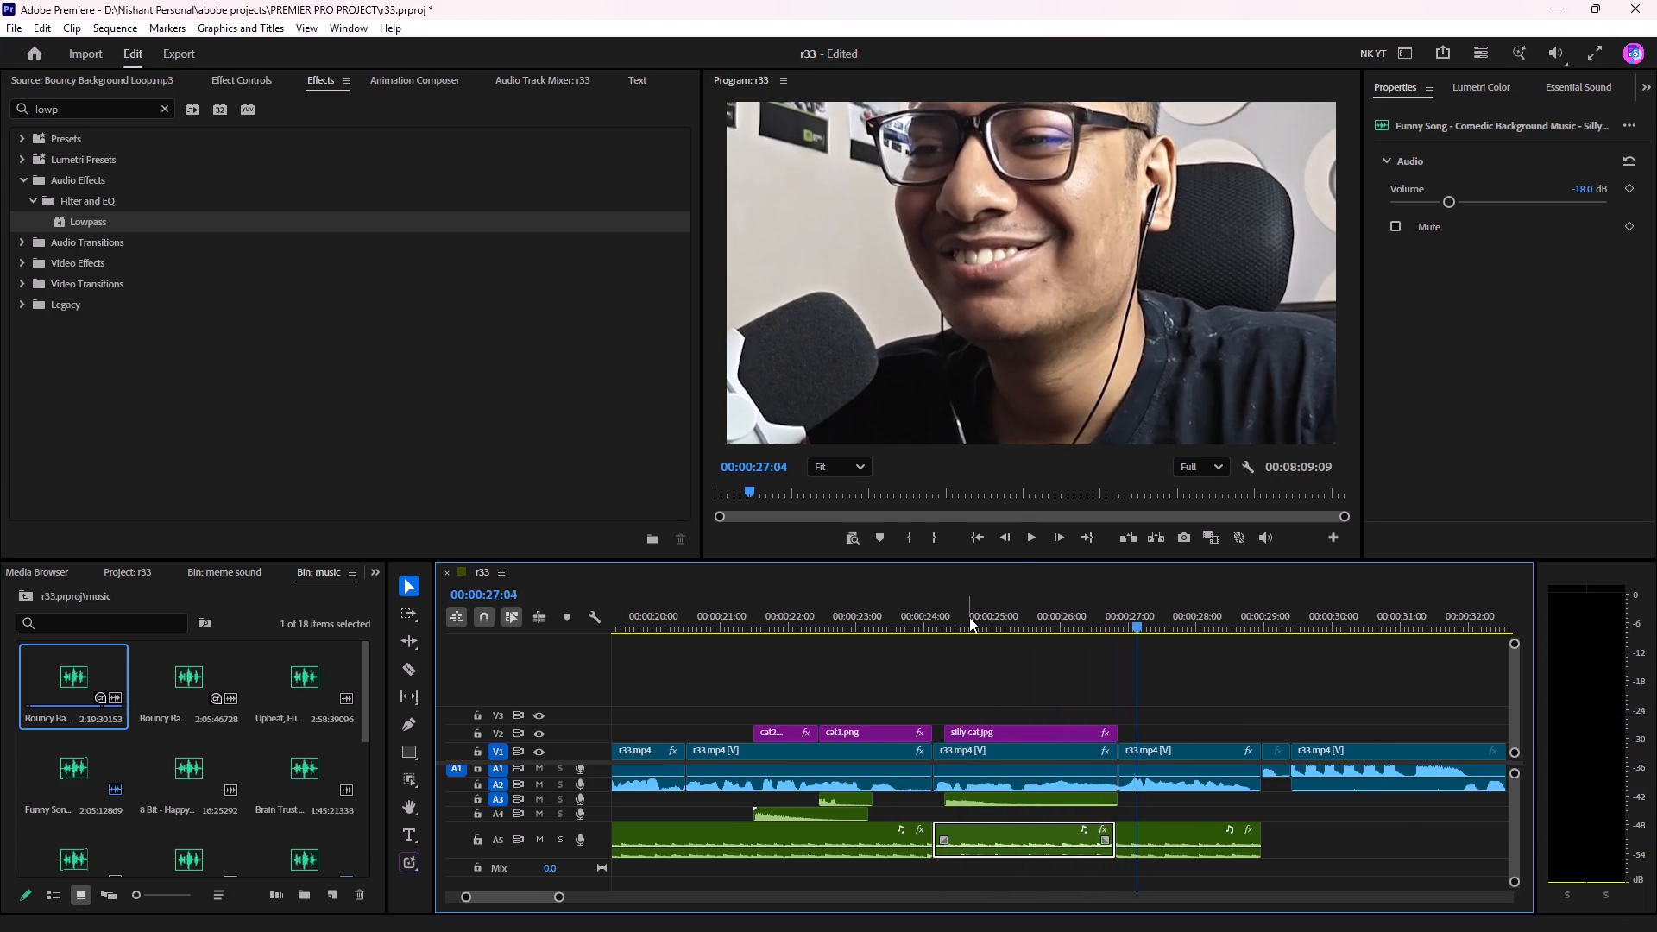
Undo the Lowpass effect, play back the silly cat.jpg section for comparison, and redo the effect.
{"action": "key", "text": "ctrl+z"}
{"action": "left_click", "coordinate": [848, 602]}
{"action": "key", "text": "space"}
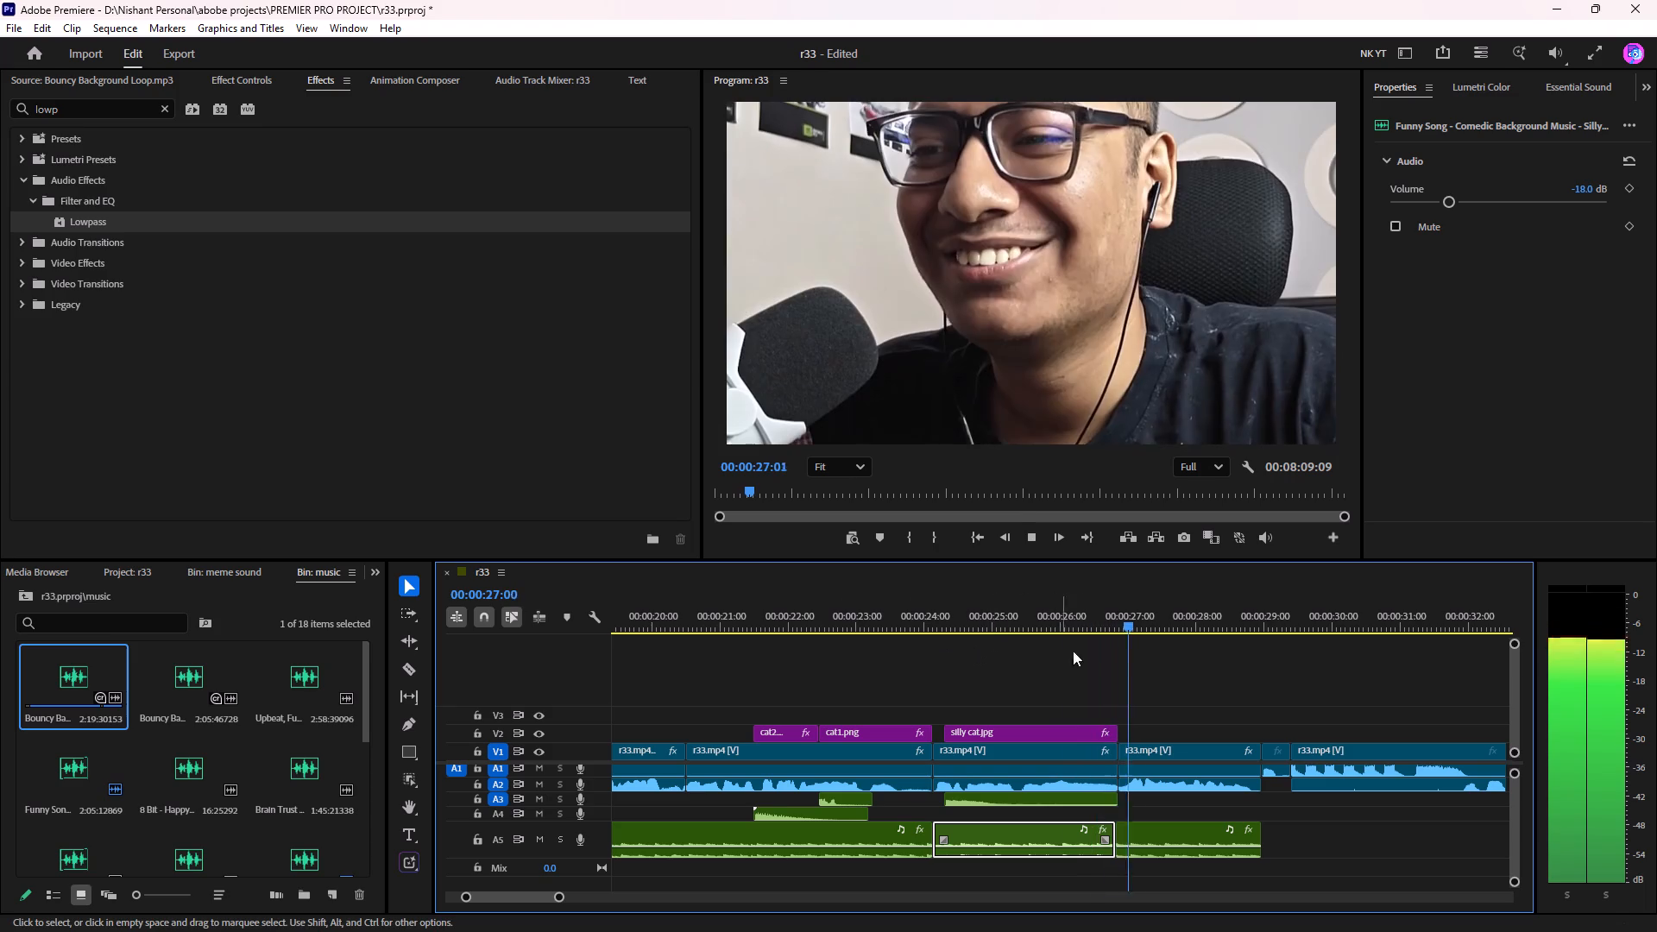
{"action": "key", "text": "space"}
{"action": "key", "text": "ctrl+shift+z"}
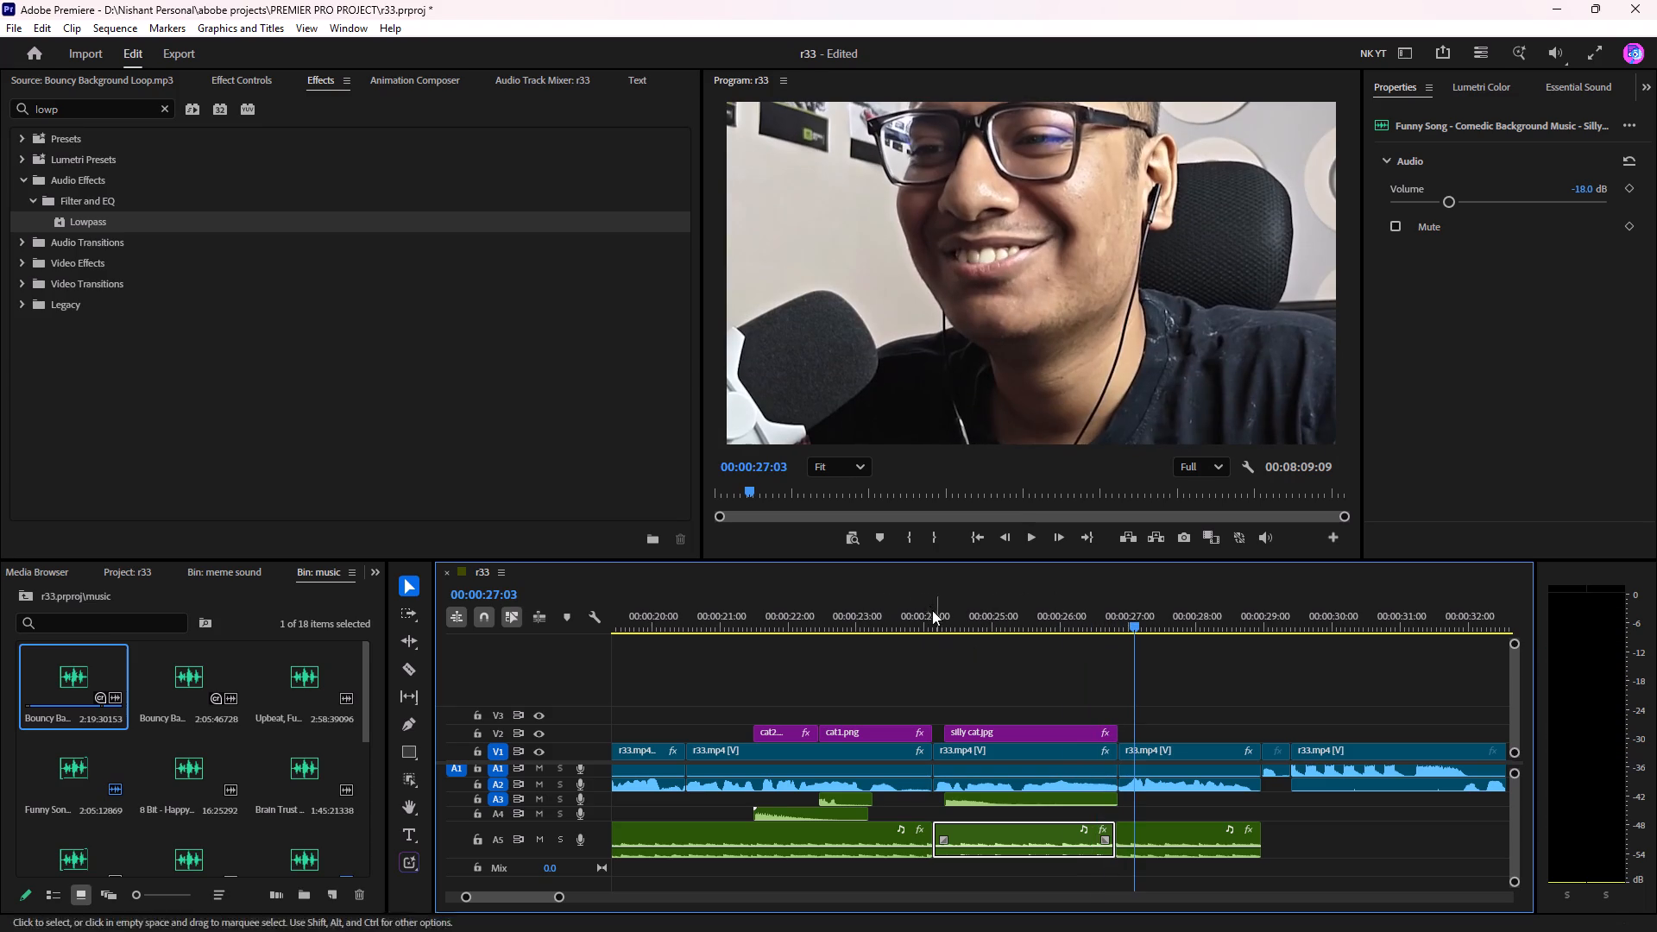
Show the Lowpass settings of the A5 music segment under the silly cat.jpg insert.
{"action": "left_click", "coordinate": [924, 602]}
{"action": "left_click", "coordinate": [984, 828]}
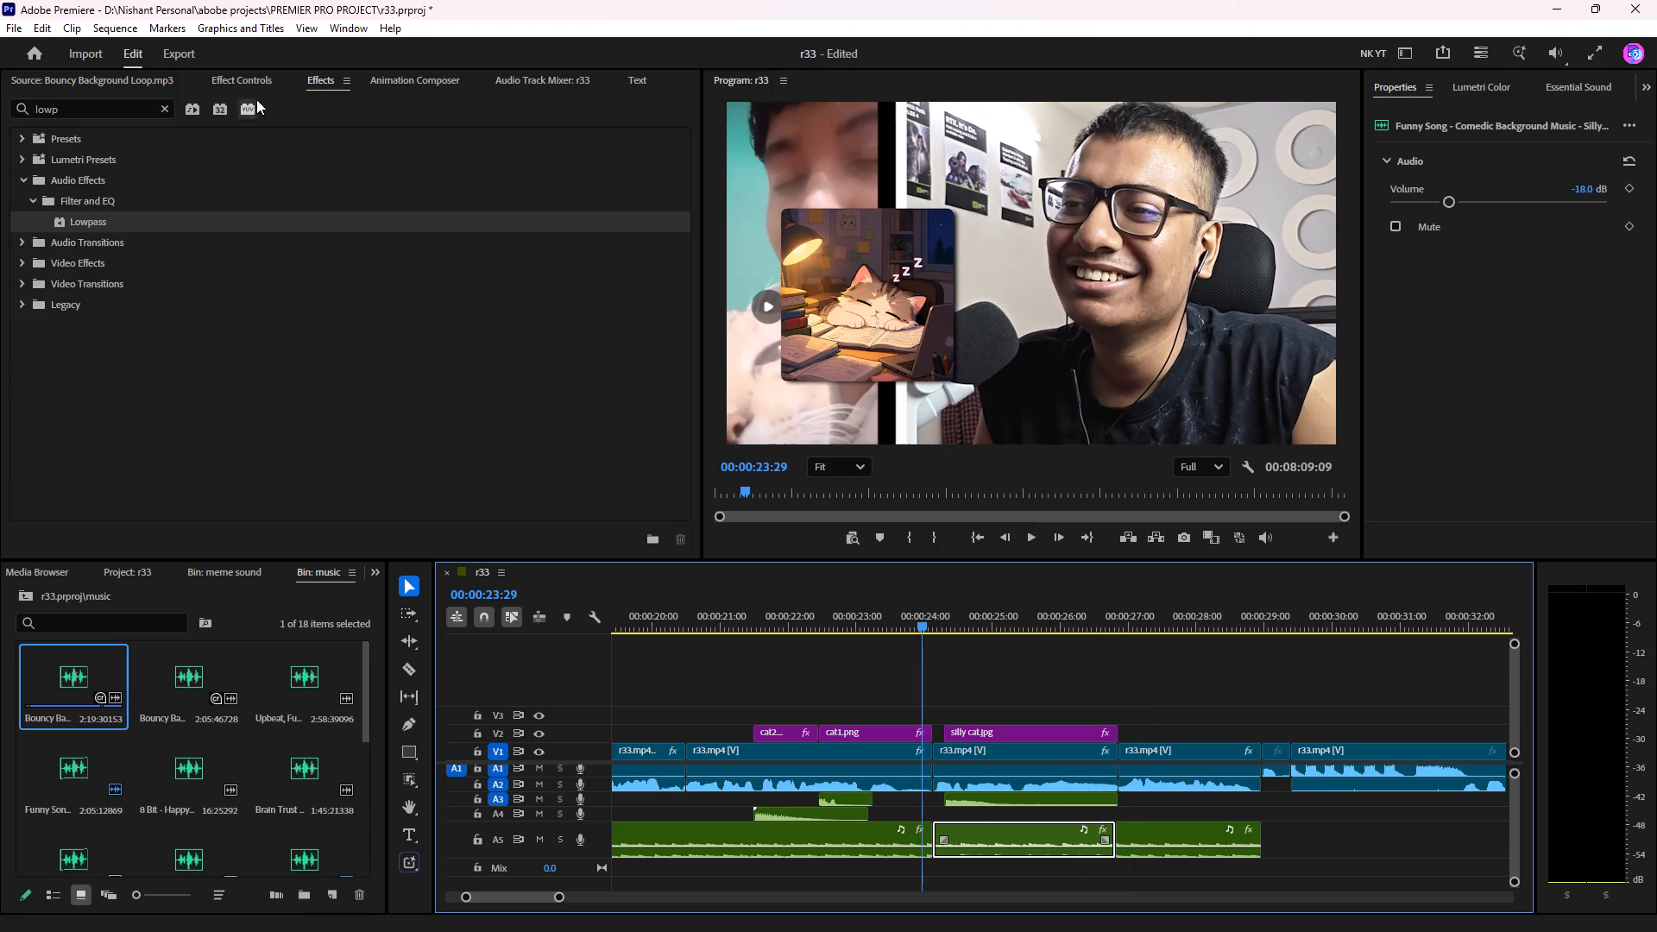
{"action": "left_click", "coordinate": [261, 80]}
Play back the sequence from 00:00:22:25 to about 00:01:04, following the filtered music, reaction clips and inserts along the timeline.
{"action": "left_click", "coordinate": [846, 630]}
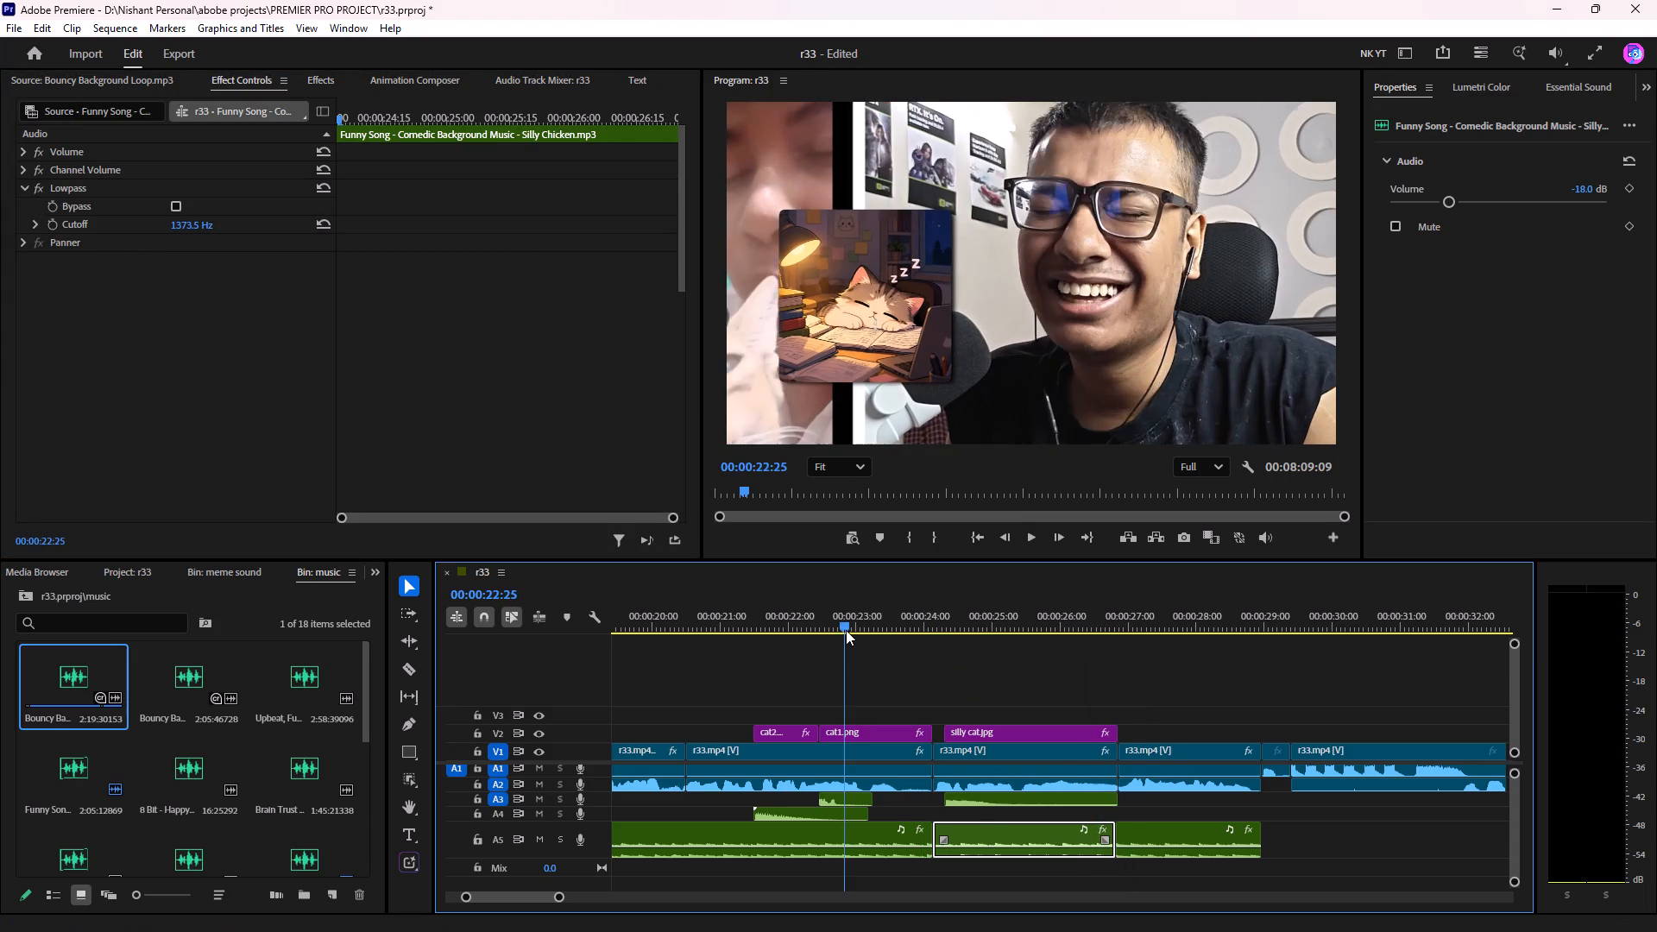
{"action": "key", "text": "space"}
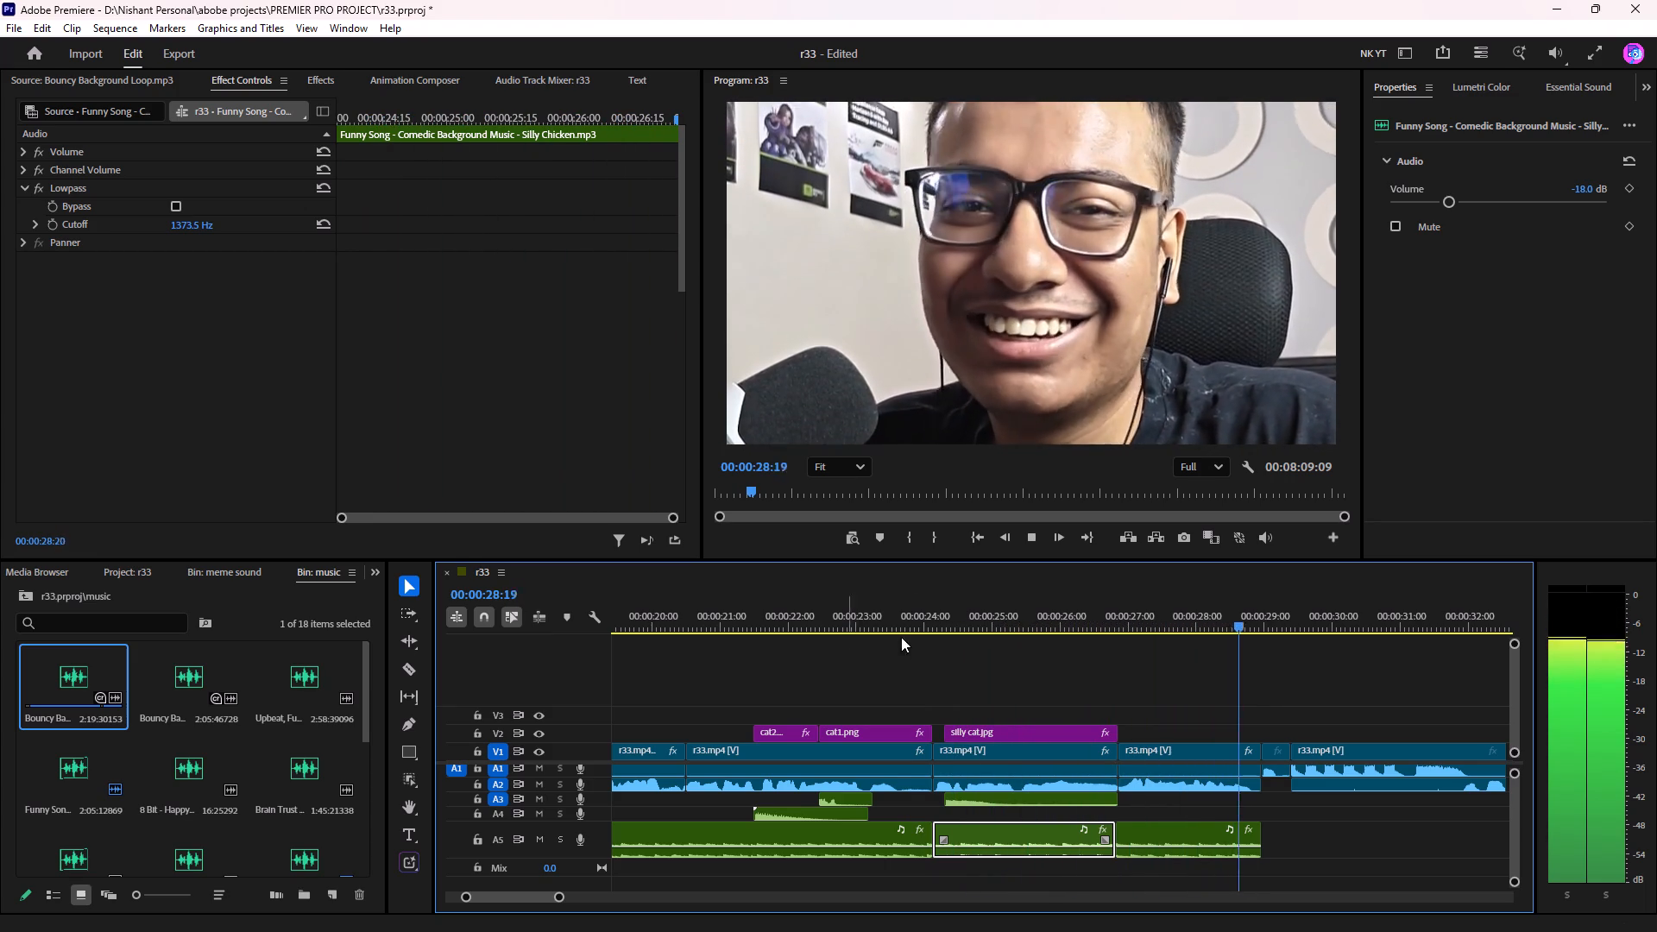
{"action": "scroll", "coordinate": [1089, 622], "scroll_direction": "down", "scroll_amount": 10}
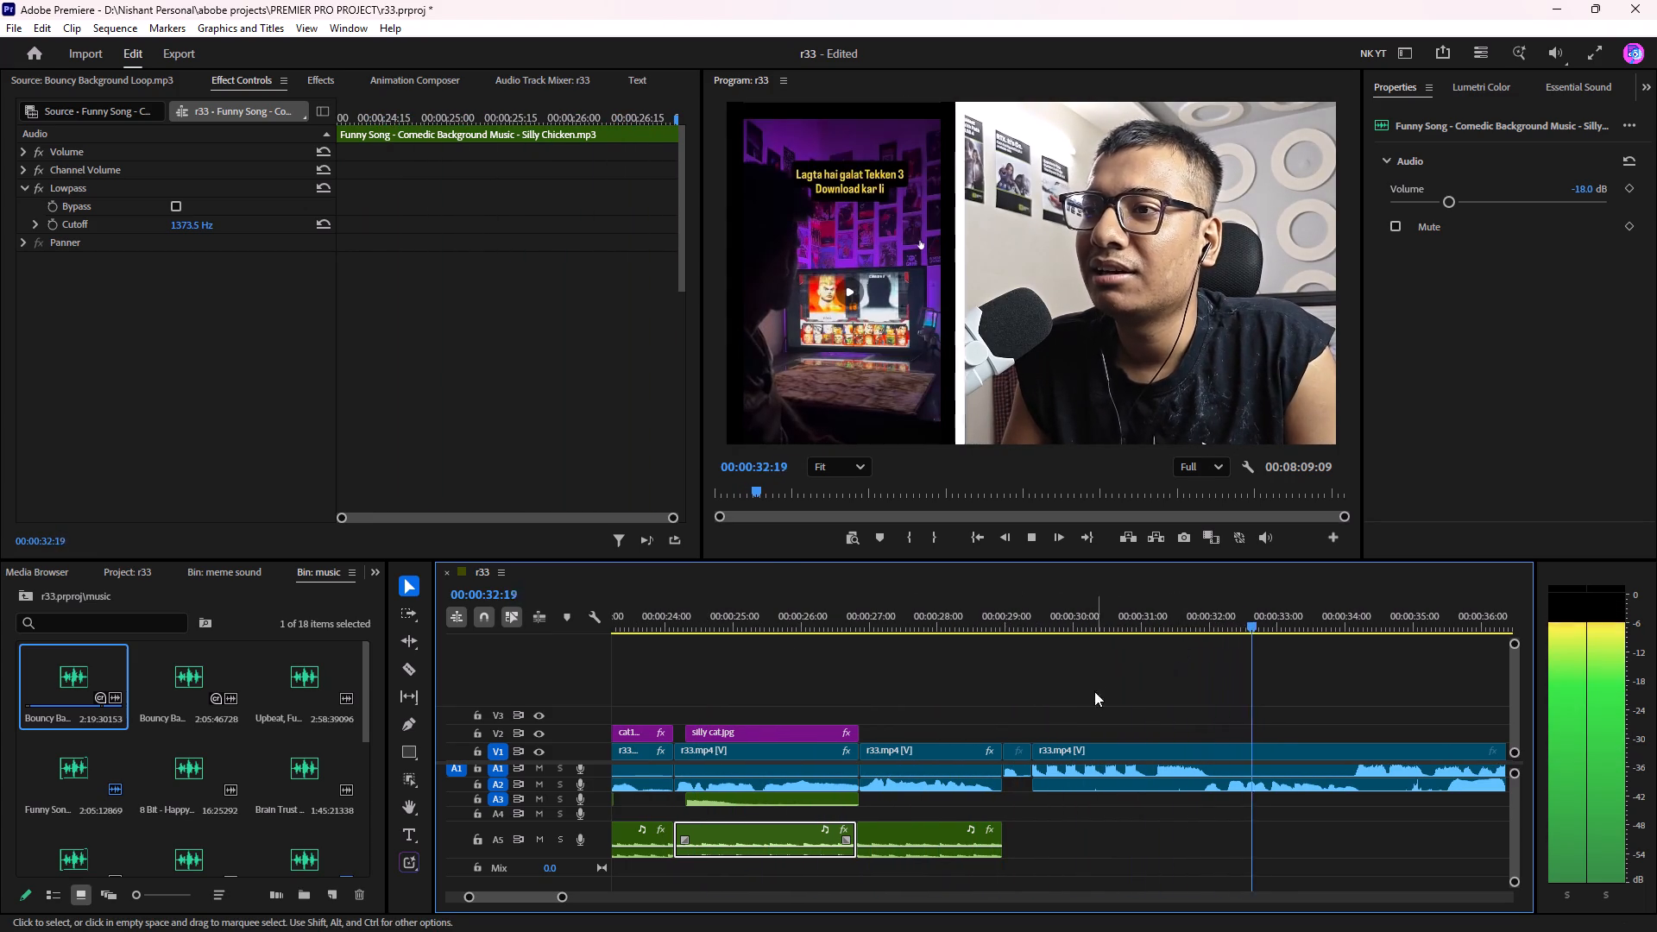
{"action": "scroll", "coordinate": [1218, 698], "scroll_direction": "down", "scroll_amount": 9}
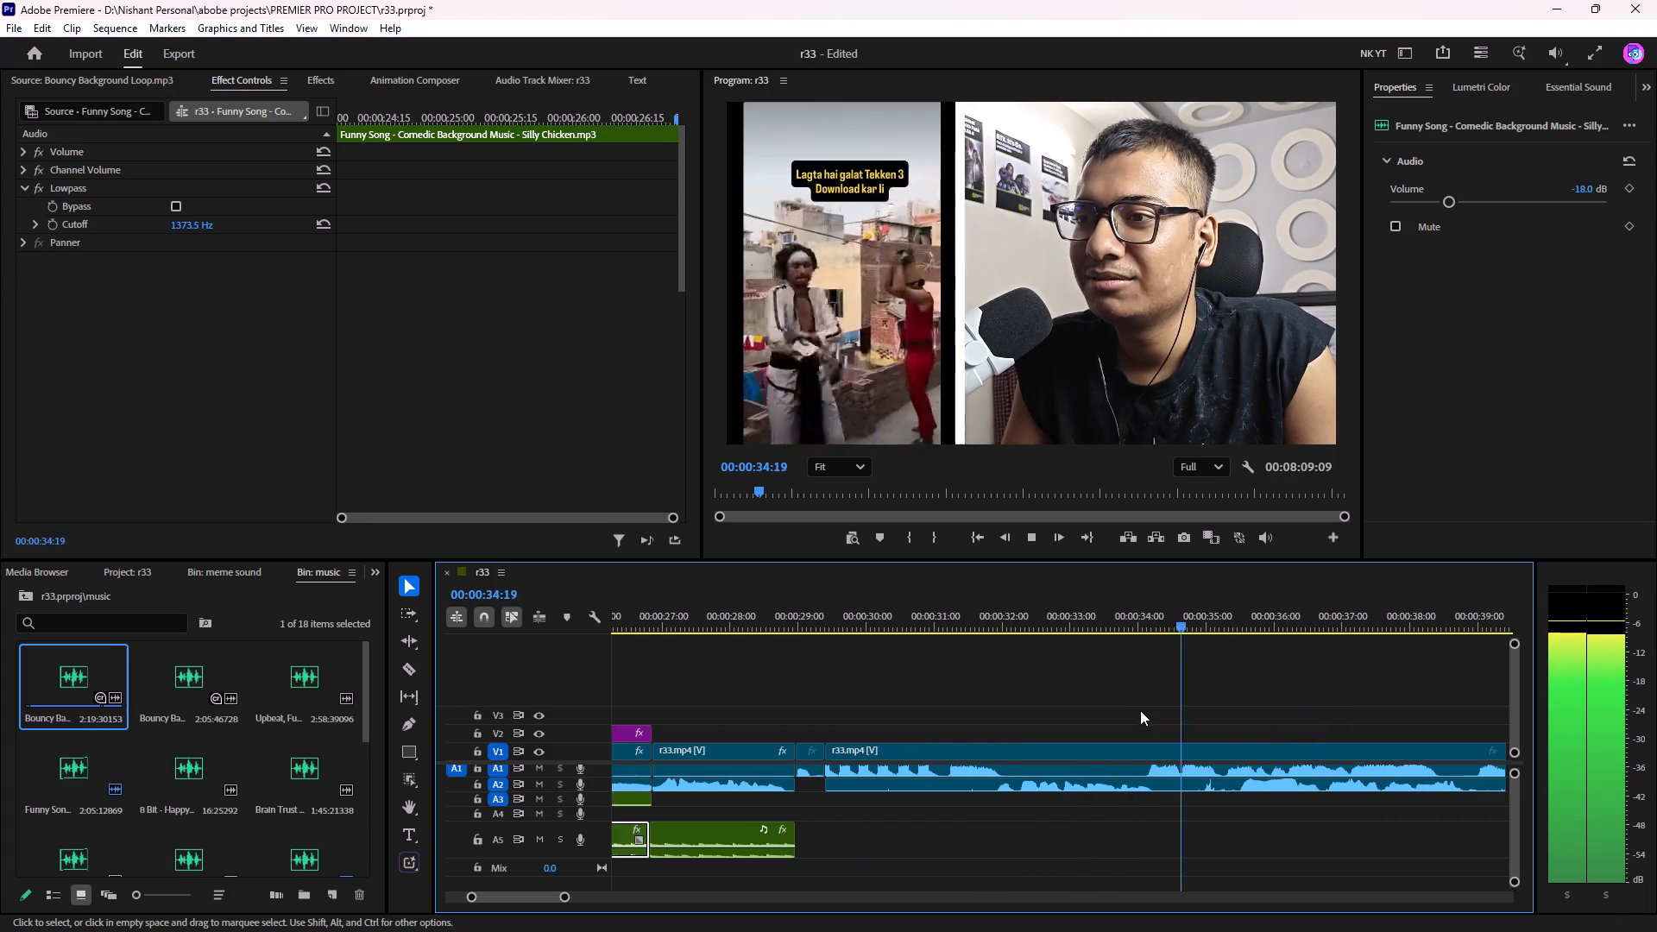
{"action": "scroll", "coordinate": [1140, 710], "scroll_direction": "down", "scroll_amount": 13}
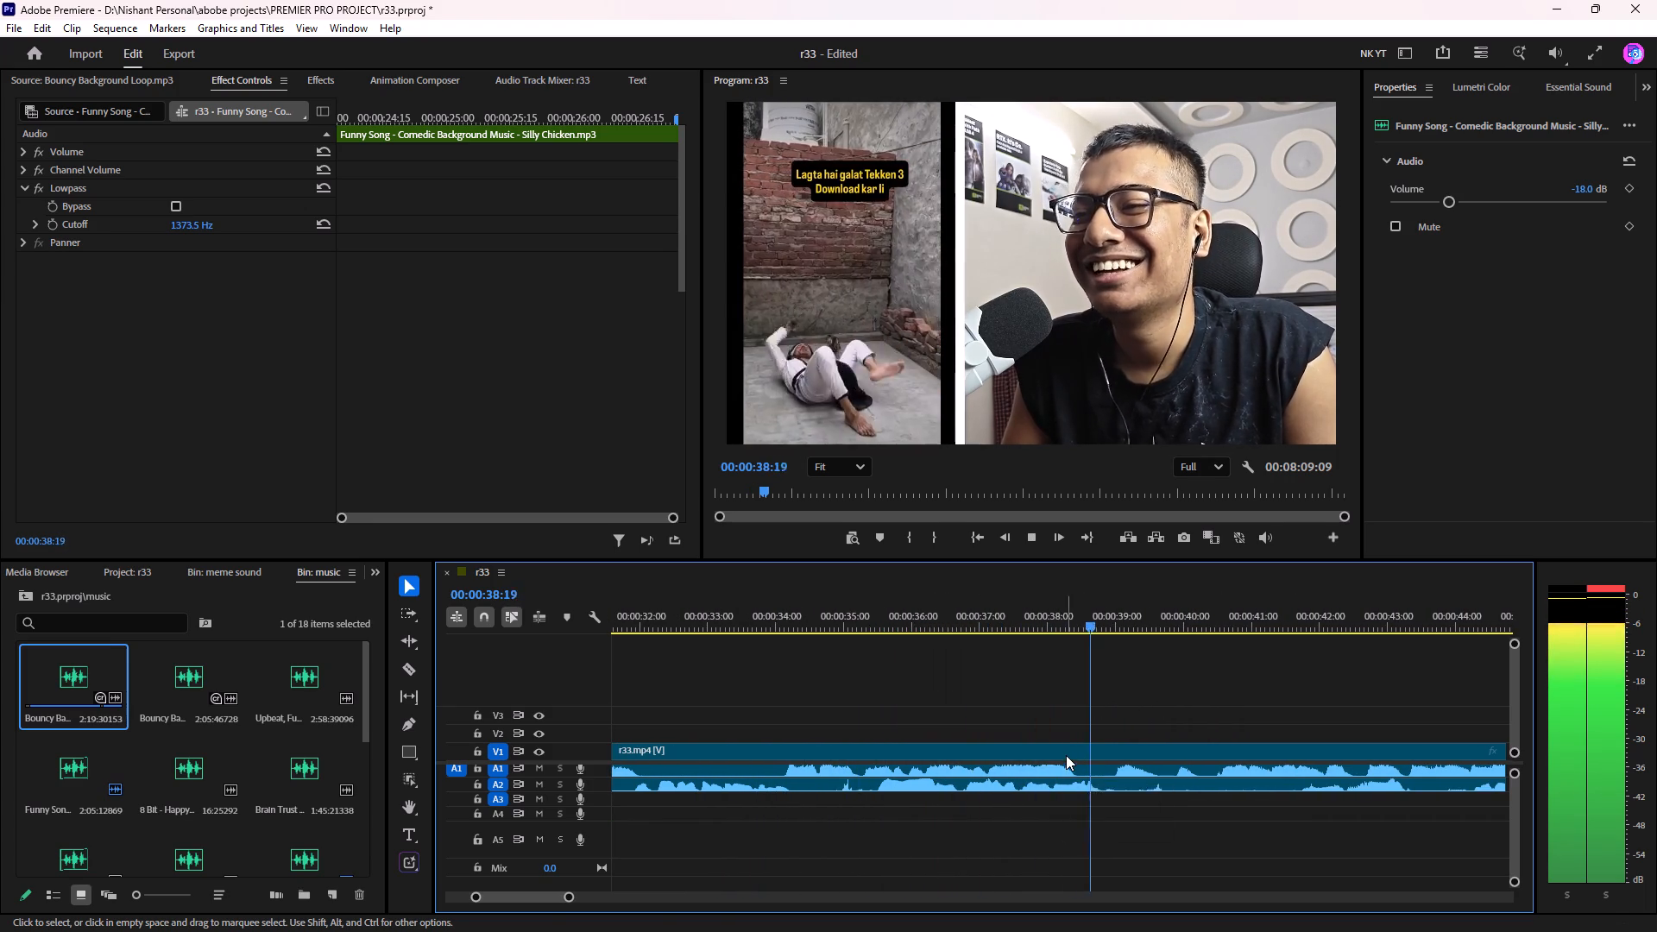
{"action": "scroll", "coordinate": [1066, 755], "scroll_direction": "down", "scroll_amount": 4}
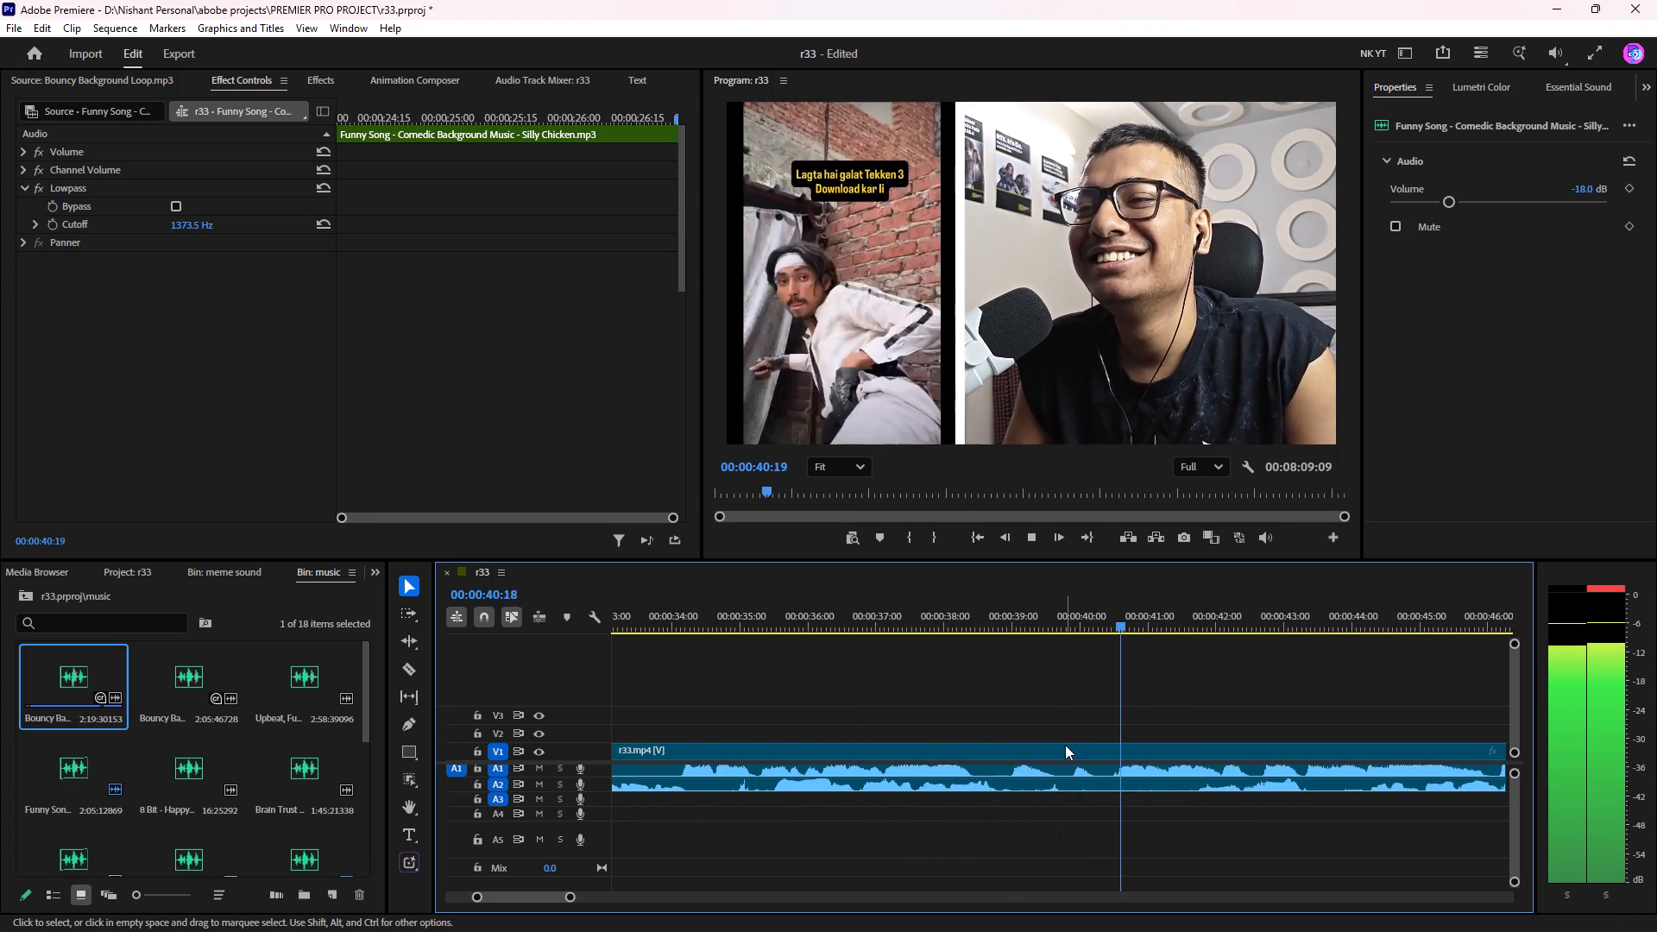
{"action": "scroll", "coordinate": [1062, 732], "scroll_direction": "down", "scroll_amount": 3}
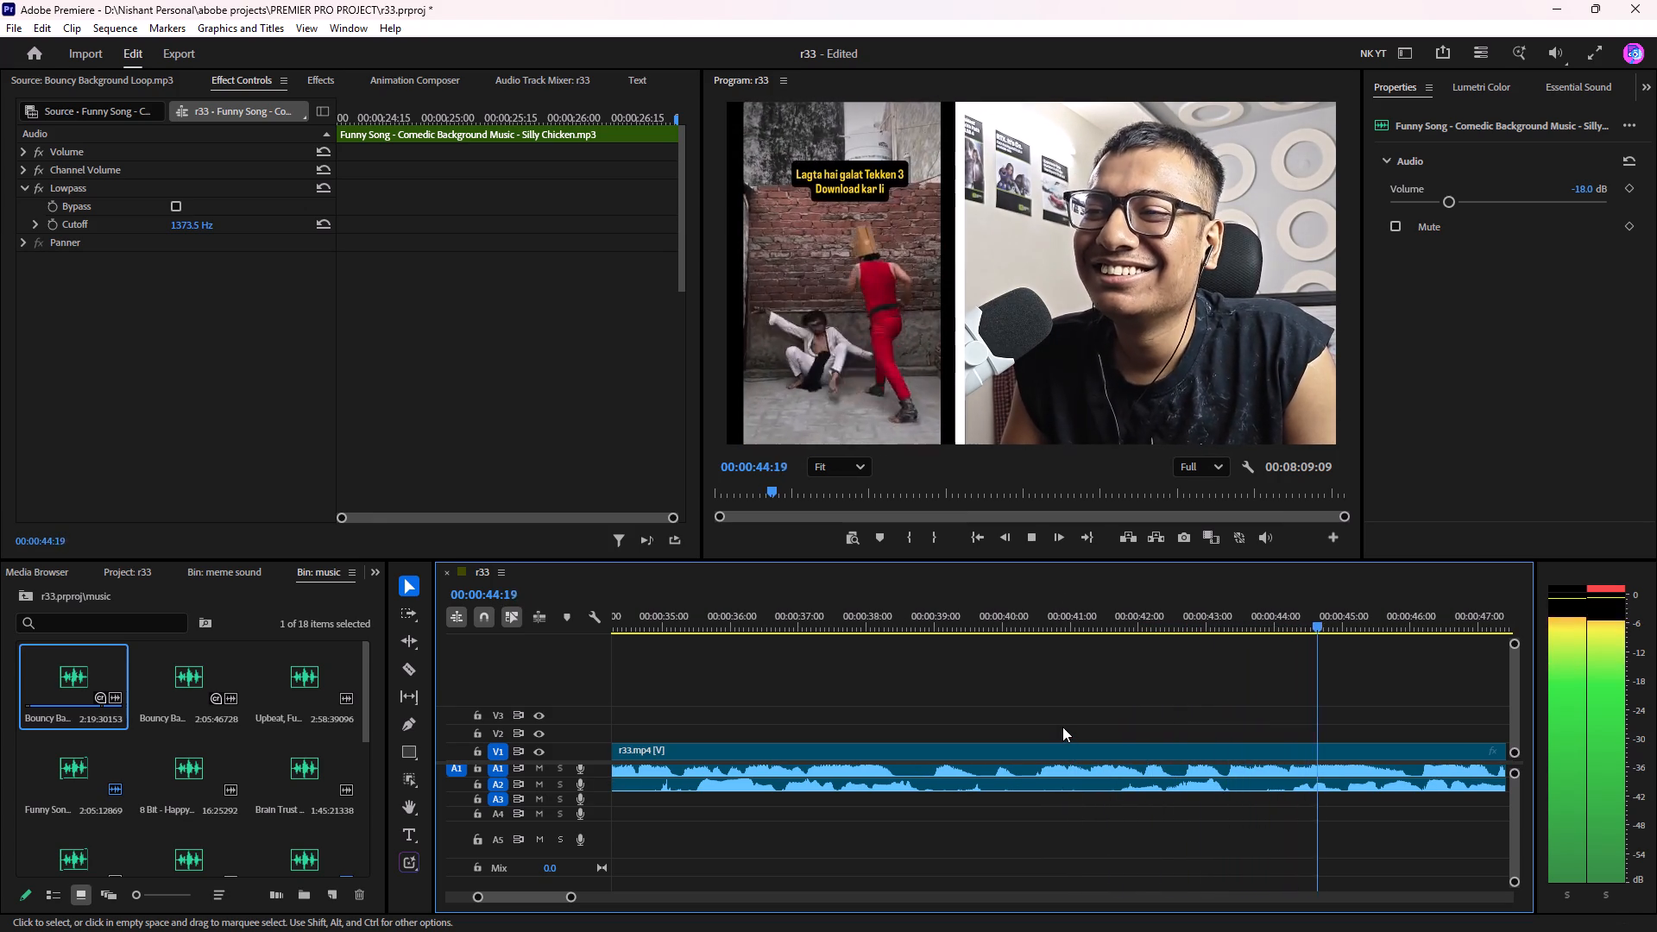
{"action": "scroll", "coordinate": [1062, 727], "scroll_direction": "down", "scroll_amount": 3}
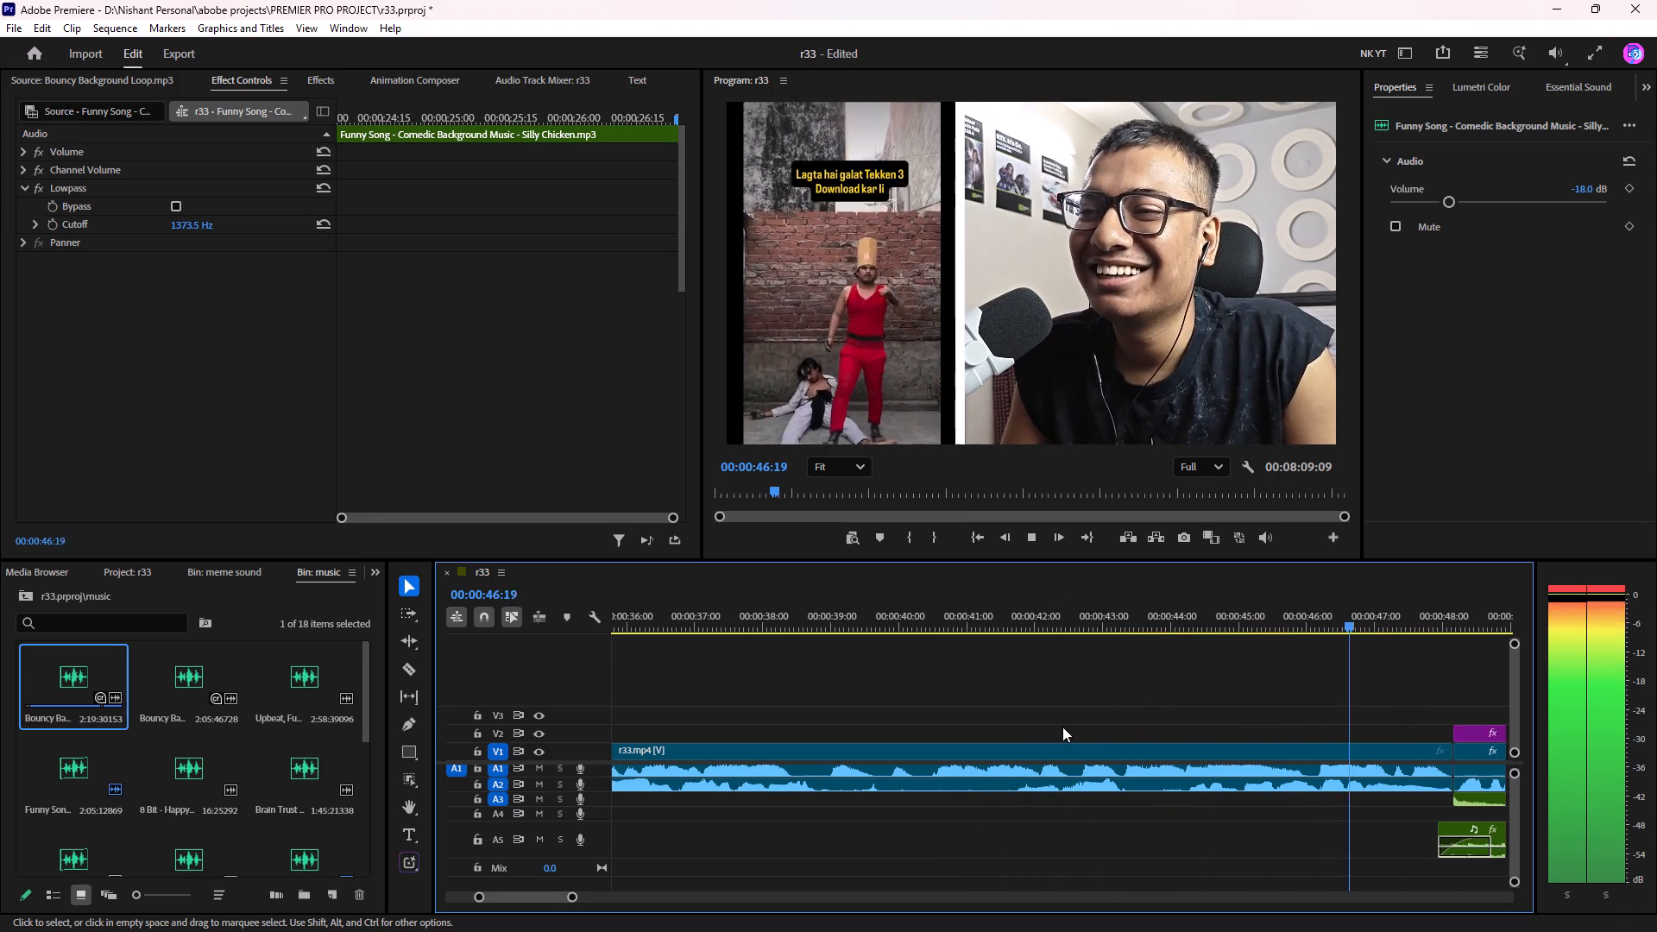
{"action": "scroll", "coordinate": [1062, 727], "scroll_direction": "down", "scroll_amount": 14}
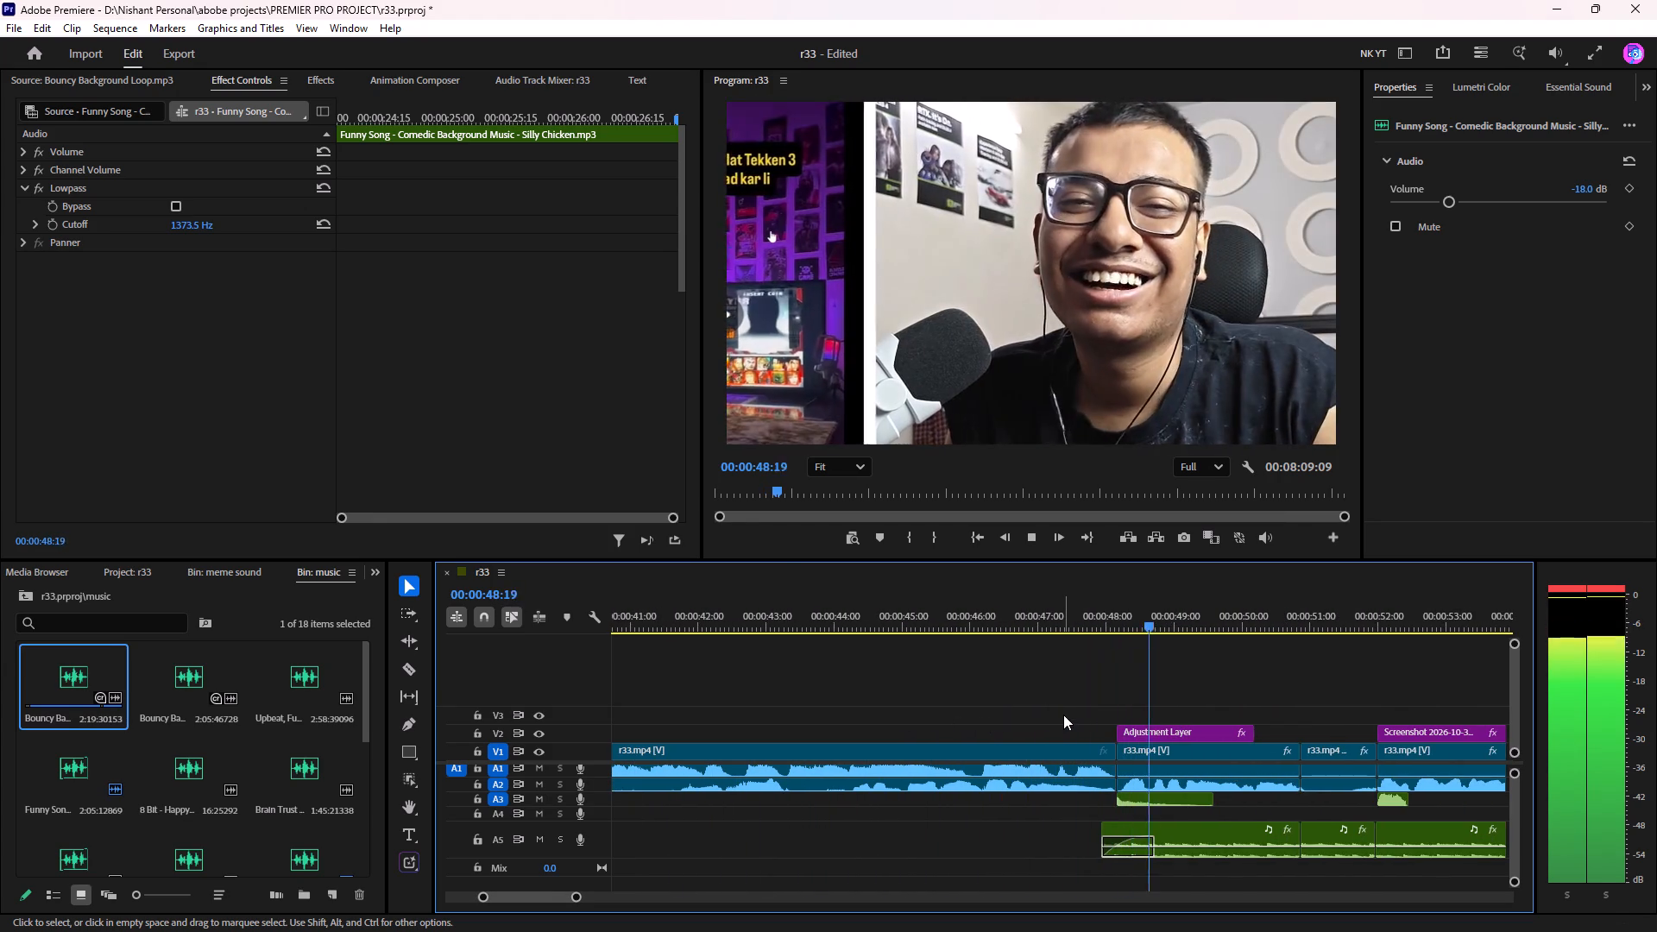
{"action": "scroll", "coordinate": [1063, 715], "scroll_direction": "down", "scroll_amount": 8}
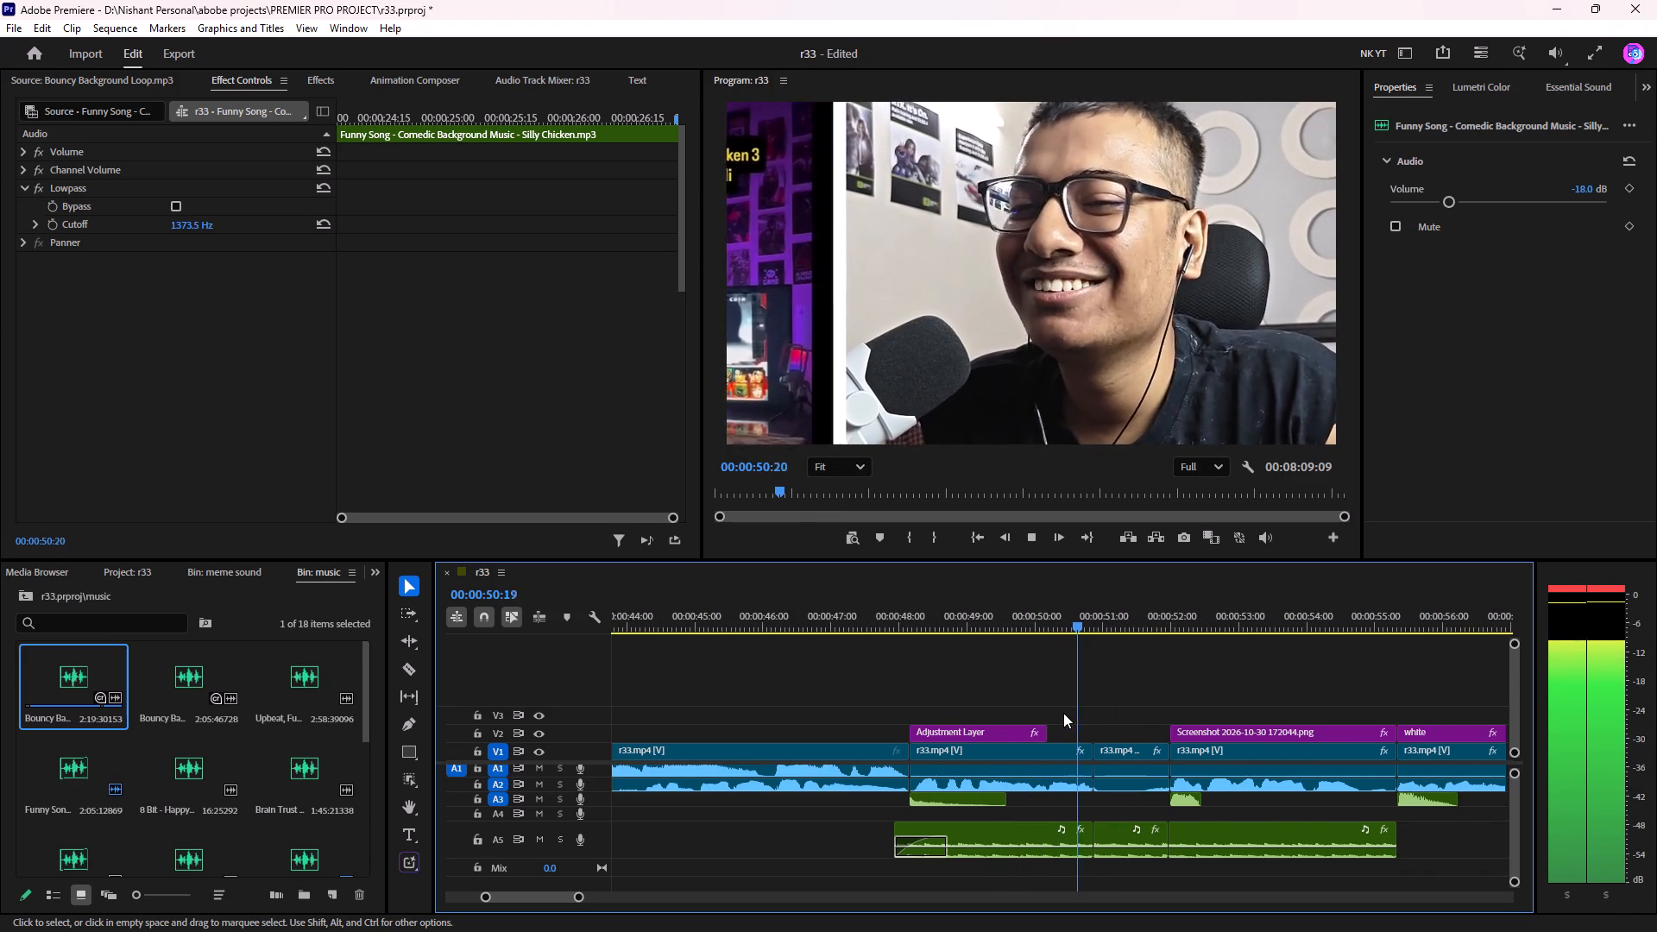
{"action": "scroll", "coordinate": [1063, 713], "scroll_direction": "down", "scroll_amount": 3}
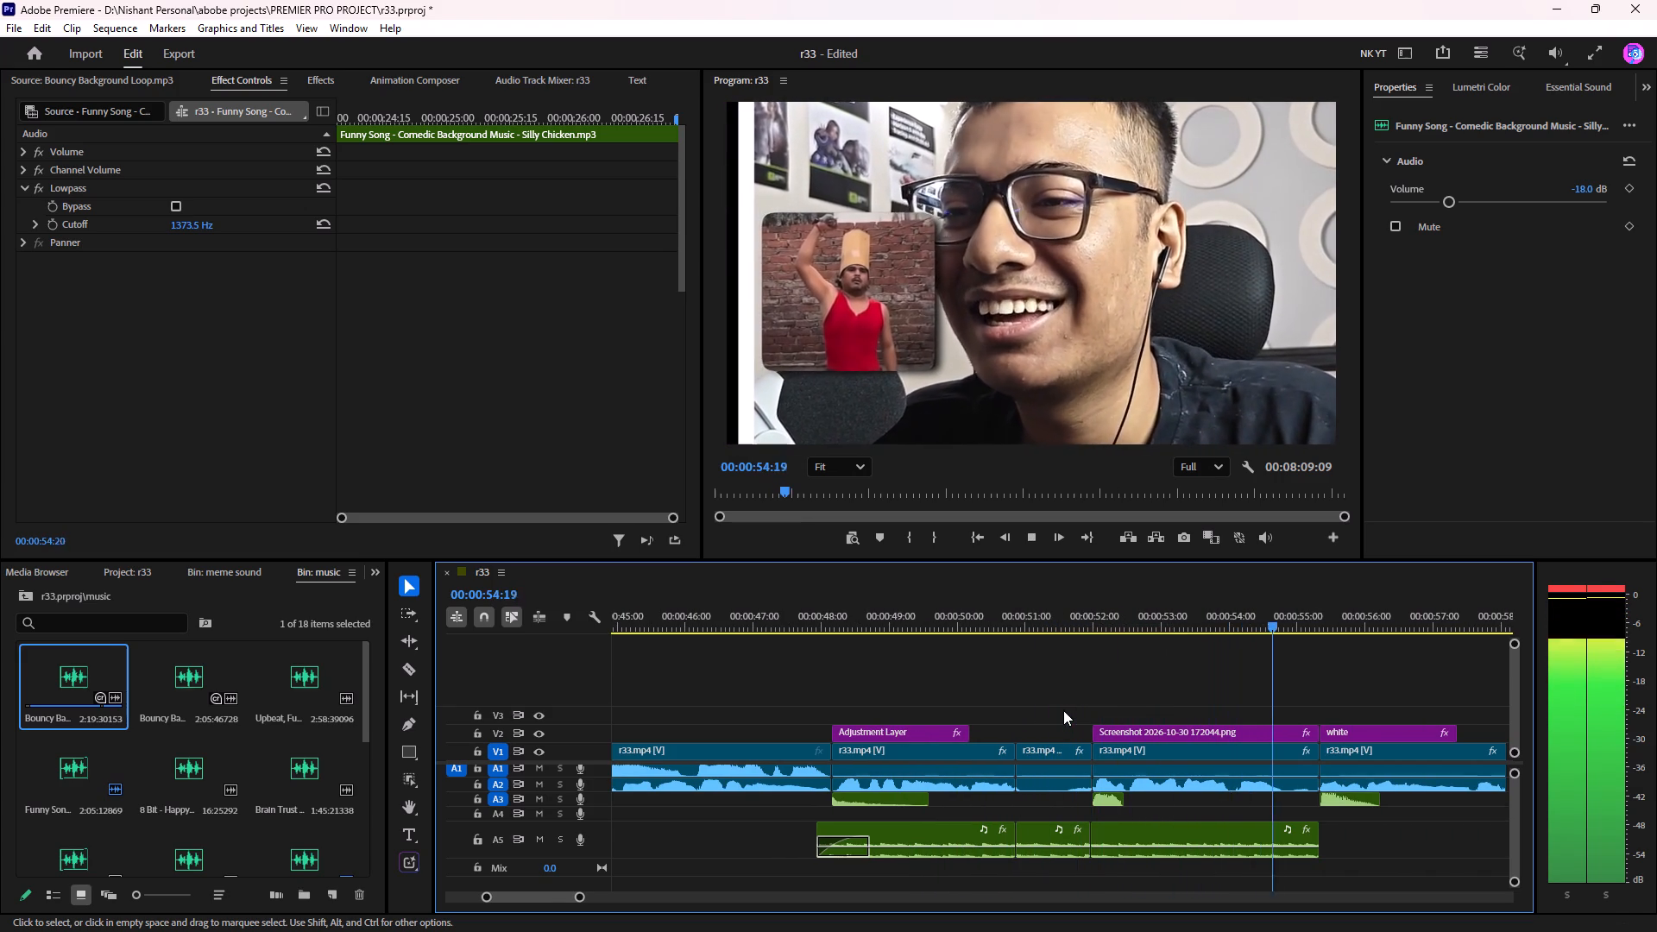
{"action": "scroll", "coordinate": [1063, 710], "scroll_direction": "down", "scroll_amount": 13}
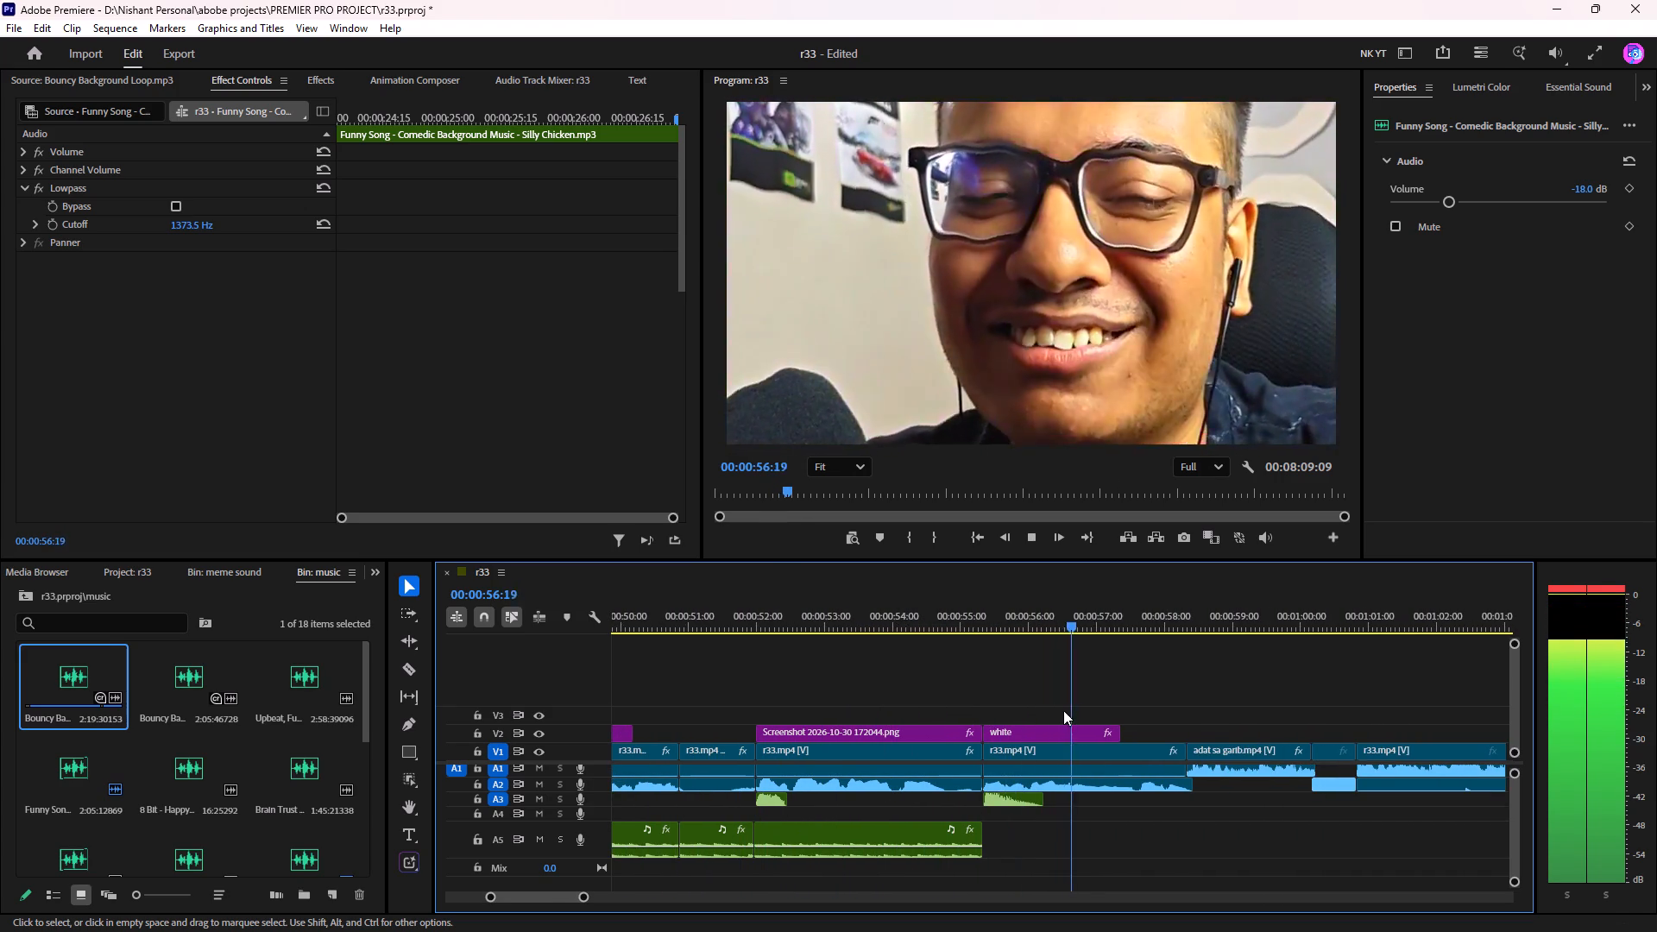
{"action": "scroll", "coordinate": [1063, 710], "scroll_direction": "down", "scroll_amount": 4}
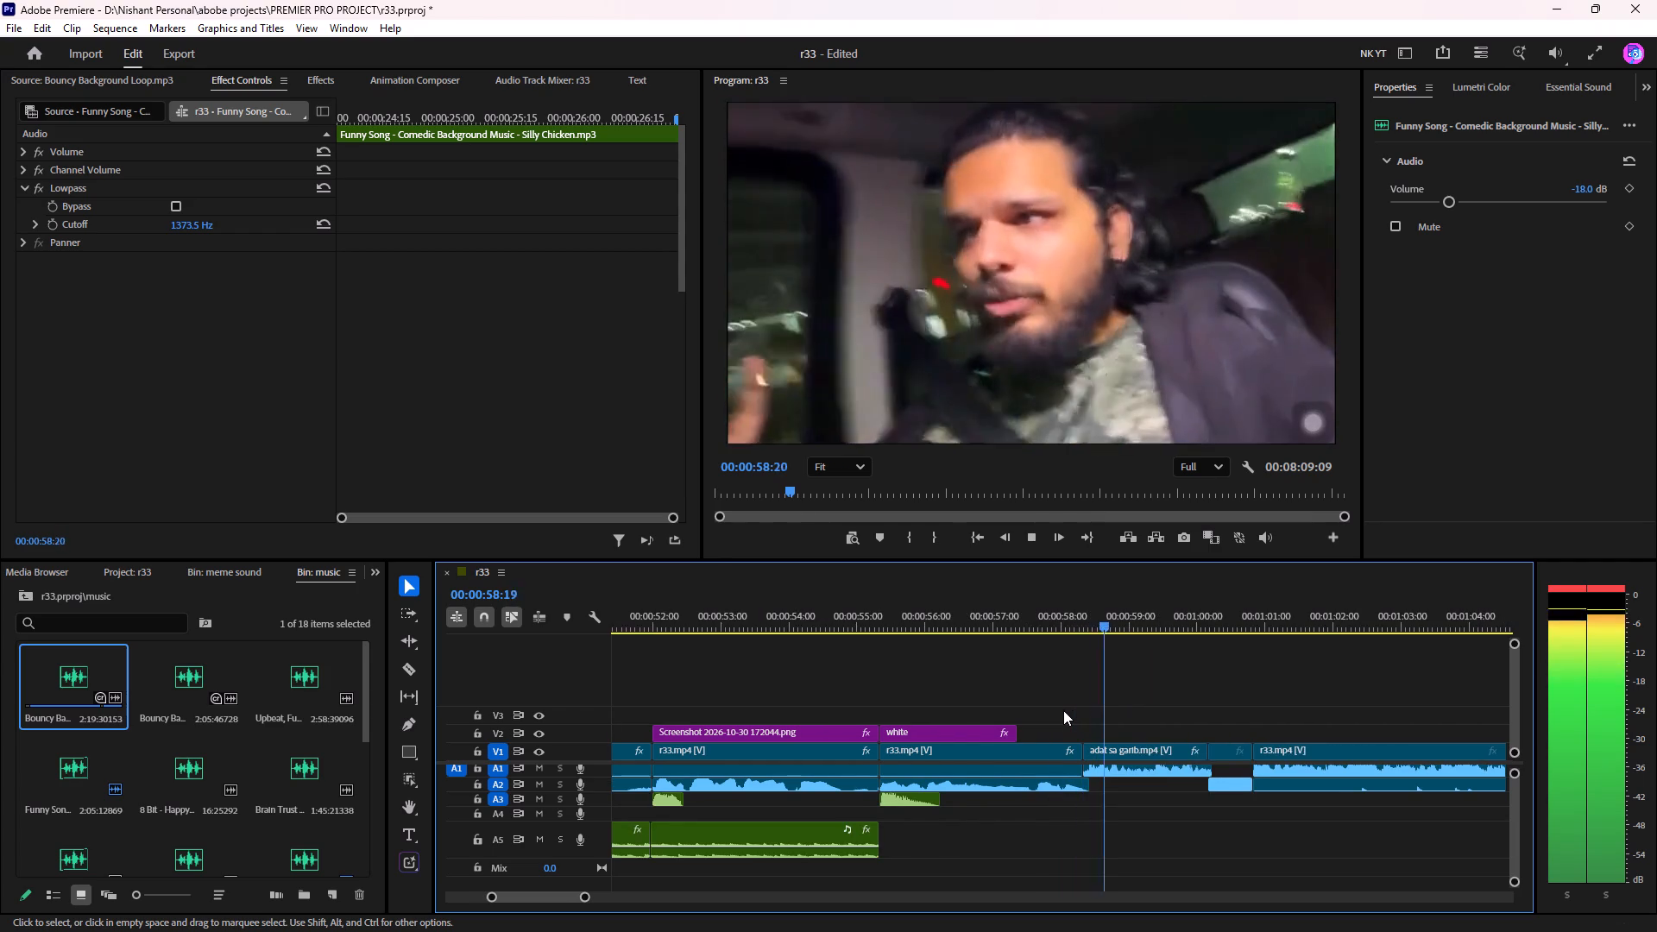
{"action": "scroll", "coordinate": [1063, 710], "scroll_direction": "down", "scroll_amount": 10}
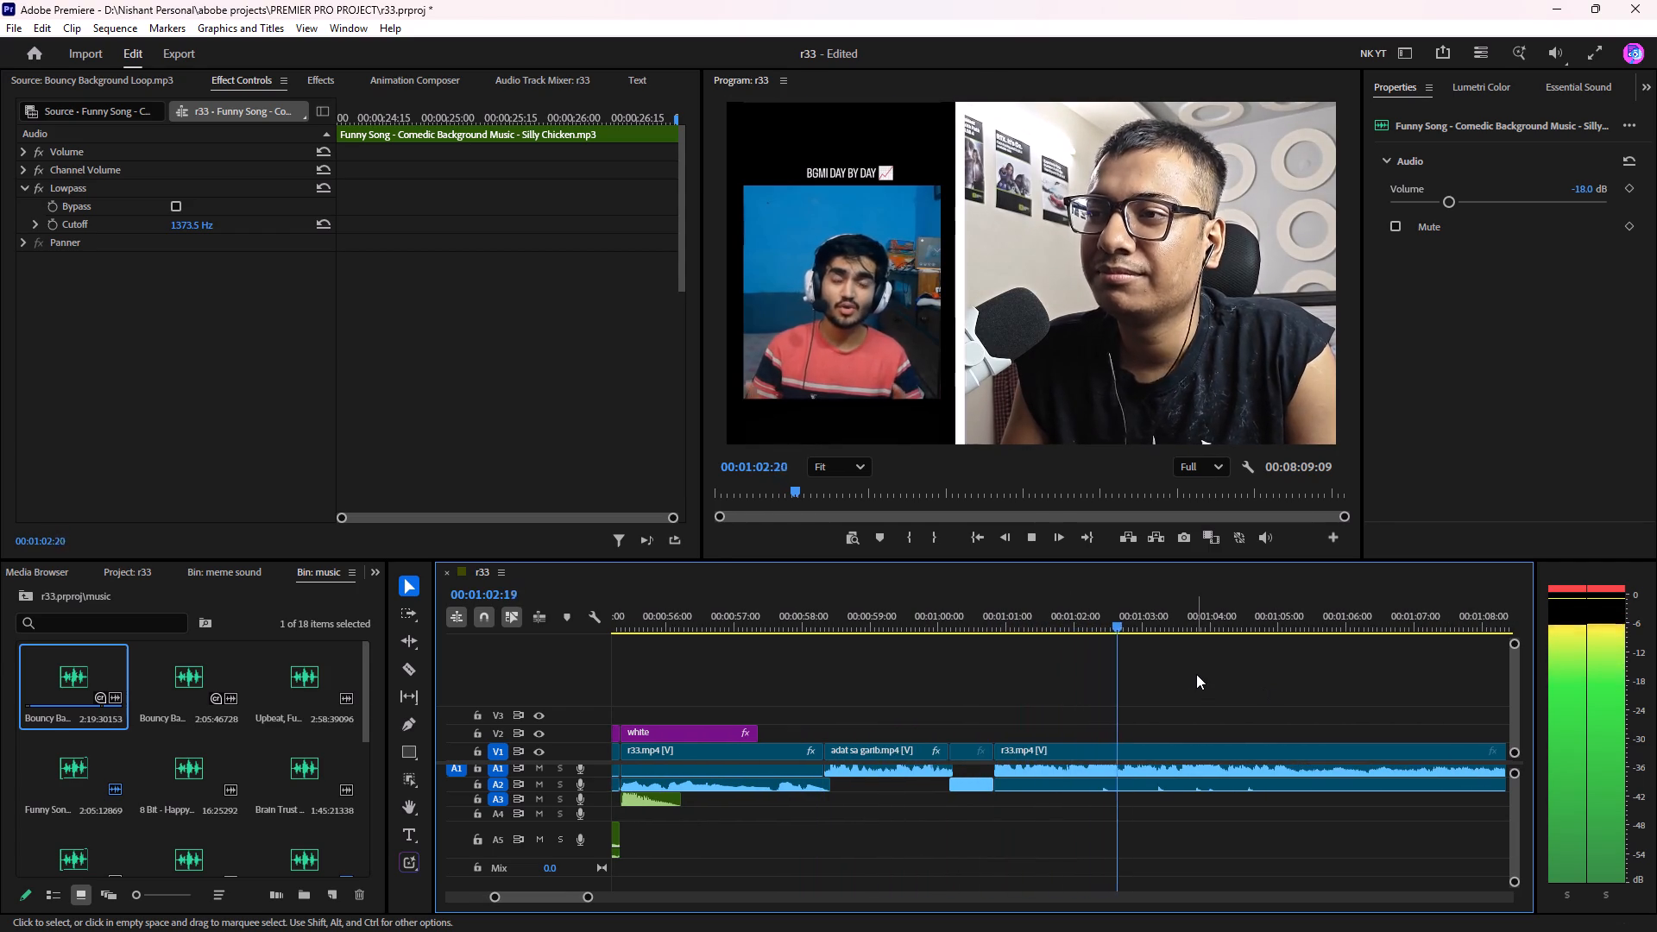
Continue watching the sequence in full screen from about 00:01:04.
{"action": "left_click", "coordinate": [1592, 53]}
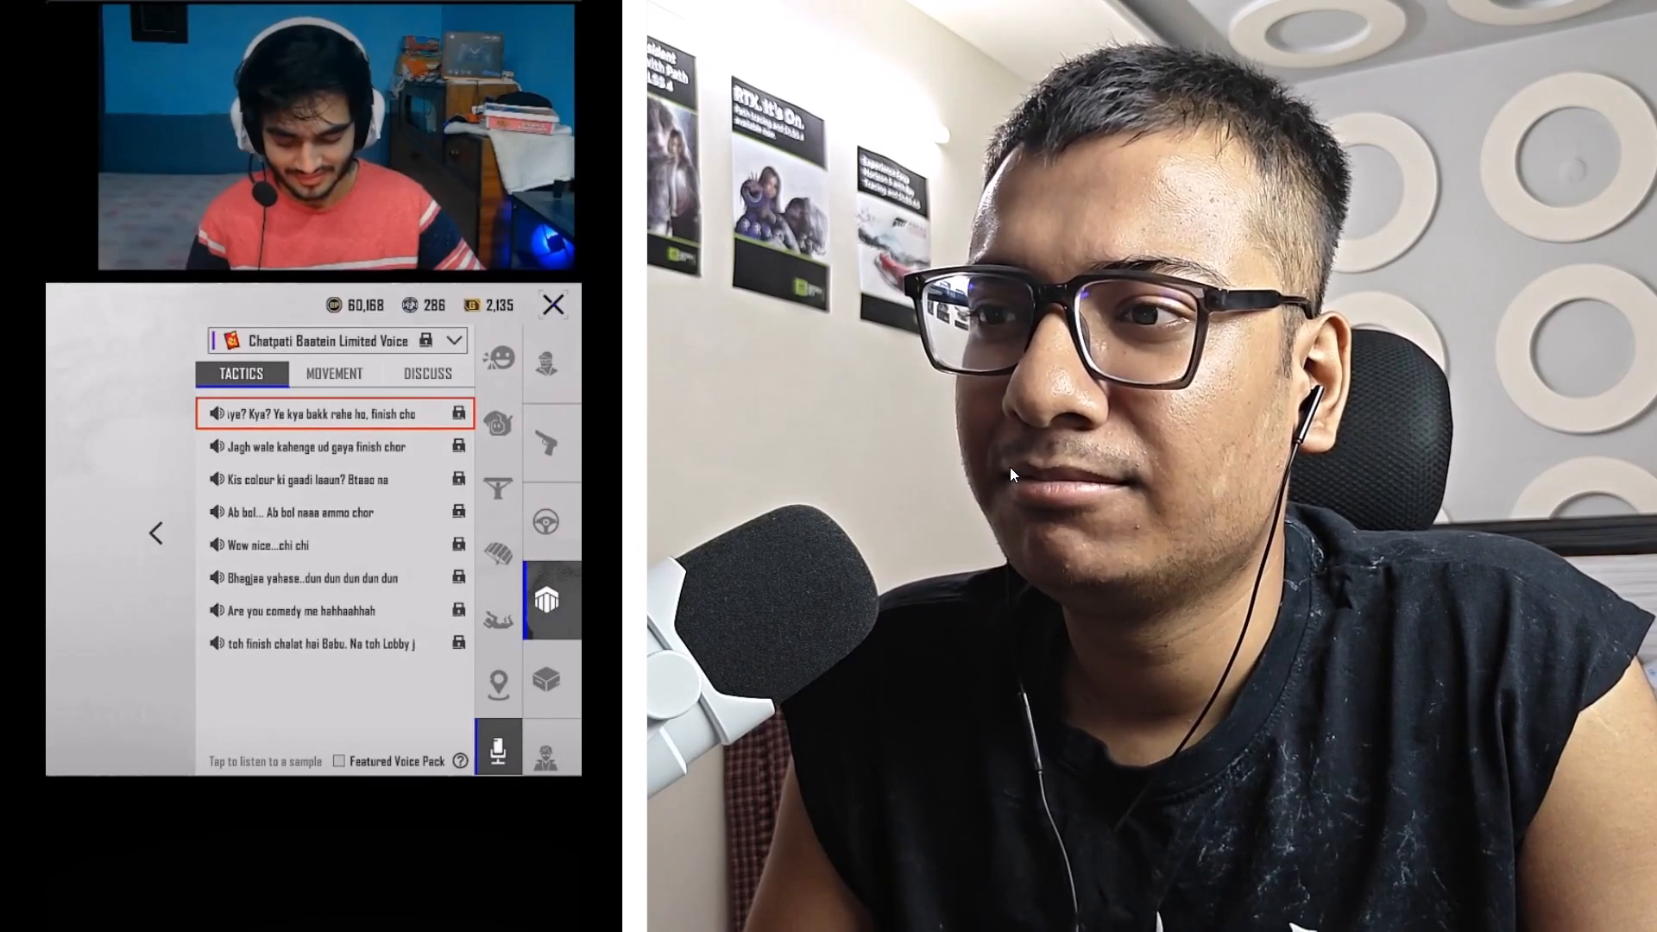
{"action": "right_click", "coordinate": [1010, 467]}
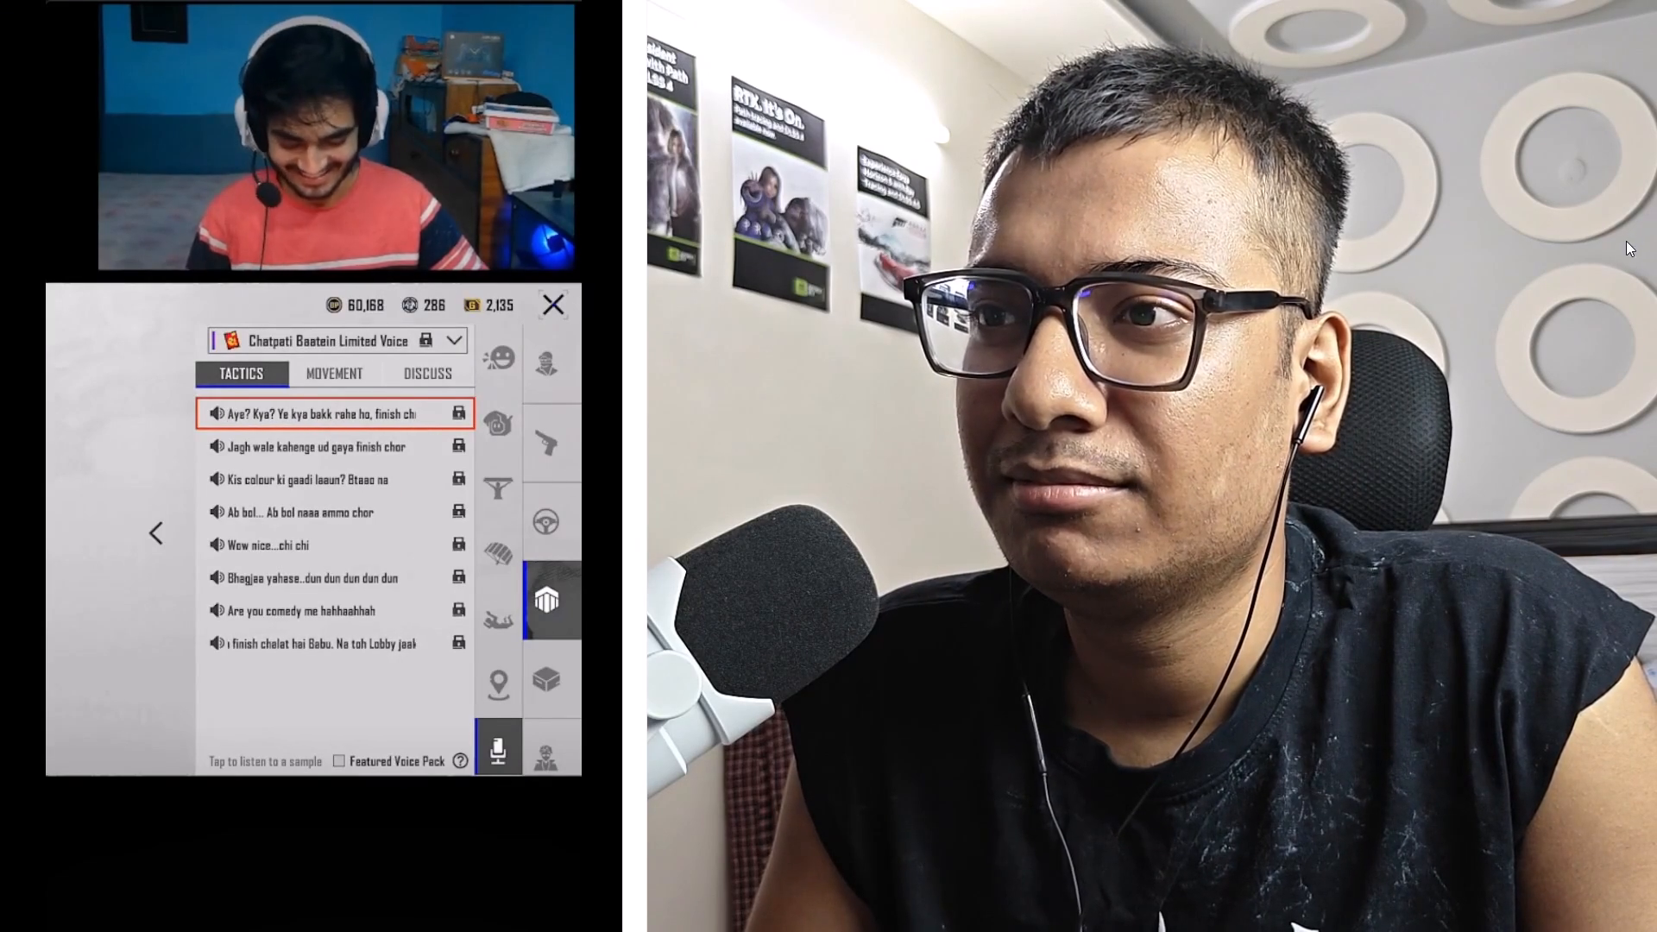
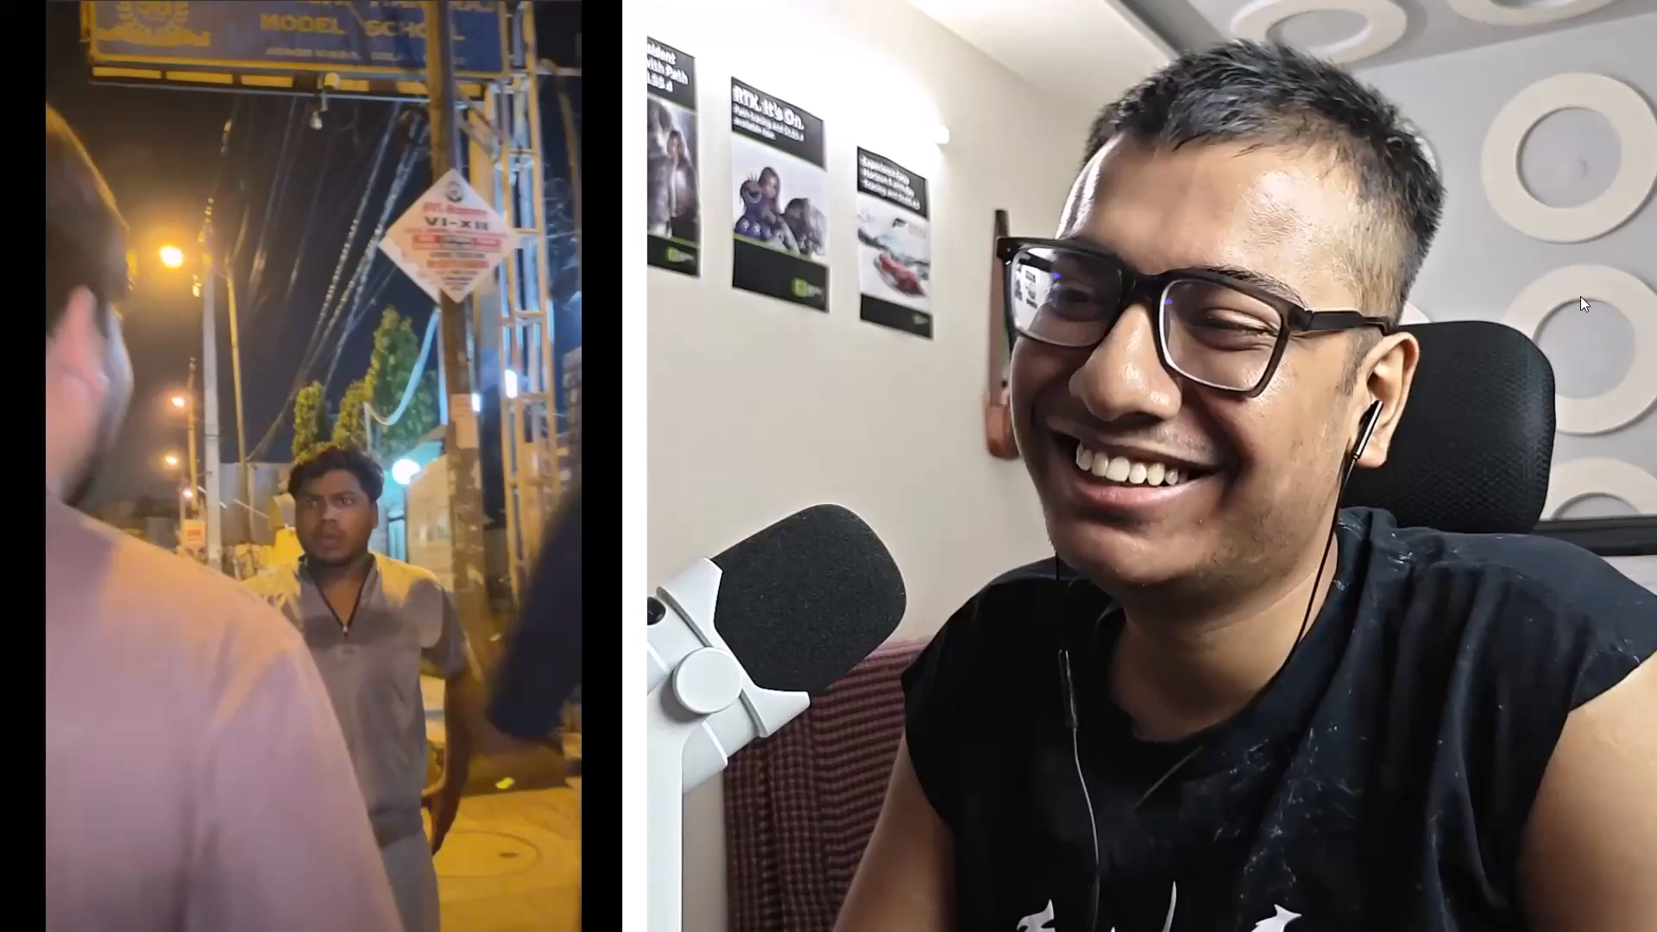
Pause the full-screen playback during the reaction to the night-time street clip.
{"action": "key", "text": "space"}
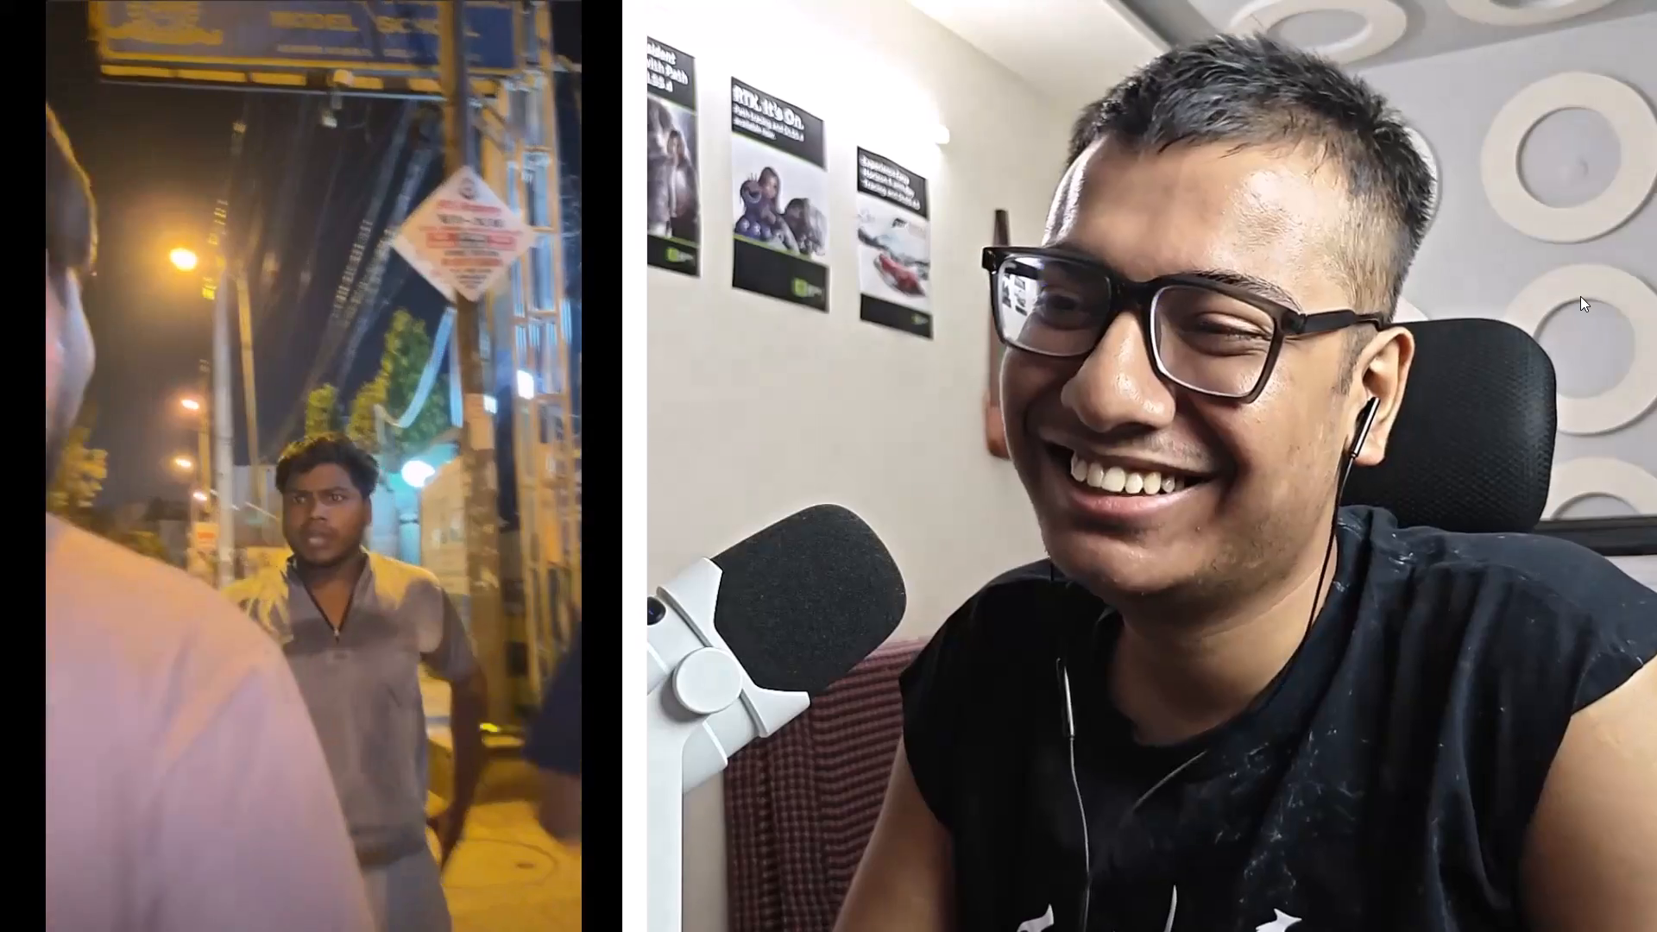
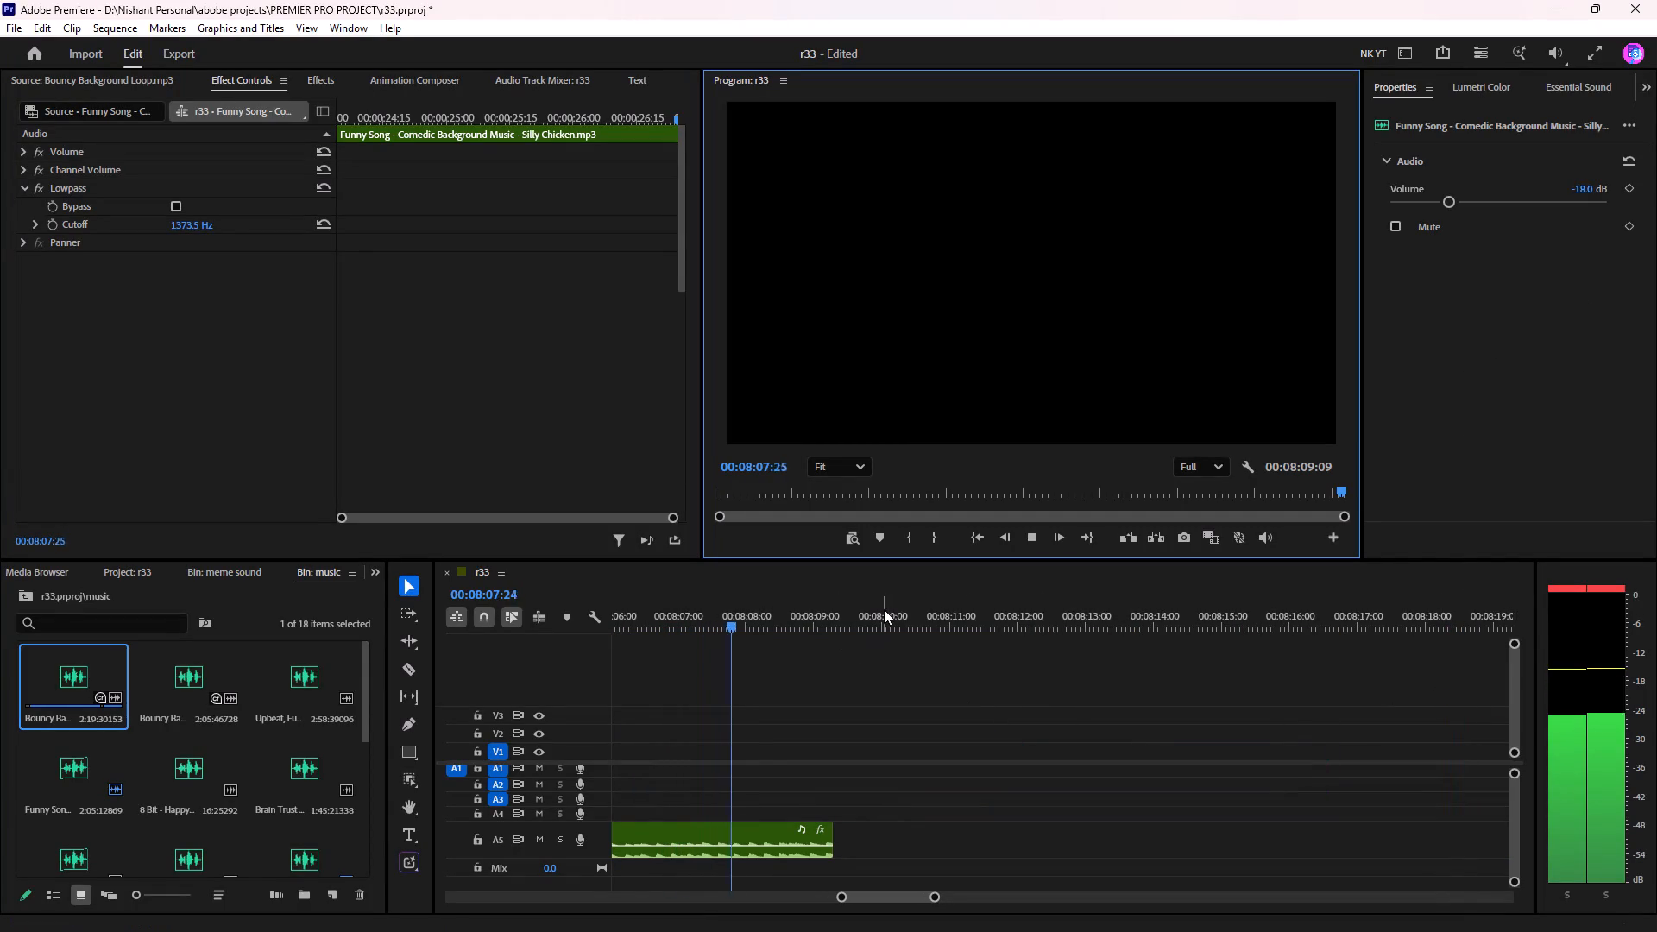
Scrub back from the sequence end to the laughing-panel meme near 00:06:54, examining the late reaction segments.
{"action": "left_click_drag", "start_coordinate": [802, 633], "coordinate": [478, 619]}
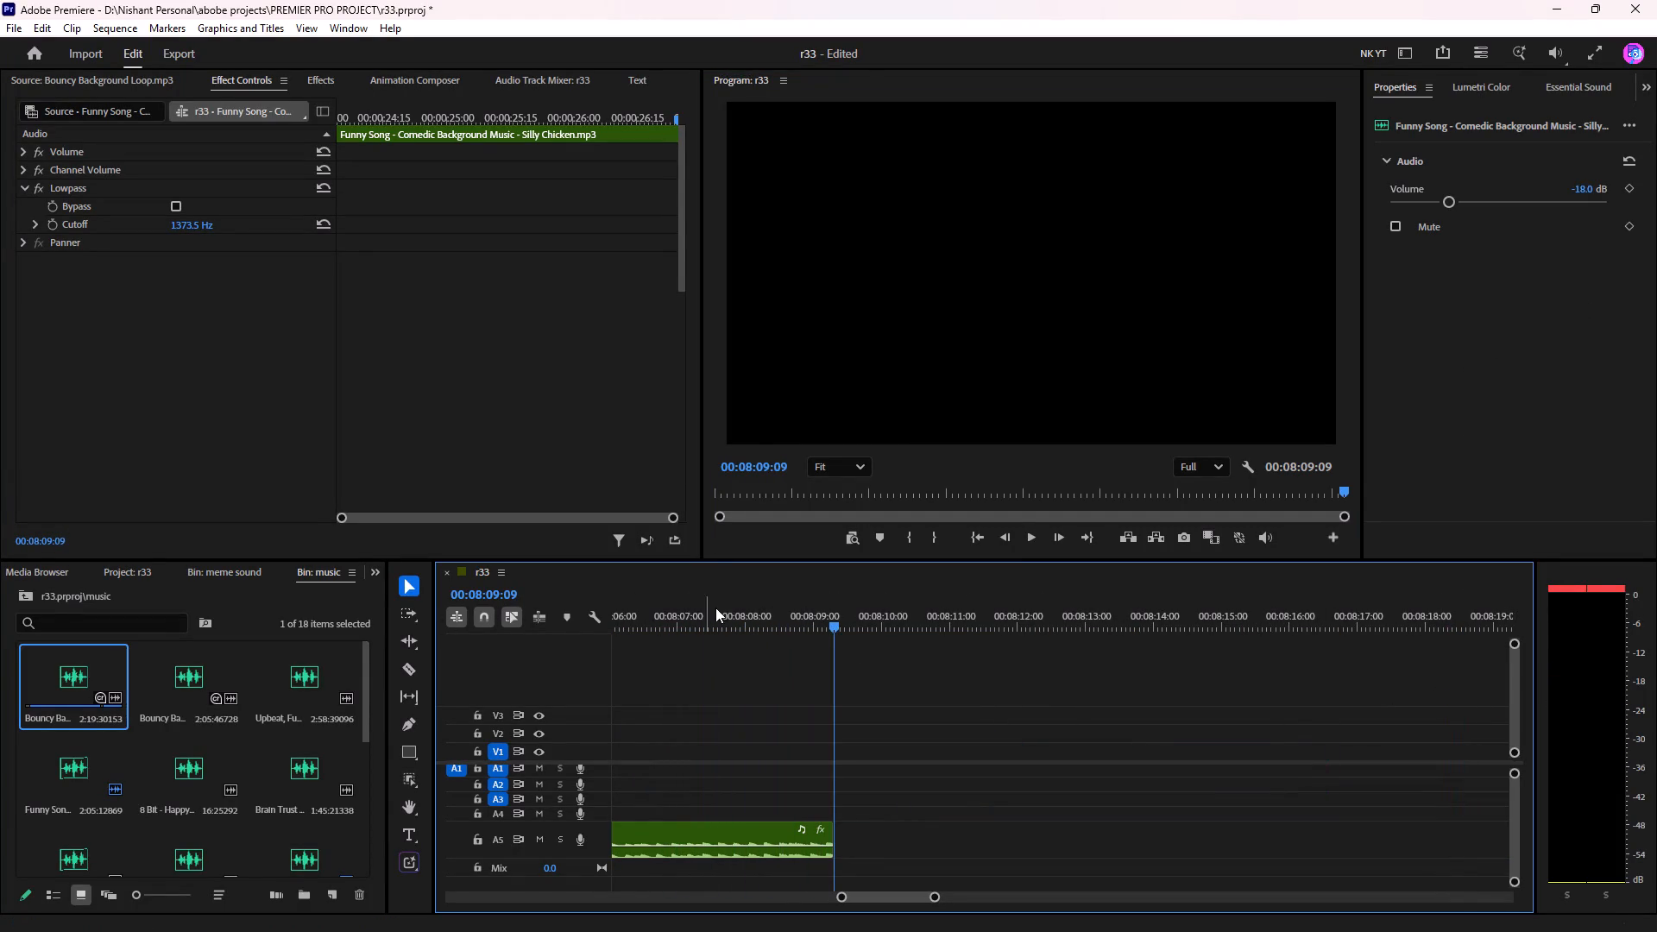
{"action": "left_click_drag", "start_coordinate": [715, 608], "coordinate": [552, 638]}
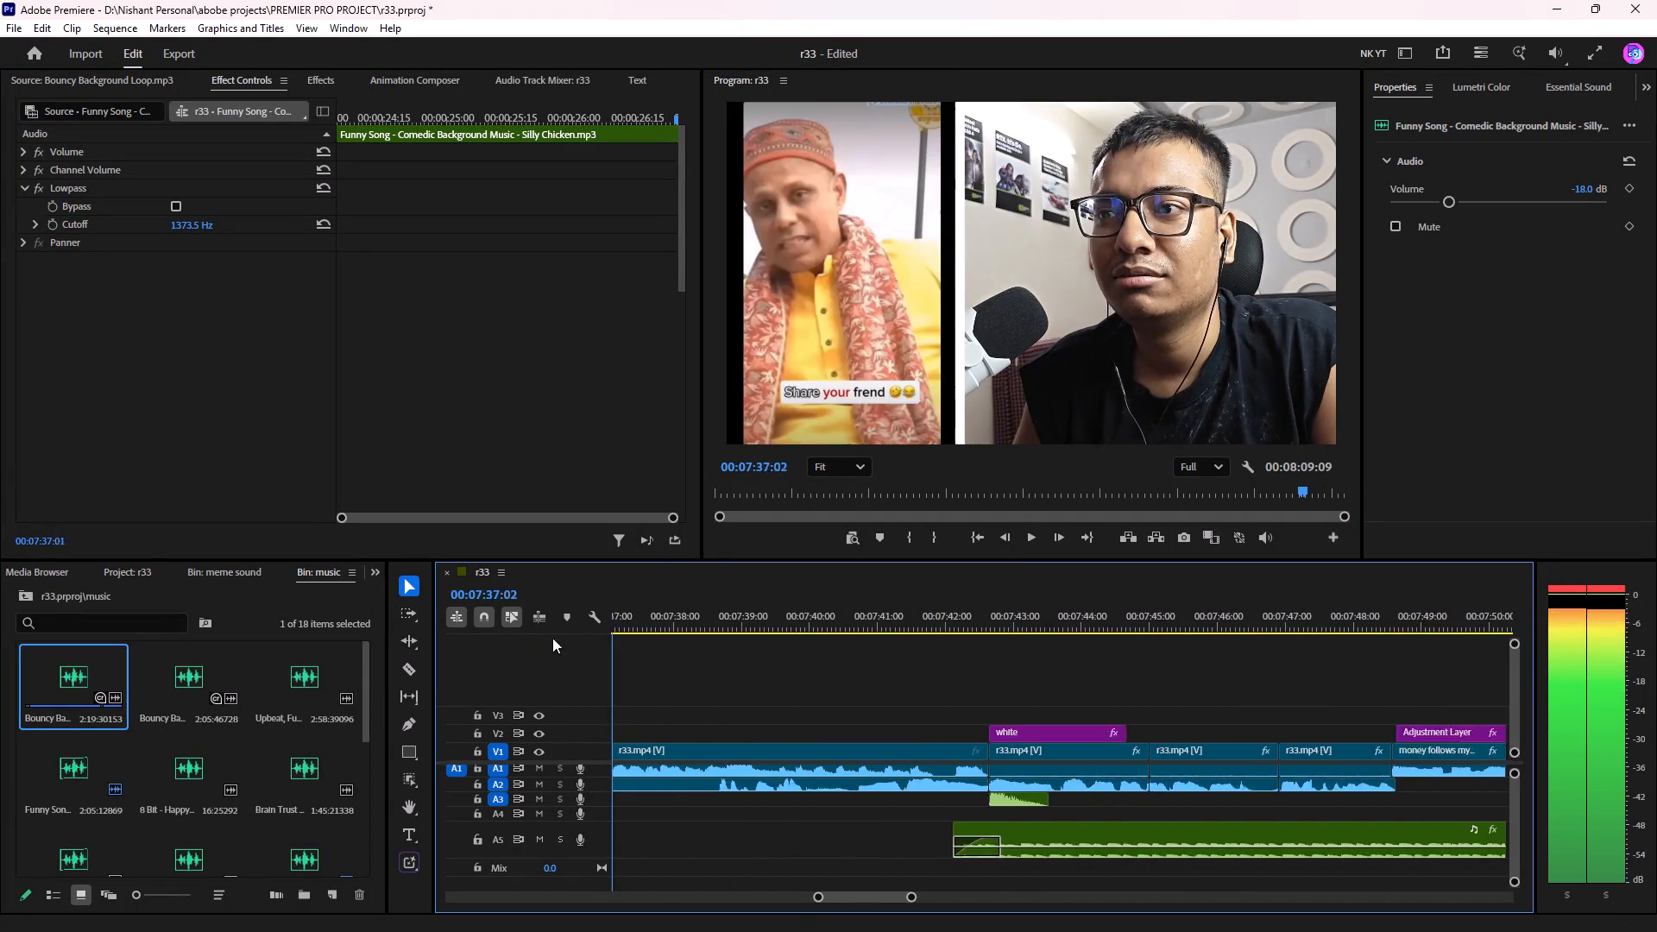
{"action": "left_click_drag", "start_coordinate": [552, 638], "coordinate": [623, 683]}
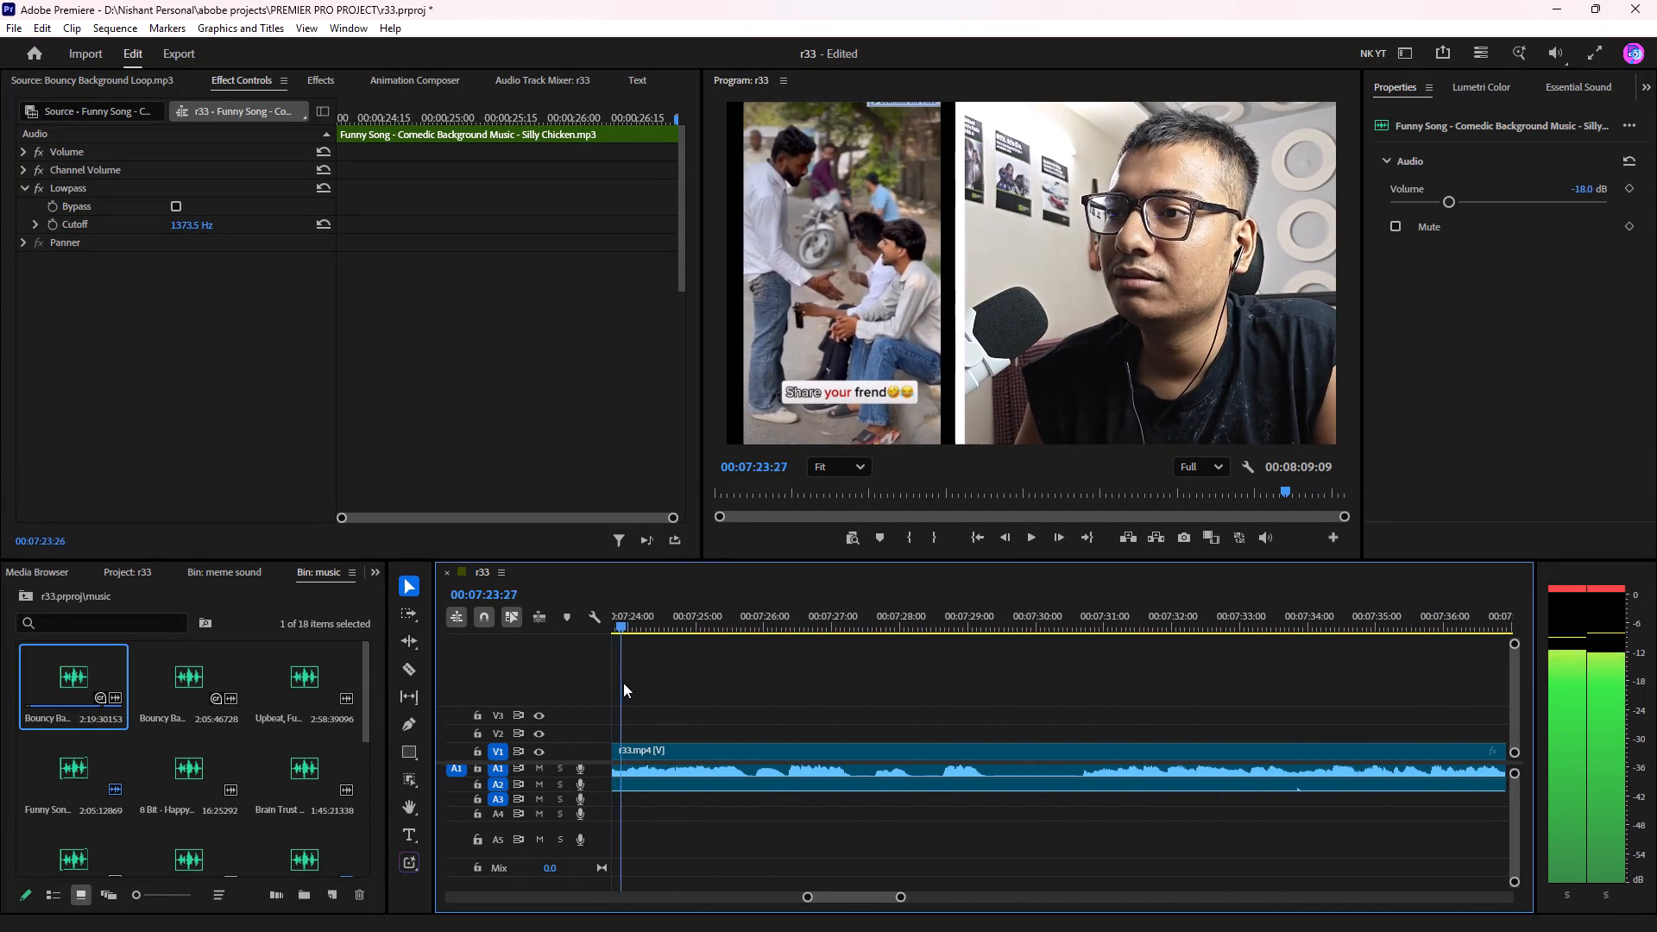
{"action": "left_click_drag", "start_coordinate": [623, 683], "coordinate": [617, 732]}
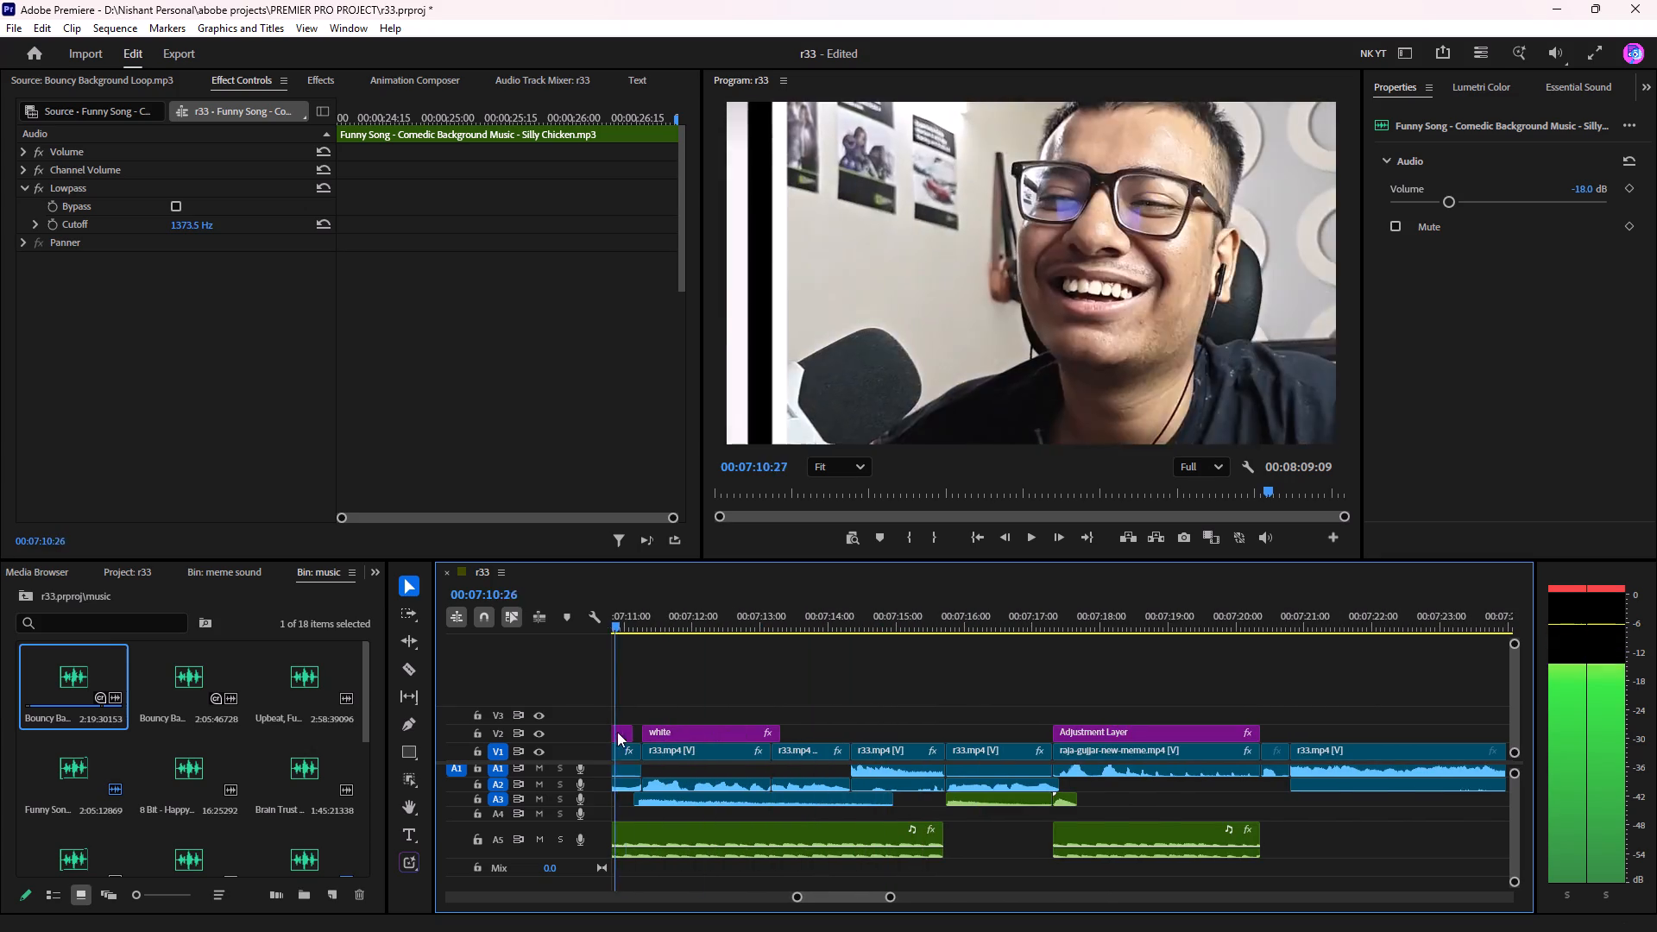
{"action": "left_click_drag", "start_coordinate": [617, 732], "coordinate": [955, 777]}
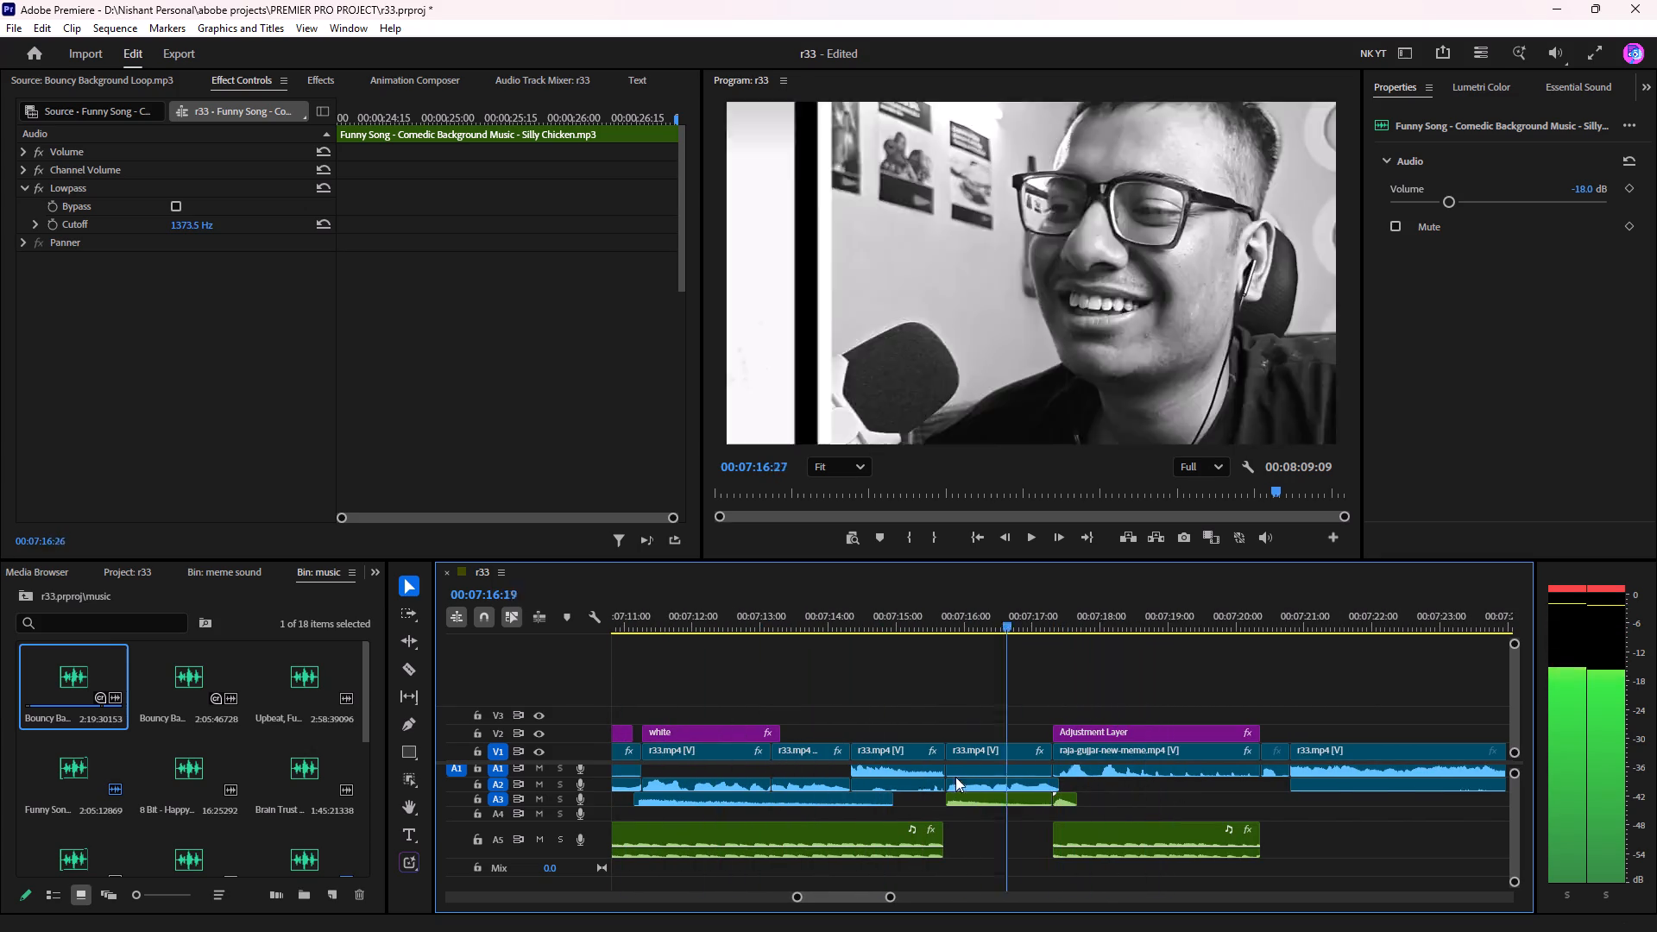
{"action": "left_click_drag", "start_coordinate": [955, 777], "coordinate": [631, 708]}
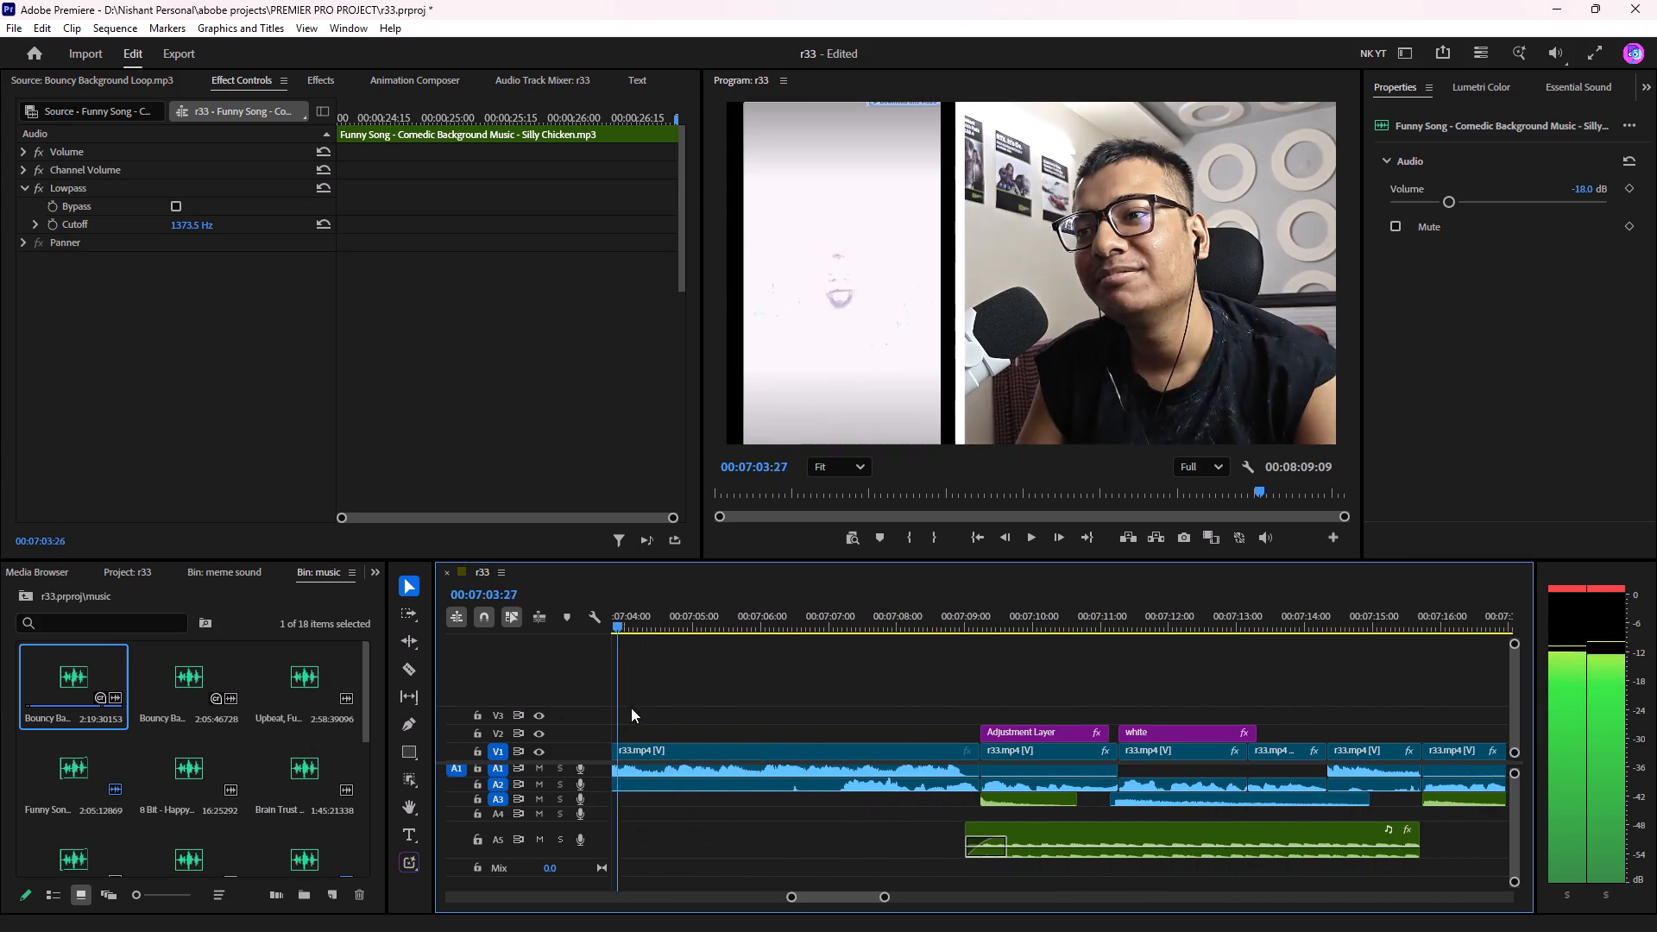
{"action": "left_click_drag", "start_coordinate": [631, 708], "coordinate": [709, 734]}
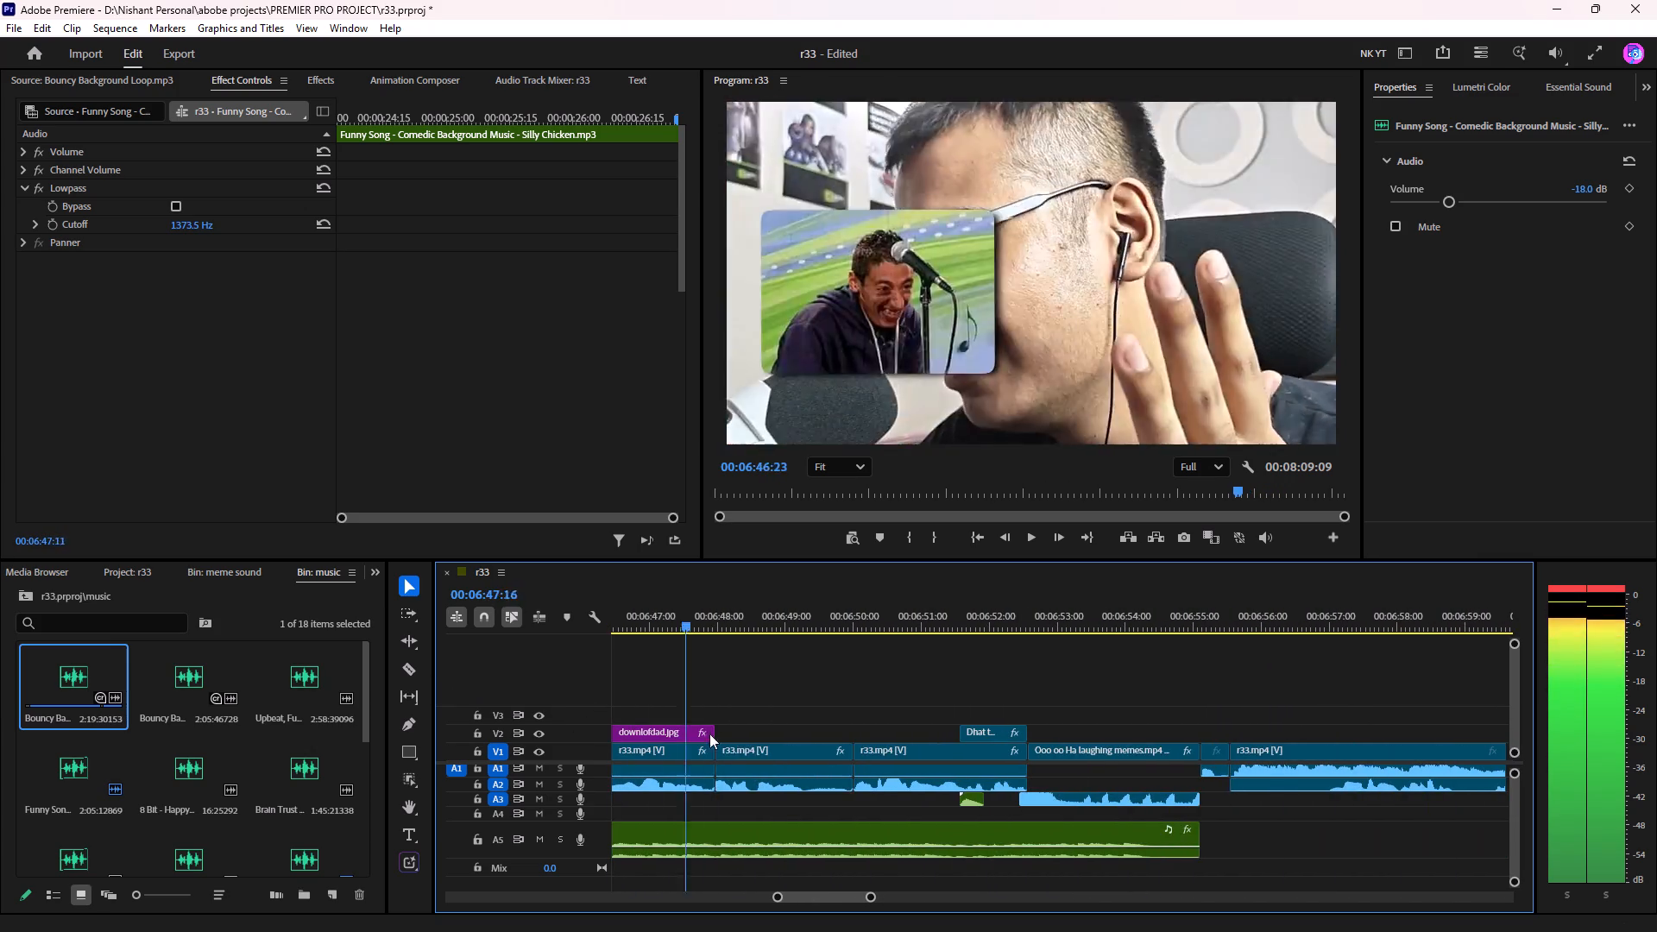
{"action": "left_click_drag", "start_coordinate": [709, 734], "coordinate": [1348, 830]}
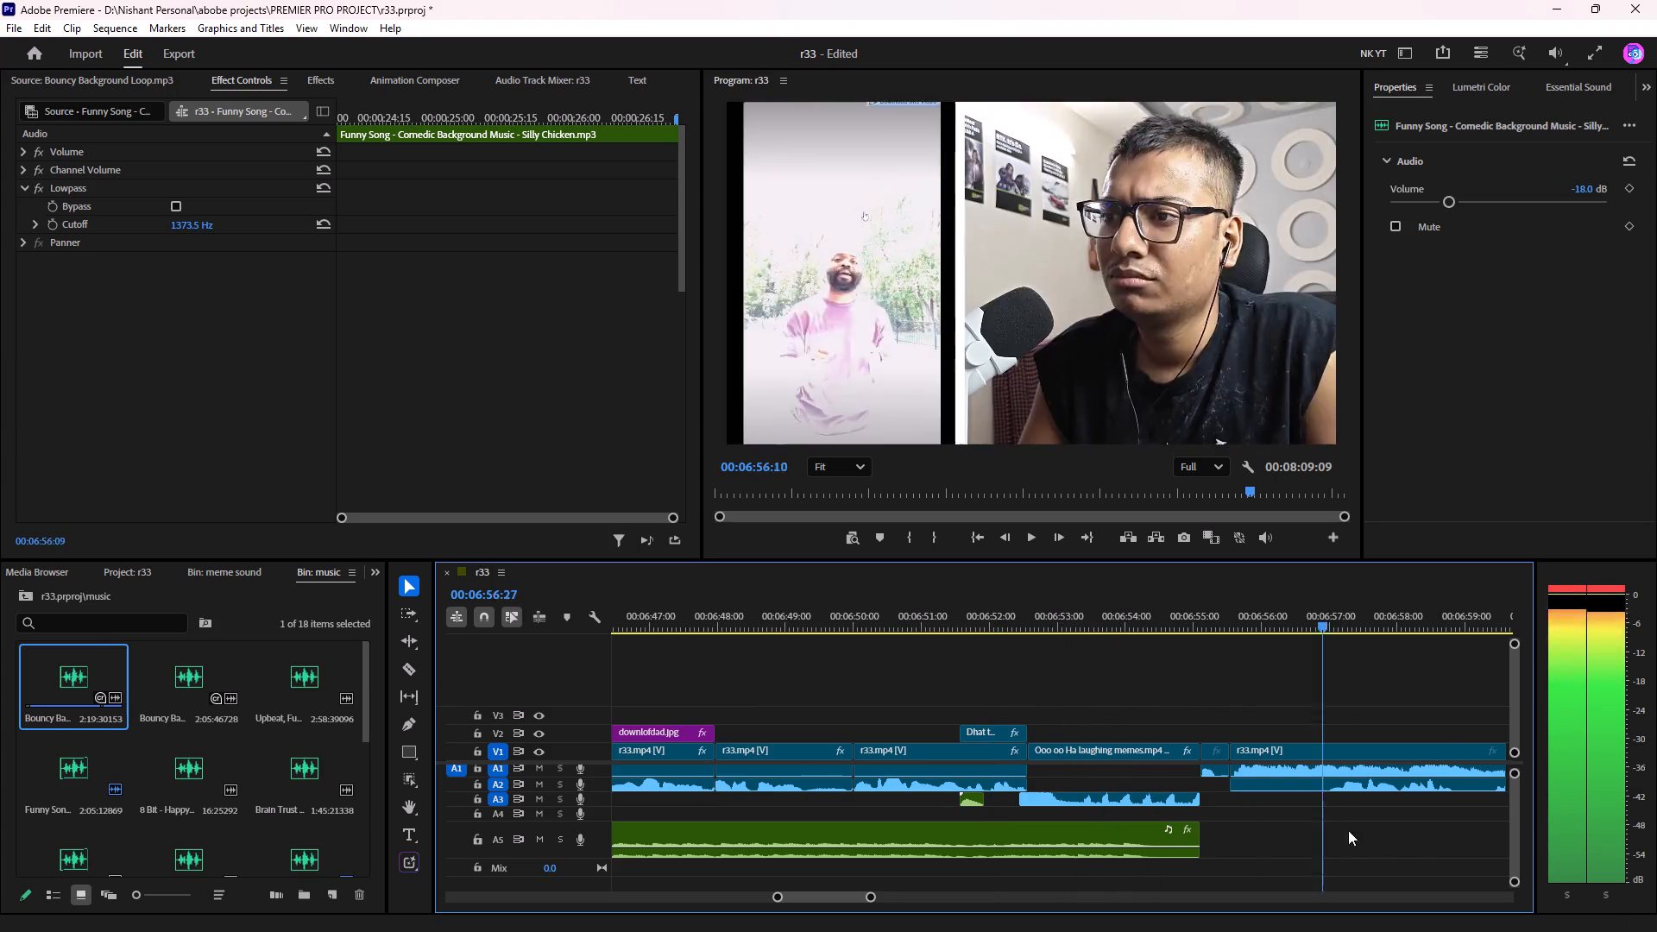
{"action": "left_click_drag", "start_coordinate": [1348, 830], "coordinate": [862, 772]}
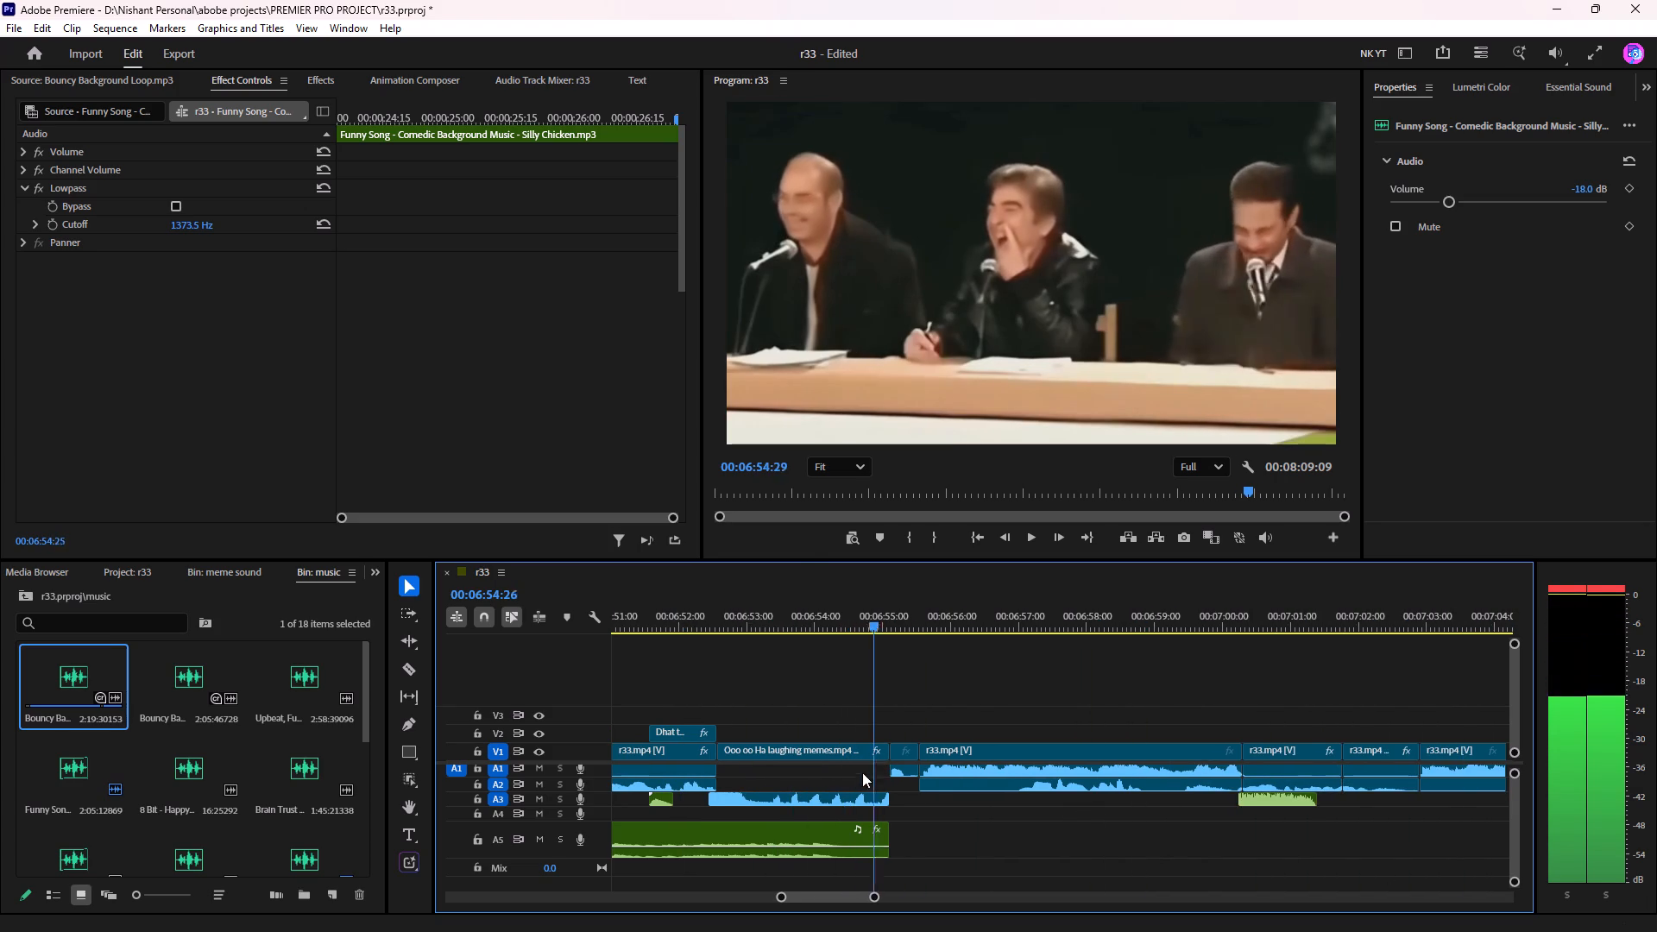
{"action": "left_click_drag", "start_coordinate": [862, 772], "coordinate": [850, 780]}
Copy all clips on every track from the start of the classroom-joke reaction at about 00:06:31 through the "Ooo oo Ha laughing memes" insert.
{"action": "left_click_drag", "start_coordinate": [823, 704], "coordinate": [803, 835]}
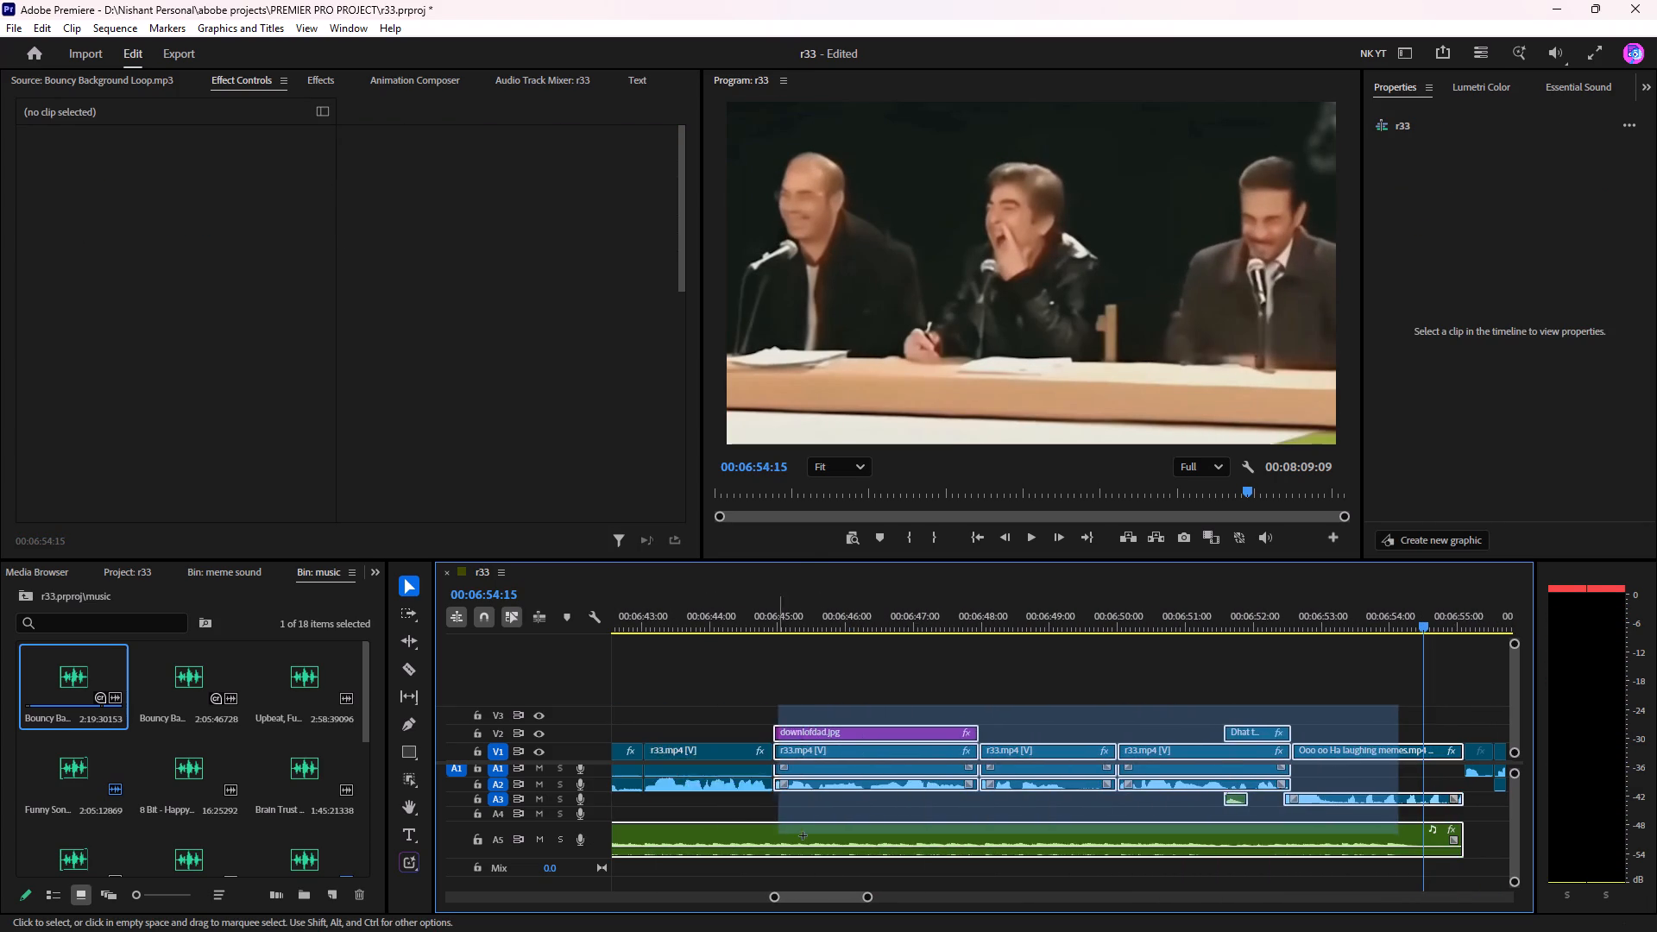
{"action": "left_click_drag", "start_coordinate": [803, 835], "coordinate": [758, 857]}
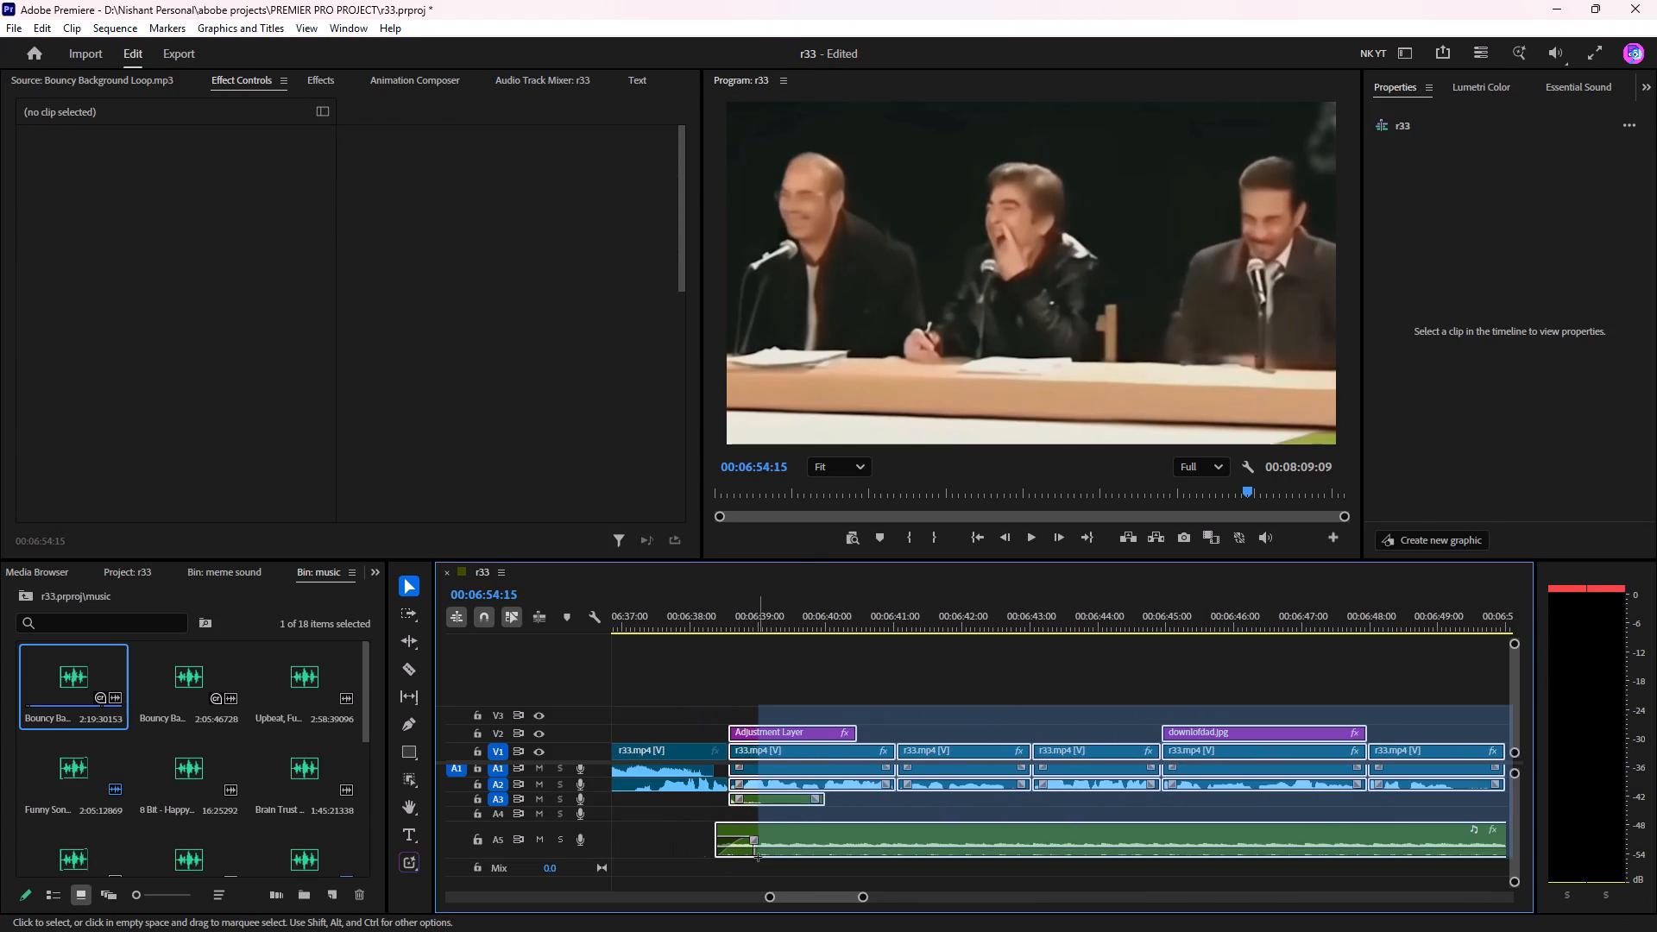
{"action": "left_click_drag", "start_coordinate": [758, 857], "coordinate": [818, 846]}
{"action": "scroll", "coordinate": [916, 664], "scroll_direction": "up", "scroll_amount": 5}
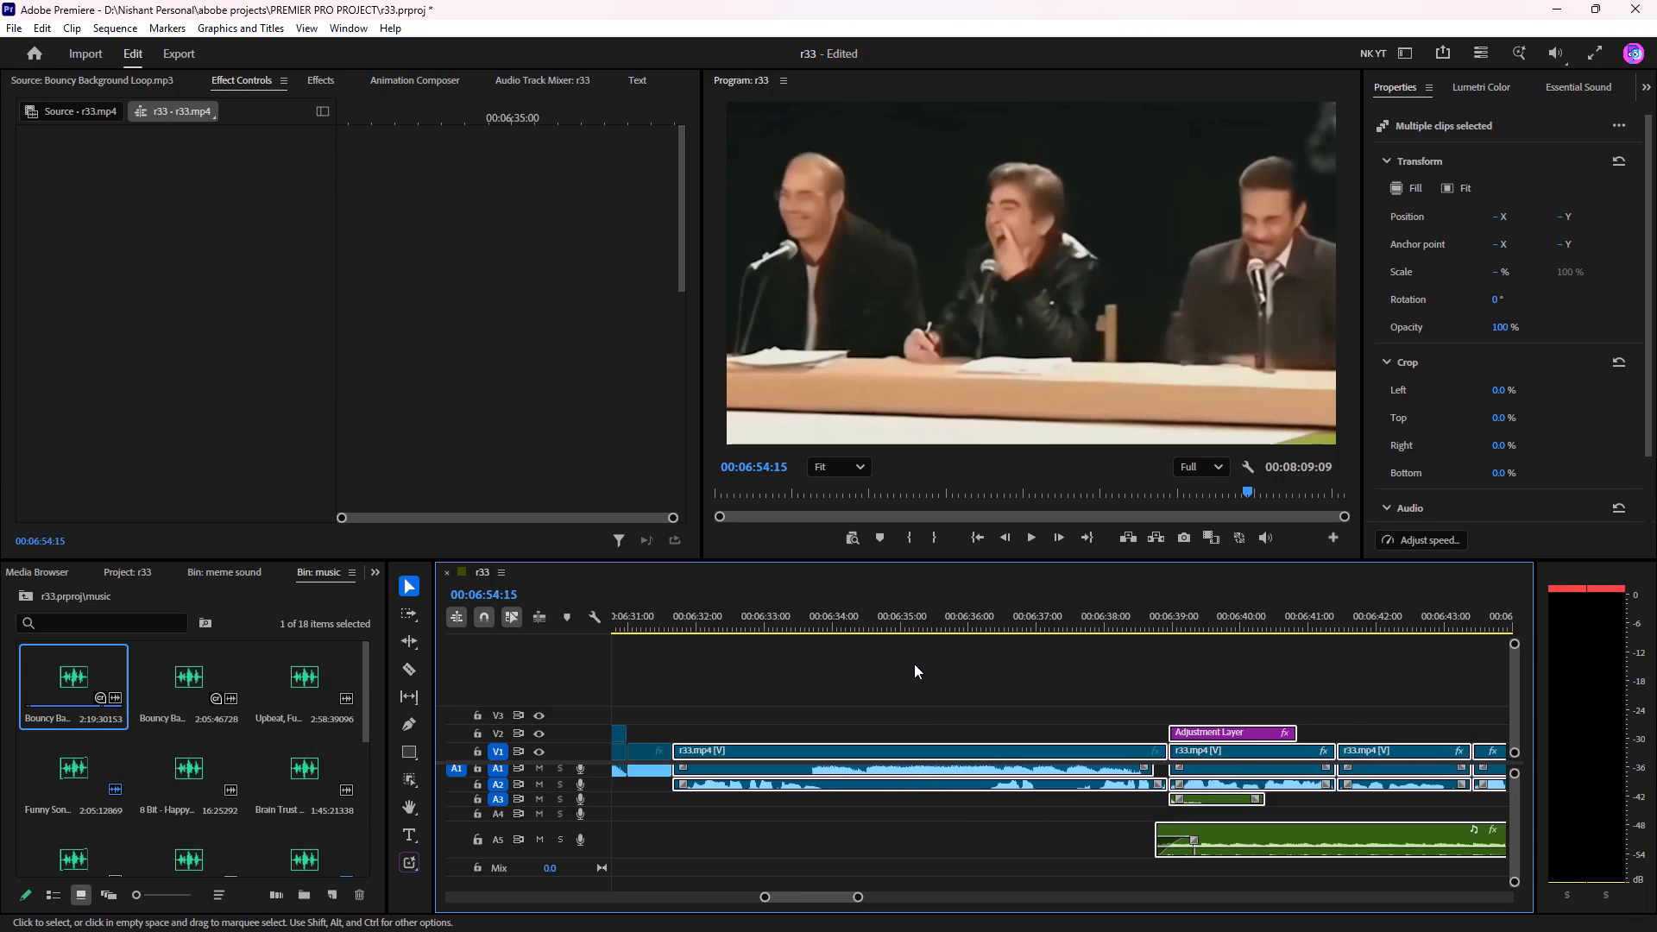
{"action": "scroll", "coordinate": [912, 664], "scroll_direction": "up", "scroll_amount": 5}
{"action": "key", "text": "ctrl+c"}
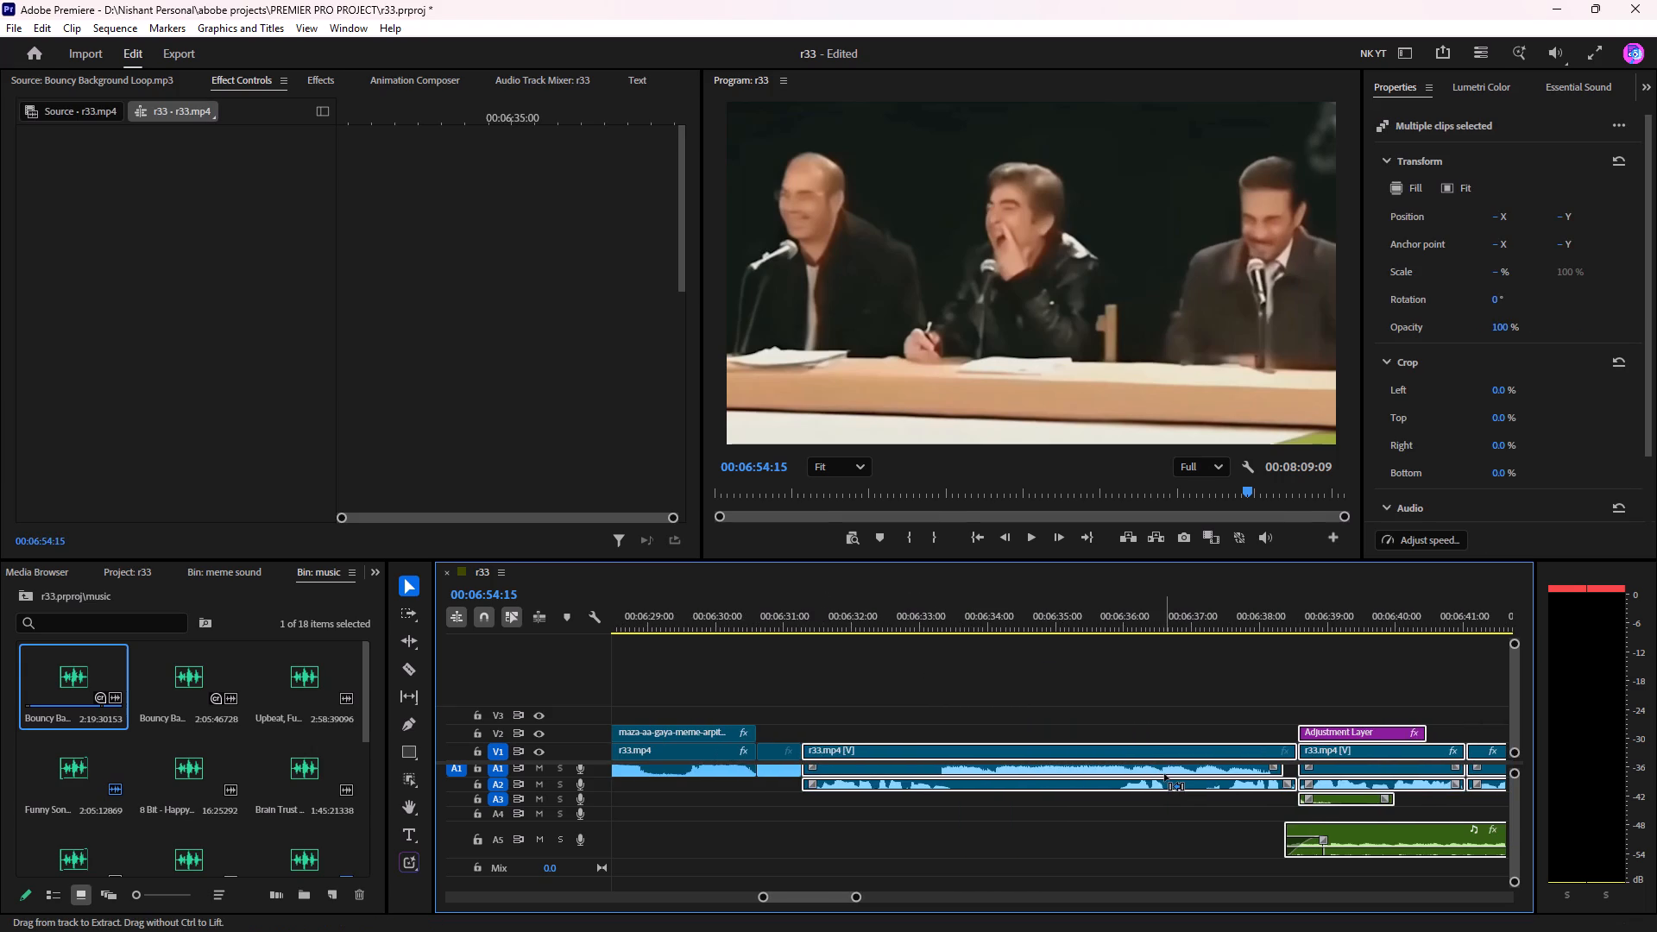
Scrub through the selected classroom-joke segment to check its start and end, and copy the same clips again.
{"action": "left_click", "coordinate": [1229, 623]}
{"action": "left_click_drag", "start_coordinate": [808, 608], "coordinate": [808, 614]}
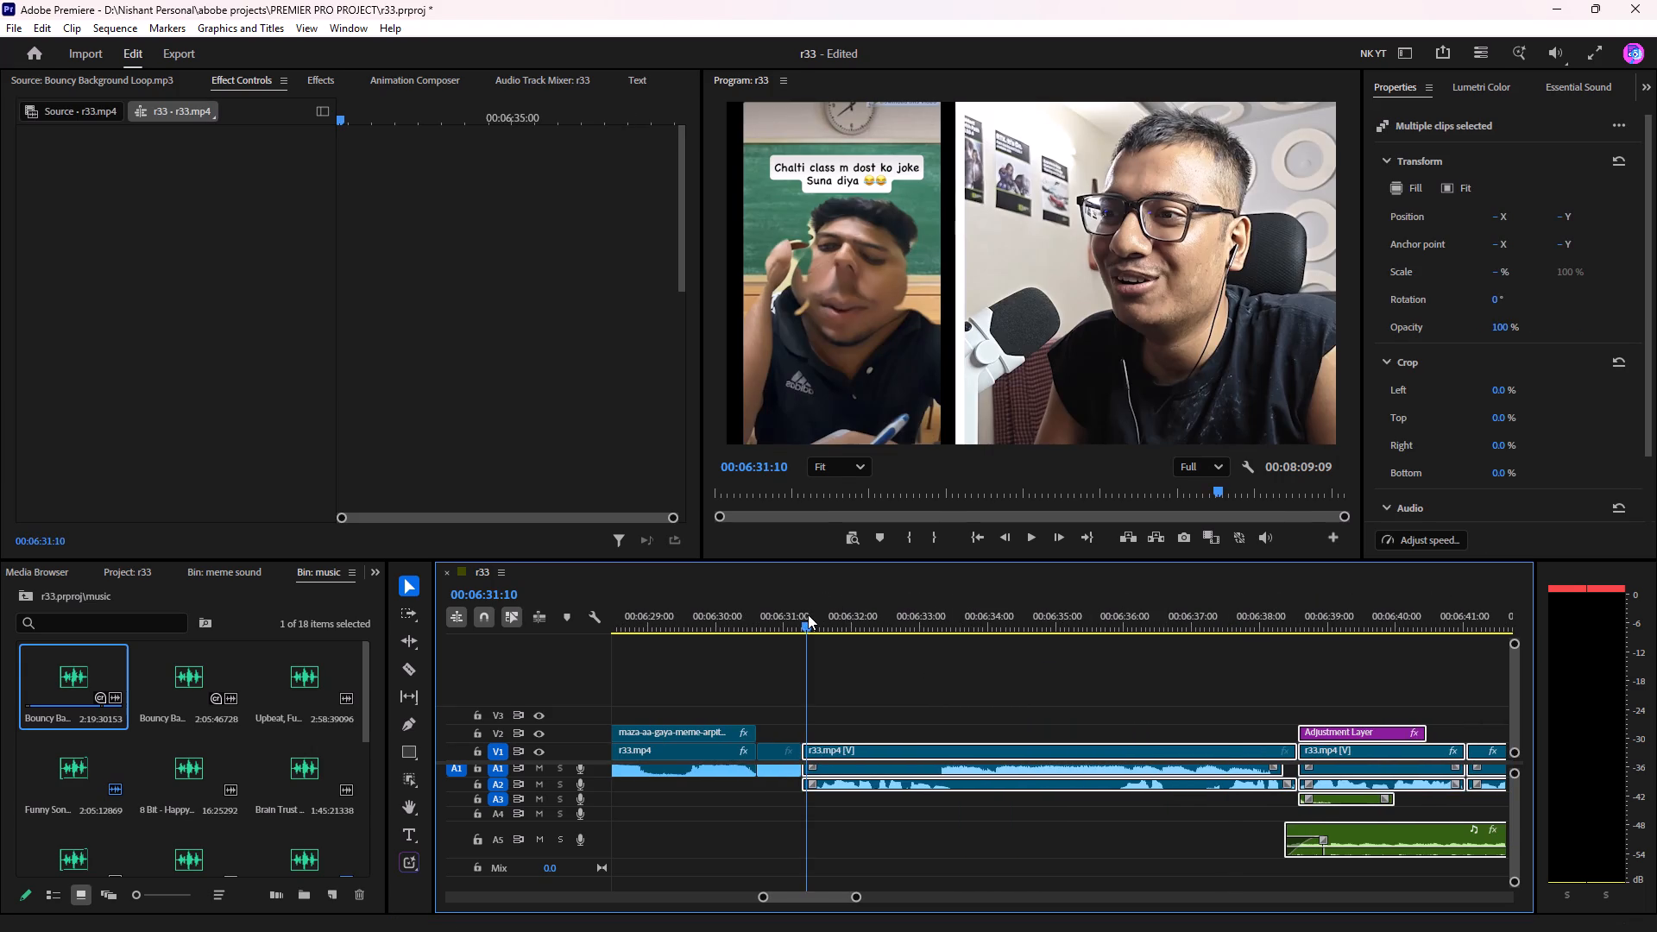
{"action": "left_click_drag", "start_coordinate": [808, 614], "coordinate": [802, 634]}
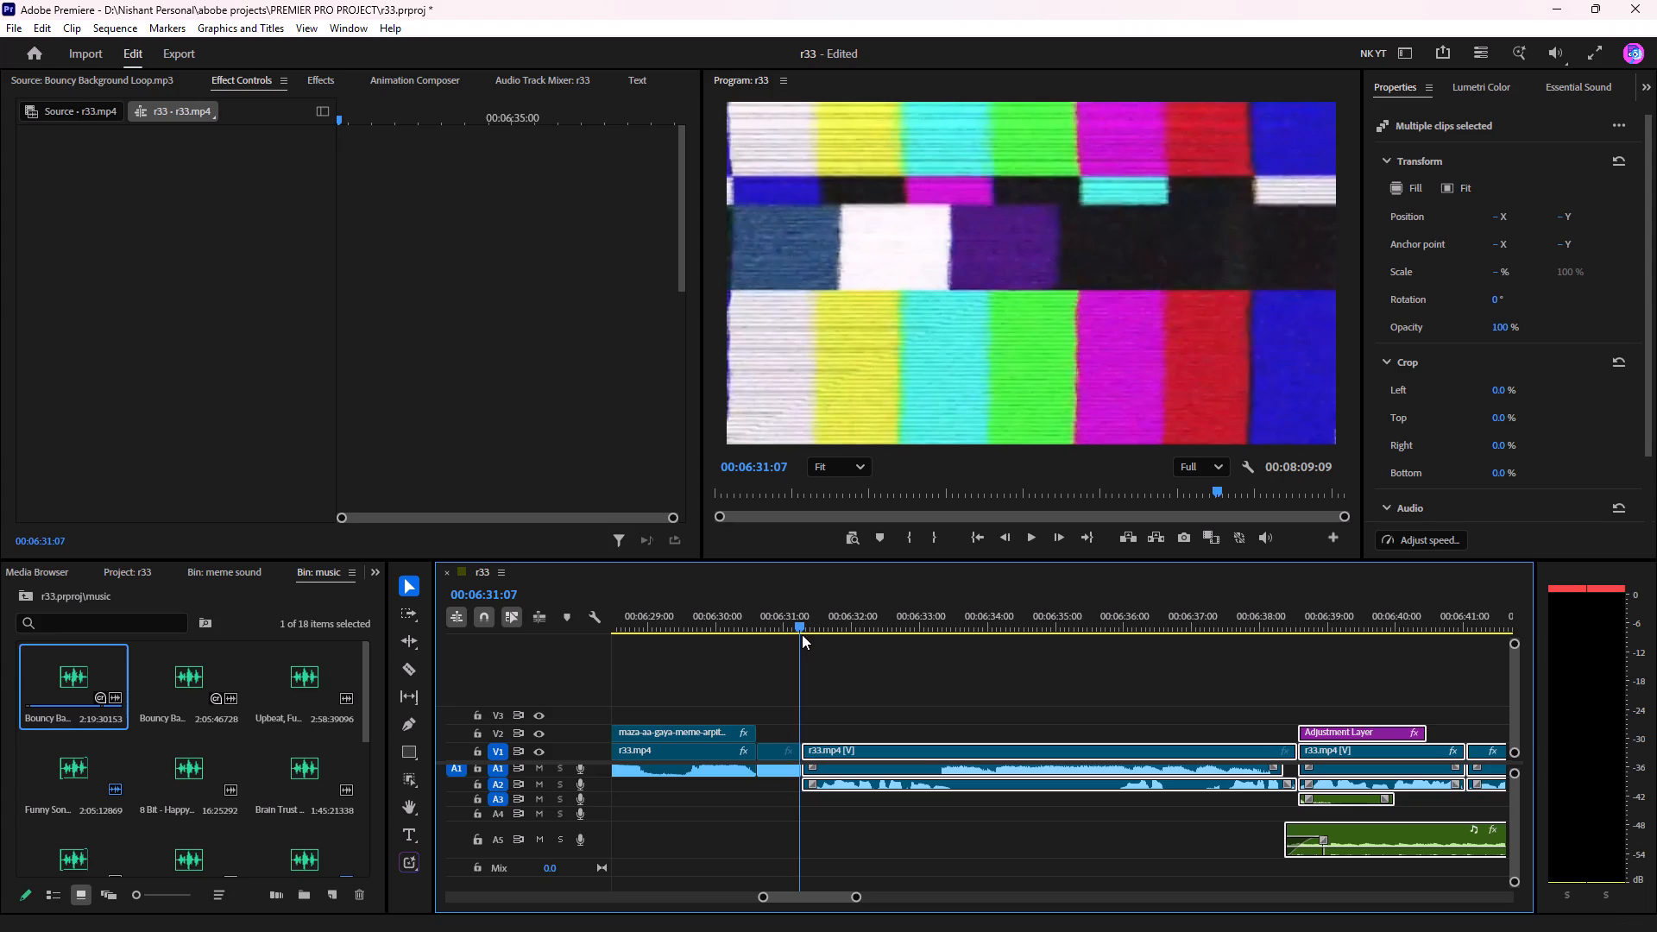
{"action": "left_click_drag", "start_coordinate": [802, 634], "coordinate": [1582, 715]}
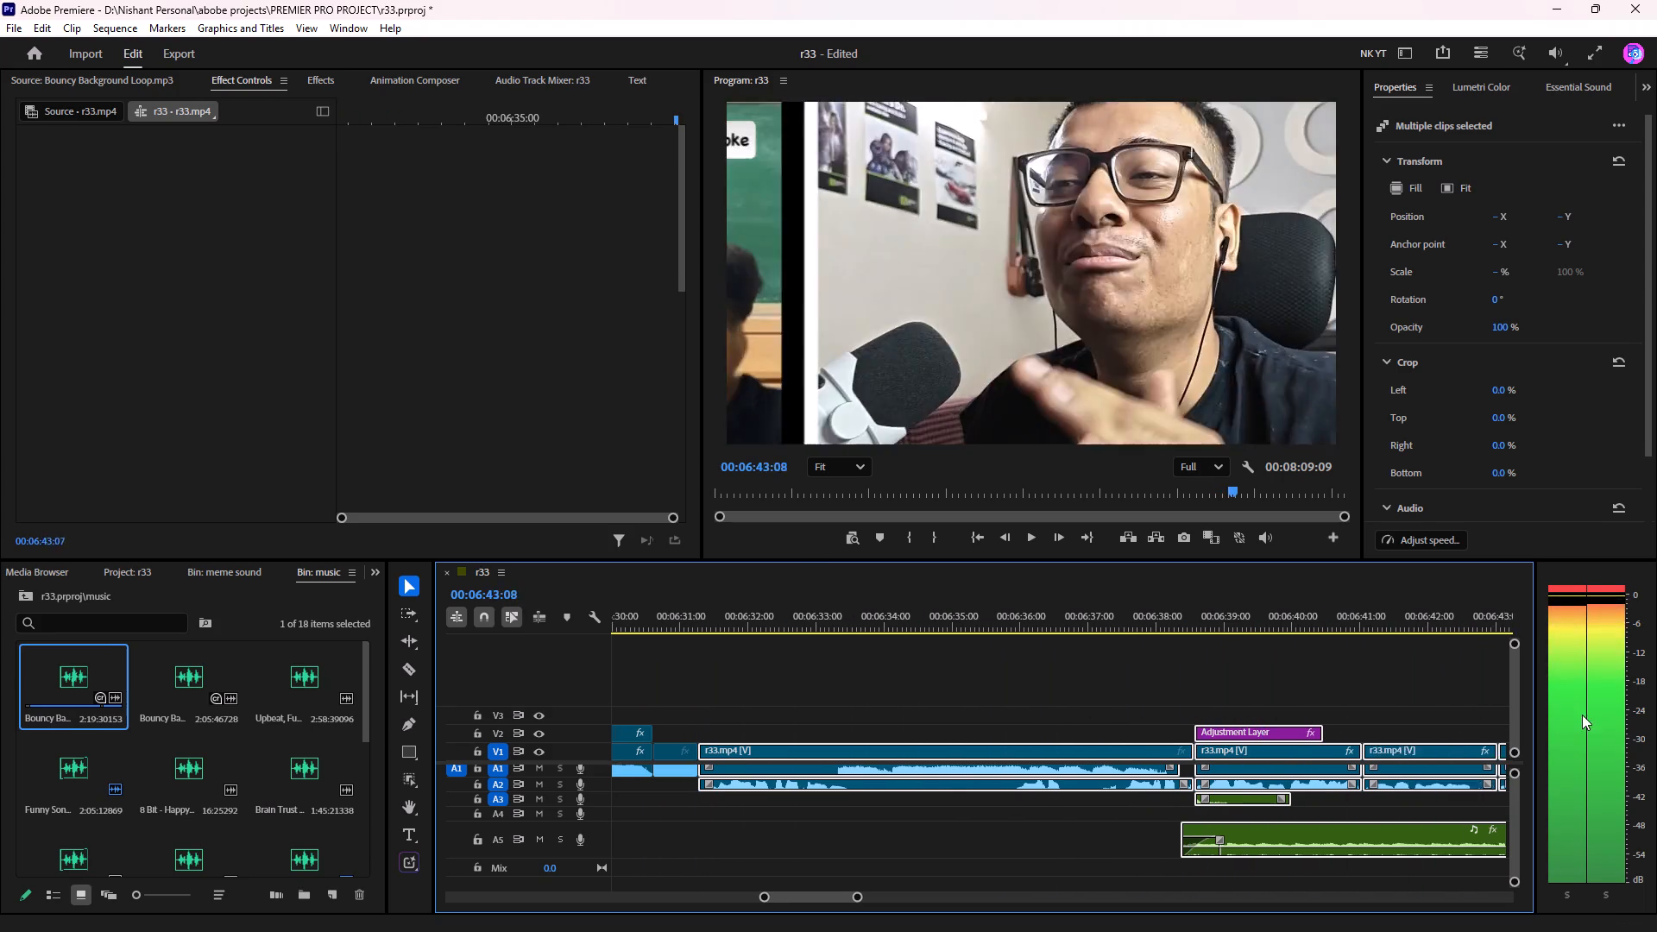
{"action": "left_click_drag", "start_coordinate": [1582, 715], "coordinate": [1380, 803]}
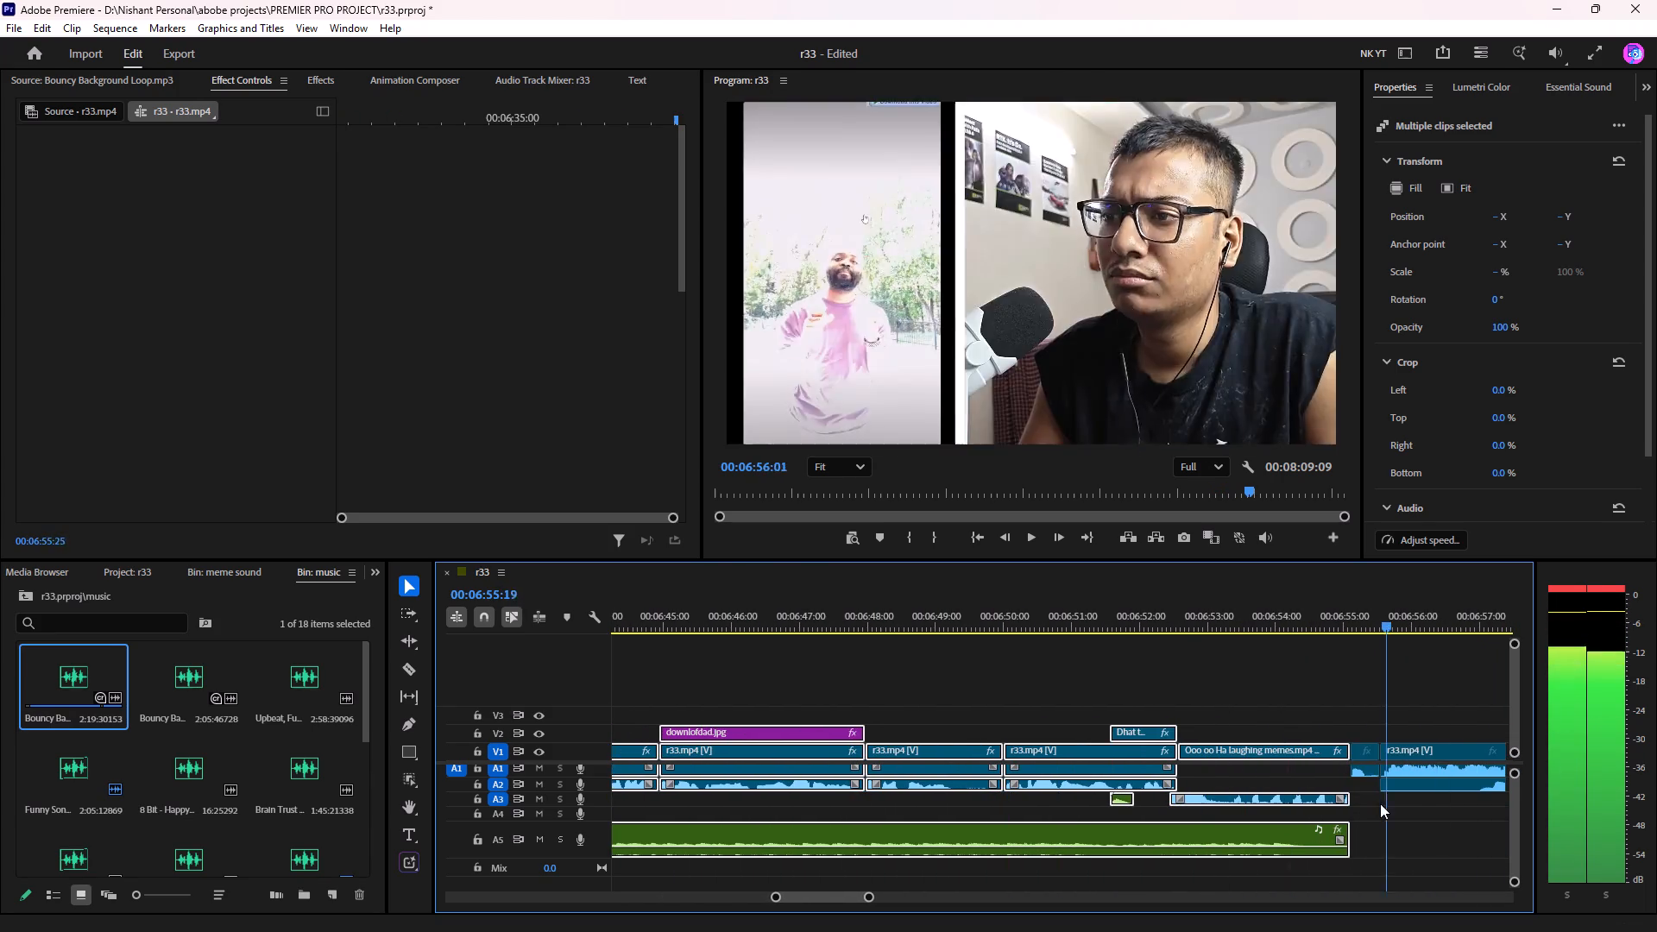
{"action": "left_click_drag", "start_coordinate": [1380, 803], "coordinate": [1355, 790]}
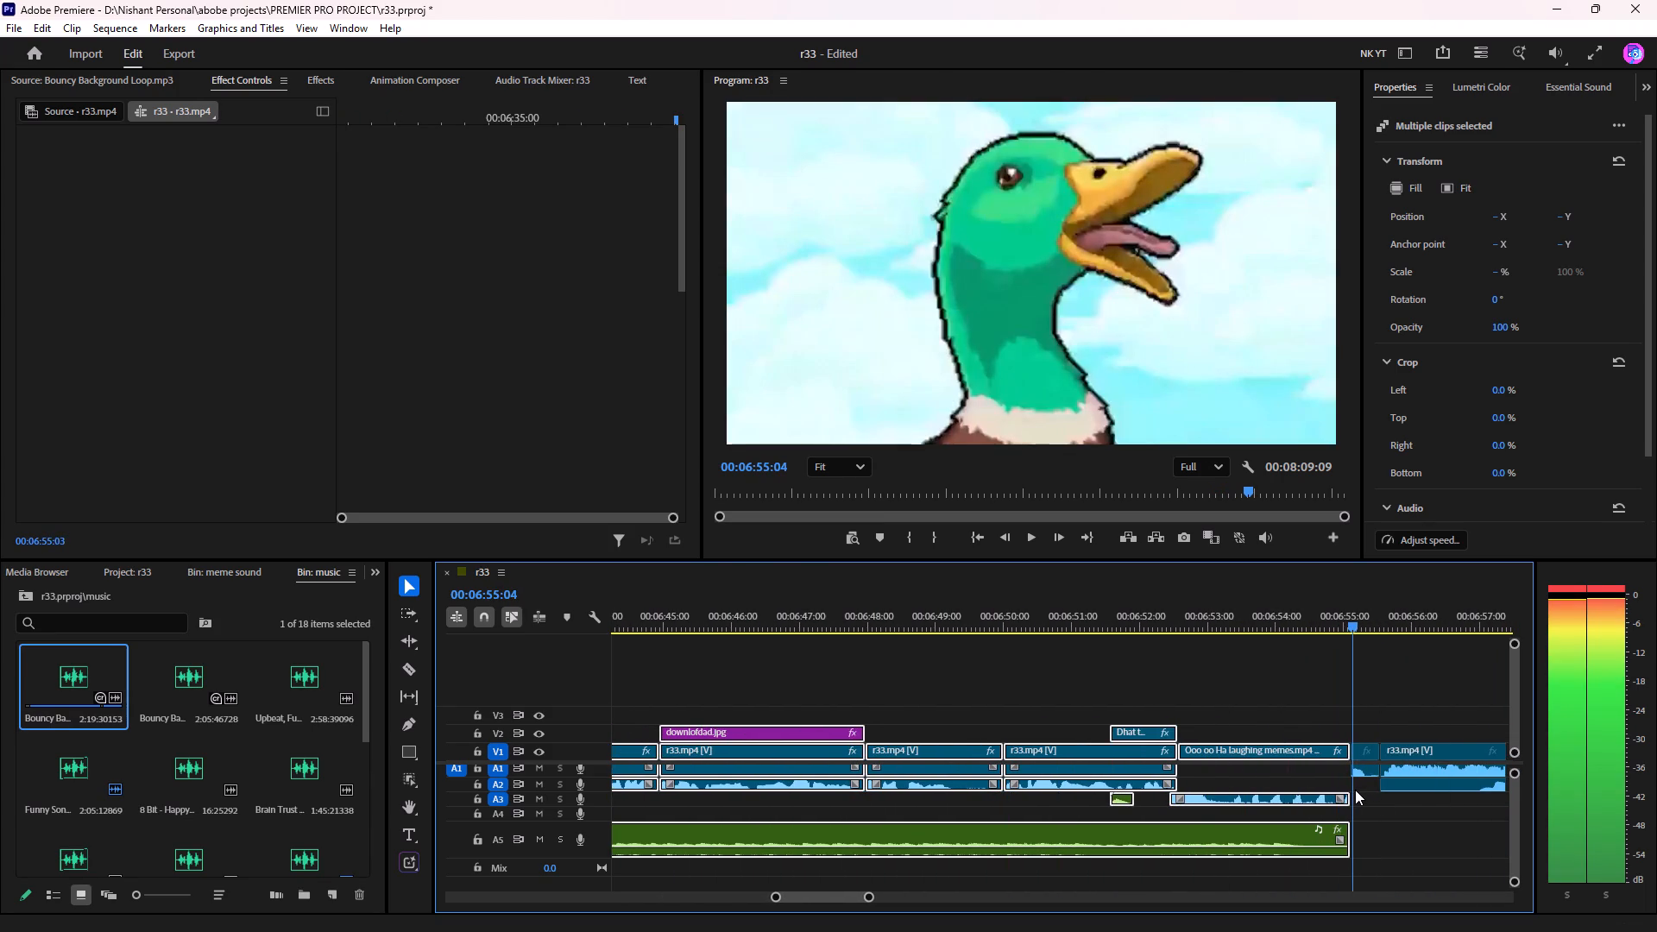
{"action": "left_click_drag", "start_coordinate": [1355, 790], "coordinate": [753, 742]}
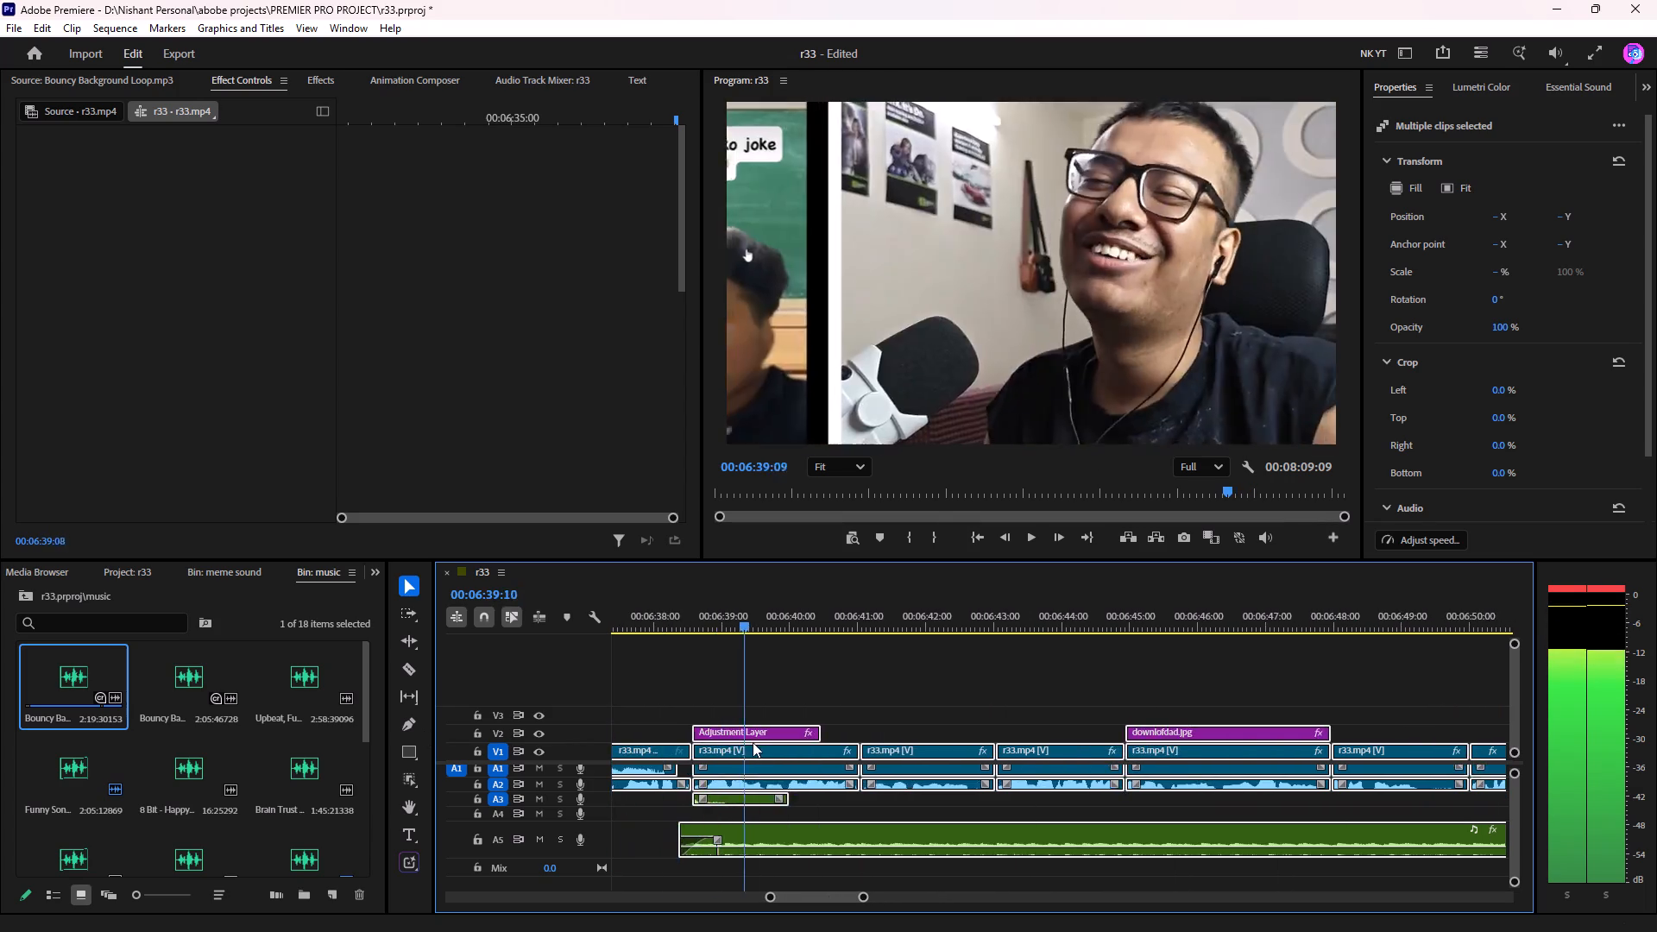
{"action": "left_click_drag", "start_coordinate": [753, 742], "coordinate": [1656, 775]}
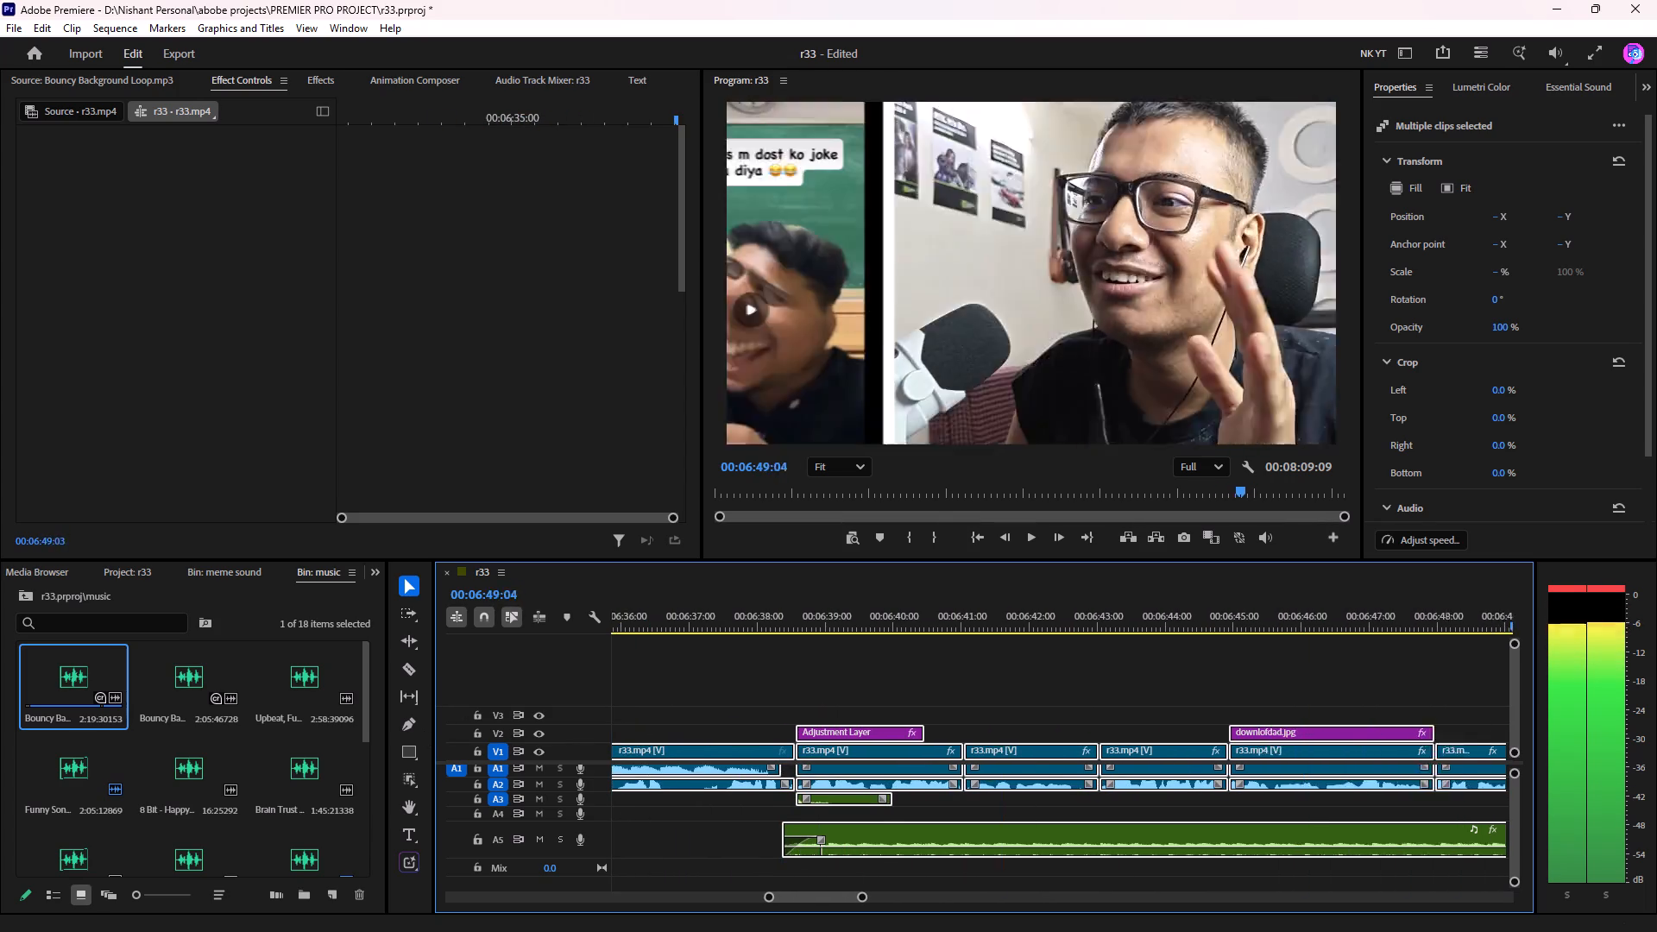
{"action": "left_click_drag", "start_coordinate": [1656, 775], "coordinate": [1347, 784]}
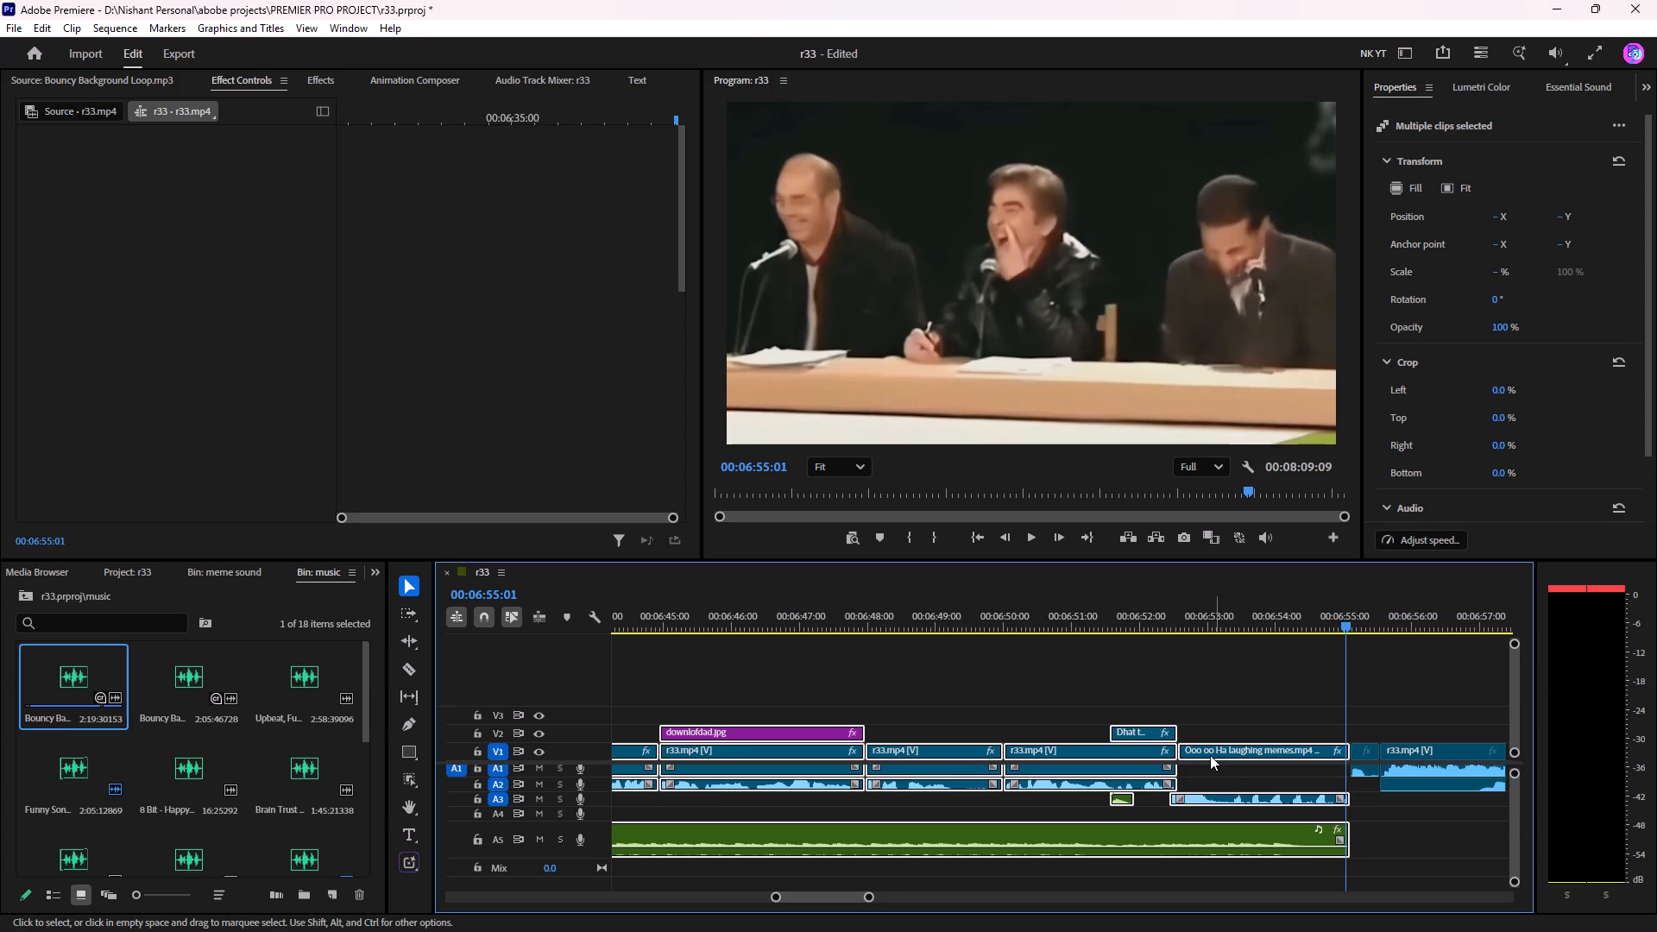
{"action": "key", "text": "ctrl+c"}
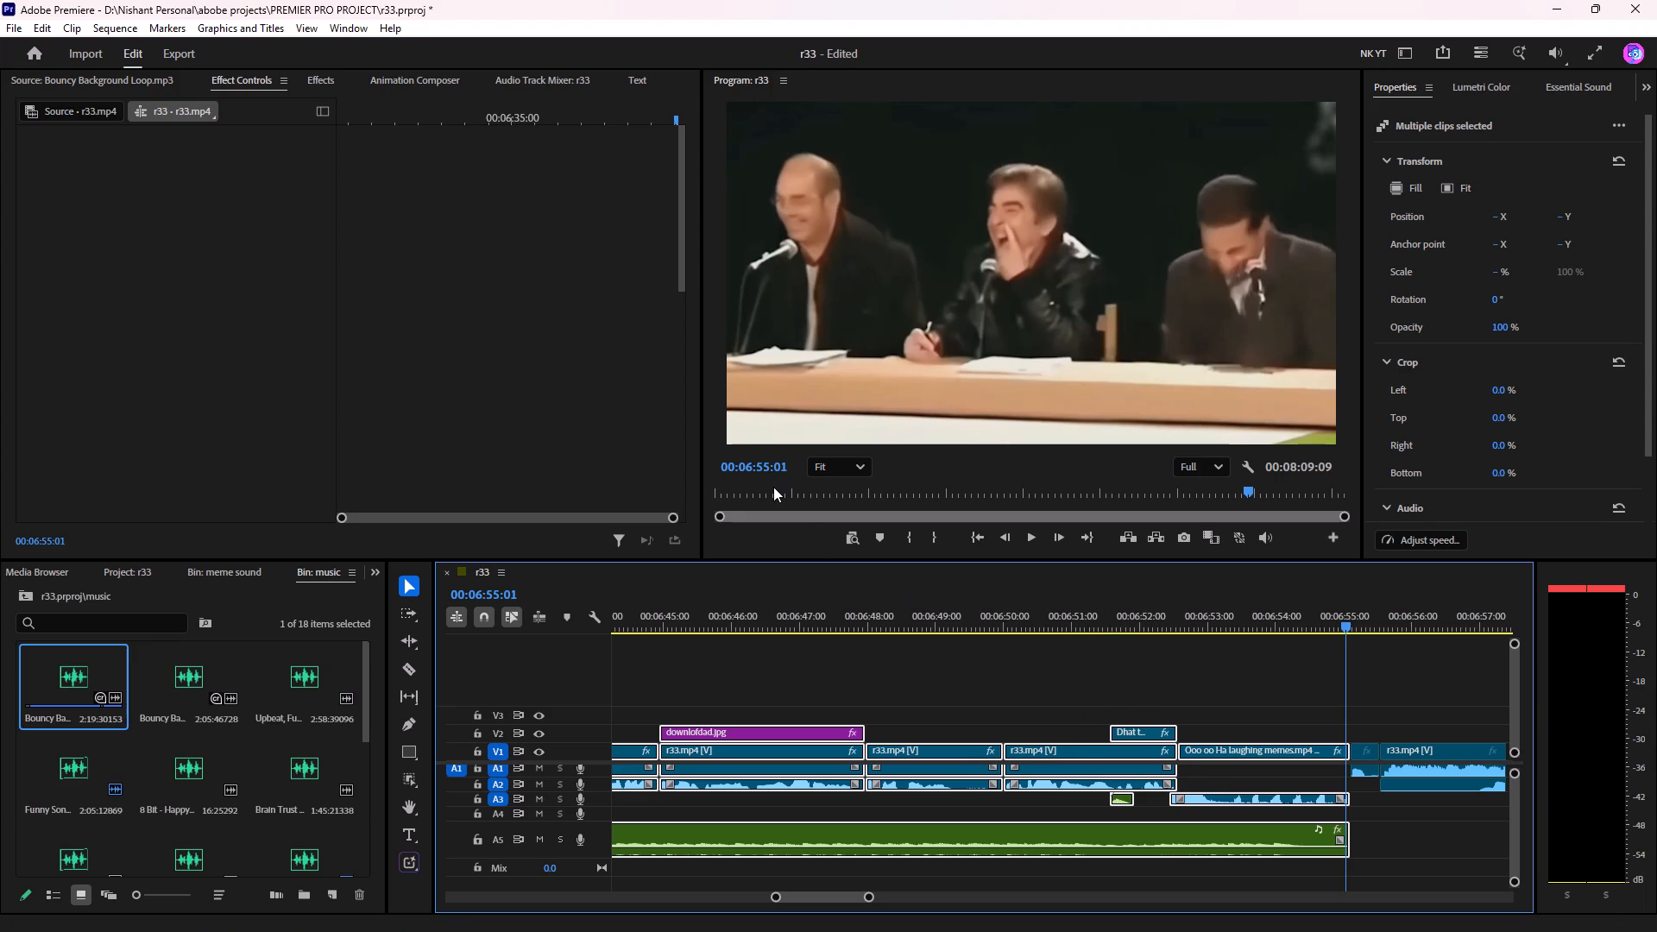
Shift every clip from the sequence start about 30 seconds later with Track Select Forward, opening a gap at the beginning.
{"action": "left_click_drag", "start_coordinate": [772, 494], "coordinate": [593, 504]}
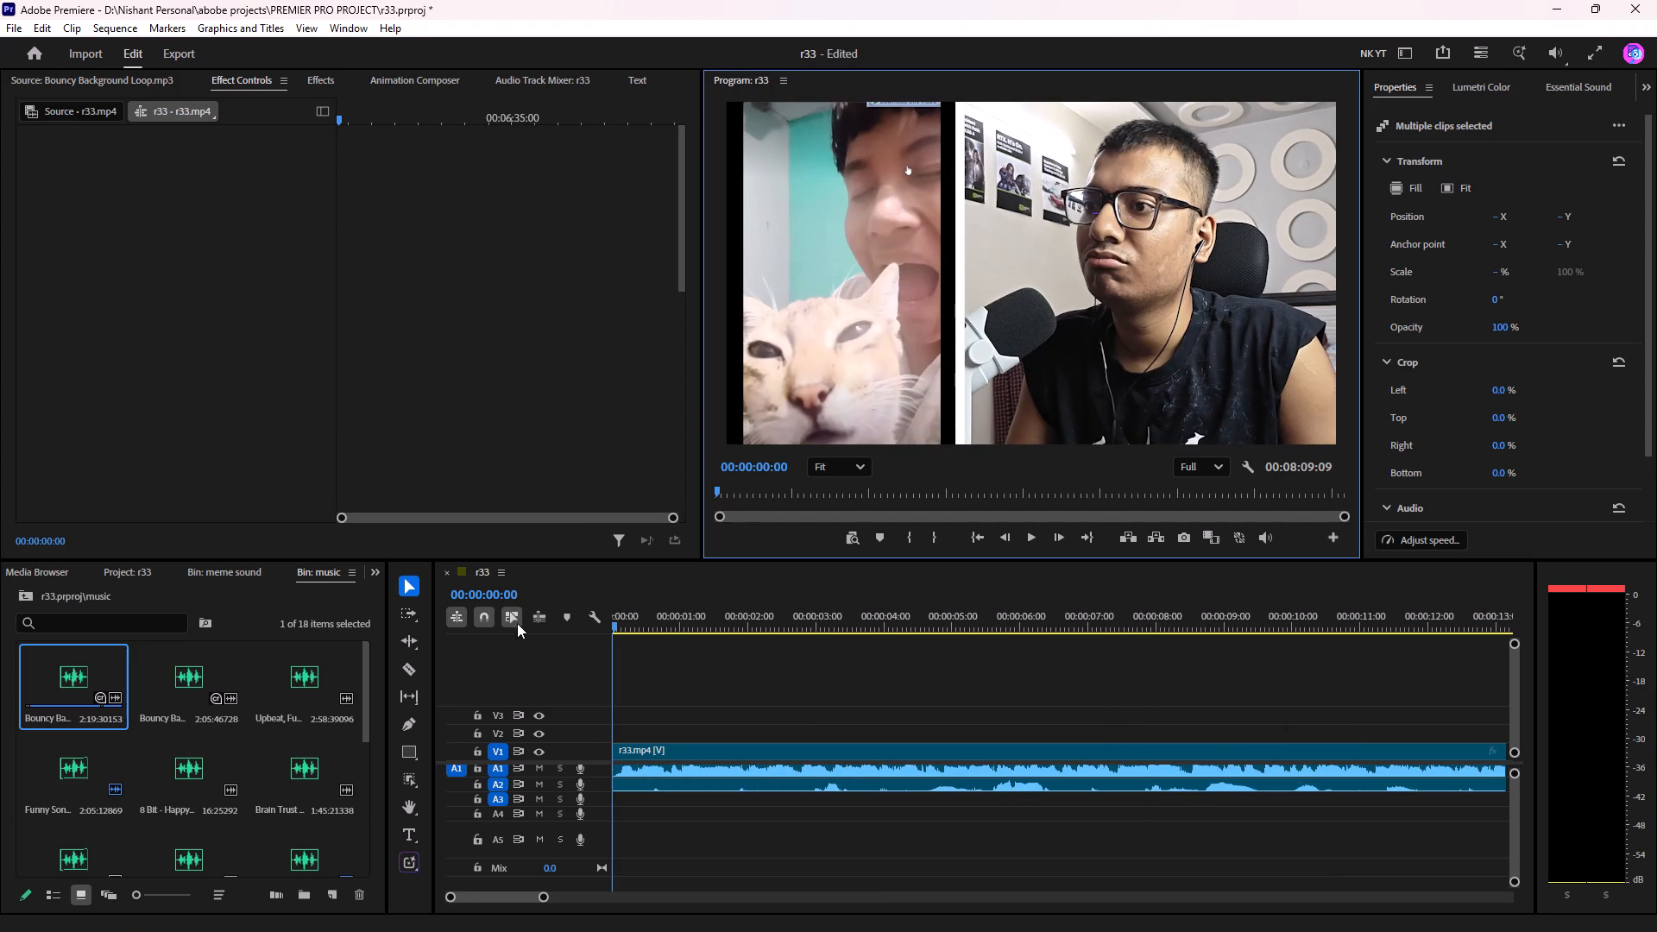
{"action": "left_click", "coordinate": [405, 611]}
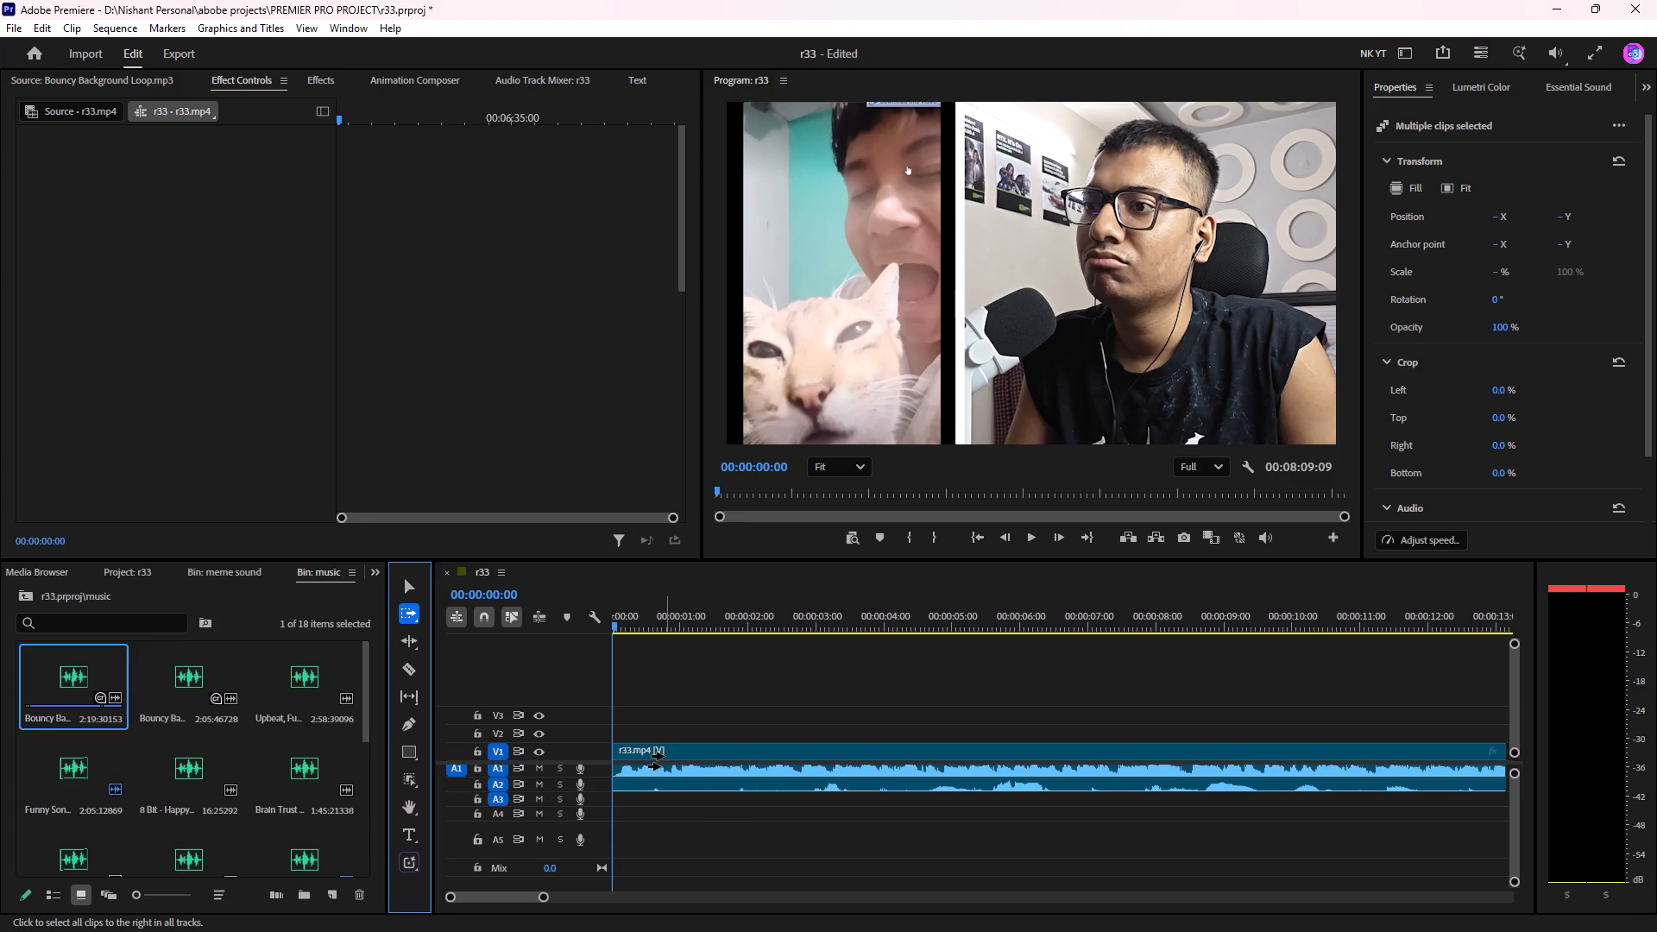
{"action": "left_click", "coordinate": [664, 756]}
{"action": "left_click_drag", "start_coordinate": [645, 750], "coordinate": [1270, 748]}
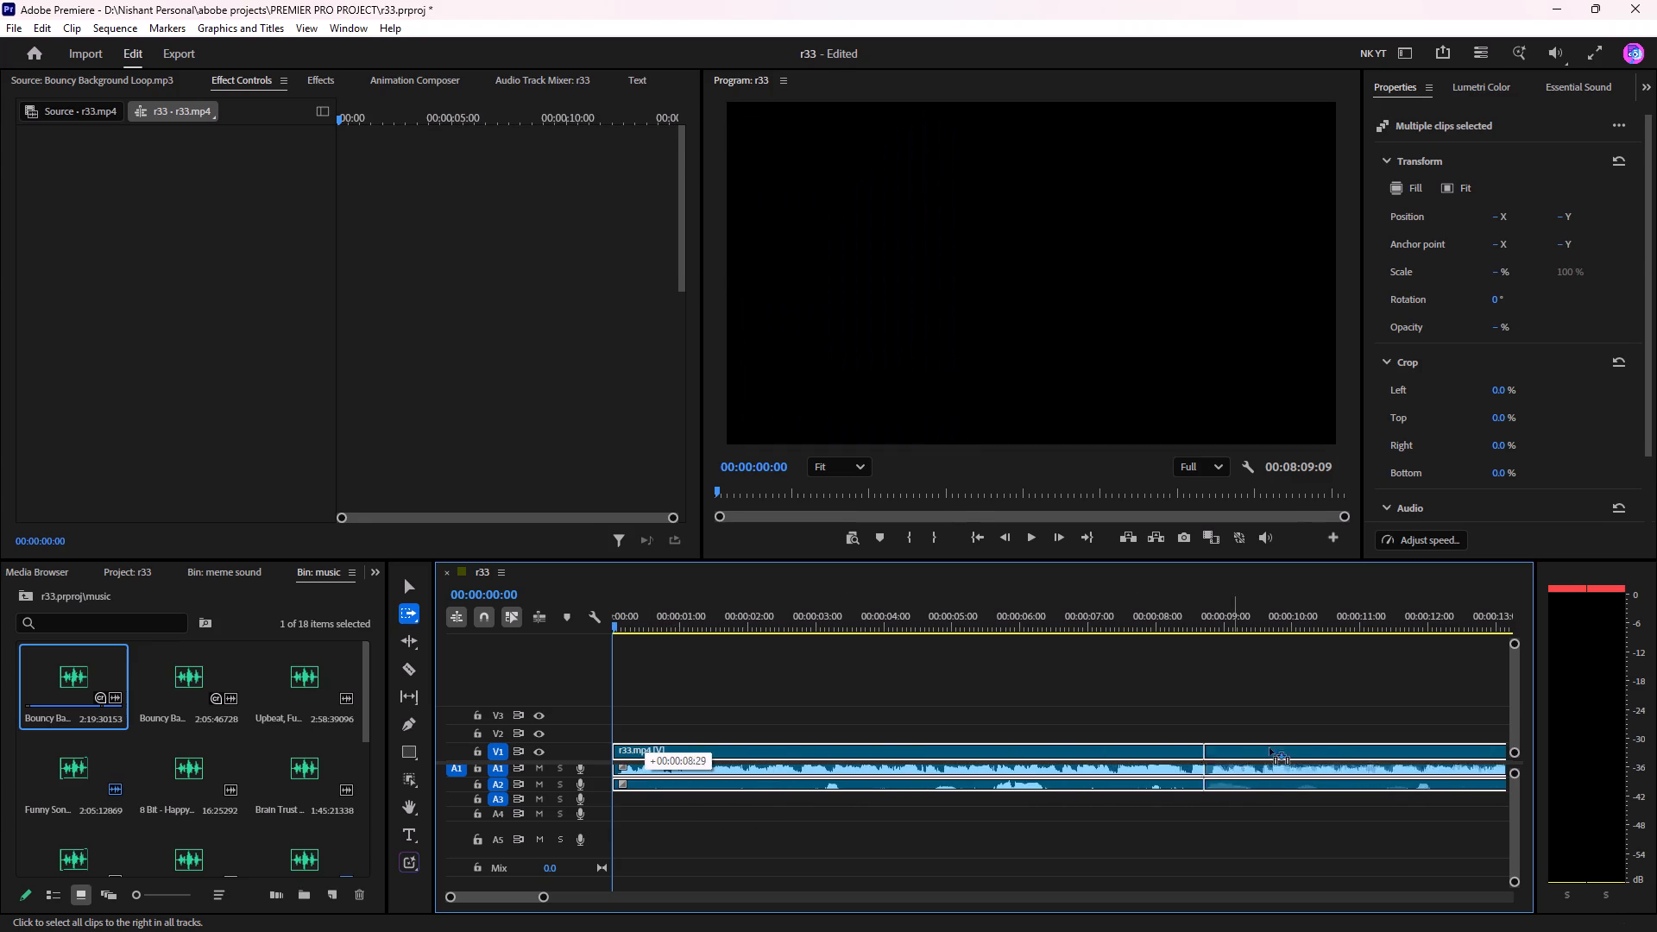
{"action": "left_click_drag", "start_coordinate": [1270, 748], "coordinate": [963, 762]}
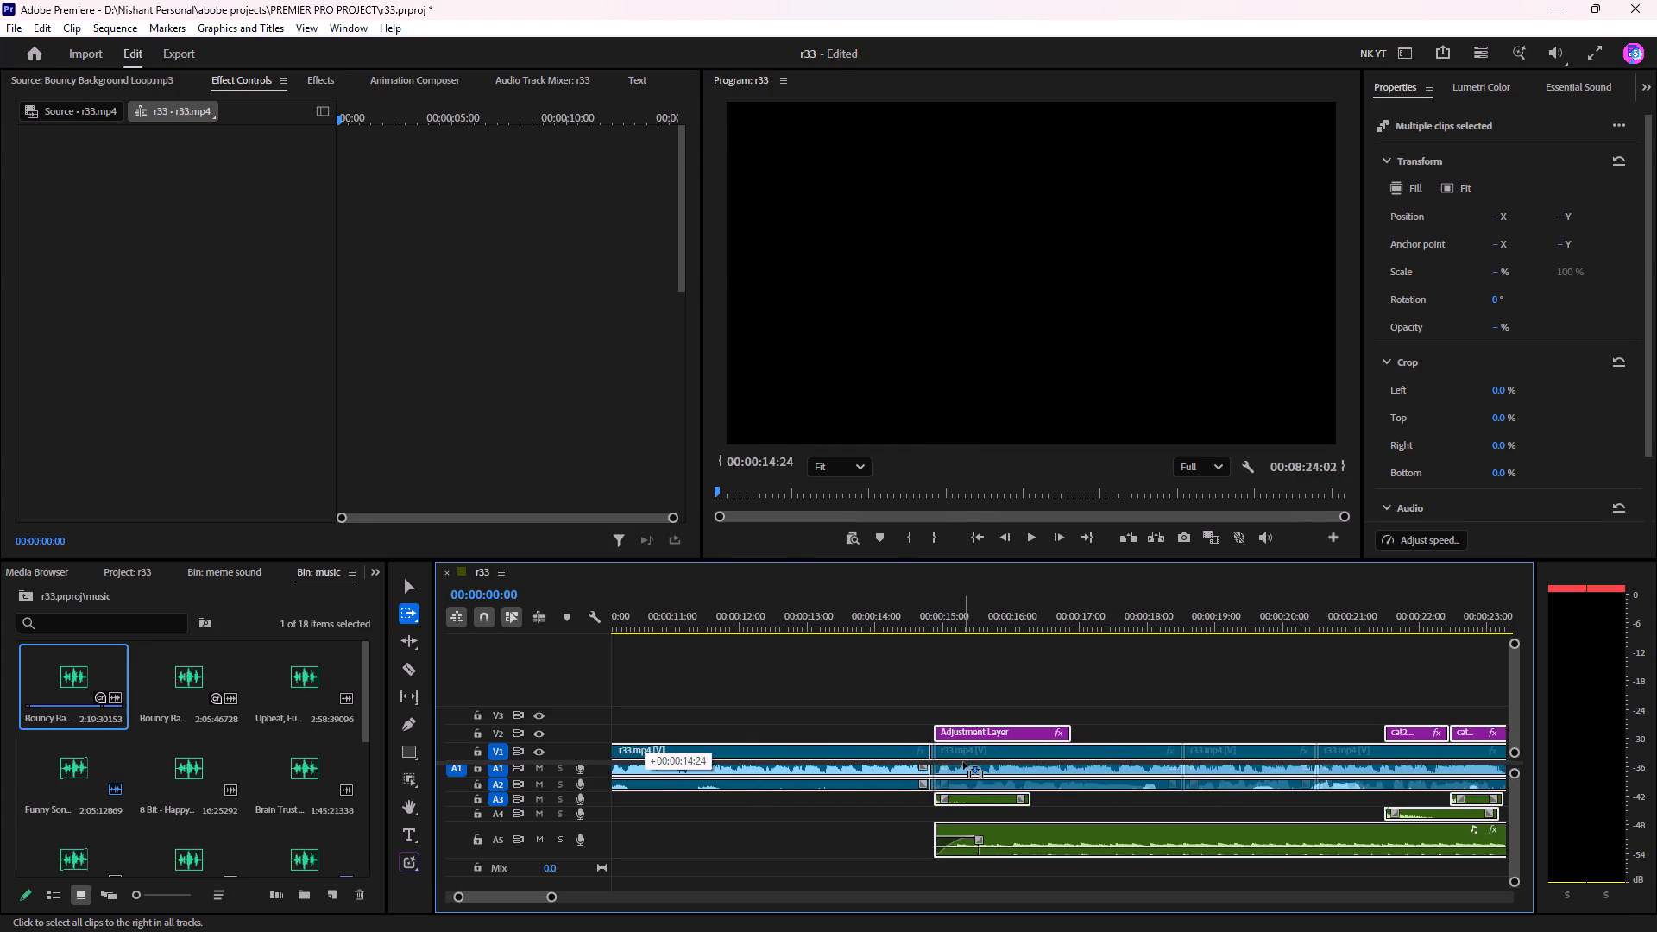
{"action": "left_click_drag", "start_coordinate": [963, 762], "coordinate": [1480, 750]}
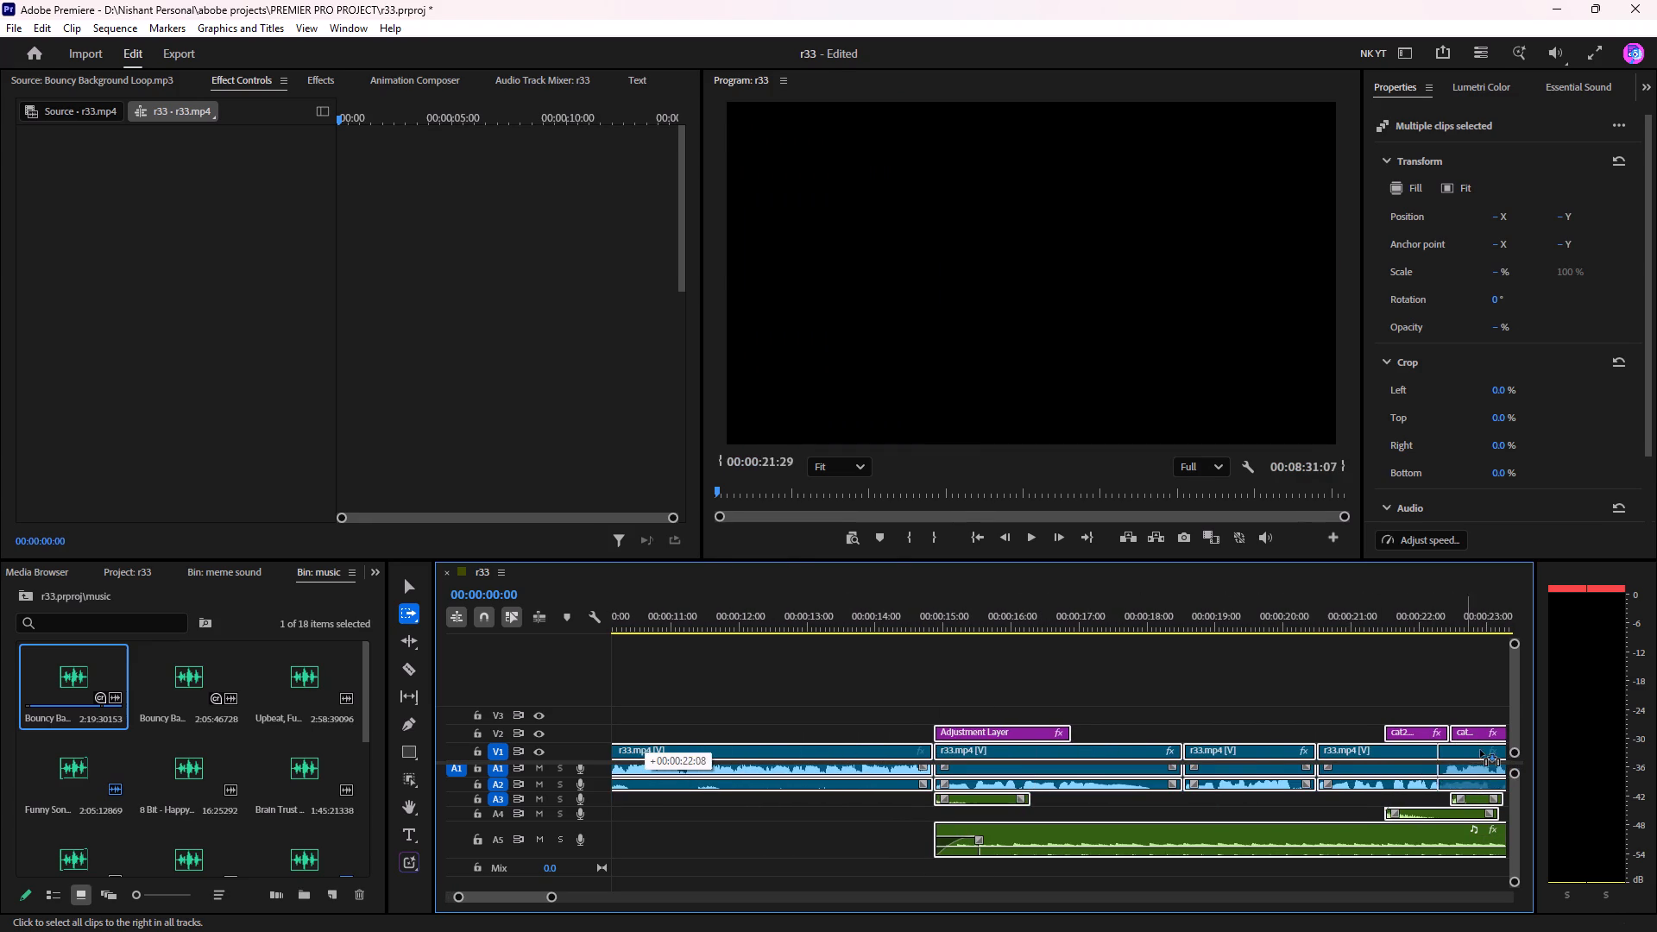
{"action": "left_click_drag", "start_coordinate": [1480, 750], "coordinate": [1344, 755]}
Paste the copied classroom-joke segment at 00:00:00:00 in the opened gap.
{"action": "left_click_drag", "start_coordinate": [1271, 623], "coordinate": [384, 614]}
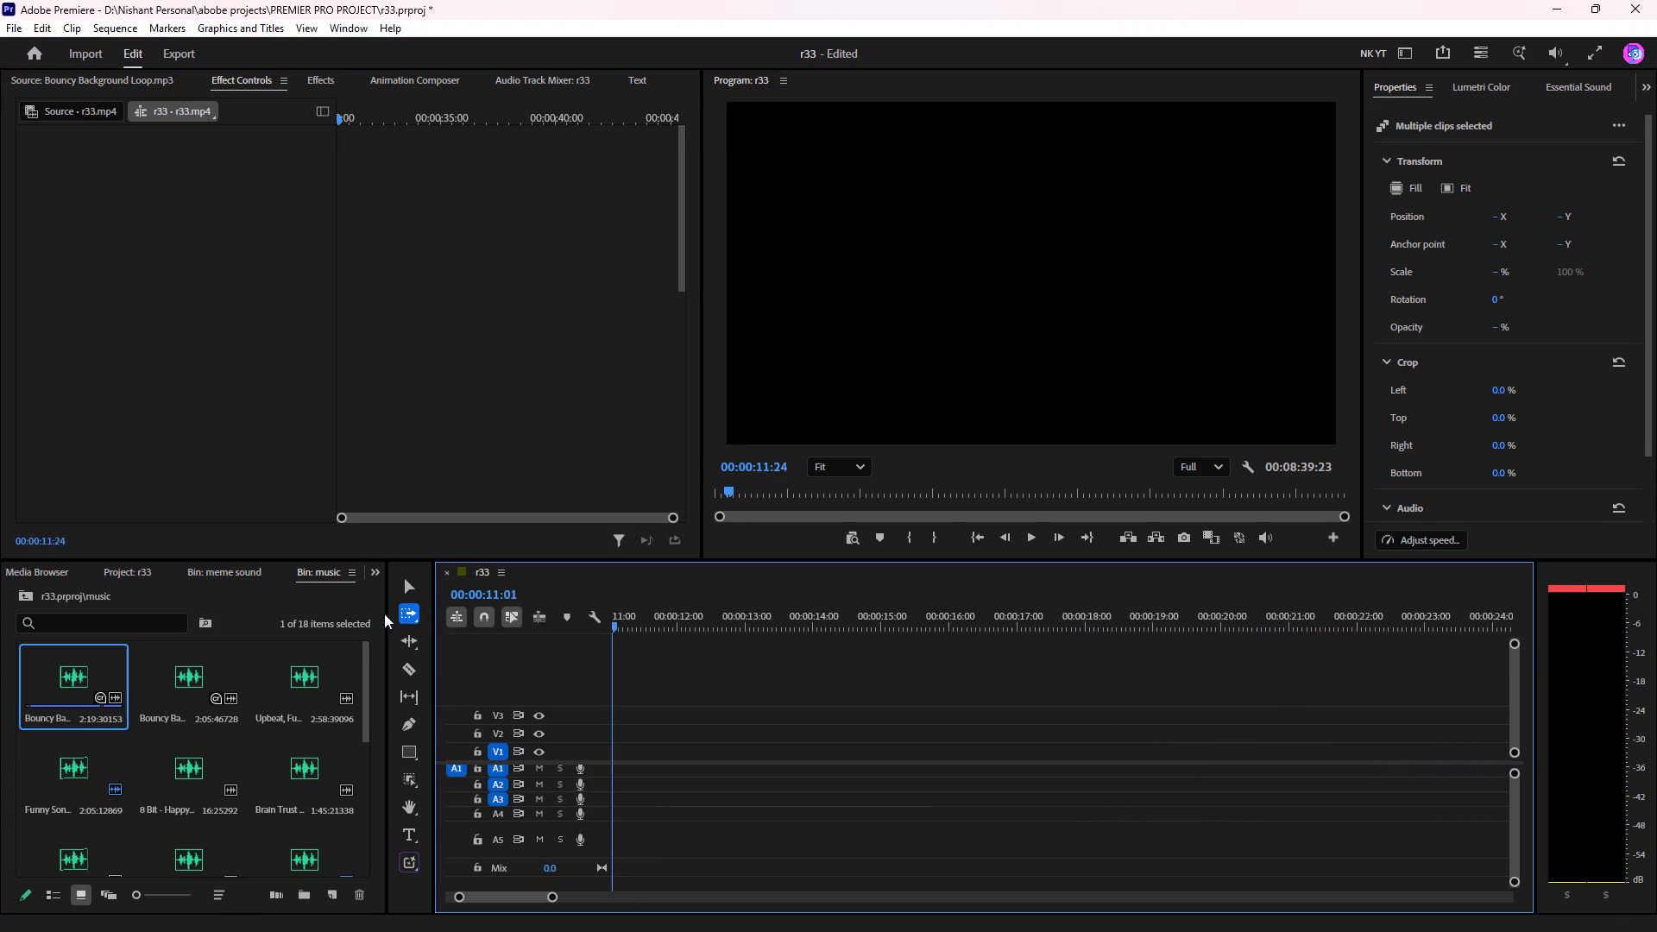
{"action": "left_click_drag", "start_coordinate": [384, 614], "coordinate": [329, 610]}
{"action": "key", "text": "ctrl+v"}
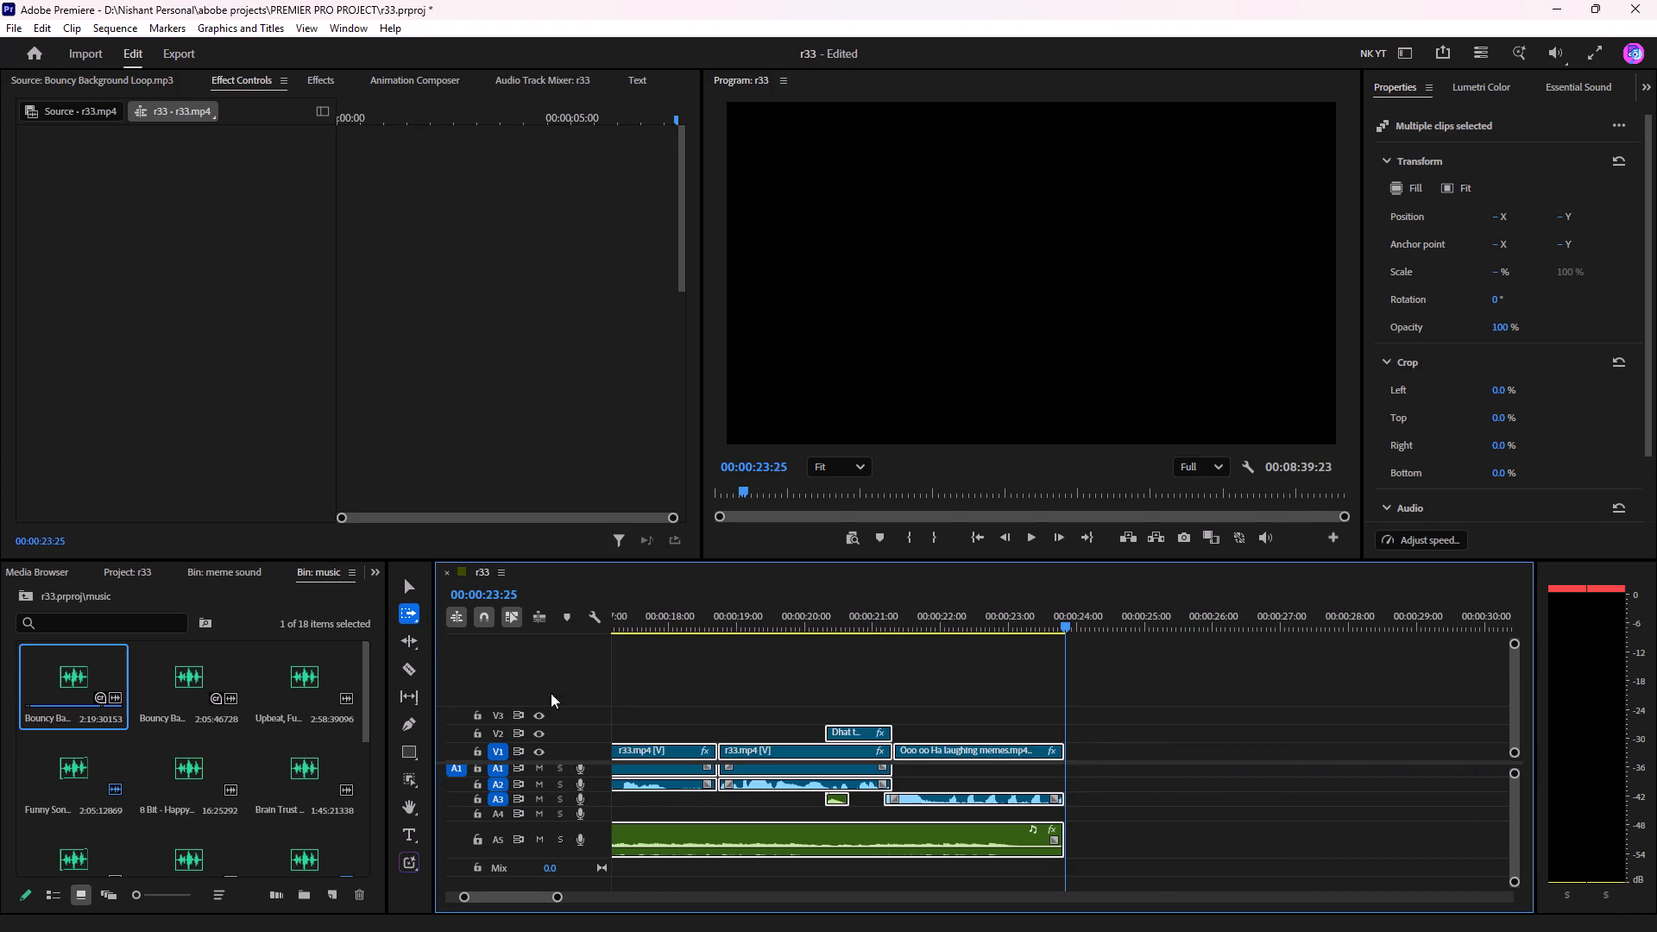
Scrub through the pasted opening segment and the gap before the original first clip, and return to the sequence start.
{"action": "scroll", "coordinate": [967, 731], "scroll_direction": "up", "scroll_amount": 15}
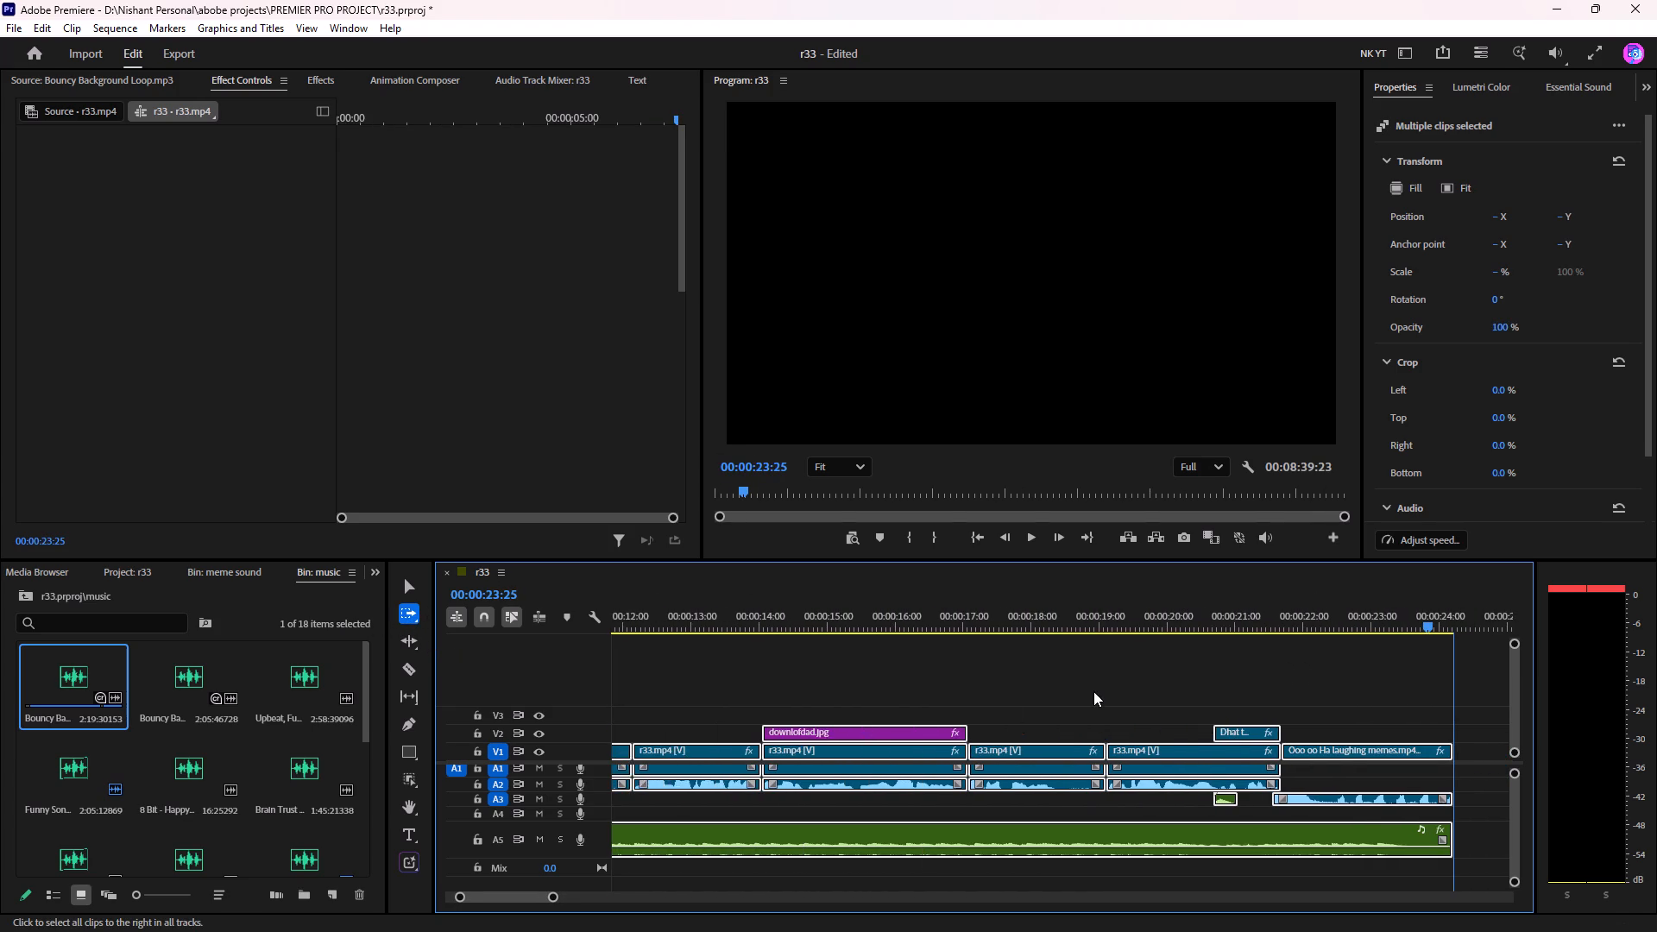
{"action": "scroll", "coordinate": [1093, 690], "scroll_direction": "up", "scroll_amount": 20}
{"action": "scroll", "coordinate": [1093, 690], "scroll_direction": "up", "scroll_amount": 9}
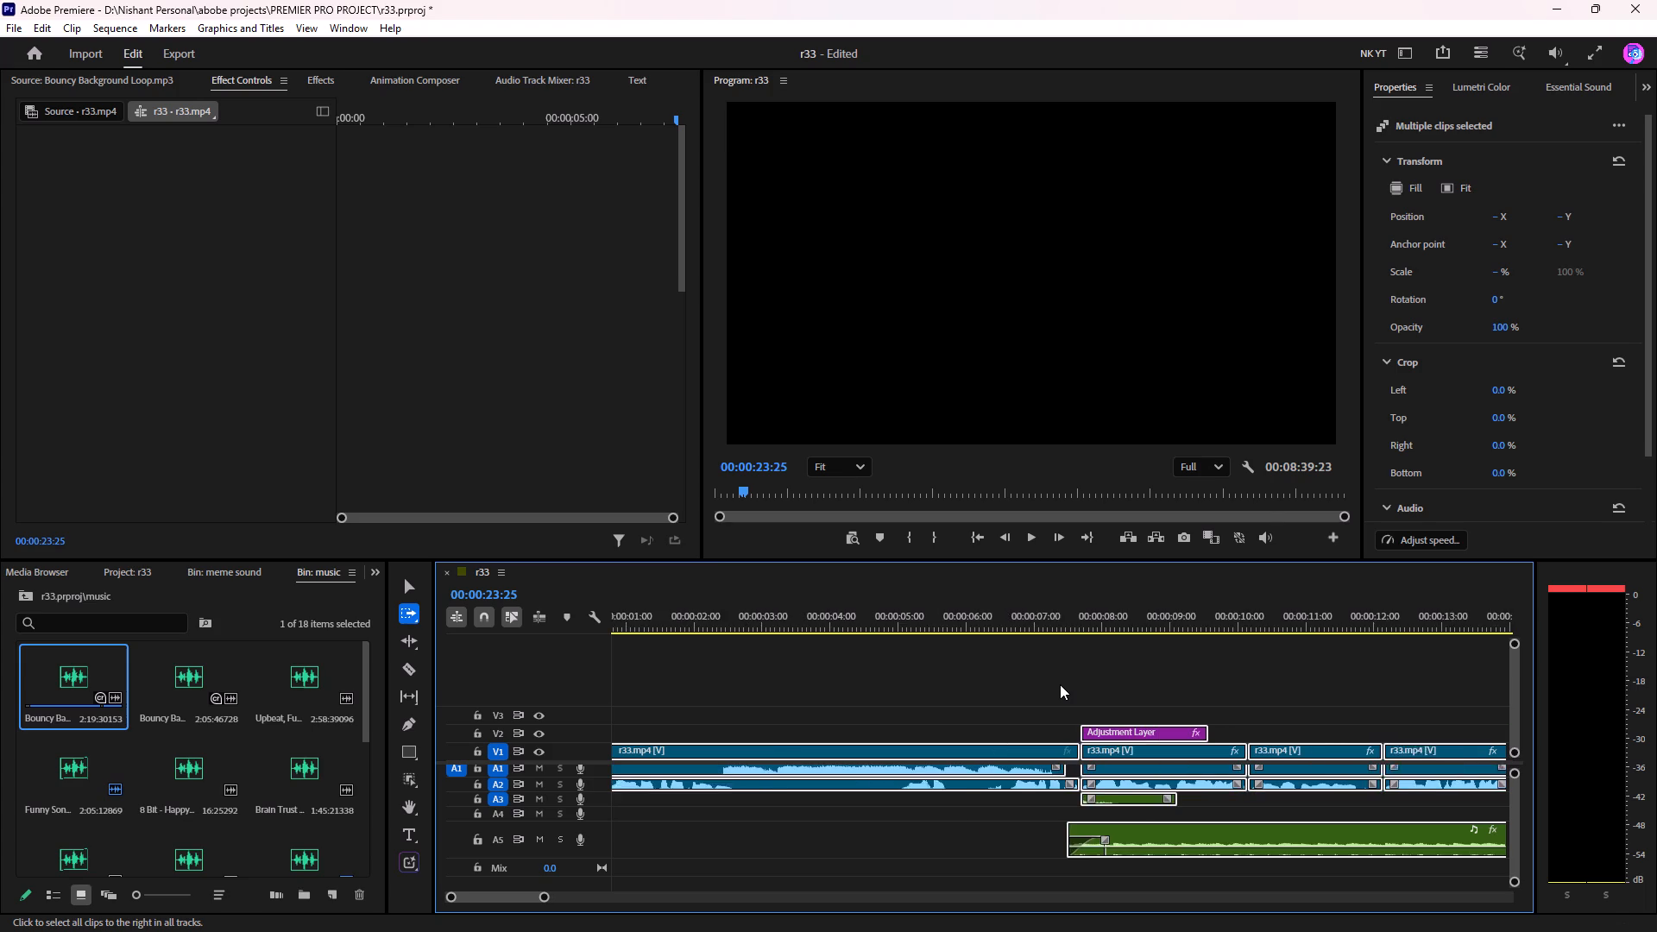
{"action": "scroll", "coordinate": [1060, 684], "scroll_direction": "up", "scroll_amount": 9}
{"action": "left_click_drag", "start_coordinate": [784, 611], "coordinate": [1656, 645]}
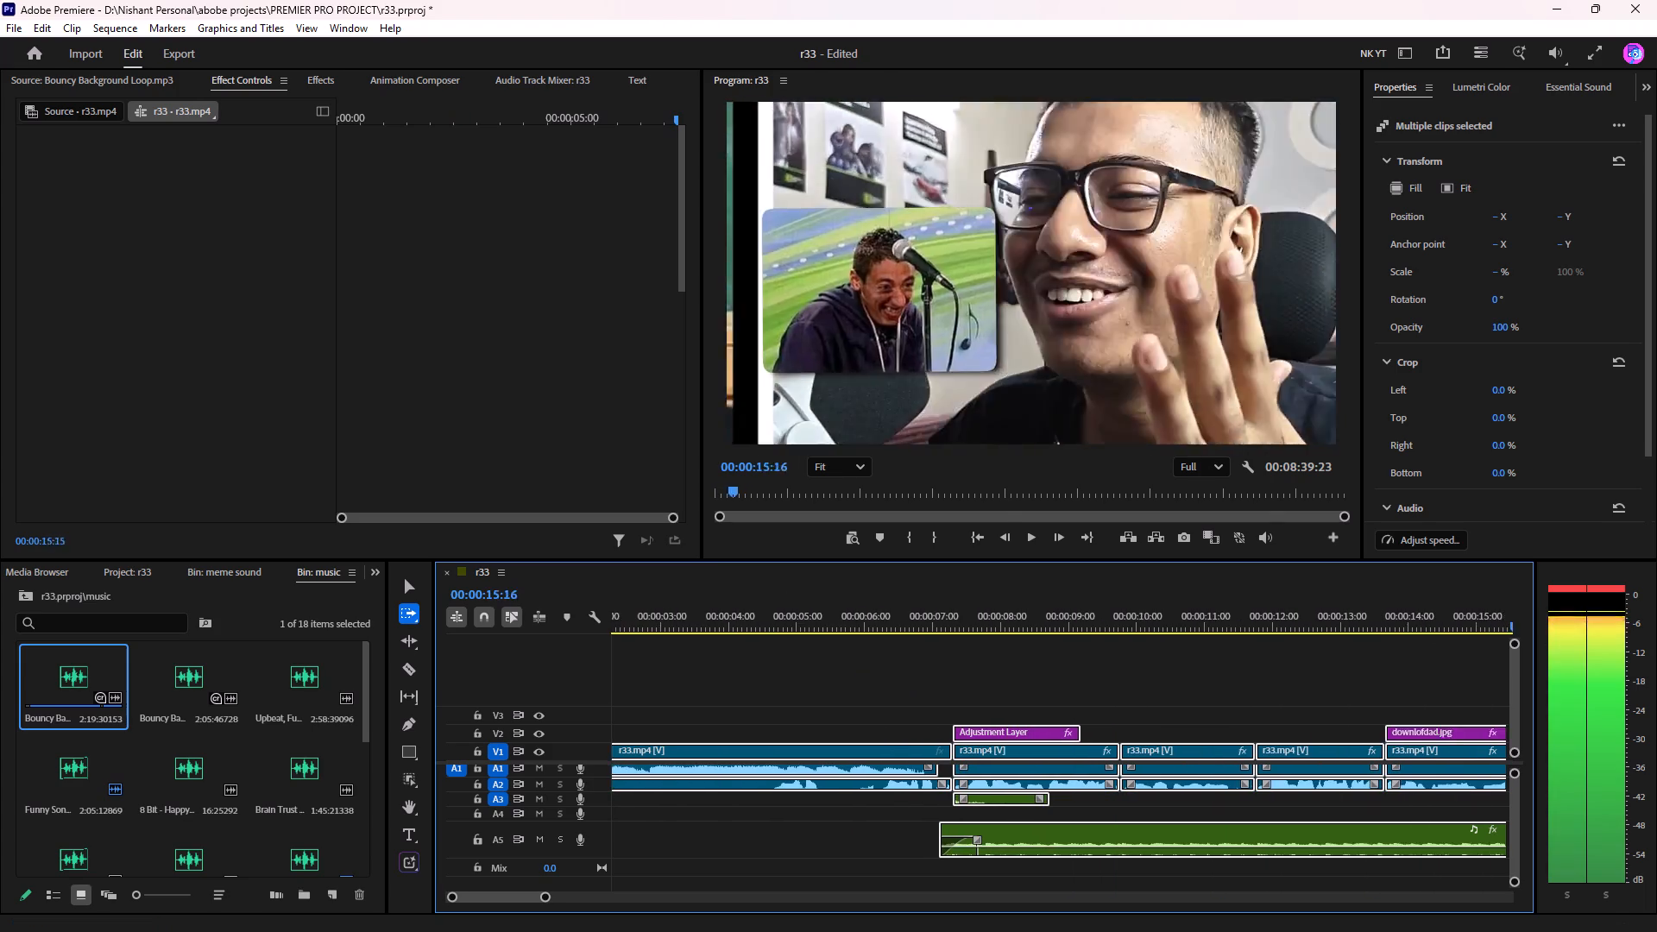
{"action": "left_click_drag", "start_coordinate": [1656, 645], "coordinate": [1109, 677]}
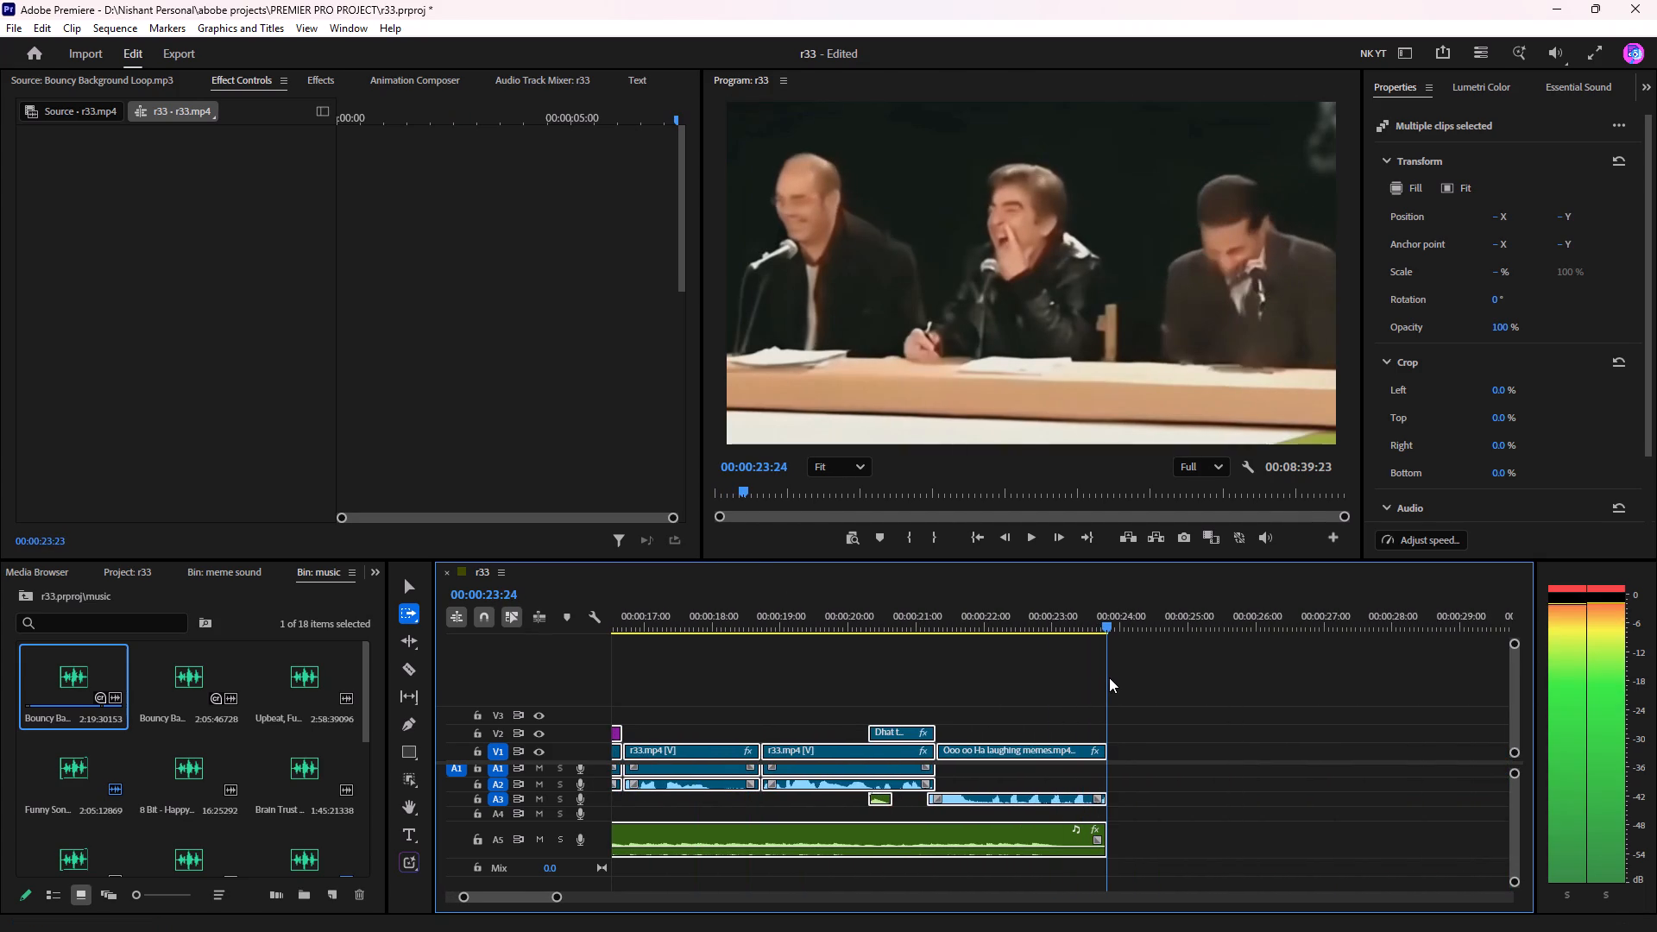
{"action": "left_click_drag", "start_coordinate": [1109, 677], "coordinate": [280, 759]}
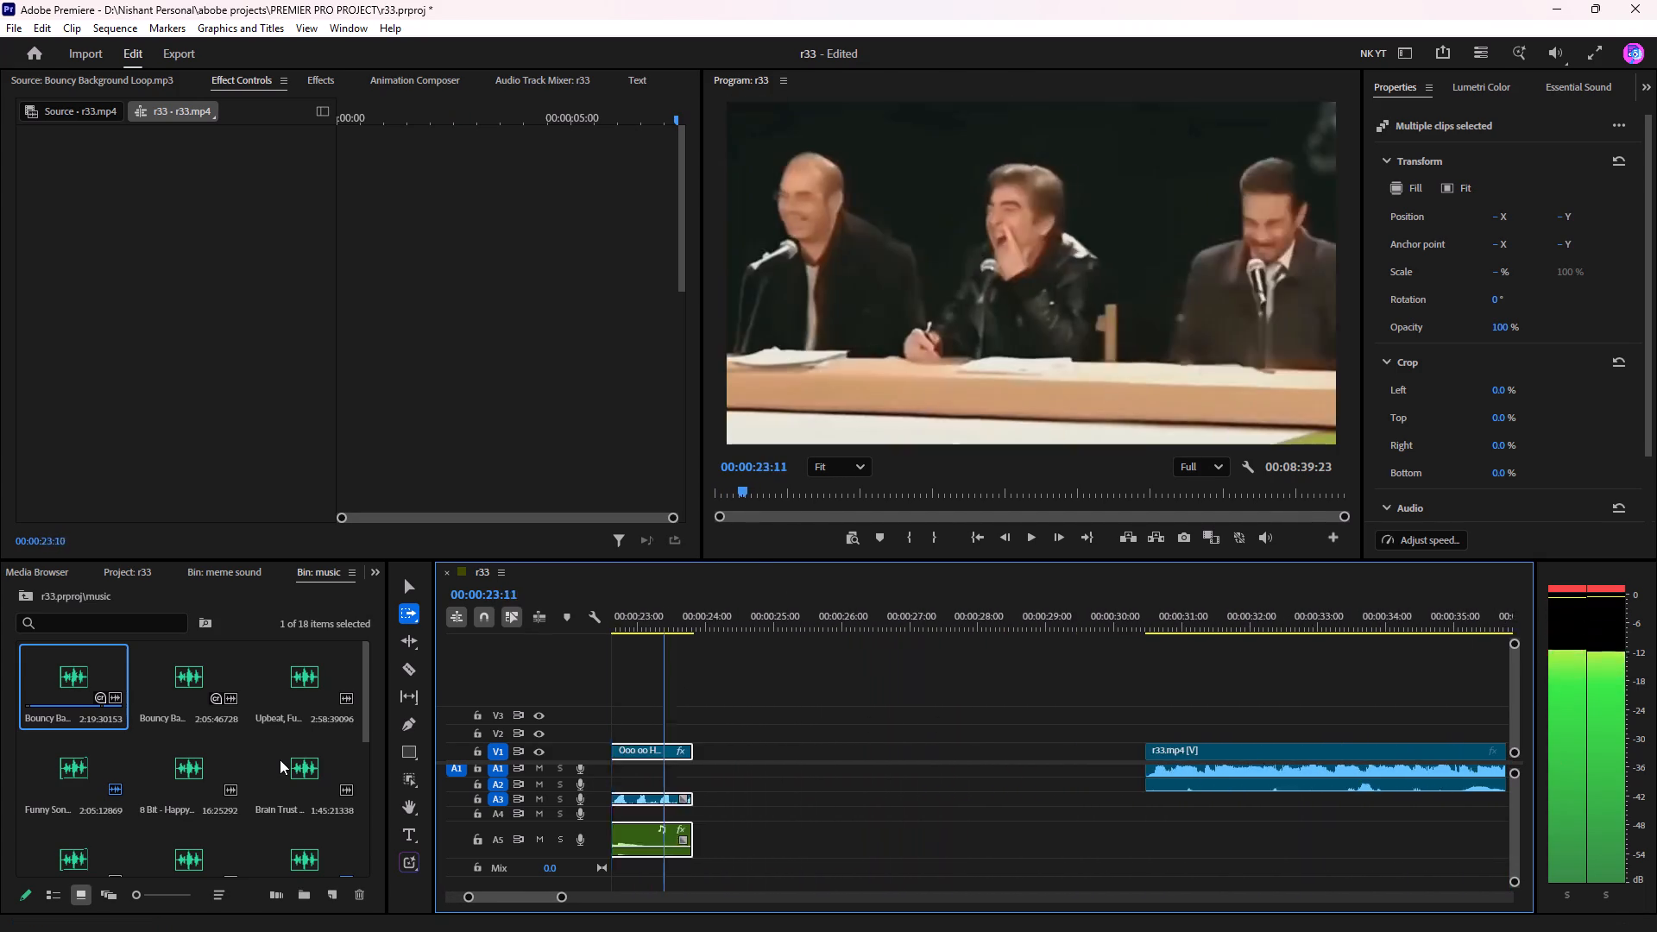
{"action": "left_click_drag", "start_coordinate": [280, 759], "coordinate": [263, 765]}
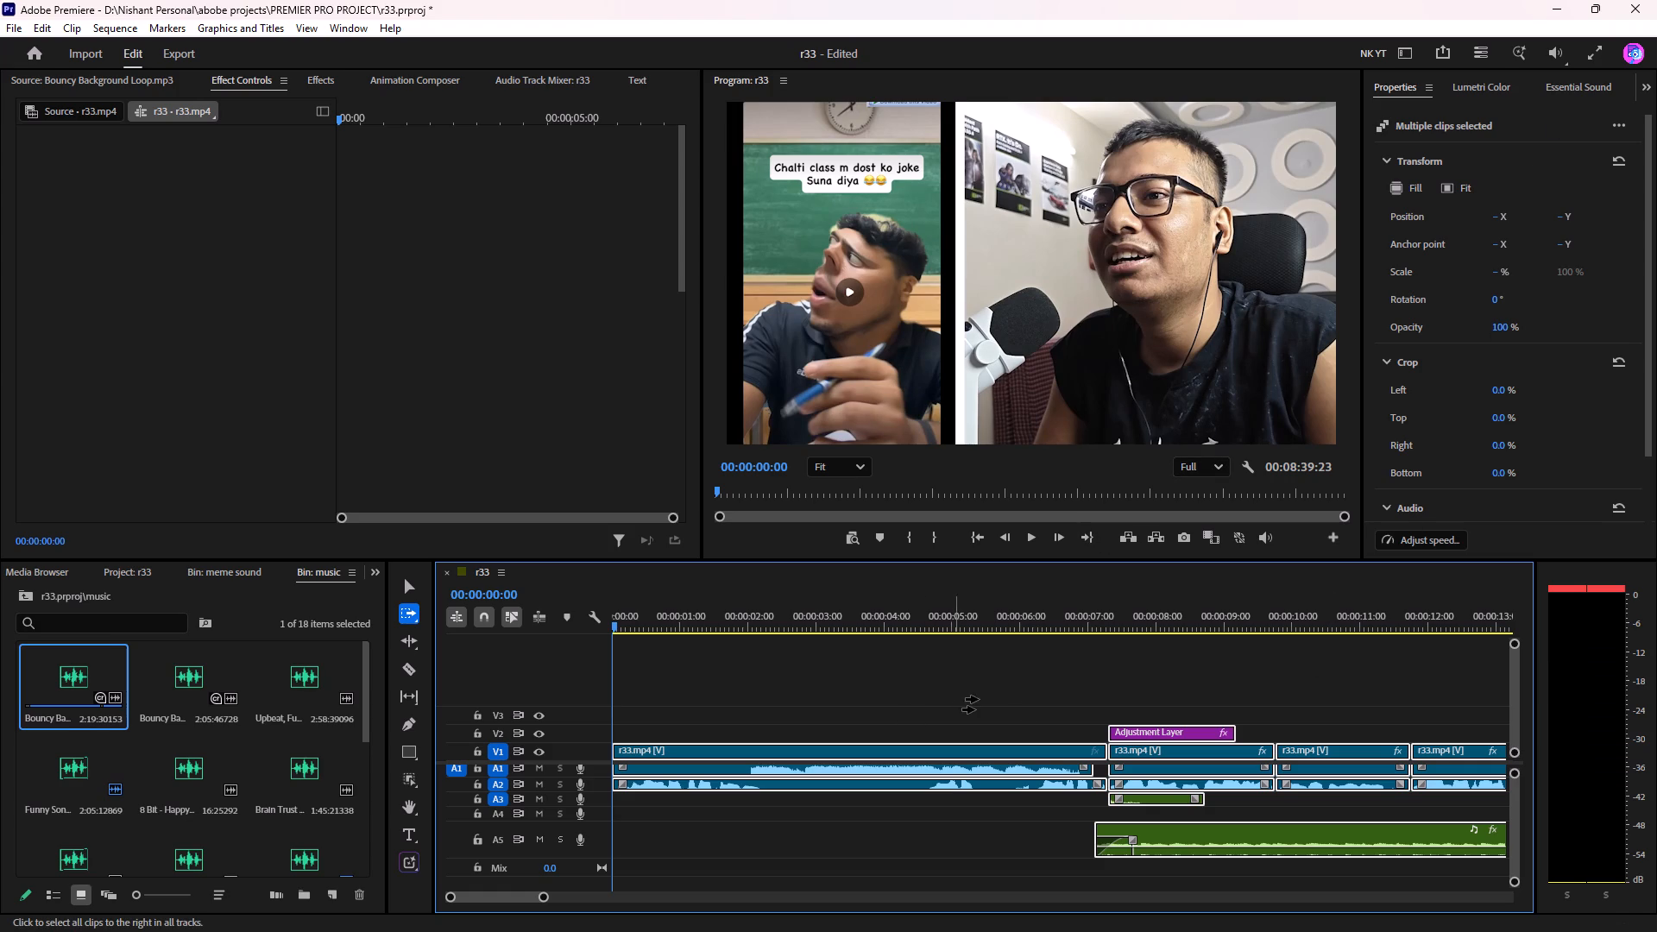
Play the opening teaser full screen from the sequence start to review it, and return to 00:00:00:00.
{"action": "left_click", "coordinate": [405, 589]}
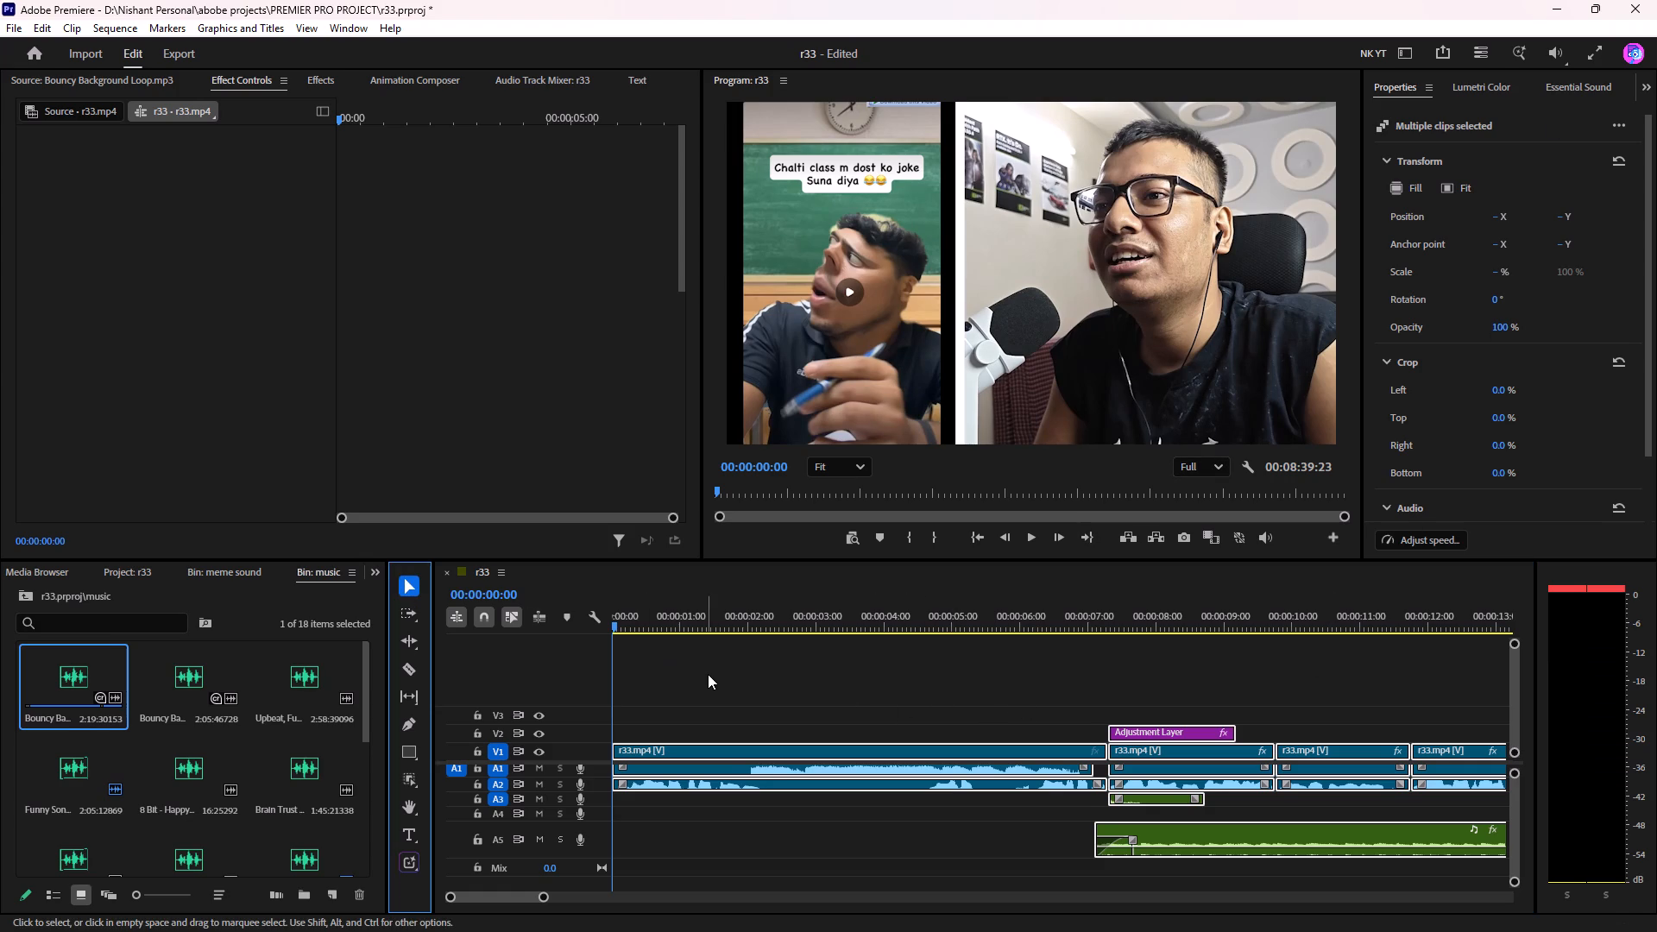
{"action": "left_click", "coordinate": [709, 674]}
{"action": "key", "text": "space"}
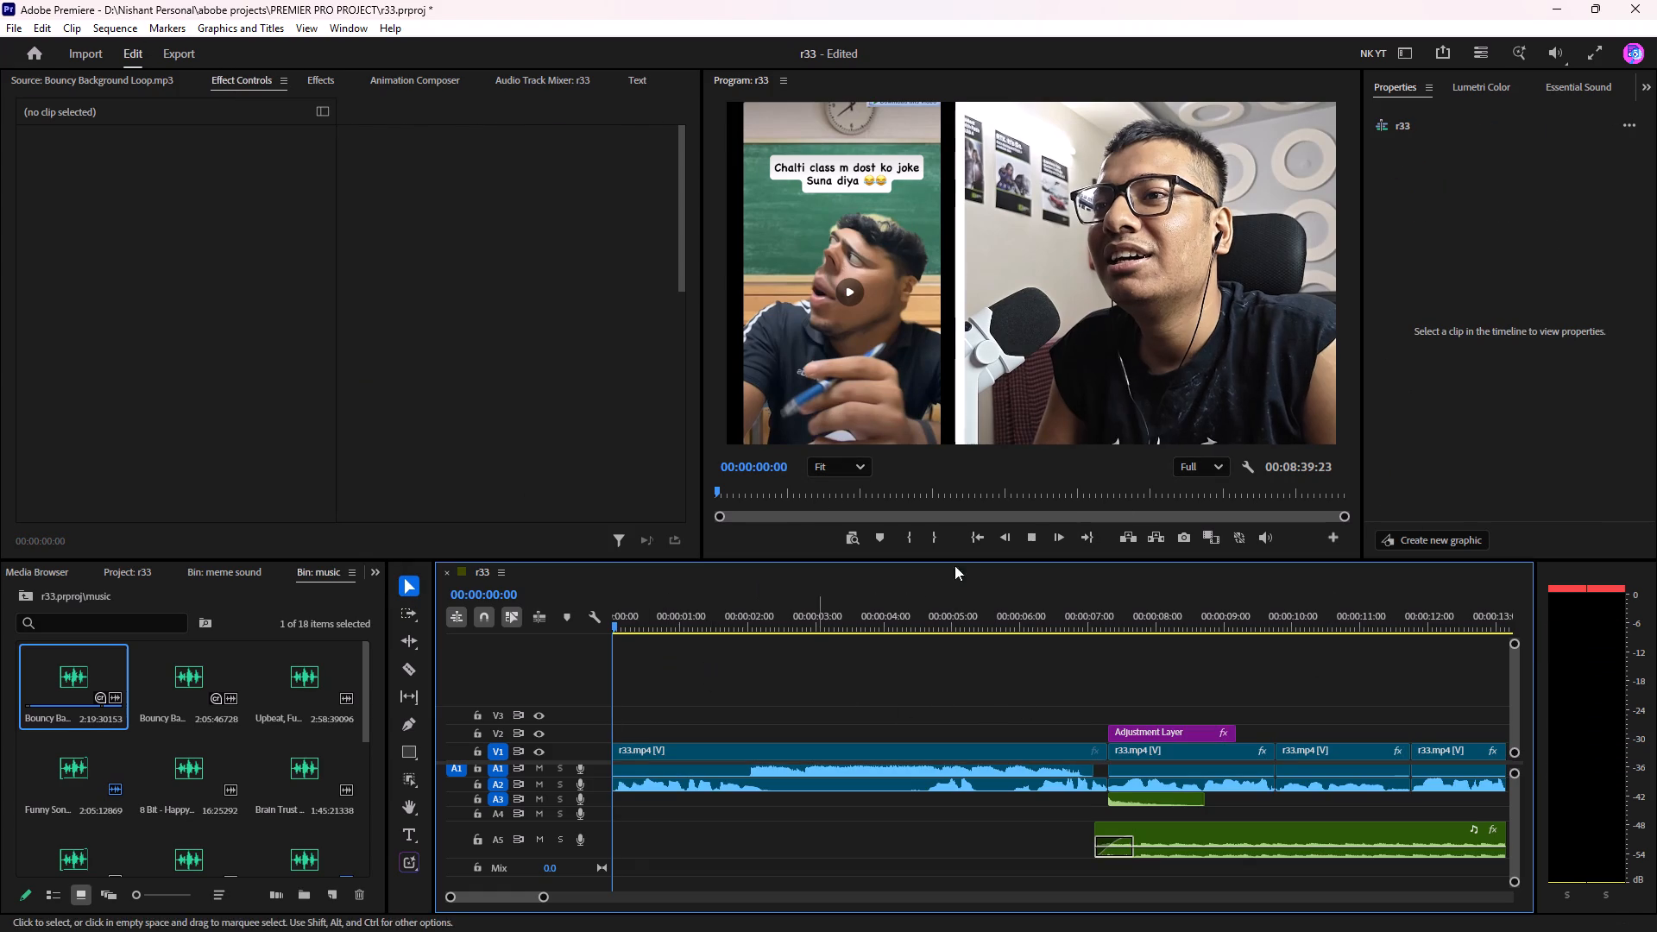
{"action": "left_click", "coordinate": [1591, 55]}
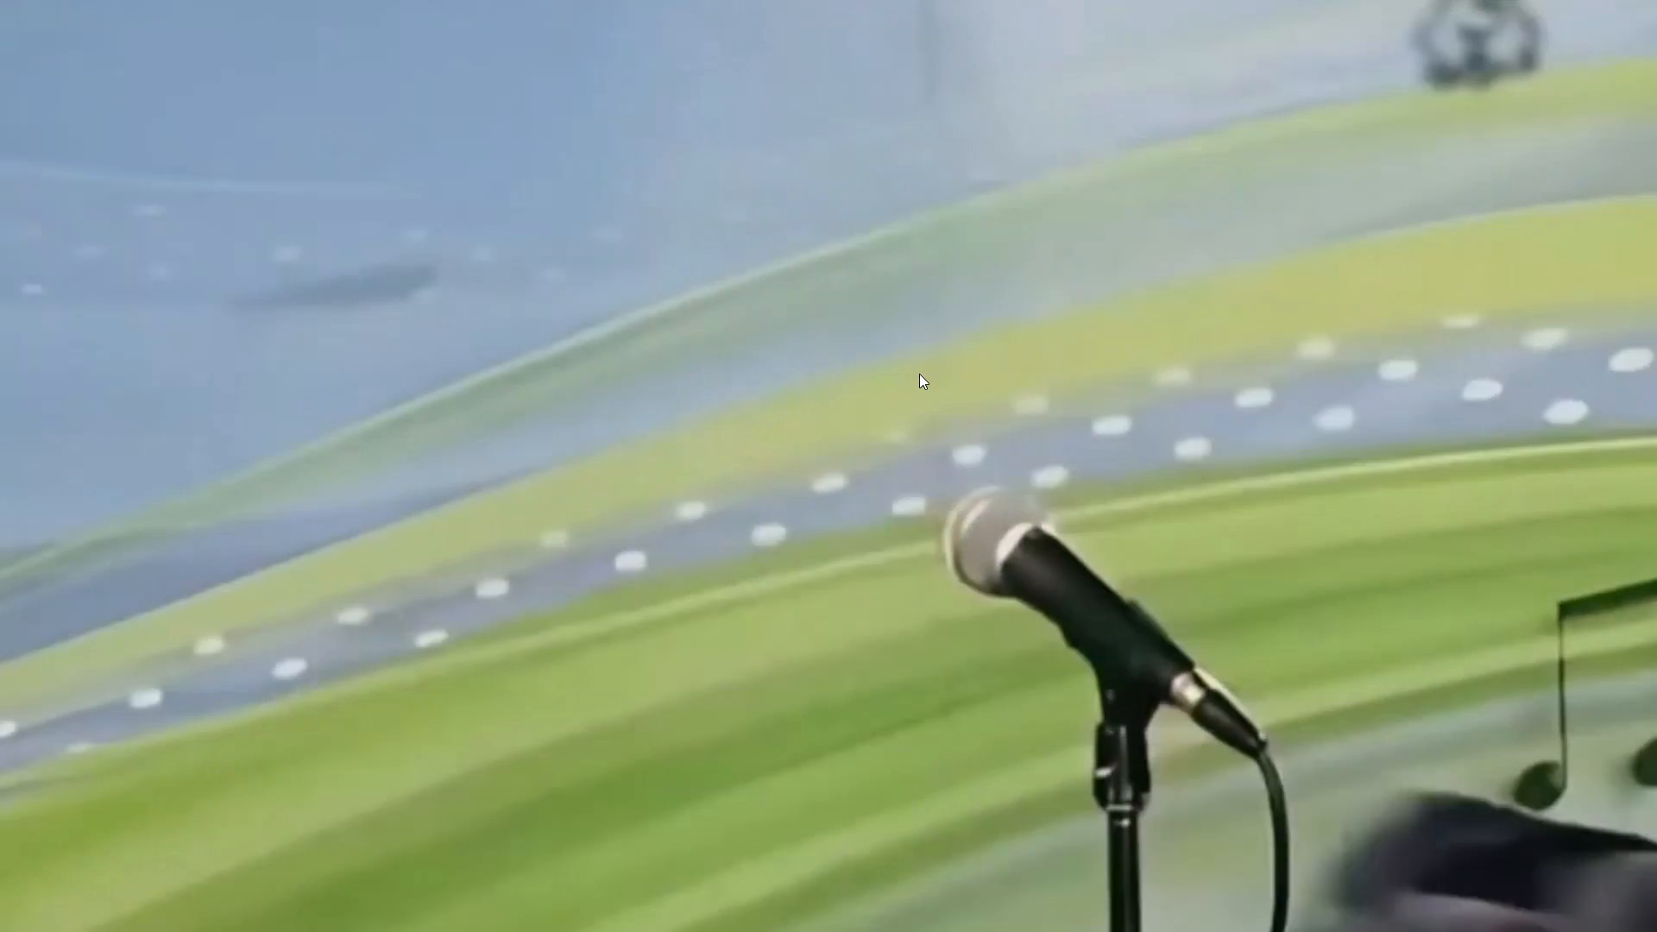
{"action": "key", "text": "Escape"}
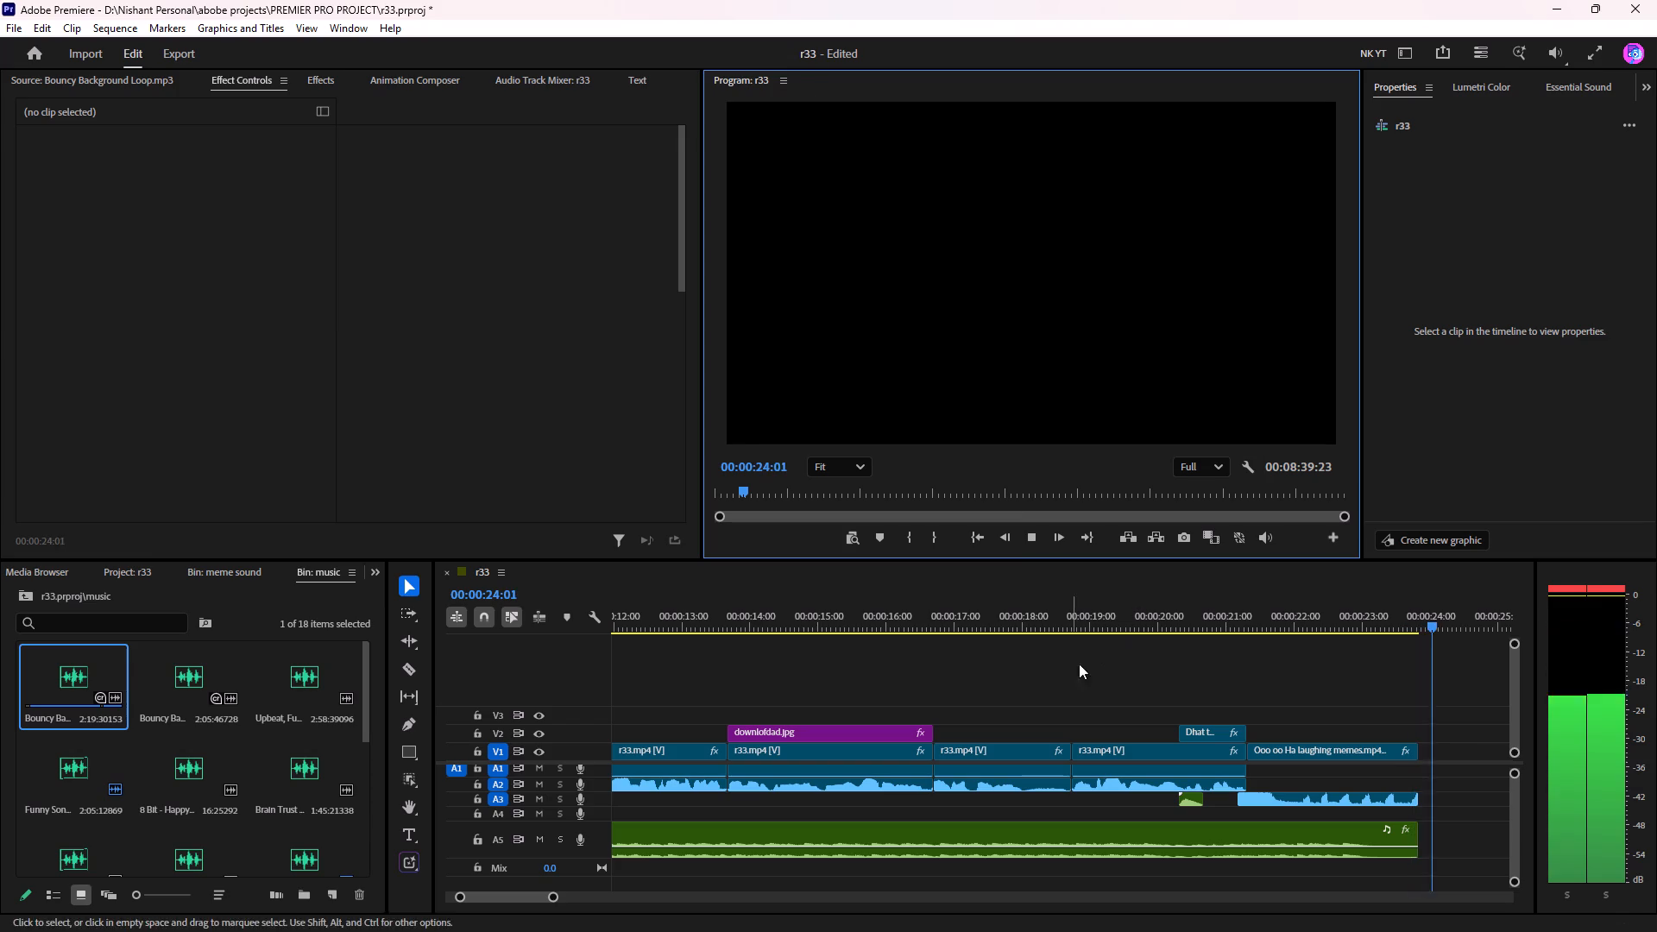
{"action": "key", "text": "space"}
{"action": "left_click_drag", "start_coordinate": [1204, 616], "coordinate": [399, 590]}
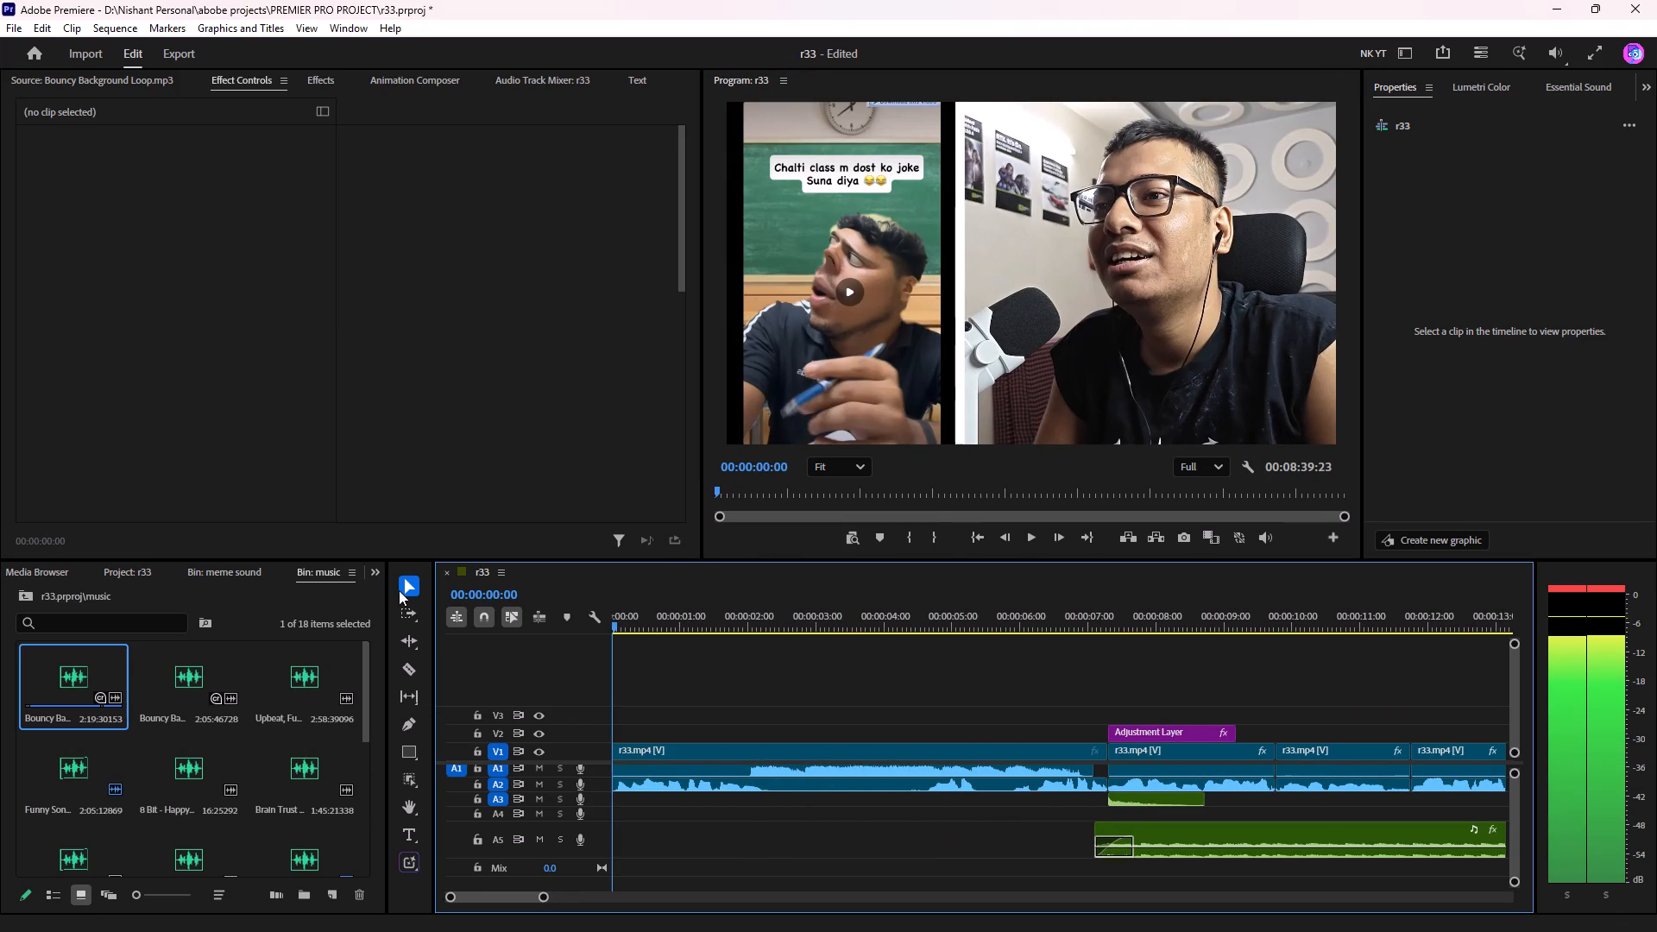
{"action": "left_click_drag", "start_coordinate": [399, 590], "coordinate": [399, 588]}
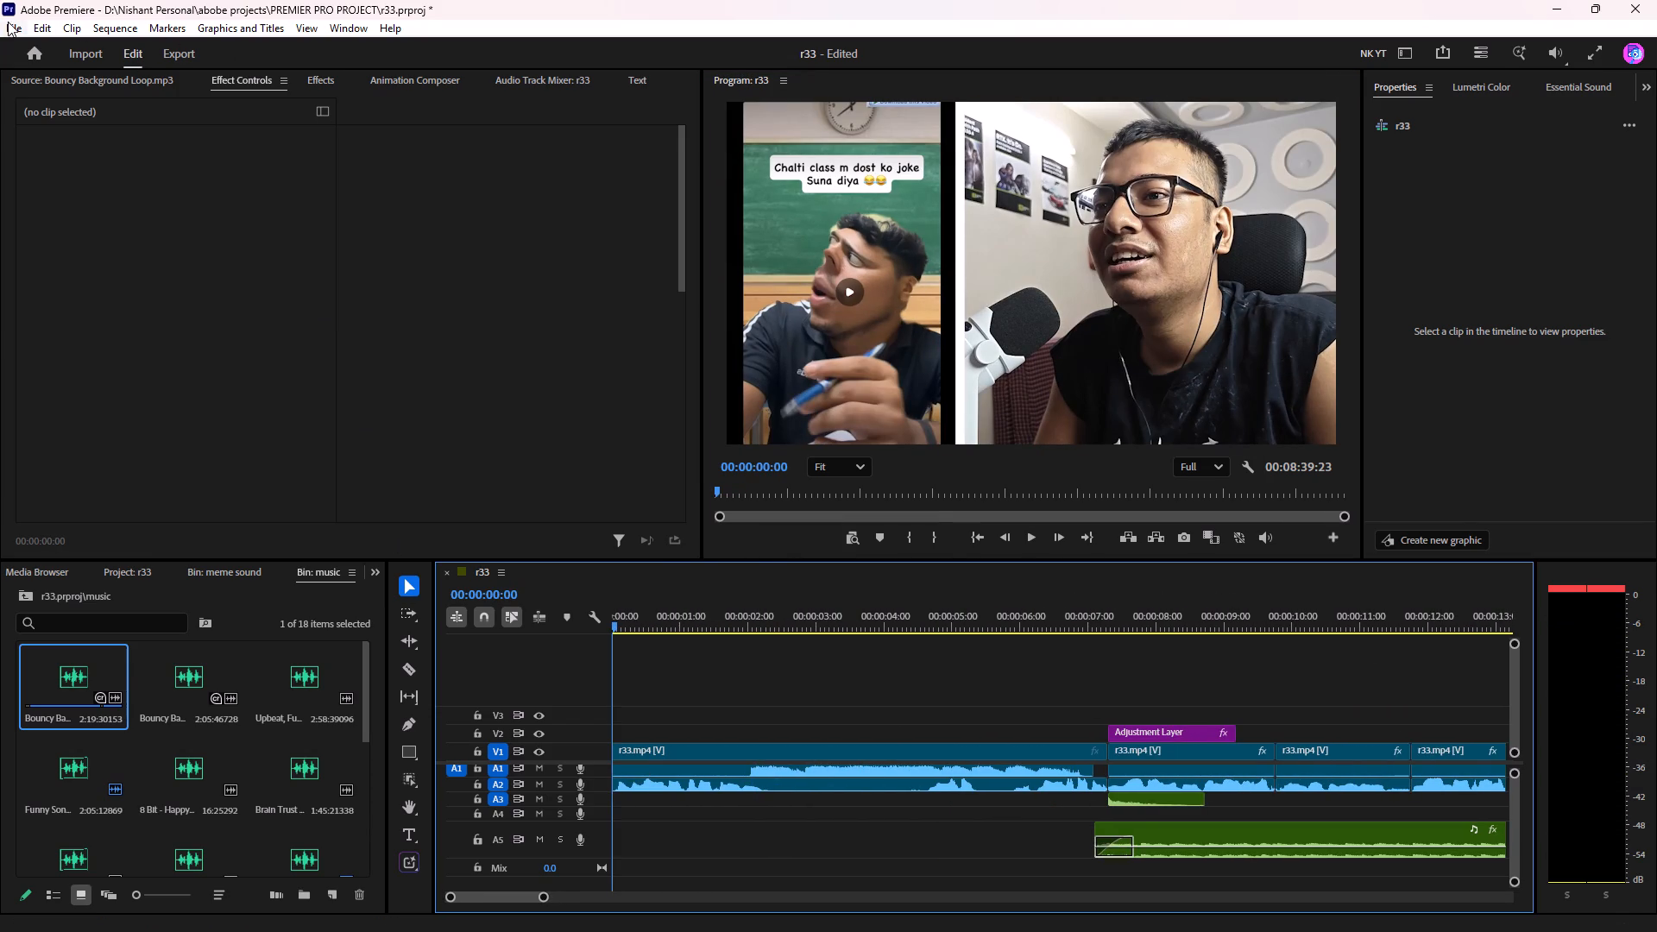
Open the ruff work.prproj project alongside r33, skipping the missing mask files and accepting the font substitution.
{"action": "left_click", "coordinate": [12, 26]}
{"action": "left_click", "coordinate": [60, 71]}
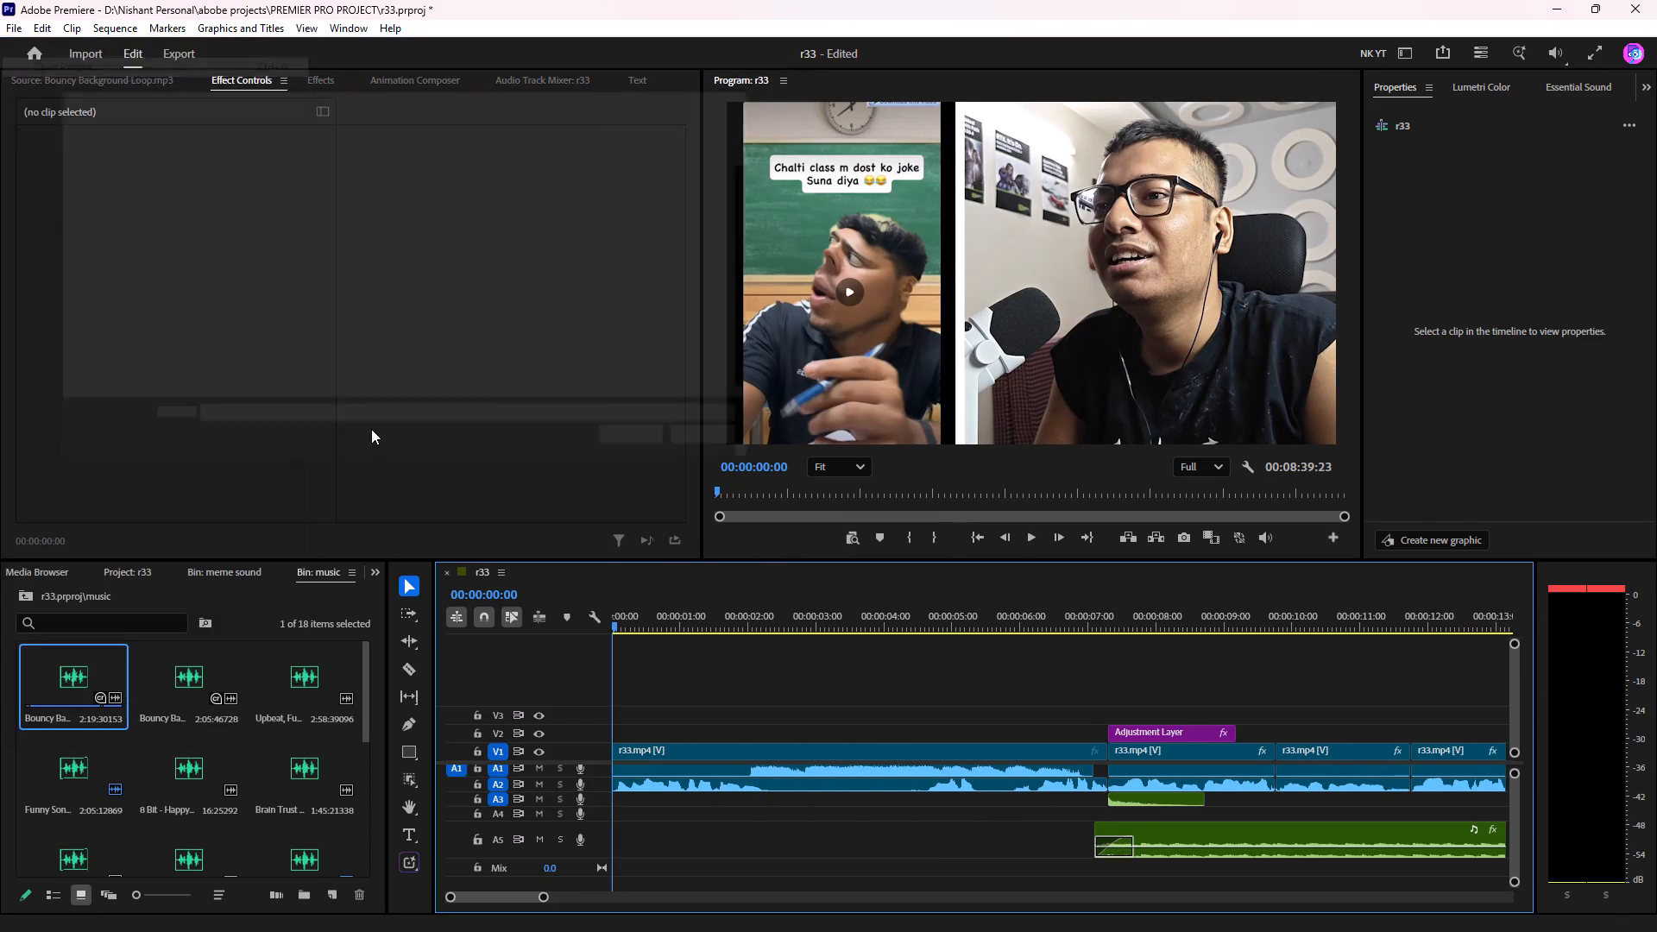
{"action": "scroll", "coordinate": [219, 304], "scroll_direction": "down", "scroll_amount": 2}
{"action": "scroll", "coordinate": [305, 396], "scroll_direction": "down", "scroll_amount": 2}
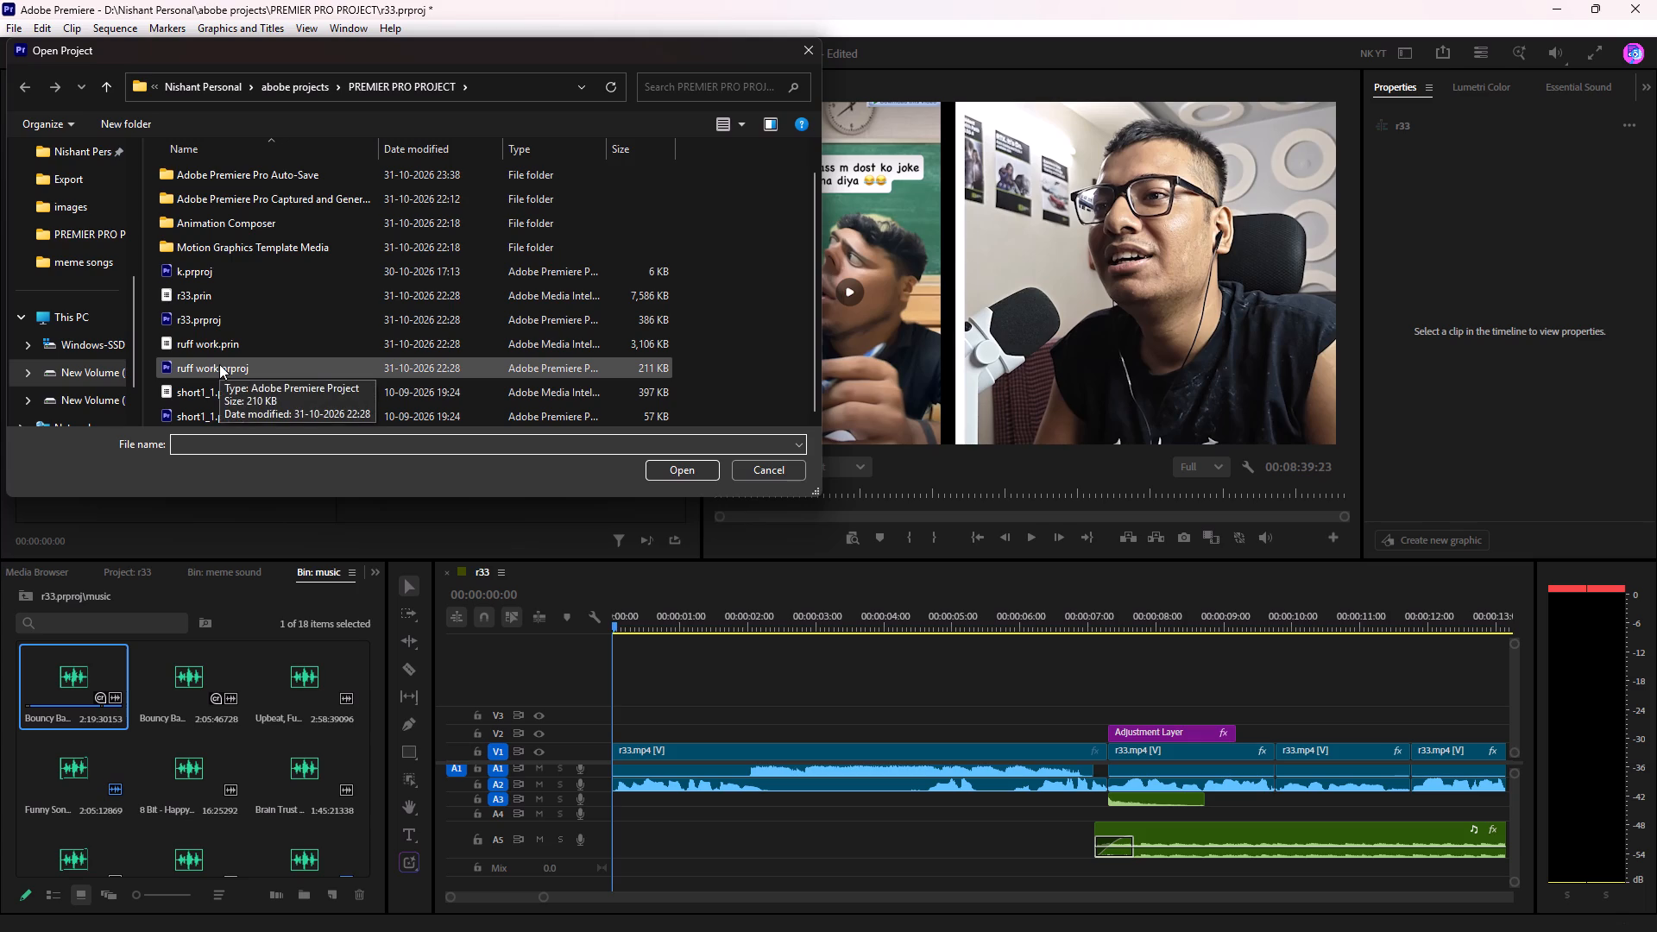
{"action": "double_click", "coordinate": [219, 364]}
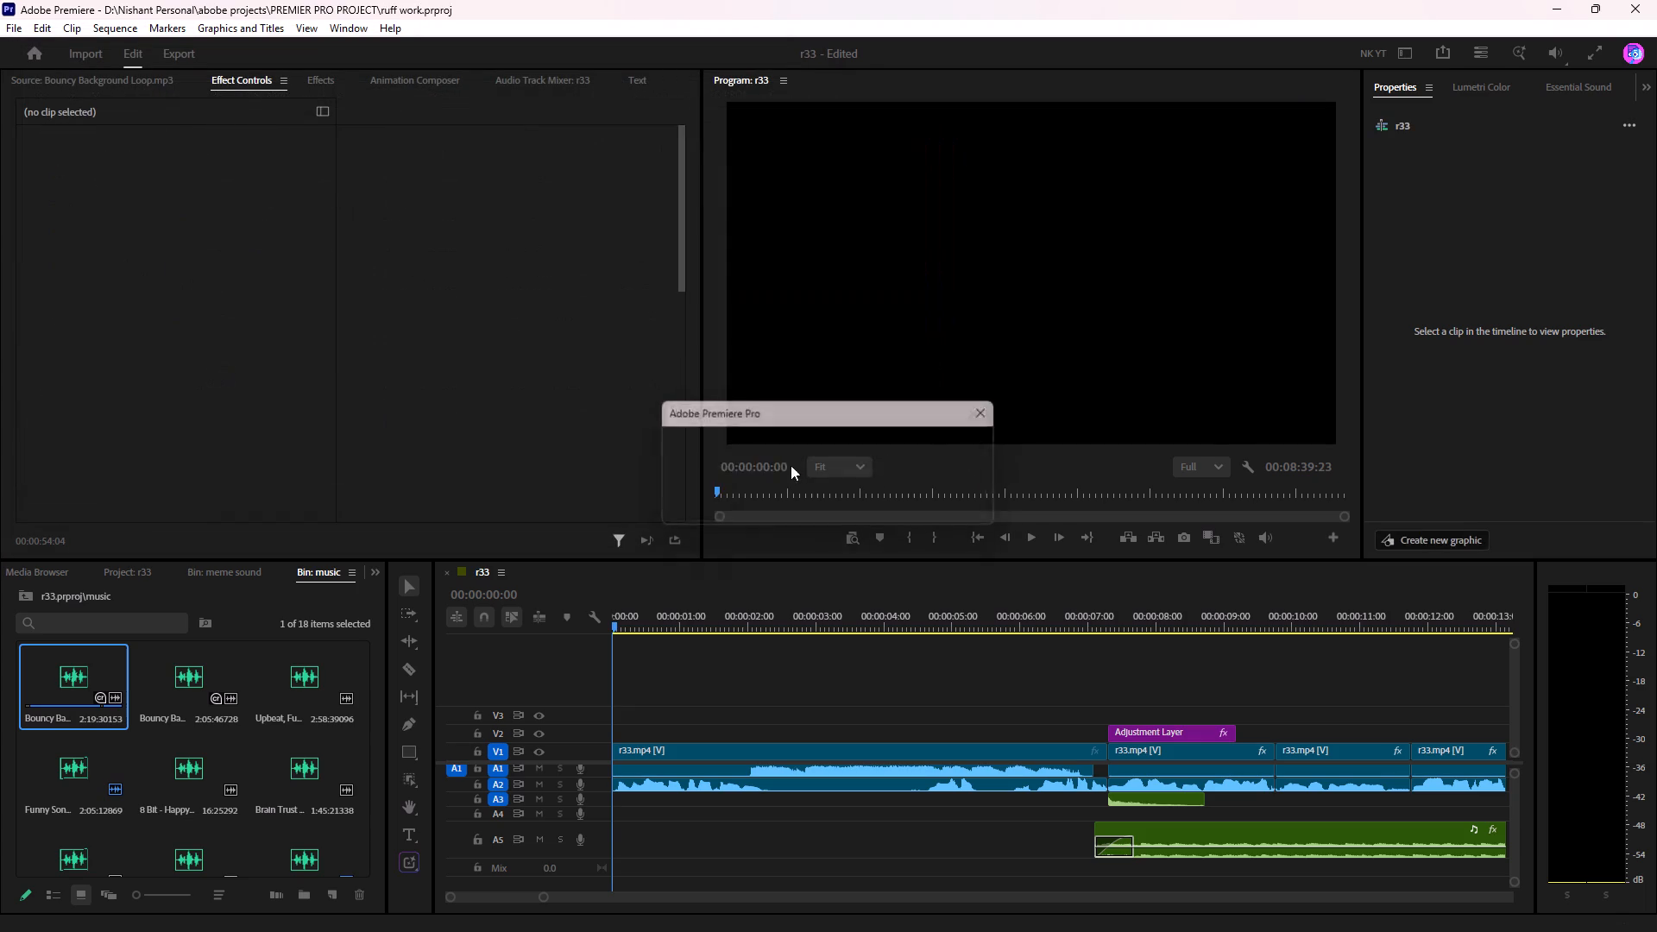
{"action": "left_click", "coordinate": [1109, 655]}
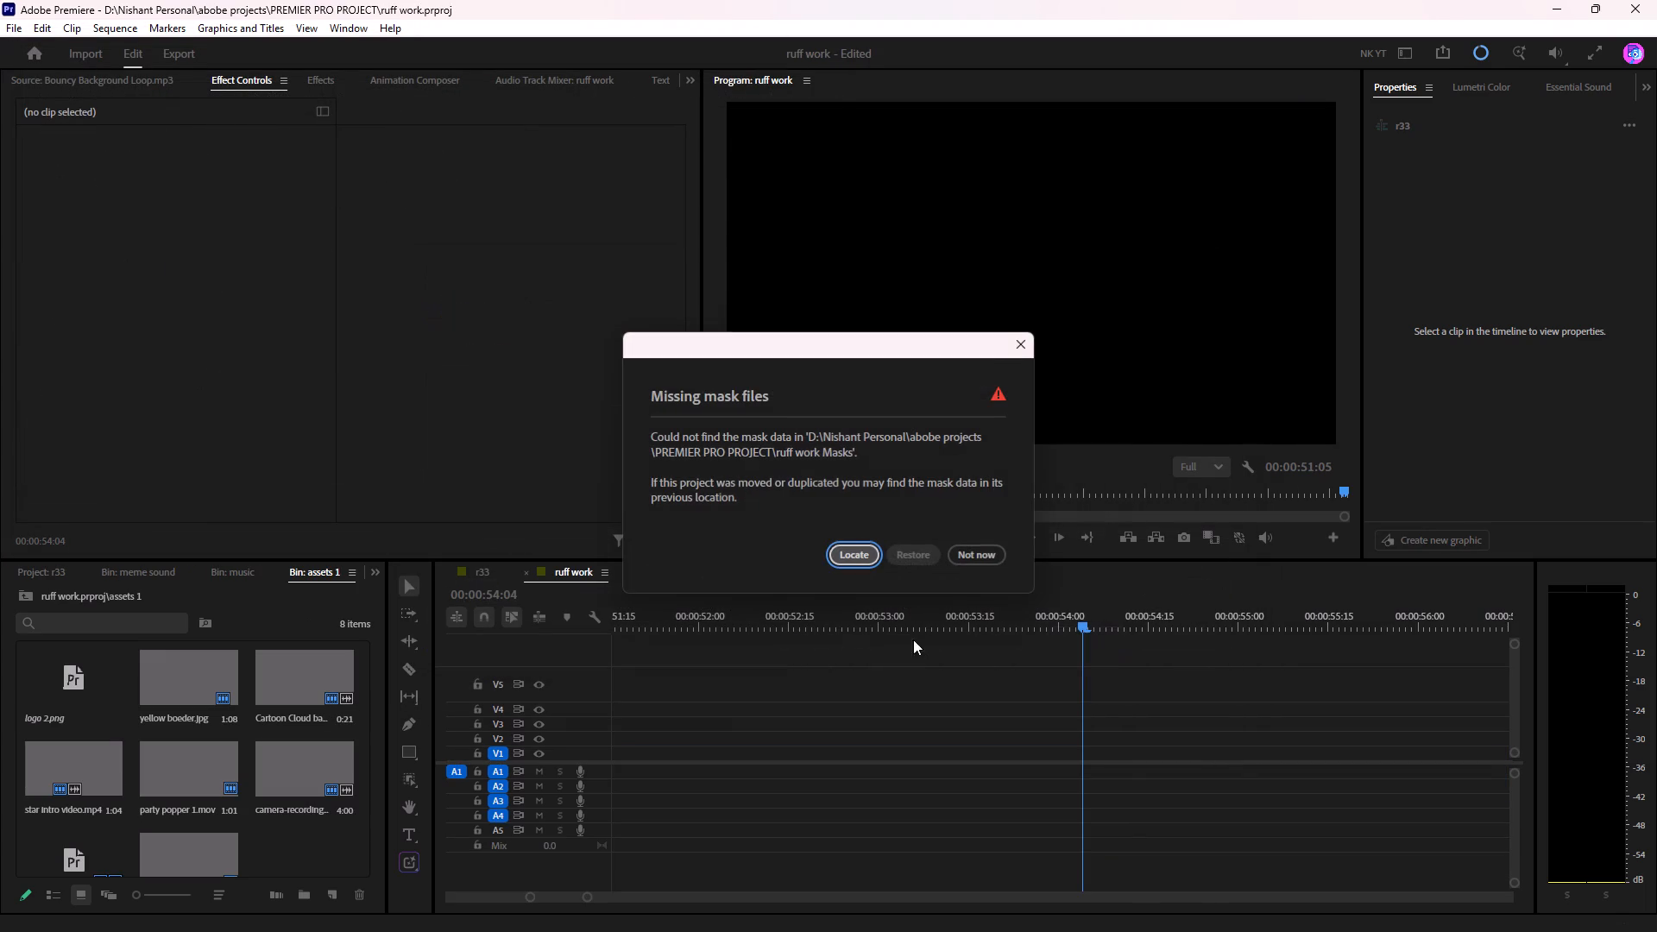
{"action": "left_click", "coordinate": [973, 554]}
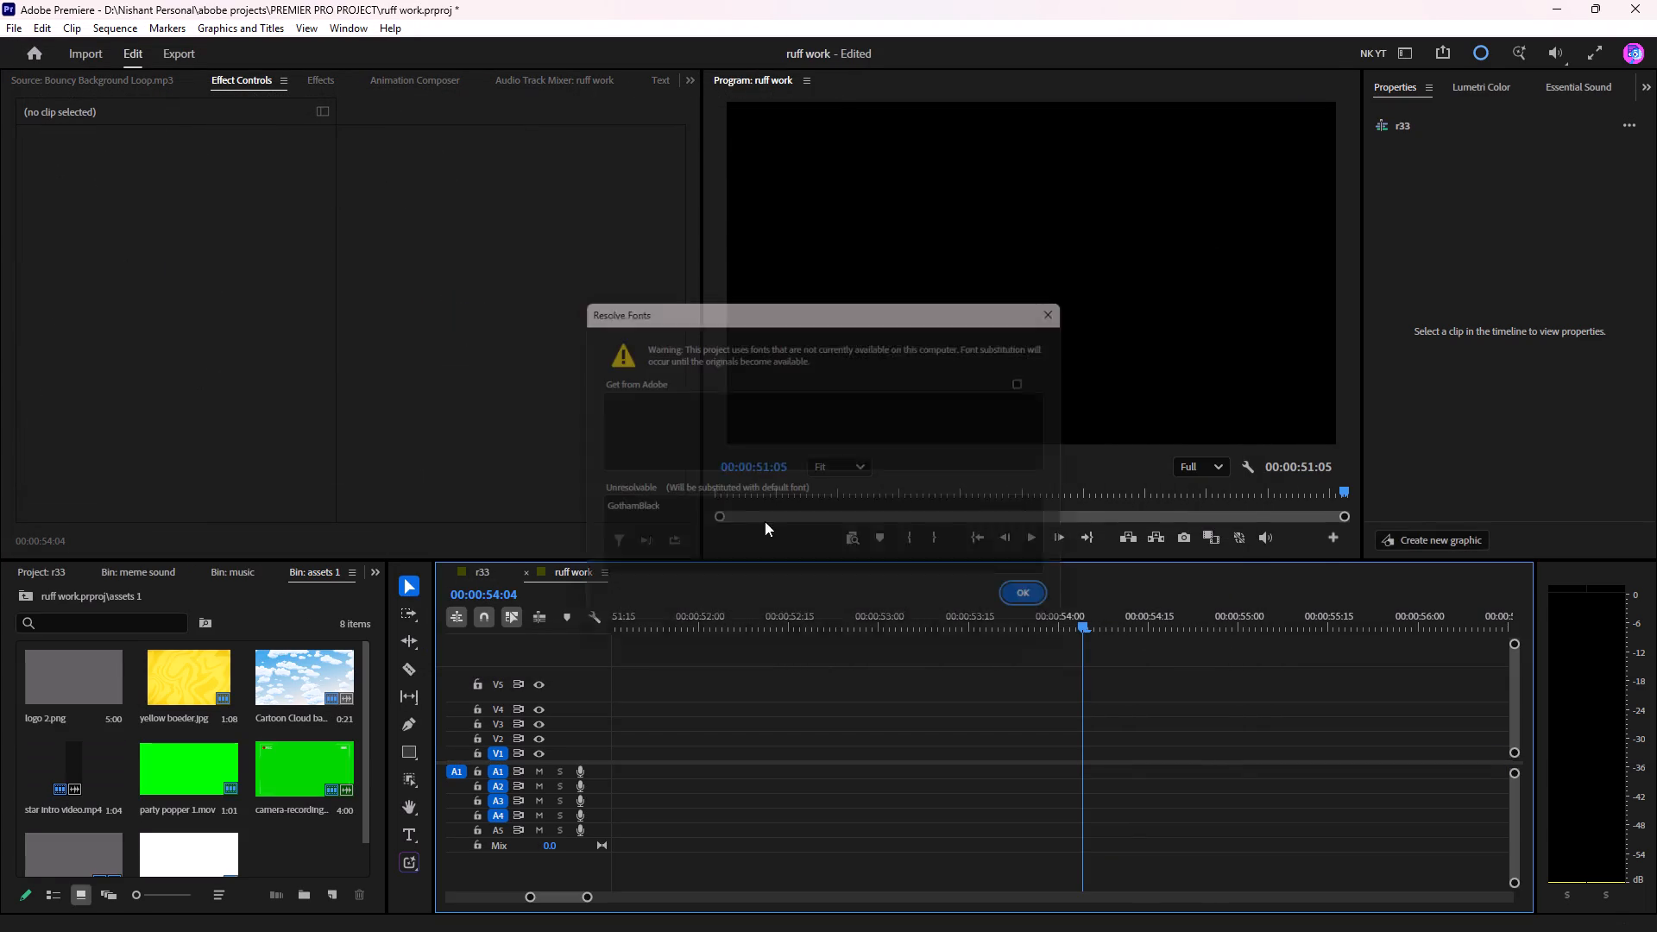
{"action": "left_click", "coordinate": [1050, 607]}
Copy the camera-recording-green-screen.mp4 clip and its Adjustment Layer from the start of the ruff work sequence, and return to the r33 sequence.
{"action": "left_click_drag", "start_coordinate": [747, 487], "coordinate": [637, 494]}
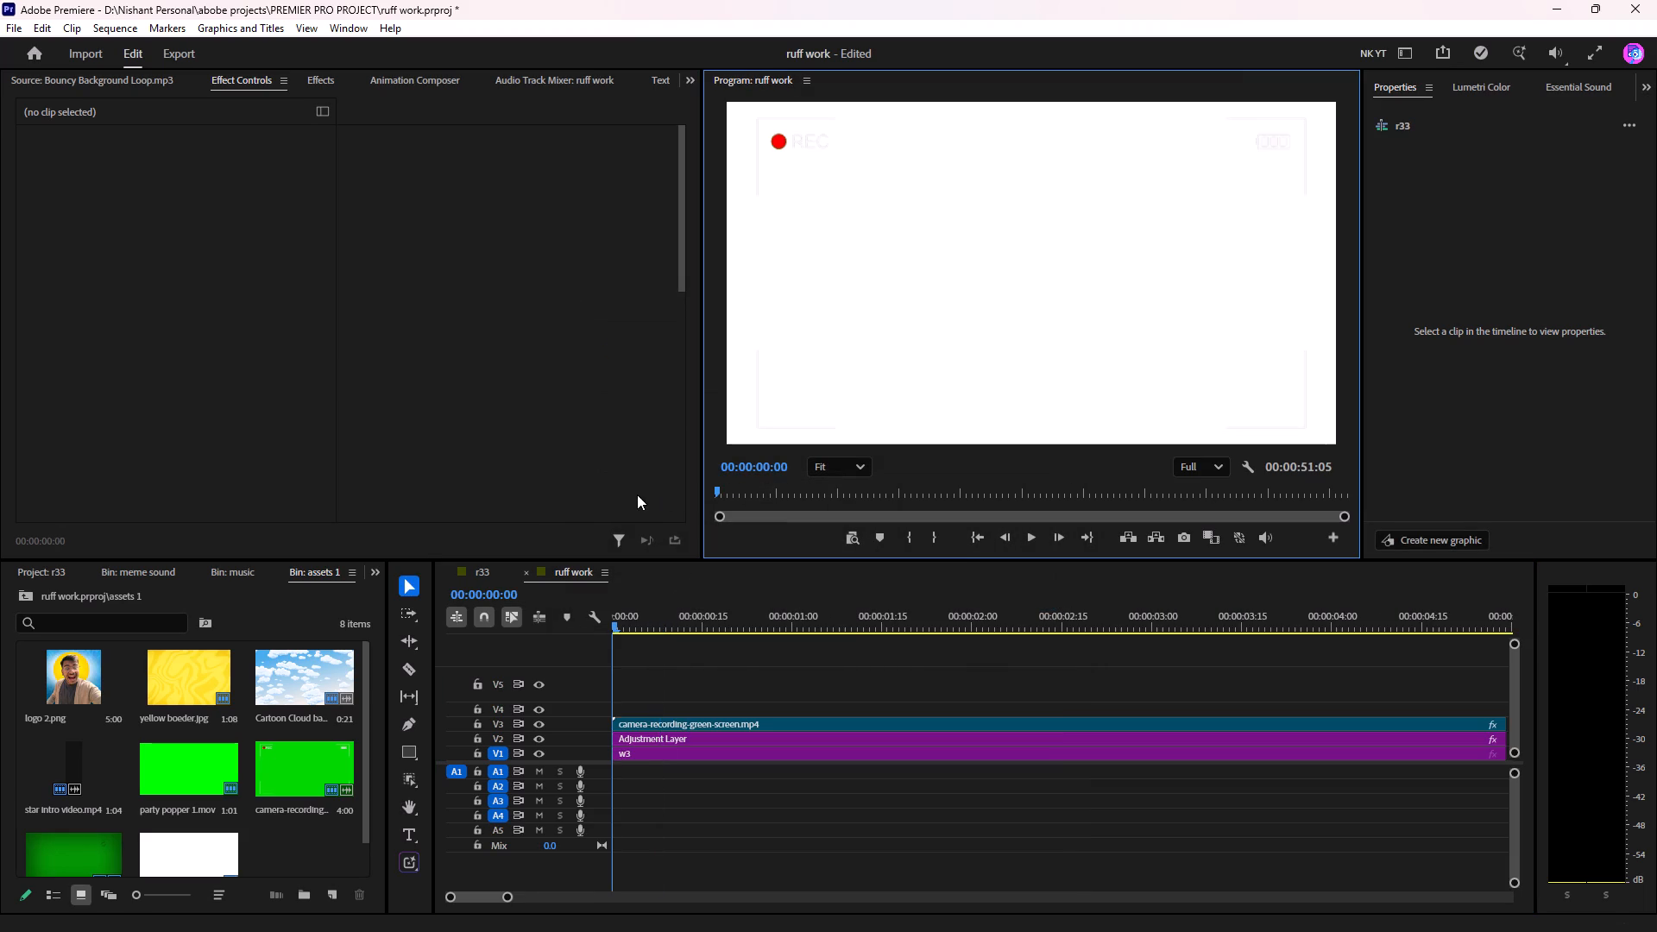
{"action": "left_click_drag", "start_coordinate": [637, 494], "coordinate": [635, 494]}
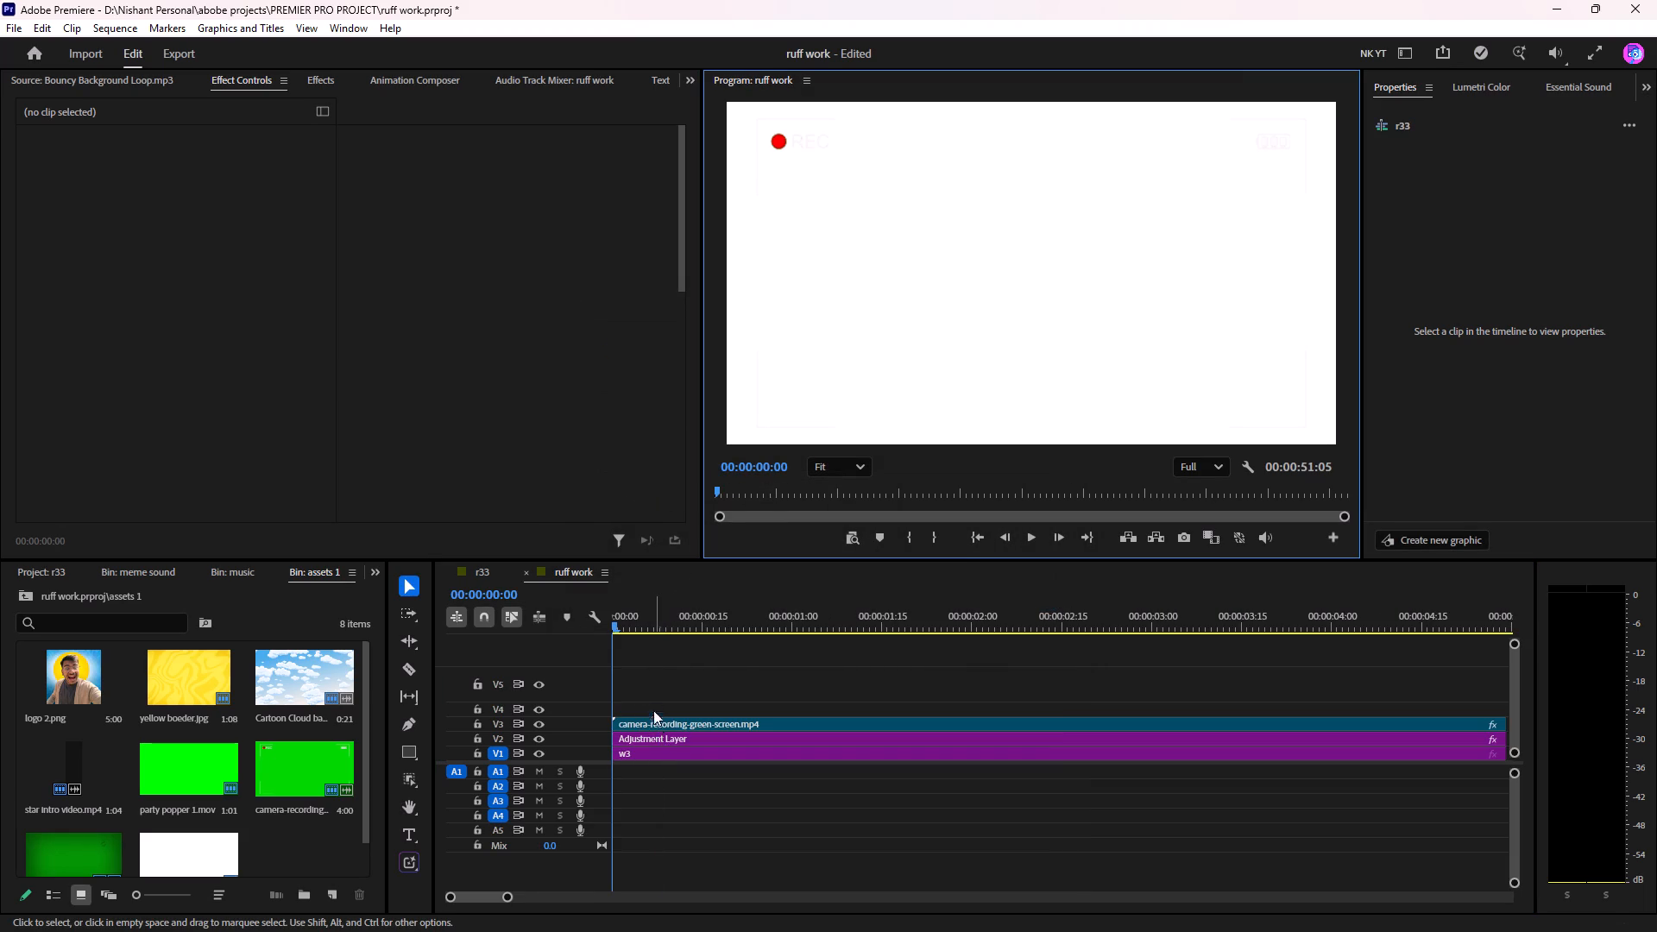
{"action": "left_click_drag", "start_coordinate": [647, 697], "coordinate": [682, 735]}
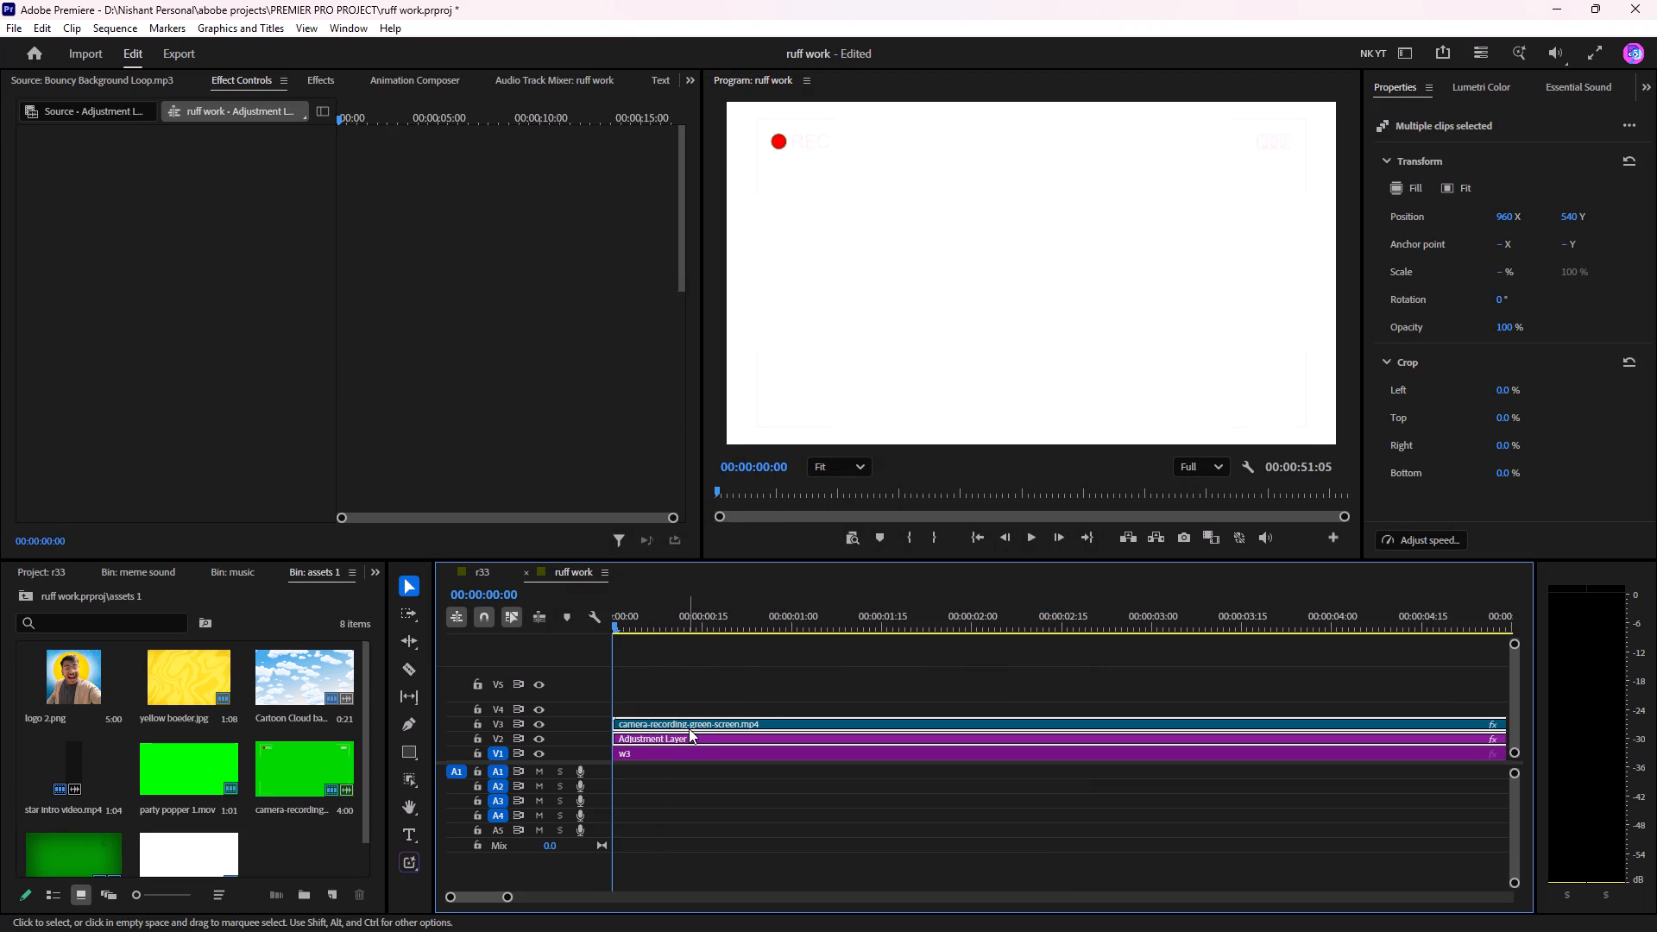
{"action": "key", "text": "ctrl+c"}
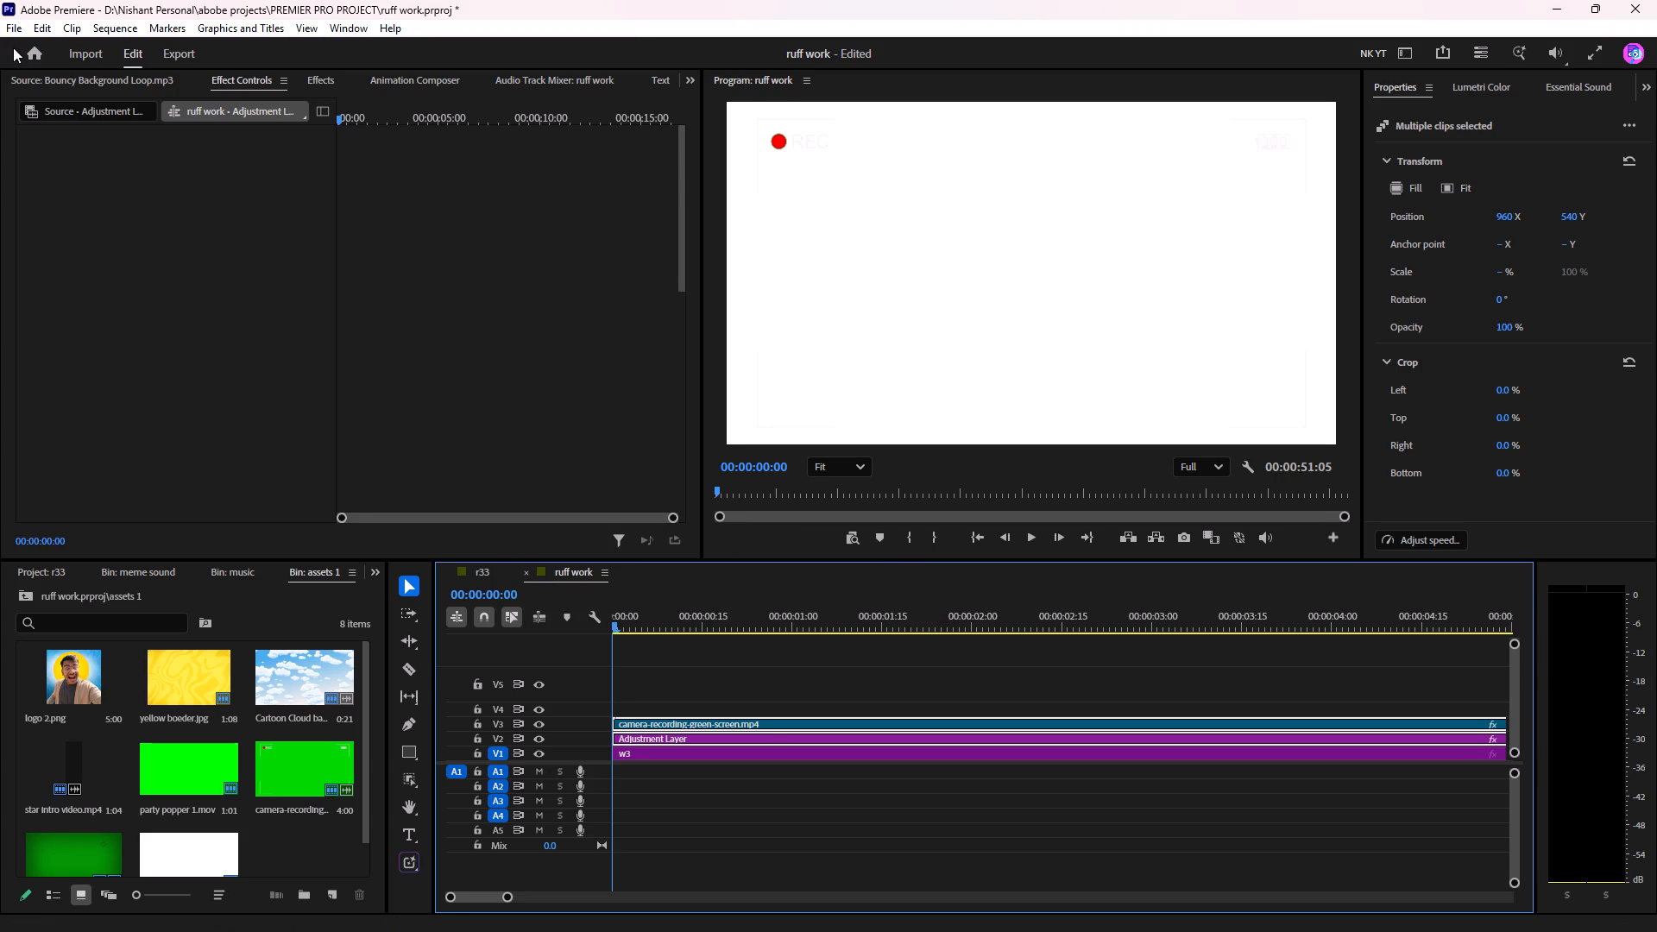
{"action": "left_click", "coordinate": [483, 576]}
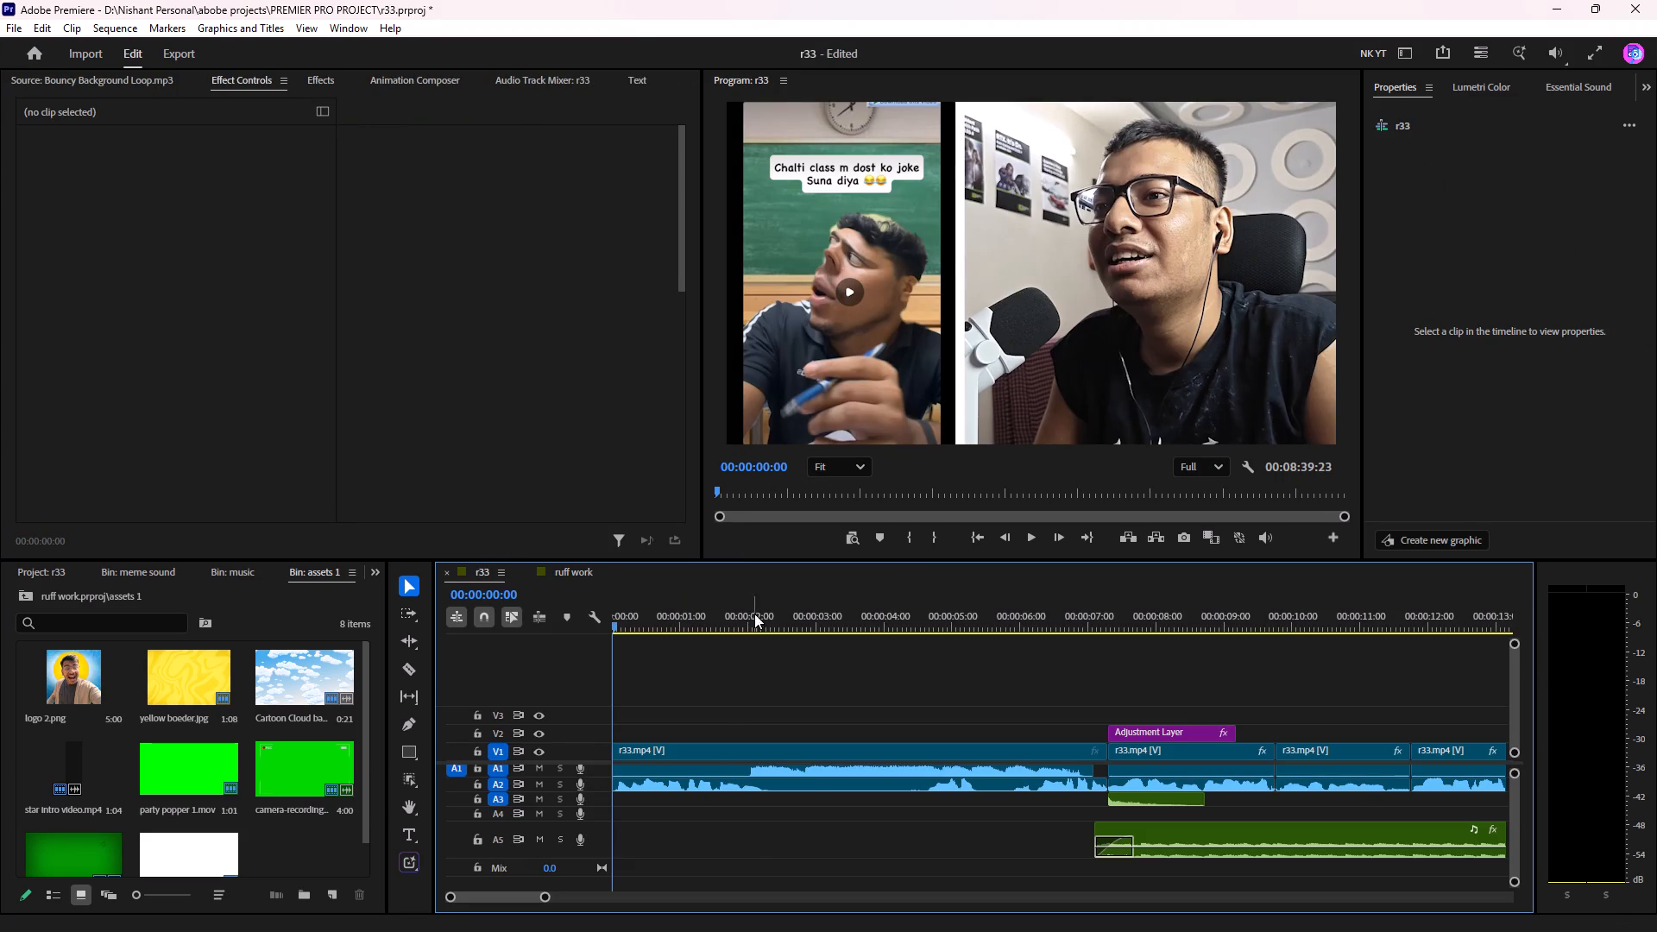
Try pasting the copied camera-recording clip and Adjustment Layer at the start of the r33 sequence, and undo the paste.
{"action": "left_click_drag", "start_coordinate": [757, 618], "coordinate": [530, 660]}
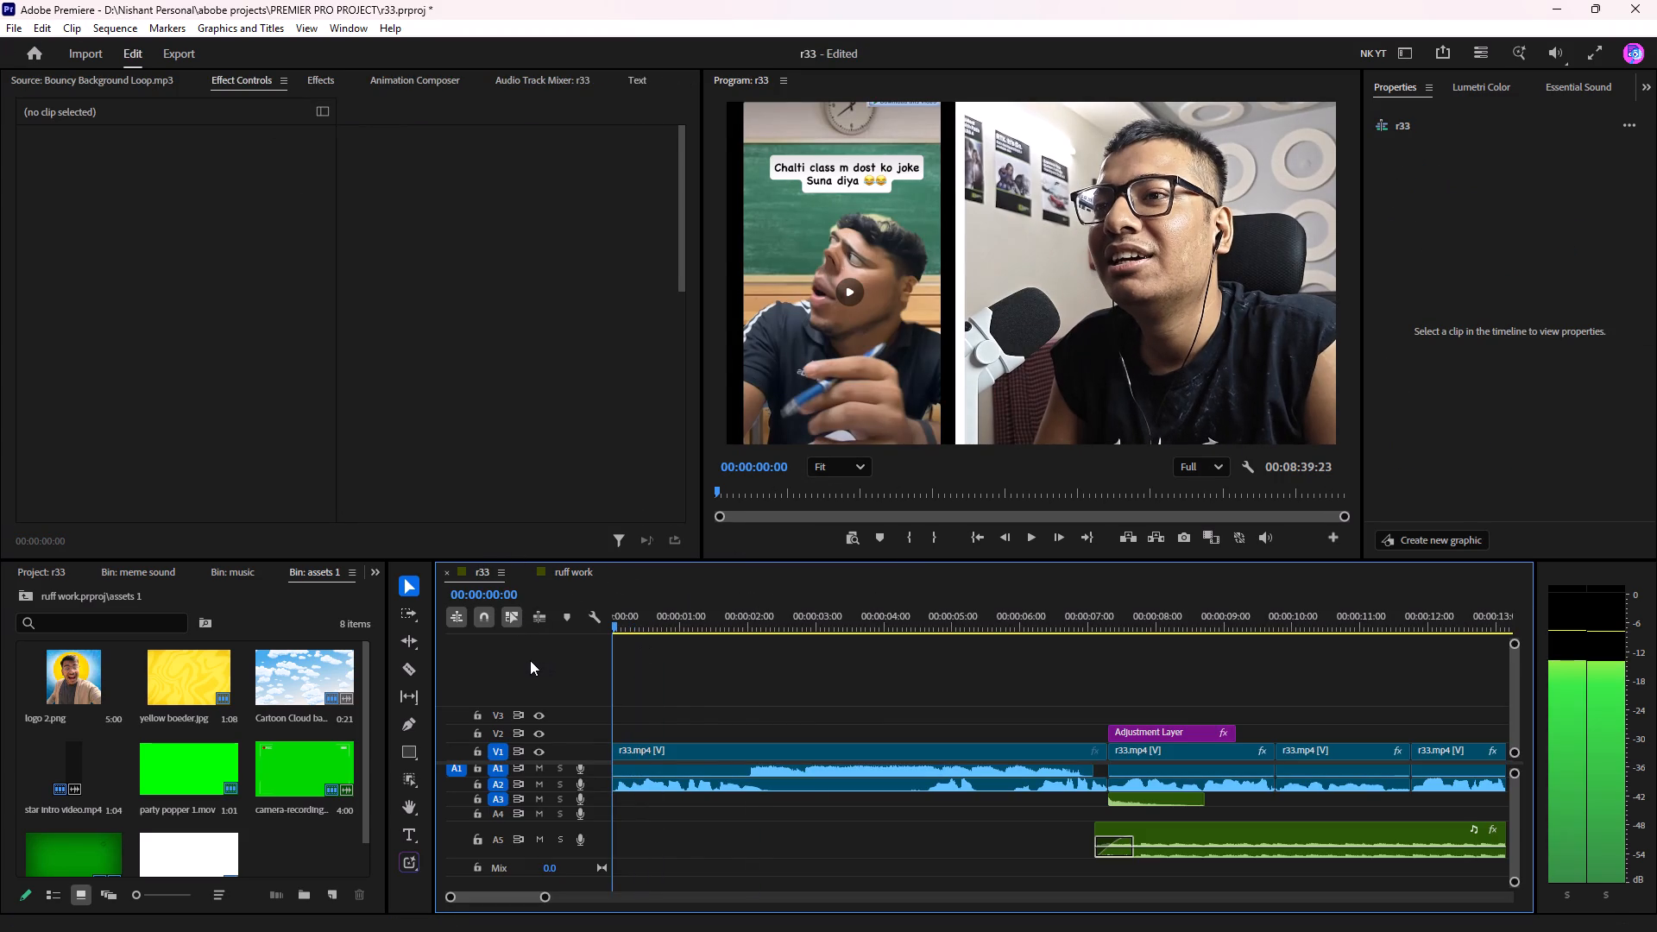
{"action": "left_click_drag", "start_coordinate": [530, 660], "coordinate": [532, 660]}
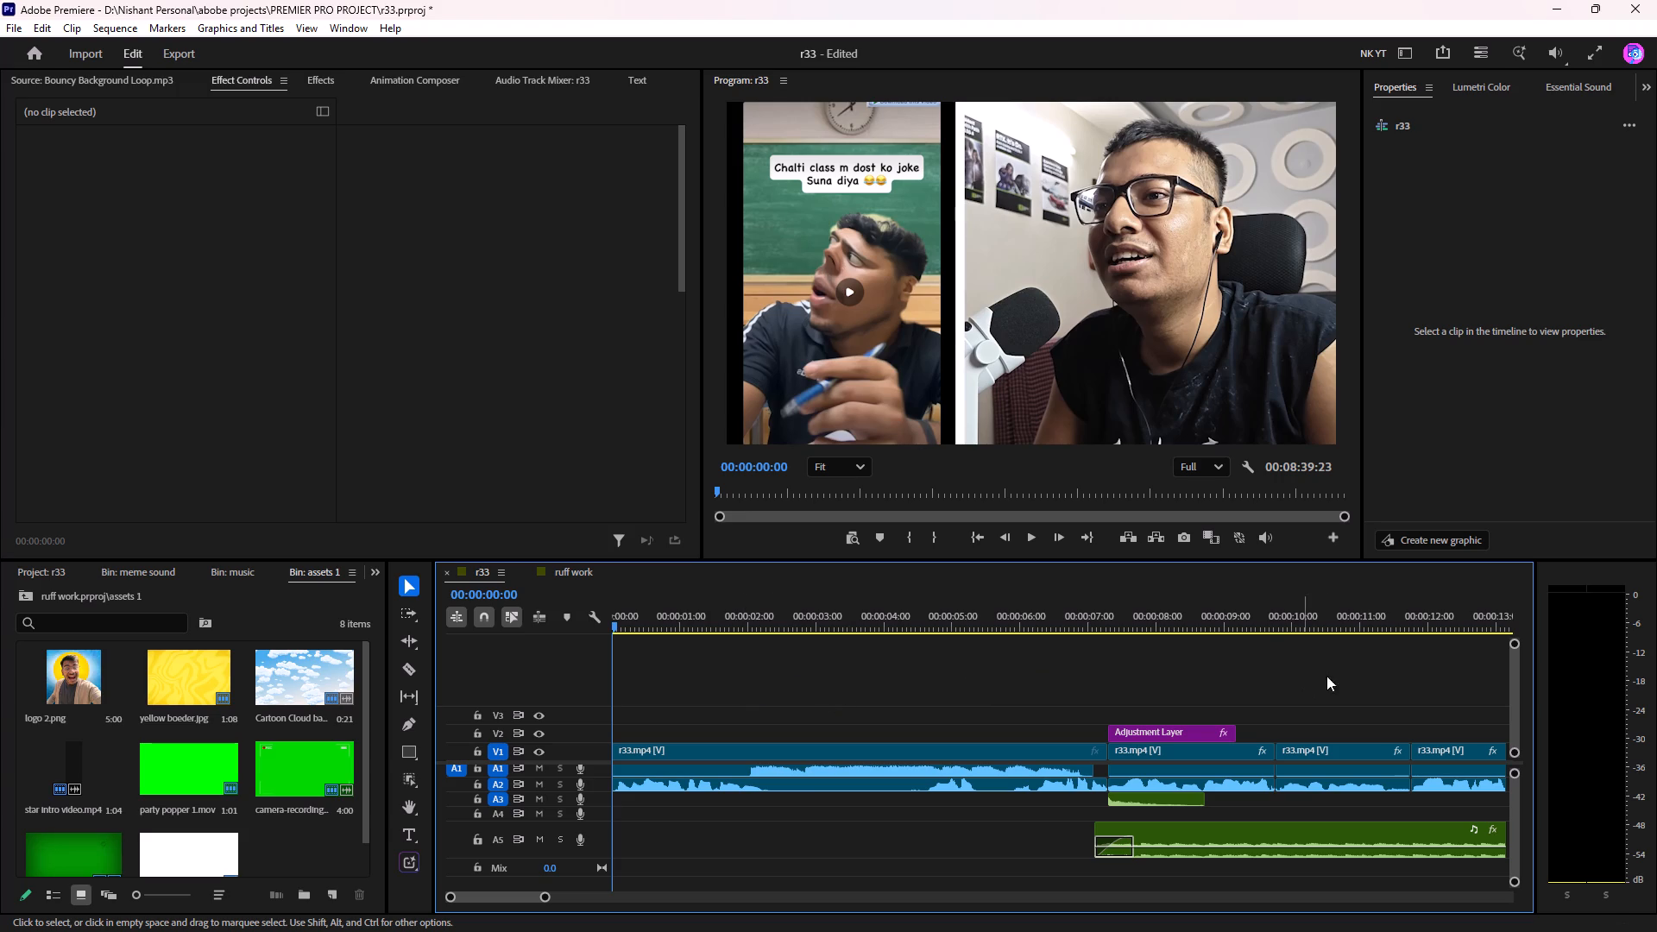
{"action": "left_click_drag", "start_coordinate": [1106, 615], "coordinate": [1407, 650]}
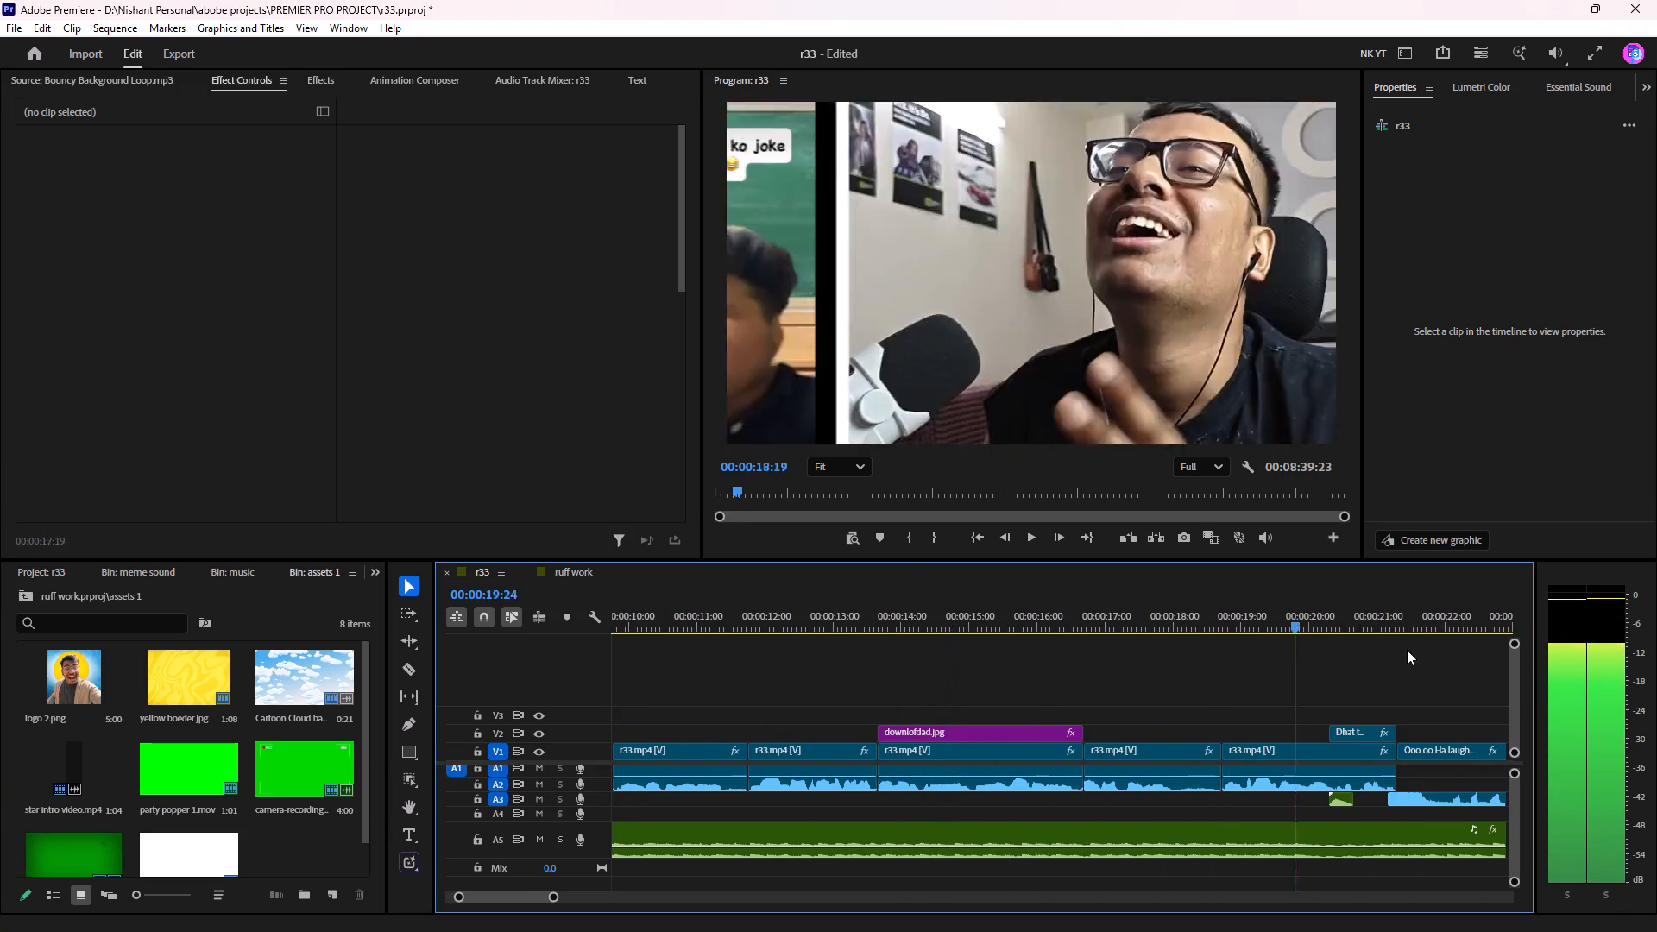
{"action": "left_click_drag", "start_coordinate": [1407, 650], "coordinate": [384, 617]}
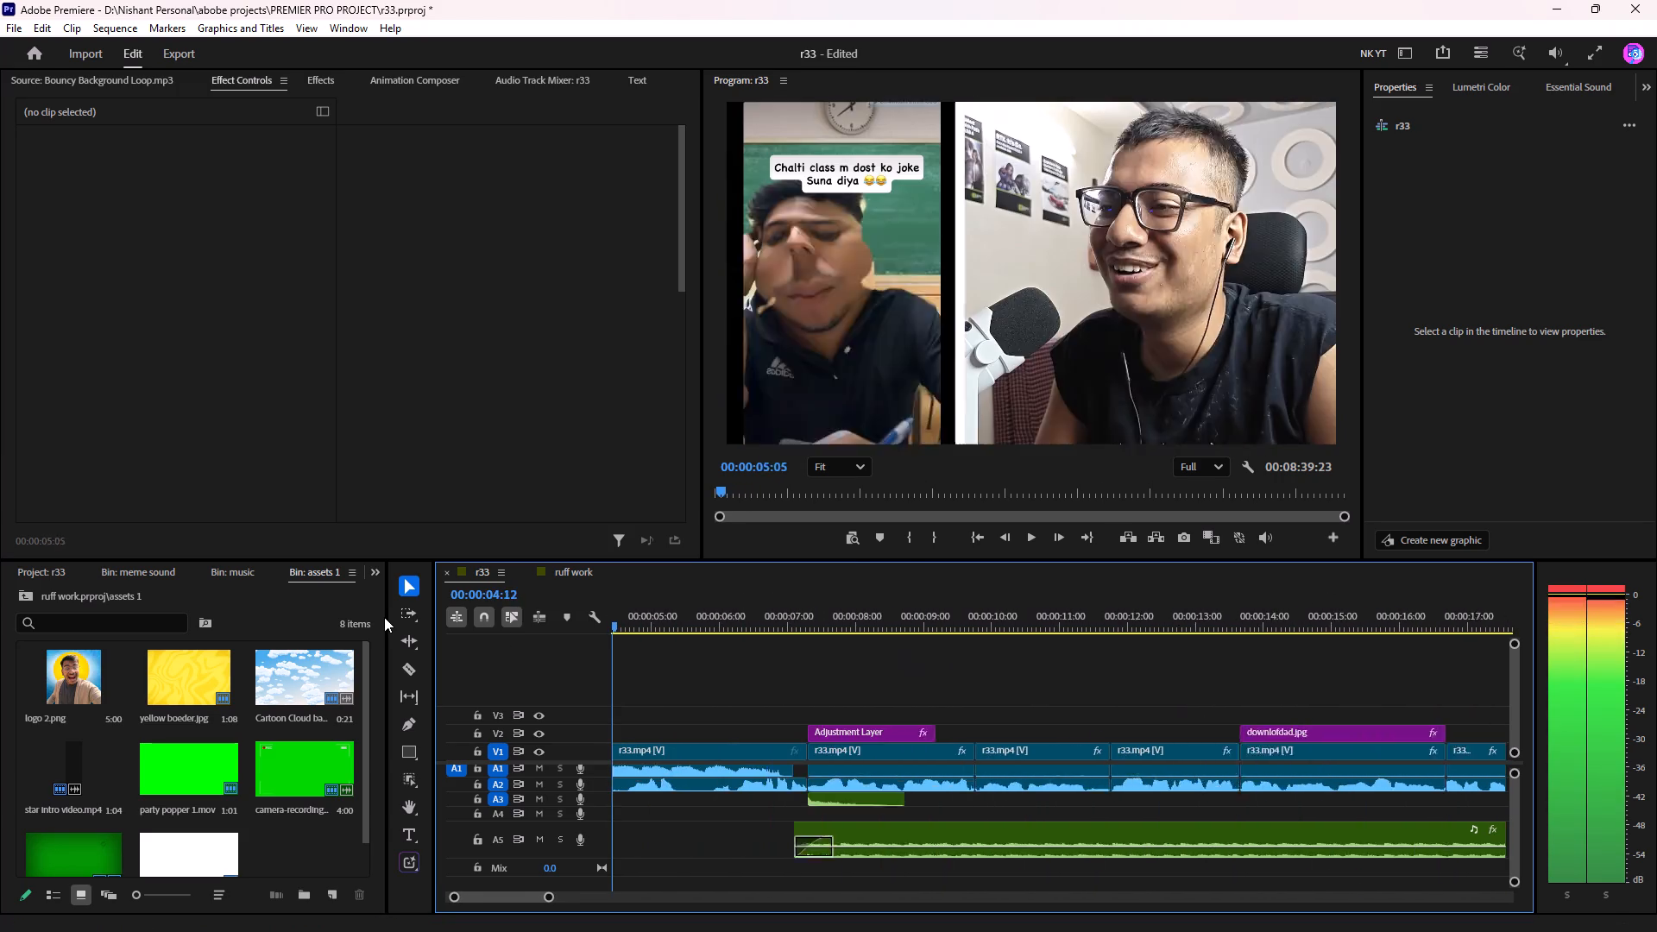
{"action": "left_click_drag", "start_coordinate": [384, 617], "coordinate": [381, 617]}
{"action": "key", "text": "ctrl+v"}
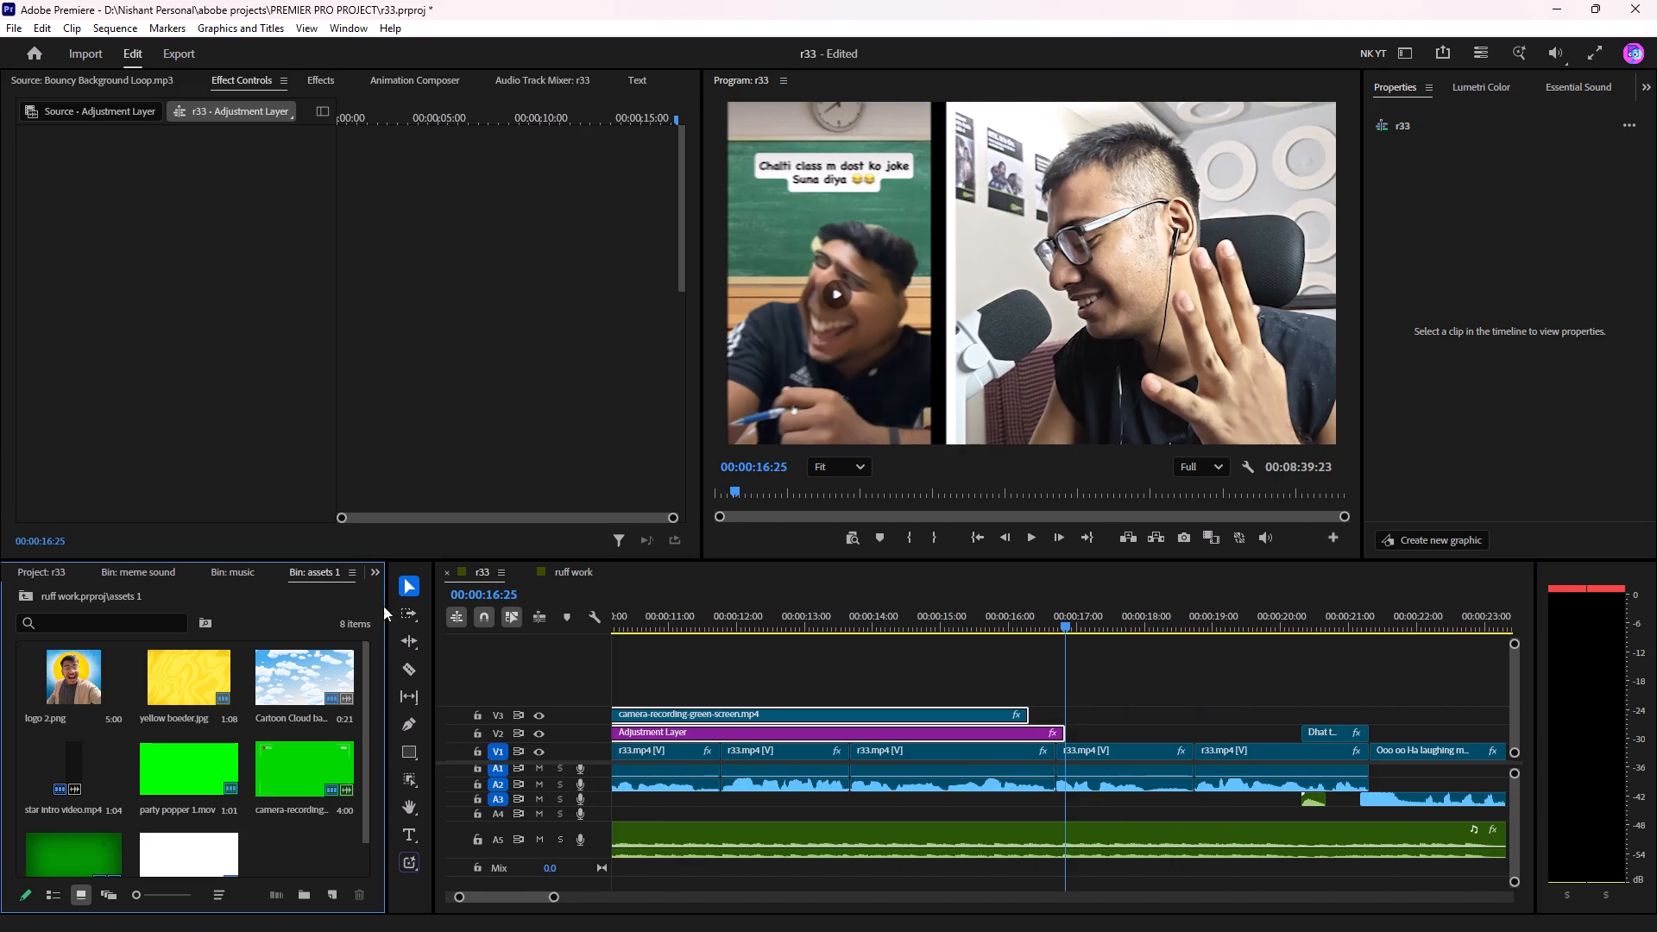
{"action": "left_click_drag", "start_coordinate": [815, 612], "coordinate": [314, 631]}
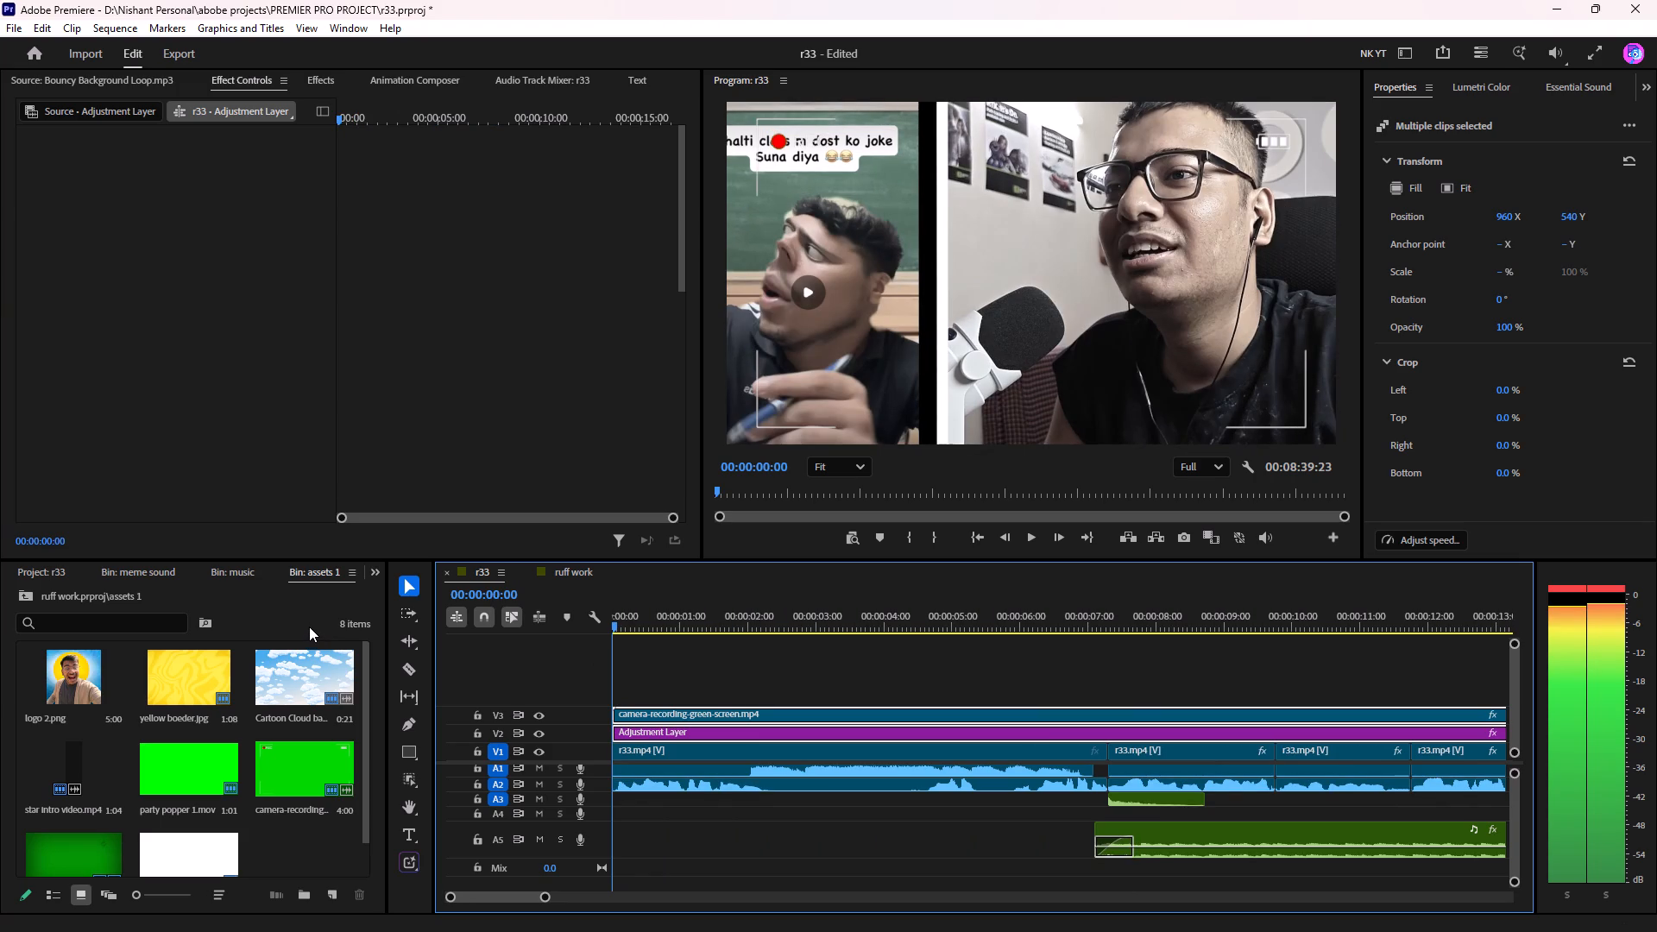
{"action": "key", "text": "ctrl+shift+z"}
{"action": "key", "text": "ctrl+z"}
Paste the copied camera-recording clip and Adjustment Layer at 00:00:24:23, in the gap after the opening teaser.
{"action": "left_click_drag", "start_coordinate": [722, 617], "coordinate": [1656, 664]}
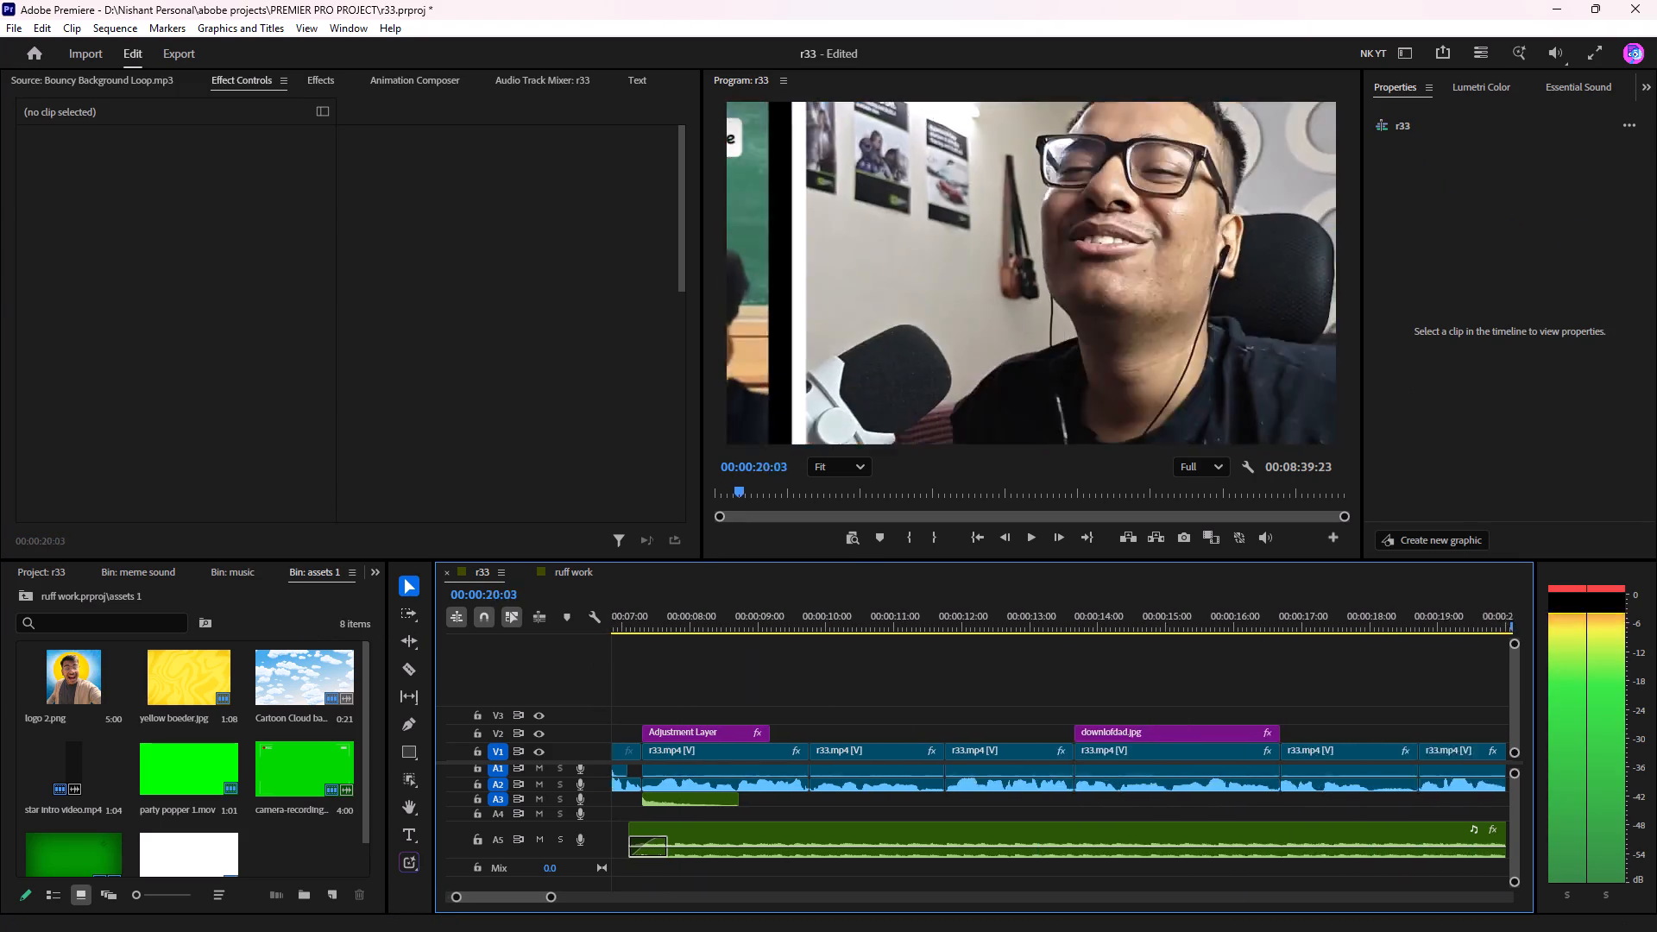
{"action": "left_click_drag", "start_coordinate": [1656, 664], "coordinate": [1024, 713]}
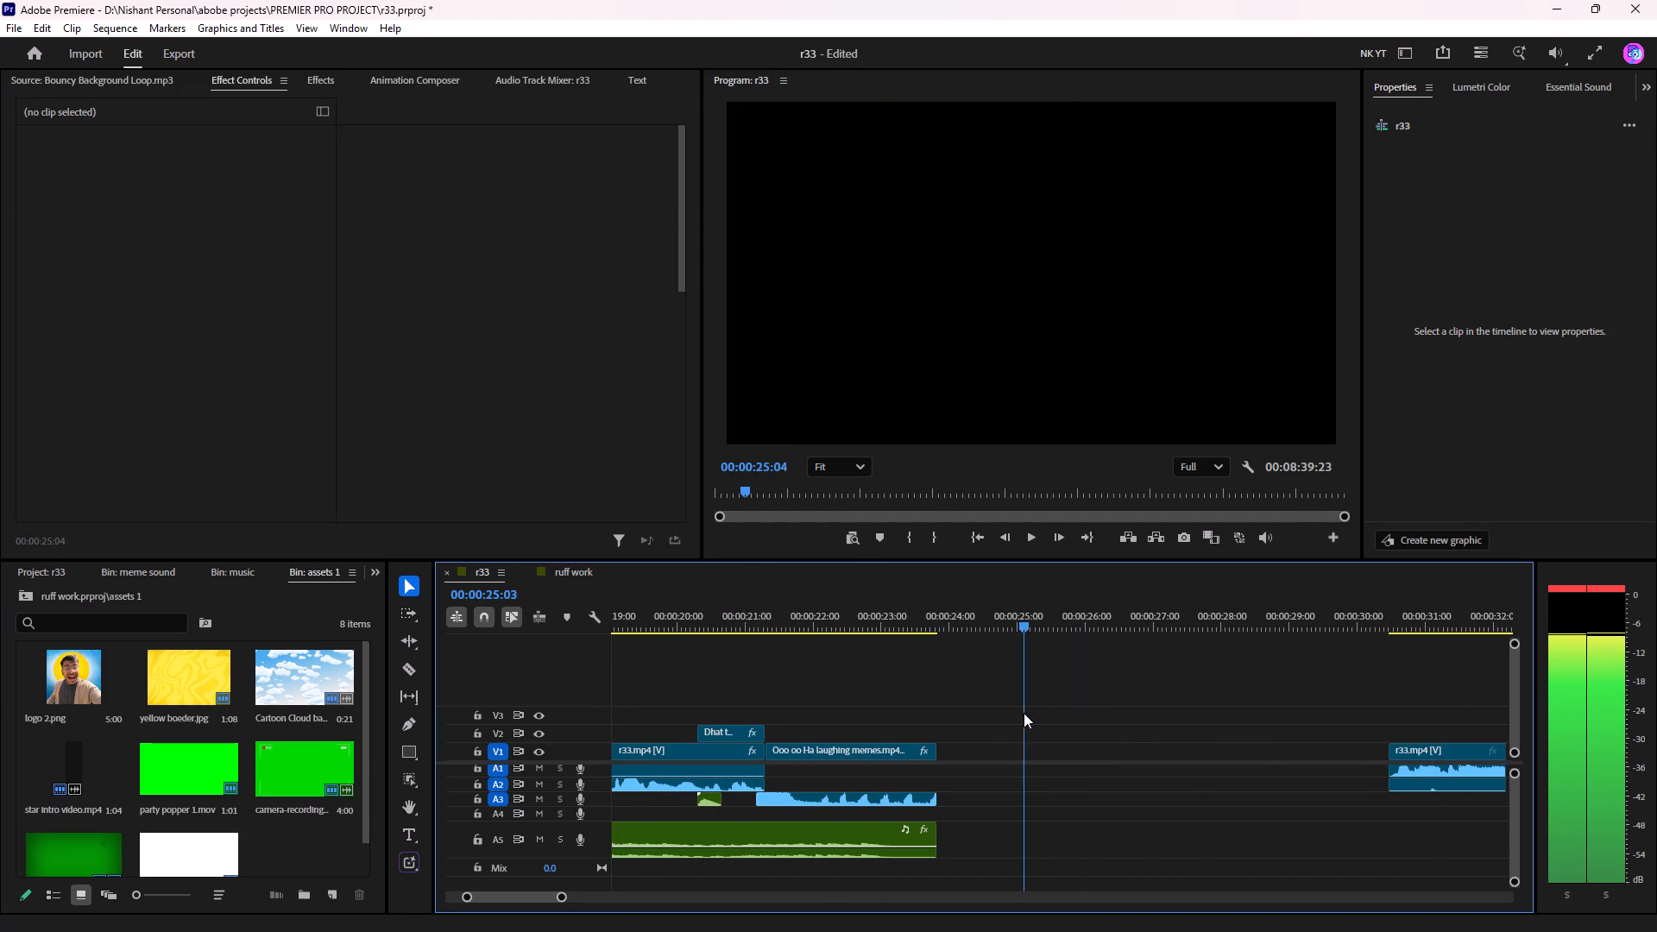
{"action": "left_click_drag", "start_coordinate": [1024, 713], "coordinate": [728, 646]}
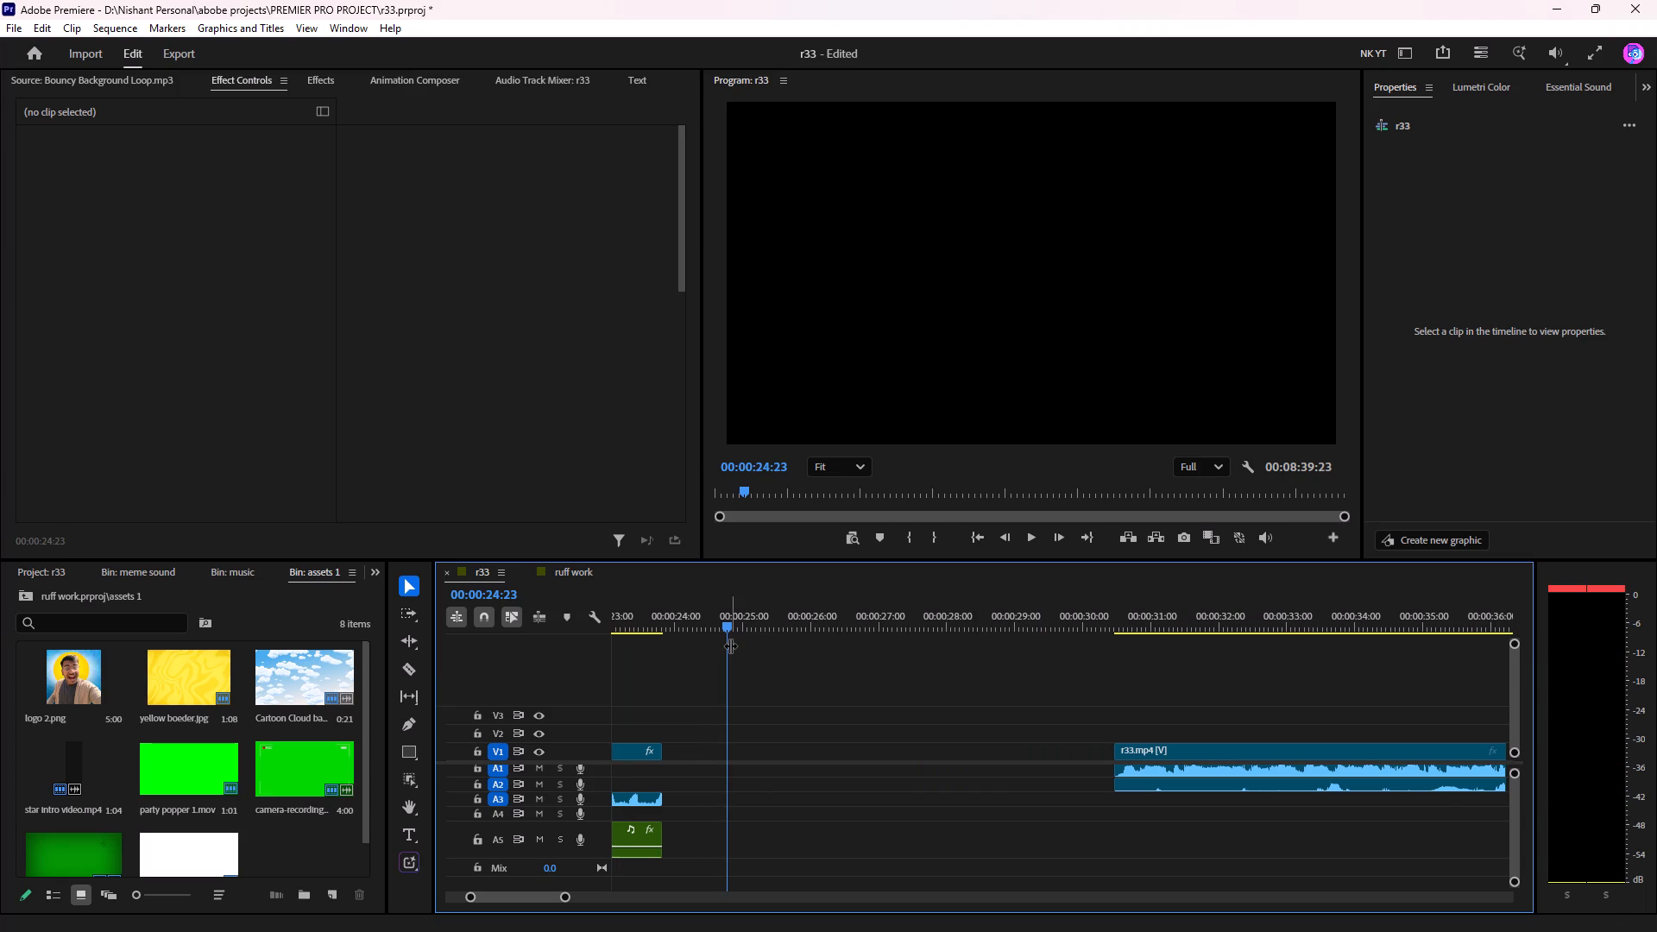
{"action": "key", "text": "ctrl+v"}
Move the pasted Adjustment Layer to V3 and the camera-recording clip to V4, both starting at 00:00:00:00 above the teaser.
{"action": "left_click_drag", "start_coordinate": [992, 613], "coordinate": [945, 613]}
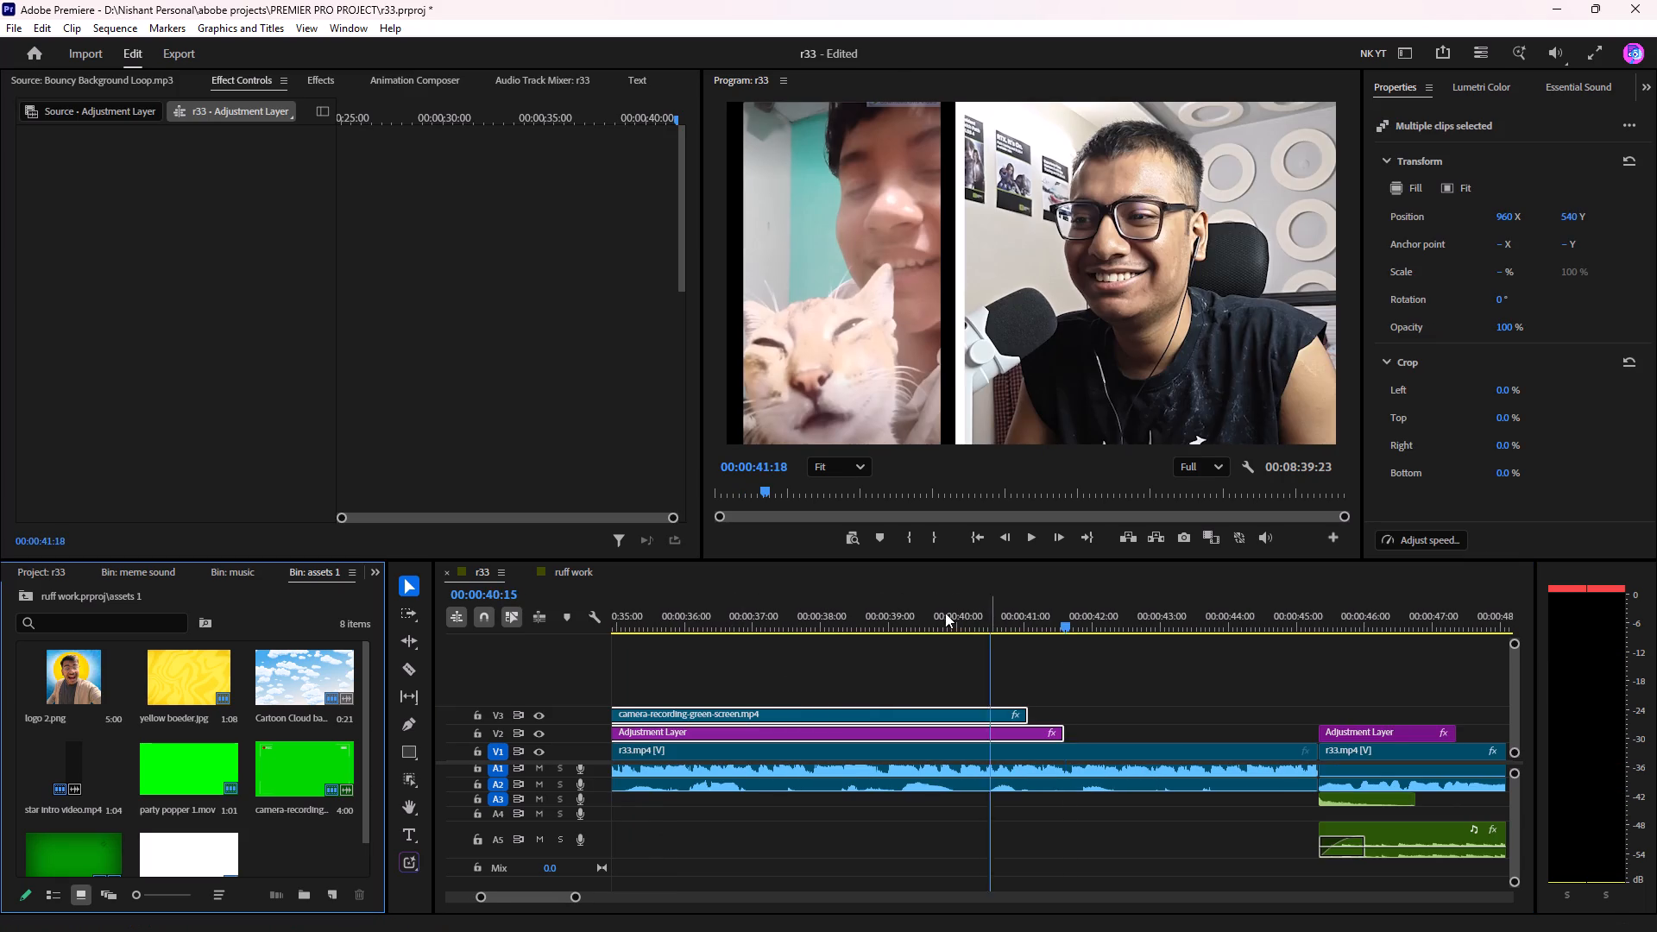
{"action": "left_click_drag", "start_coordinate": [945, 613], "coordinate": [668, 732]}
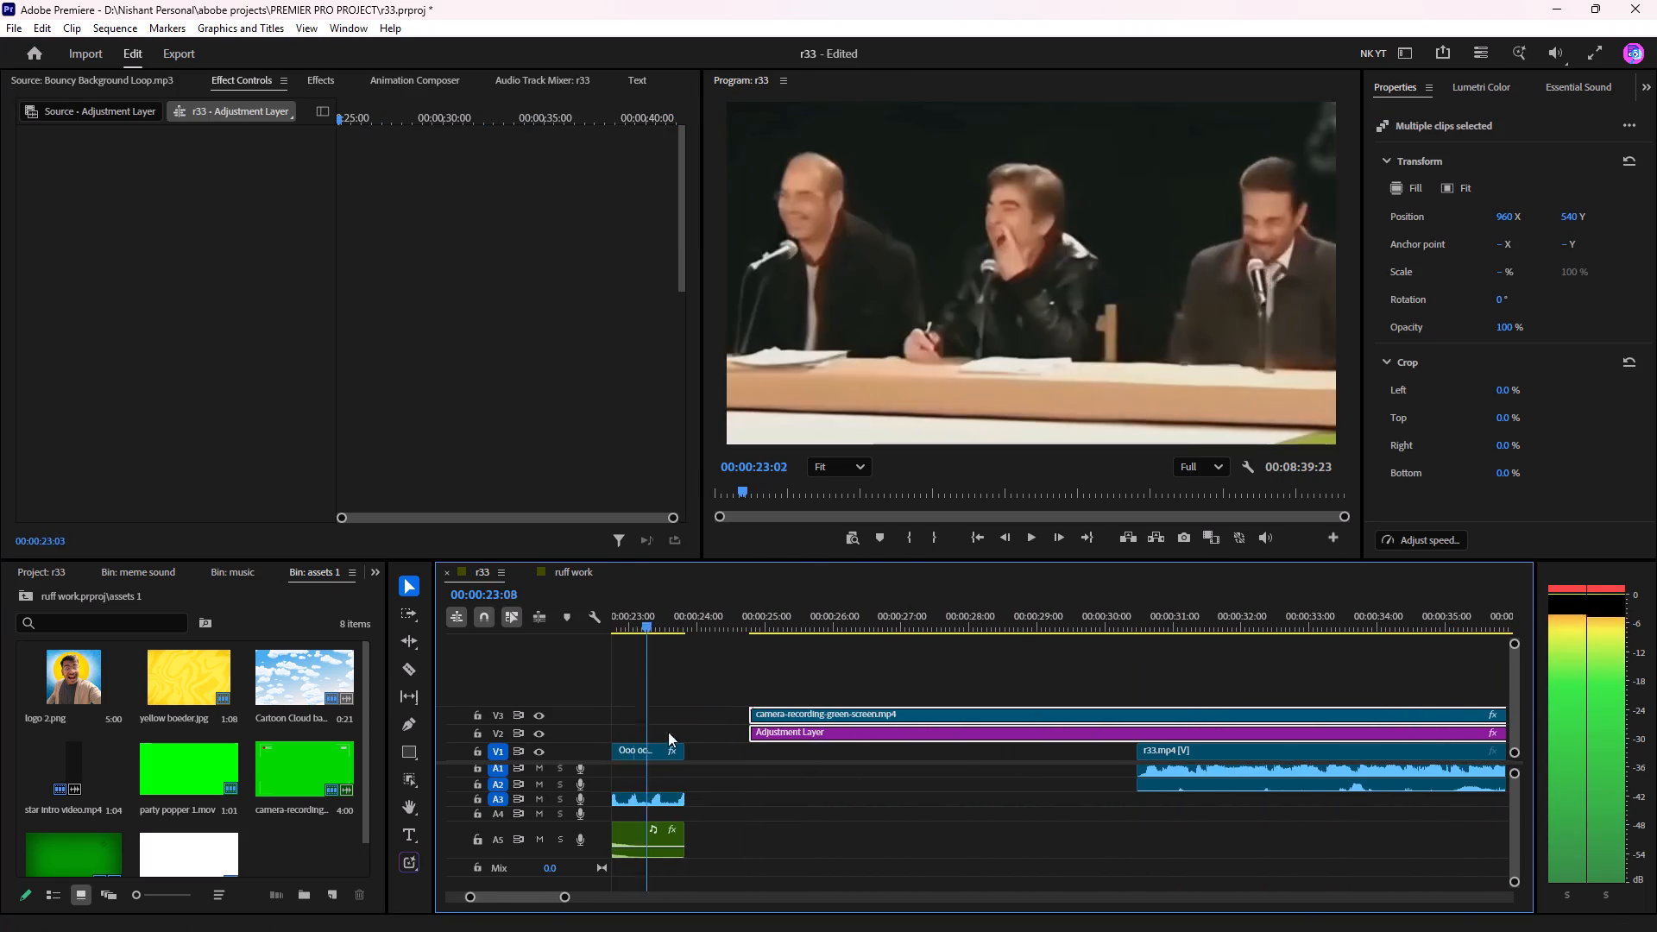
{"action": "left_click_drag", "start_coordinate": [668, 732], "coordinate": [744, 739]}
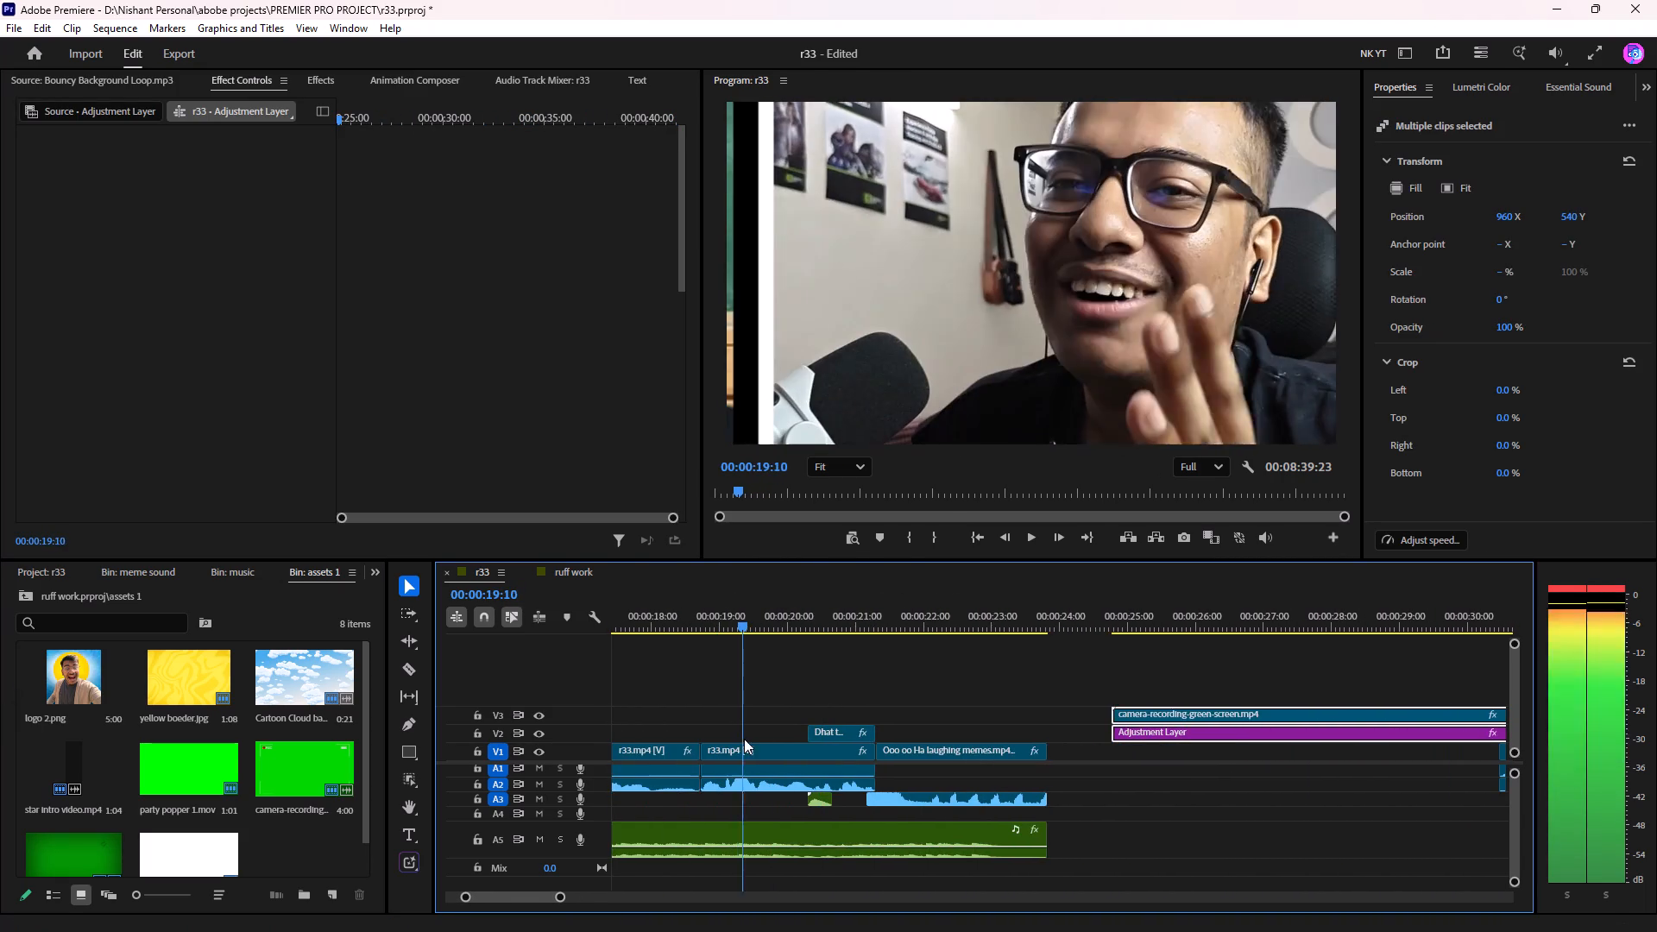
{"action": "left_click_drag", "start_coordinate": [744, 739], "coordinate": [751, 733]}
{"action": "left_click_drag", "start_coordinate": [1138, 736], "coordinate": [1142, 715]}
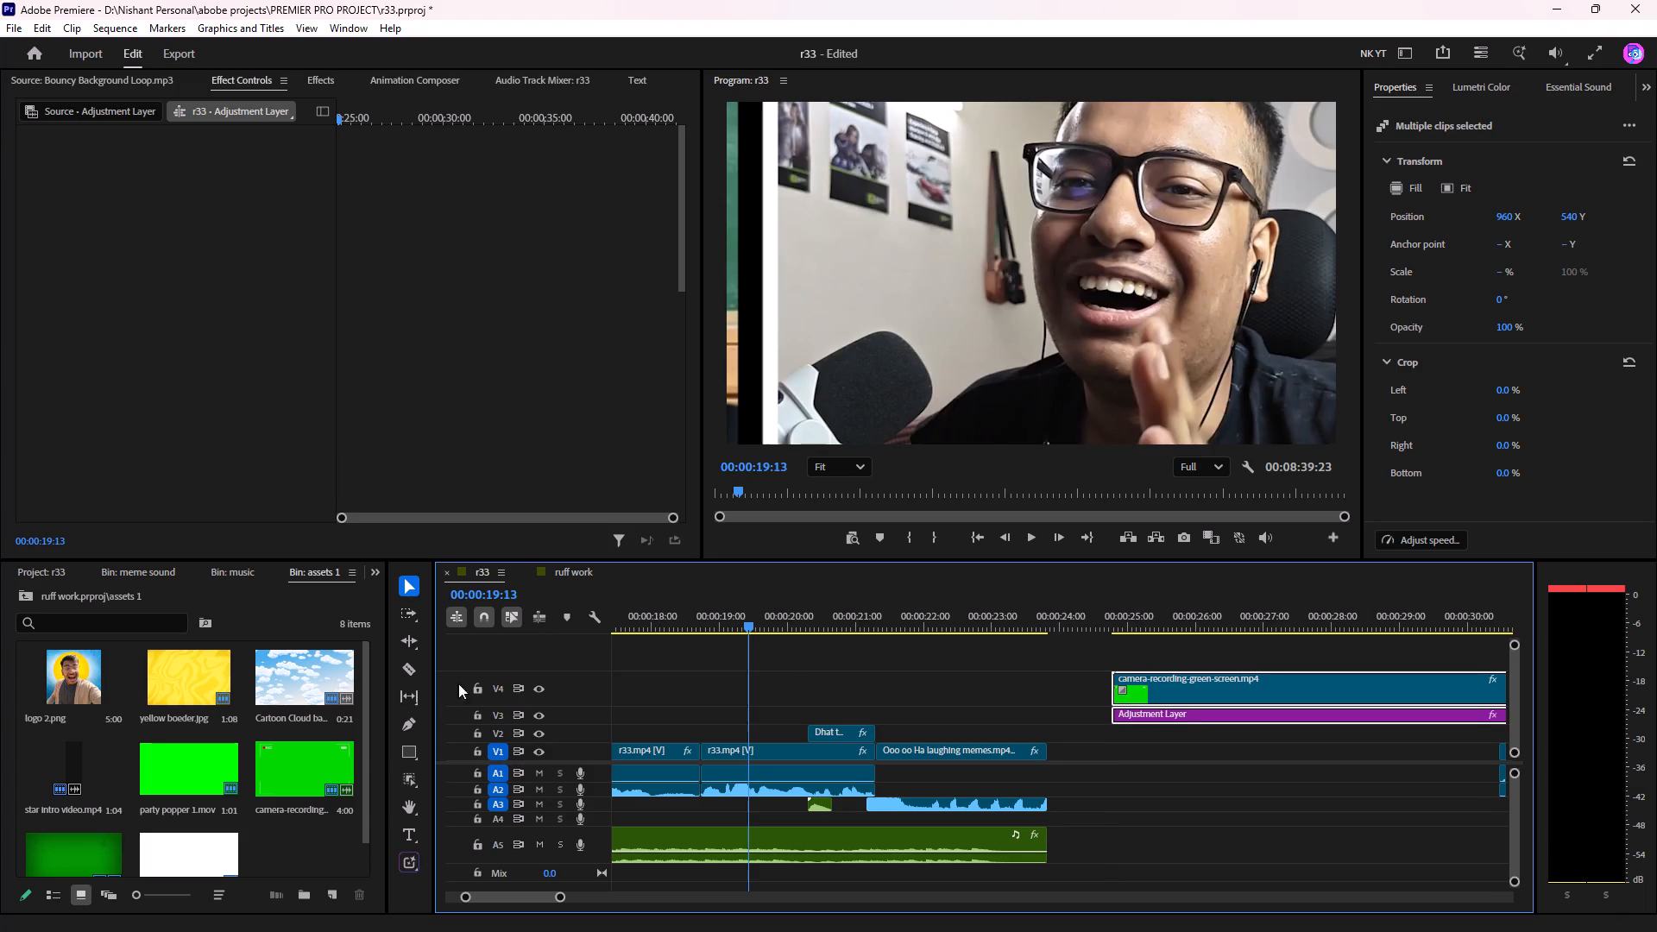
{"action": "left_click_drag", "start_coordinate": [587, 672], "coordinate": [588, 717]}
{"action": "left_click_drag", "start_coordinate": [1151, 701], "coordinate": [773, 704]}
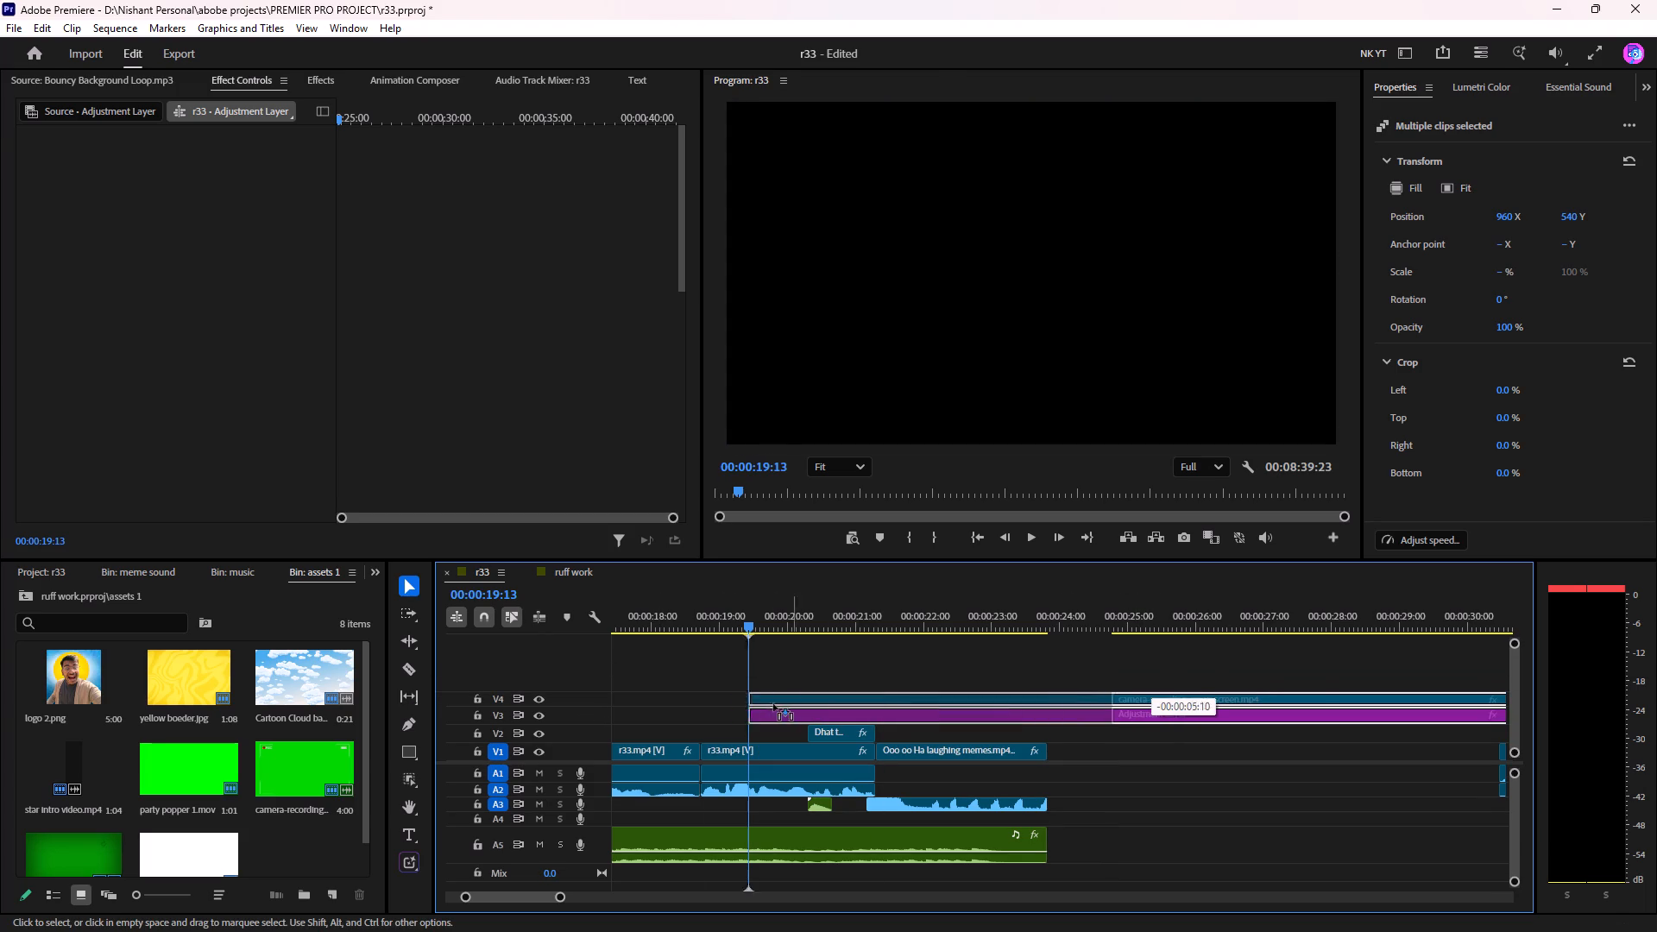
{"action": "left_click_drag", "start_coordinate": [773, 704], "coordinate": [679, 692]}
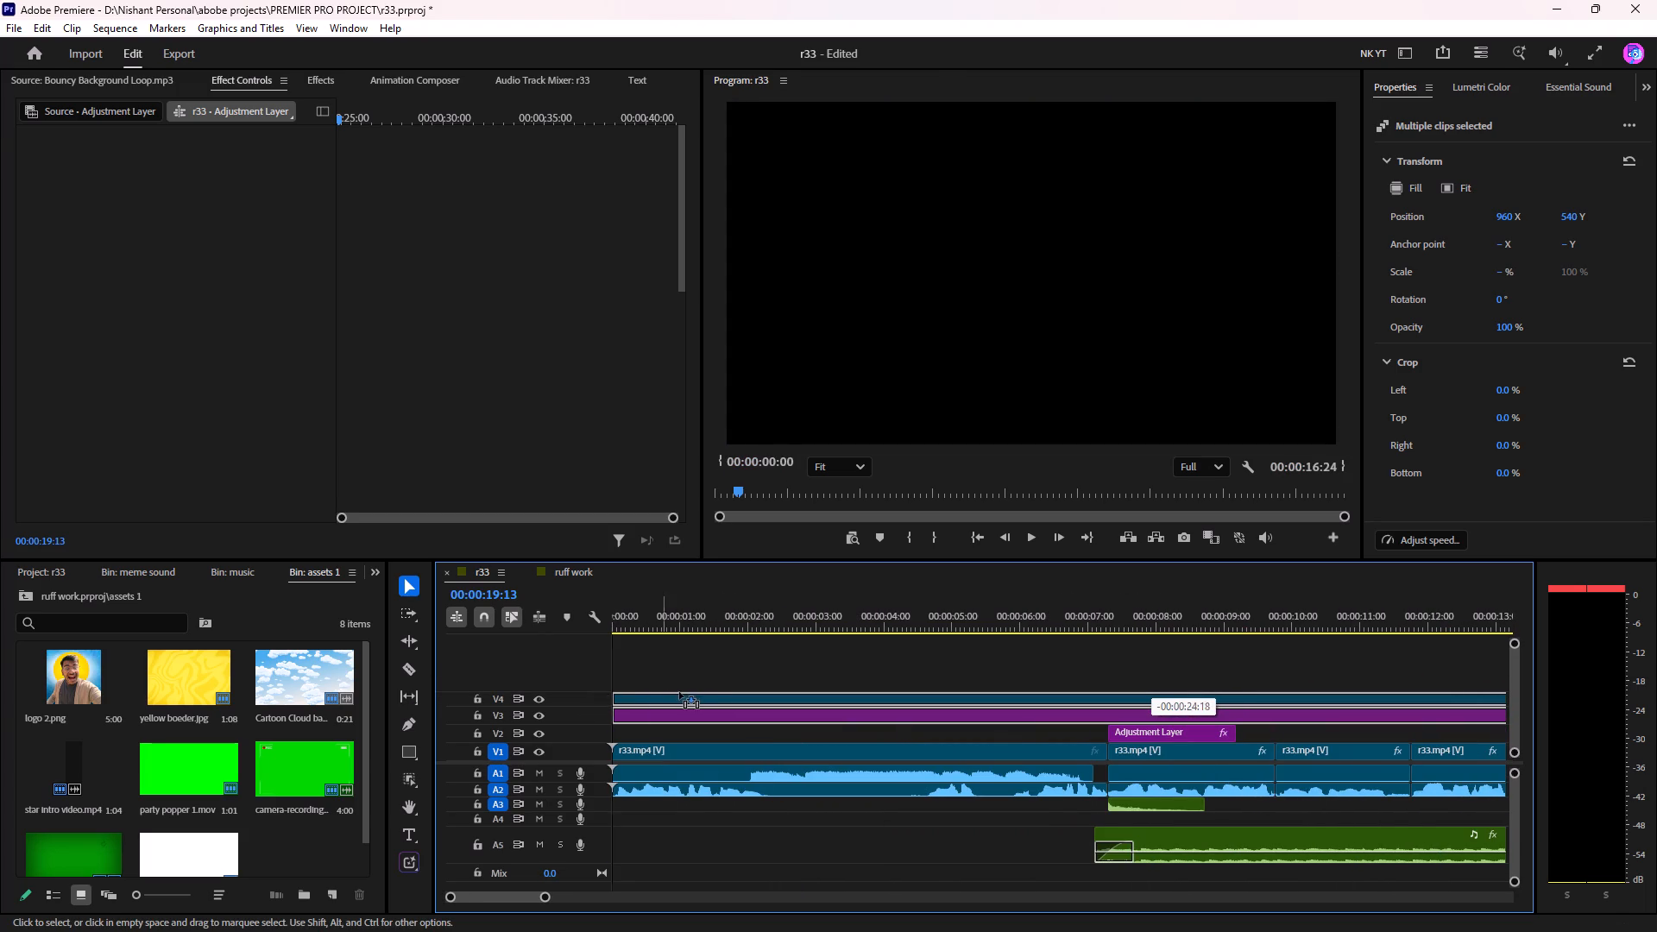
{"action": "left_click_drag", "start_coordinate": [679, 692], "coordinate": [638, 697]}
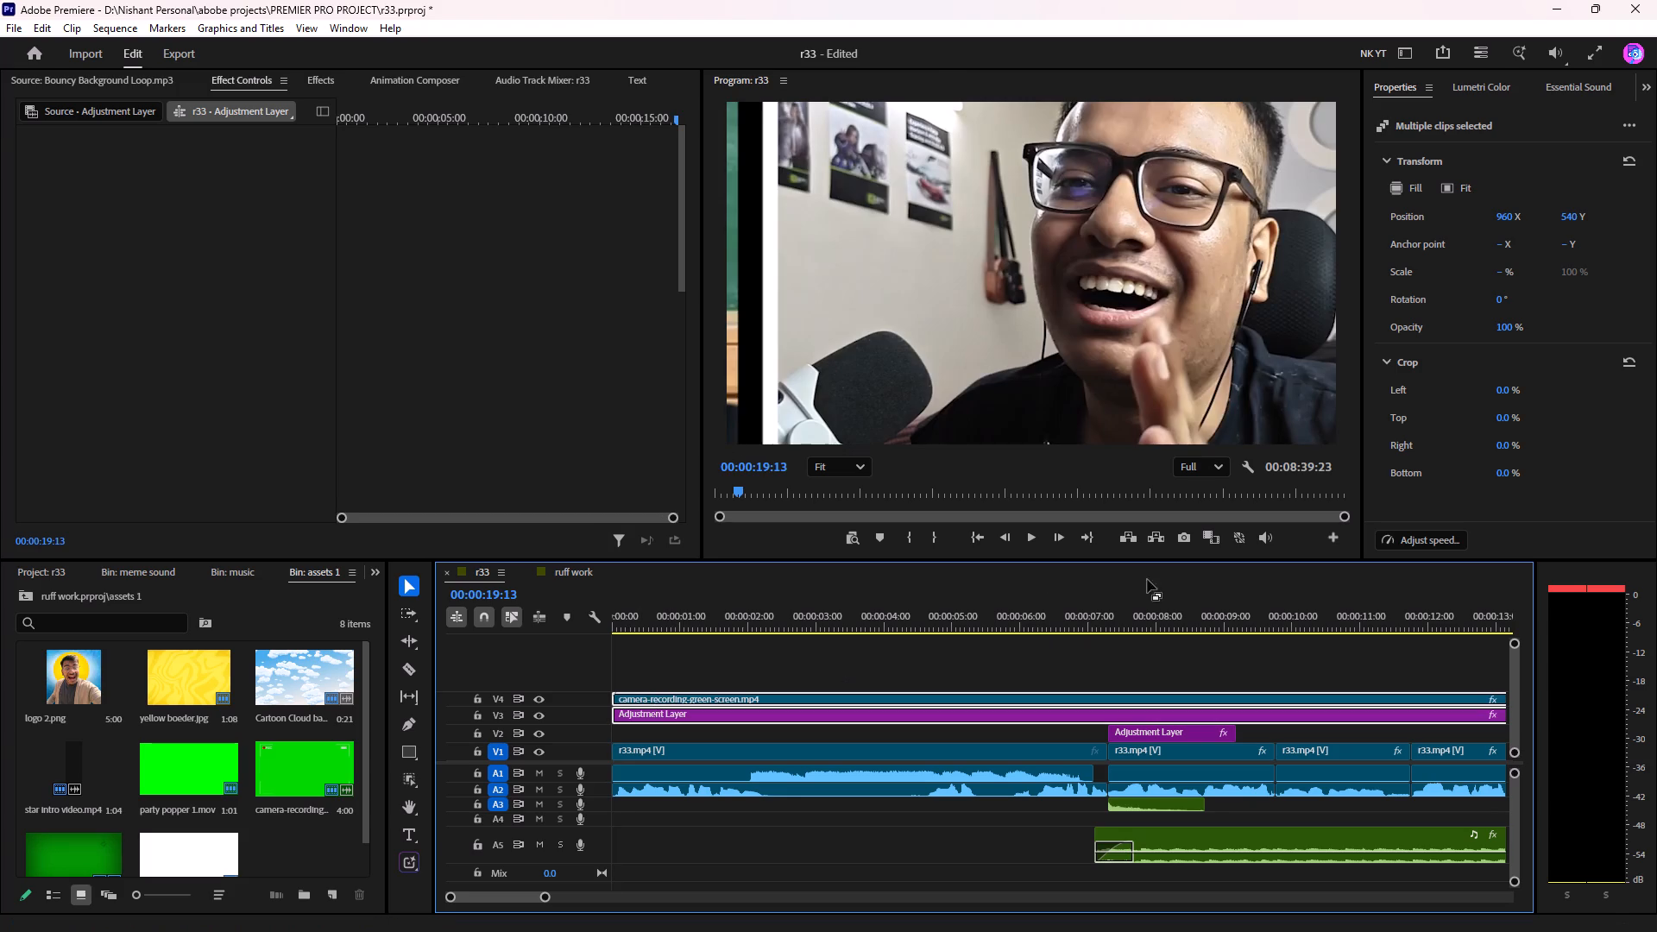
Extend the camera-recording-green-screen.mp4 clip on V4 so it ends level with the Adjustment Layer on V3.
{"action": "left_click_drag", "start_coordinate": [1103, 614], "coordinate": [509, 634]}
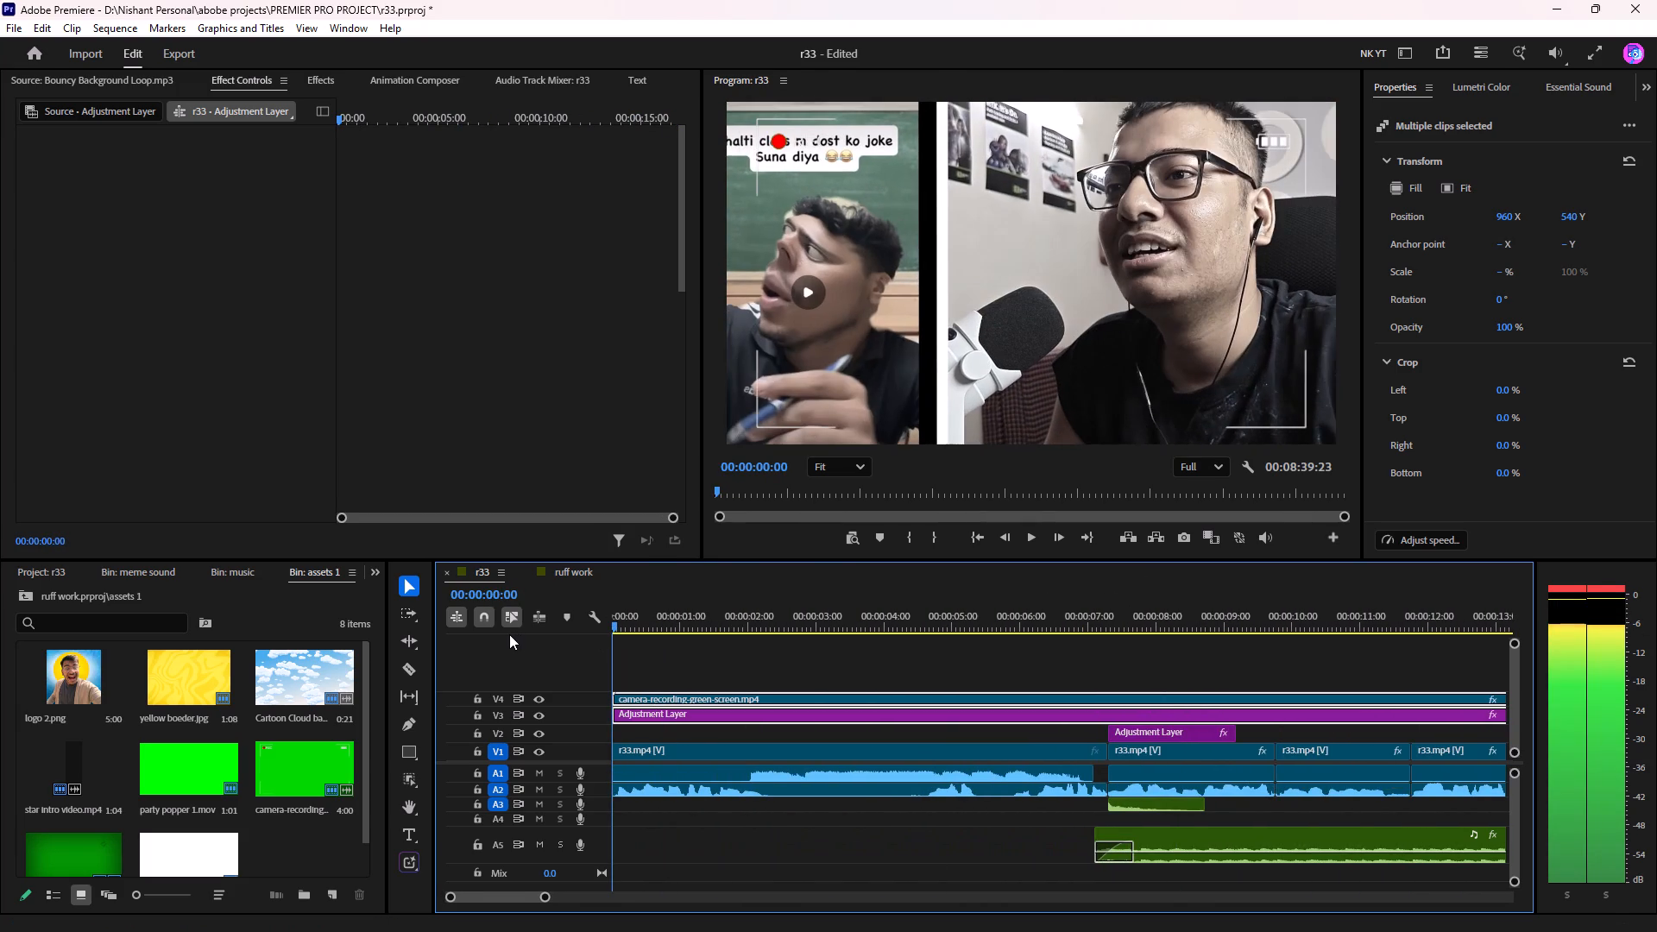
{"action": "left_click_drag", "start_coordinate": [509, 634], "coordinate": [1165, 704]}
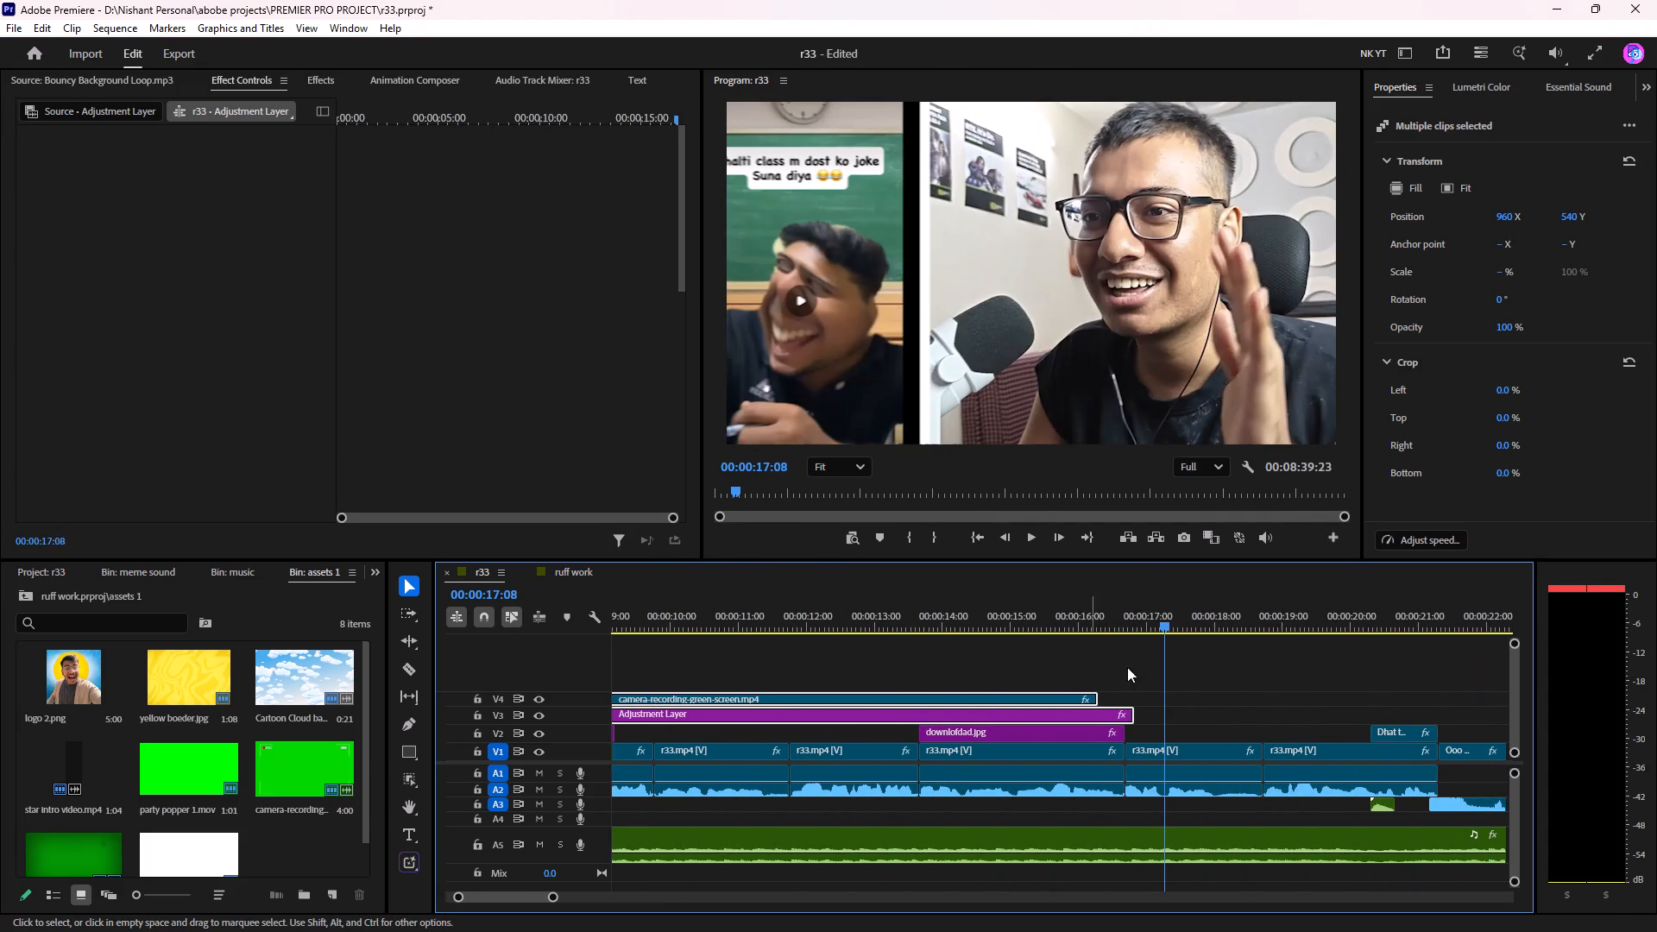
{"action": "left_click", "coordinate": [1137, 671]}
{"action": "left_click_drag", "start_coordinate": [1129, 687], "coordinate": [1081, 697]}
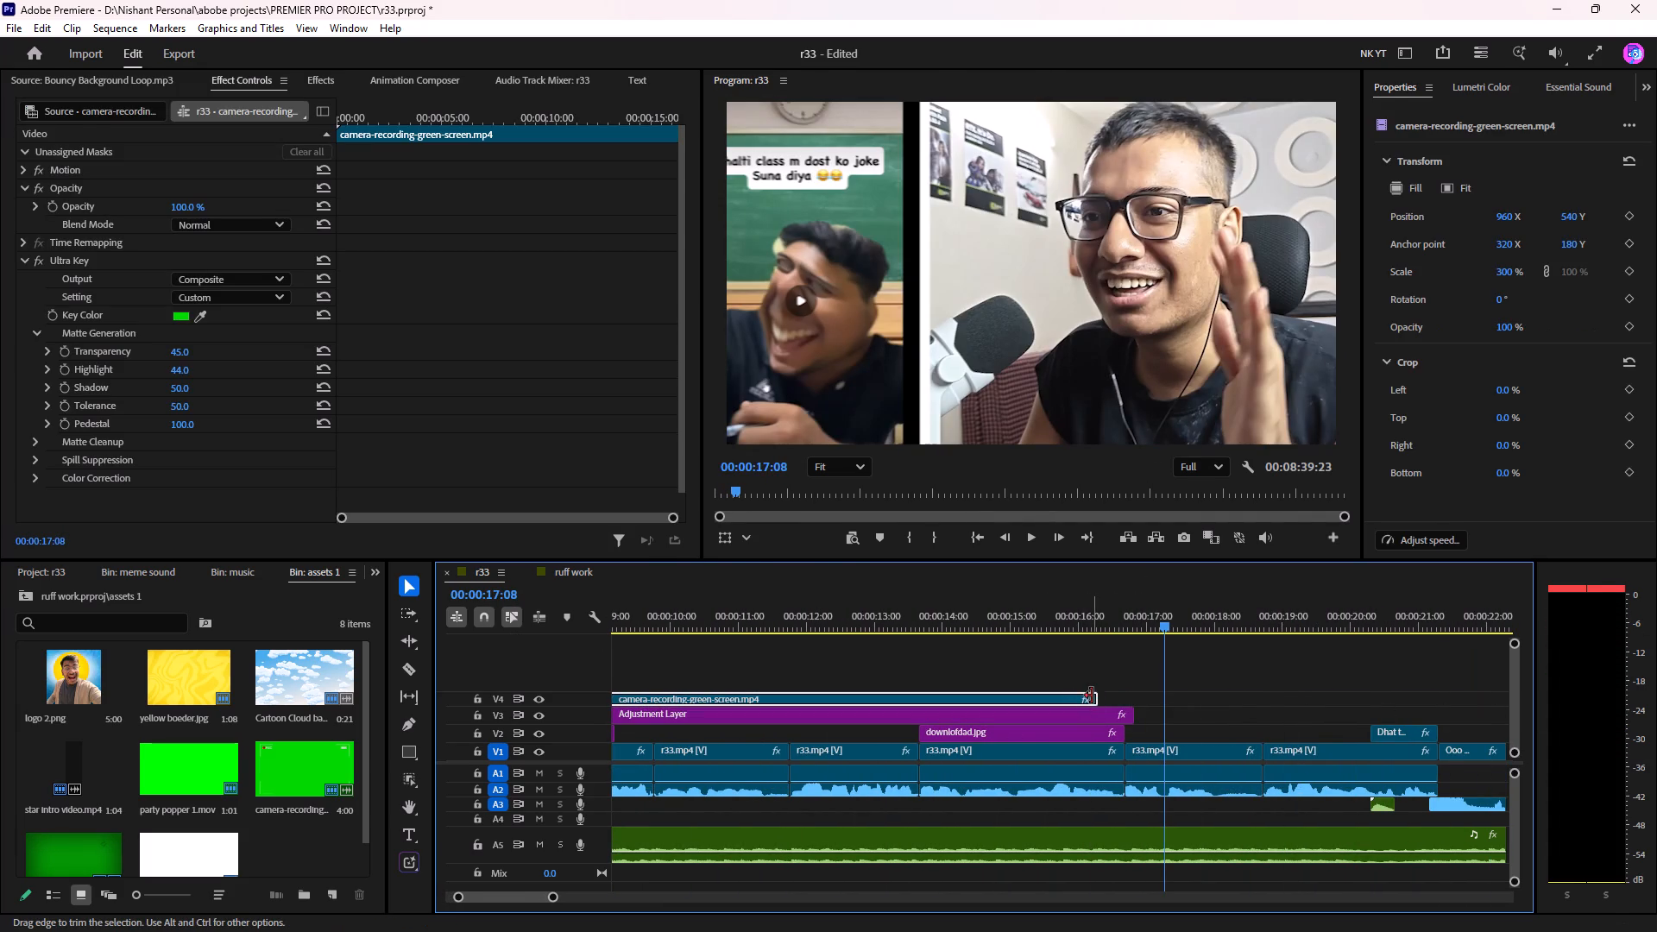
{"action": "left_click_drag", "start_coordinate": [1095, 695], "coordinate": [1130, 689]}
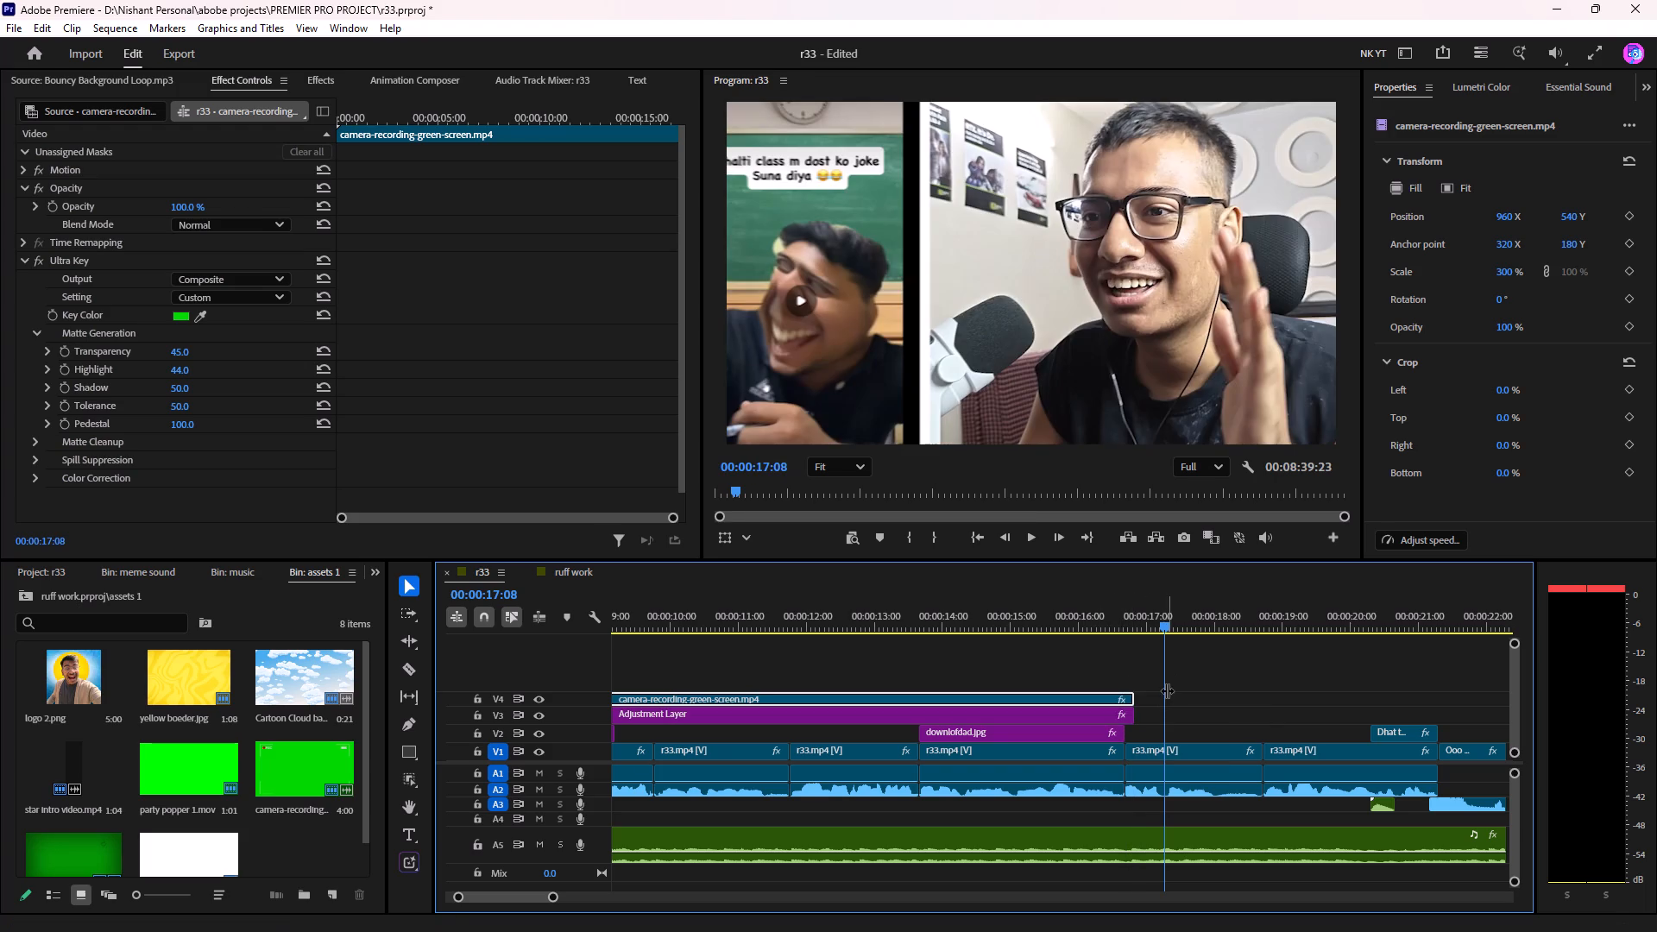
Extend the V4 camera-recording clip and V3 Adjustment Layer together to the teaser's end, matching the end of the Ooo oo Ha laughing memes clip.
{"action": "left_click_drag", "start_coordinate": [1167, 691], "coordinate": [1137, 715]}
{"action": "left_click_drag", "start_coordinate": [1177, 691], "coordinate": [1112, 712]}
{"action": "left_click_drag", "start_coordinate": [1135, 698], "coordinate": [1135, 699]}
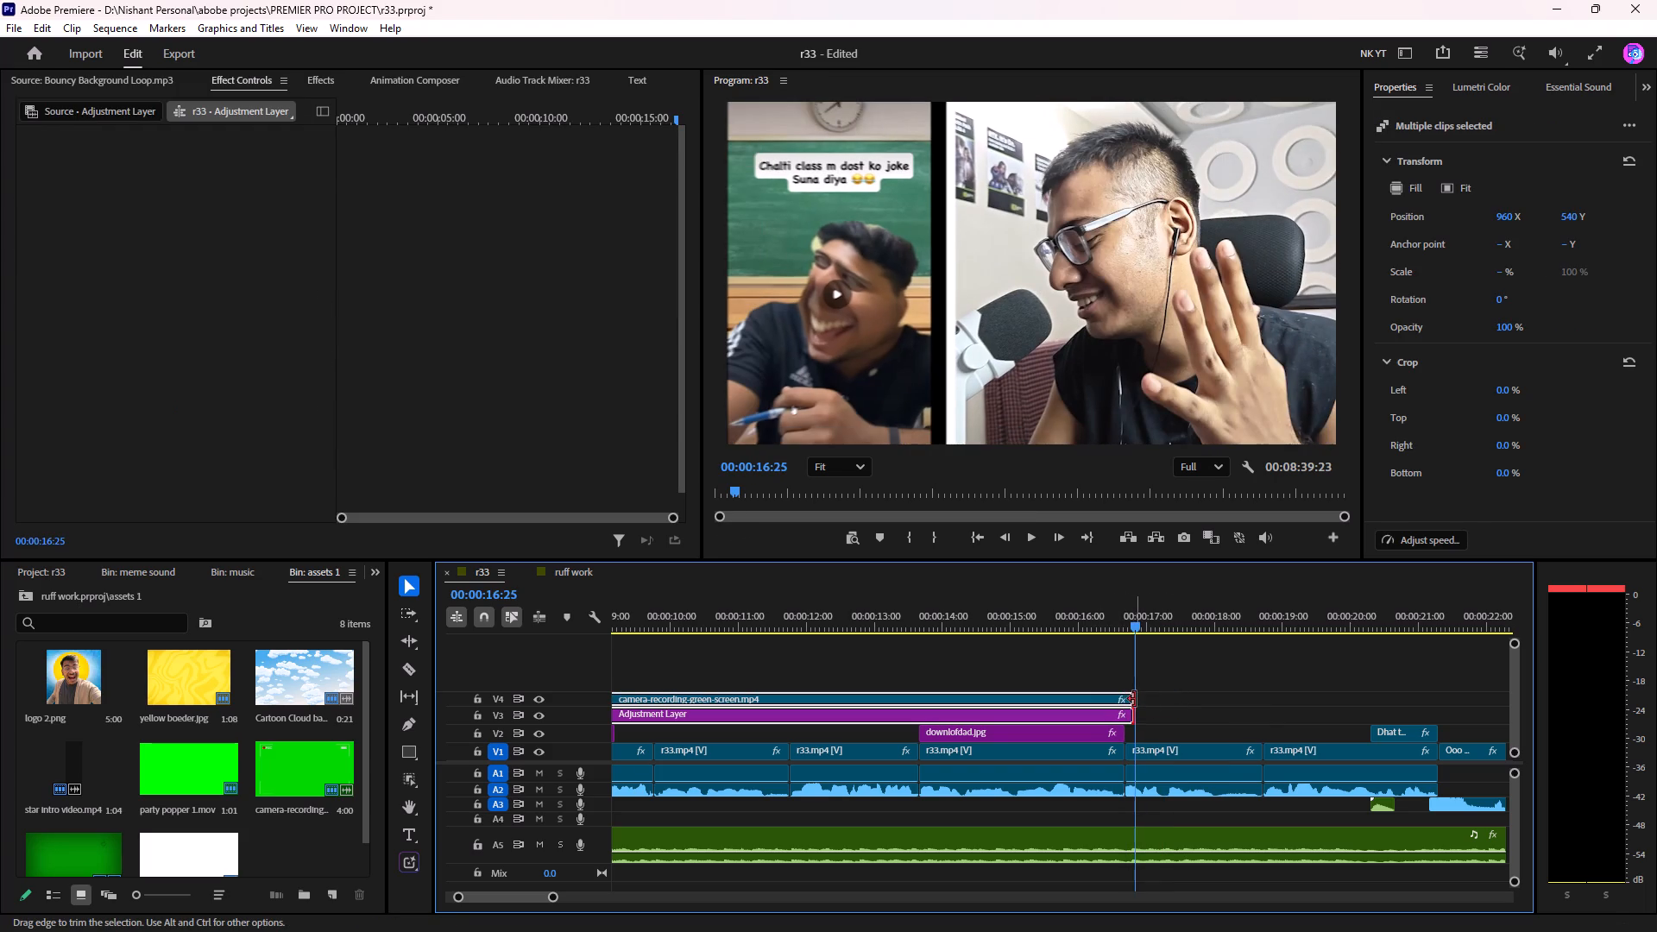
{"action": "left_click_drag", "start_coordinate": [1135, 699], "coordinate": [1144, 721]}
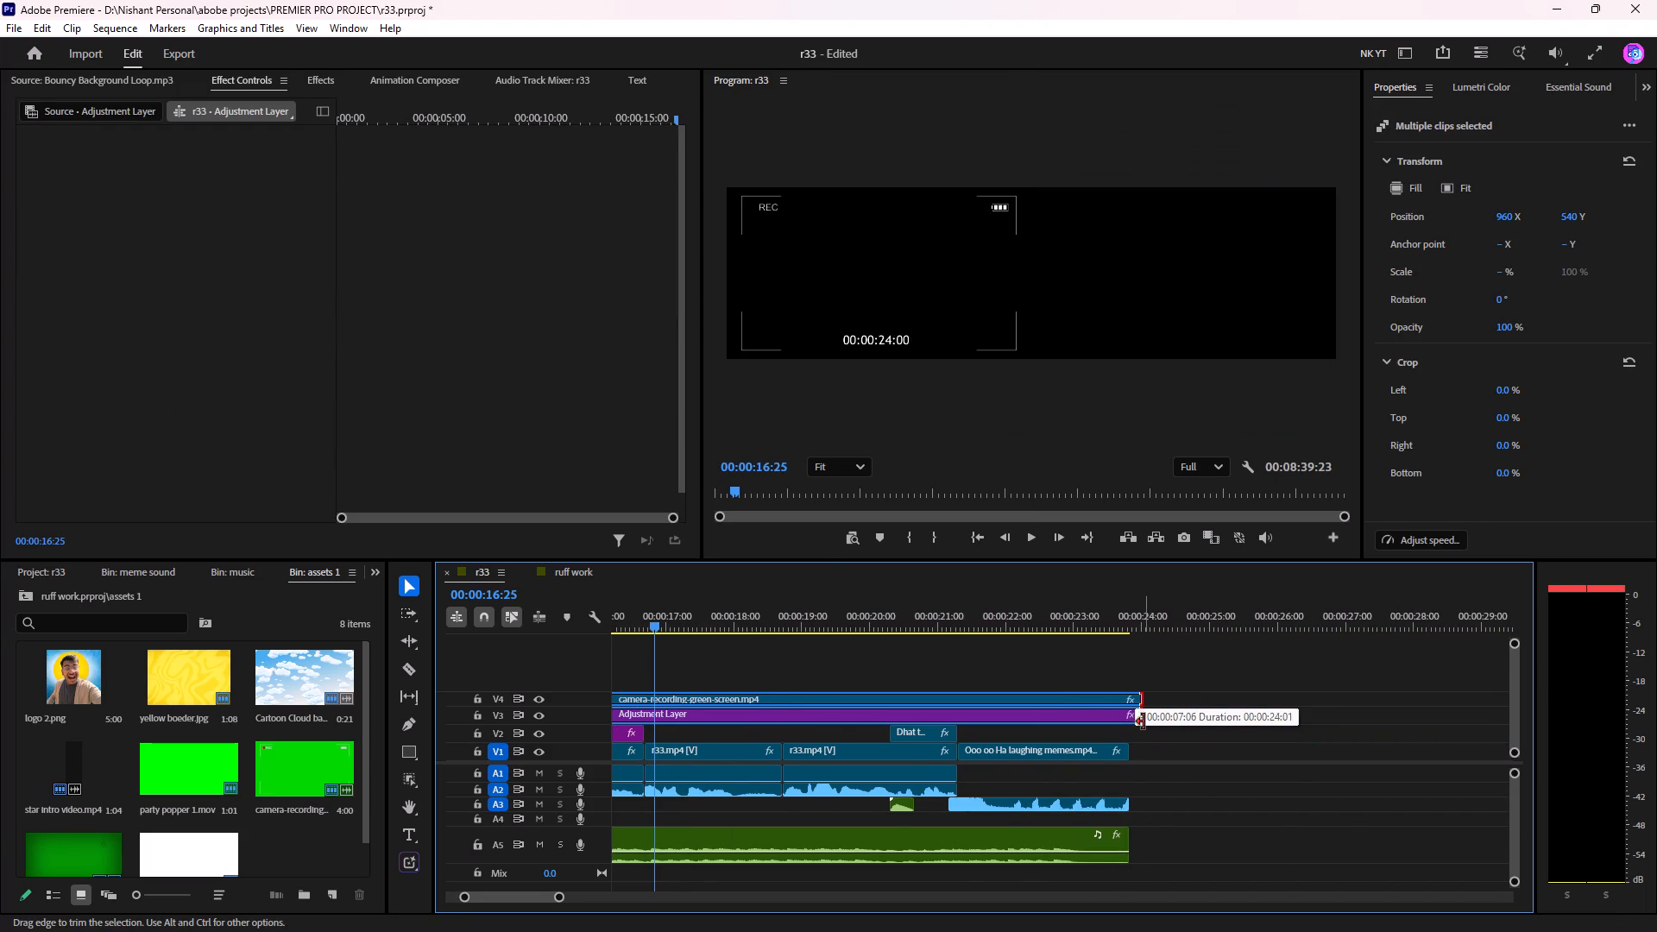
{"action": "left_click_drag", "start_coordinate": [1144, 721], "coordinate": [1133, 722]}
{"action": "left_click", "coordinate": [1070, 657]}
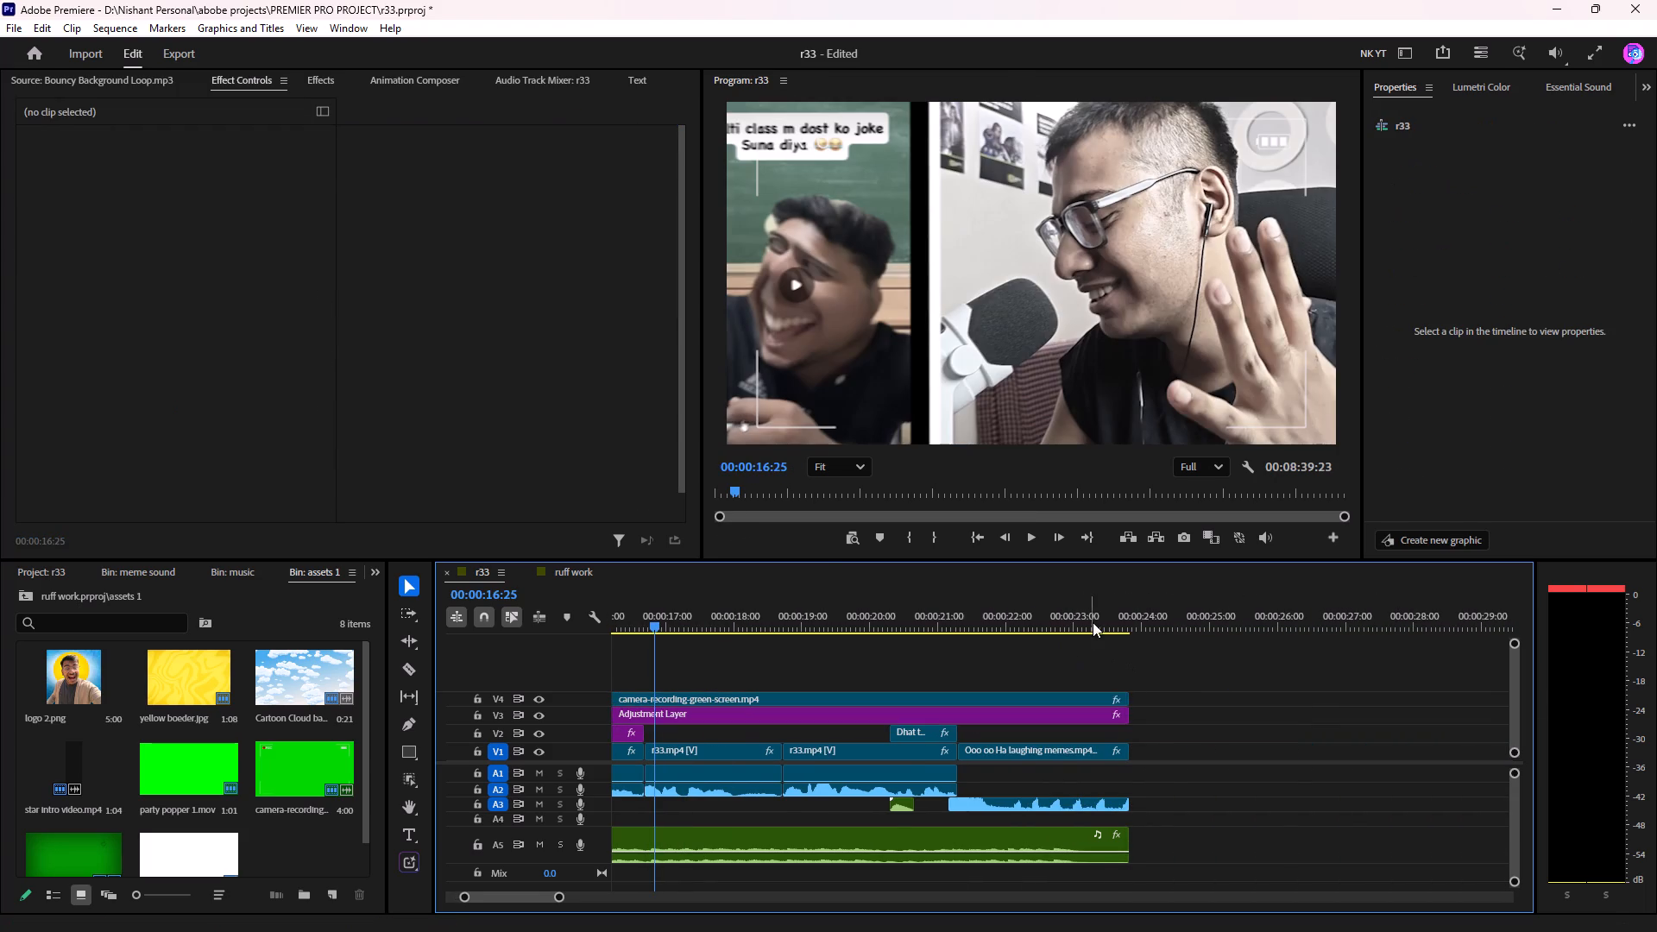
Preview the teaser's opening and set the Camera Shake effect's Master to 45% on the V3 Adjustment Layer.
{"action": "left_click_drag", "start_coordinate": [1093, 622], "coordinate": [337, 640]}
{"action": "key", "text": "space"}
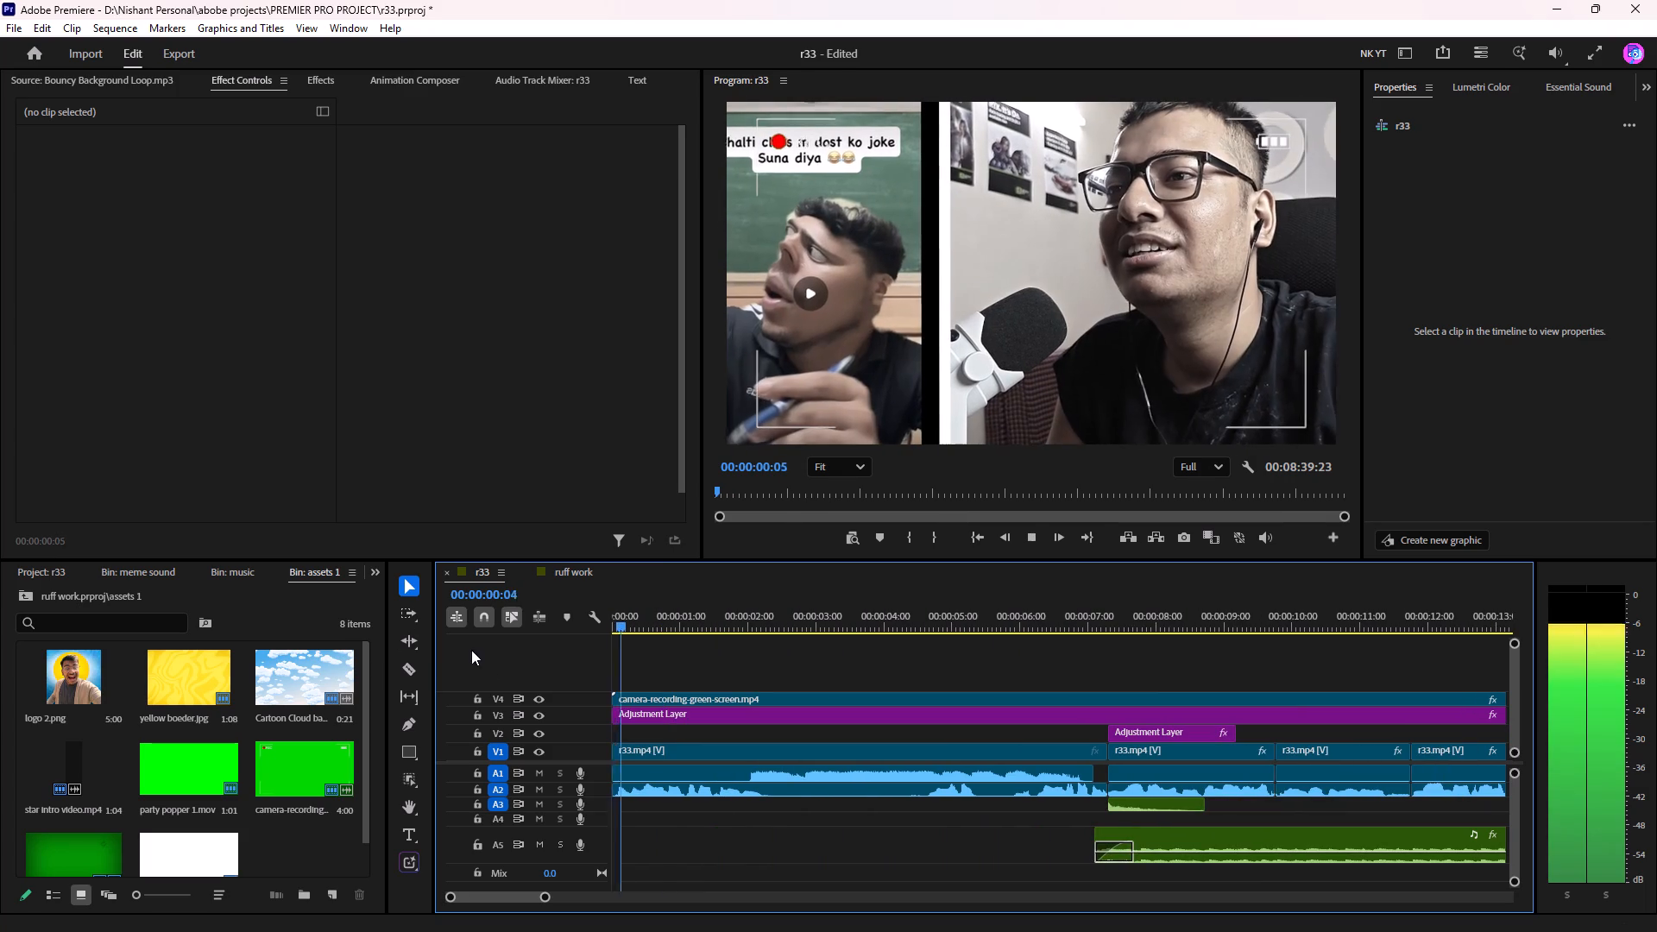
{"action": "key", "text": "space"}
{"action": "left_click", "coordinate": [733, 715]}
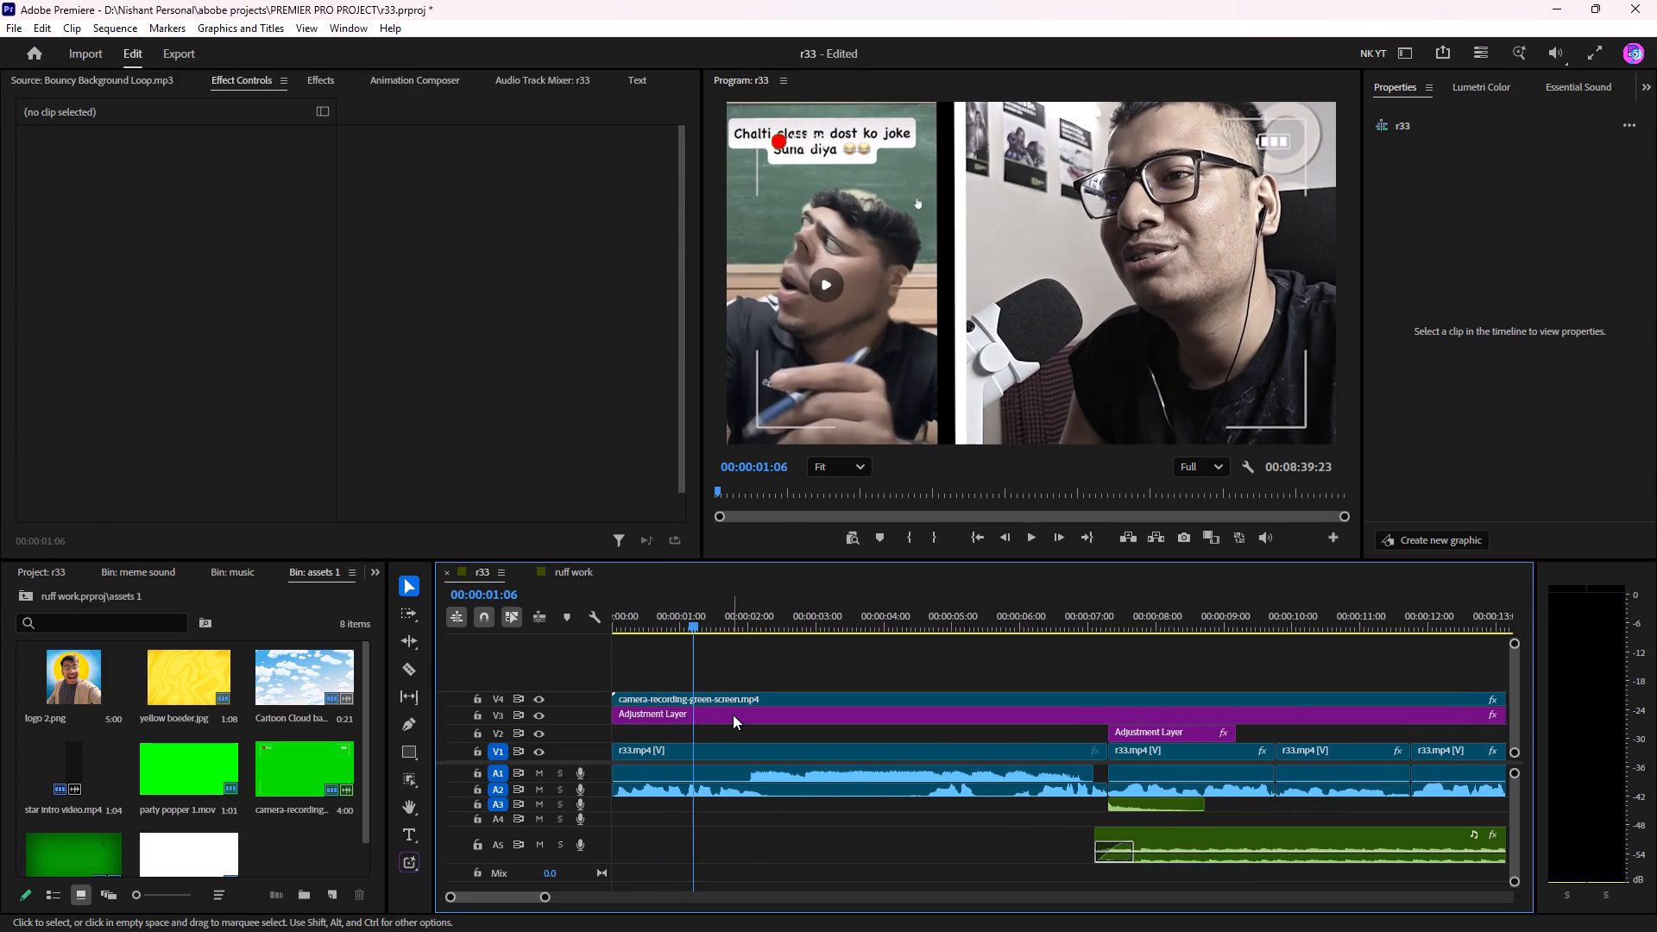
{"action": "scroll", "coordinate": [259, 407], "scroll_direction": "down", "scroll_amount": 12}
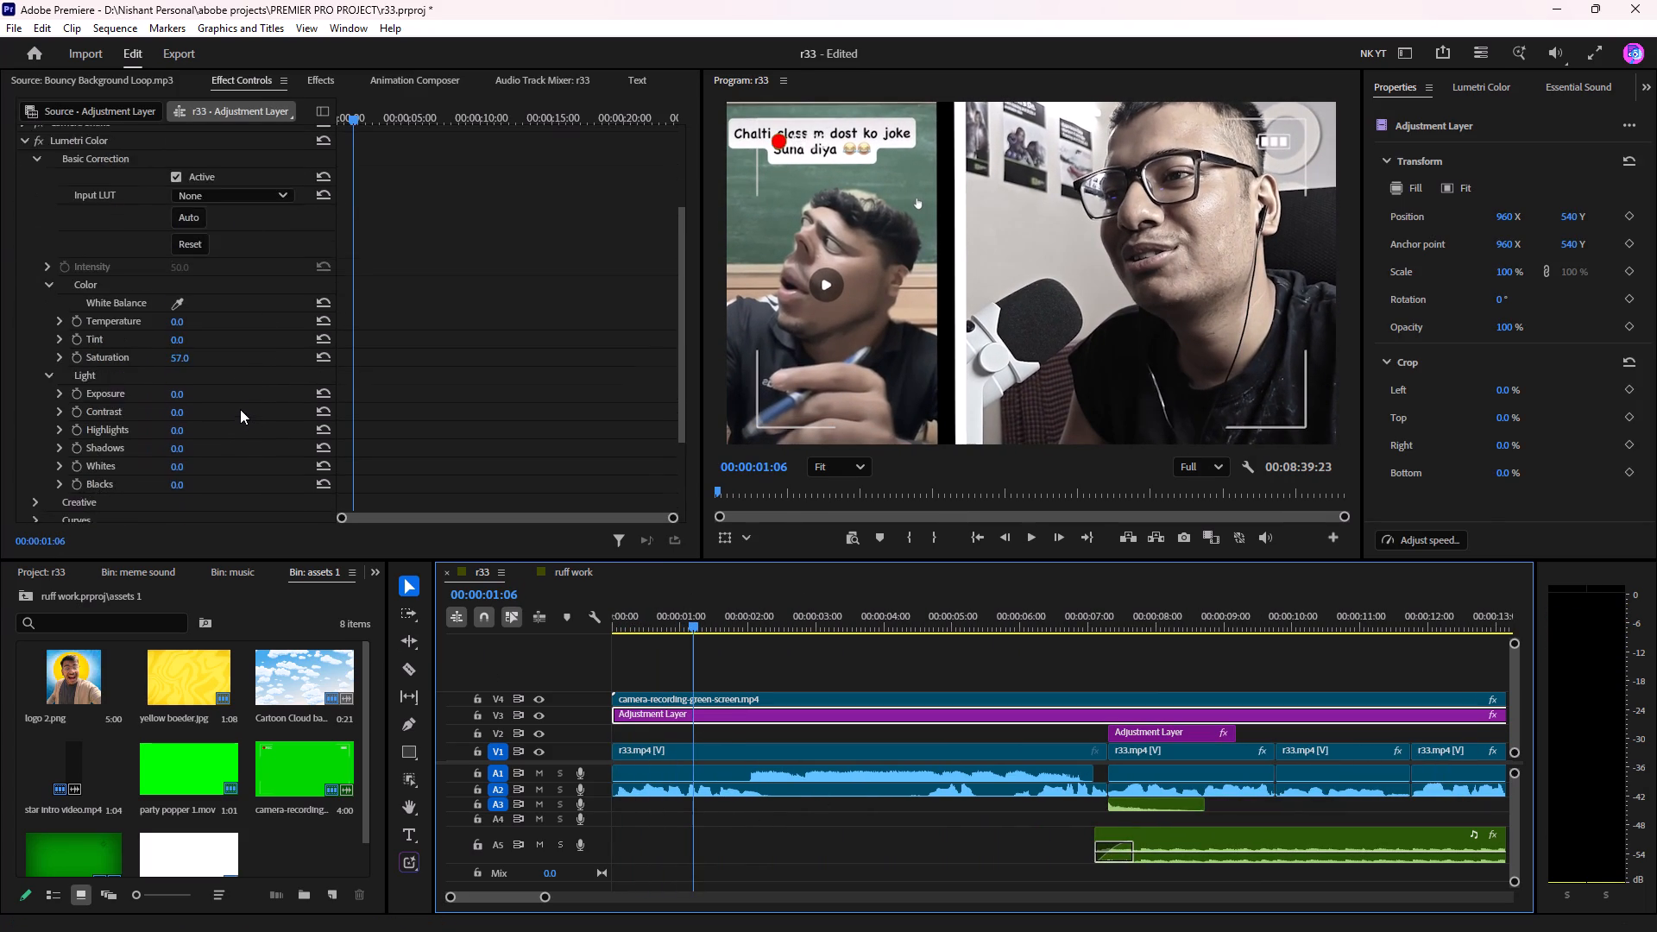
{"action": "scroll", "coordinate": [240, 409], "scroll_direction": "down", "scroll_amount": 3}
{"action": "scroll", "coordinate": [231, 408], "scroll_direction": "up", "scroll_amount": 19}
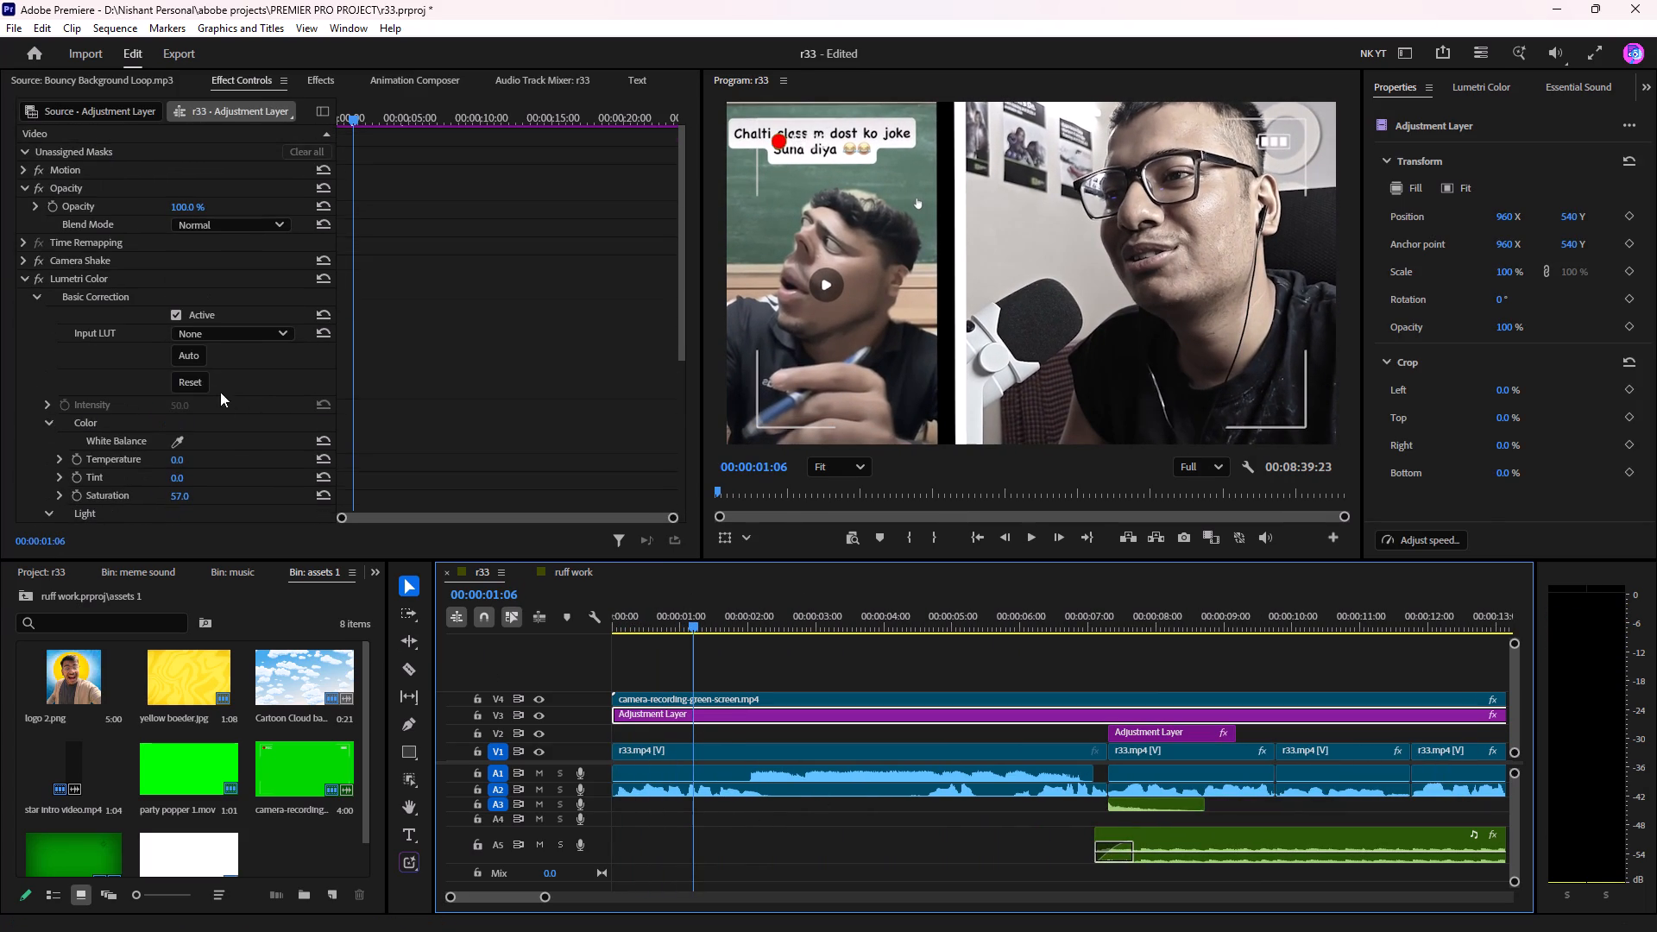
{"action": "left_click", "coordinate": [22, 277]}
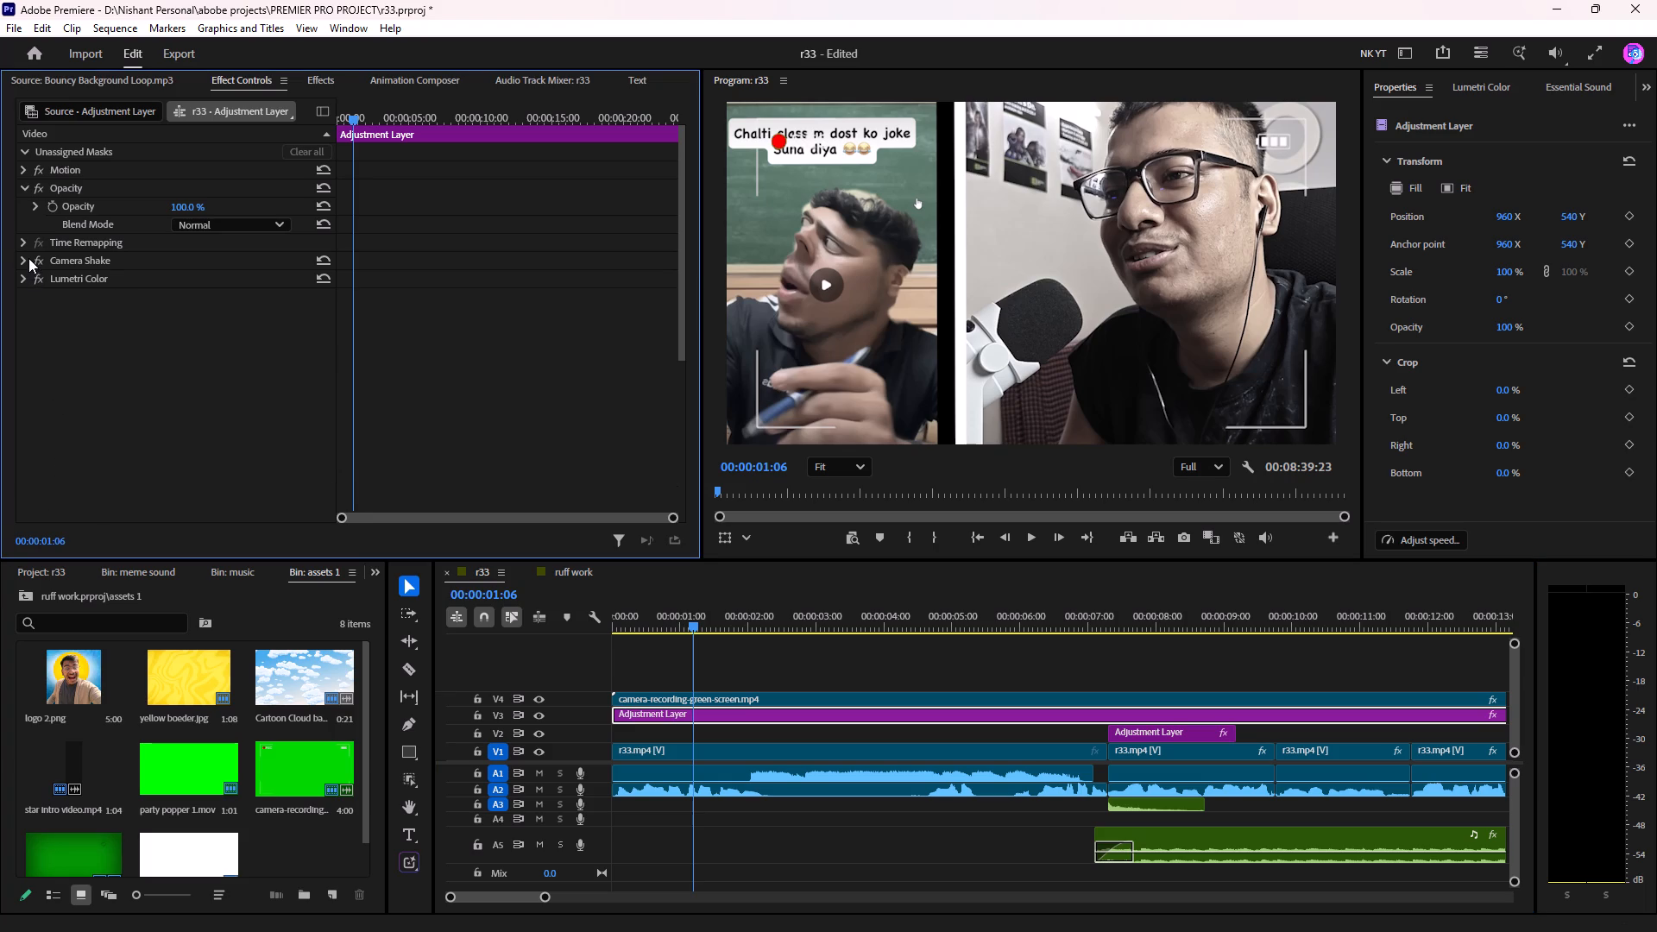
{"action": "left_click", "coordinate": [22, 261]}
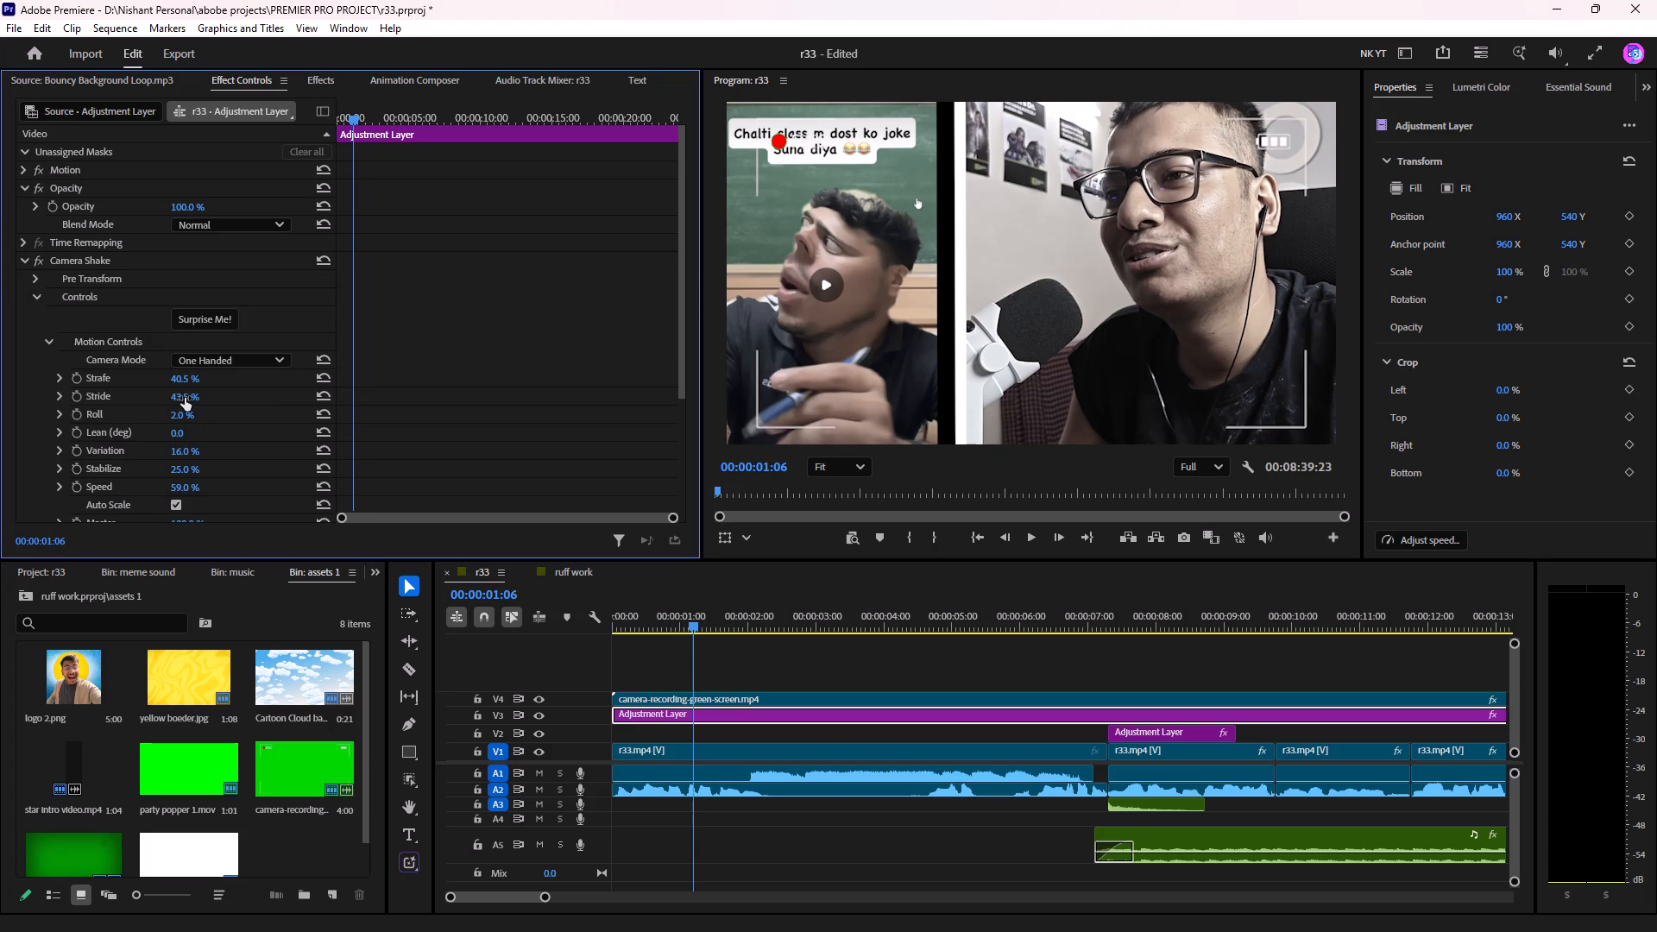
{"action": "scroll", "coordinate": [193, 466], "scroll_direction": "down", "scroll_amount": 3}
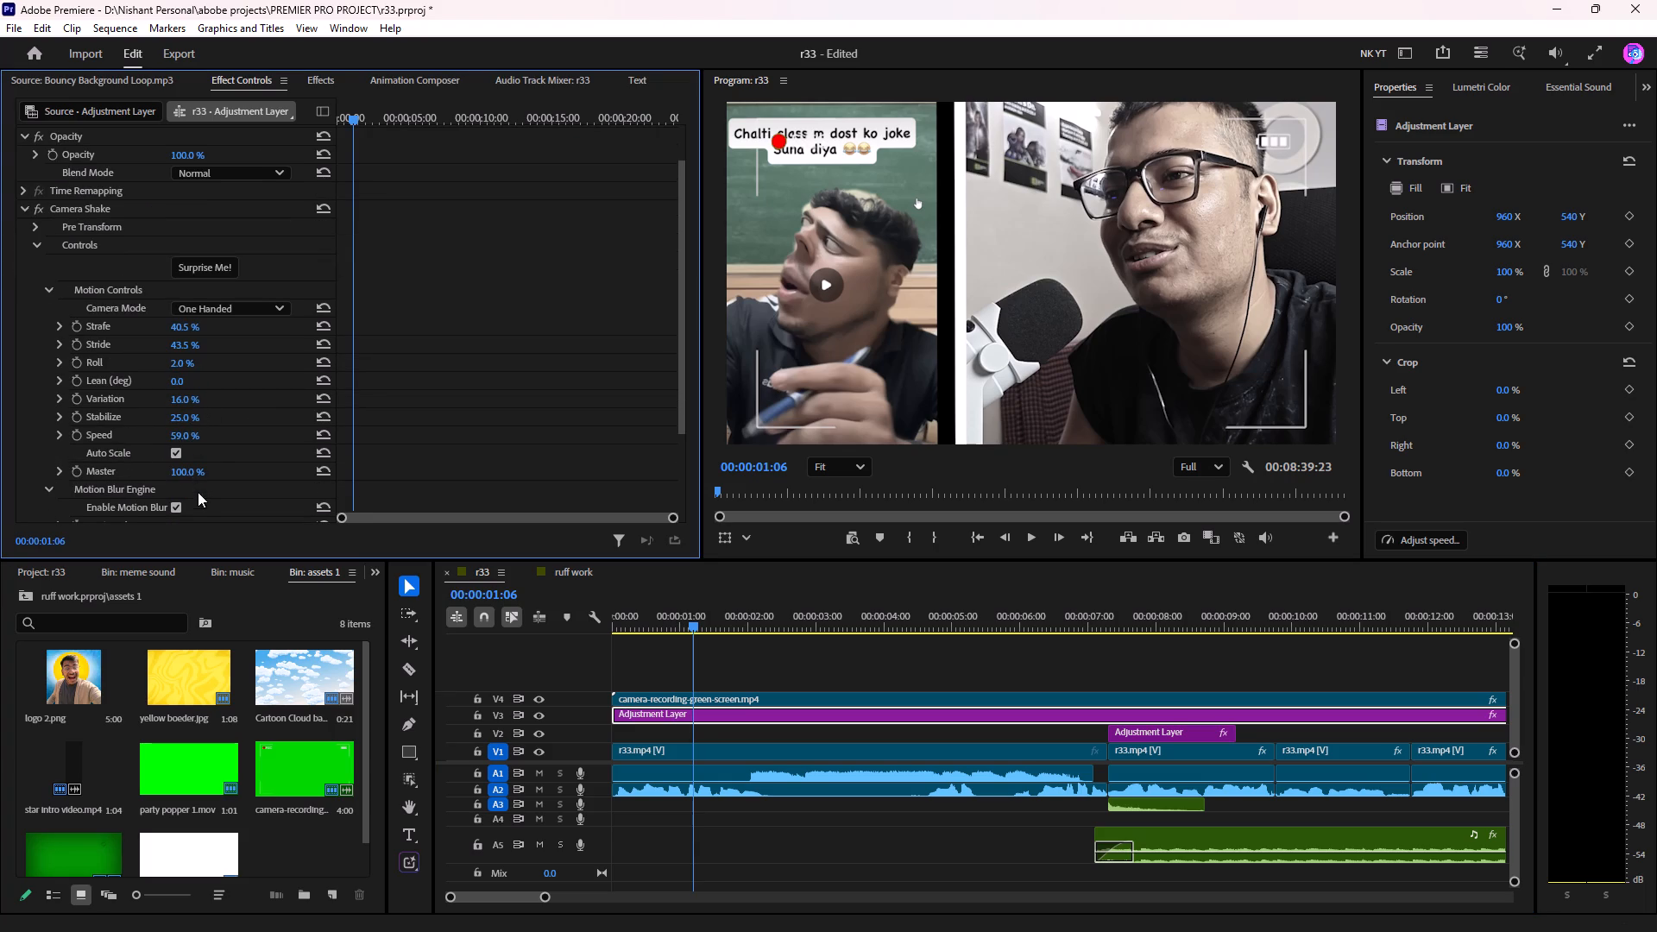
{"action": "scroll", "coordinate": [196, 497], "scroll_direction": "down", "scroll_amount": 1}
{"action": "left_click_drag", "start_coordinate": [185, 454], "coordinate": [145, 456]}
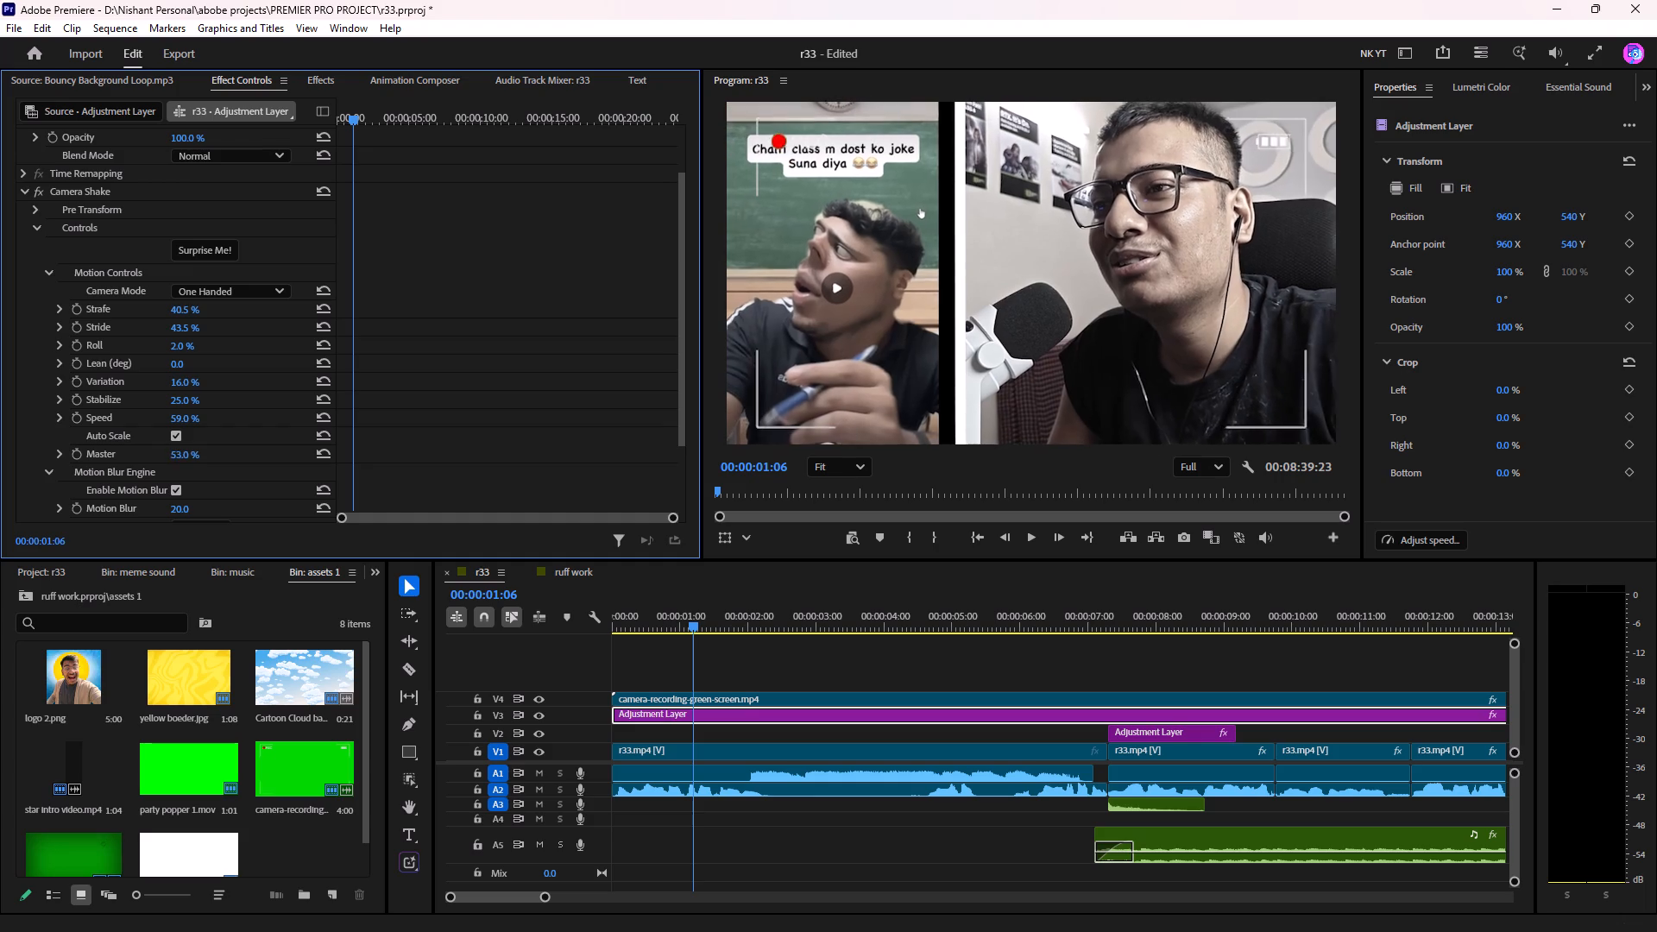
{"action": "left_click_drag", "start_coordinate": [145, 456], "coordinate": [139, 457]}
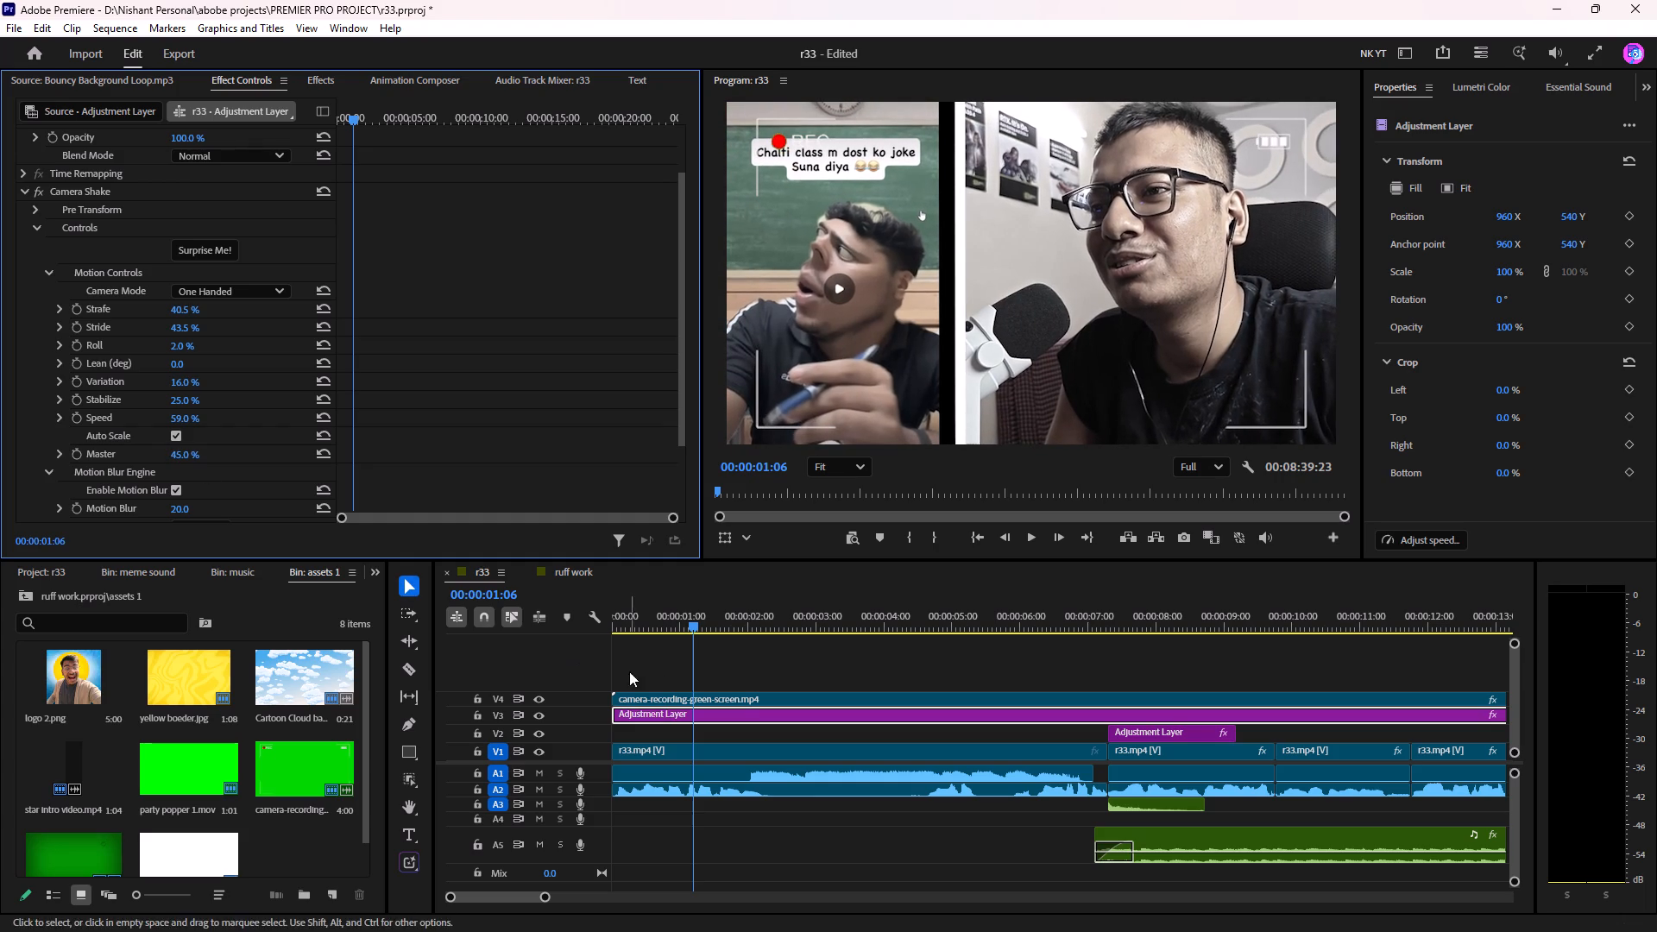
Play the teaser from the start, including full screen, to check the camera shake and recording overlay.
{"action": "left_click_drag", "start_coordinate": [685, 618], "coordinate": [457, 600]}
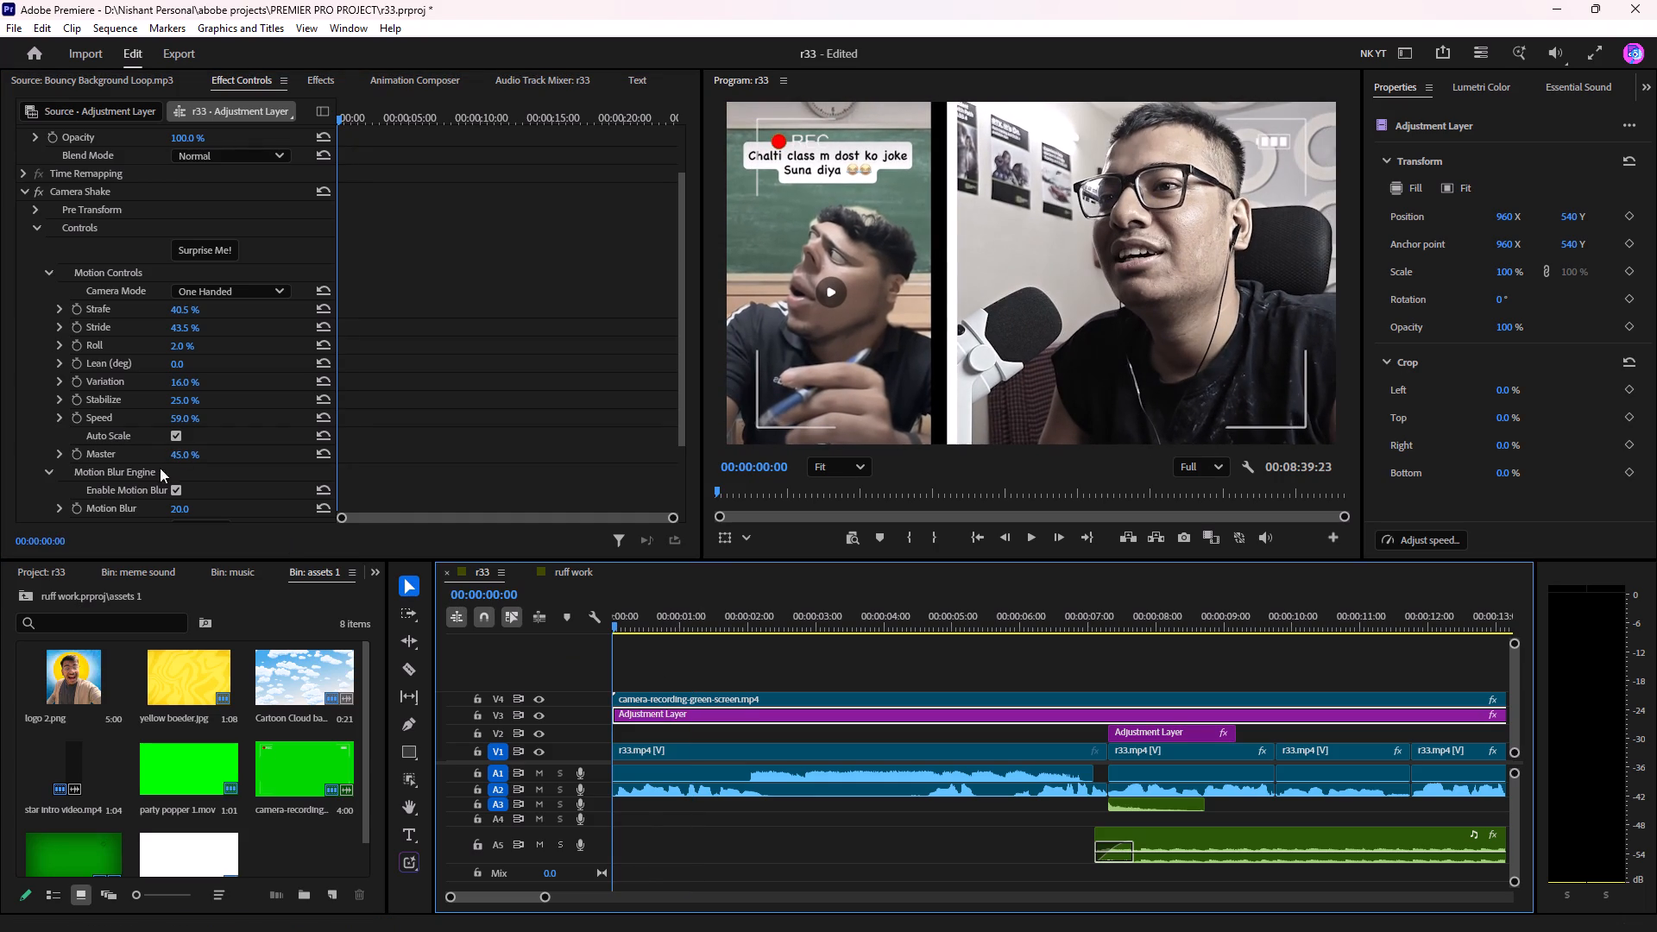
{"action": "key", "text": "space"}
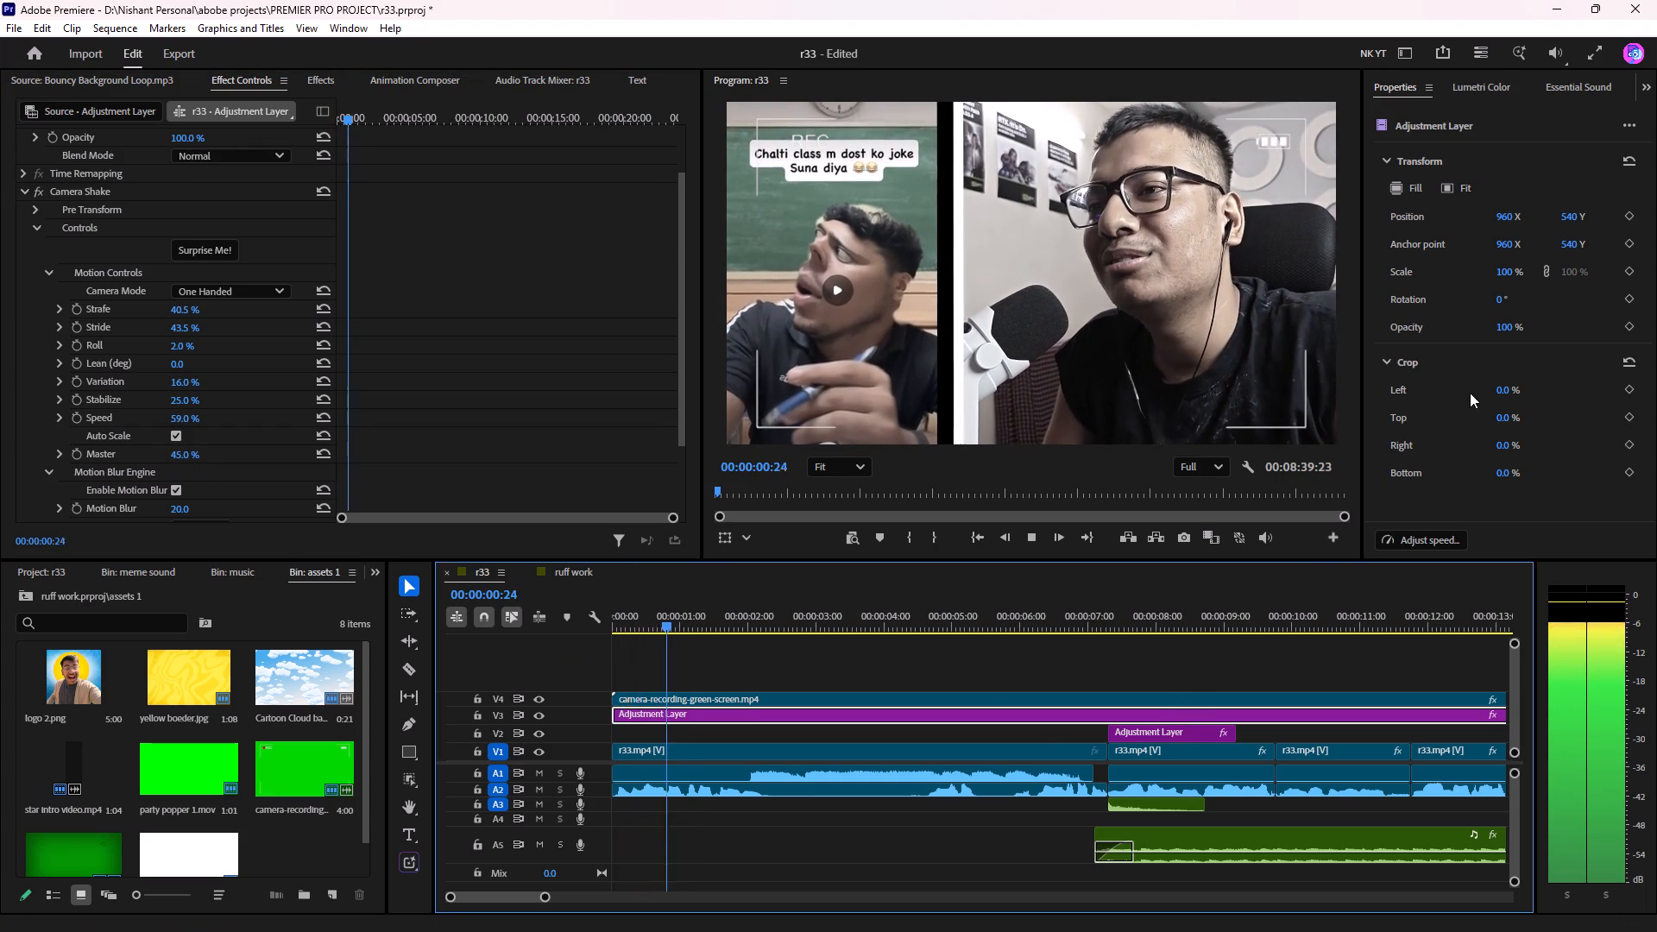
{"action": "key", "text": "space"}
{"action": "left_click", "coordinate": [1588, 57]}
{"action": "key", "text": "space"}
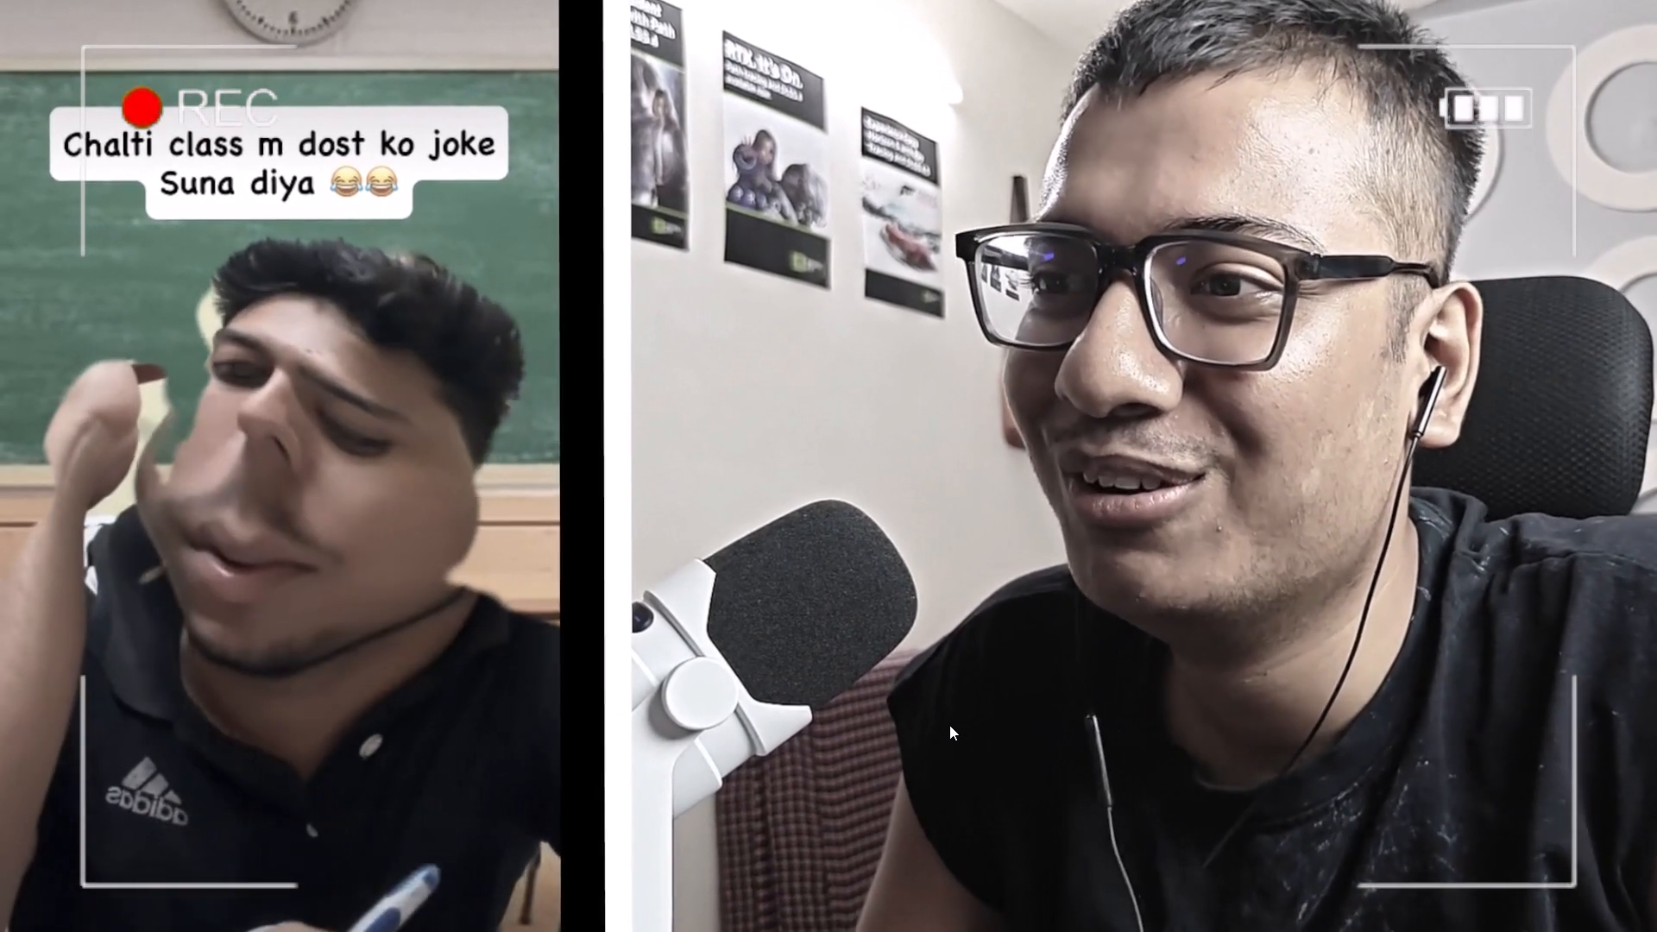
{"action": "key", "text": "space"}
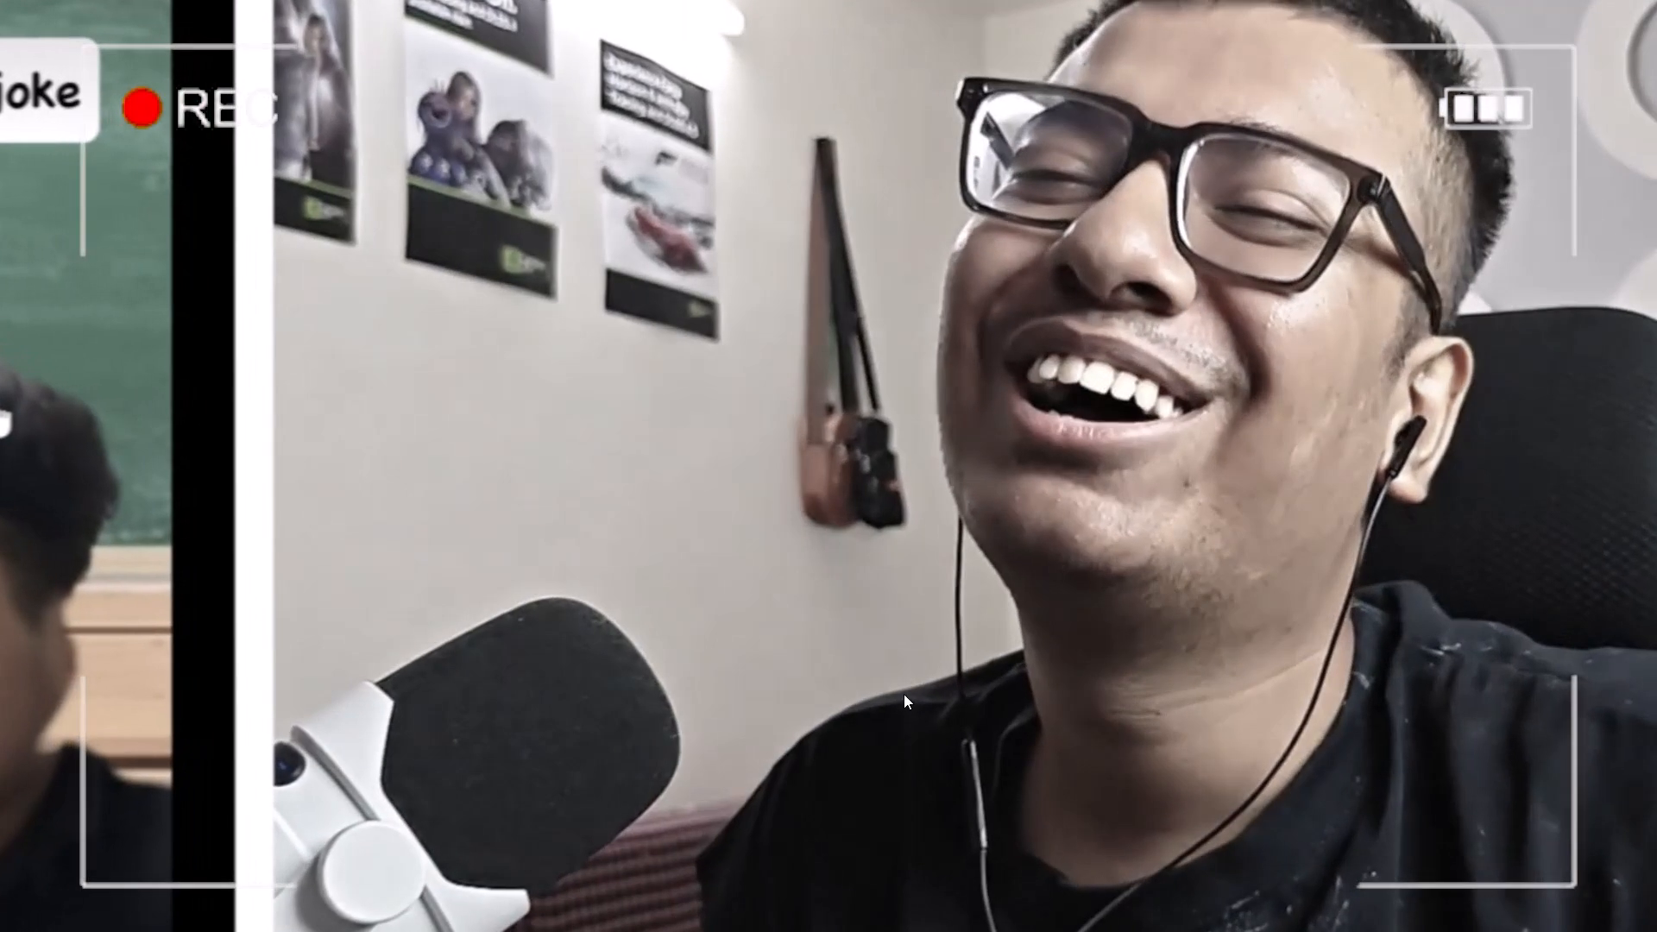
{"action": "key", "text": "Escape"}
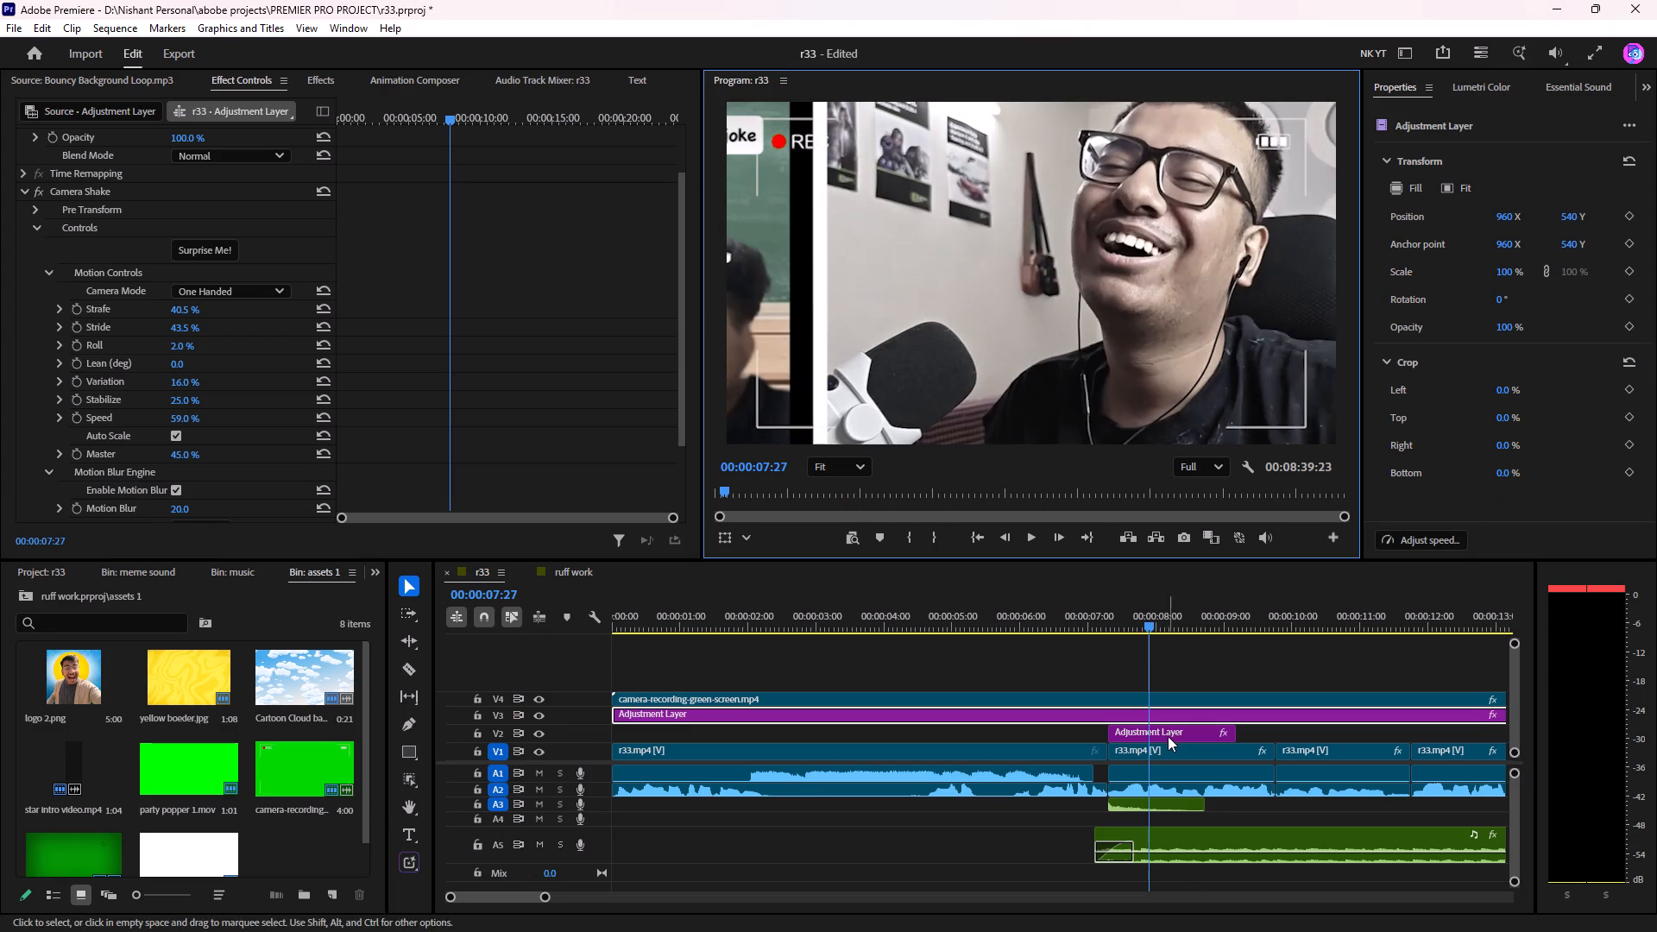
In the Brave browser, play the opening of BRO AFTER HER EX CALLED | Toxic Memes on the PoisonX Reacts channel, and return to the channel's videos.
{"action": "left_click", "coordinate": [983, 917]}
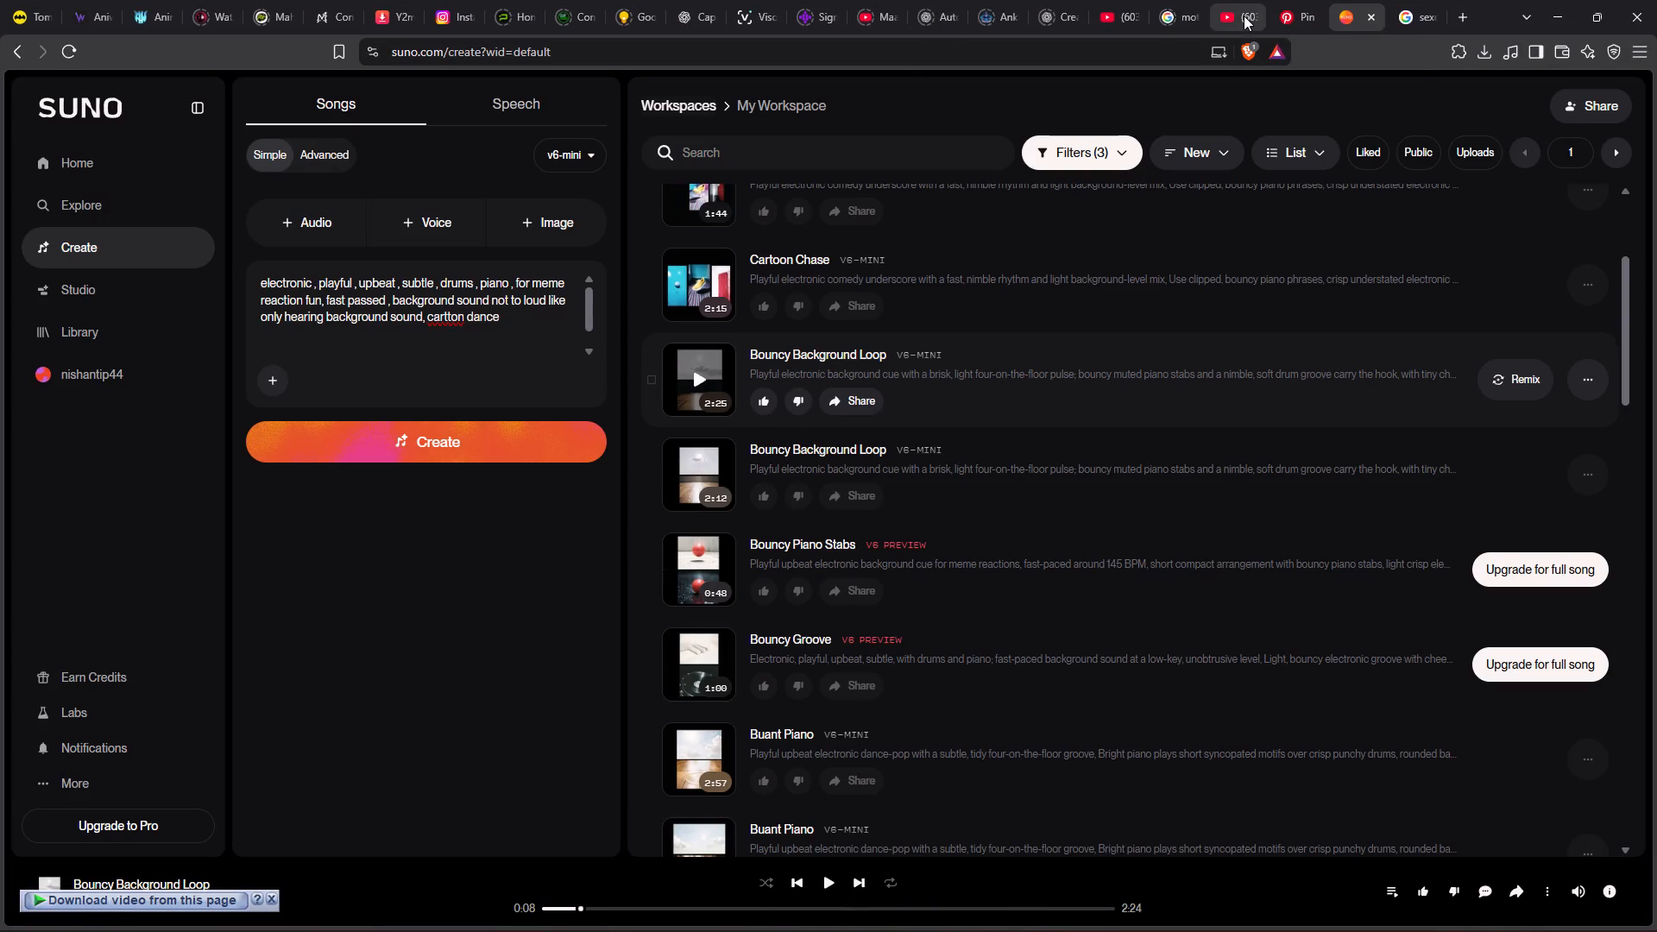
{"action": "left_click", "coordinate": [1238, 16]}
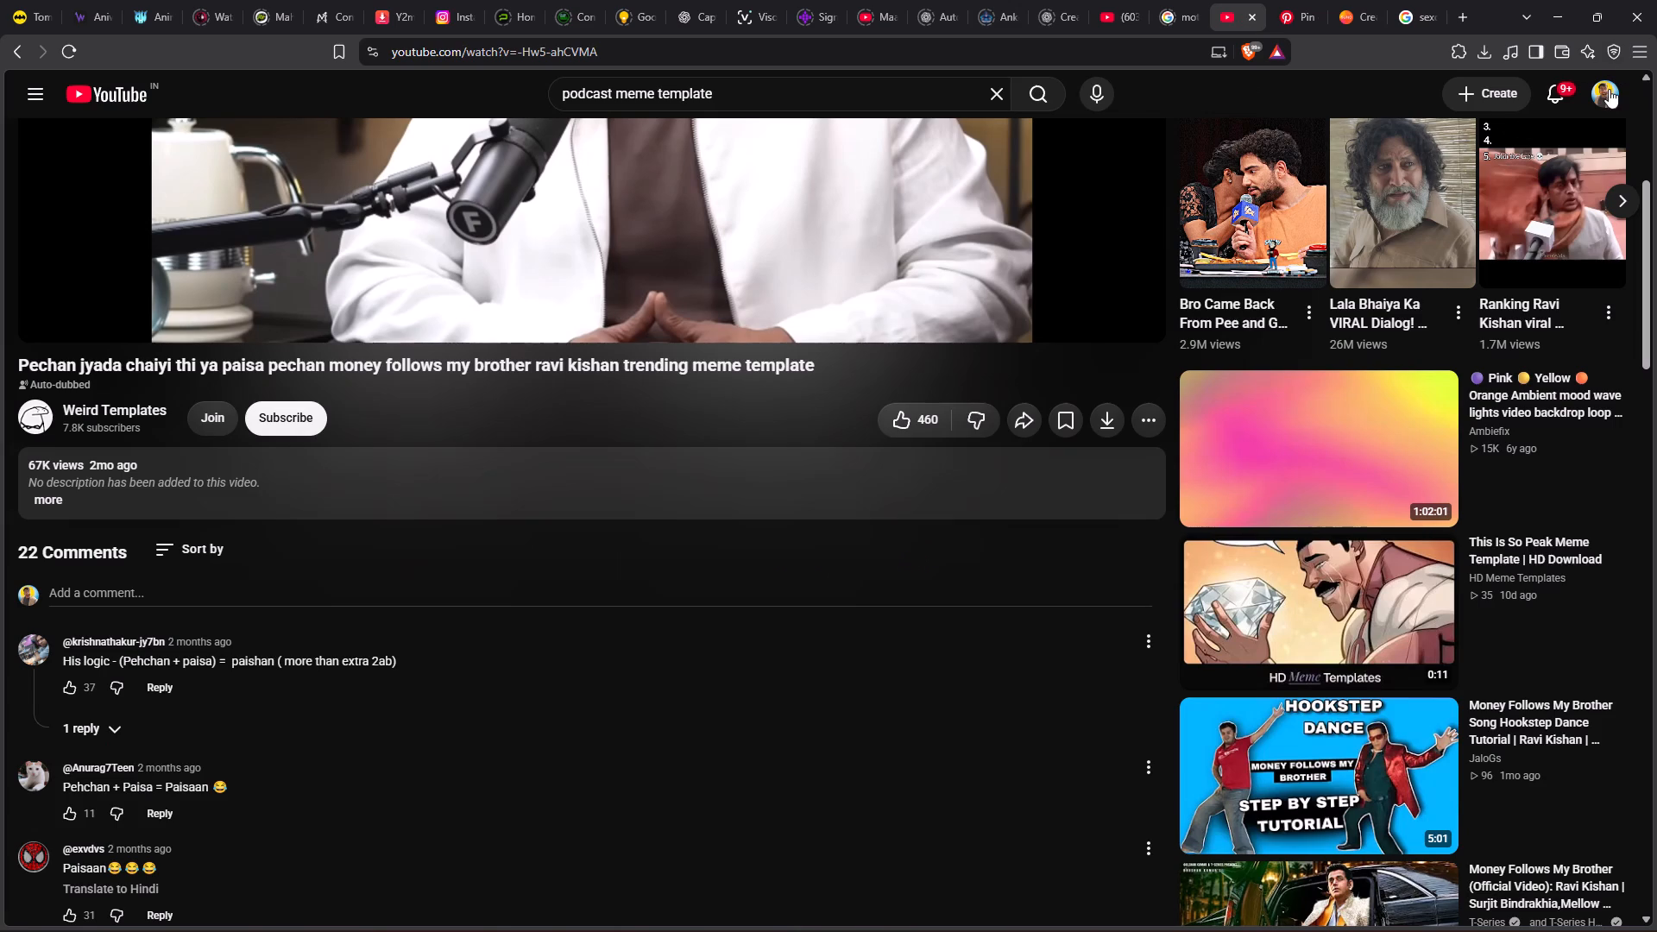
{"action": "left_click", "coordinate": [1609, 90]}
{"action": "left_click", "coordinate": [1468, 179]}
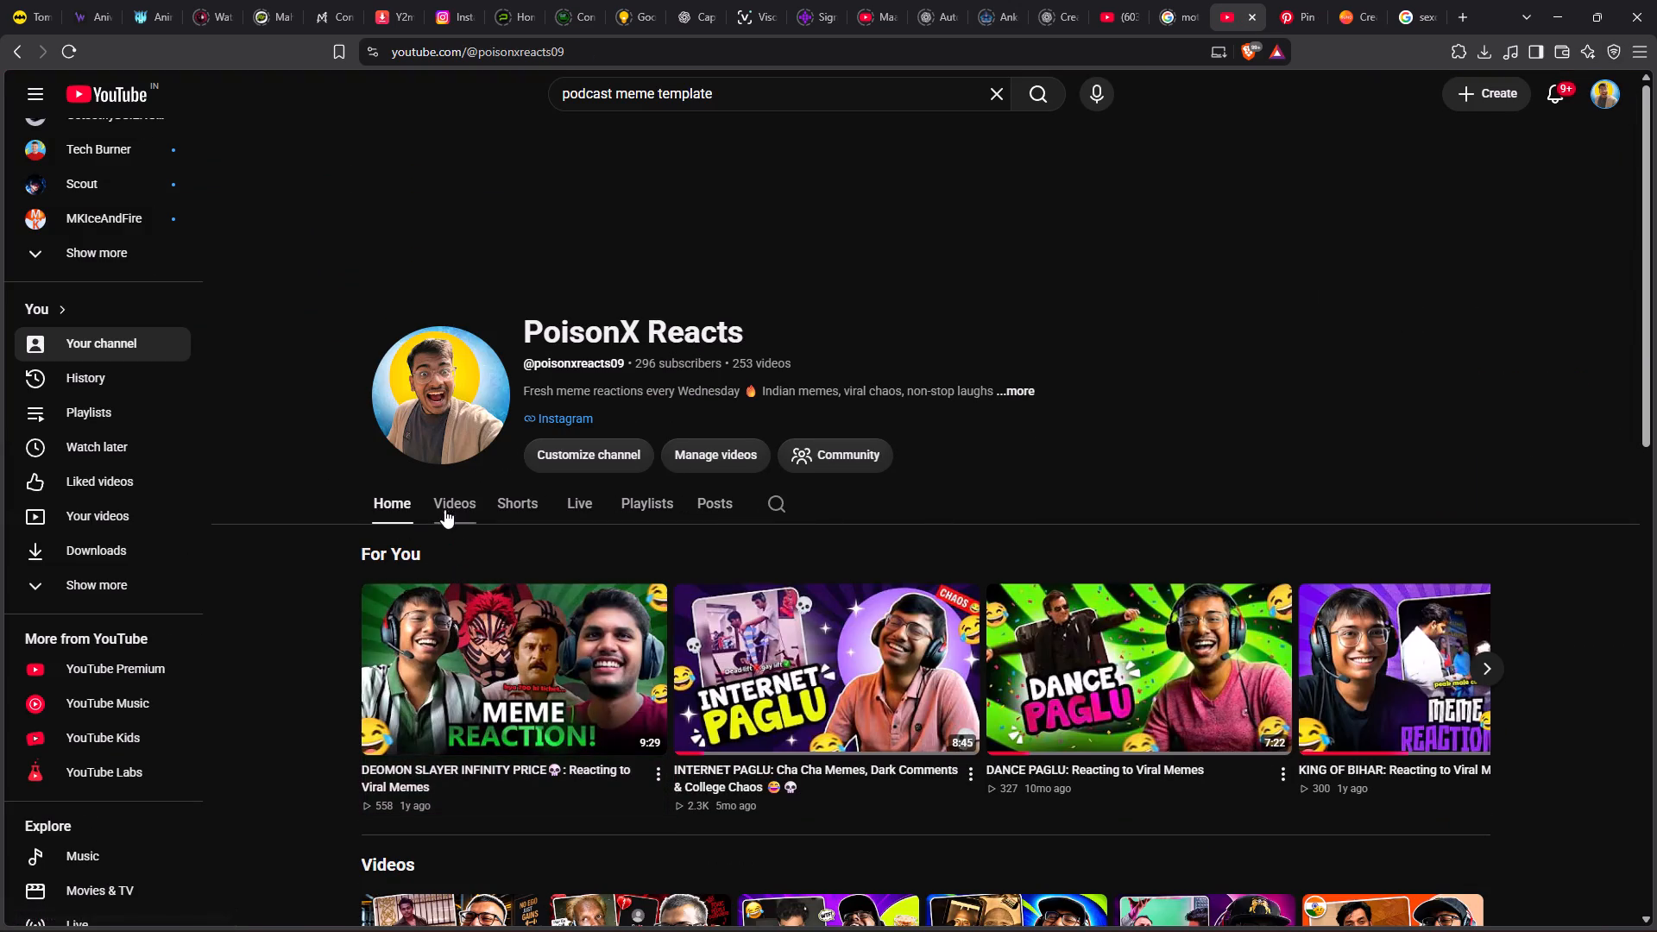
{"action": "left_click", "coordinate": [444, 506]}
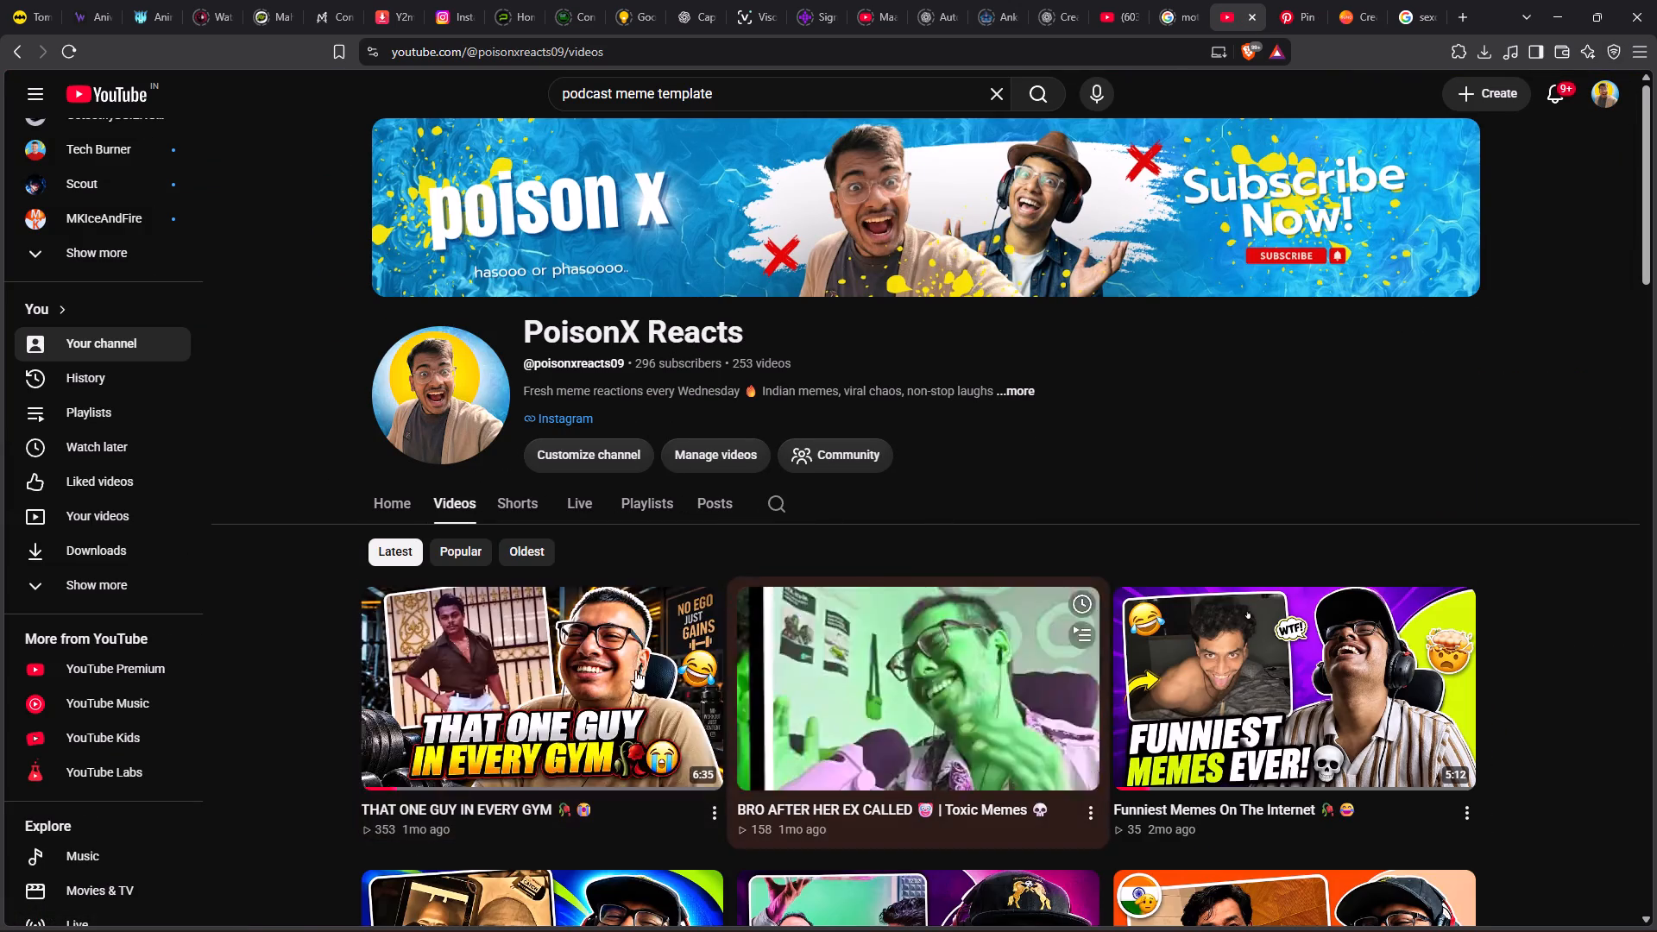
{"action": "left_click", "coordinate": [986, 694]}
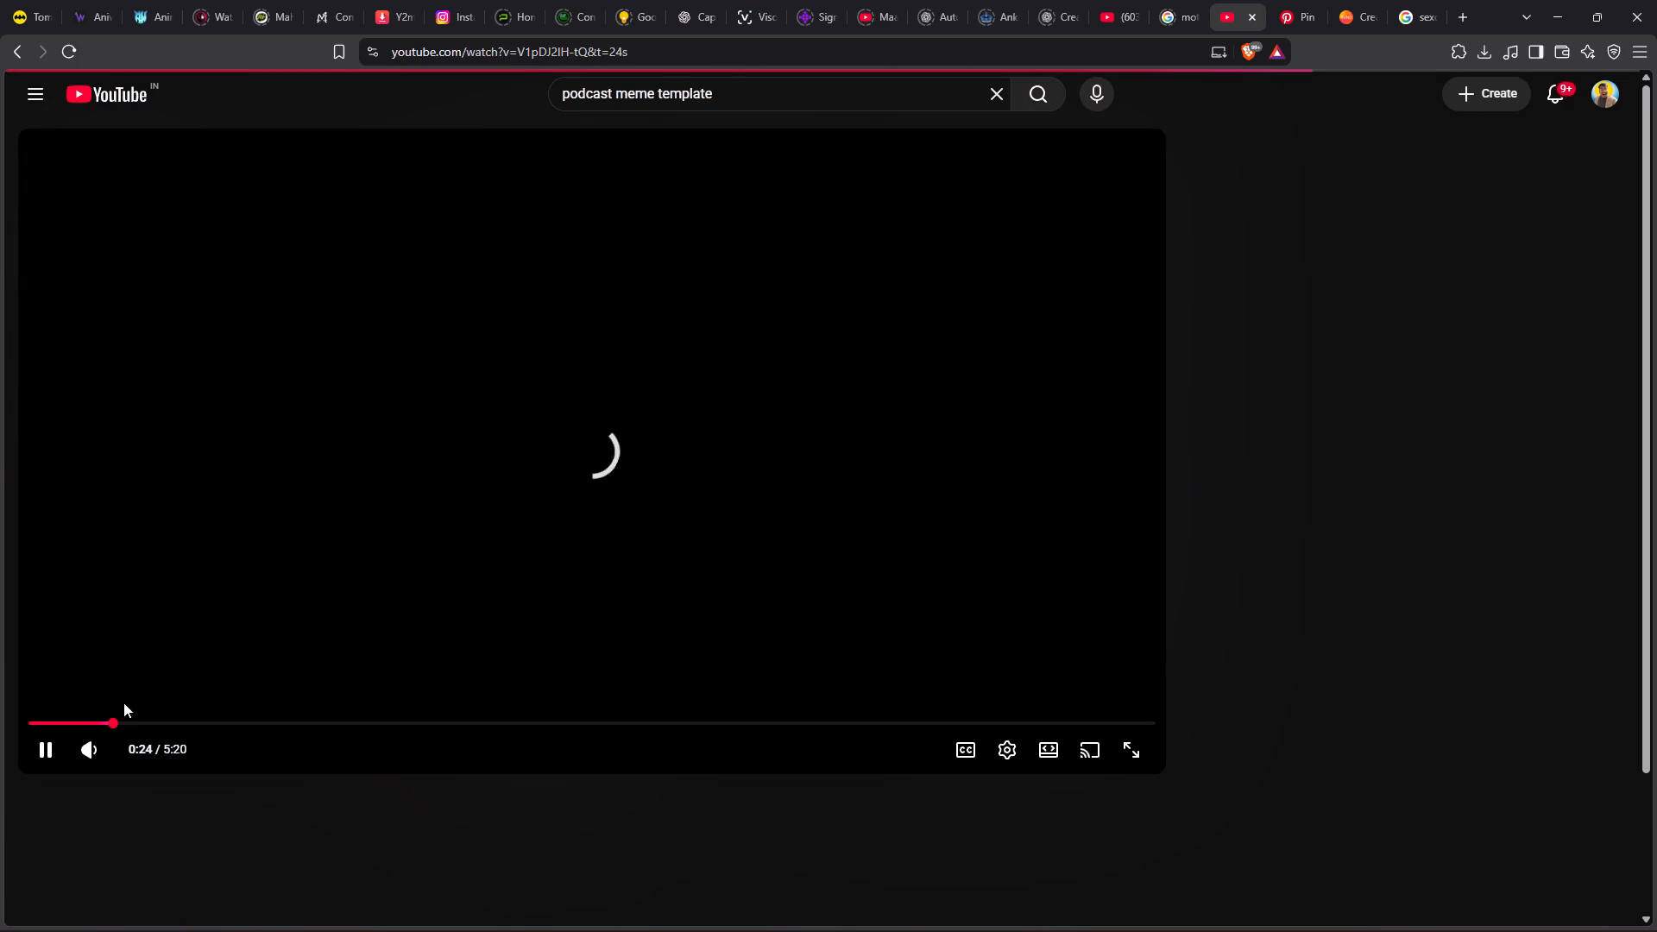
{"action": "left_click_drag", "start_coordinate": [116, 722], "coordinate": [0, 725]}
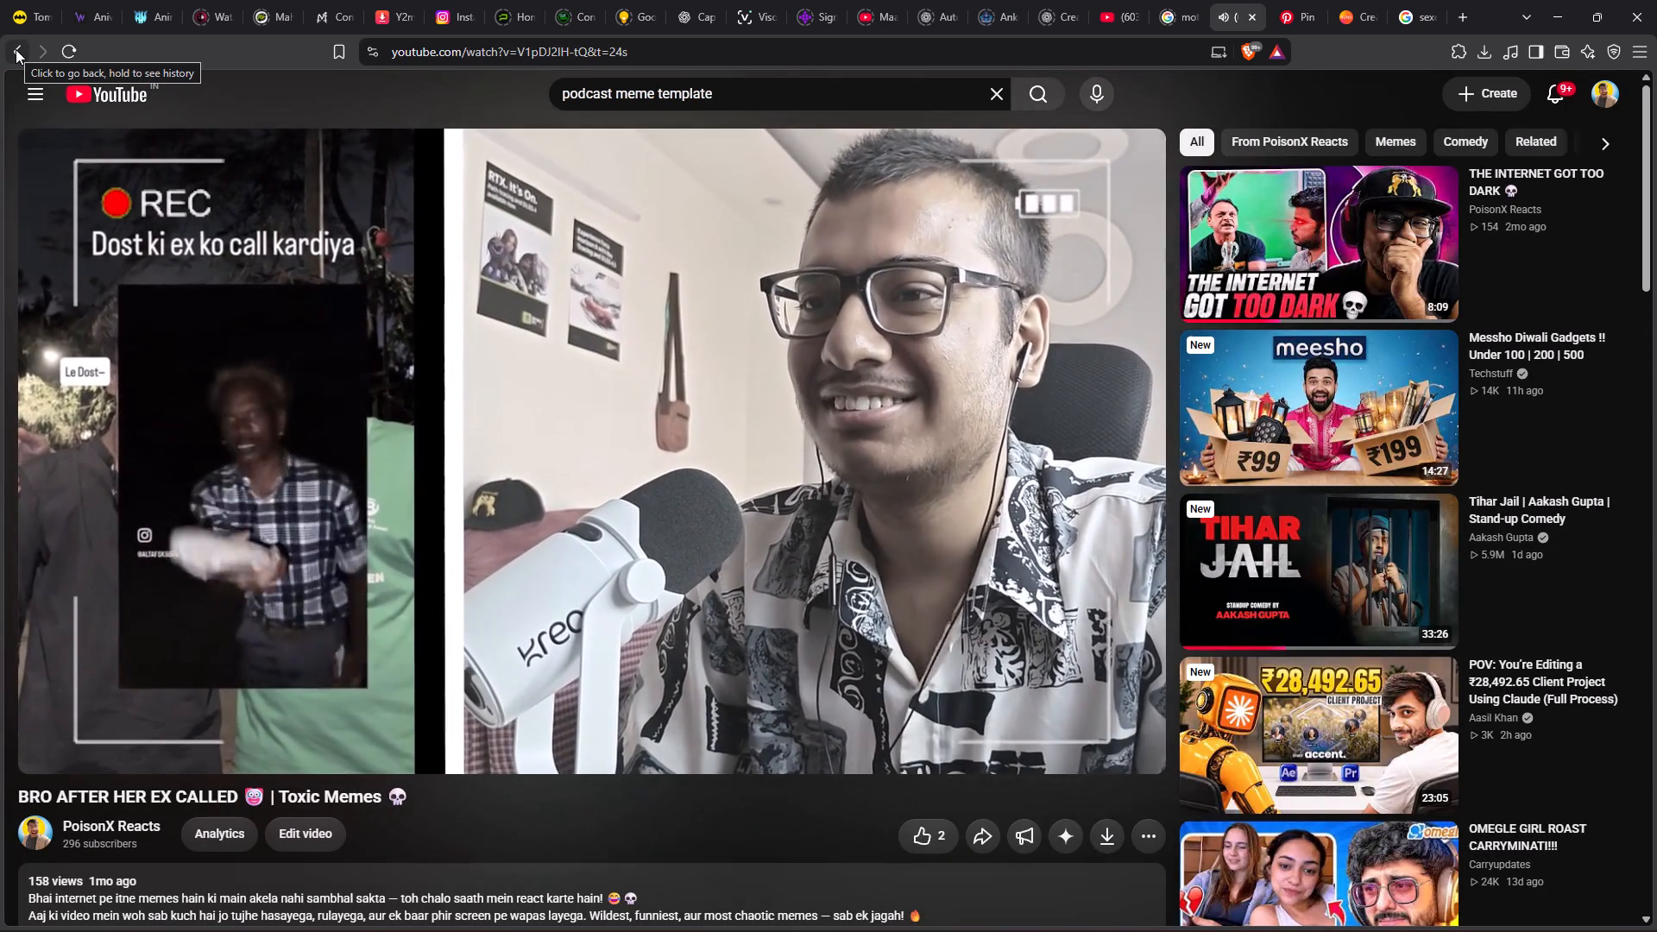
{"action": "left_click", "coordinate": [14, 49]}
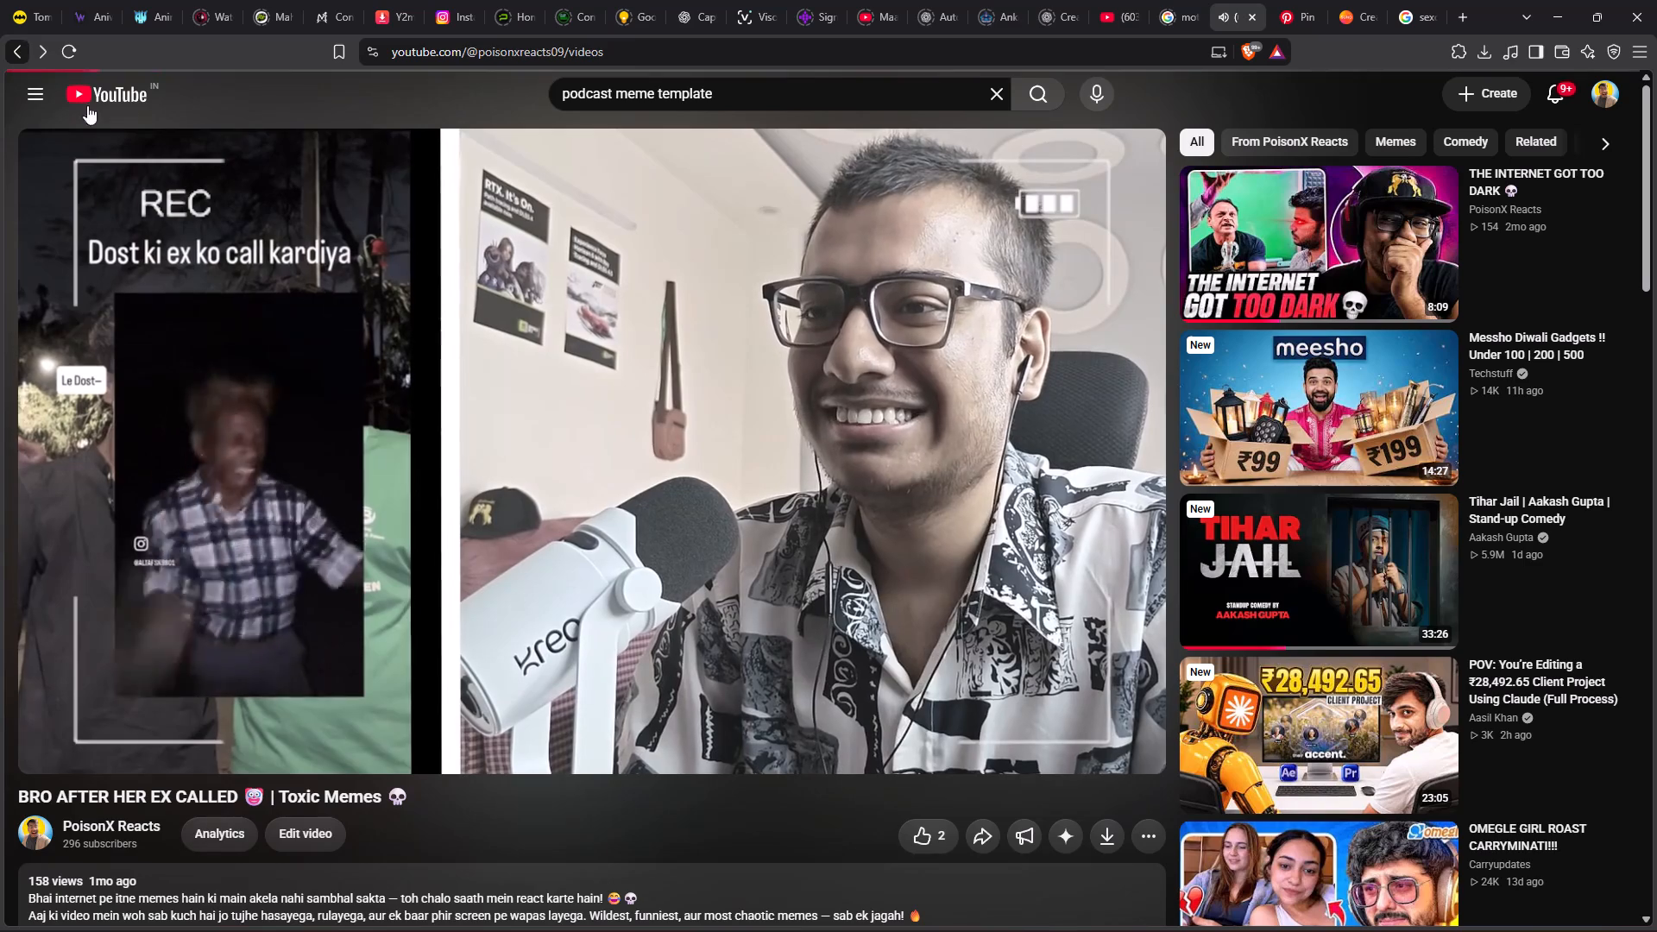
{"action": "scroll", "coordinate": [1191, 627], "scroll_direction": "down", "scroll_amount": 2}
{"action": "scroll", "coordinate": [1057, 592], "scroll_direction": "up", "scroll_amount": 1}
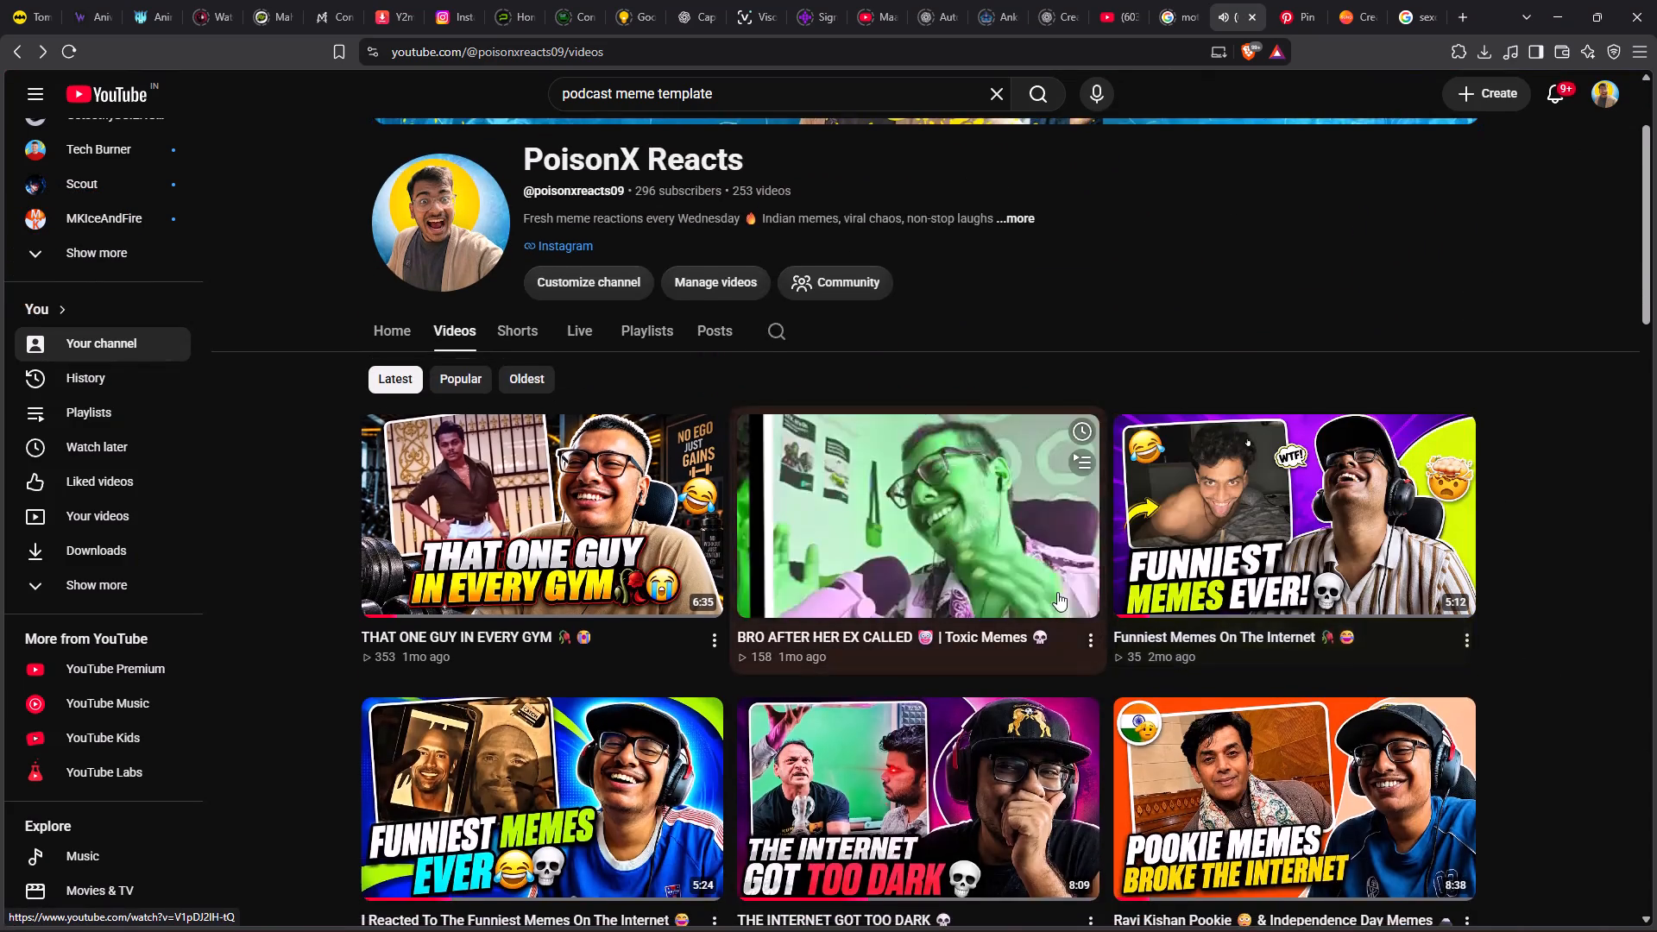
{"action": "scroll", "coordinate": [1057, 592], "scroll_direction": "up", "scroll_amount": 2}
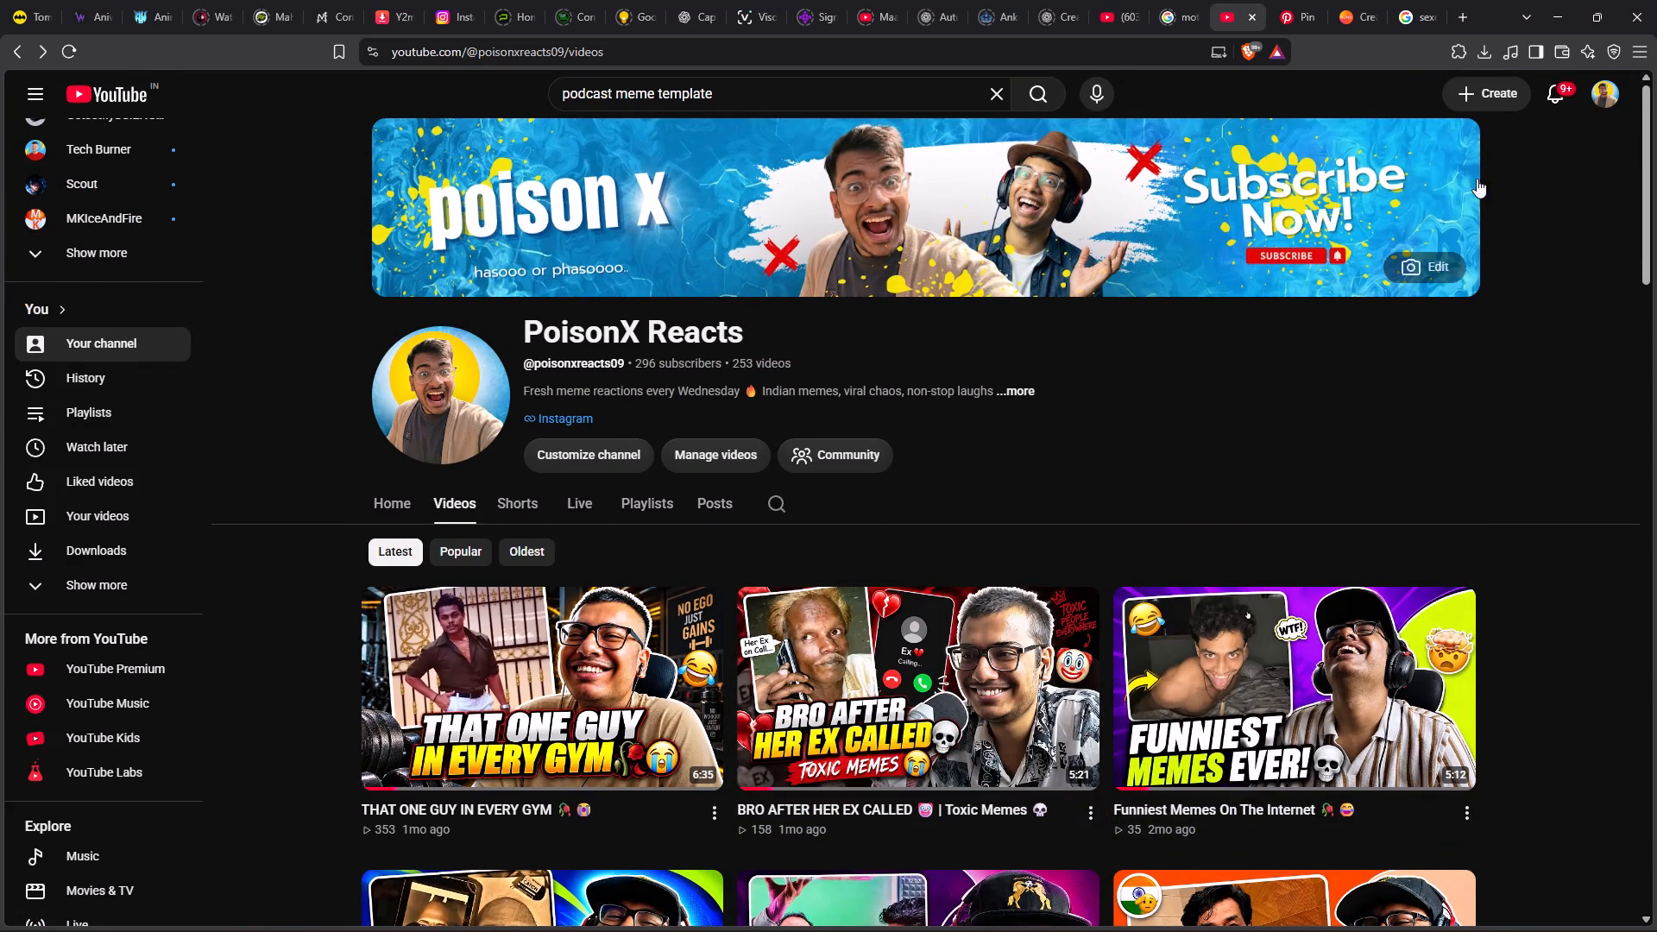
Open the Reach analytics for the BRO AFTER HER EX CALLED | Toxic Memes video in YouTube Studio.
{"action": "left_click", "coordinate": [1610, 98]}
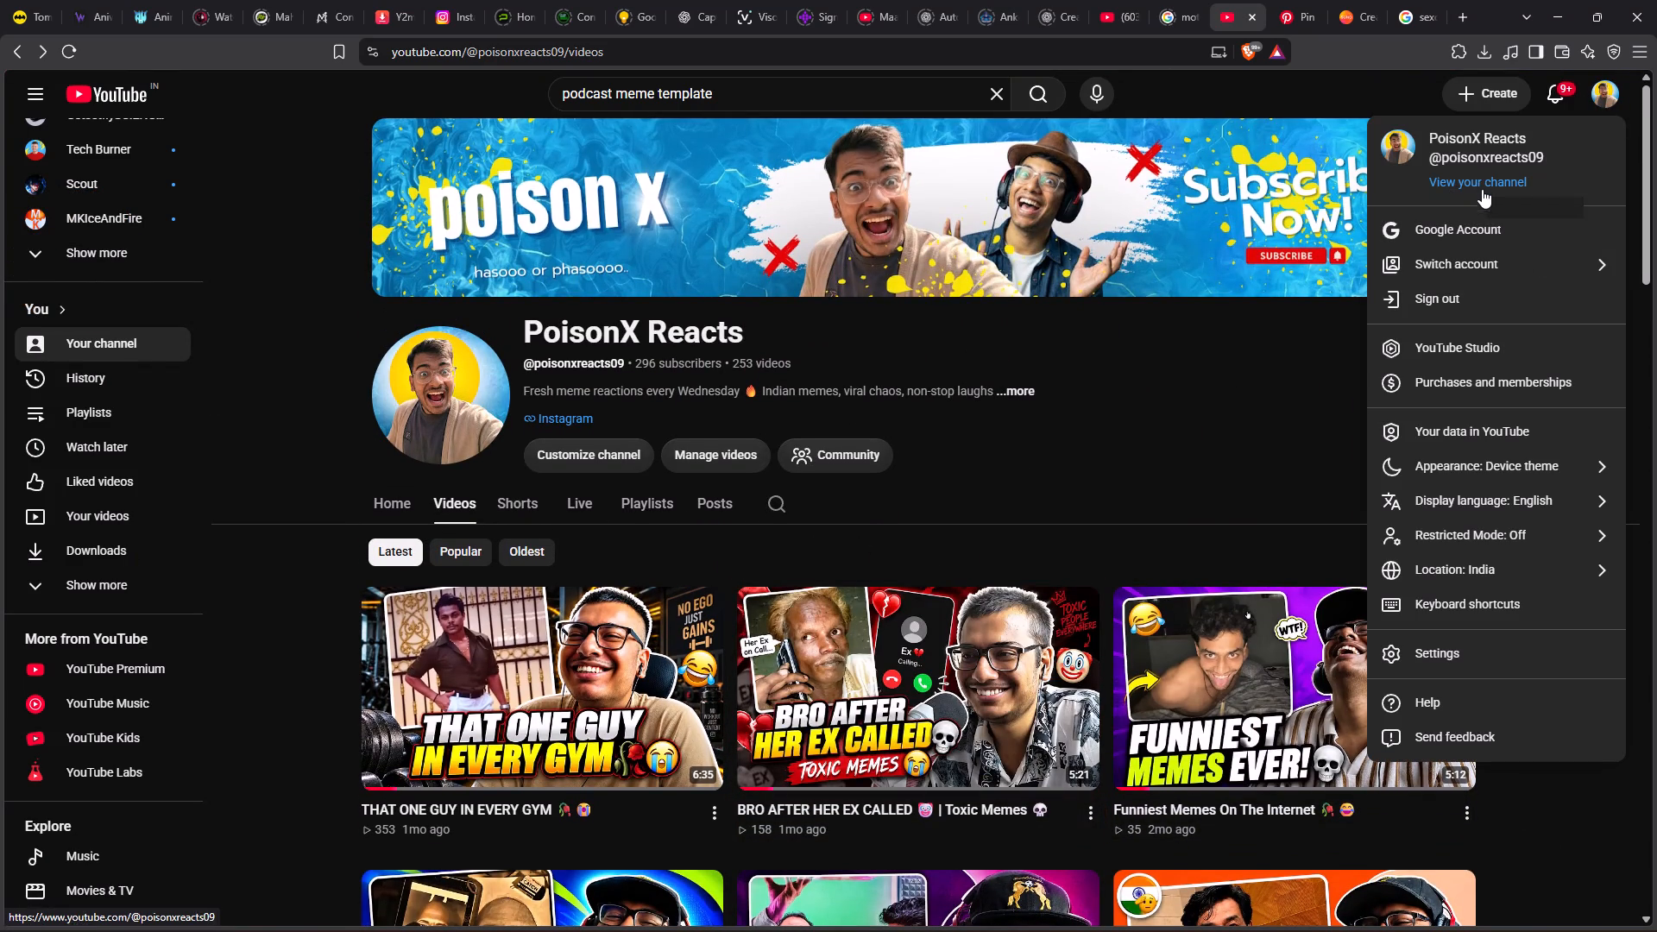
{"action": "left_click", "coordinate": [1479, 350]}
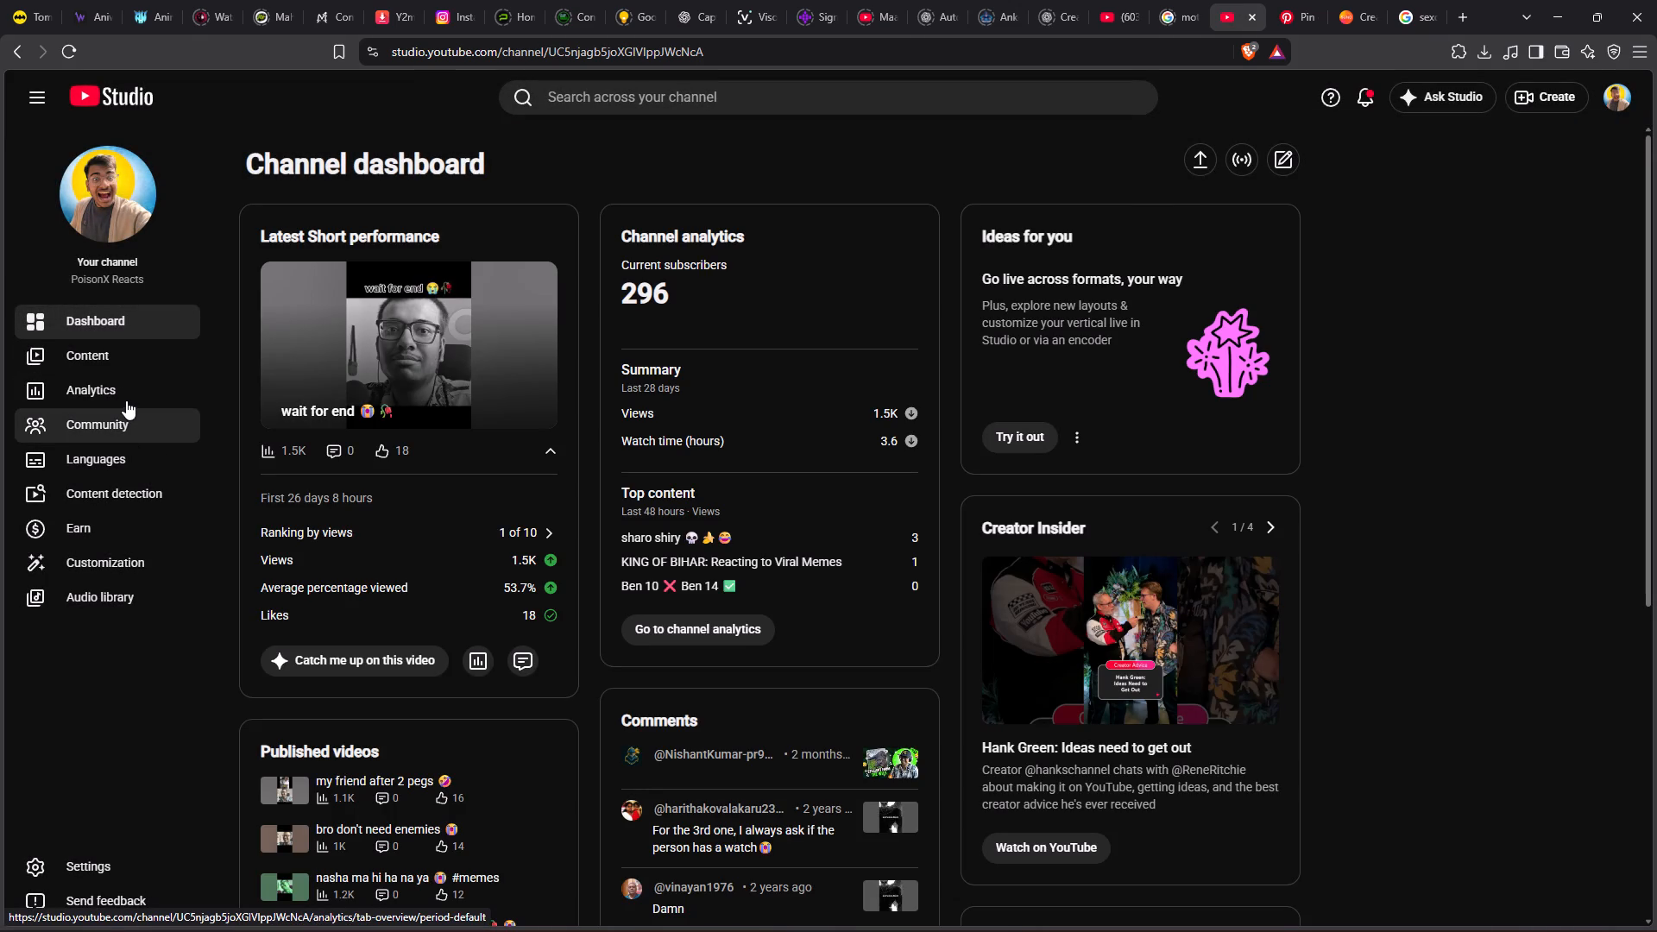
{"action": "left_click", "coordinate": [118, 351]}
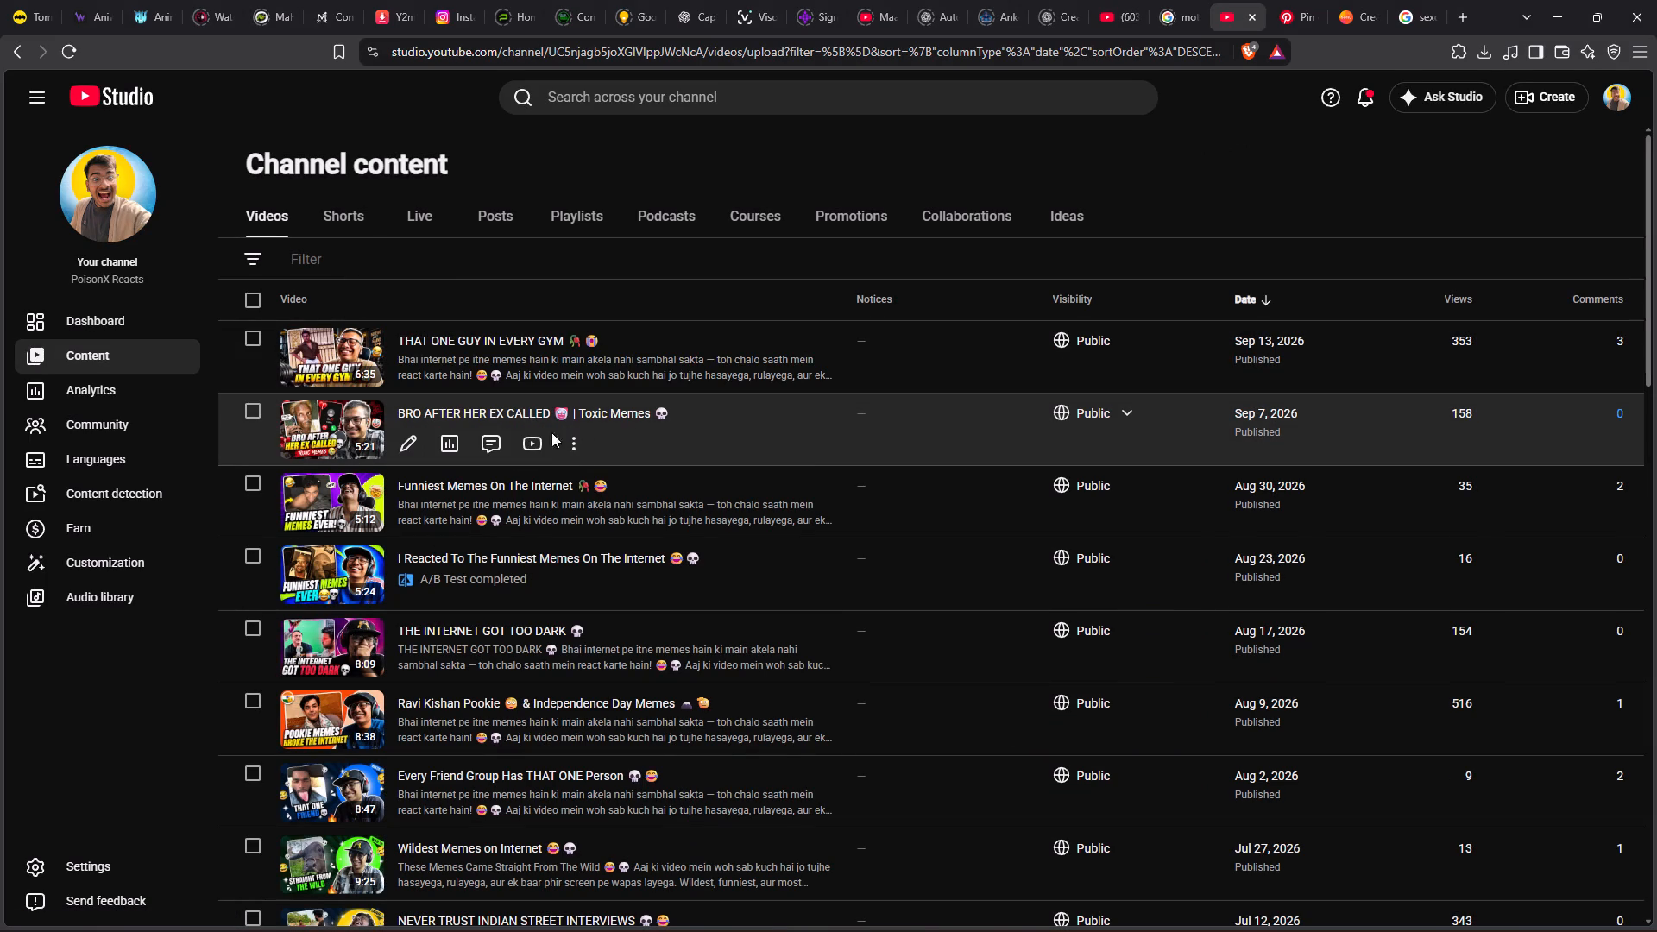
{"action": "left_click", "coordinate": [453, 445]}
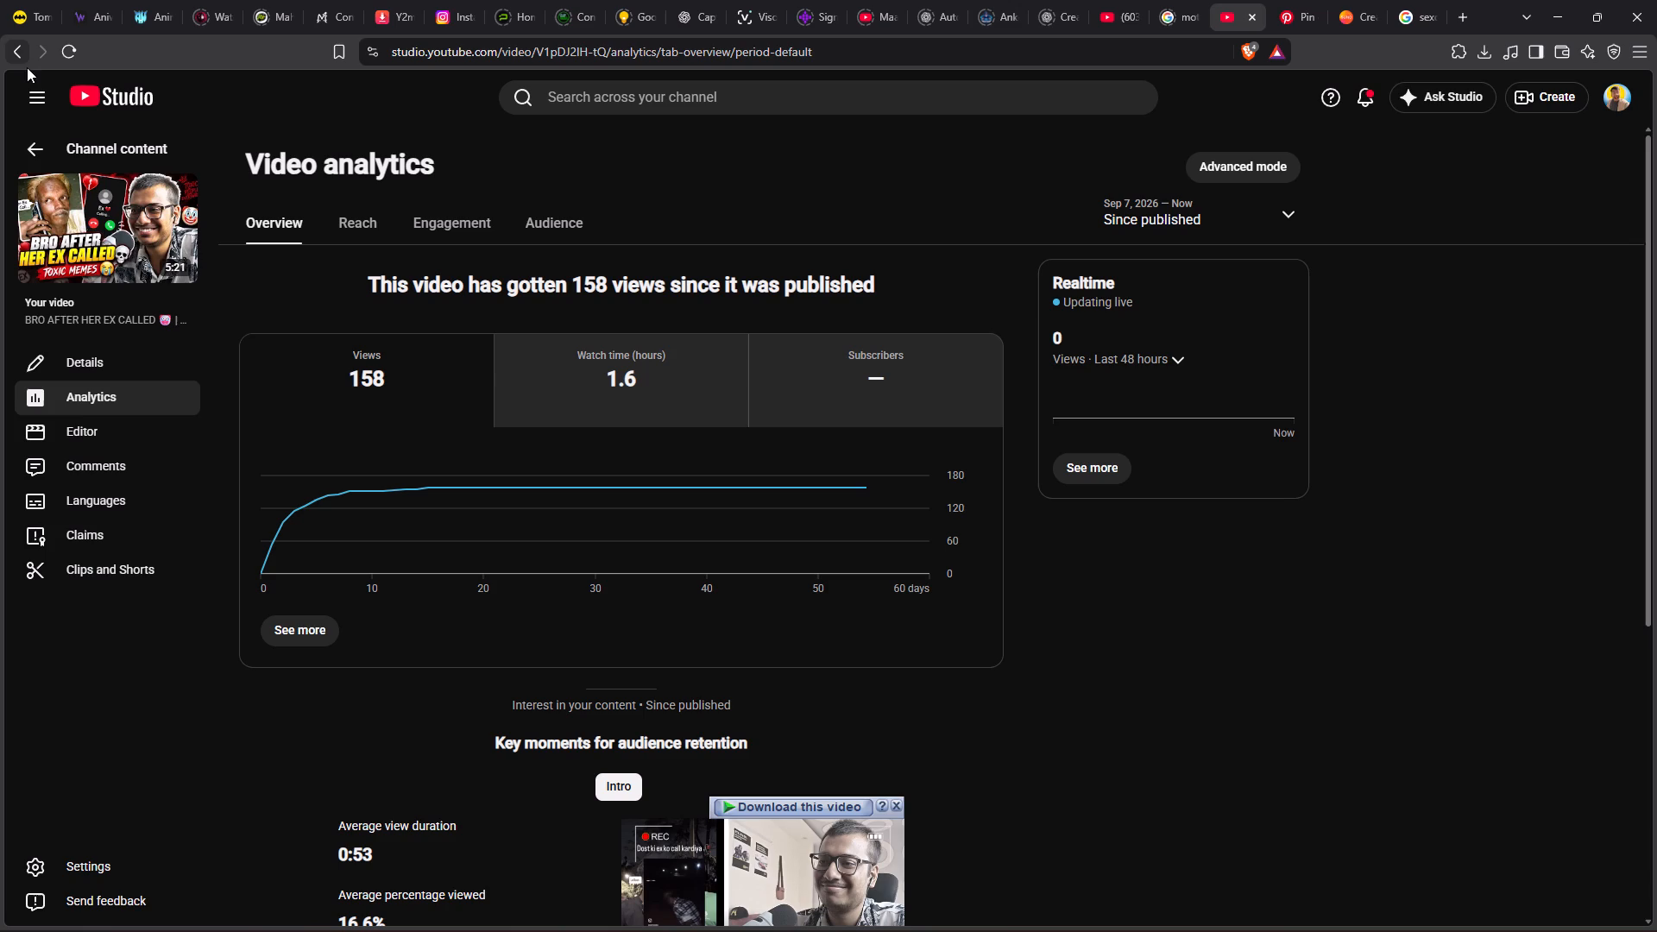
{"action": "left_click", "coordinate": [362, 216]}
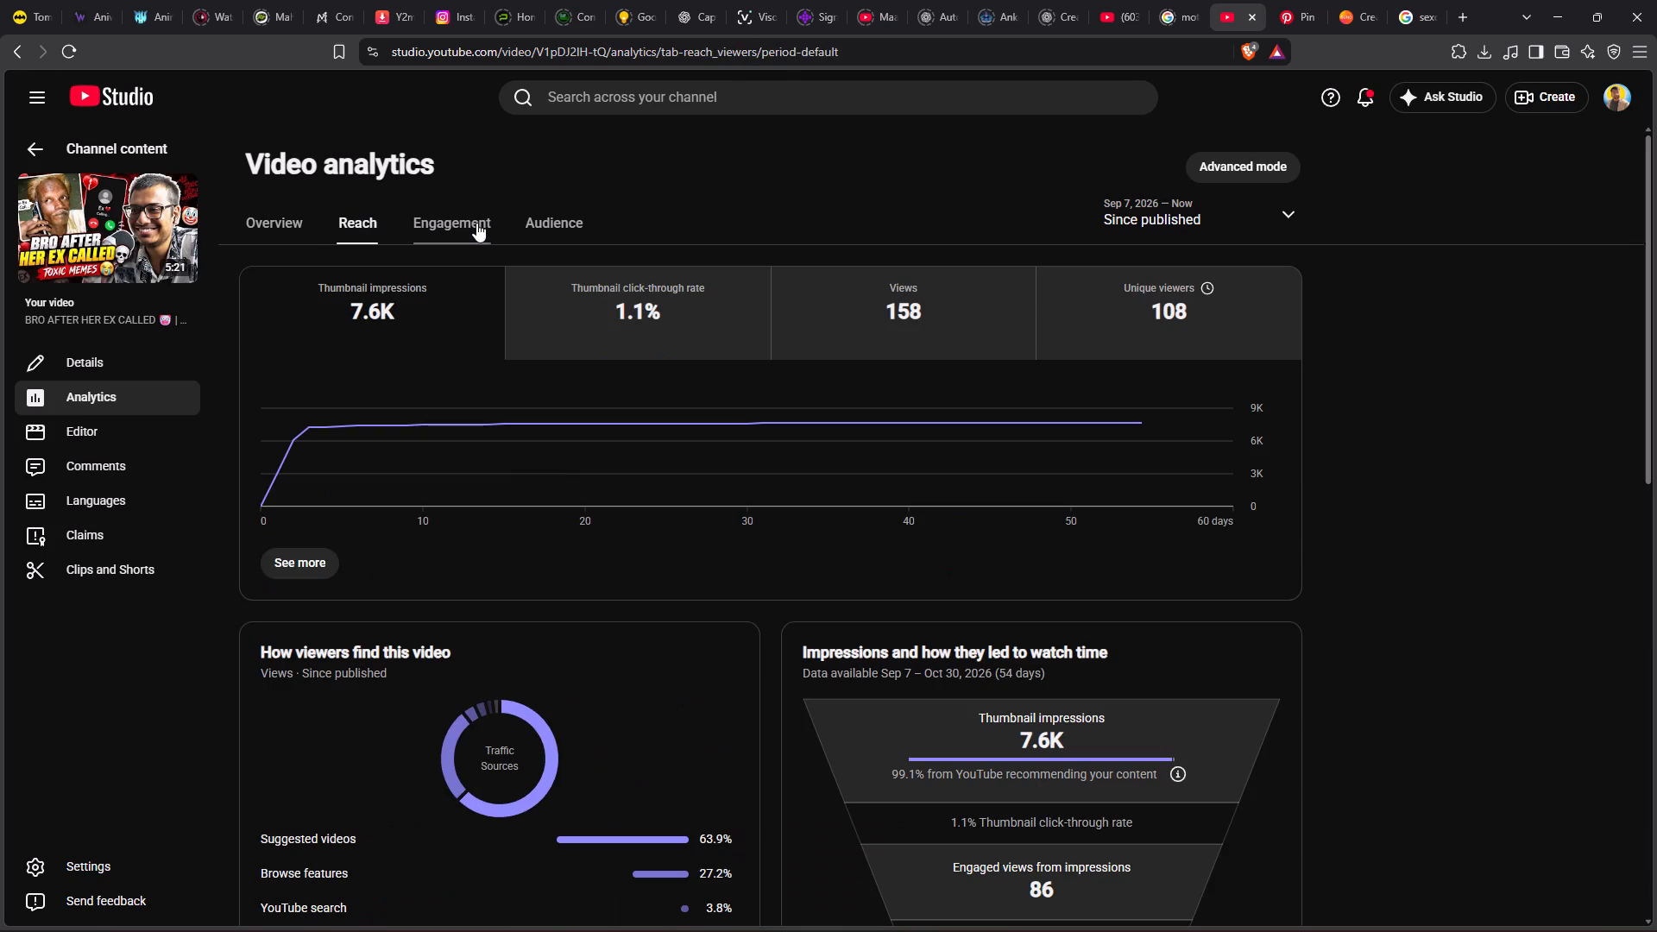
Check the Engagement analytics of BRO AFTER HER EX CALLED and of THAT ONE GUY IN EVERY GYM, and close YouTube Studio.
{"action": "left_click", "coordinate": [474, 223]}
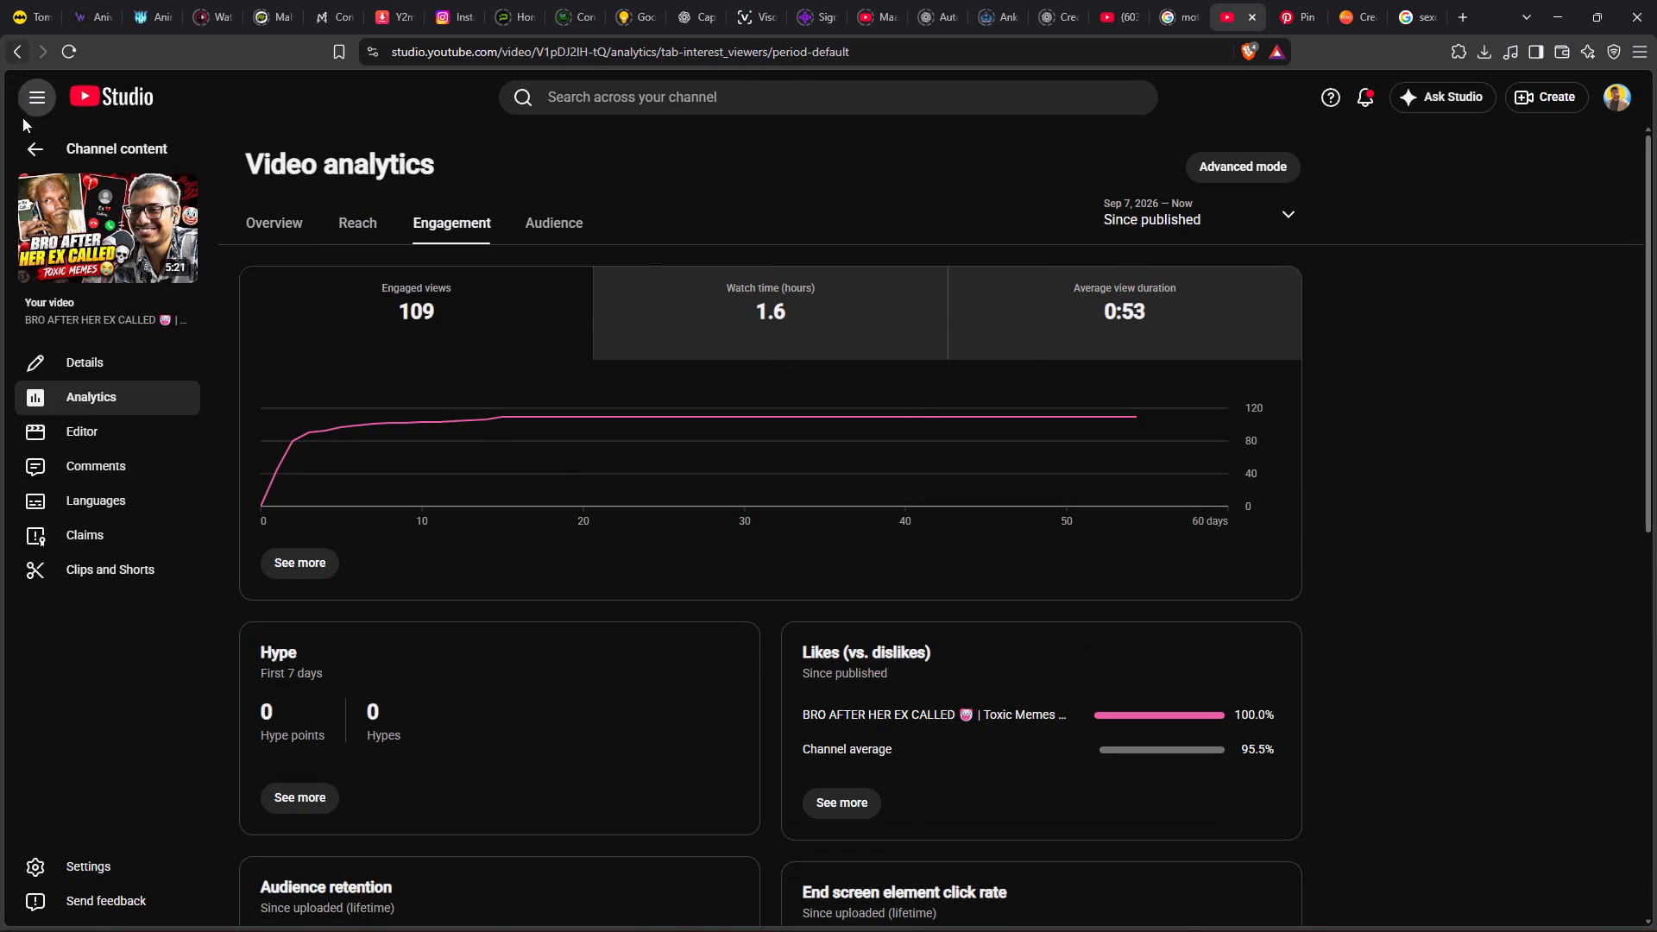
{"action": "left_click", "coordinate": [35, 155]}
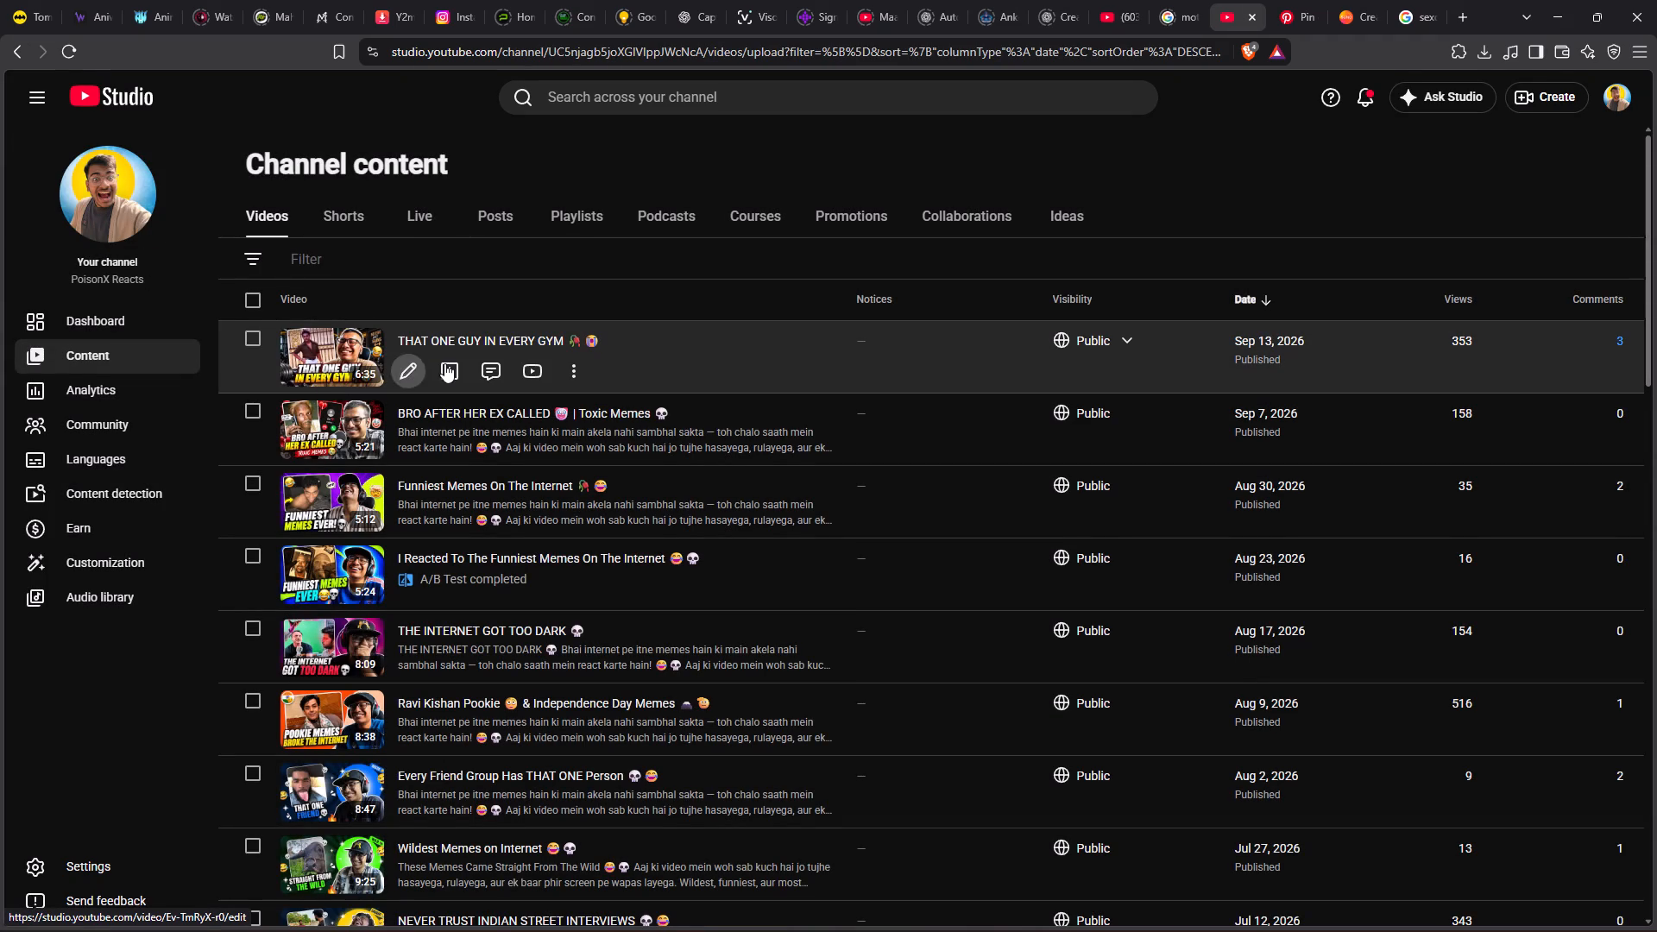
{"action": "left_click", "coordinate": [455, 379]}
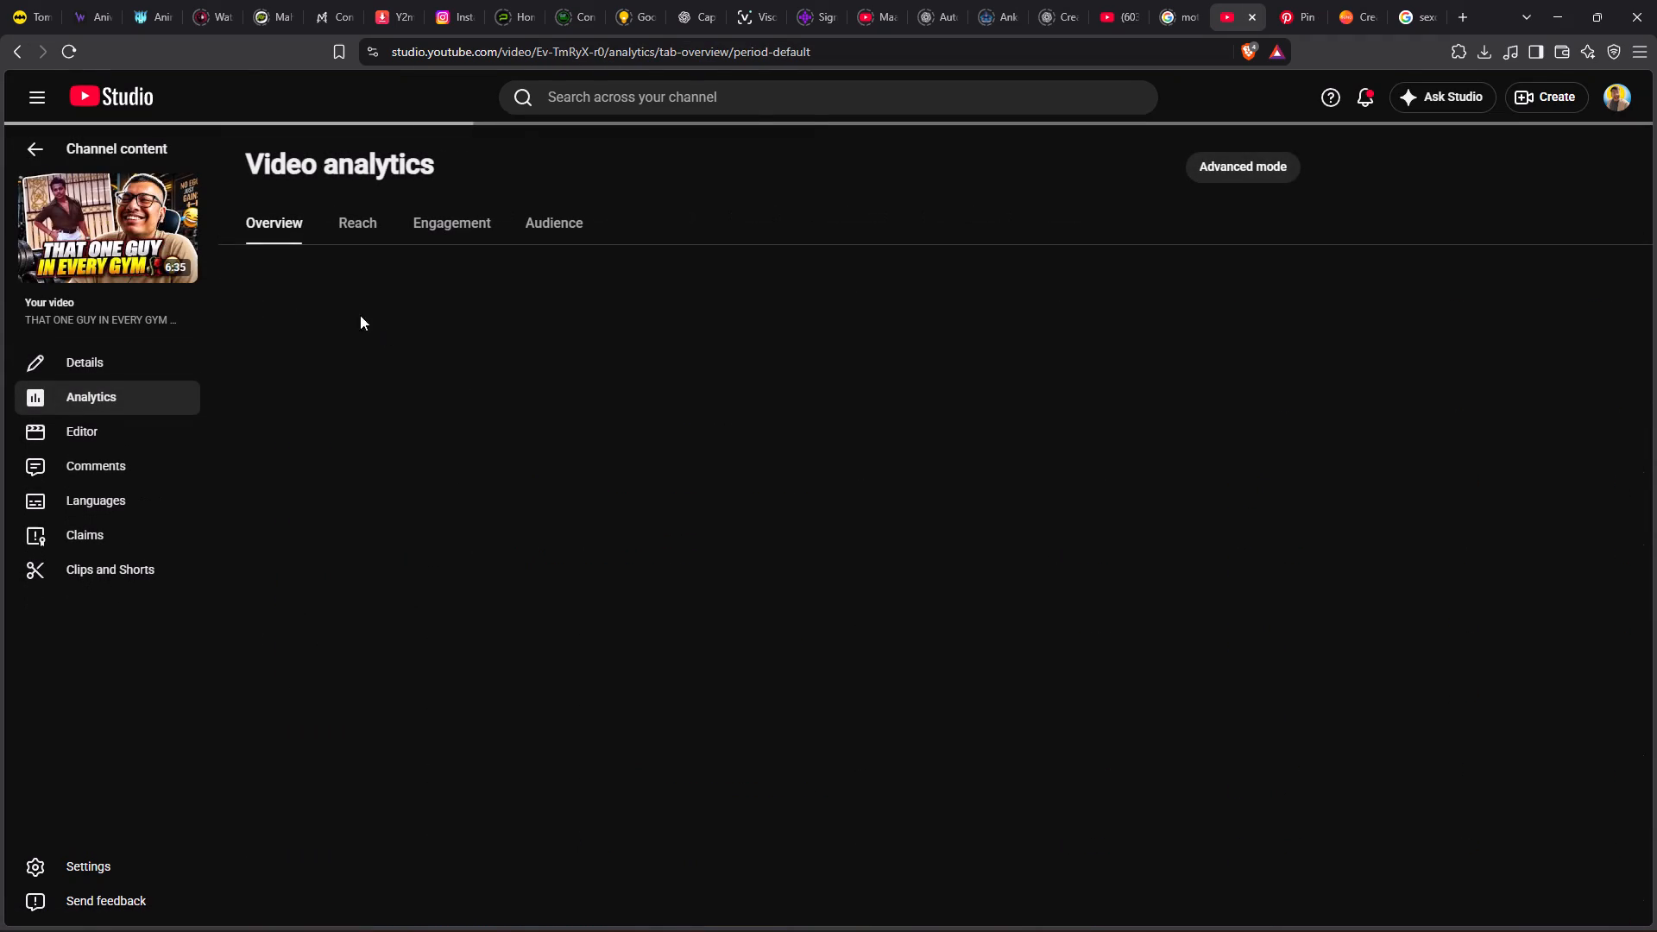
{"action": "left_click", "coordinate": [473, 214]}
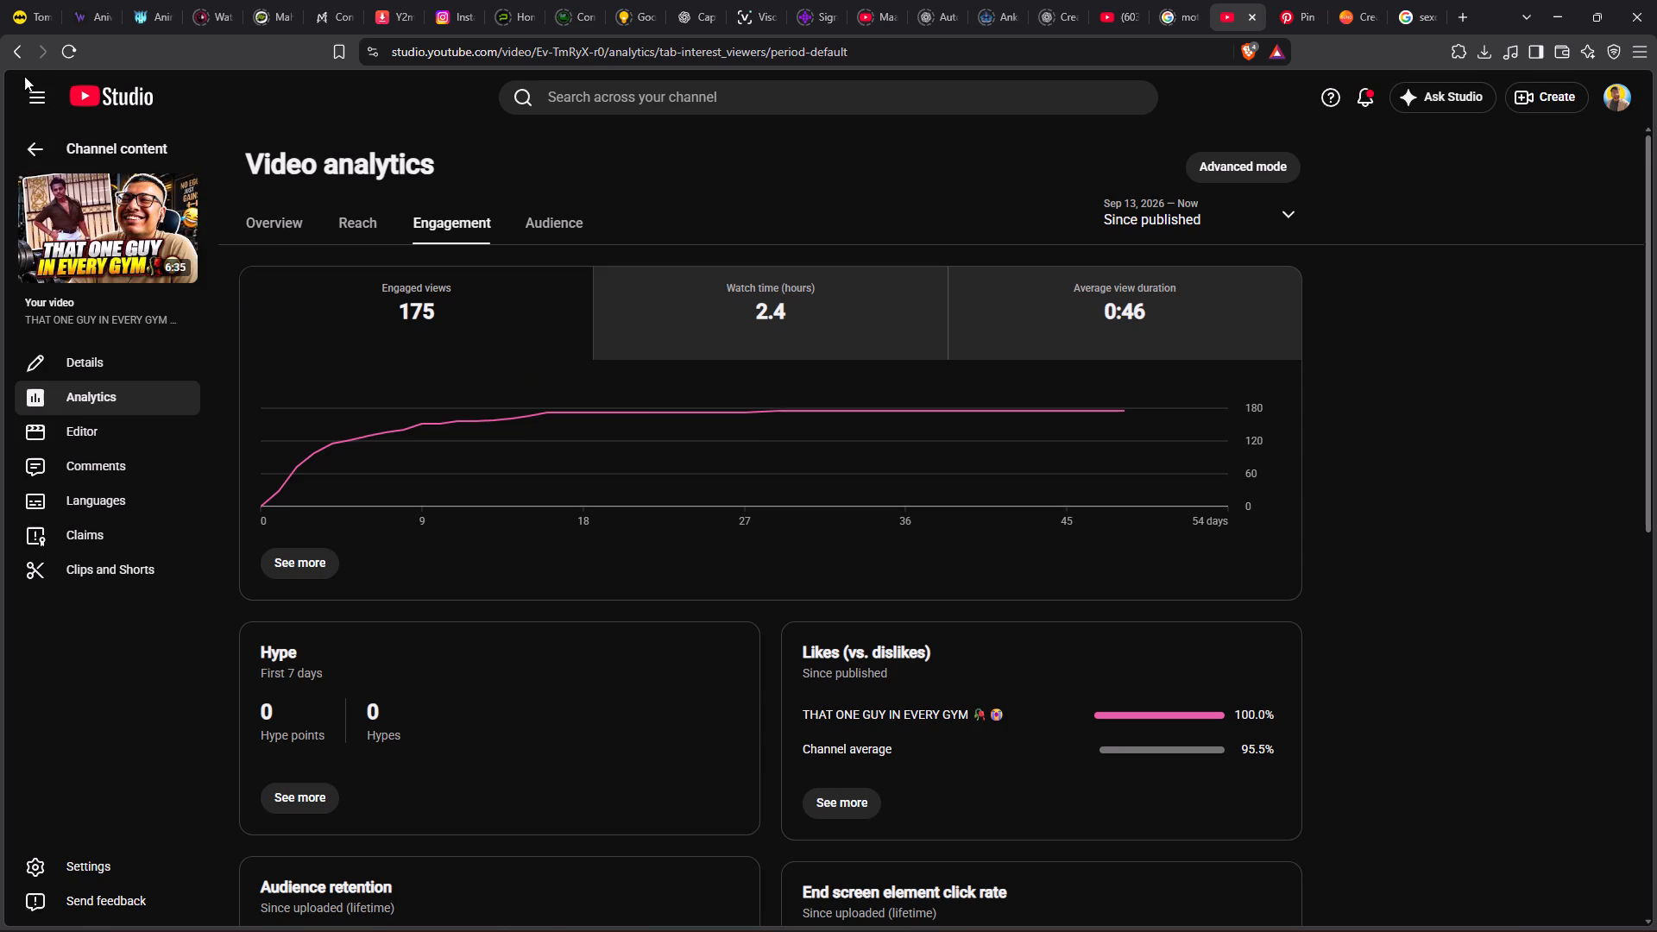
{"action": "left_click", "coordinate": [35, 147]}
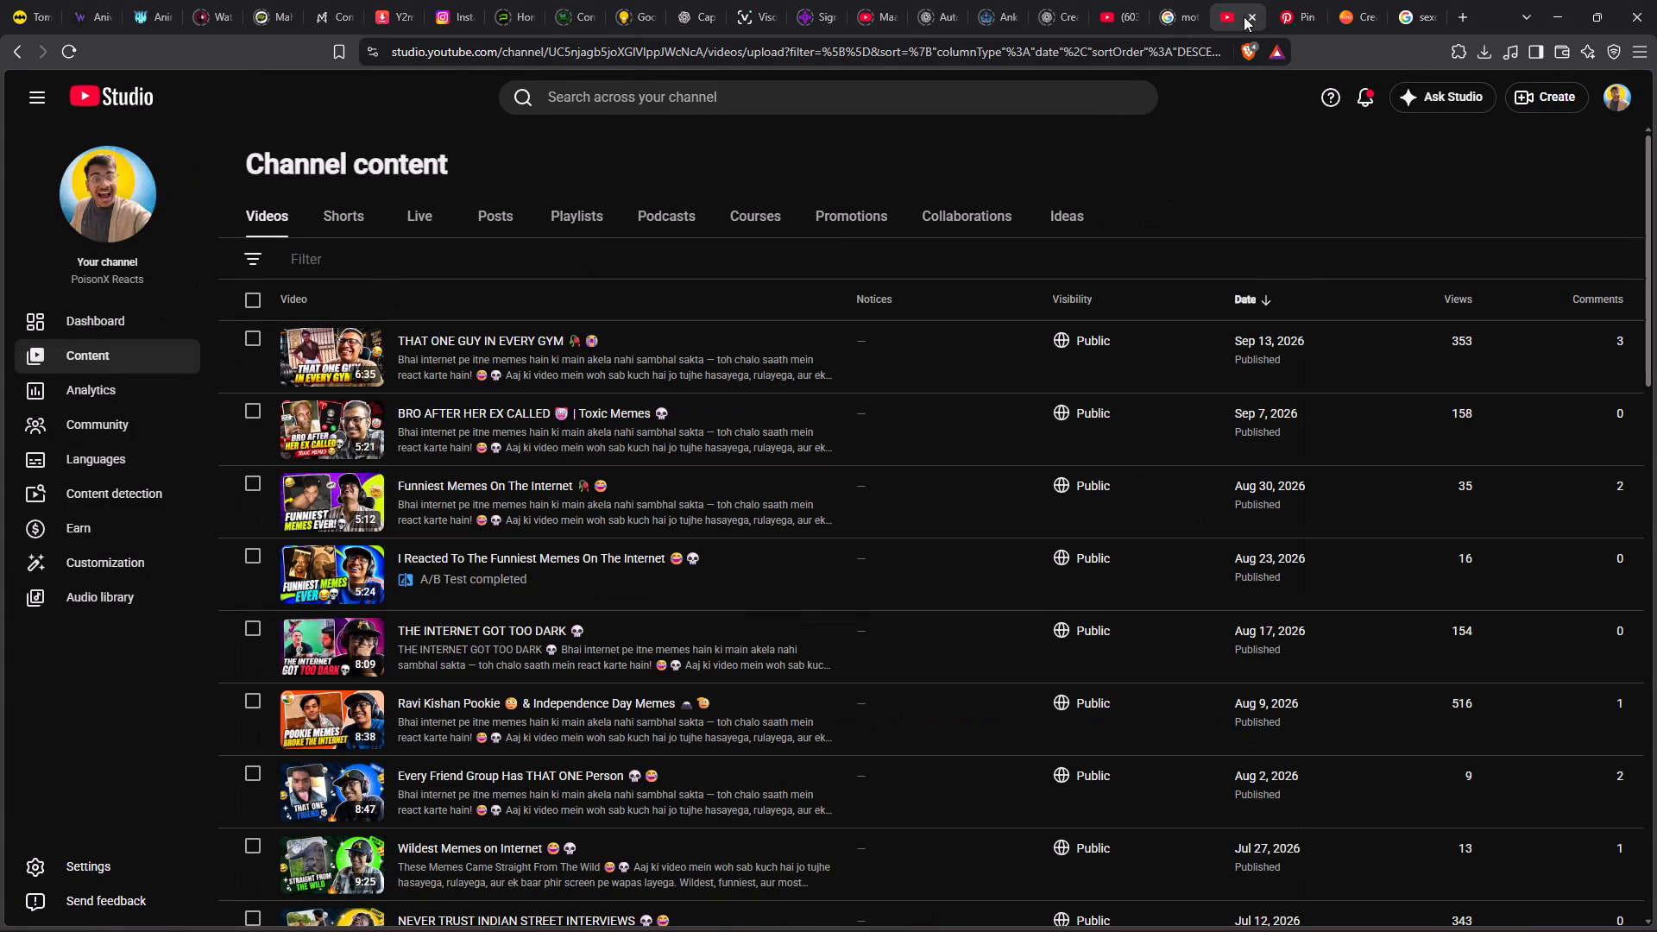
{"action": "left_click", "coordinate": [1251, 16]}
Play the opening of THAT ONE GUY IN EVERY GYM from the PoisonX Reacts channel's videos, and return to the video list.
{"action": "left_click", "coordinate": [1127, 15]}
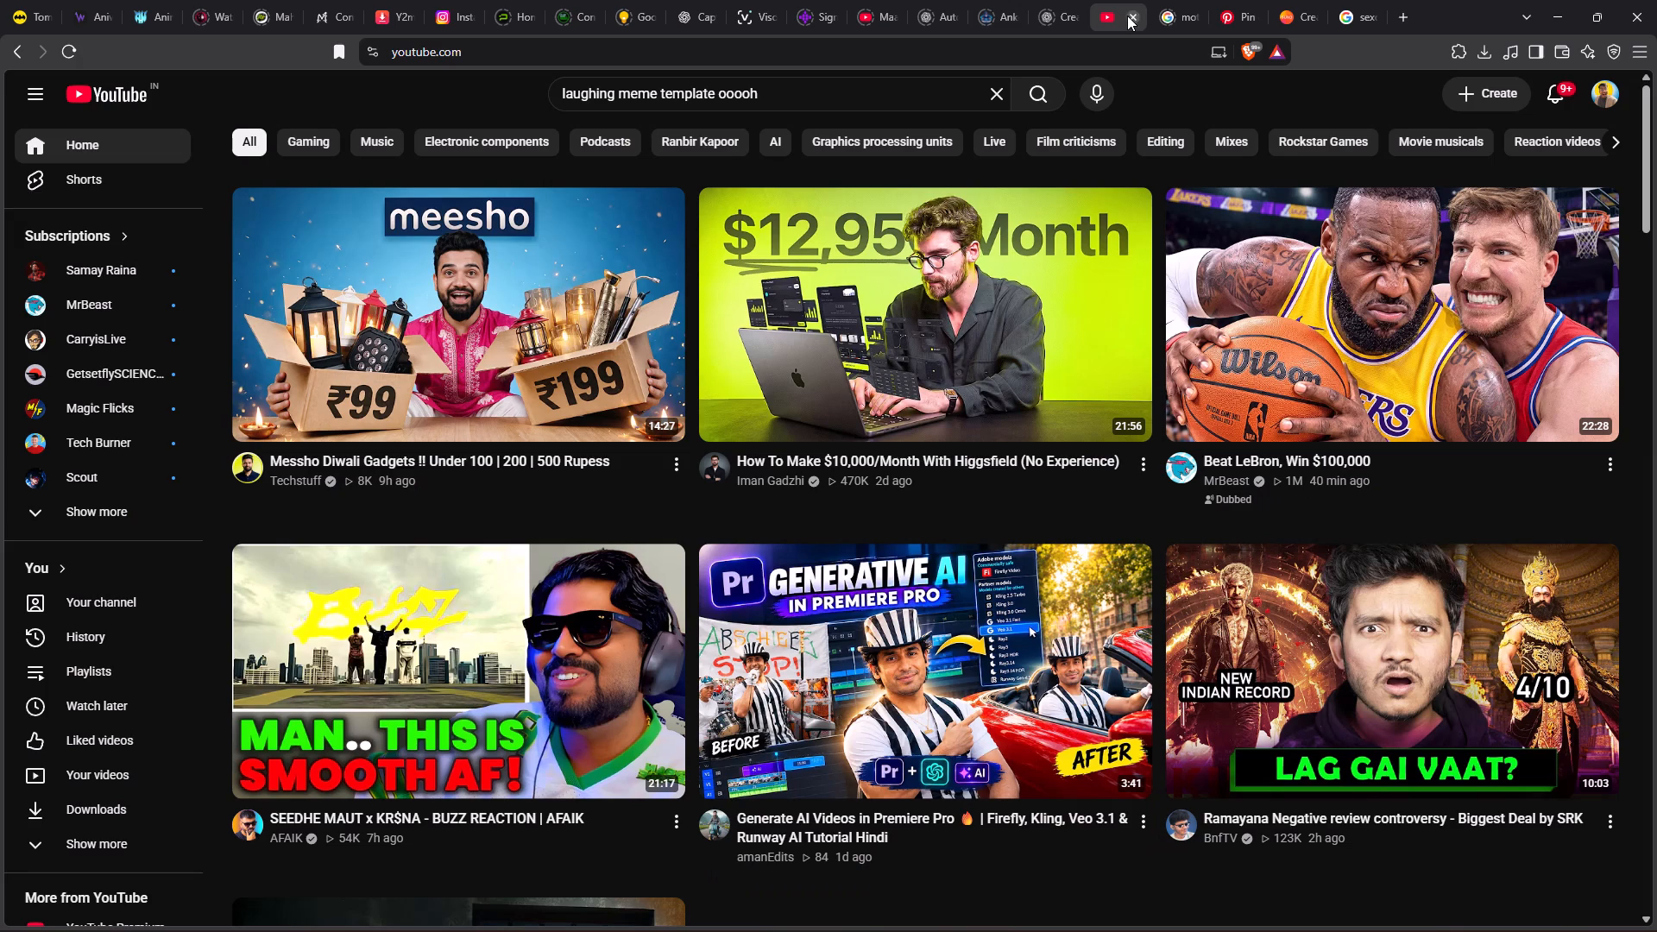
{"action": "left_click", "coordinate": [1597, 102]}
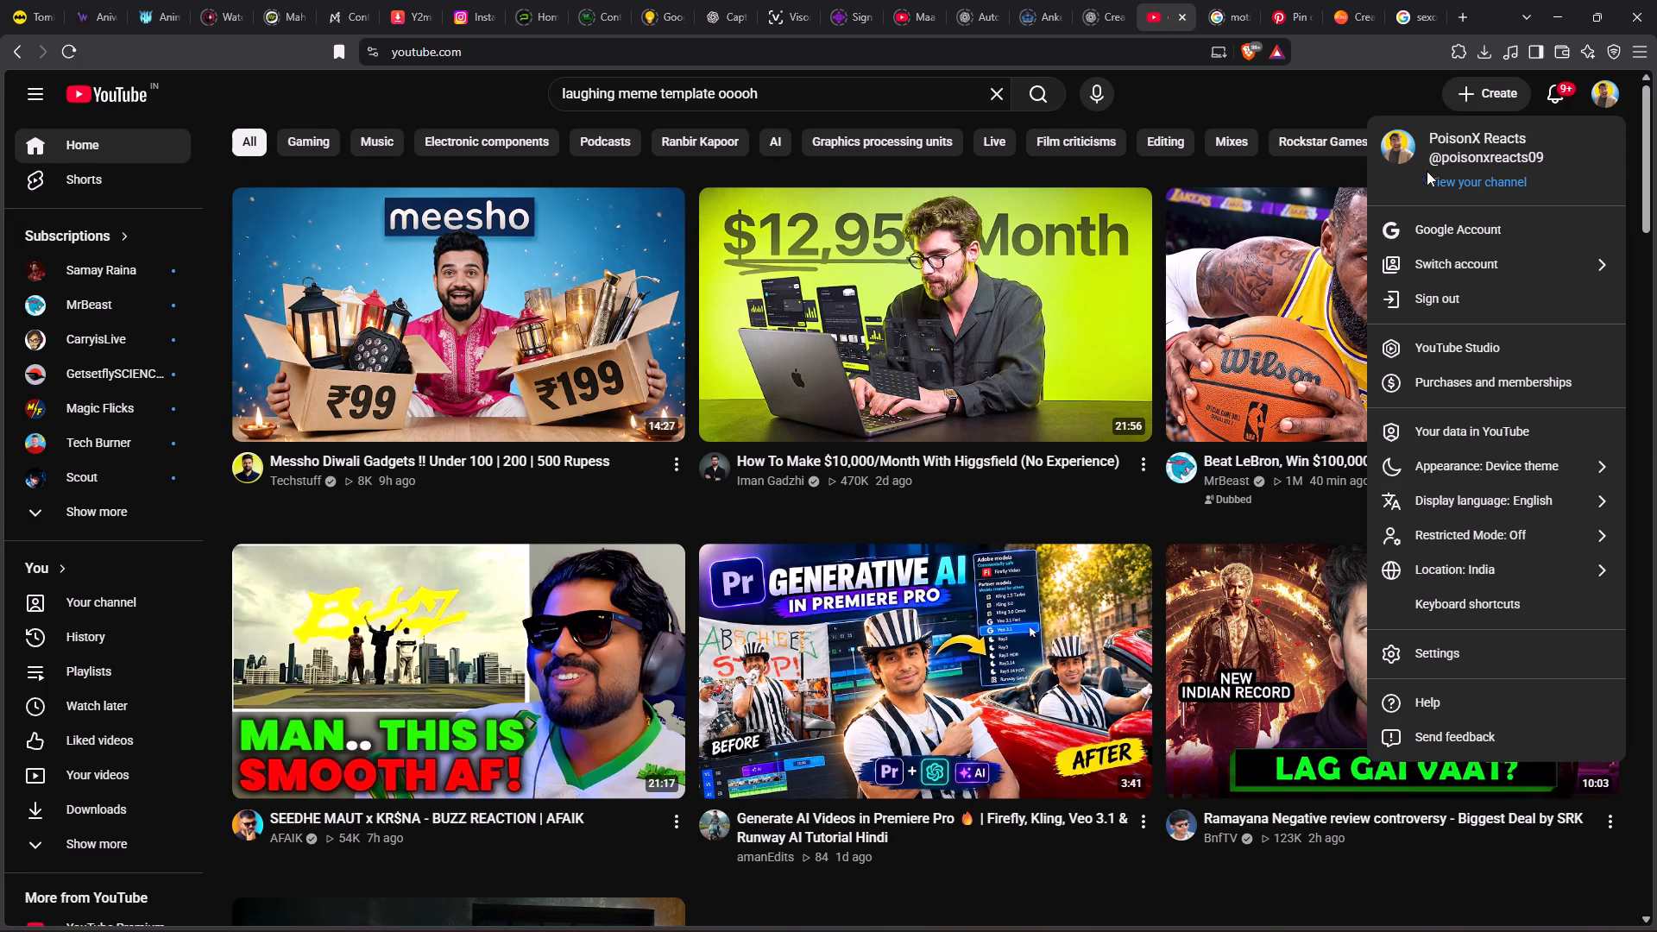
{"action": "left_click", "coordinate": [1489, 186]}
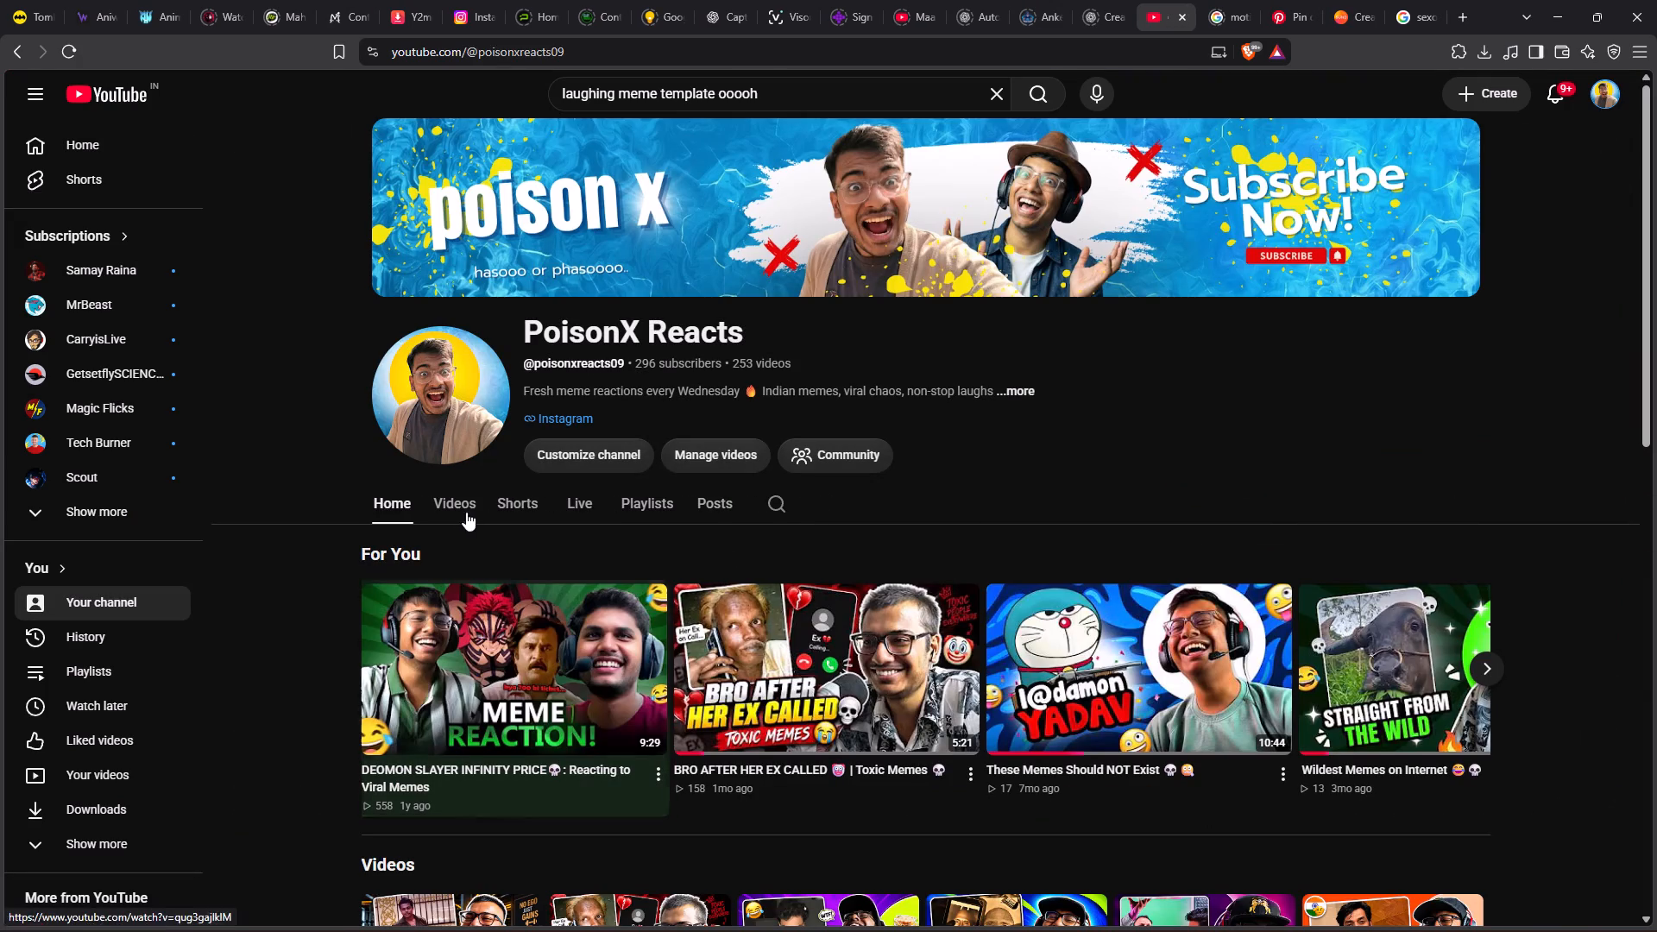
{"action": "left_click", "coordinate": [461, 498]}
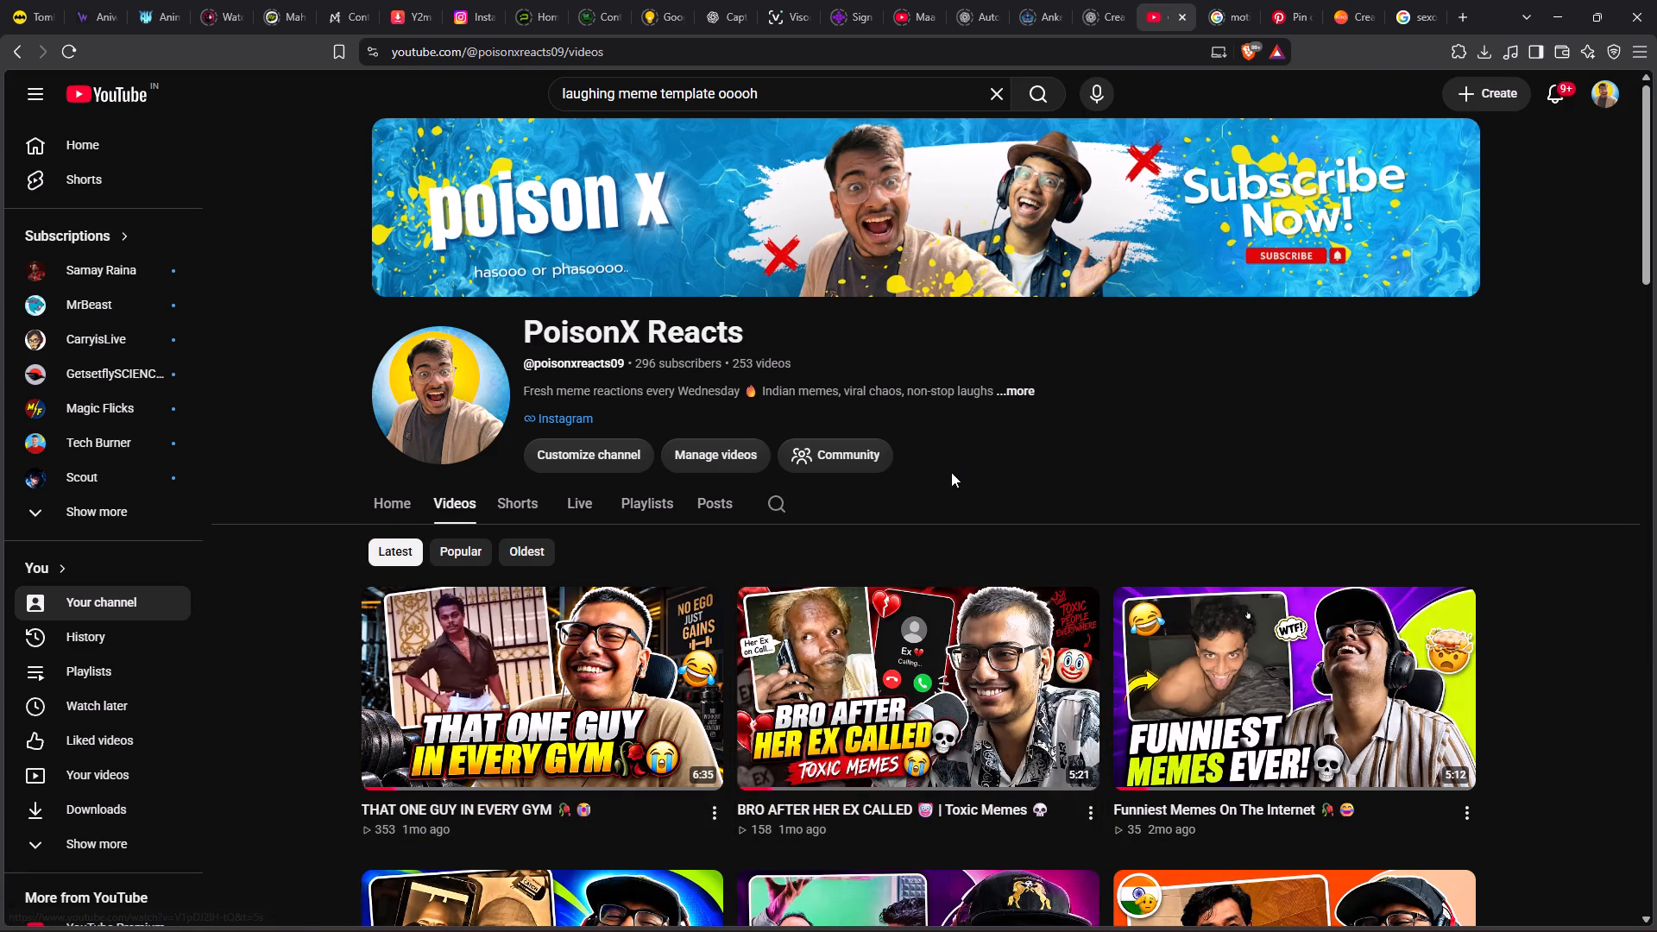
{"action": "left_click", "coordinate": [623, 644]}
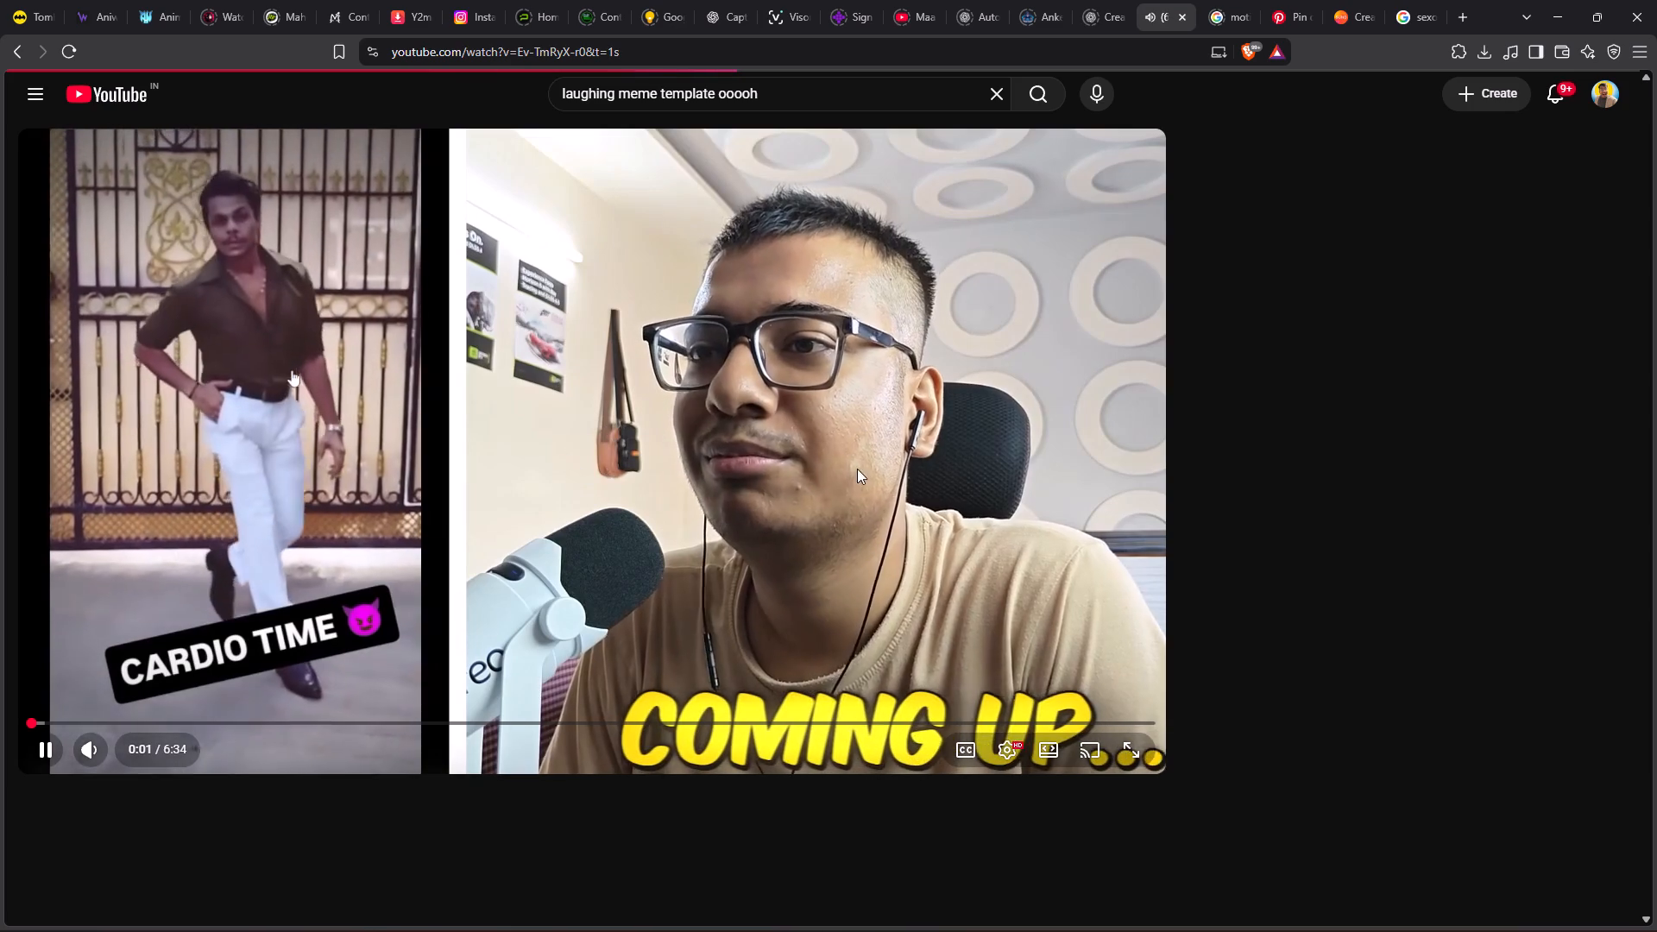
{"action": "left_click", "coordinate": [1120, 368]}
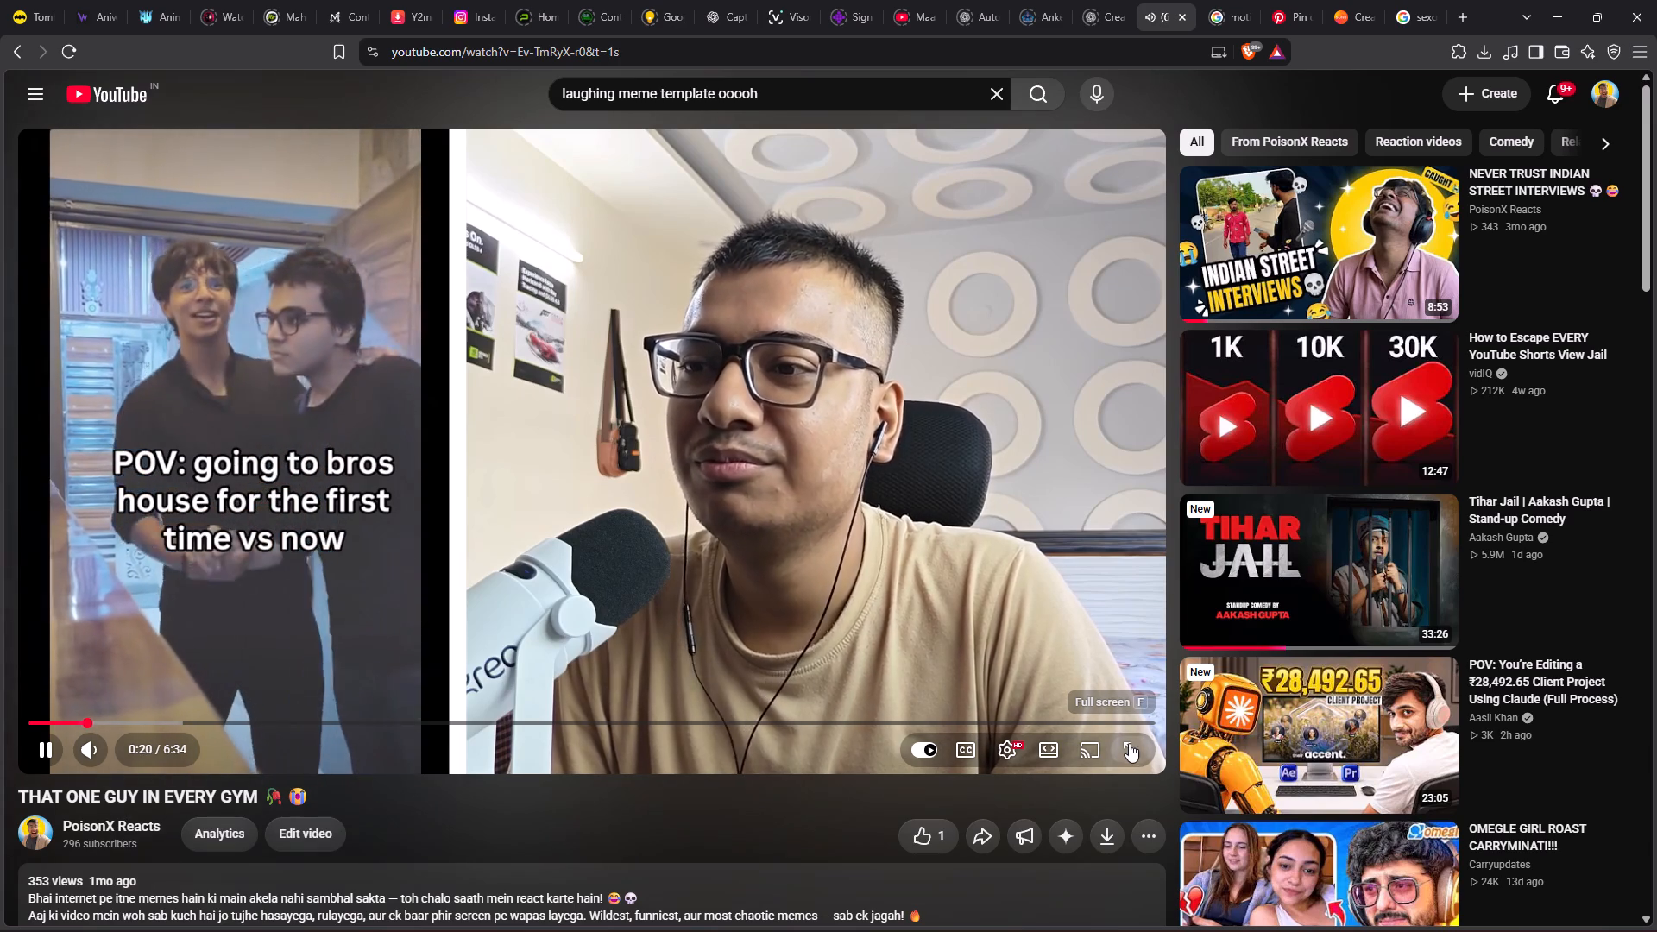
{"action": "left_click", "coordinate": [8, 47]}
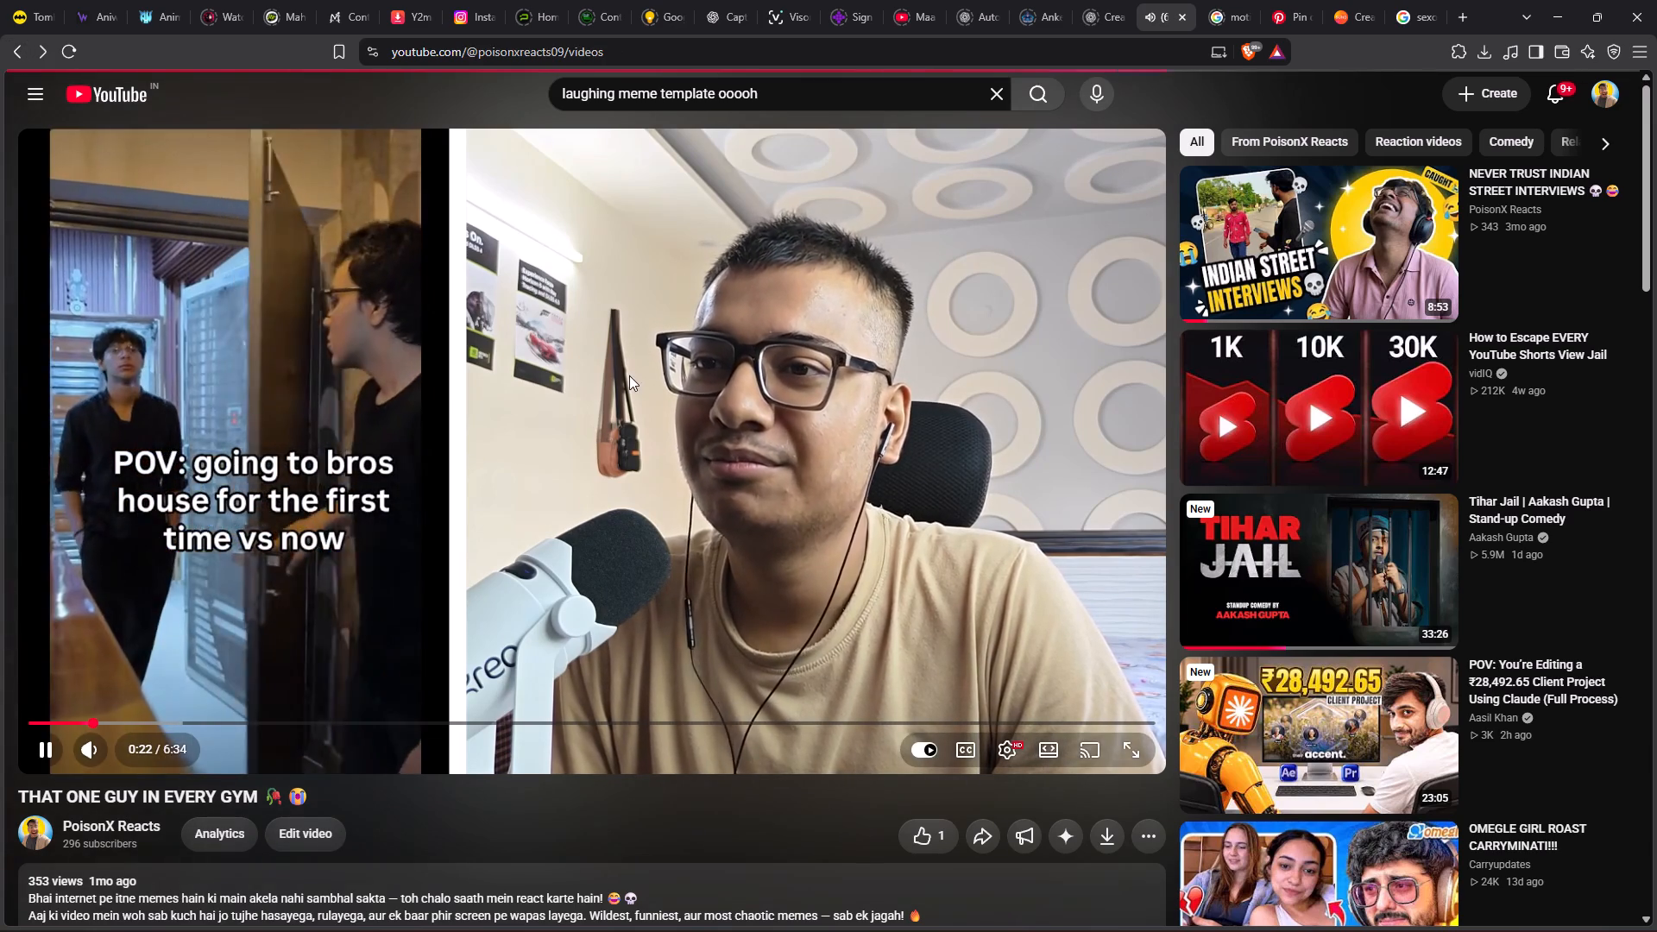
Replay the opening of BRO AFTER HER EX CALLED | Toxic Memes from the start with the volume raised, and return to the video list.
{"action": "left_click", "coordinate": [857, 683]}
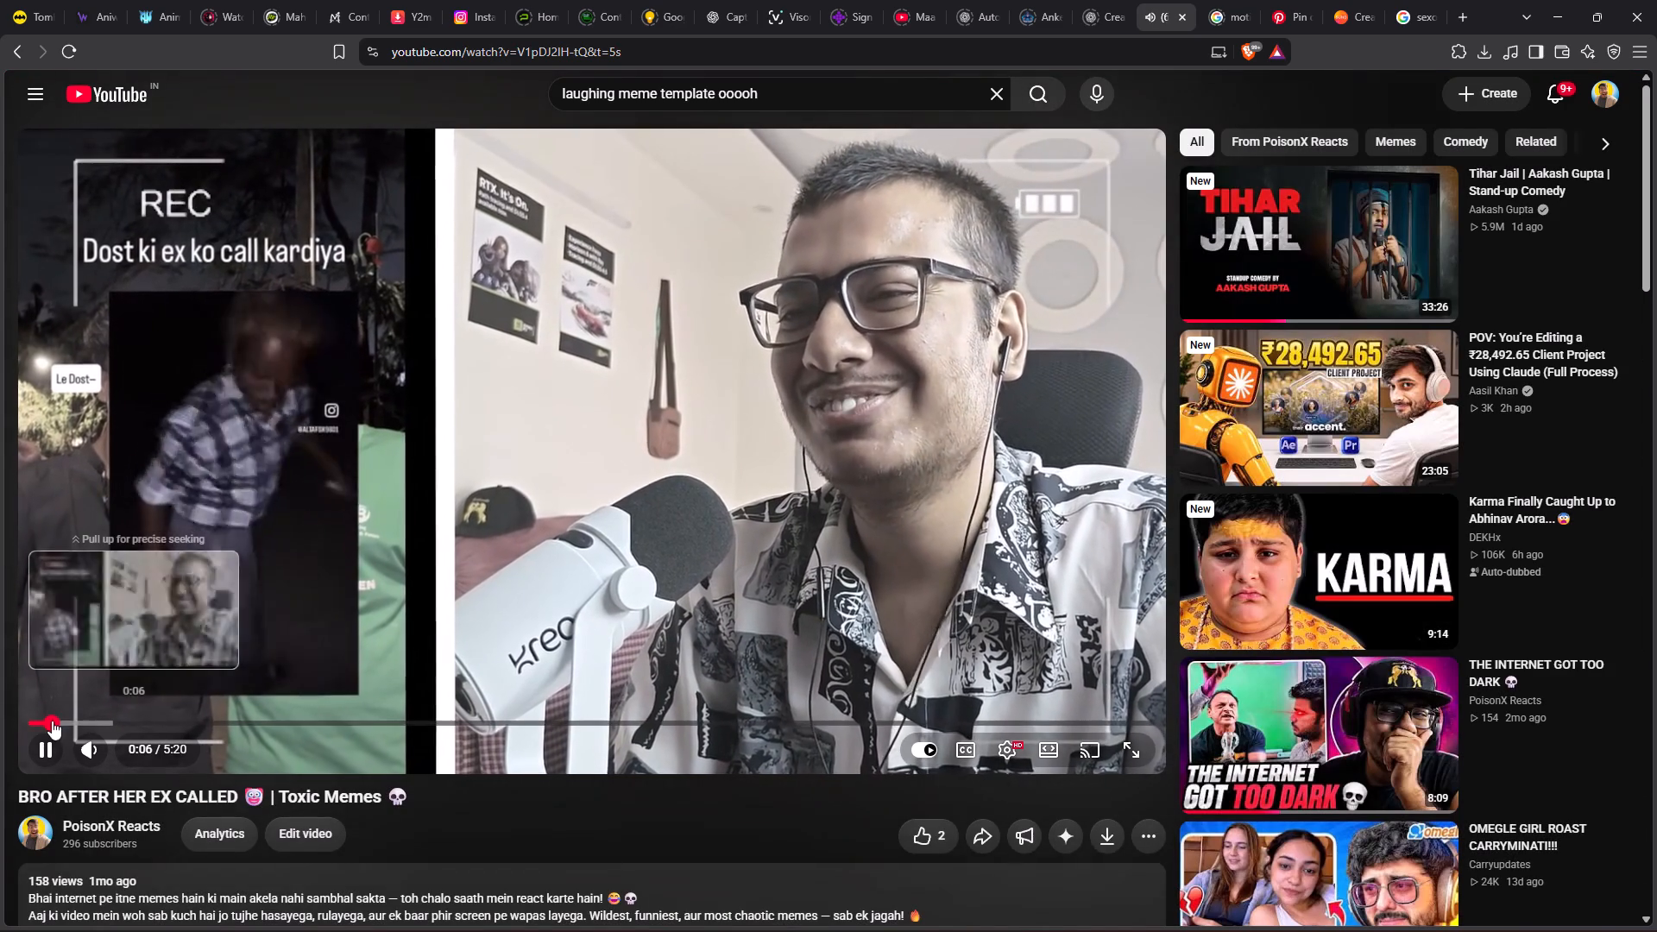
{"action": "left_click_drag", "start_coordinate": [52, 721], "coordinate": [0, 704]}
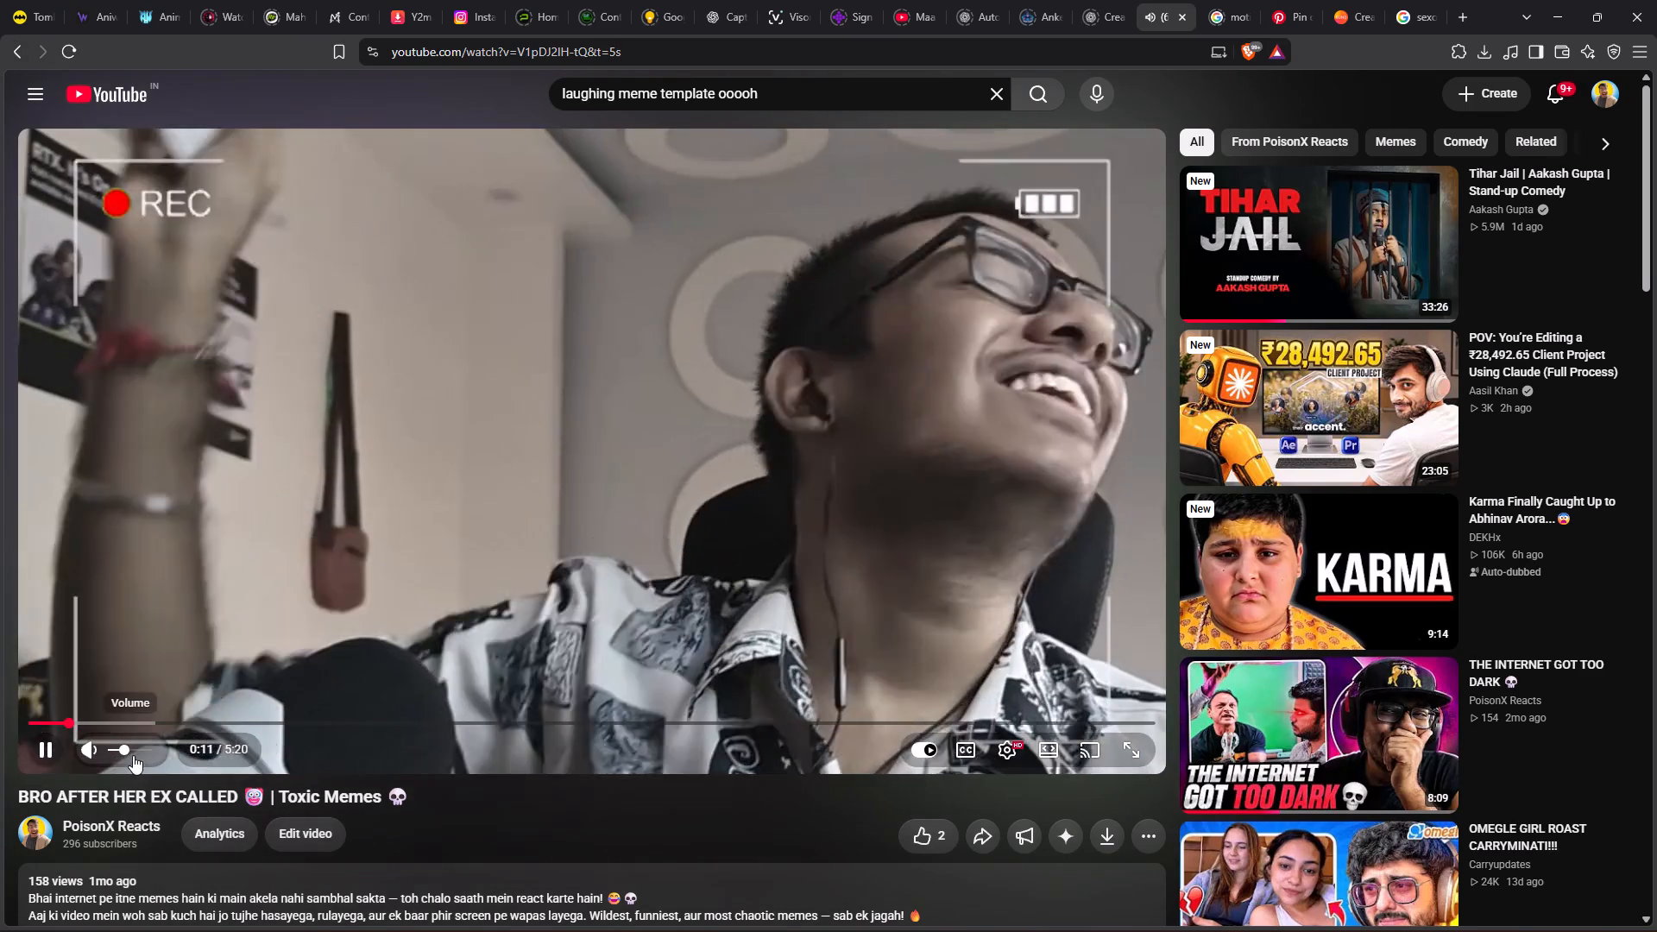
{"action": "left_click", "coordinate": [142, 747]}
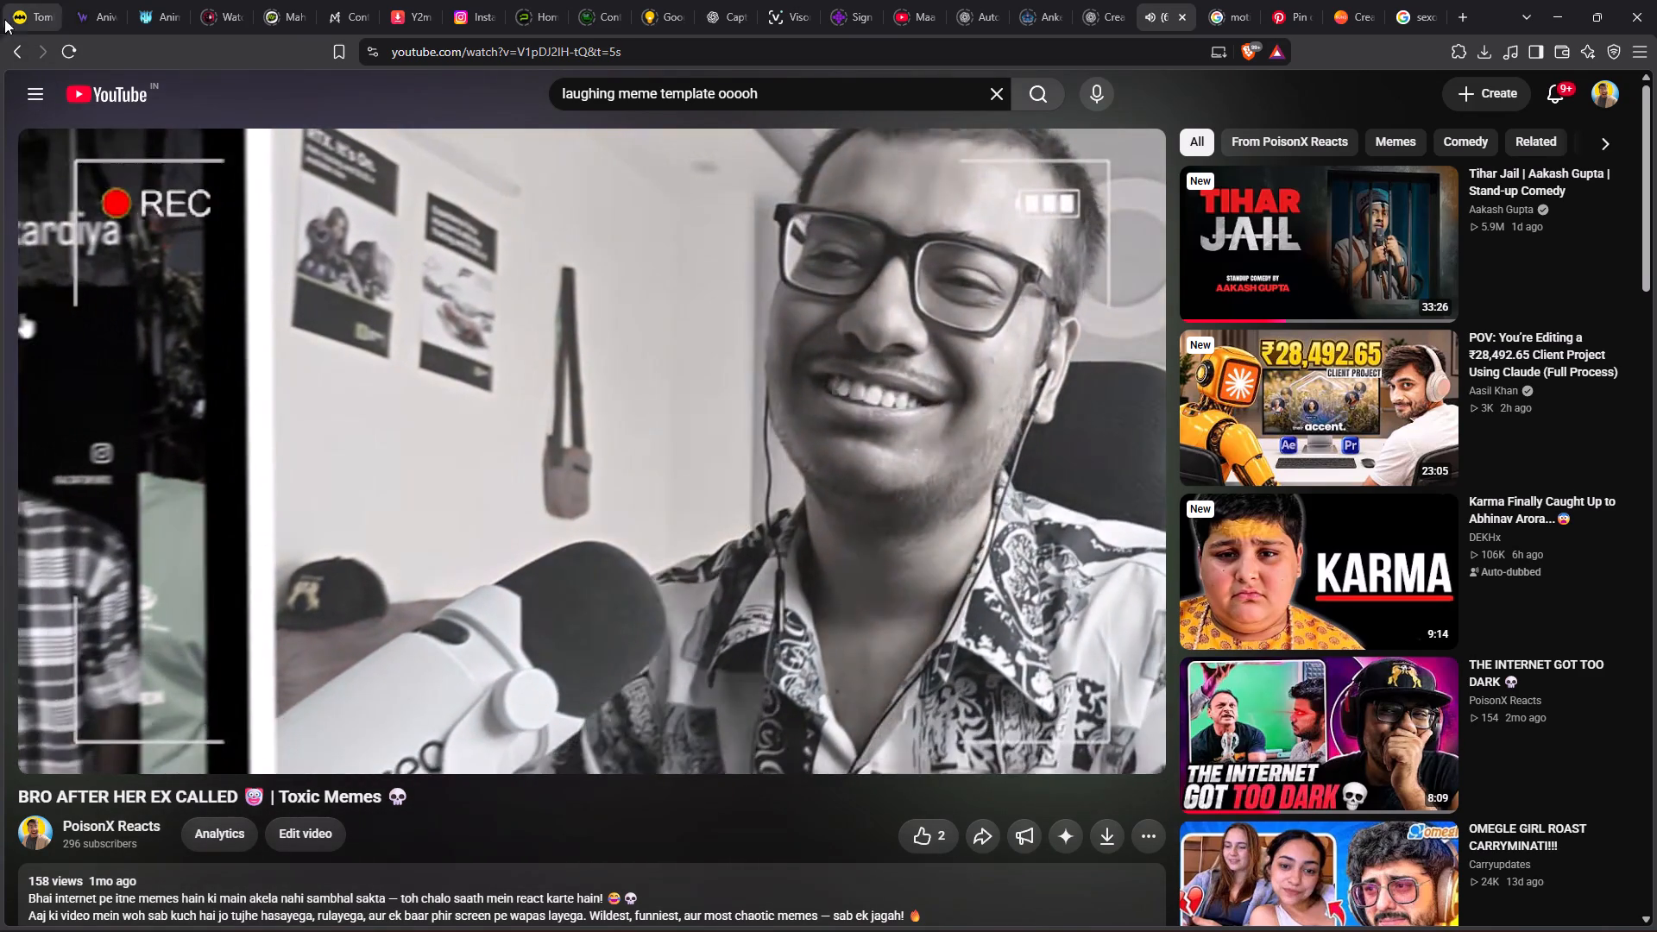
{"action": "left_click", "coordinate": [20, 61]}
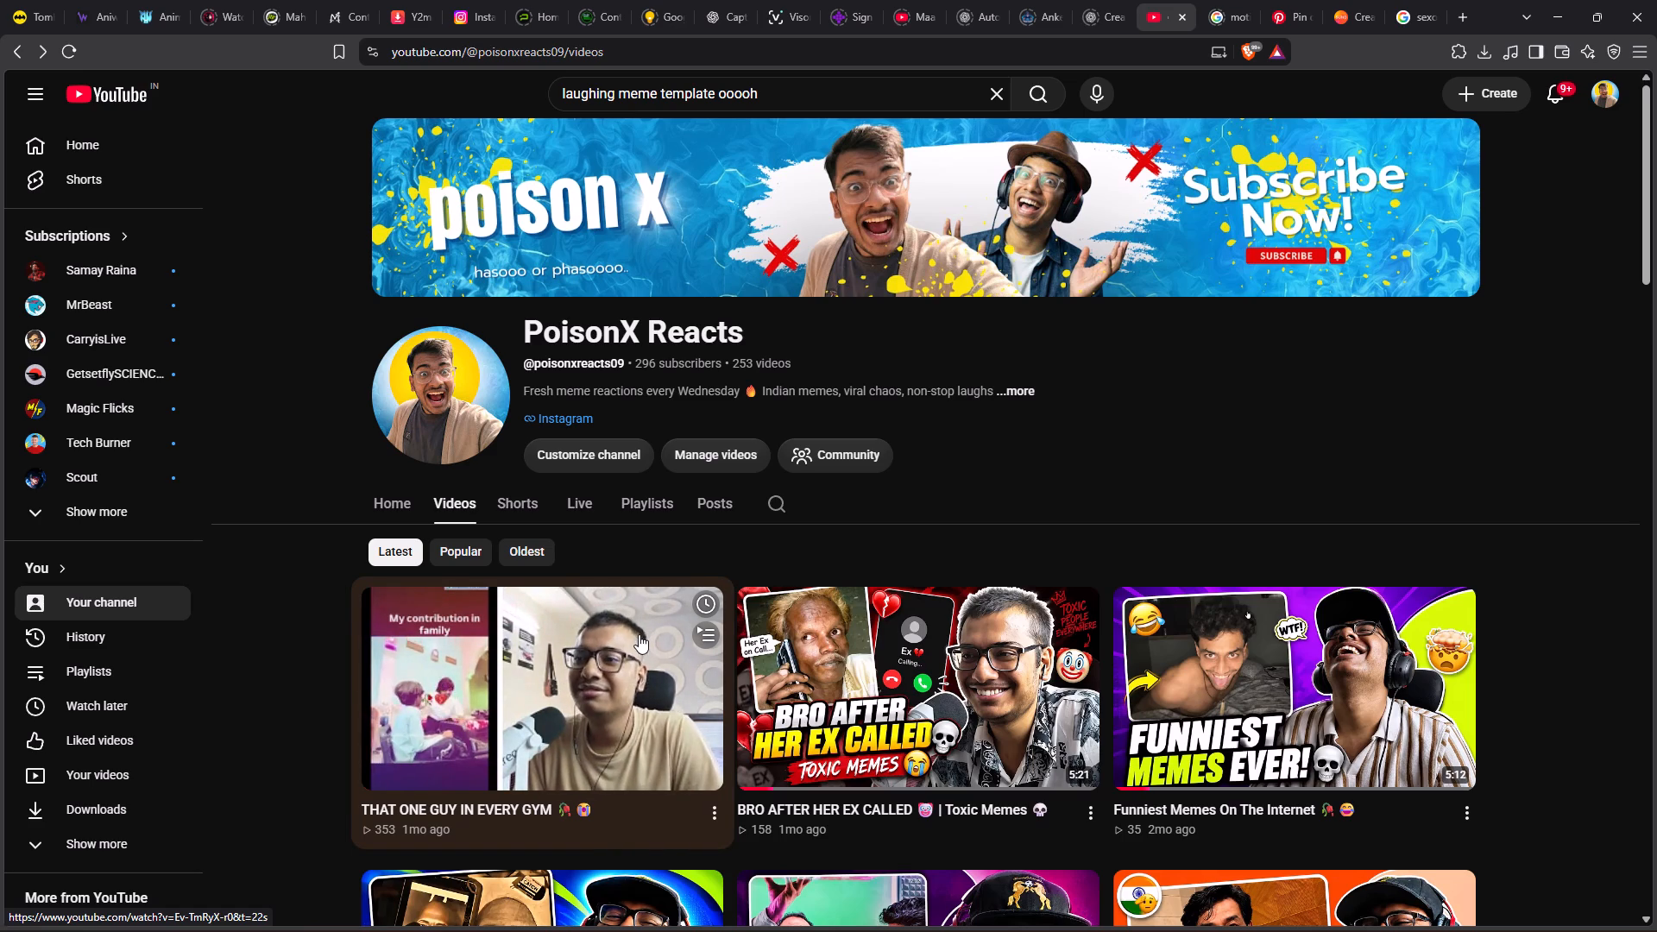
Switch to Adobe Premiere and play the r33 teaser from the start to its end, including in full screen.
{"action": "left_click", "coordinate": [1551, 22]}
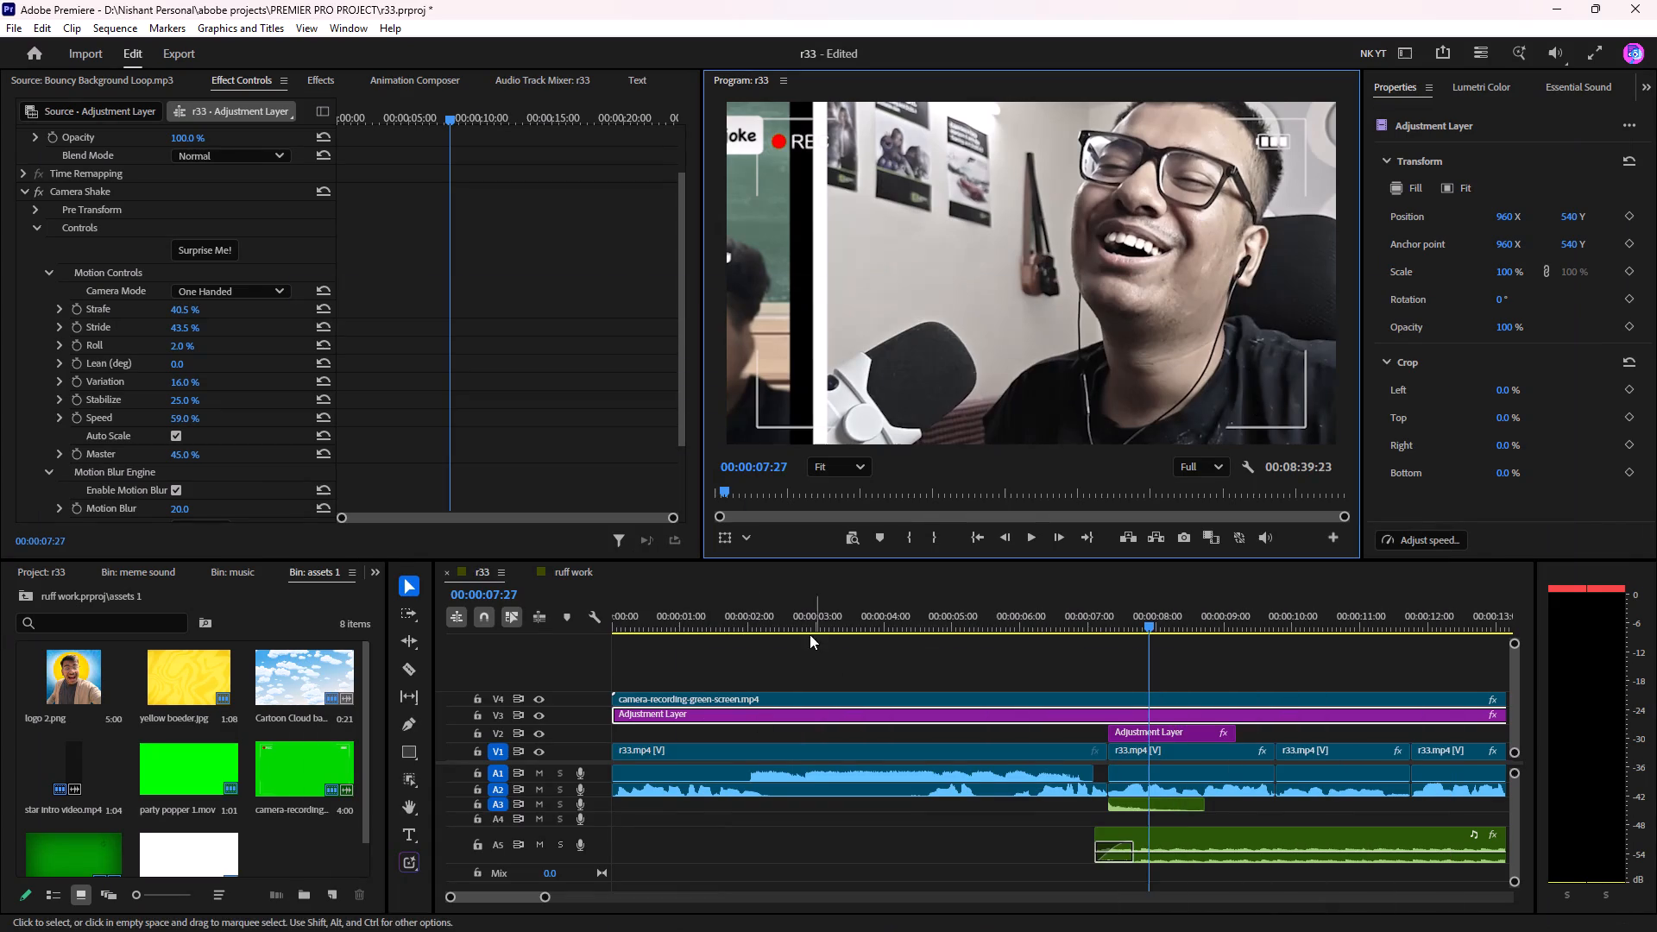
{"action": "left_click_drag", "start_coordinate": [816, 619], "coordinate": [575, 642]}
{"action": "key", "text": "space"}
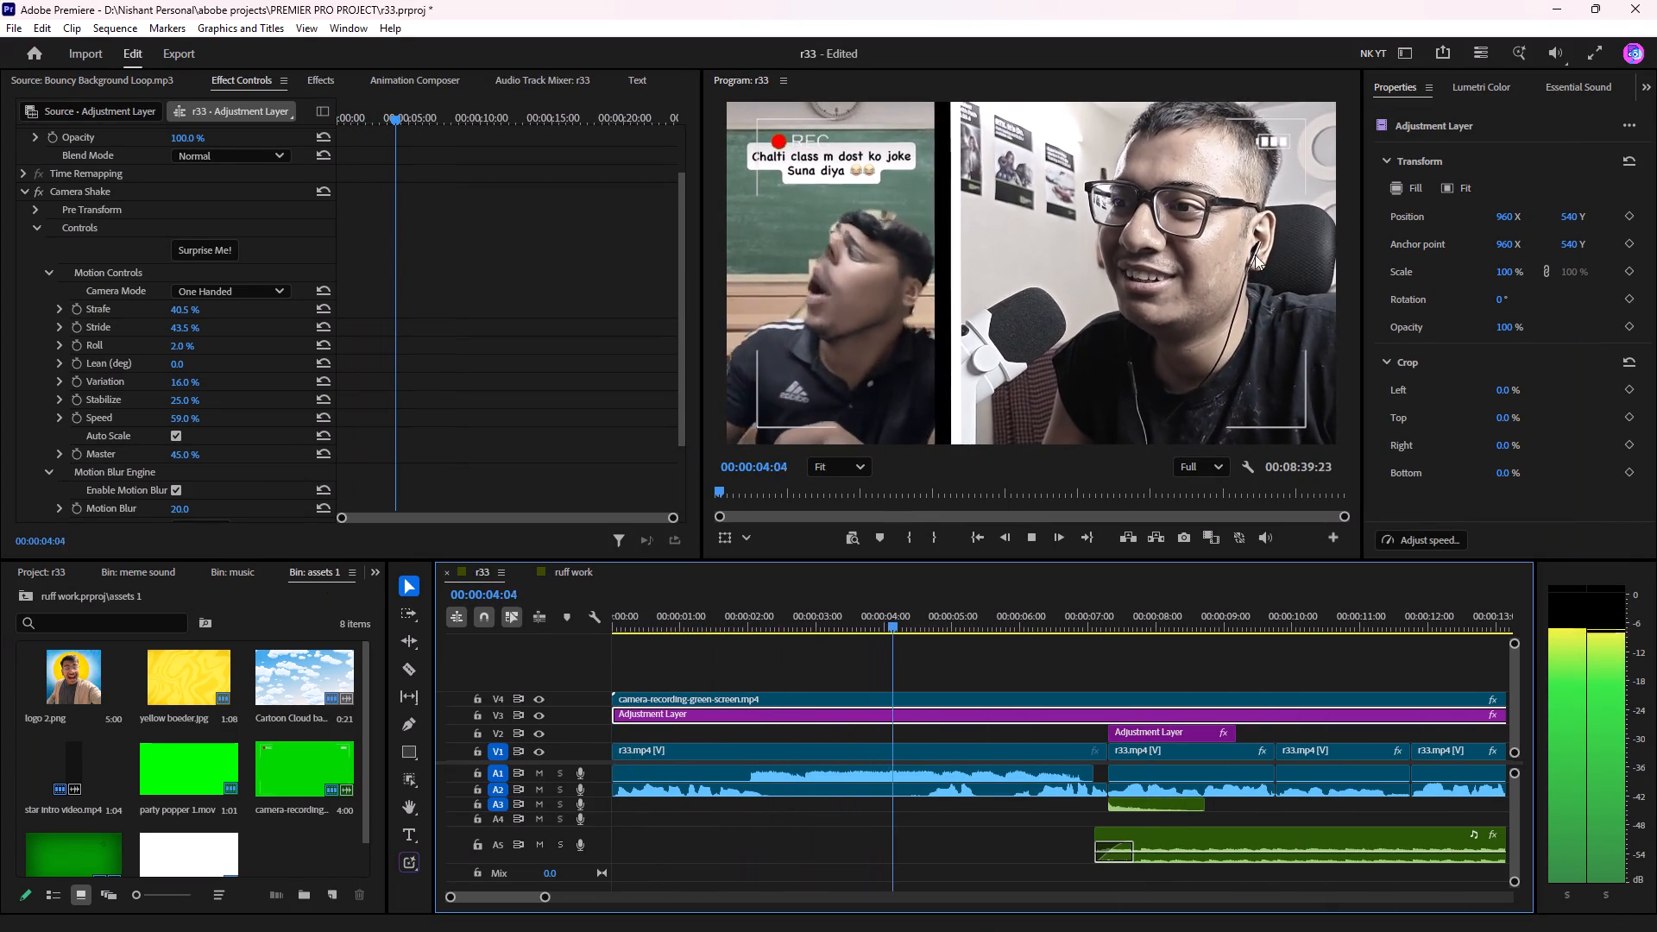
{"action": "left_click", "coordinate": [1591, 57]}
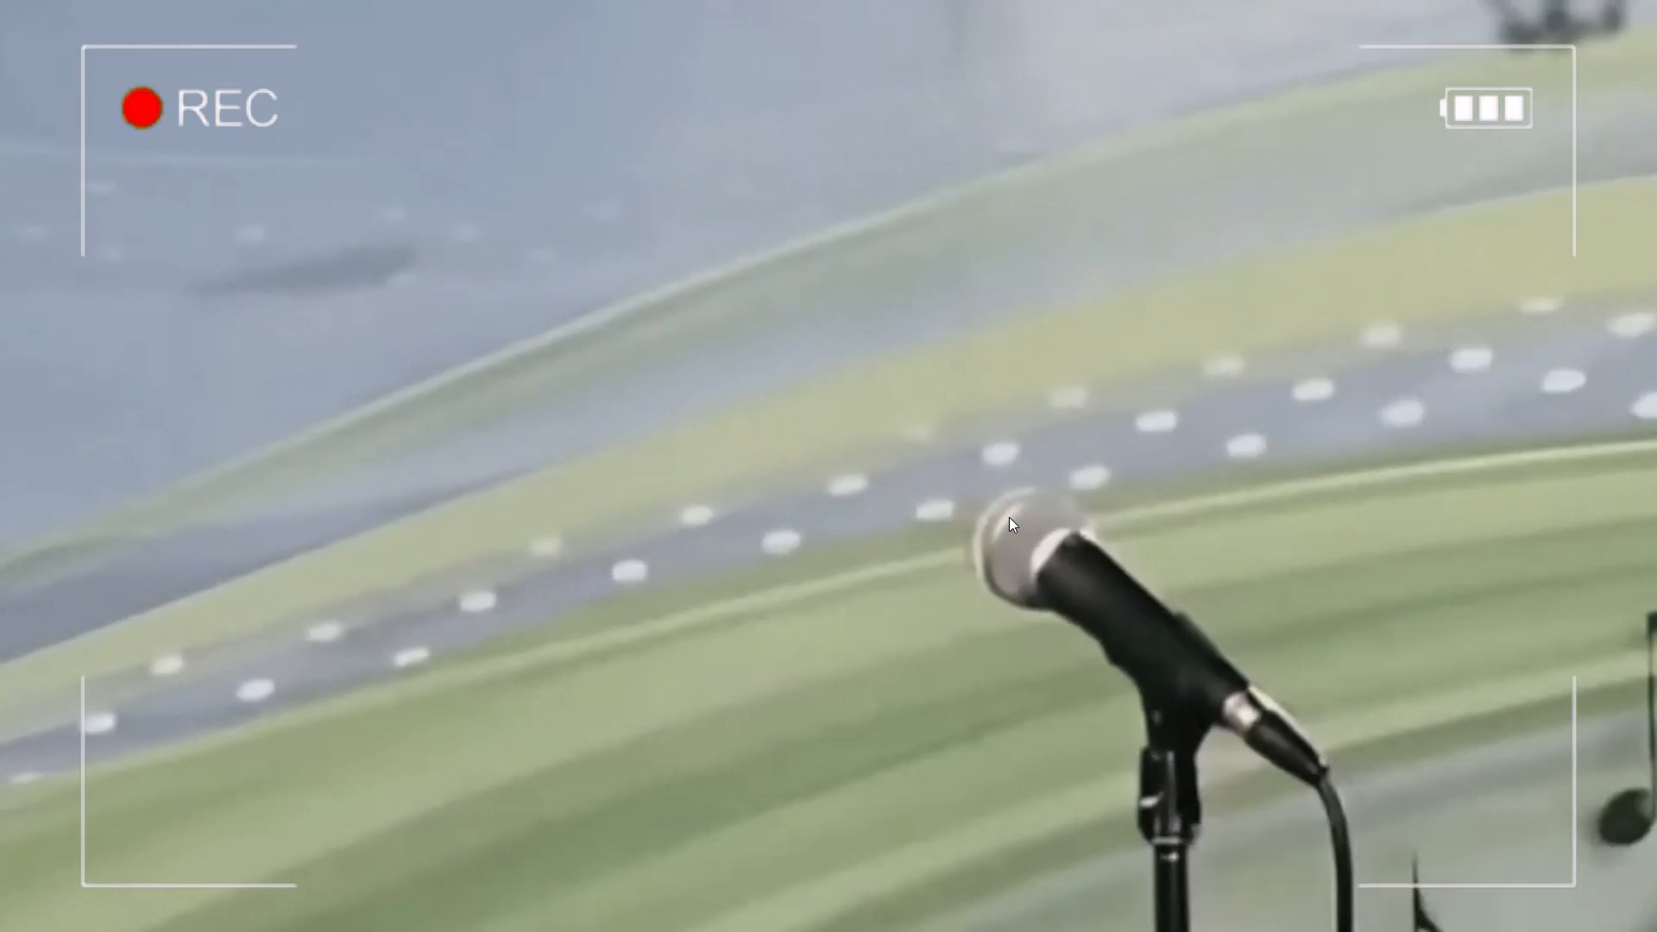
{"action": "key", "text": "Escape"}
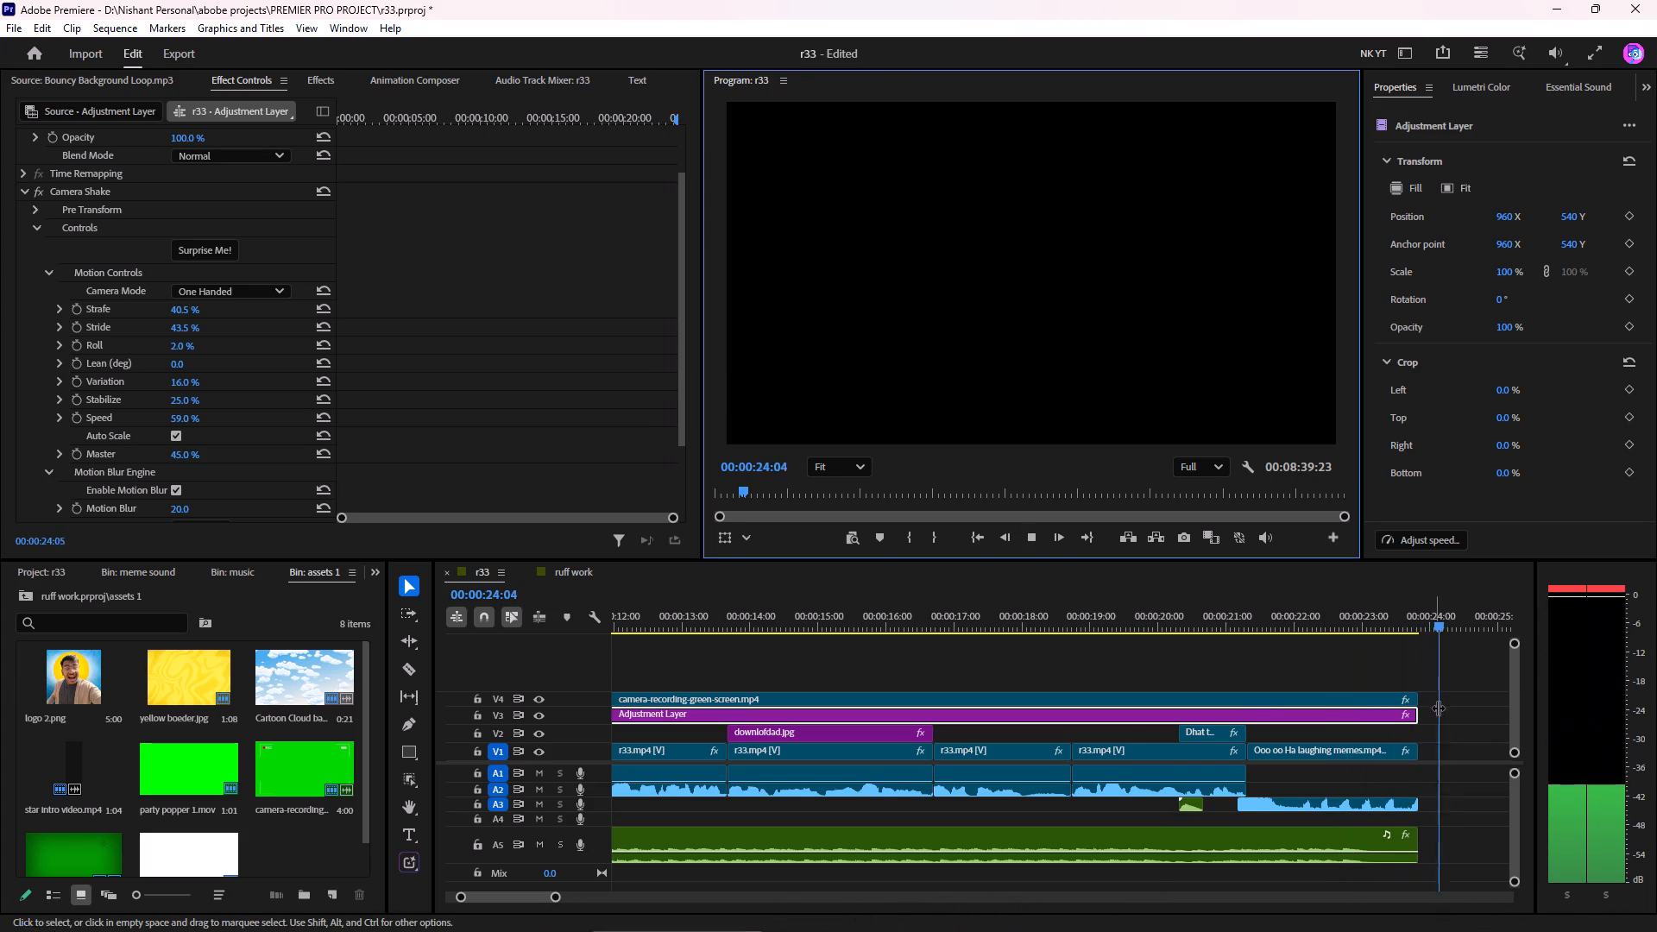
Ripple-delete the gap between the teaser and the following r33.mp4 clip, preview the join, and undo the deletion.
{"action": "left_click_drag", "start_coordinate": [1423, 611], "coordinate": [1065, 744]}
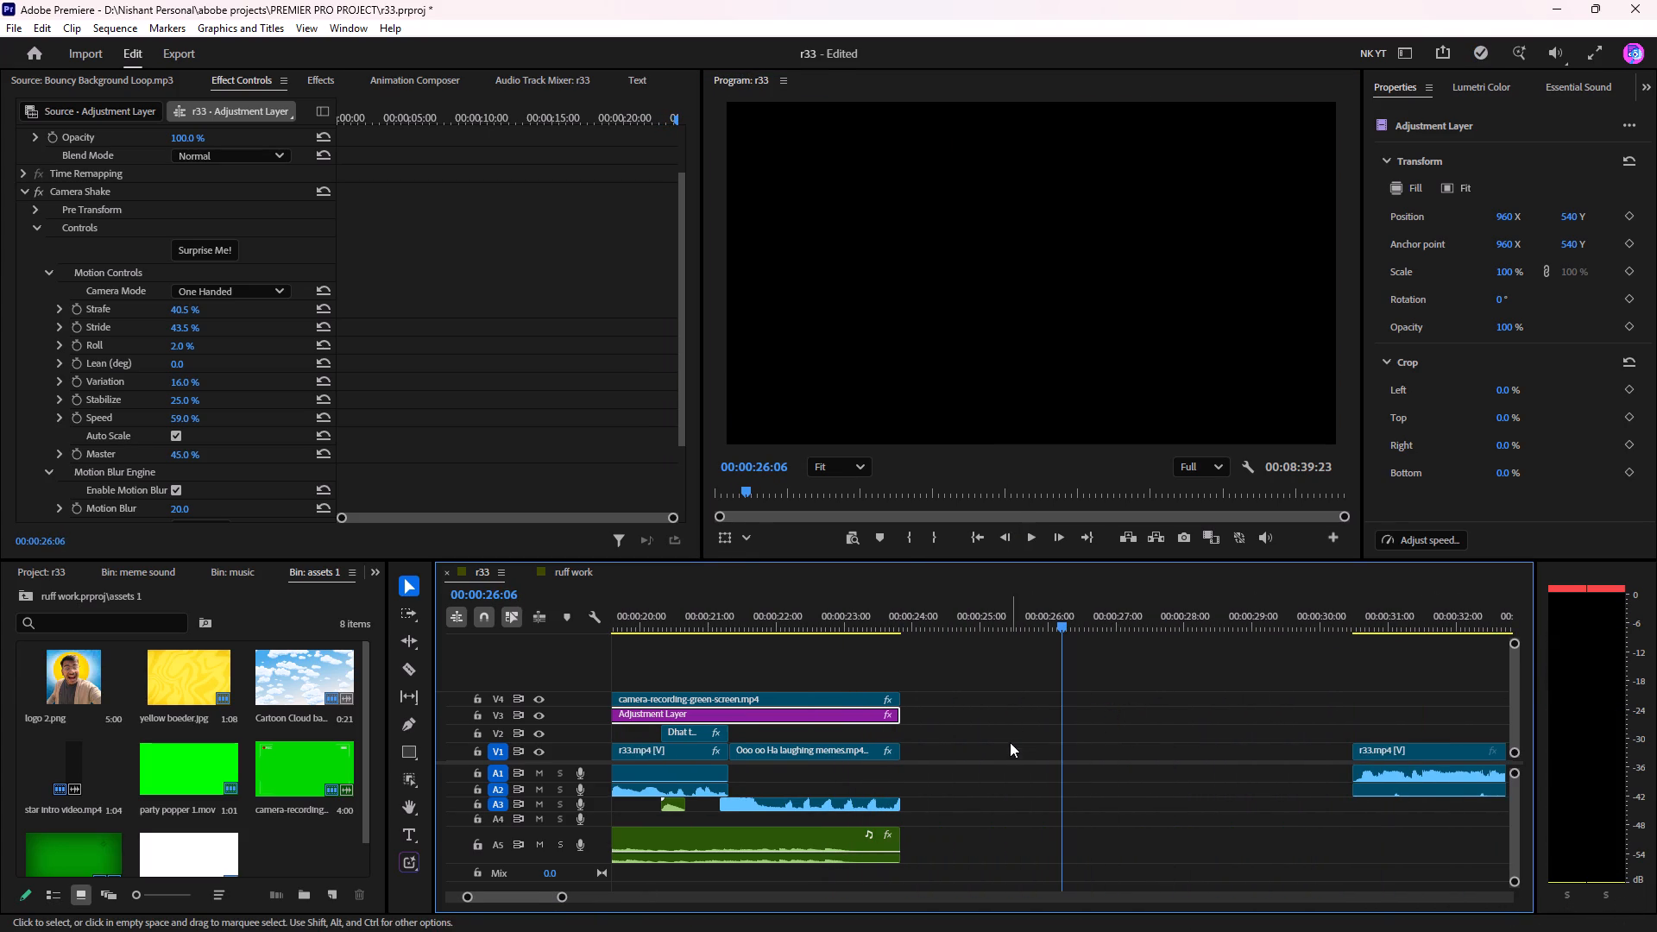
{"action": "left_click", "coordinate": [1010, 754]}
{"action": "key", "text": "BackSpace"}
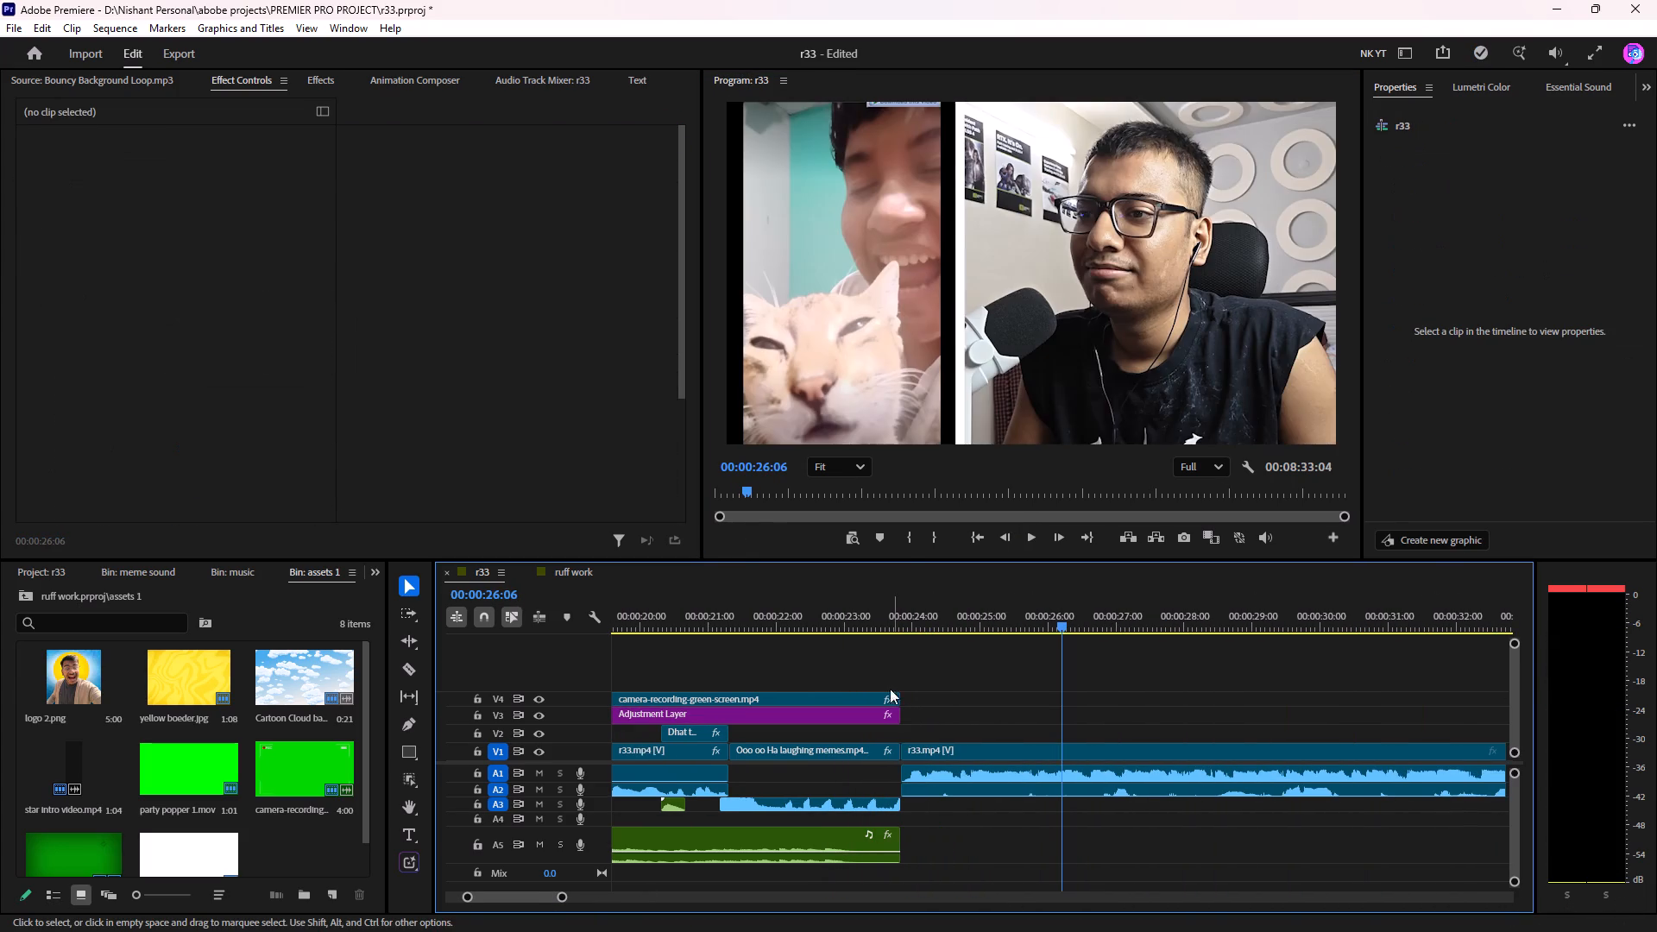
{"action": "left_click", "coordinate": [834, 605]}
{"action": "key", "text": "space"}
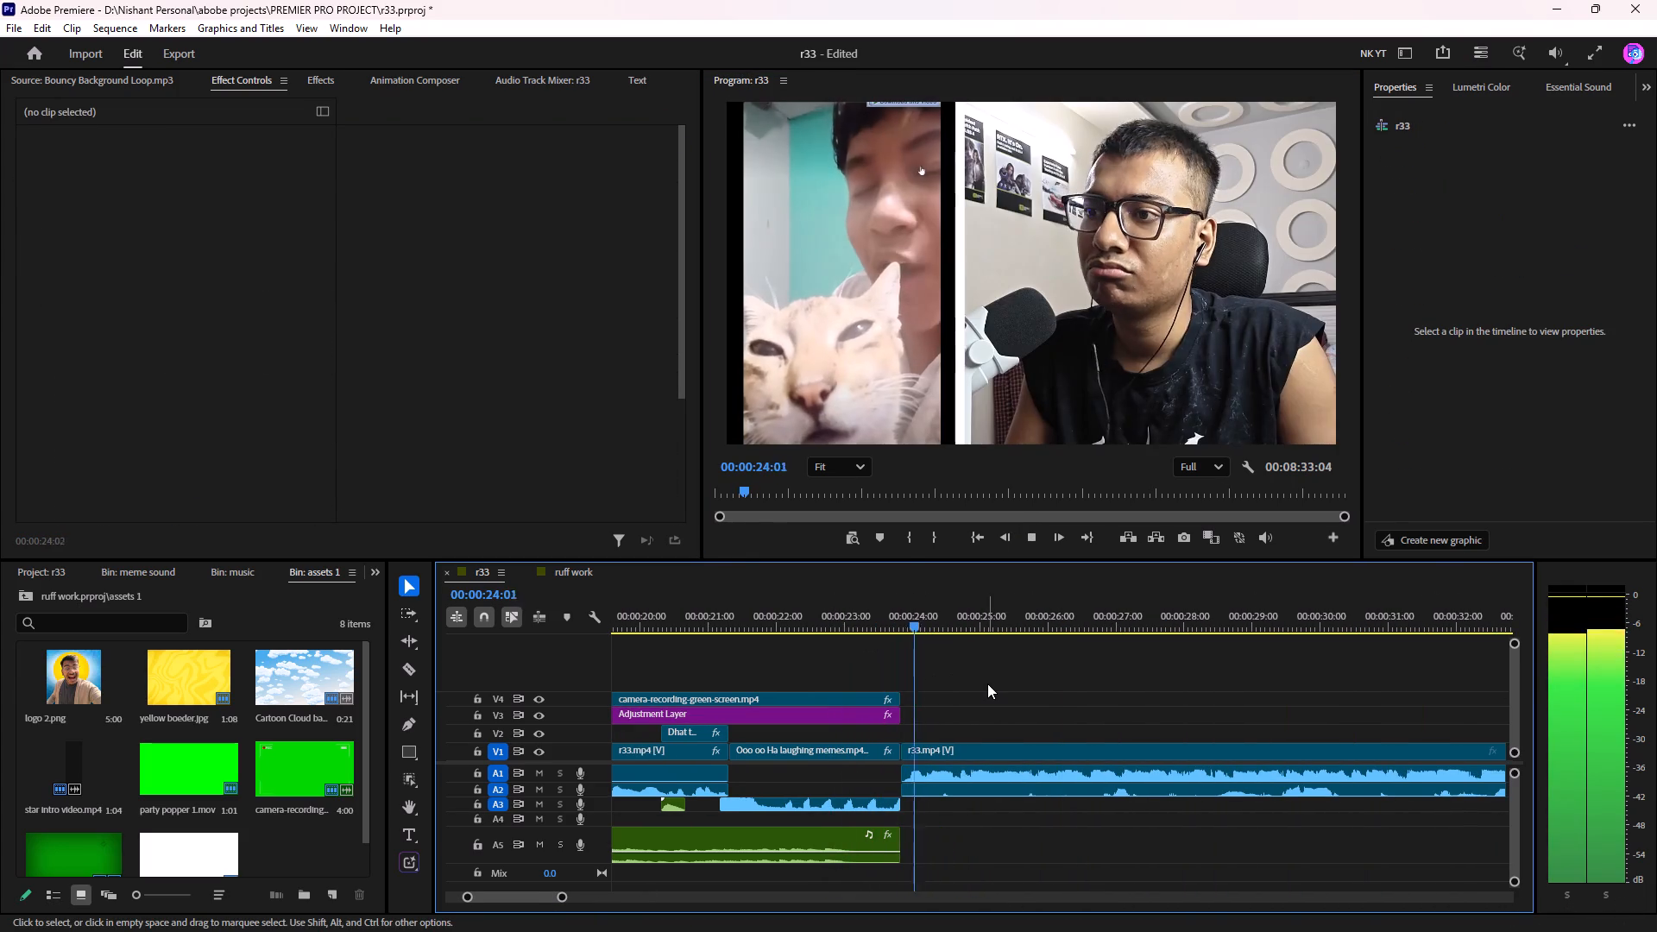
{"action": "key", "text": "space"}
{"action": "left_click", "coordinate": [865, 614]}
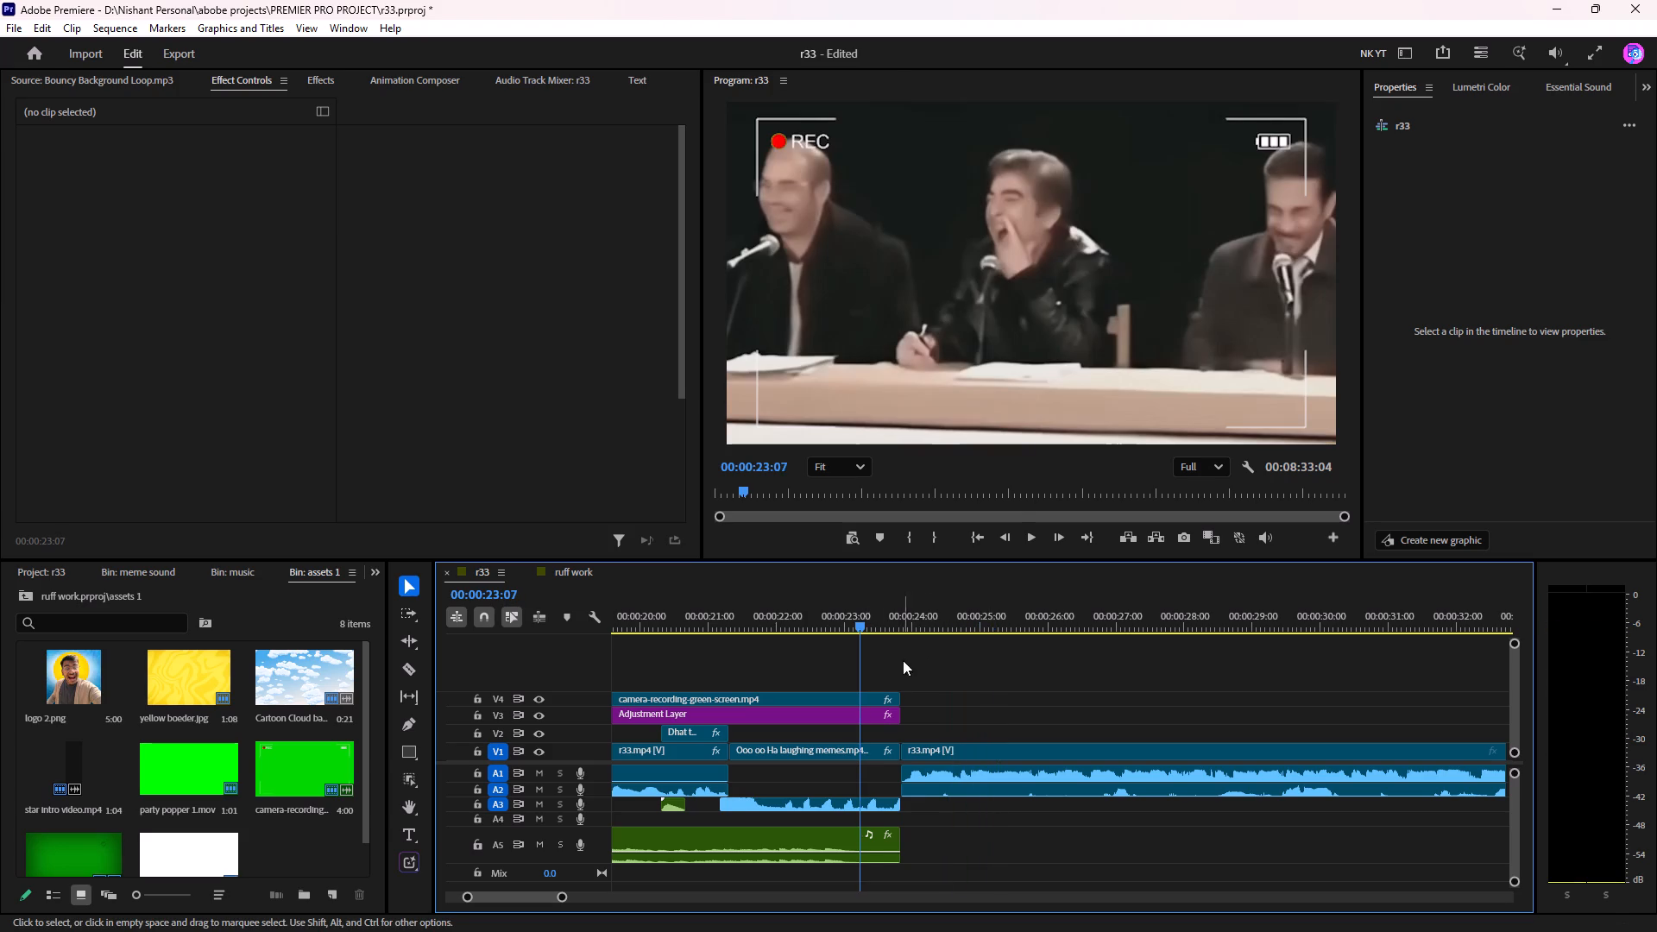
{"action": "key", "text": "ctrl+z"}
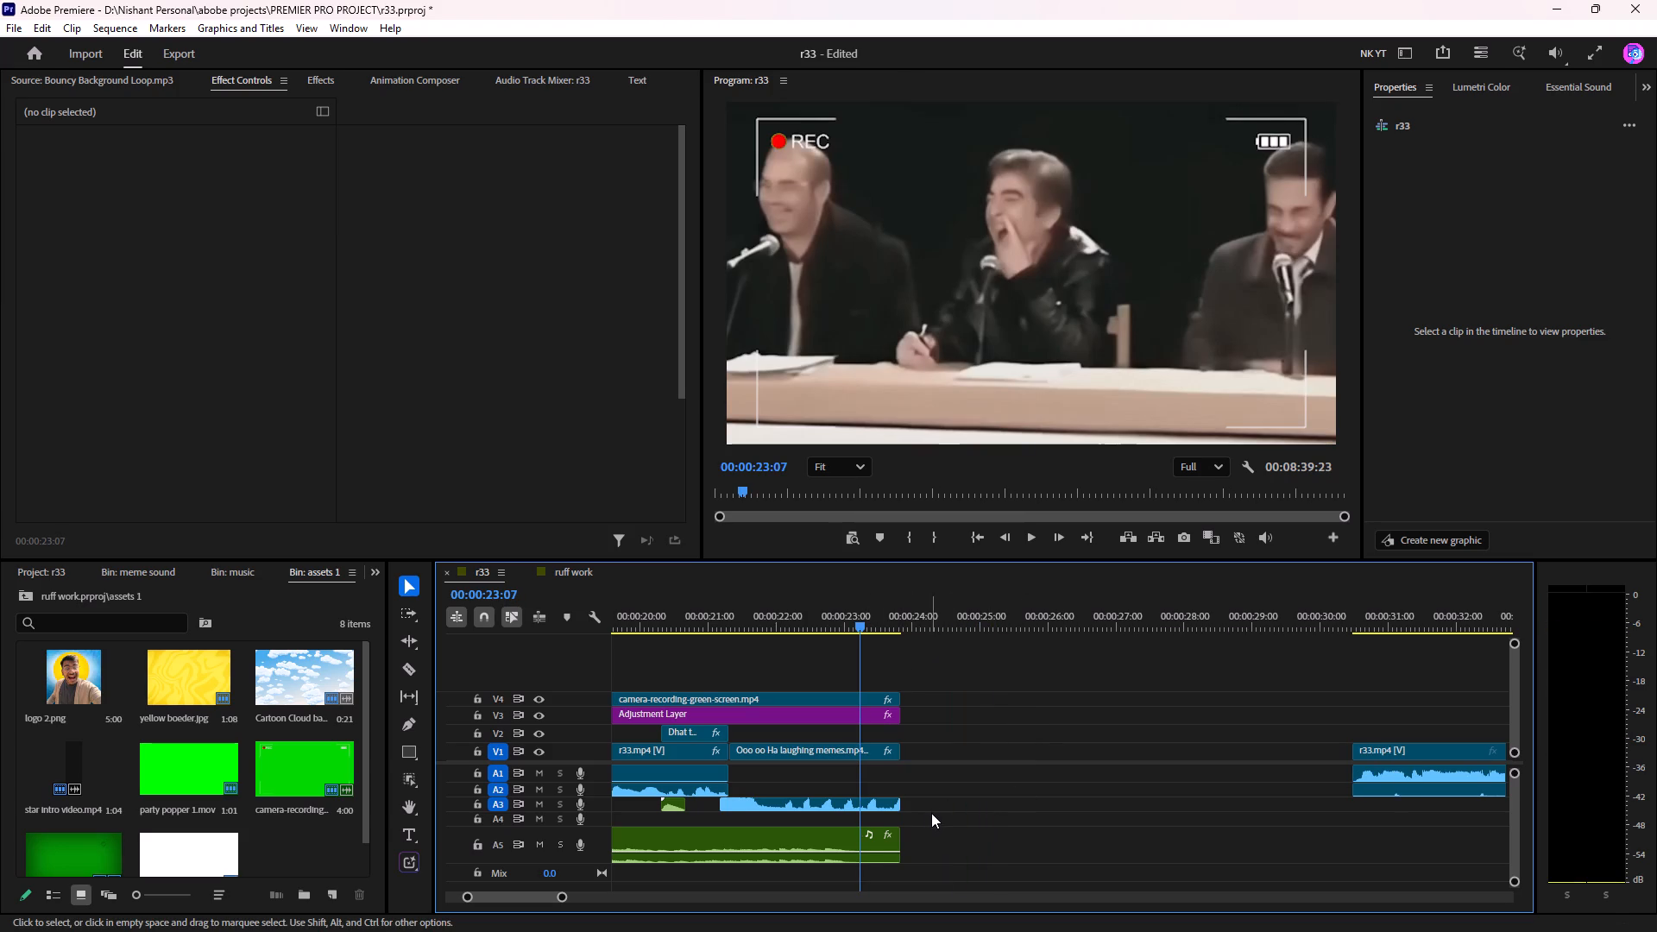
Preview the teaser's ending and split the Ooo oo Ha laughing memes.mp4 clip with its audio at 00:00:23:15.
{"action": "key", "text": "space"}
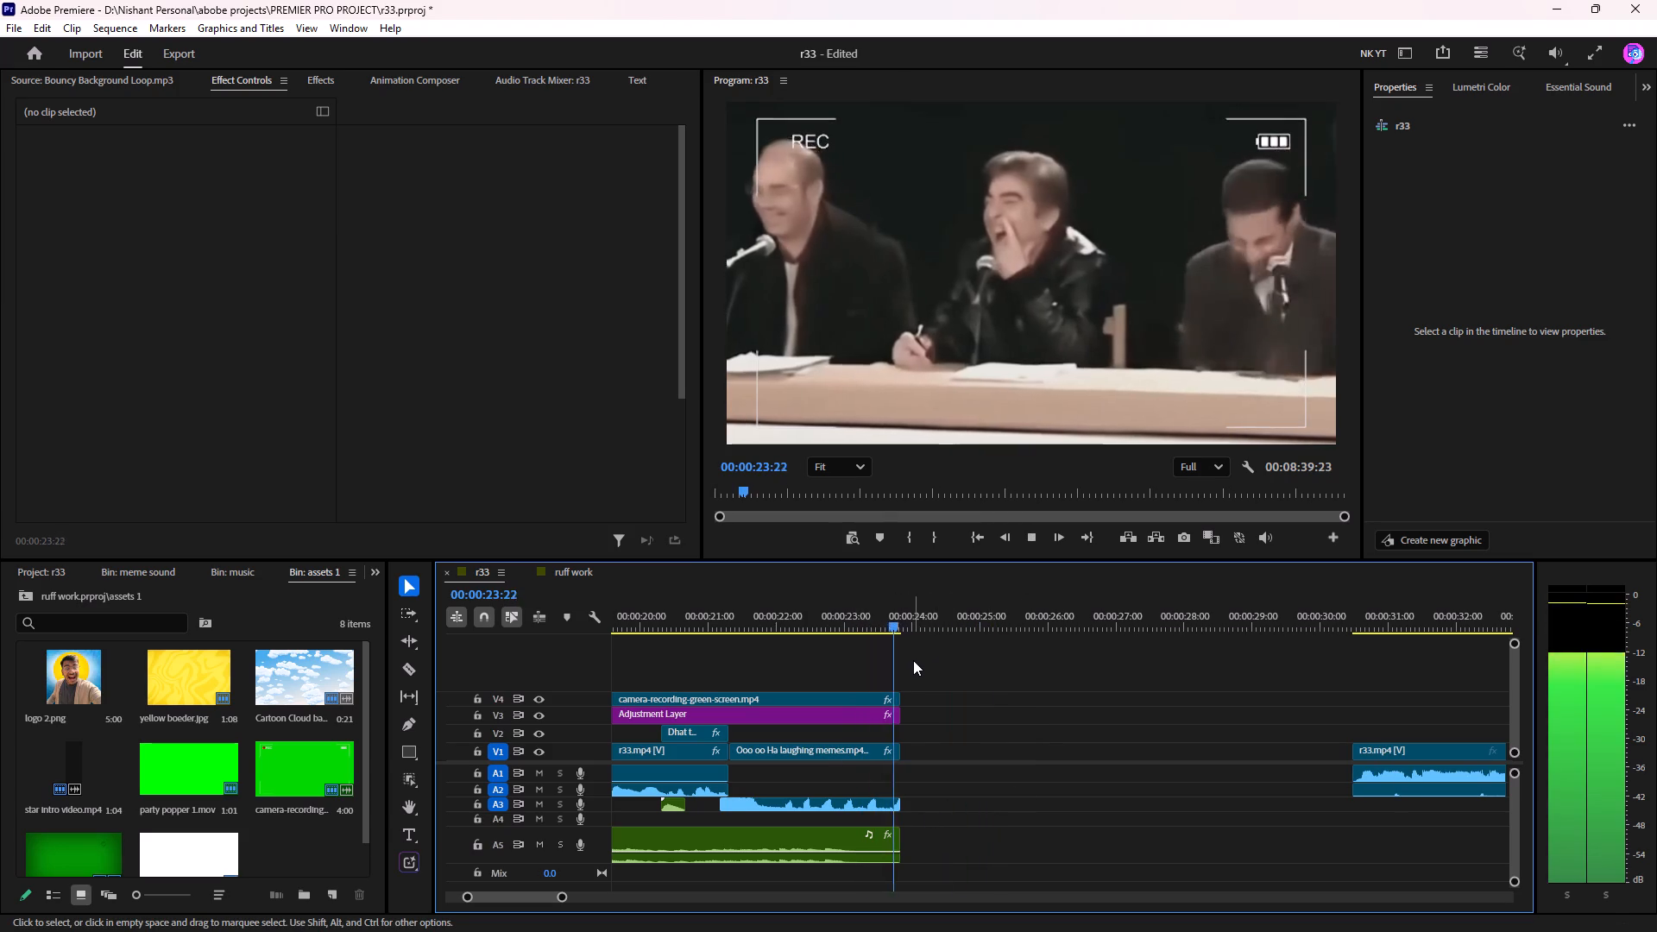
{"action": "key", "text": "space"}
{"action": "left_click_drag", "start_coordinate": [892, 614], "coordinate": [889, 629]}
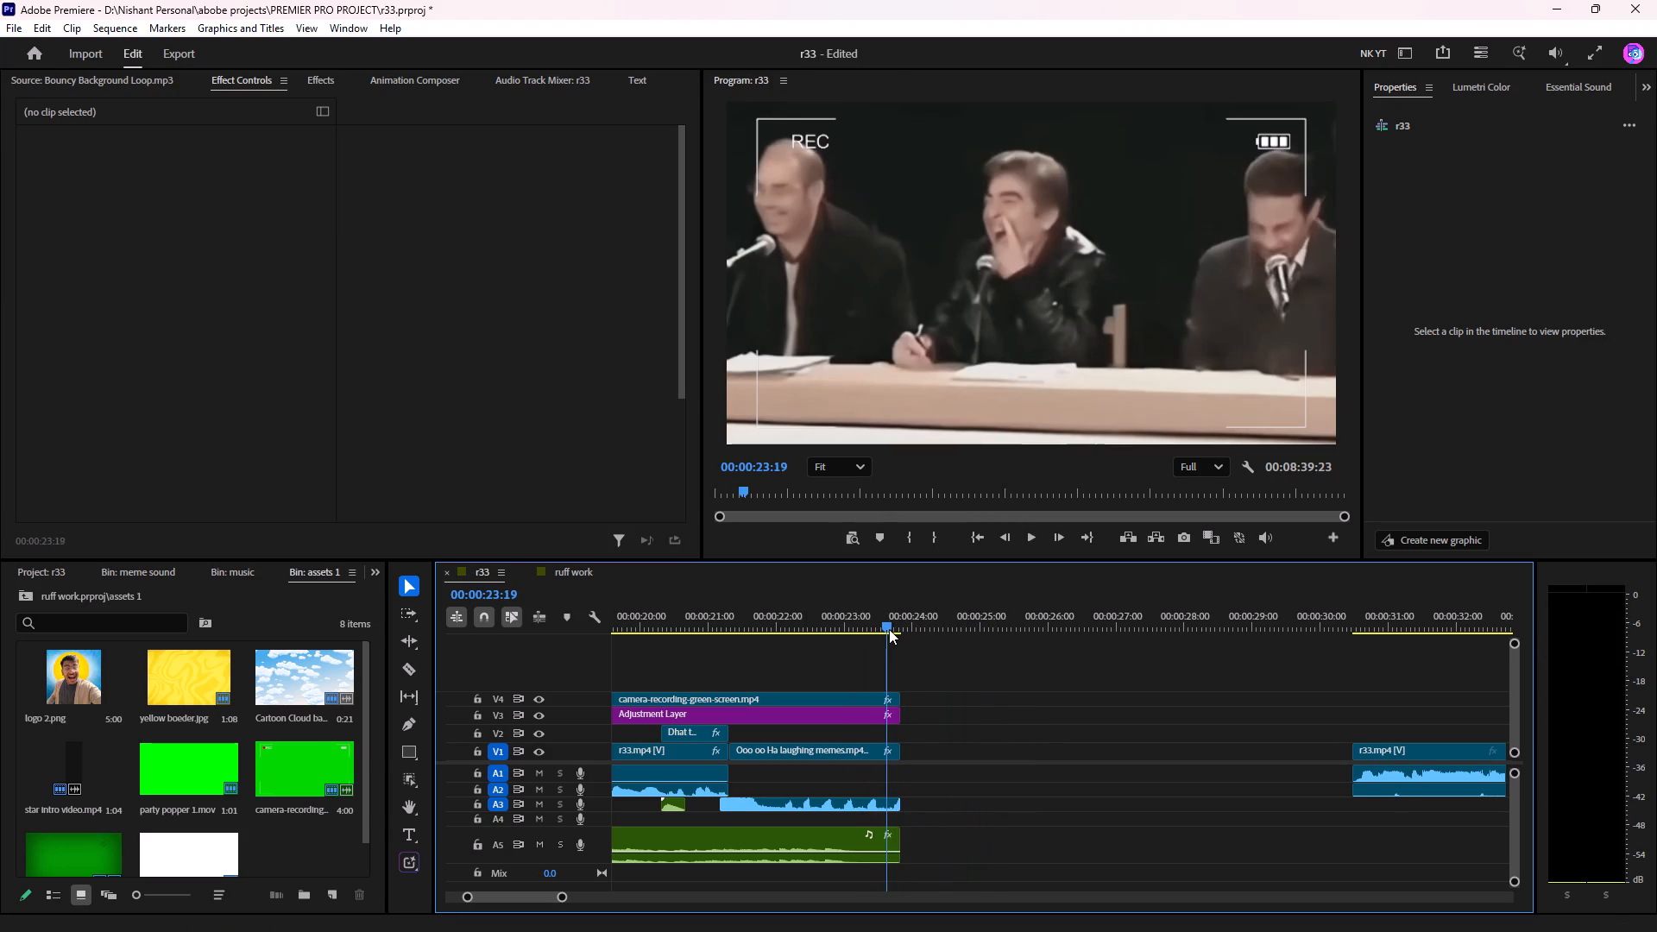
{"action": "left_click_drag", "start_coordinate": [889, 629], "coordinate": [873, 652]}
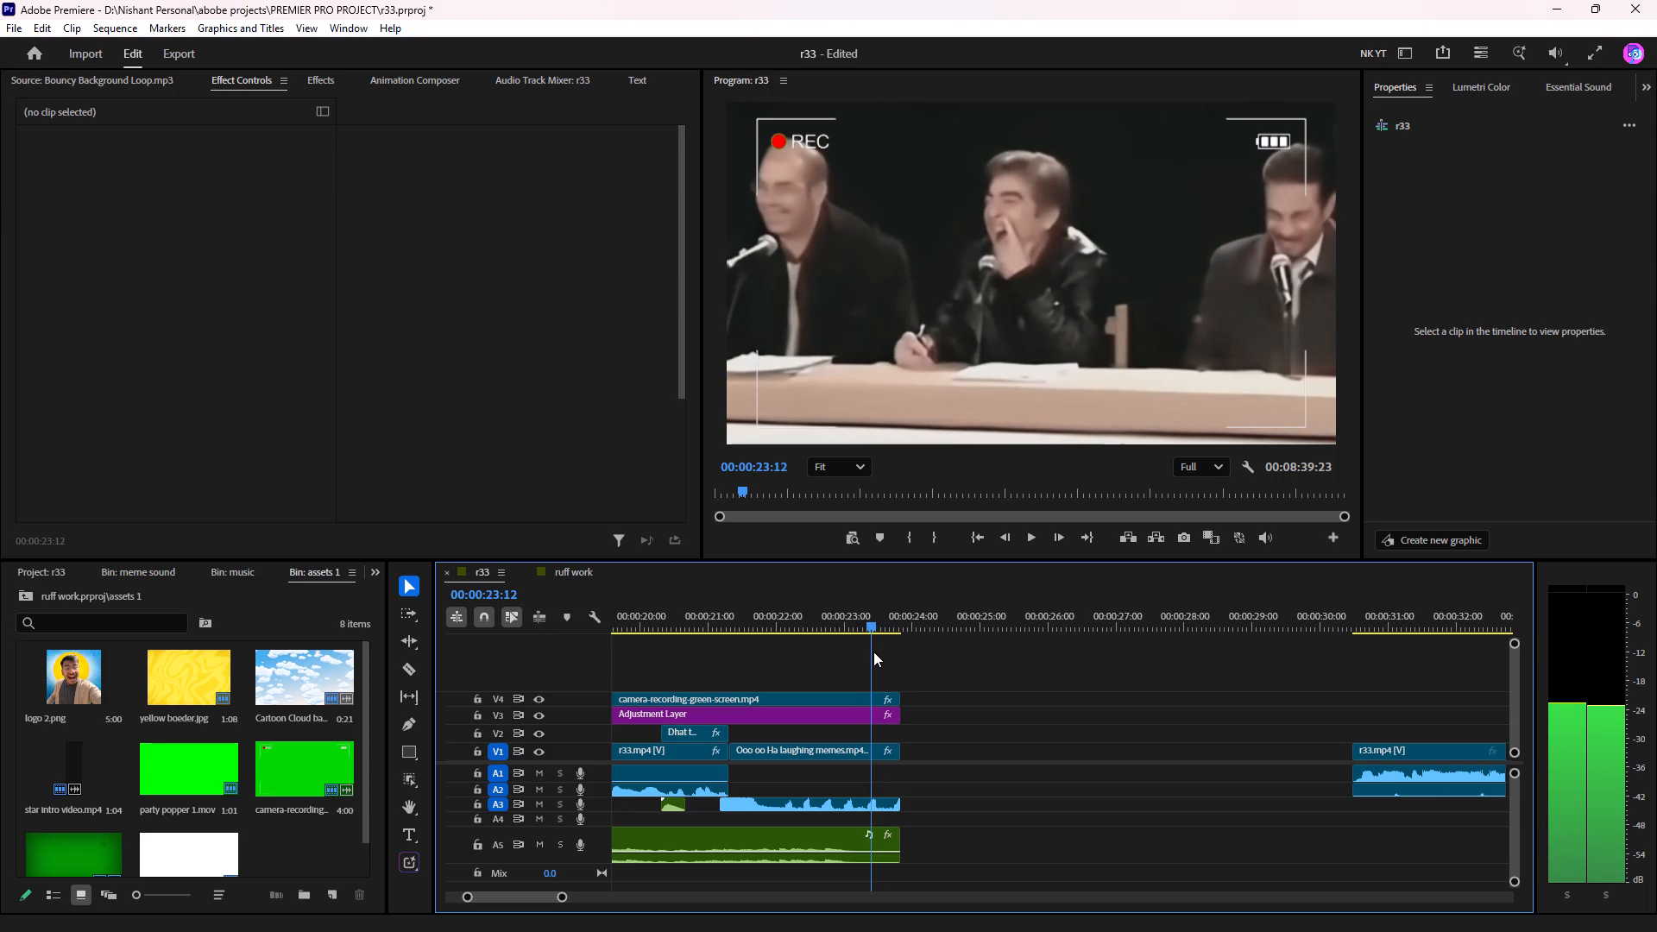
{"action": "left_click_drag", "start_coordinate": [873, 652], "coordinate": [880, 668]}
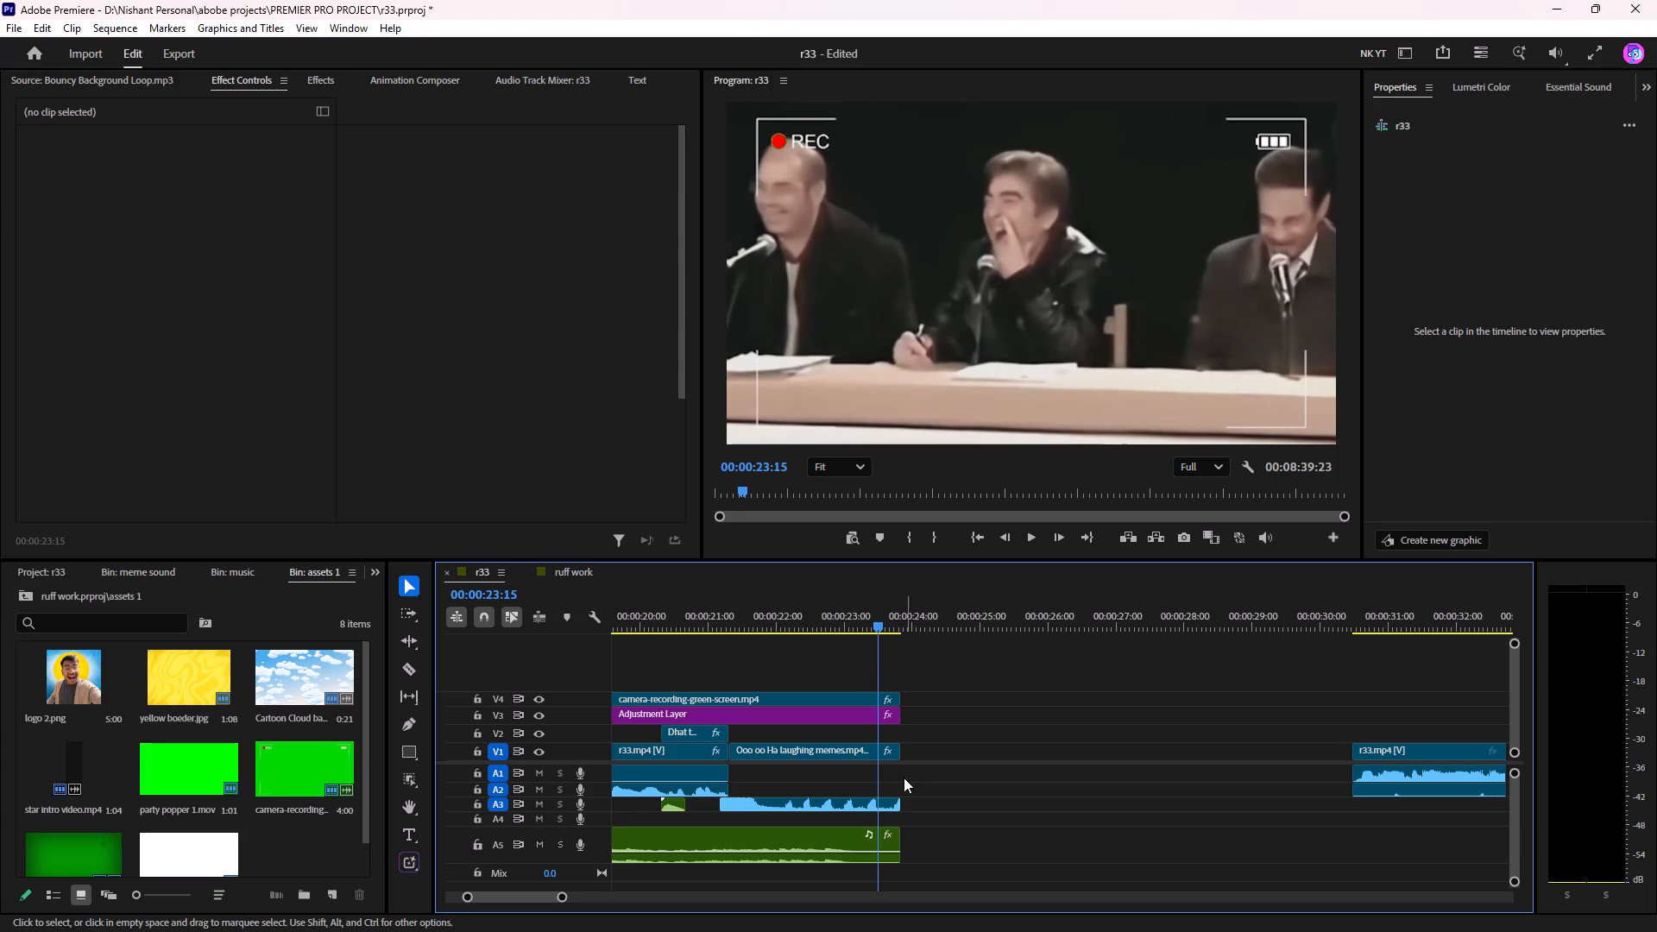
{"action": "left_click_drag", "start_coordinate": [923, 745], "coordinate": [891, 802]}
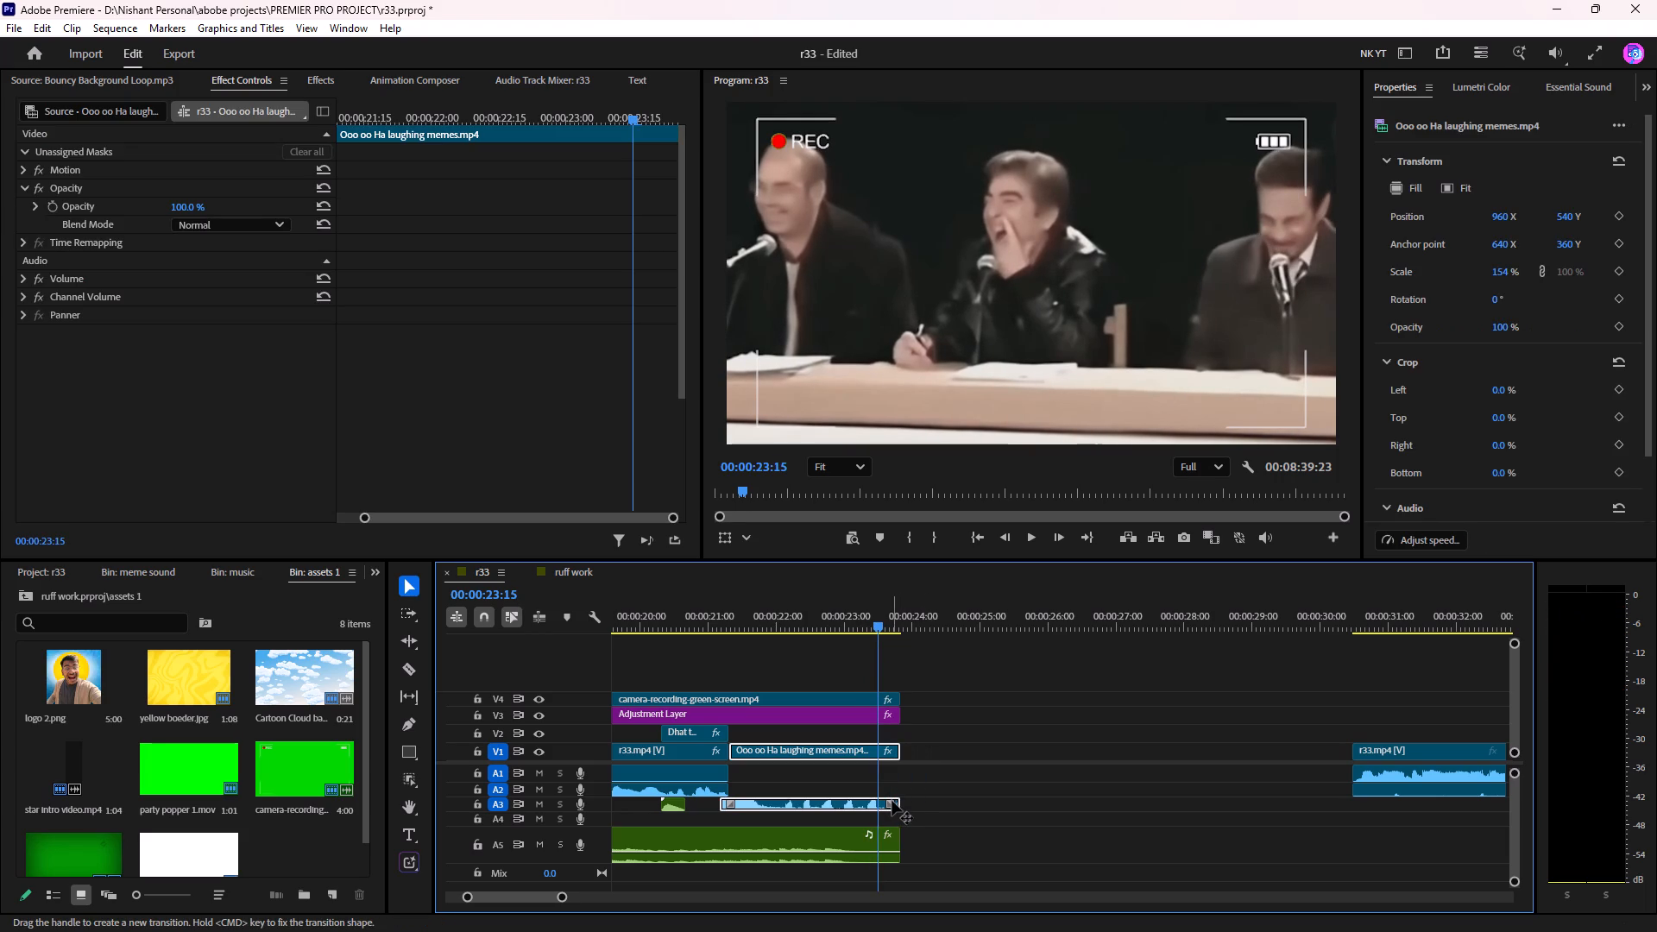
{"action": "key", "text": "ctrl+k"}
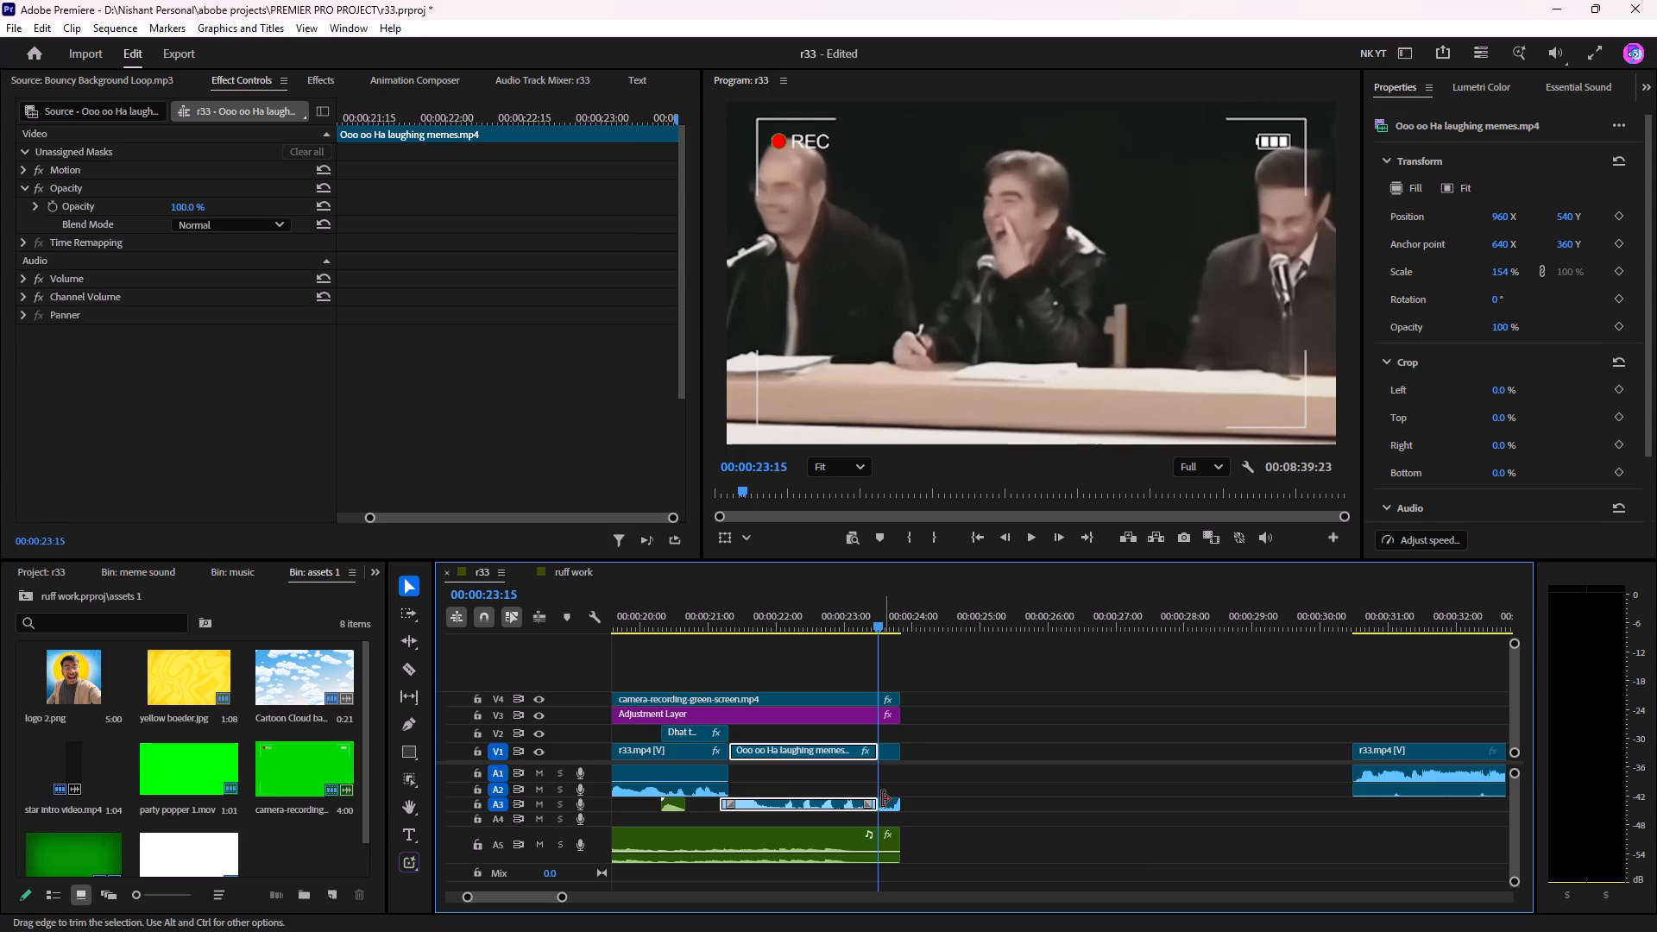
Nest the short end piece of the Ooo oo Ha laughing memes.mp4 clip after 00:00:23:15 as n2.
{"action": "left_click", "coordinate": [892, 753]}
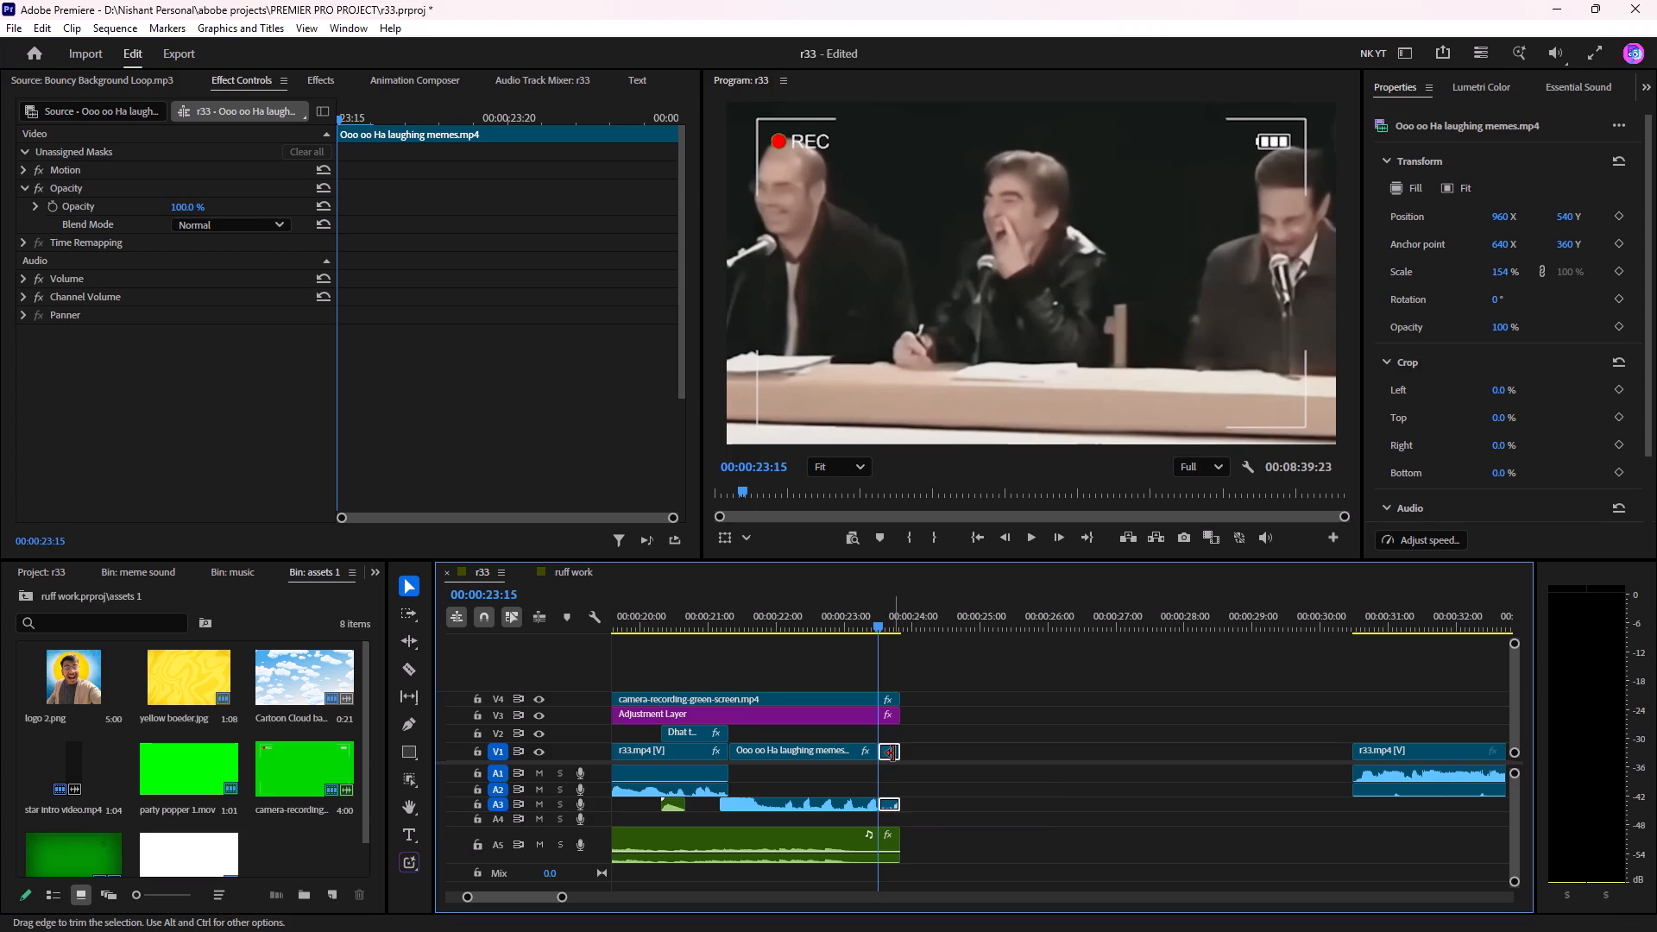
{"action": "right_click", "coordinate": [893, 753]}
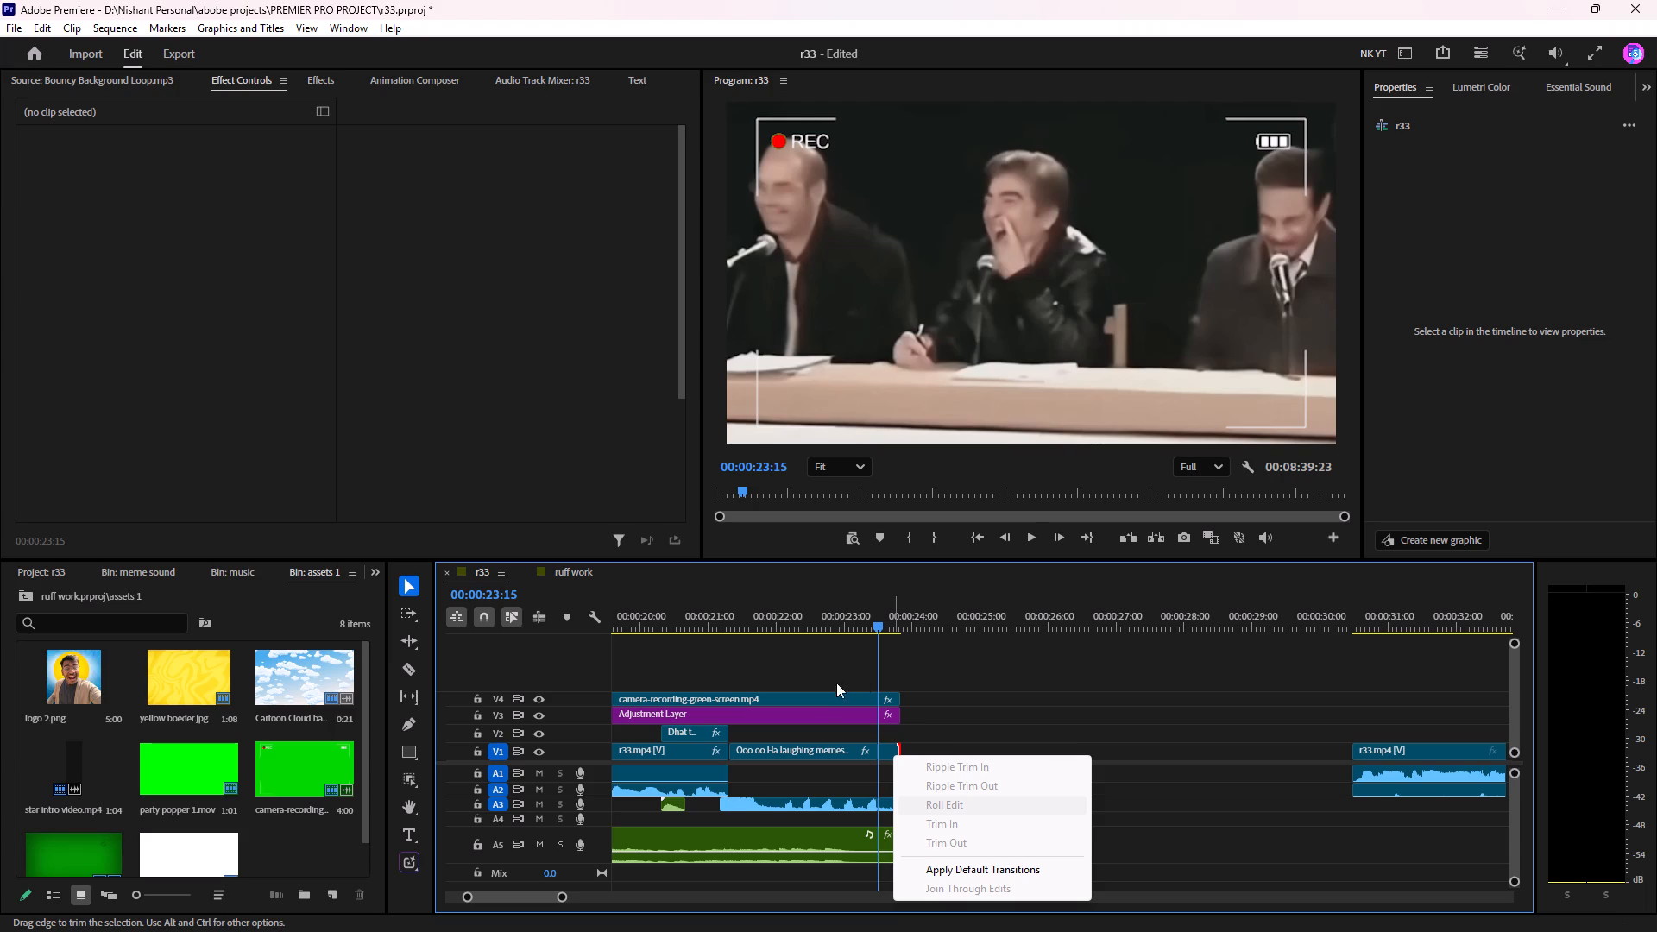
{"action": "left_click", "coordinate": [981, 720]}
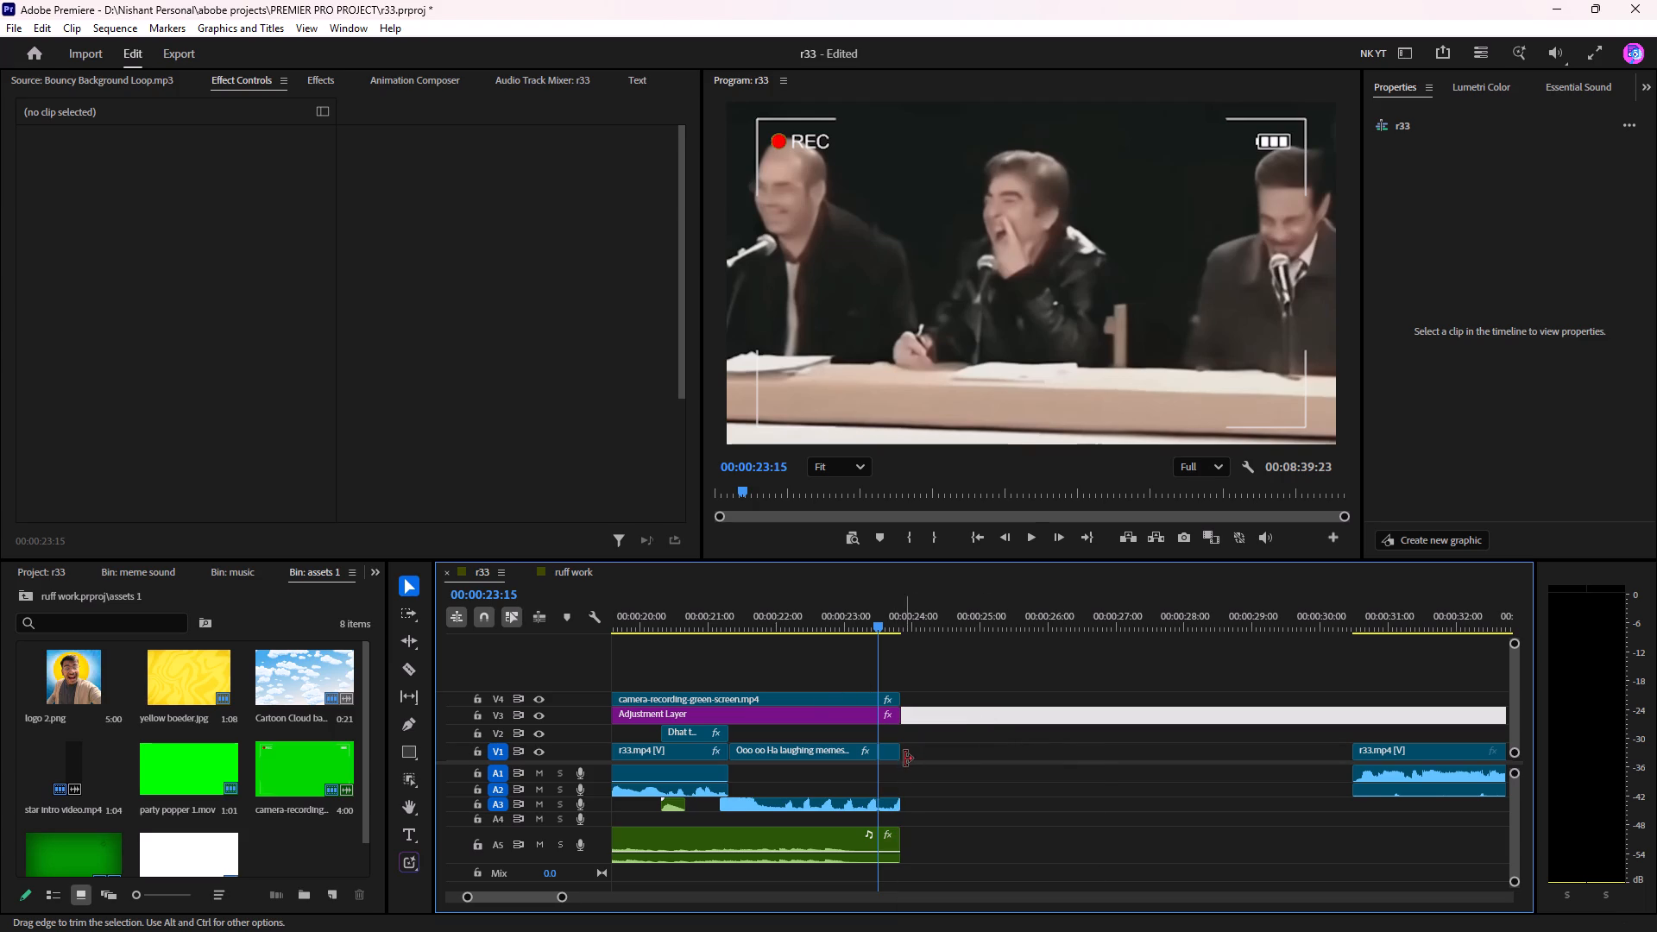
{"action": "left_click", "coordinate": [892, 751]}
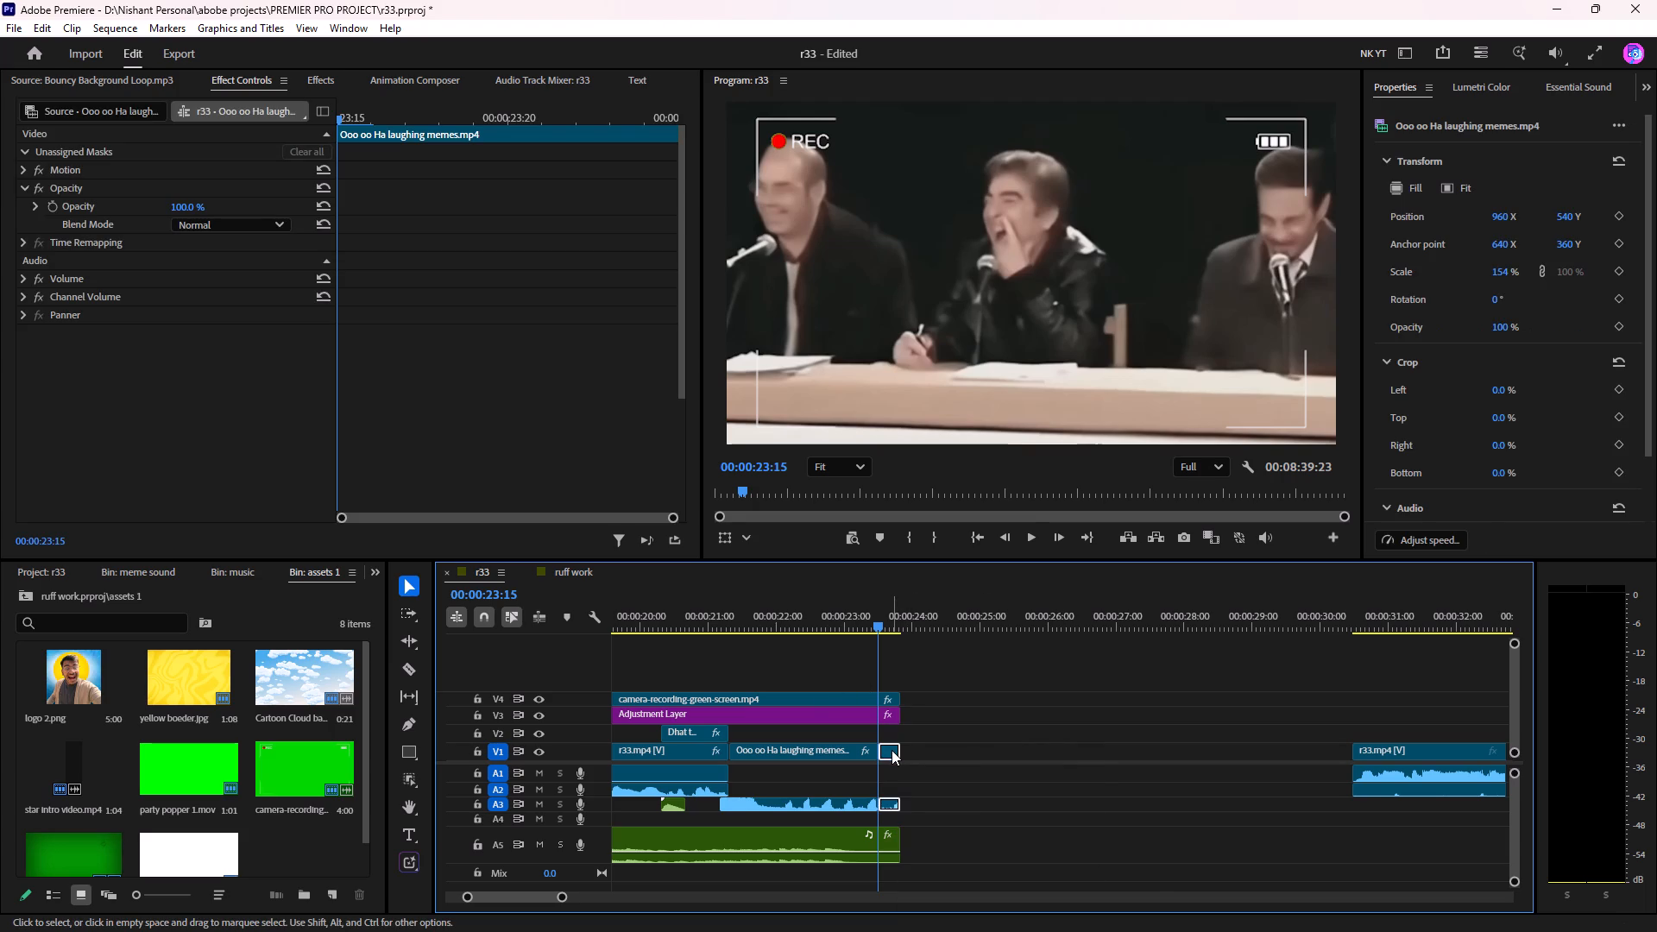
{"action": "right_click", "coordinate": [890, 750]}
{"action": "left_click", "coordinate": [987, 438]}
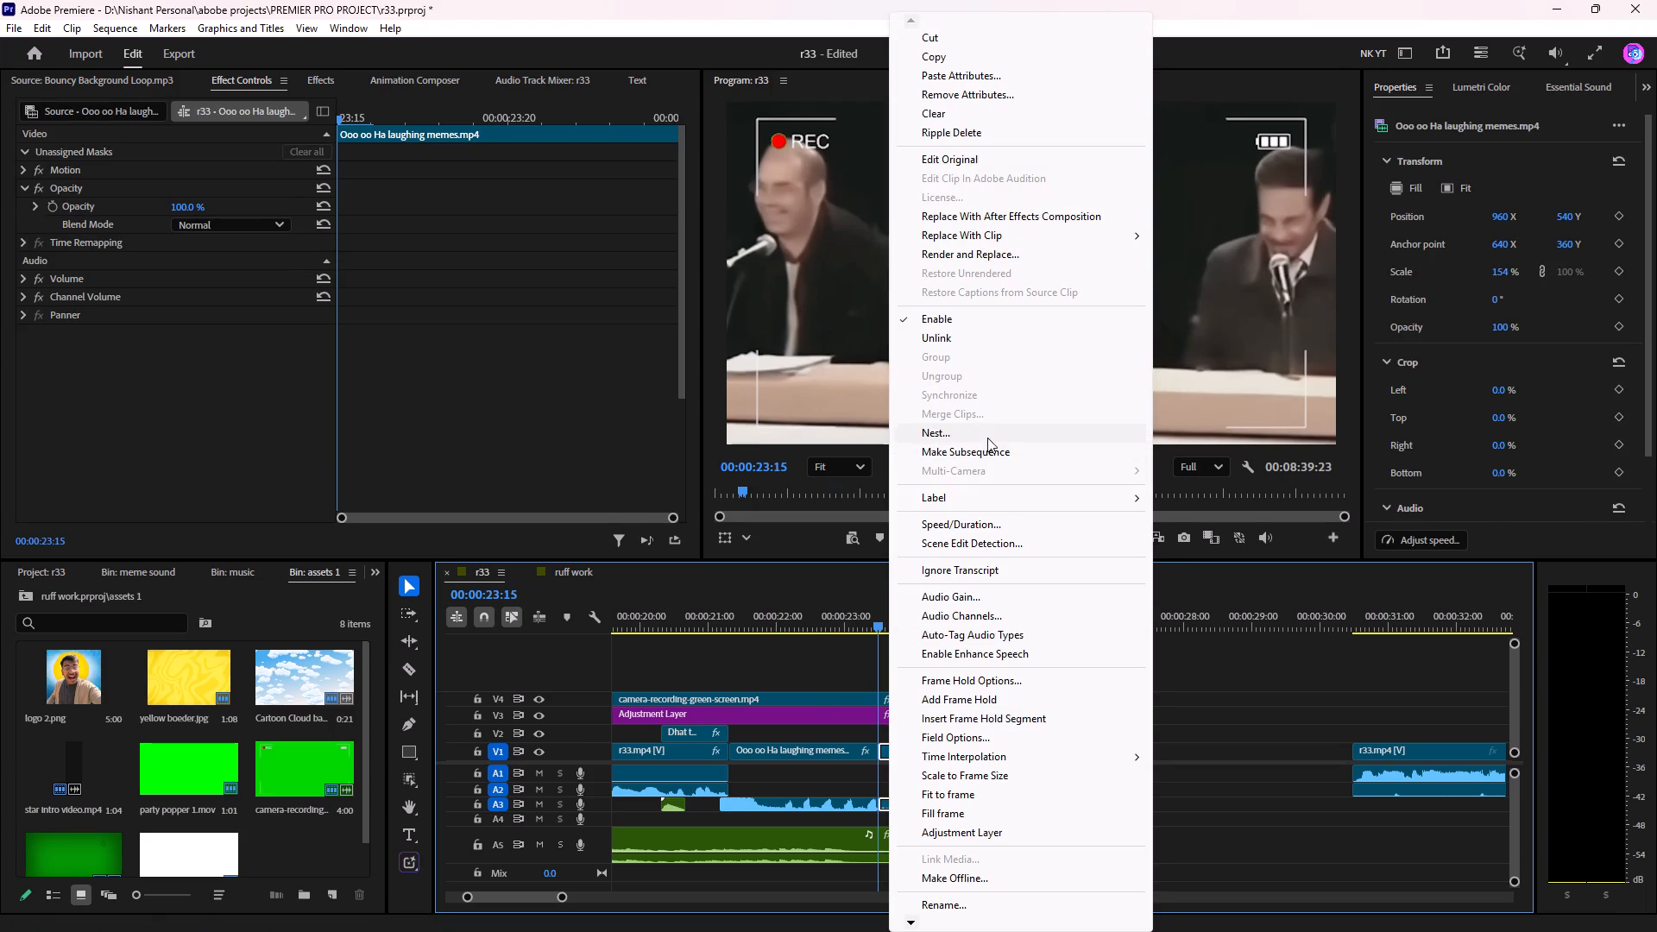
{"action": "type", "text": "n2"}
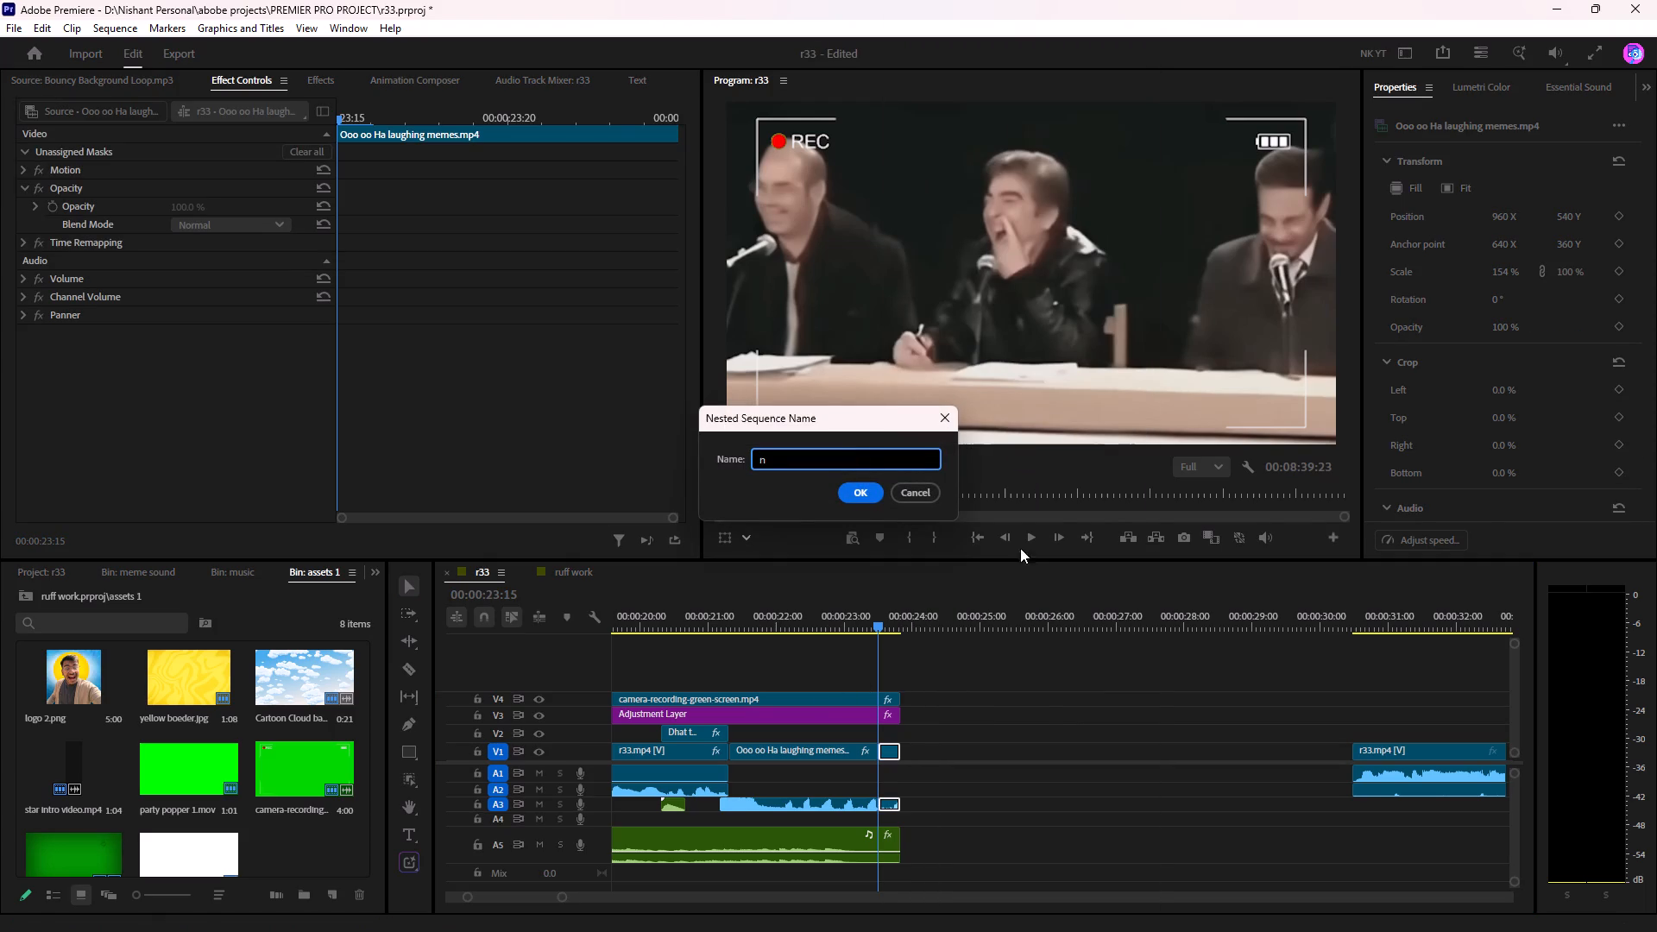
{"action": "left_click", "coordinate": [867, 494]}
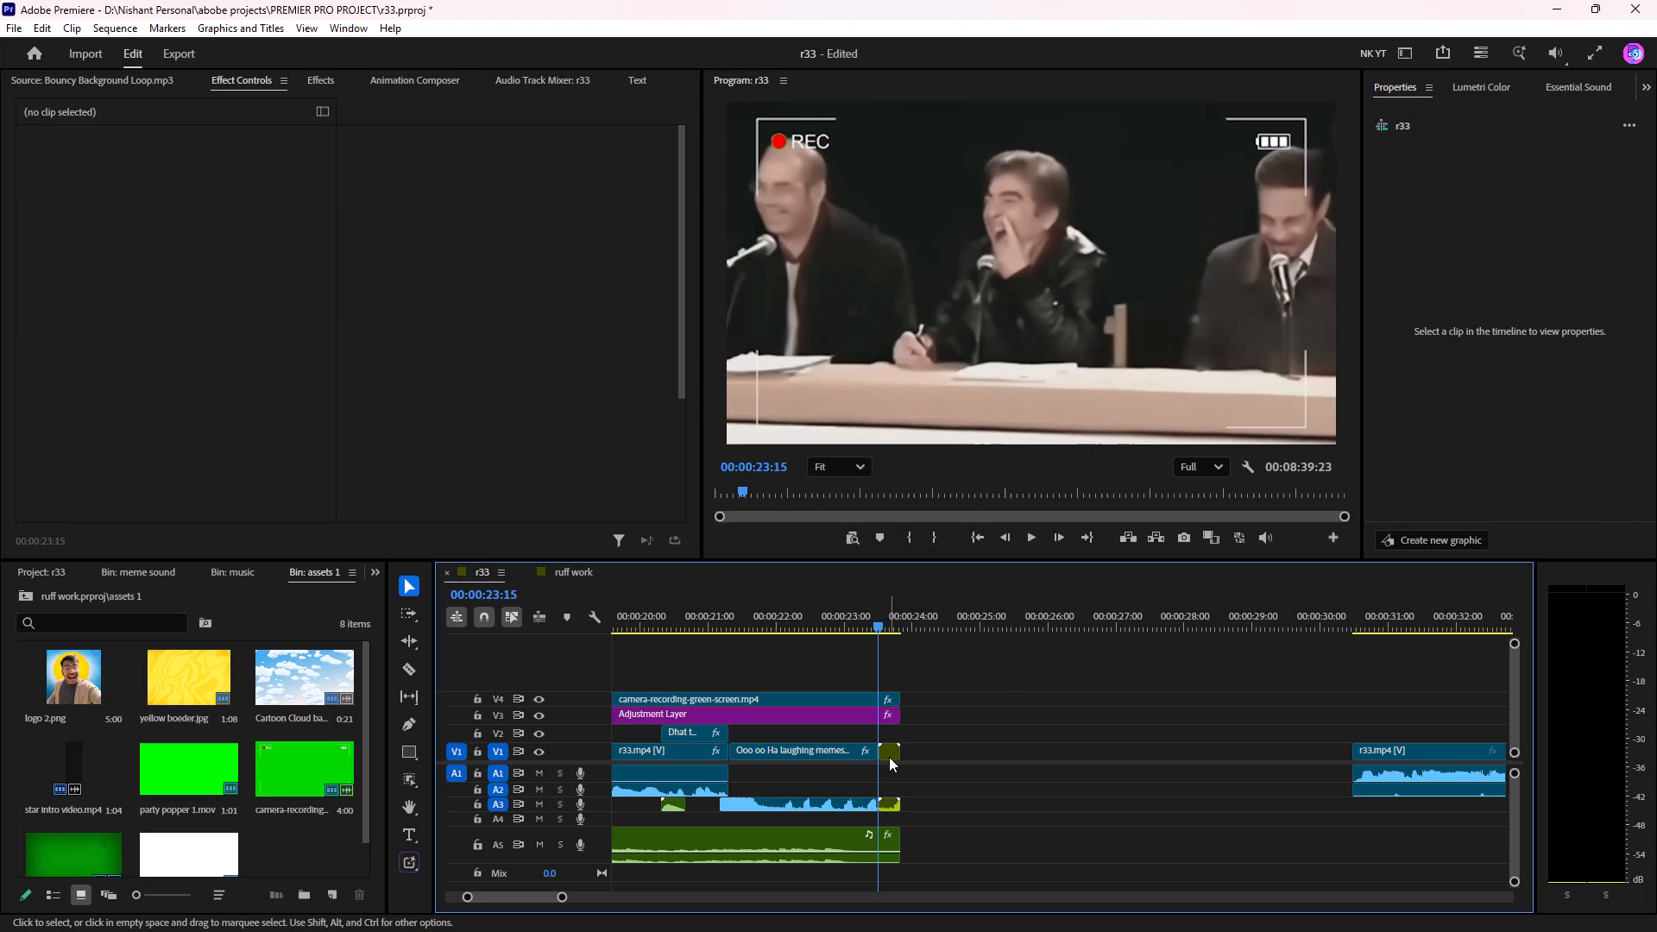
Show the Adjustment Layer items in the r33 project and open the n2 nested sequence for editing.
{"action": "left_click", "coordinate": [889, 757]}
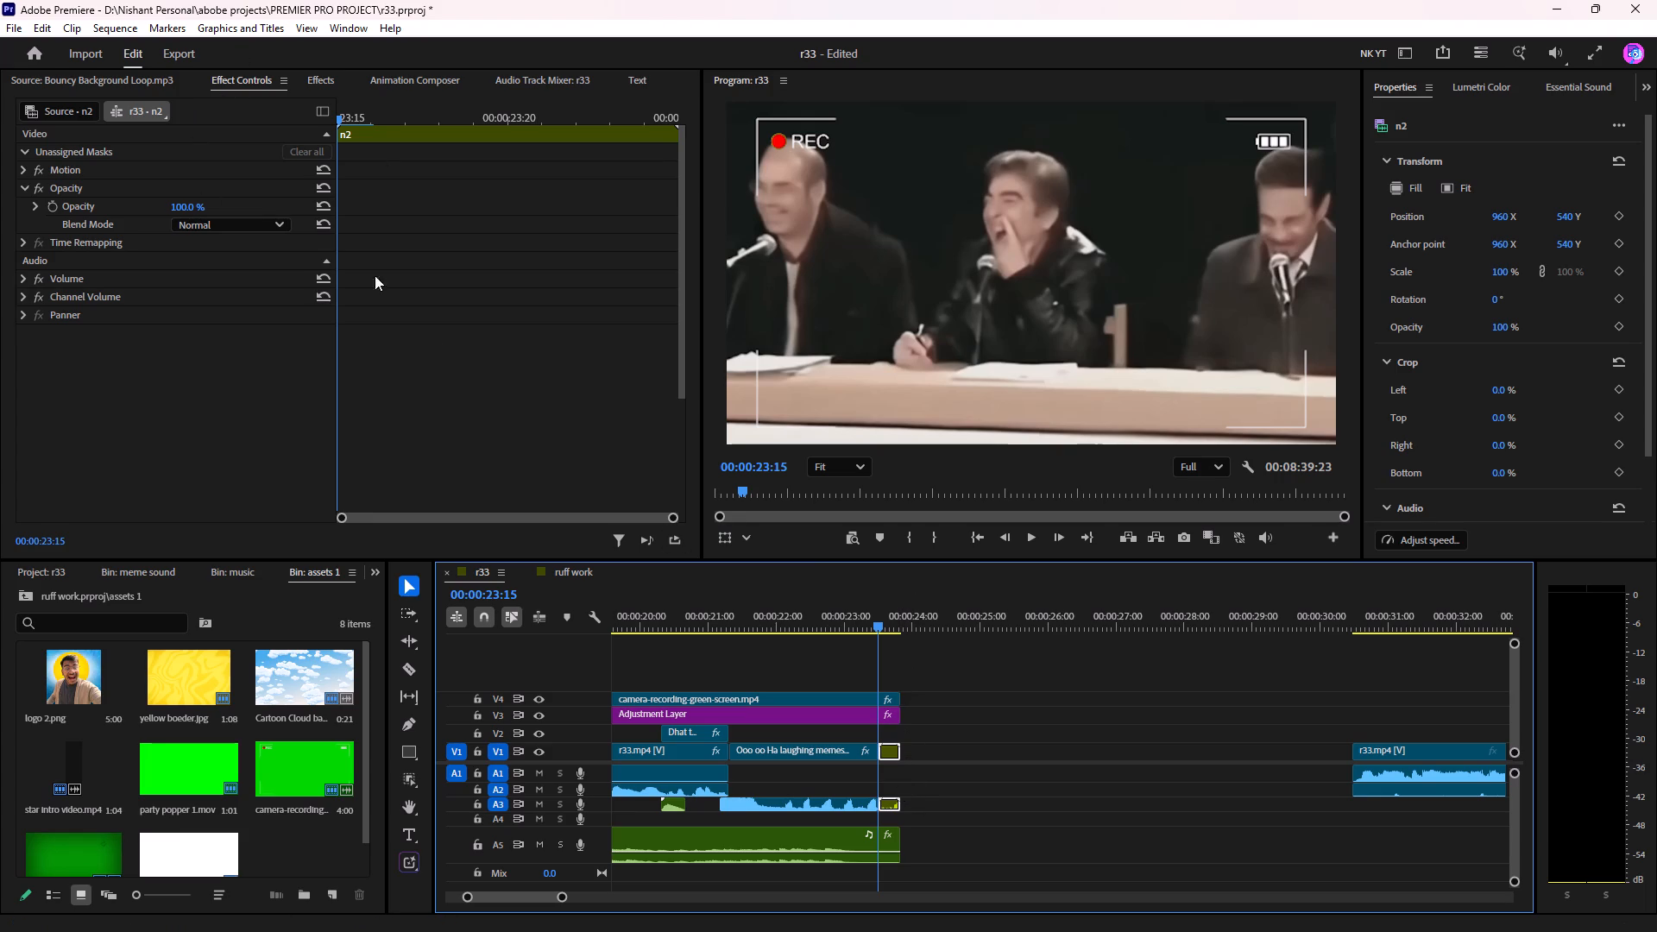
{"action": "scroll", "coordinate": [98, 732], "scroll_direction": "down", "scroll_amount": 2}
{"action": "scroll", "coordinate": [124, 754], "scroll_direction": "up", "scroll_amount": 2}
{"action": "left_click", "coordinate": [50, 571]}
{"action": "scroll", "coordinate": [163, 749], "scroll_direction": "down", "scroll_amount": 4}
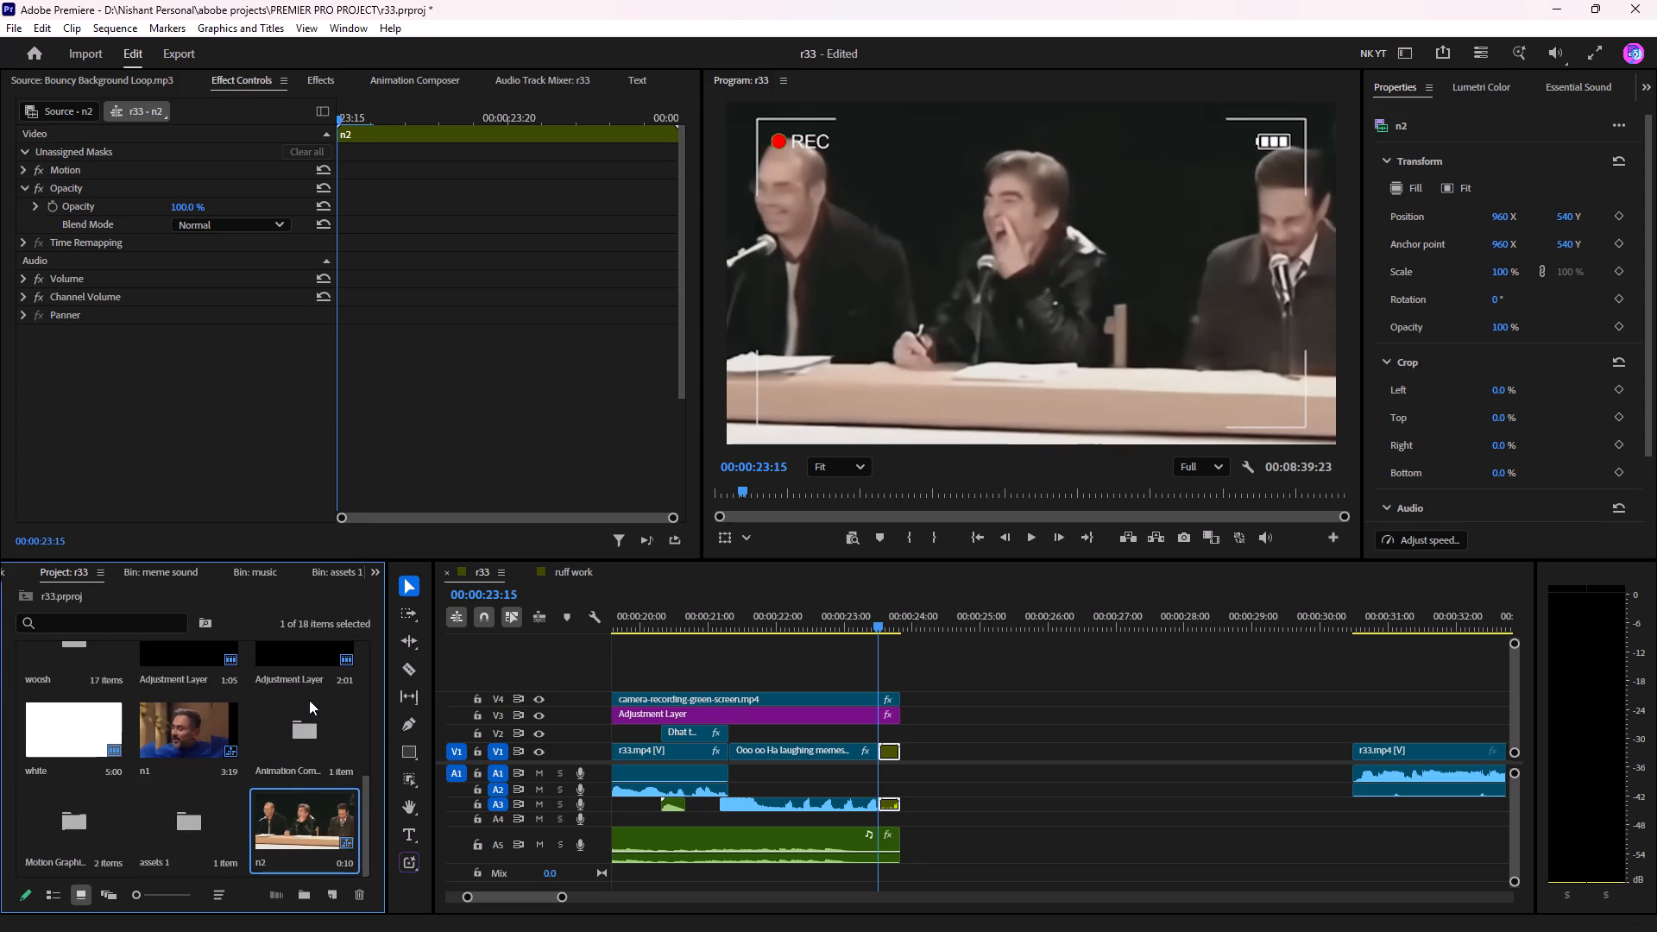
{"action": "scroll", "coordinate": [304, 692], "scroll_direction": "up", "scroll_amount": 1}
{"action": "left_click_drag", "start_coordinate": [299, 728], "coordinate": [798, 541]}
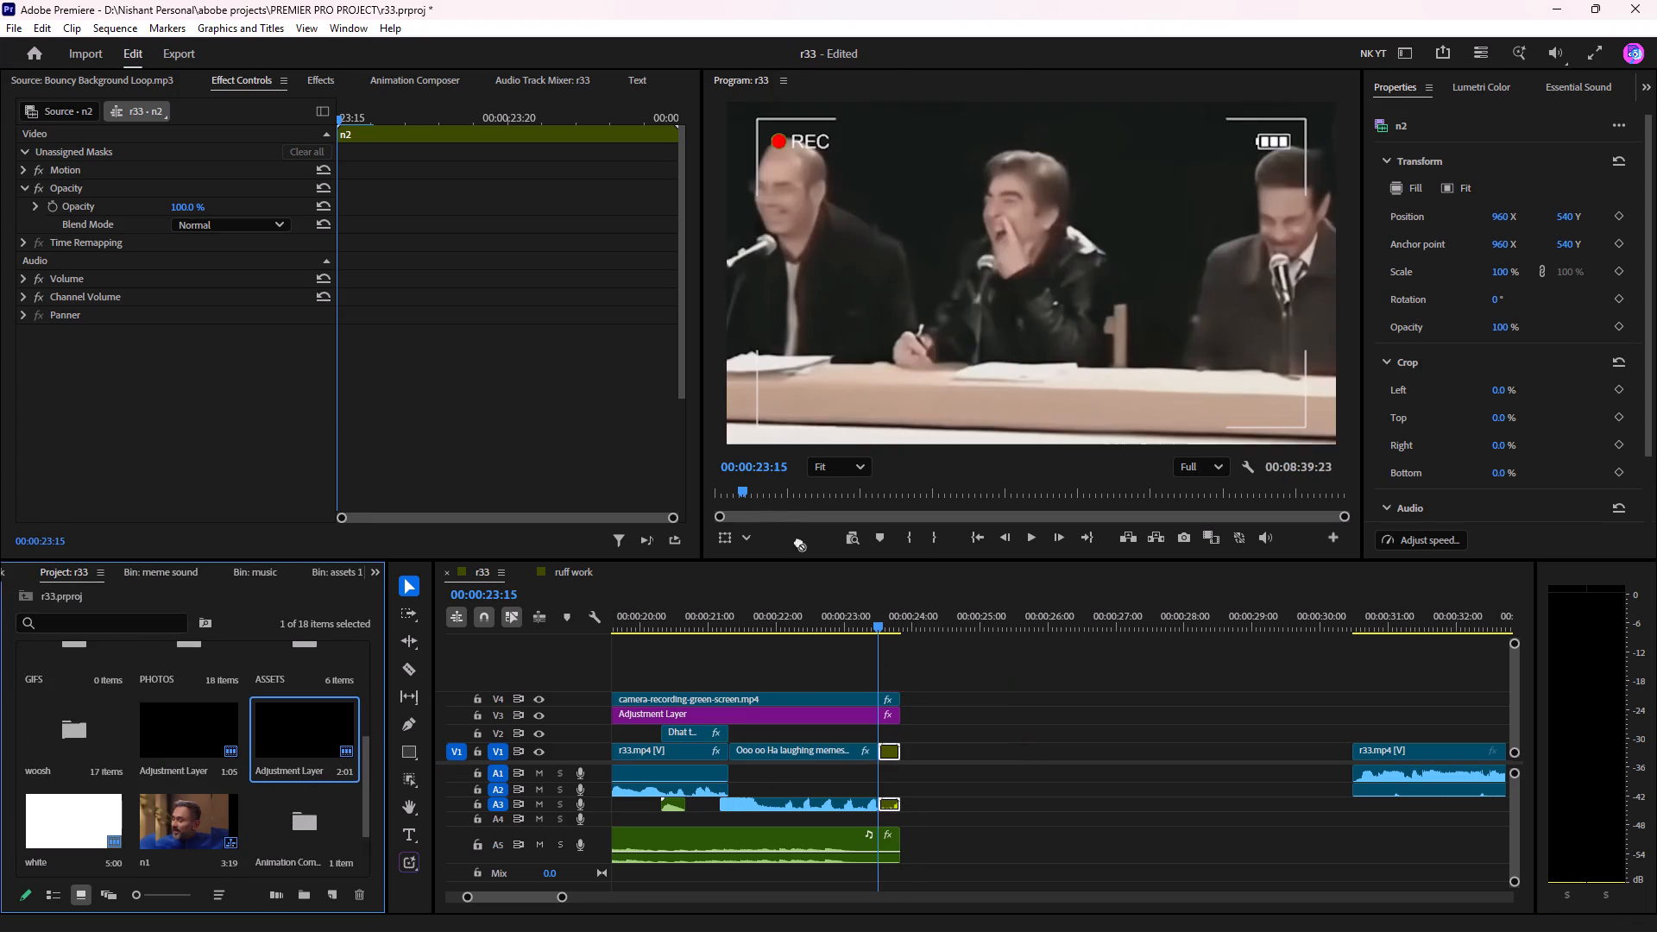
{"action": "left_click_drag", "start_coordinate": [798, 541], "coordinate": [273, 717]}
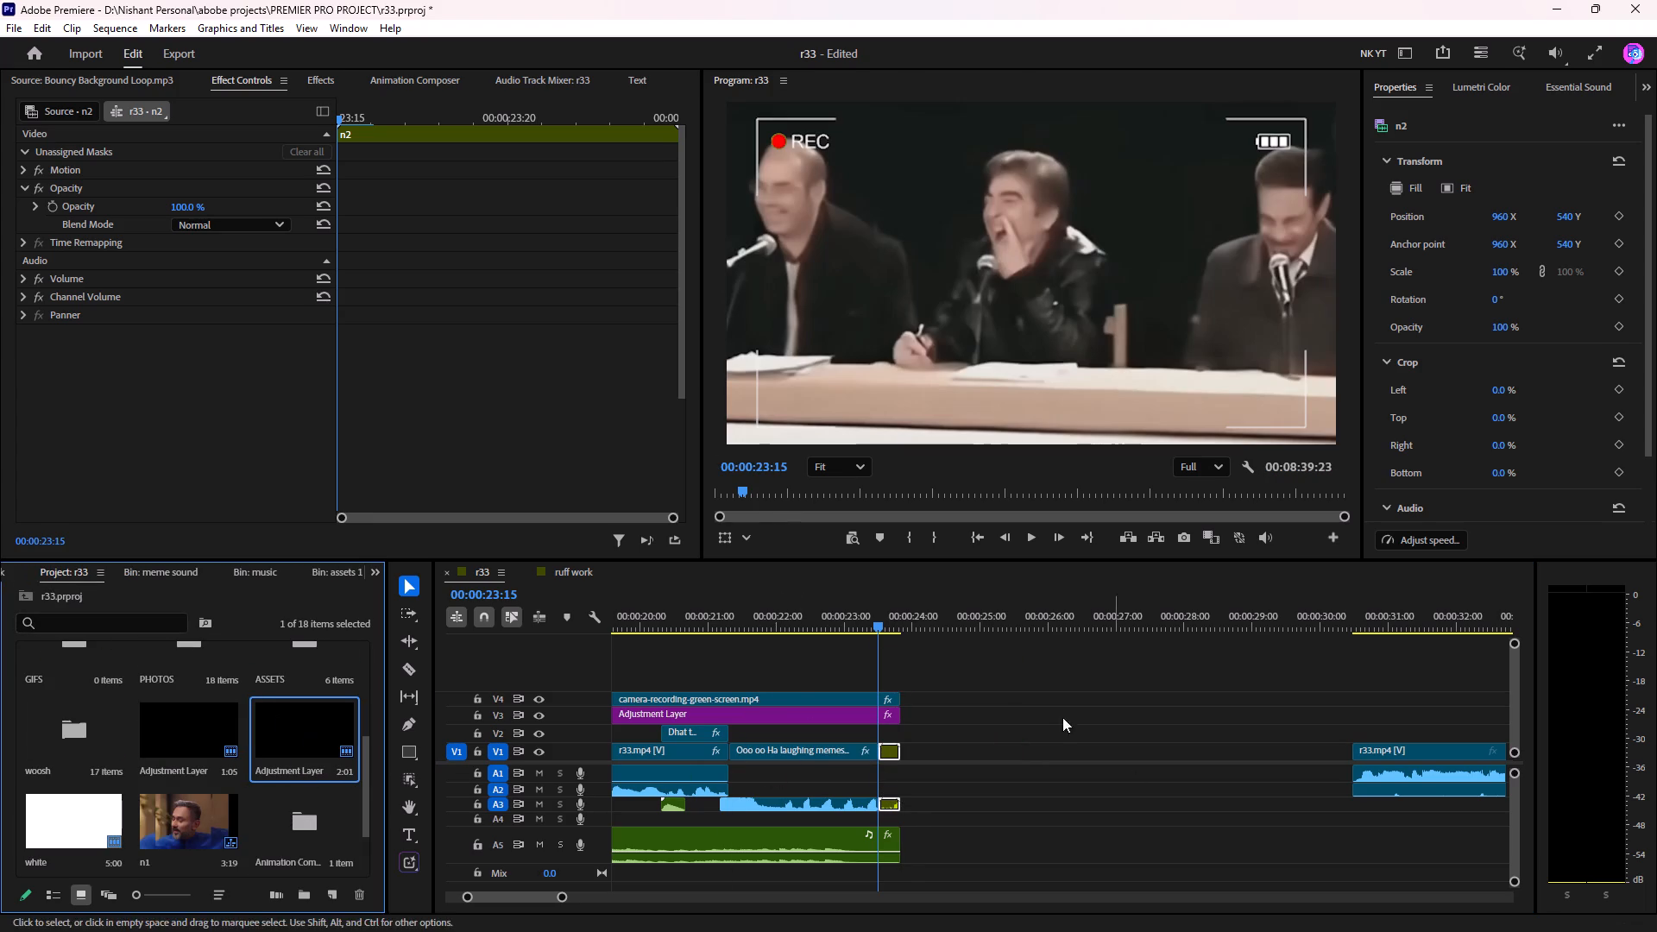
{"action": "double_click", "coordinate": [890, 754]}
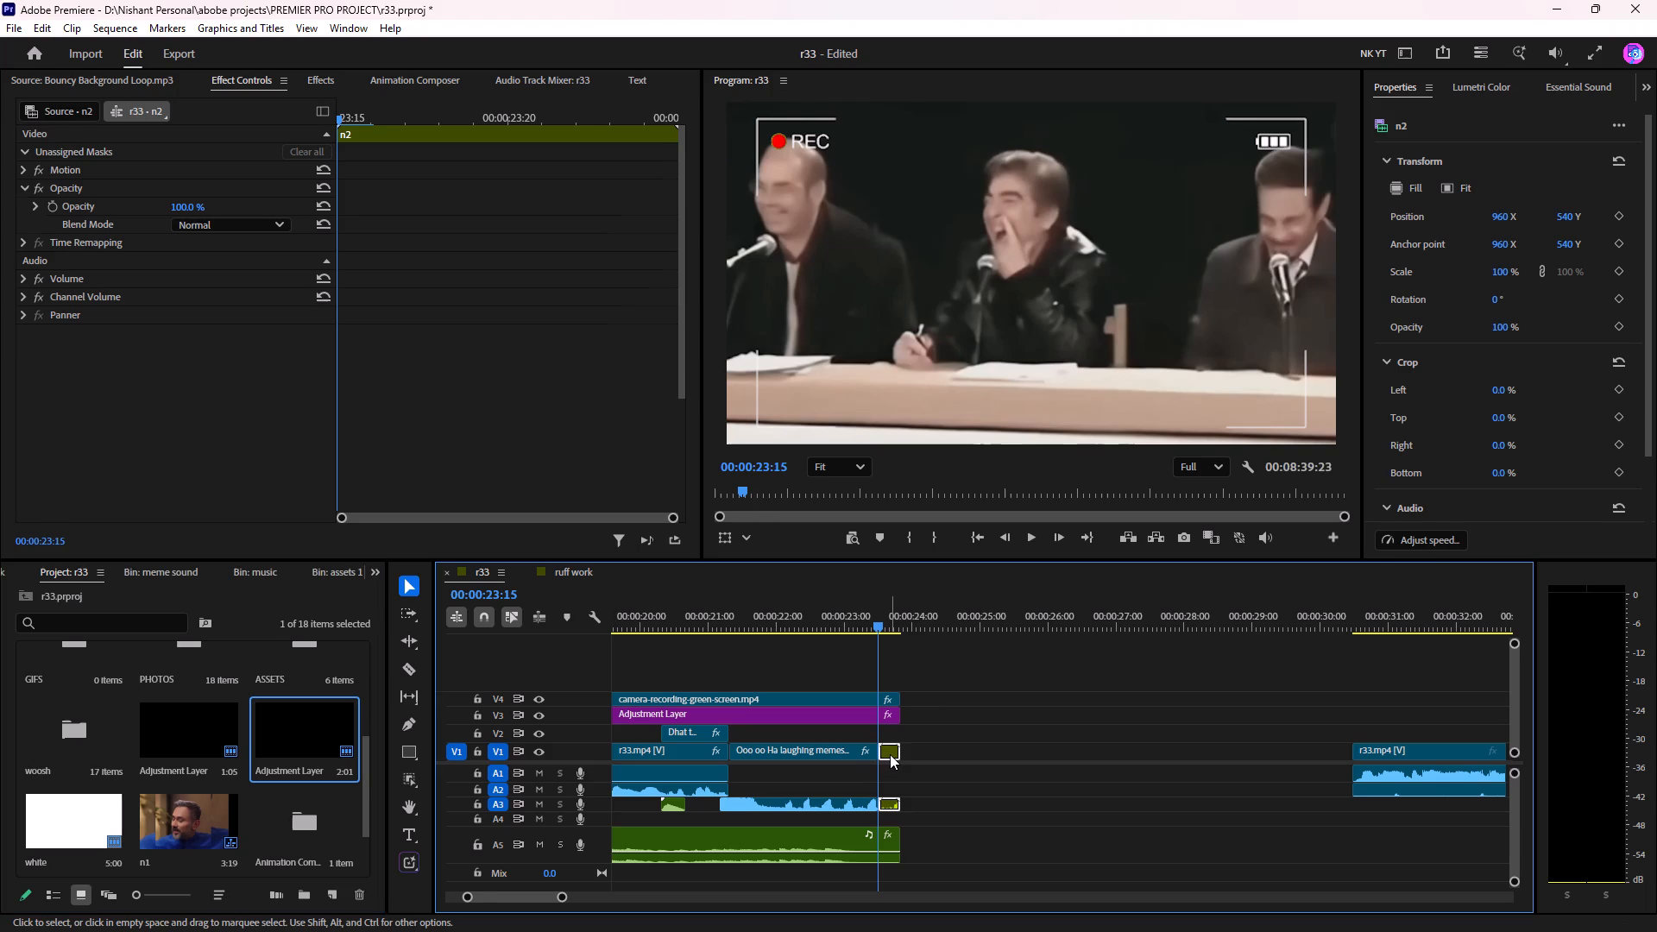
Close the ruff work project, keeping the r33 project open.
{"action": "left_click", "coordinate": [573, 573]}
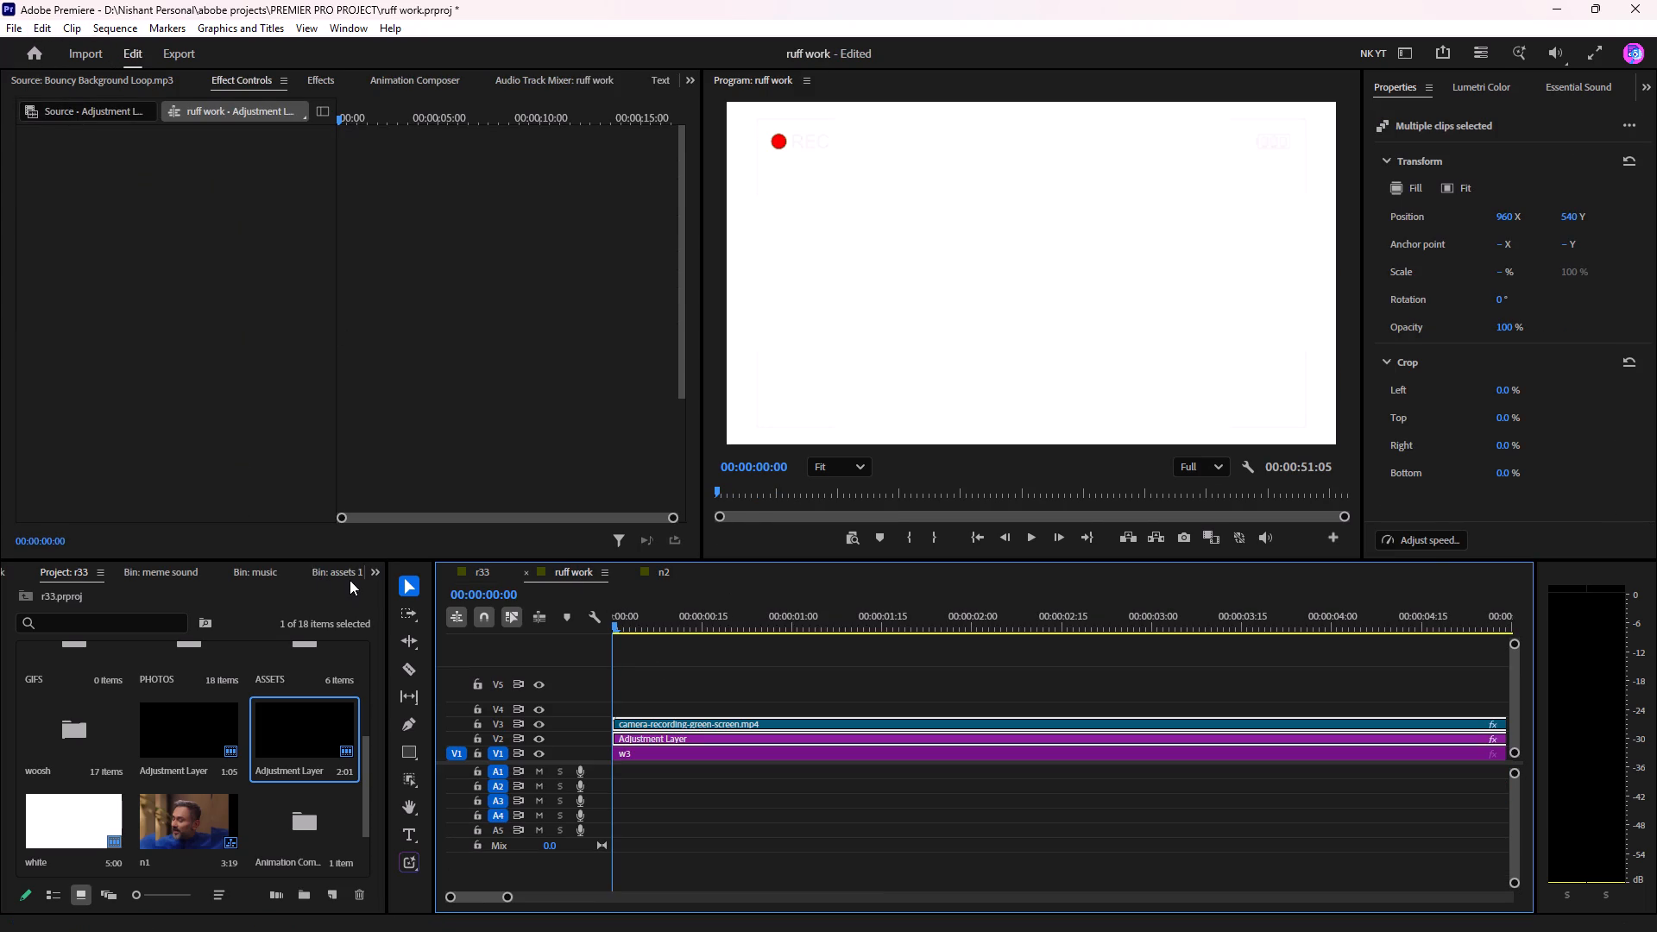
{"action": "left_click", "coordinate": [20, 17]}
{"action": "left_click", "coordinate": [18, 28]}
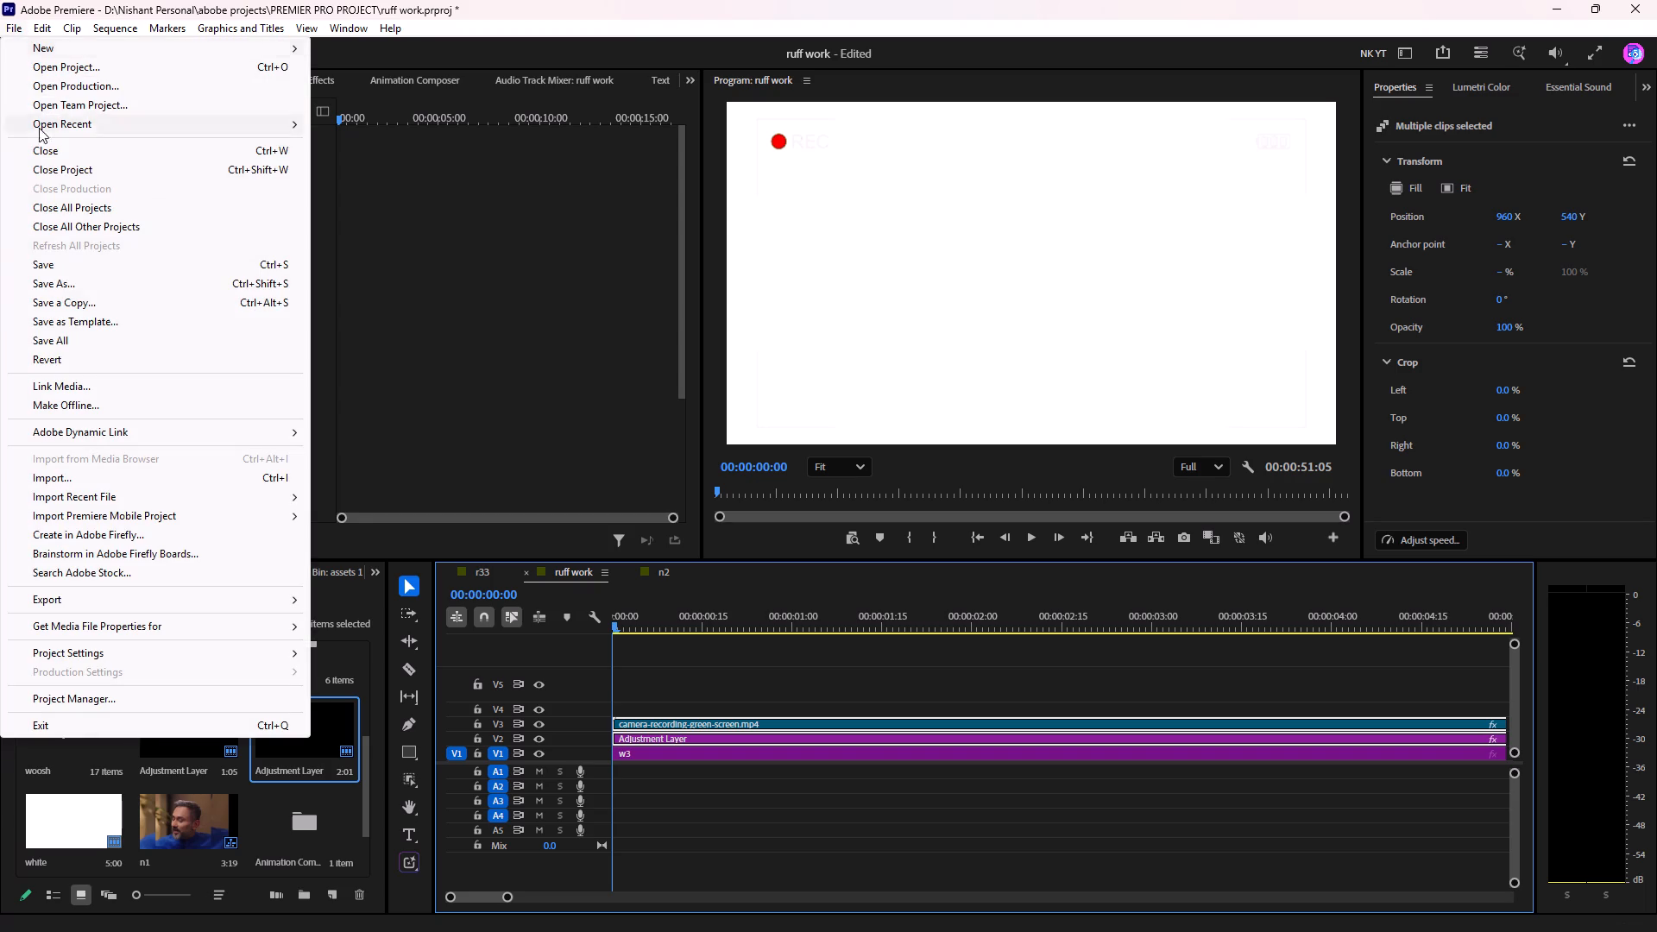
{"action": "left_click", "coordinate": [94, 173]}
{"action": "left_click", "coordinate": [804, 524]}
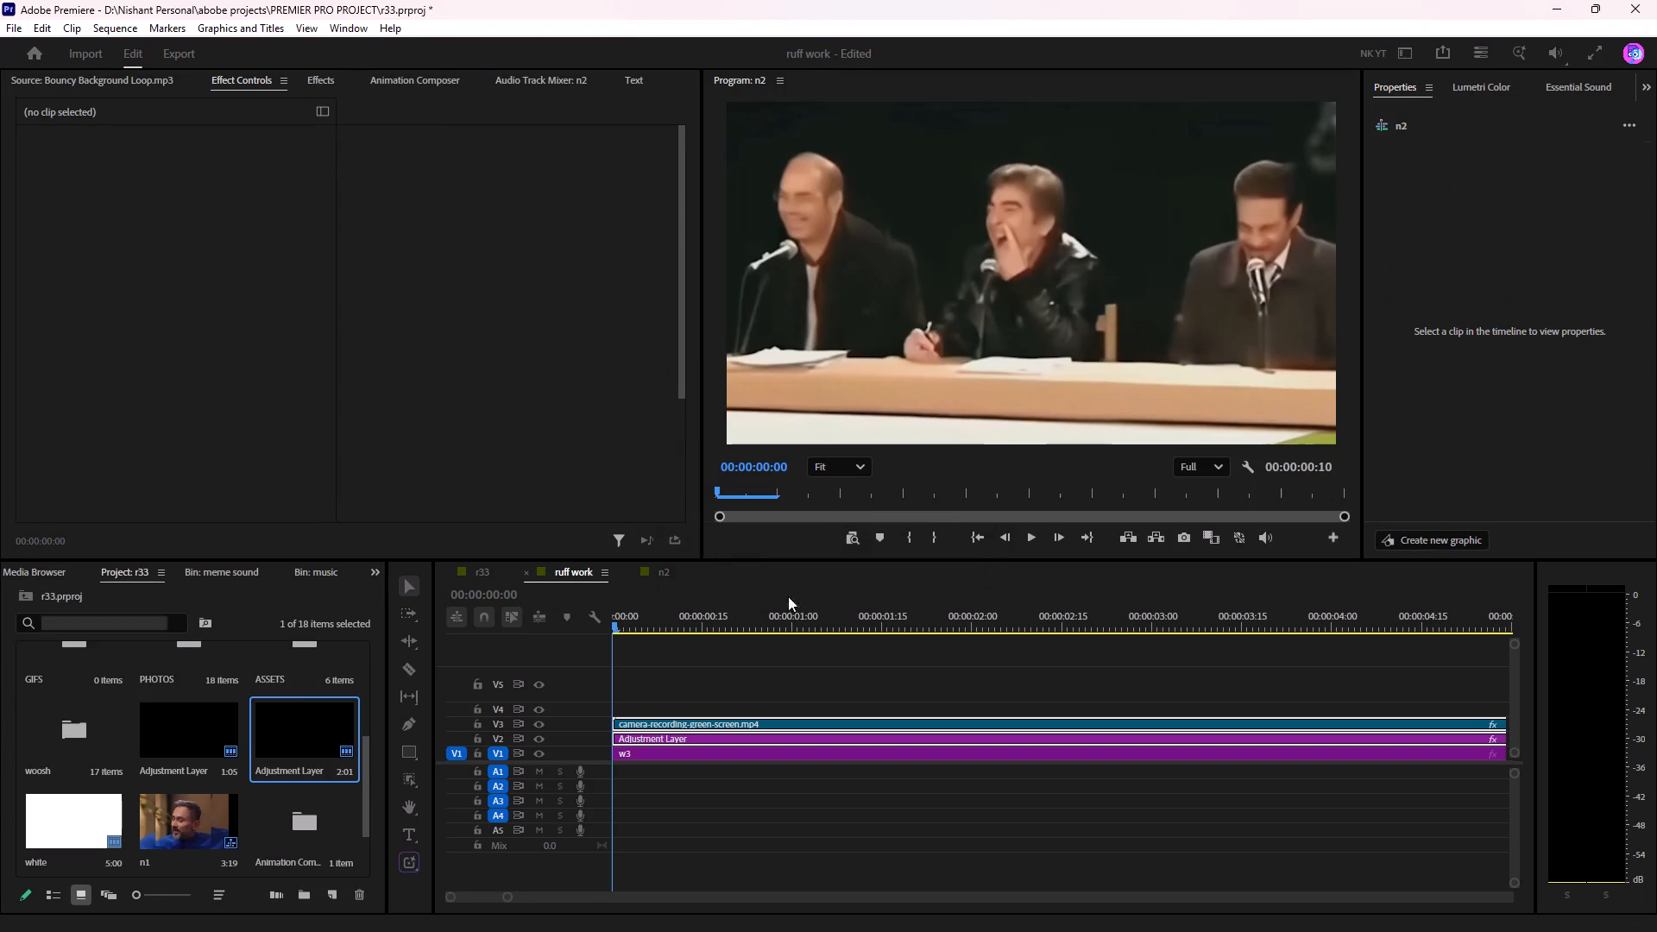
Return to the start of the n2 sequence and move the laughing clip's audio from A2 to A1.
{"action": "left_click_drag", "start_coordinate": [670, 619], "coordinate": [590, 608]}
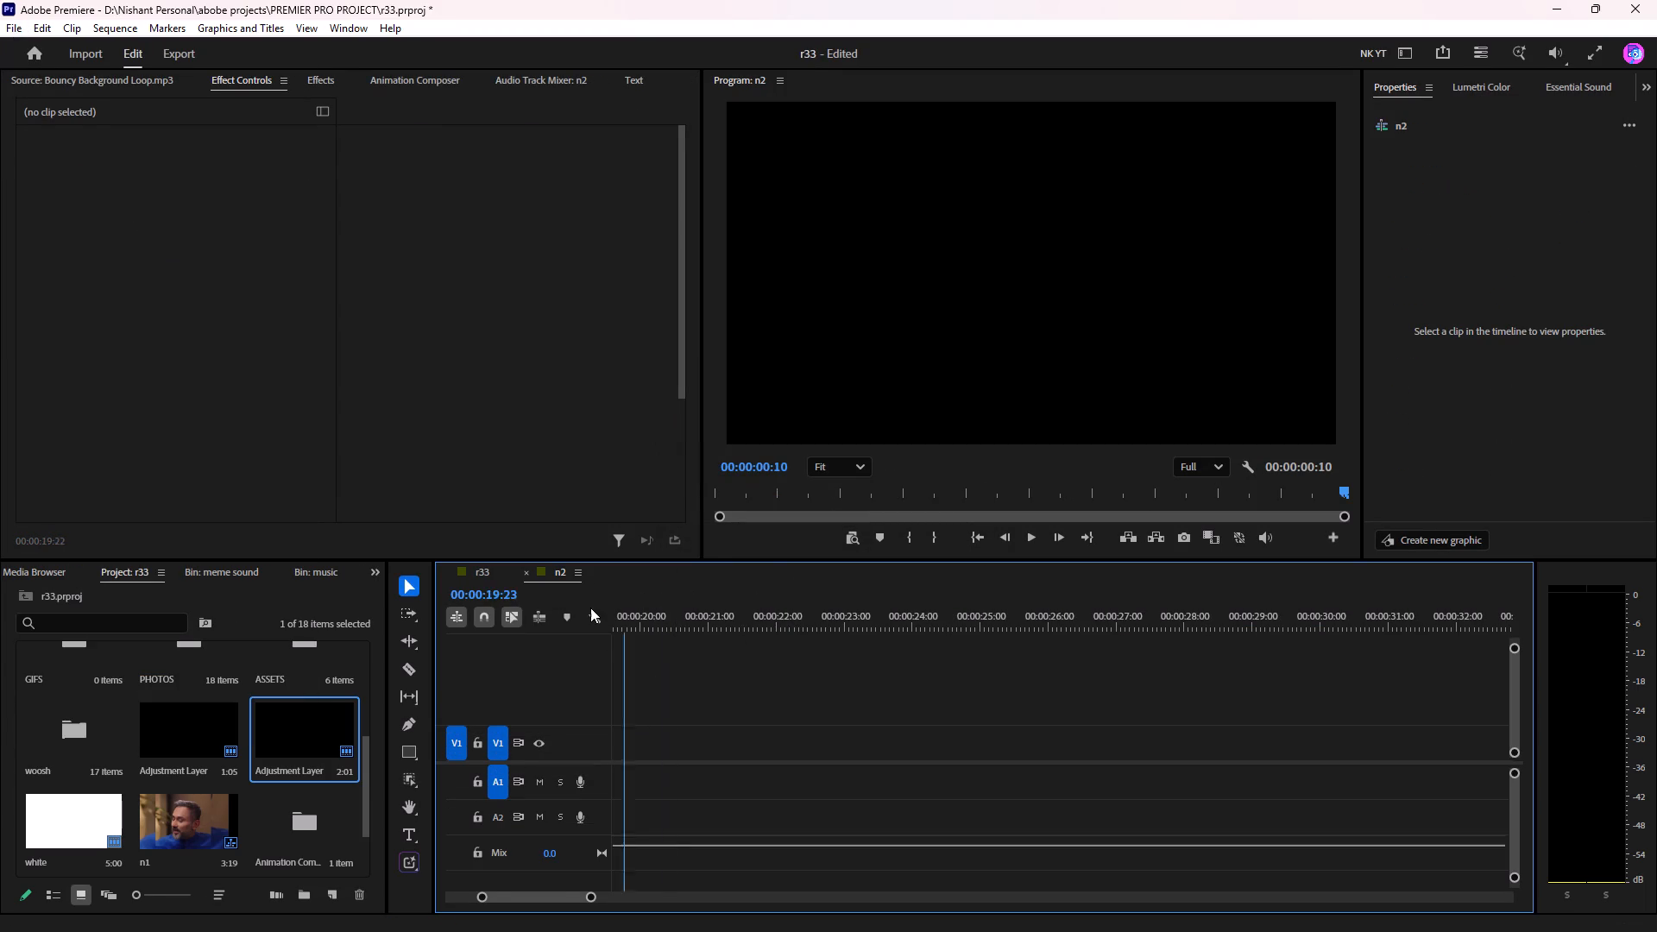
{"action": "left_click_drag", "start_coordinate": [590, 608], "coordinate": [542, 605]}
{"action": "left_click_drag", "start_coordinate": [825, 483], "coordinate": [620, 503]}
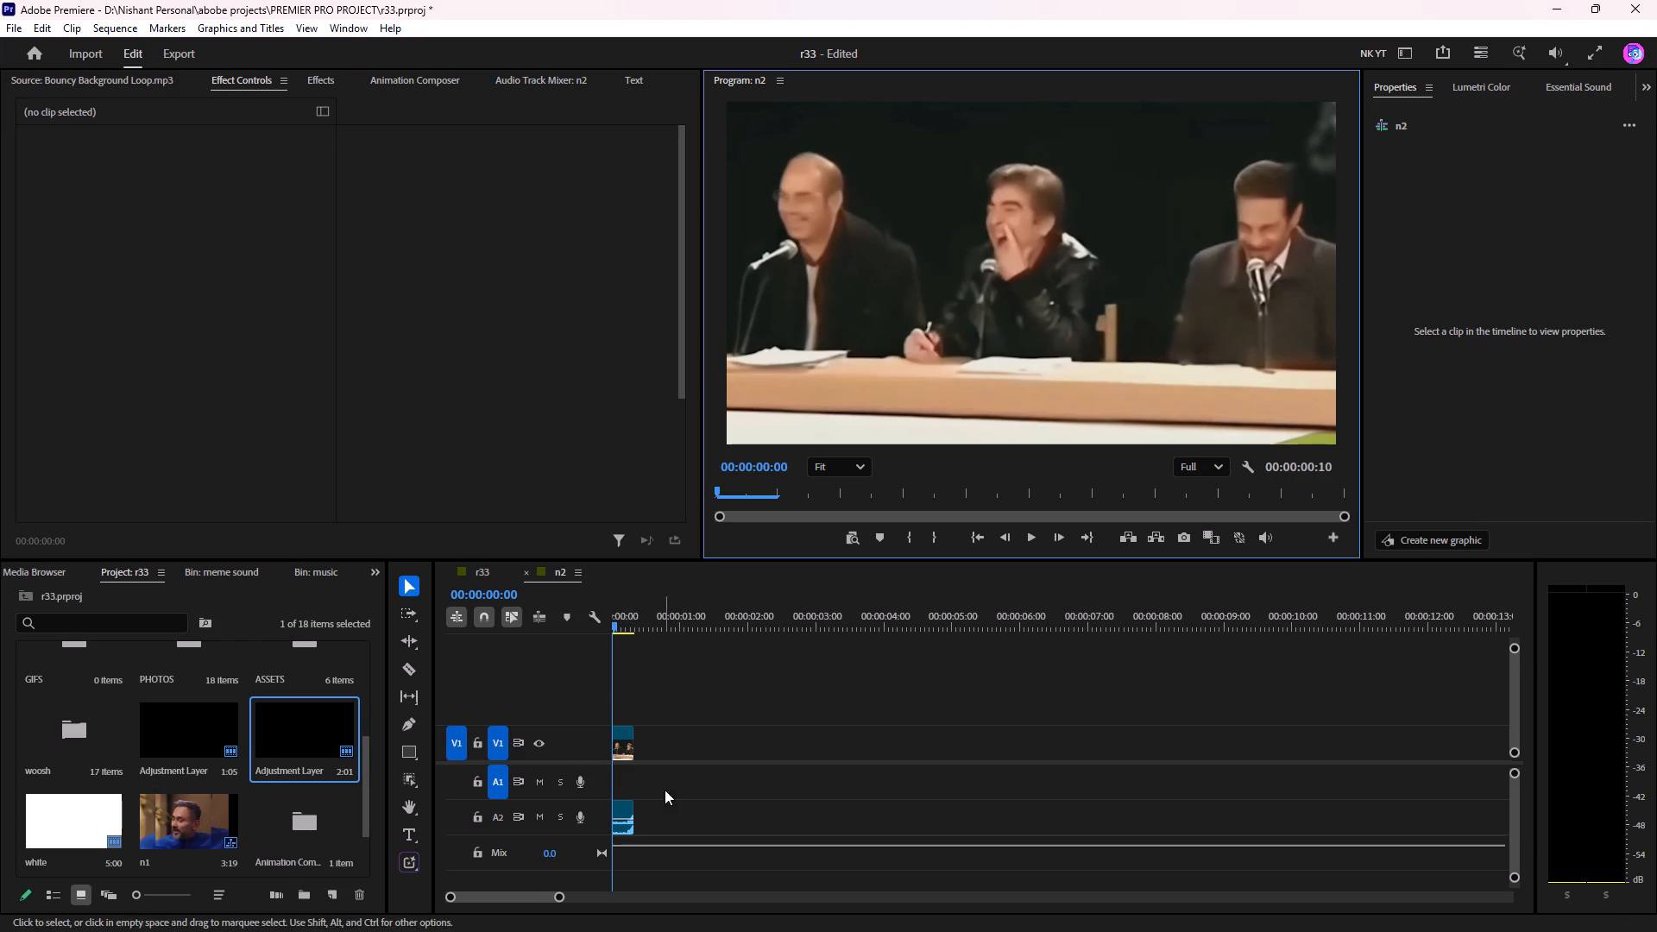
{"action": "left_click", "coordinate": [627, 743]}
{"action": "left_click", "coordinate": [623, 743]}
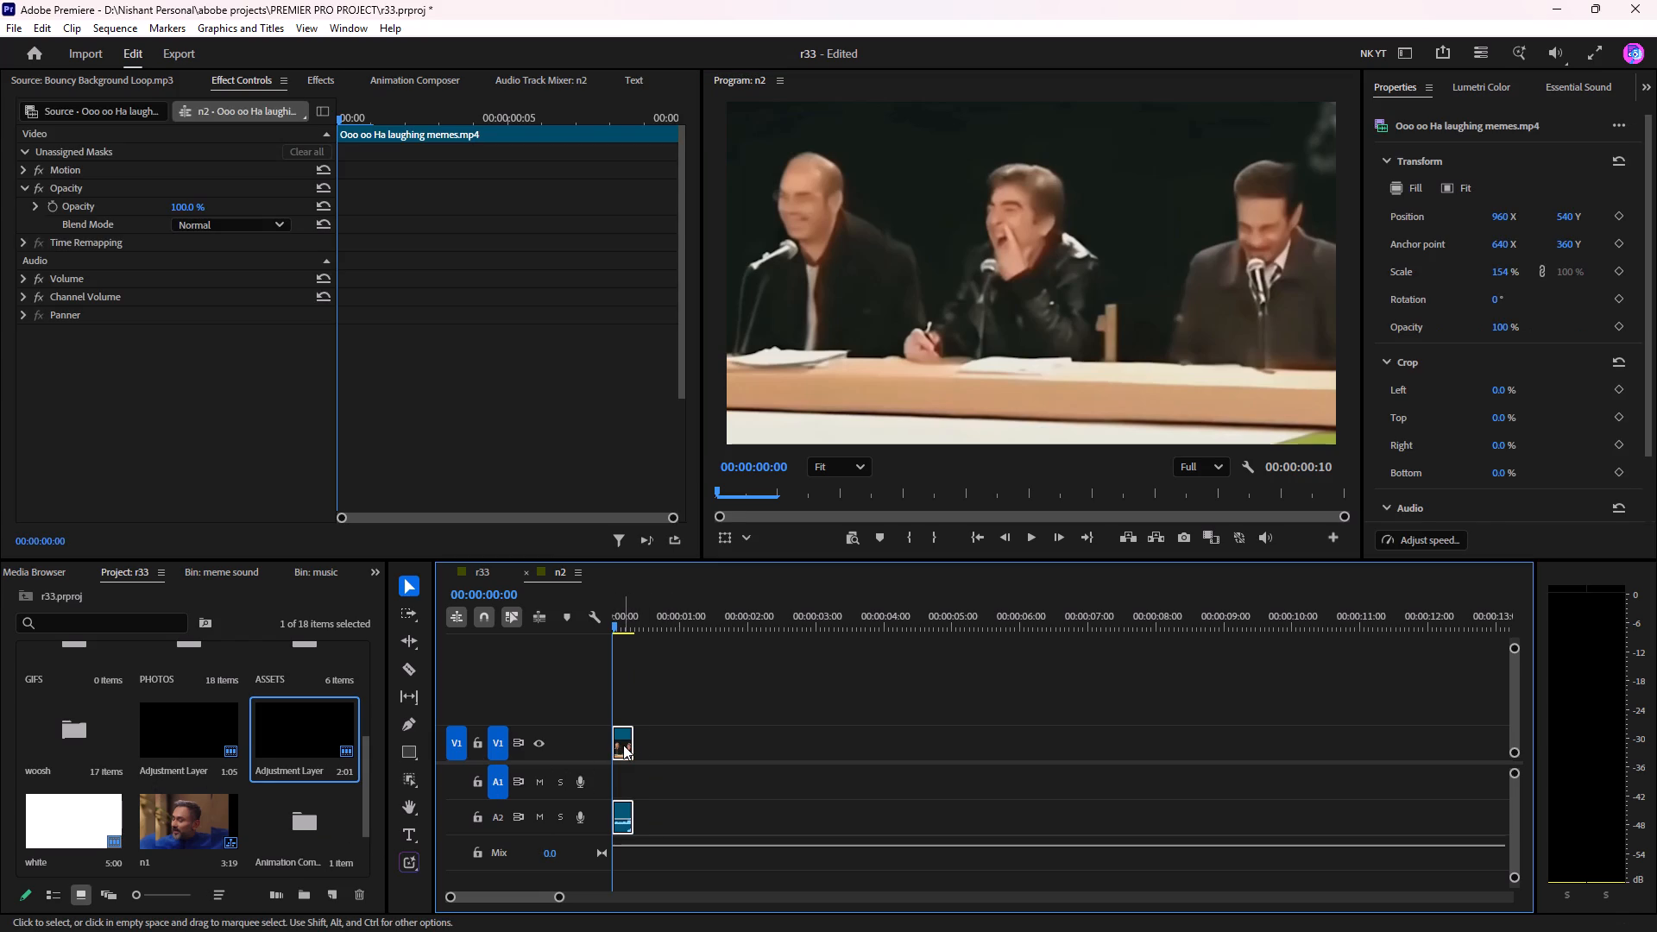
{"action": "left_click_drag", "start_coordinate": [623, 745], "coordinate": [623, 776]}
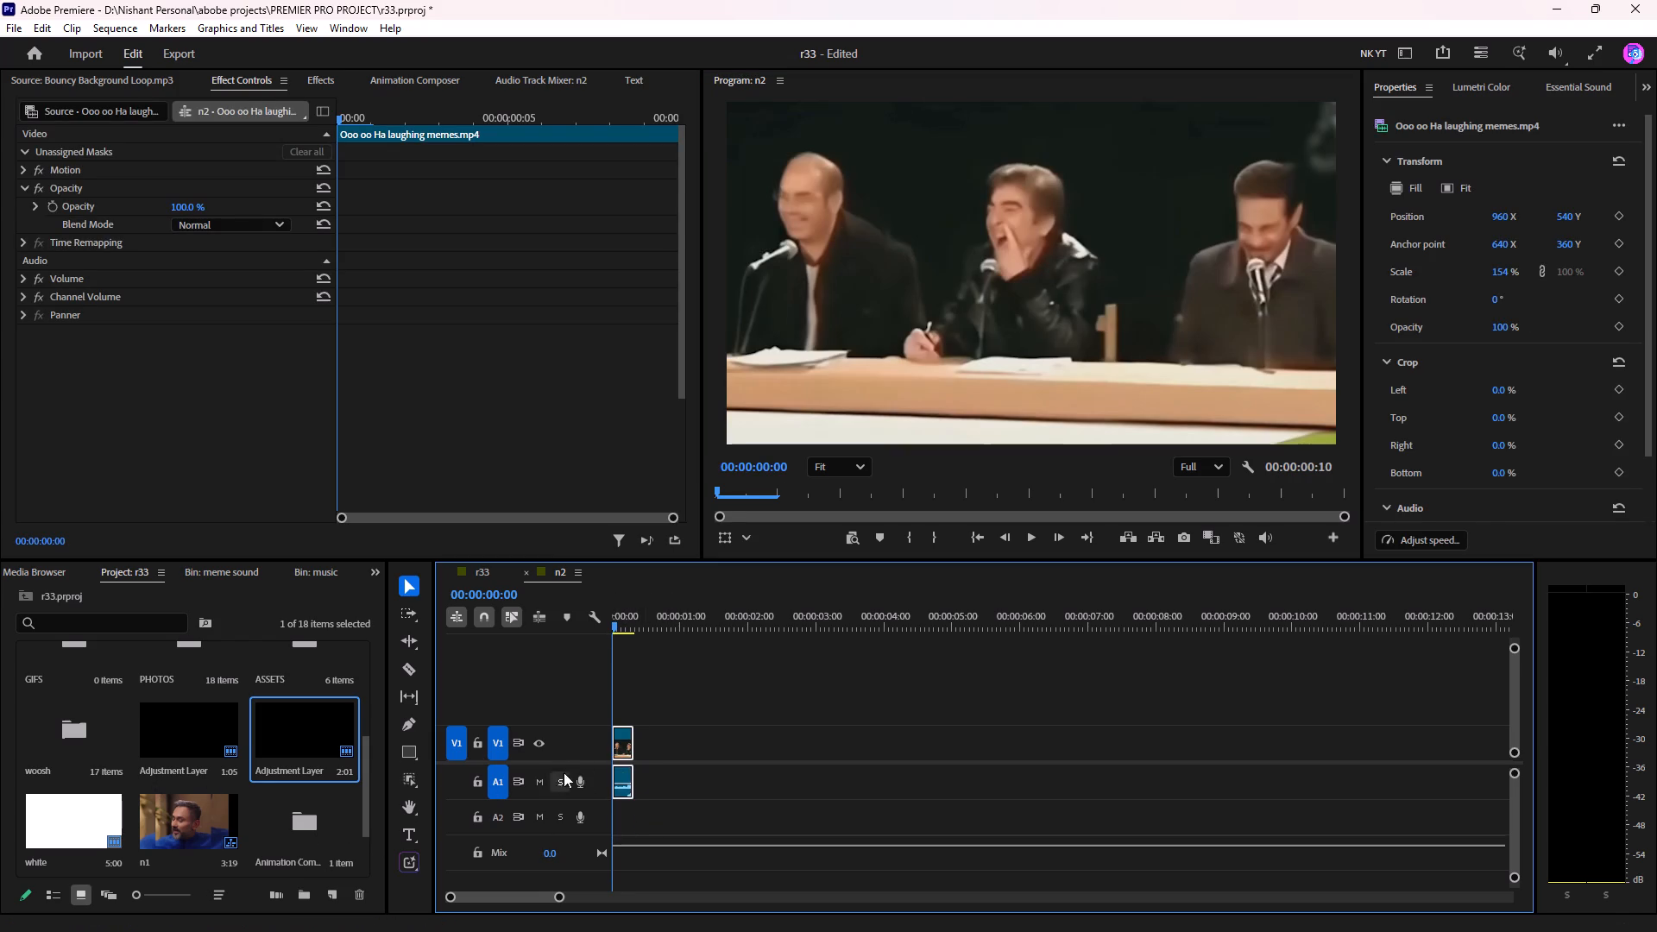
Add the 1:05 Adjustment Layer above the clip at the start of n2, extend it to about 00:00:02:04, and close n2.
{"action": "left_click_drag", "start_coordinate": [205, 727], "coordinate": [483, 722]}
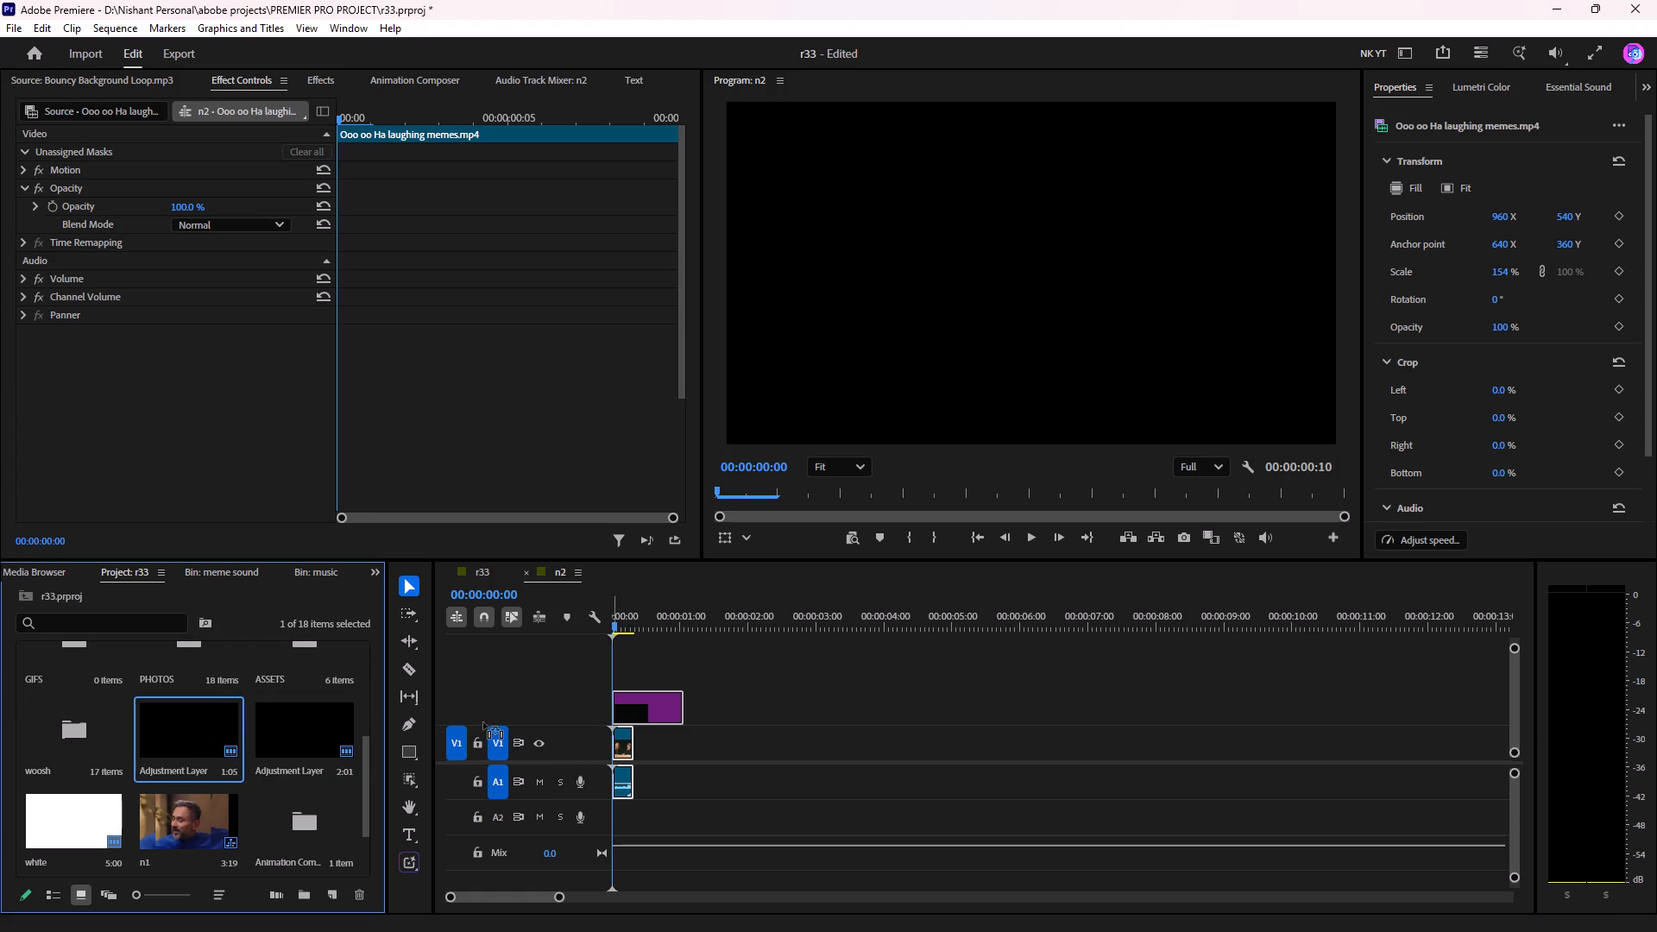
{"action": "left_click_drag", "start_coordinate": [483, 722], "coordinate": [621, 722]}
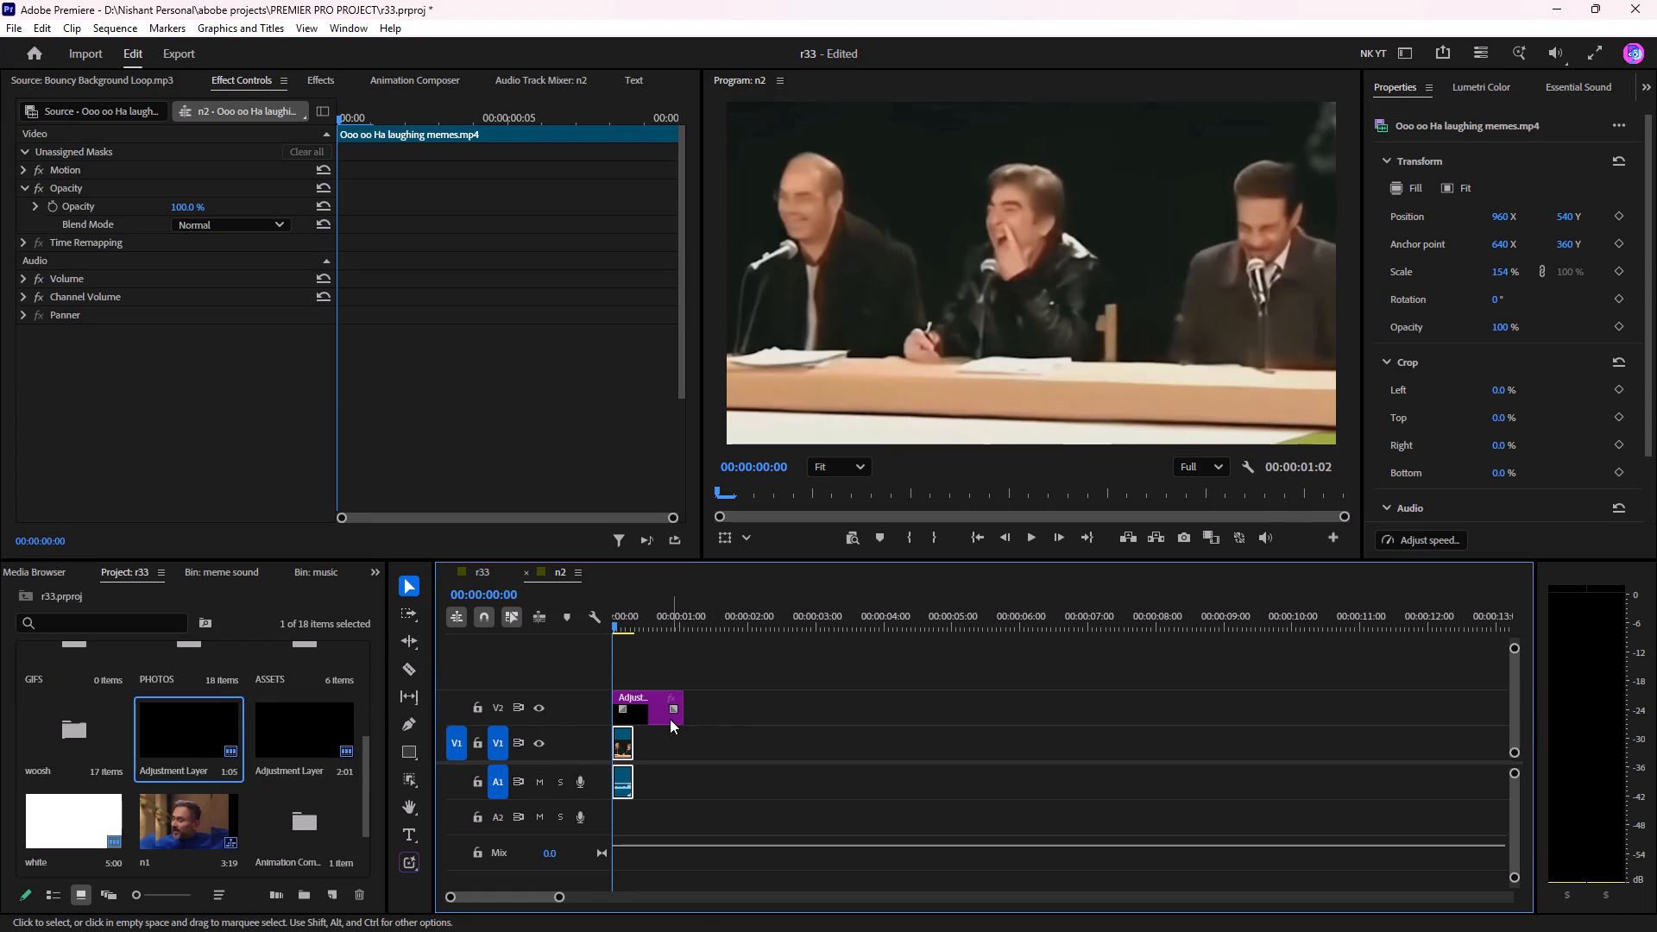
{"action": "left_click_drag", "start_coordinate": [684, 723], "coordinate": [755, 723]}
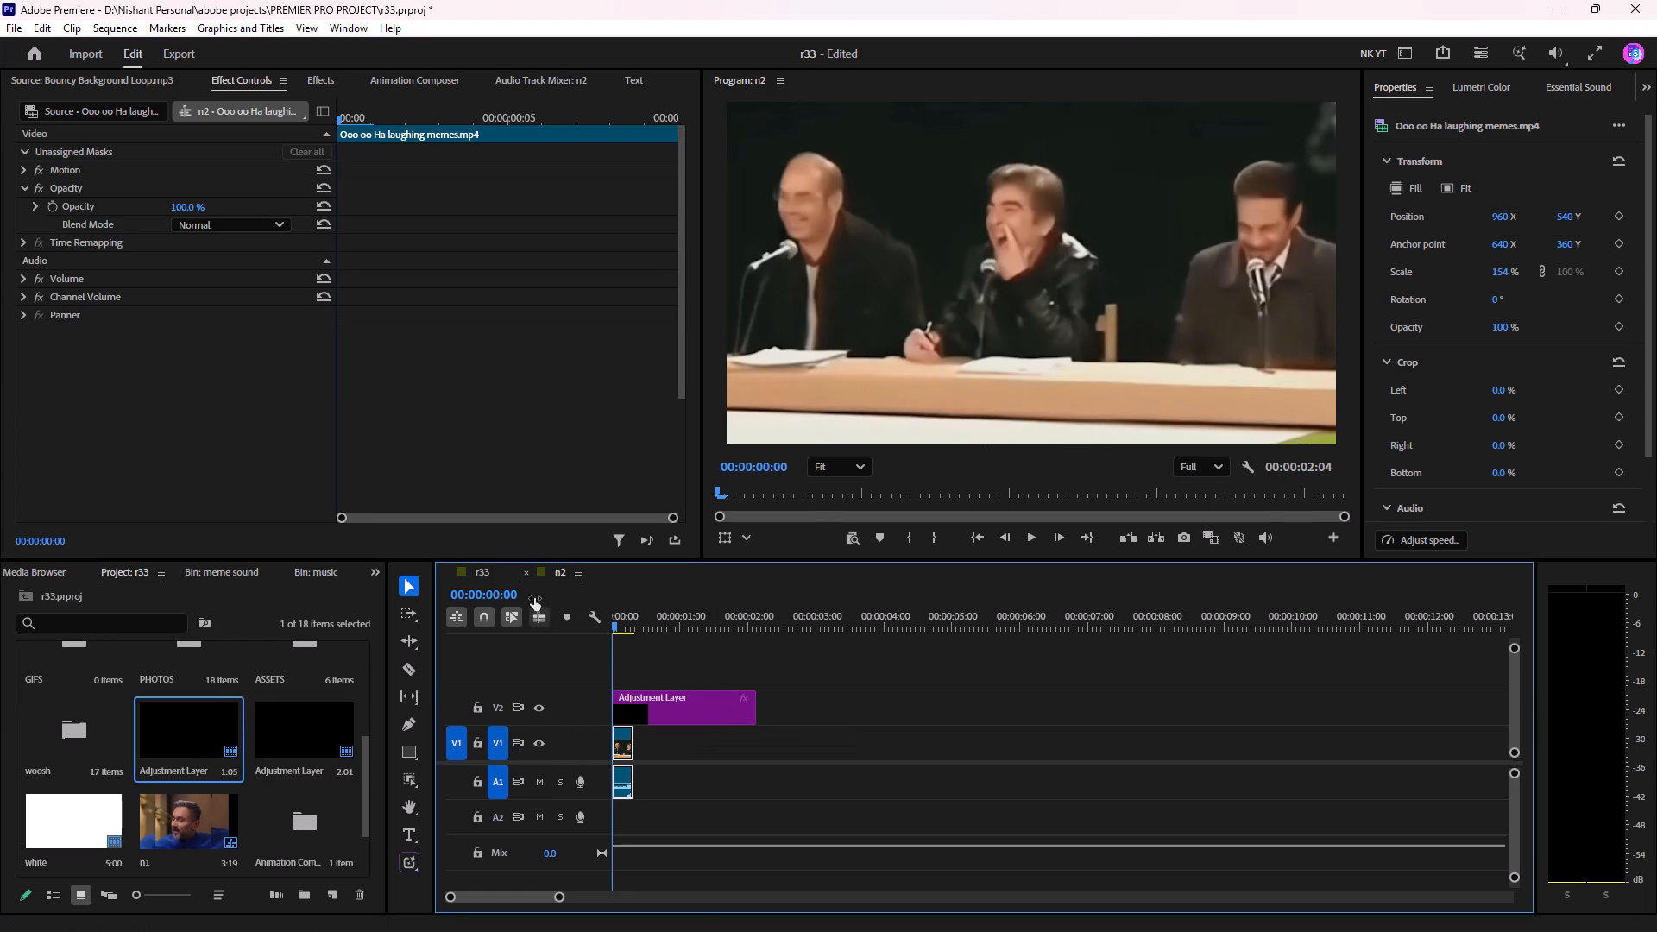
{"action": "left_click", "coordinate": [522, 567]}
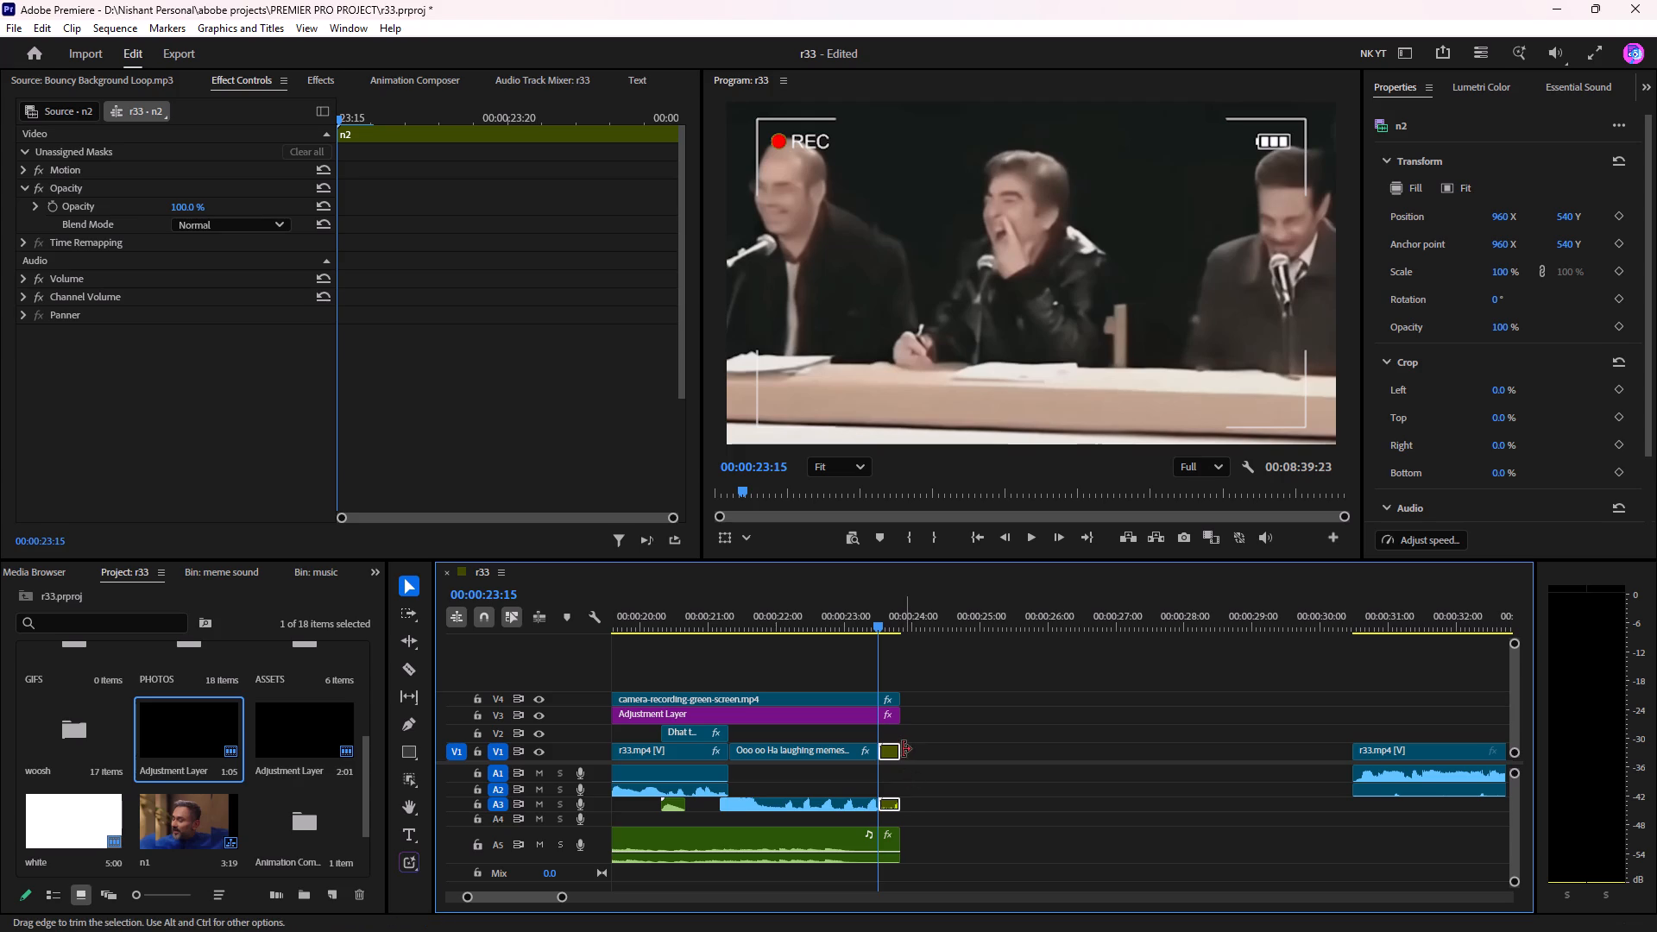
Lengthen the n2 clip with its audio in the r33 sequence to about one second.
{"action": "left_click_drag", "start_coordinate": [901, 801], "coordinate": [936, 806]}
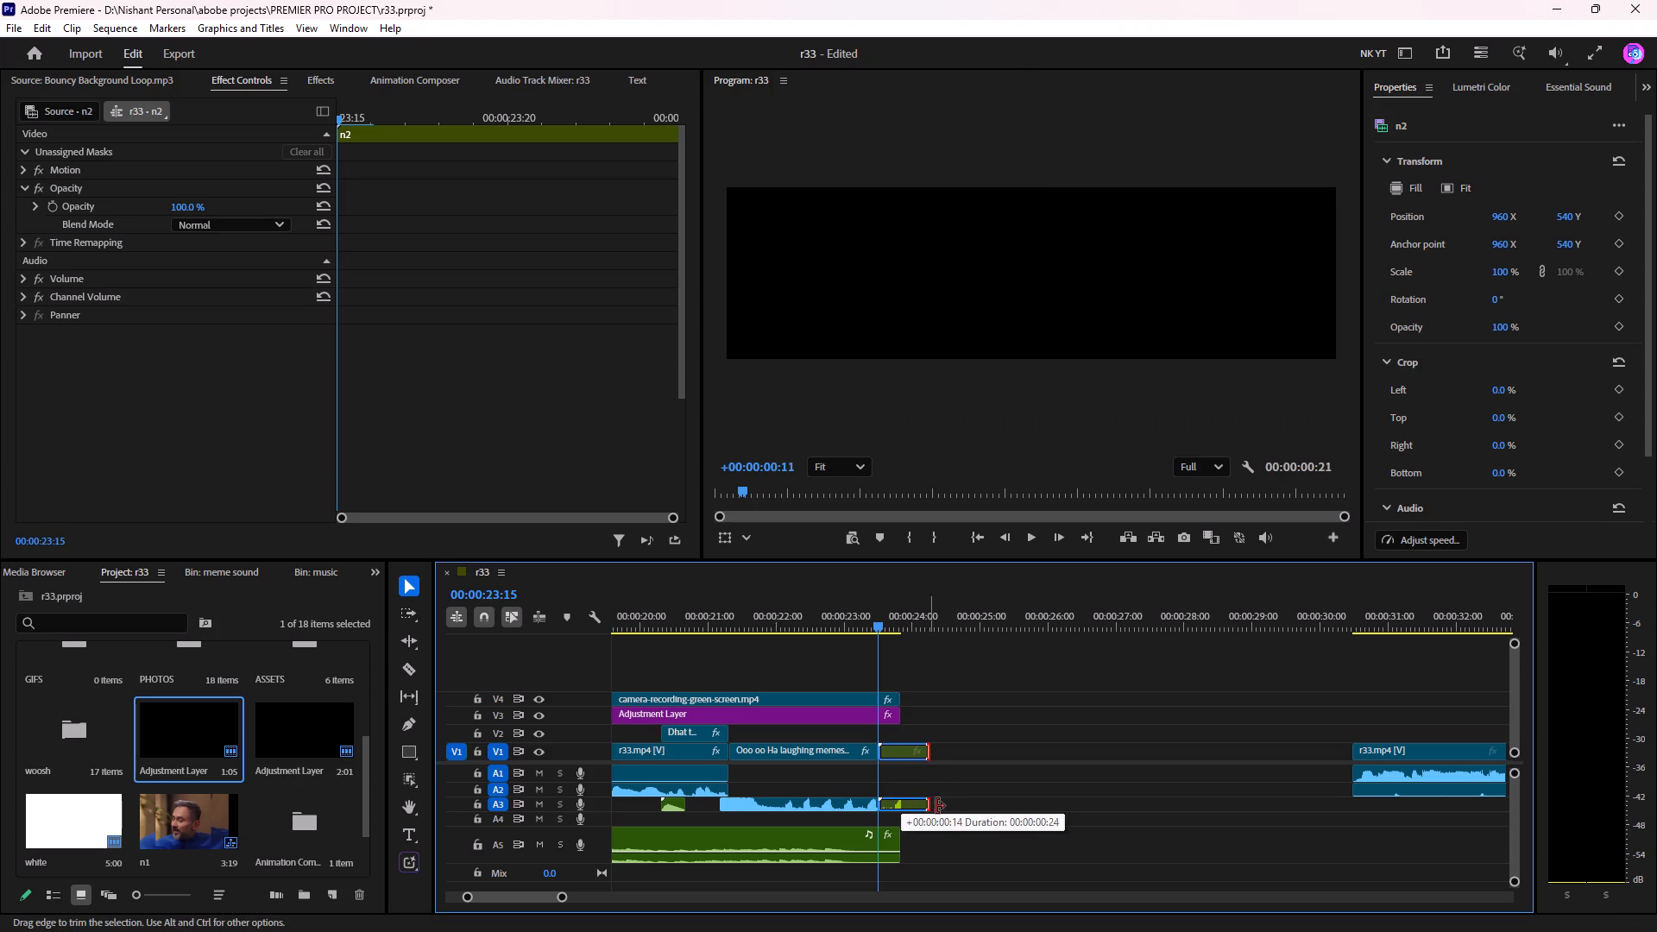
{"action": "left_click_drag", "start_coordinate": [936, 806], "coordinate": [948, 809]}
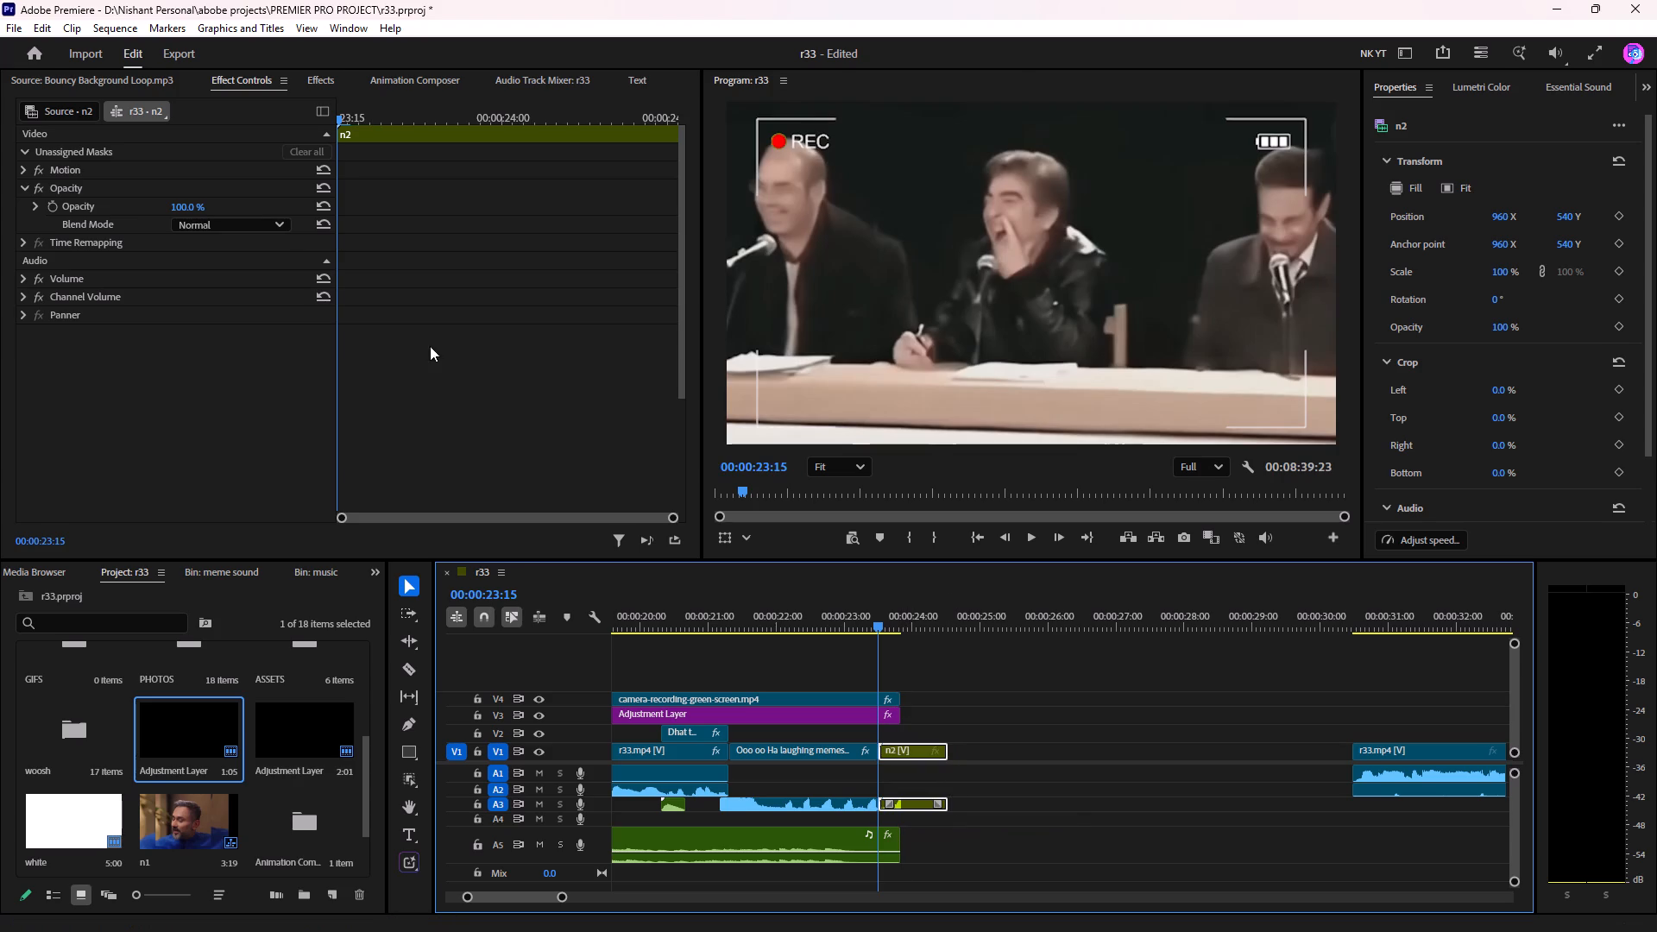
Apply the Eco effect preset from NK audio to the n2 clip's audio and preview the teaser's ending.
{"action": "left_click", "coordinate": [324, 82]}
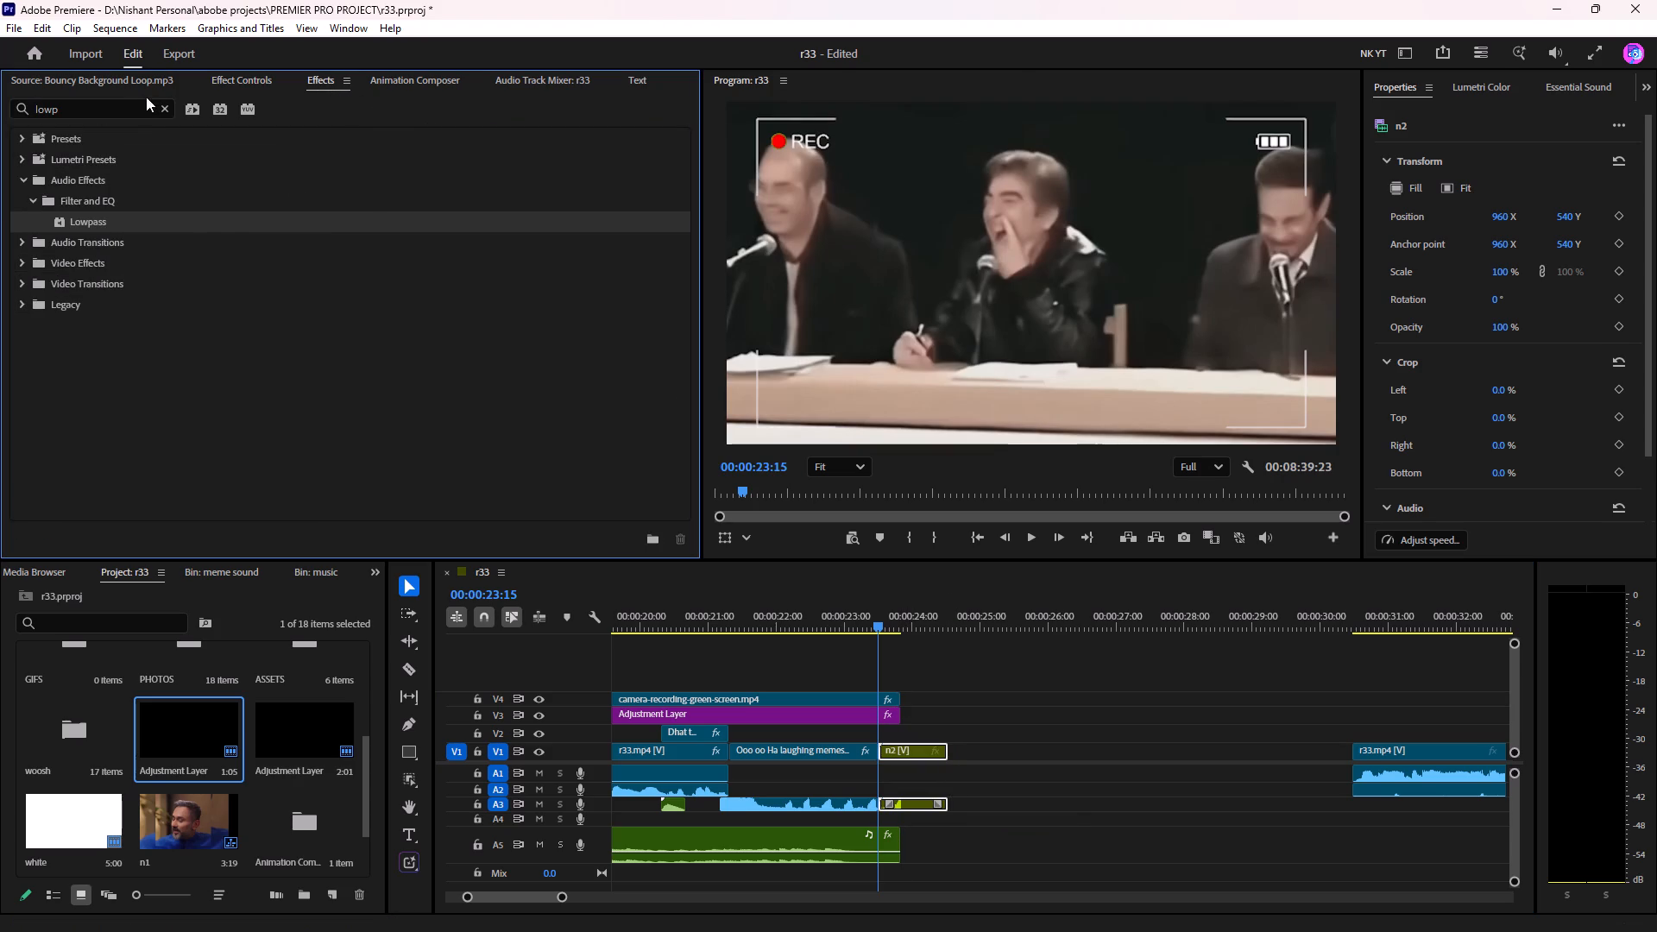
{"action": "left_click", "coordinate": [163, 110]}
{"action": "left_click", "coordinate": [24, 139]}
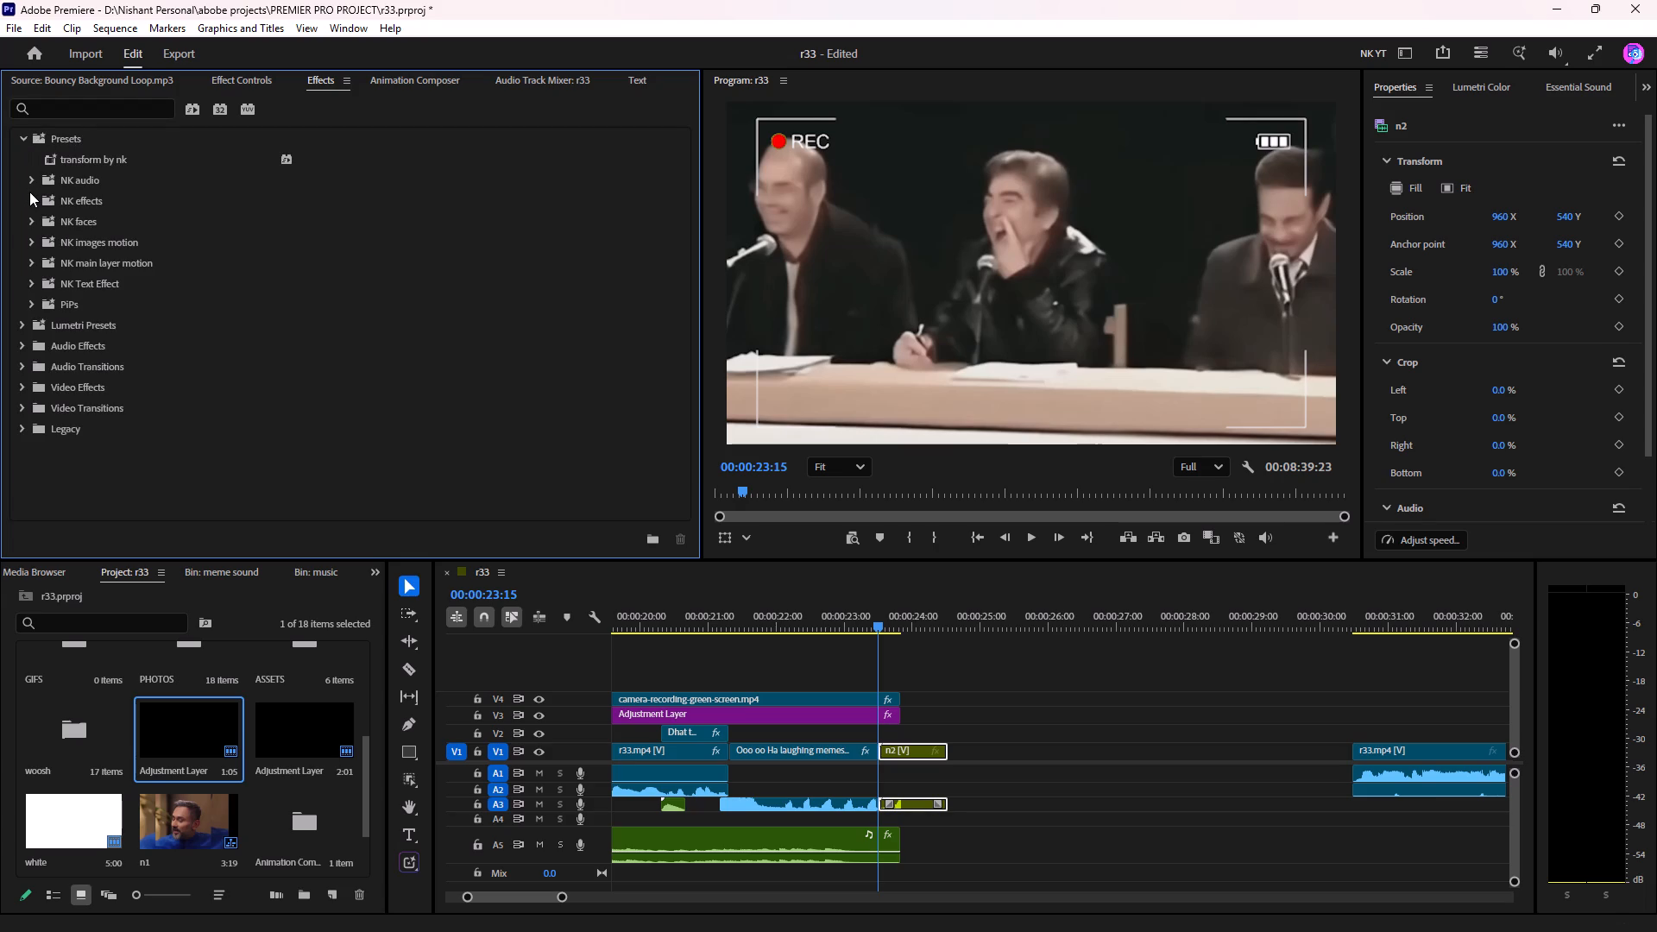
{"action": "left_click", "coordinate": [32, 184]}
{"action": "left_click_drag", "start_coordinate": [95, 220], "coordinate": [920, 803]}
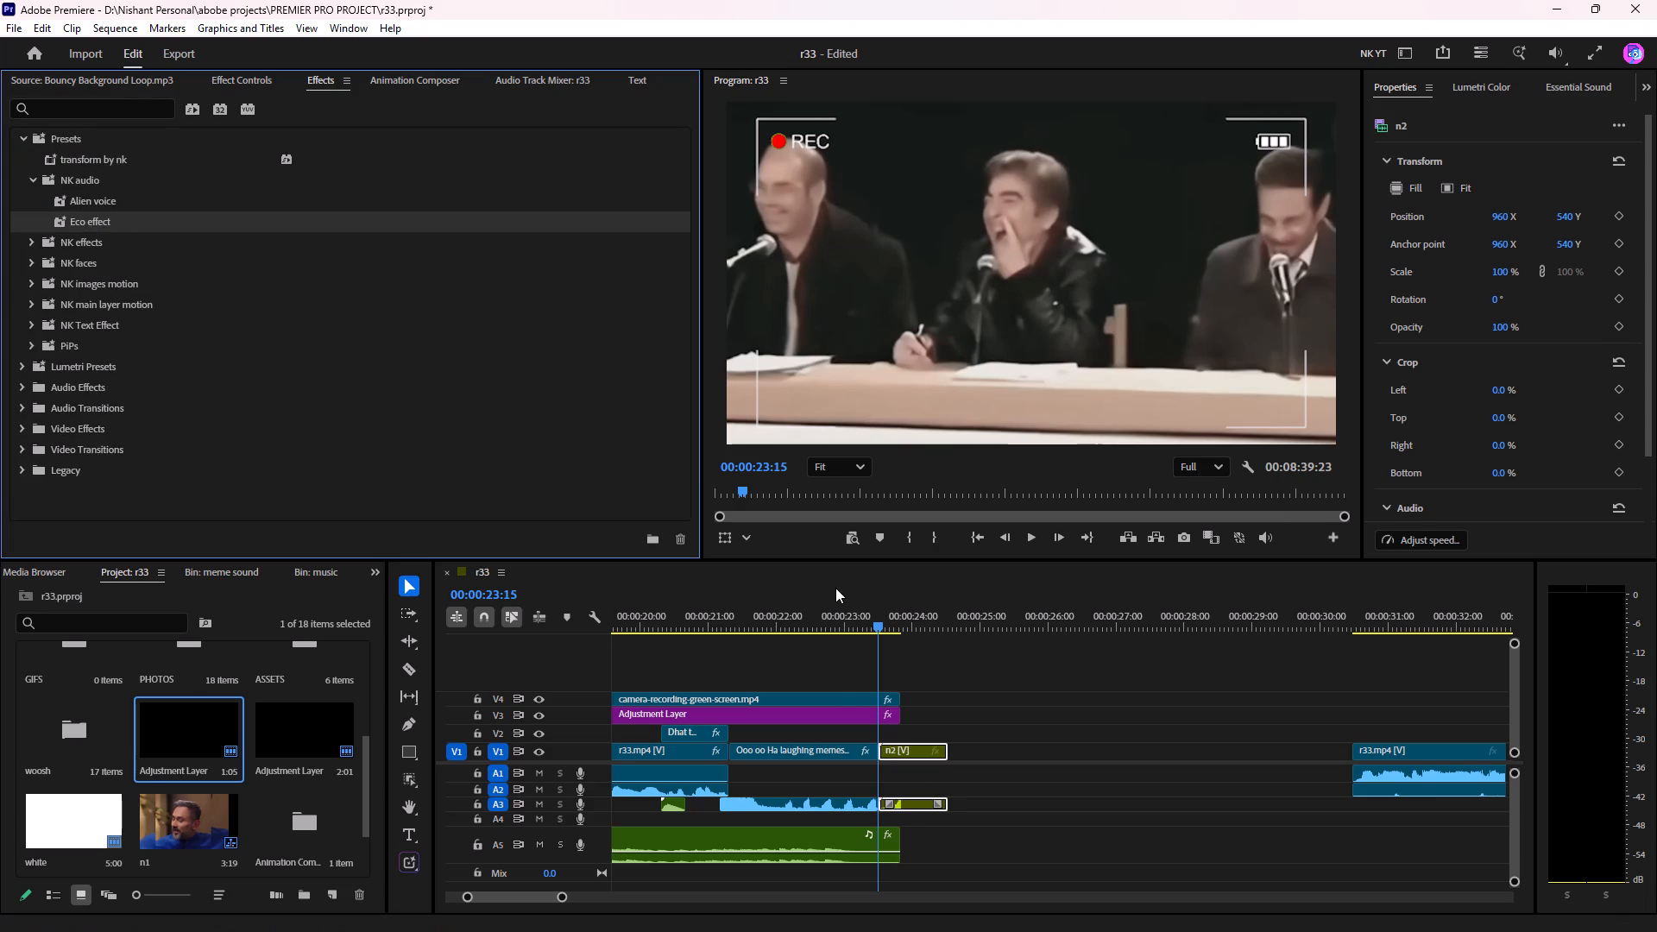
{"action": "left_click", "coordinate": [841, 615]}
{"action": "key", "text": "space"}
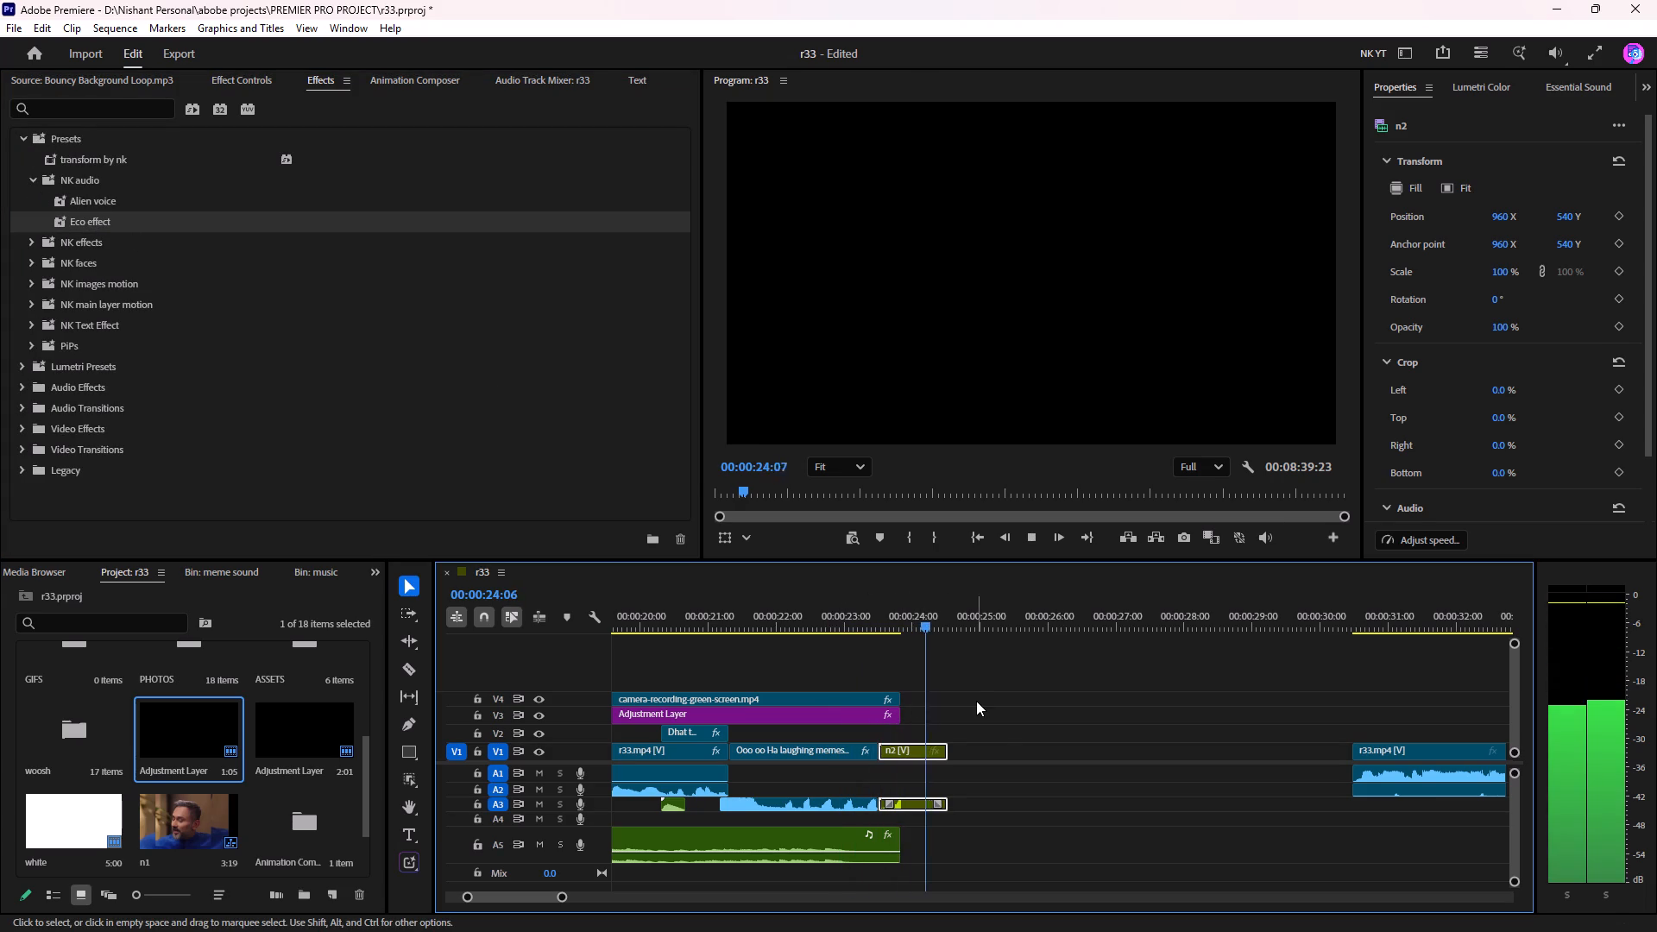
{"action": "key", "text": "space"}
Extend the end of n2 slightly further and delete the gap before the following r33.mp4 clip.
{"action": "left_click_drag", "start_coordinate": [947, 756], "coordinate": [964, 756]}
{"action": "left_click", "coordinate": [1037, 752]}
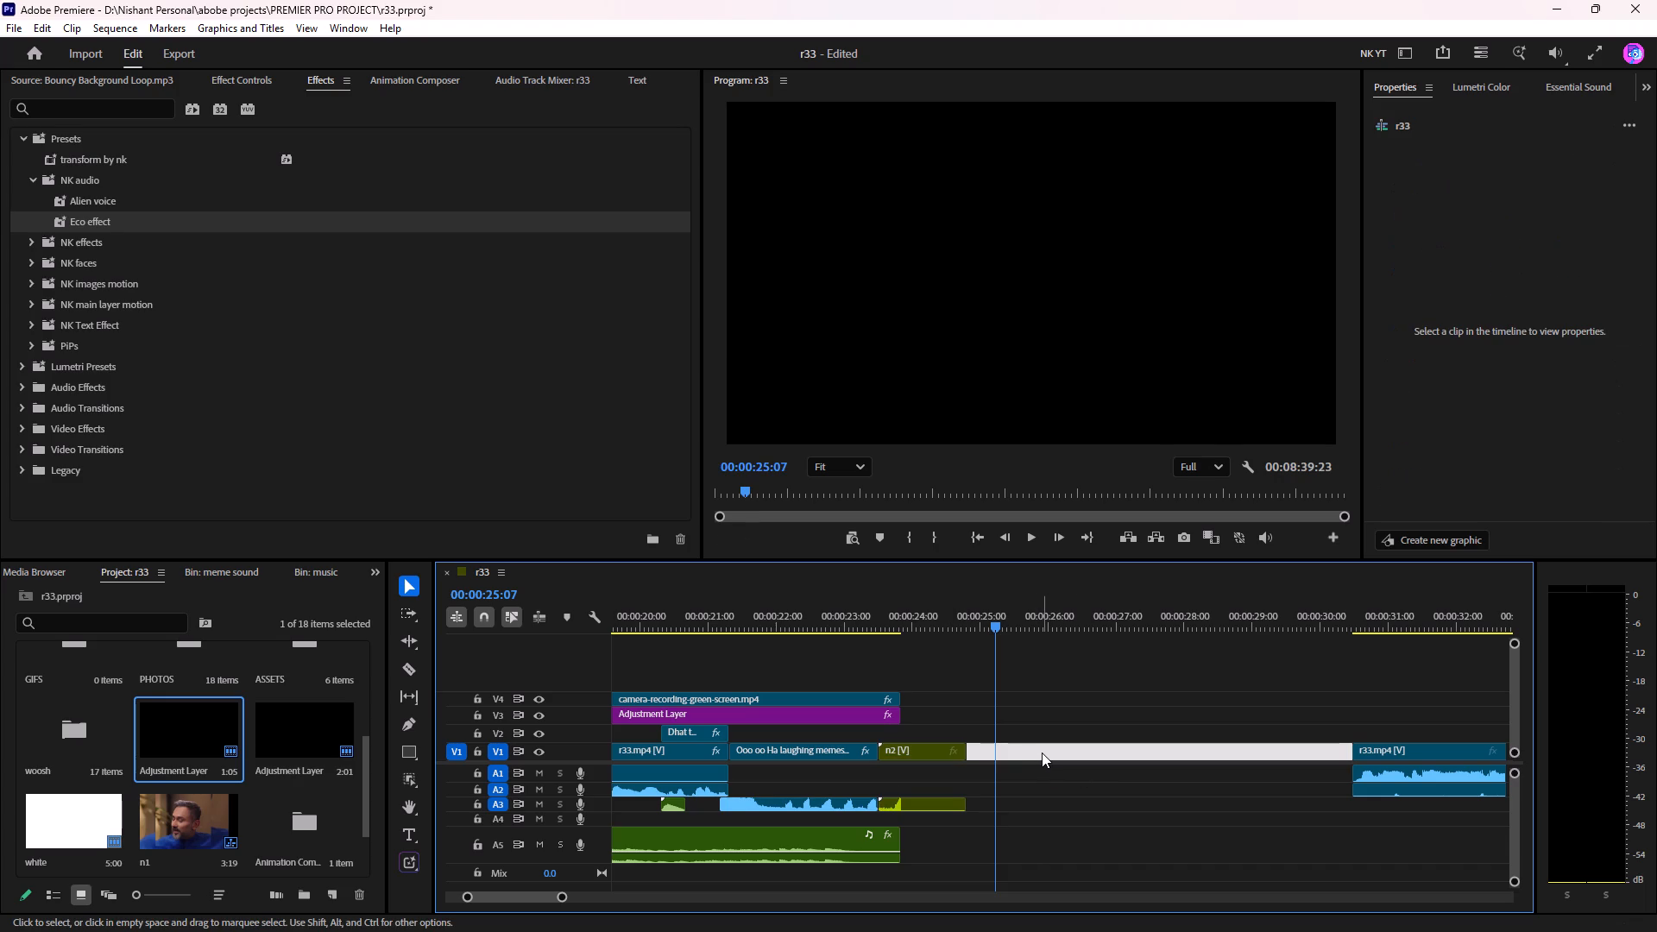
{"action": "key", "text": "BackSpace"}
Play the transition from the laughing clip through n2 into the main r33.mp4 video and check the echo ending.
{"action": "left_click", "coordinate": [861, 600]}
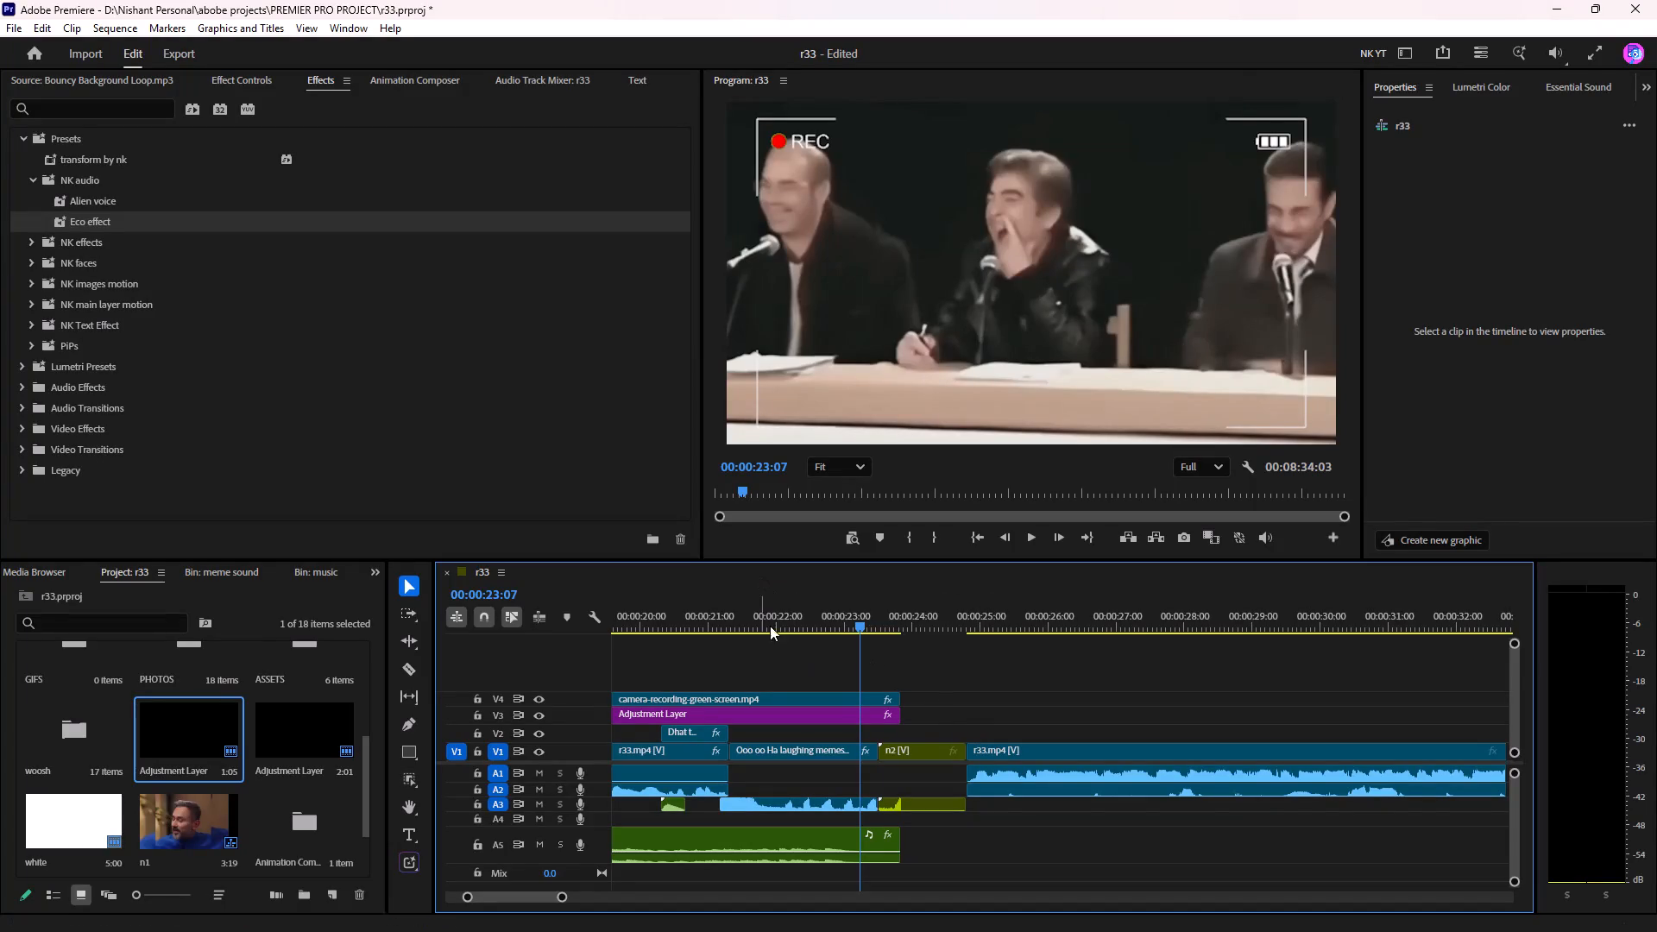
{"action": "left_click", "coordinate": [845, 608]}
{"action": "key", "text": "space"}
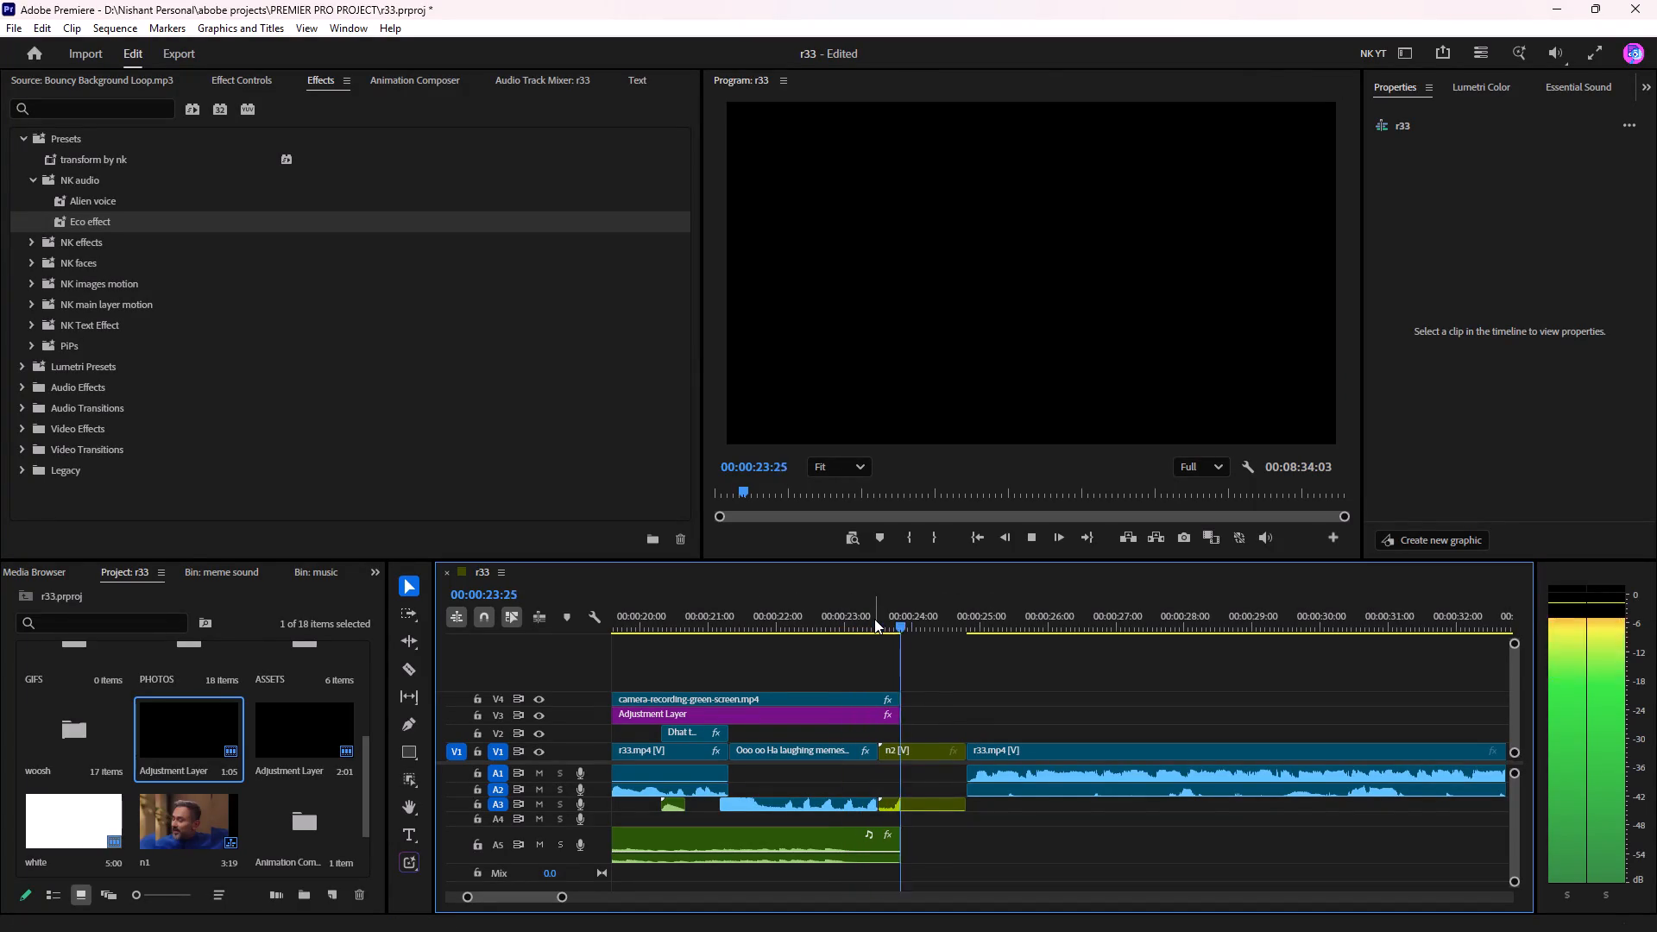
{"action": "key", "text": "space"}
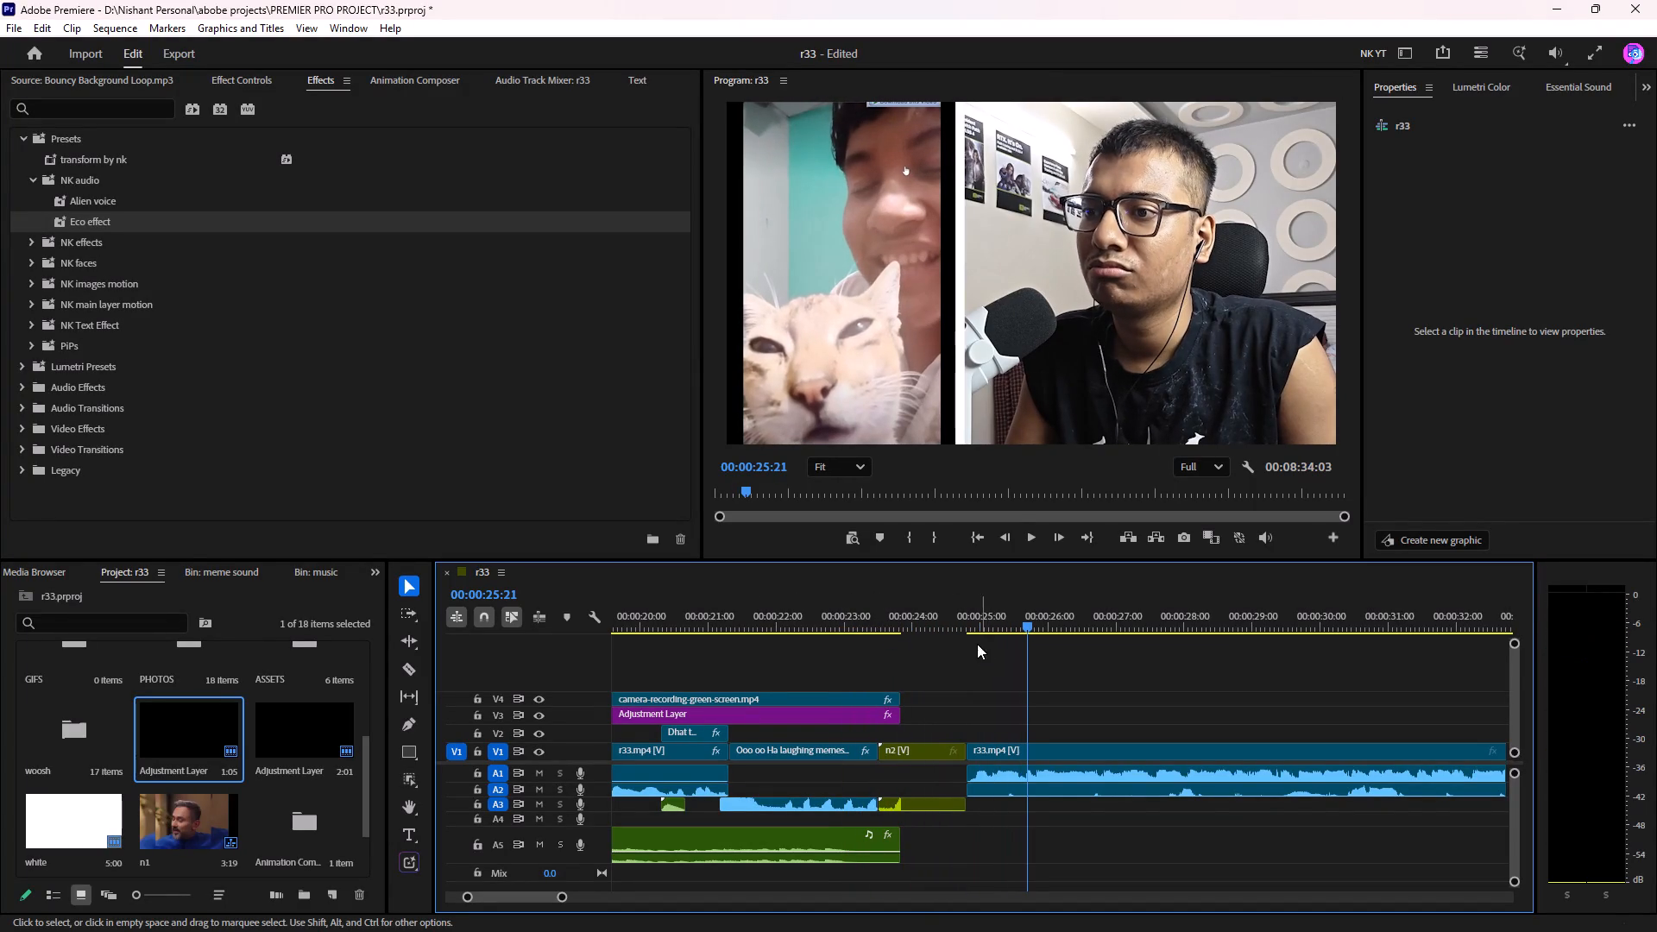
{"action": "left_click_drag", "start_coordinate": [970, 613], "coordinate": [873, 666]}
{"action": "key", "text": "space"}
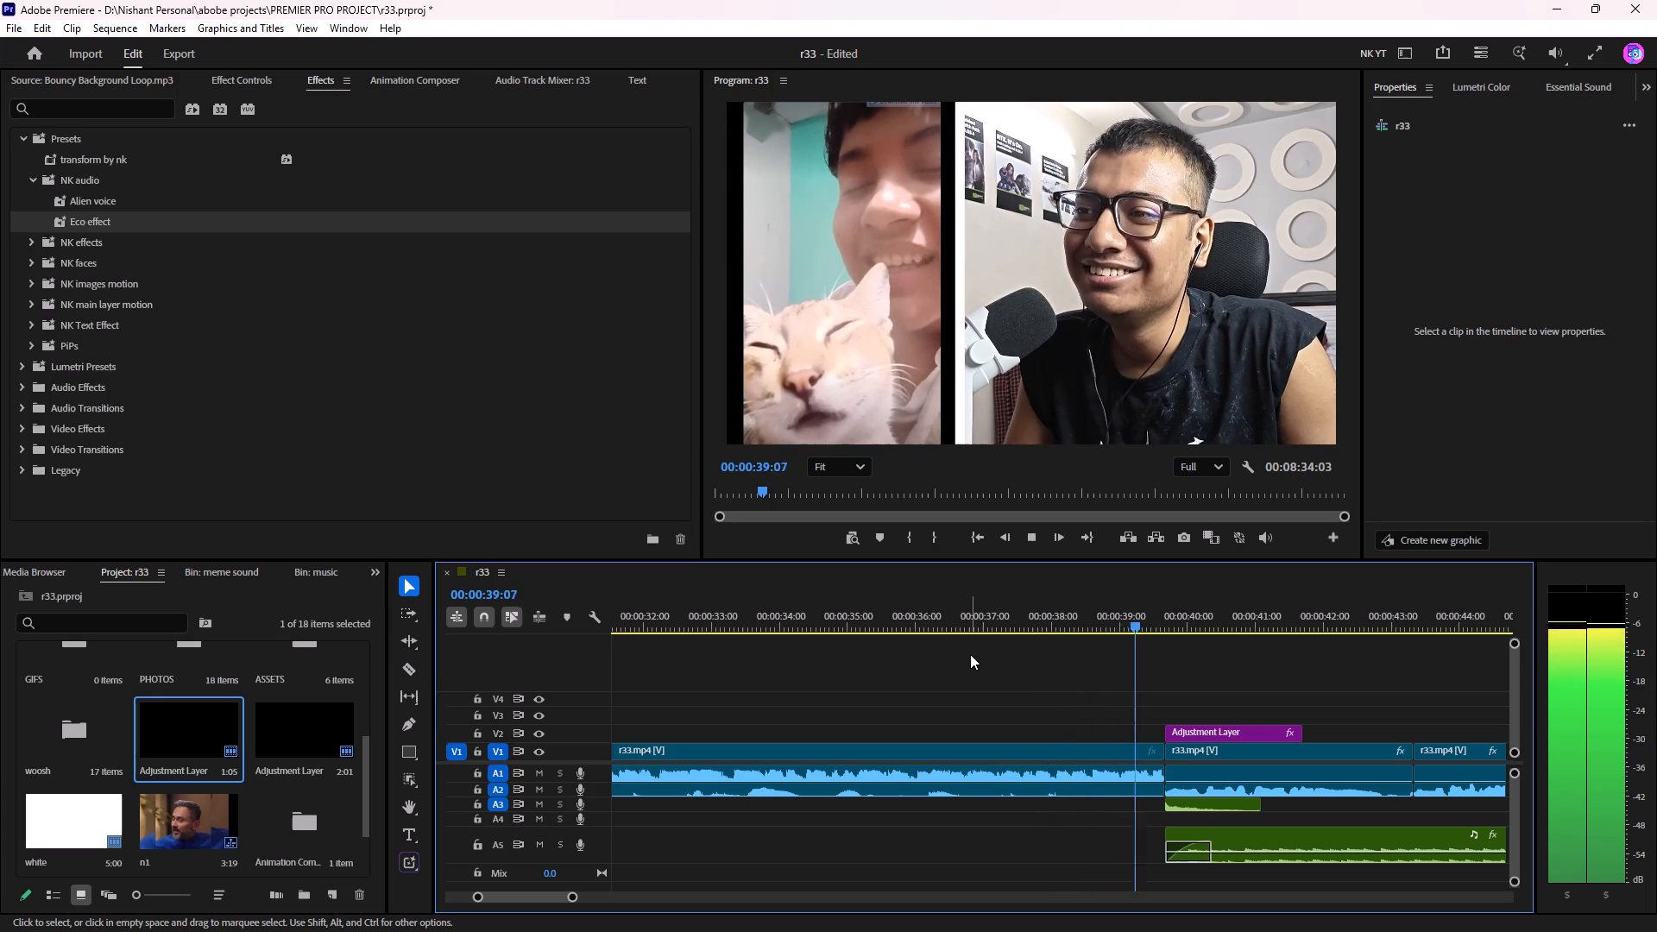
Stop the transition playback and save the r33 project.
{"action": "key", "text": "space"}
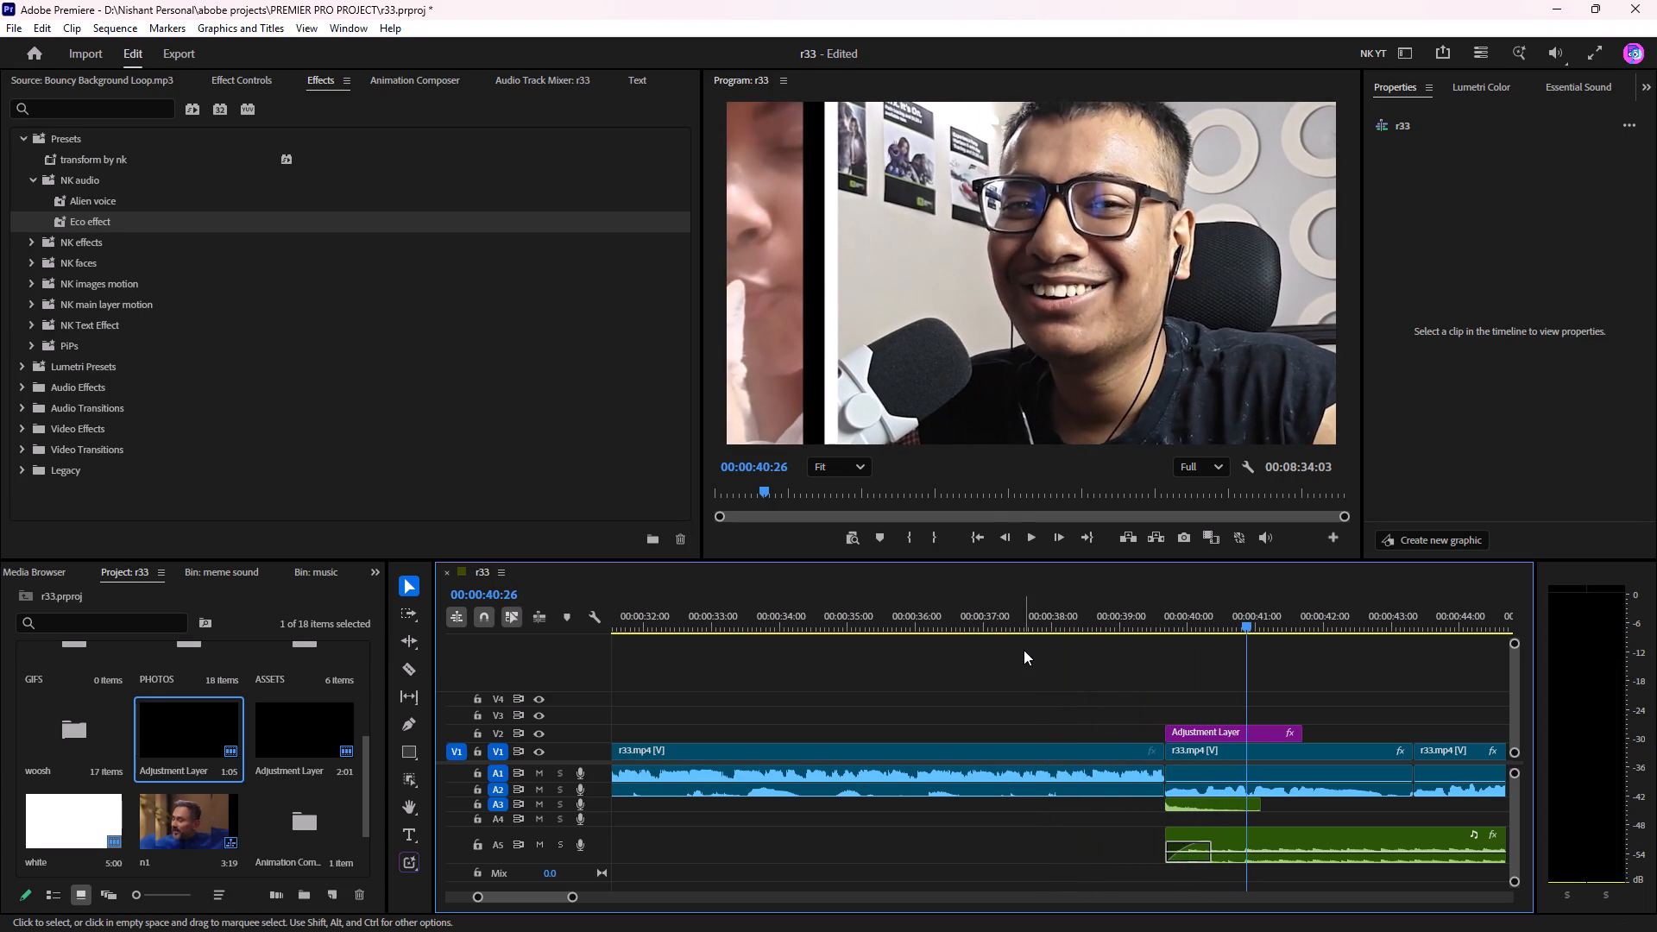
{"action": "key", "text": "ctrl+s"}
Play the teaser from the start of the r33 sequence to check the camera-recording overlay and opening audio.
{"action": "left_click_drag", "start_coordinate": [846, 614], "coordinate": [816, 629]}
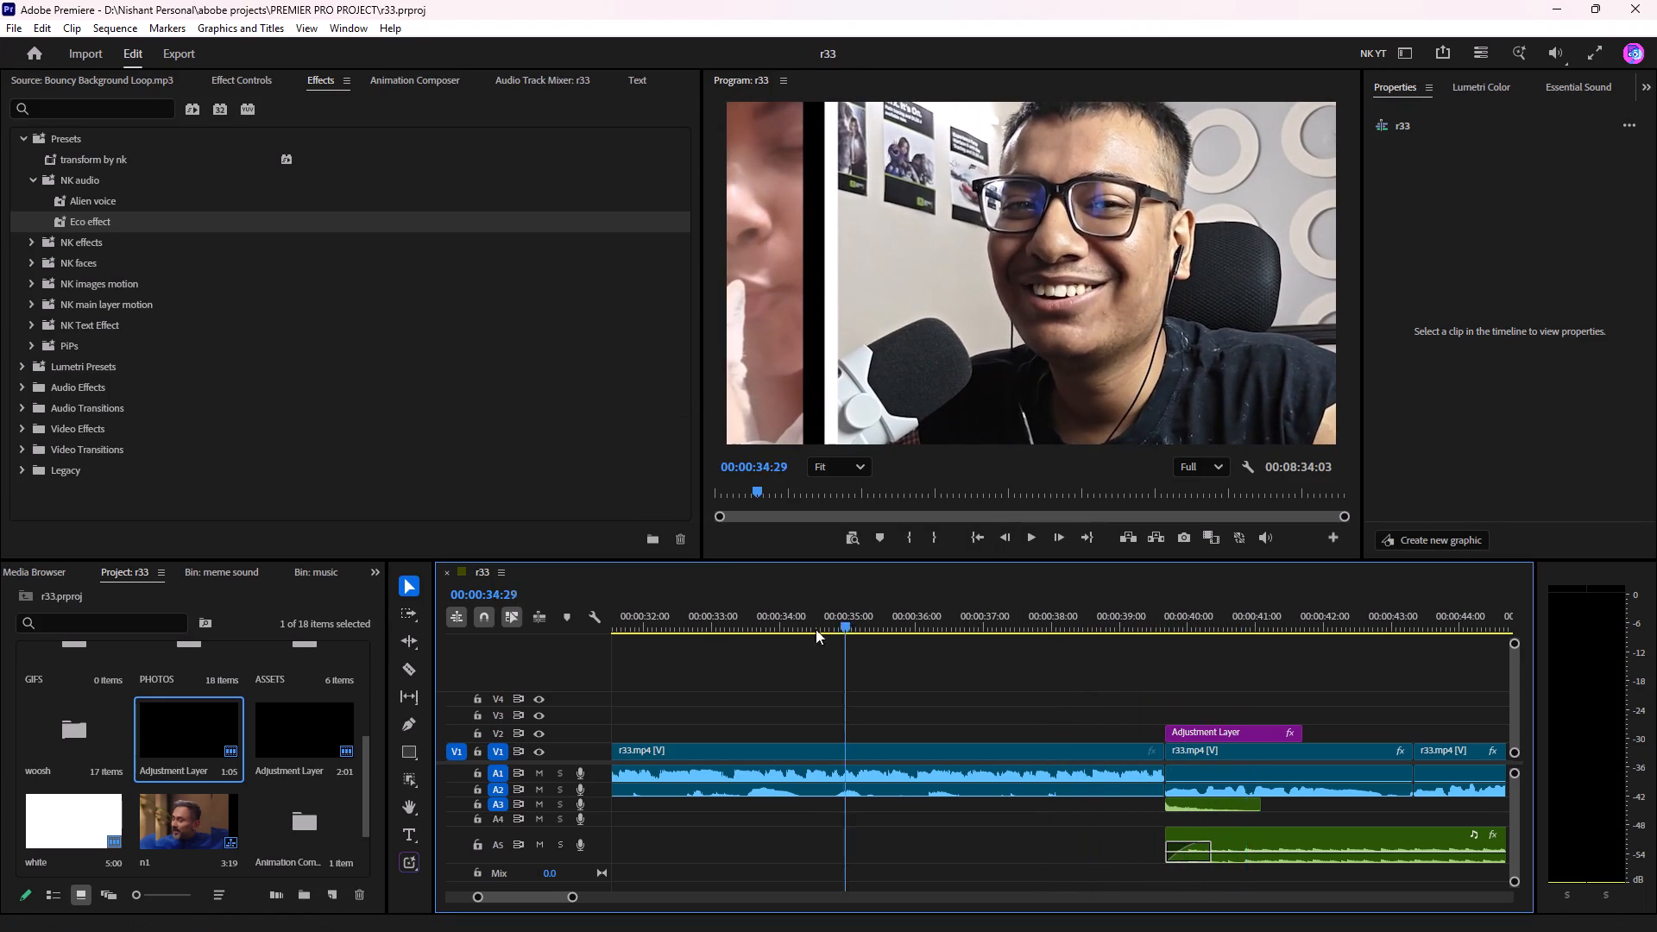
{"action": "left_click_drag", "start_coordinate": [816, 629], "coordinate": [251, 604]}
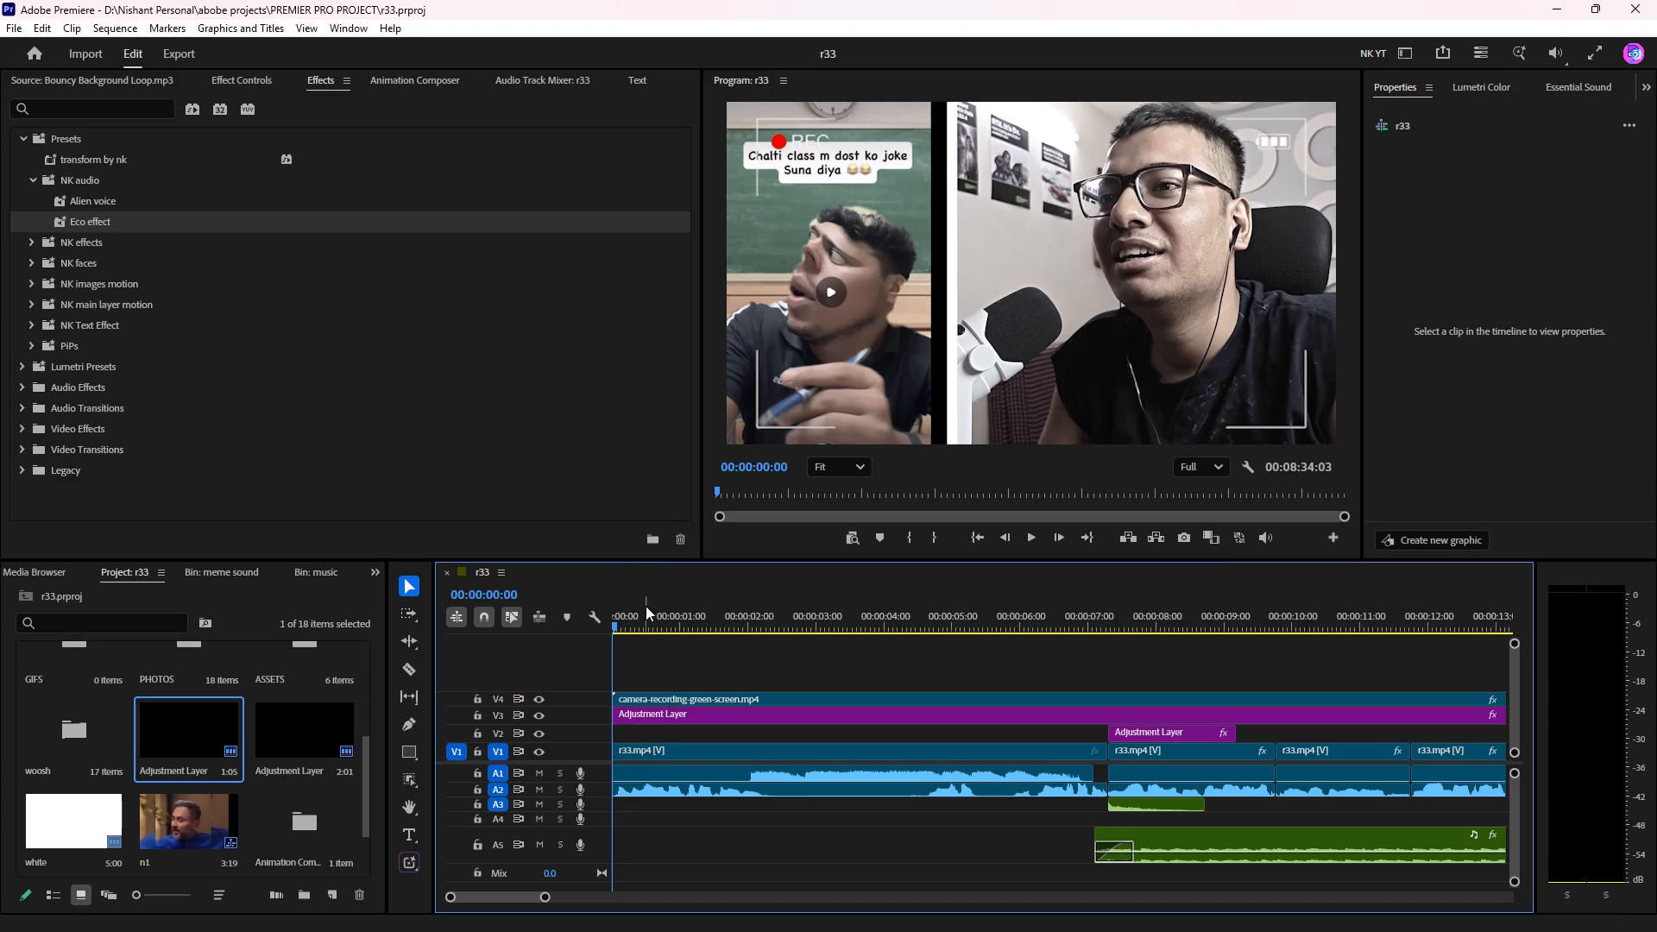
{"action": "left_click_drag", "start_coordinate": [659, 616], "coordinate": [532, 599]}
{"action": "key", "text": "space"}
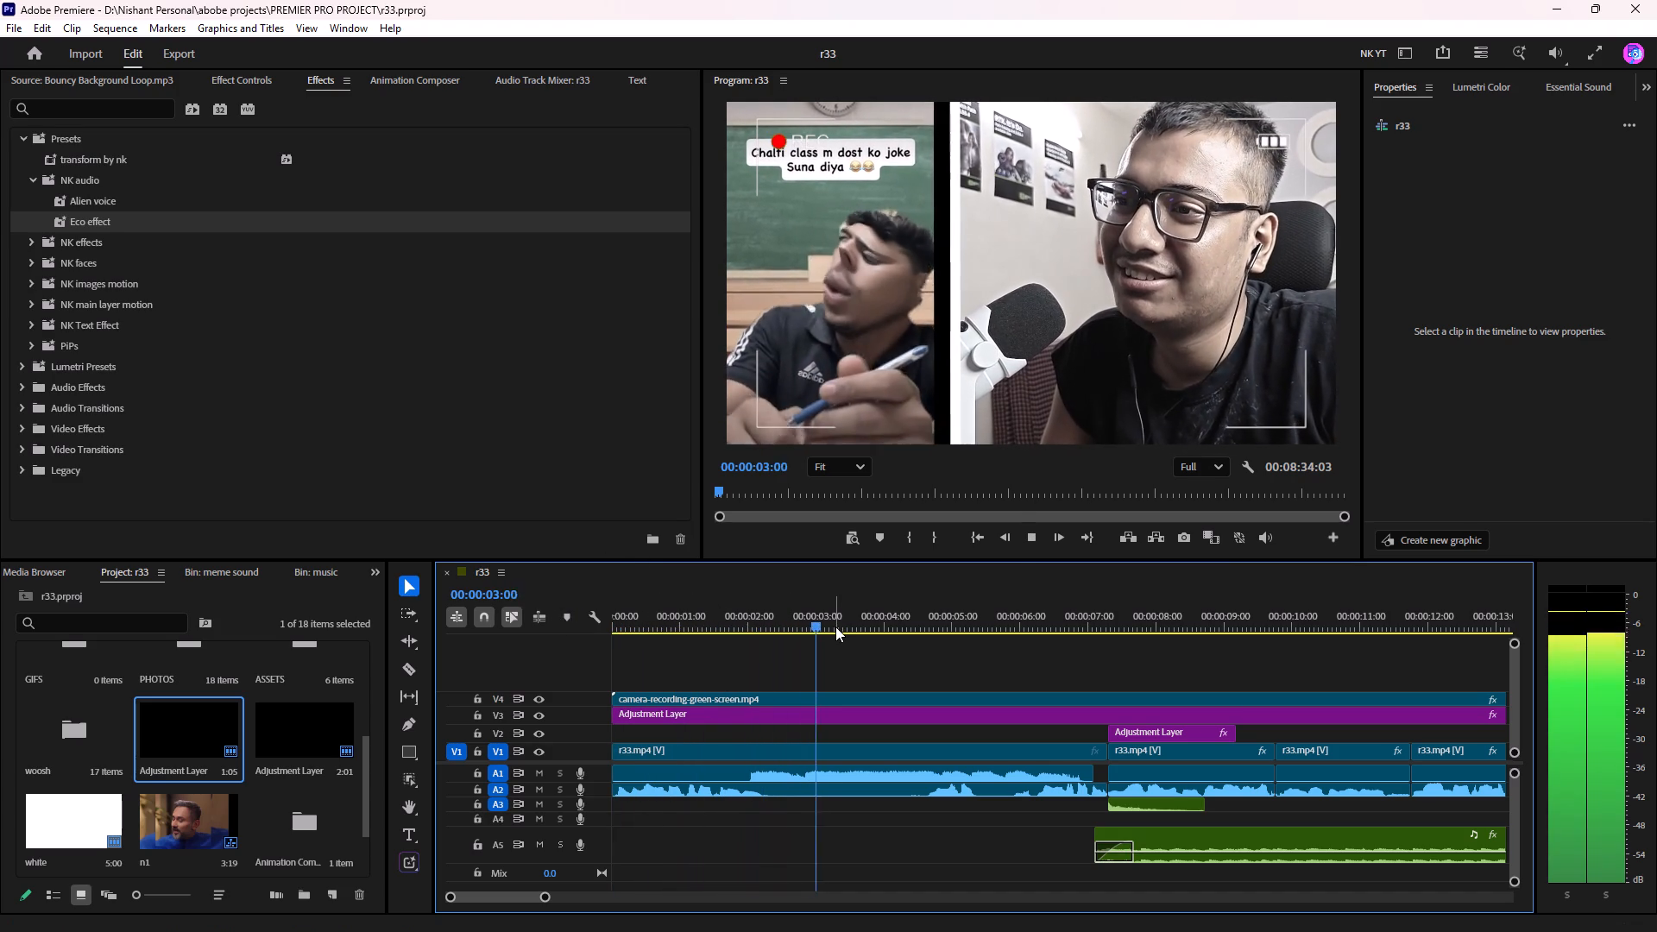
{"action": "key", "text": "space"}
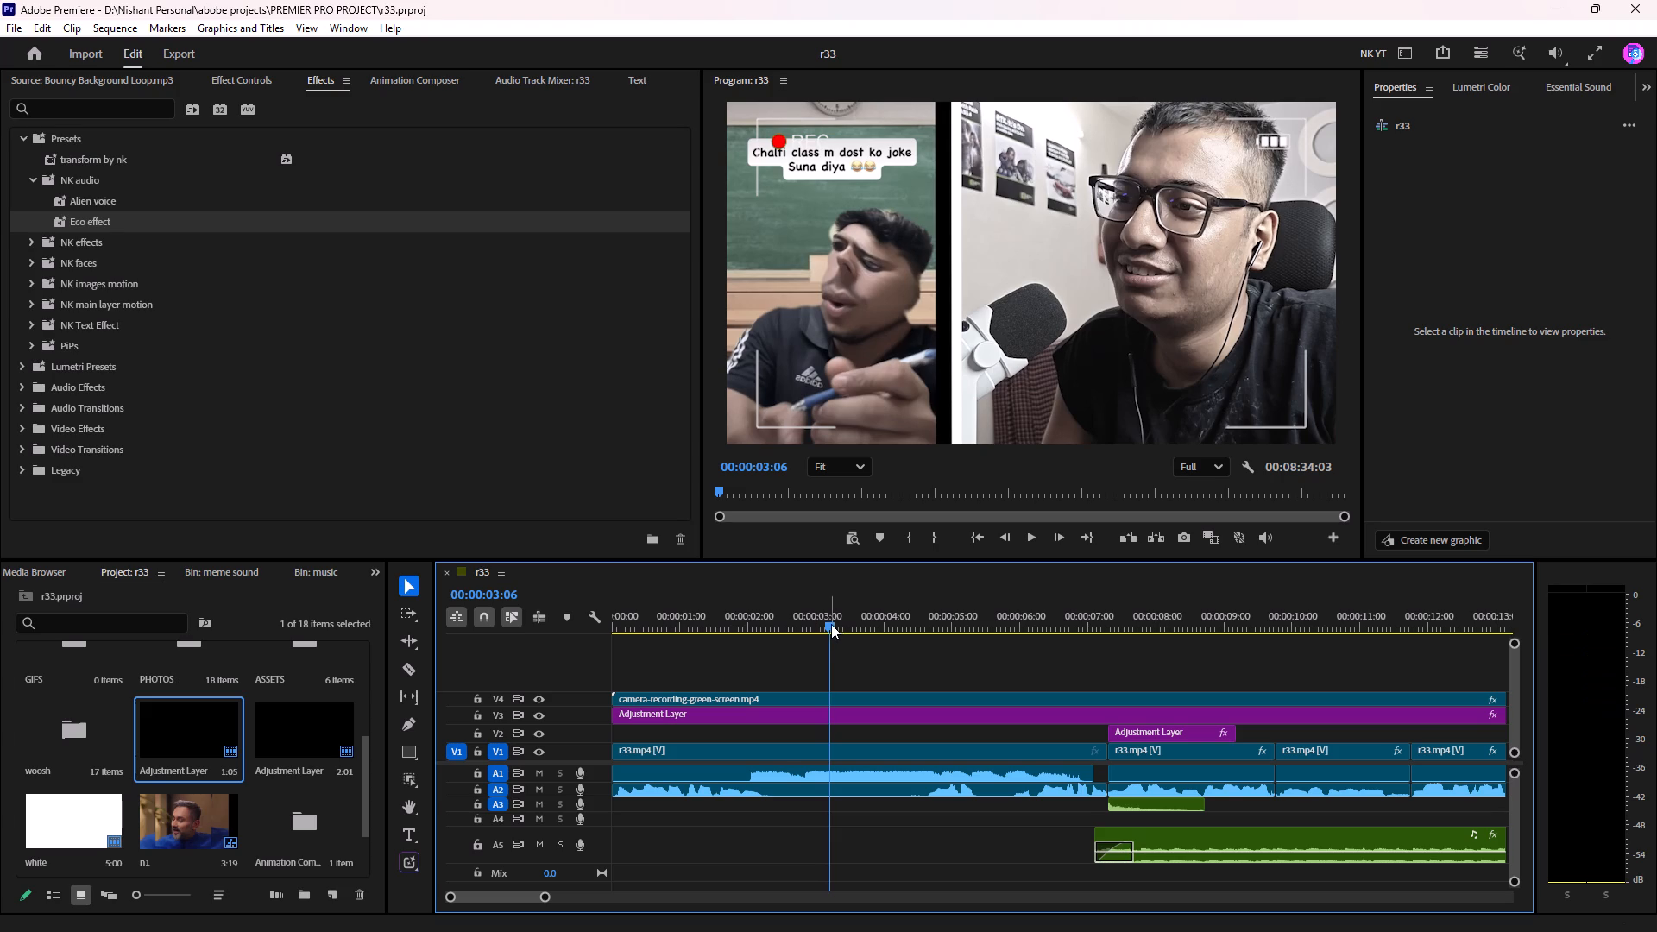
{"action": "key", "text": "space"}
{"action": "key", "text": "space"}
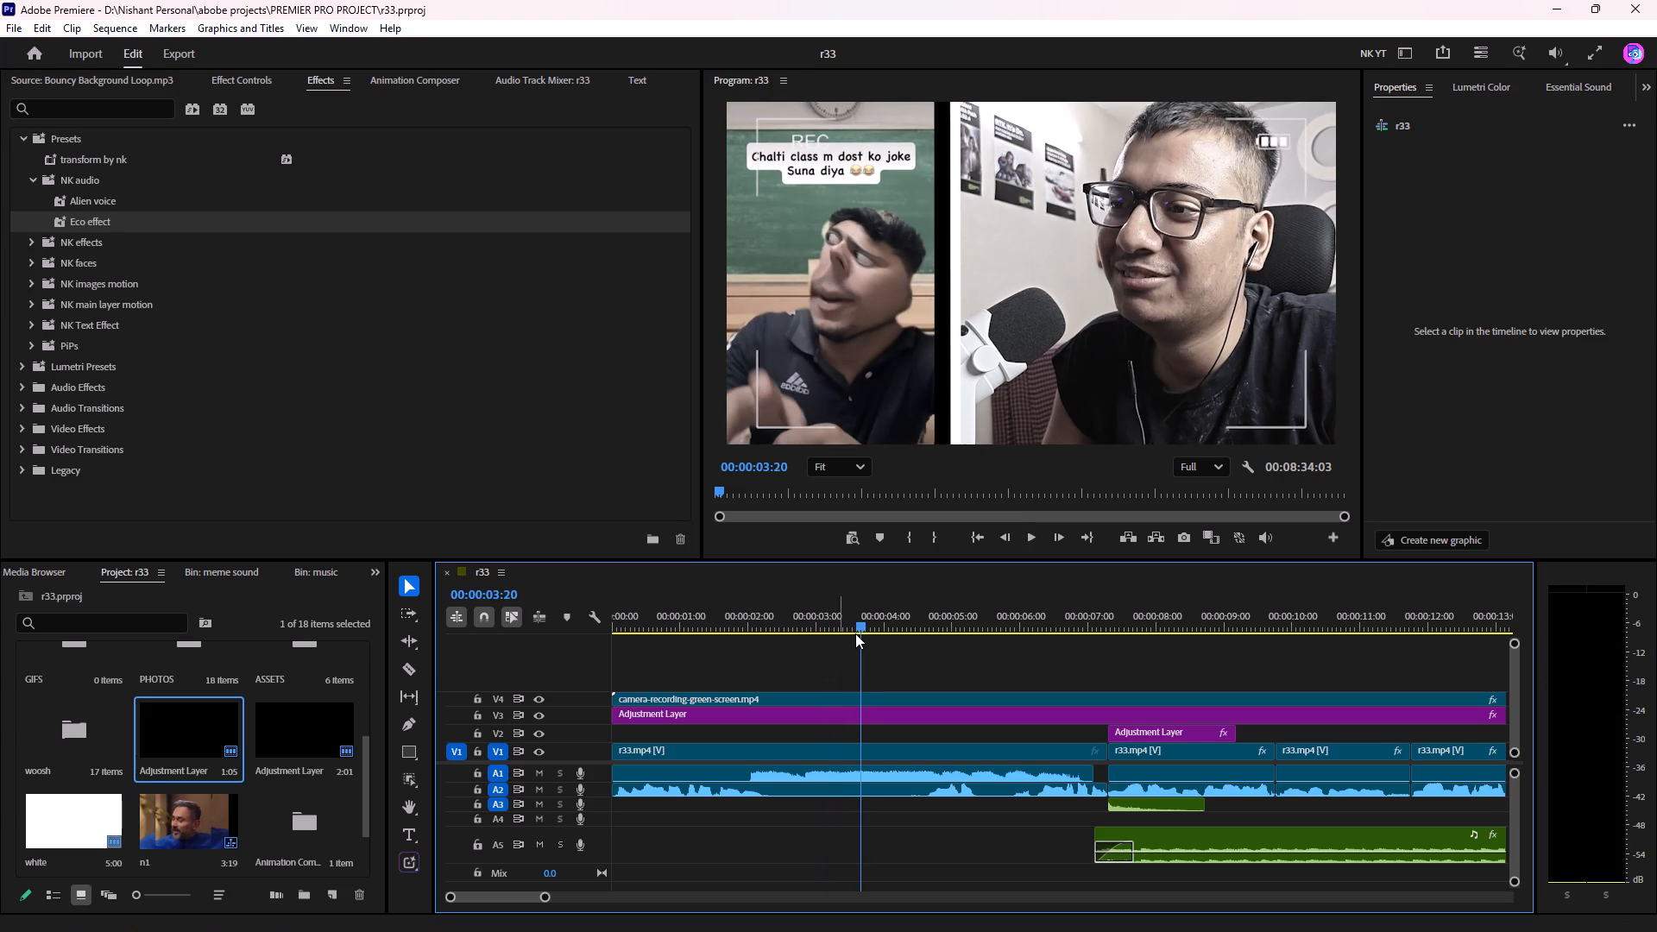
Save the project and export the entire r33 sequence as r33.mp4 in H.264 with the Match Source - Adaptive High Bitrate preset.
{"action": "key", "text": "ctrl+s"}
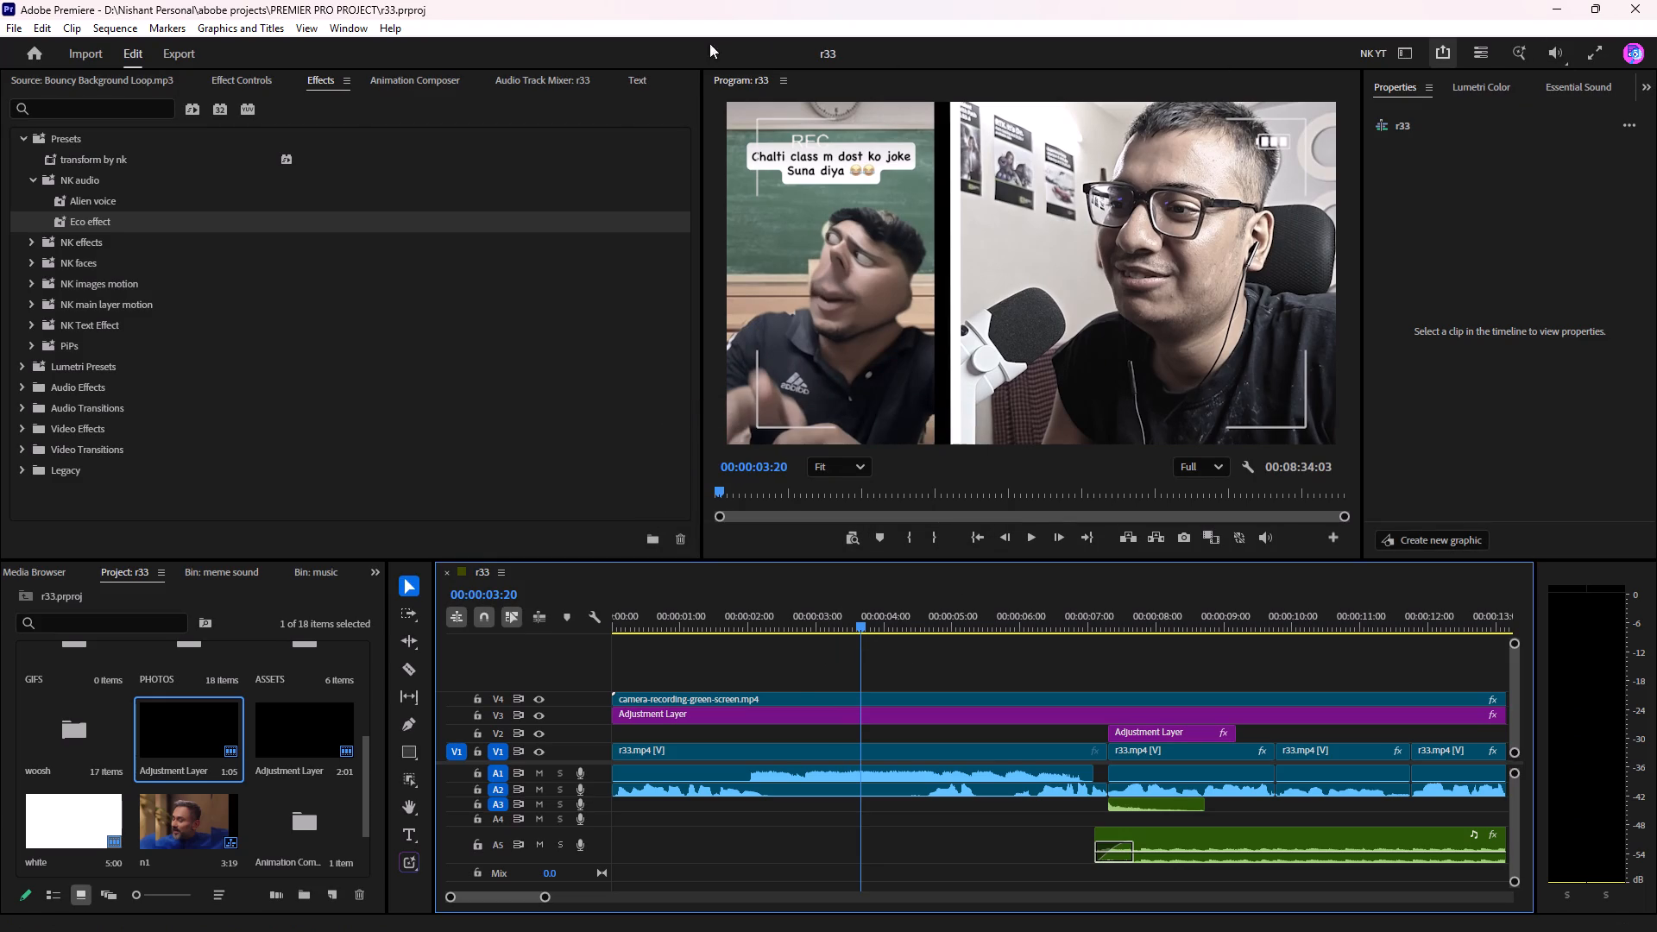
{"action": "left_click", "coordinate": [180, 52]}
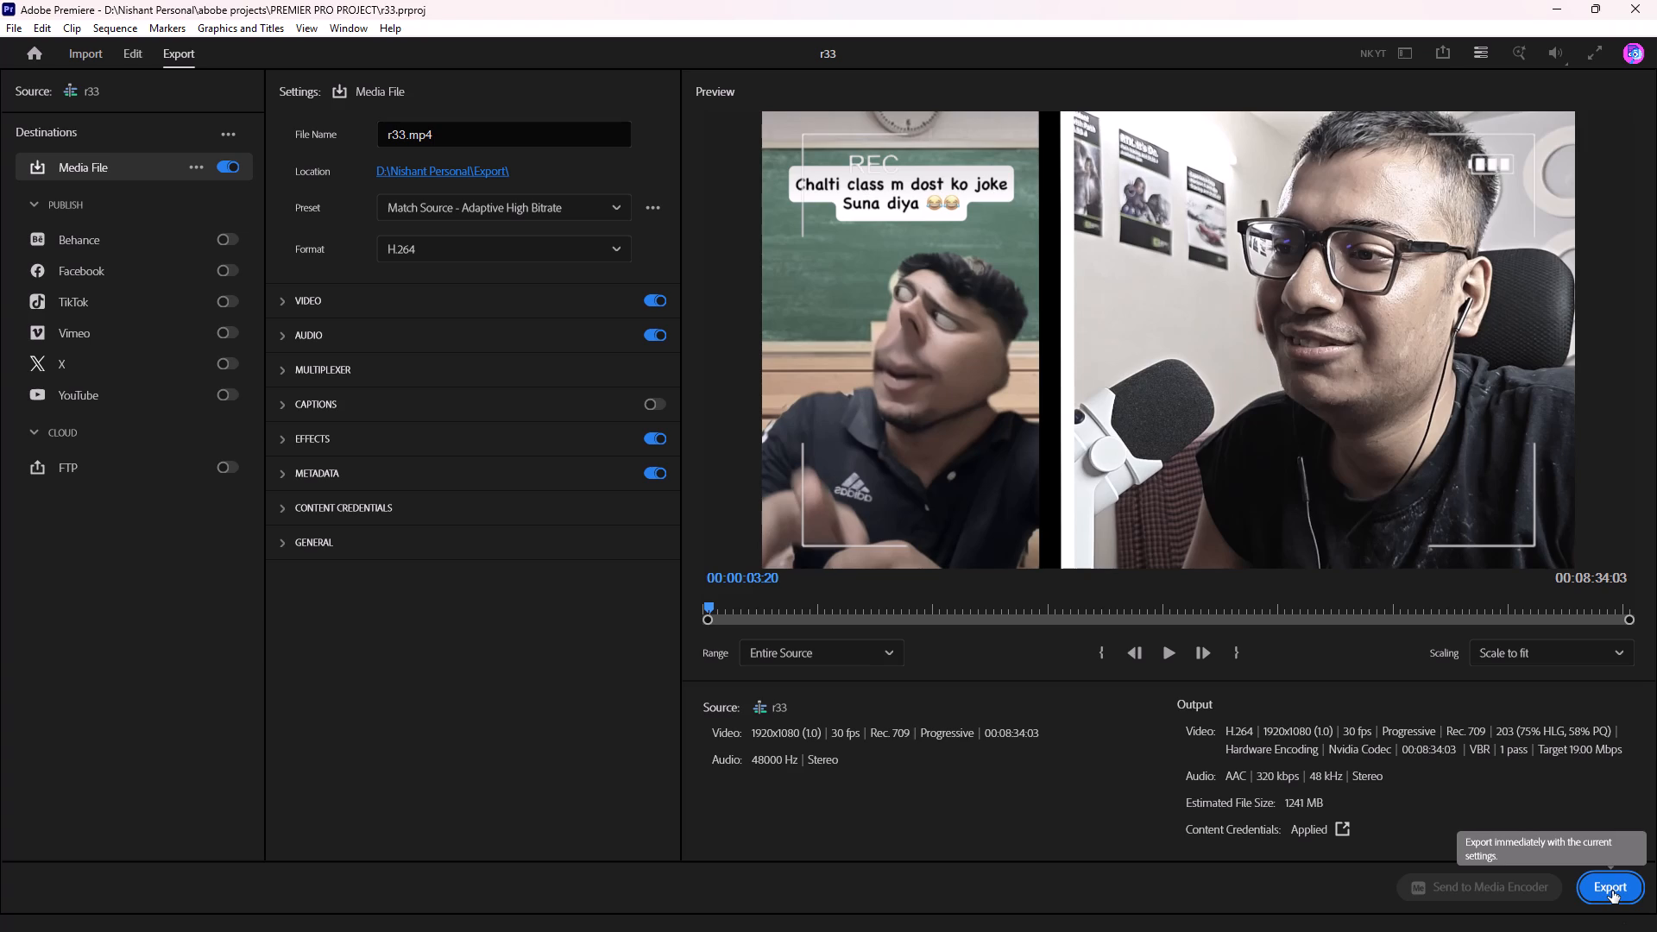
{"action": "left_click_drag", "start_coordinate": [1383, 600], "coordinate": [1468, 614]}
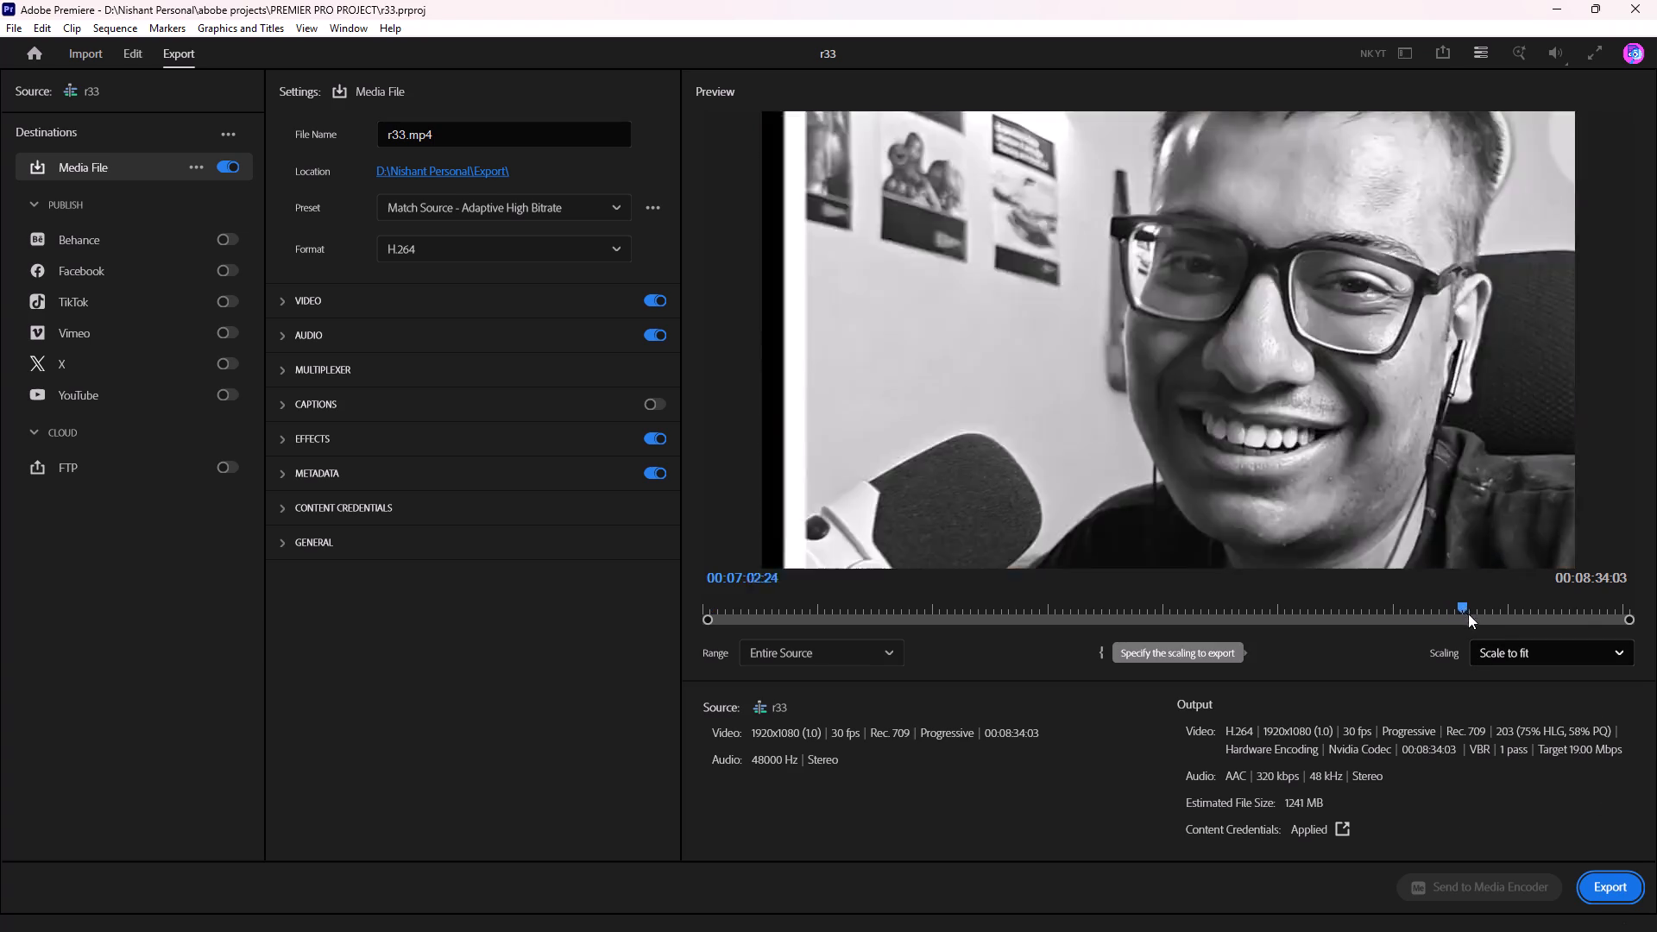
{"action": "left_click_drag", "start_coordinate": [1468, 614], "coordinate": [608, 599]}
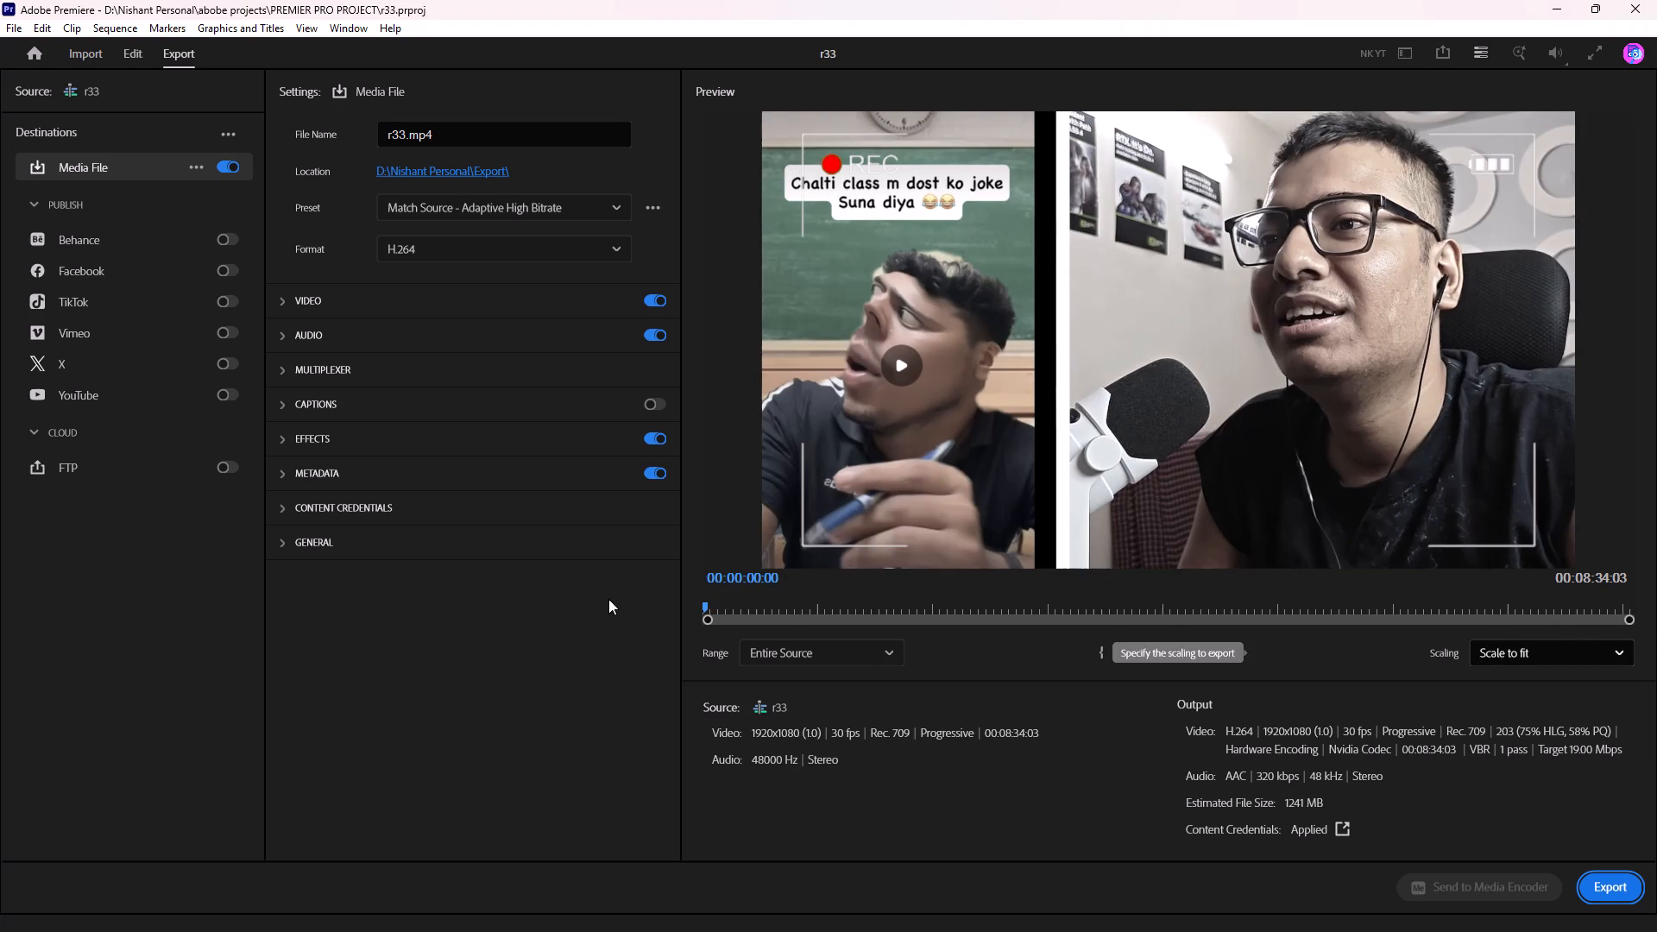
{"action": "left_click_drag", "start_coordinate": [608, 599], "coordinate": [608, 597]}
{"action": "left_click", "coordinate": [1654, 896]}
{"action": "left_click", "coordinate": [1635, 885]}
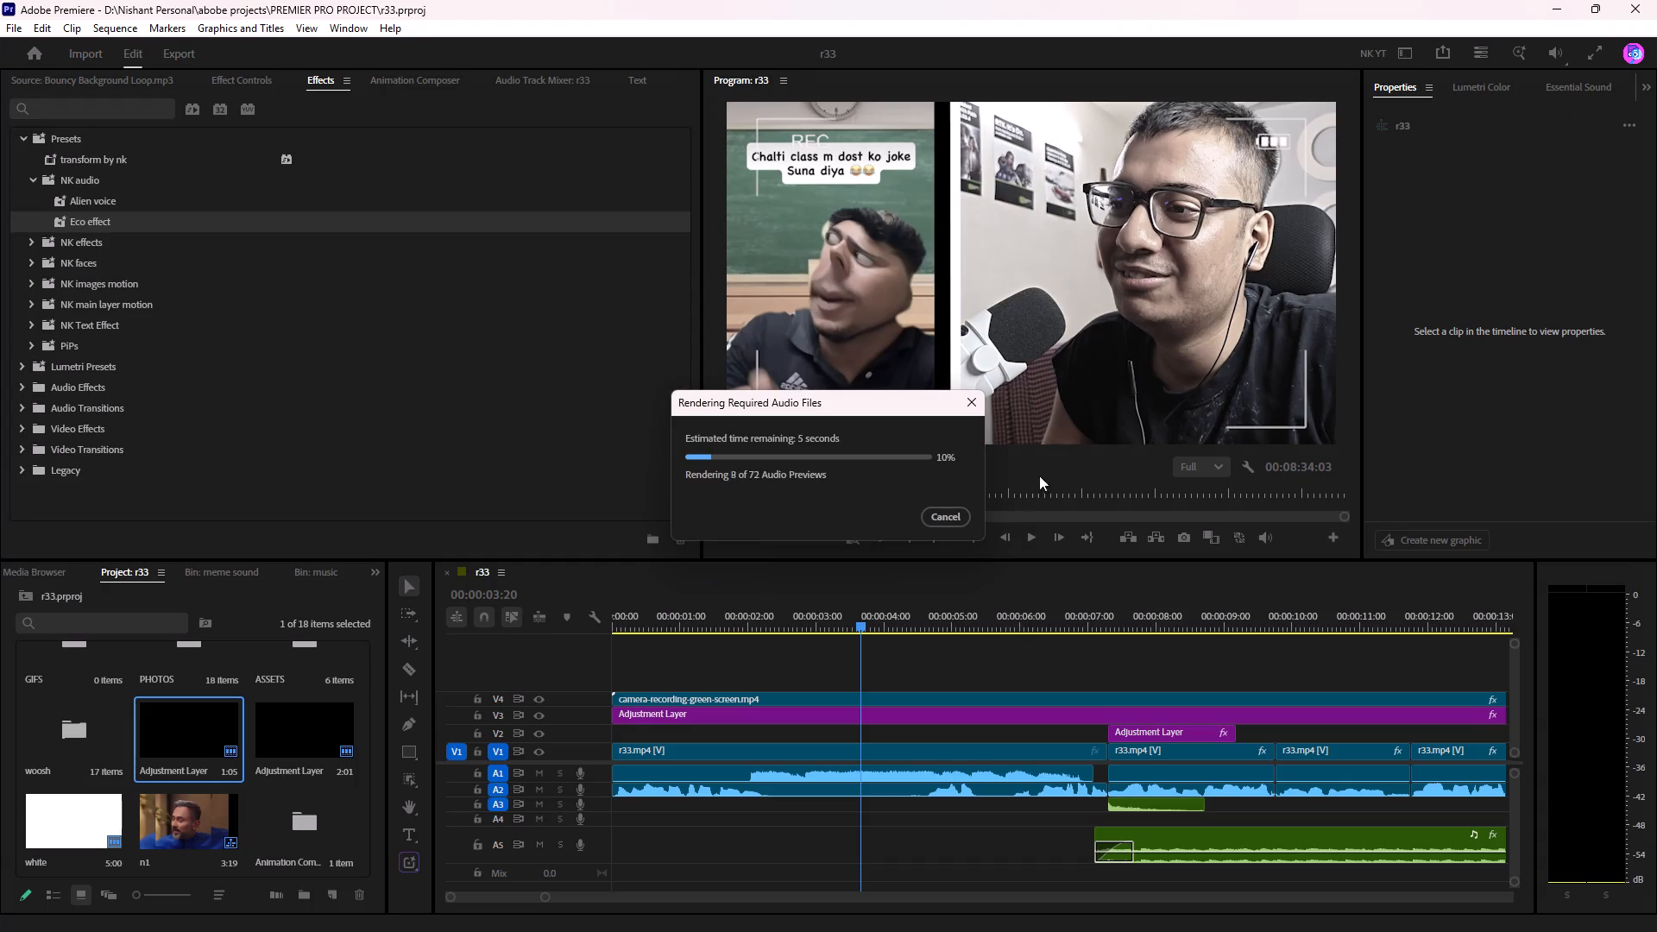
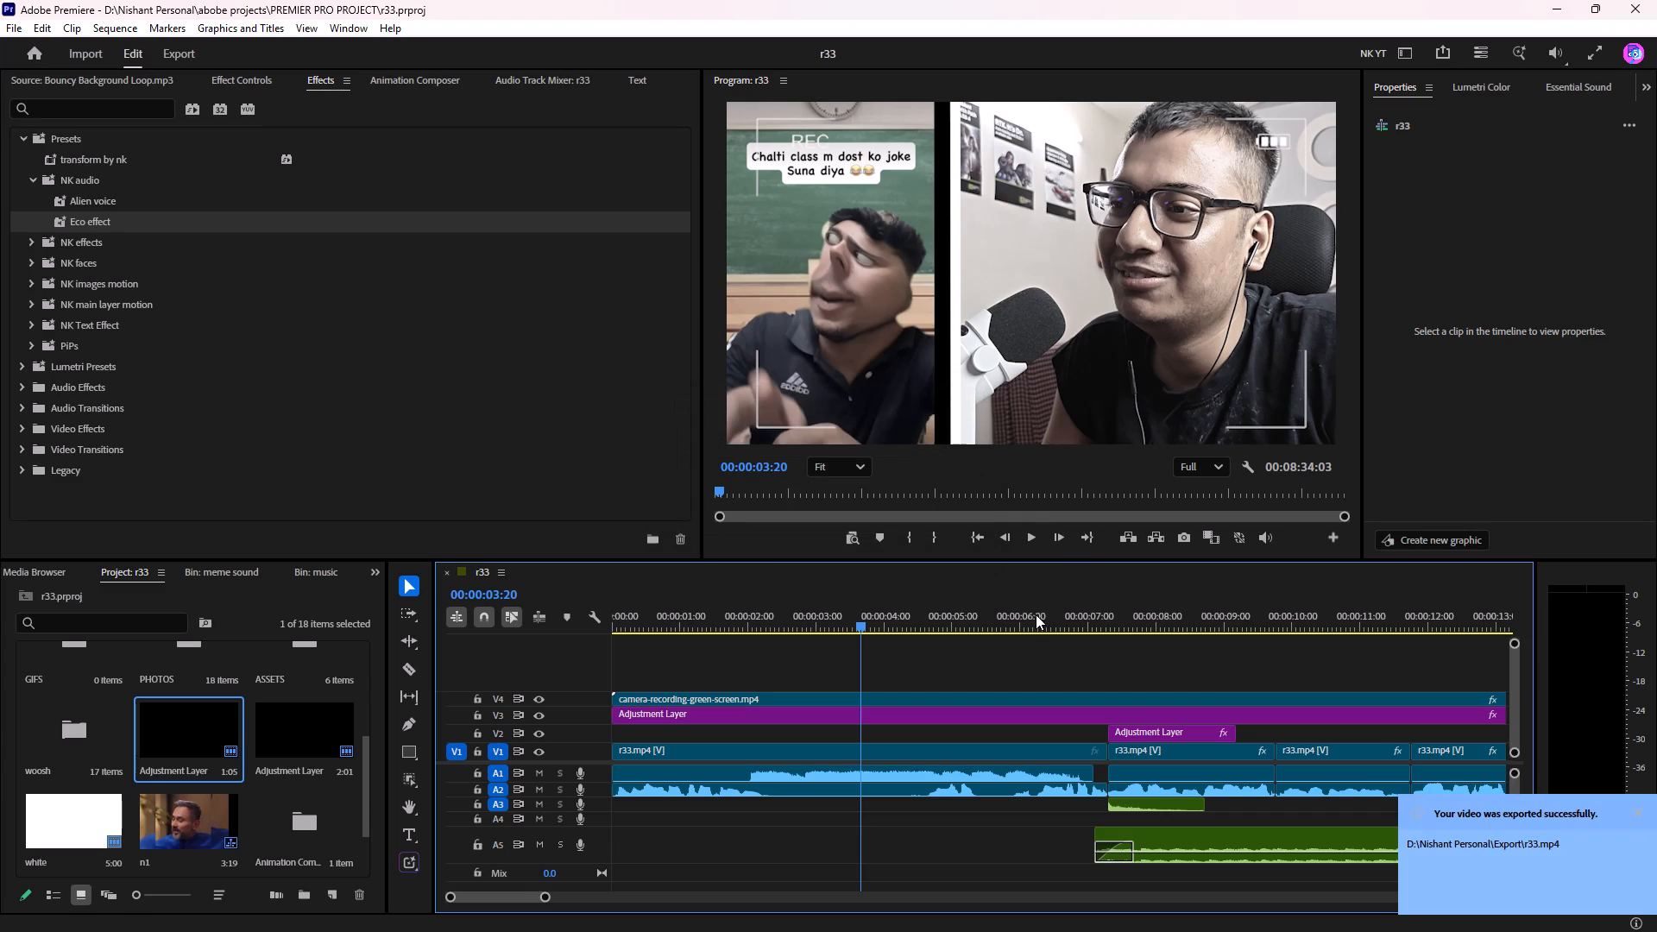
Save the r33 project and close Premiere.
{"action": "key", "text": "ctrl+s"}
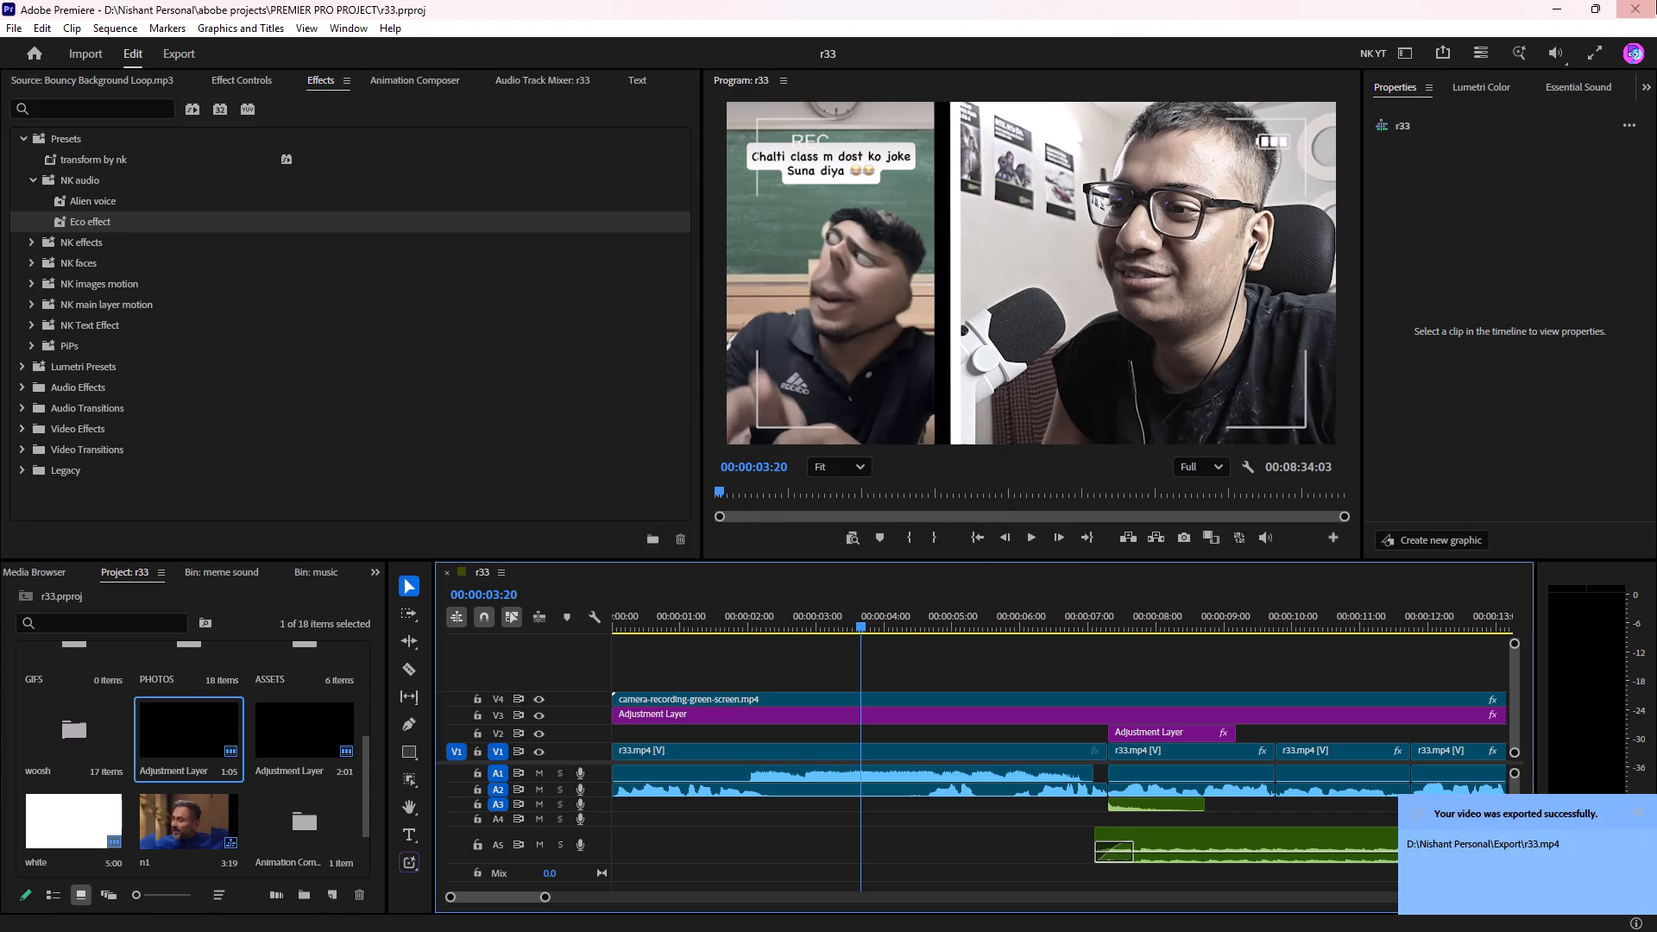
{"action": "left_click", "coordinate": [1656, 0]}
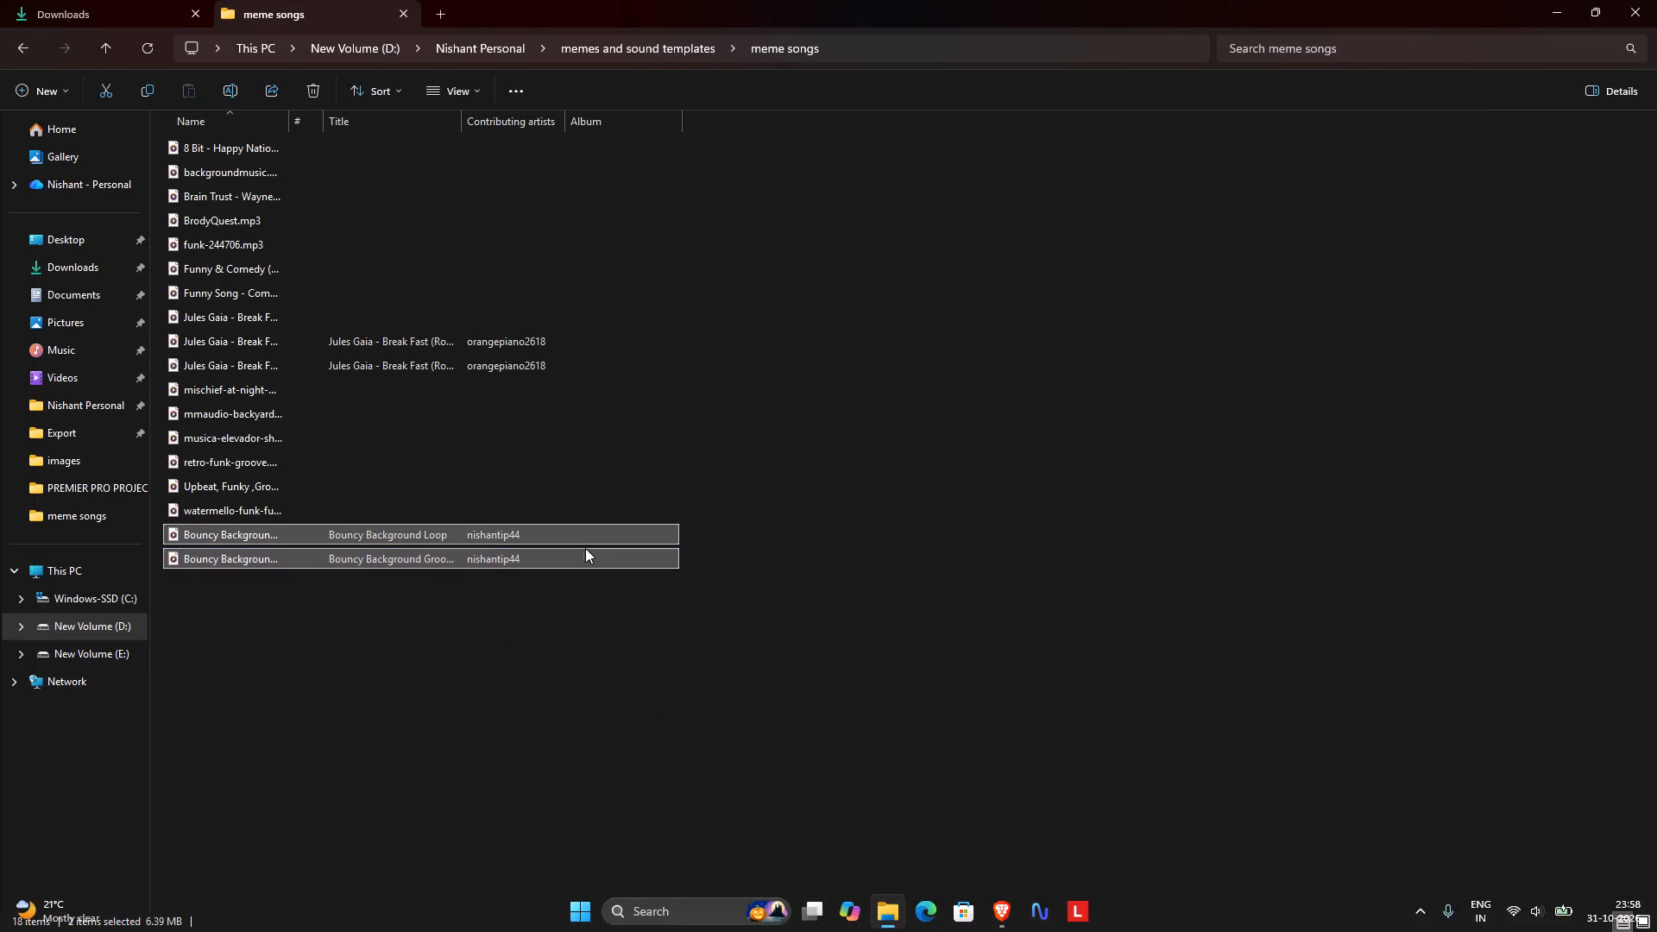
In File Explorer, open the exported r33.mp4 from the Export folder in VLC and play it full screen.
{"action": "left_click", "coordinate": [446, 725]}
{"action": "left_click", "coordinate": [112, 16]}
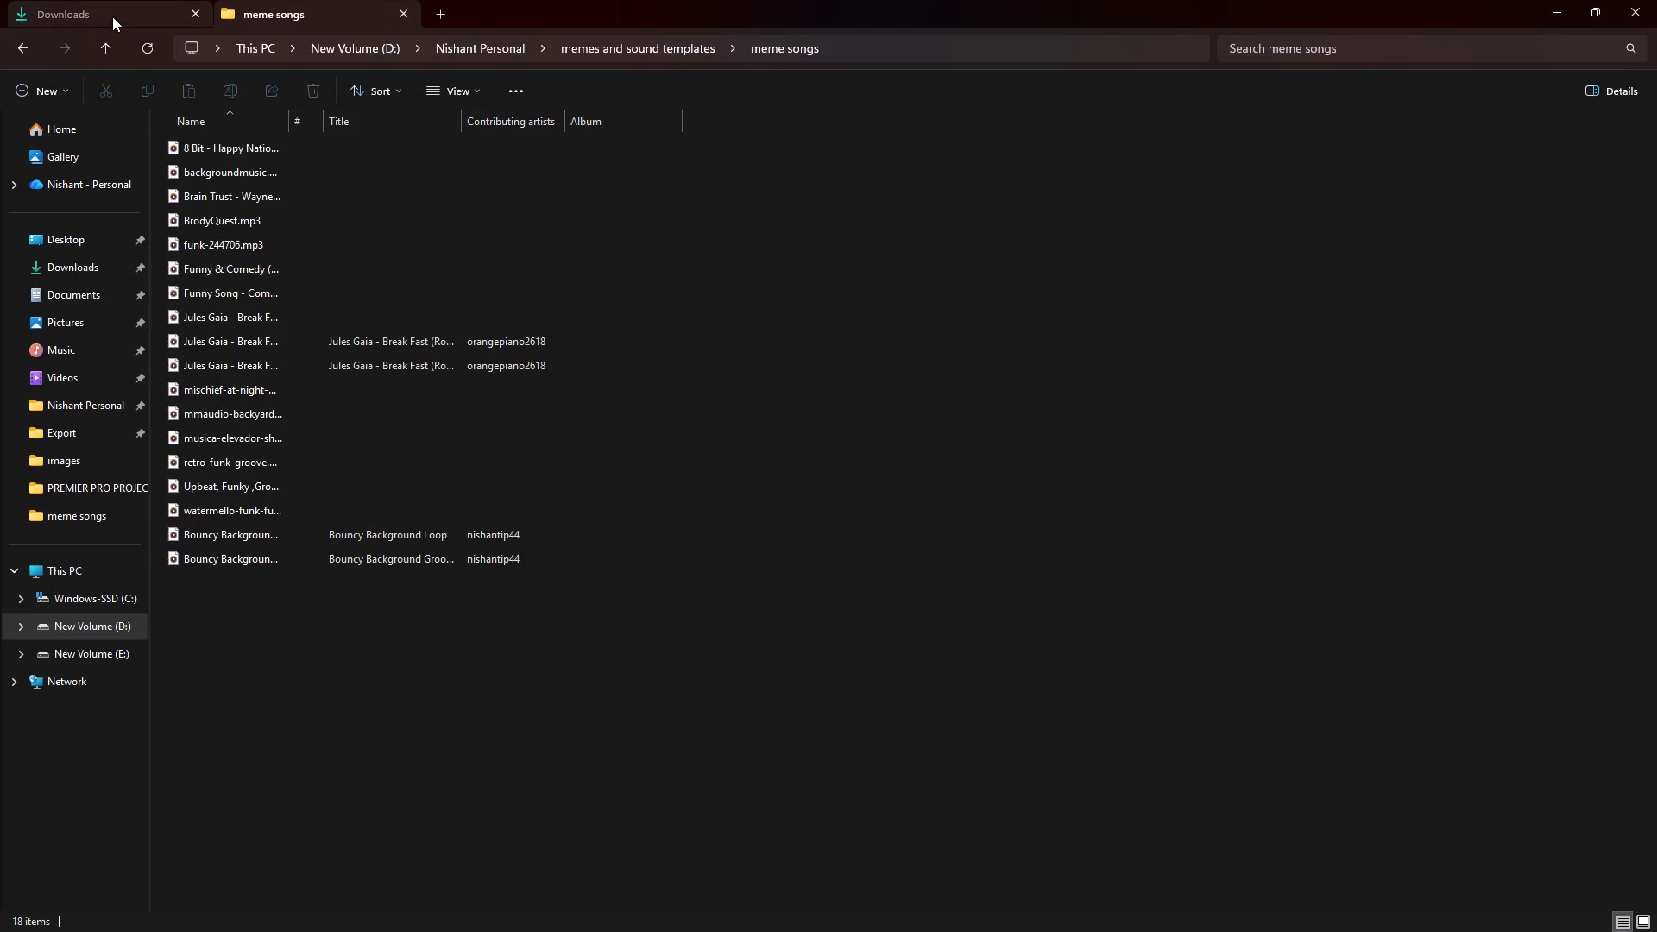
{"action": "left_click", "coordinate": [281, 0]}
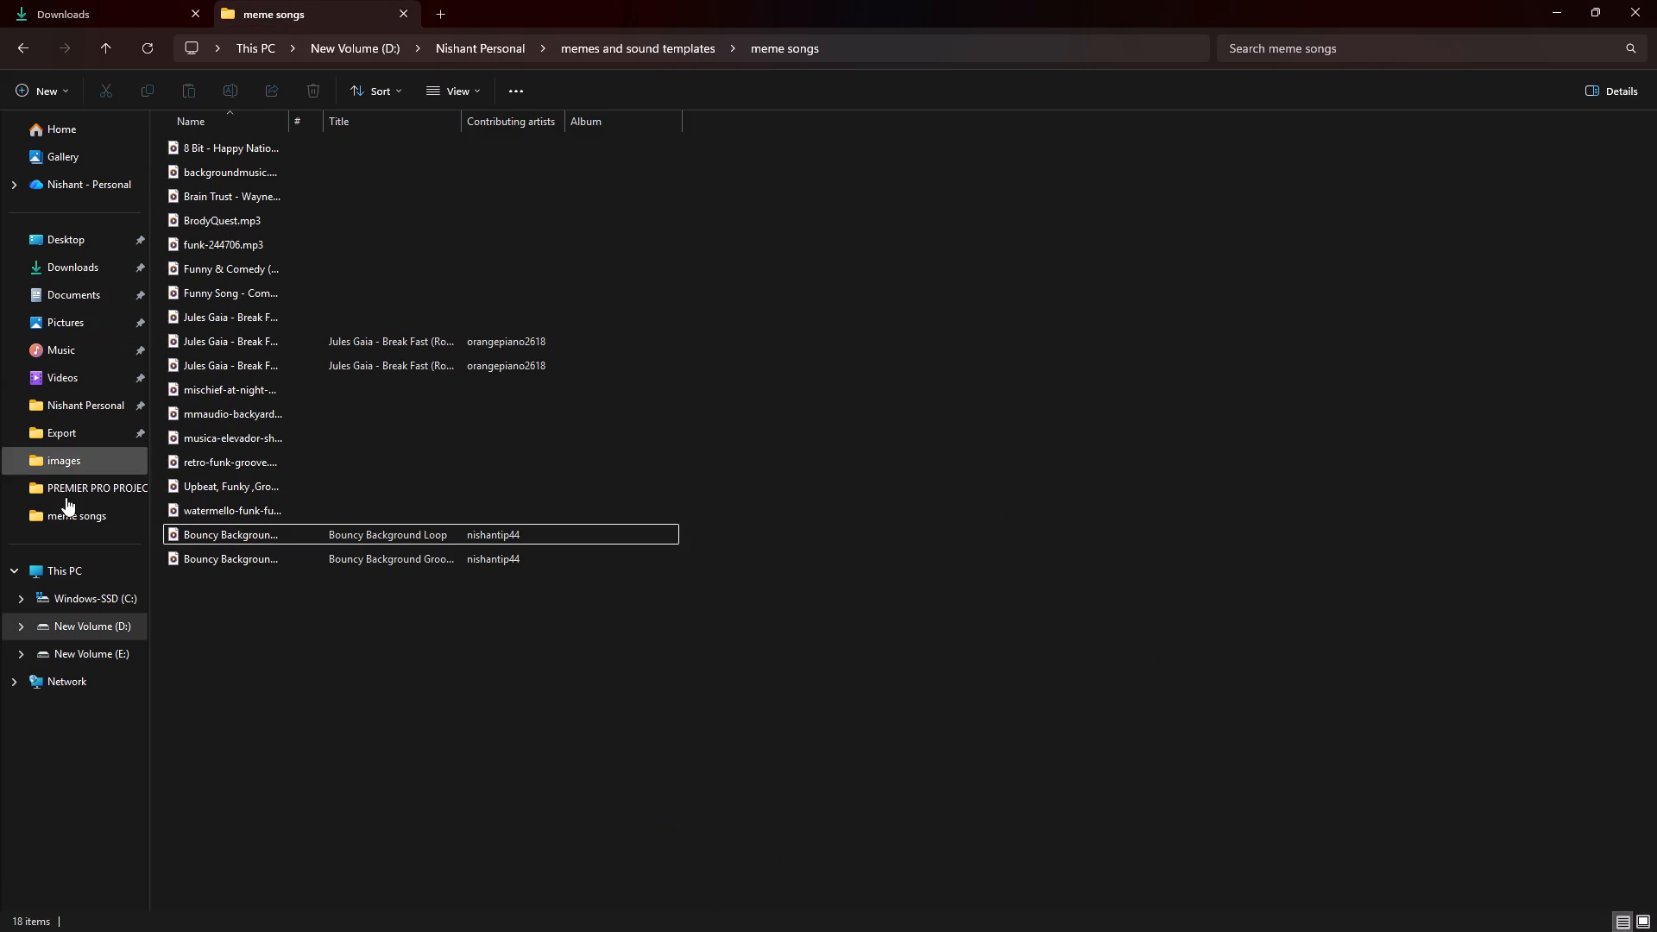
{"action": "left_click", "coordinate": [84, 422]}
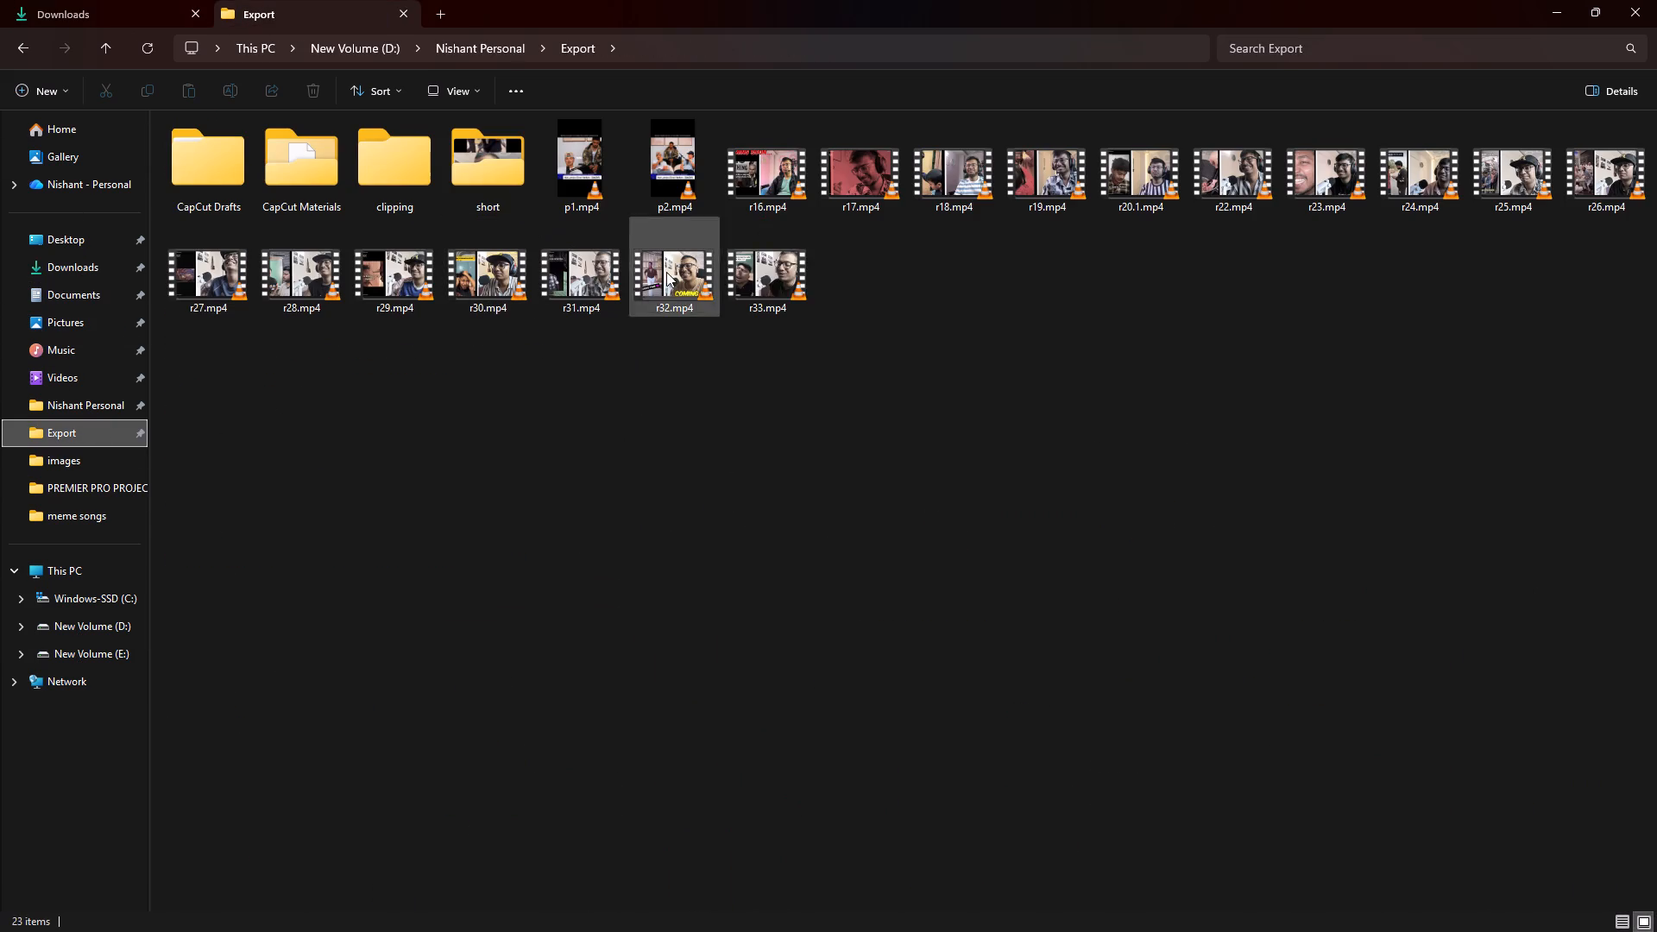
{"action": "double_click", "coordinate": [784, 253]}
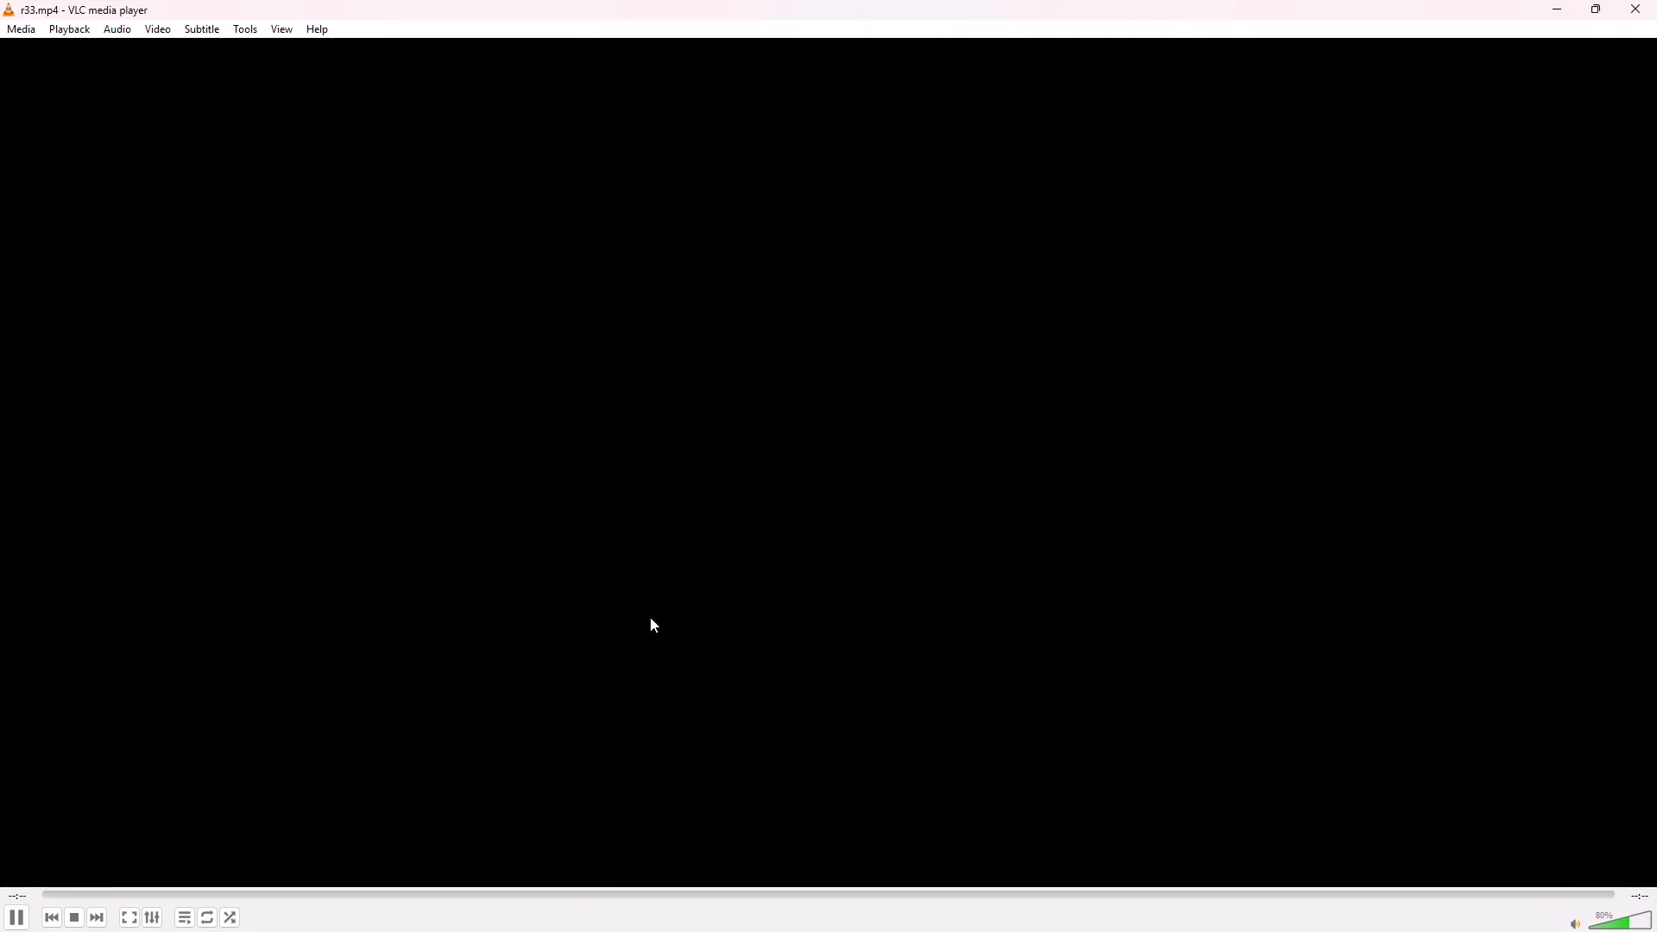
{"action": "double_click", "coordinate": [751, 526]}
{"action": "double_click", "coordinate": [847, 527]}
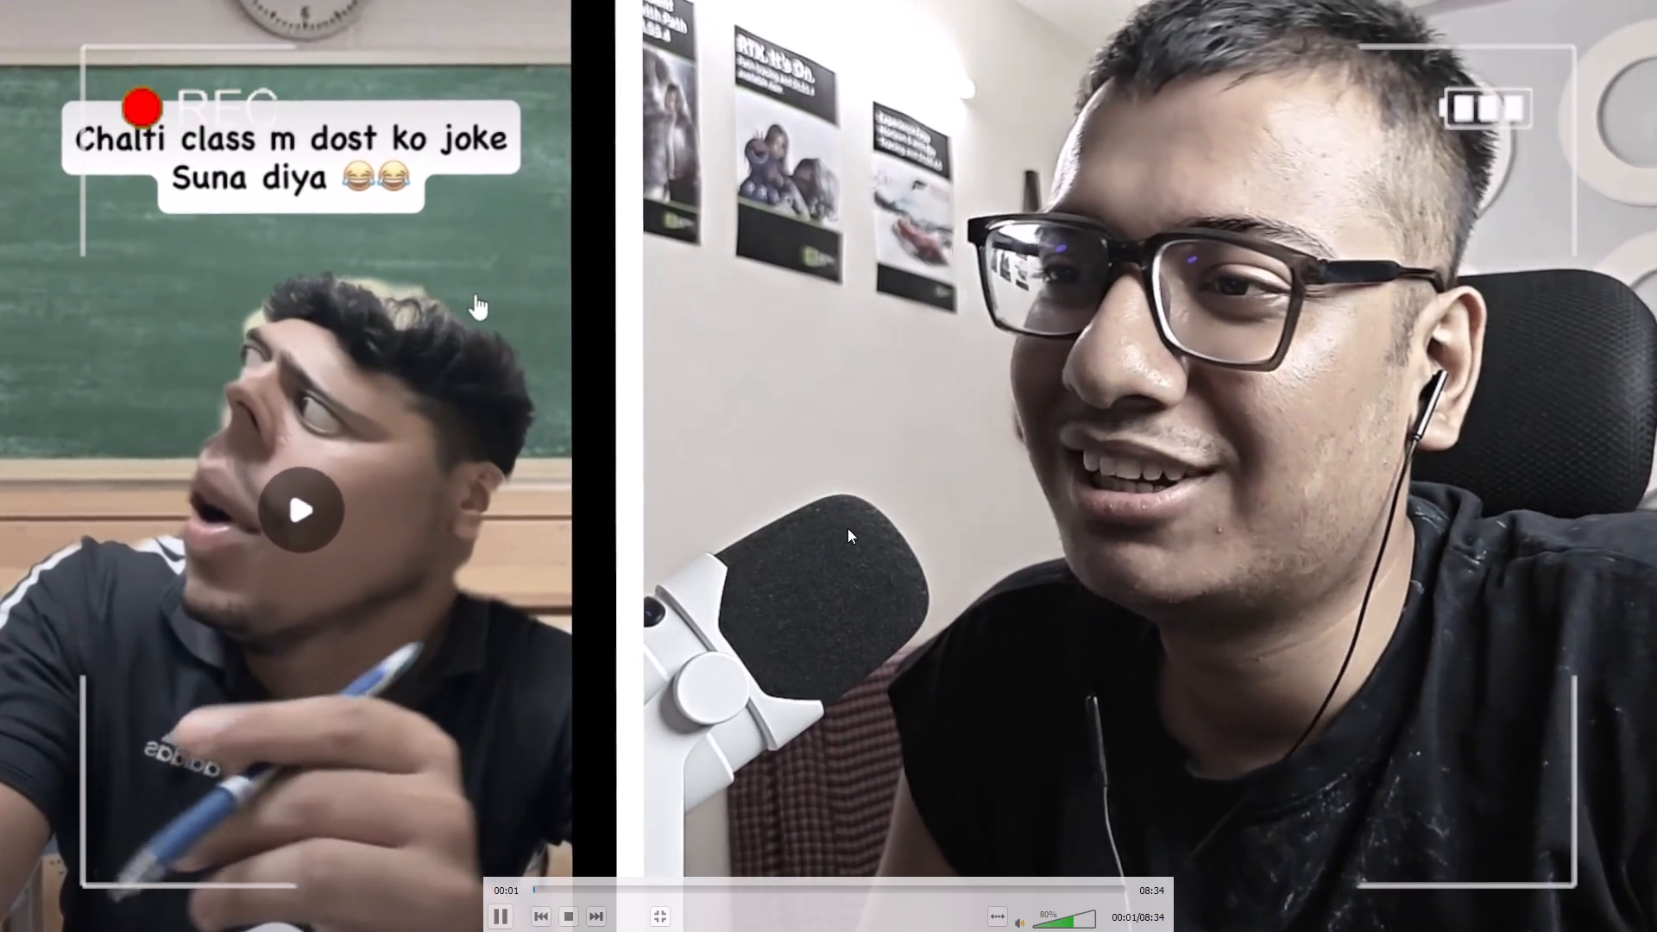
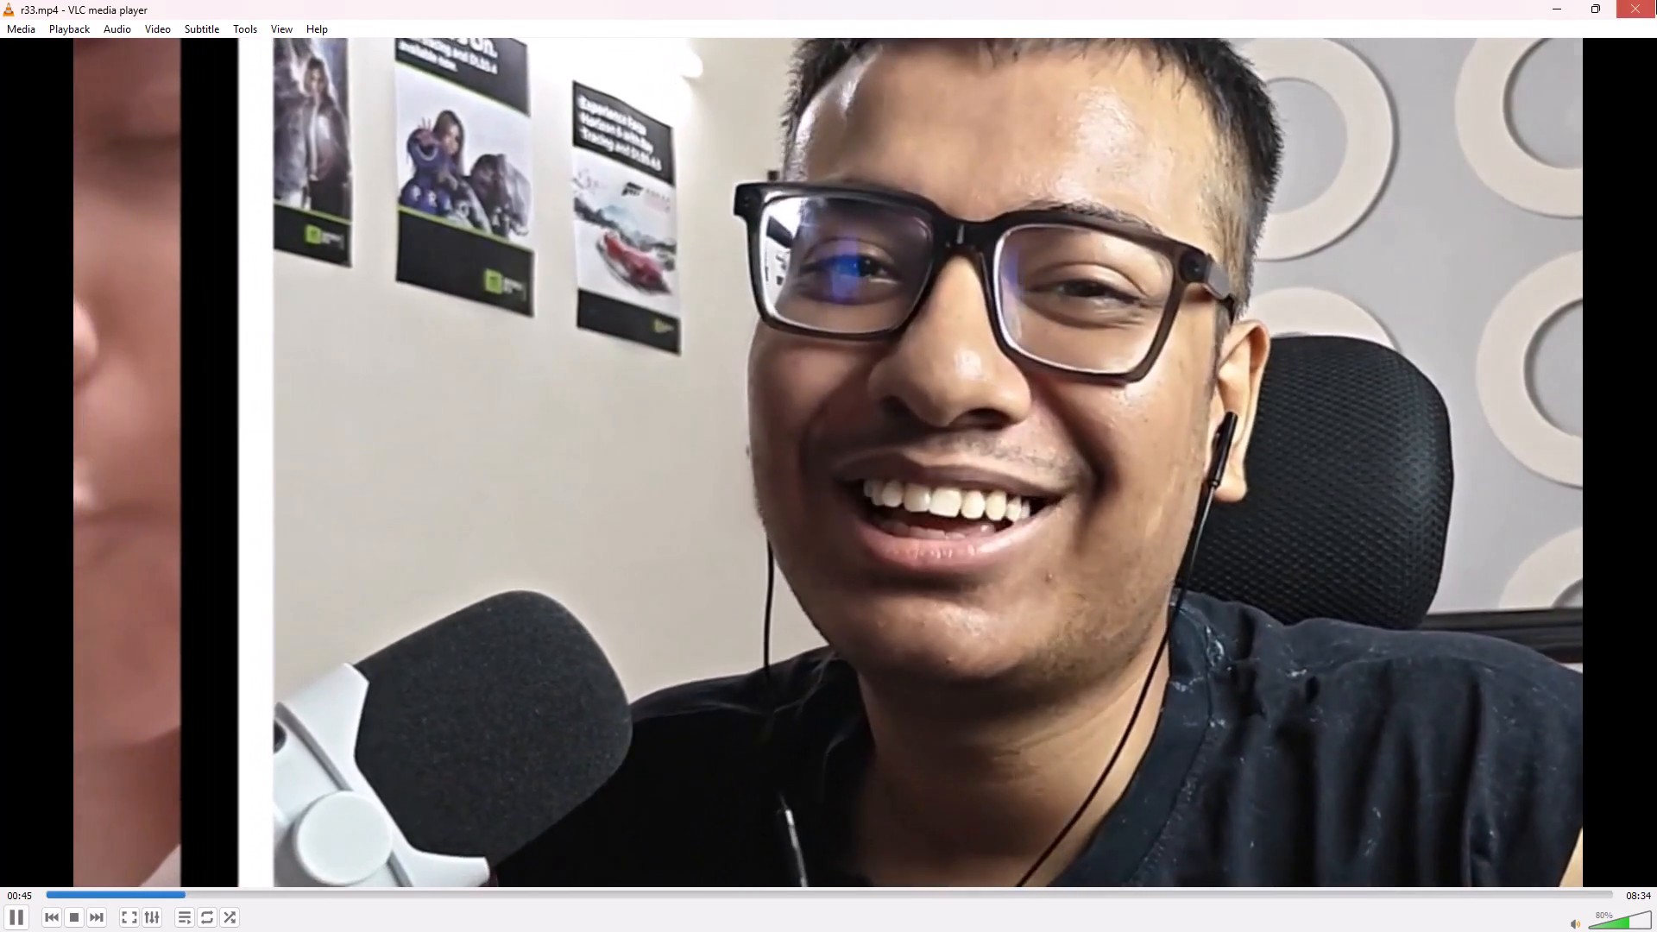
Close the VLC player window showing r33.mp4.
{"action": "left_click", "coordinate": [1656, 0]}
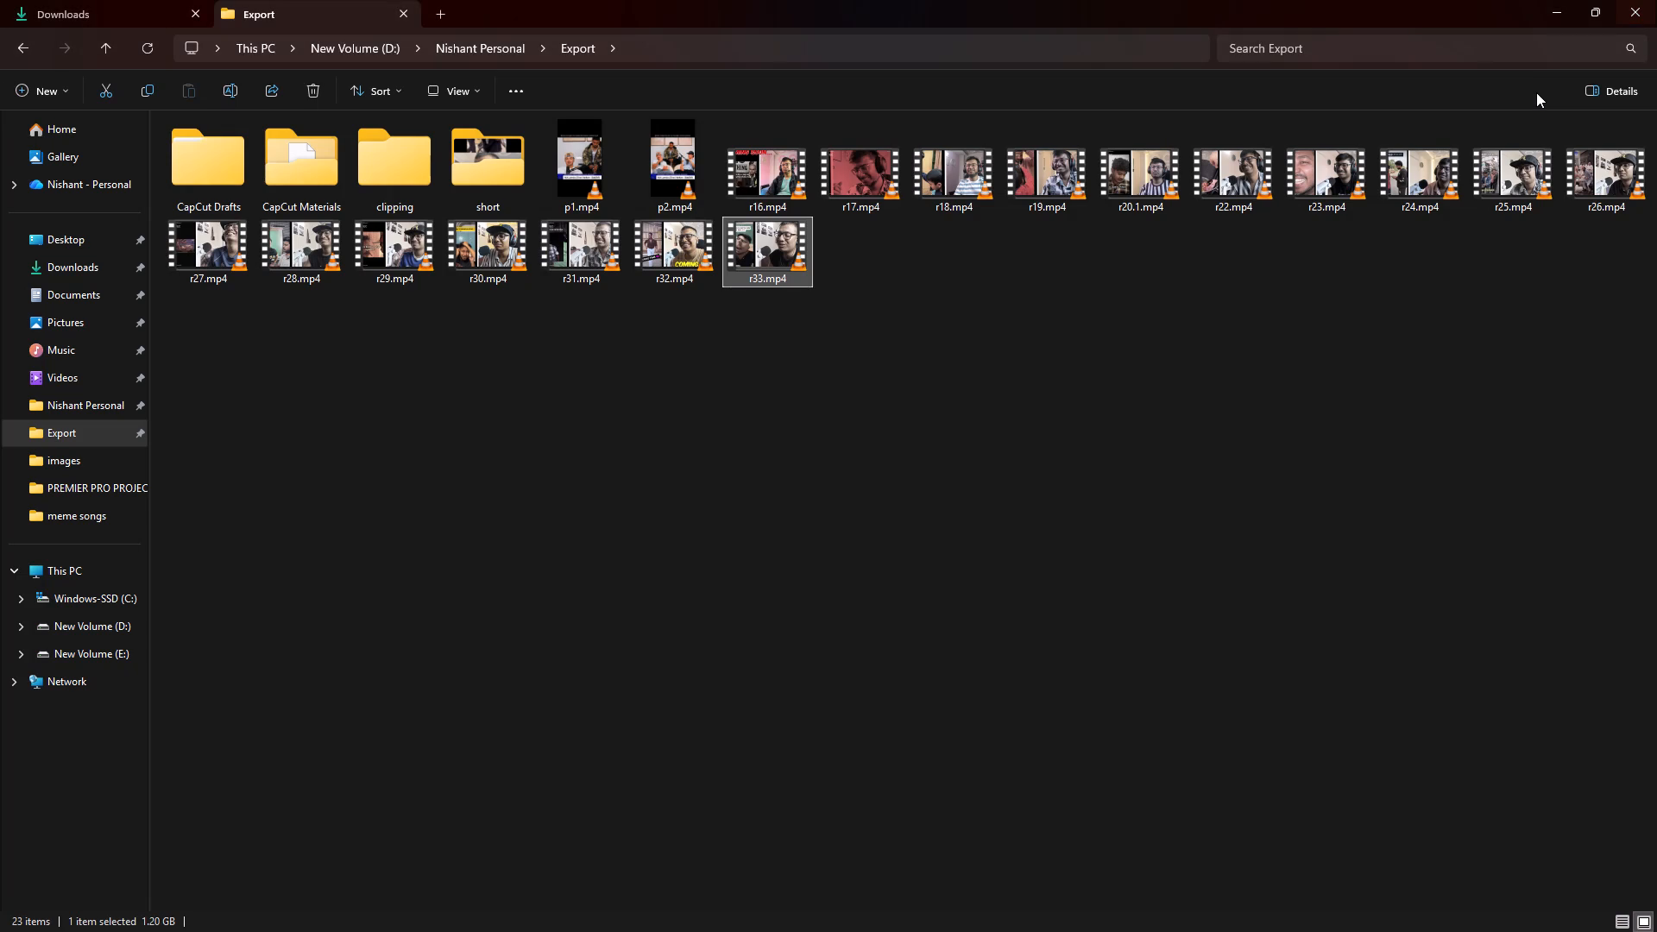